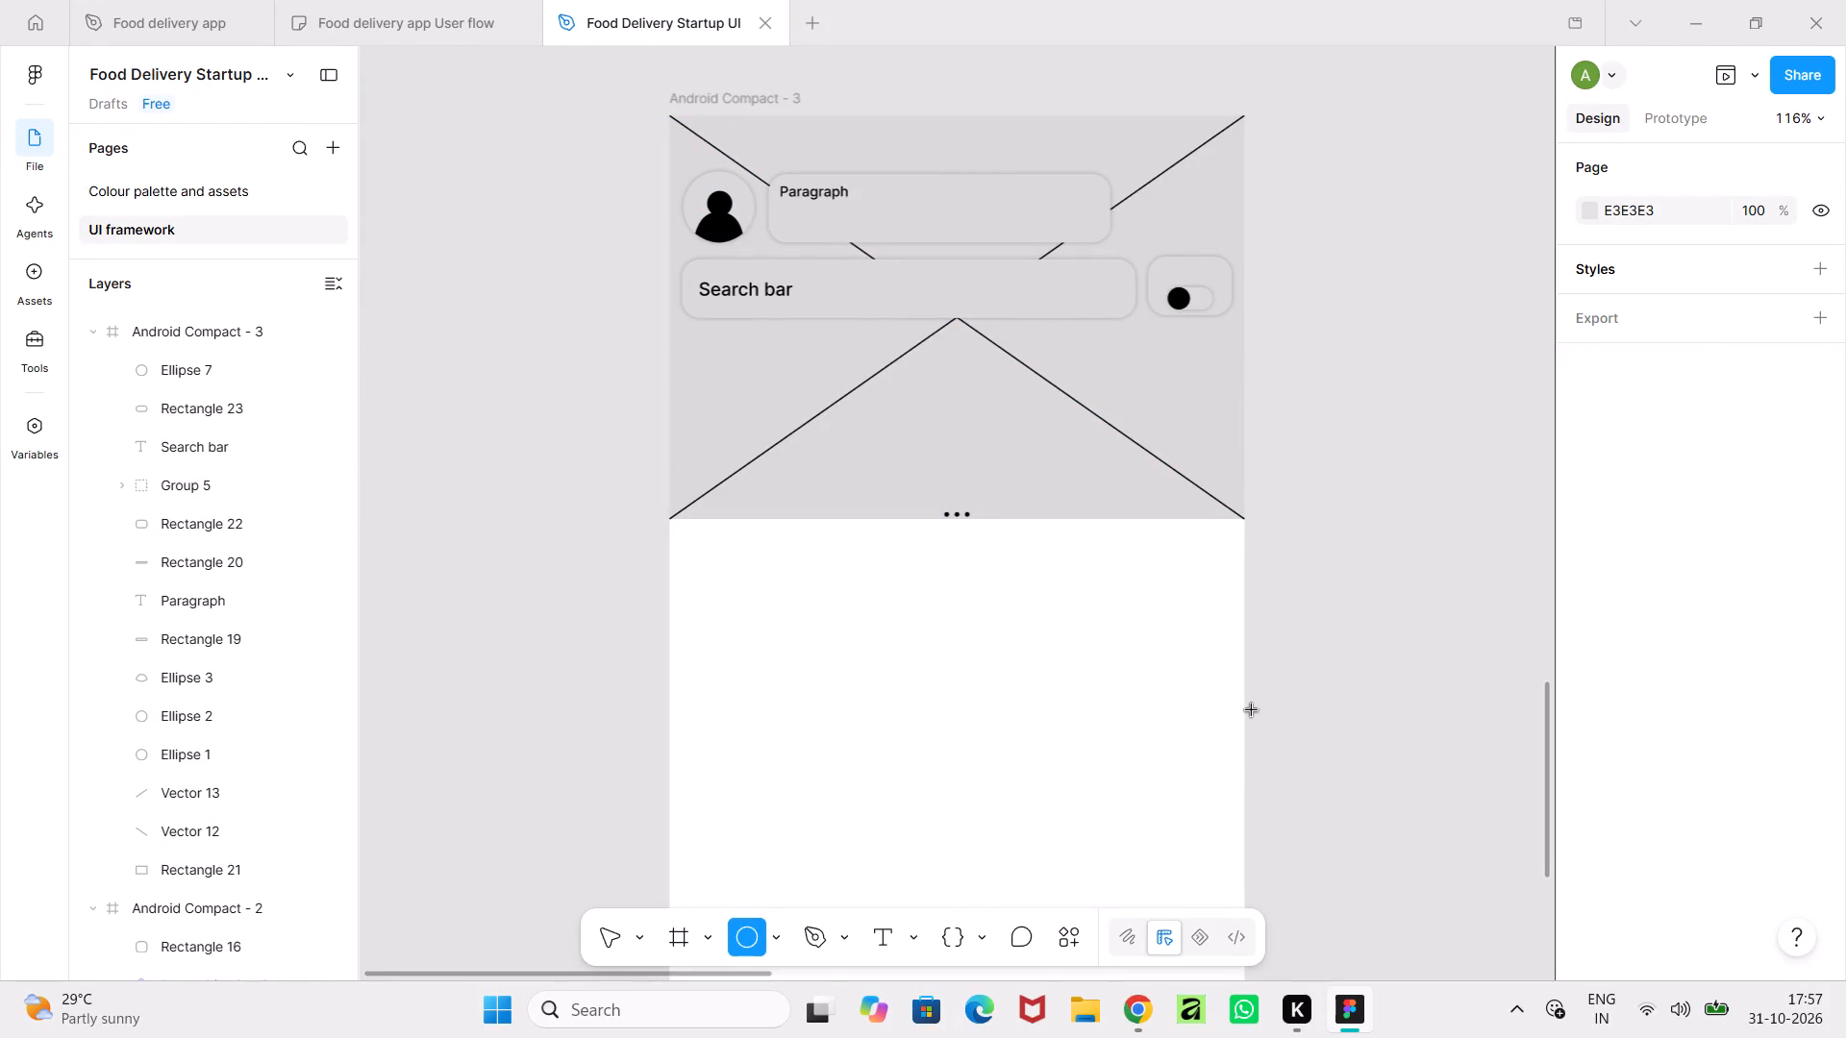
Review the Android Compact - 3 frame and the splash and onboarding wireframes around it.
scroll(1273, 730, "down", 5, "ctrl")
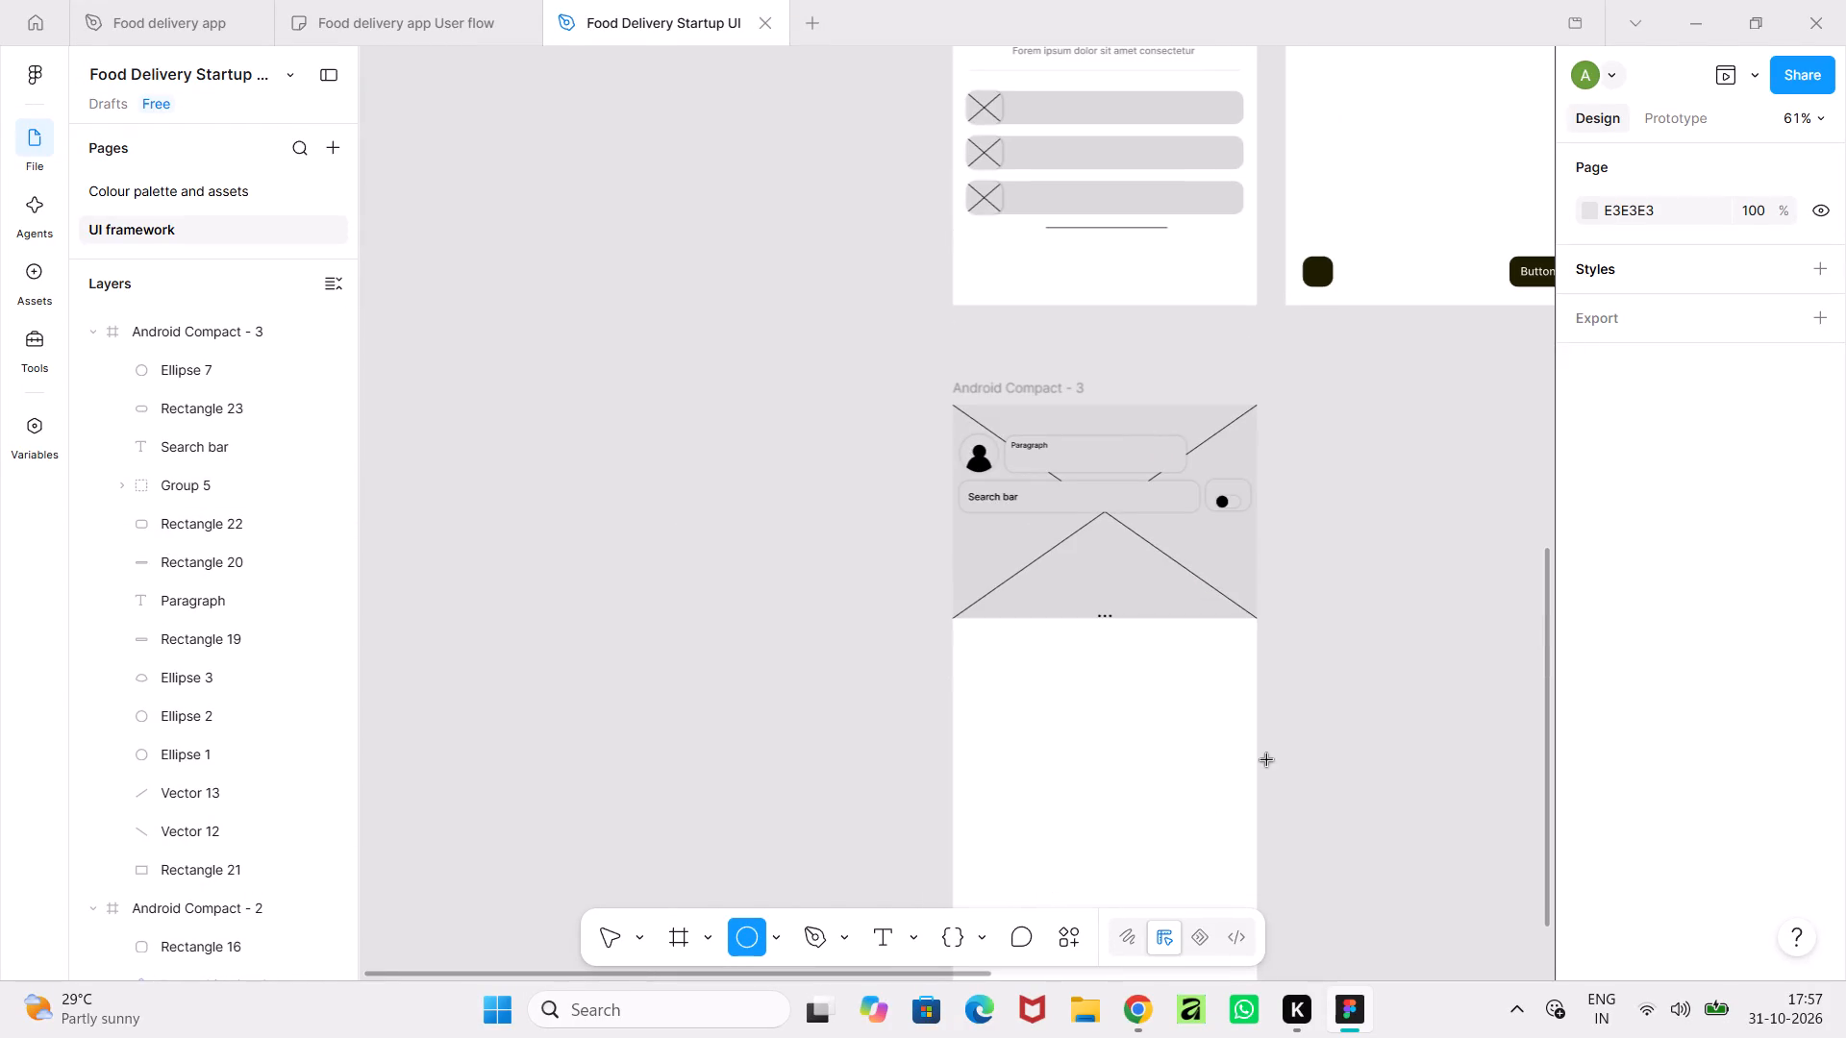
scroll(1267, 760, "up", 4, "ctrl")
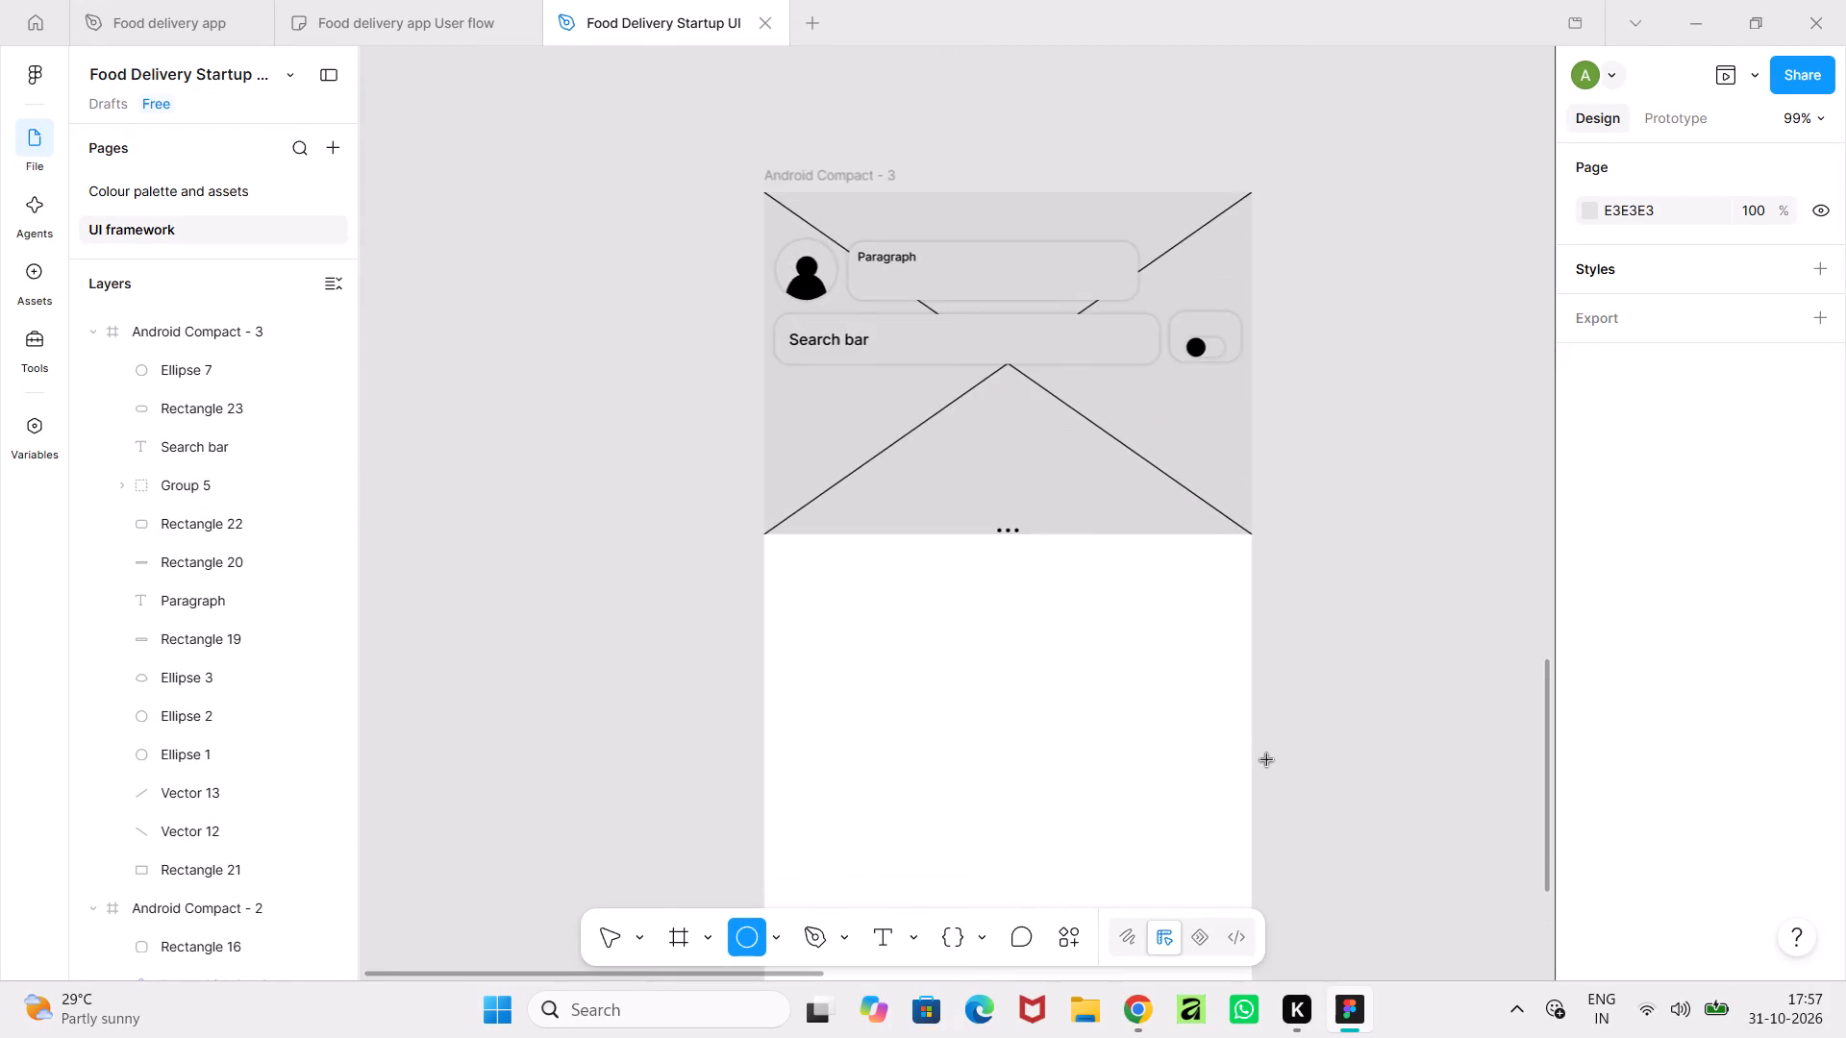
scroll(1267, 760, "up", 5, "ctrl")
middle_click_drag(1309, 535, 1459, 1037)
scroll(1223, 686, "up", 5, "ctrl")
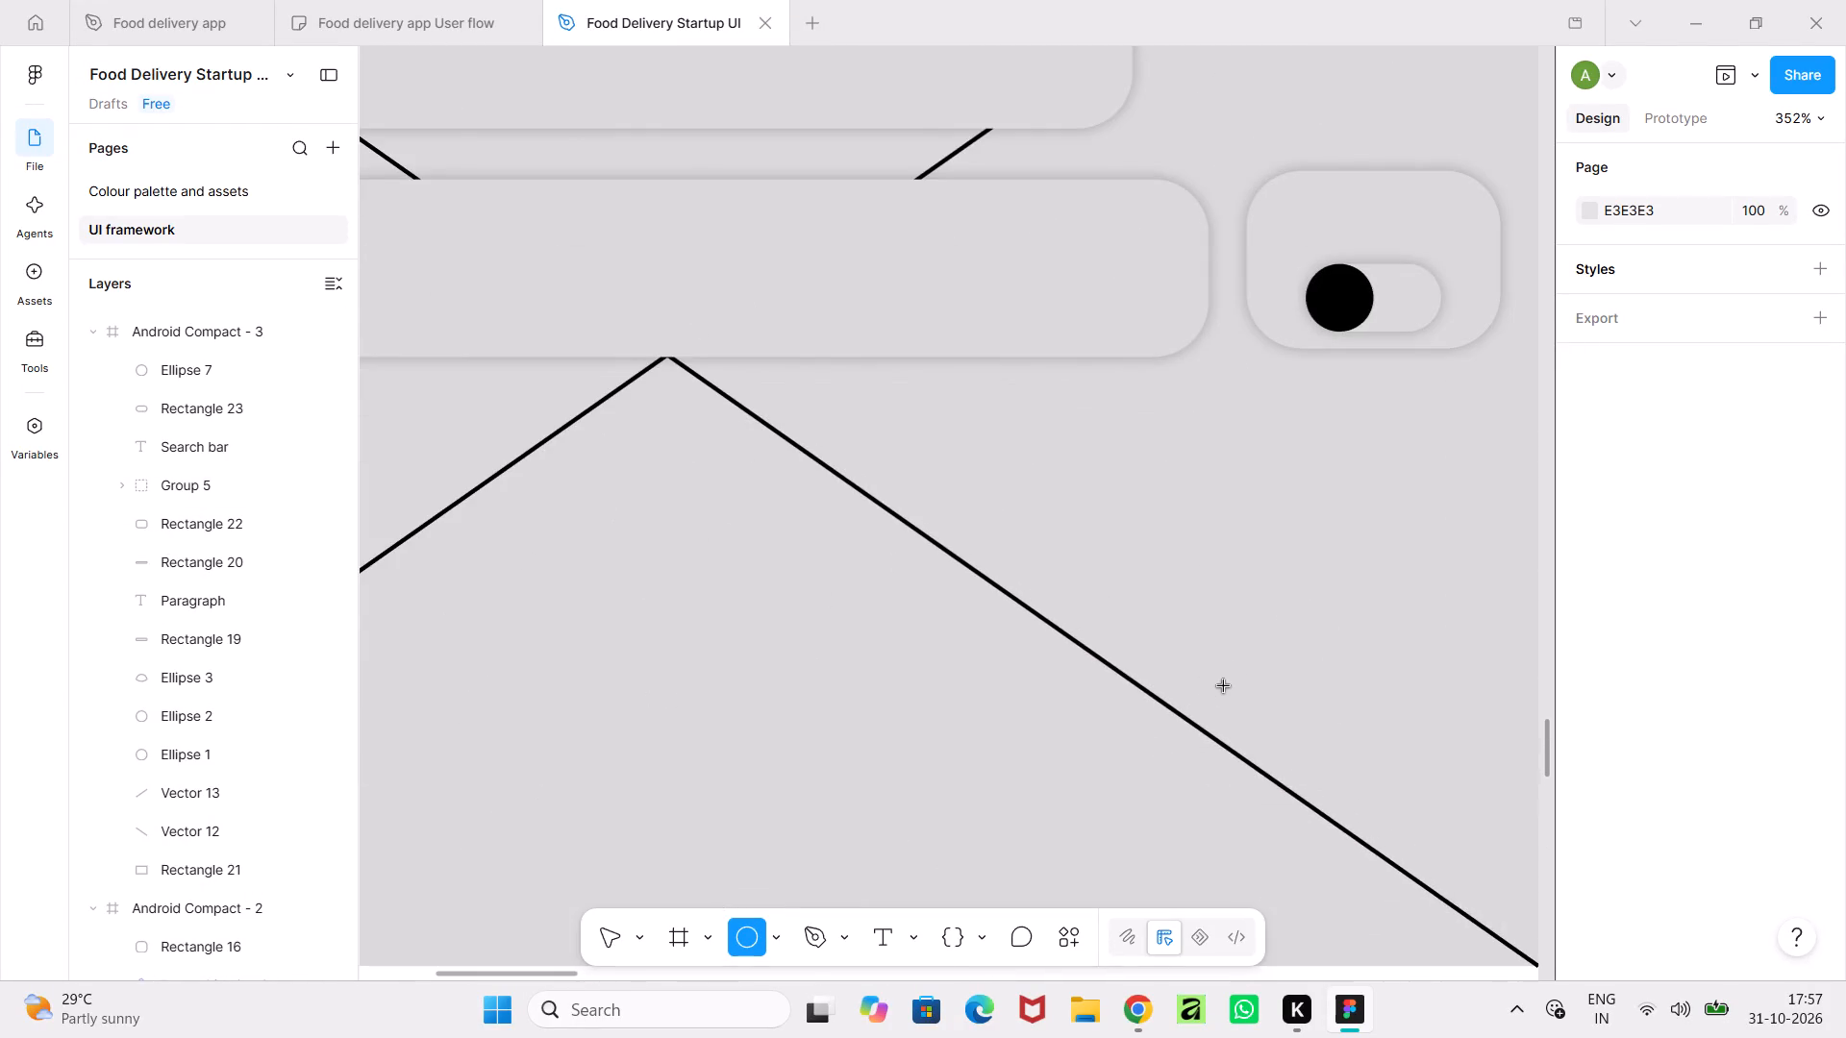
scroll(1224, 686, "down", 20, "ctrl")
middle_click_drag(1332, 740, 1196, 771)
scroll(1196, 771, "down", 10, "ctrl")
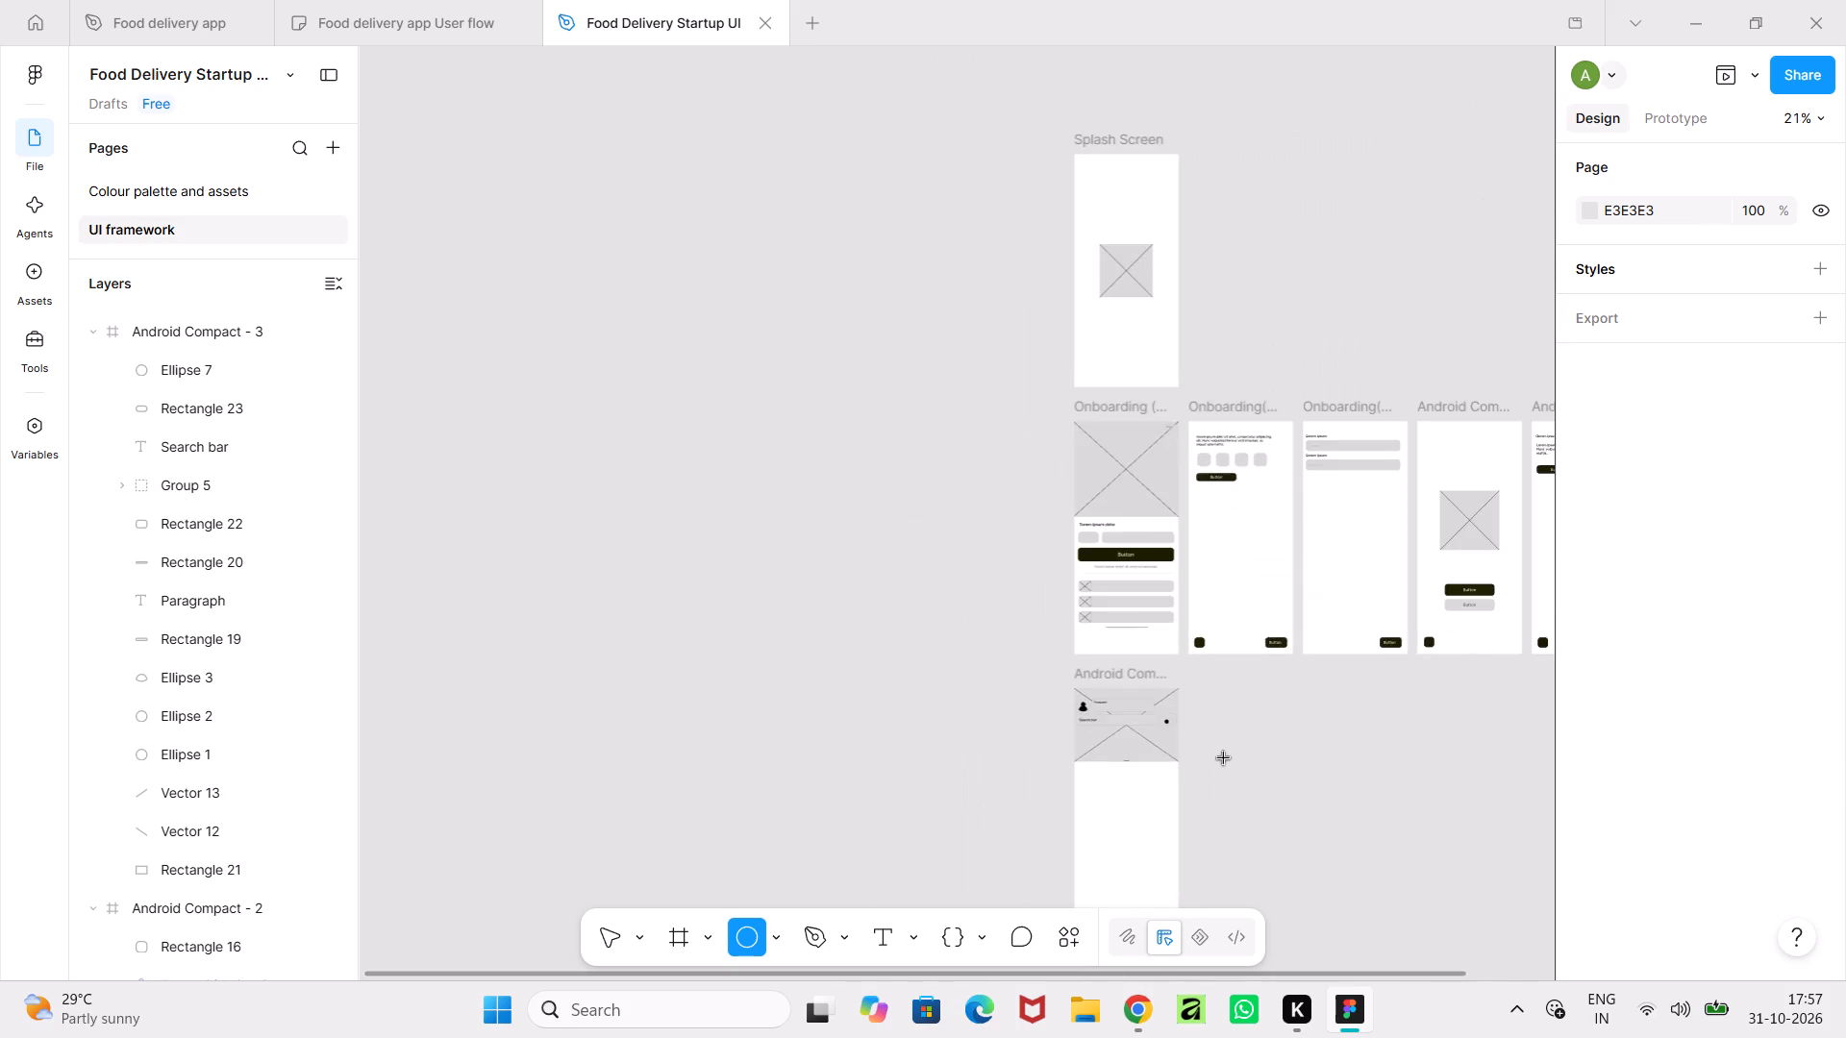
middle_click_drag(1226, 758, 697, 706)
scroll(771, 693, "up", 5, "ctrl")
middle_click_drag(771, 693, 952, 697)
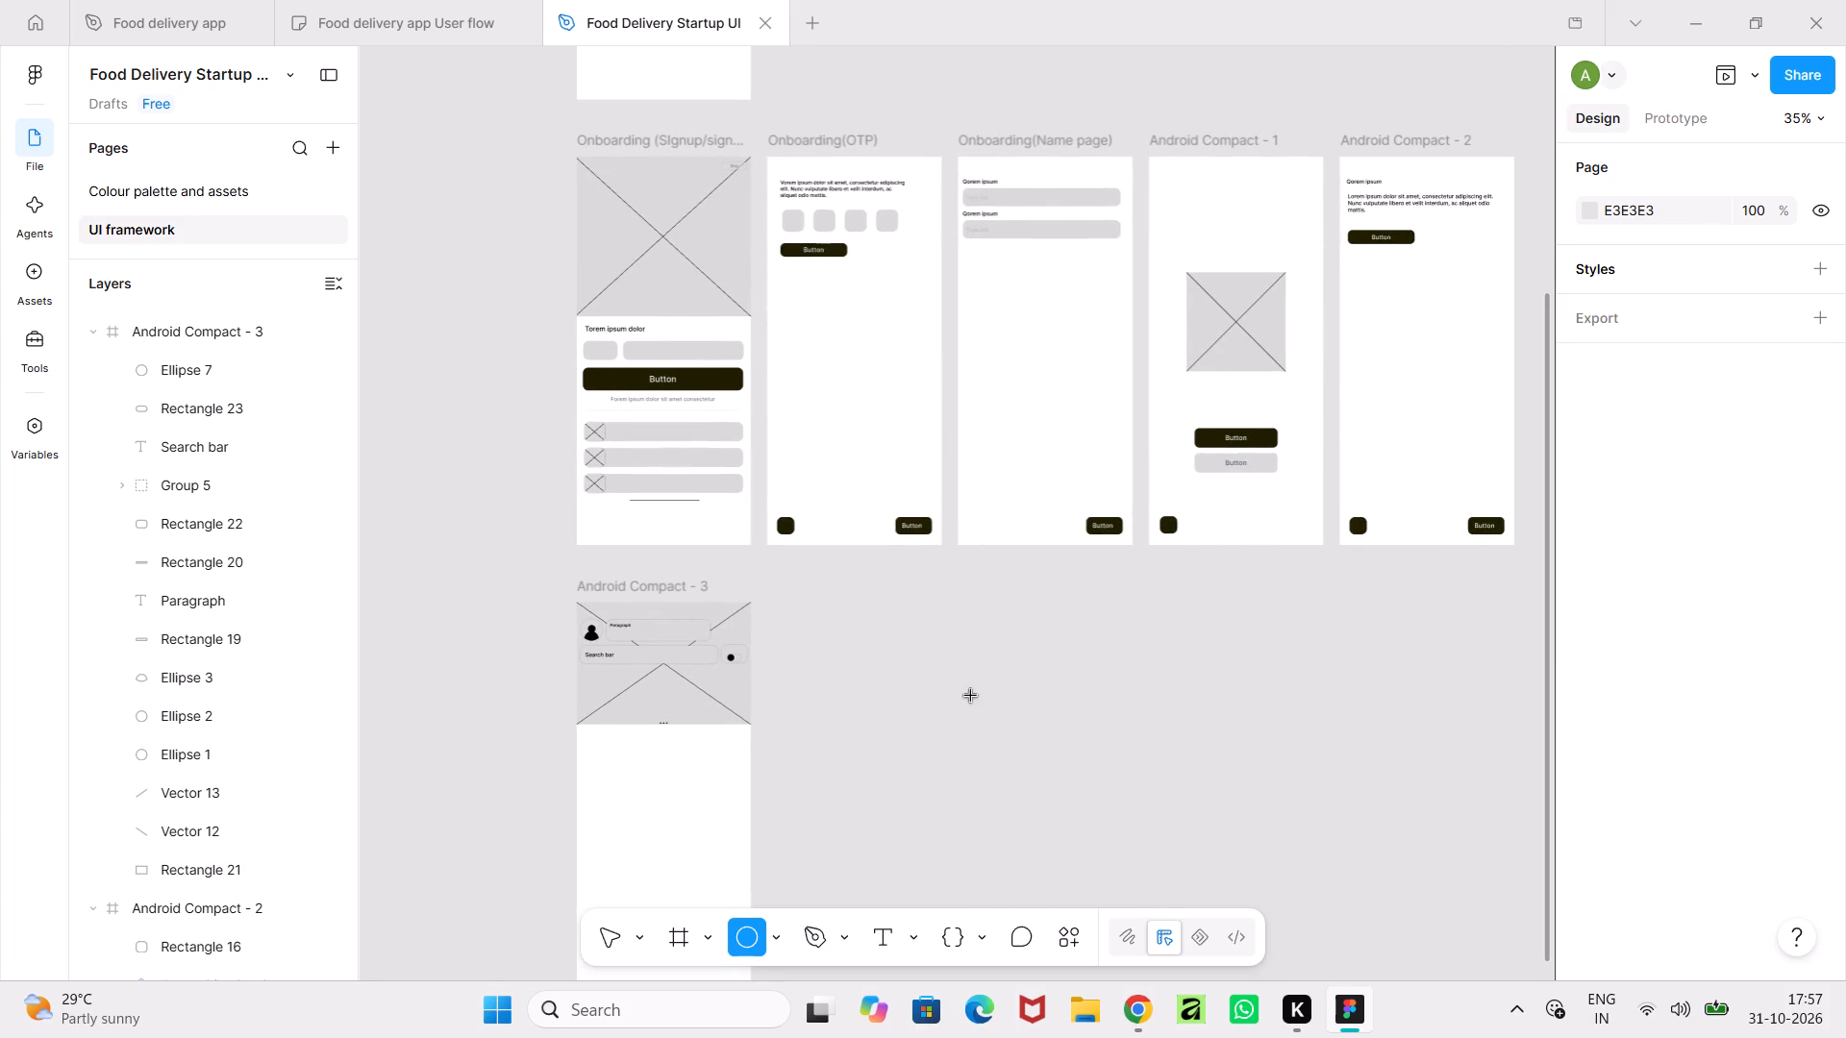
Draw a 59 × 59 circle just below the image placeholder in Android Compact - 3, near the frame's left edge at X 14, Y 309.
middle_click_drag(816, 842, 1046, 655)
scroll(1046, 655, "up", 3, "ctrl")
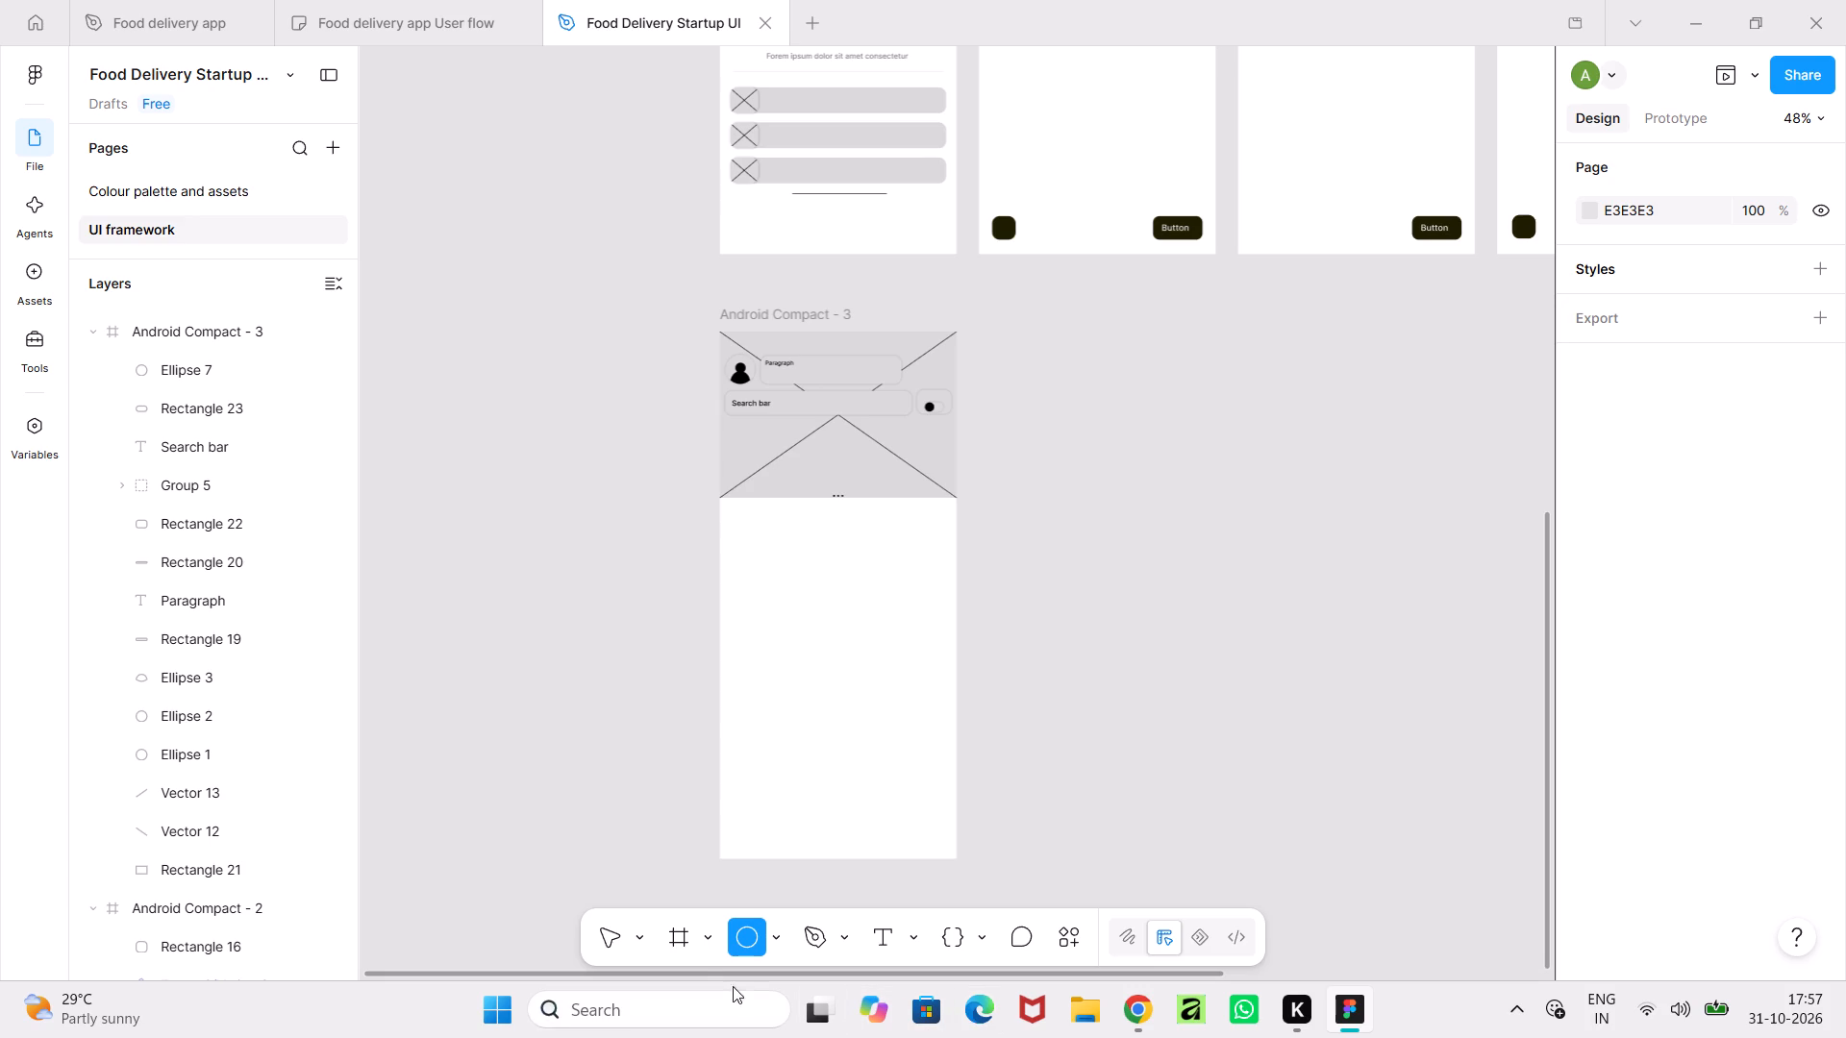
scroll(770, 571, "up", 6, "ctrl")
left_click_drag(681, 427, 719, 463, "shift")
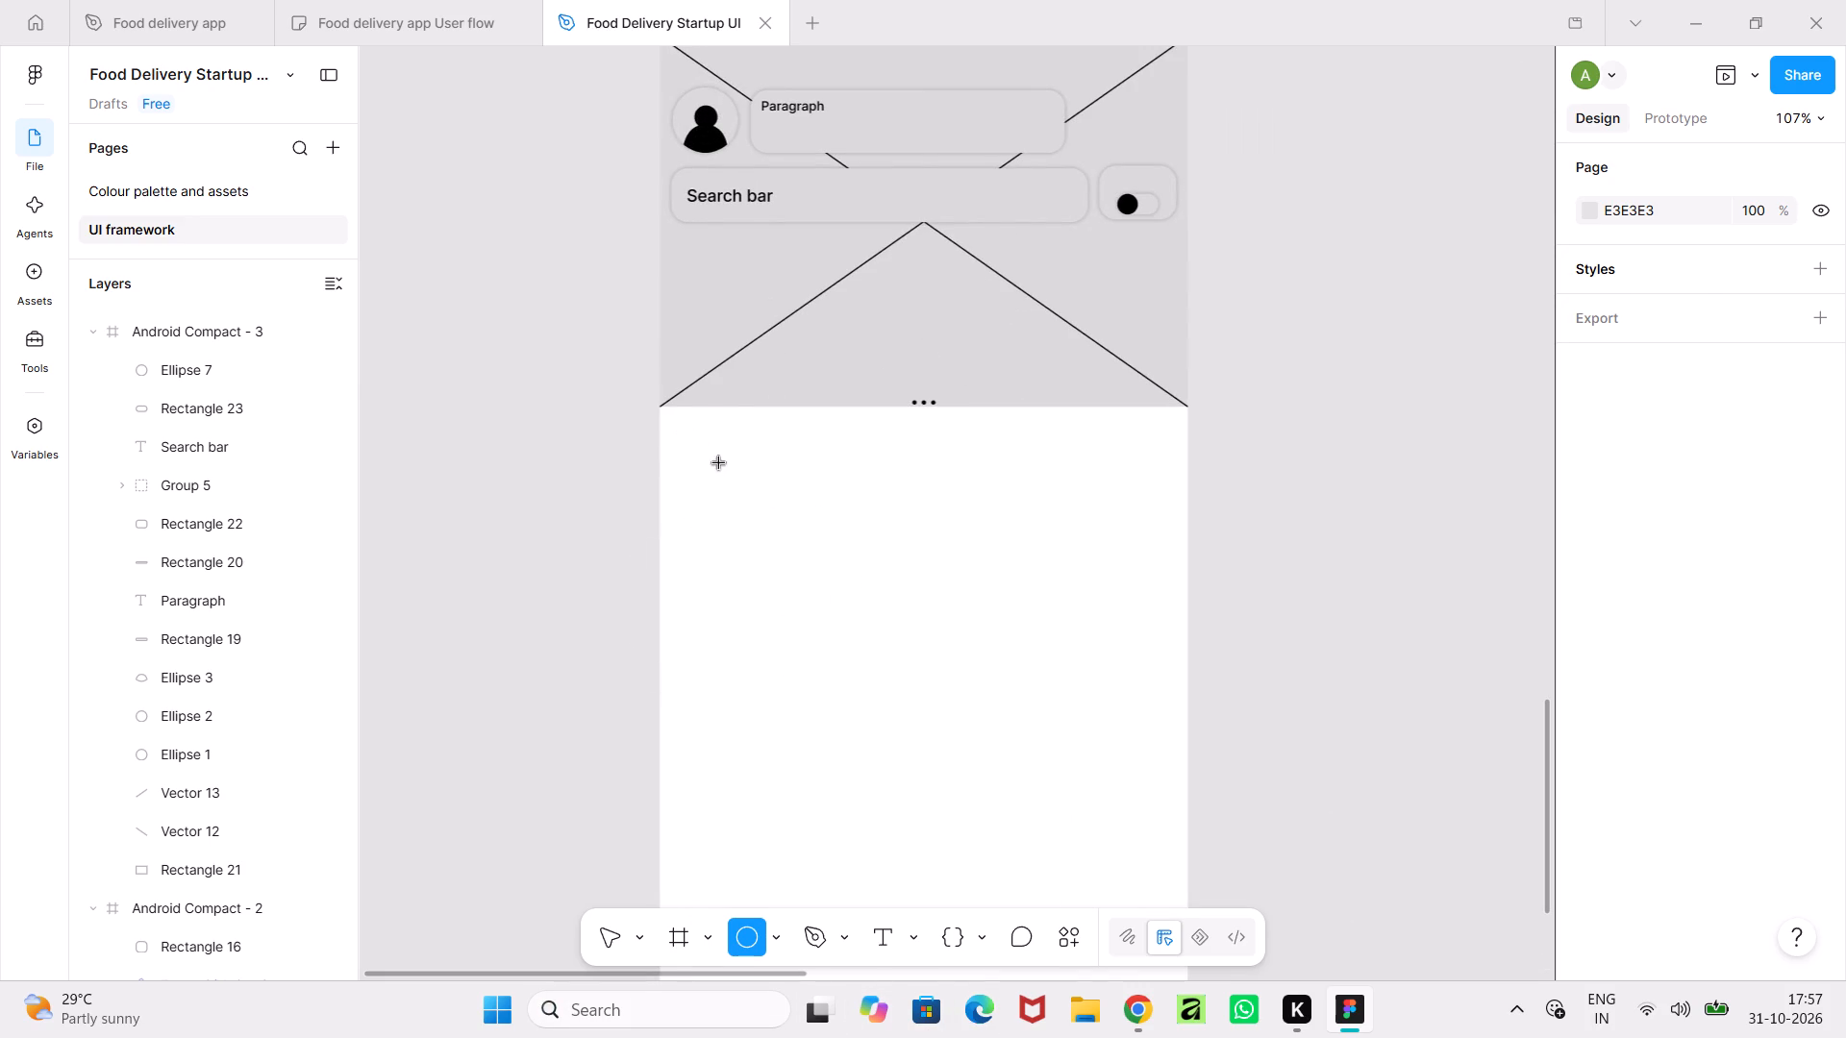
left_click_drag(719, 463, 747, 502, "shift")
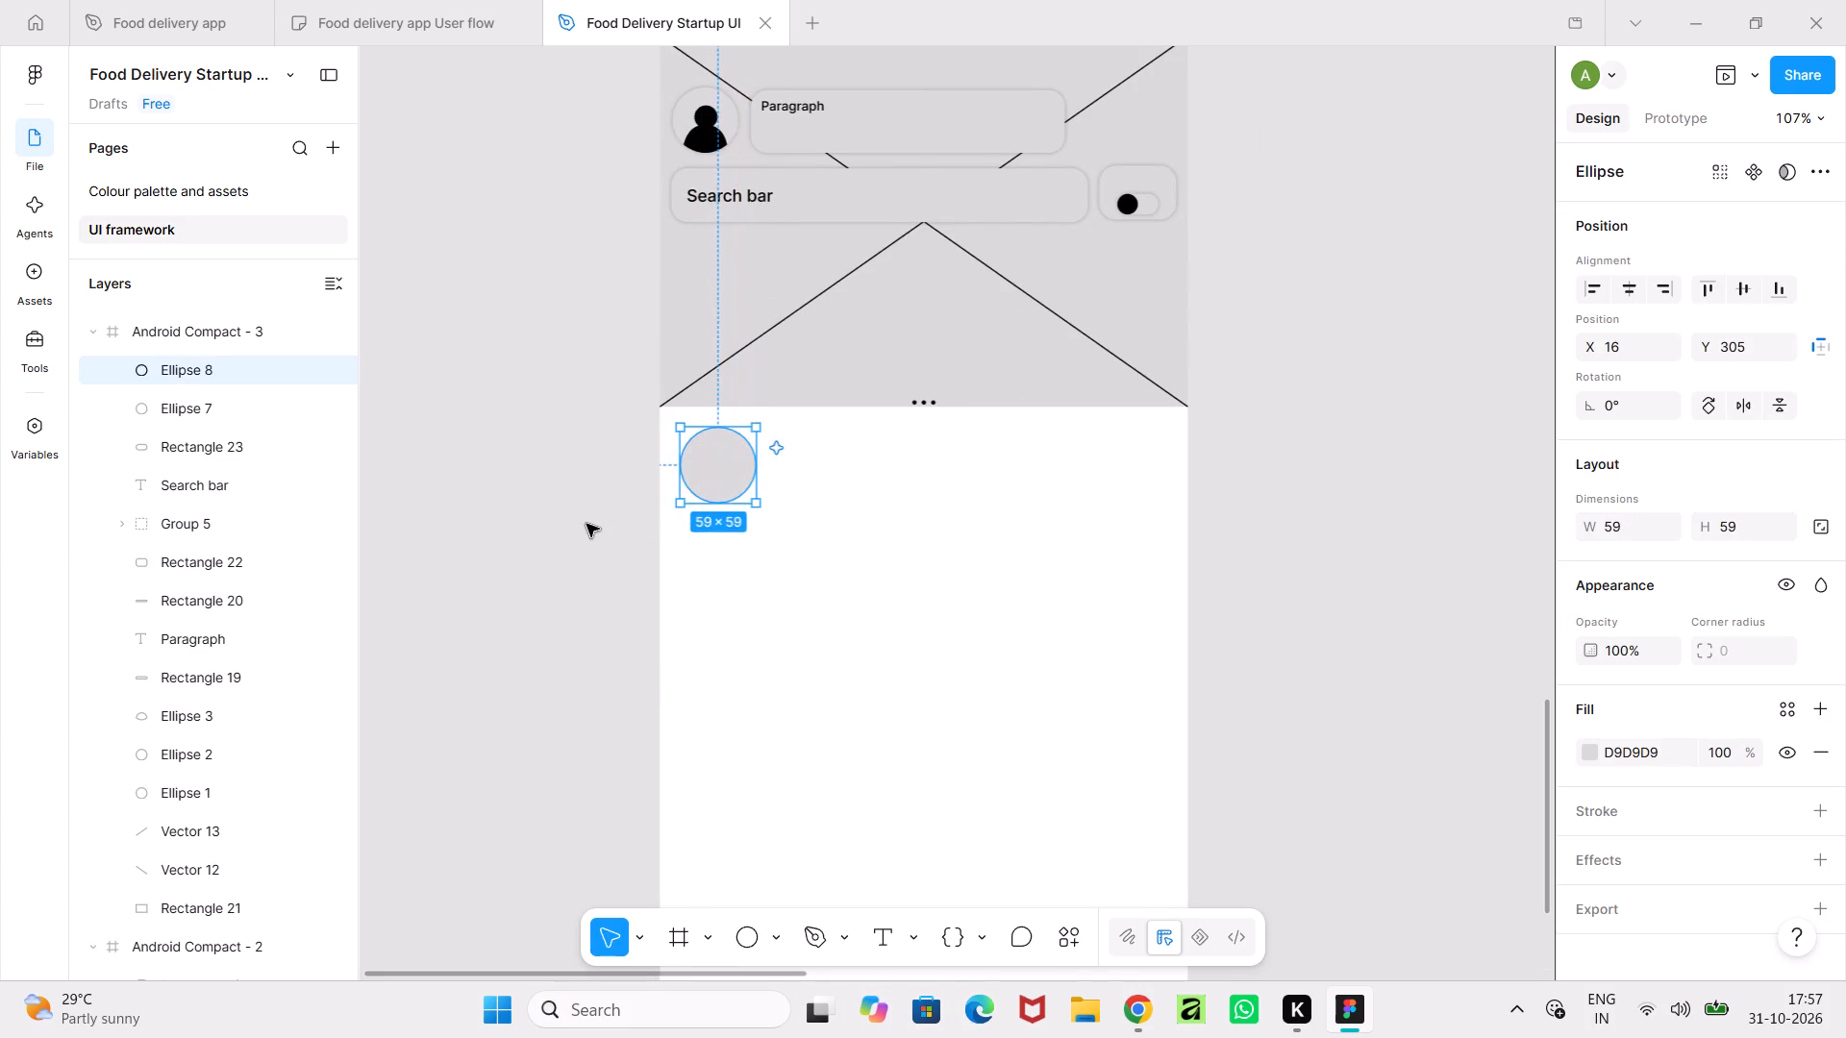
left_click(586, 524)
scroll(586, 524, "up", 6, "ctrl")
left_click(866, 429)
left_click_drag(873, 426, 864, 436)
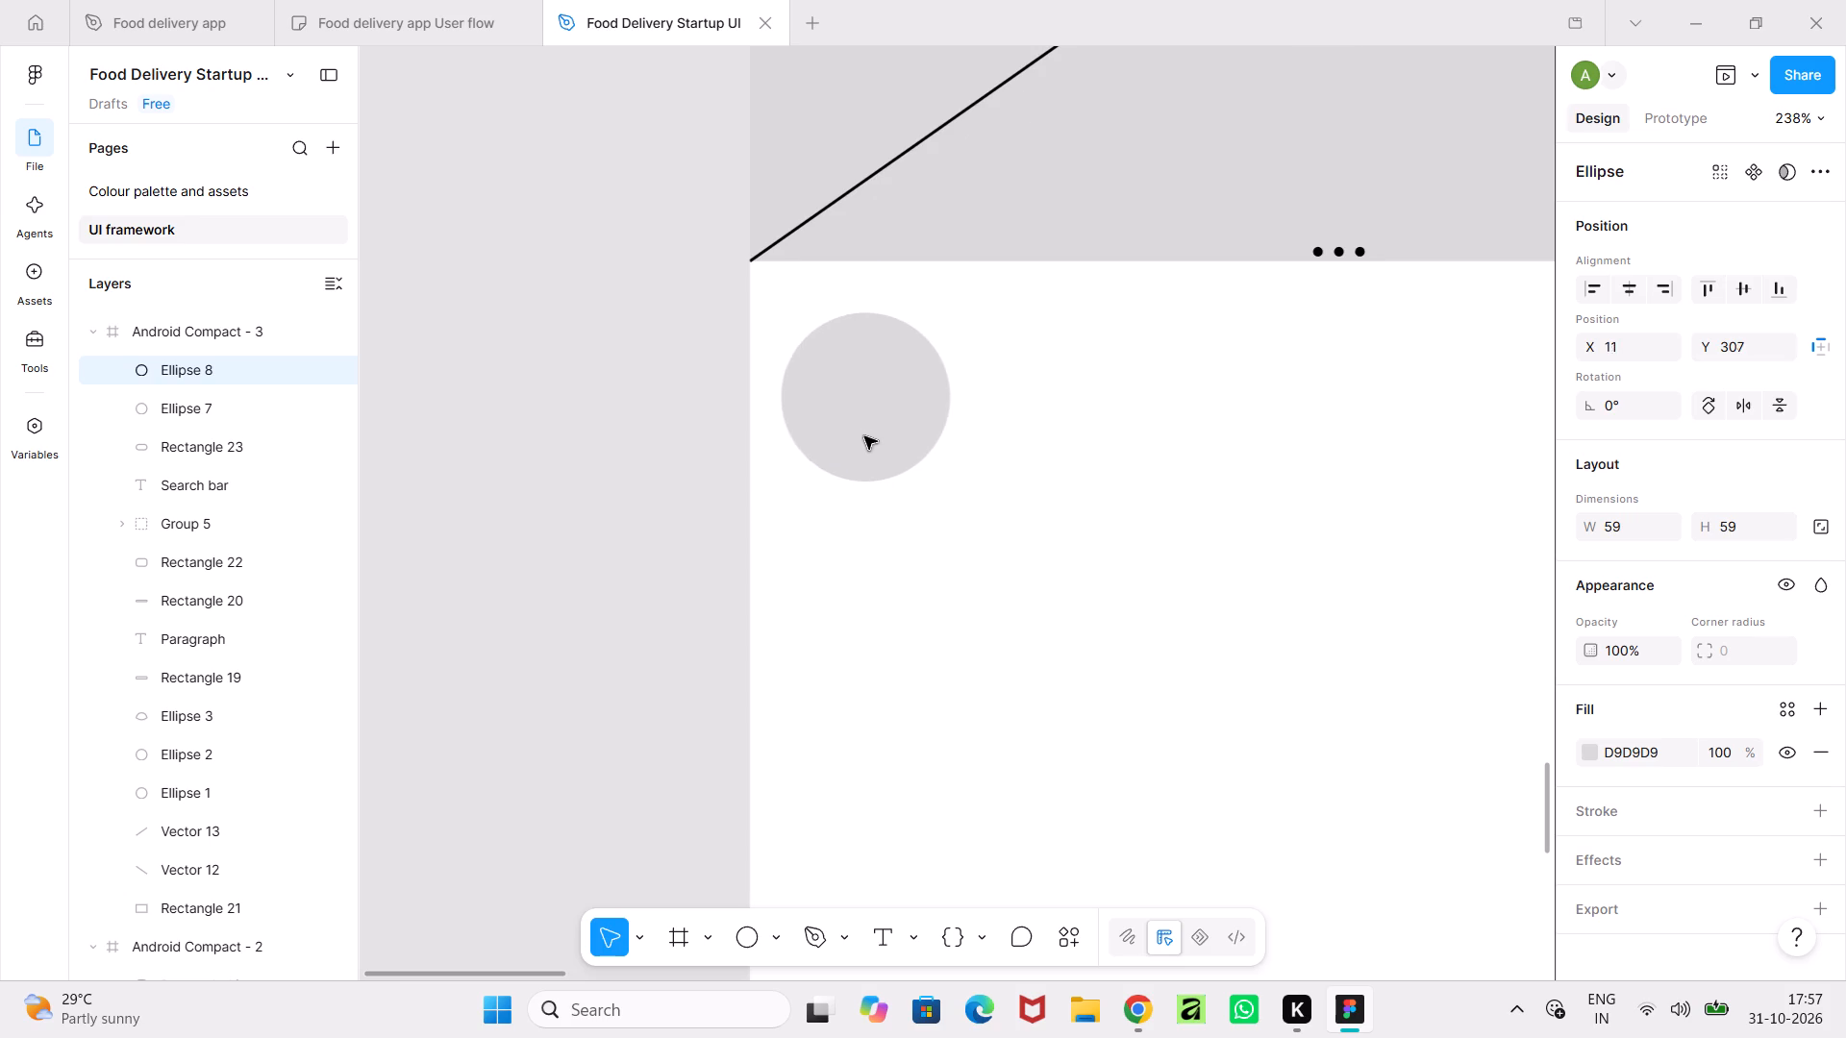
left_click_drag(864, 436, 866, 437)
left_click(534, 472)
Duplicate the circle and place the copy to its right on the same level, at X 88, Y 309.
scroll(535, 472, "down", 12, "ctrl")
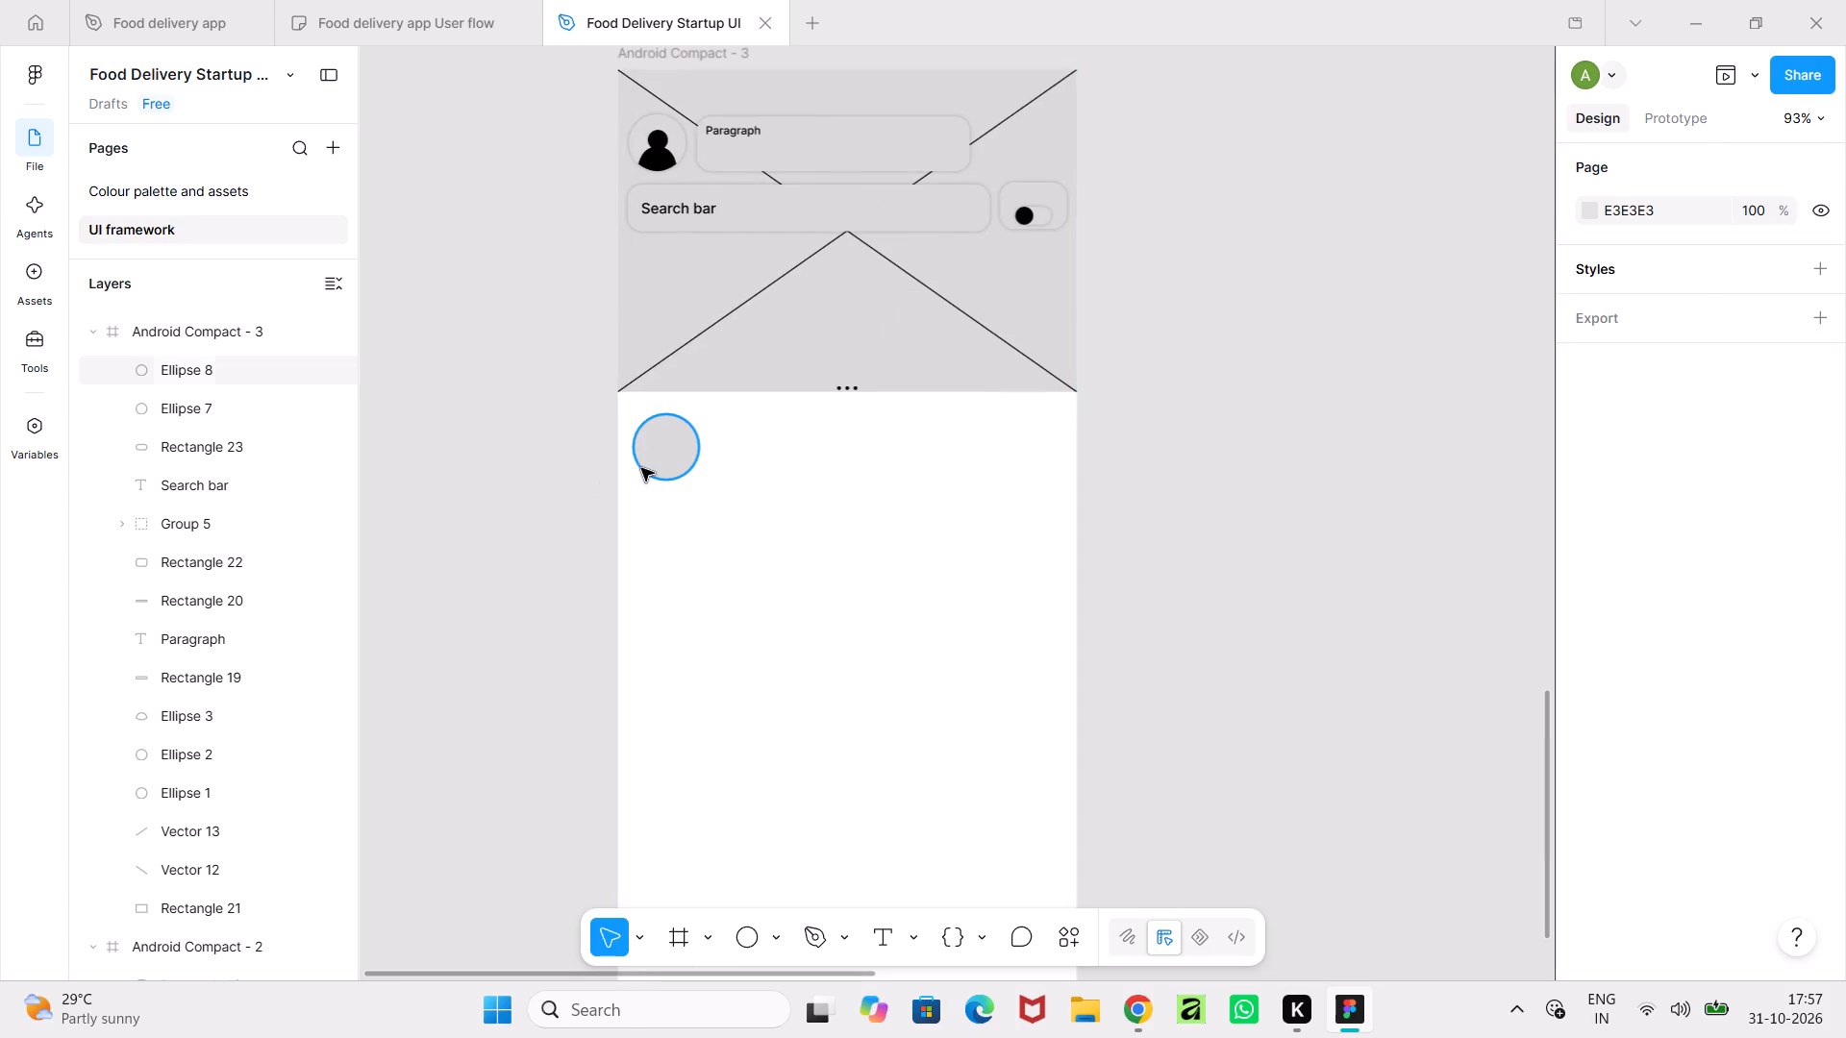
left_click(642, 468)
key("ctrl+c")
key("ctrl+v")
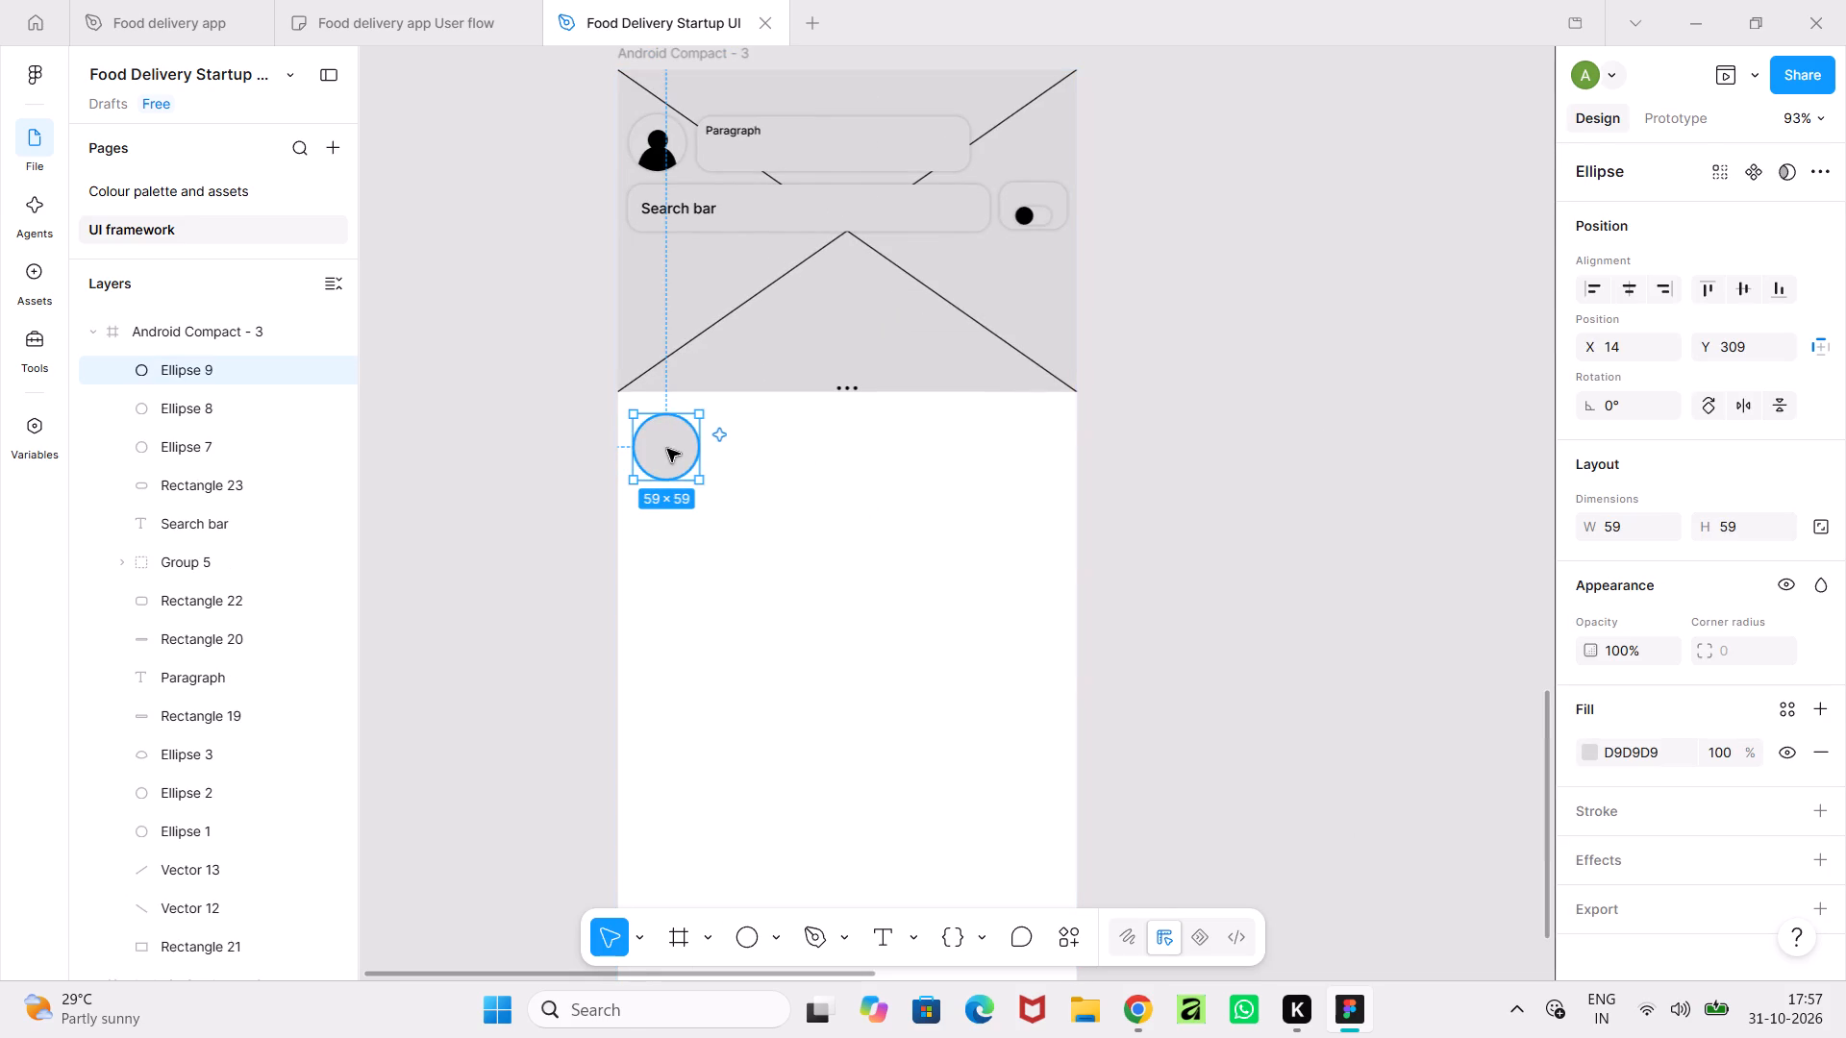
left_click_drag(667, 449, 741, 448)
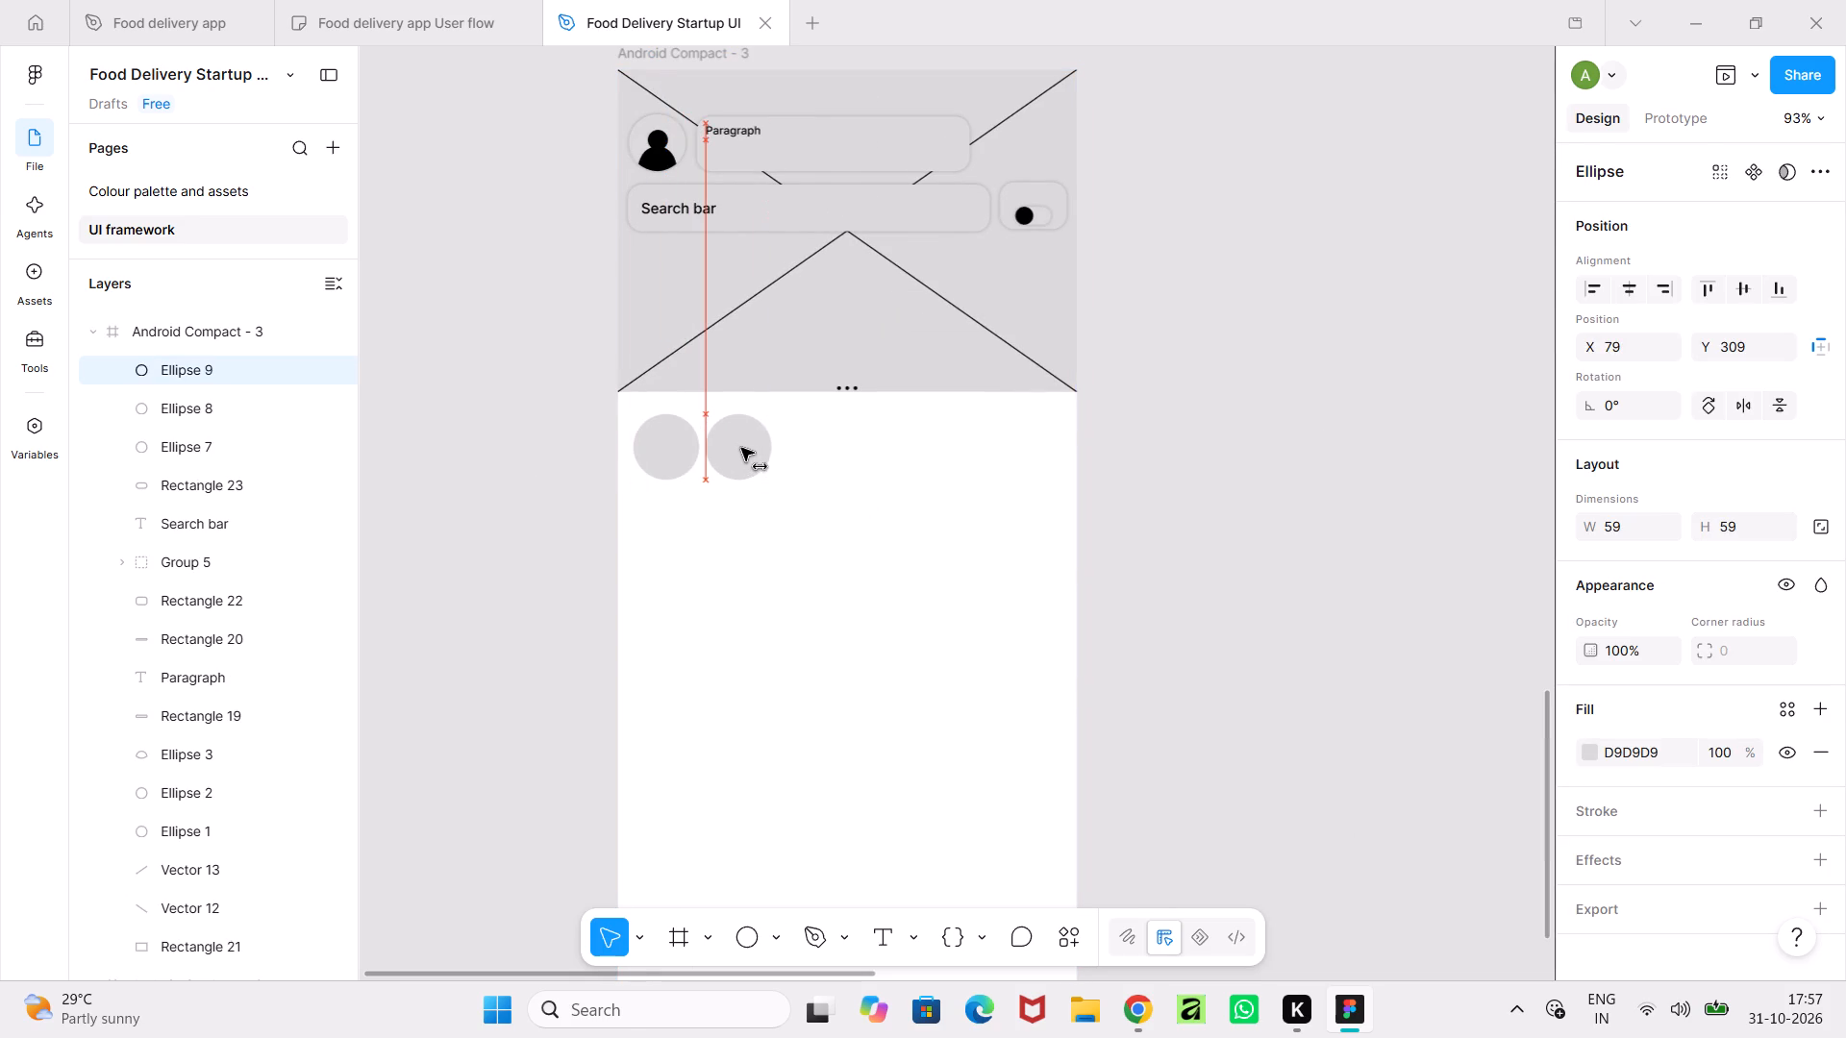
left_click_drag(741, 448, 749, 449)
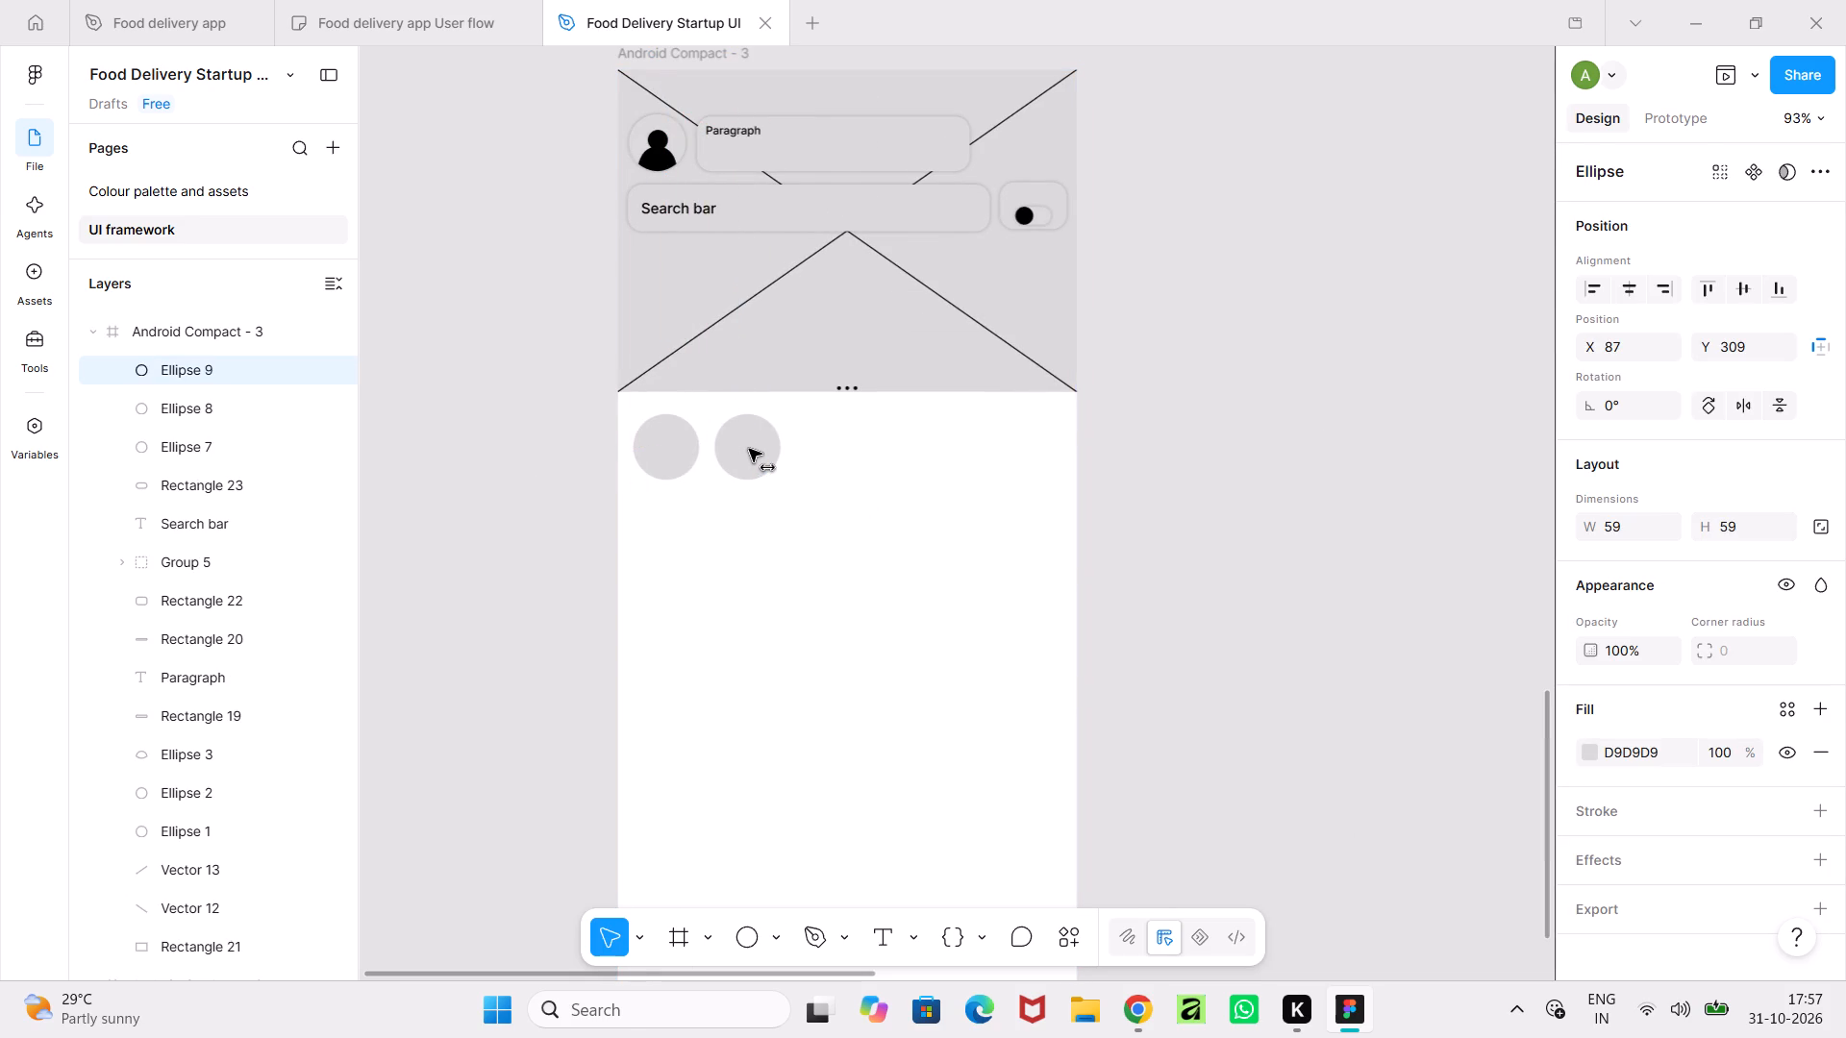
left_click_drag(749, 449, 750, 447)
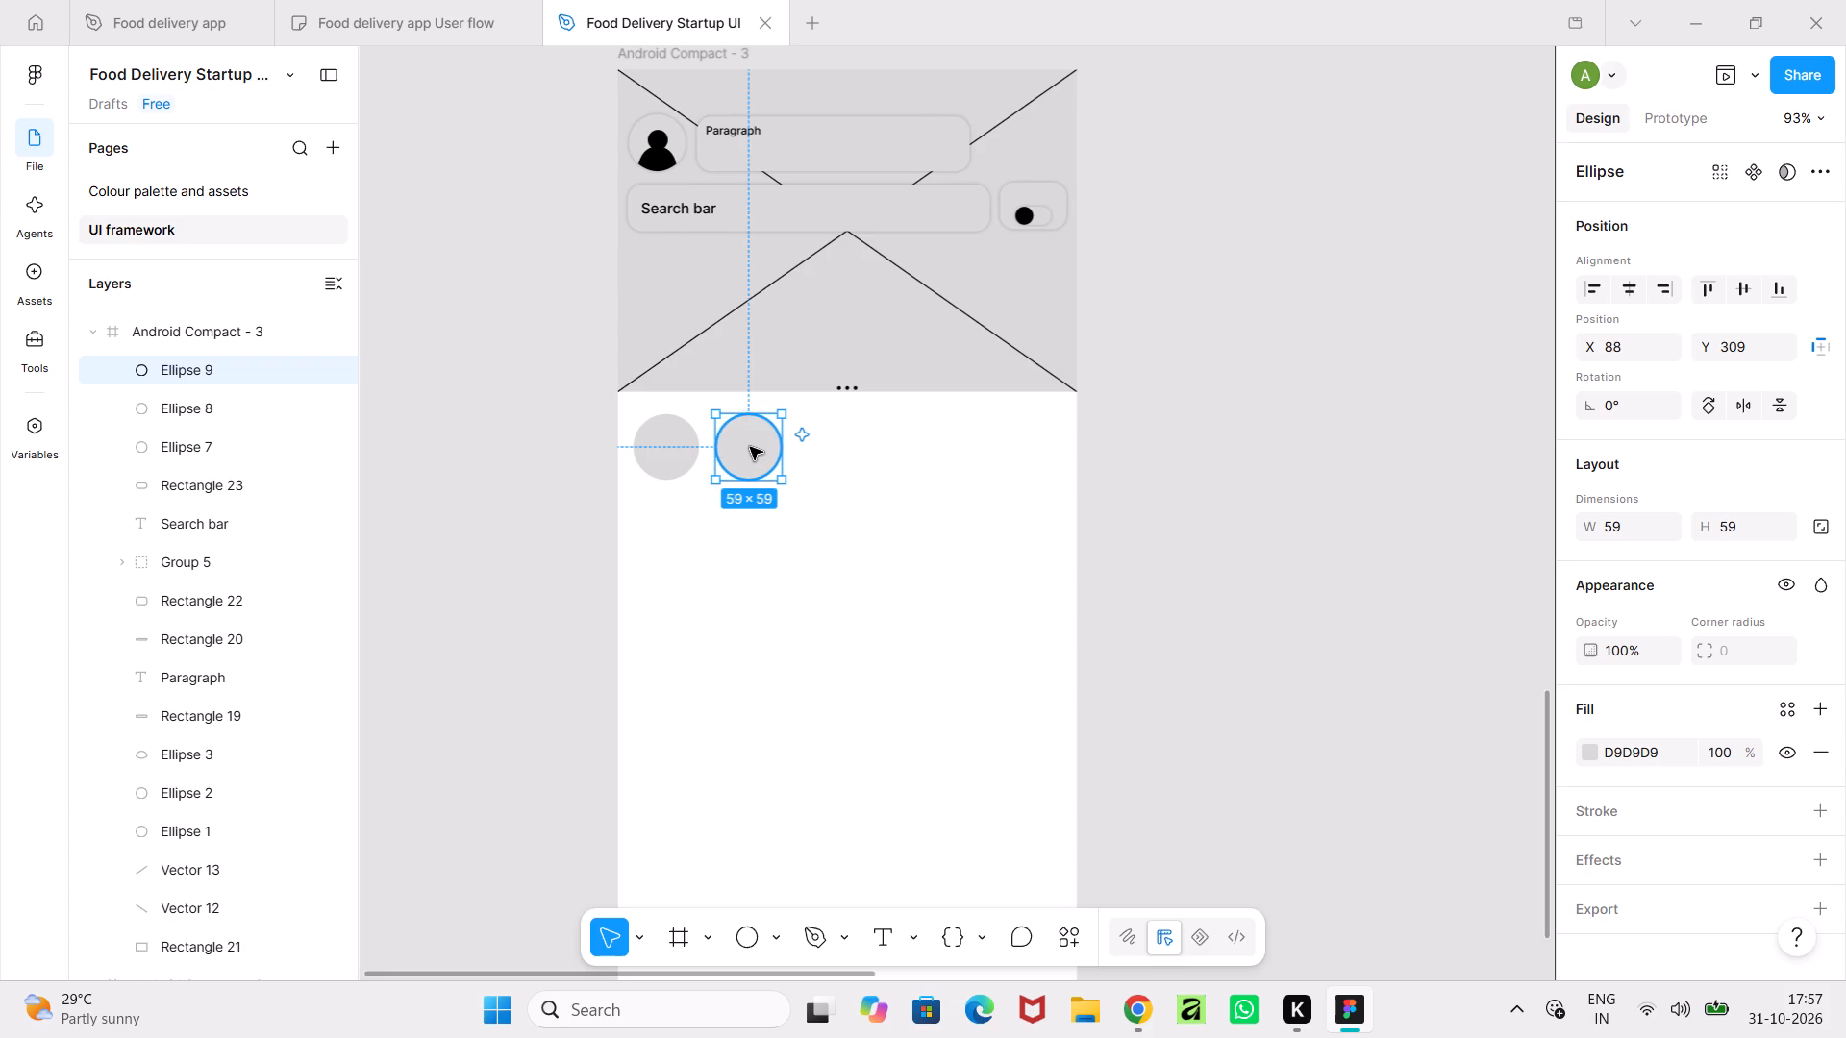
Add three more copies of the circle along the row with equal spacing, placing the last two at X 236 and X 310.
key("ctrl+c")
key("ctrl+v")
left_click_drag(748, 446, 781, 446, "shift")
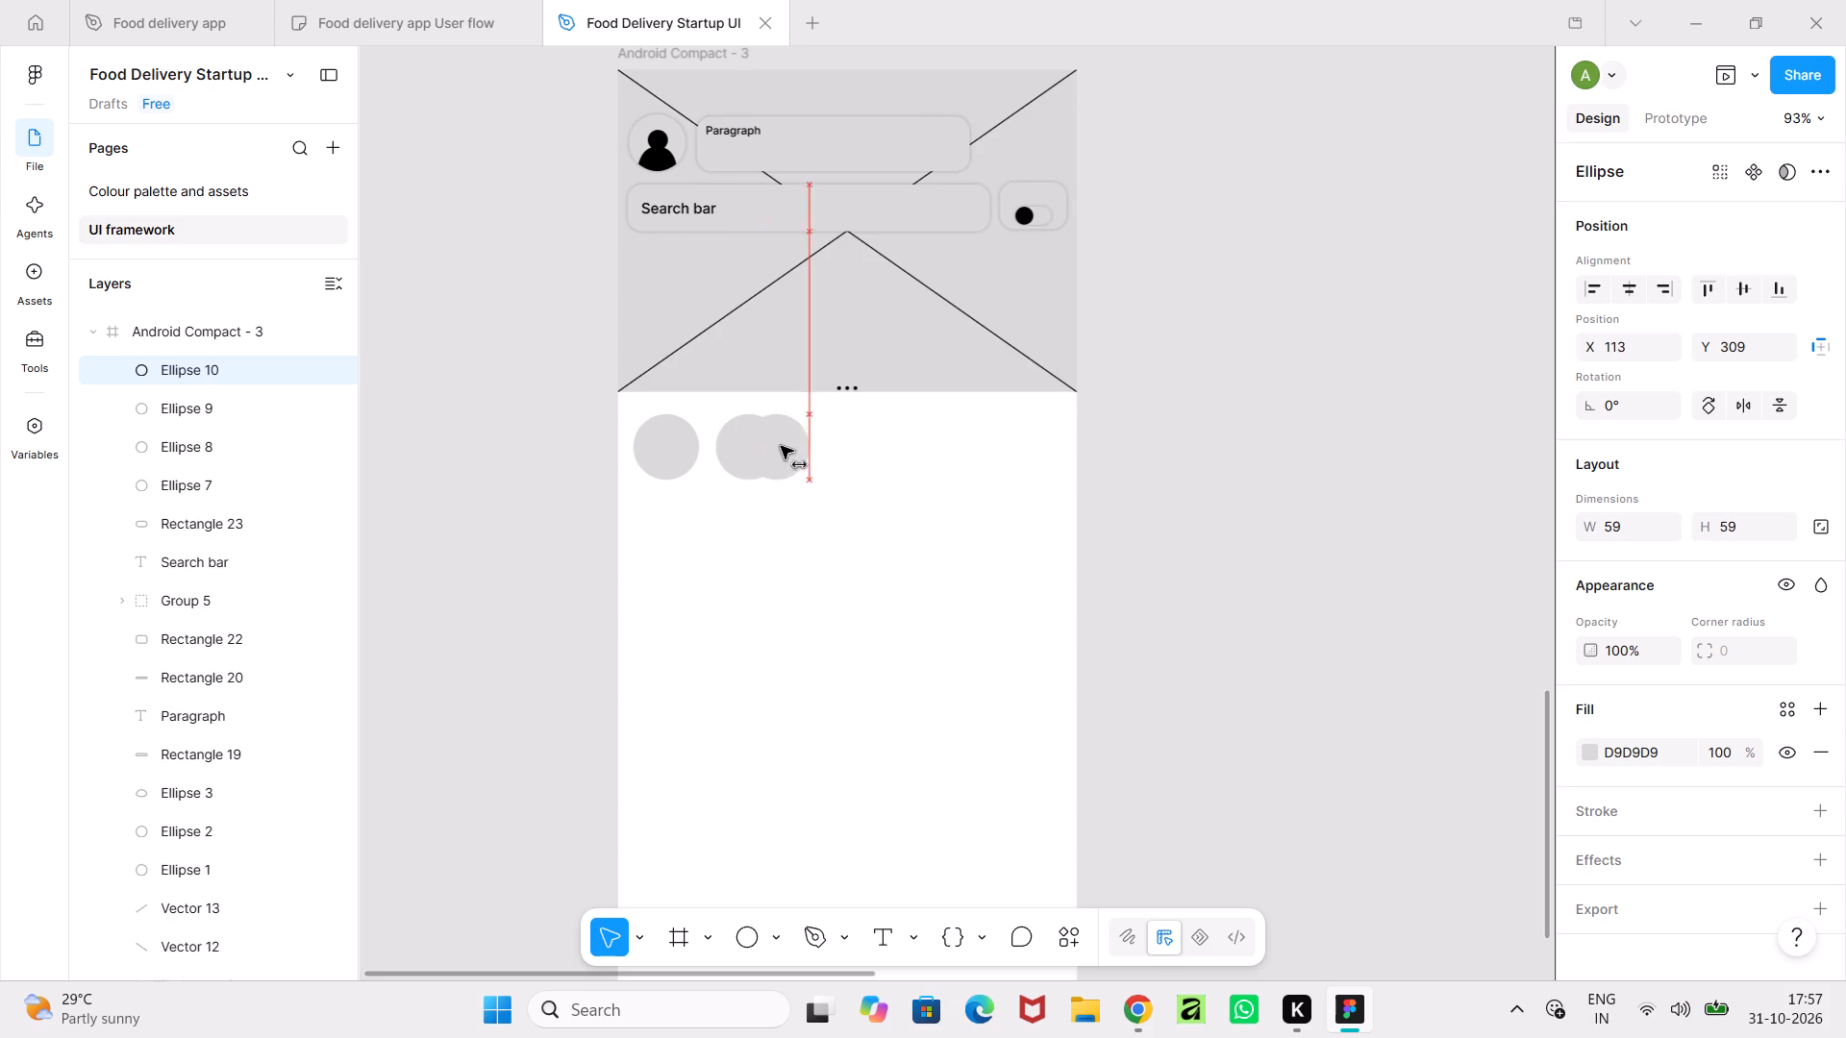
left_click_drag(781, 446, 831, 446, "shift")
key("ctrl+c")
key("ctrl+v")
left_click_drag(821, 450, 901, 450, "shift")
key("ctrl+c")
key("ctrl+v")
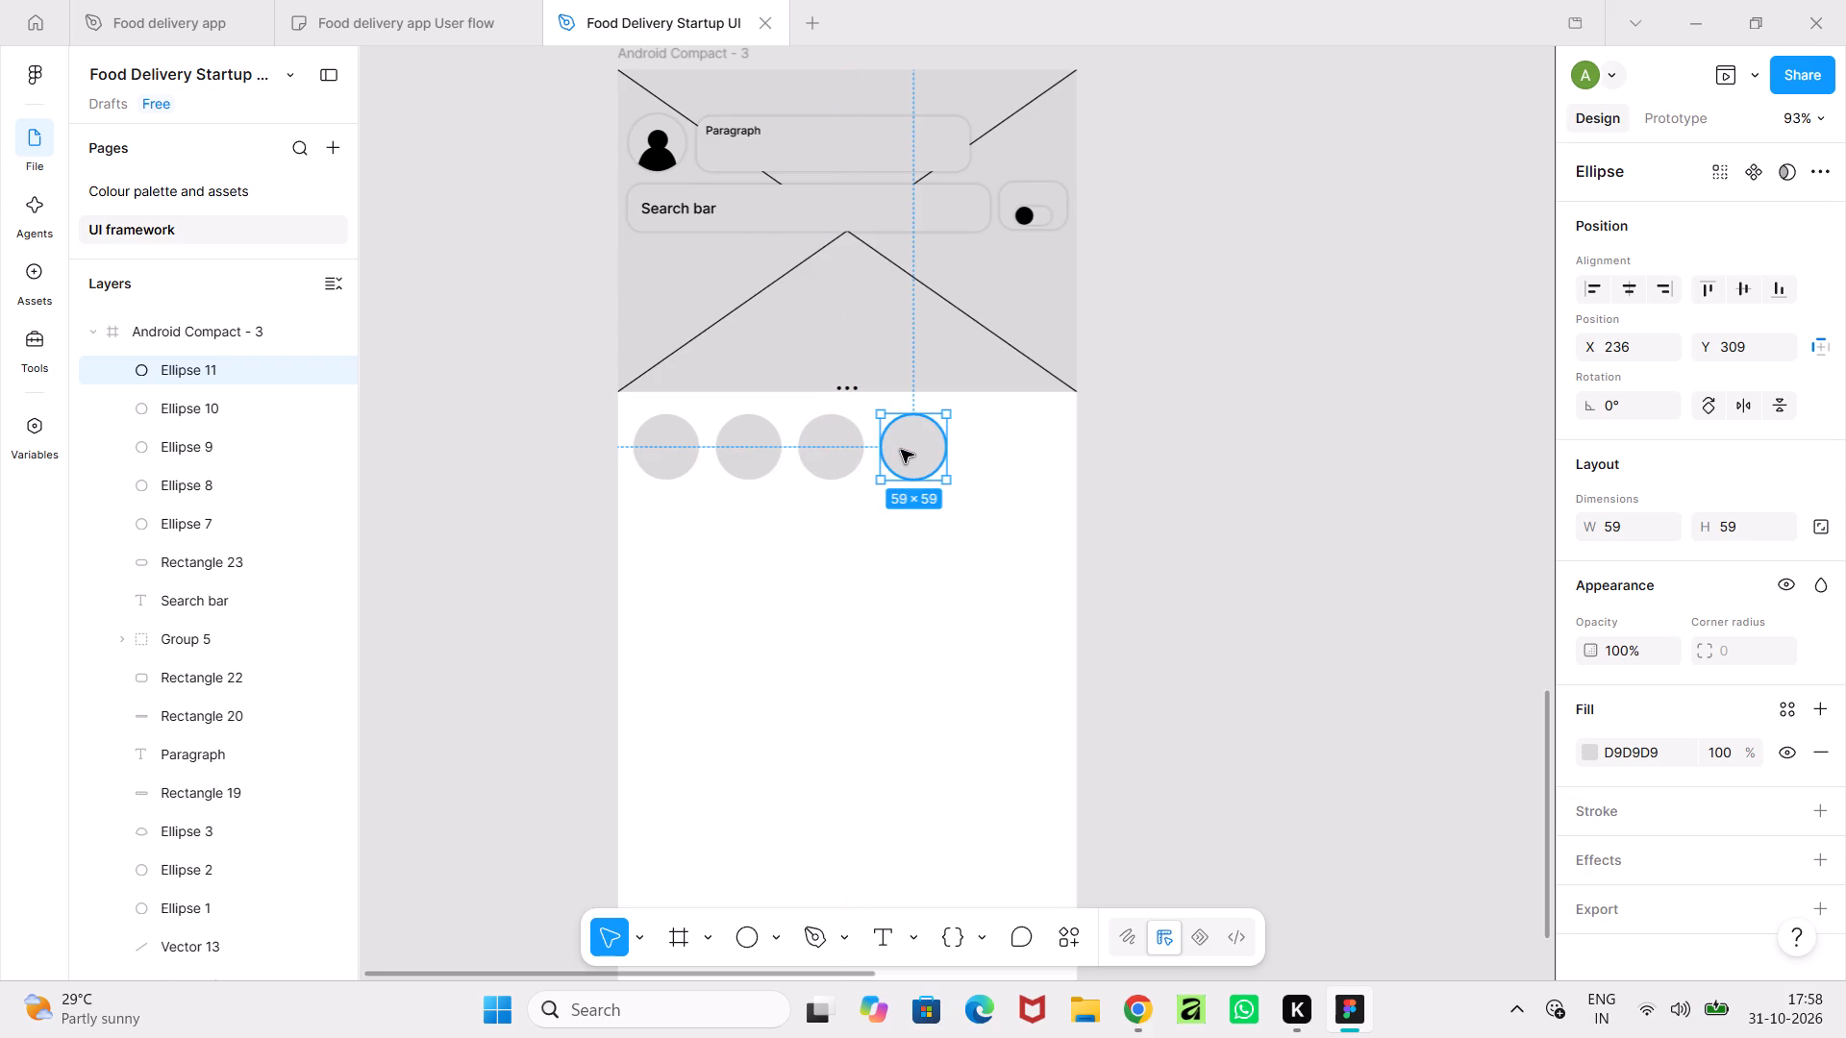
left_click_drag(901, 450, 985, 454, "shift")
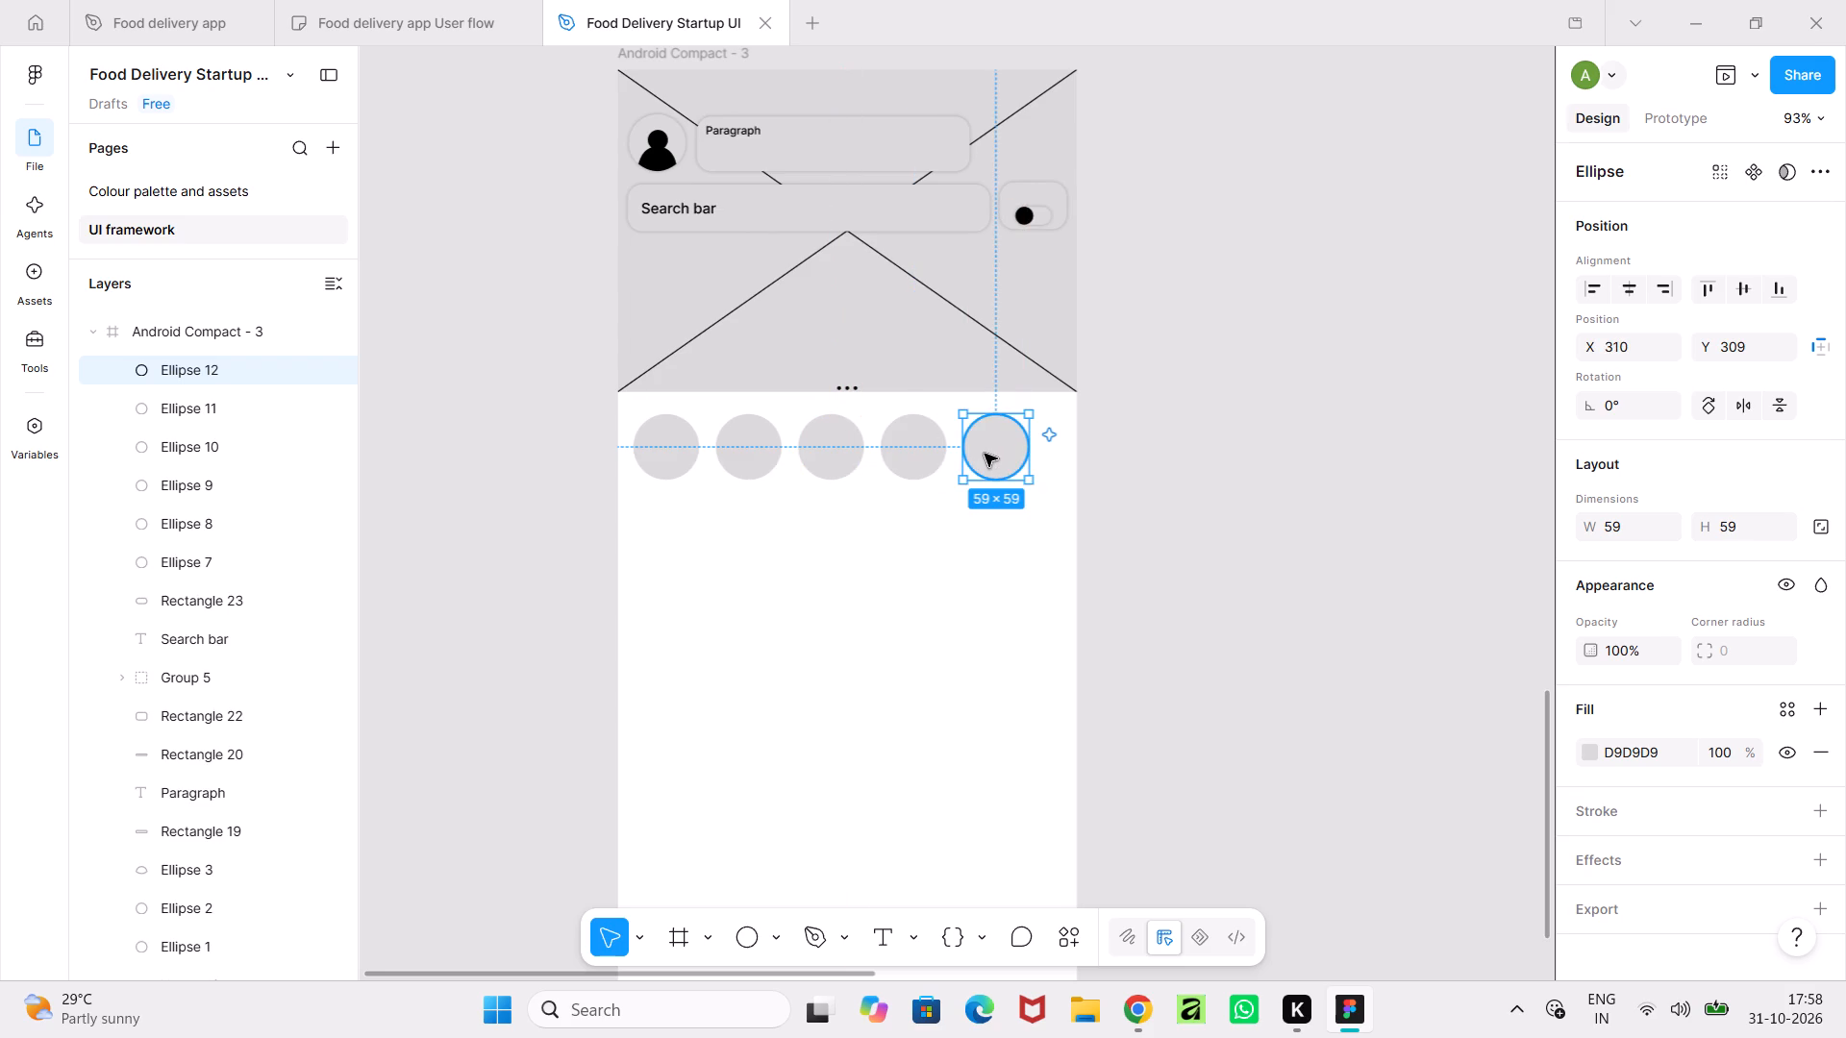
Add a sixth copy of the circle at the end of the row, straddling the frame's right edge at X 385, Y 2413.
key("ctrl+c")
key("ctrl+v")
left_click_drag(1002, 454, 1071, 454, "shift")
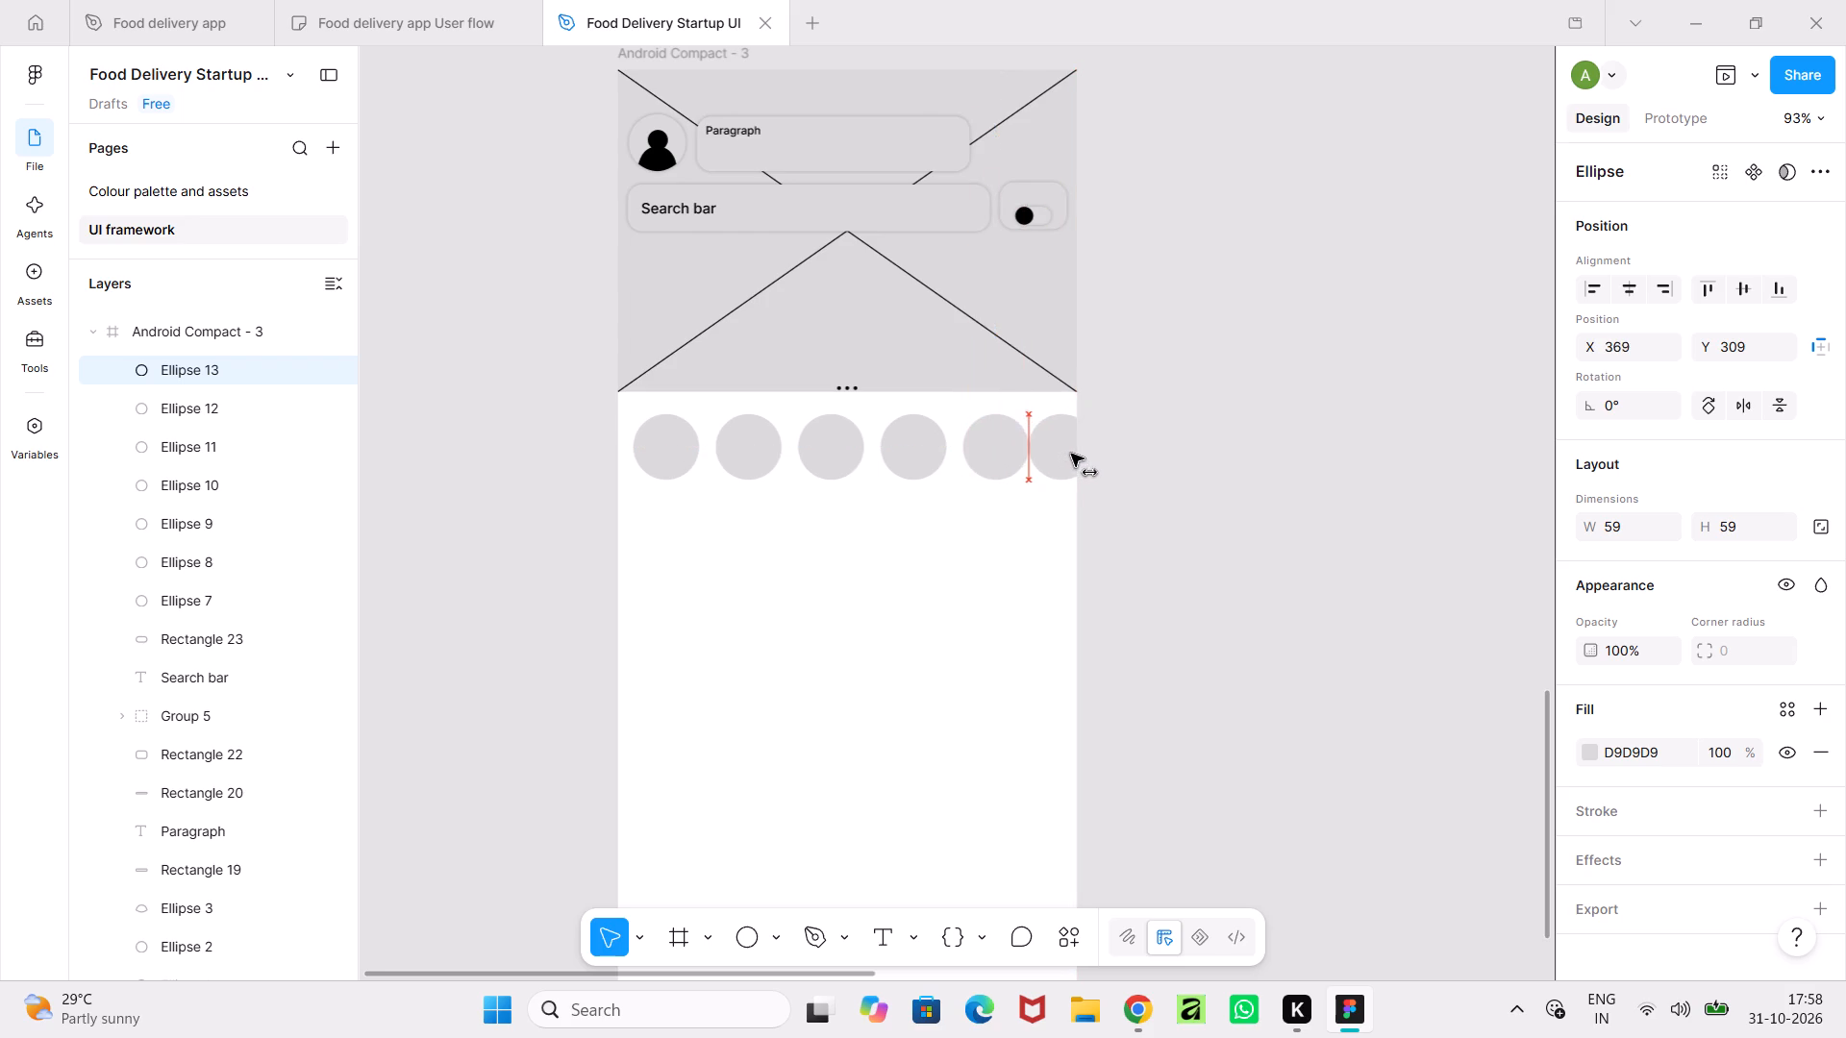
left_click_drag(1071, 454, 1083, 455, "shift")
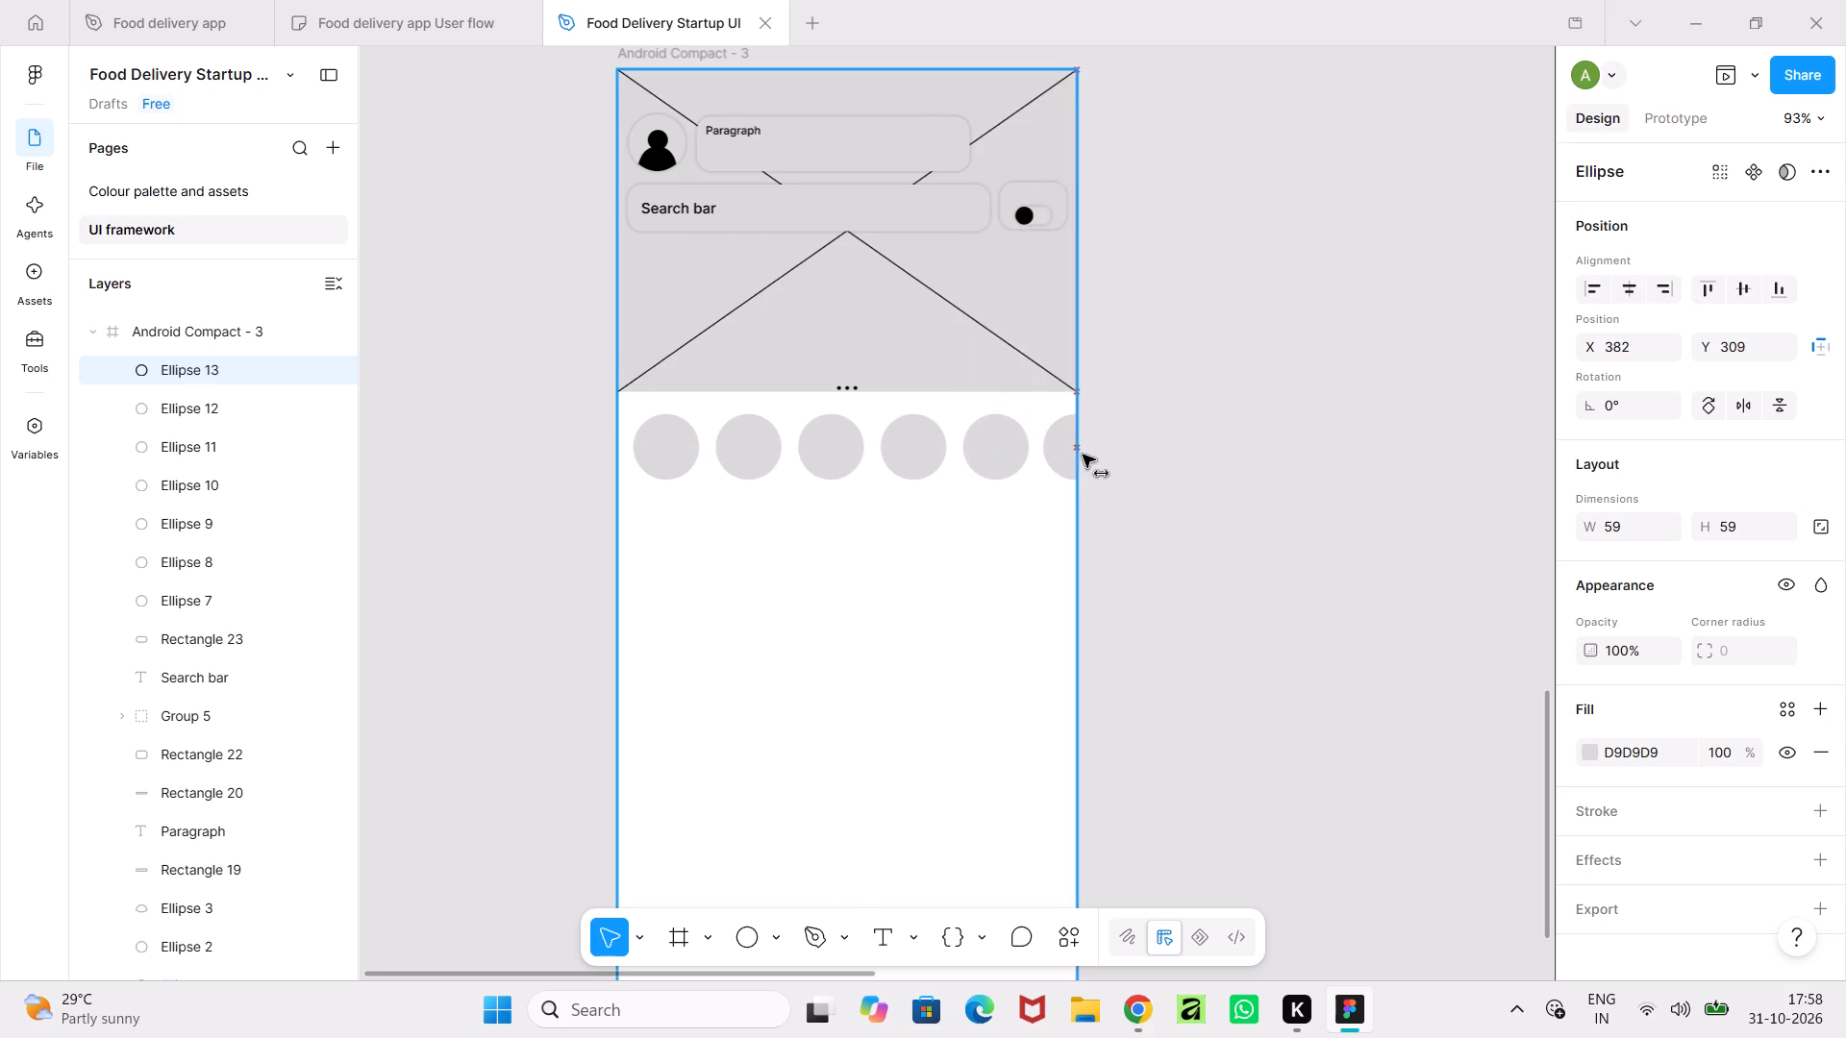
left_click_drag(1083, 455, 1084, 455, "shift")
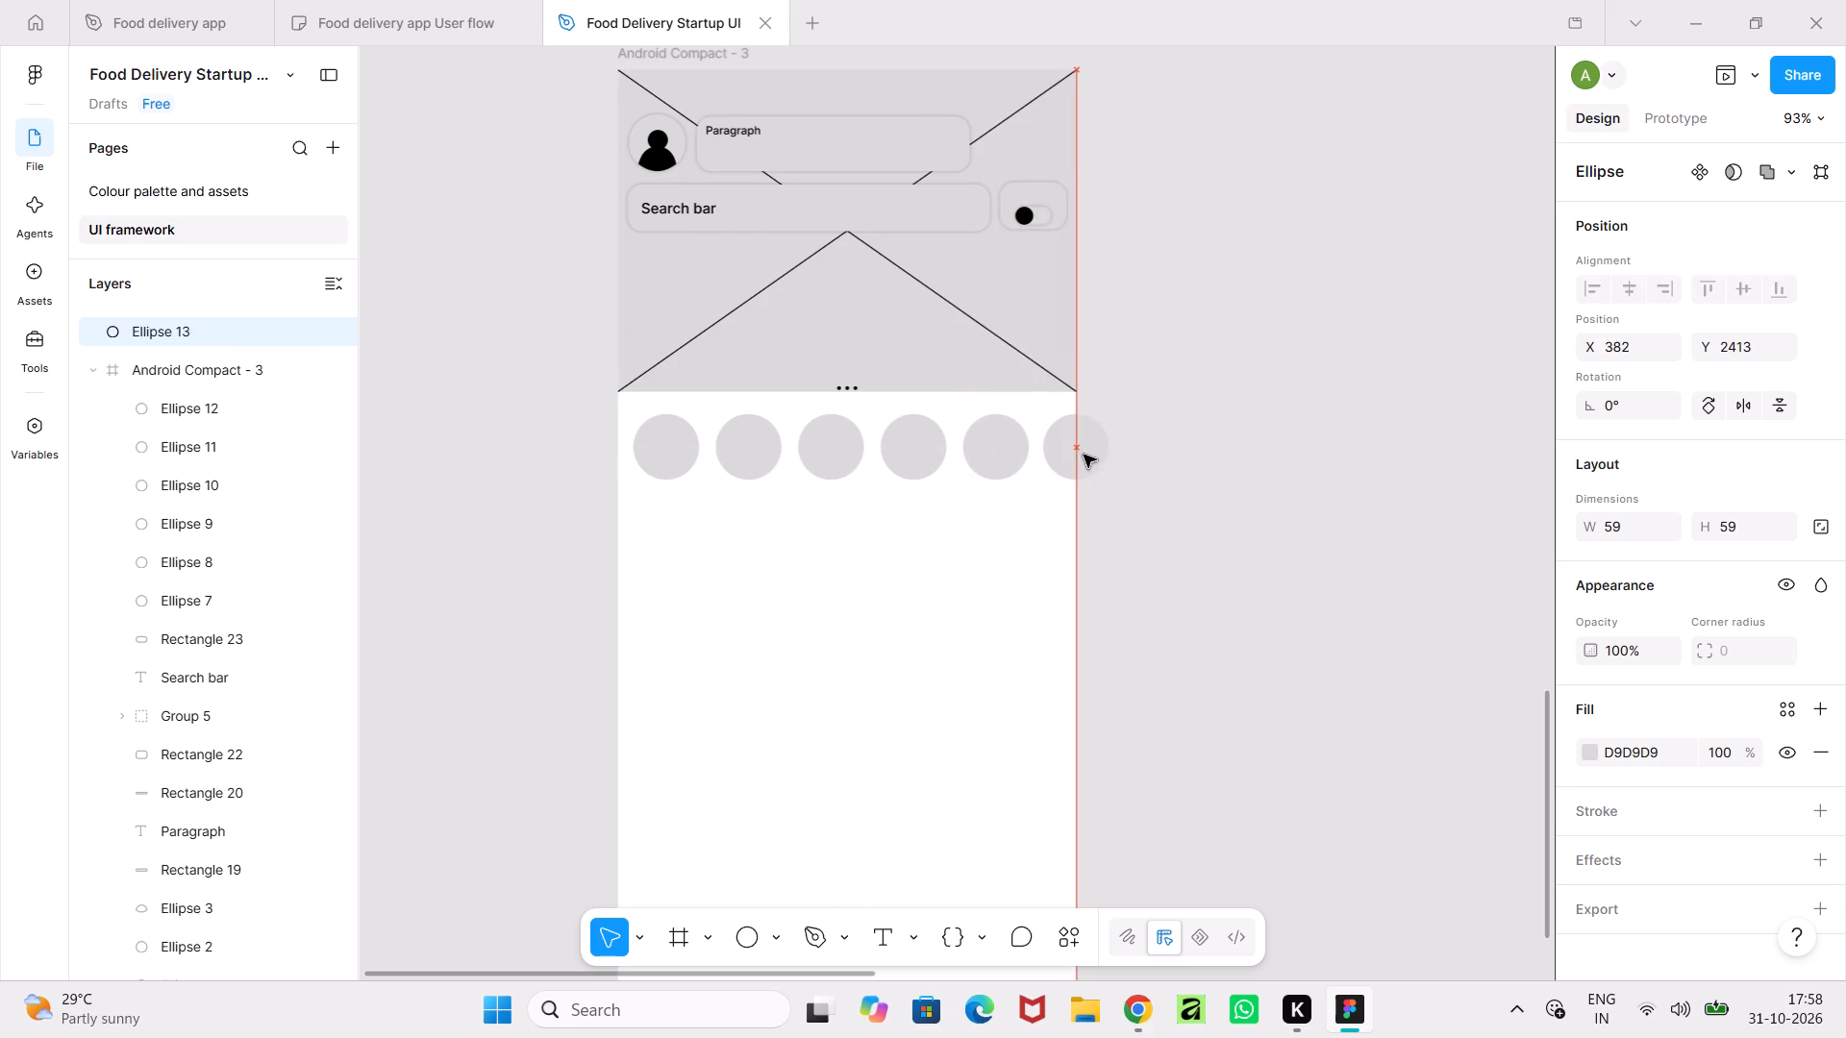
left_click_drag(1084, 455, 1080, 455, "shift")
scroll(1099, 517, "up", 8, "ctrl")
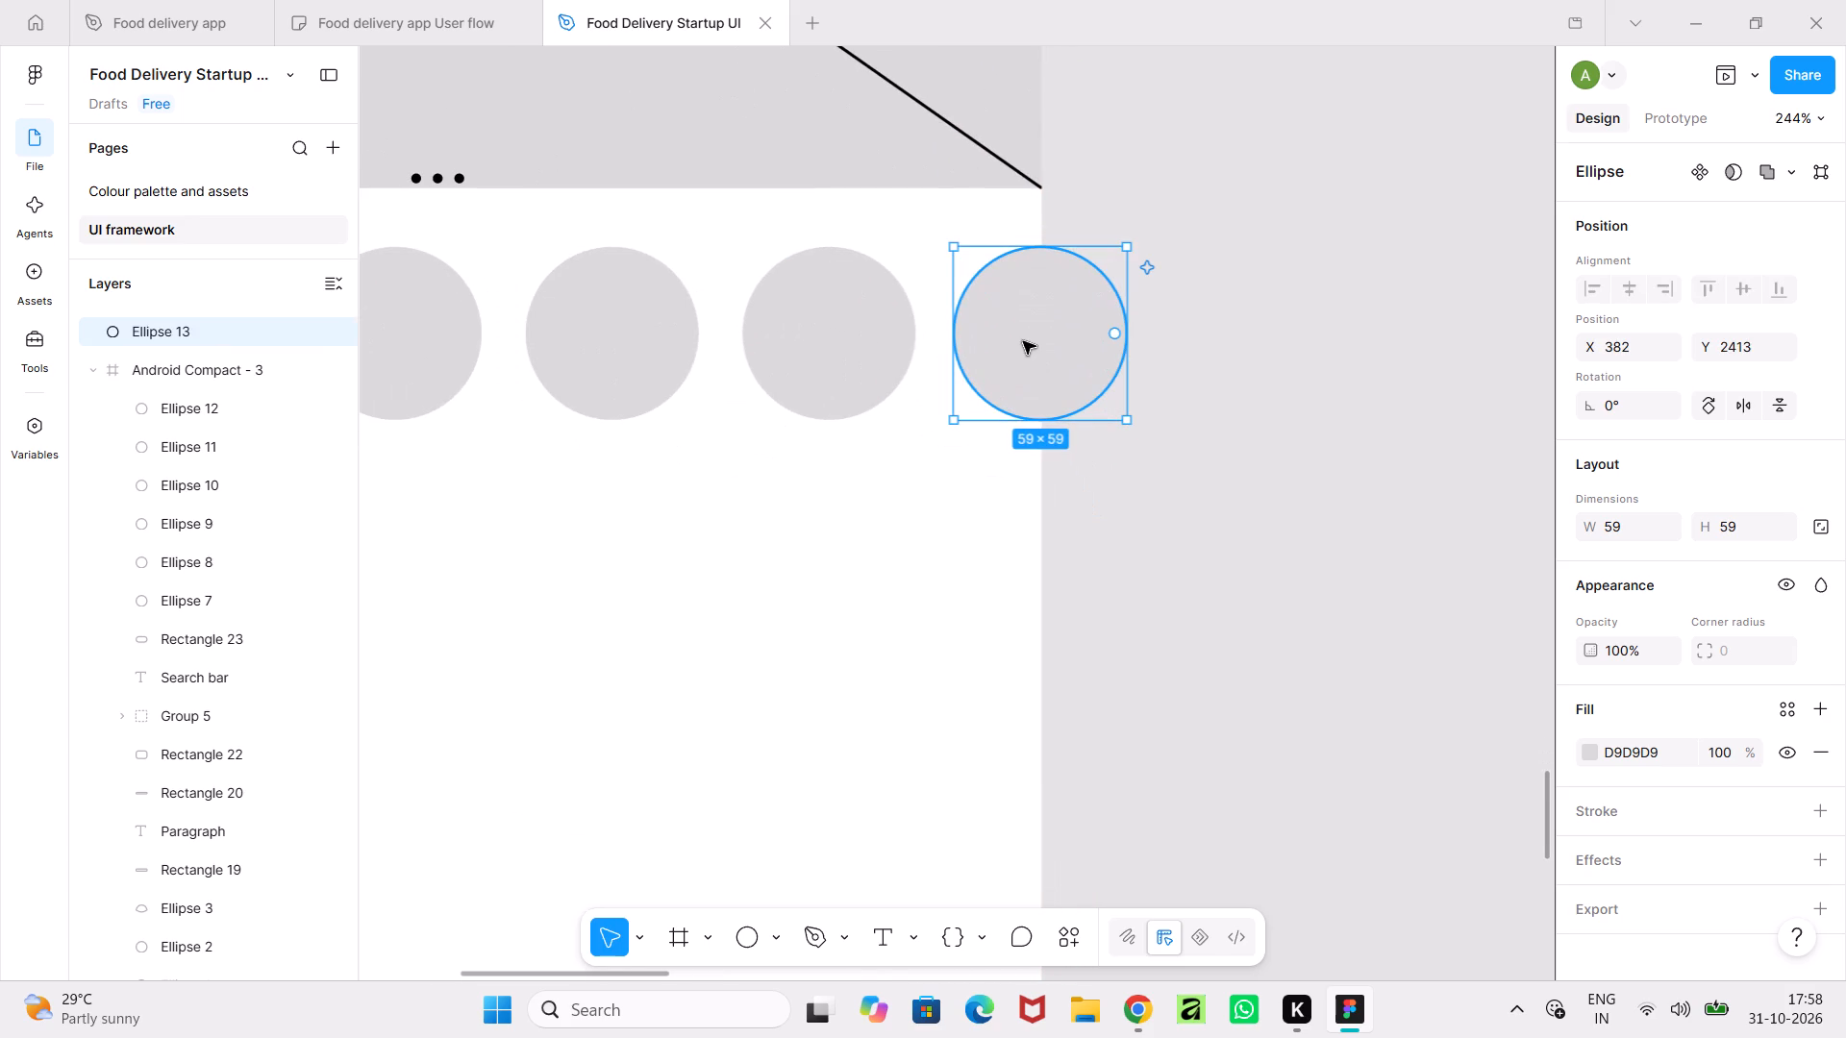
left_click_drag(1023, 341, 1024, 345, "shift")
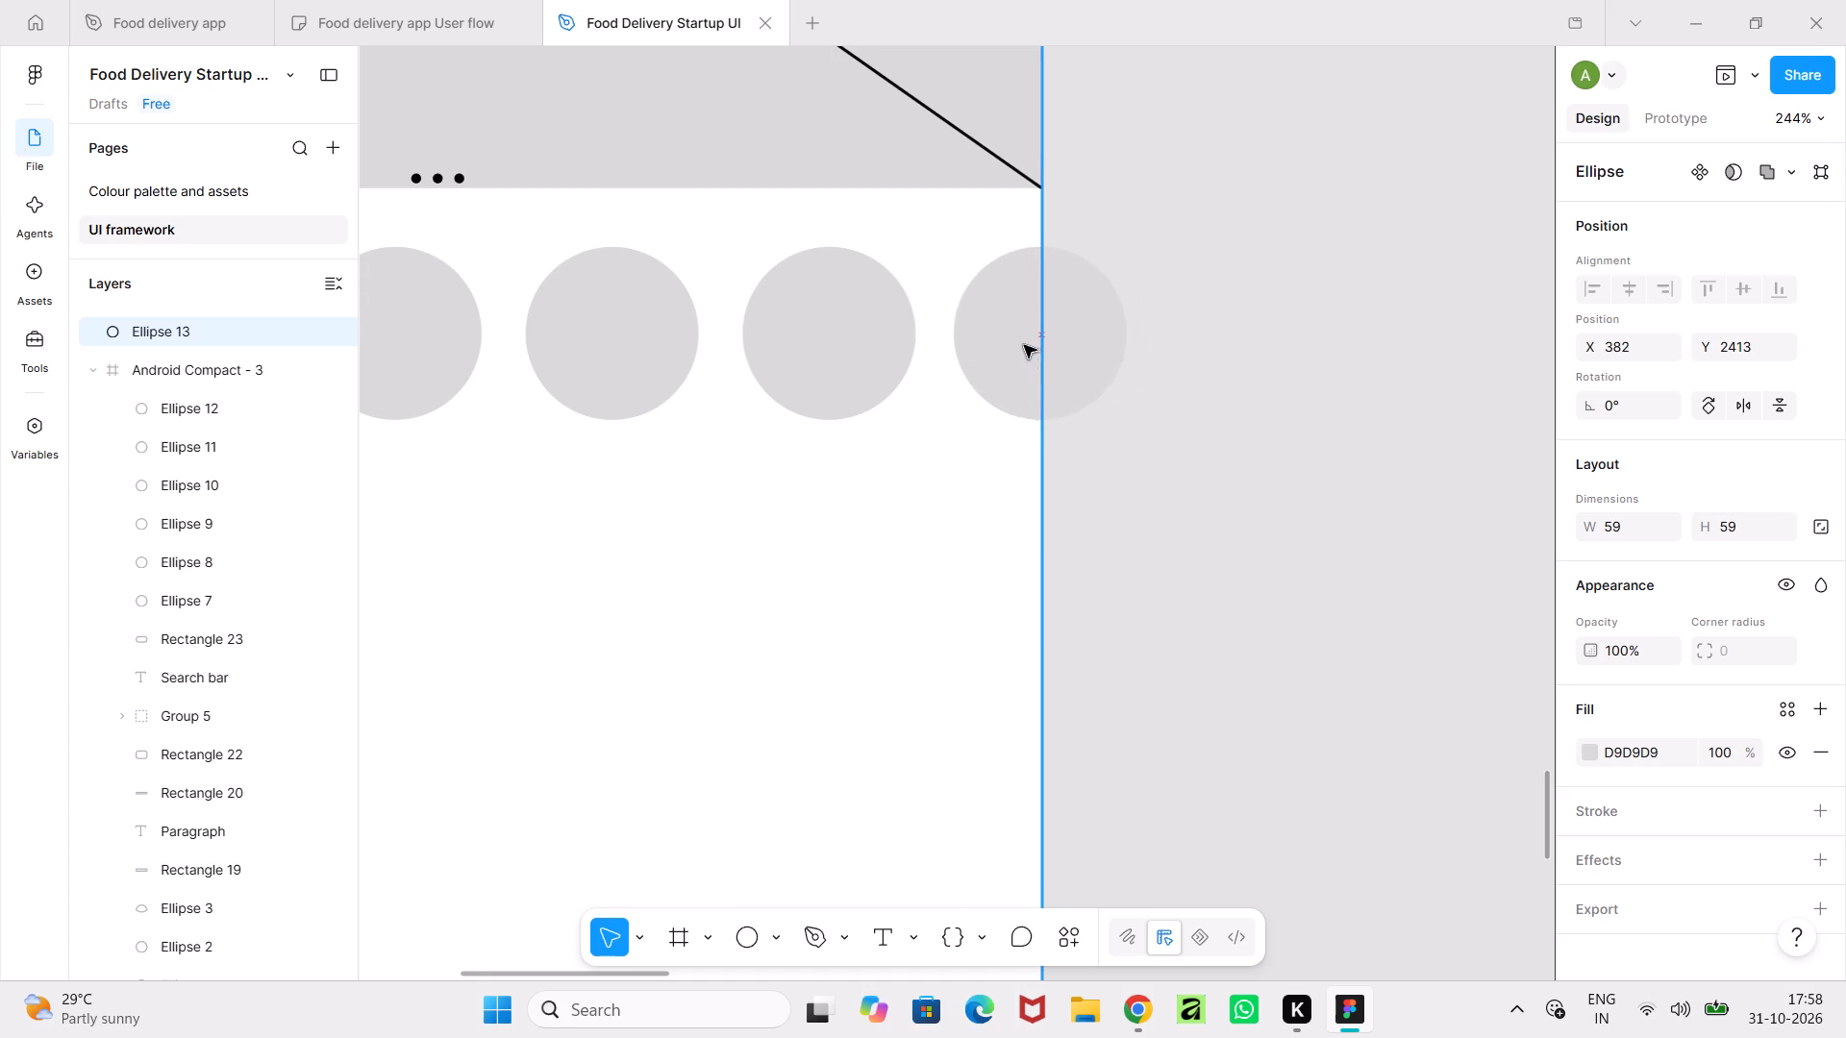
left_click_drag(1024, 345, 1025, 342, "shift")
left_click_drag(1025, 342, 1024, 348, "shift")
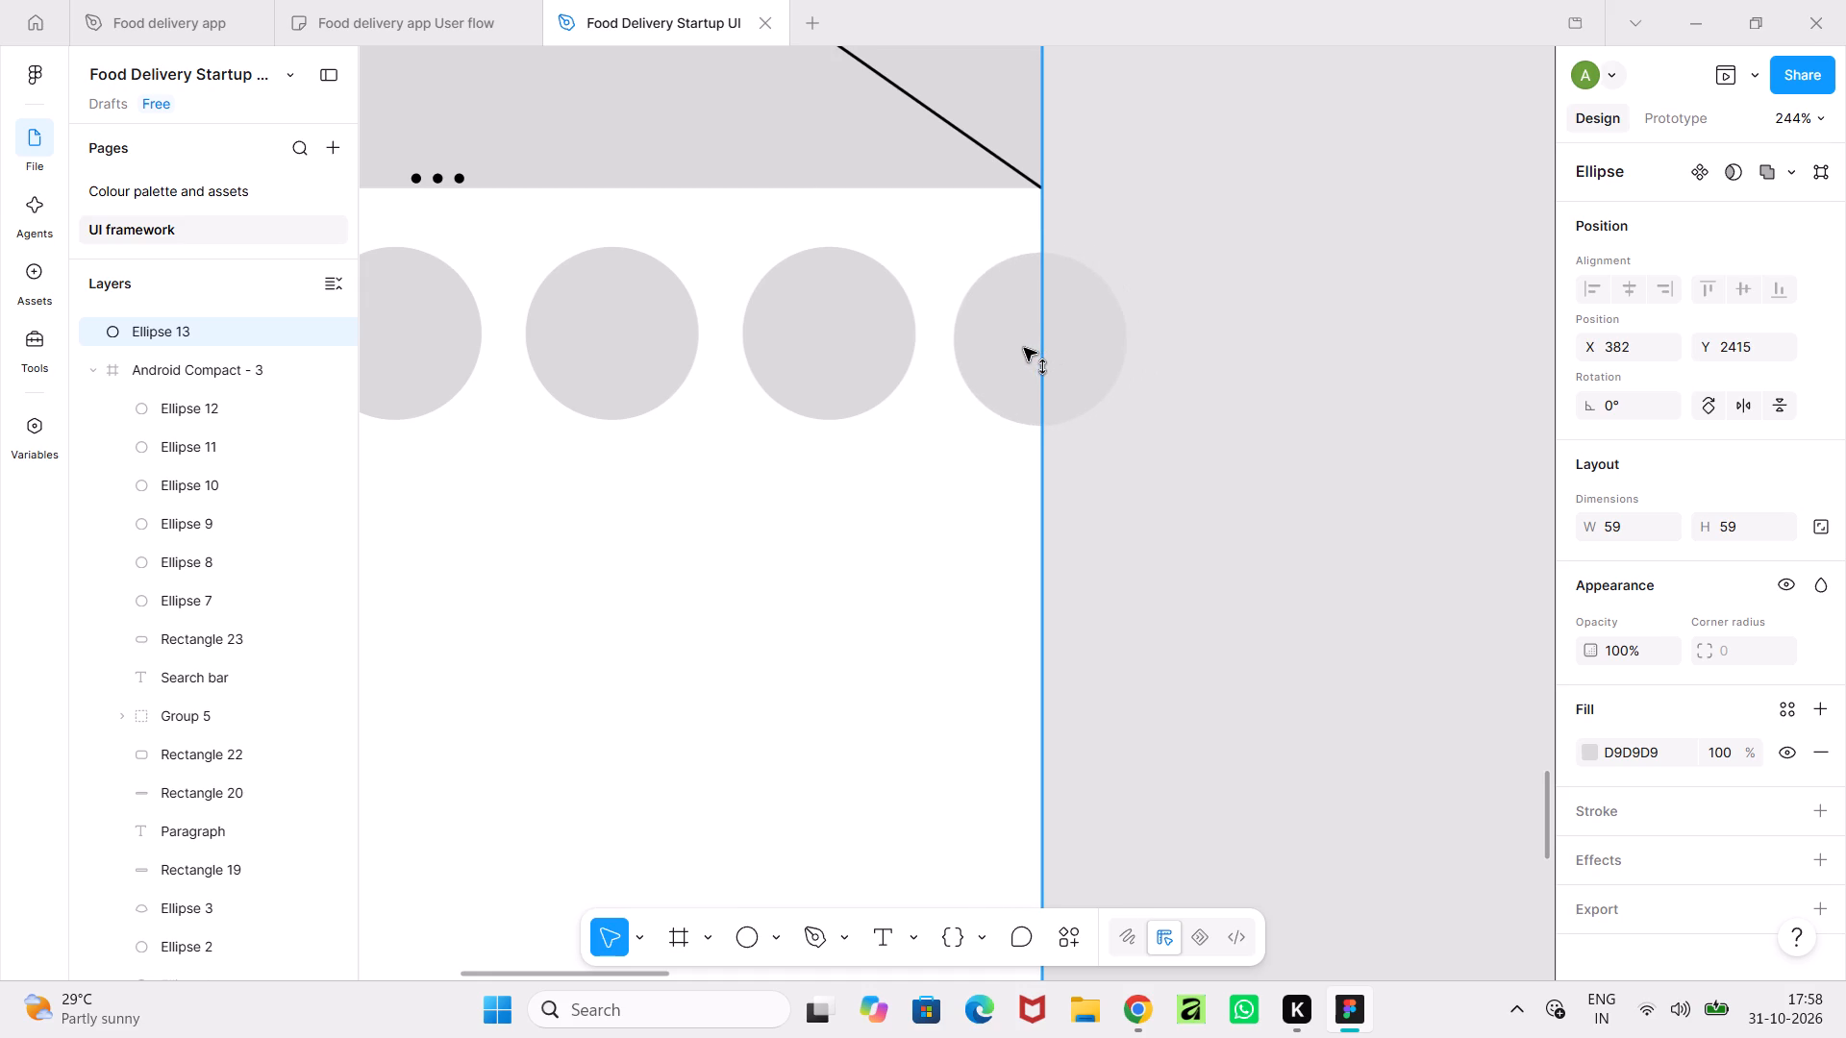
left_click_drag(1024, 348, 1024, 339, "shift")
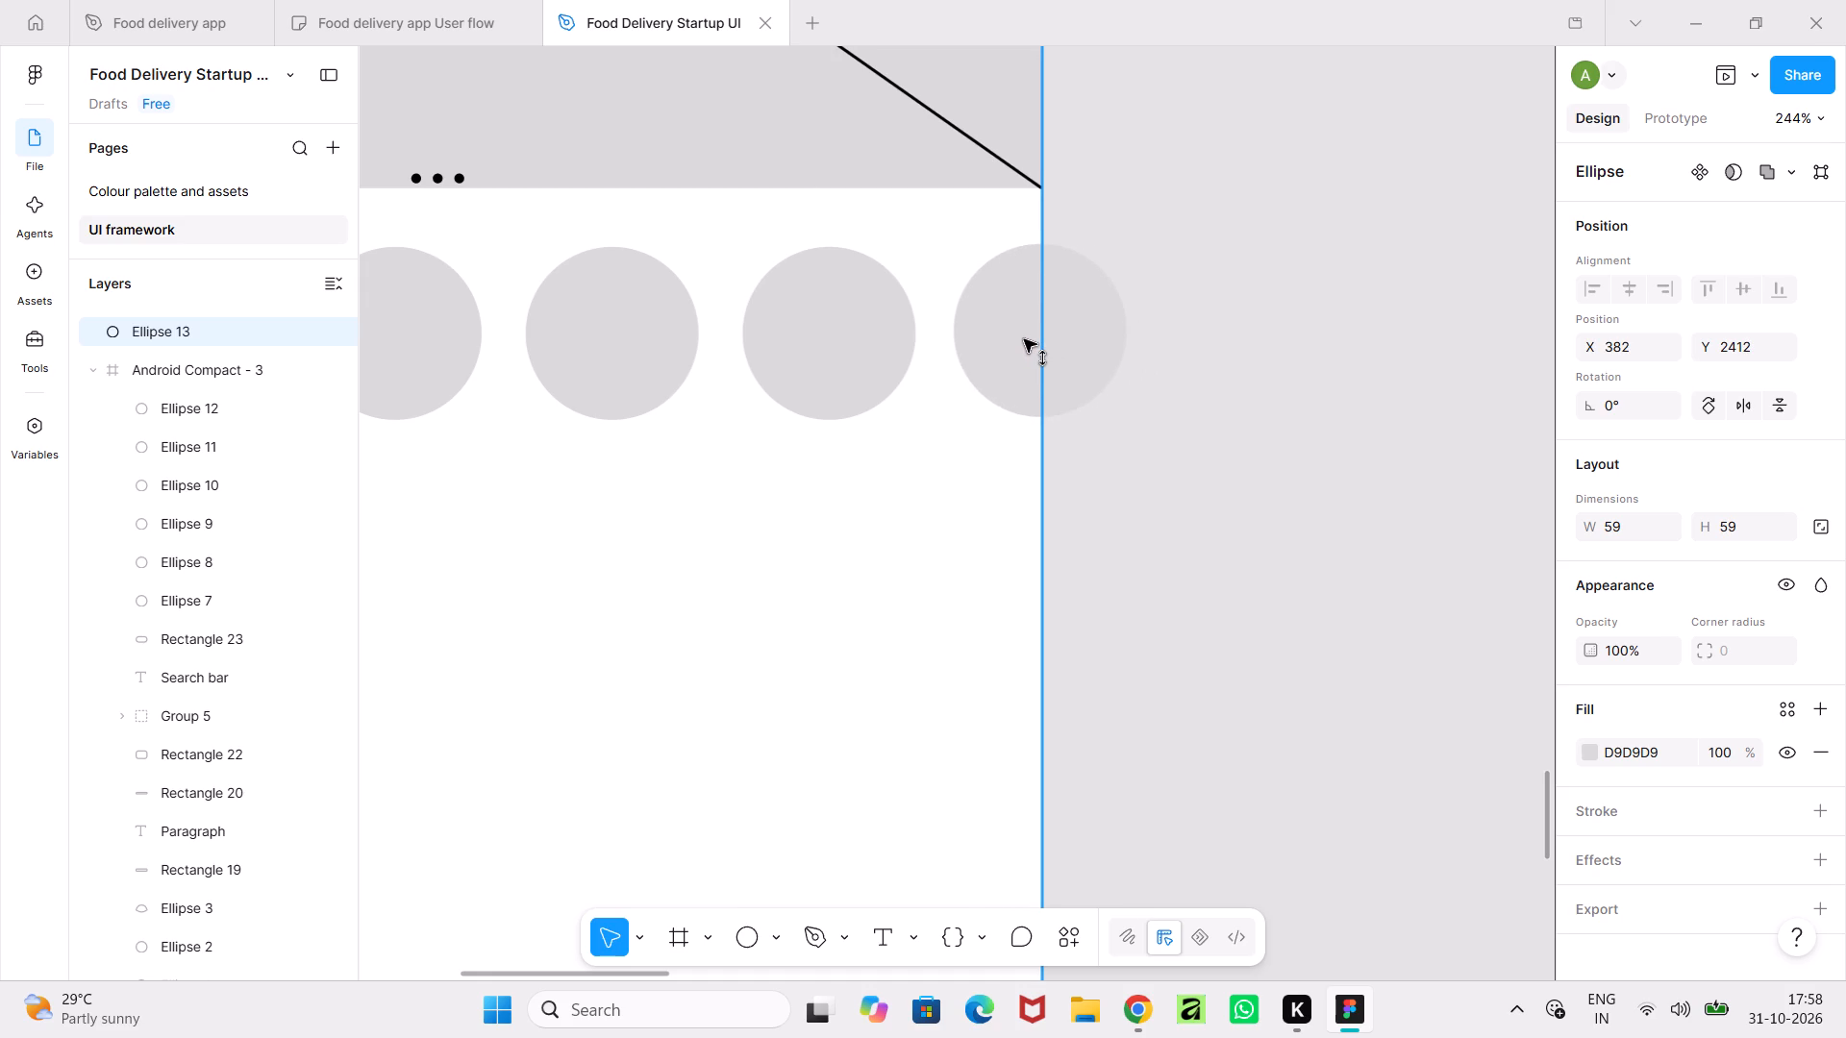
left_click_drag(1024, 339, 1032, 342, "shift")
left_click(1100, 455)
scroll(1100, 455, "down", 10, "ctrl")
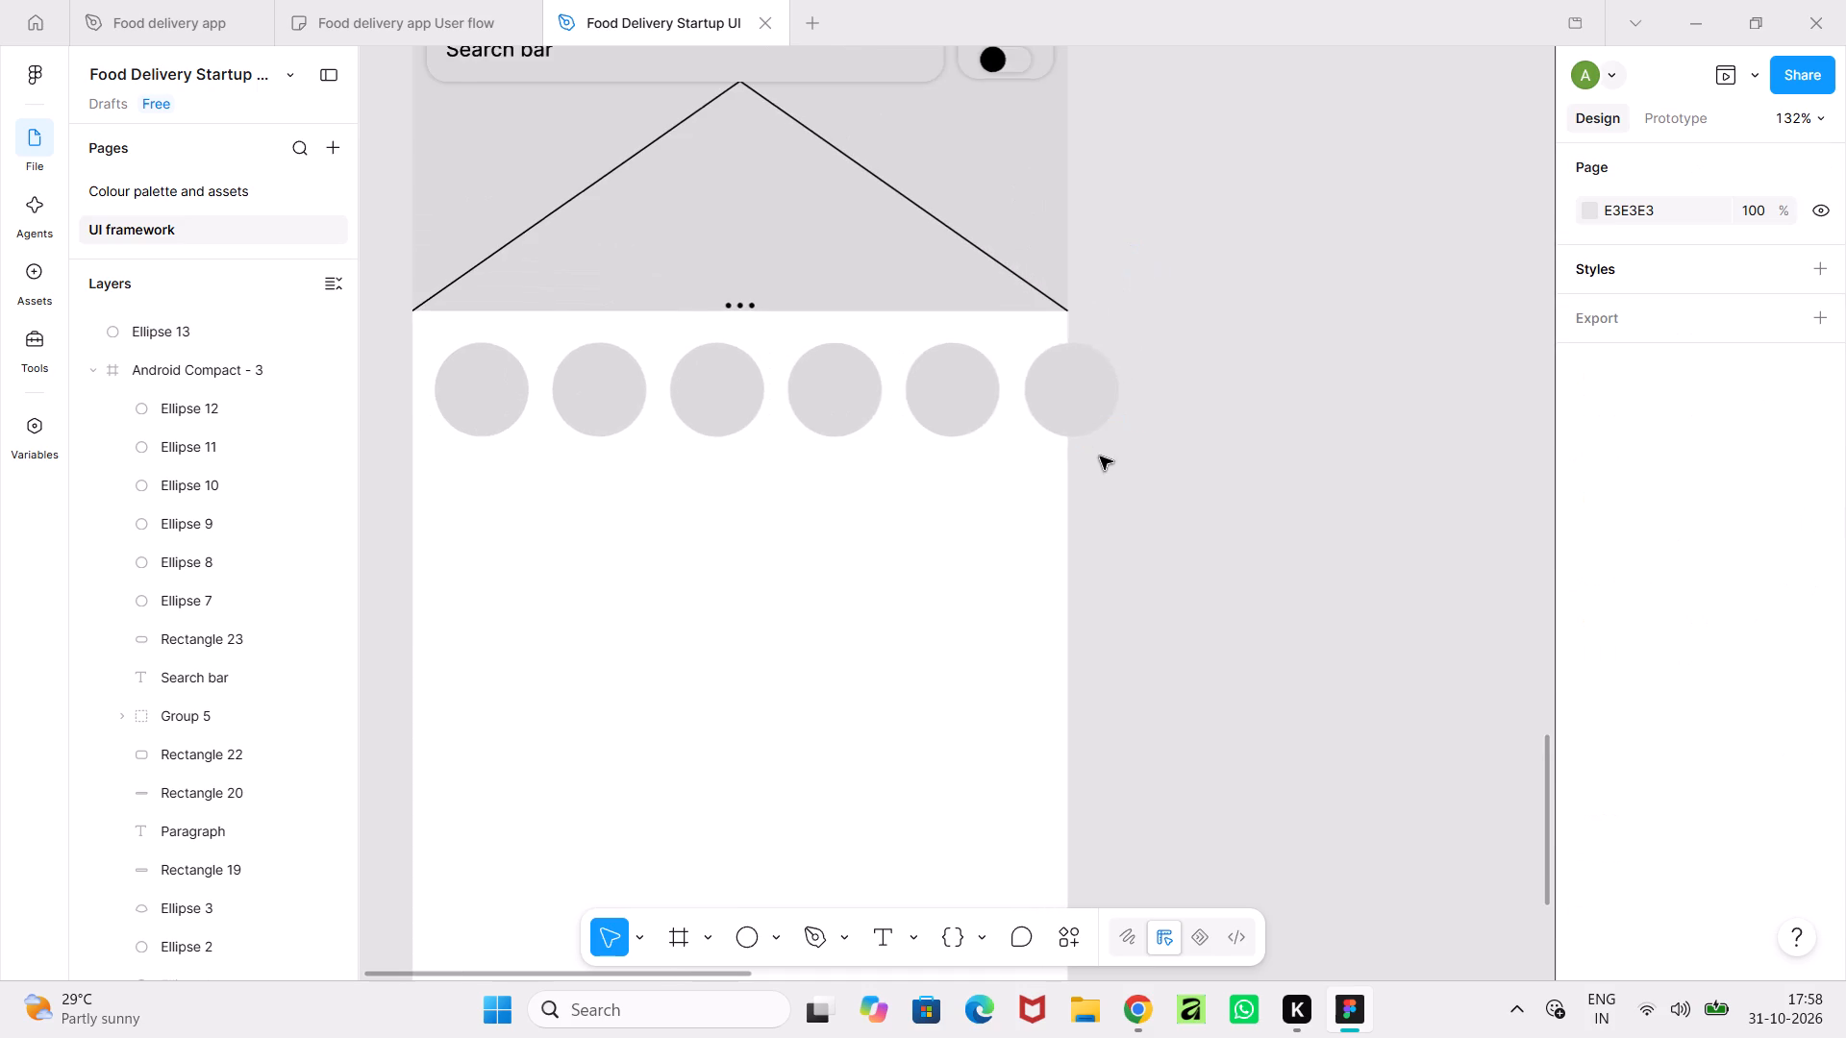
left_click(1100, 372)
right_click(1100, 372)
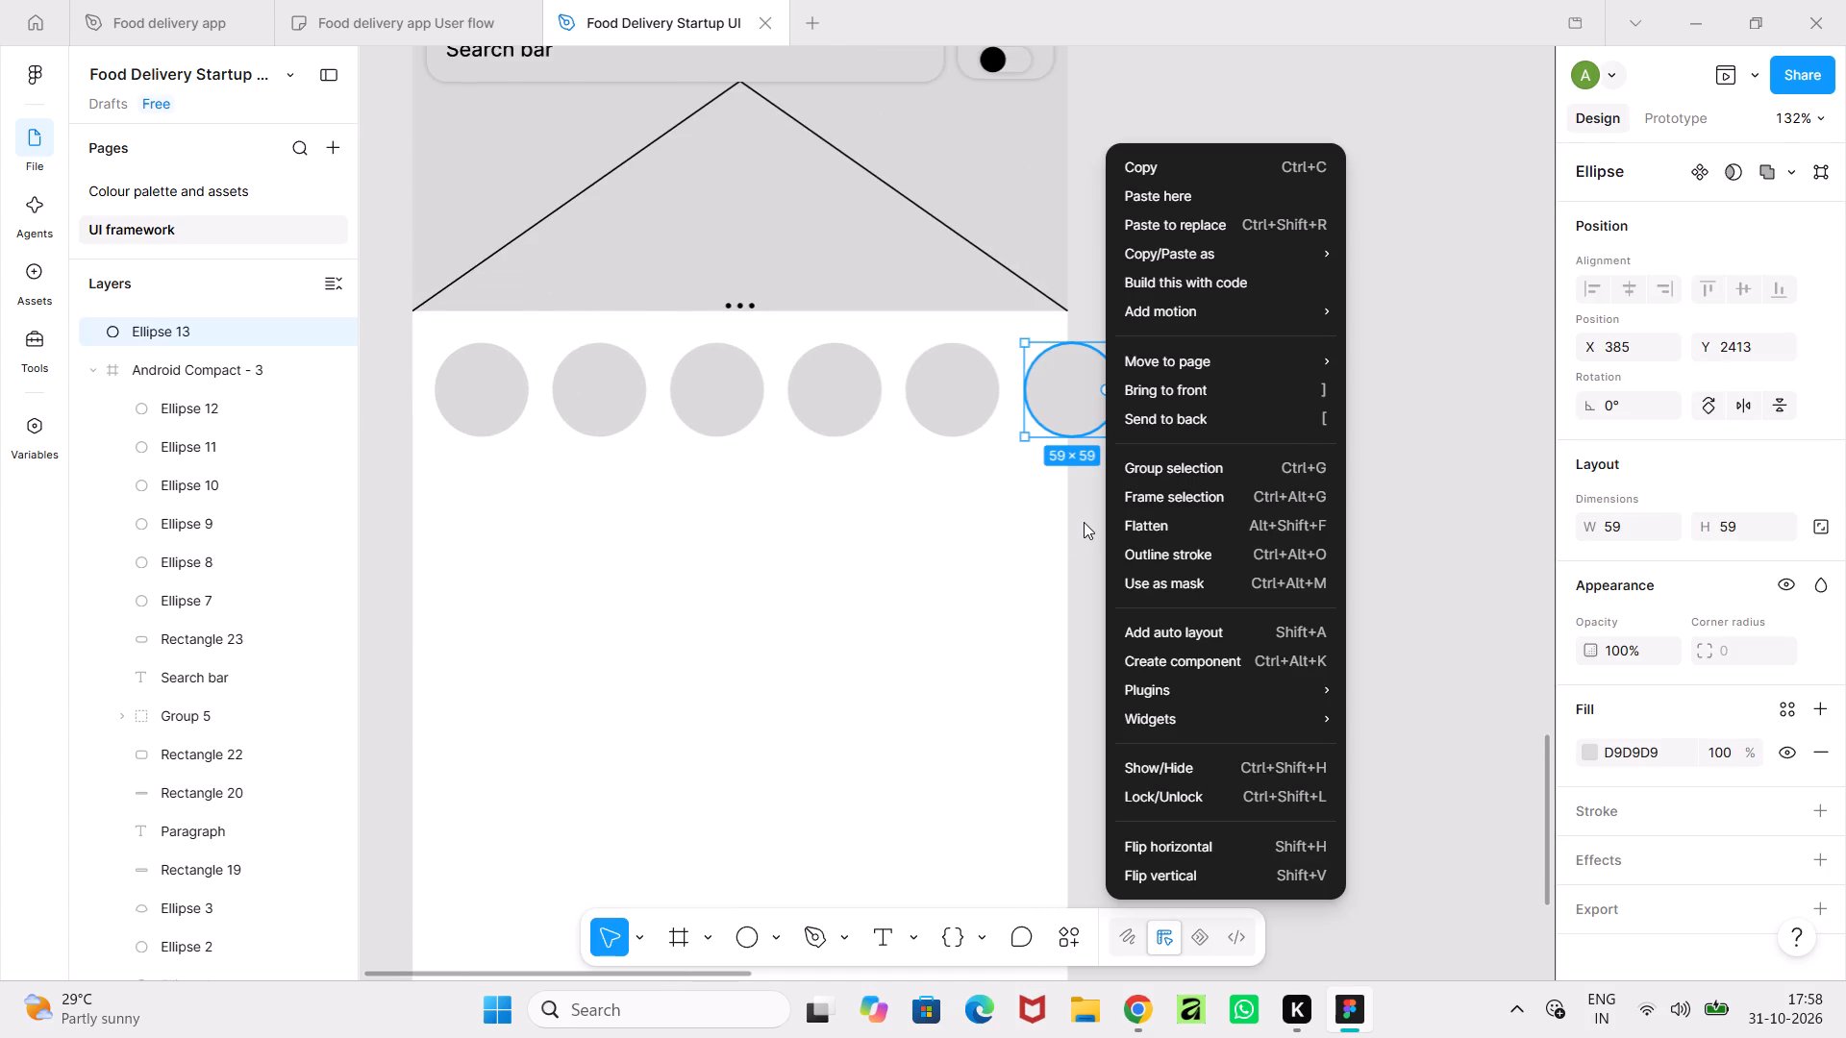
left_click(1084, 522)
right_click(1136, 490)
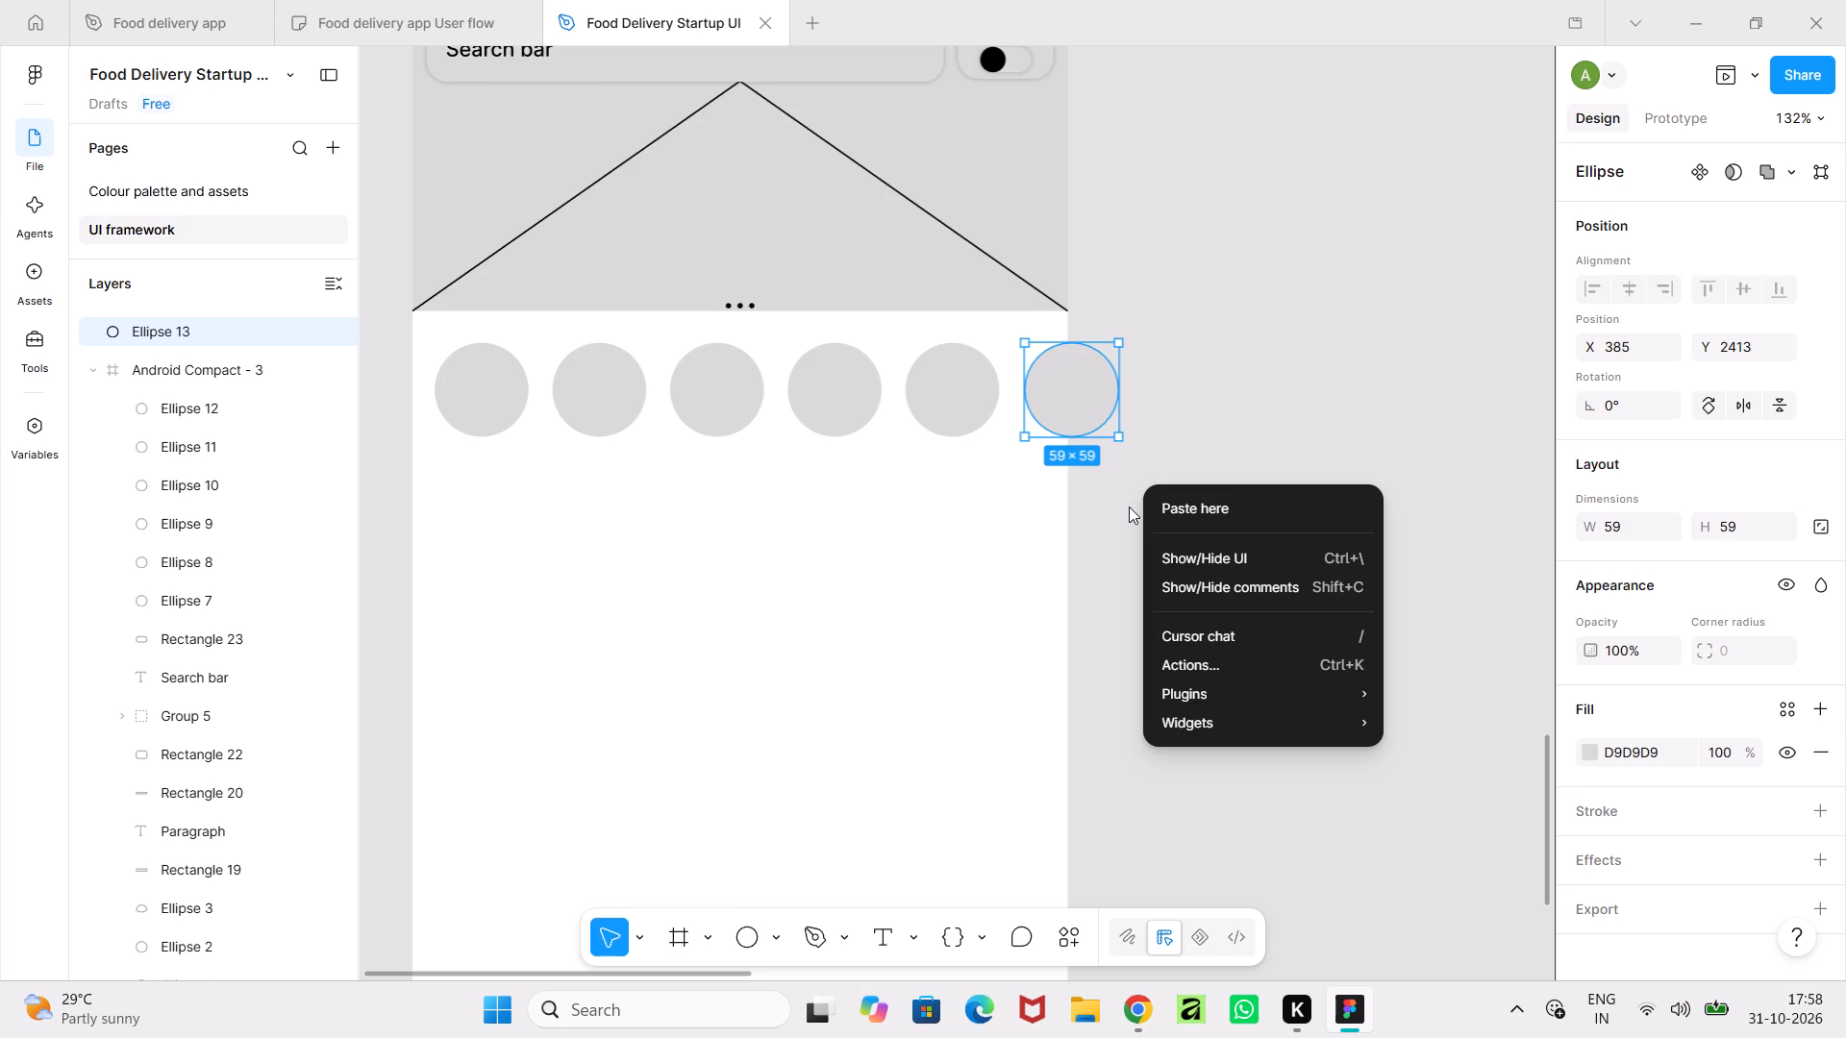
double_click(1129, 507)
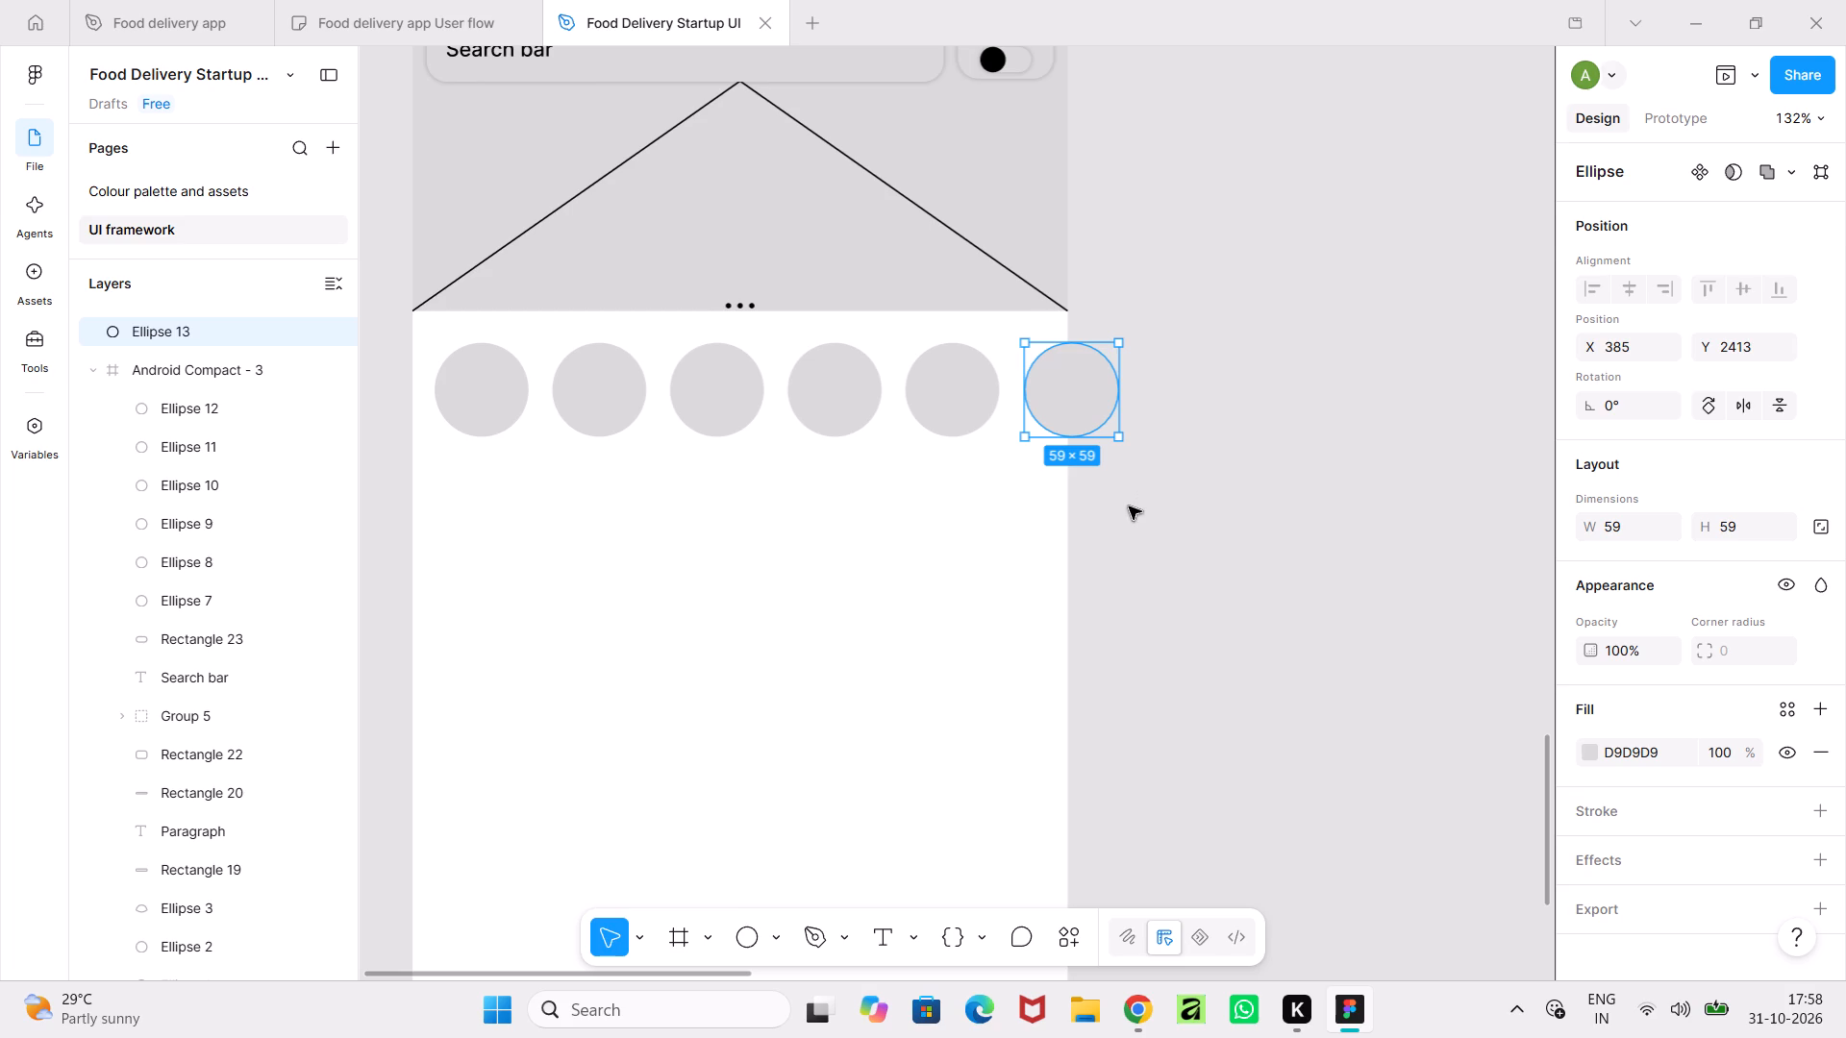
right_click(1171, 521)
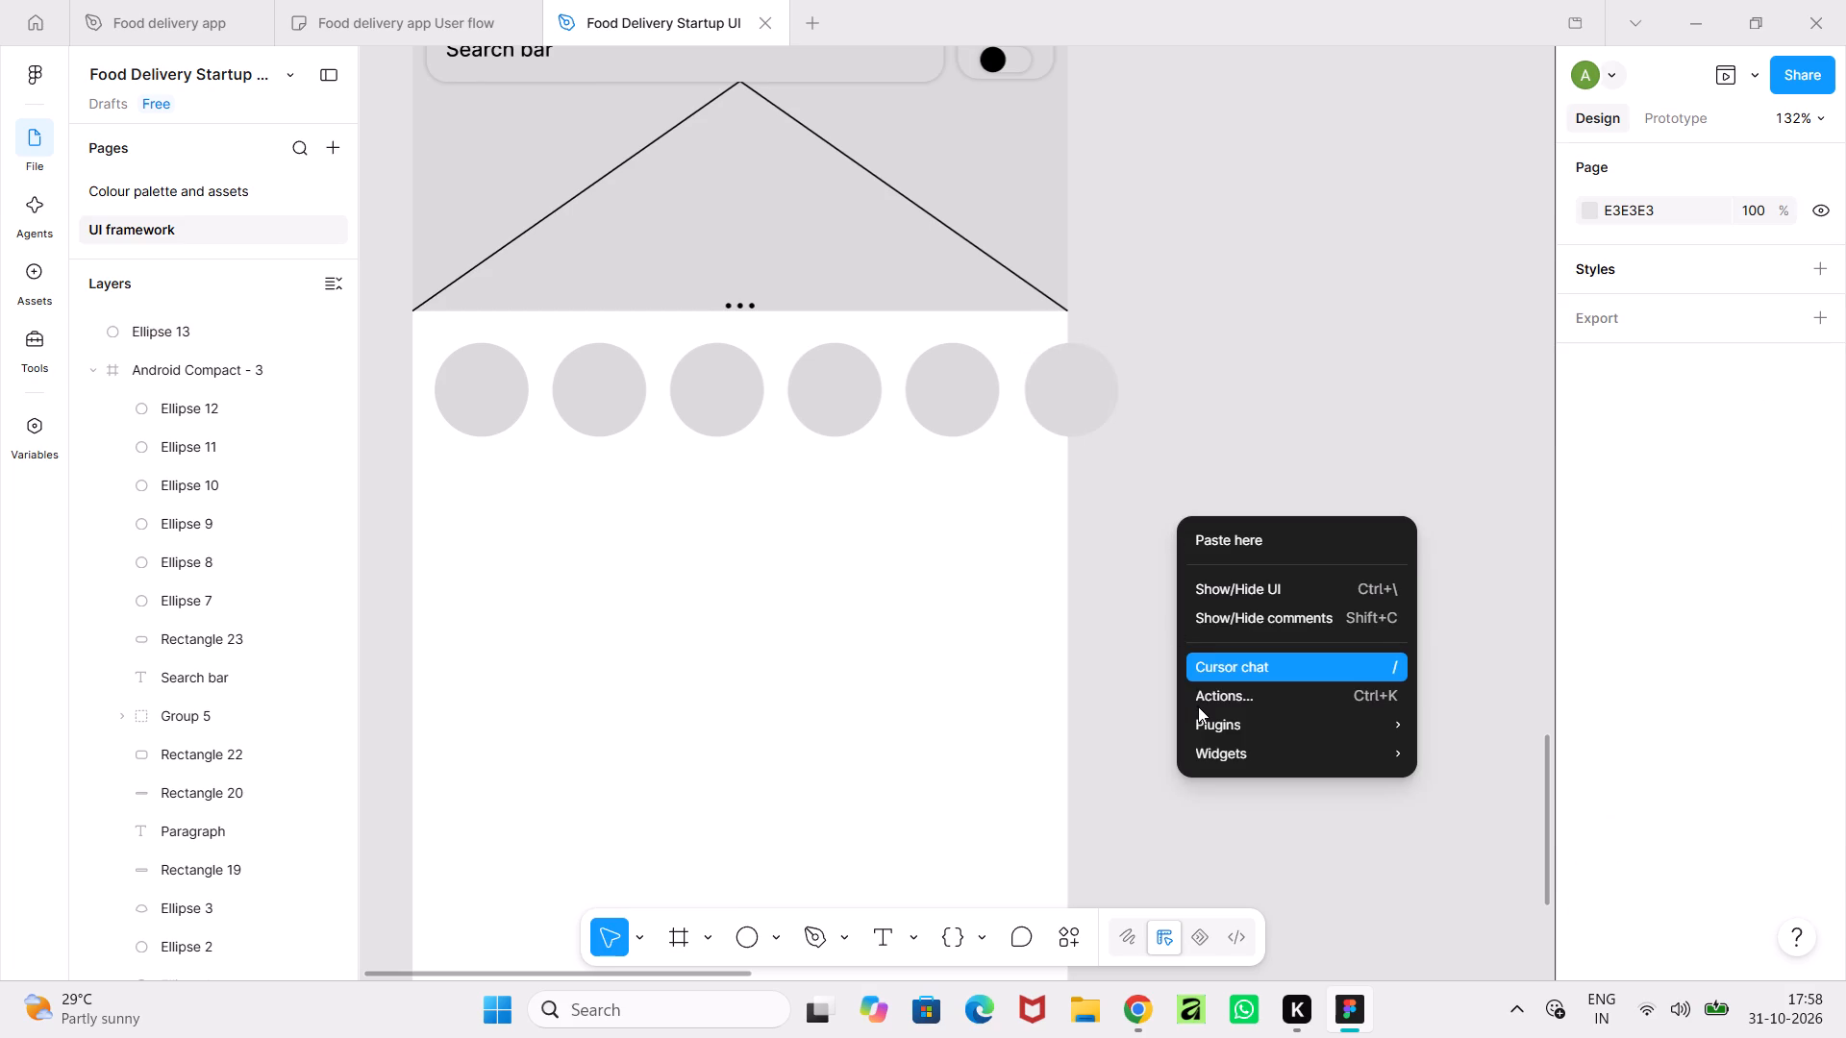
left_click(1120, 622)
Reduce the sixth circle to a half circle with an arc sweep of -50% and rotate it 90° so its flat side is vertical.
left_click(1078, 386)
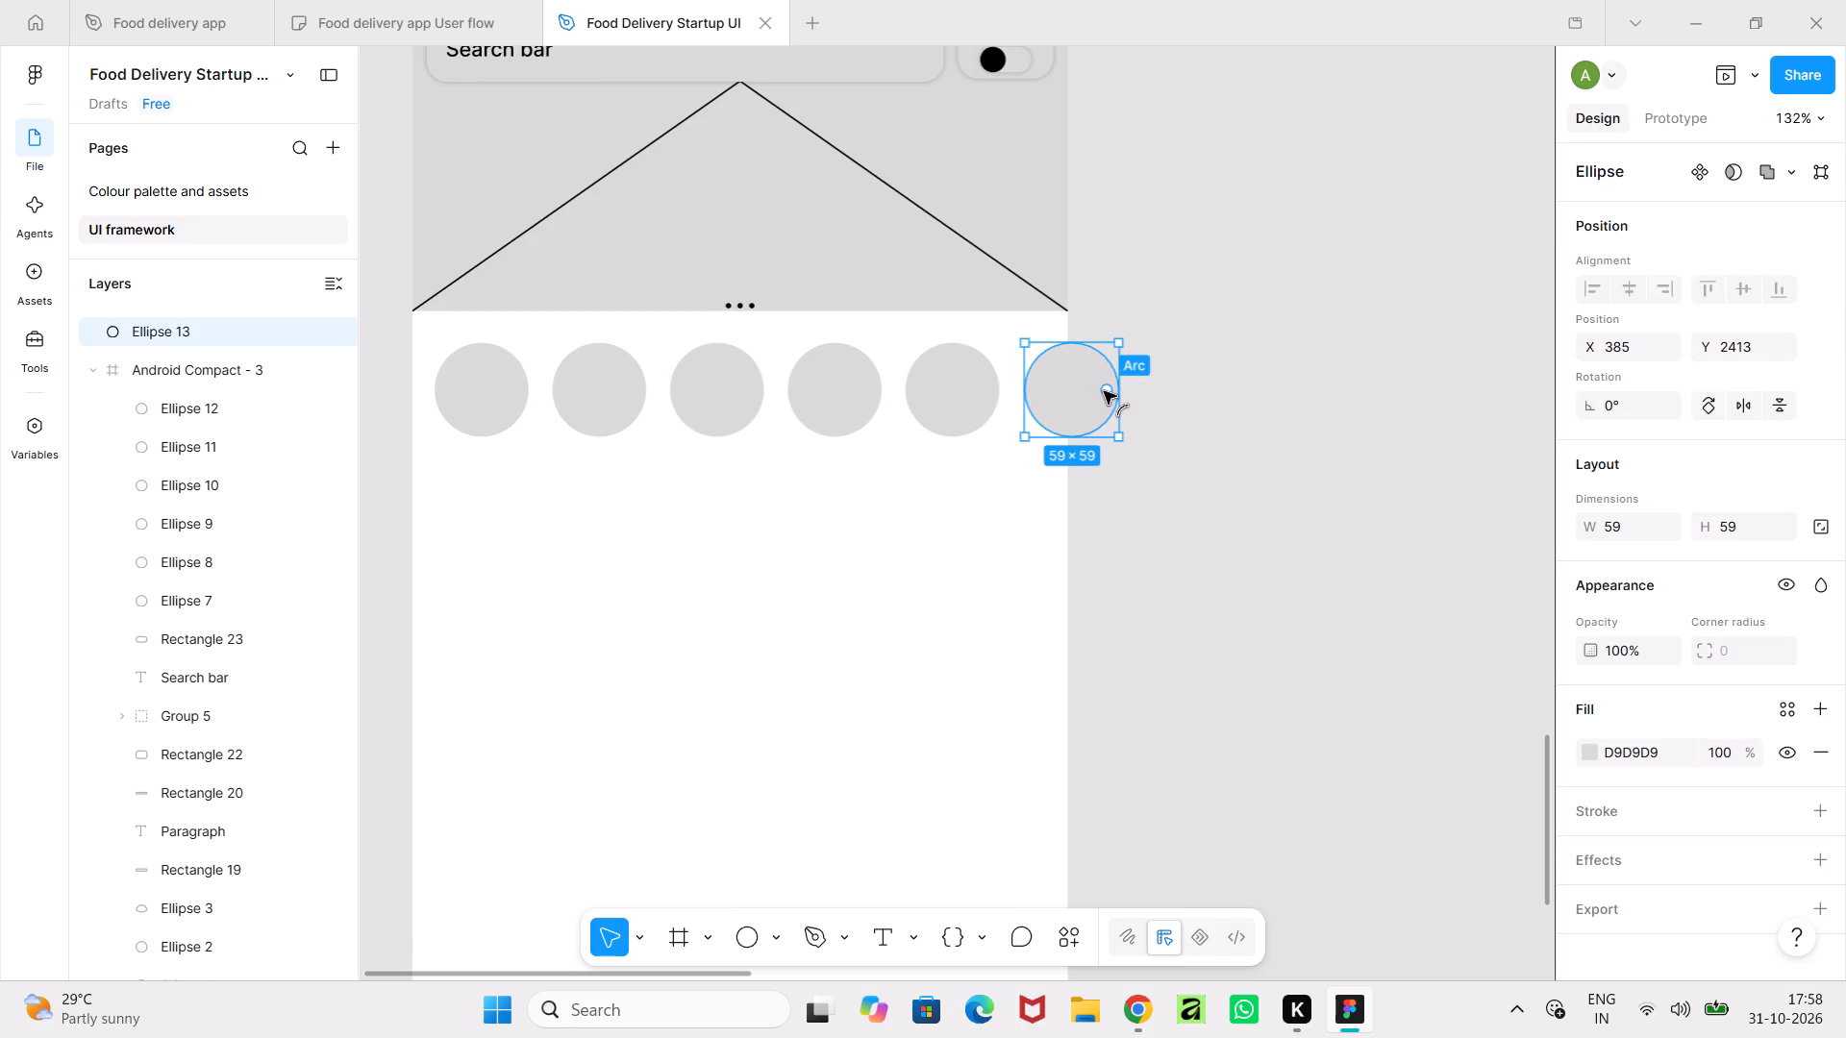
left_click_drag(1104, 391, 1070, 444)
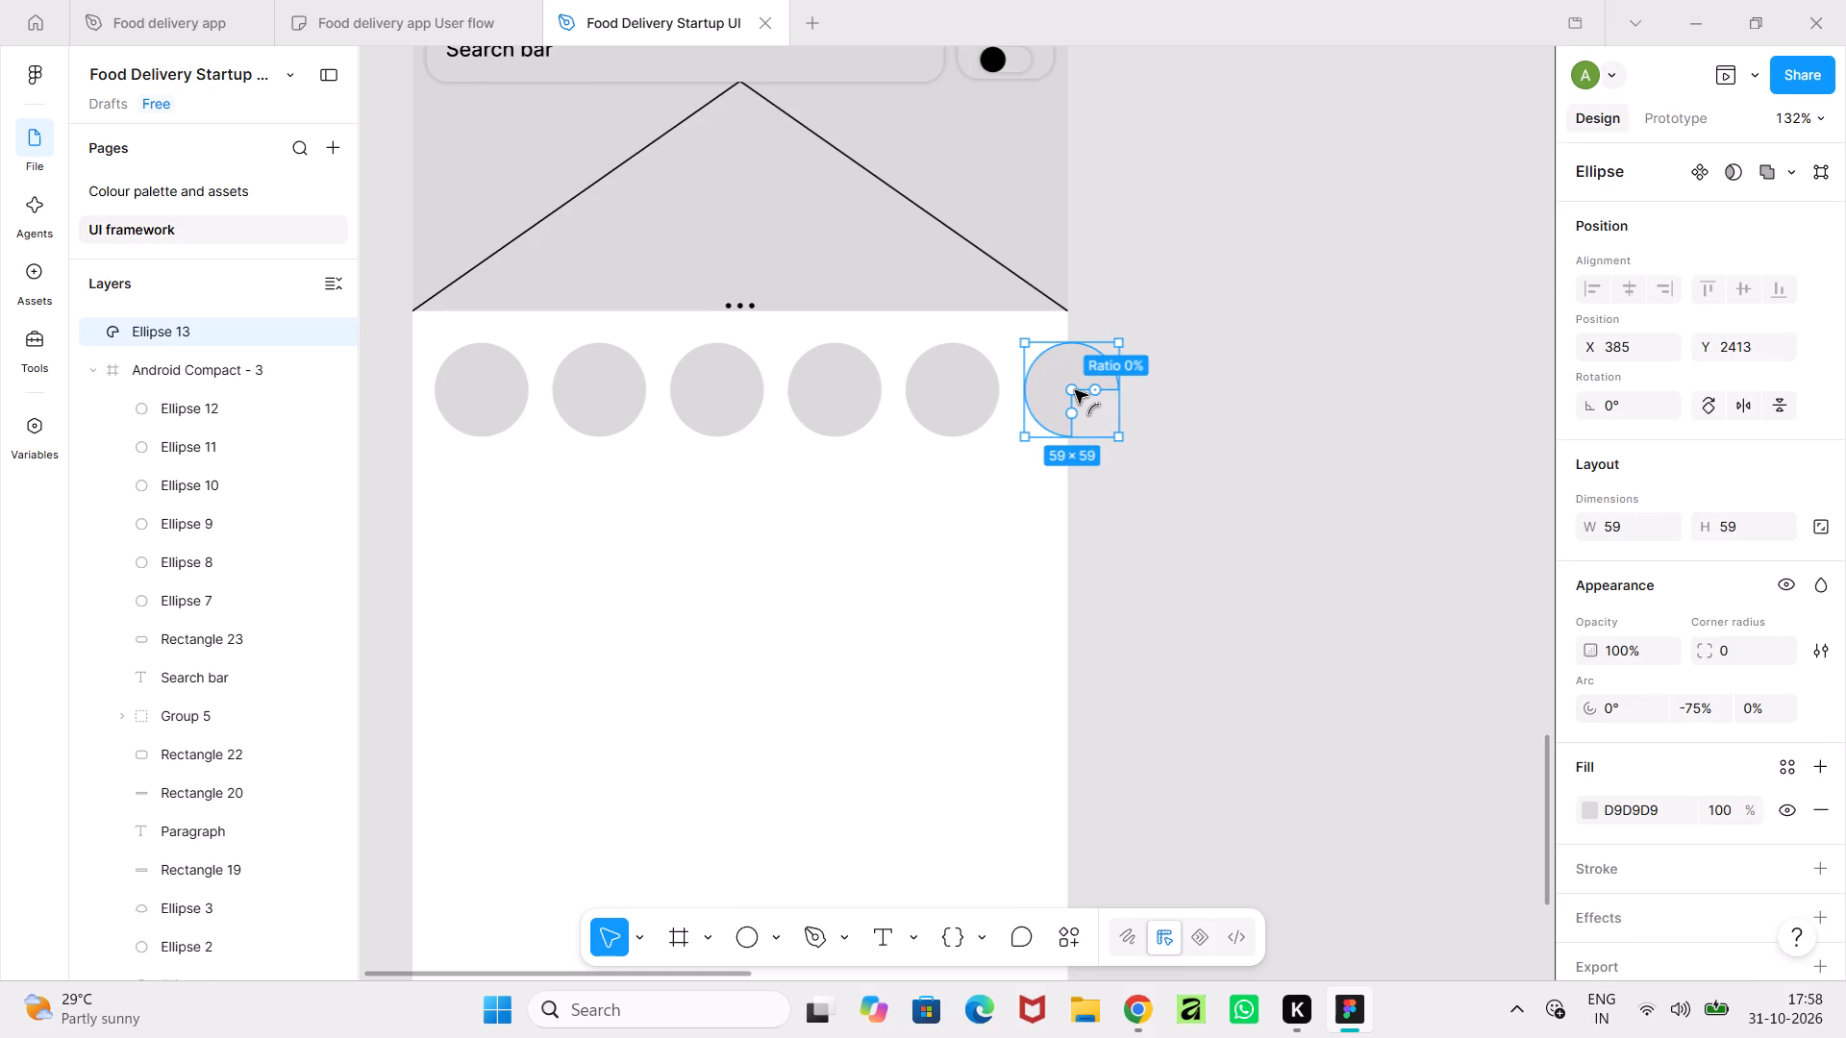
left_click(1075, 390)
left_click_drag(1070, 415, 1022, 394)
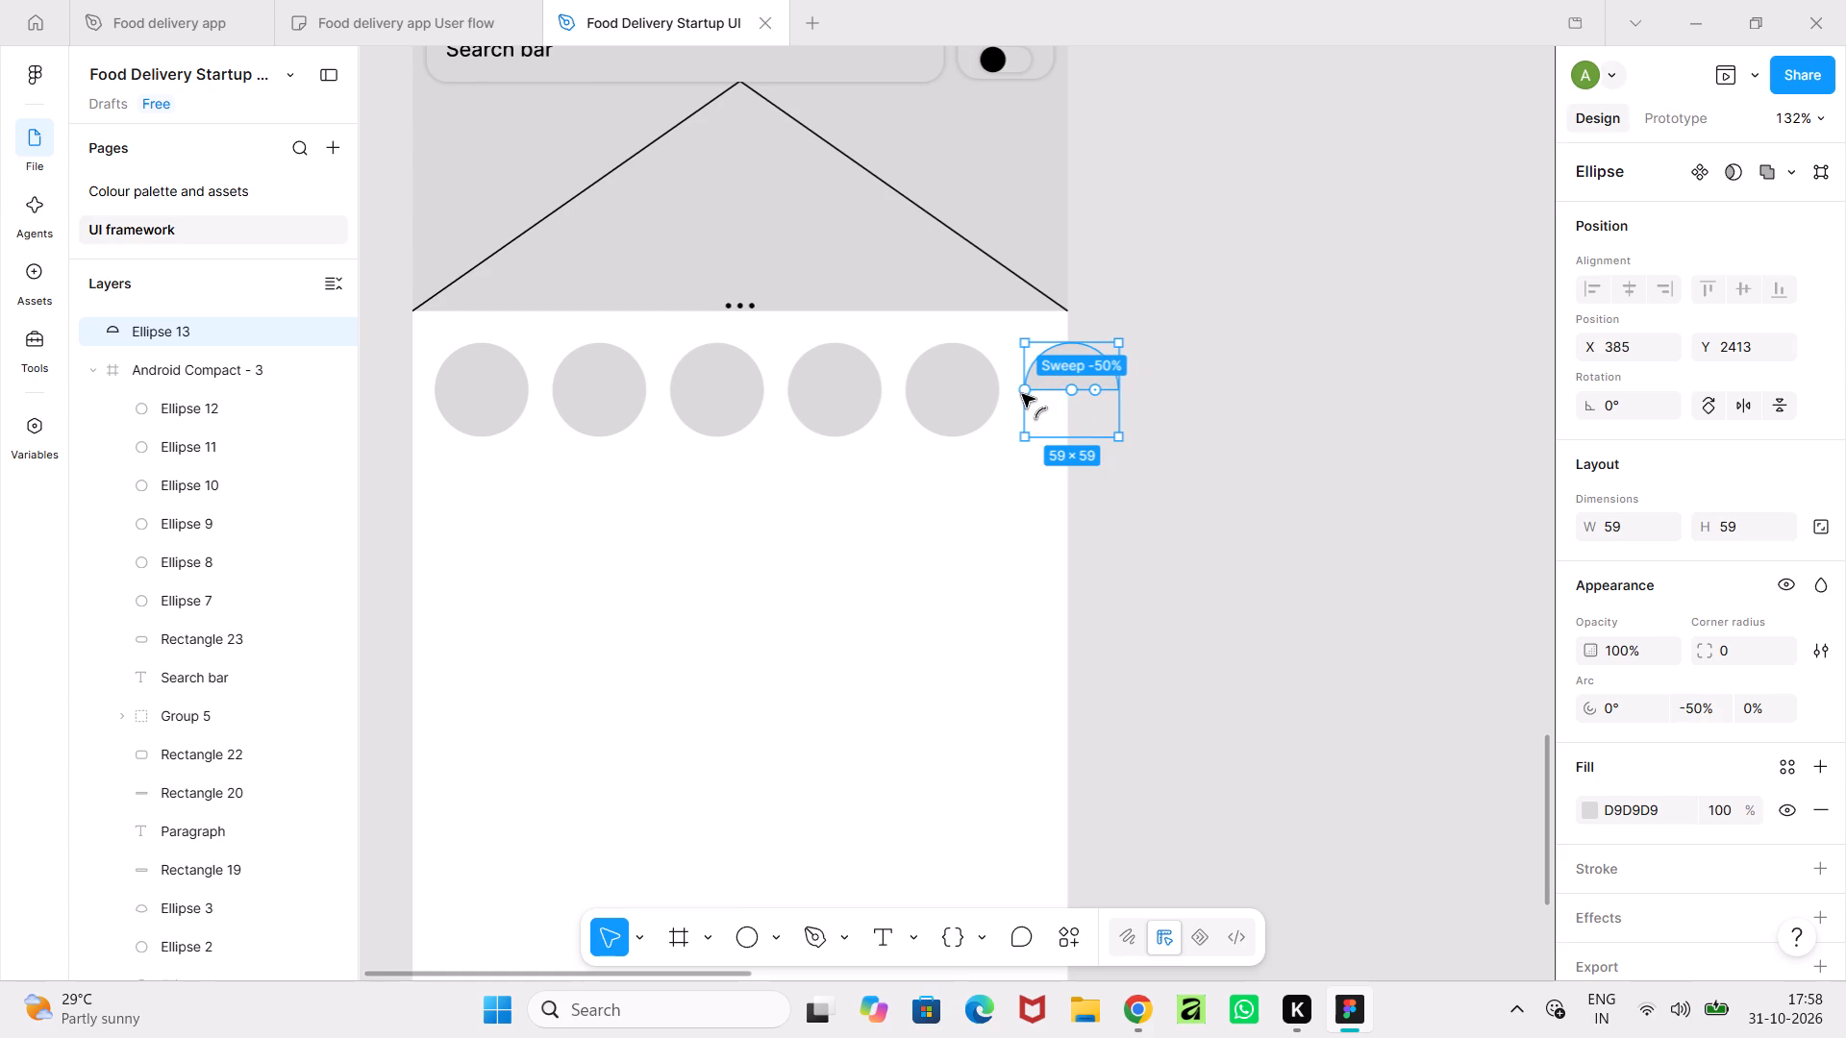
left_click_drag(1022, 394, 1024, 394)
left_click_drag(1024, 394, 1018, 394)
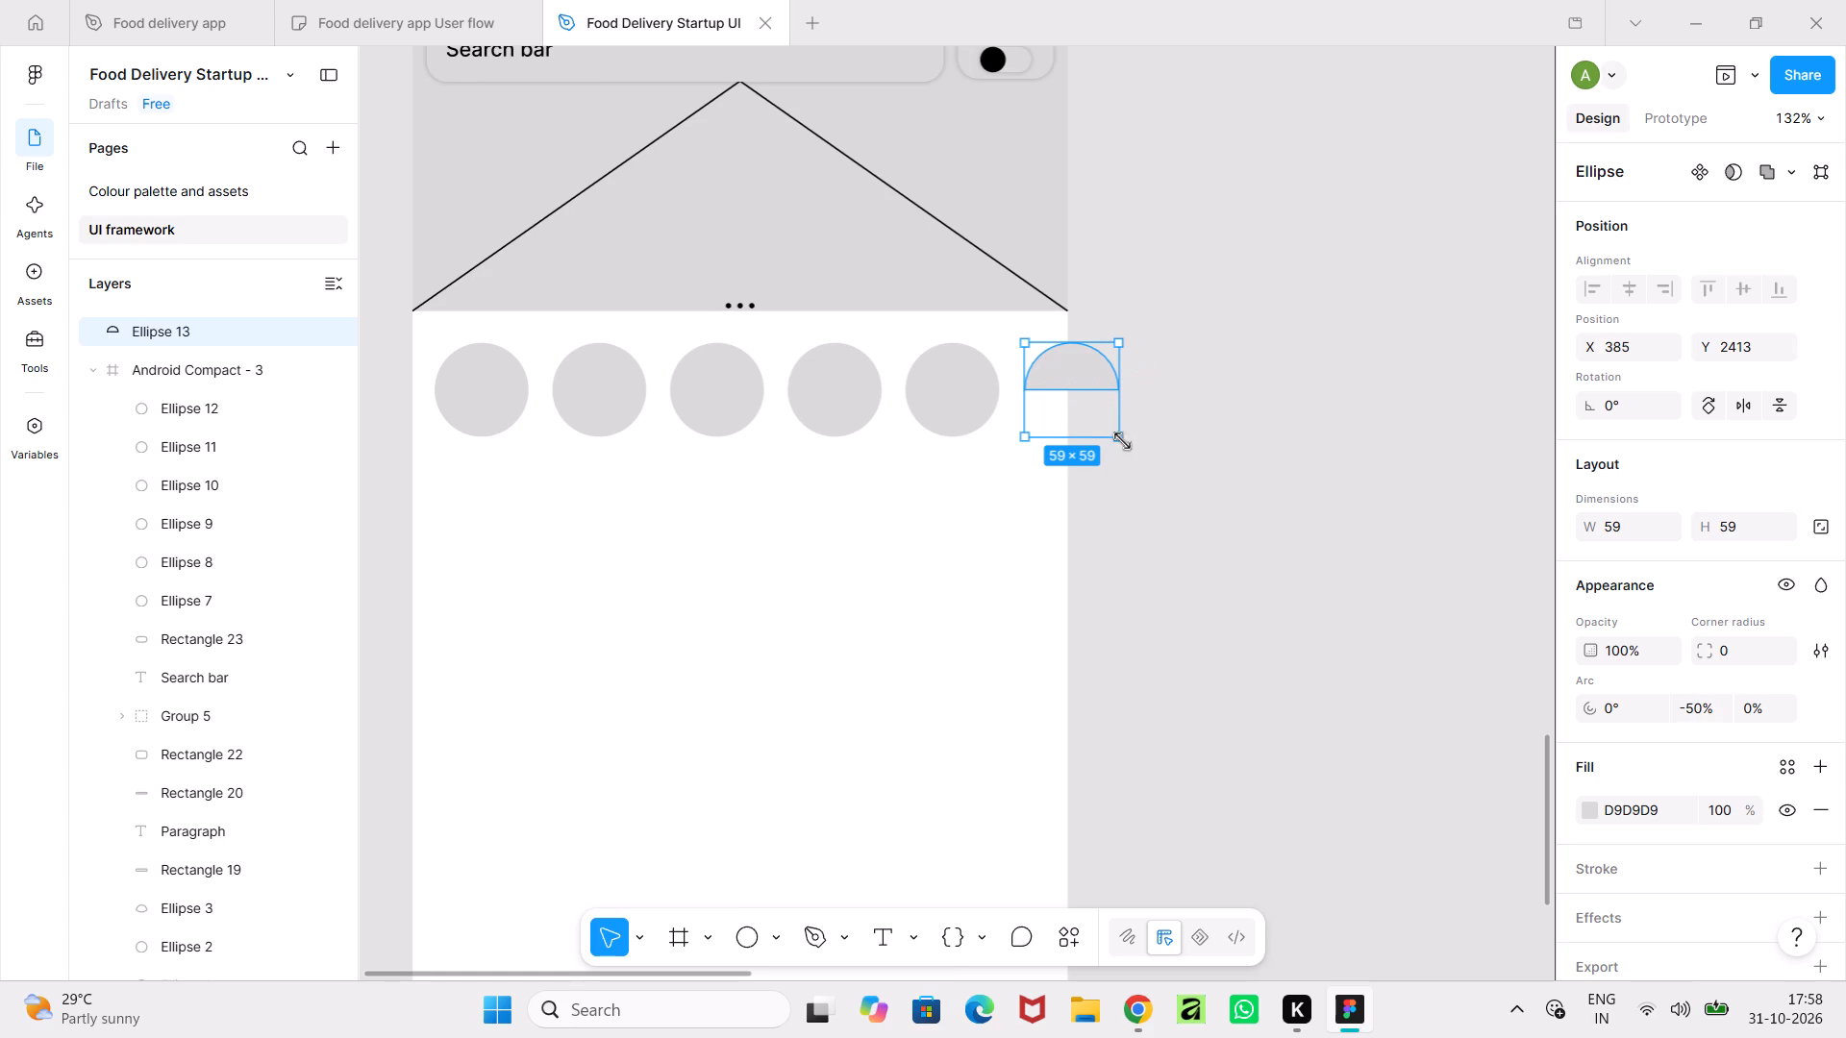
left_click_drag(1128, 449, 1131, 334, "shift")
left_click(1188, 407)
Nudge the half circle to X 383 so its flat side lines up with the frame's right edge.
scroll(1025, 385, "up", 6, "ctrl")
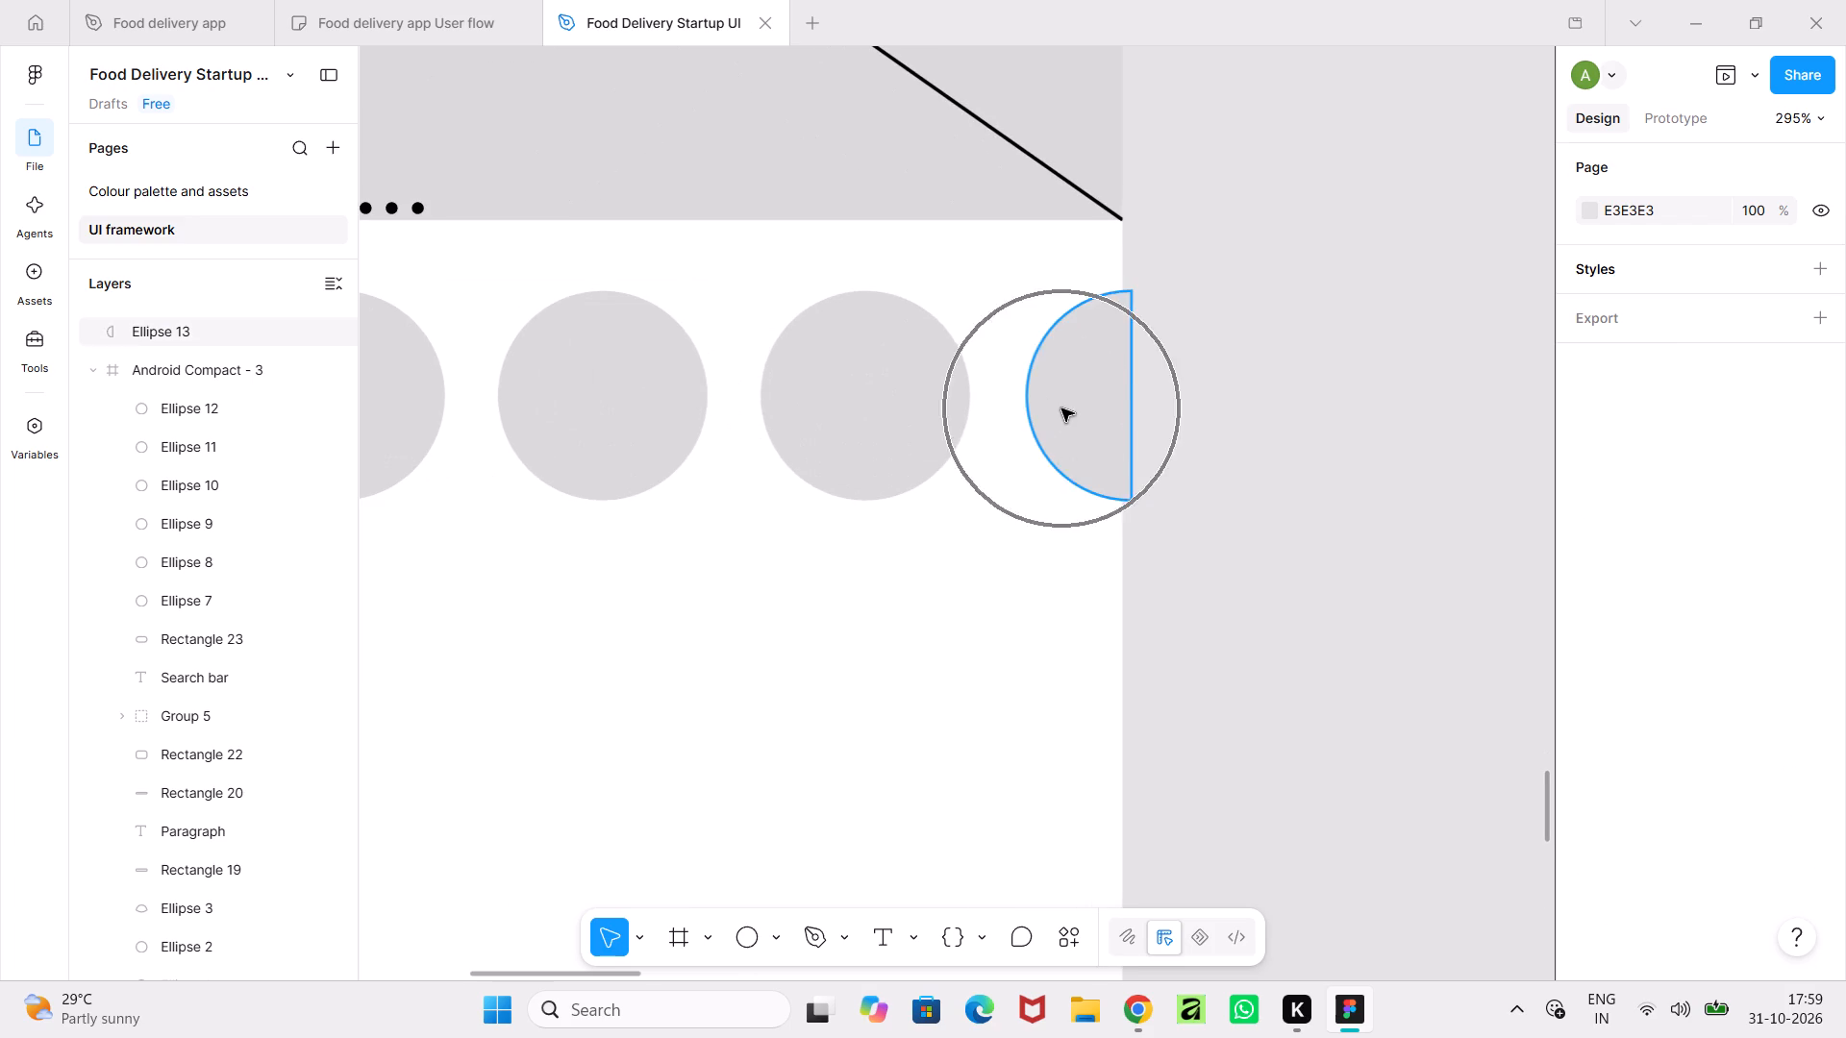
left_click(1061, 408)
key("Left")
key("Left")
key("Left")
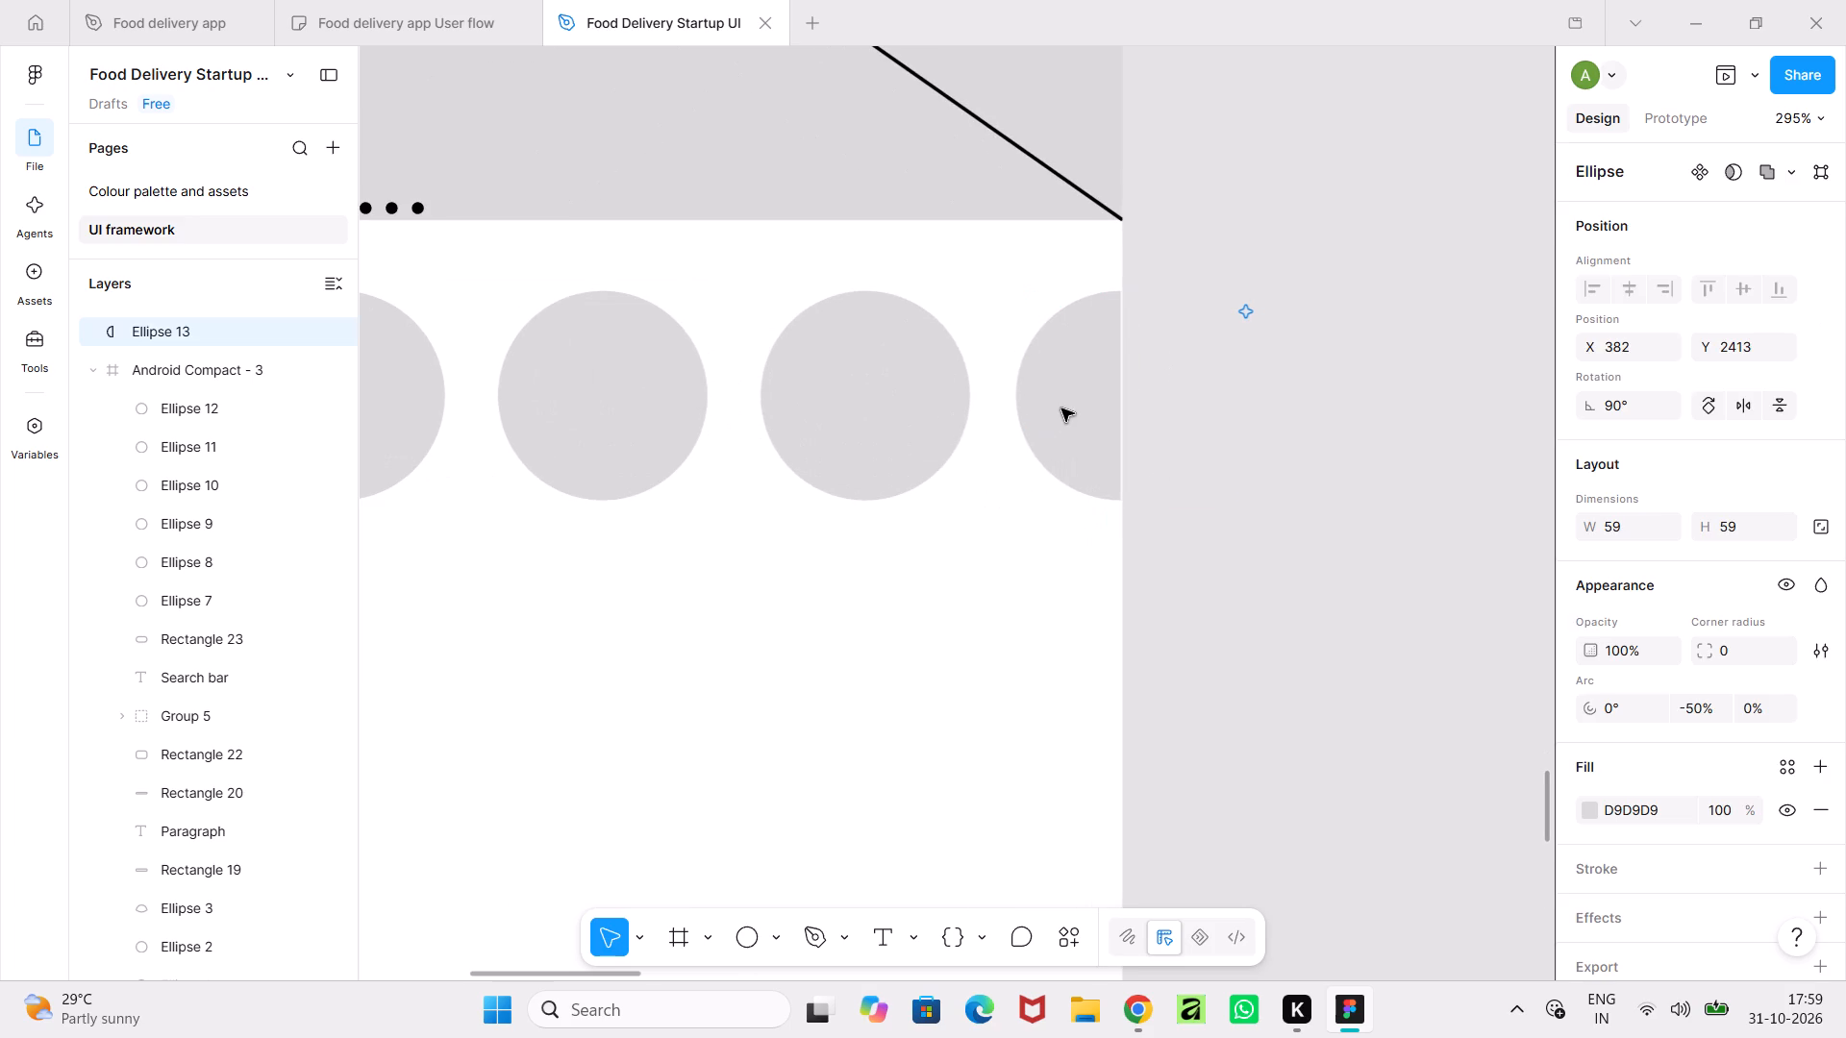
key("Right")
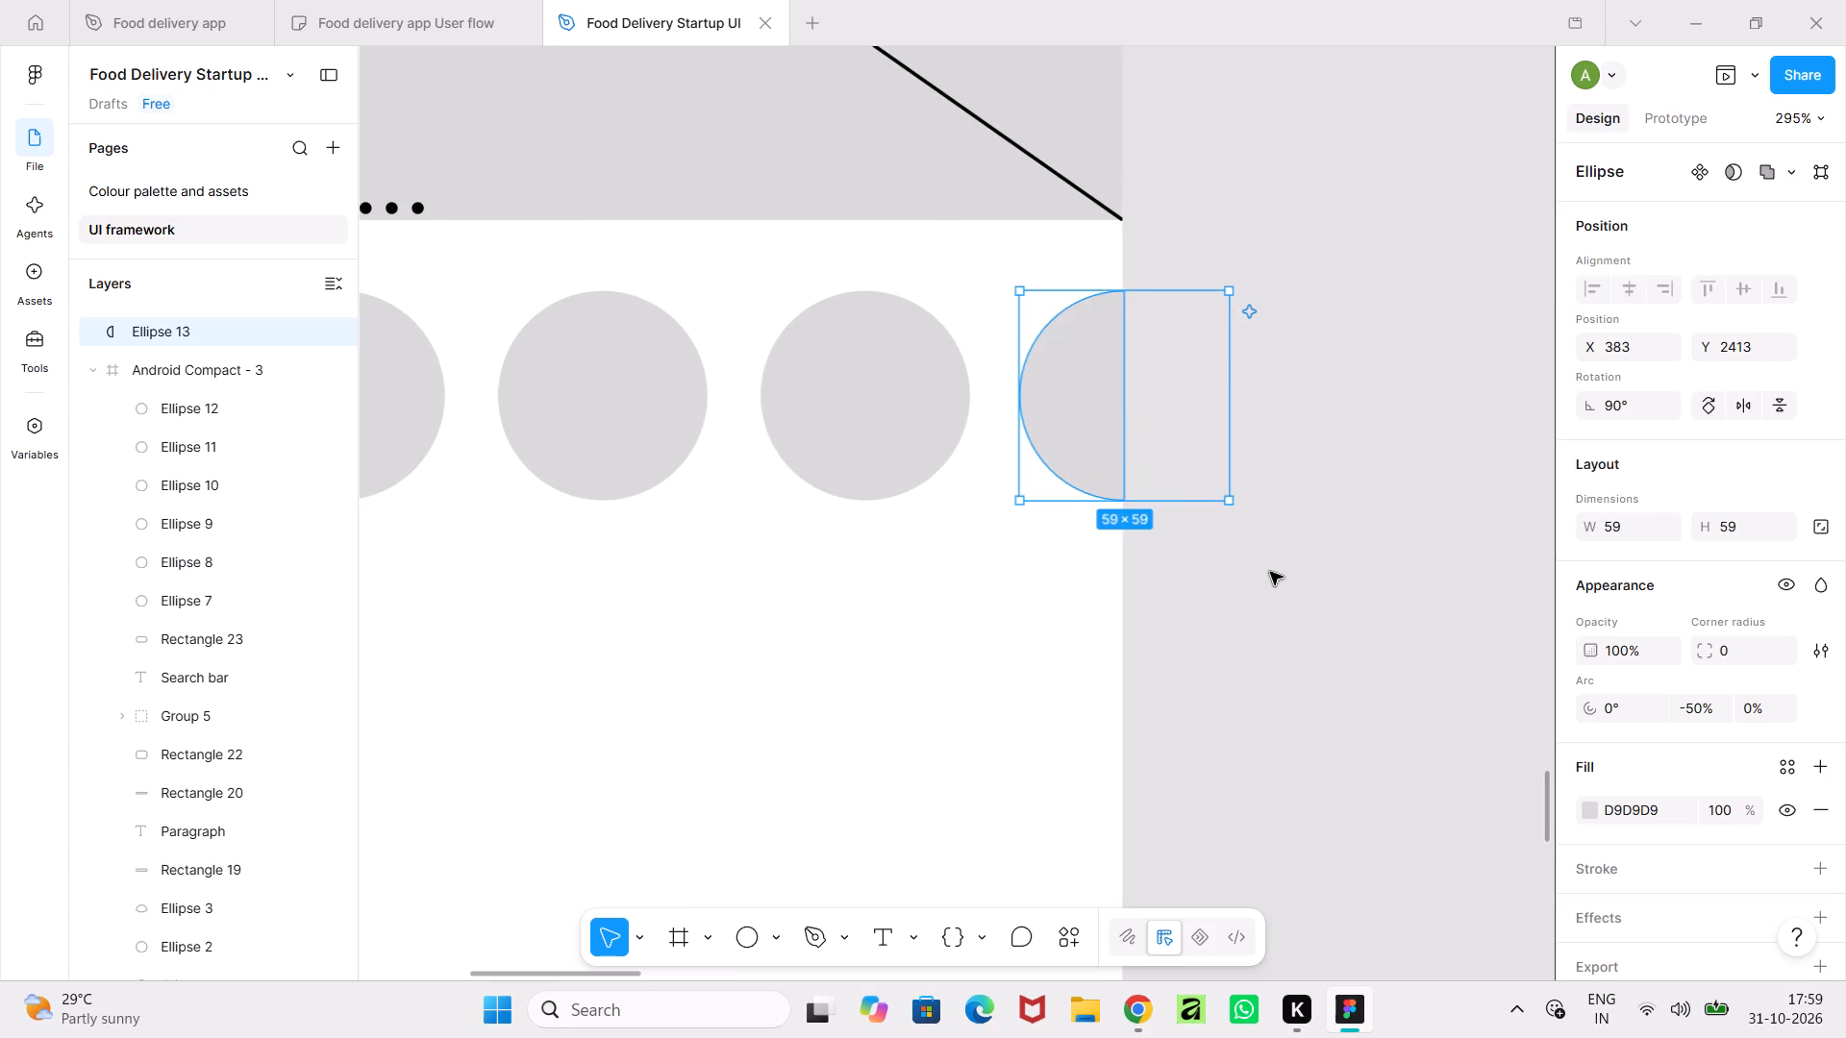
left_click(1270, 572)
Delete the half circle at the right end of the circle row in Android Compact - 3.
scroll(1270, 572, "down", 13, "ctrl")
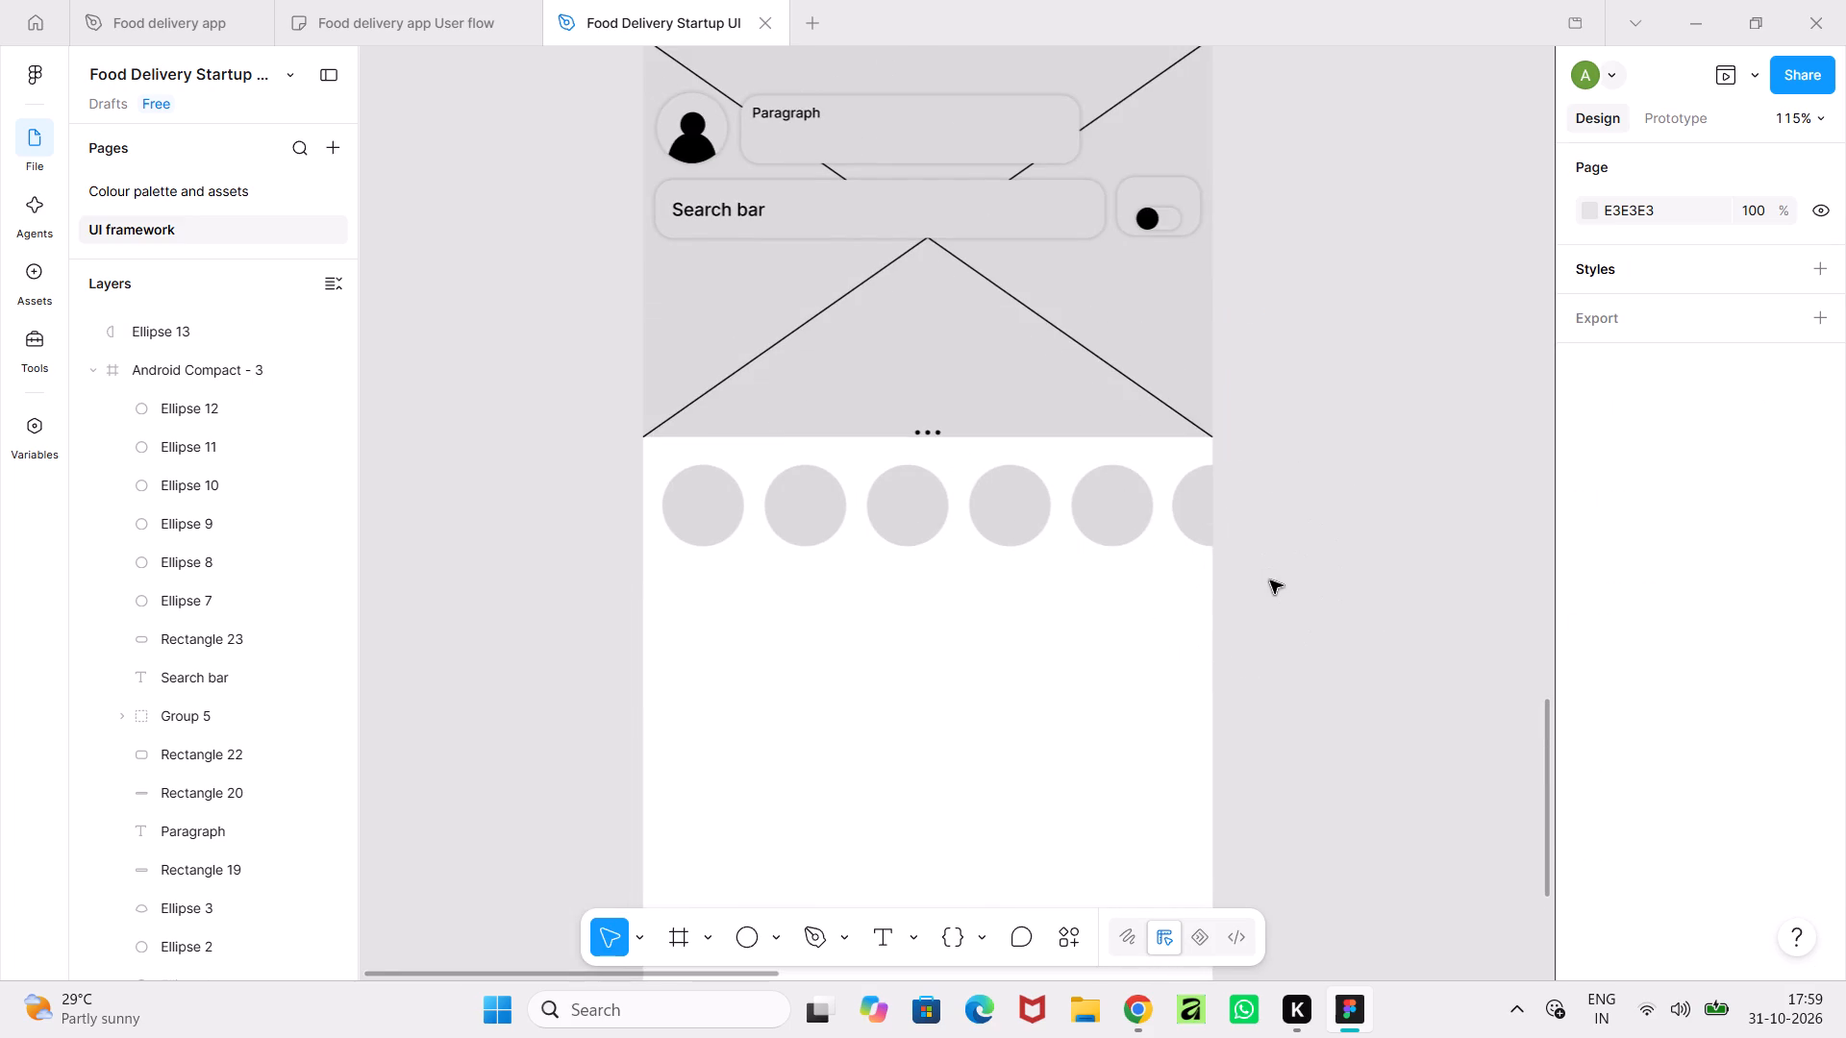
scroll(1270, 581, "down", 5, "ctrl")
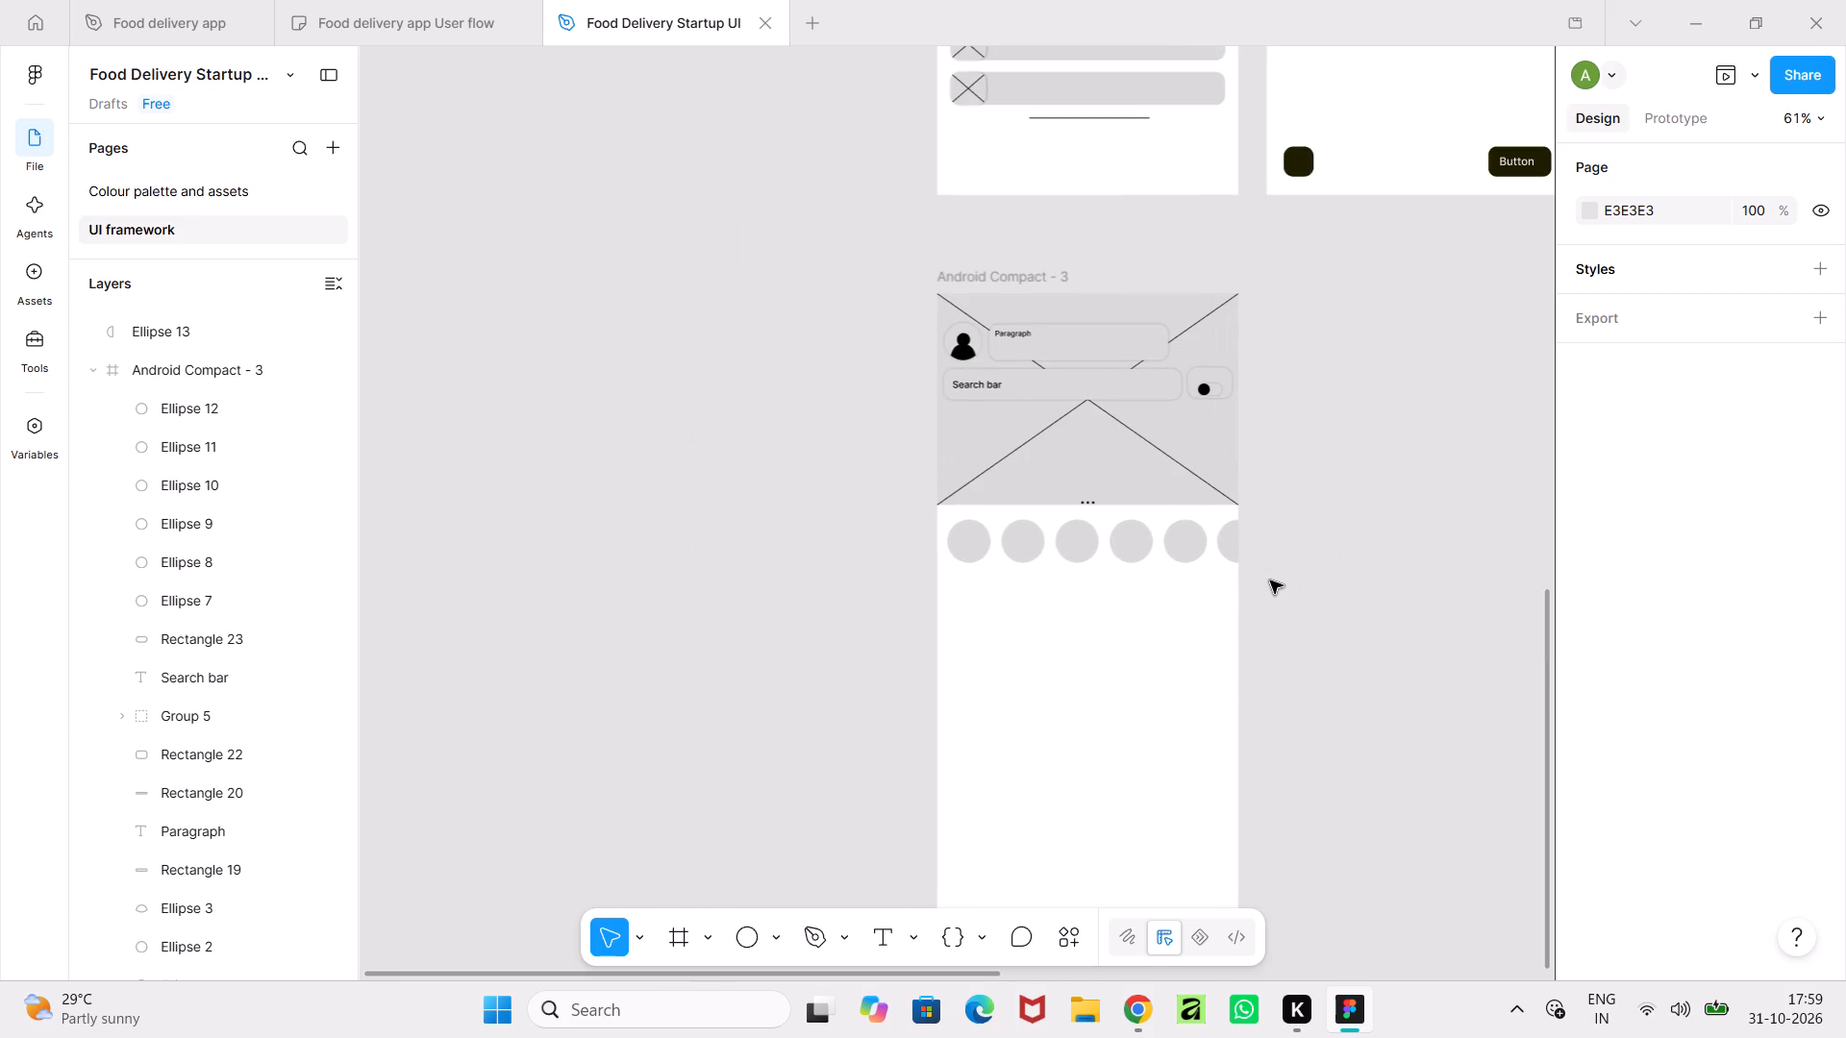
middle_click_drag(1270, 581, 1185, 841)
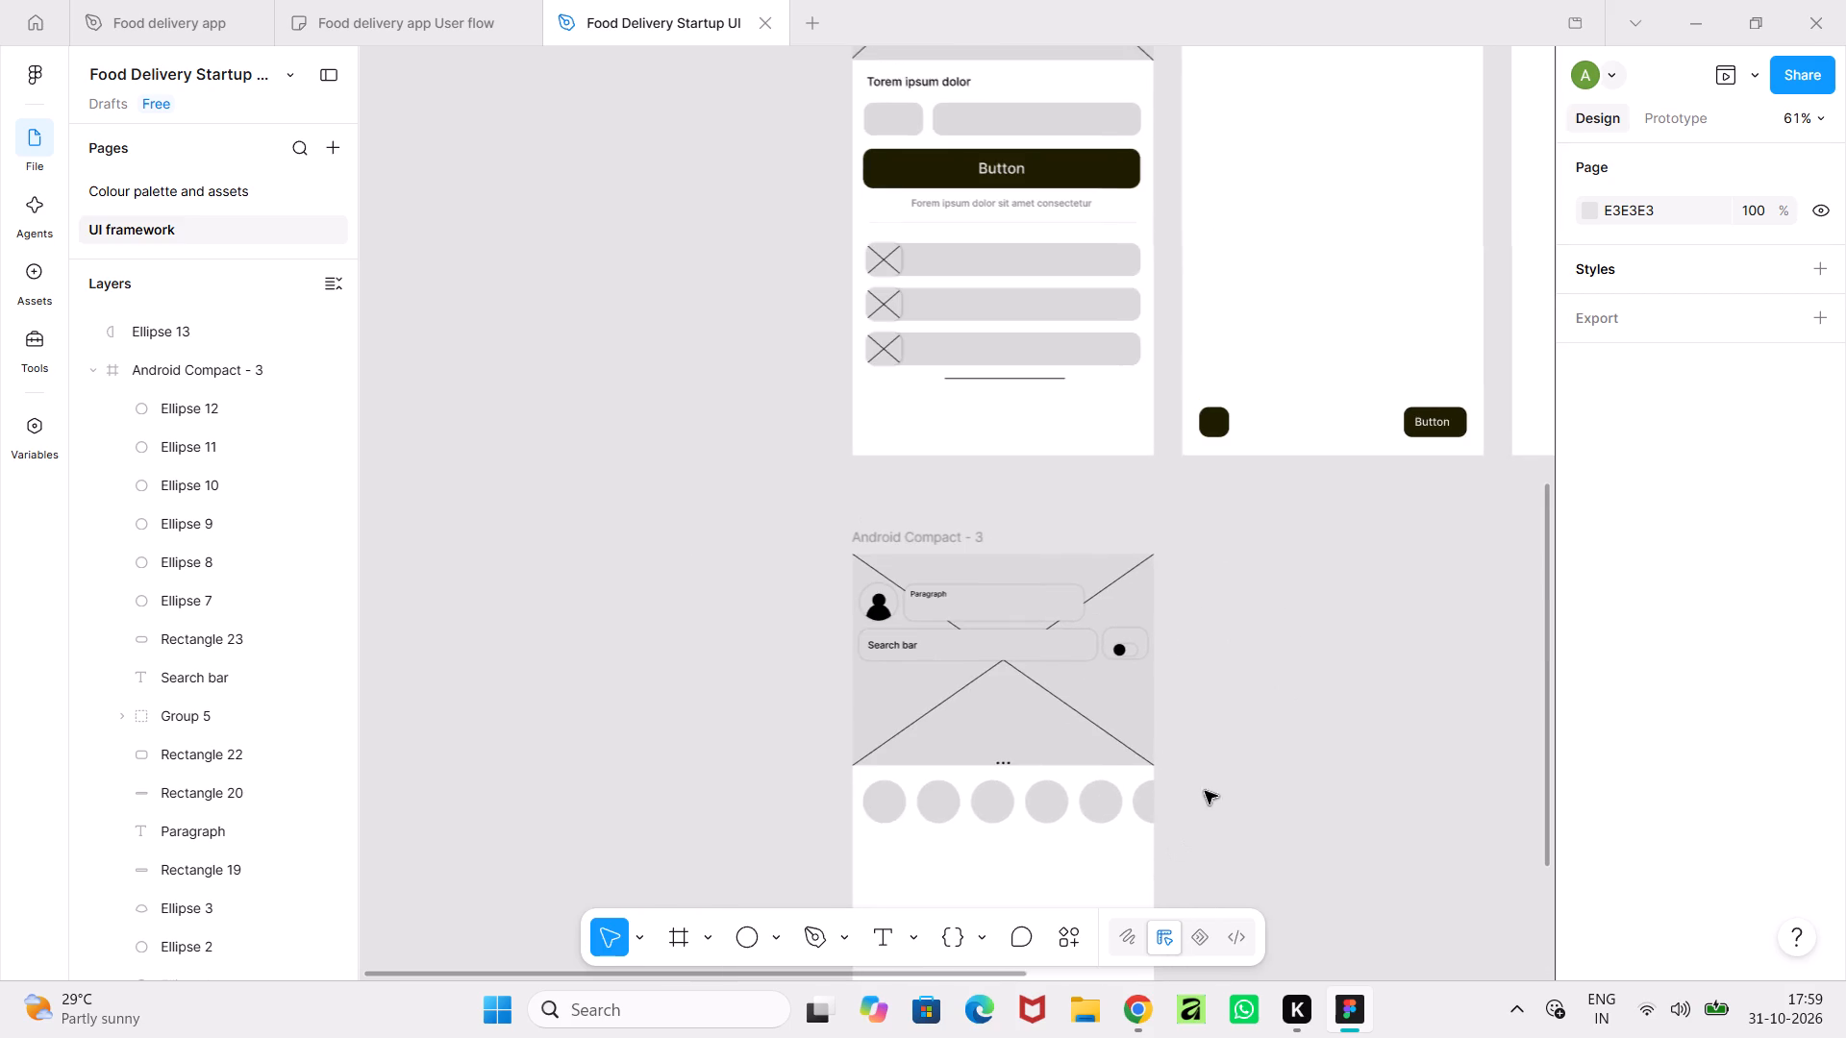
middle_click_drag(1240, 725, 1239, 769)
scroll(1239, 769, "down", 4, "ctrl")
middle_click_drag(1239, 769, 1229, 772)
scroll(1229, 772, "up", 9, "ctrl")
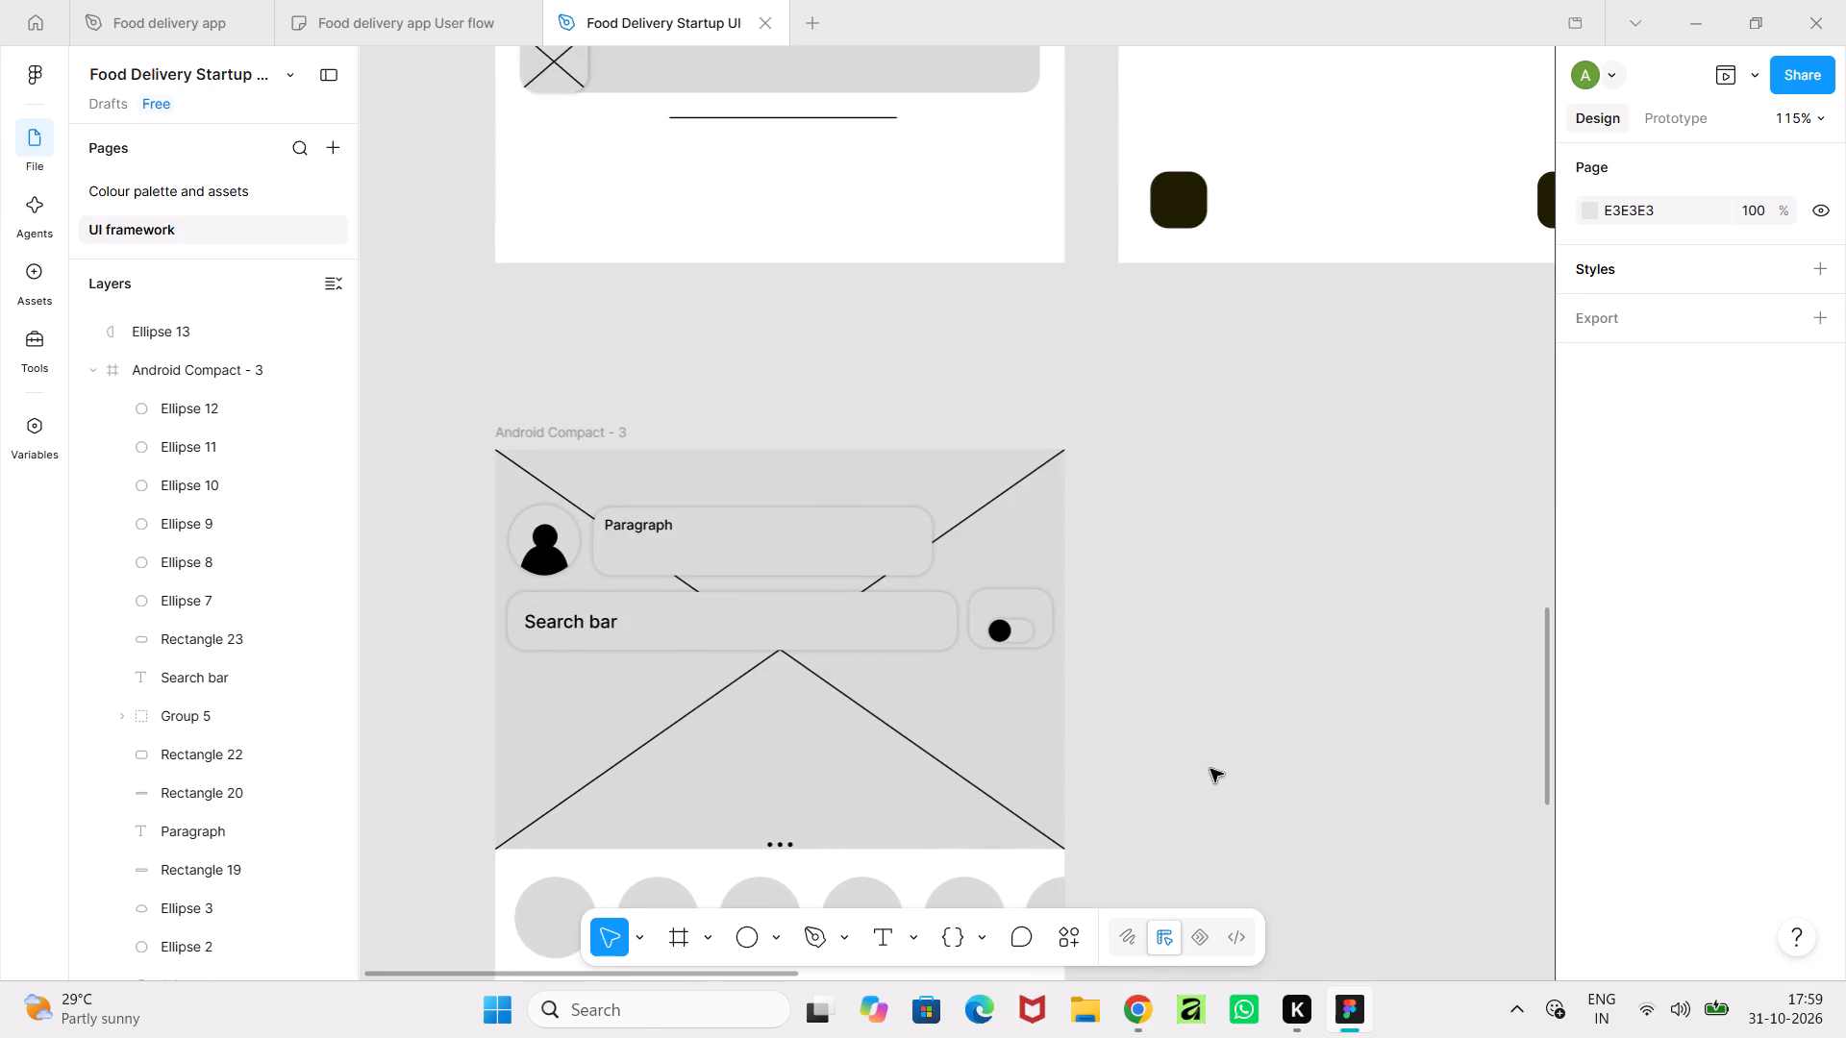
middle_click_drag(1203, 782, 1224, 568, "ctrl")
left_click(1060, 722)
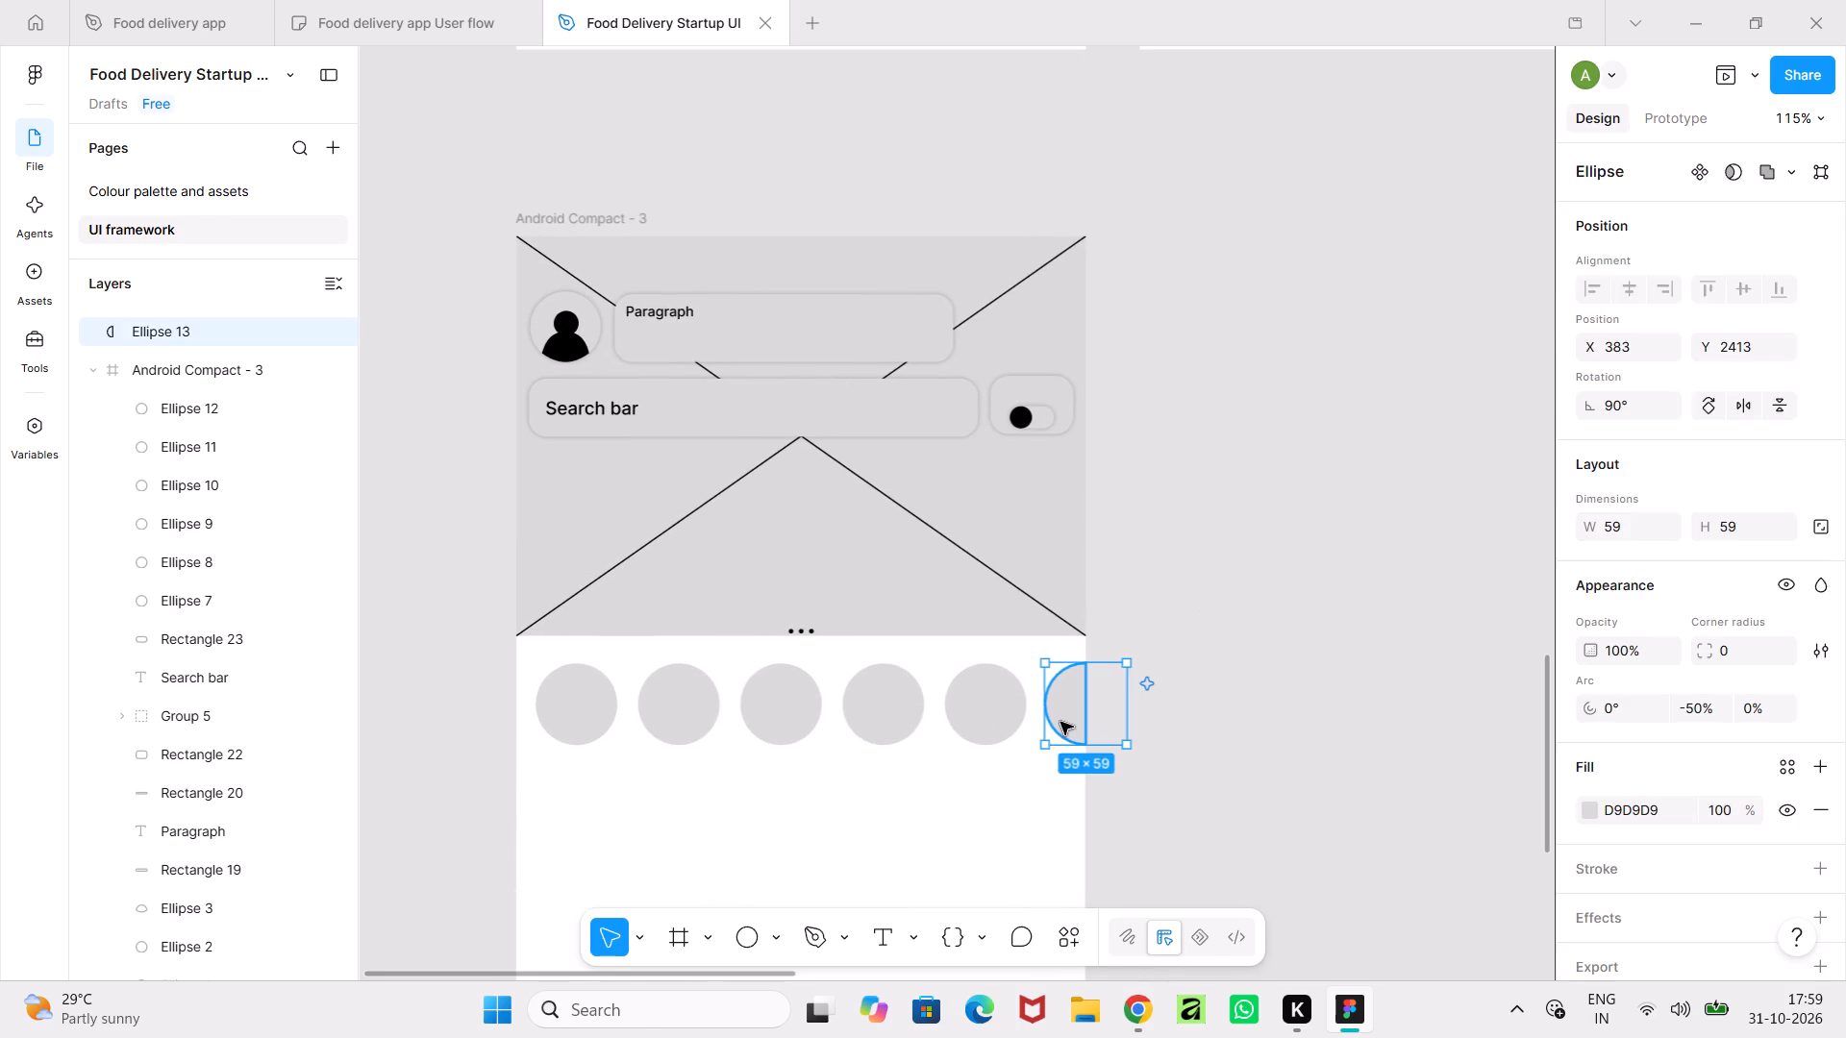
key("Delete")
Scale the row of five circles down proportionally to about 53 × 53 each, keeping the row's left end in place.
left_click(983, 726)
left_click(869, 712, "shift")
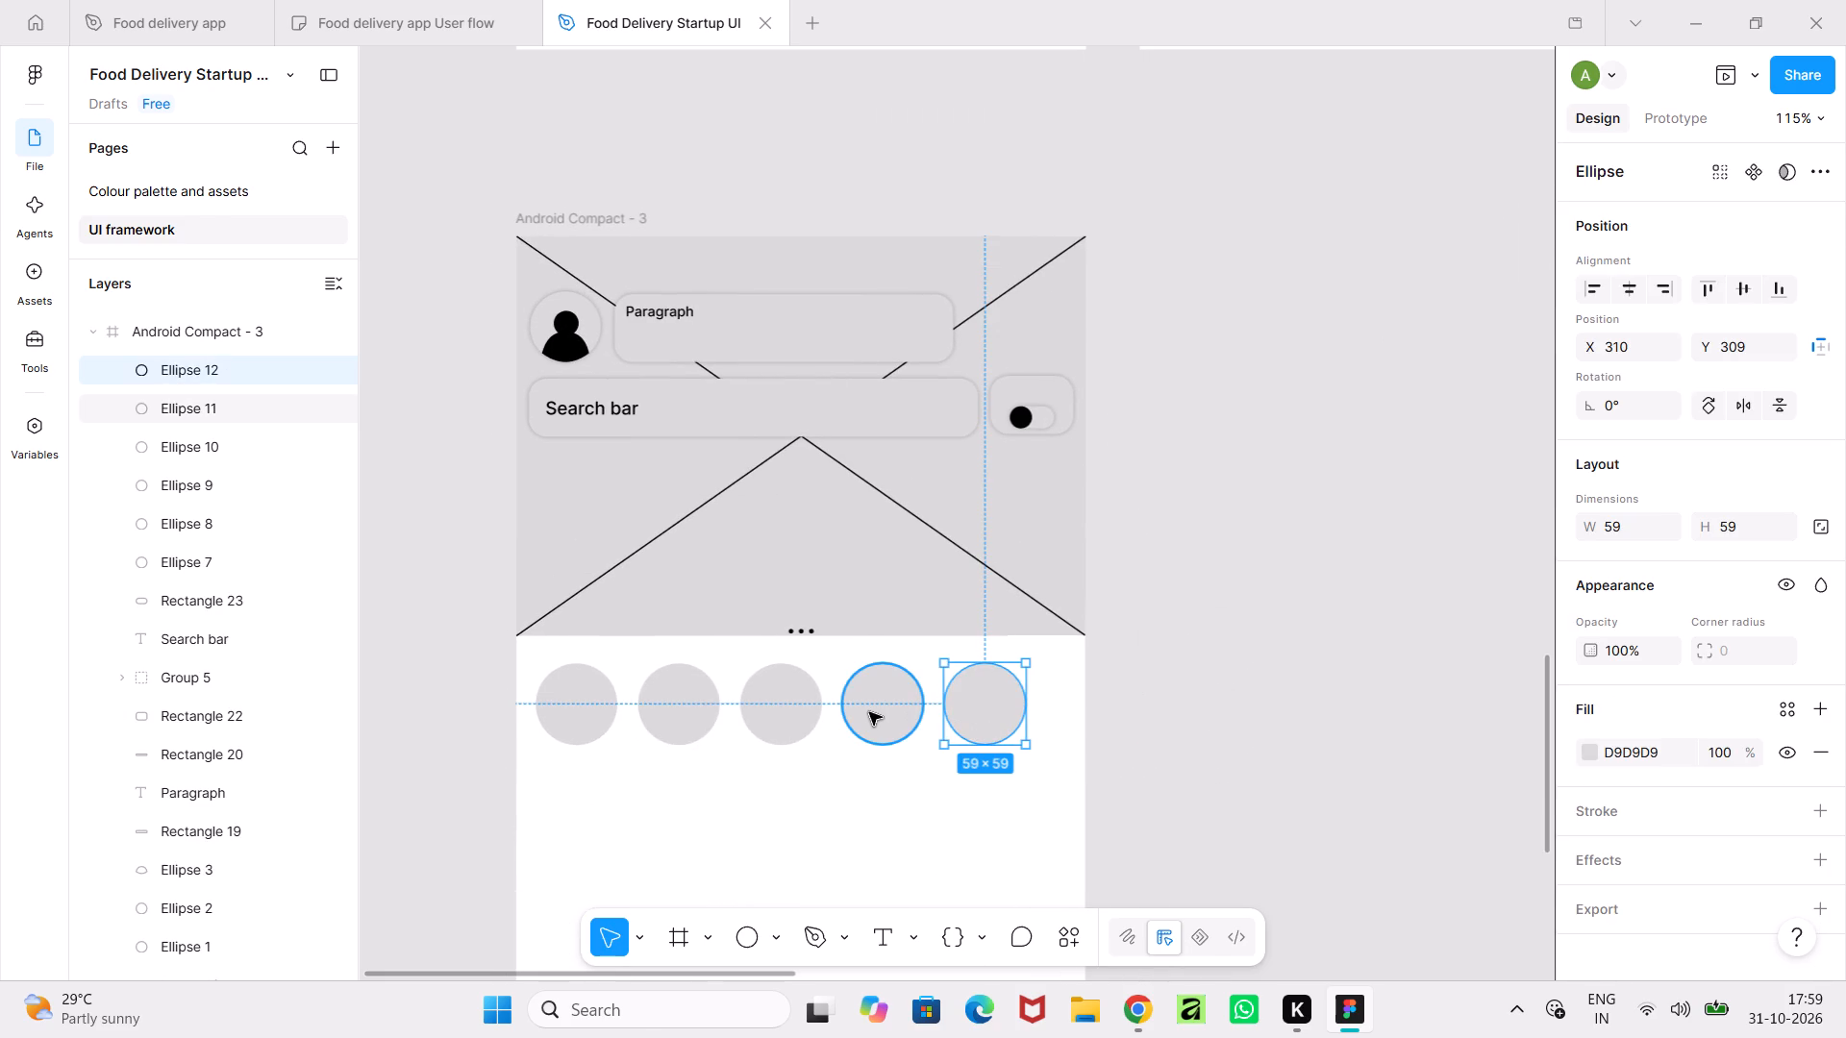
left_click(757, 712, "shift")
left_click(643, 709, "shift")
left_click(602, 704, "shift")
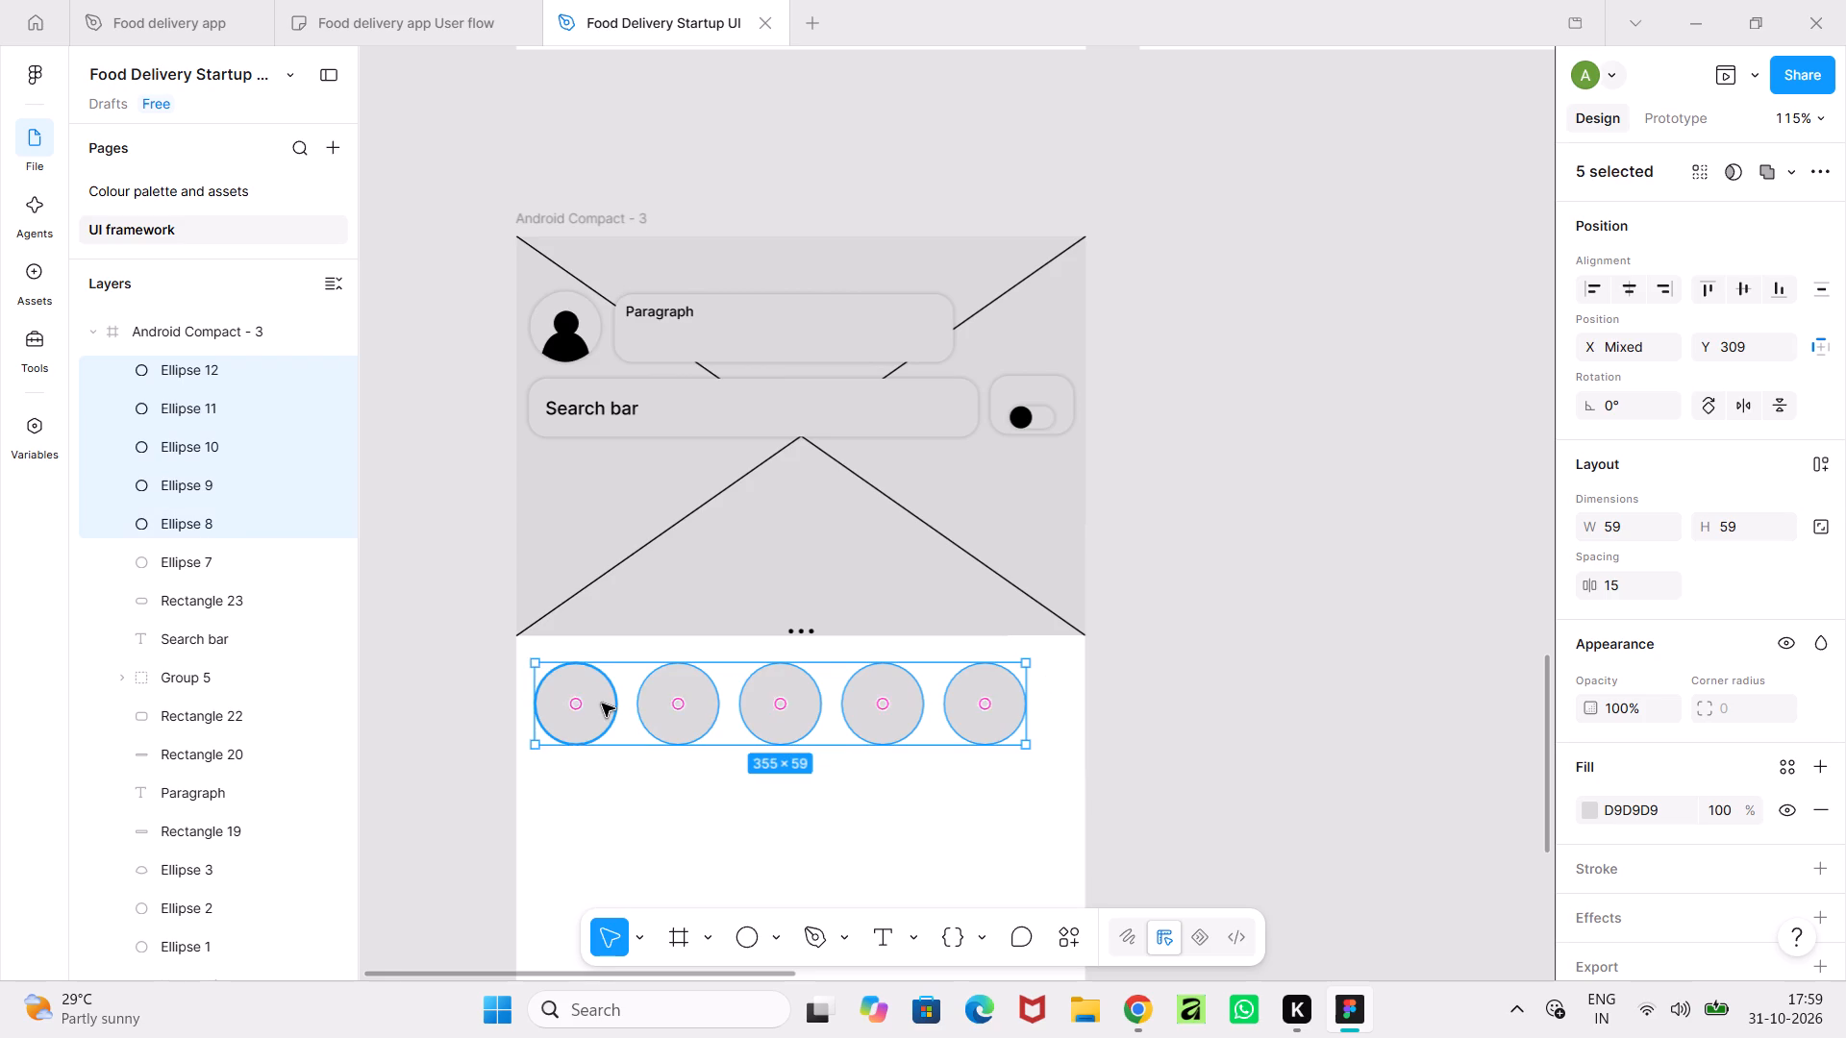
left_click_drag(1022, 742, 960, 731)
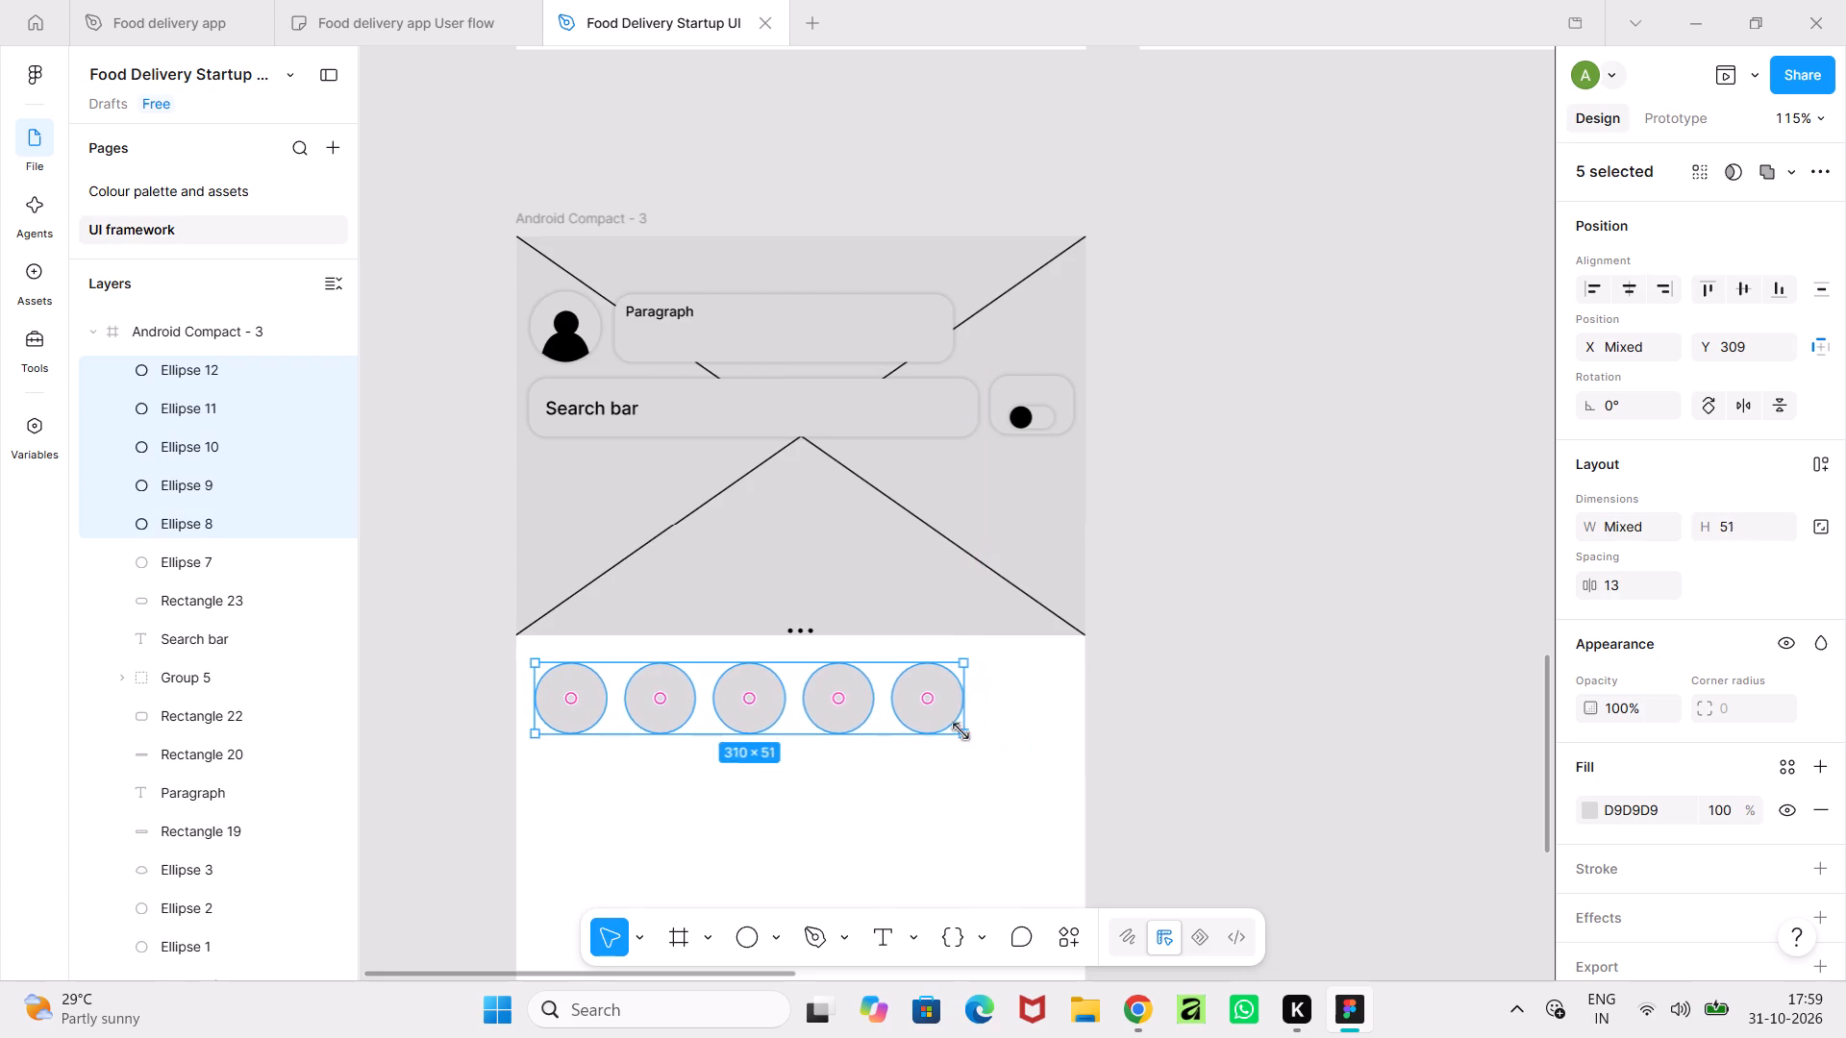
left_click_drag(960, 731, 932, 729)
key("ctrl+z")
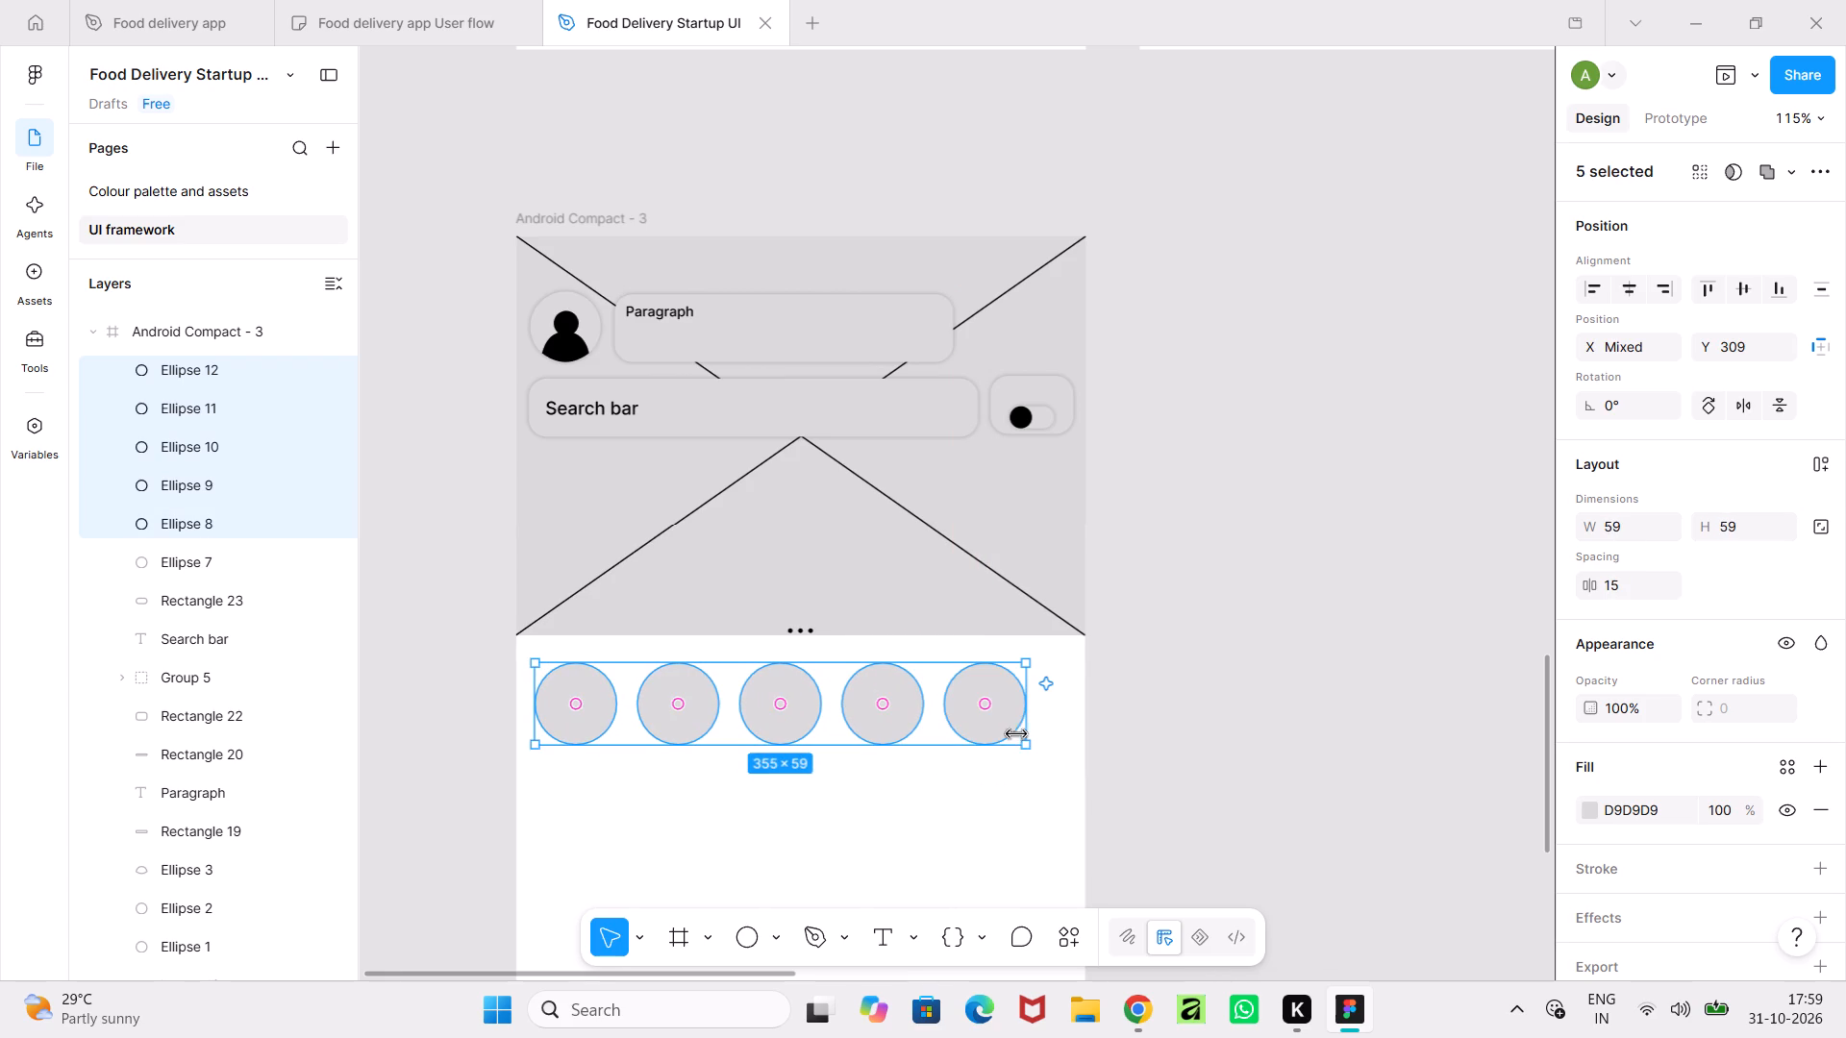
left_click_drag(1023, 742, 968, 729, "shift")
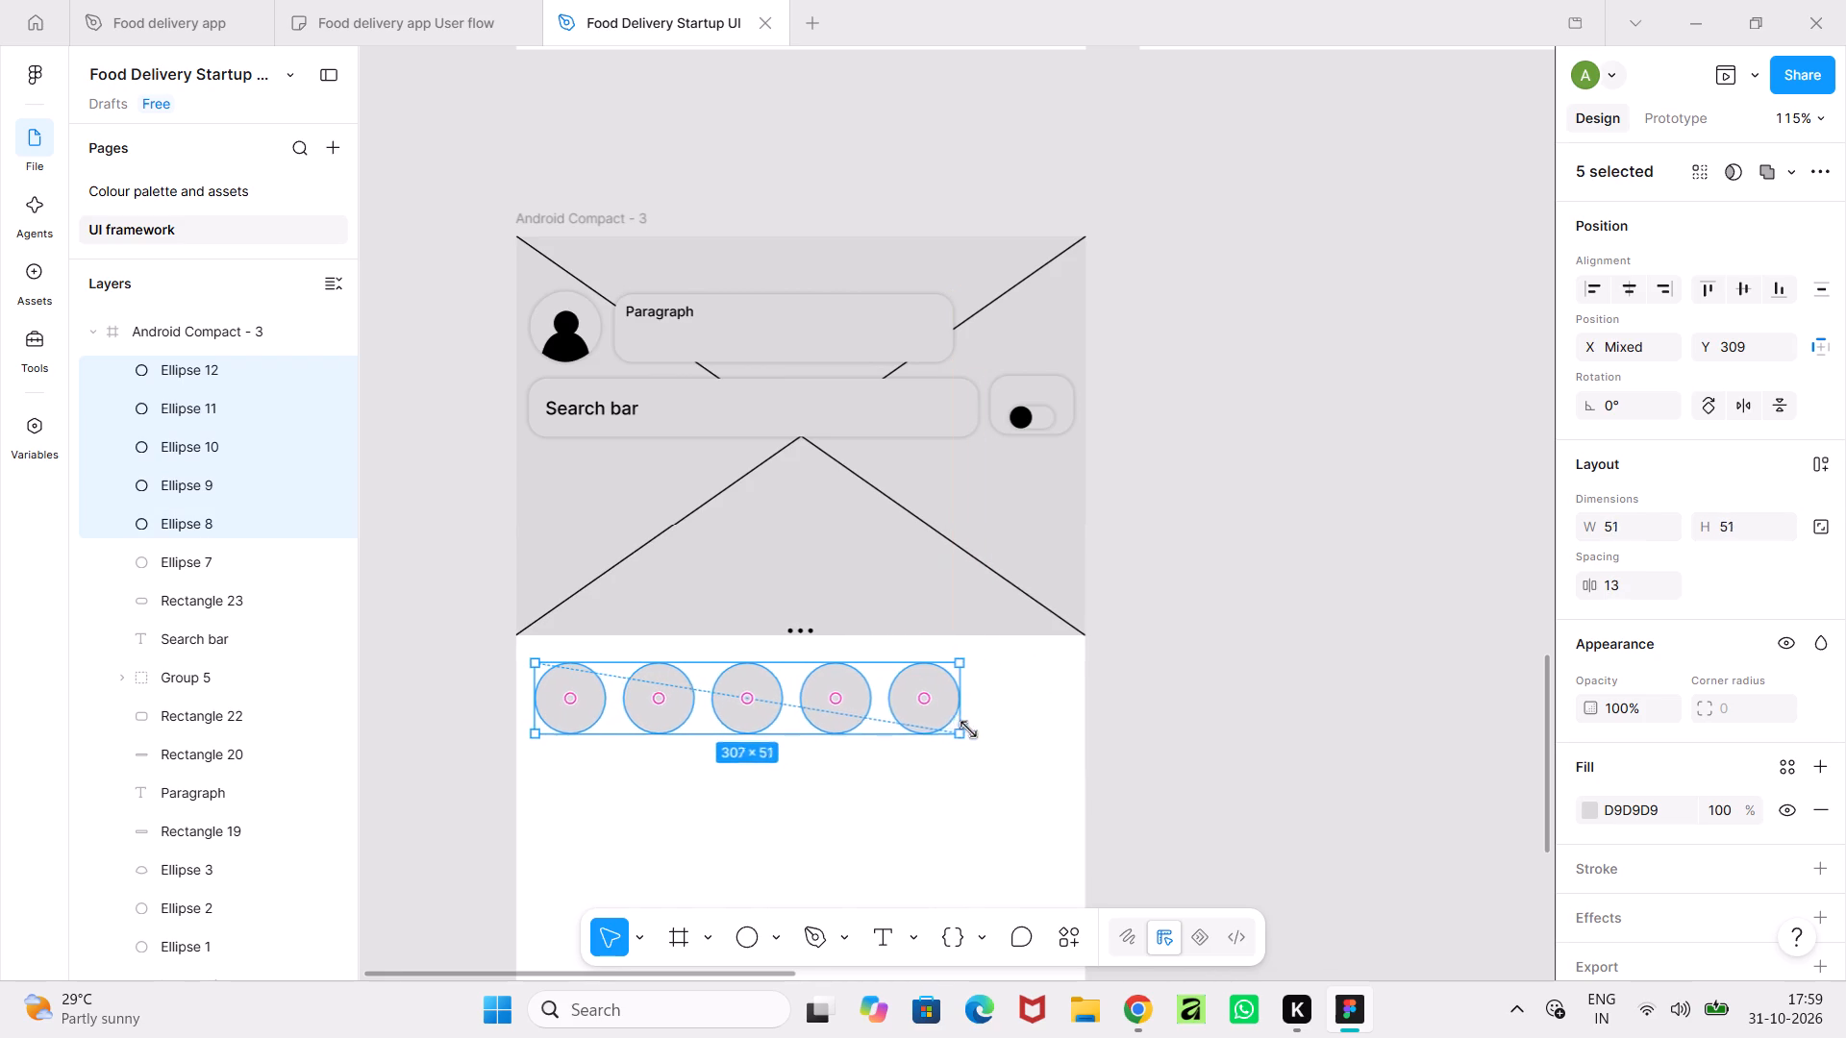
left_click_drag(968, 729, 980, 731, "shift")
left_click(1182, 754)
Duplicate the last circle and place the copy at the row's right end with matching spacing, at X 348, Y 309.
left_click(954, 707)
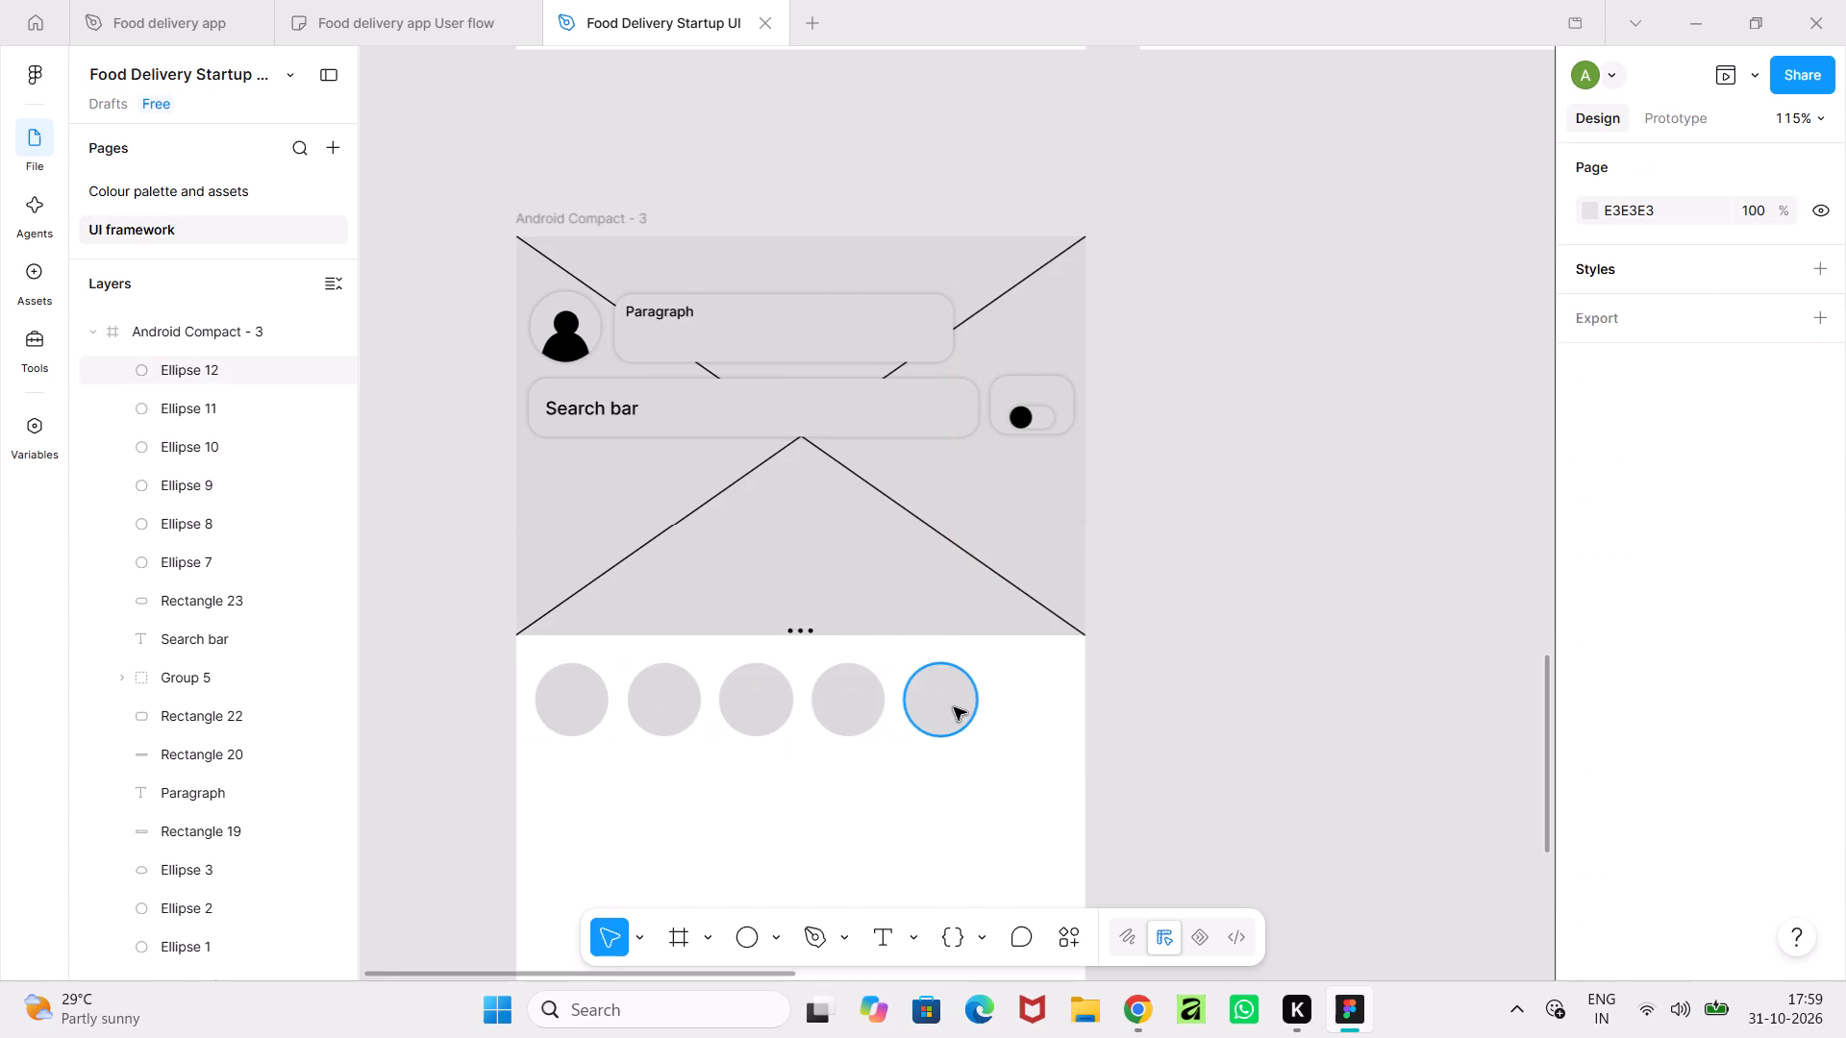
key("ctrl+c")
key("ctrl+v")
left_click_drag(946, 706, 955, 706)
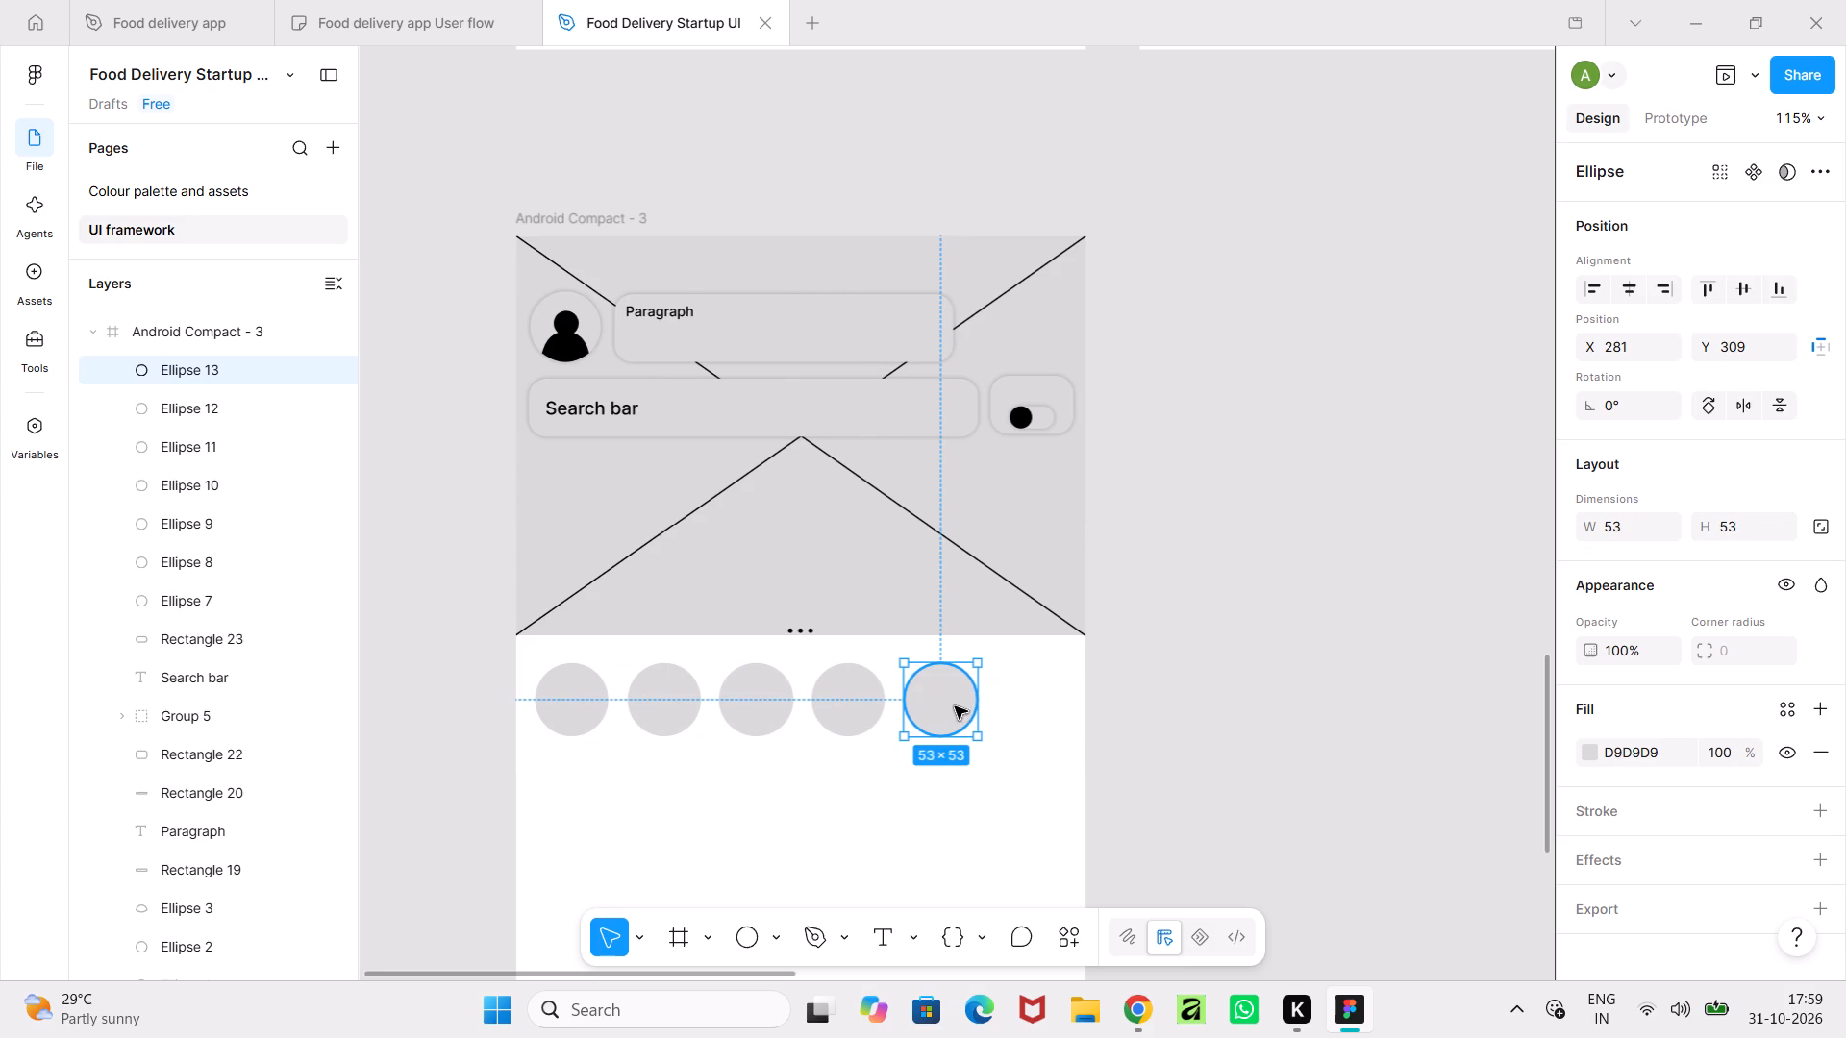
left_click_drag(955, 706, 1038, 703)
left_click(1226, 727)
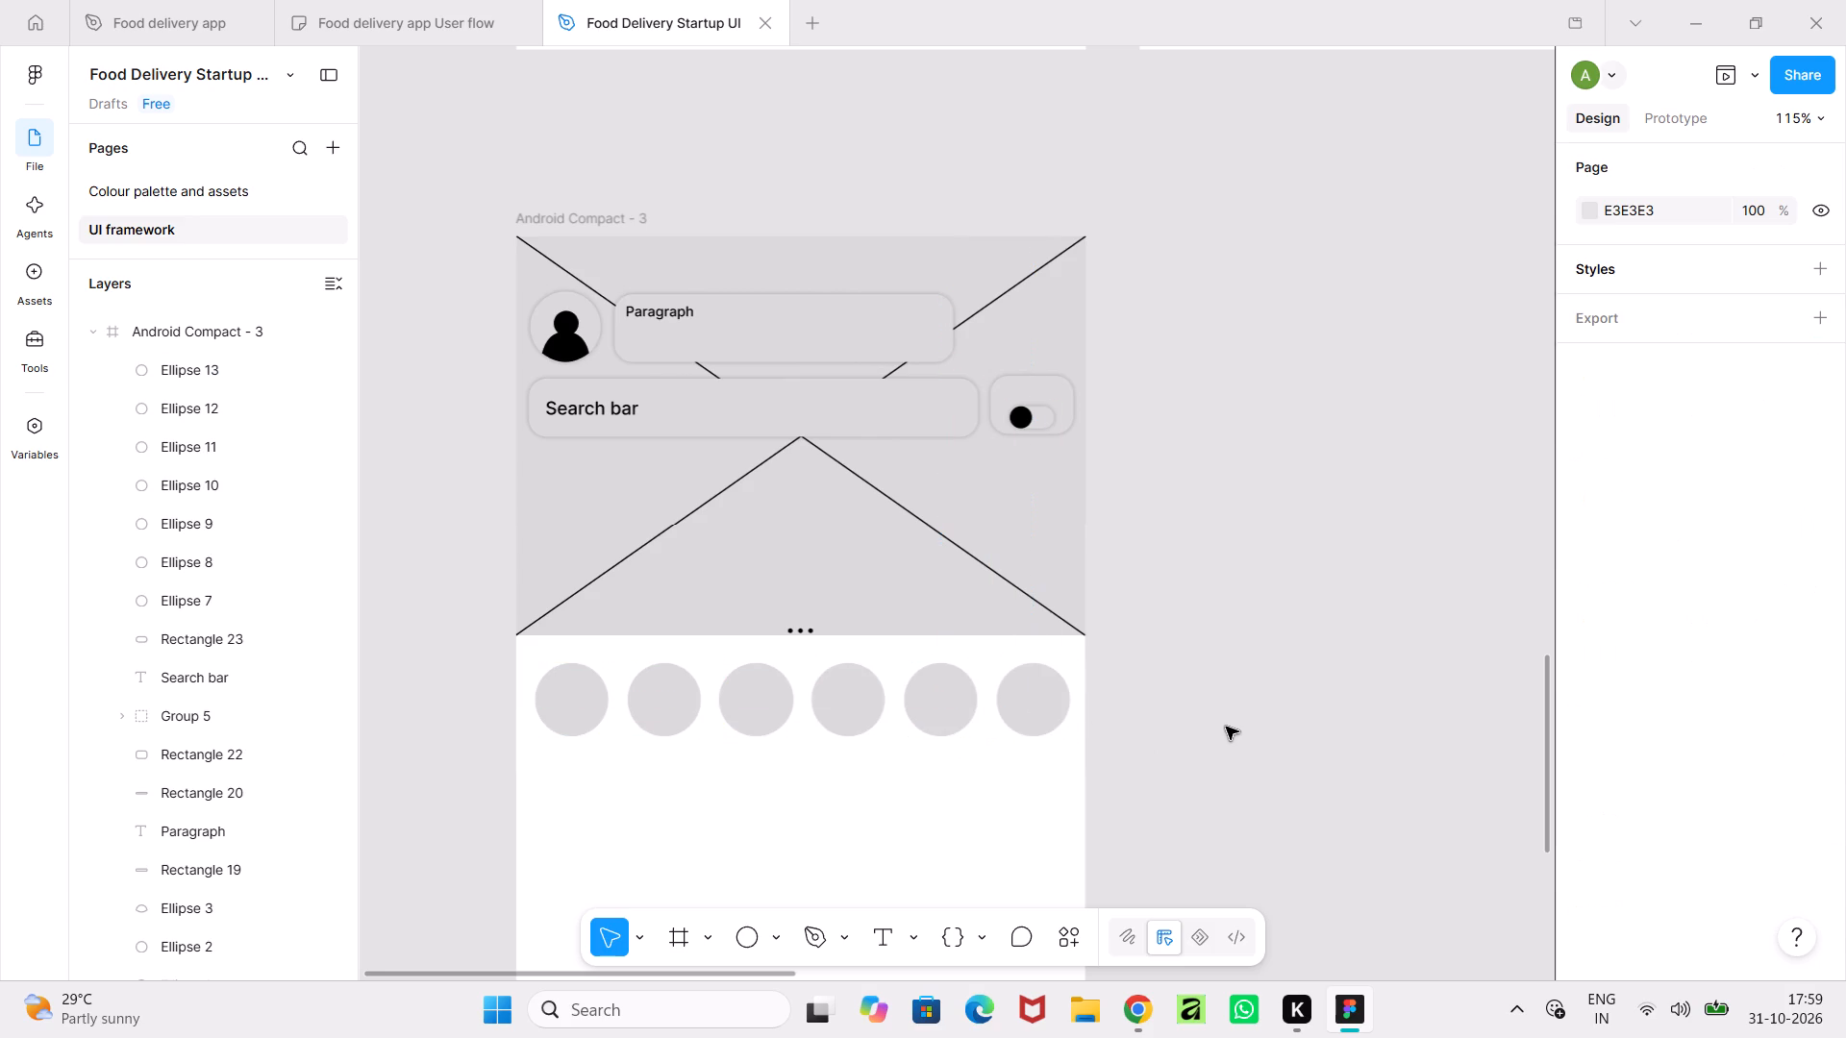
Group the six circles and centre the group horizontally in the frame, at X 12, Y 306.
left_click(1025, 712, "shift")
left_click(939, 706, "shift")
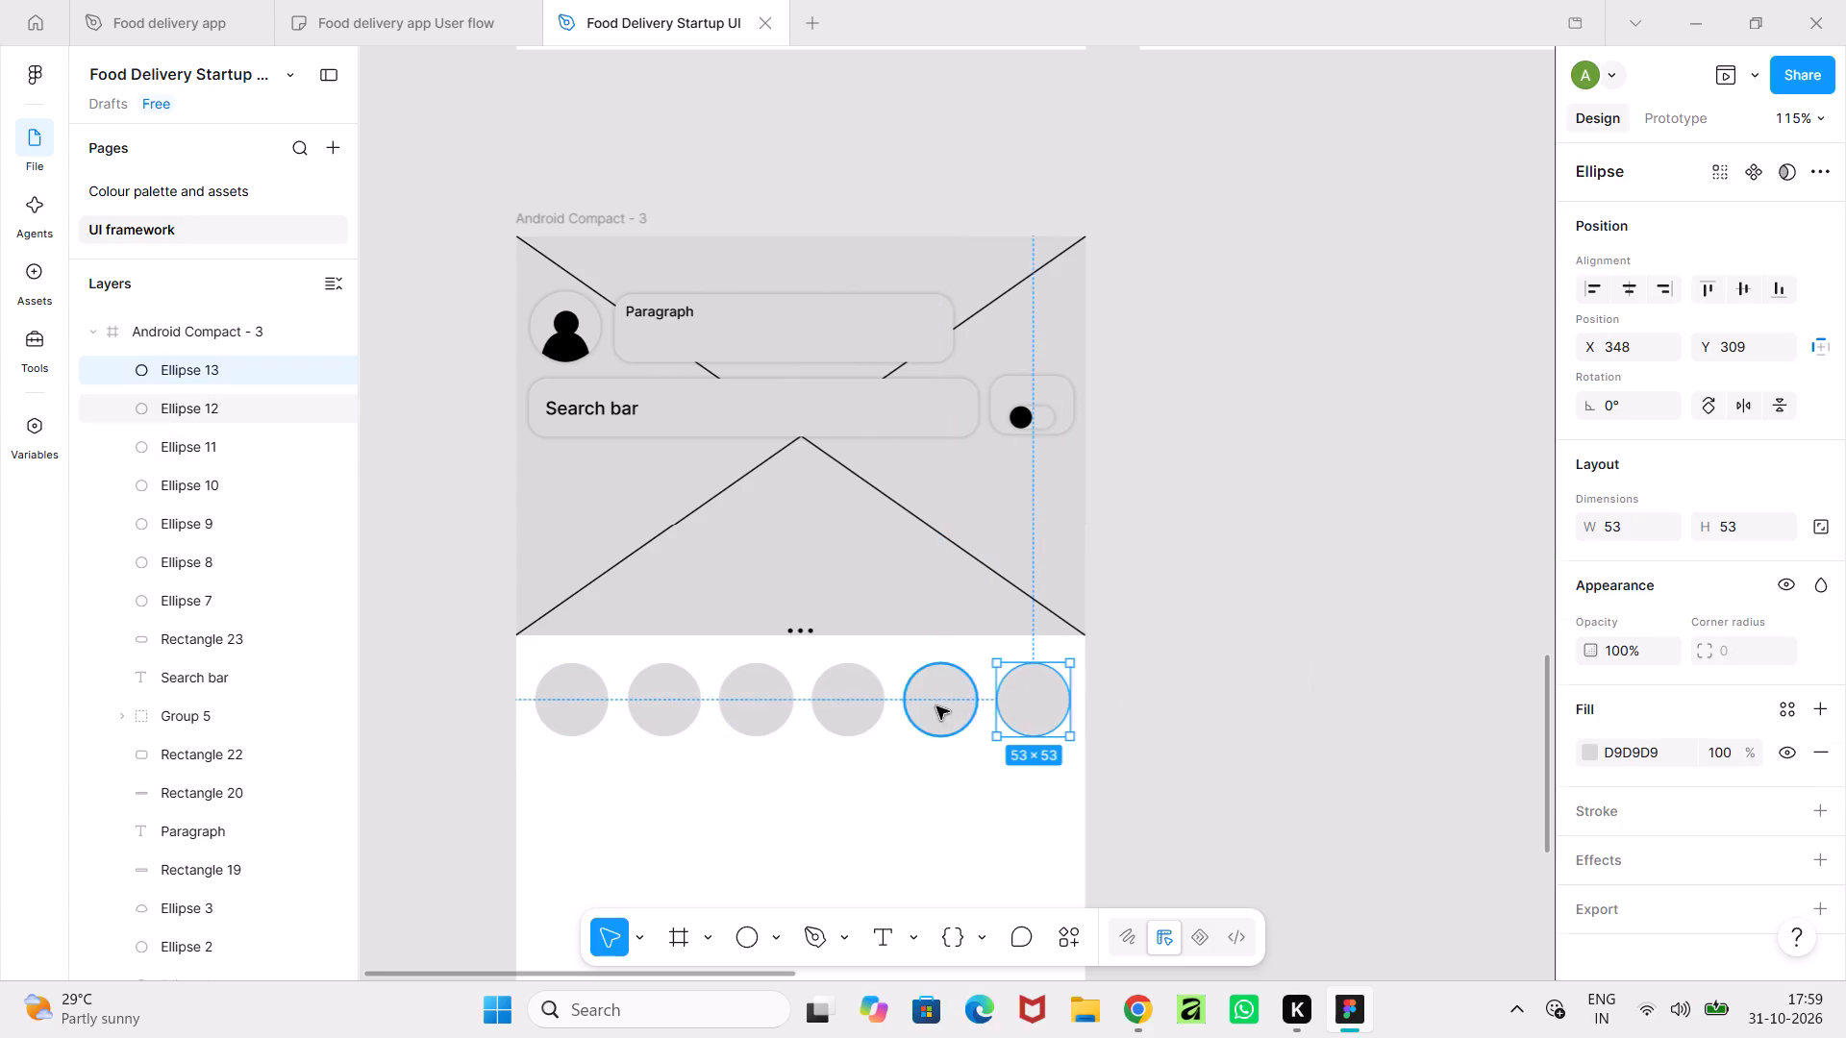
left_click(826, 704, "shift")
left_click(753, 702, "shift")
left_click(696, 697, "shift")
left_click(566, 694, "shift")
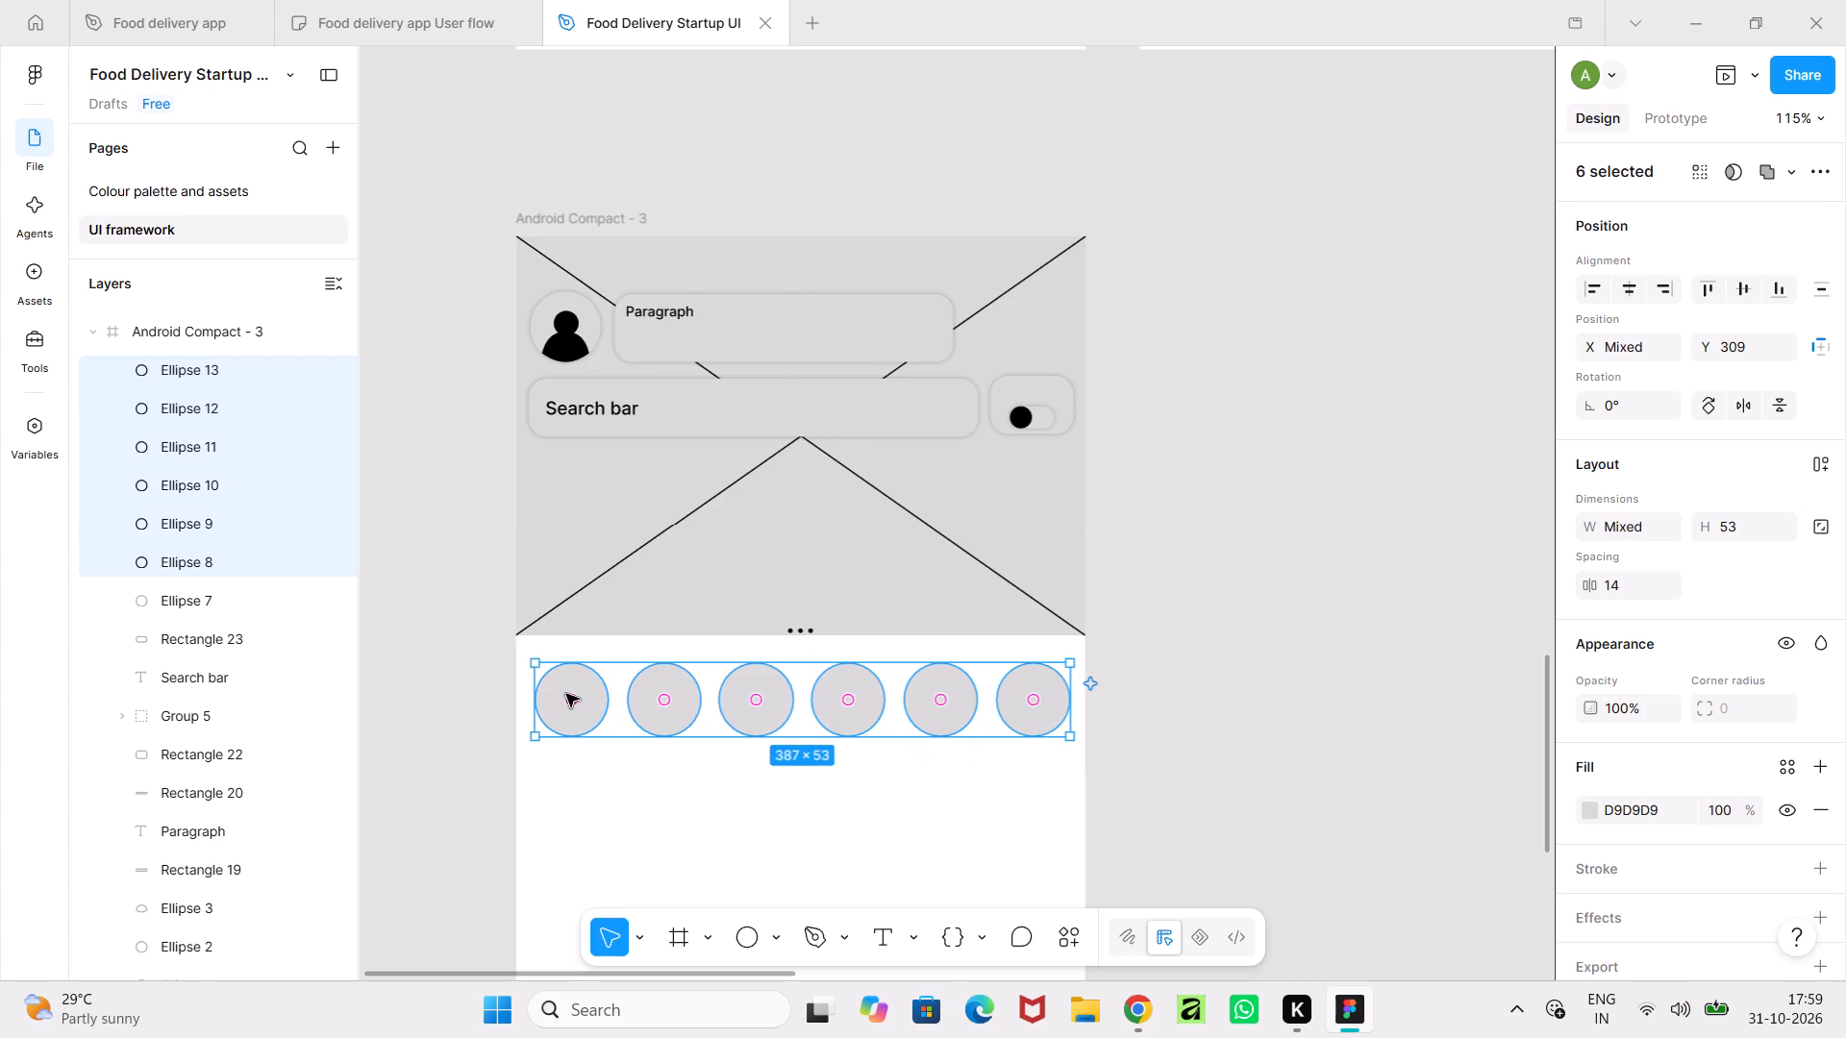
key("ctrl+g")
left_click(792, 716)
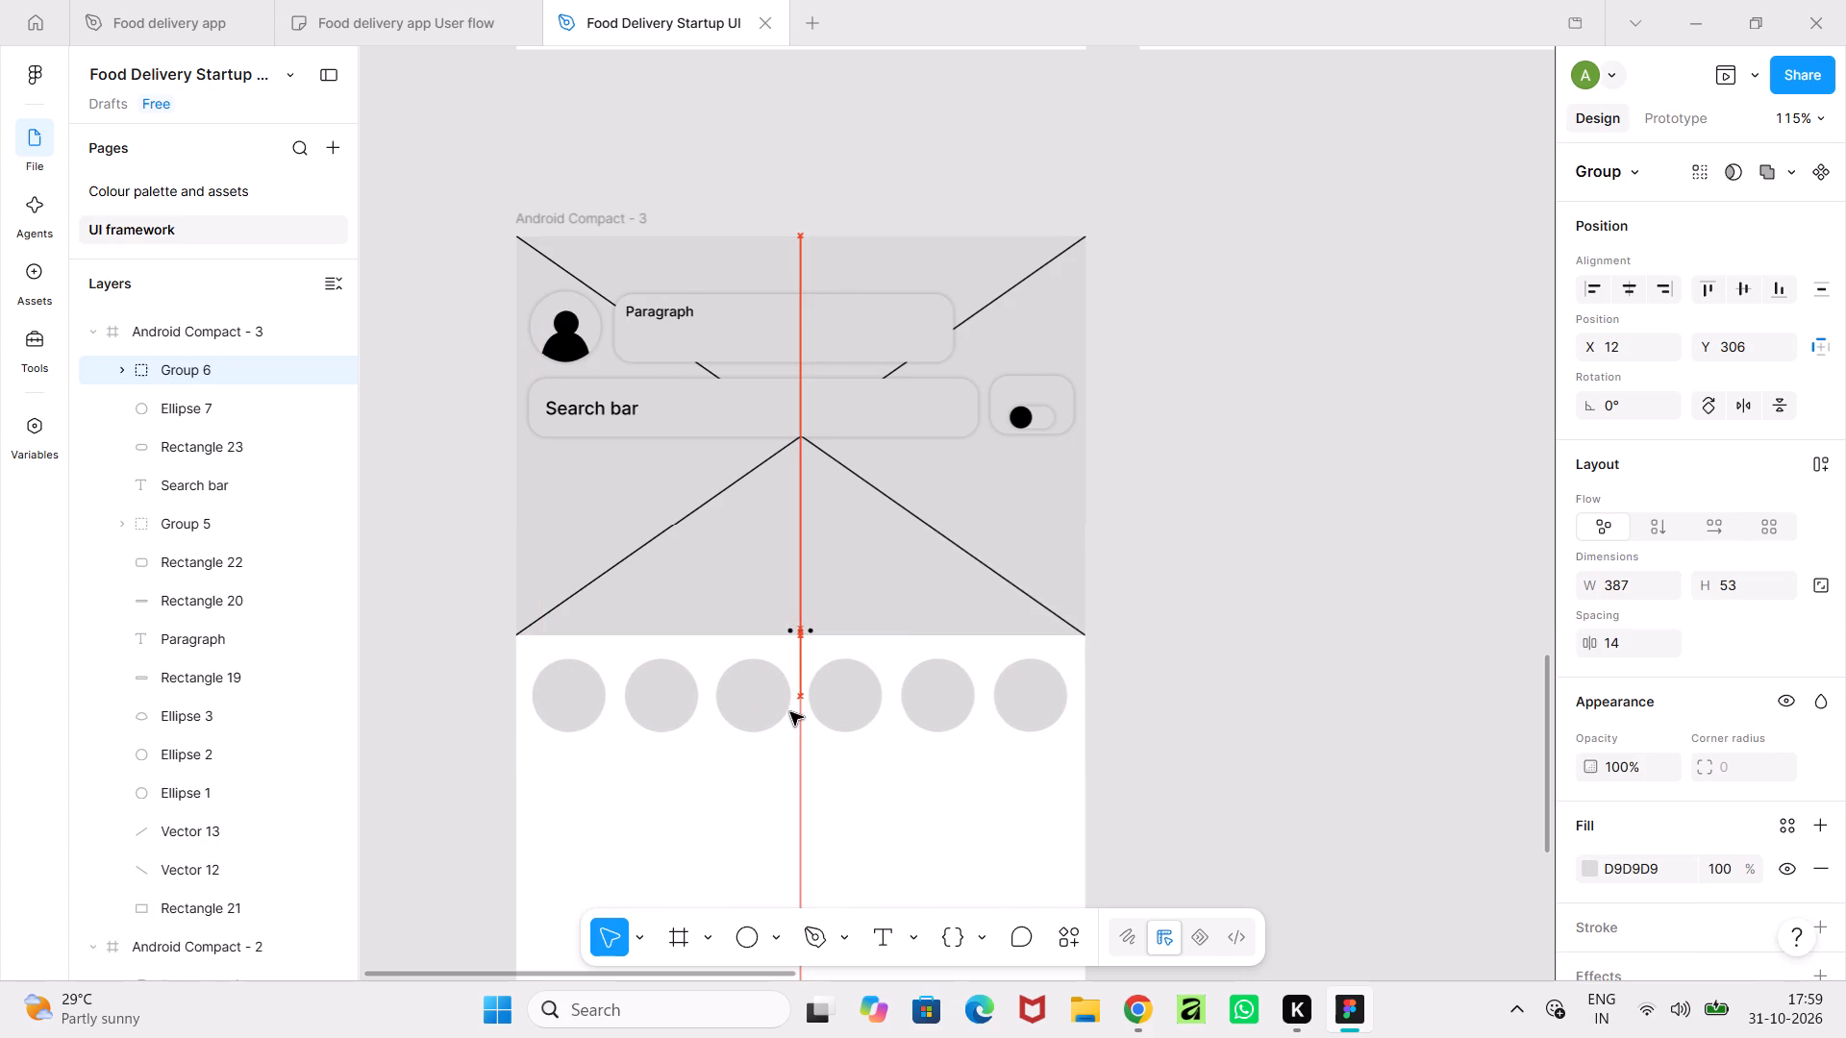
left_click(1507, 828)
Draw a black 35 × 35 diagonal line with the Pen tool across the first circle, from its upper left to its lower right.
scroll(1148, 807, "up", 5, "ctrl")
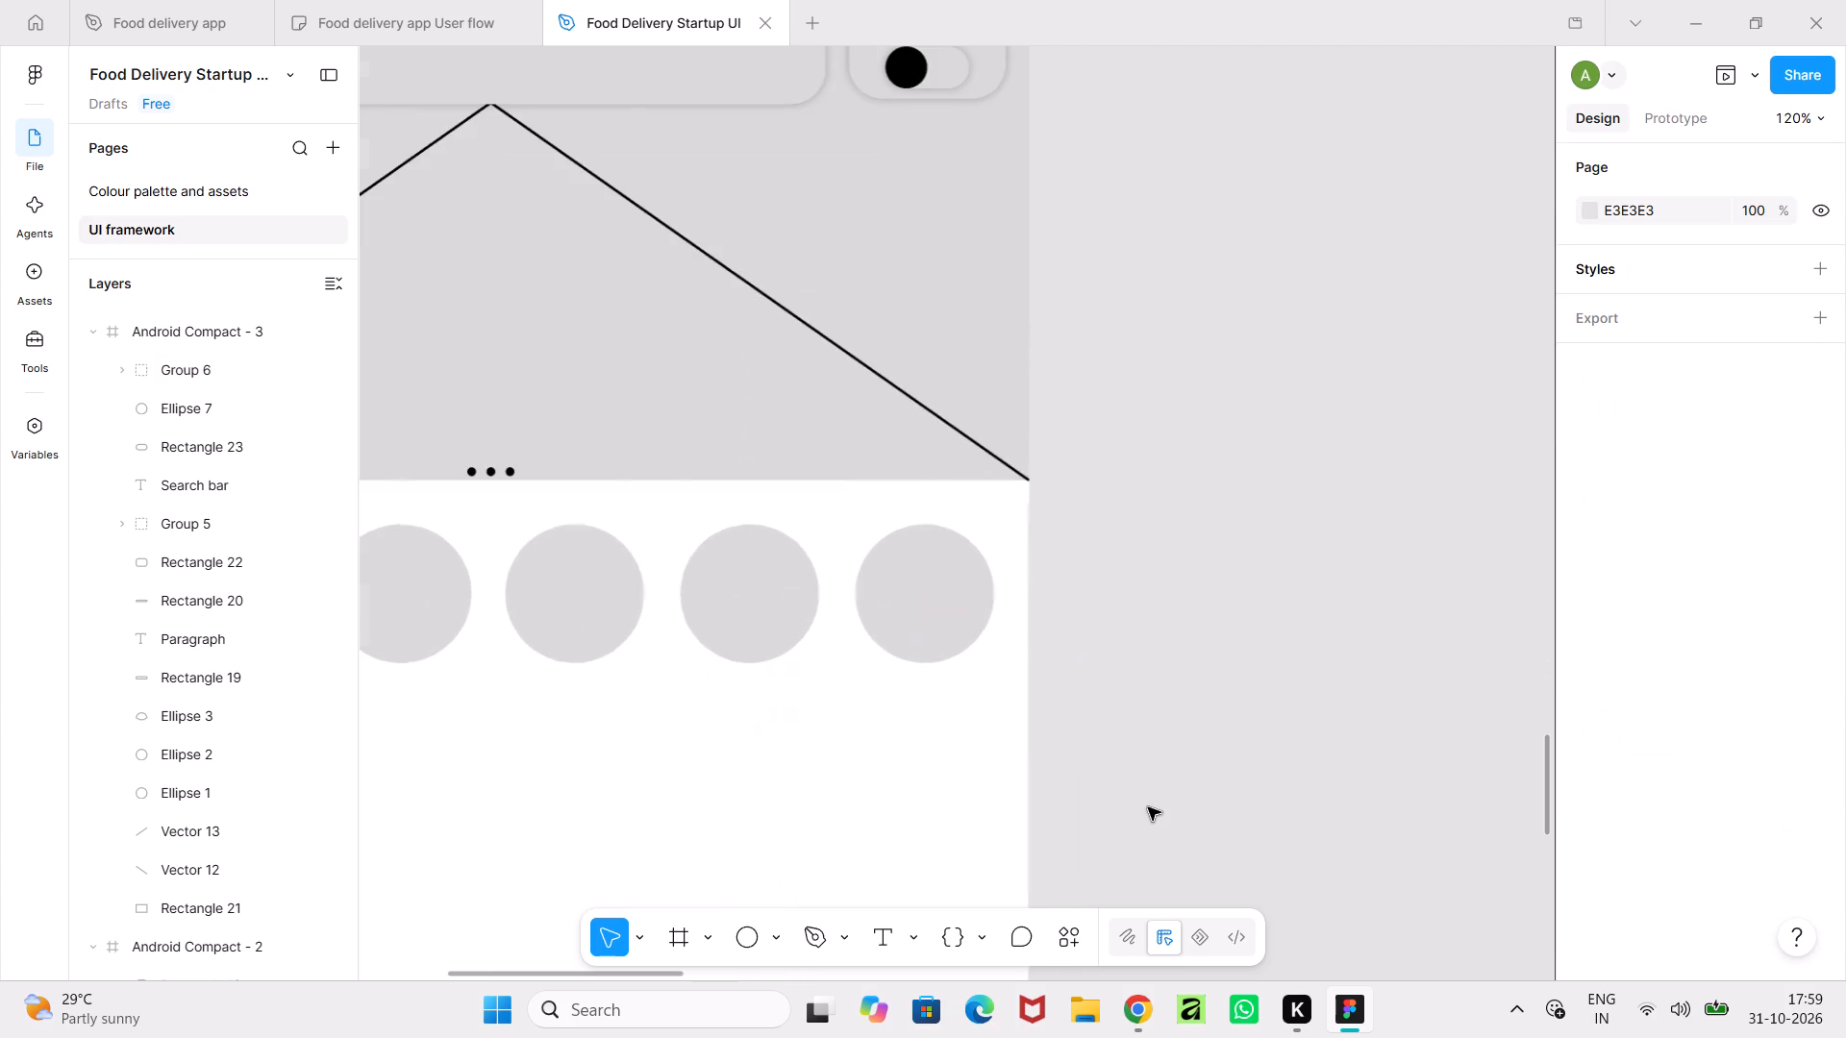
middle_click_drag(1148, 807, 1720, 864)
middle_click_drag(921, 846, 1128, 825)
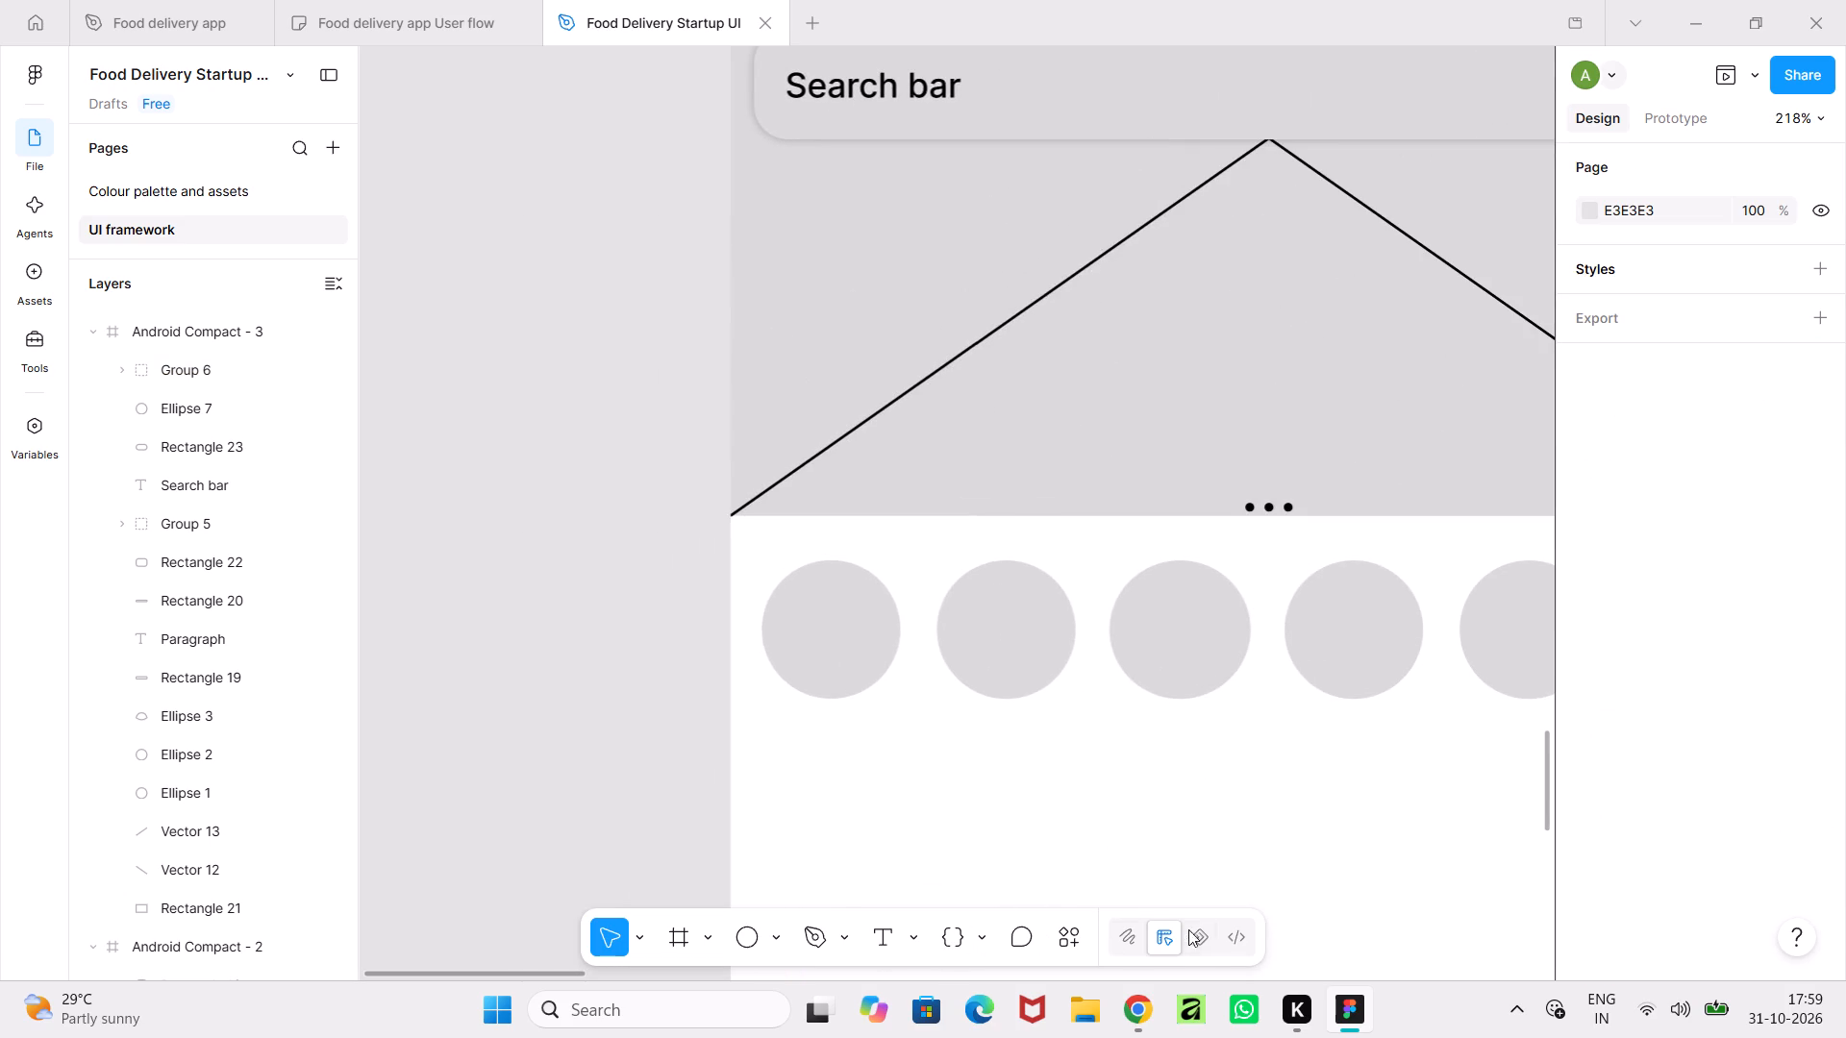
left_click(823, 930)
scroll(823, 930, "up", 5, "ctrl")
left_click(789, 580)
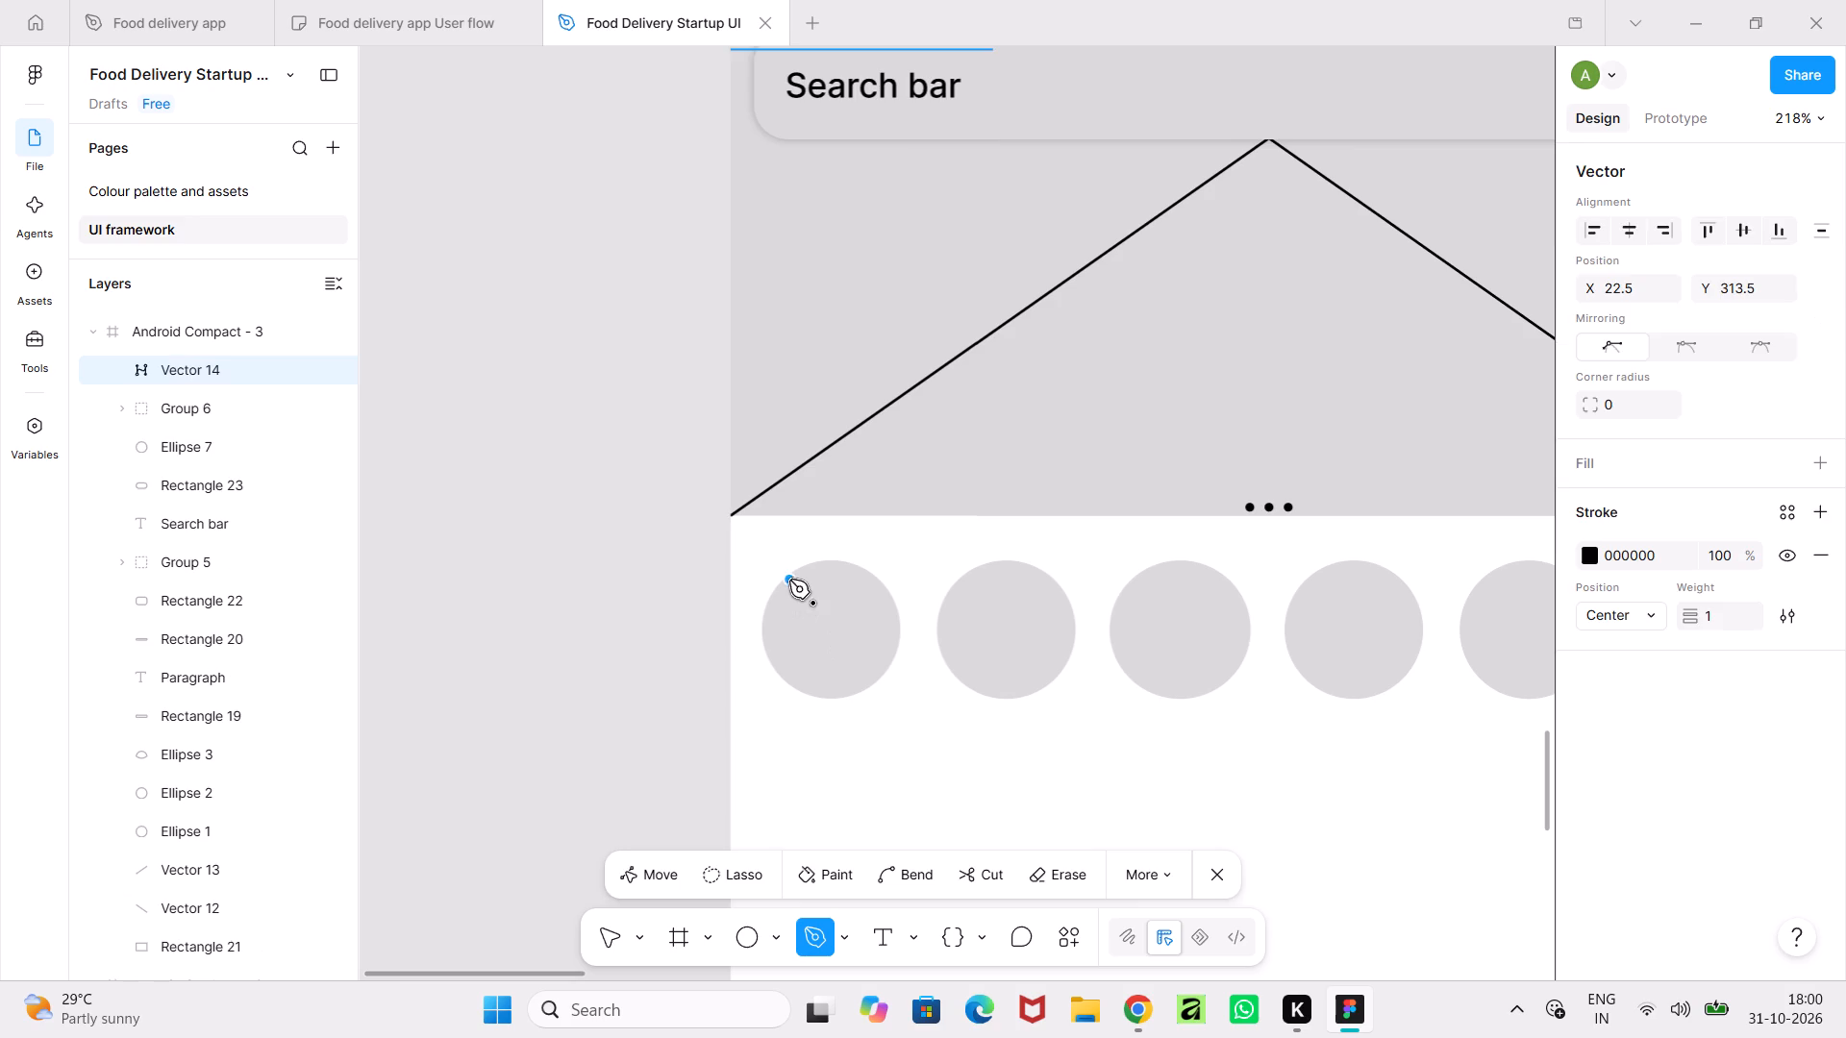
left_click(871, 680, "shift")
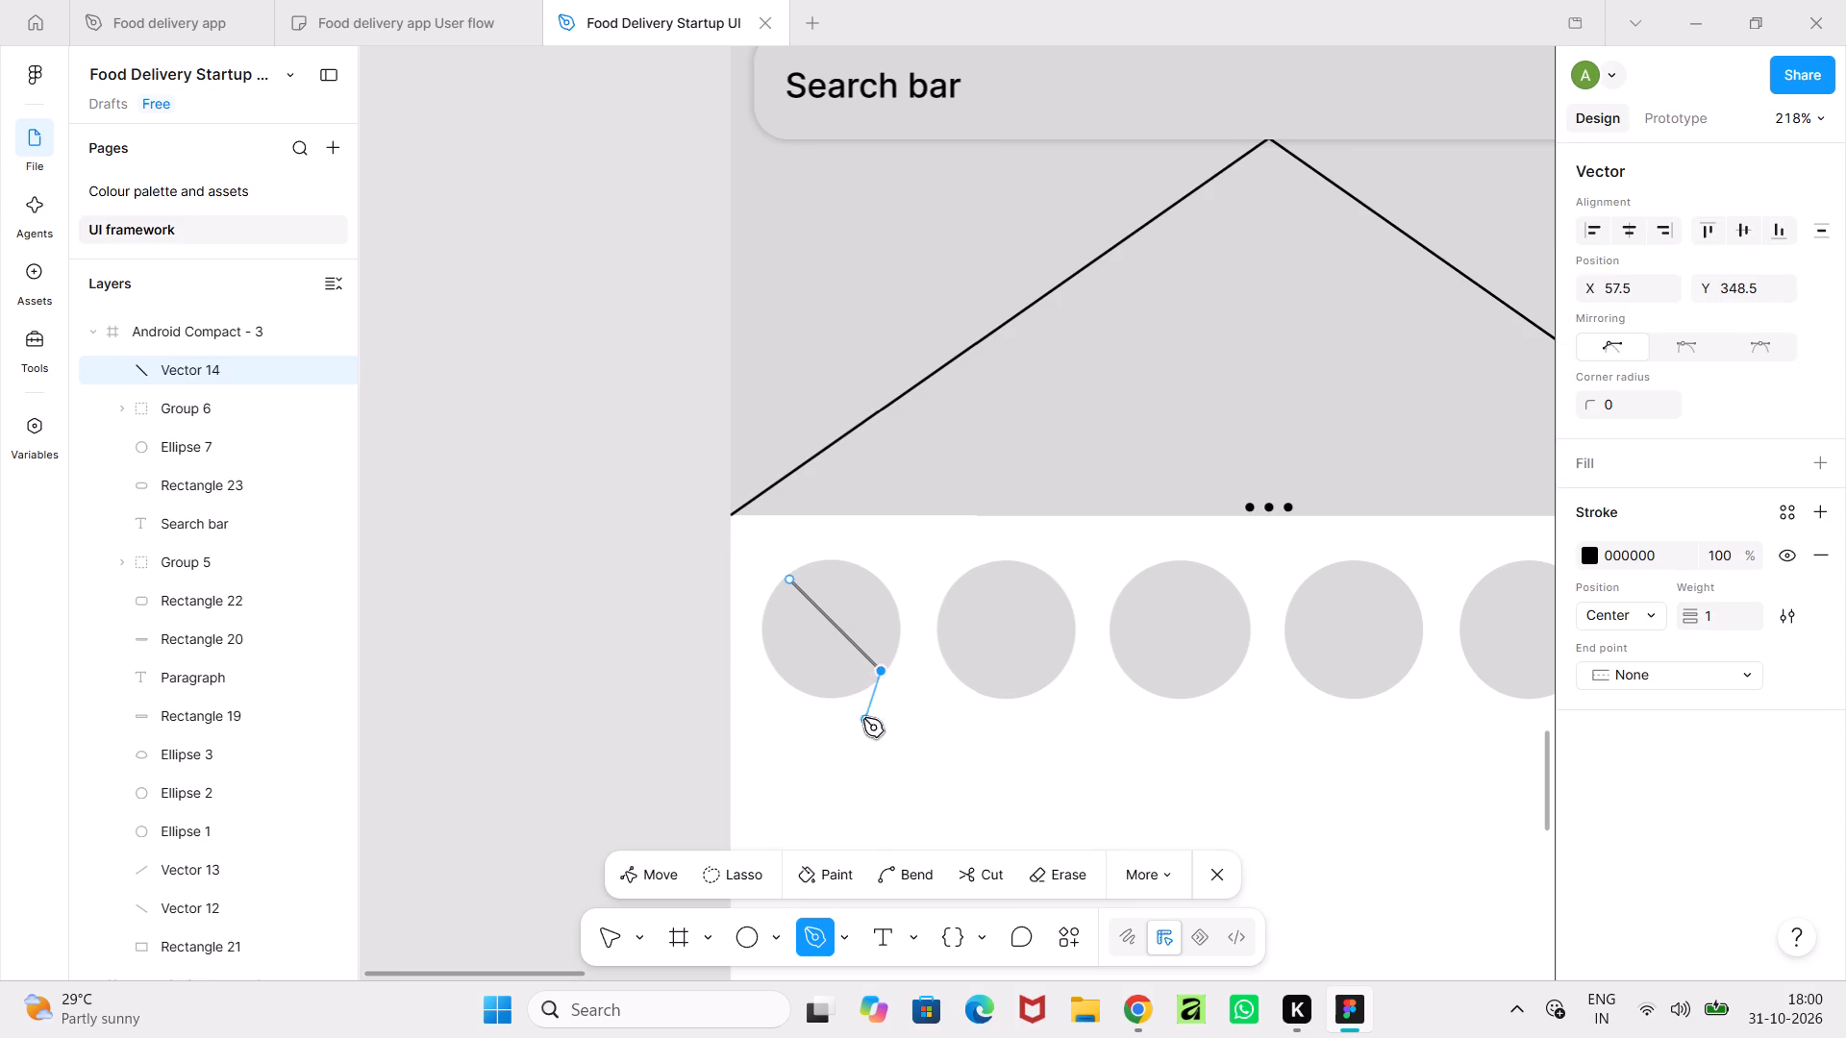
left_click(1003, 870)
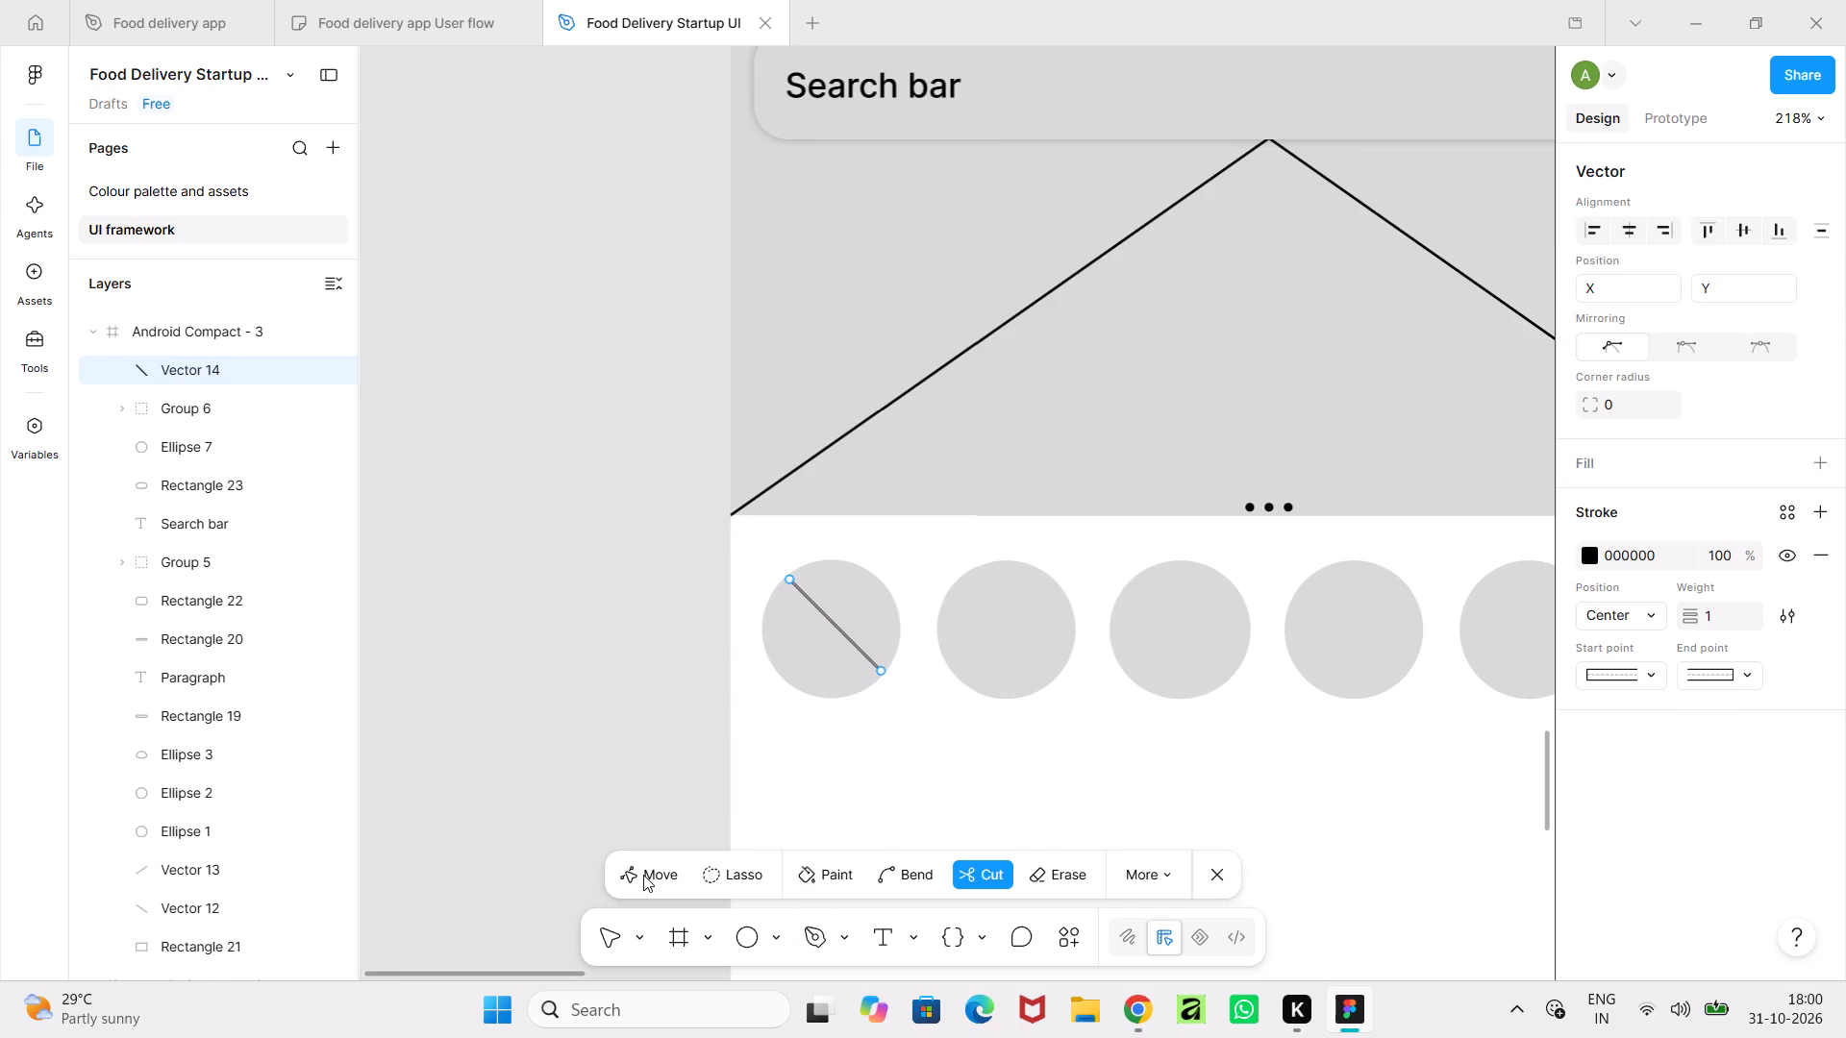
left_click(643, 875)
left_click(604, 946)
left_click(989, 728)
Stretch the diagonal line's upper-left end outward to the first circle's edge, making it about 37 × 37 at X 21, Y 312.
scroll(989, 728, "up", 6, "ctrl")
left_click(738, 580)
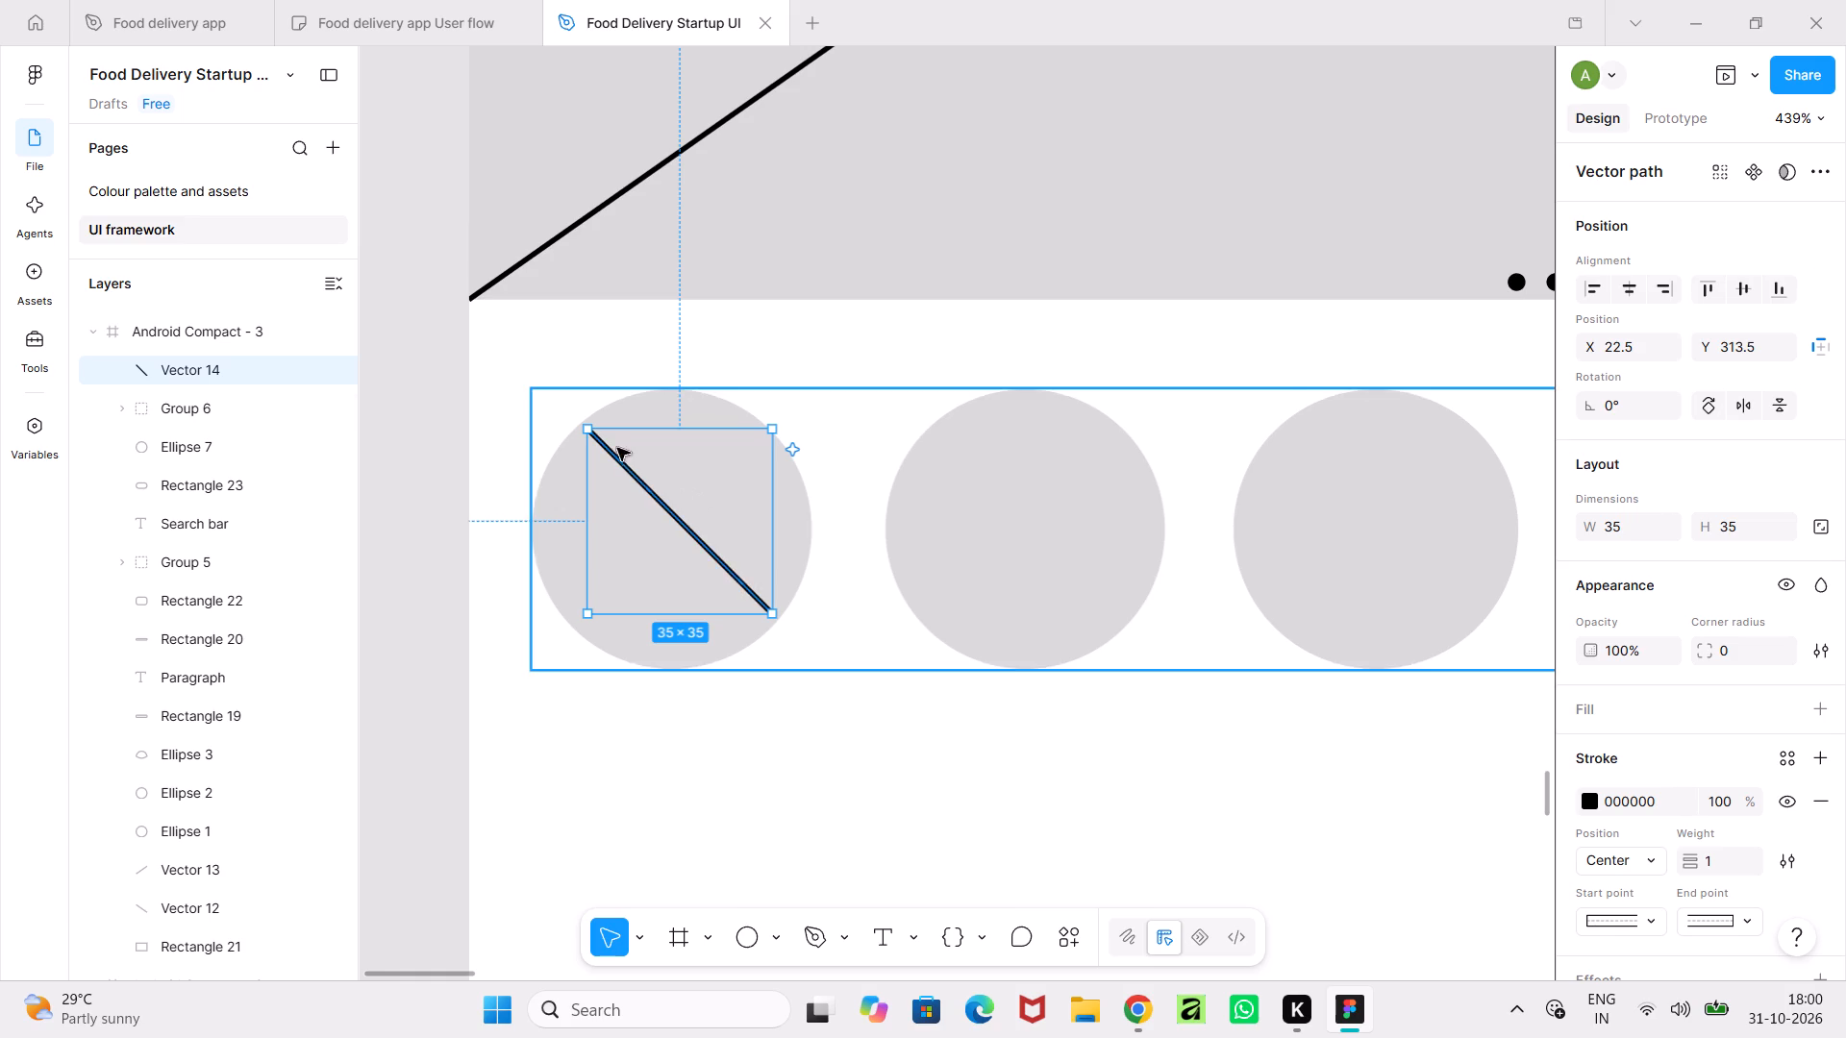
left_click_drag(593, 433, 579, 420)
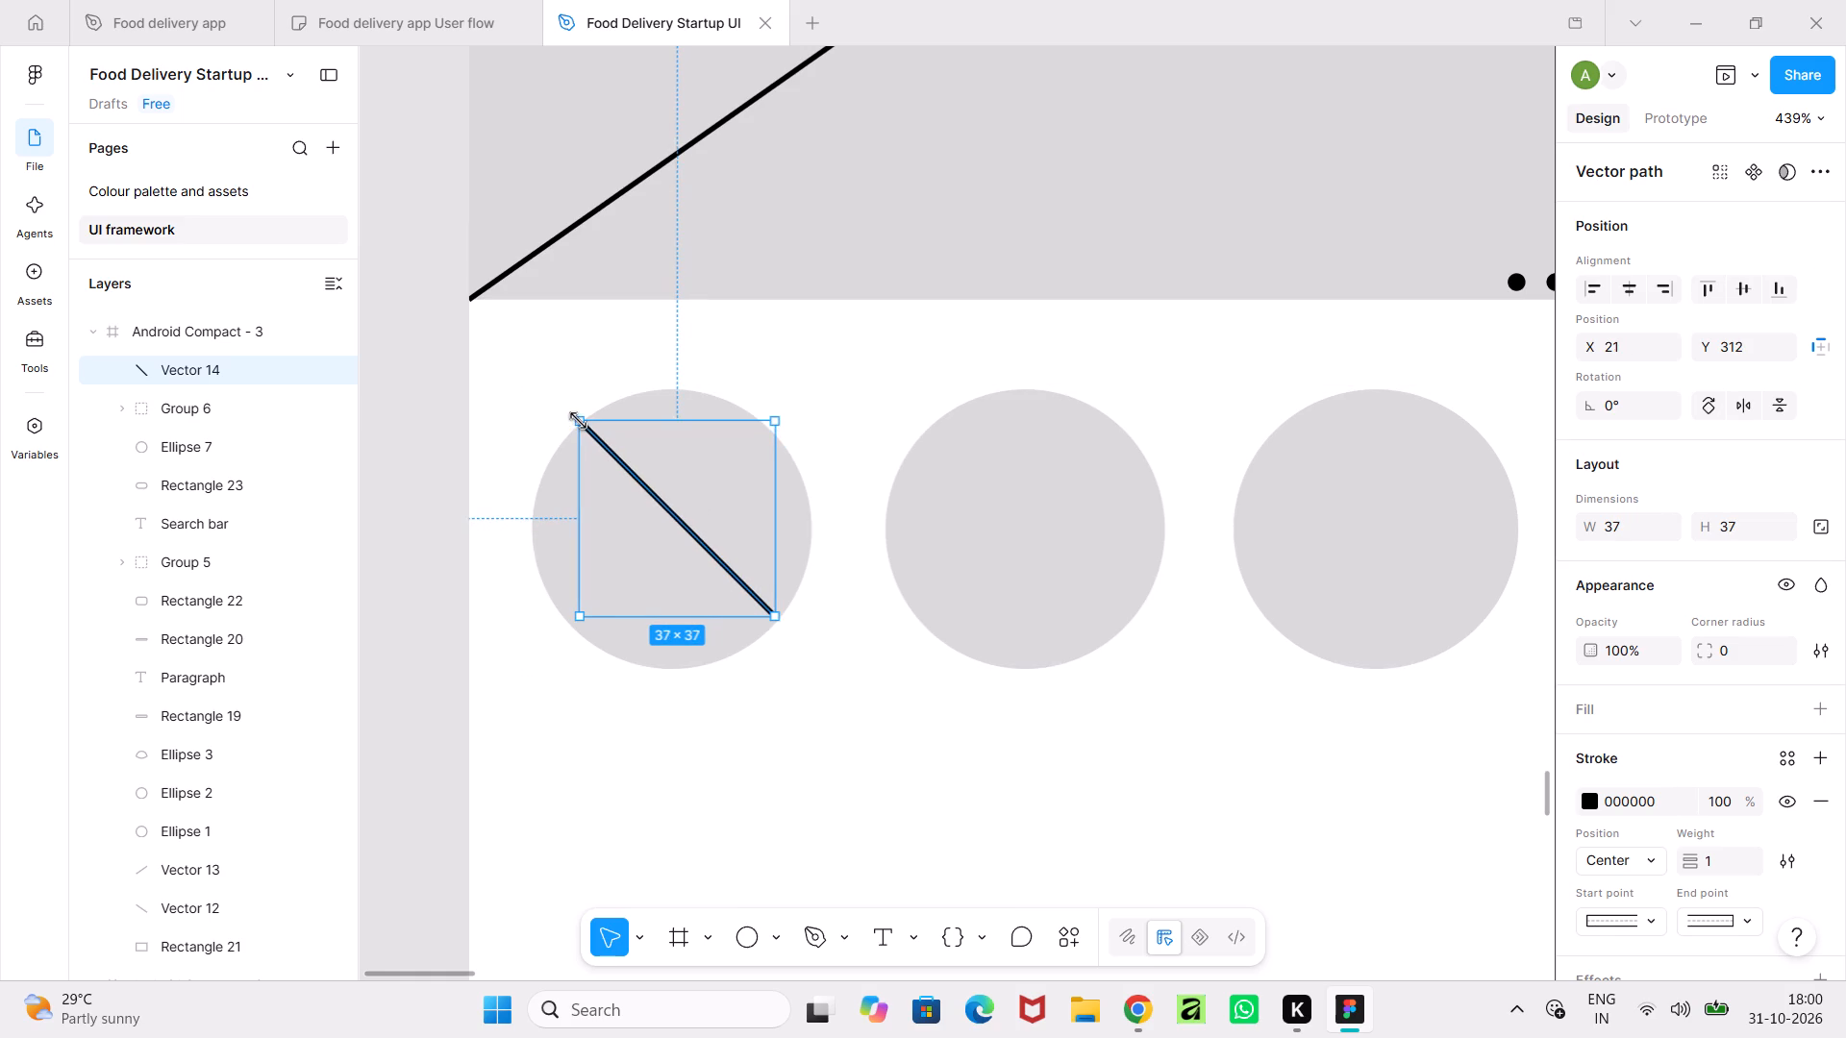
left_click_drag(579, 420, 577, 419)
left_click(572, 415, "shift")
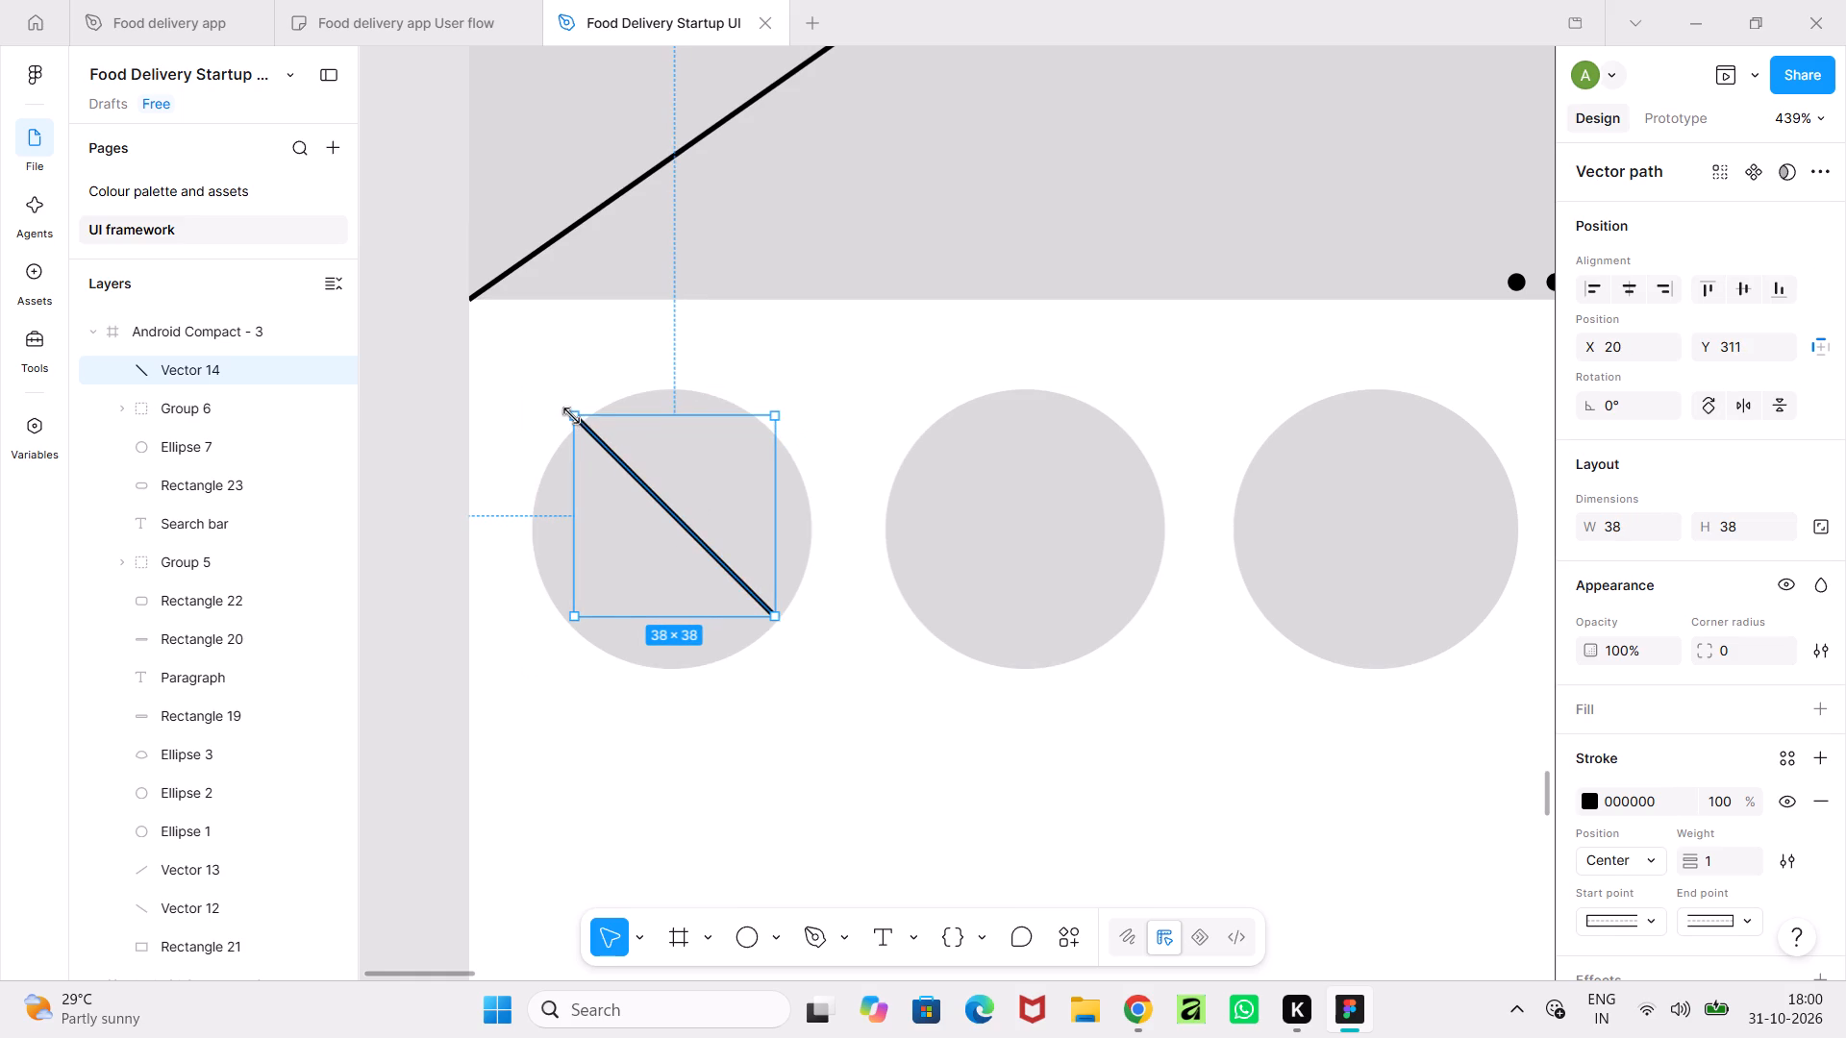
Extend the diagonal line's lower-right end to the first circle's edge, making the line 38 × 38.
left_click(773, 615, "shift")
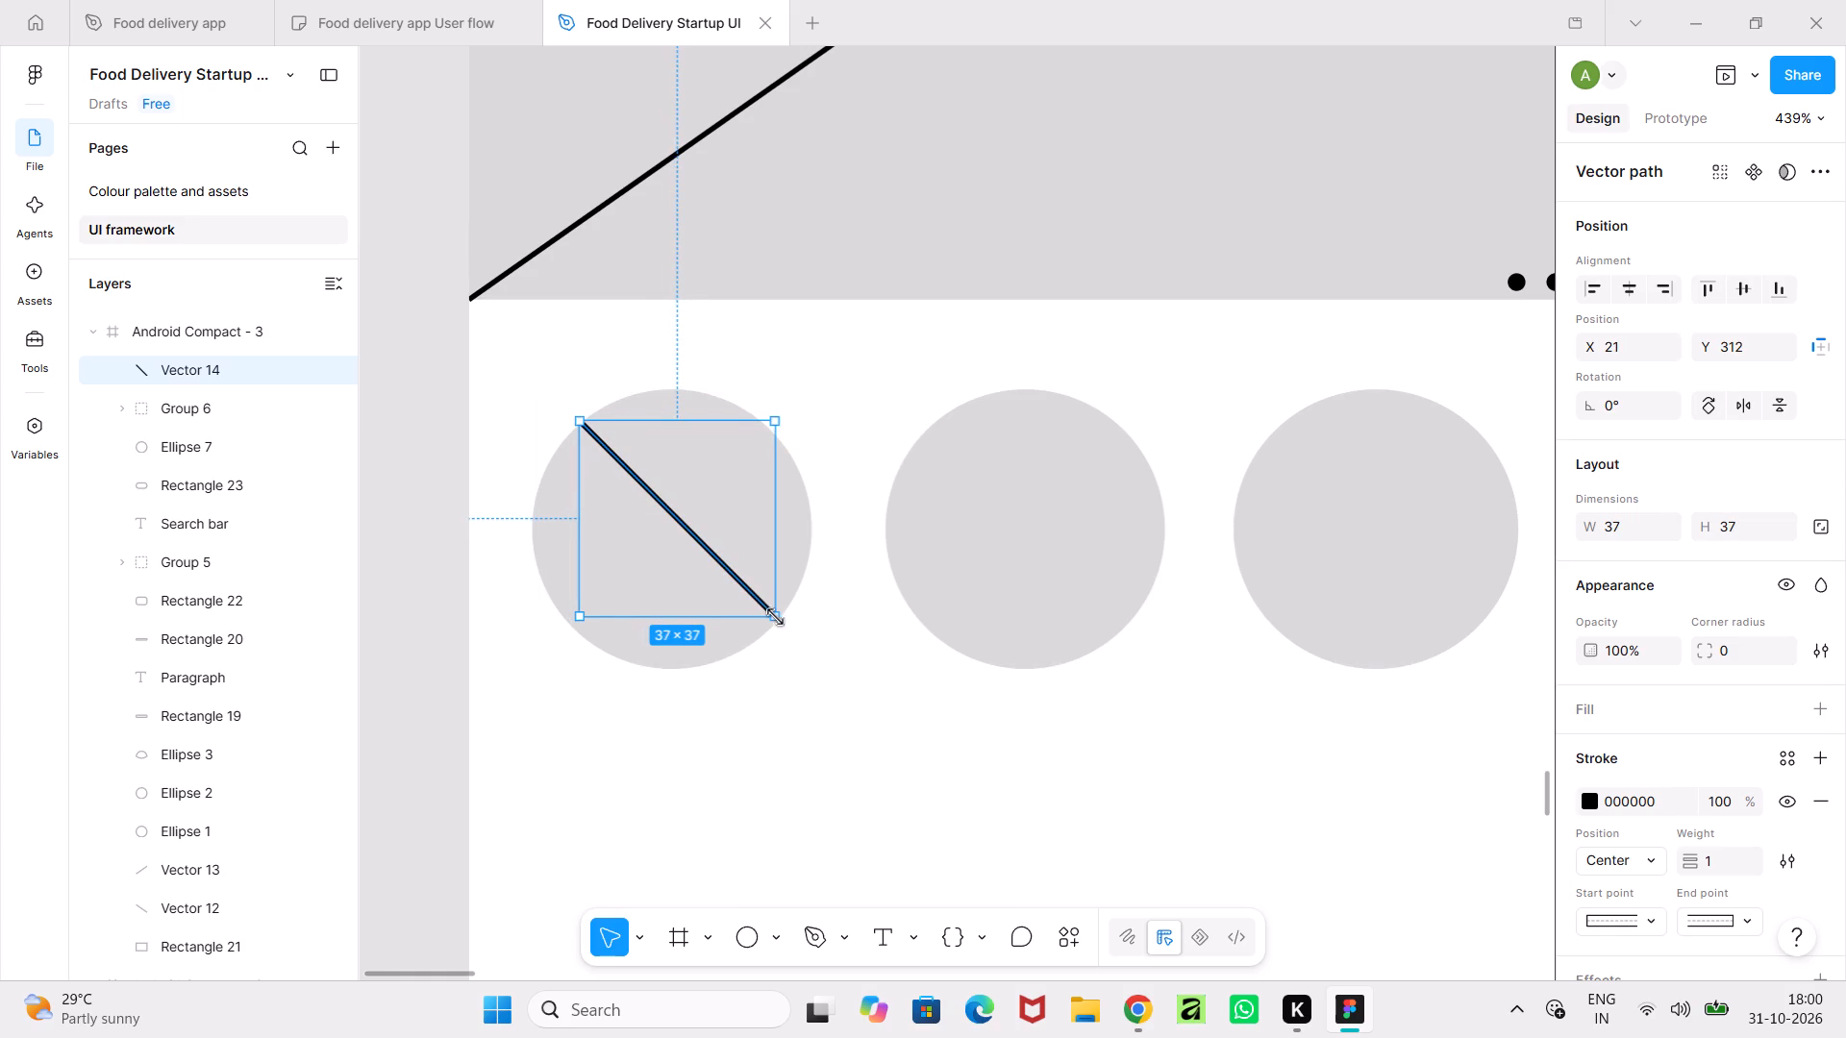
left_click(796, 675)
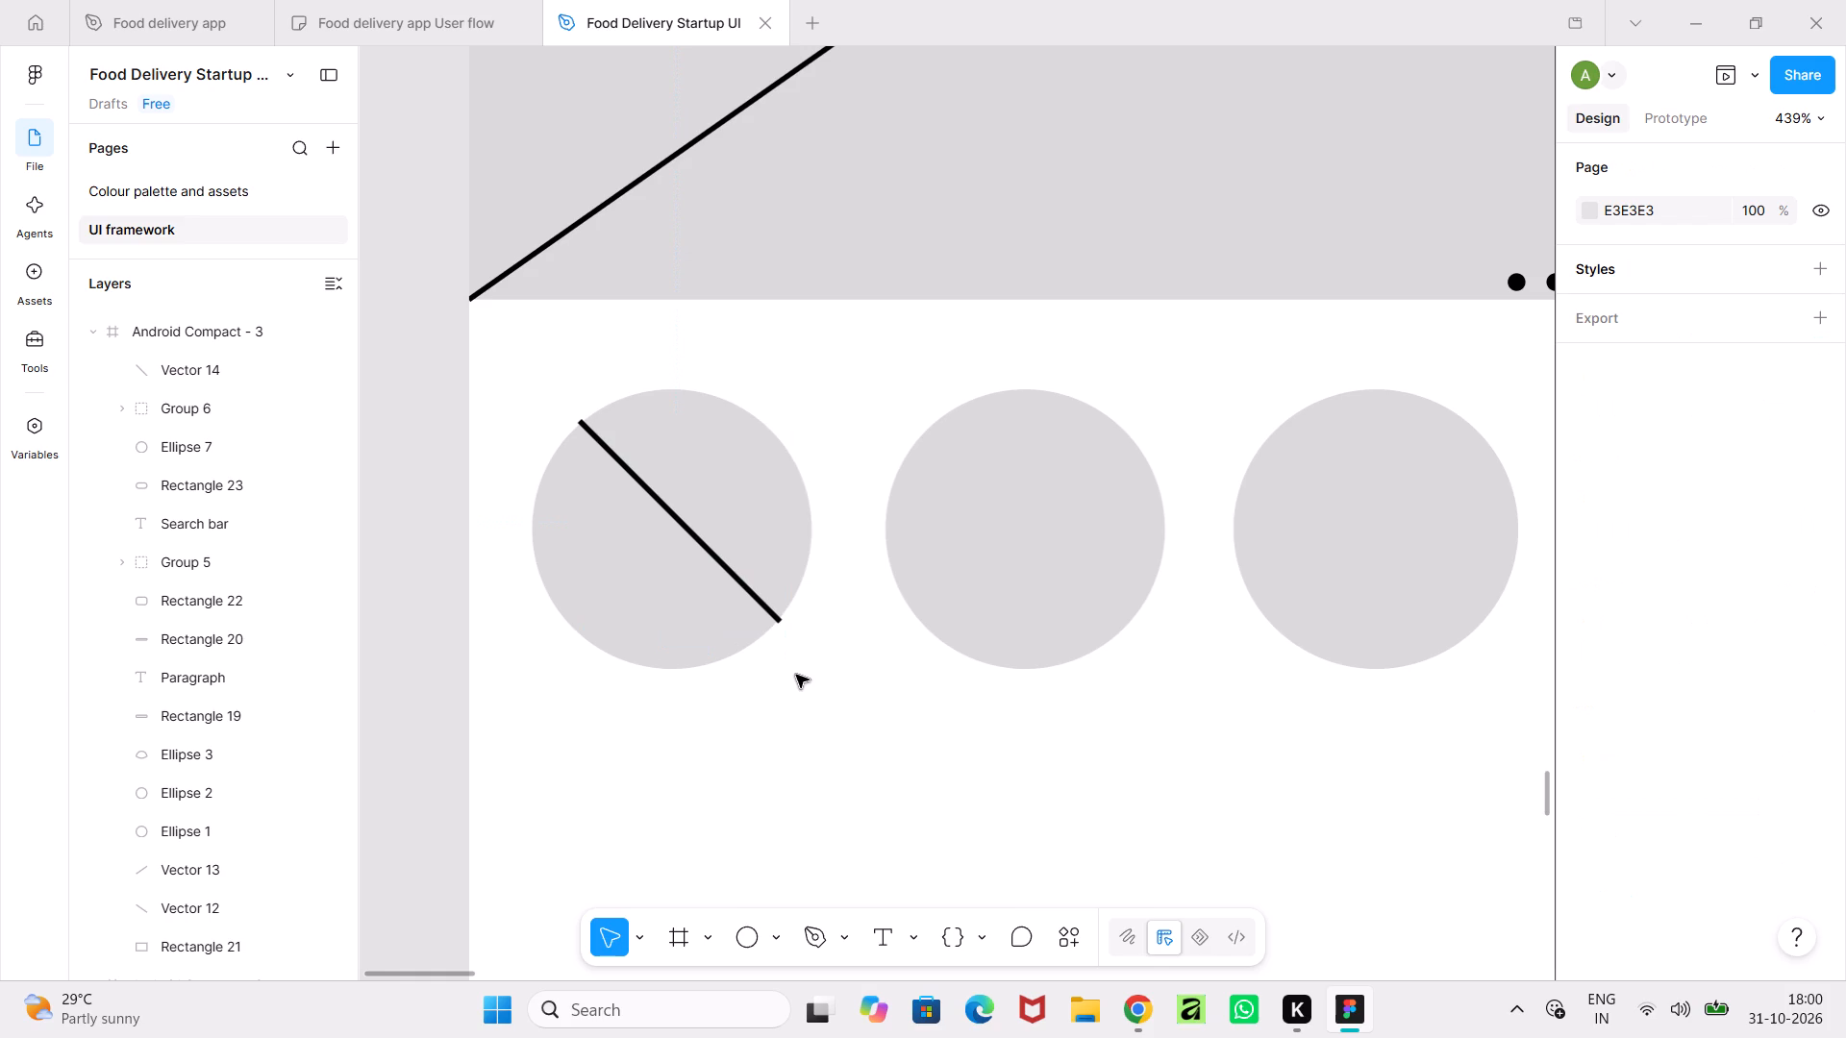
left_click(727, 569)
scroll(783, 635, "up", 13, "ctrl")
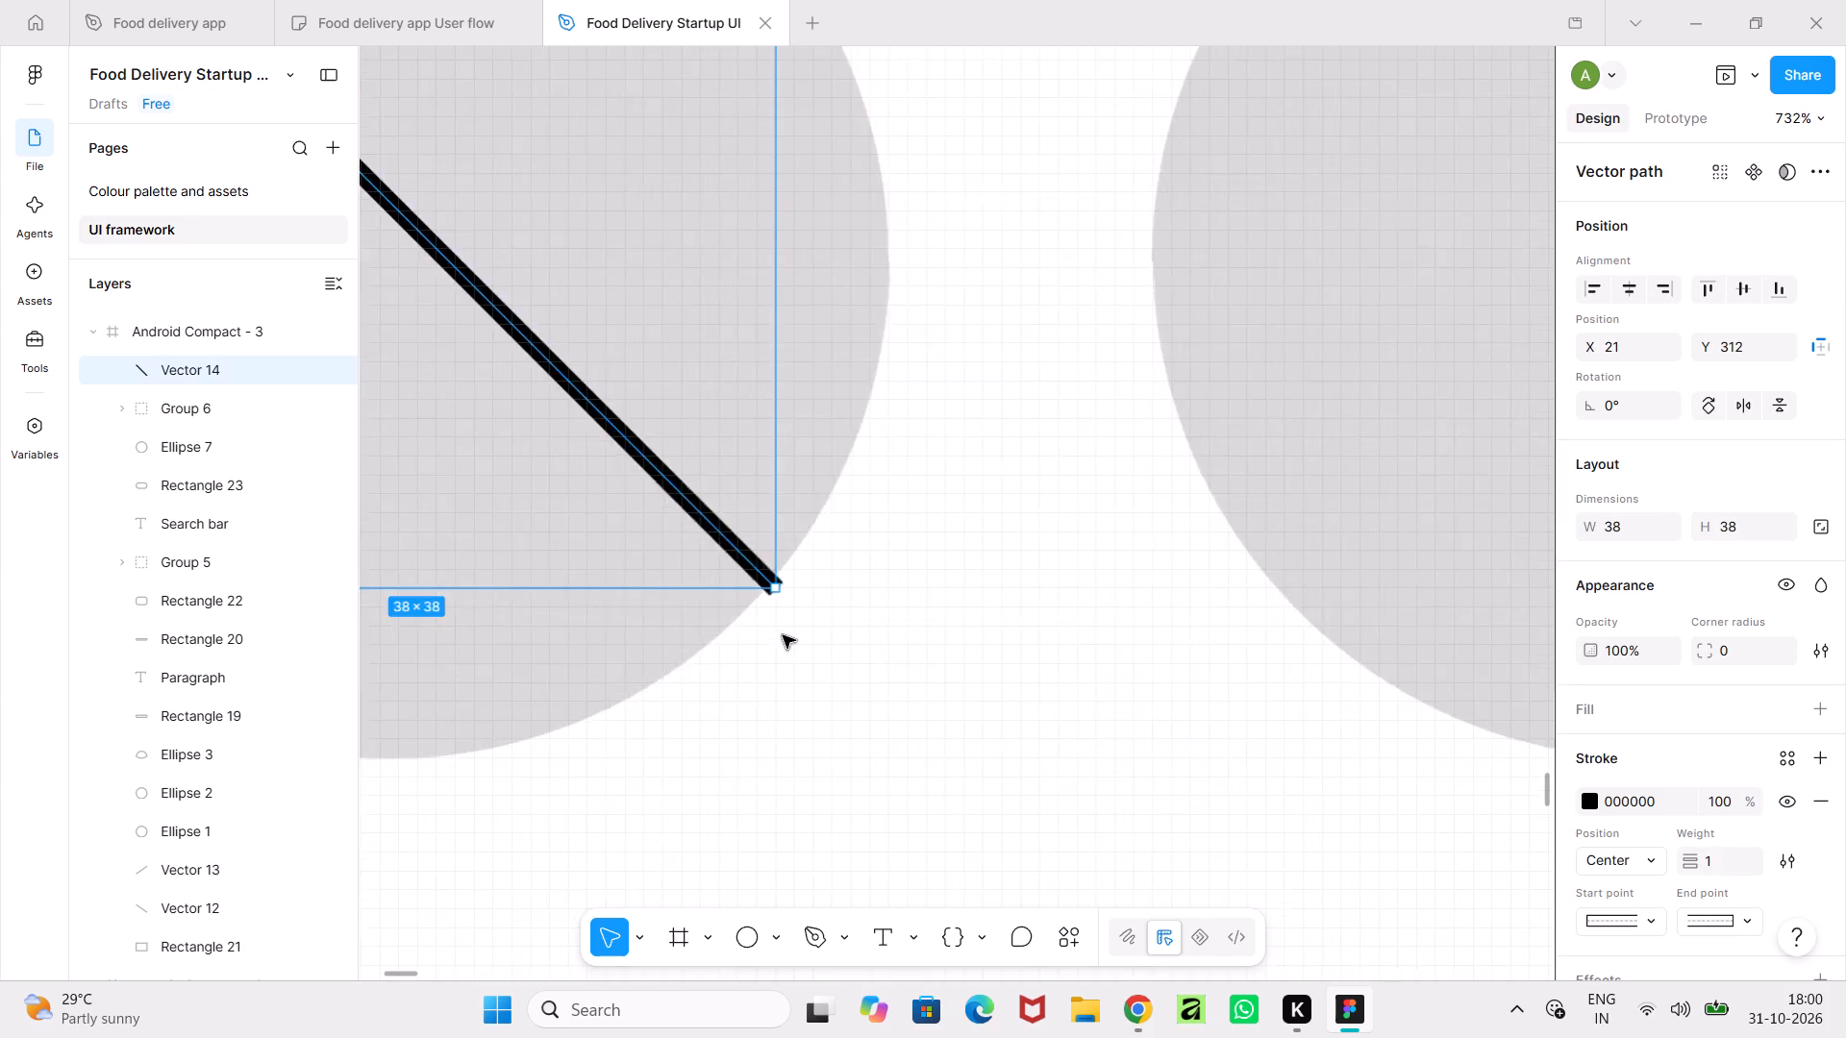
scroll(783, 635, "up", 7, "ctrl")
left_click_drag(767, 551, 716, 479)
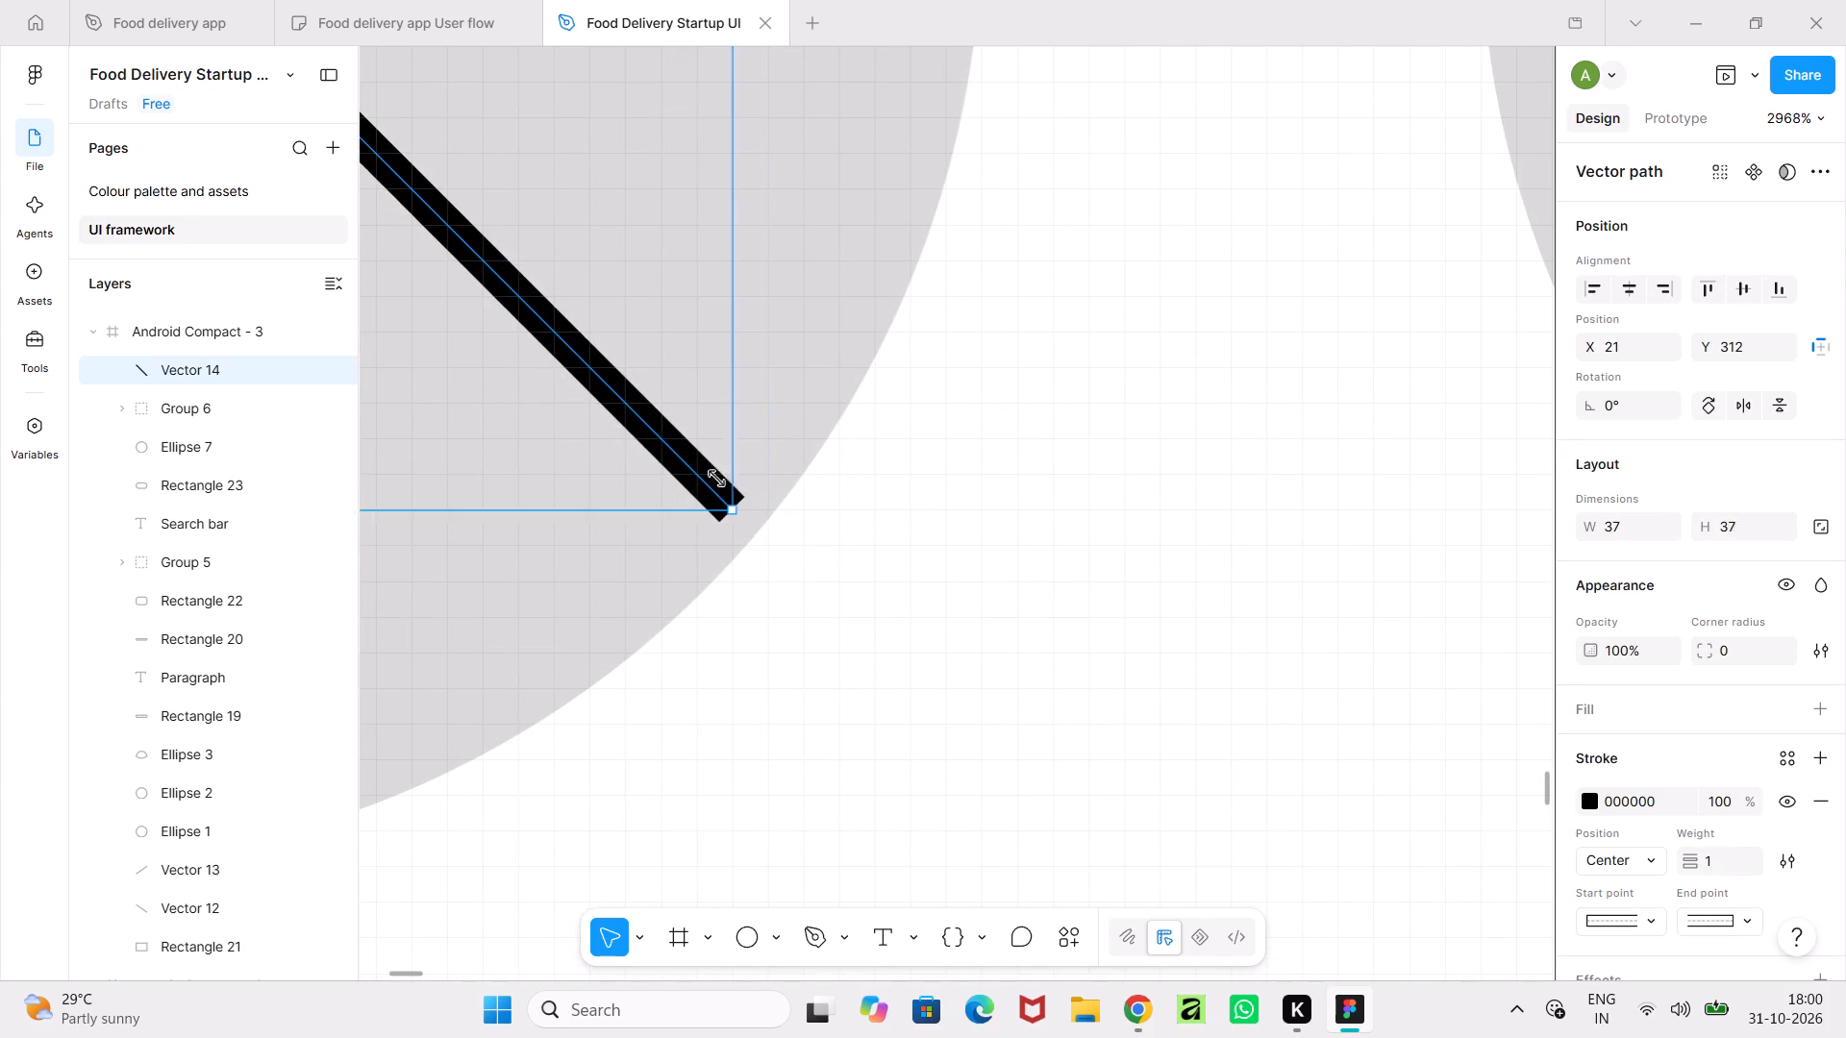
left_click_drag(716, 479, 754, 528)
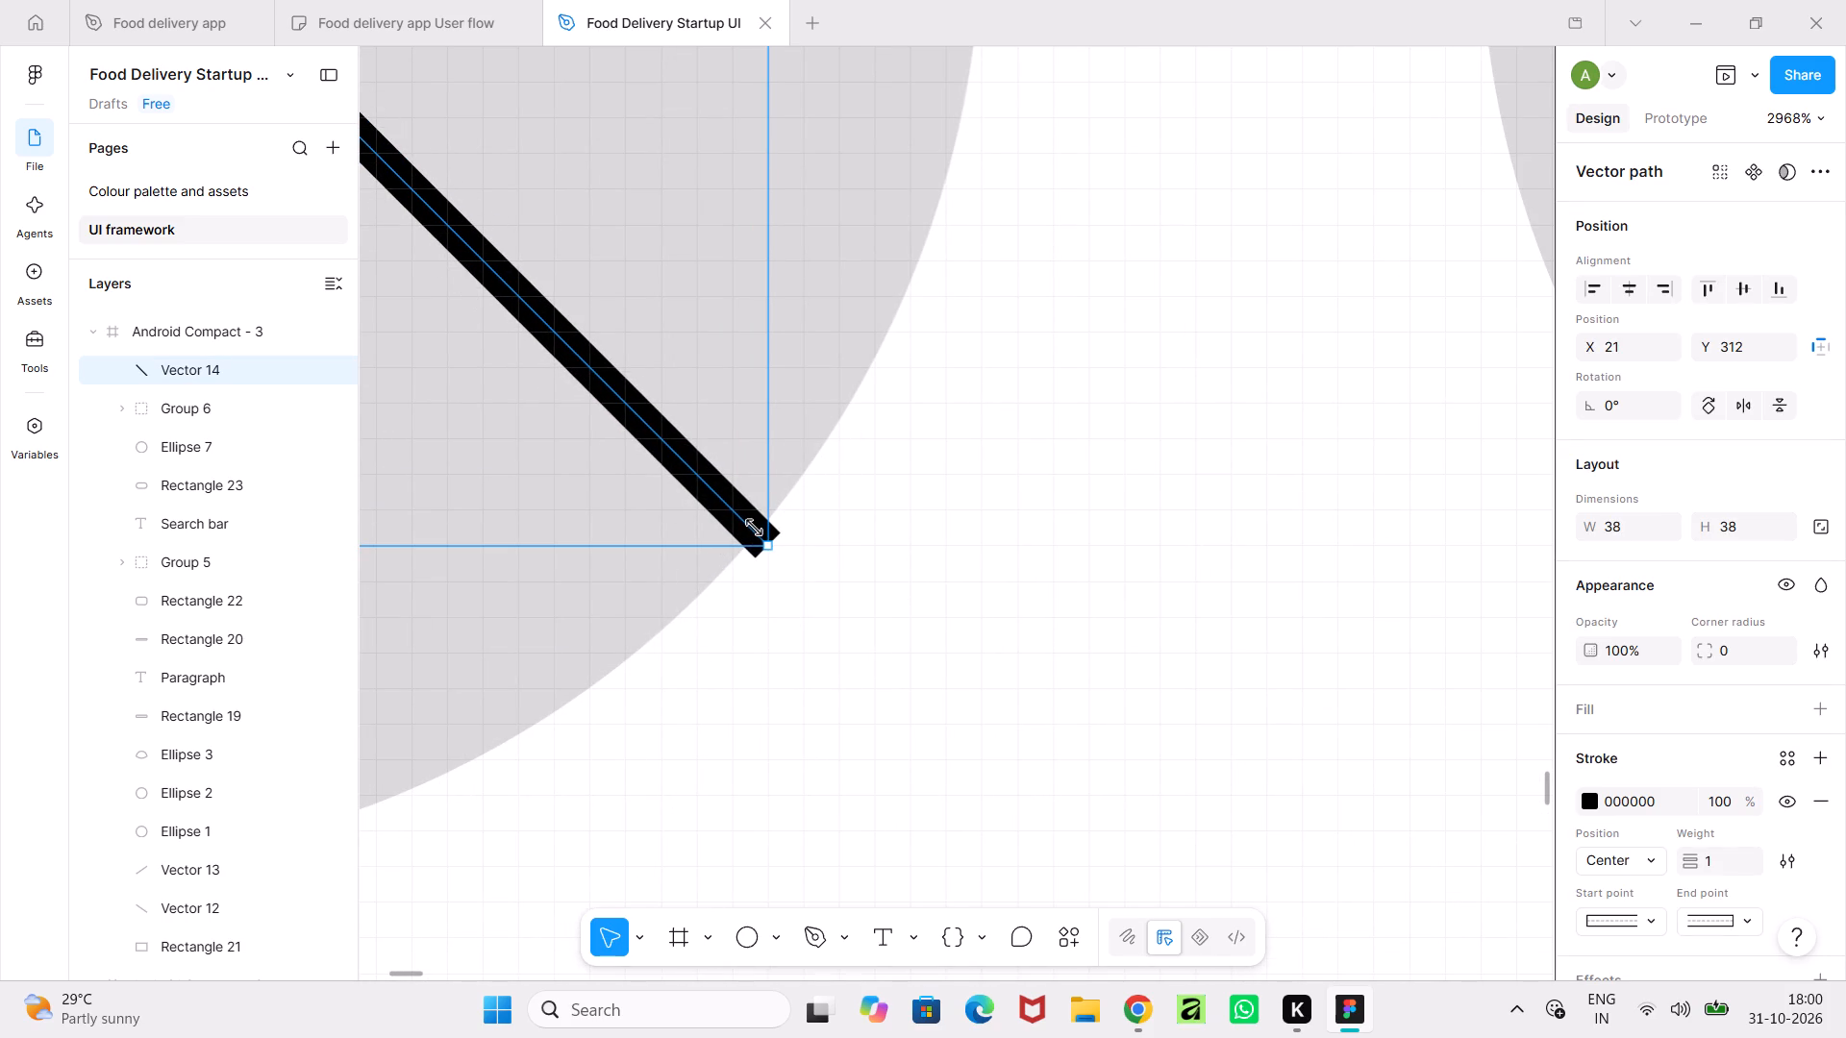
left_click_drag(754, 528, 751, 535)
left_click(879, 644)
Duplicate the diagonal line in place and flip the copy horizontally to form a cross in the first circle.
scroll(879, 644, "down", 8, "ctrl")
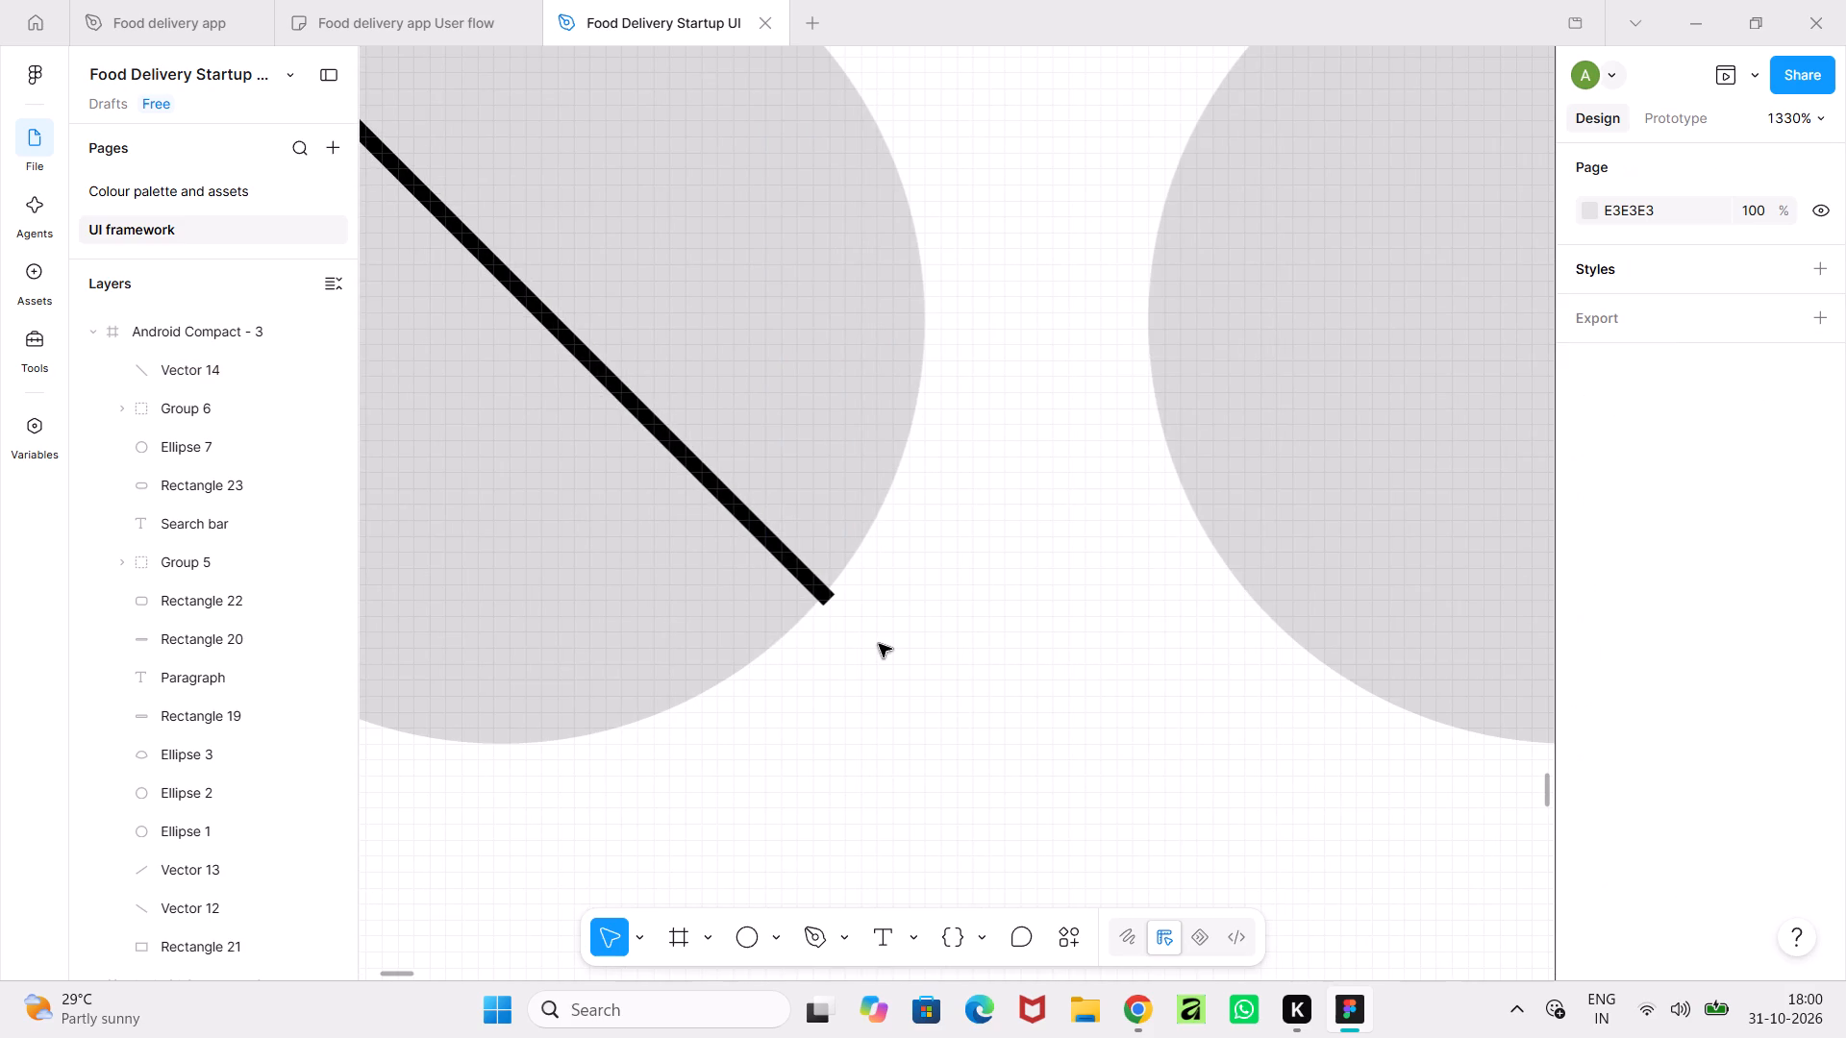
scroll(879, 644, "down", 15, "ctrl")
scroll(879, 645, "down", 7, "ctrl")
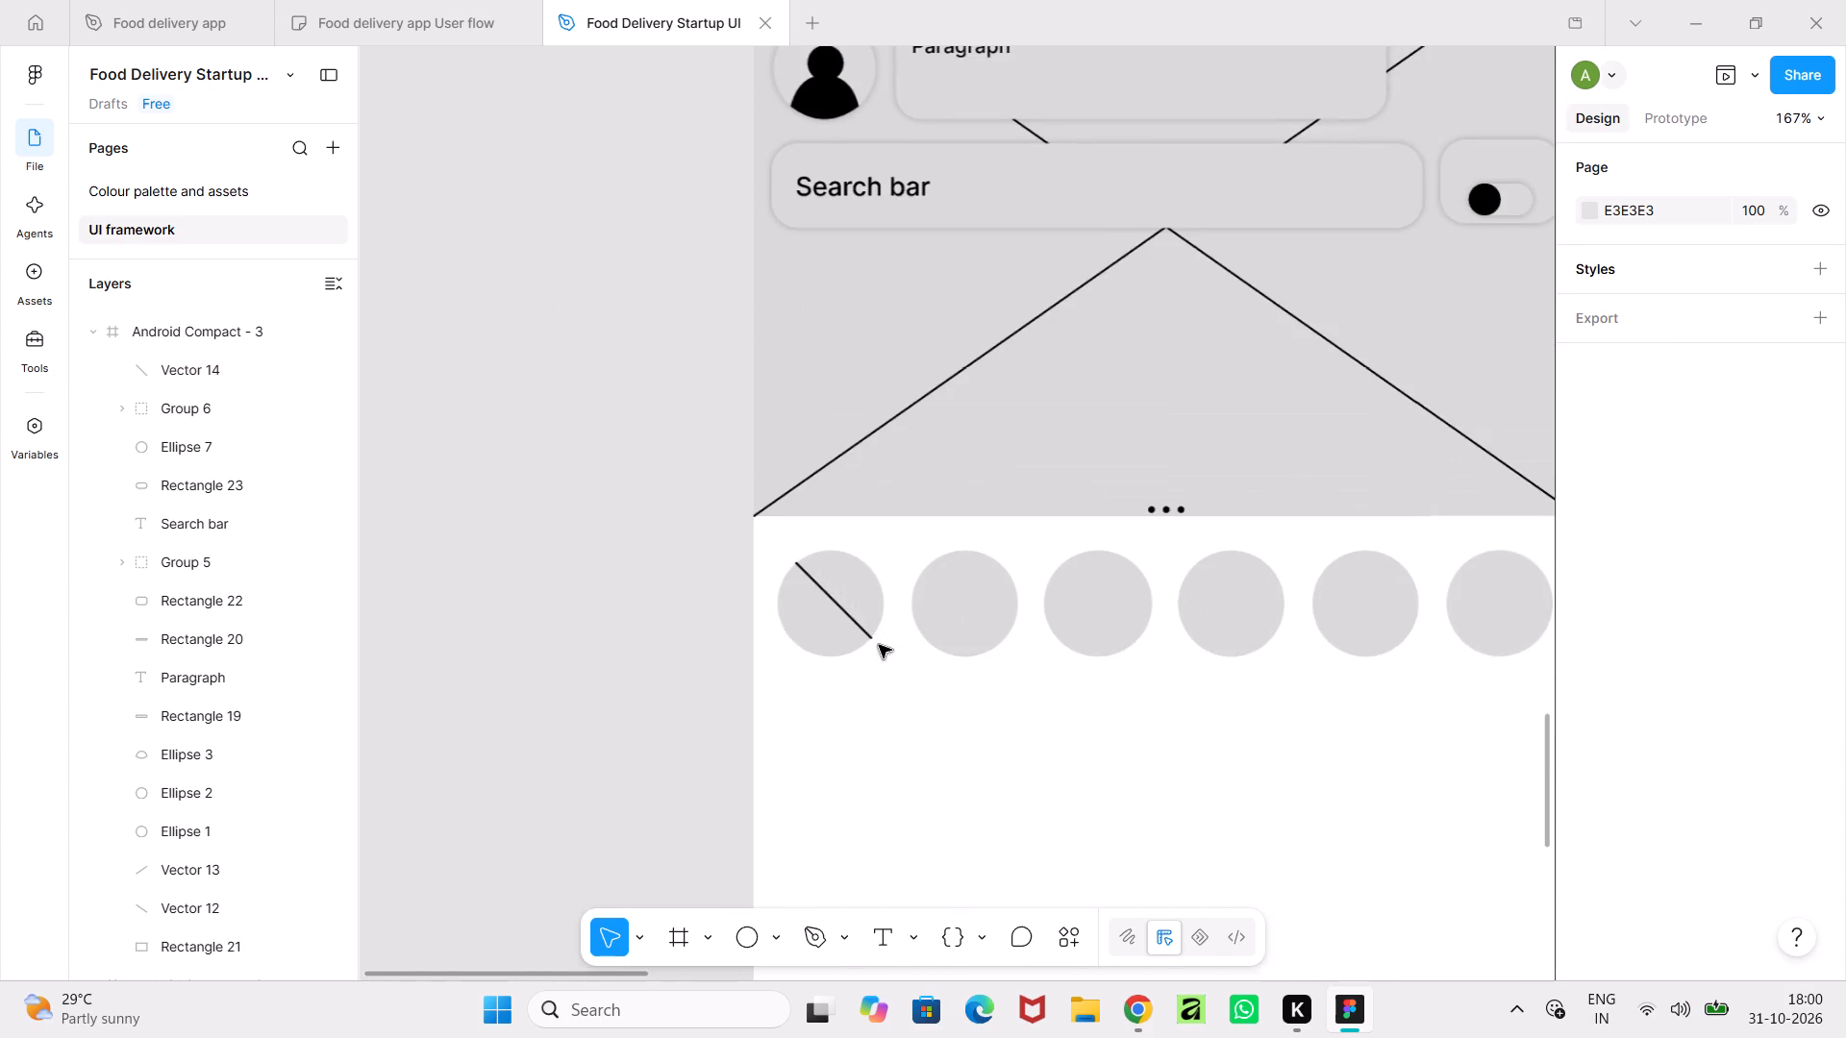
left_click(842, 614)
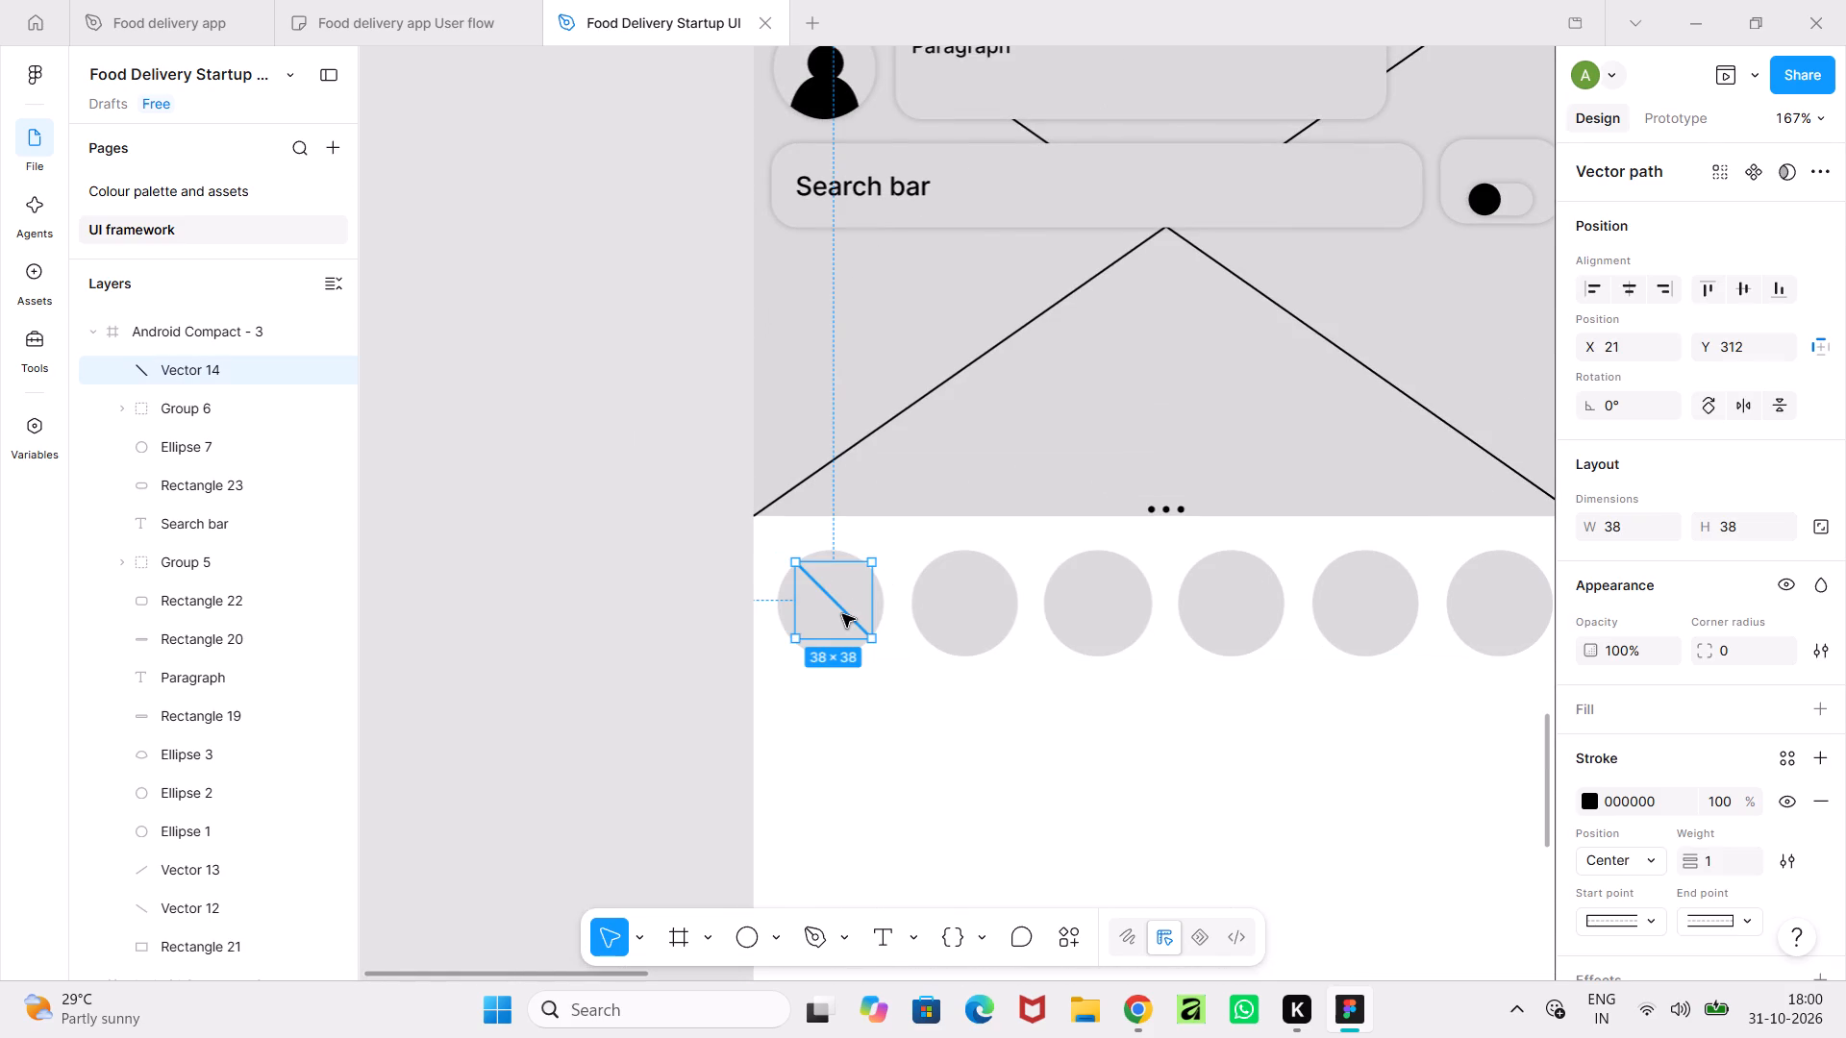
key("ctrl+c")
key("ctrl+v")
right_click(842, 614)
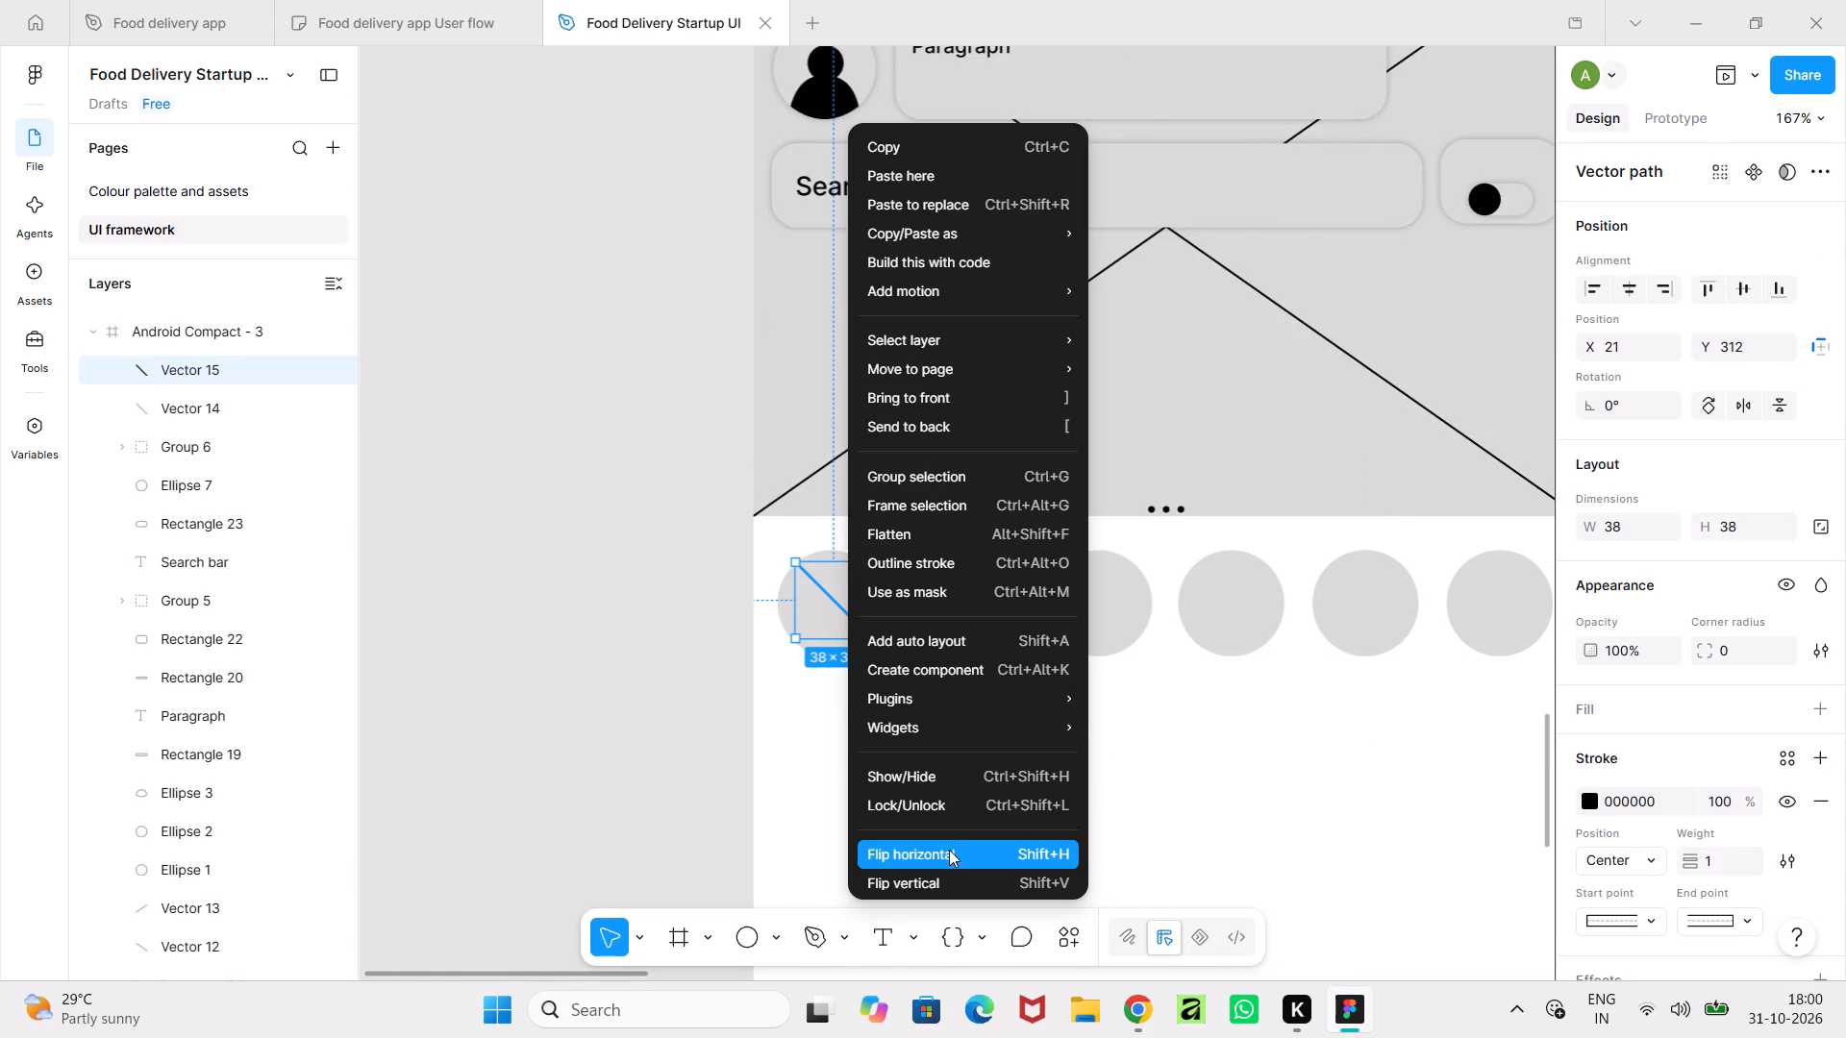
left_click(949, 852)
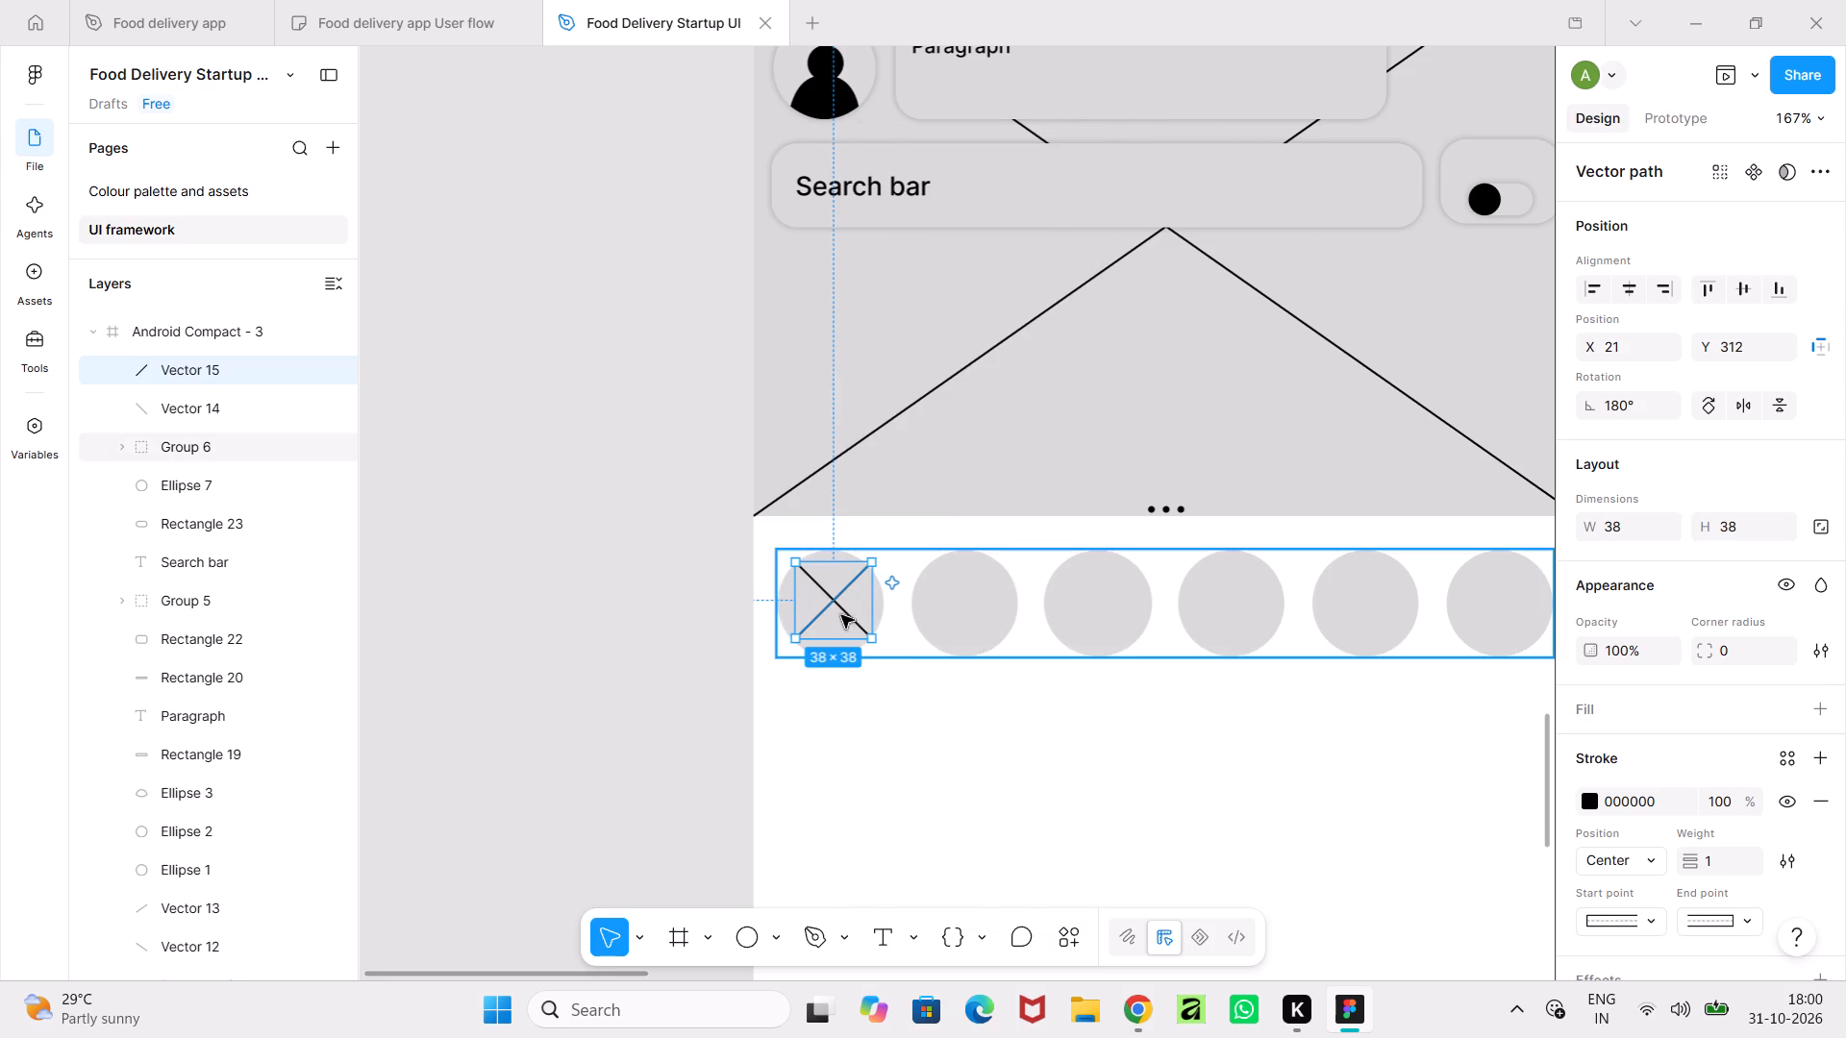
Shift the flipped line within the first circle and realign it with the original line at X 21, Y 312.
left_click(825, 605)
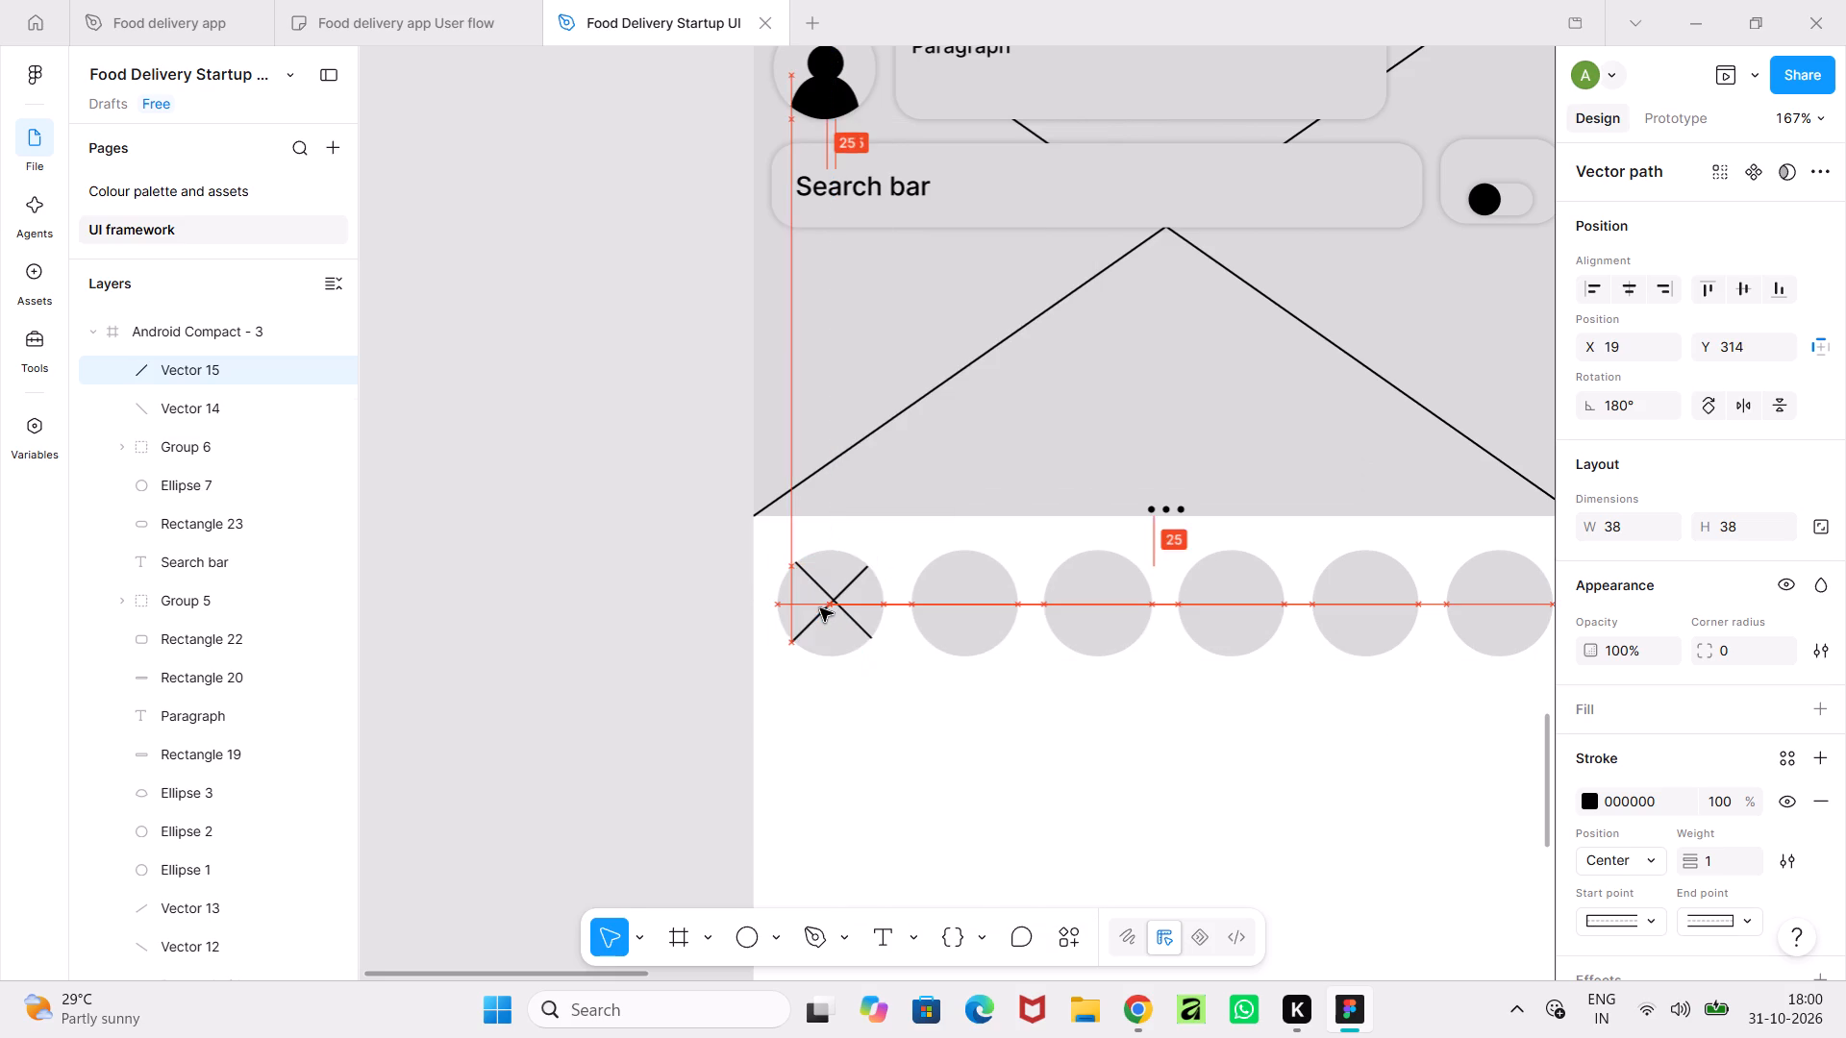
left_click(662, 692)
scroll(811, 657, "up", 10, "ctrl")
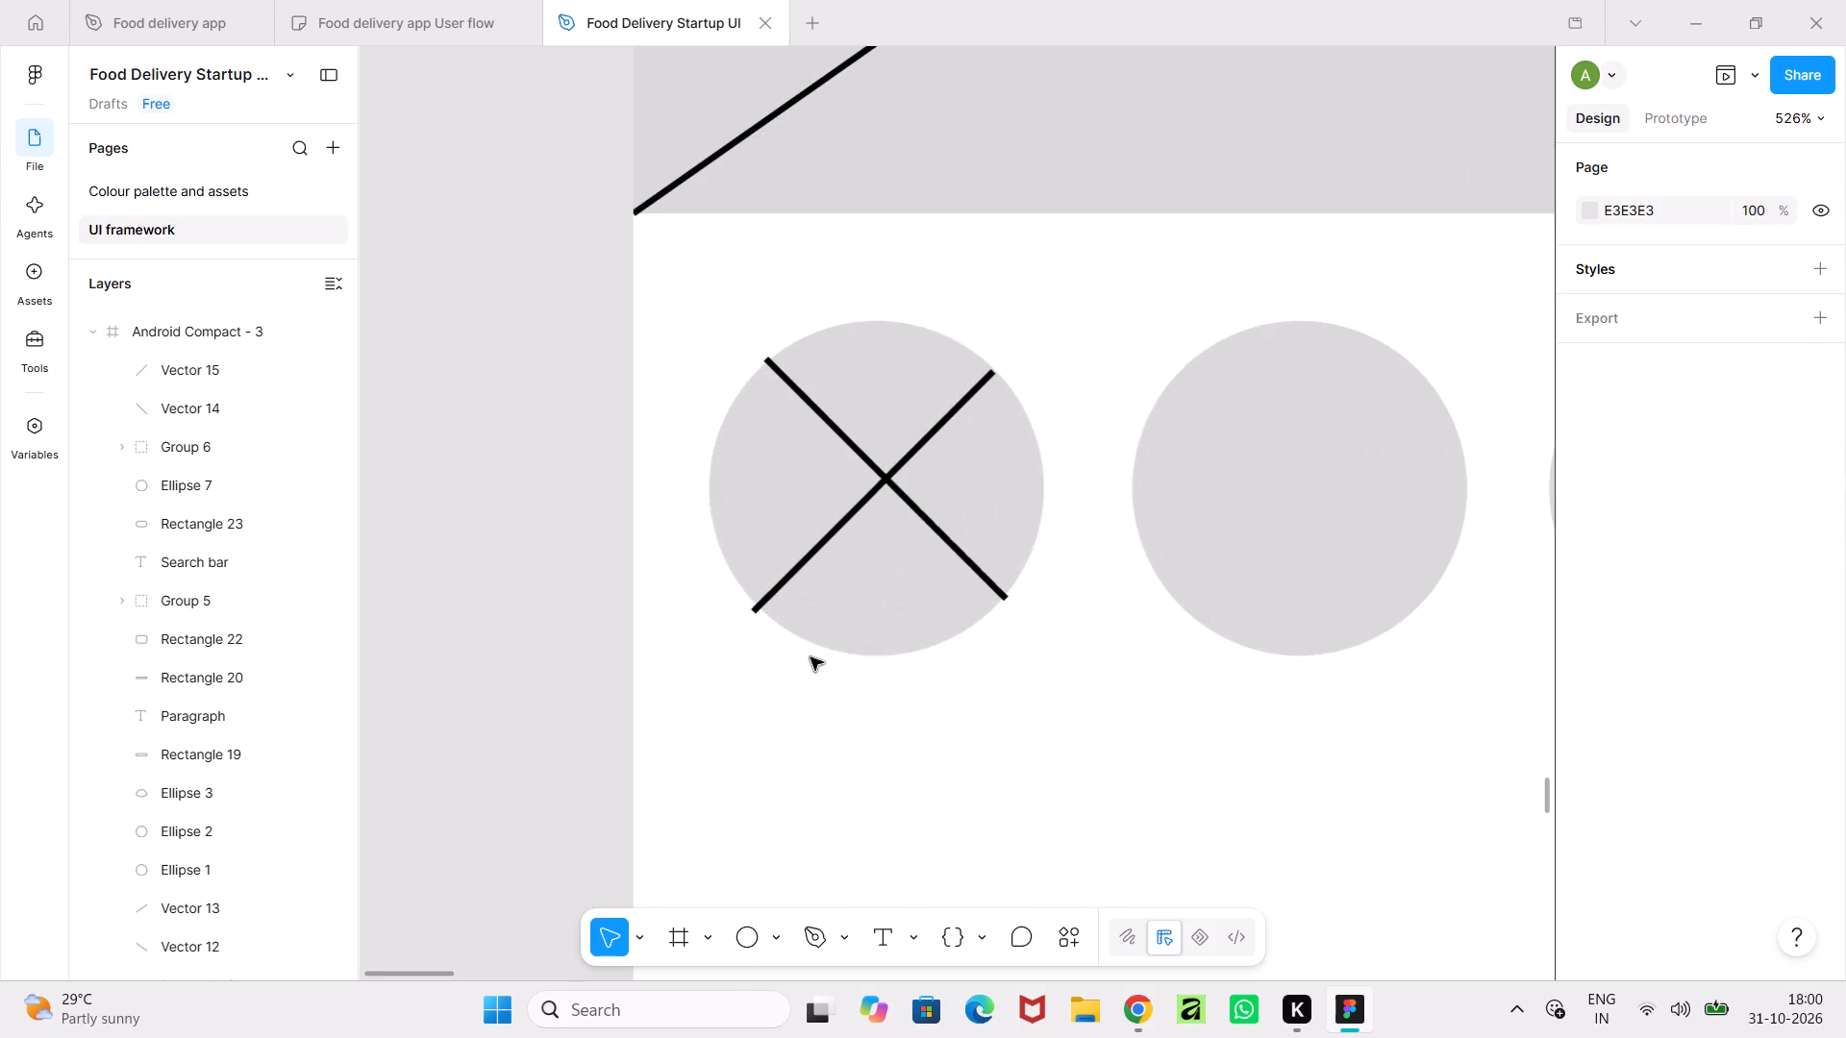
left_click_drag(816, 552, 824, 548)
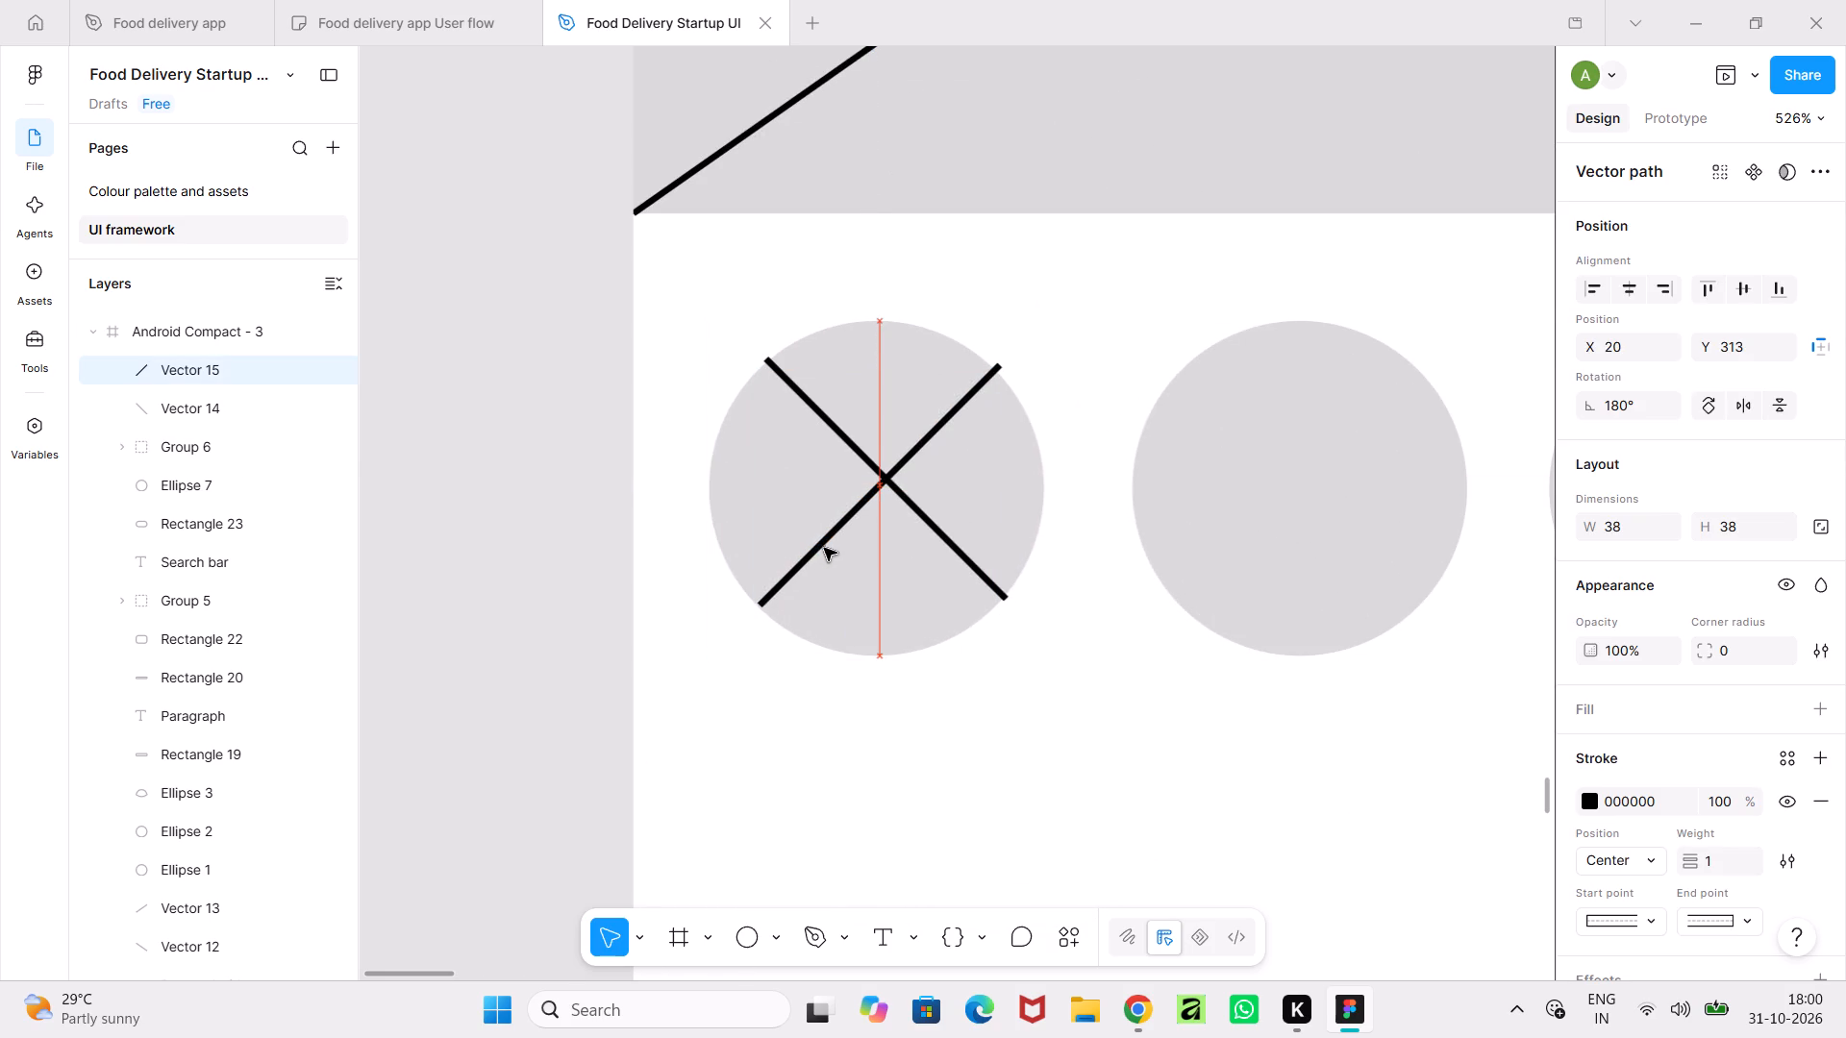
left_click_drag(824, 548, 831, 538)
Select both diagonal lines and centre the cross in the first circle, at X 20, Y 314.
left_click(851, 445, "shift")
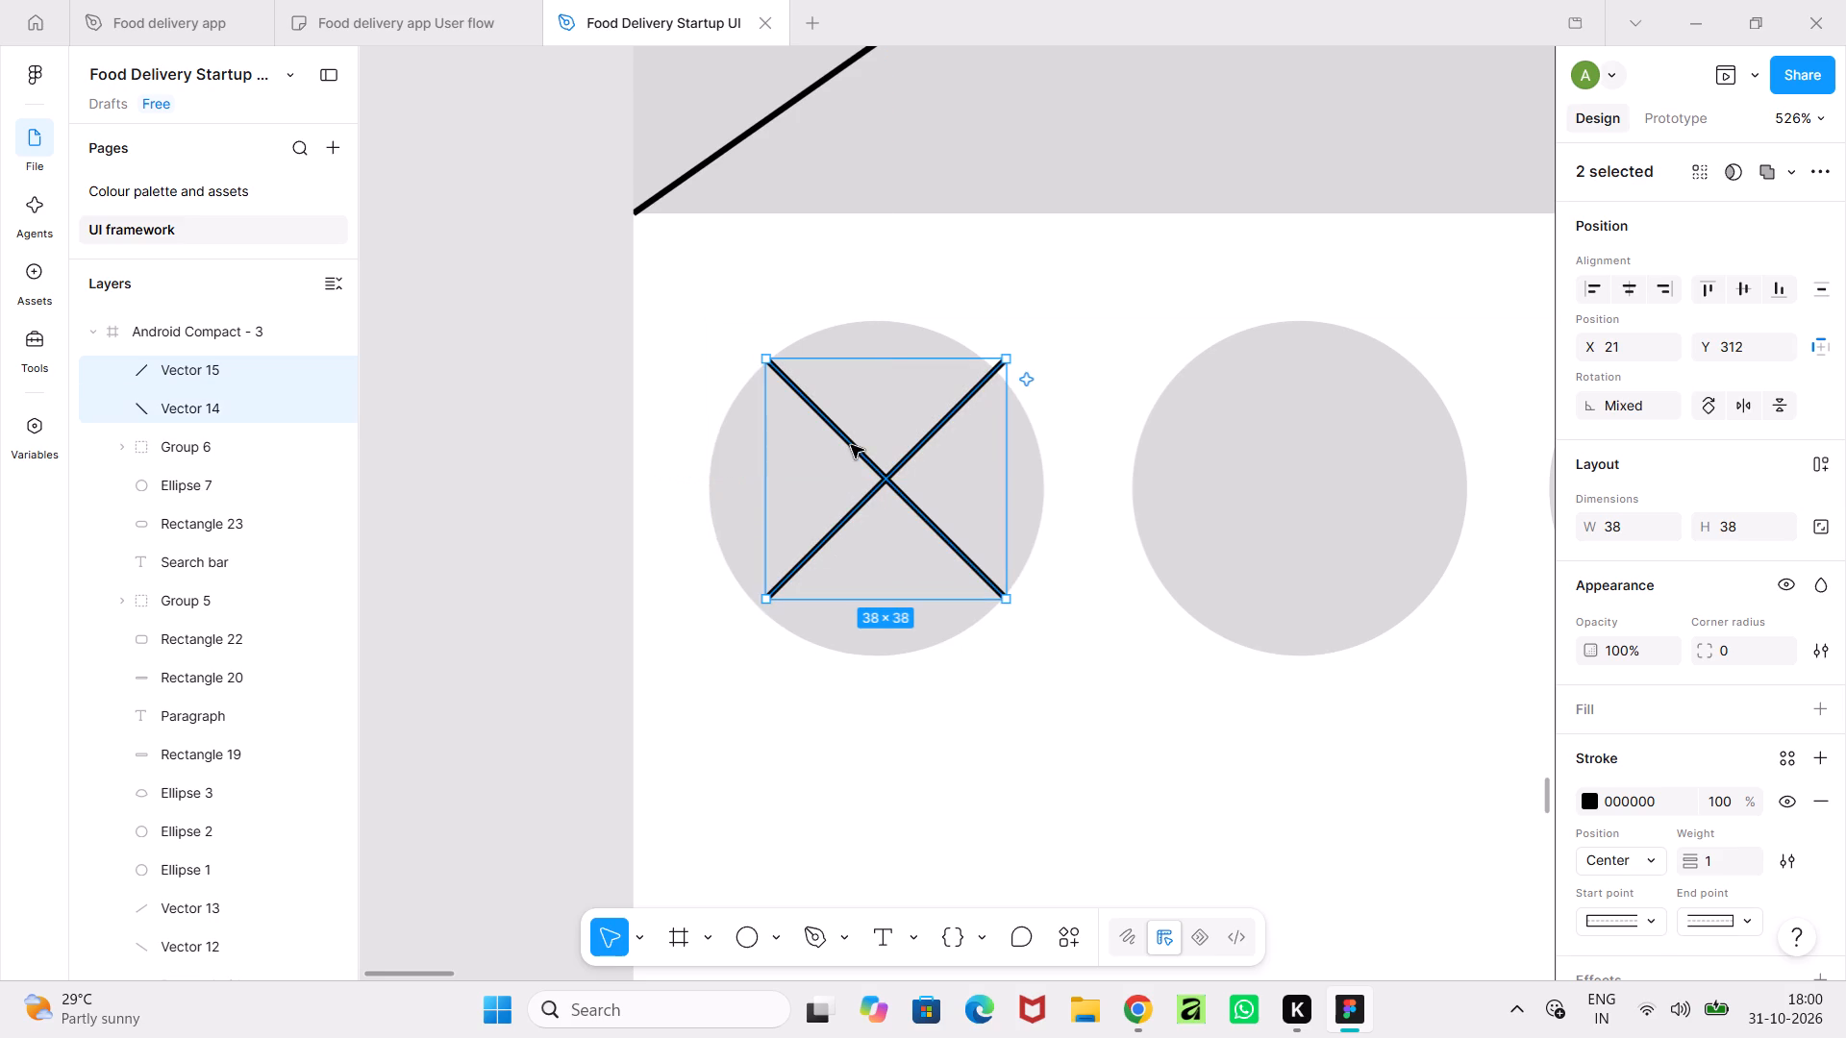
left_click_drag(865, 455, 856, 458)
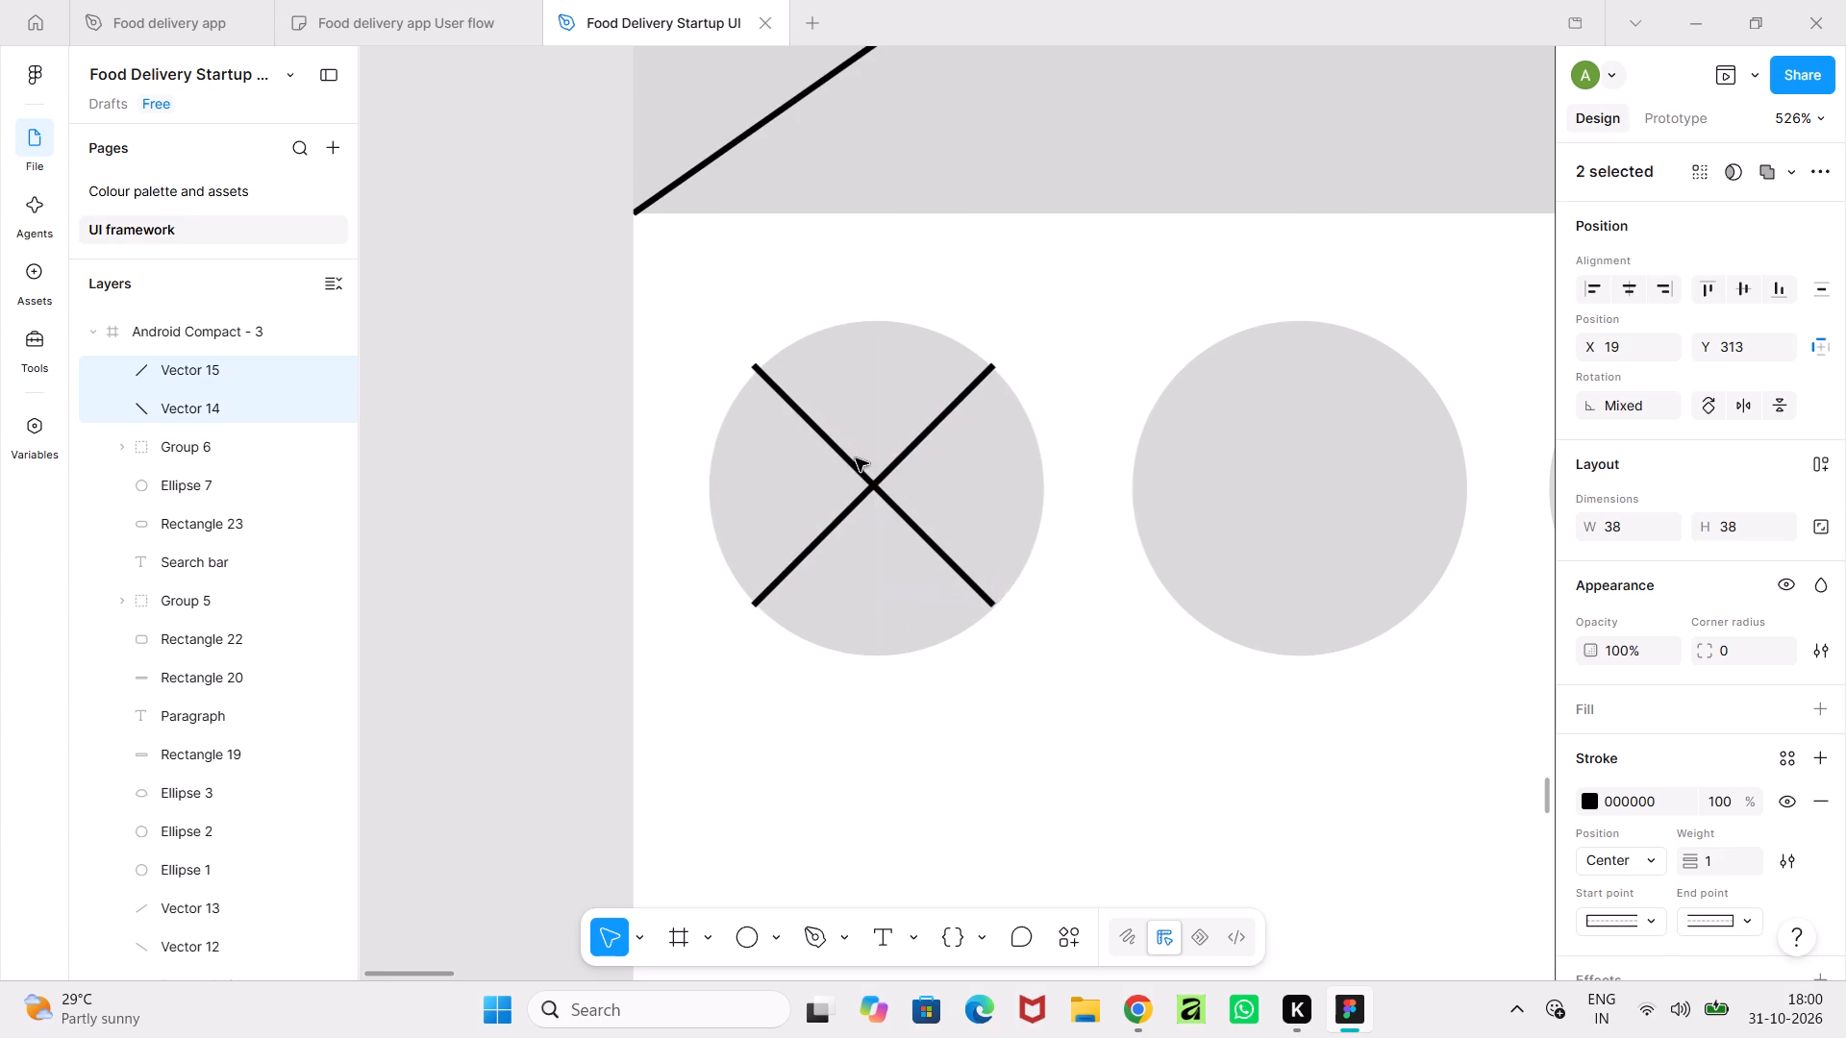
left_click_drag(856, 458, 857, 462)
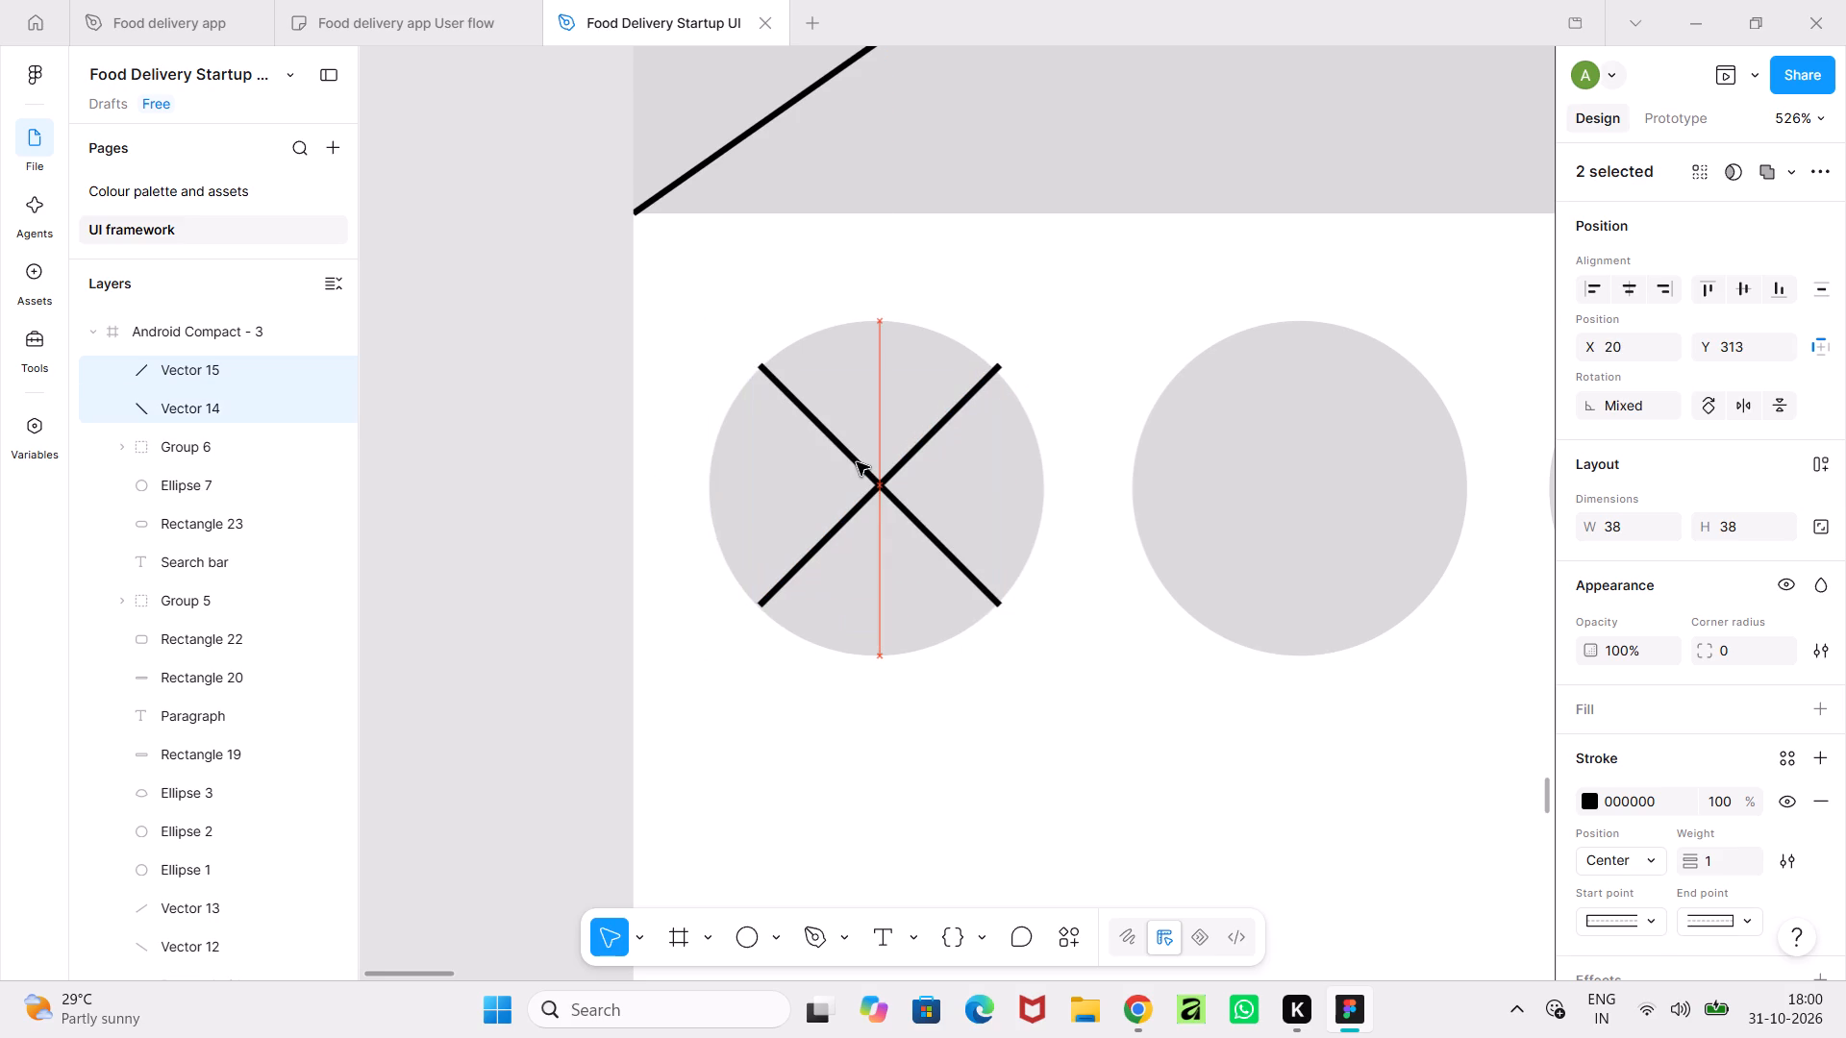
left_click_drag(857, 462, 856, 464)
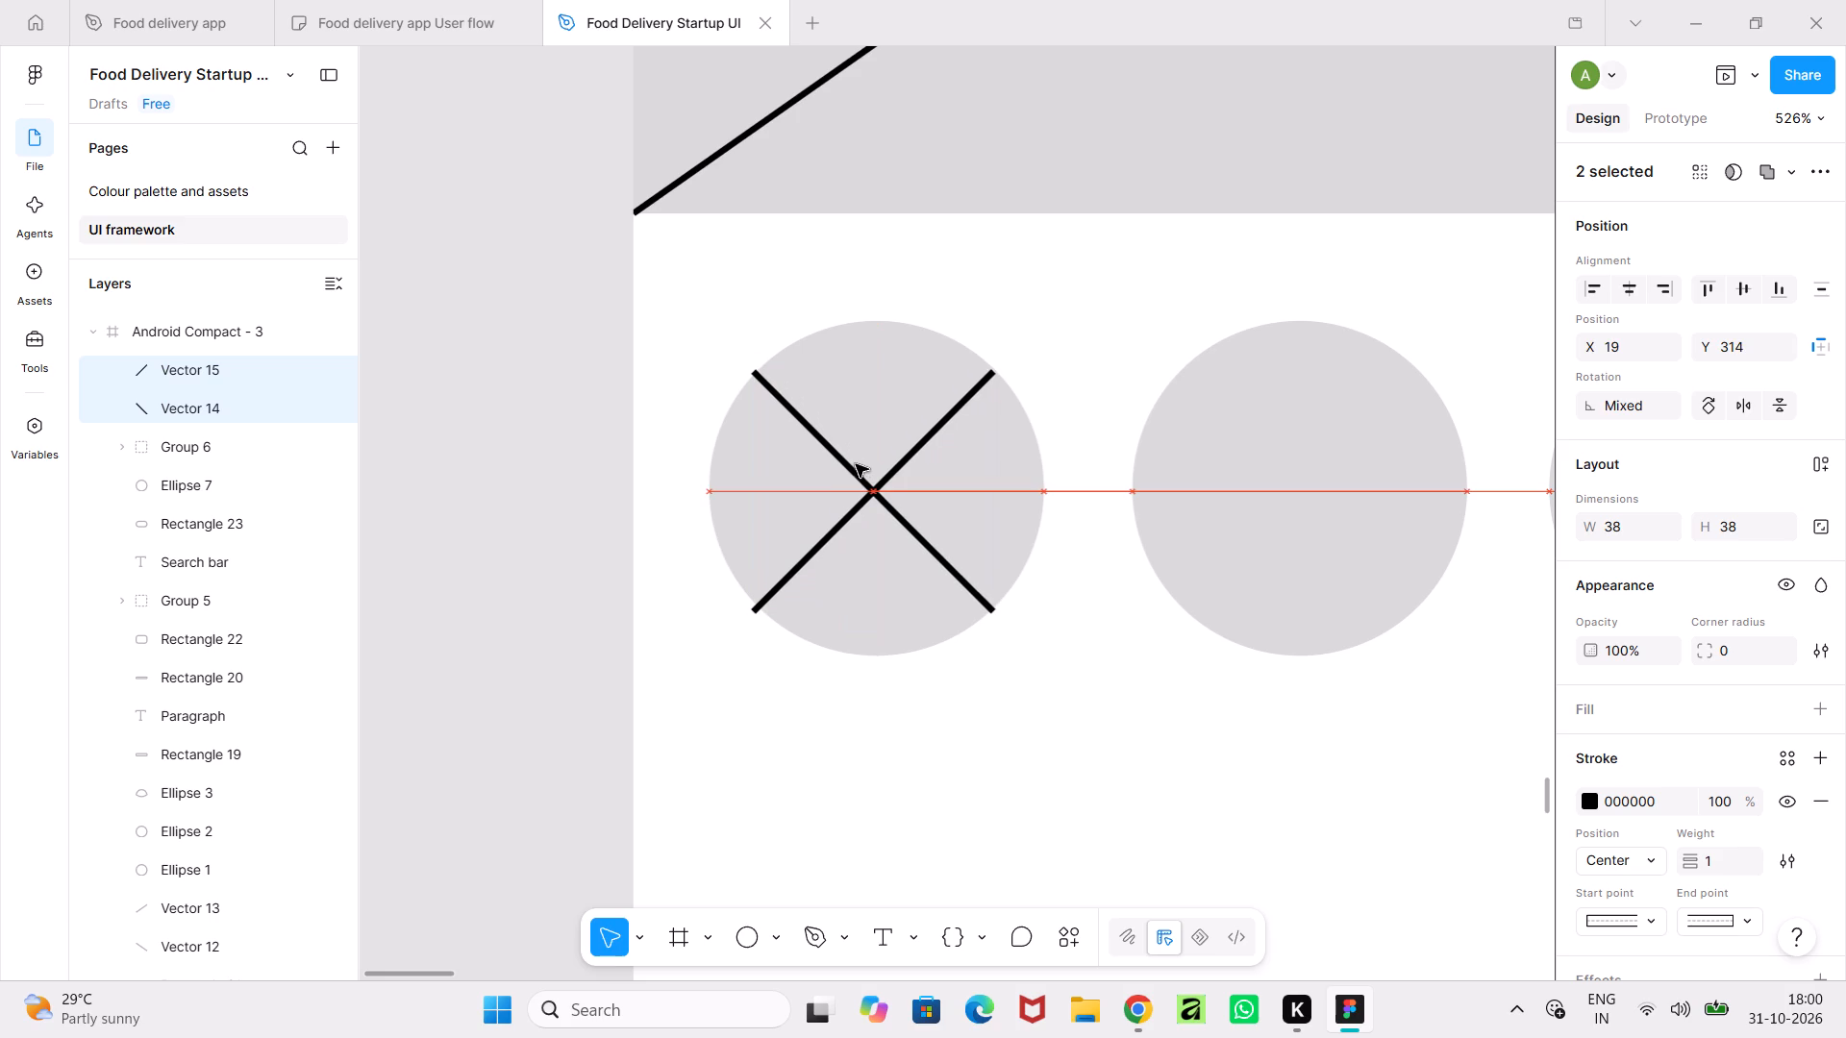
left_click_drag(856, 464, 858, 465)
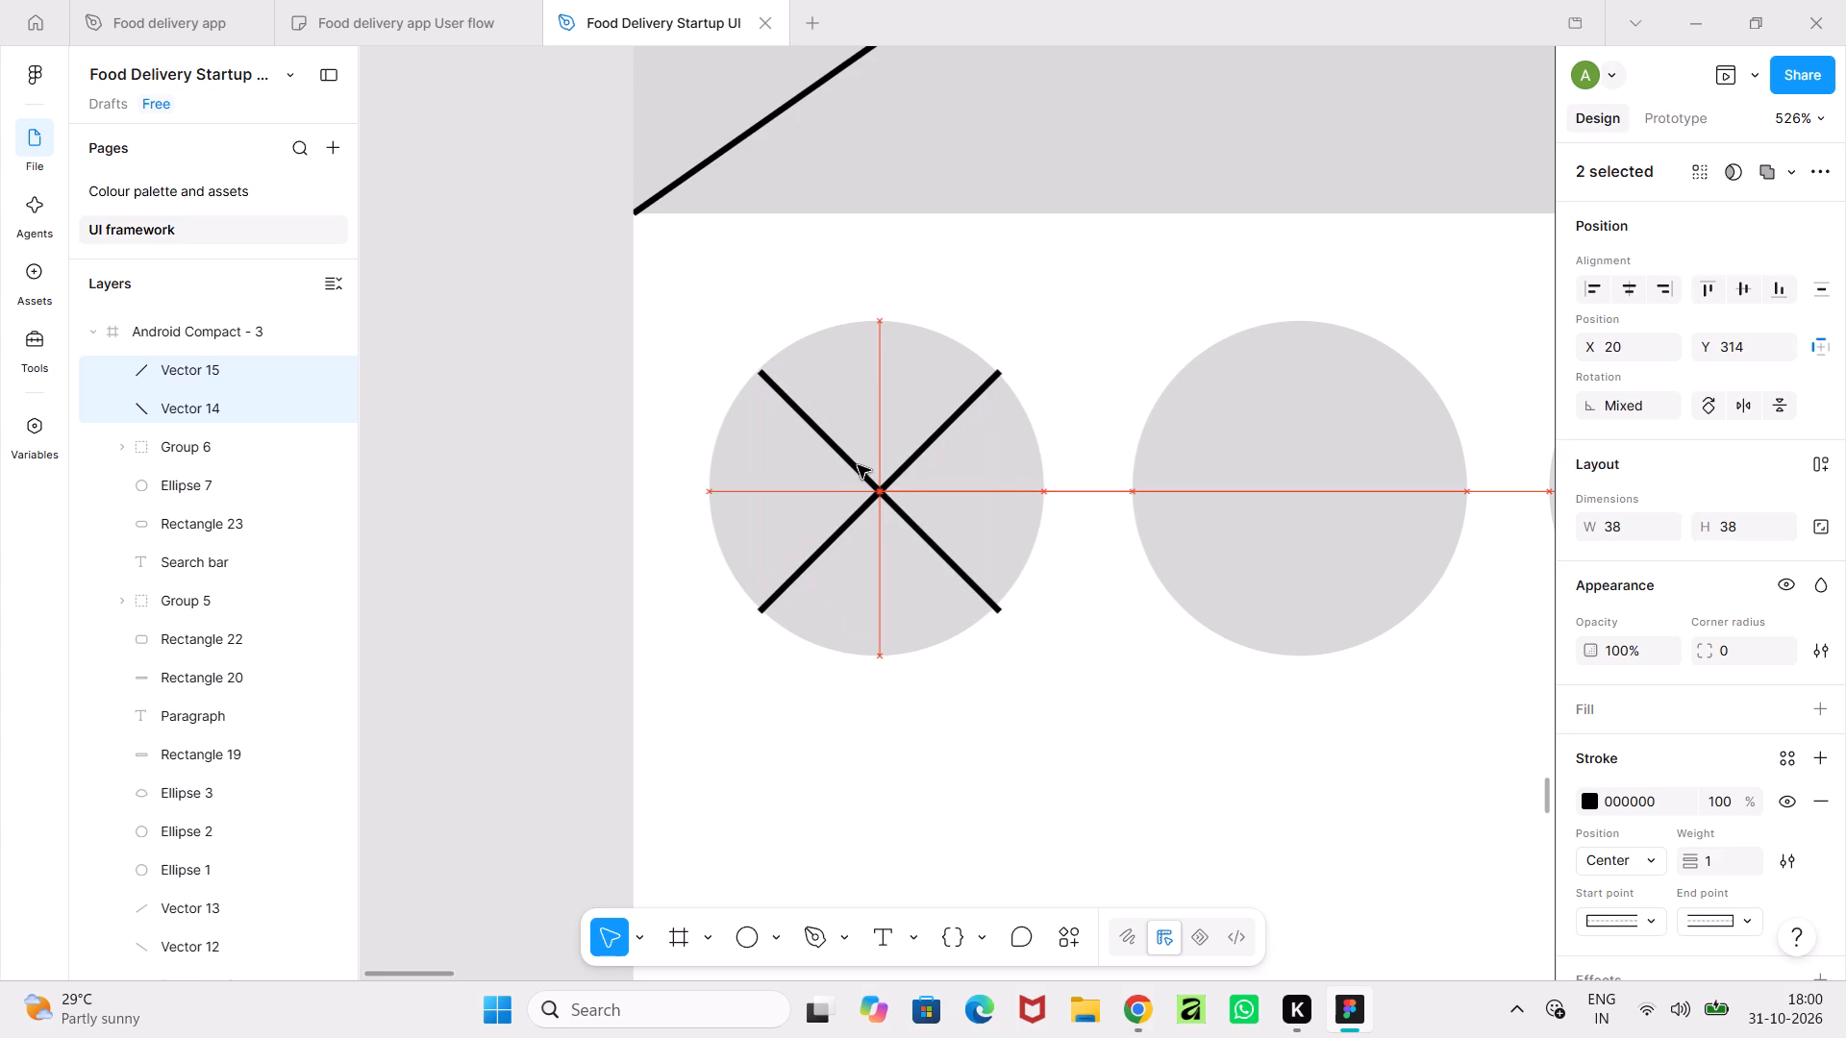
left_click_drag(858, 465, 855, 463)
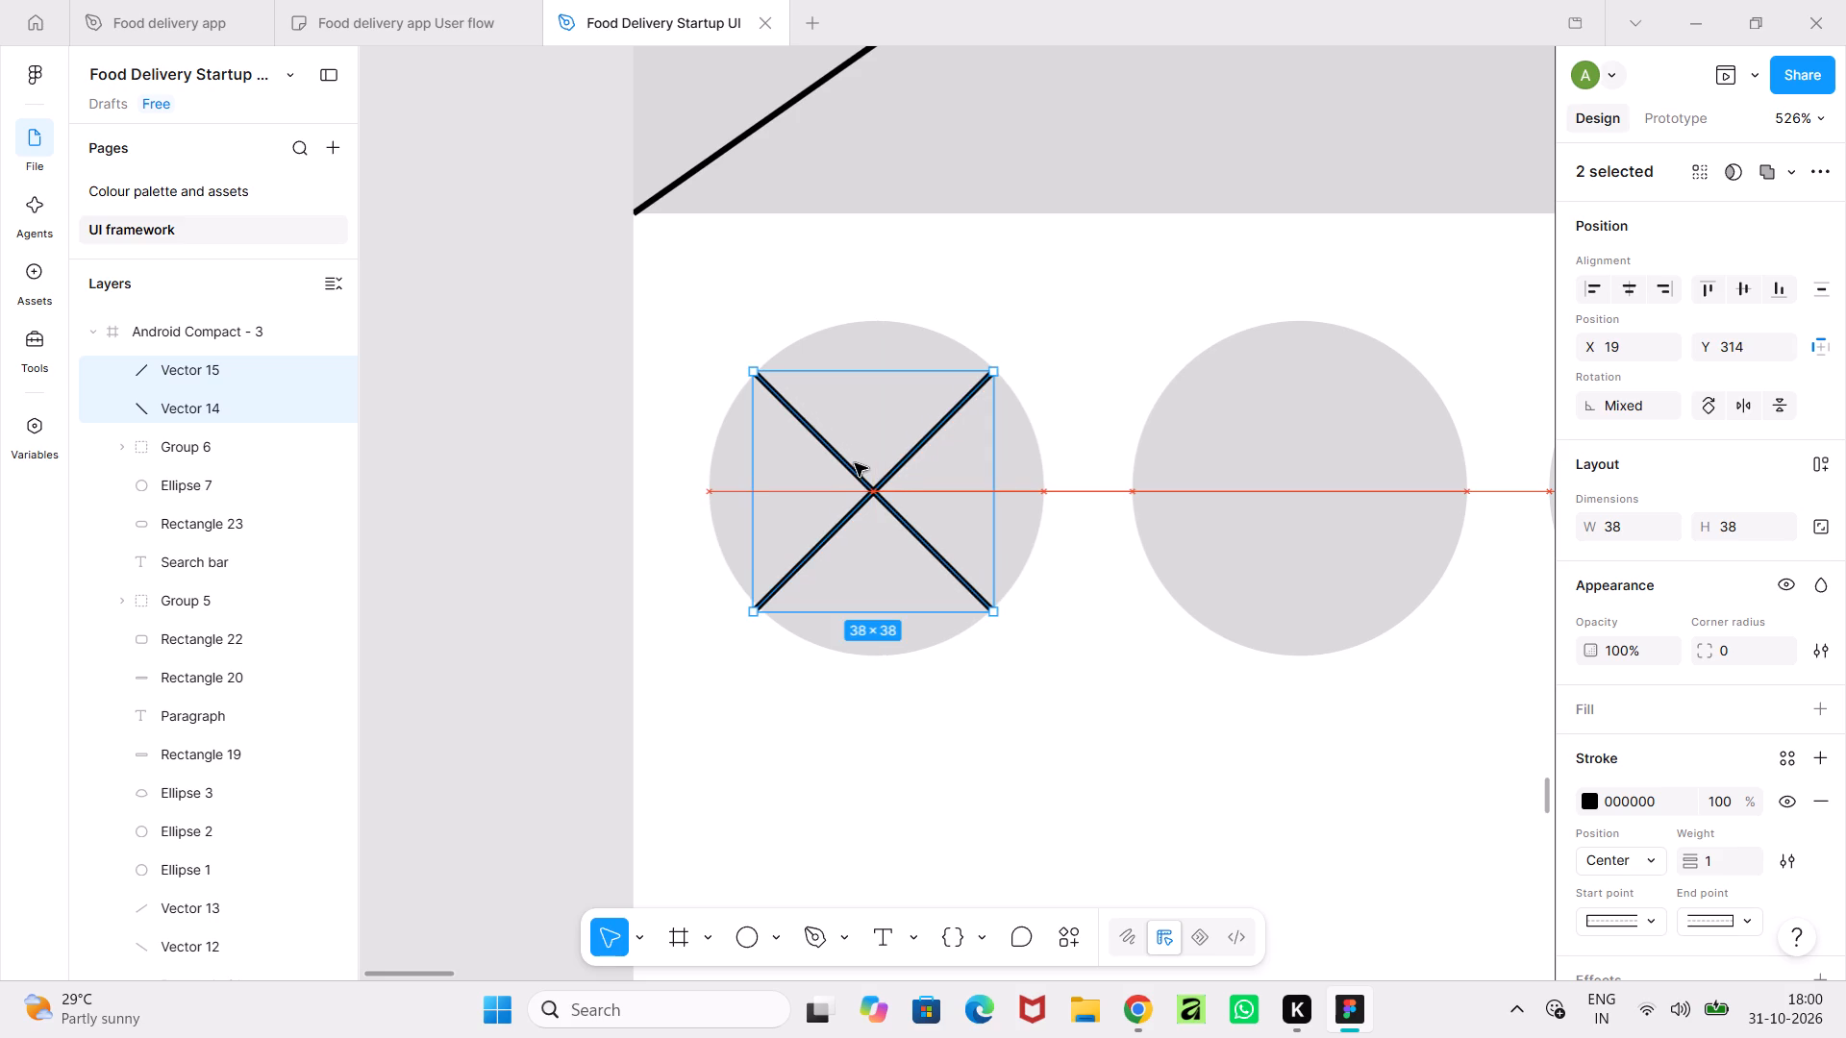
left_click_drag(855, 463, 858, 463)
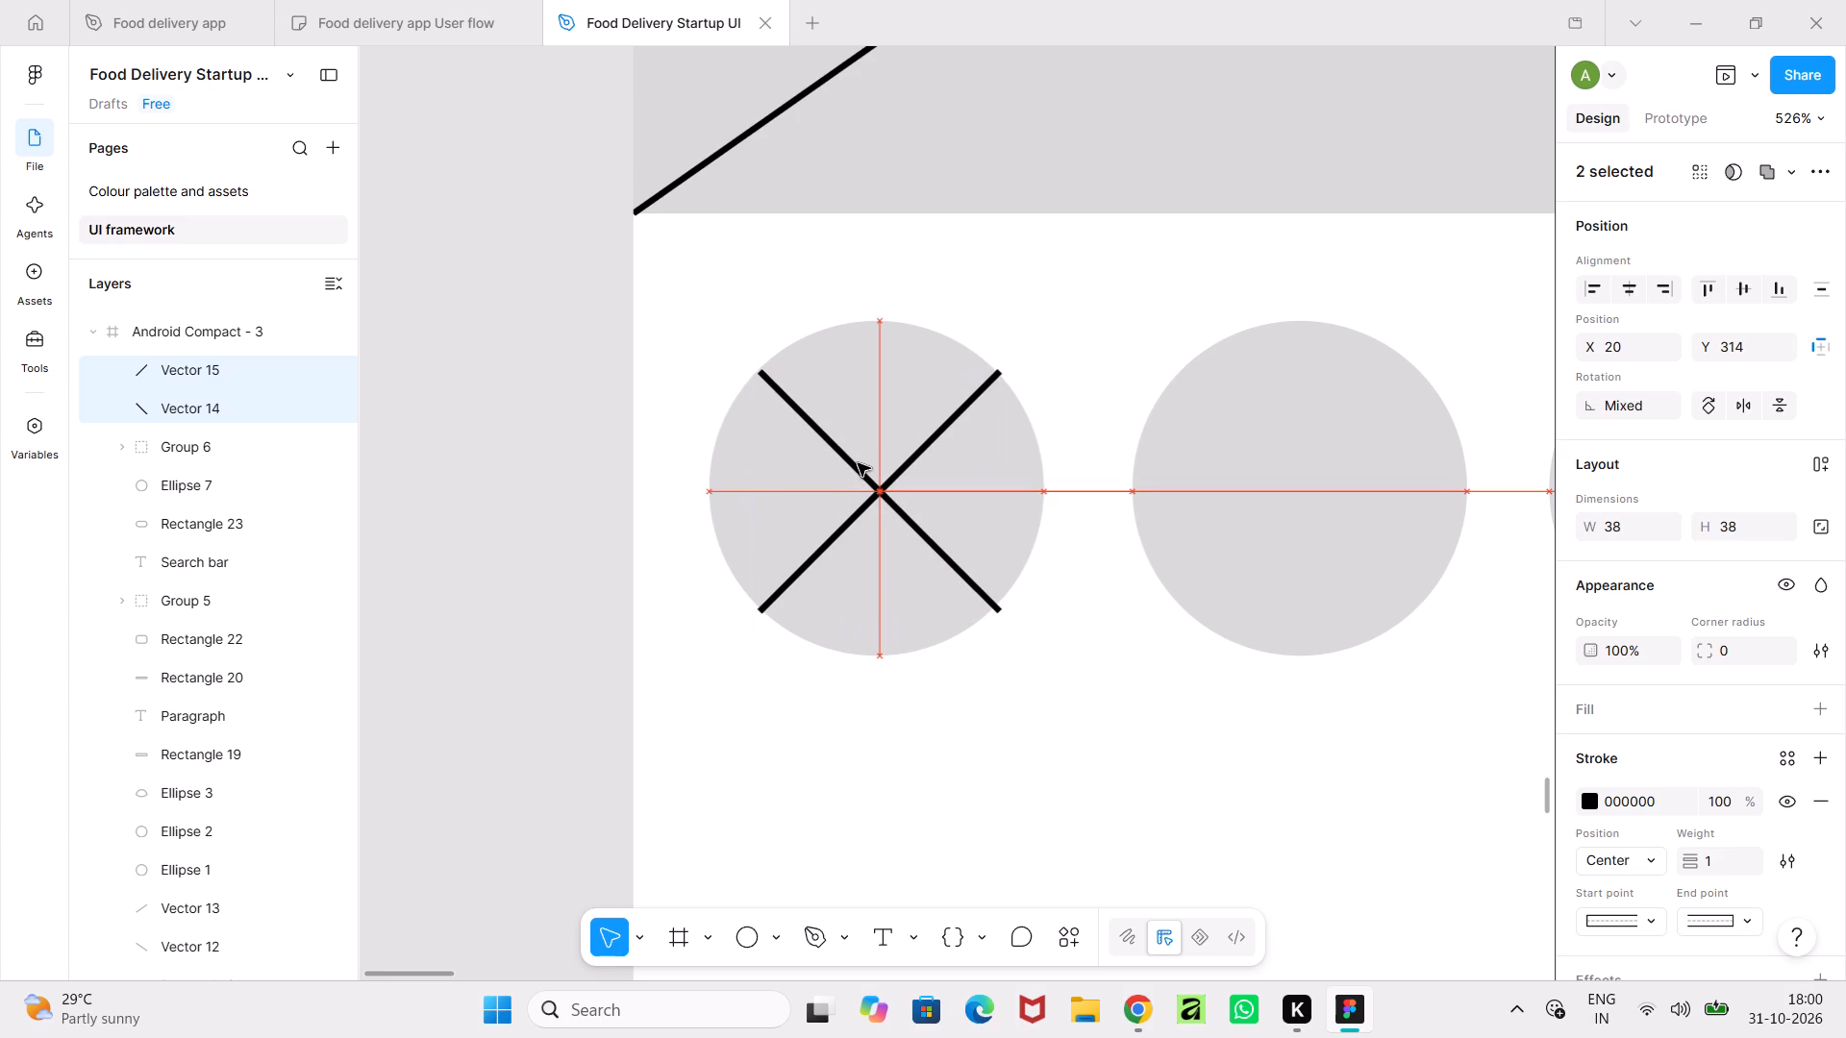
left_click_drag(858, 463, 858, 464)
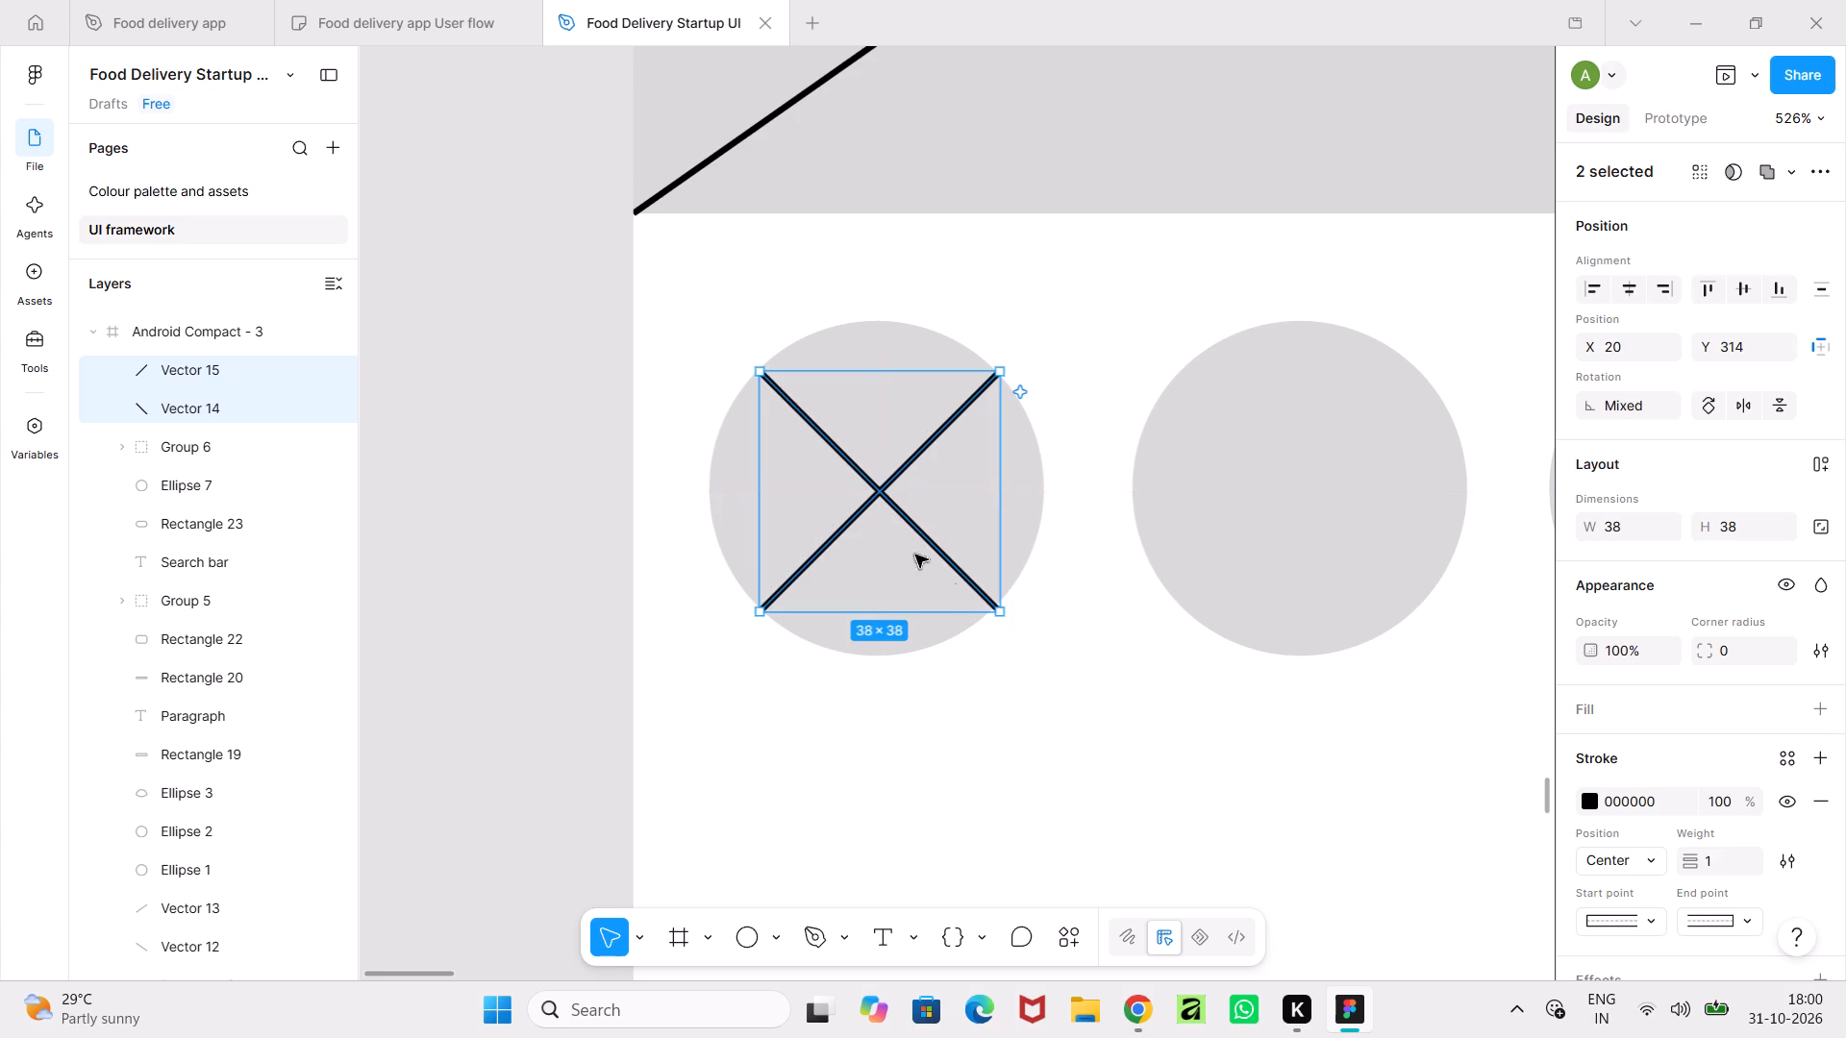
left_click(1050, 653)
Shorten the cross's upper-left to lower-right line from its lower-right end to 37 × 37, inside the first circle's edge.
left_click(969, 579)
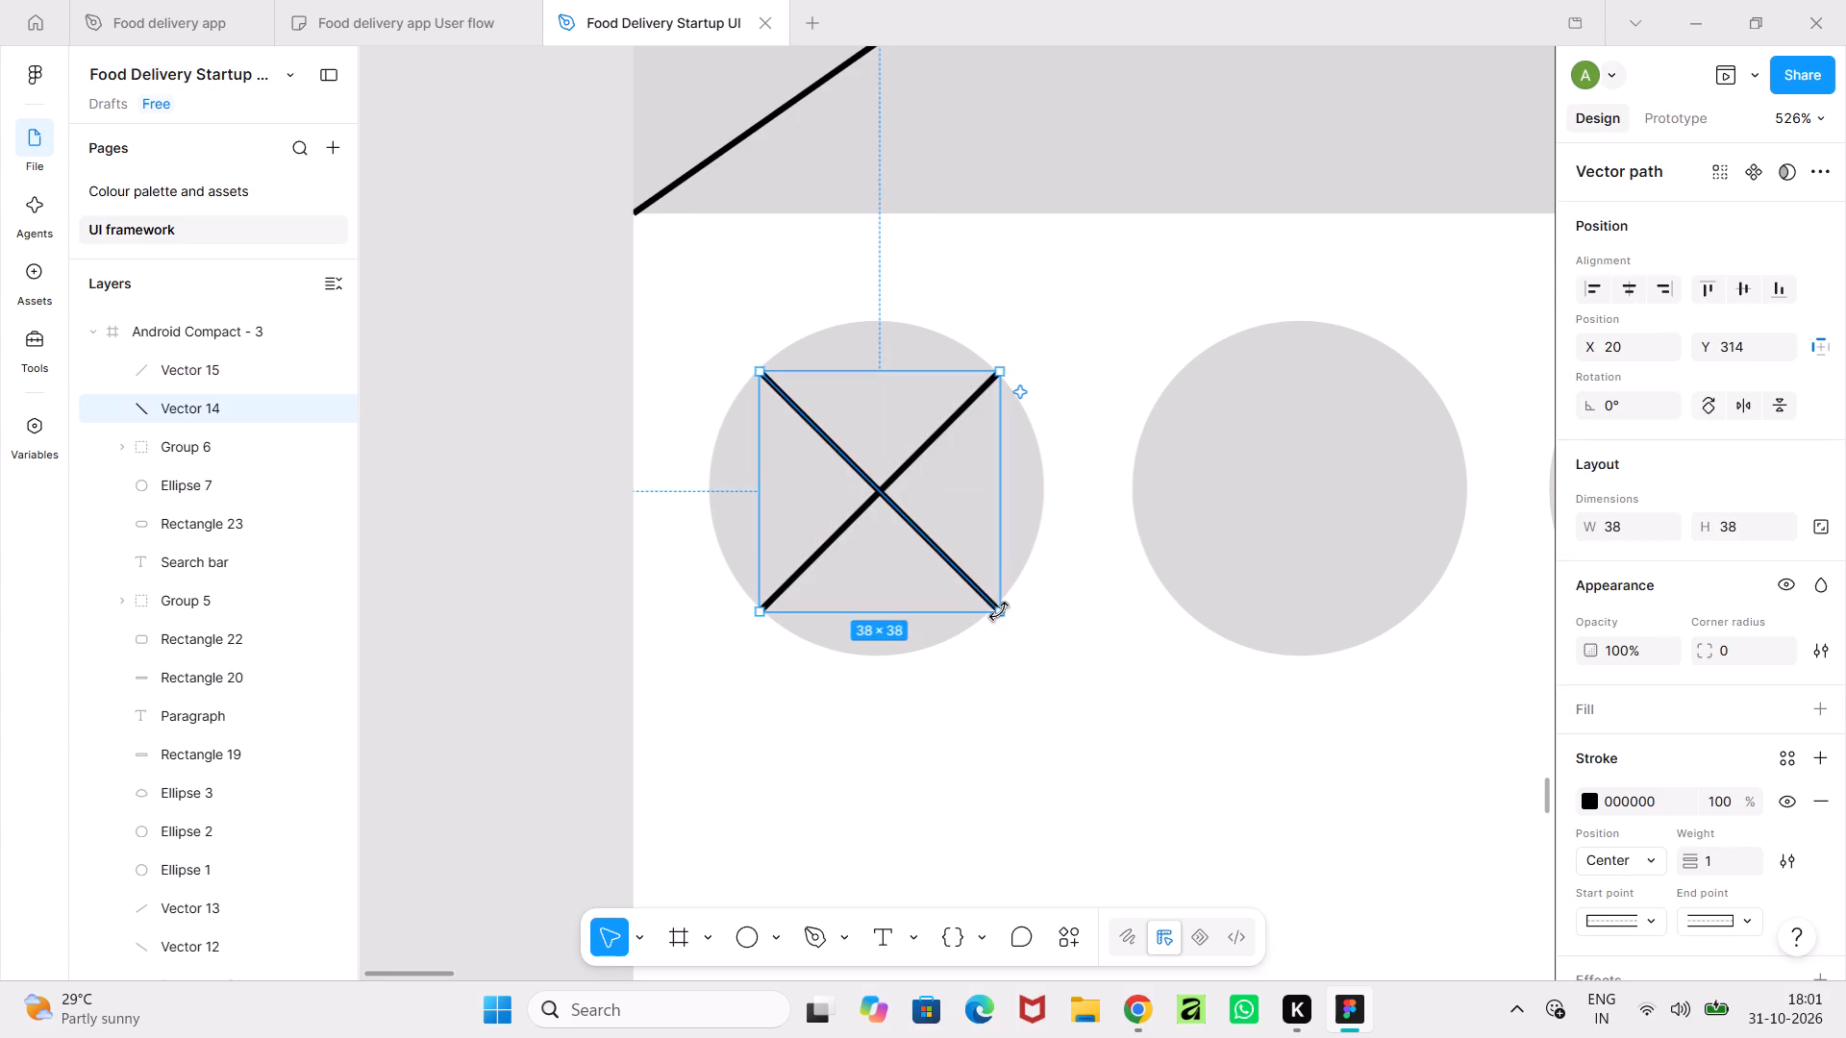
scroll(1000, 612, "up", 10, "ctrl")
left_click_drag(1005, 609, 992, 599)
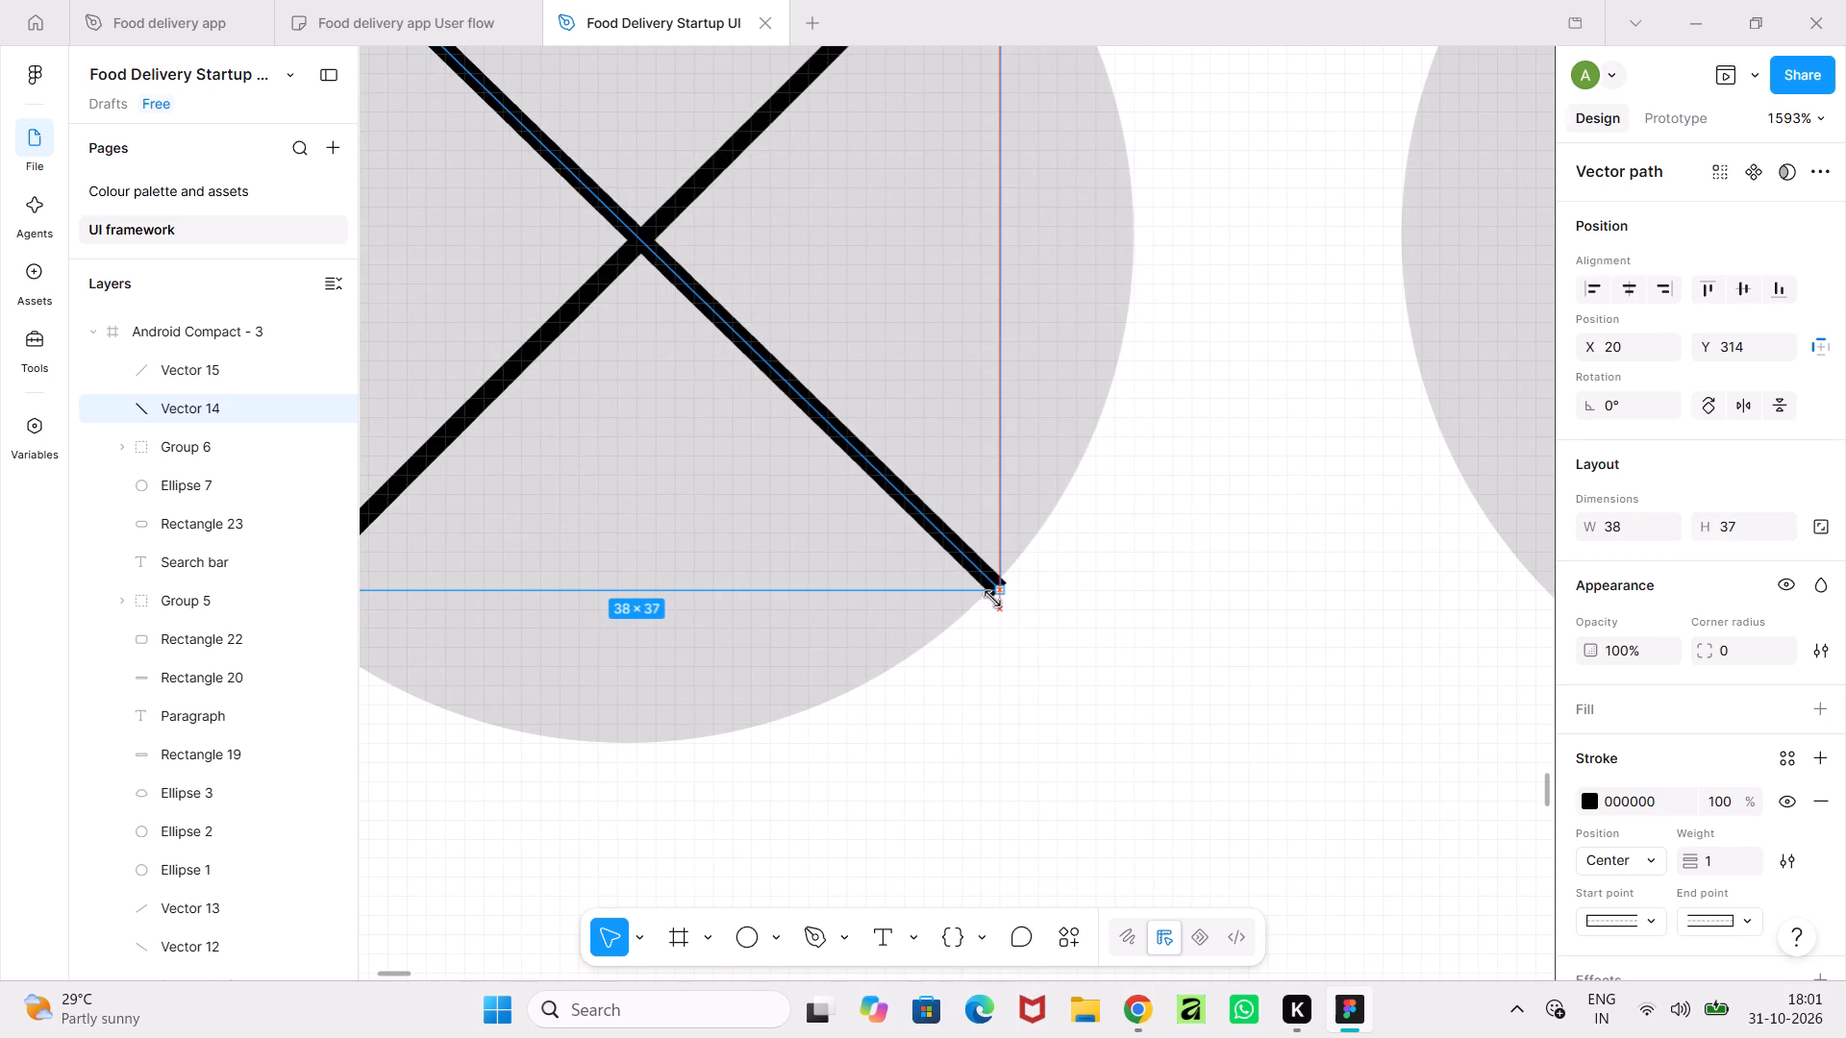
left_click_drag(992, 599, 985, 600)
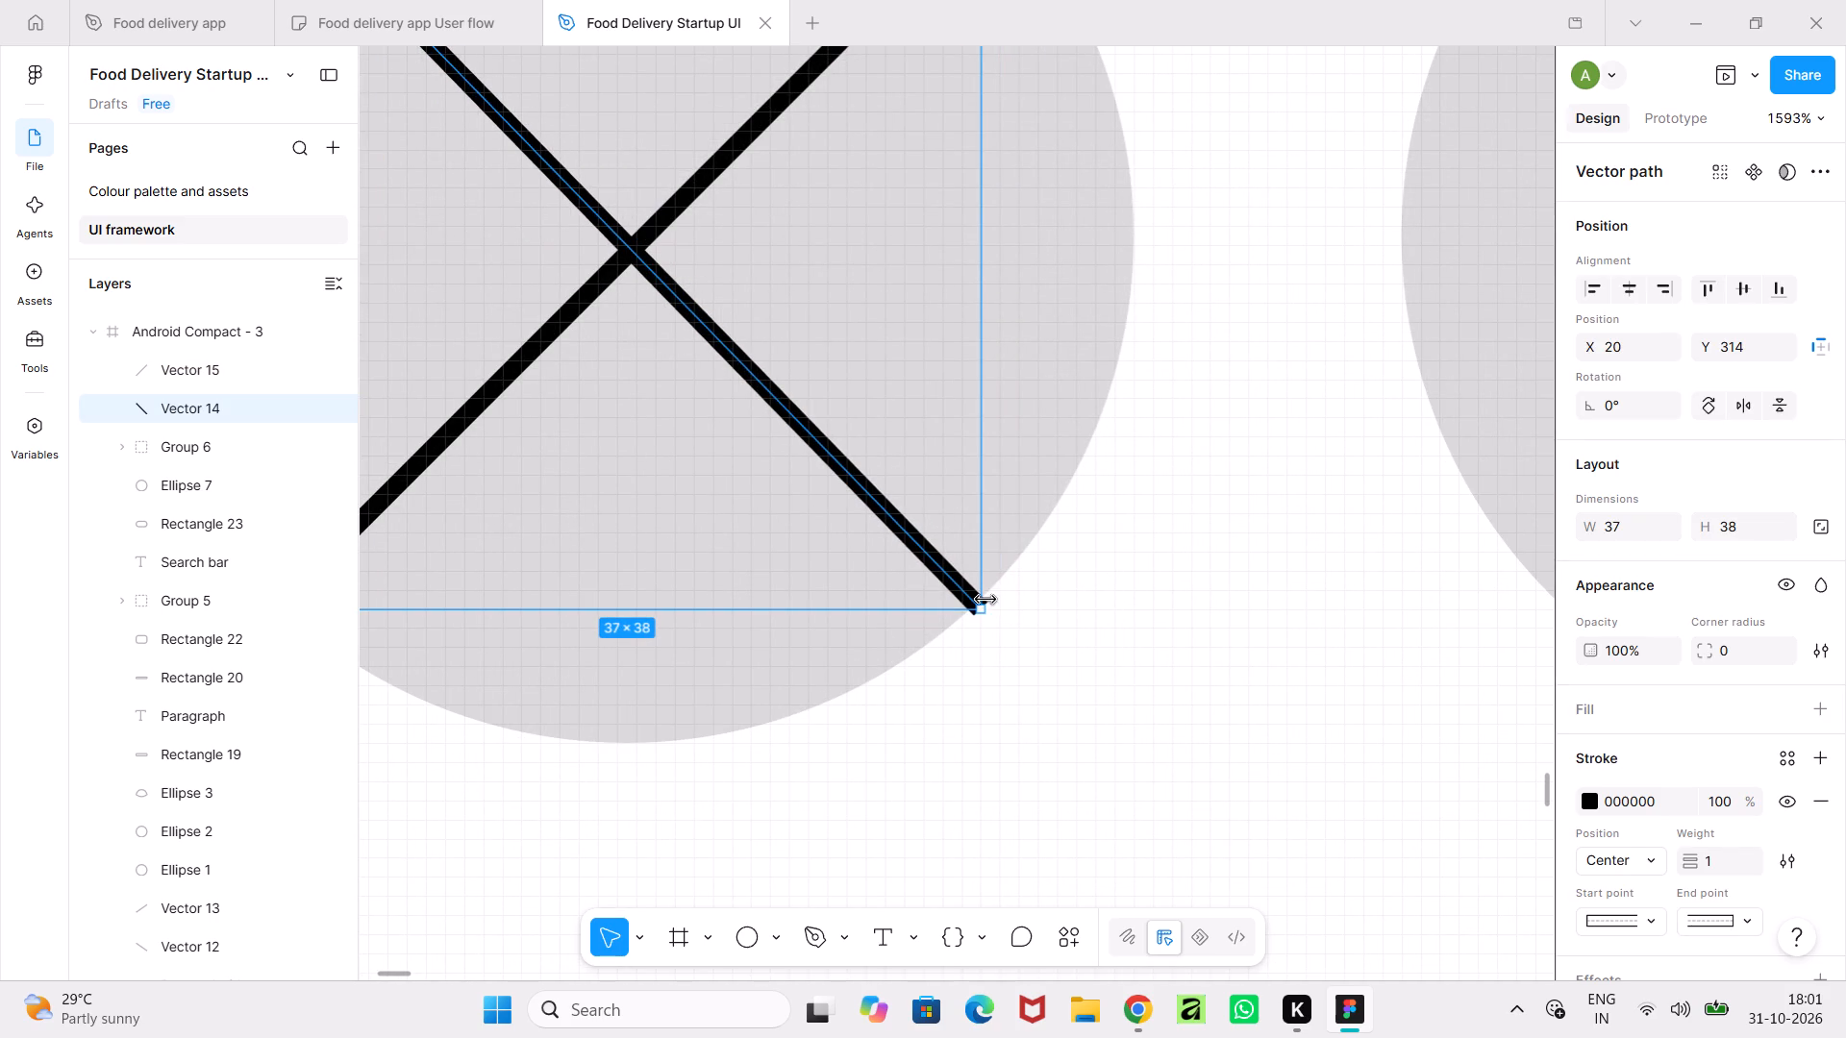
key("ctrl+z")
left_click_drag(1006, 611, 987, 597, "shift")
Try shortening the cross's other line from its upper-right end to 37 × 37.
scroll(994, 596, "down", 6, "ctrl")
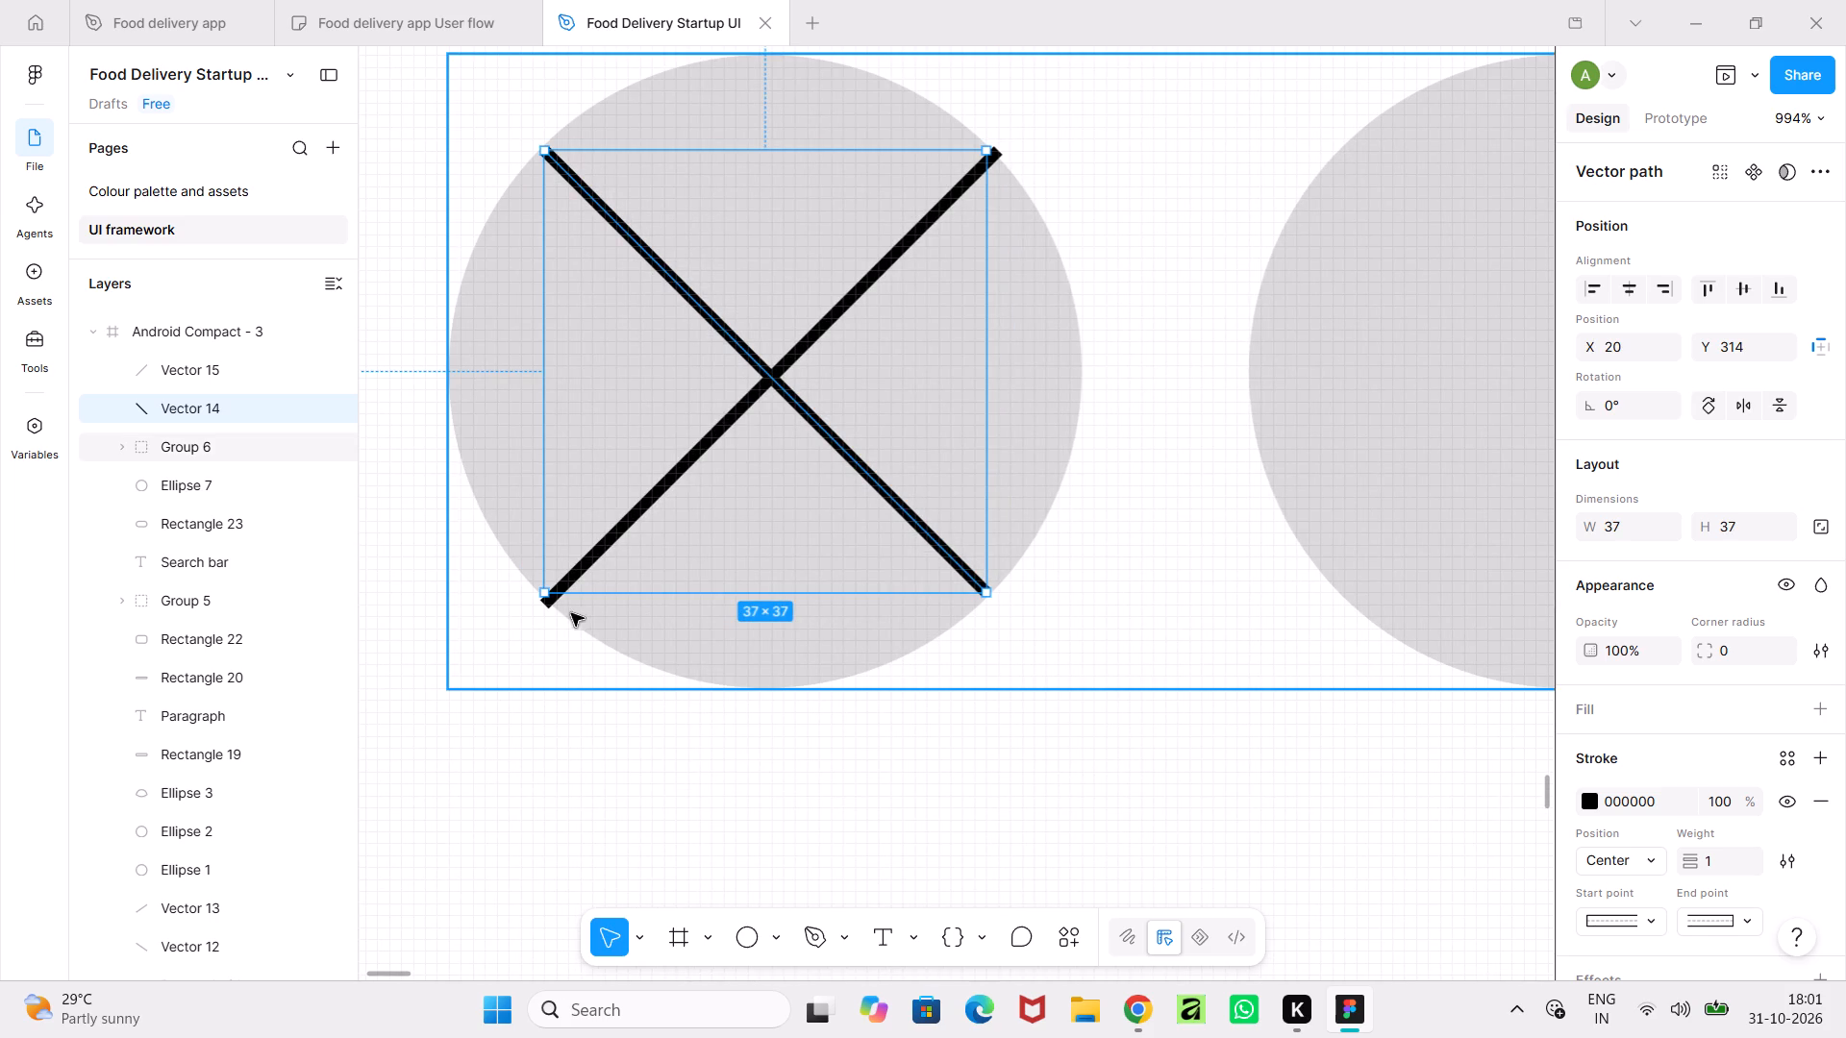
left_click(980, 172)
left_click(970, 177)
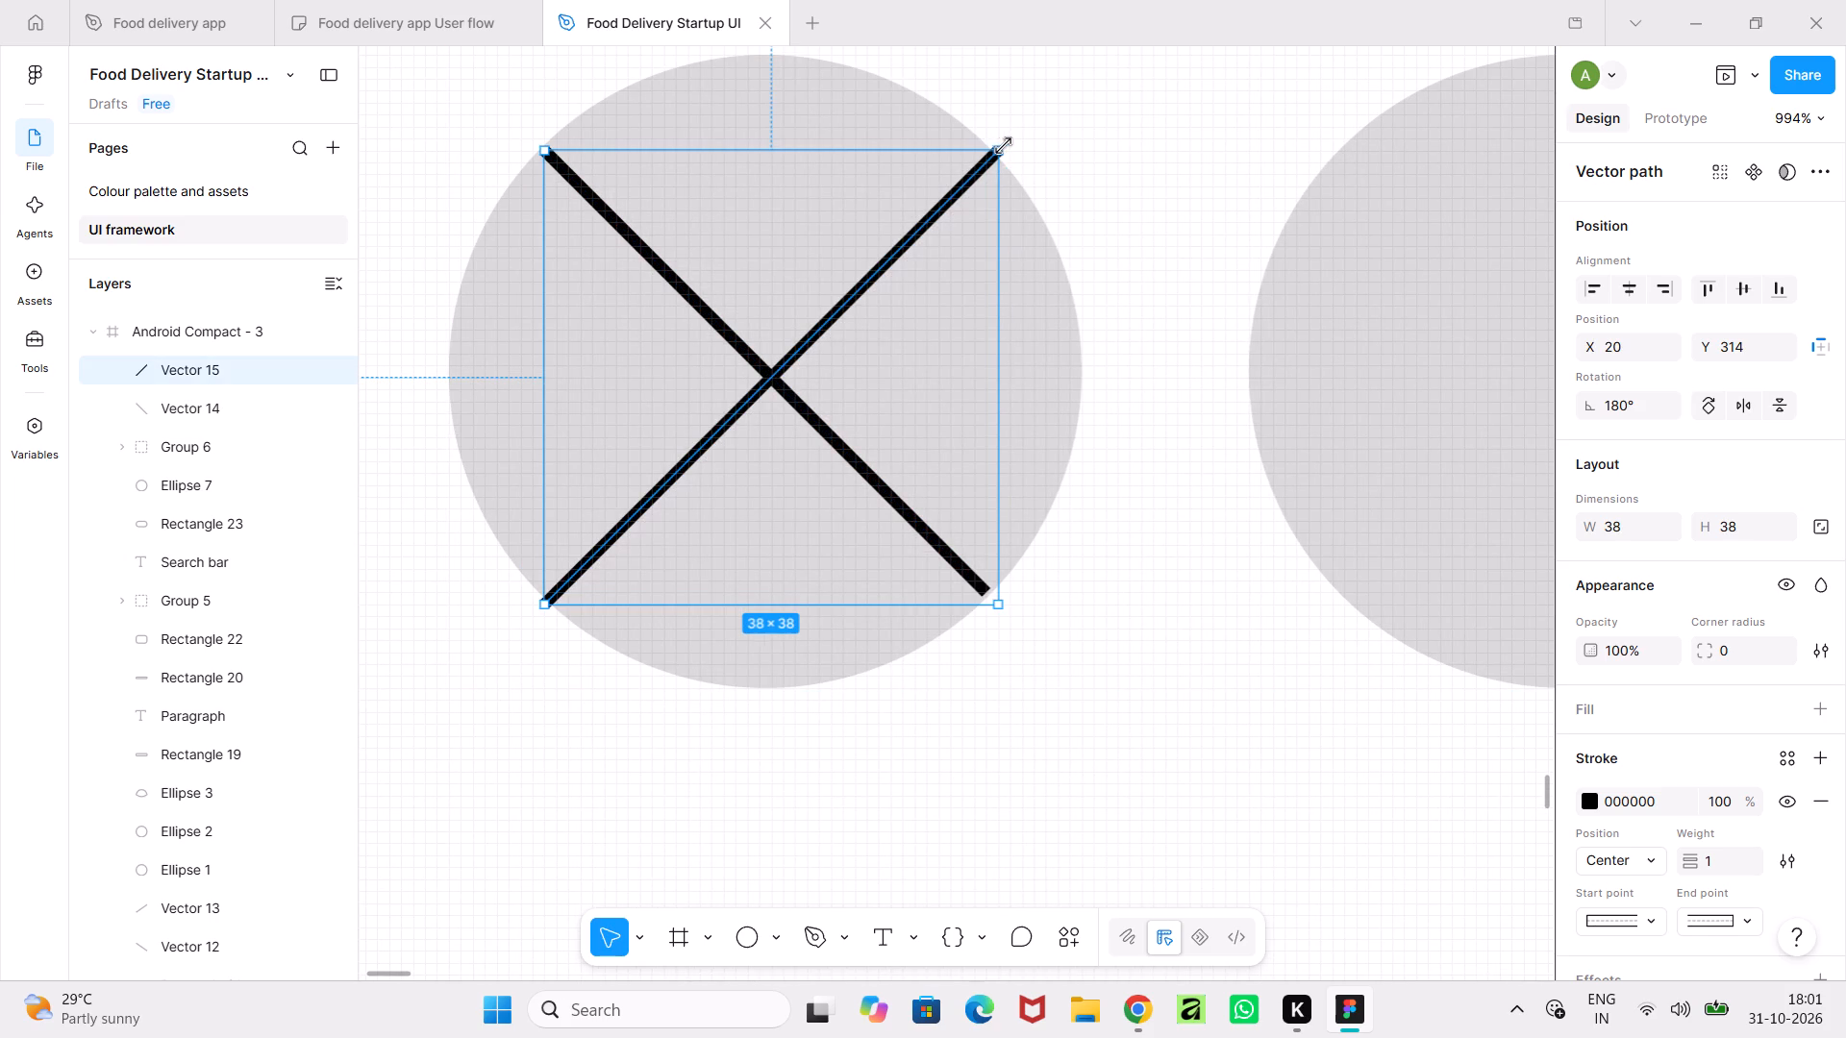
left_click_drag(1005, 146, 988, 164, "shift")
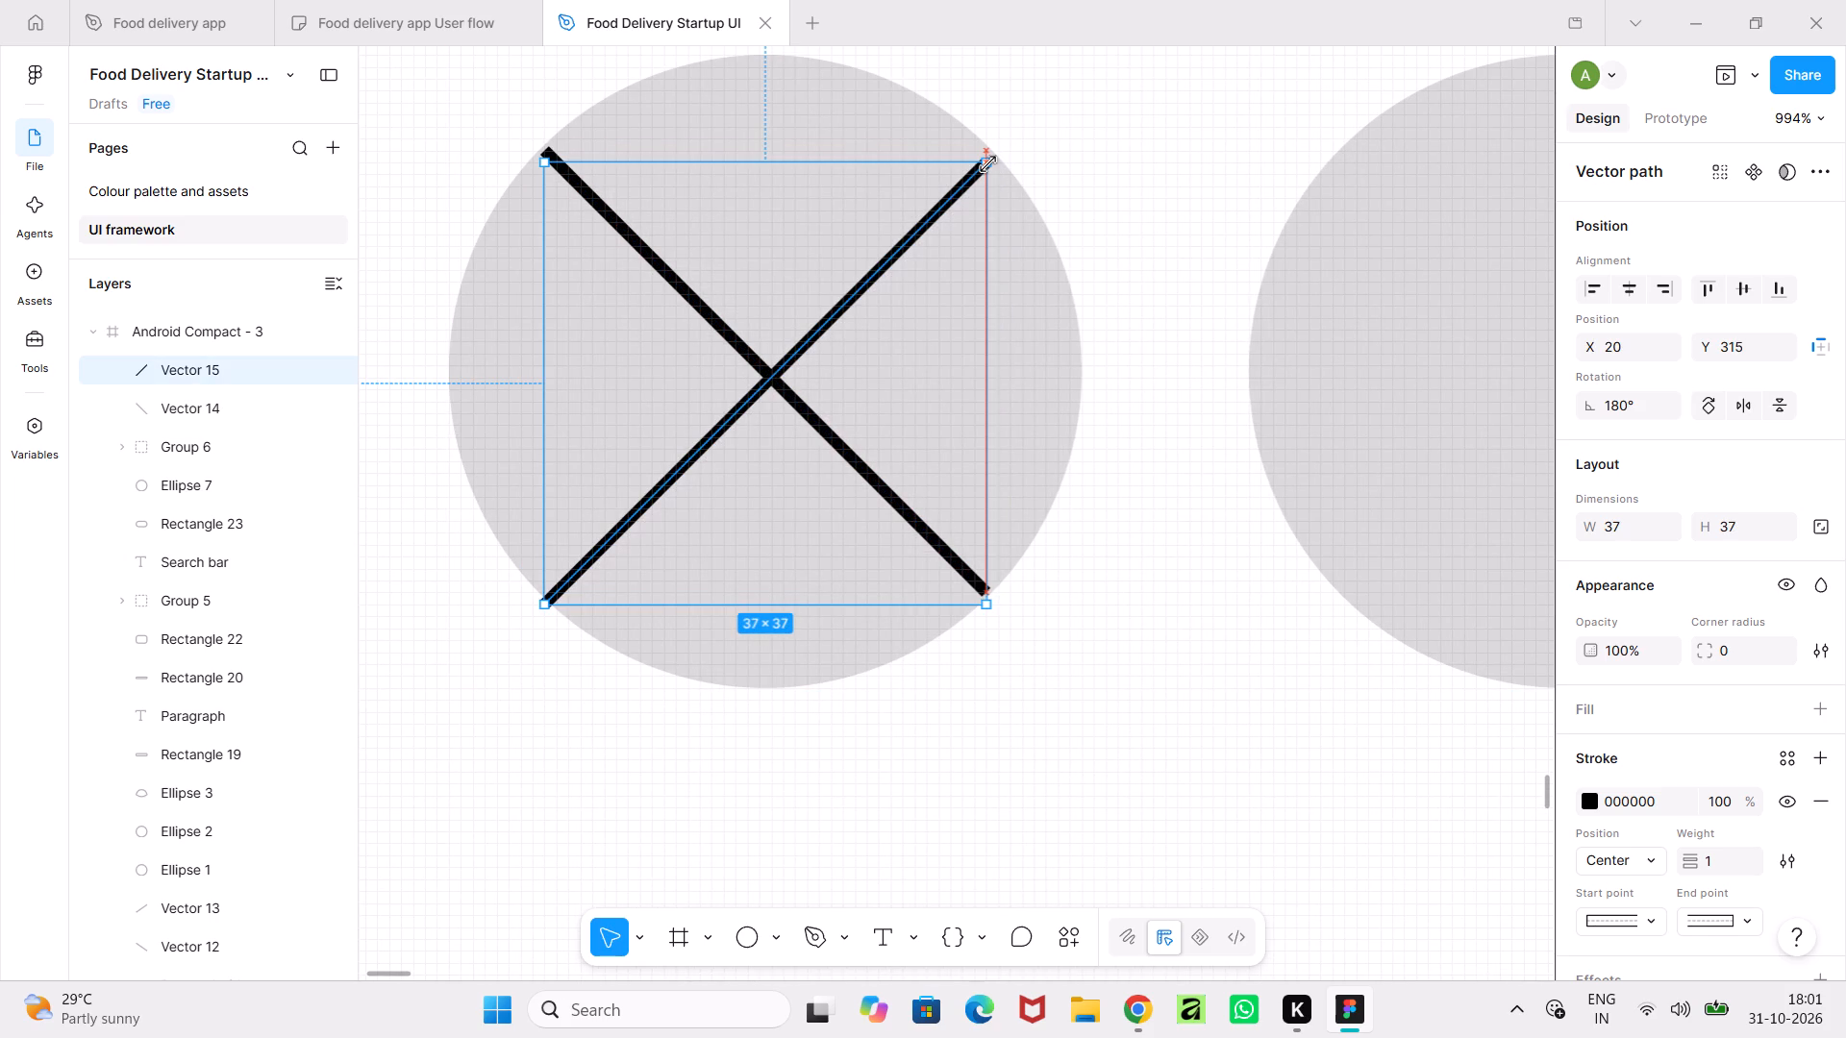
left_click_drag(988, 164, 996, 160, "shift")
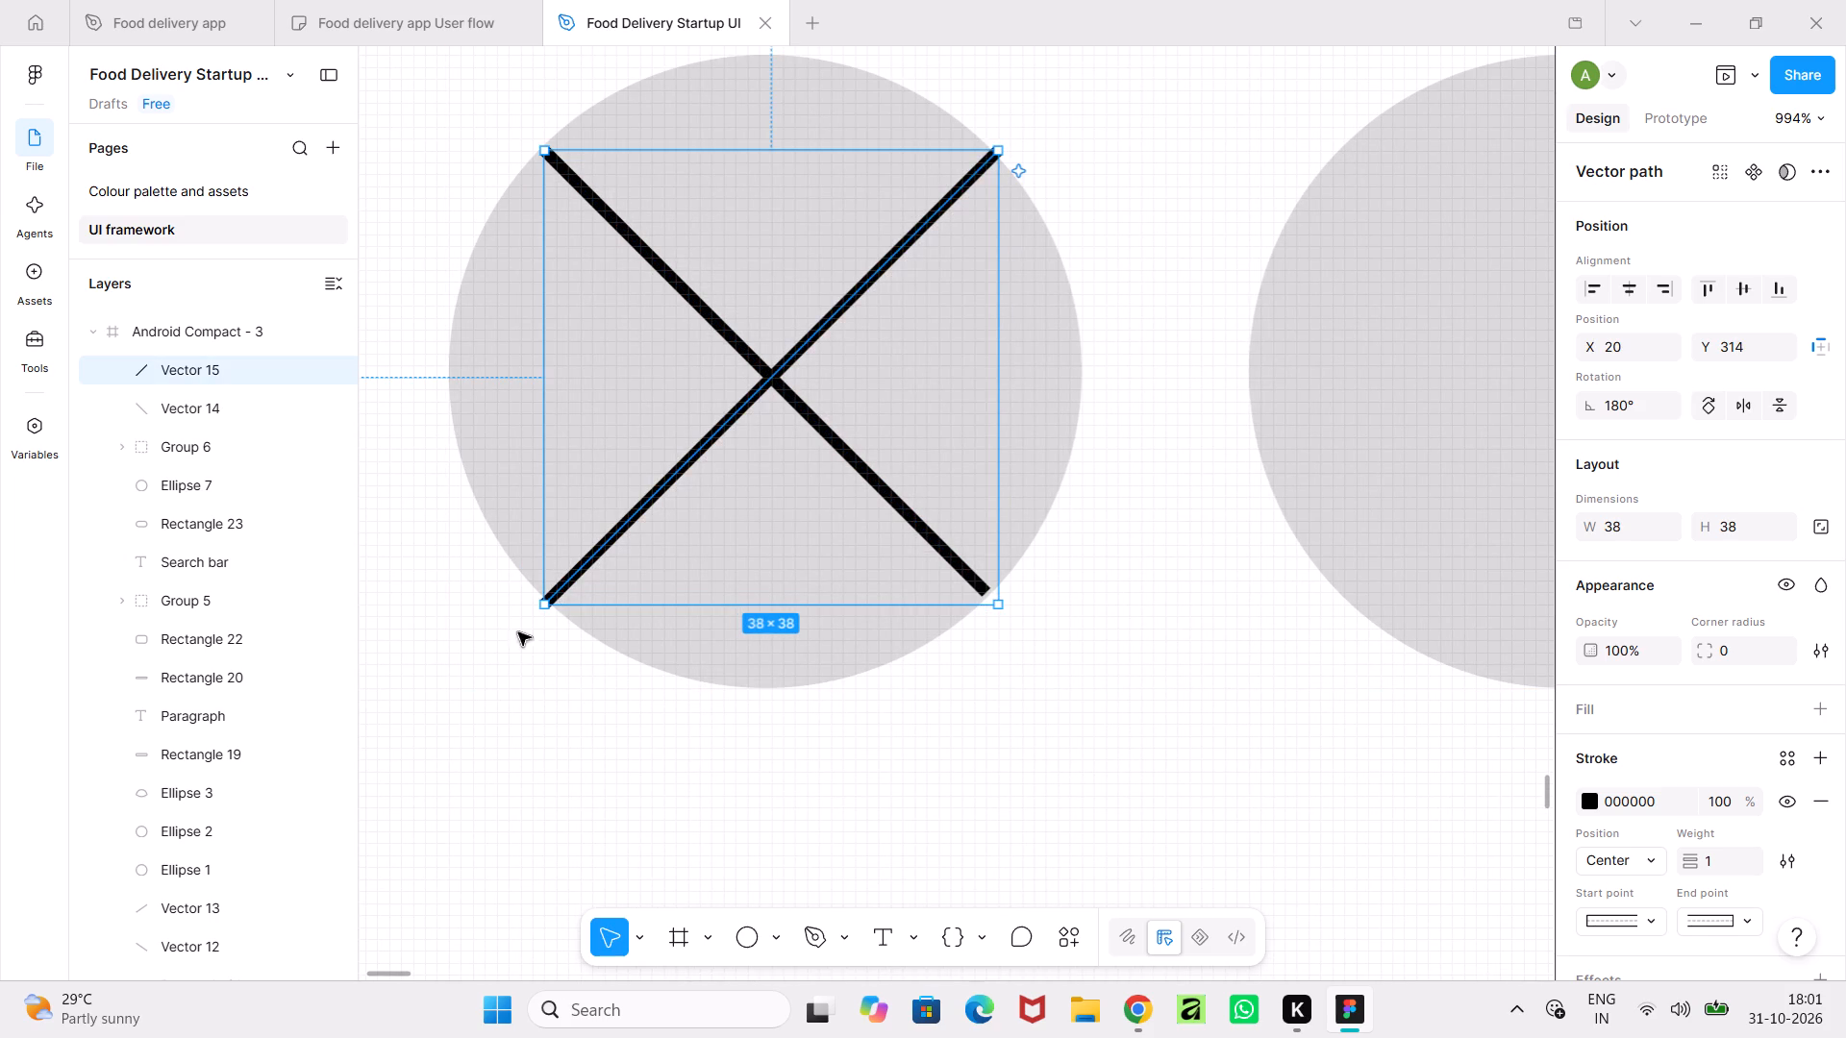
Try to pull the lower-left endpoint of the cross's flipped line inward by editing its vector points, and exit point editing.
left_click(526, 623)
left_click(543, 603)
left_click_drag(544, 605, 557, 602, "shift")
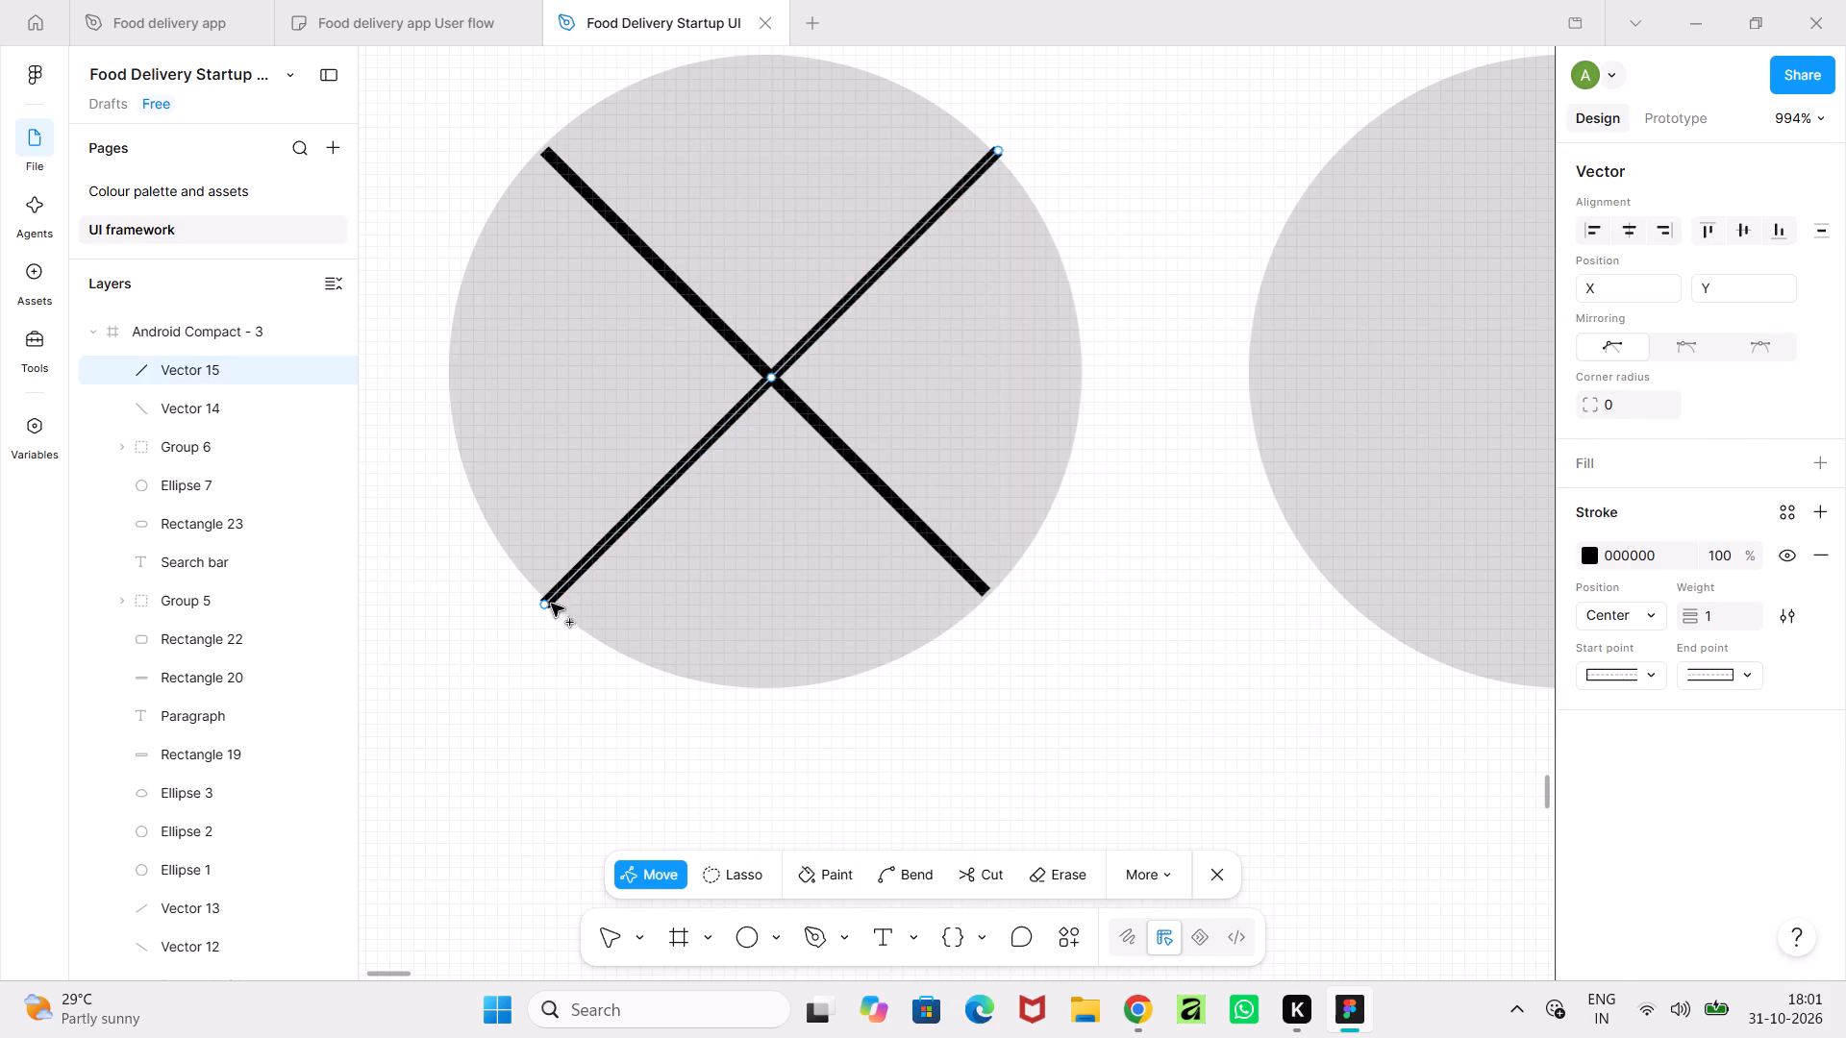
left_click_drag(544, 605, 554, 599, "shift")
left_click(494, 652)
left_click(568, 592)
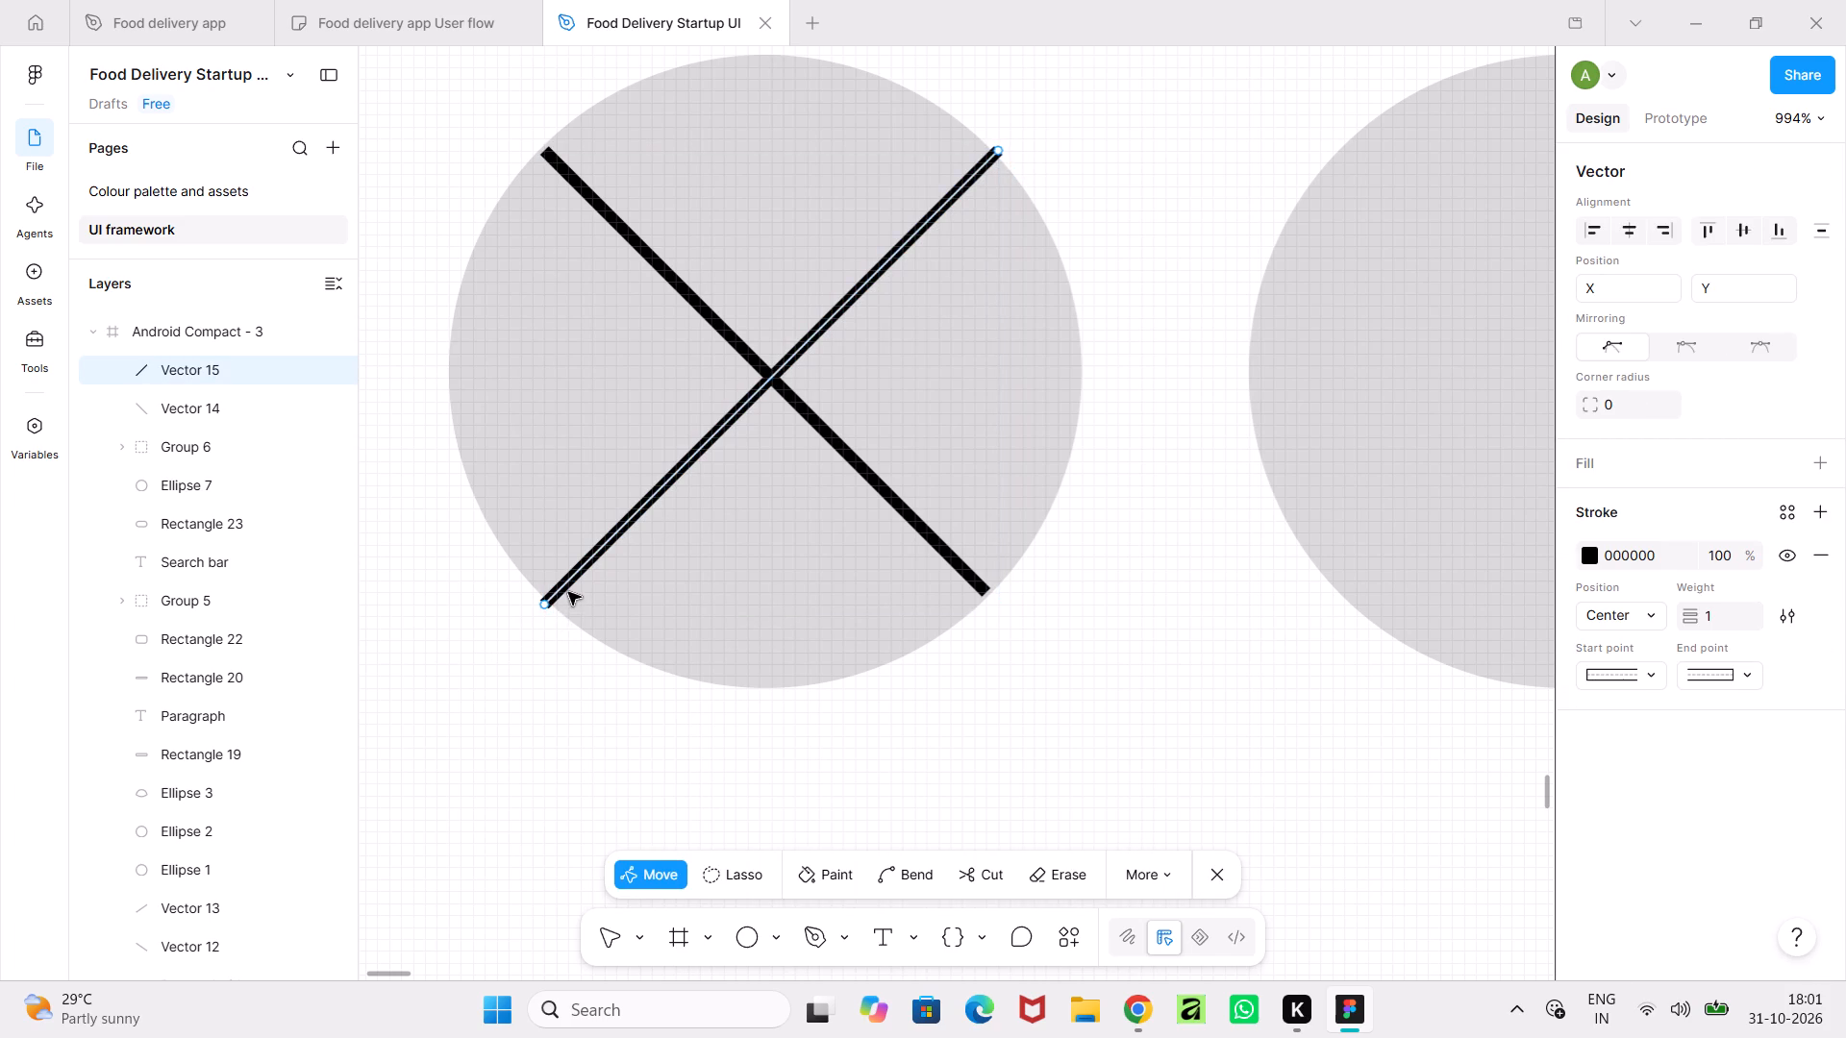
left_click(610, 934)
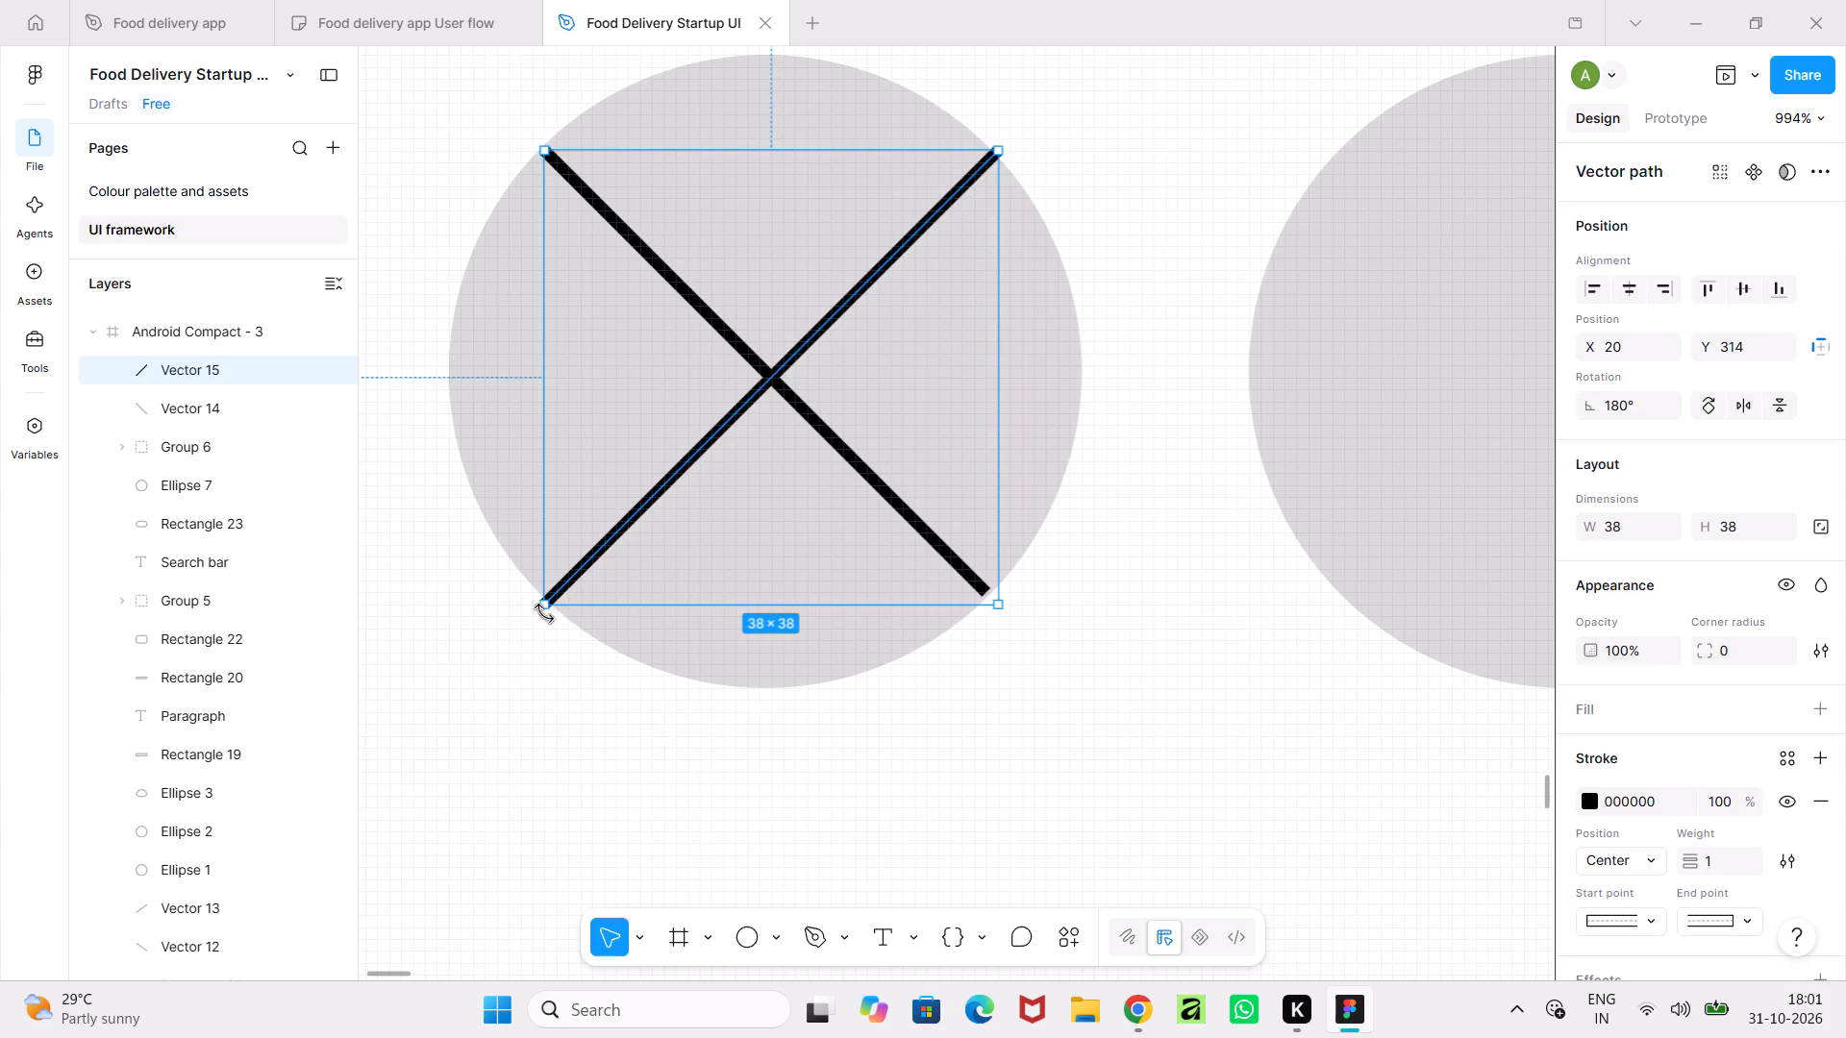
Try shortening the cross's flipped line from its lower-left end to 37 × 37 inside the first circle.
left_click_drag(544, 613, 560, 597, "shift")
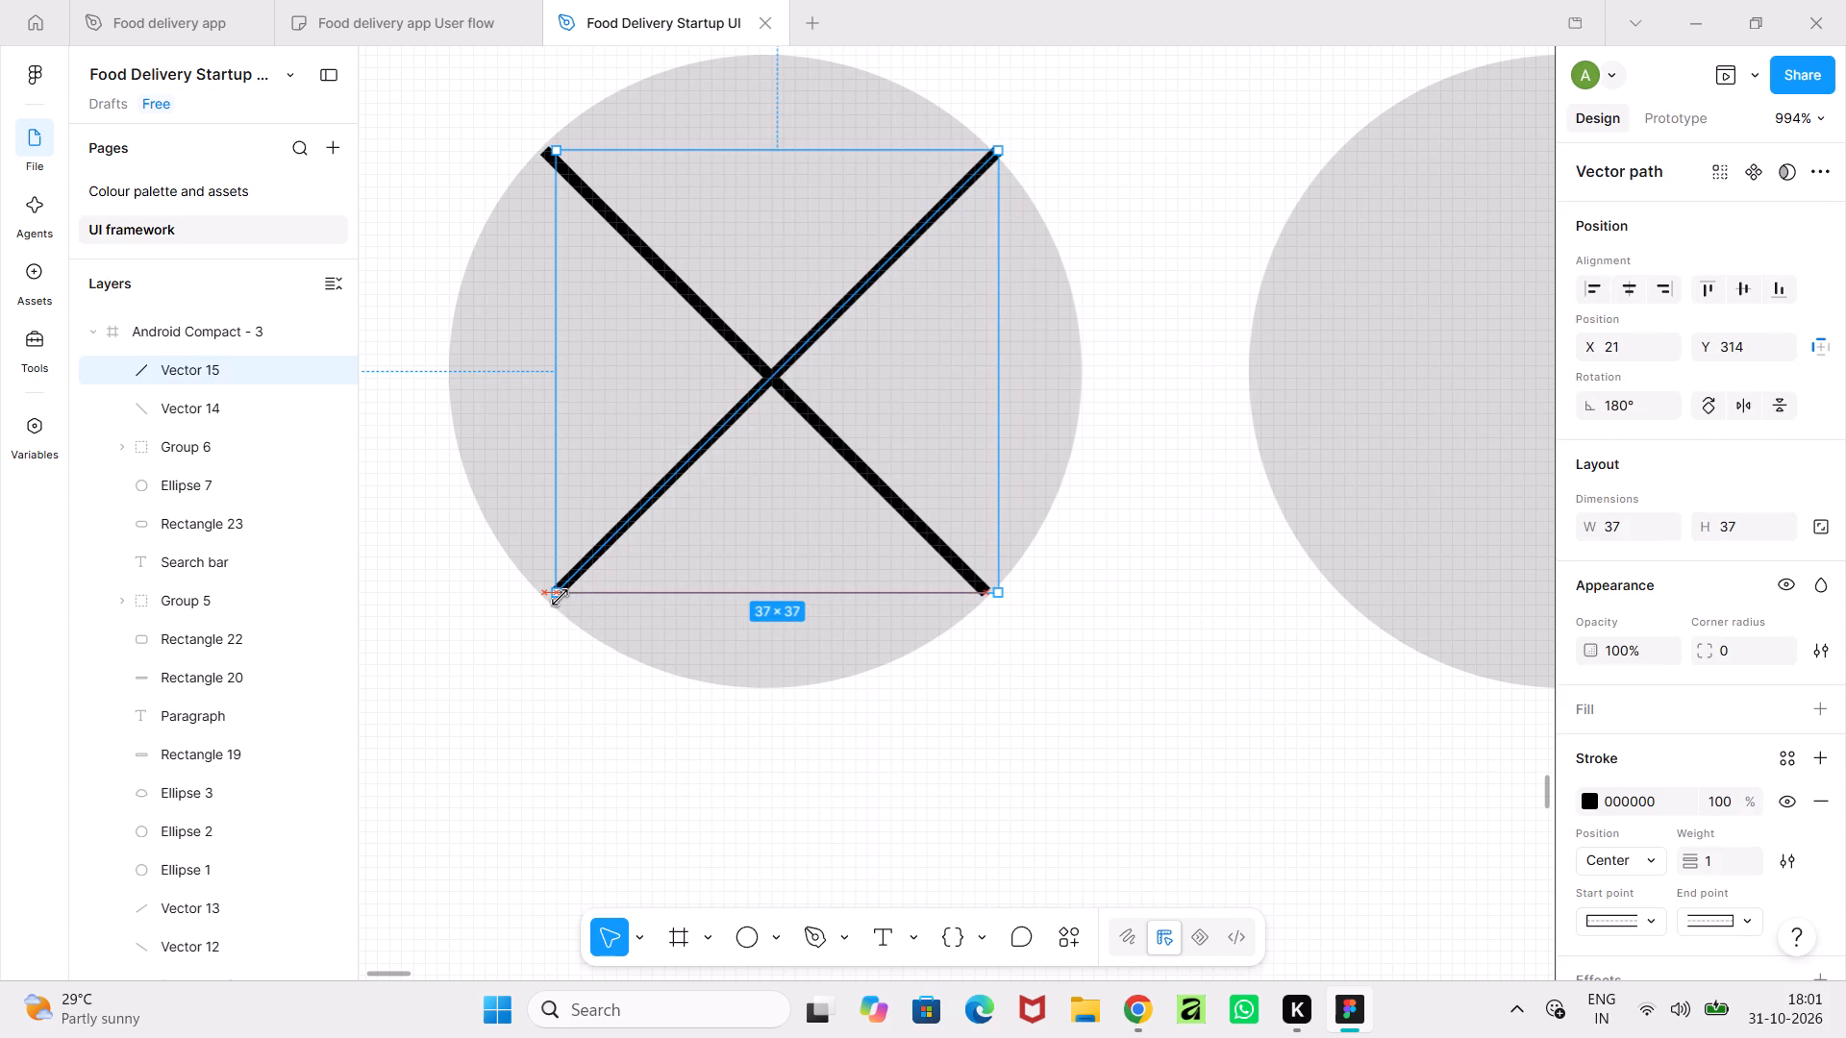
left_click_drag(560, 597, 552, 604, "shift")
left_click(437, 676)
Ungroup the row of six circles and delete the five circles without a cross, keeping only the first.
scroll(437, 676, "down", 13, "ctrl")
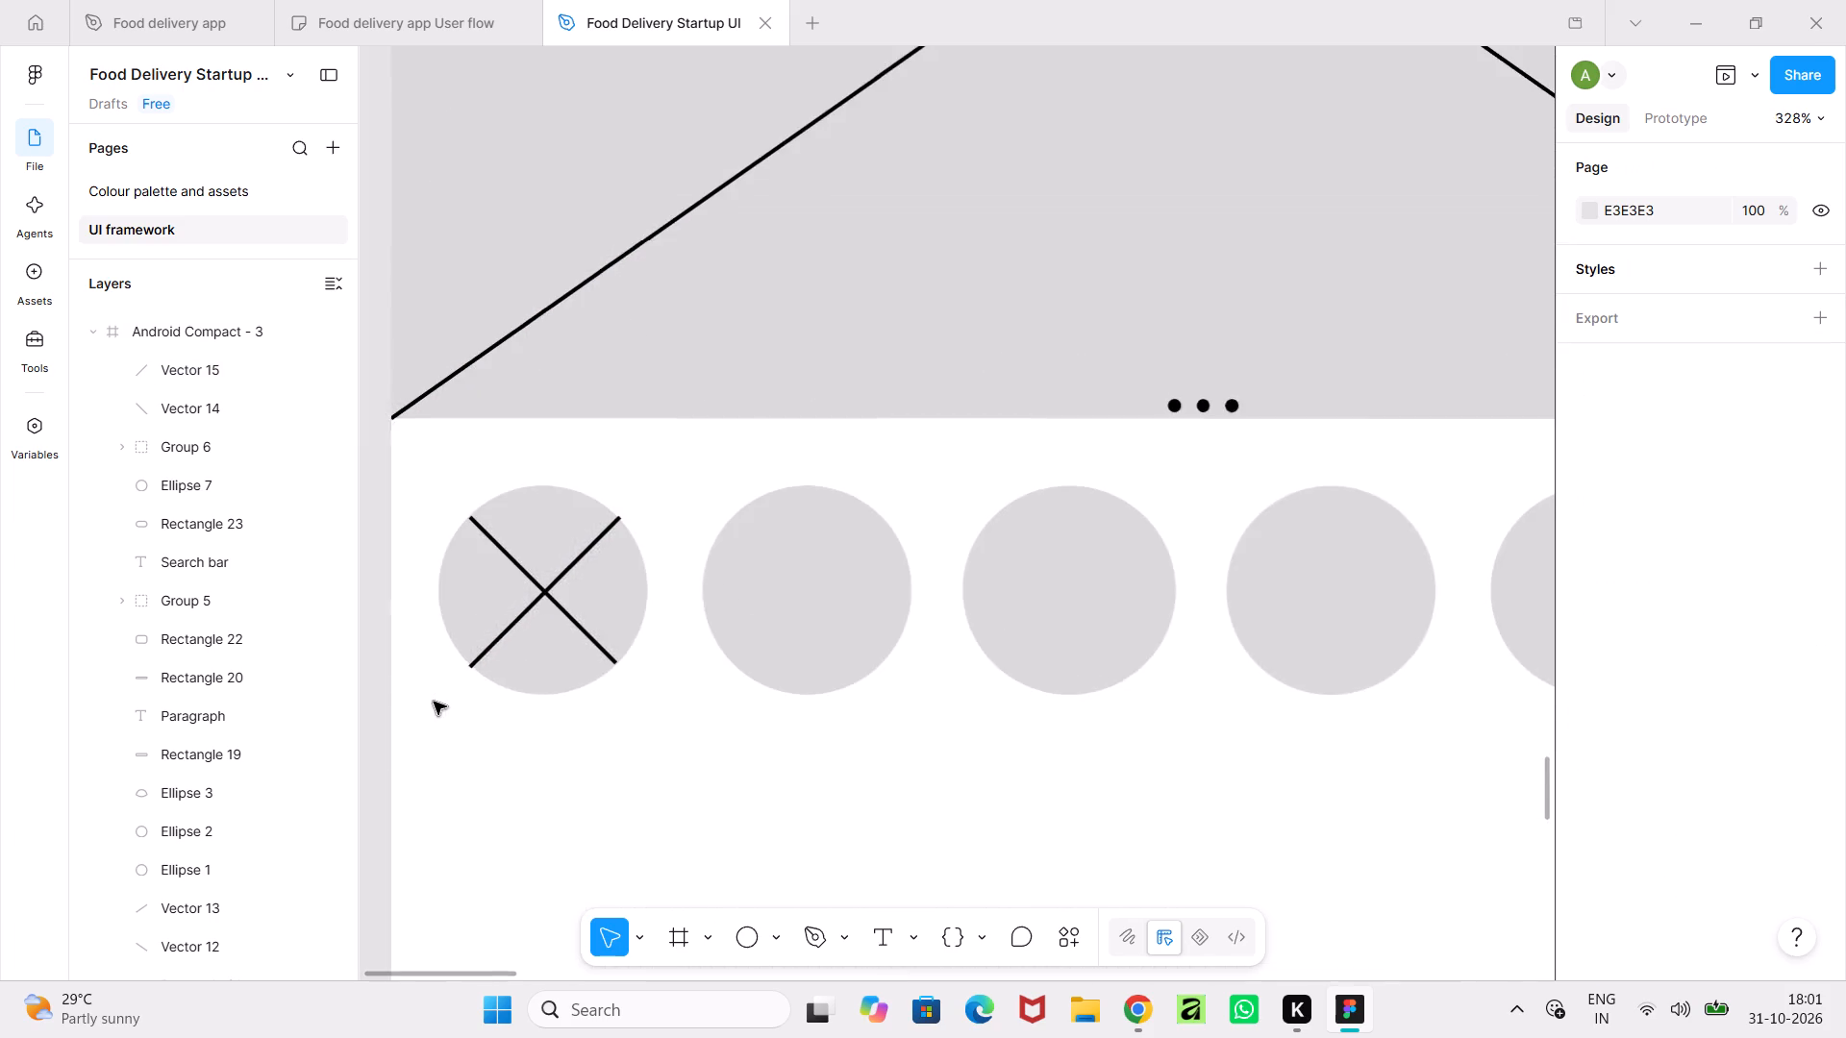
scroll(608, 736, "down", 10, "ctrl")
scroll(1434, 787, "down", 4, "ctrl")
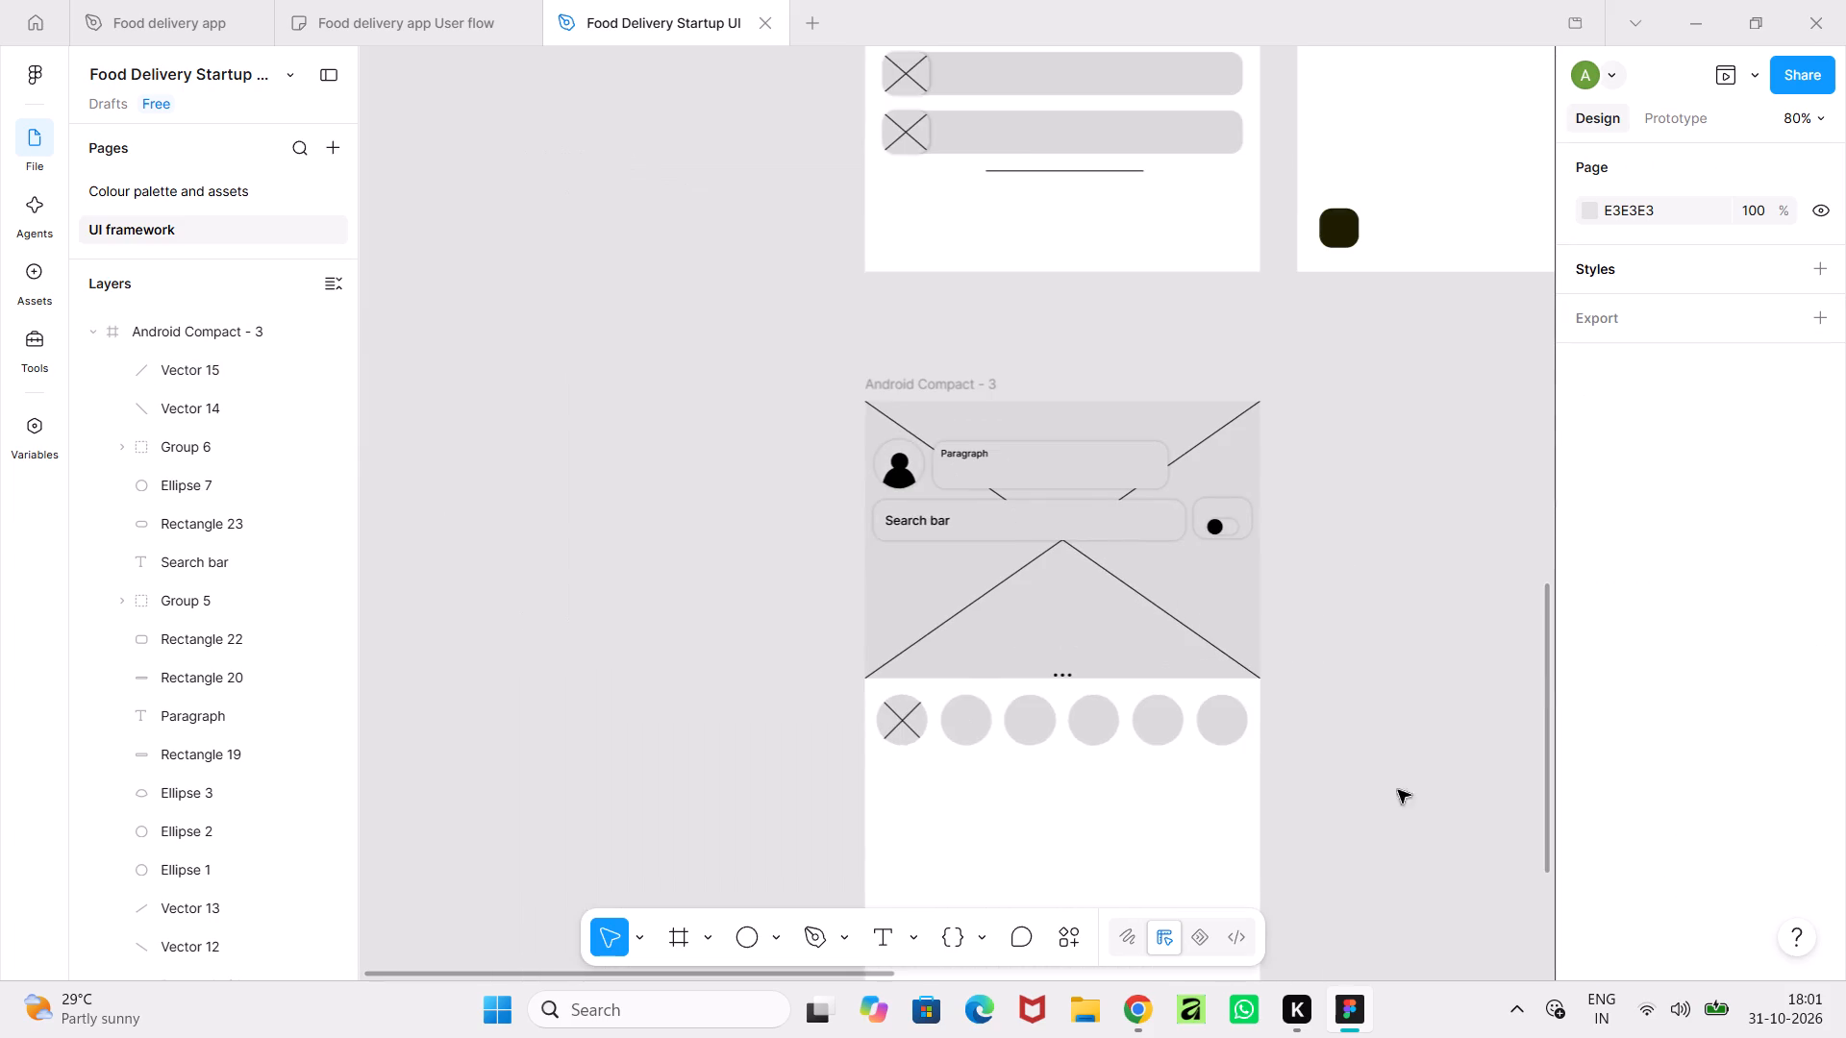
left_click(955, 717)
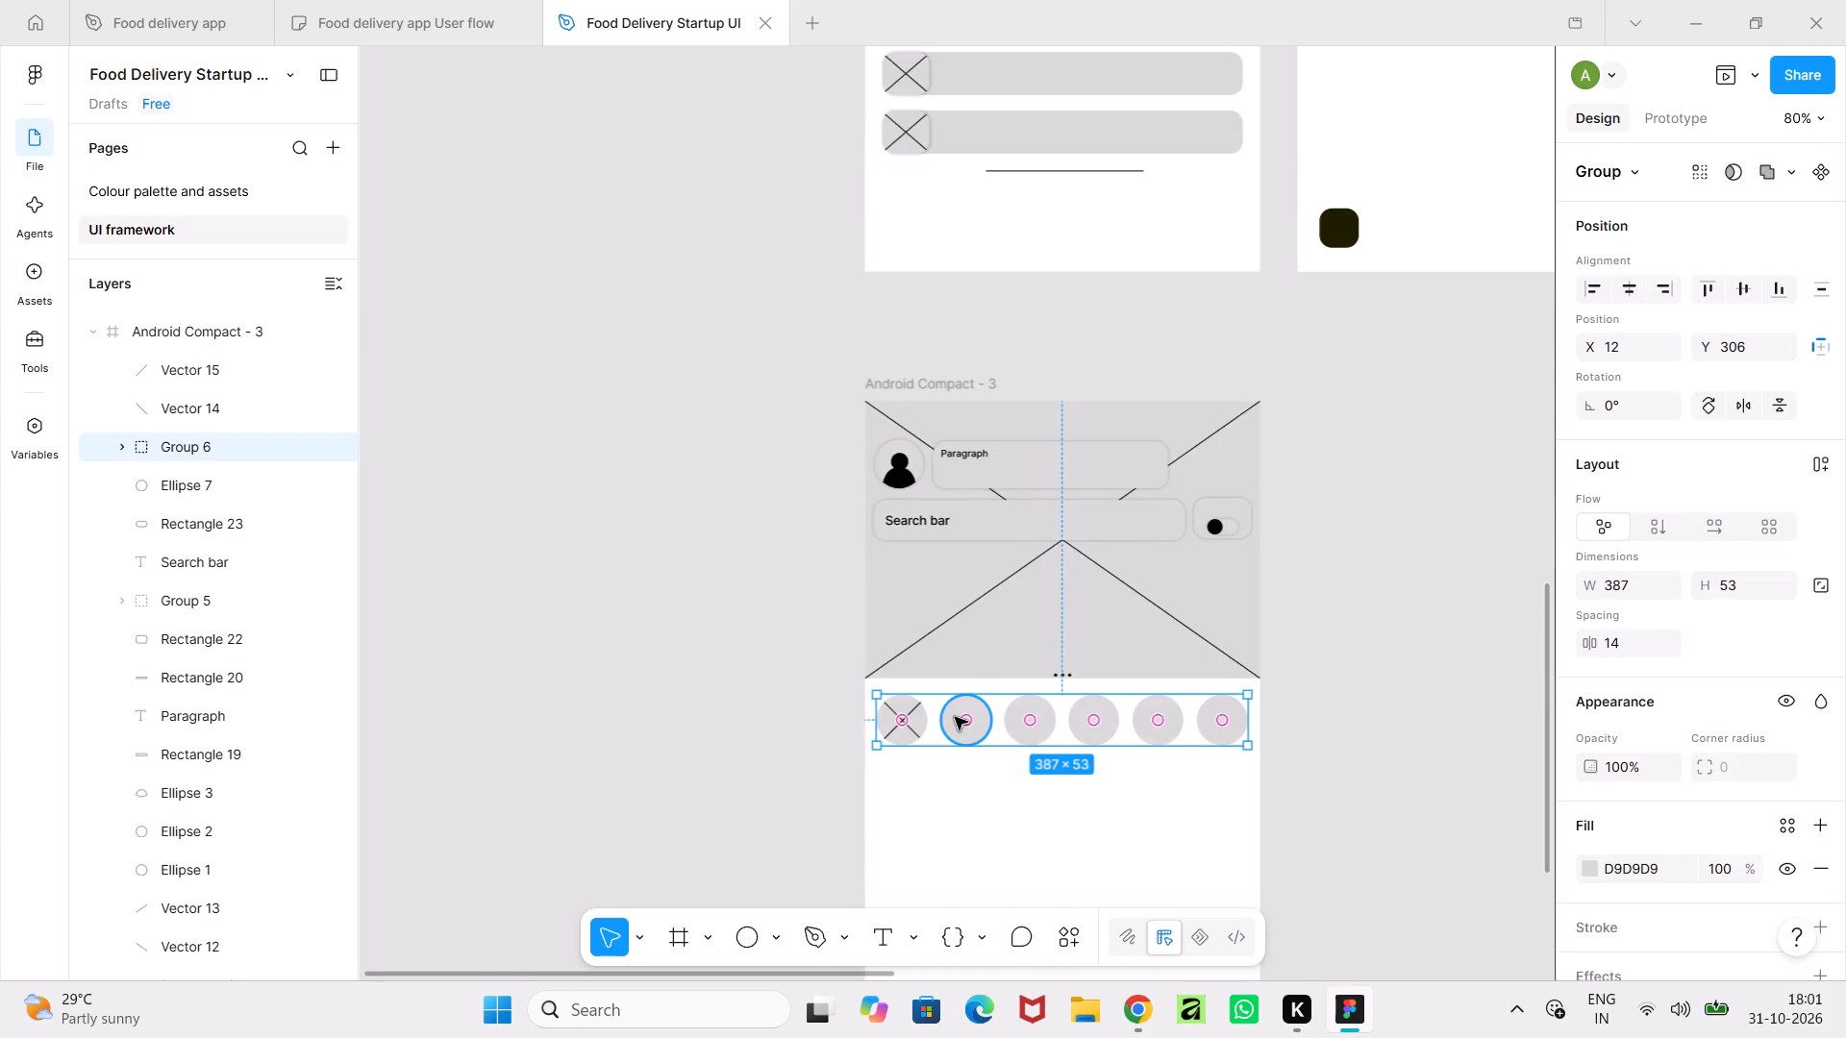
key("ctrl+shift+g")
left_click(1265, 704)
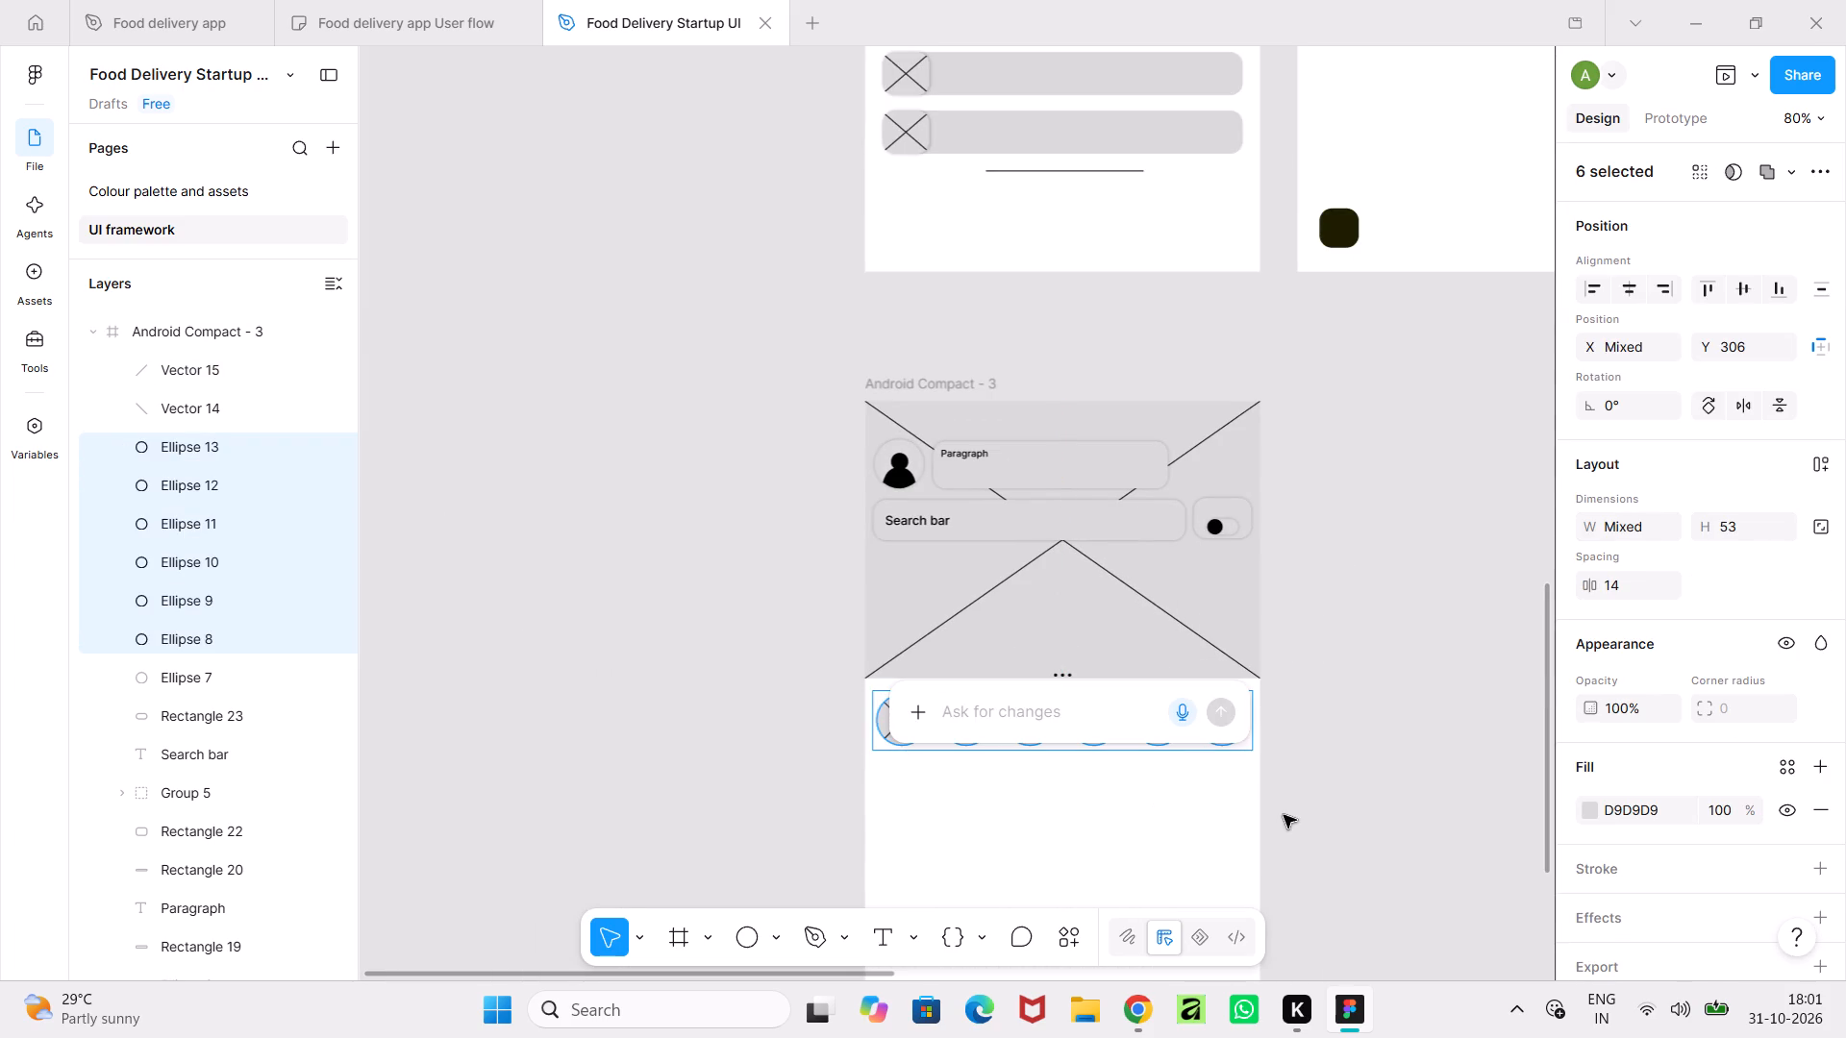
left_click(1284, 815)
left_click(971, 731)
left_click(1014, 719, "shift")
left_click(1097, 720, "shift")
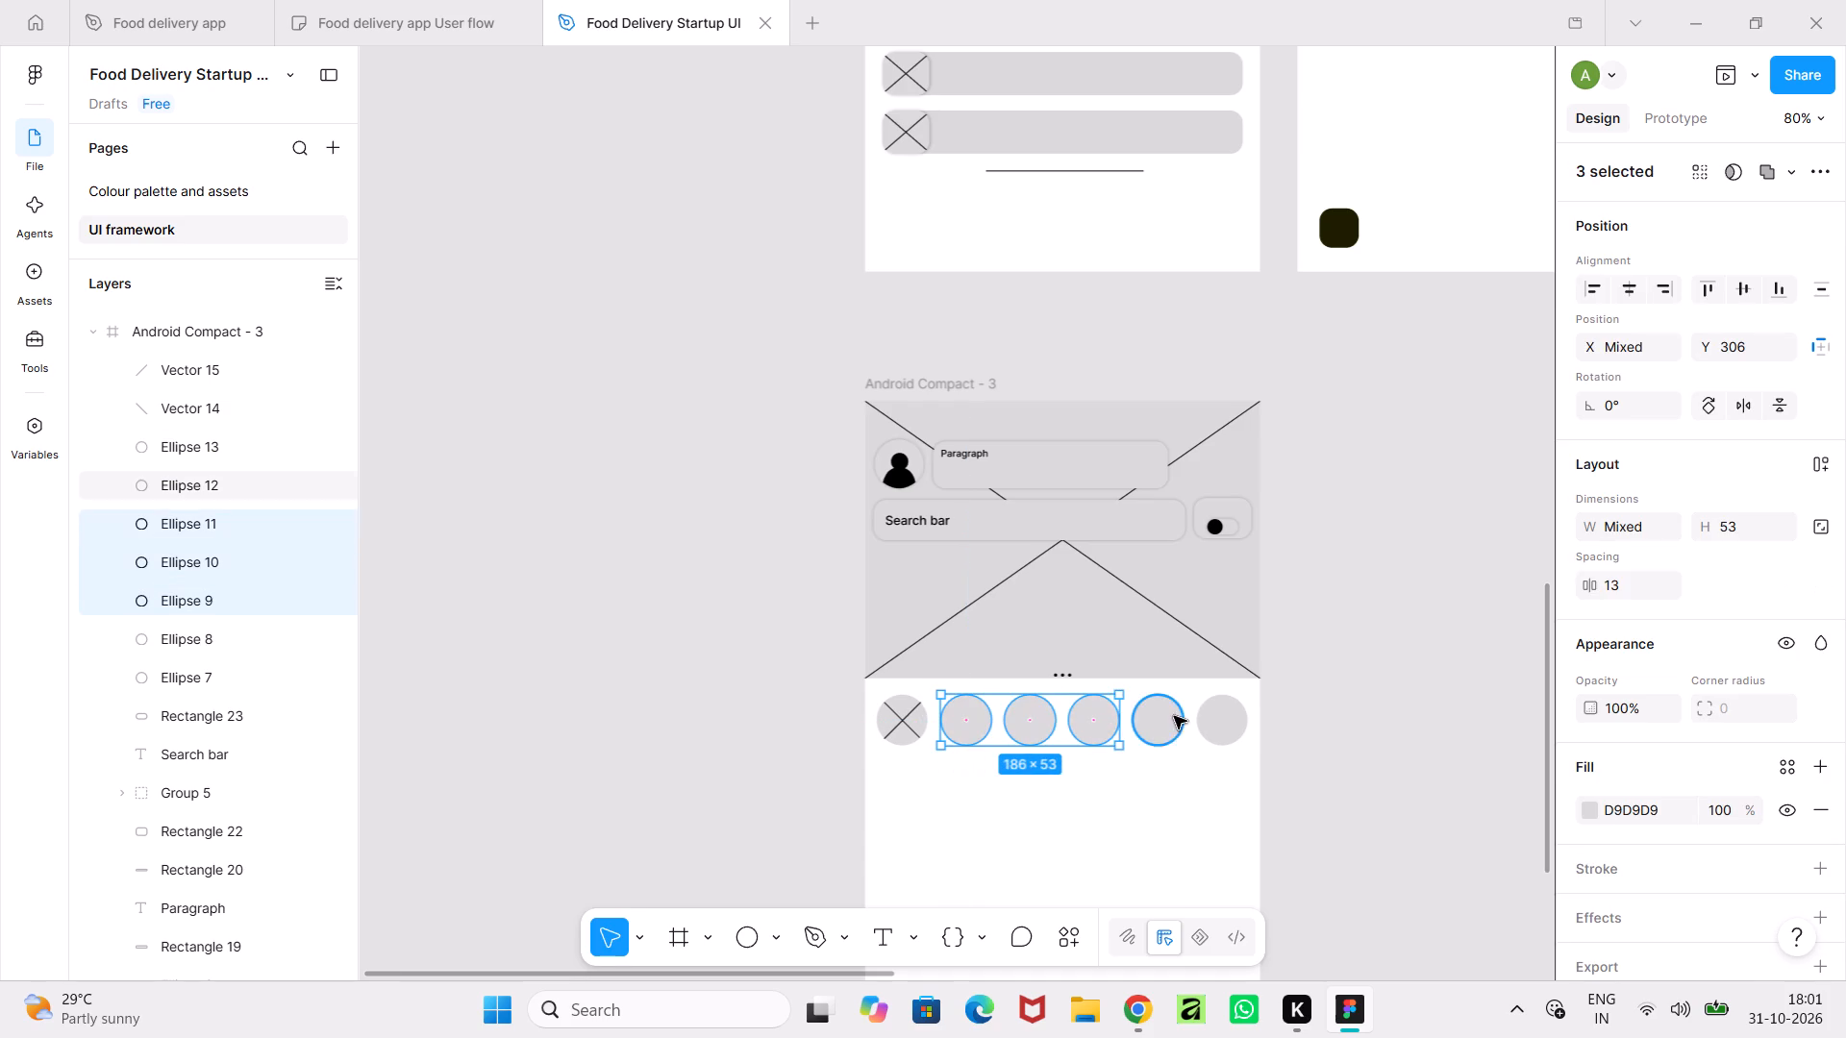
left_click(1174, 716, "shift")
left_click(1209, 716, "shift")
key("Delete")
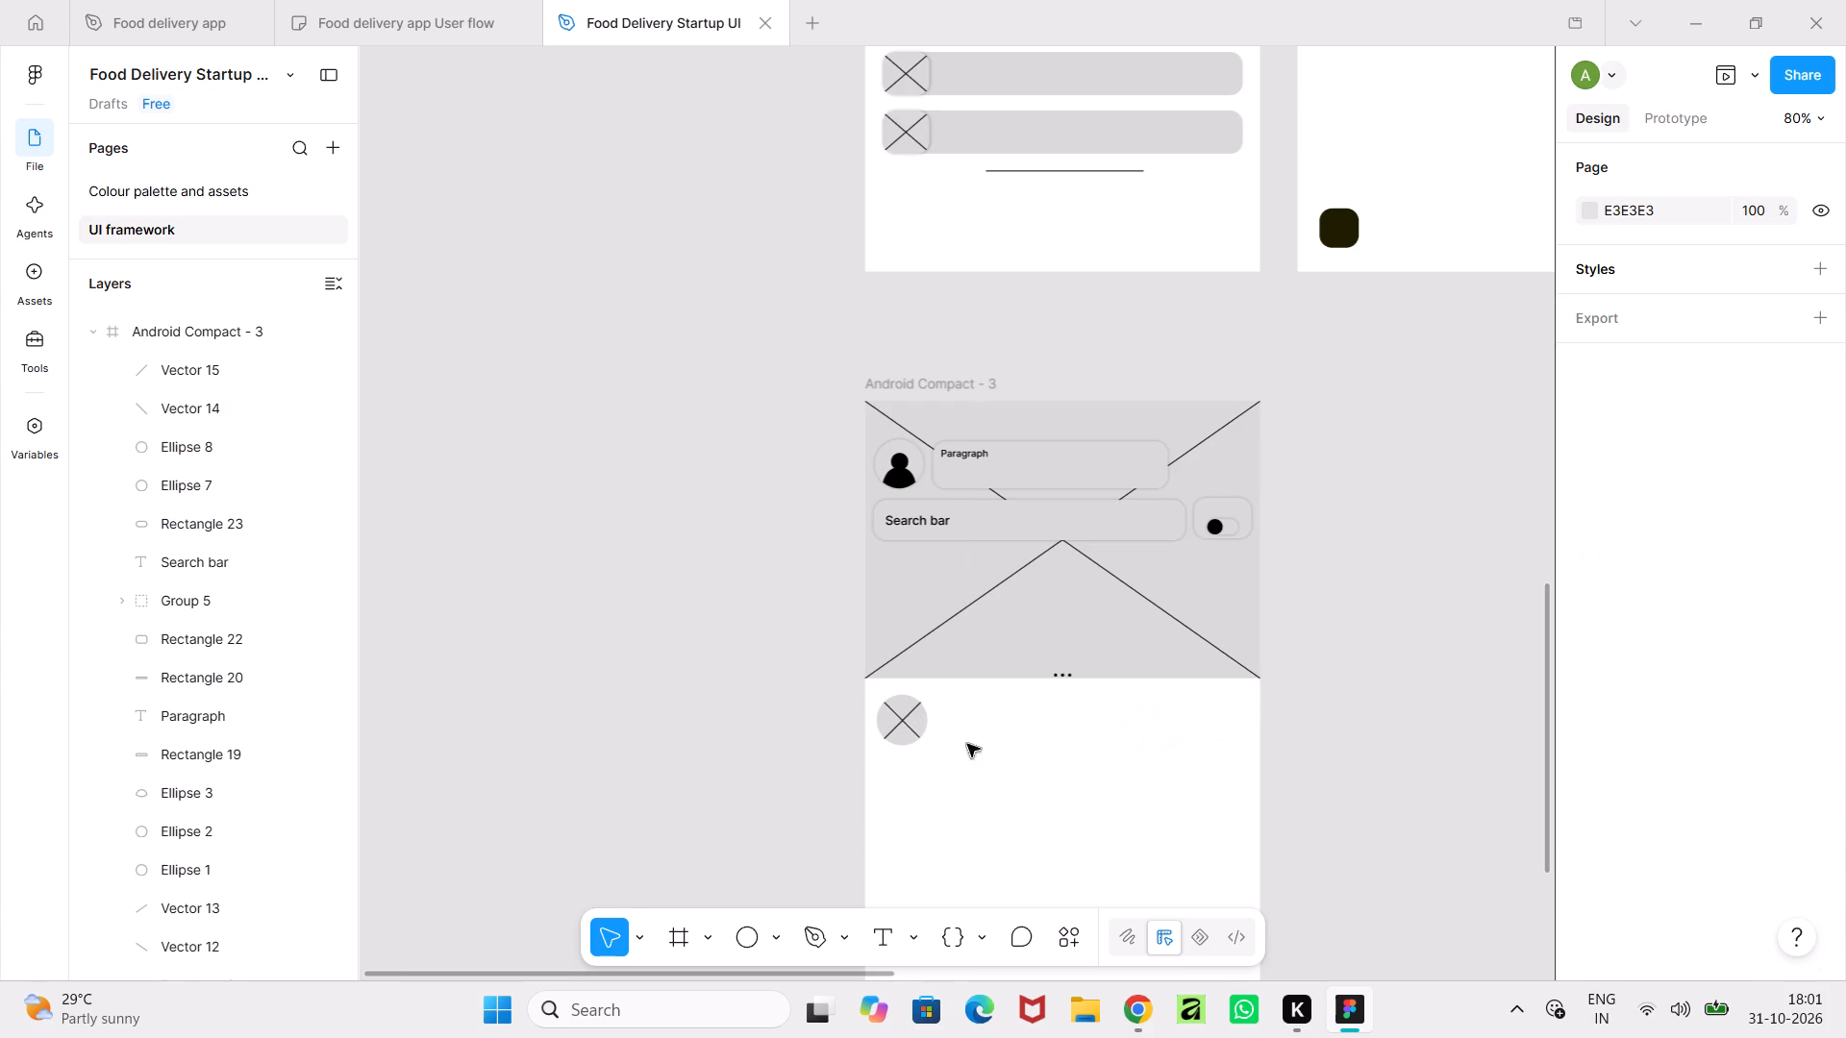
Group the first circle with its two crossing diagonal lines.
scroll(902, 731, "up", 7, "ctrl")
left_click_drag(802, 660, 928, 729)
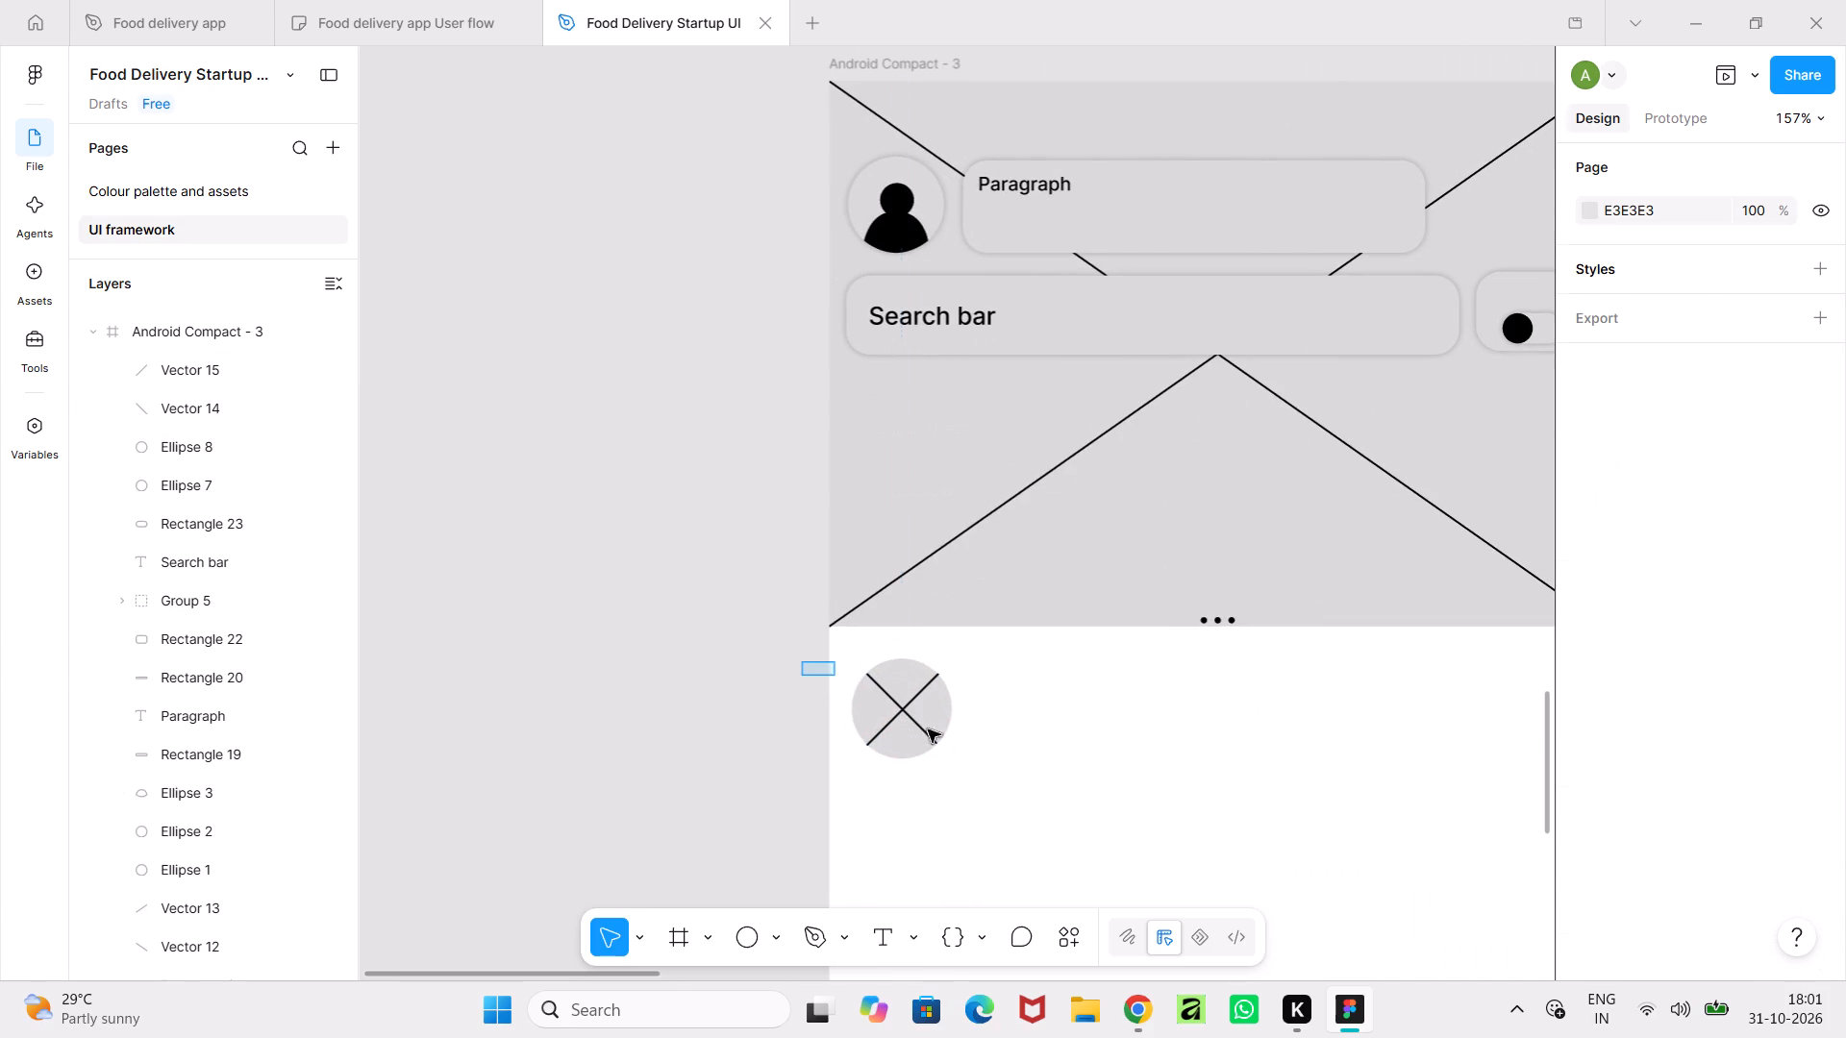
left_click_drag(928, 729, 972, 762)
key("ctrl+g")
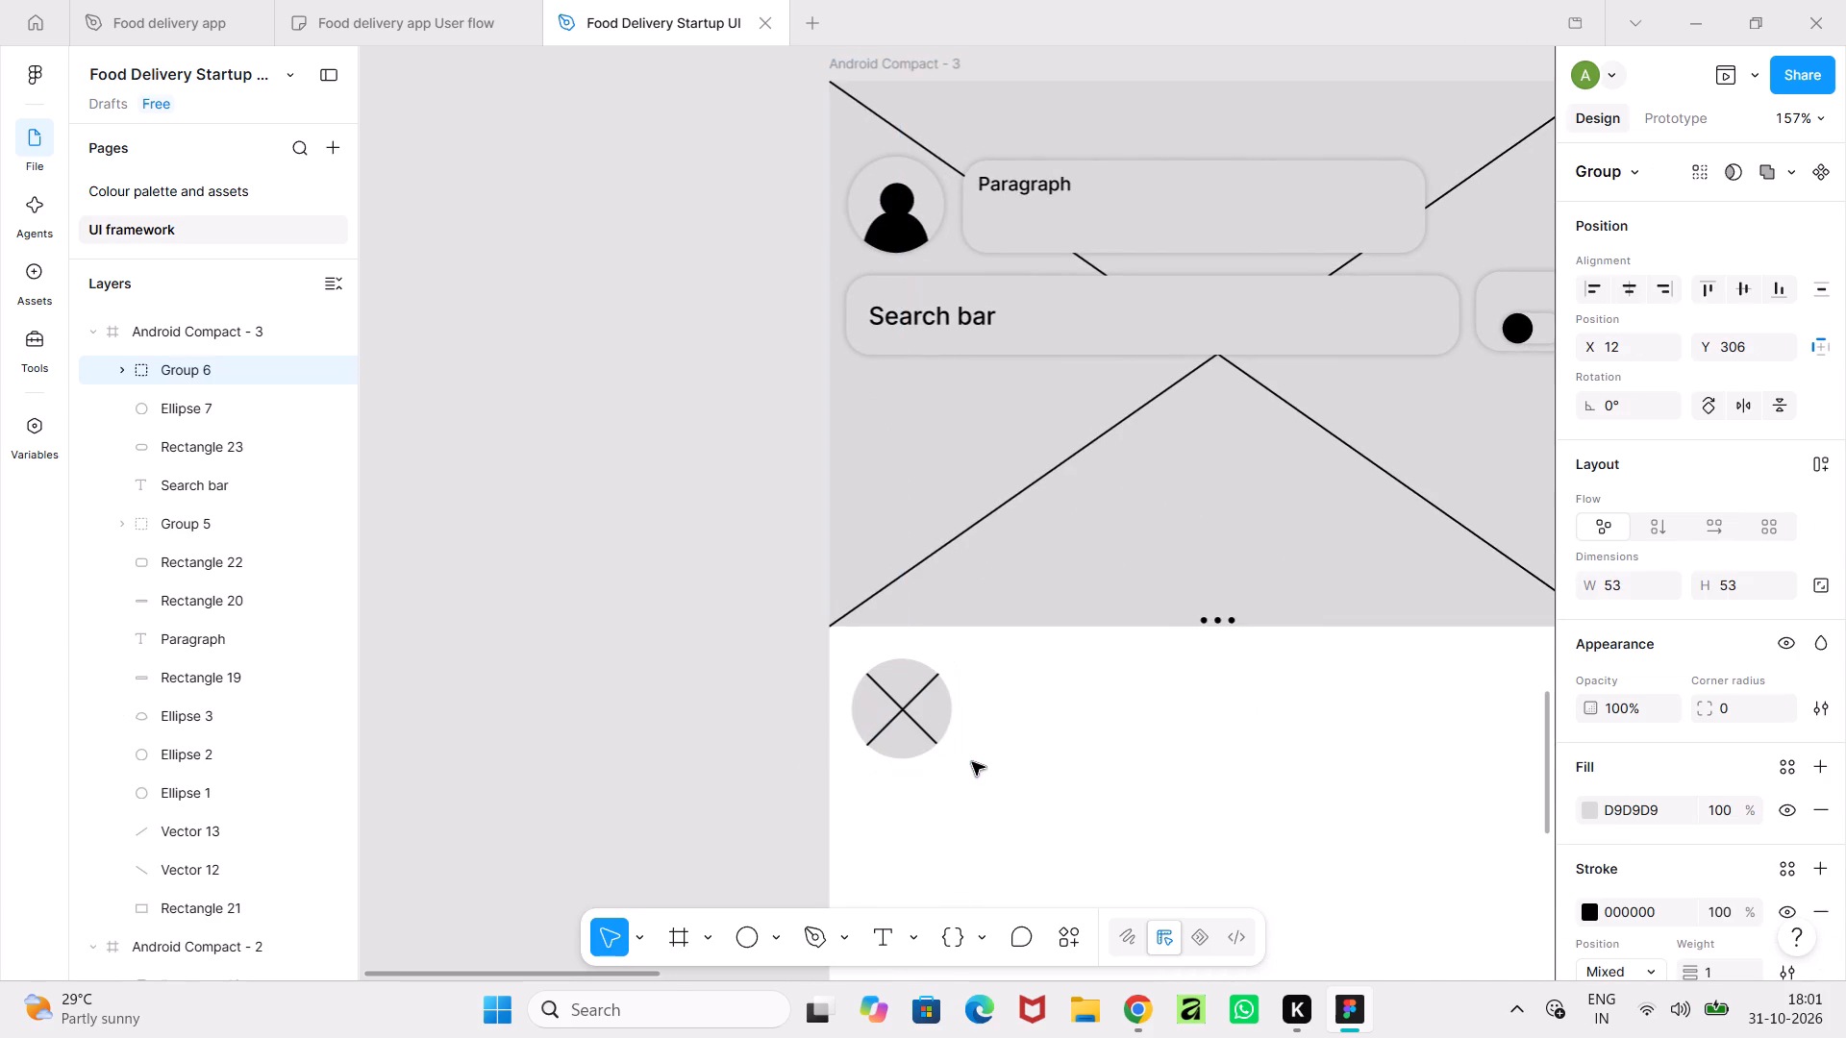
Duplicate the crossed circle group three times along the row at Y 306, spacing the copies 6 apart up to X 189.
scroll(972, 762, "down", 5, "ctrl")
left_click(931, 735)
key("ctrl+c")
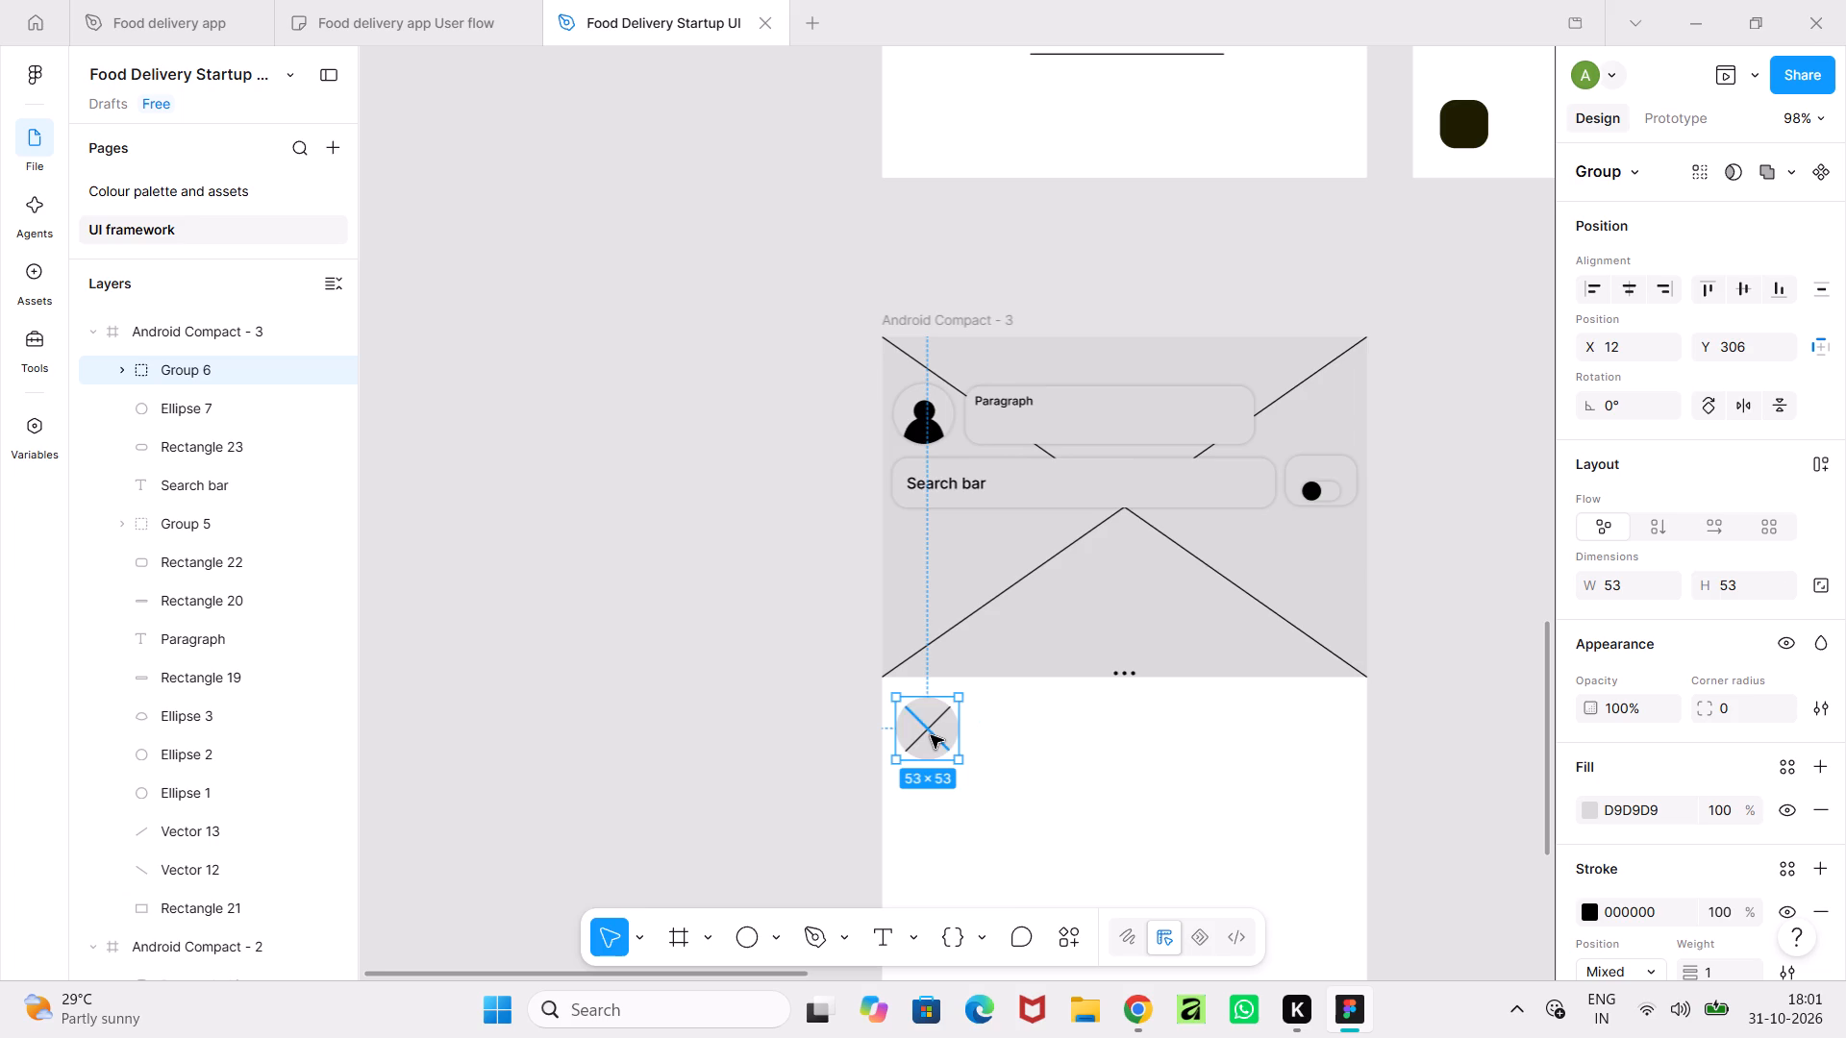
key("ctrl+v")
left_click_drag(918, 728, 988, 729)
key("ctrl+c")
key("ctrl+v")
left_click_drag(988, 729, 1057, 733)
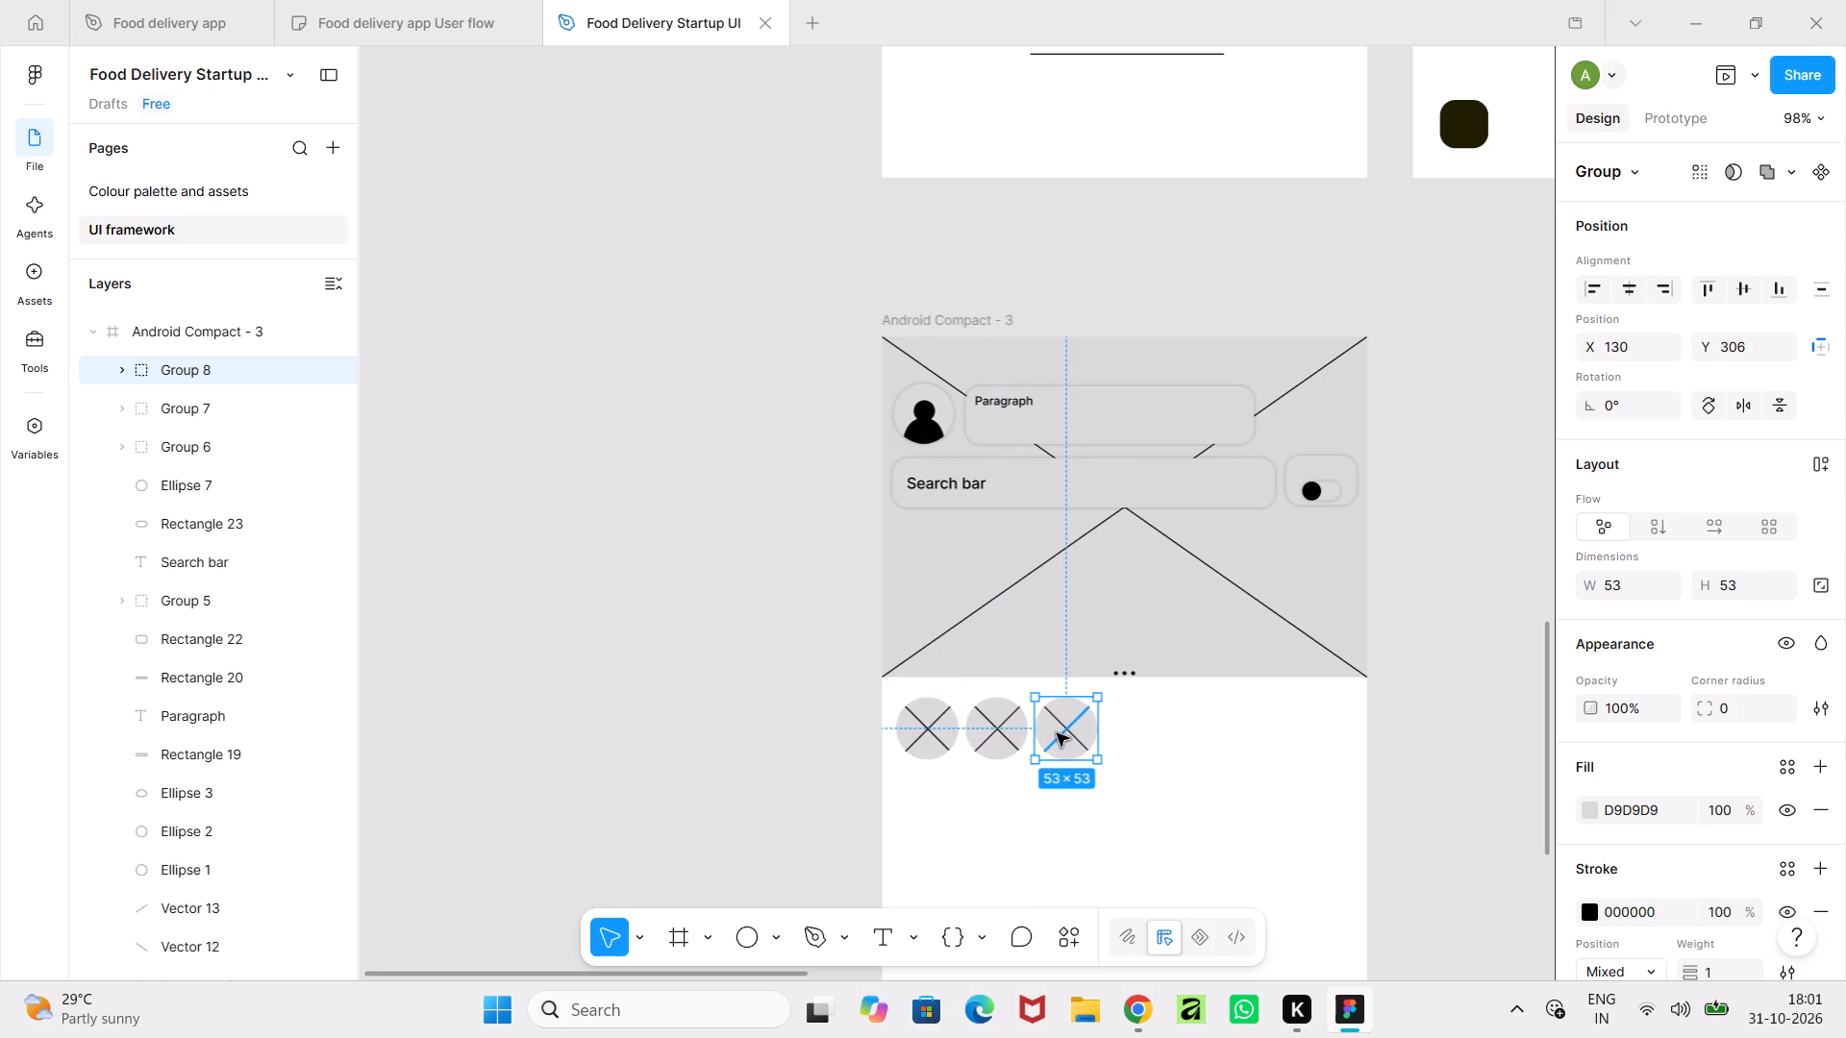
key("ctrl+c")
key("ctrl+v")
left_click_drag(1057, 733, 1109, 734)
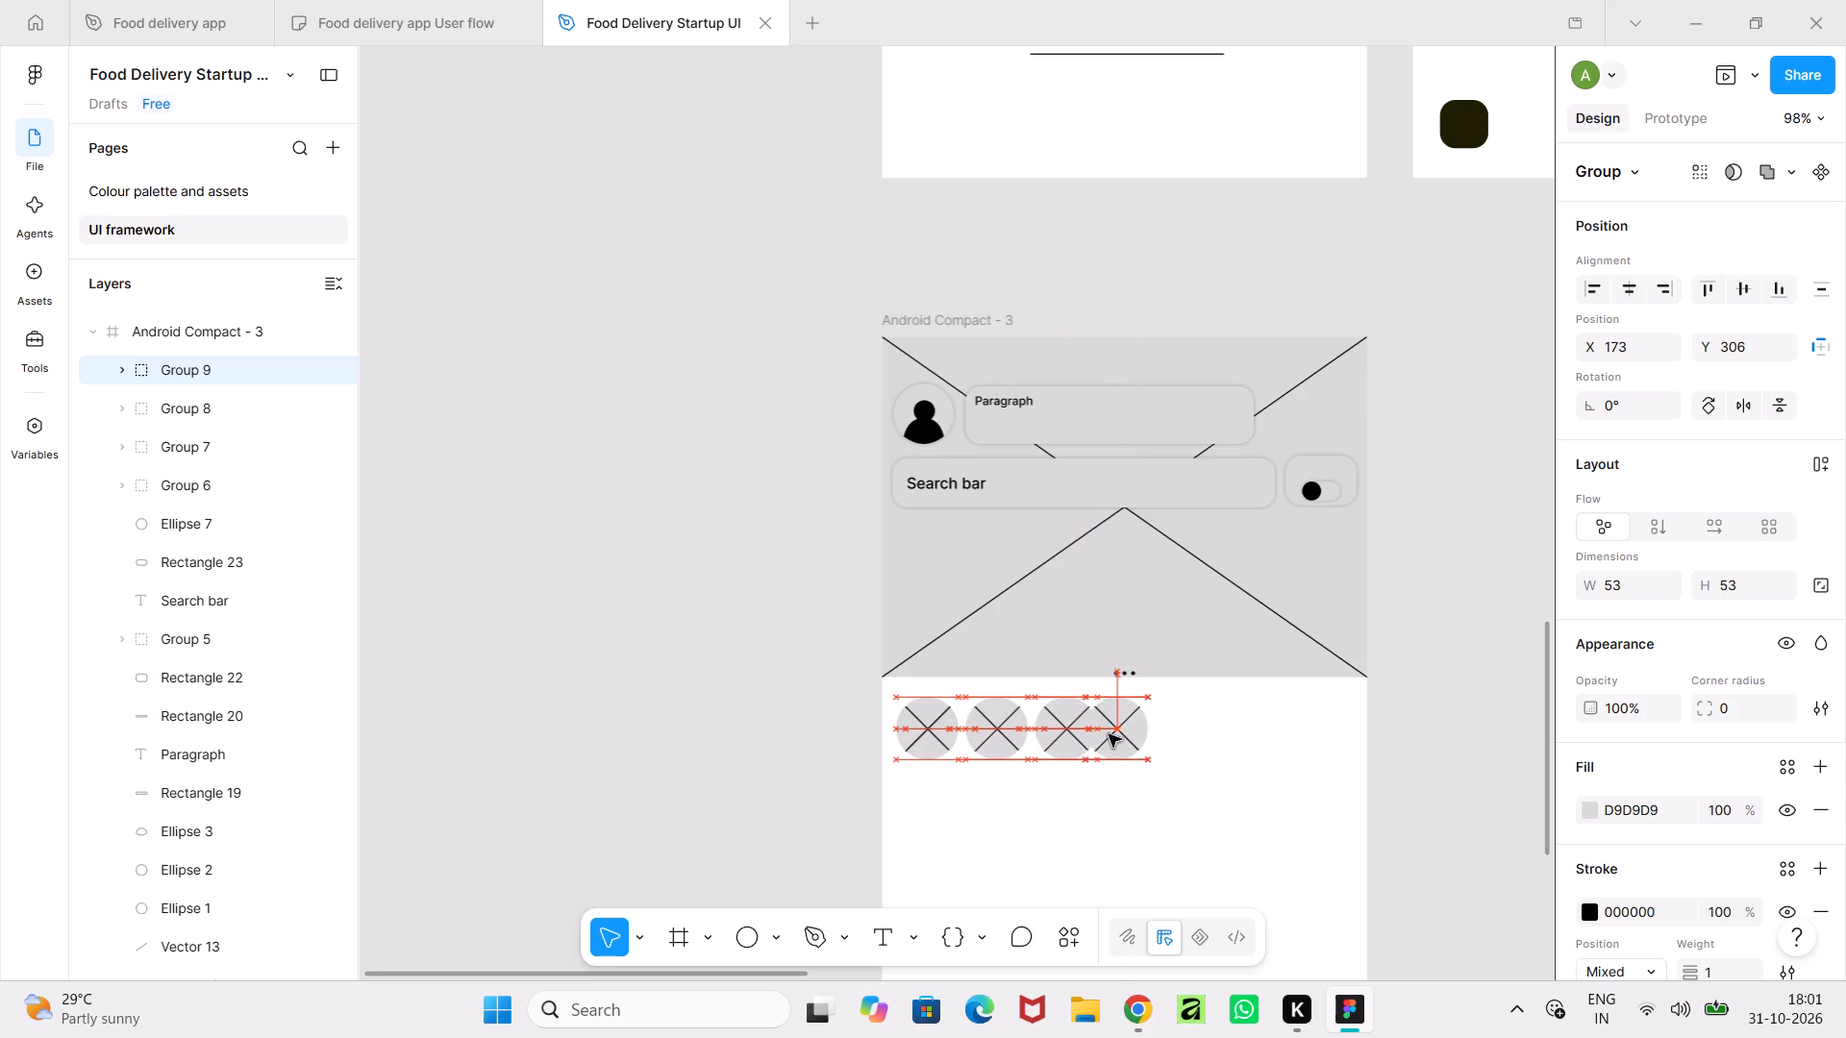
left_click_drag(1109, 734, 1128, 735)
Add two more copies of the crossed circle at X 248 and X 307, continuing the 6 spacing.
key("ctrl+c")
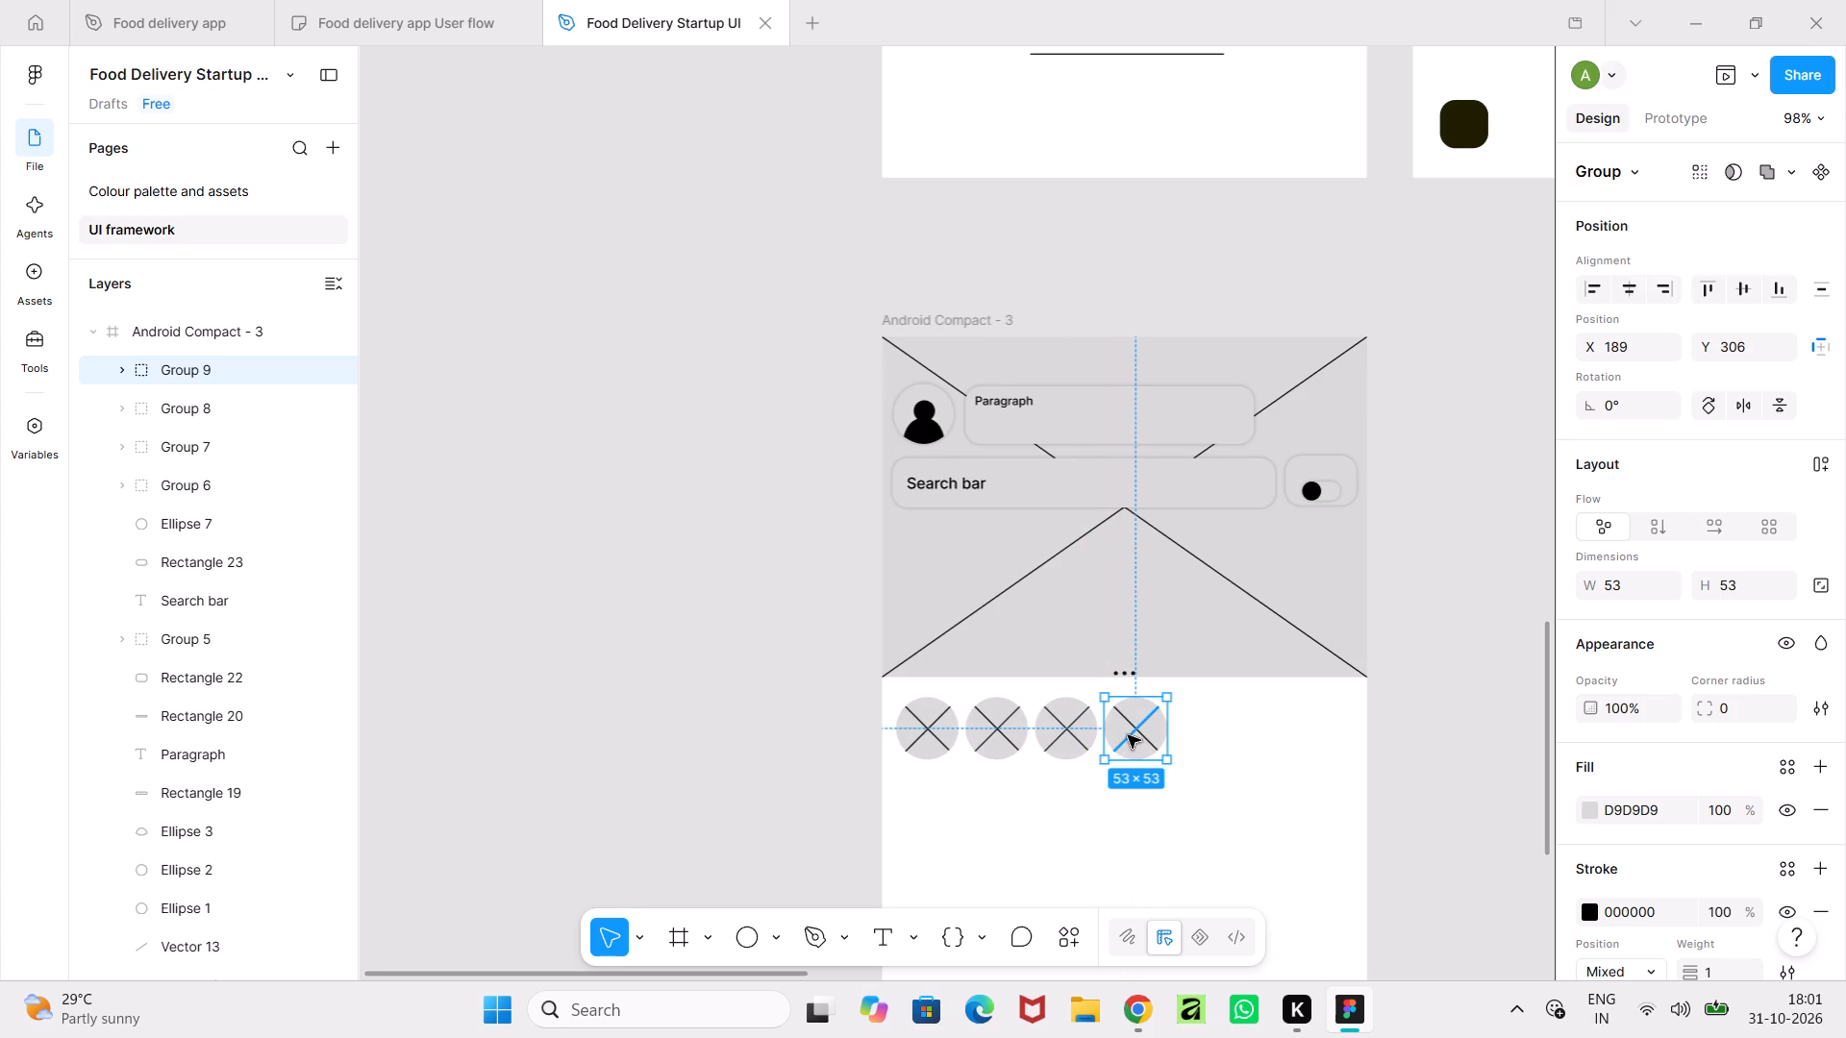
key("ctrl+v")
left_click_drag(1128, 735, 1199, 740)
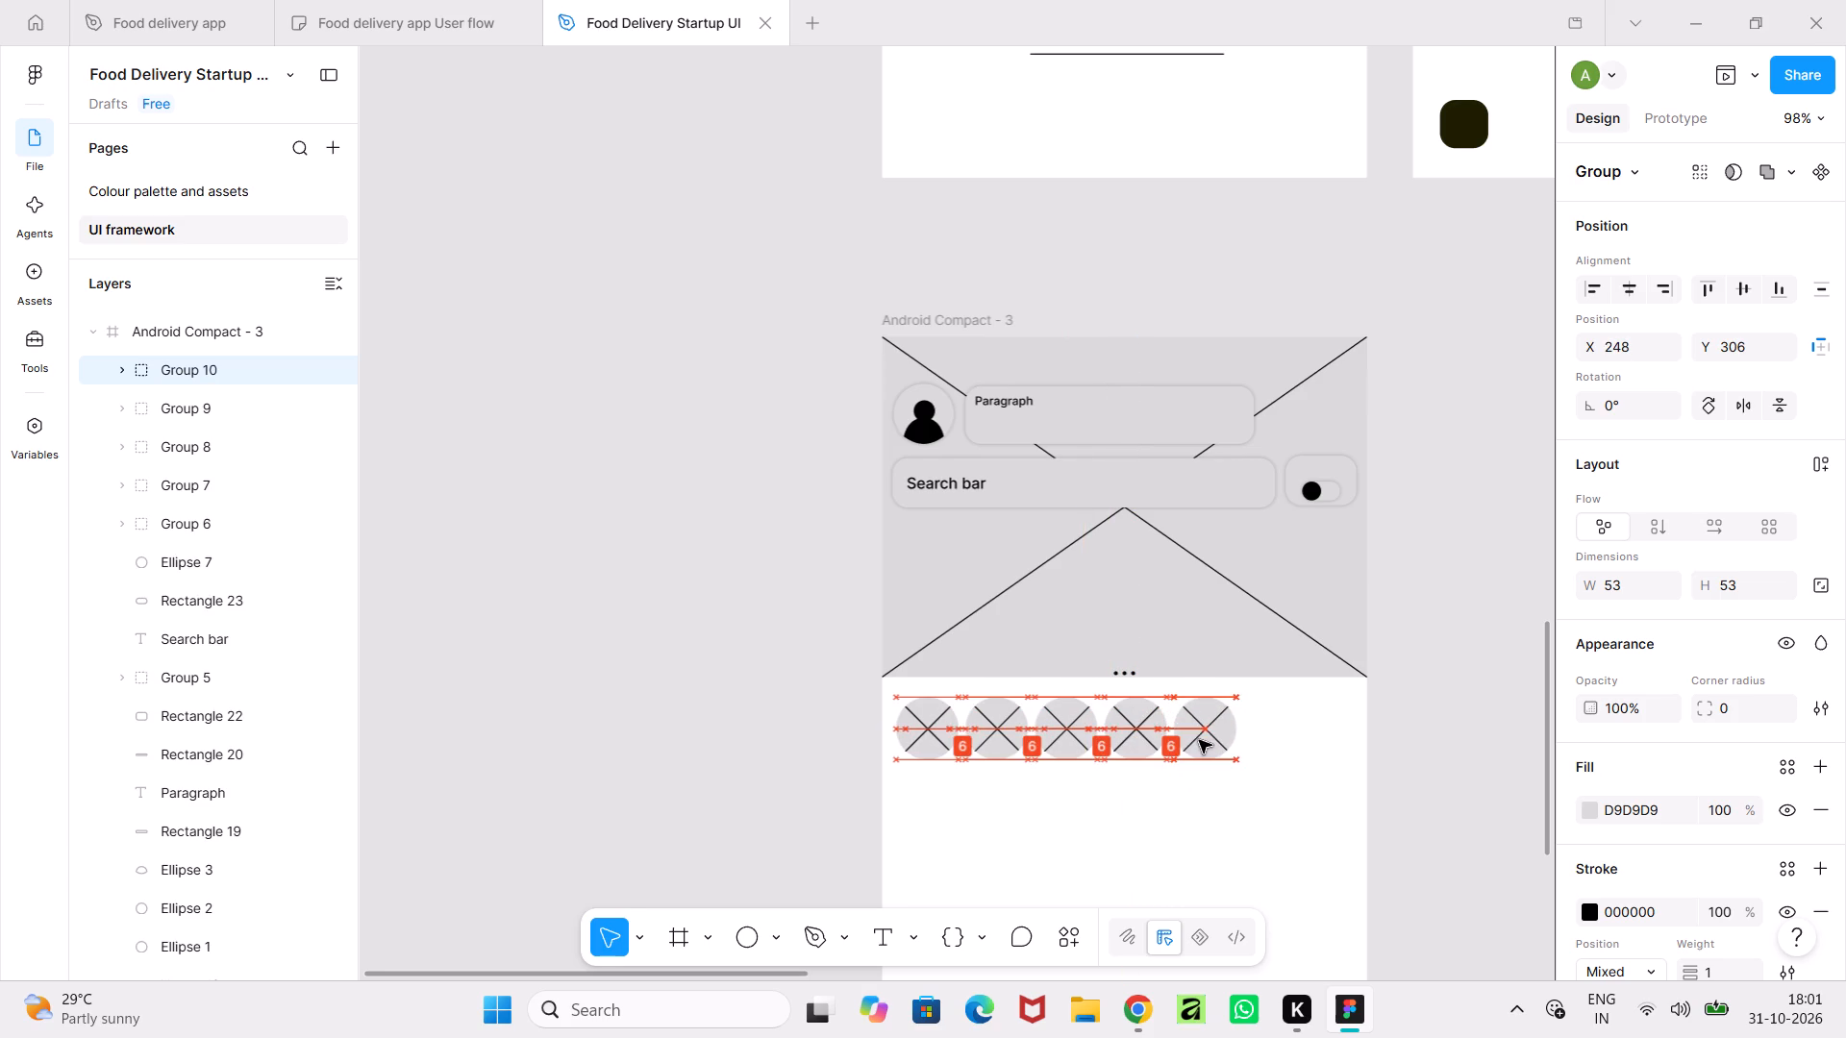
left_click_drag(1199, 740, 1199, 739)
key("ctrl+c")
key("ctrl+v")
left_click_drag(1199, 739, 1249, 743)
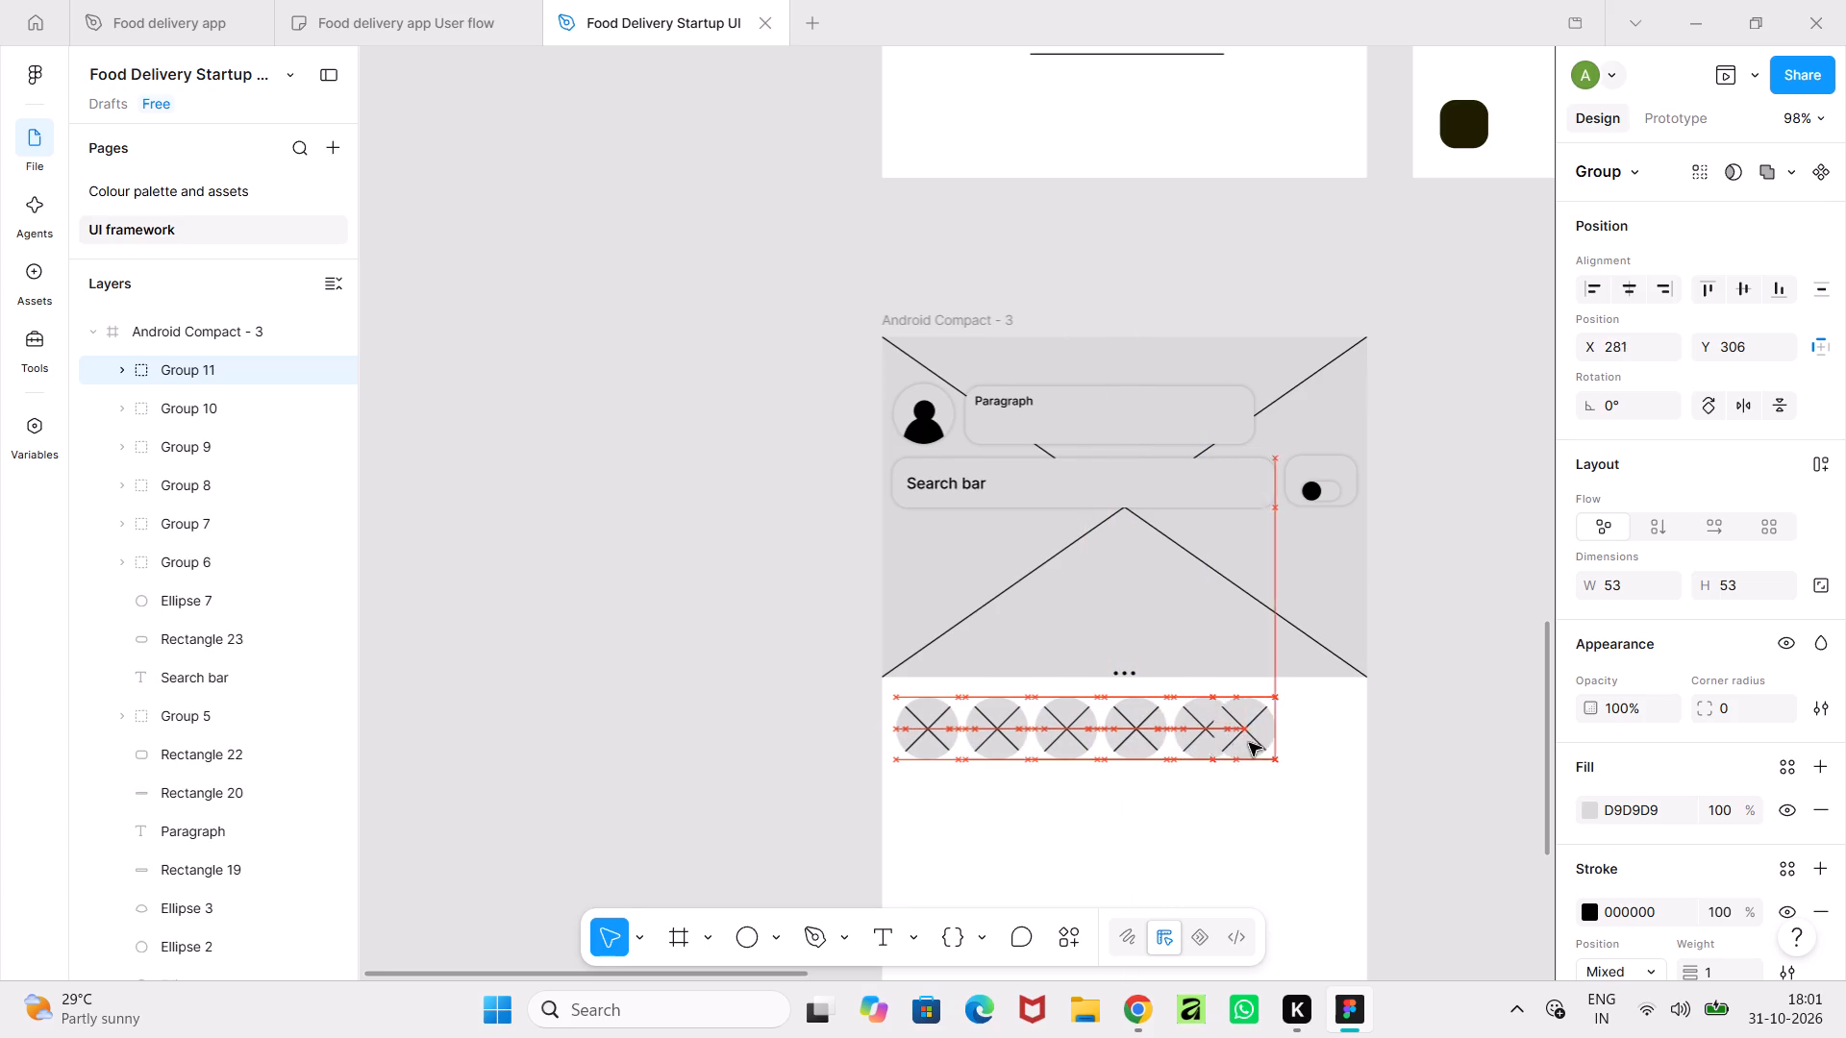
left_click_drag(1249, 743, 1269, 744)
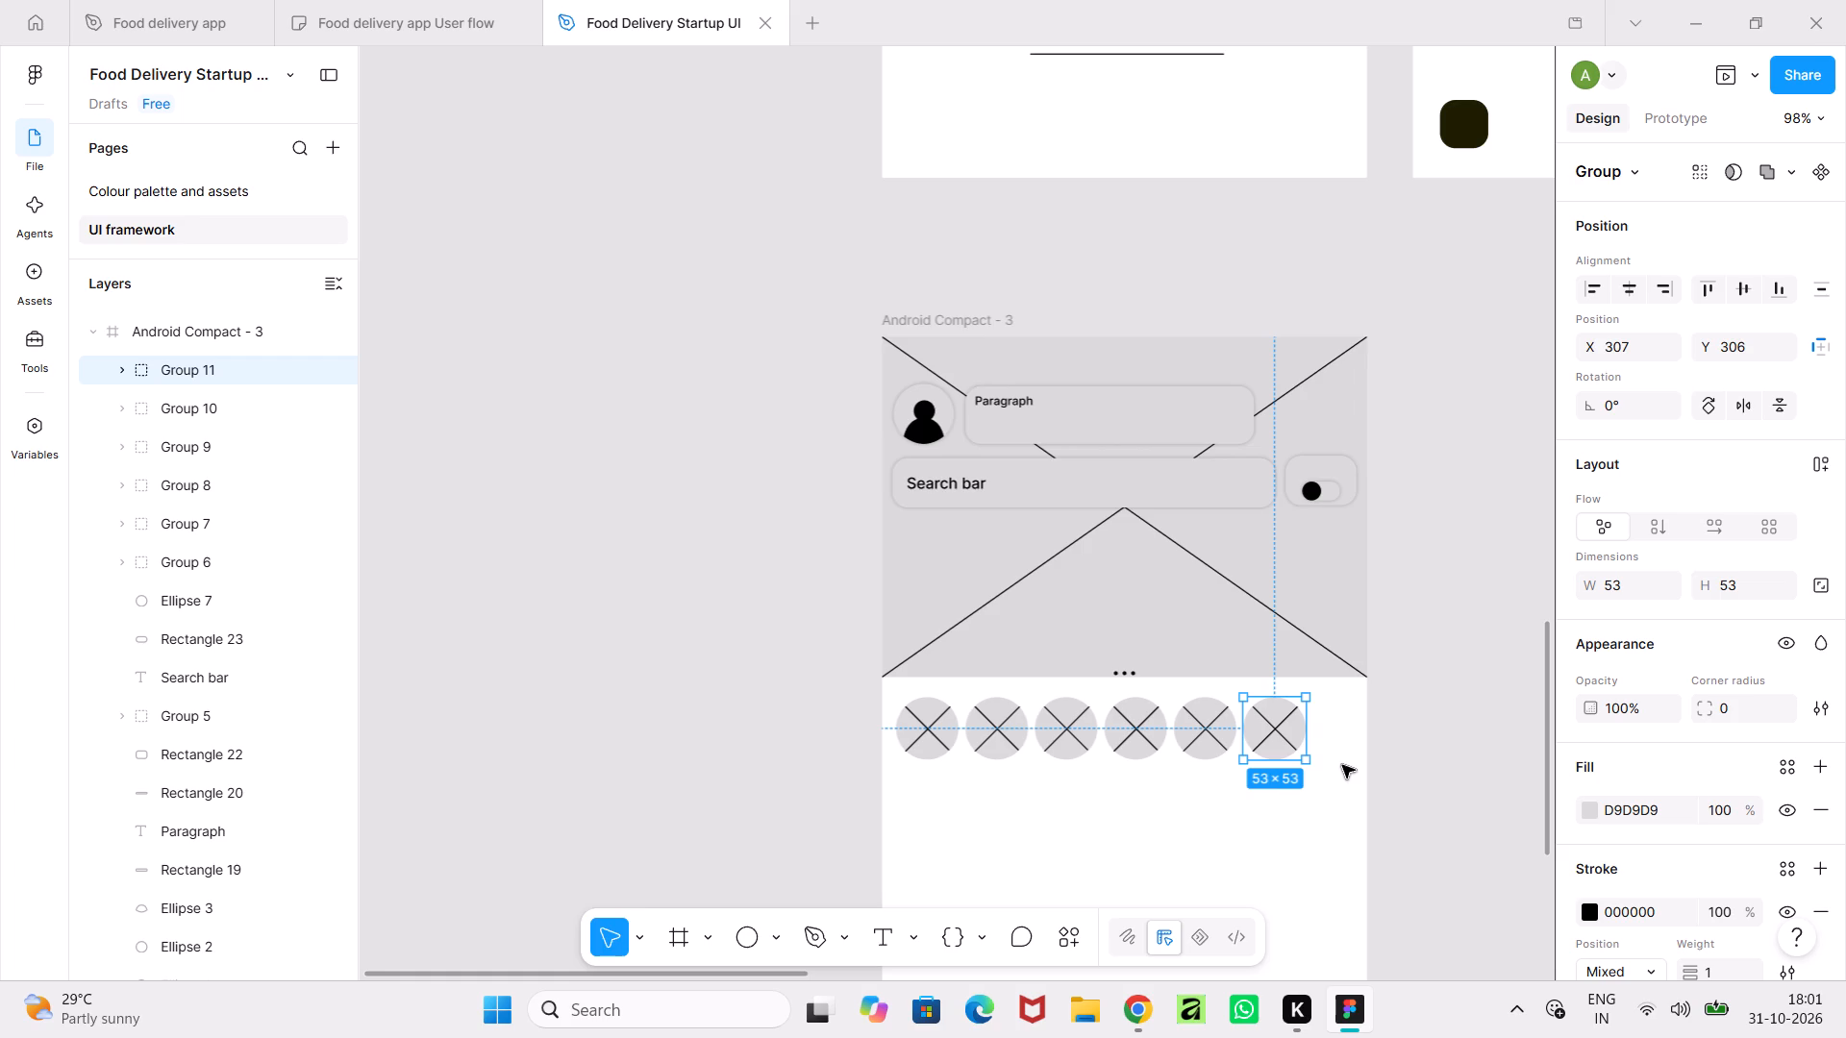
Select all six crossed circle groups and set the spacing between them to 14.
scroll(1409, 800, "down", 4, "ctrl")
left_click(1410, 800)
middle_click_drag(1410, 800, 1229, 723)
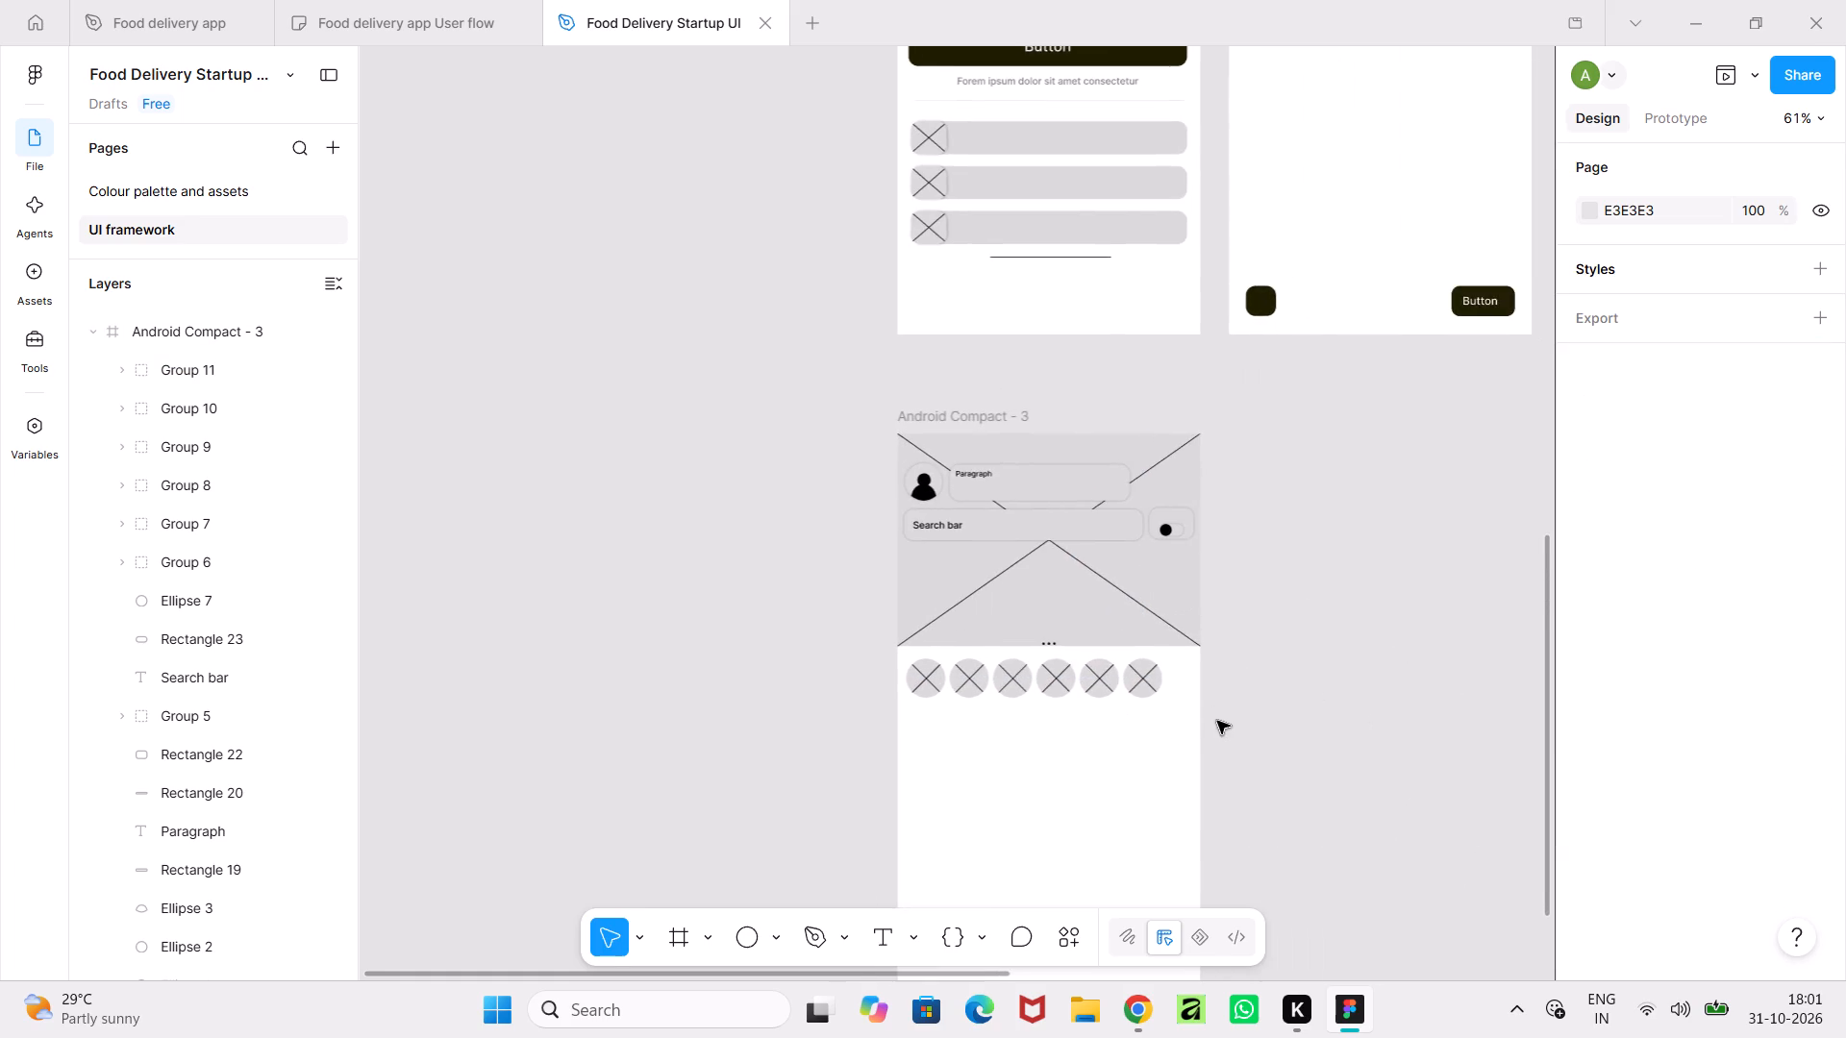
scroll(1217, 721, "up", 4, "ctrl")
left_click(792, 658)
left_click(874, 668, "shift")
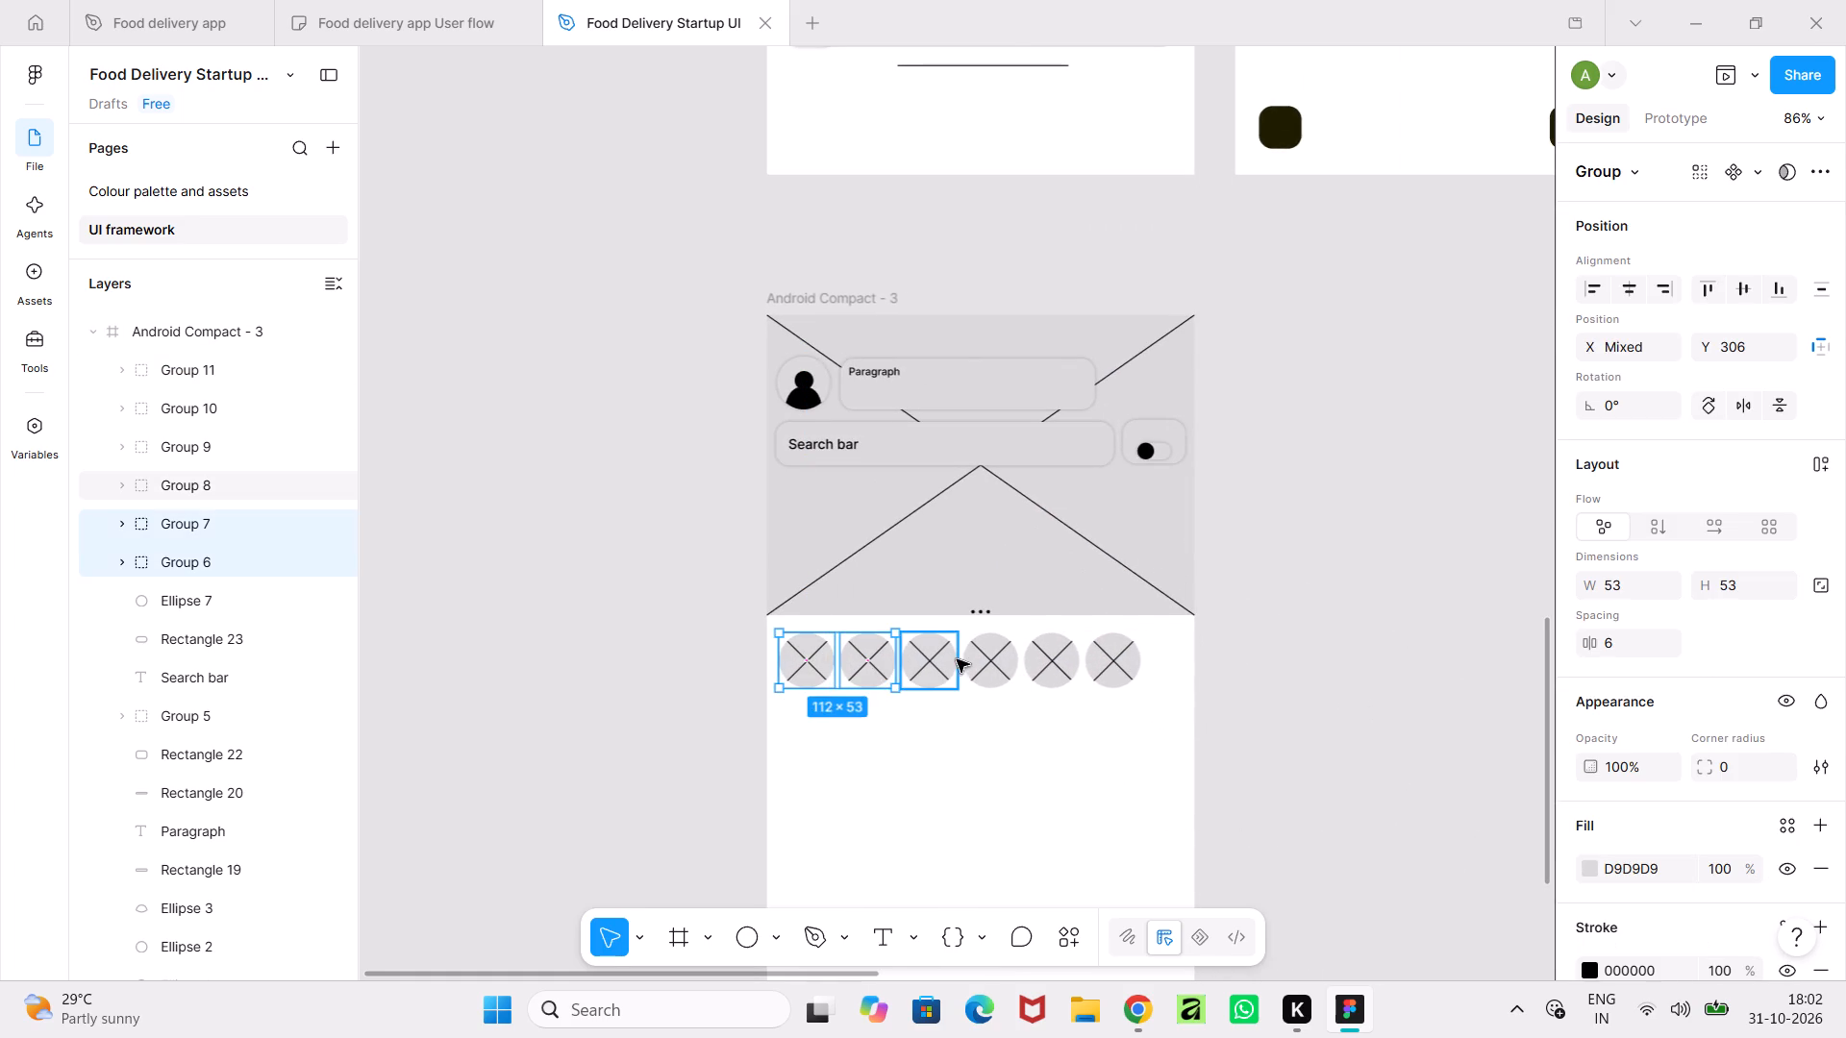
left_click(942, 660, "shift")
left_click(1008, 670, "shift")
left_click(1042, 670, "shift")
left_click(1127, 670, "shift")
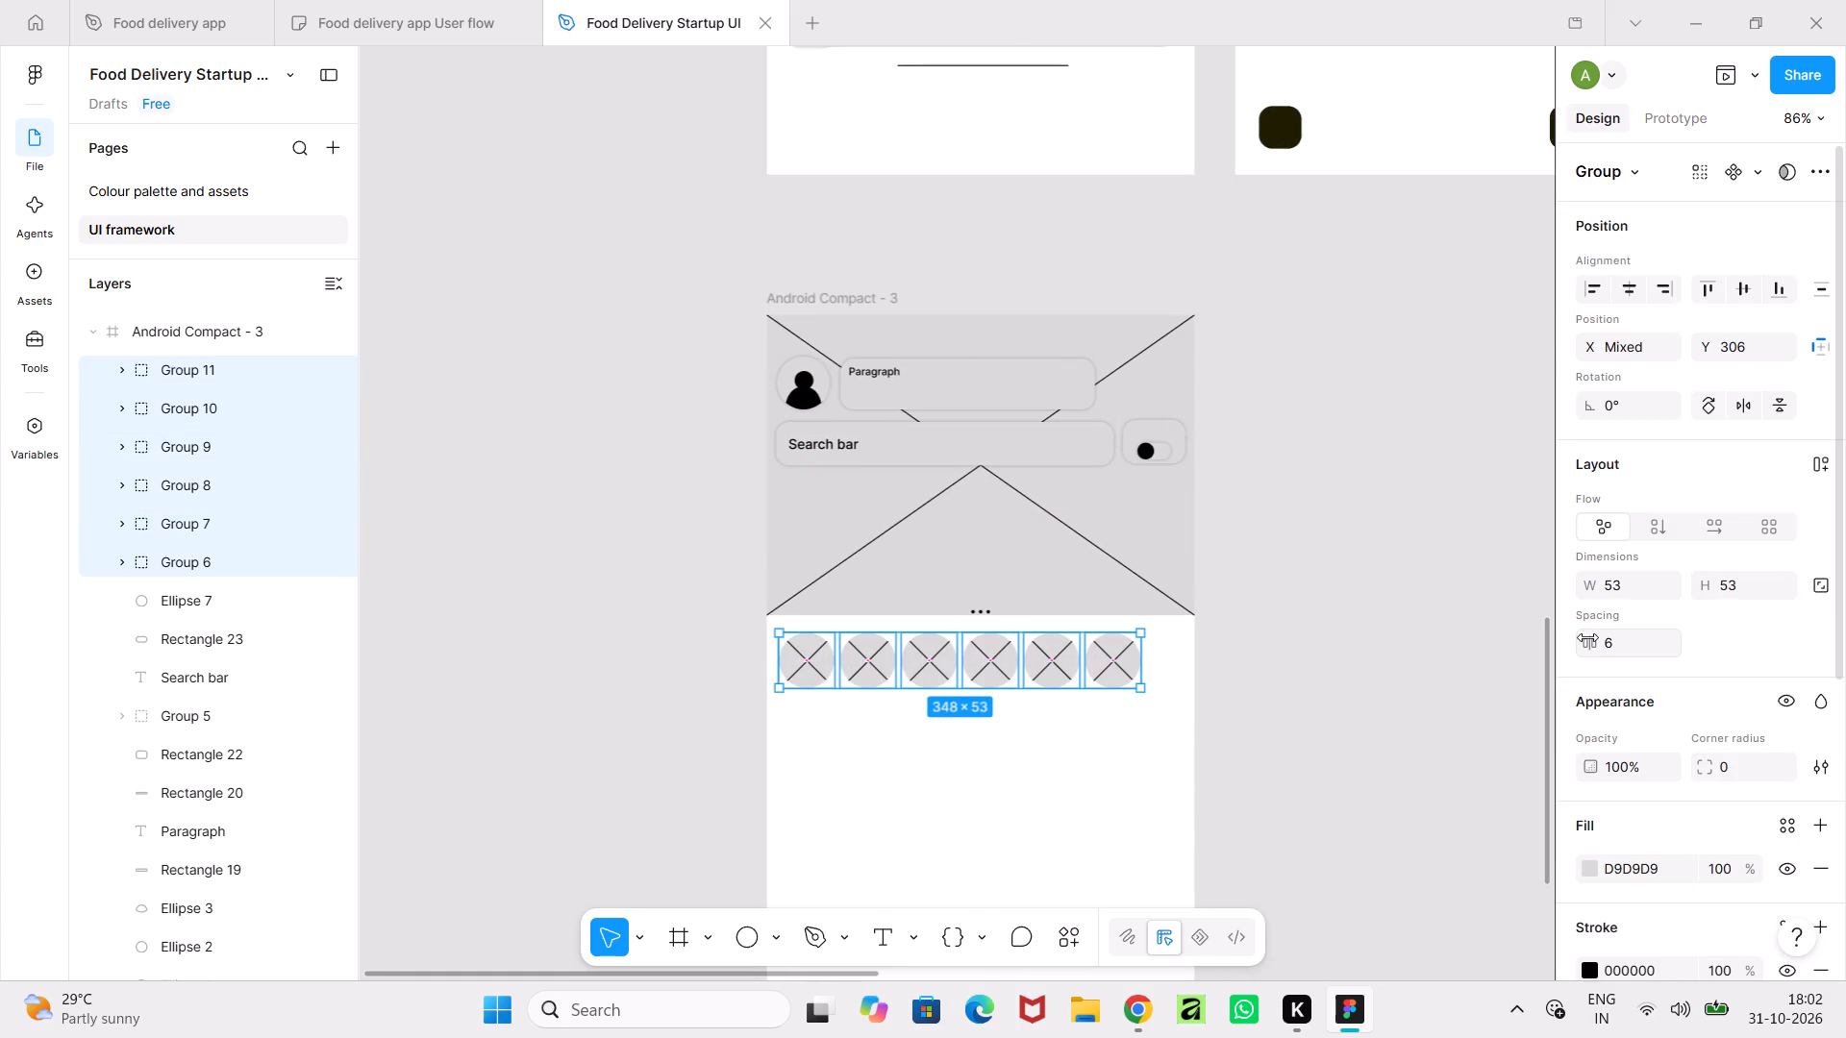
left_click_drag(1588, 642, 941, 511)
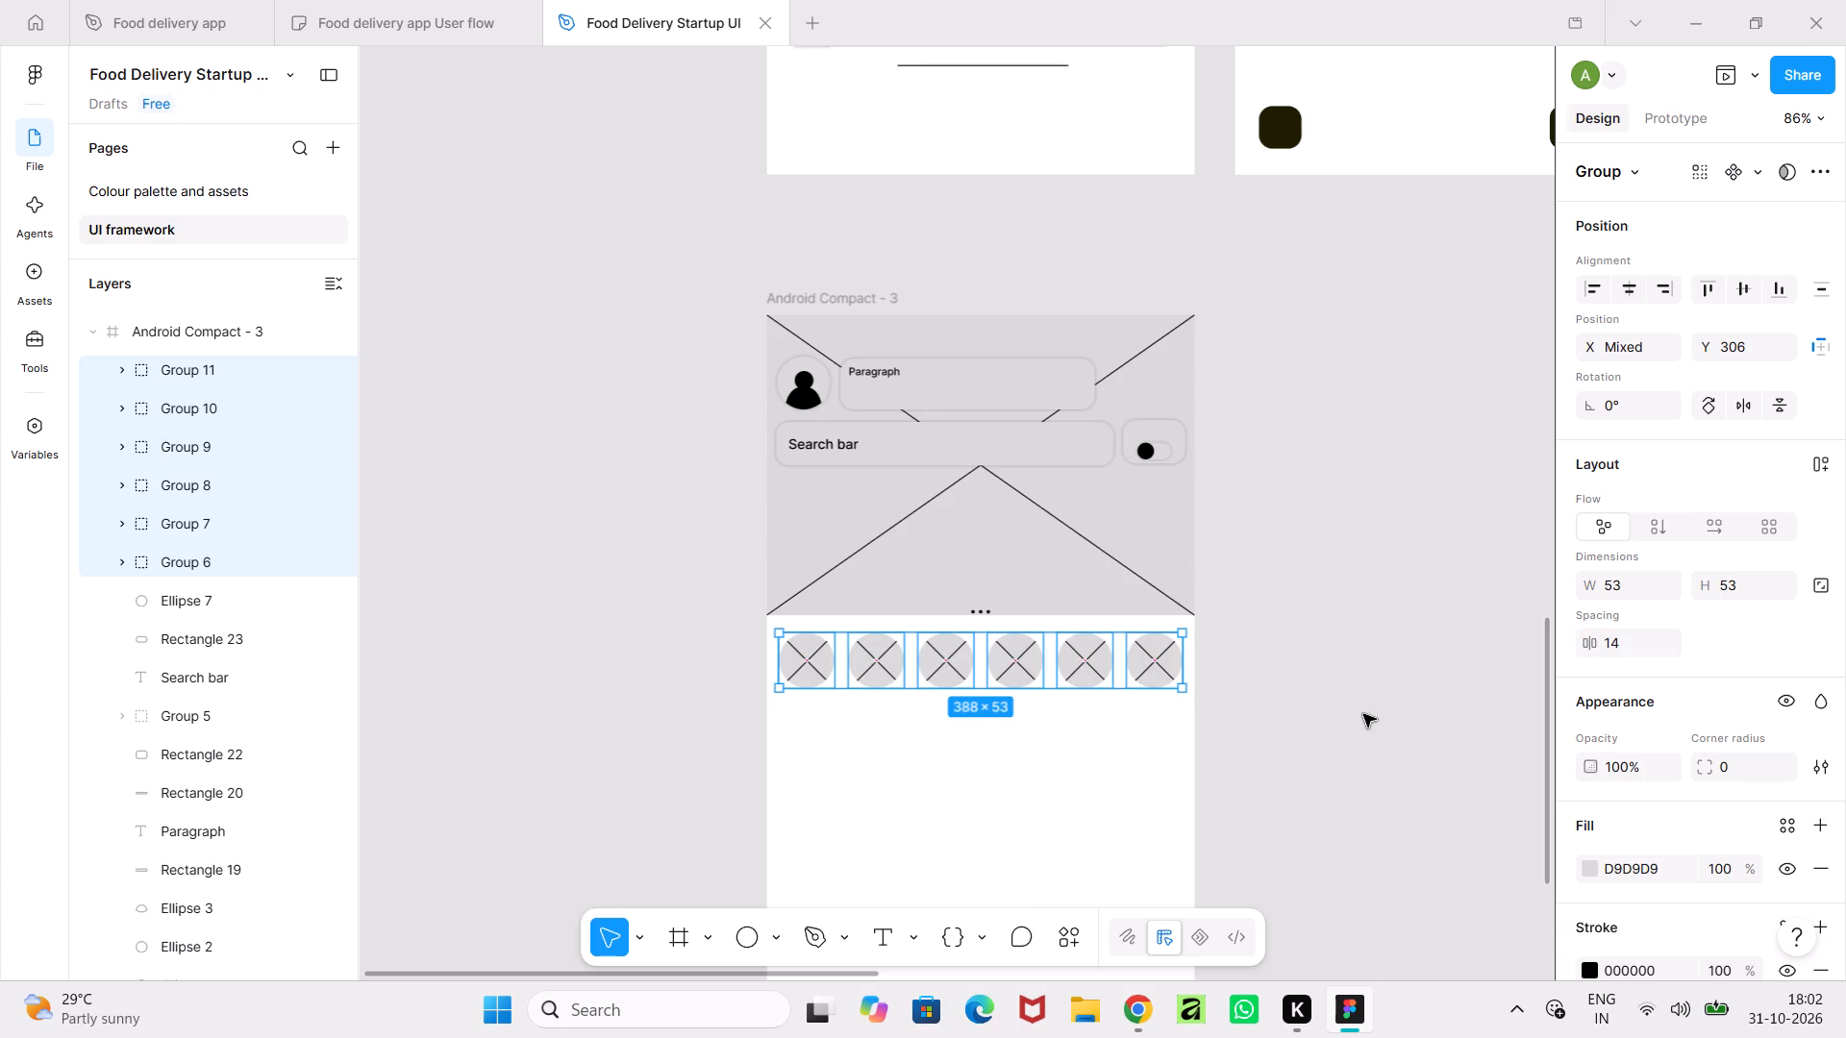
Move the row of six crossed circles down to Y 308.
left_click(1063, 675)
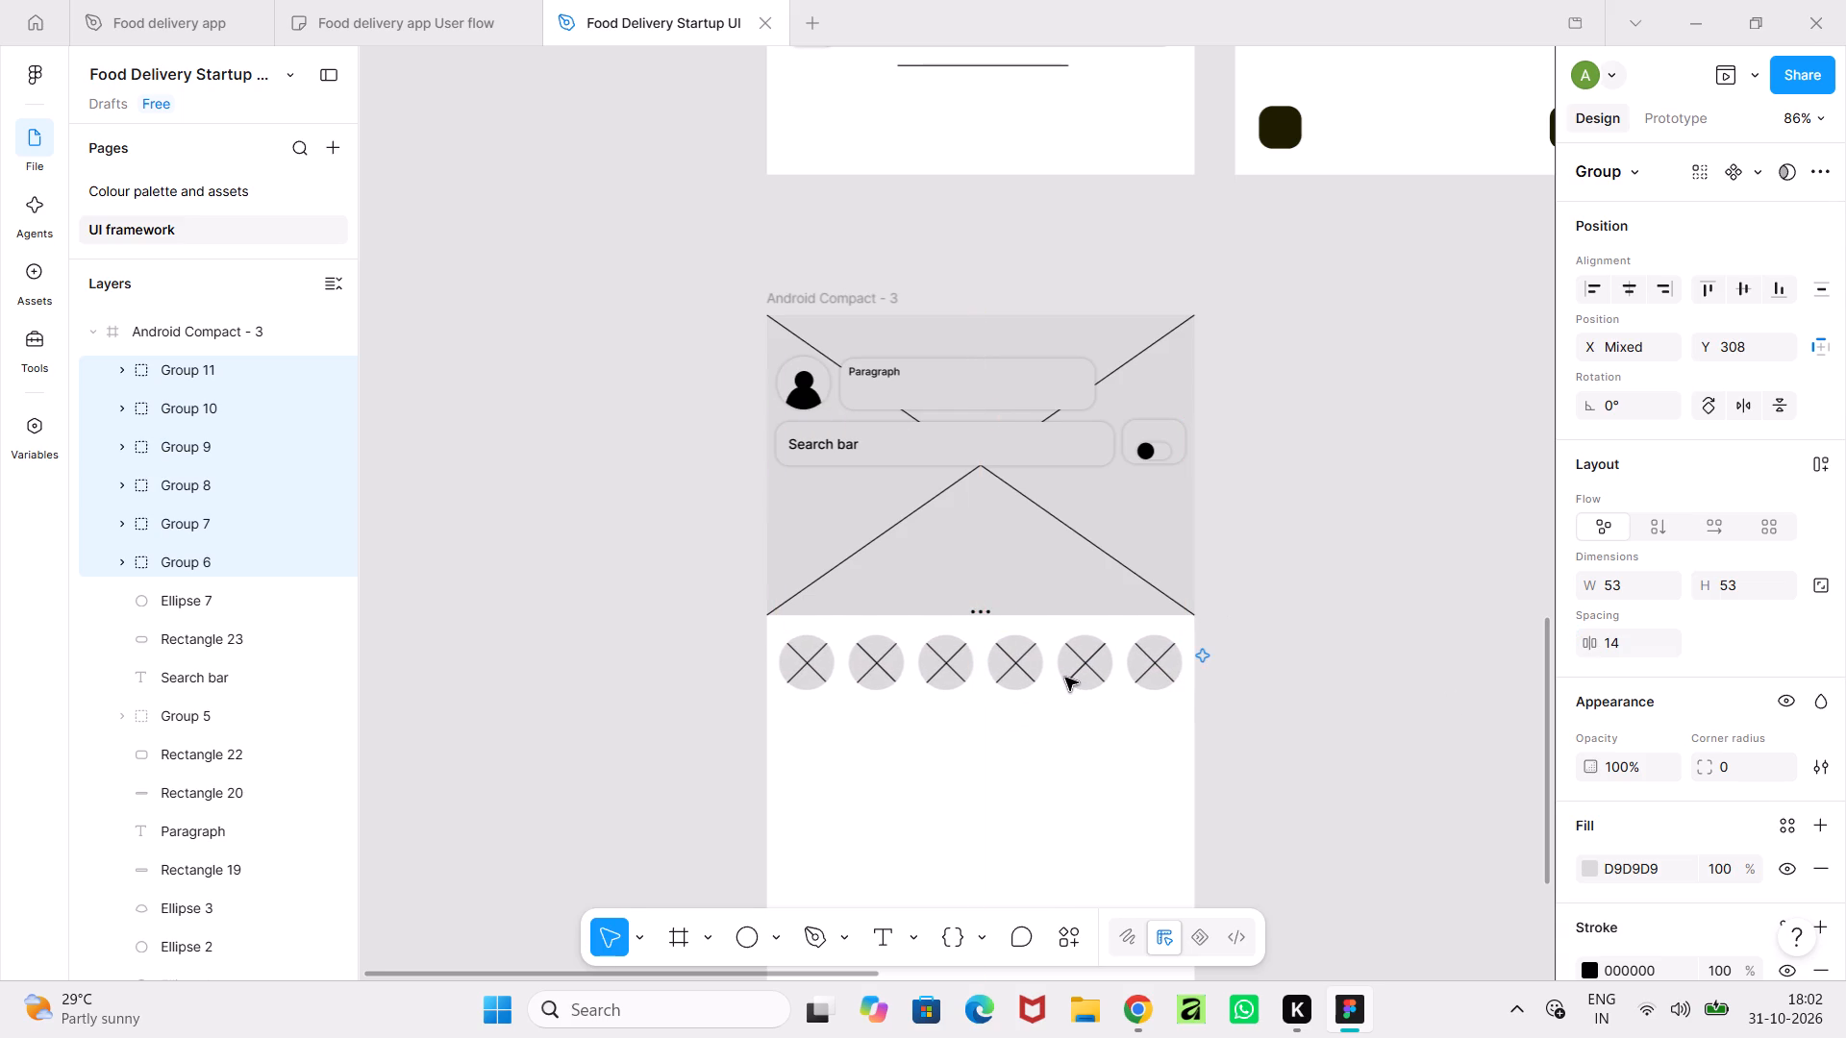
left_click(1309, 706)
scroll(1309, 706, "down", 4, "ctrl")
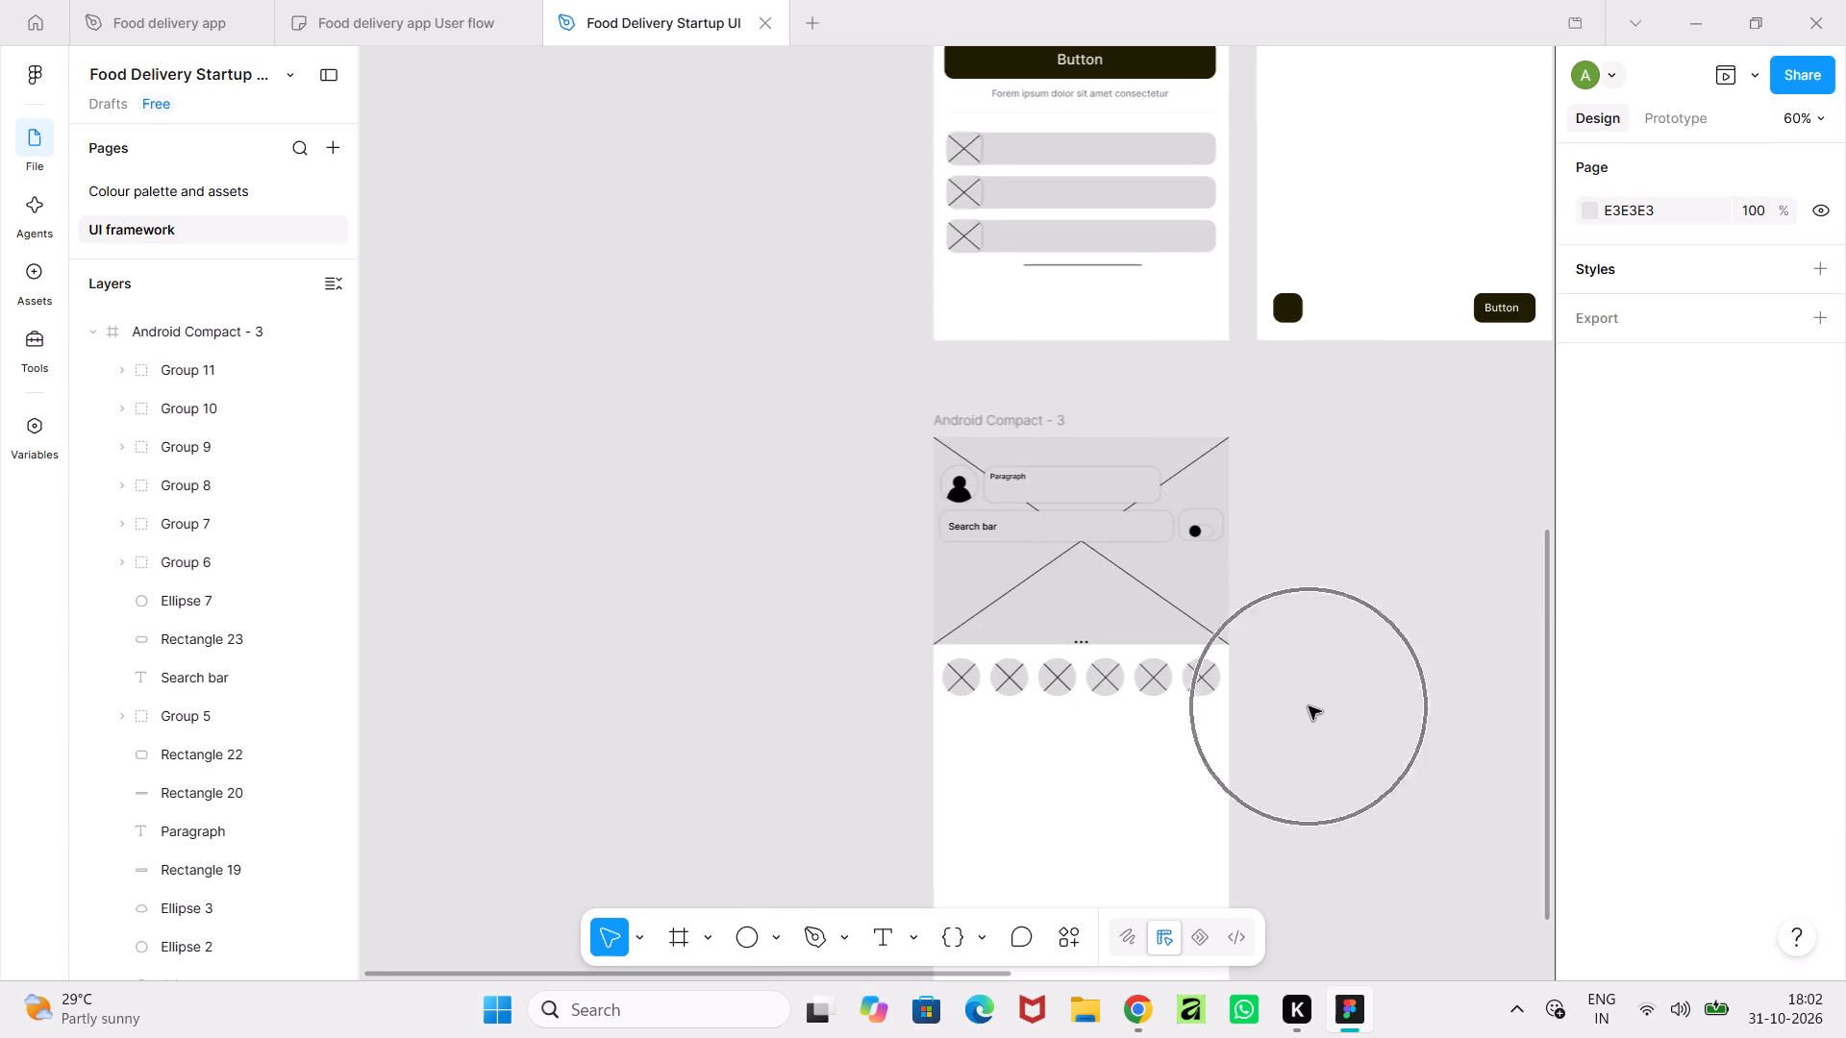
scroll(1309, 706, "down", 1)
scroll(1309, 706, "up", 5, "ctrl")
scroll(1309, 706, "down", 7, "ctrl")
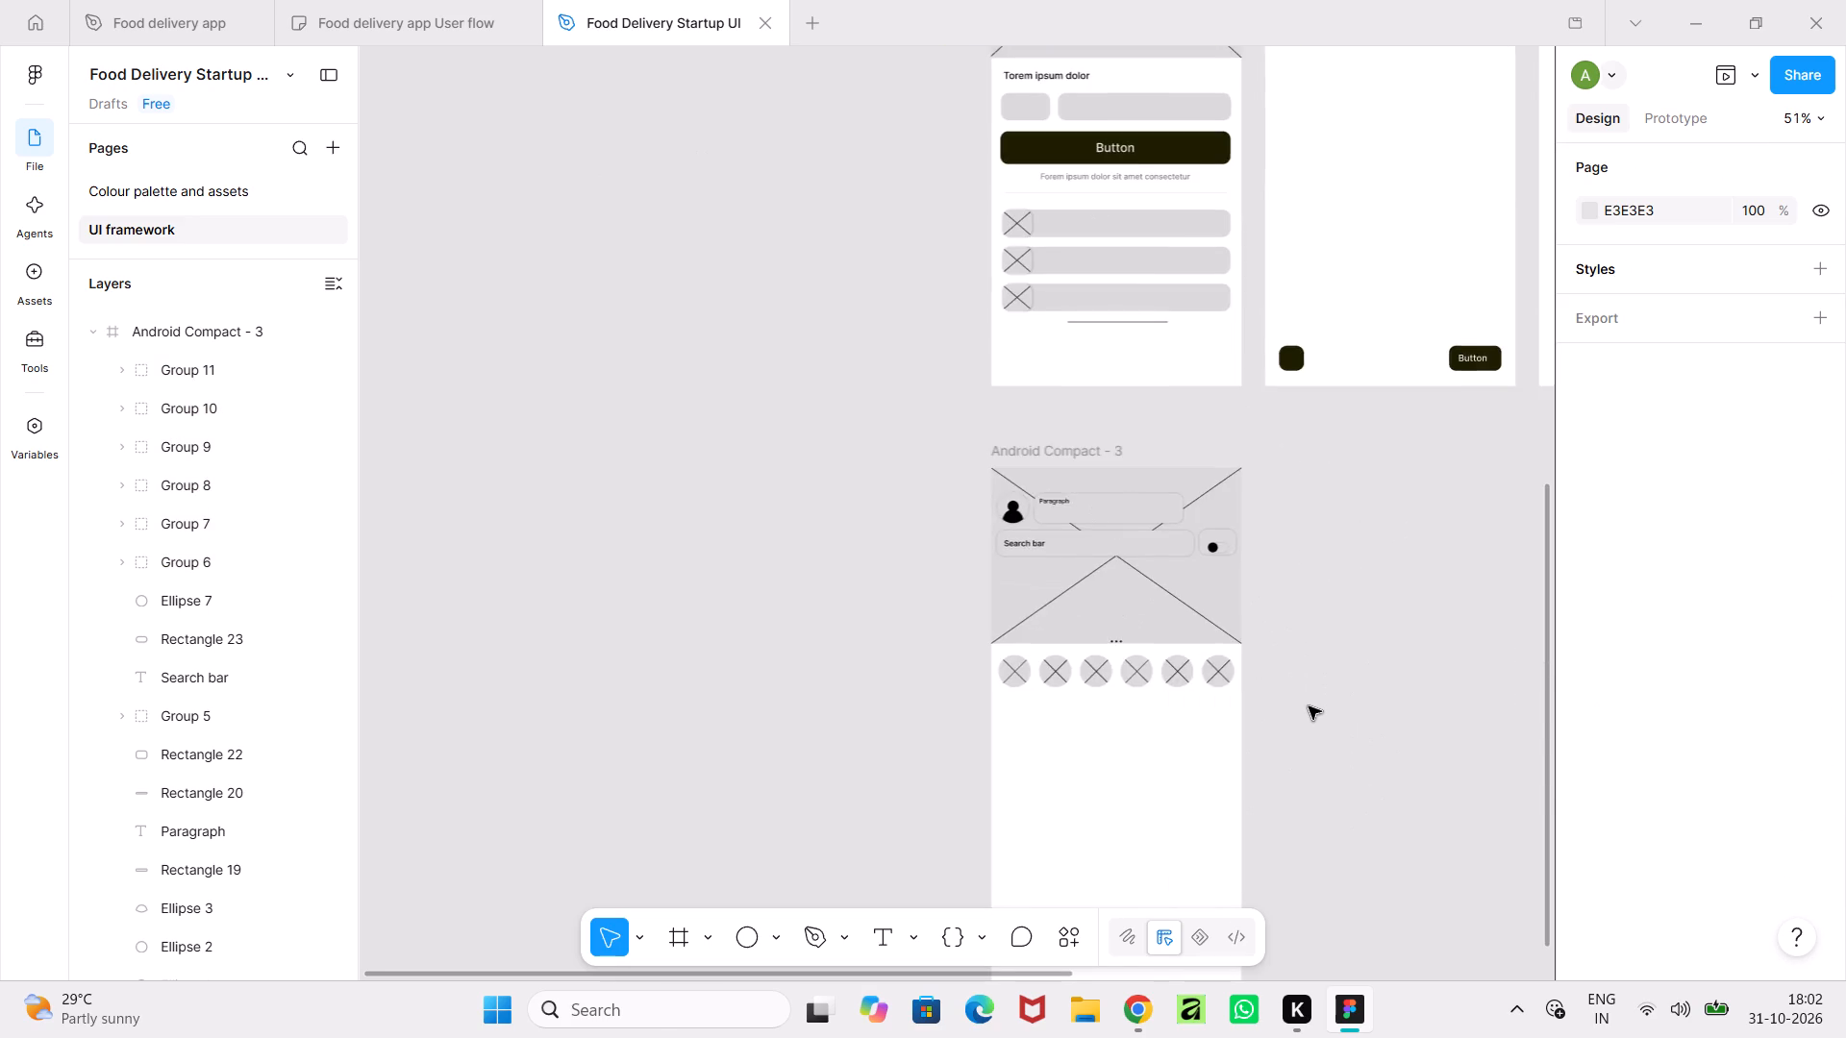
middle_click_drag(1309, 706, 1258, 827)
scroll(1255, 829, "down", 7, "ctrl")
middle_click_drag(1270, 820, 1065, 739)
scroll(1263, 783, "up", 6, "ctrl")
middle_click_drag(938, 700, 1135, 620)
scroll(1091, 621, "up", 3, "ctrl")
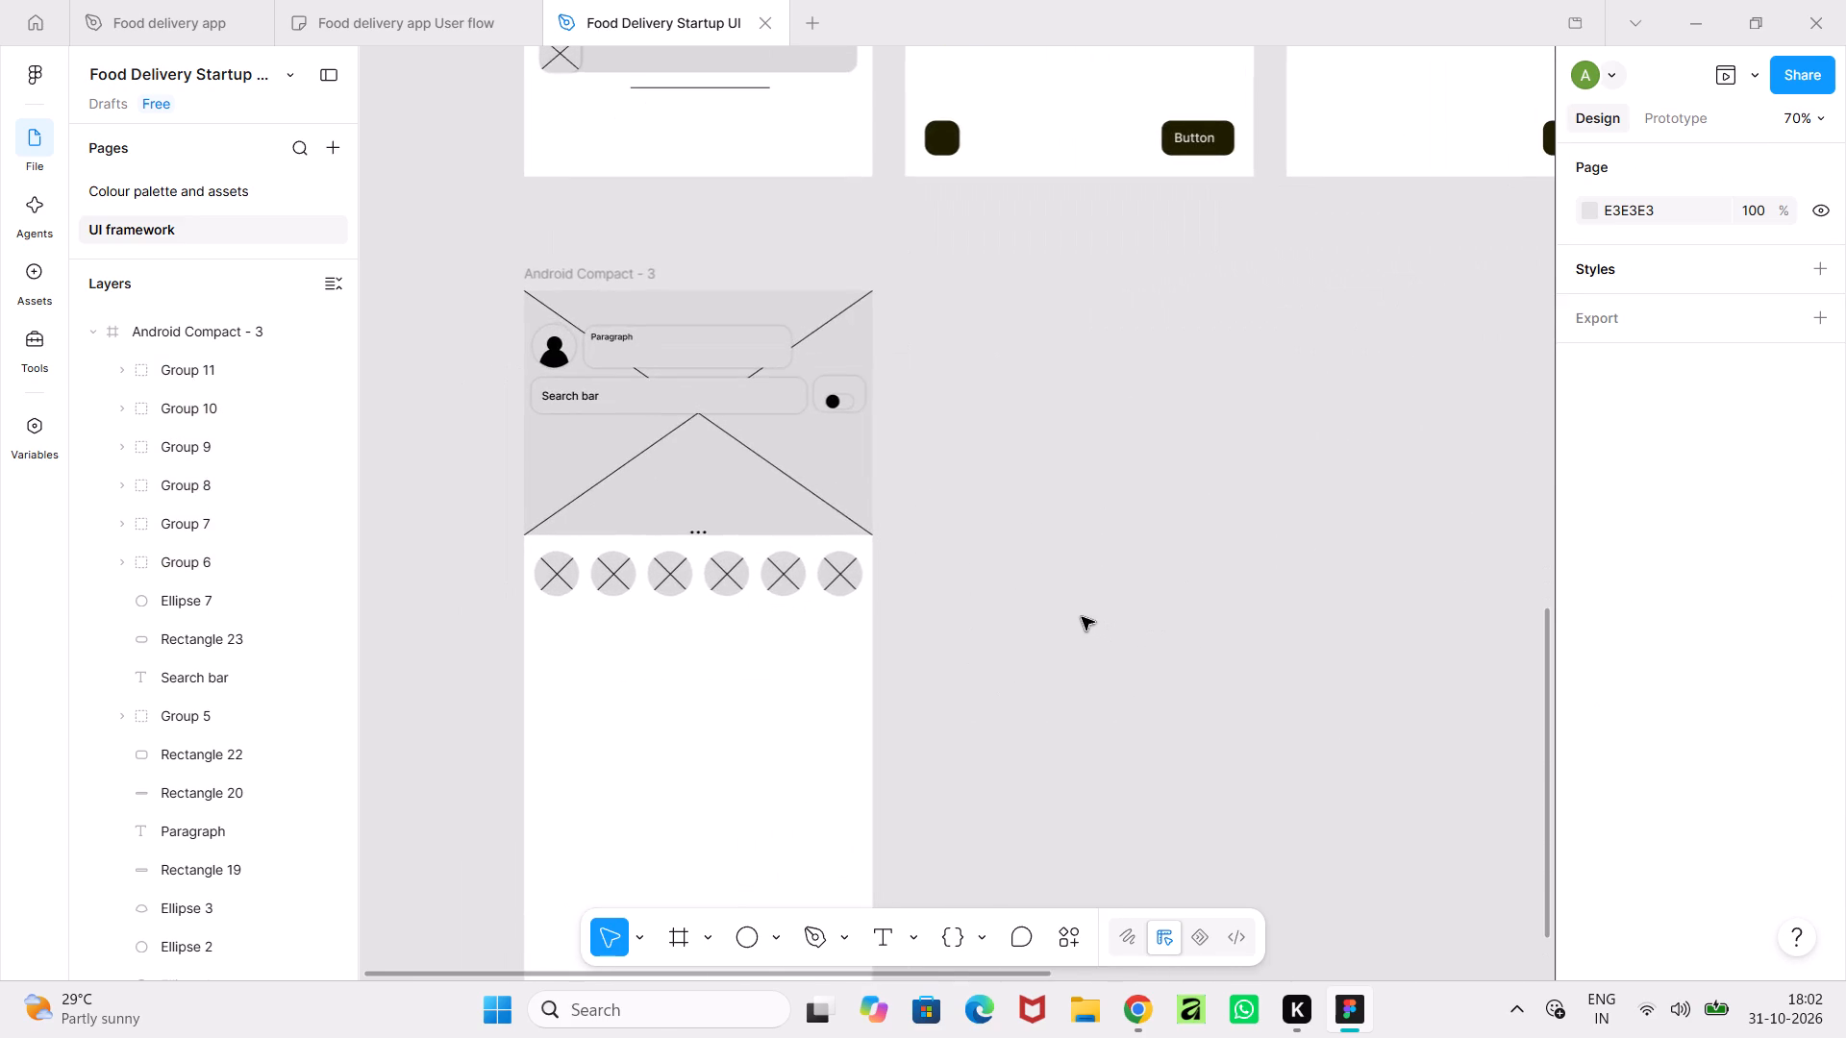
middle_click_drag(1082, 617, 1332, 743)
Draw a rectangle about 96 × 87 over the last circle, against the frame's right edge and directly below the header image.
left_click(769, 929)
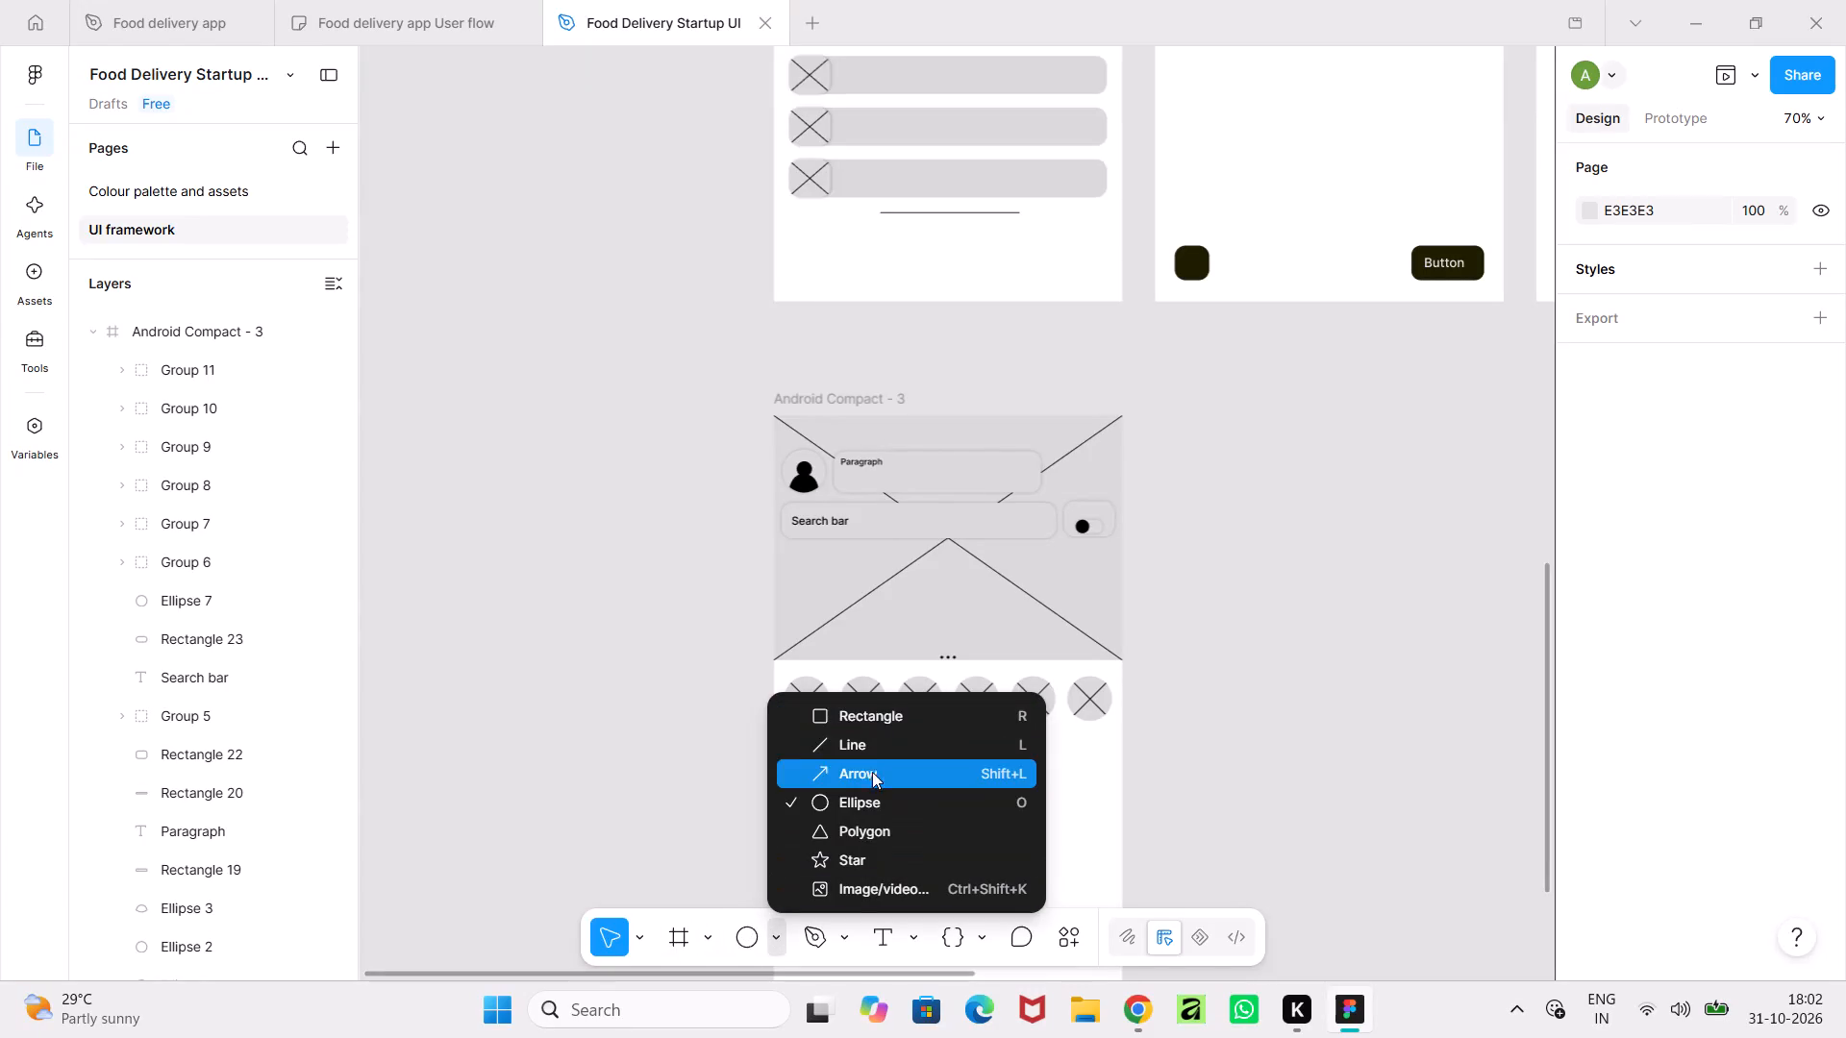
left_click(886, 710)
scroll(1177, 717, "up", 6, "ctrl")
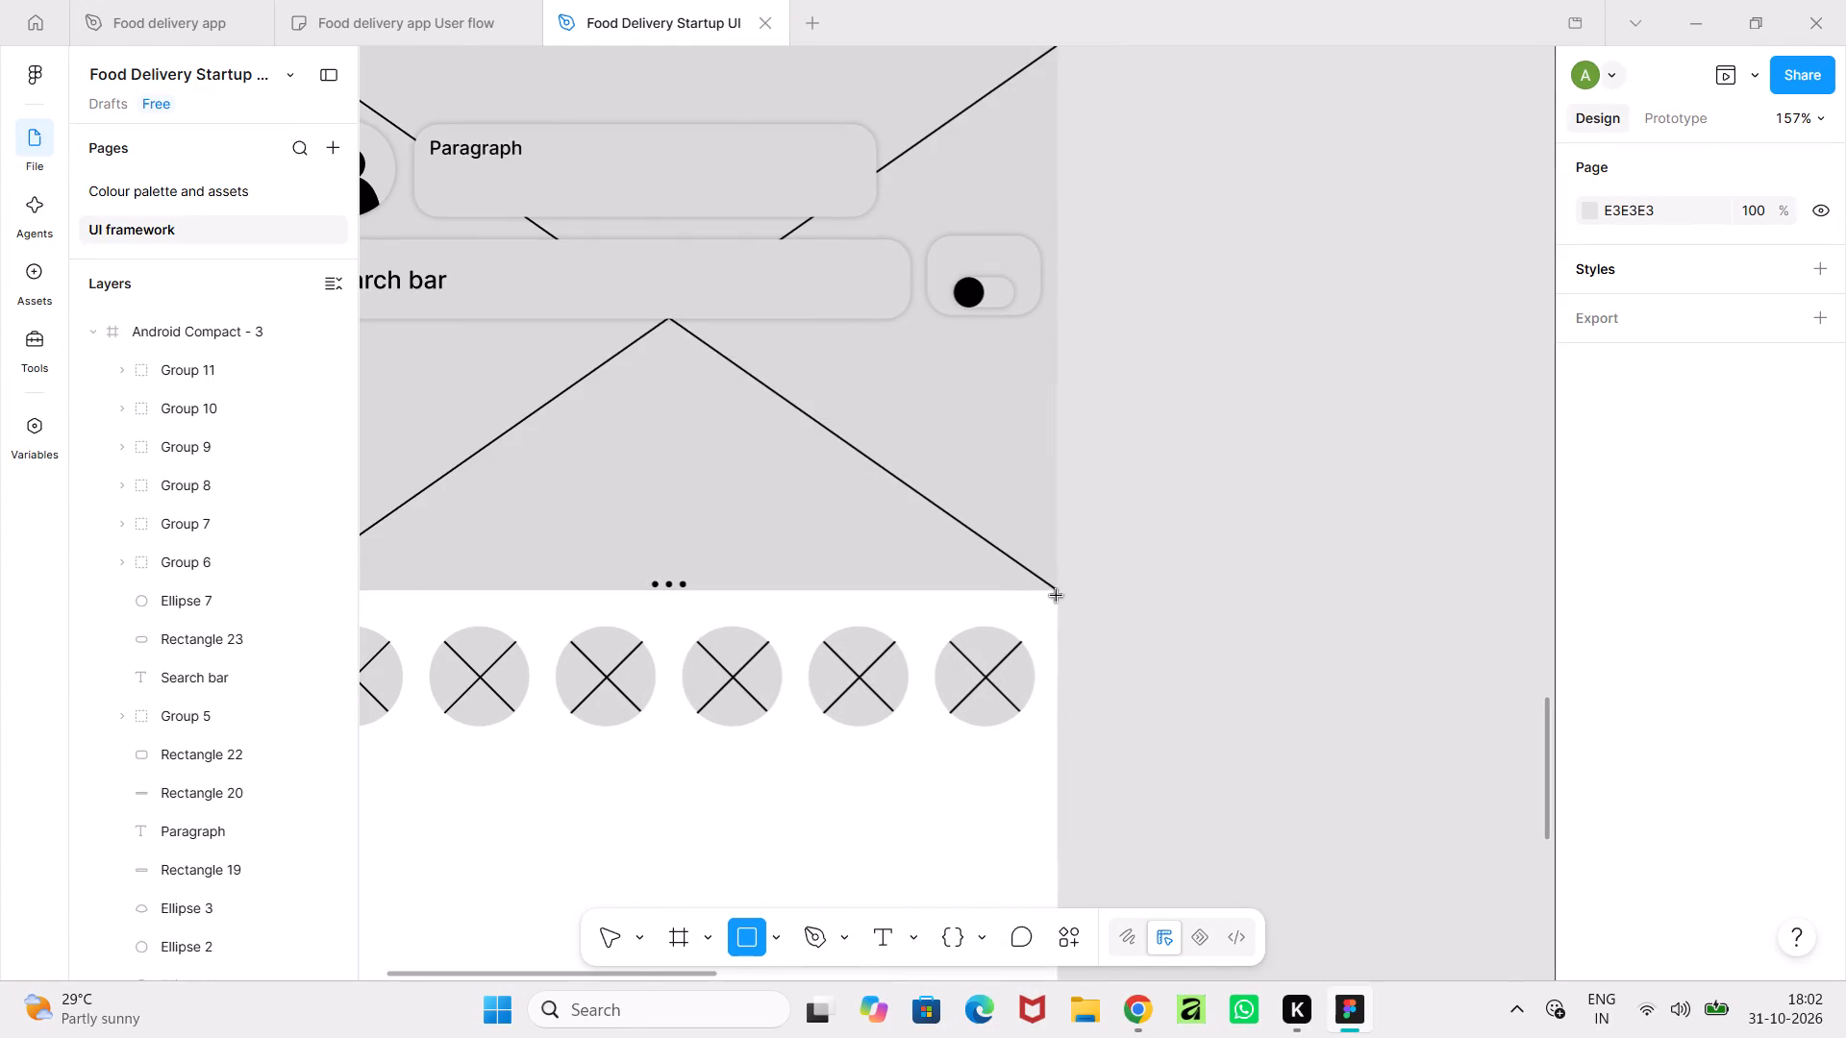
left_click_drag(1060, 590, 871, 766)
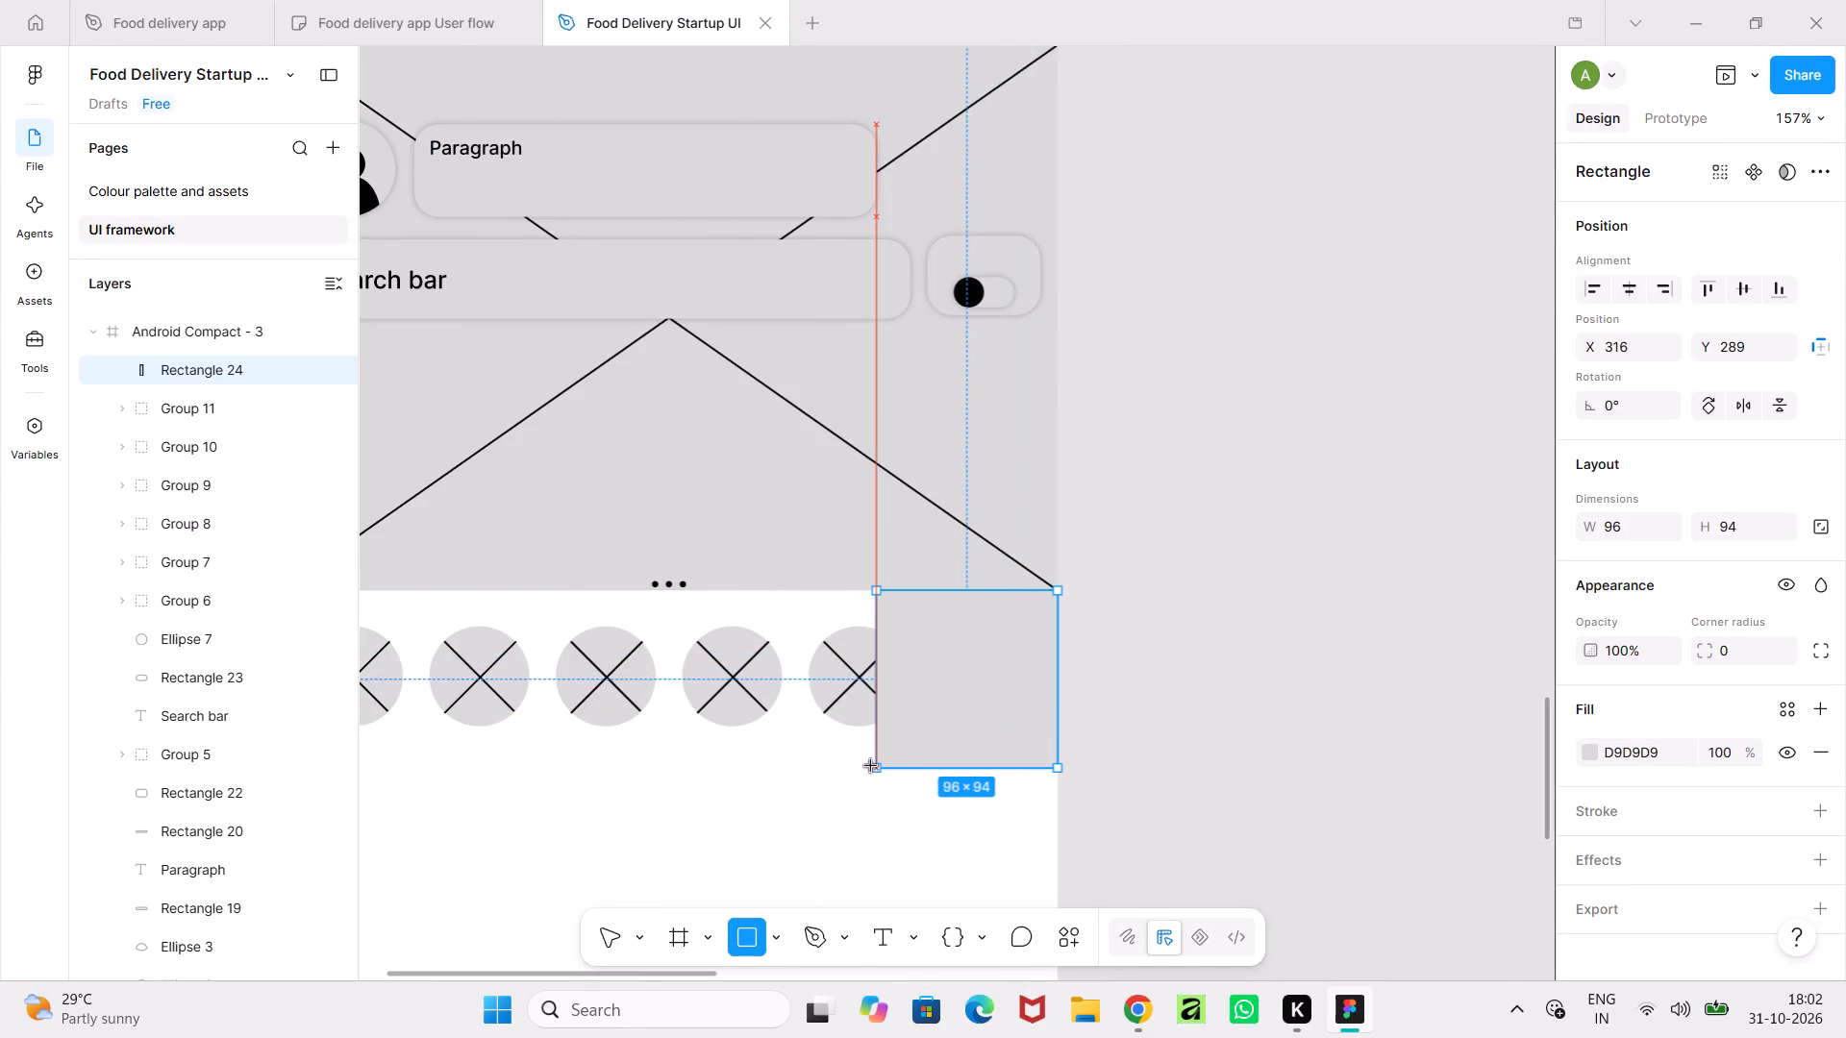
left_click_drag(871, 766, 868, 757)
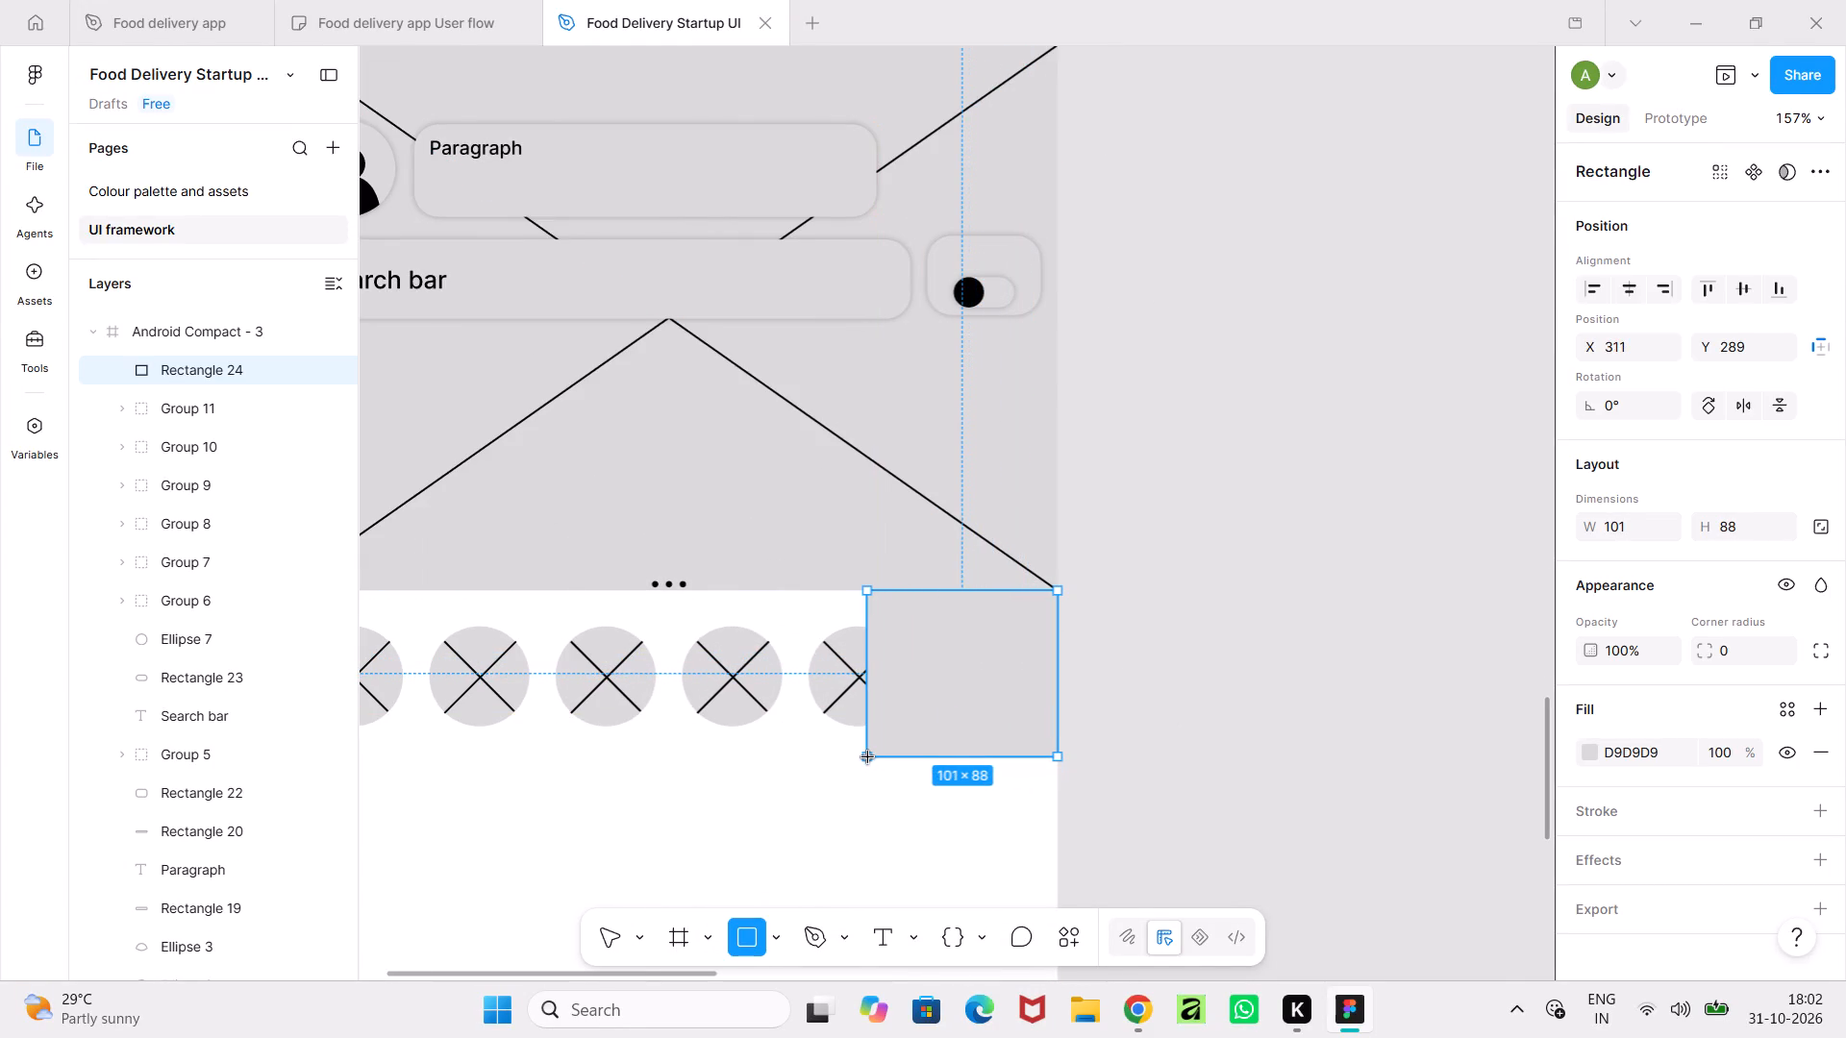
left_click_drag(868, 757, 1189, 754)
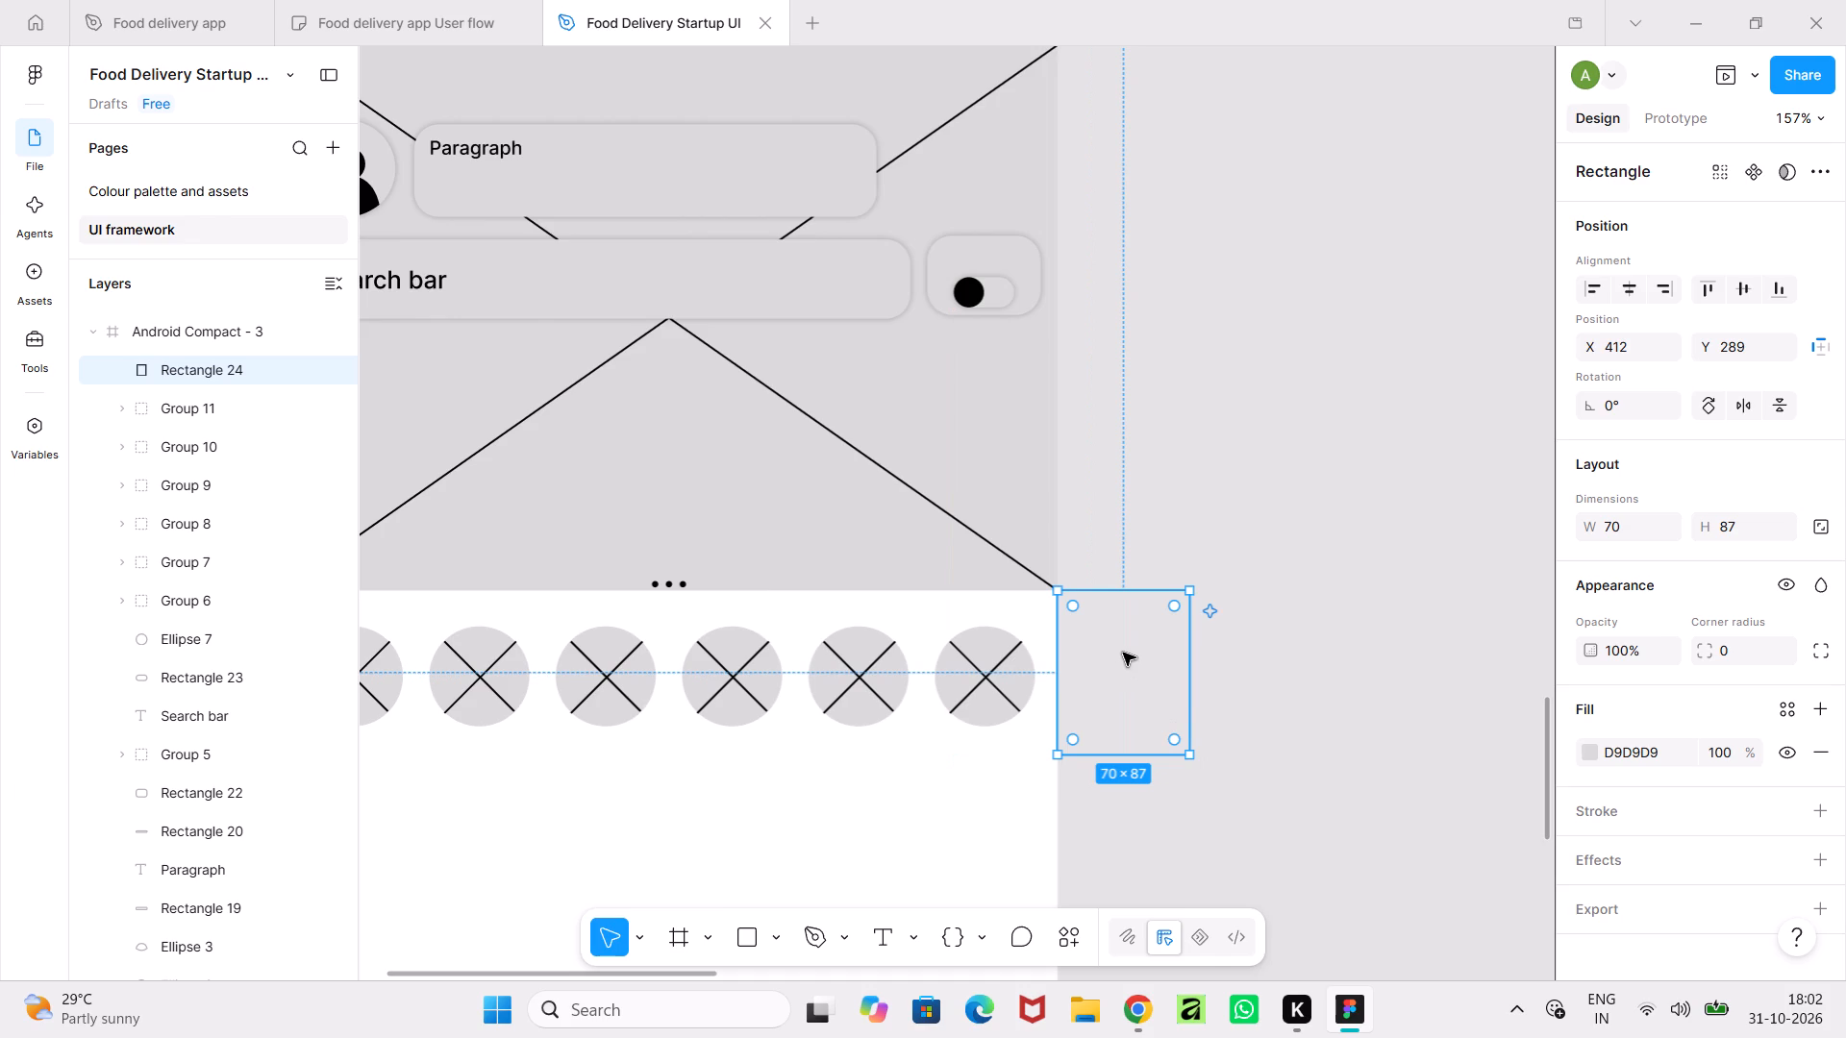
left_click_drag(1196, 708, 869, 737)
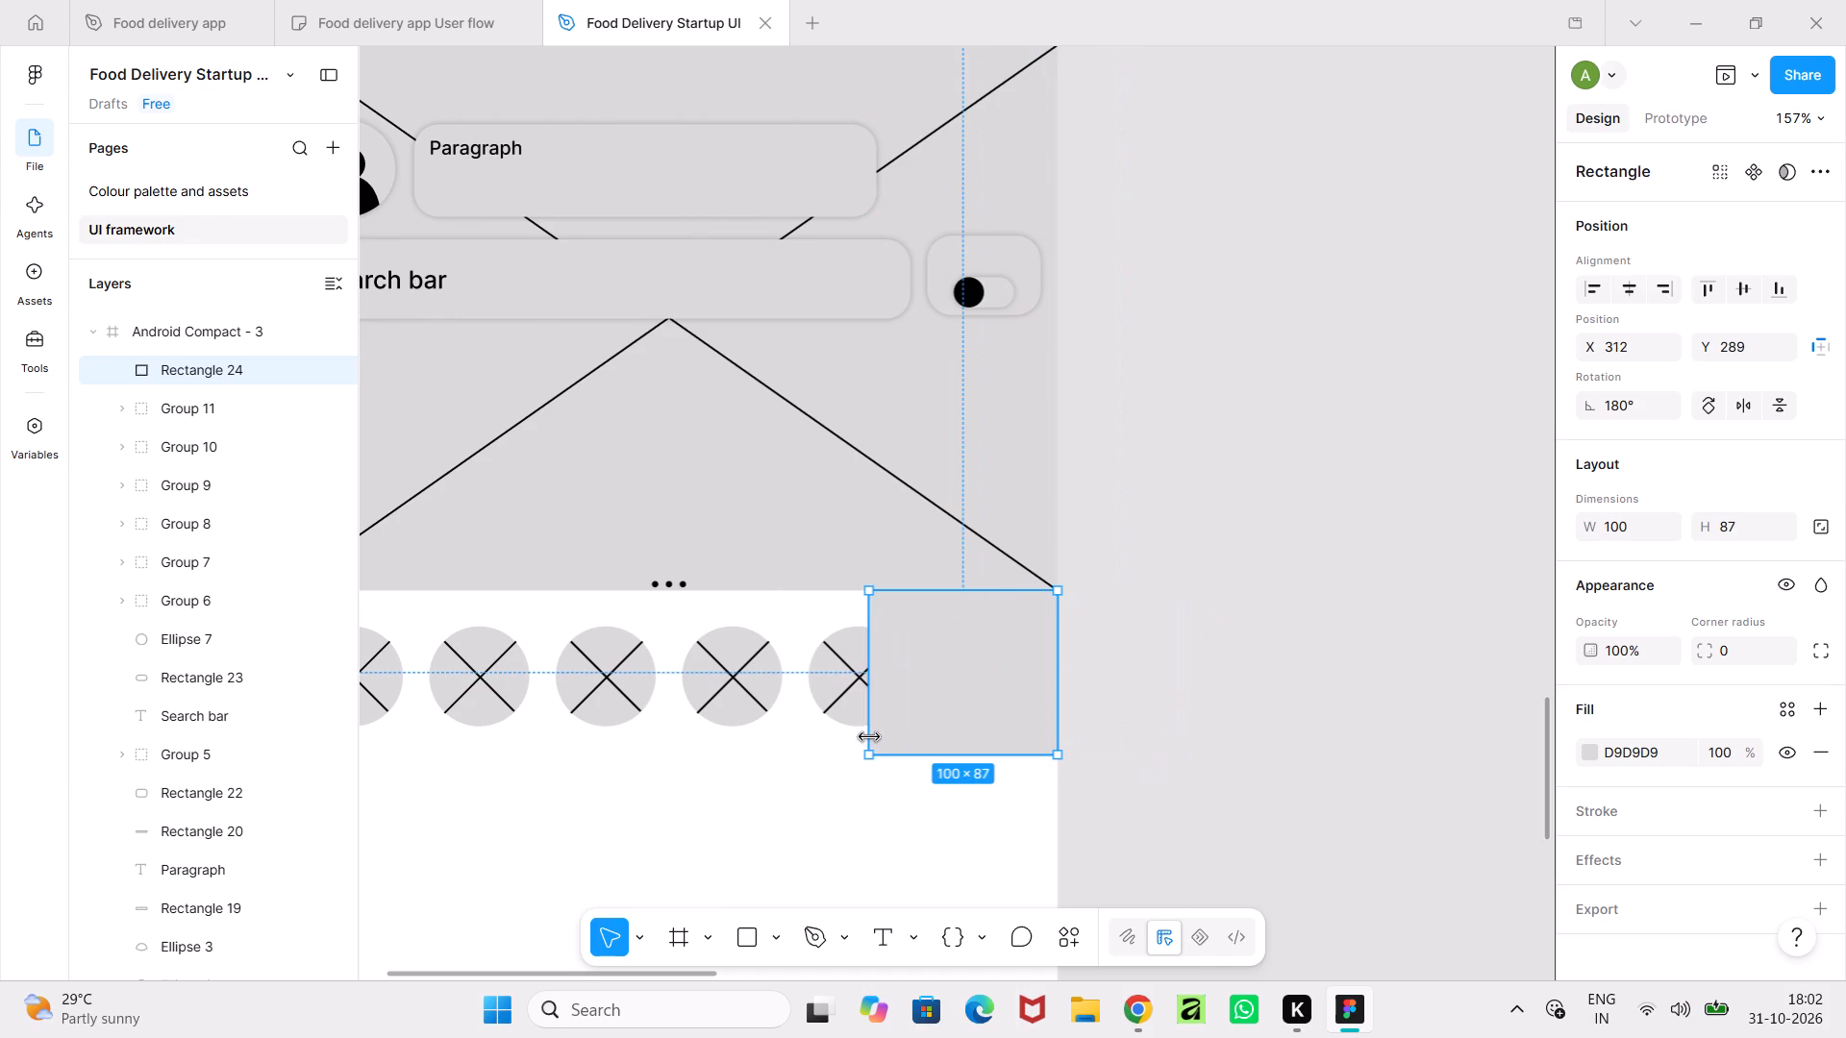
left_click_drag(869, 737, 871, 729)
Give the rectangle a linear gradient fill running horizontally from its left edge to its right edge.
left_click(1585, 757)
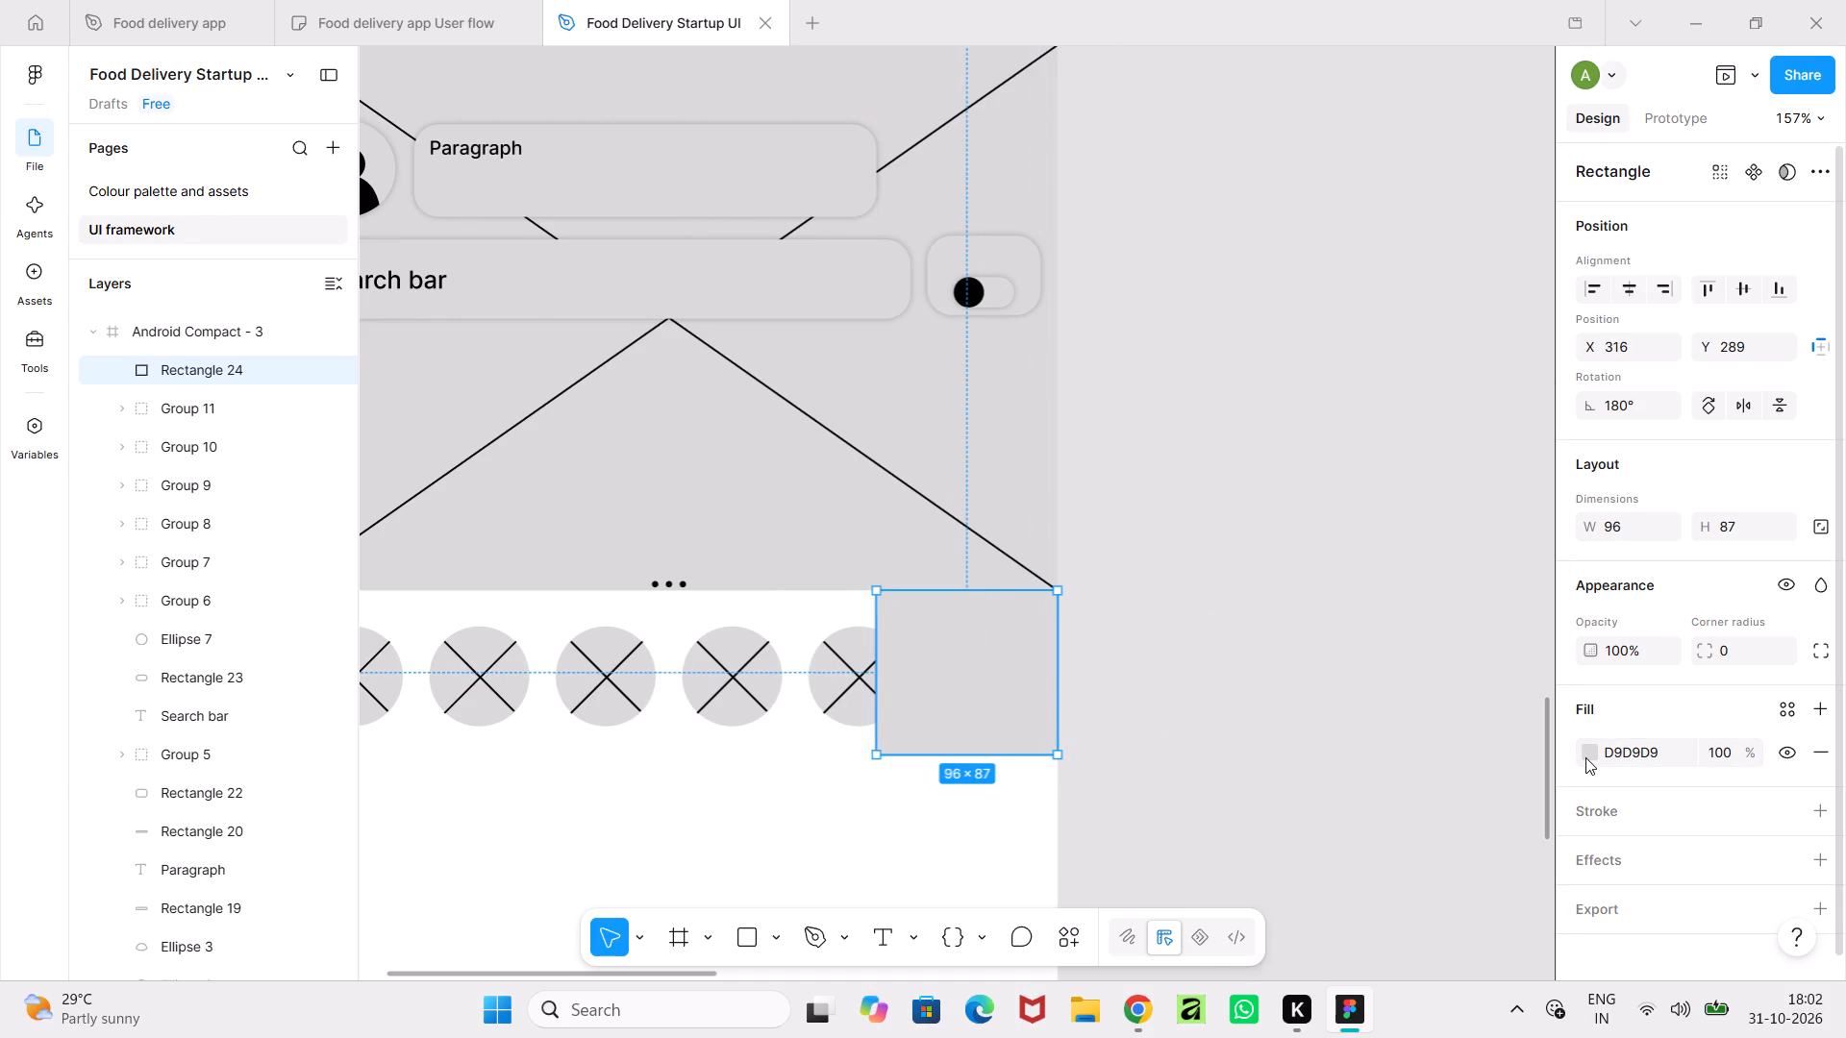
left_click(1318, 449)
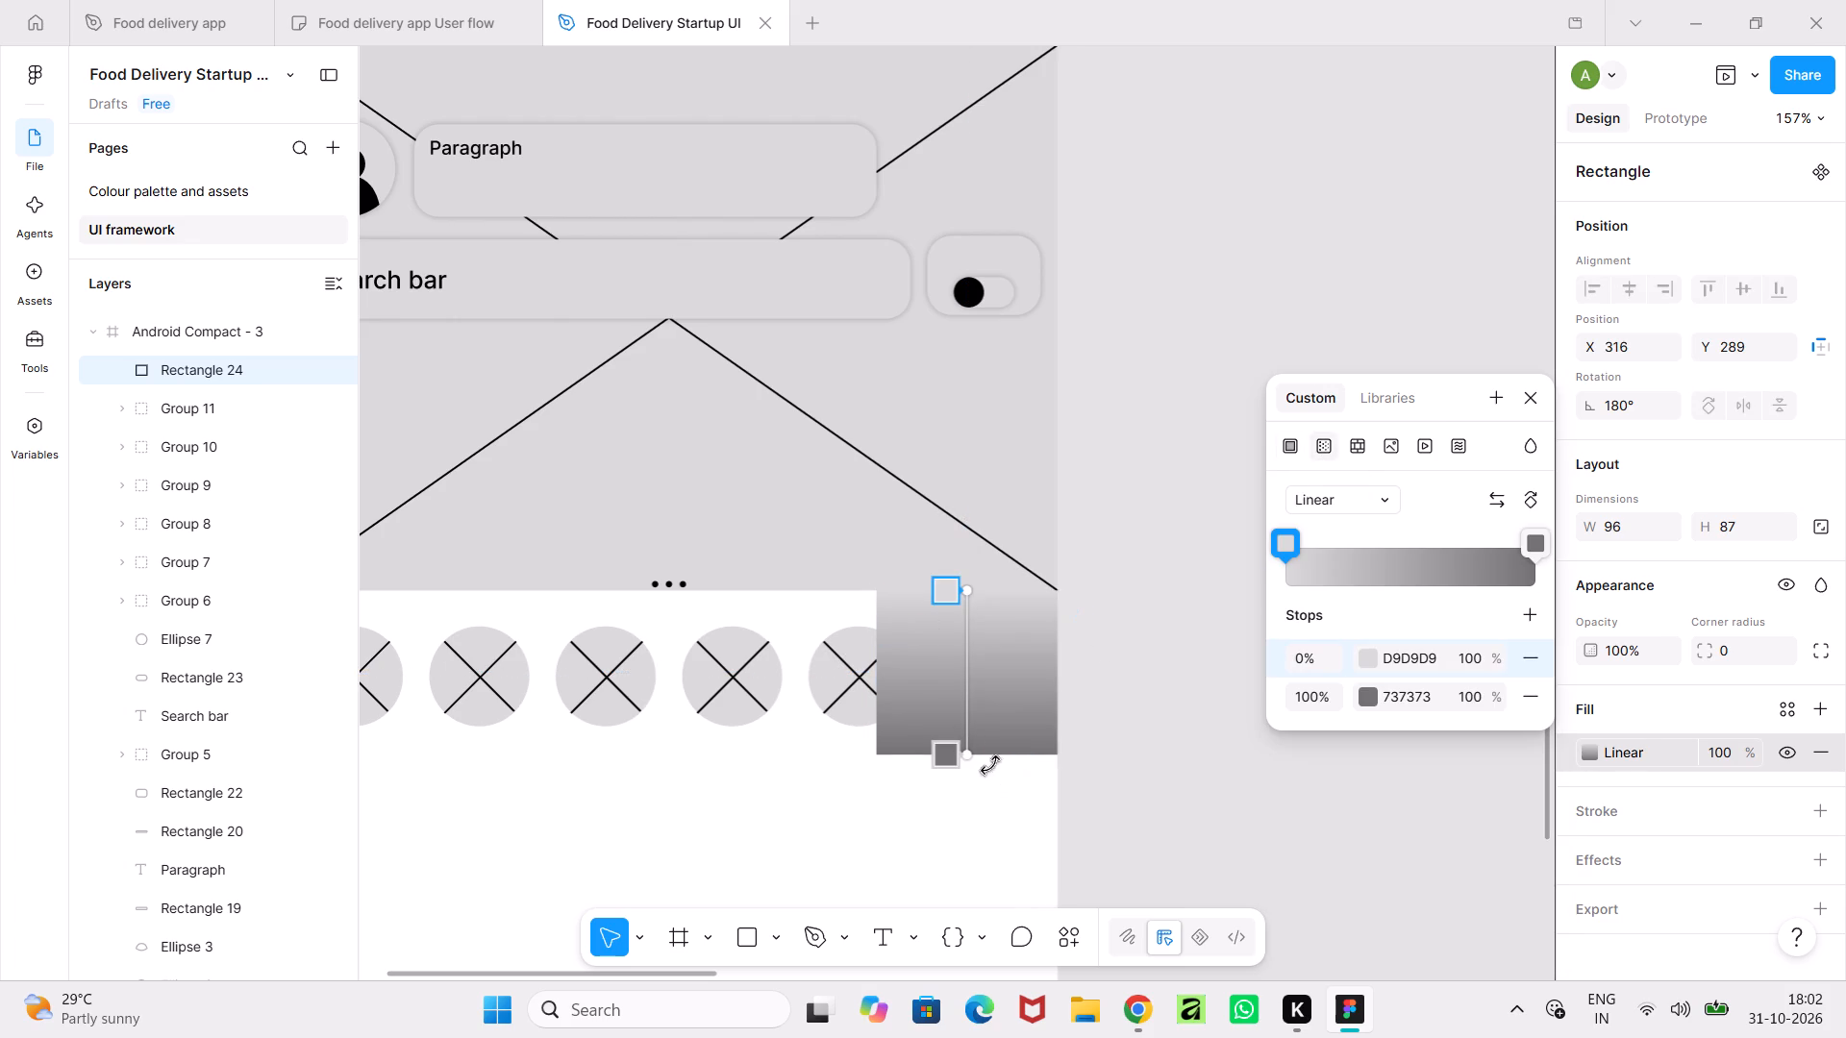
left_click_drag(971, 752, 1062, 672)
left_click_drag(970, 587, 877, 659)
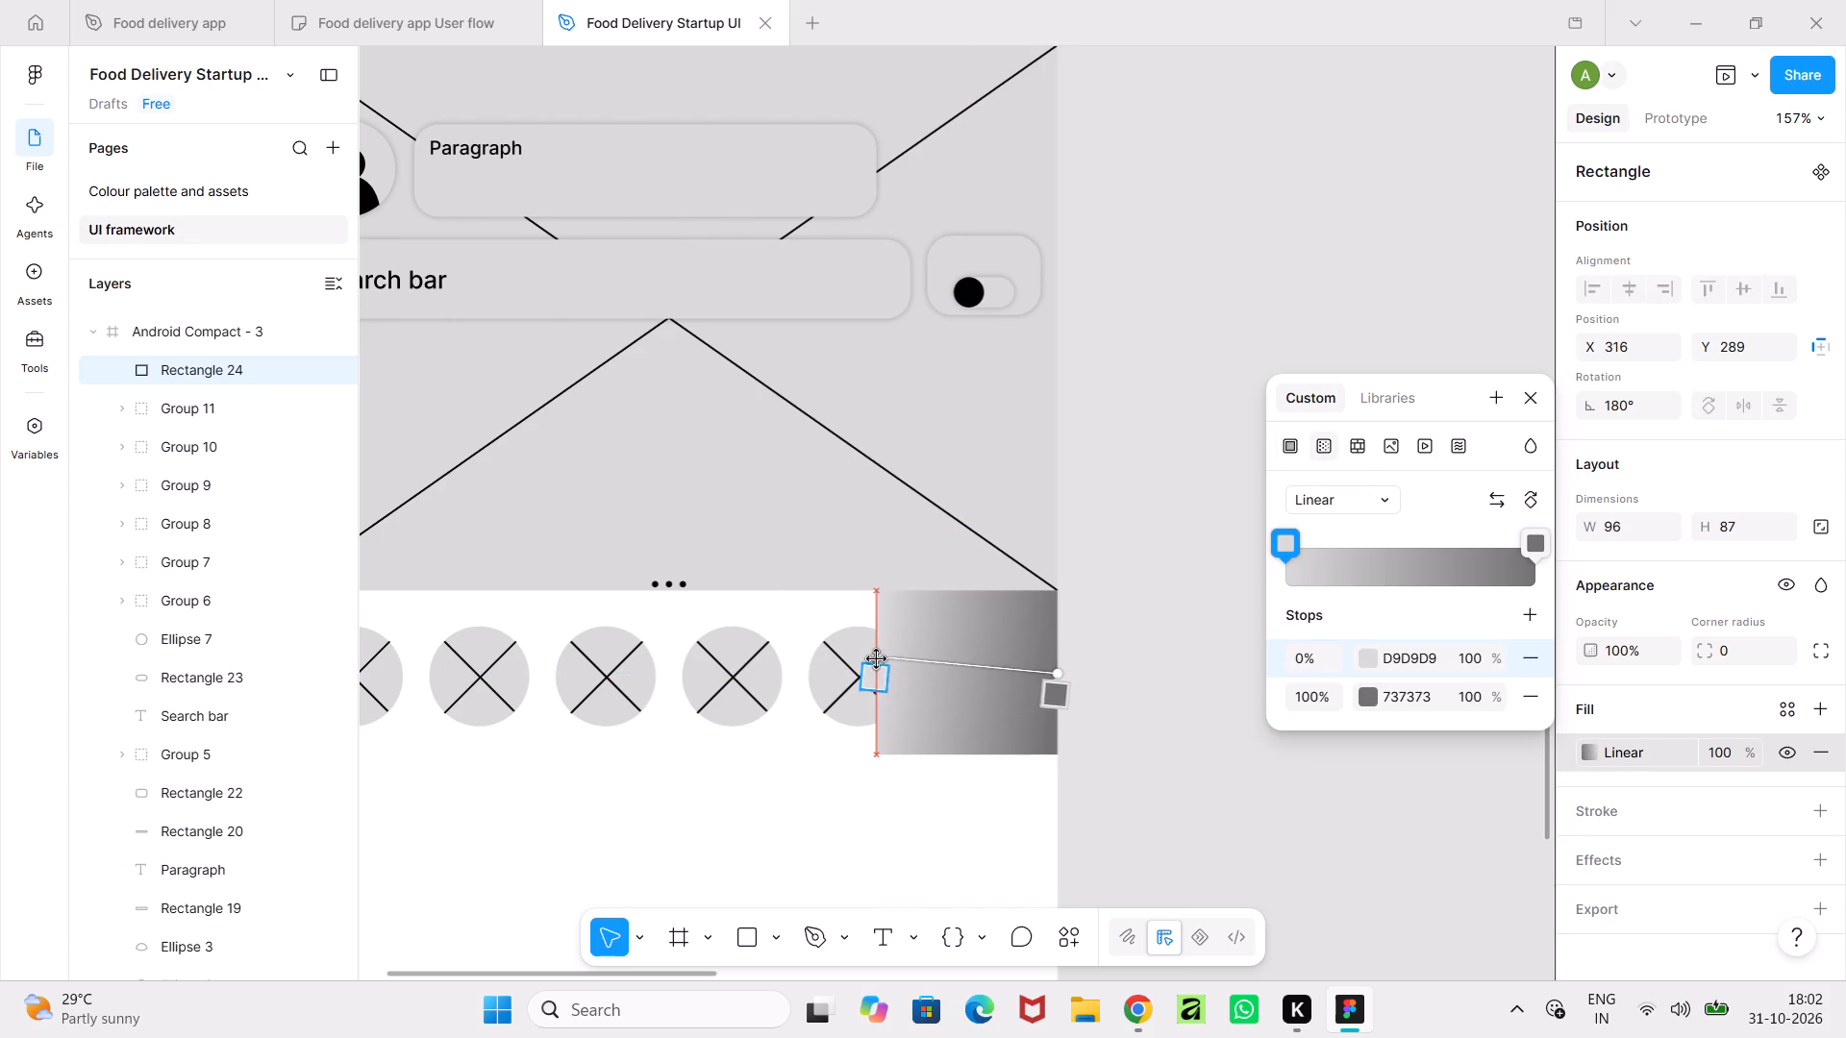
left_click_drag(877, 659, 875, 673)
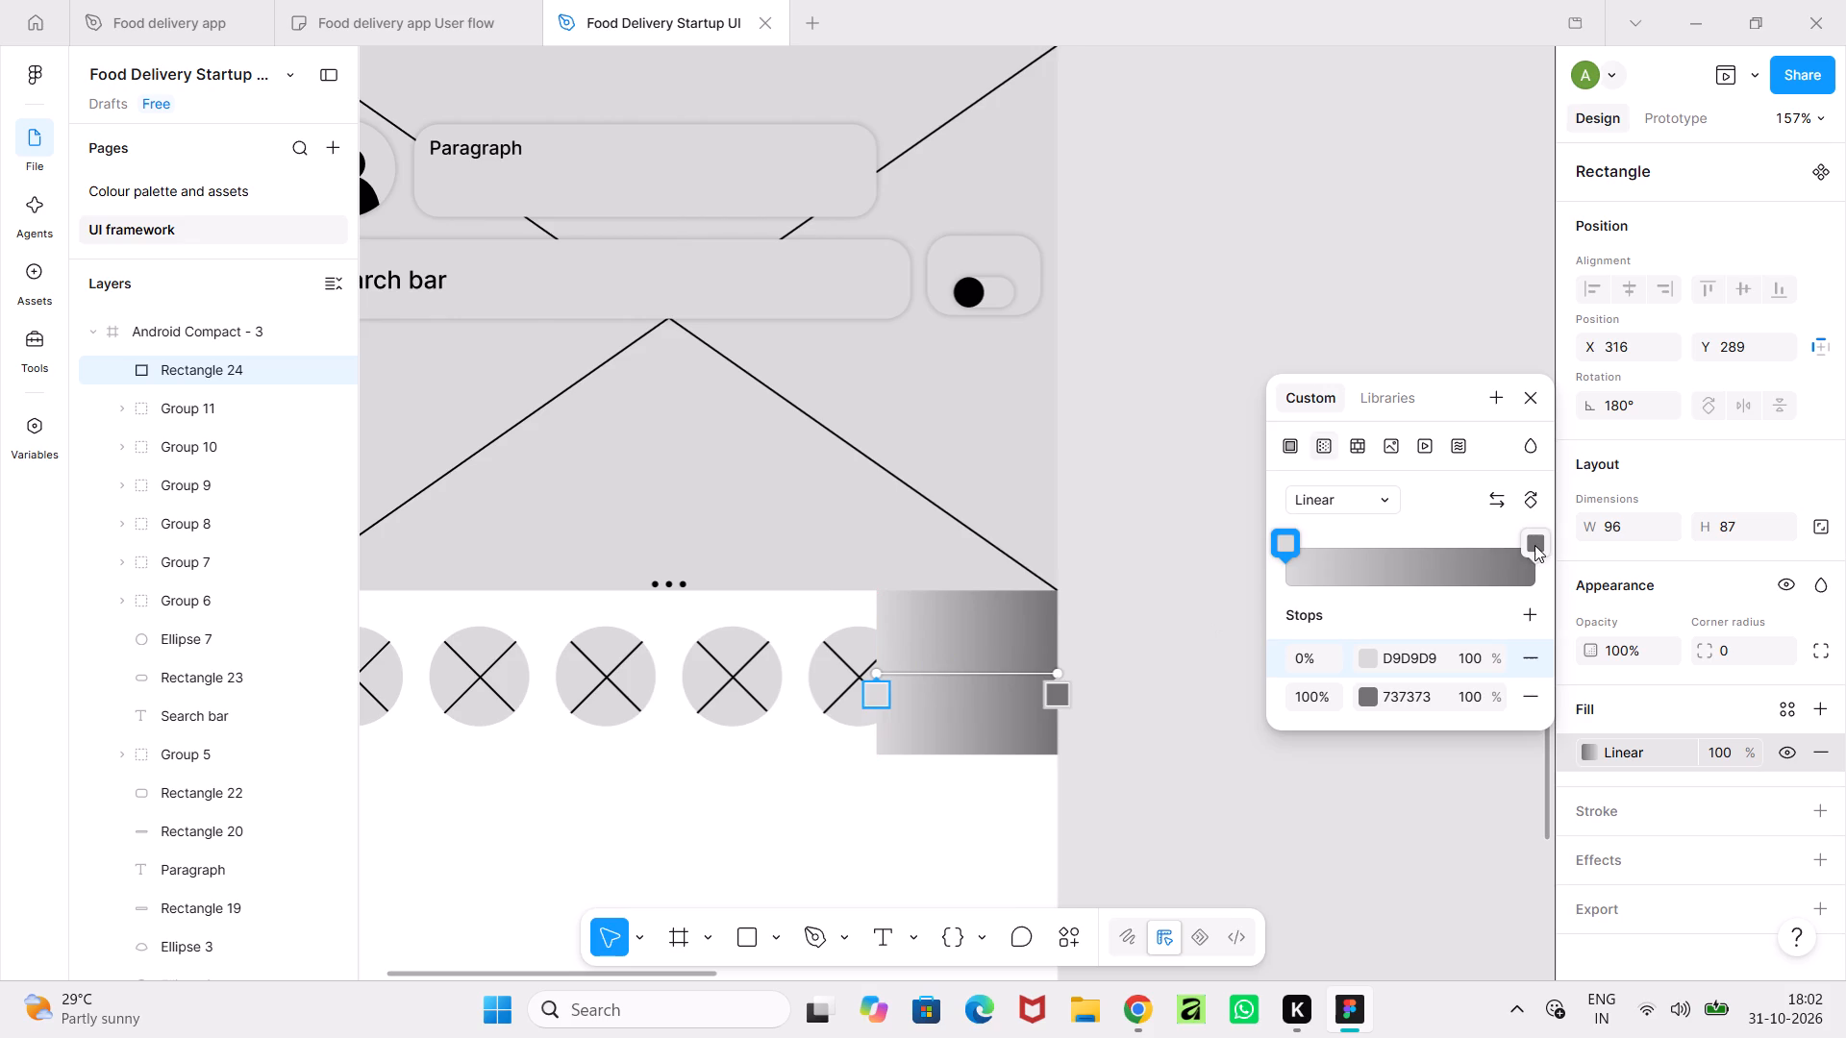
Set the gradient's 100% stop to white, FFFFFF.
left_click(1534, 545)
left_click_drag(1060, 617, 955, 428)
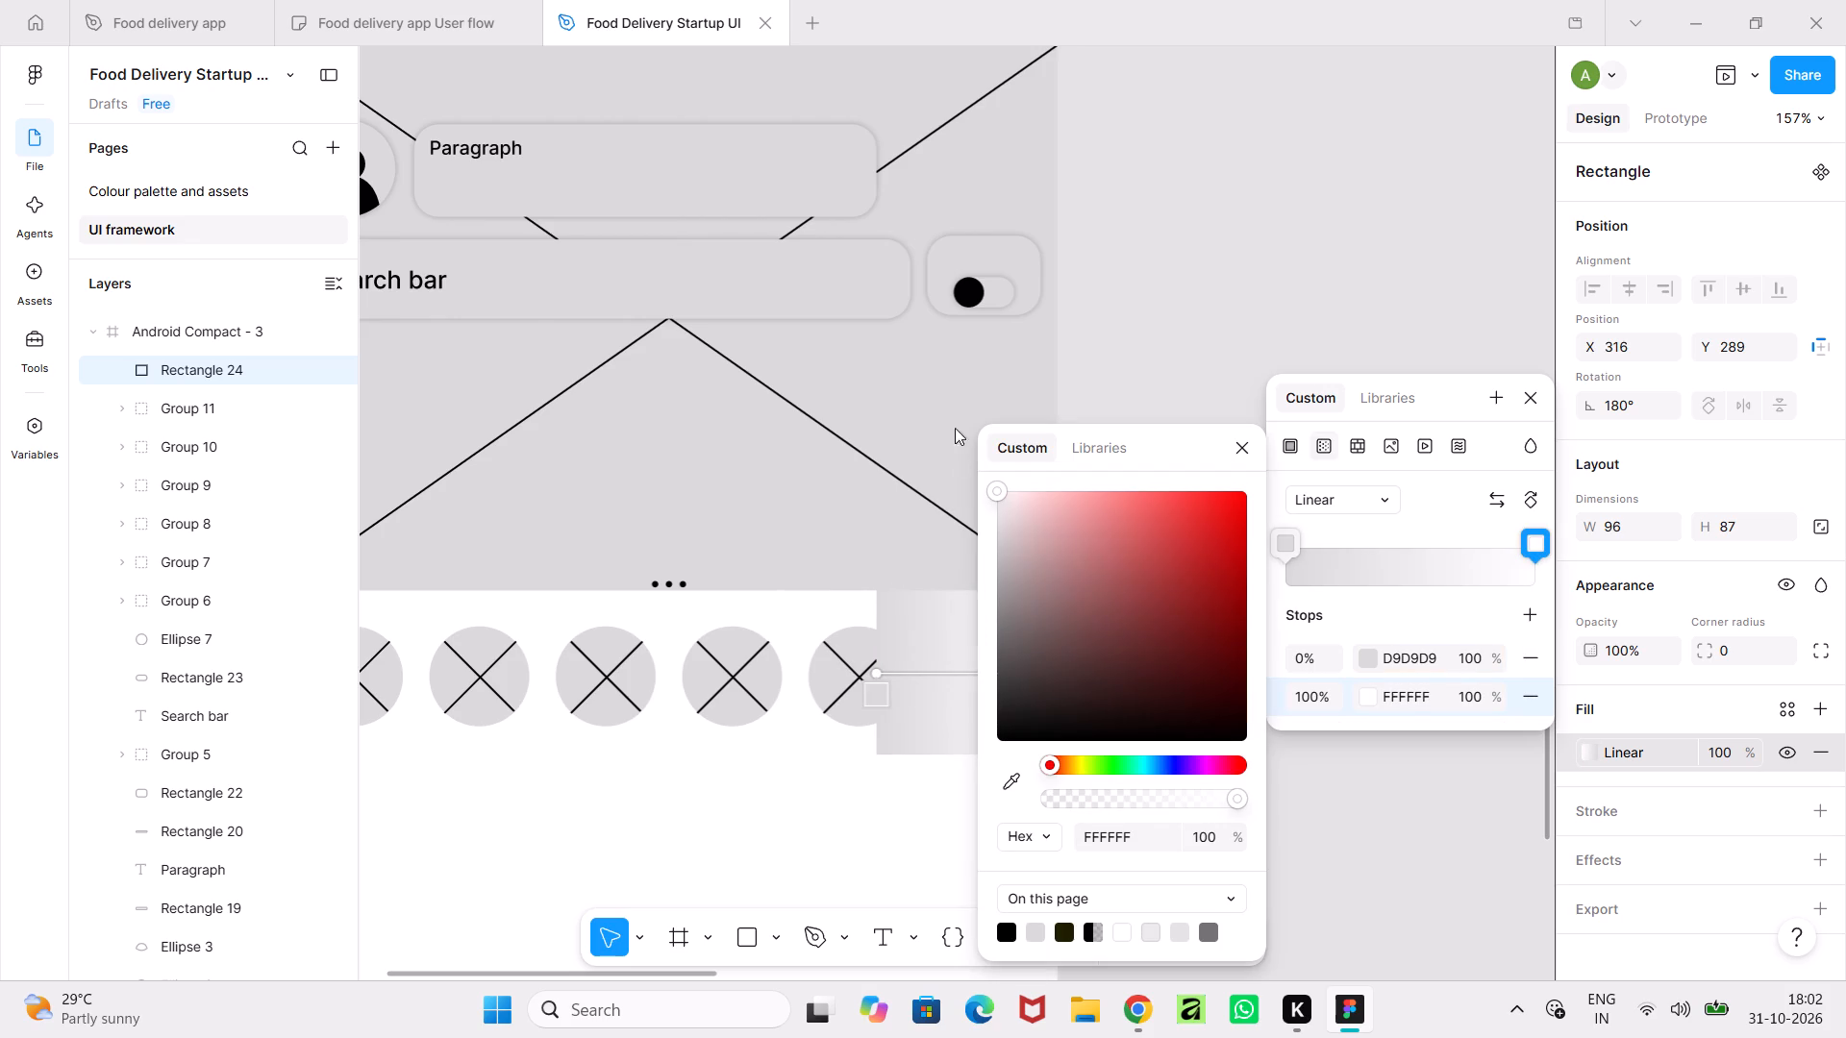
Set the gradient's 0% stop to white, FFFFFF.
left_click_drag(955, 428, 950, 420)
left_click(1284, 543)
left_click_drag(1049, 603, 1008, 535)
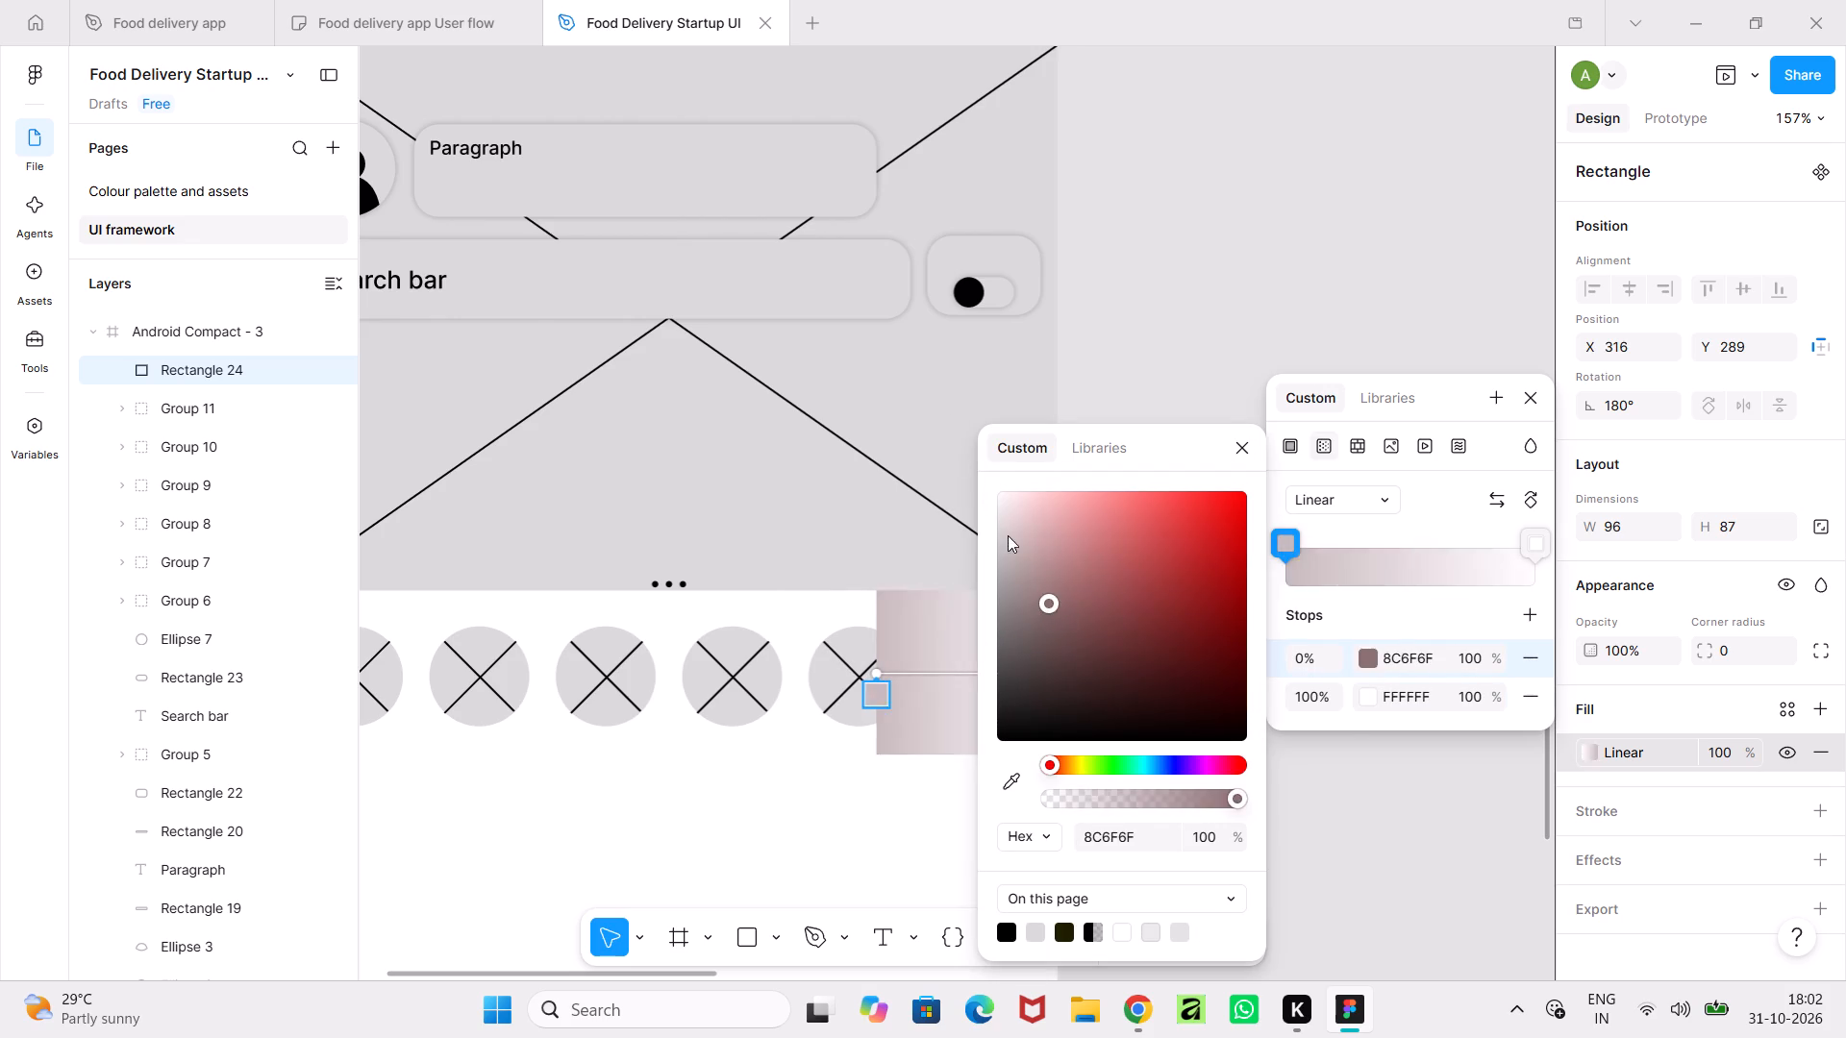
left_click_drag(1008, 535, 926, 373)
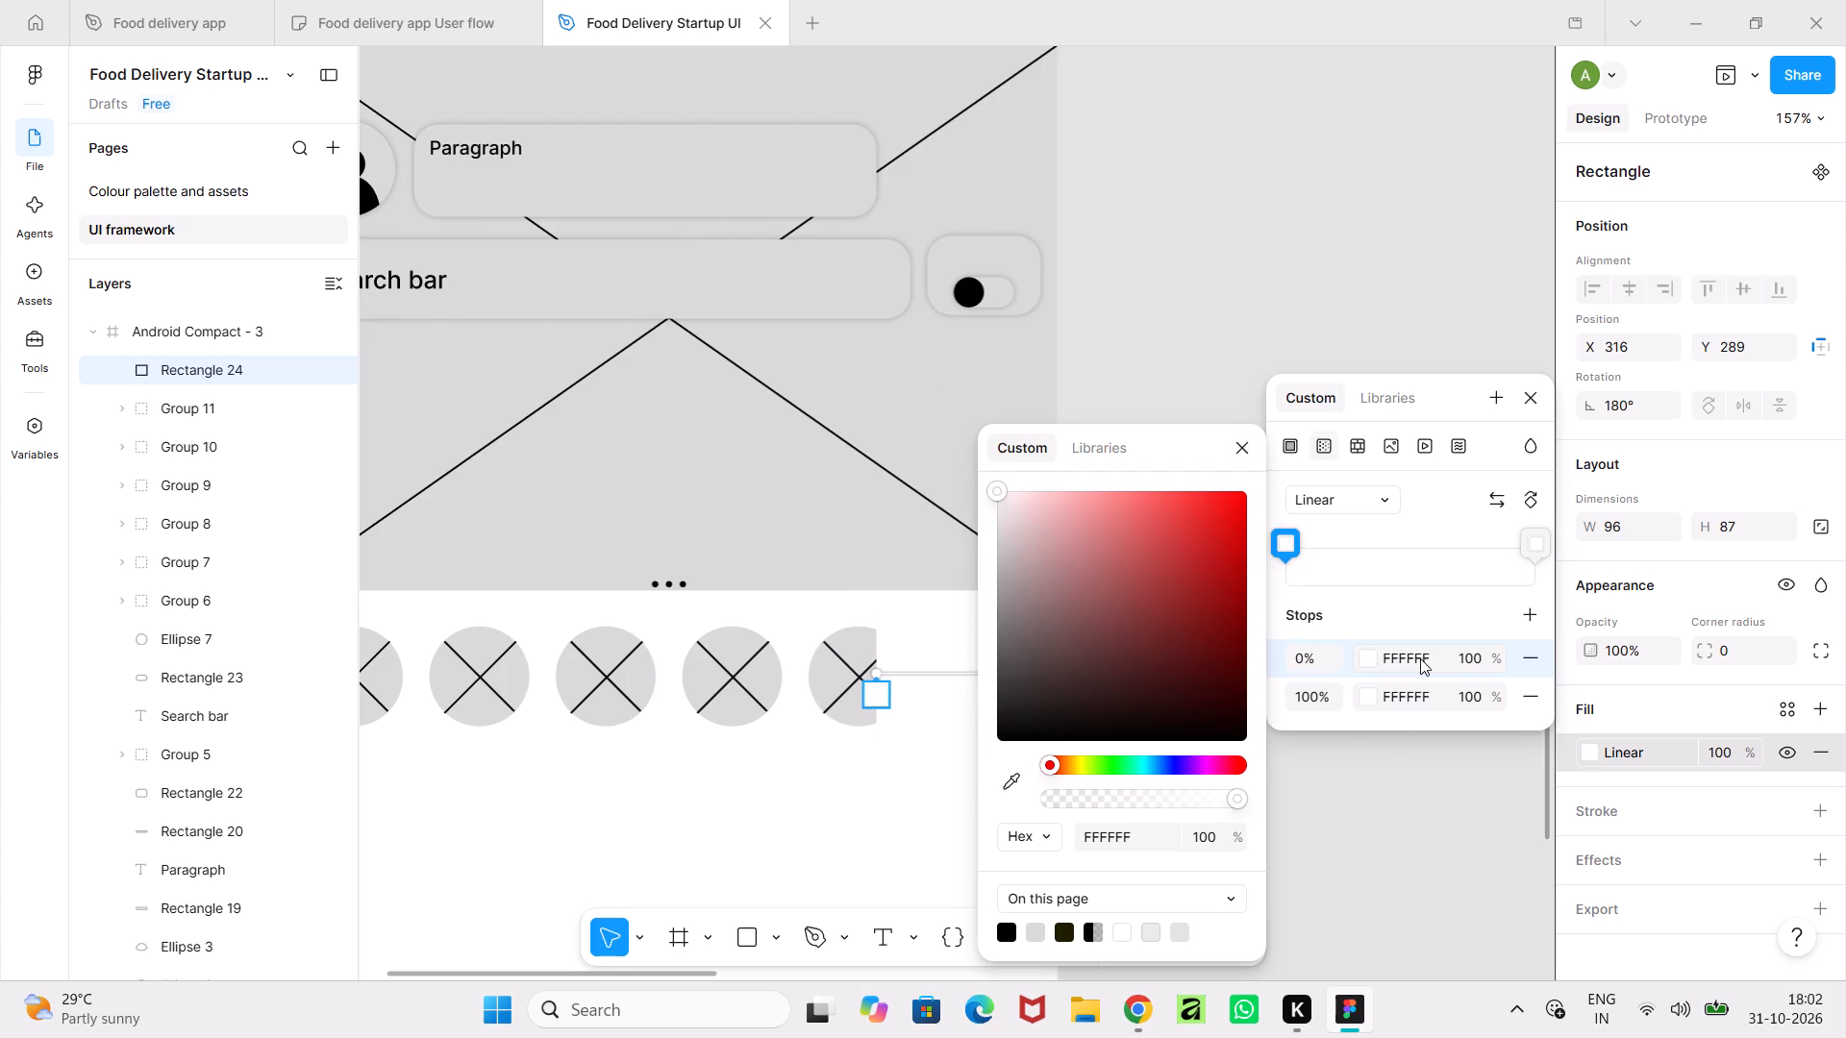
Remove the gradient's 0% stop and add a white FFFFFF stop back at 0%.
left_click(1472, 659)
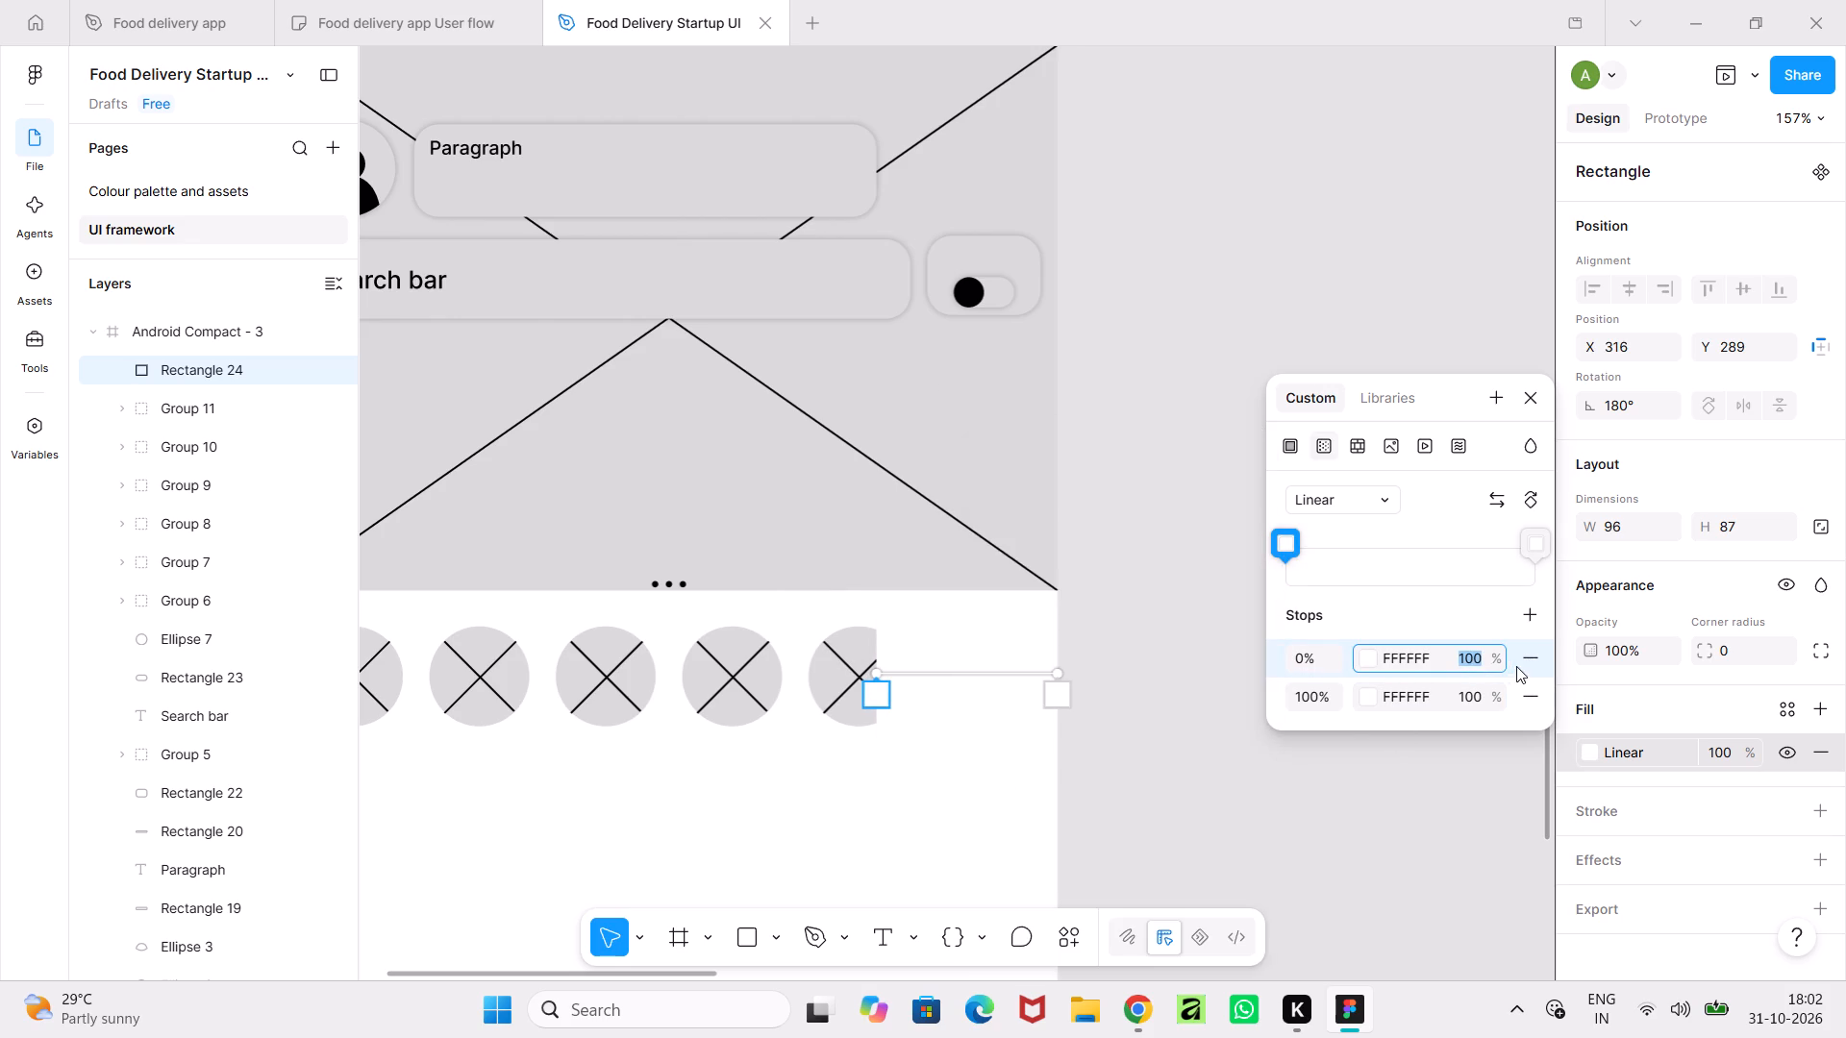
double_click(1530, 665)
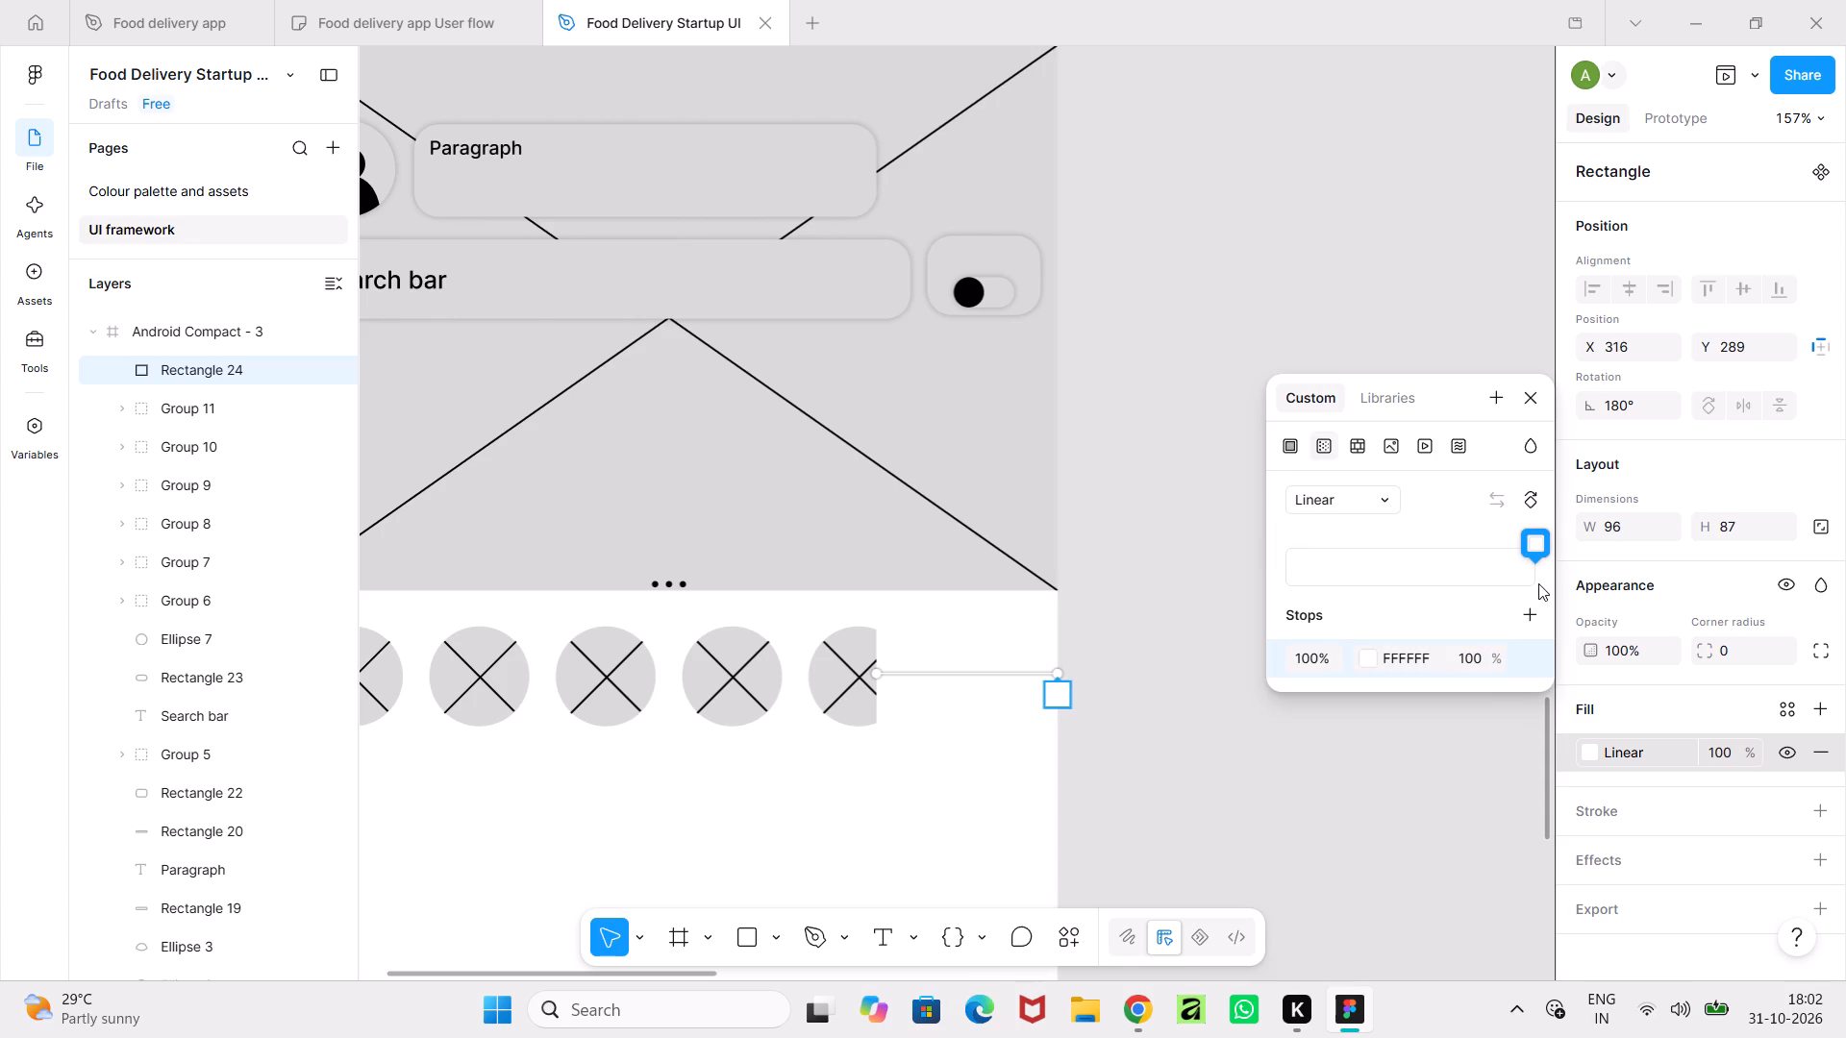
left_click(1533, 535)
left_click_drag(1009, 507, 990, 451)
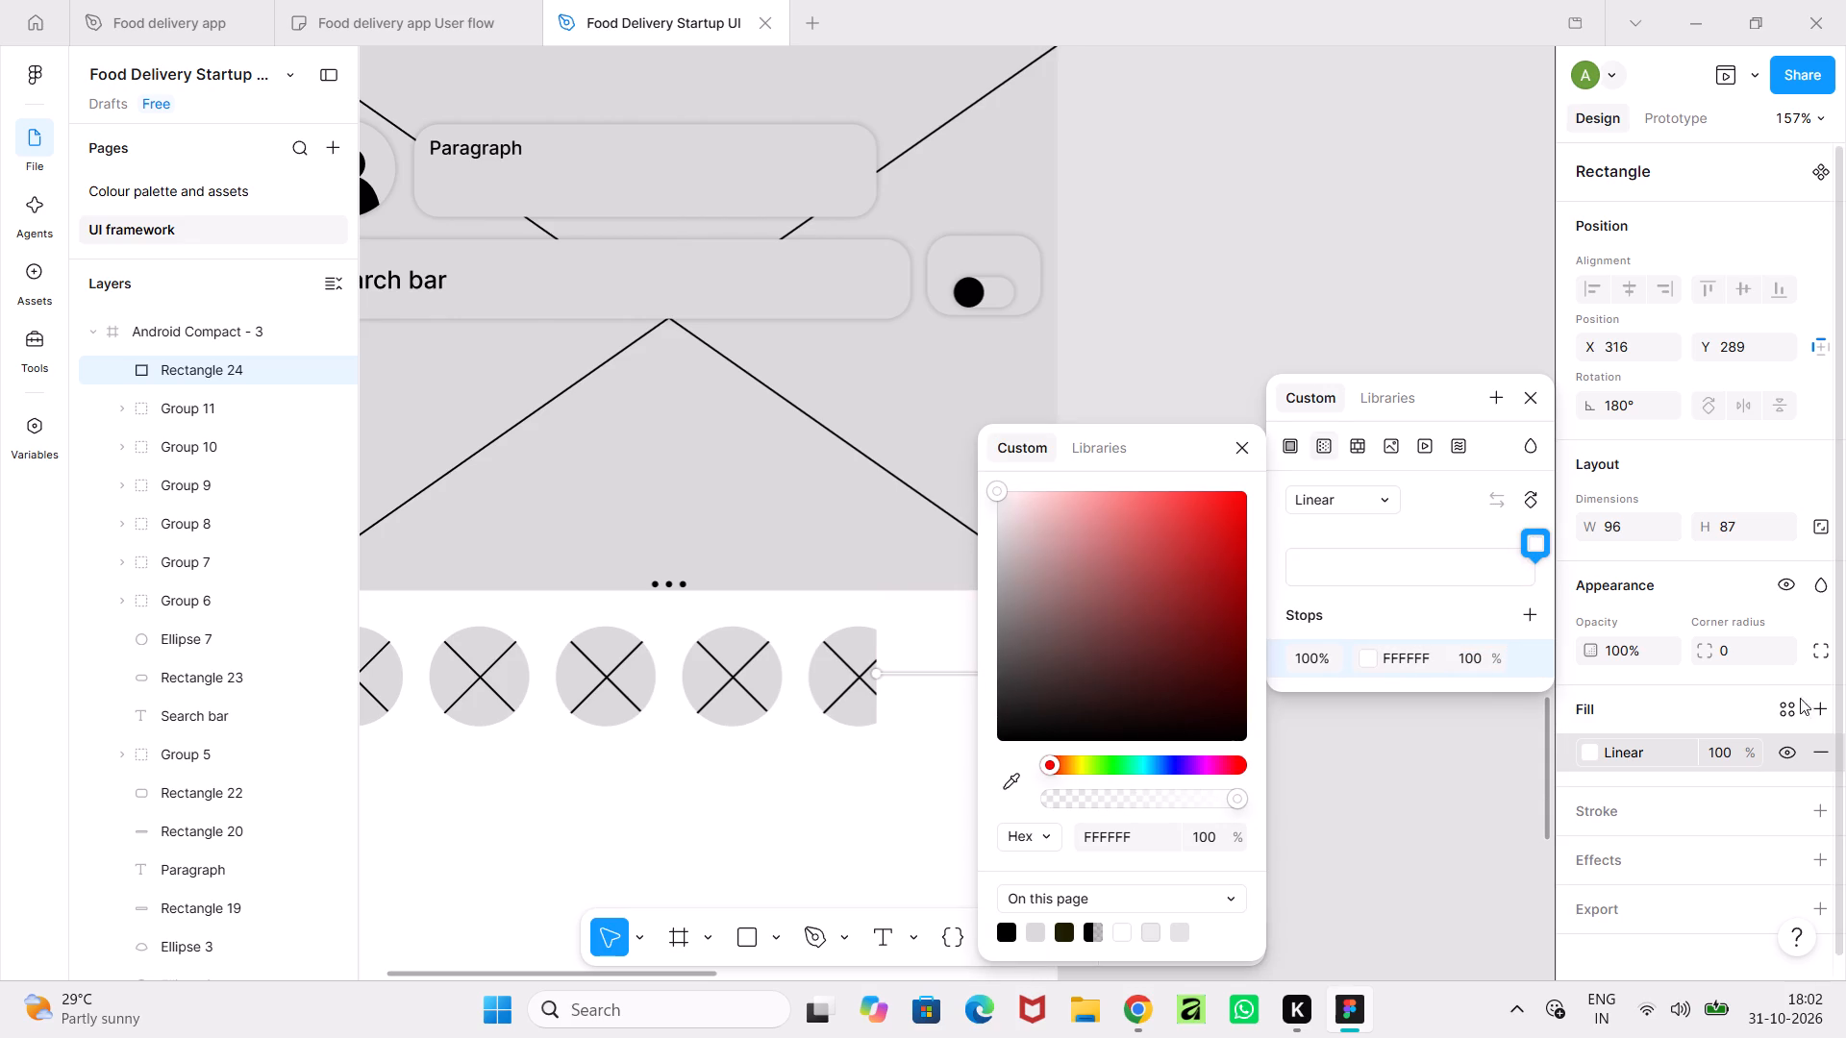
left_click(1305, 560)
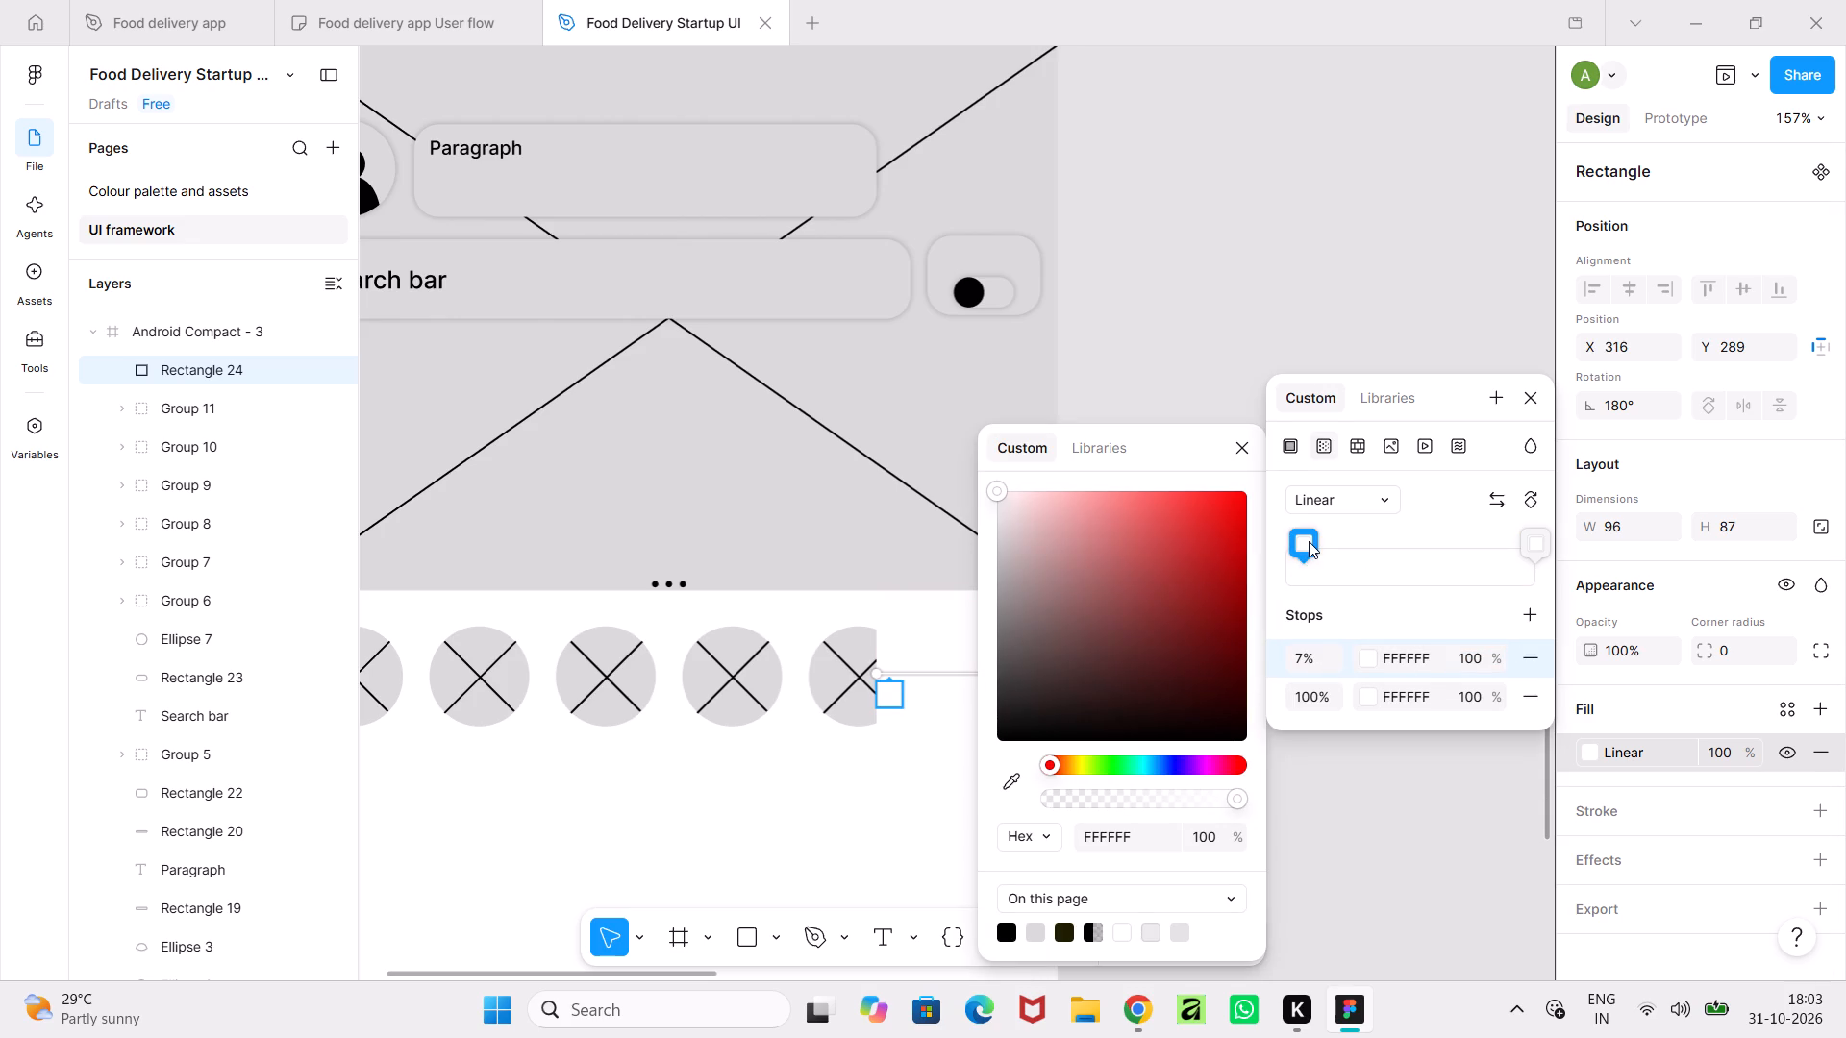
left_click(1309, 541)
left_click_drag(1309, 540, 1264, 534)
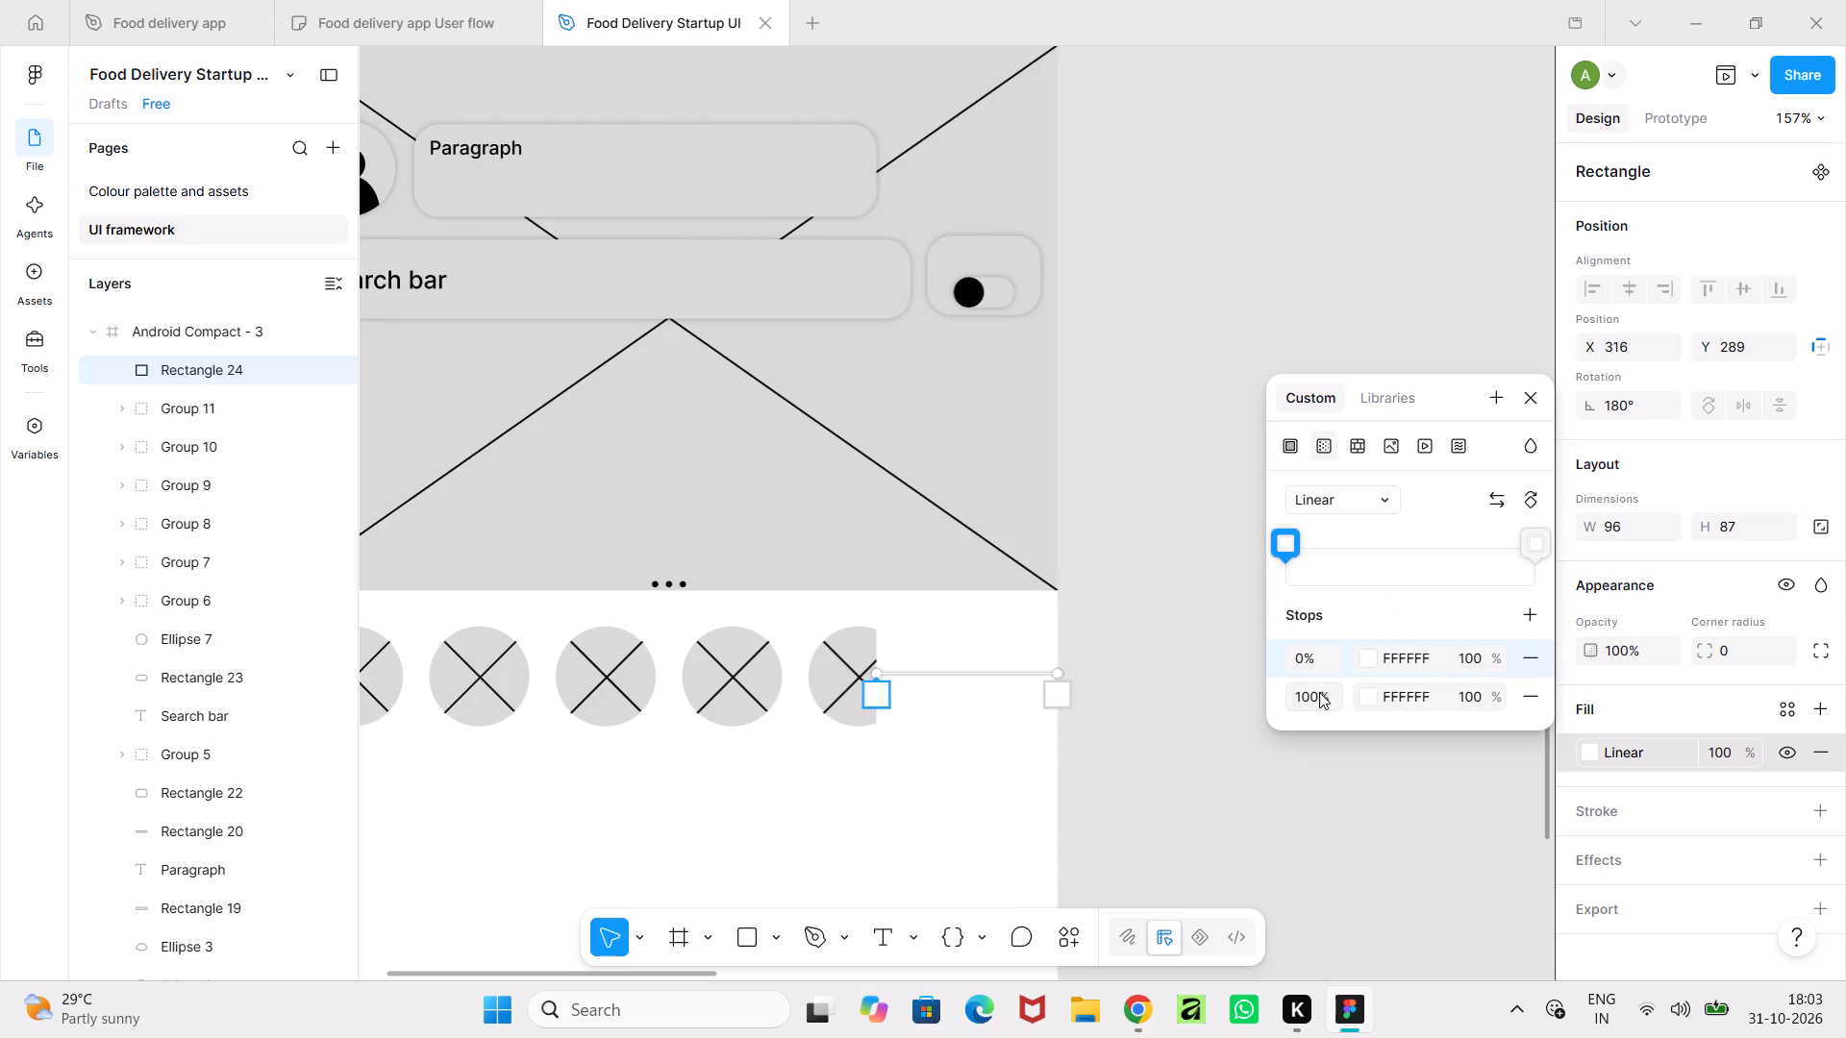
Set the opacity of the gradient's 0% stop to 0% and close the colour settings.
left_click(1278, 524)
left_click(1474, 696)
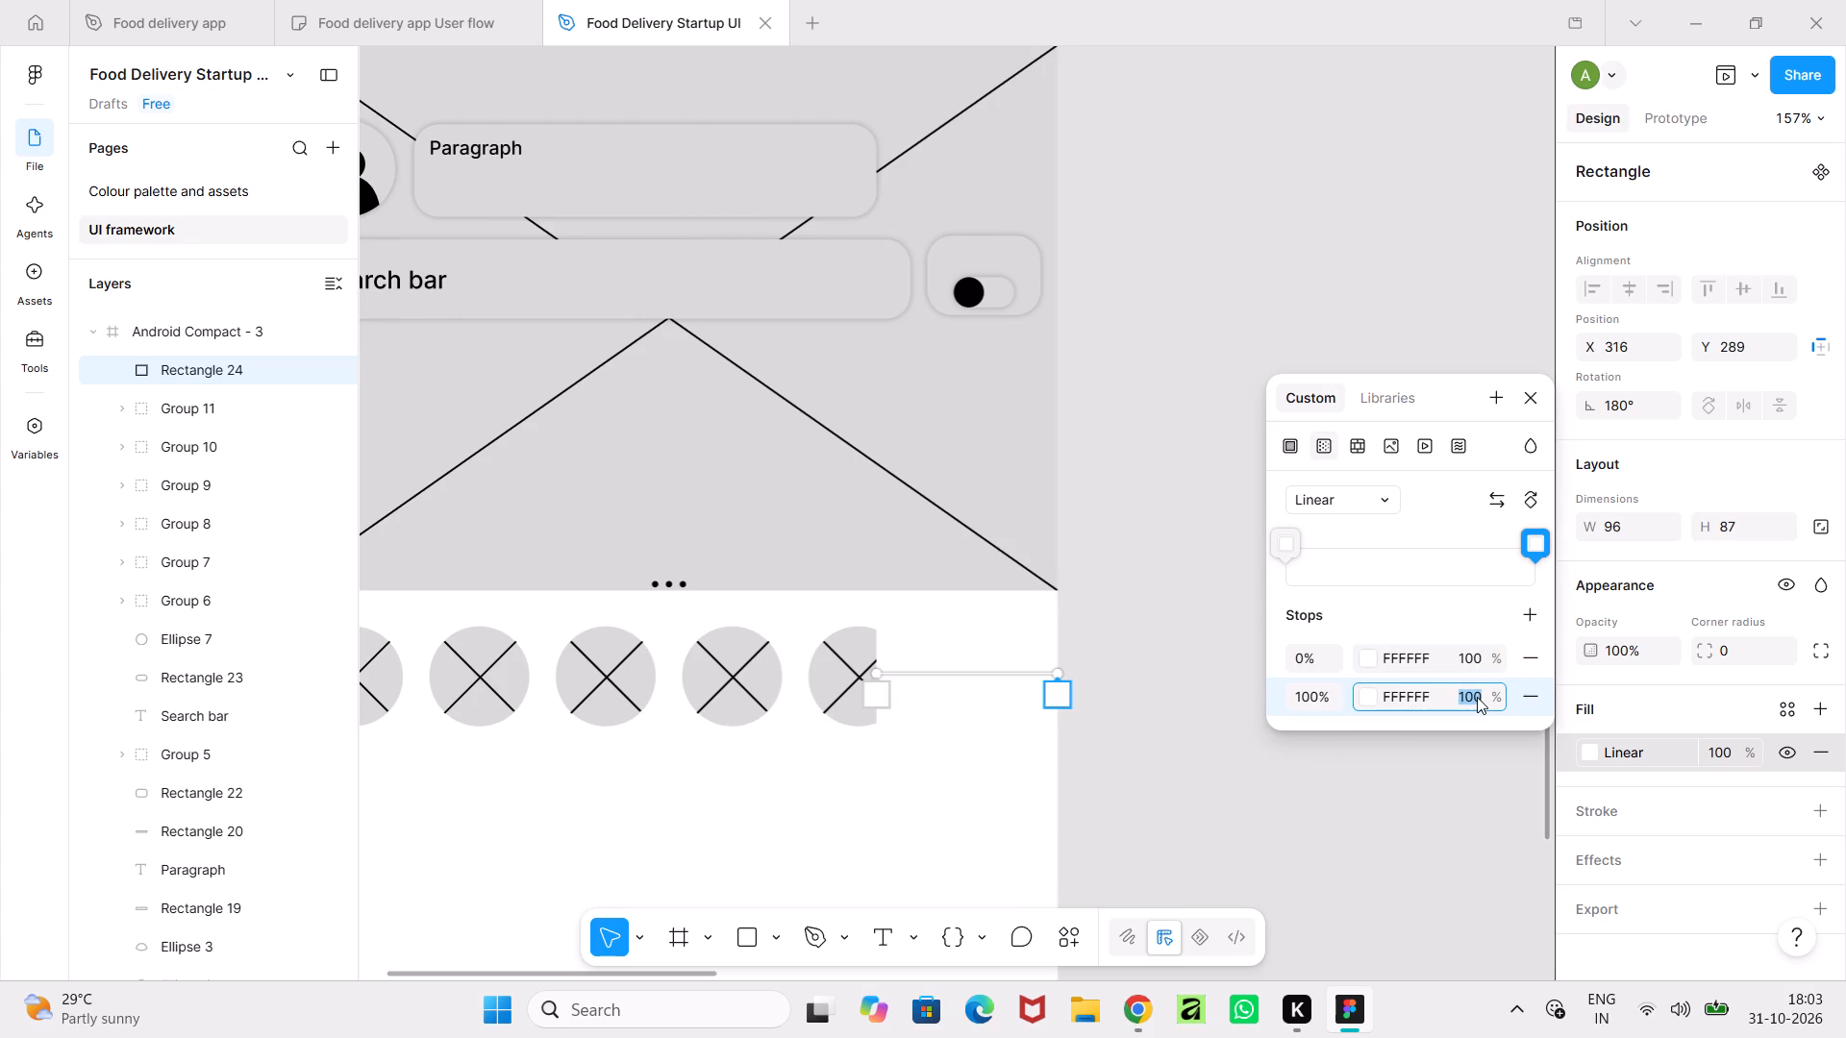
left_click(1466, 655)
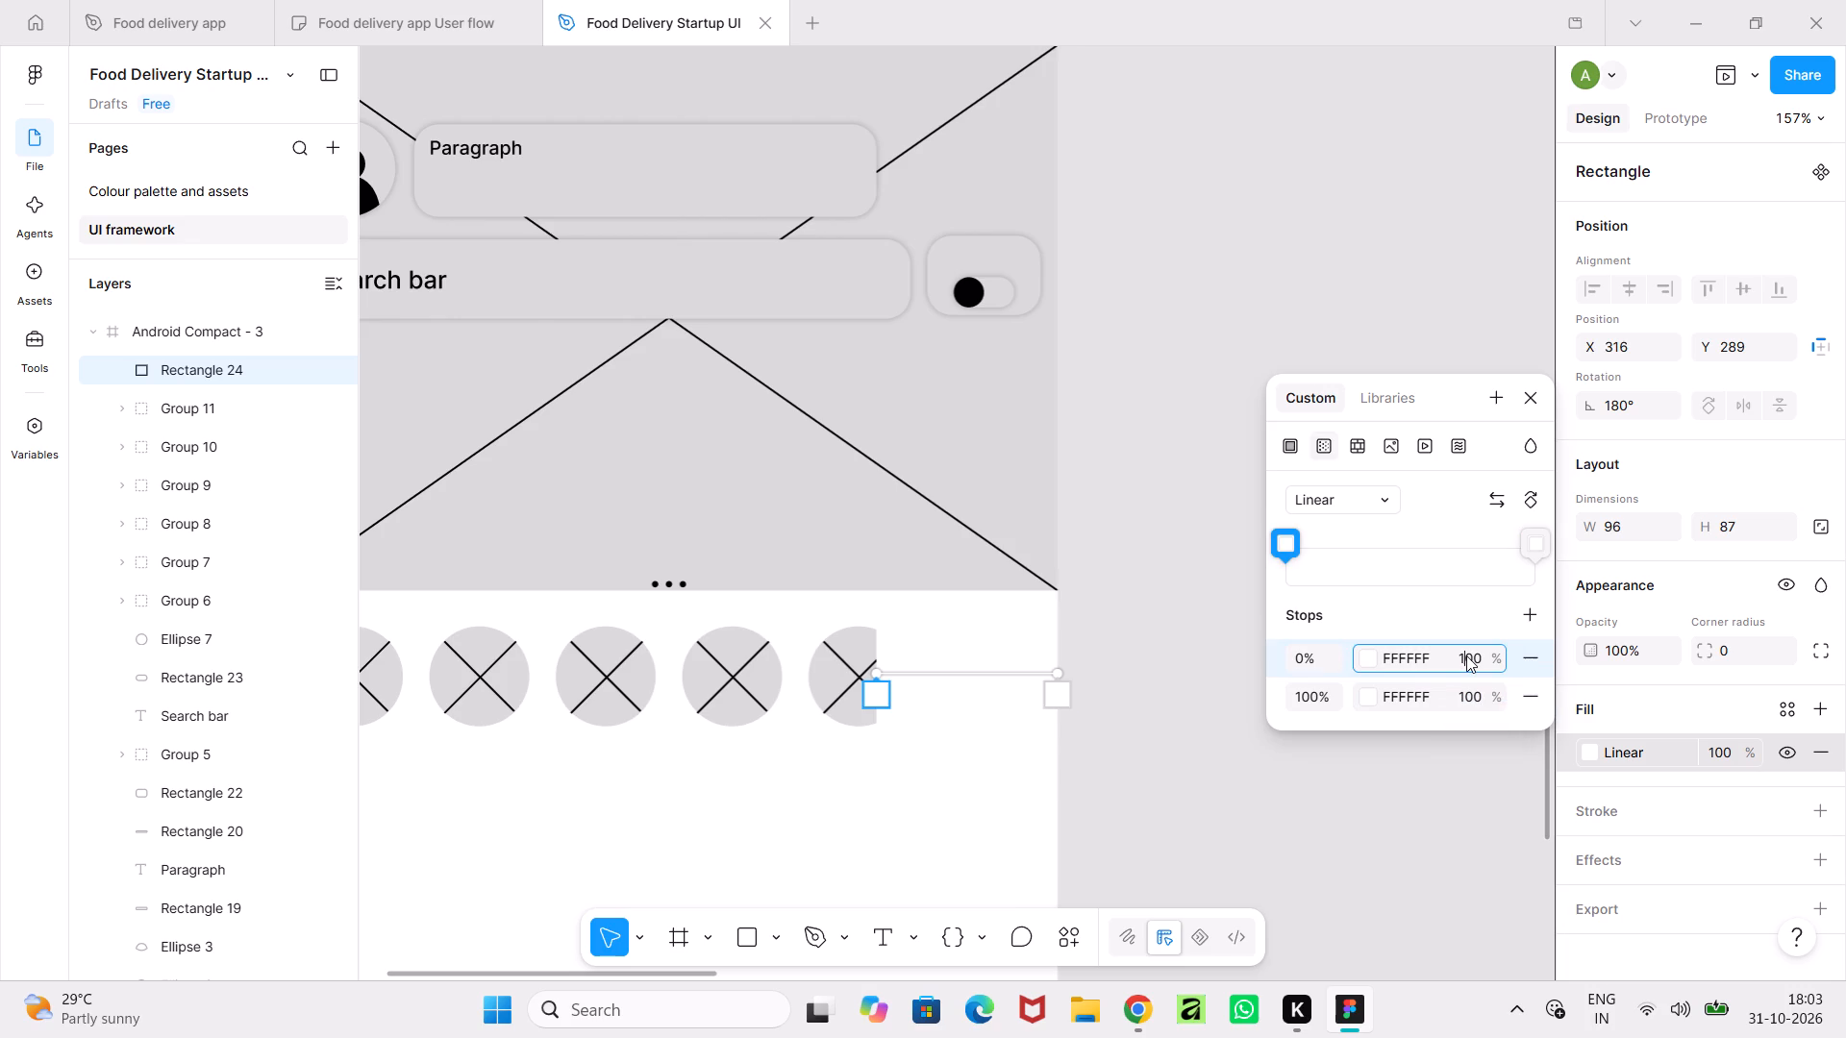
key("0")
key("Return")
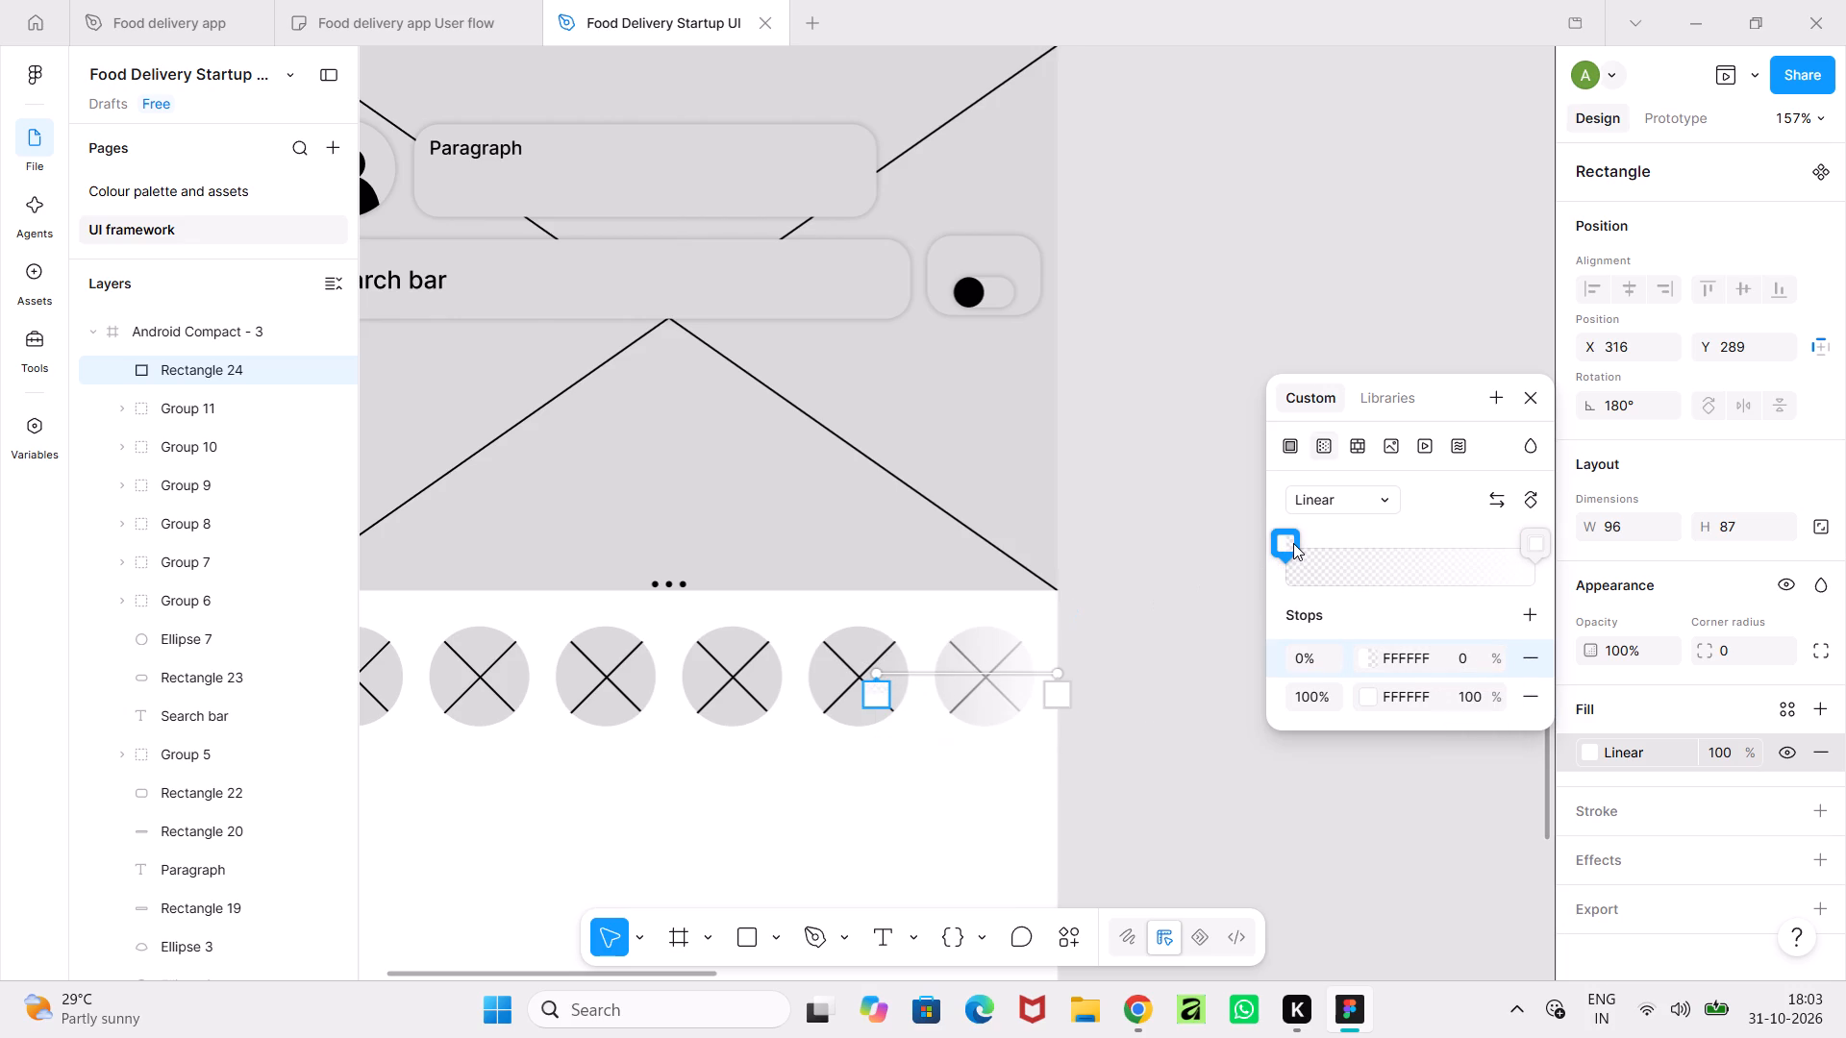
left_click(1210, 644)
Widen the gradient rectangle to about 124 × 87 by extending its left edge over the fifth circle.
scroll(1210, 644, "down", 6, "ctrl")
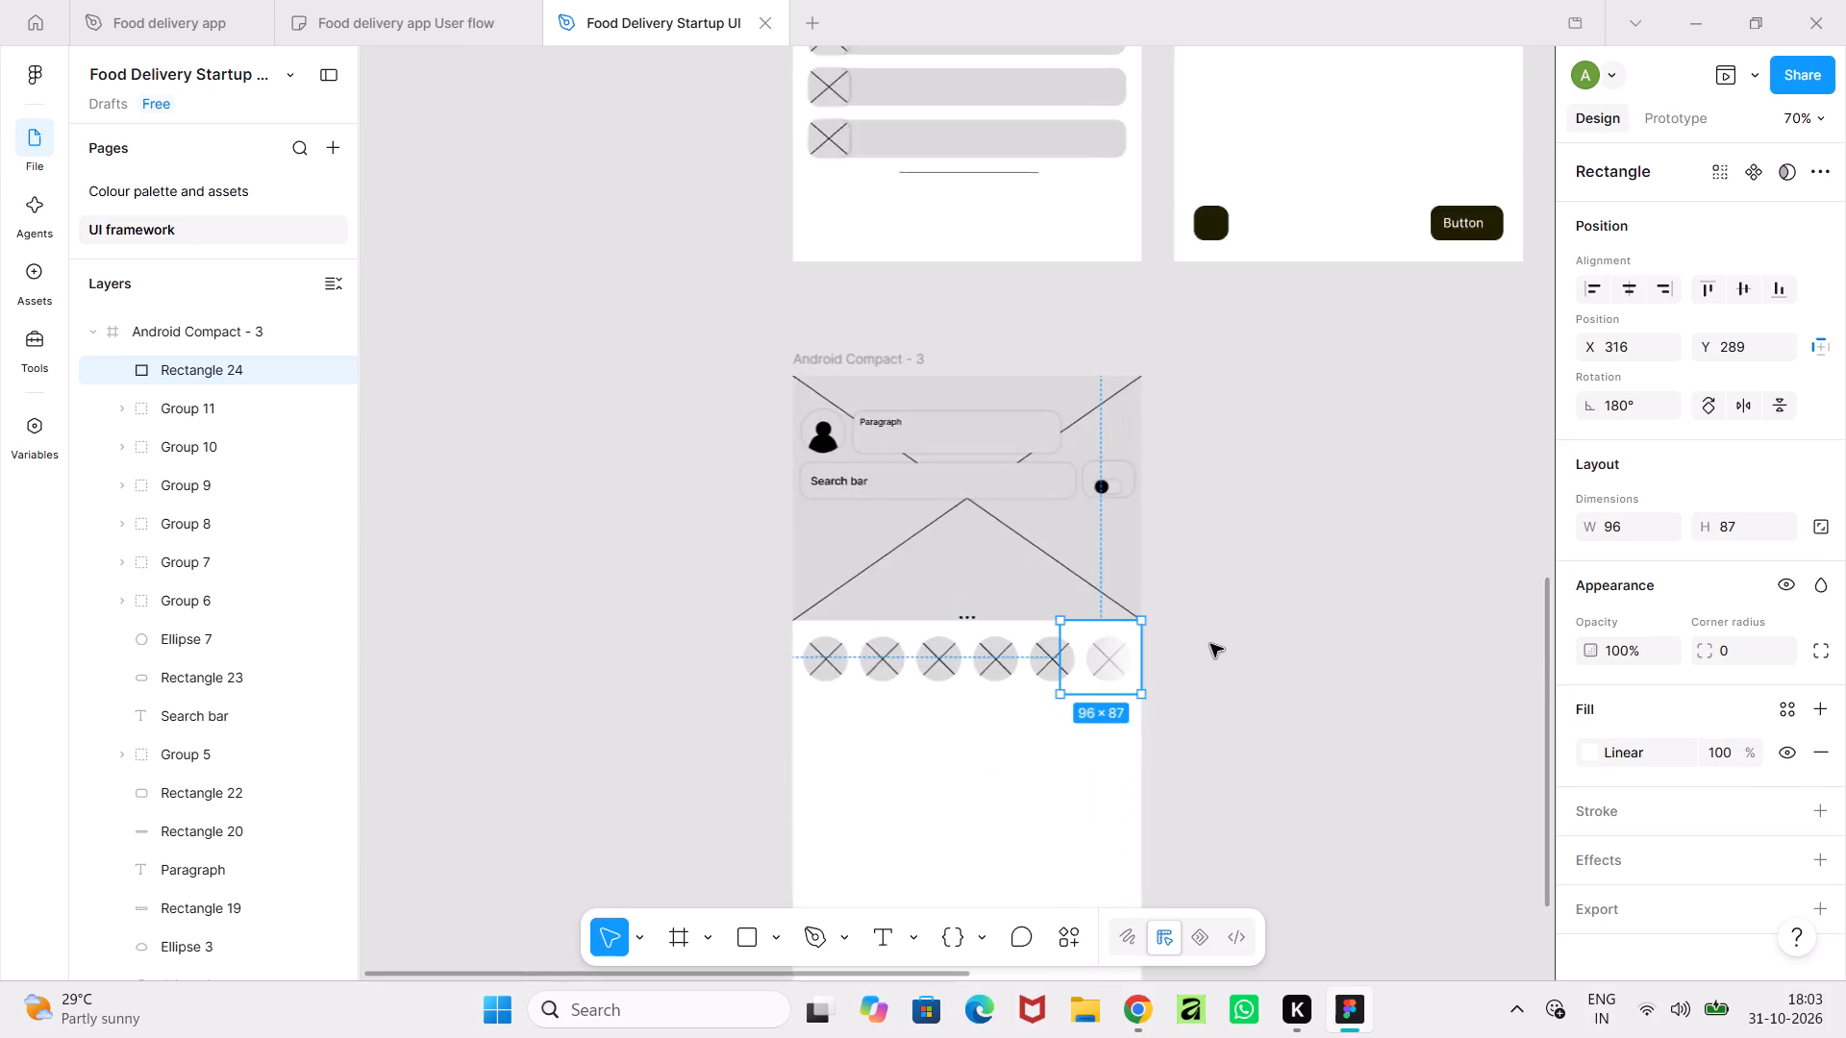
scroll(1210, 644, "down", 5, "ctrl")
left_click(1269, 736)
scroll(1269, 736, "up", 6, "ctrl")
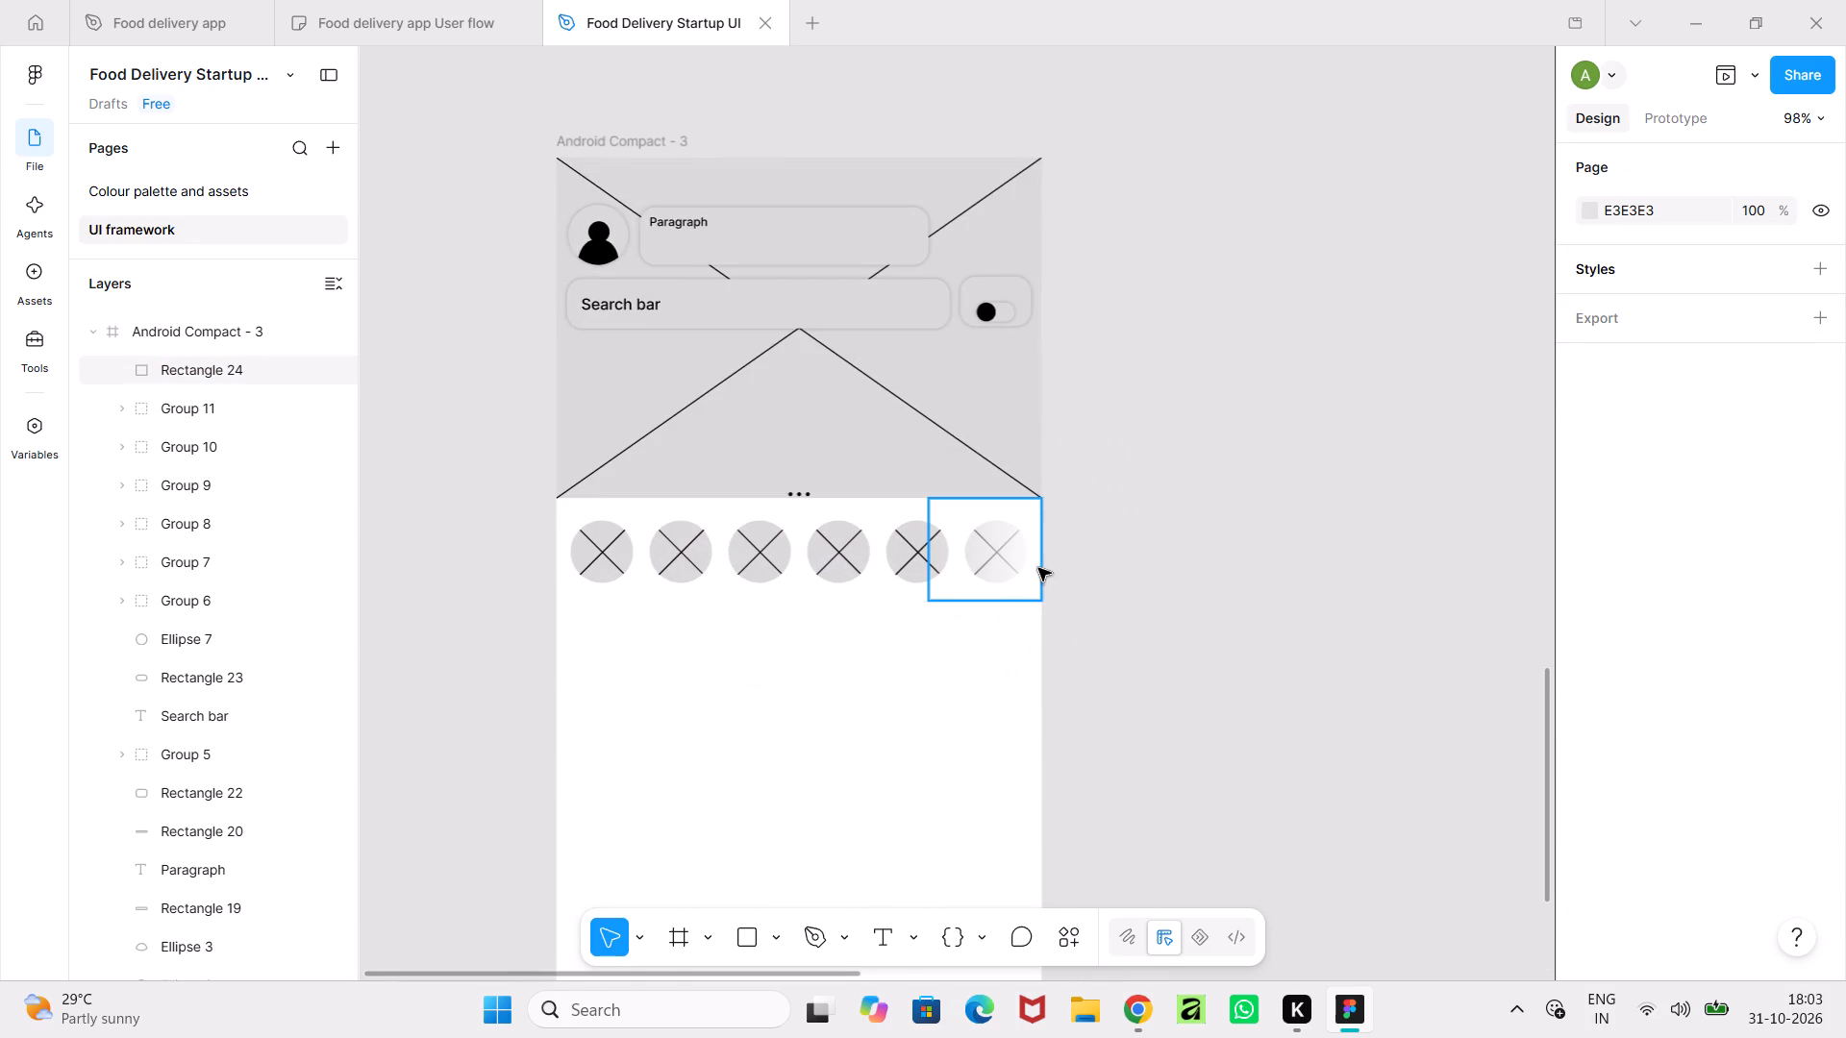
left_click(1033, 566)
left_click_drag(931, 547, 898, 549)
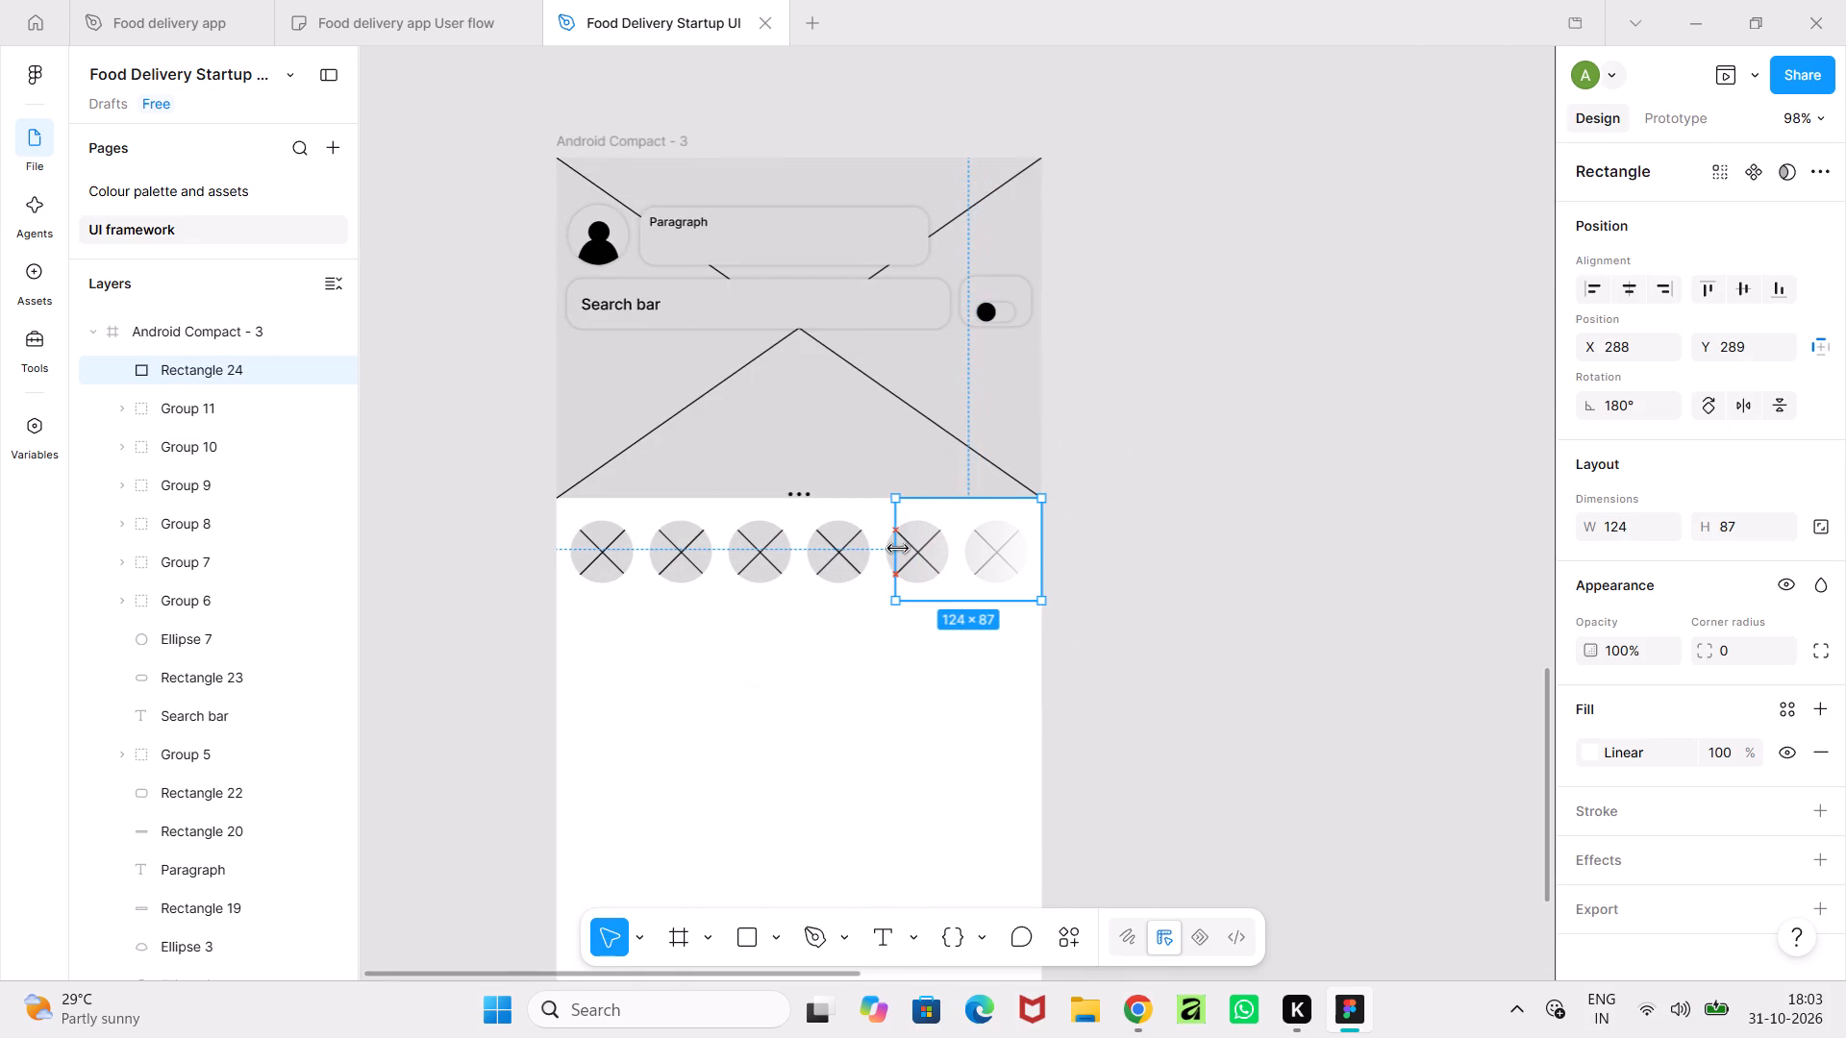
left_click_drag(898, 549, 891, 549)
left_click(1086, 593)
Examine the gradient fade over the last circles from overview and close-up.
scroll(1086, 593, "down", 6, "ctrl")
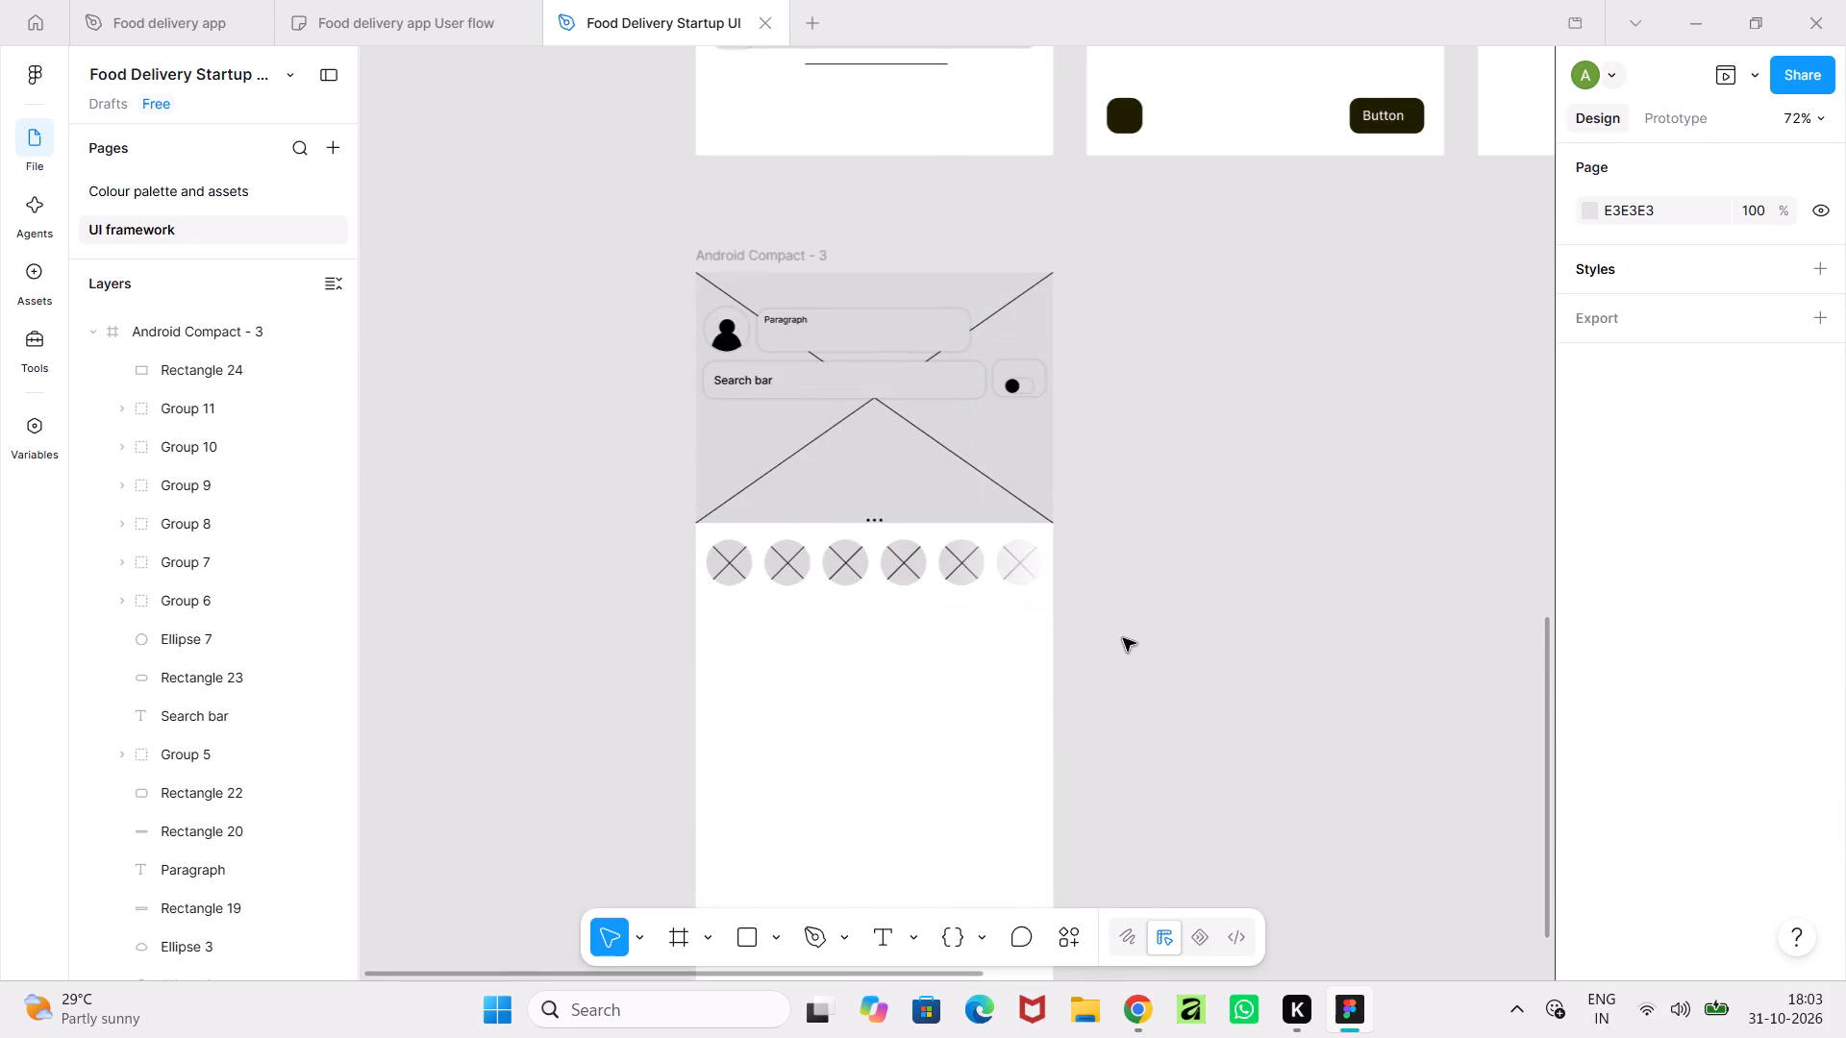
scroll(1126, 642, "down", 4, "ctrl")
scroll(1126, 642, "up", 4, "ctrl")
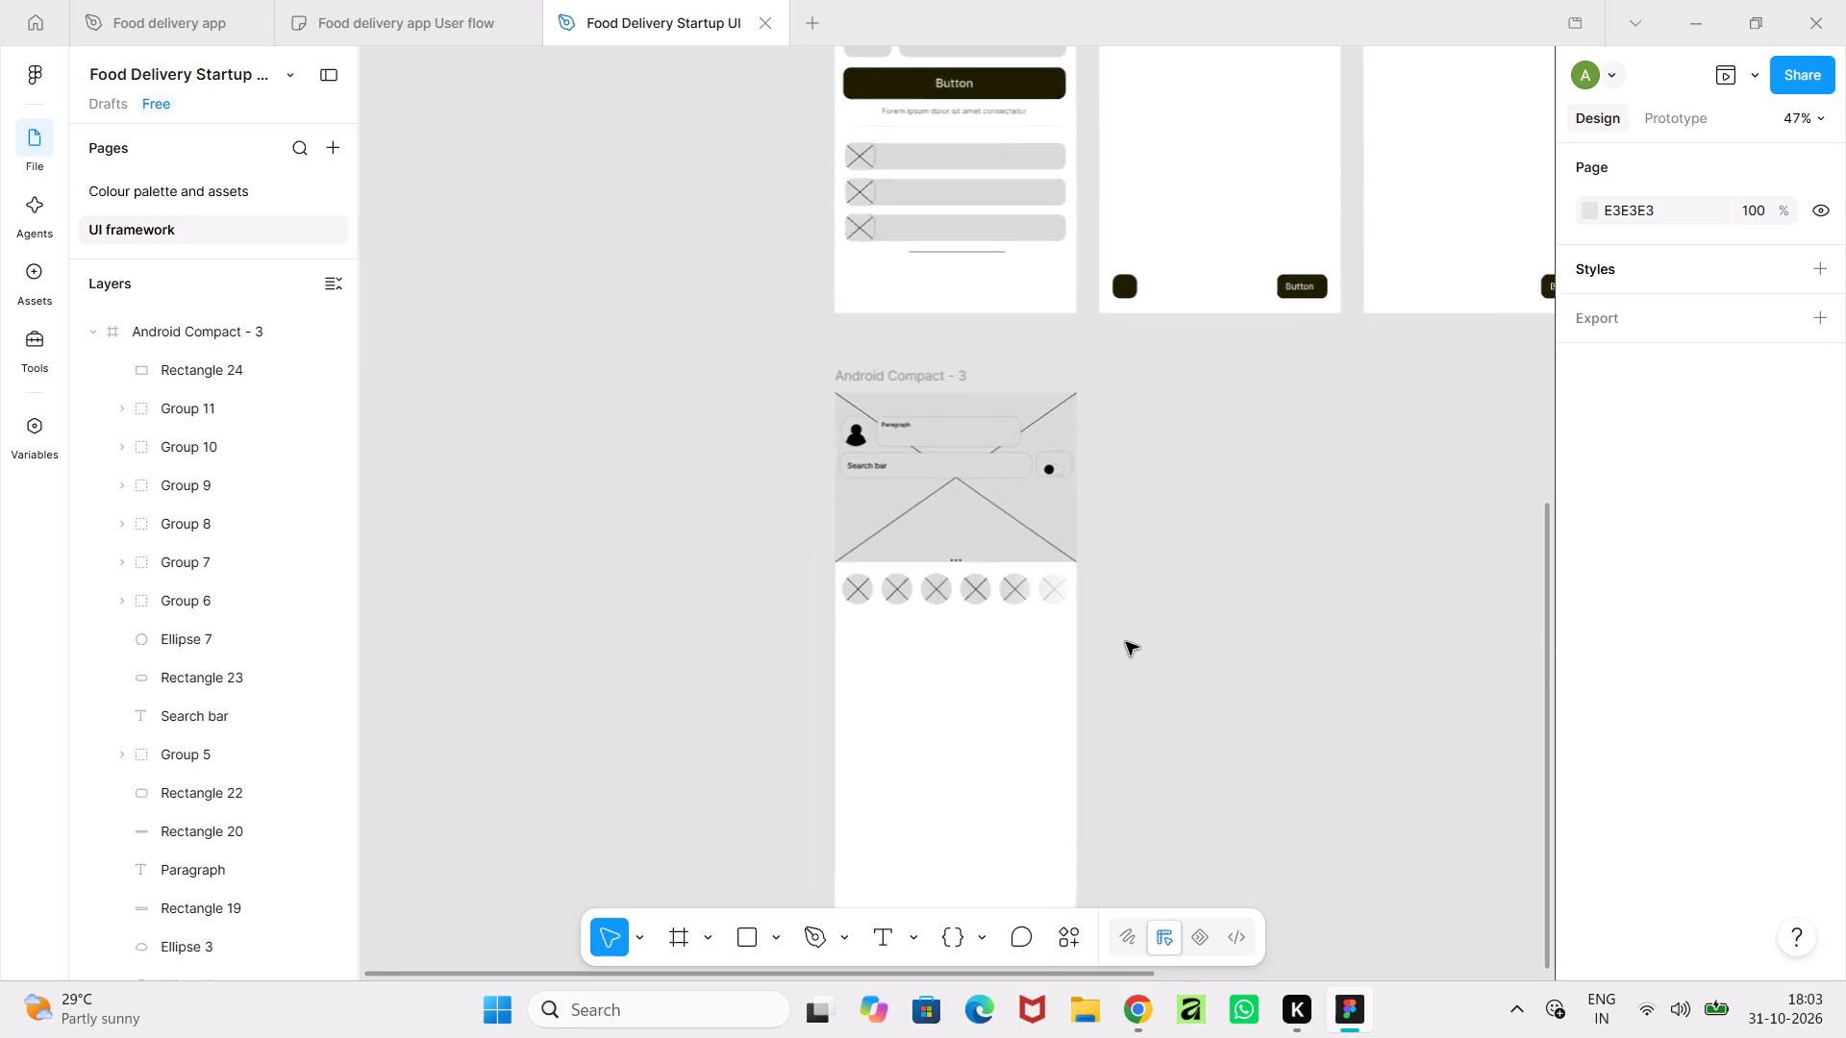
scroll(1126, 642, "up", 9, "ctrl")
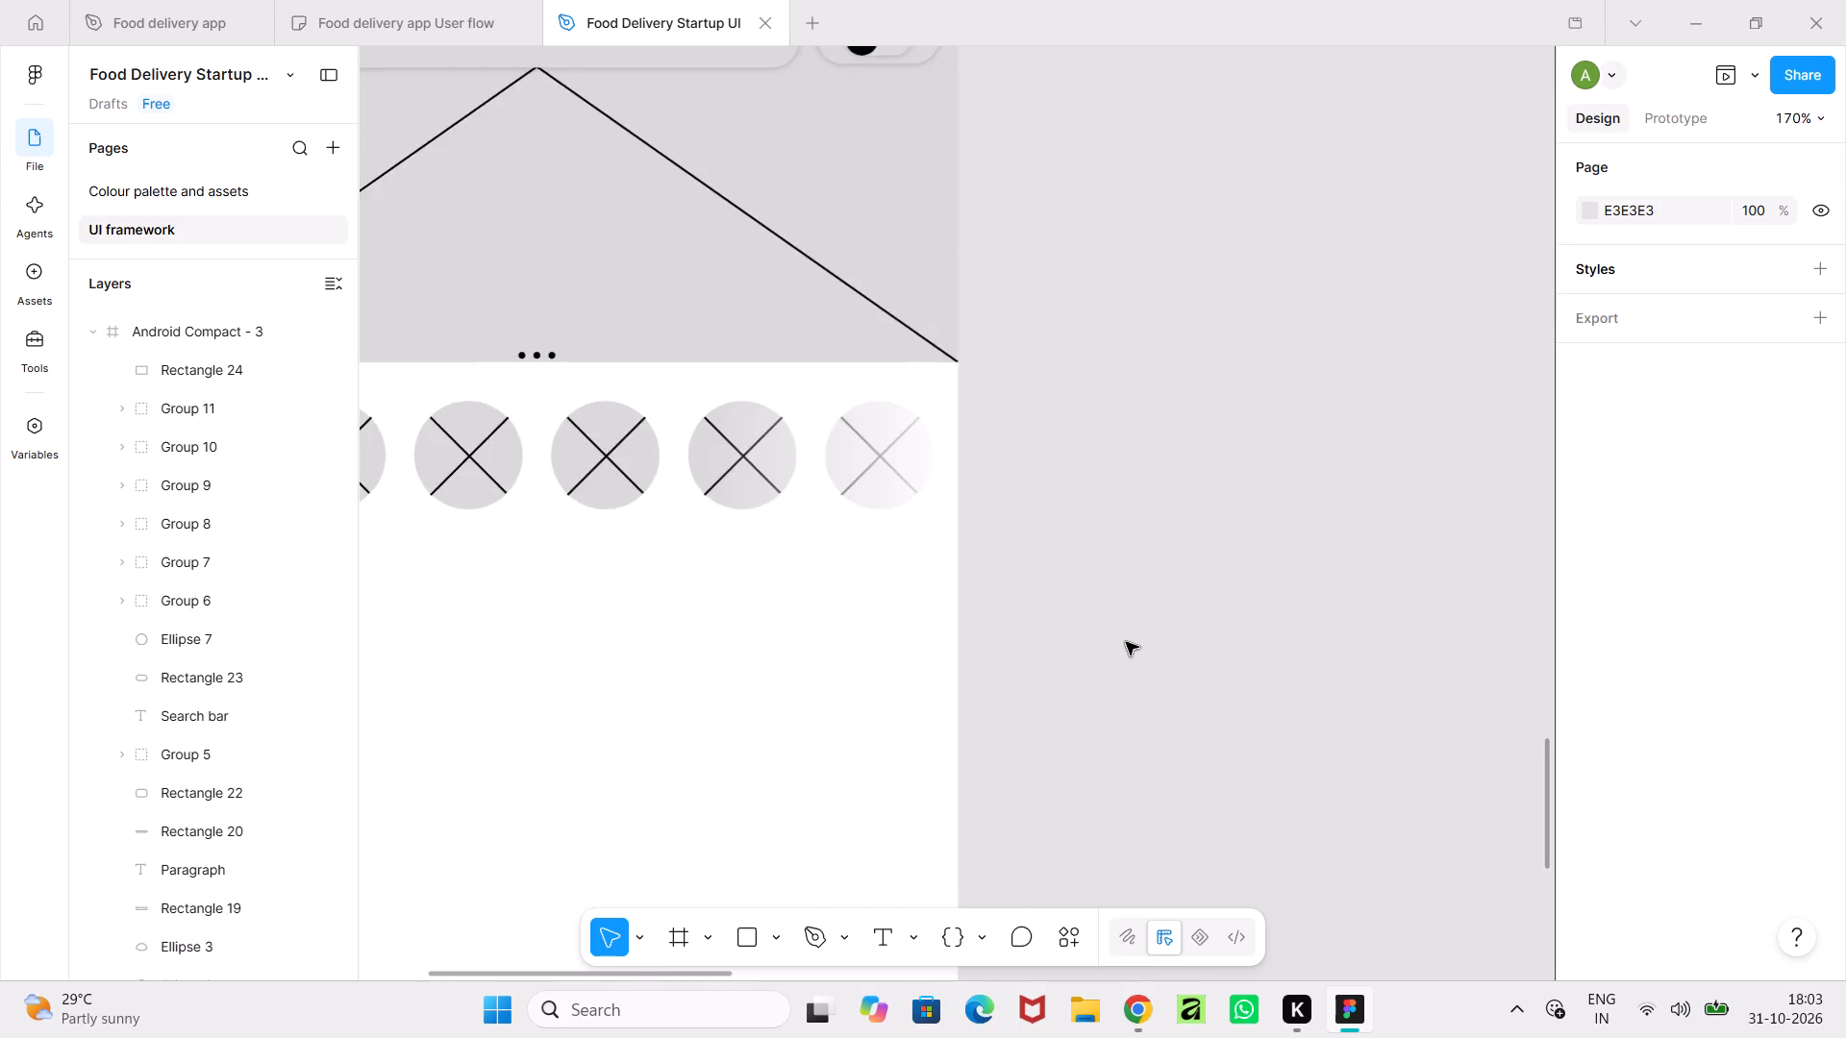
scroll(1126, 642, "up", 2, "ctrl")
scroll(1126, 642, "down", 10, "ctrl")
middle_click_drag(1126, 642, 1129, 686)
Move the gradient rectangle up off the circles onto the header image, to about X 295, Y 200.
left_click(886, 630)
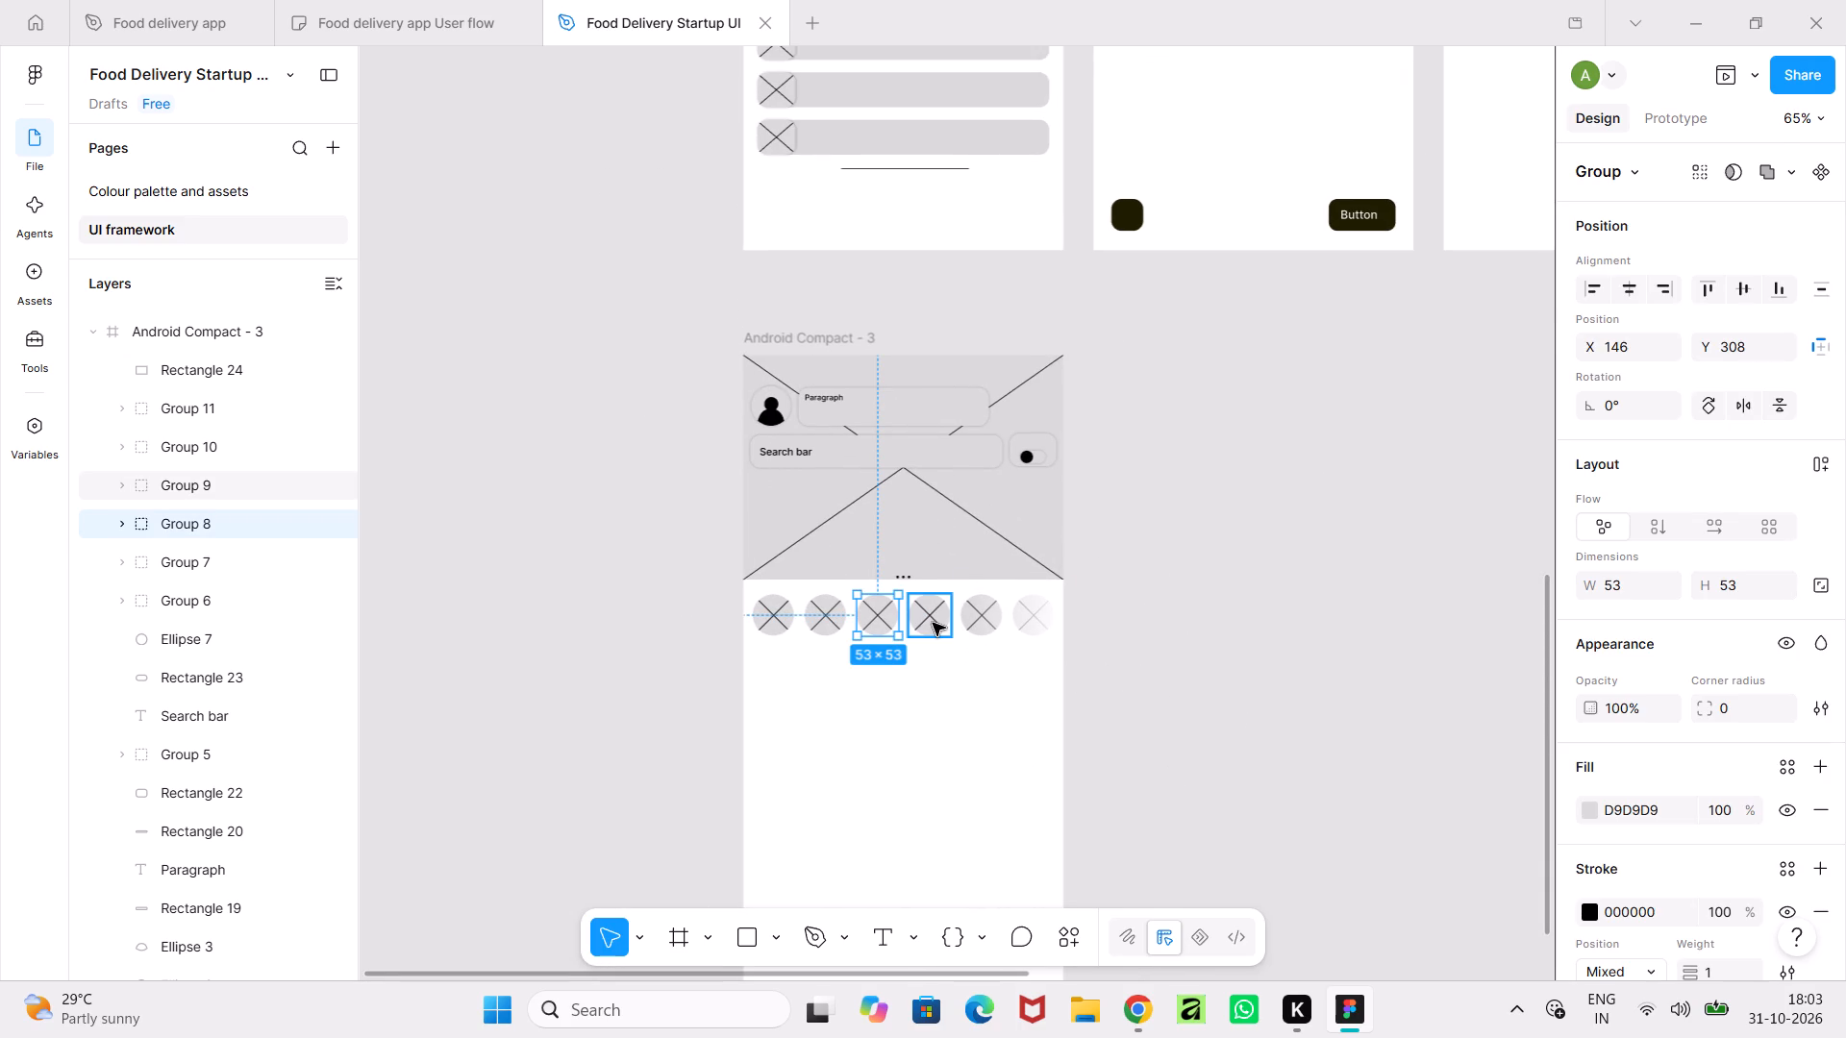
left_click(933, 623, "shift")
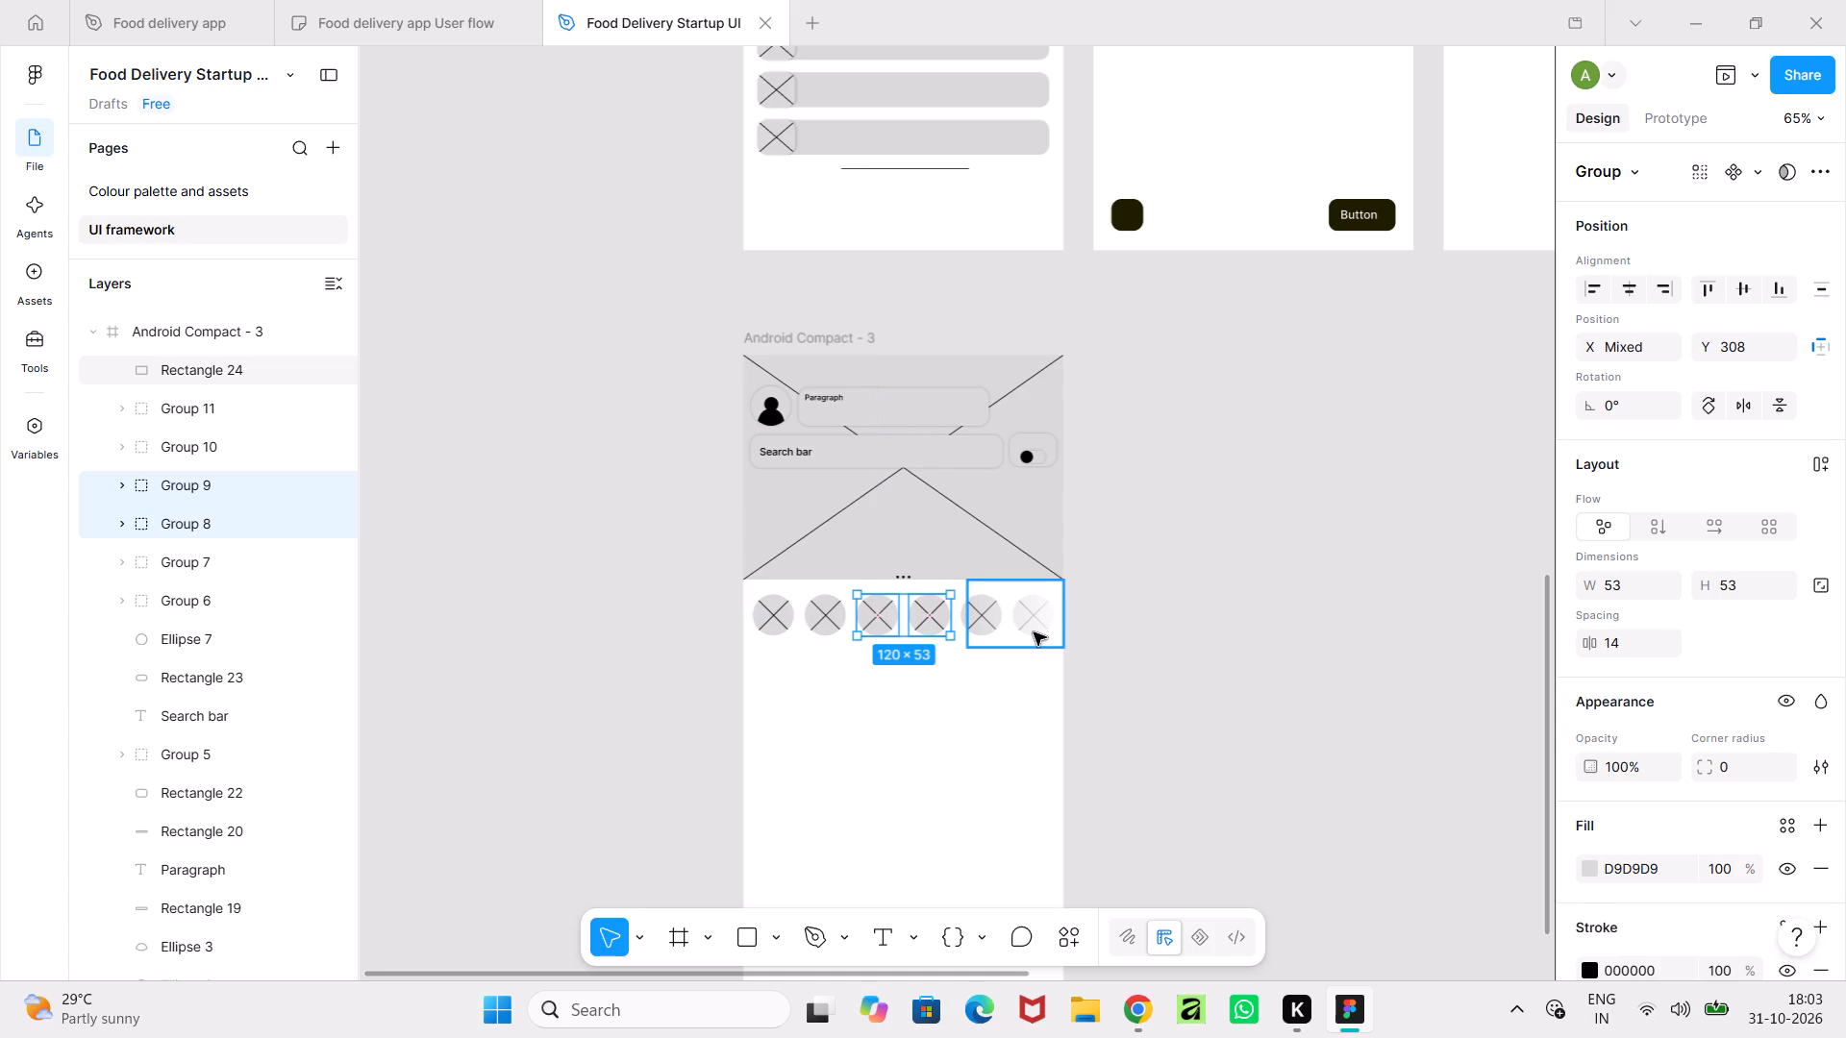
left_click_drag(1034, 632, 1039, 563)
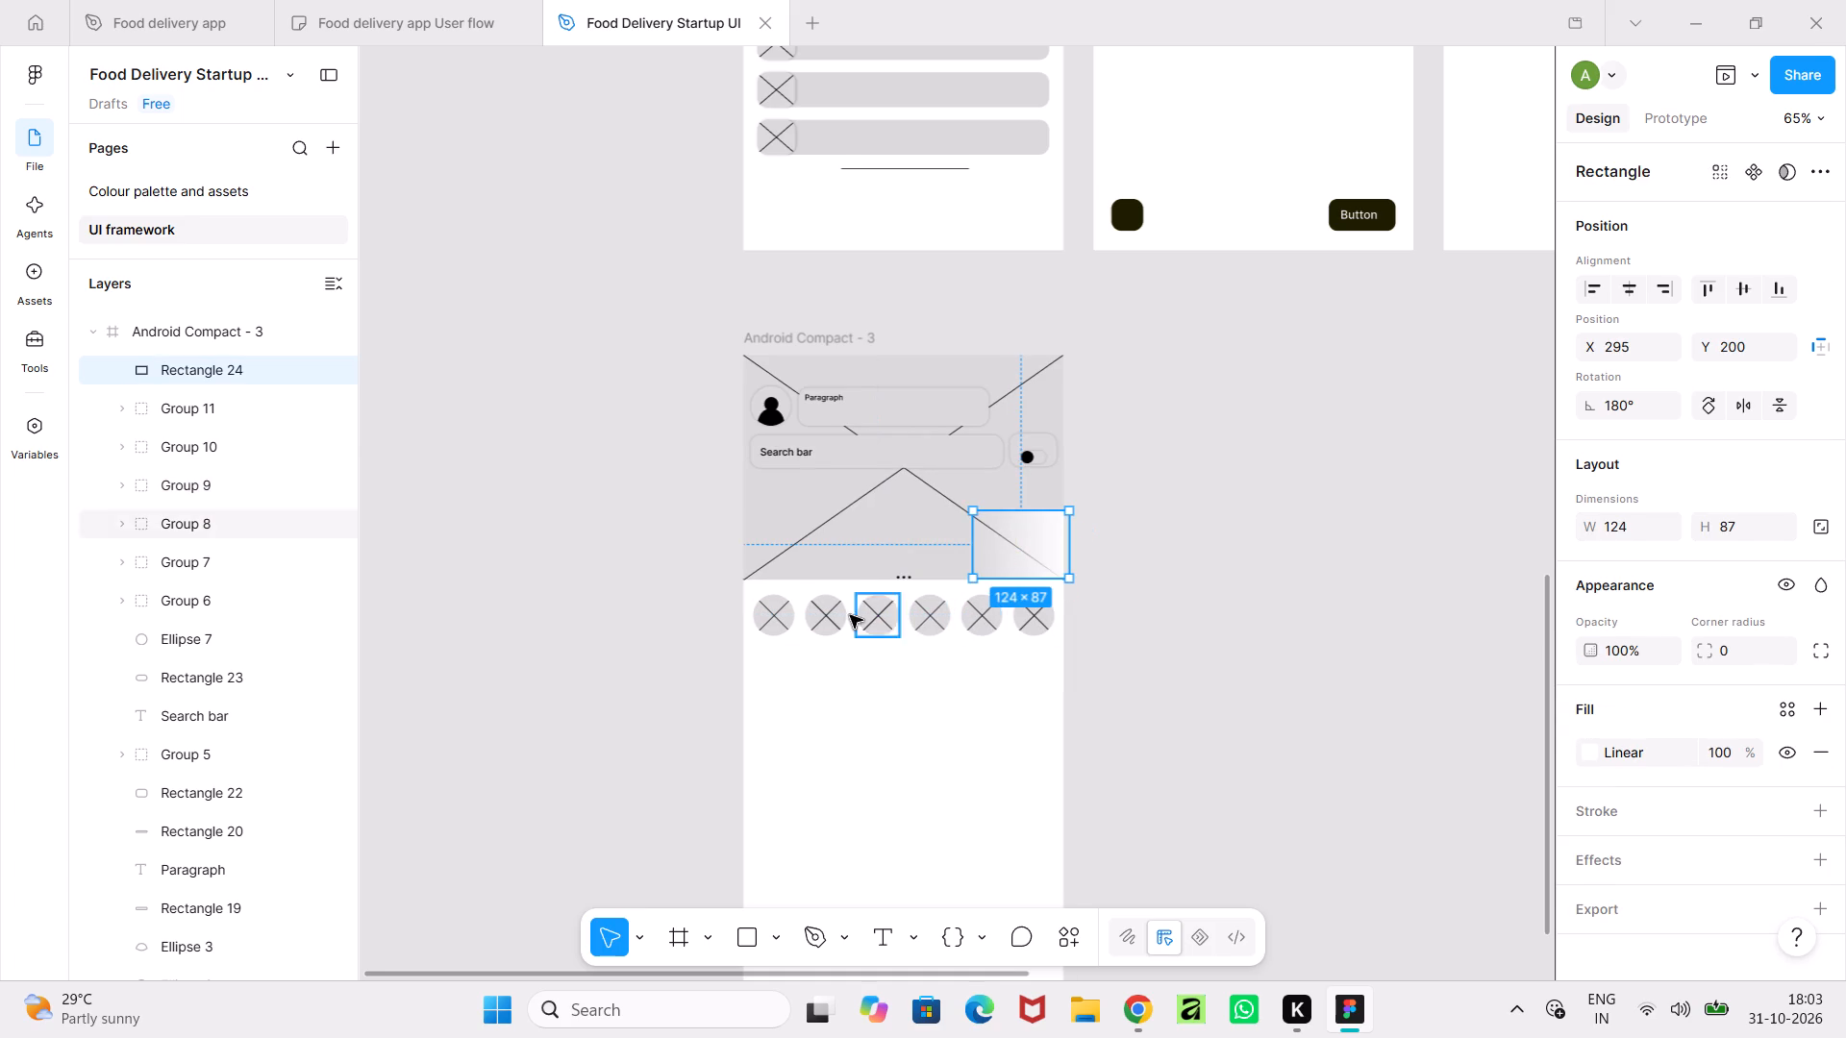
Select all six crossed circles in the row and duplicate them in place.
left_click(756, 620)
left_click(828, 620, "shift")
left_click(873, 619, "shift")
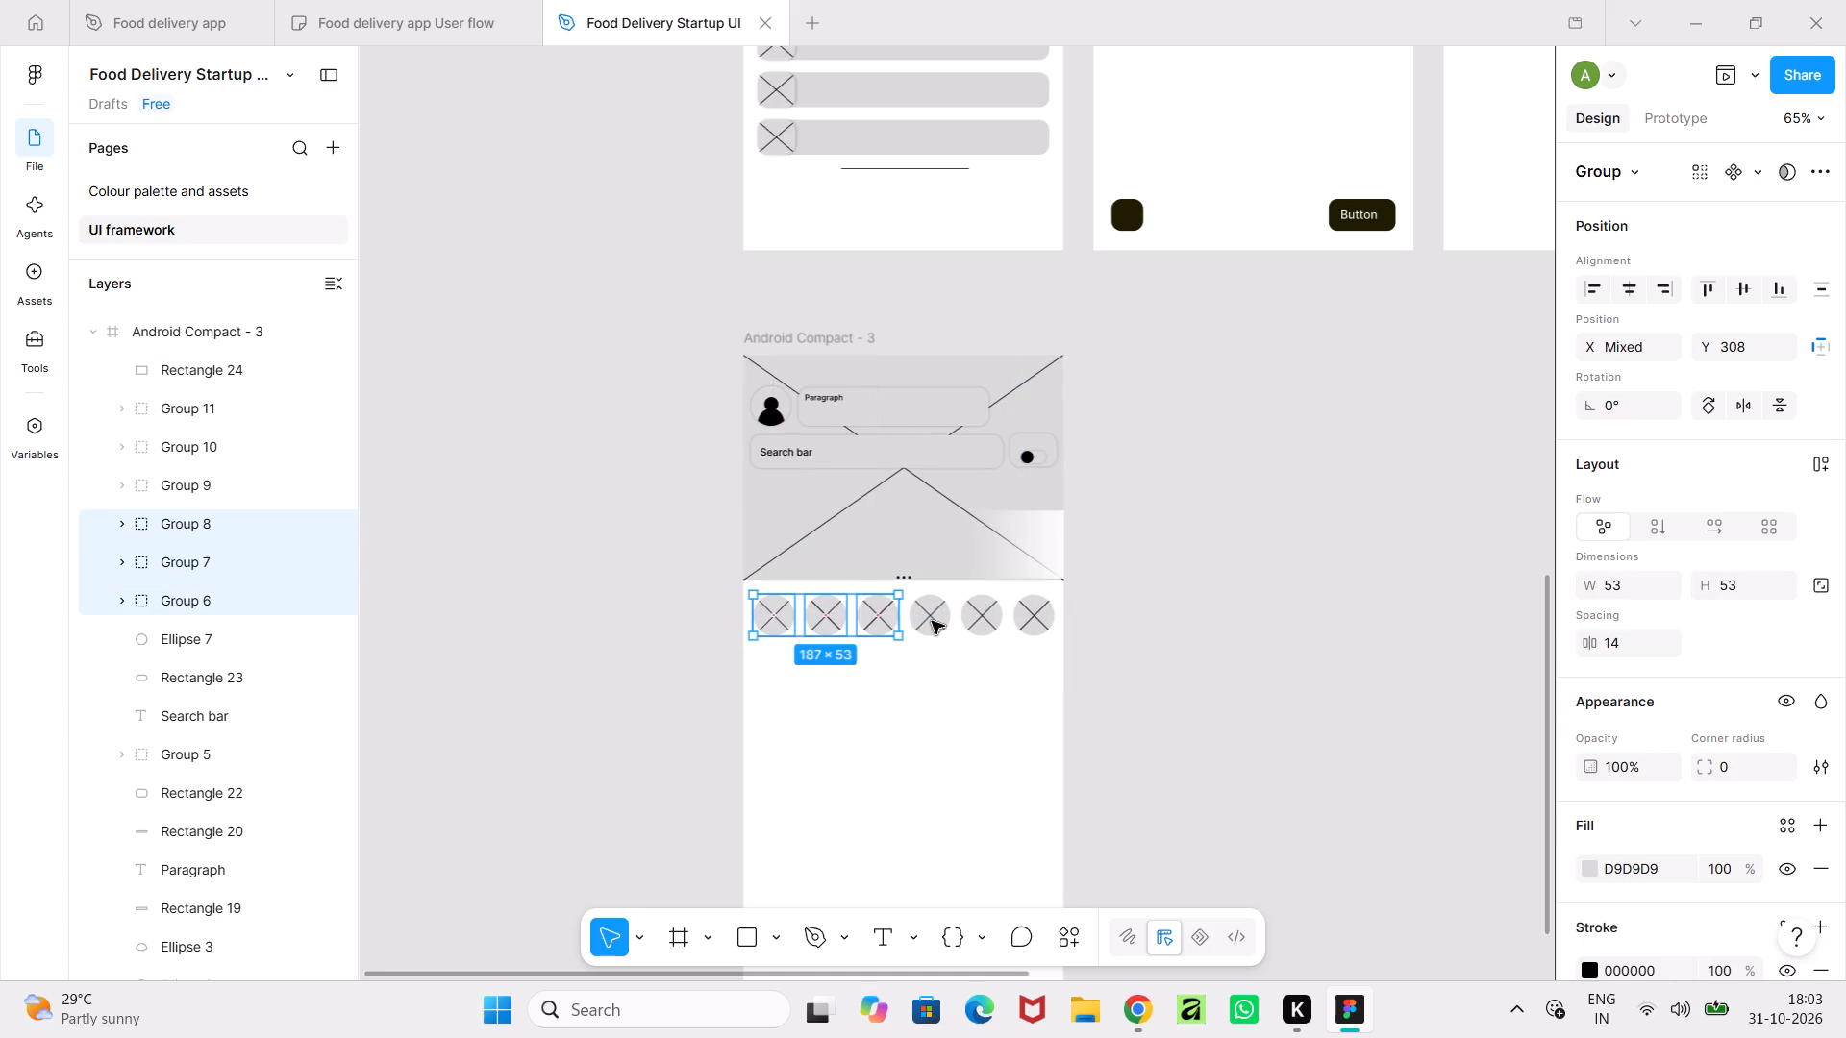
left_click(932, 621, "shift")
left_click(965, 616, "shift")
left_click(1024, 620, "shift")
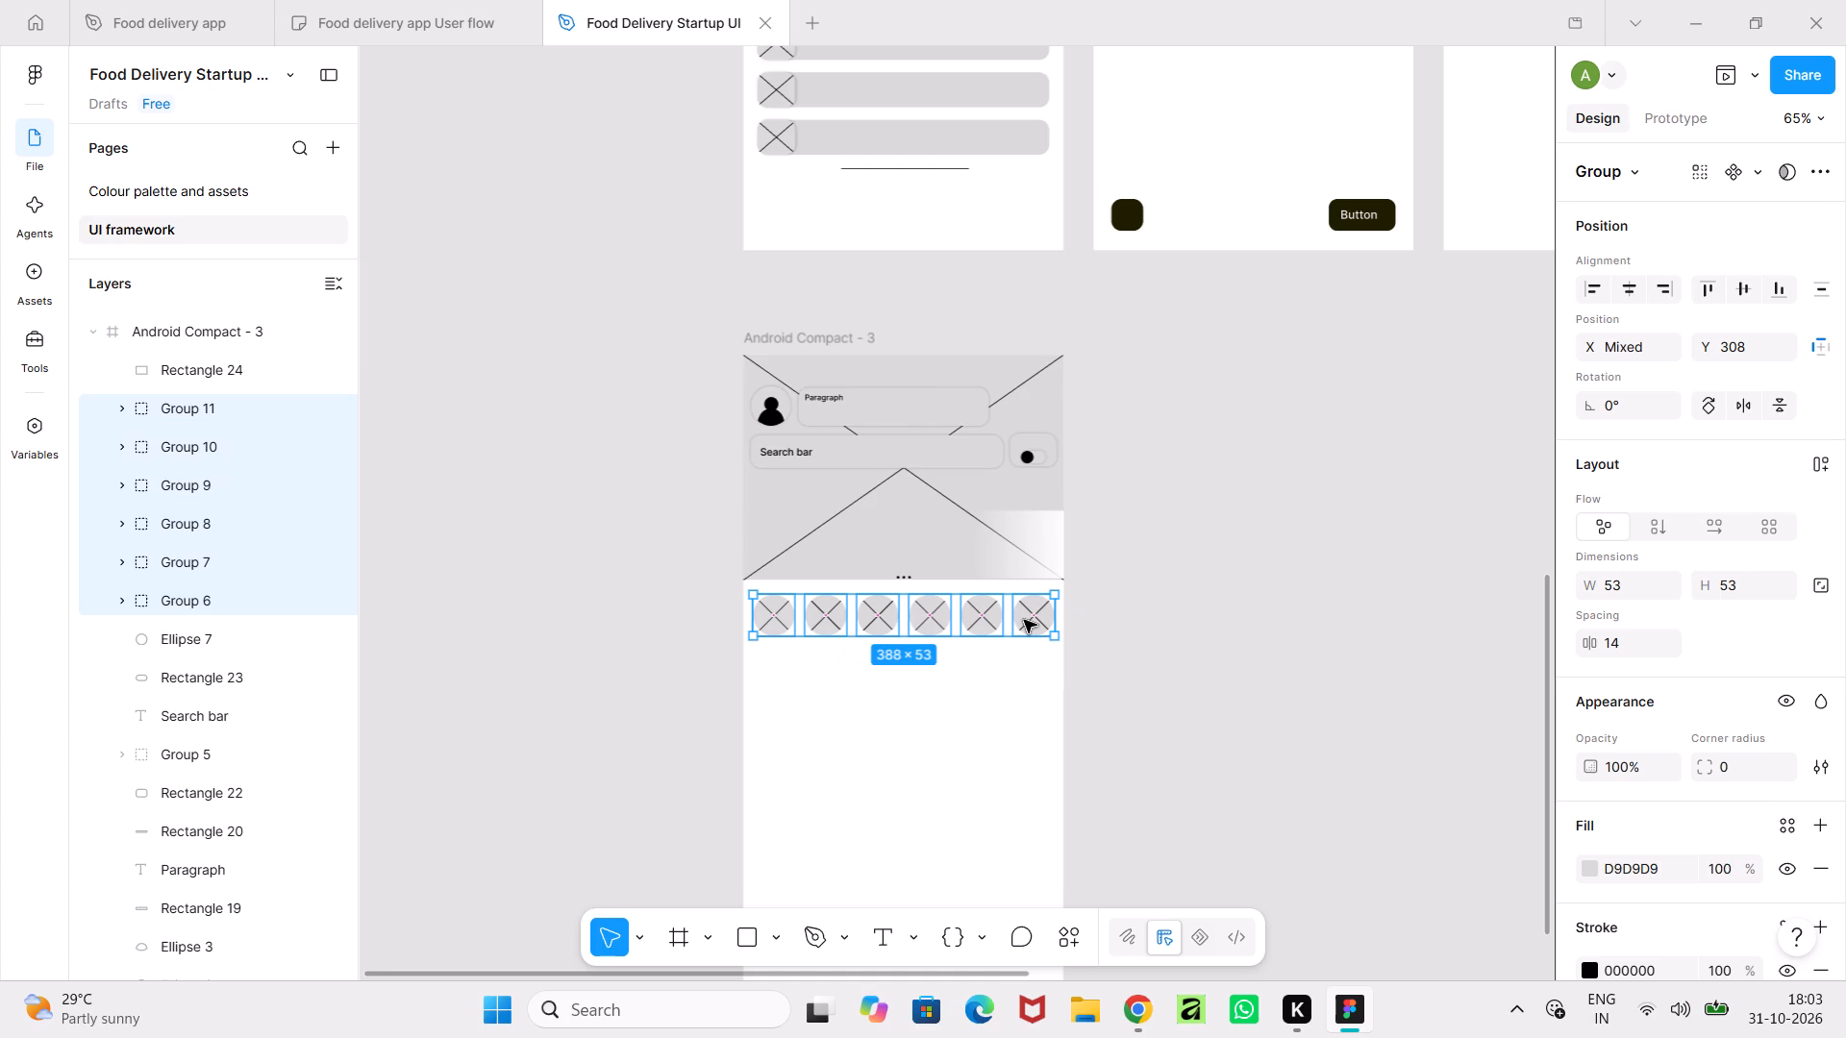
key("ctrl+c")
key("ctrl+v")
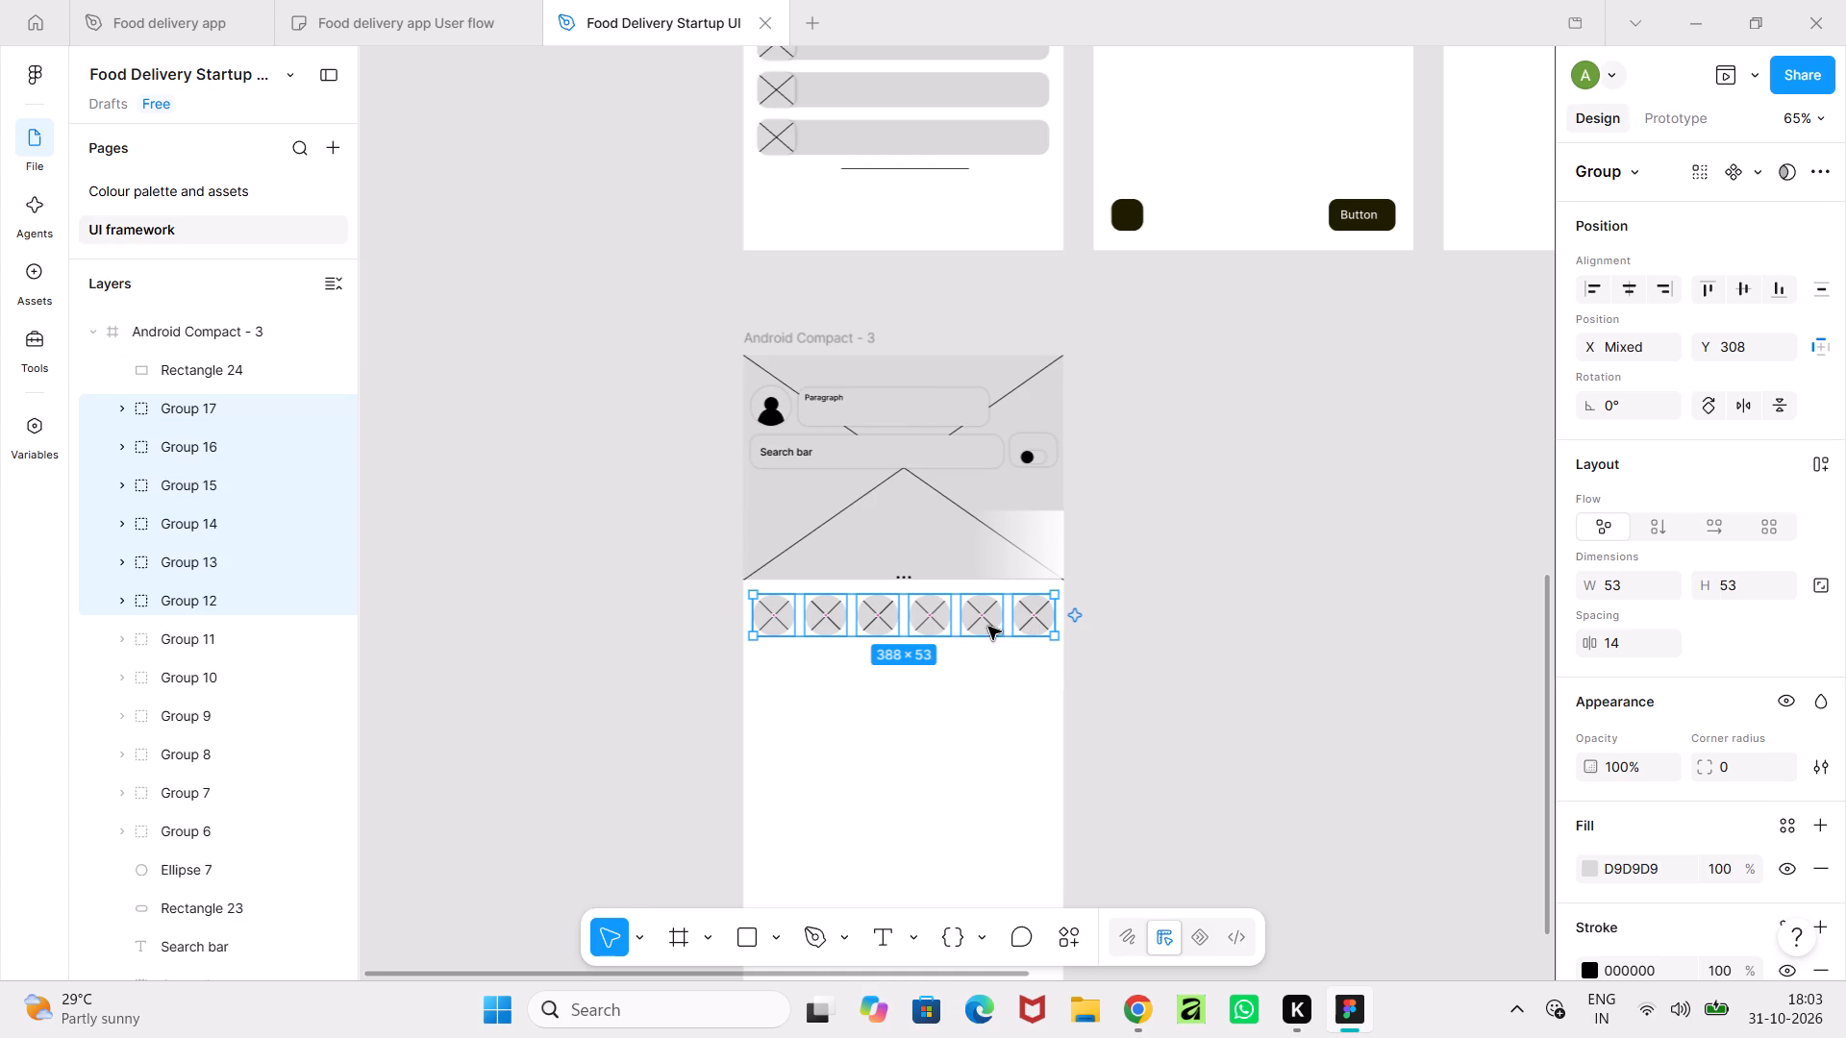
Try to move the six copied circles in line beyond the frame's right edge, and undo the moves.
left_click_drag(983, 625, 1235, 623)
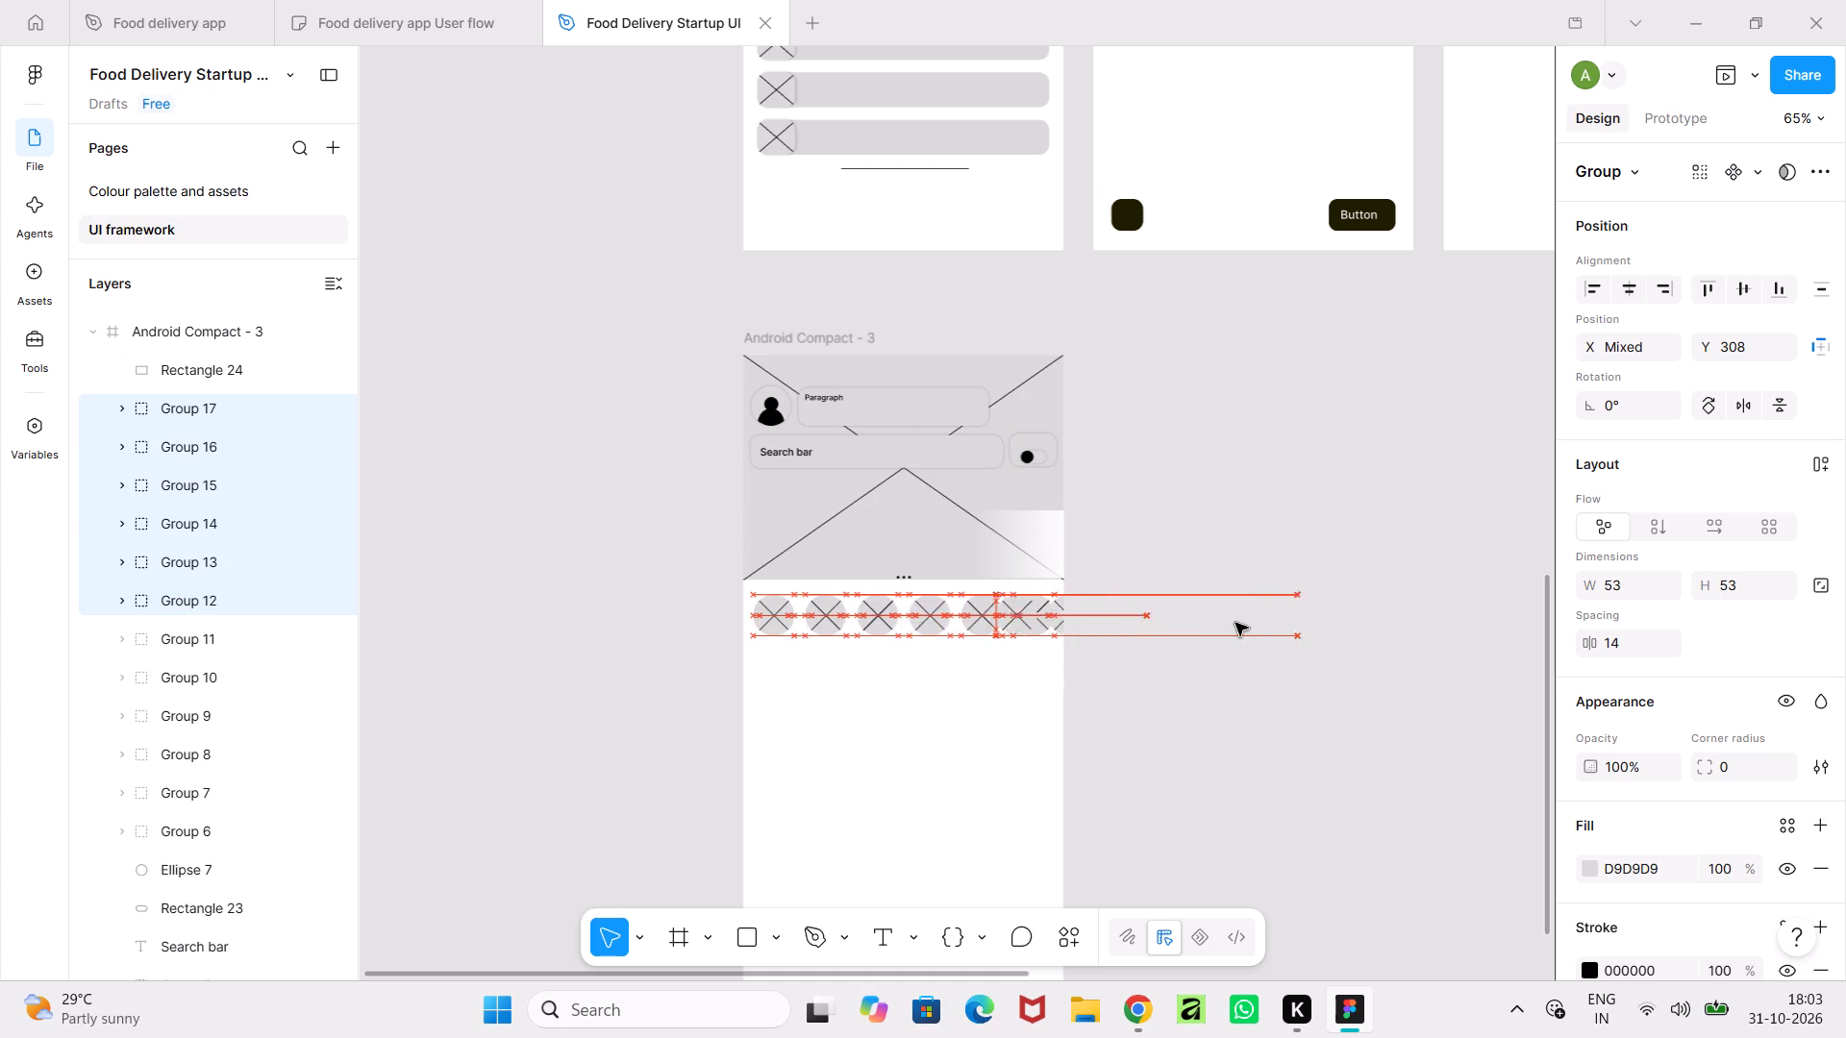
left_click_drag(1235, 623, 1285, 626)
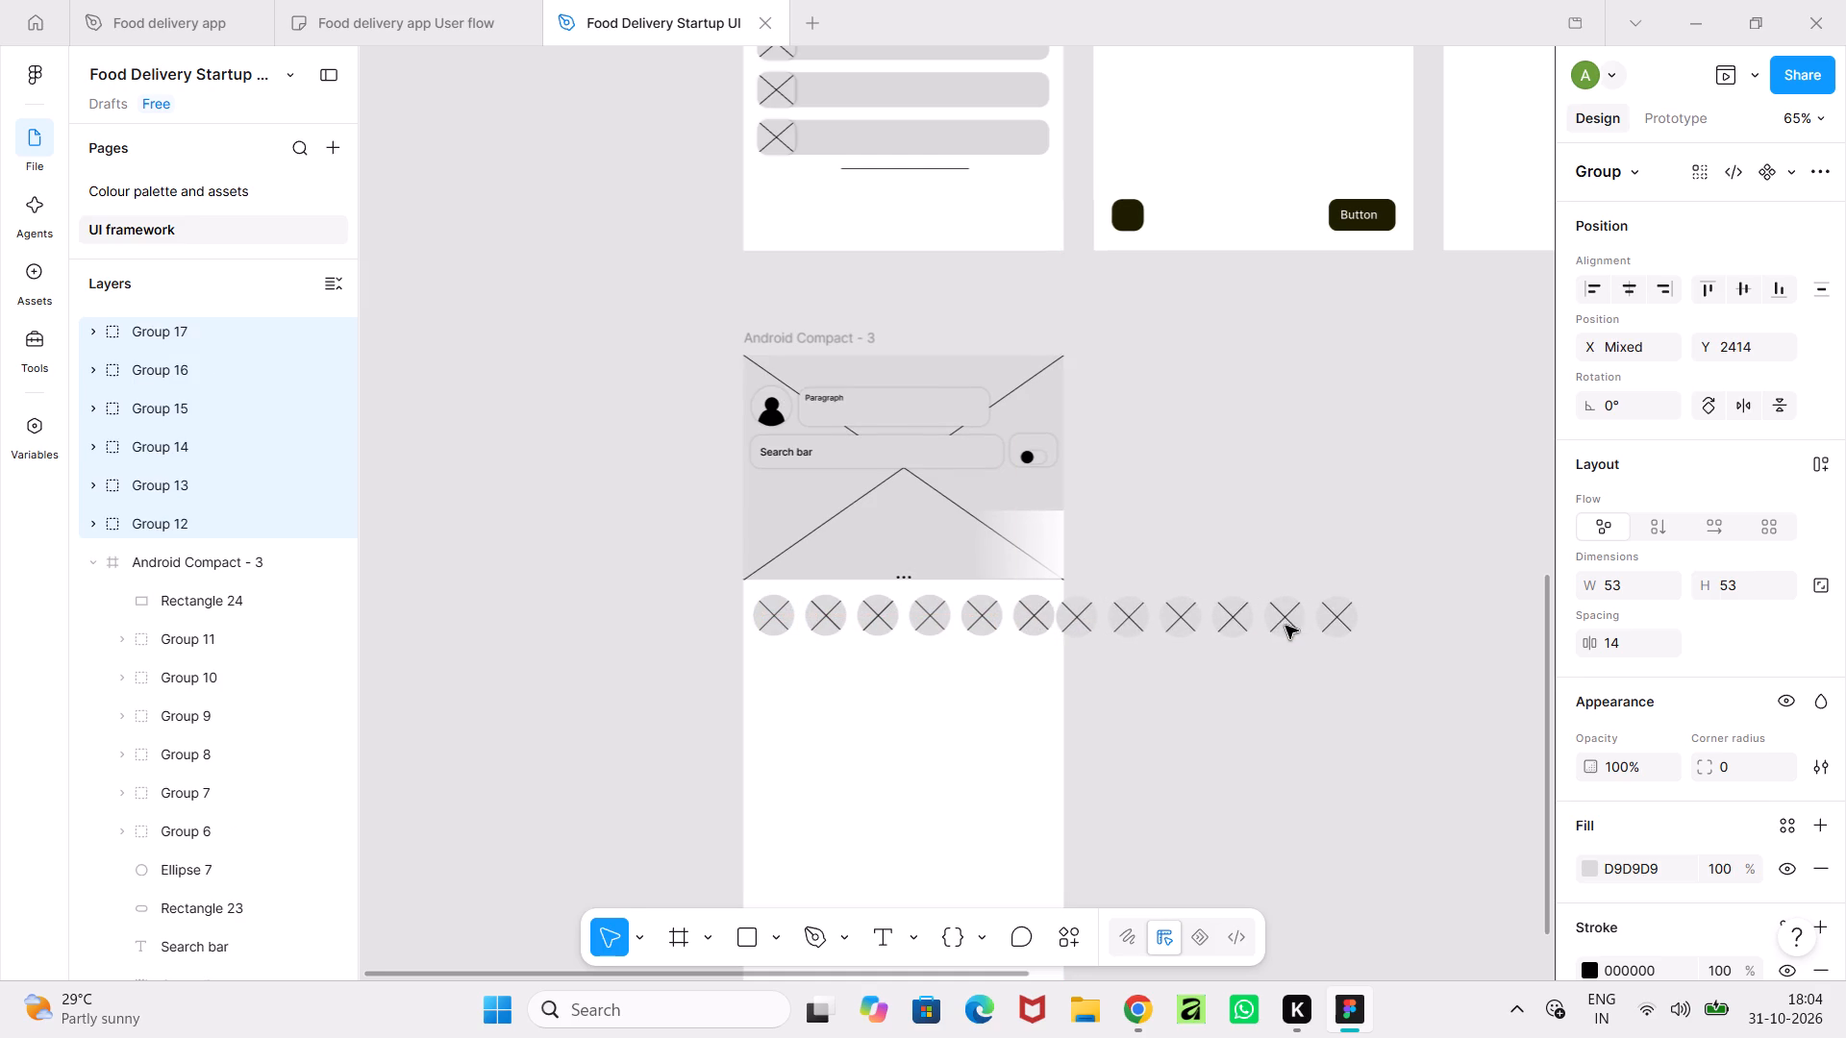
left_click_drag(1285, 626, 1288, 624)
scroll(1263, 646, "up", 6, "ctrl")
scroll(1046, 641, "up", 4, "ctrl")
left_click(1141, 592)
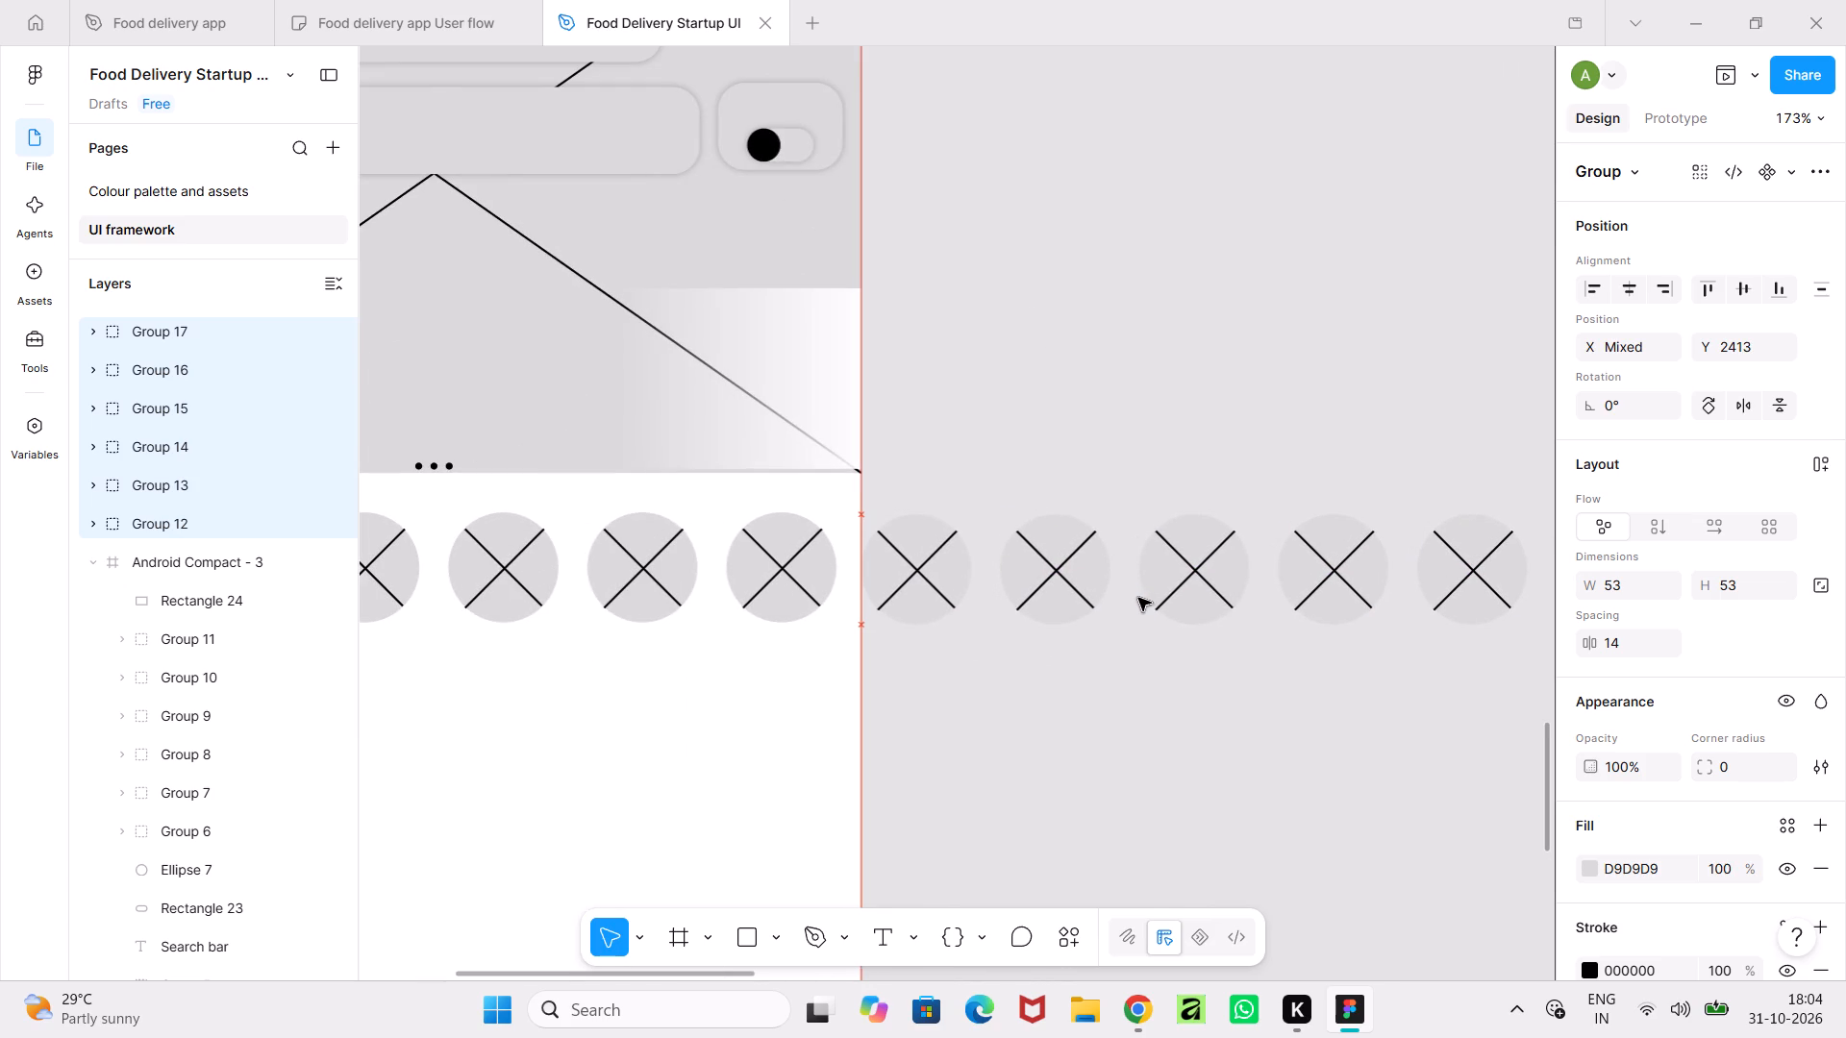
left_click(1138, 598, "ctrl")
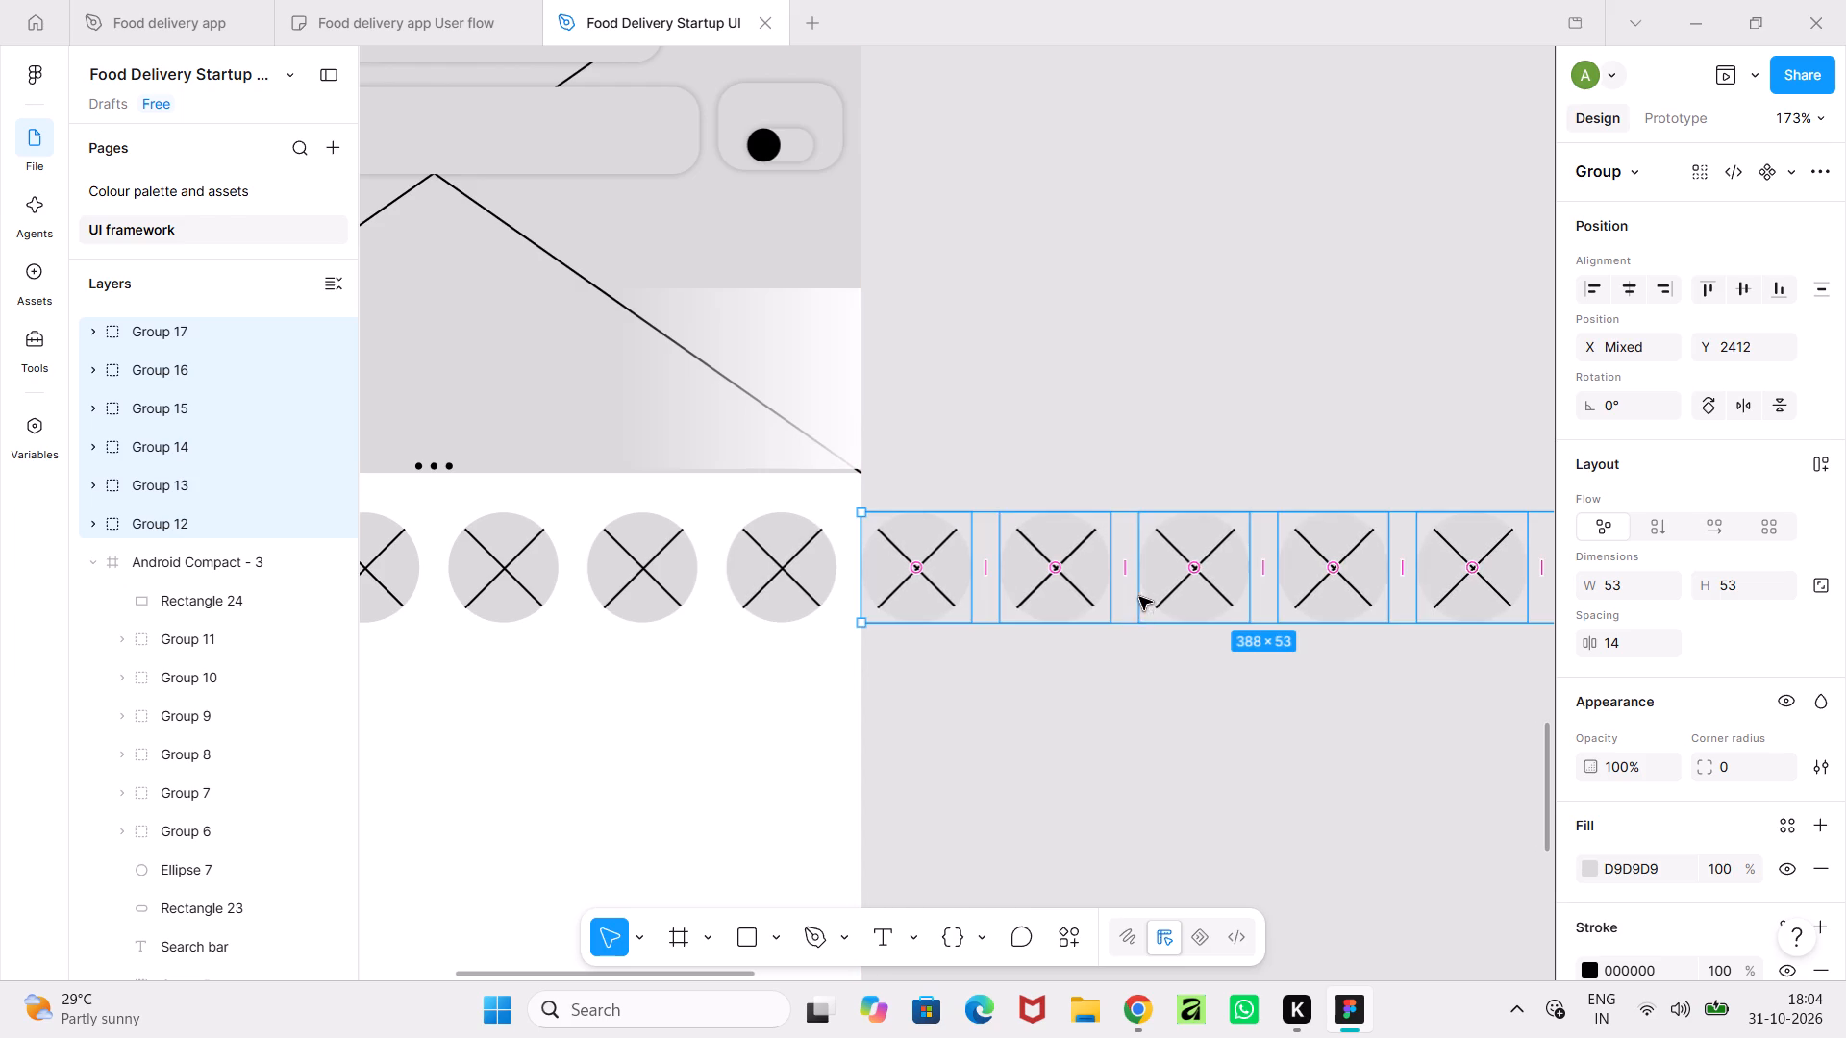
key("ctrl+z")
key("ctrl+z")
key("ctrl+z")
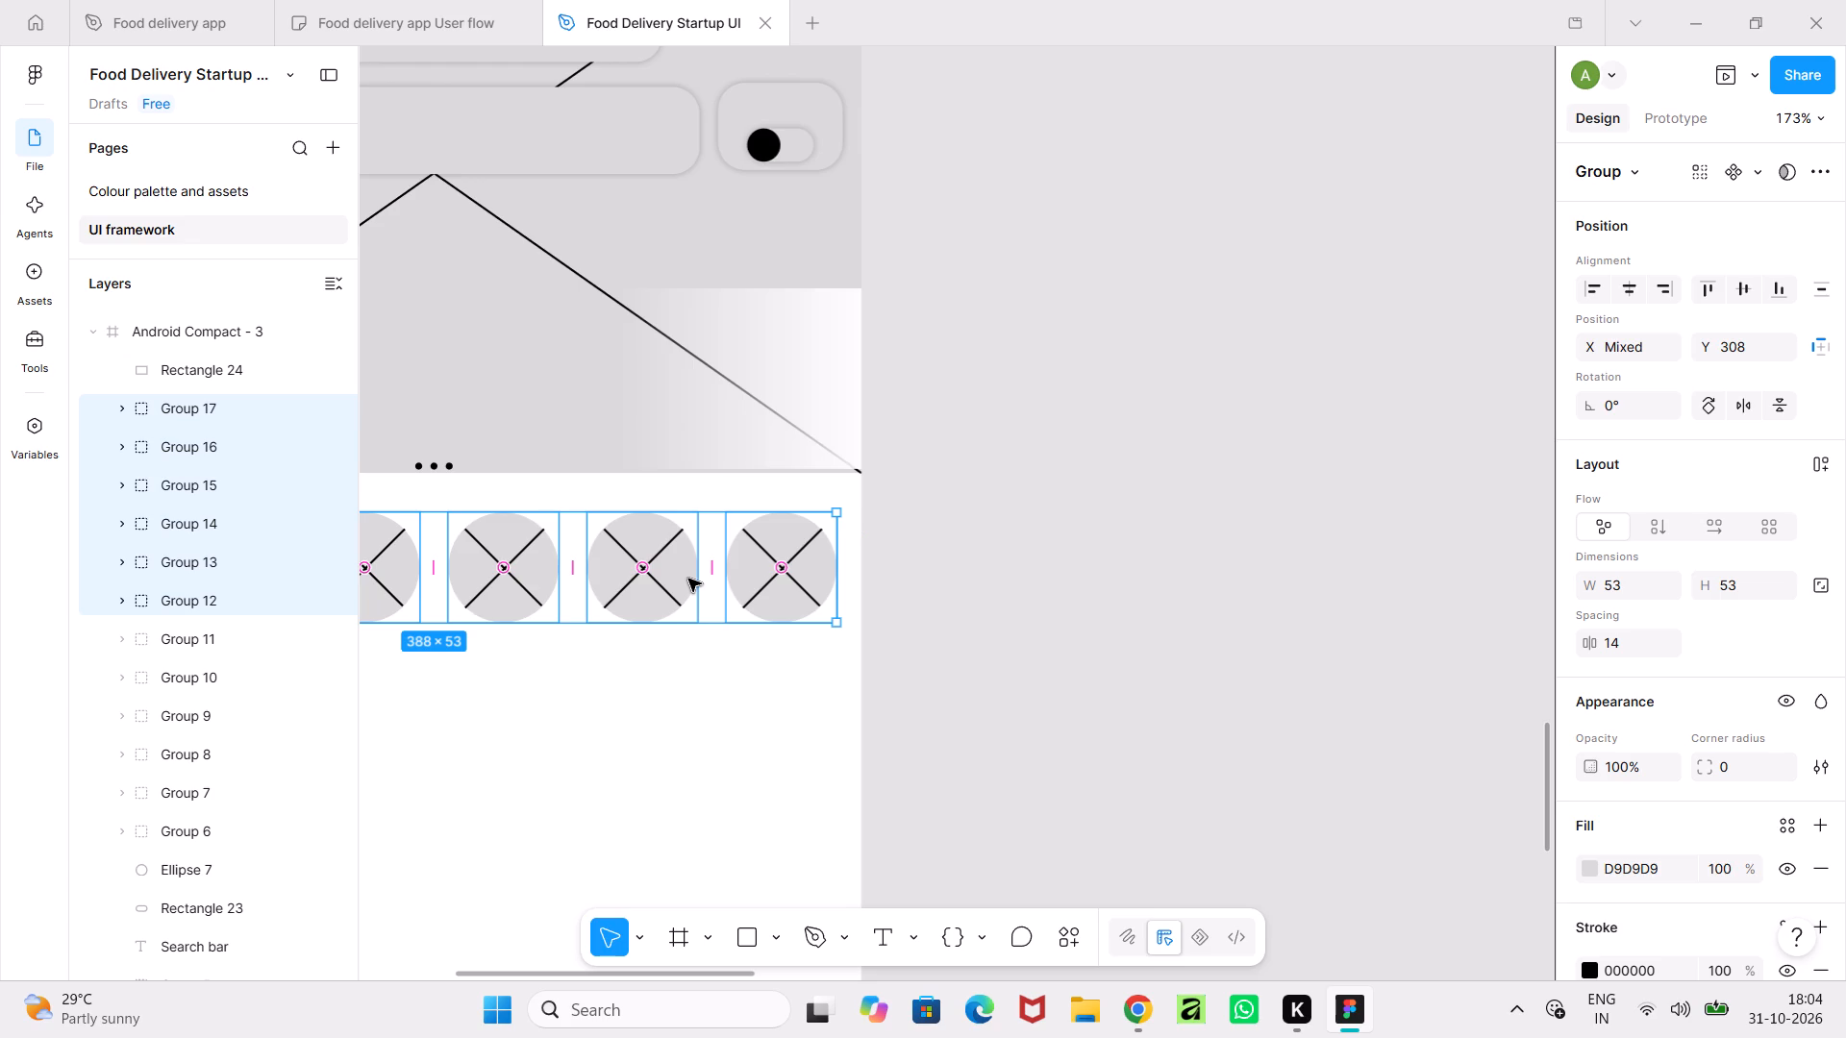
Group the six copied circles.
key("ctrl+g")
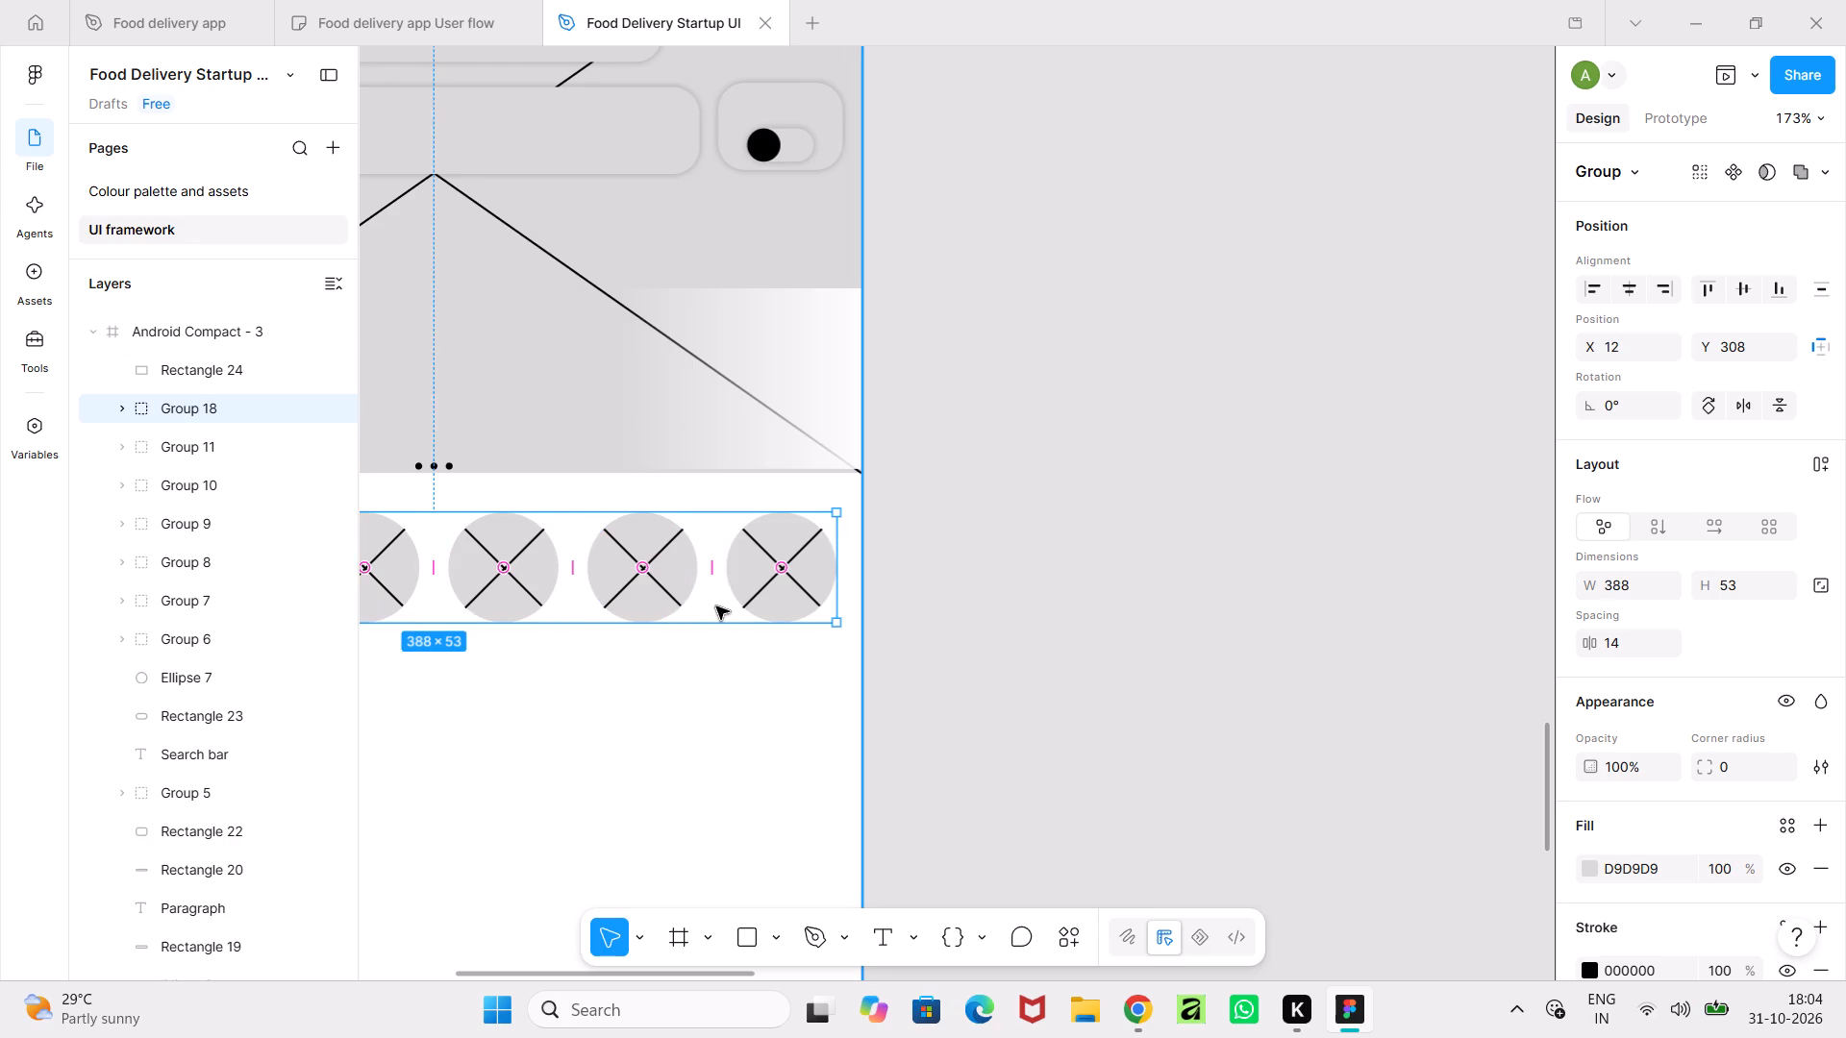
Duplicate the new circle group and place the duplicate in line with the row, just outside the frame's right edge at X 412, Y 2412.
key("ctrl+c")
key("ctrl+v")
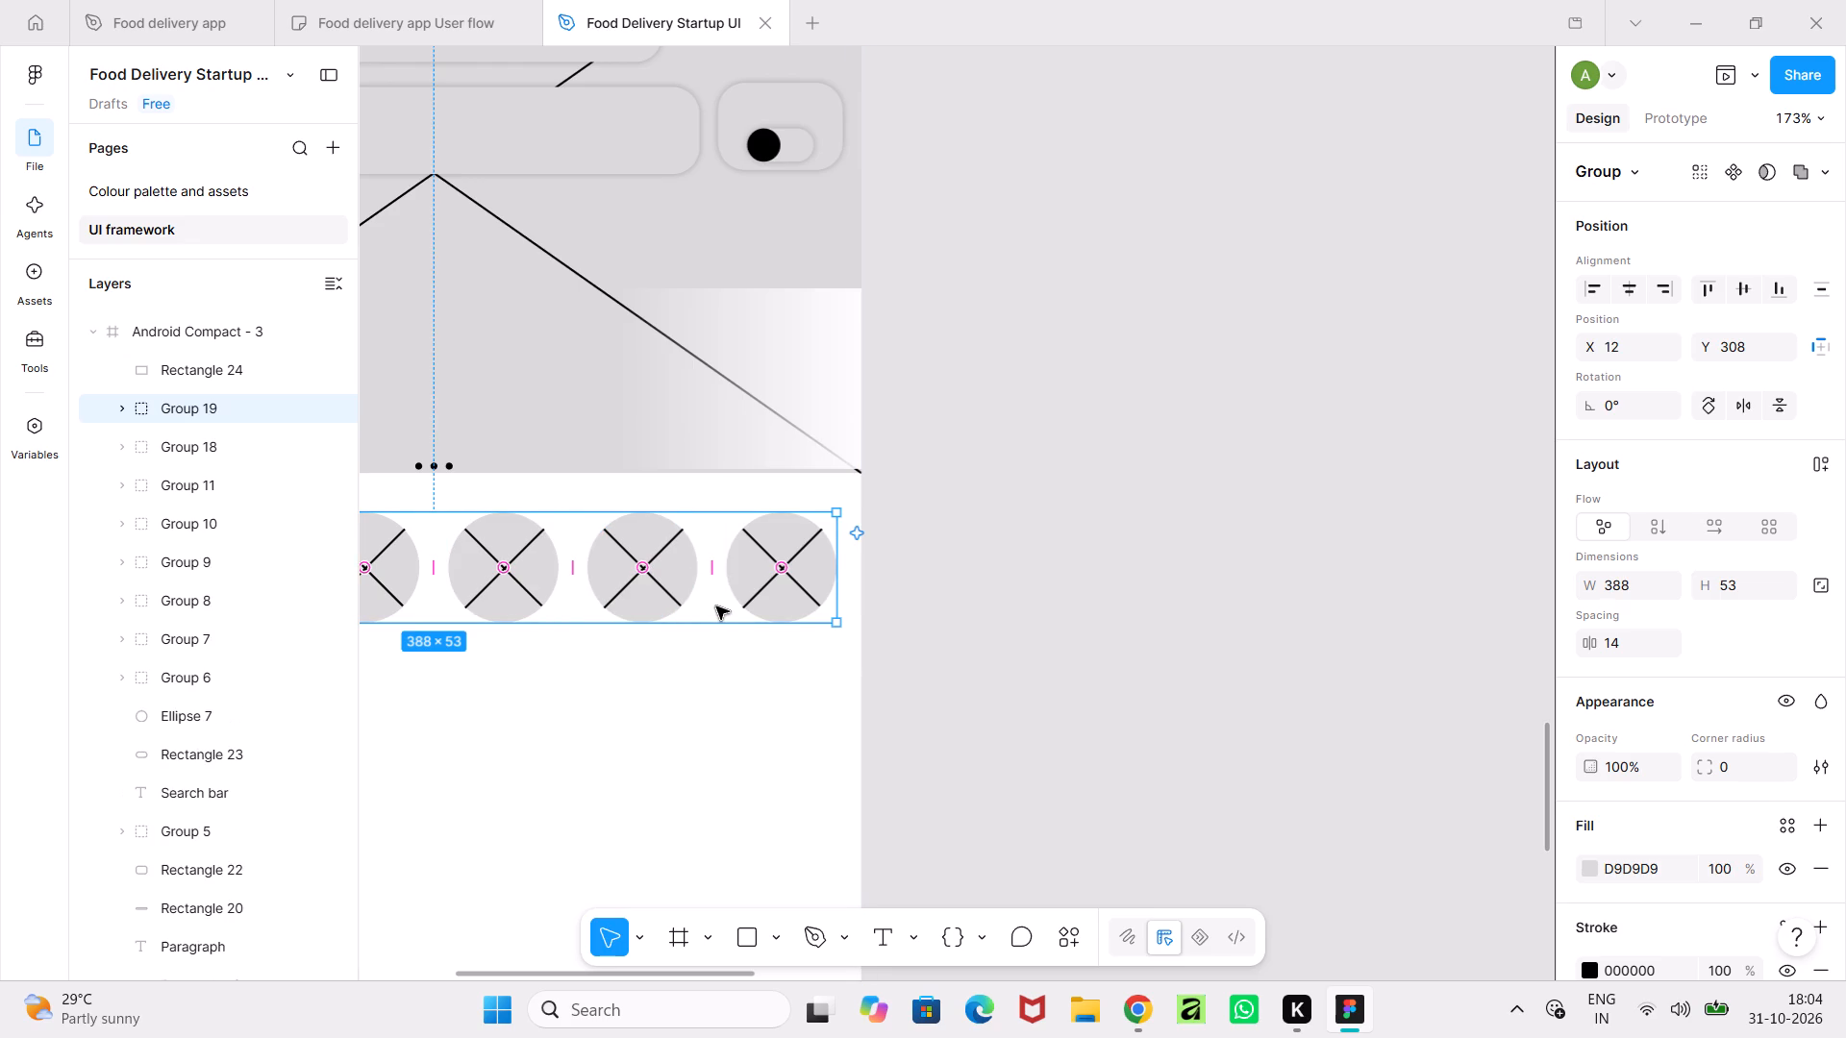
left_click_drag(716, 606, 1384, 607, "shift")
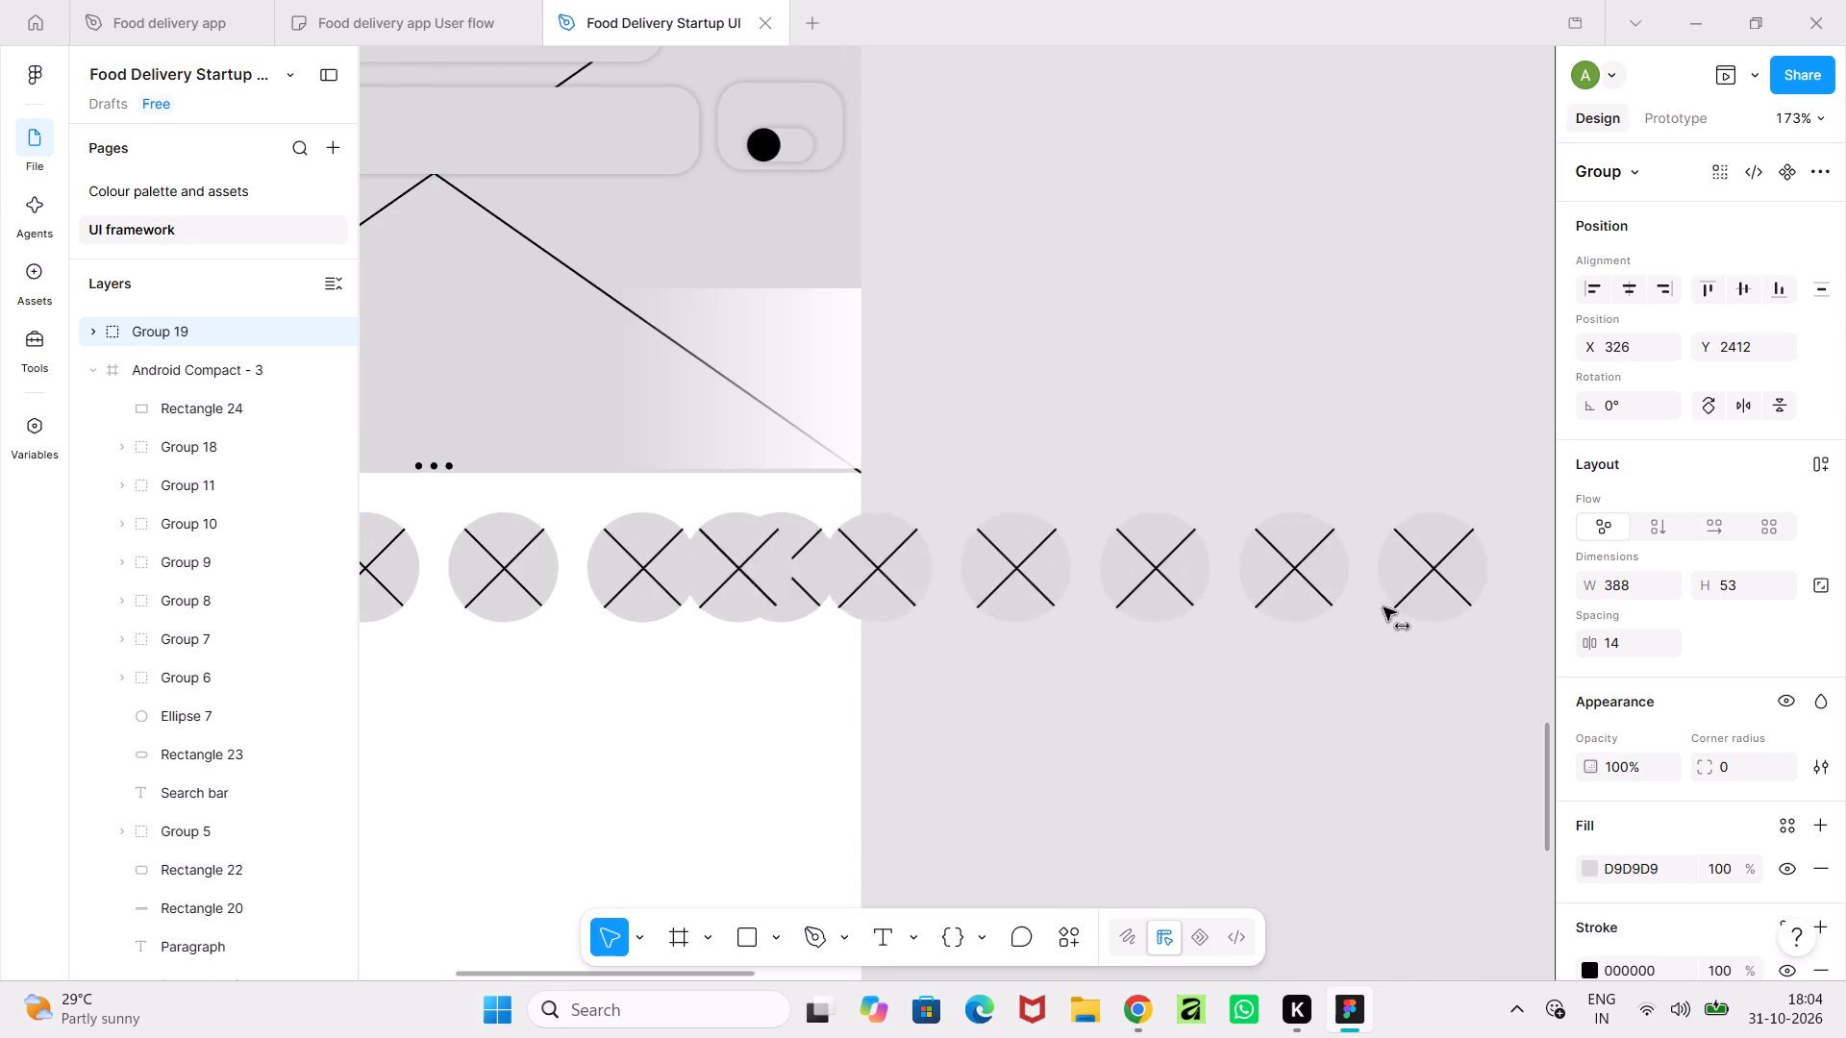
left_click_drag(1384, 607, 1537, 607, "shift")
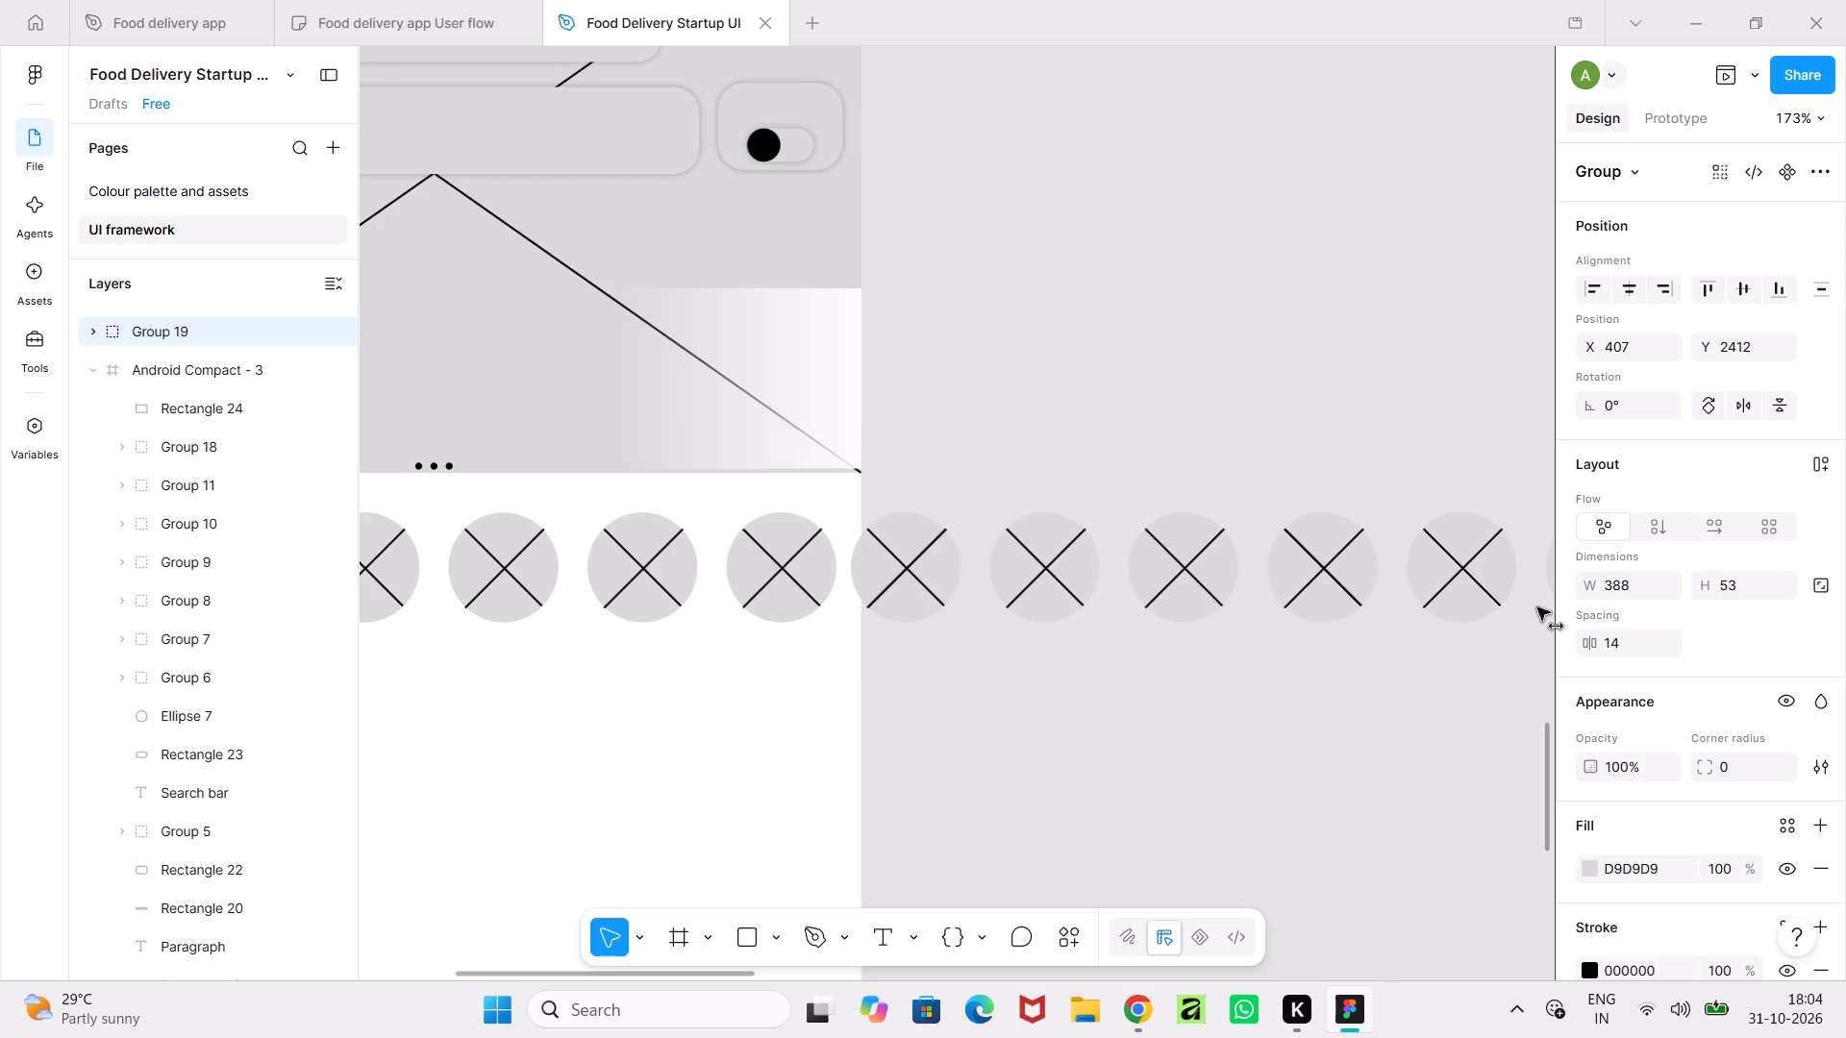
left_click_drag(1537, 607, 1472, 615, "shift")
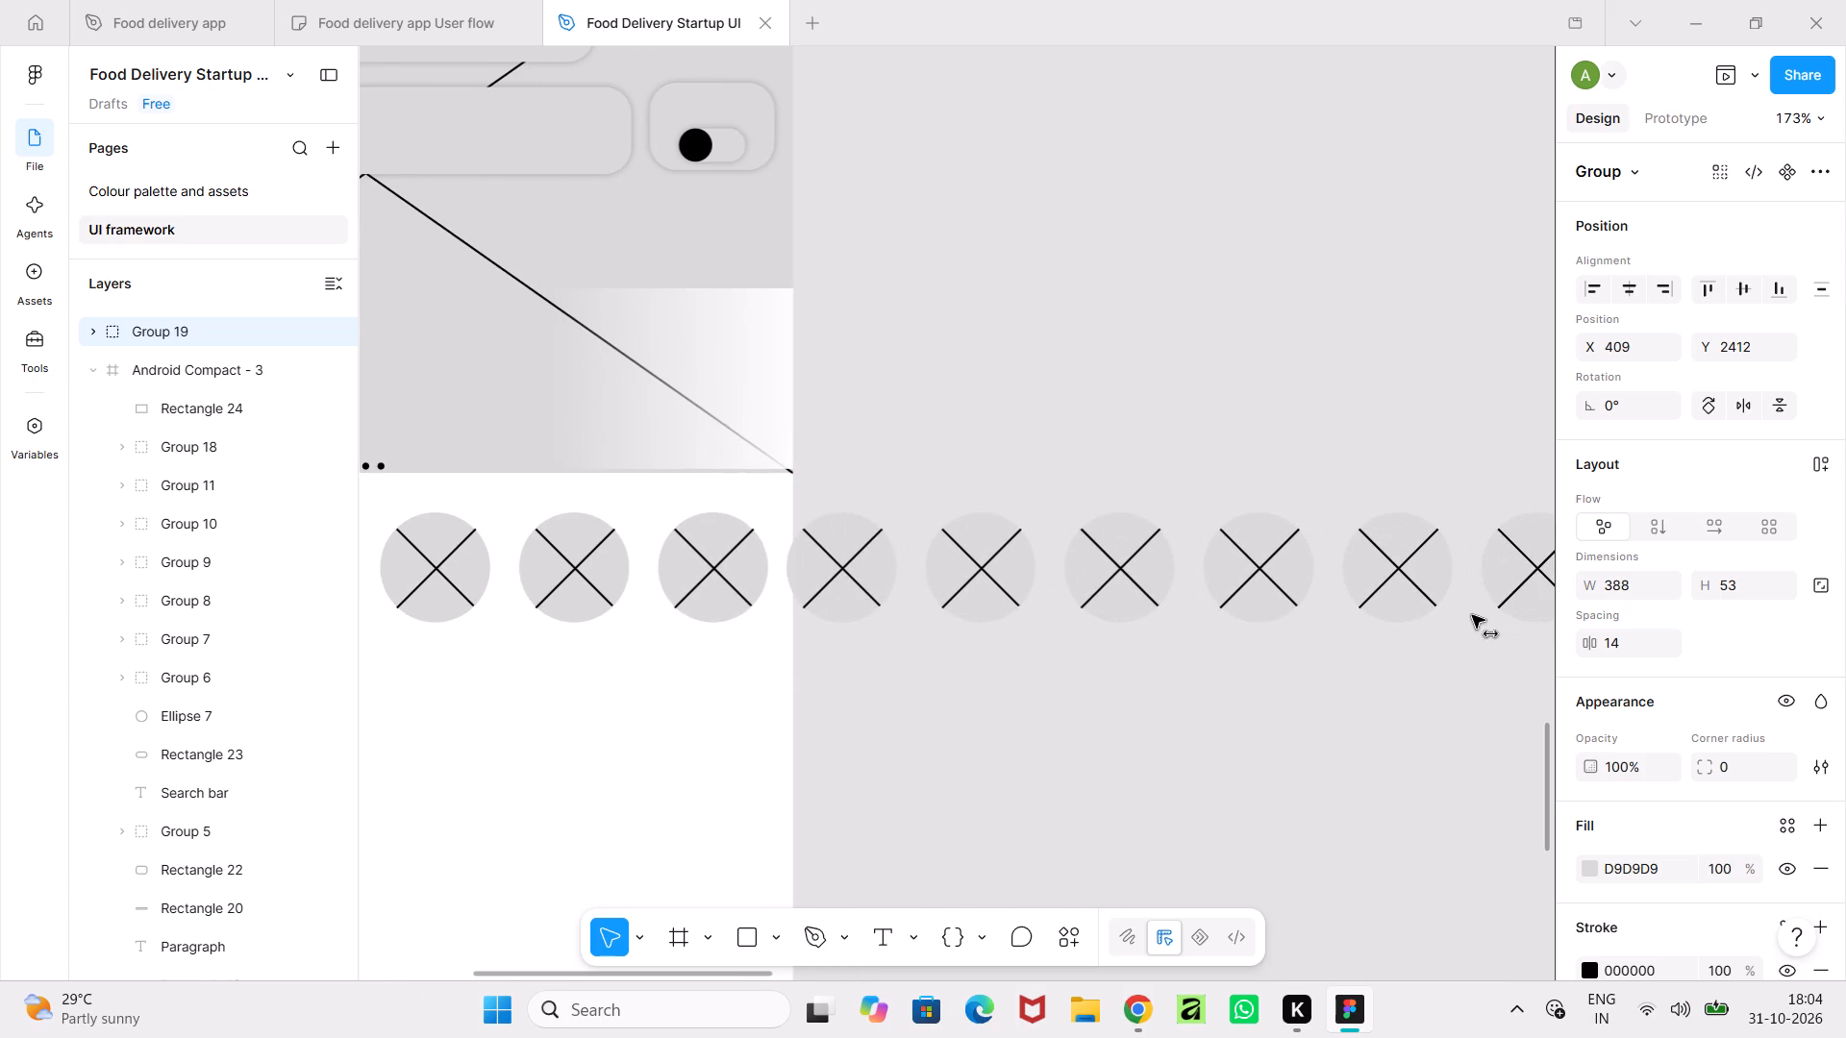
left_click_drag(1472, 615, 1482, 615, "shift")
left_click(1375, 669)
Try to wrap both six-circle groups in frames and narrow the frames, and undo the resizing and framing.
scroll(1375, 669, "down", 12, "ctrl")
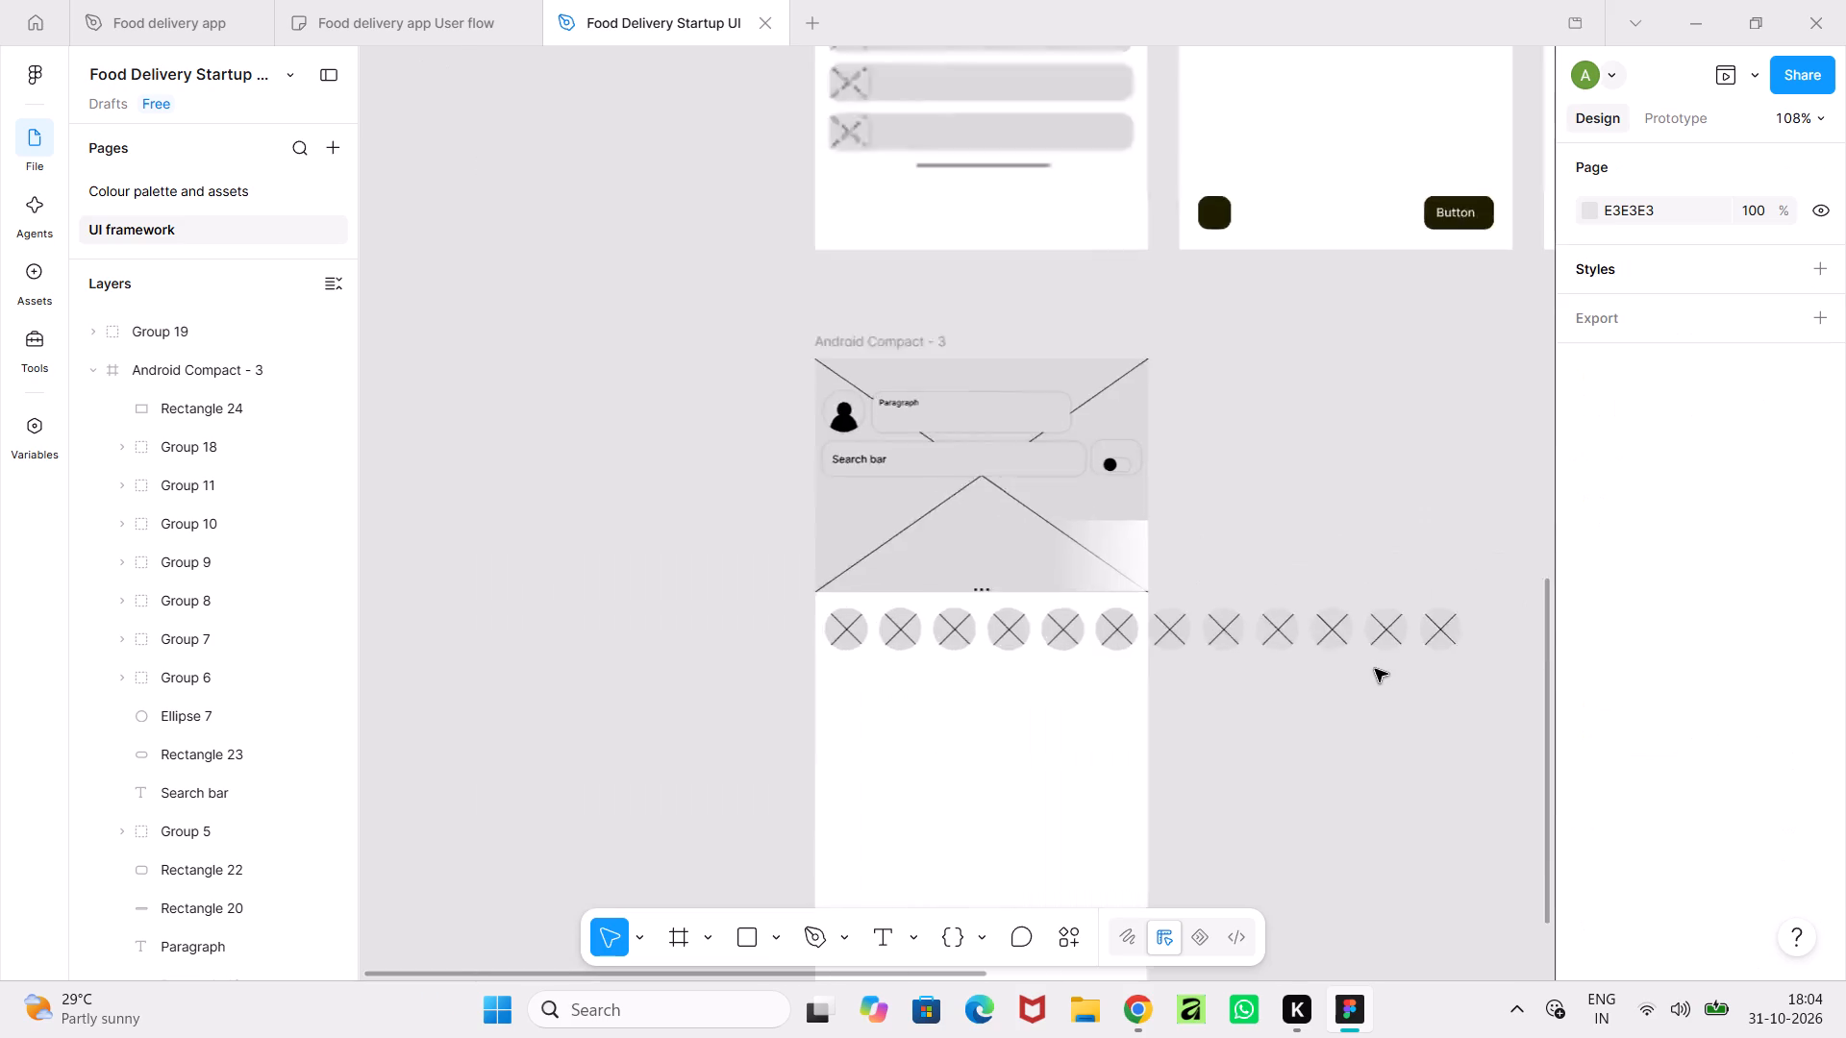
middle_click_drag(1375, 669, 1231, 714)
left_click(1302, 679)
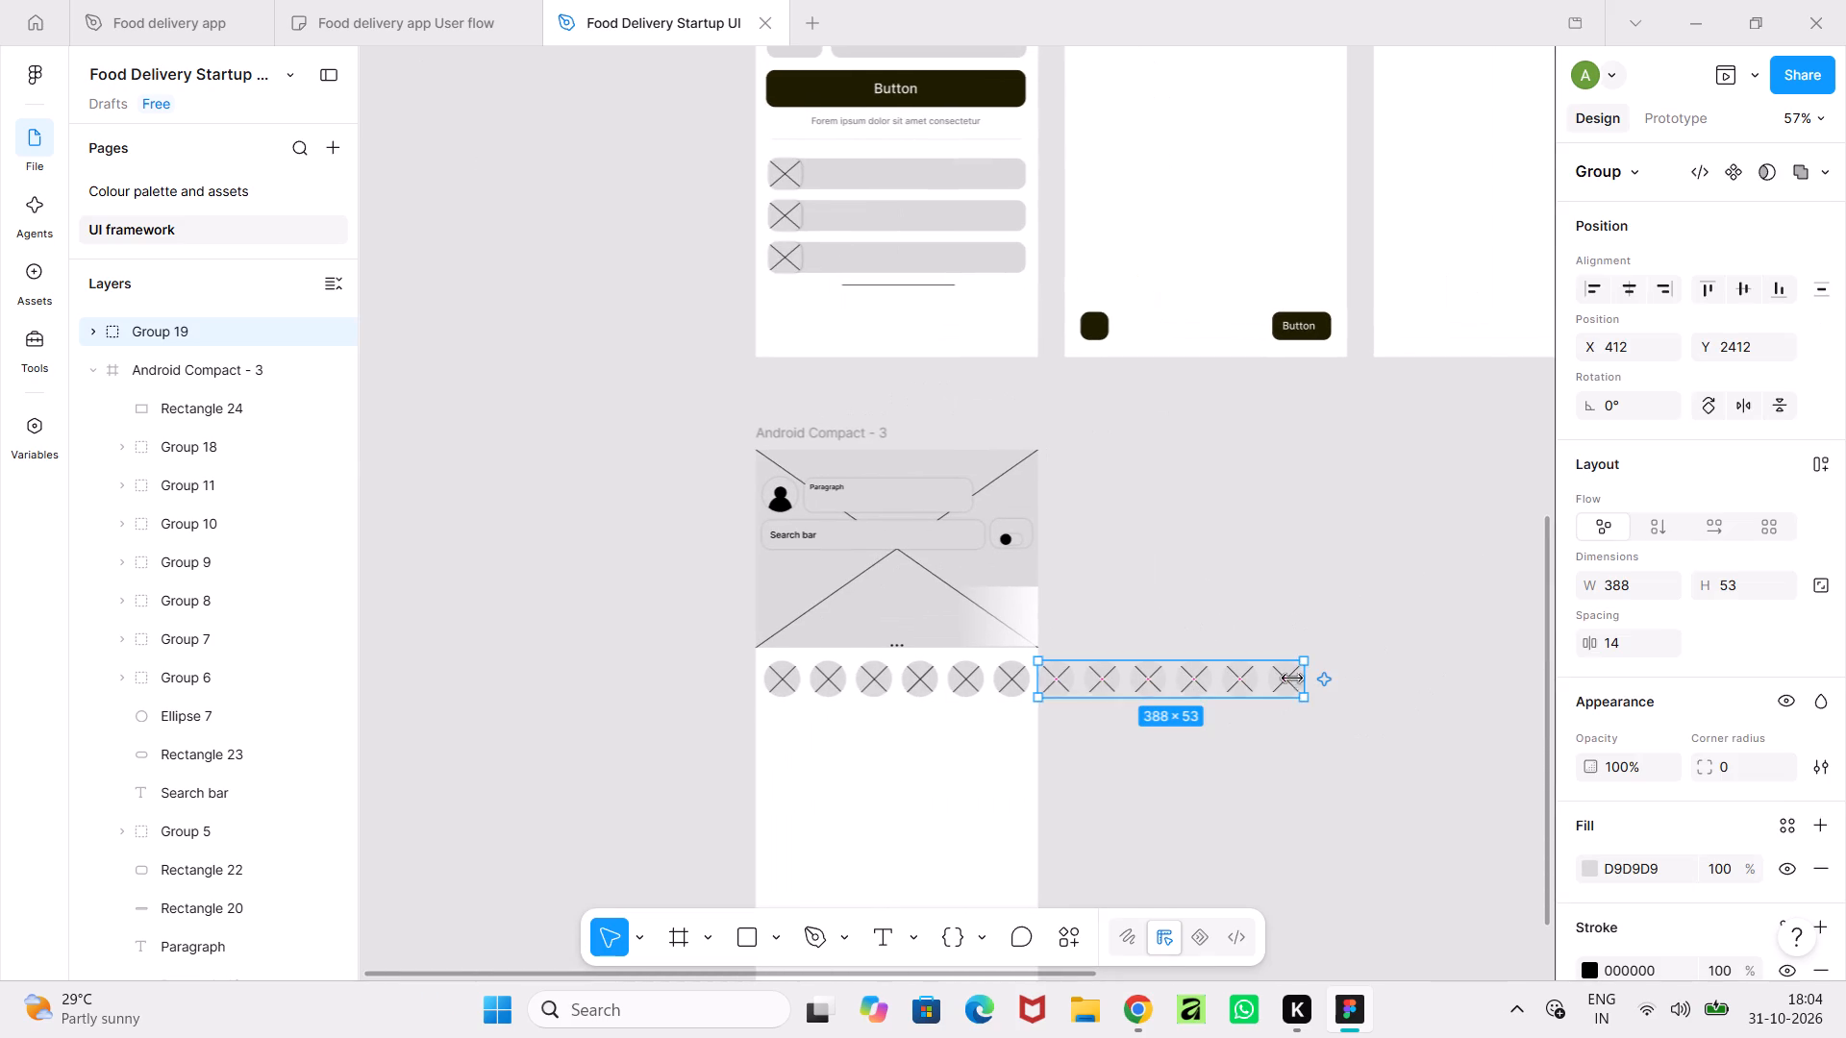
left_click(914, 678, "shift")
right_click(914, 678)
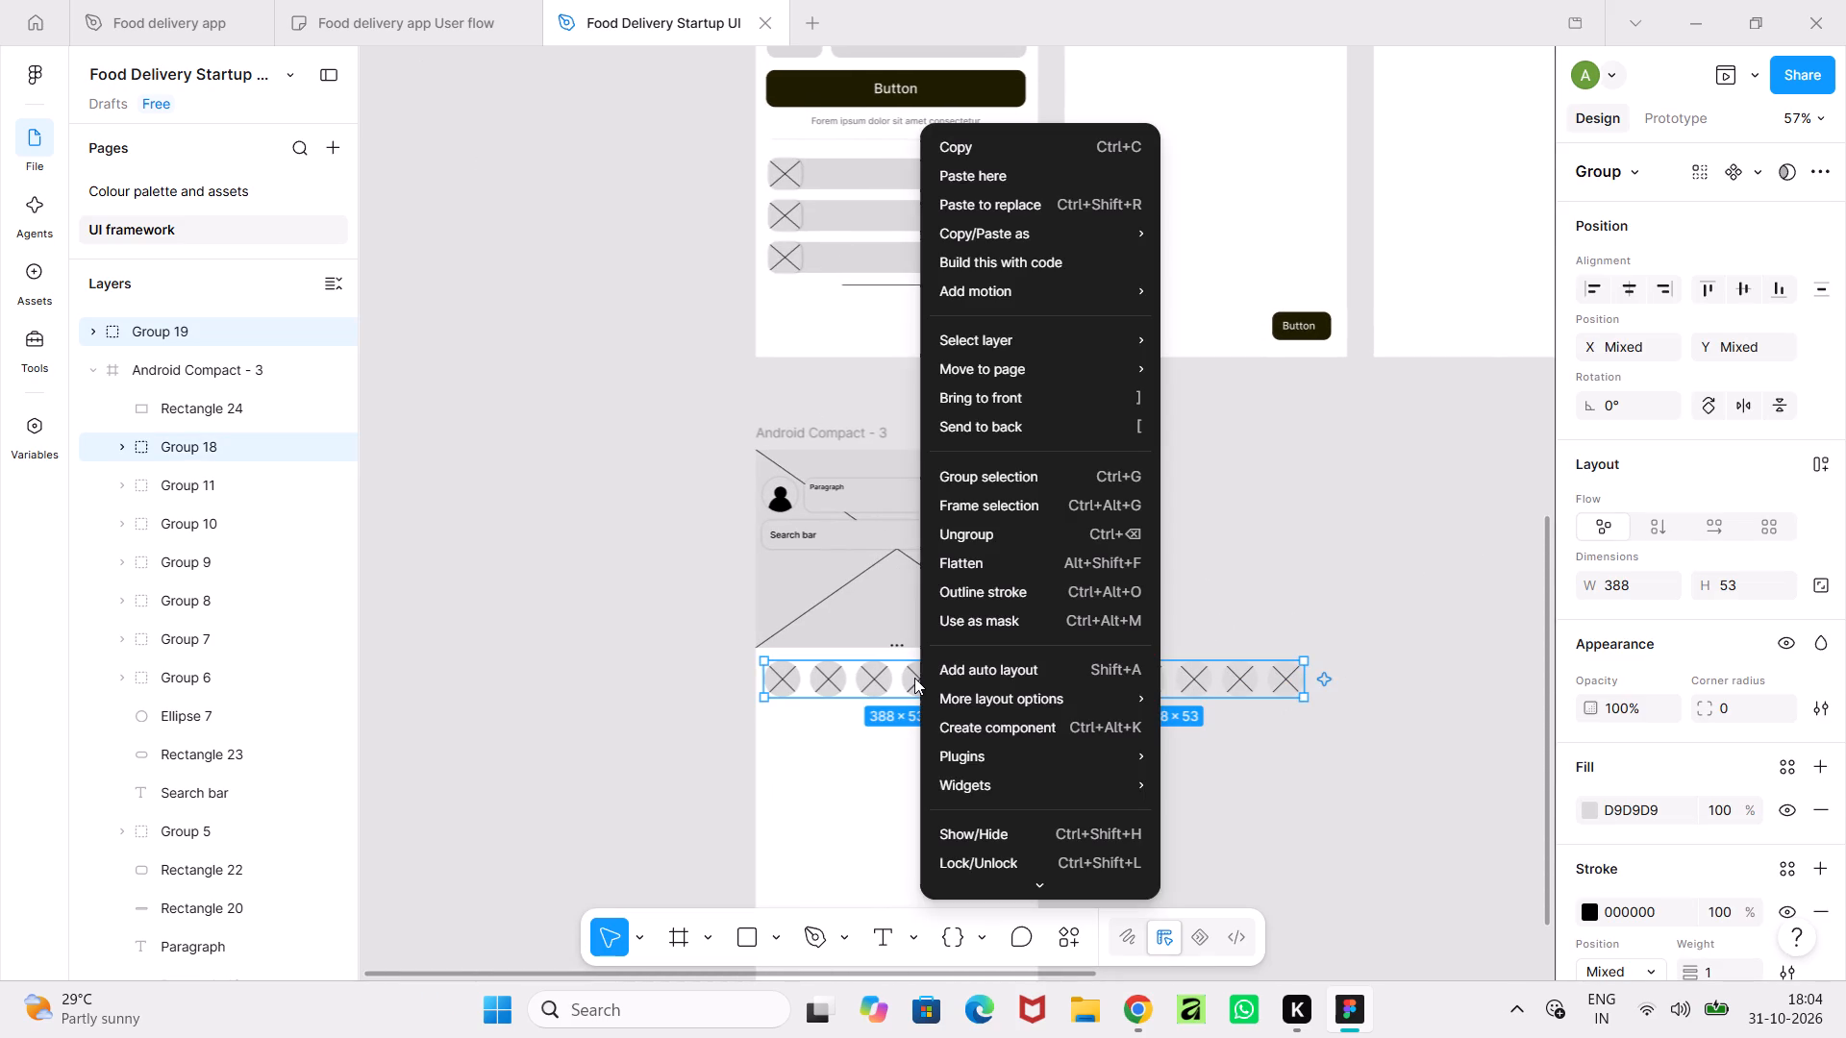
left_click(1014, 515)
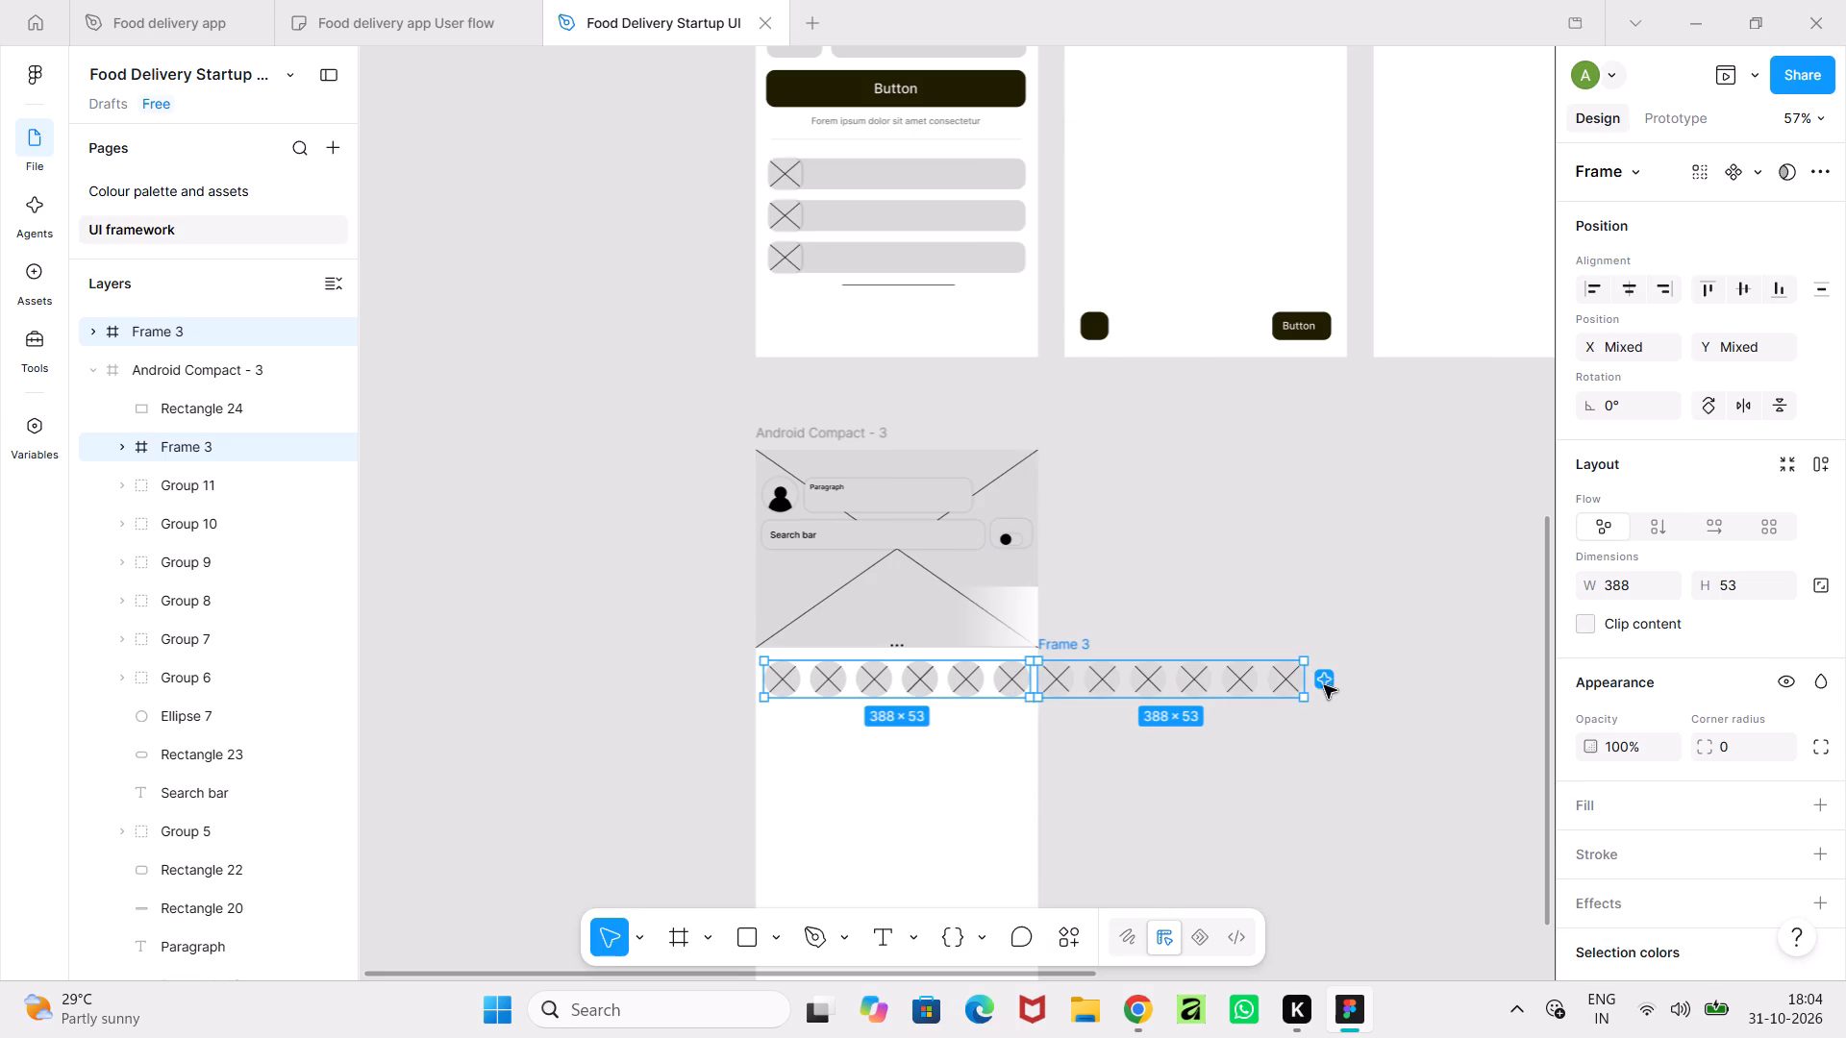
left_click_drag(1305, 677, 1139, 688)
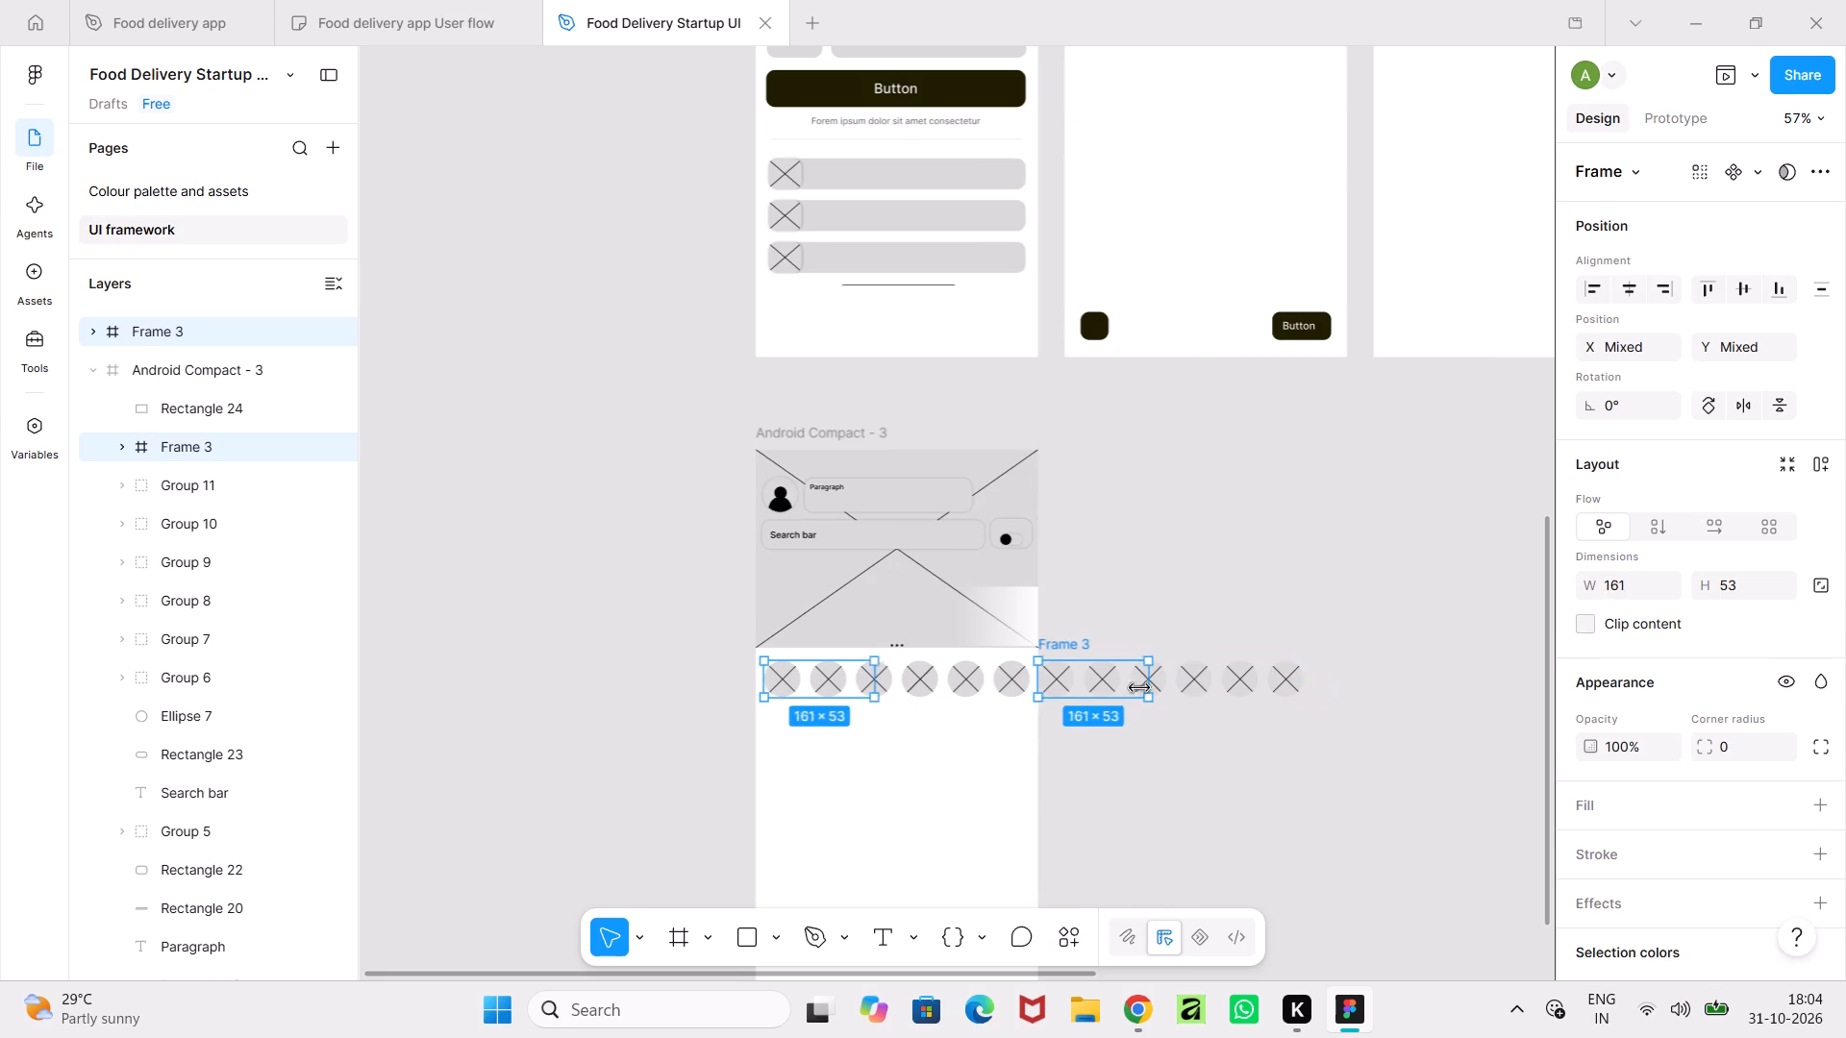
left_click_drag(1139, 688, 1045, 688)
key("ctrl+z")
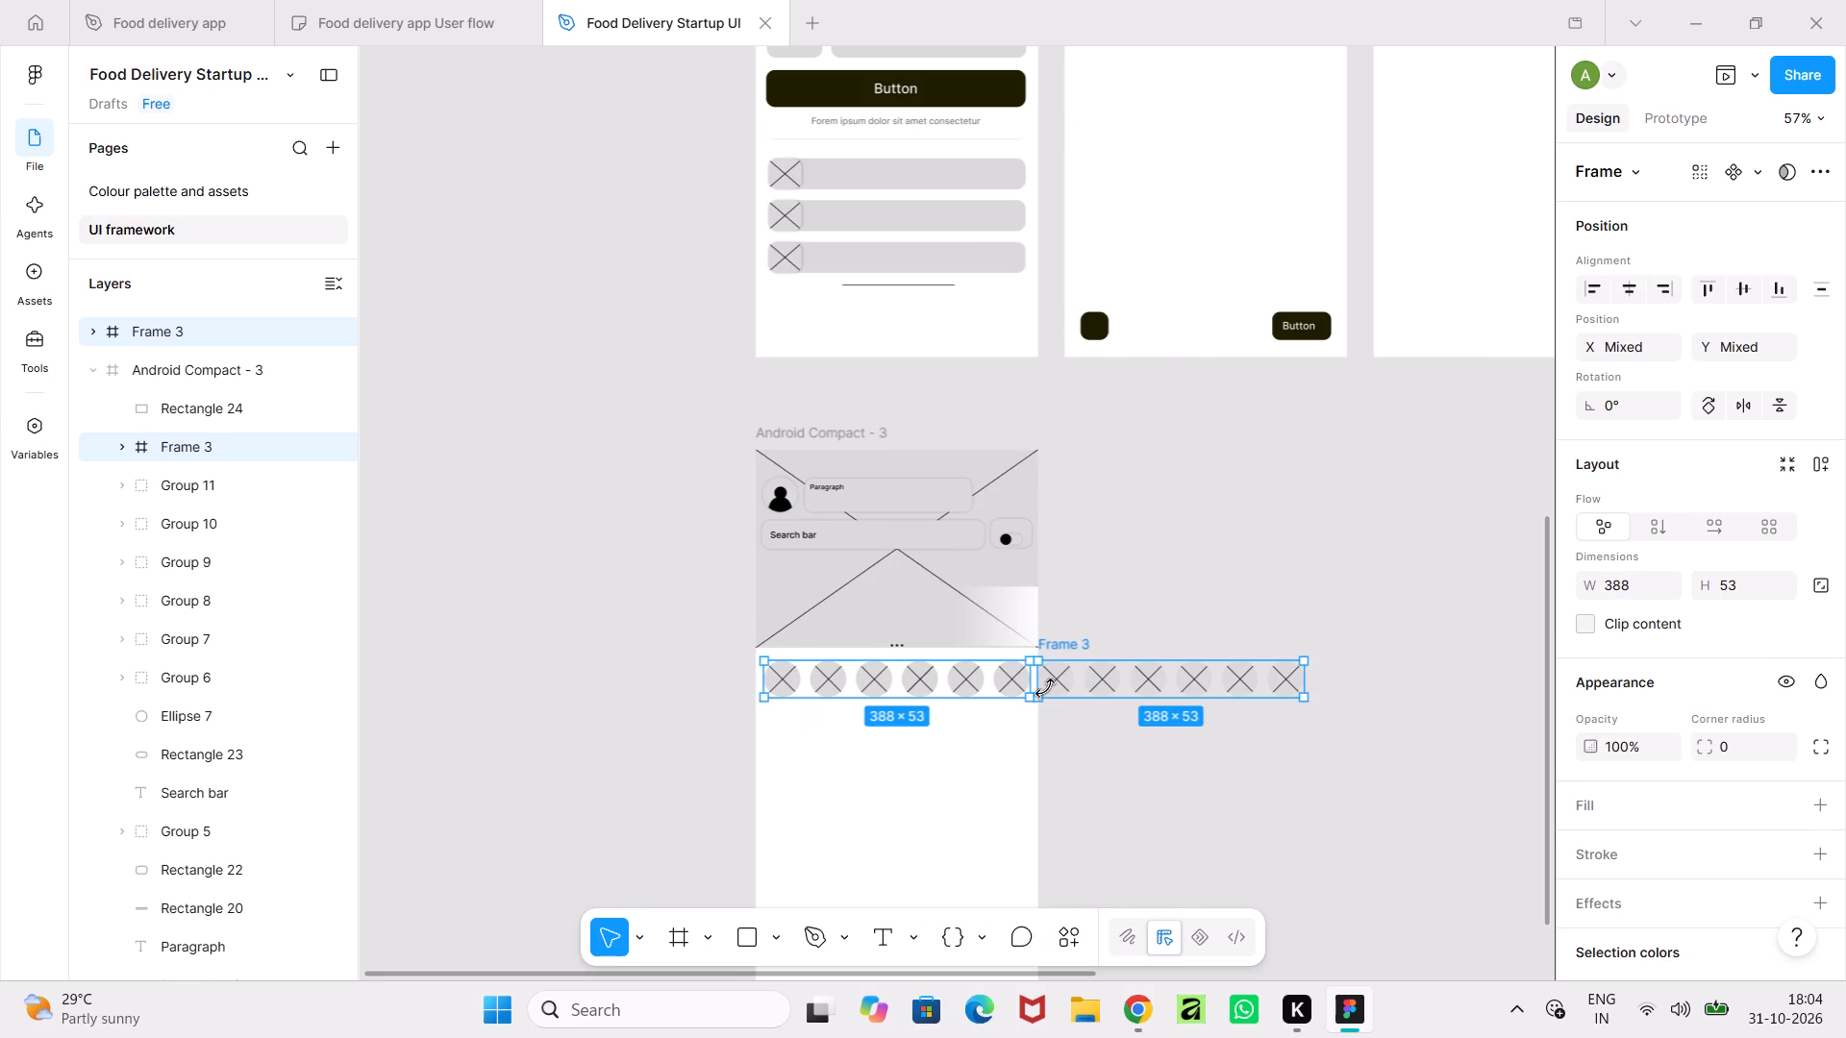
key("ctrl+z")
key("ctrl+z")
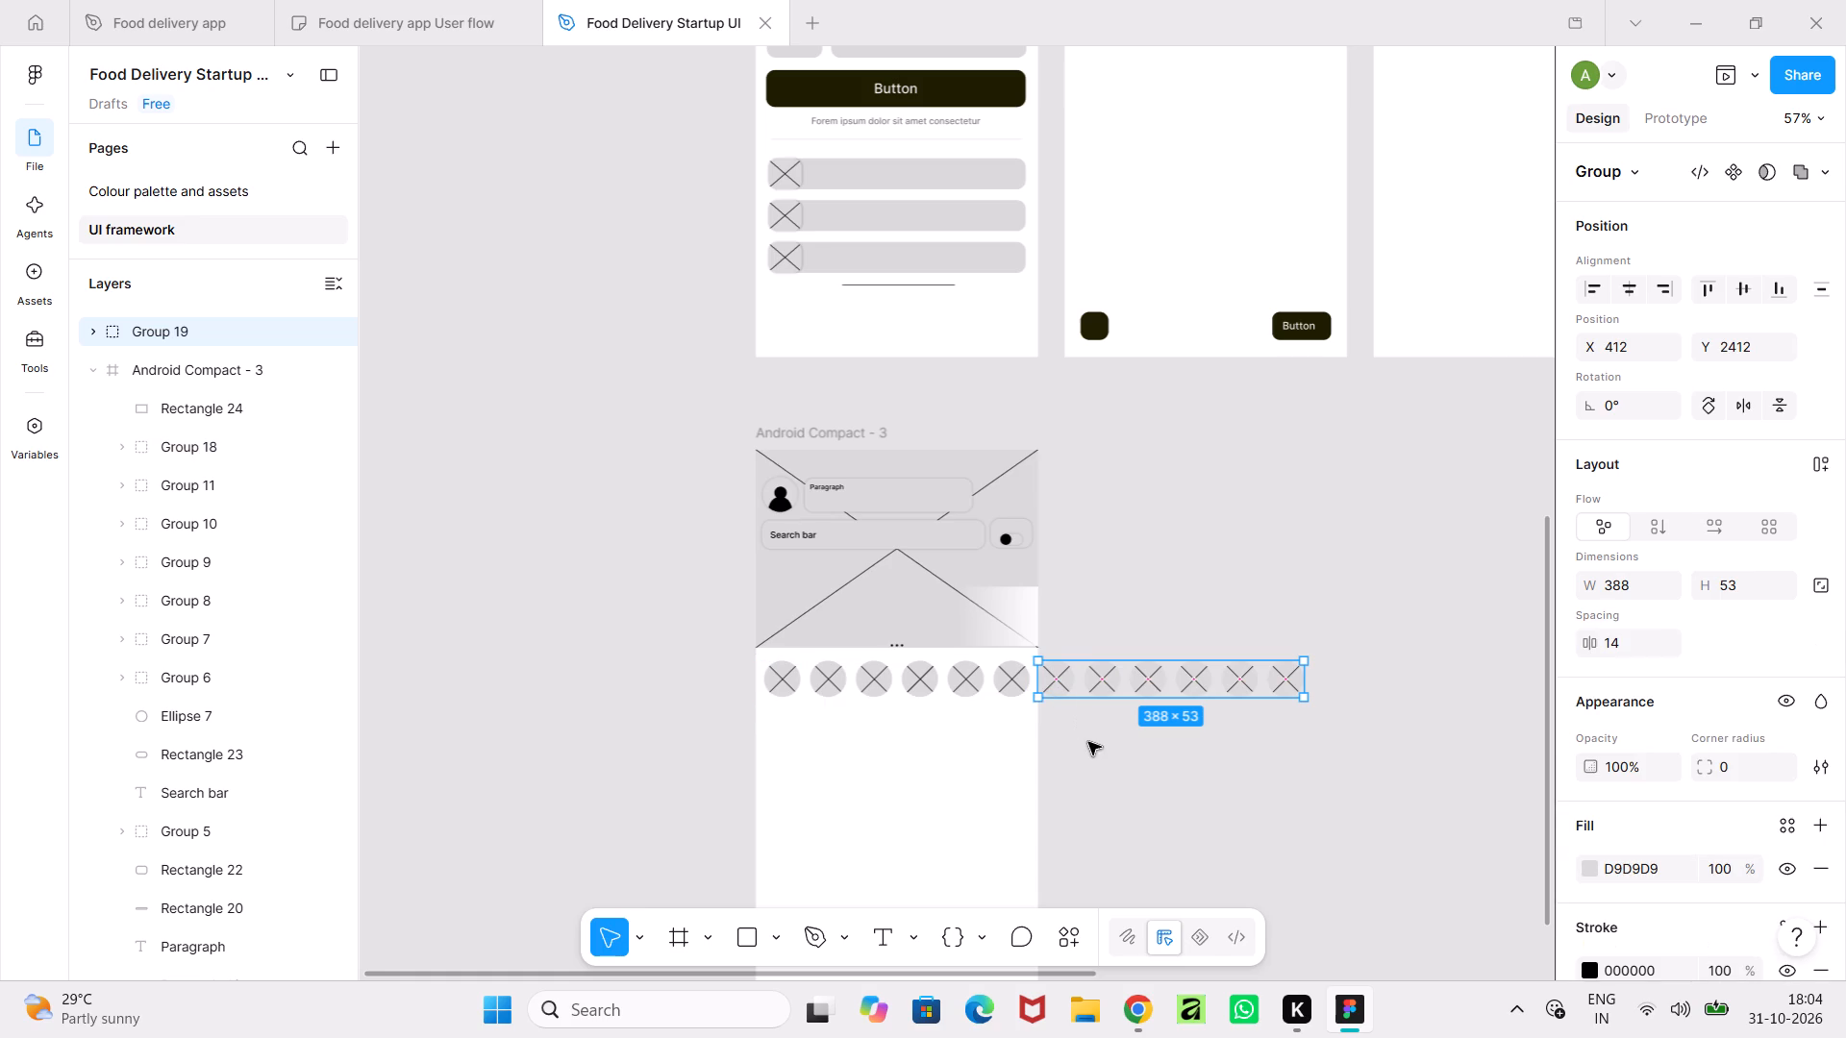
Ungroup the circle group outside the frame and the circle group inside Android Compact - 3.
right_click(1110, 686)
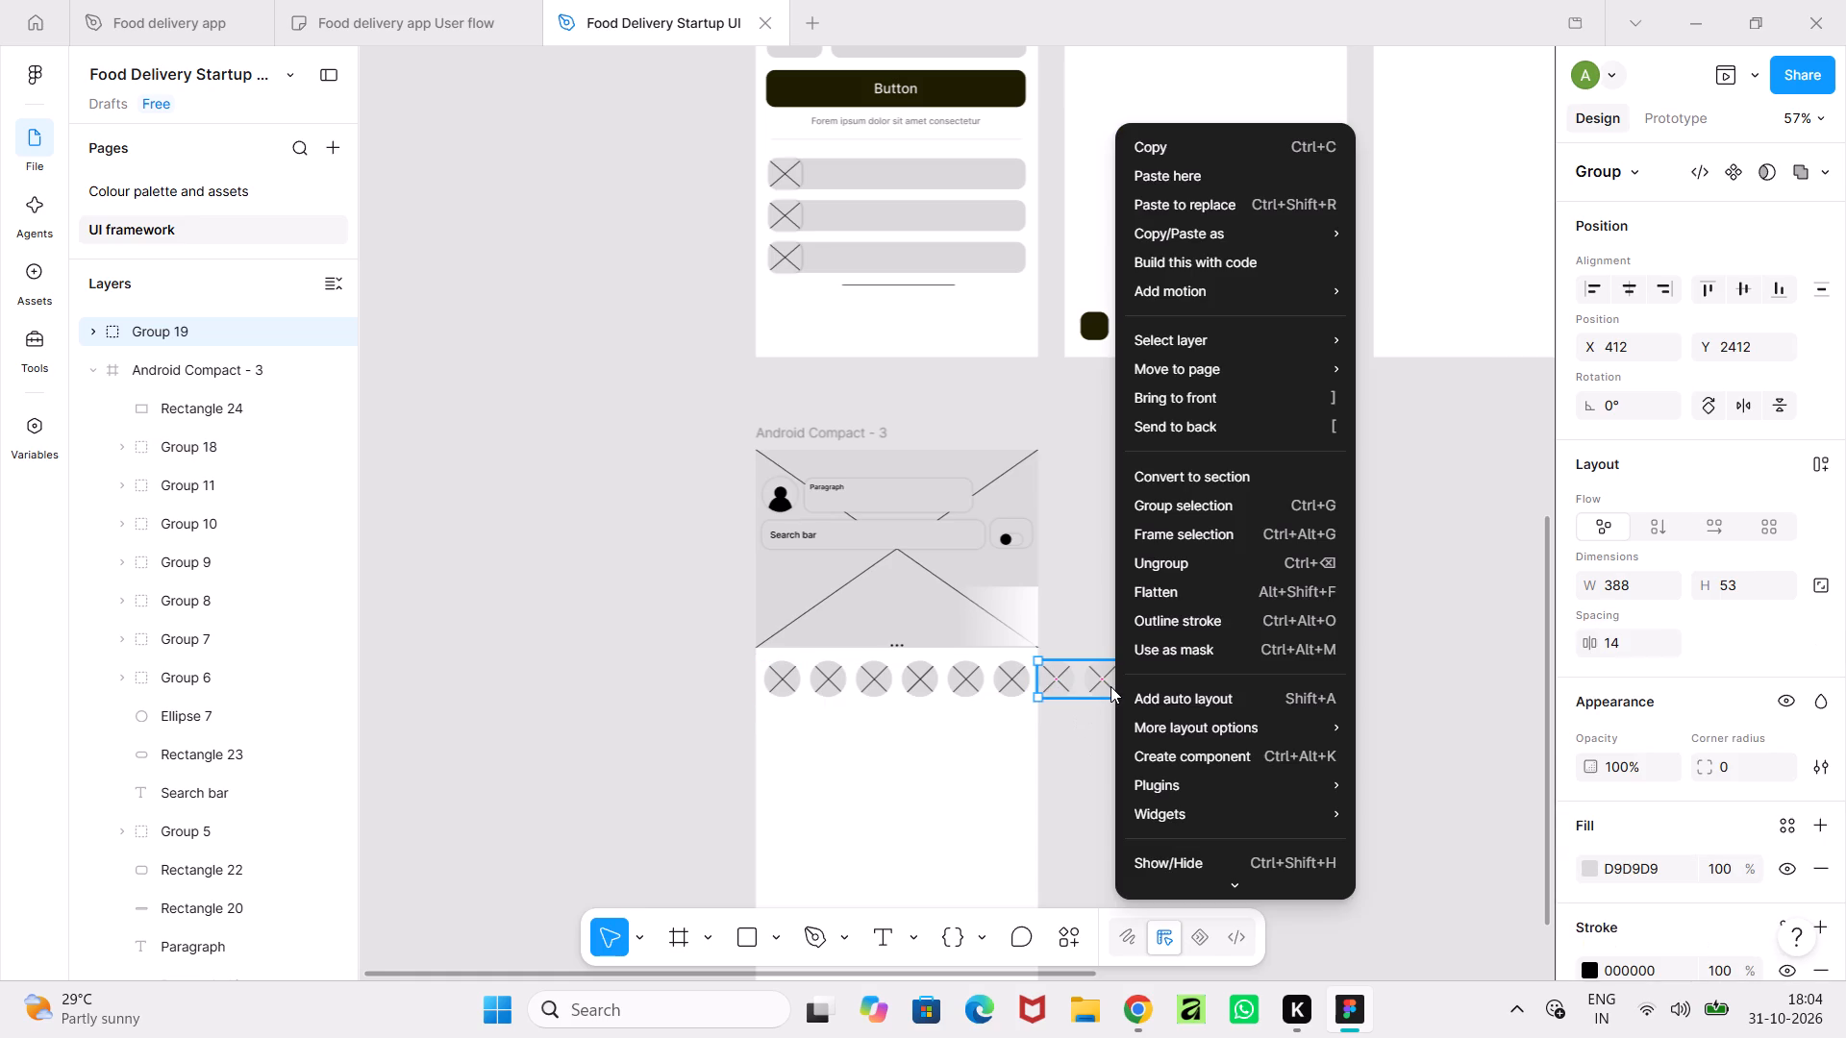
left_click(1396, 655)
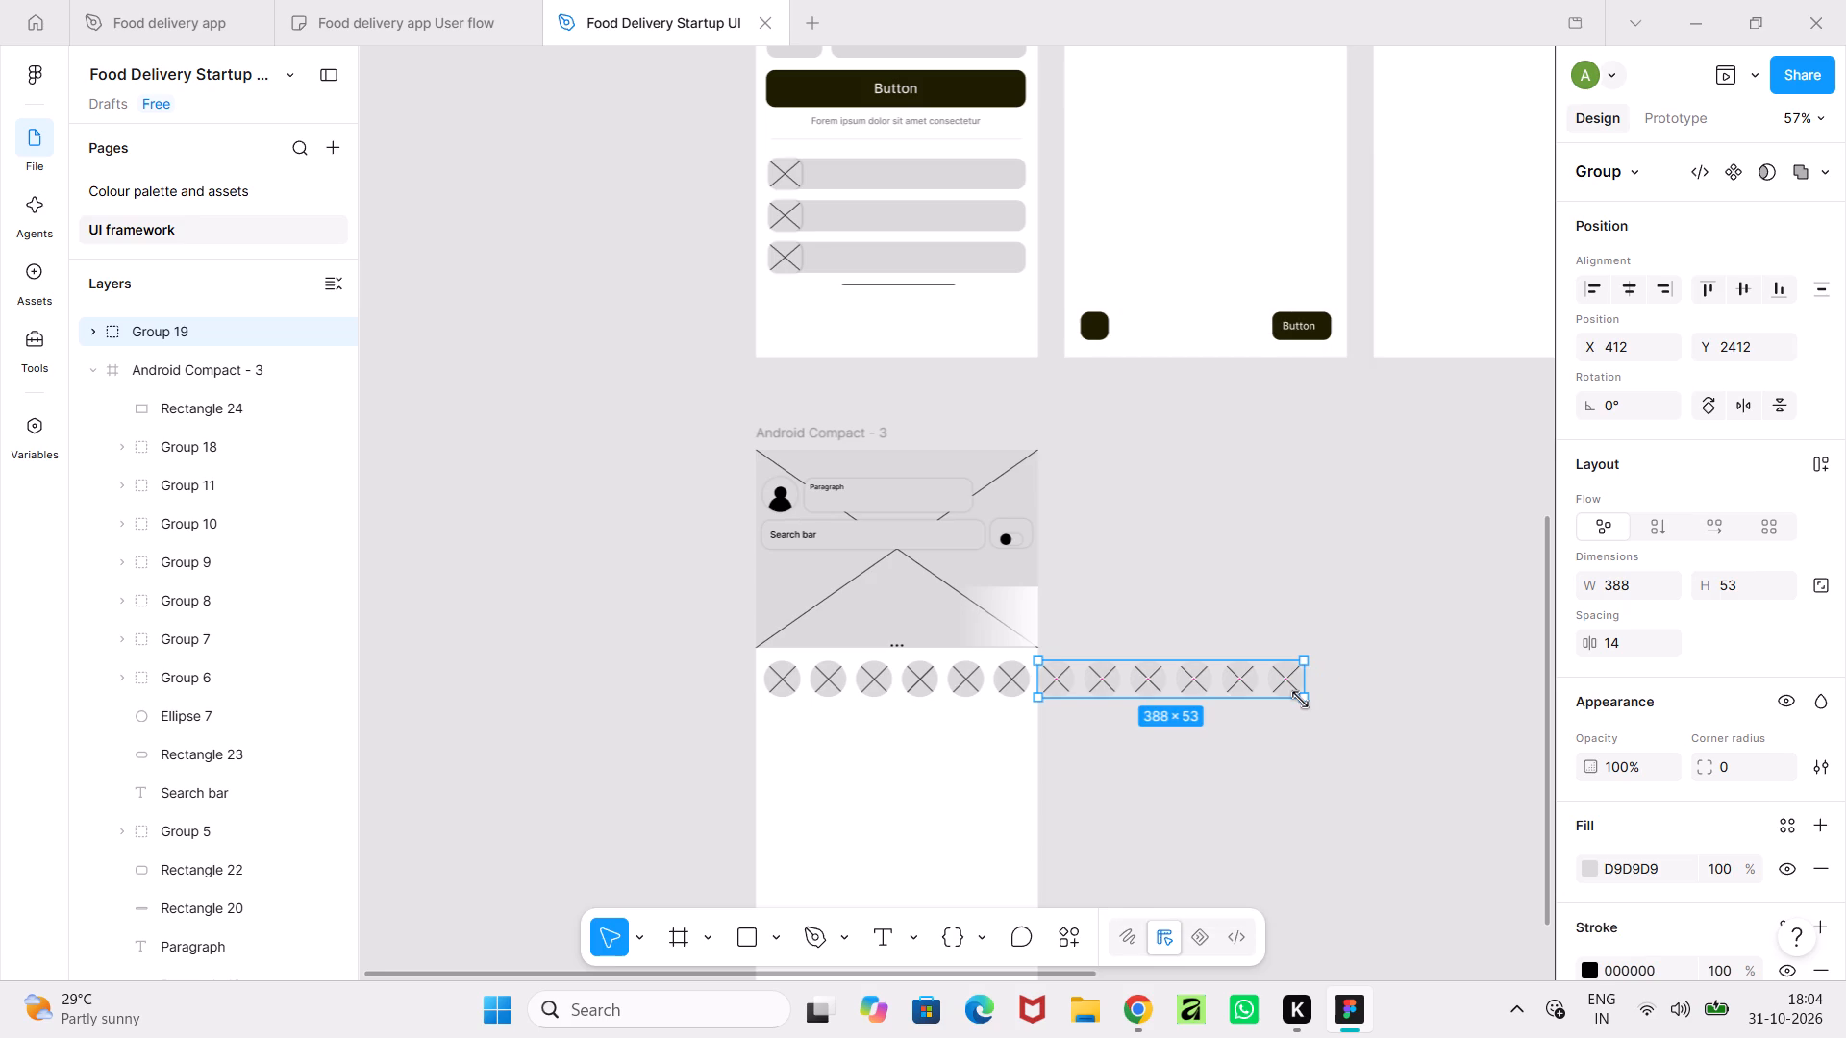
key("ctrl+shift+g")
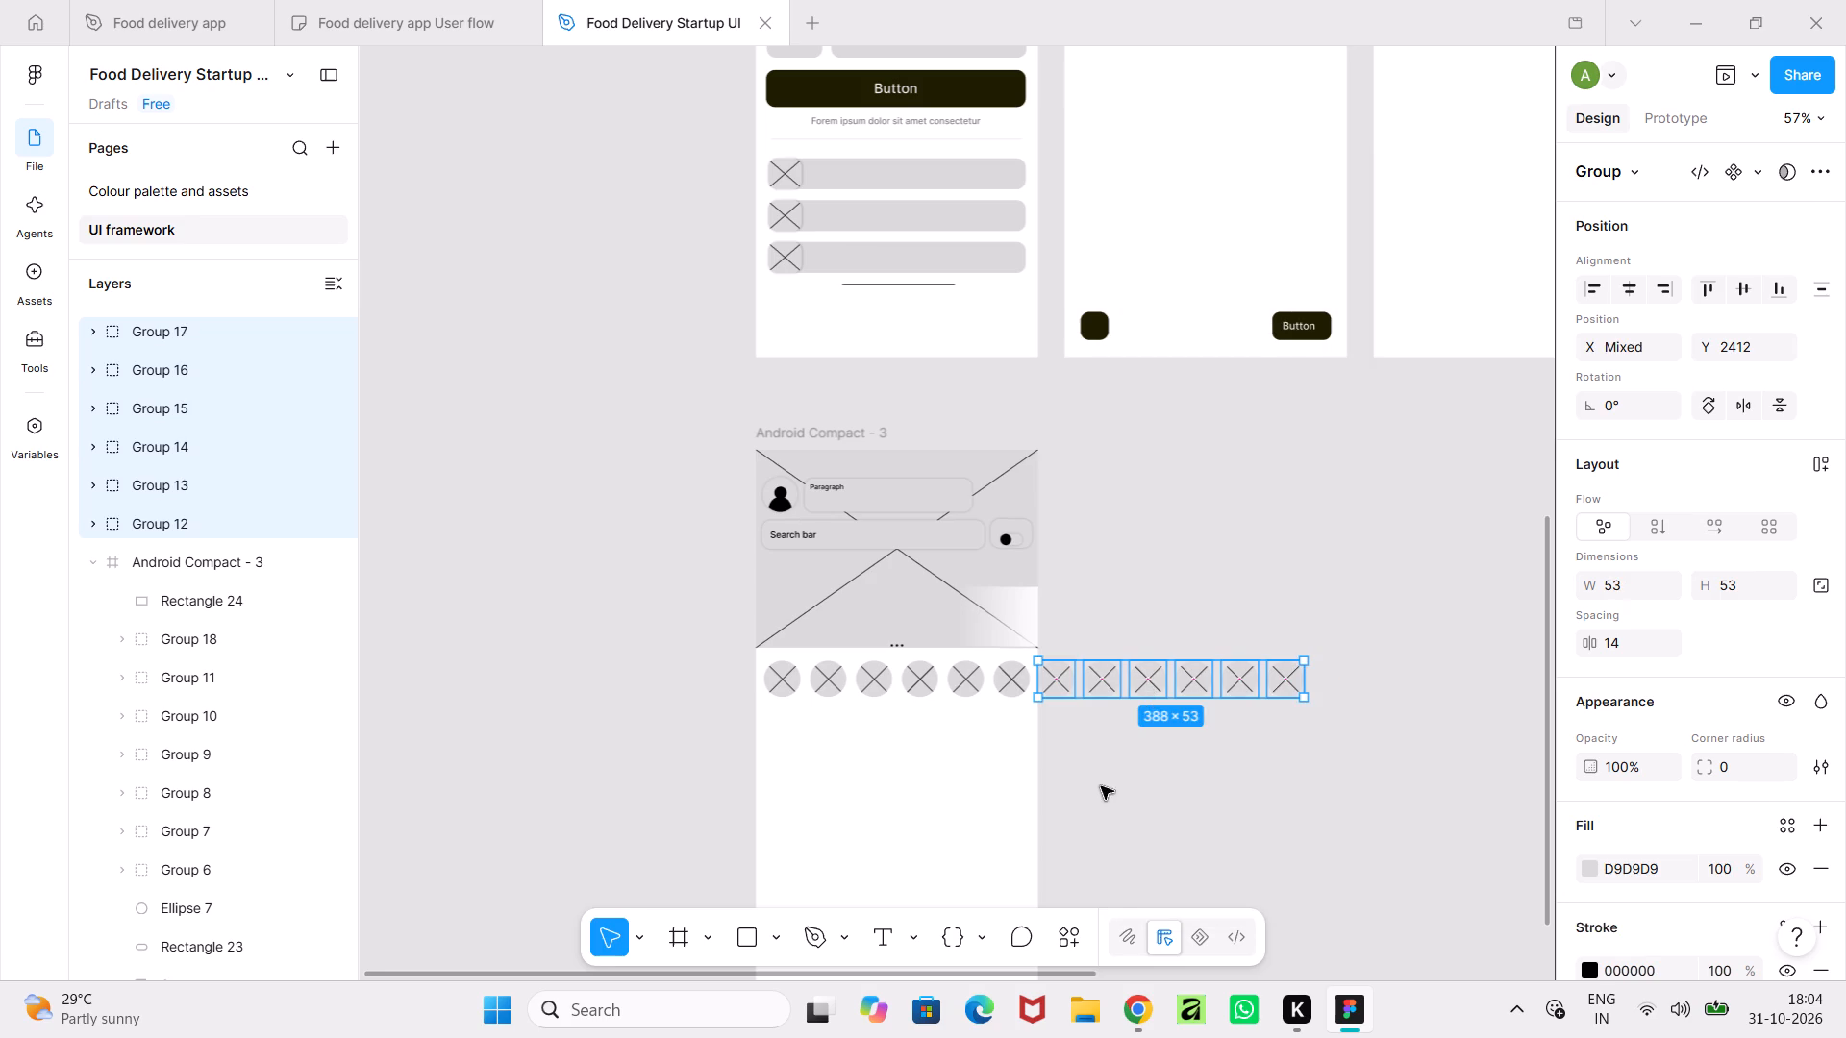
left_click(1101, 786)
left_click(1013, 681)
key("ctrl+shift+g")
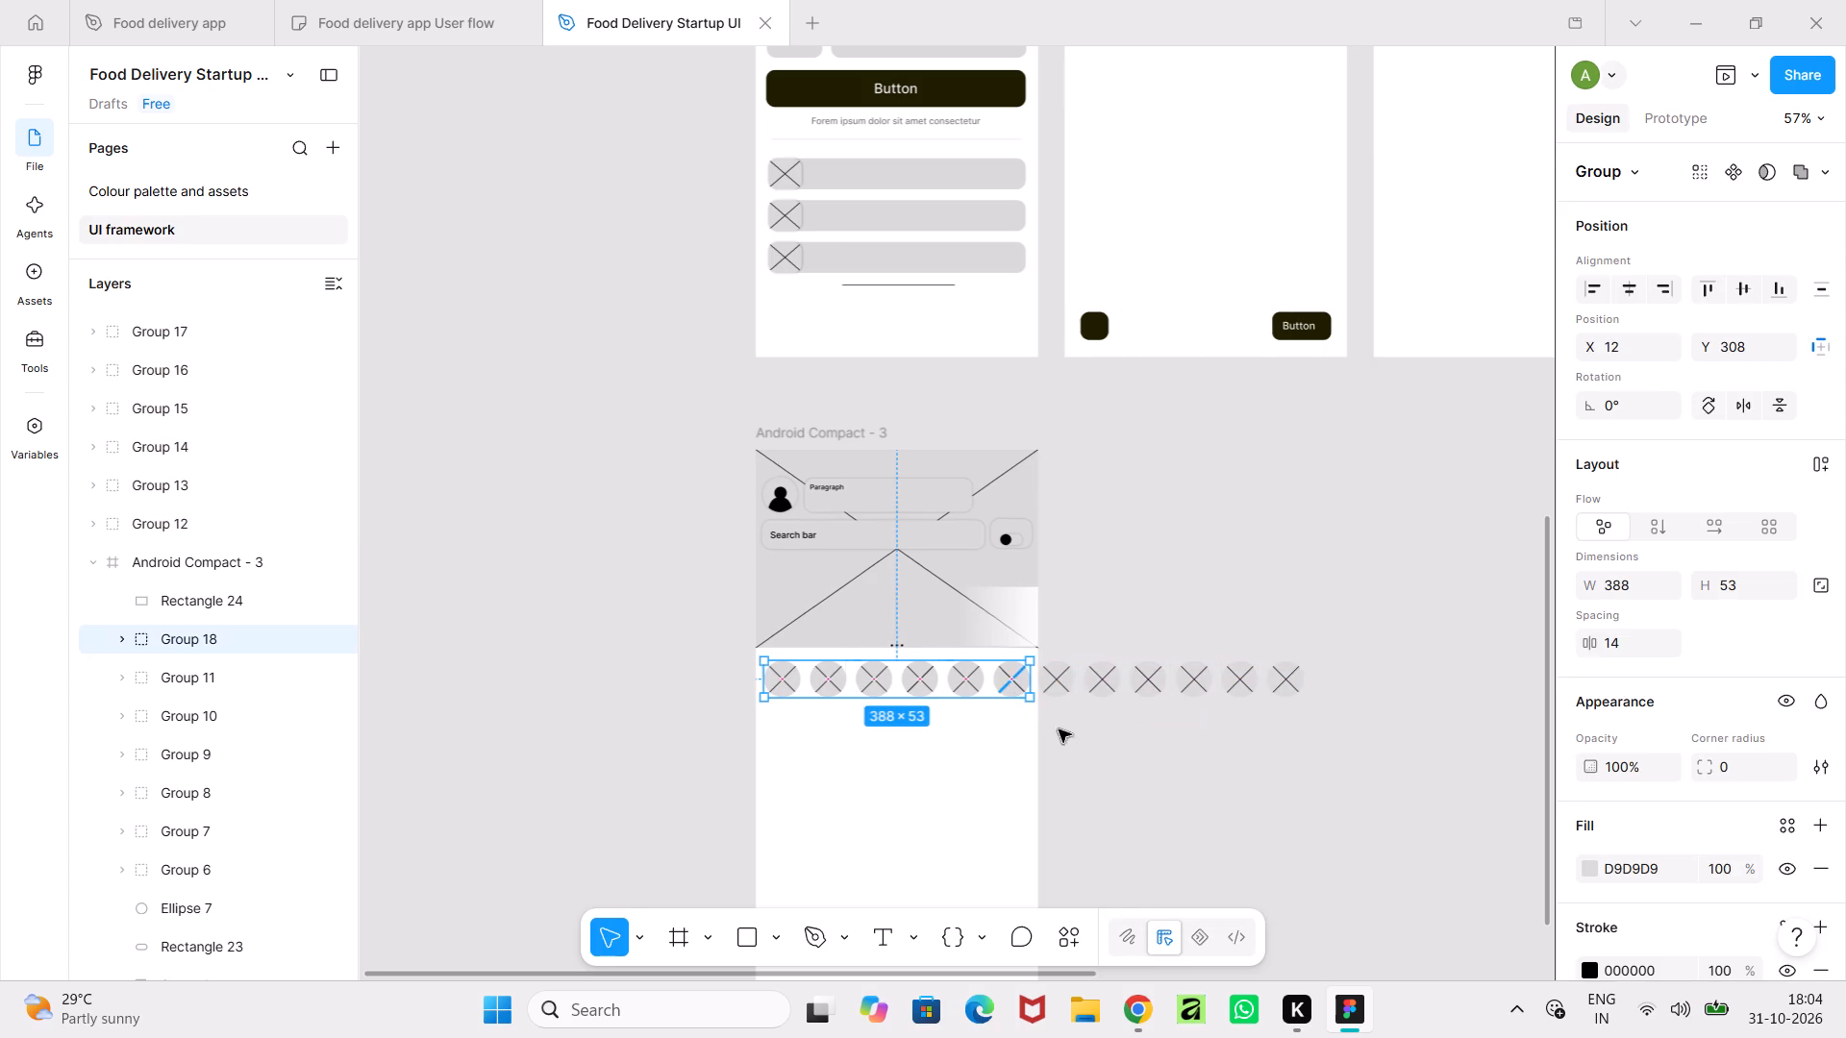
left_click(1095, 752)
Select all twelve ungrouped crossed circles and move them down to Y 363 in the frame, clear of the original row.
left_click(770, 691)
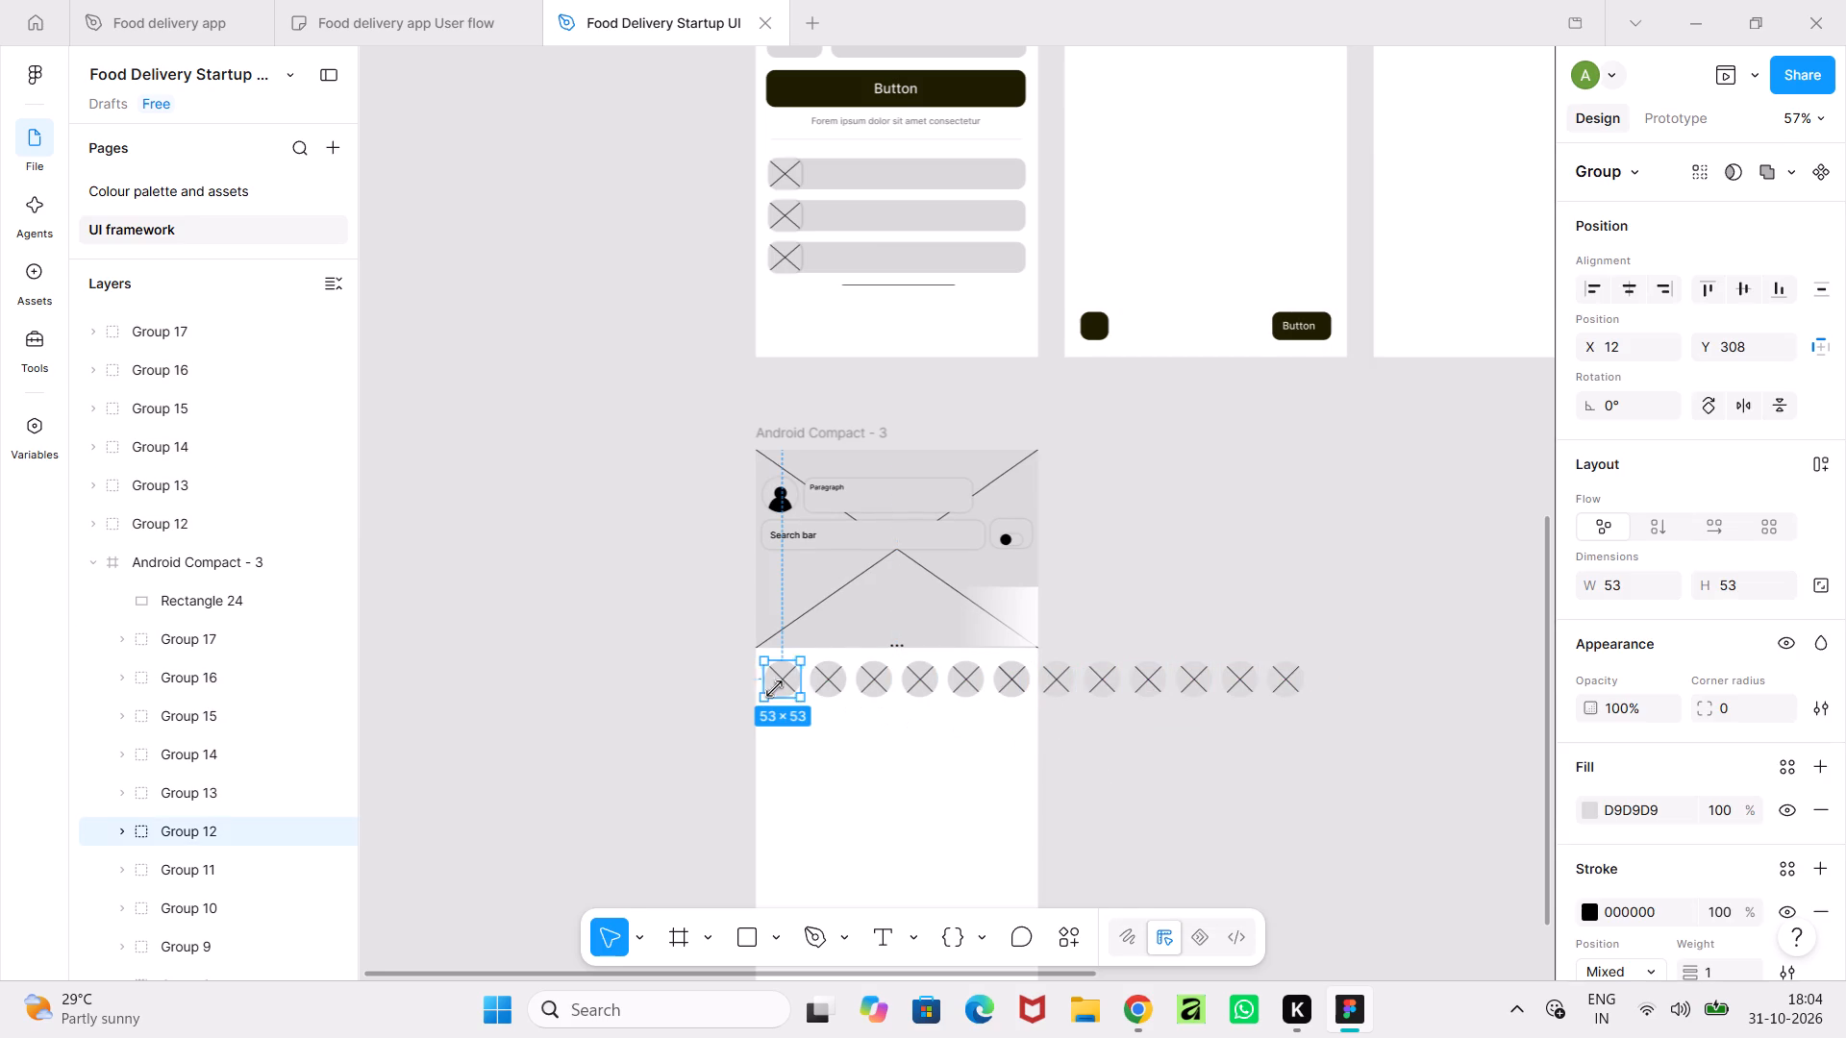
left_click(838, 685, "shift")
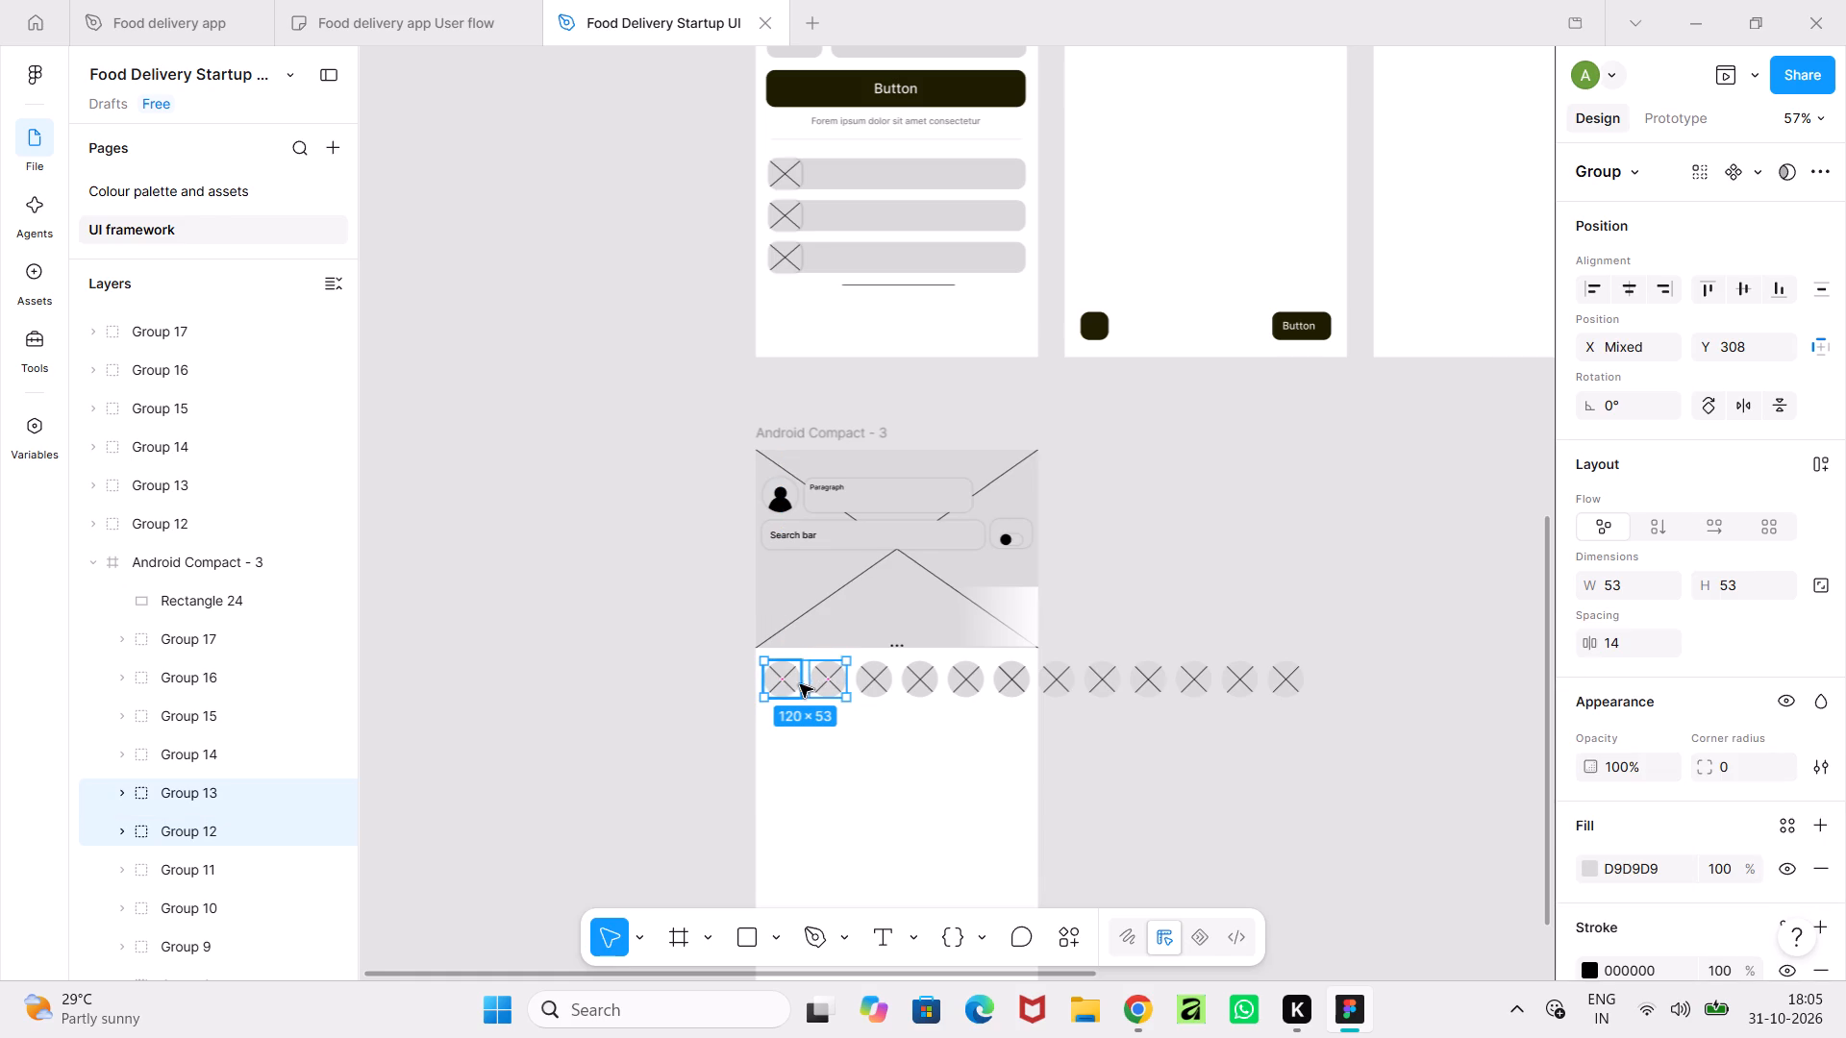
left_click(882, 688, "shift")
left_click(911, 683, "shift")
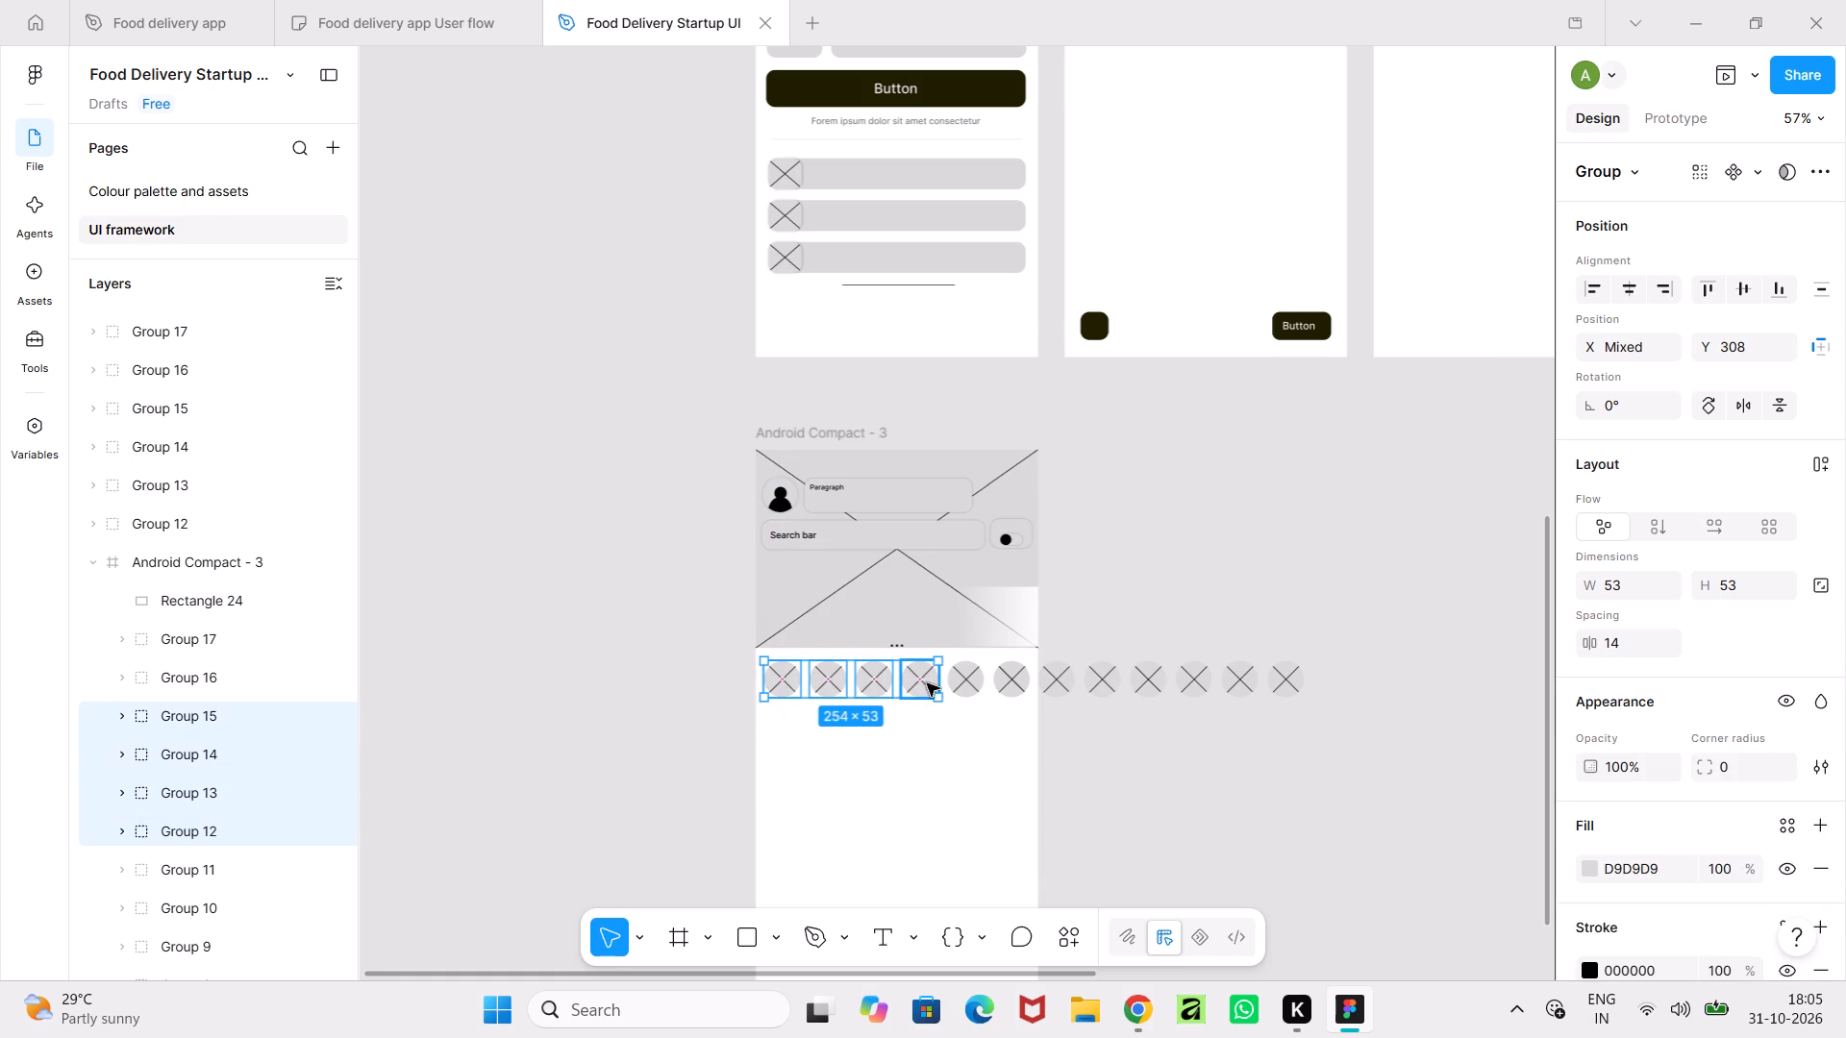
left_click(966, 684, "shift")
left_click(1011, 682, "shift")
left_click(1055, 683, "shift")
left_click(1098, 686, "shift")
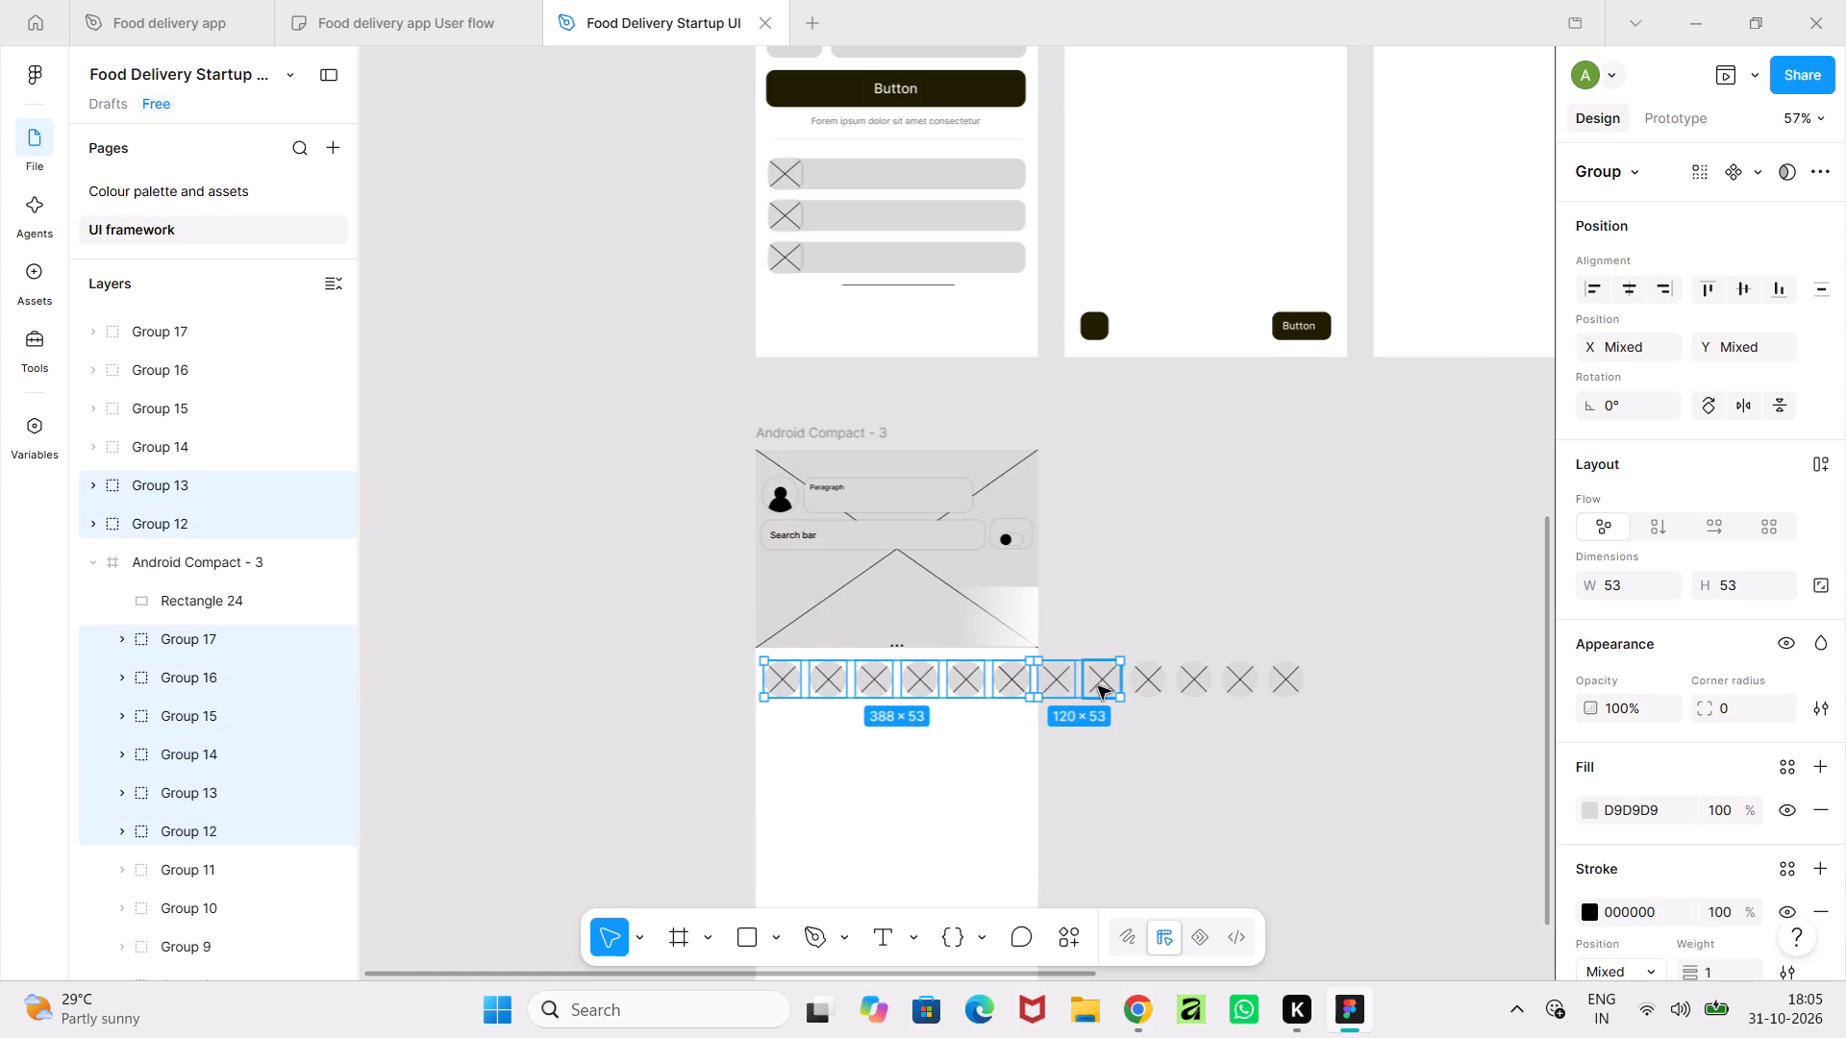
left_click(1142, 680, "shift")
left_click(1188, 682, "shift")
left_click(1235, 682, "shift")
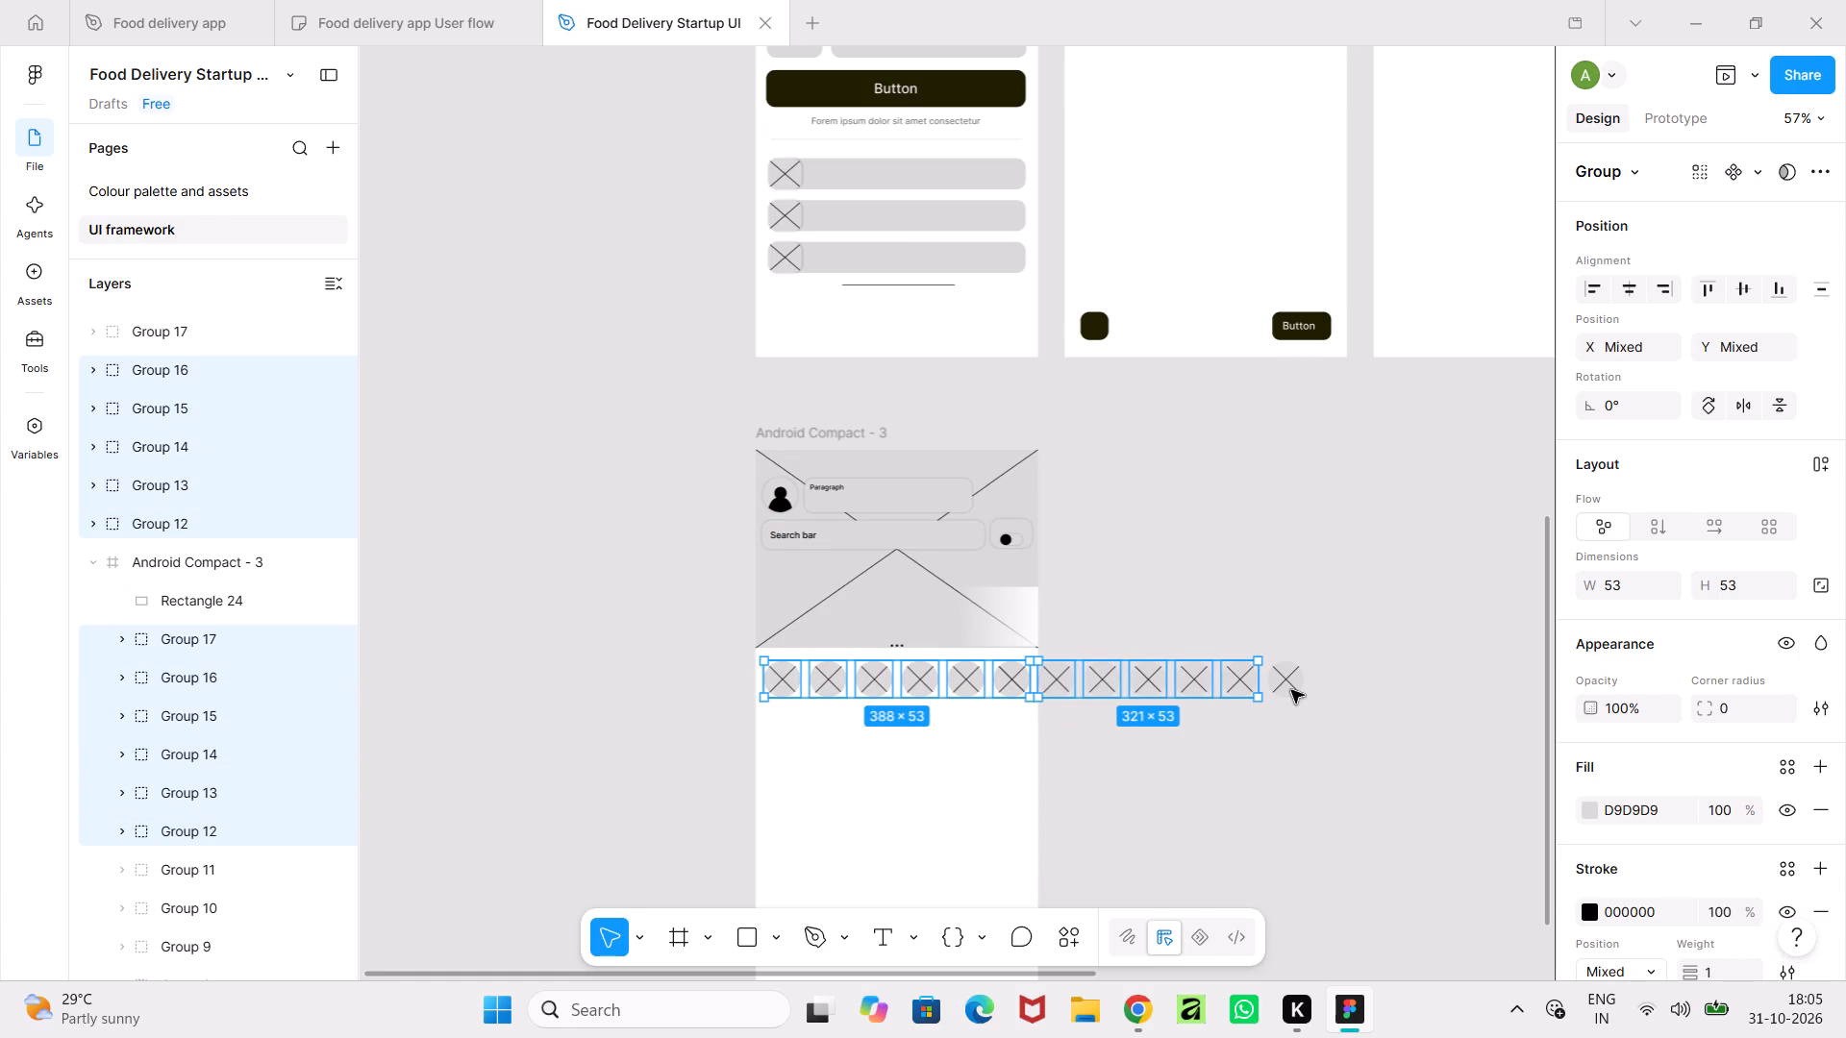
left_click(1291, 690, "shift")
scroll(1072, 717, "up", 6, "ctrl")
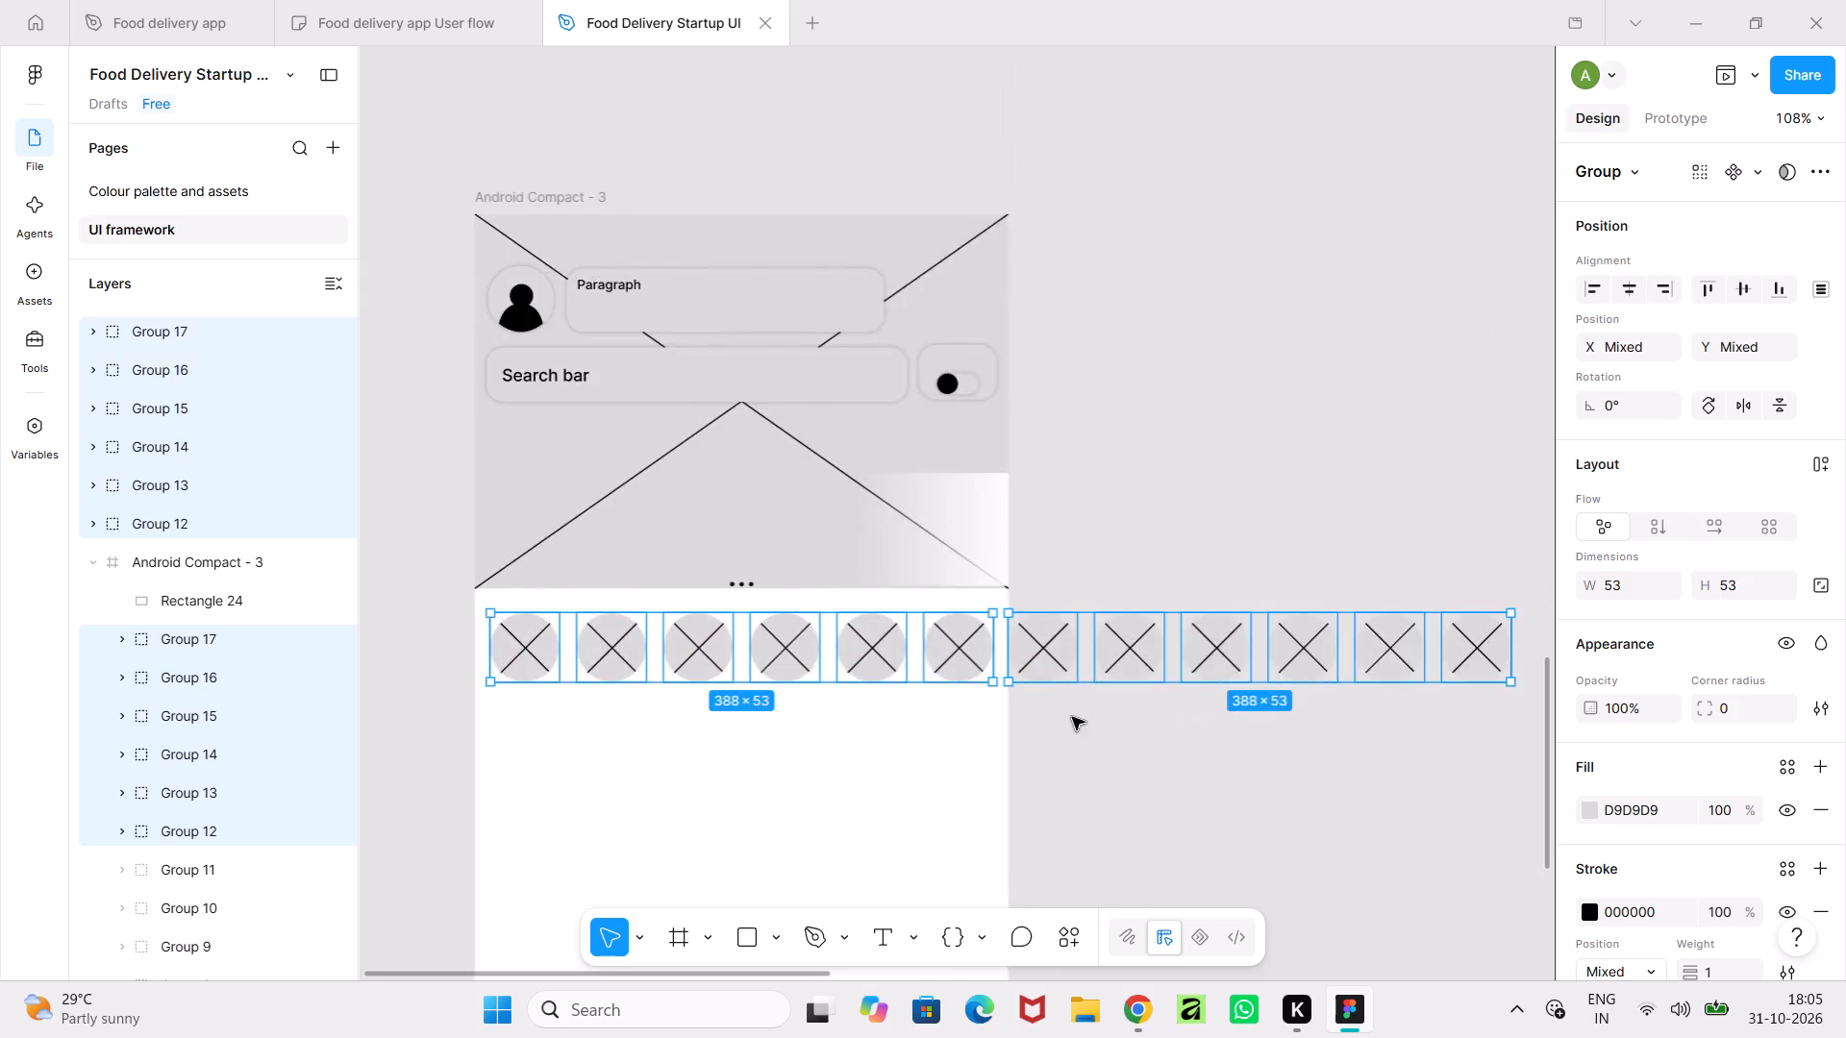
scroll(1072, 717, "up", 3, "ctrl")
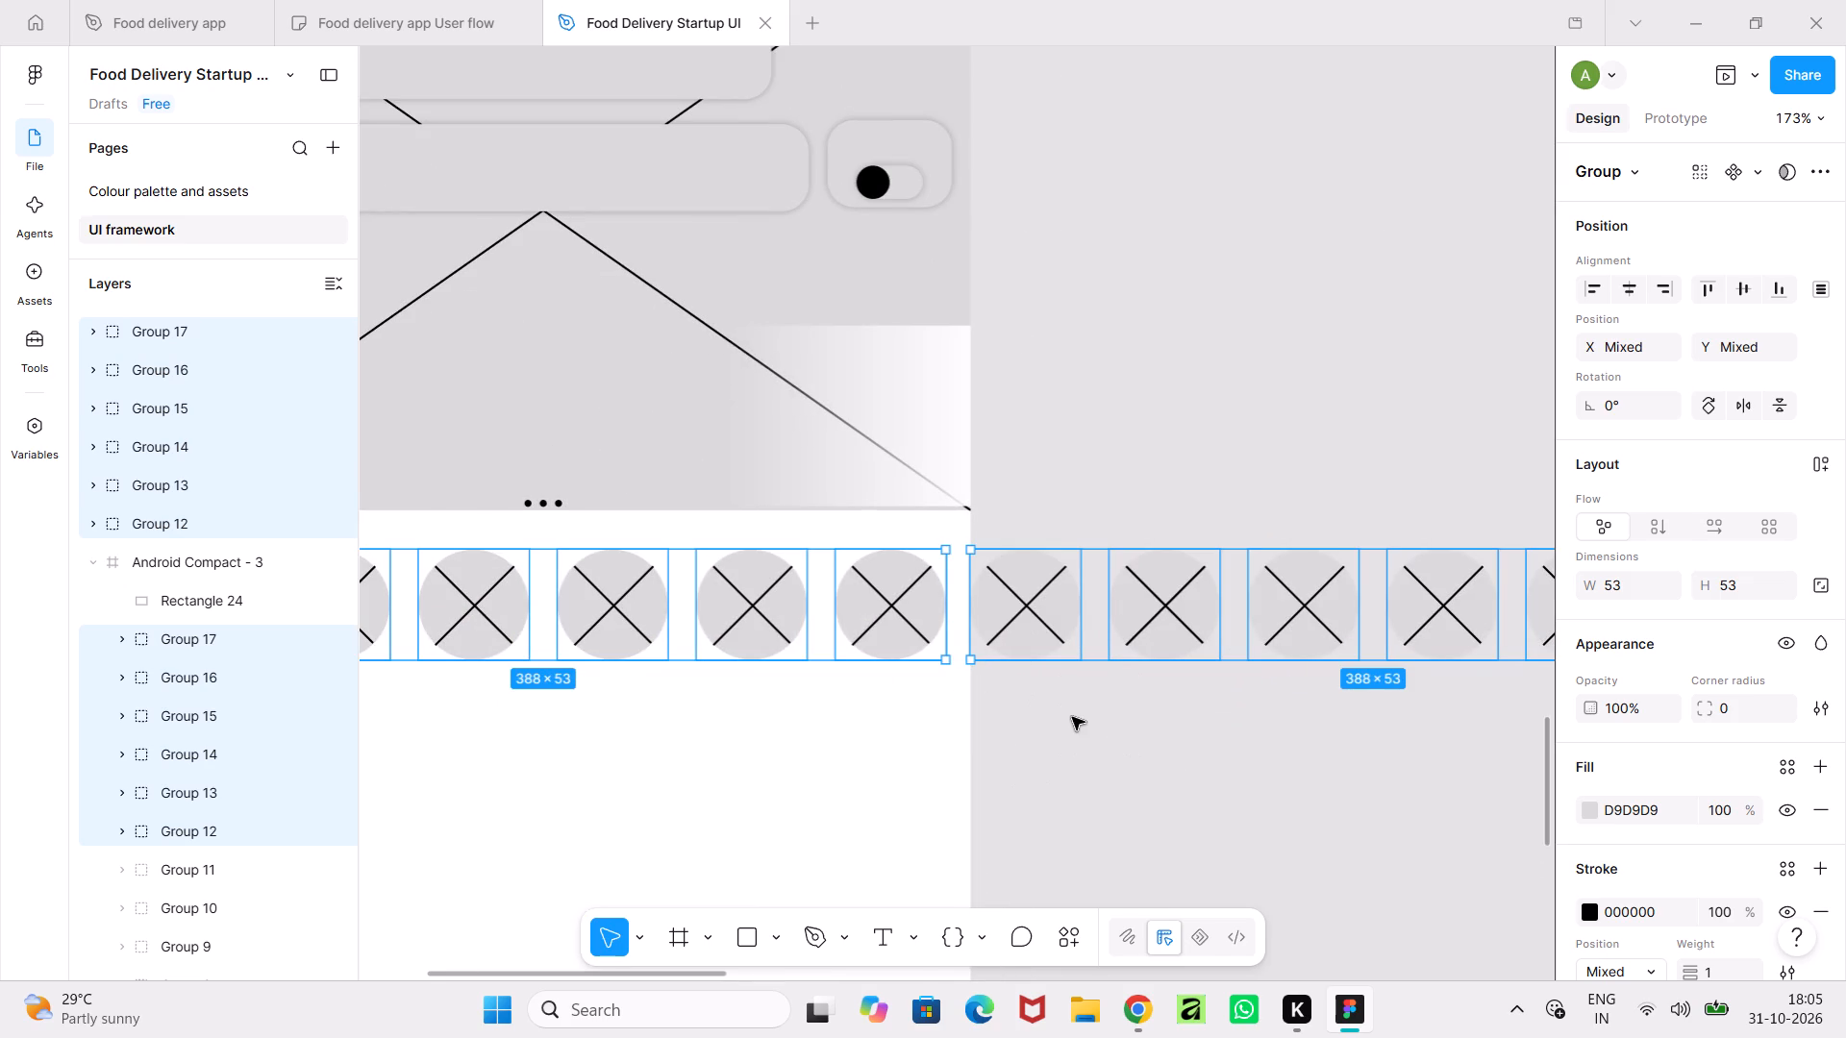
scroll(1072, 717, "down", 3, "ctrl")
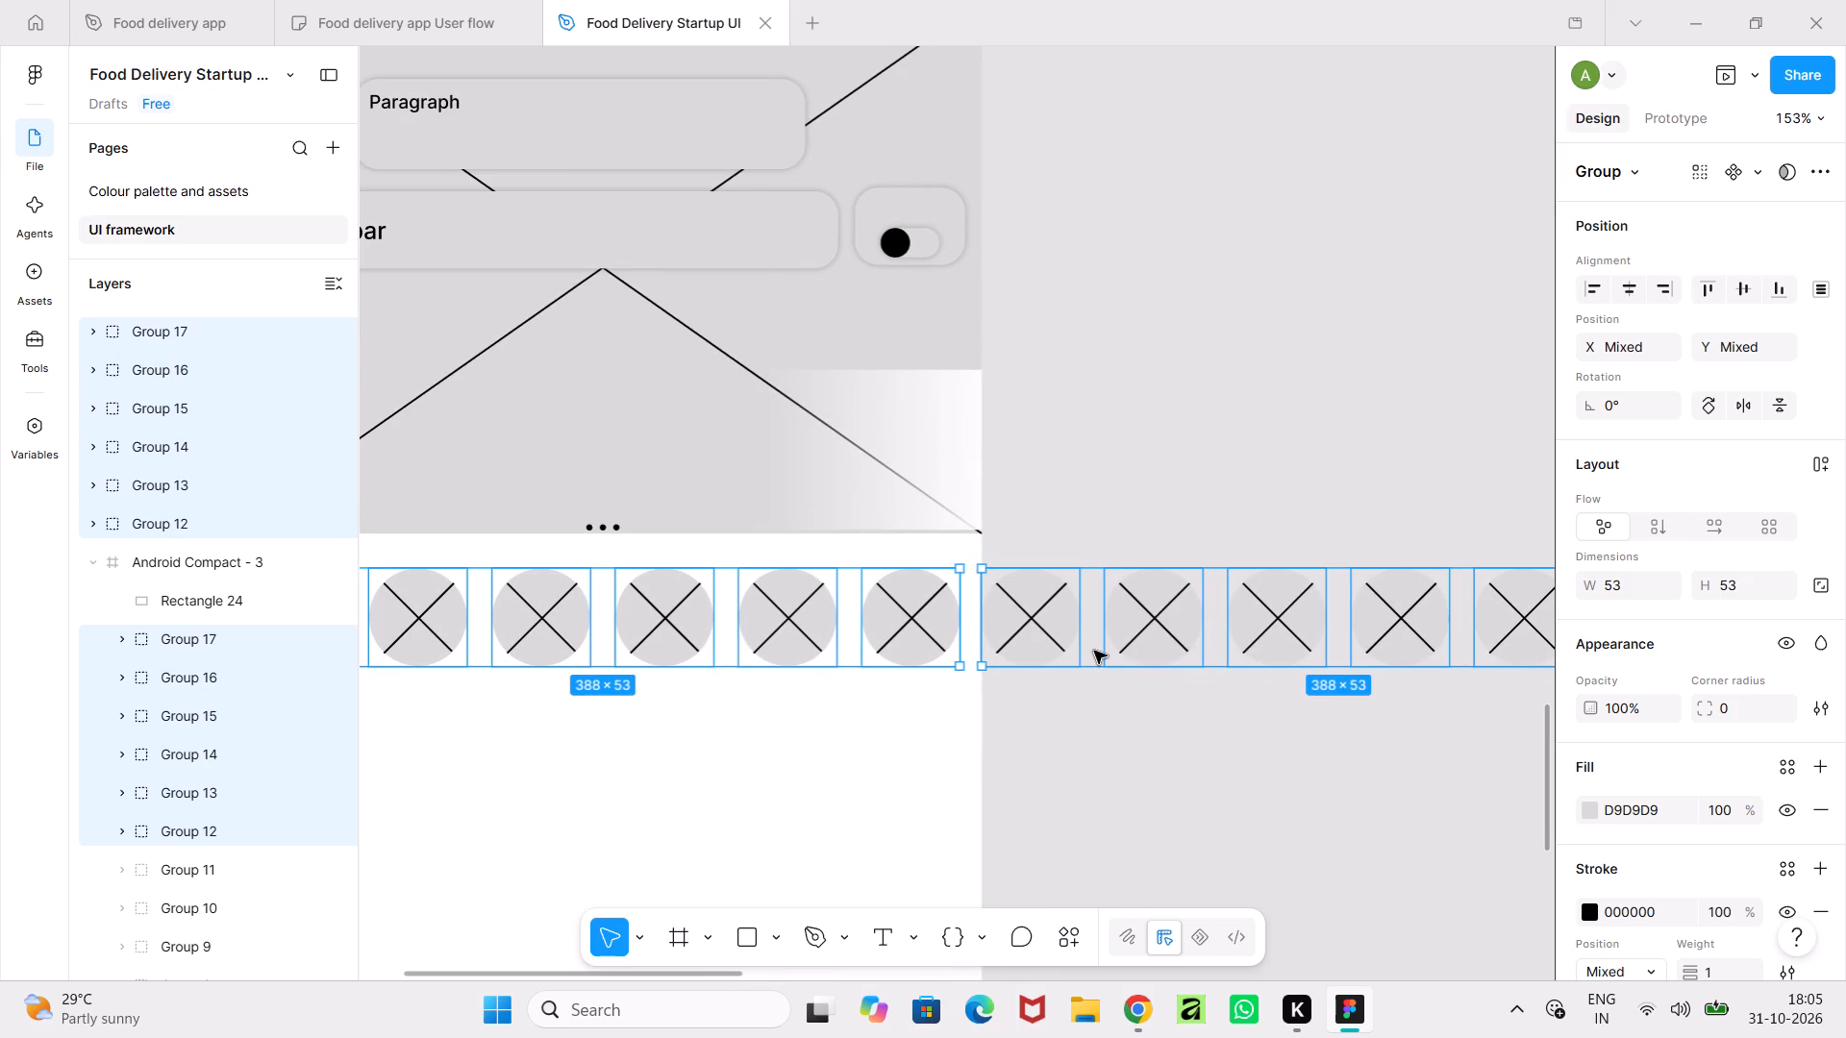
left_click_drag(1094, 651, 1090, 671)
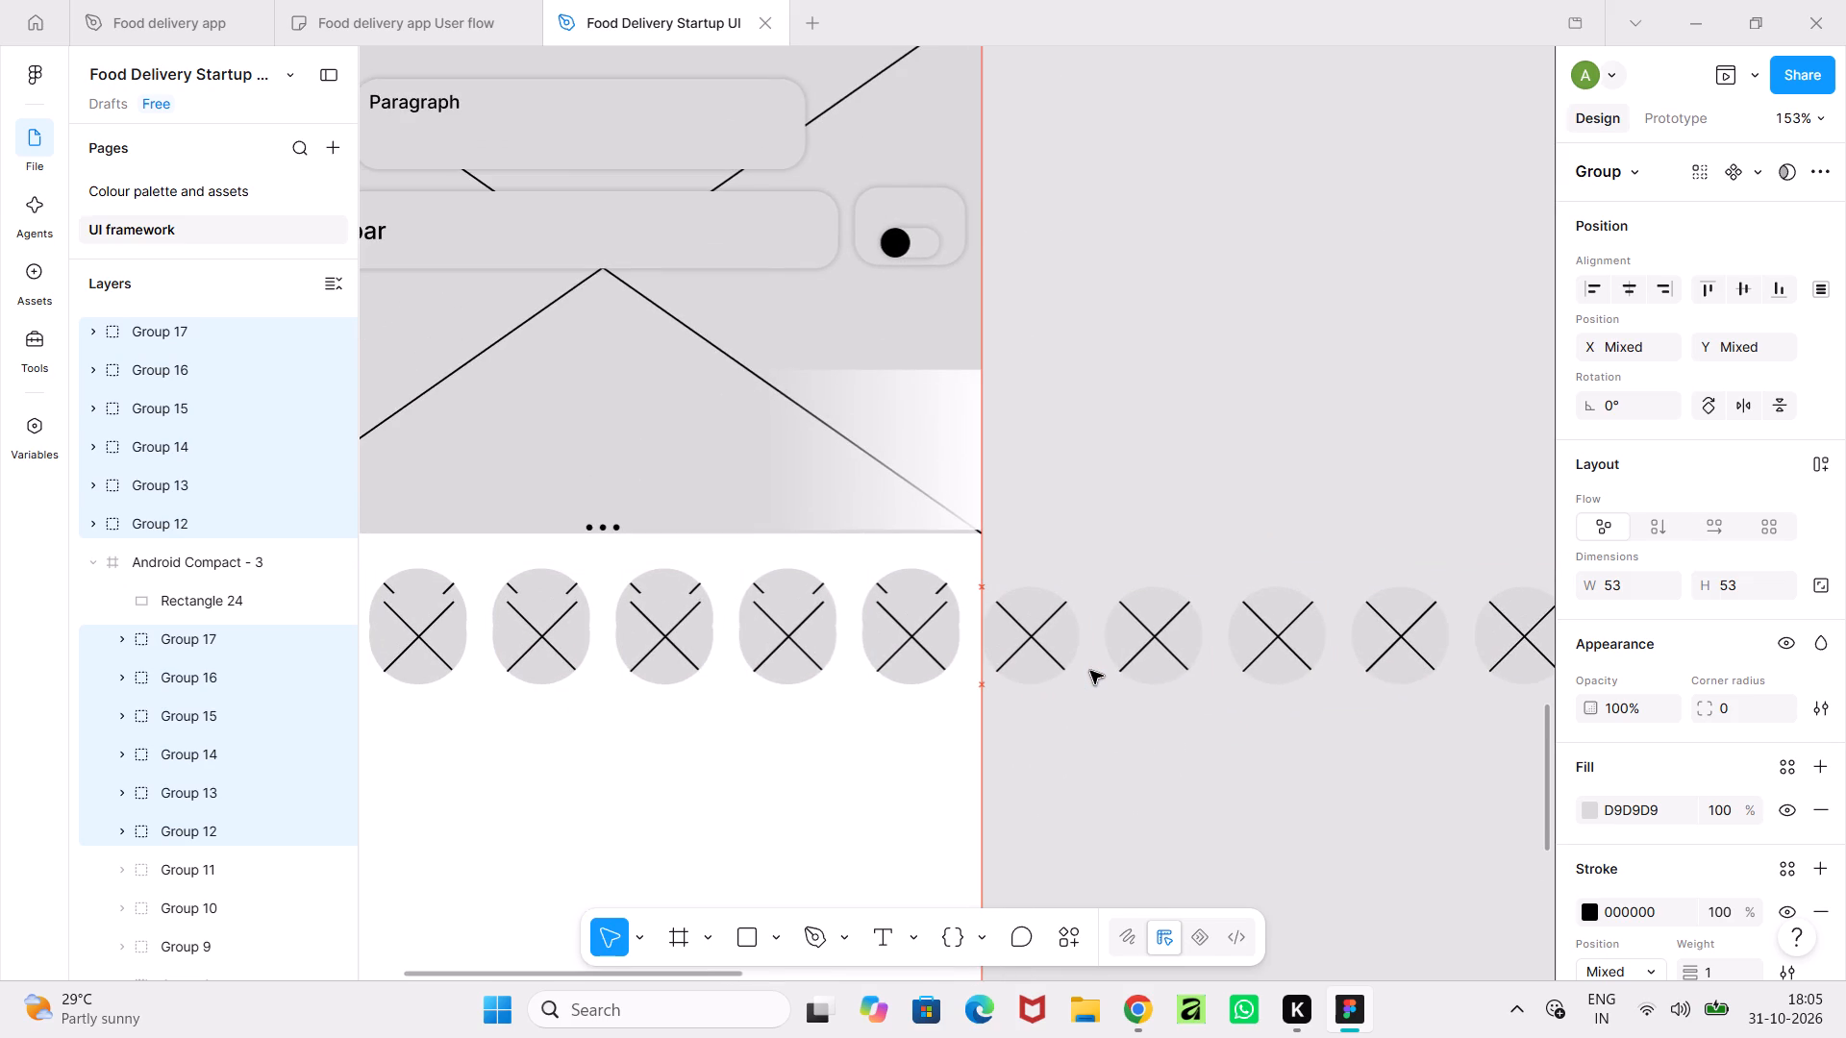
left_click_drag(1090, 671, 1095, 754)
Delete the six original crossed circles in the upper row of Android Compact - 3.
left_click(1042, 614)
left_click(929, 612)
scroll(929, 612, "down", 5, "ctrl")
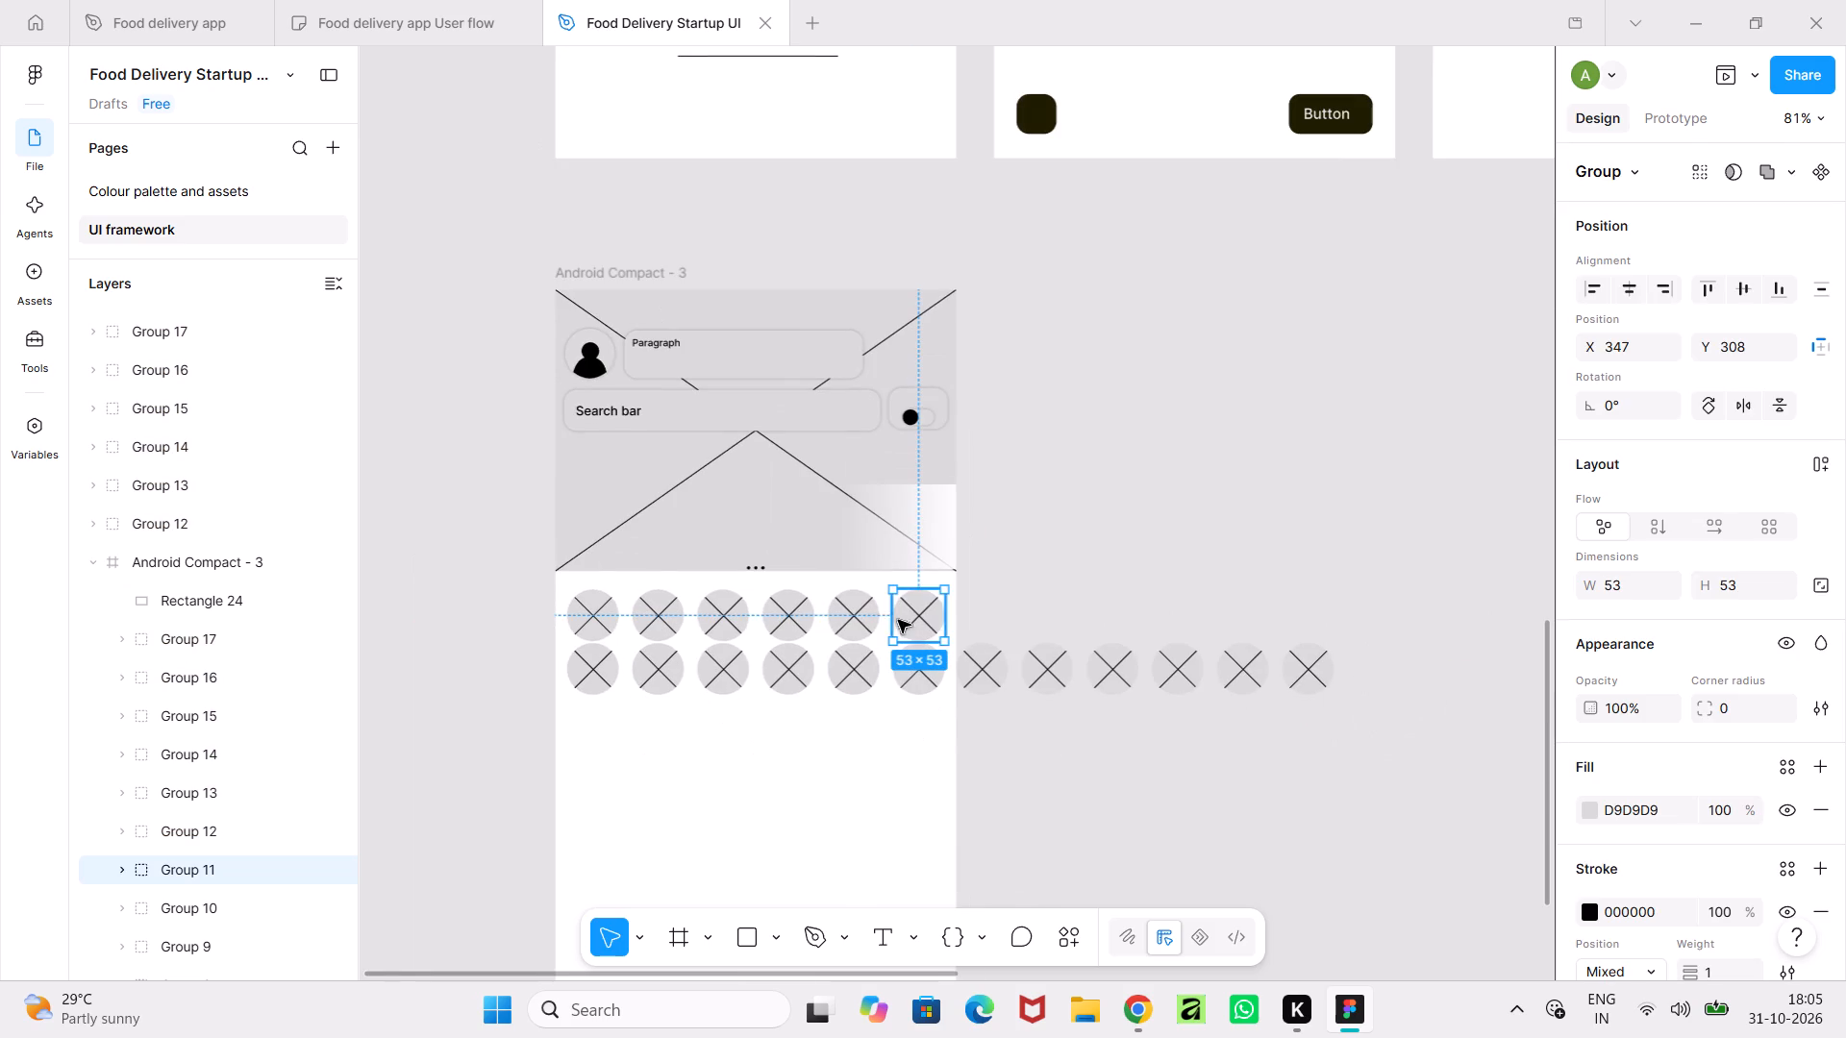
left_click(861, 619, "shift")
left_click(801, 624, "shift")
left_click(726, 616, "shift")
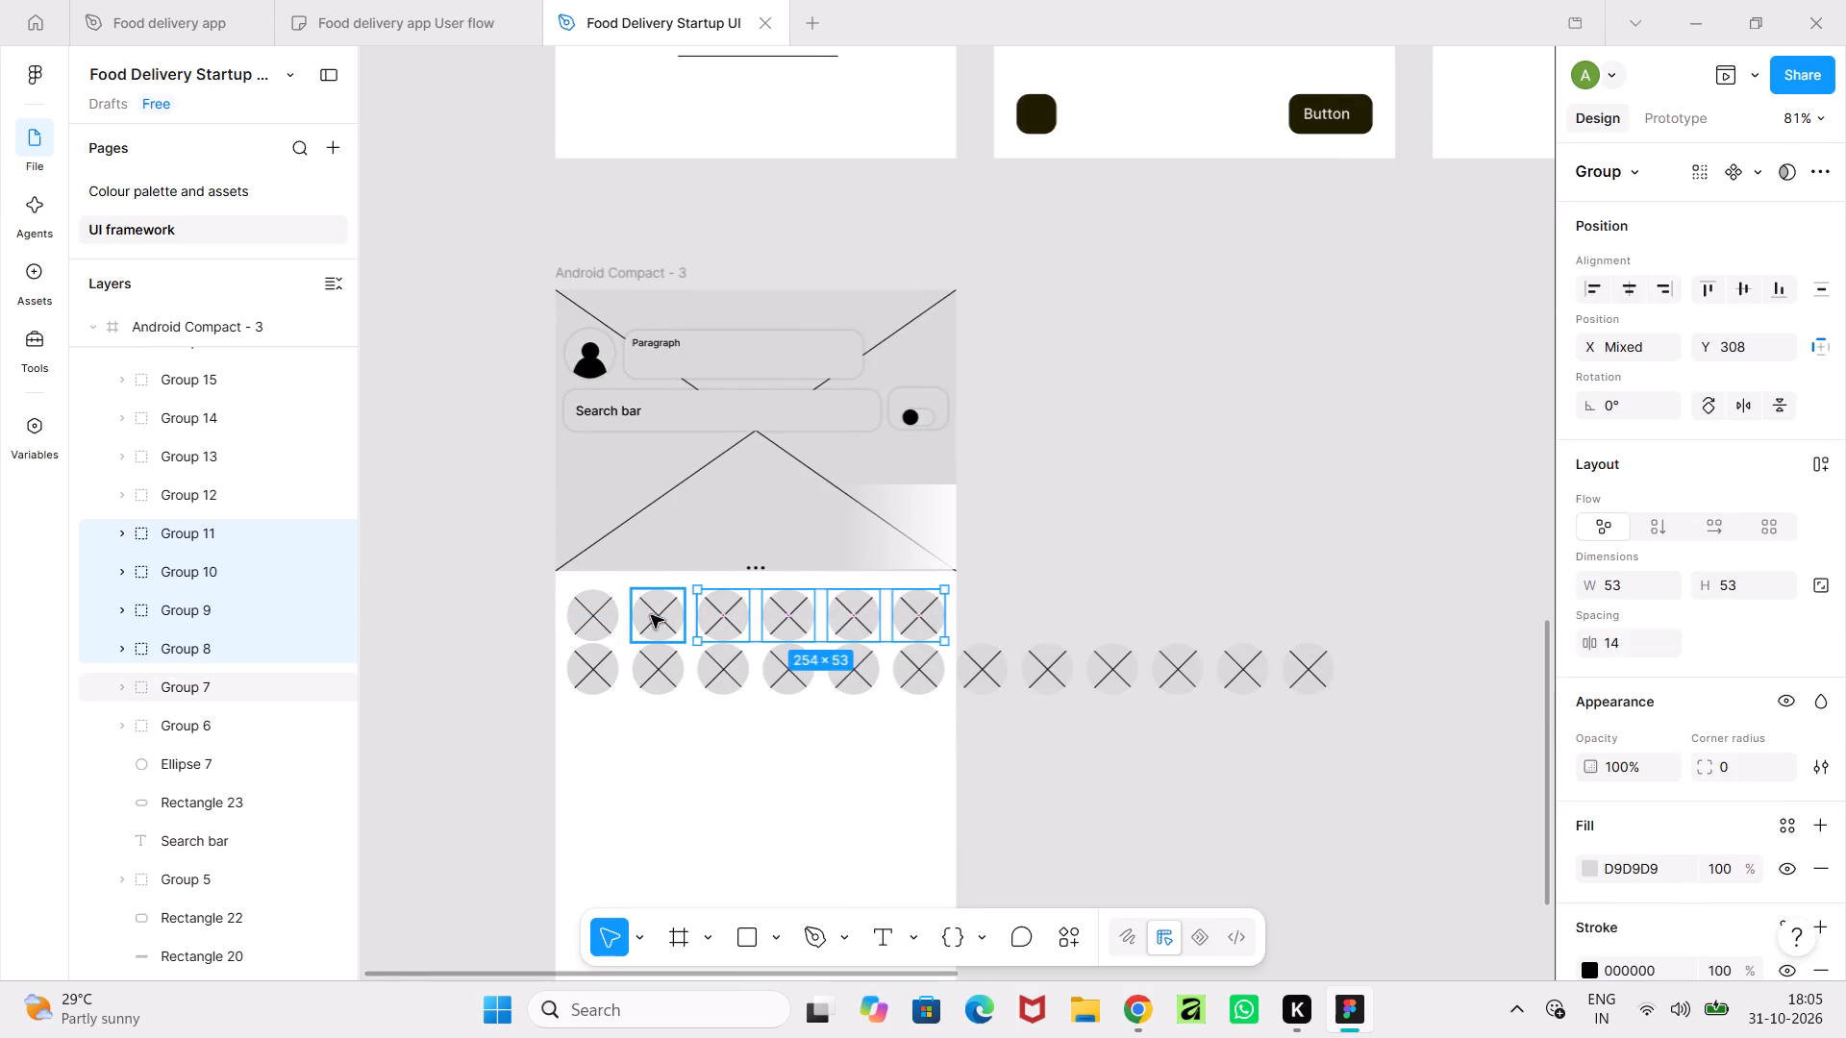
left_click(651, 615, "shift")
left_click(590, 617, "shift")
key("Delete")
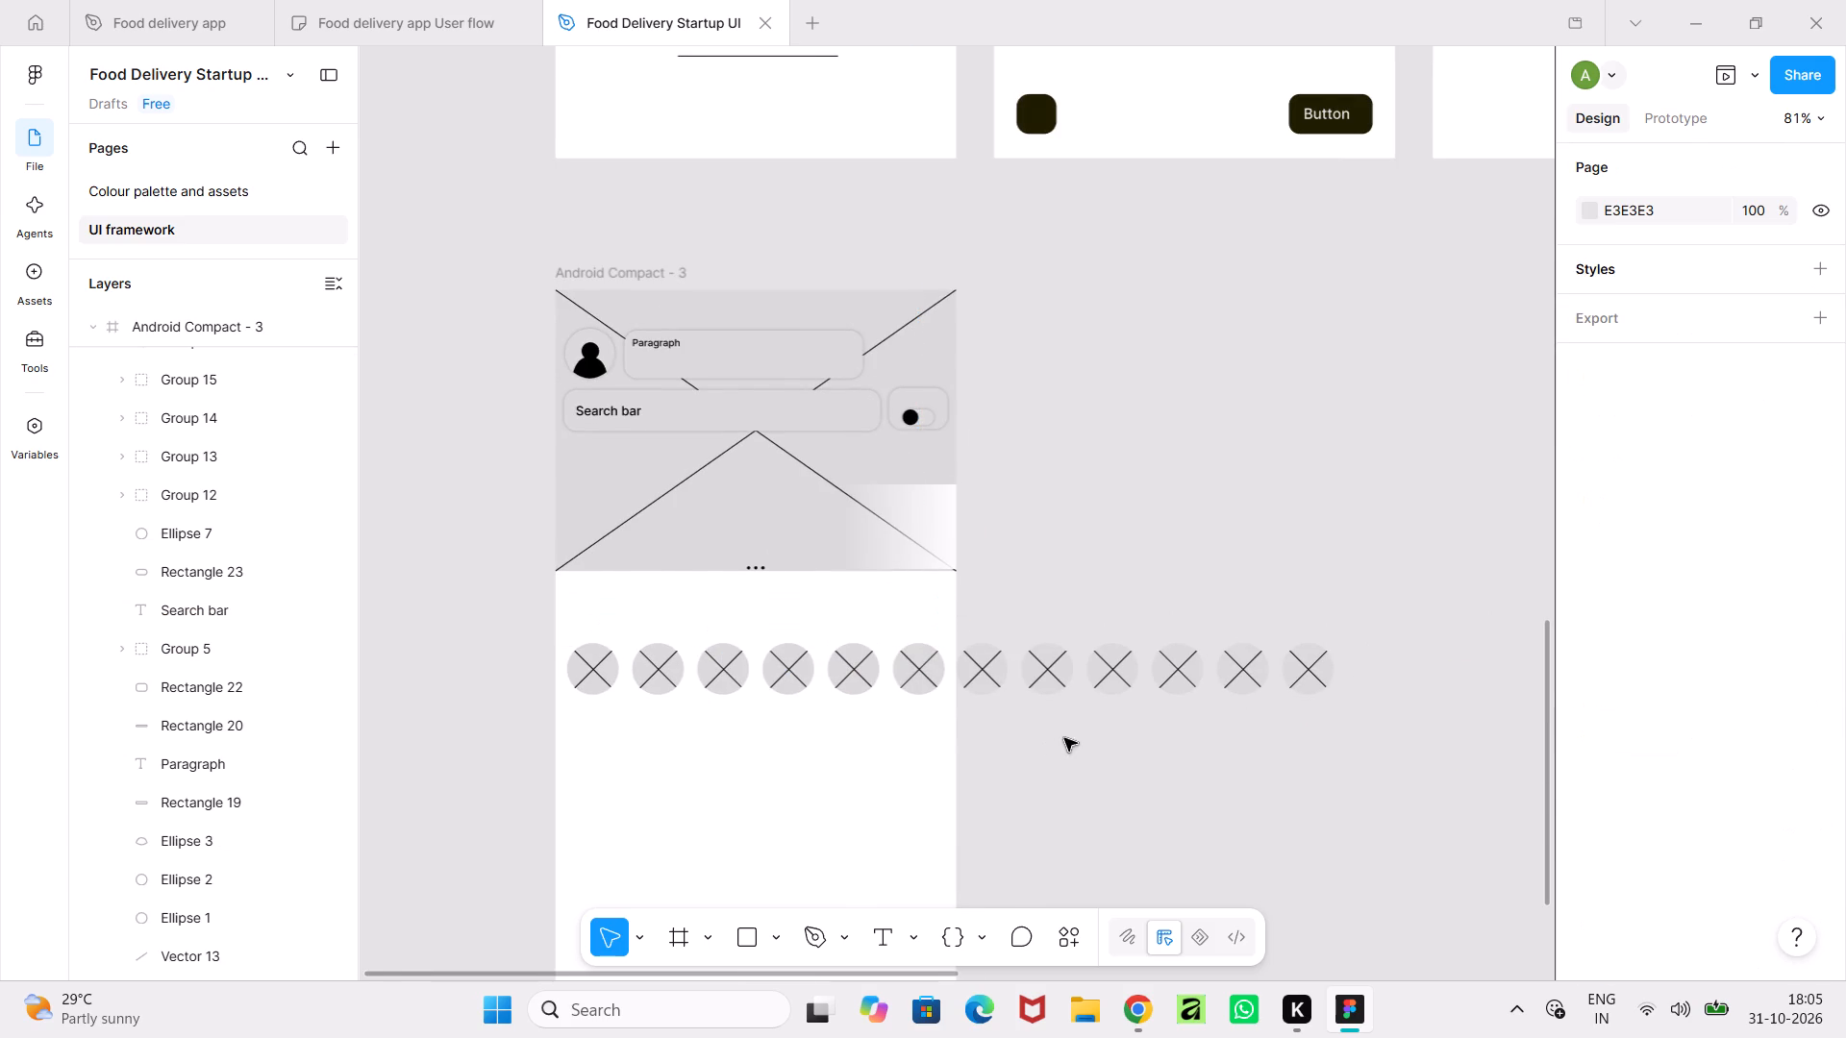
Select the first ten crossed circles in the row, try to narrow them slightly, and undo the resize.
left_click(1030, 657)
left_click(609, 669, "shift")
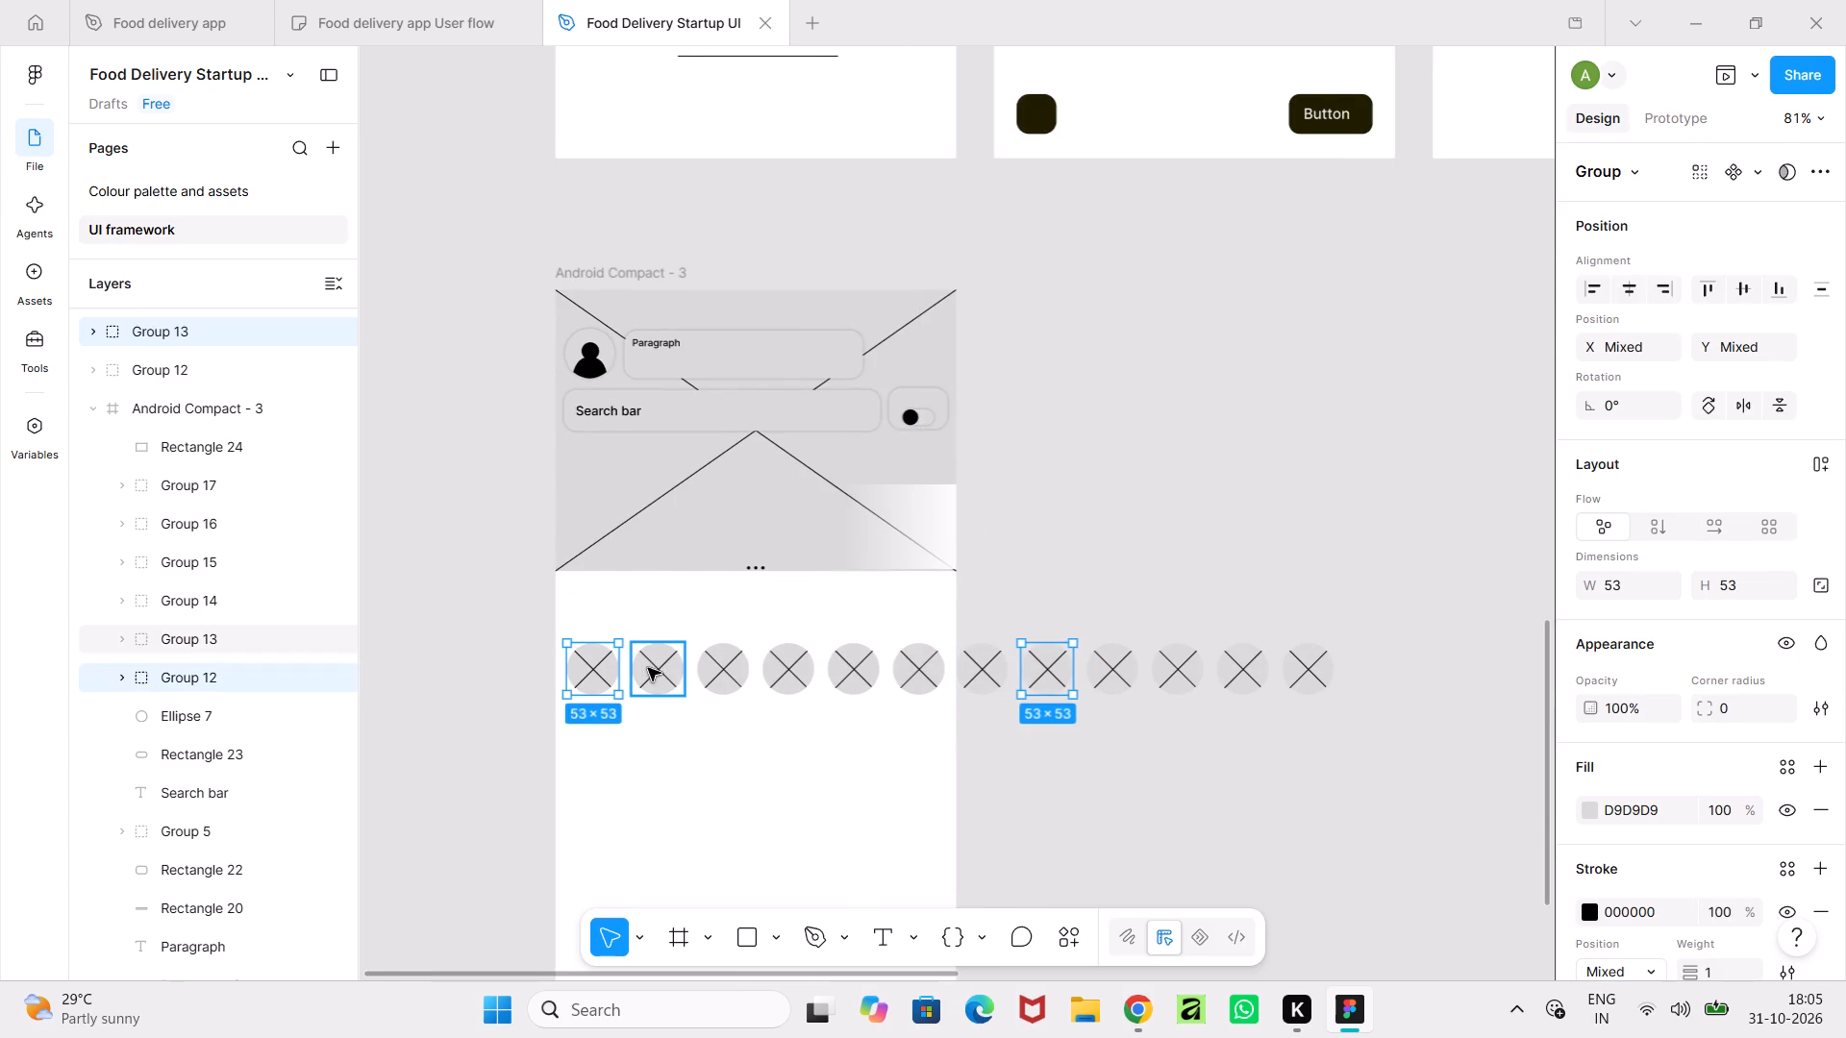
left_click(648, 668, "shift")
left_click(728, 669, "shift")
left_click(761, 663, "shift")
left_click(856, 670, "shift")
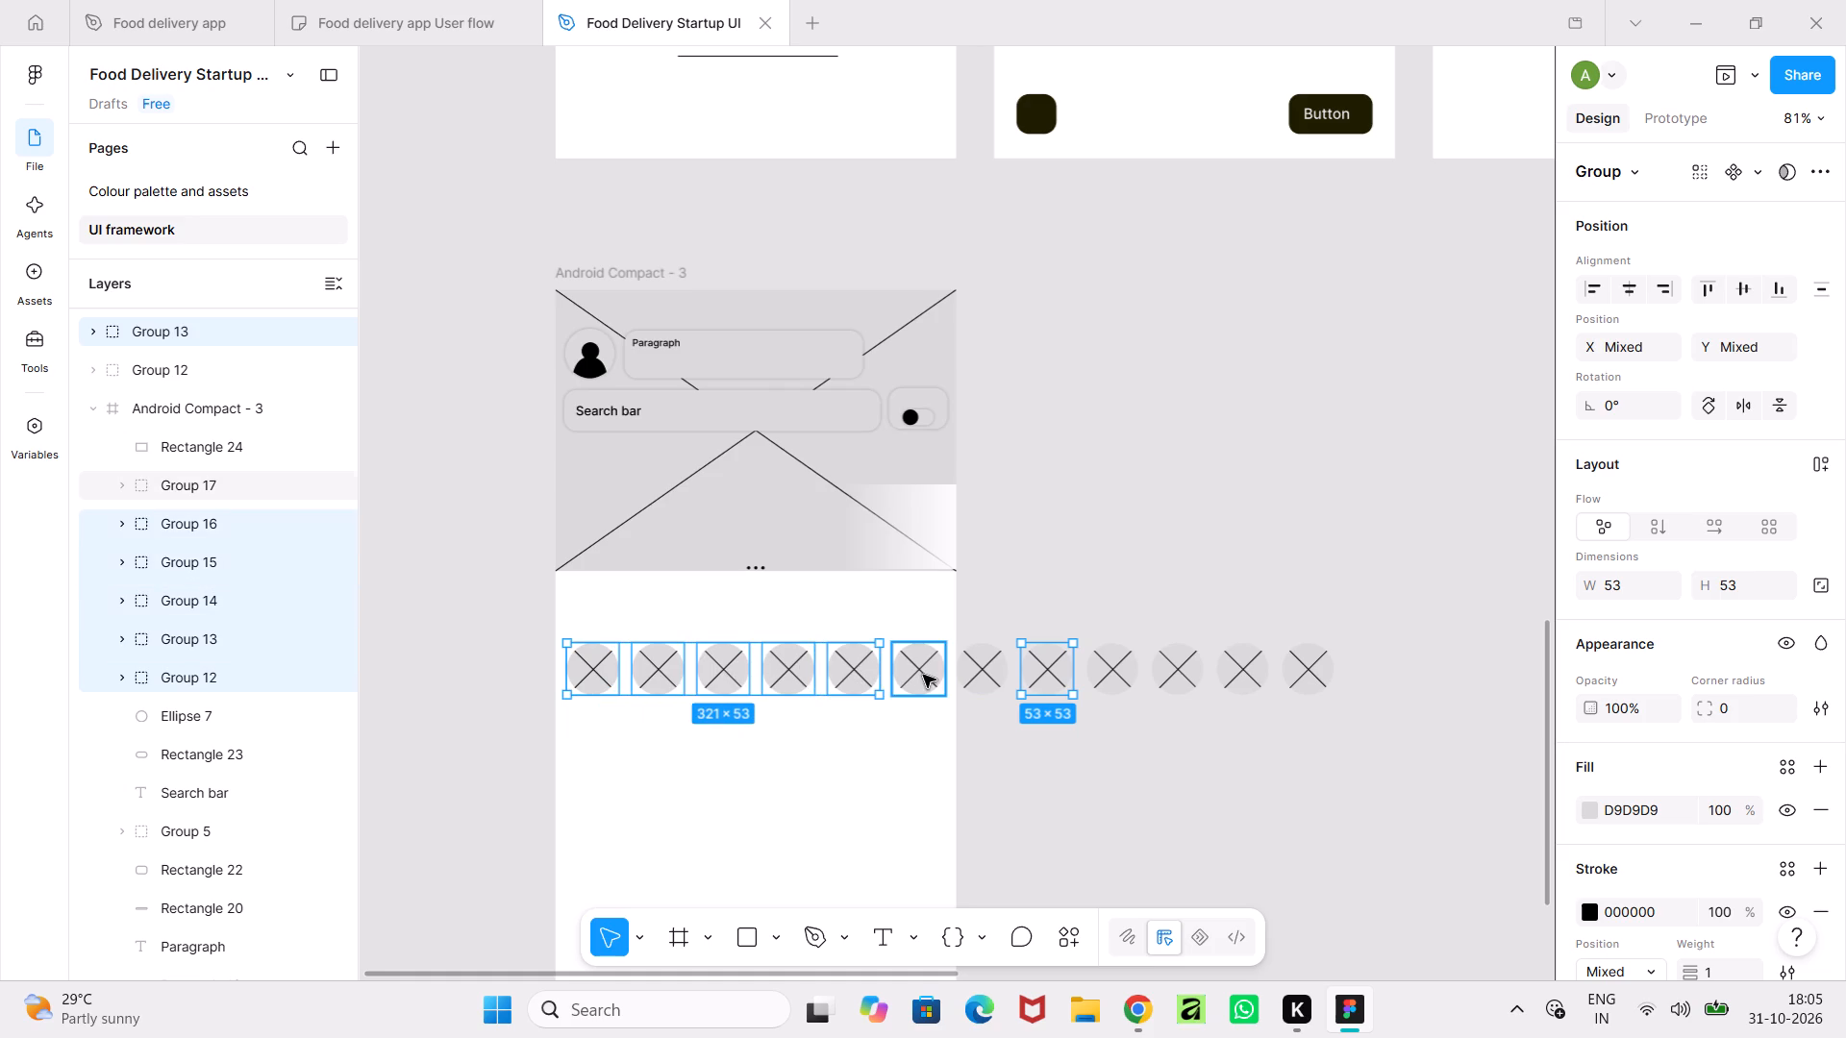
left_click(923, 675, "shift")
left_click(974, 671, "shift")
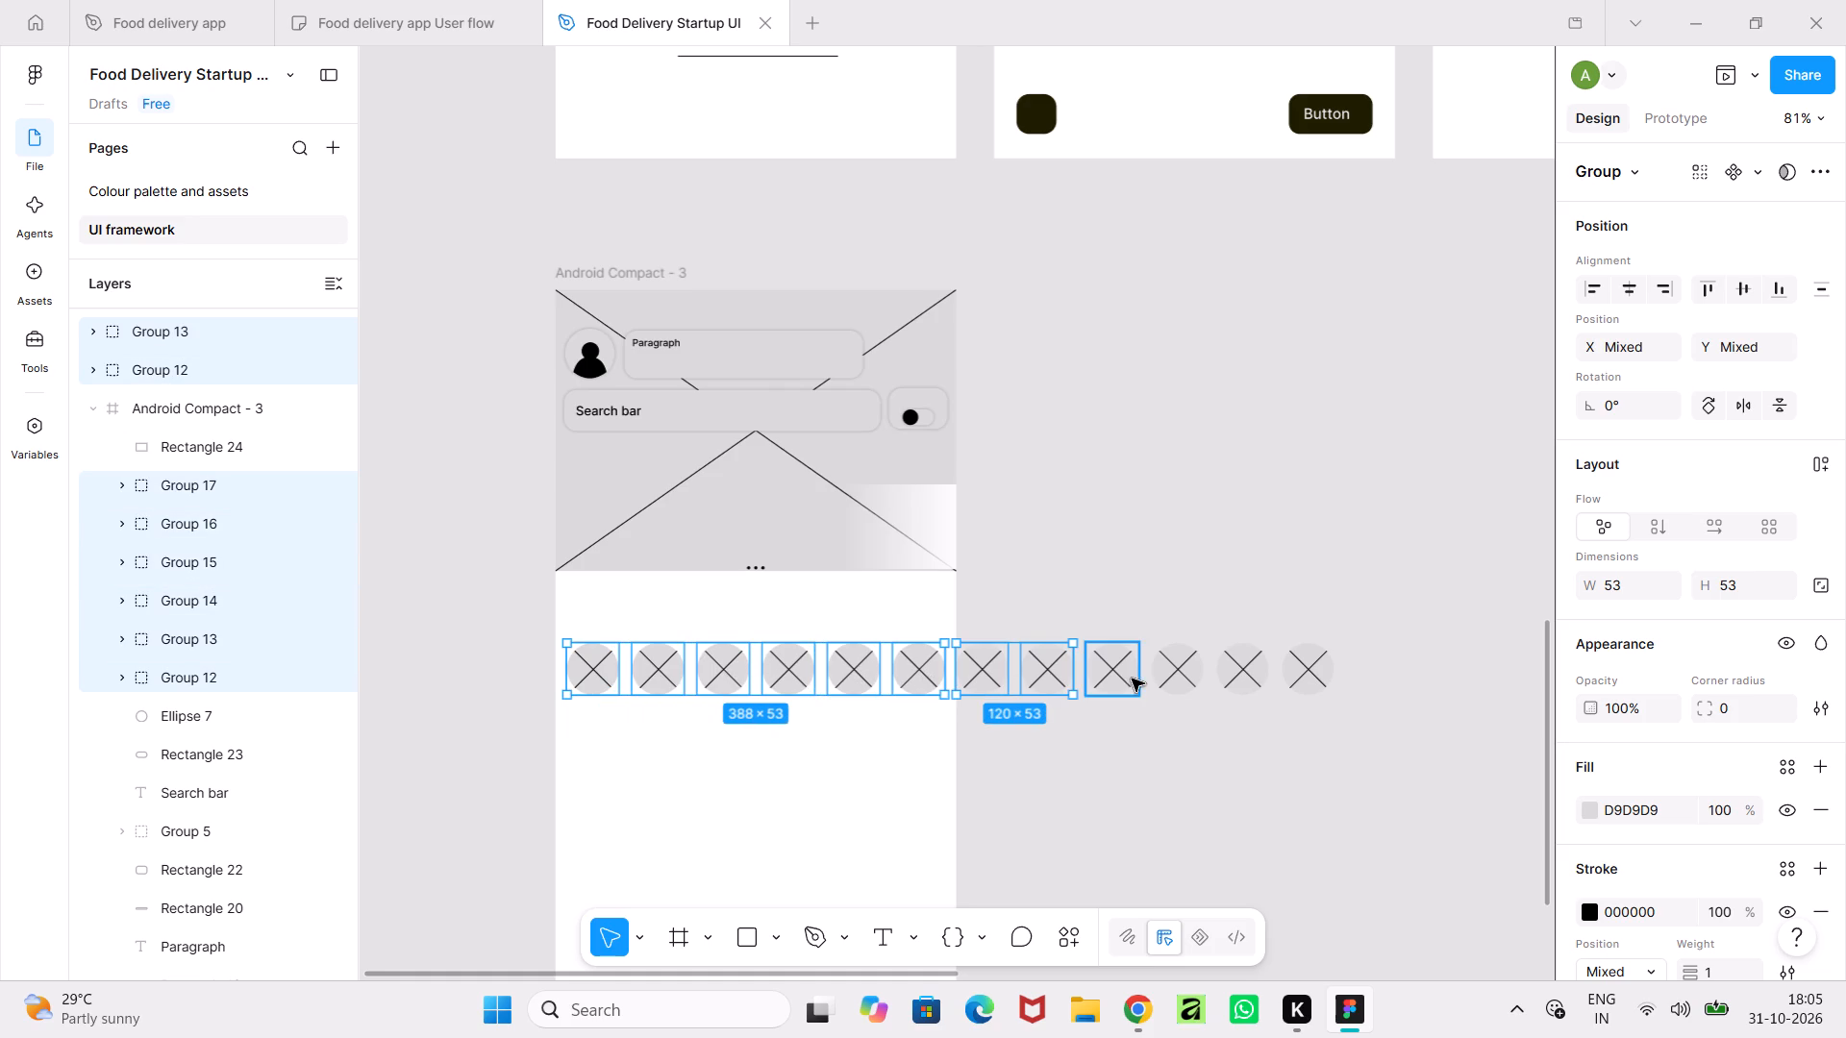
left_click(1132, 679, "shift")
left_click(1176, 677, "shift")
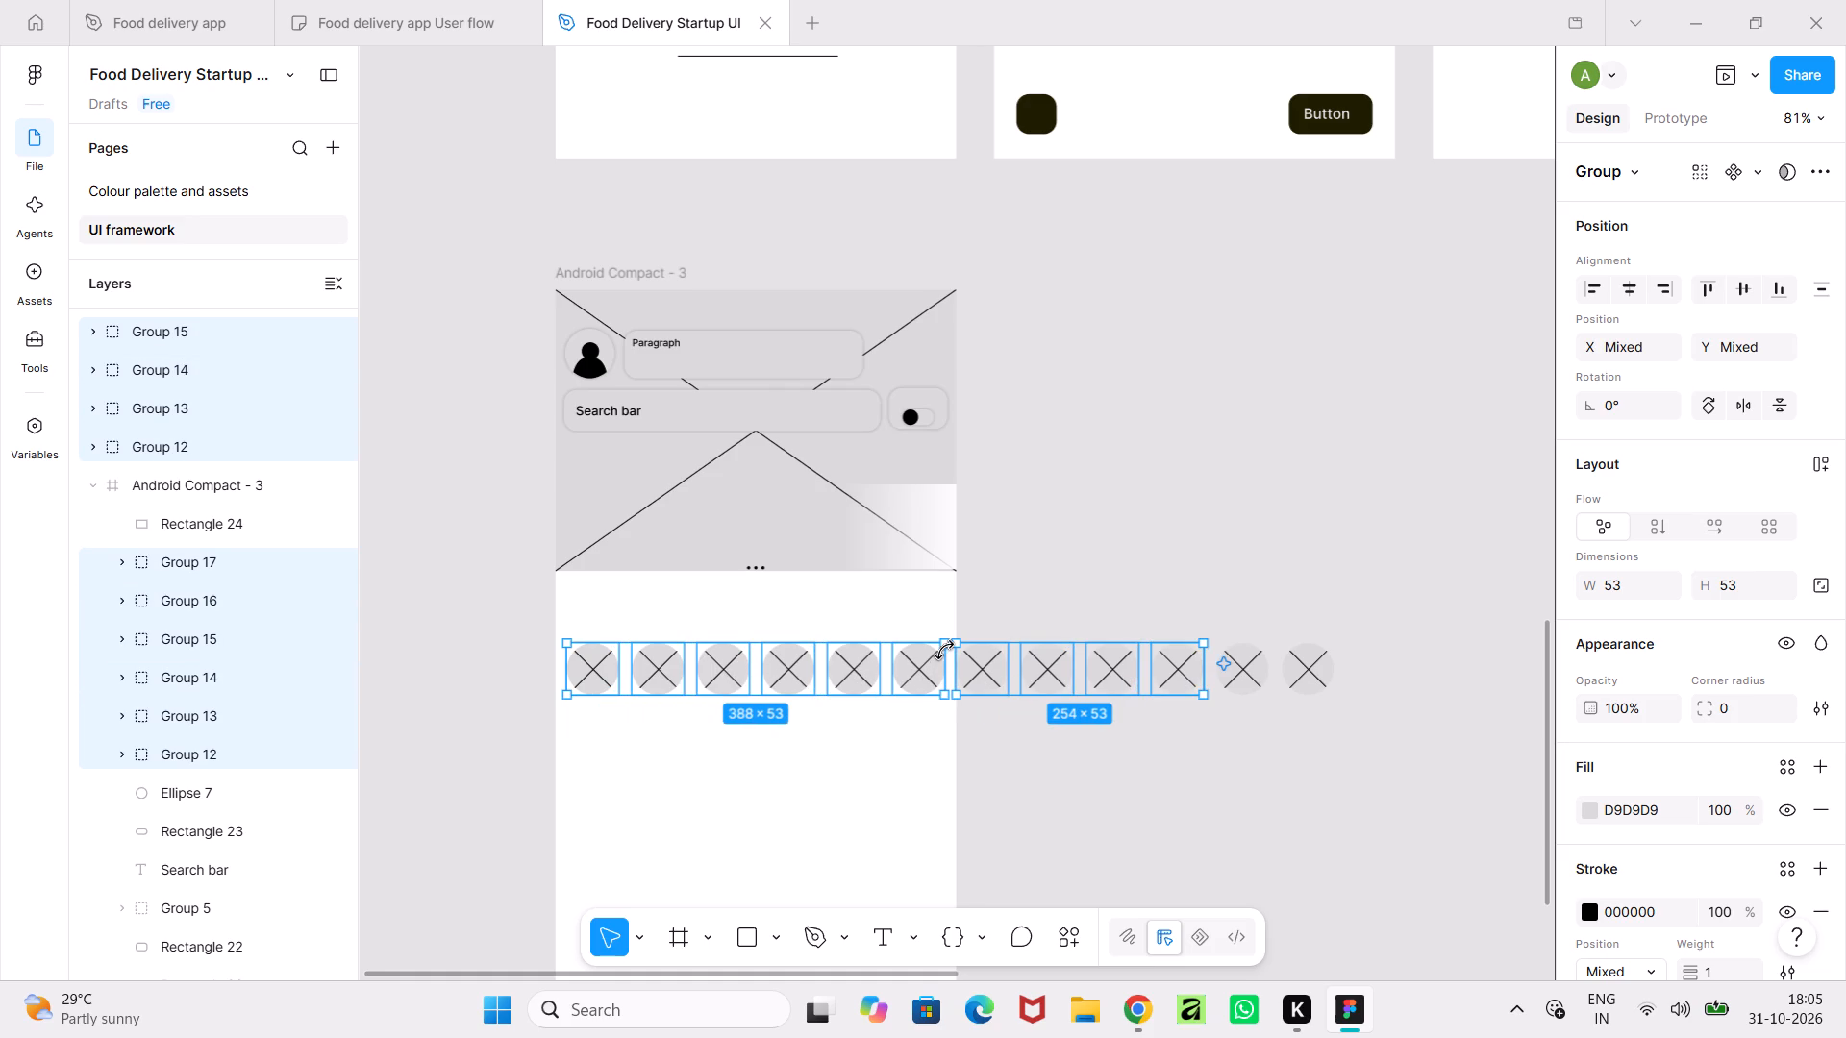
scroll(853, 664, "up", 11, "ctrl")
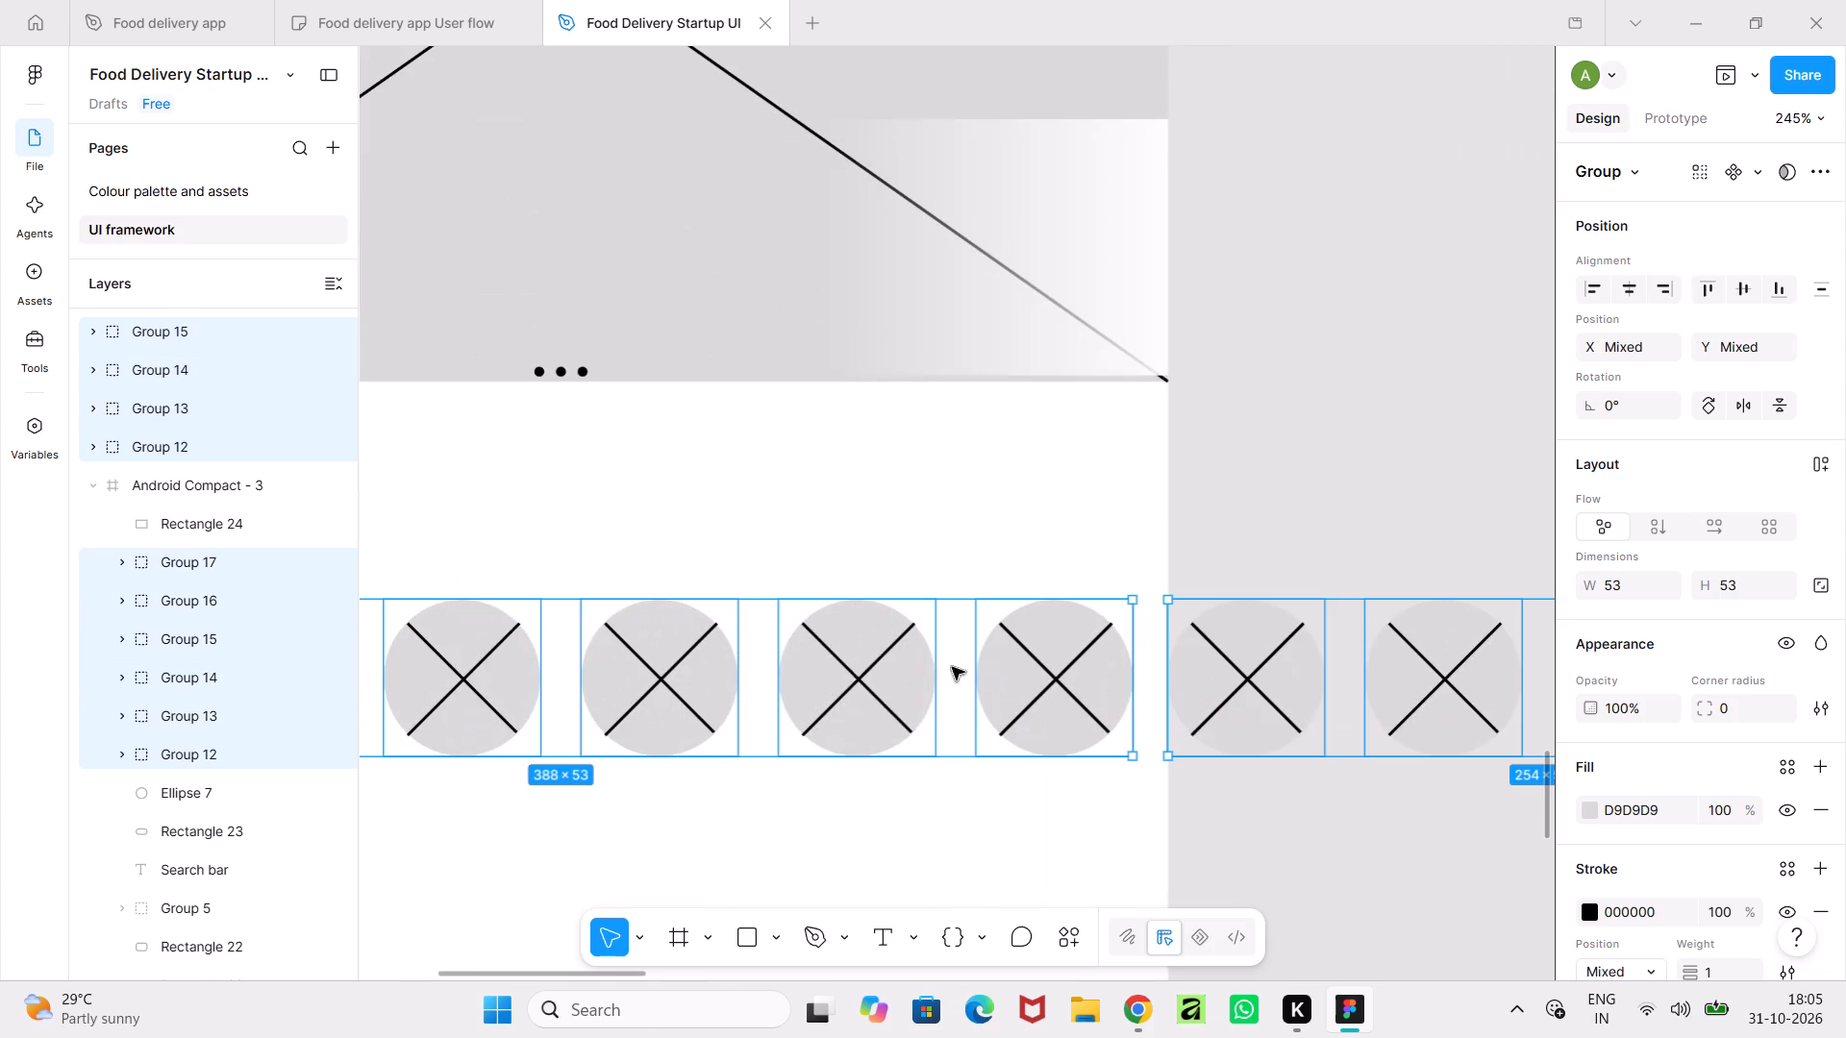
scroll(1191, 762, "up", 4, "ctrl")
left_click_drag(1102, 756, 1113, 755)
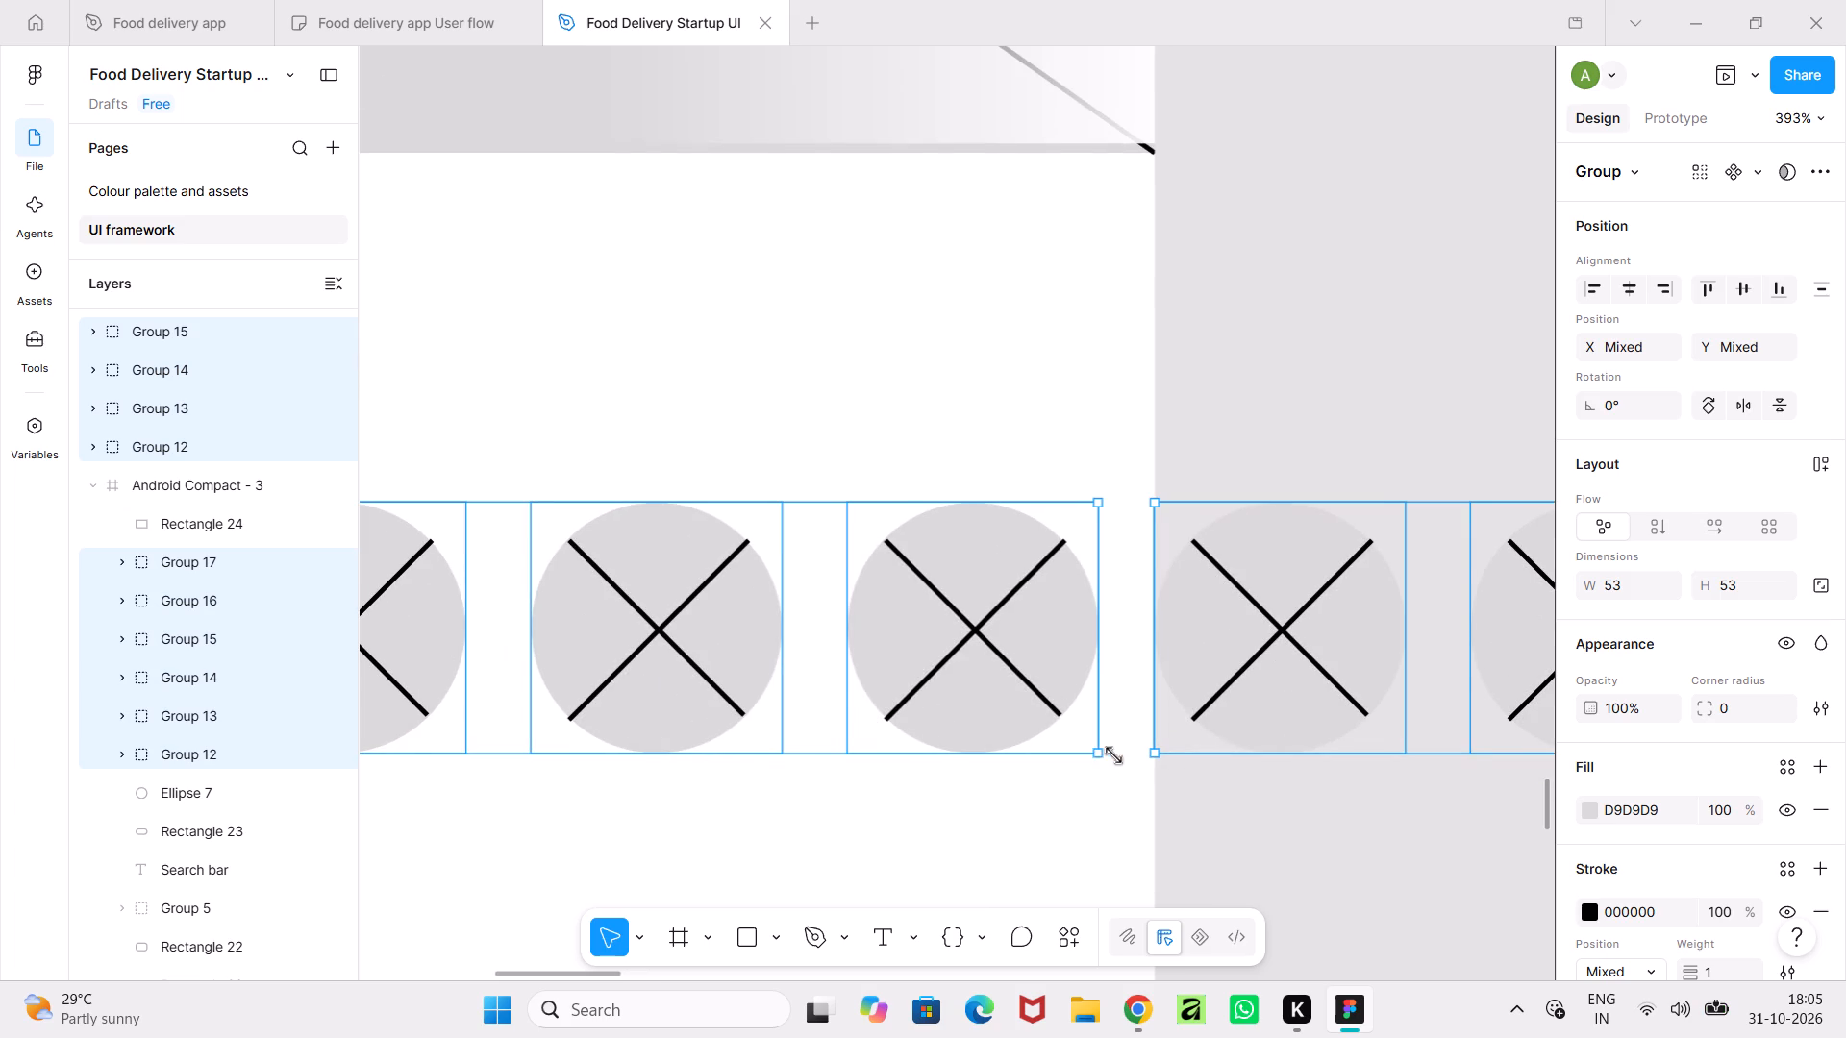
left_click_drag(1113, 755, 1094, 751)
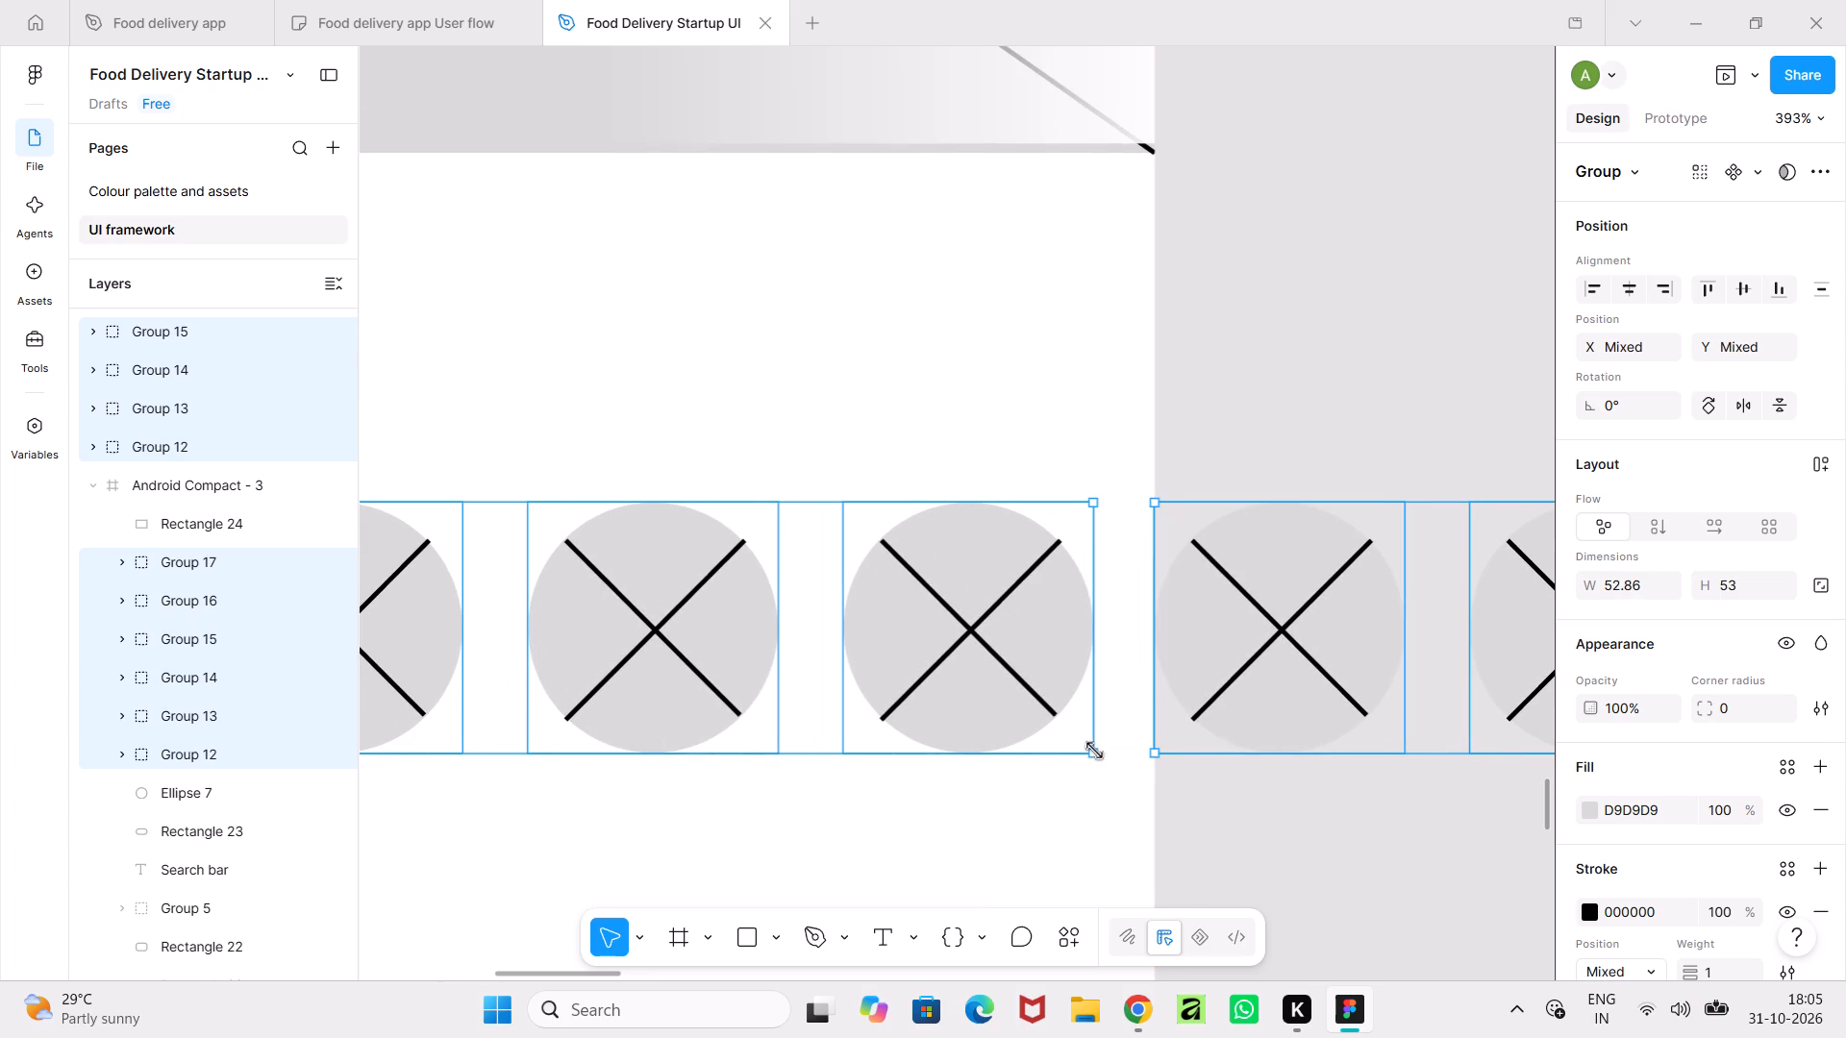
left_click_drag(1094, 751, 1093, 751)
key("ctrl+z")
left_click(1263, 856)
Delete the six crossed circles that lie outside the Android Compact - 3 frame.
scroll(1263, 856, "down", 9, "ctrl")
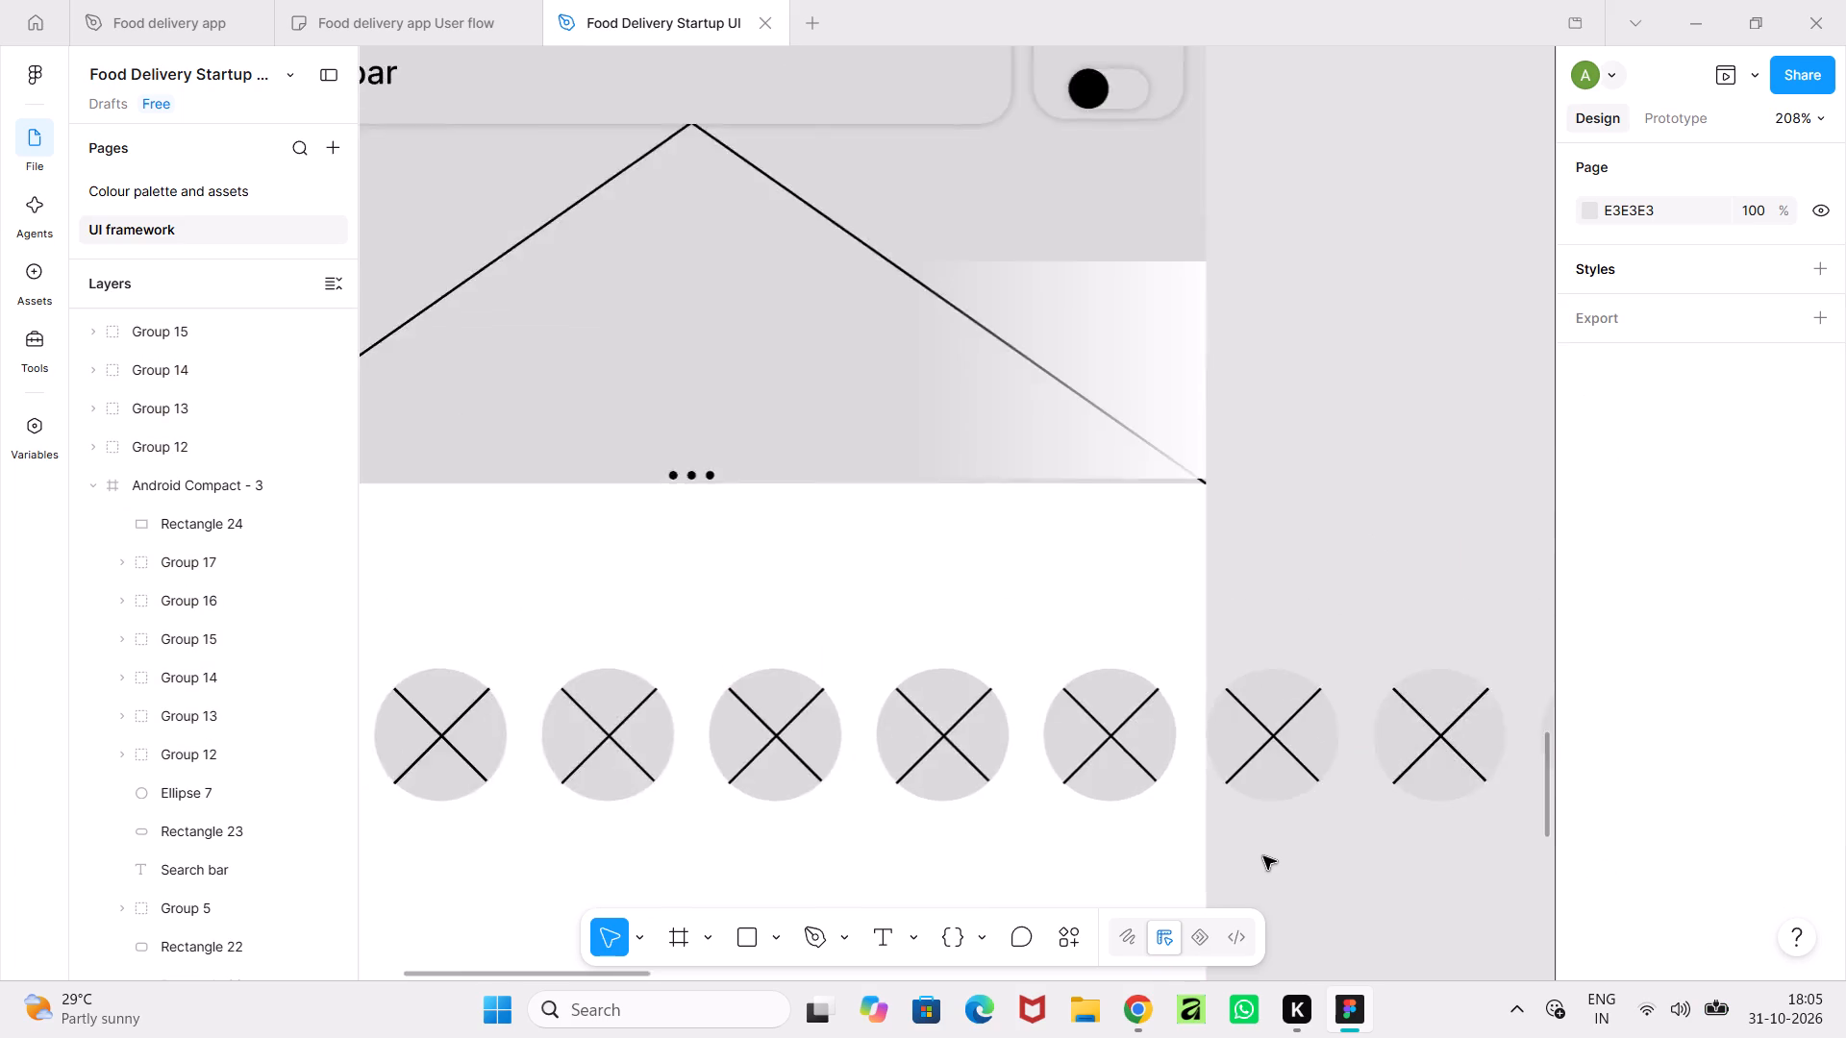
scroll(1263, 856, "down", 4, "ctrl")
middle_click_drag(1263, 856, 849, 740, "ctrl")
left_click(1210, 684)
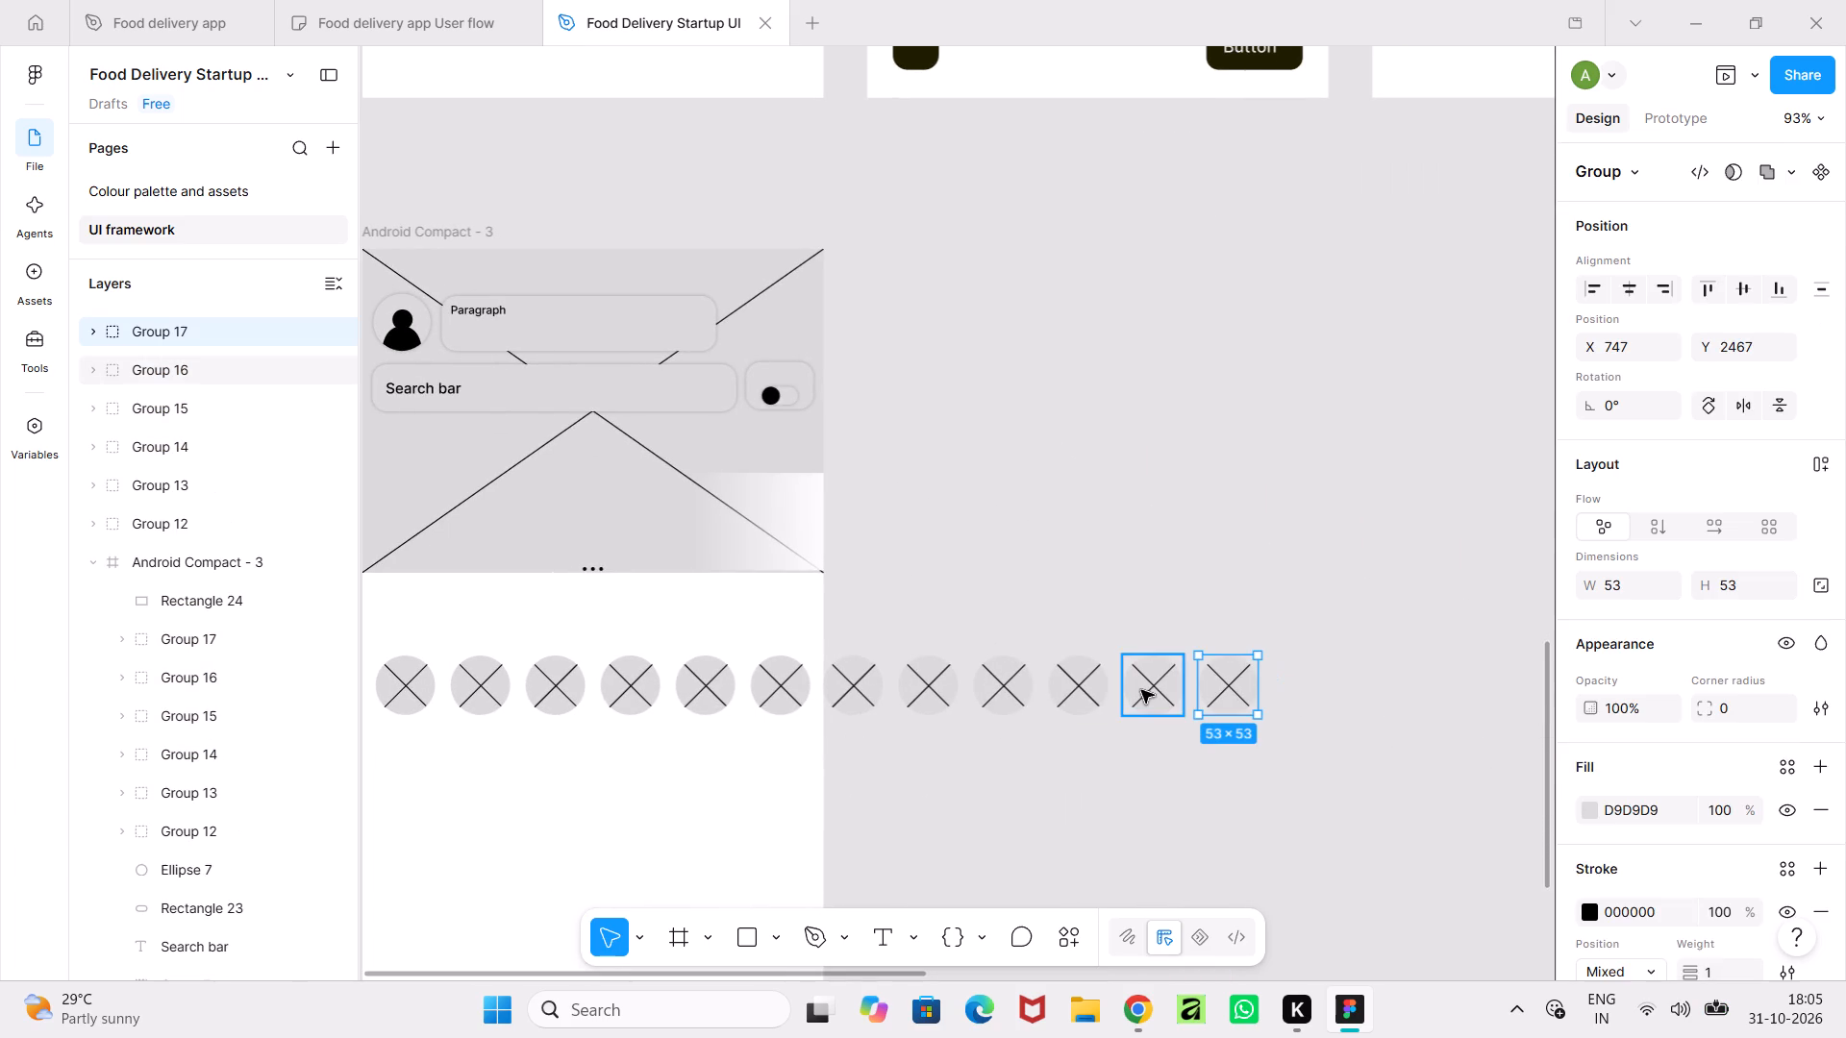
left_click(1141, 690, "shift")
left_click(1065, 691, "shift")
left_click(972, 688, "shift")
left_click(928, 688, "shift")
left_click(863, 690, "shift")
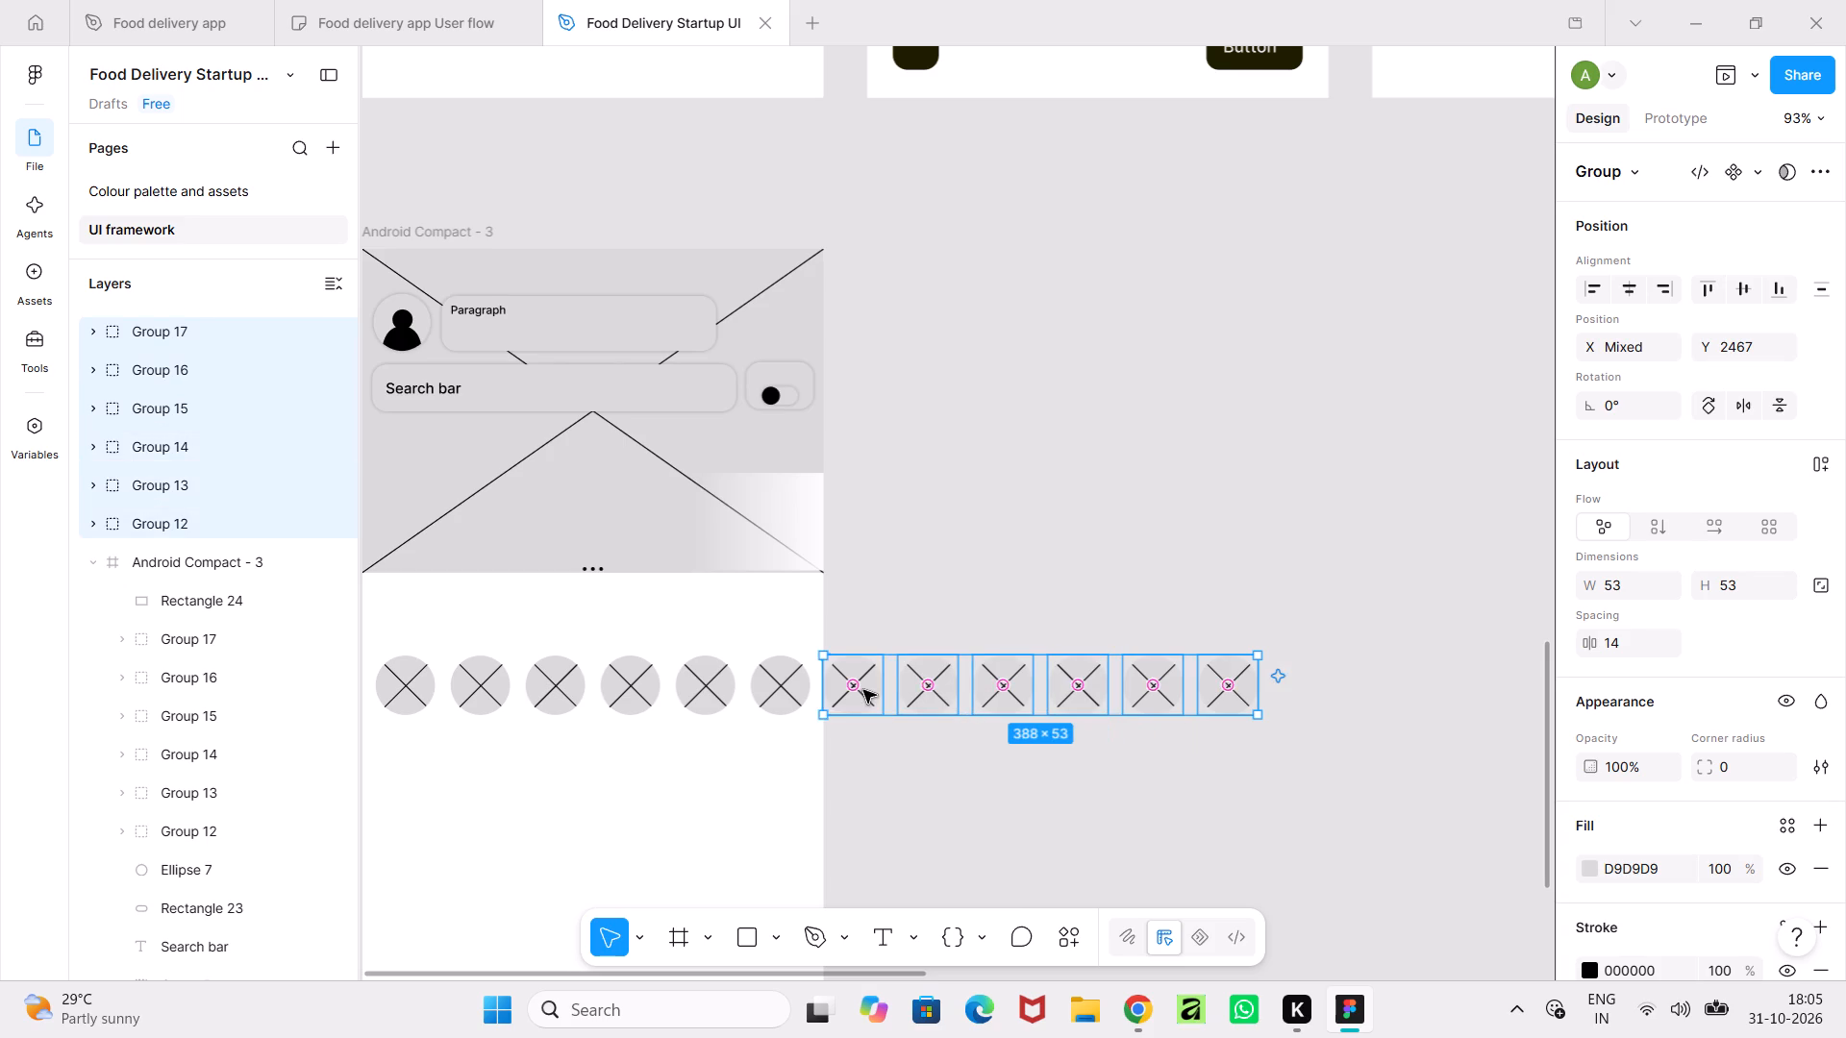
key("Delete")
Select the six crossed circles in Android Compact - 3 and move them up to Y 314, closer beneath the banner.
scroll(865, 706, "down", 2, "ctrl")
left_click(447, 685)
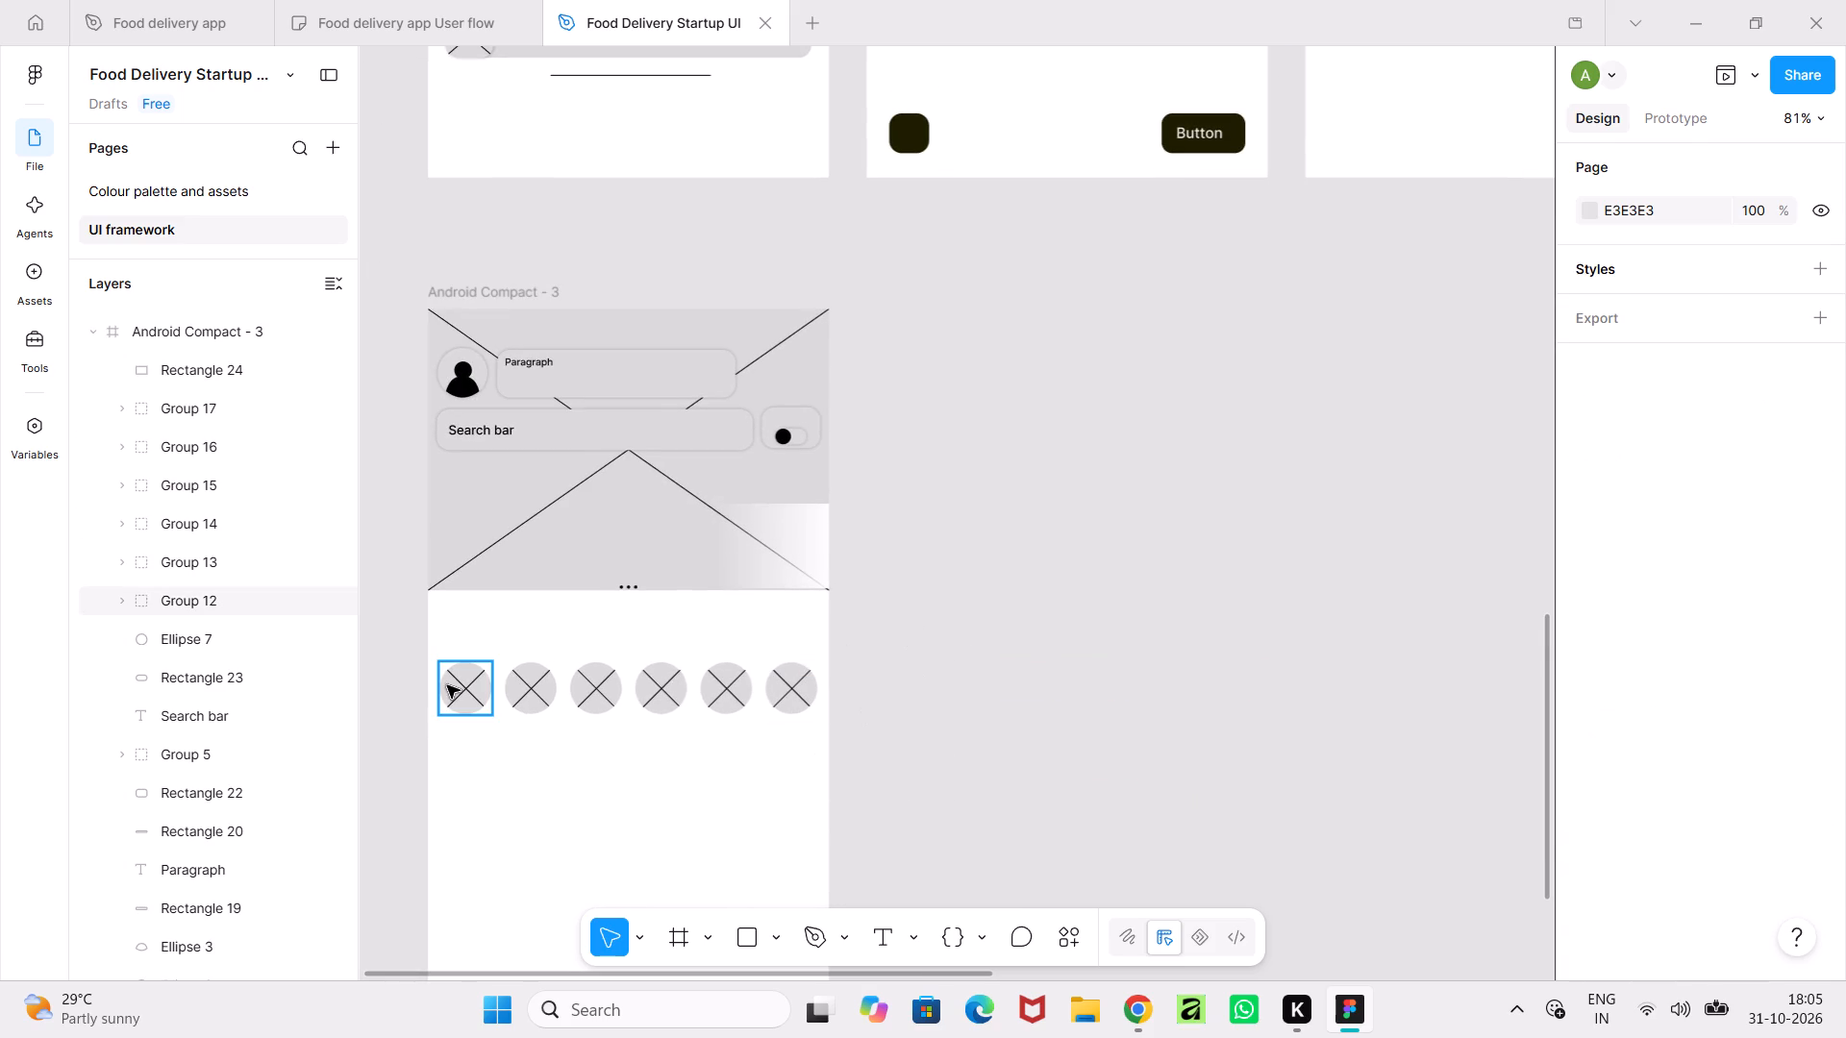
left_click(511, 693, "shift")
left_click(593, 697, "shift")
left_click(669, 700, "shift")
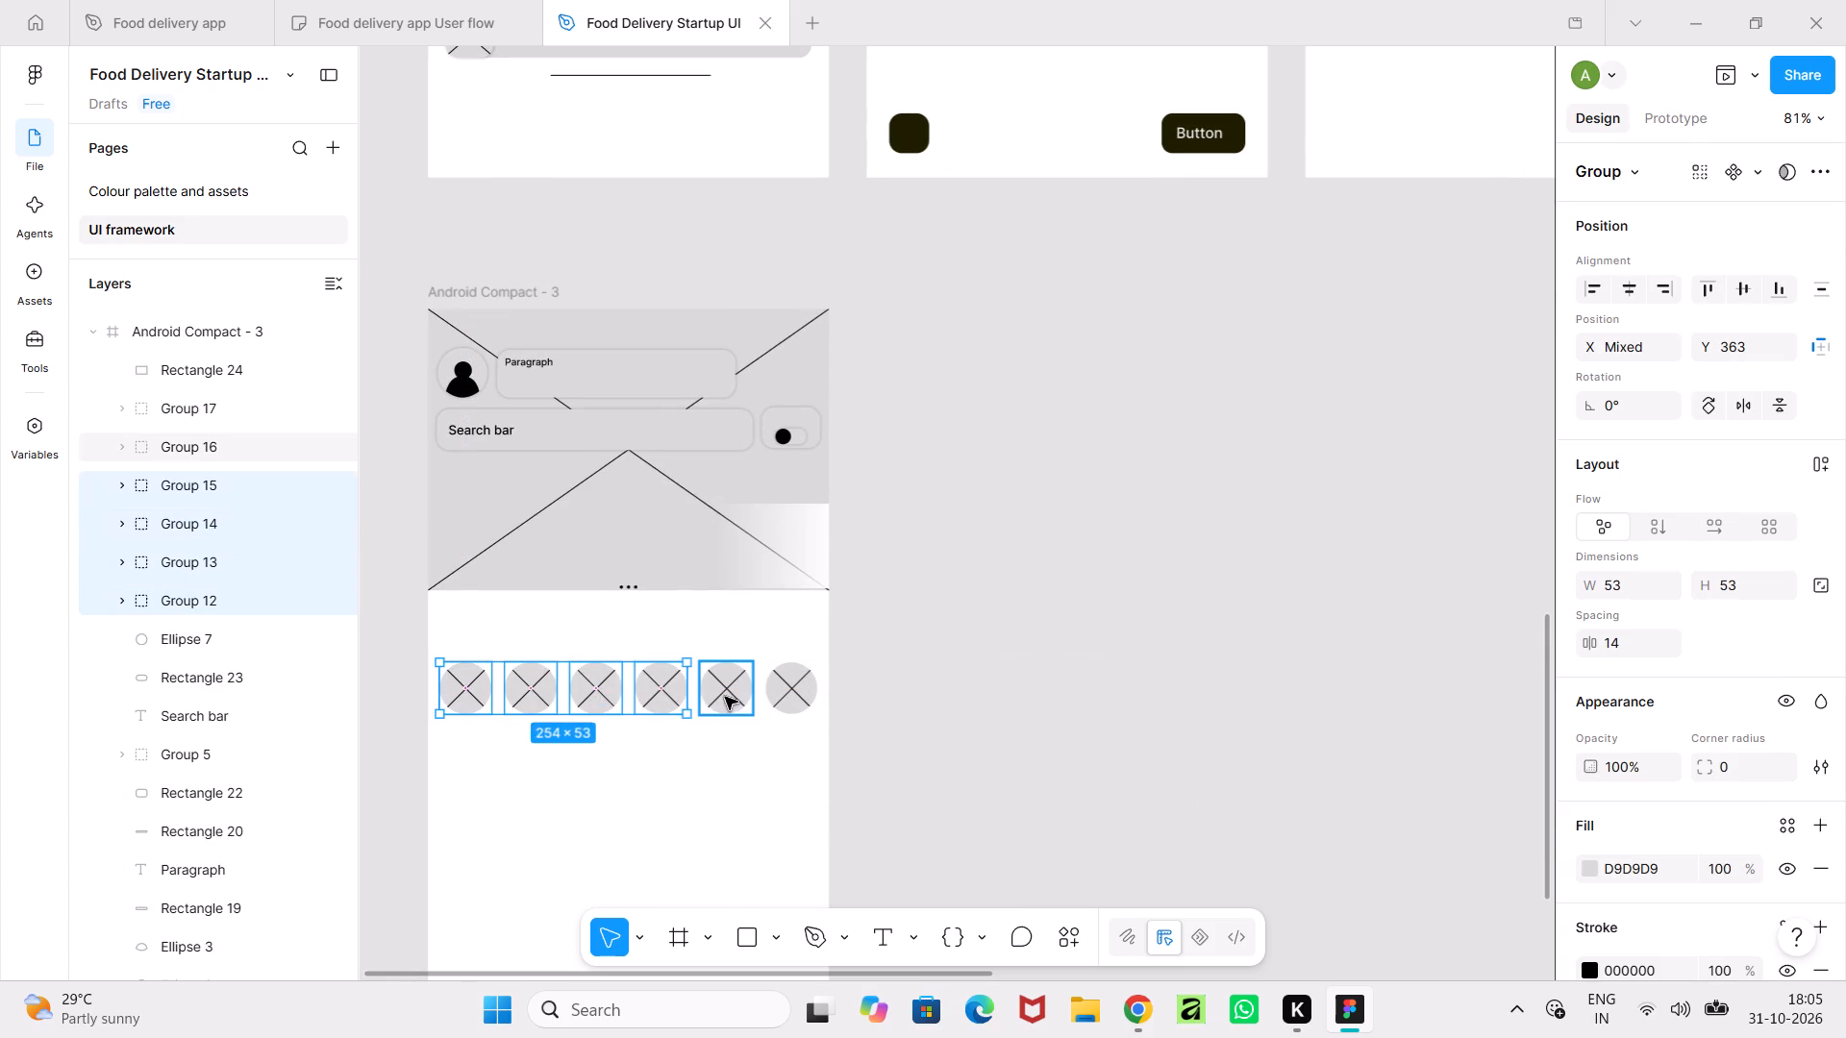
left_click(725, 697, "shift")
left_click(802, 701, "shift")
left_click_drag(742, 696, 743, 656)
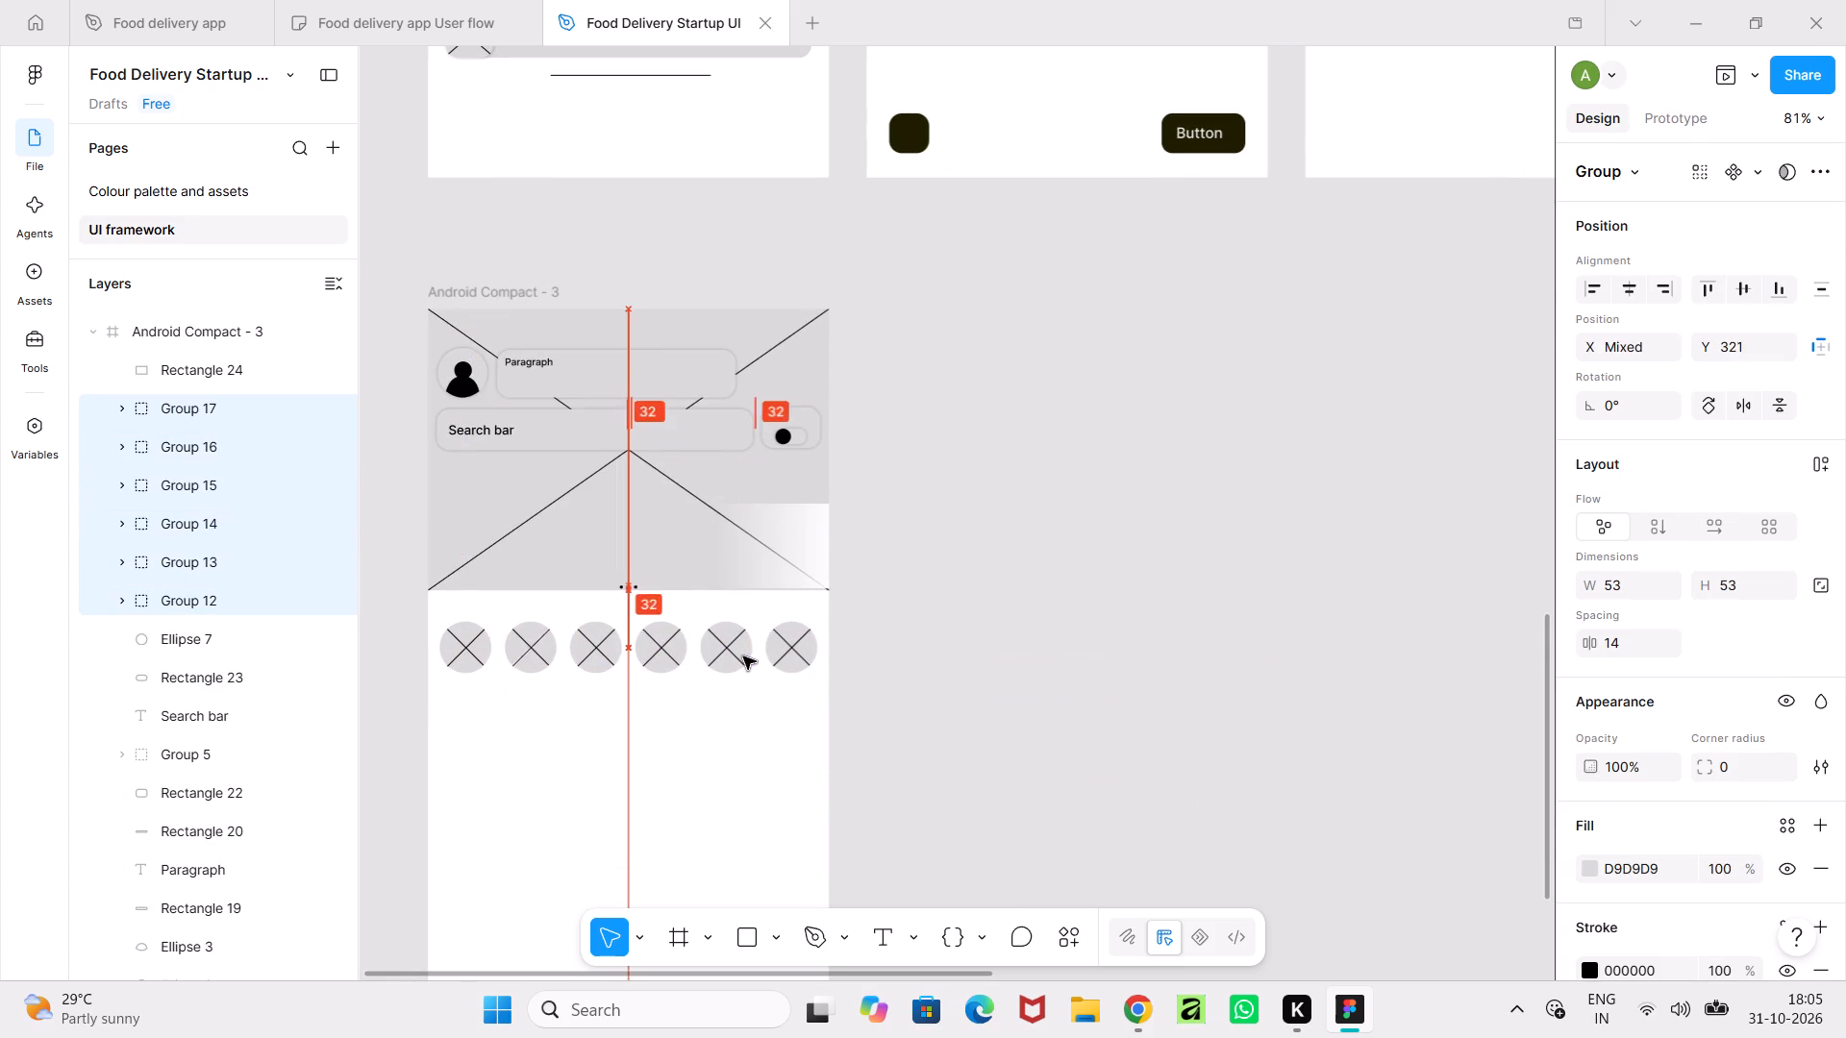
left_click_drag(743, 656, 742, 644)
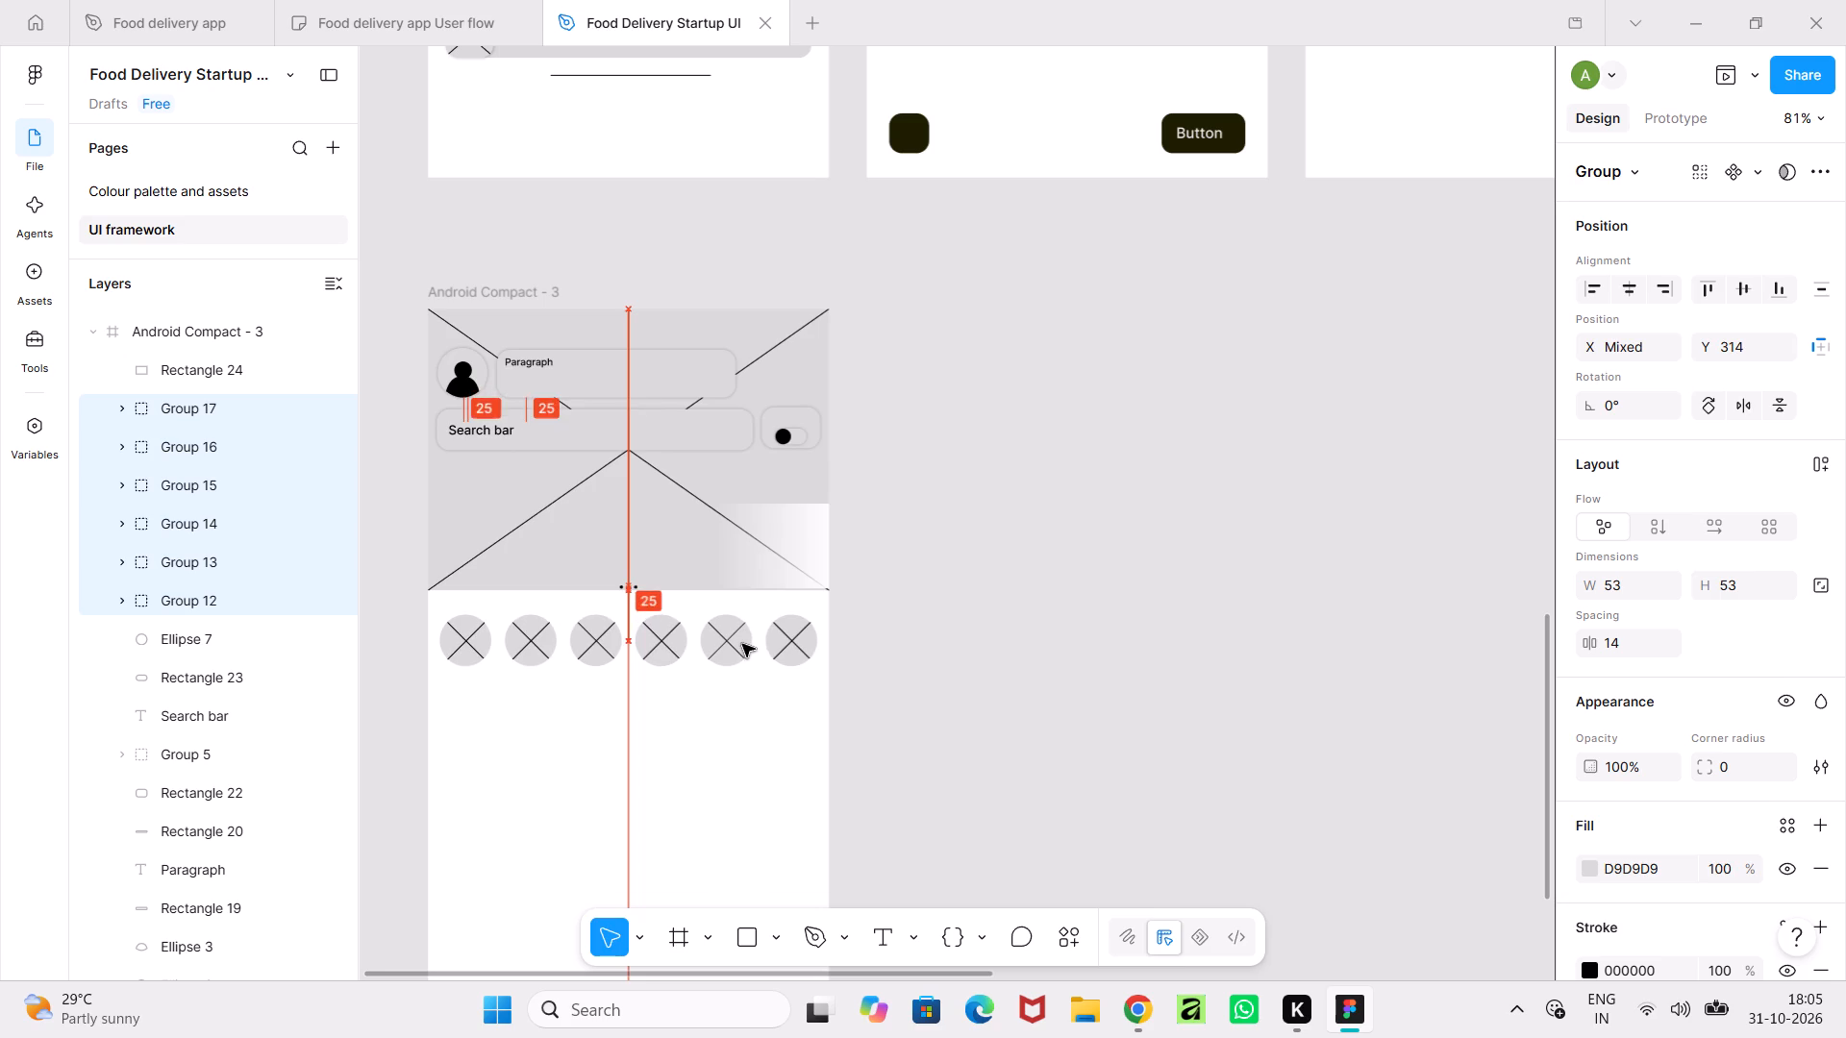
left_click_drag(742, 644, 742, 645)
left_click(979, 663)
Add three copies of the last crossed circle, continuing the row beyond the frame with the first two at X 412 and X 475.
scroll(979, 663, "up", 5, "ctrl")
left_click(646, 620)
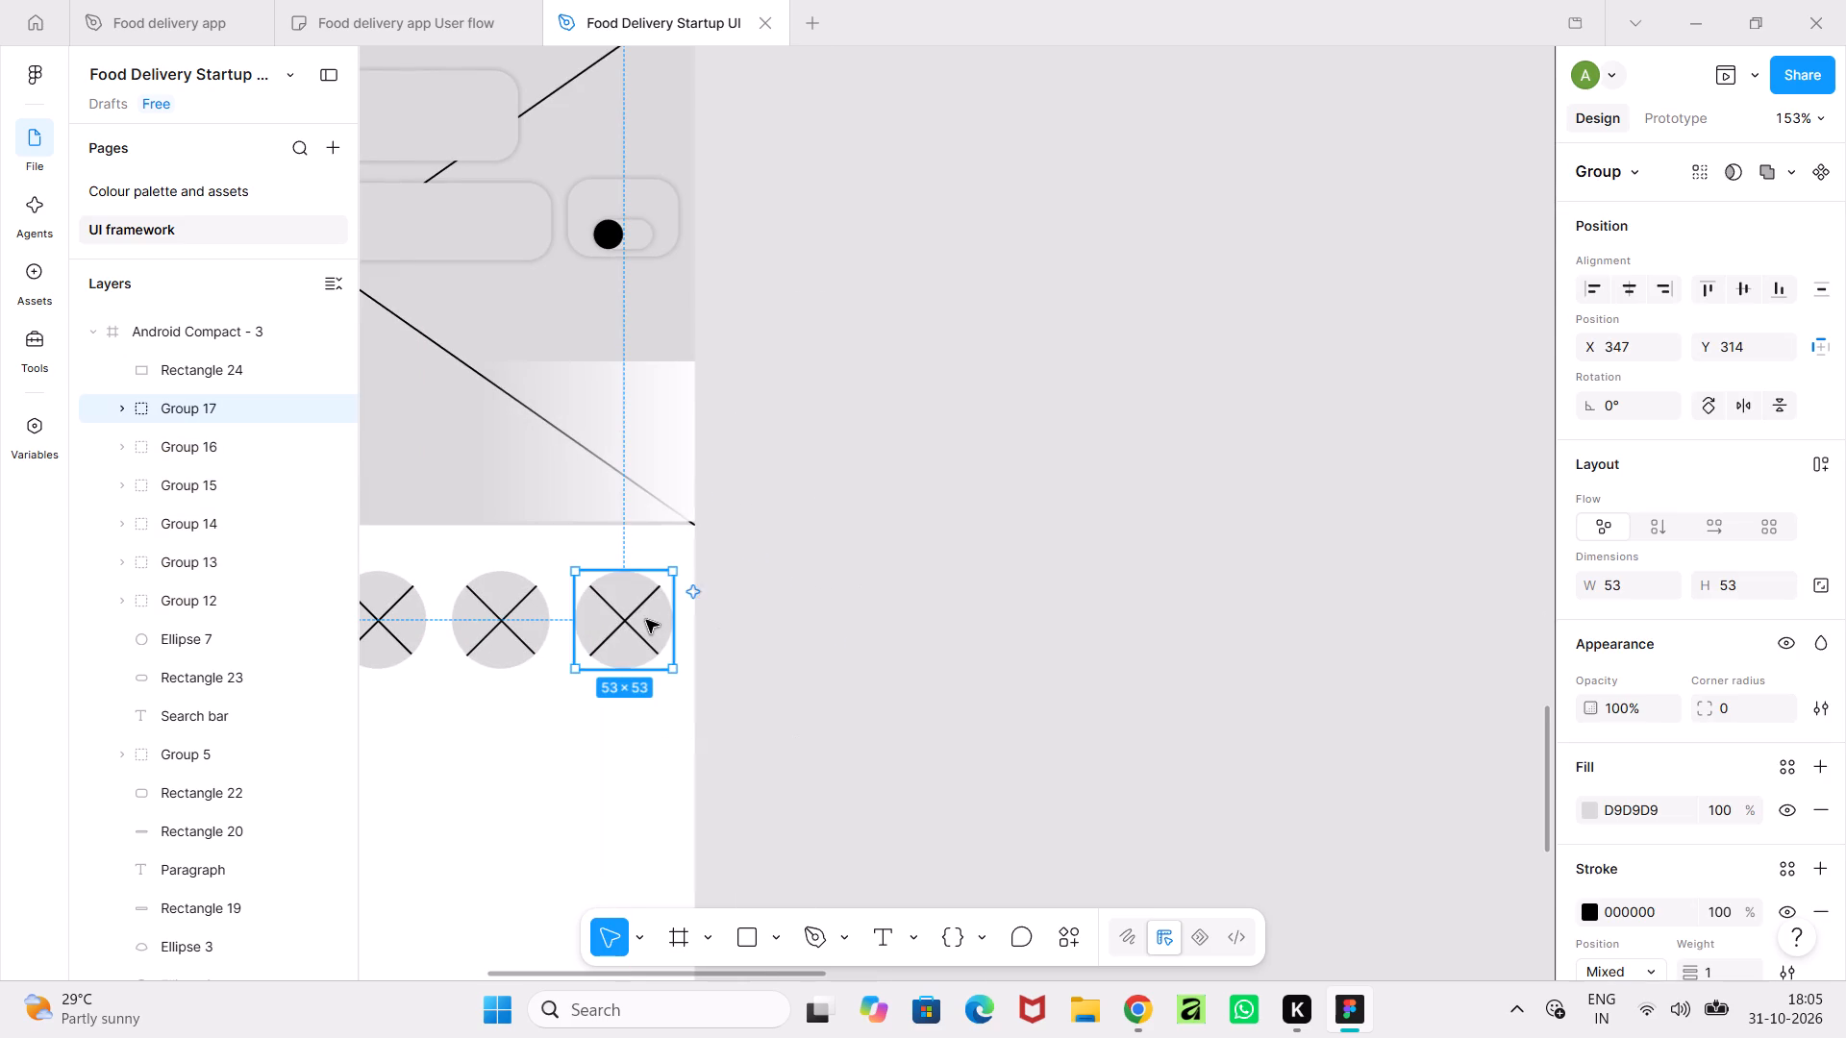
key("ctrl+c")
key("ctrl+v")
left_click_drag(637, 624, 660, 624, "shift")
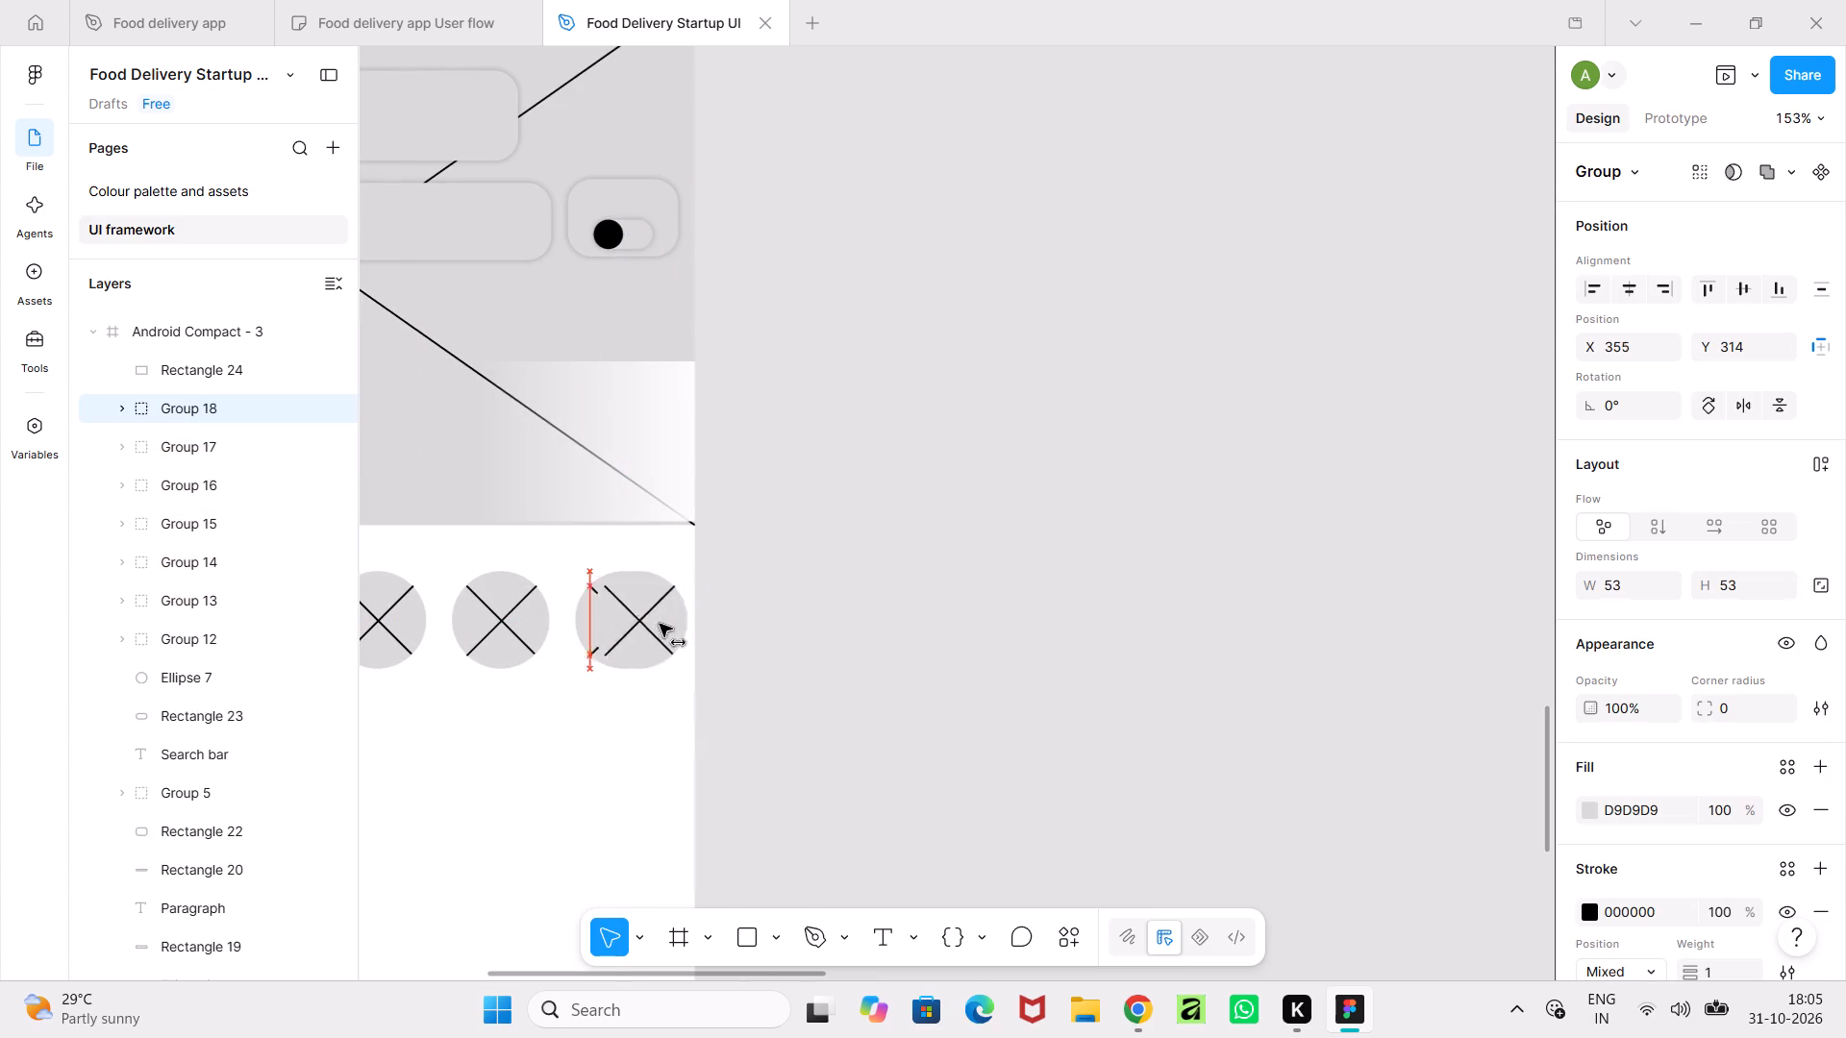
left_click_drag(660, 624, 753, 623, "shift")
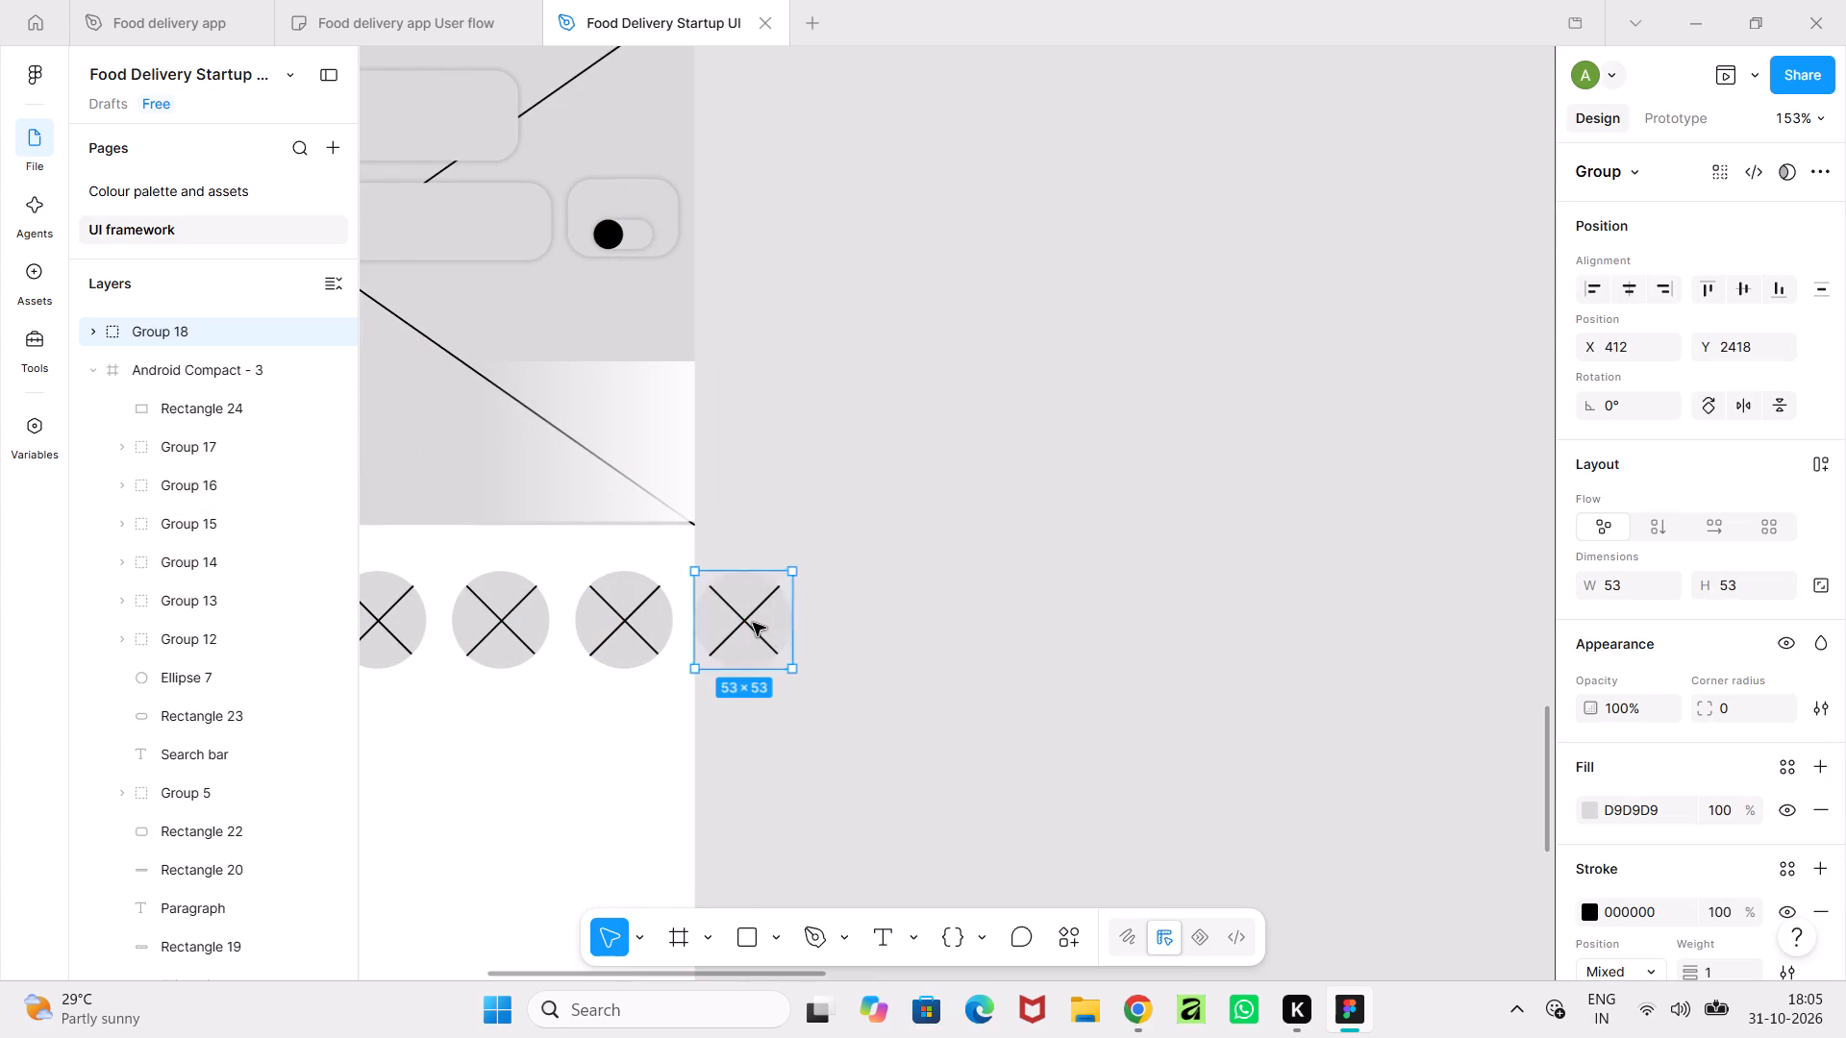
key("ctrl+c")
key("ctrl+v")
left_click_drag(751, 621, 788, 621, "shift")
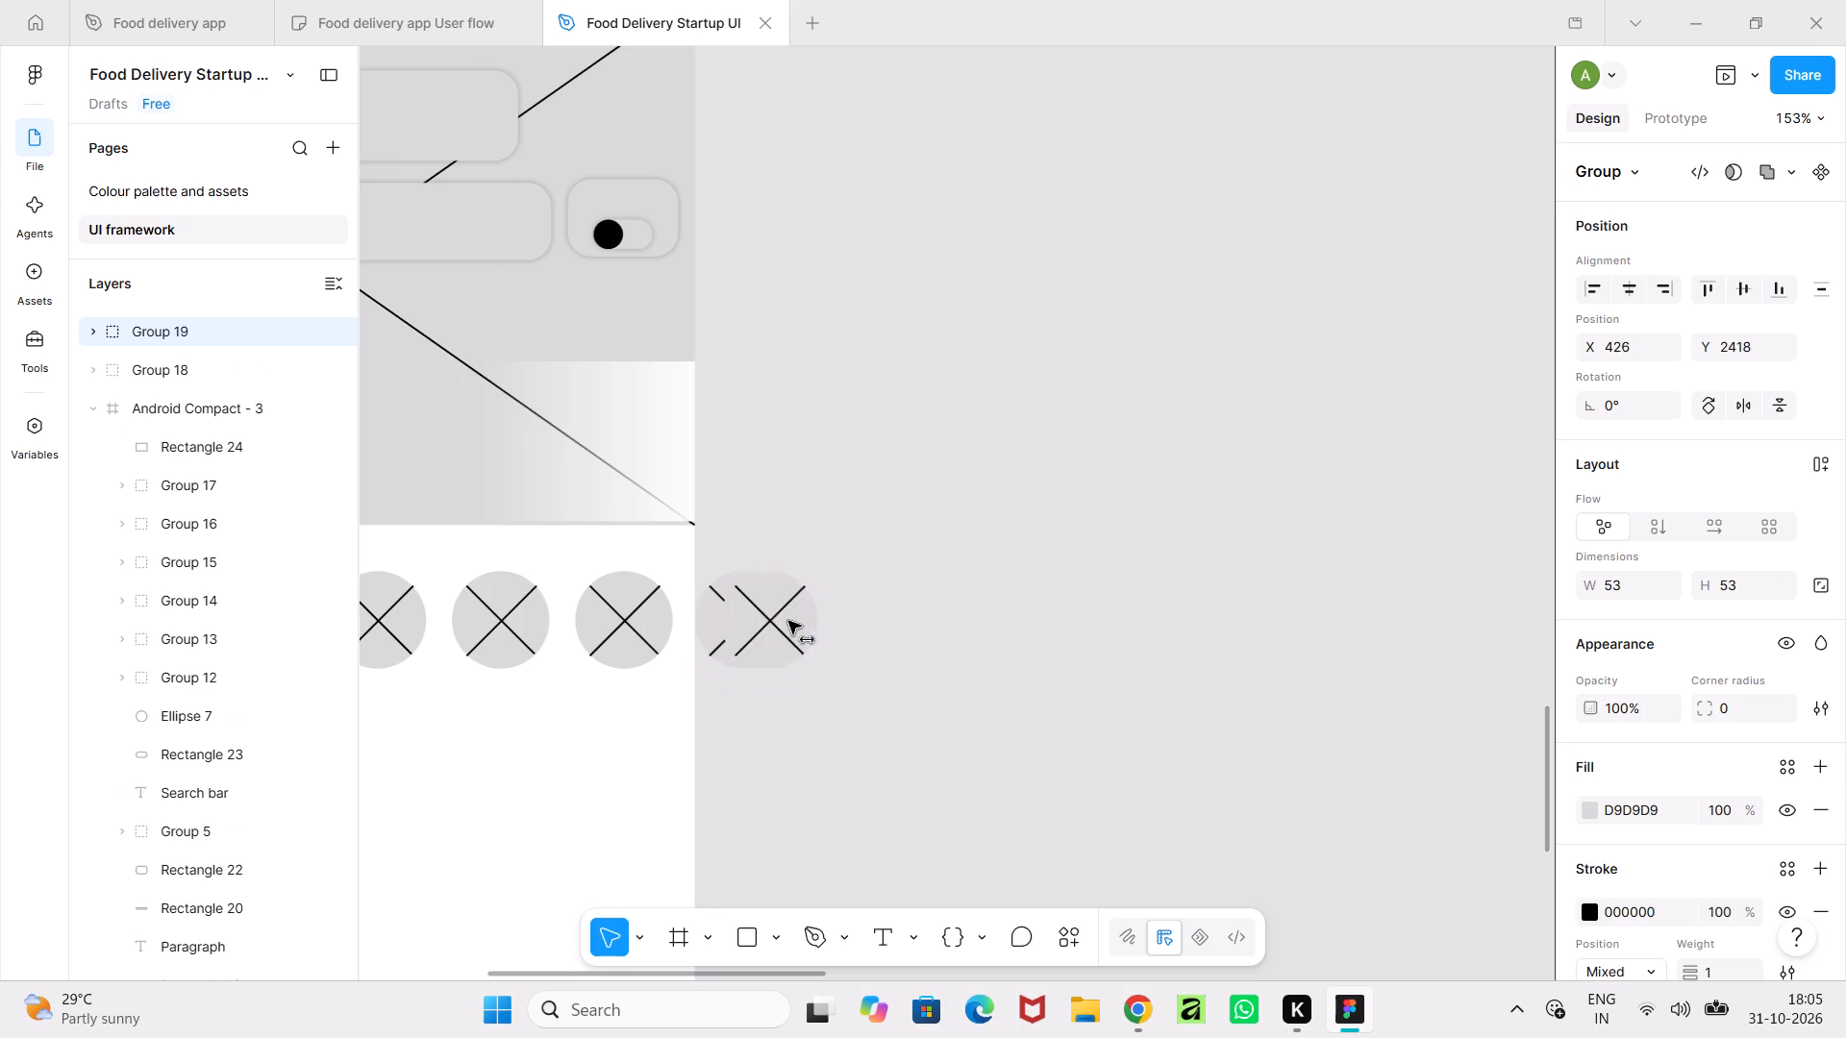
left_click_drag(788, 621, 871, 621, "shift")
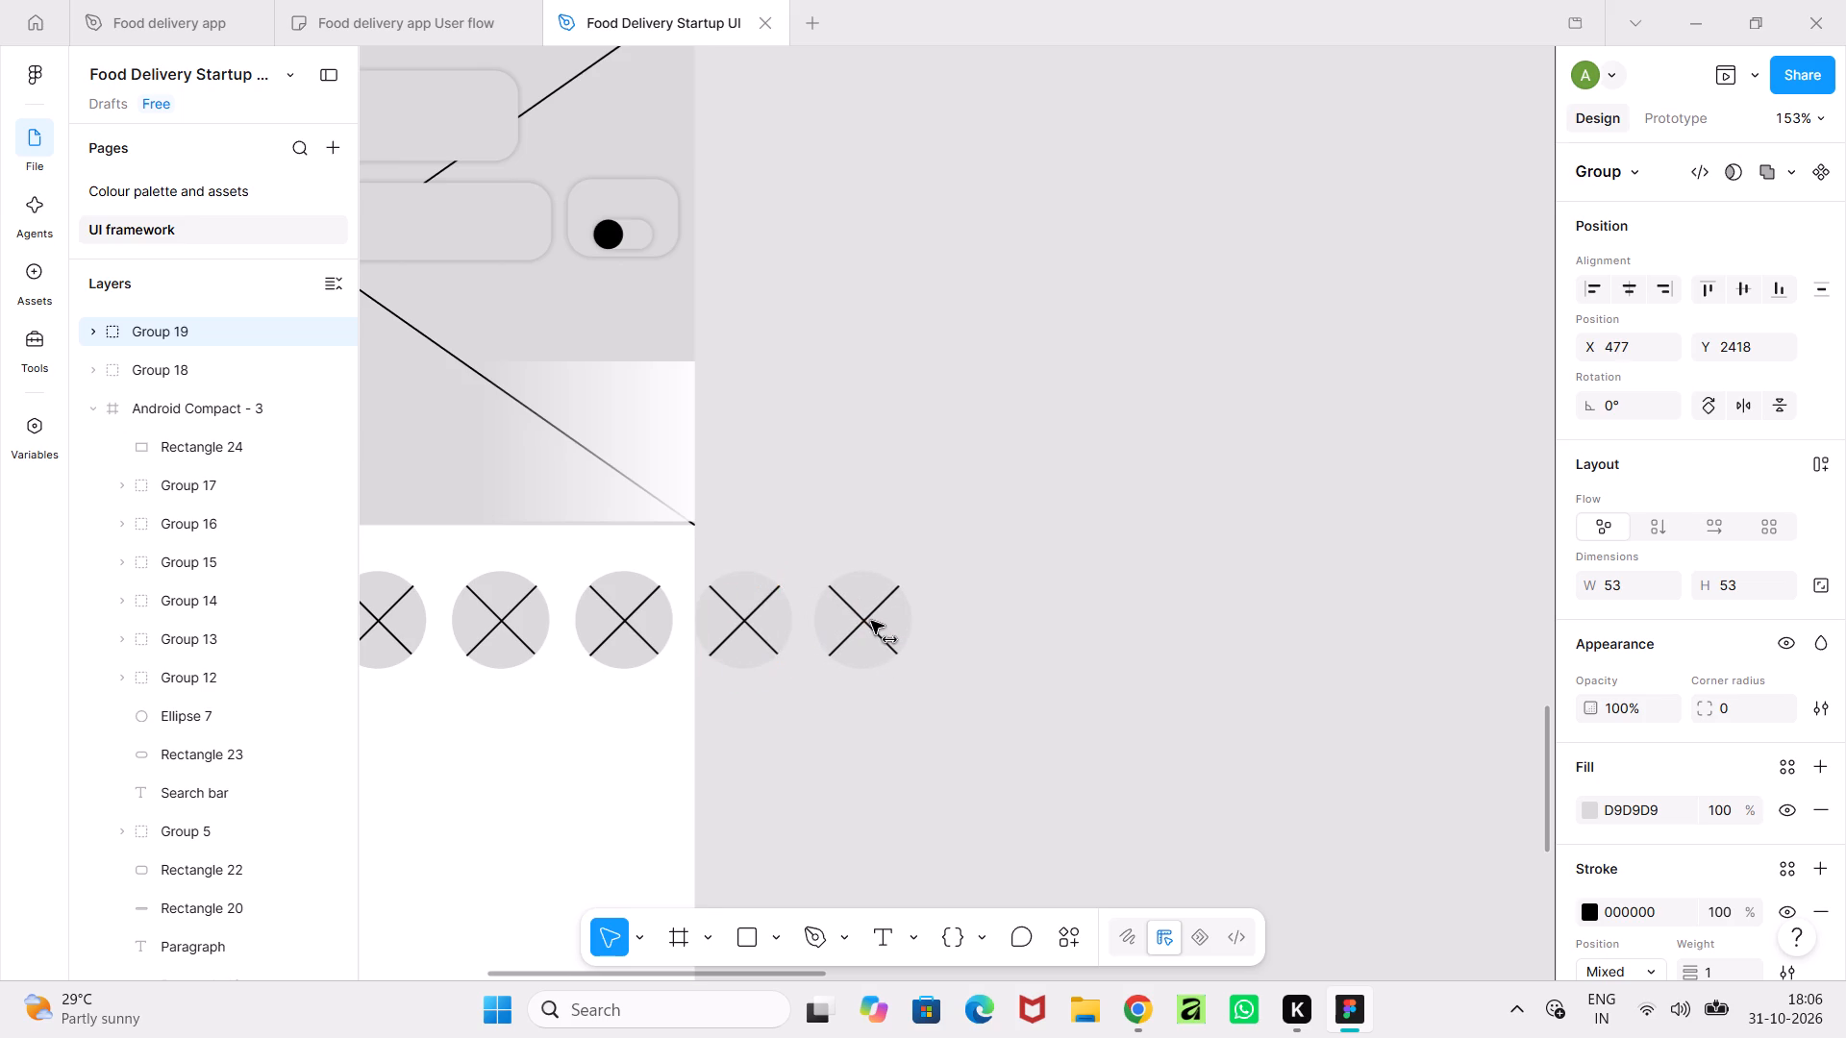
left_click_drag(871, 621, 868, 621, "shift")
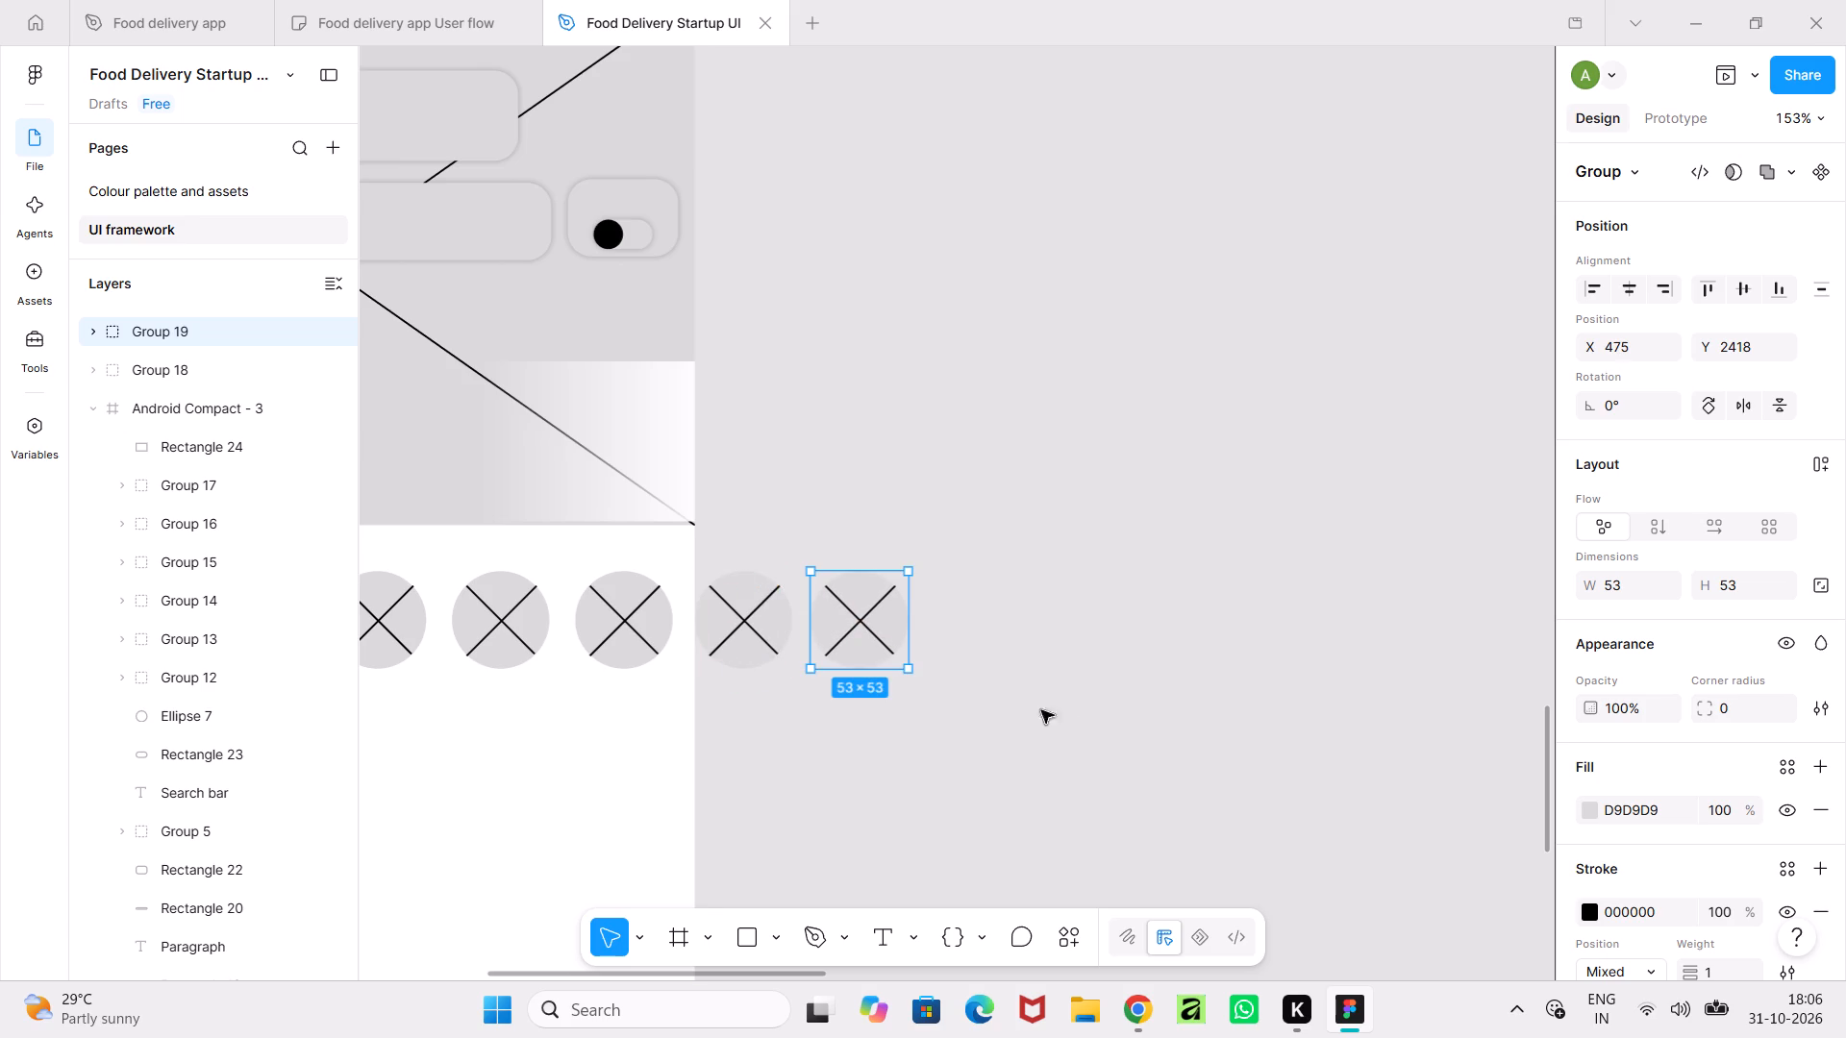
key("ctrl+c")
key("ctrl+v")
left_click_drag(886, 635, 998, 637, "shift")
left_click(984, 703)
Select all nine crossed circles in the row, widen them slightly to W 53.41, and apply Frame selection to them.
scroll(984, 703, "down", 5, "ctrl")
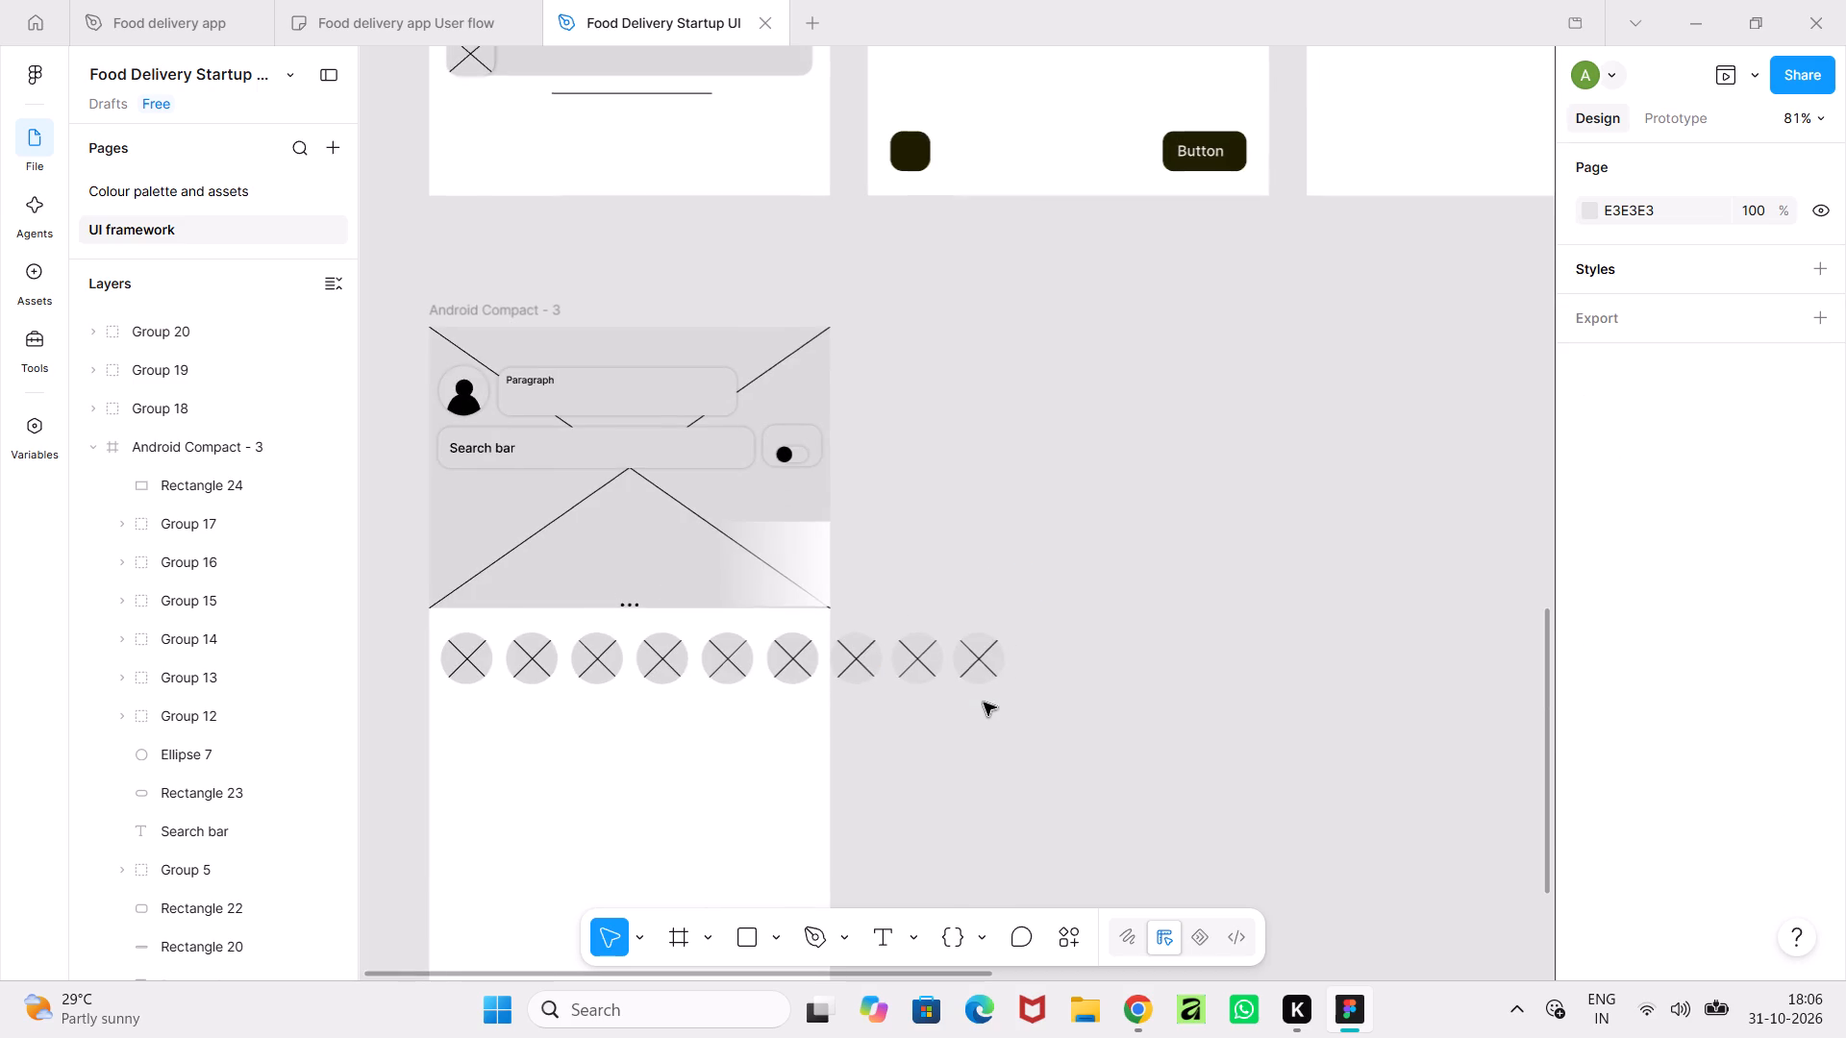
left_click(1067, 806)
left_click_drag(396, 648, 984, 684)
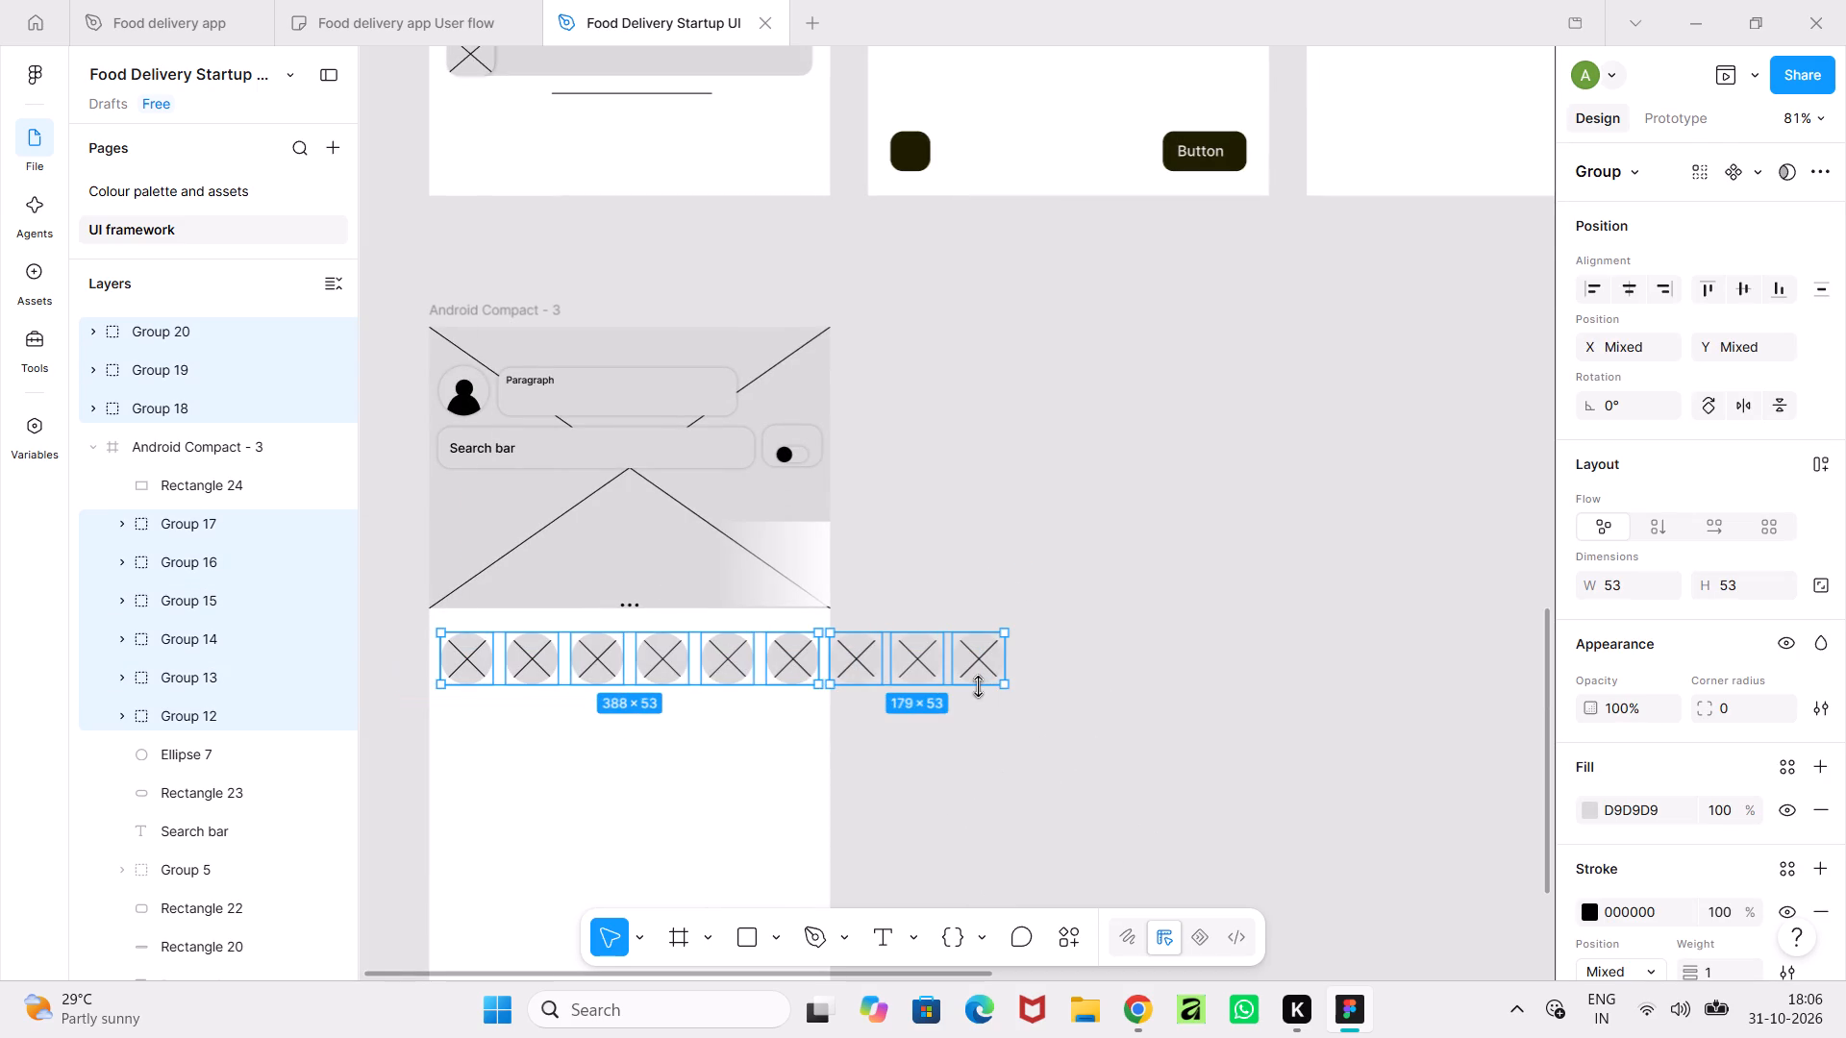
right_click(959, 737)
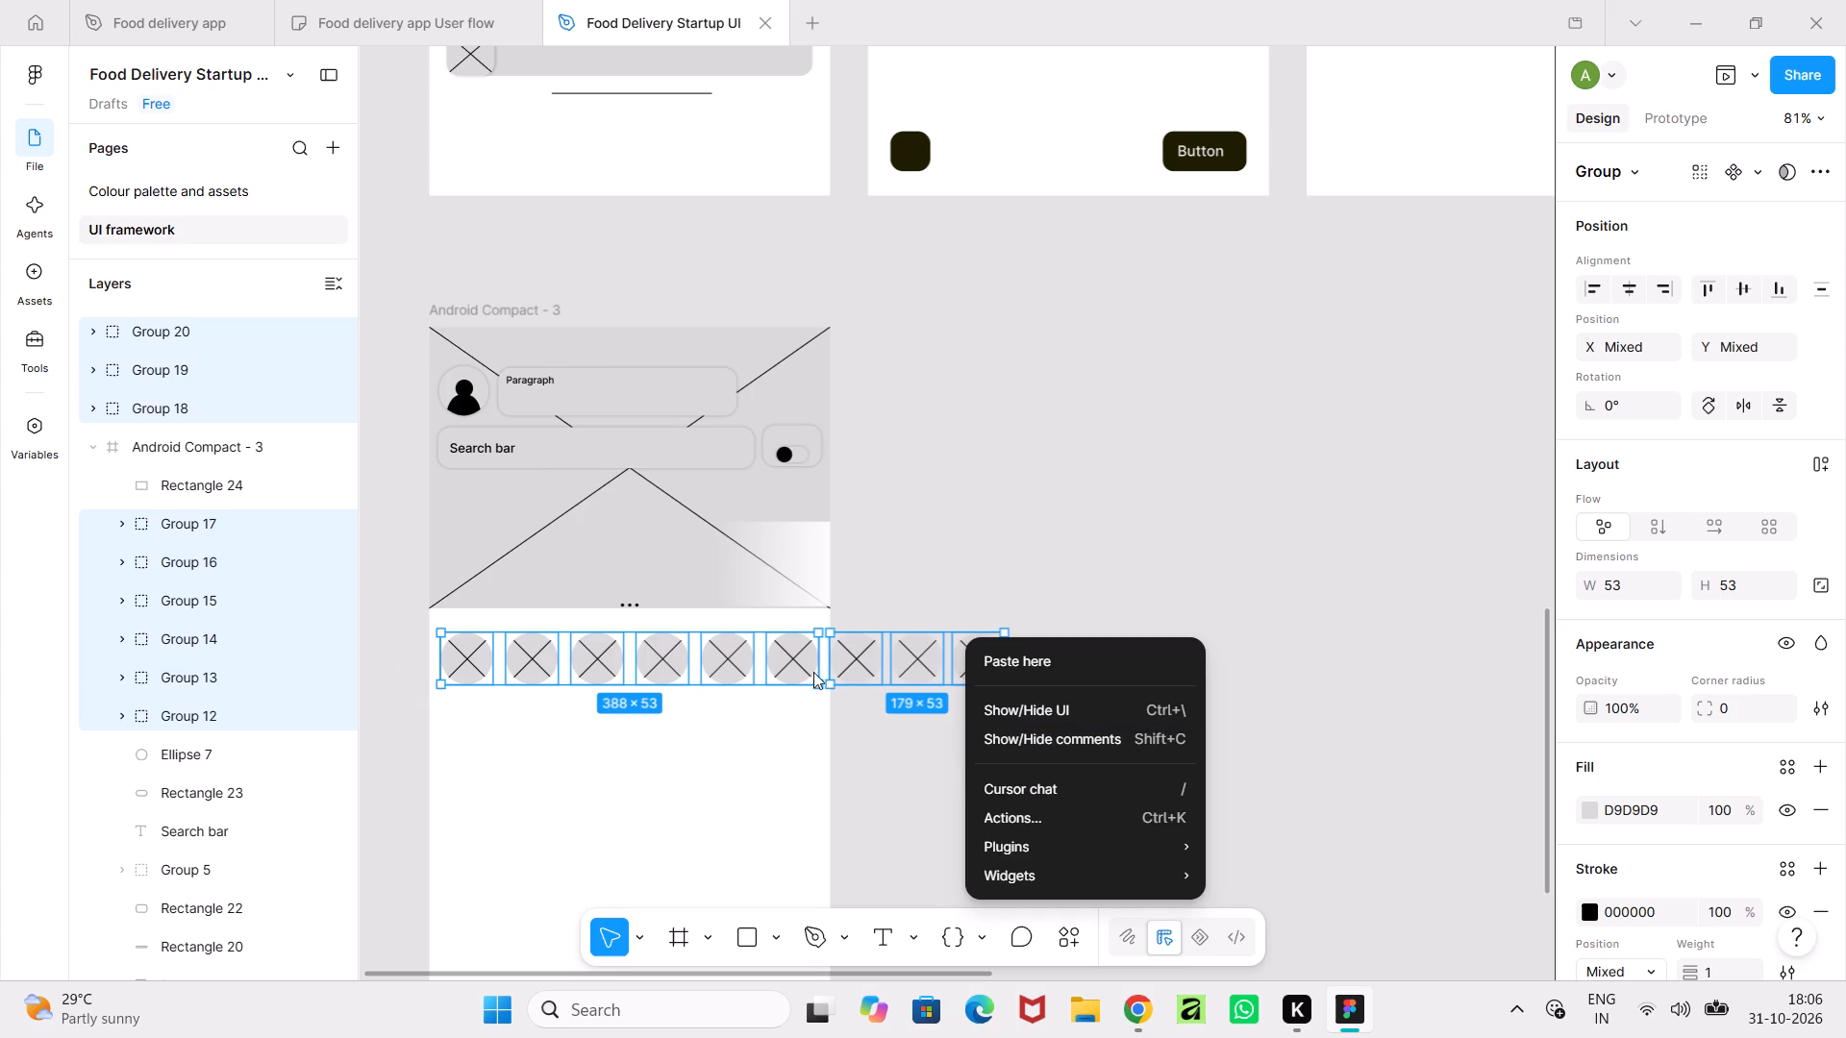
left_click(815, 633)
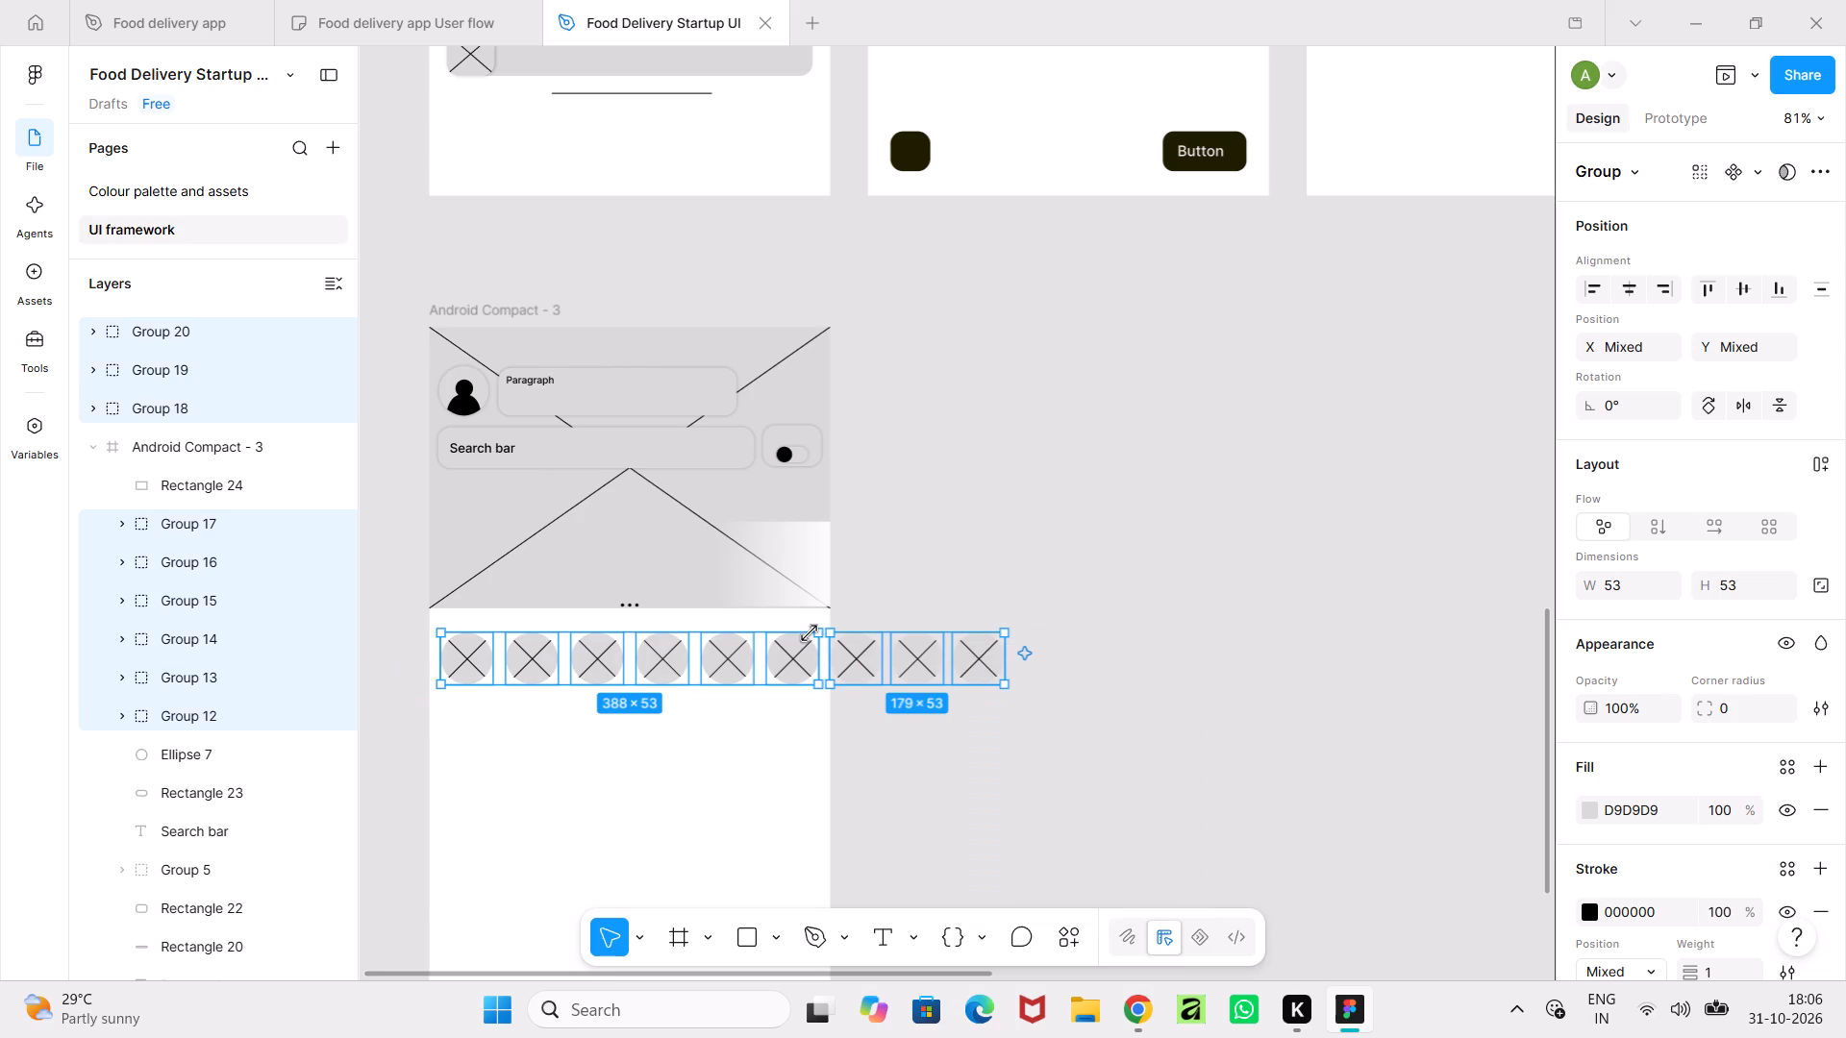
left_click(817, 654)
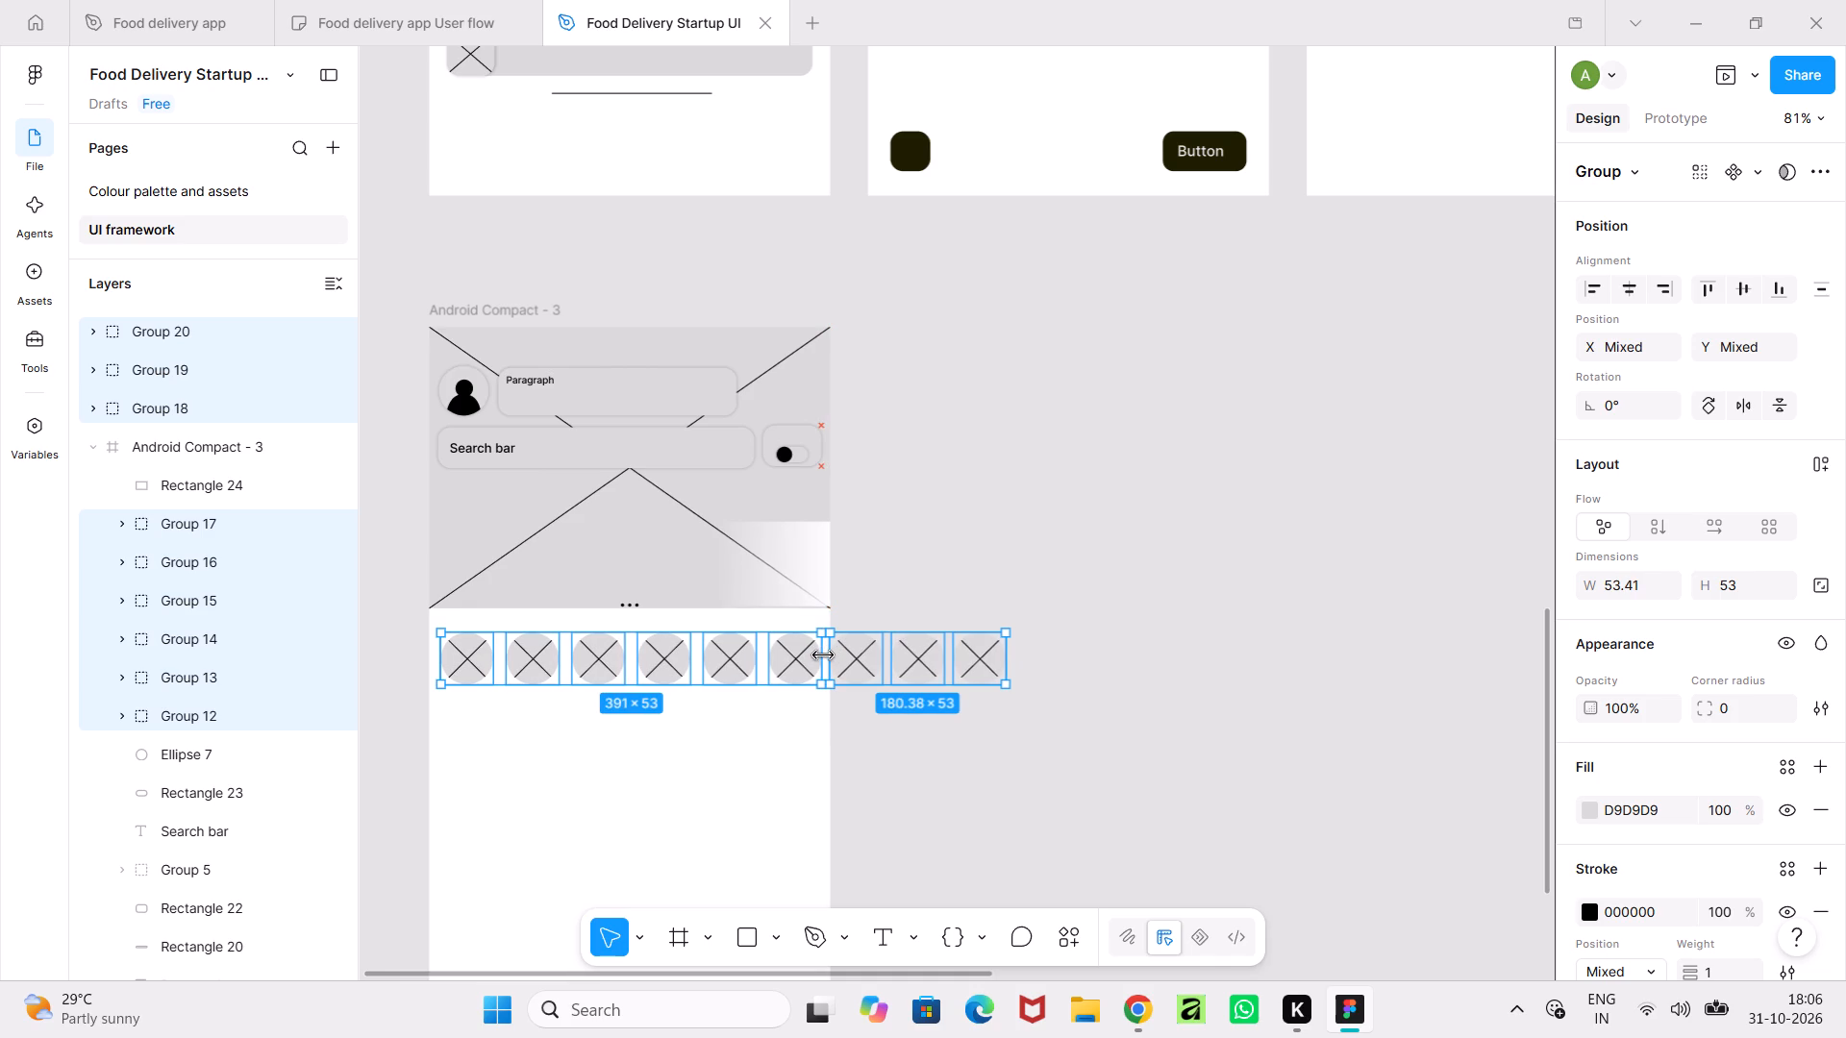
right_click(984, 663)
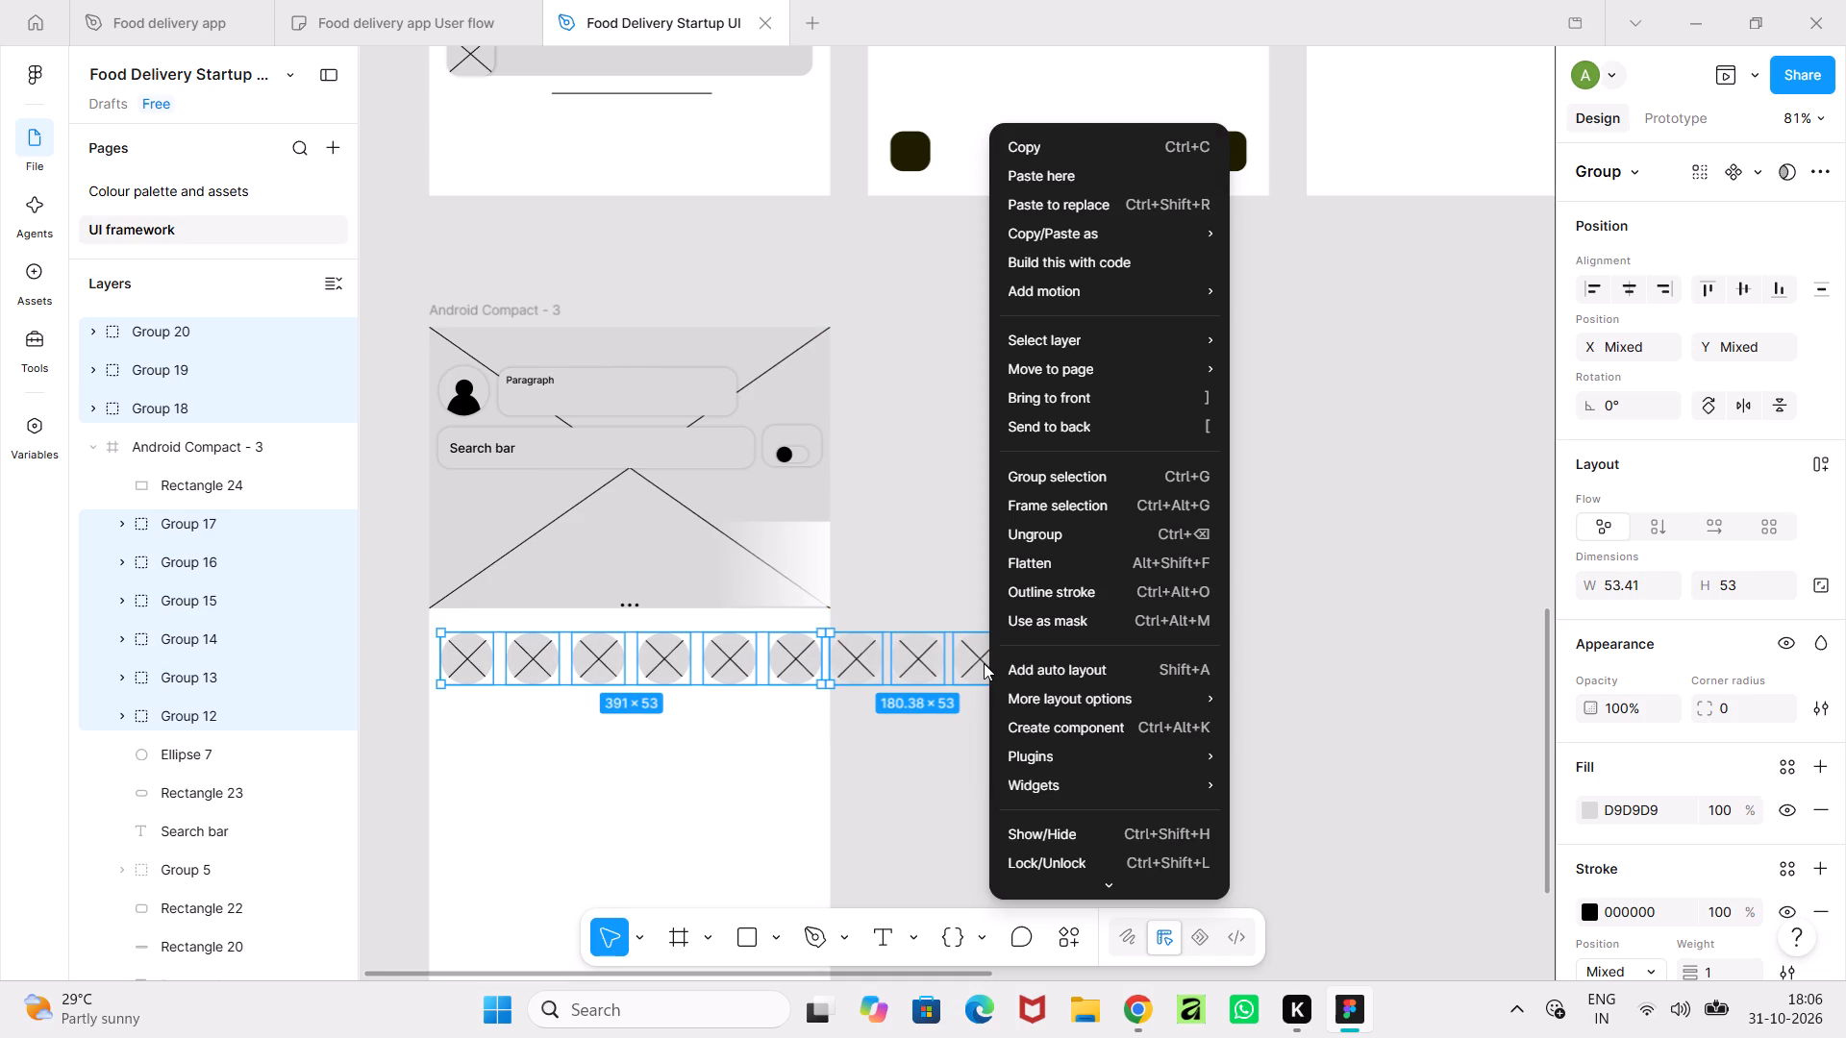
left_click(1056, 492)
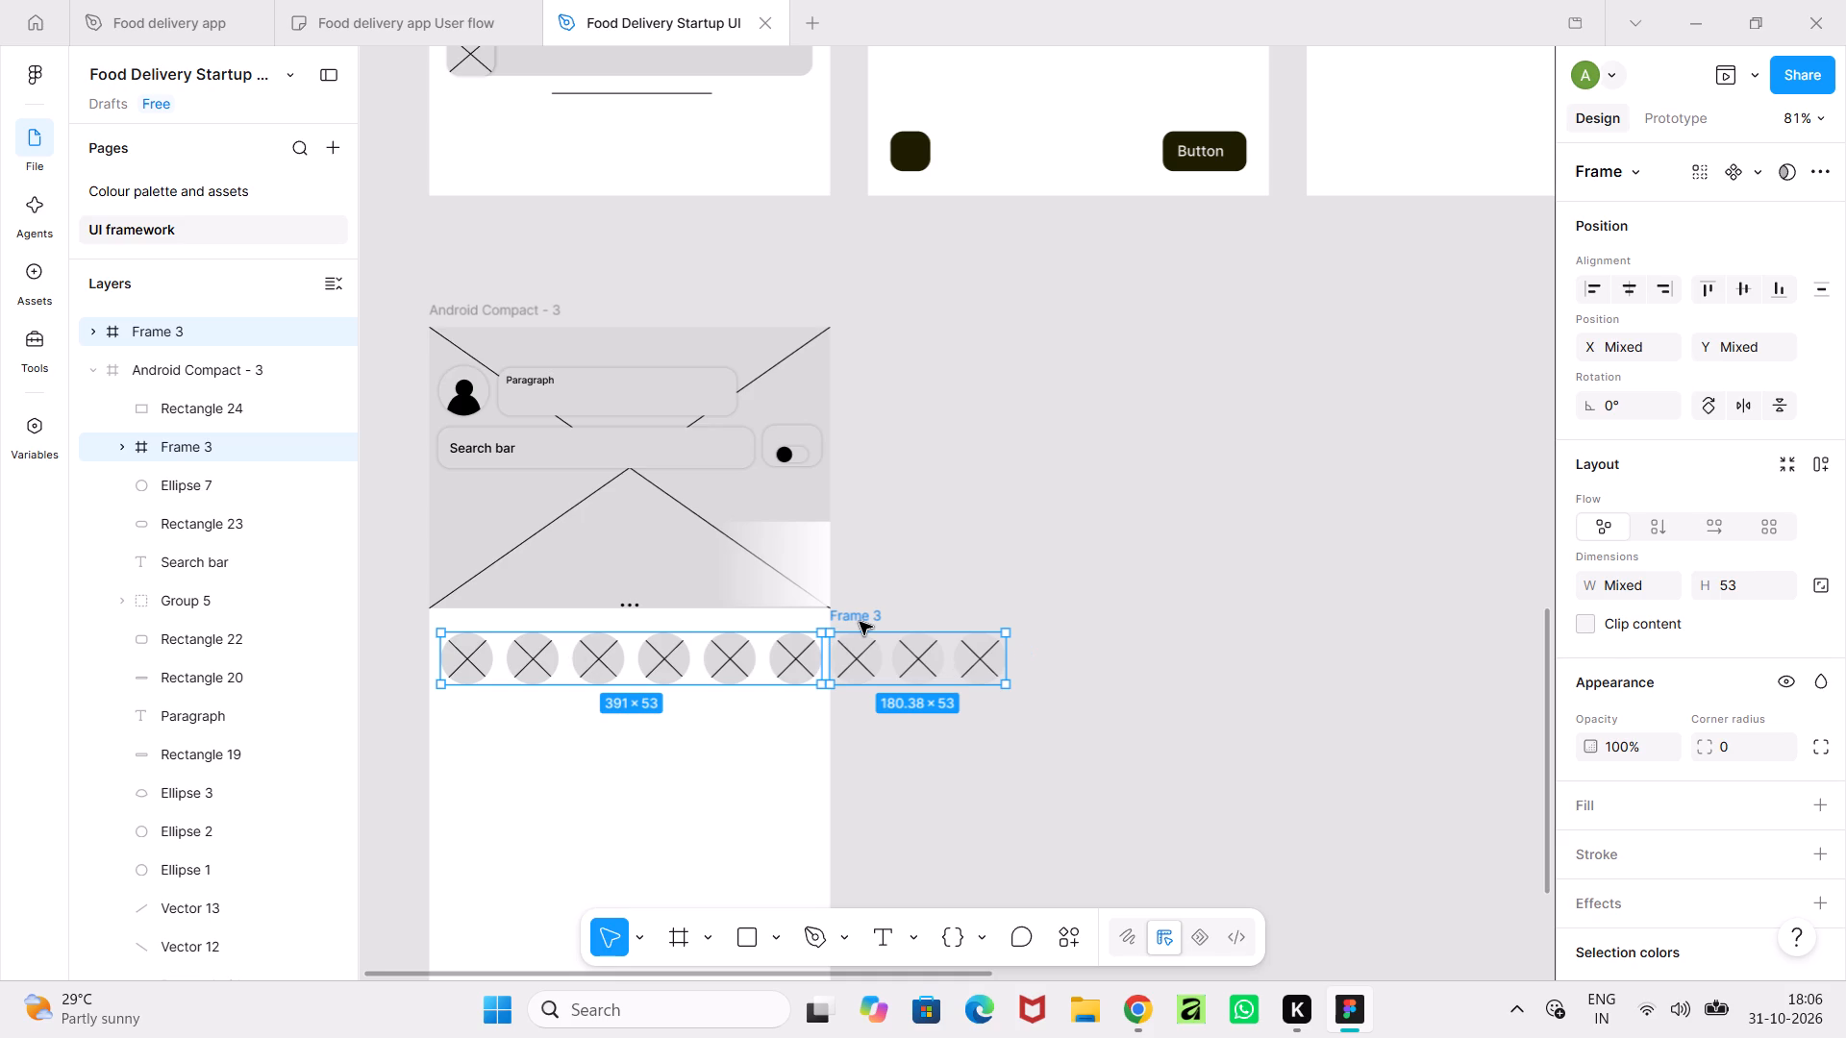
Set the prototype scroll overflow of both new circle frames to Horizontal.
left_click(1704, 119)
left_click(1786, 320)
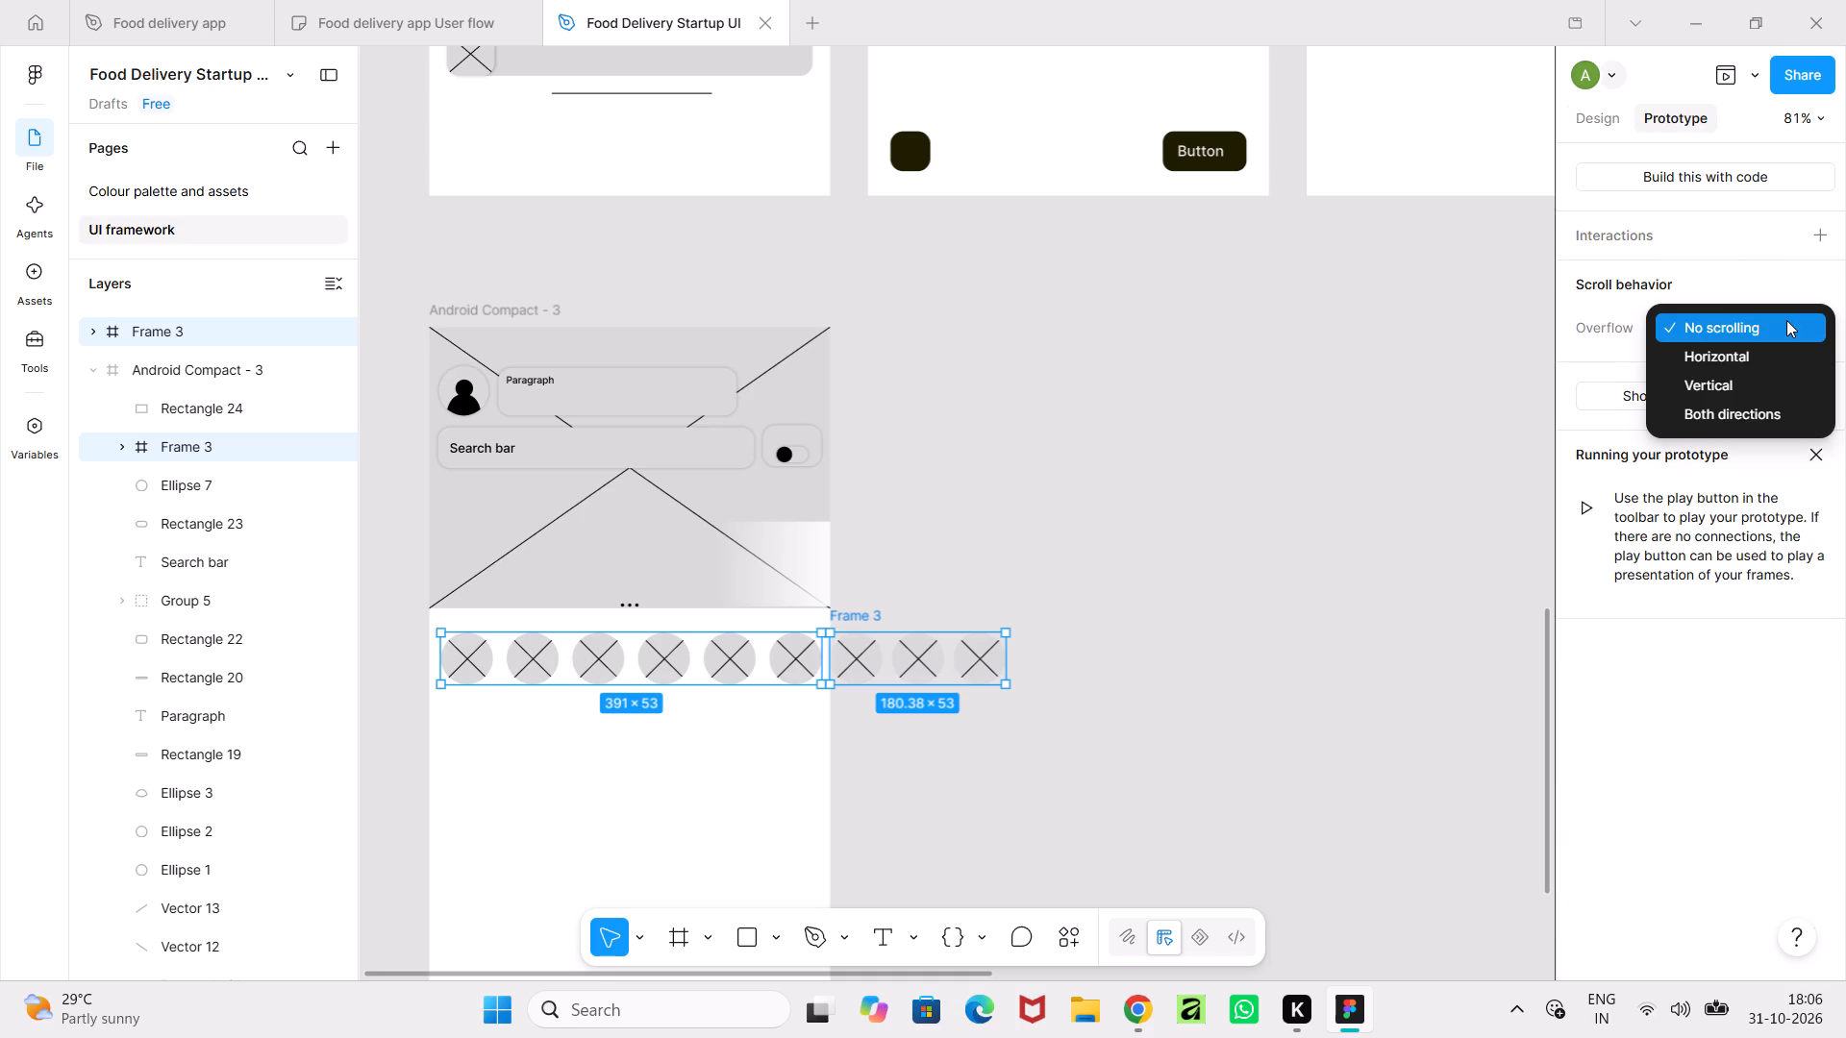
left_click(1779, 345)
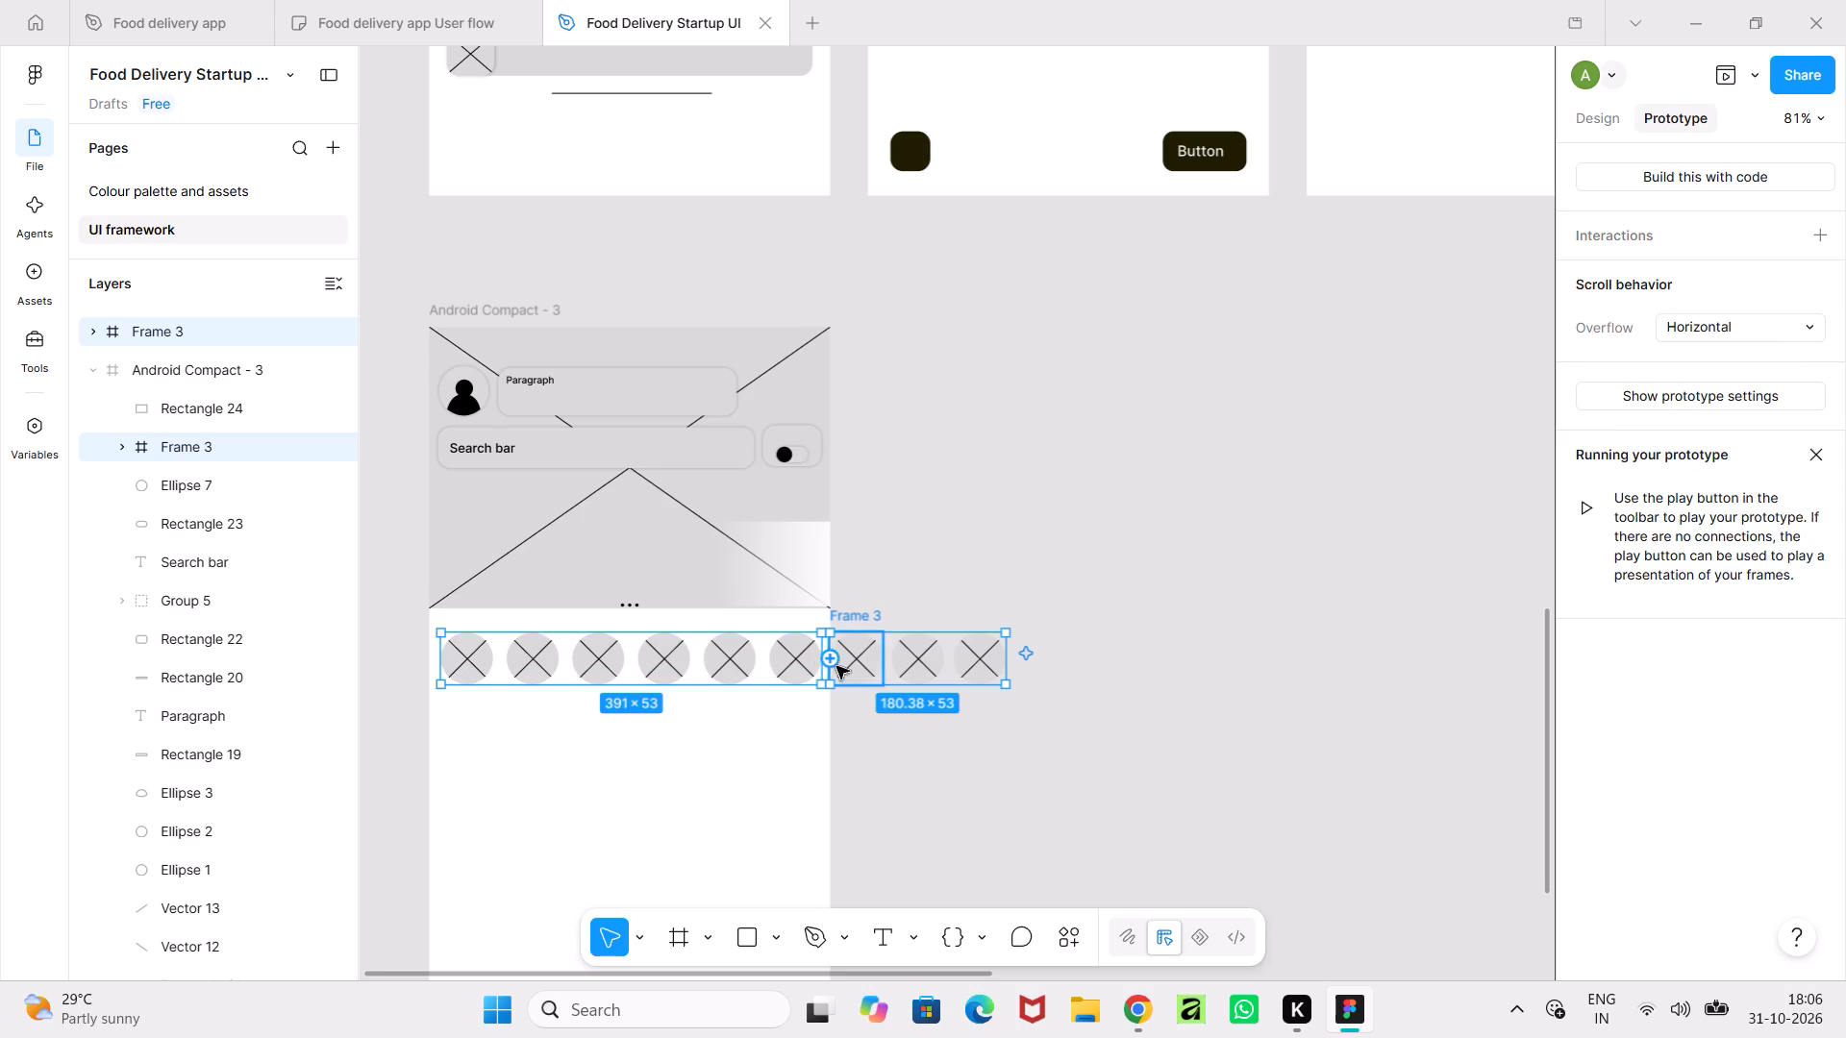
left_click(1171, 680)
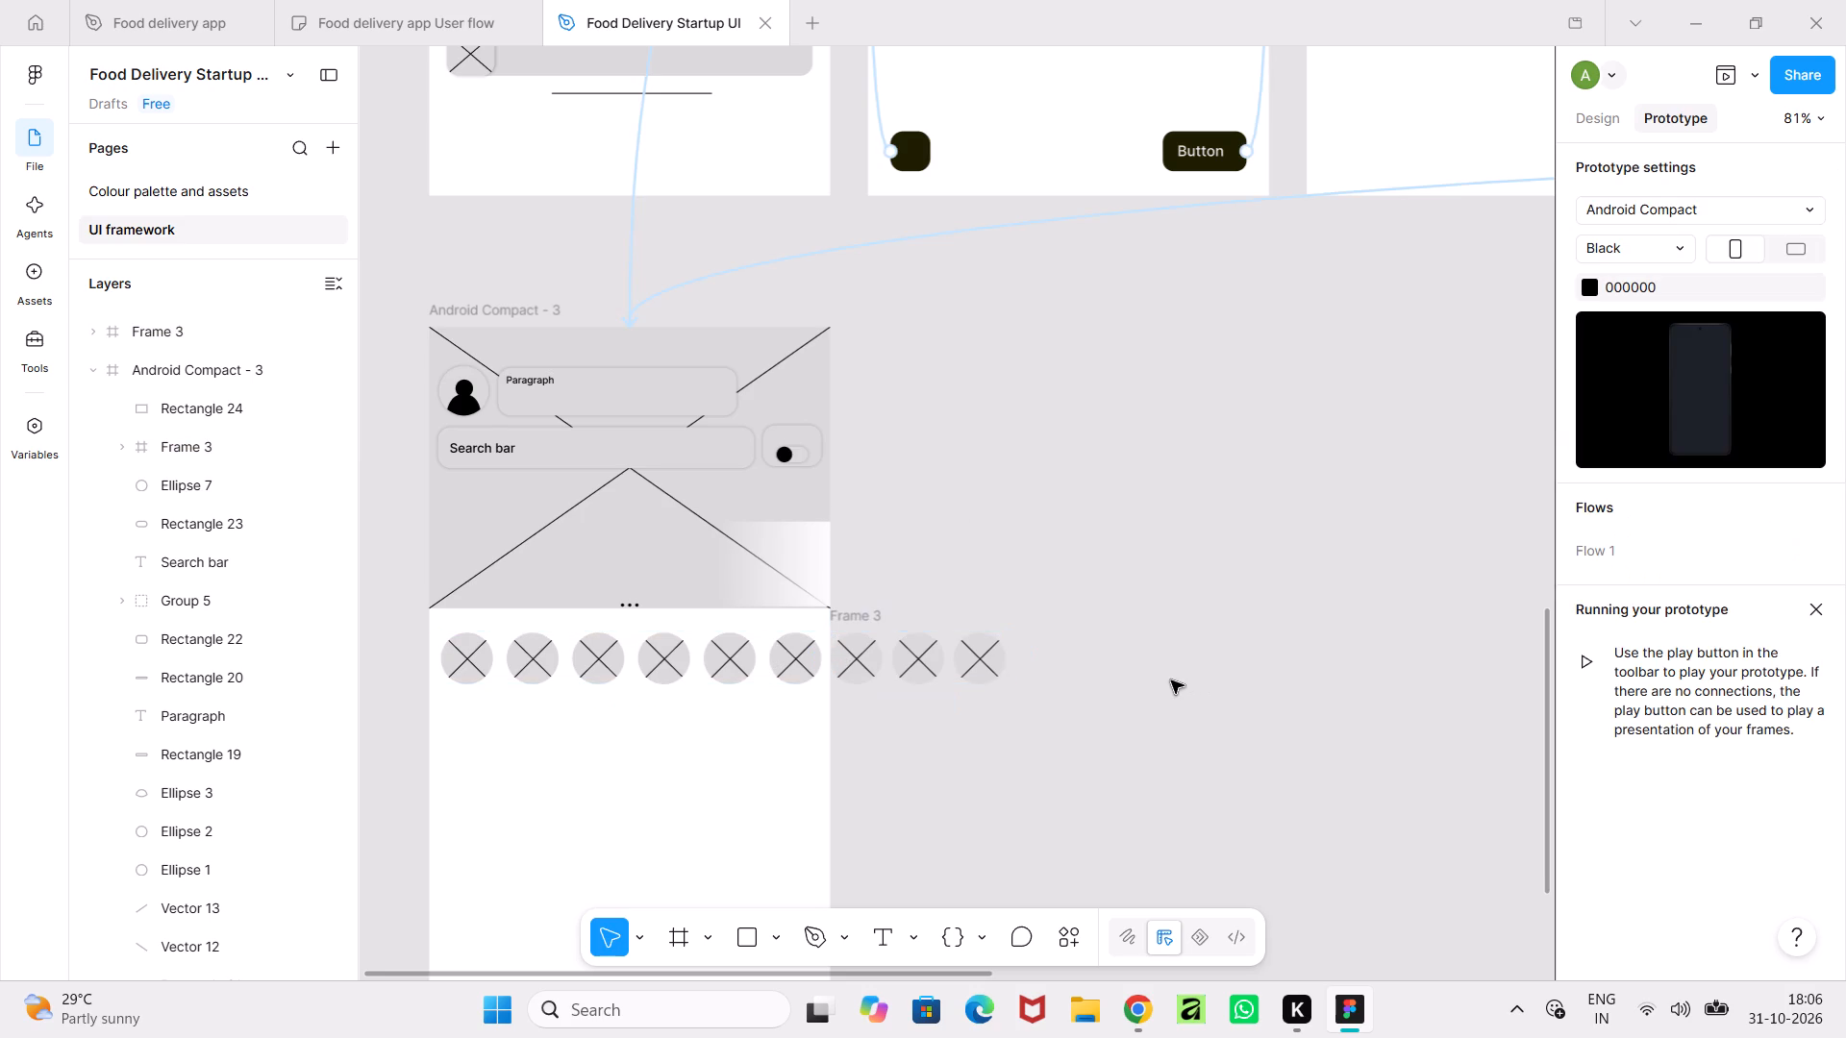
Nest the three-circle Frame 3 from outside the screen inside the six-circle Frame 3 of Android Compact - 3.
left_click(777, 658)
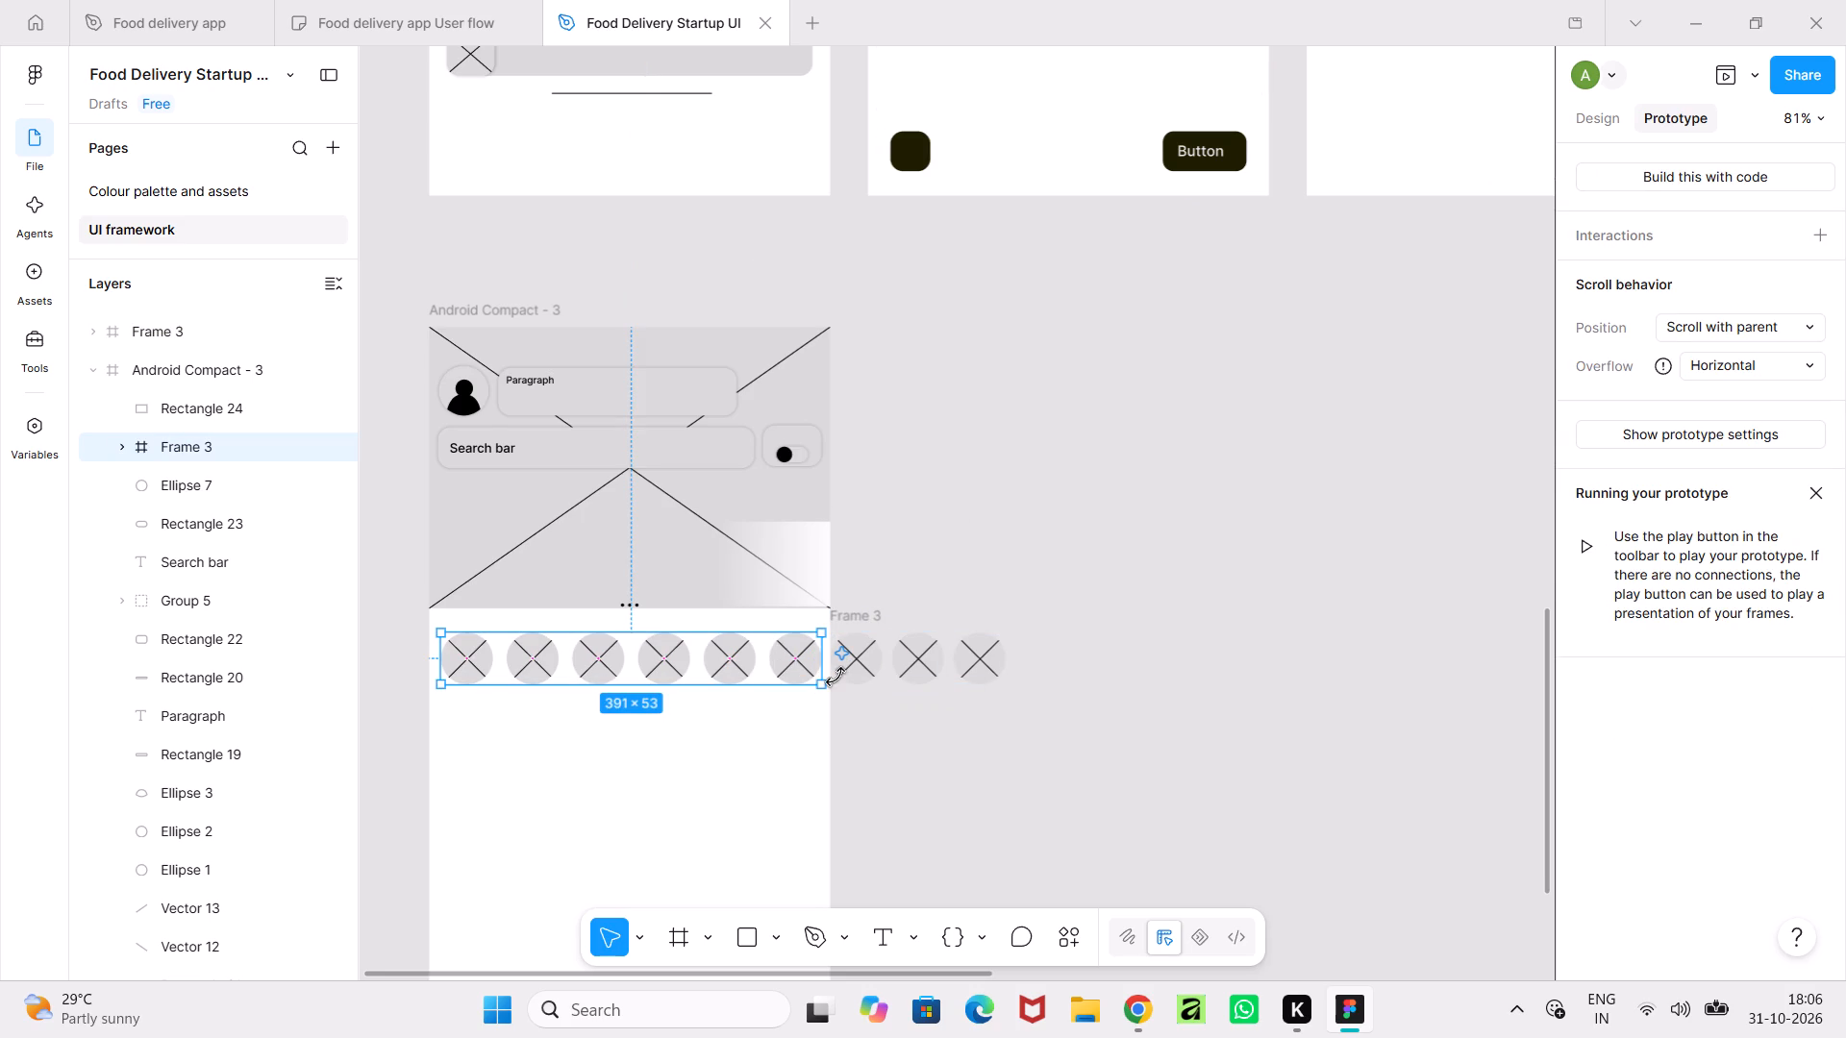
left_click(870, 613)
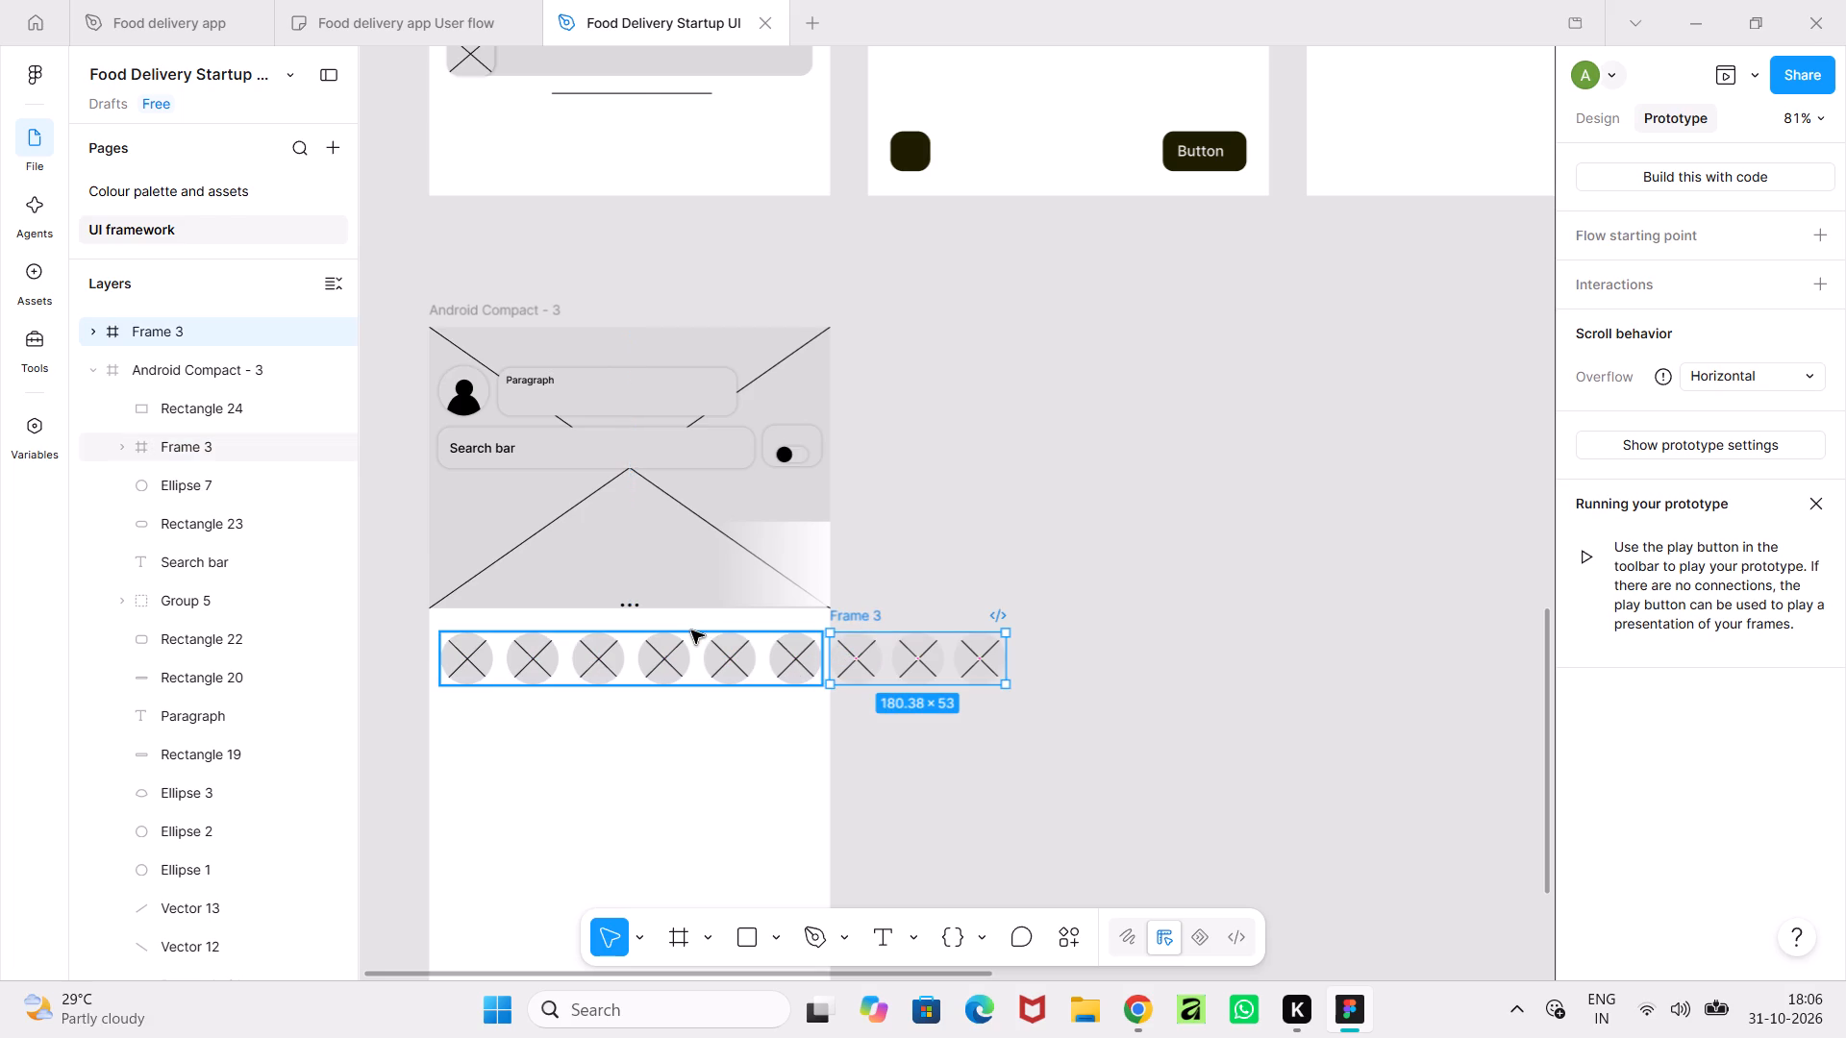
left_click(691, 626)
left_click(686, 633)
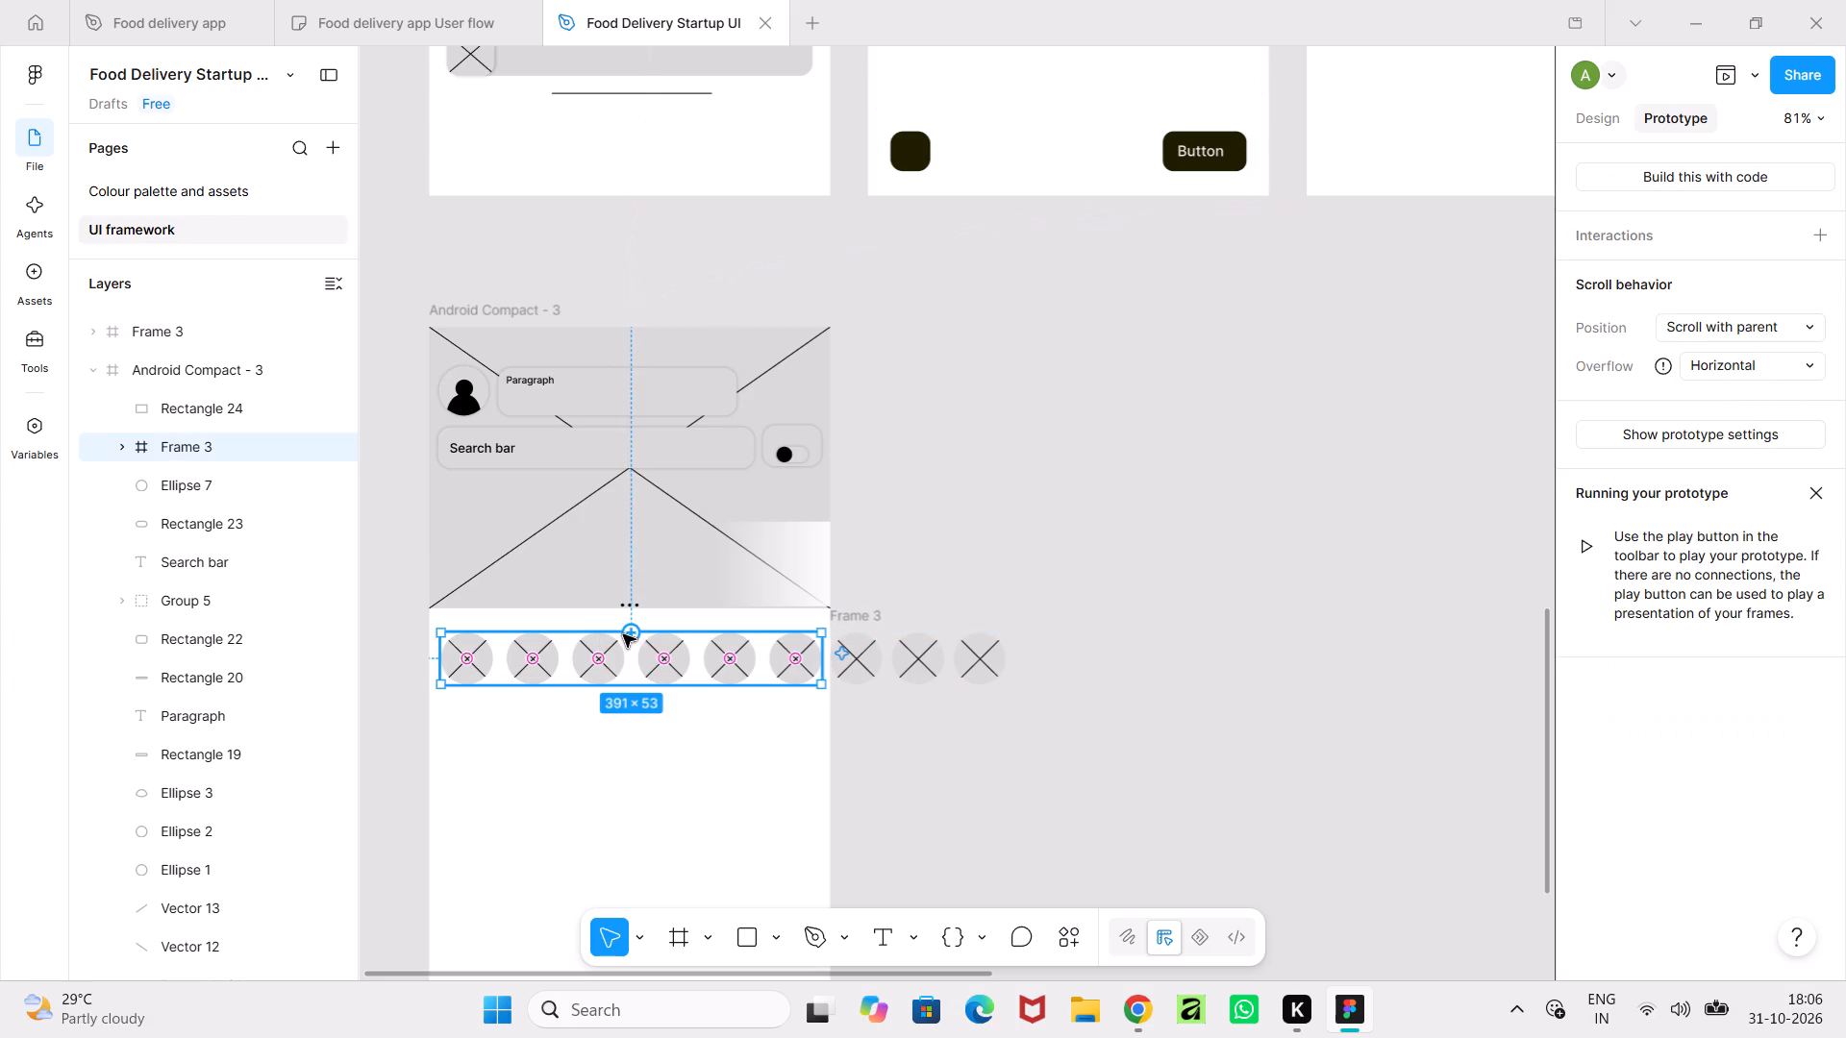
left_click(177, 340)
left_click(162, 455)
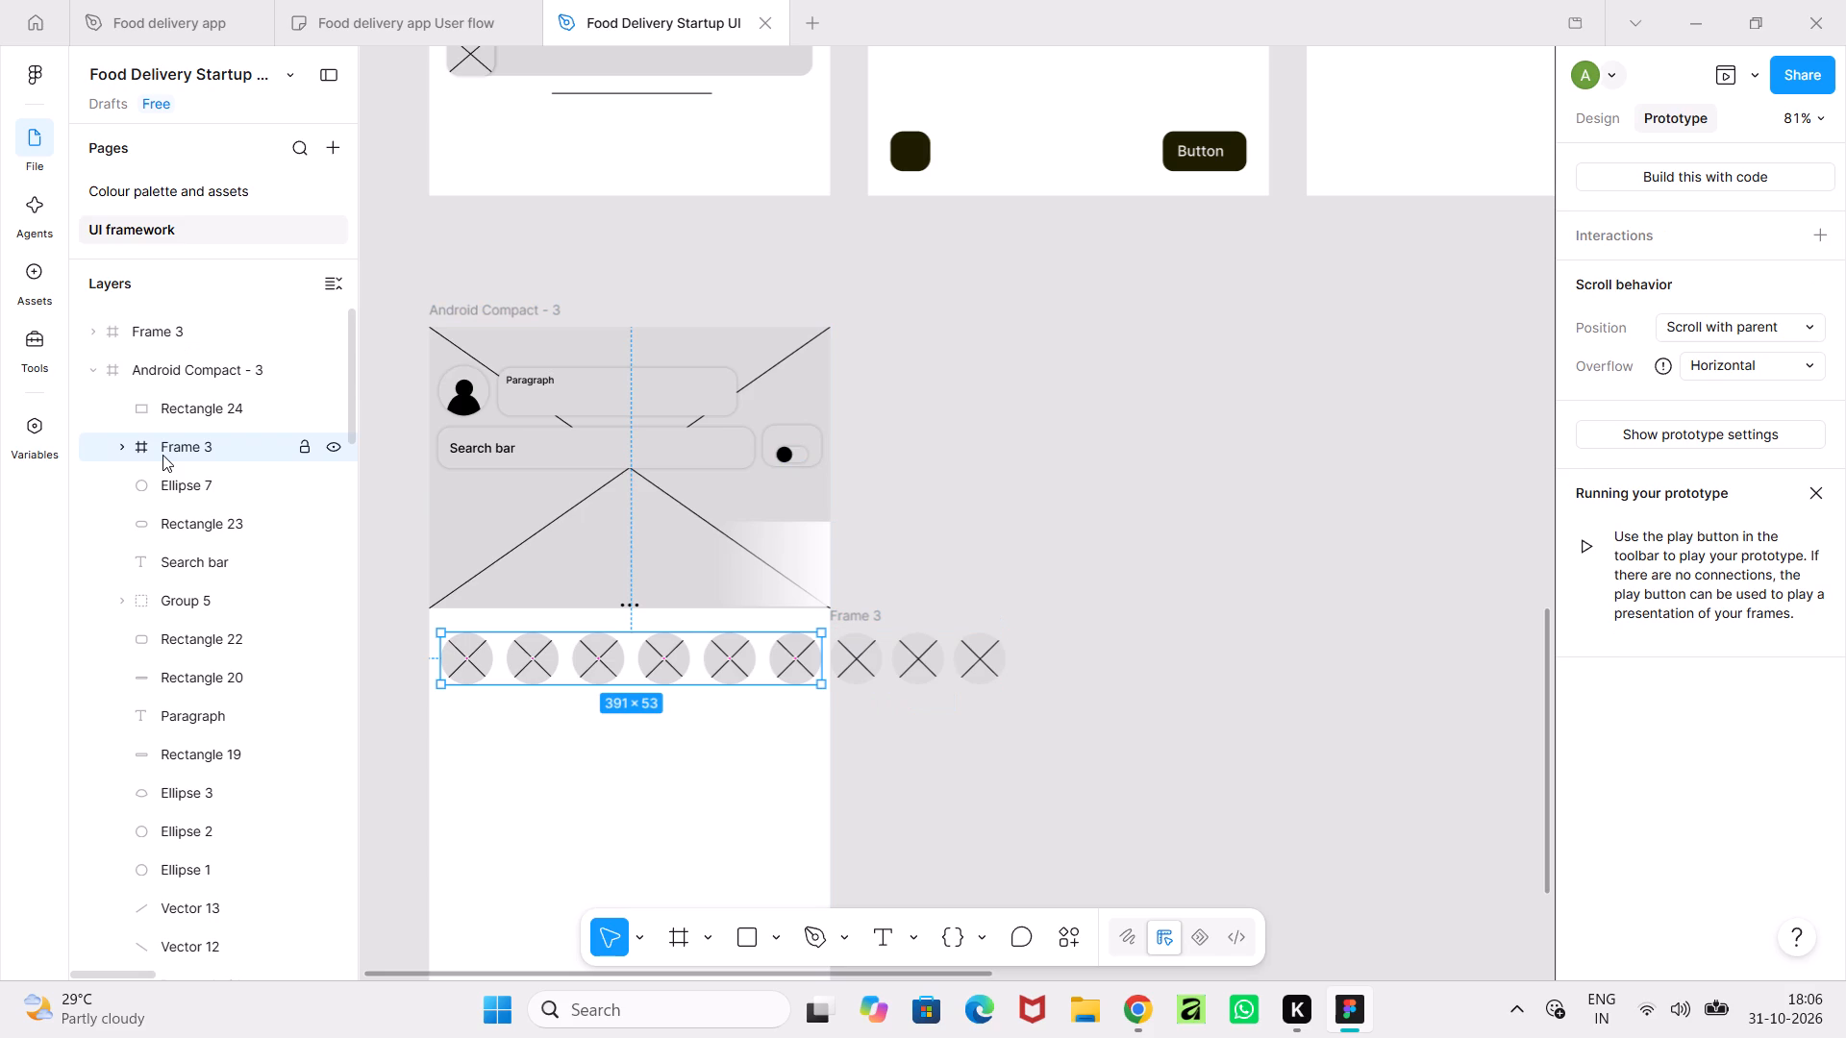
left_click(145, 325)
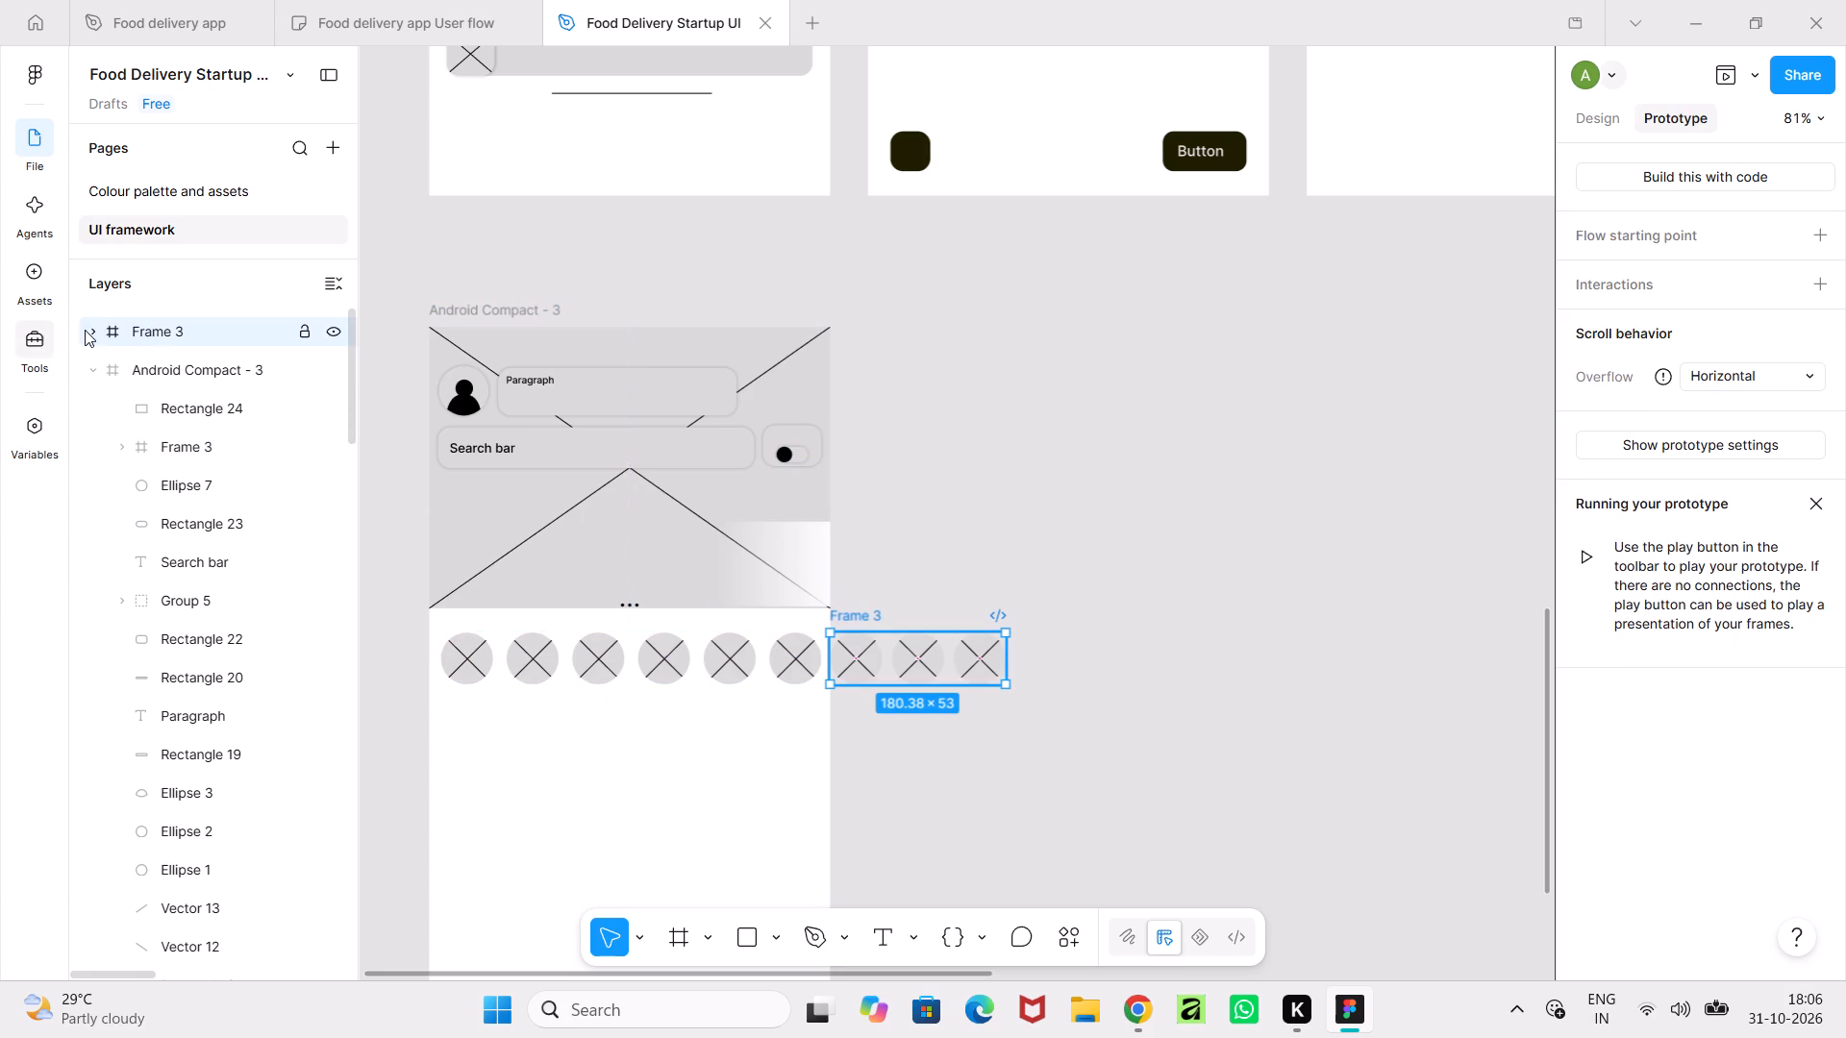
left_click(89, 330)
left_click_drag(163, 329, 179, 555)
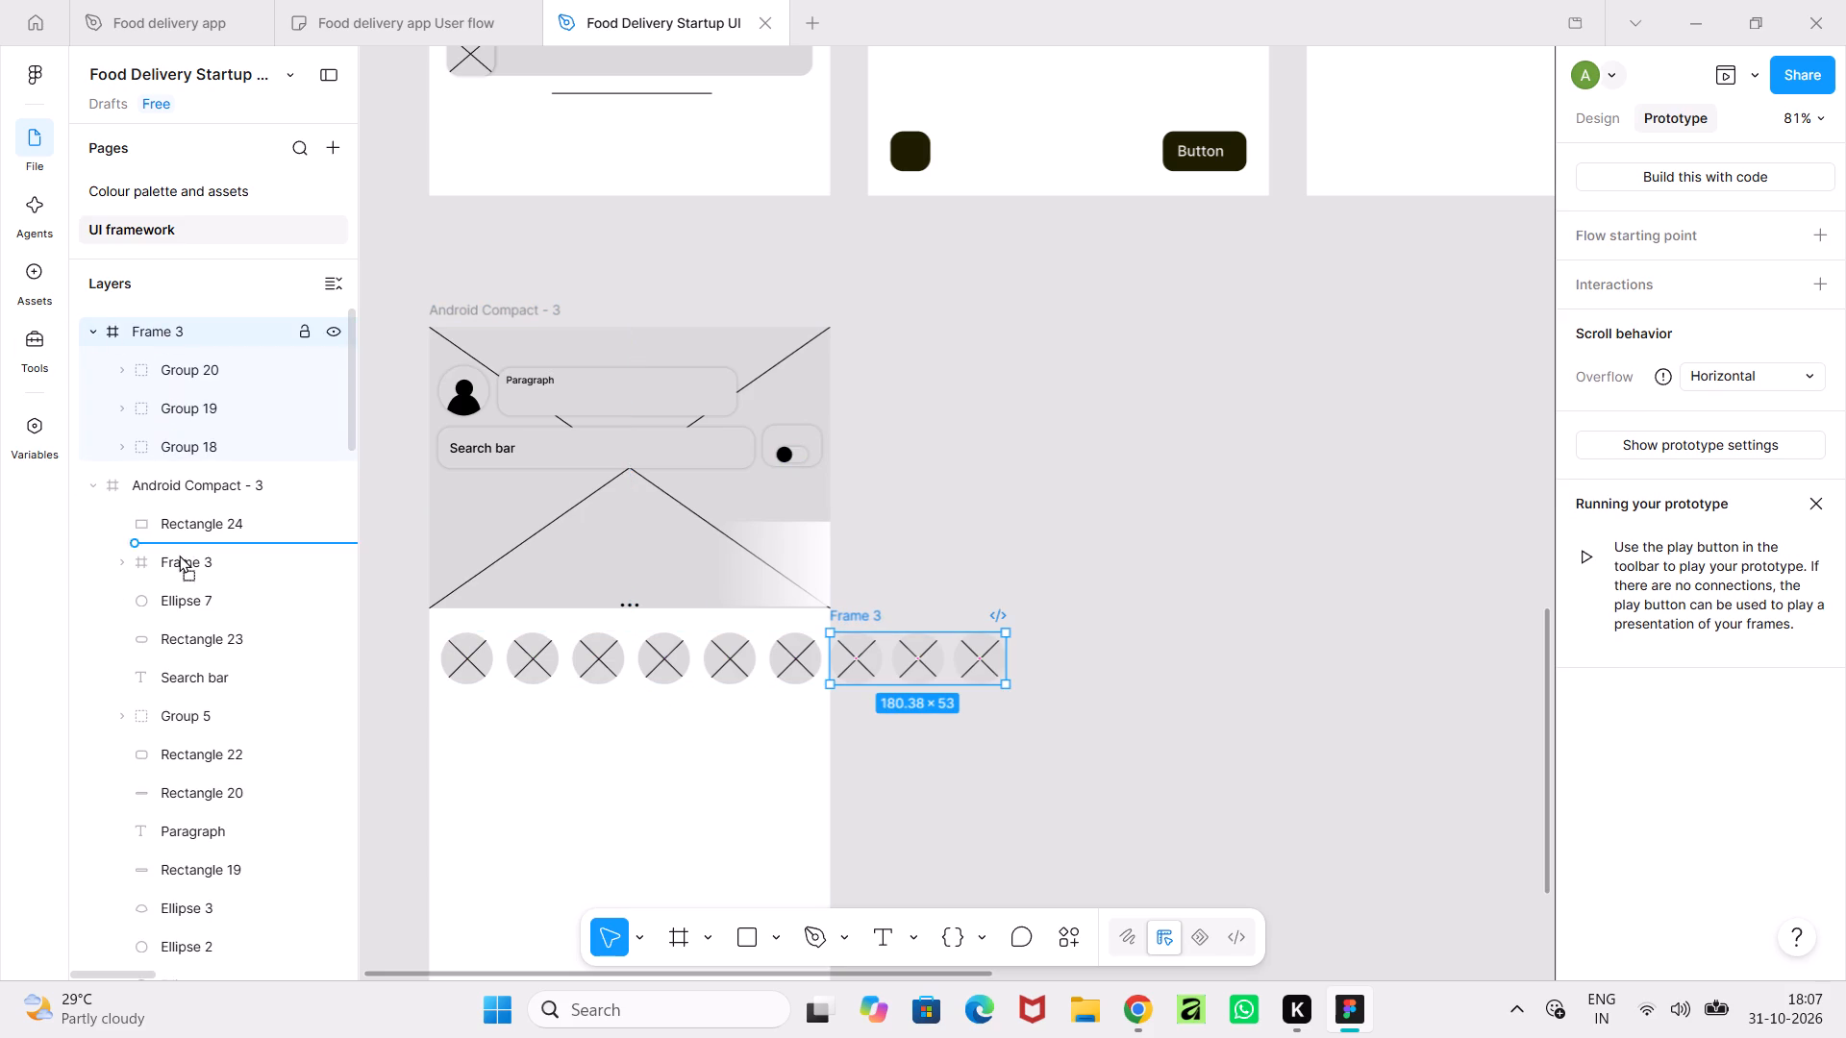
left_click_drag(179, 555, 176, 576)
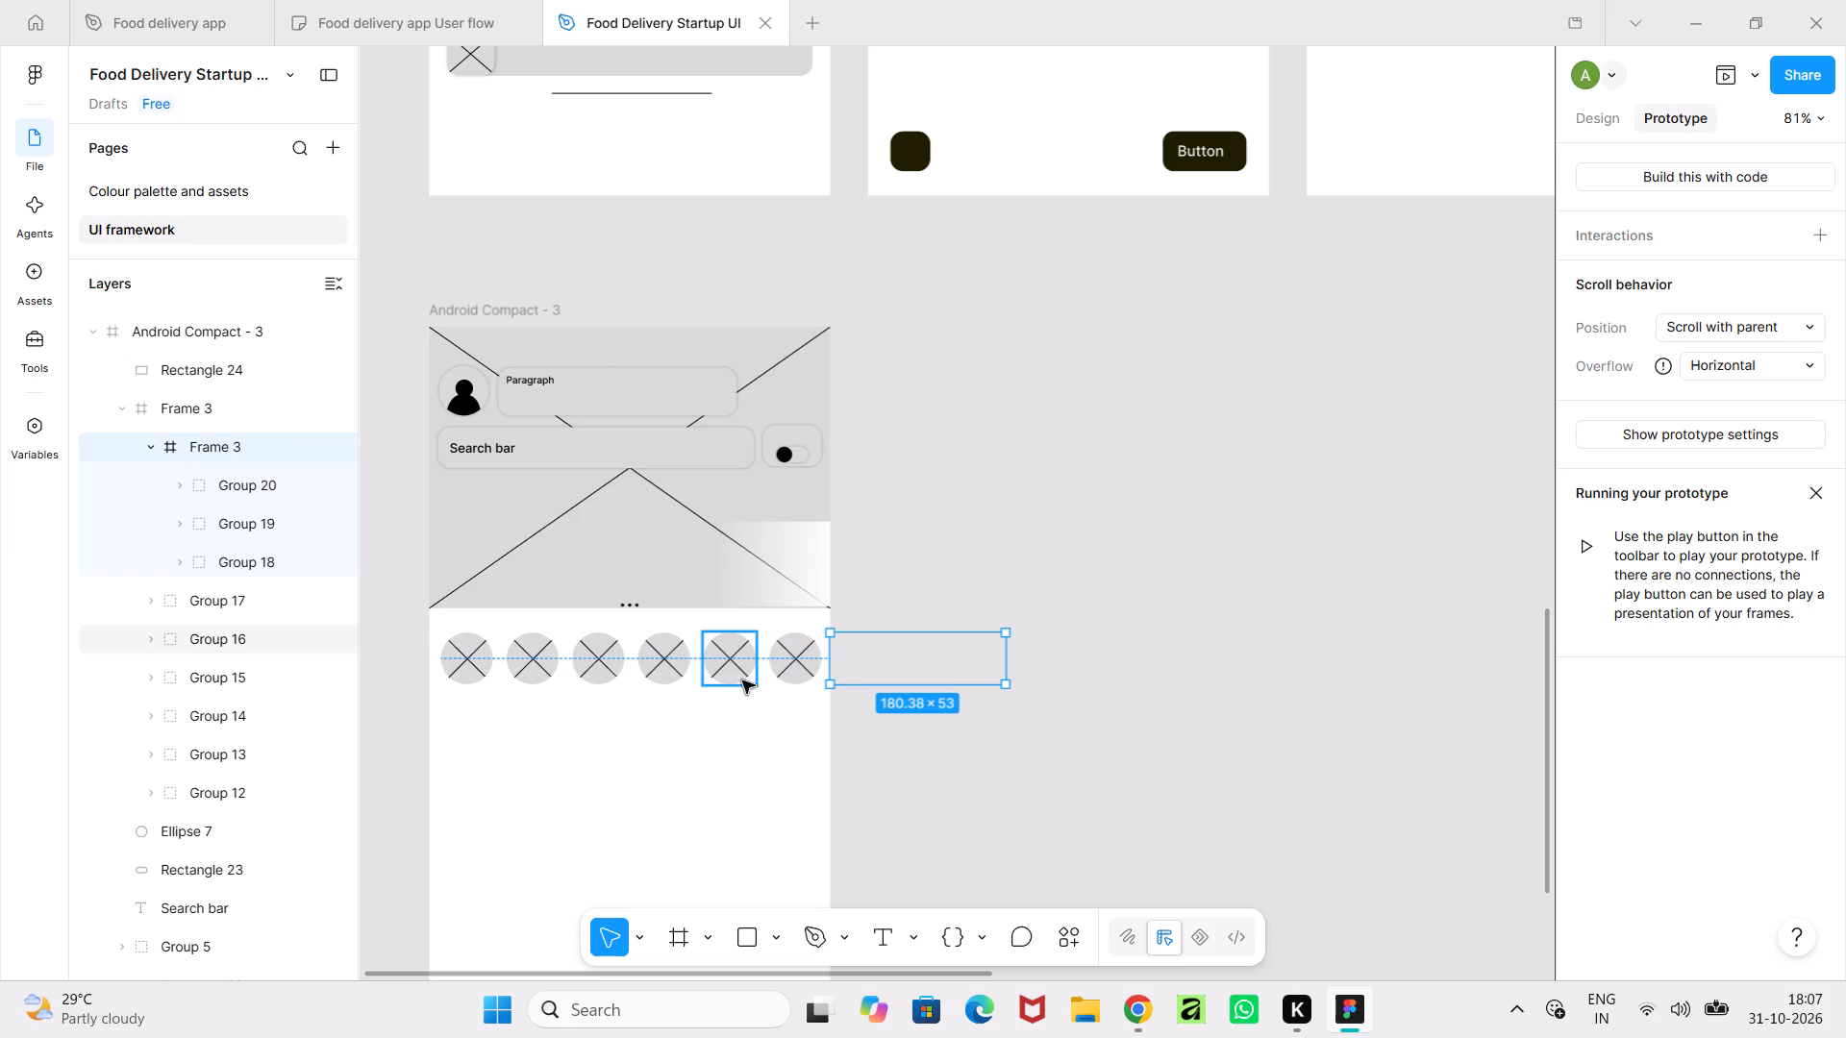
Move Group 18, Group 19 and Group 20 out of the nested Frame 3 into the parent Frame 3, above Group 17.
left_click(210, 405)
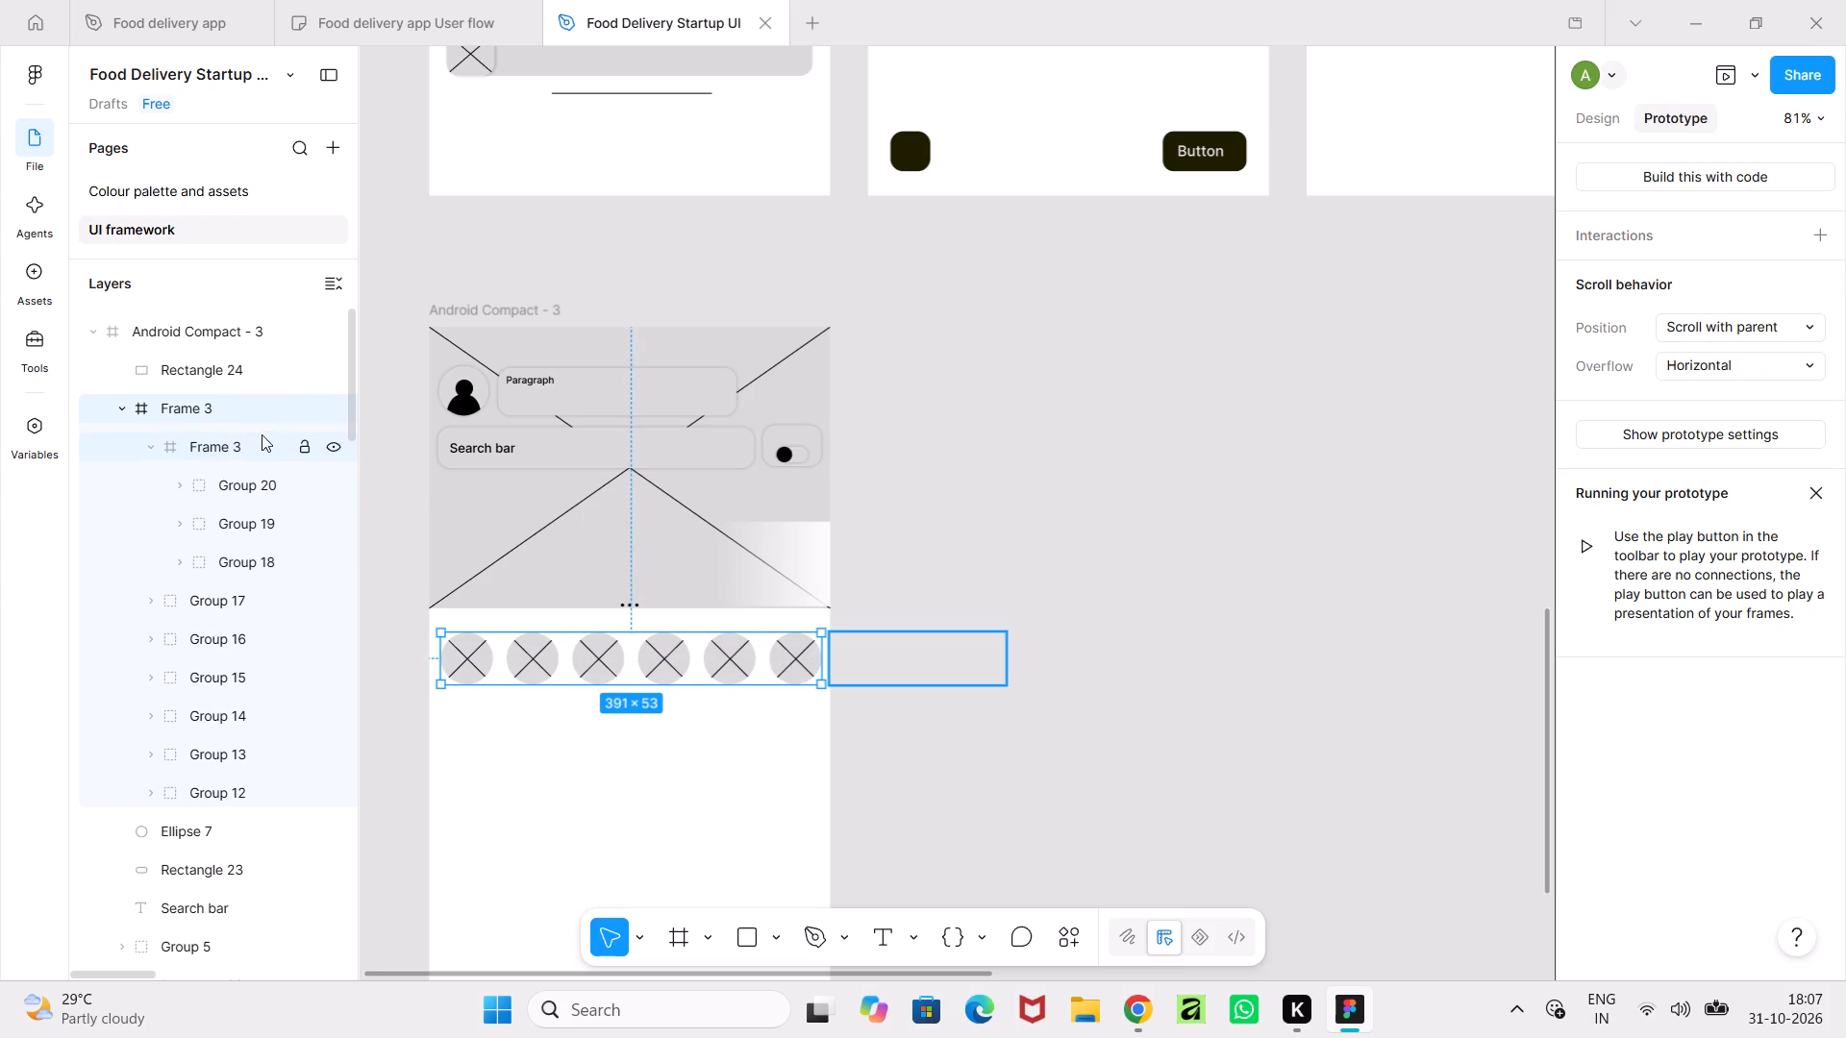
left_click(150, 443)
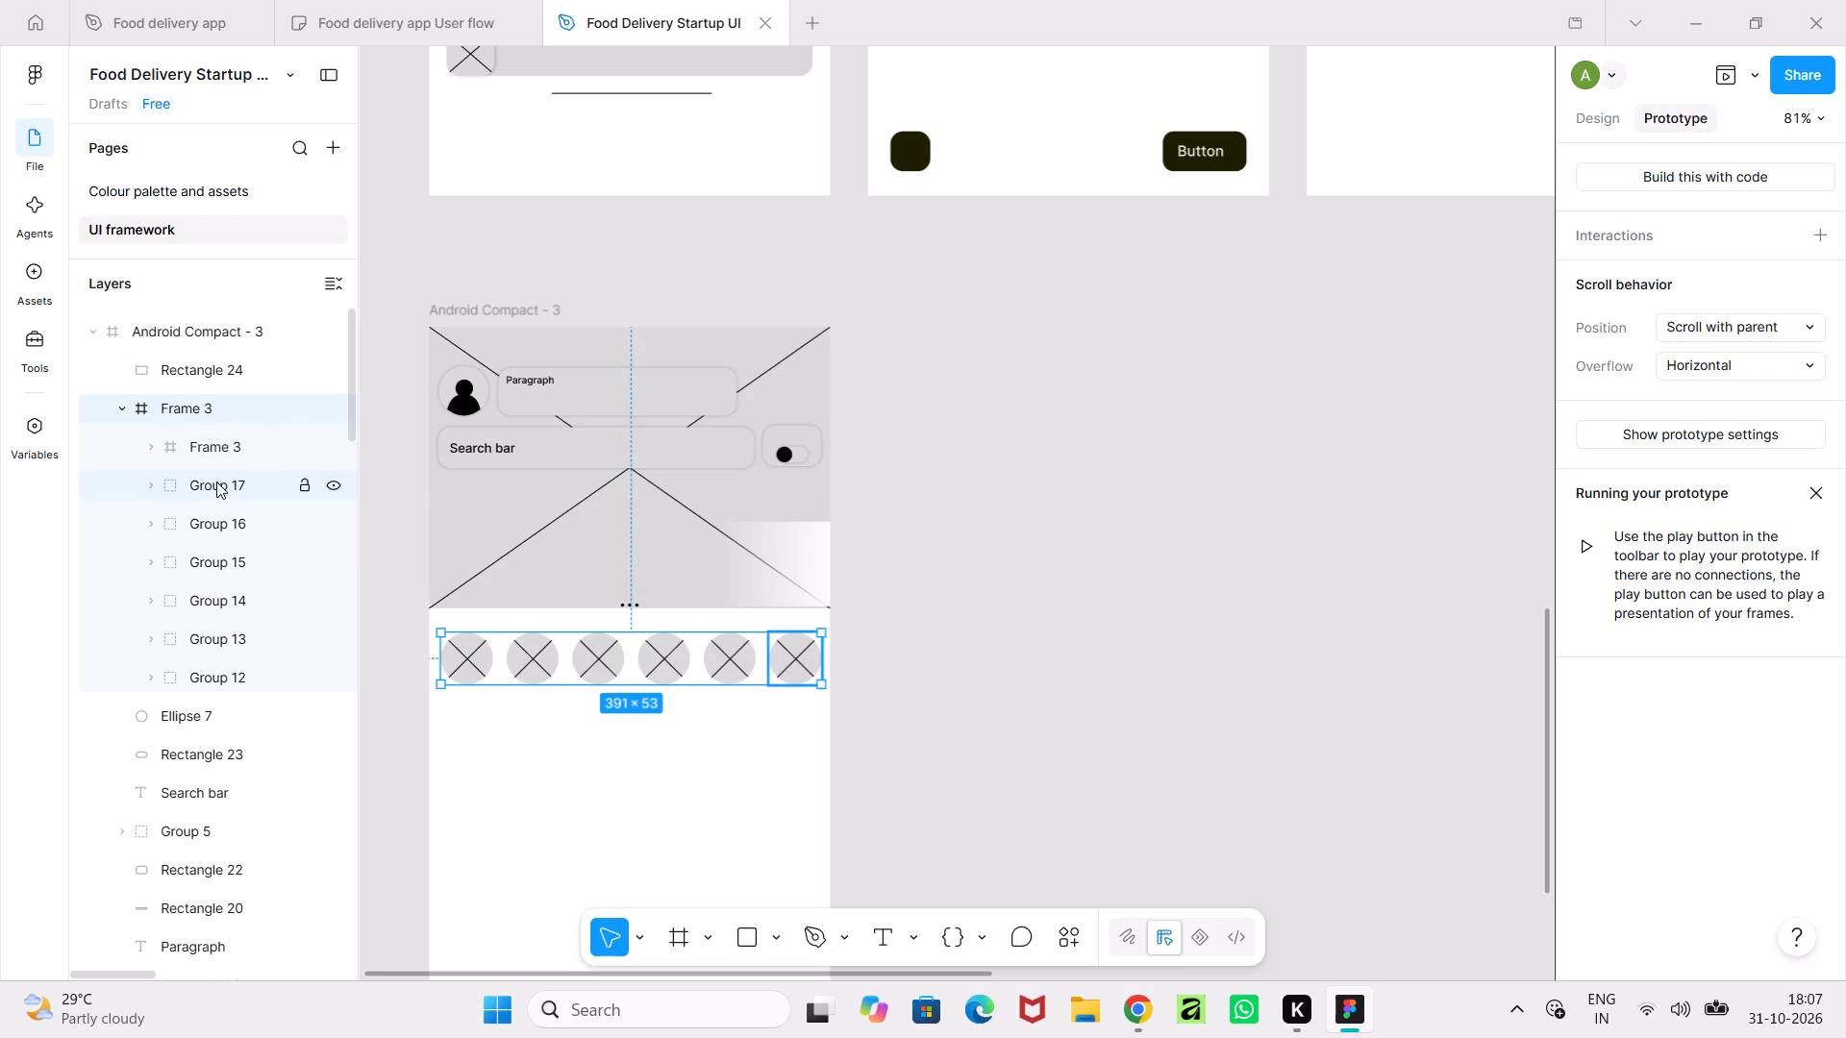
left_click(149, 439)
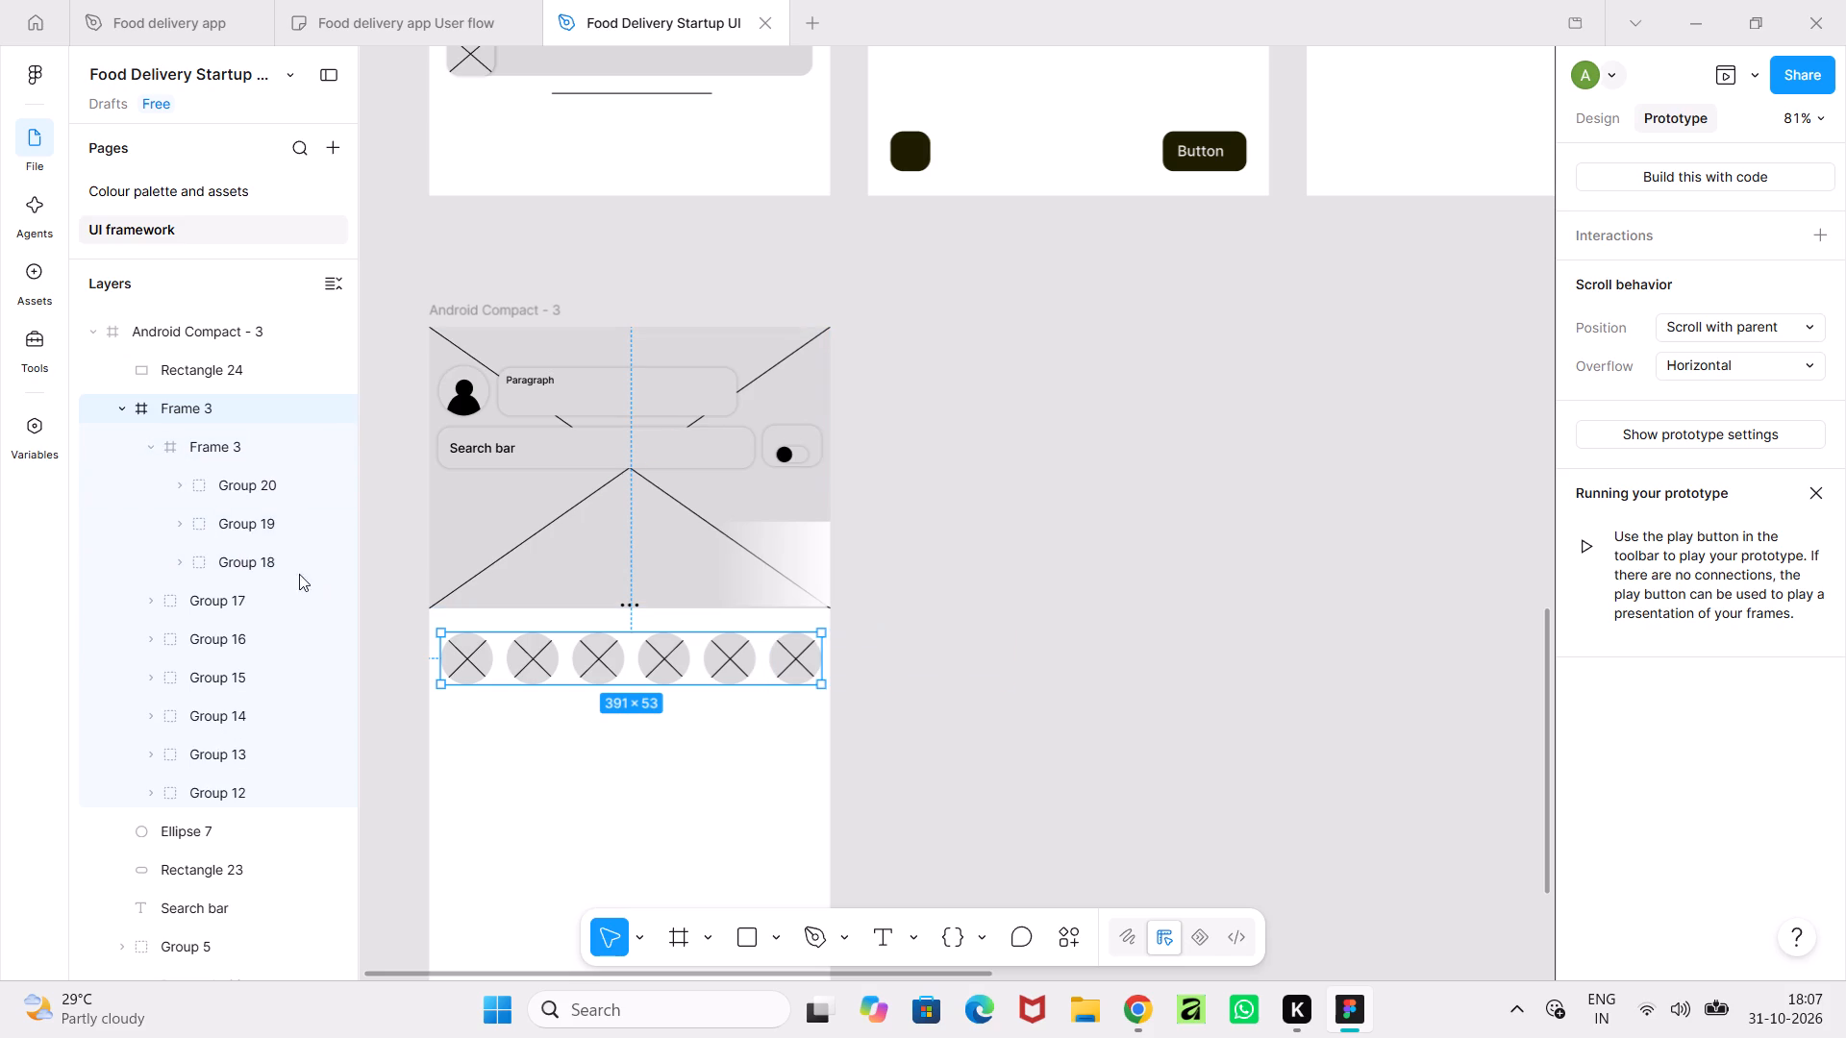
left_click_drag(204, 556, 193, 584)
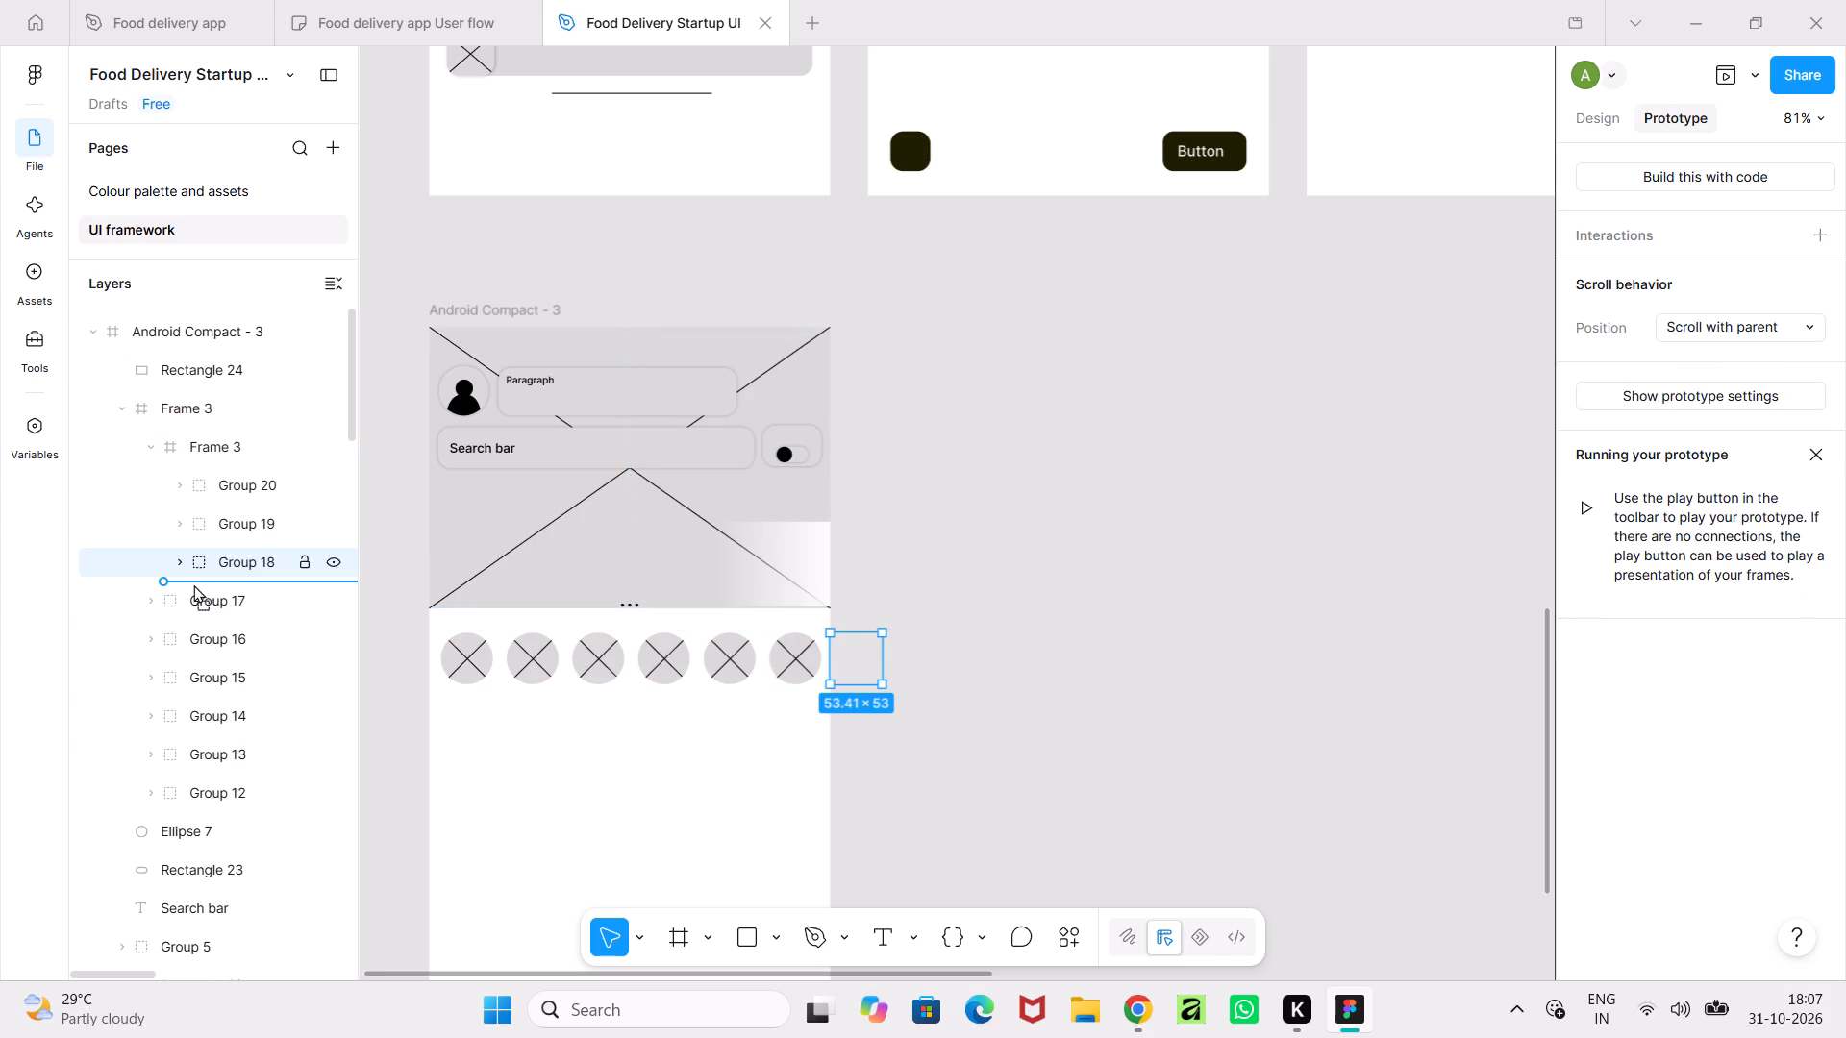
left_click_drag(193, 584, 179, 588)
left_click_drag(219, 522, 212, 546)
left_click_drag(222, 484, 217, 510)
Delete the emptied nested Frame 3 from the parent Frame 3.
left_click(207, 449)
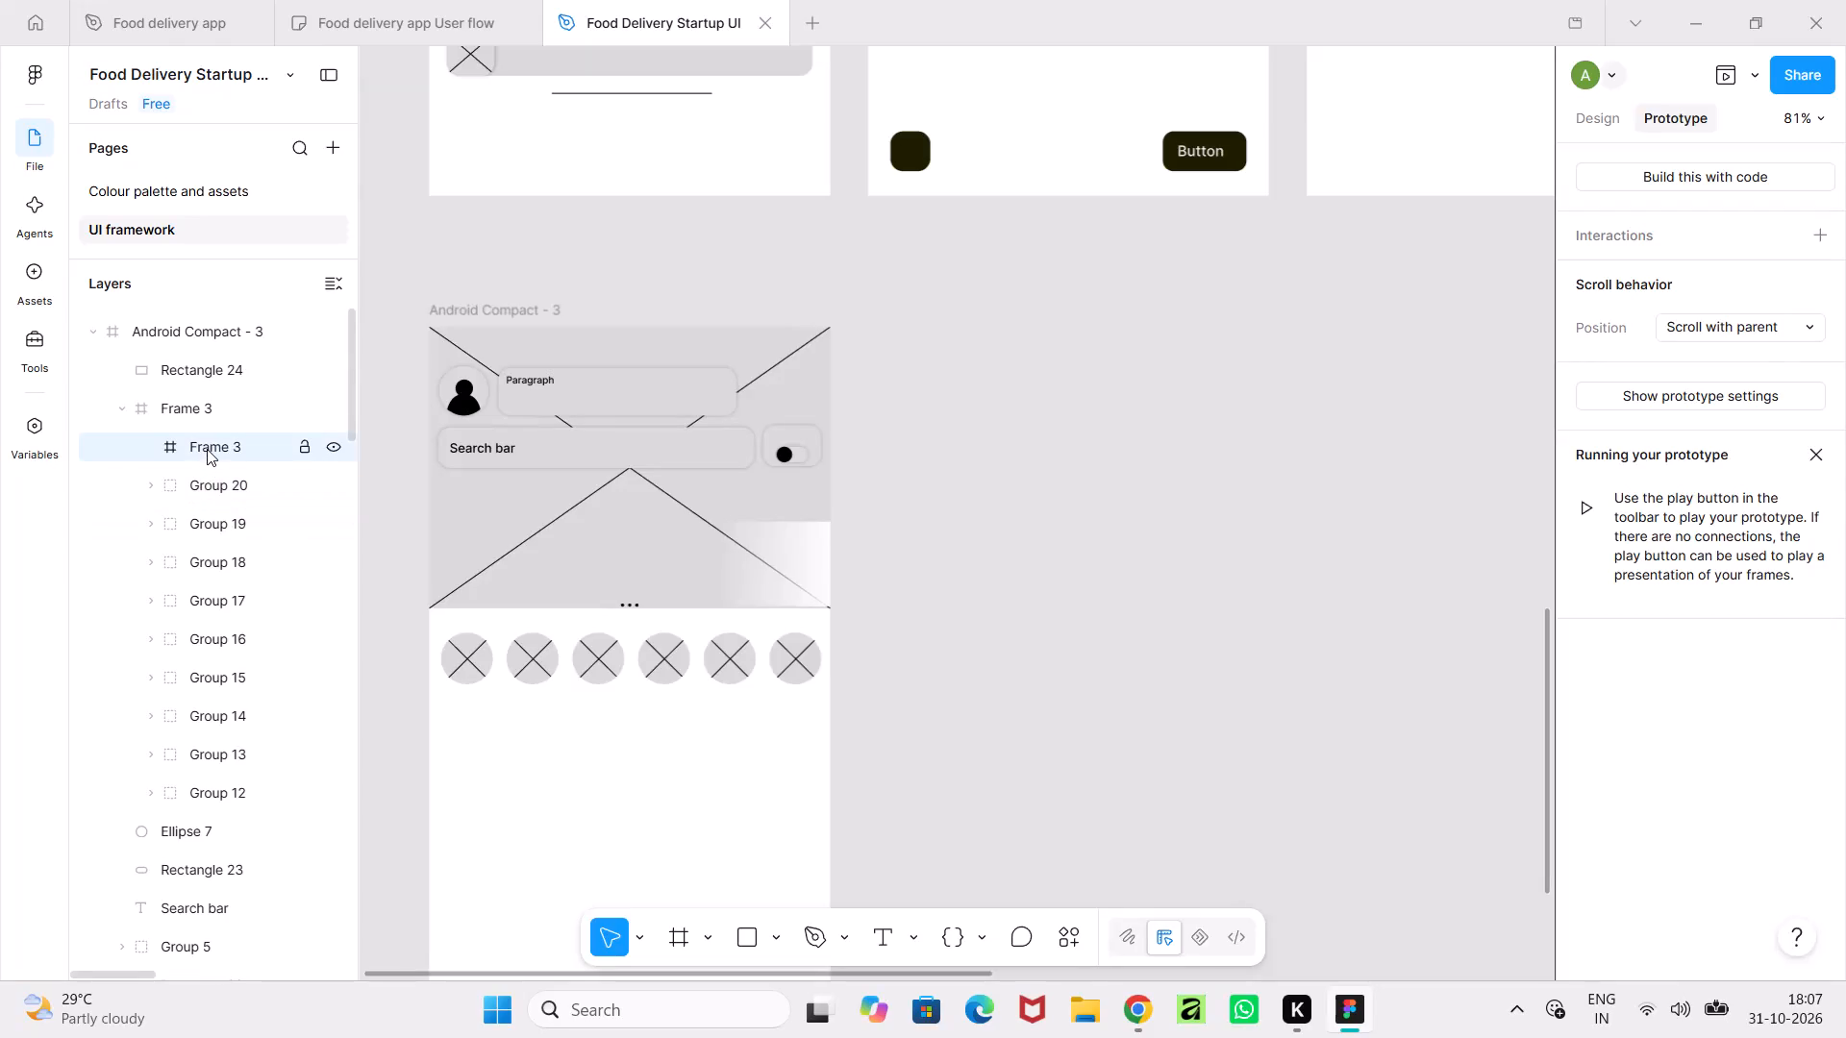
key("Delete")
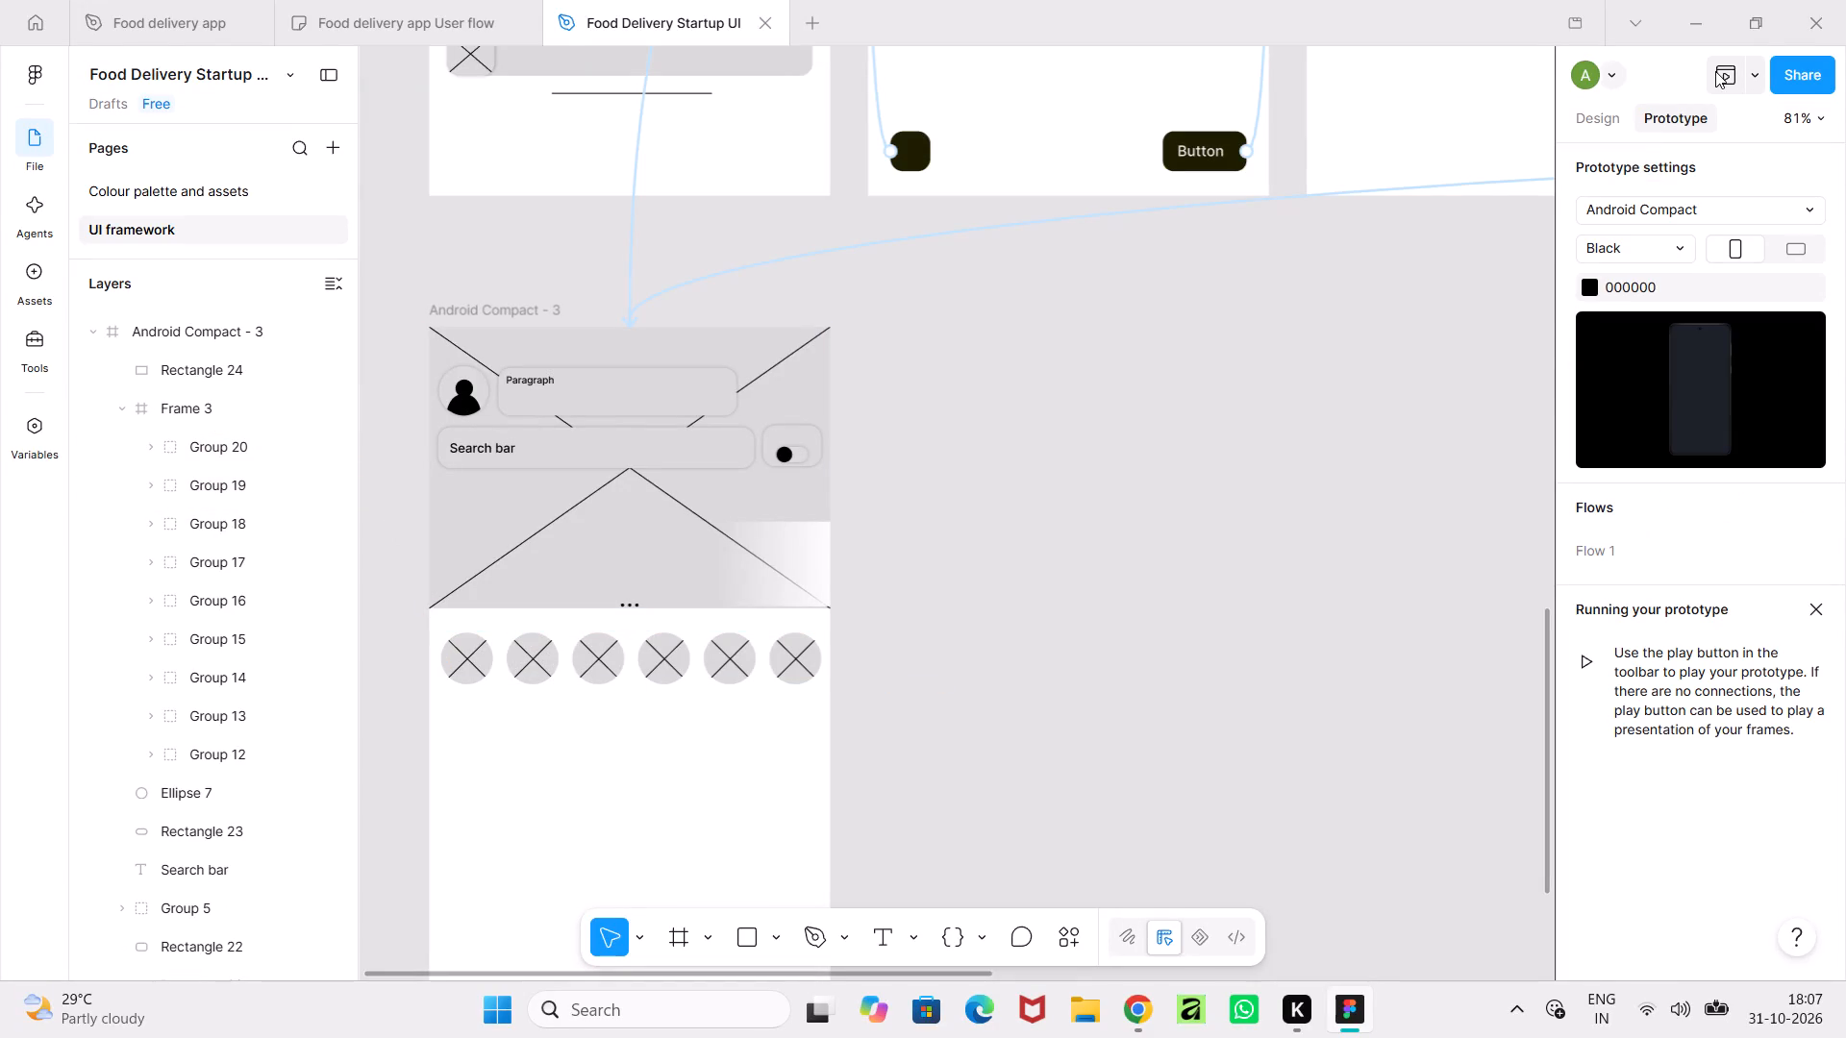
Preview Android Compact - 3 and test horizontal scrolling of the circle row, closing the preview when done.
left_click(530, 309)
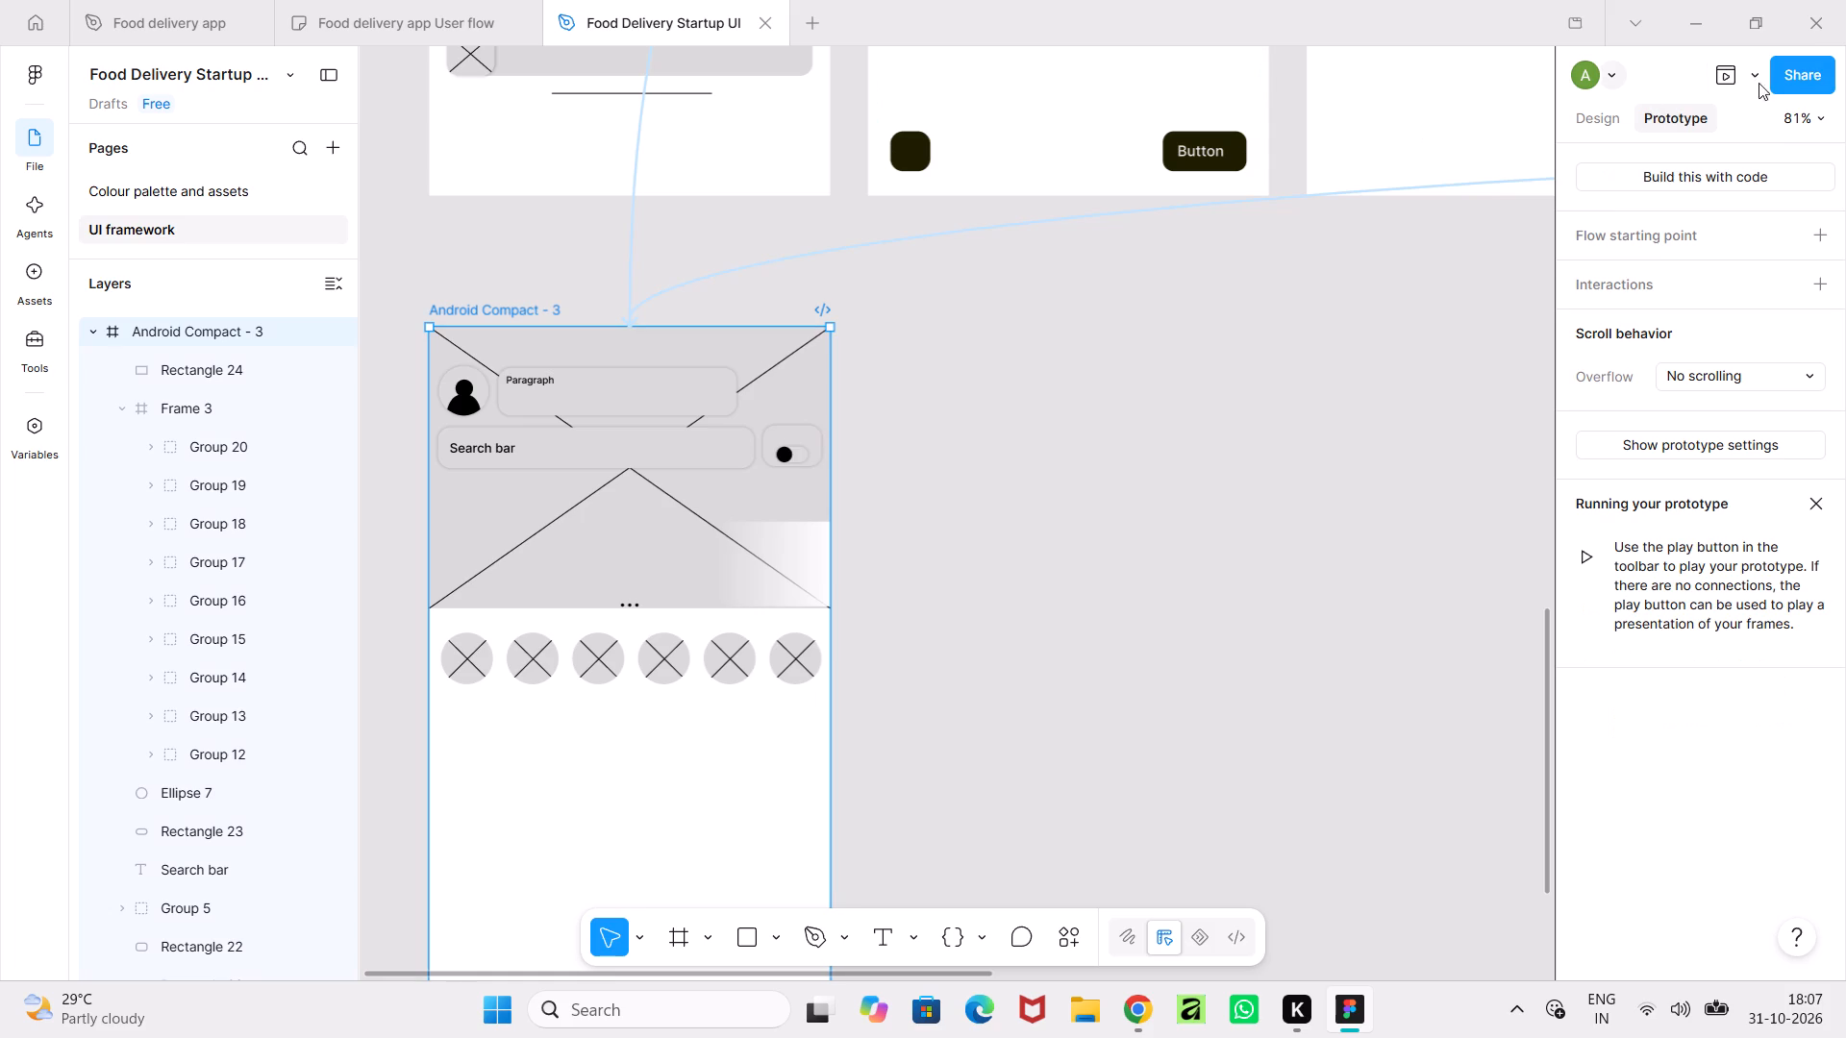
left_click(1733, 81)
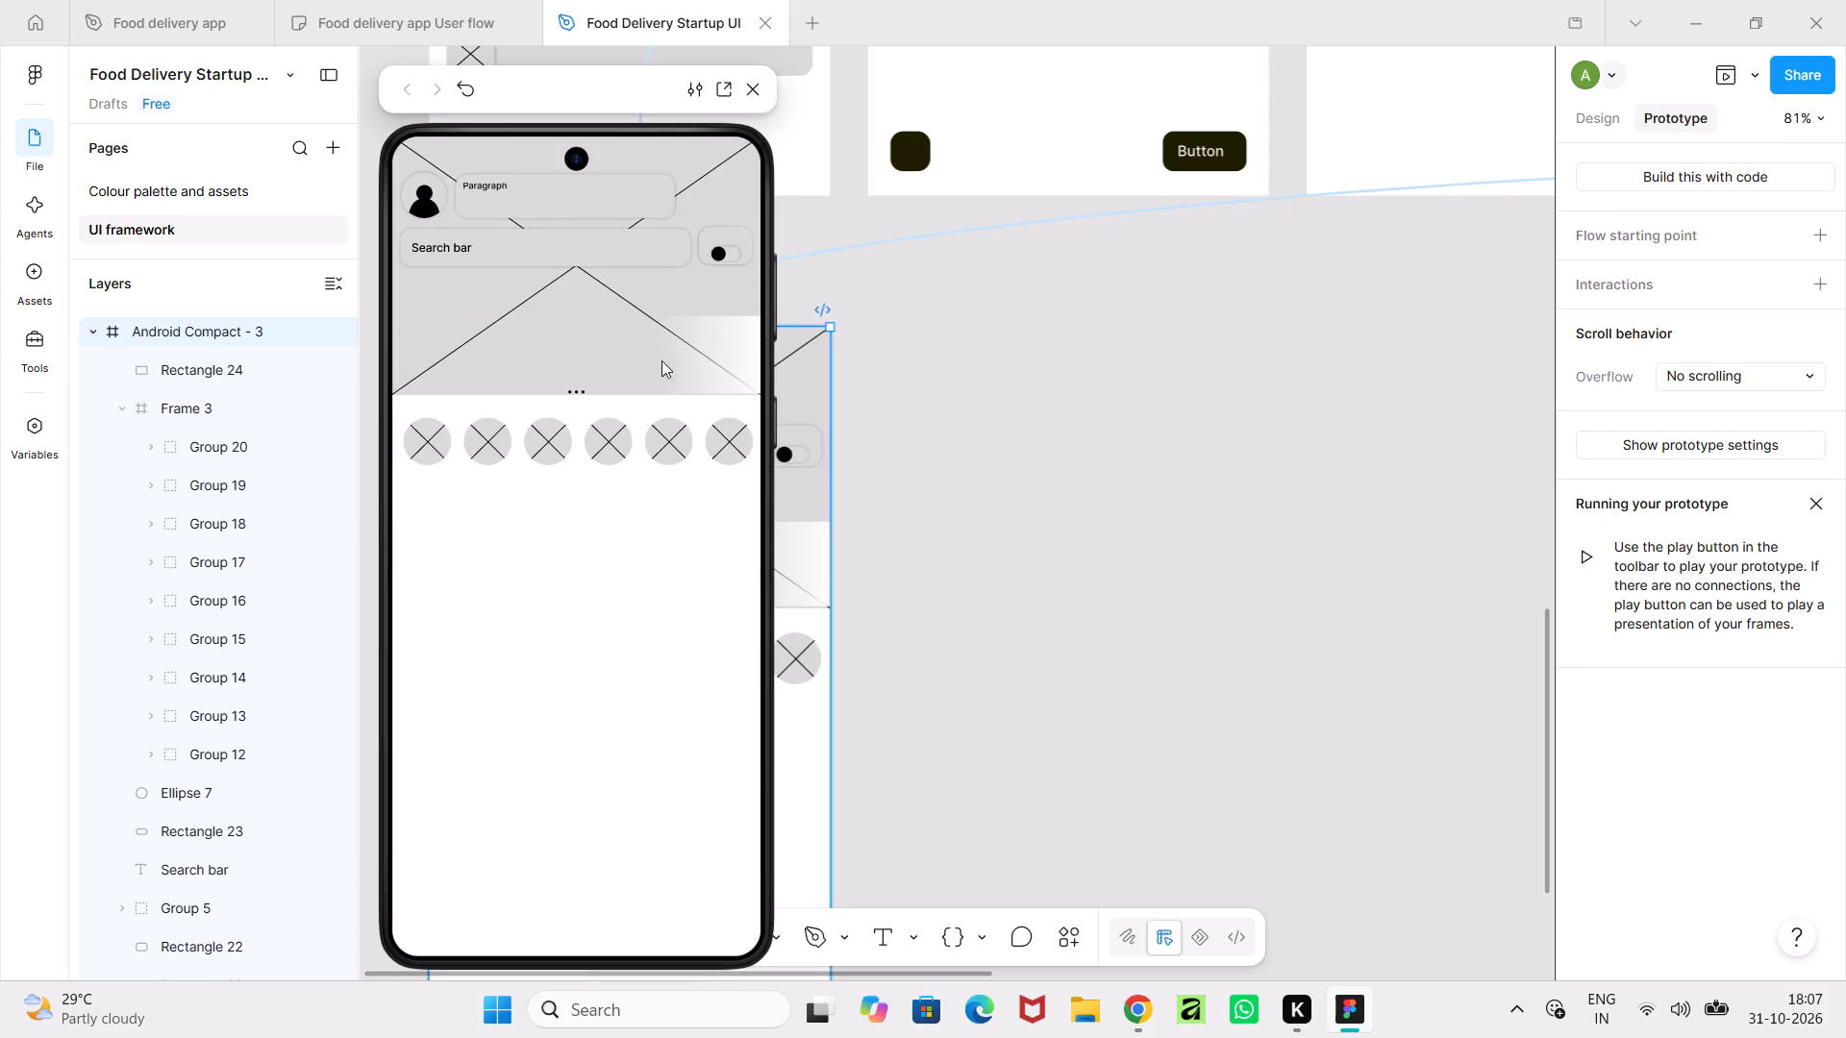
left_click_drag(665, 438, 759, 464)
left_click_drag(759, 464, 776, 451)
left_click(741, 90)
left_click(960, 617)
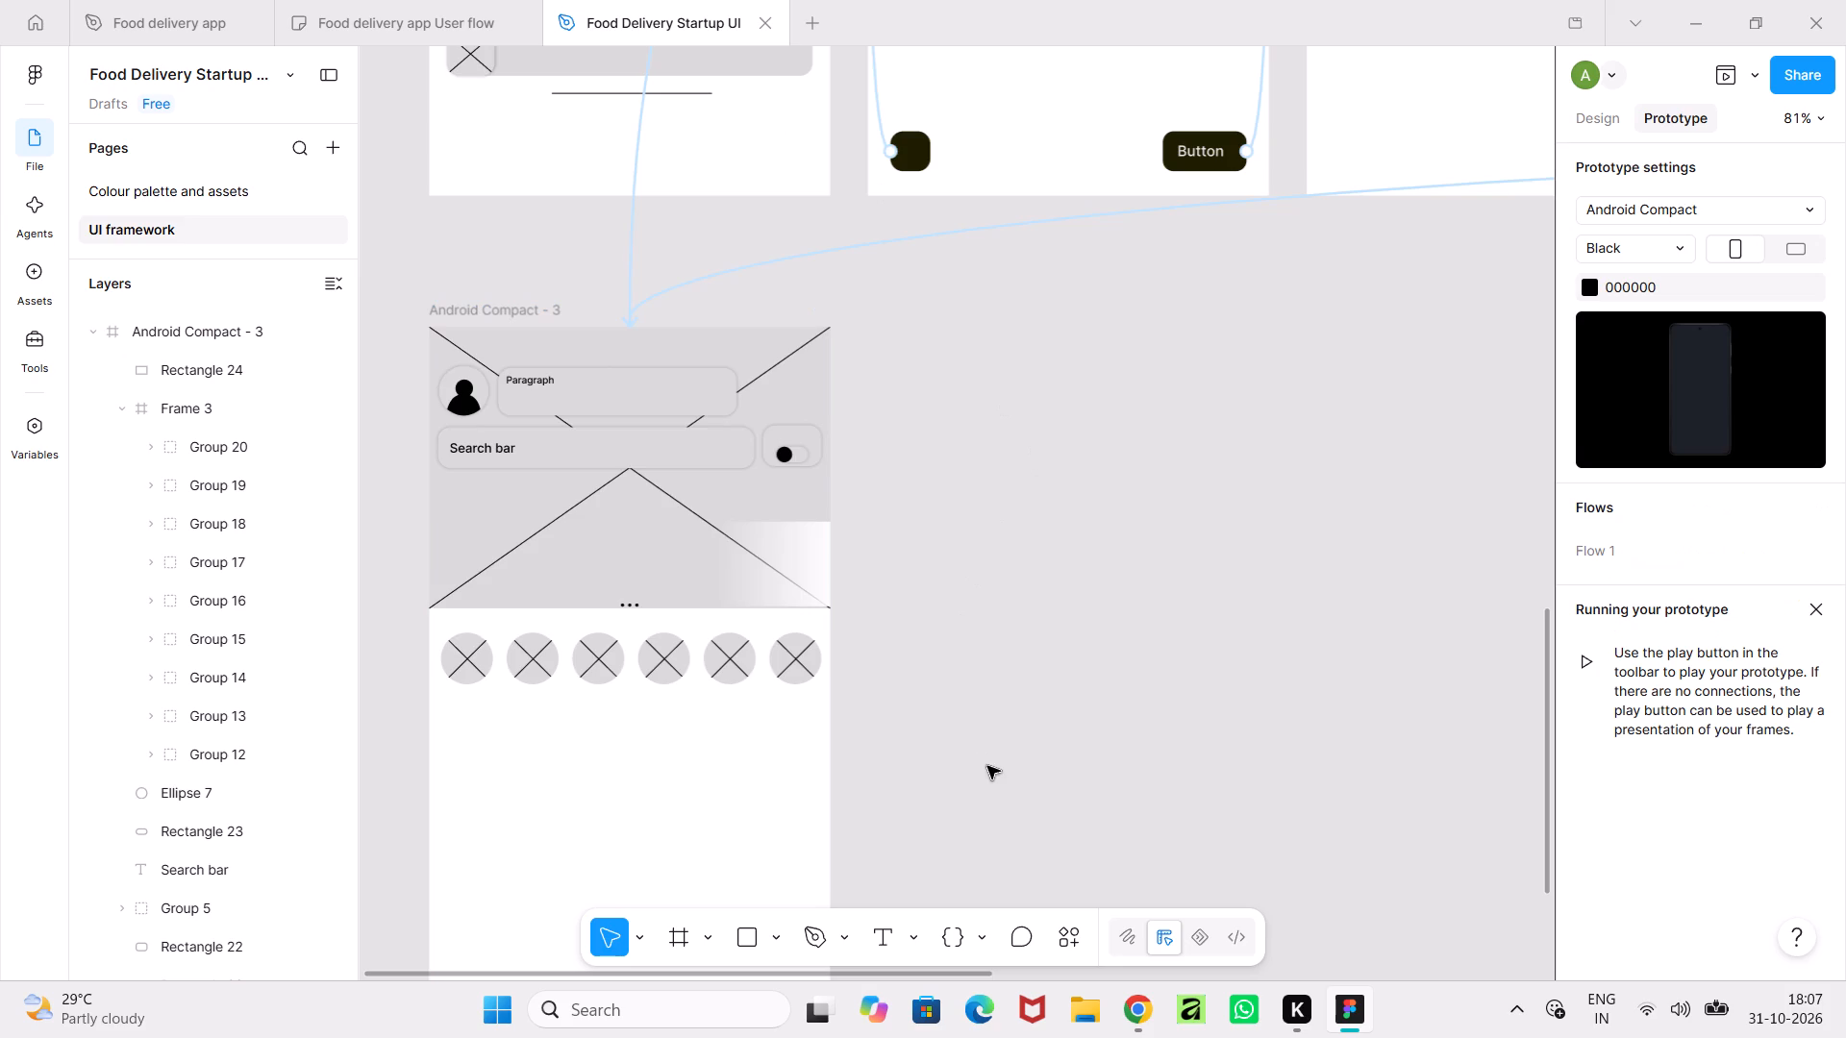
Draw a rectangle about 144 × 82 over the right end of the circle row in Android Compact - 3.
scroll(987, 766, "up", 4, "ctrl")
middle_click_drag(987, 766, 1134, 808)
left_click(752, 943)
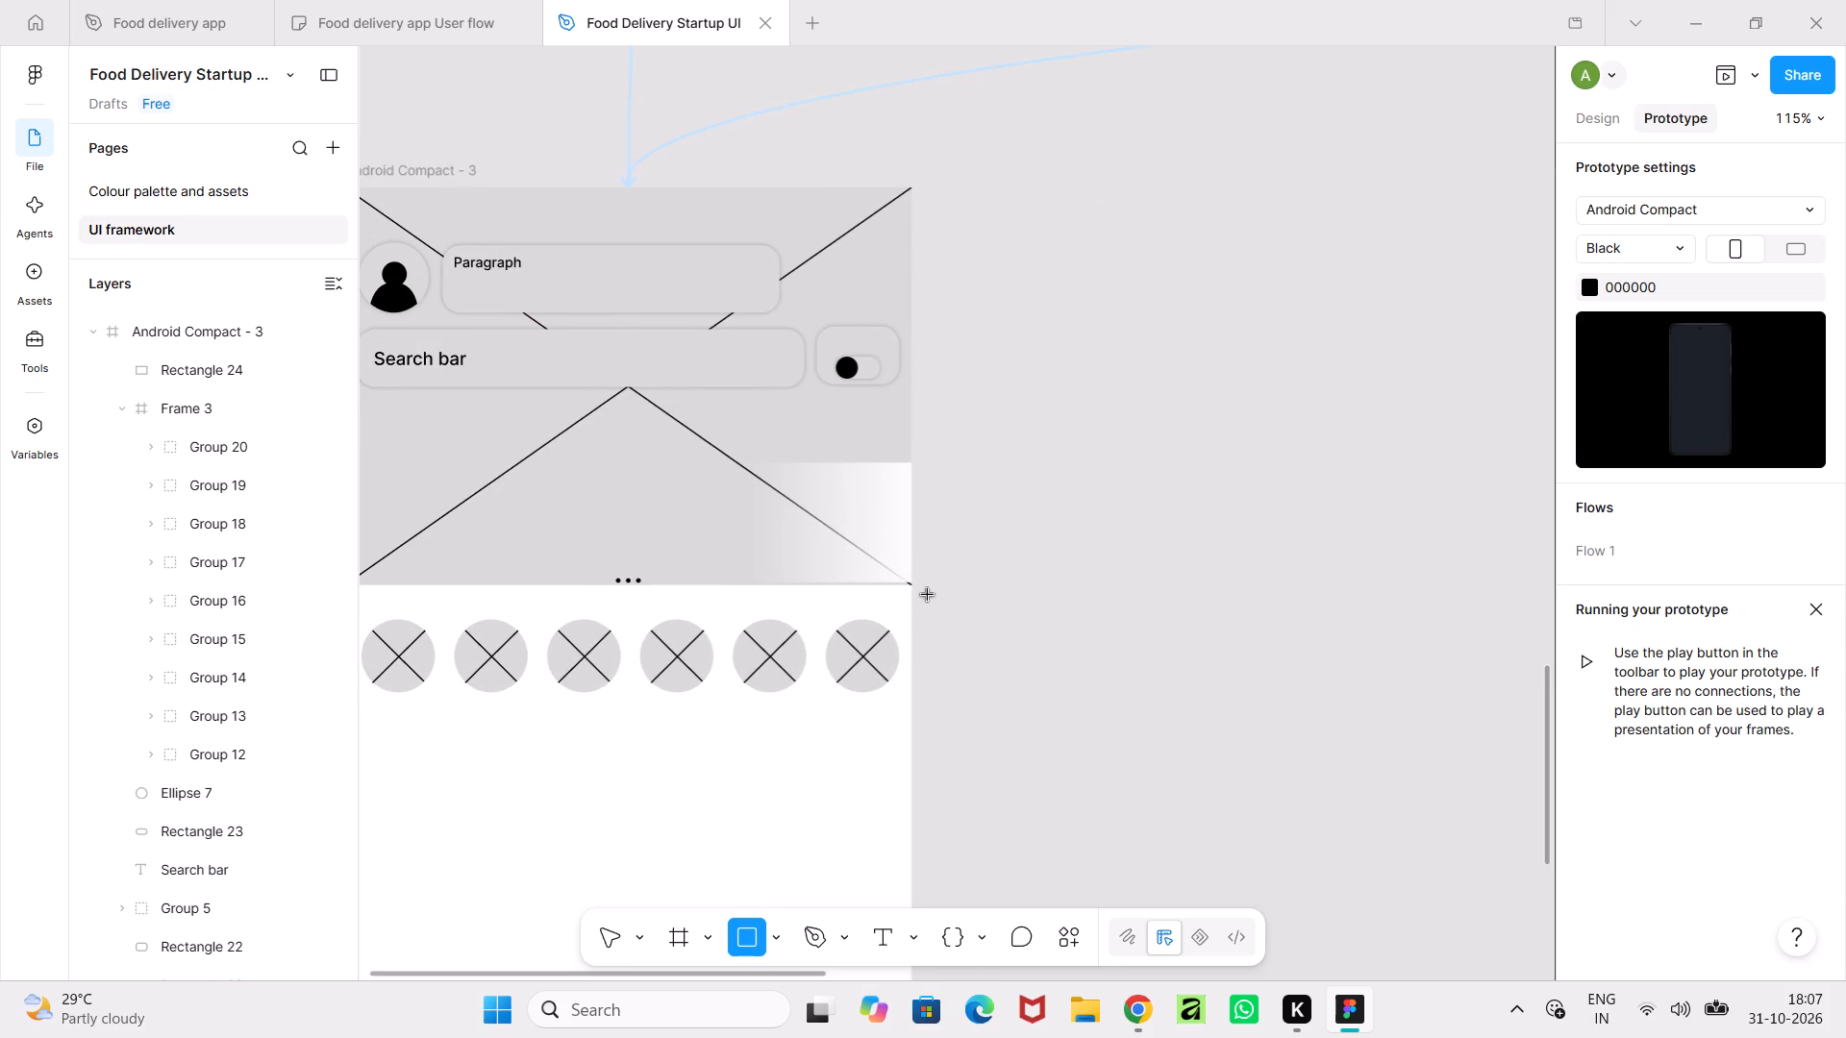
left_click_drag(911, 598, 840, 709)
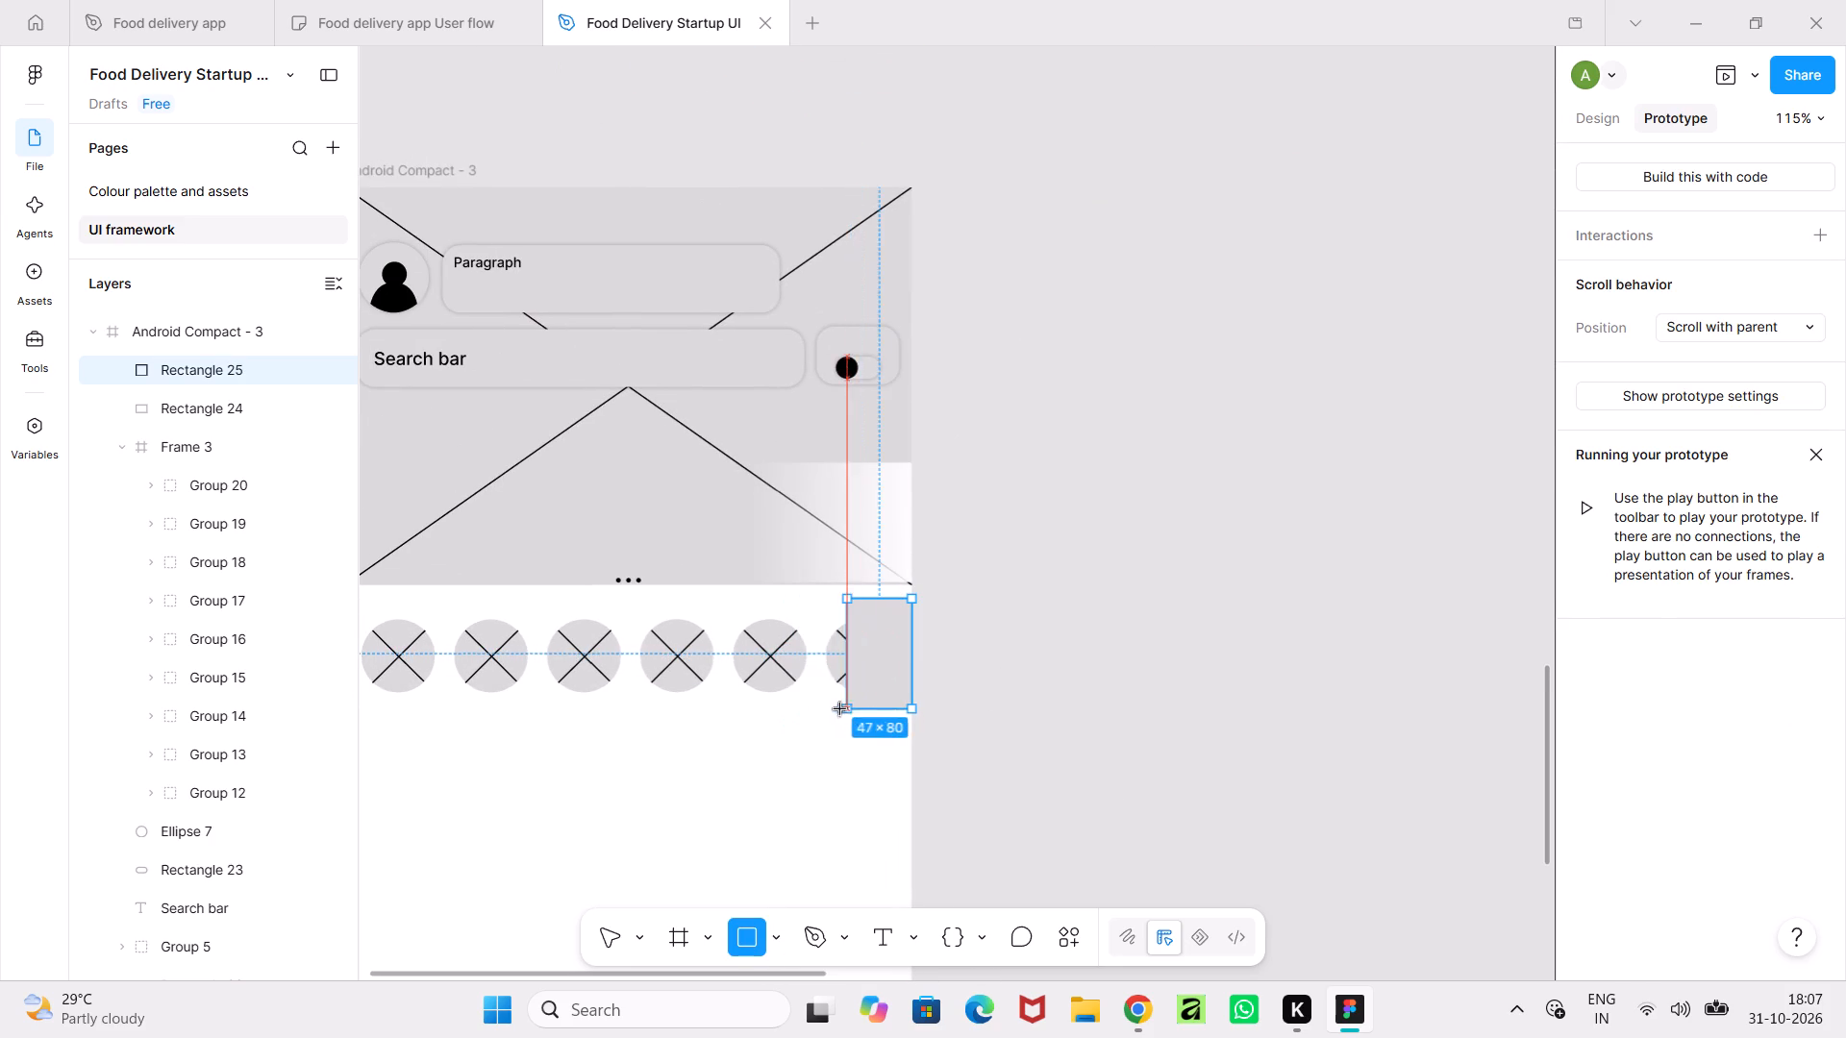
left_click_drag(840, 709, 716, 711)
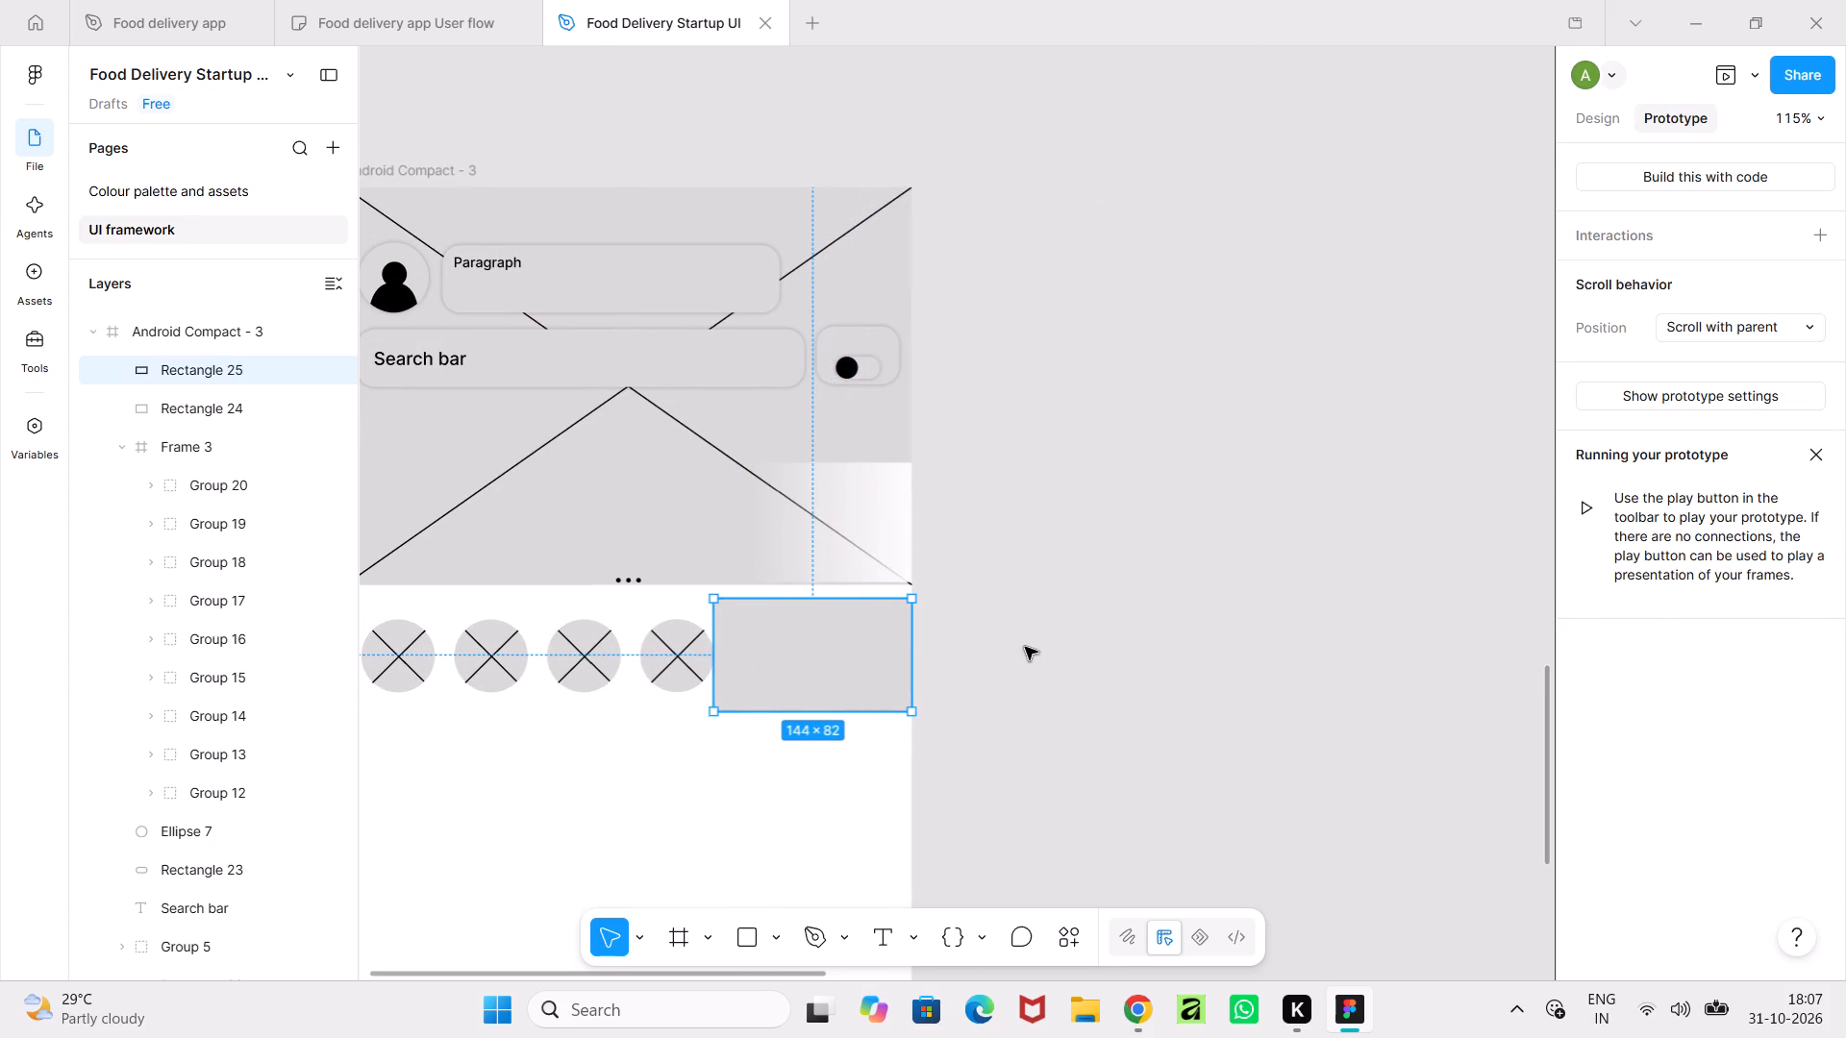
Change the new rectangle's fill to a linear gradient with both colour stops set to FFFFFF.
left_click(1601, 126)
left_click(1127, 574)
left_click(877, 655)
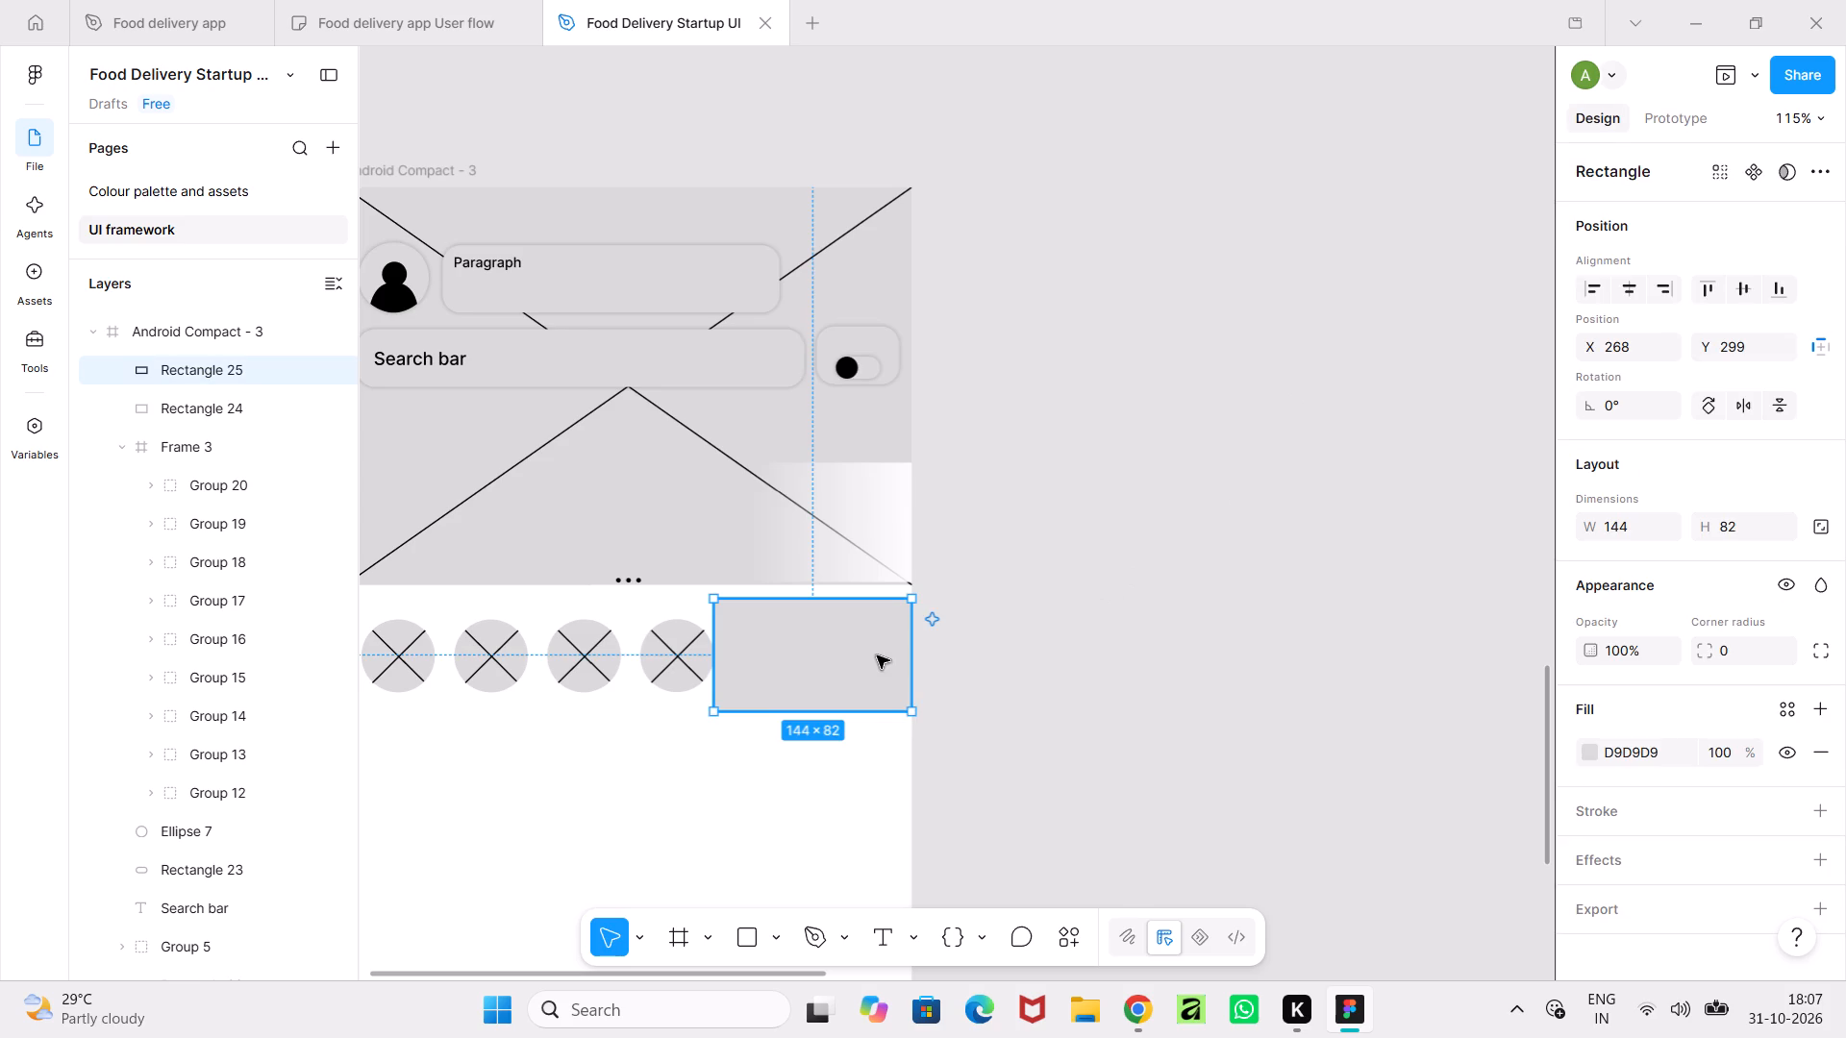
left_click(1594, 755)
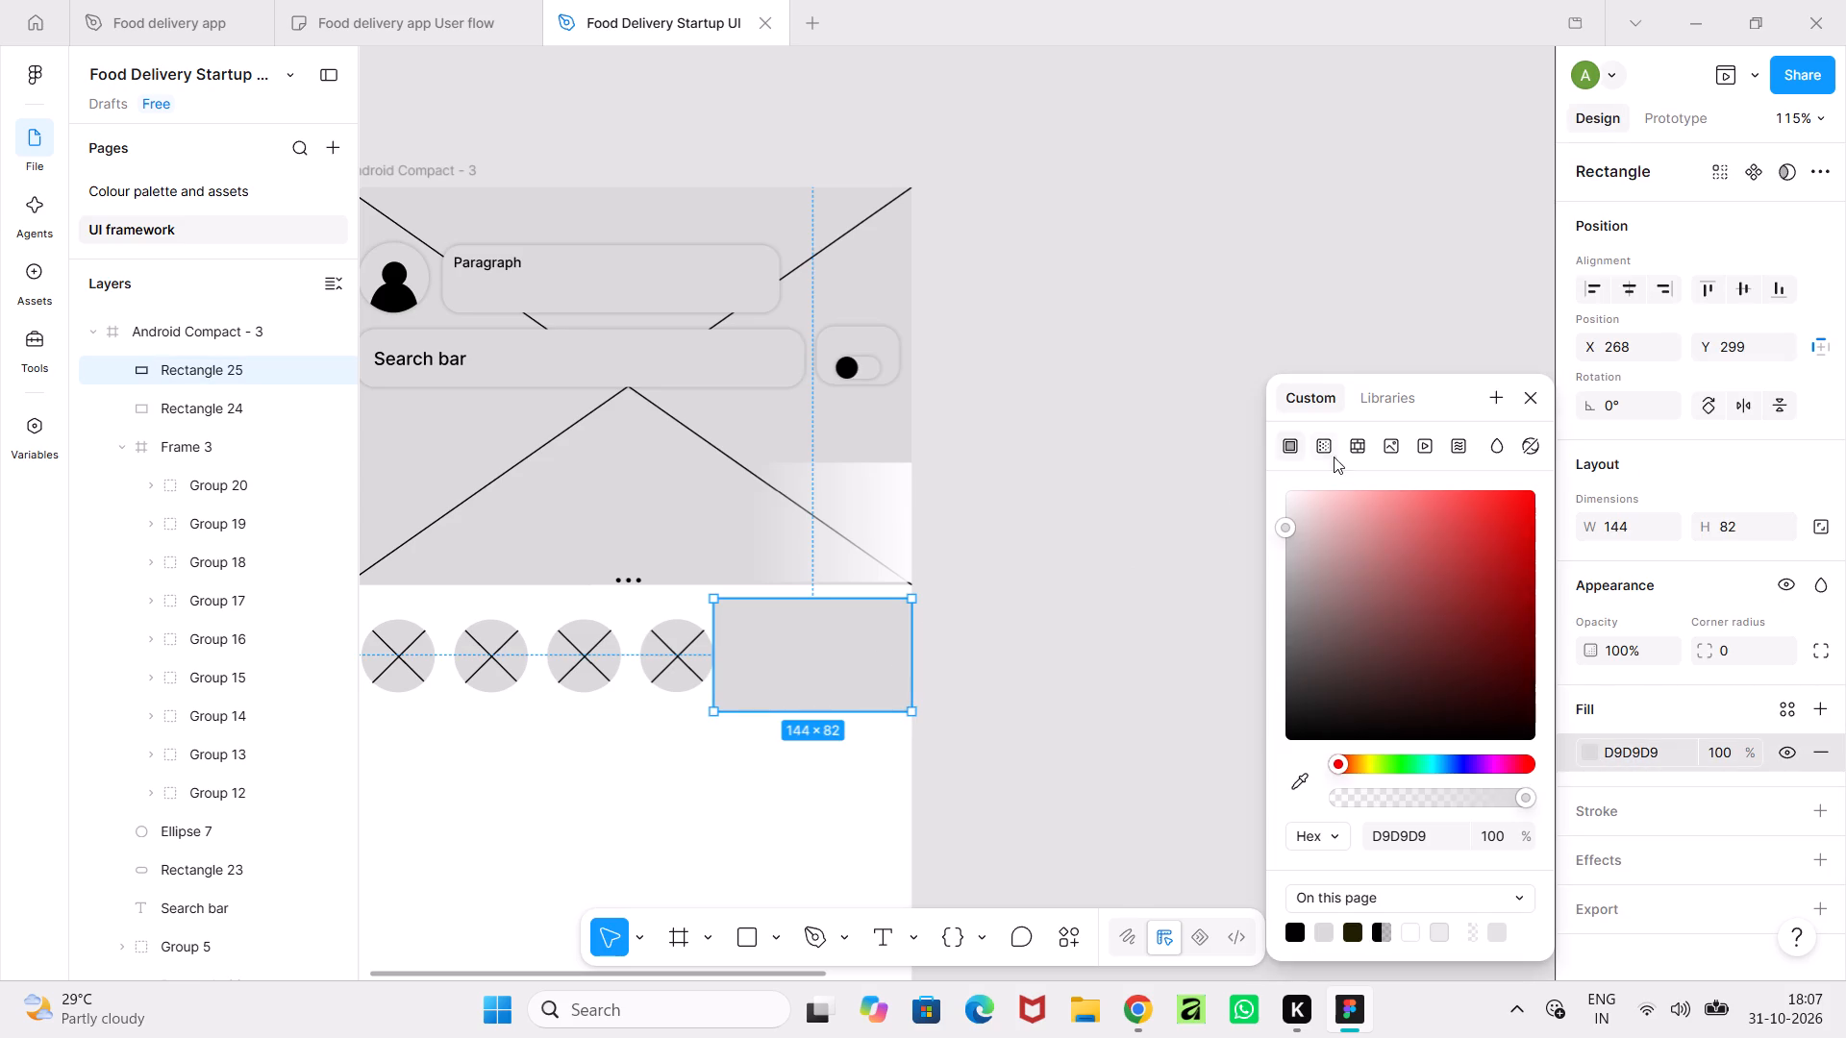
left_click(1323, 443)
left_click(1538, 547)
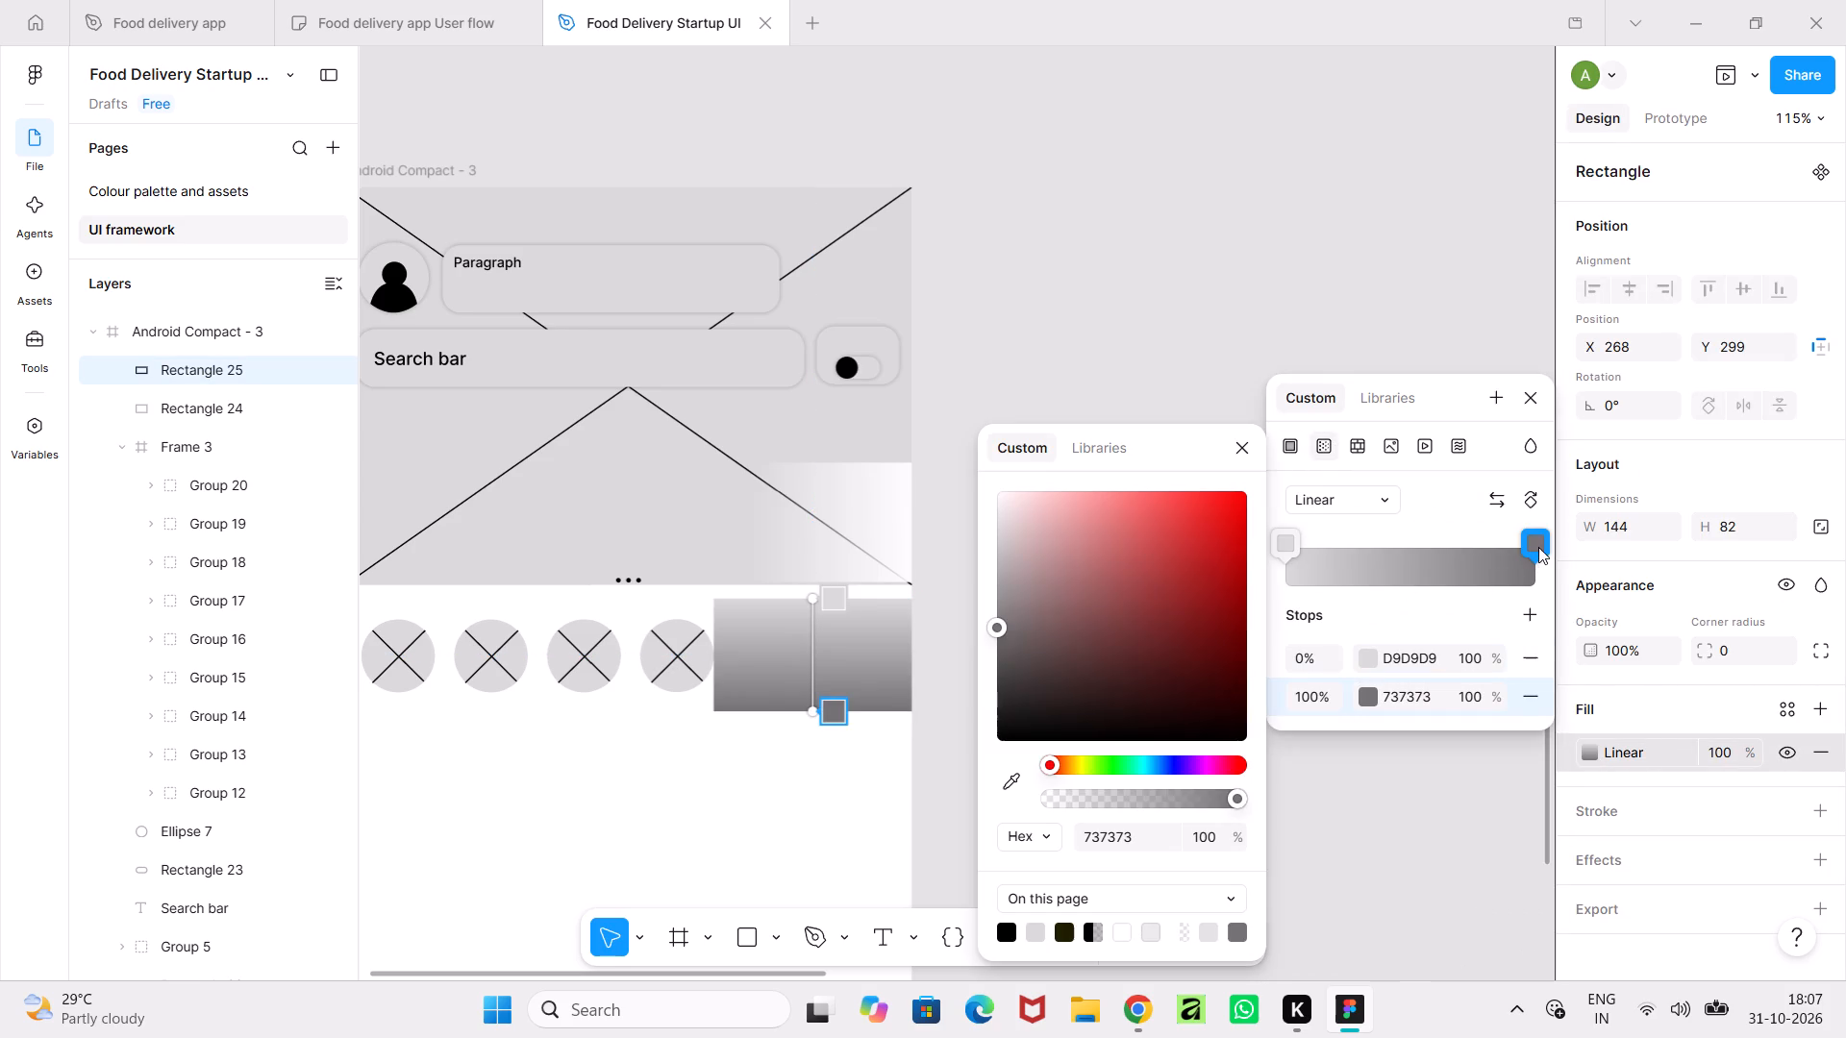
left_click_drag(1042, 636, 969, 451)
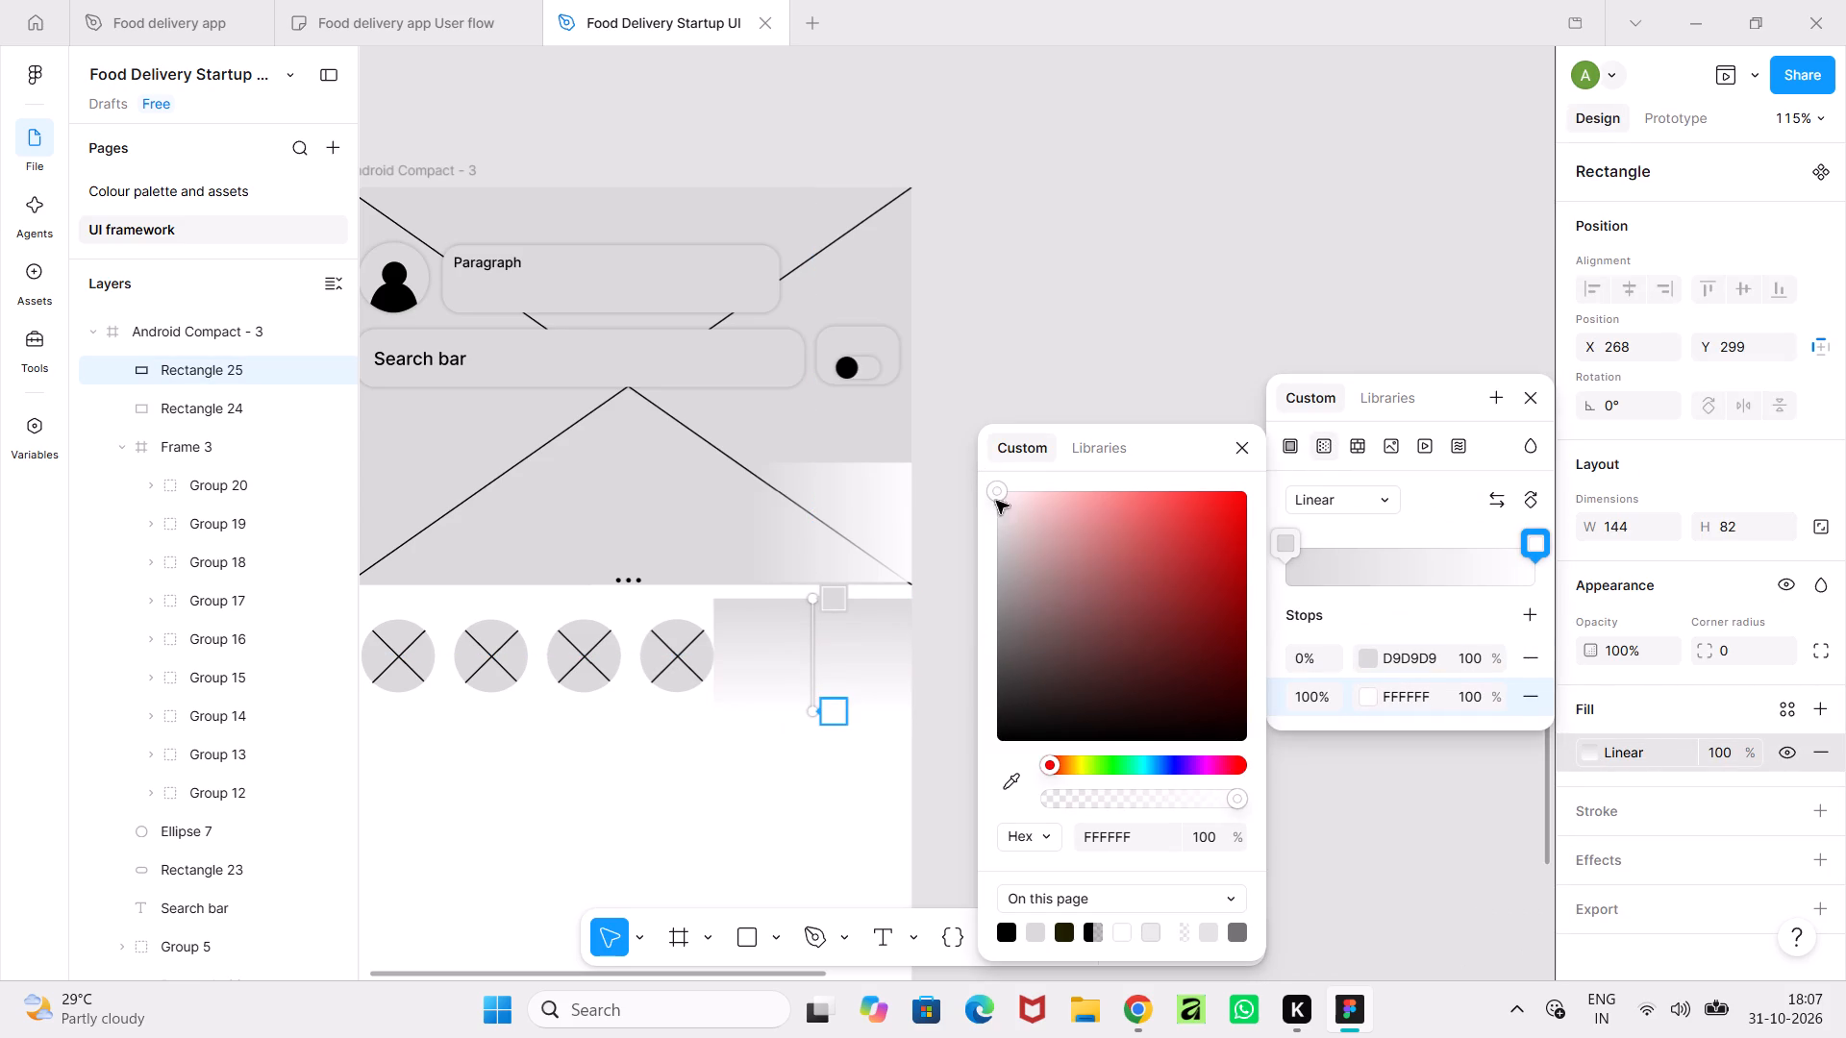
left_click(1284, 544)
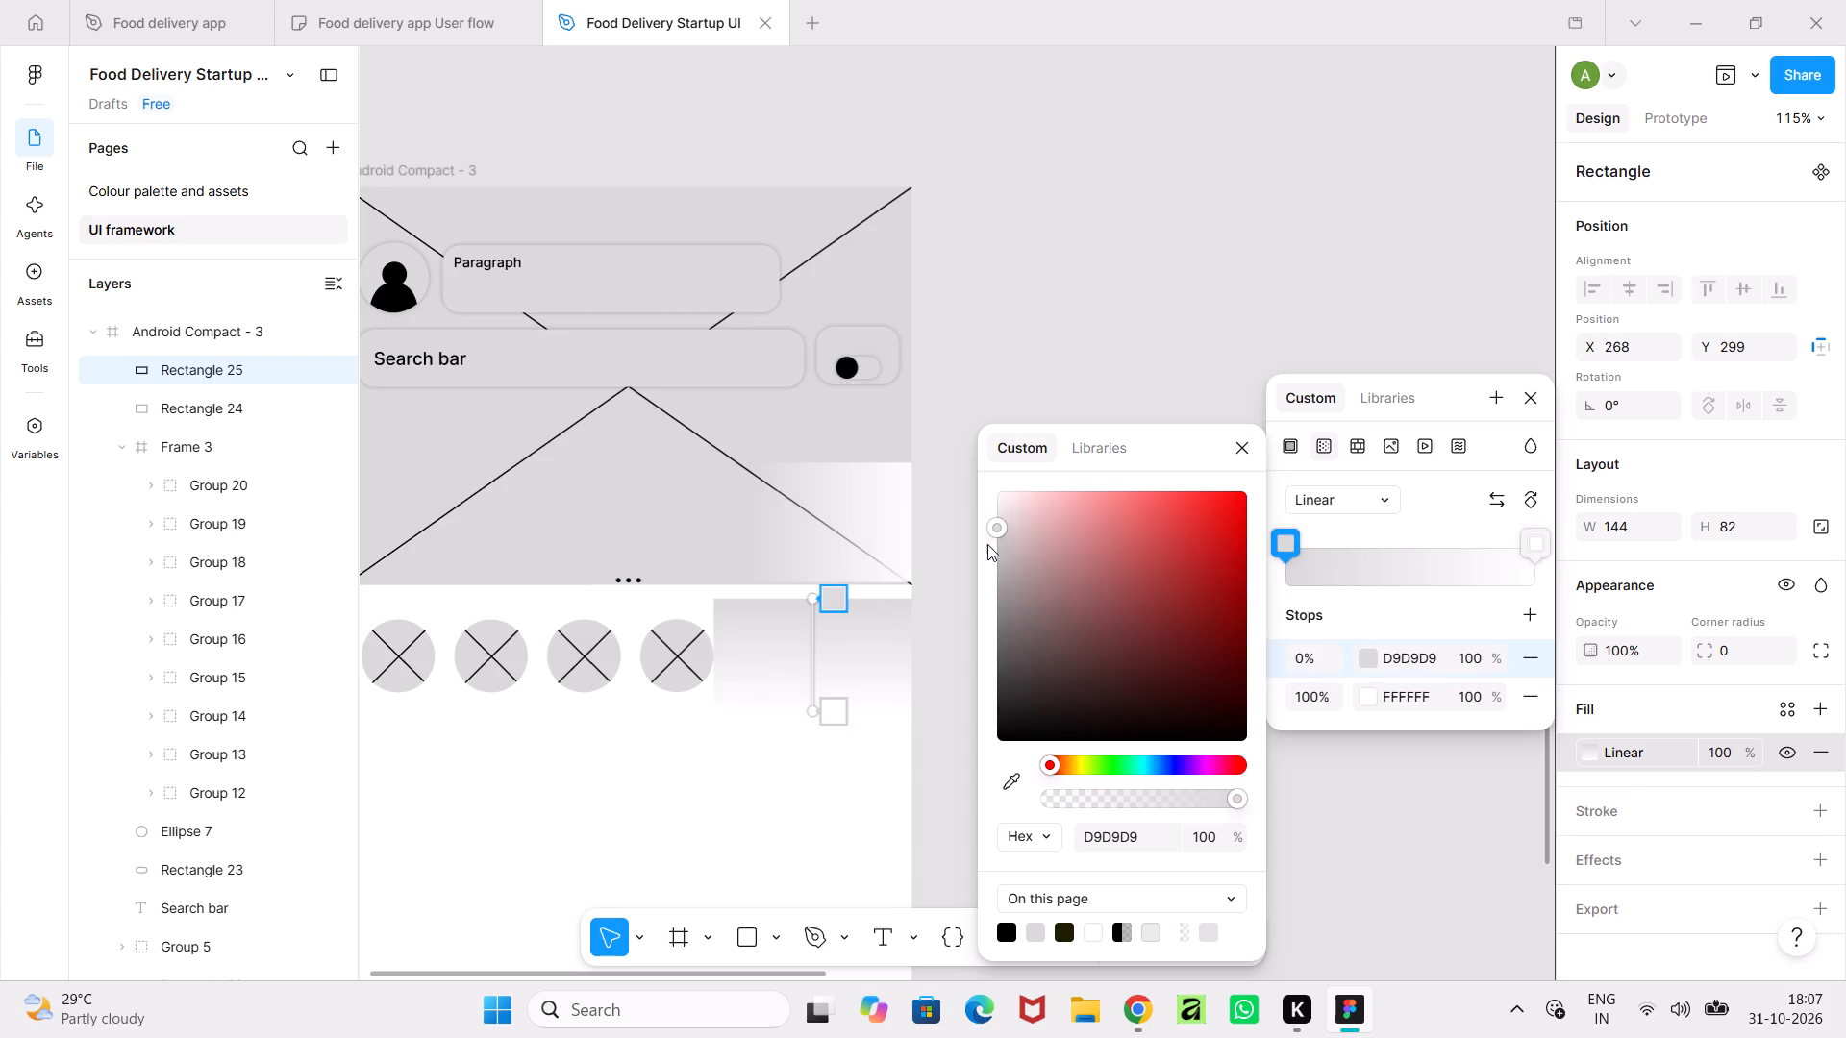
left_click_drag(1002, 531, 973, 458)
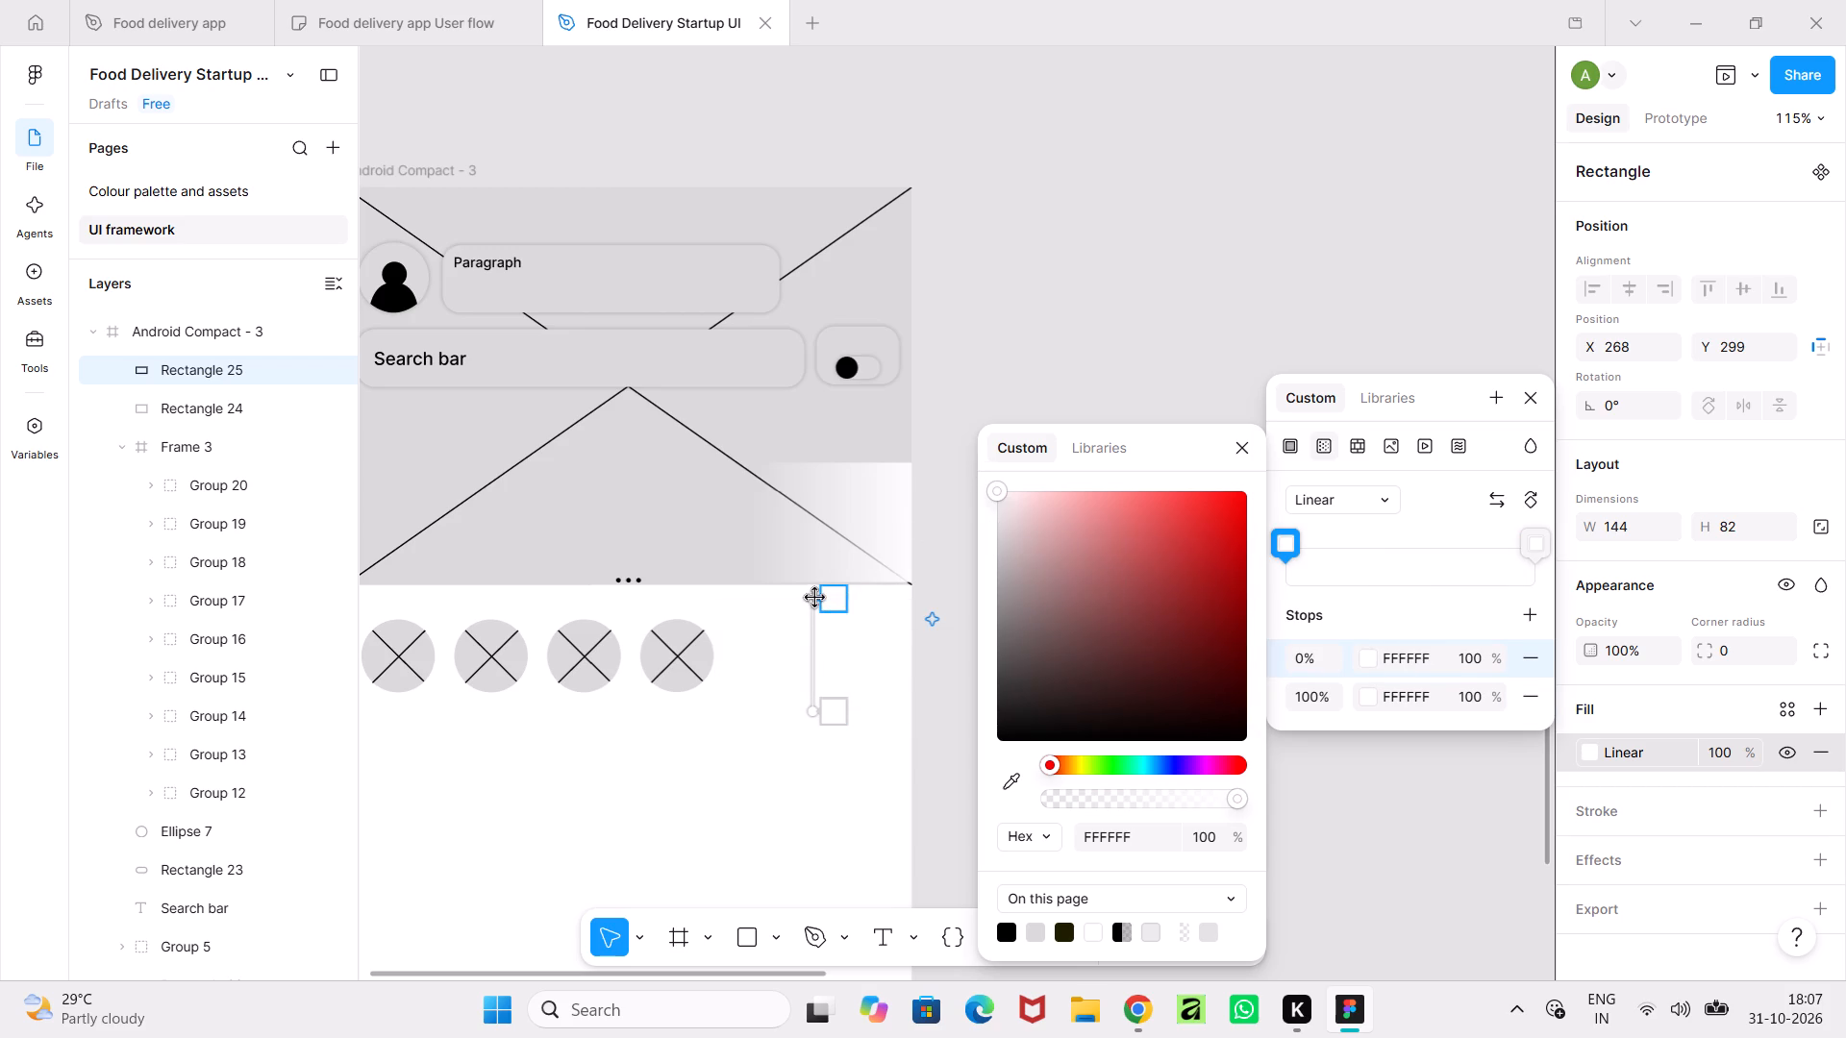
Run the gradient horizontally from the rectangle's left edge to its right edge, with the 0% stop's opacity at 0%.
left_click_drag(815, 595, 720, 653)
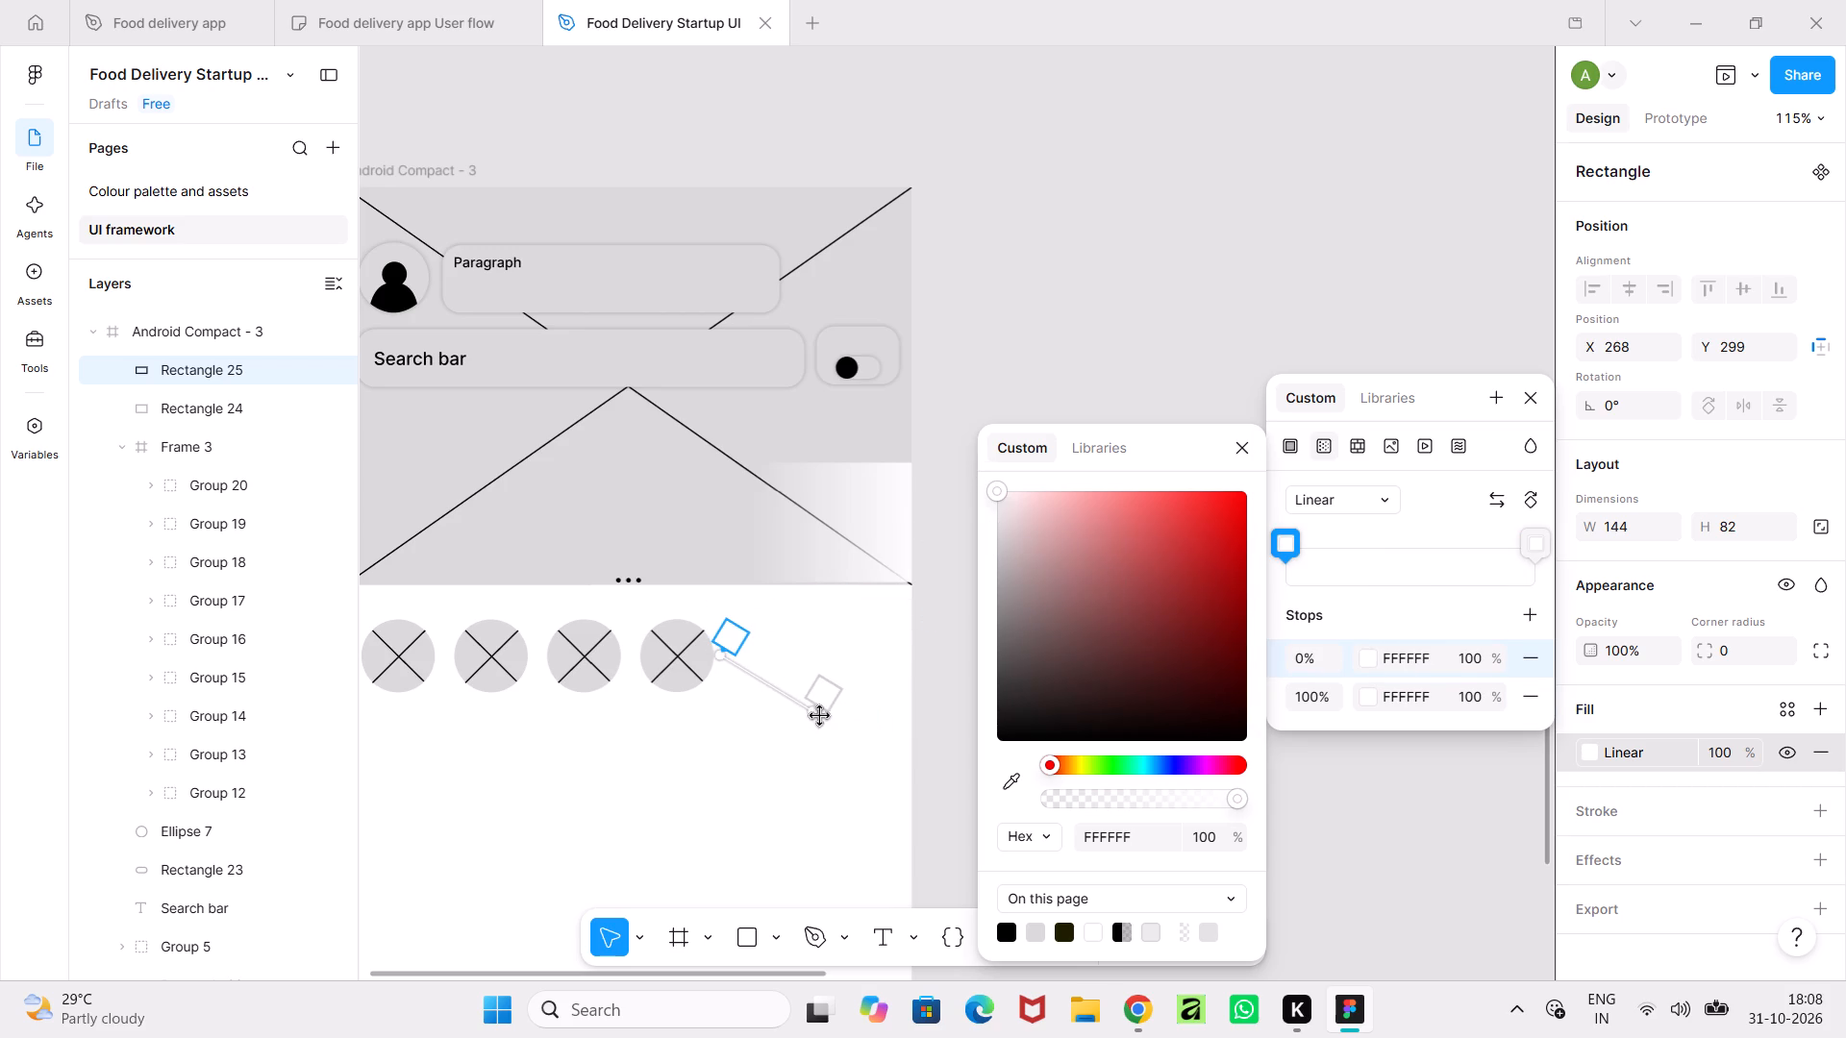
left_click_drag(820, 709, 916, 655)
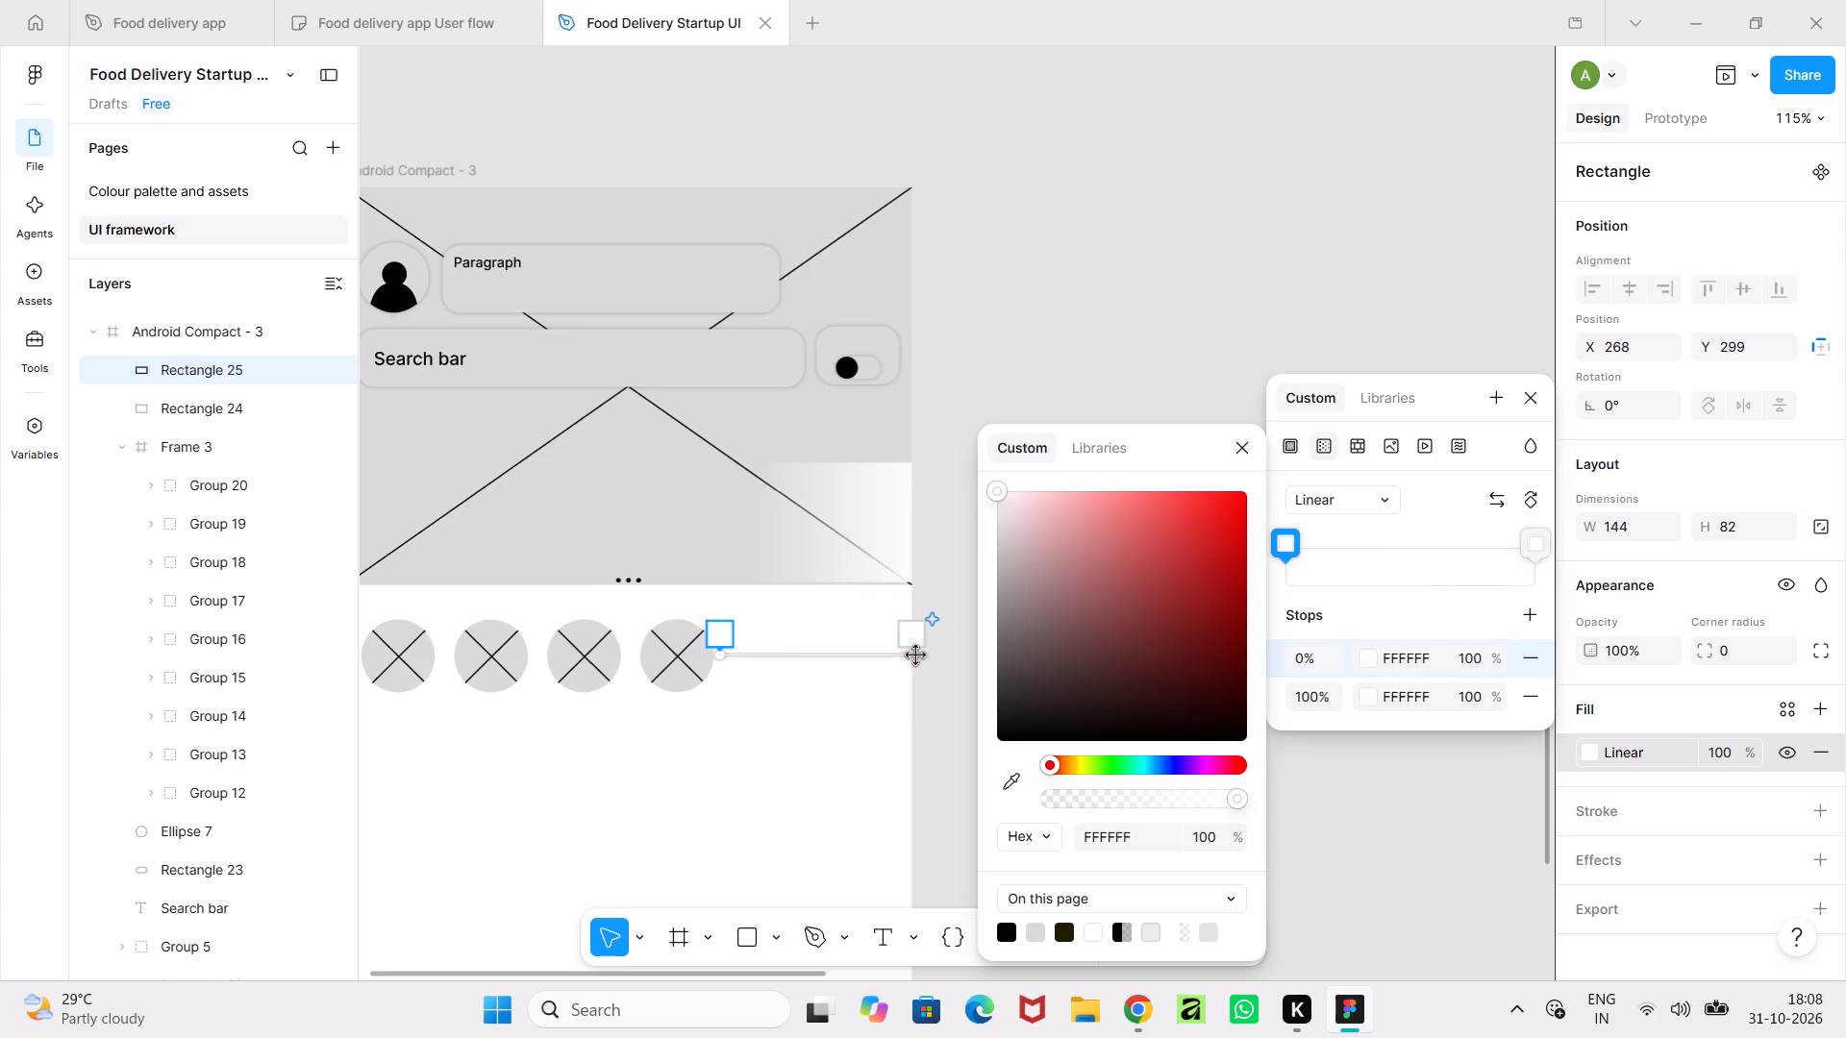
left_click(1462, 658)
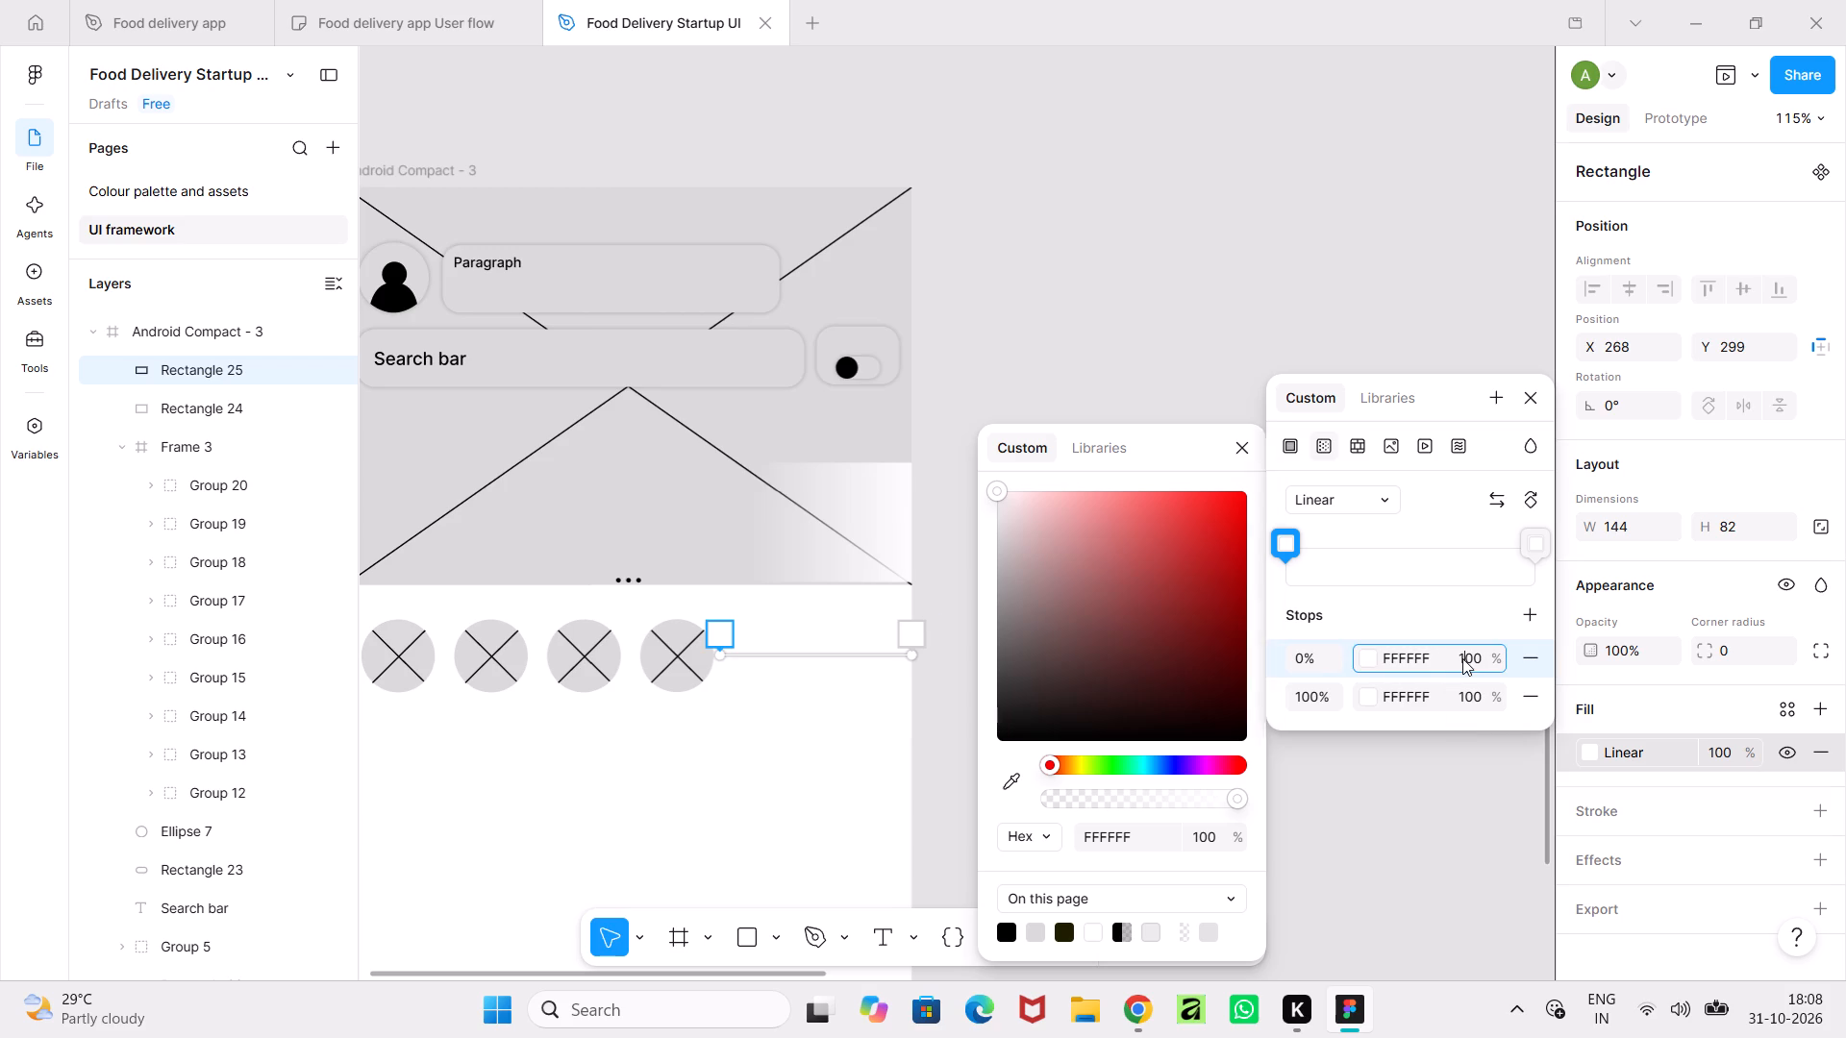
key("0")
key("Return")
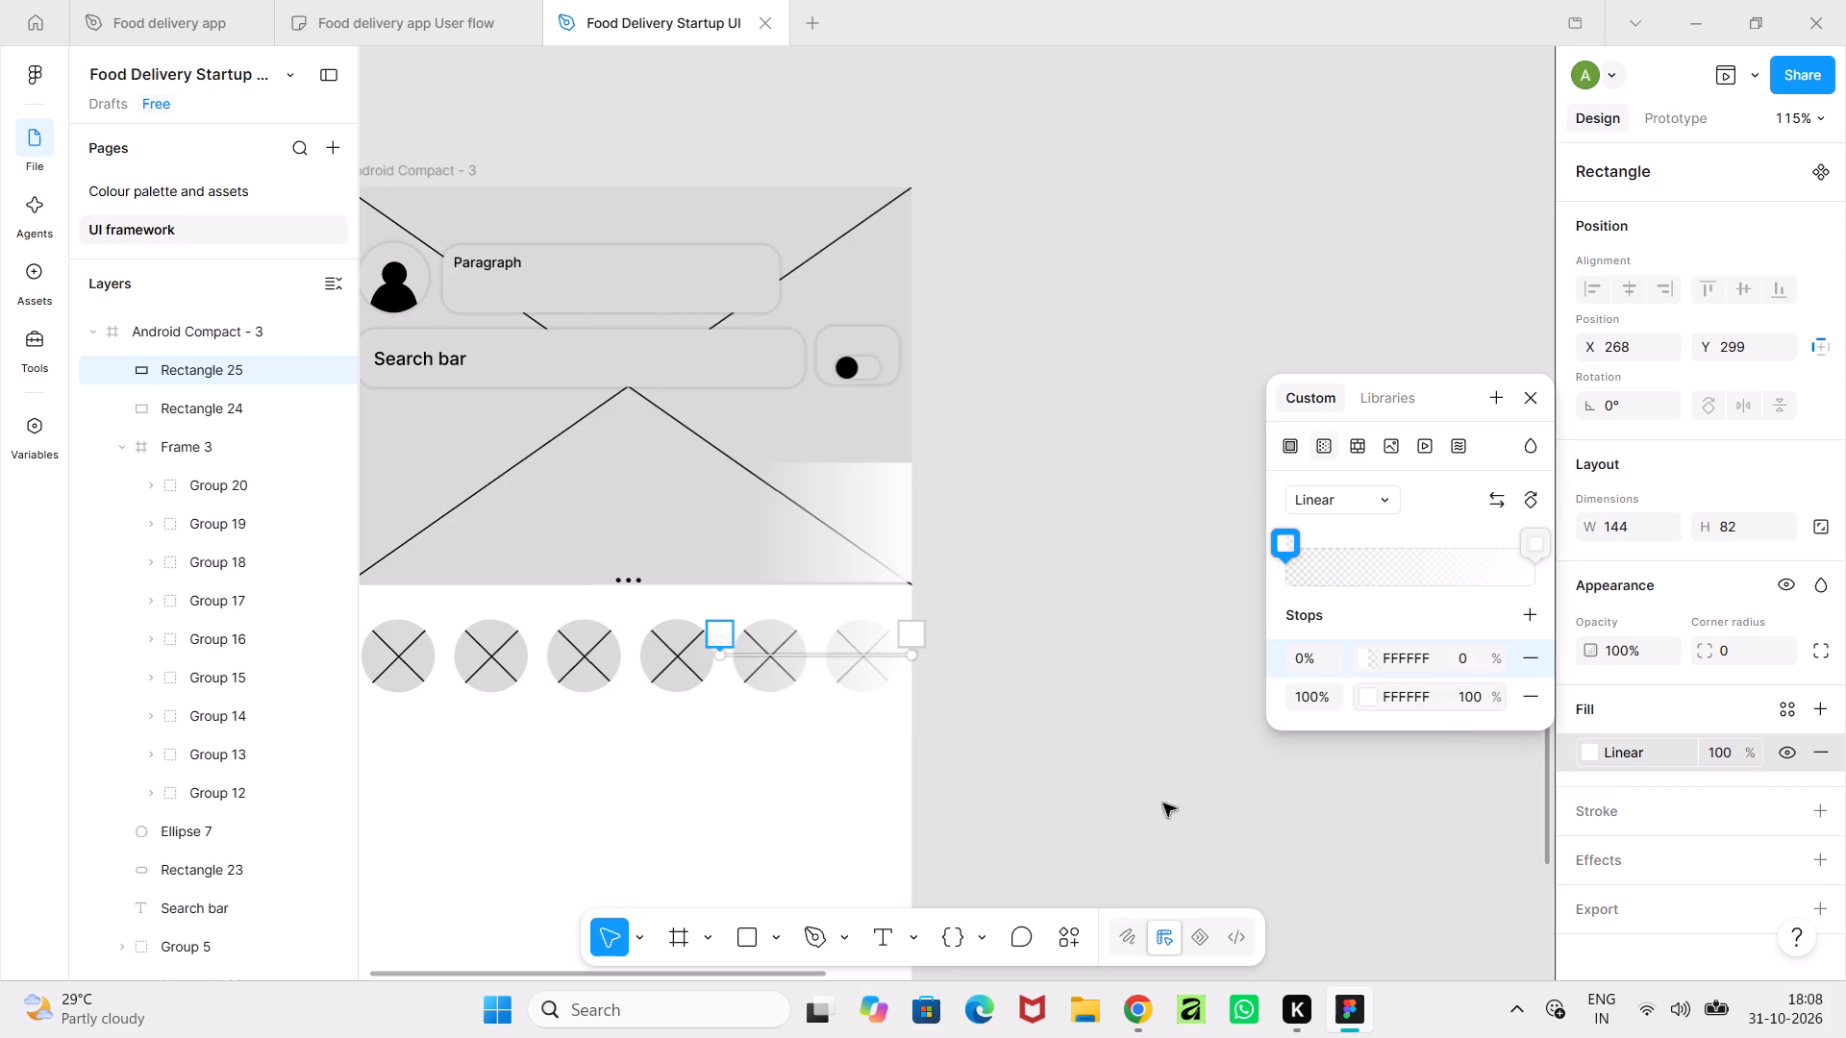
left_click(996, 780)
Preview the prototype from its first screen through to Android Compact - 3, and test scrolling the circle row under the fade.
scroll(996, 780, "down", 7, "ctrl")
left_click(1045, 764)
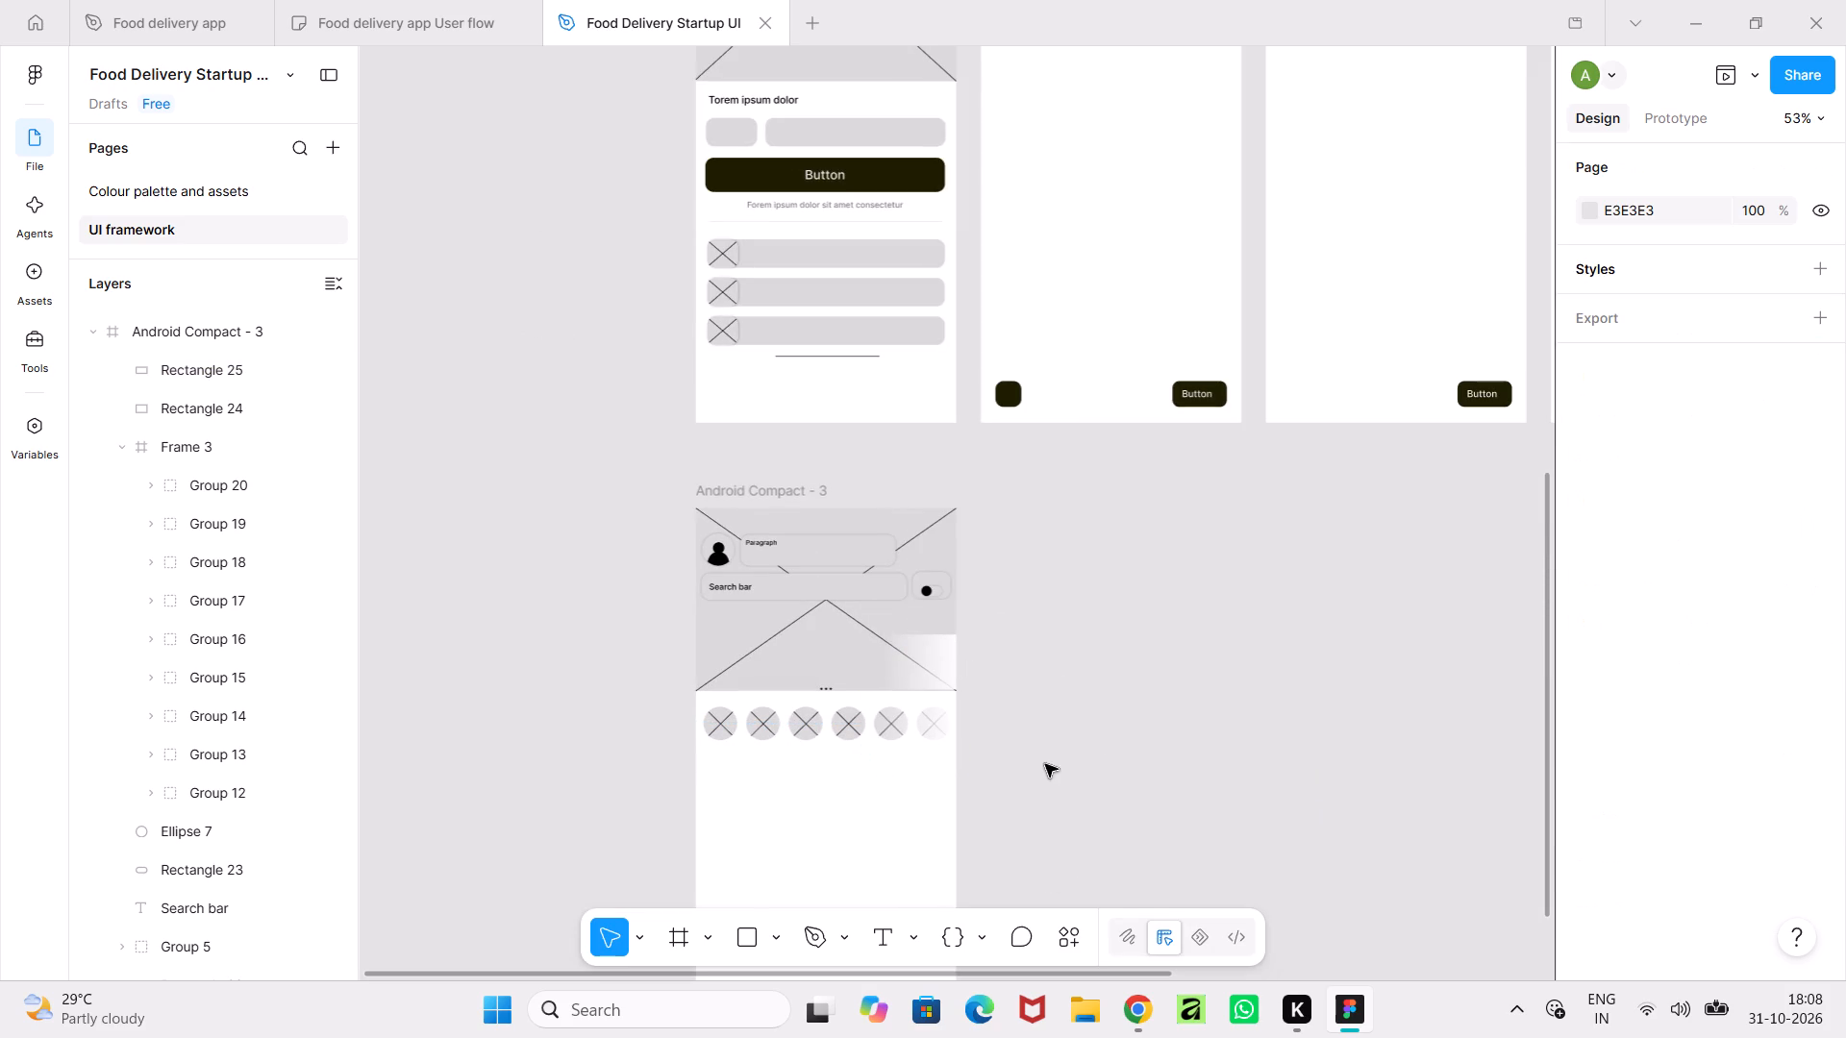
left_click(1729, 84)
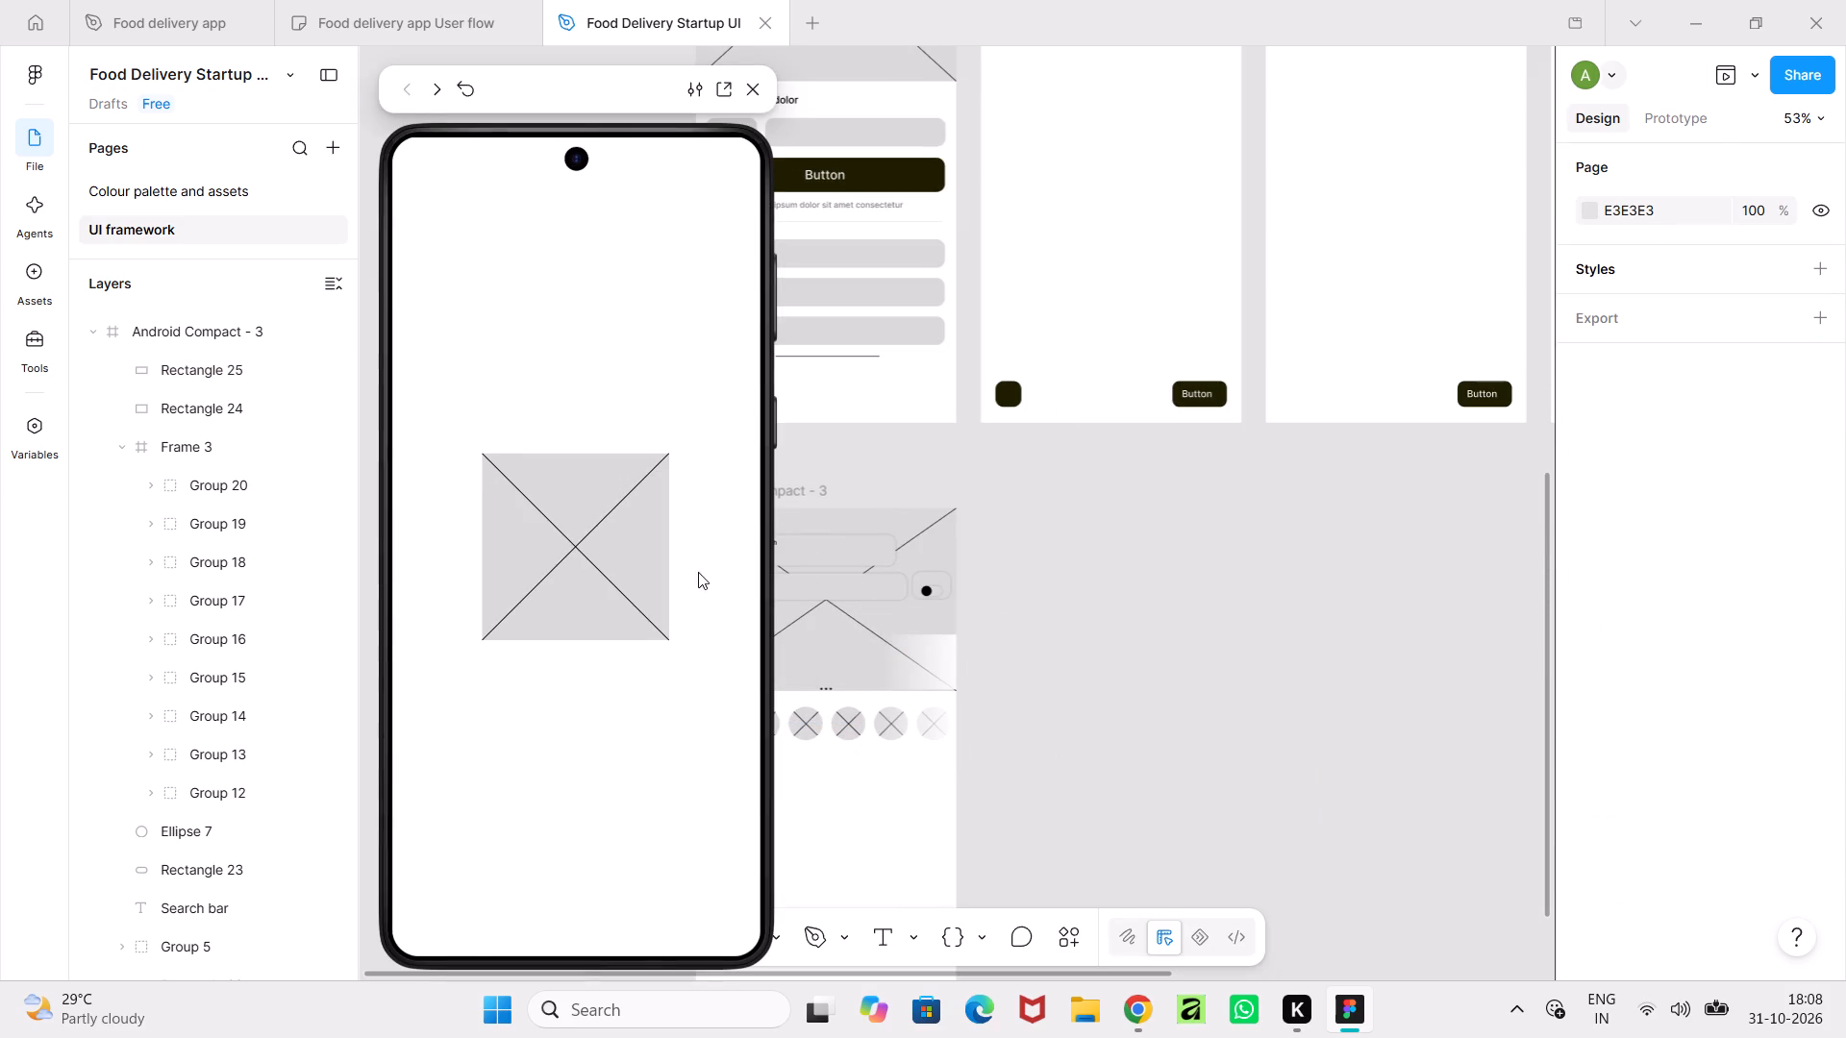
left_click(668, 604)
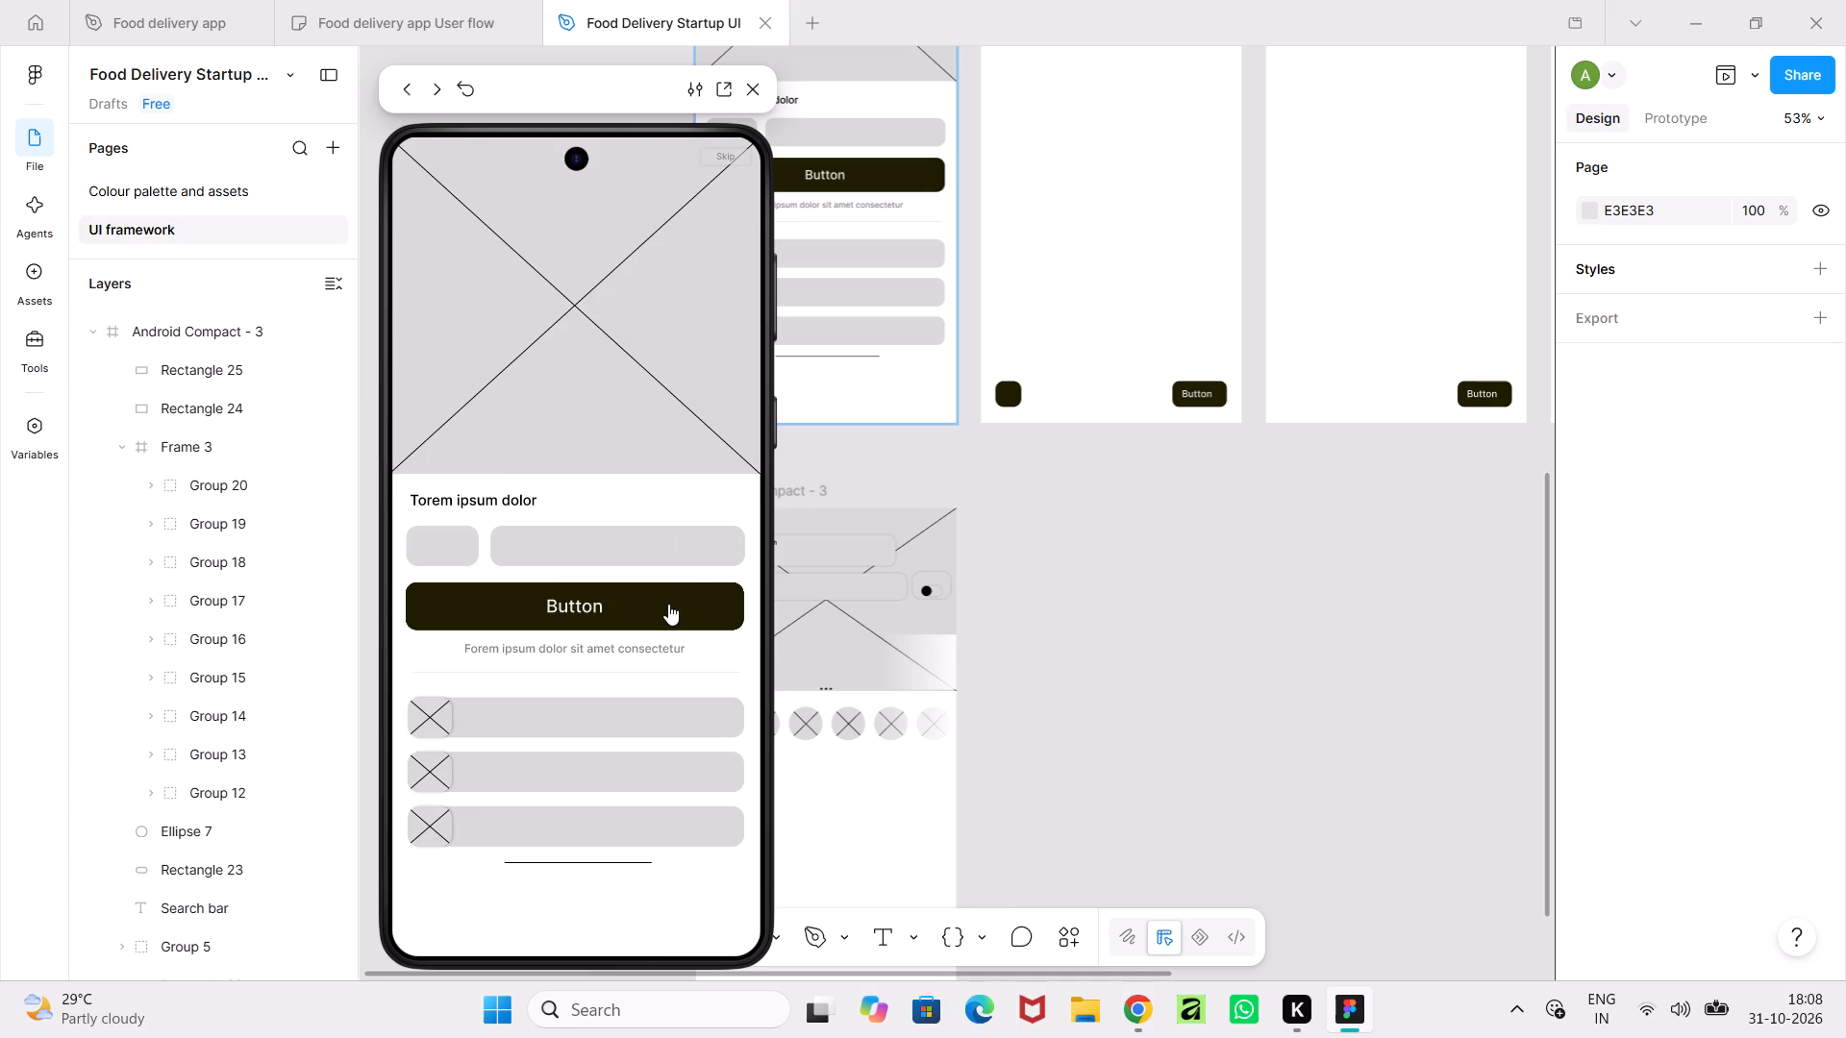
left_click(711, 903)
left_click(711, 903)
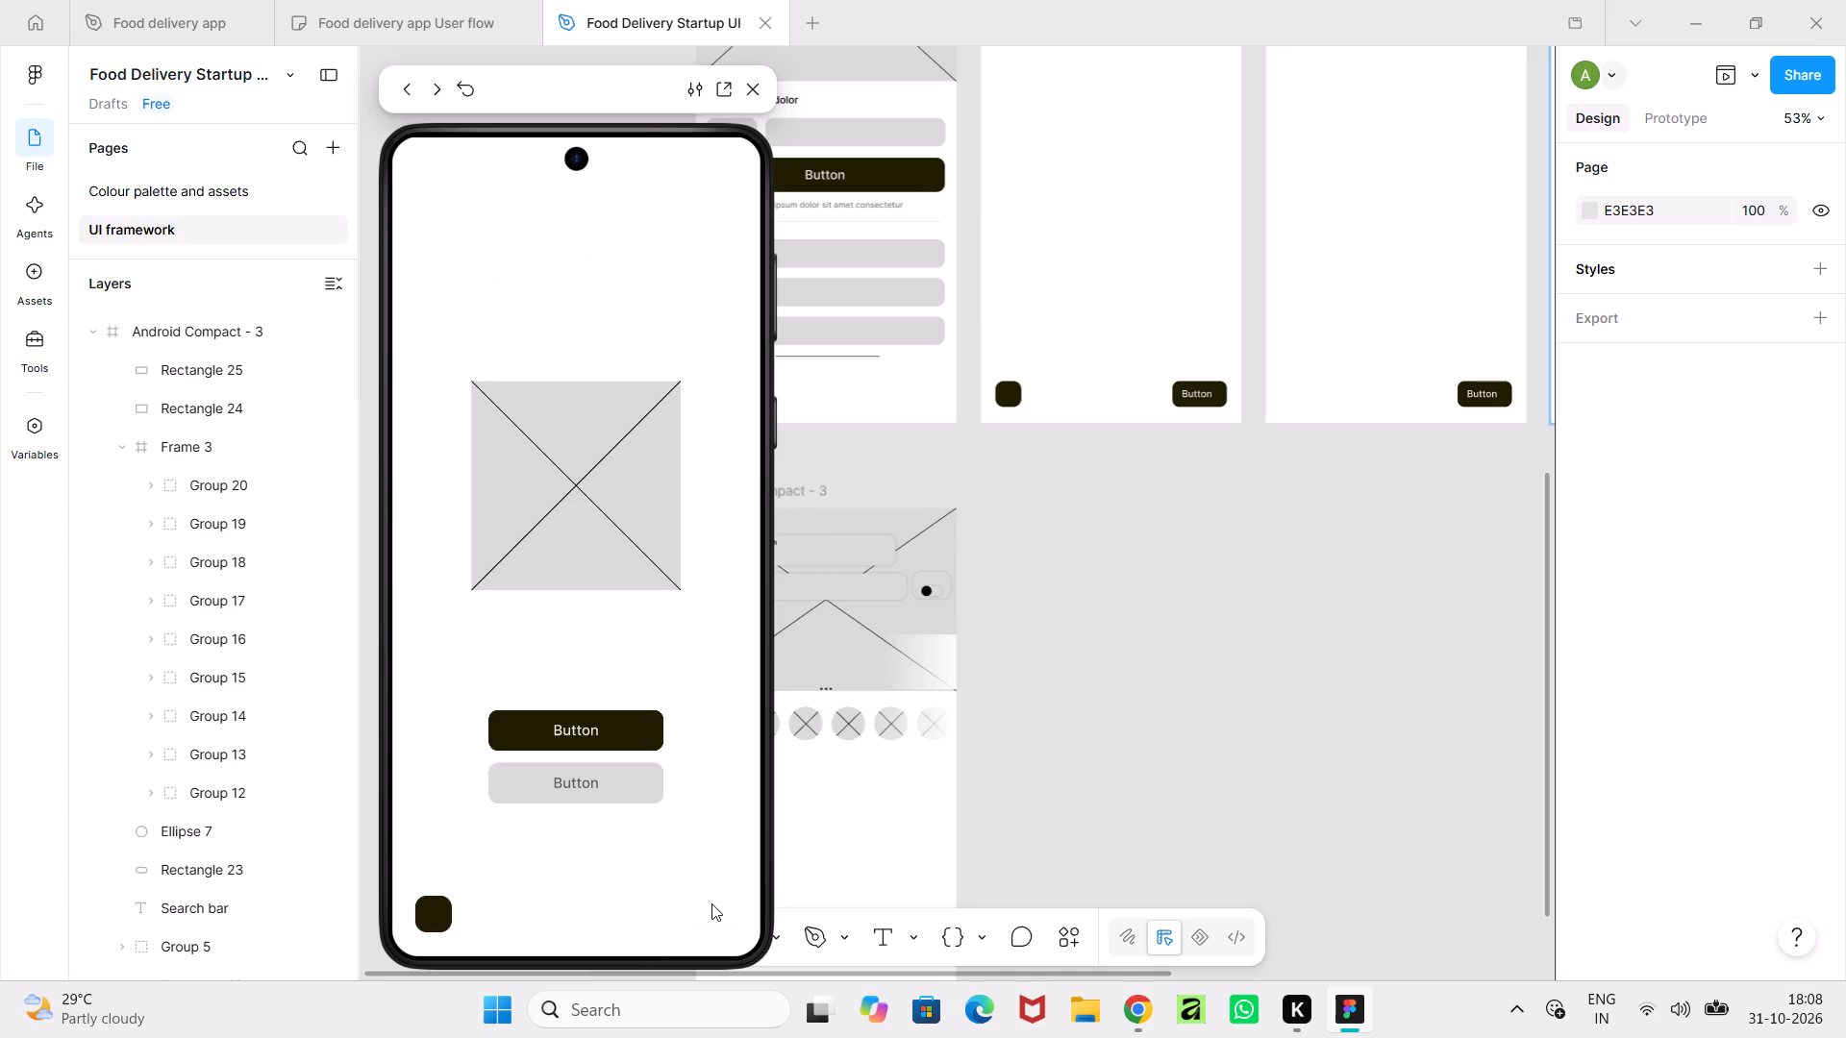
left_click(581, 730)
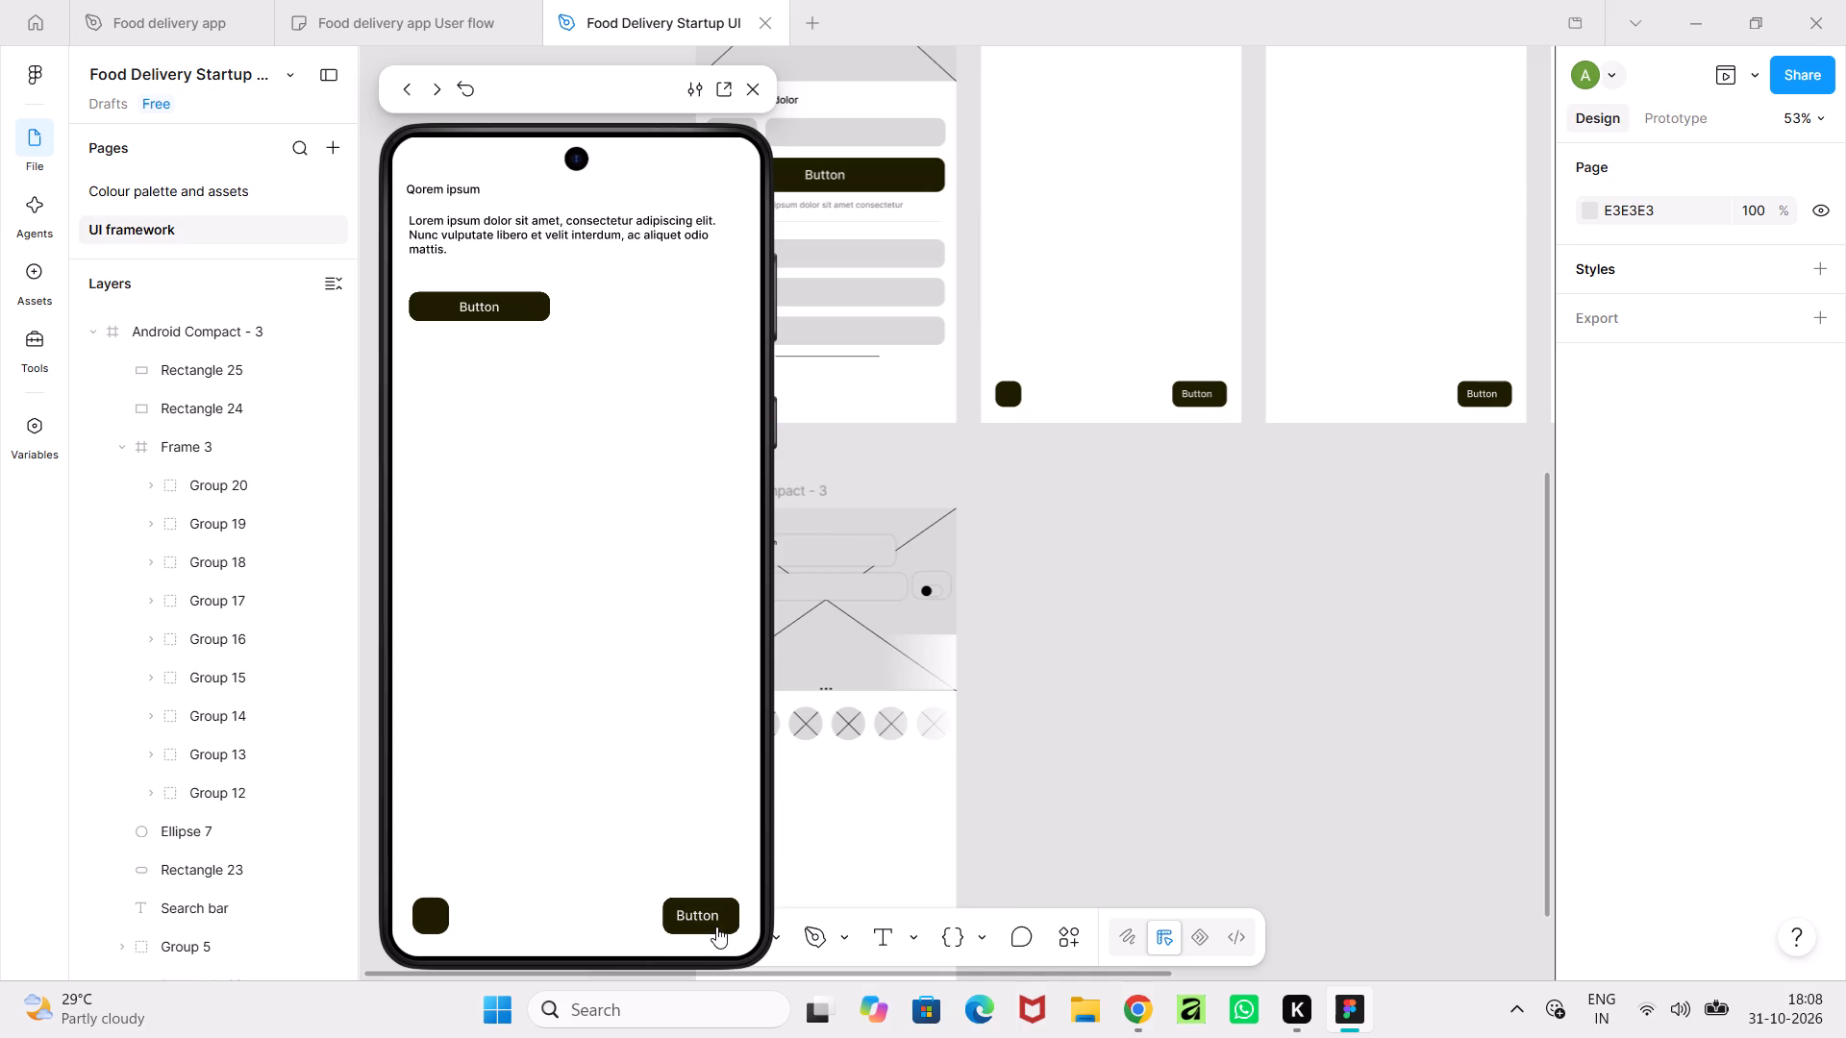
left_click(716, 927)
left_click_drag(645, 451, 575, 452)
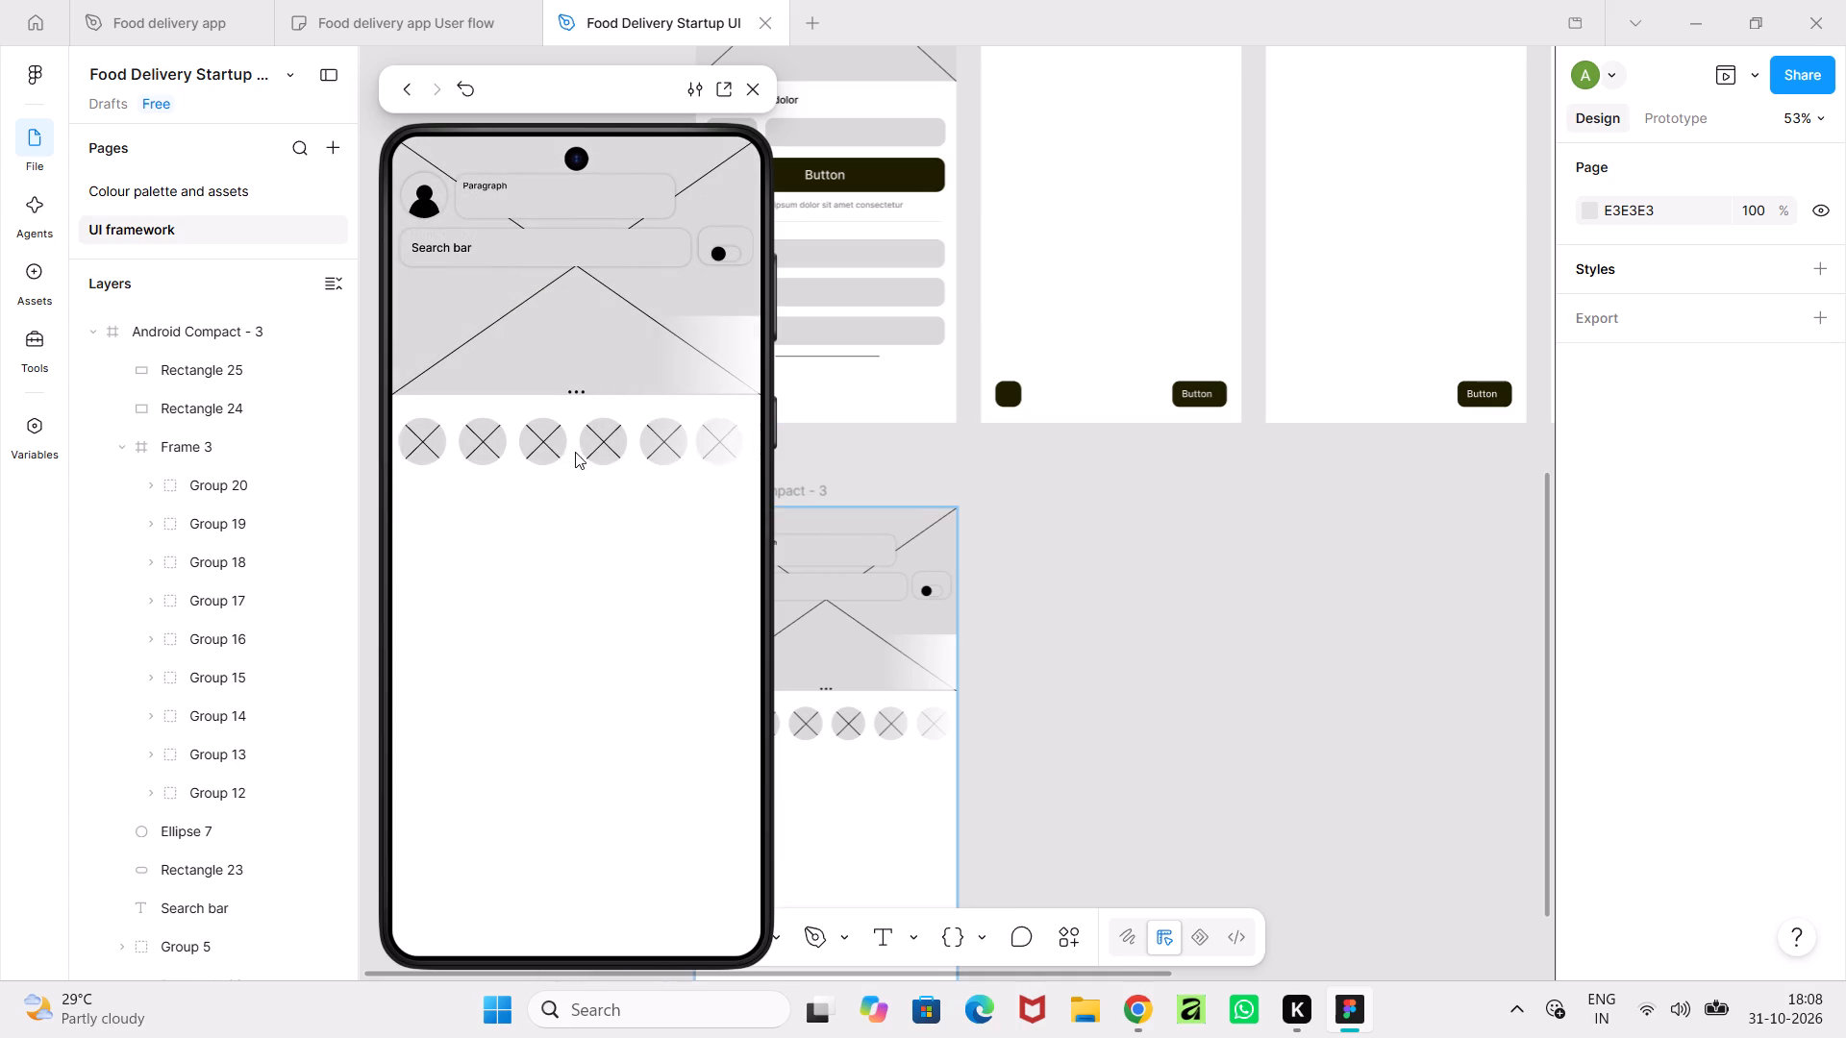
left_click_drag(575, 452, 847, 463)
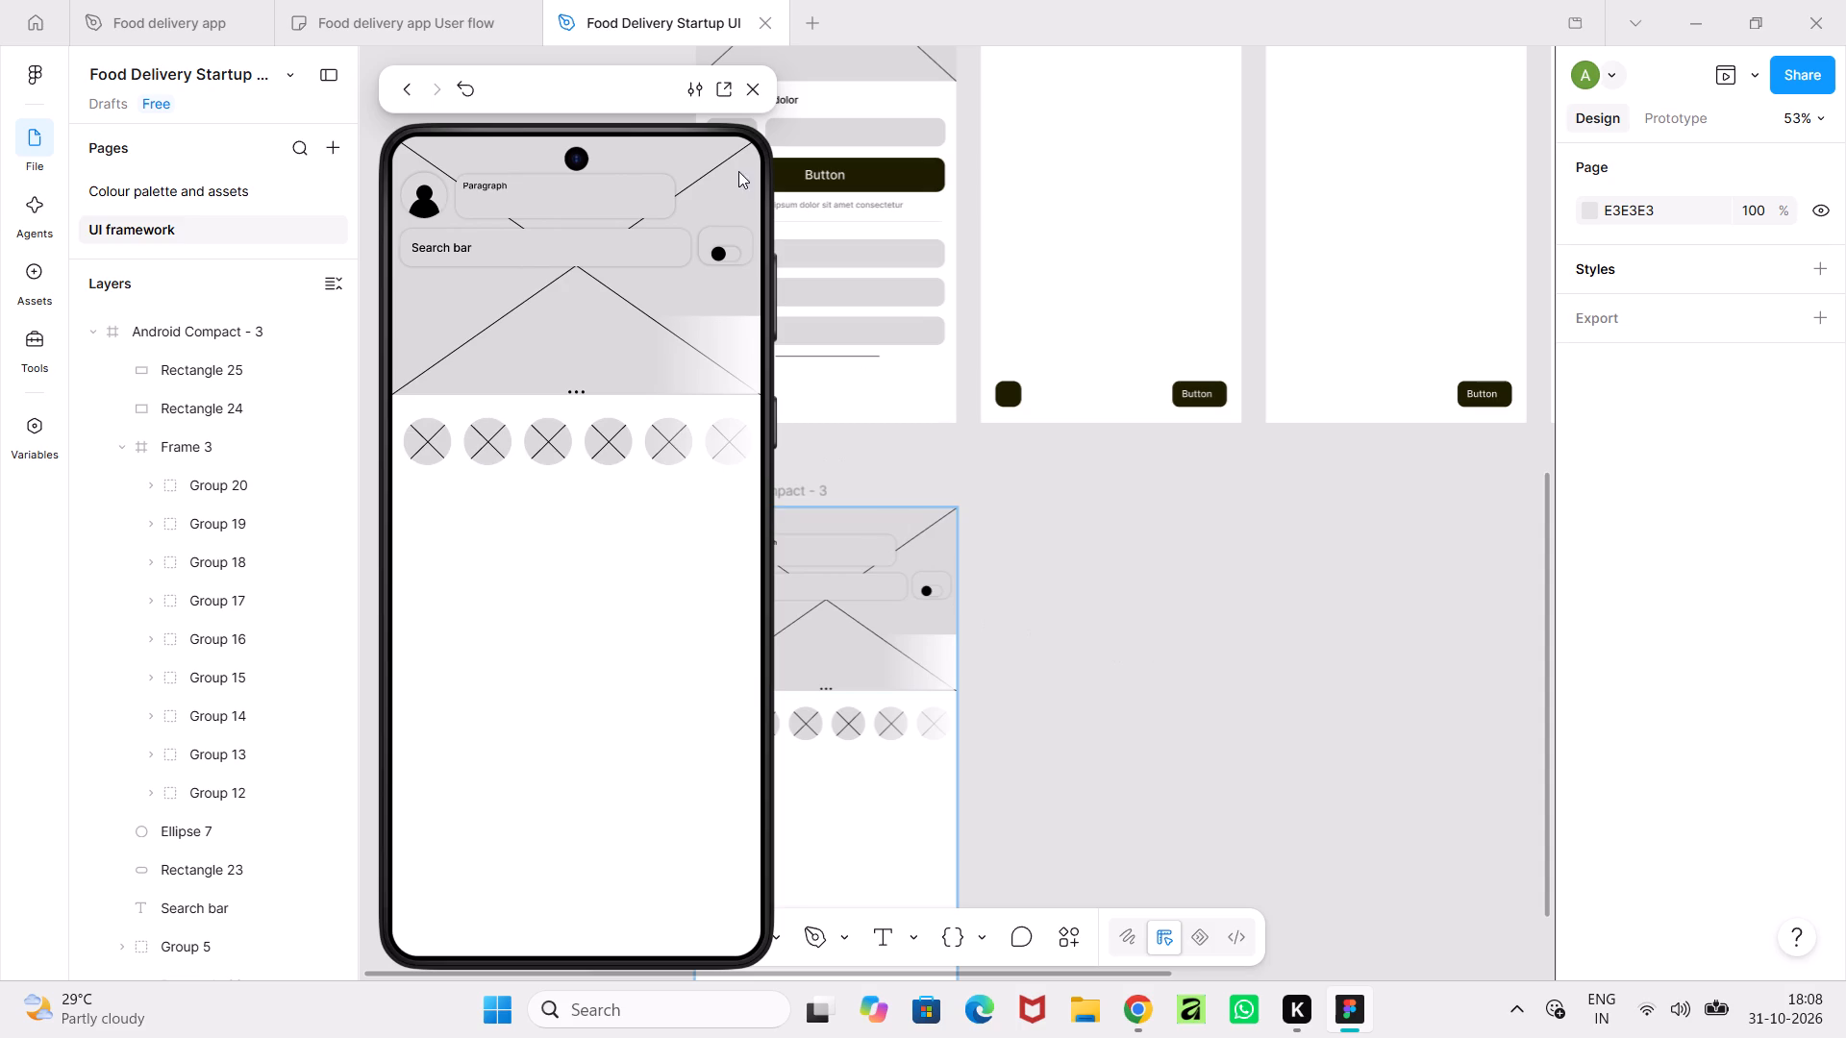
left_click(764, 82)
Delete Rectangle 24, the old gradient overlay at the banner's lower right corner.
left_click(947, 679)
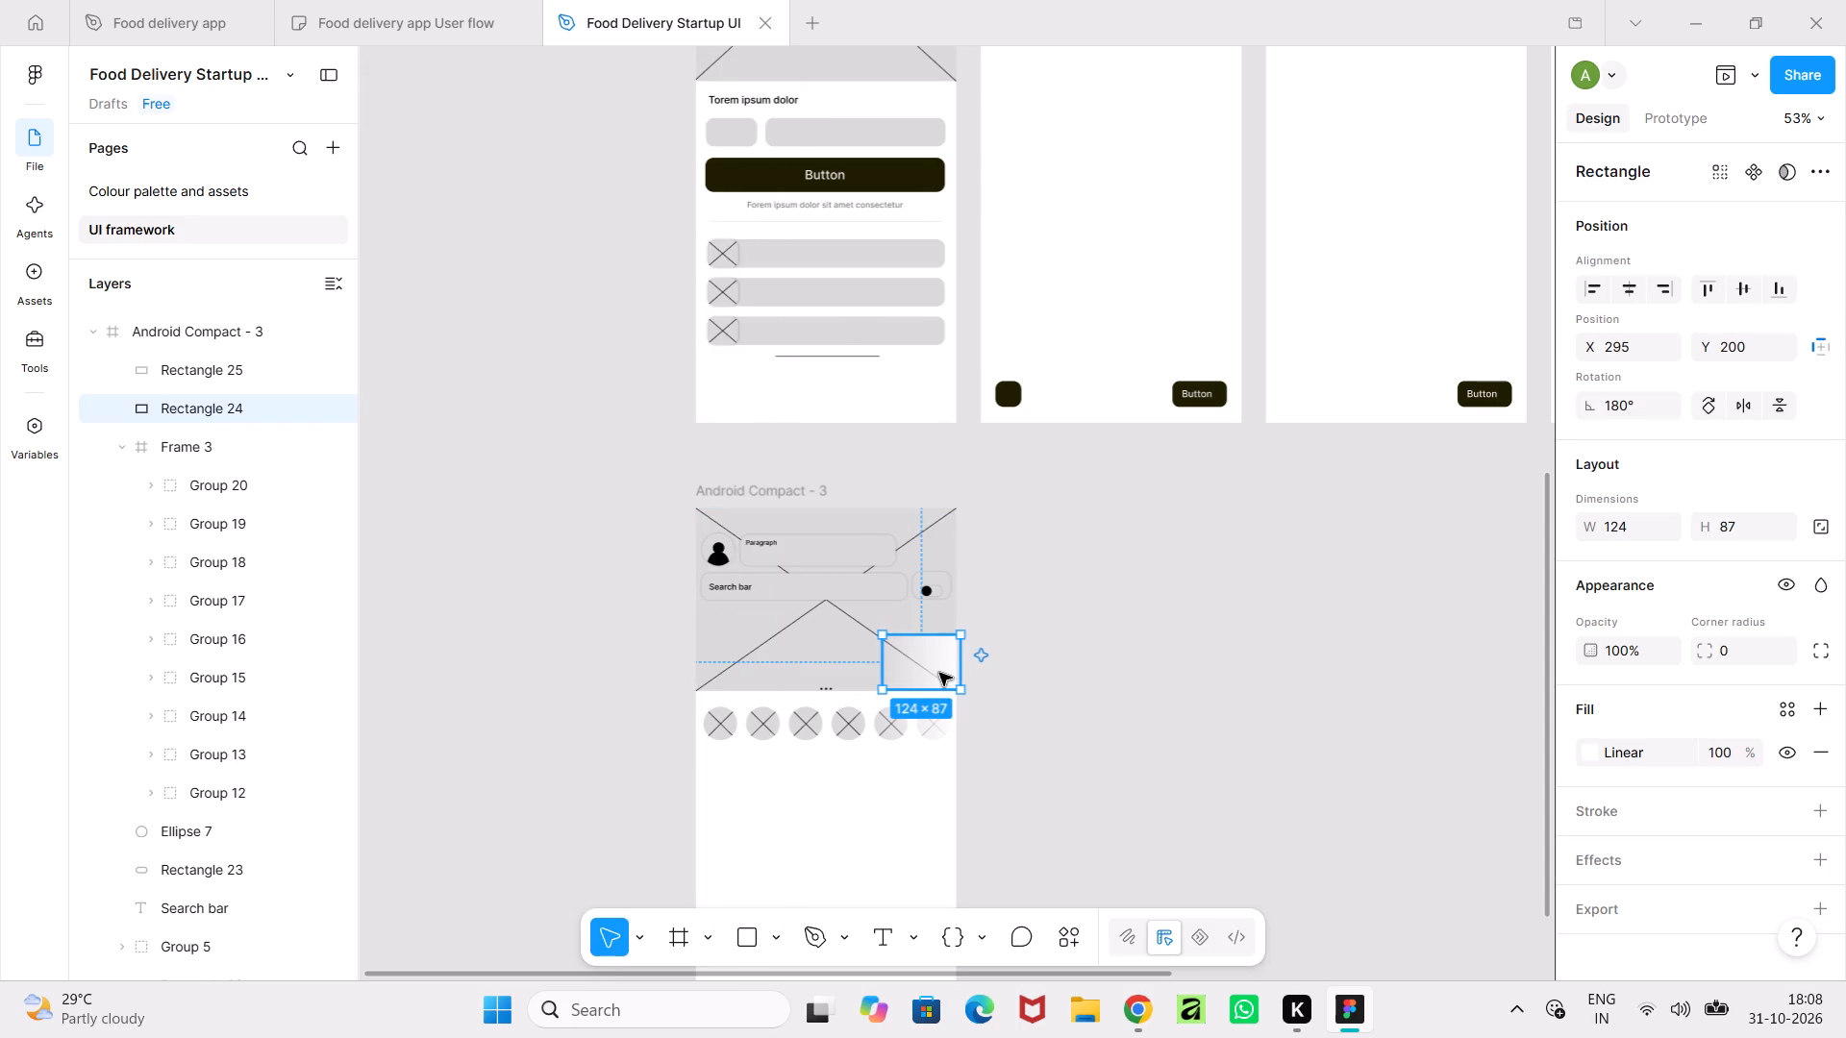
key("Delete")
left_click(1077, 747)
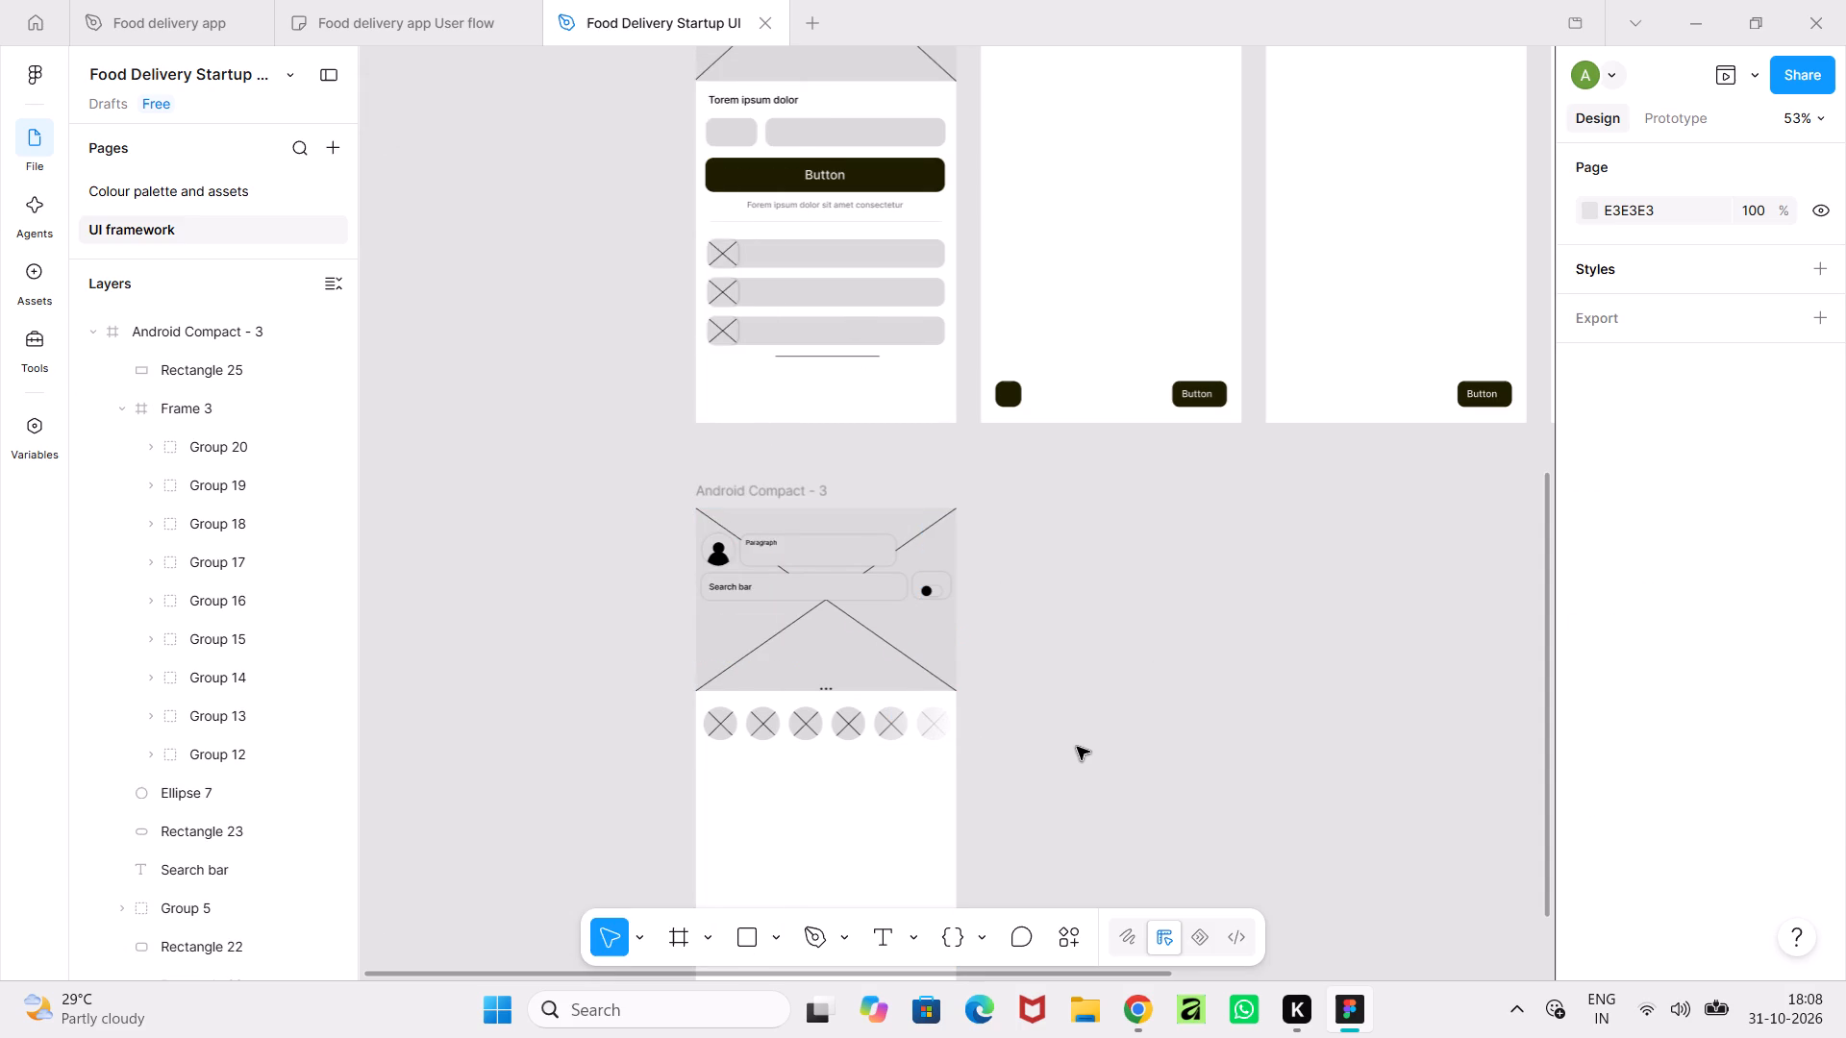
Preview Android Compact - 3 directly and test scrolling the circle row back and forth beneath the gradient overlay.
scroll(1077, 747, "down", 2, "ctrl")
scroll(1077, 747, "up", 2, "ctrl")
left_click(755, 503)
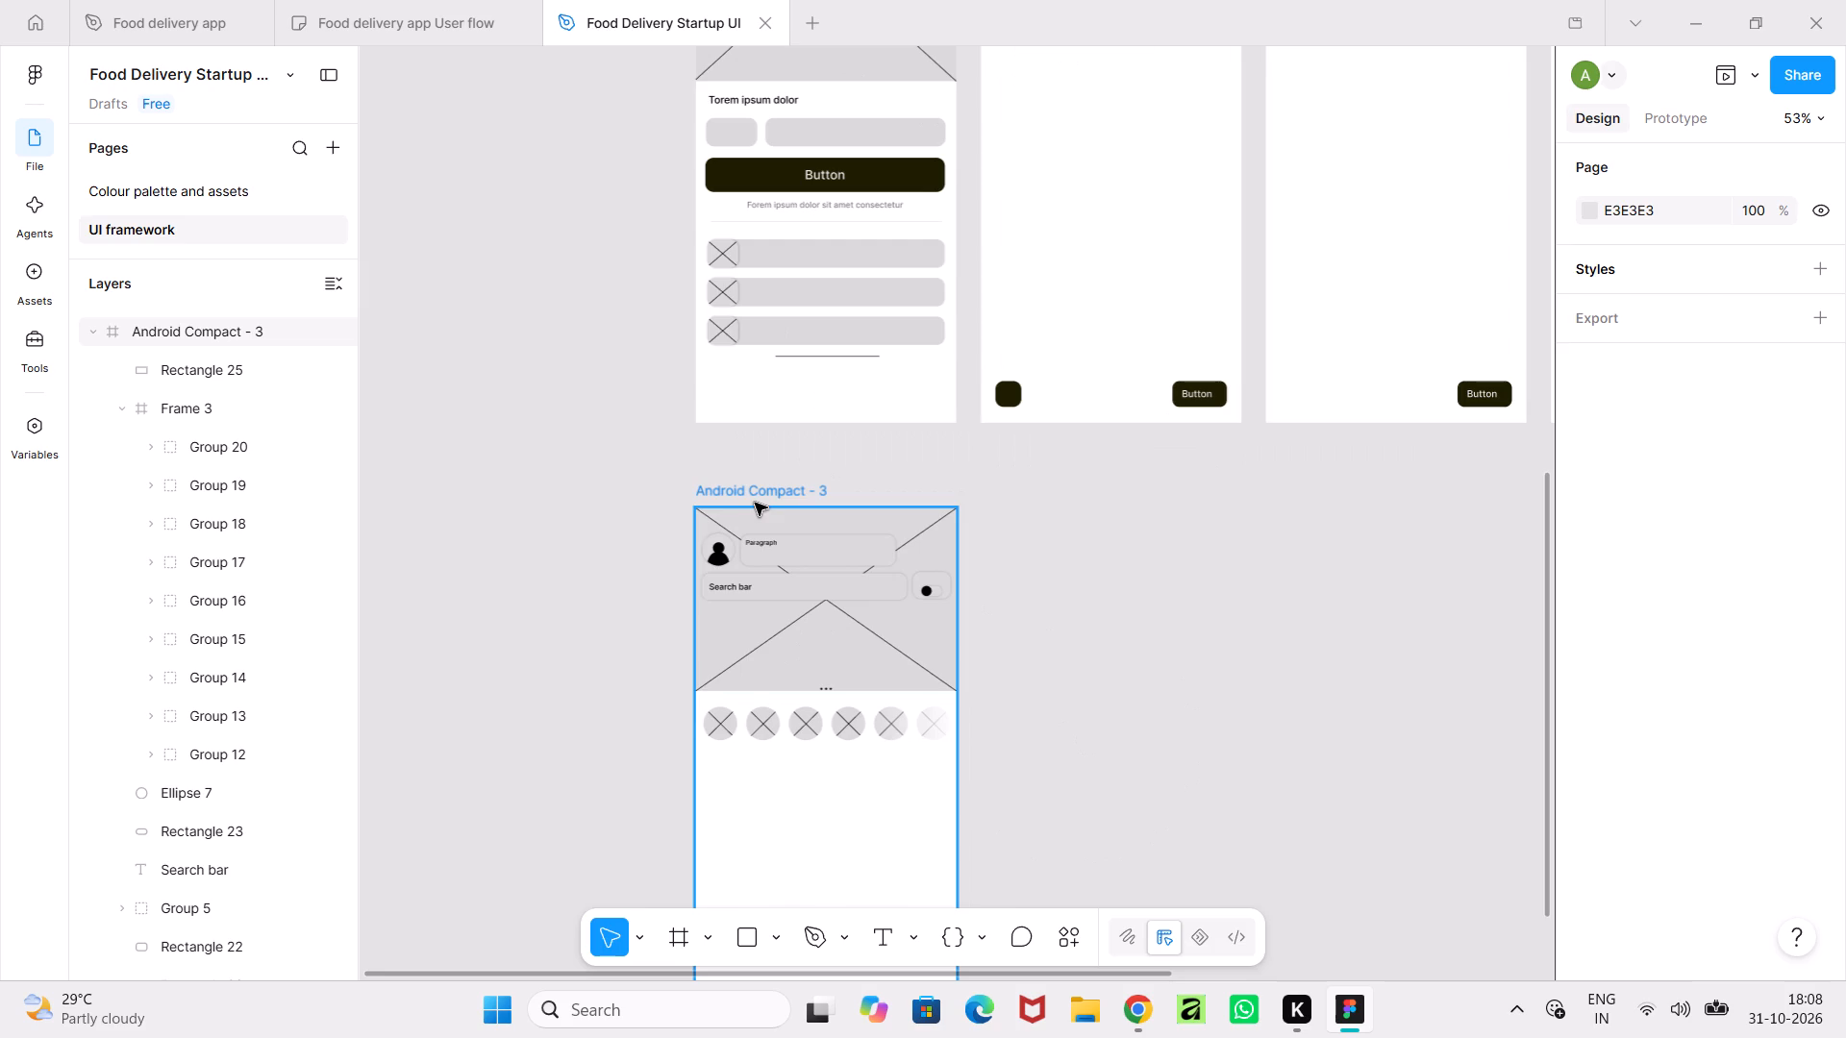
left_click(1726, 65)
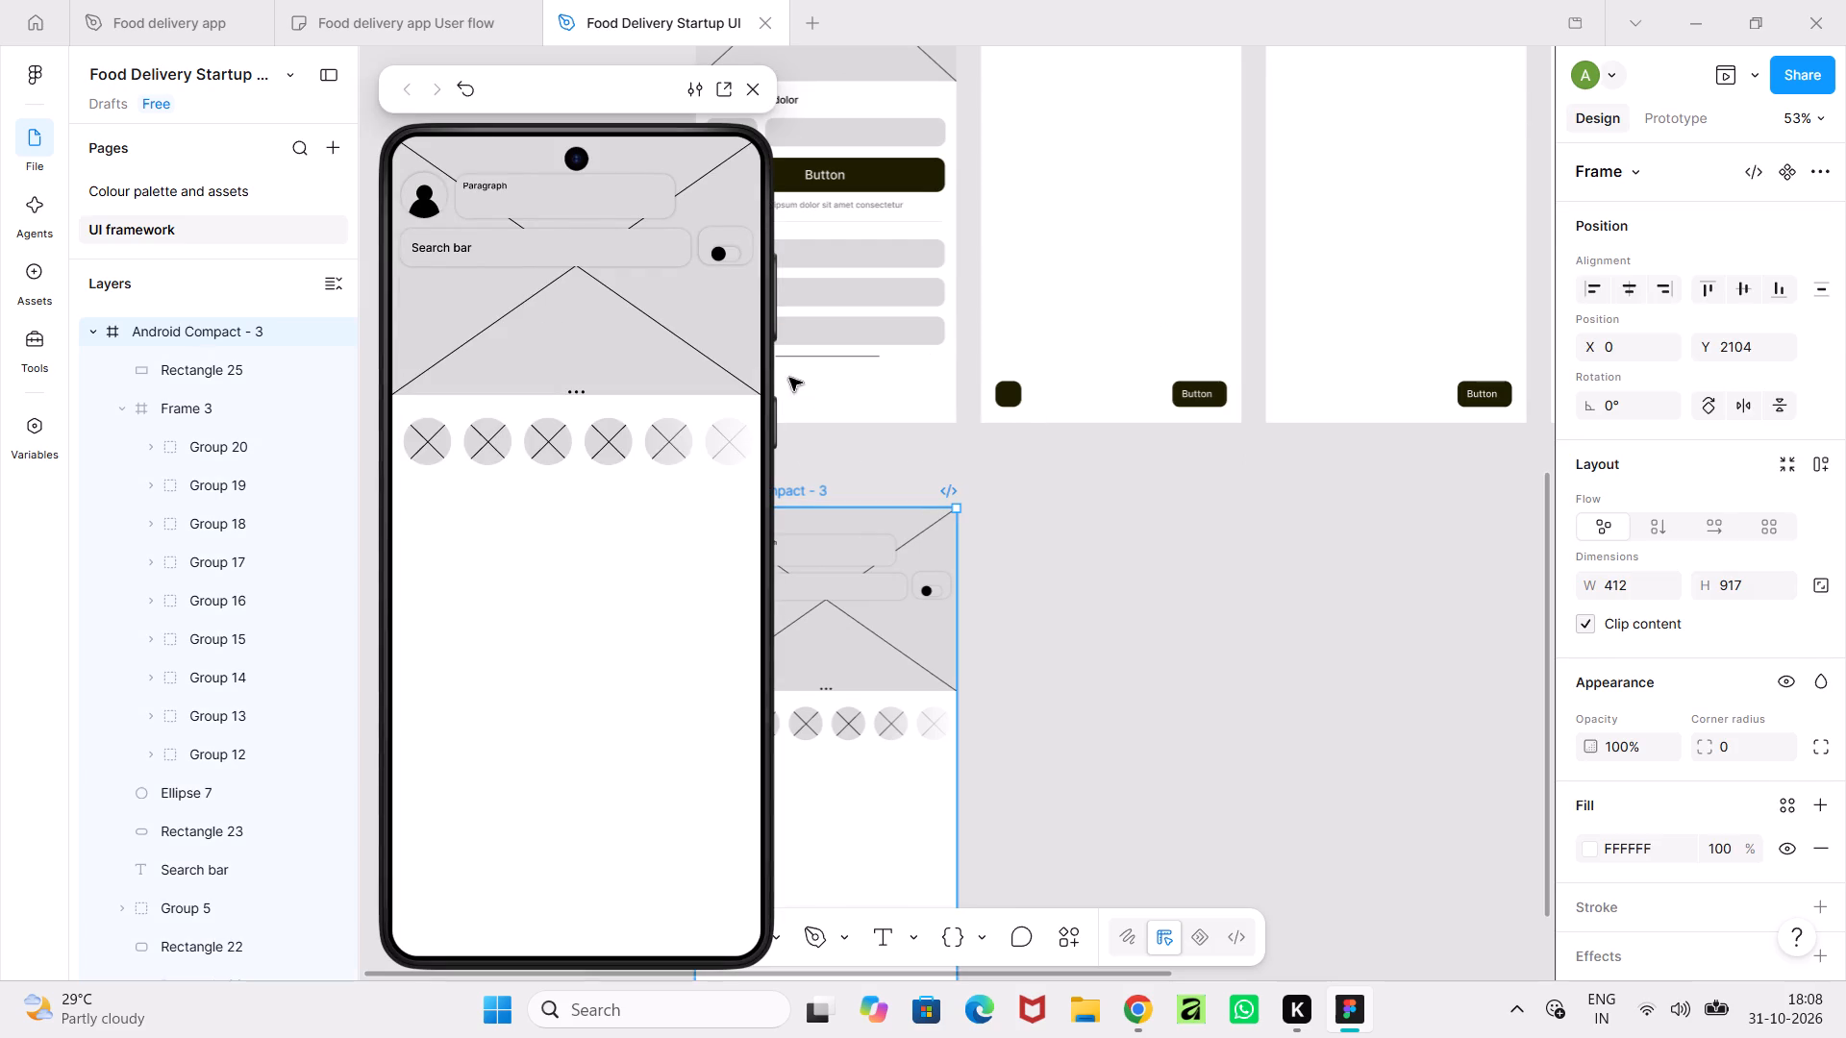
left_click_drag(644, 439, 831, 459)
left_click_drag(675, 453, 695, 422)
left_click_drag(695, 422, 906, 478)
left_click_drag(598, 429, 420, 456)
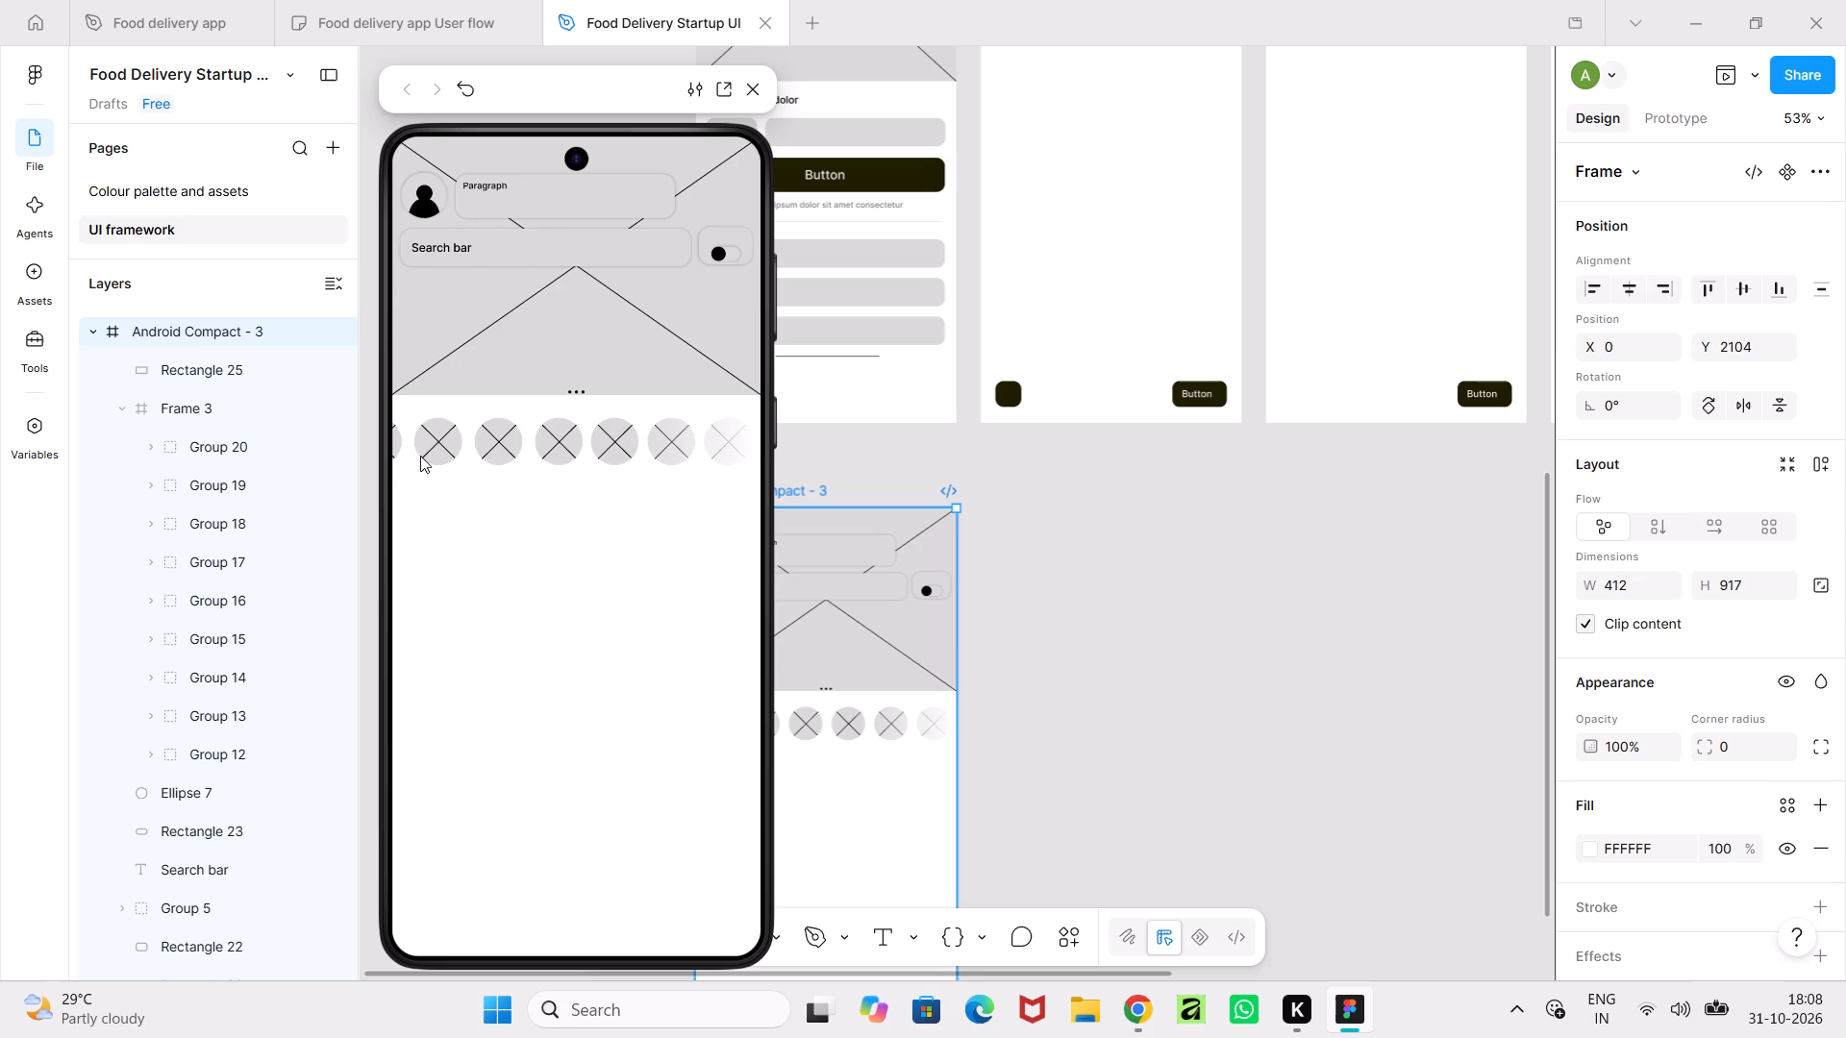
left_click_drag(420, 456, 513, 440)
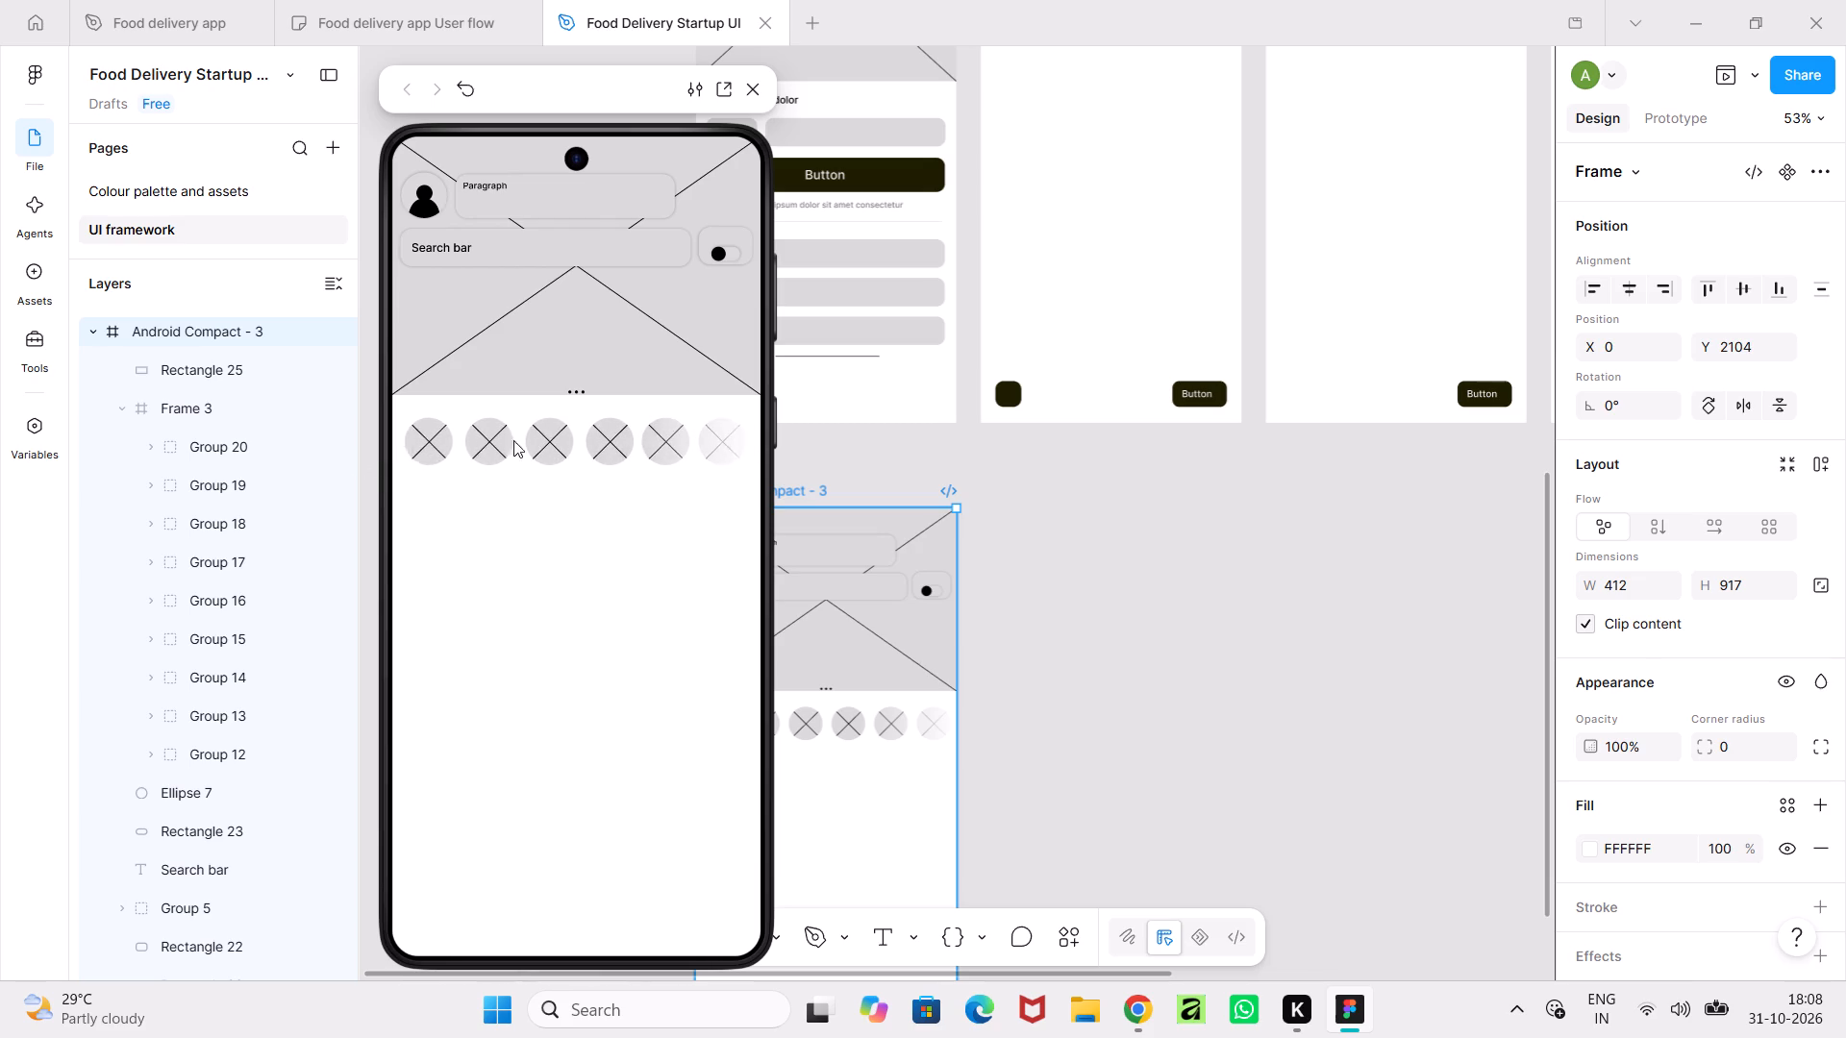
left_click_drag(513, 440, 687, 445)
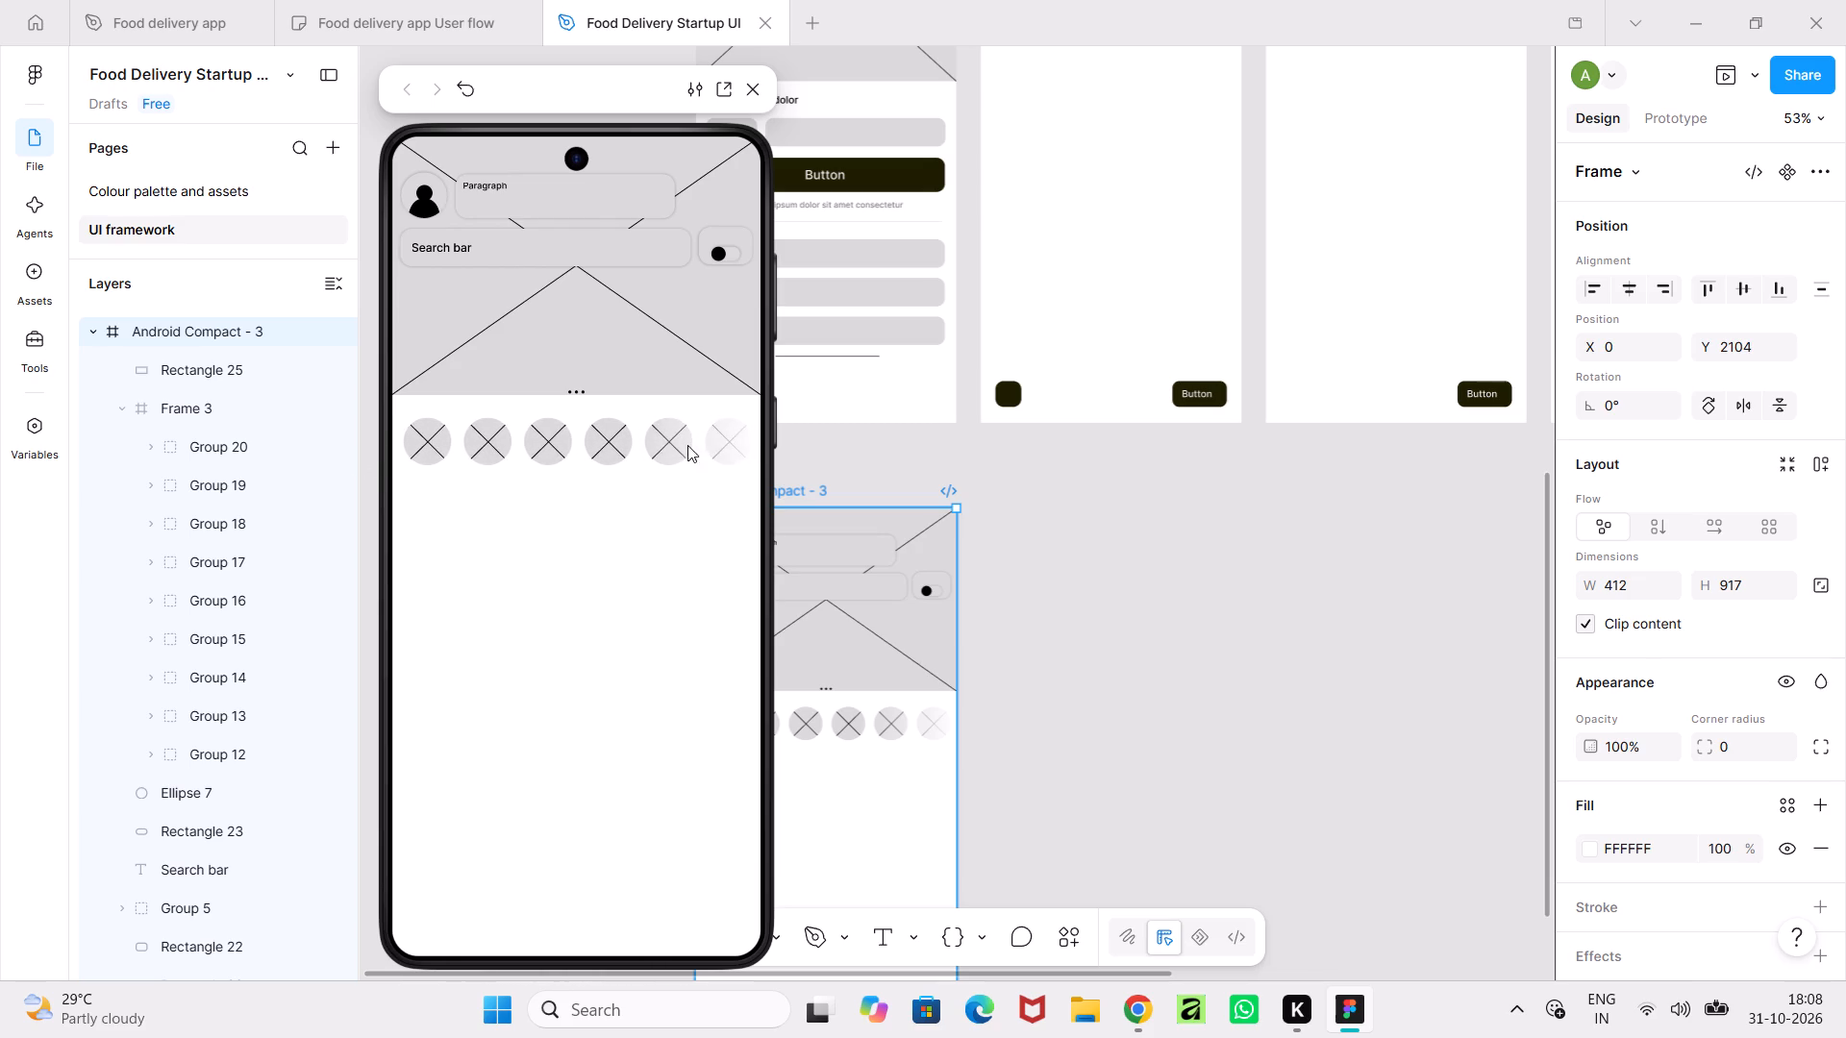
left_click_drag(687, 445, 654, 495)
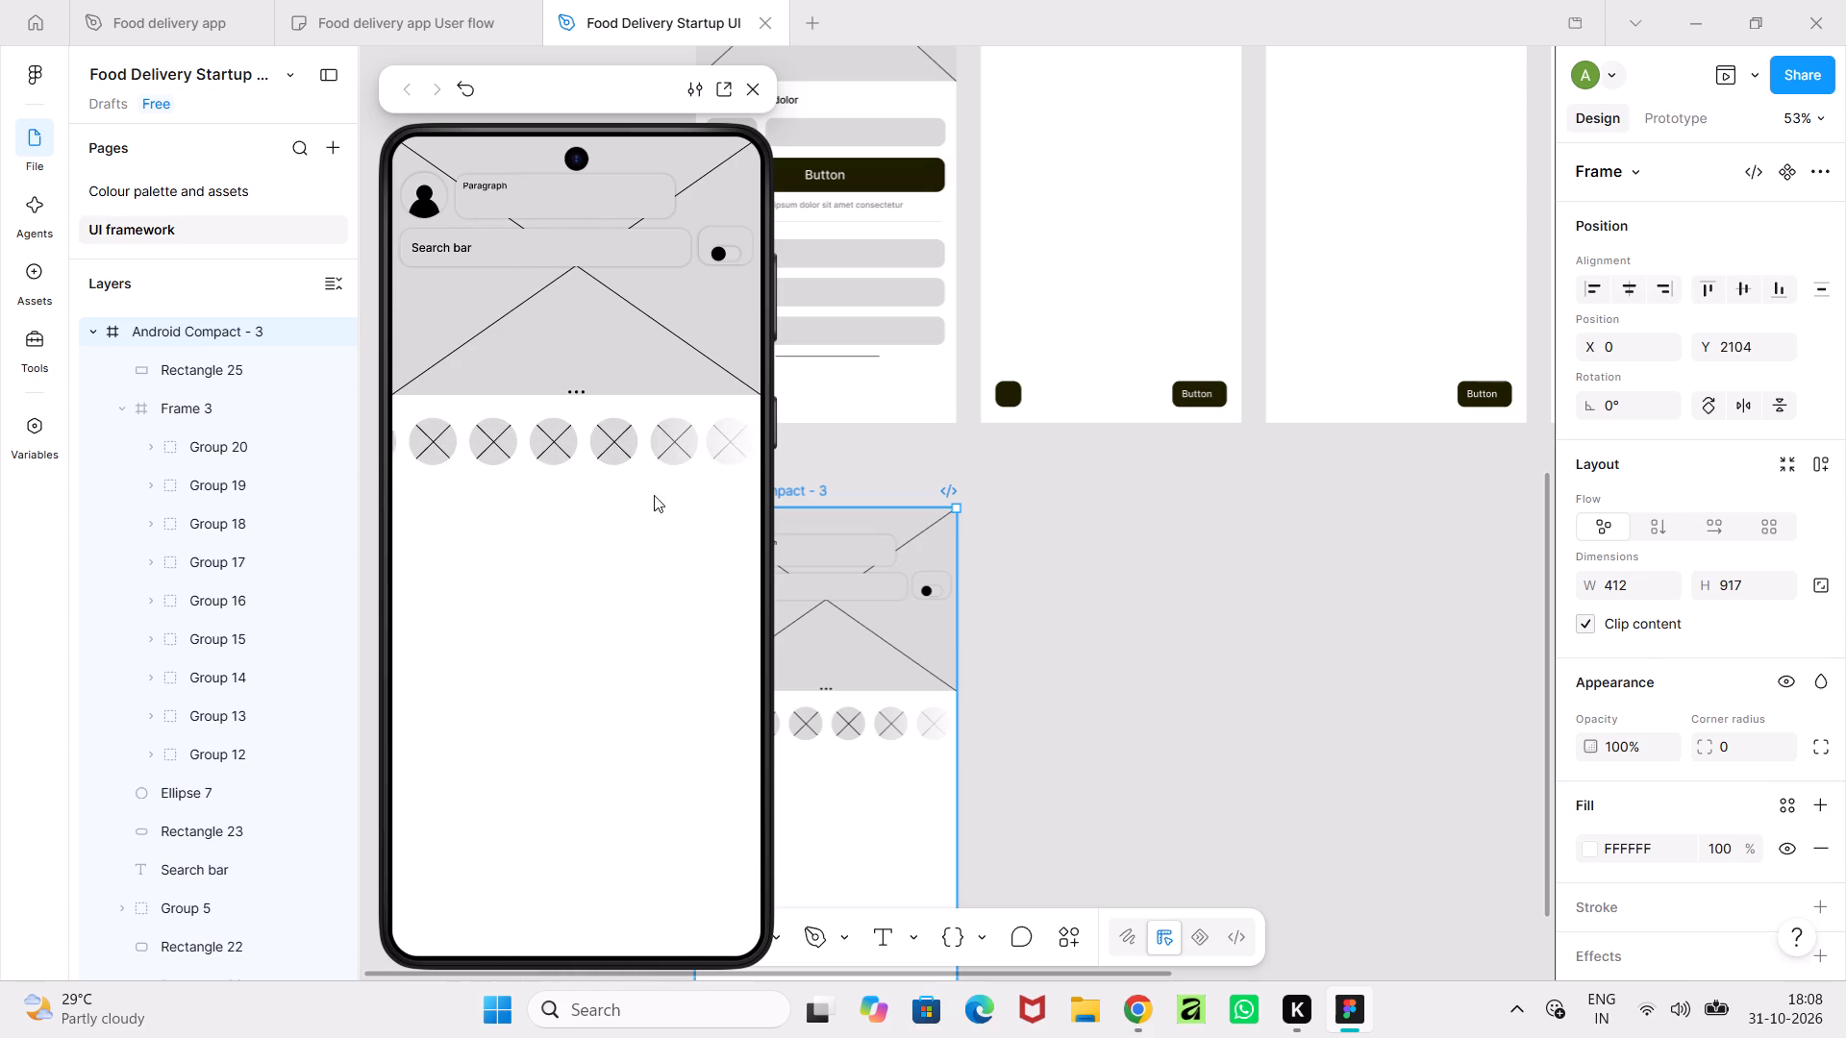
left_click_drag(654, 495, 772, 519)
left_click(1015, 631)
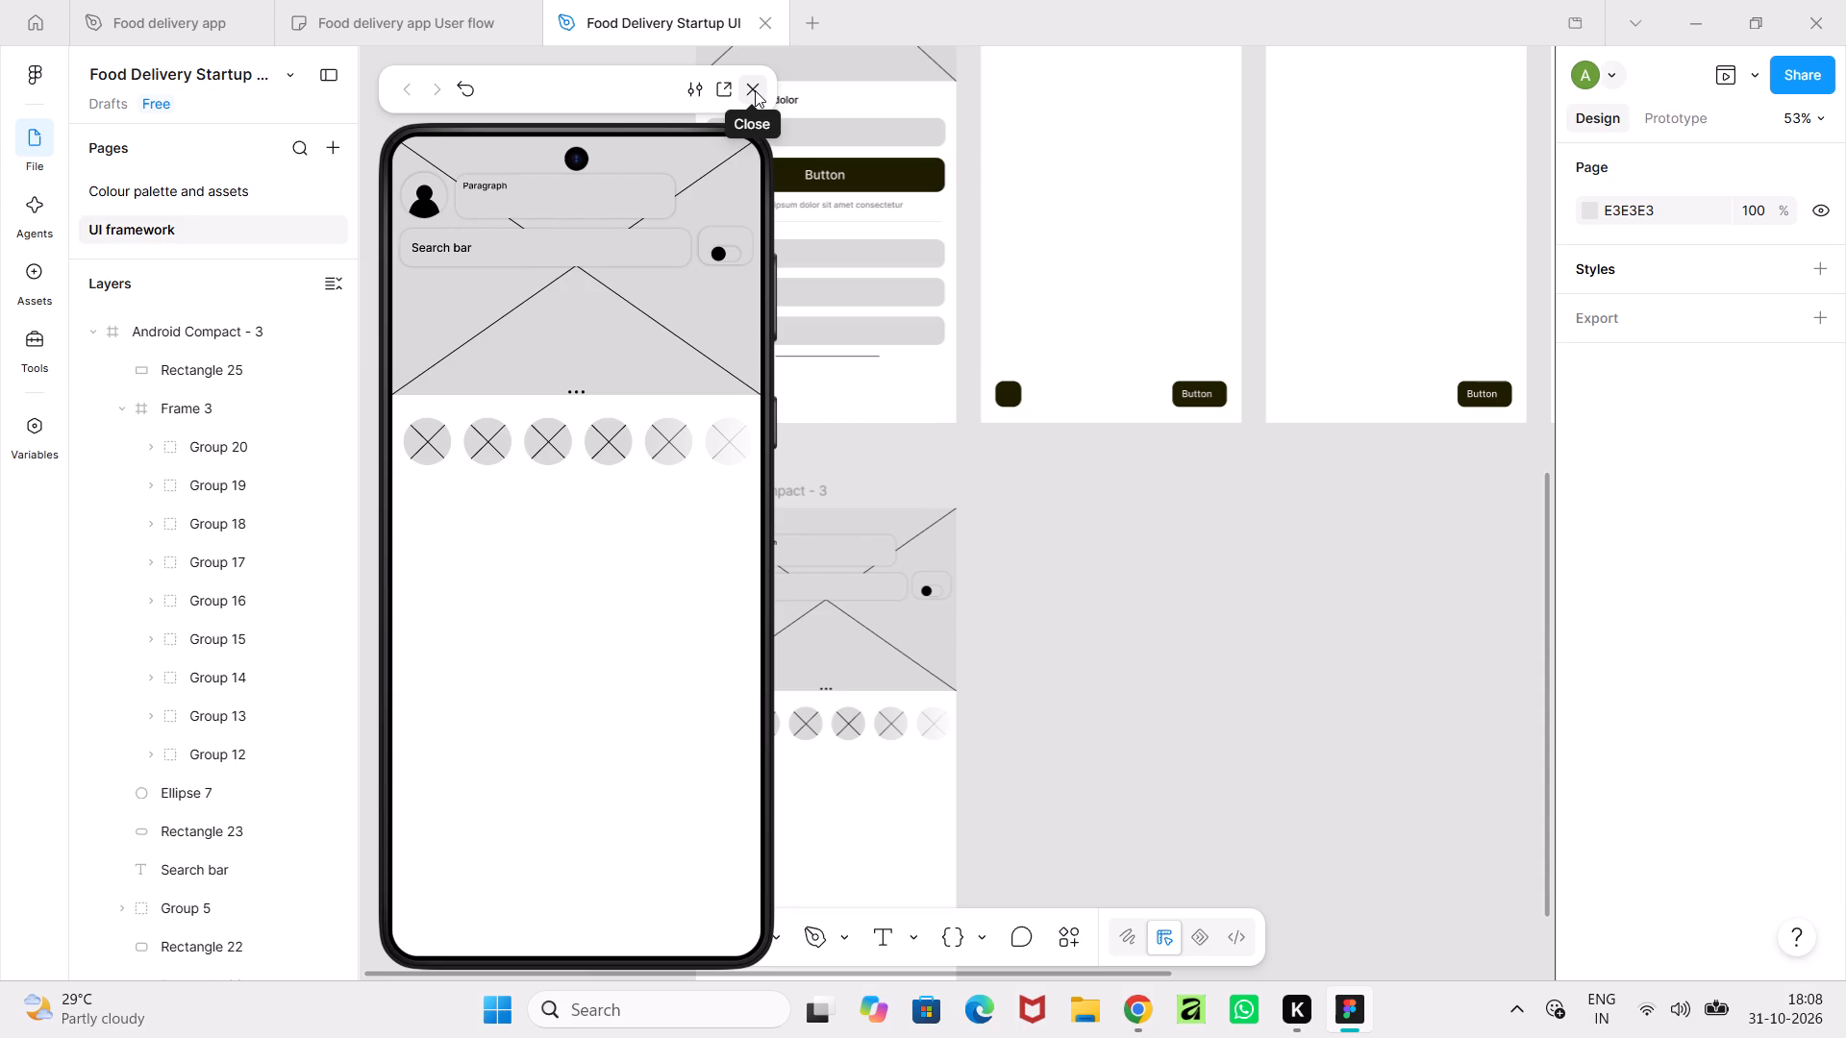
Close the prototype preview of Android Compact - 3 and return to the canvas.
left_click(753, 103)
left_click(750, 86)
left_click(1244, 598)
Examine the Android Compact - 3 wireframe's banner and circle row up close and alongside the splash and onboarding screens.
scroll(1244, 598, "down", 5, "ctrl")
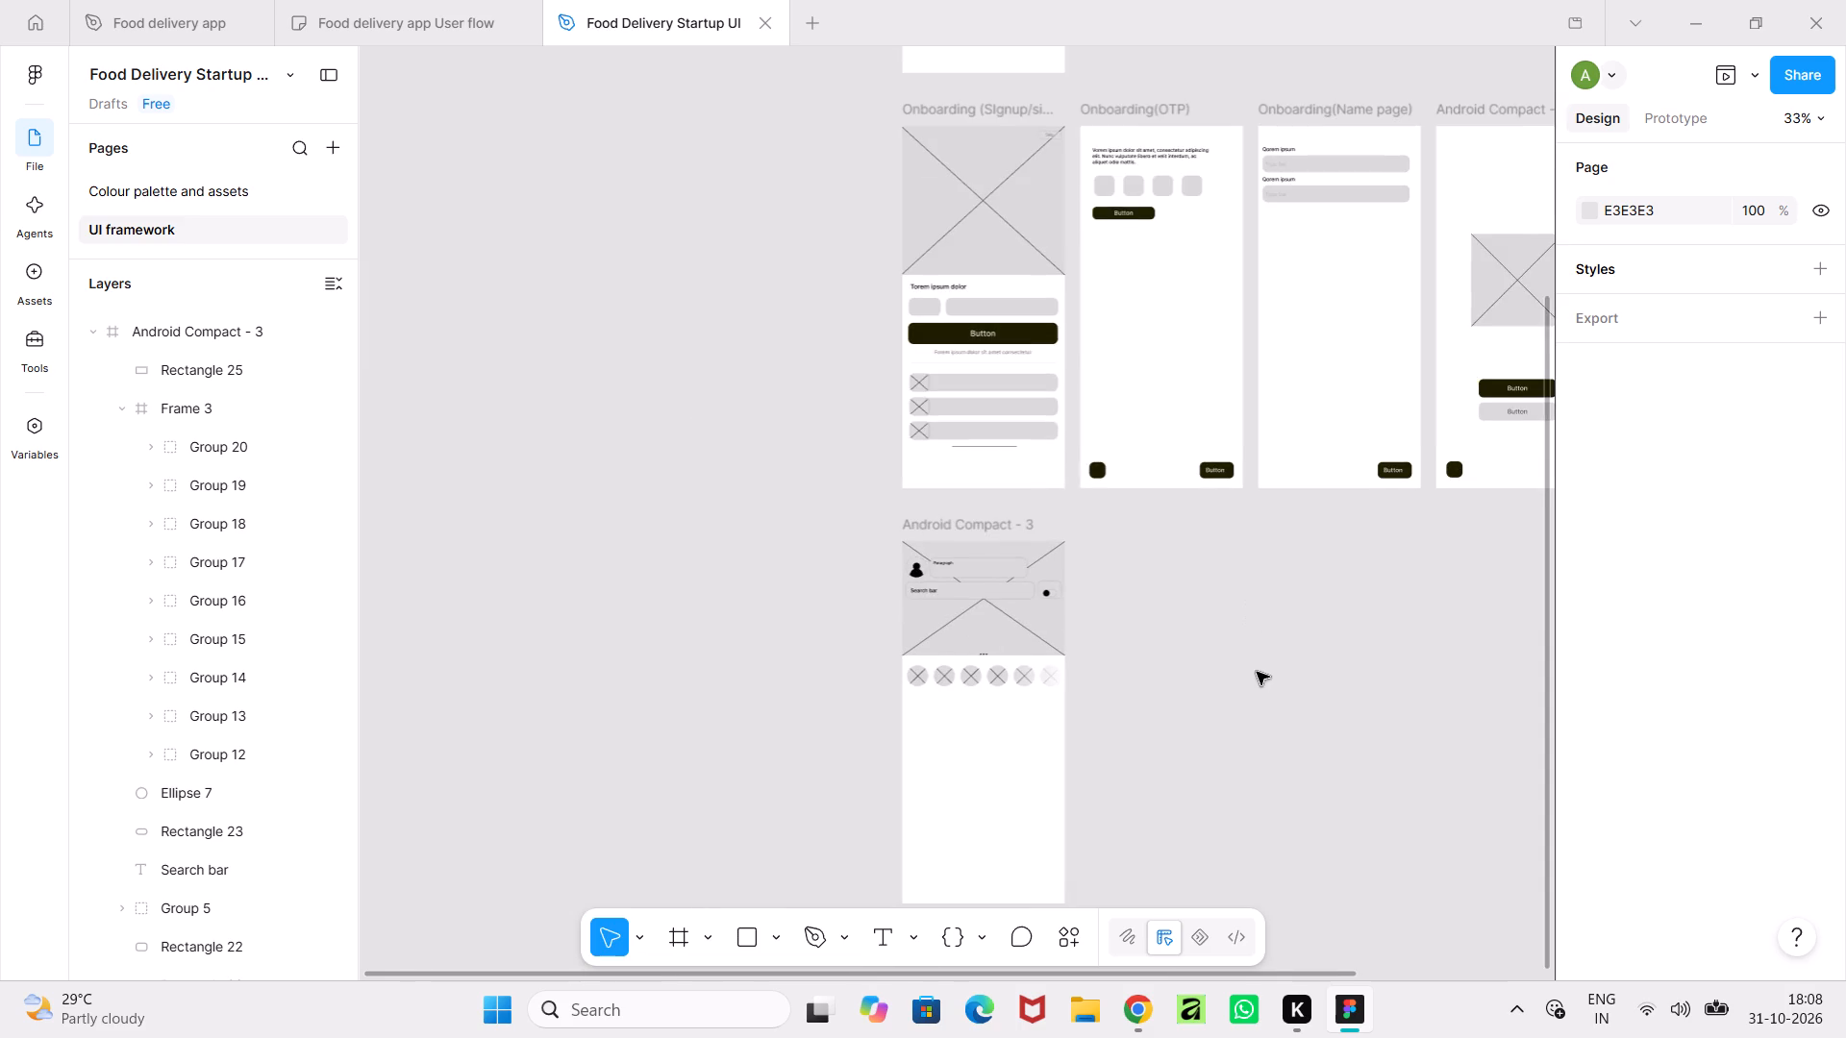
scroll(1257, 673, "up", 4, "ctrl")
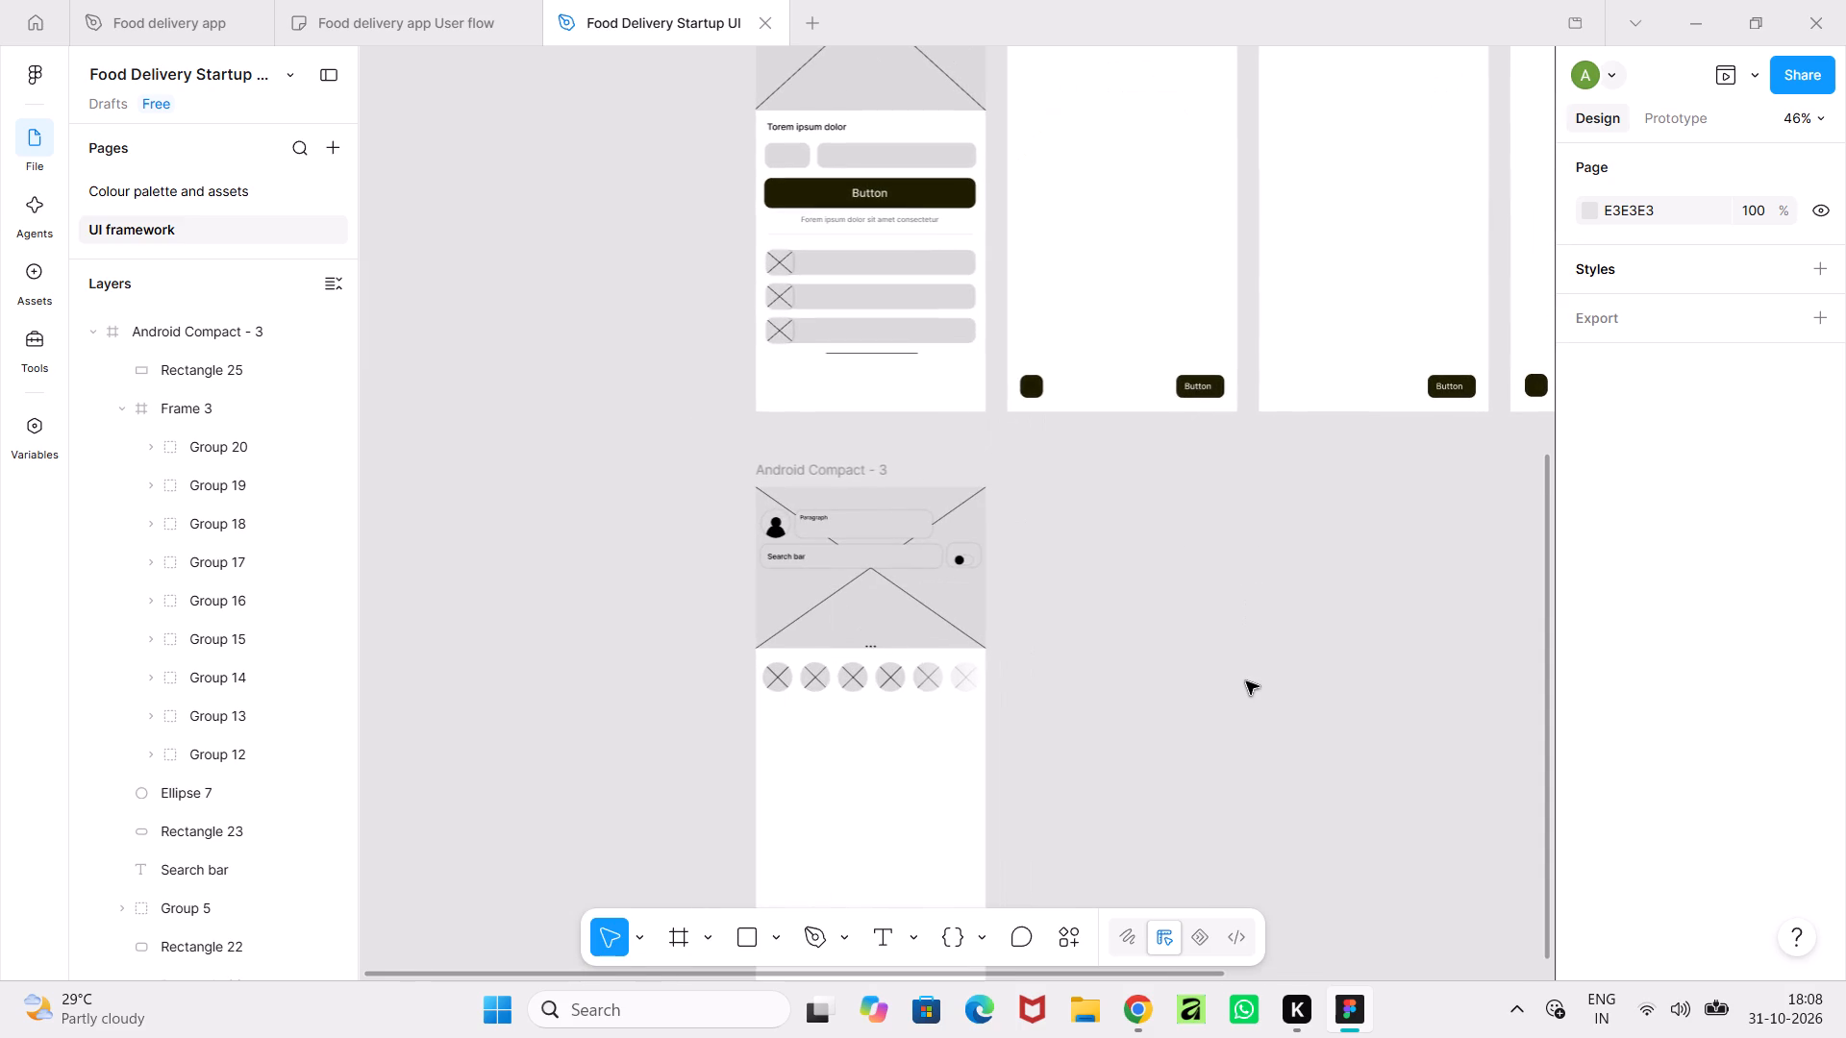
middle_click_drag(1246, 681, 1248, 531)
scroll(1237, 572, "up", 3, "ctrl")
scroll(1113, 679, "down", 10, "ctrl")
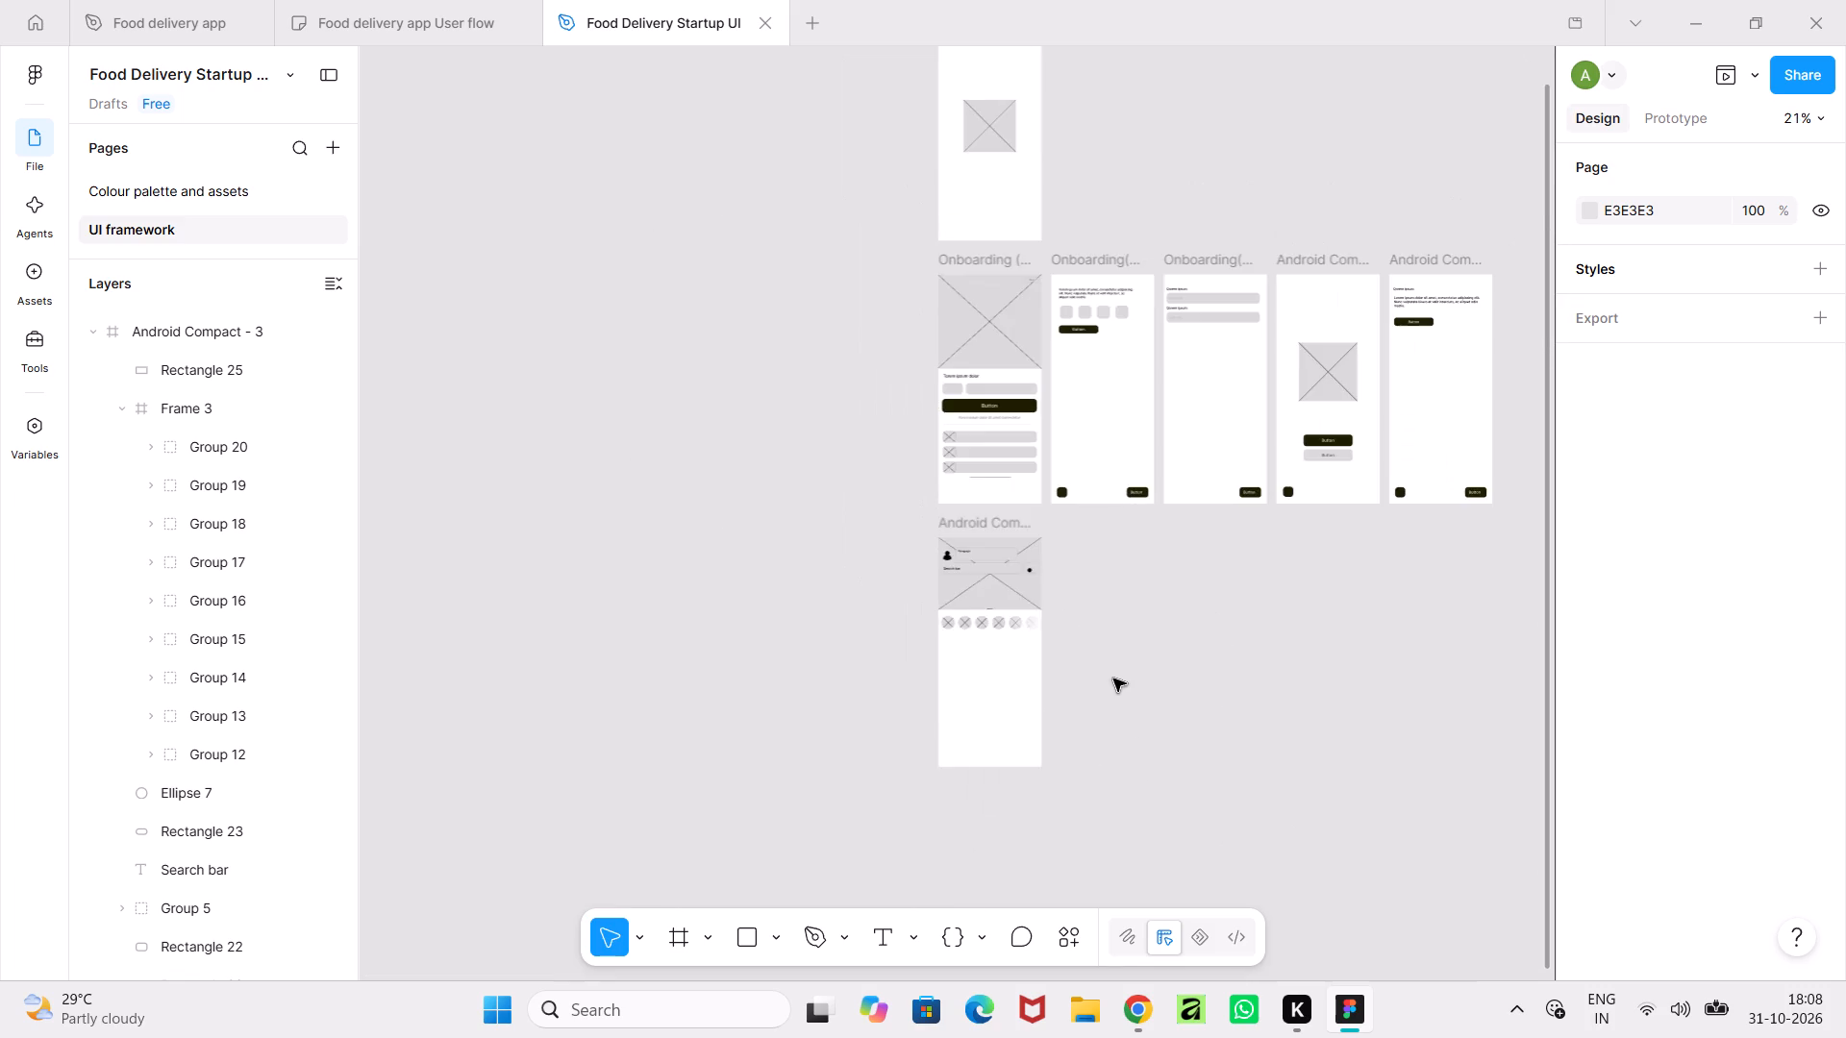
middle_click_drag(1113, 679, 1021, 790)
scroll(1020, 790, "down", 3, "ctrl")
middle_click_drag(1020, 790, 992, 695)
scroll(992, 695, "up", 4, "ctrl")
scroll(992, 695, "down", 4, "ctrl")
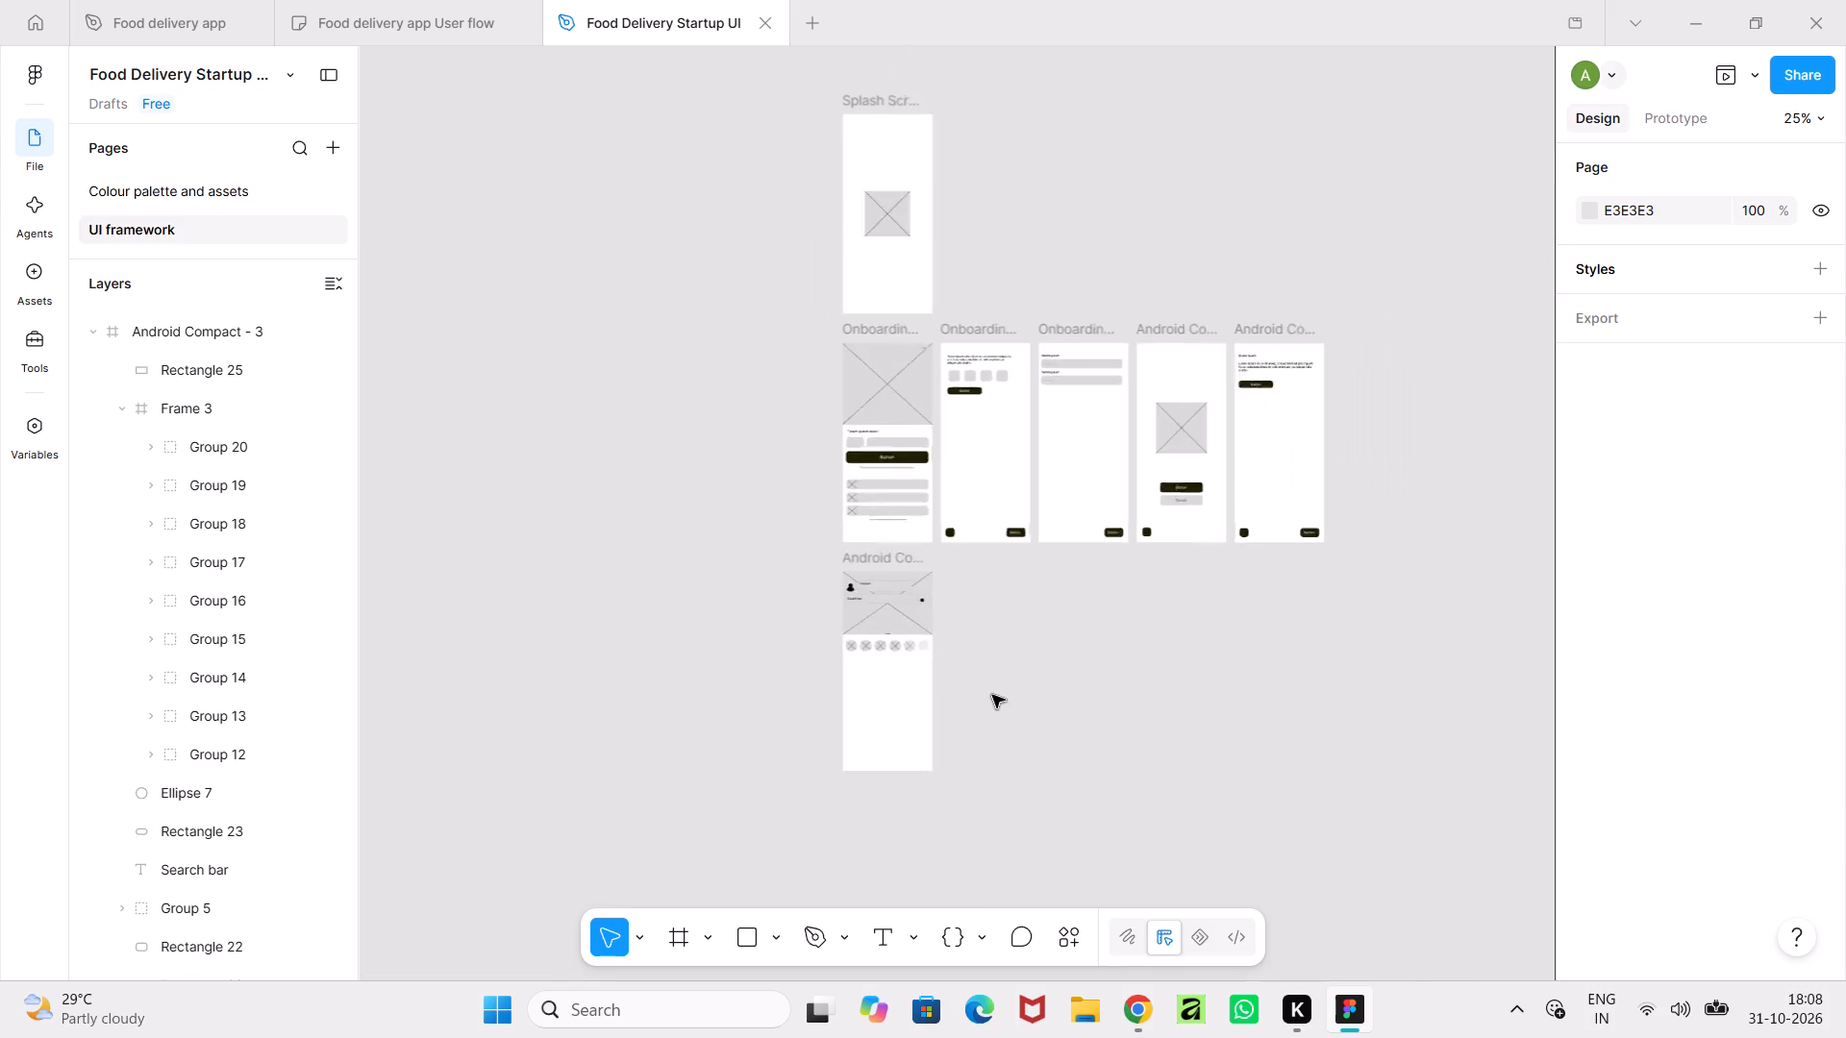
middle_click_drag(992, 695, 983, 723)
scroll(982, 723, "up", 7, "ctrl")
scroll(982, 723, "down", 5, "ctrl")
middle_click_drag(982, 723, 984, 733, "ctrl")
middle_click_drag(989, 744, 1004, 734)
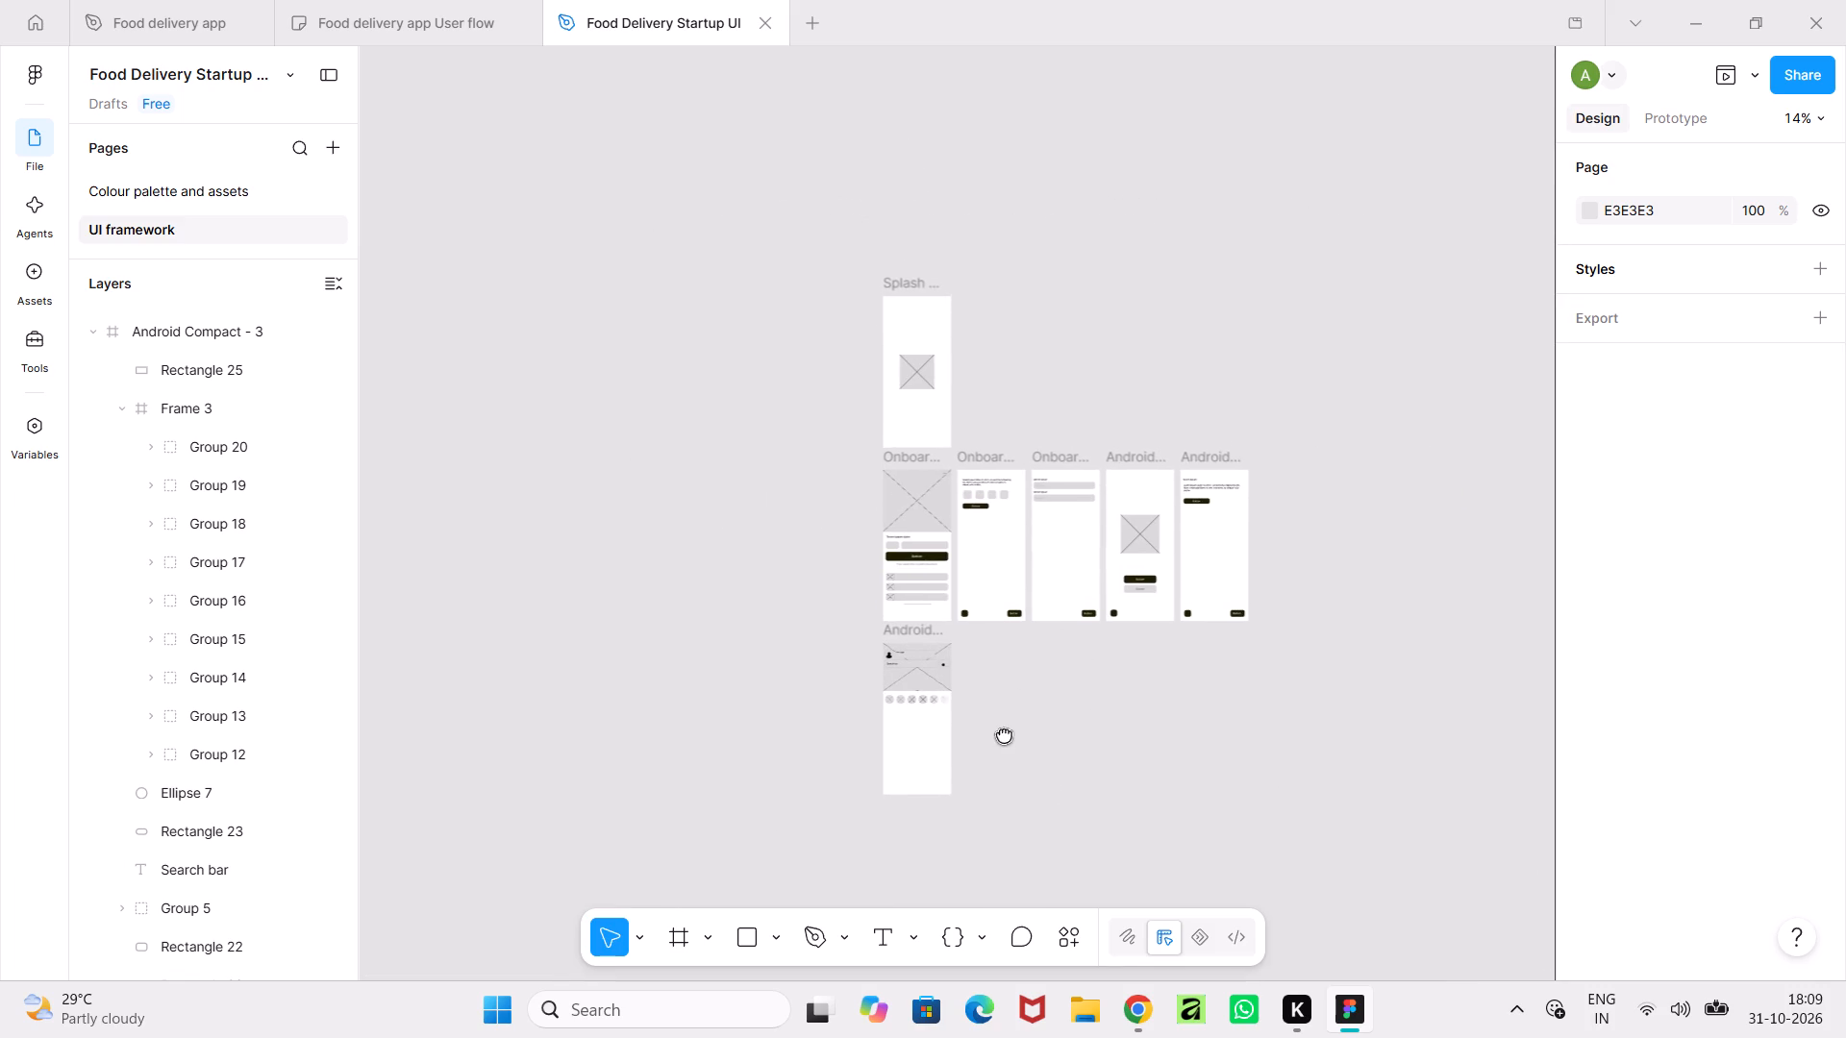
middle_click_drag(1004, 734, 1006, 721)
middle_click_drag(1000, 743, 981, 774)
scroll(981, 774, "up", 9, "ctrl")
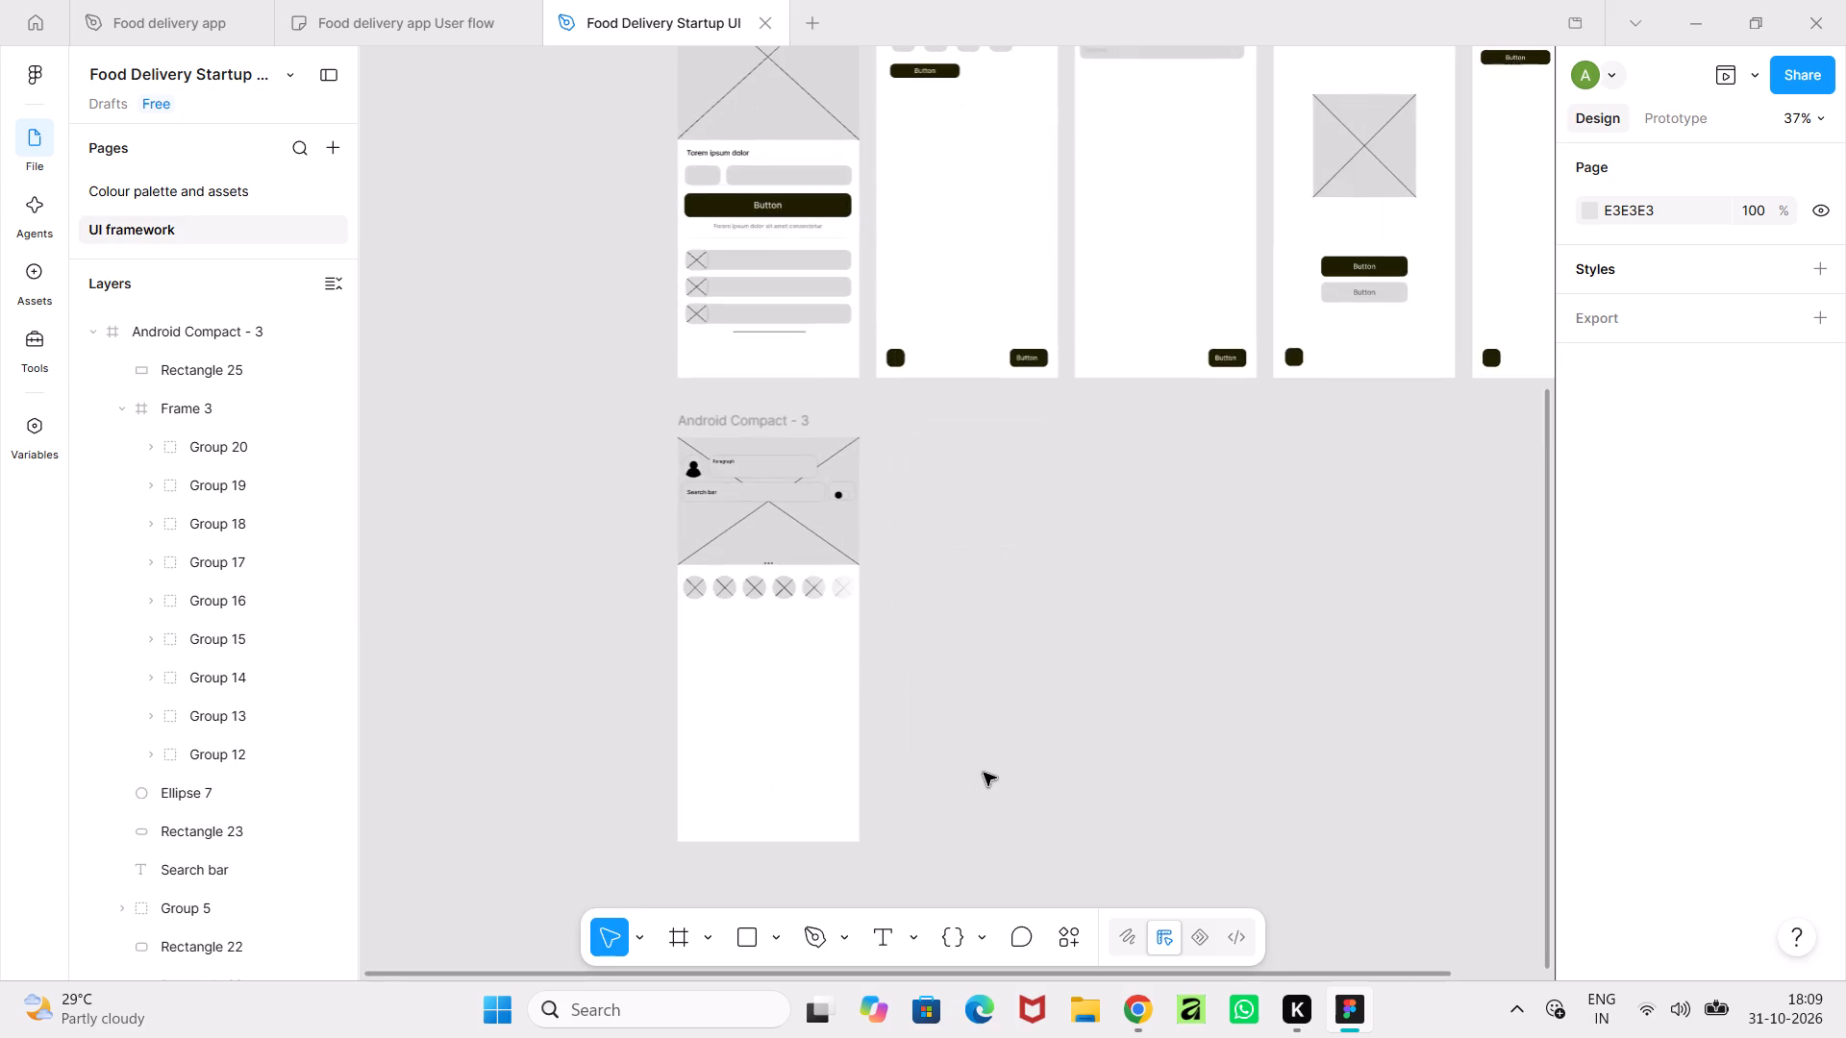
scroll(986, 757, "up", 4, "ctrl")
middle_click_drag(986, 757, 1143, 666)
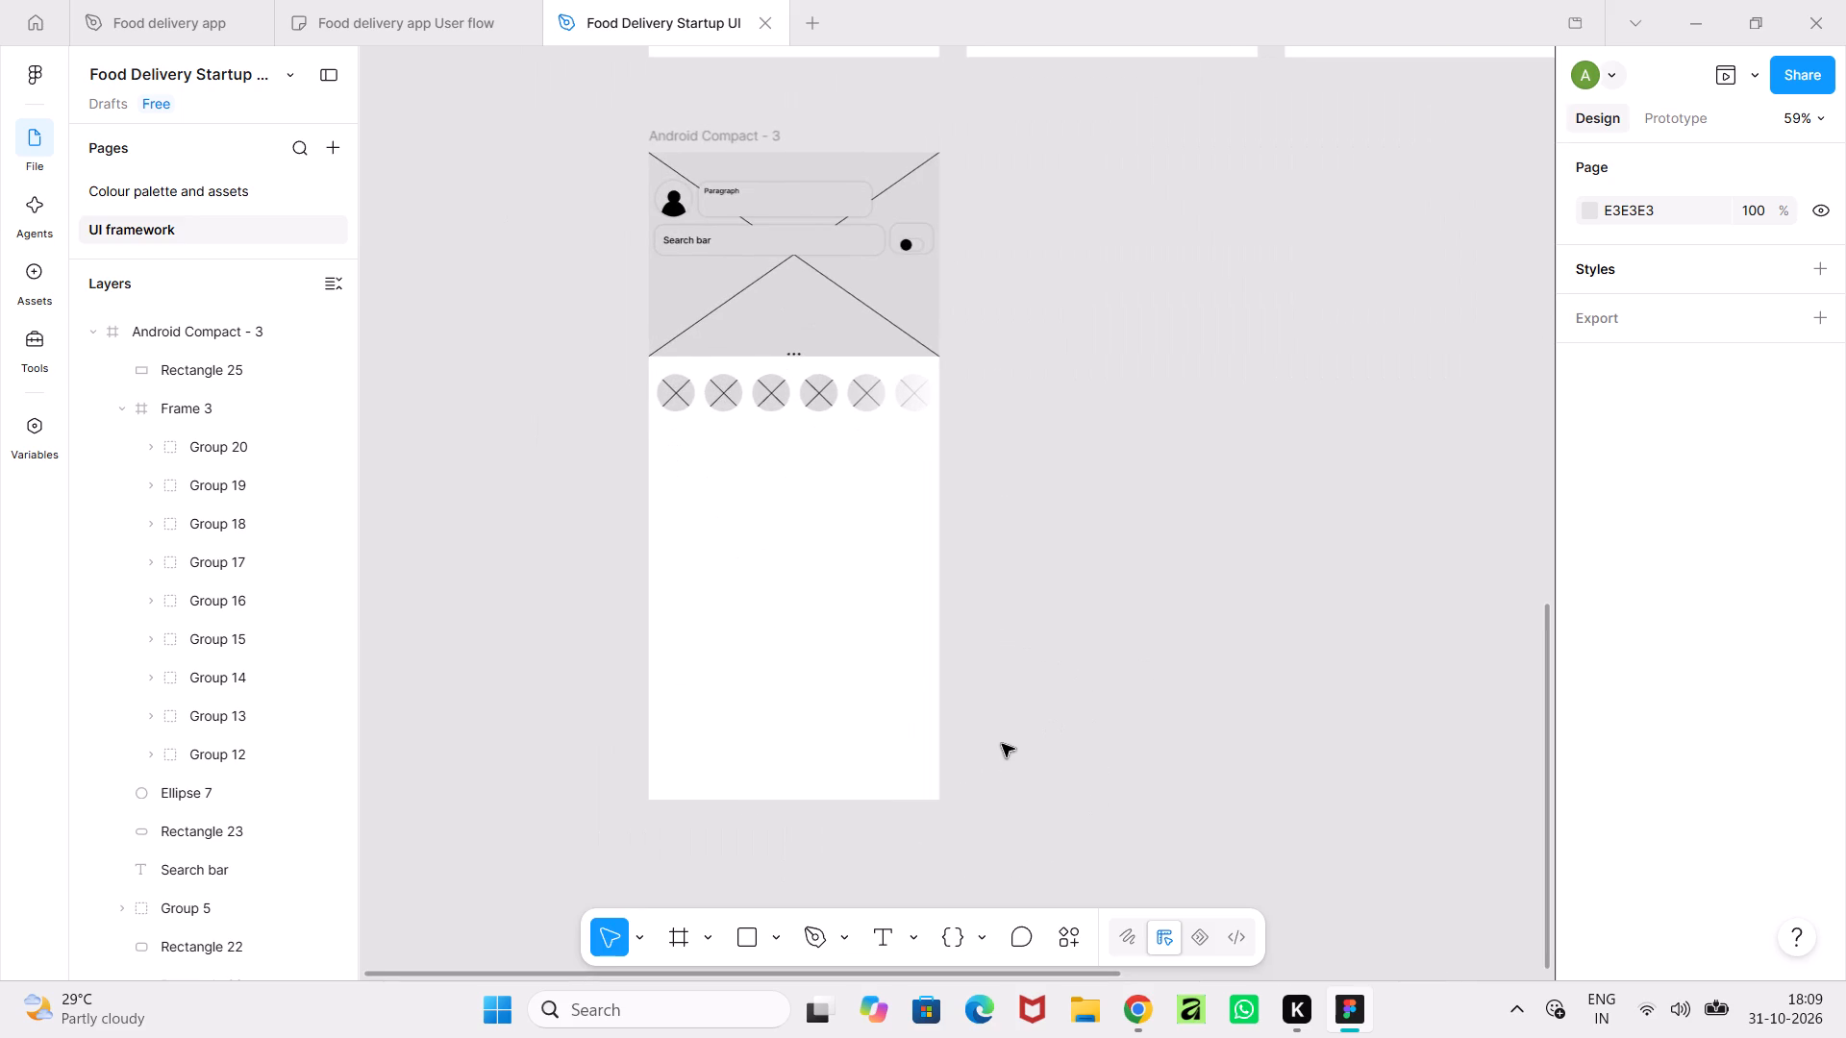
scroll(1002, 744, "down", 2, "ctrl")
middle_click_drag(1002, 744, 980, 879)
scroll(977, 835, "up", 5, "ctrl")
middle_click_drag(965, 600, 1067, 767)
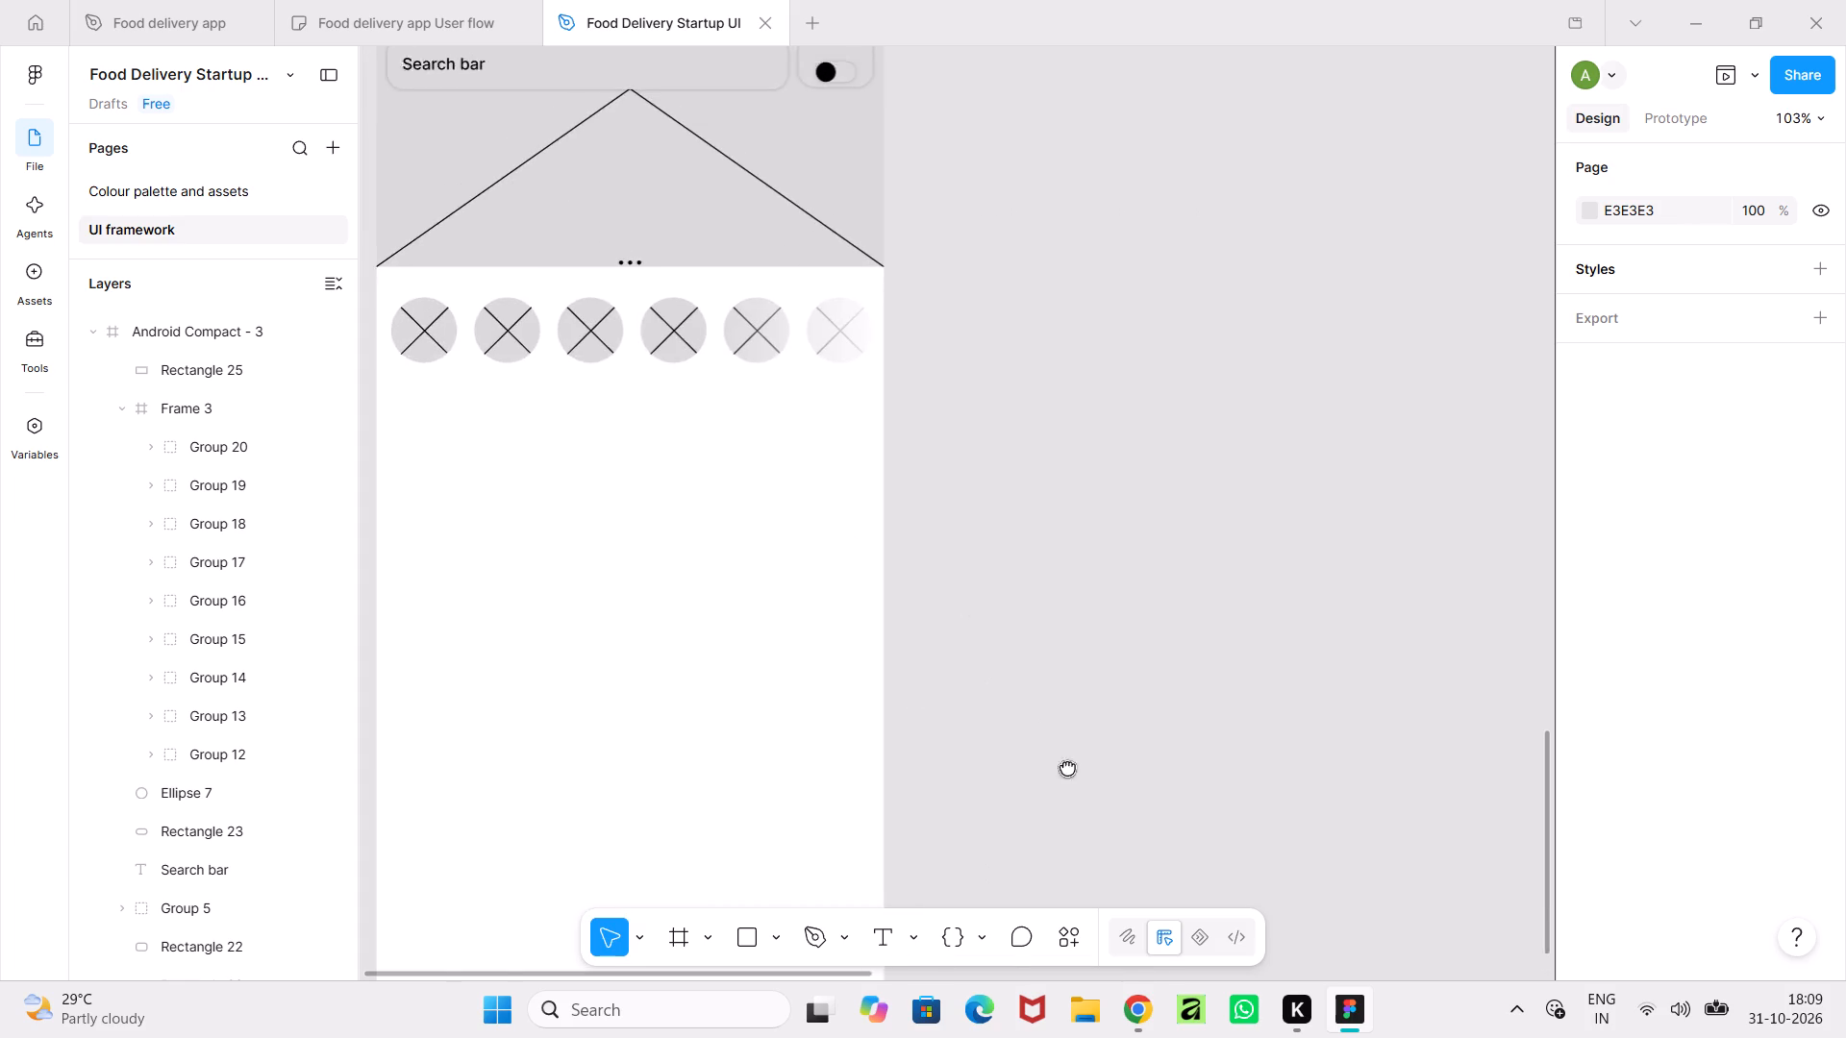
middle_click_drag(1067, 767, 1105, 821)
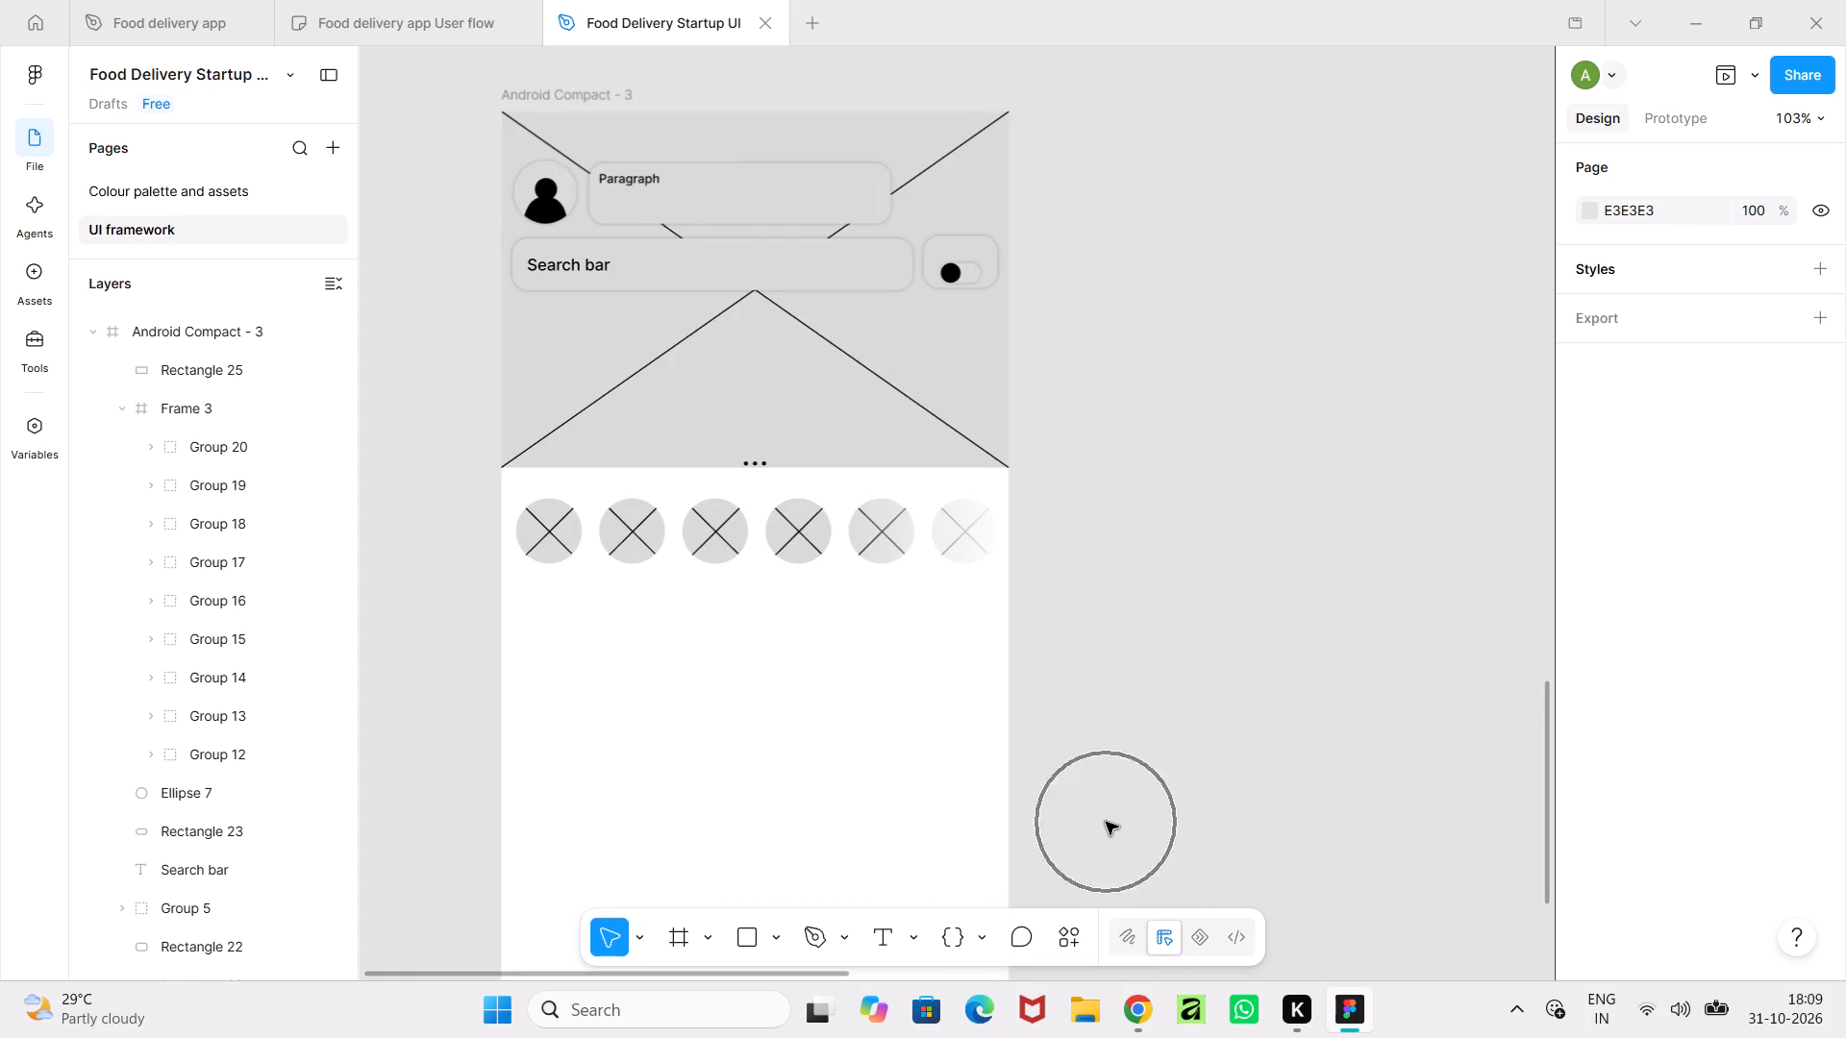
scroll(1106, 822, "down", 12, "ctrl")
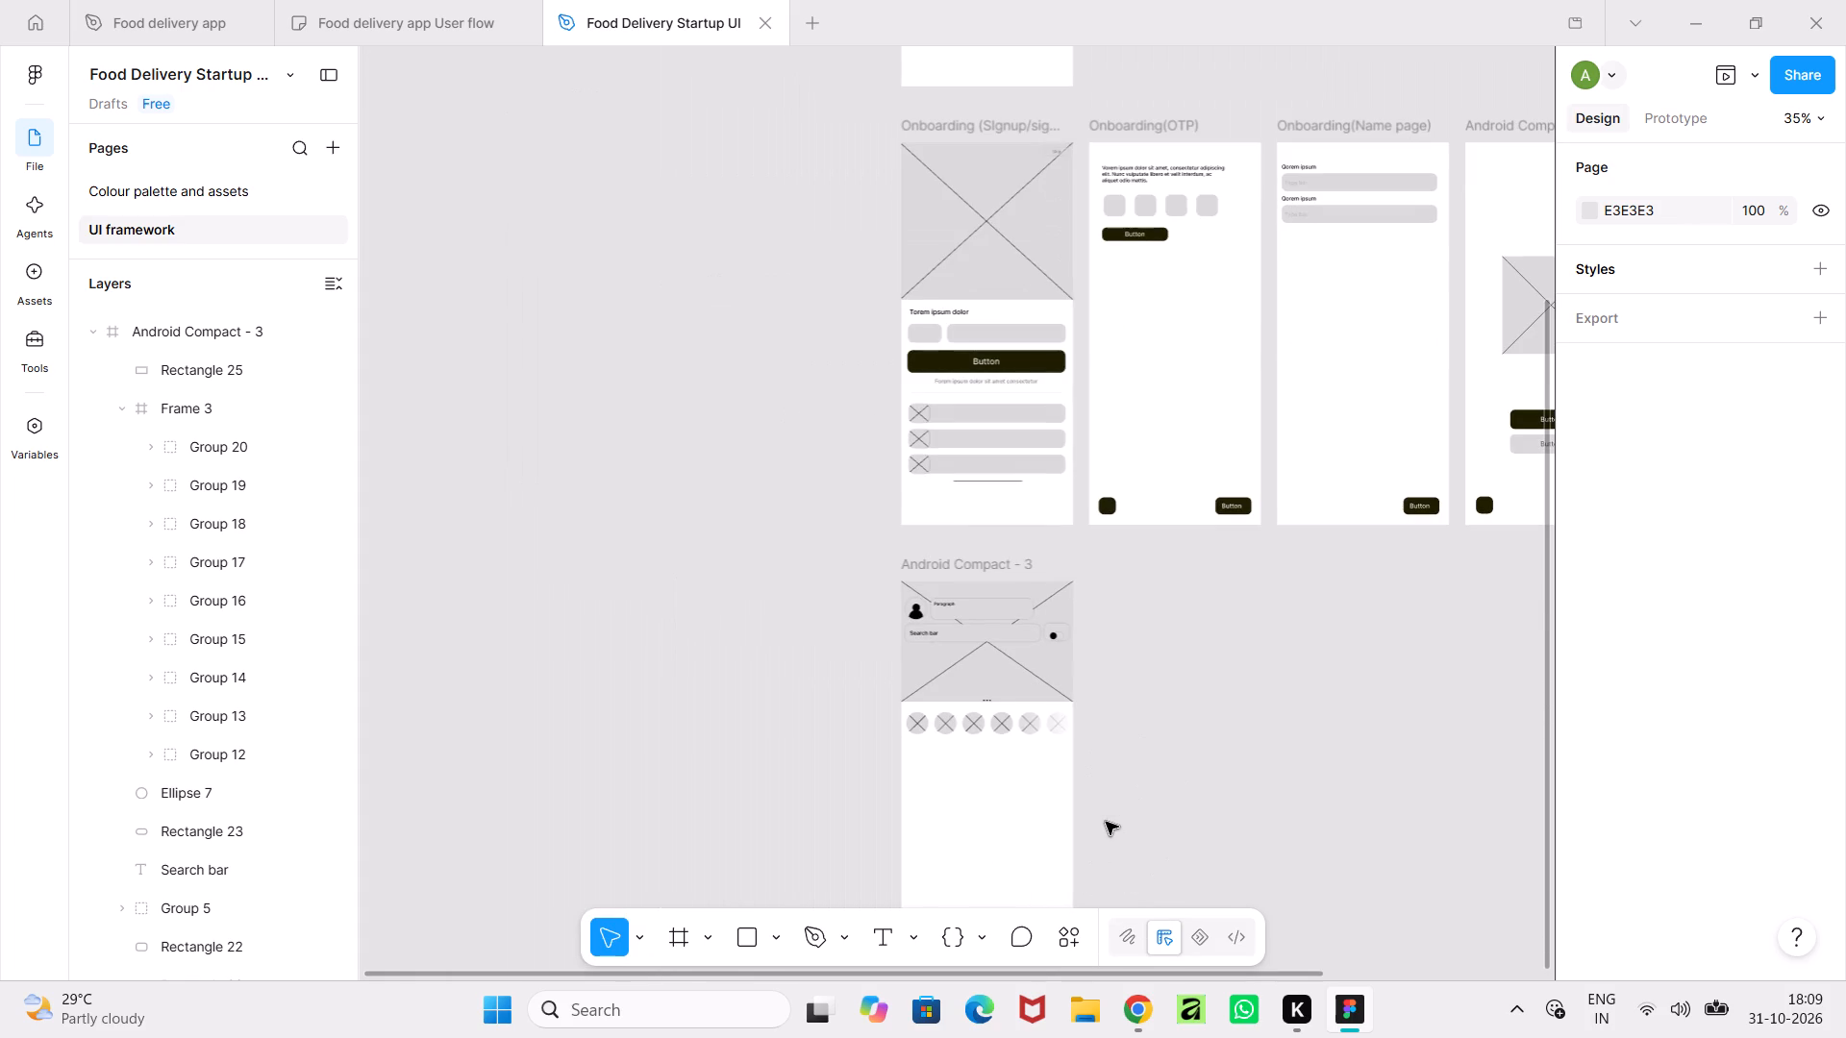
scroll(1106, 822, "up", 12, "ctrl")
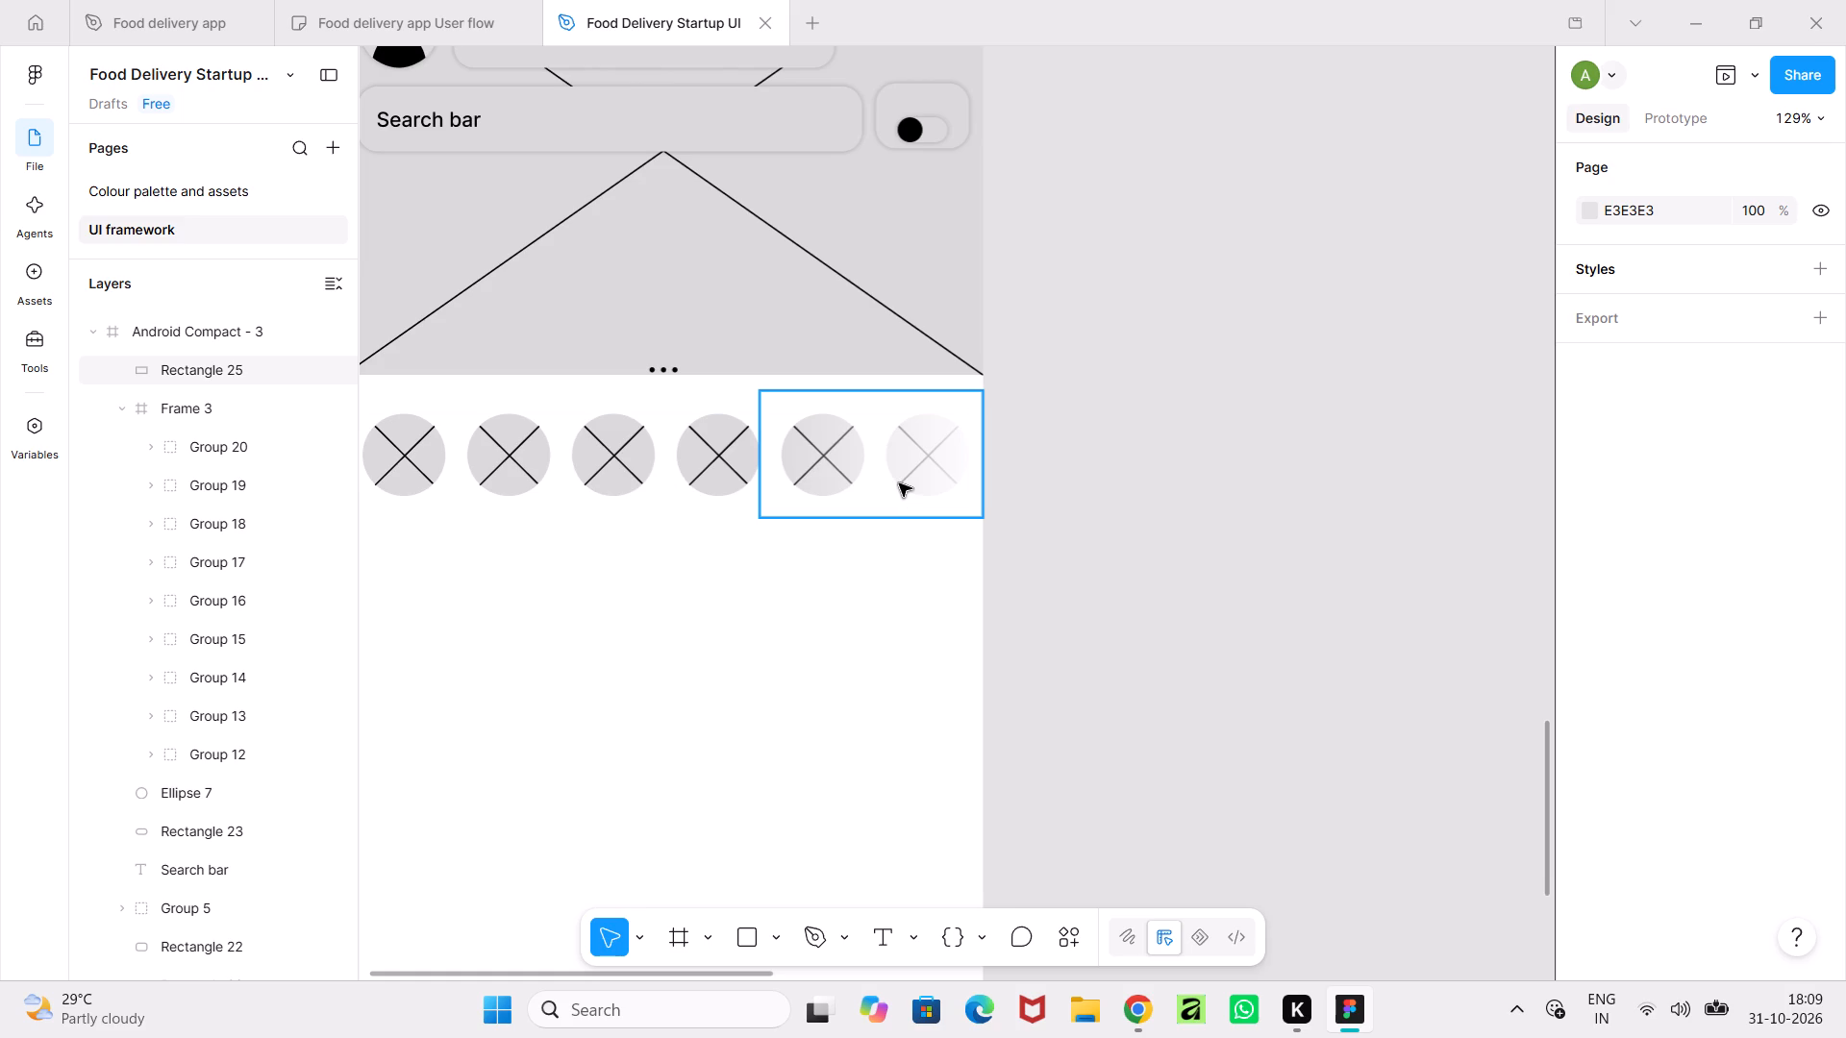
left_click(1077, 553)
scroll(1078, 553, "down", 6, "ctrl")
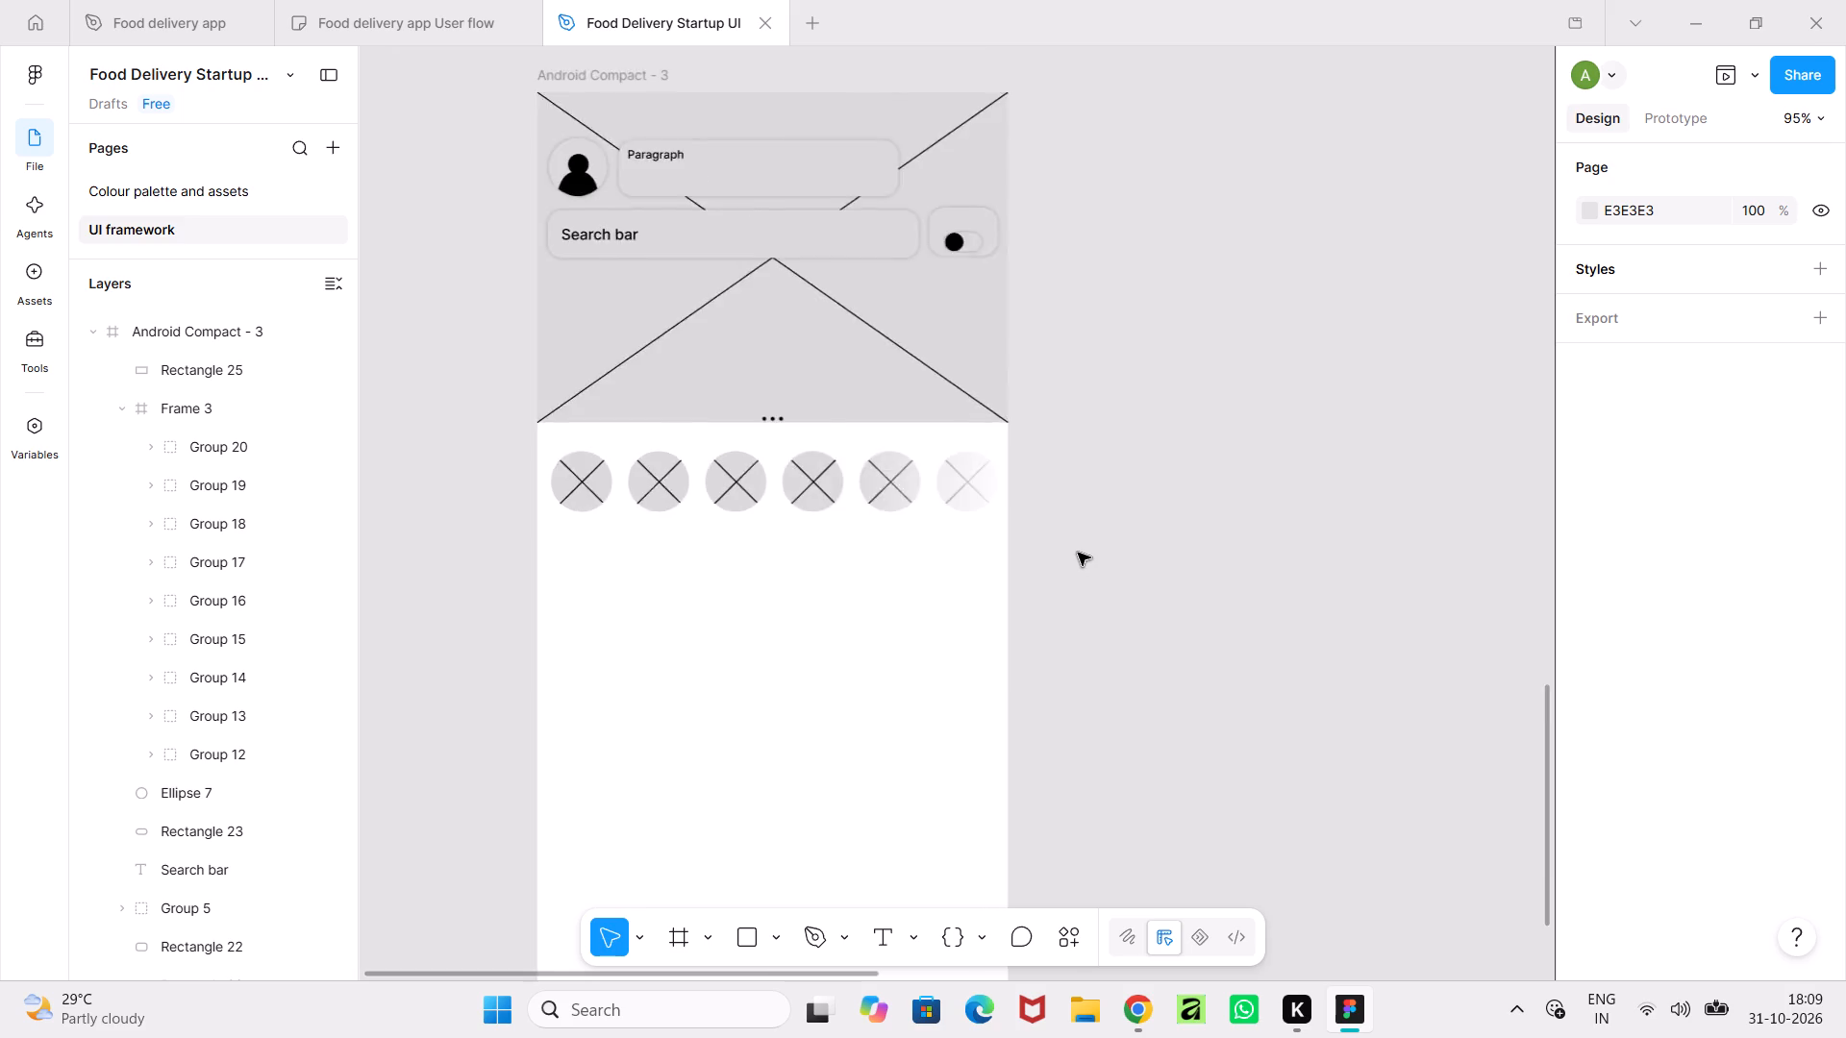
scroll(1078, 553, "down", 15, "ctrl")
middle_click_drag(1078, 553, 933, 742)
scroll(1034, 684, "up", 3, "ctrl")
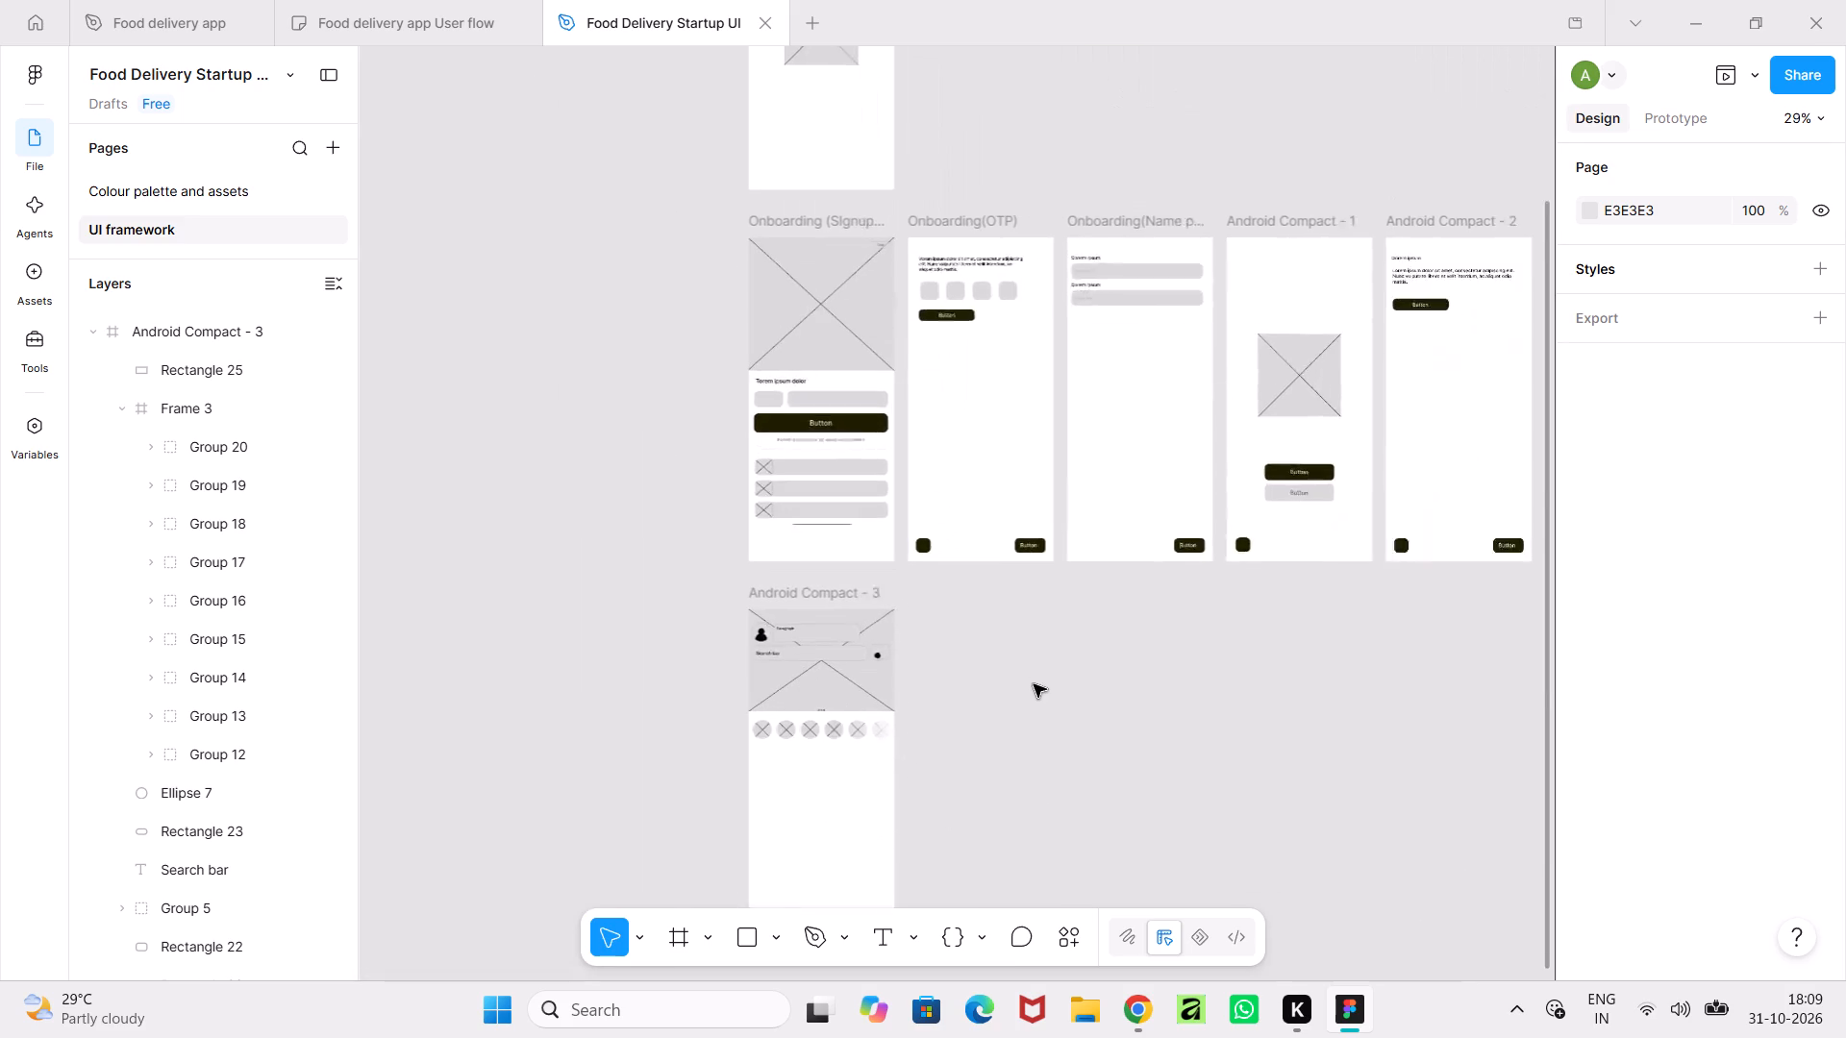
scroll(1034, 684, "up", 1, "ctrl")
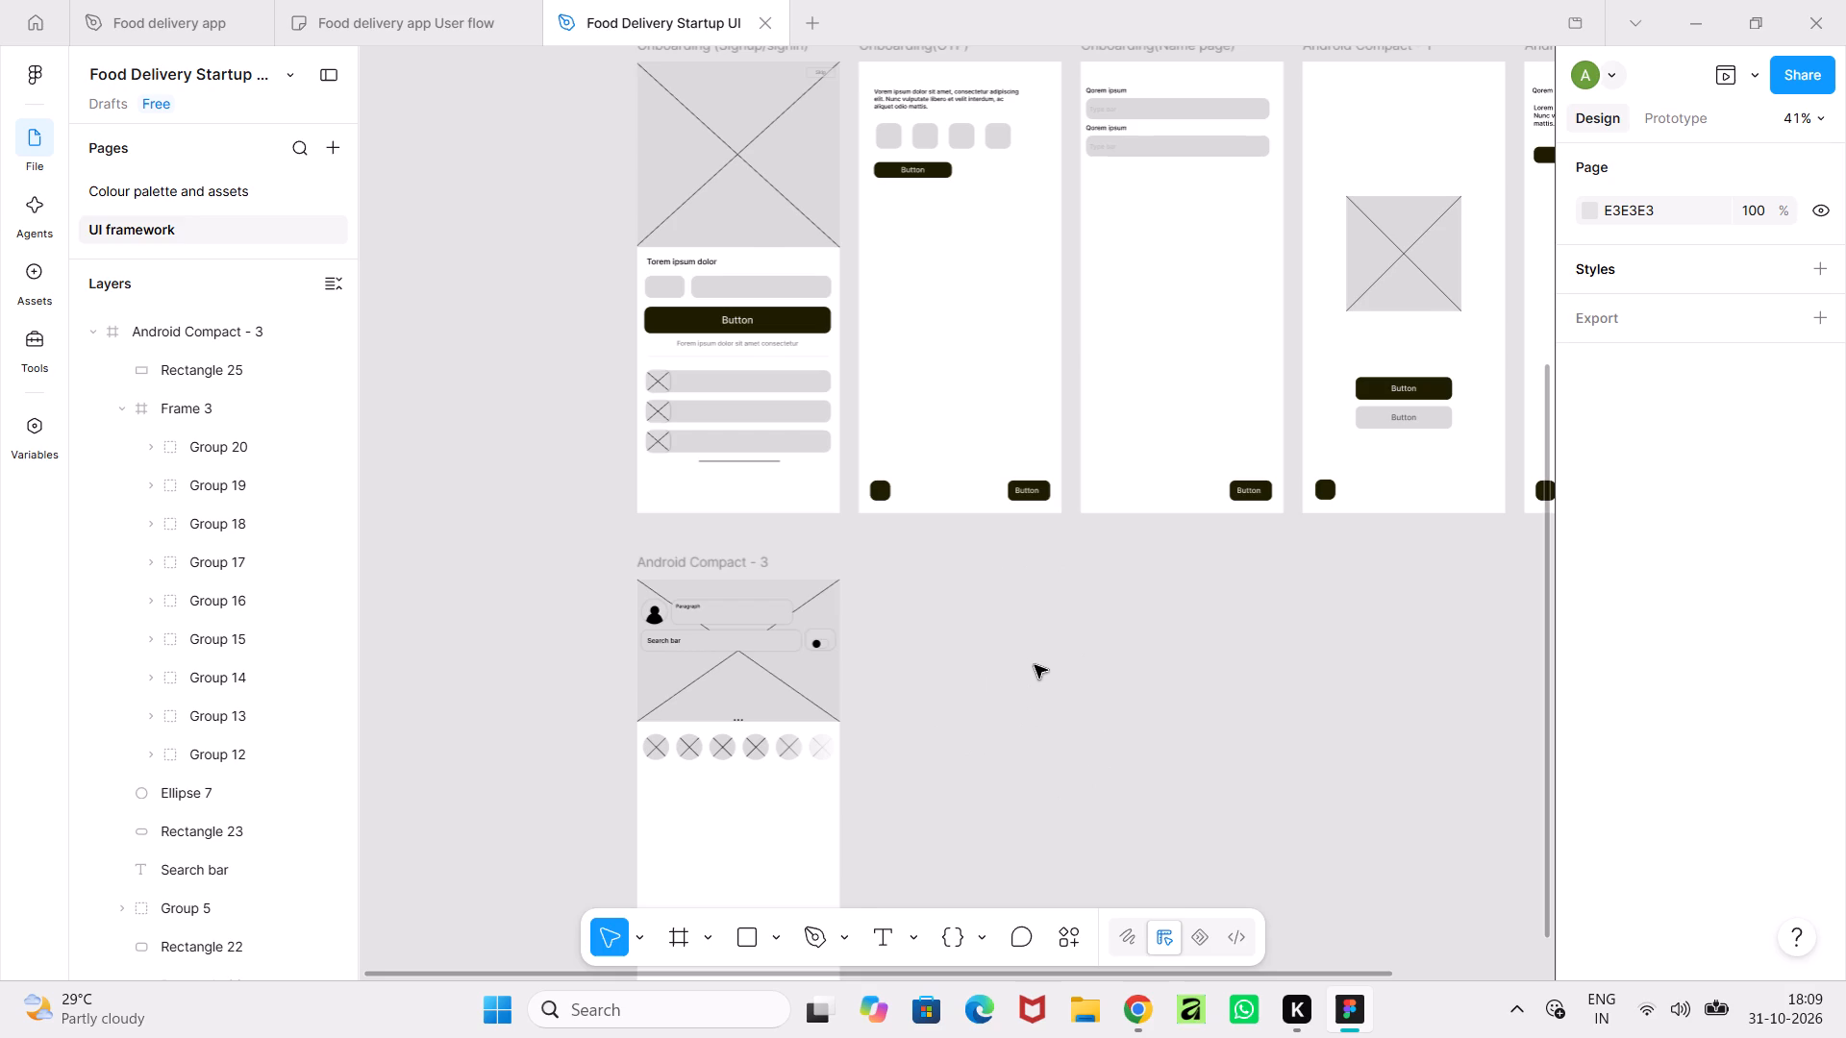
scroll(1035, 665, "down", 4, "ctrl")
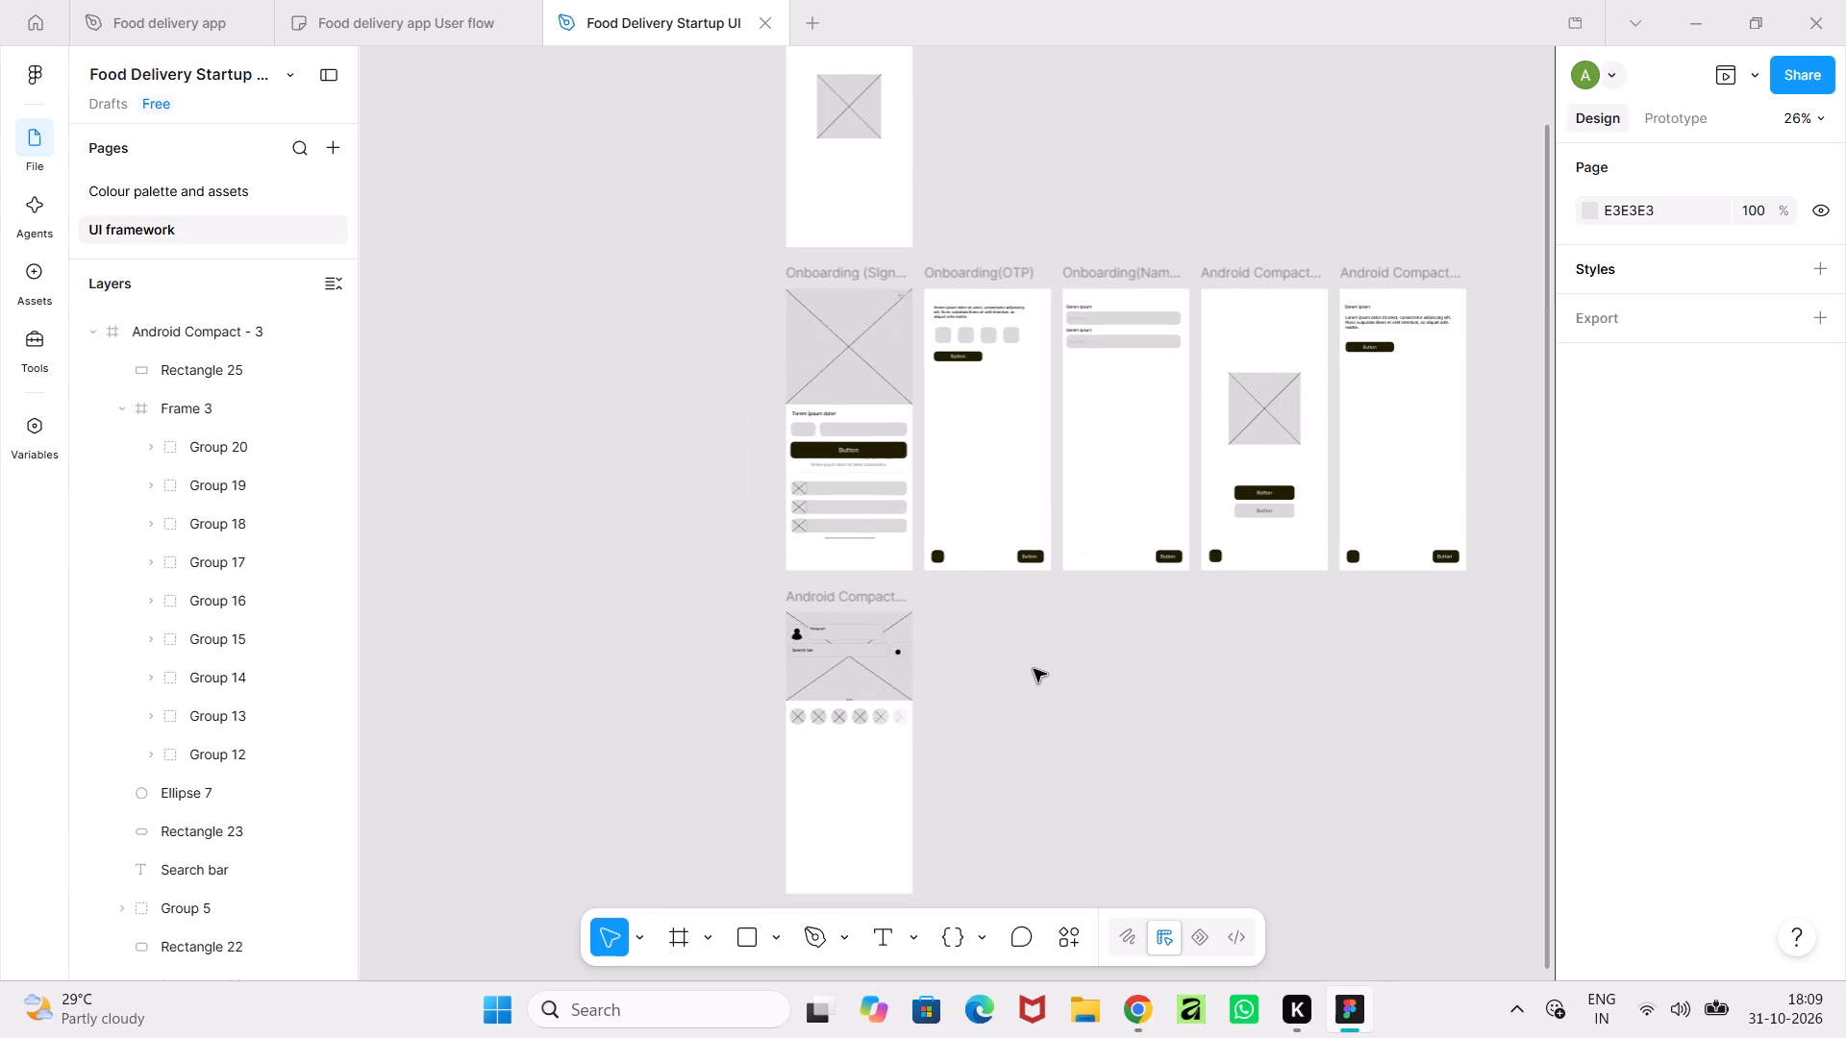
scroll(1034, 669, "up", 1, "ctrl")
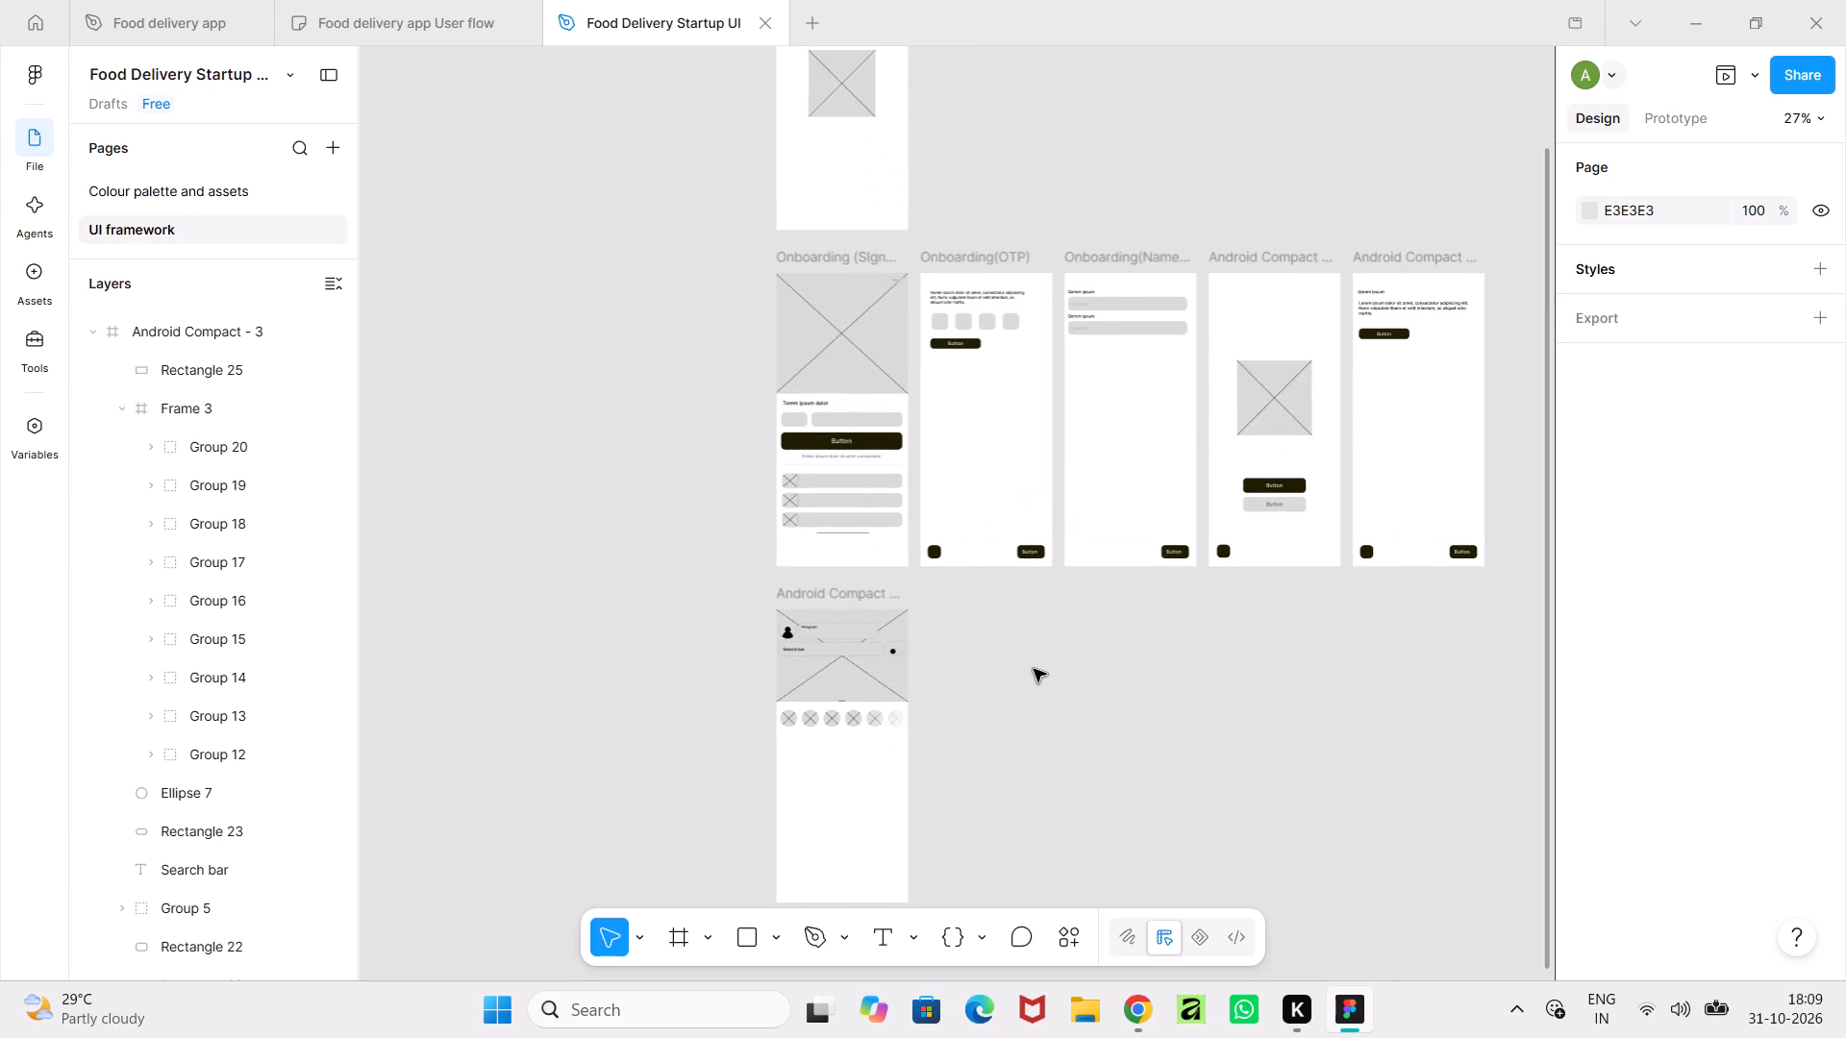
scroll(1034, 669, "up", 3, "ctrl")
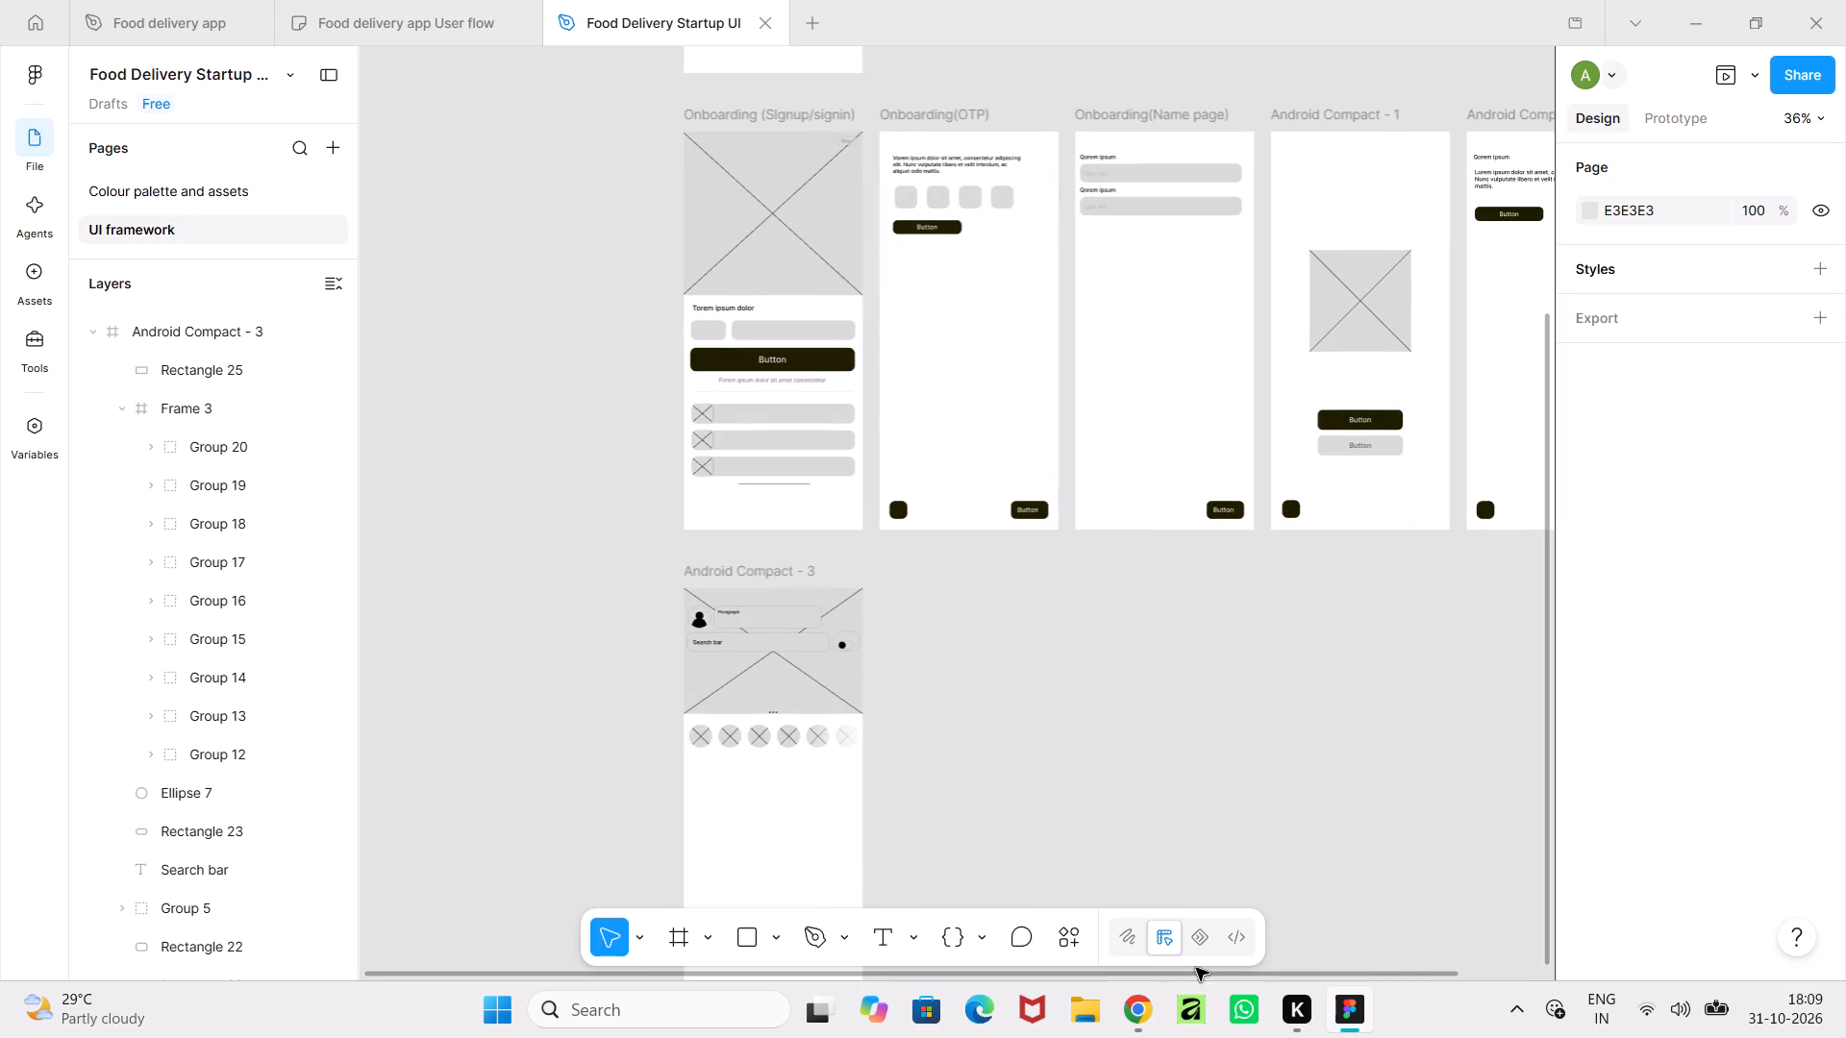
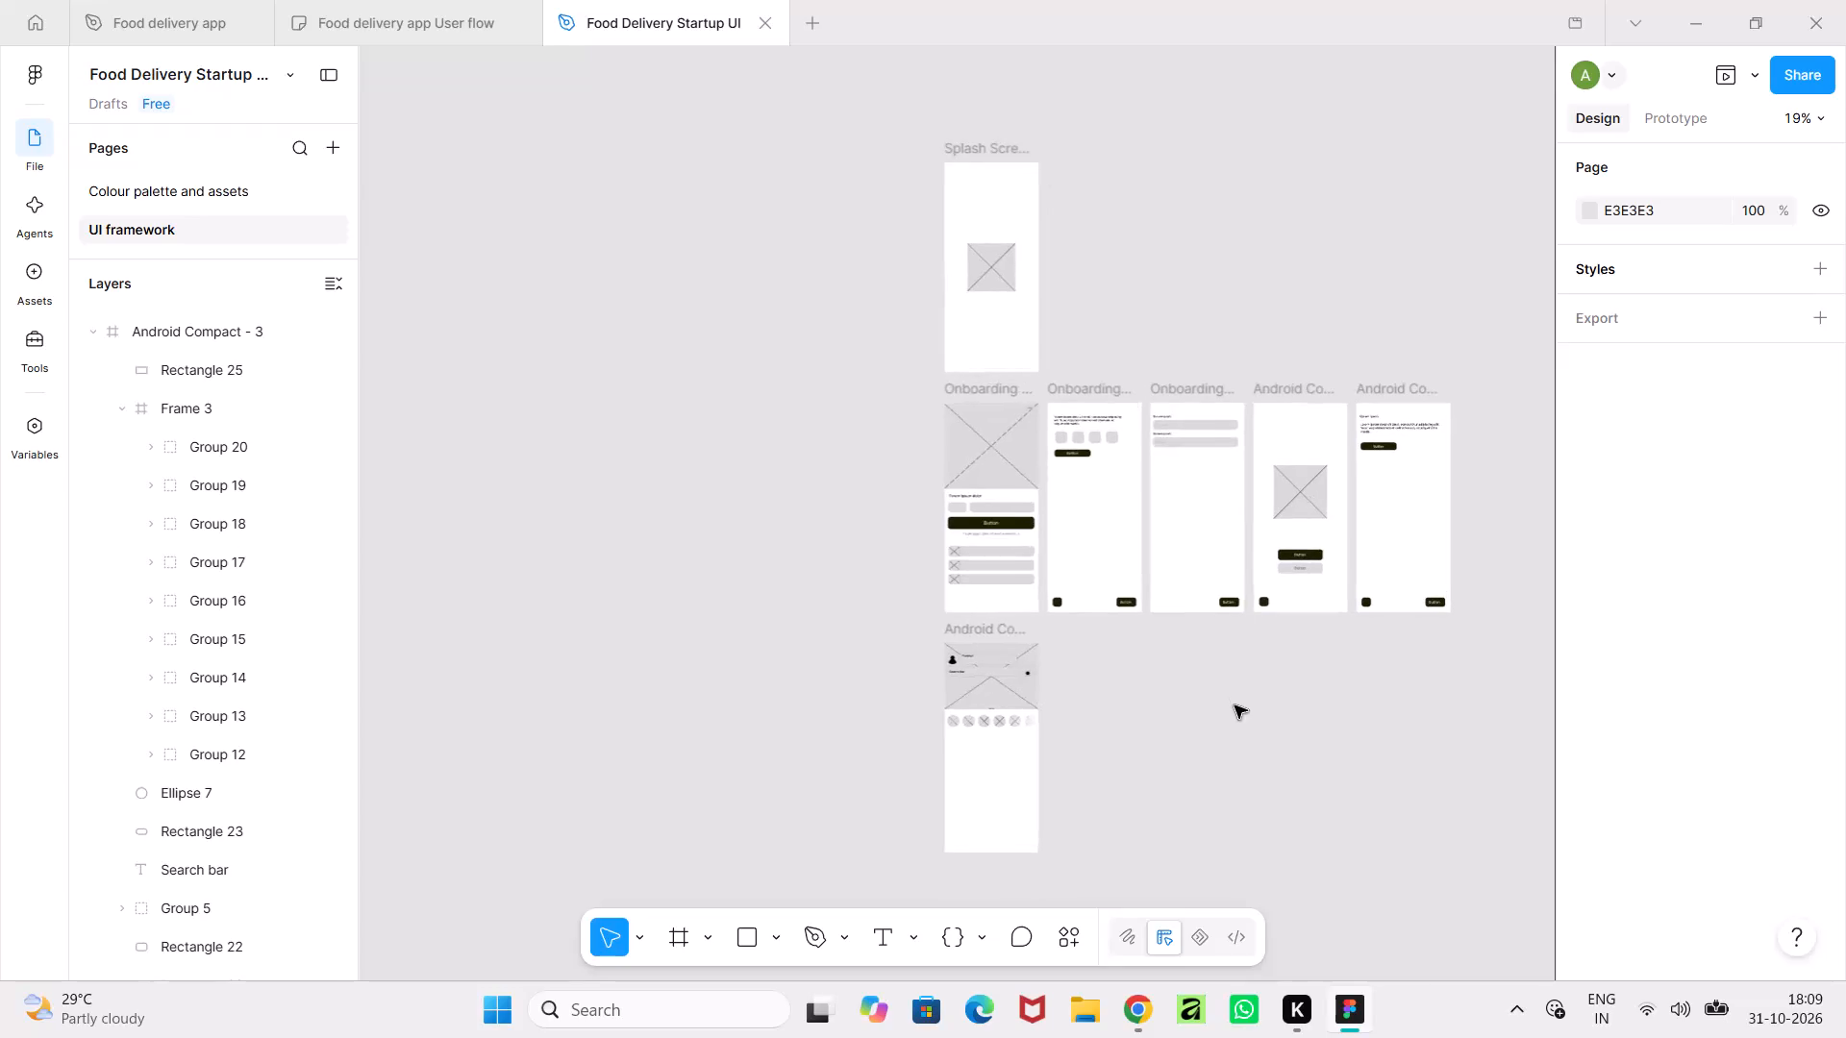
Examine the Android Compact - 3 wireframe's banner, search bar and circle row against the onboarding screens above it.
scroll(1235, 705, "up", 2)
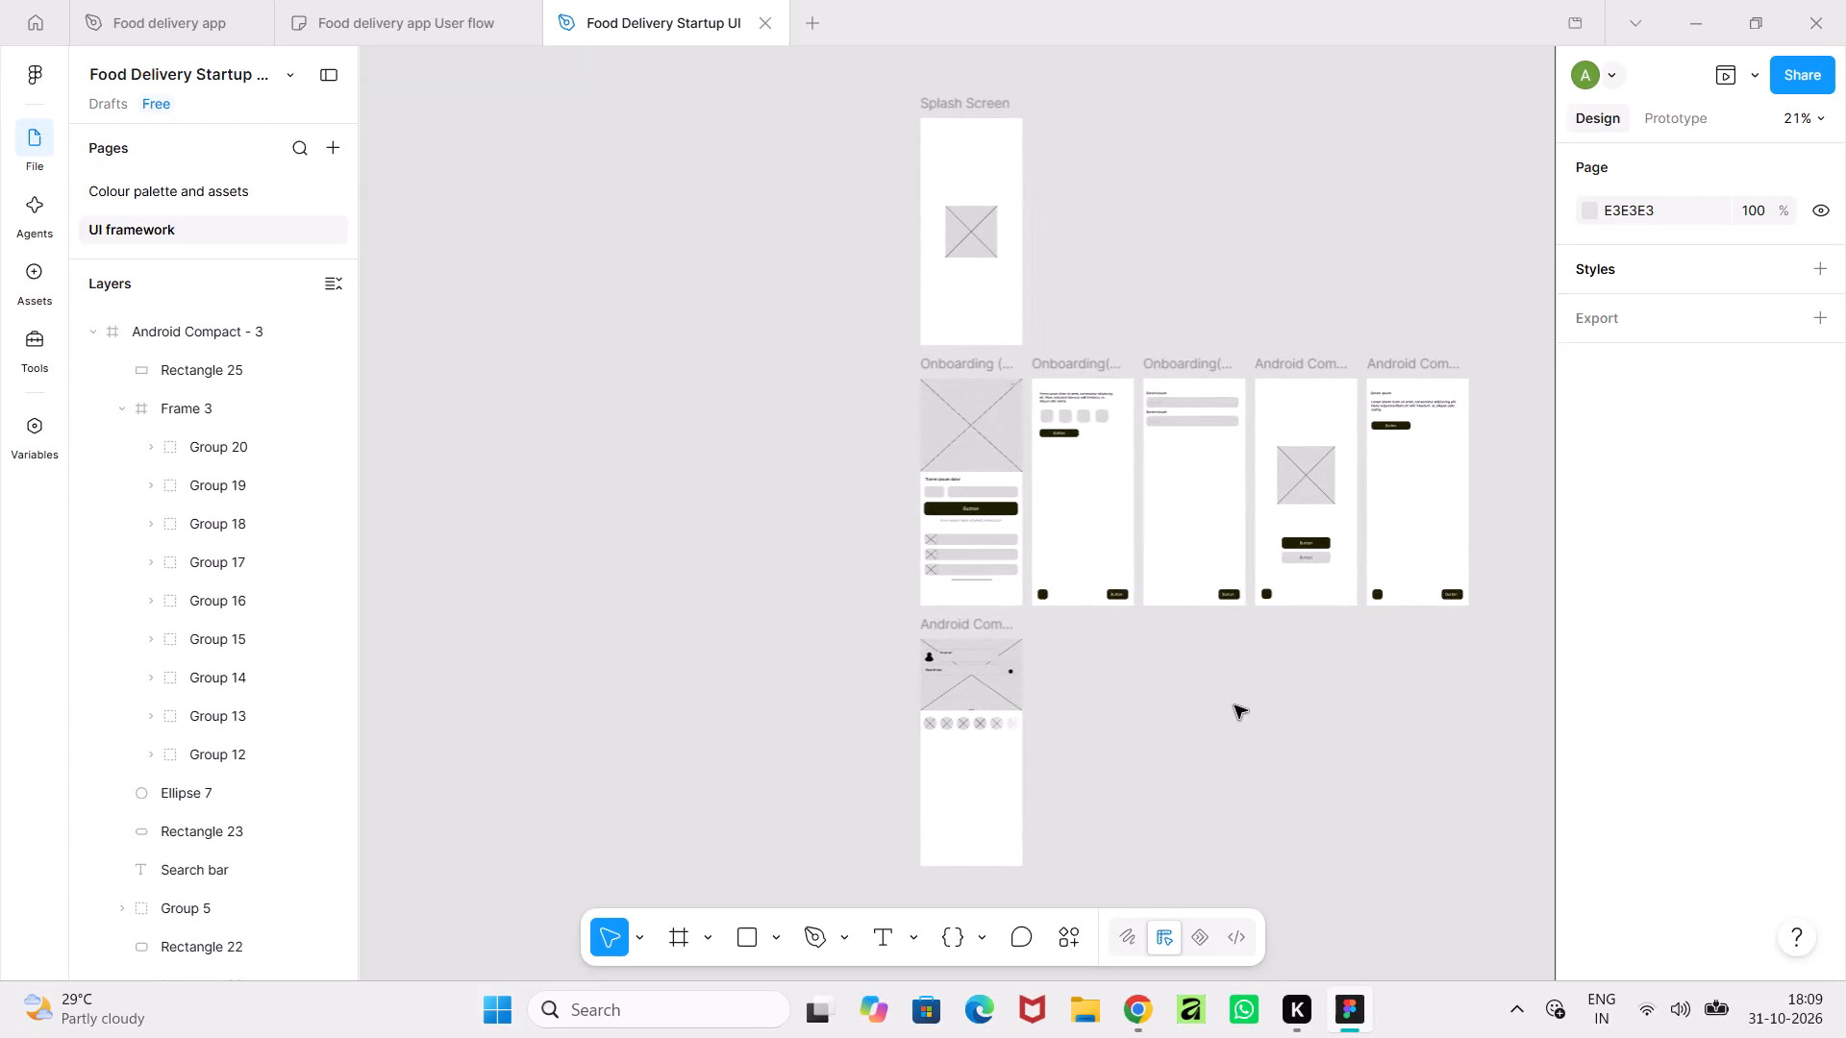
scroll(1235, 705, "up", 7)
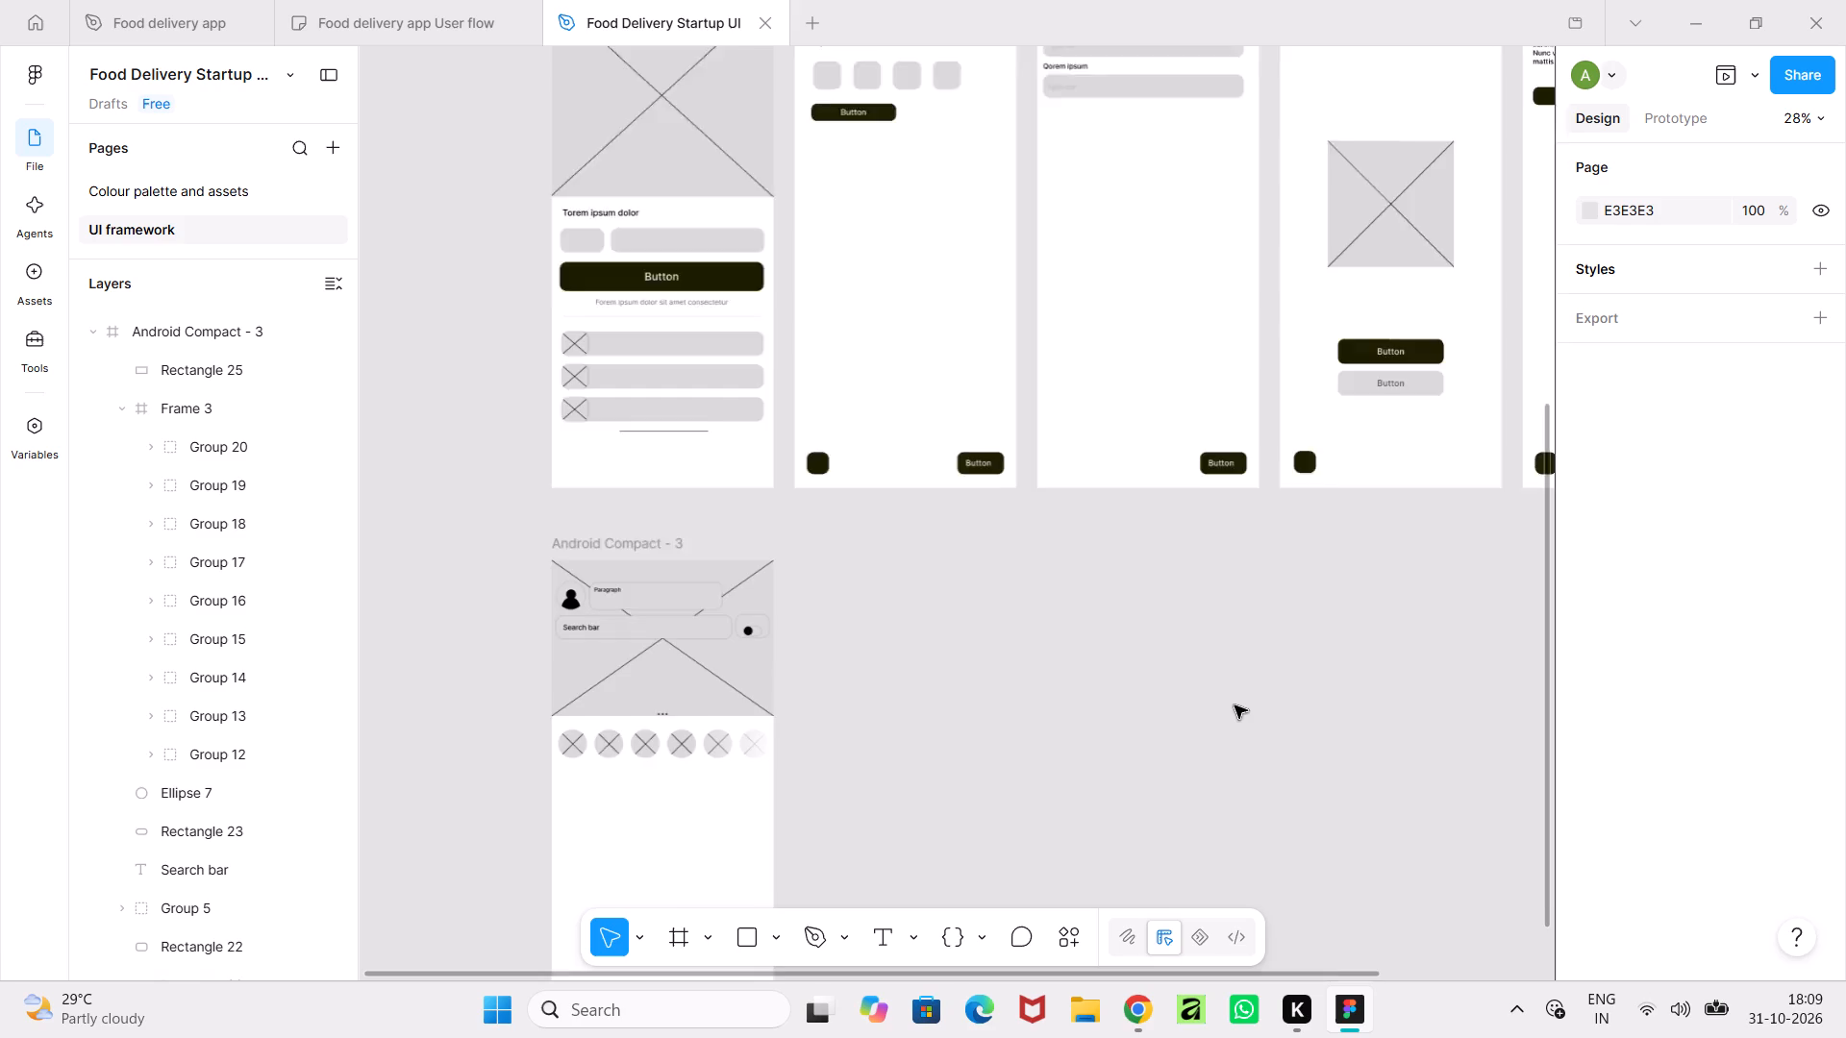
scroll(1235, 705, "up", 1)
middle_click_drag(1083, 743, 1331, 588)
scroll(846, 717, "up", 5, "ctrl")
scroll(1089, 635, "up", 4, "ctrl")
middle_click_drag(1089, 635, 1212, 848)
scroll(1241, 668, "down", 7, "ctrl")
middle_click_drag(1241, 668, 1228, 753)
middle_click_drag(1228, 753, 1238, 793)
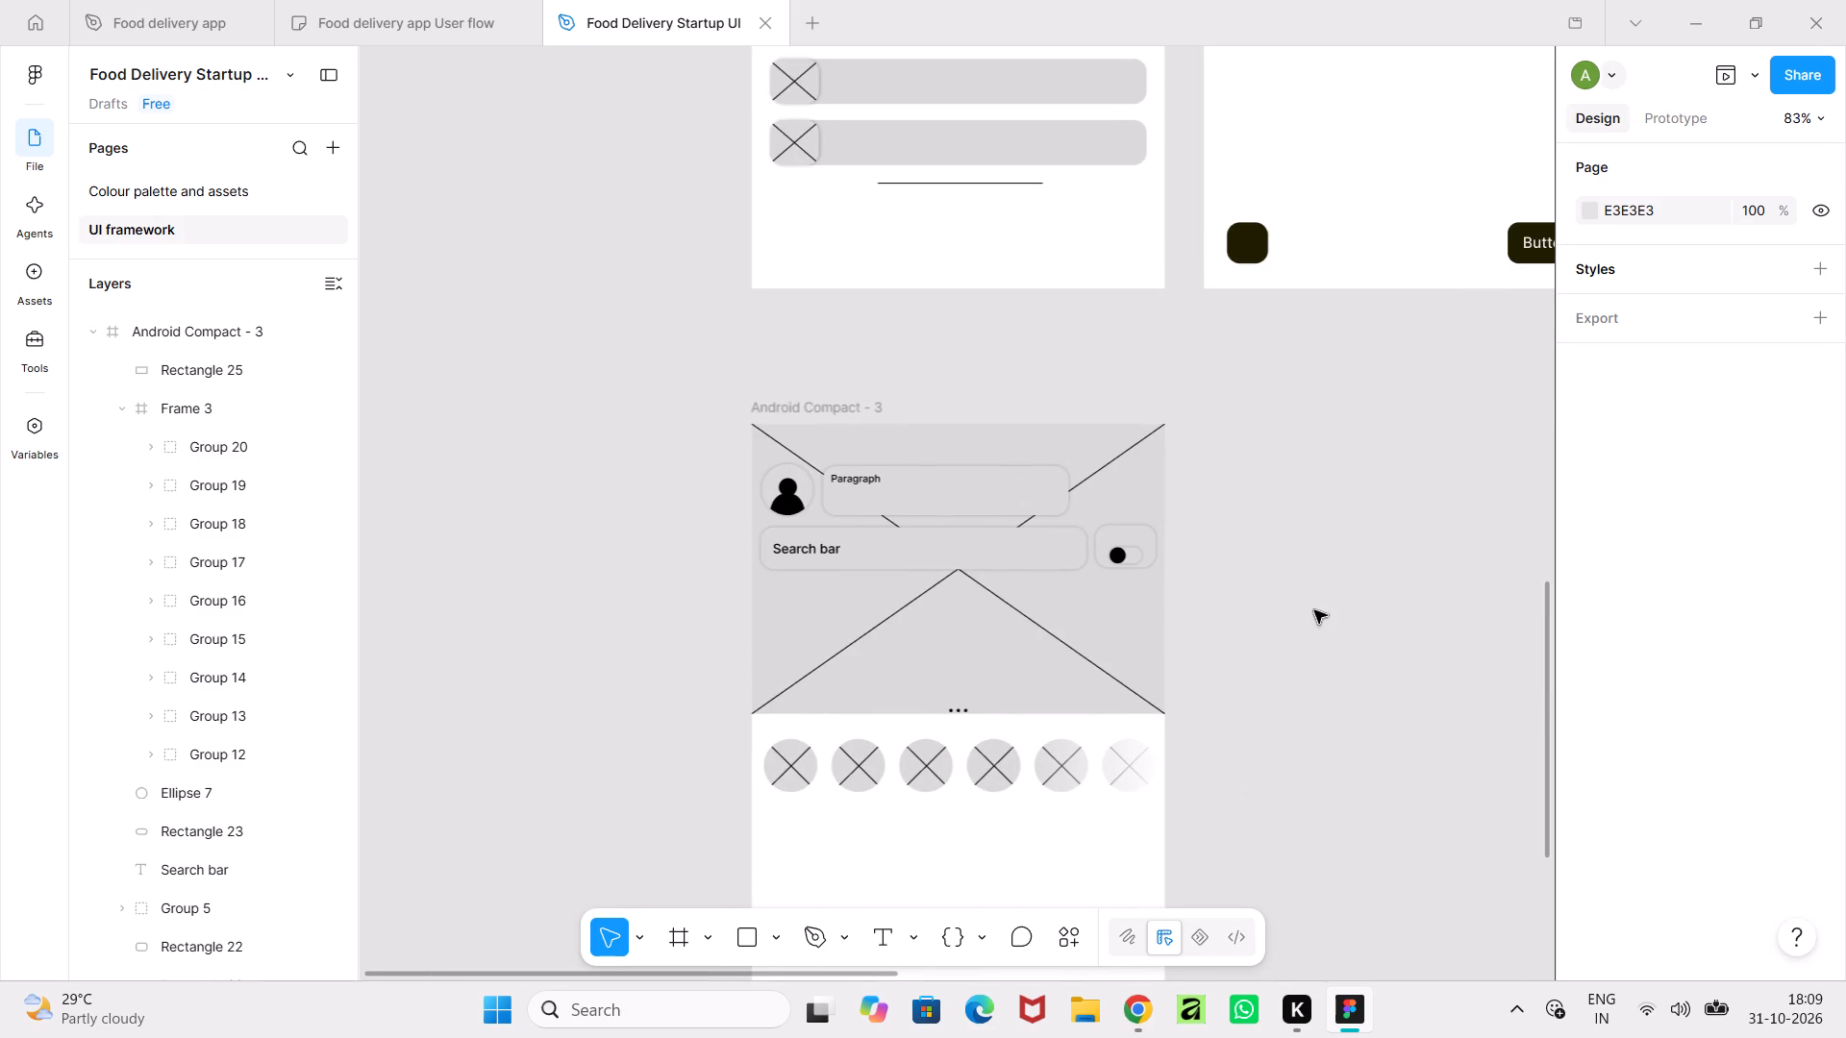
middle_click_drag(1314, 610, 1287, 725)
middle_click_drag(1283, 747, 1275, 755)
scroll(1275, 755, "down", 5, "ctrl")
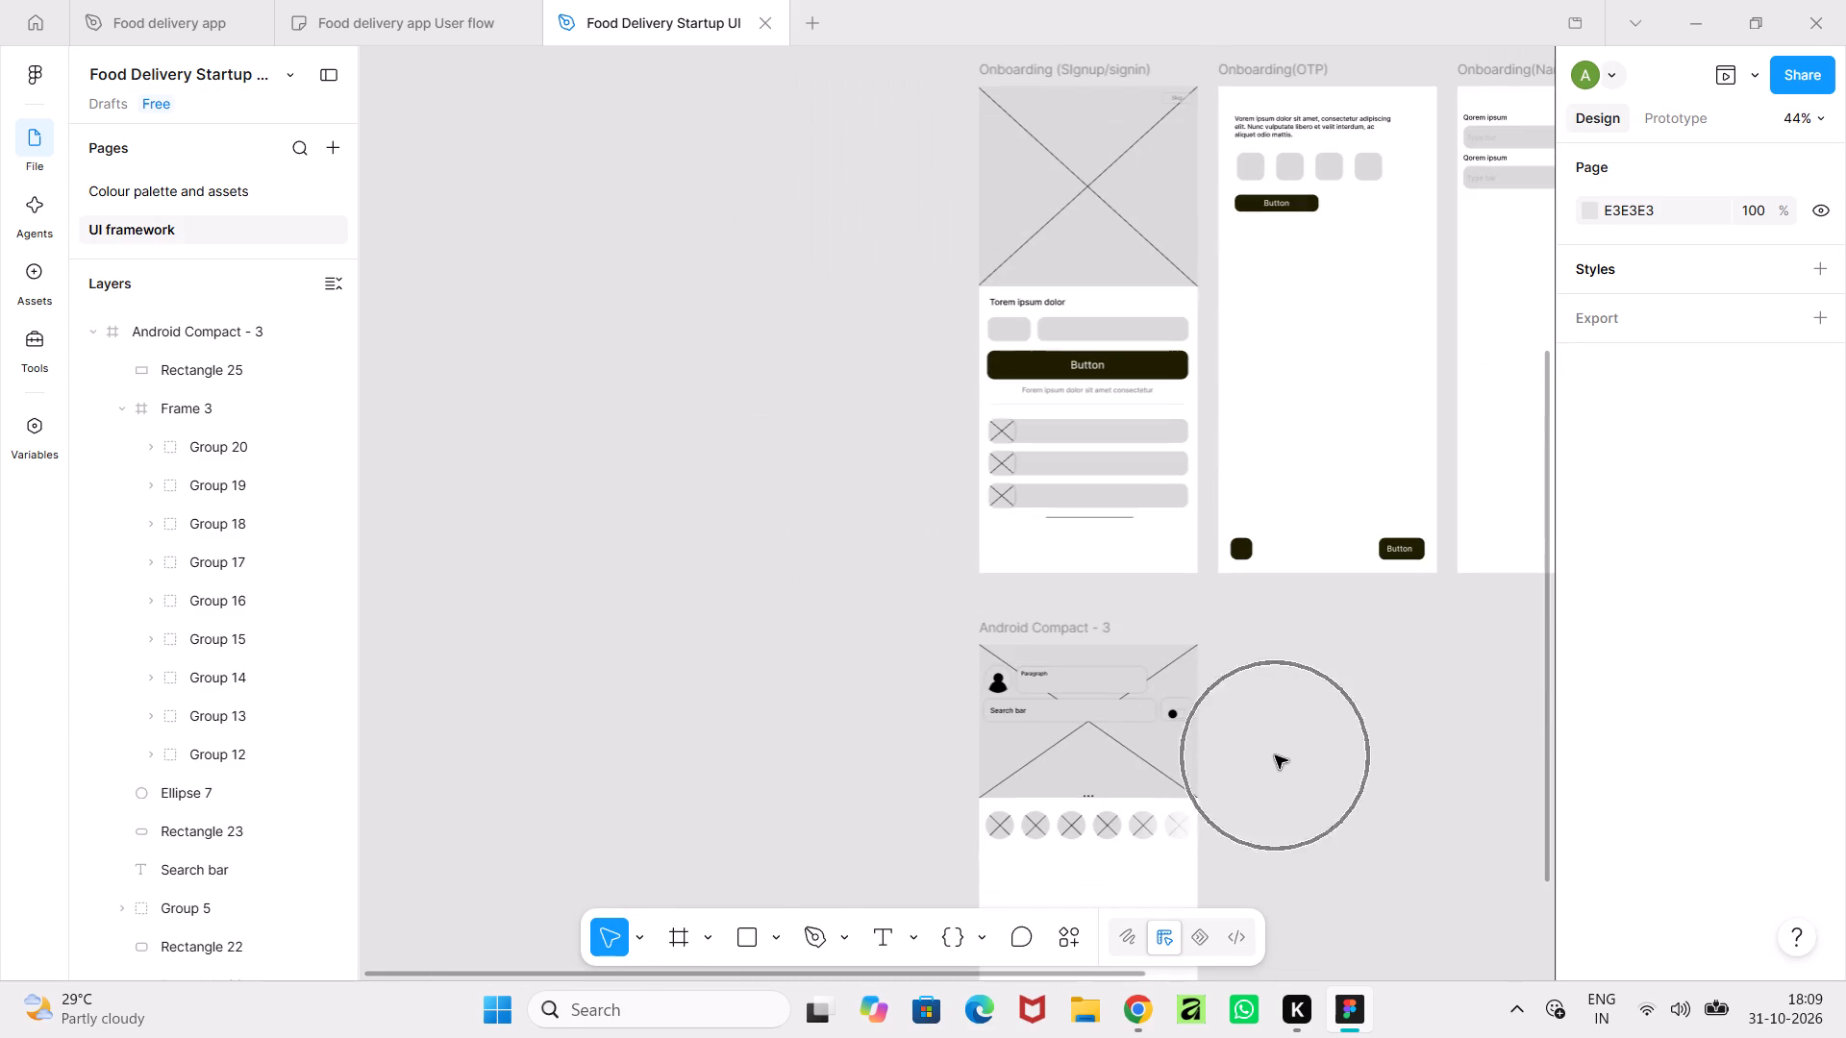
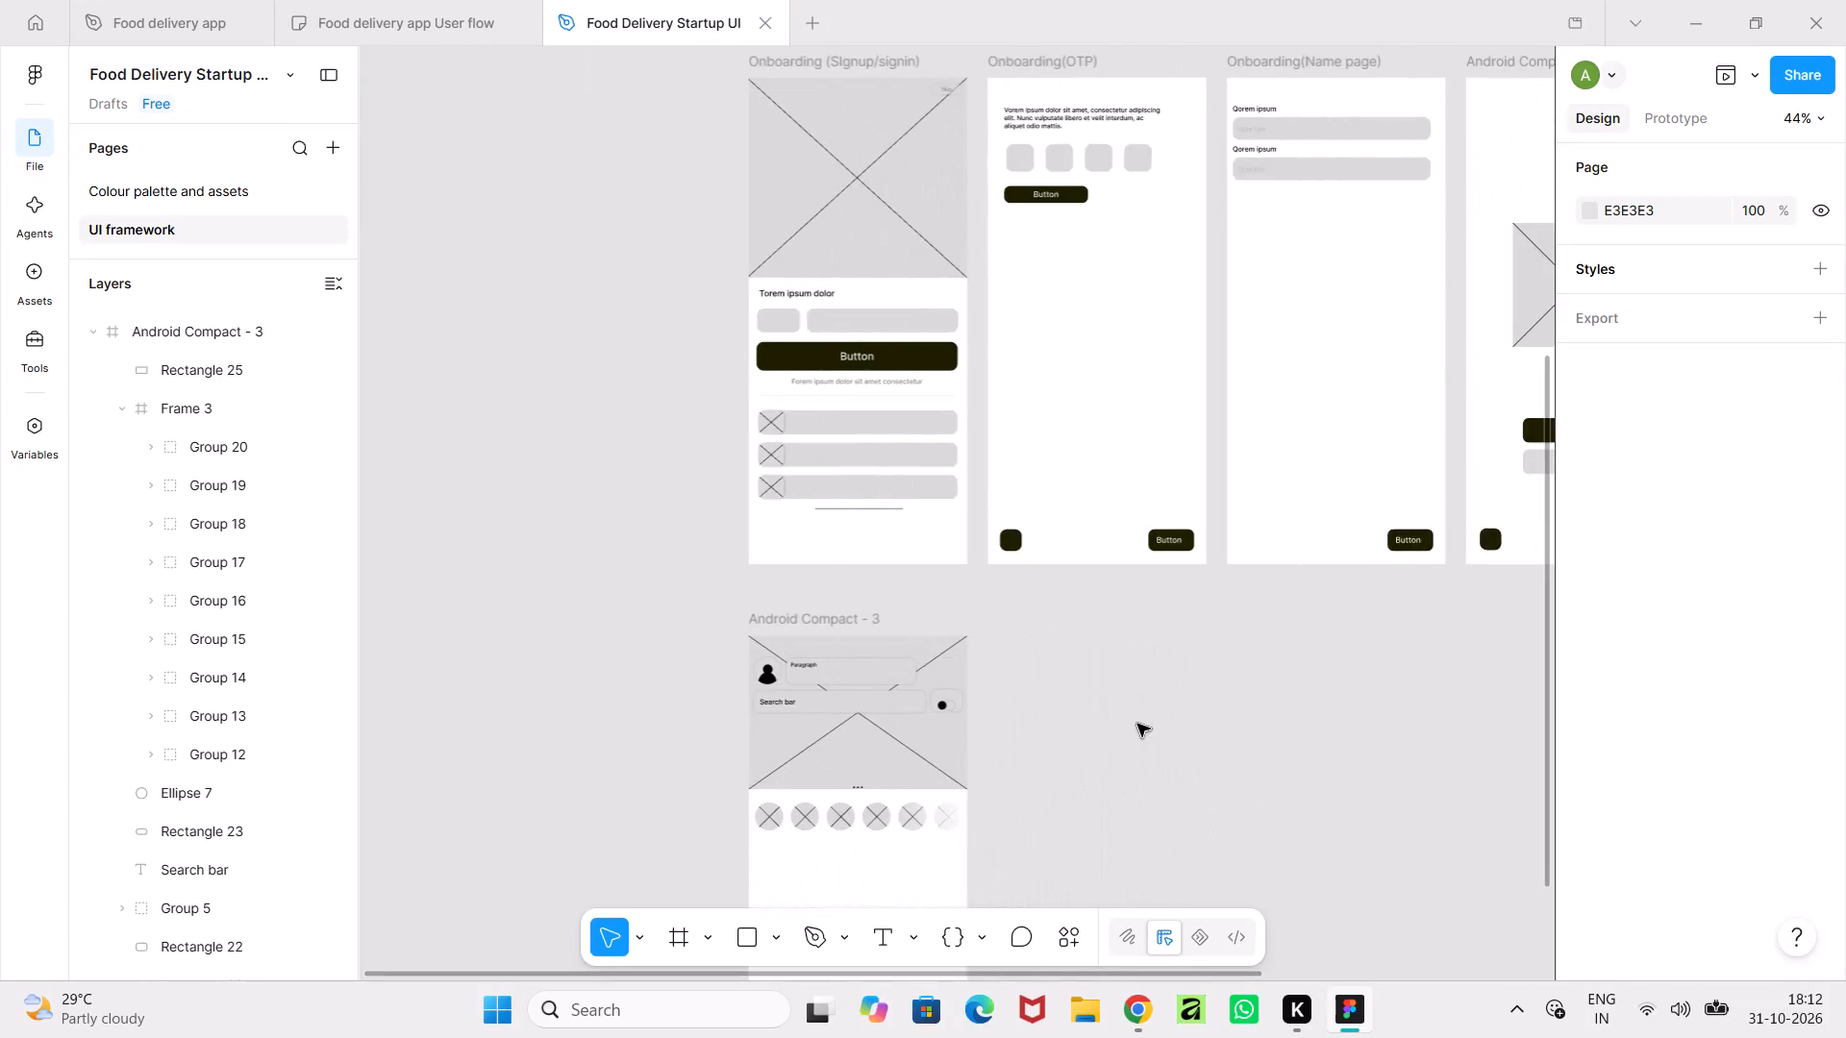
Examine the Android Compact - 3 wireframe's banner and circle row and how the screen sits among the splash and onboarding screens.
middle_click_drag(1137, 724, 975, 832)
middle_click_drag(1132, 740, 974, 808)
middle_click_drag(1017, 771, 836, 842)
middle_click_drag(912, 804, 854, 833)
middle_click_drag(854, 833, 1057, 509)
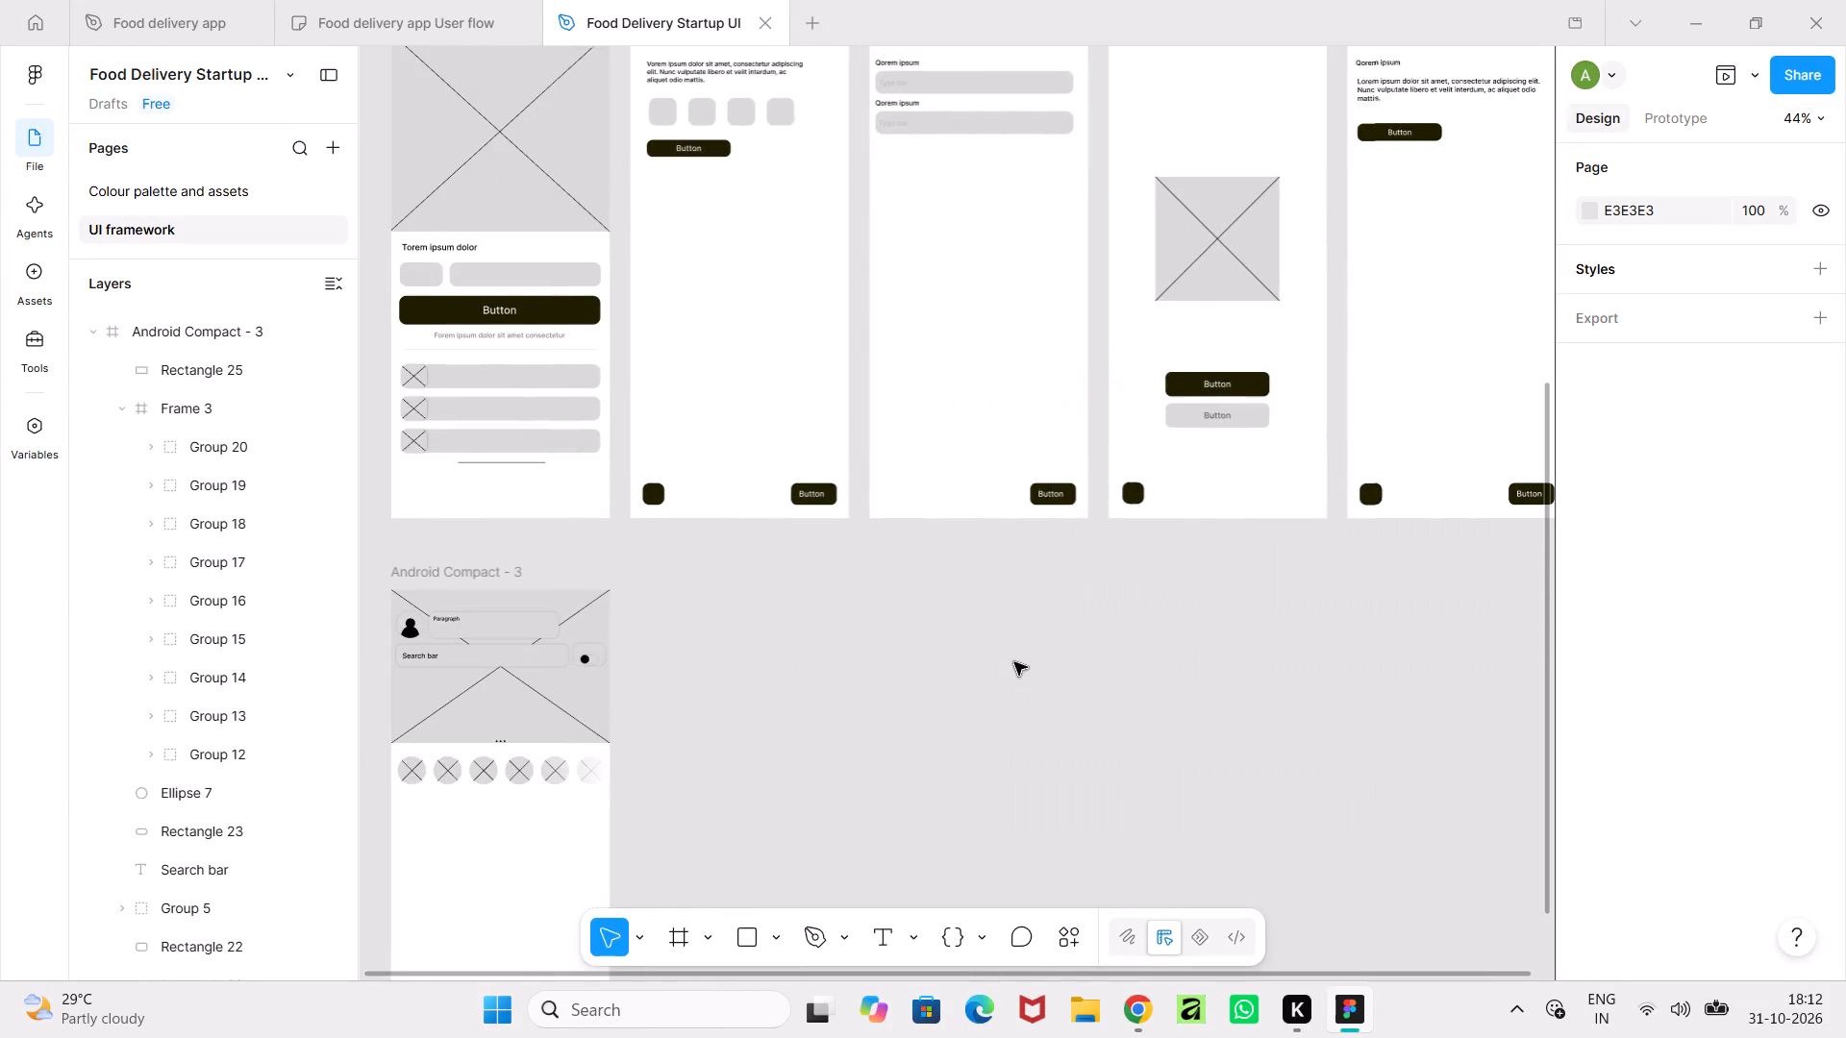
scroll(1014, 662, "down", 4, "ctrl")
scroll(890, 668, "down", 1)
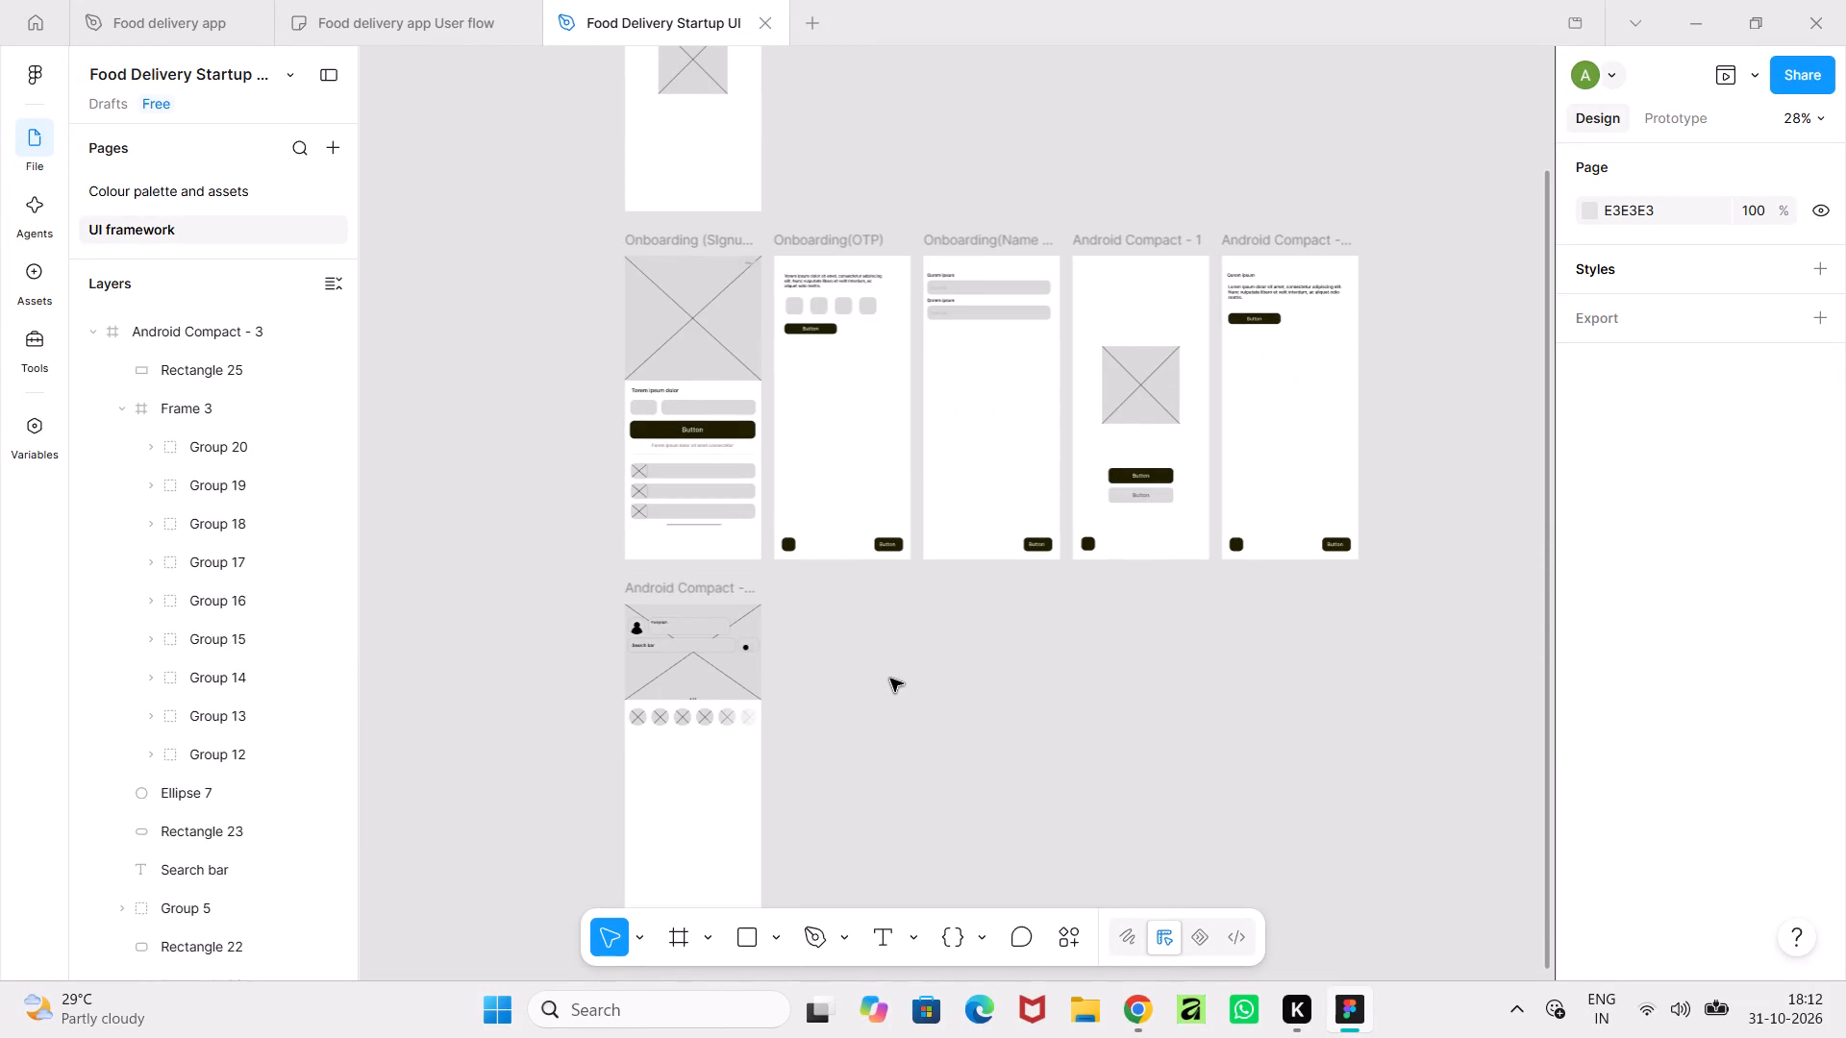
scroll(890, 679, "up", 2)
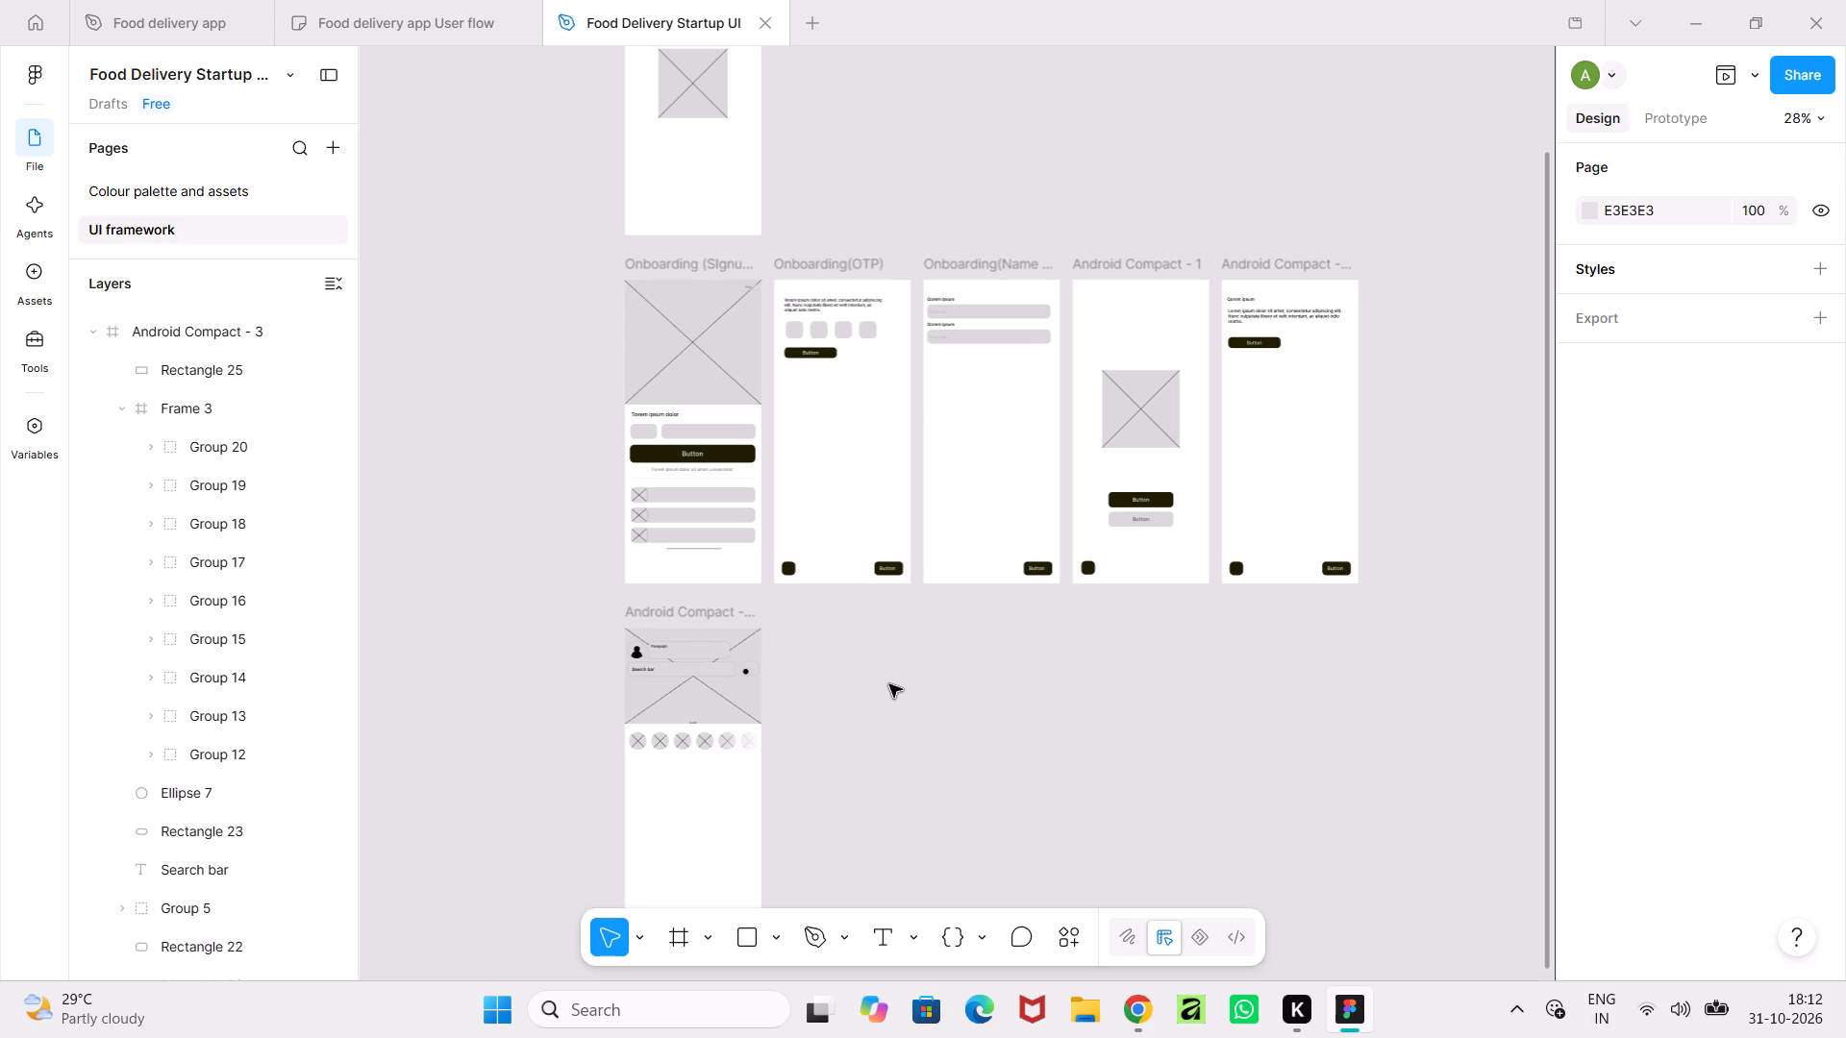
scroll(889, 684, "down", 4)
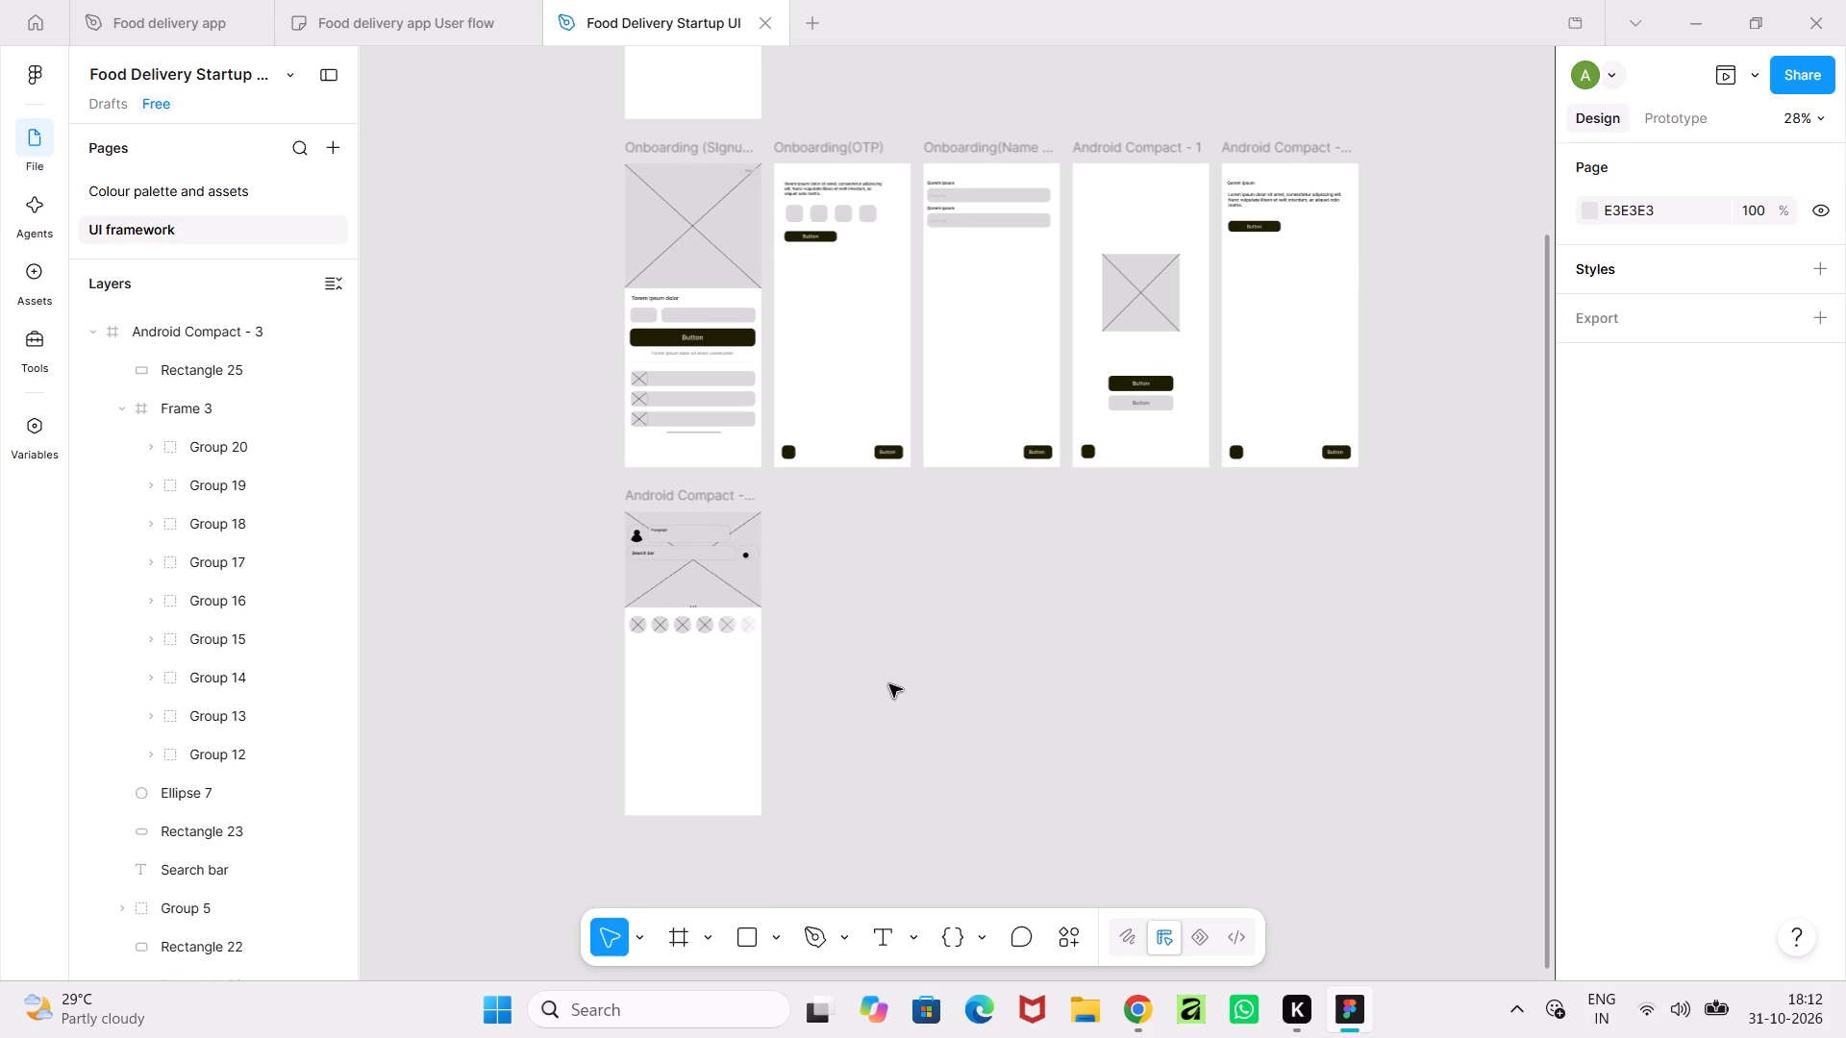
scroll(889, 684, "down", 2)
scroll(889, 686, "up", 9)
scroll(889, 686, "down", 6, "ctrl")
scroll(1008, 900, "down", 1, "ctrl")
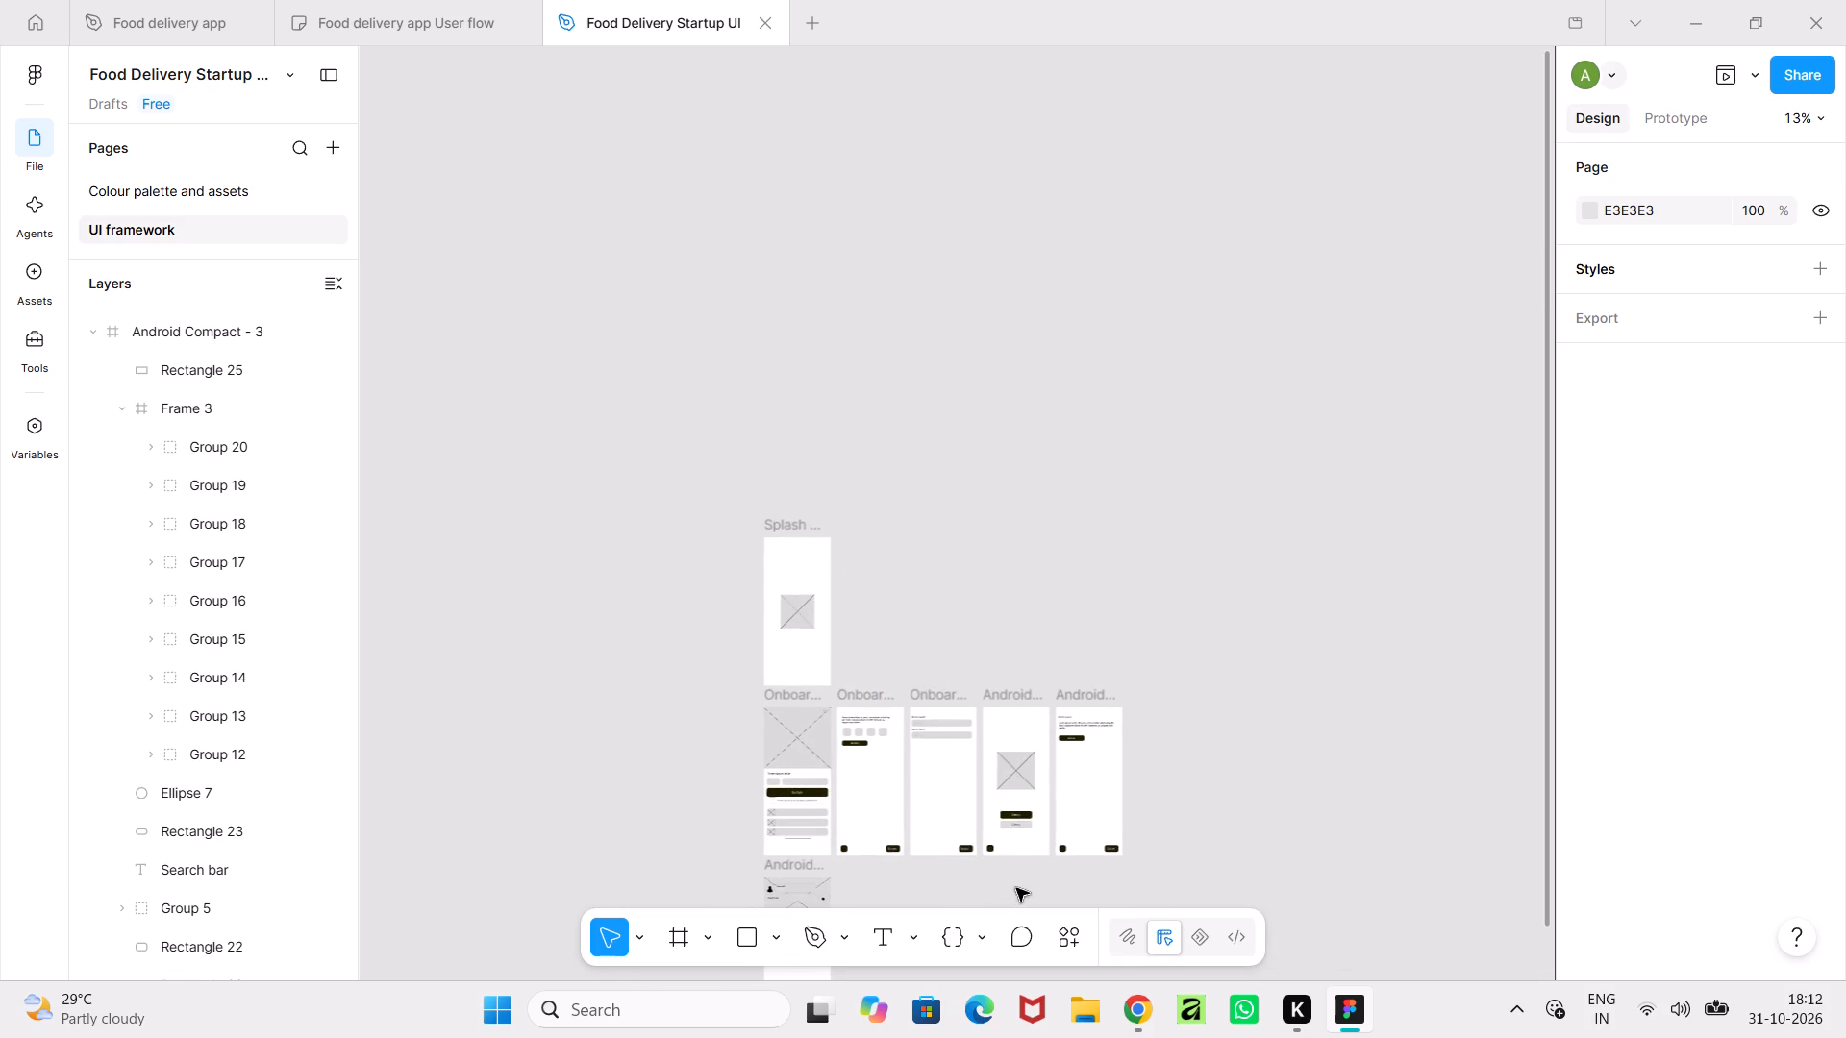
middle_click_drag(1016, 888, 968, 623)
scroll(968, 623, "up", 9, "ctrl")
middle_click_drag(795, 692, 1128, 601)
scroll(889, 615, "up", 5, "ctrl")
middle_click_drag(841, 645, 908, 614)
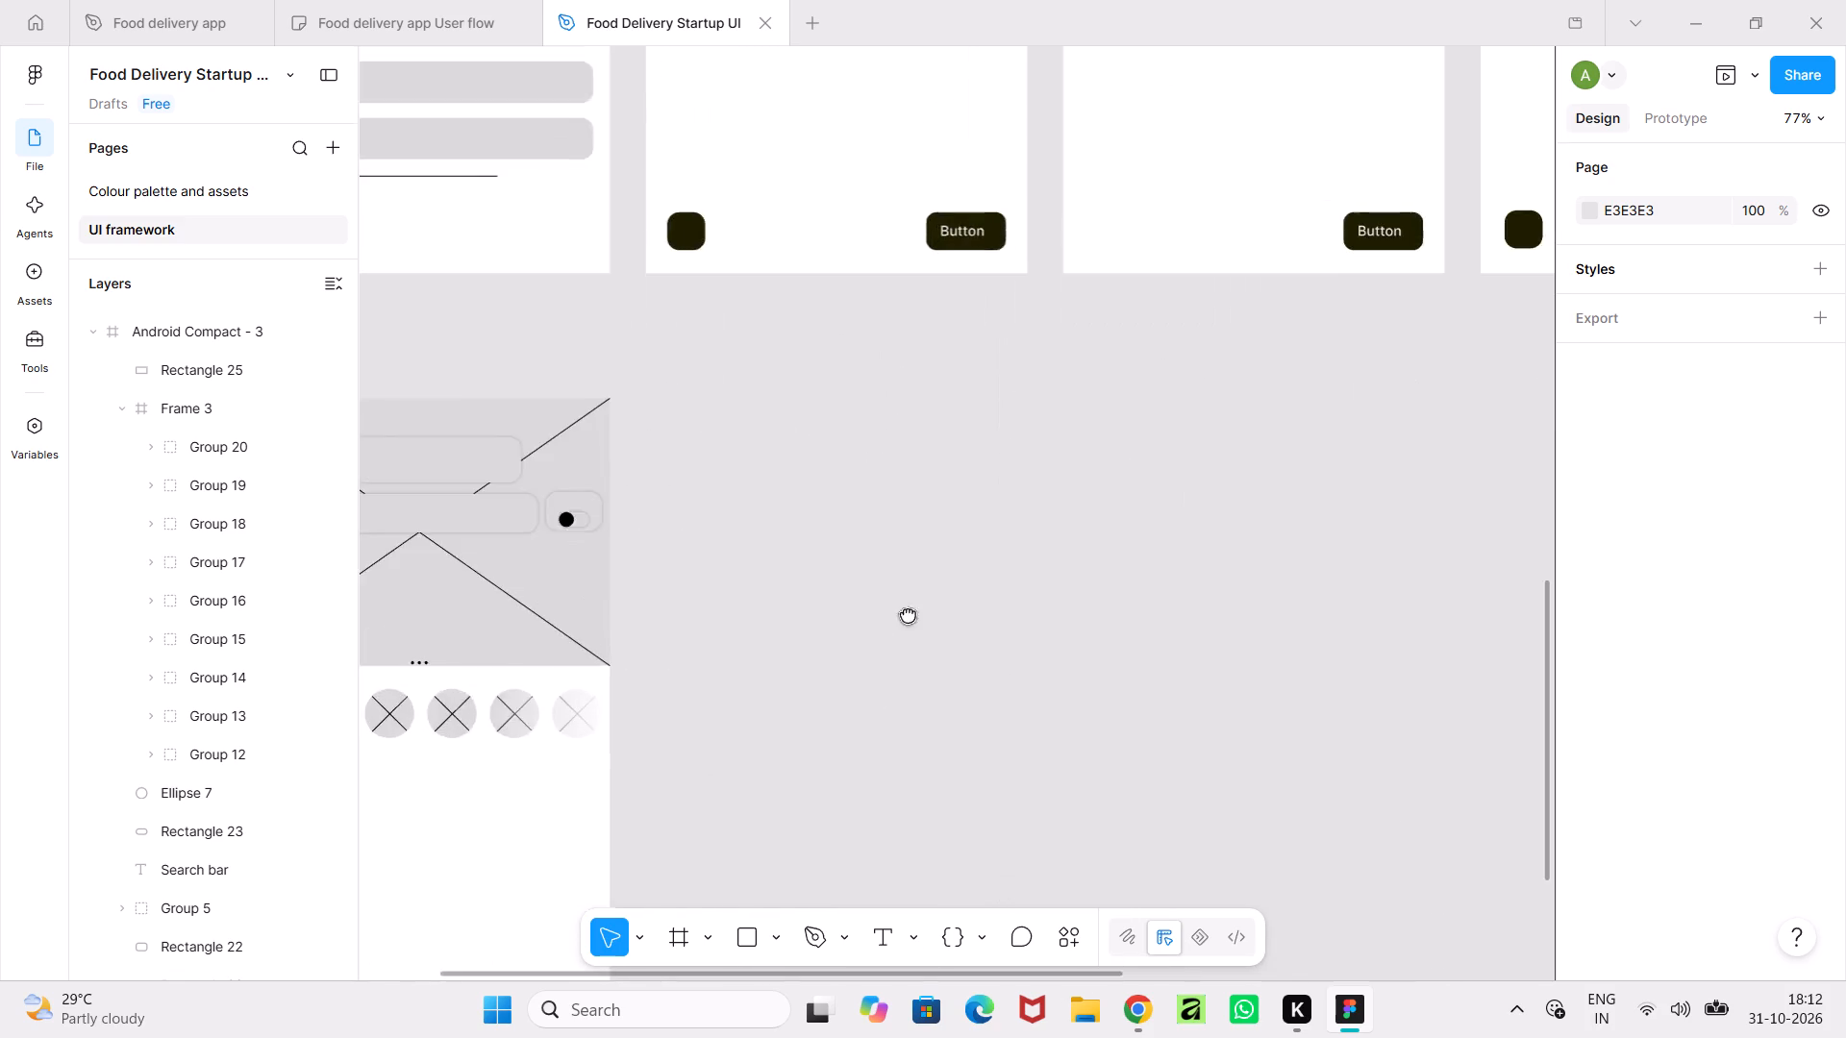
middle_click_drag(908, 614, 1160, 509)
scroll(965, 556, "up", 5, "ctrl")
scroll(965, 556, "down", 12, "ctrl")
scroll(965, 556, "up", 15, "ctrl")
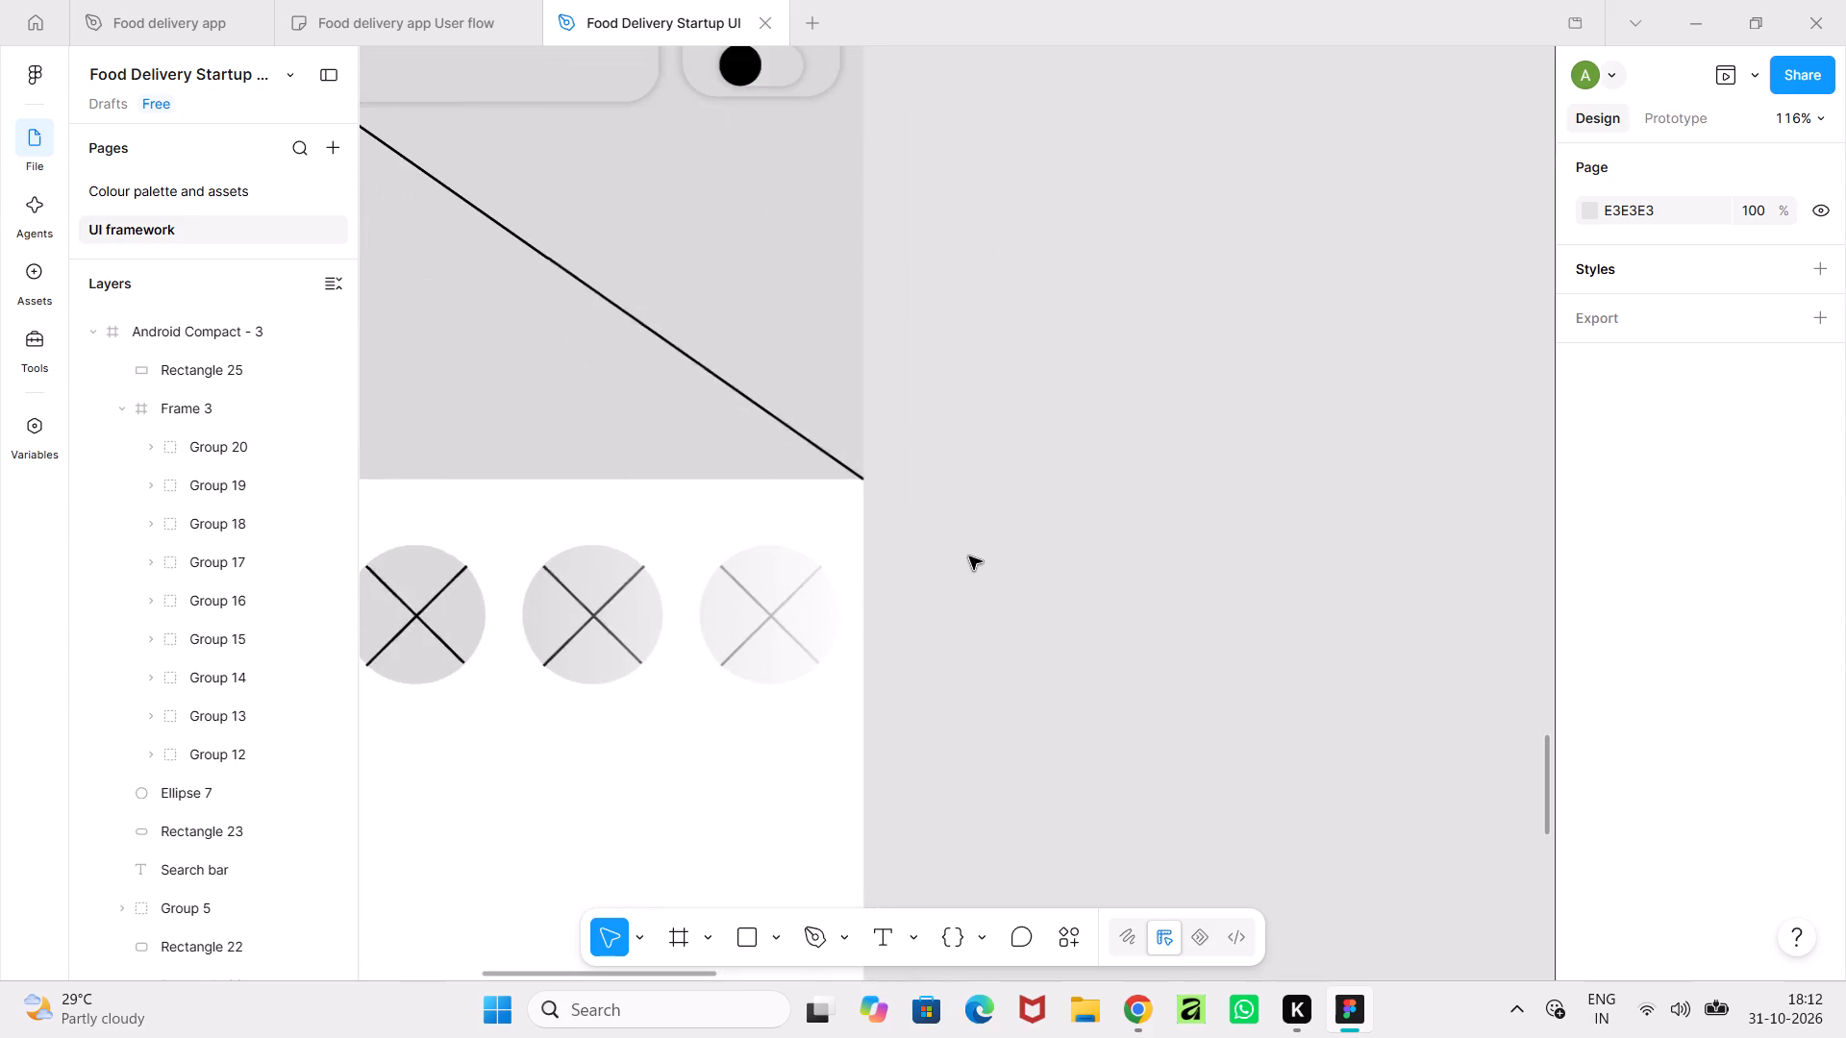
scroll(972, 557, "up", 12, "ctrl")
scroll(972, 557, "down", 20, "ctrl")
scroll(972, 557, "down", 1, "ctrl")
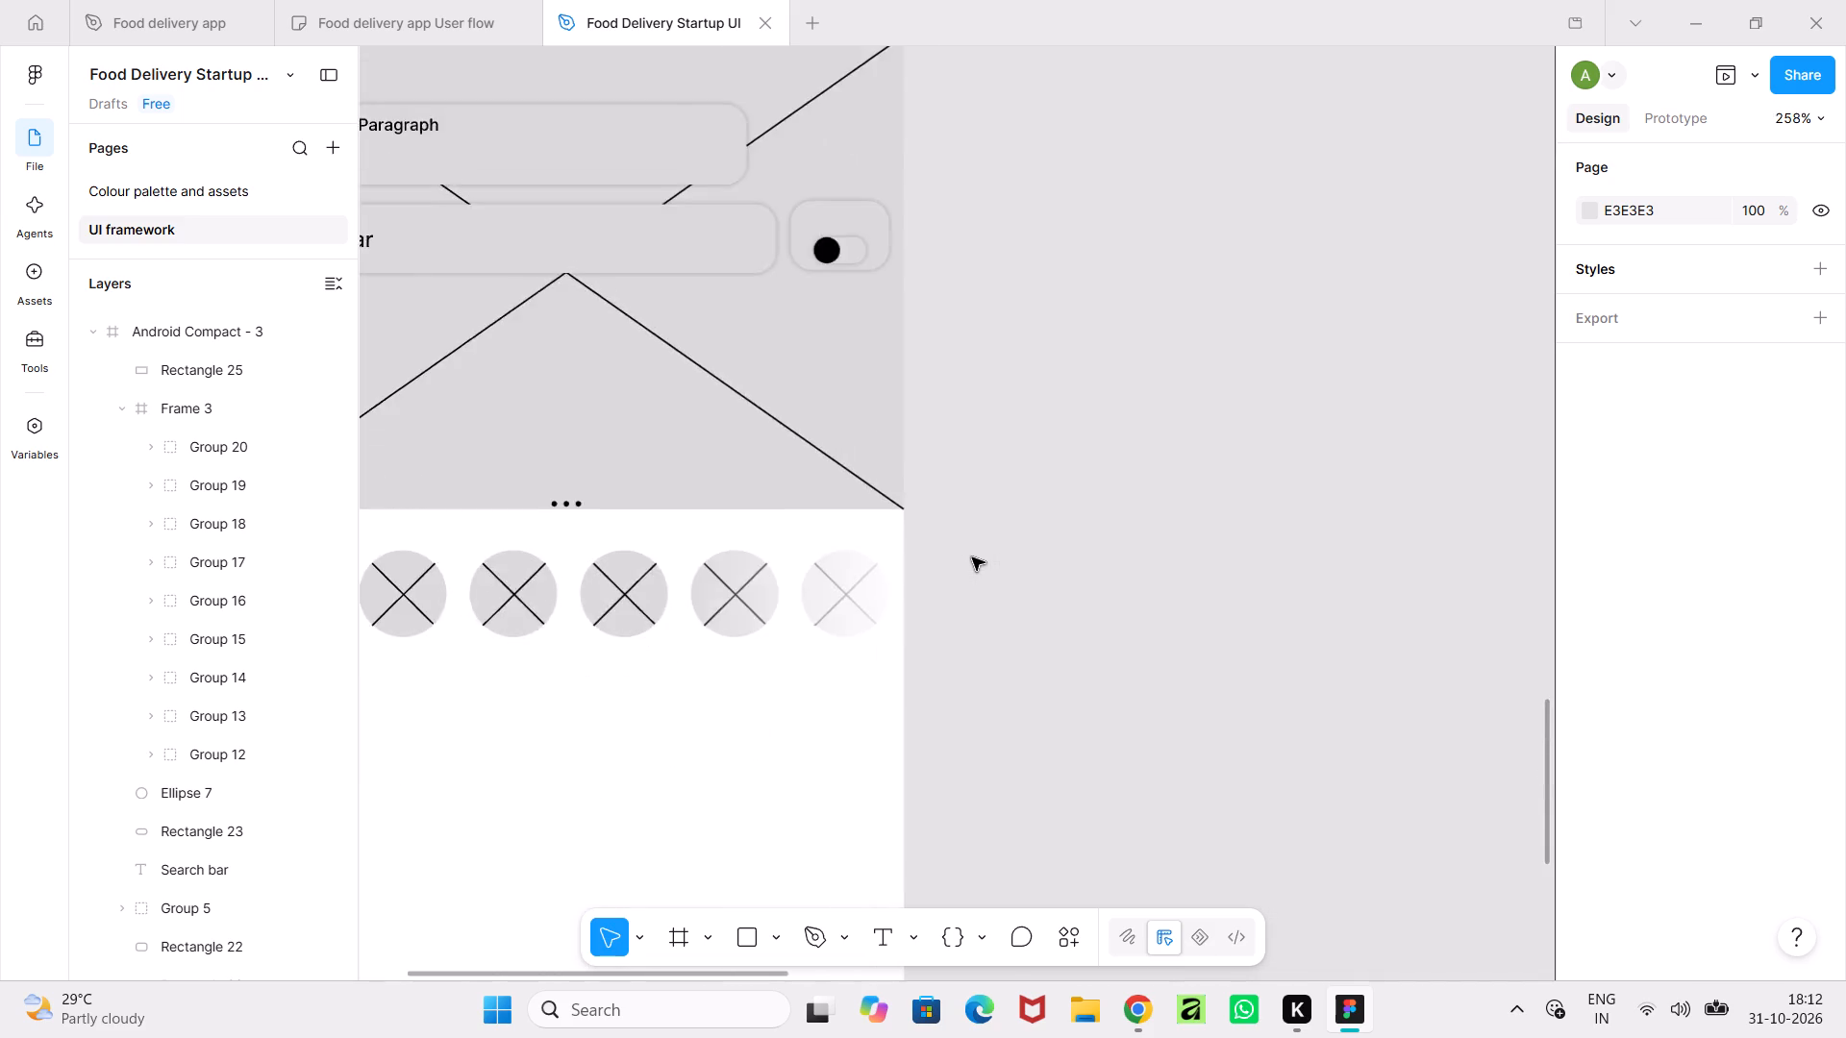
scroll(972, 557, "down", 16, "ctrl")
middle_click_drag(1033, 534, 963, 664)
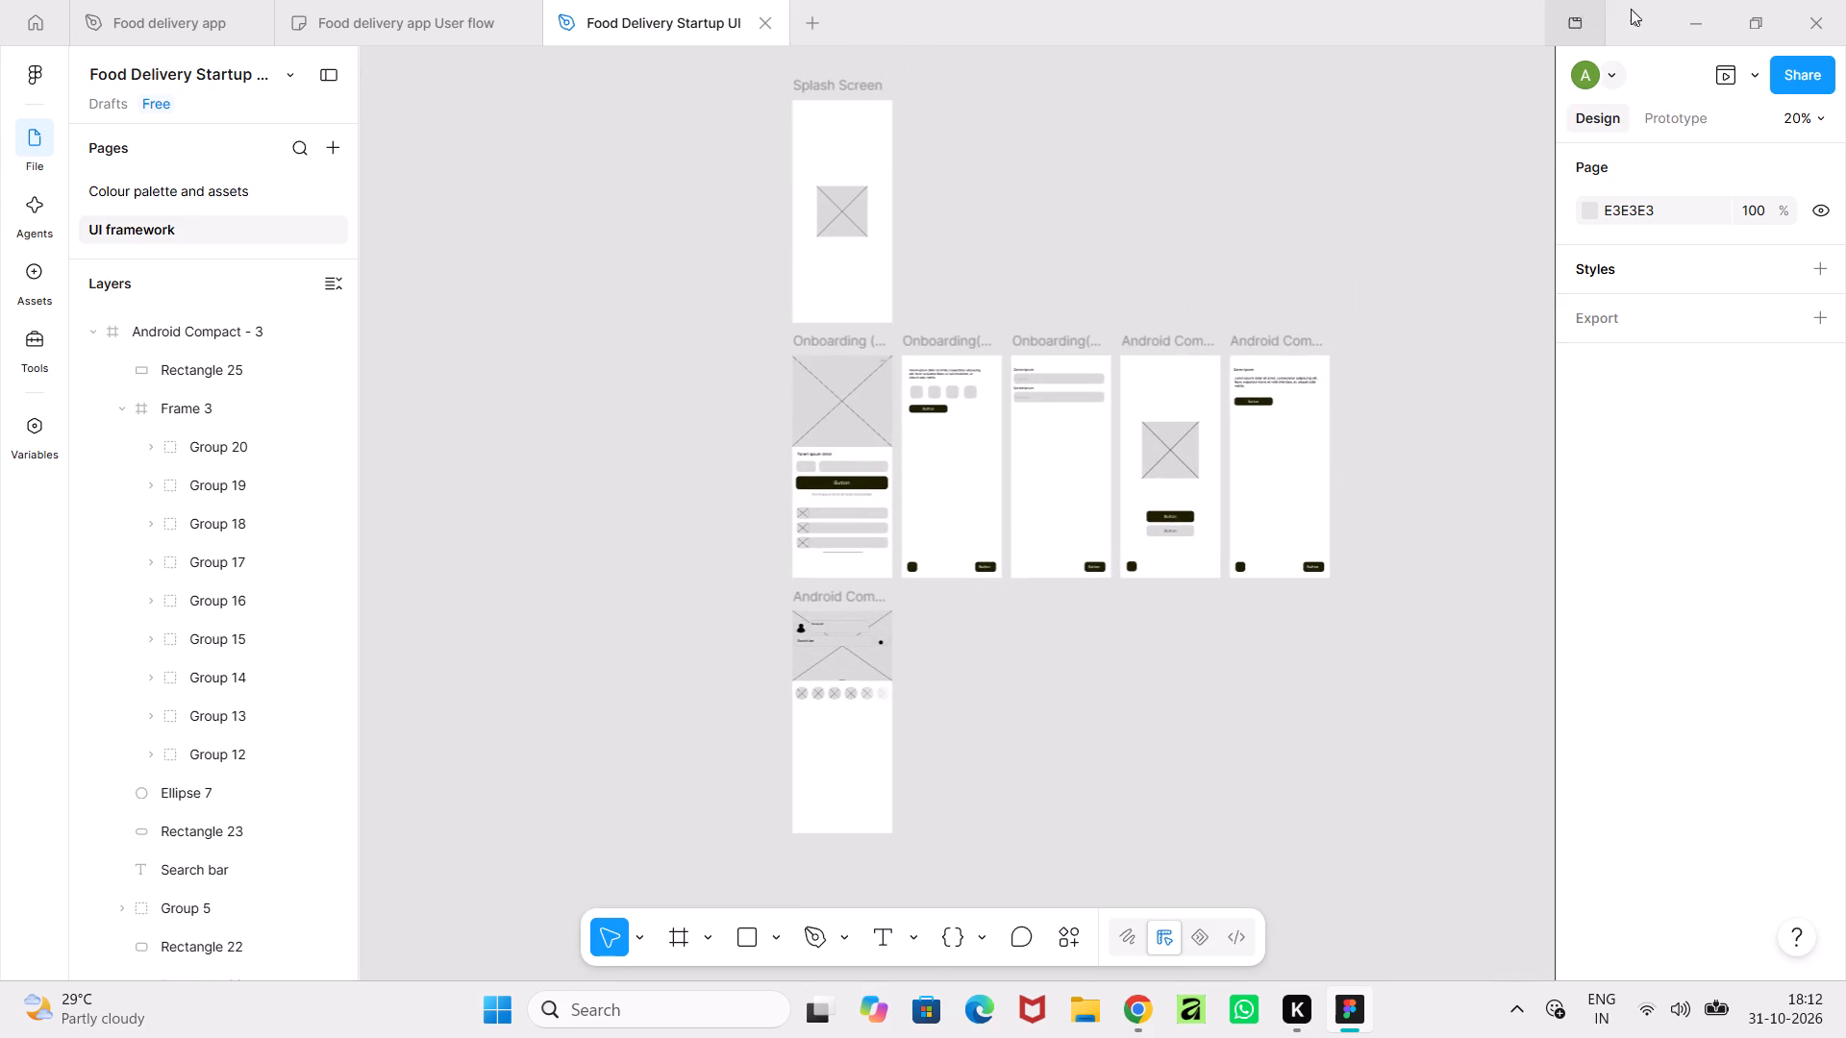
Preview the prototype from the signup screen through the OTP, name and Android Compact screens to Android Compact - 3.
left_click(1731, 74)
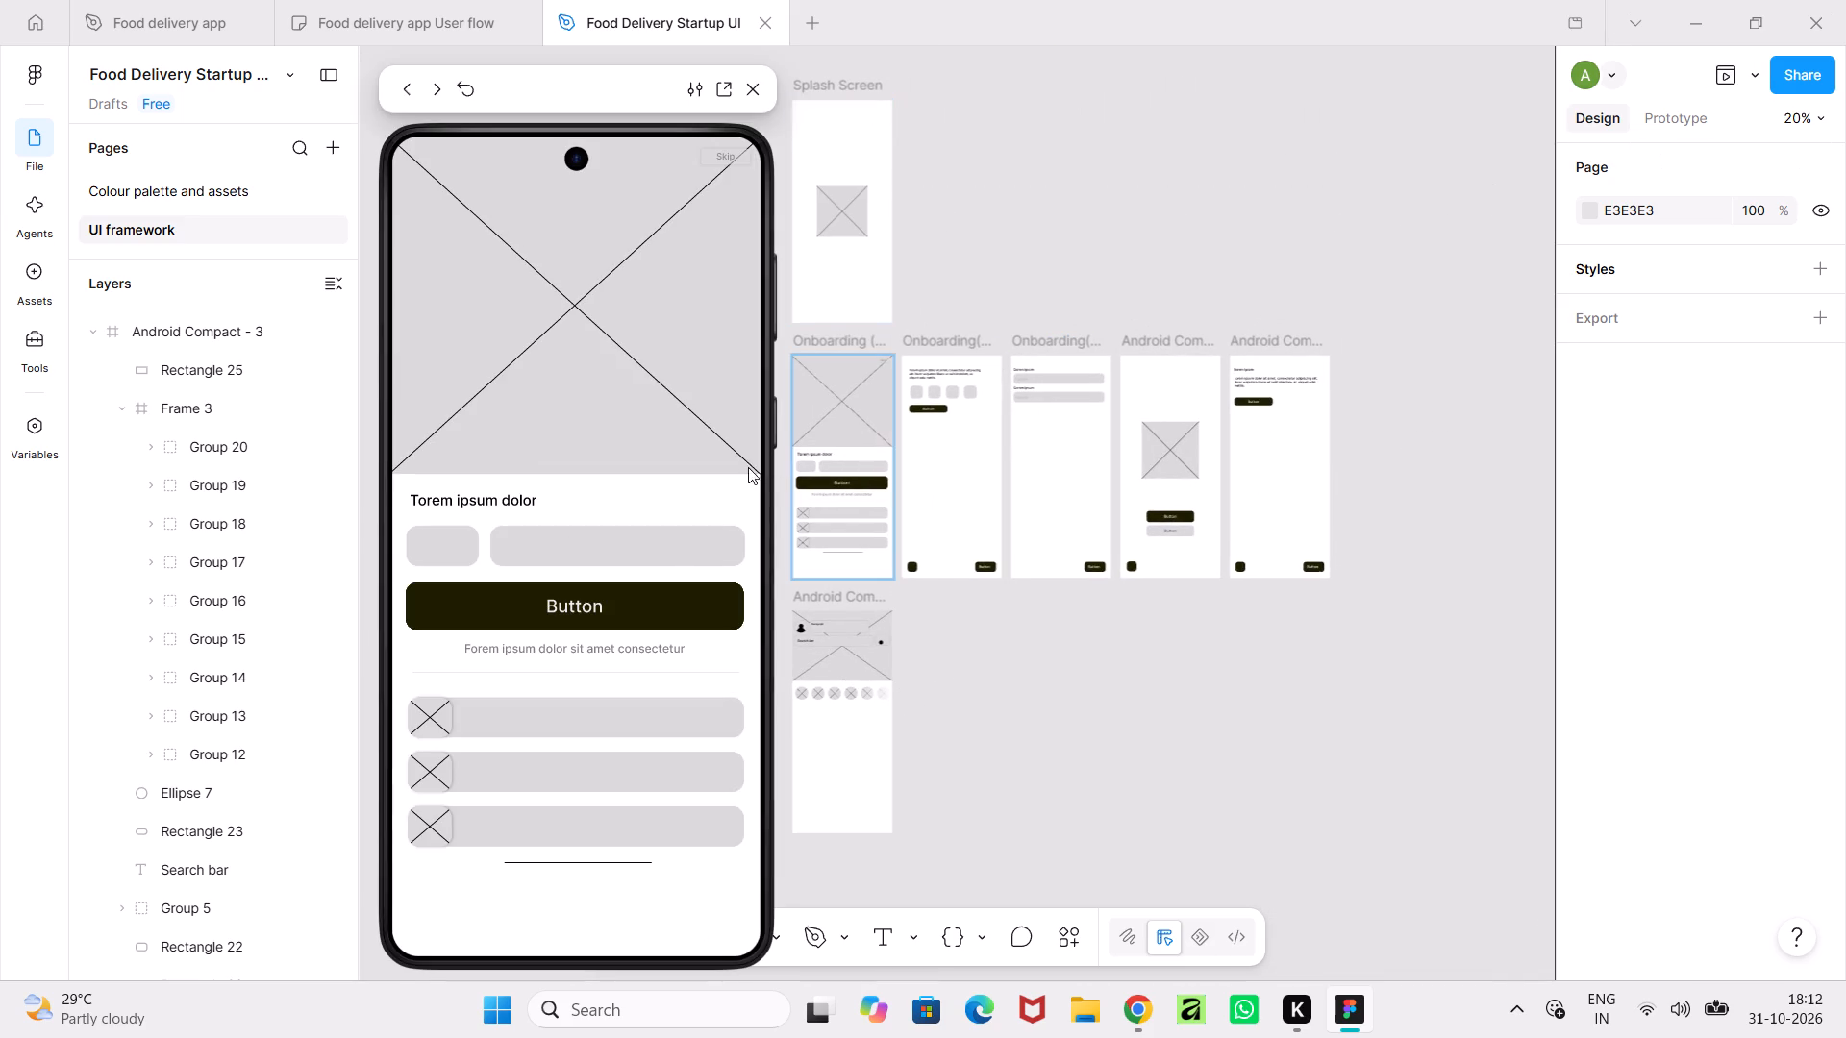
left_click(648, 605)
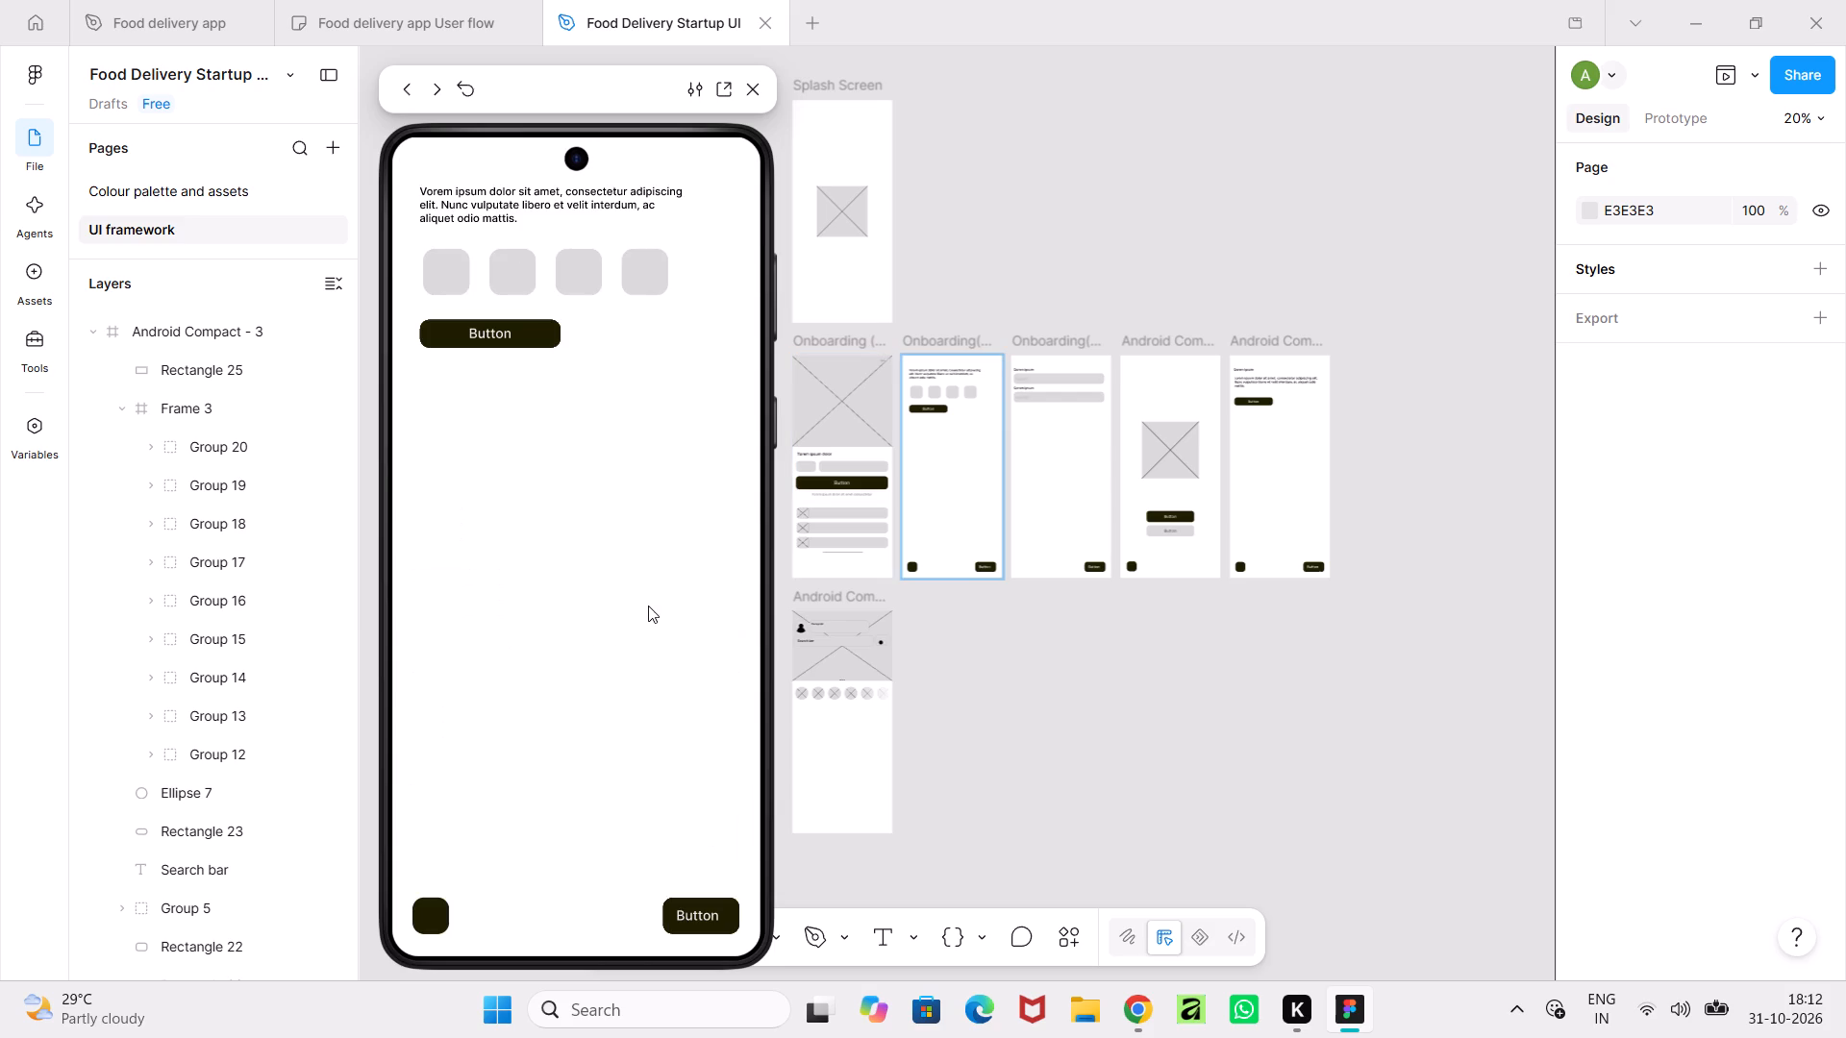
left_click(714, 925)
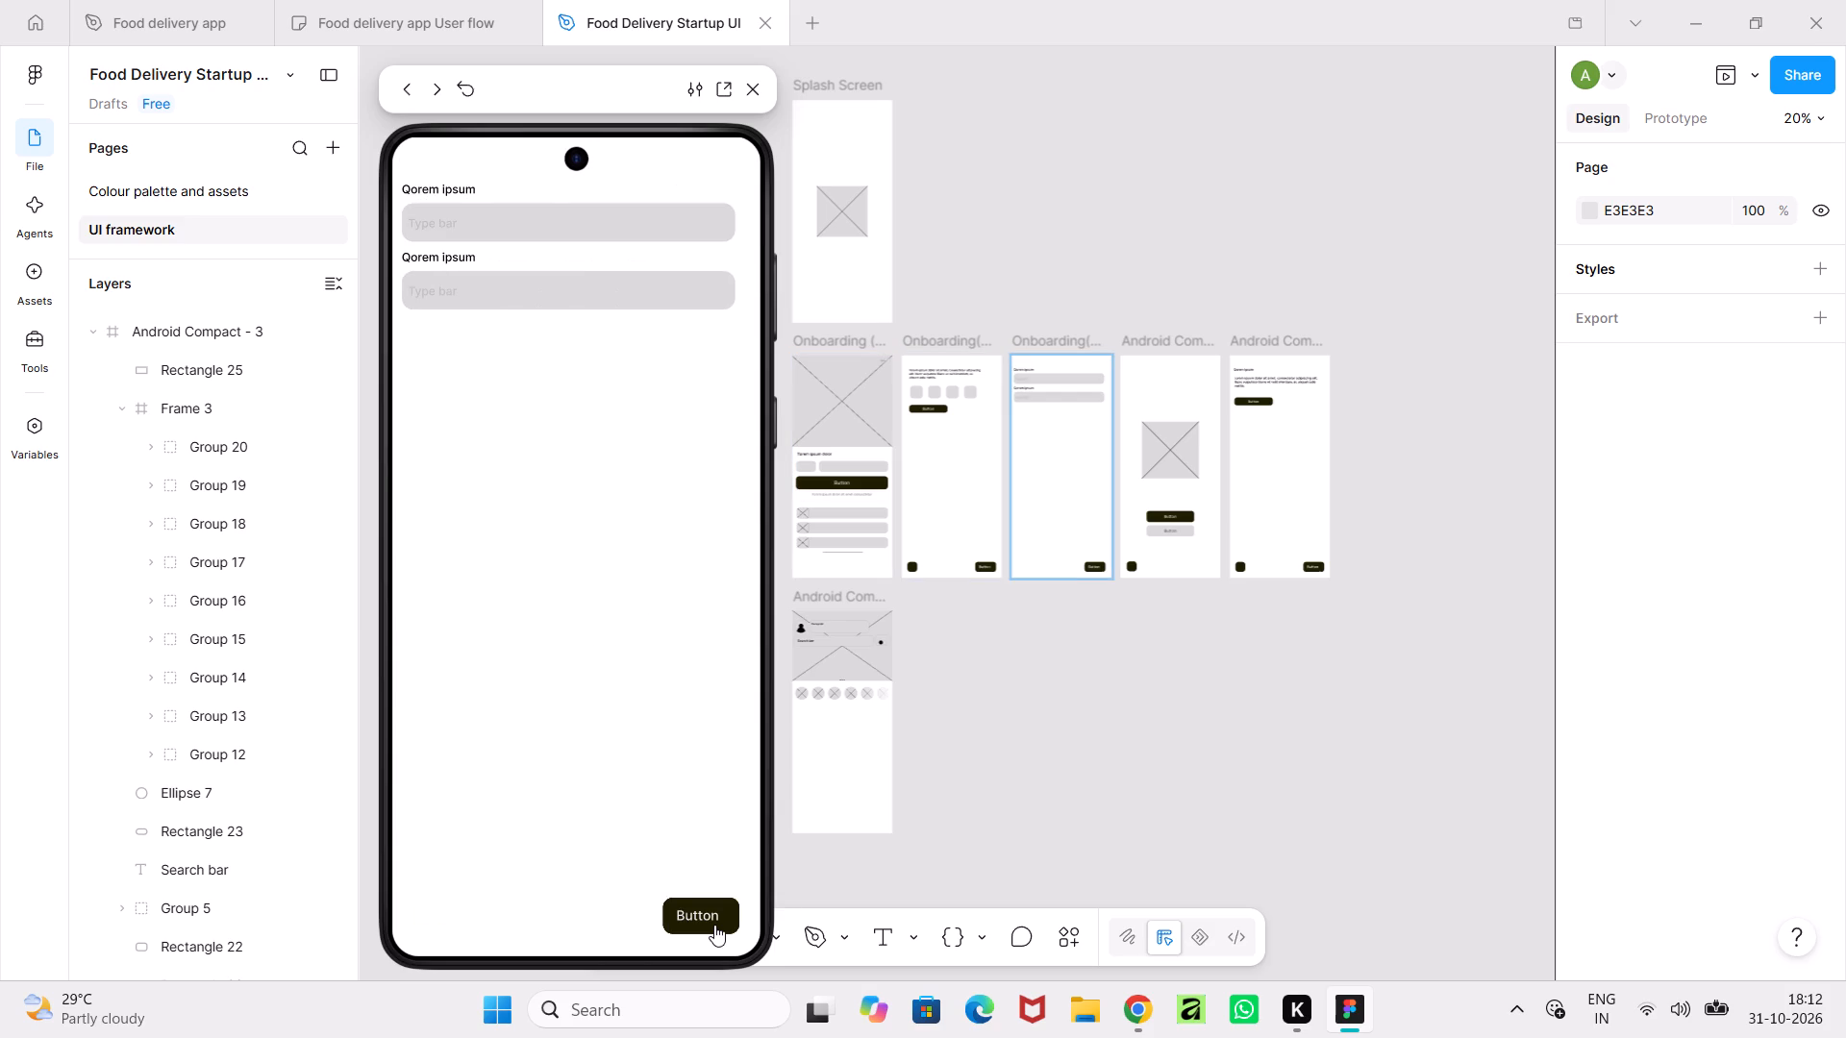
left_click(714, 925)
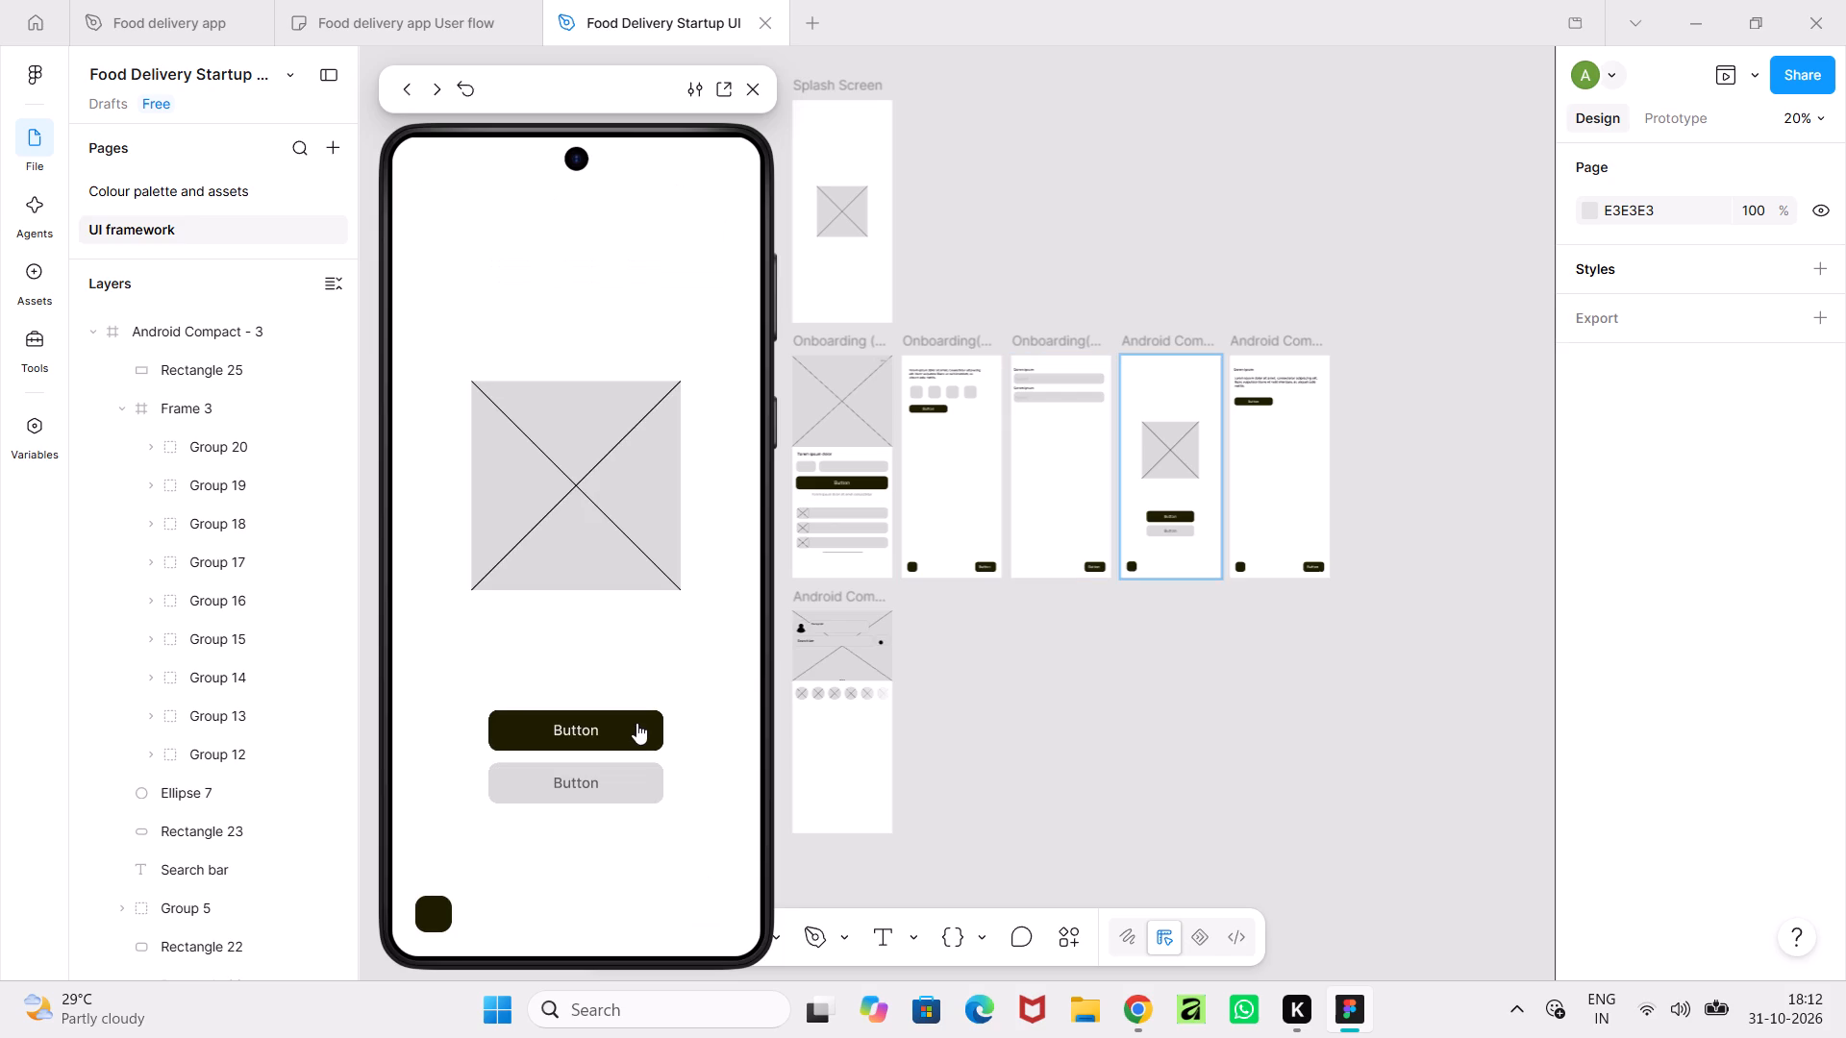
left_click(636, 723)
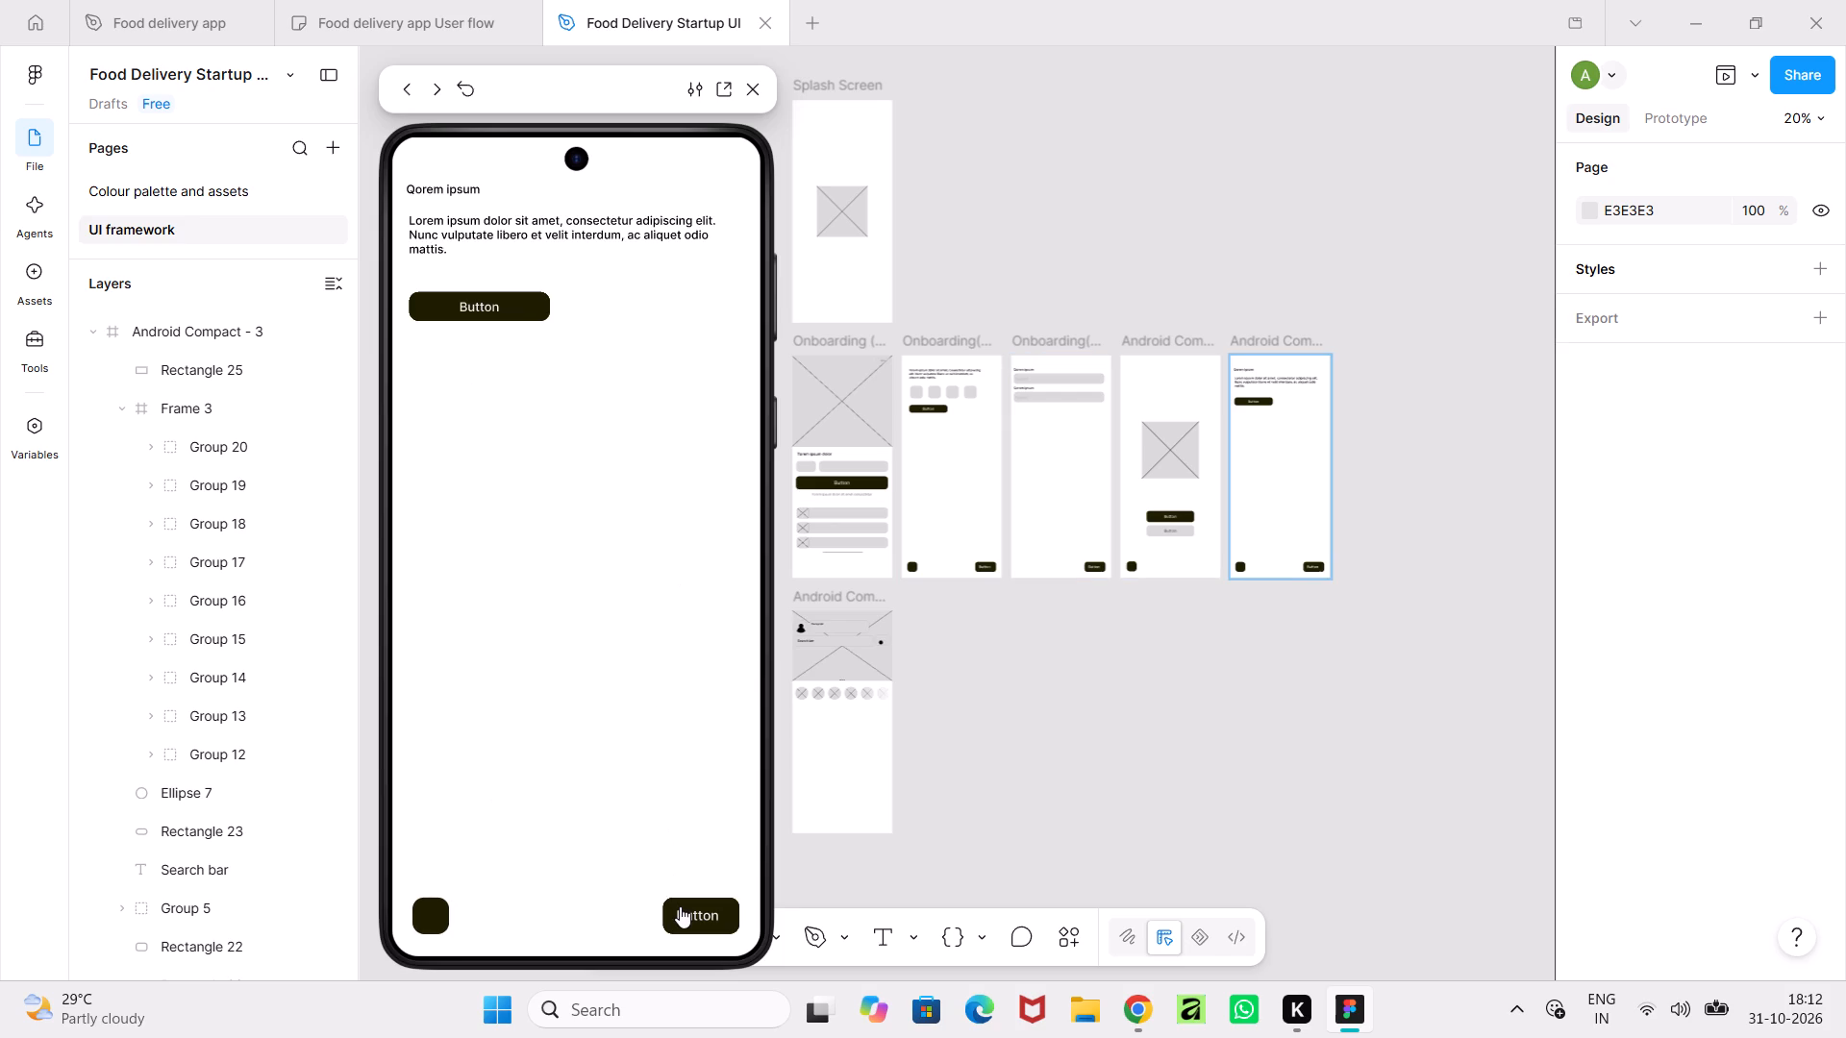
left_click(680, 906)
Test the circle row's horizontal scrolling in both directions in the Android Compact - 3 preview.
left_click_drag(615, 459, 589, 461)
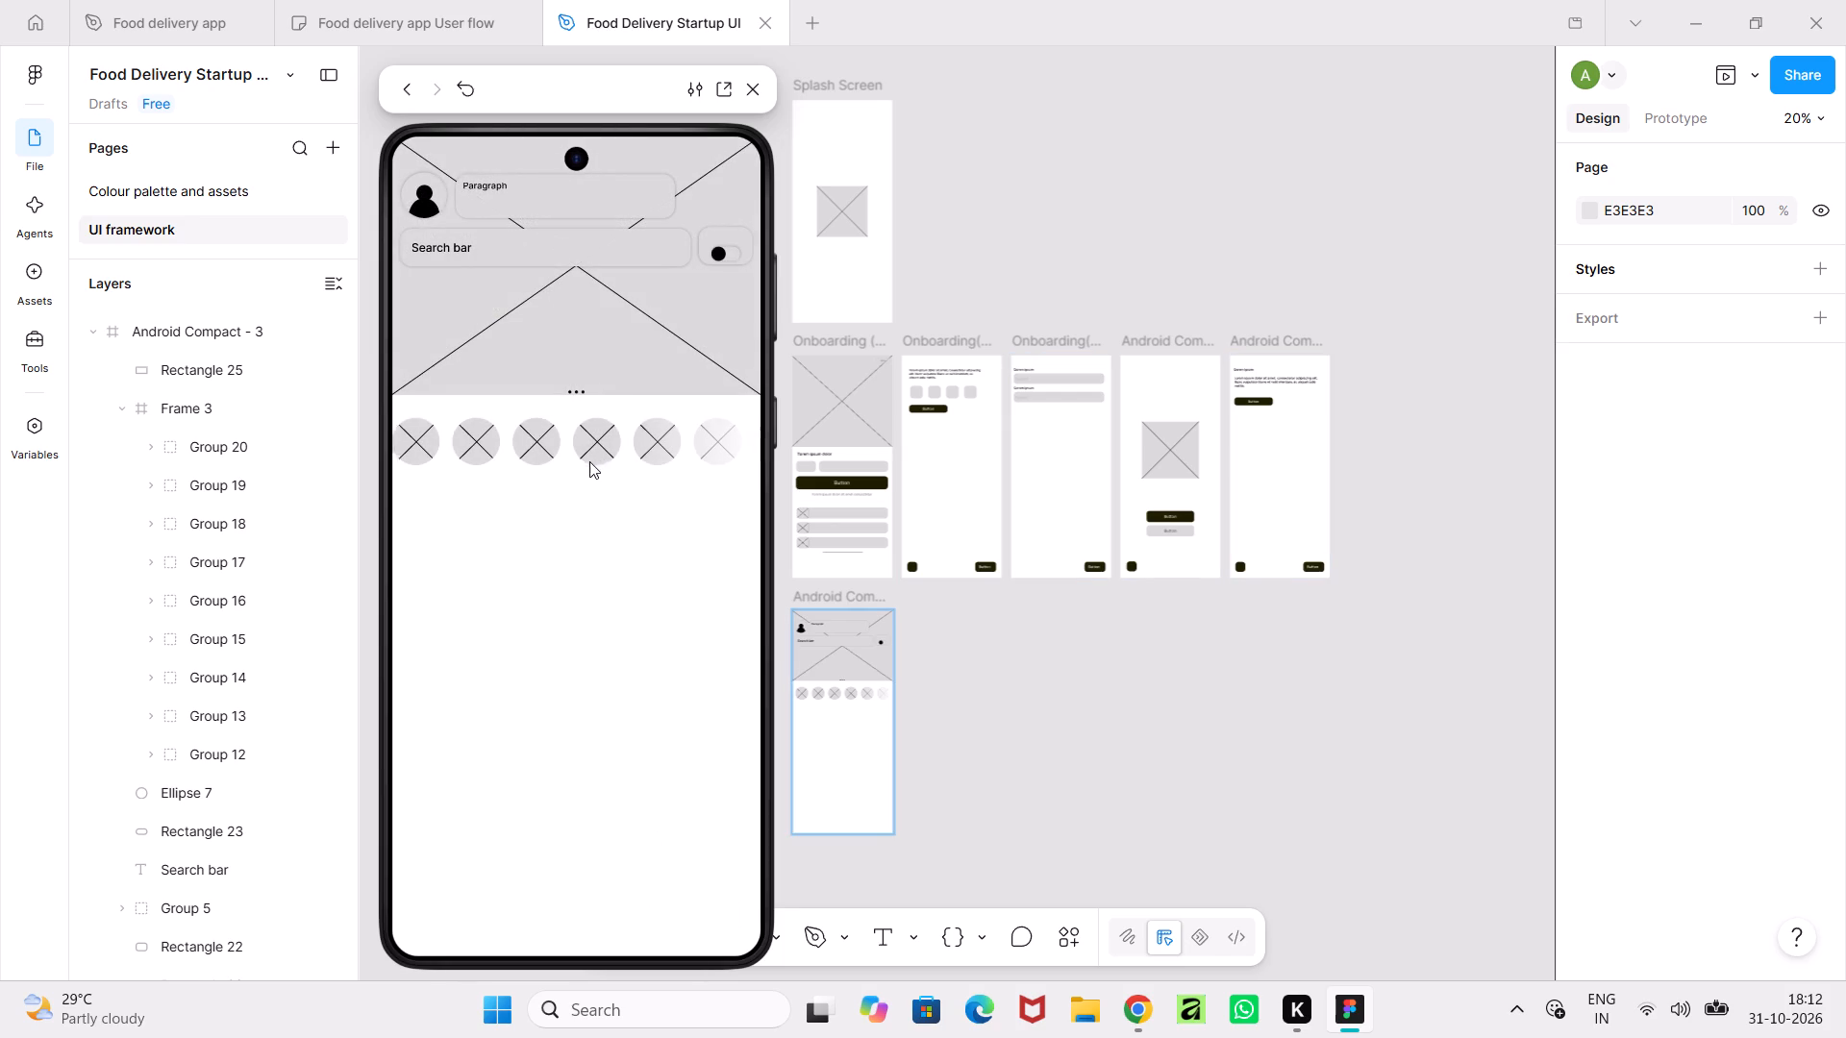
left_click_drag(589, 461, 601, 438)
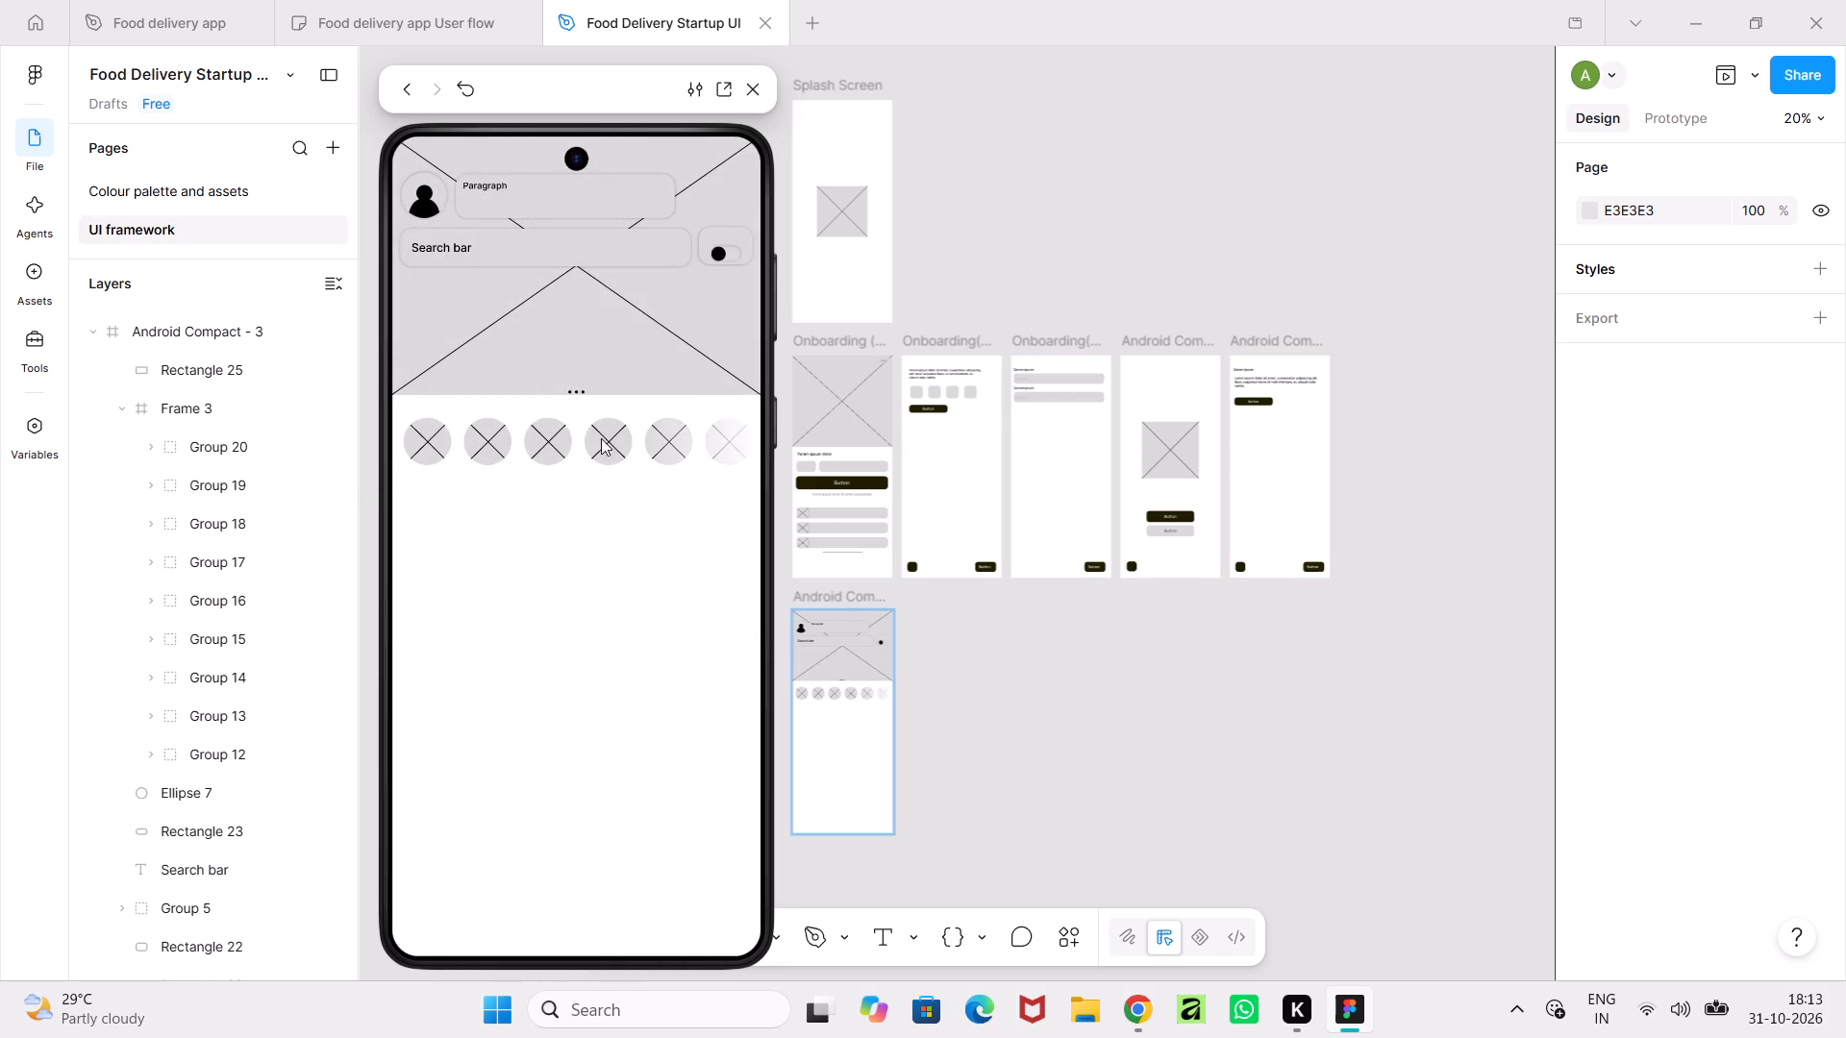
left_click_drag(601, 438, 643, 461)
left_click_drag(643, 461, 512, 468)
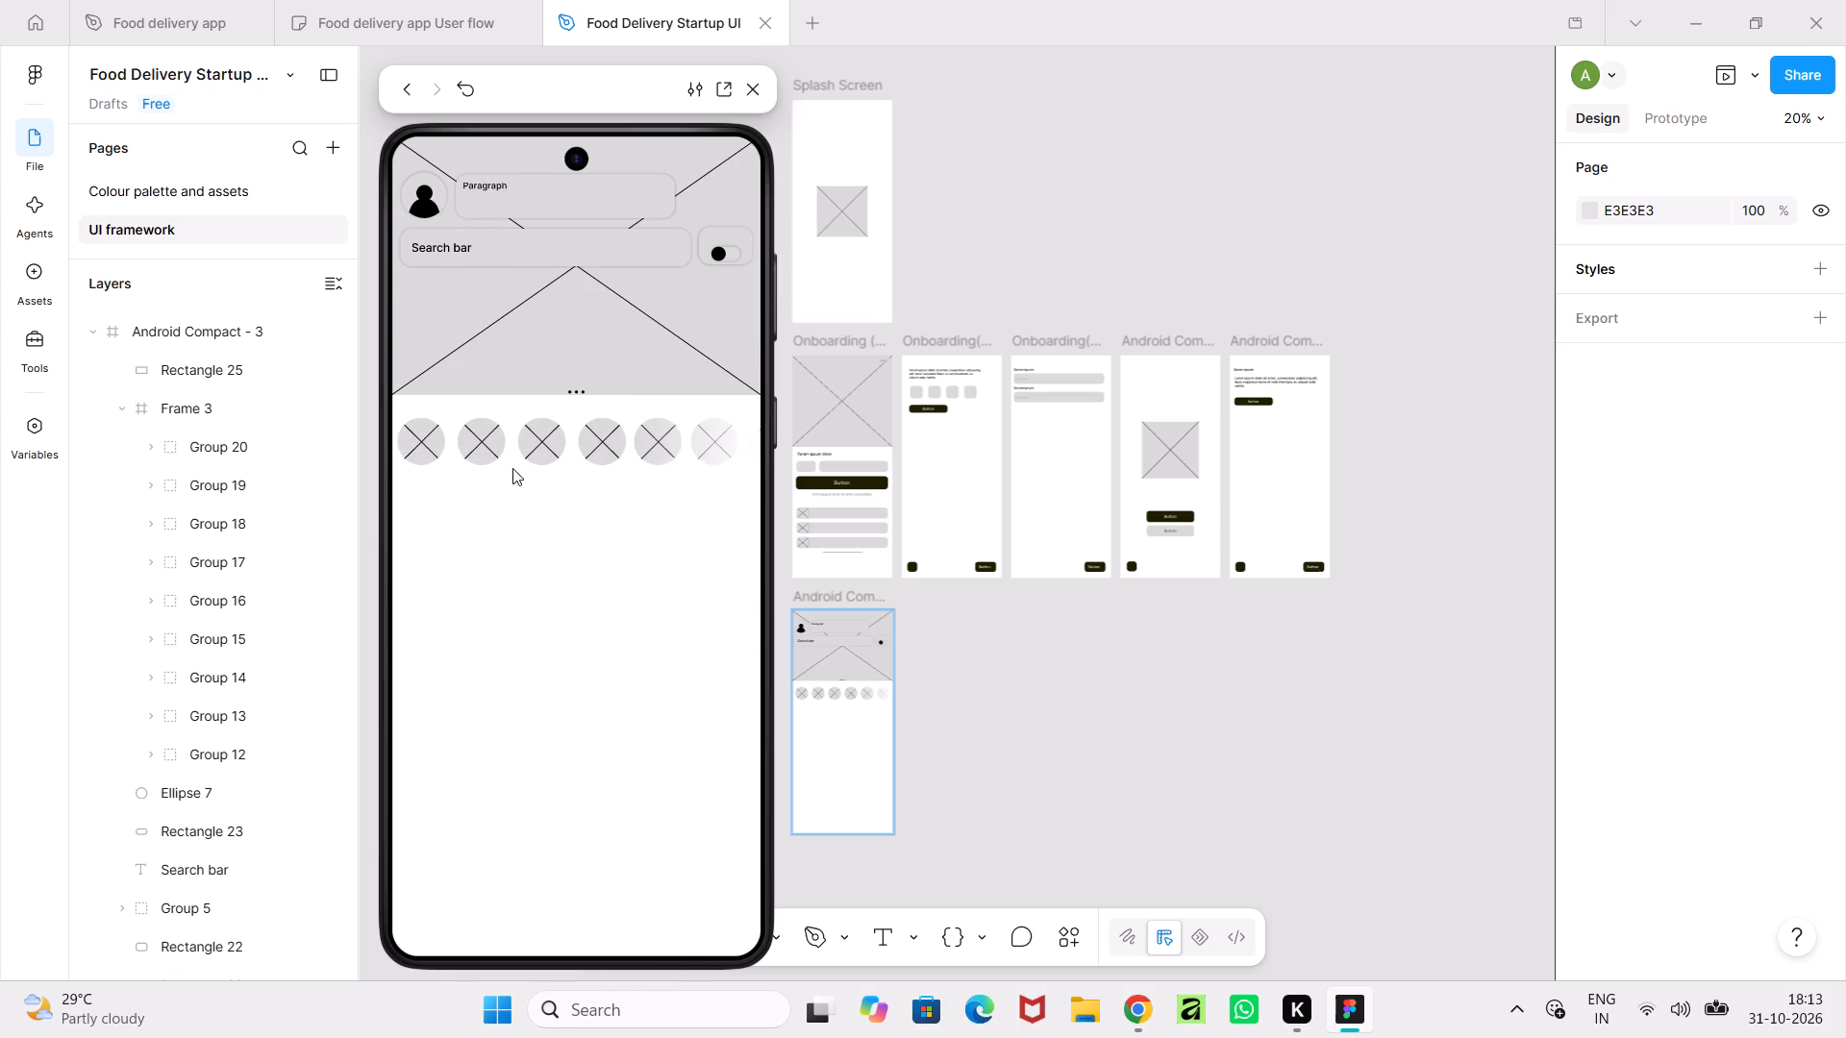
left_click_drag(512, 468, 513, 472)
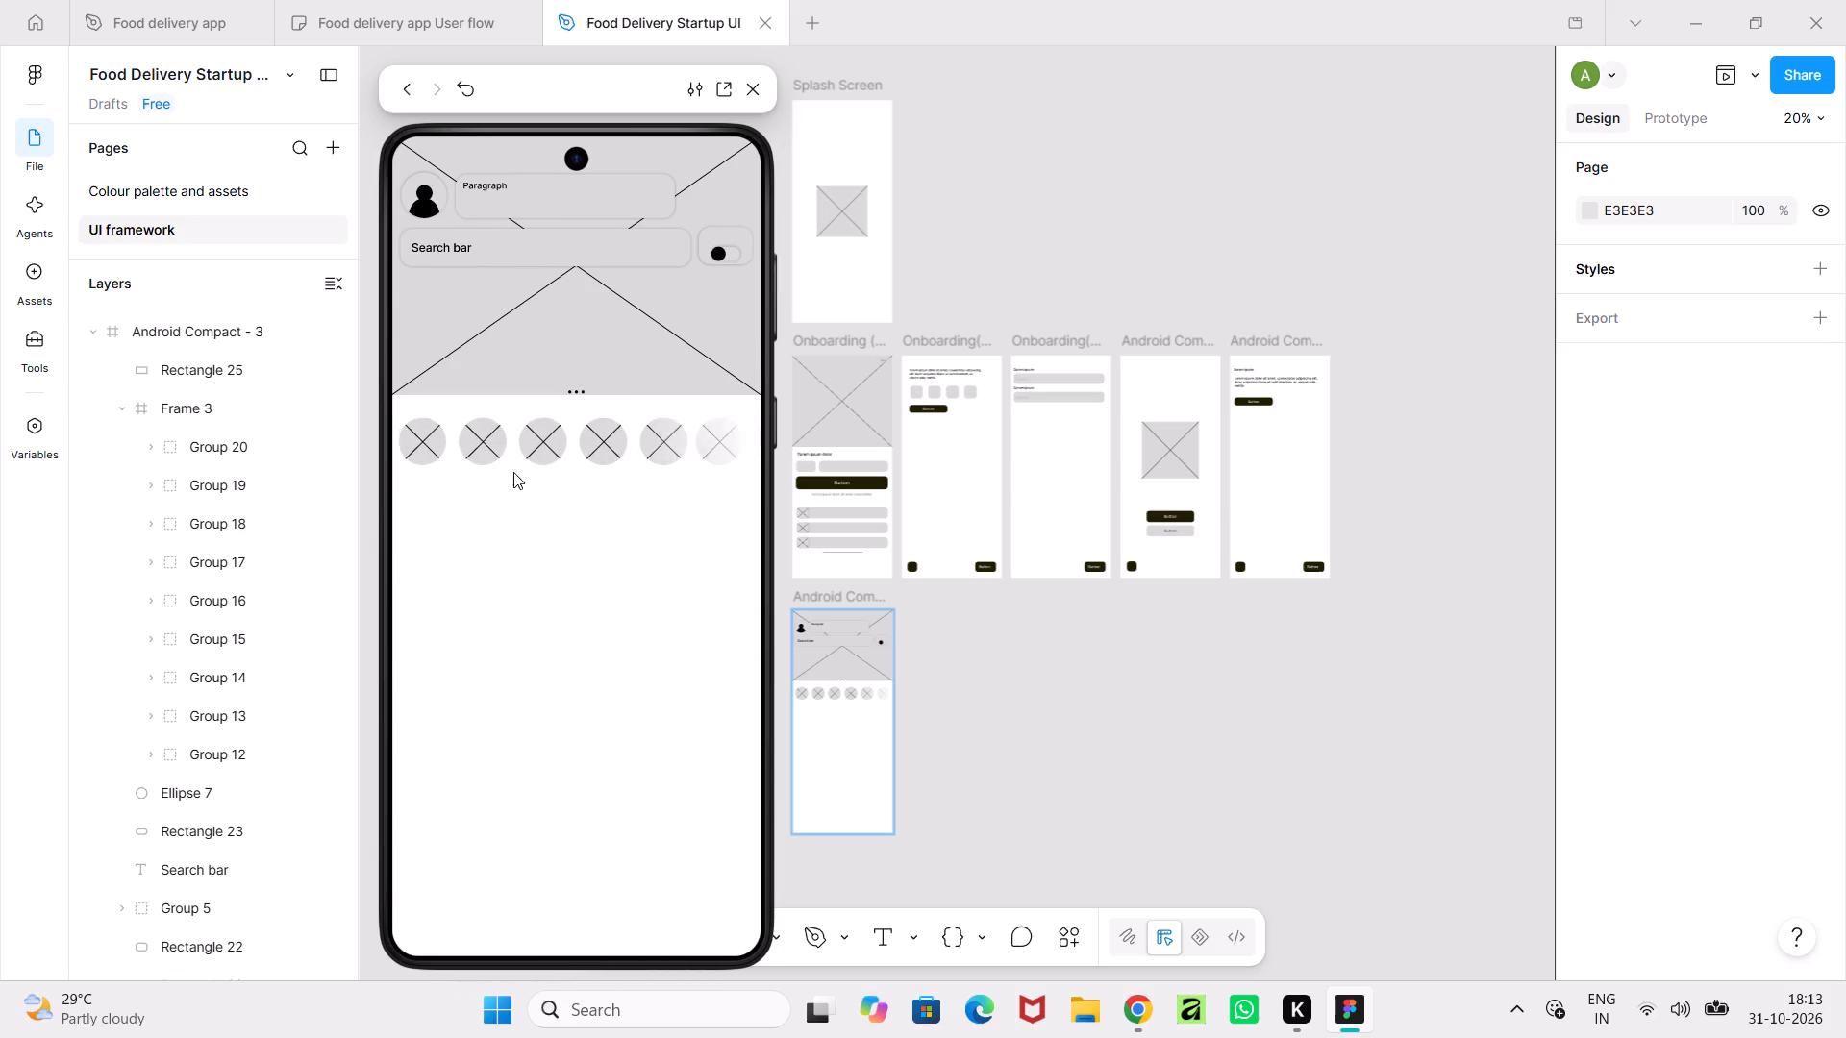
left_click_drag(513, 472, 711, 463)
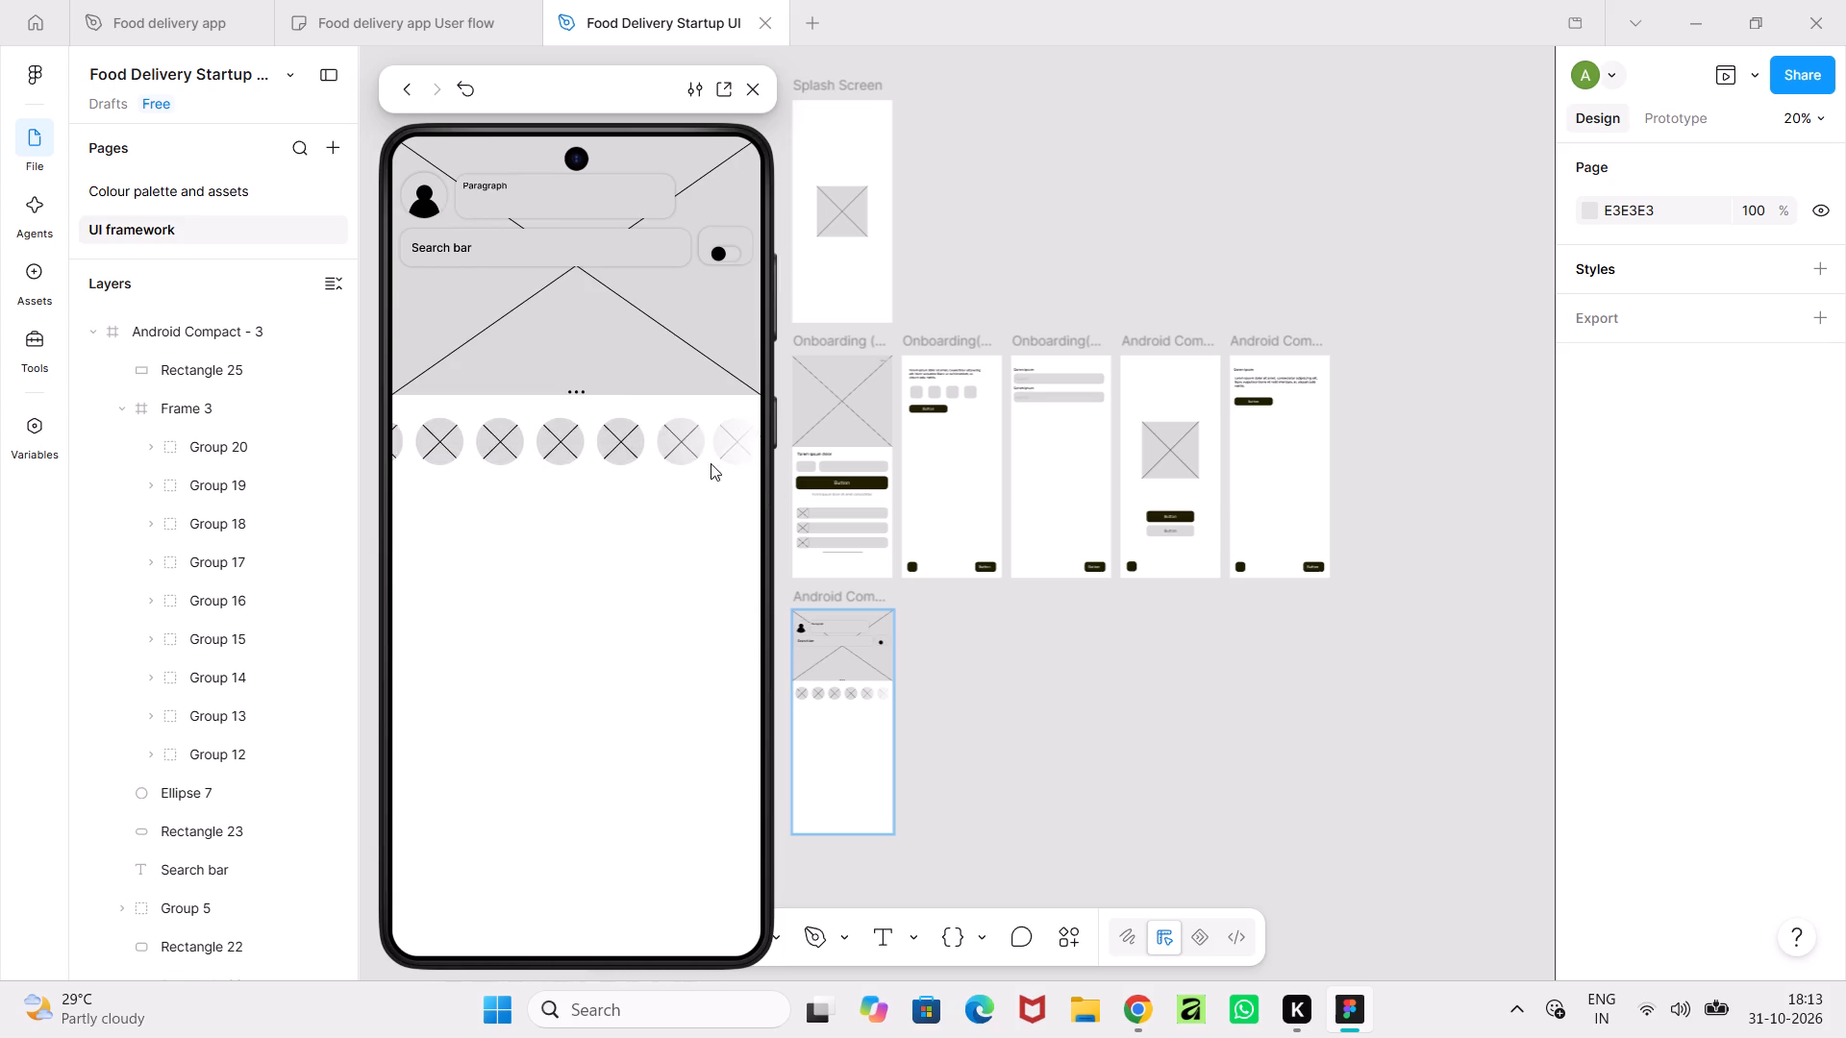
left_click_drag(711, 463, 624, 465)
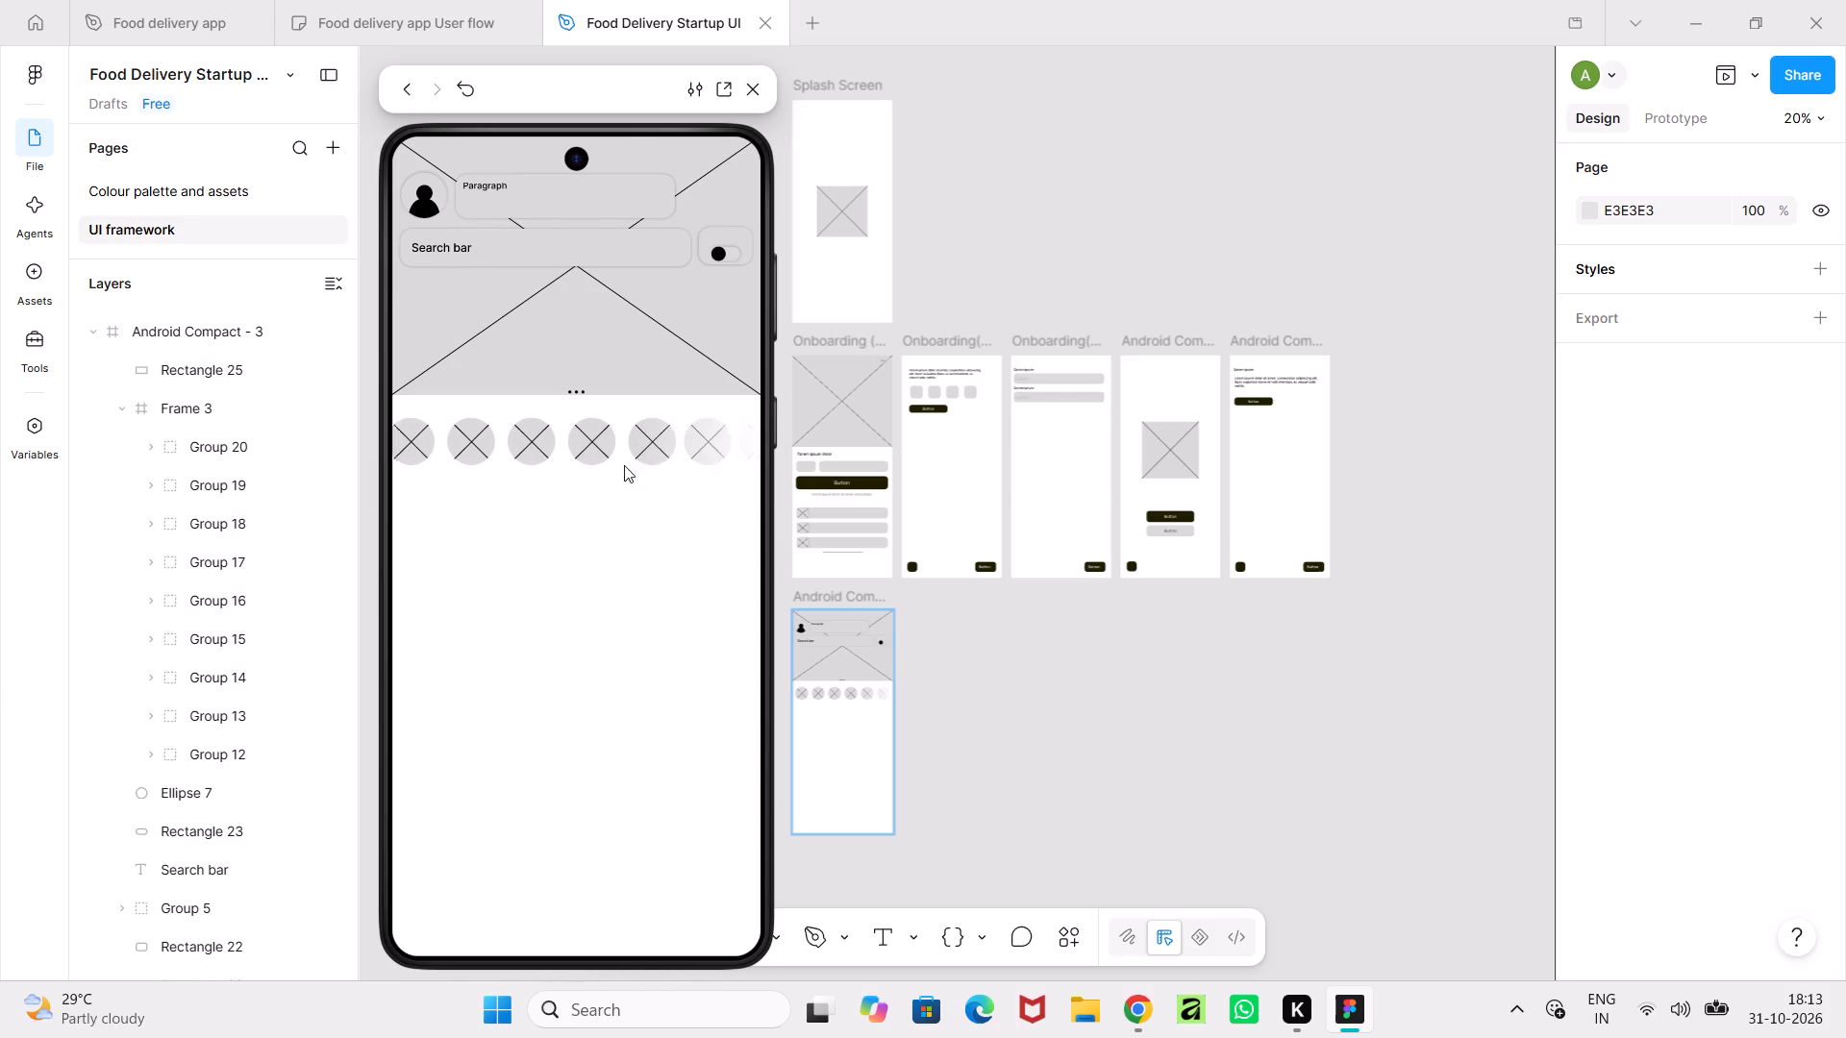
left_click_drag(624, 465, 418, 456)
left_click_drag(443, 442, 688, 453)
left_click(440, 448)
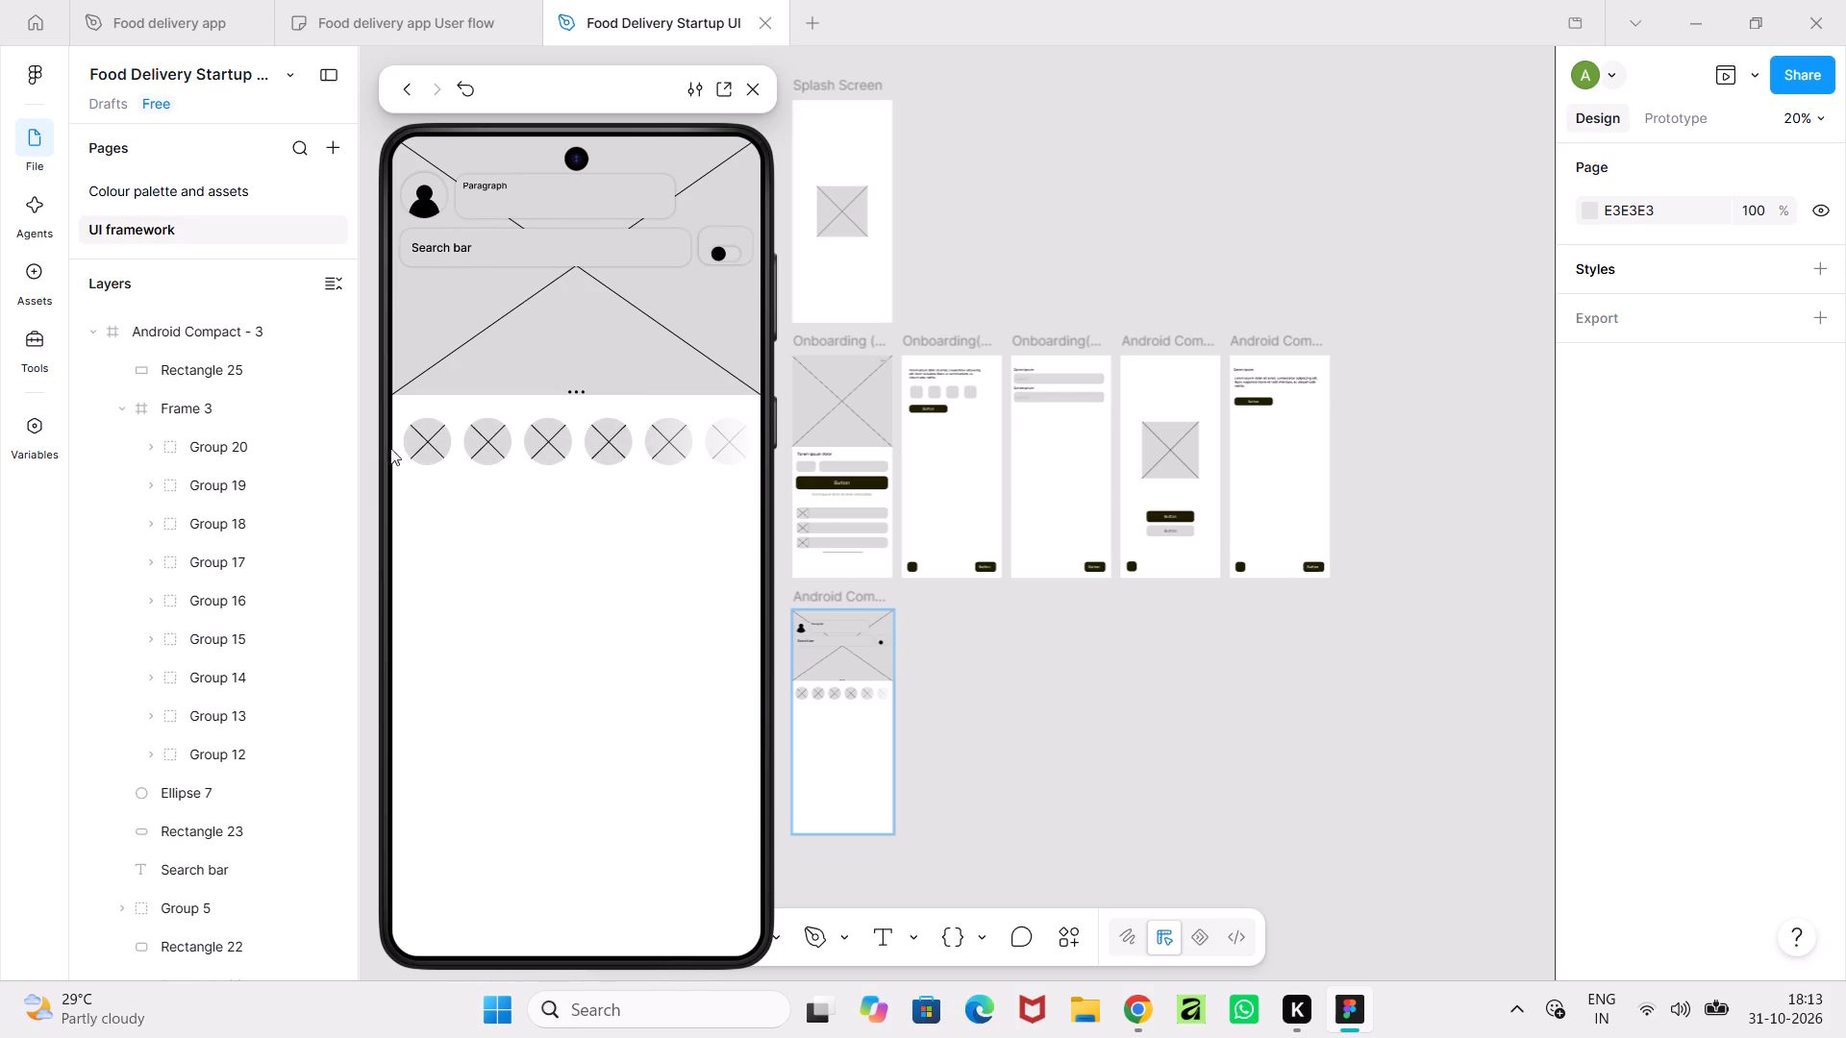
left_click_drag(586, 452, 409, 453)
left_click_drag(411, 451, 604, 452)
left_click_drag(599, 453, 410, 452)
left_click_drag(437, 448, 611, 444)
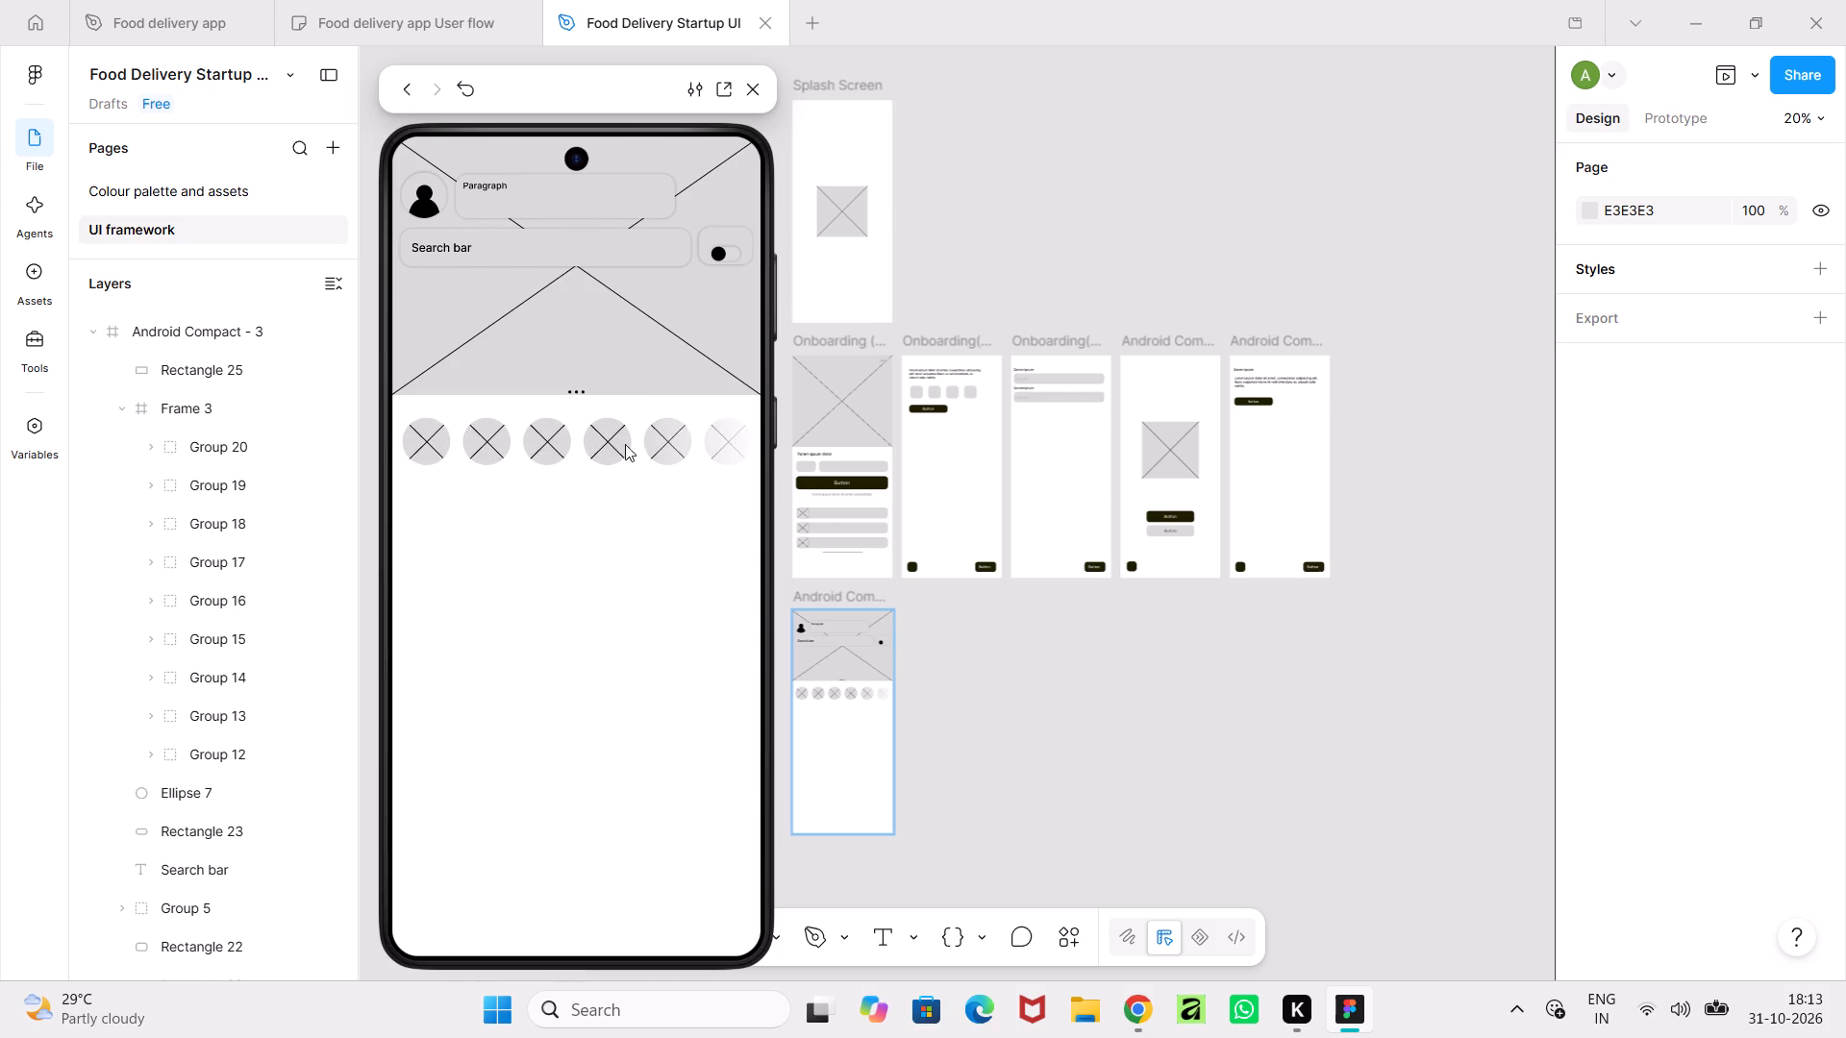
left_click_drag(625, 444, 755, 470)
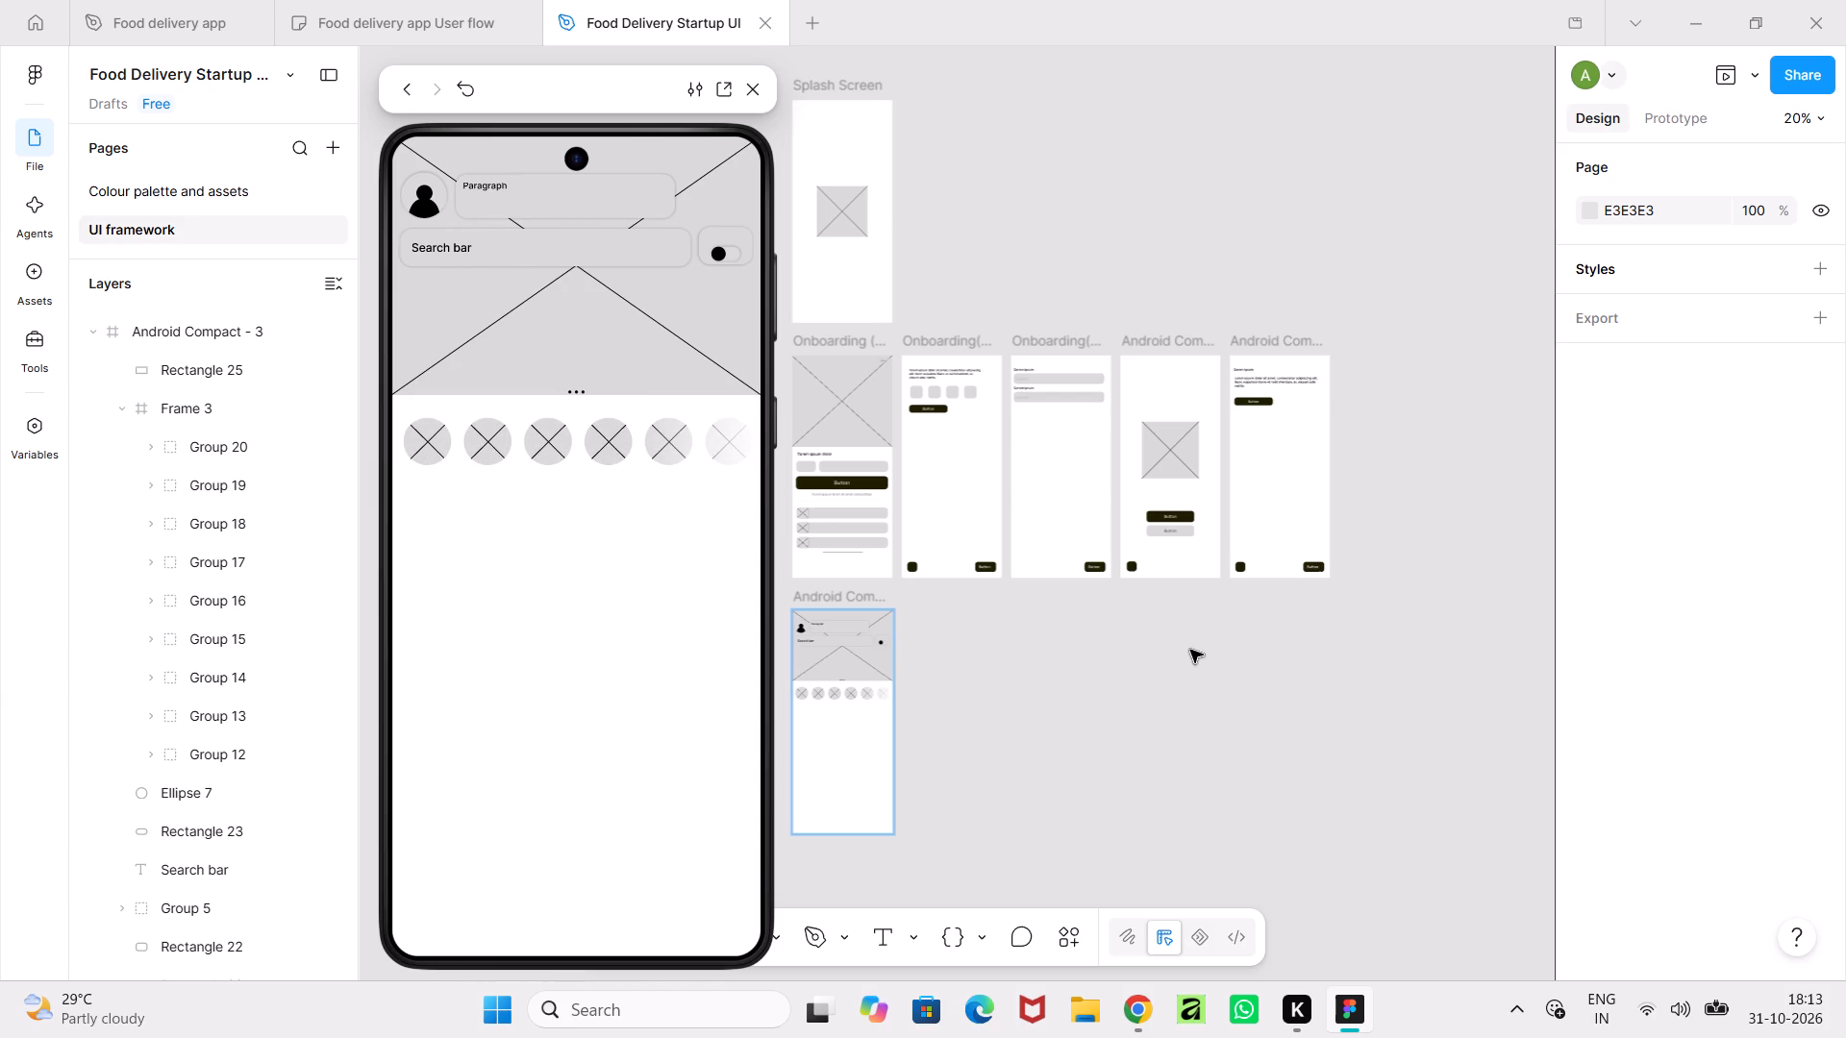
Test the toggle beside the search bar in the preview and close the preview.
left_click(733, 254)
left_click(758, 87)
left_click(1004, 664)
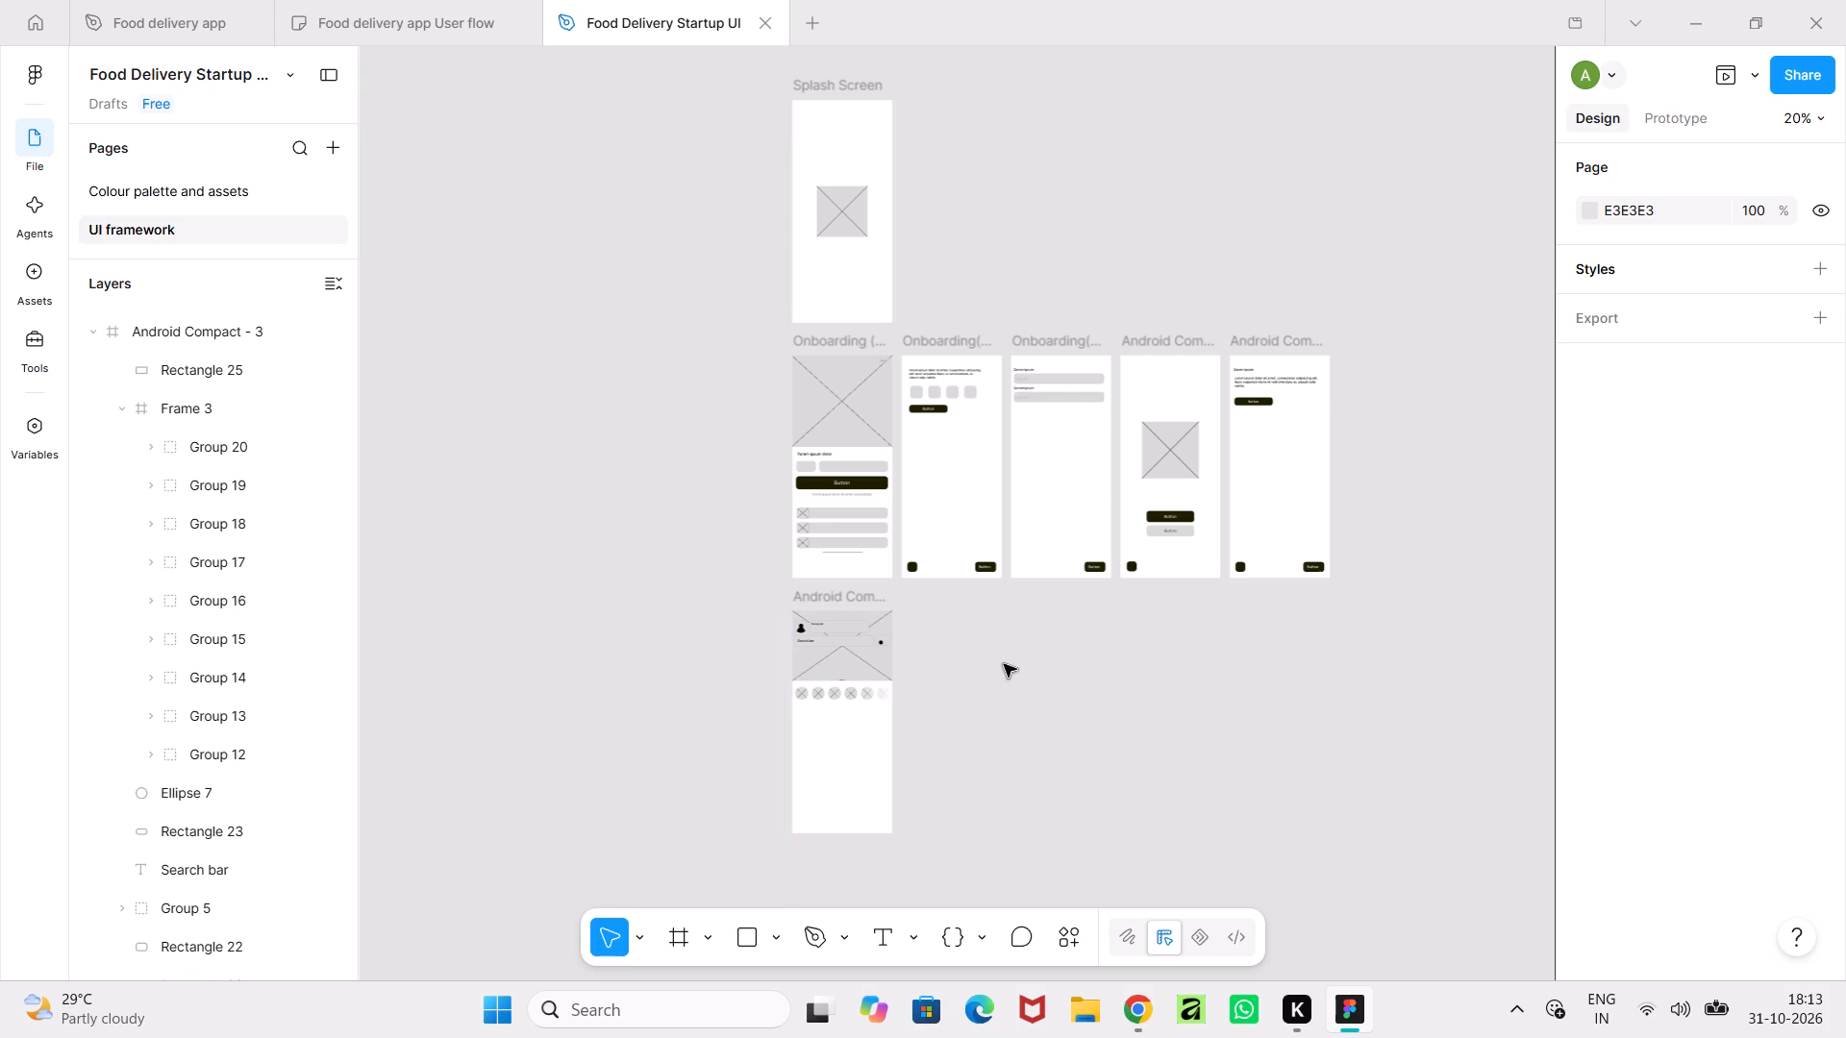
Move the toggle's black circle and rounded track out of Android Compact - 3 onto the empty canvas beside it, at about X 454, Y 2256.
scroll(887, 686, "up", 14, "ctrl")
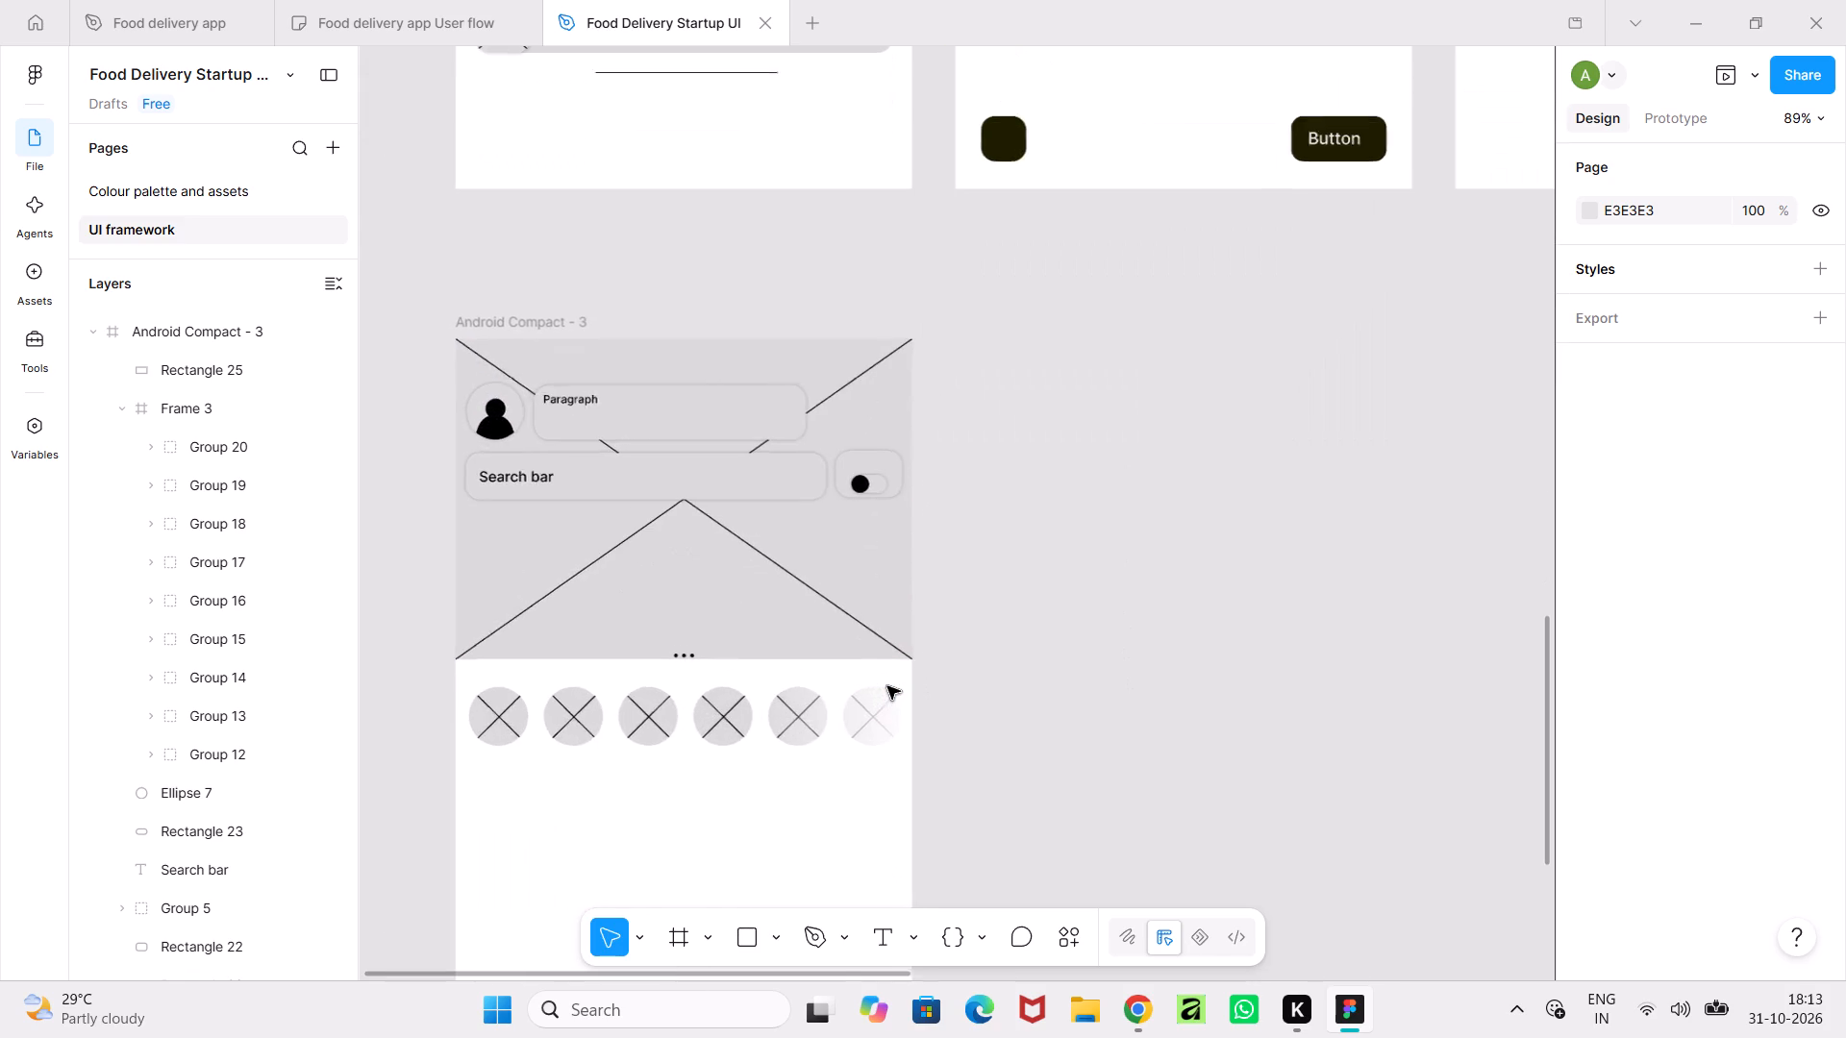
scroll(887, 686, "up", 4, "ctrl")
left_click(853, 385)
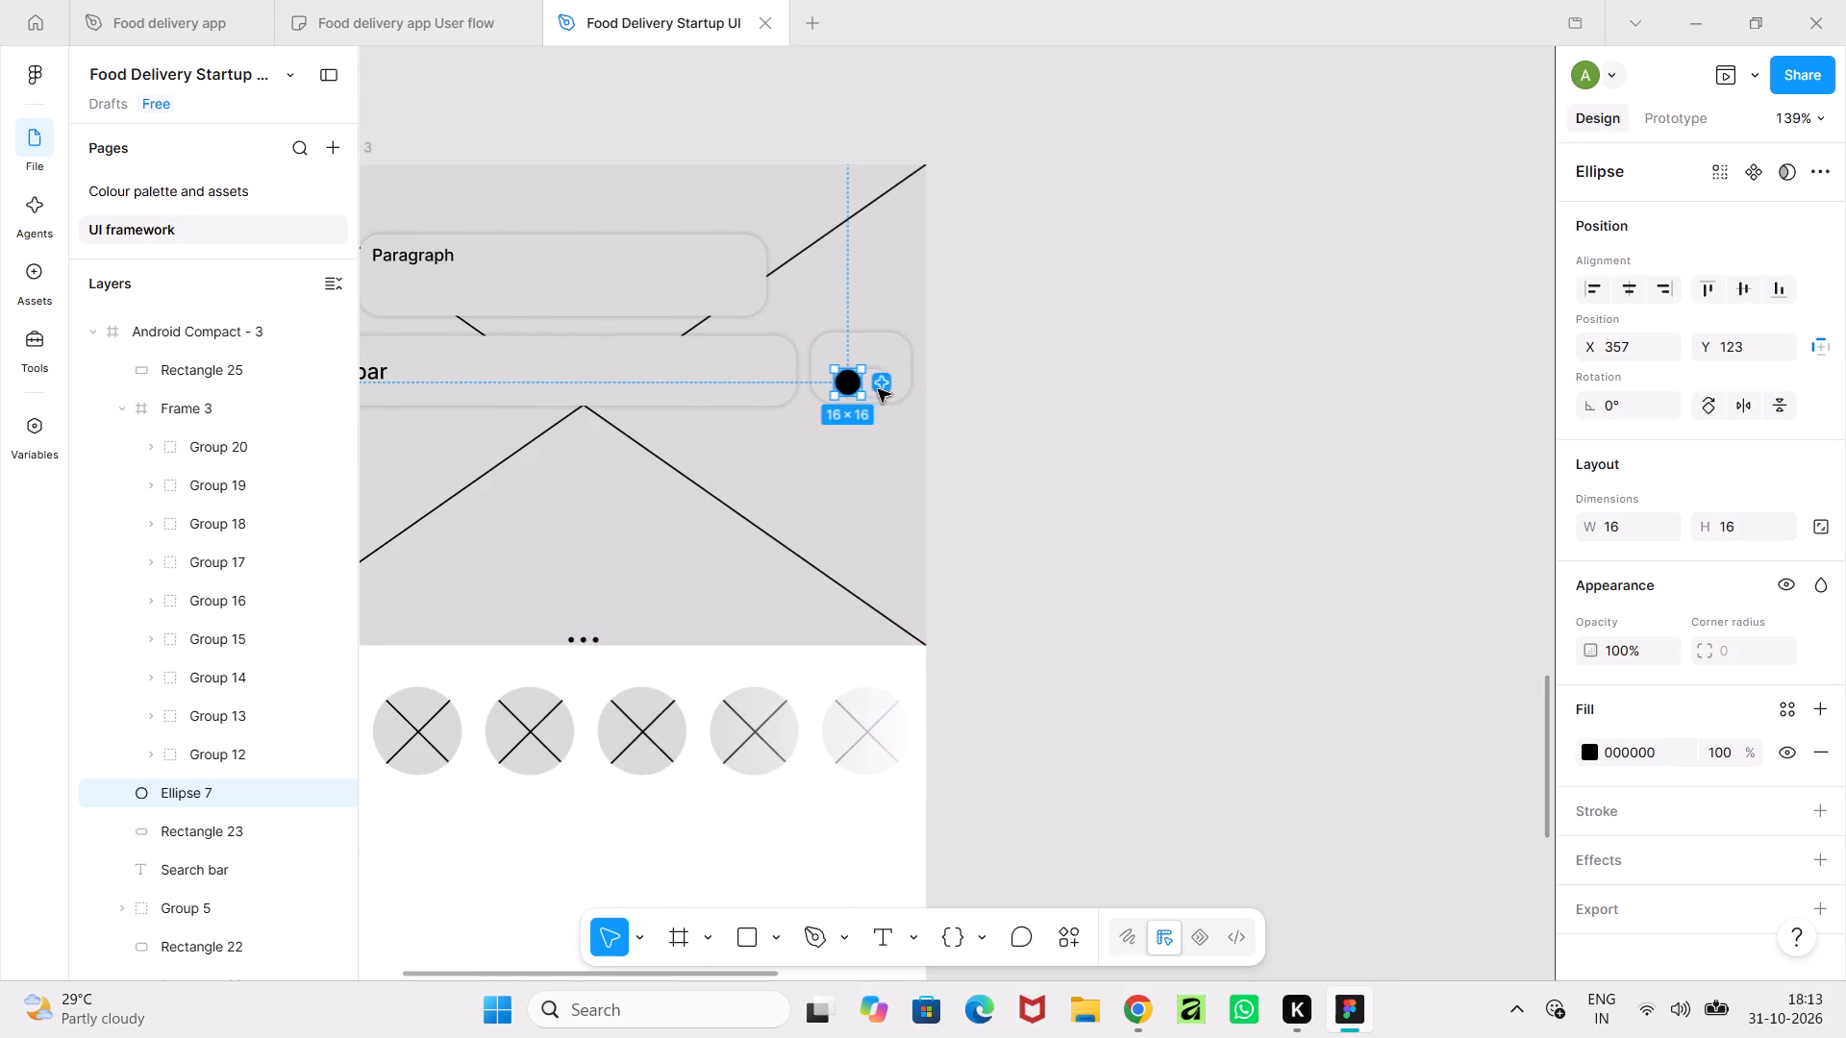
left_click(988, 462)
scroll(988, 462, "up", 5, "ctrl")
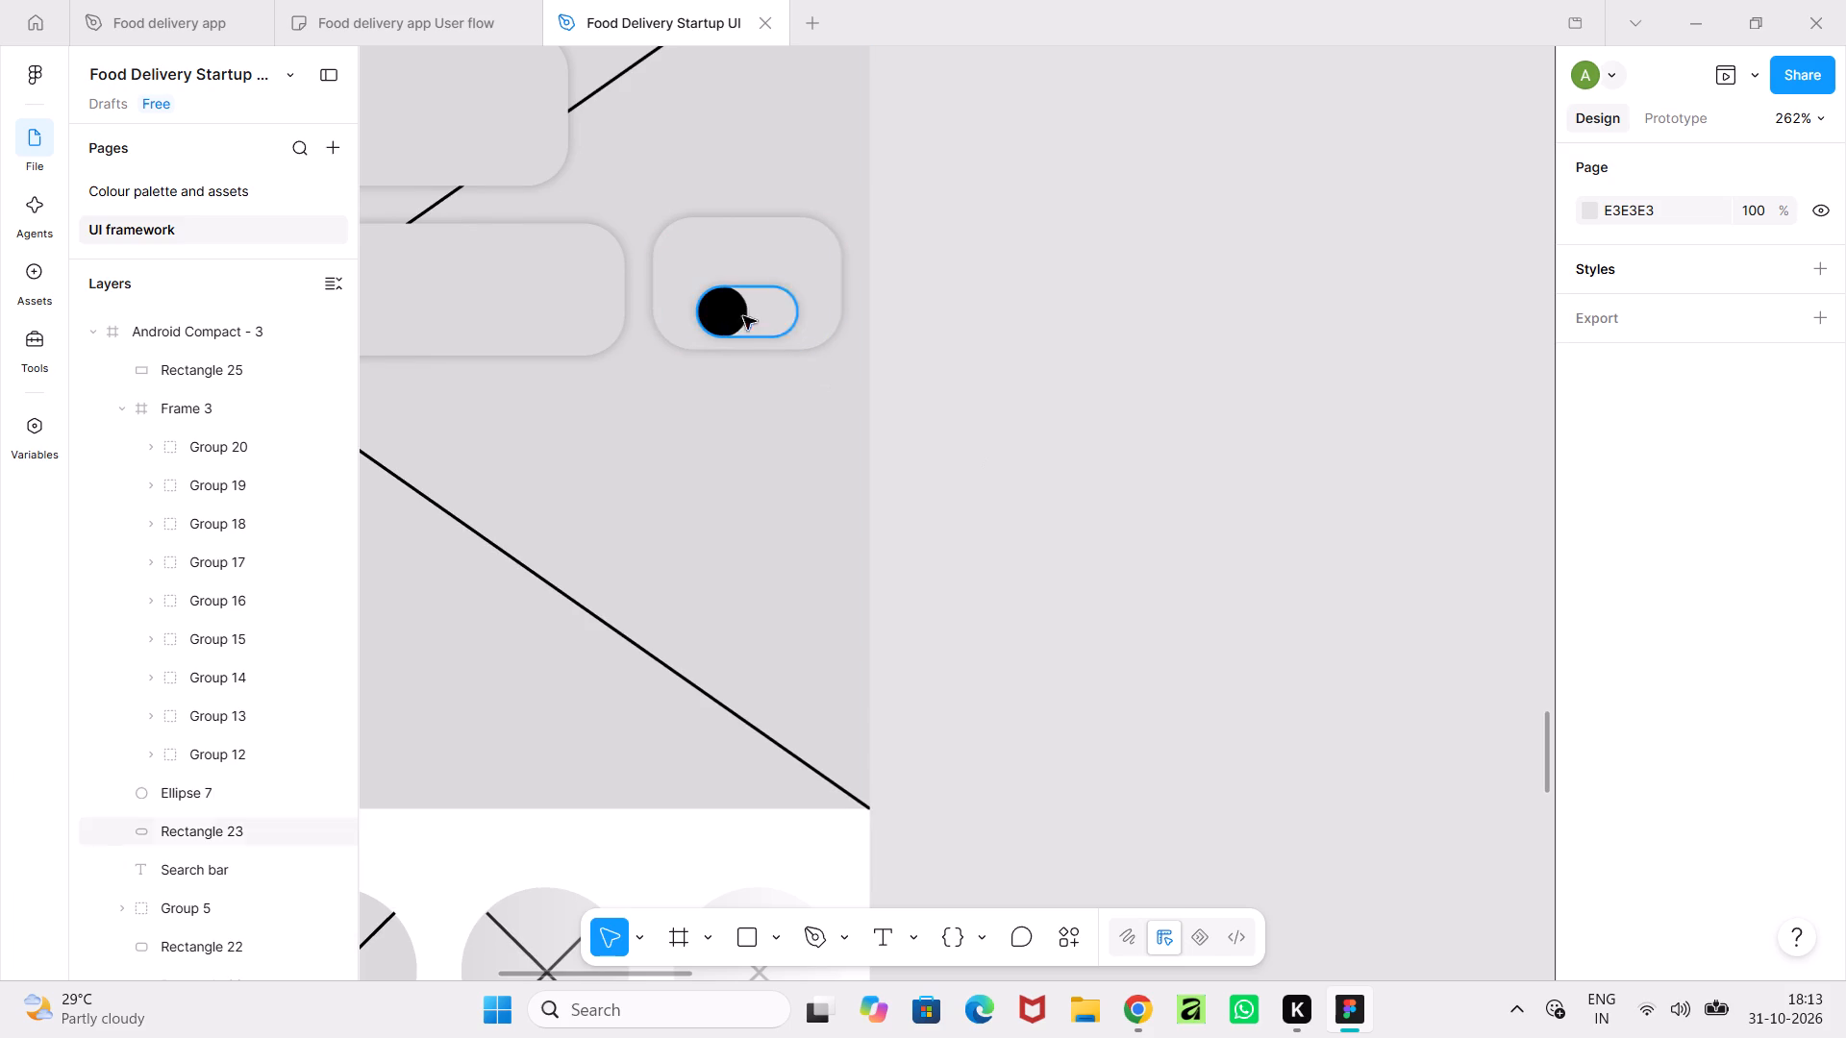
left_click(717, 311)
left_click(770, 311, "shift")
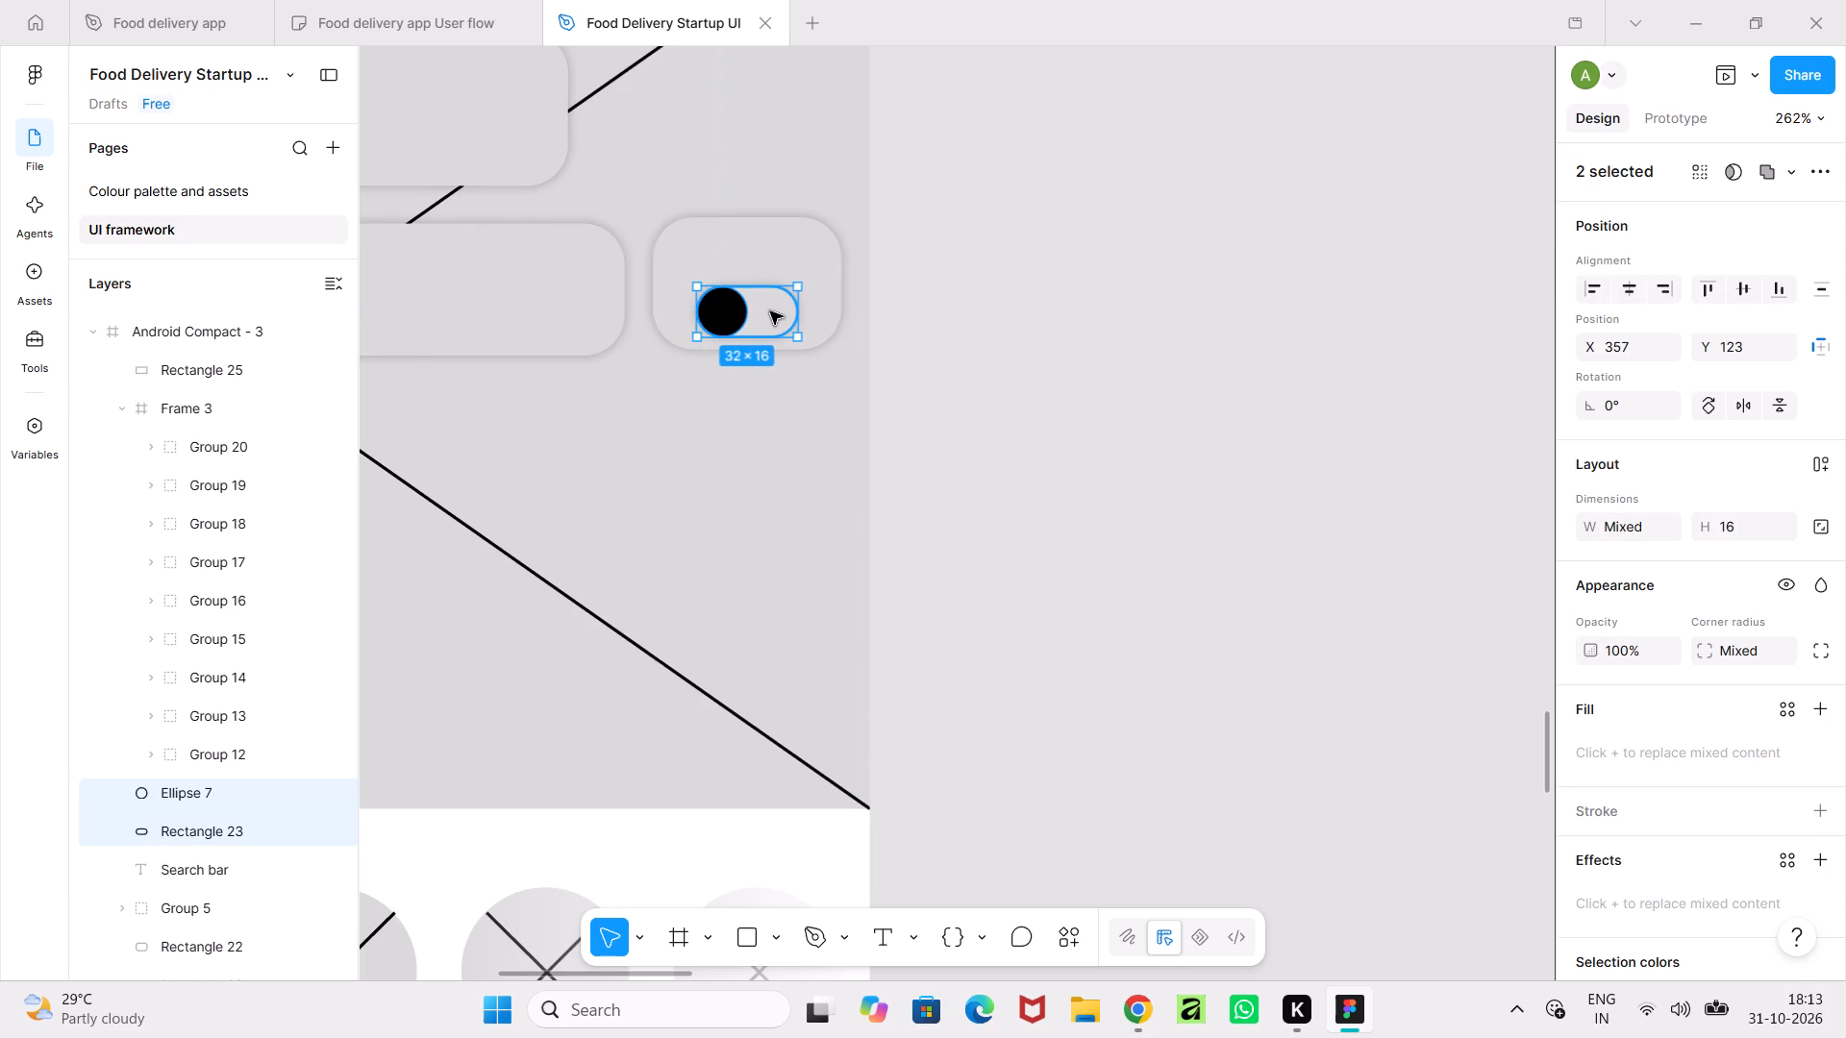
left_click_drag(770, 311, 858, 356)
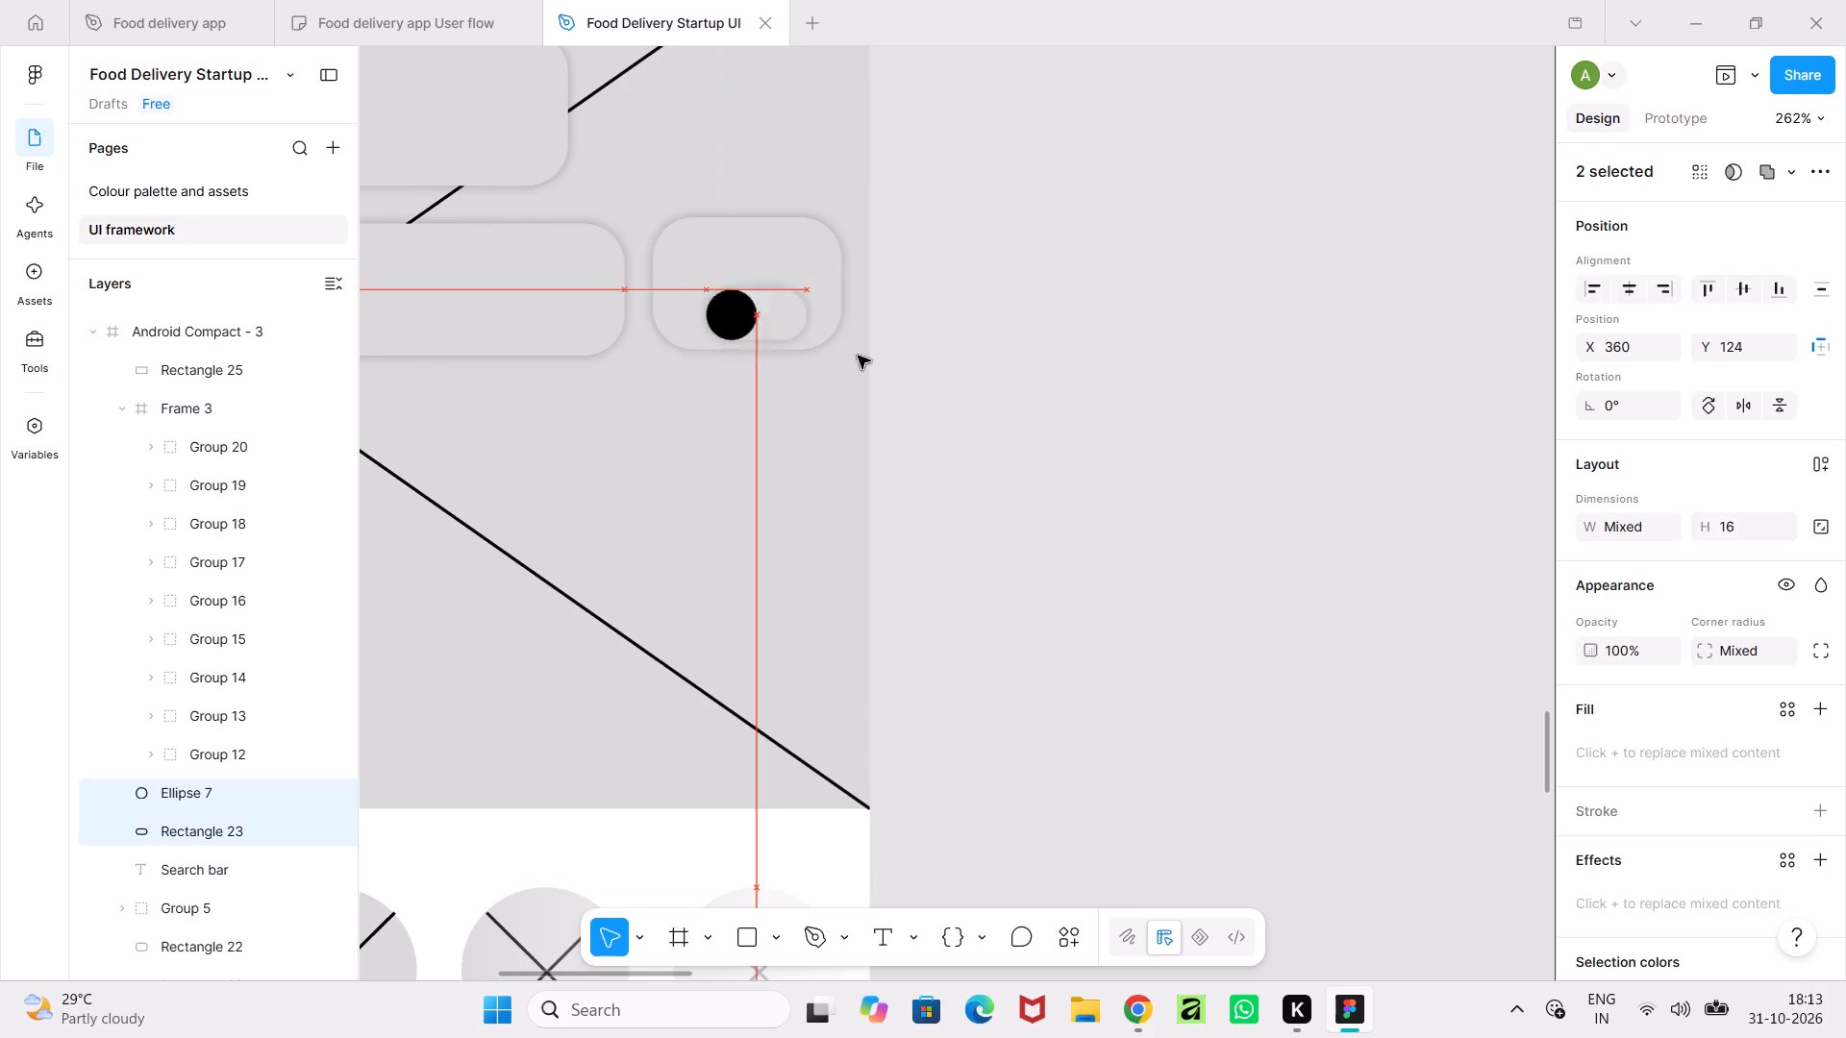
left_click_drag(858, 356, 1076, 401)
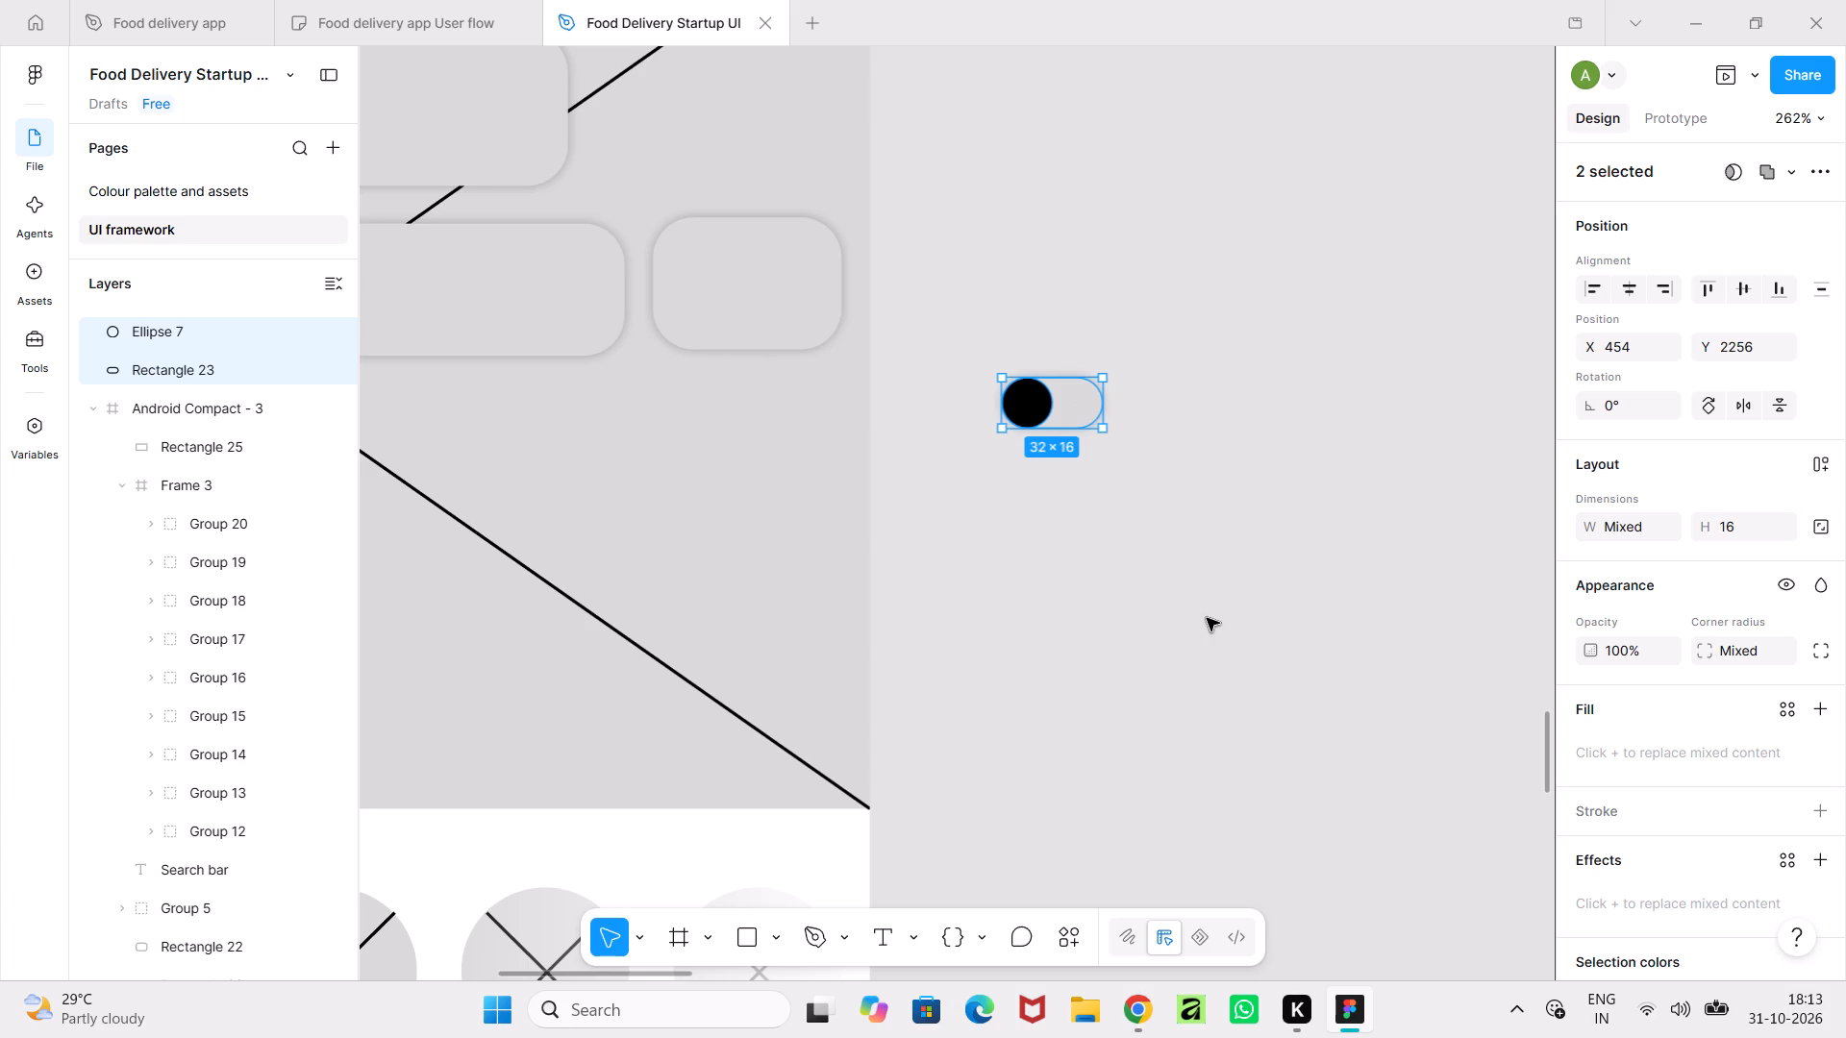
Duplicate the toggle and place the copy directly below the original at about X 454, Y 2277.
key("ctrl+c")
key("ctrl+v")
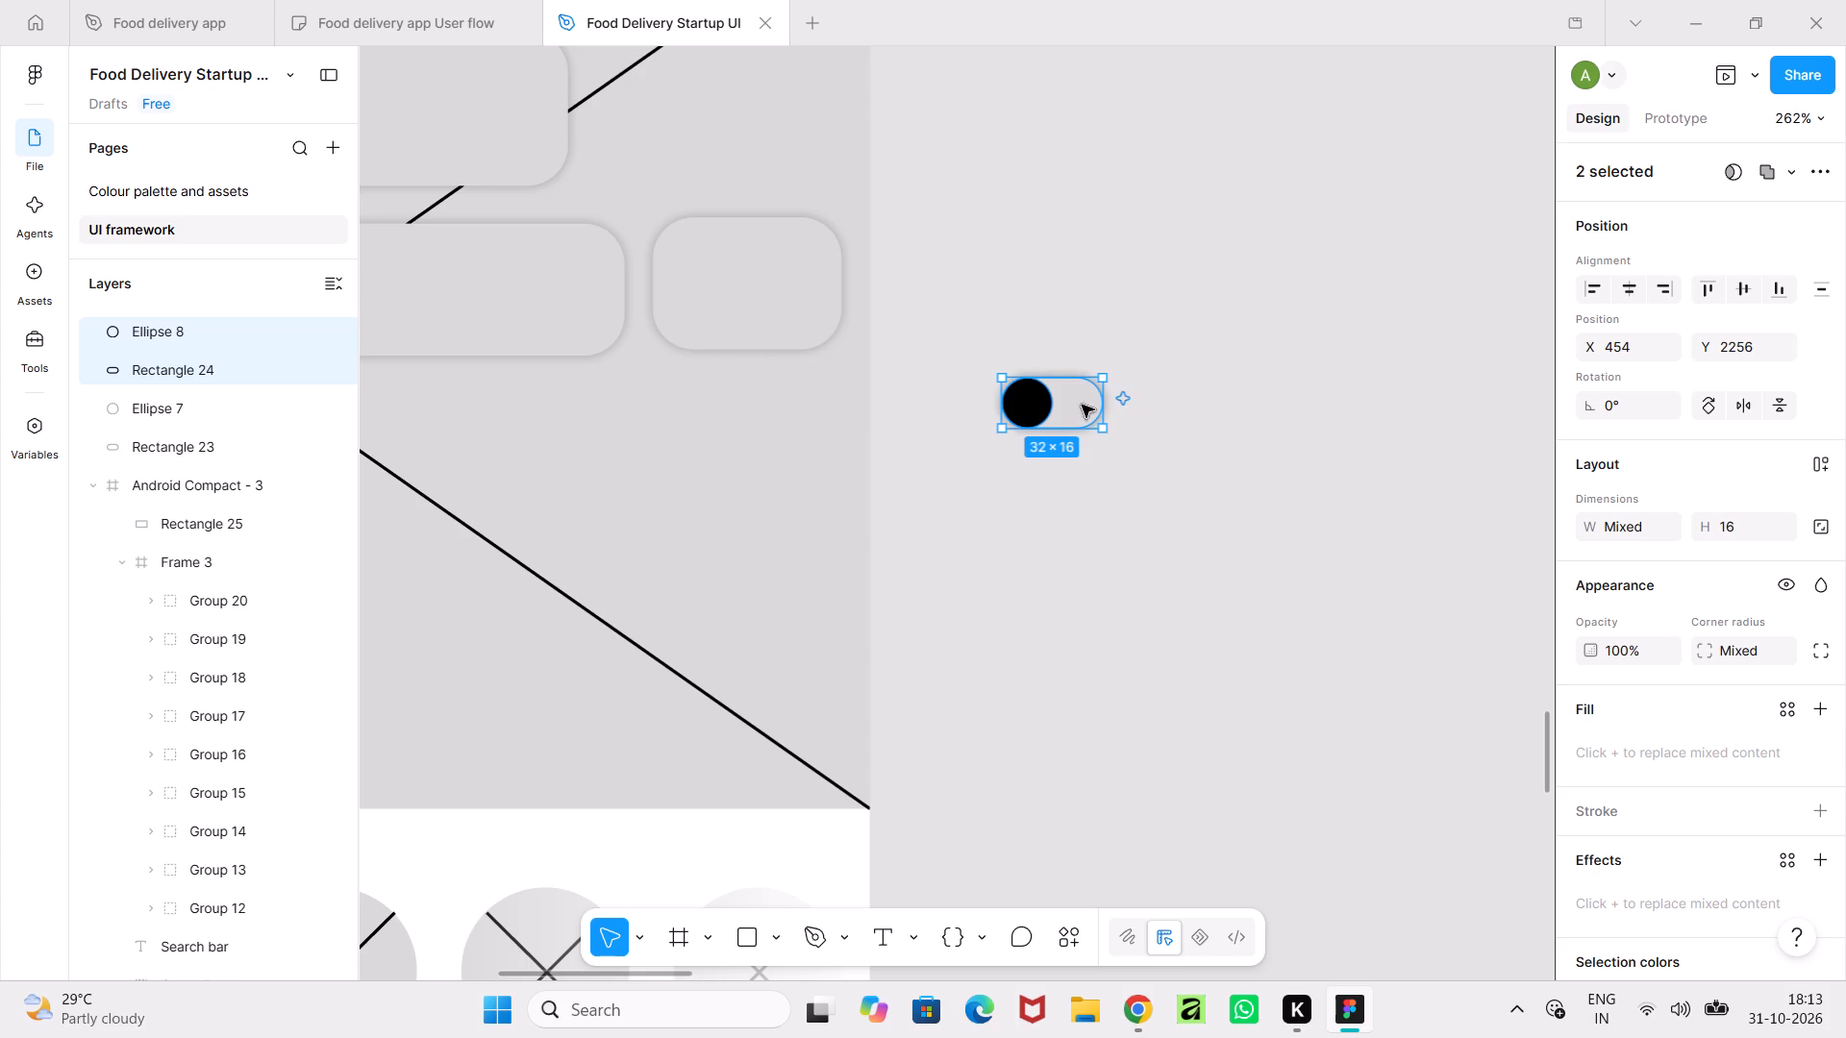
left_click_drag(1077, 404, 1076, 470)
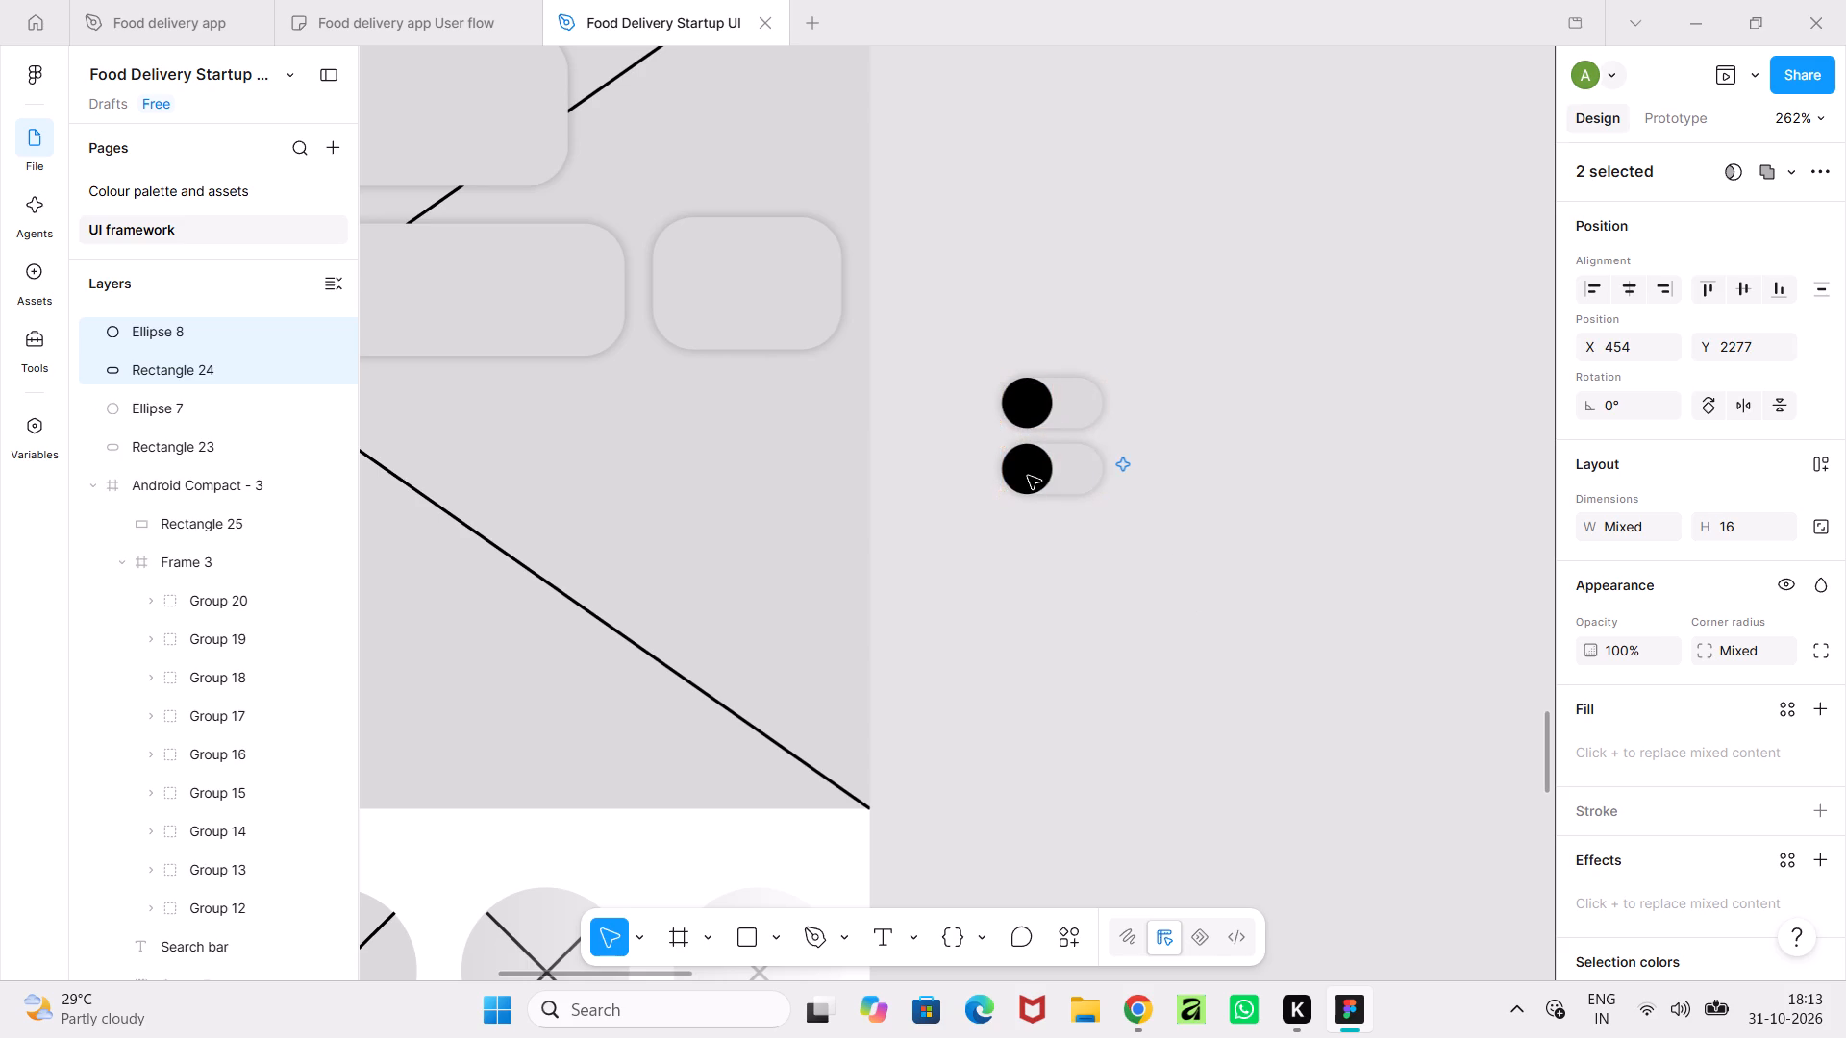
Move the lower toggle's black circle to the opposite end of its track, at about X 470, Y 2277.
left_click(1028, 476)
left_click_drag(1026, 476, 1064, 479)
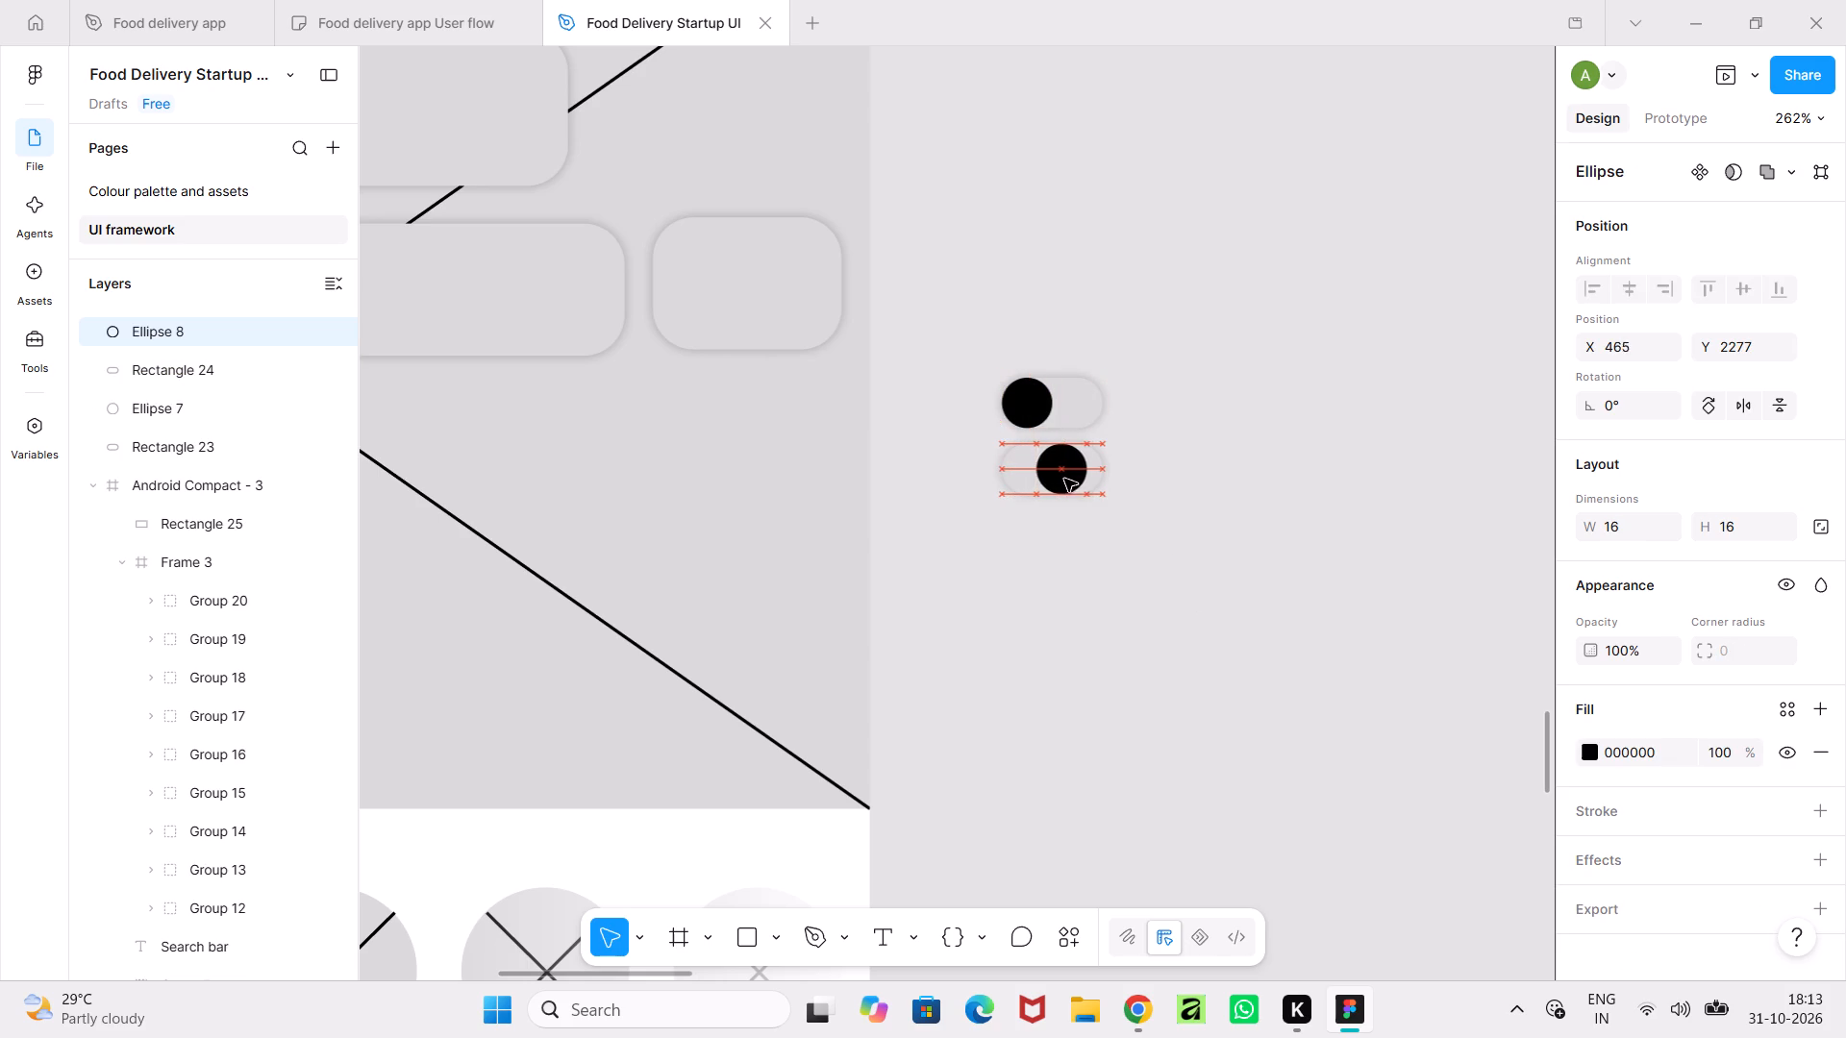
left_click_drag(1064, 479, 1075, 480)
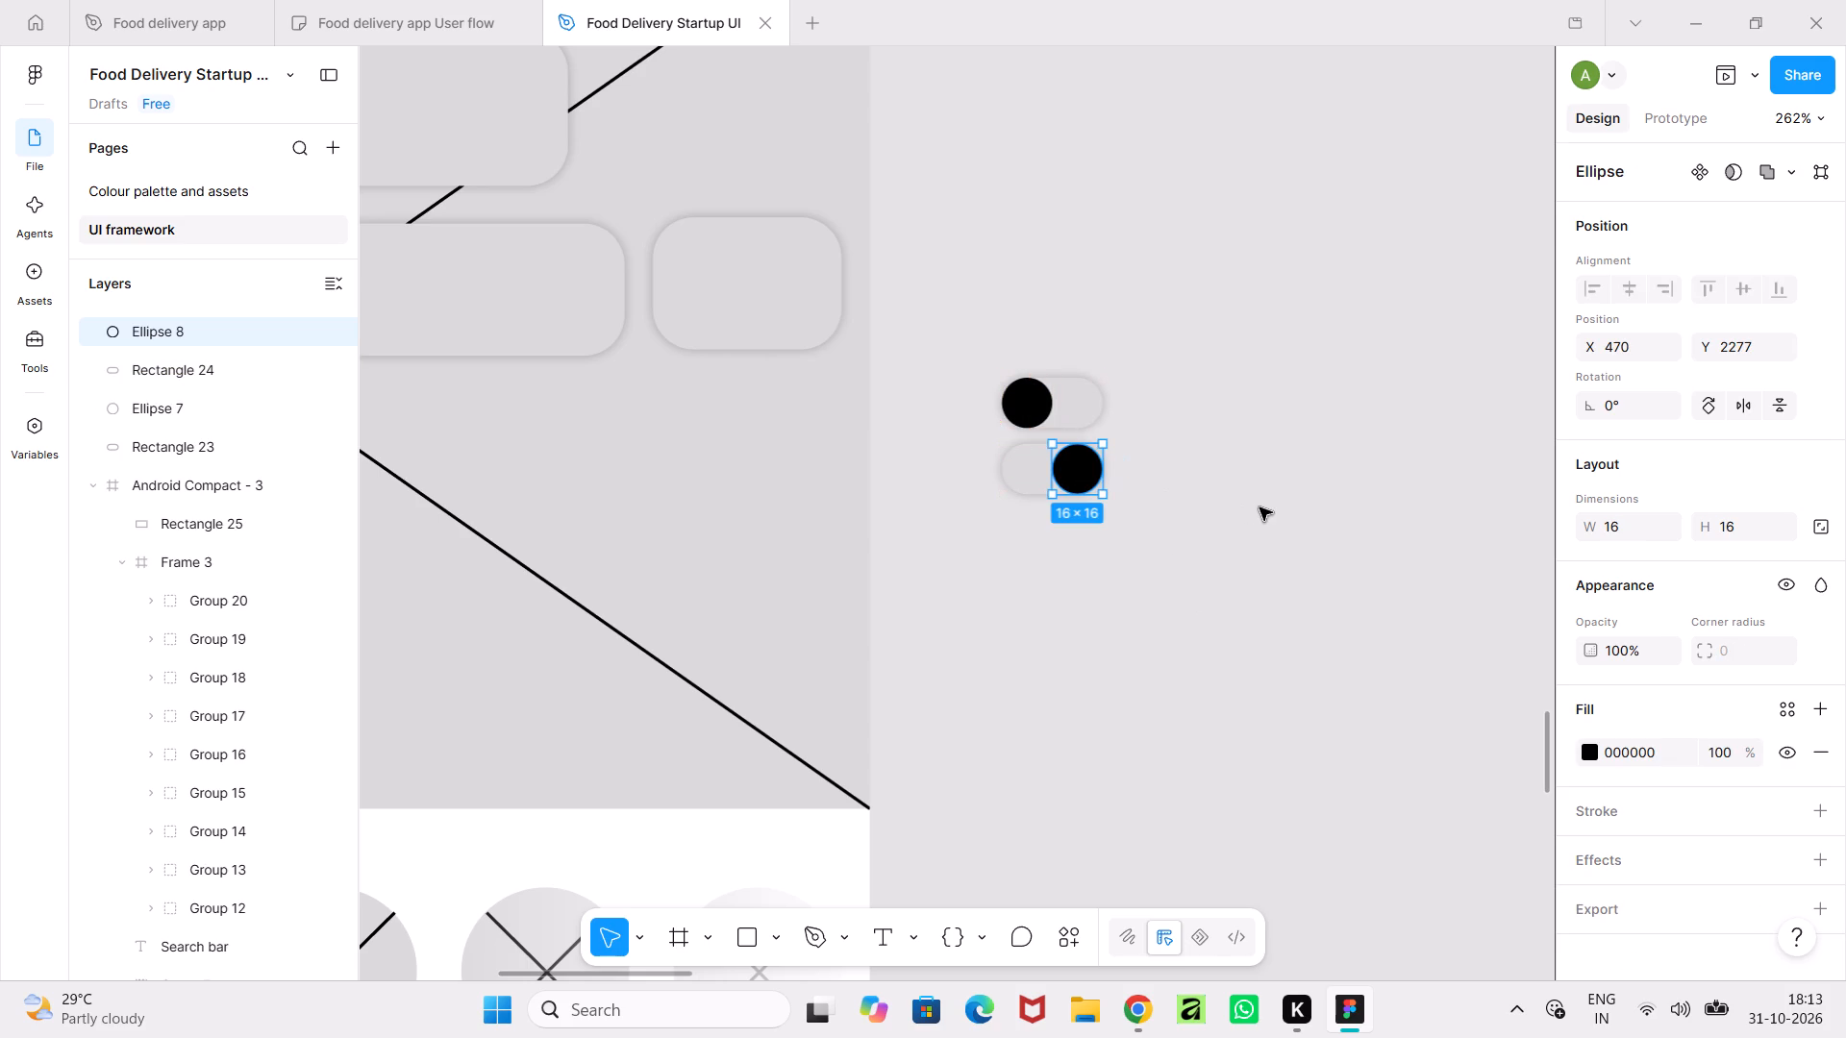
left_click(1260, 507)
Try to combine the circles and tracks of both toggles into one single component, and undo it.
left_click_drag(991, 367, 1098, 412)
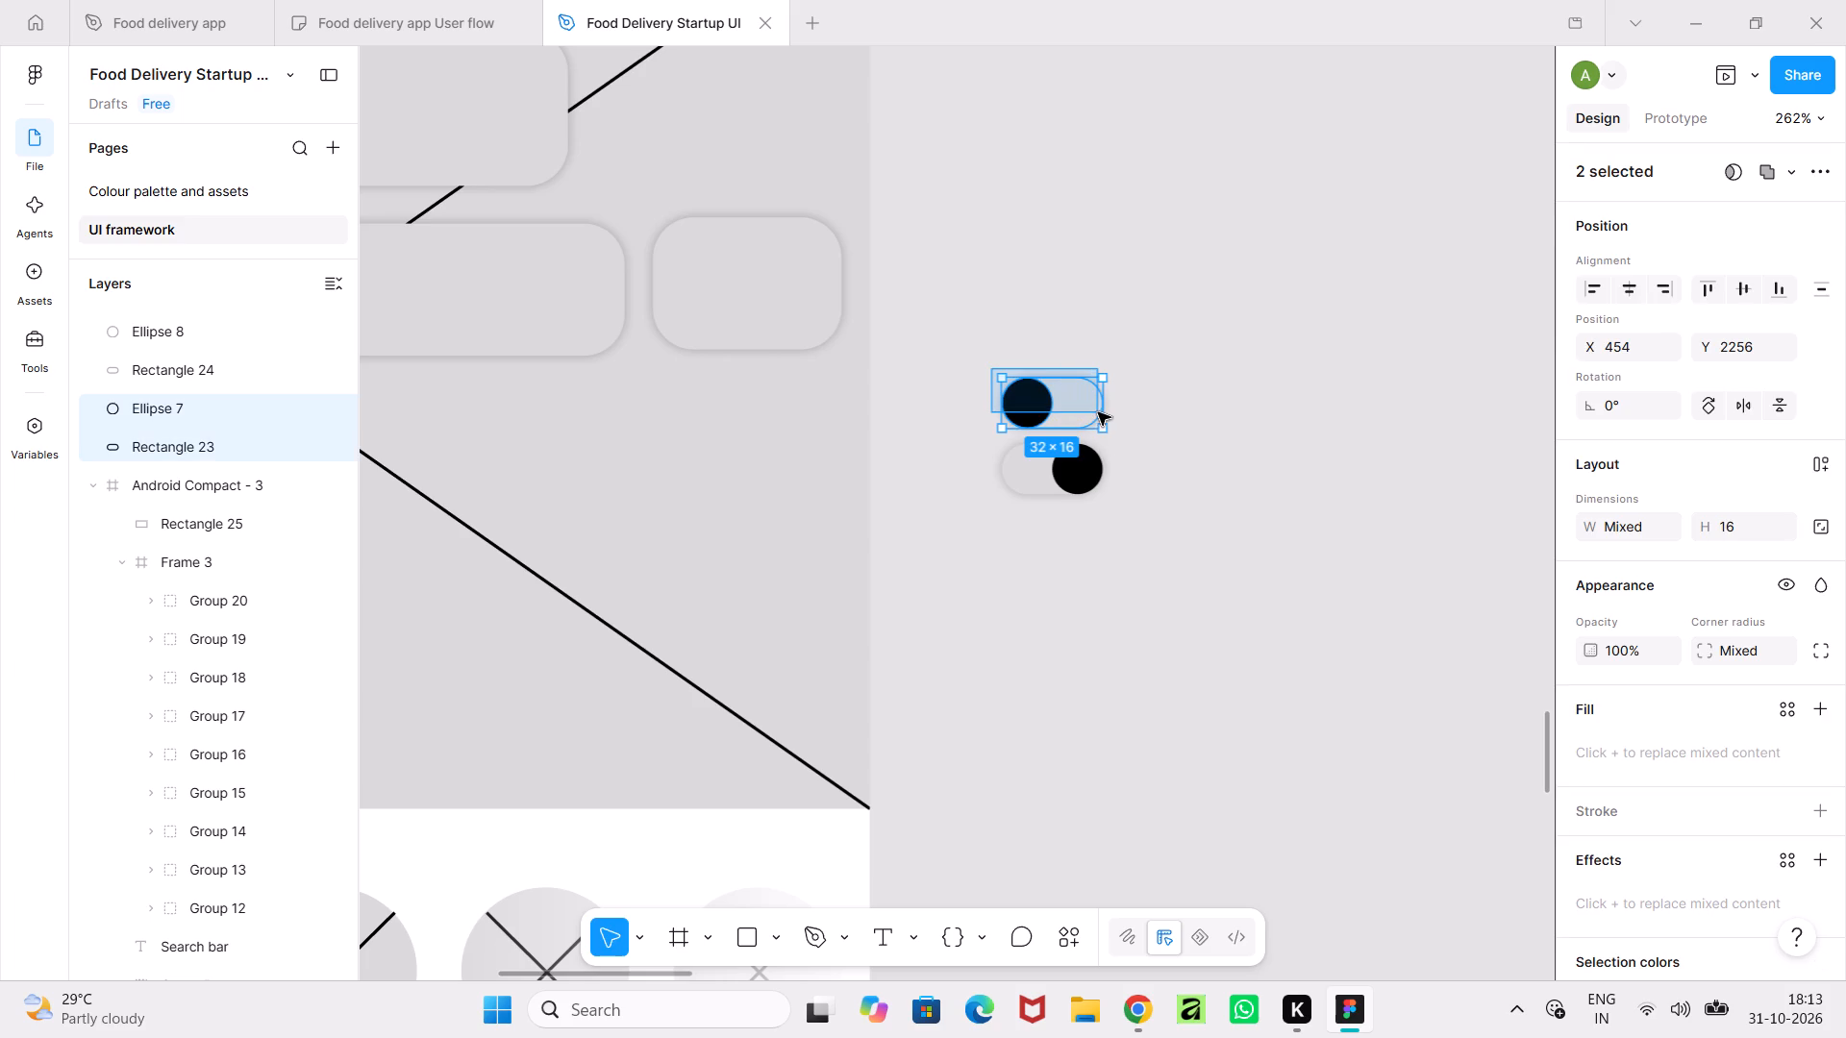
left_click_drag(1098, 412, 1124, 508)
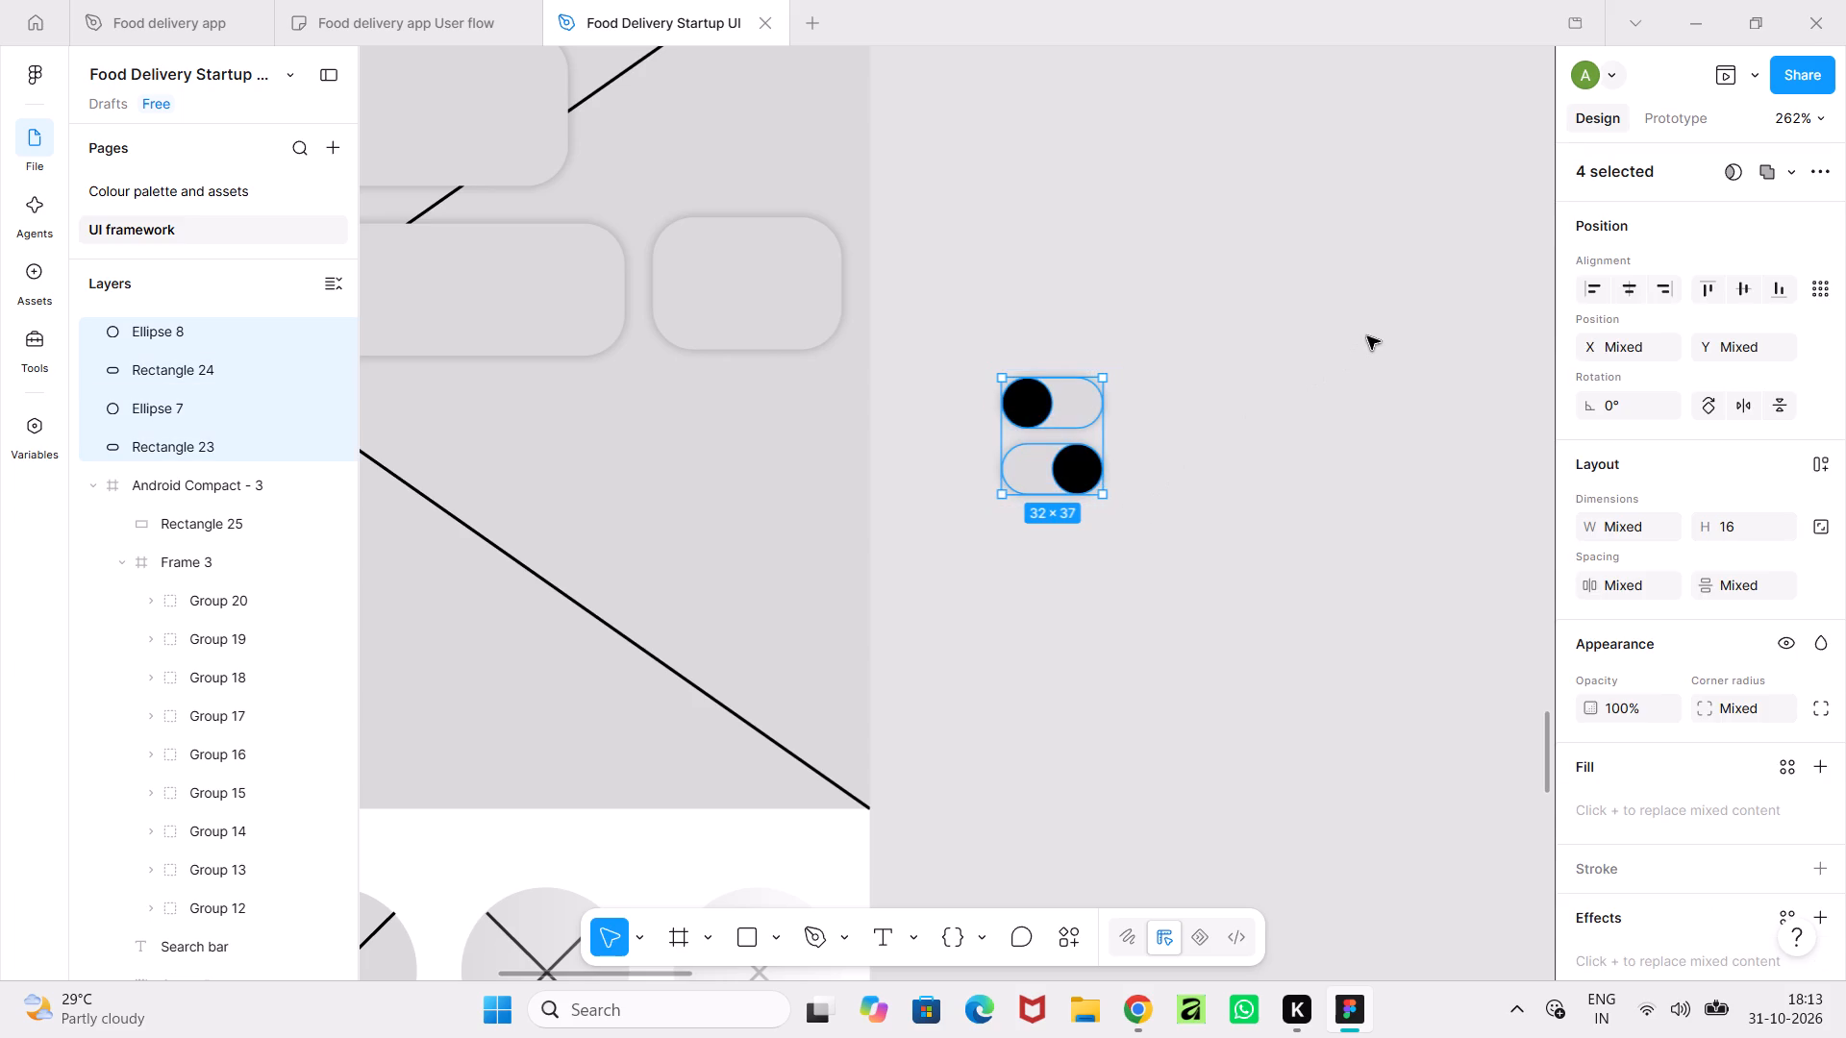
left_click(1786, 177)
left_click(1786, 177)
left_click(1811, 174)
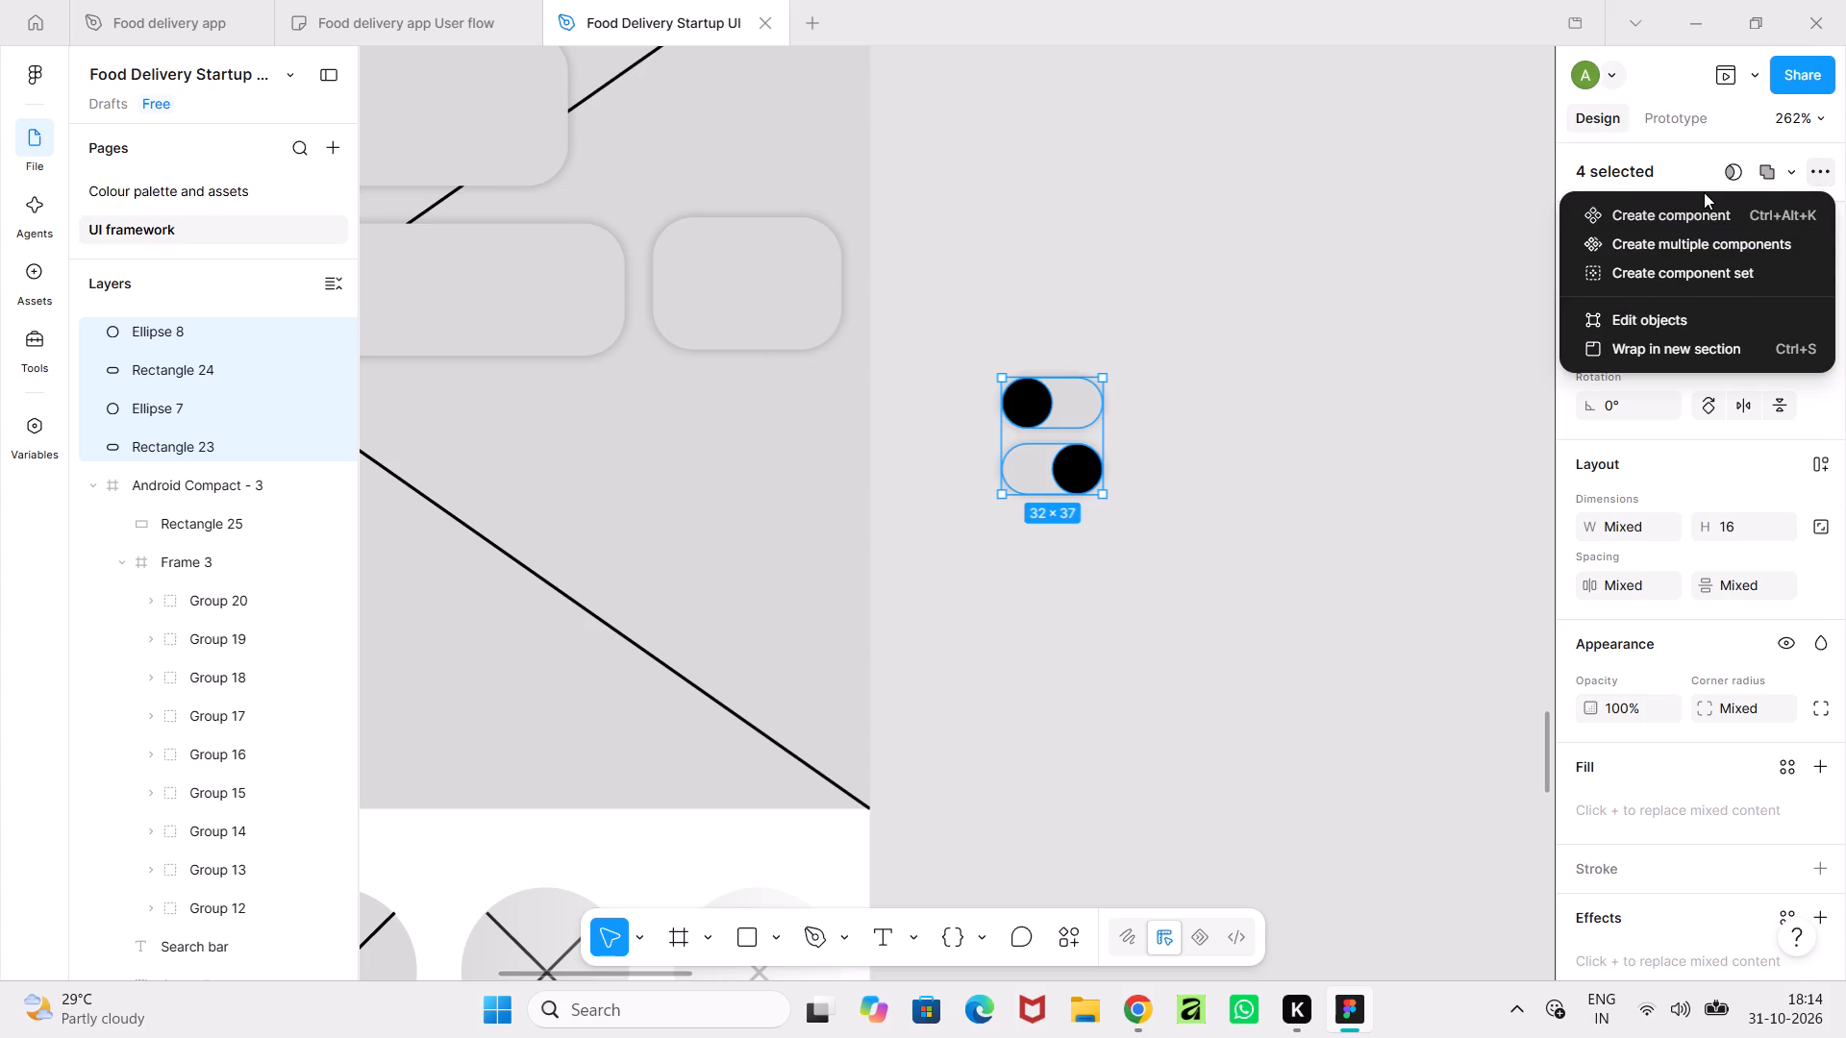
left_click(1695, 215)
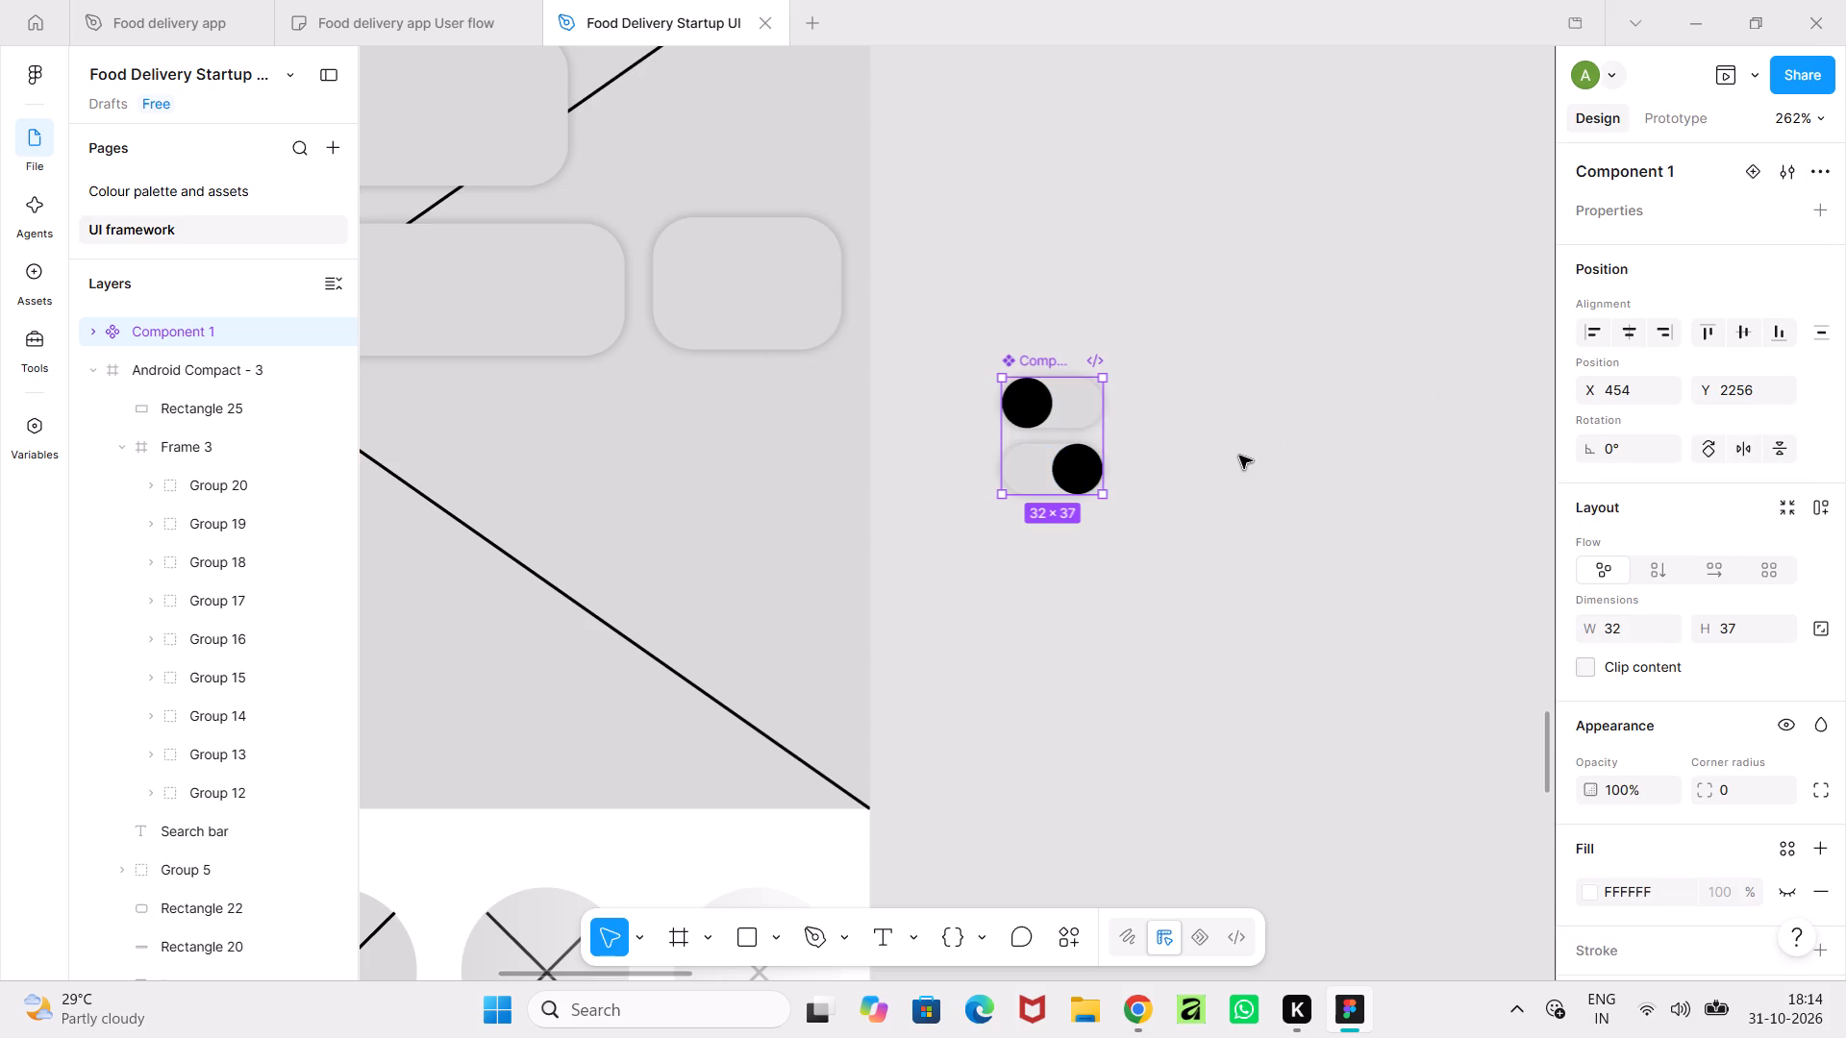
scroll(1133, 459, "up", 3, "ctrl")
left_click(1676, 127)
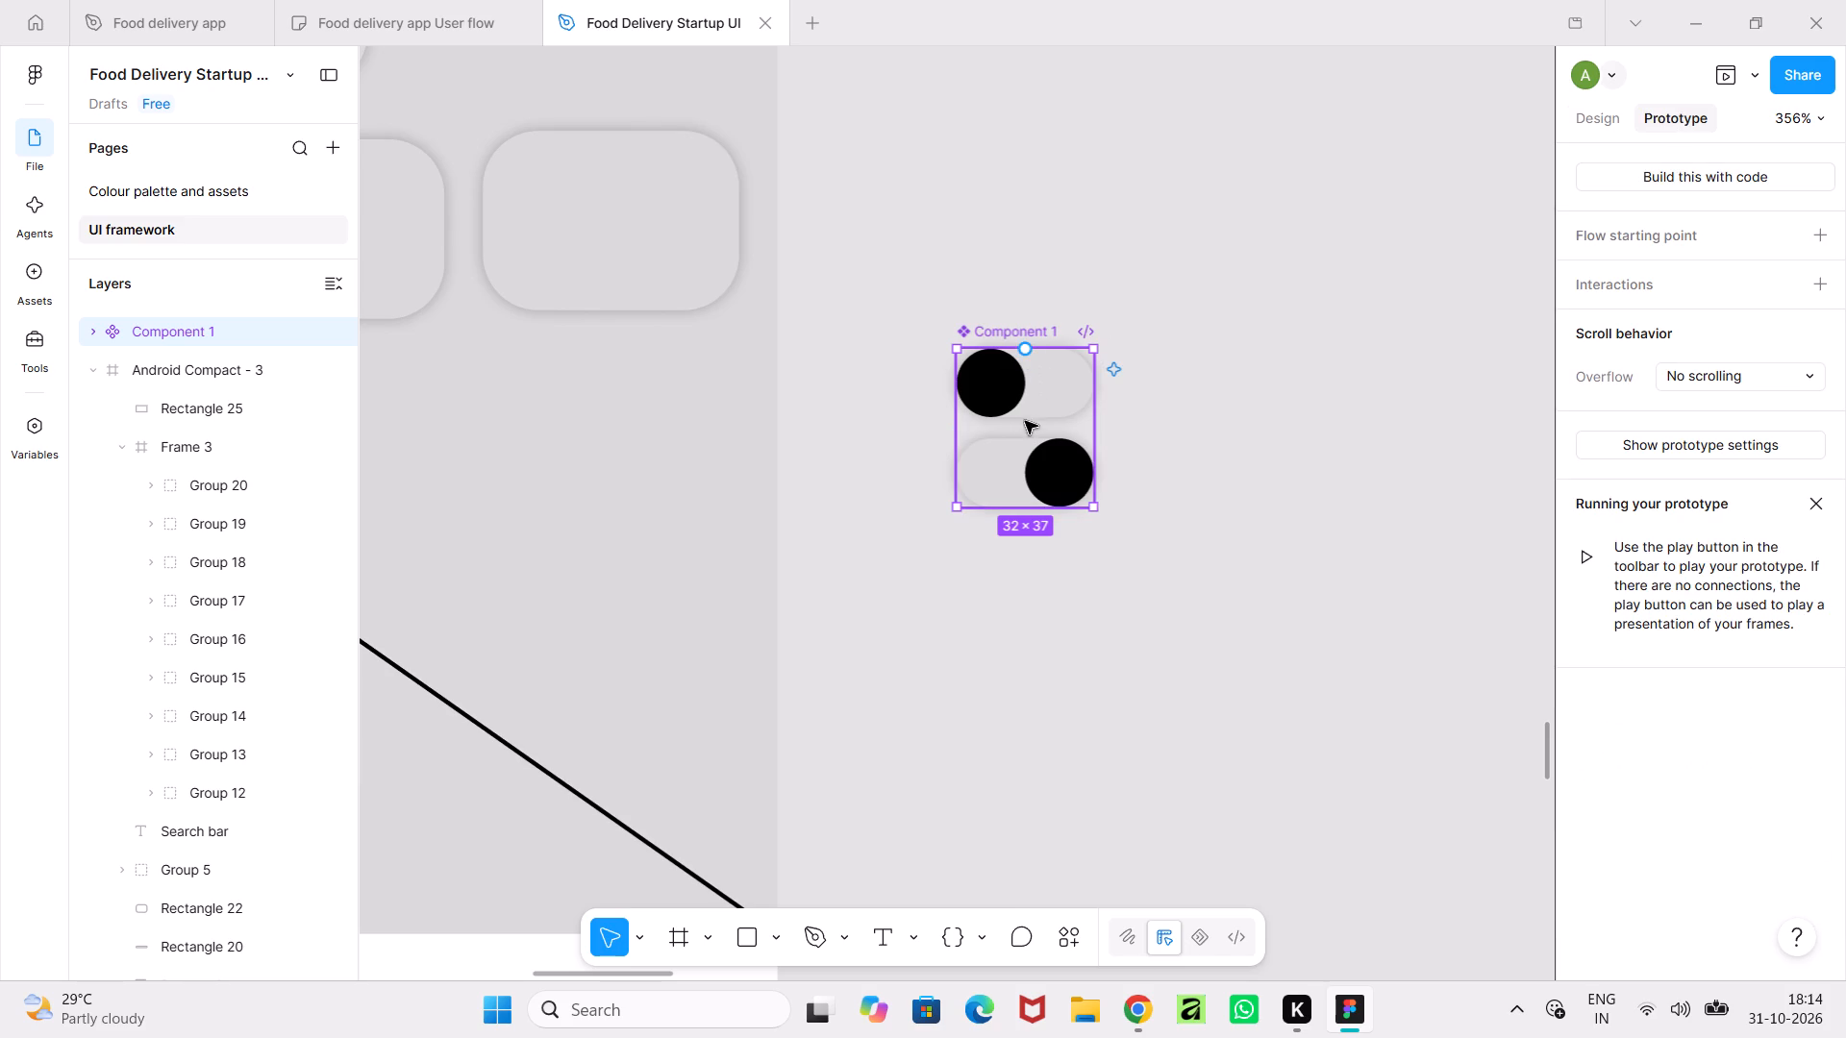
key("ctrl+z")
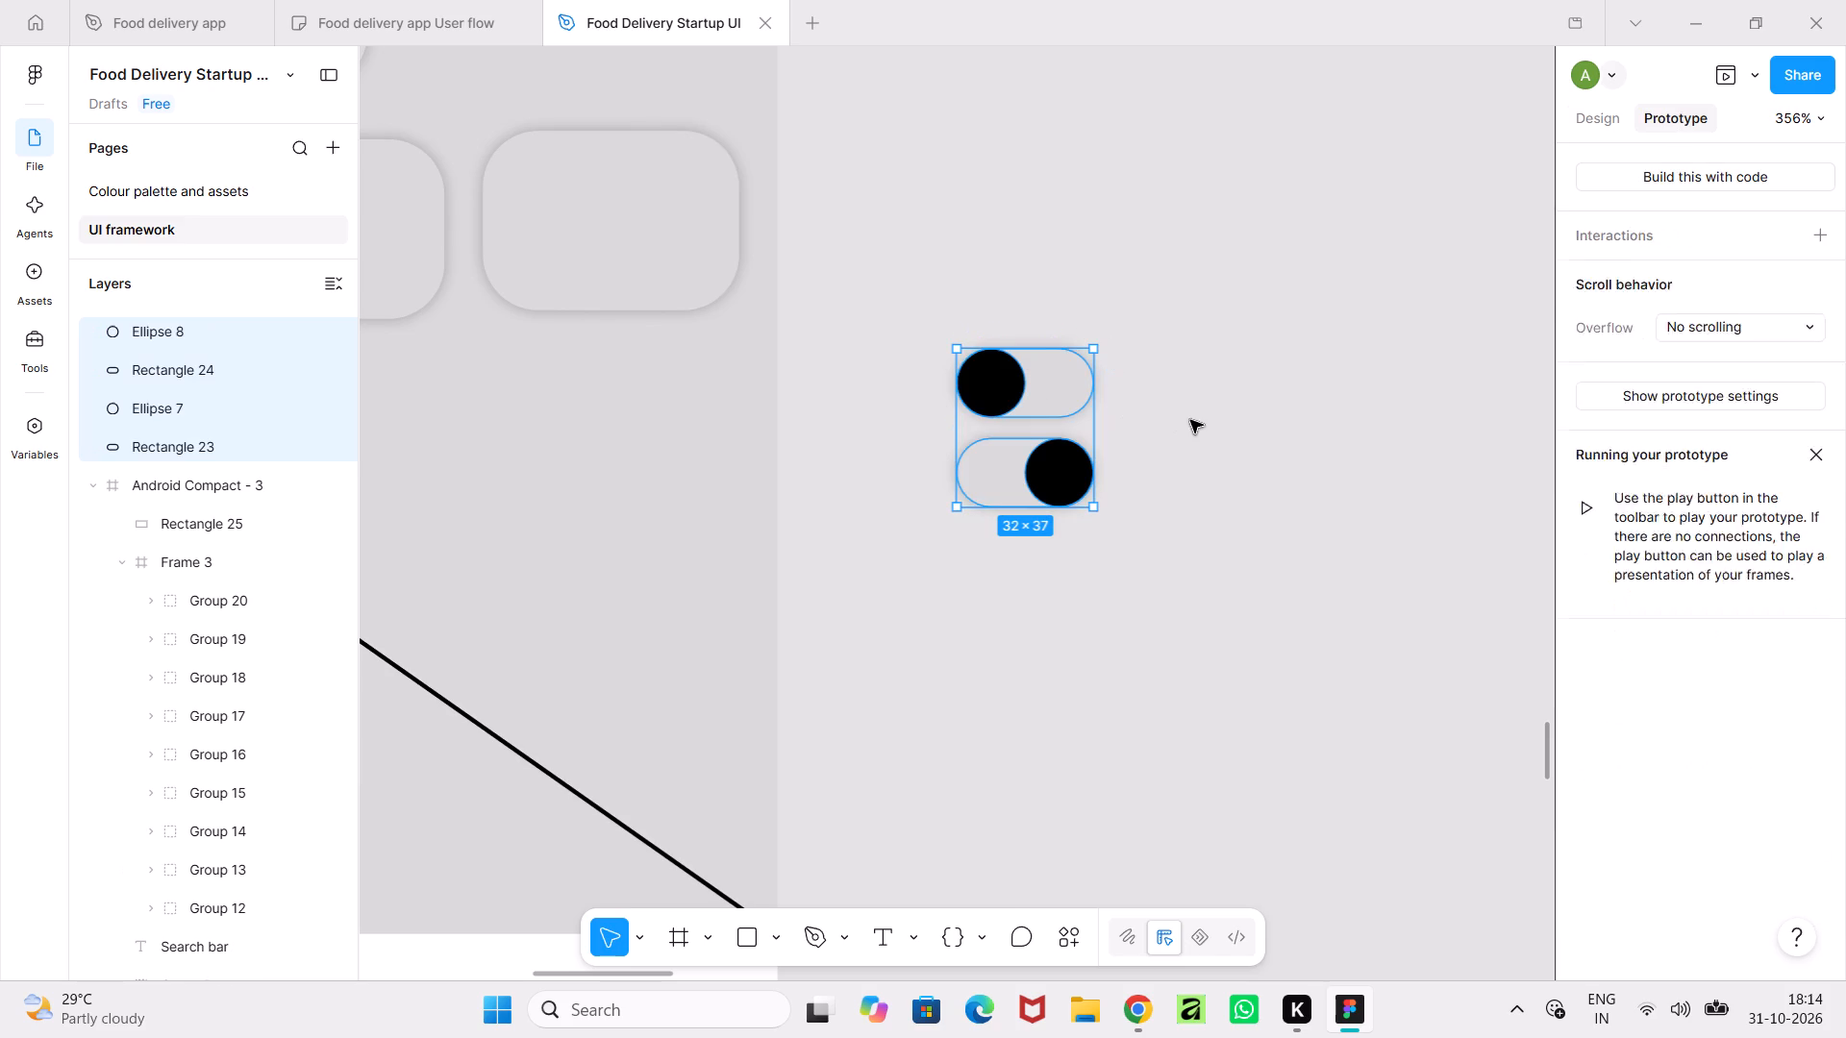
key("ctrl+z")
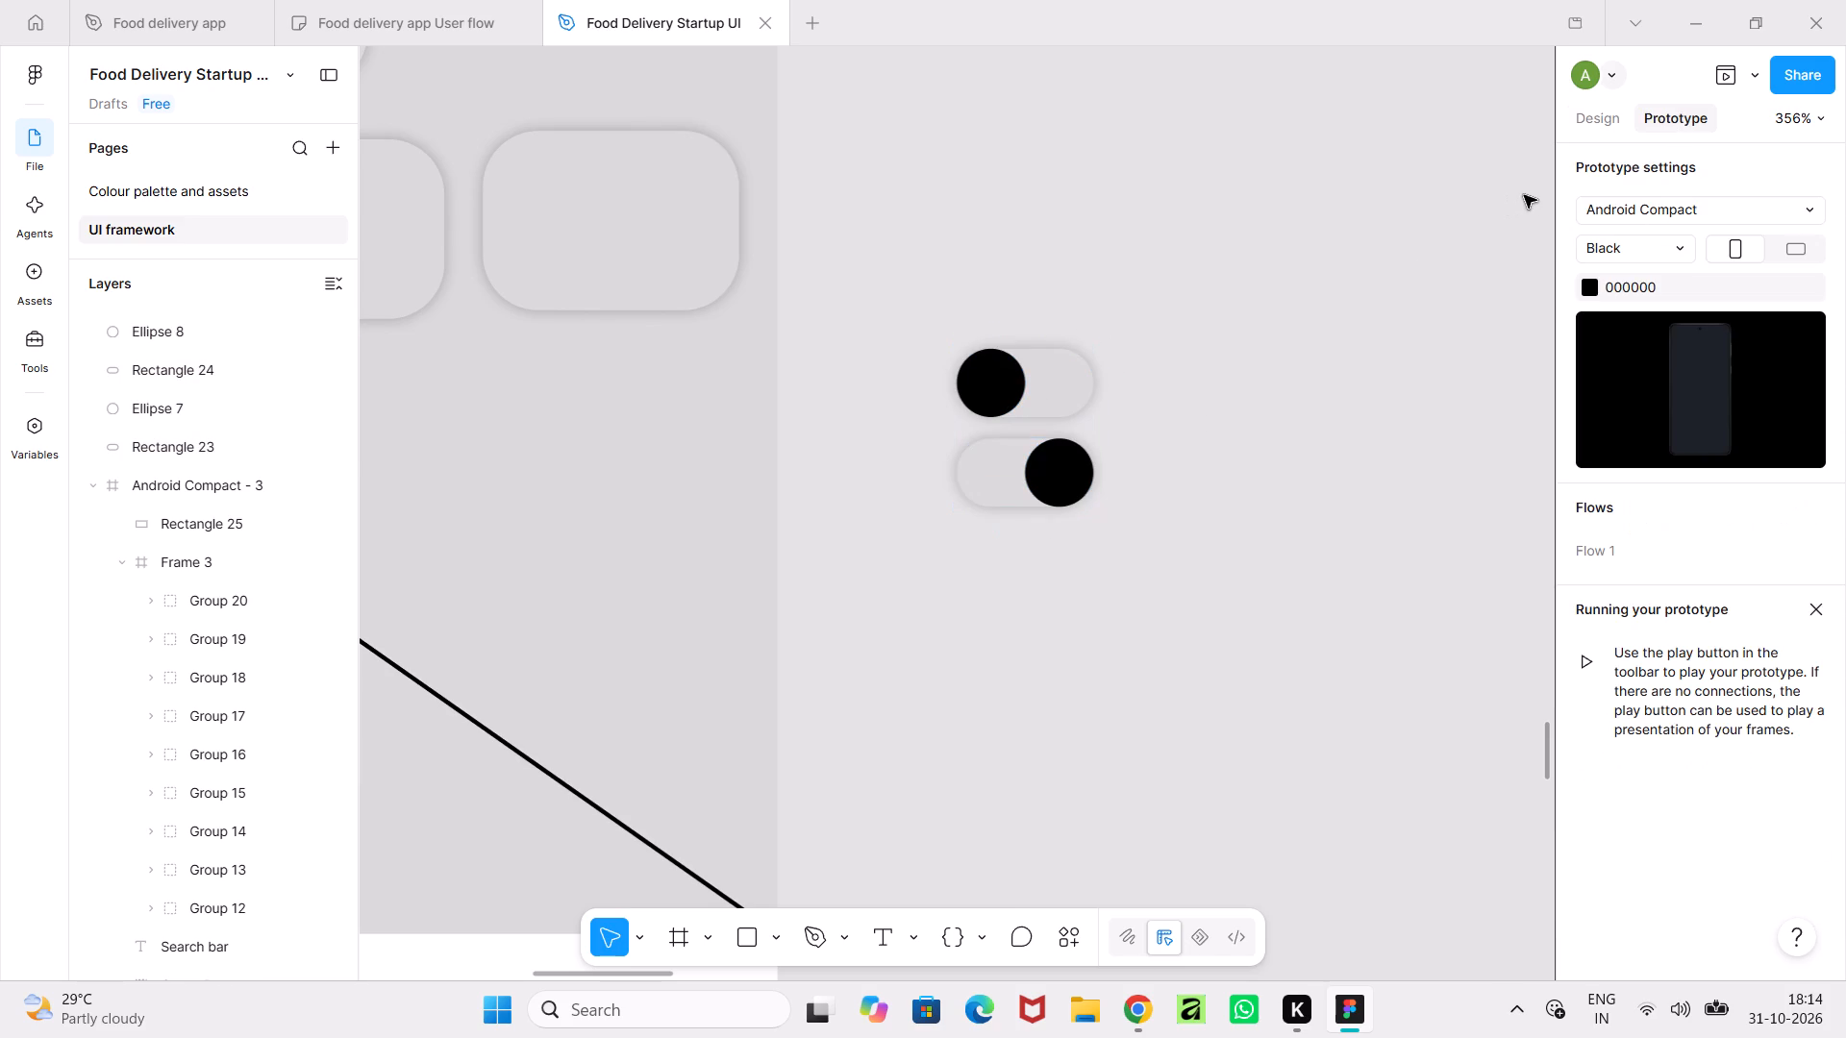
Create a component set from the circles and tracks of both toggles.
left_click_drag(949, 298, 1109, 563)
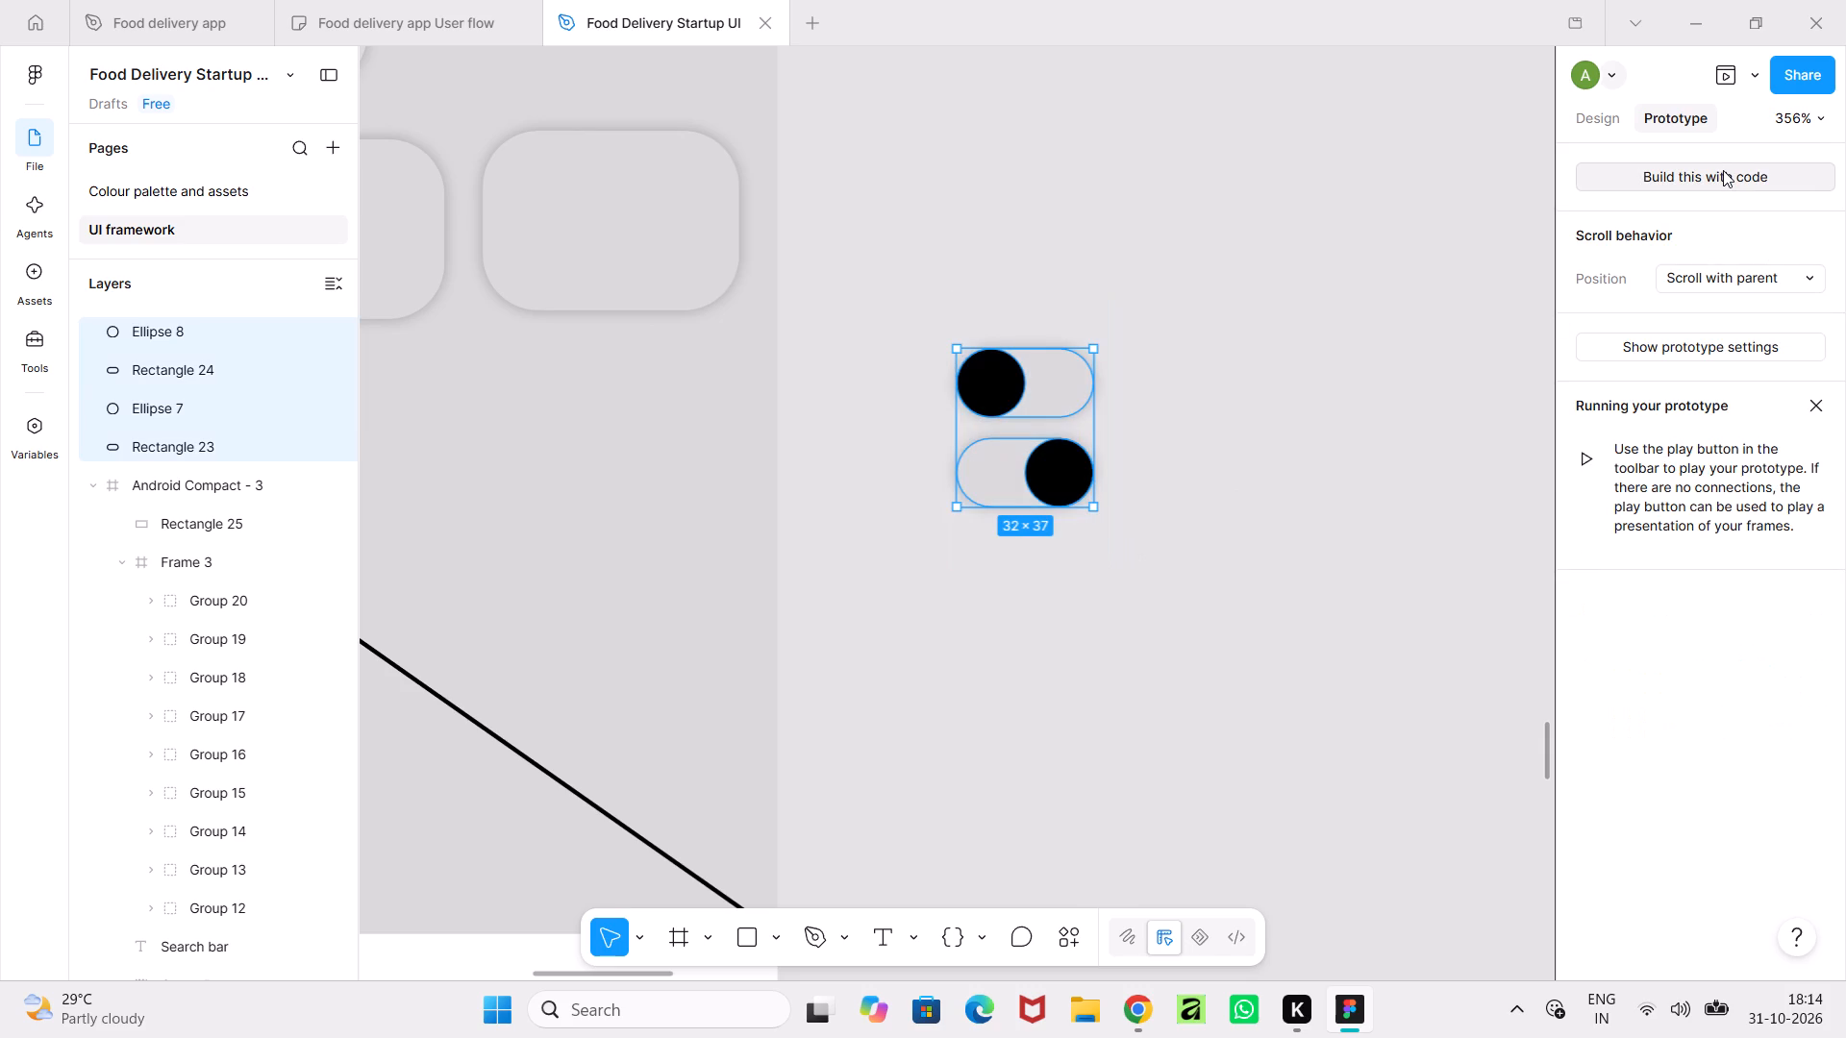
left_click(1588, 120)
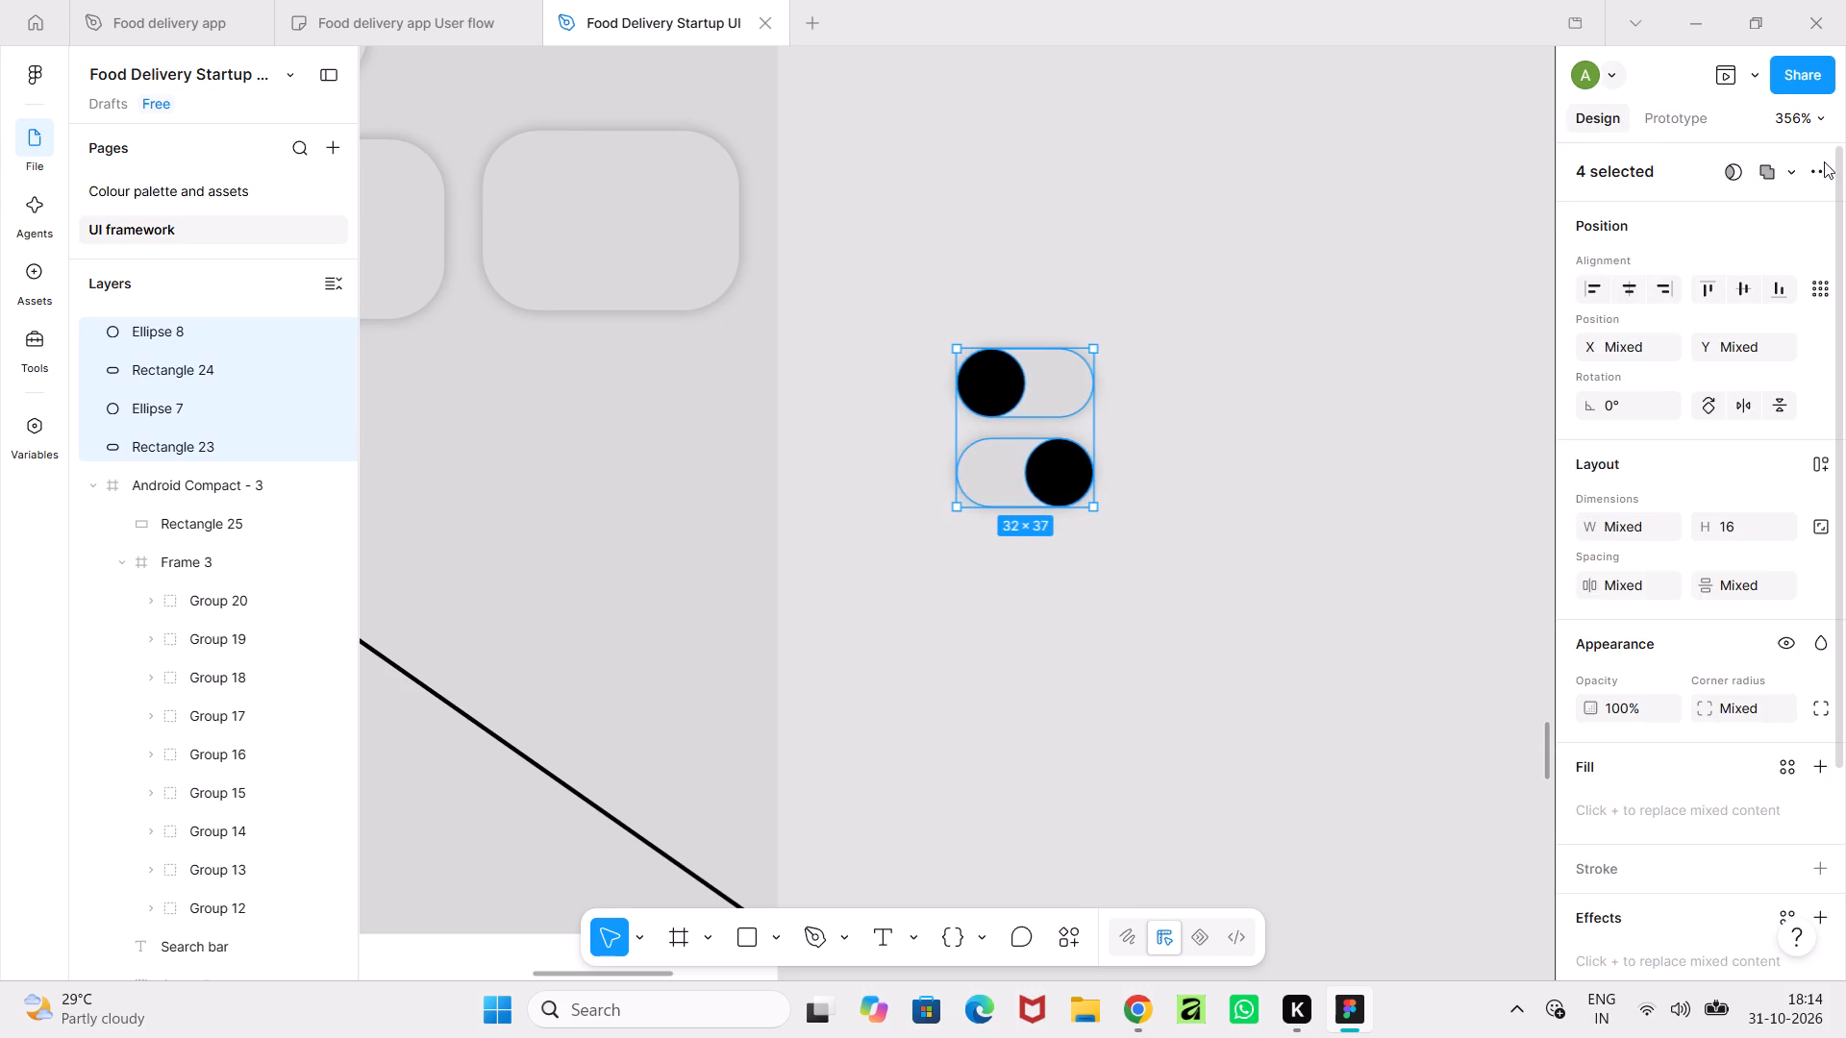
left_click(1824, 161)
left_click(1758, 259)
left_click(1296, 389)
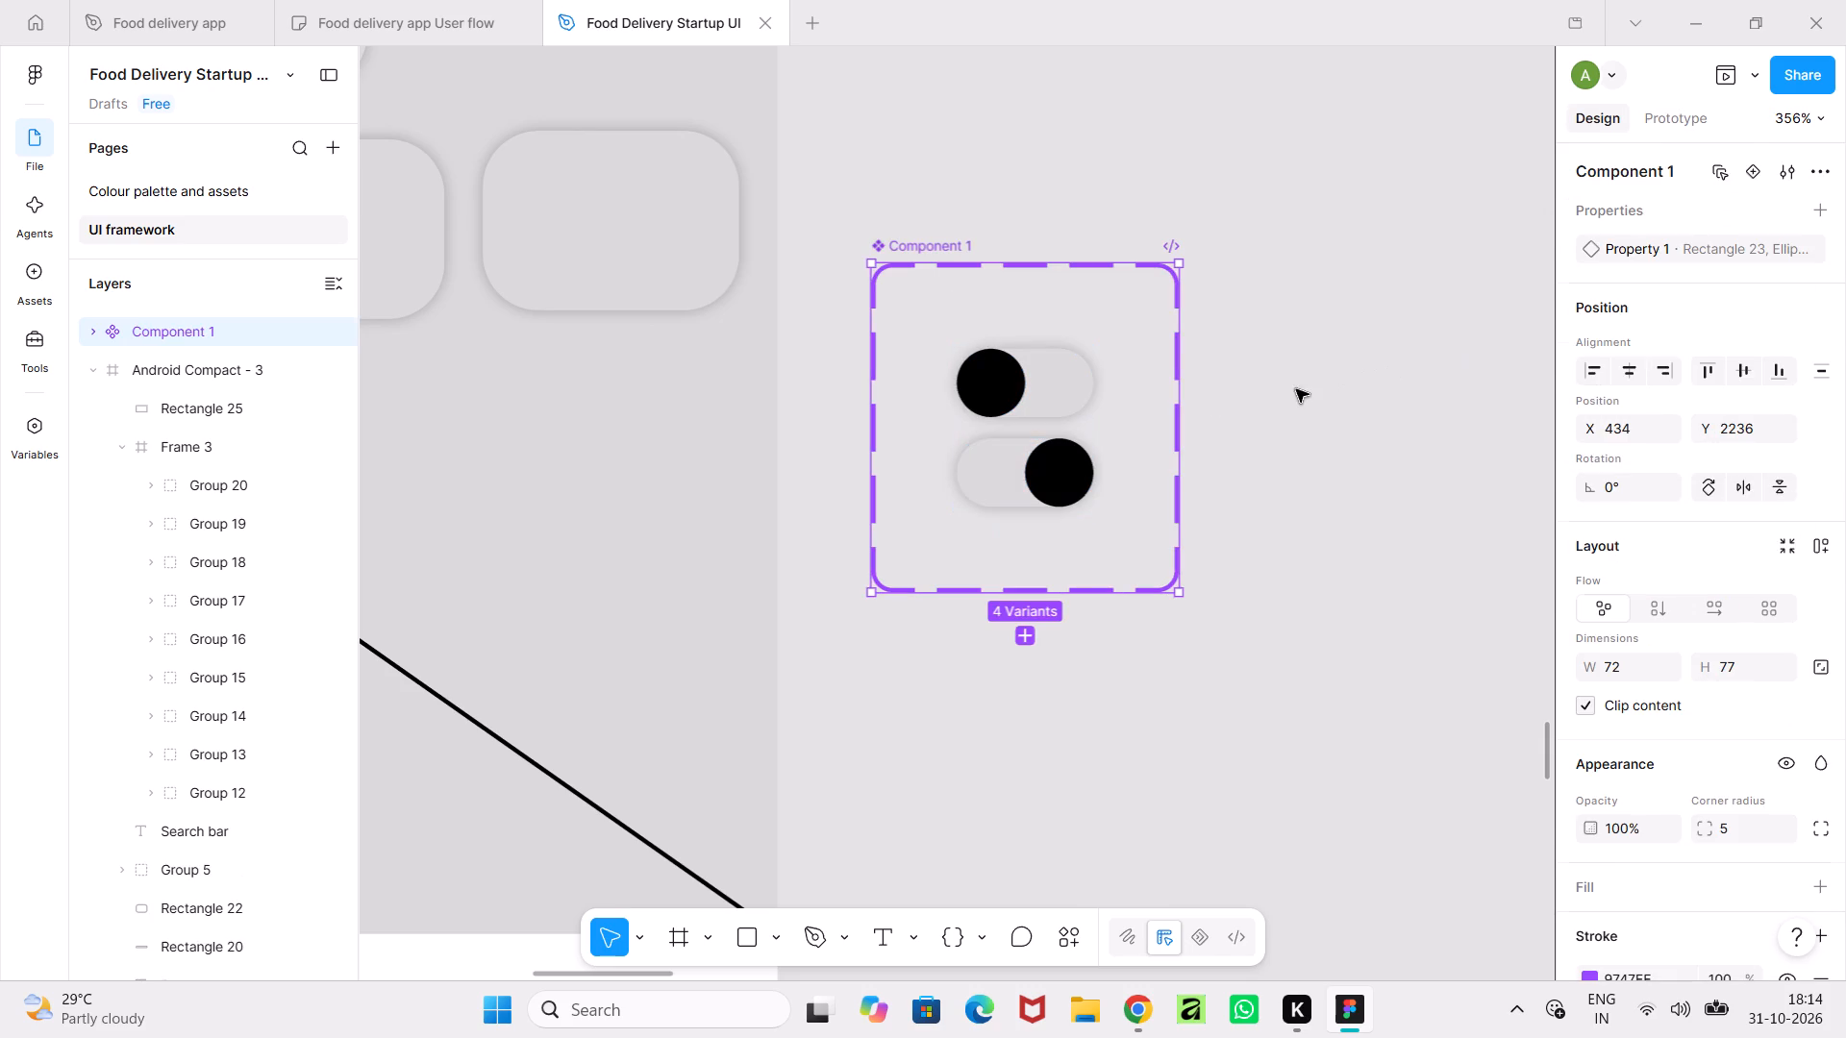
Connect the upper toggle's track variant to the lower track with an On tap, Change to Rectangle 24 interaction using Instant animation.
left_click(1071, 397)
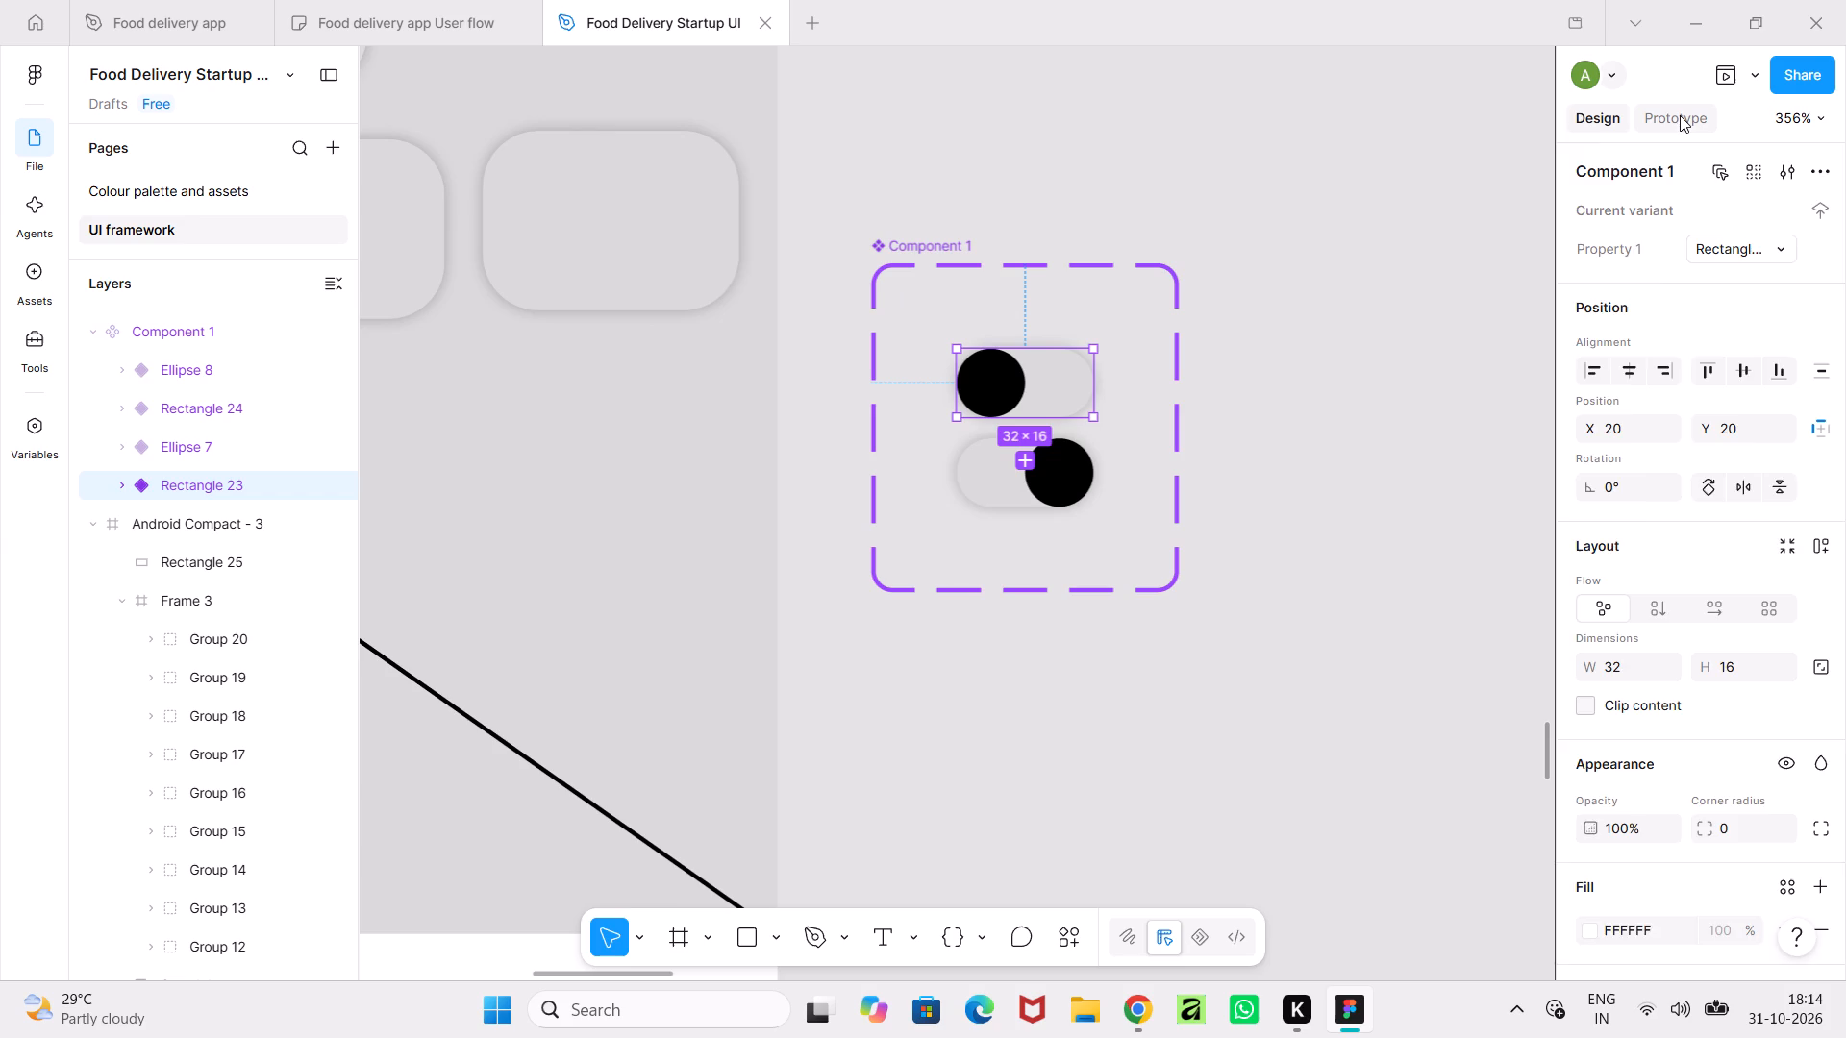
left_click(1680, 115)
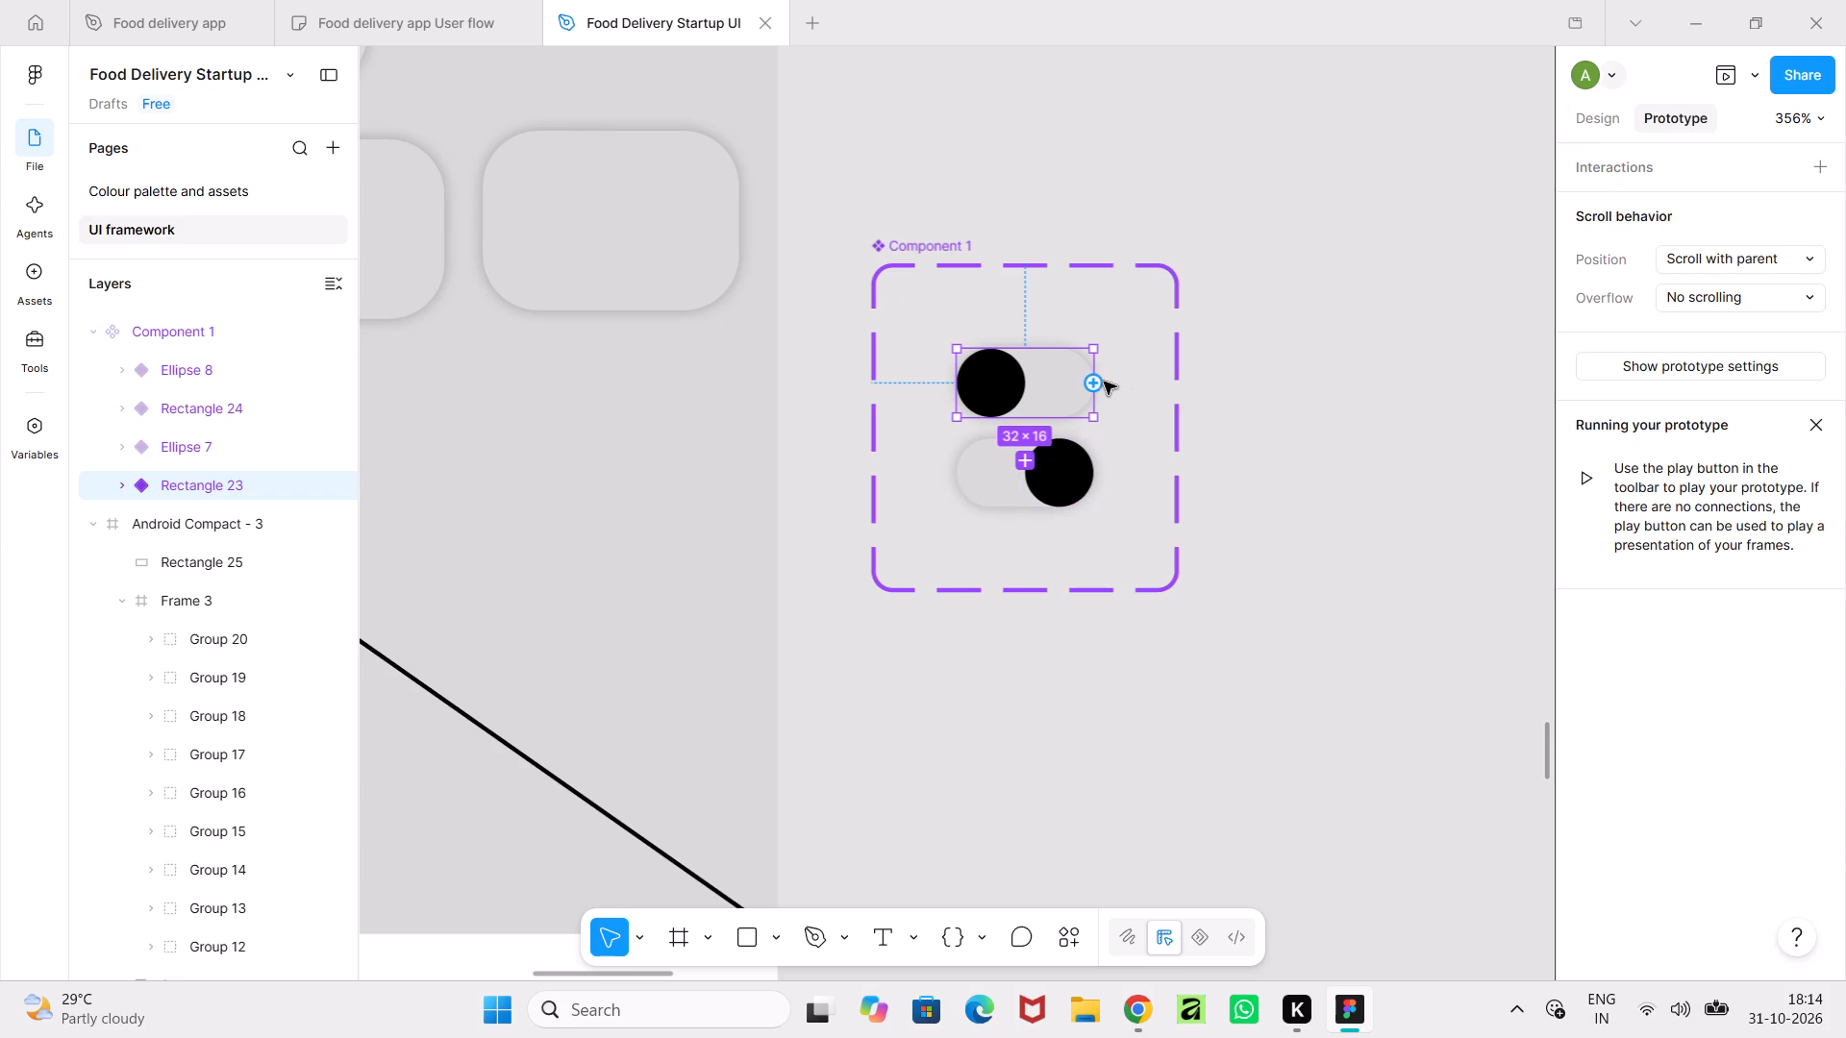
left_click_drag(1100, 382, 1087, 467)
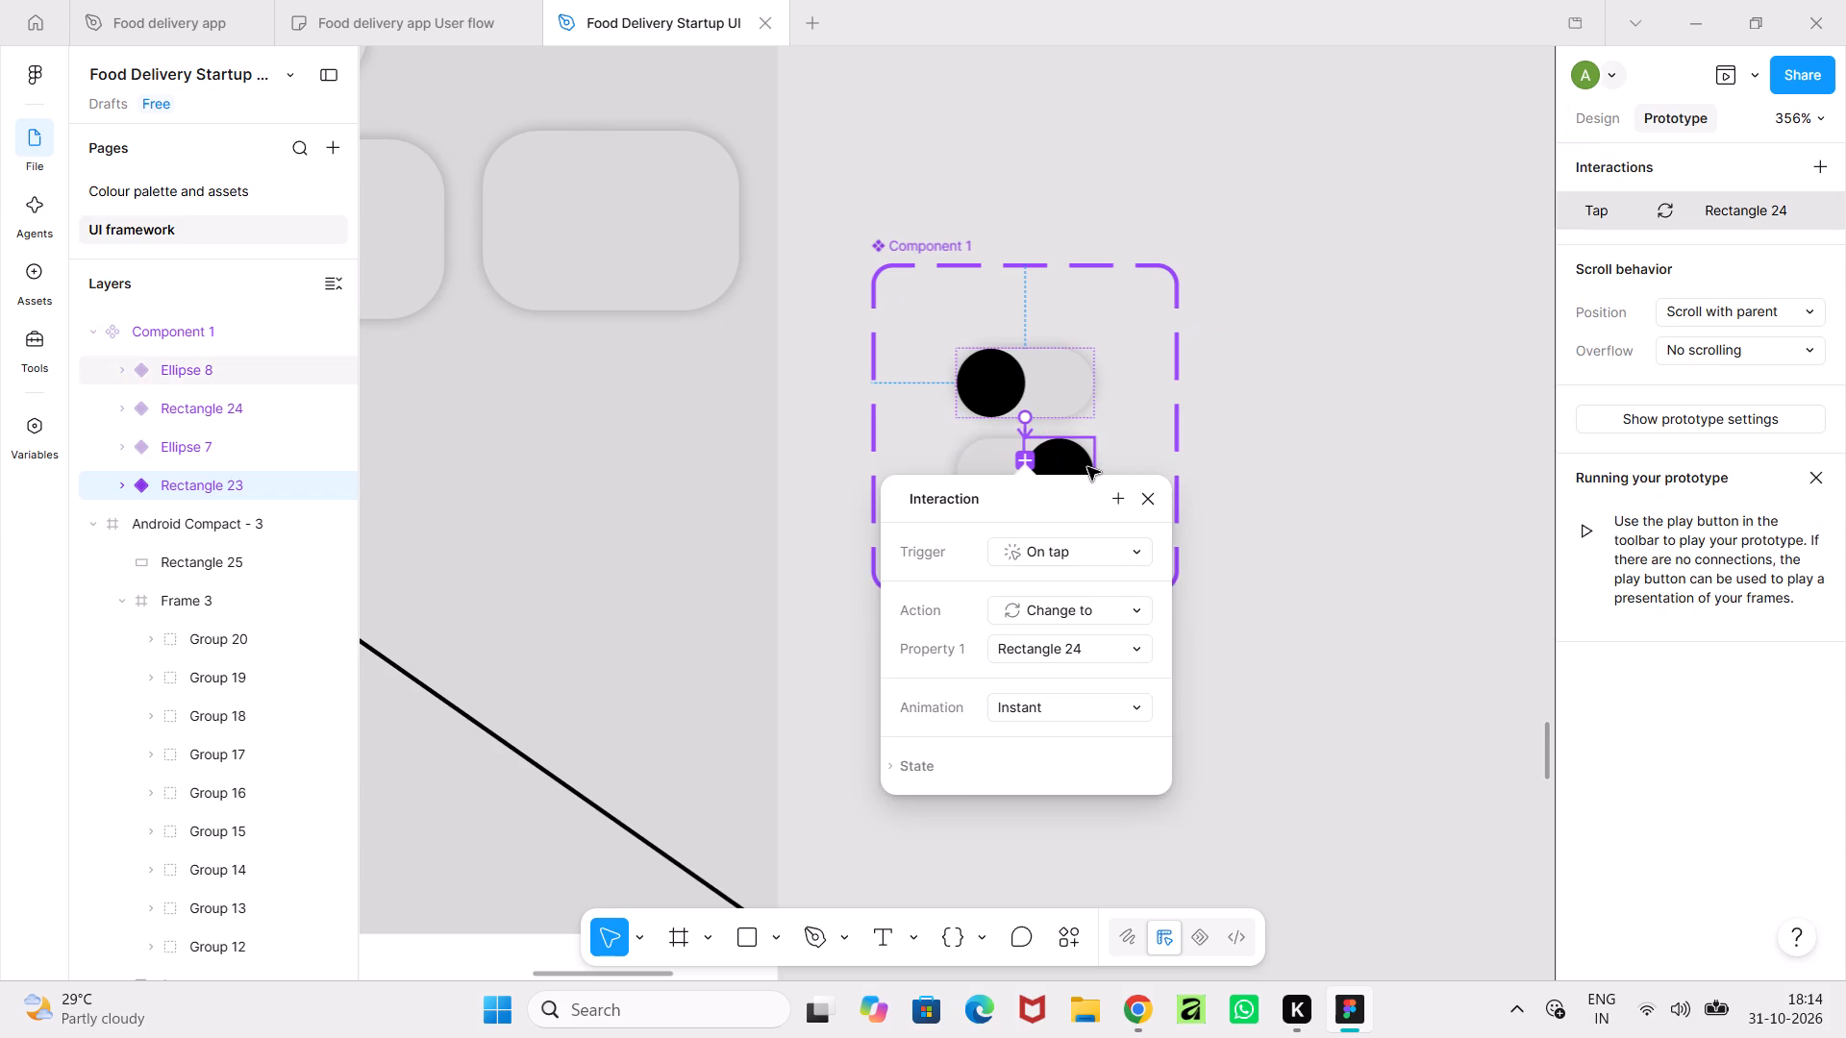
left_click(1223, 577)
Move the toggle component set to the empty canvas on the other side of Android Compact - 3, beside the profile icon and search bar.
scroll(1223, 577, "down", 11, "ctrl")
left_click_drag(1200, 537, 1233, 531)
left_click(1174, 482)
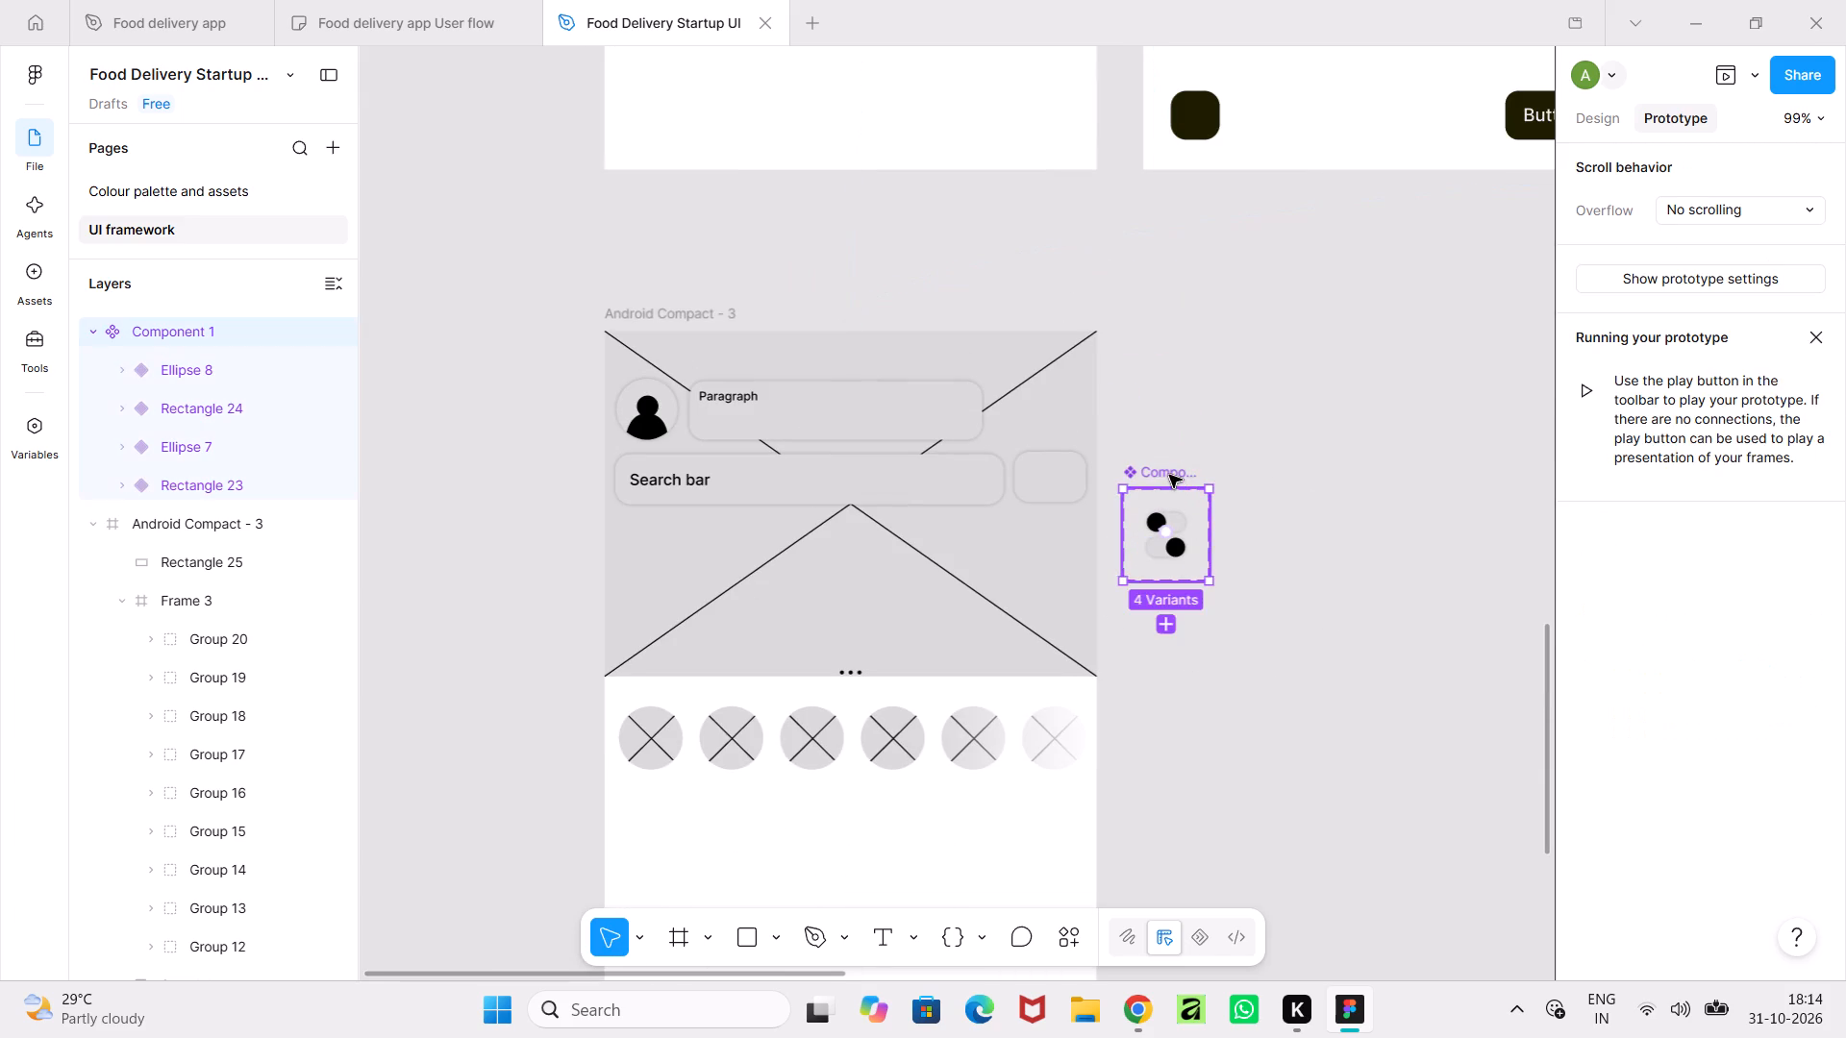
left_click_drag(1169, 475, 501, 370)
left_click(527, 284)
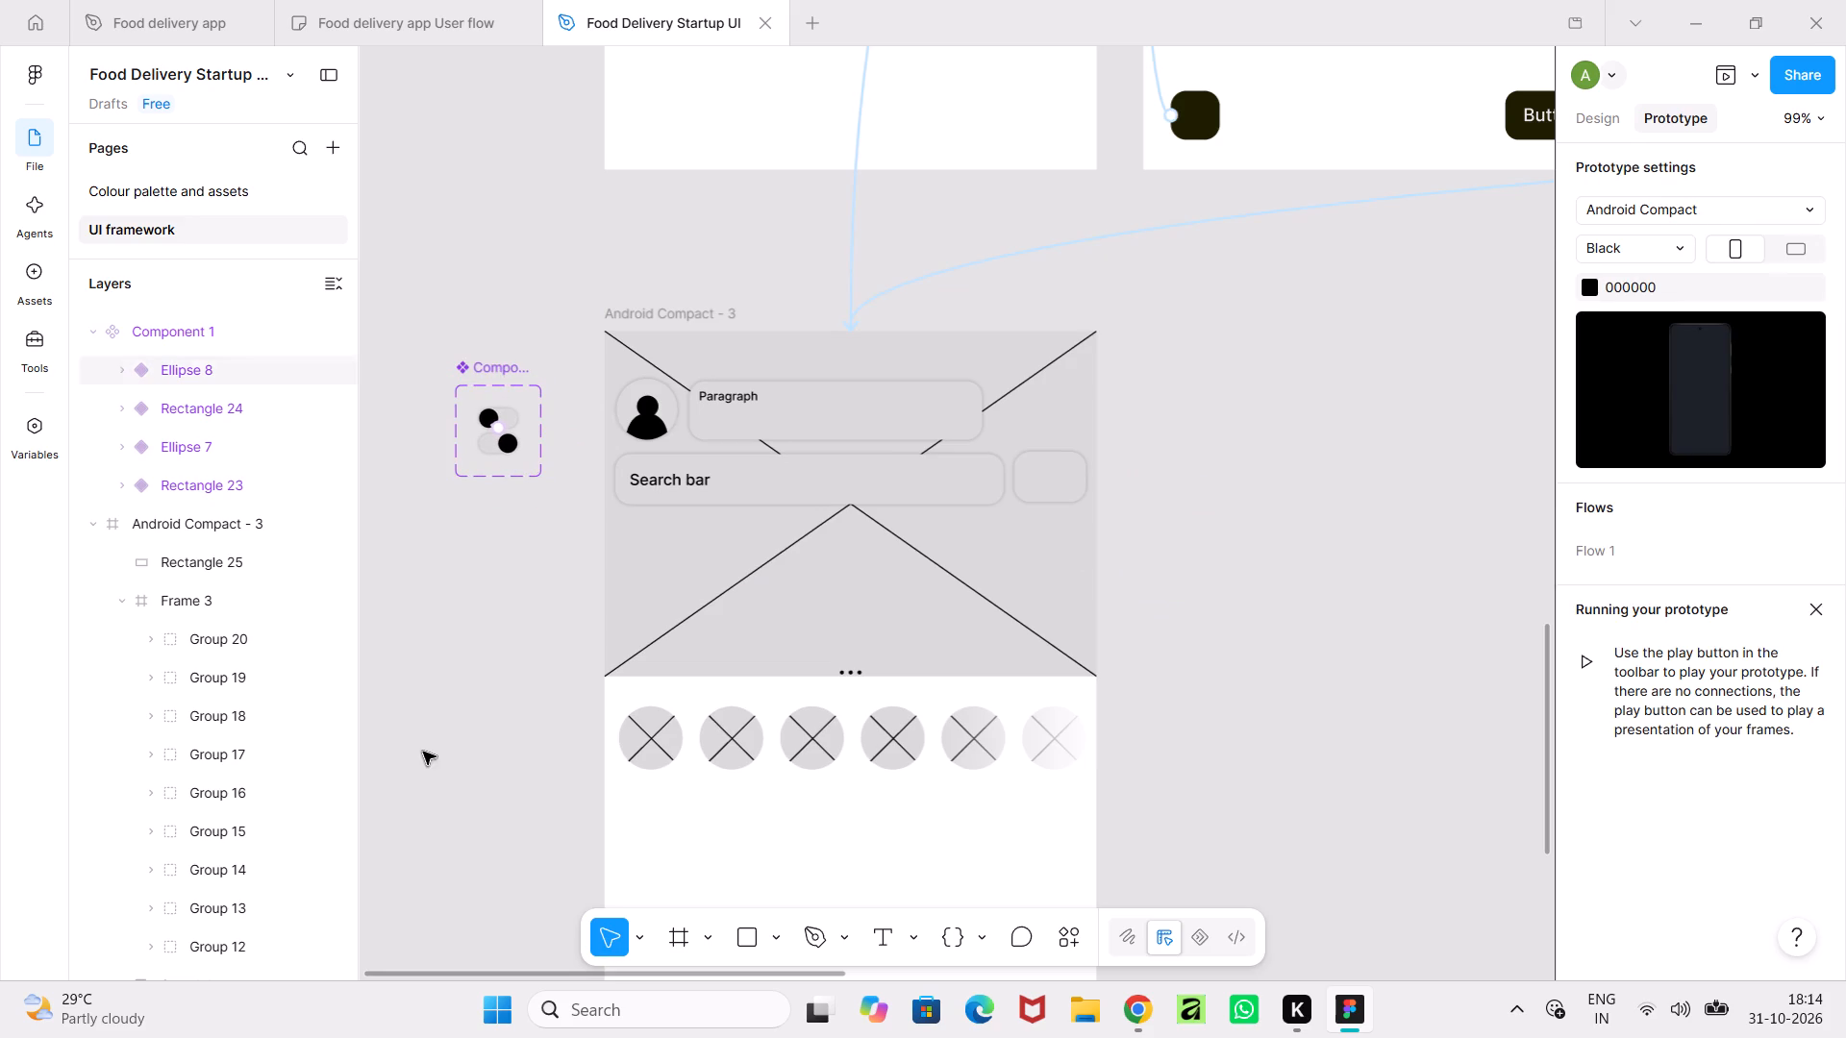
middle_click_drag(469, 652, 522, 679)
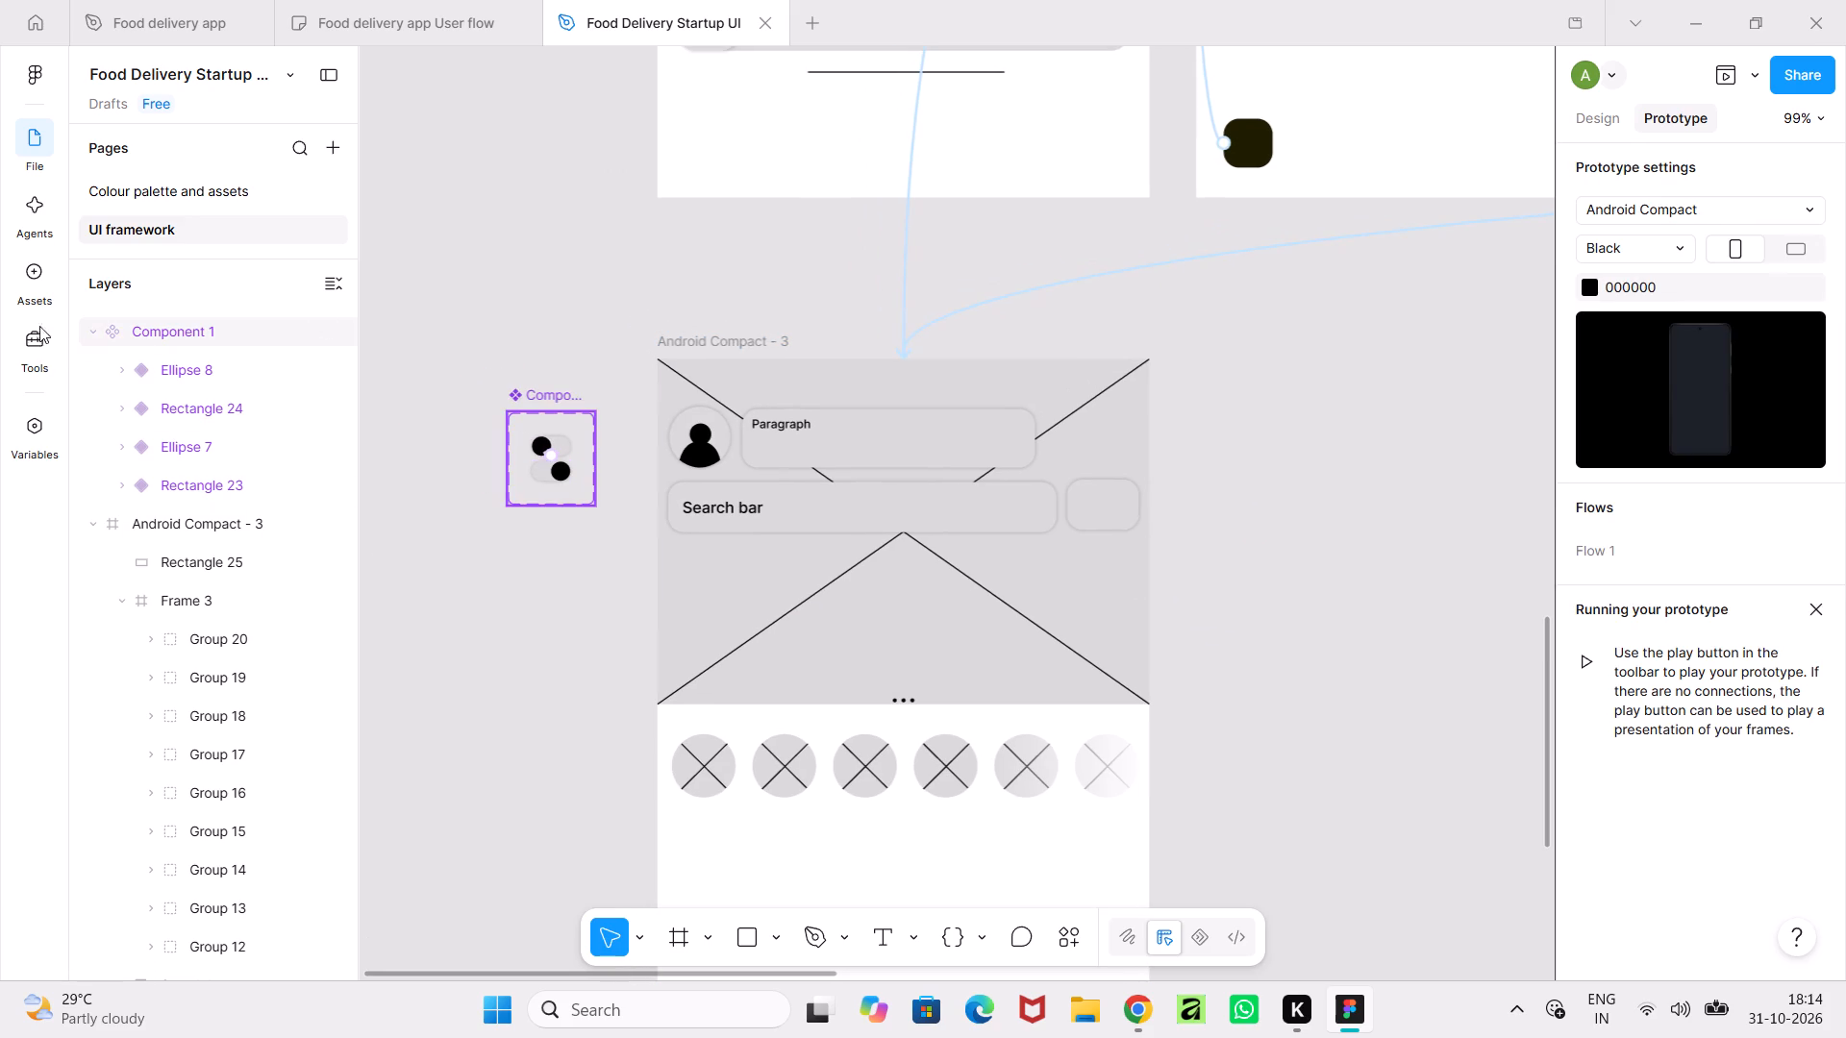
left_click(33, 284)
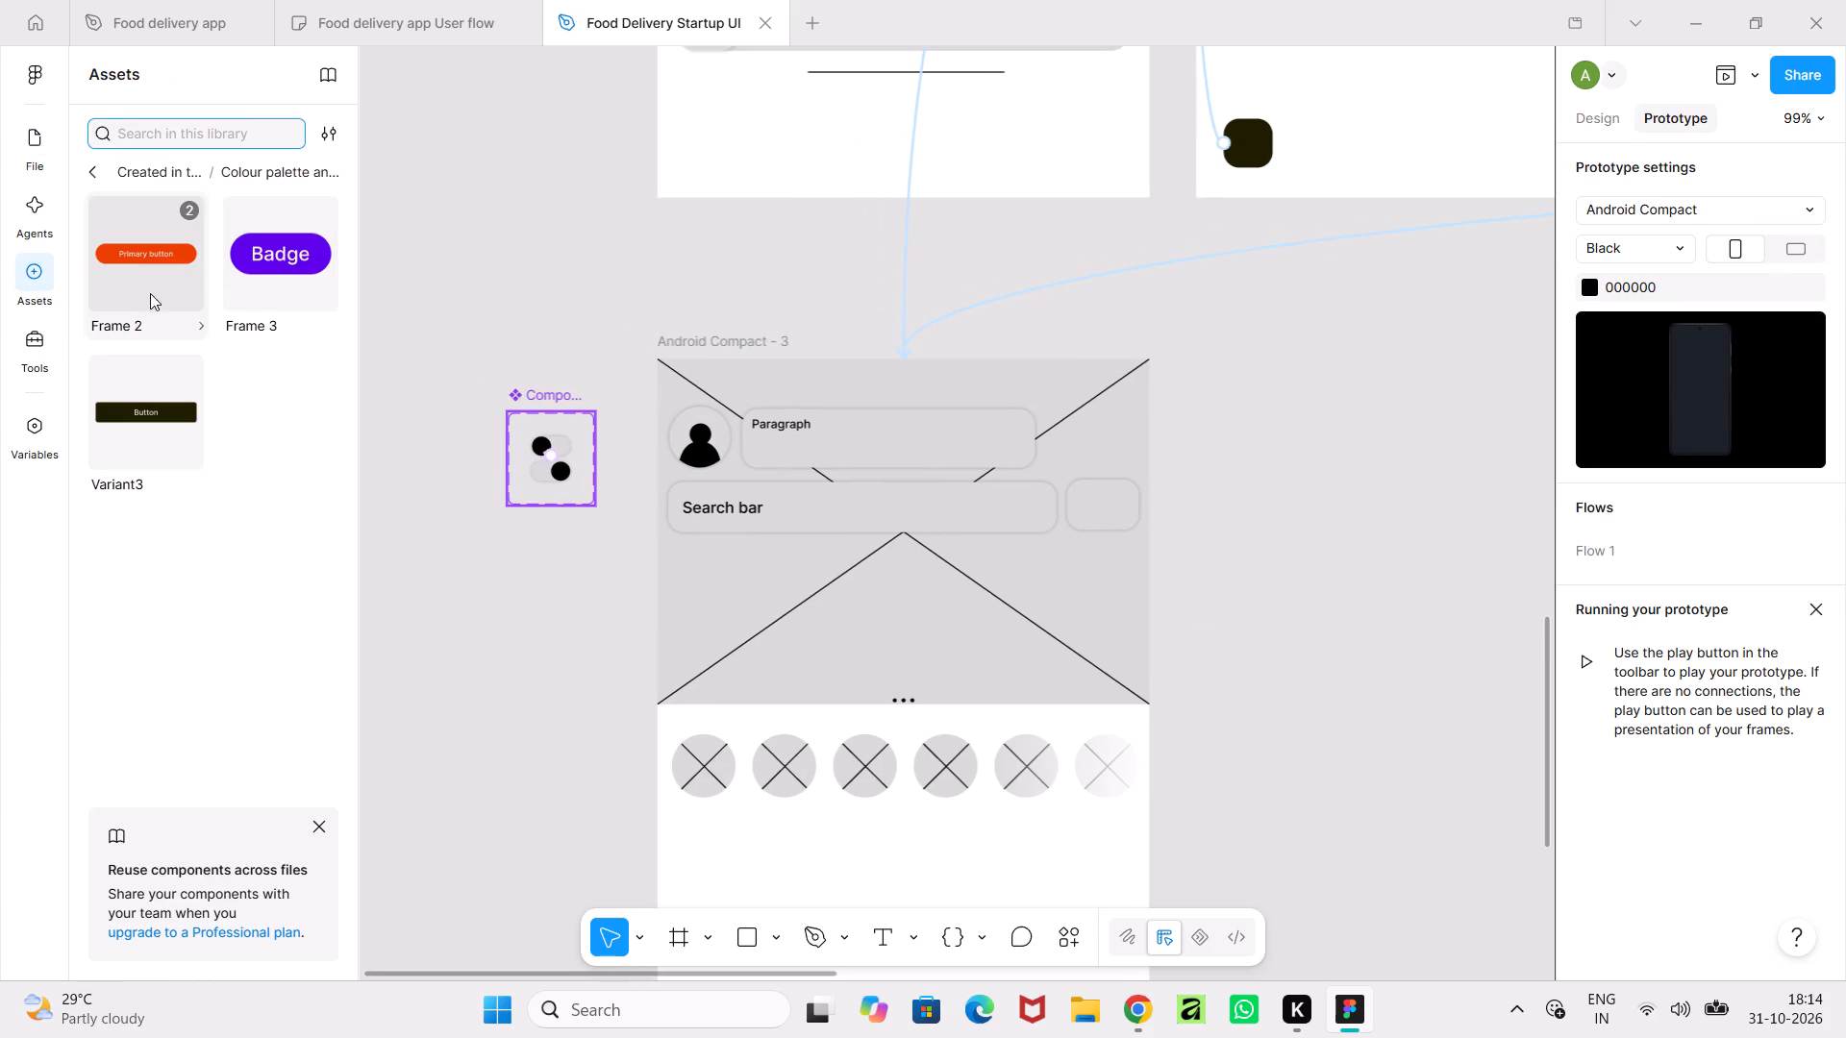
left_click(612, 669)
Set the animation of the upper toggle variant's tap interaction to Smart animate.
scroll(549, 531, "up", 5, "ctrl")
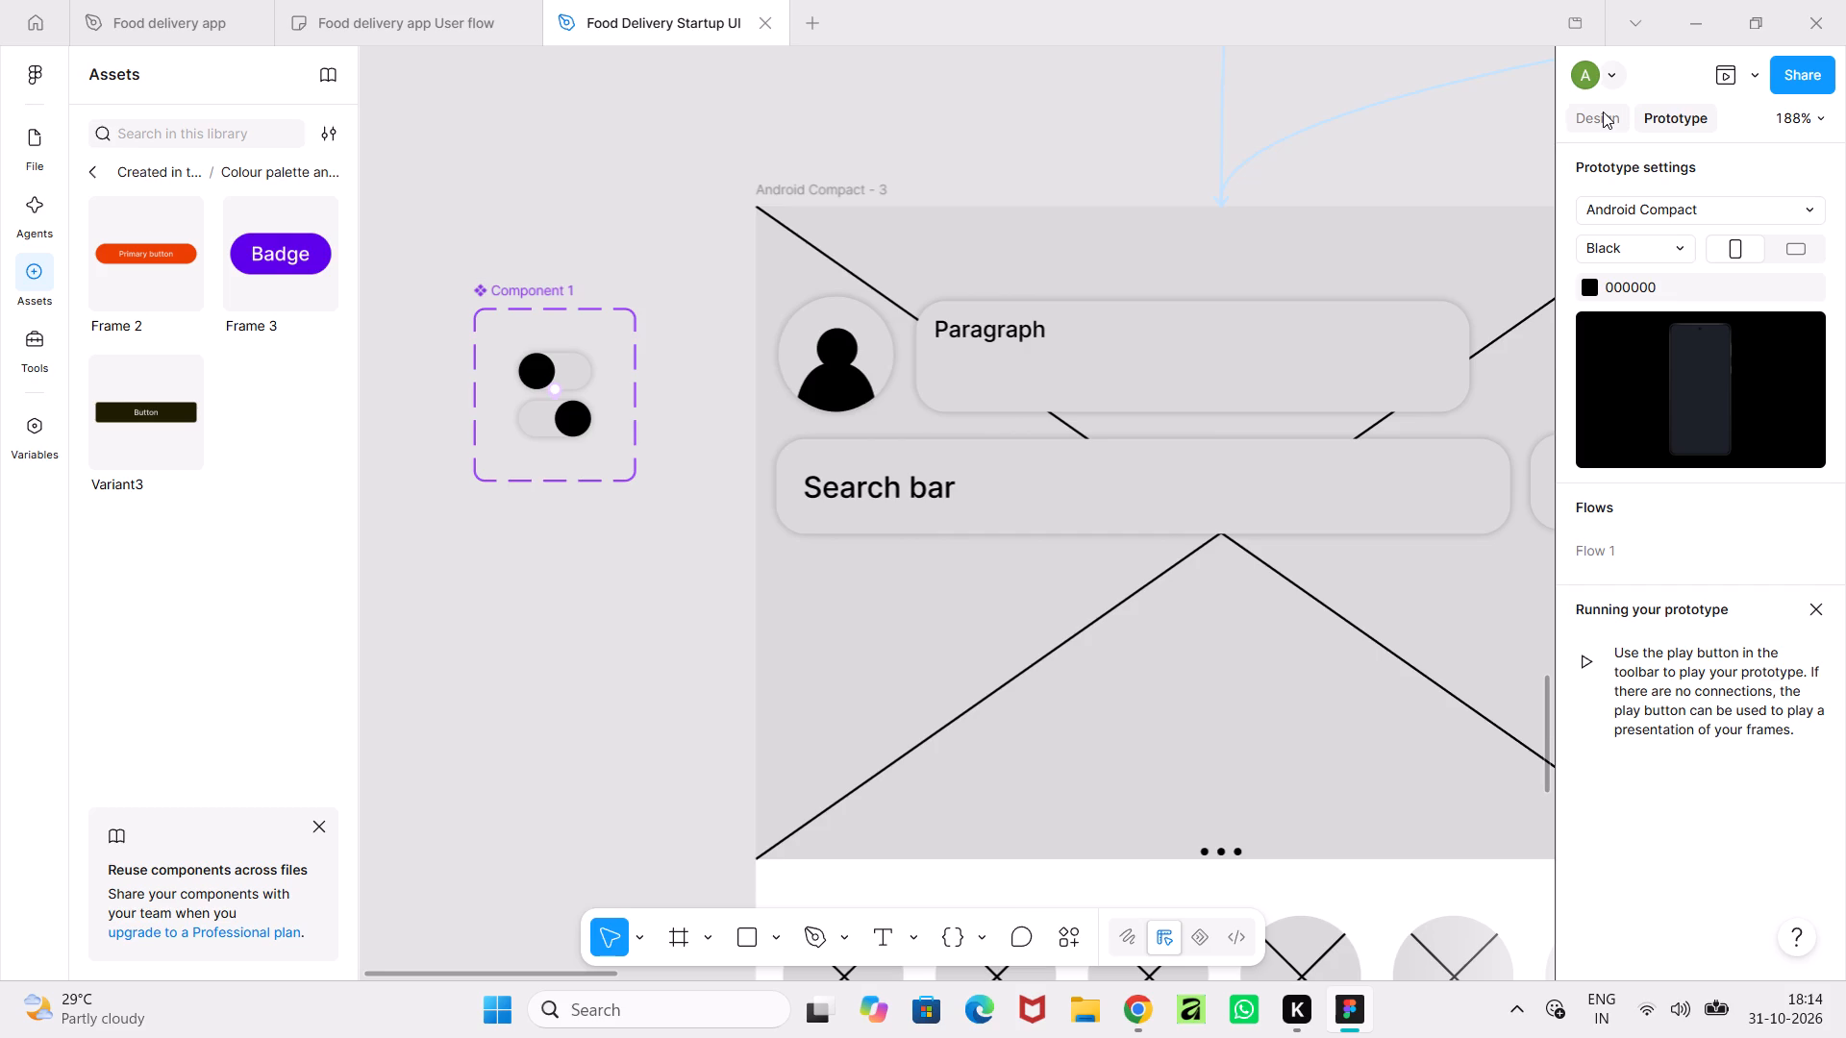
scroll(736, 550, "up", 5, "ctrl")
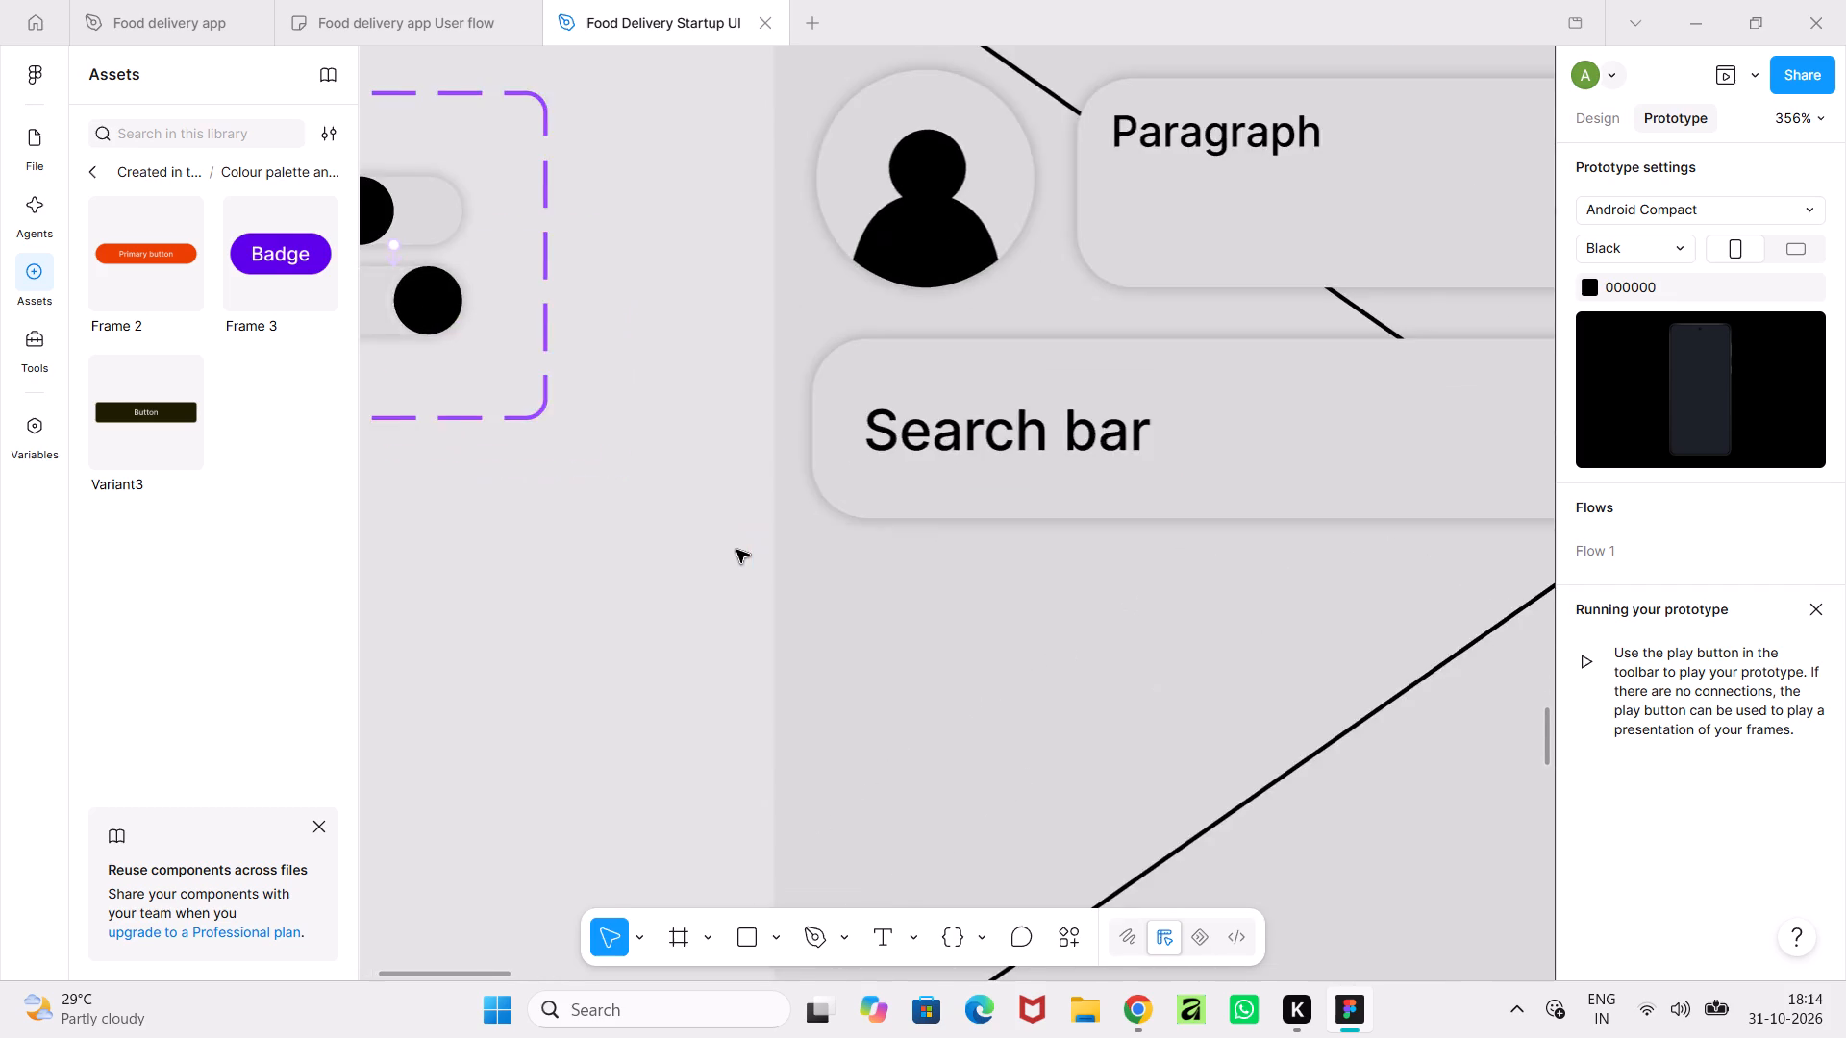
middle_click_drag(736, 550, 861, 771)
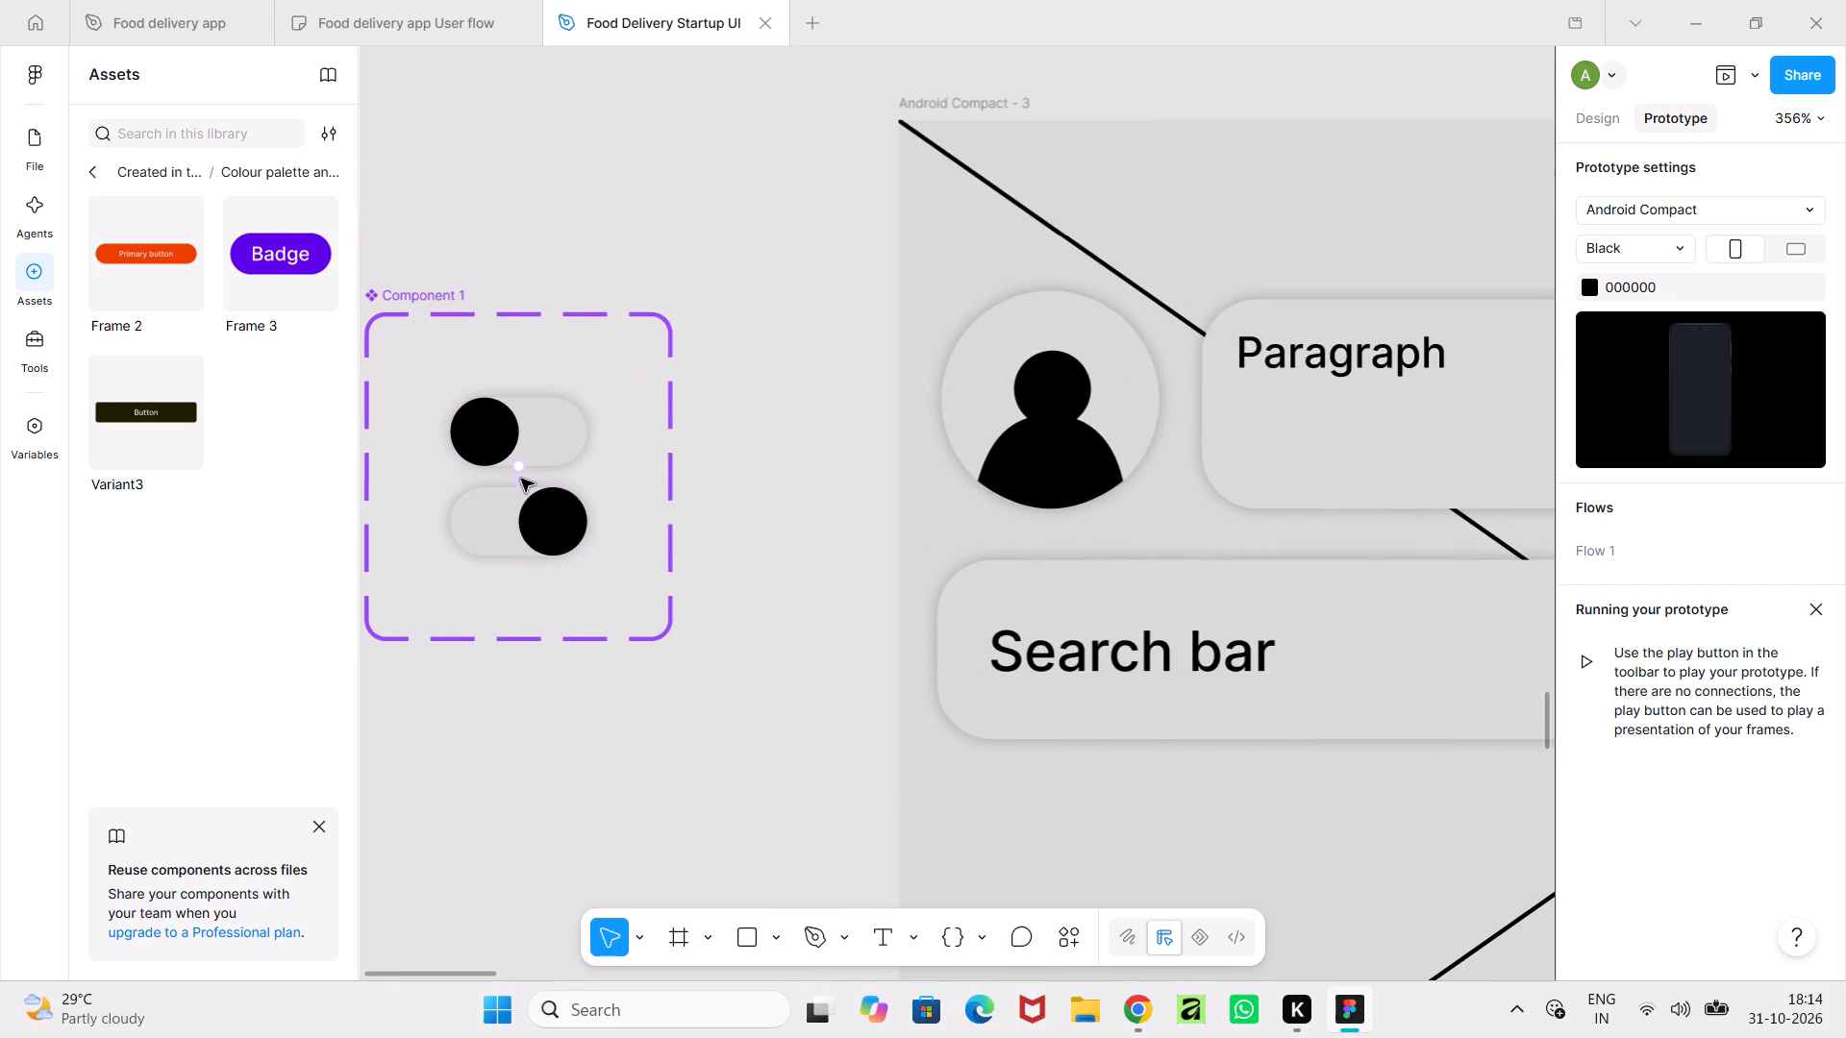
left_click(518, 478)
scroll(518, 478, "up", 11, "ctrl")
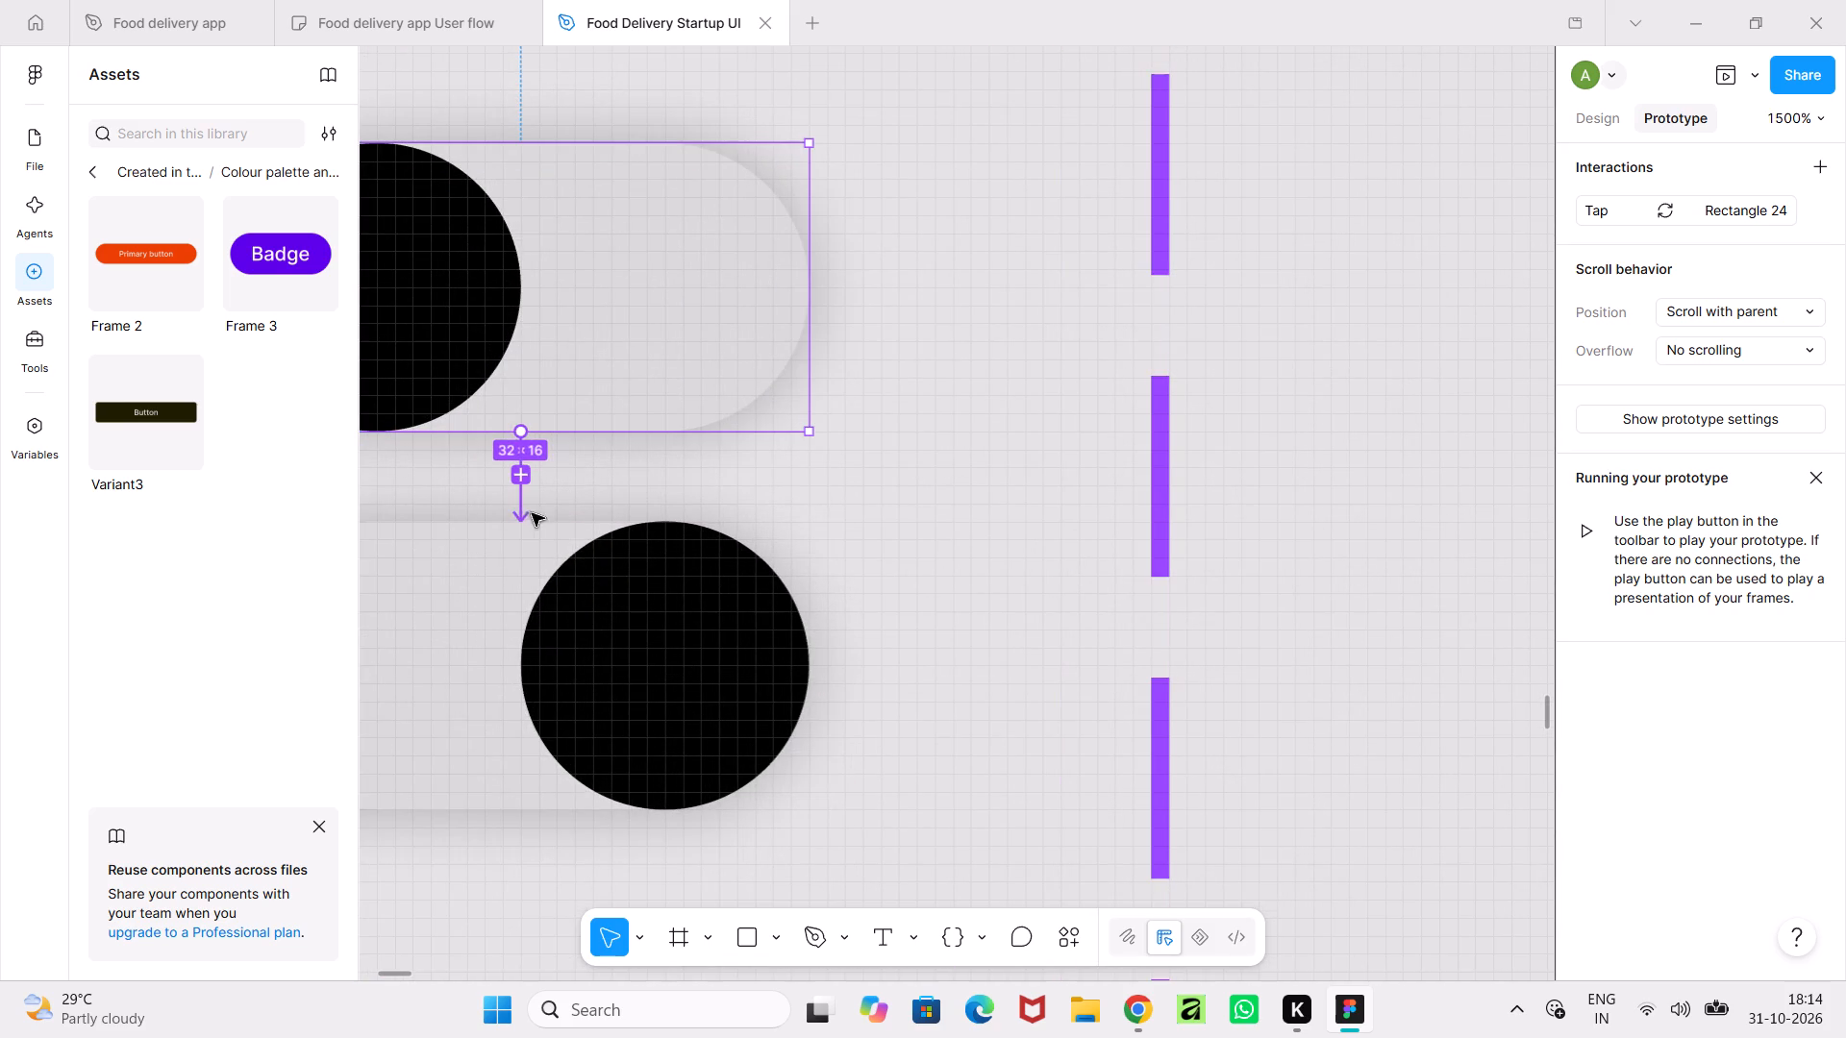
left_click(519, 499)
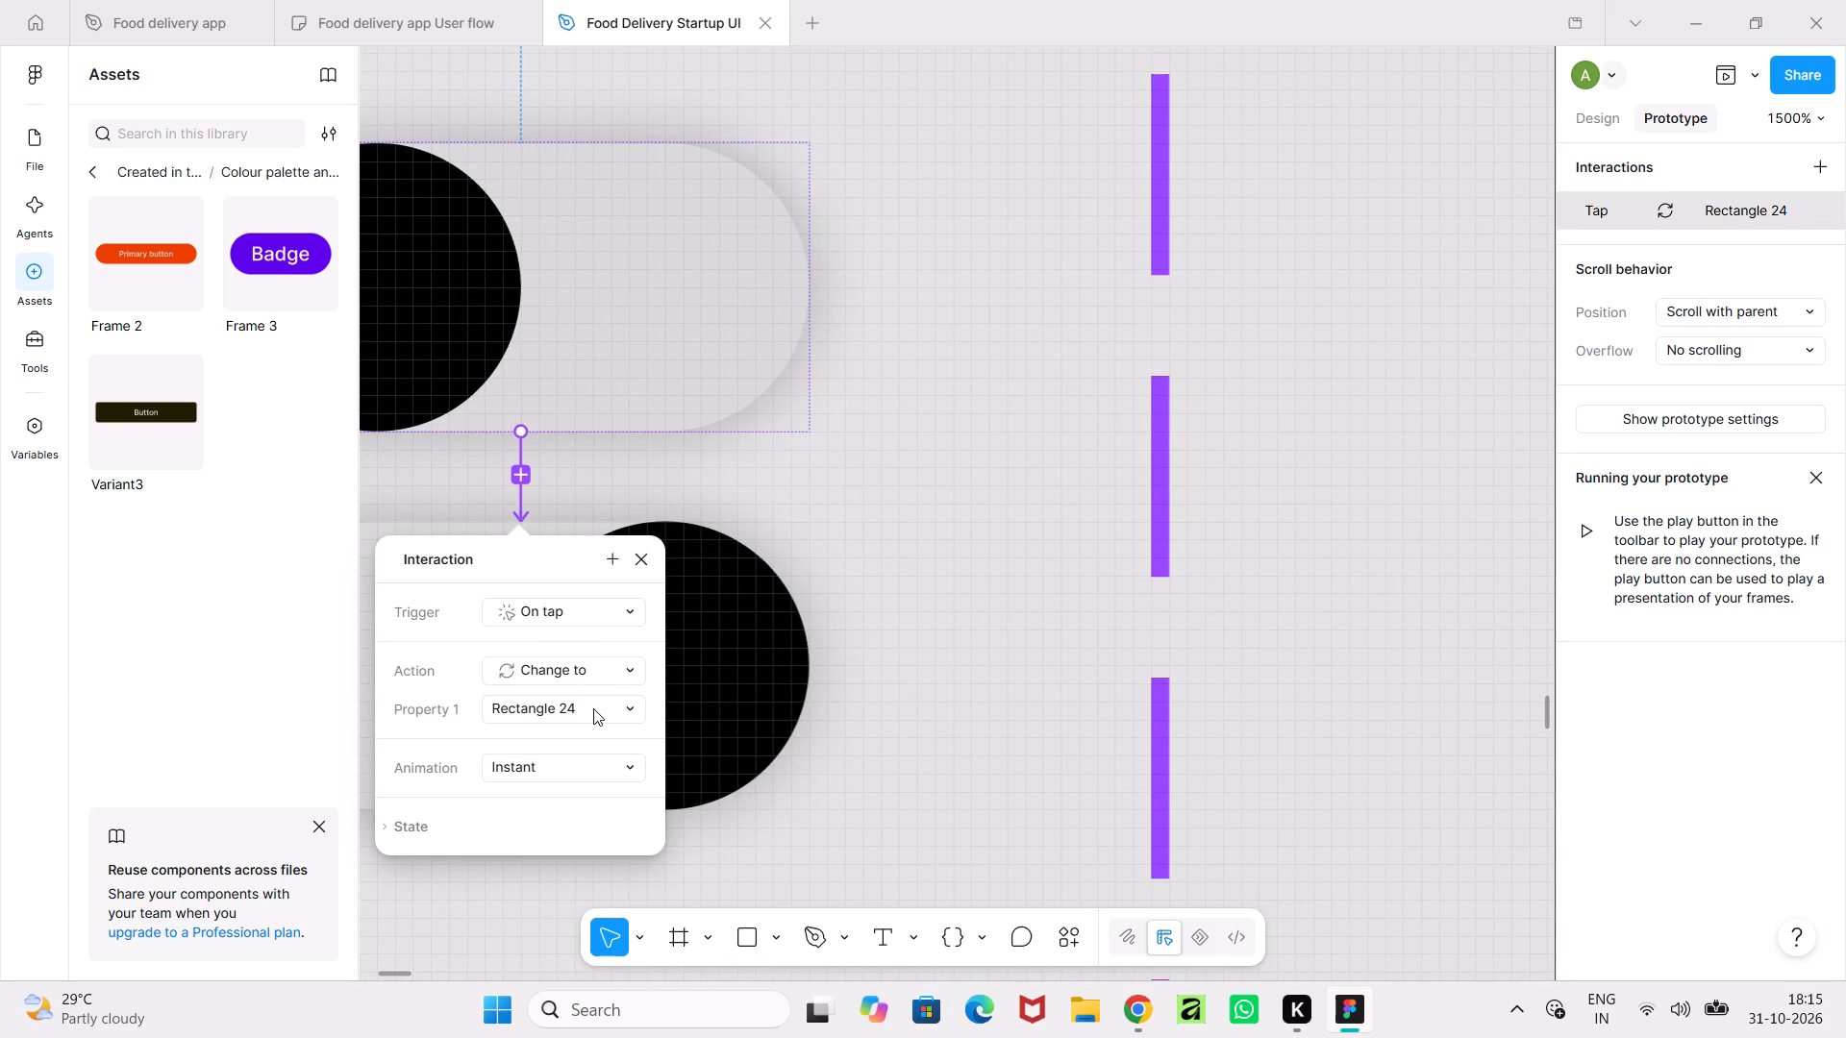
left_click(601, 763)
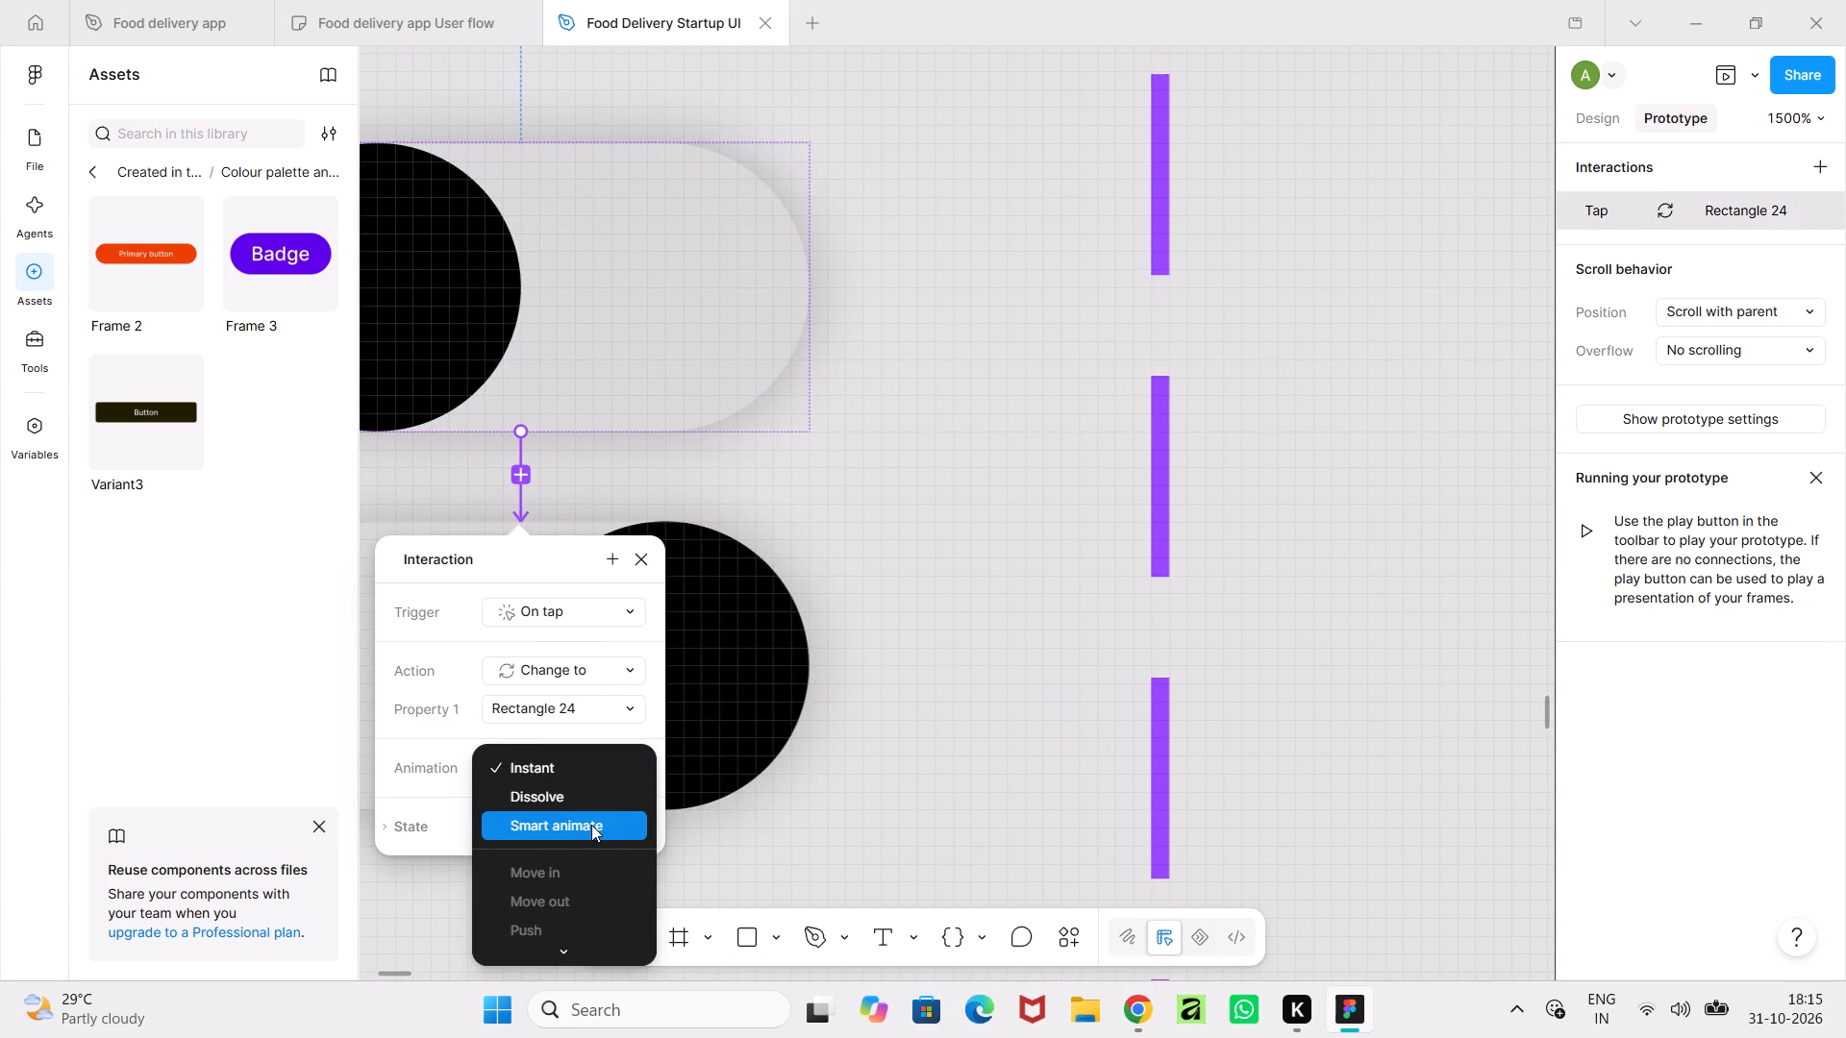
left_click(591, 826)
scroll(591, 826, "down", 6)
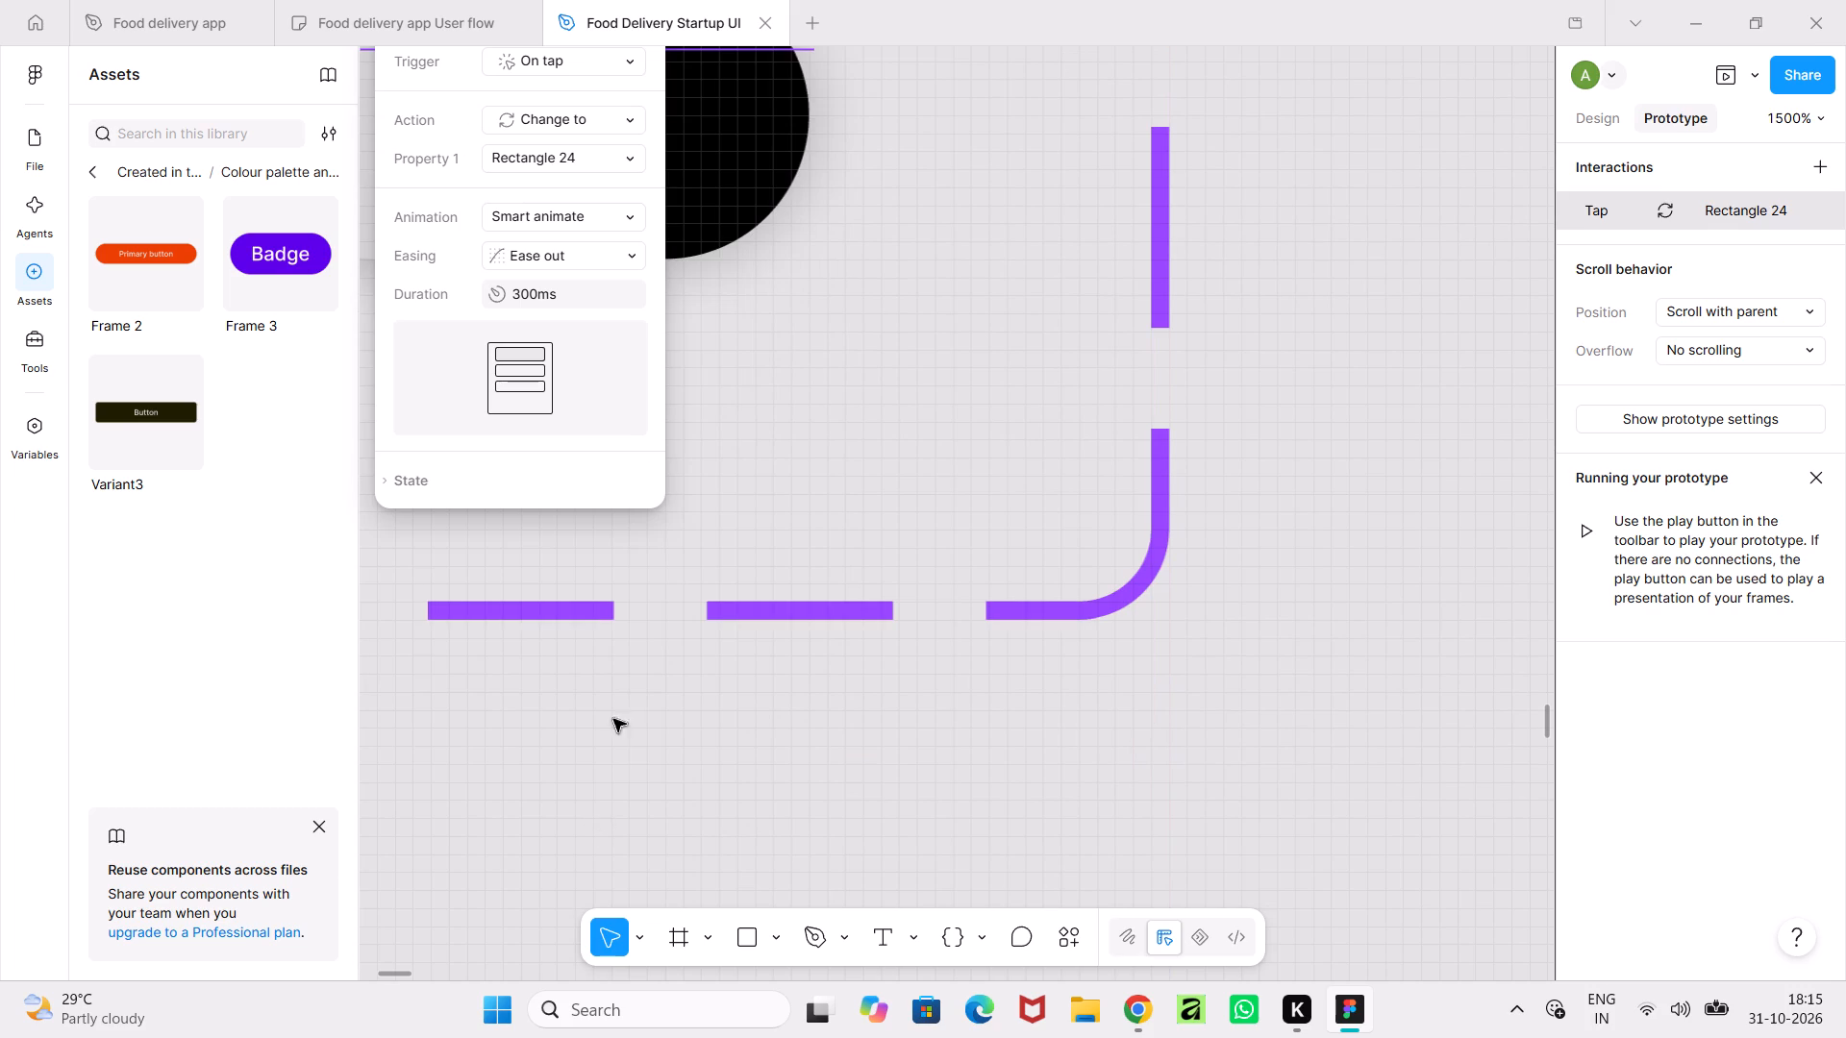
left_click(651, 693)
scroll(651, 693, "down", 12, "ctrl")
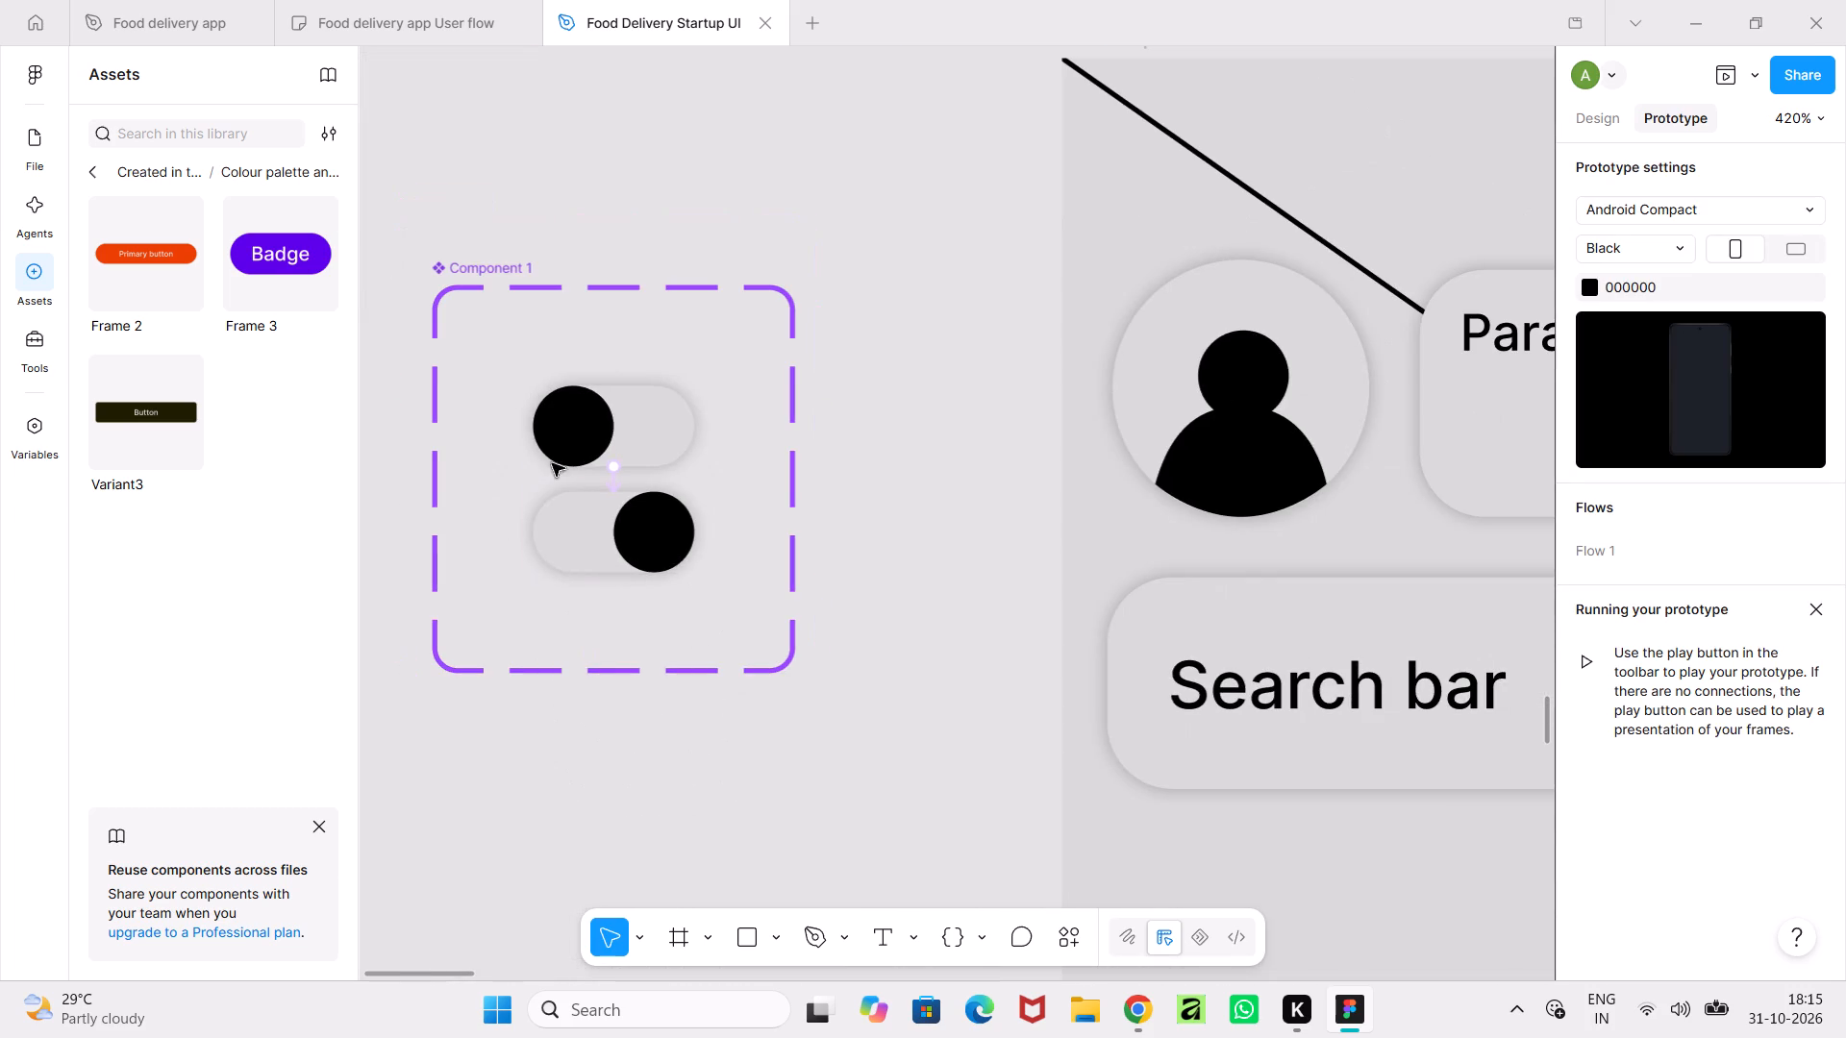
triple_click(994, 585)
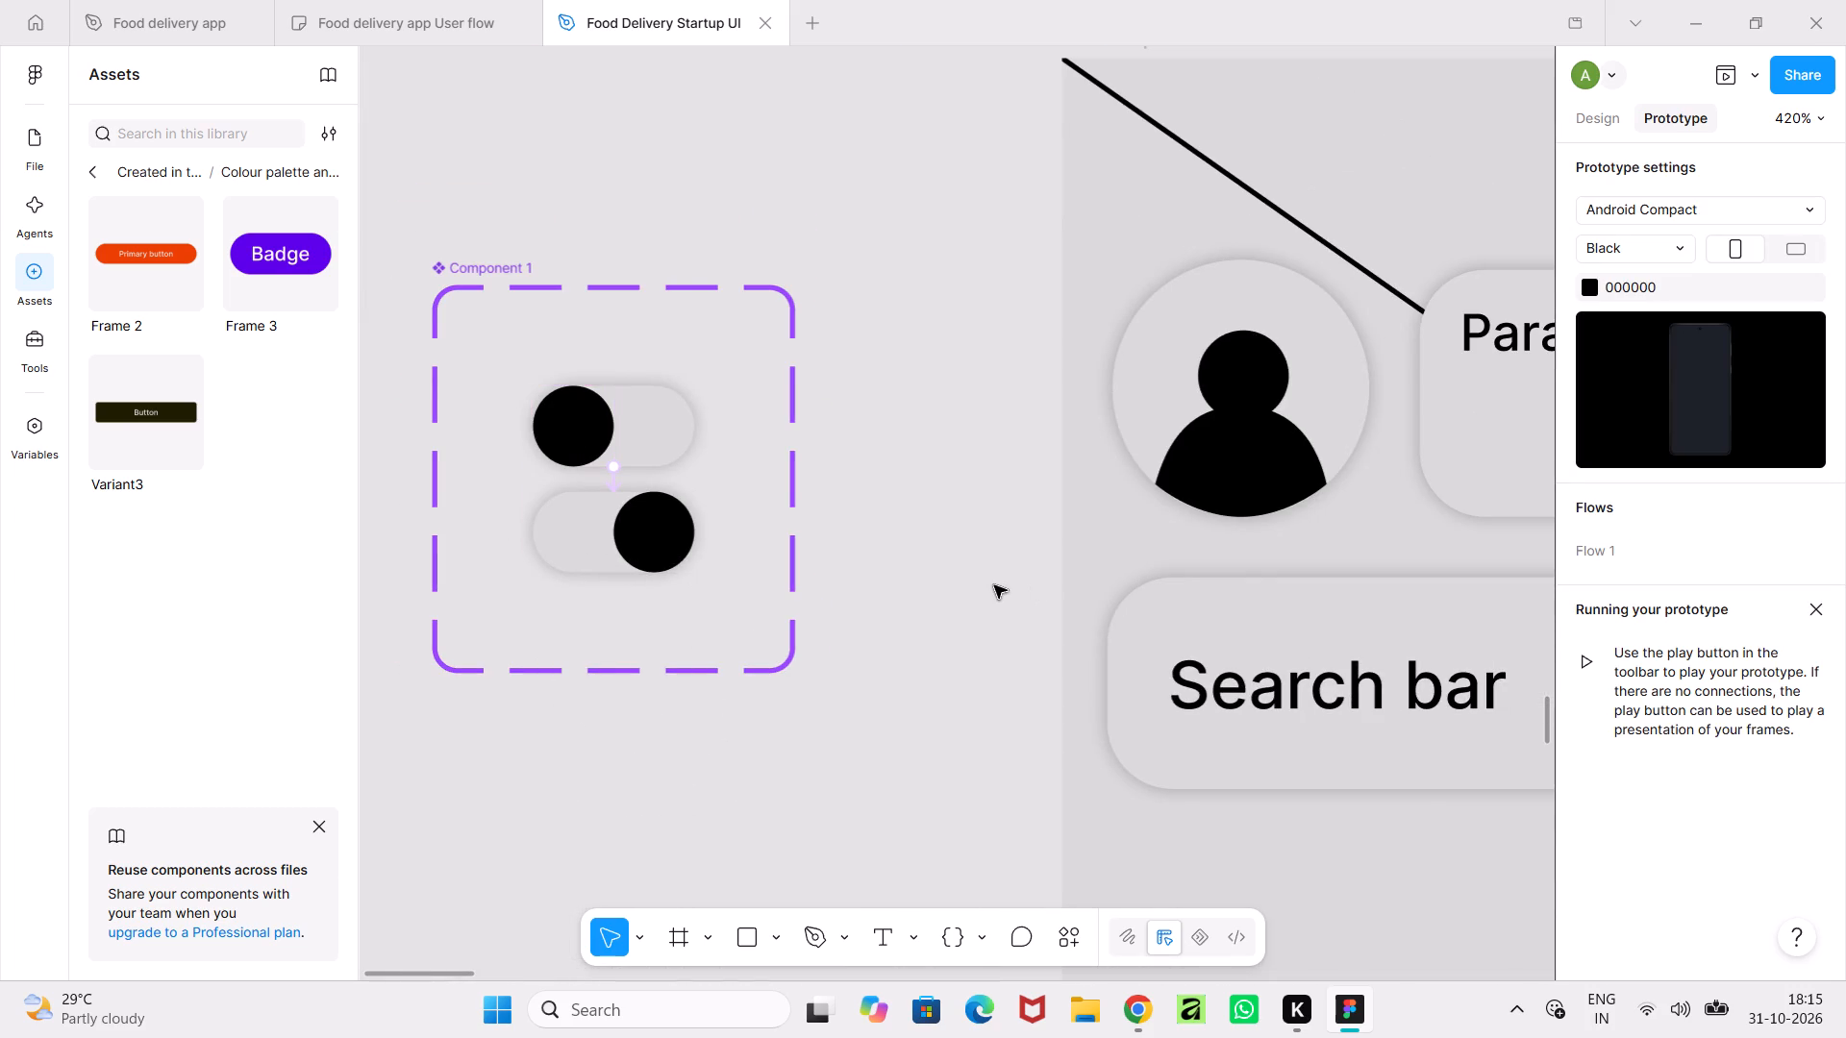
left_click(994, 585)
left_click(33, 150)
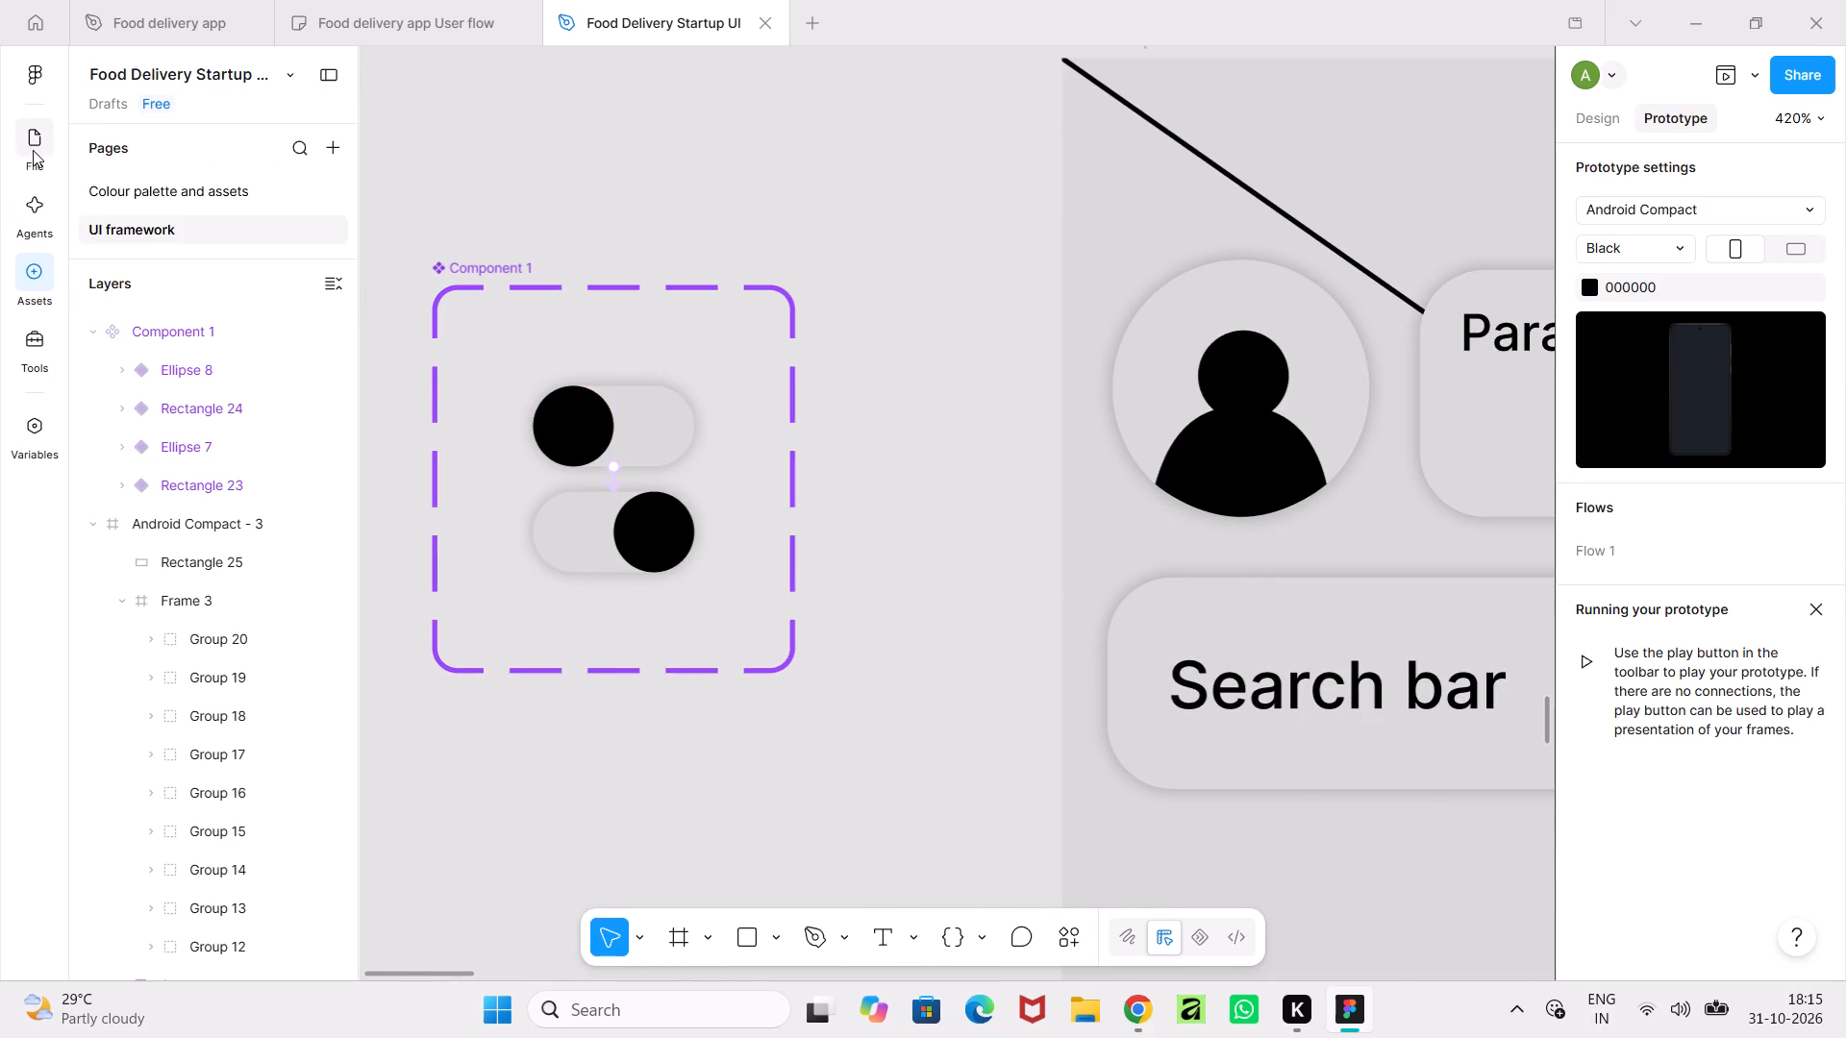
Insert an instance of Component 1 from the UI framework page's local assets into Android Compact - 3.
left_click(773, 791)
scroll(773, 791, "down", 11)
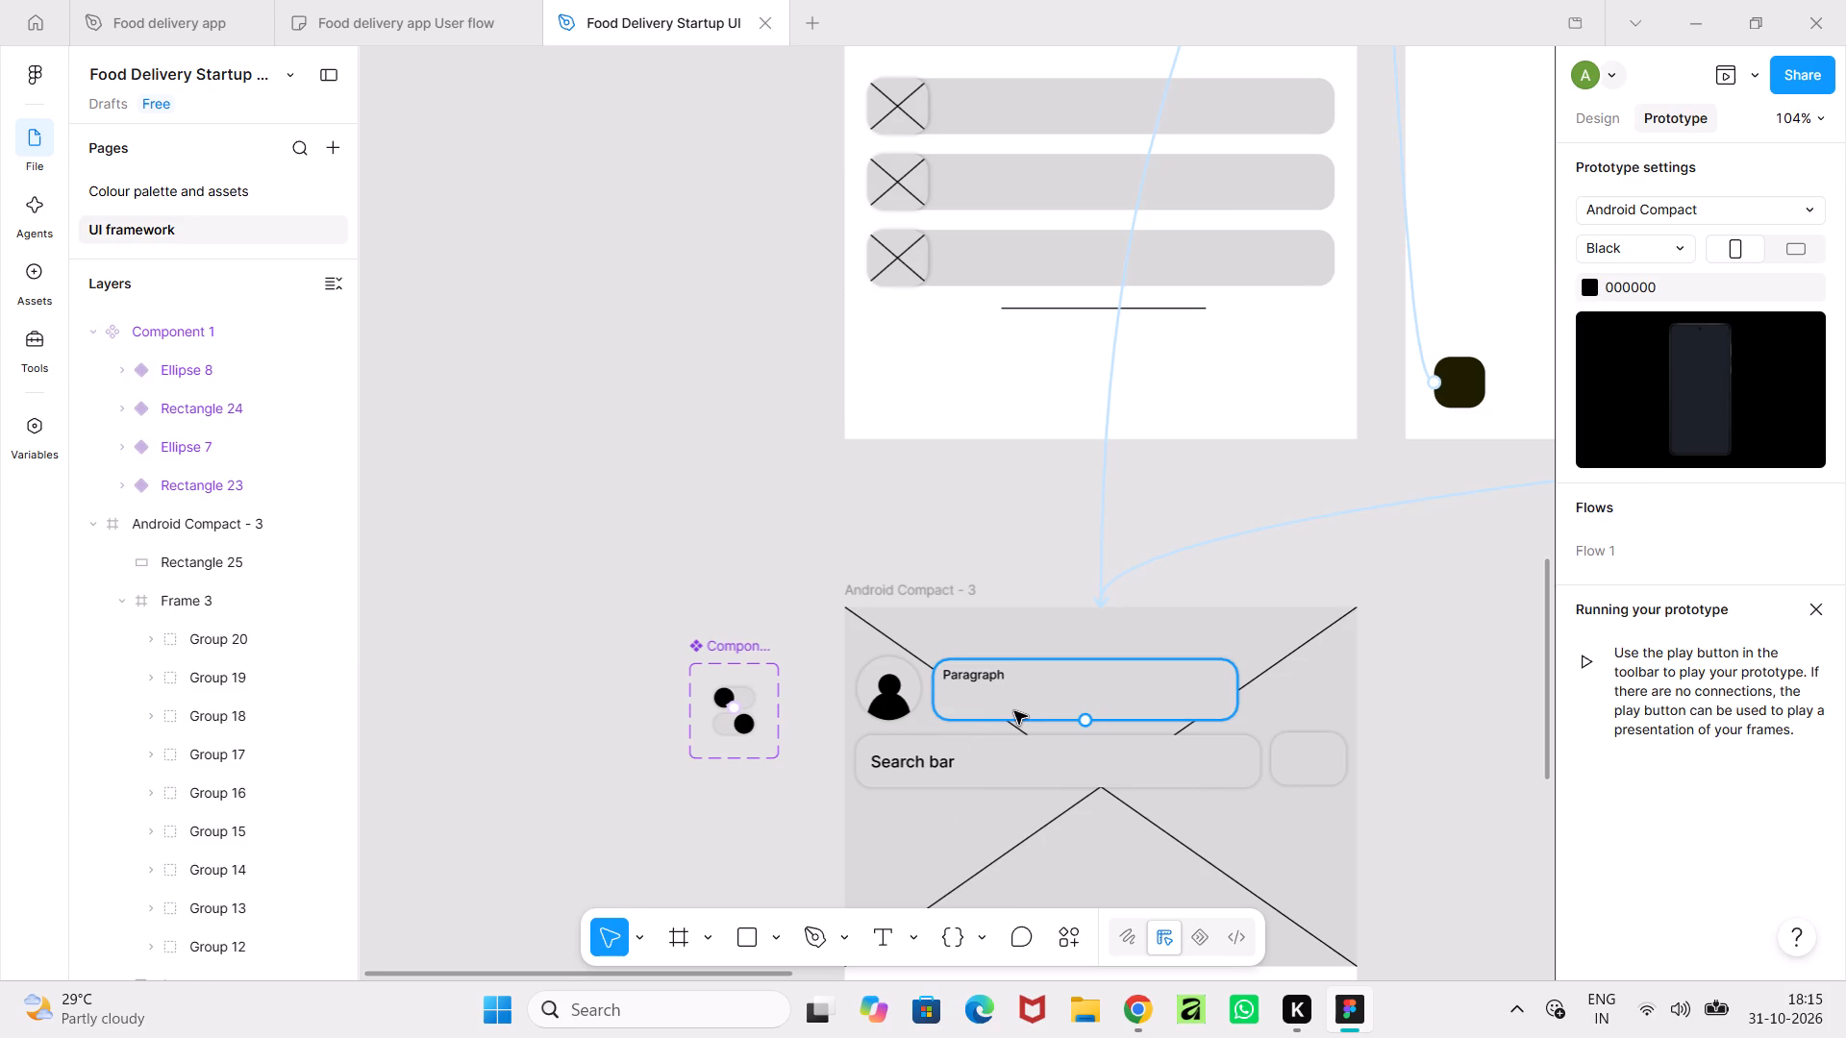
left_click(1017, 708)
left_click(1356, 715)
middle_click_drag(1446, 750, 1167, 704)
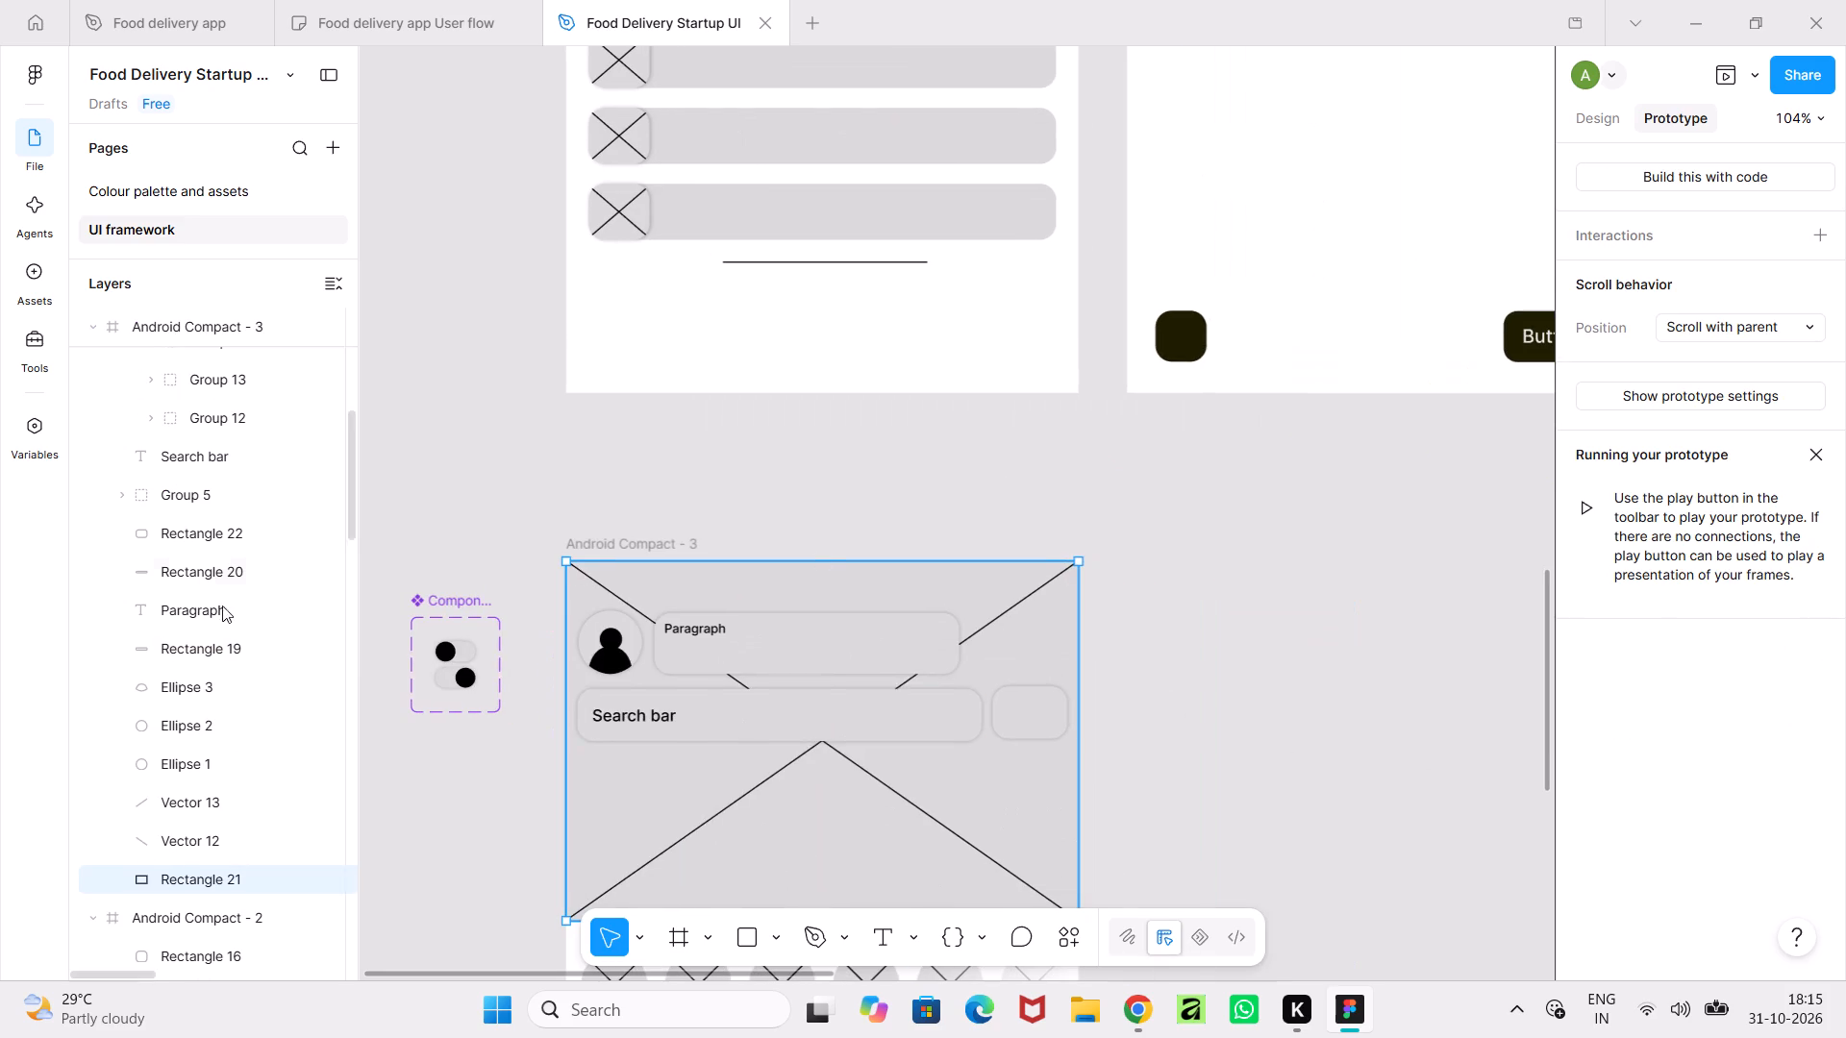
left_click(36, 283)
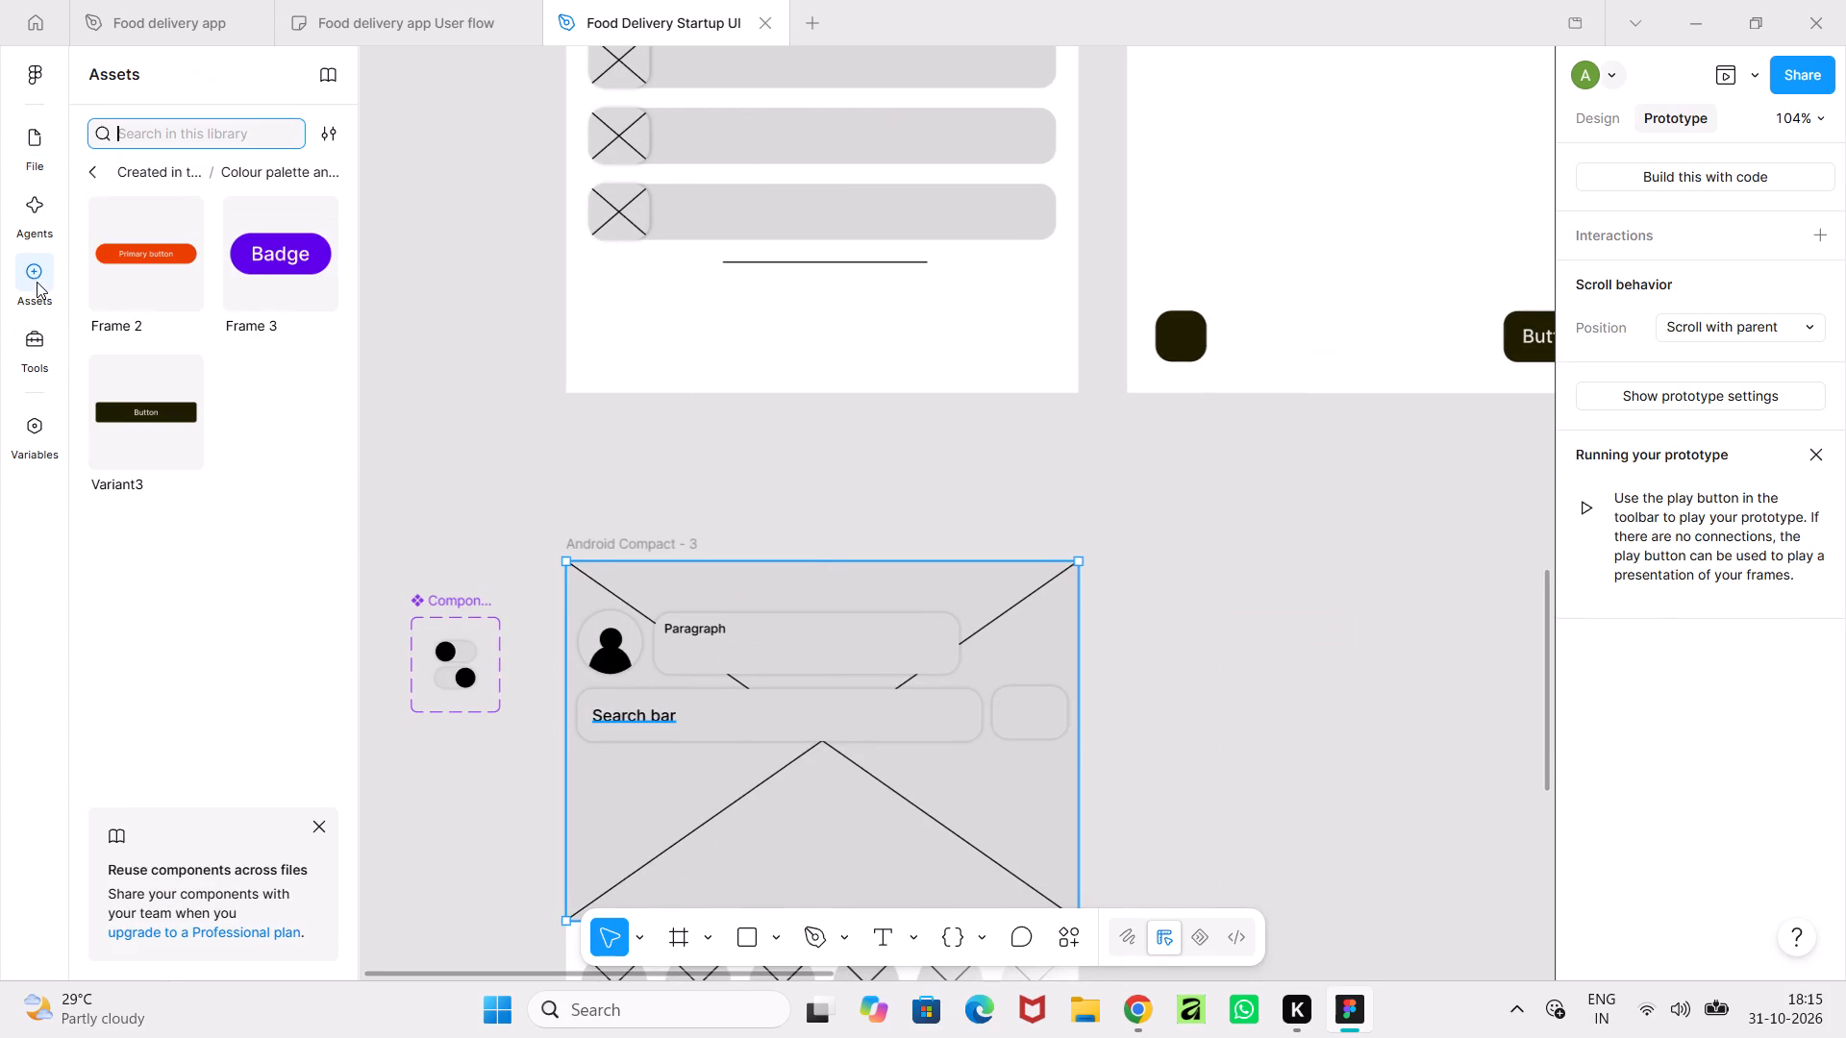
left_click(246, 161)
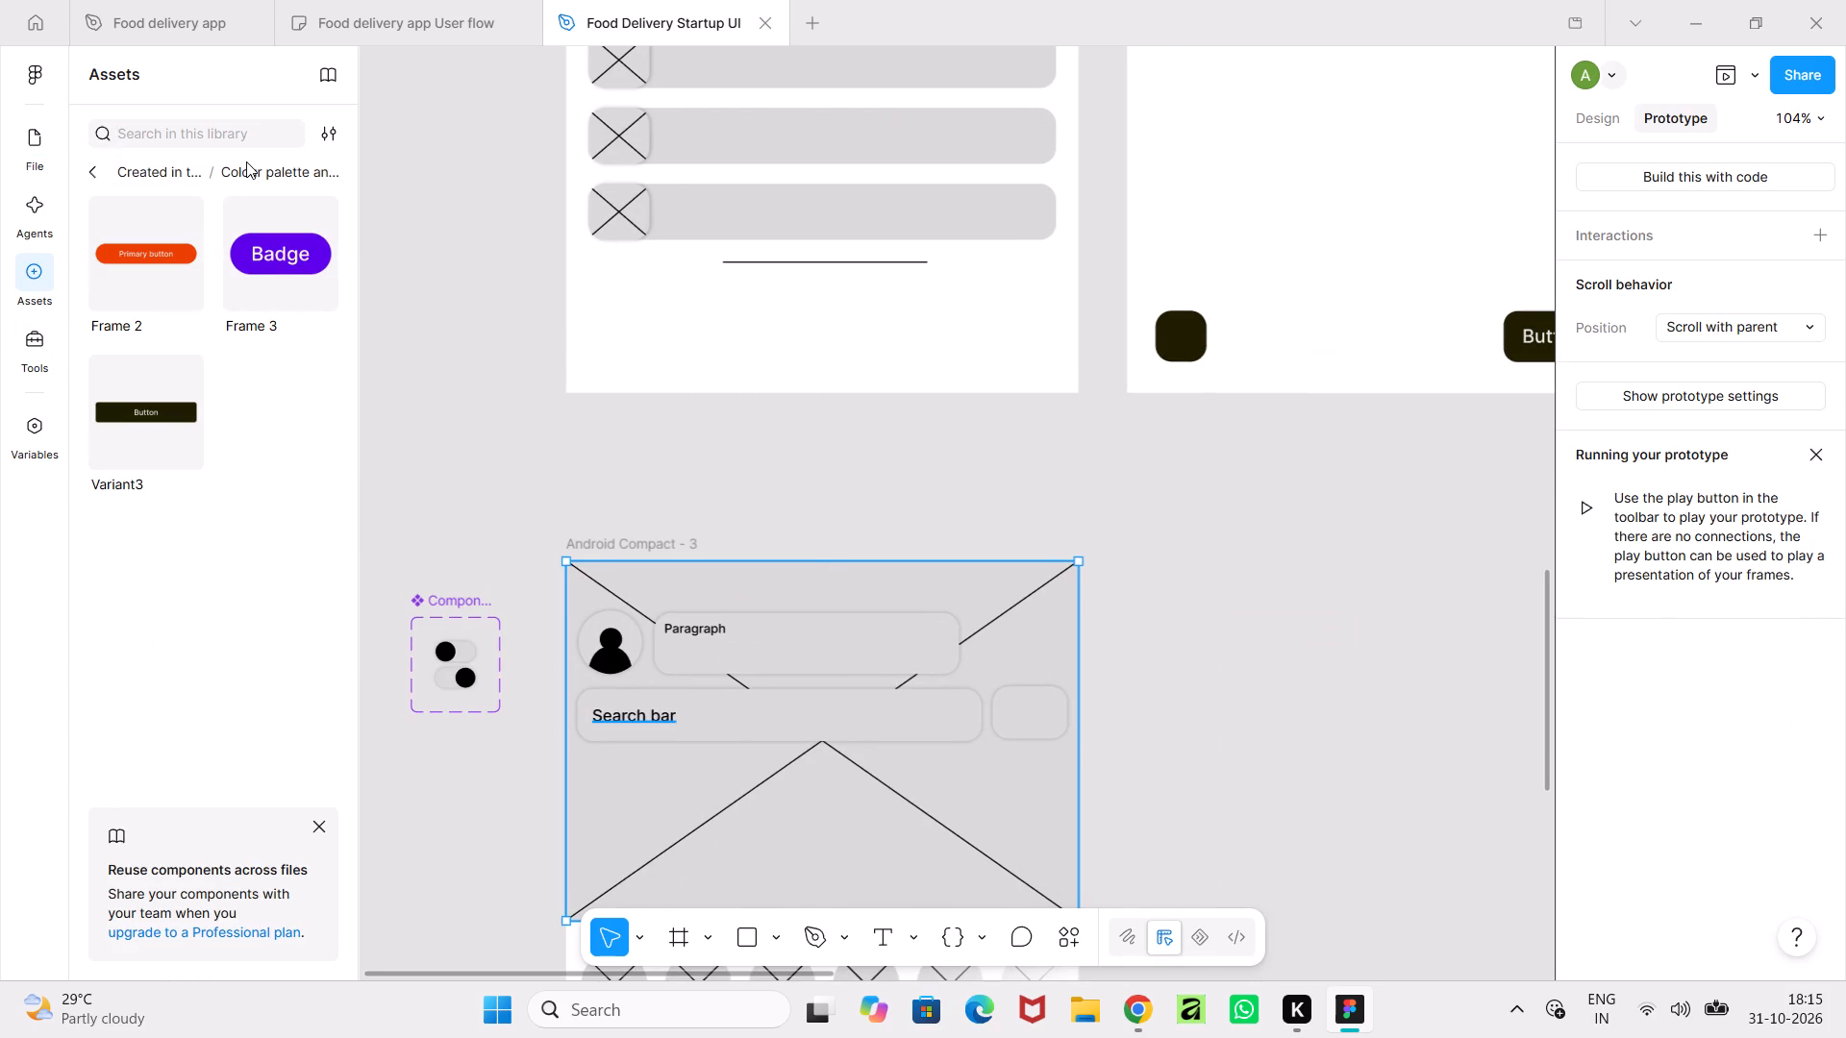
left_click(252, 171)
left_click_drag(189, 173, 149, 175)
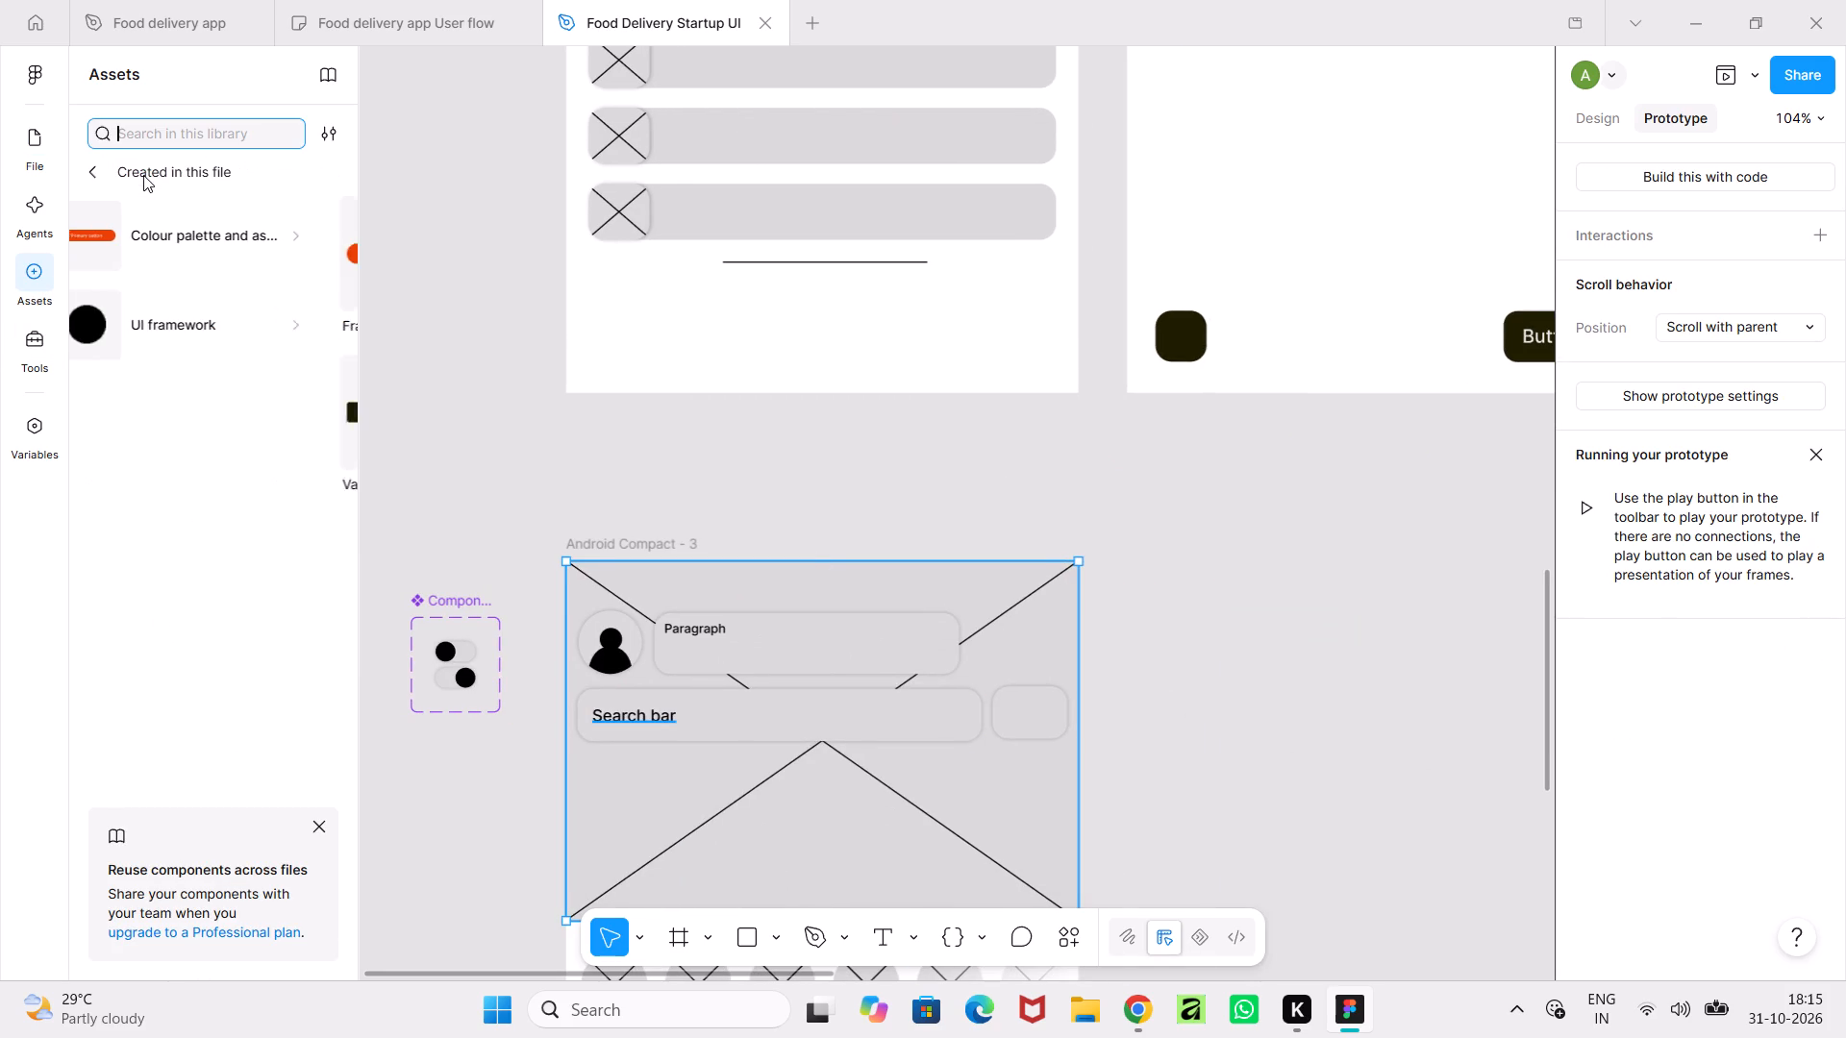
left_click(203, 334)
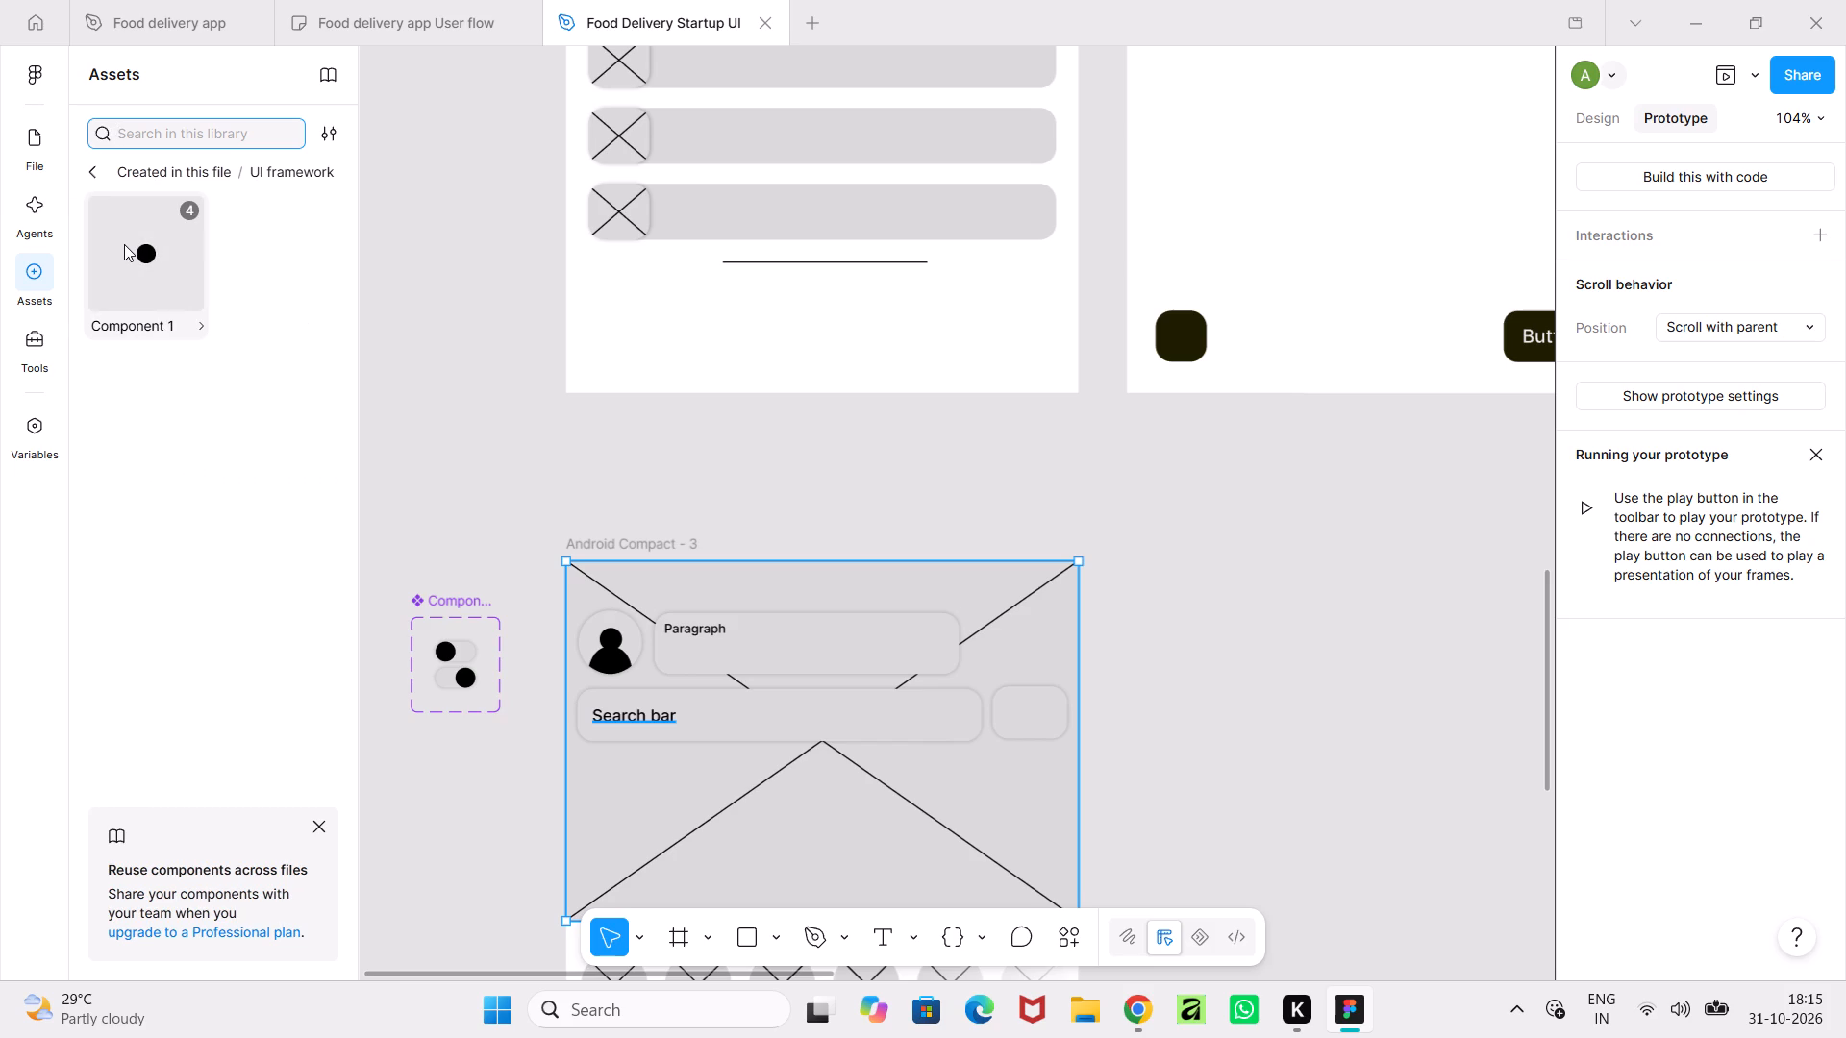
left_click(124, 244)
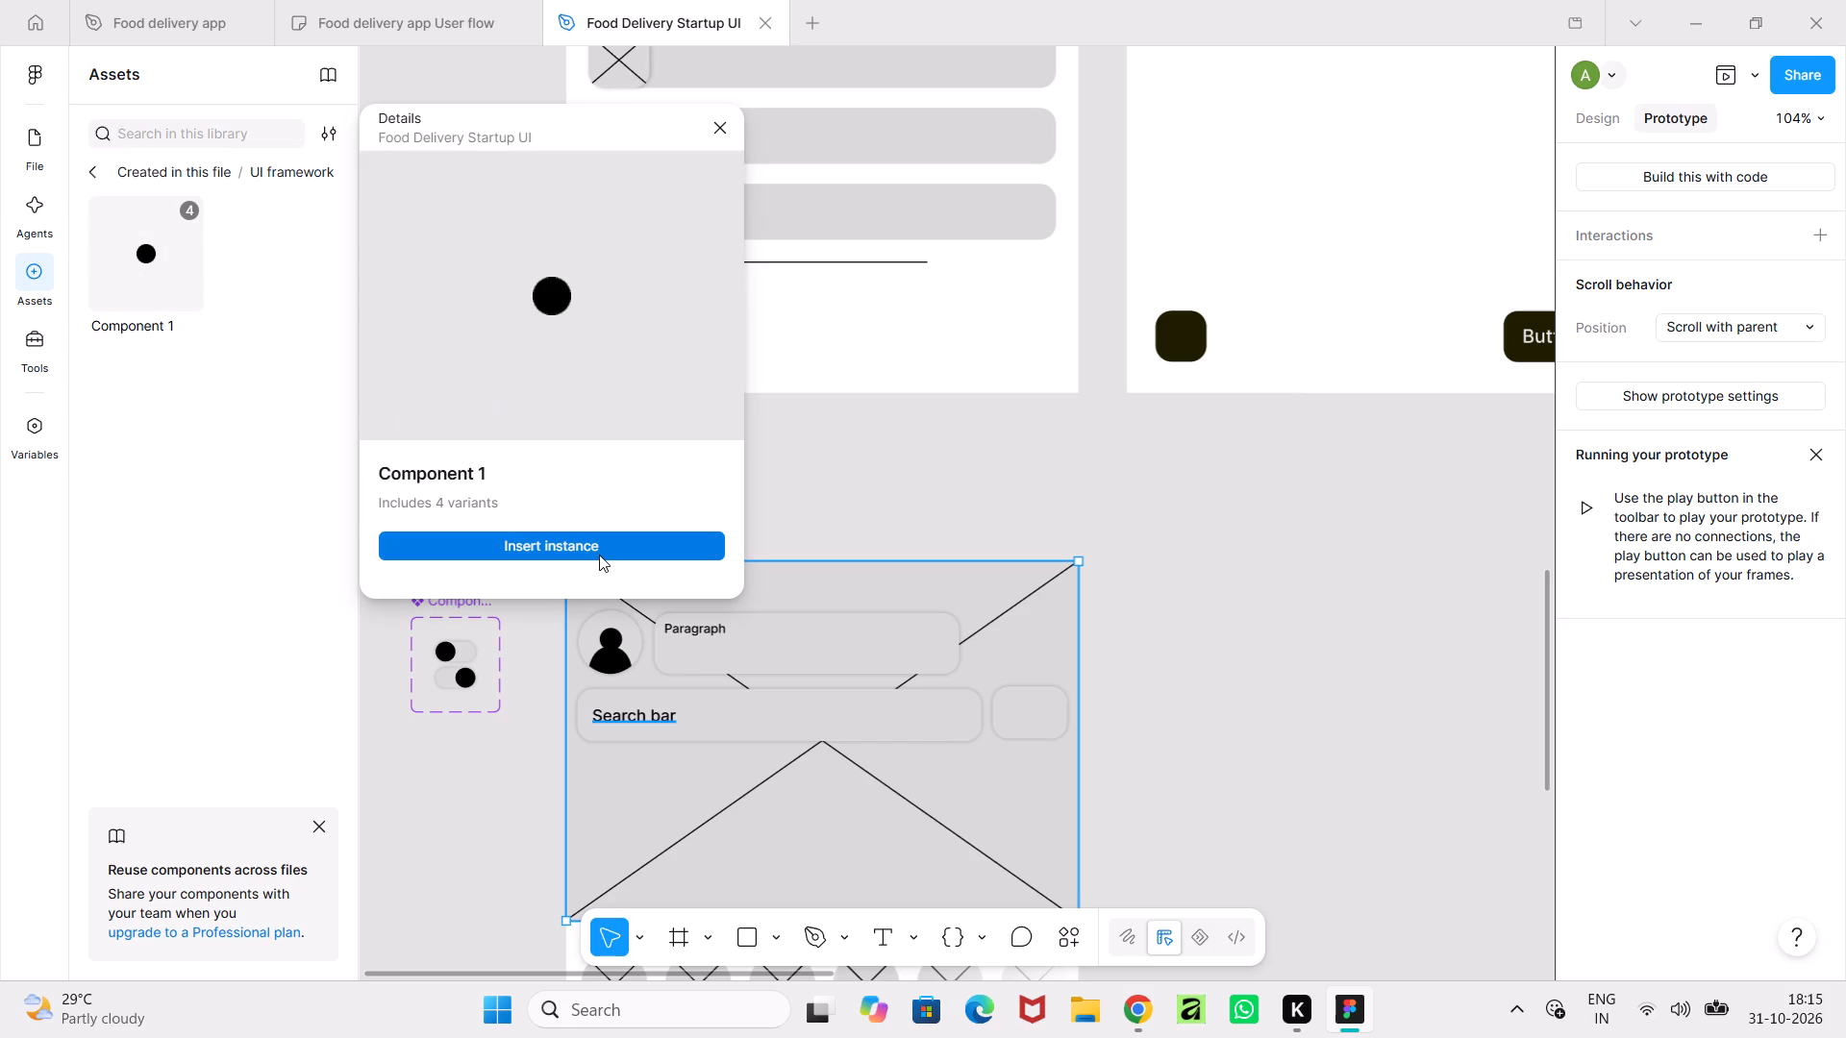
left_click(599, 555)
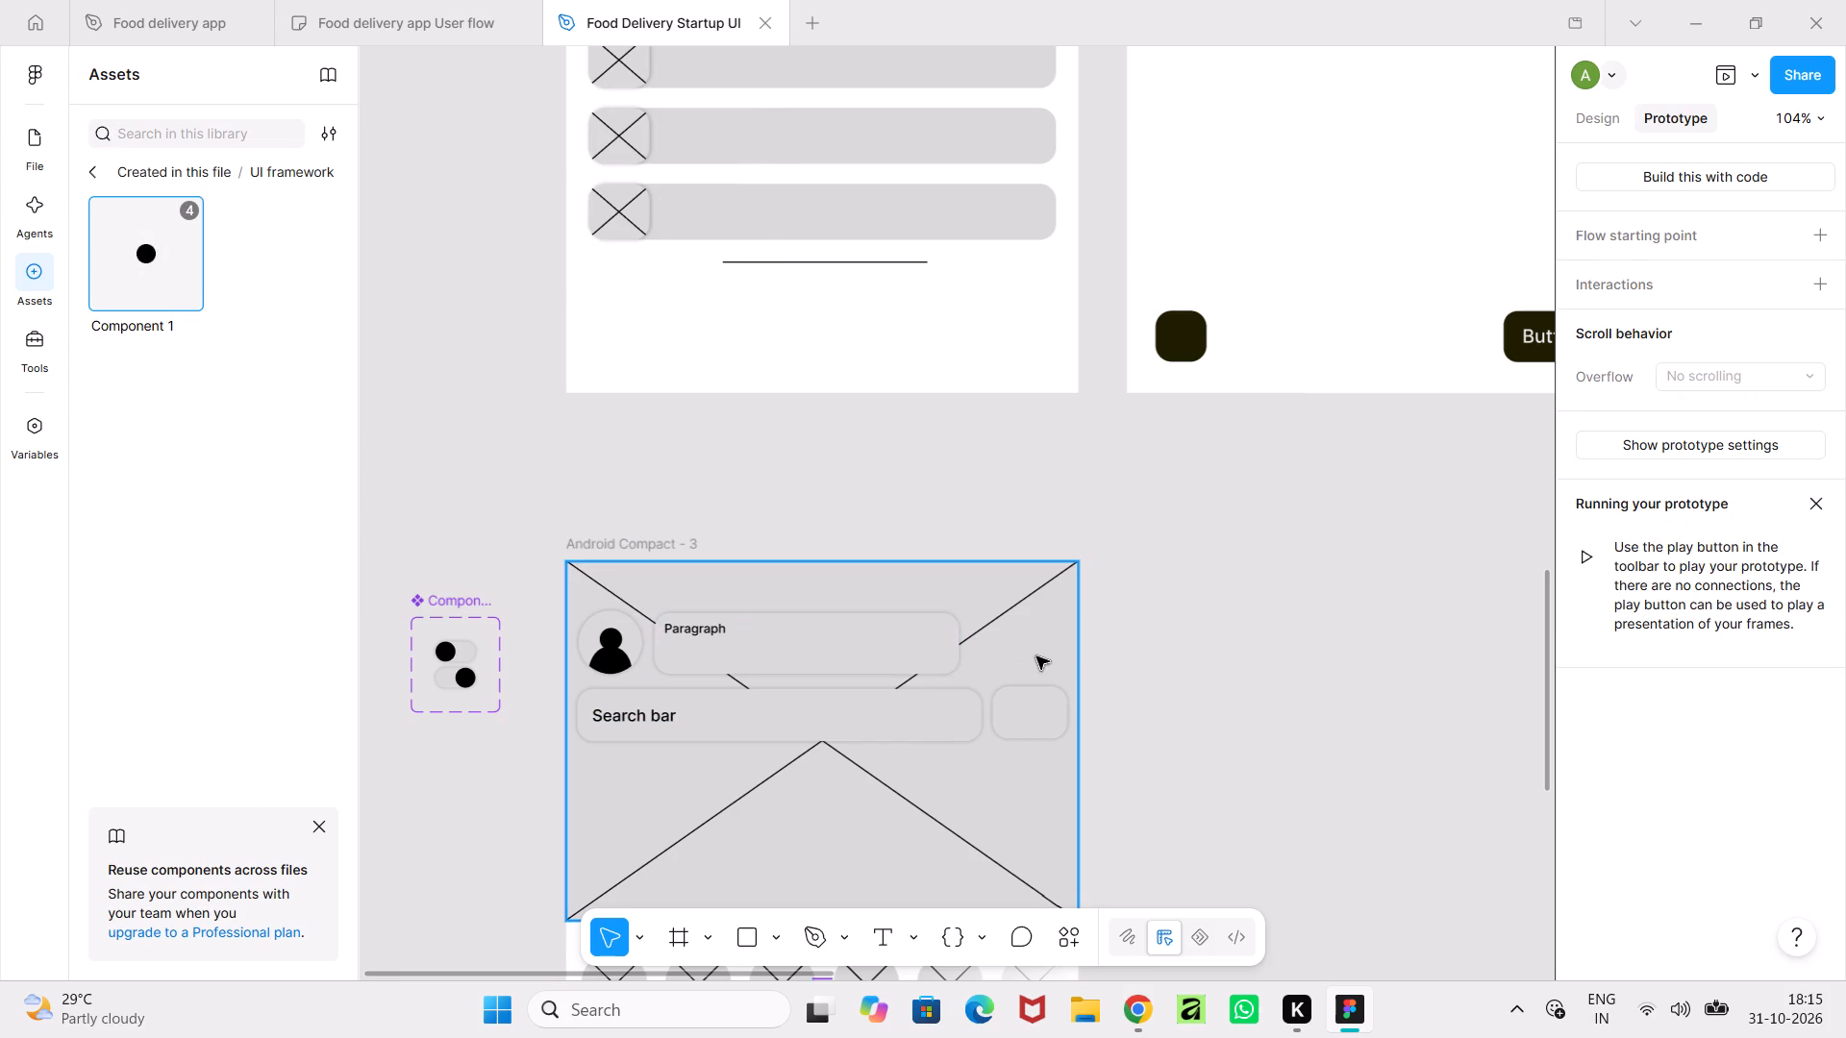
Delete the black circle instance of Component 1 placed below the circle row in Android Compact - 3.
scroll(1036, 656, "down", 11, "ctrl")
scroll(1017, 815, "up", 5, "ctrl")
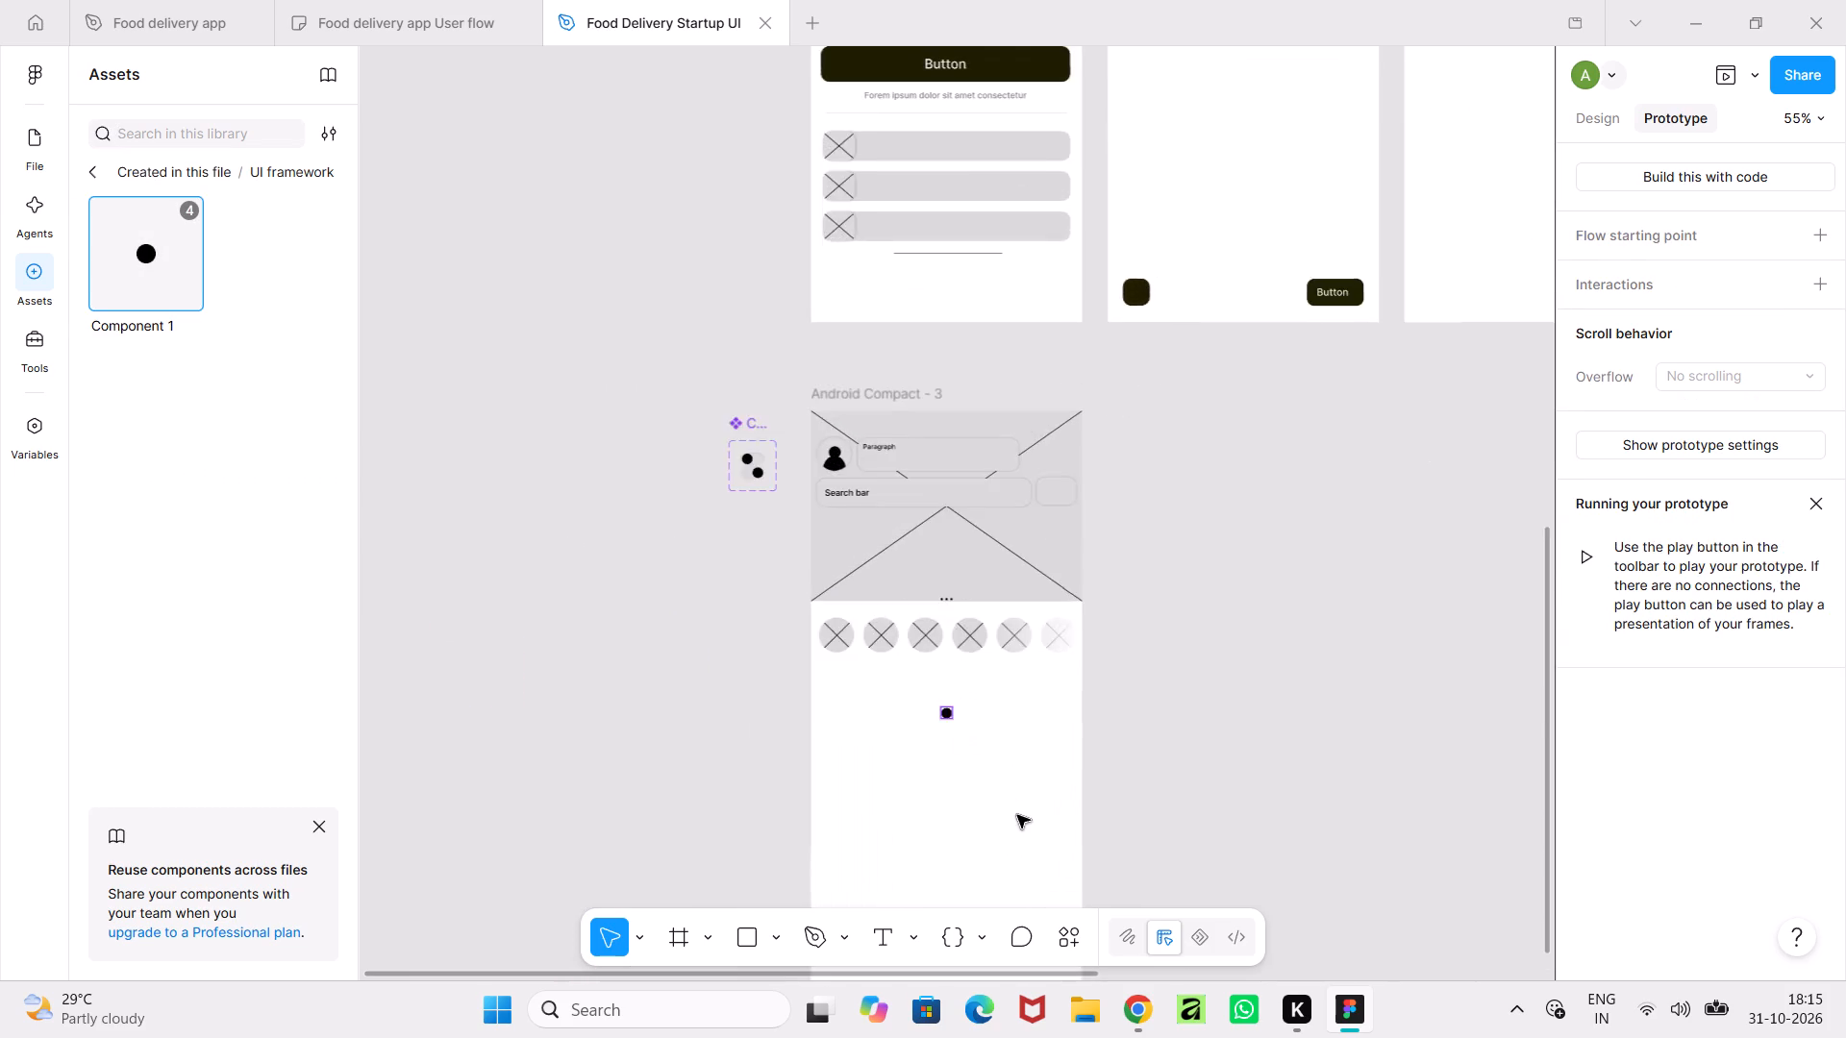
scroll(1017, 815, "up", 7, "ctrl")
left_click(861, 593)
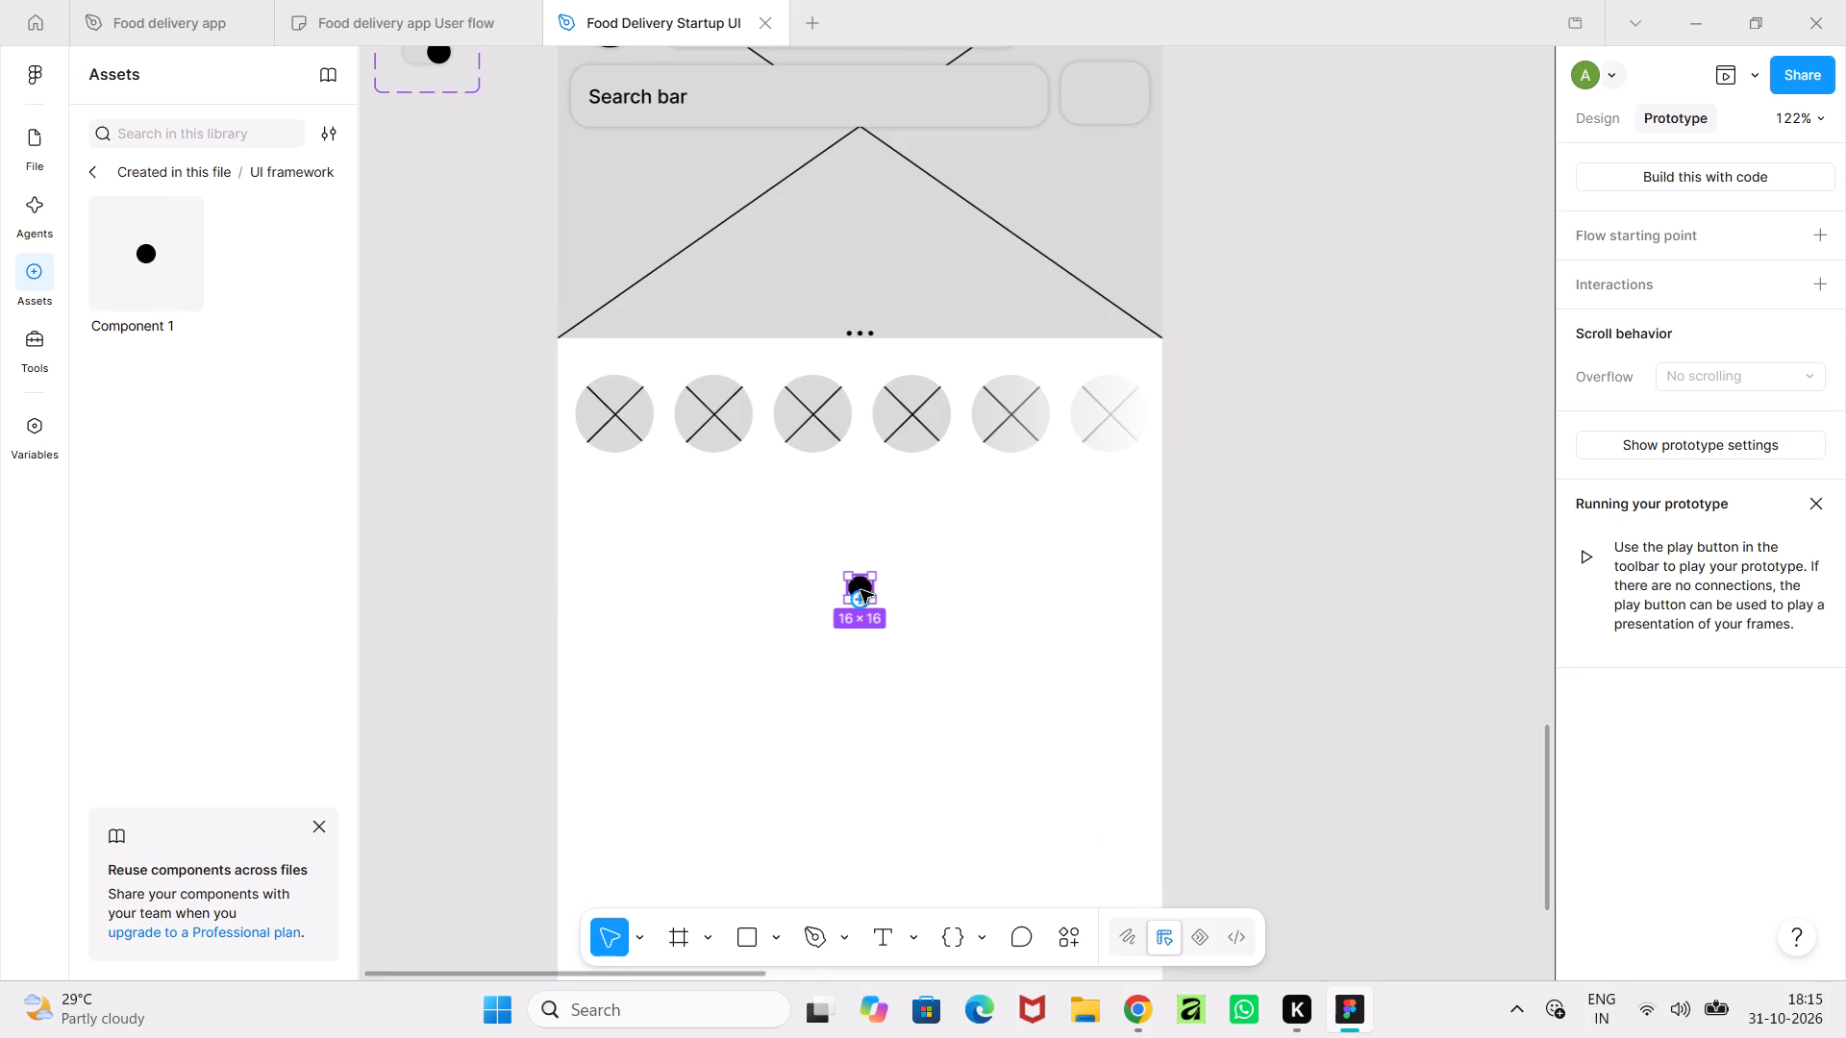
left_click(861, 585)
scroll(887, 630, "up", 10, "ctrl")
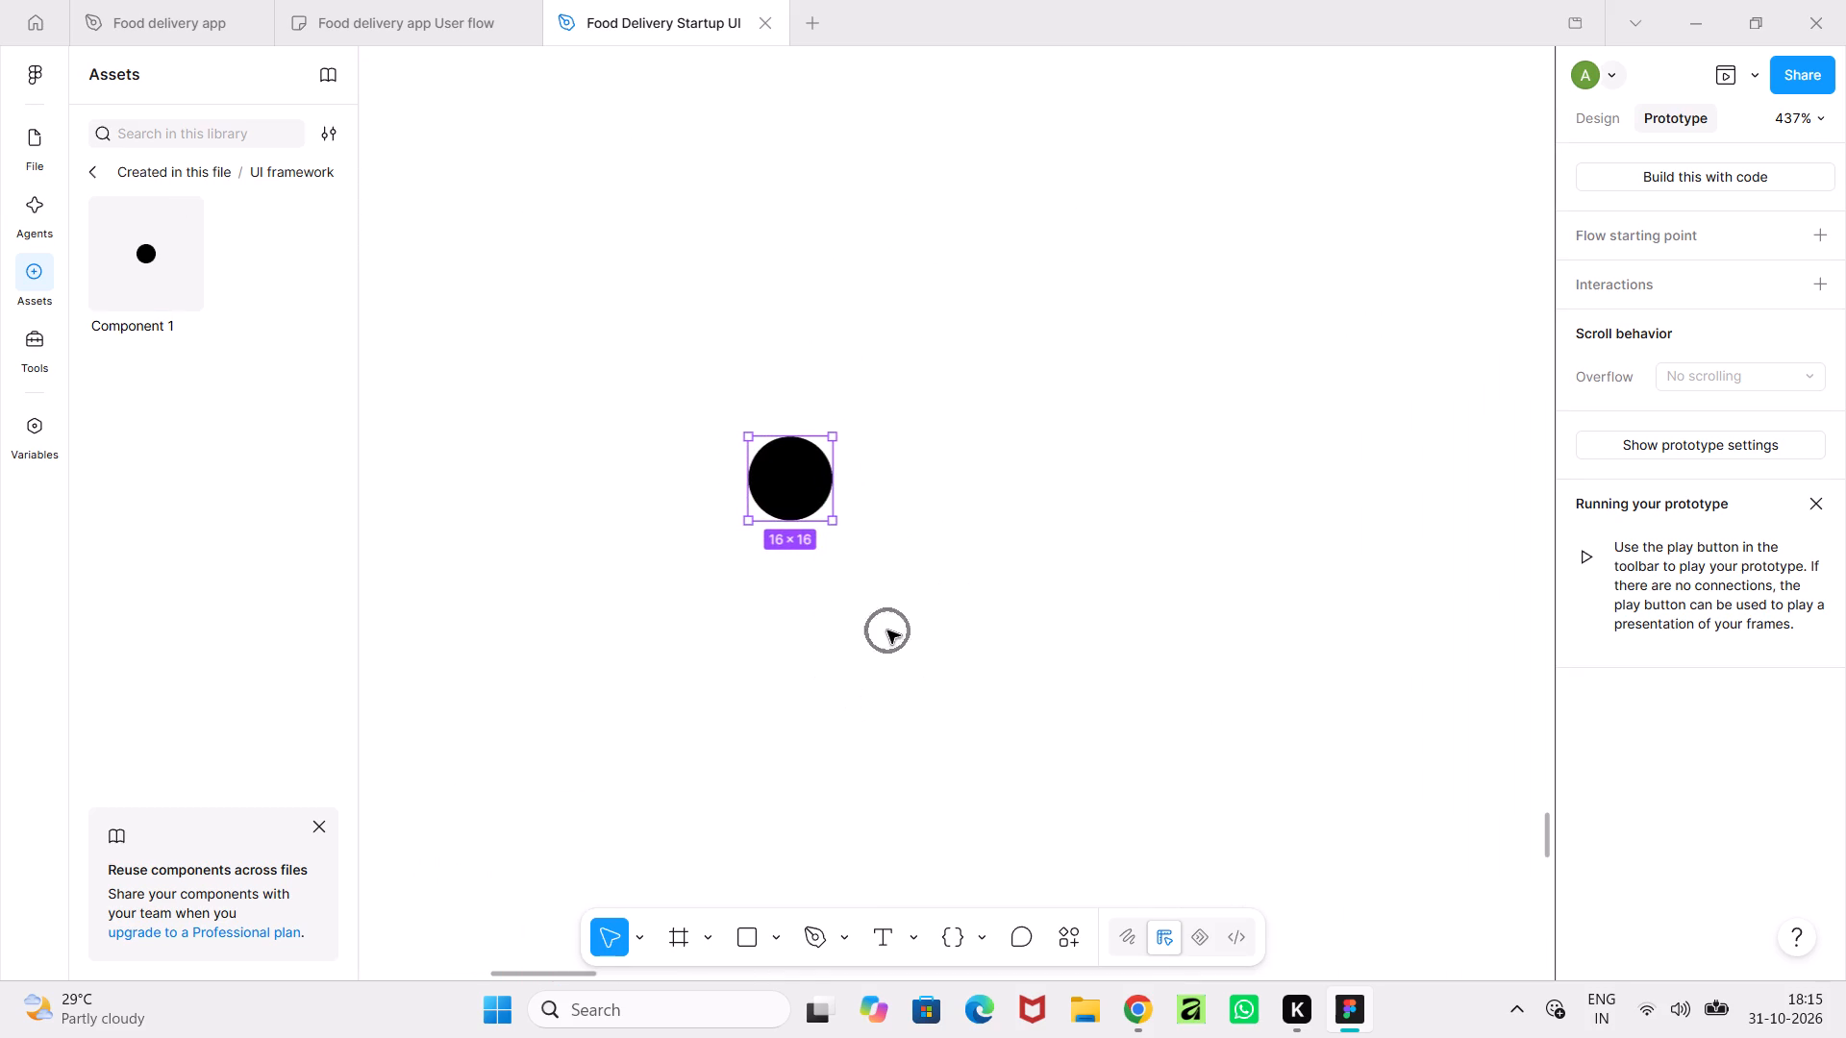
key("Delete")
Undo the toggle component set's interaction, relocation and creation, back to the loose circles and tracks beside Android Compact - 3.
scroll(763, 512, "down", 6, "ctrl")
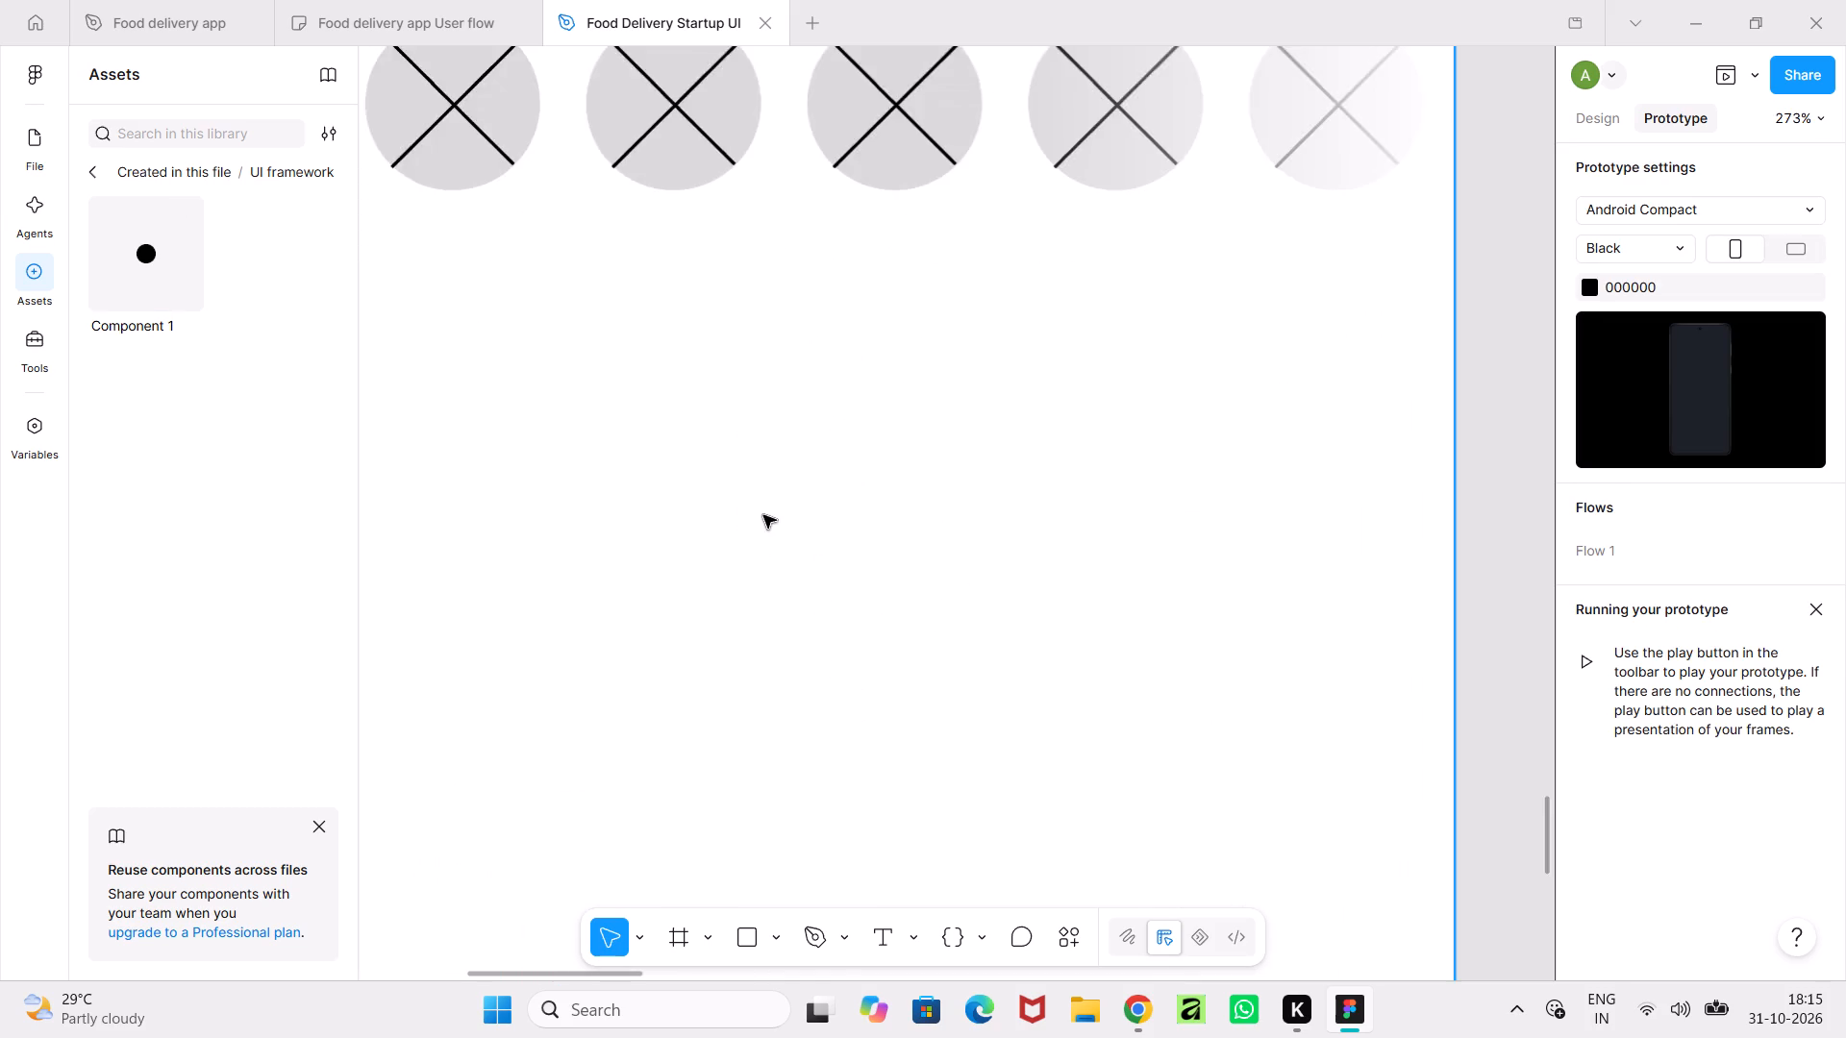
scroll(763, 515, "down", 6, "ctrl")
middle_click_drag(763, 515, 1114, 739)
scroll(662, 334, "up", 5, "ctrl")
middle_click_drag(662, 334, 606, 683)
scroll(786, 580, "up", 5, "ctrl")
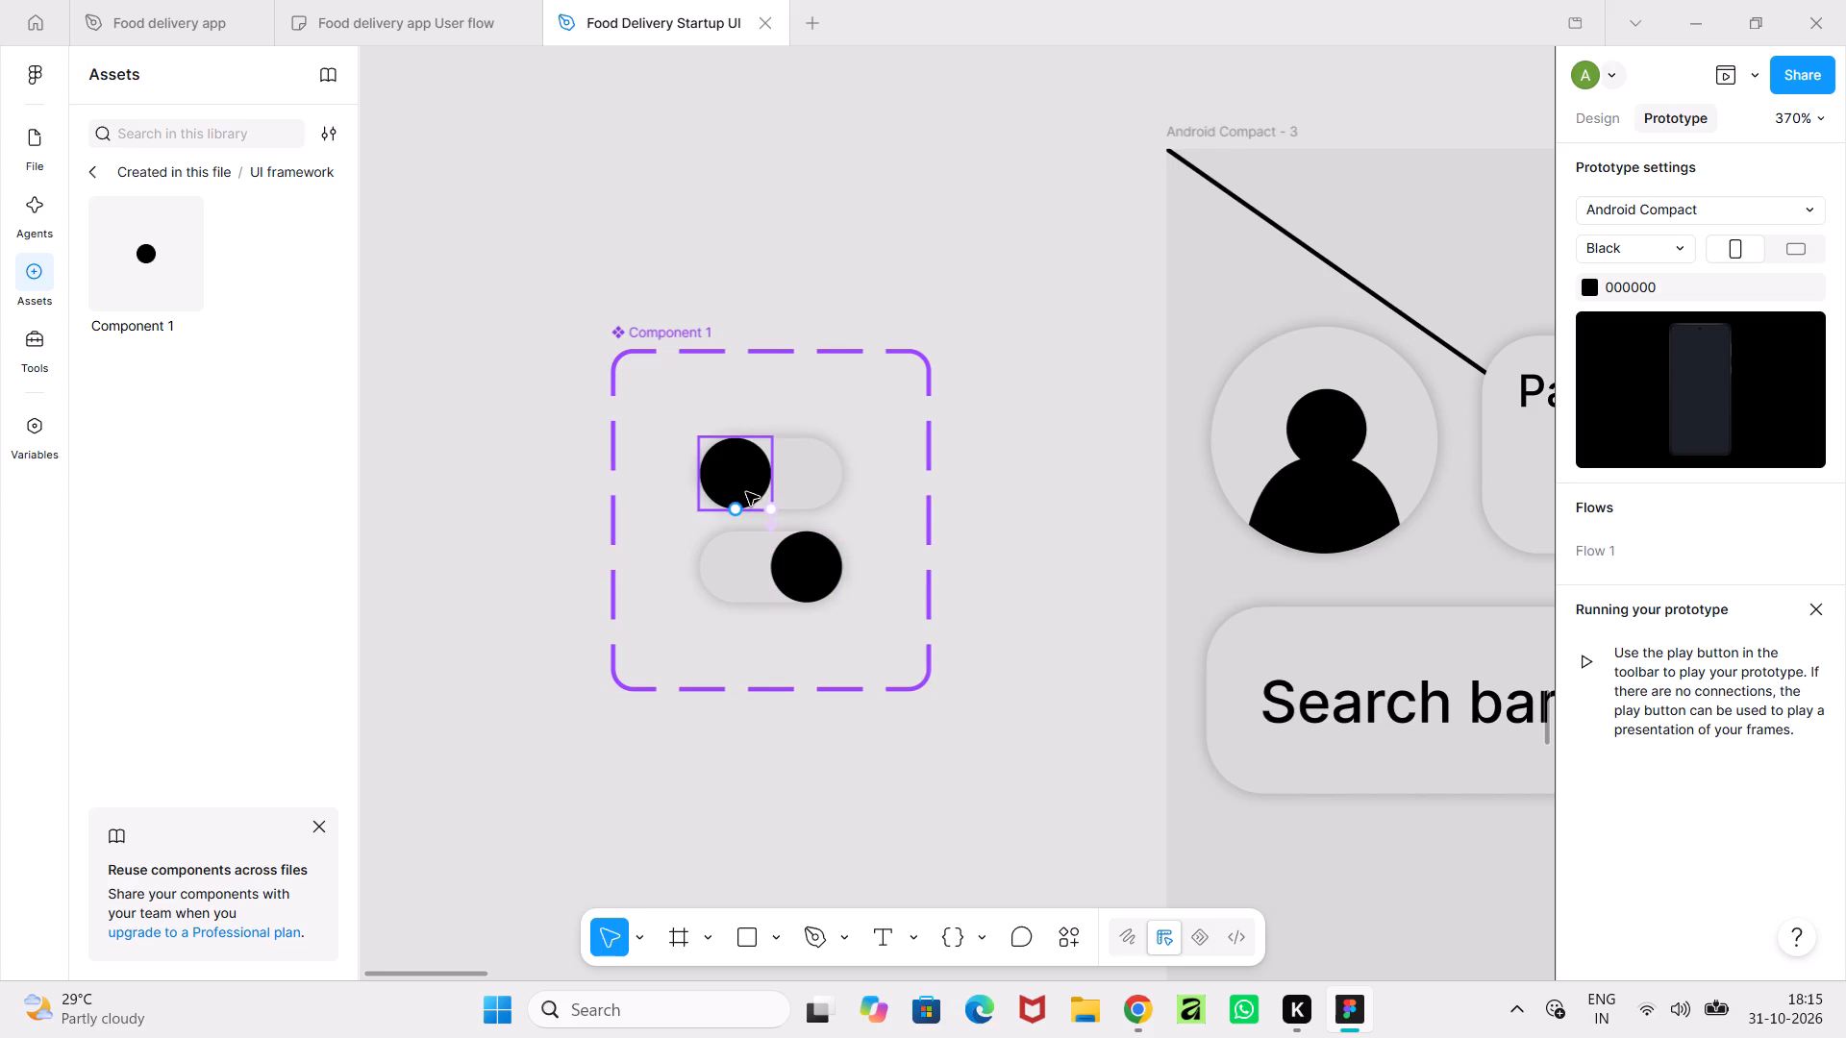
left_click(96, 172)
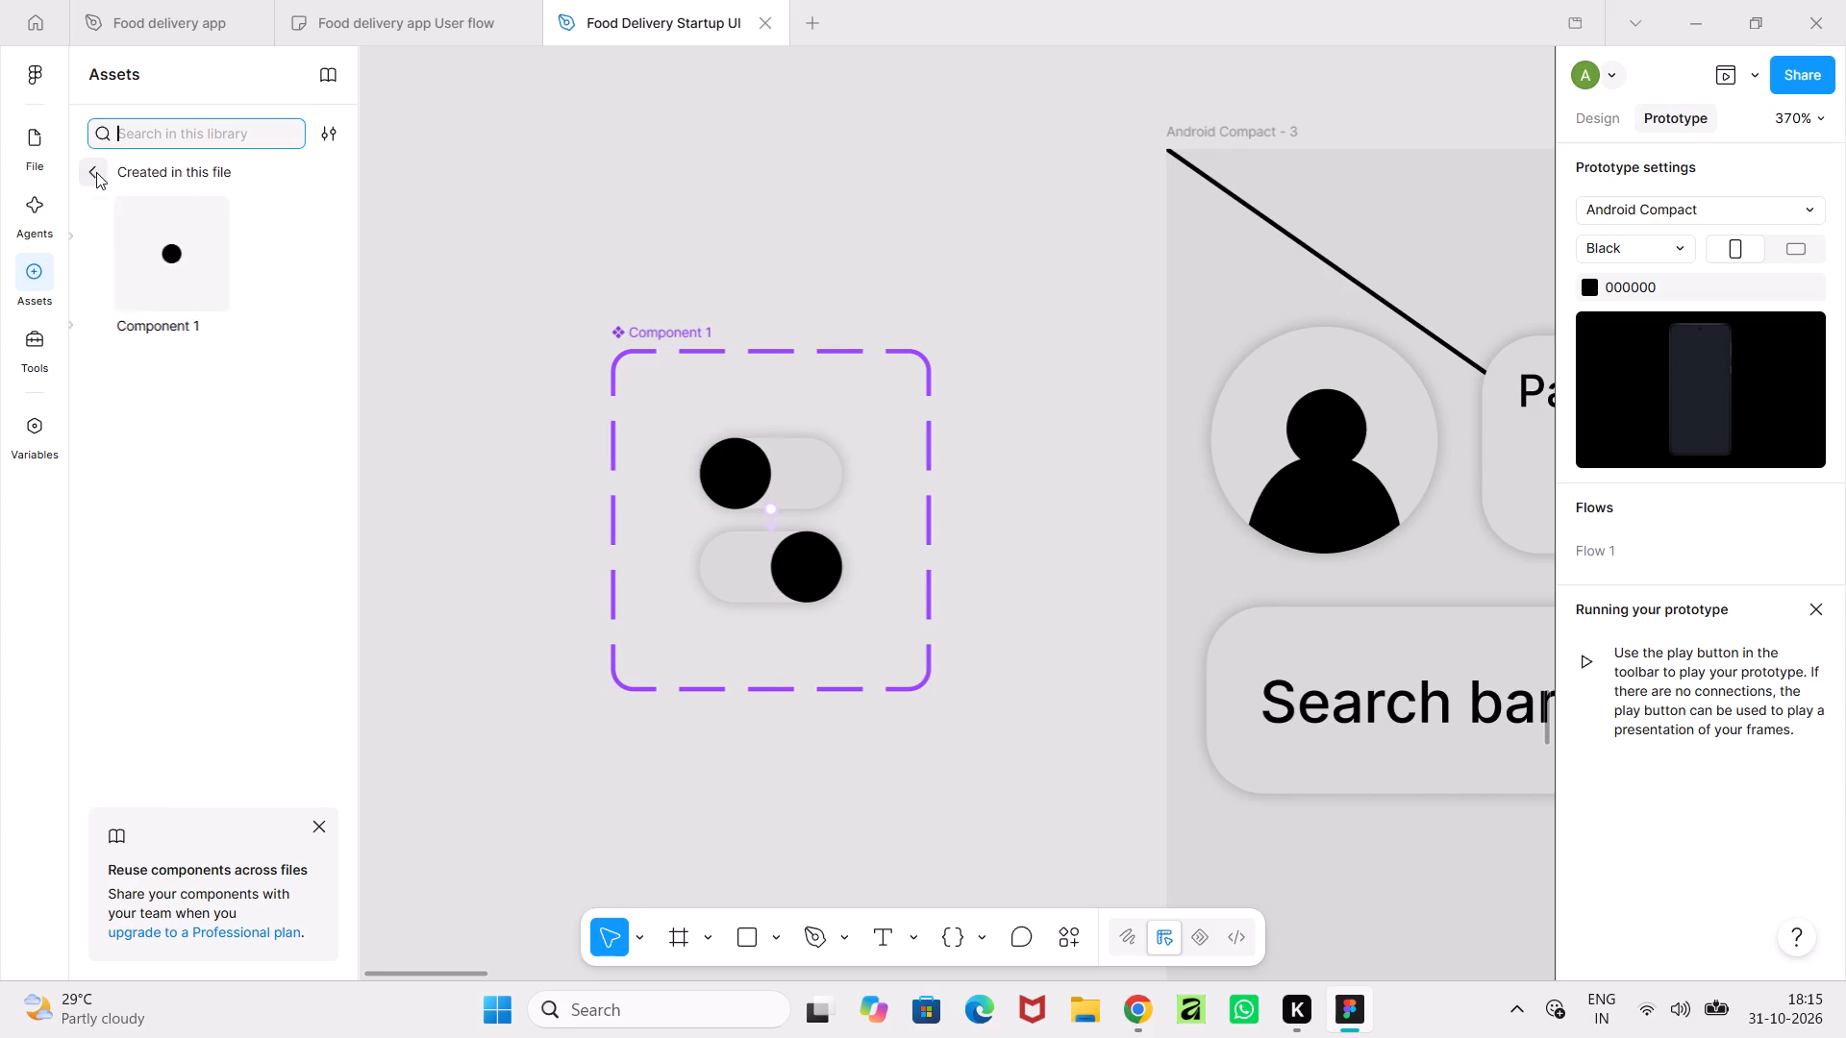
left_click(37, 142, "ctrl")
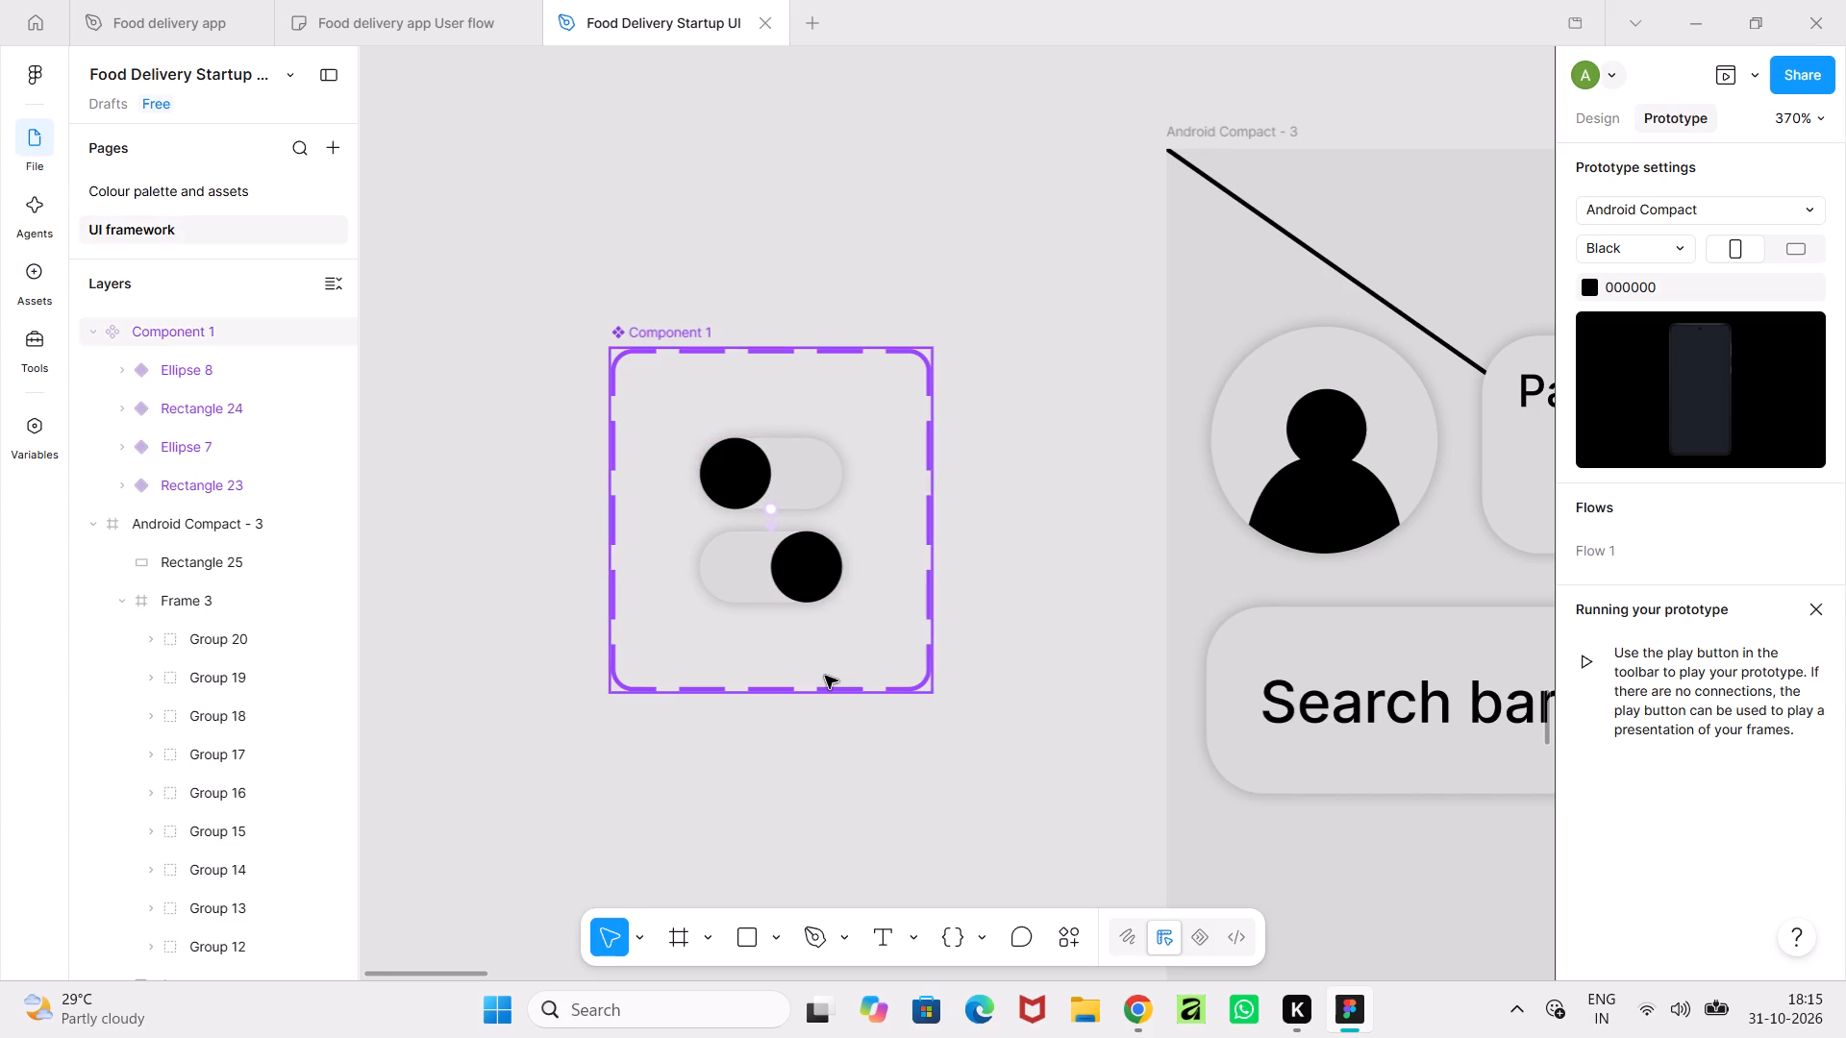
key("ctrl+z")
key("ctrl+z")
key("ctrl+z")
key("ctrl+z")
key("ctrl+z")
key("ctrl+z")
key("ctrl+z")
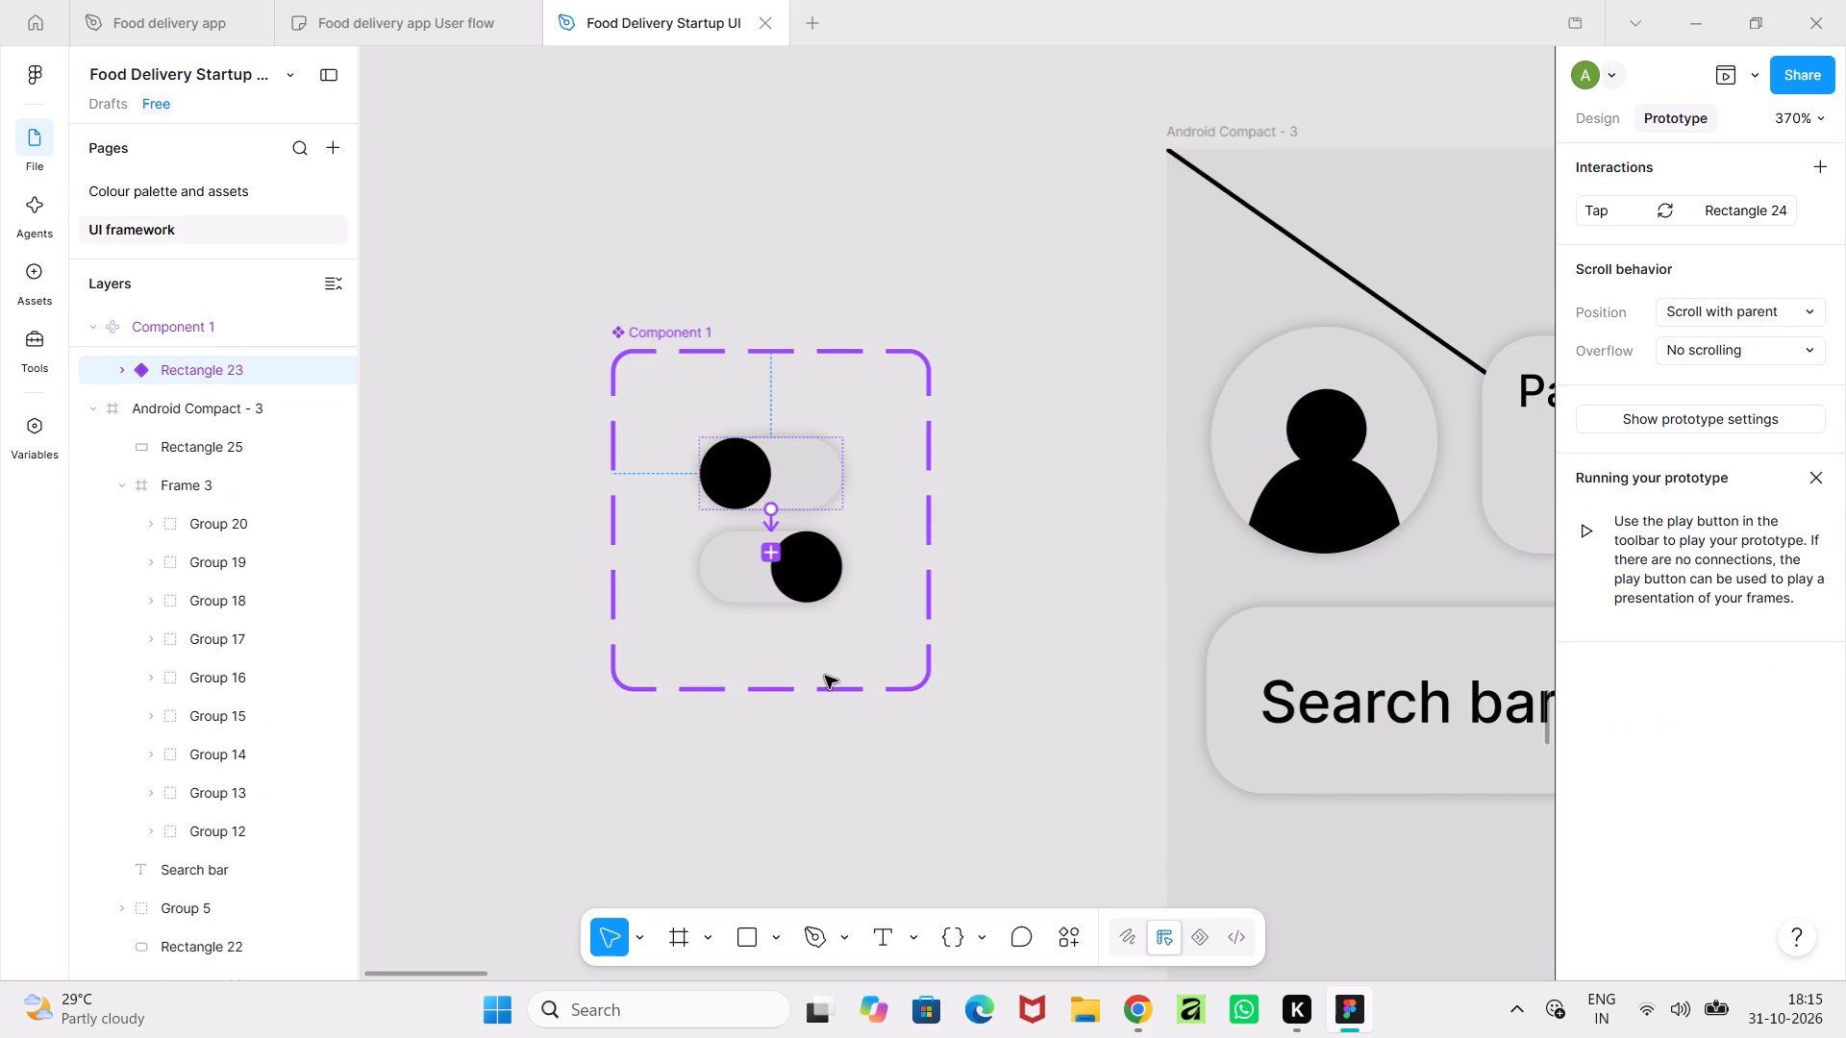
key("ctrl+z")
key("ctrl+z")
key("ctrl+z")
key("ctrl+z")
key("ctrl+z")
scroll(881, 704, "down", 13, "ctrl")
middle_click_drag(1225, 826, 399, 735)
scroll(713, 682, "up", 5, "ctrl")
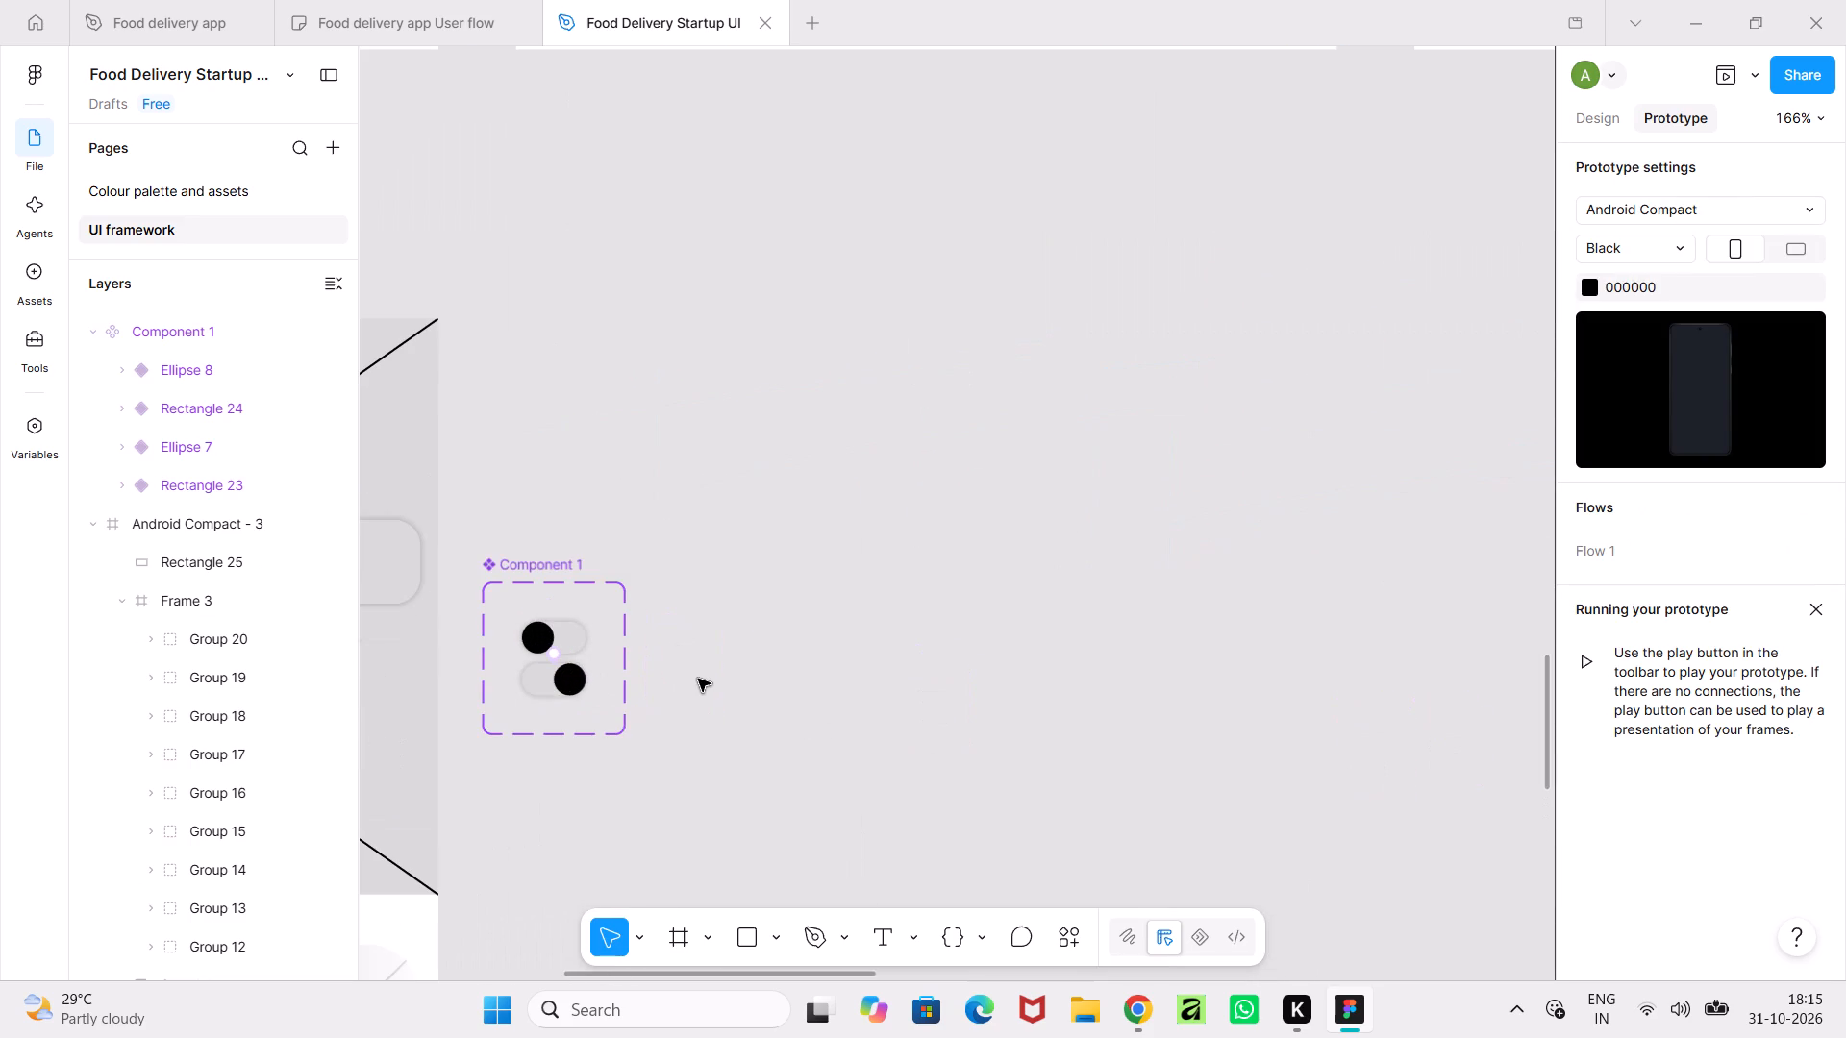
key("ctrl+z")
key("ctrl+z")
key("ctrl+z")
key("ctrl+z")
key("ctrl+z")
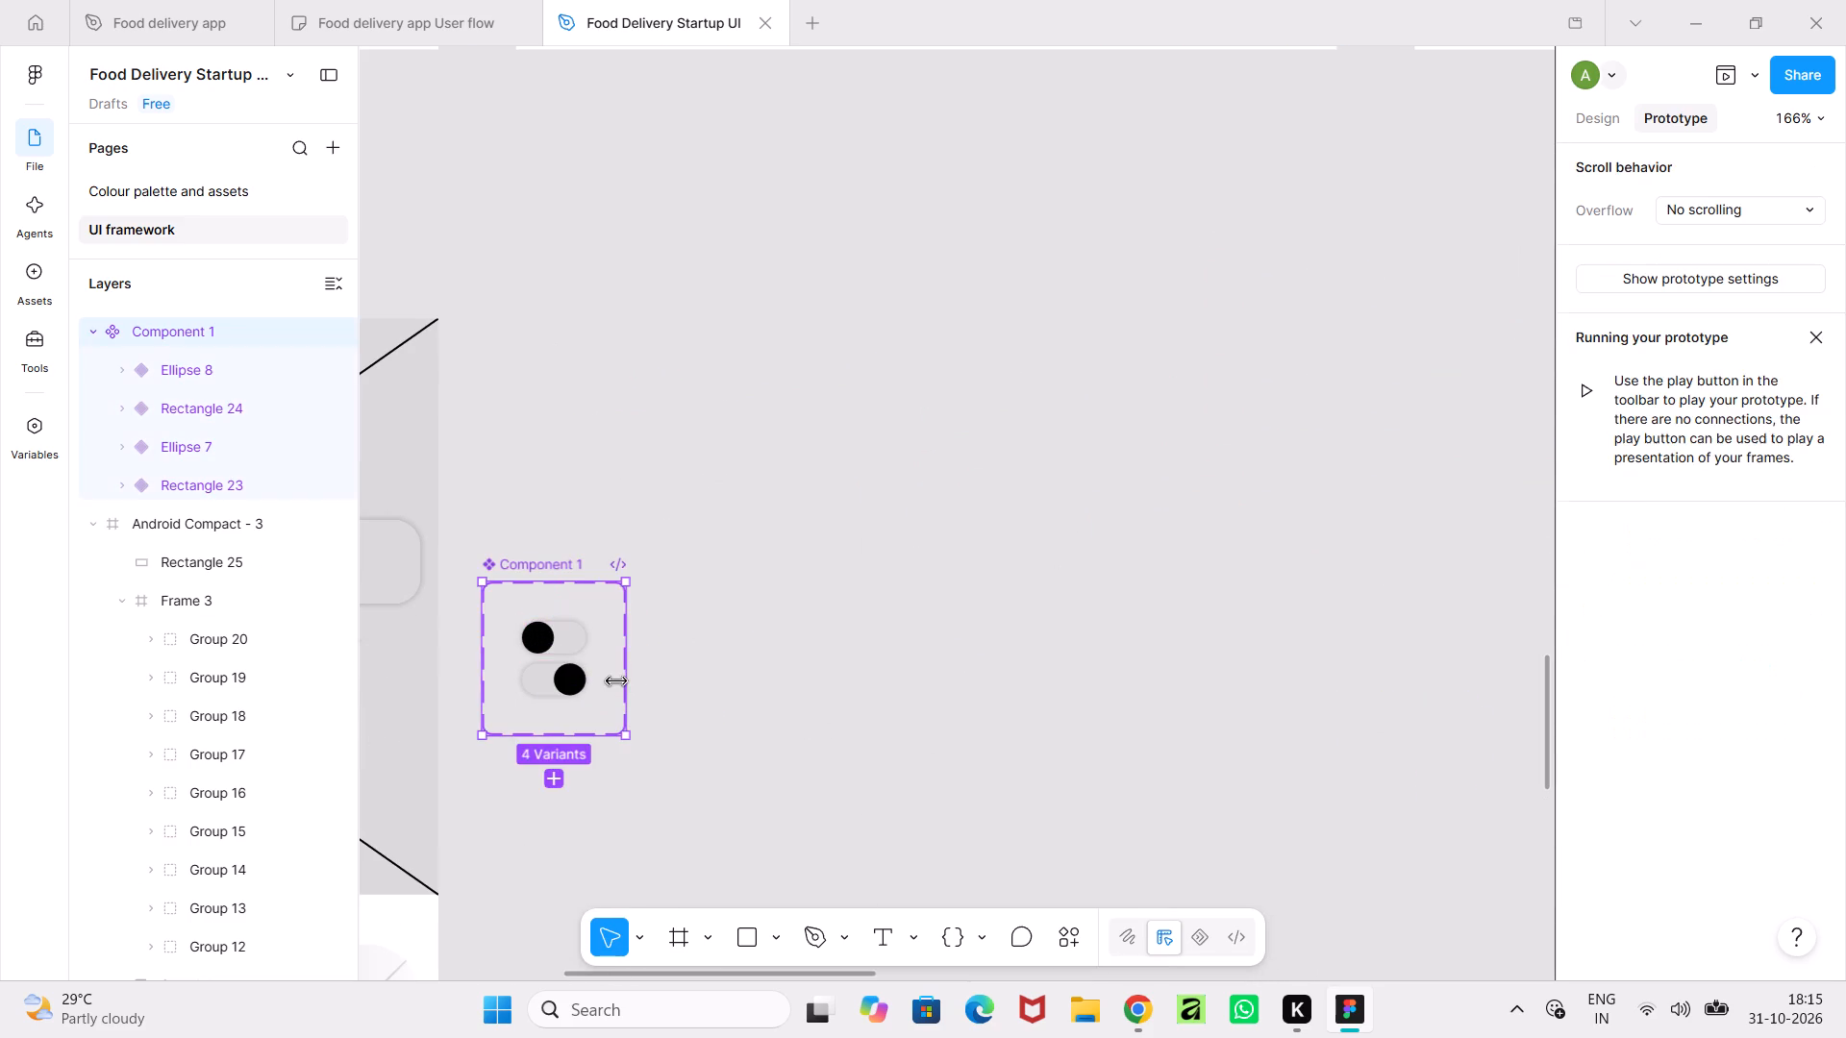
key("ctrl+z")
key("ctrl+z")
Wrap the upper toggle's circle and track together in one frame.
left_click(693, 677)
scroll(693, 677, "up", 7, "ctrl")
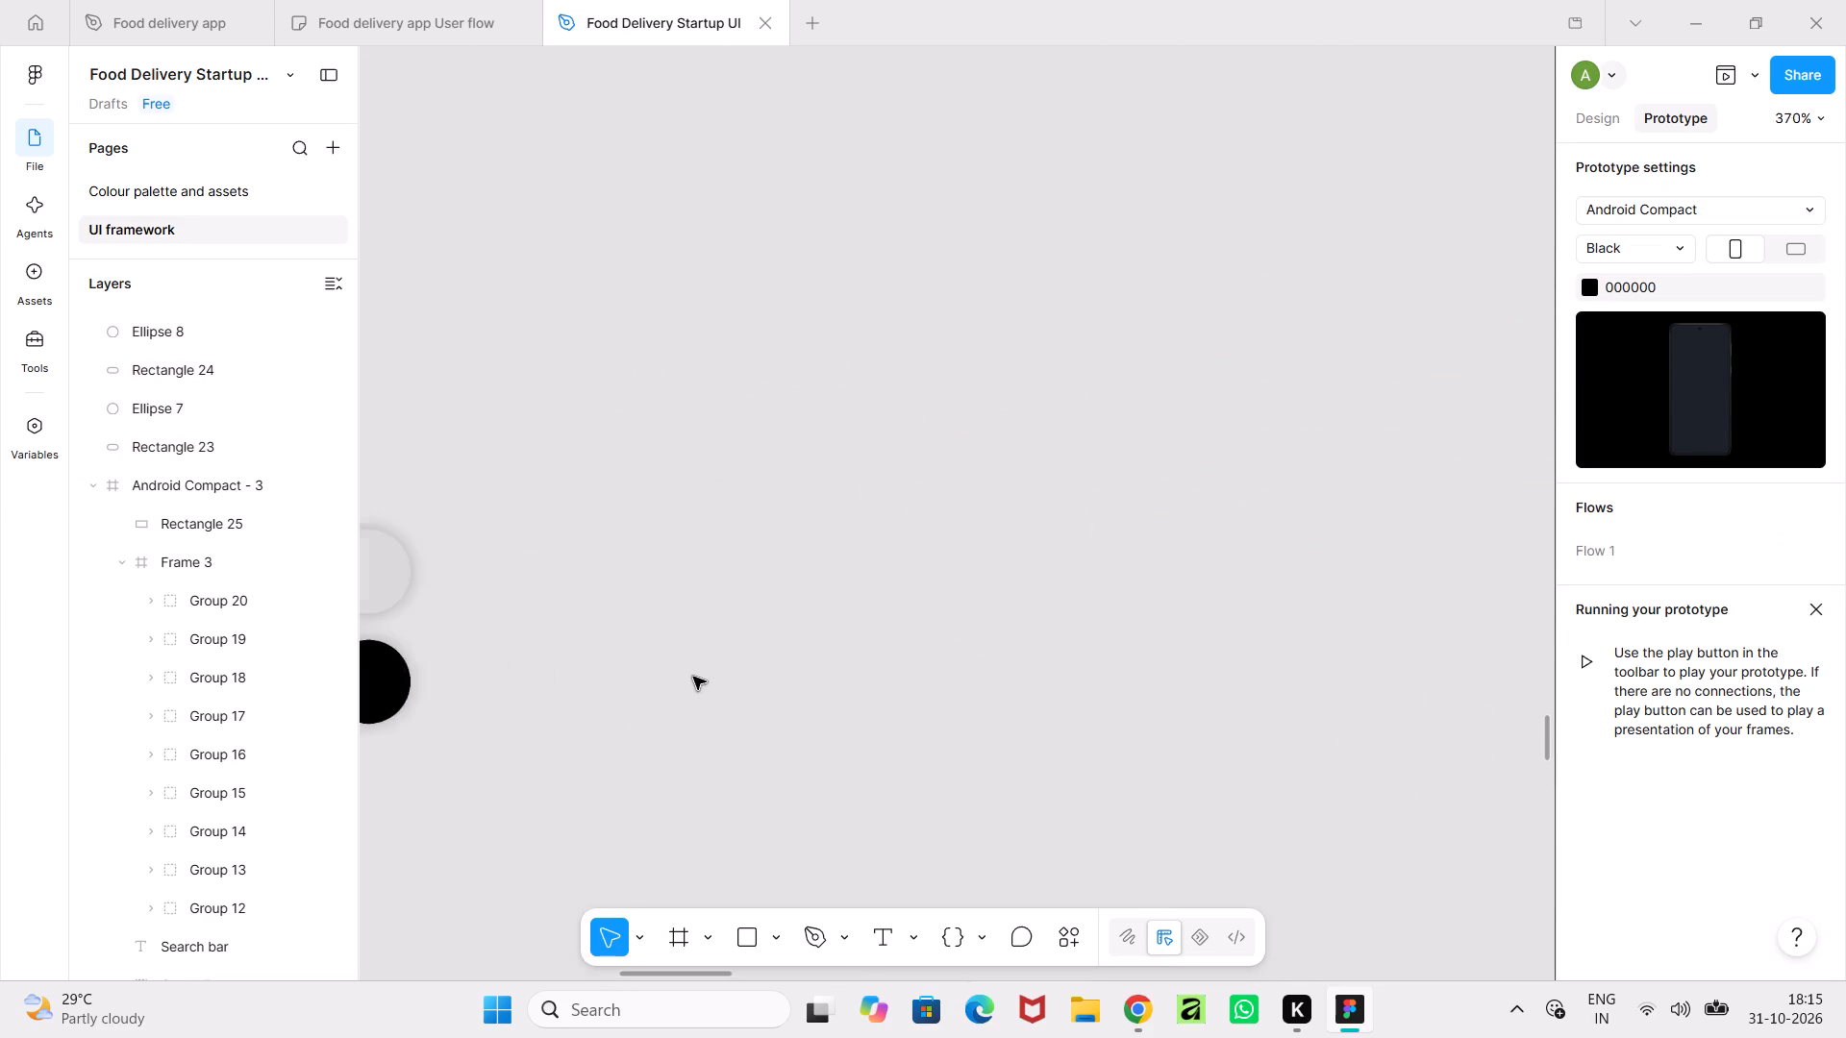
middle_click_drag(693, 677, 1000, 747)
left_click_drag(516, 577, 775, 686)
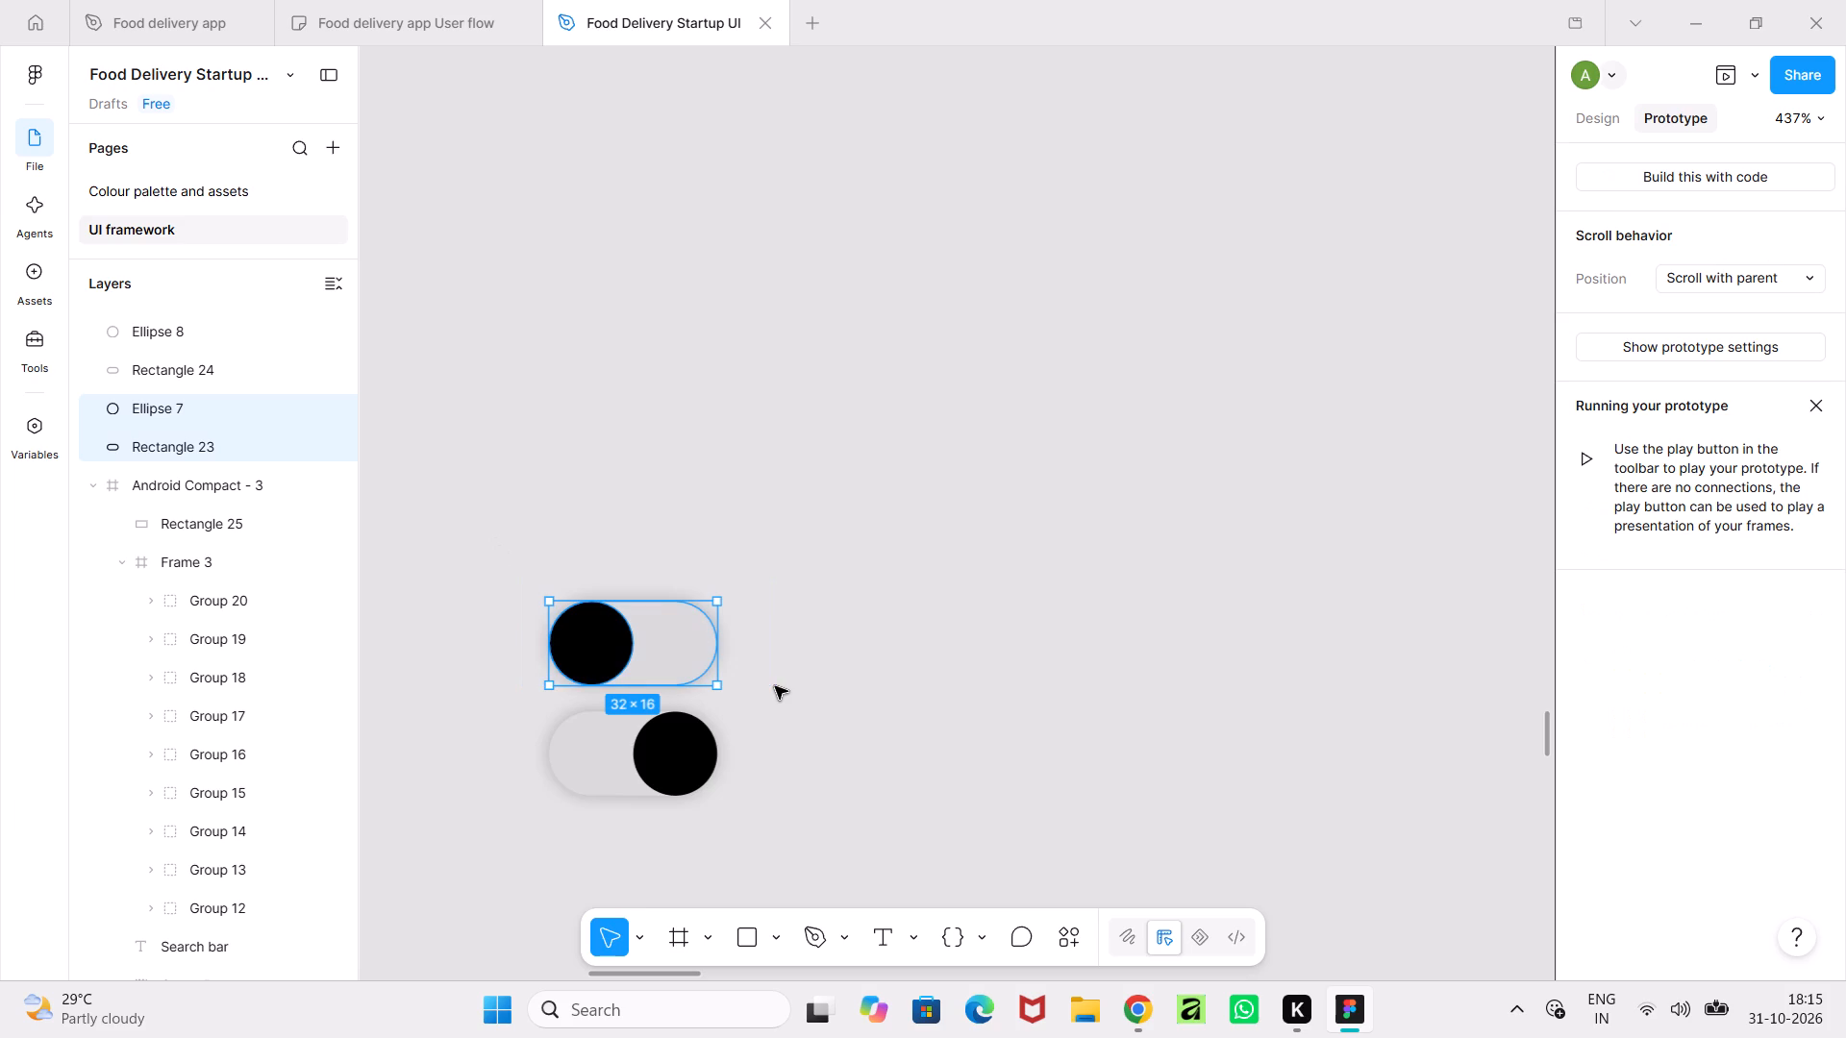
right_click(775, 686)
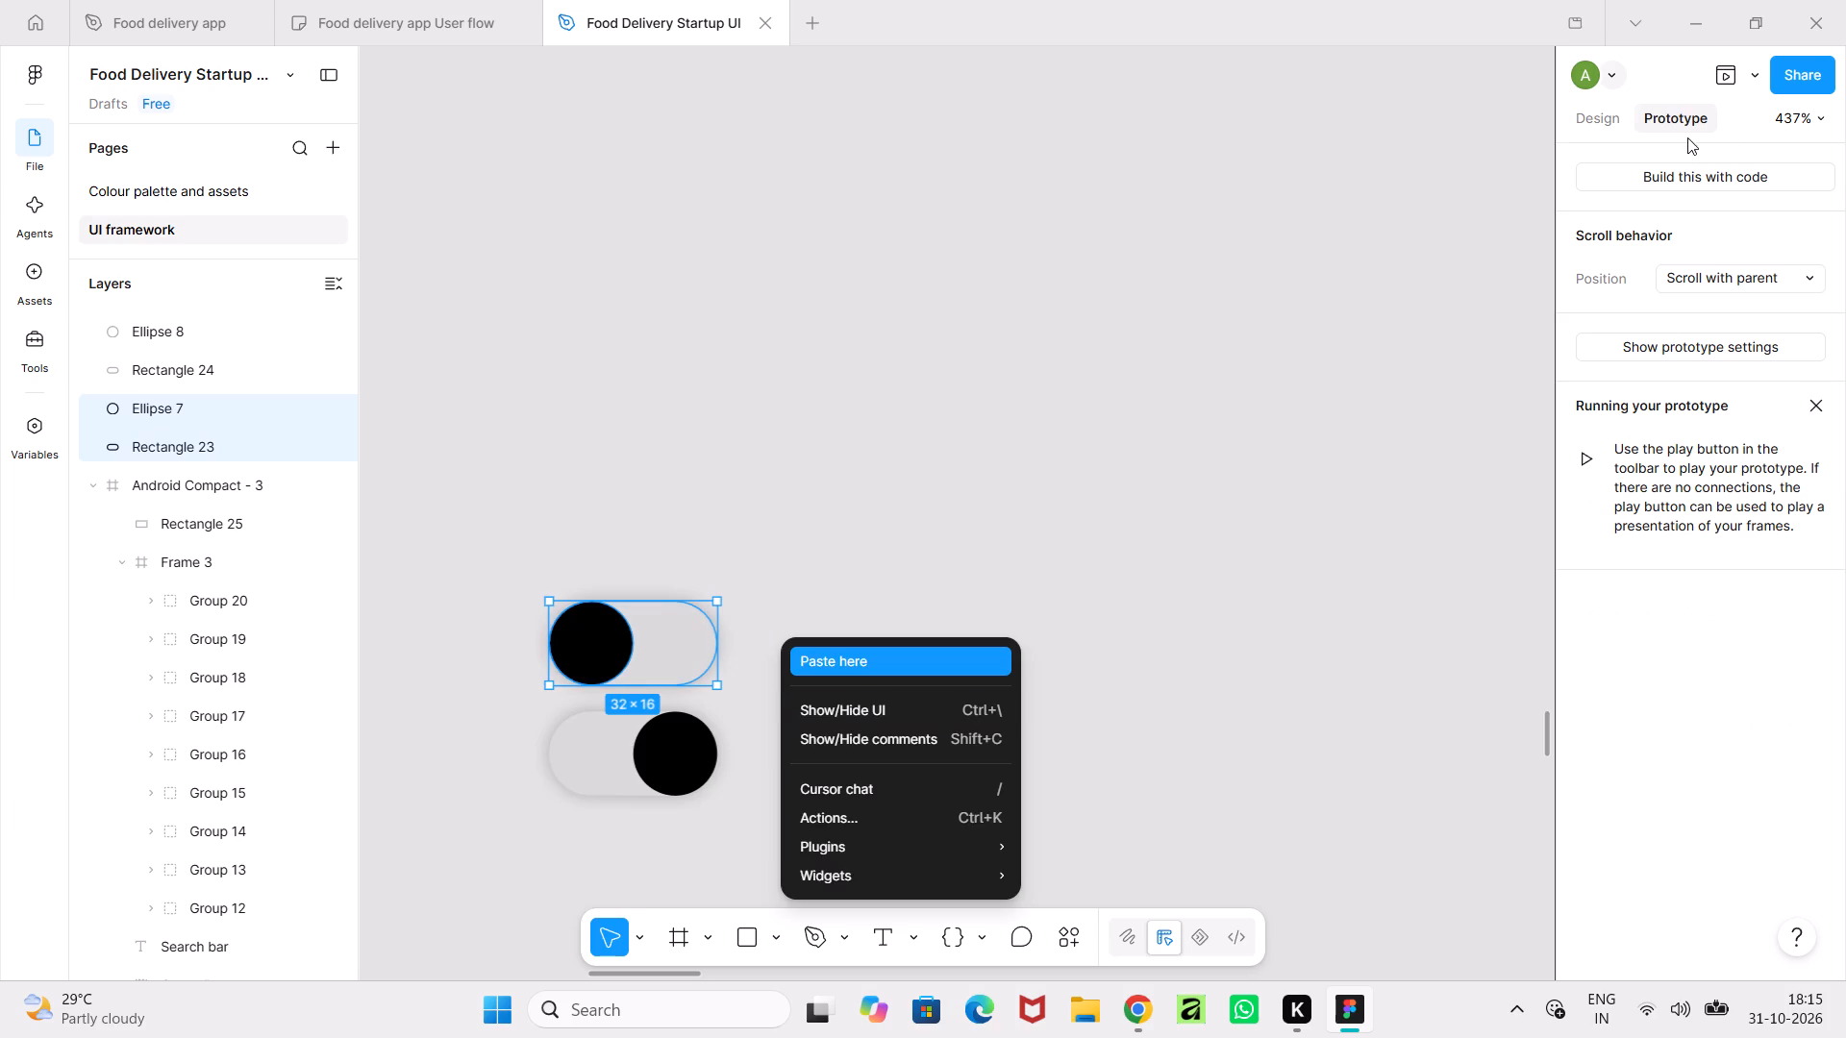
left_click(1584, 114)
left_click(1584, 114)
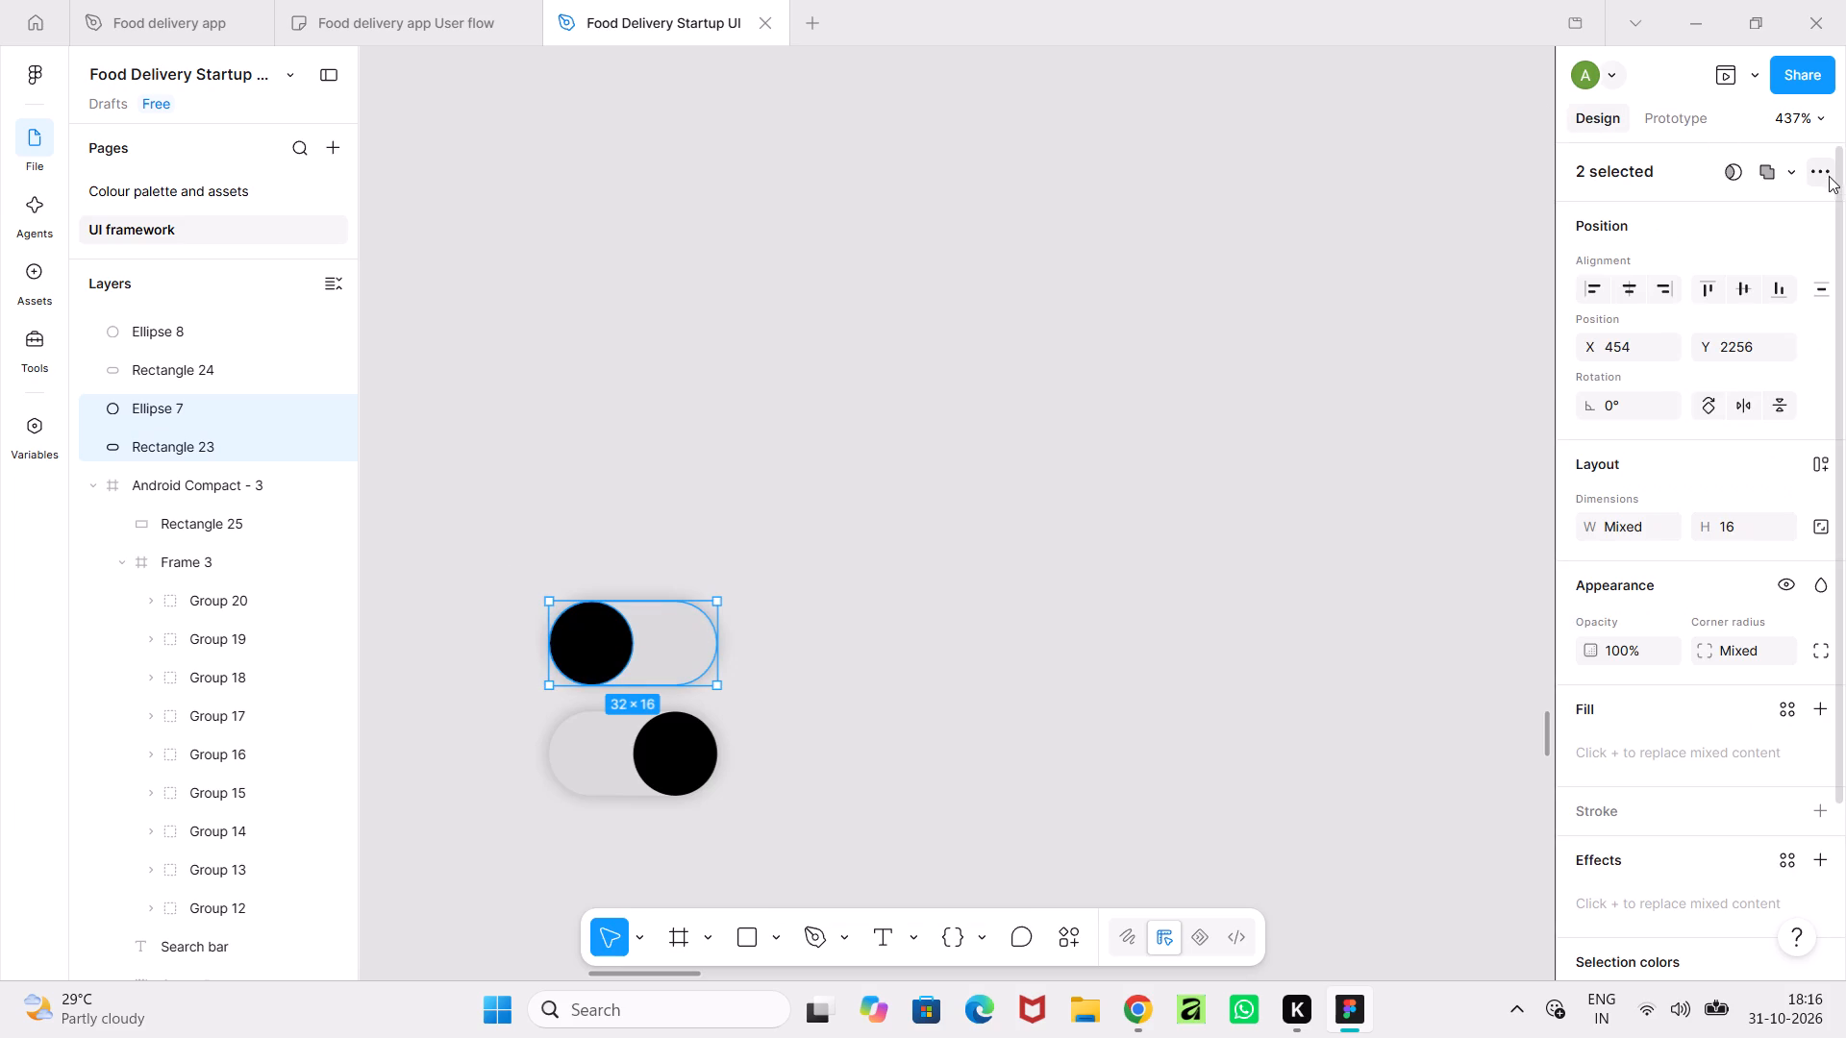
left_click(1820, 171)
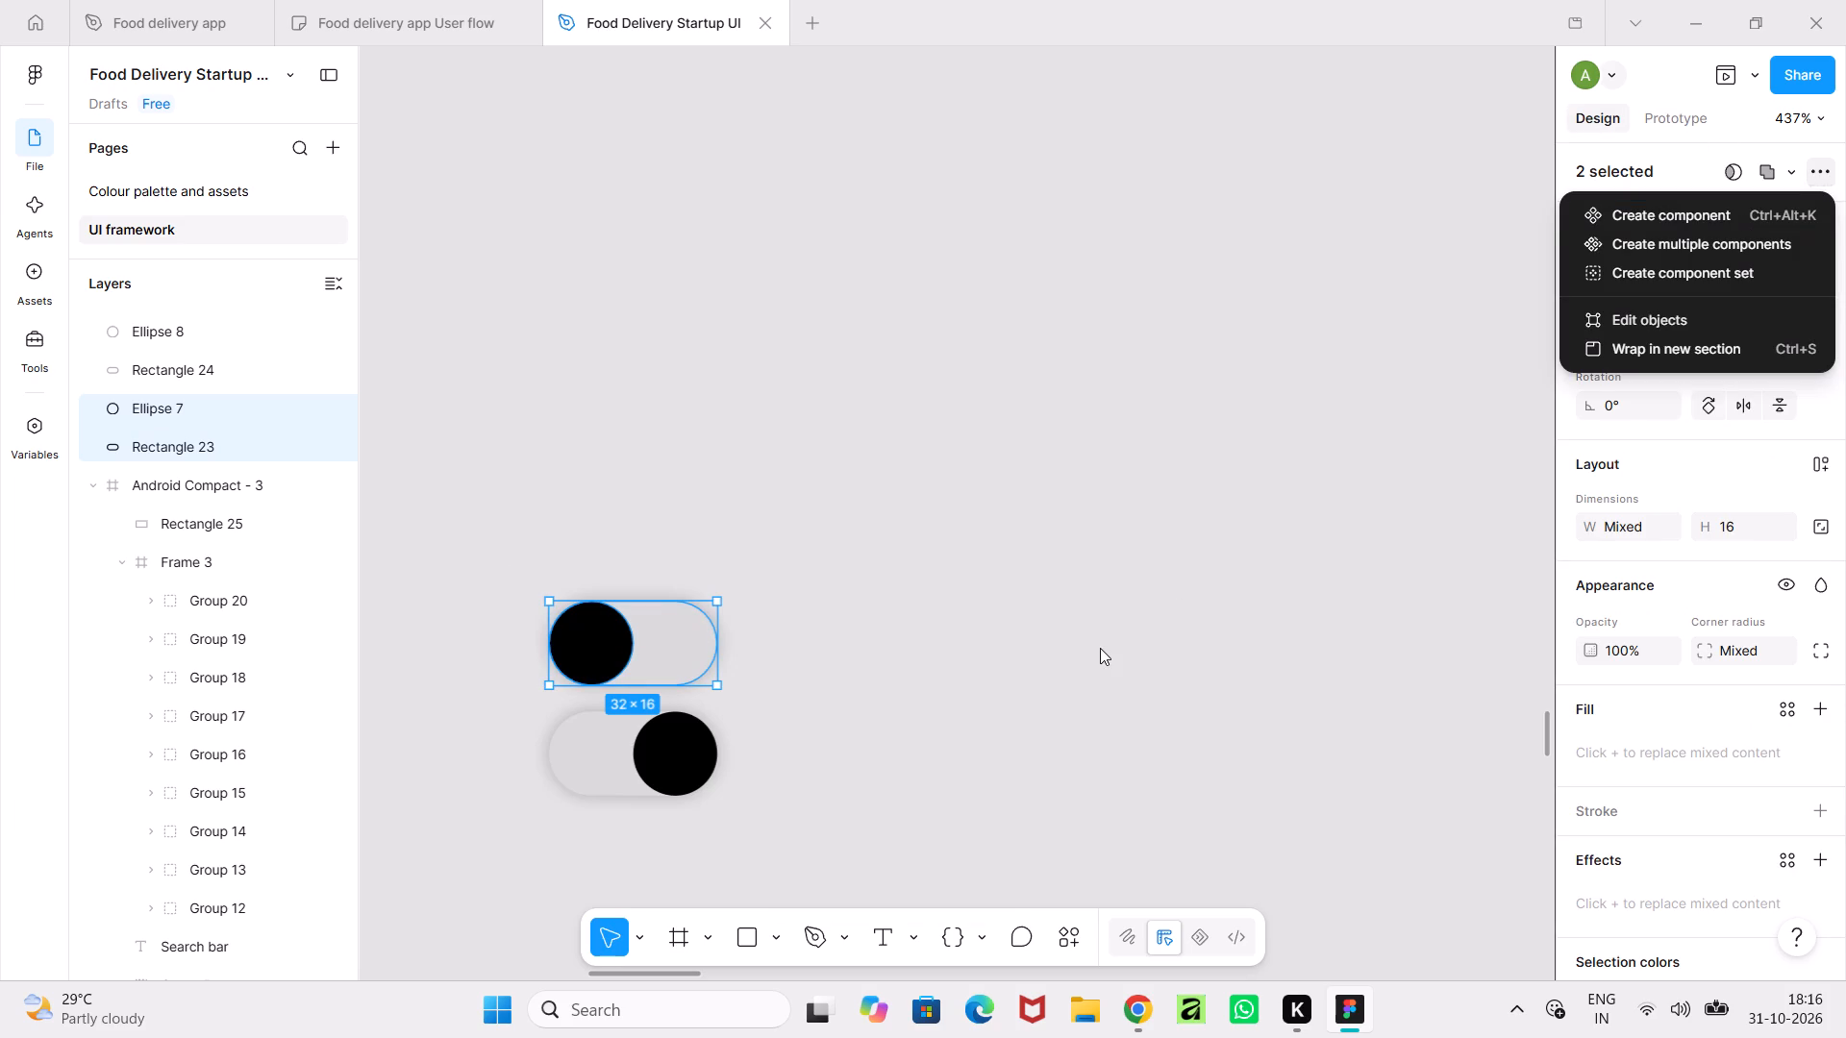
left_click(1100, 648)
right_click(642, 657)
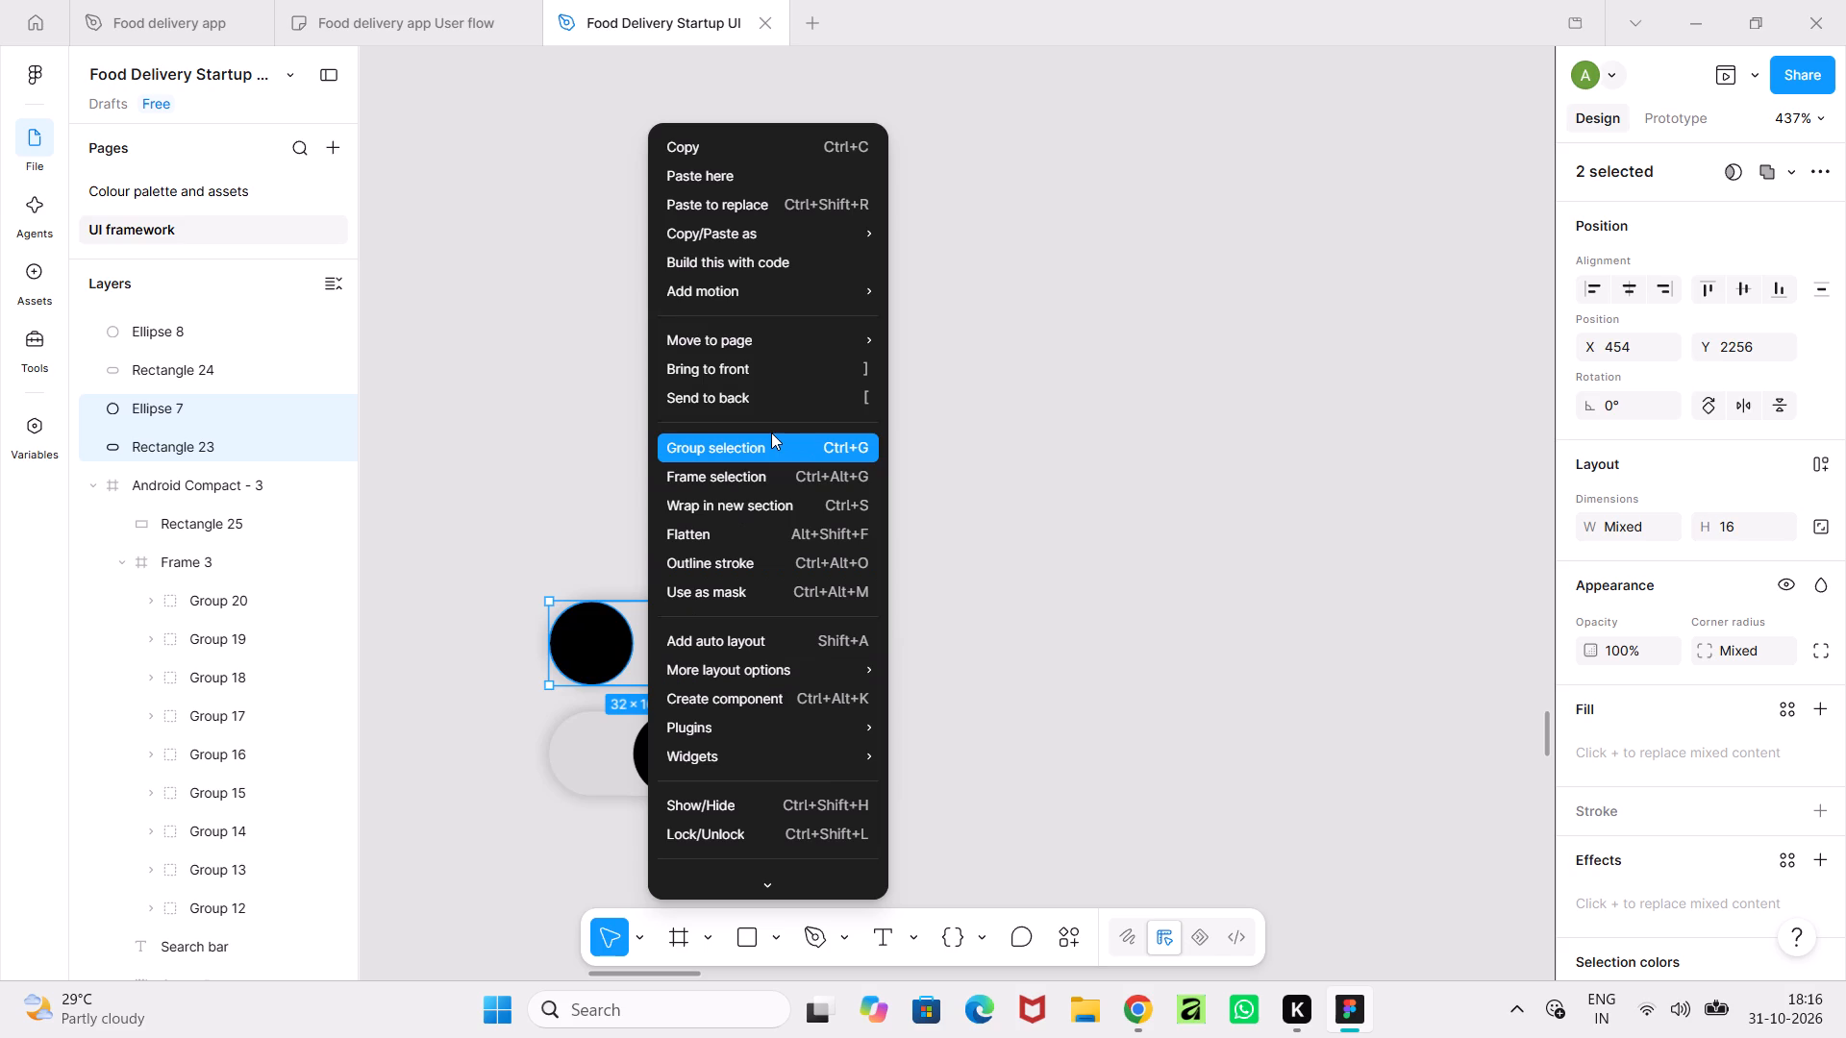
left_click(768, 470)
left_click(854, 726)
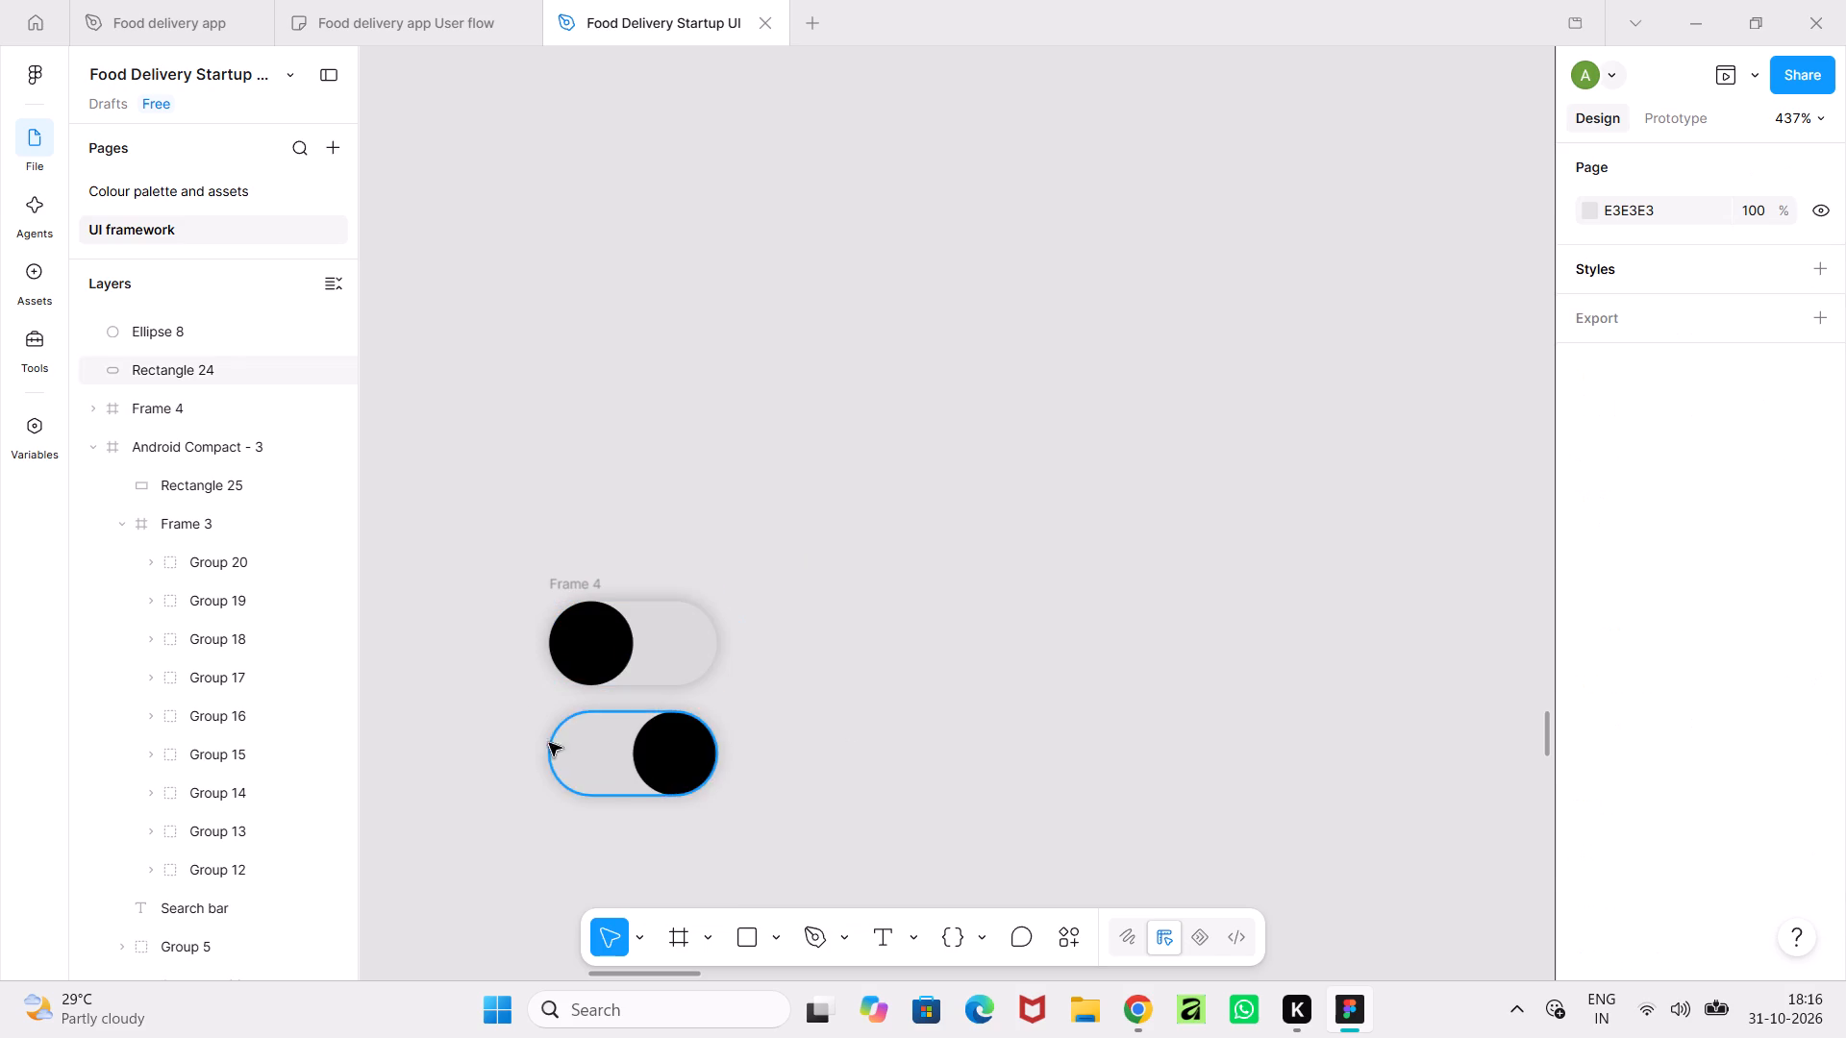
Wrap the lower toggle's circle and track together in a second frame.
left_click_drag(514, 699, 712, 785)
right_click(789, 747)
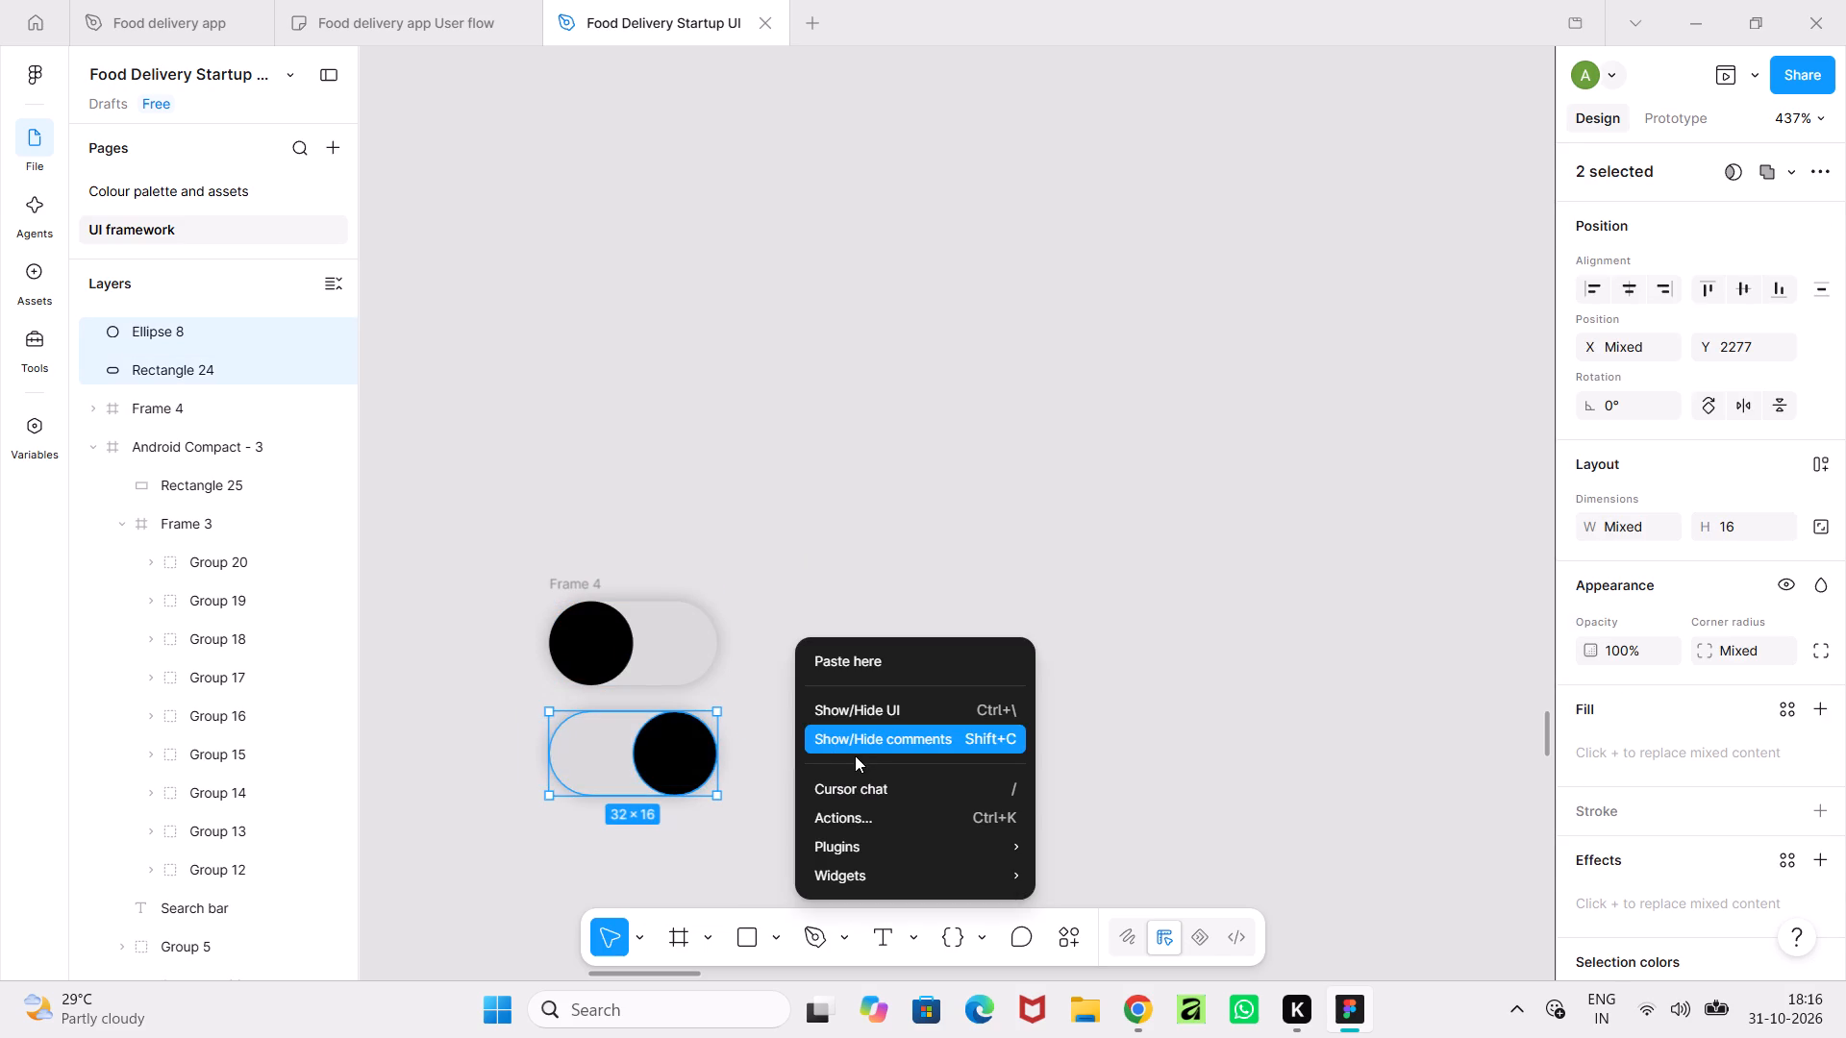
right_click(660, 752)
right_click(660, 752)
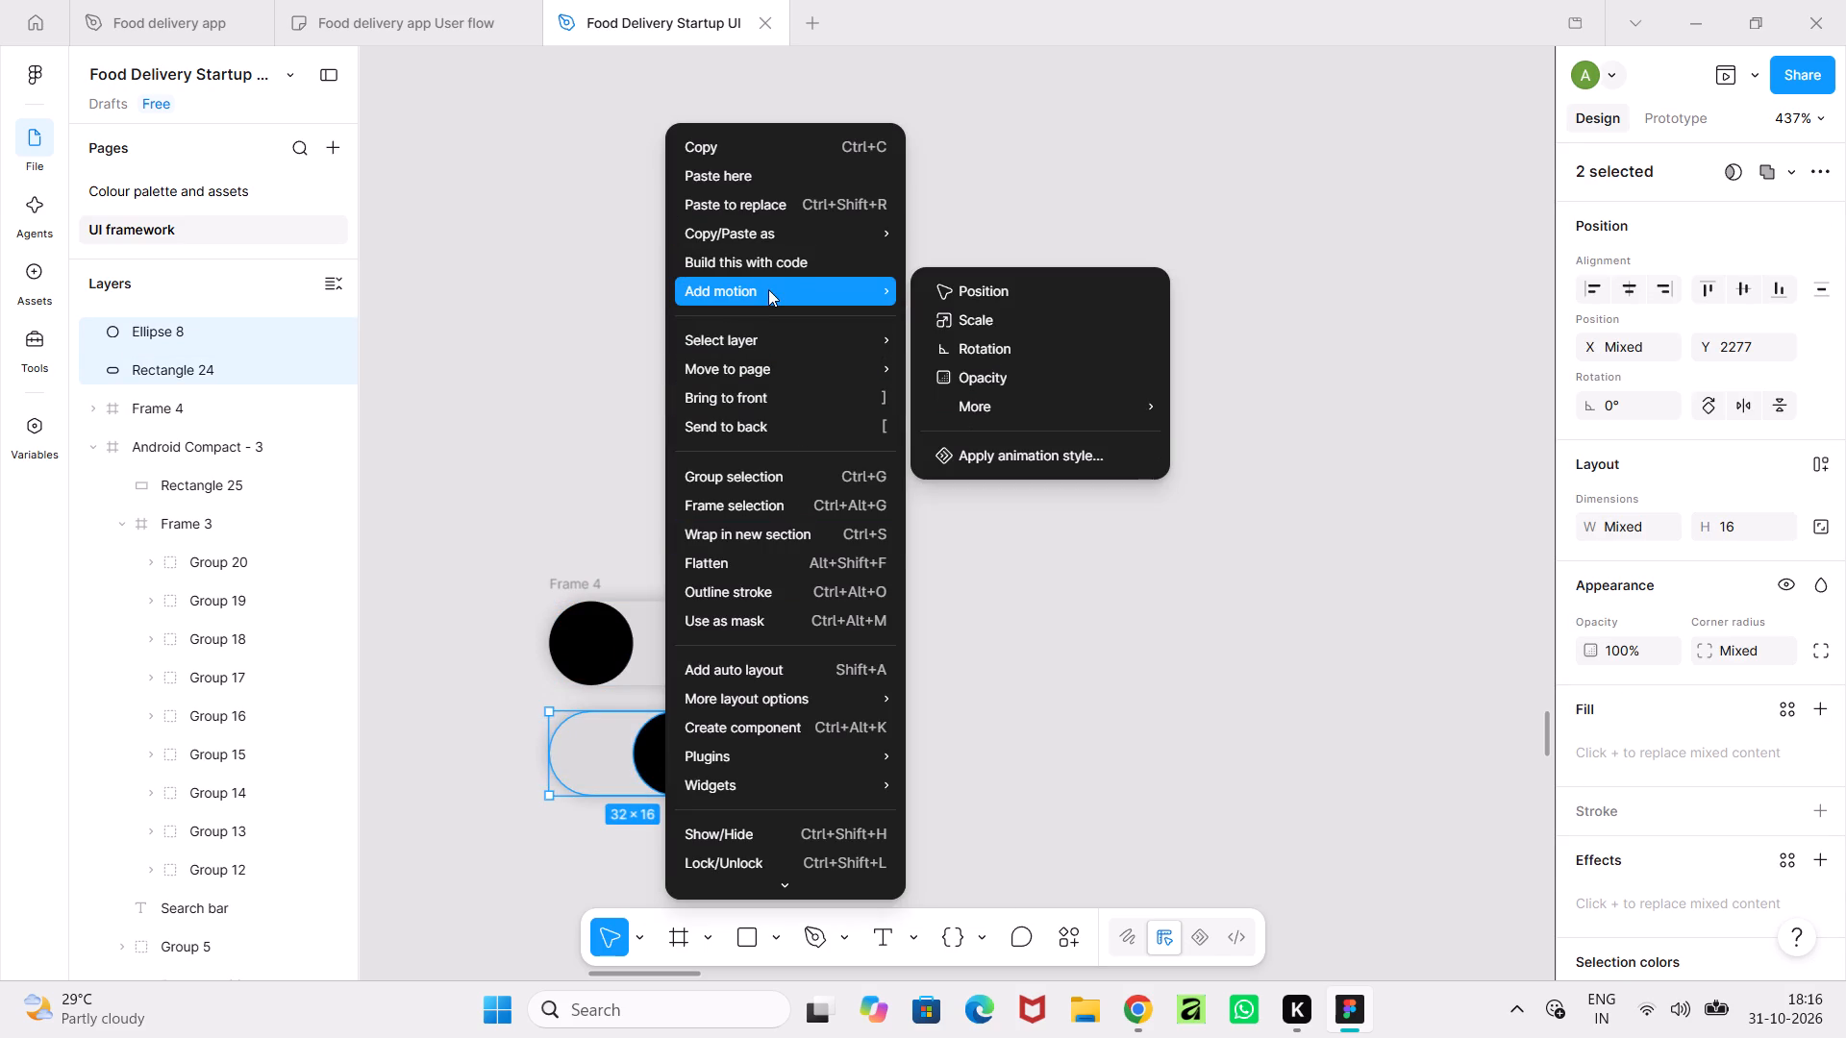
left_click(791, 515)
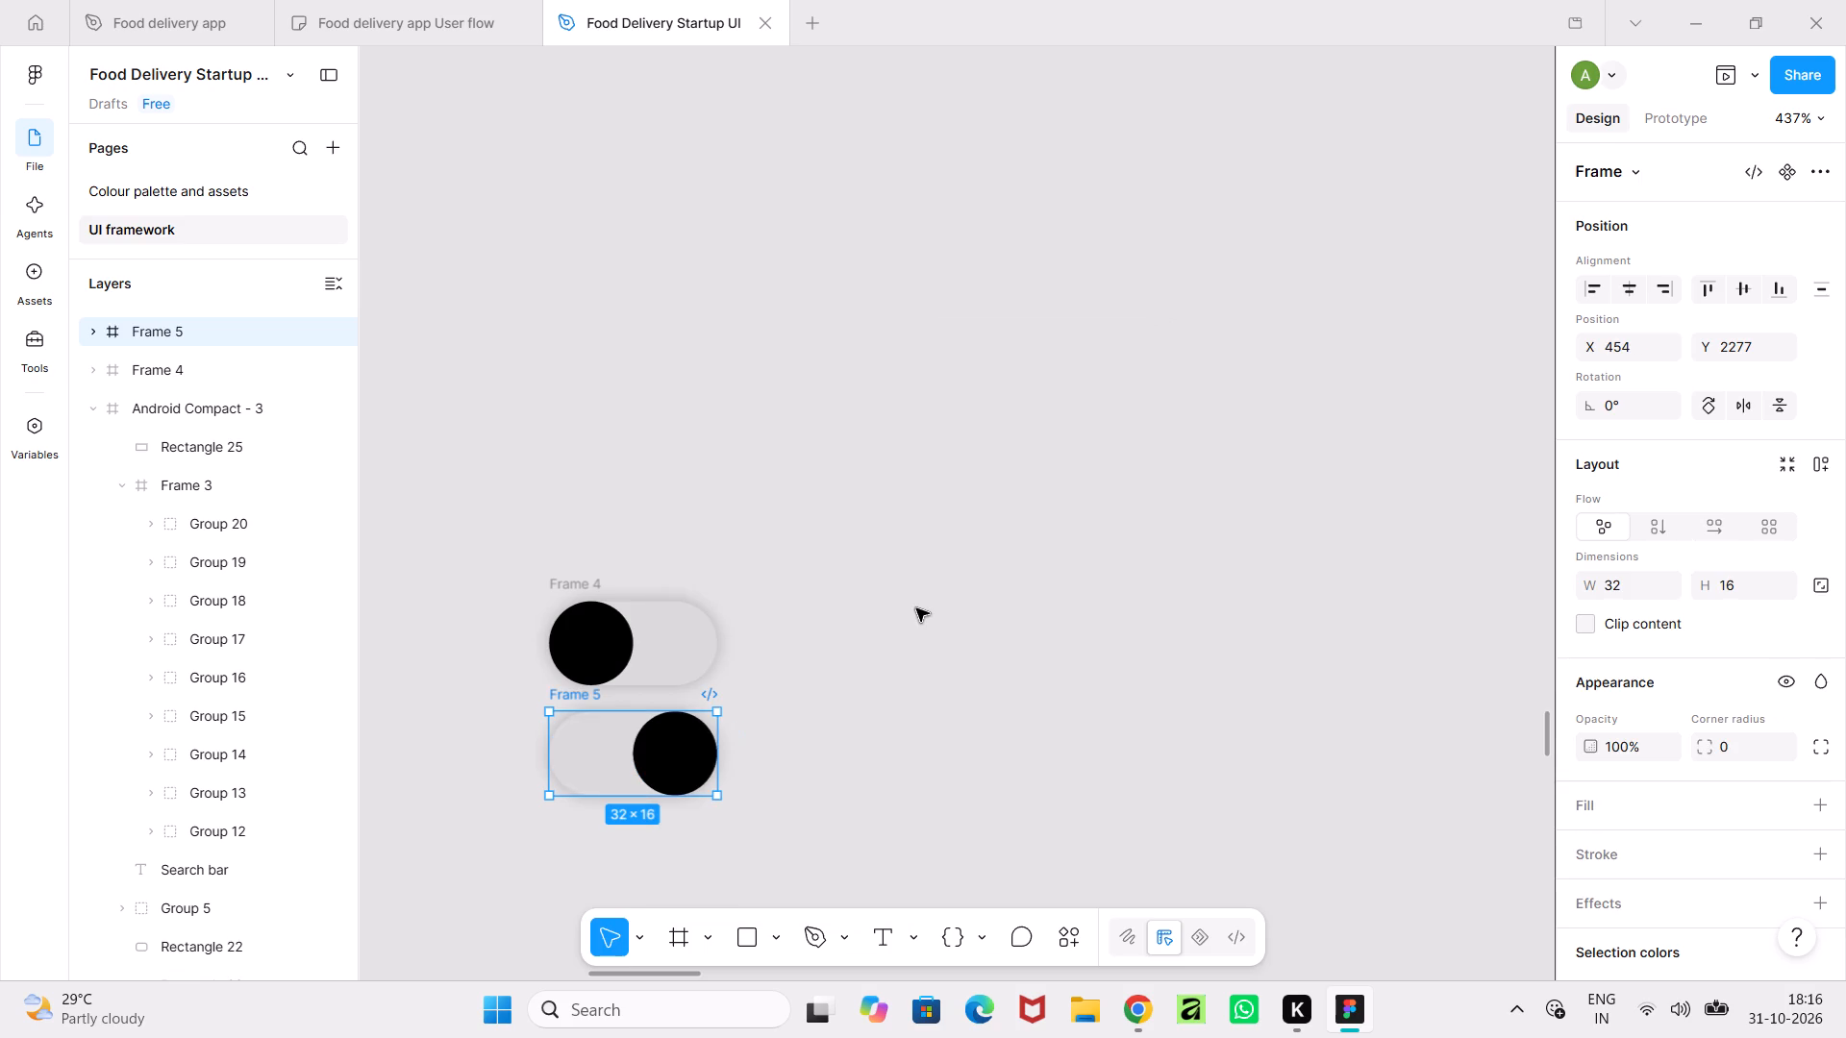
Create a component set from the two toggle frames, Frame 4 and Frame 5.
left_click(916, 608)
scroll(916, 608, "down", 3, "ctrl")
middle_click_drag(916, 608, 995, 542)
left_click_drag(698, 495, 853, 809)
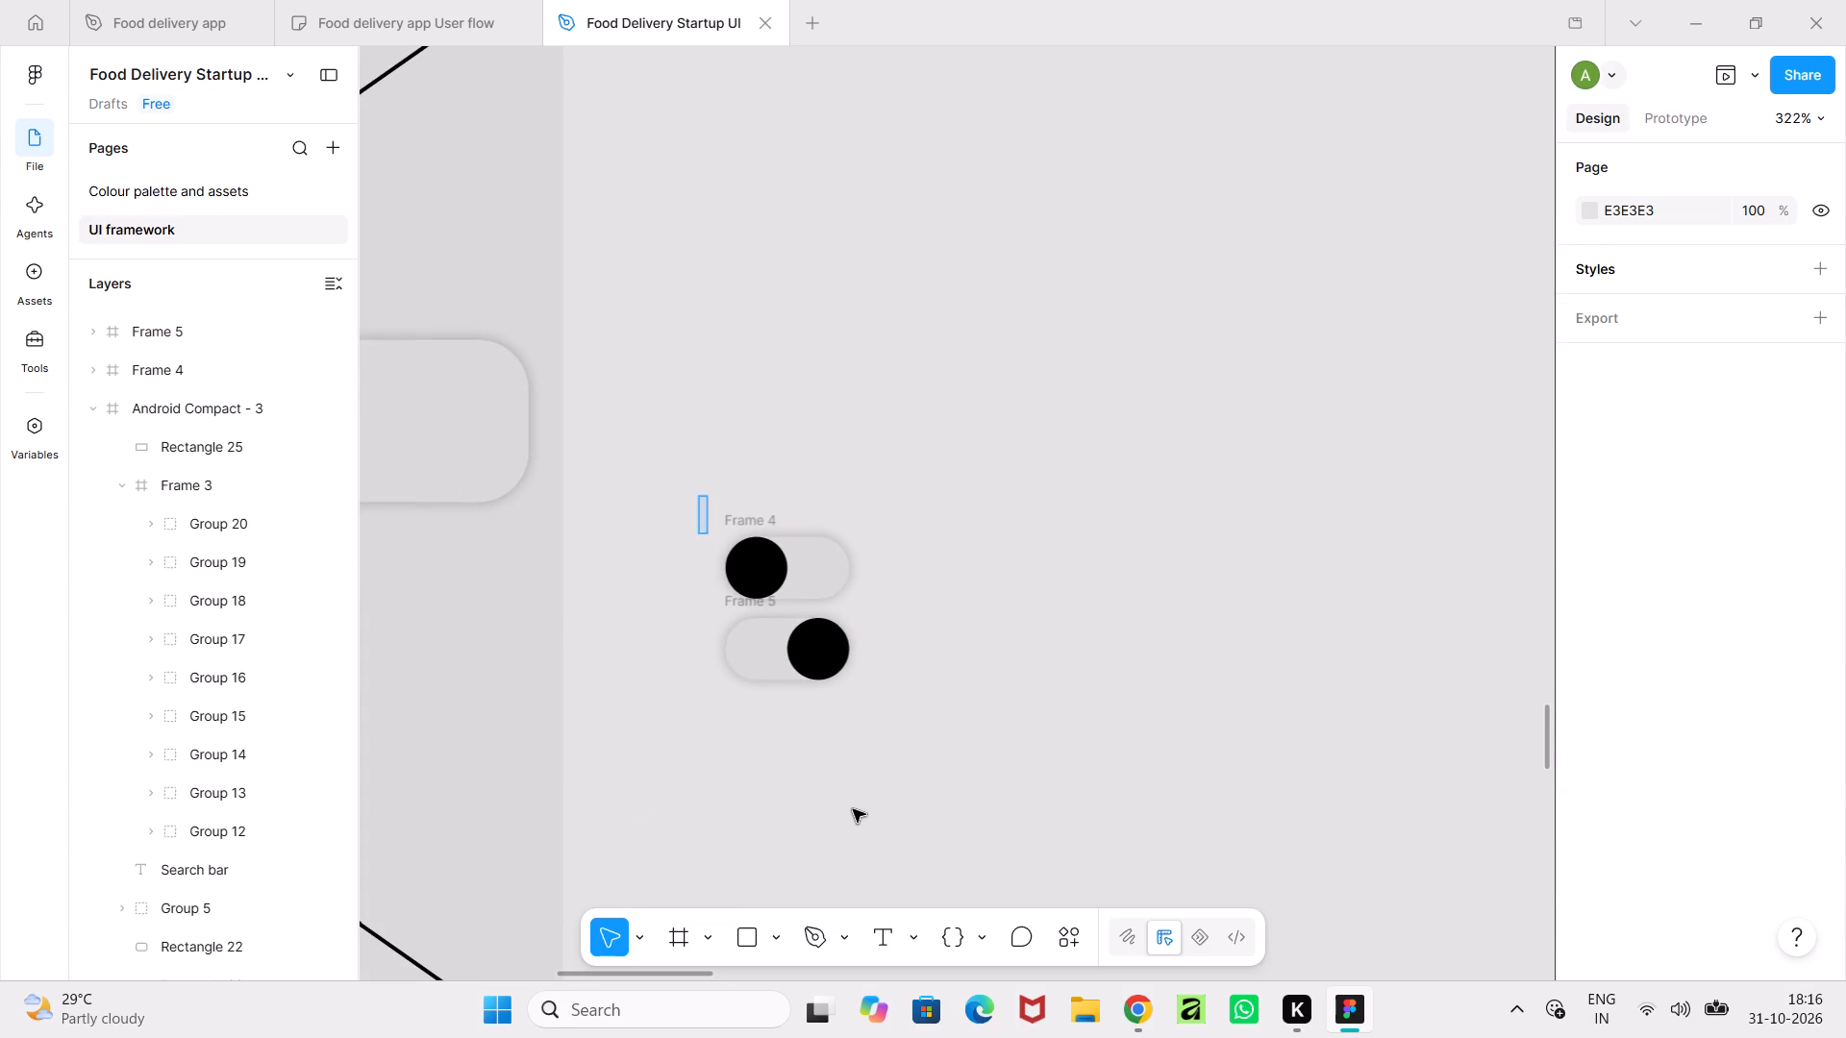
left_click_drag(853, 809, 862, 817)
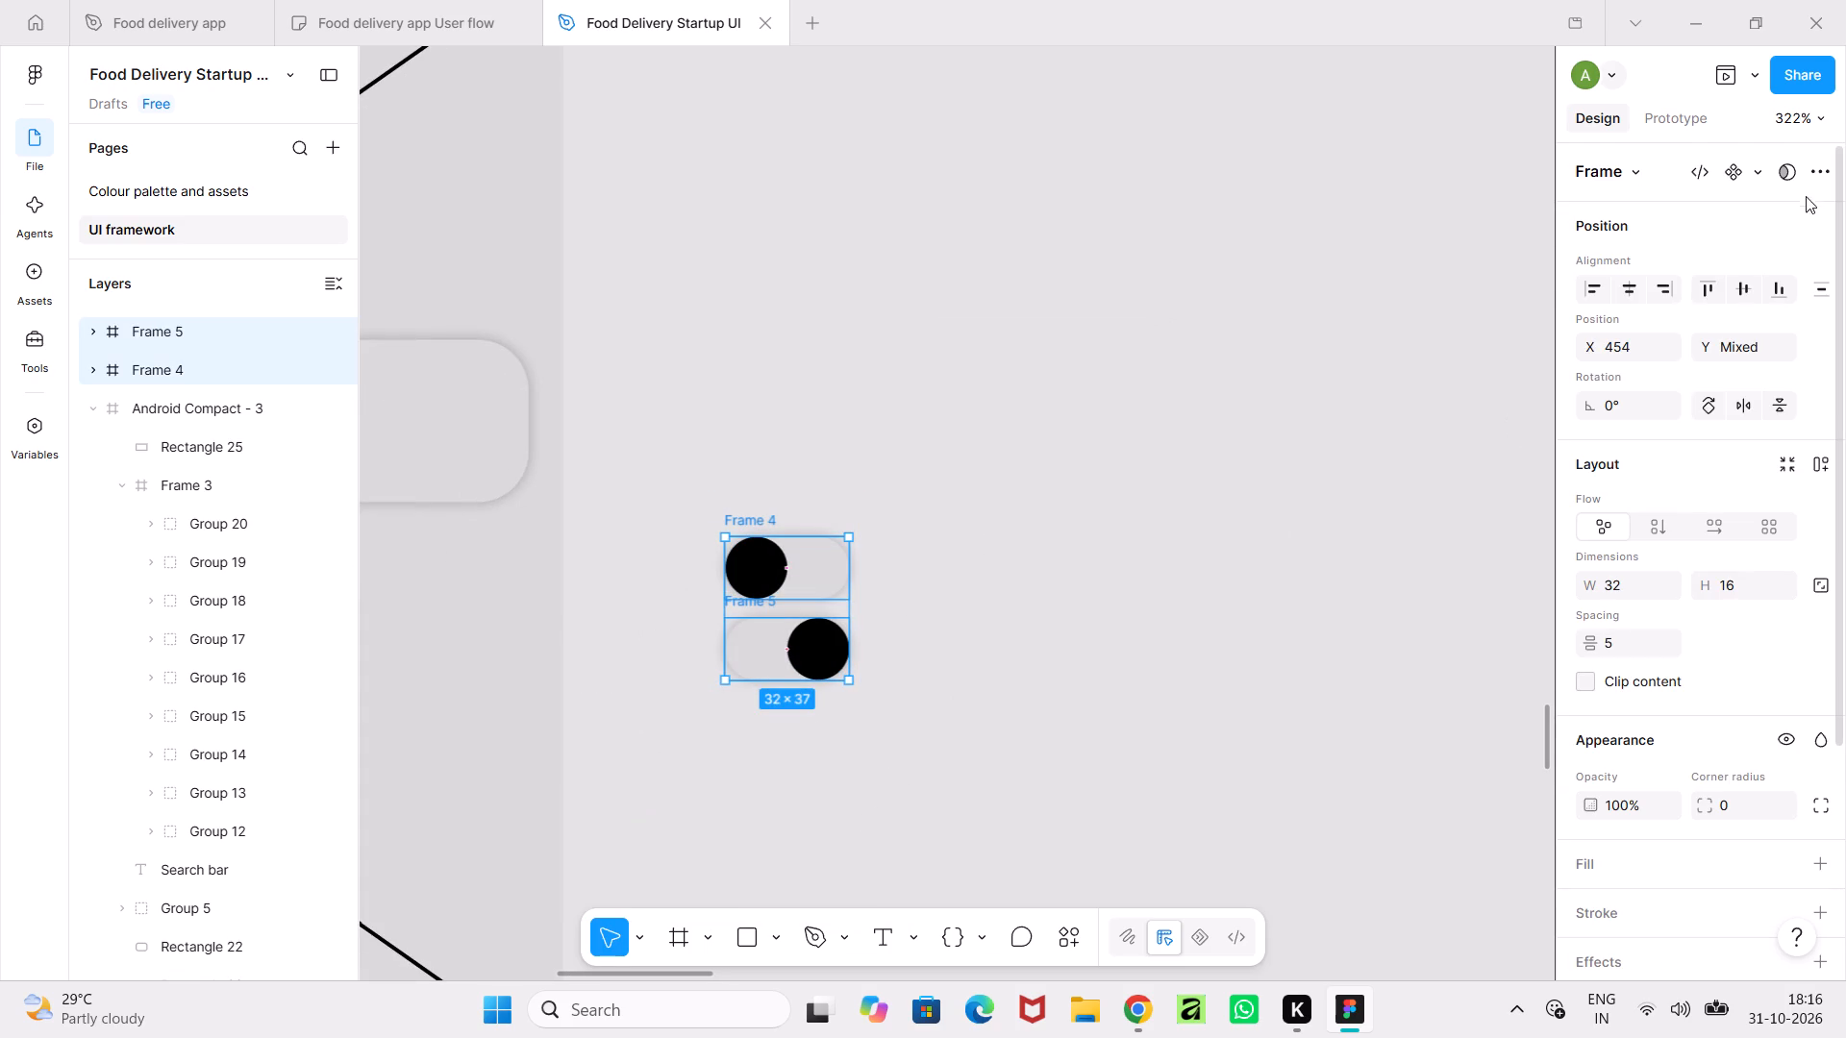
left_click(1752, 180)
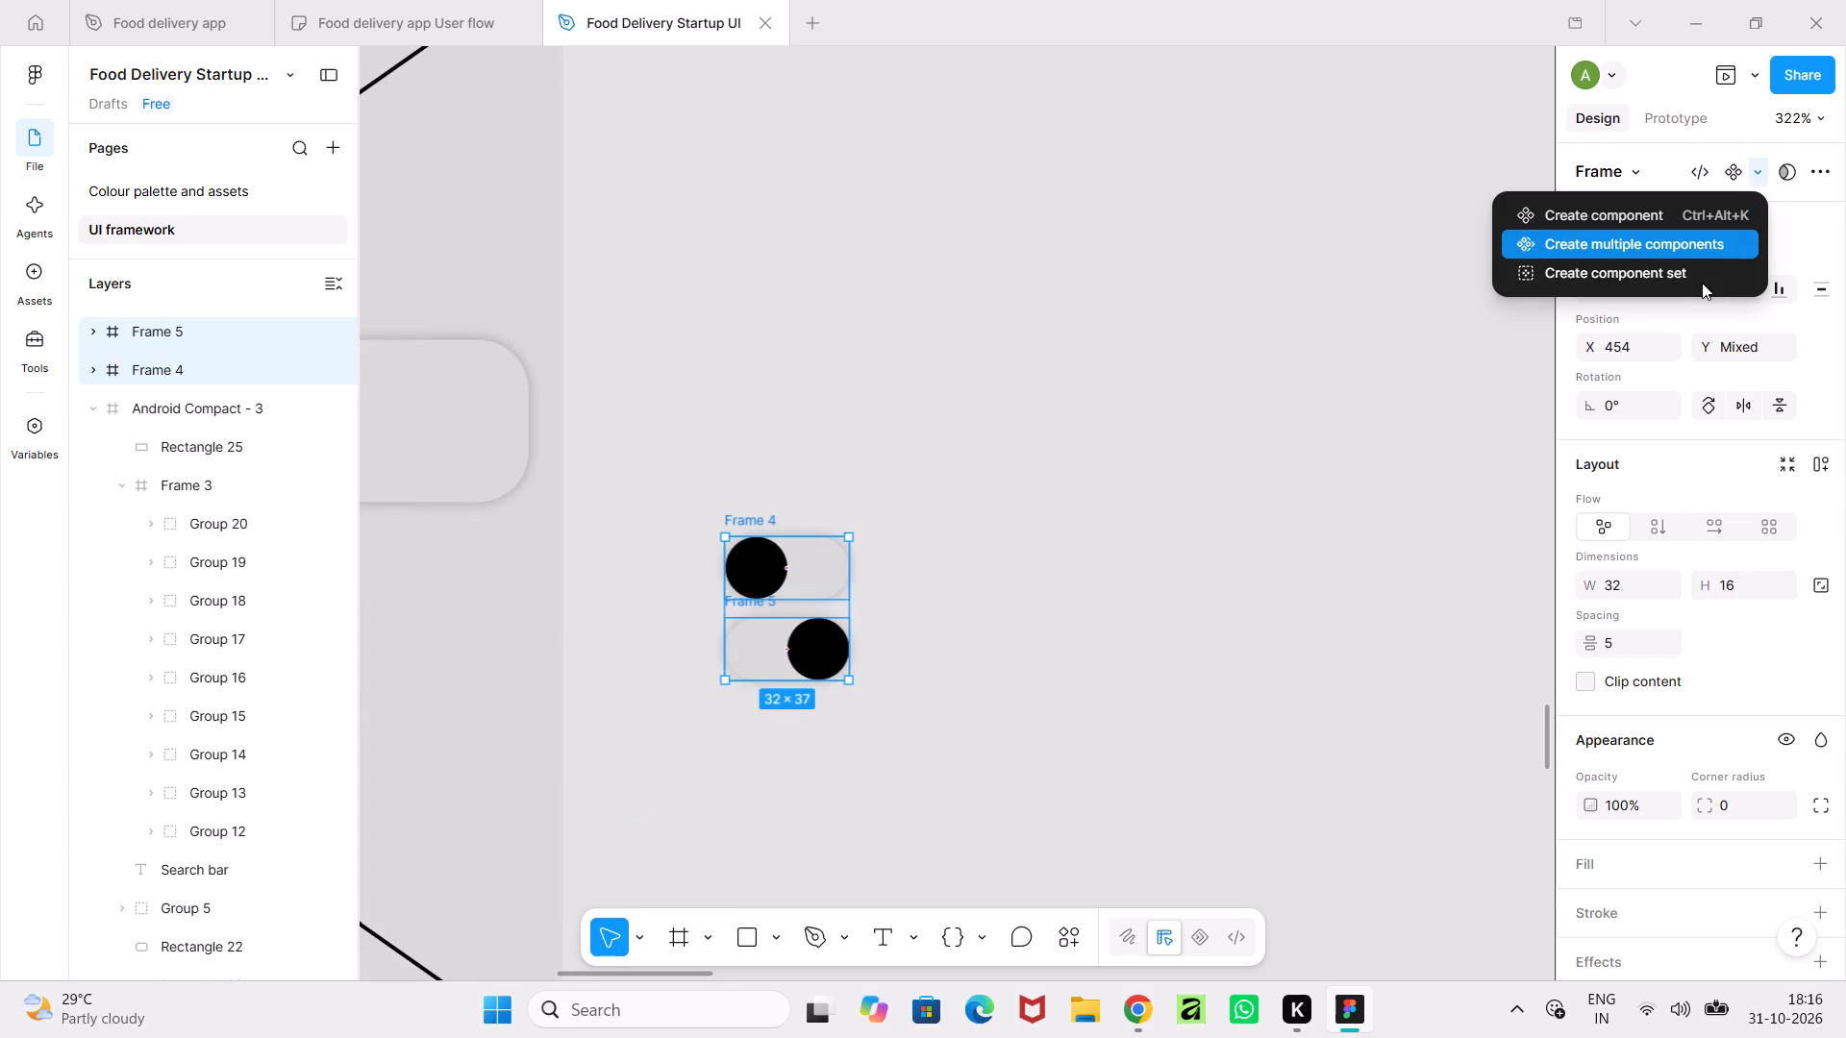
left_click(1702, 283)
Connect the upper toggle variant to the lower one with an On tap, Change to Frame 5 interaction using Smart animate, Ease out, 300 ms.
left_click(1658, 115)
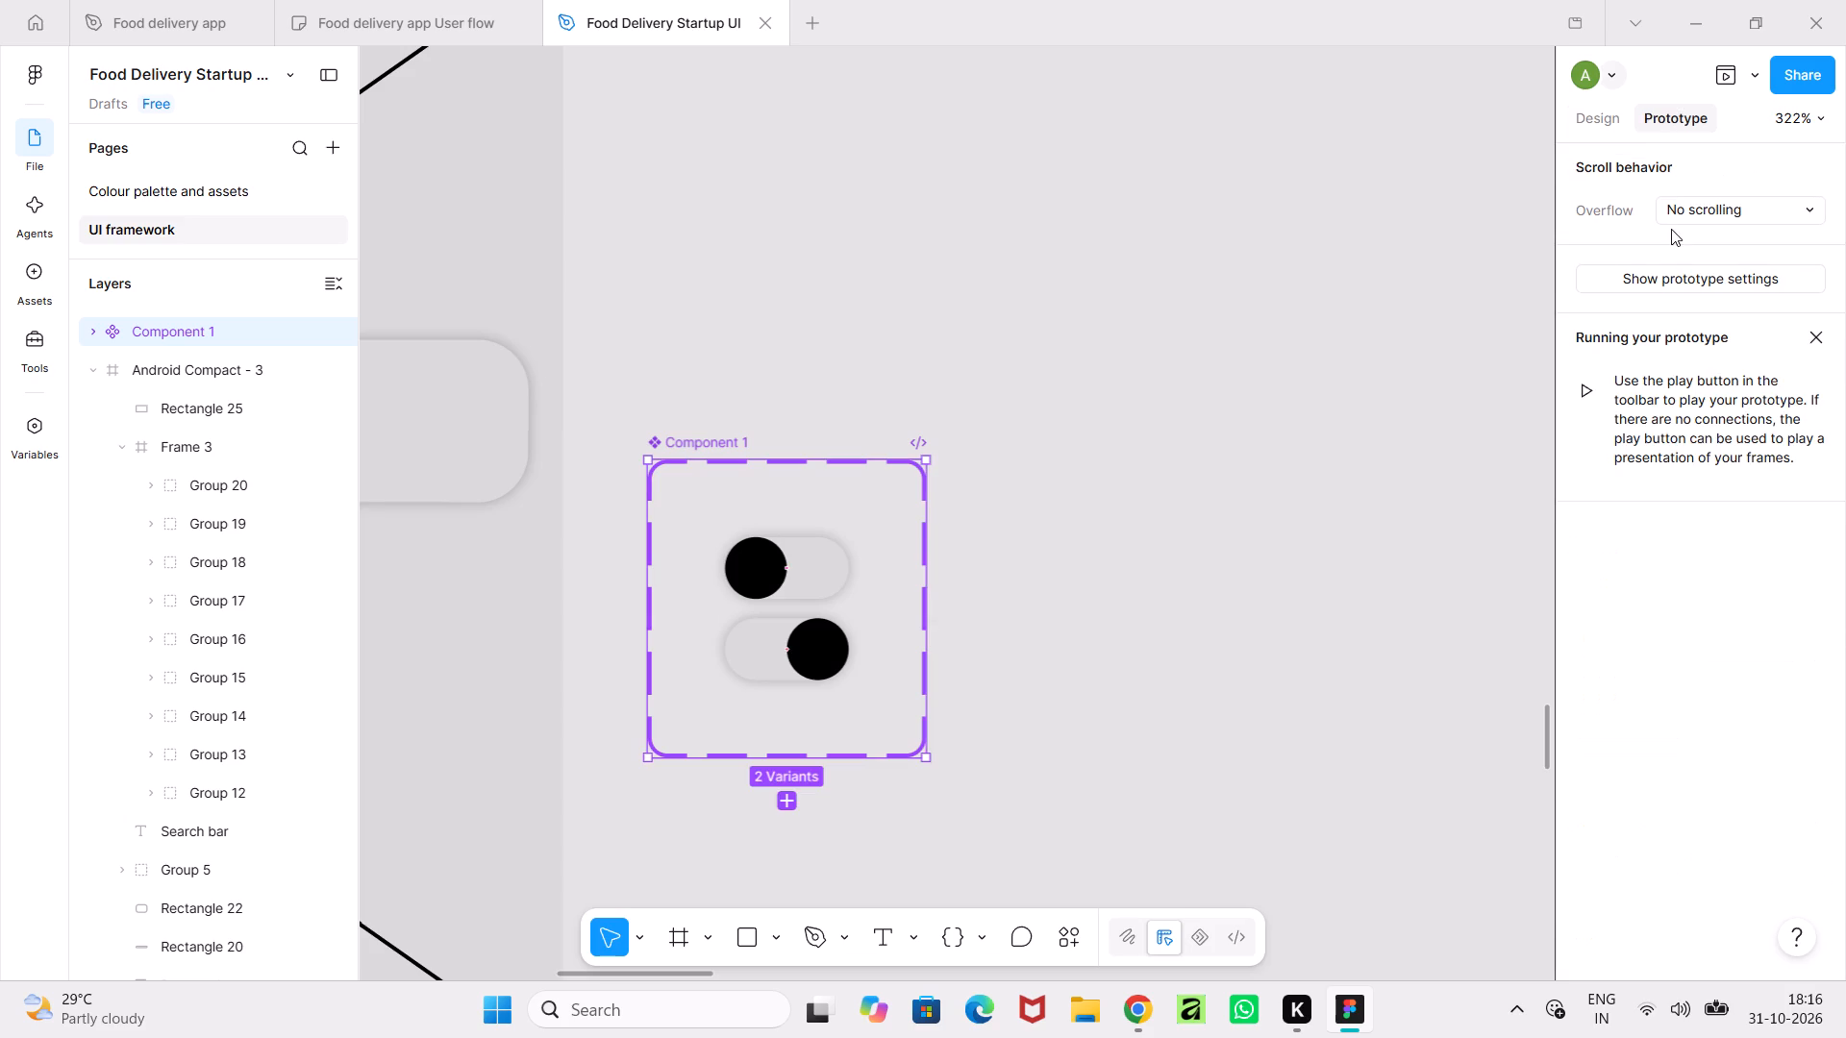
scroll(805, 579, "up", 4, "ctrl")
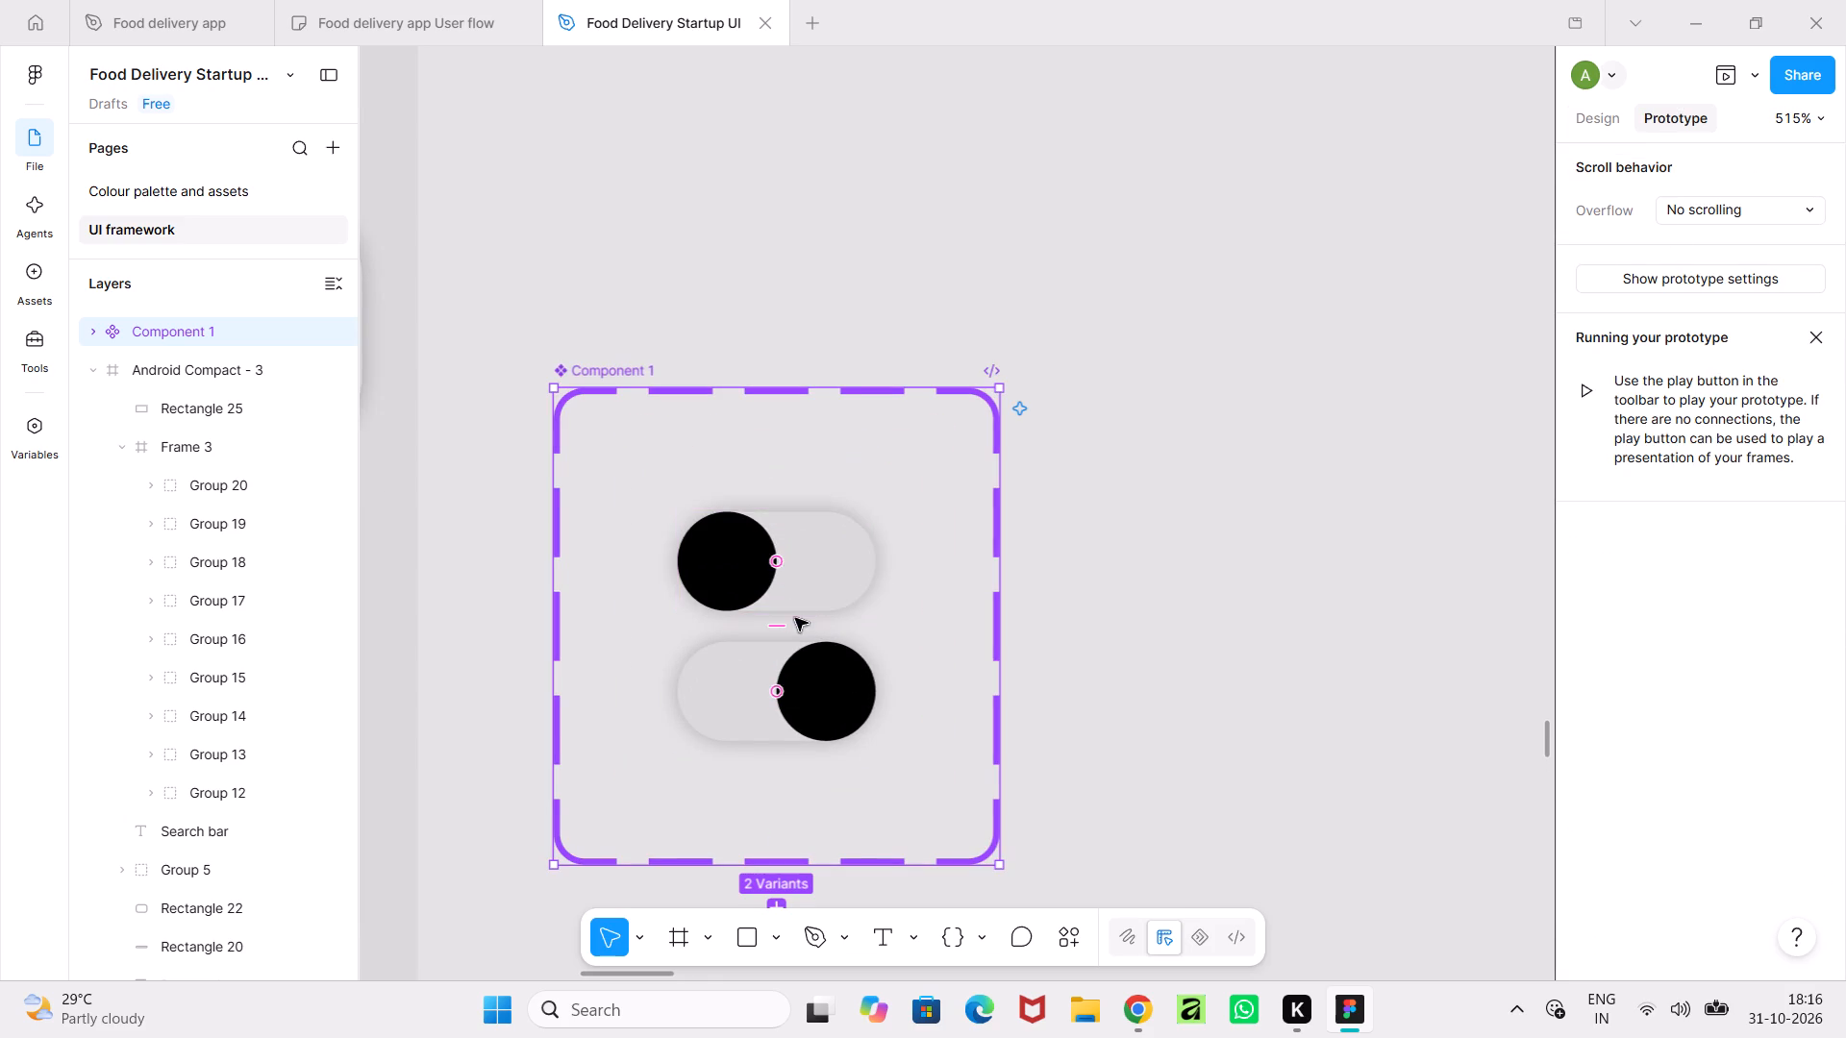
left_click(824, 588)
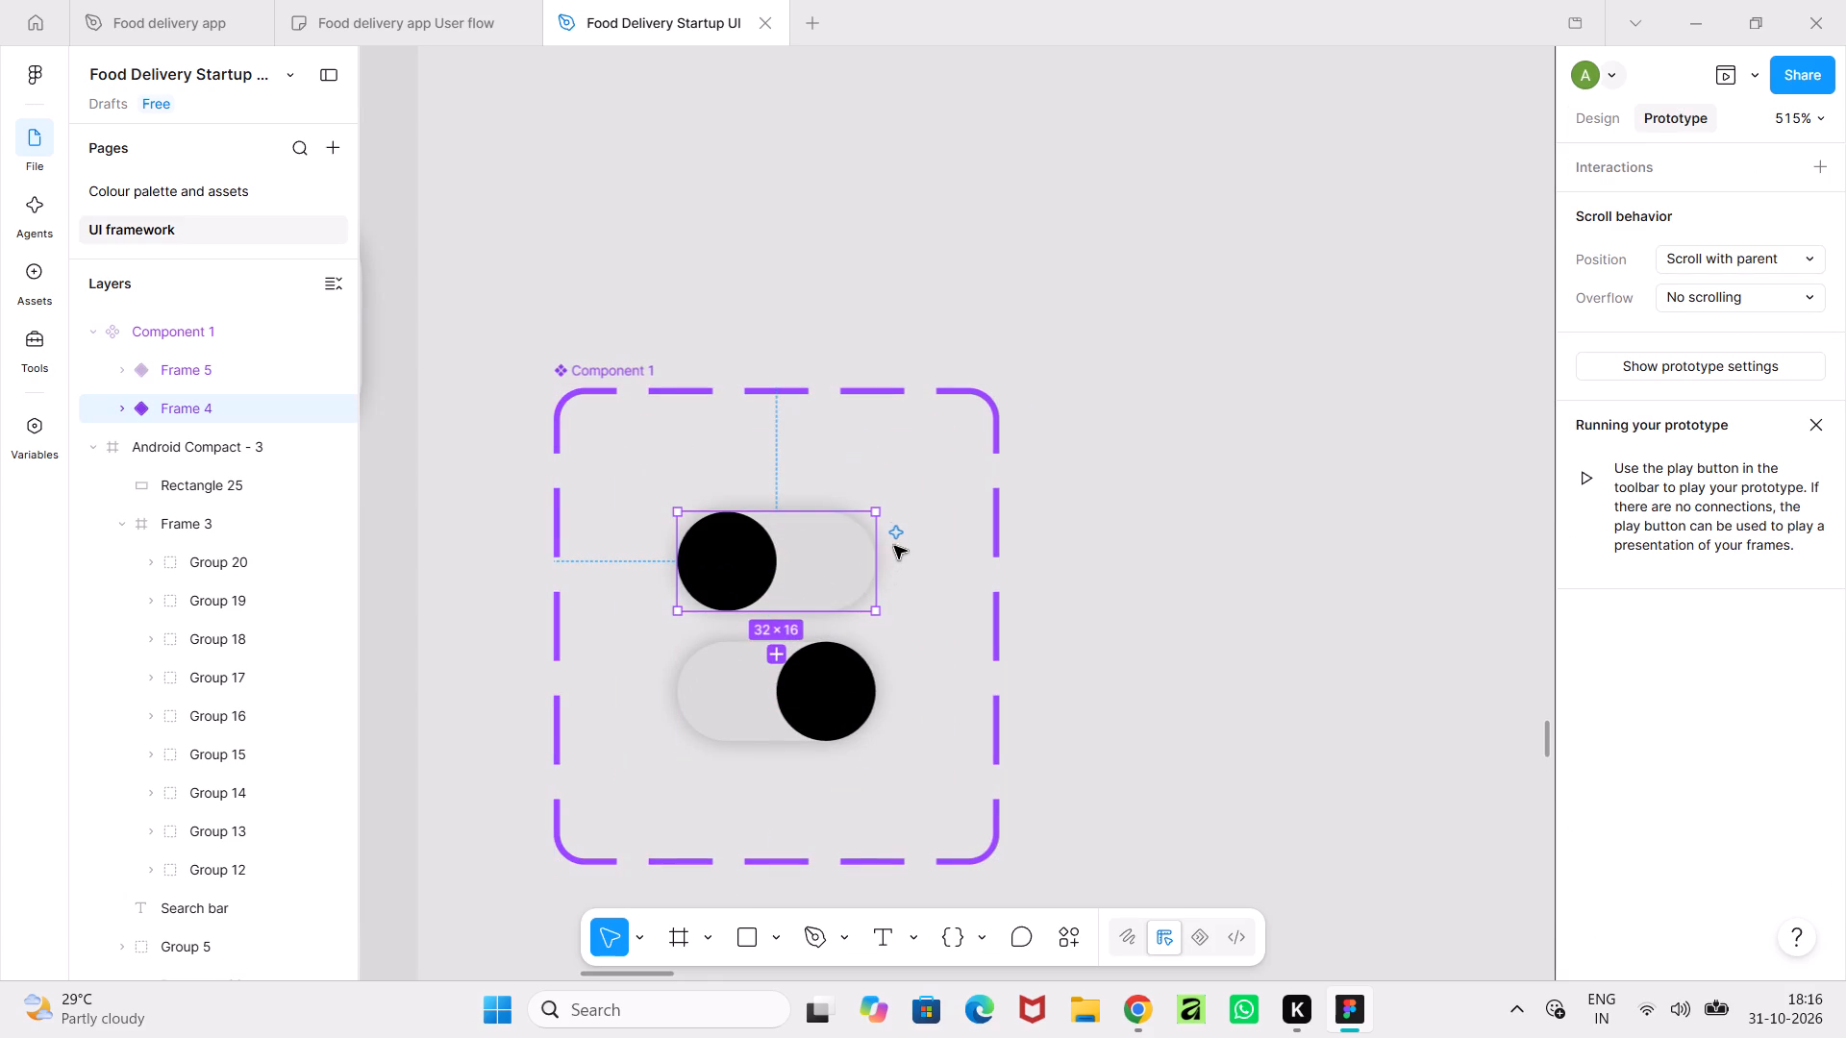
left_click_drag(881, 564, 830, 666)
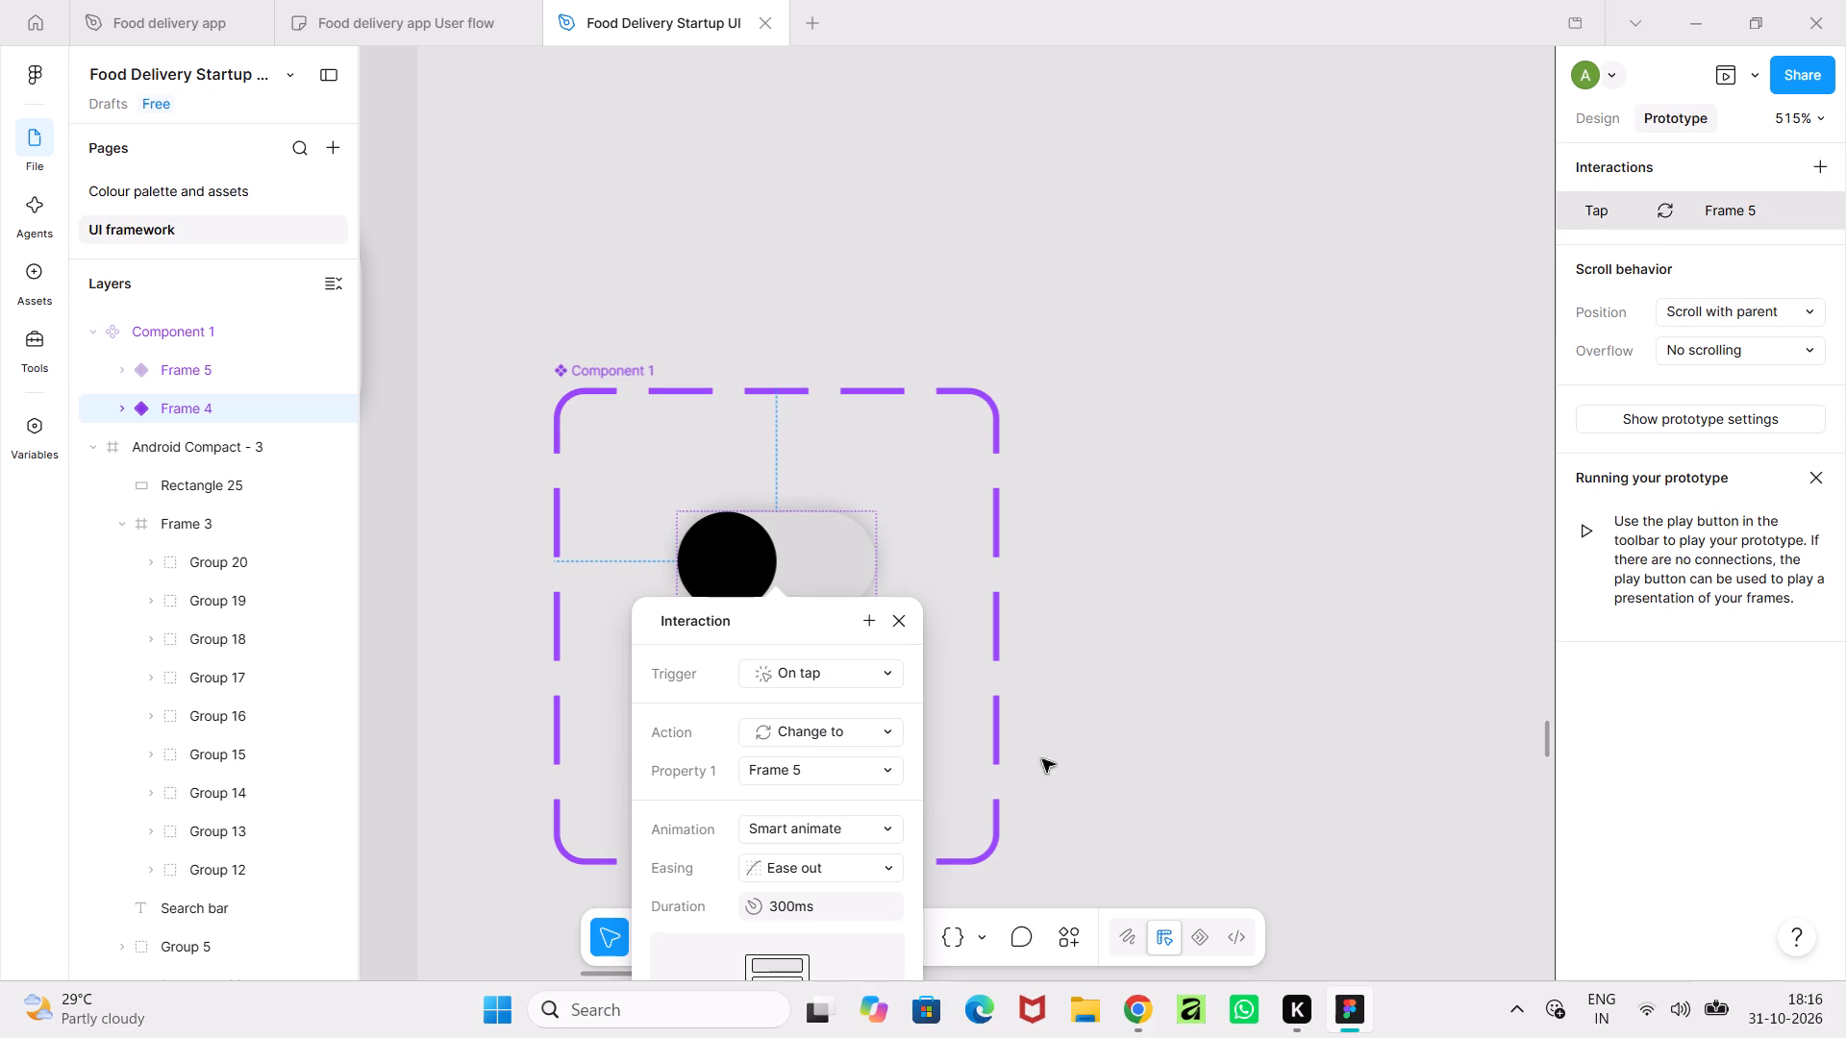
Move the toggle component set beside the left edge of Android Compact - 3, level with its top, at X -95, Y 2104.
left_click(1137, 714)
scroll(1137, 714, "down", 11, "ctrl")
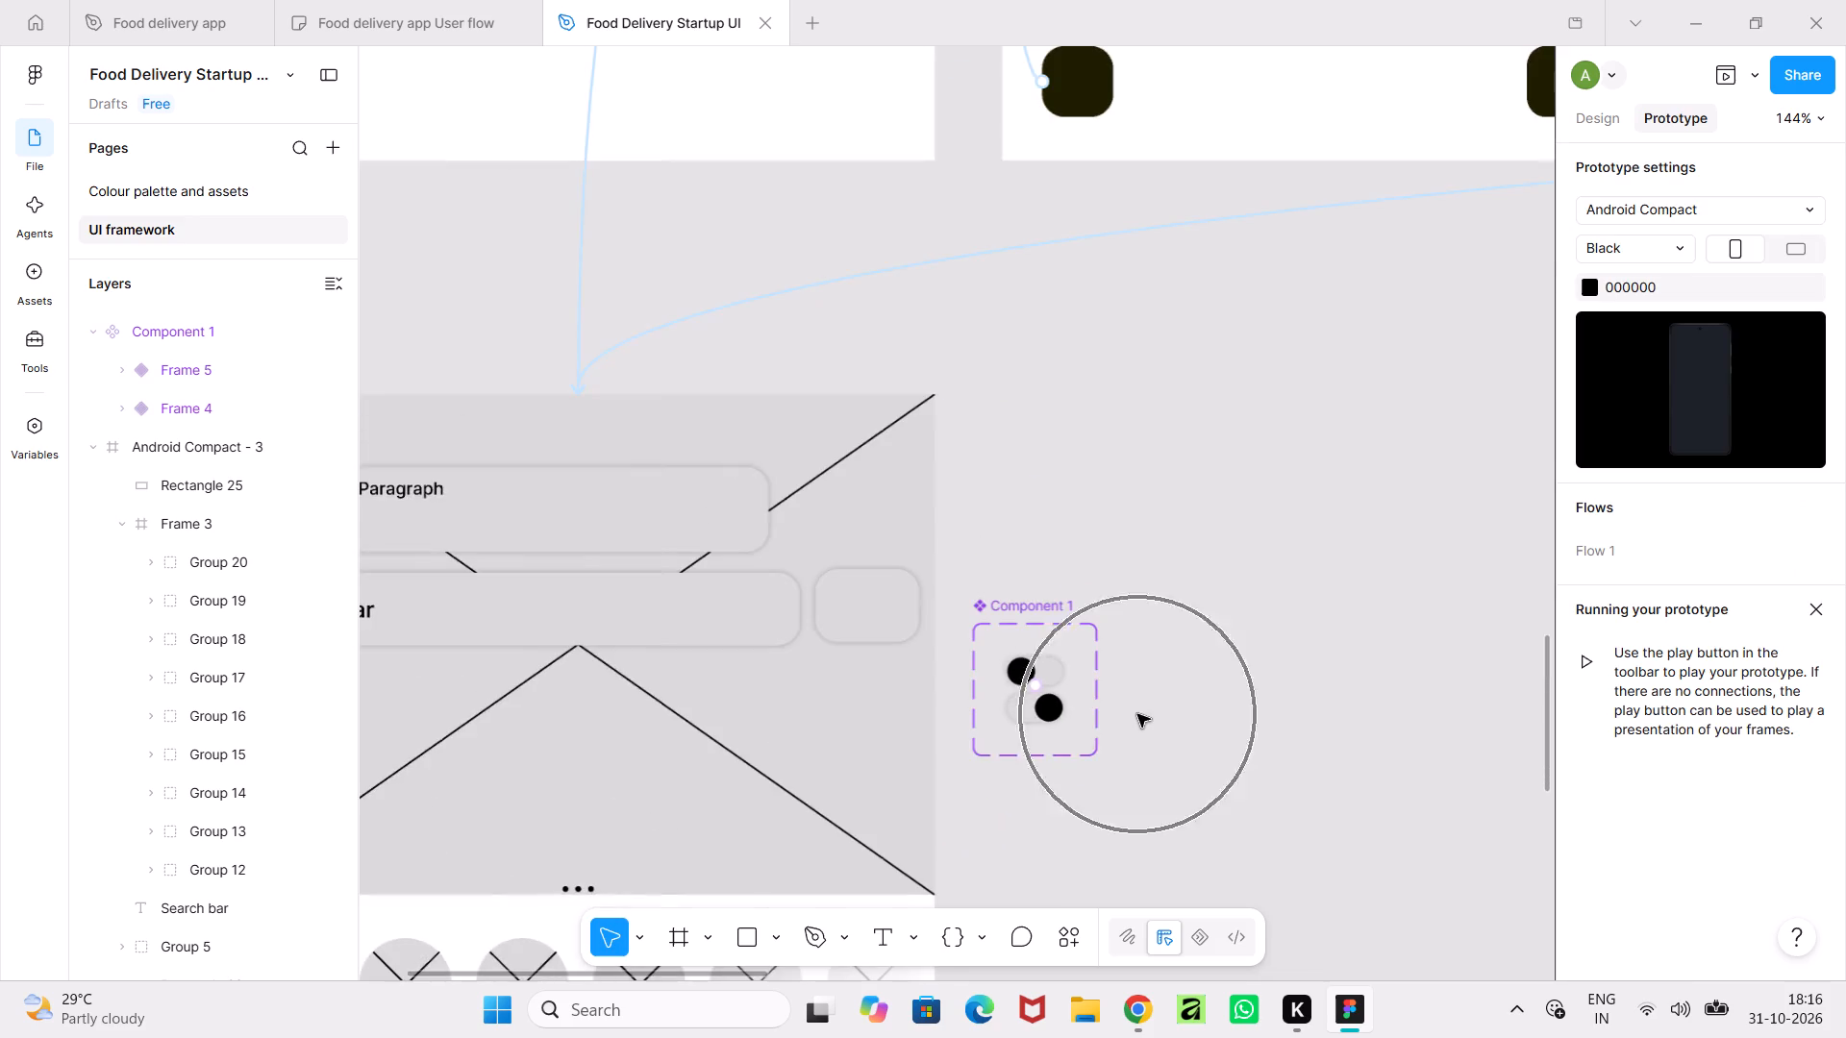
scroll(1137, 714, "down", 5, "ctrl")
left_click(1102, 700)
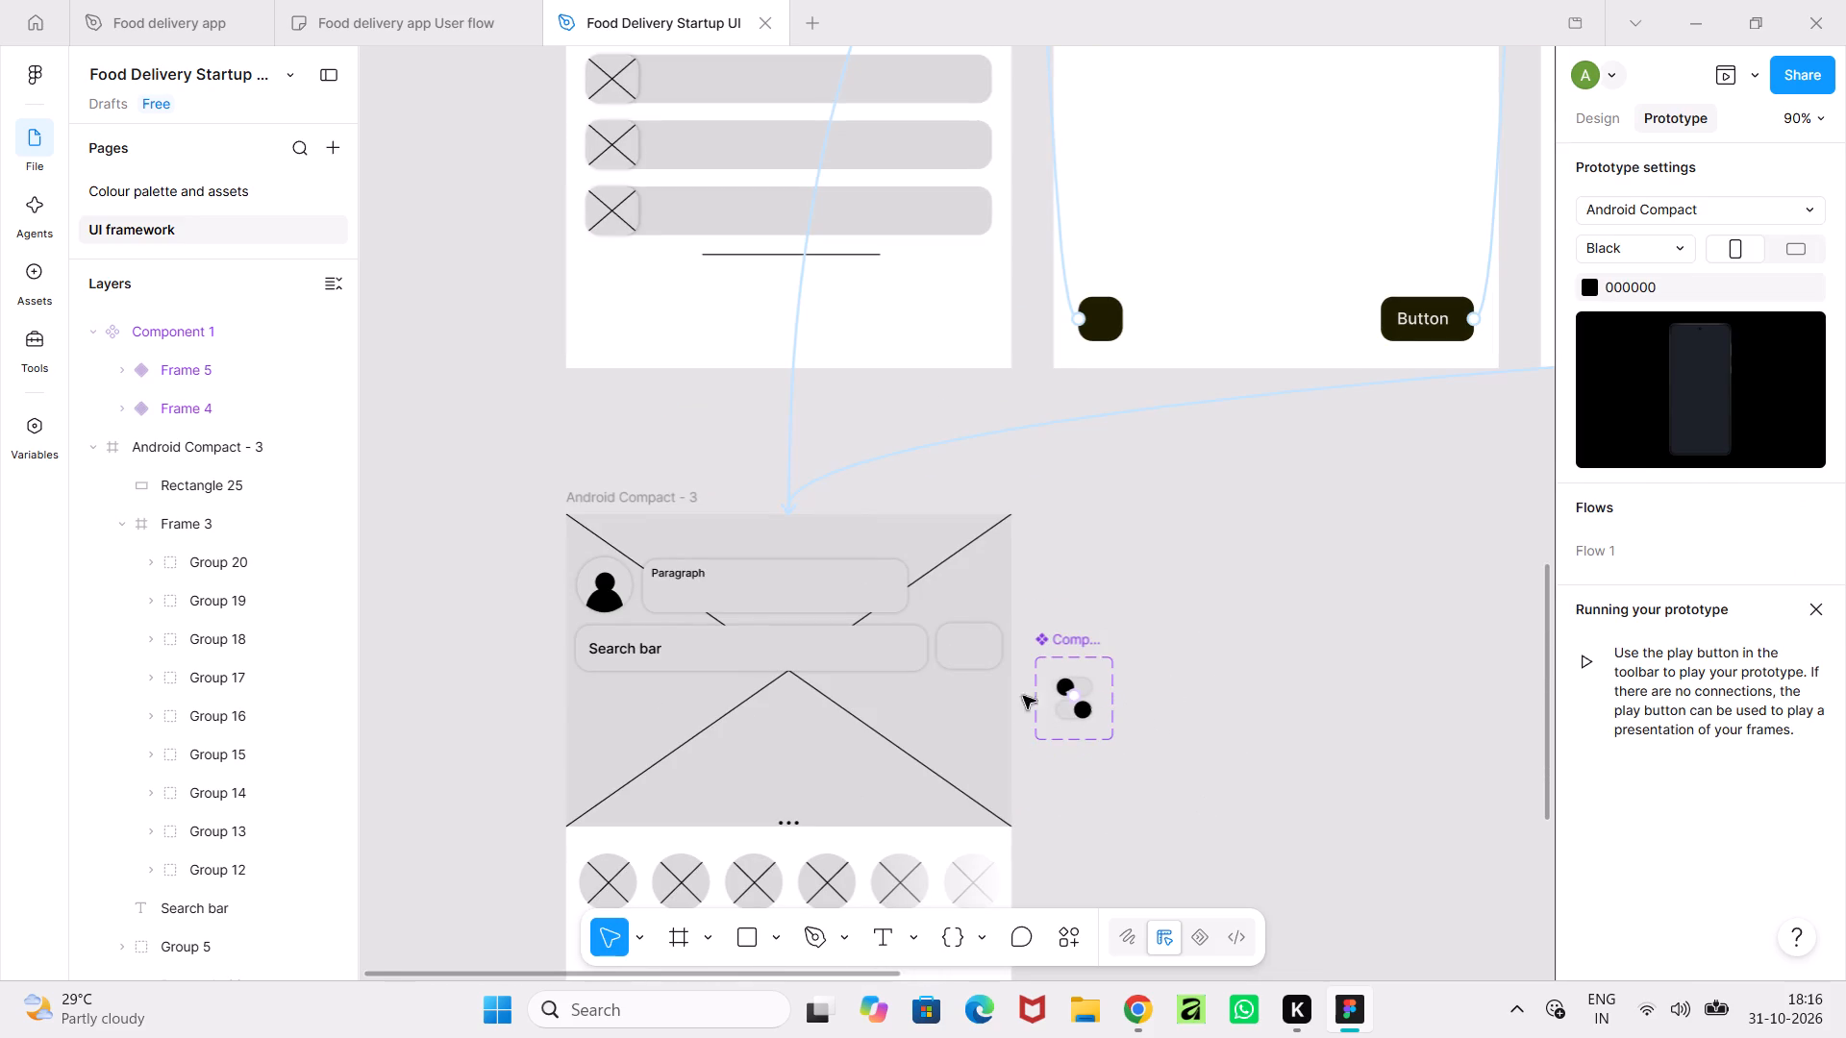
left_click(1227, 715)
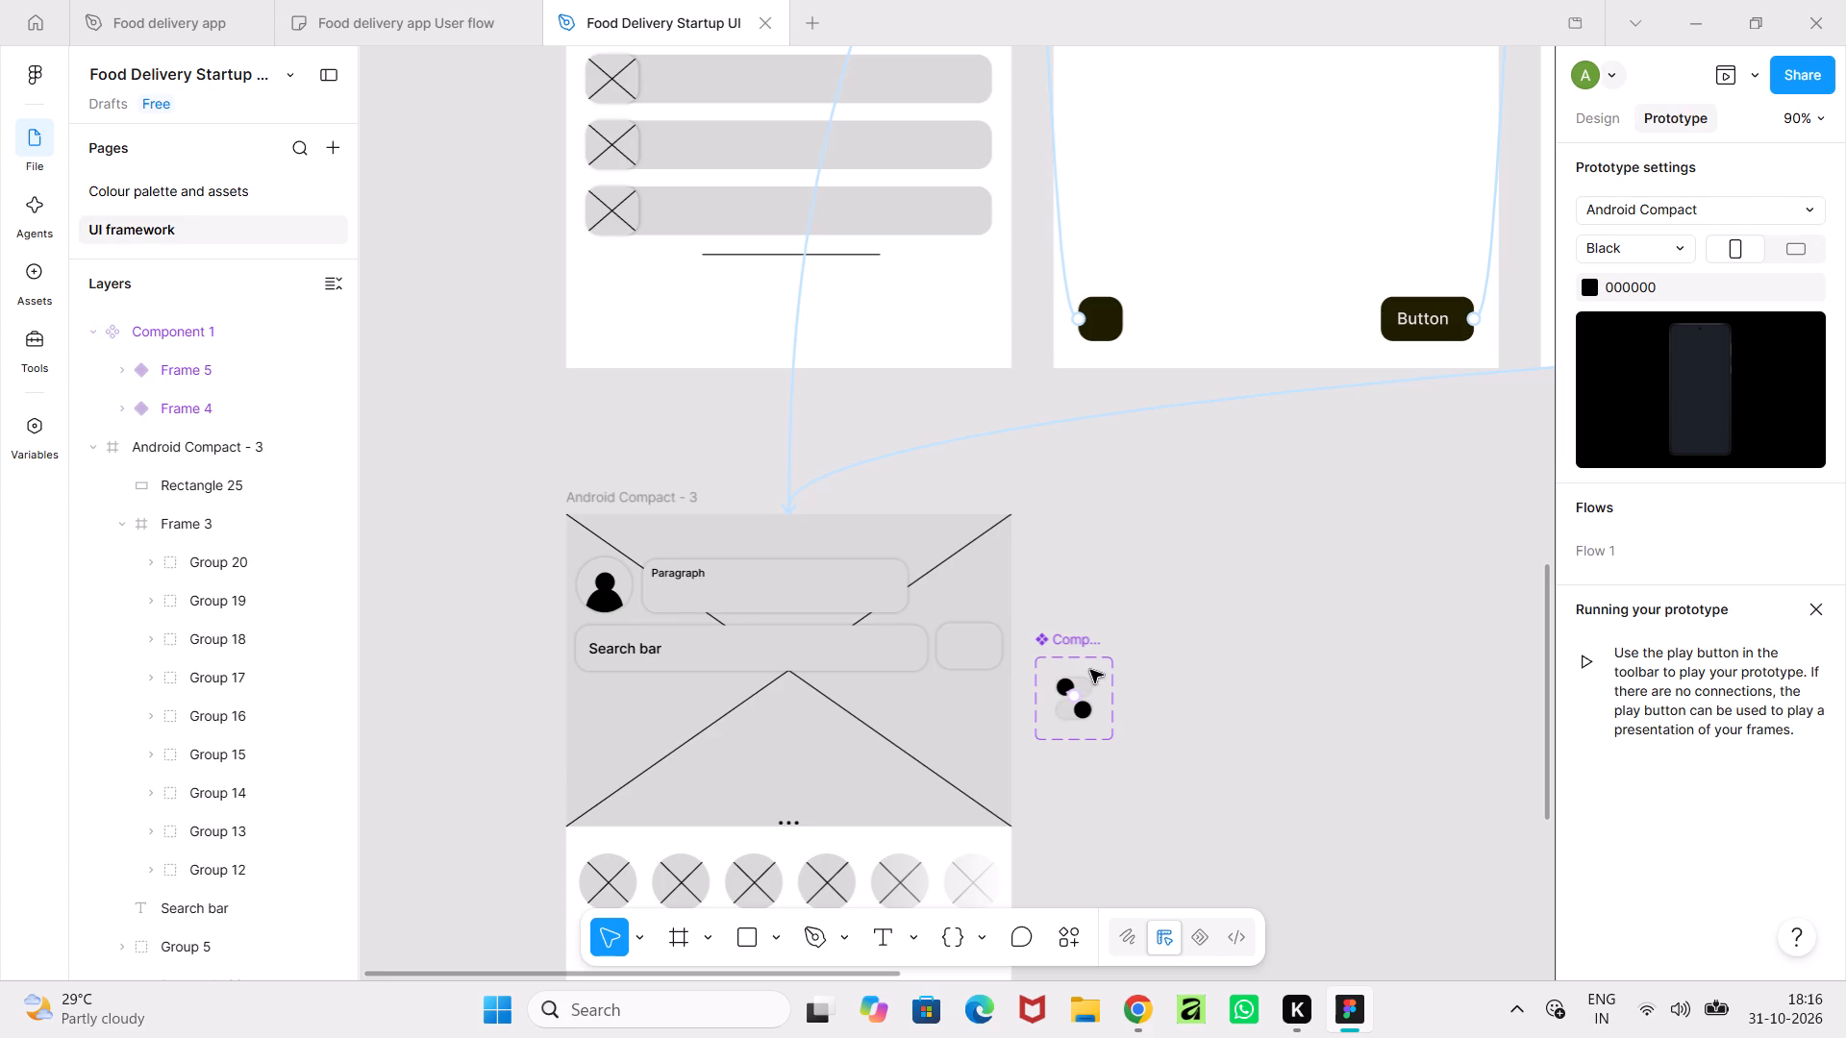
left_click(1090, 662)
left_click(1604, 115)
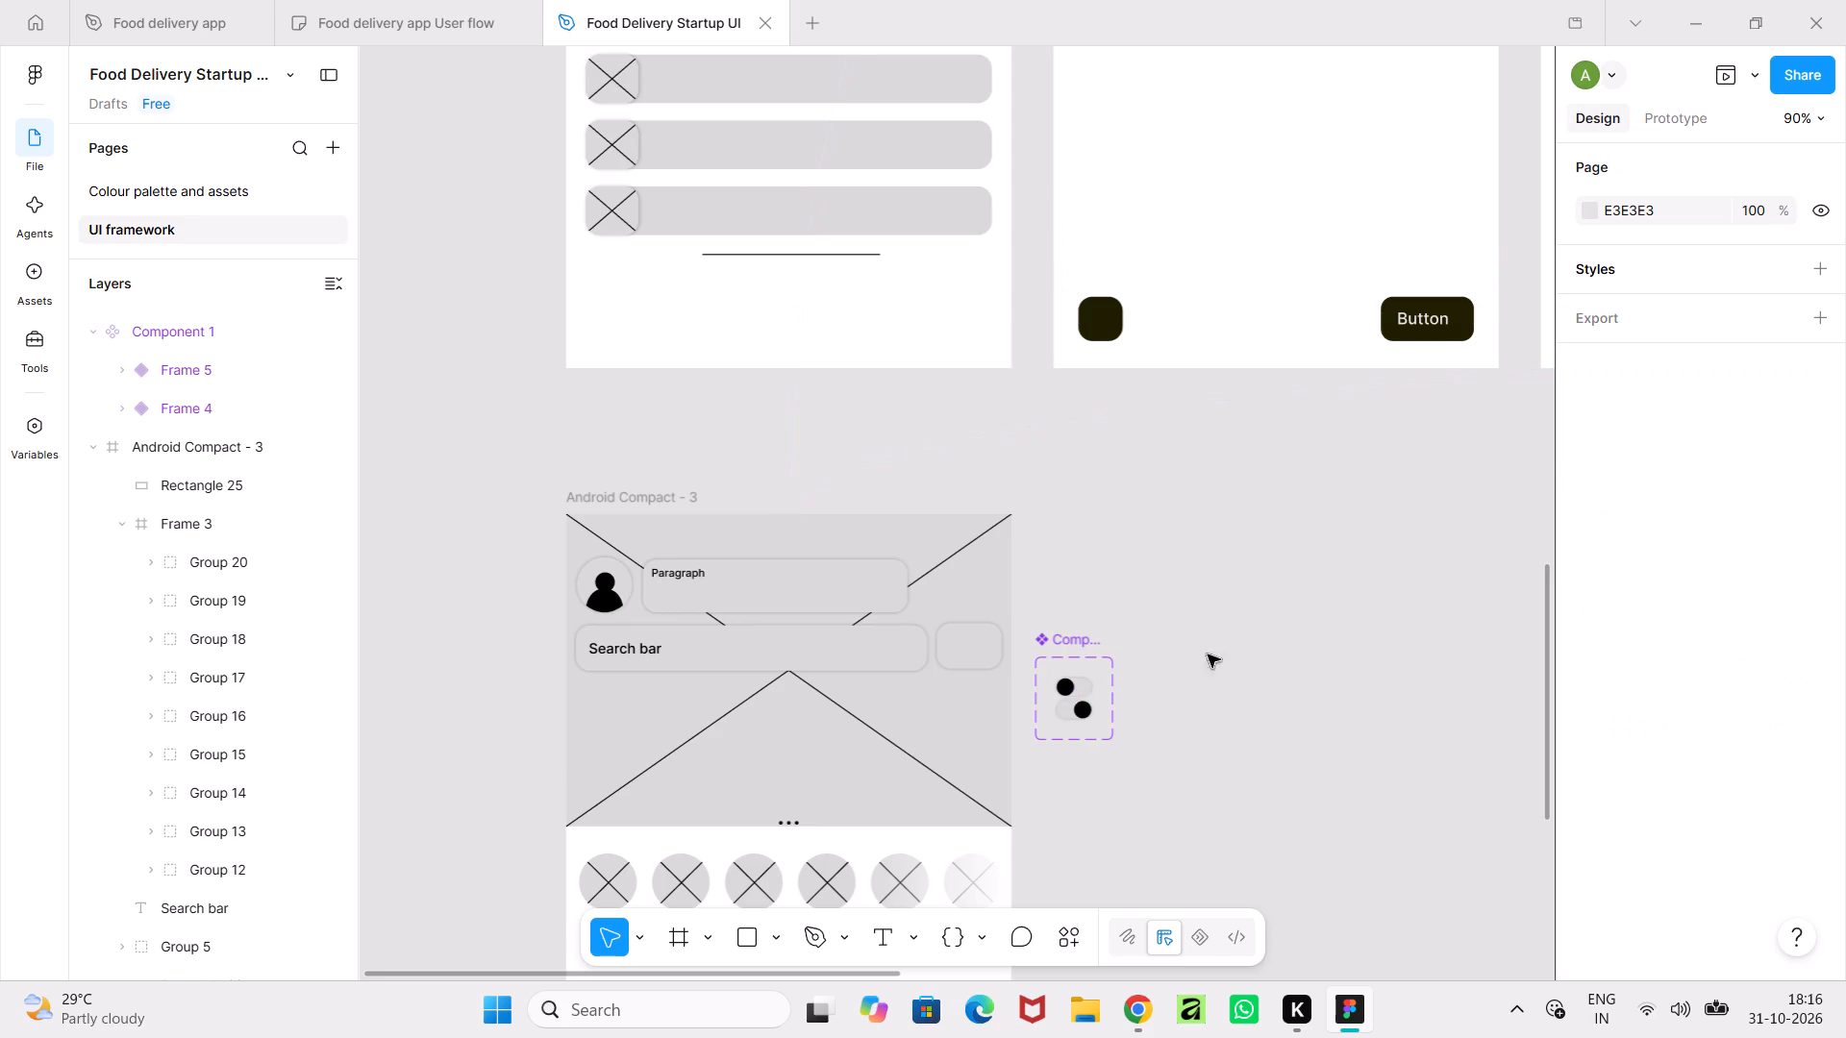
left_click(1090, 688)
left_click(1100, 690)
left_click(1156, 774)
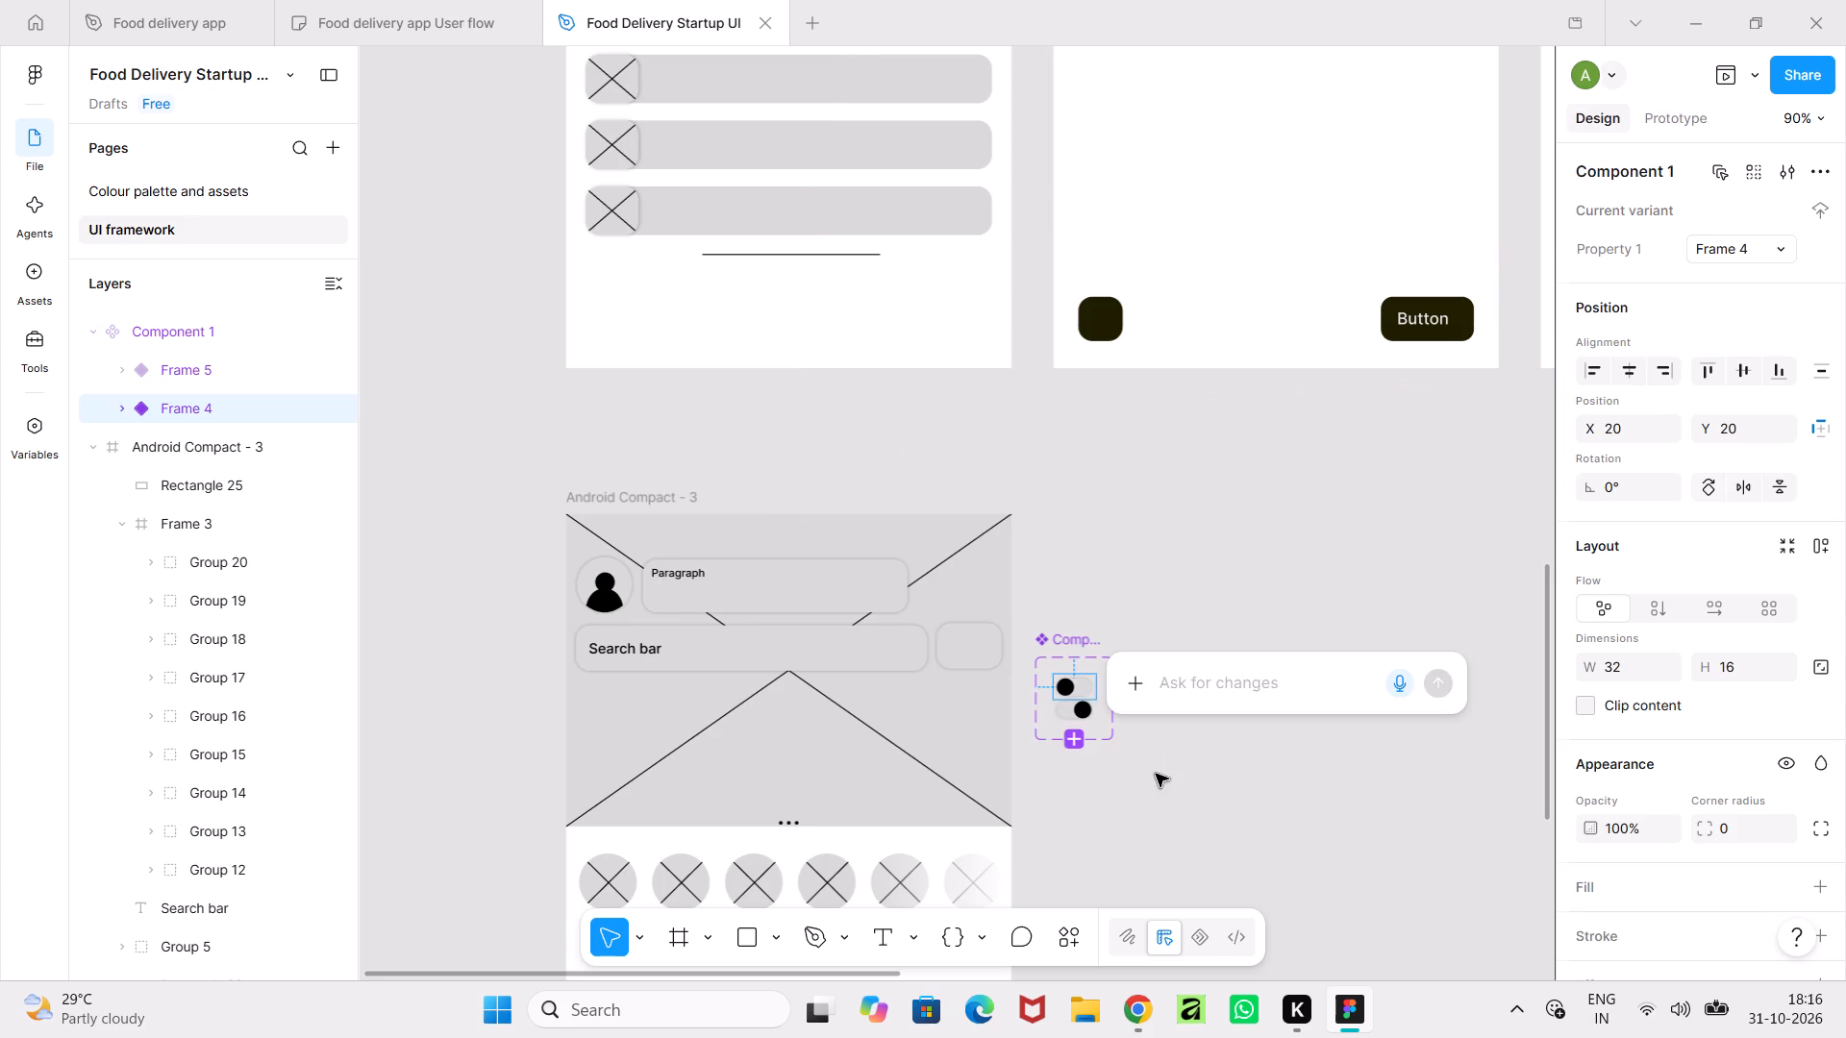
left_click(1110, 722)
left_click_drag(1110, 722, 1110, 745)
left_click(1086, 643)
left_click_drag(1080, 641, 499, 533)
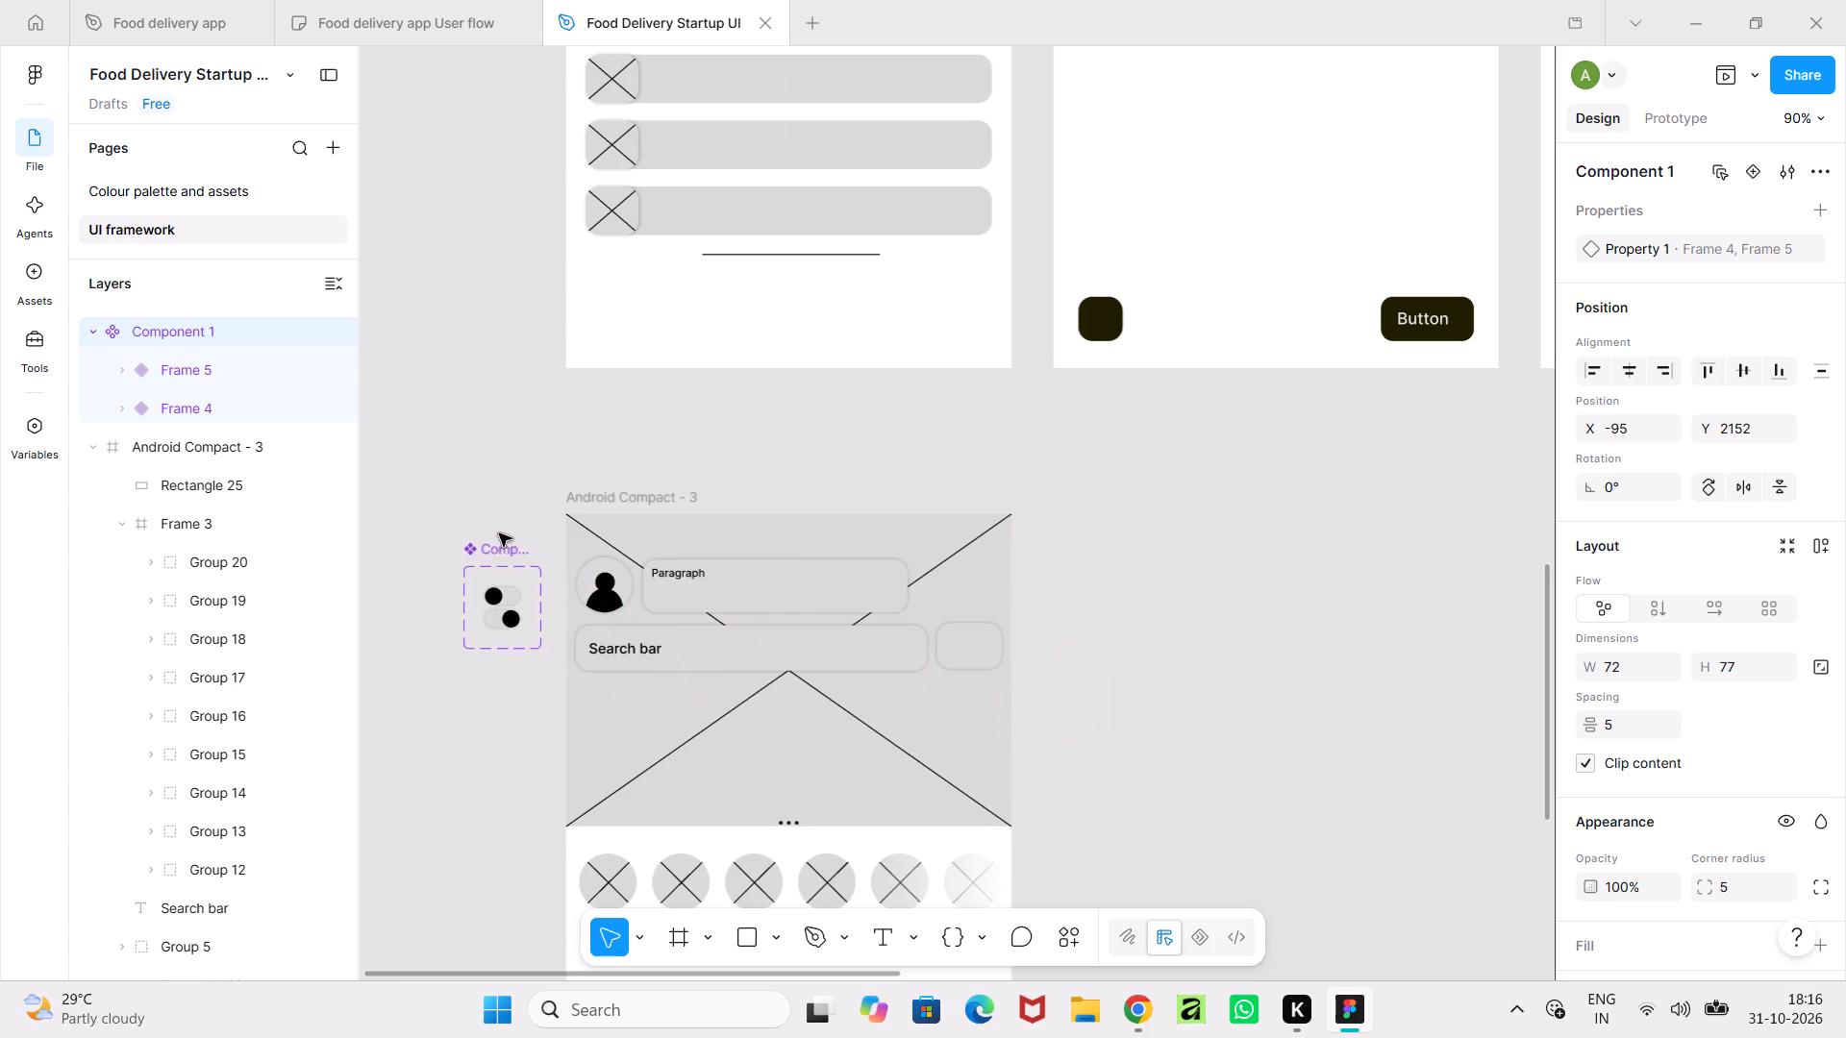
left_click_drag(499, 533, 508, 503)
left_click(454, 668)
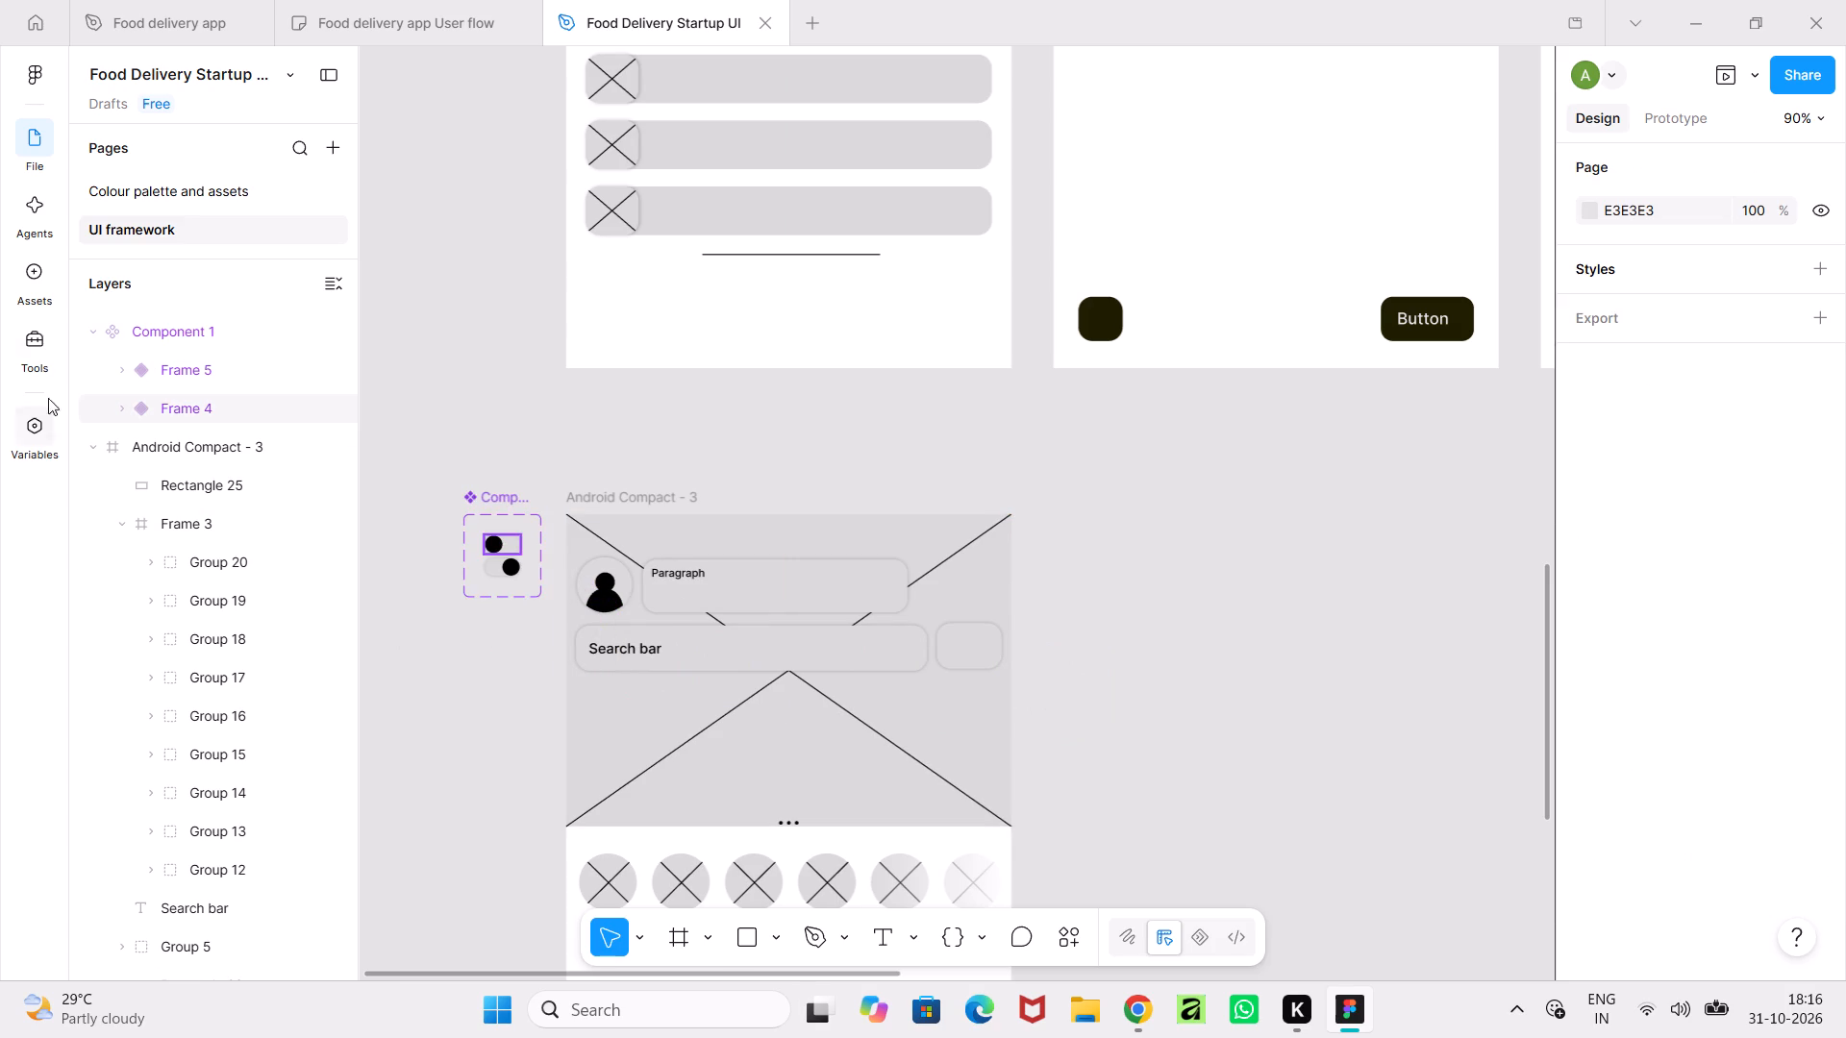
Insert an instance of Component 1 from this file's assets near the top-right corner of Android Compact - 3.
left_click(25, 287)
left_click(169, 326)
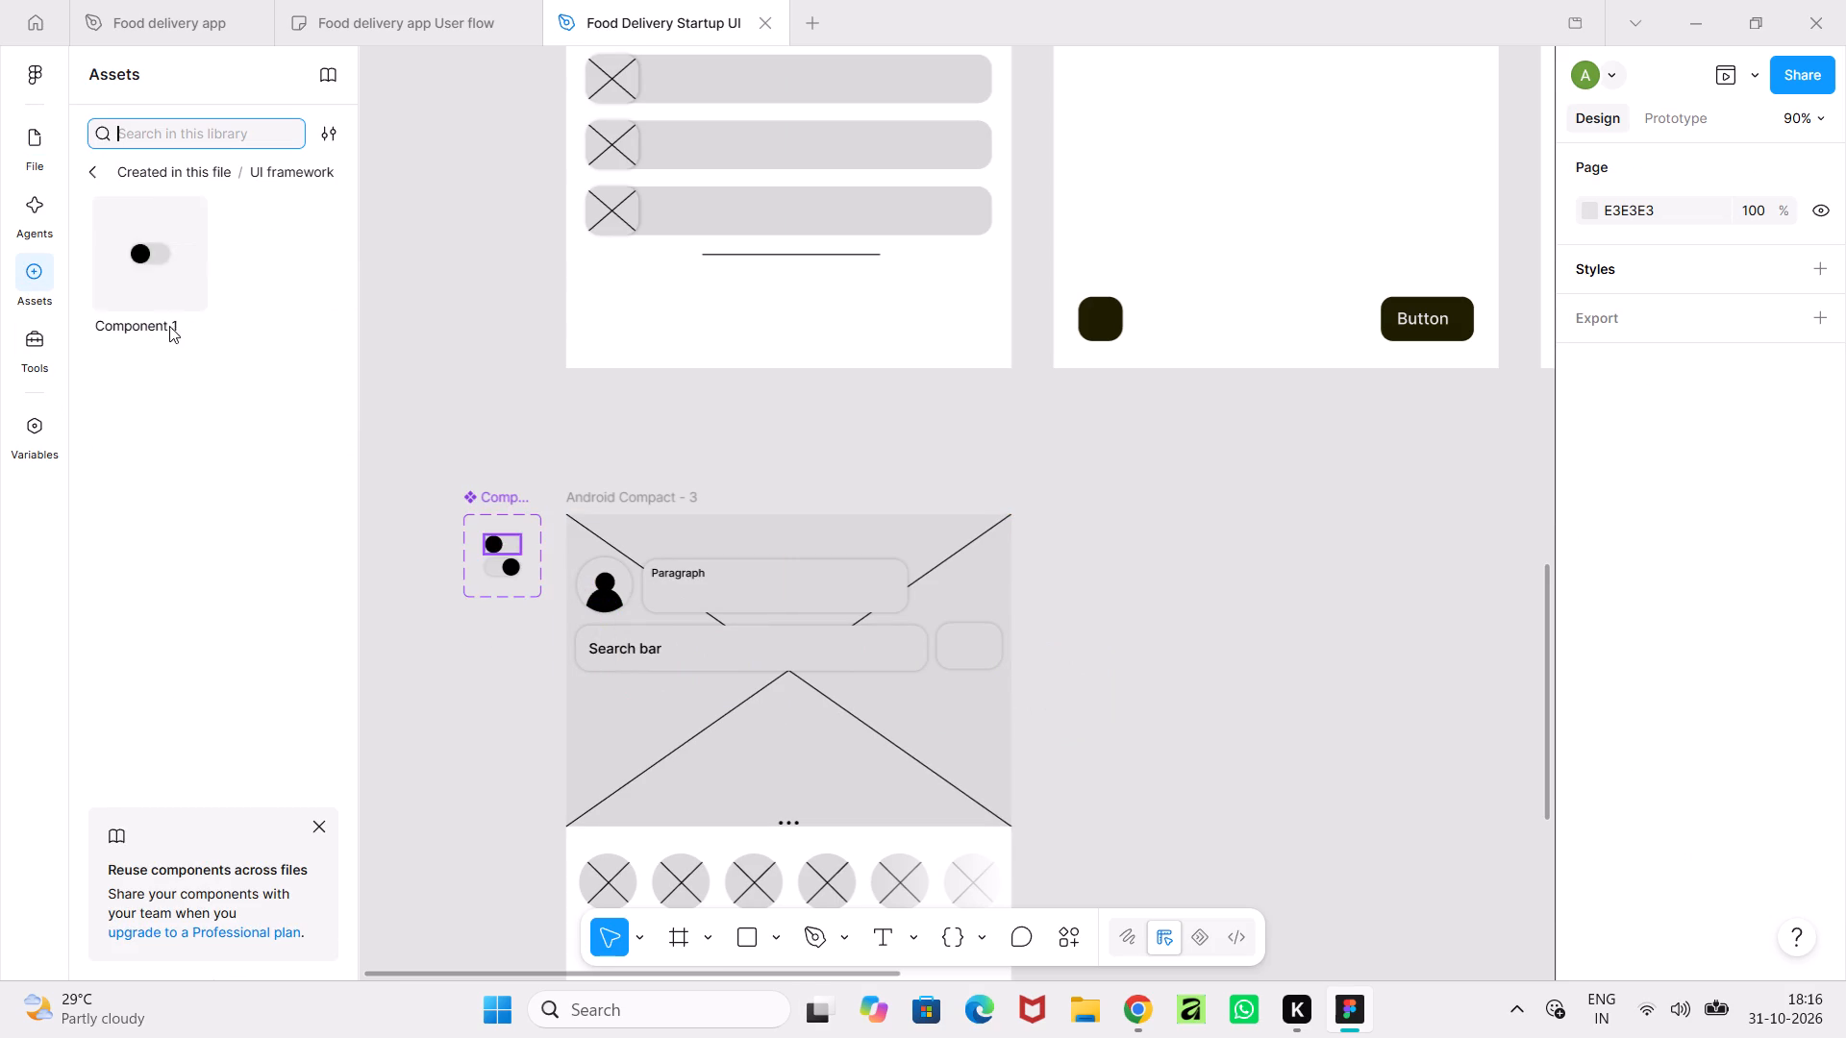
left_click(144, 247)
left_click(584, 552)
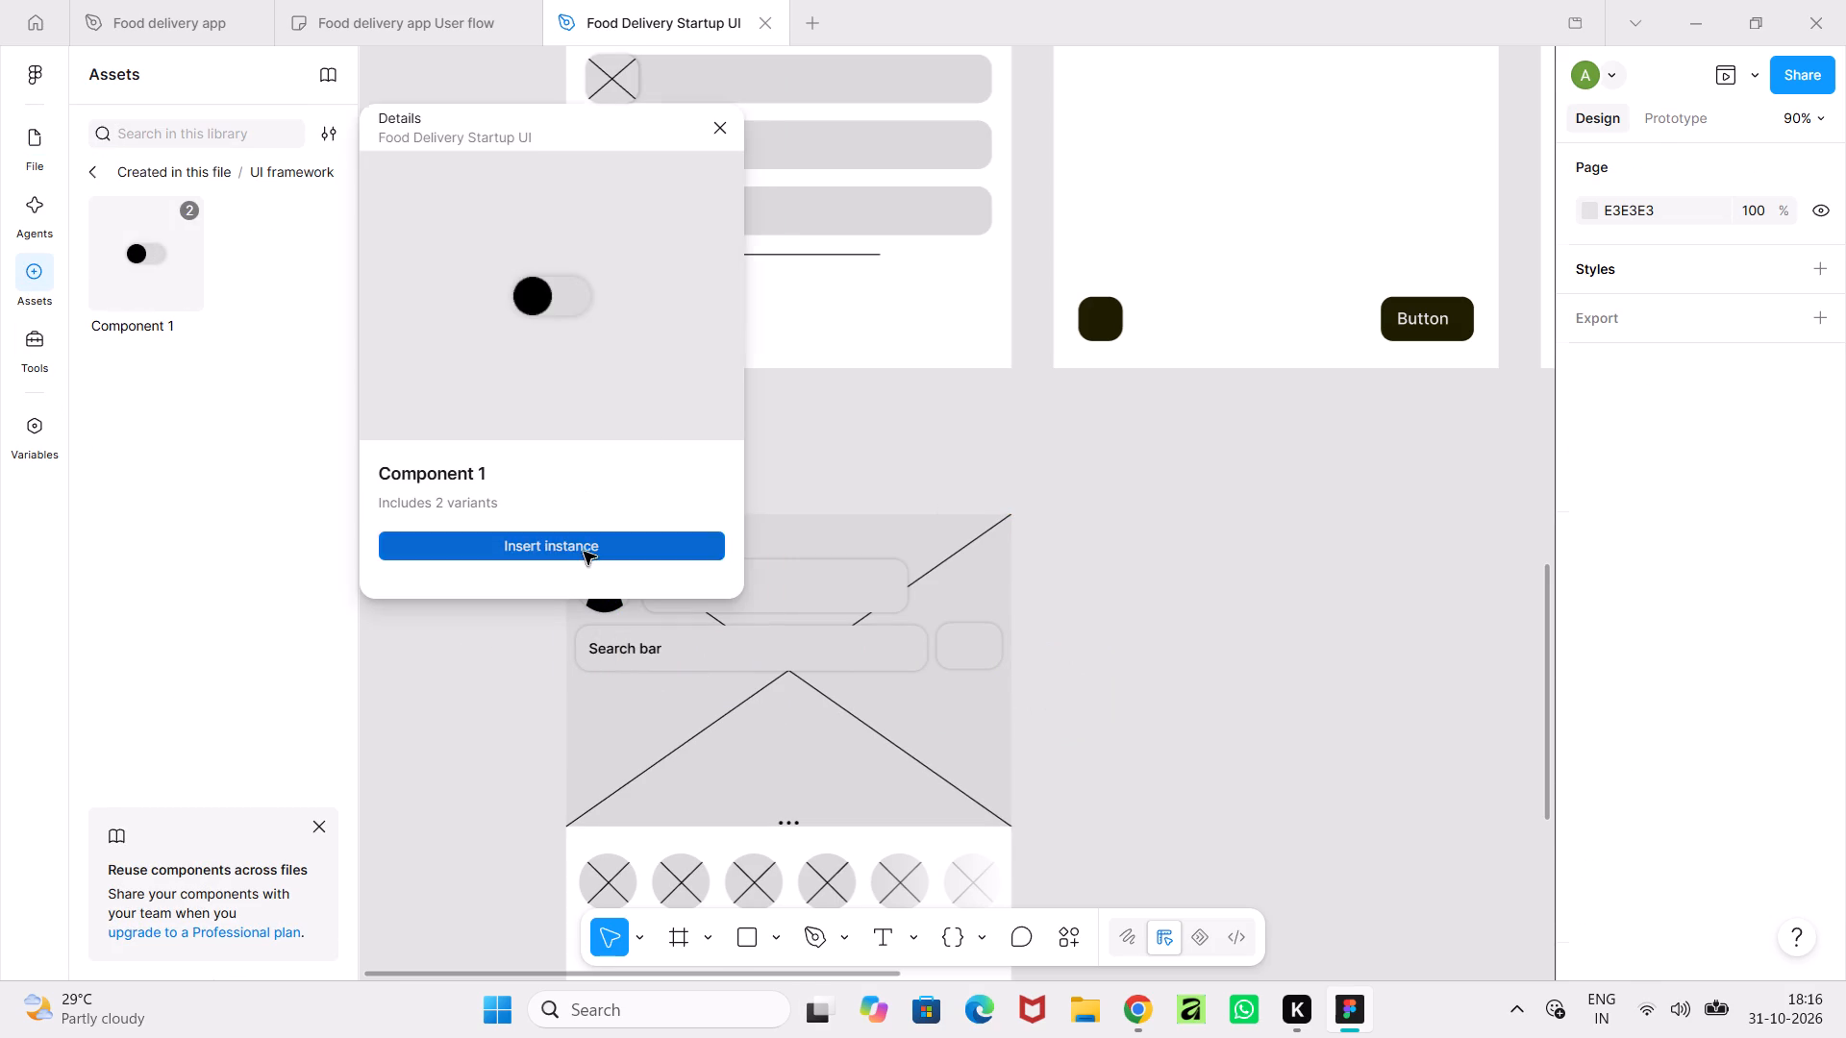
scroll(968, 580, "up", 4, "ctrl")
left_click(944, 477)
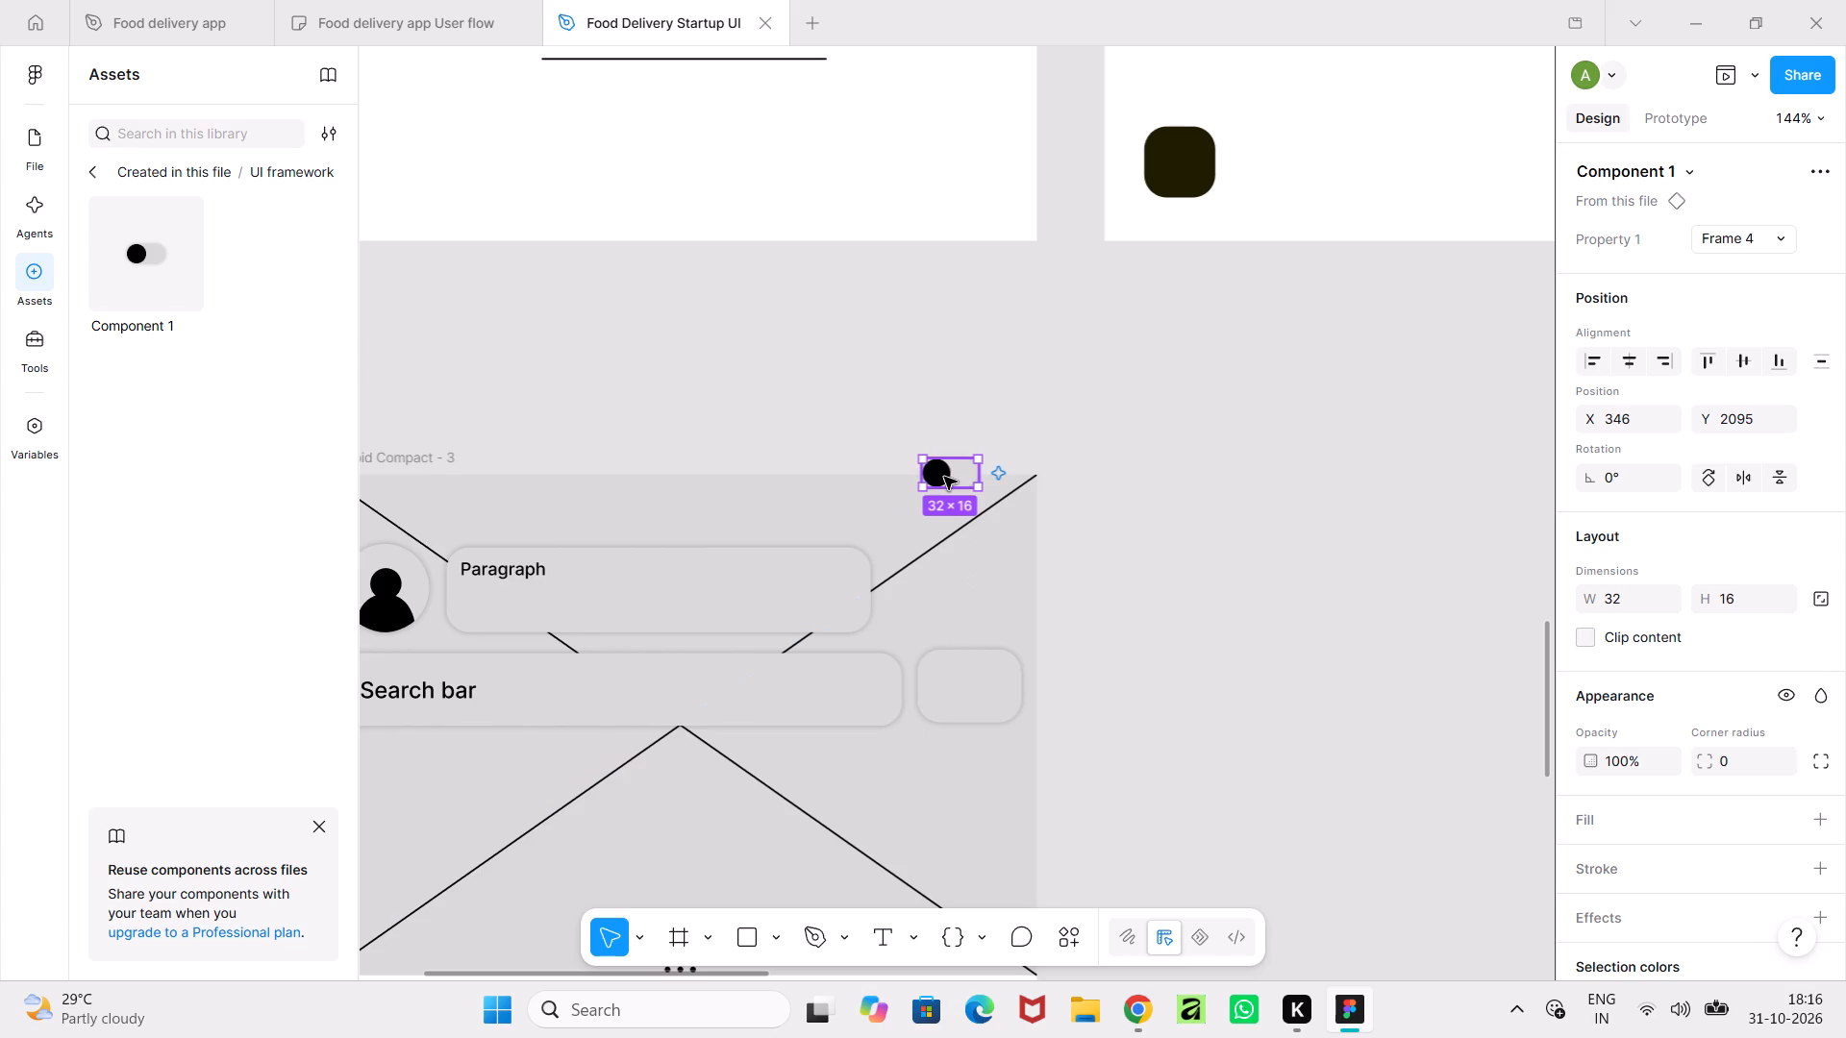
Move the toggle instance into the rounded box beside the search bar, at about X 356, Y 2227.
left_click(944, 477)
left_click(956, 482)
double_click(960, 474)
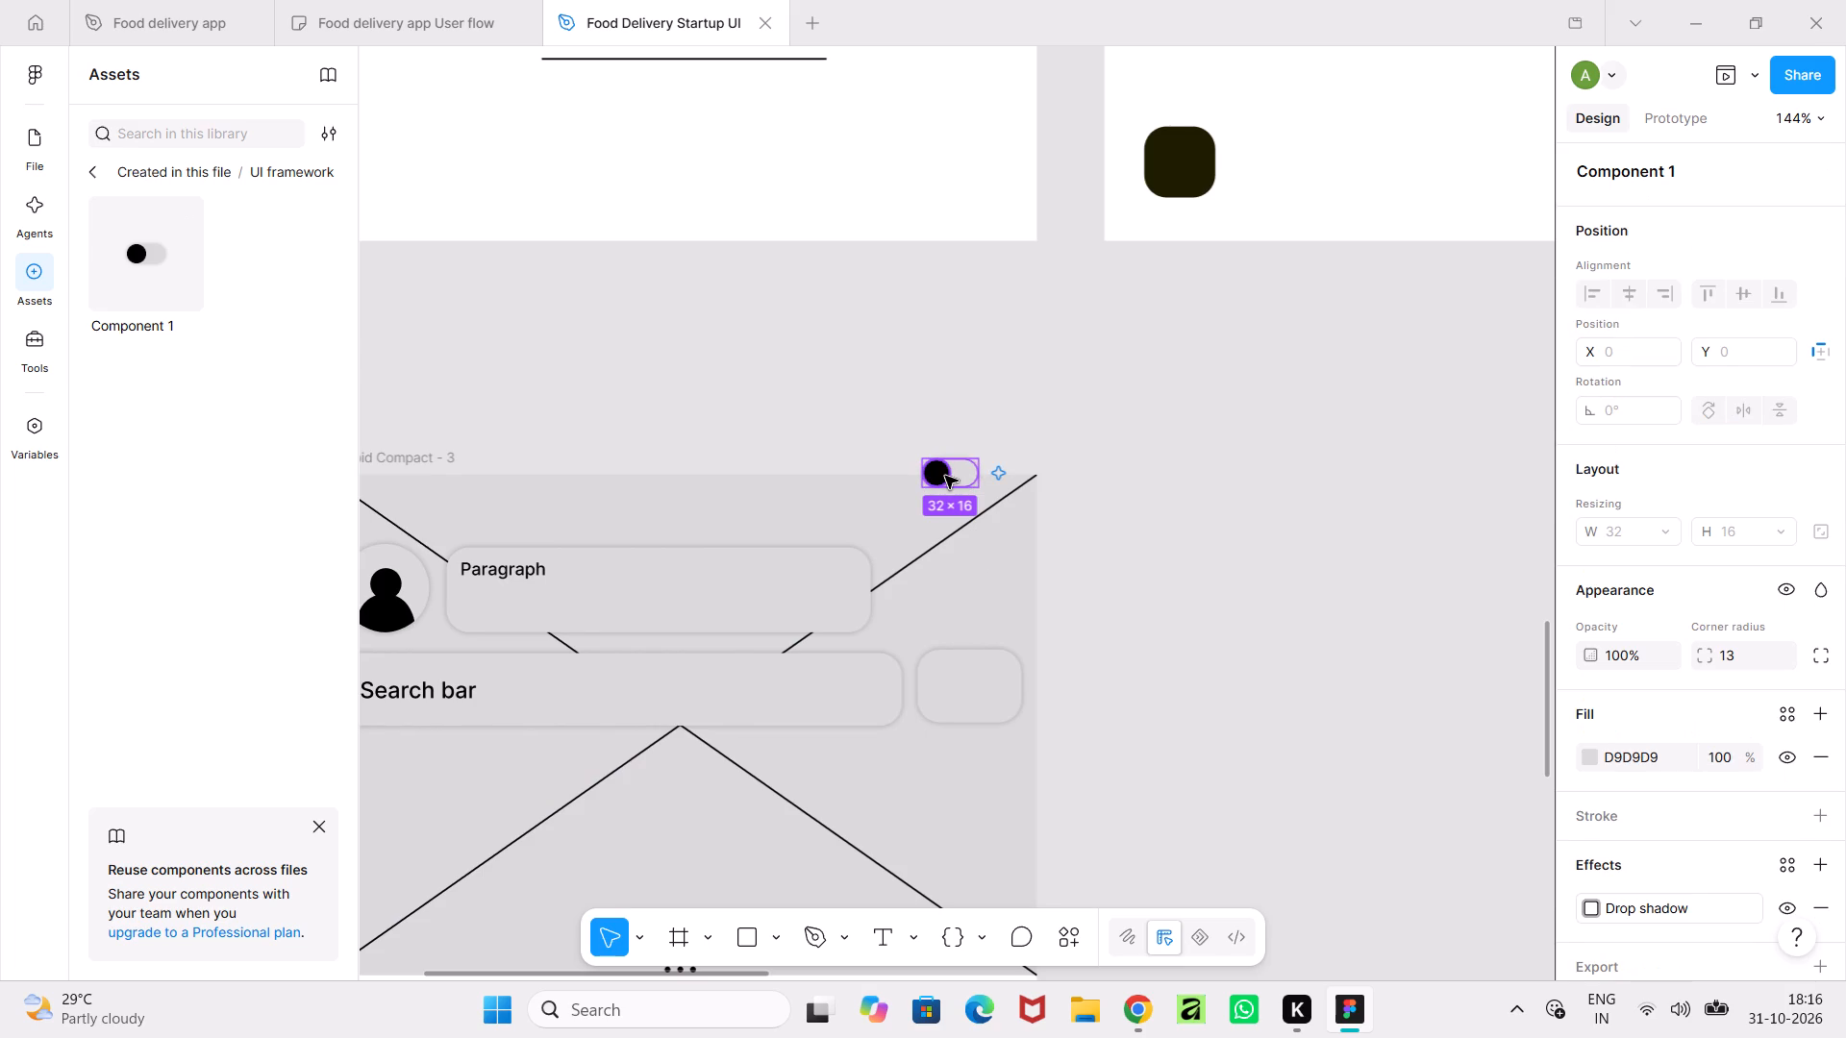
left_click_drag(957, 480, 972, 611)
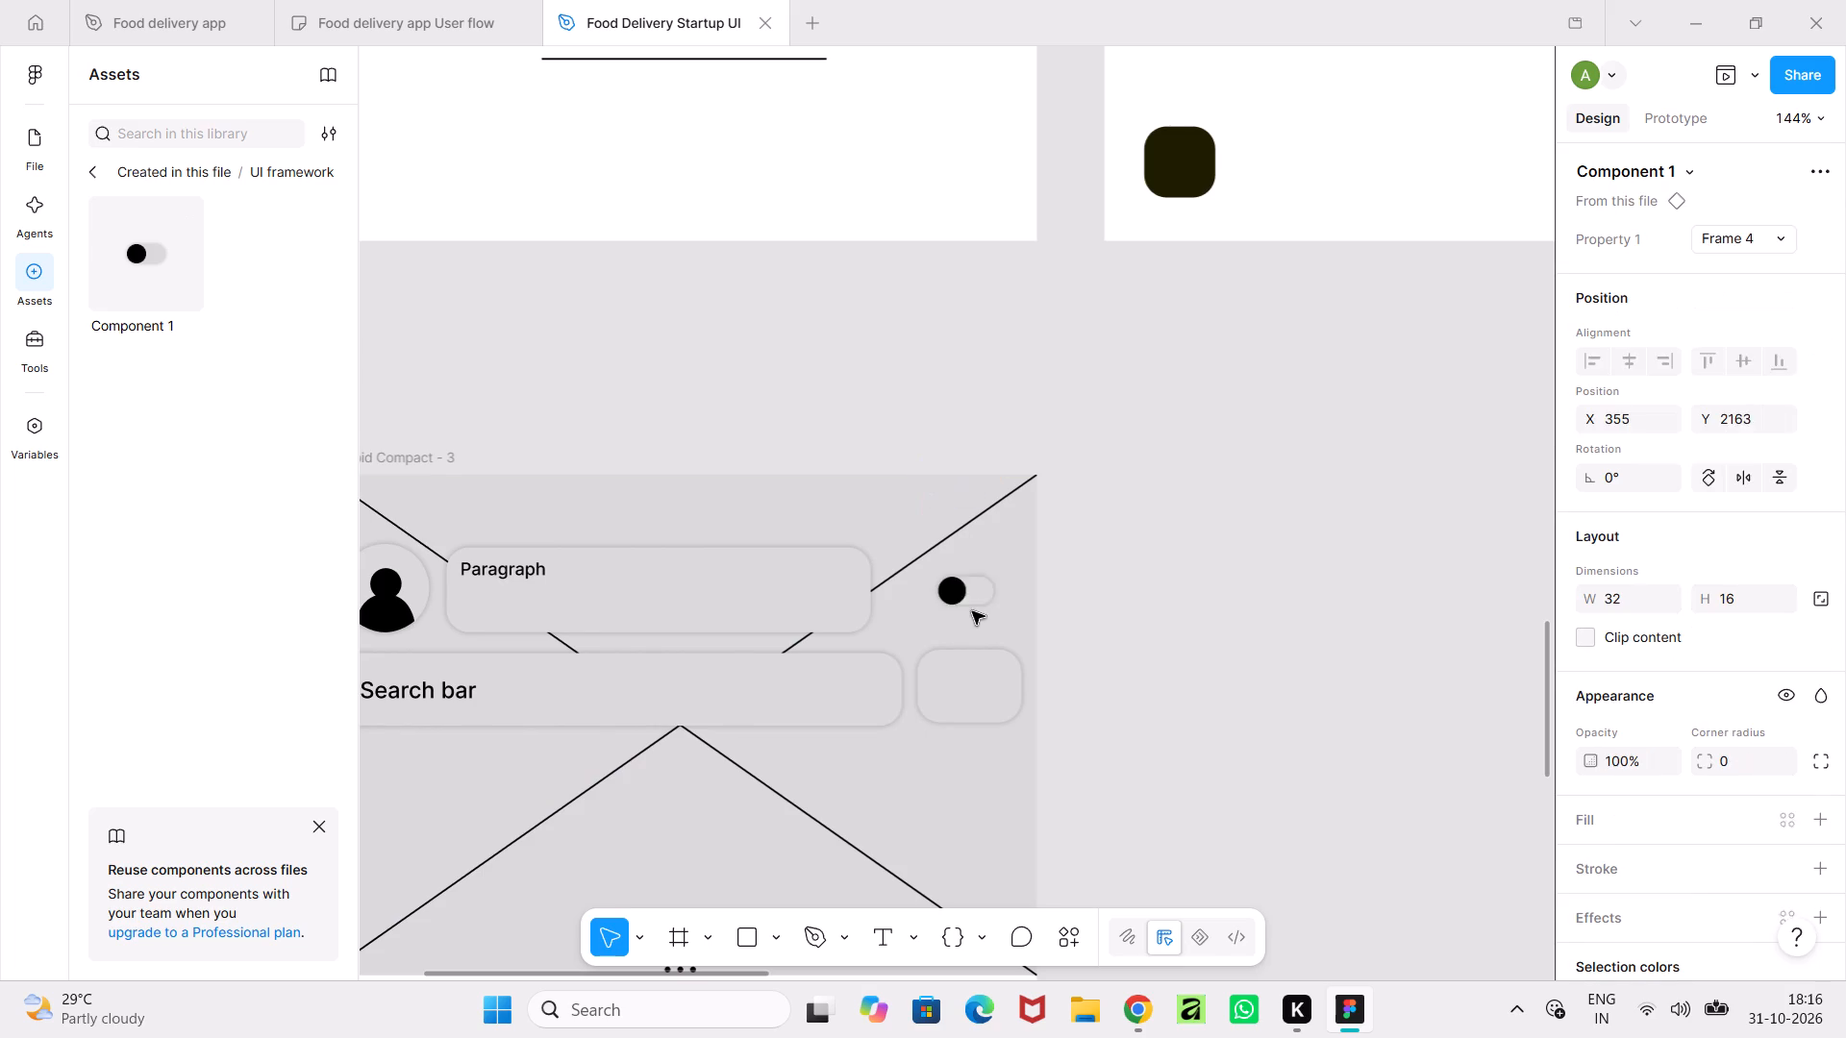
left_click_drag(972, 611, 975, 707)
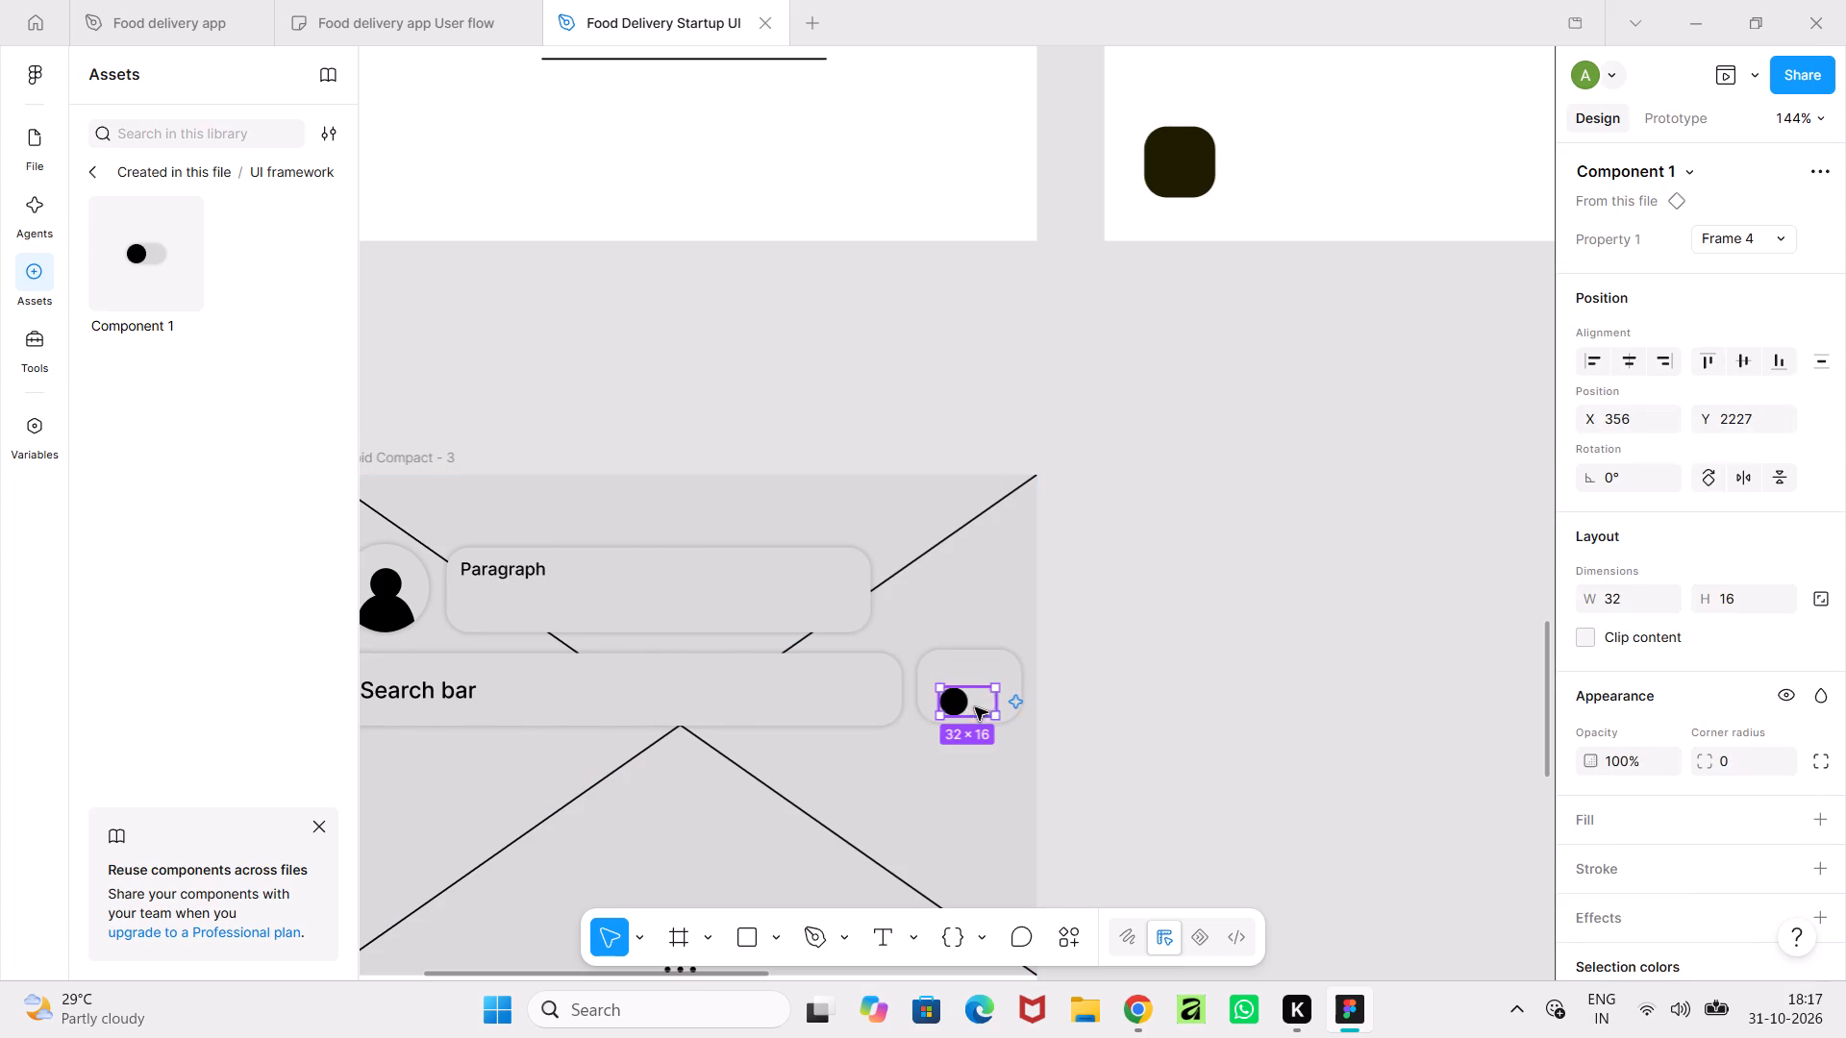
left_click(1222, 750)
scroll(1222, 750, "up", 6, "ctrl")
left_click(620, 648)
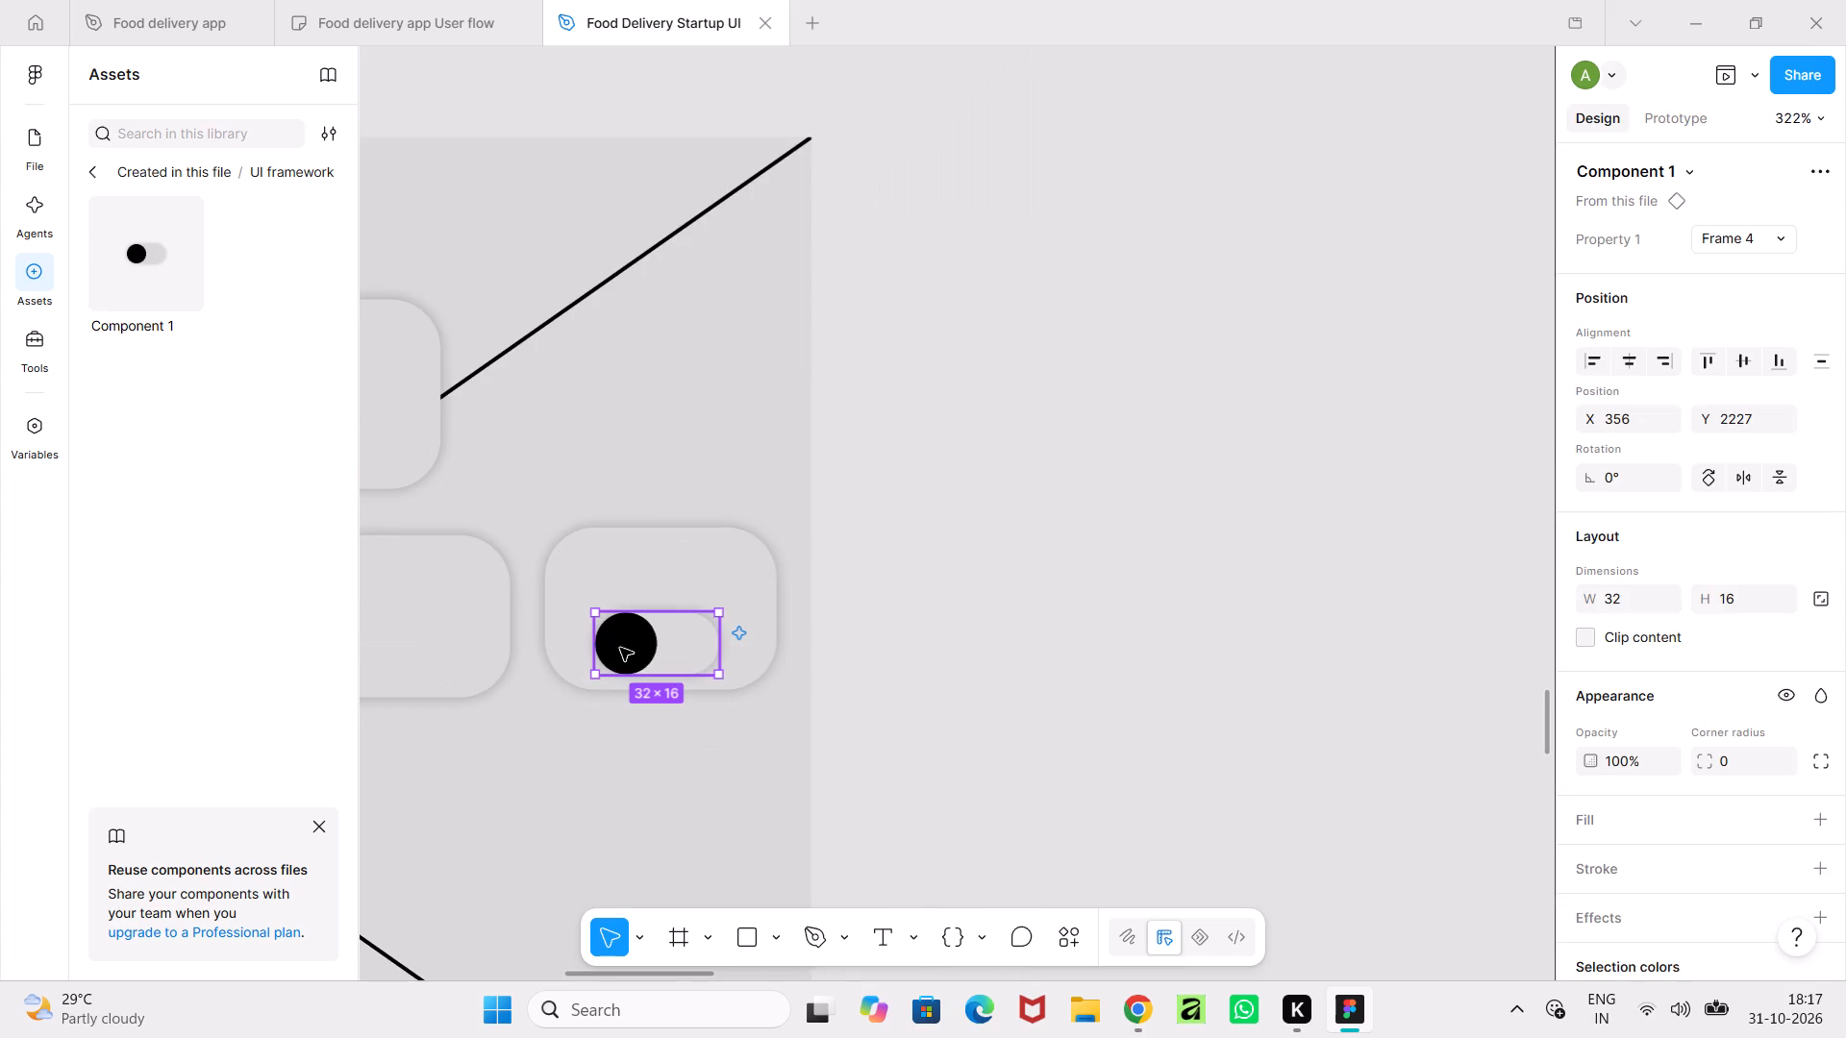
left_click(962, 605)
Preview the prototype through to Android Compact - 3 and test the box beside the search bar.
scroll(962, 605, "down", 3, "ctrl")
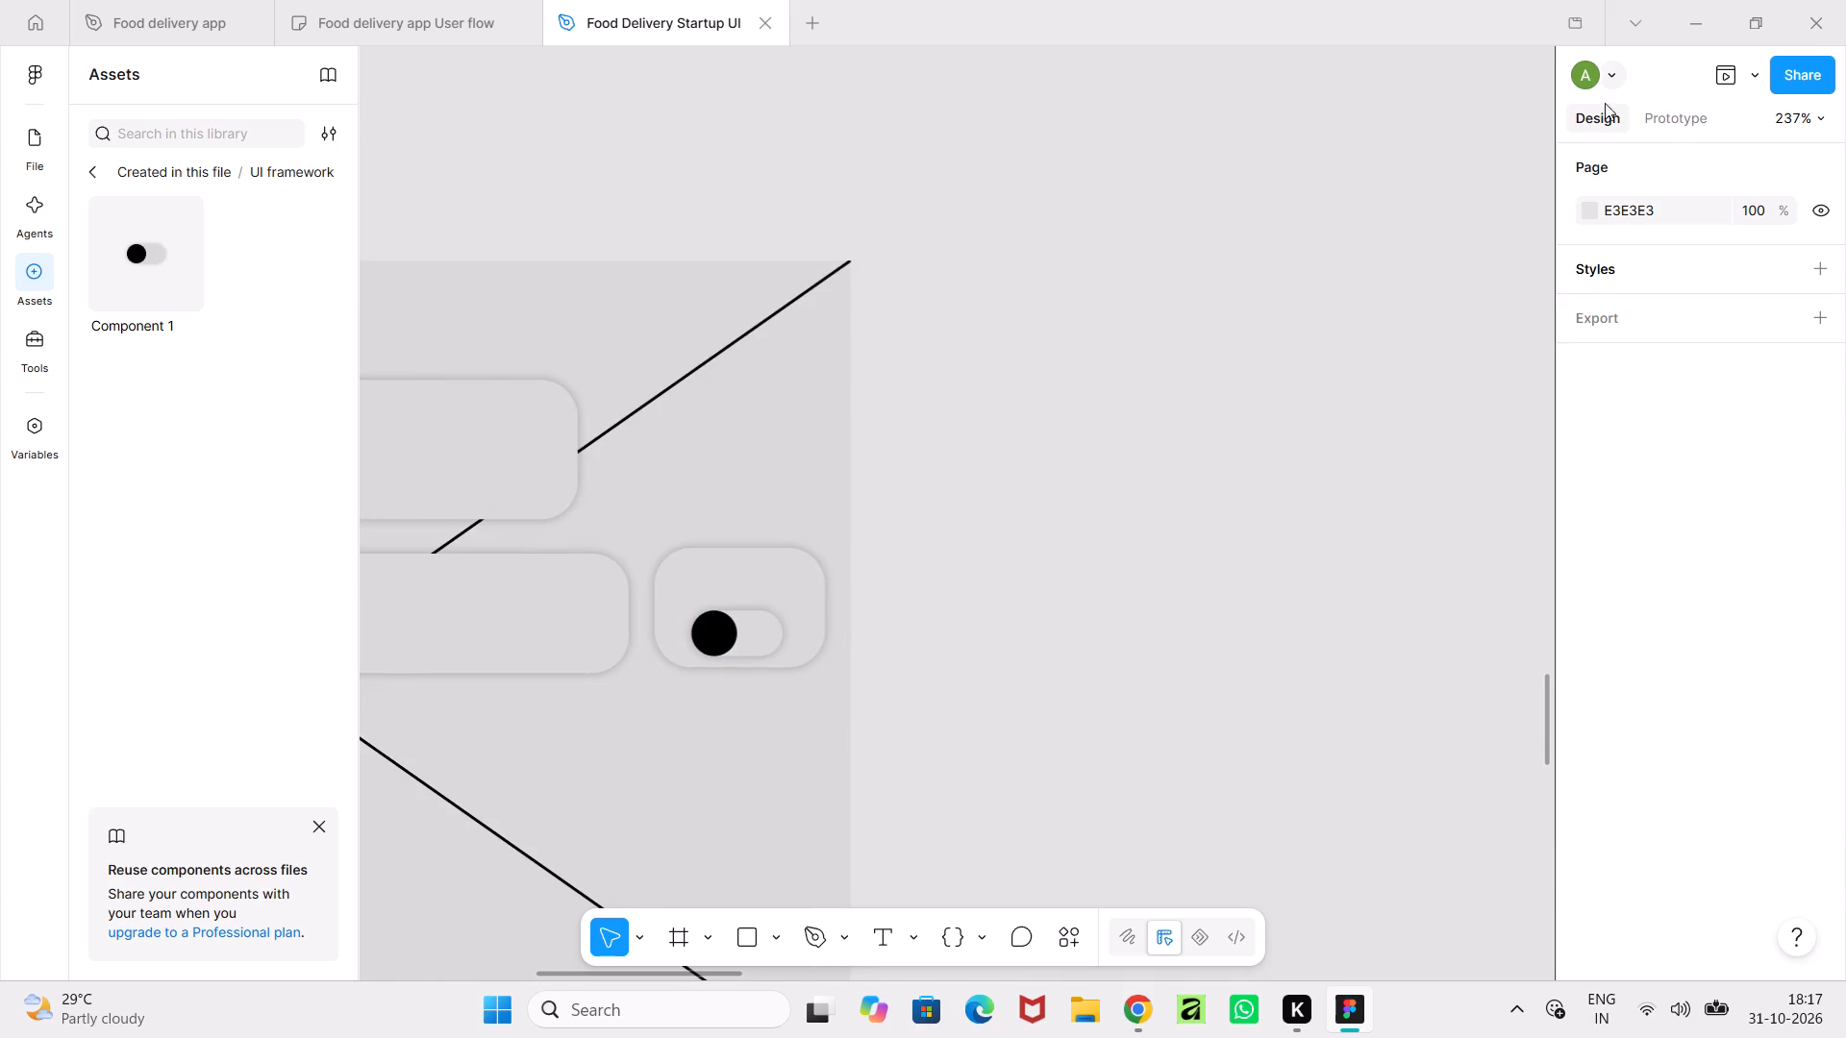
left_click(1725, 71)
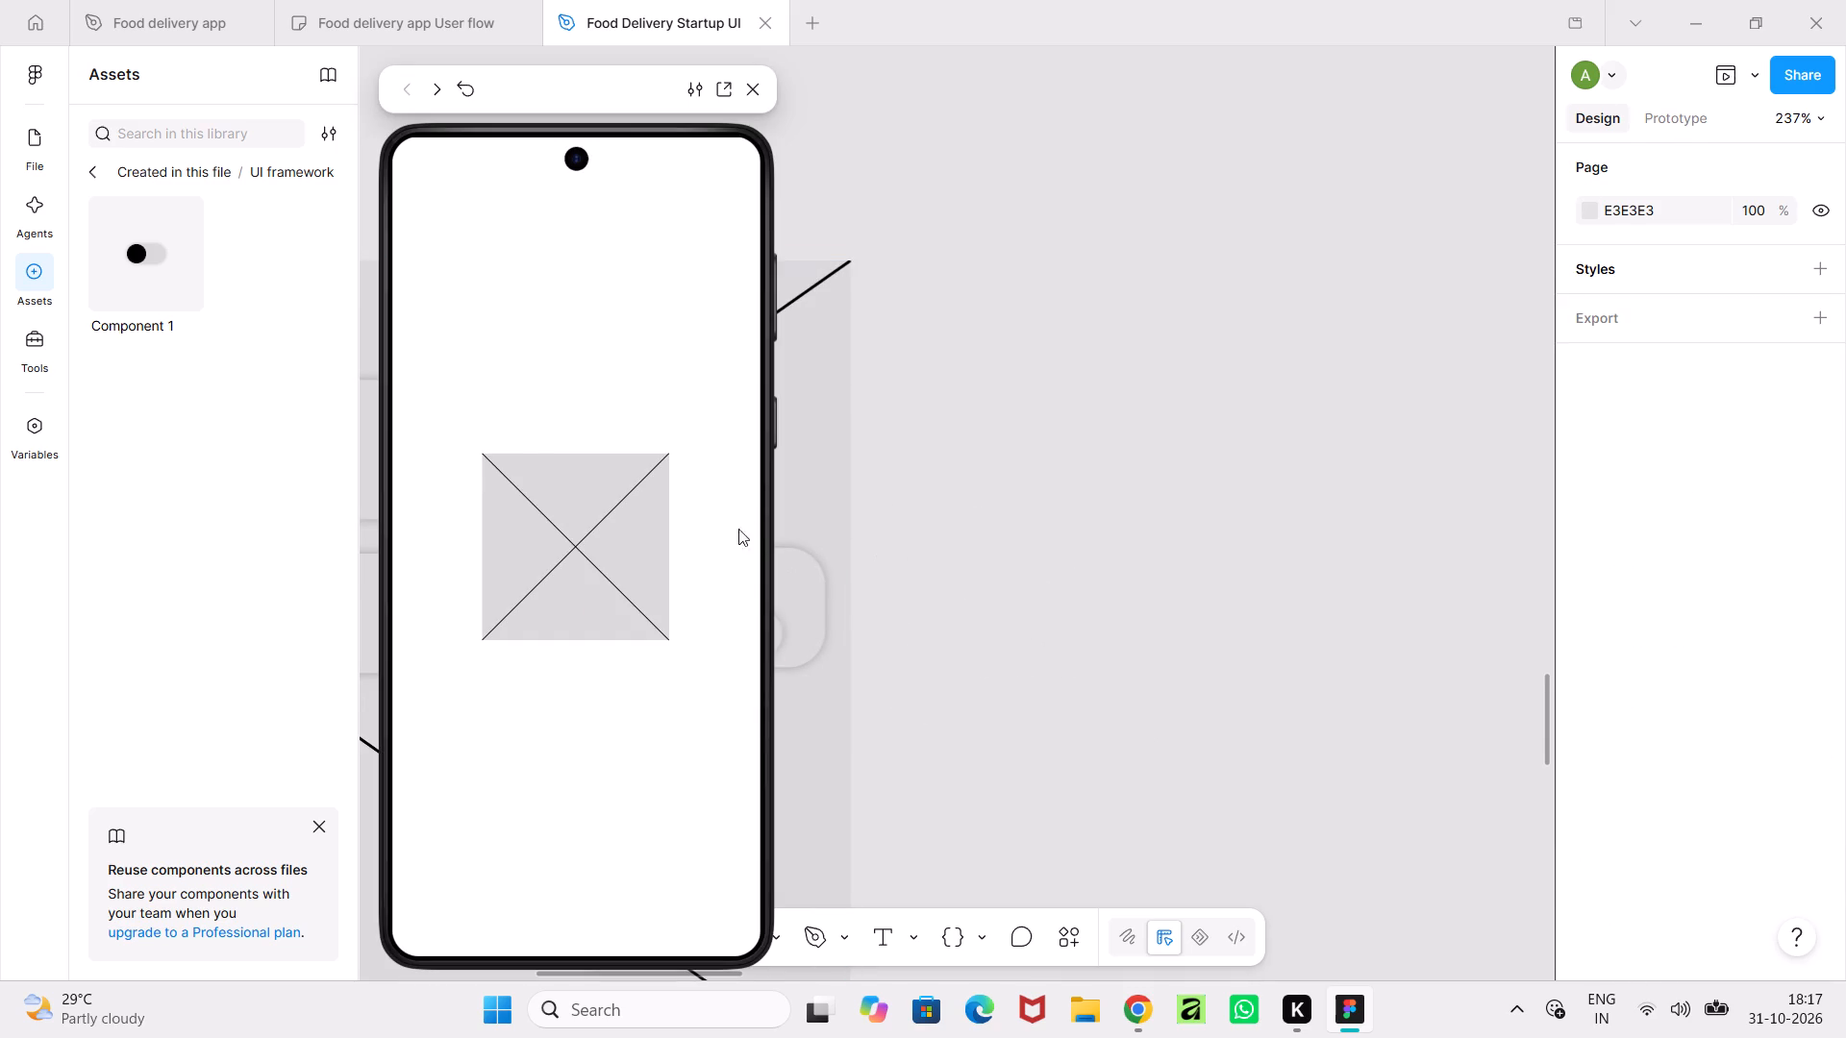
left_click(730, 156)
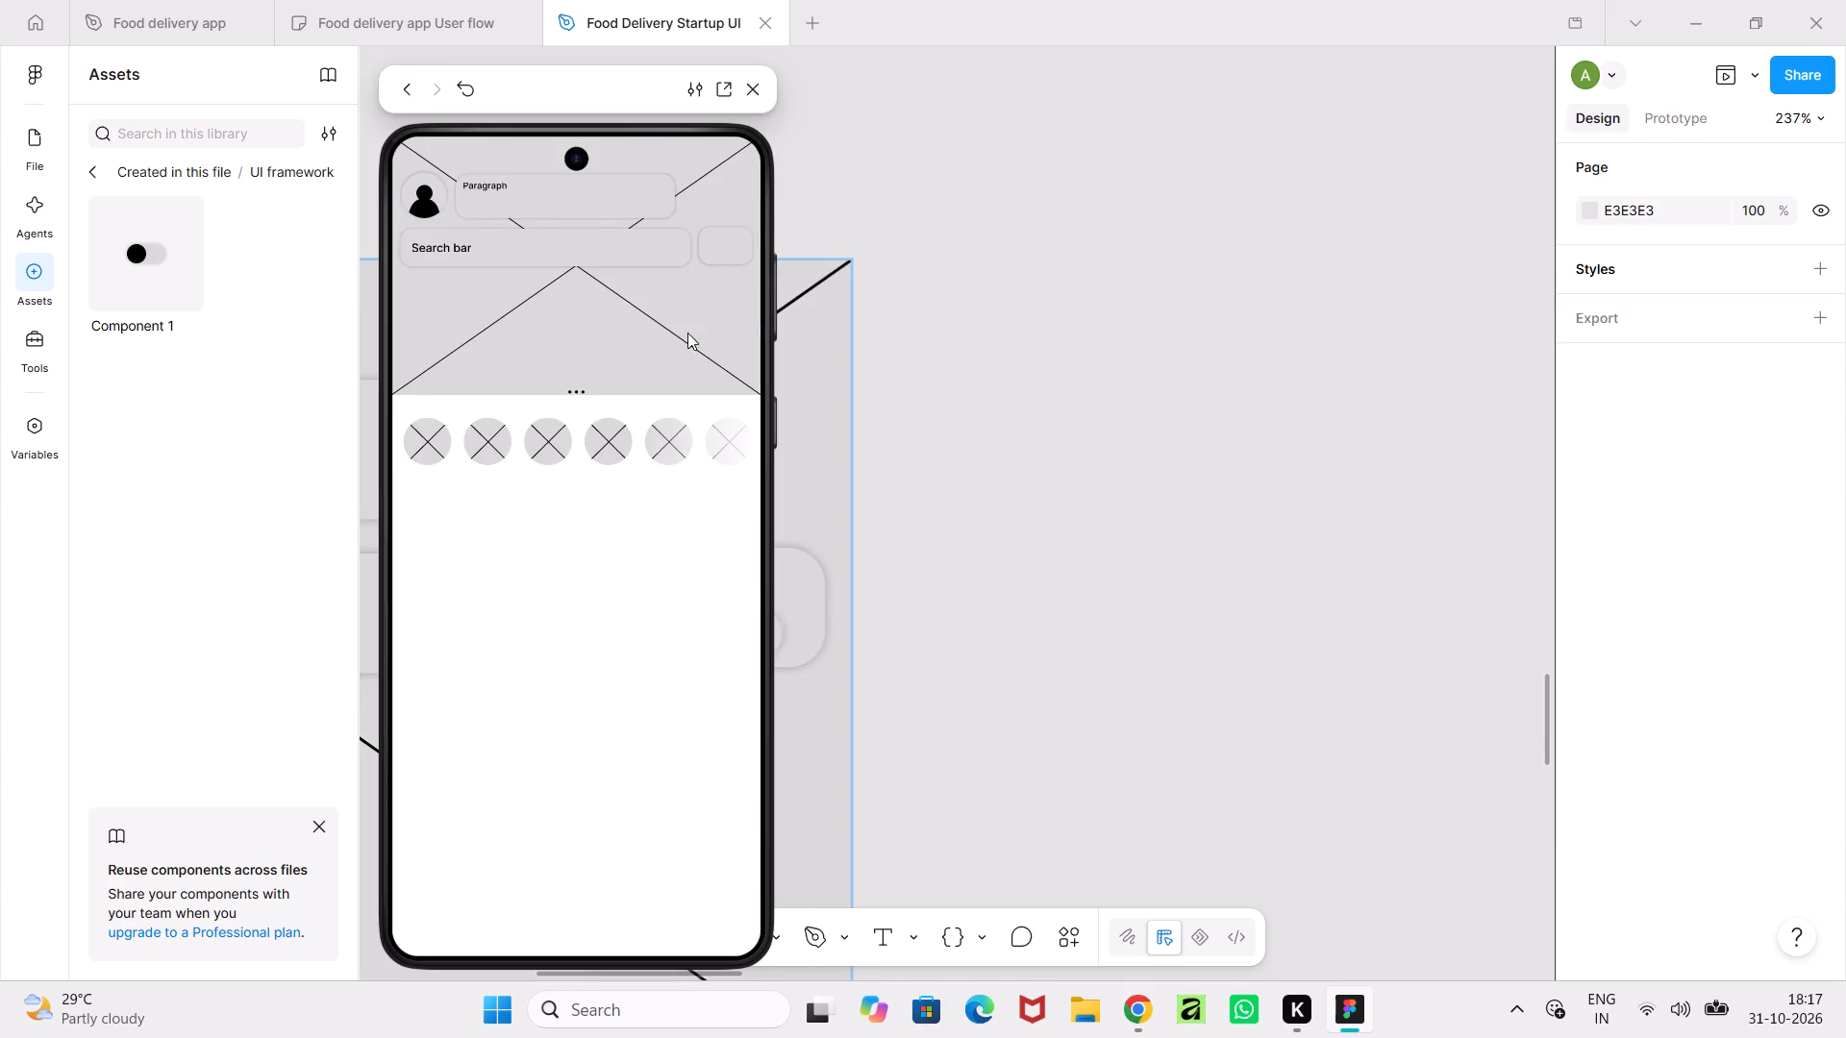
left_click(718, 251)
left_click(1086, 445)
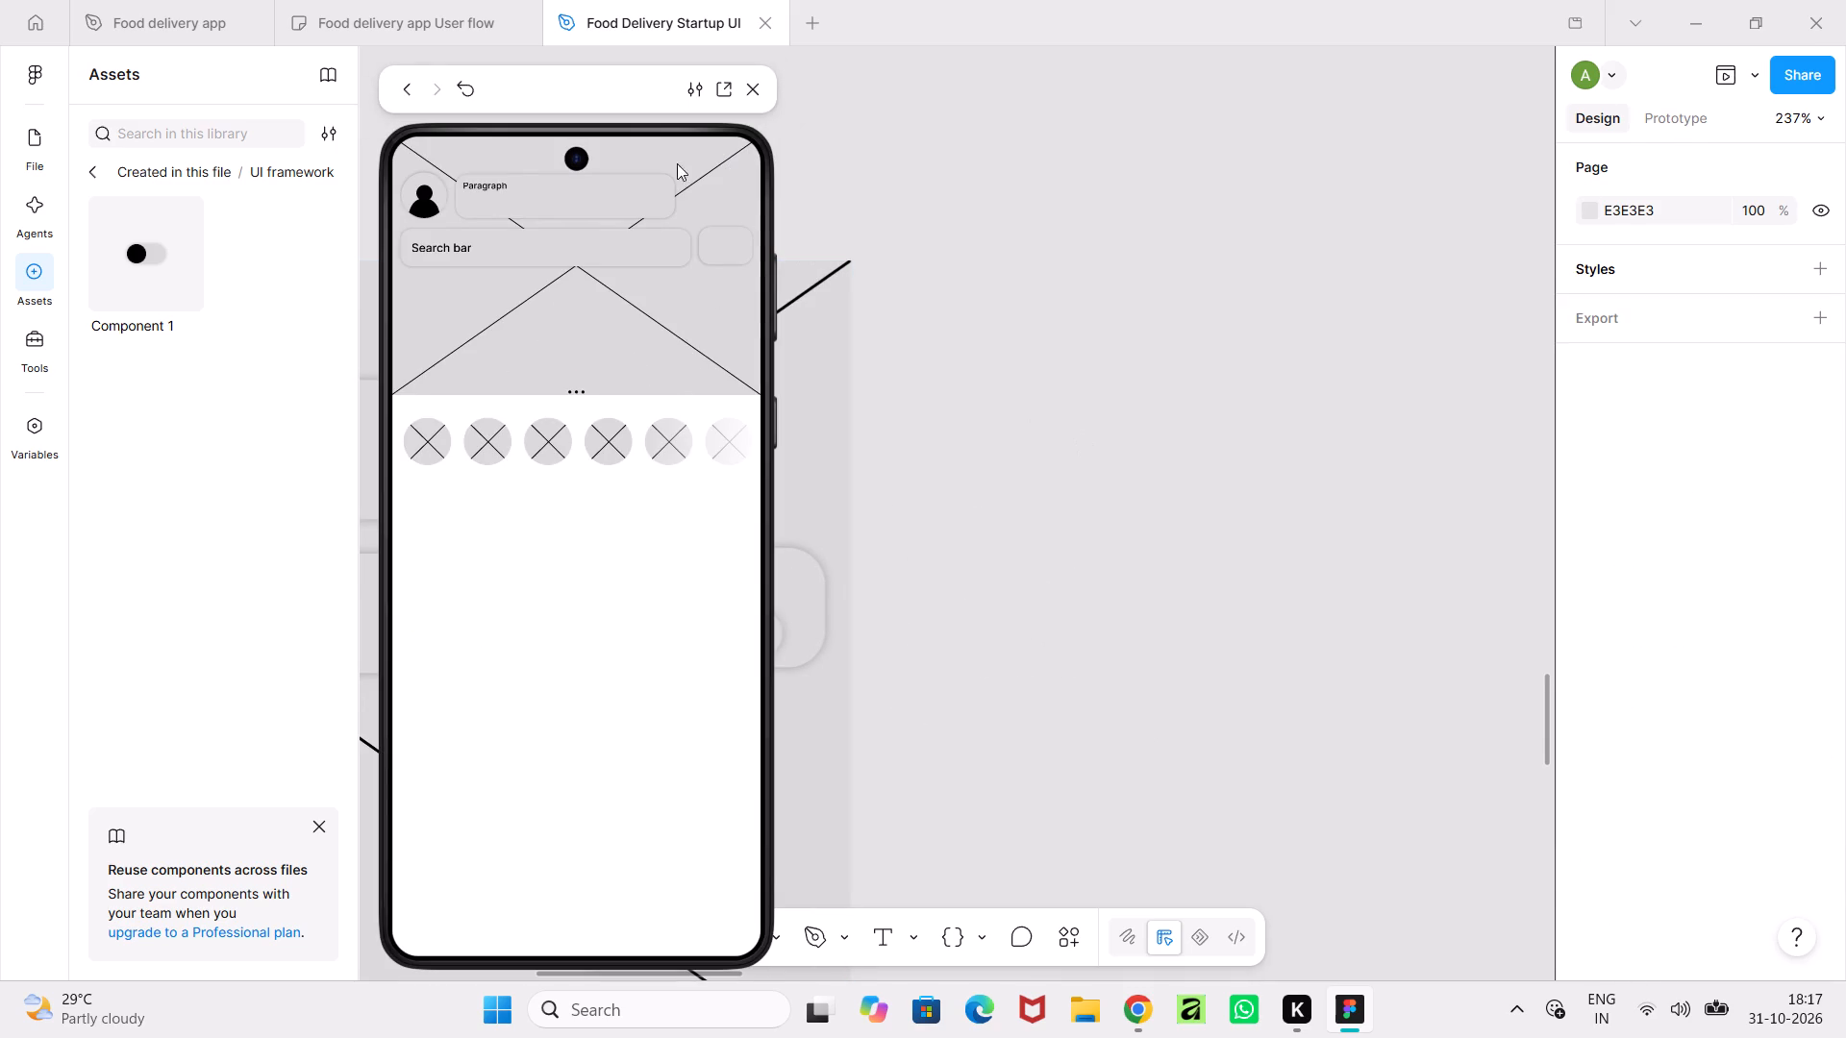
left_click(760, 91)
left_click(896, 396)
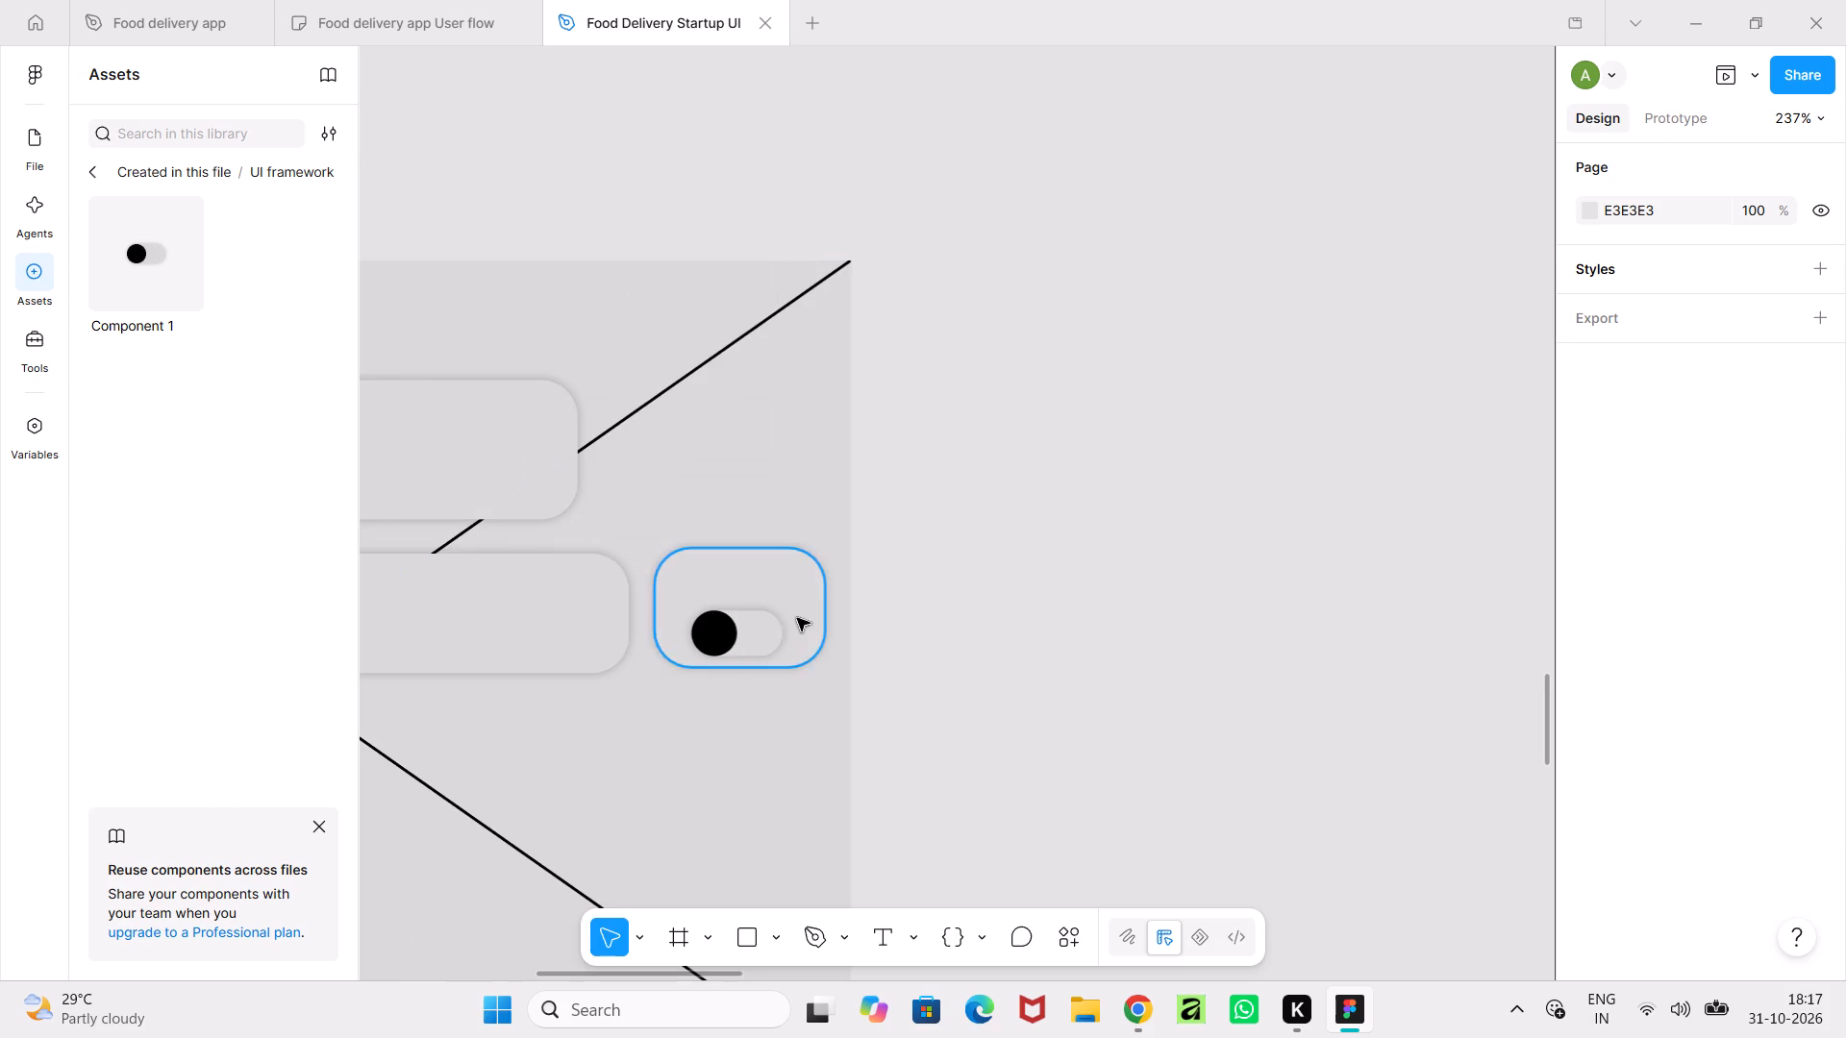
Nudge the toggle instance within the rounded box beside the search bar to X 357, Y 2227.
left_click(772, 632)
left_click(755, 635)
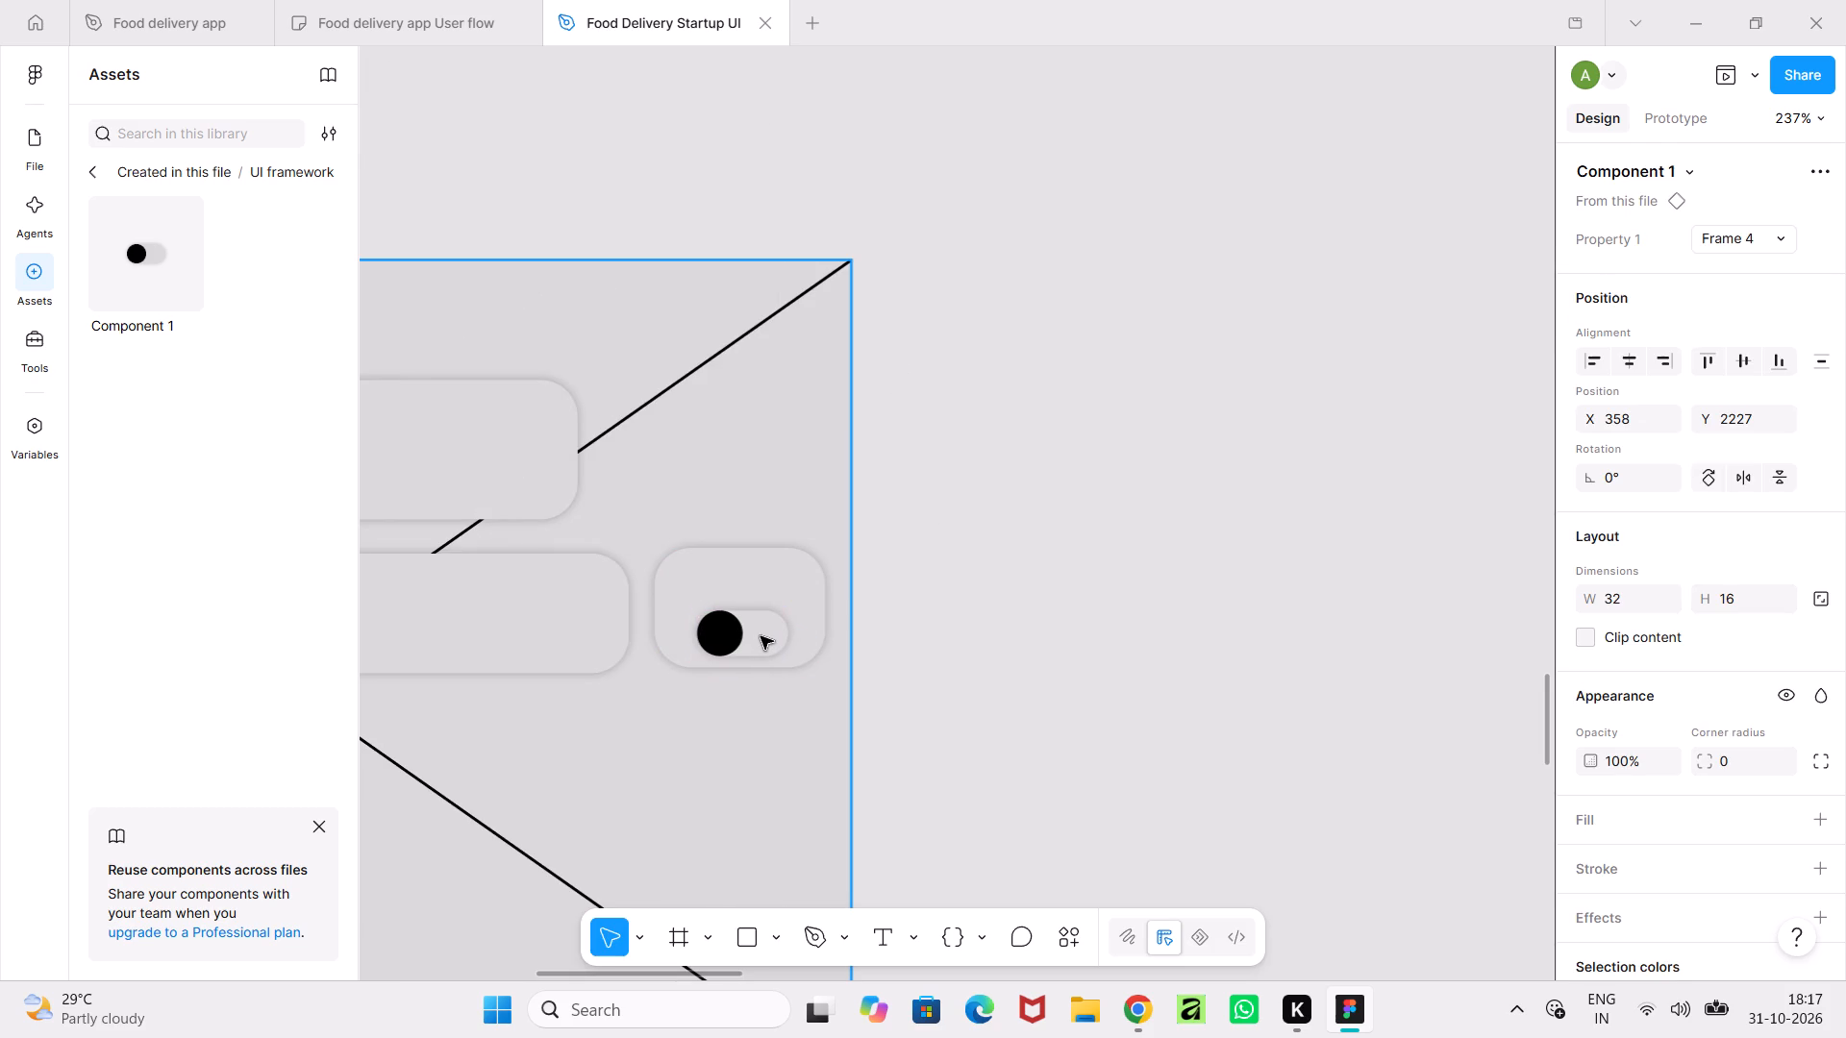
left_click(45, 146)
left_click(926, 465)
scroll(926, 465, "down", 6, "ctrl")
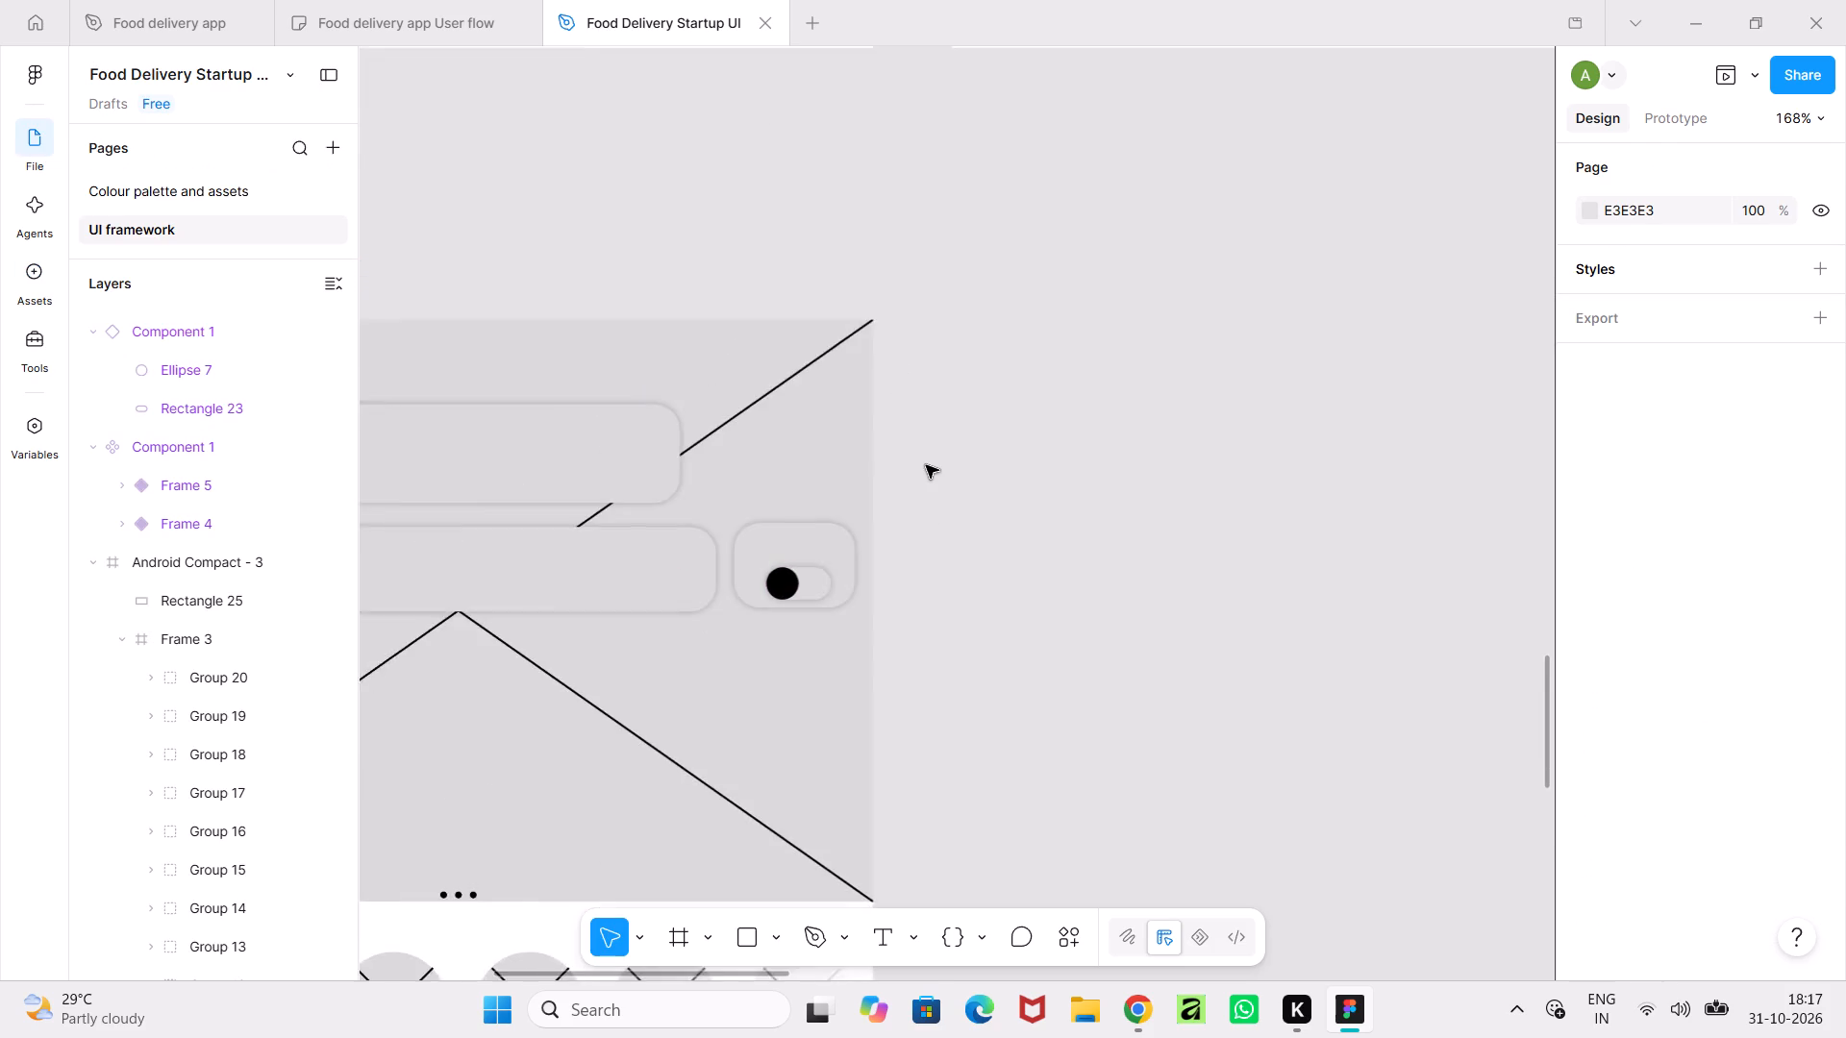
scroll(926, 465, "down", 6, "ctrl")
left_click(854, 528)
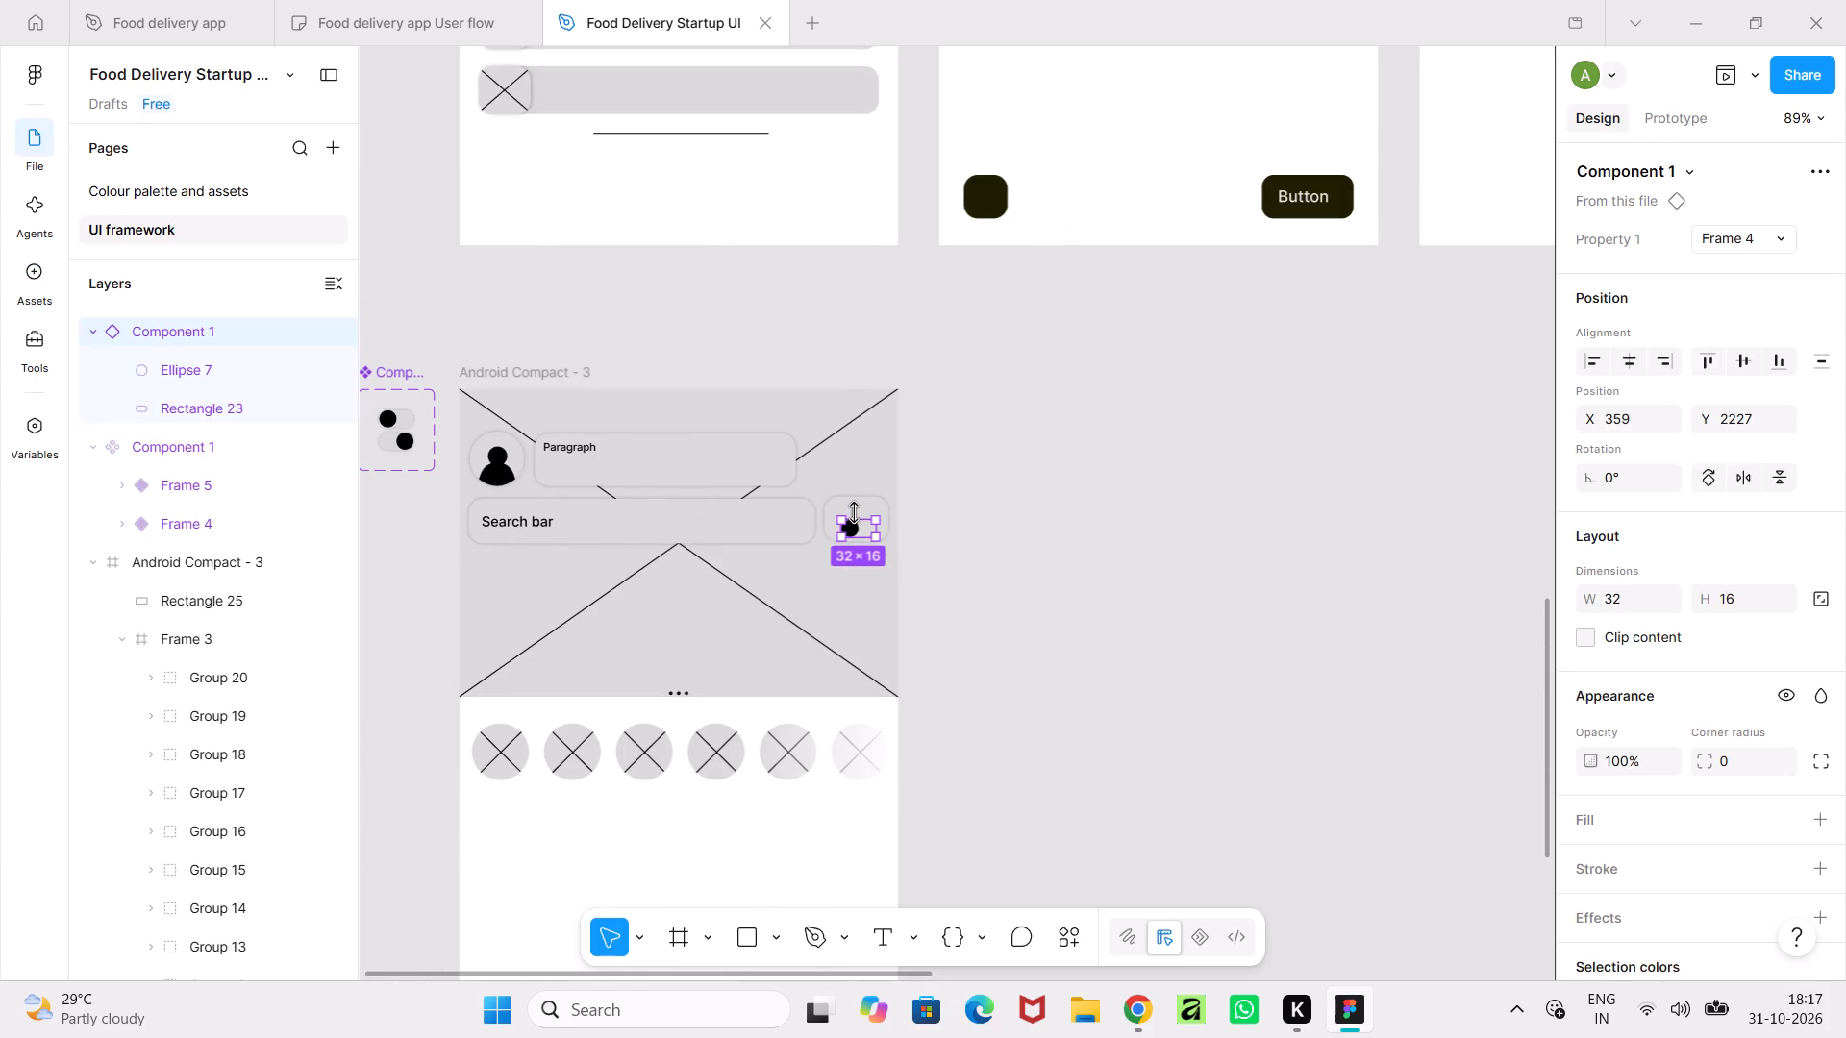
left_click(864, 500, "shift")
left_click(927, 534)
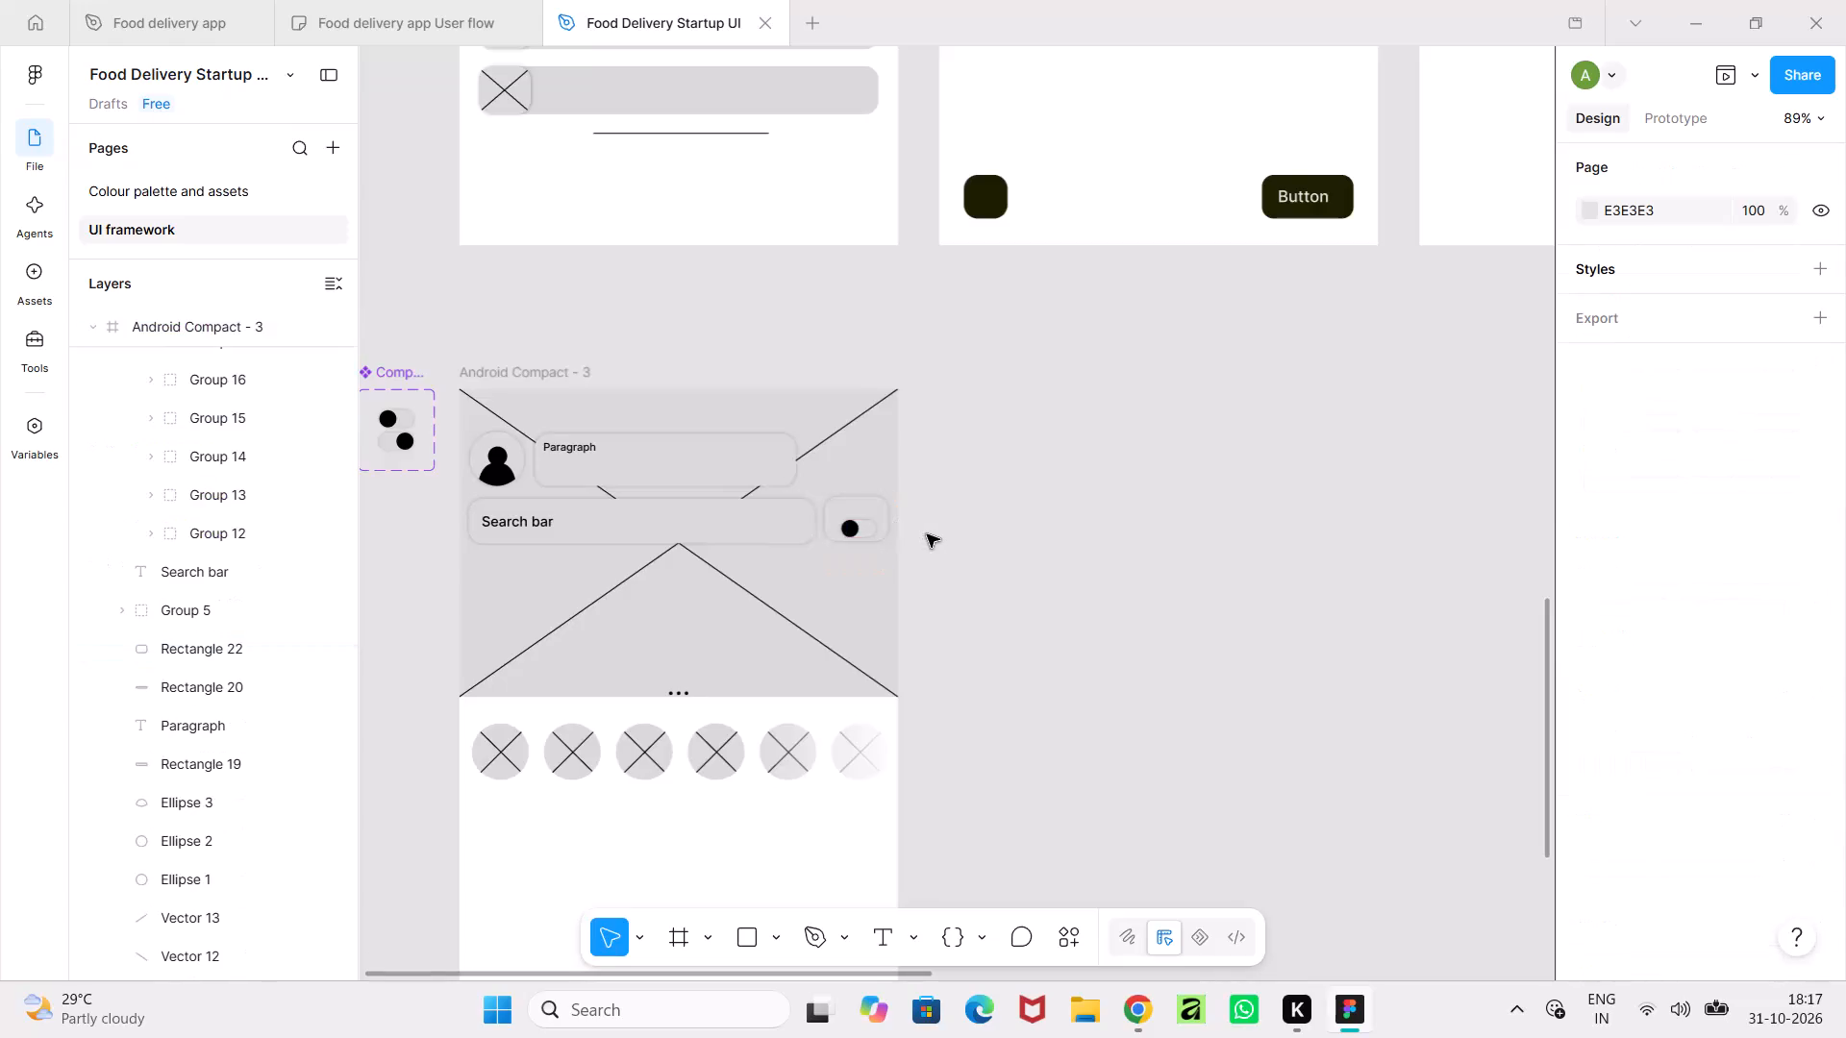
scroll(927, 534, "up", 6, "ctrl")
scroll(927, 534, "down", 4, "ctrl")
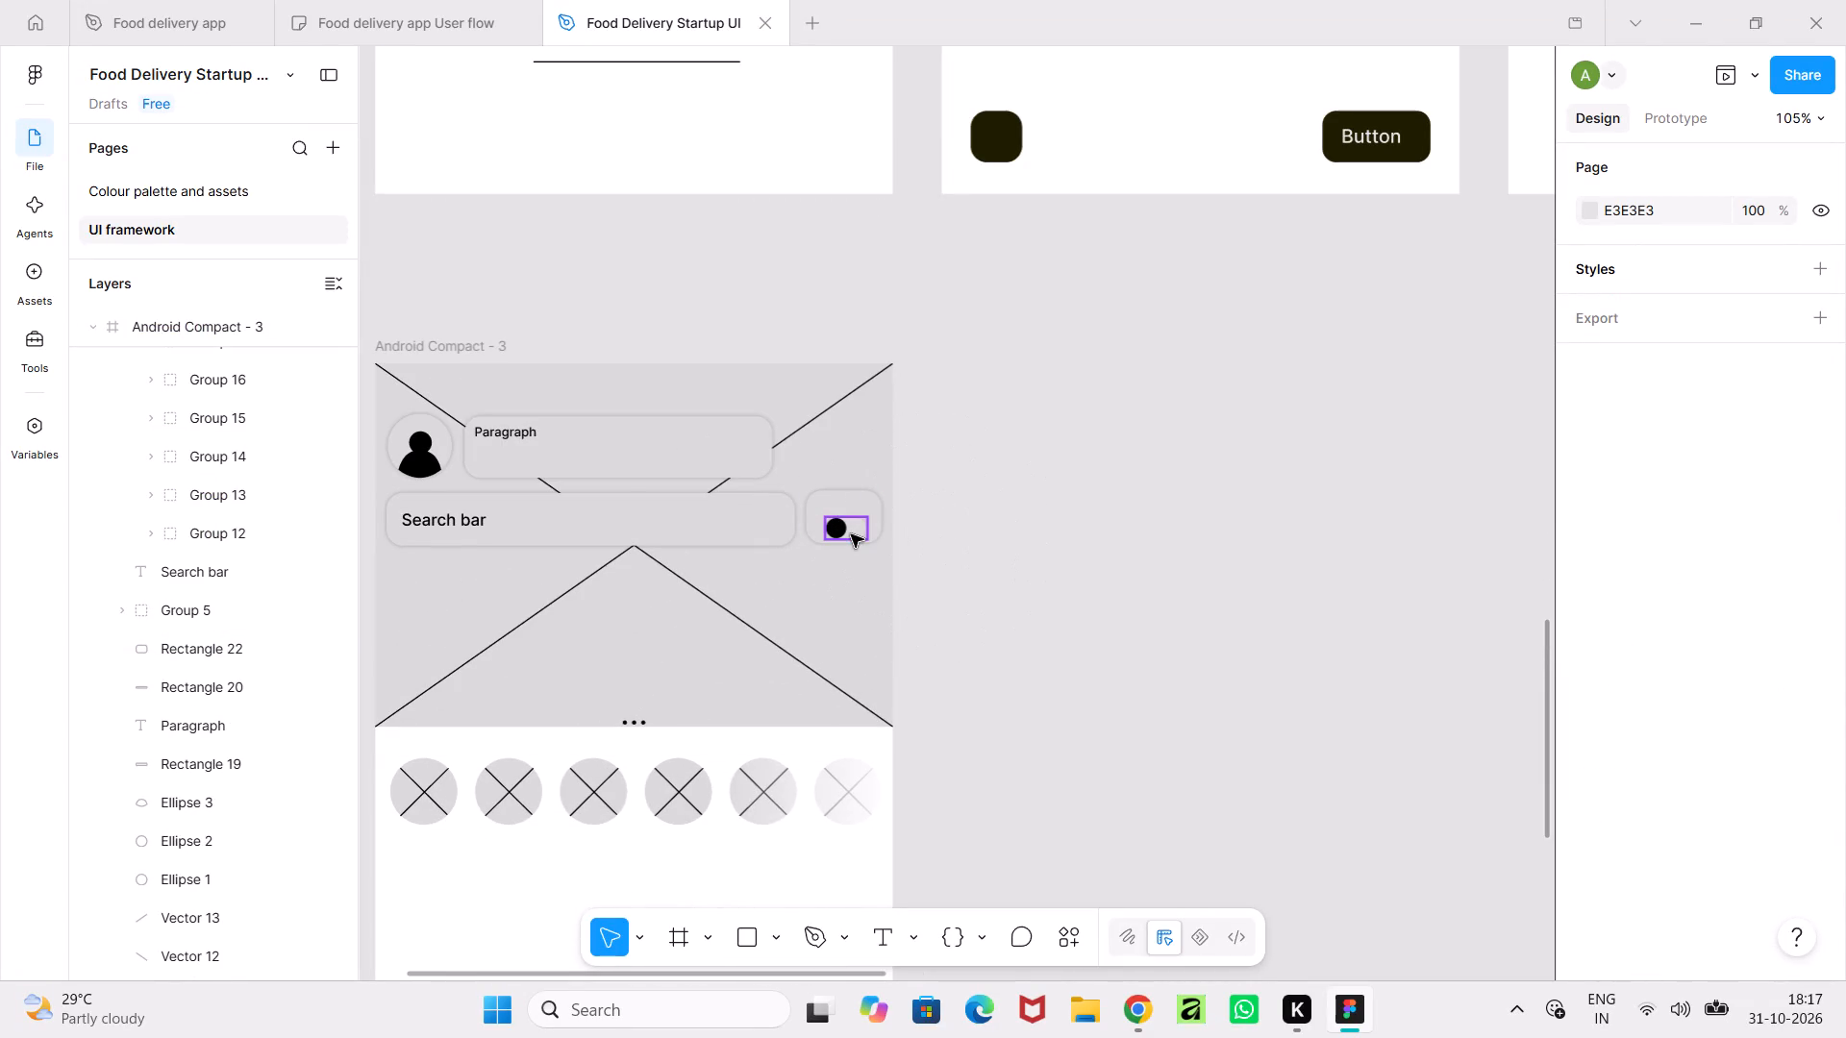
left_click(854, 531)
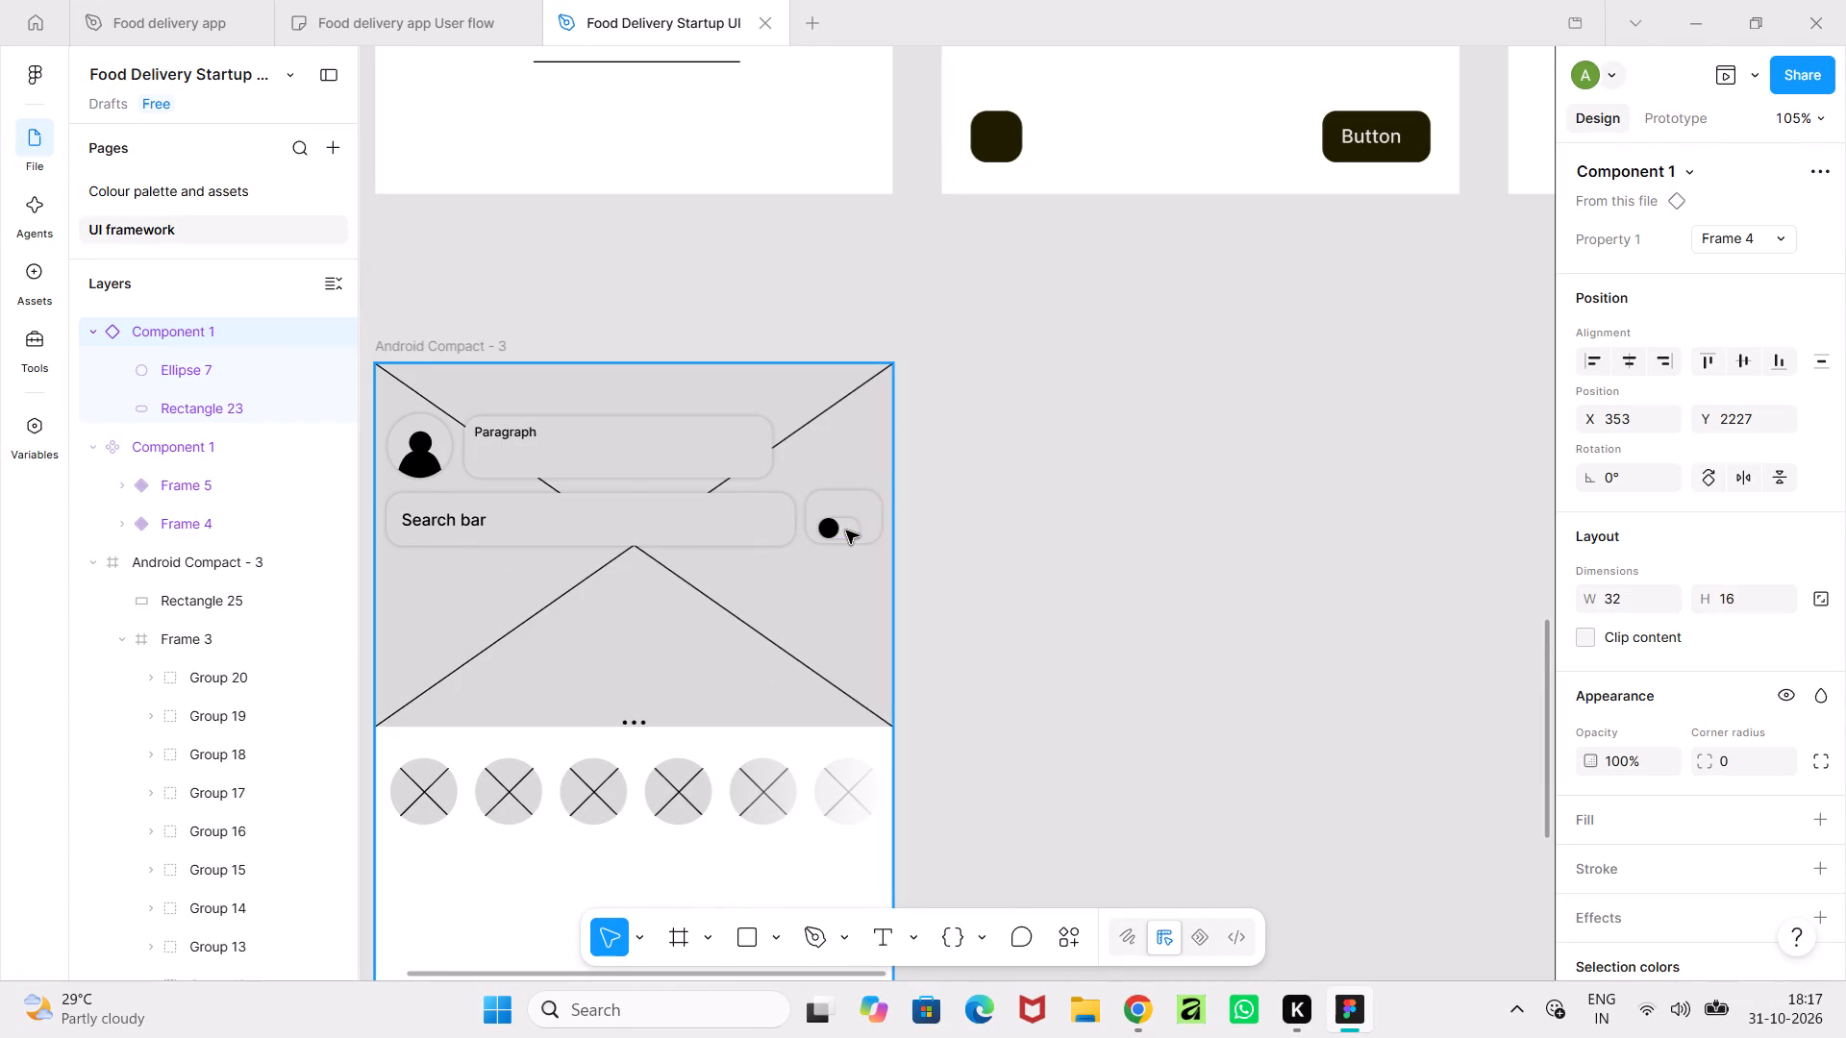
left_click(929, 545)
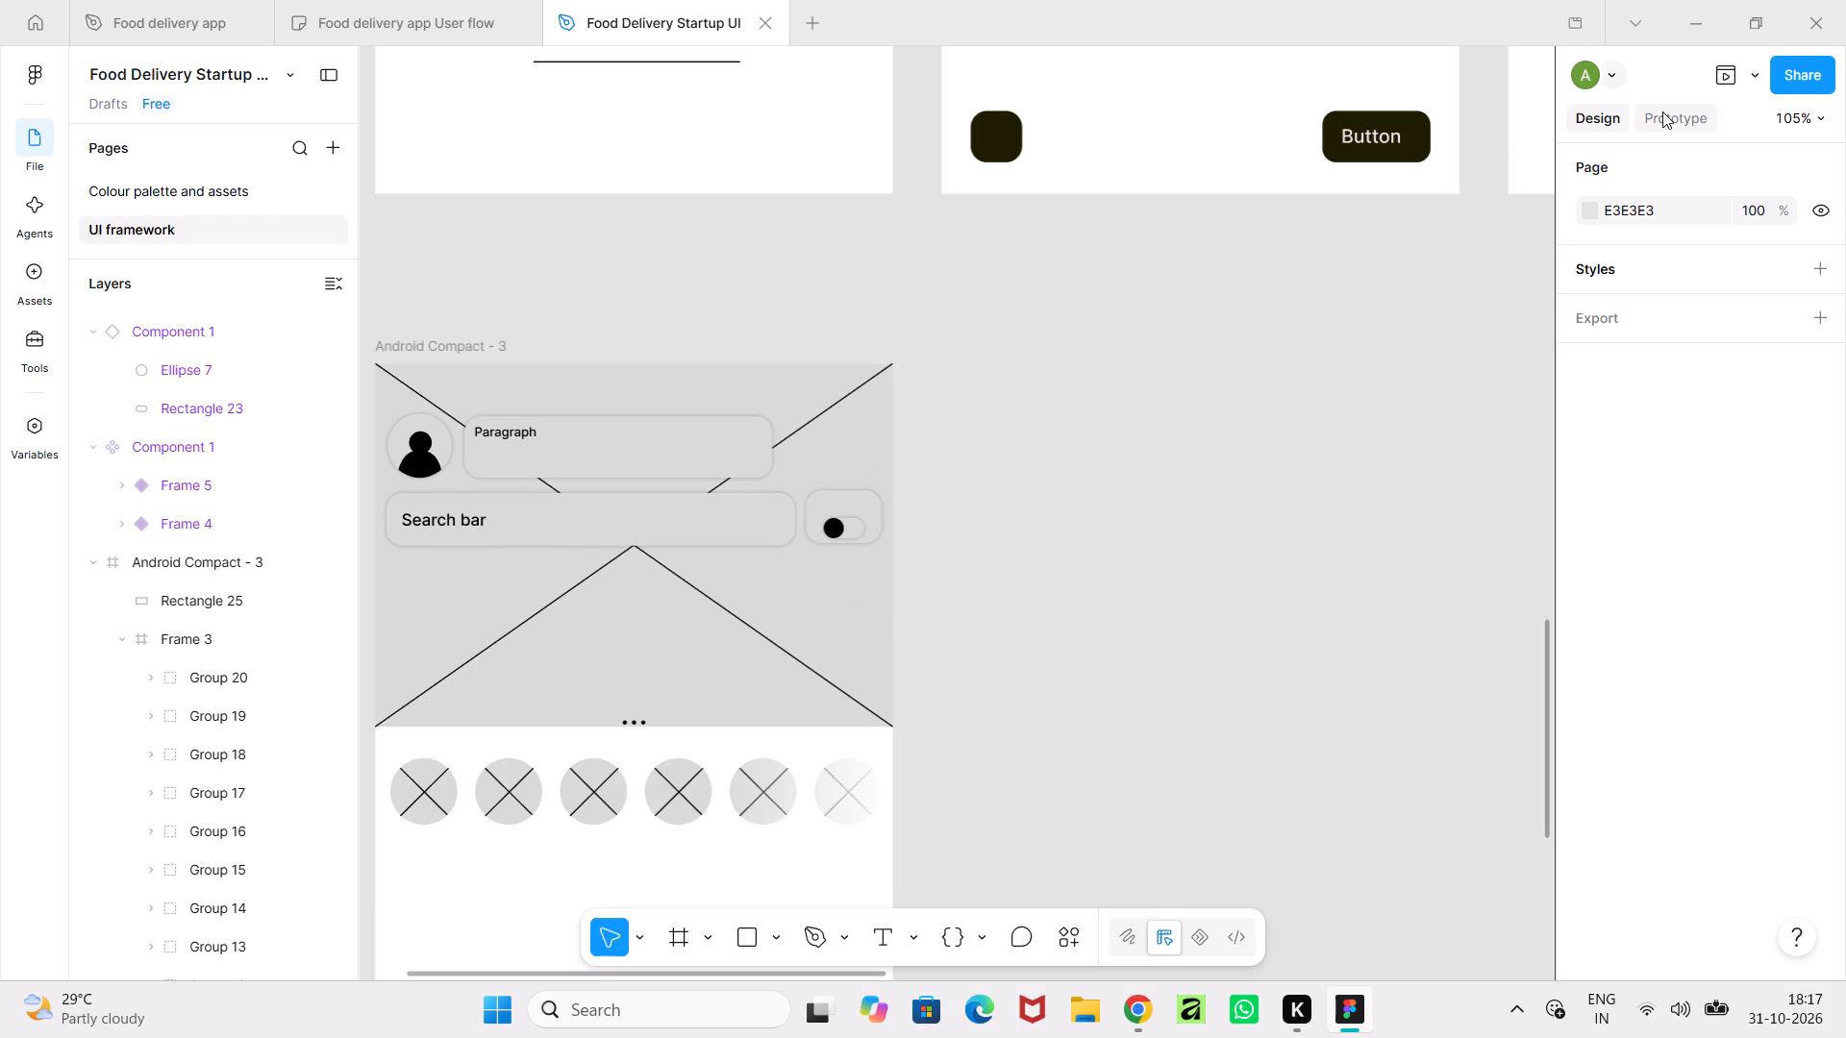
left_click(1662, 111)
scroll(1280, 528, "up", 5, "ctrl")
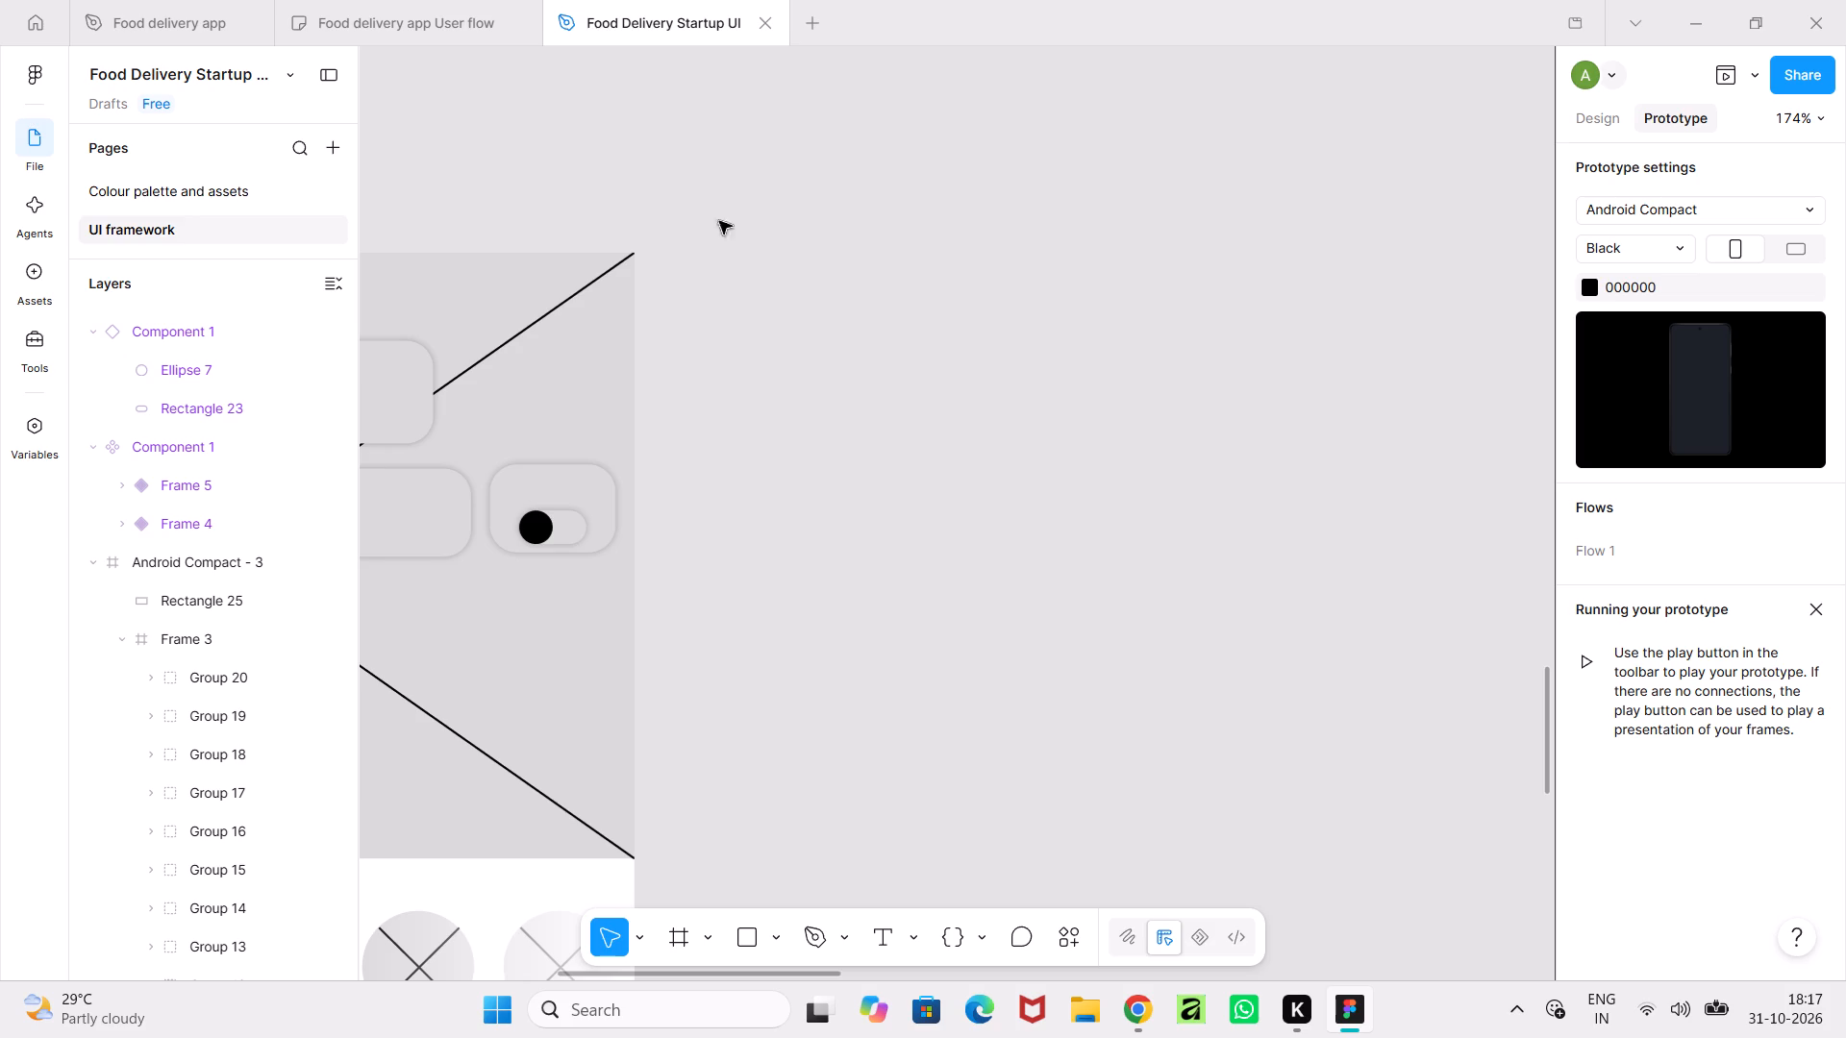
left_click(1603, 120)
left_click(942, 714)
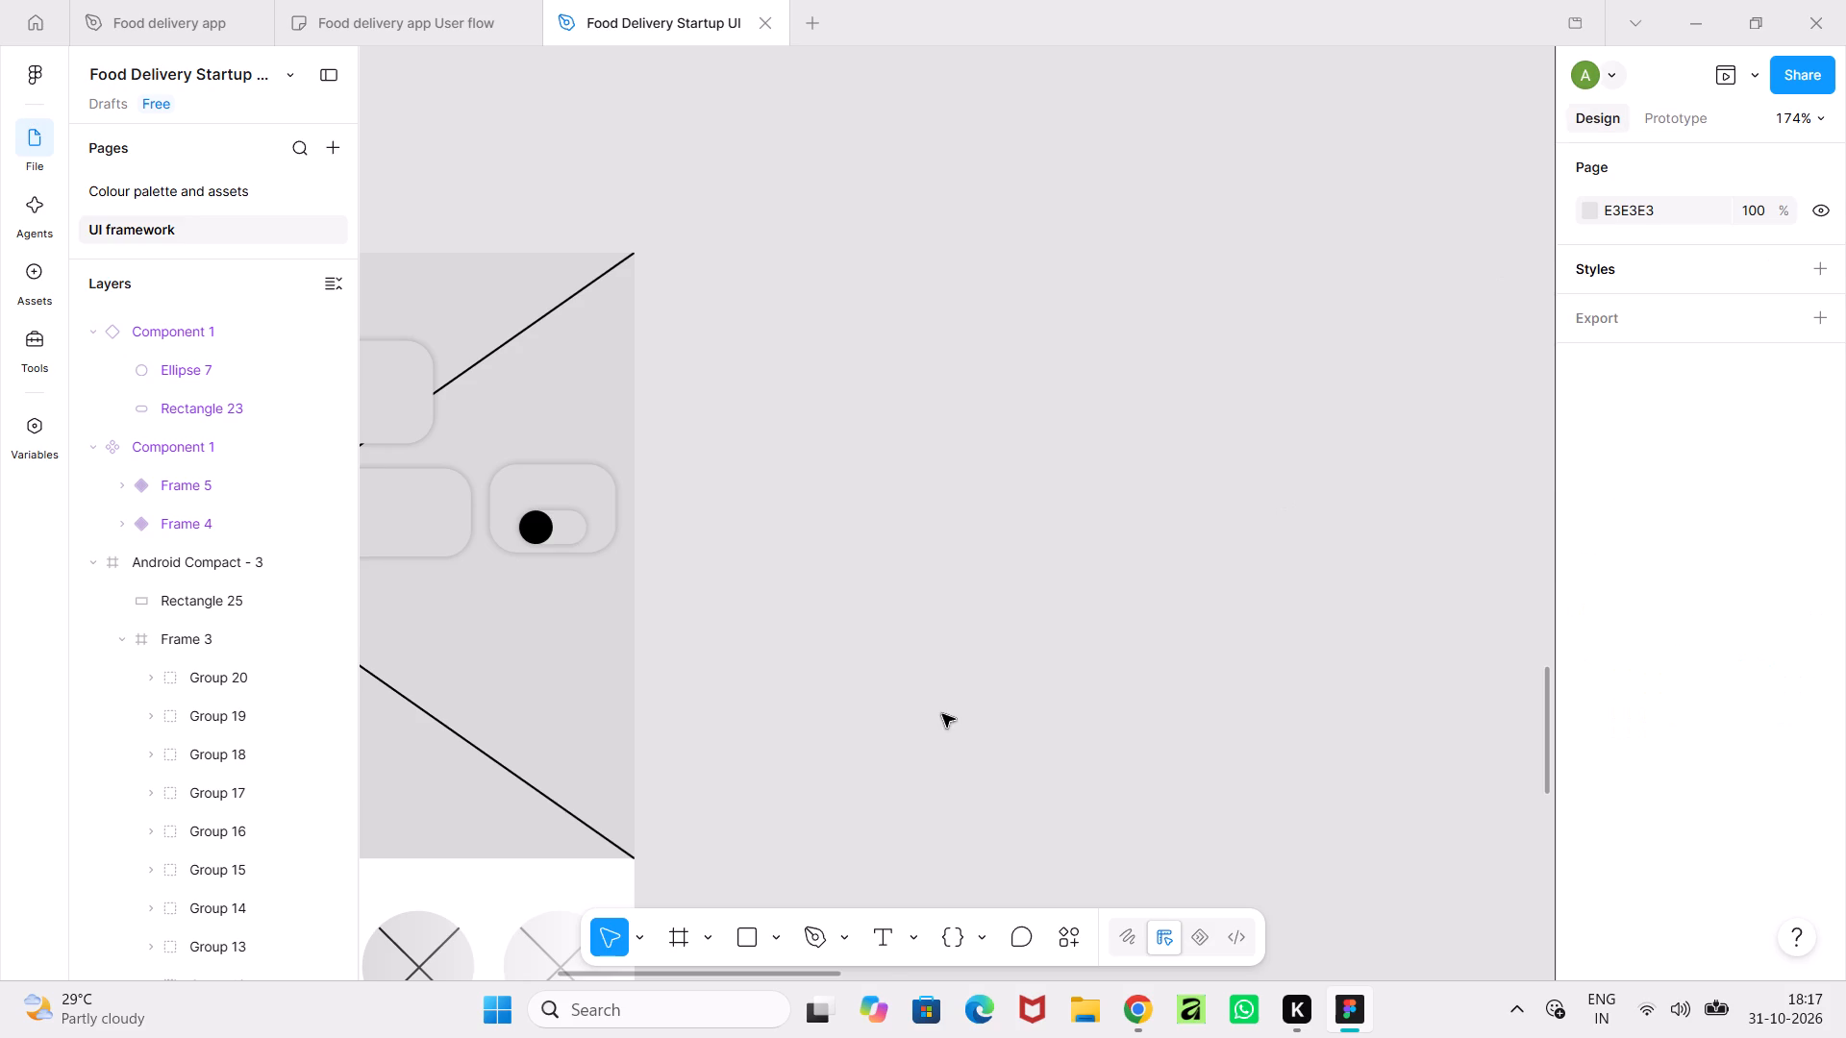
Preview the prototype starting from the Android Compact - 3 frame and test the box beside the search bar.
scroll(942, 714, "down", 5, "ctrl")
middle_click_drag(1004, 680, 1214, 673)
left_click(538, 398)
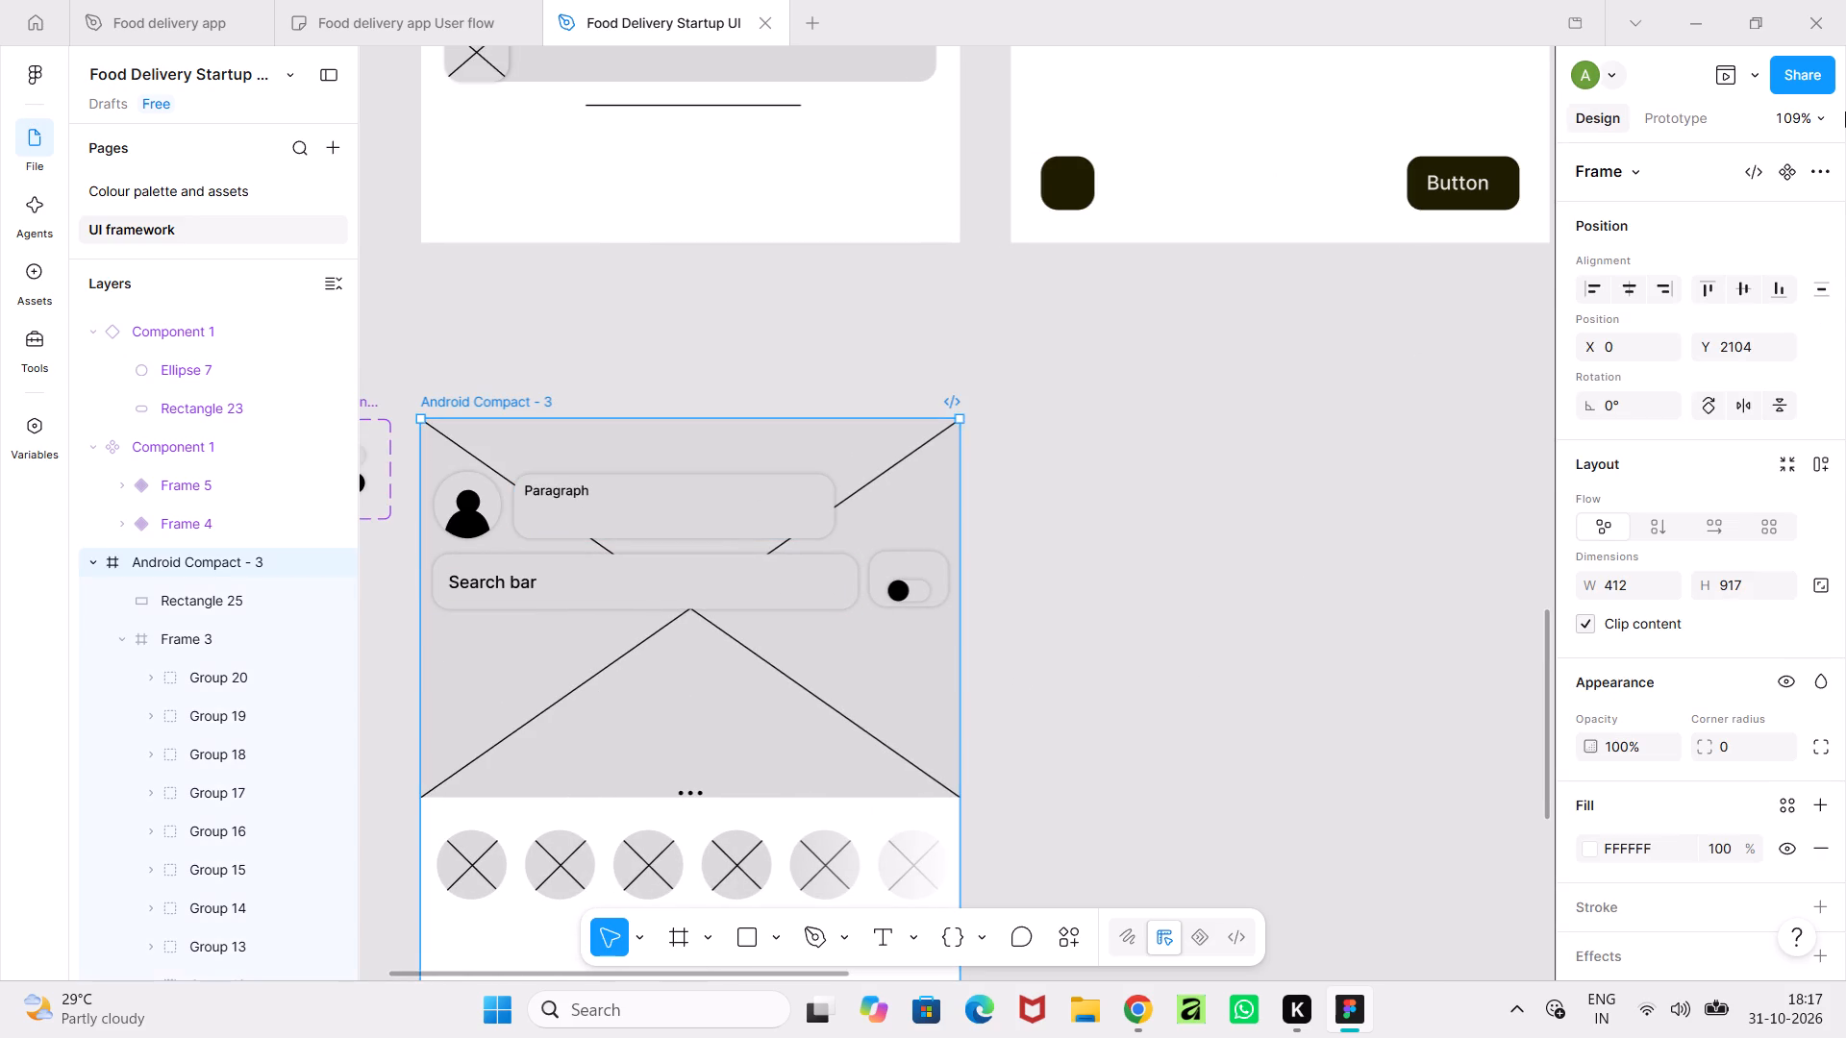
left_click(1729, 73)
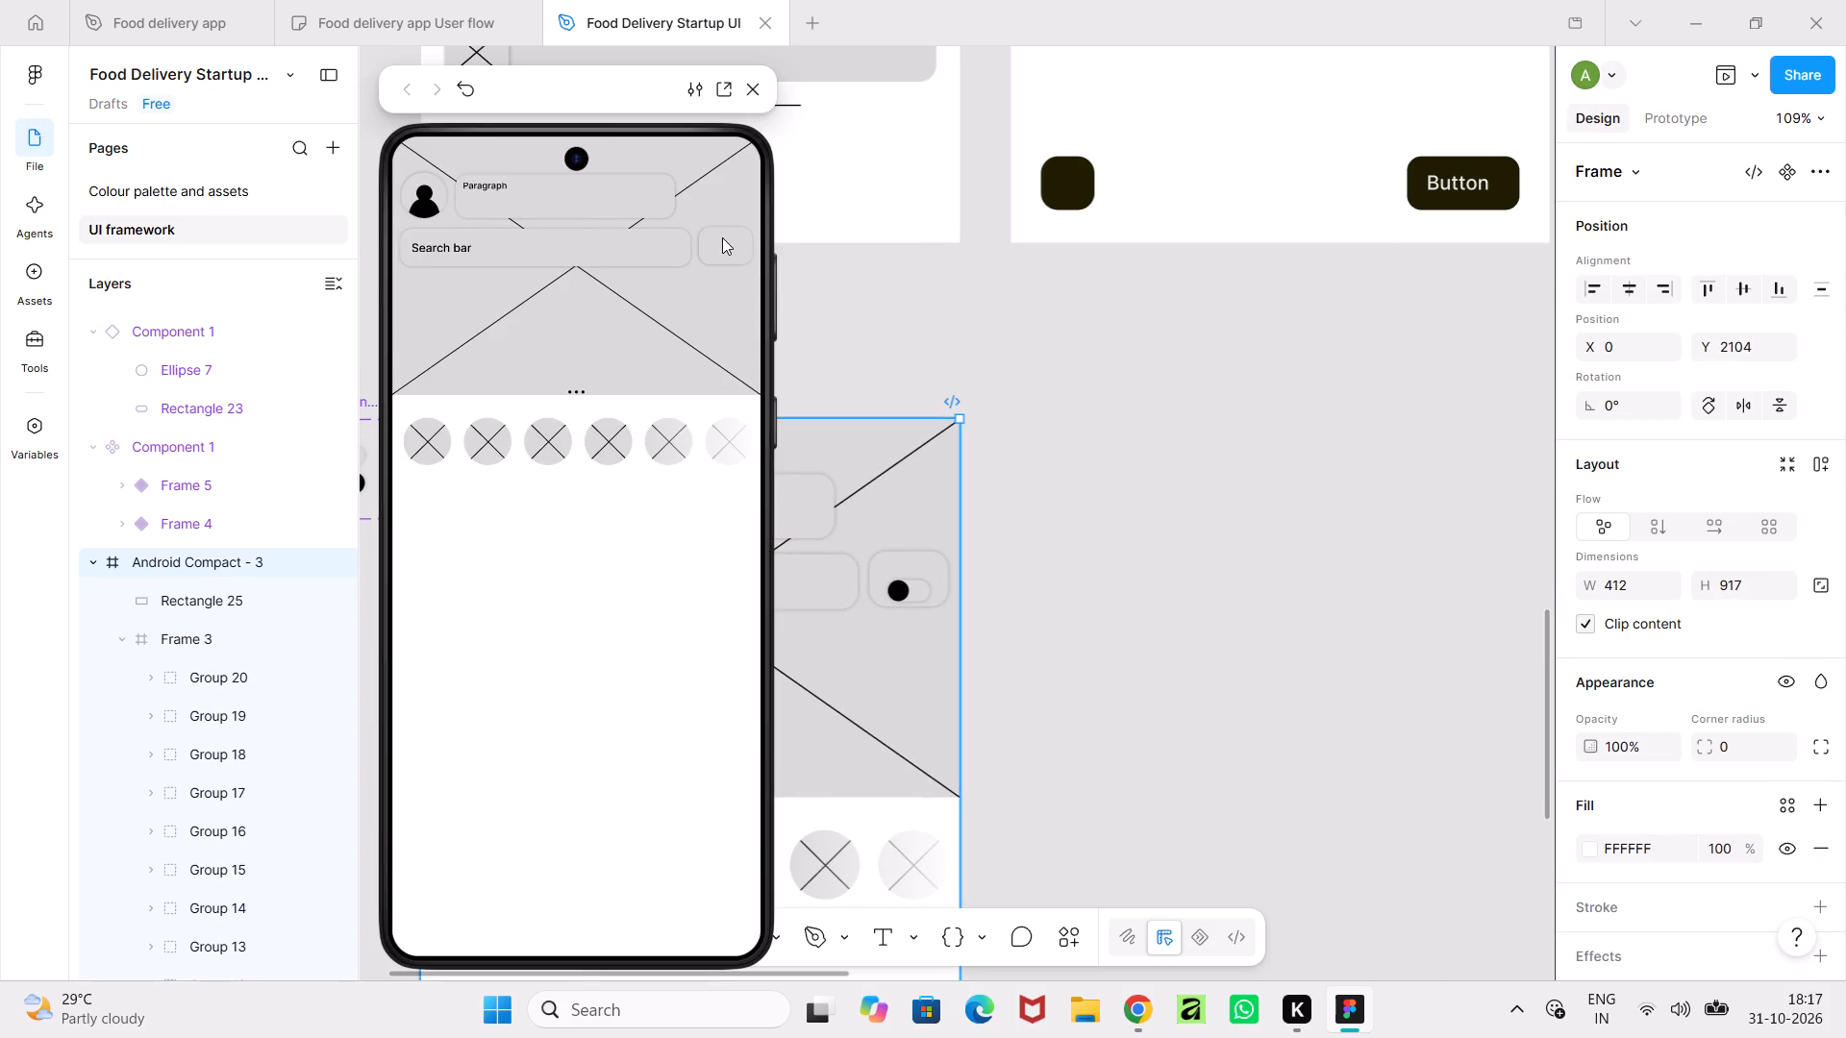
left_click(722, 237)
left_click(747, 94)
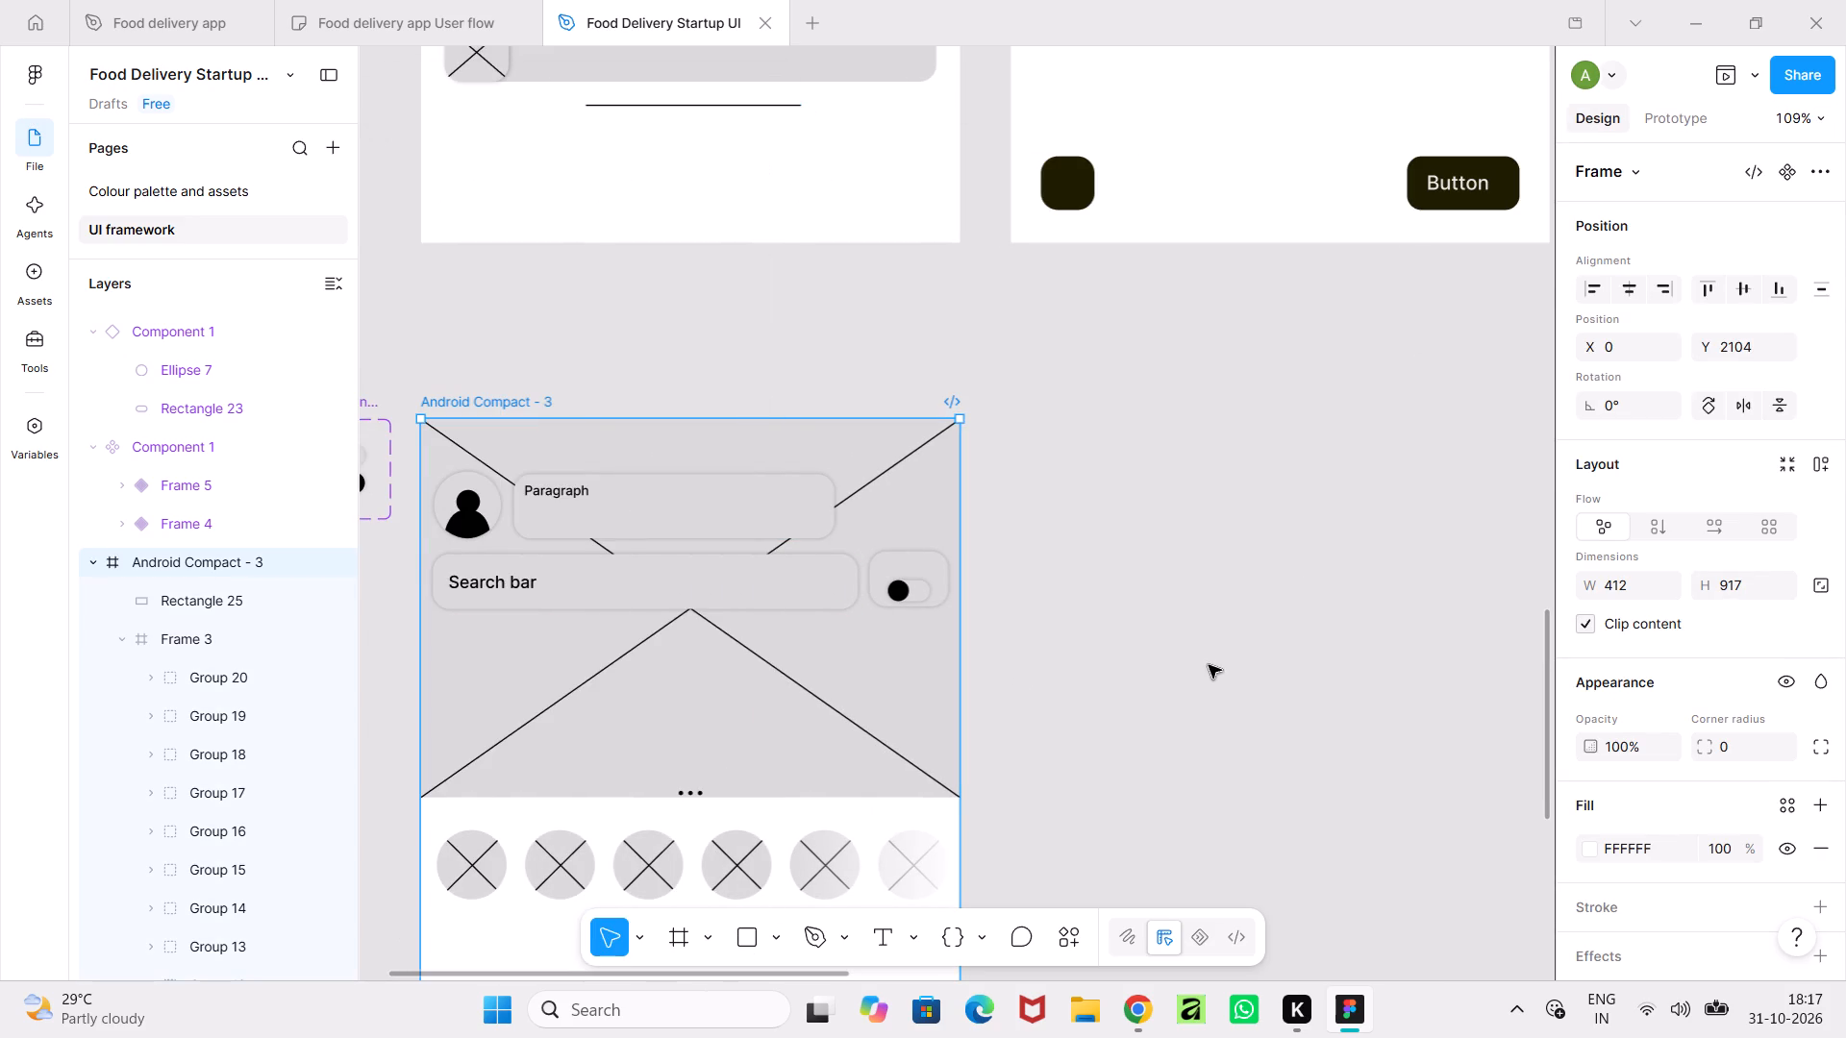
Preview the prototype with the Frame 4 toggle variant selected.
middle_click_drag(1209, 665, 1429, 708)
left_click(592, 746)
left_click(563, 492)
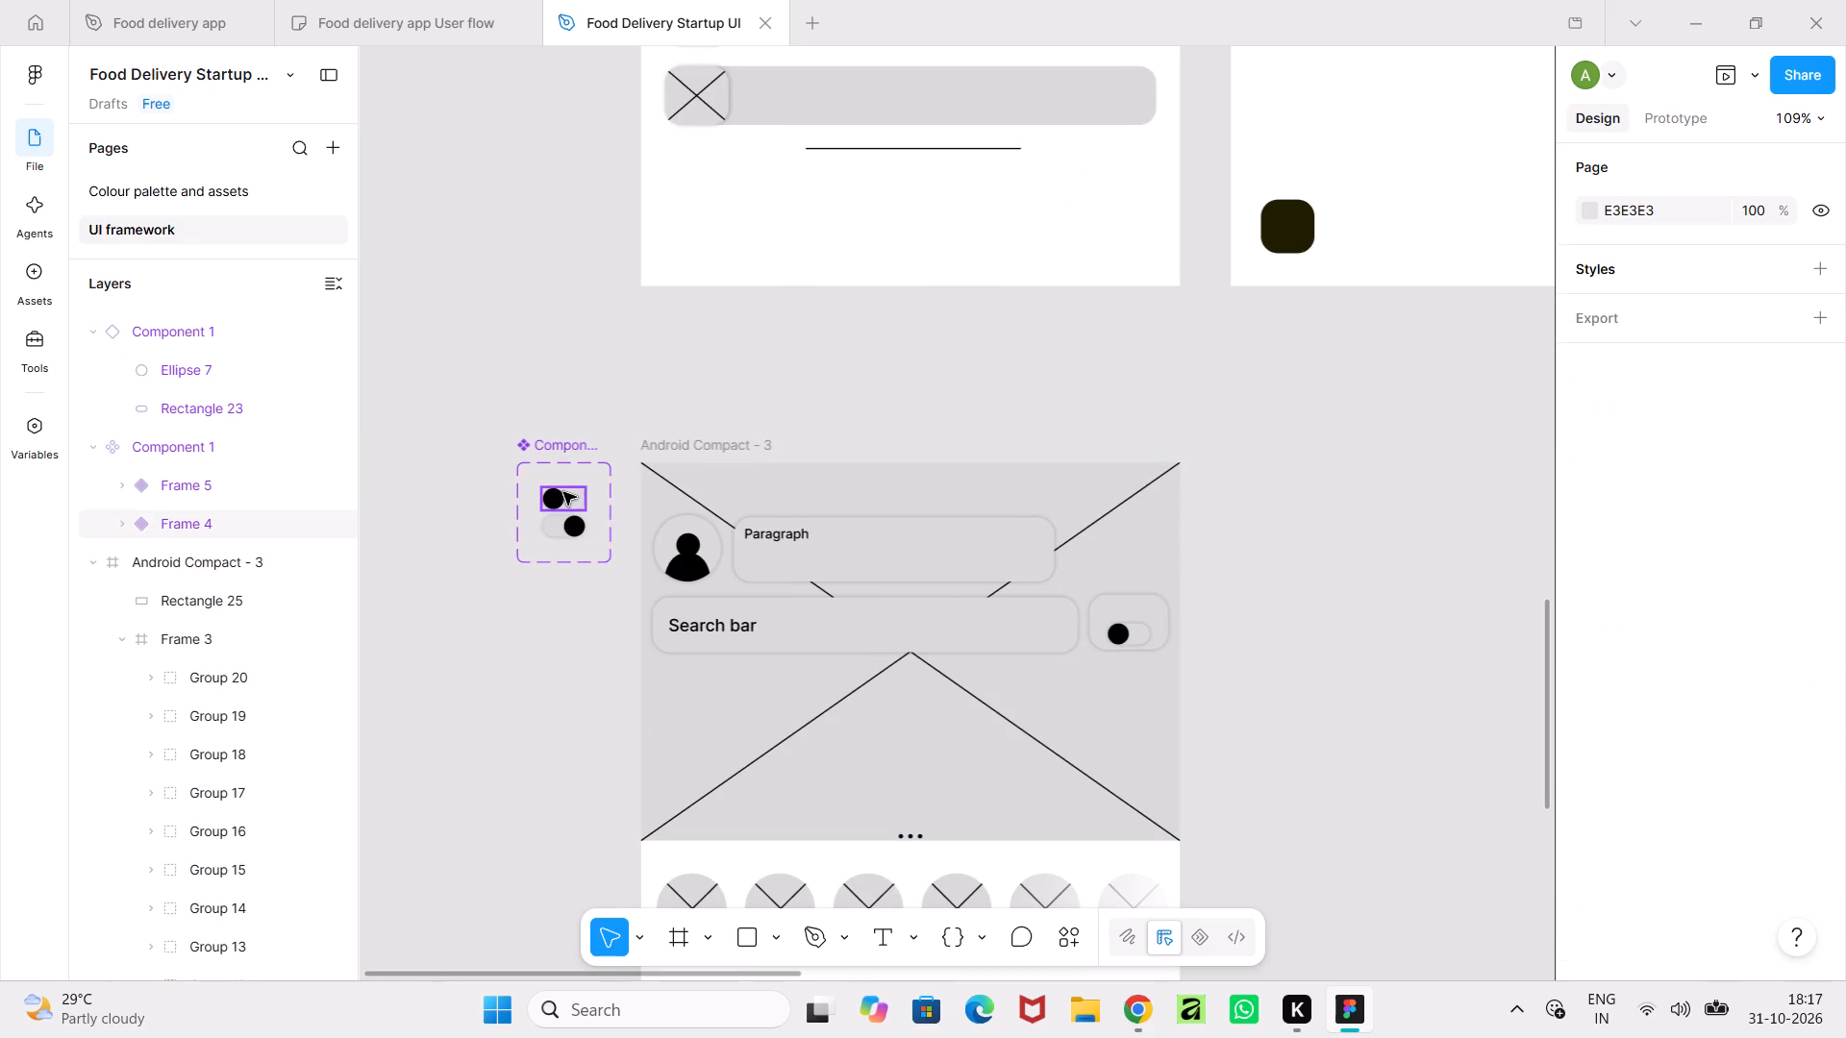
left_click(1722, 77)
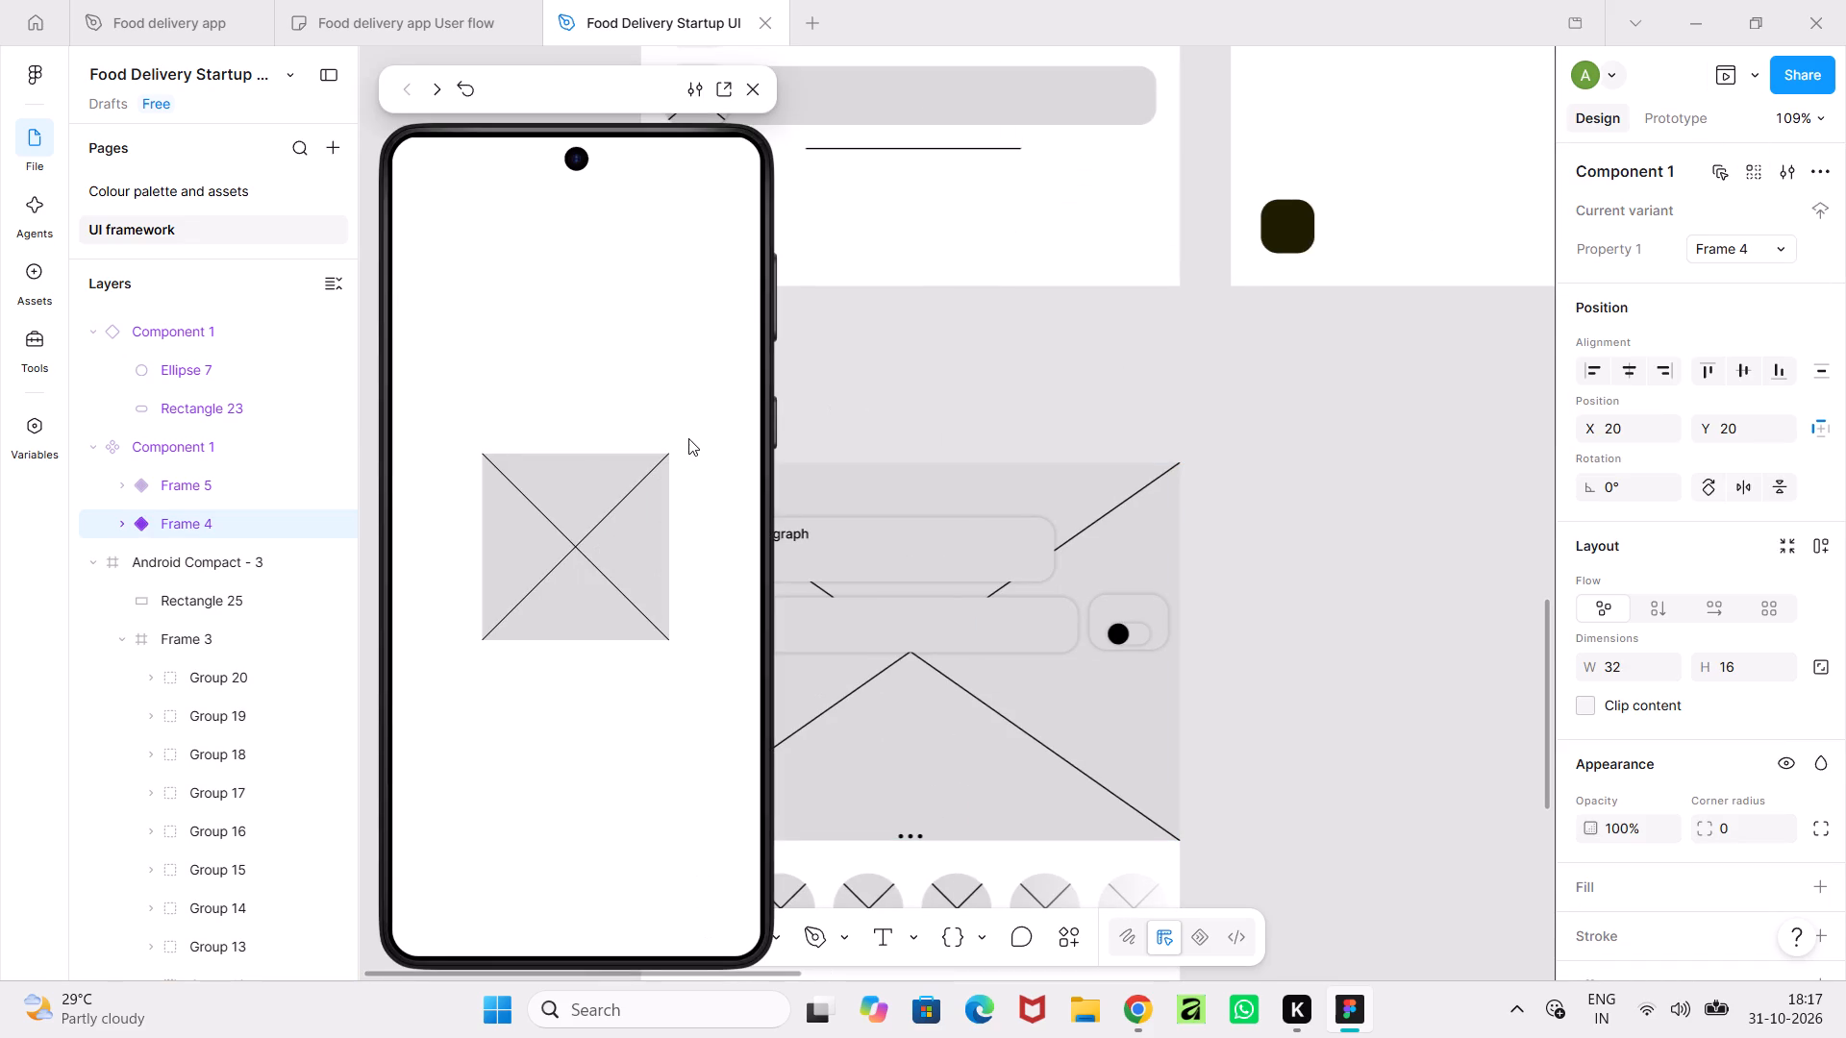
left_click(748, 94)
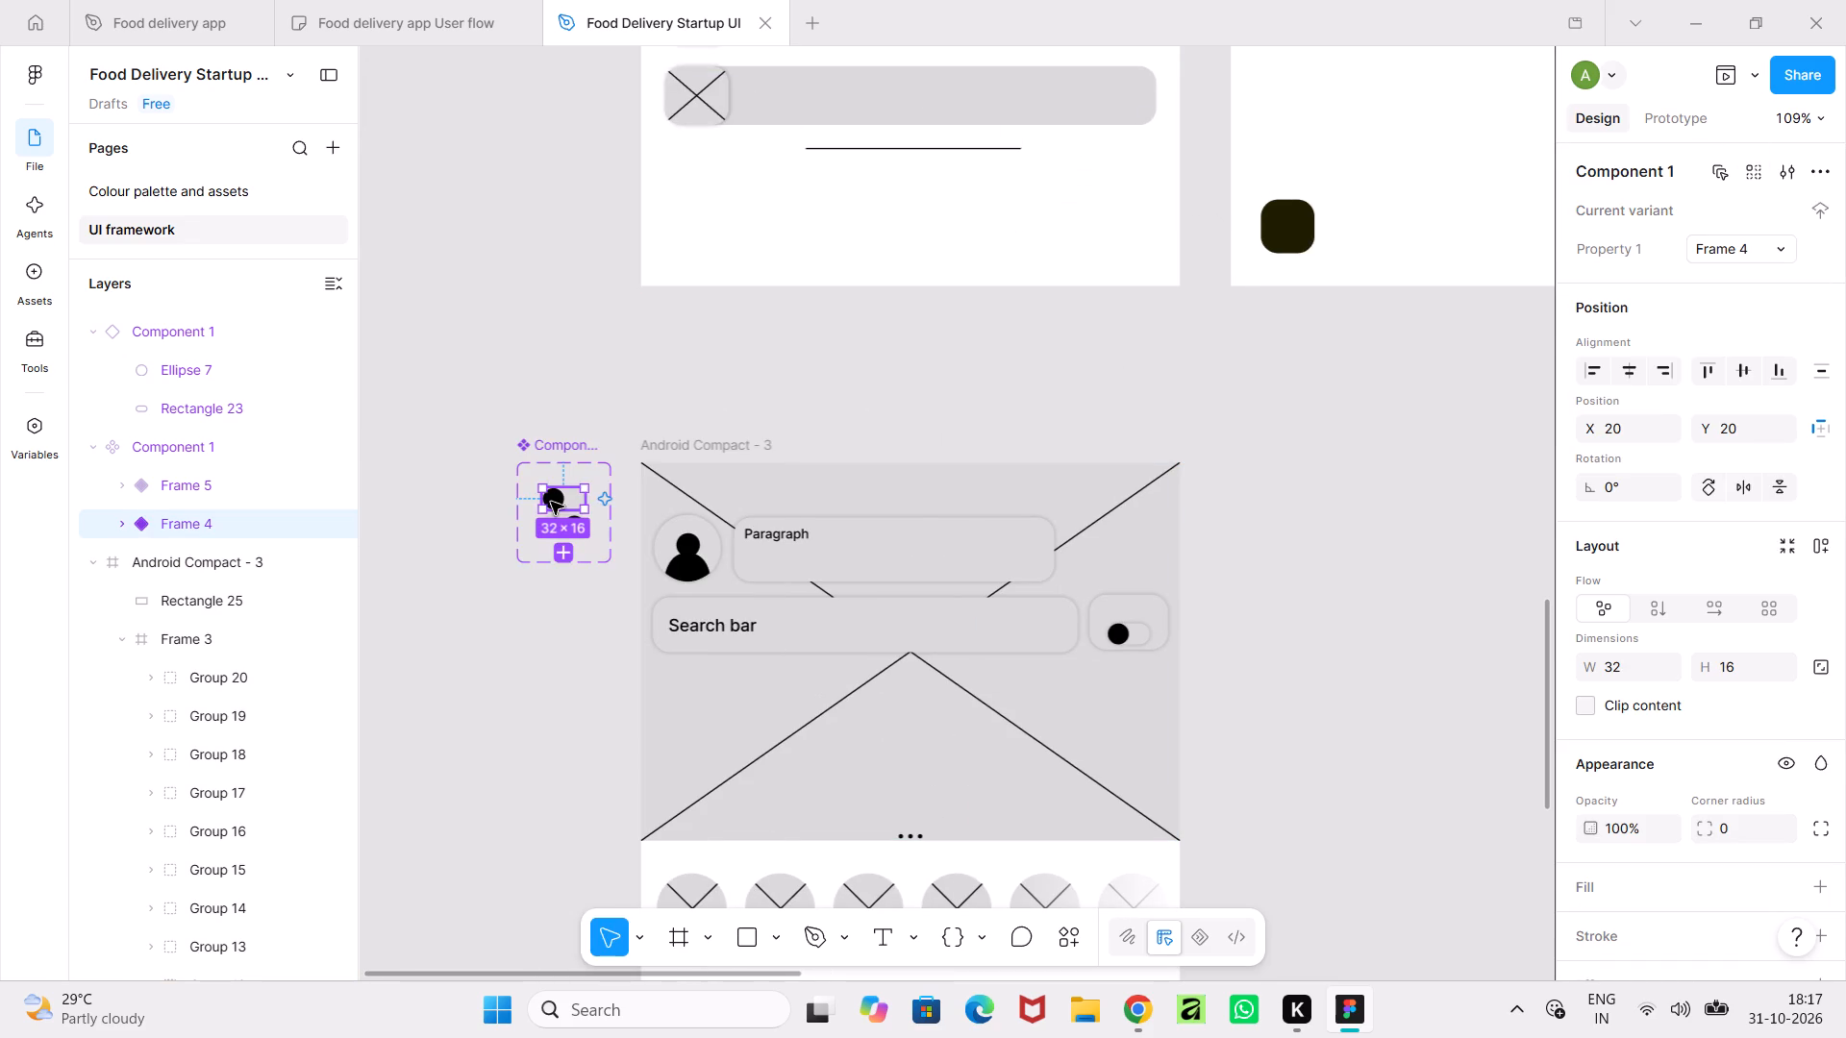
Preview the prototype with the whole Component 1 set selected.
left_click(546, 452)
left_click(1723, 79)
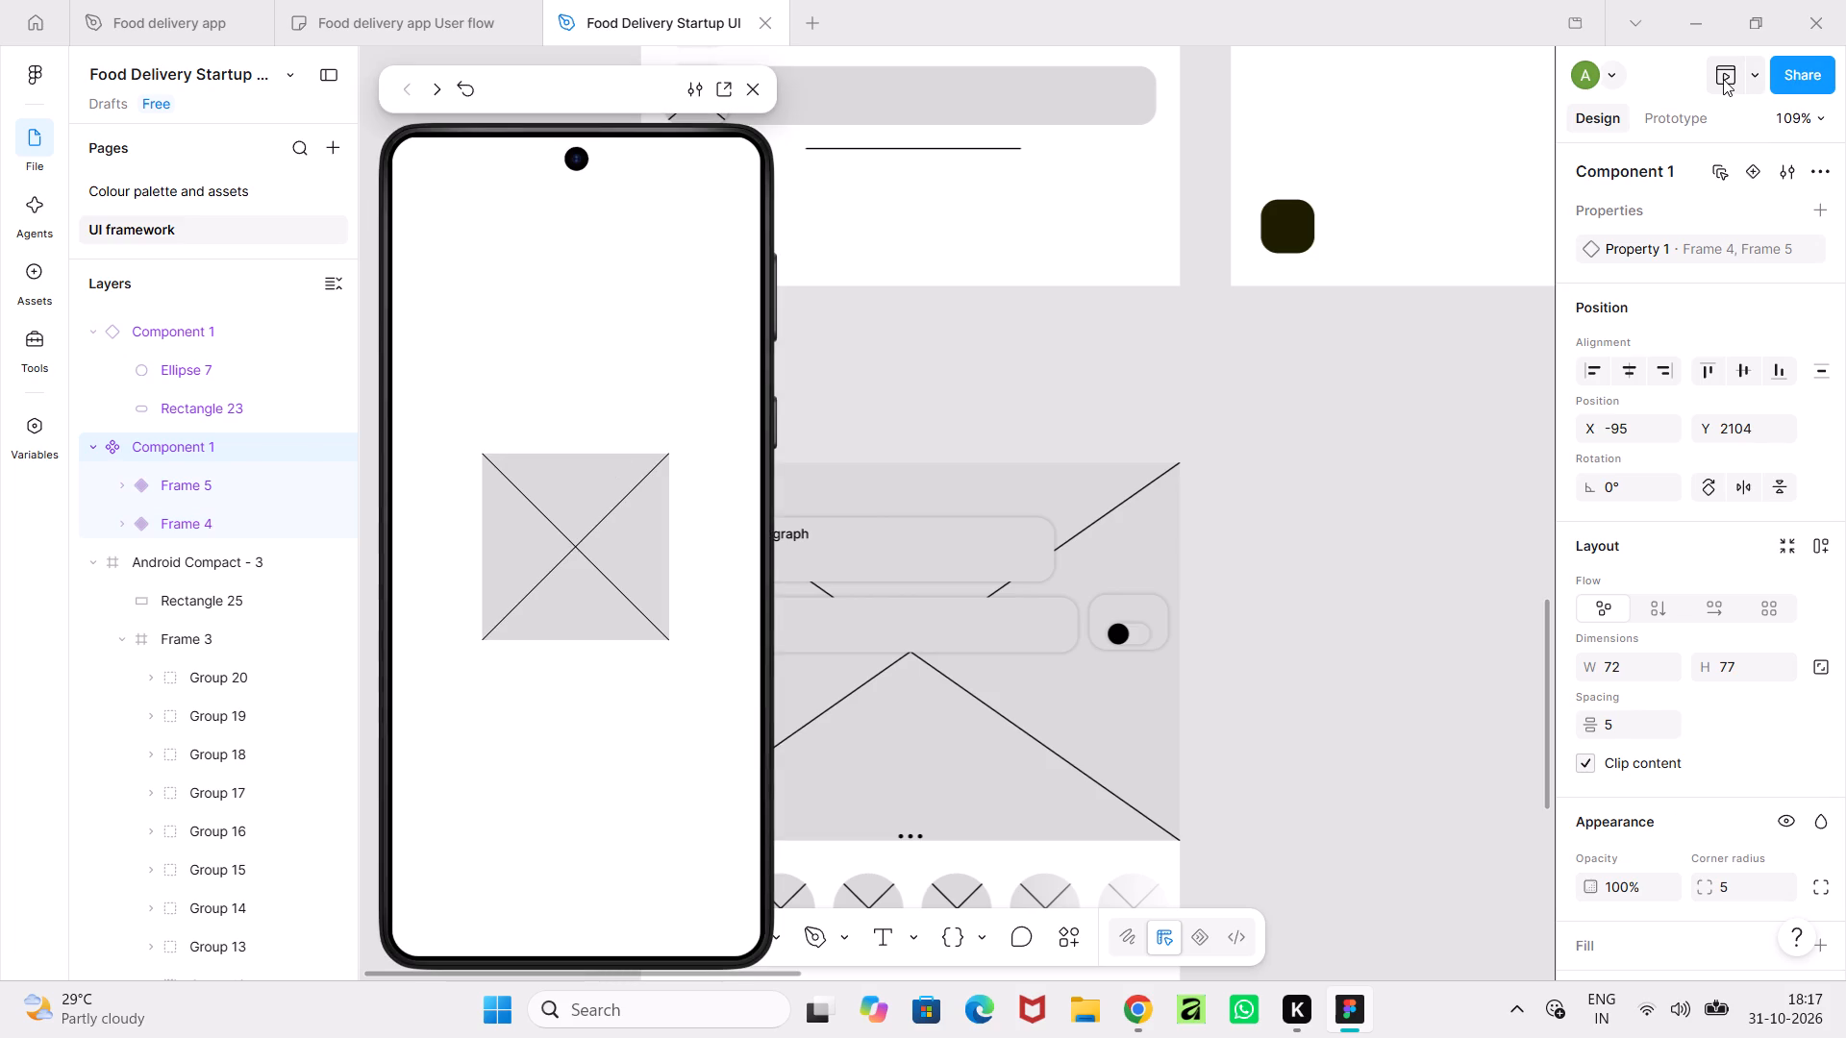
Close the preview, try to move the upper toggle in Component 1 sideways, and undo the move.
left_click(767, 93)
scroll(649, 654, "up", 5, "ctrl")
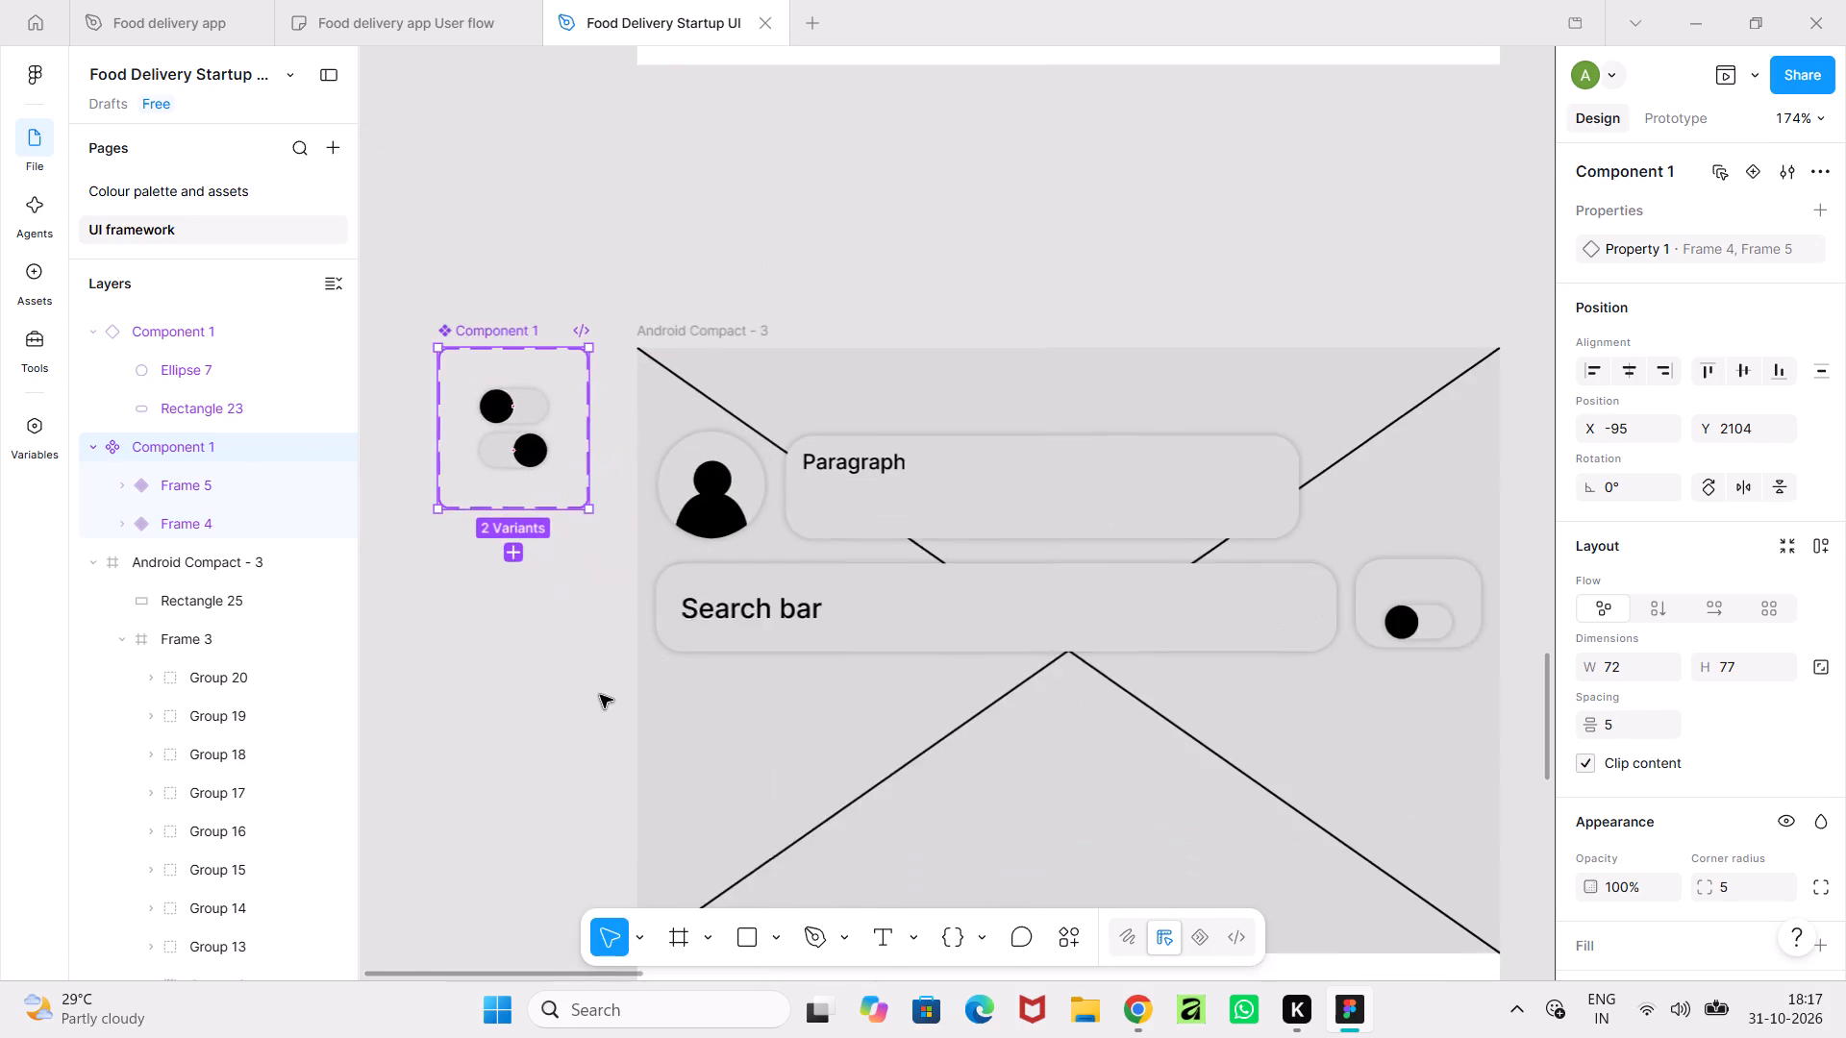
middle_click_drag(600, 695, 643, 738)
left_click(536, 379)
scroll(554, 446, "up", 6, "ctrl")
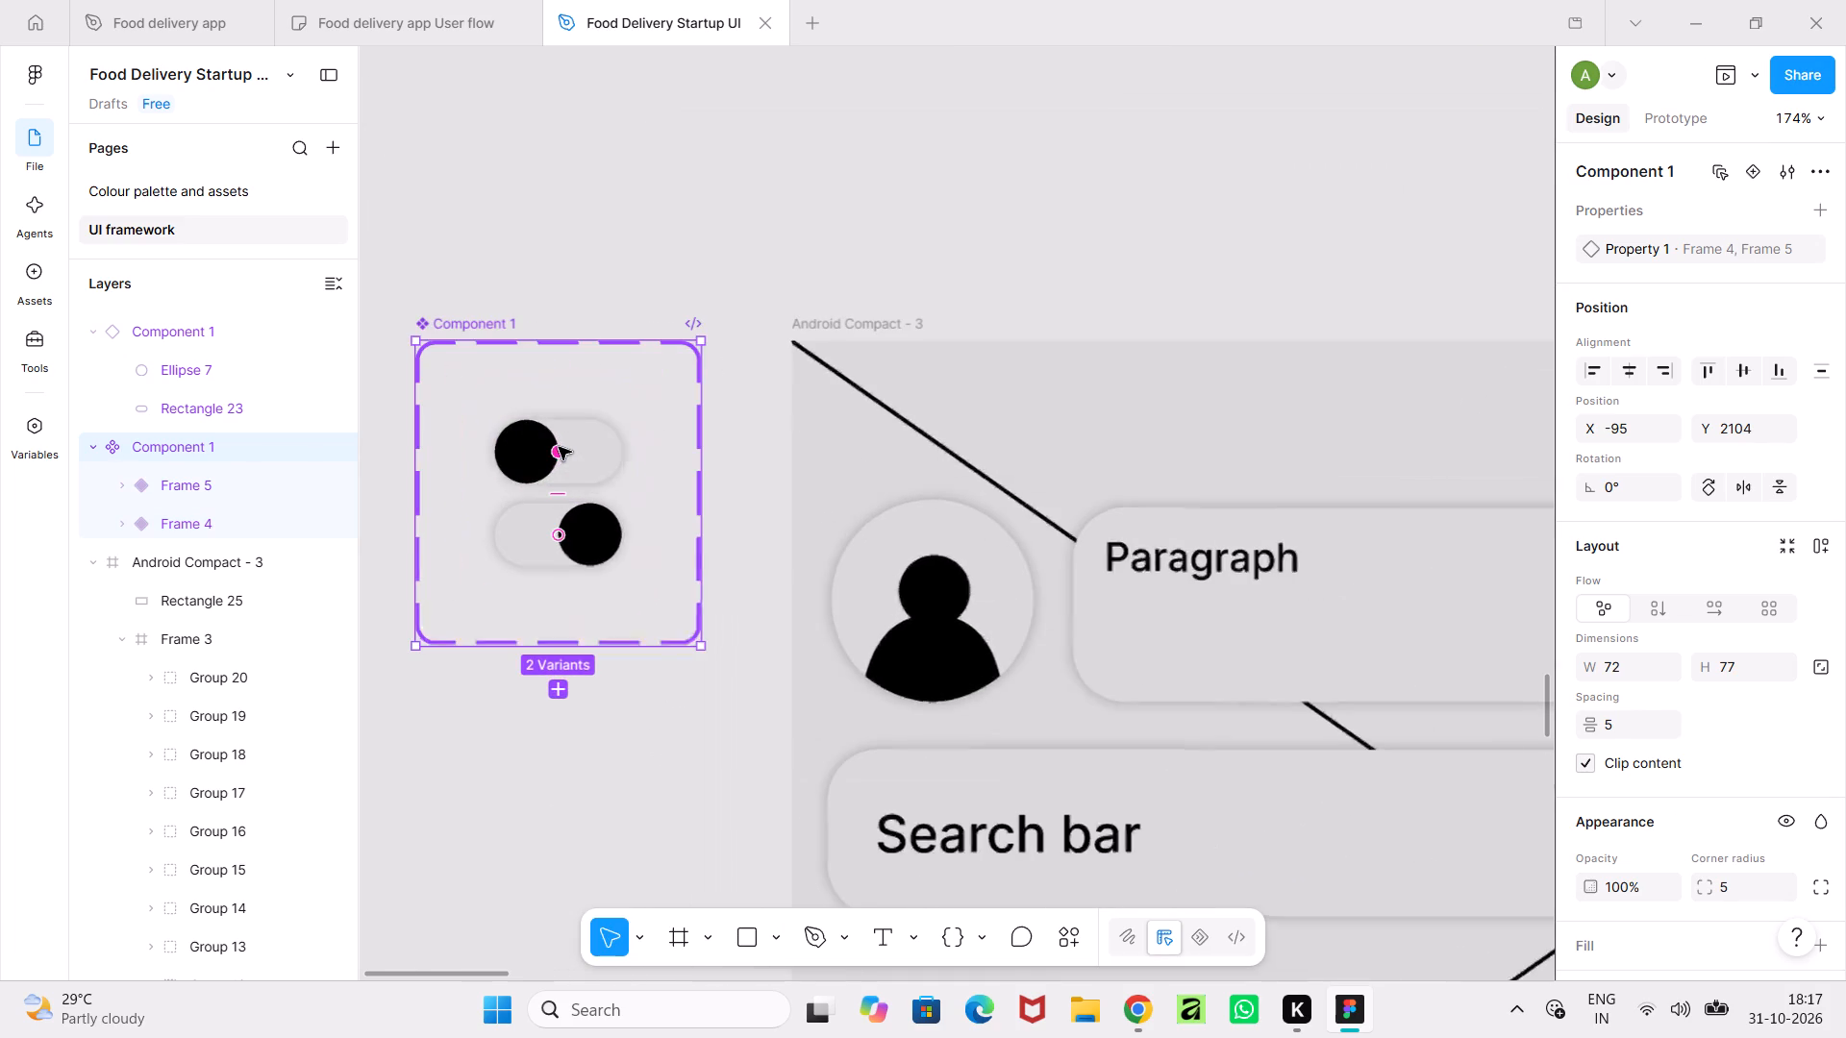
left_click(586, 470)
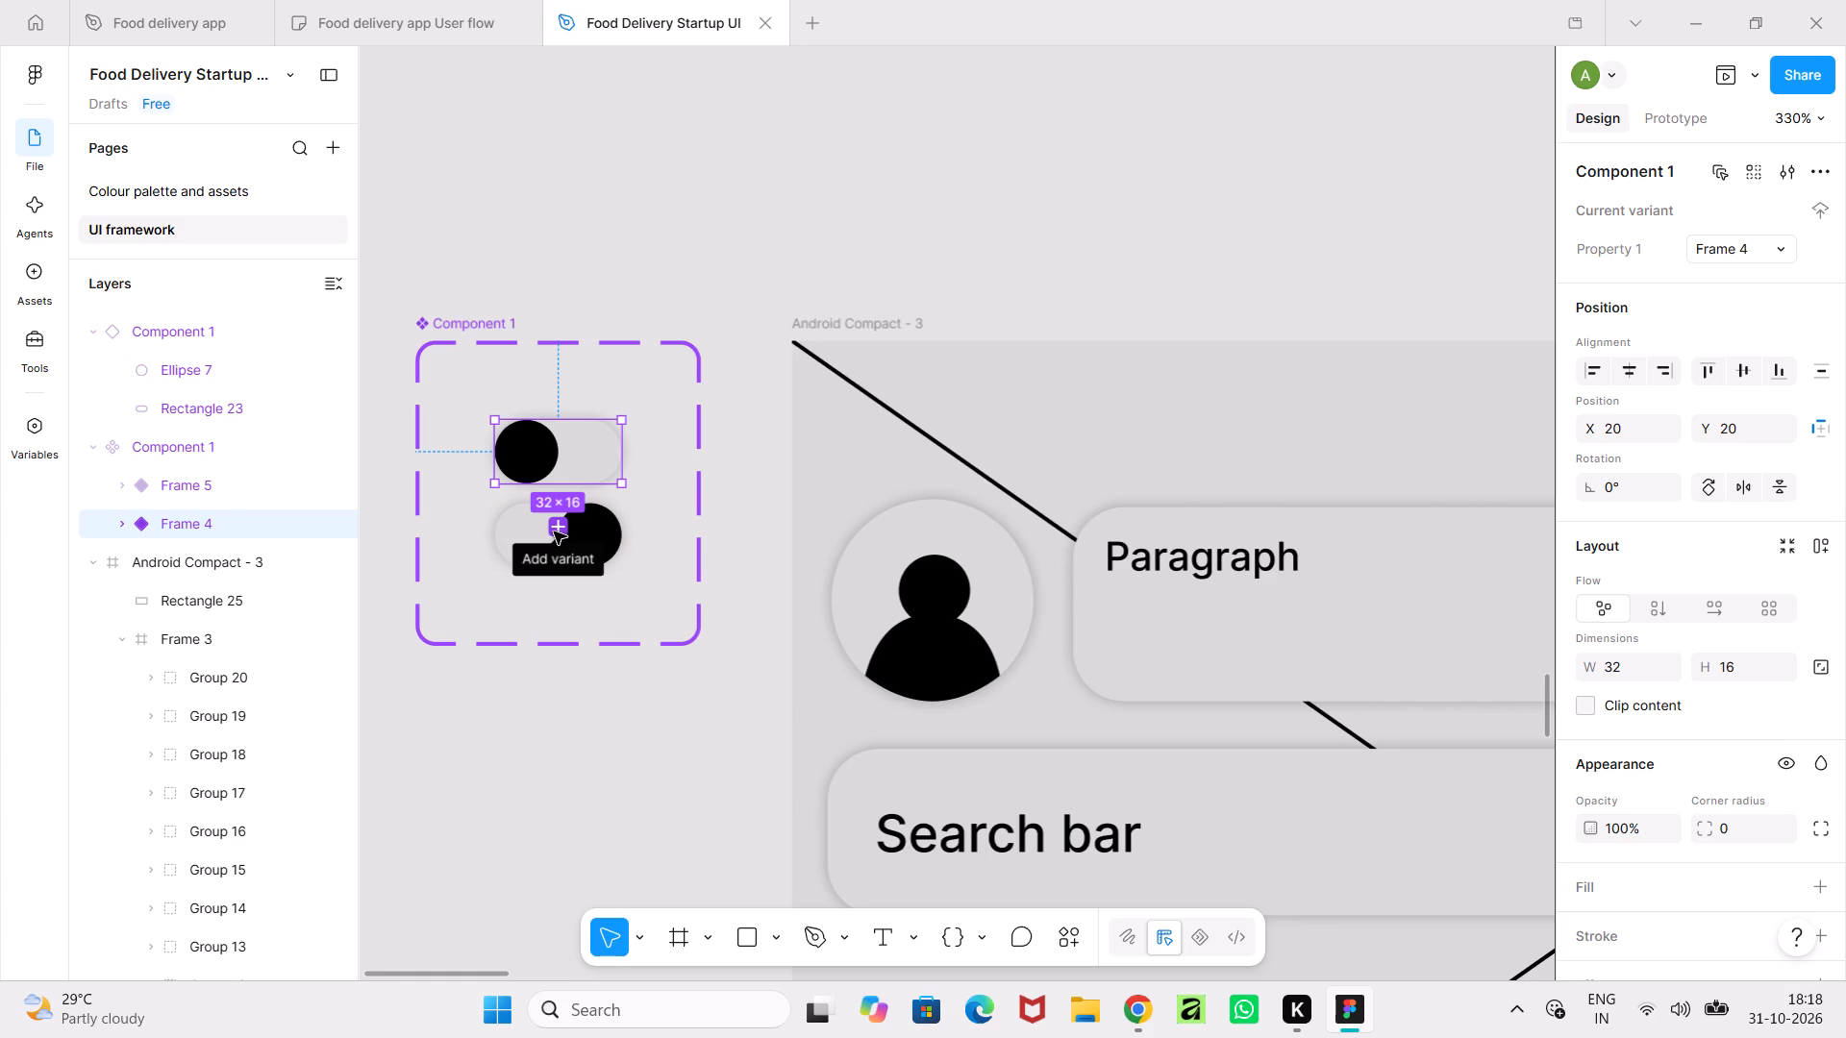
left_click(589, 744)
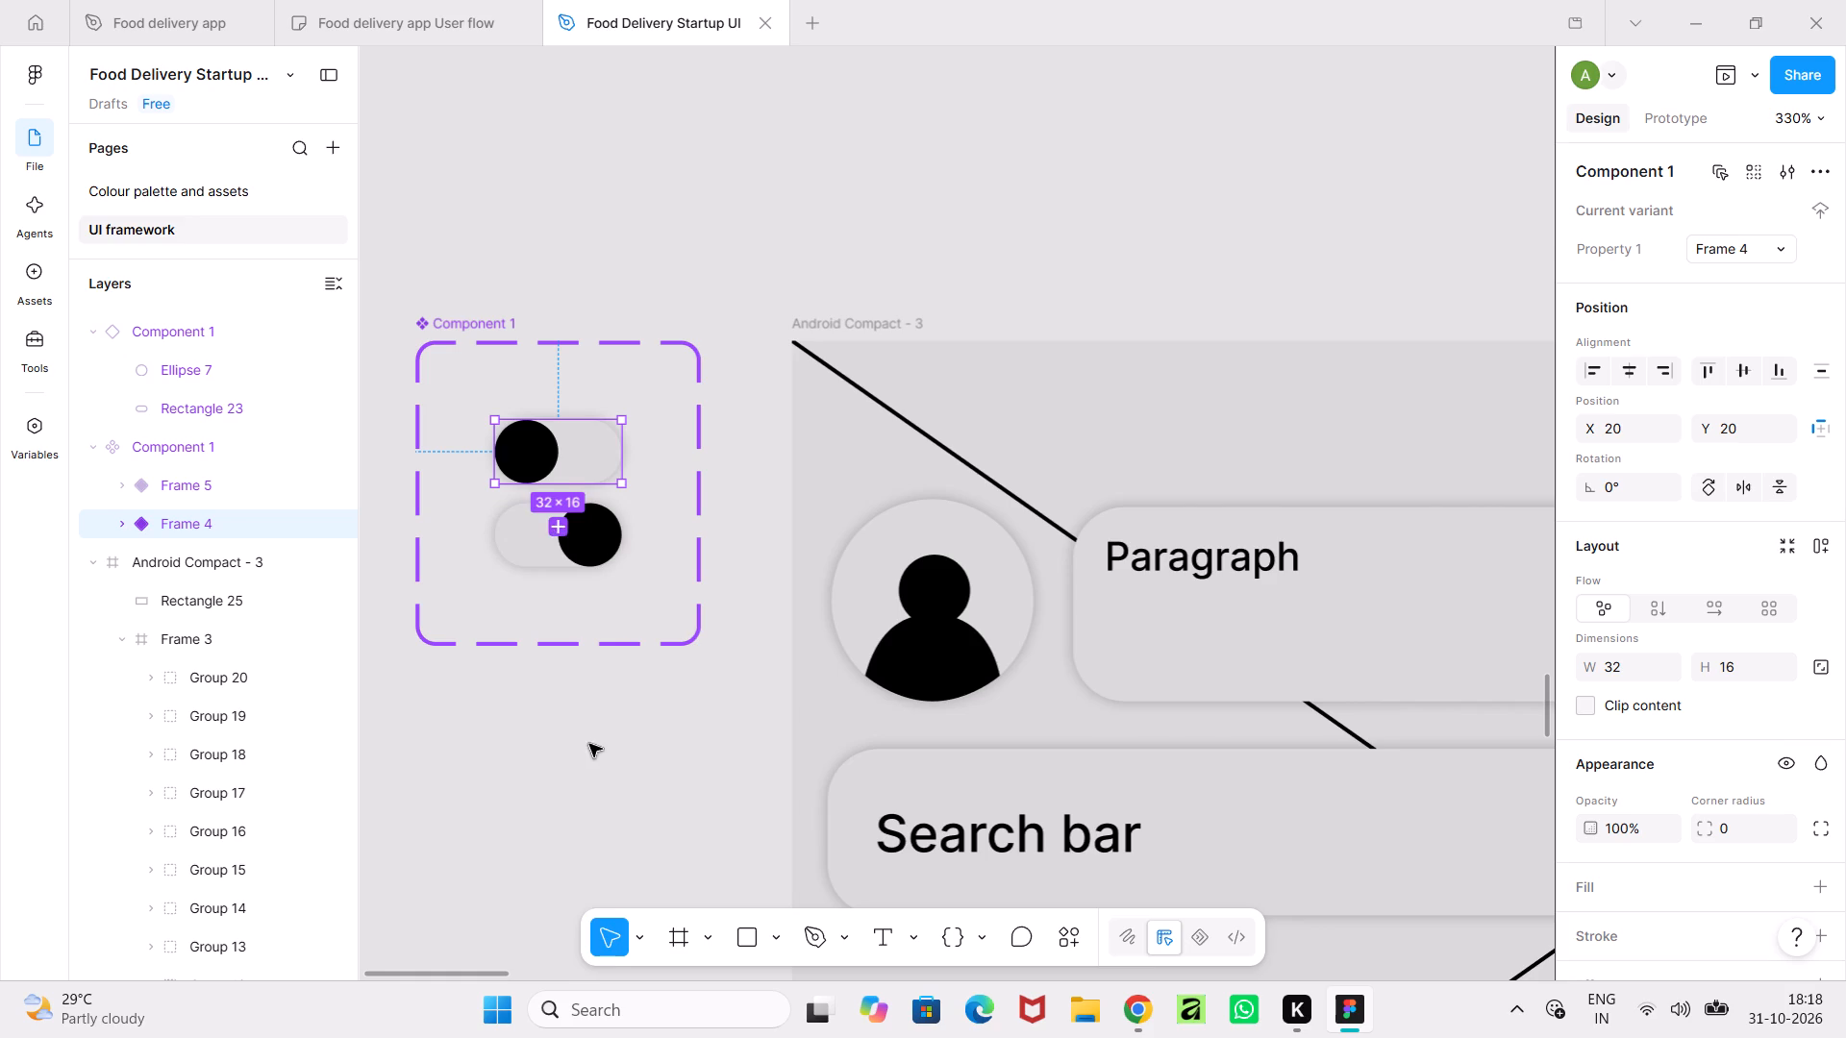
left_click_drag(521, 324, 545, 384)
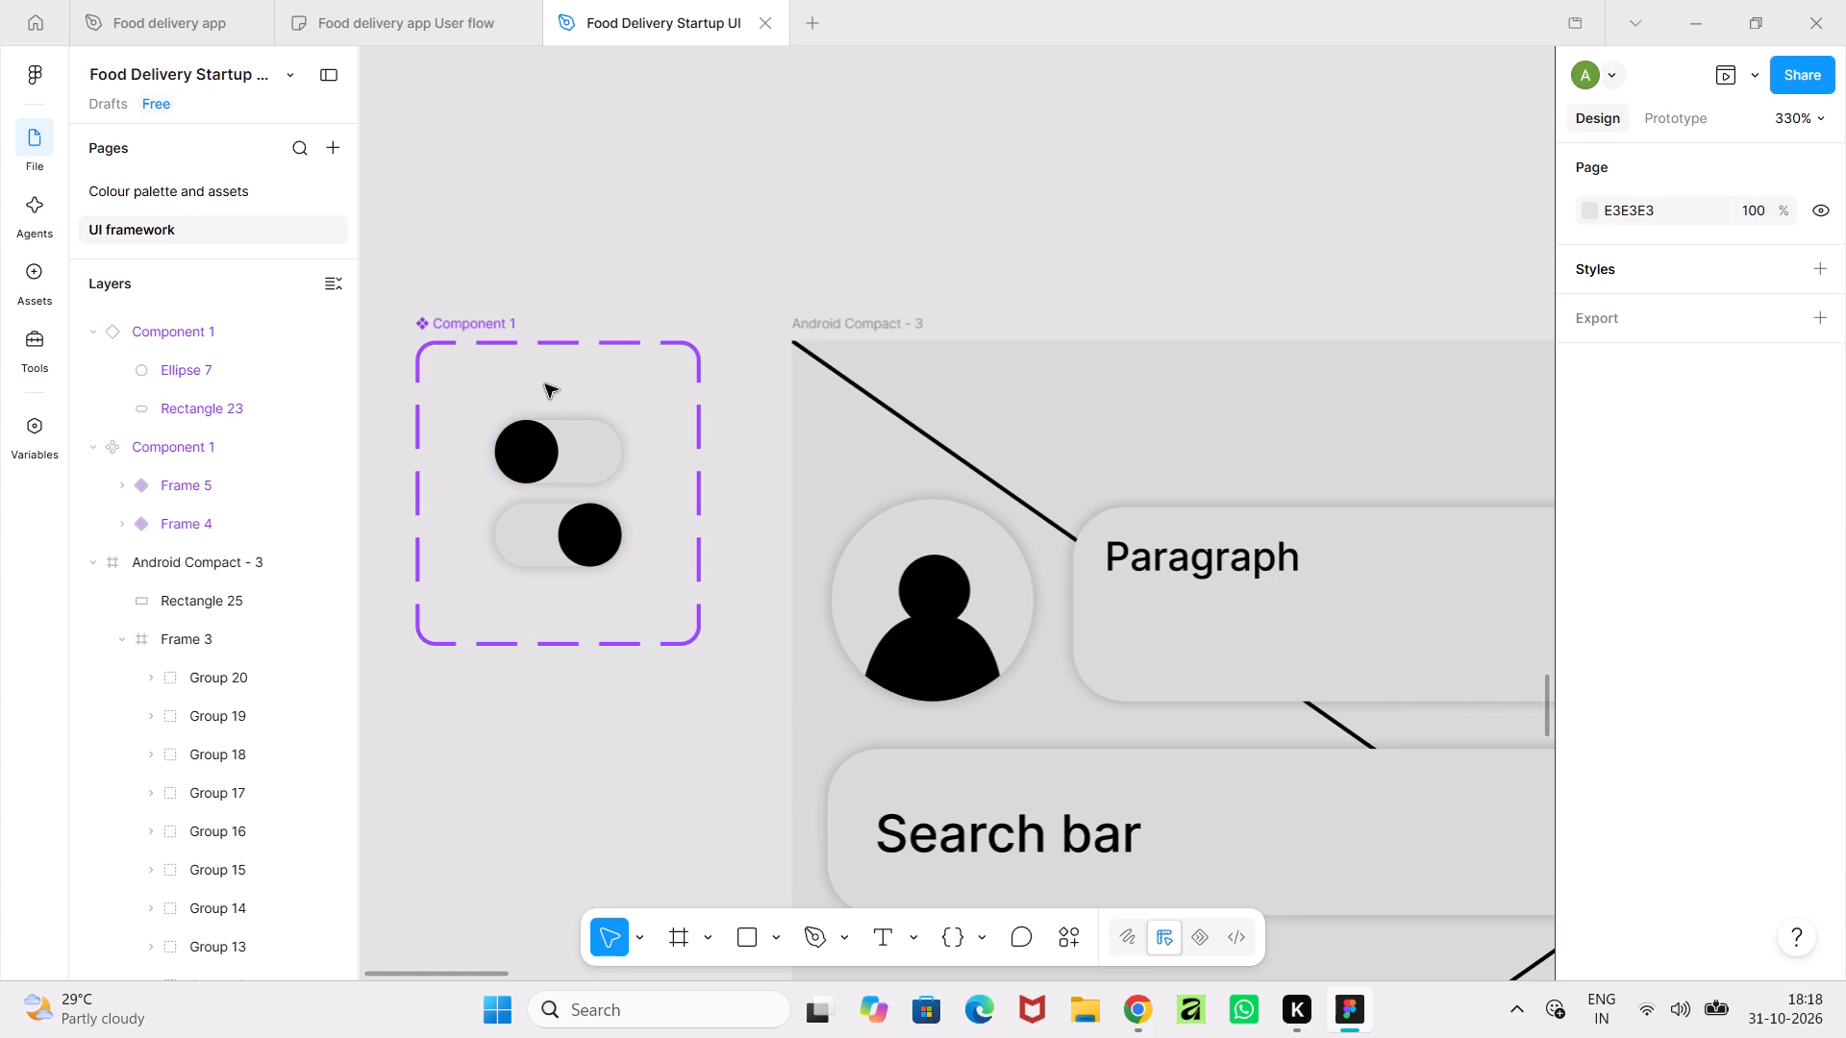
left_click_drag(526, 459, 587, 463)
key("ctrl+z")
Change the trigger of the Frame 4 variant's interaction to On drag, still changing to Frame 5.
left_click(586, 467)
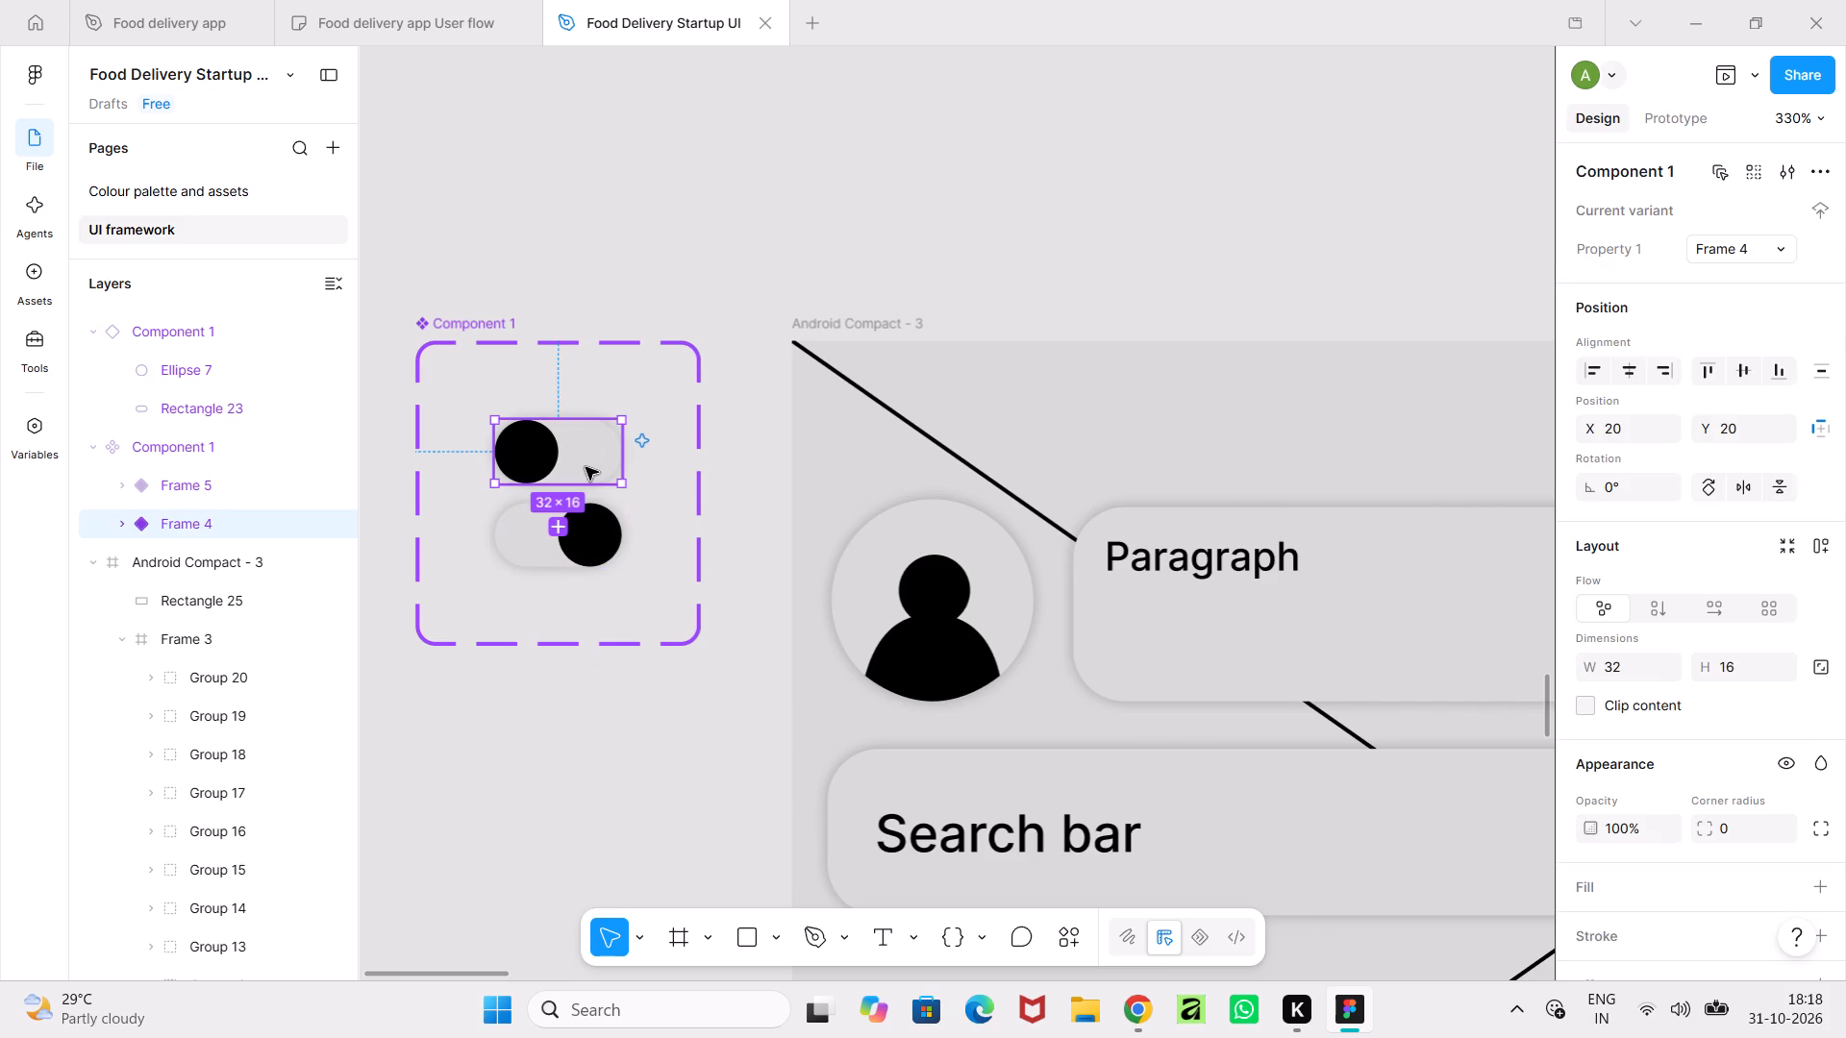
left_click(1714, 120)
scroll(604, 483, "up", 10, "ctrl")
left_click(448, 537)
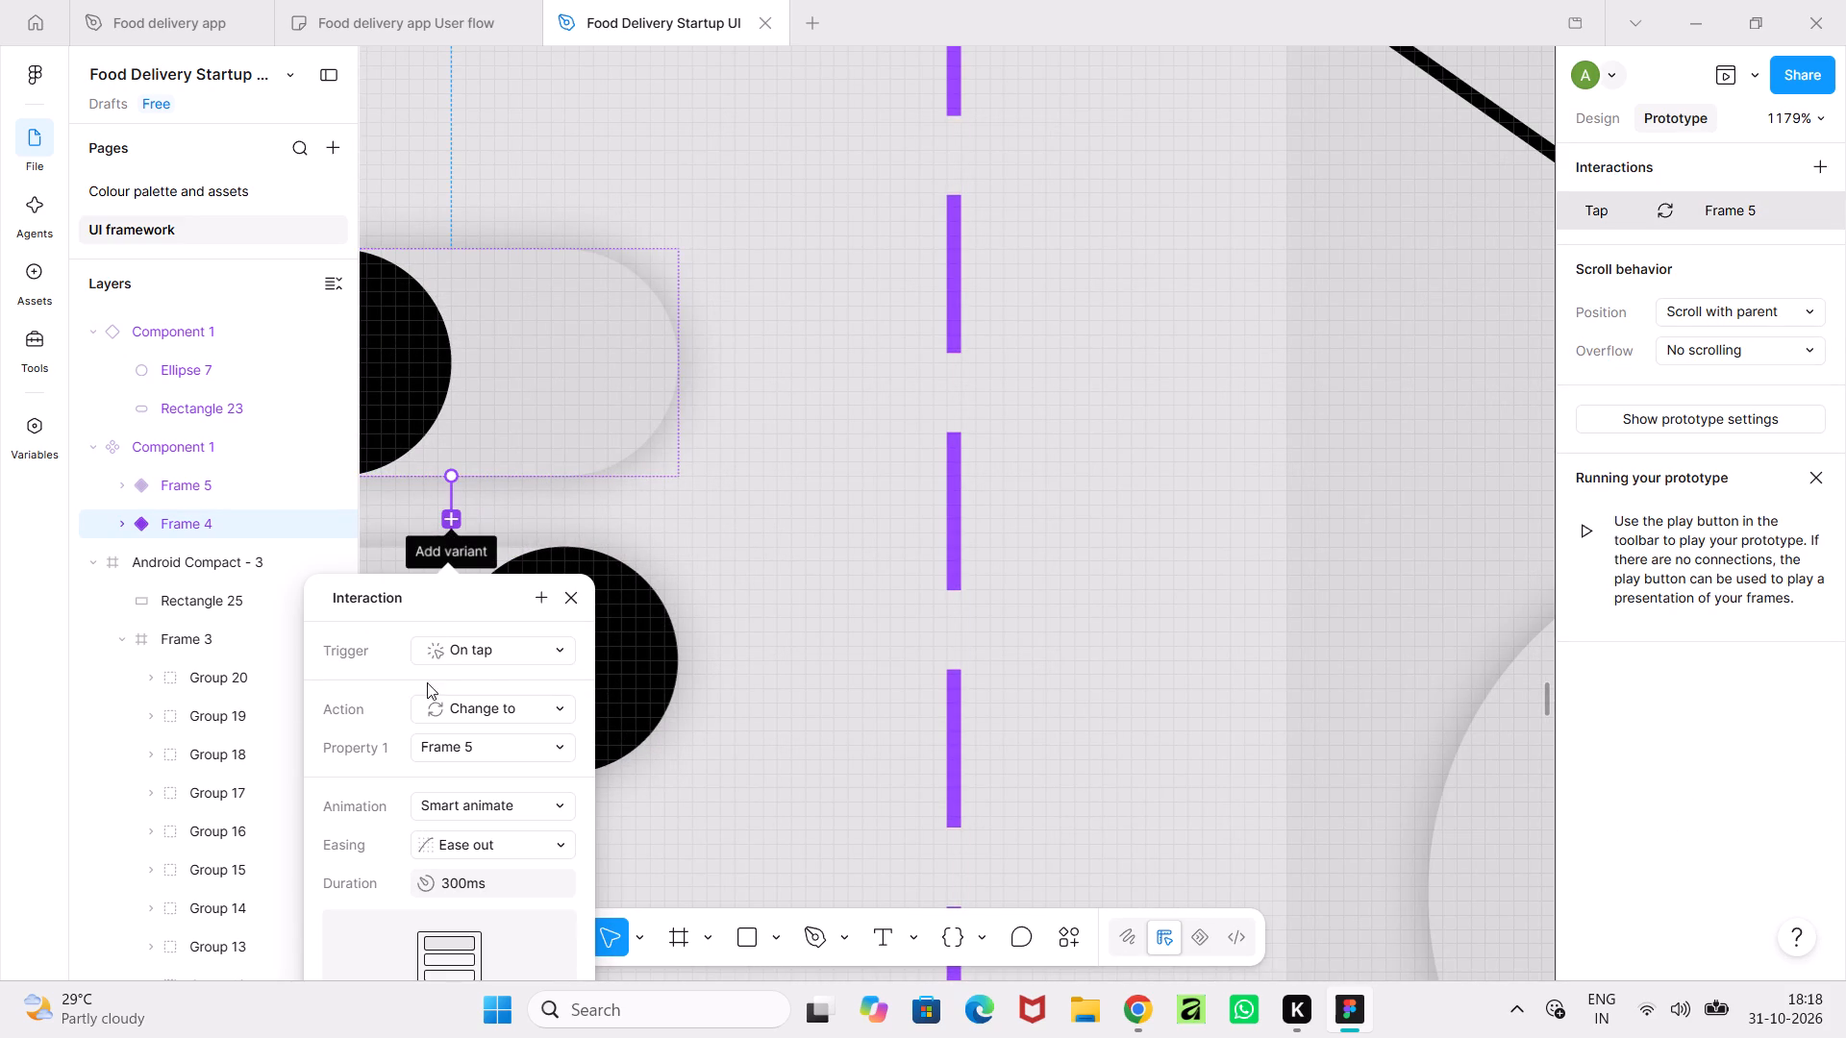
left_click(518, 653)
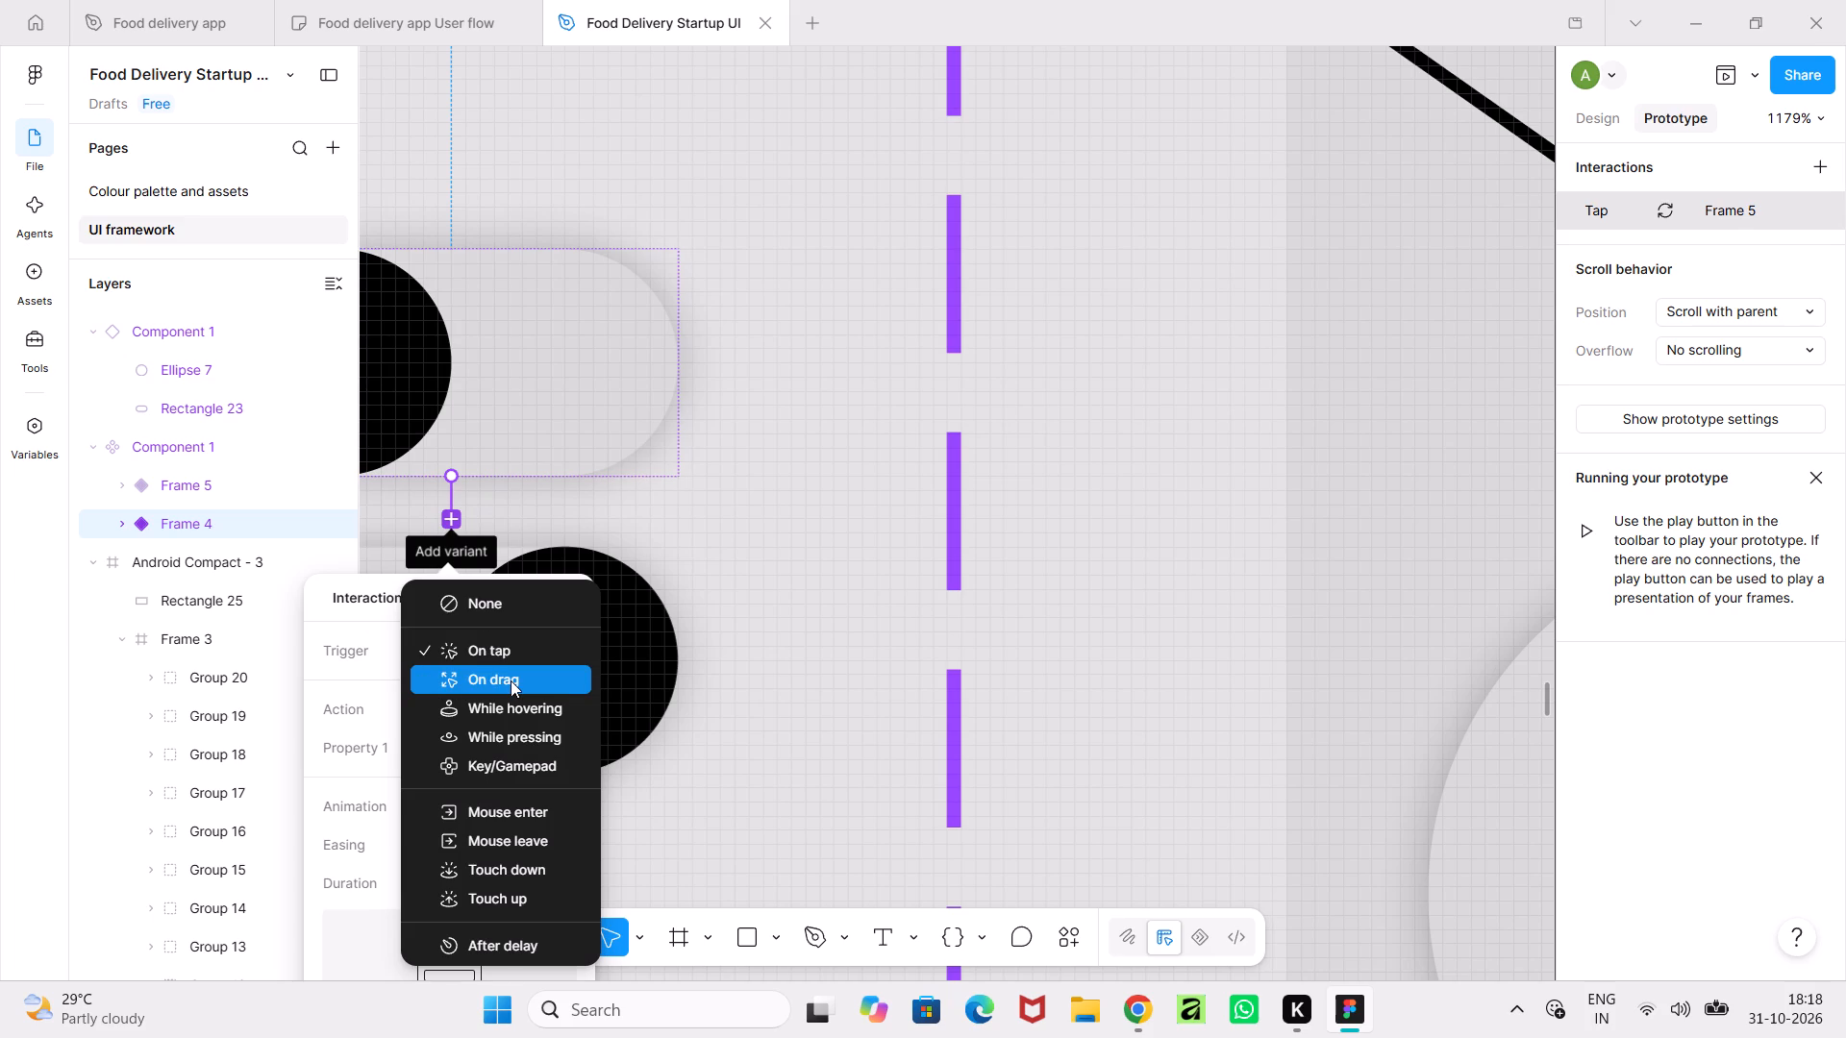
left_click(511, 680)
left_click(581, 601)
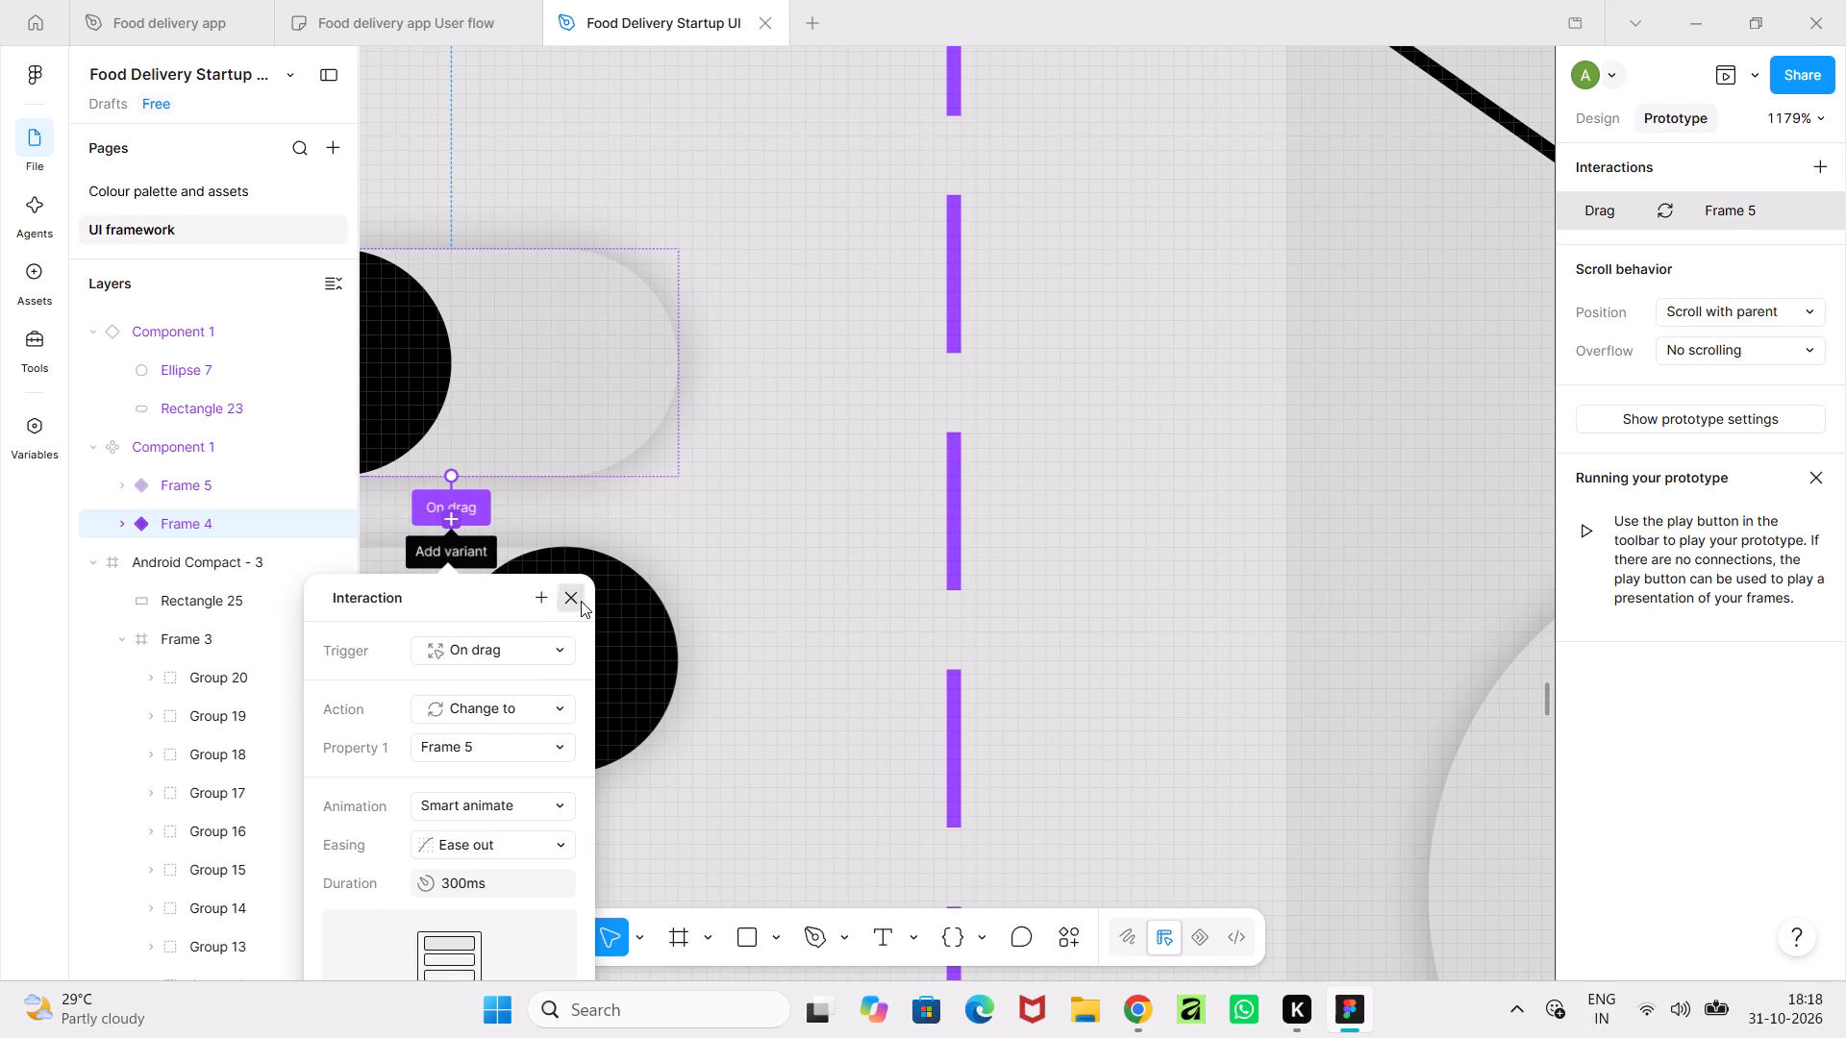
scroll(700, 589, "down", 1)
left_click(764, 588)
scroll(764, 588, "down", 18, "ctrl")
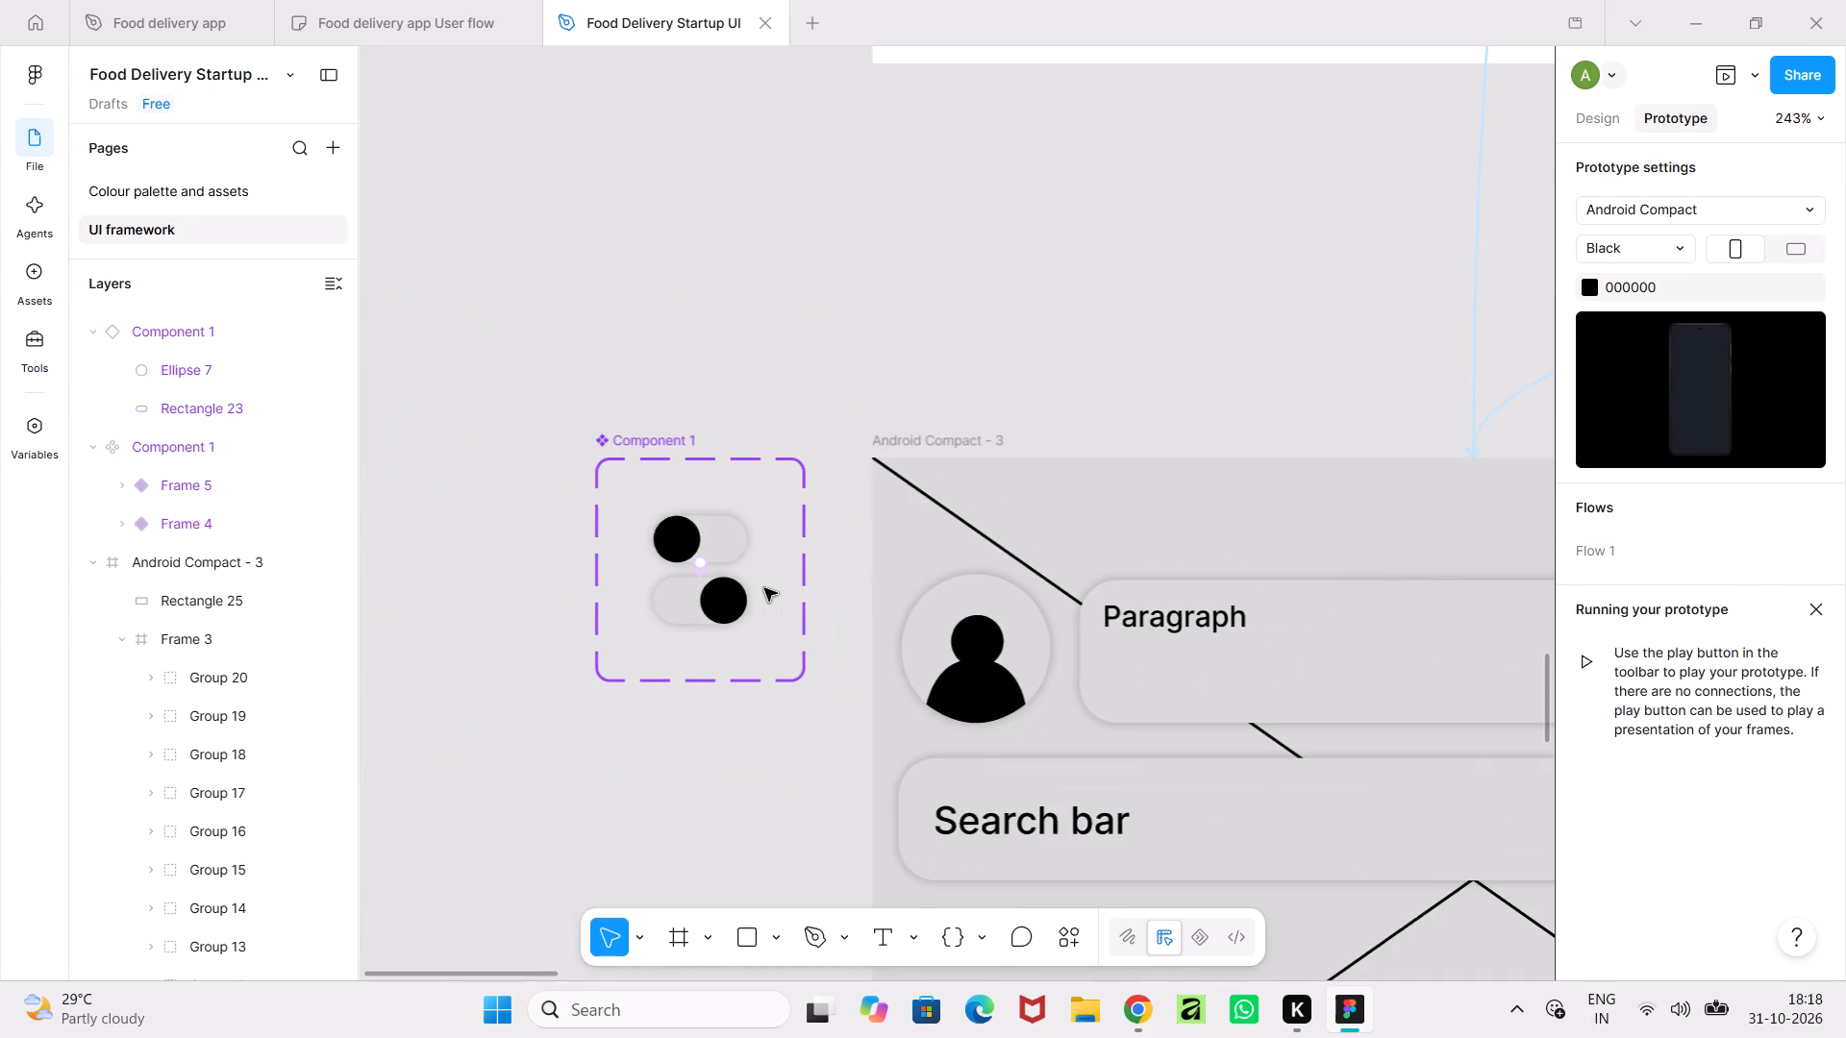
Preview the prototype with the Component 1 set selected and go through to the search bar screen.
middle_click_drag(1296, 395, 1061, 435)
left_click(449, 485)
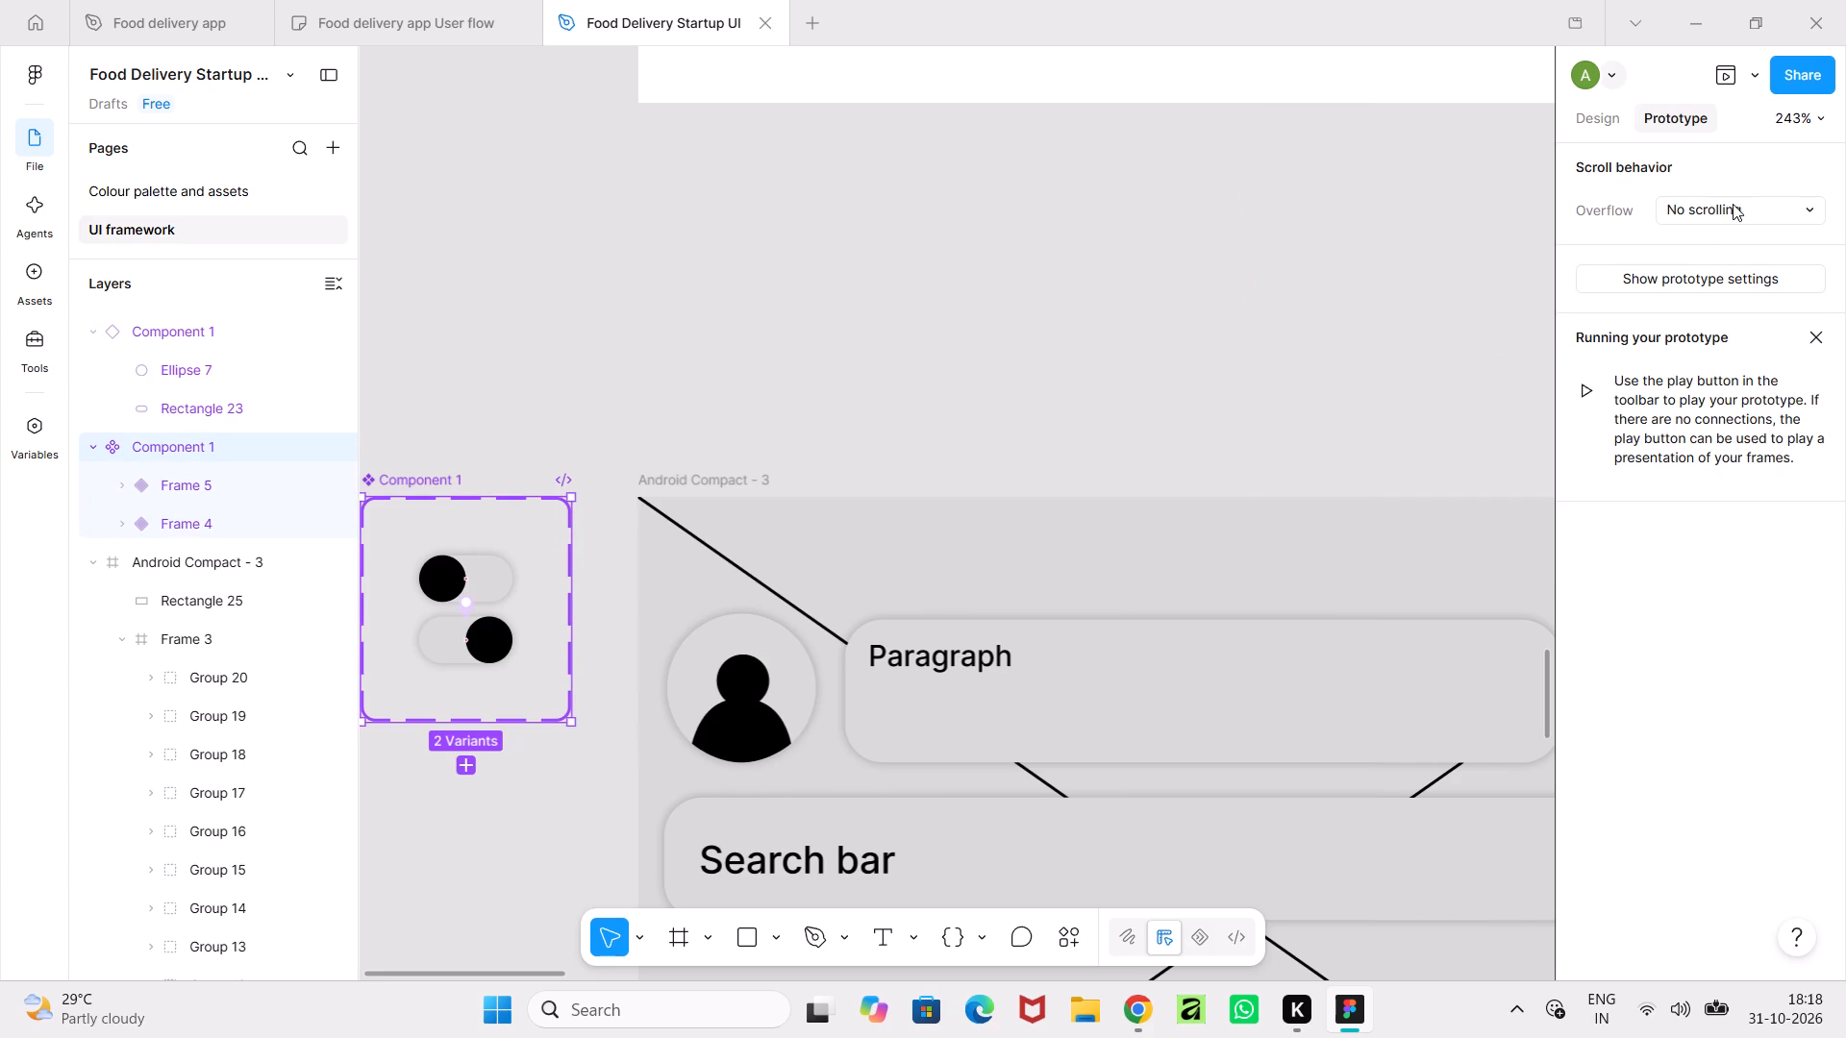
left_click(1731, 71)
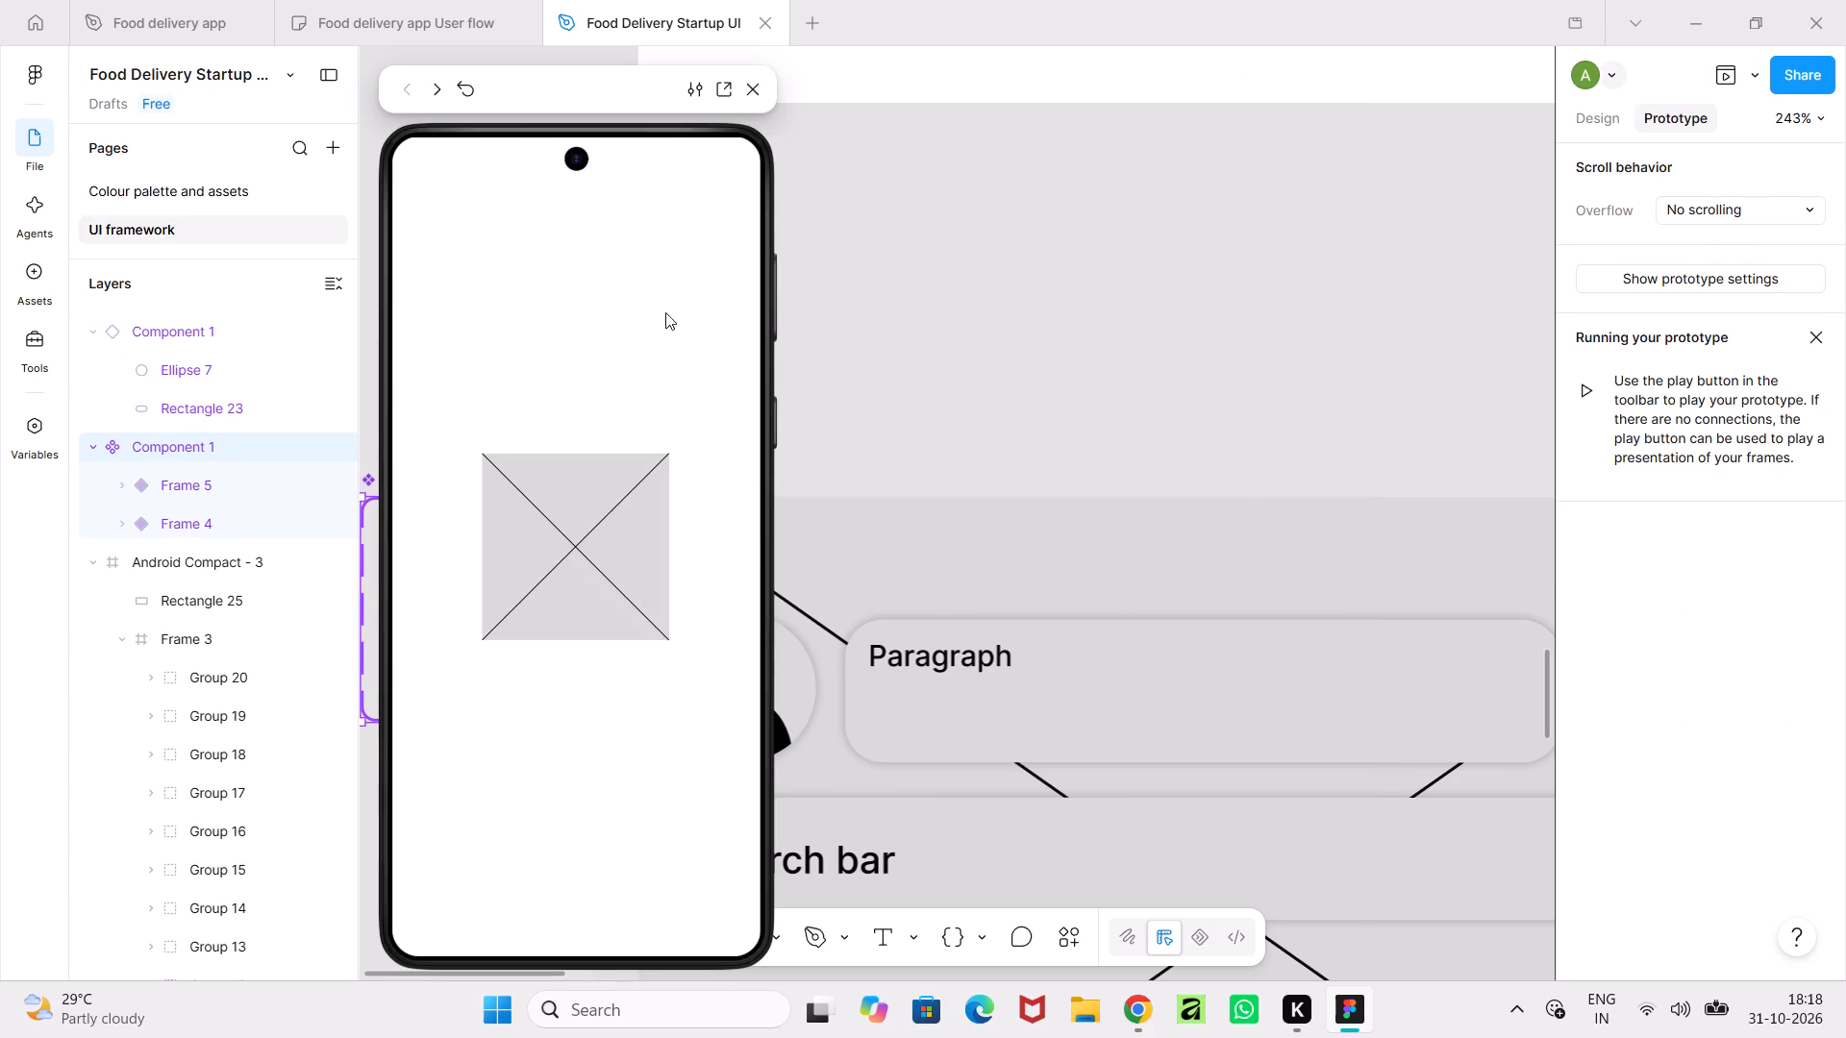
left_click(734, 151)
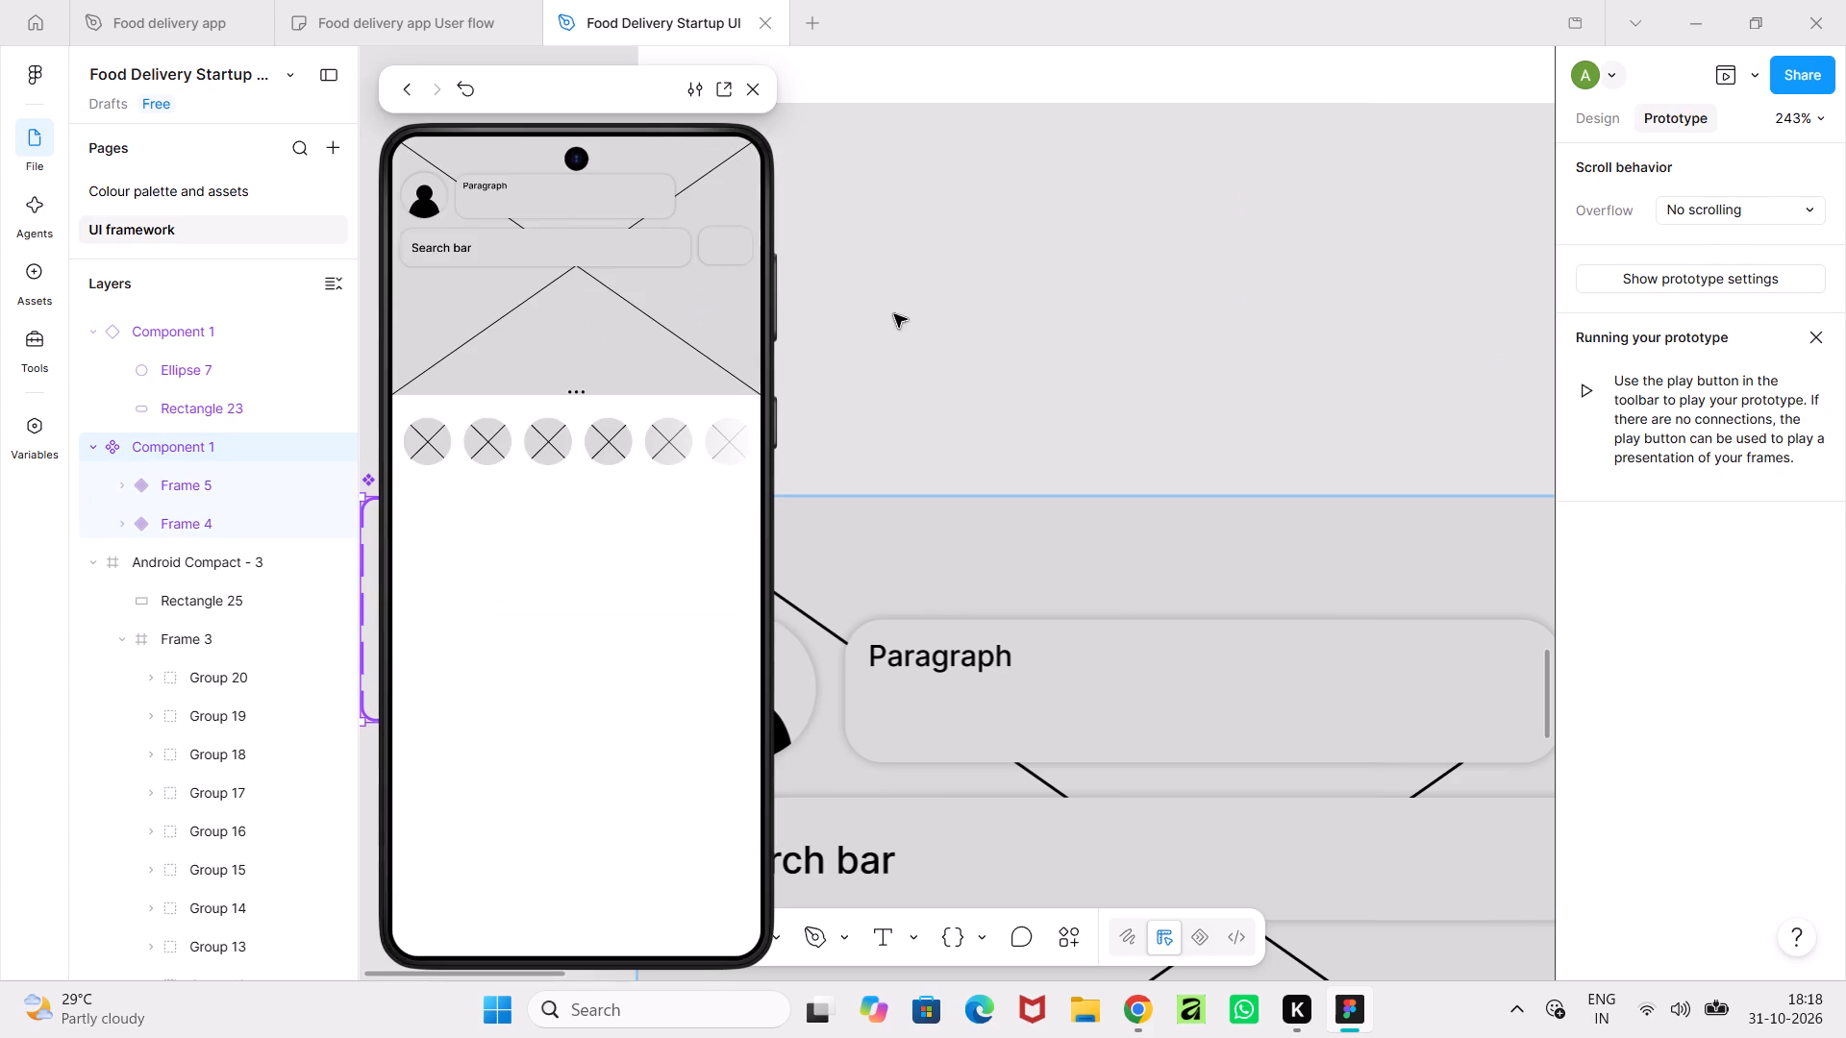
left_click(749, 92)
left_click(1123, 370)
Examine the prototype and design settings of the toggle instance beside the search bar and its black knob.
scroll(1133, 411, "down", 8)
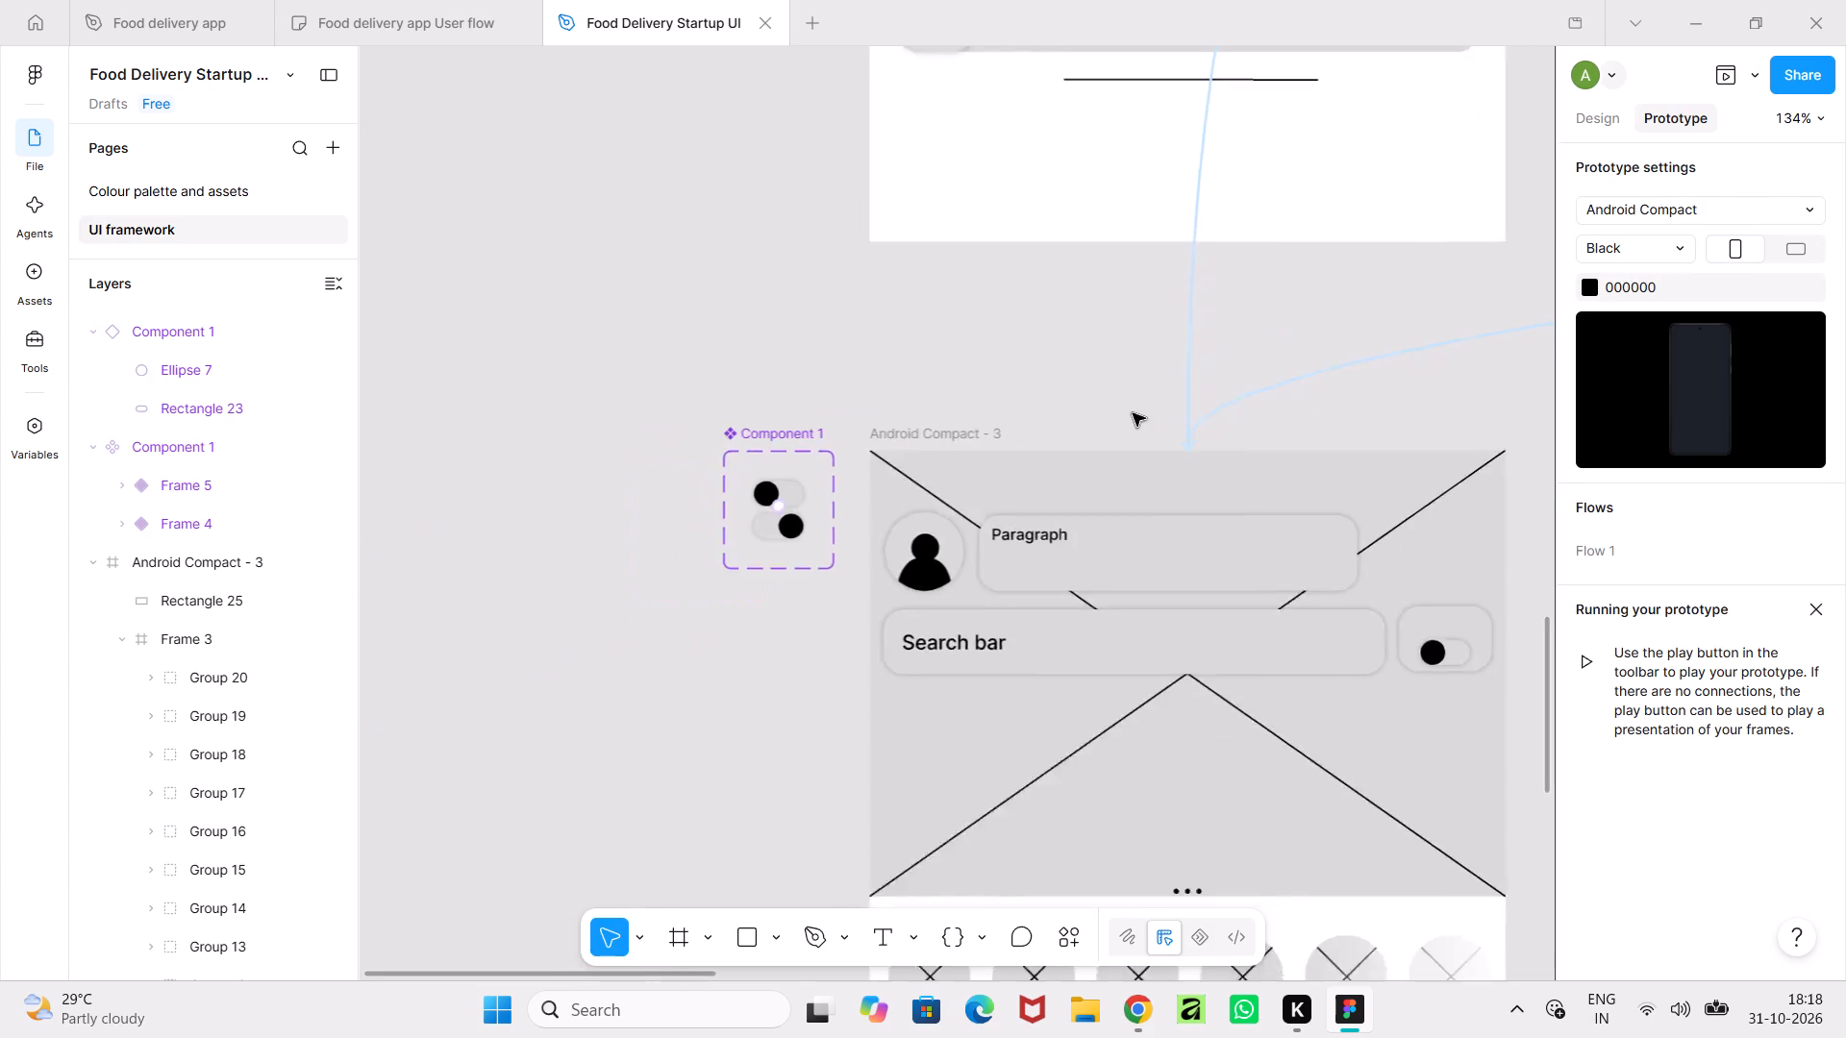
scroll(1133, 413, "down", 2)
middle_click_drag(1450, 580, 858, 616)
scroll(855, 616, "up", 6, "ctrl")
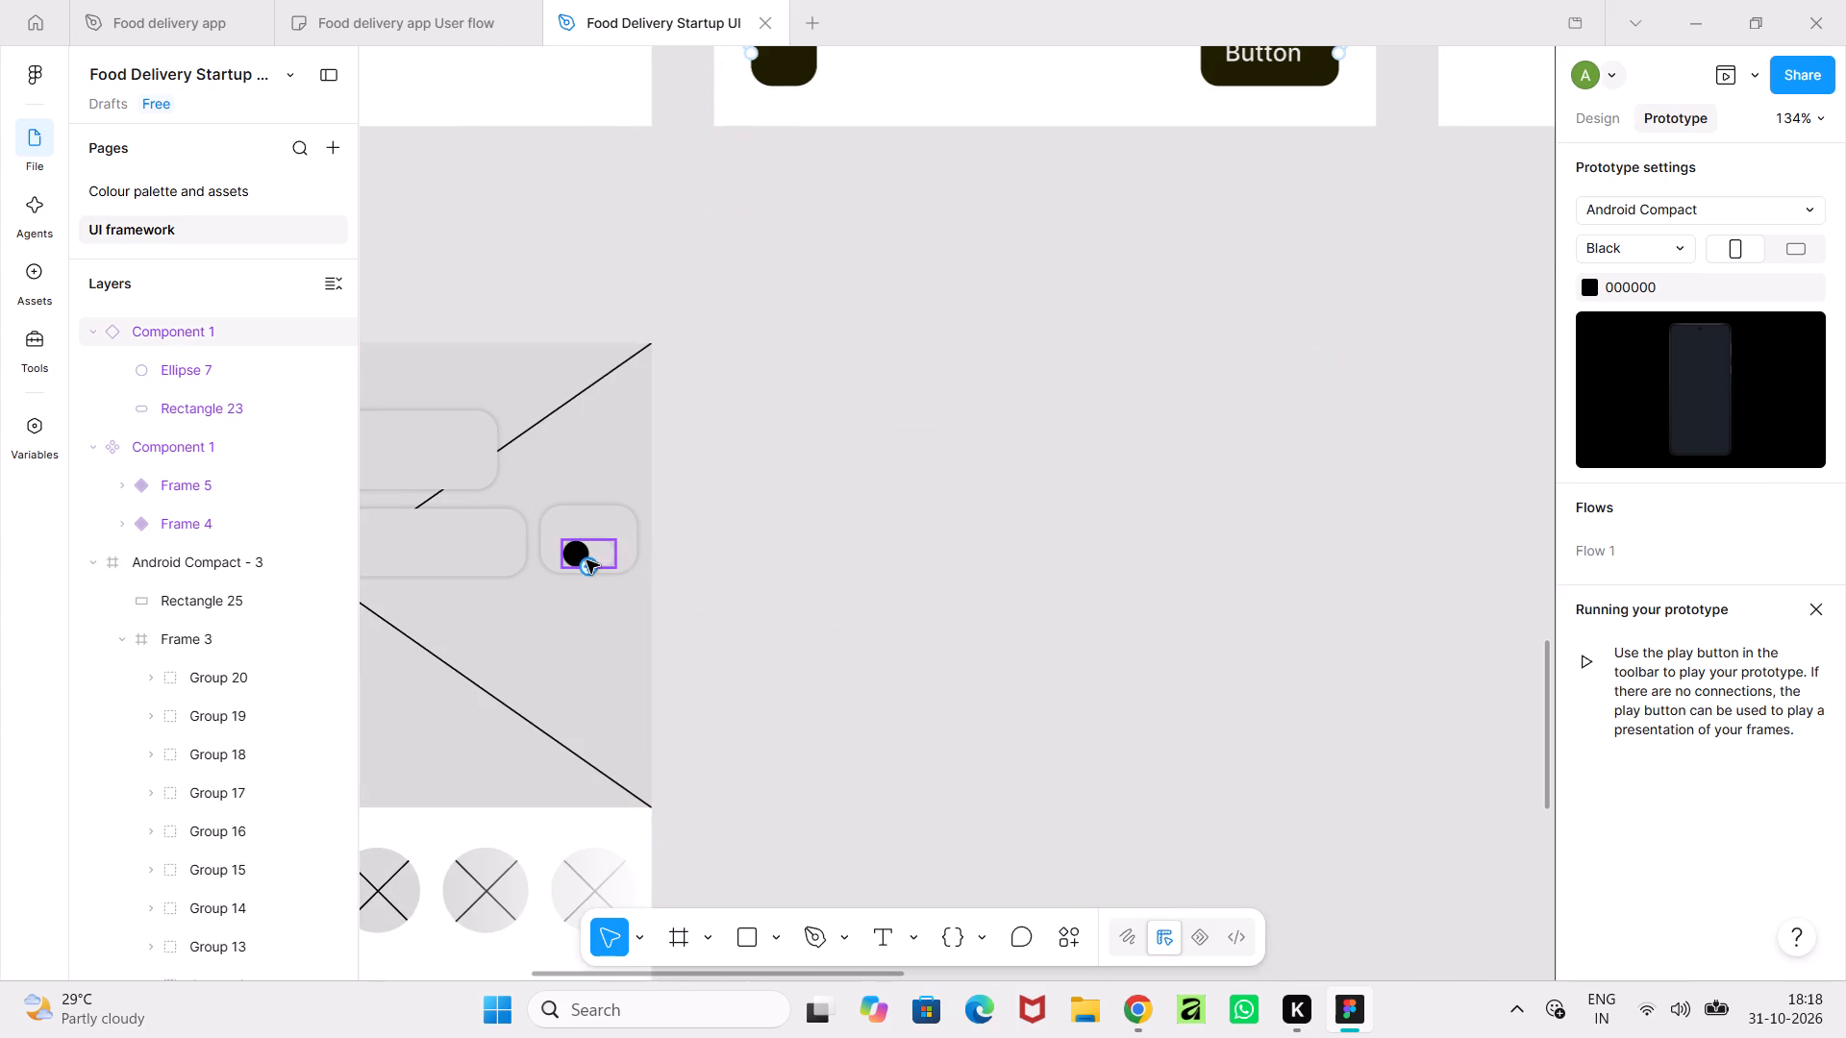
left_click(586, 560)
scroll(603, 556, "up", 12, "ctrl")
left_click(588, 560)
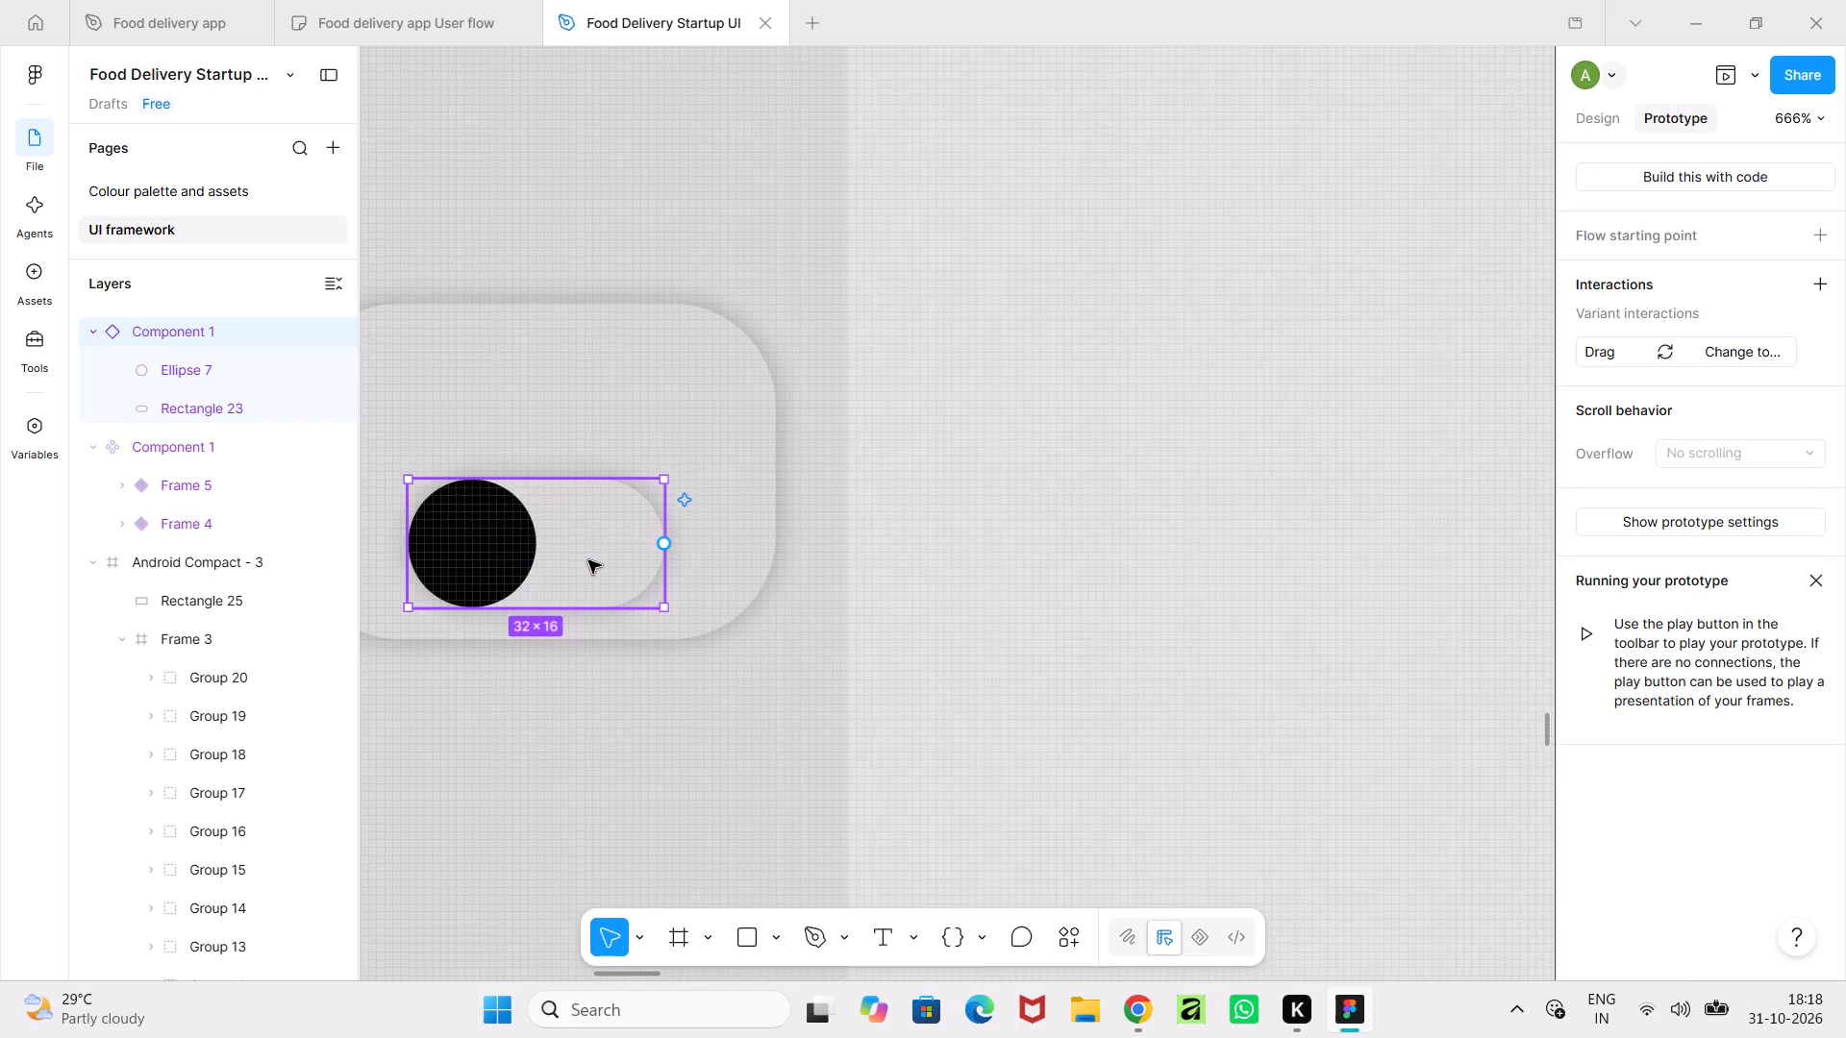
double_click(500, 564)
right_click(500, 564)
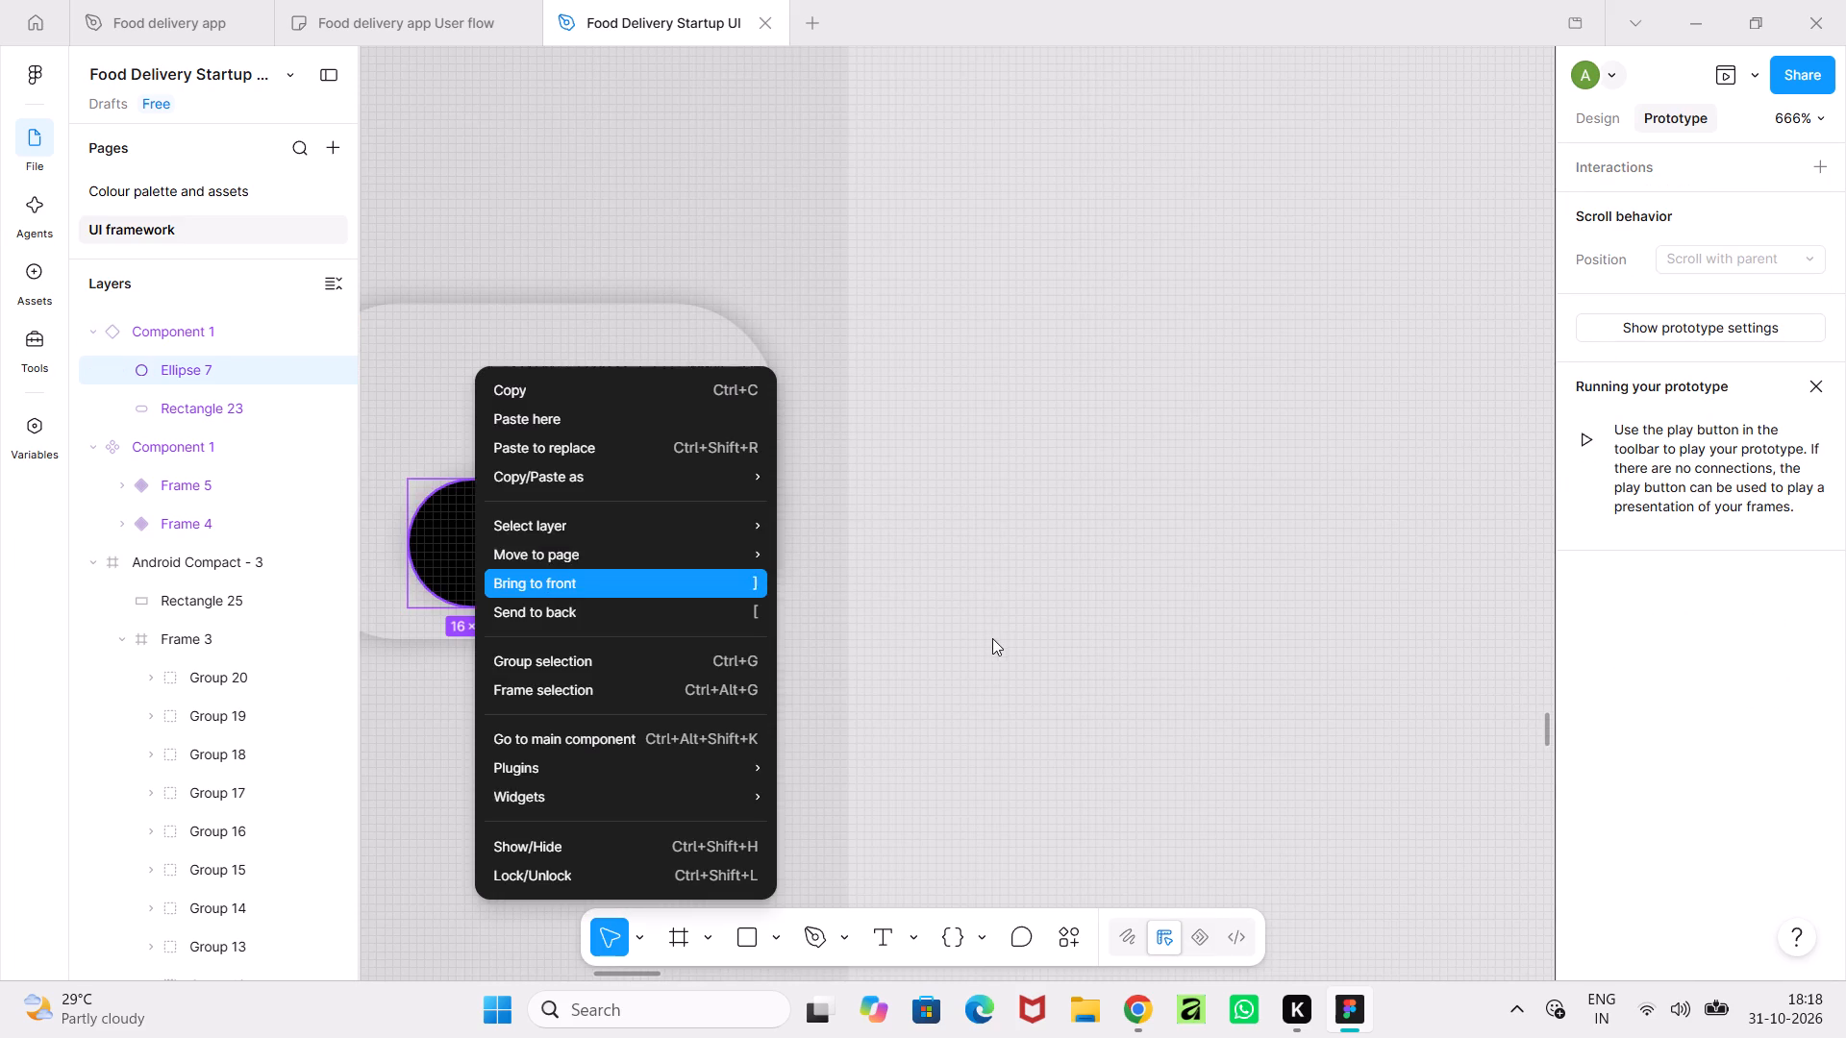
left_click(992, 638)
left_click(614, 563)
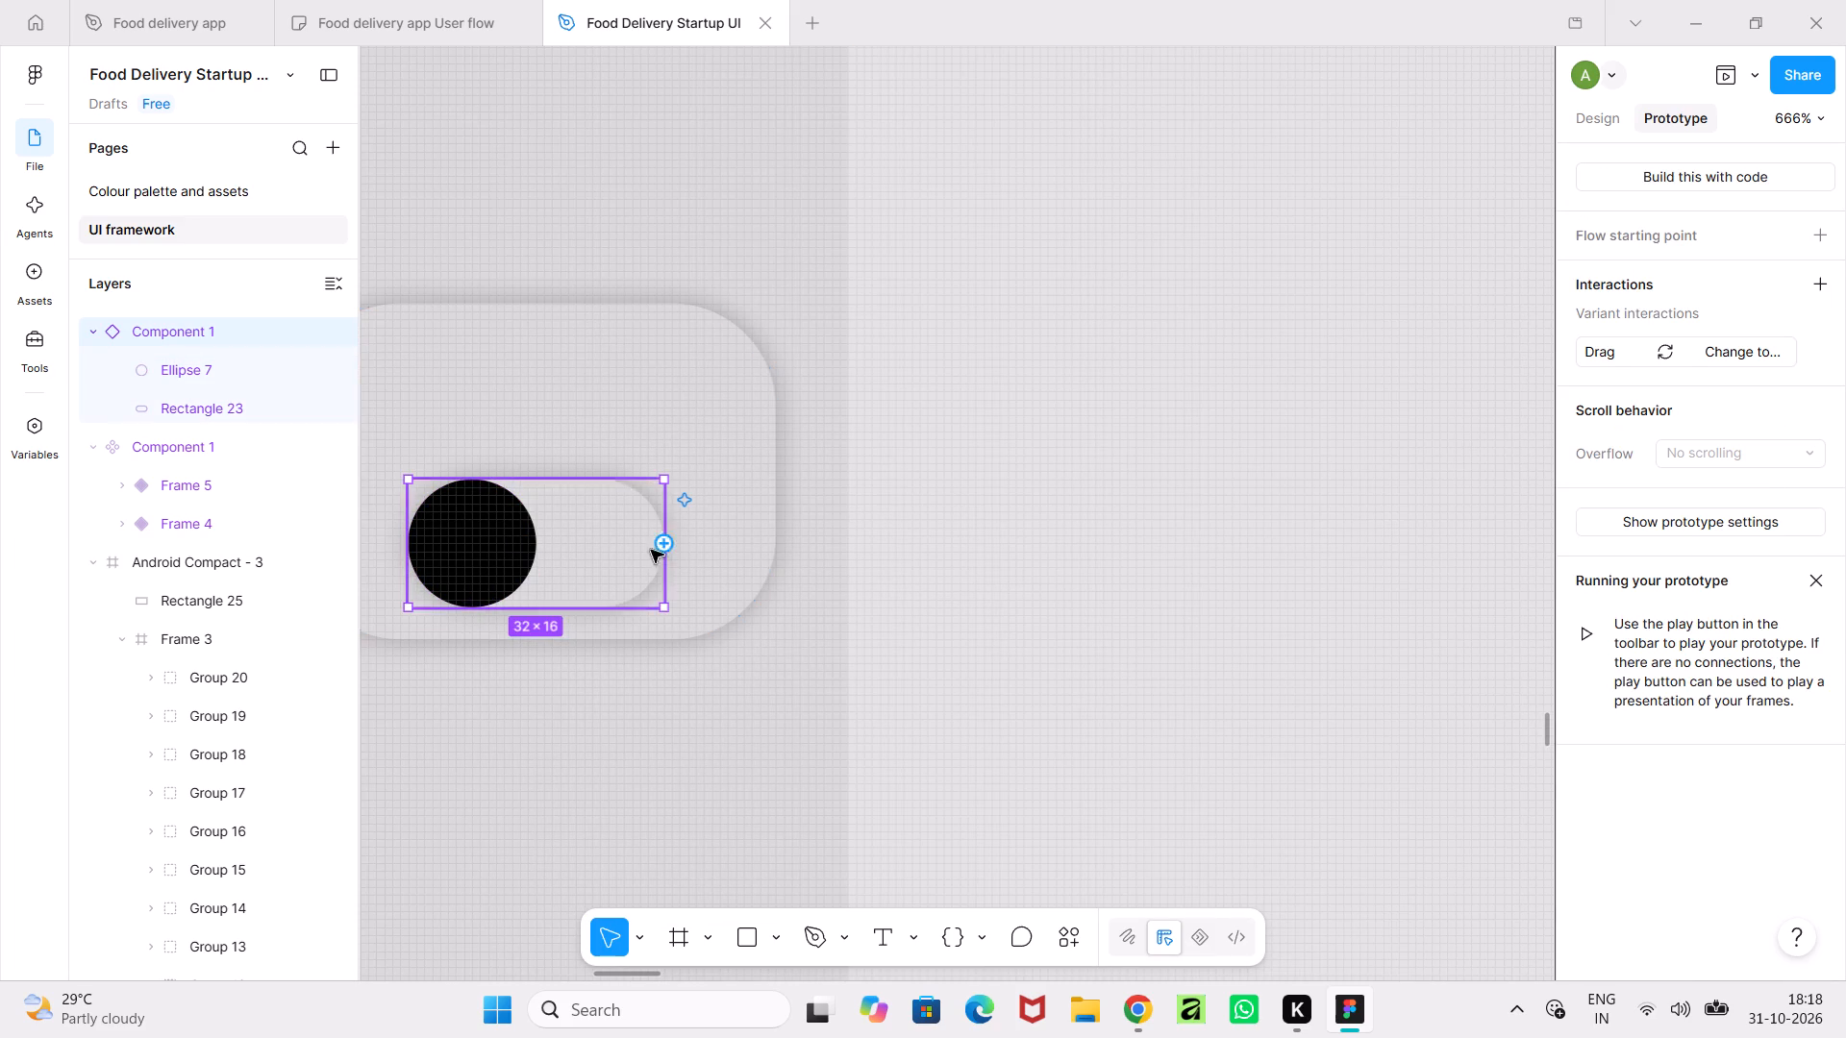
left_click(1597, 125)
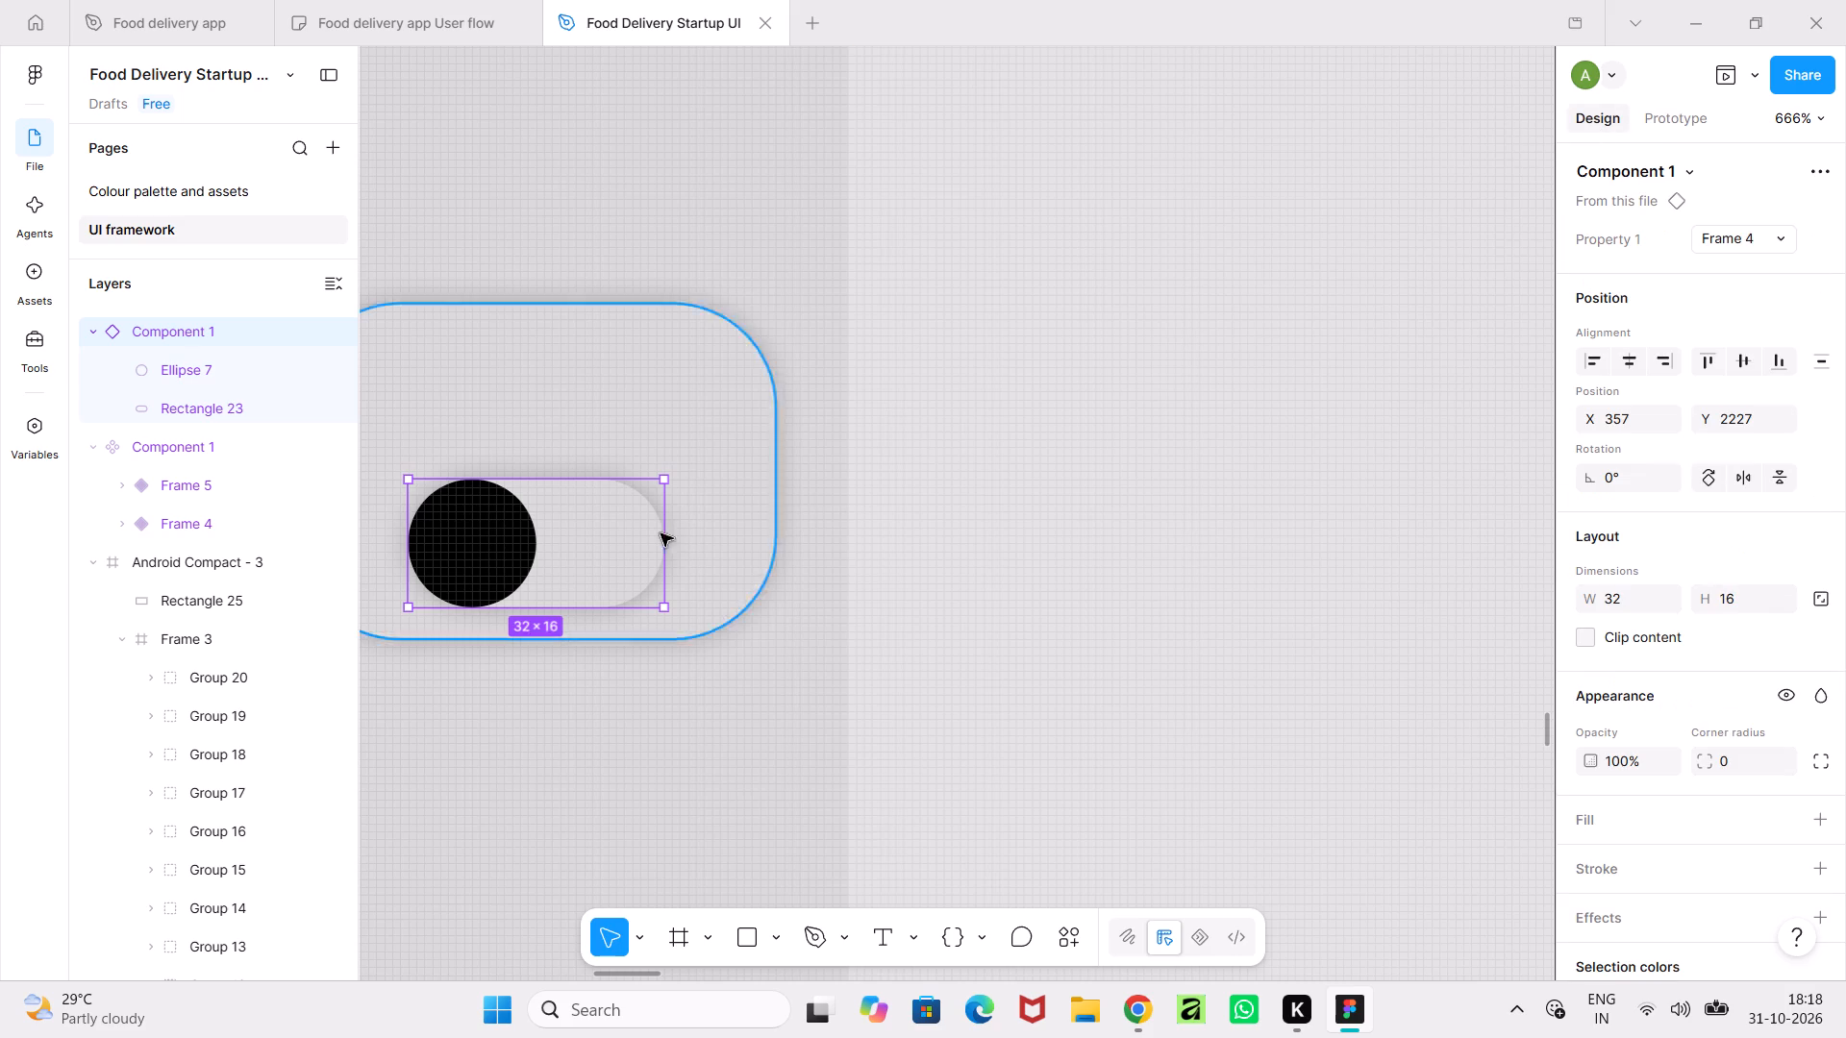
left_click(625, 550)
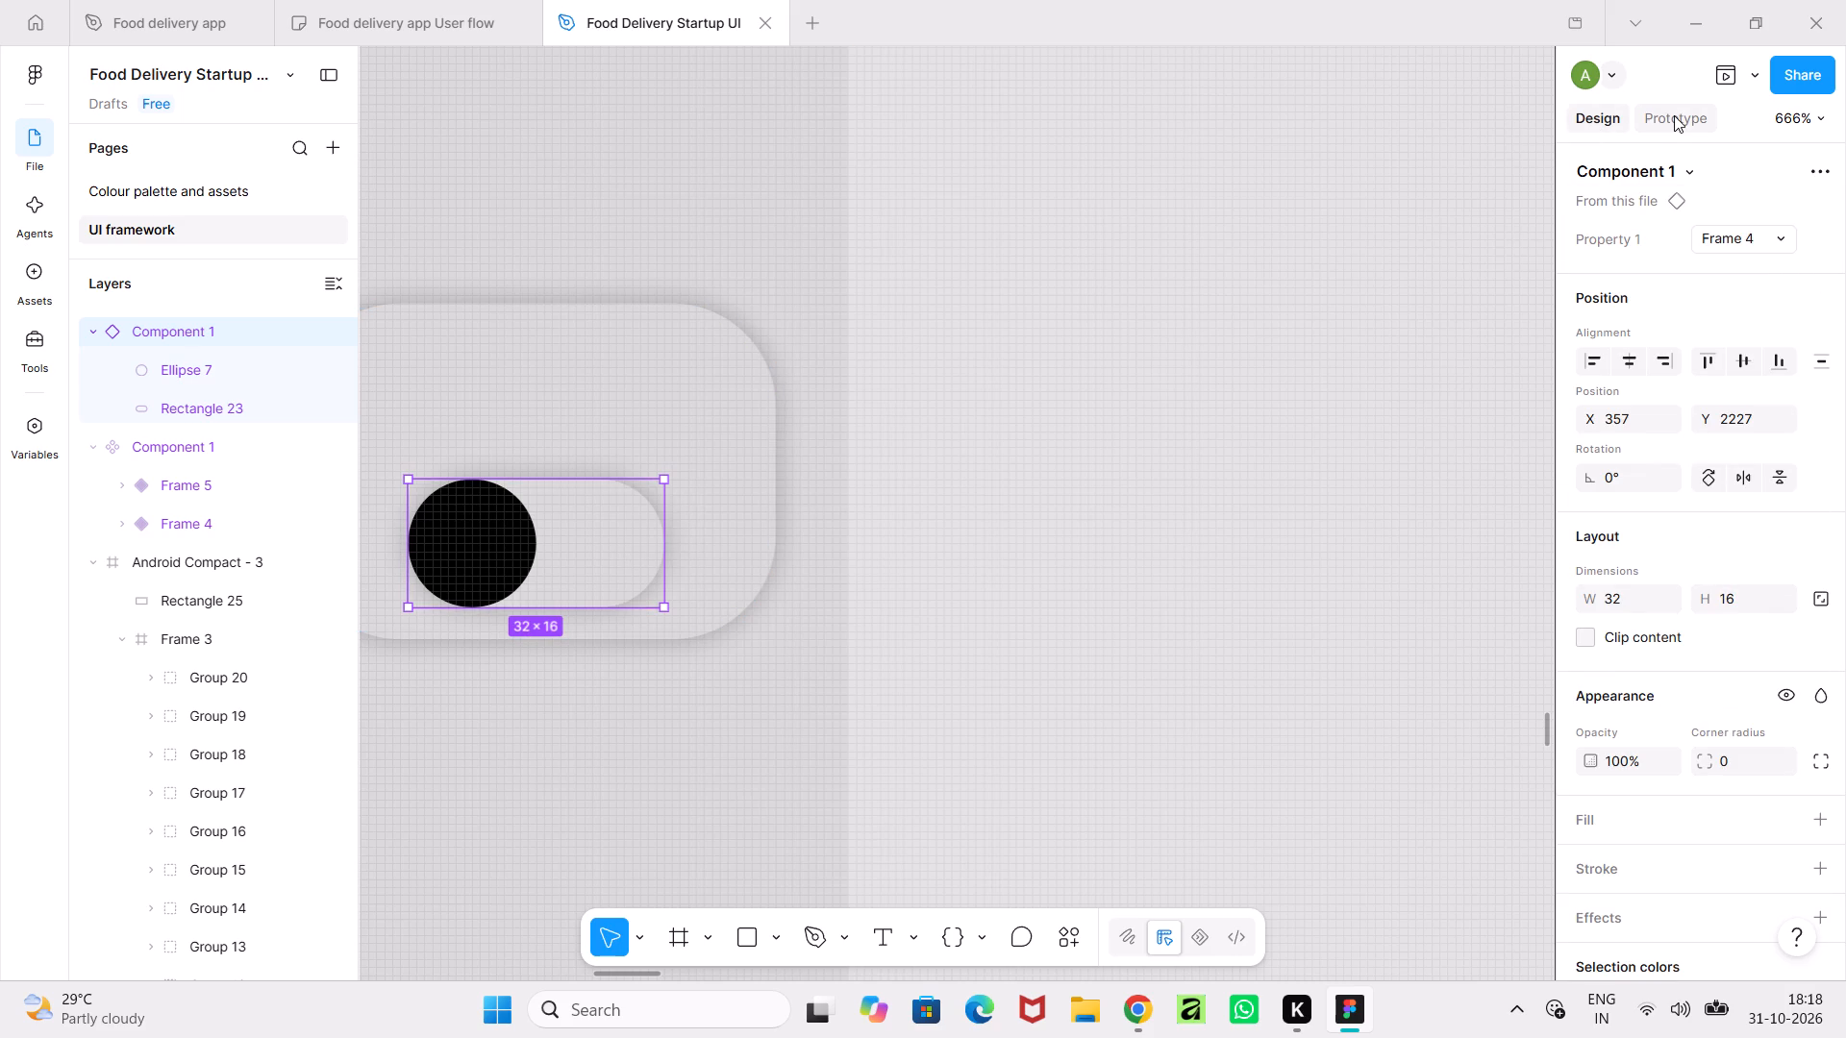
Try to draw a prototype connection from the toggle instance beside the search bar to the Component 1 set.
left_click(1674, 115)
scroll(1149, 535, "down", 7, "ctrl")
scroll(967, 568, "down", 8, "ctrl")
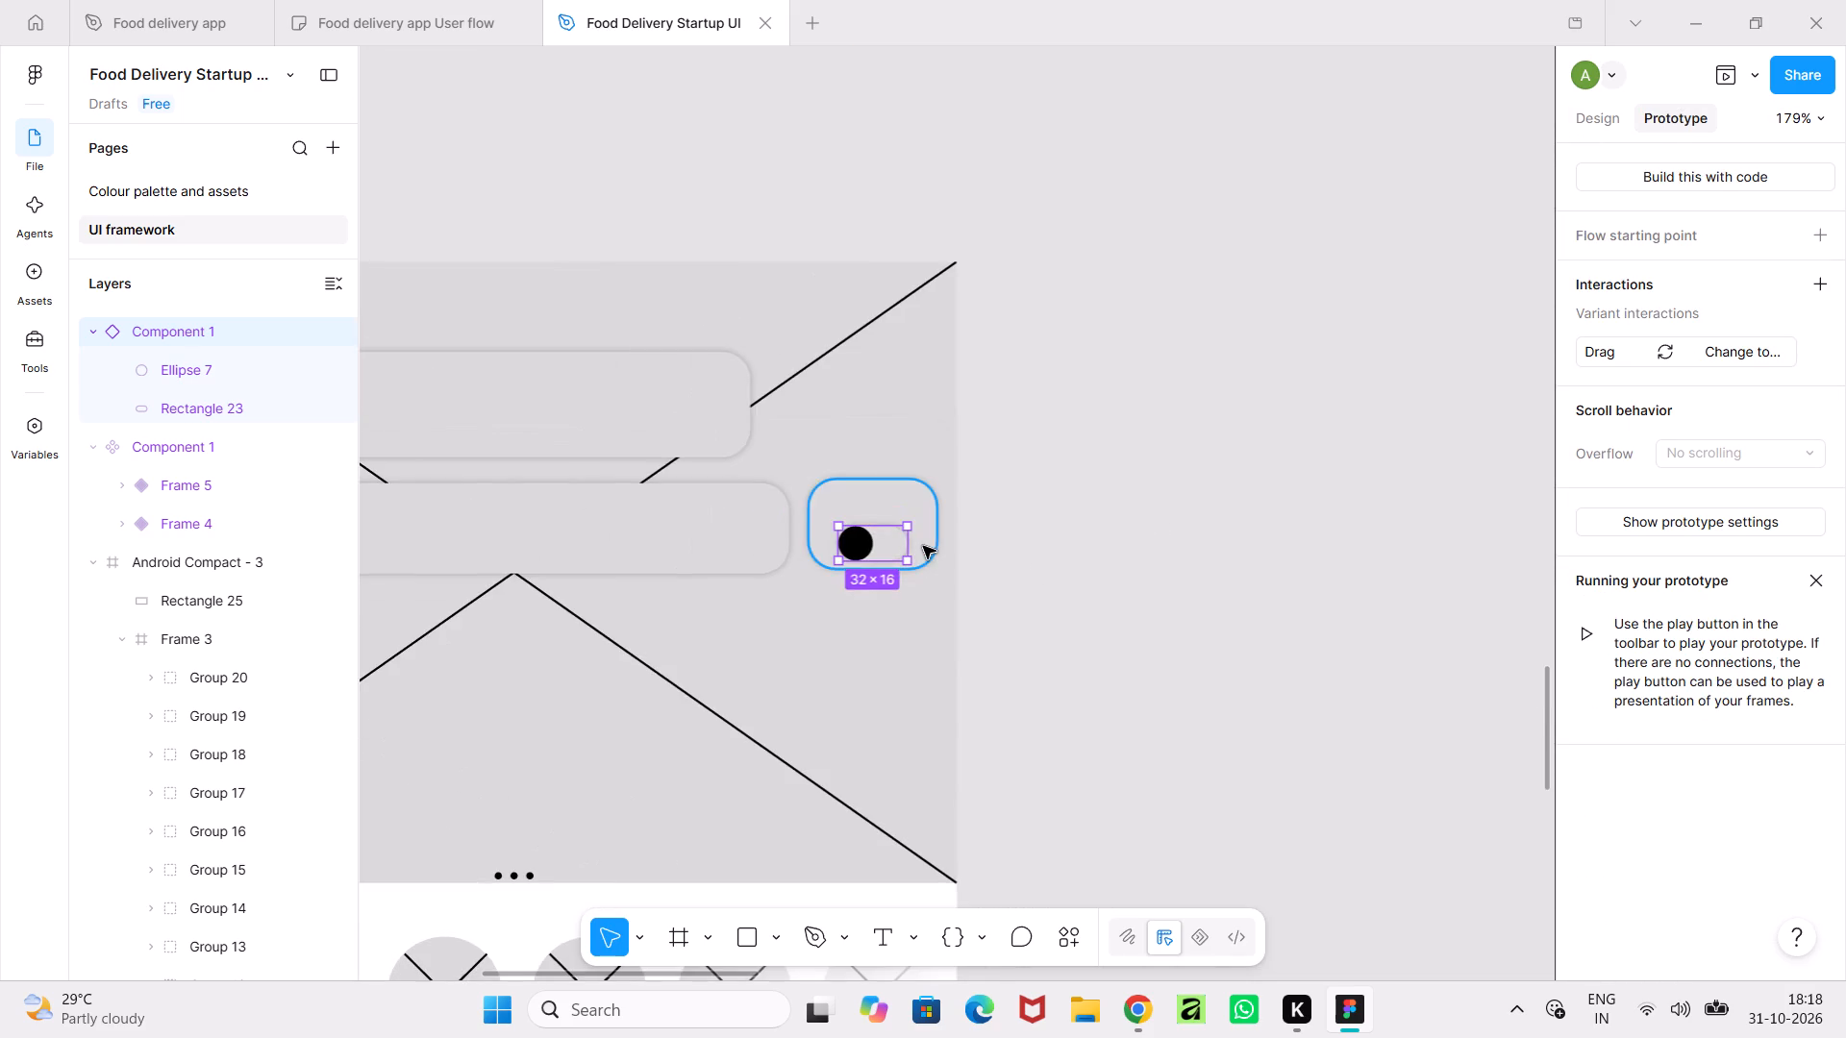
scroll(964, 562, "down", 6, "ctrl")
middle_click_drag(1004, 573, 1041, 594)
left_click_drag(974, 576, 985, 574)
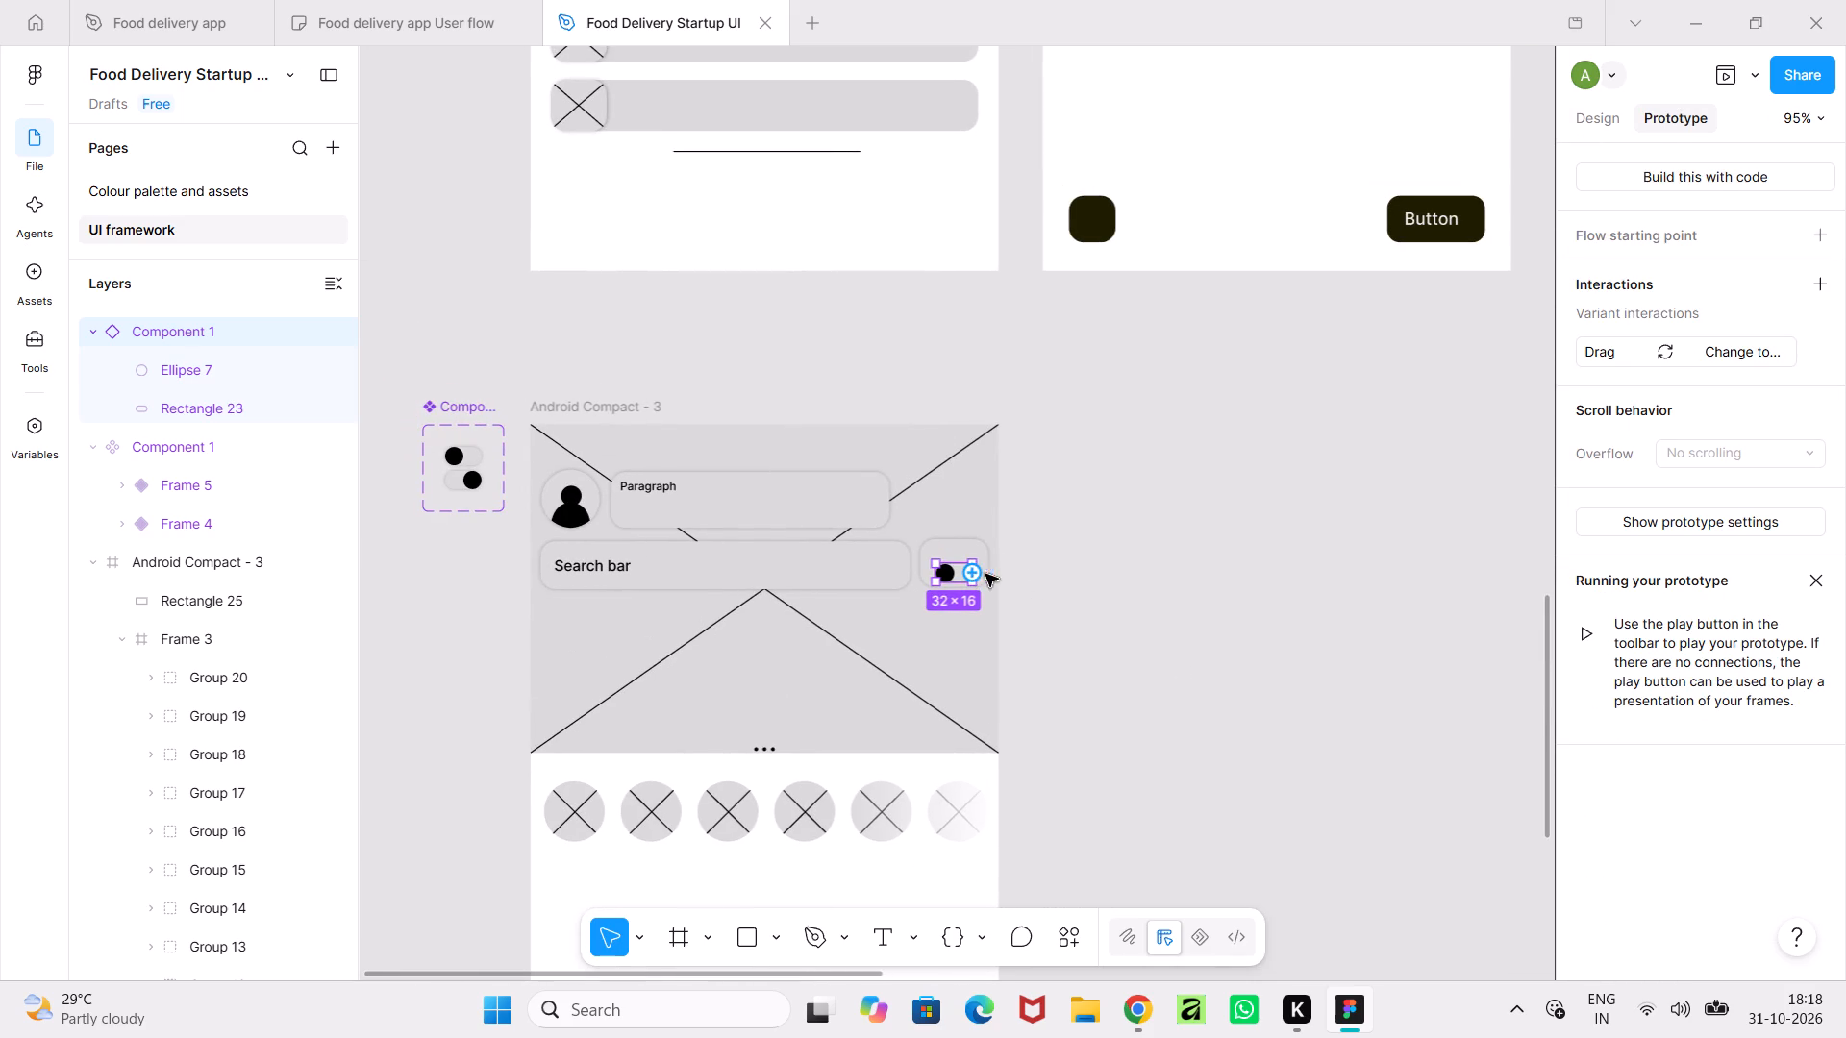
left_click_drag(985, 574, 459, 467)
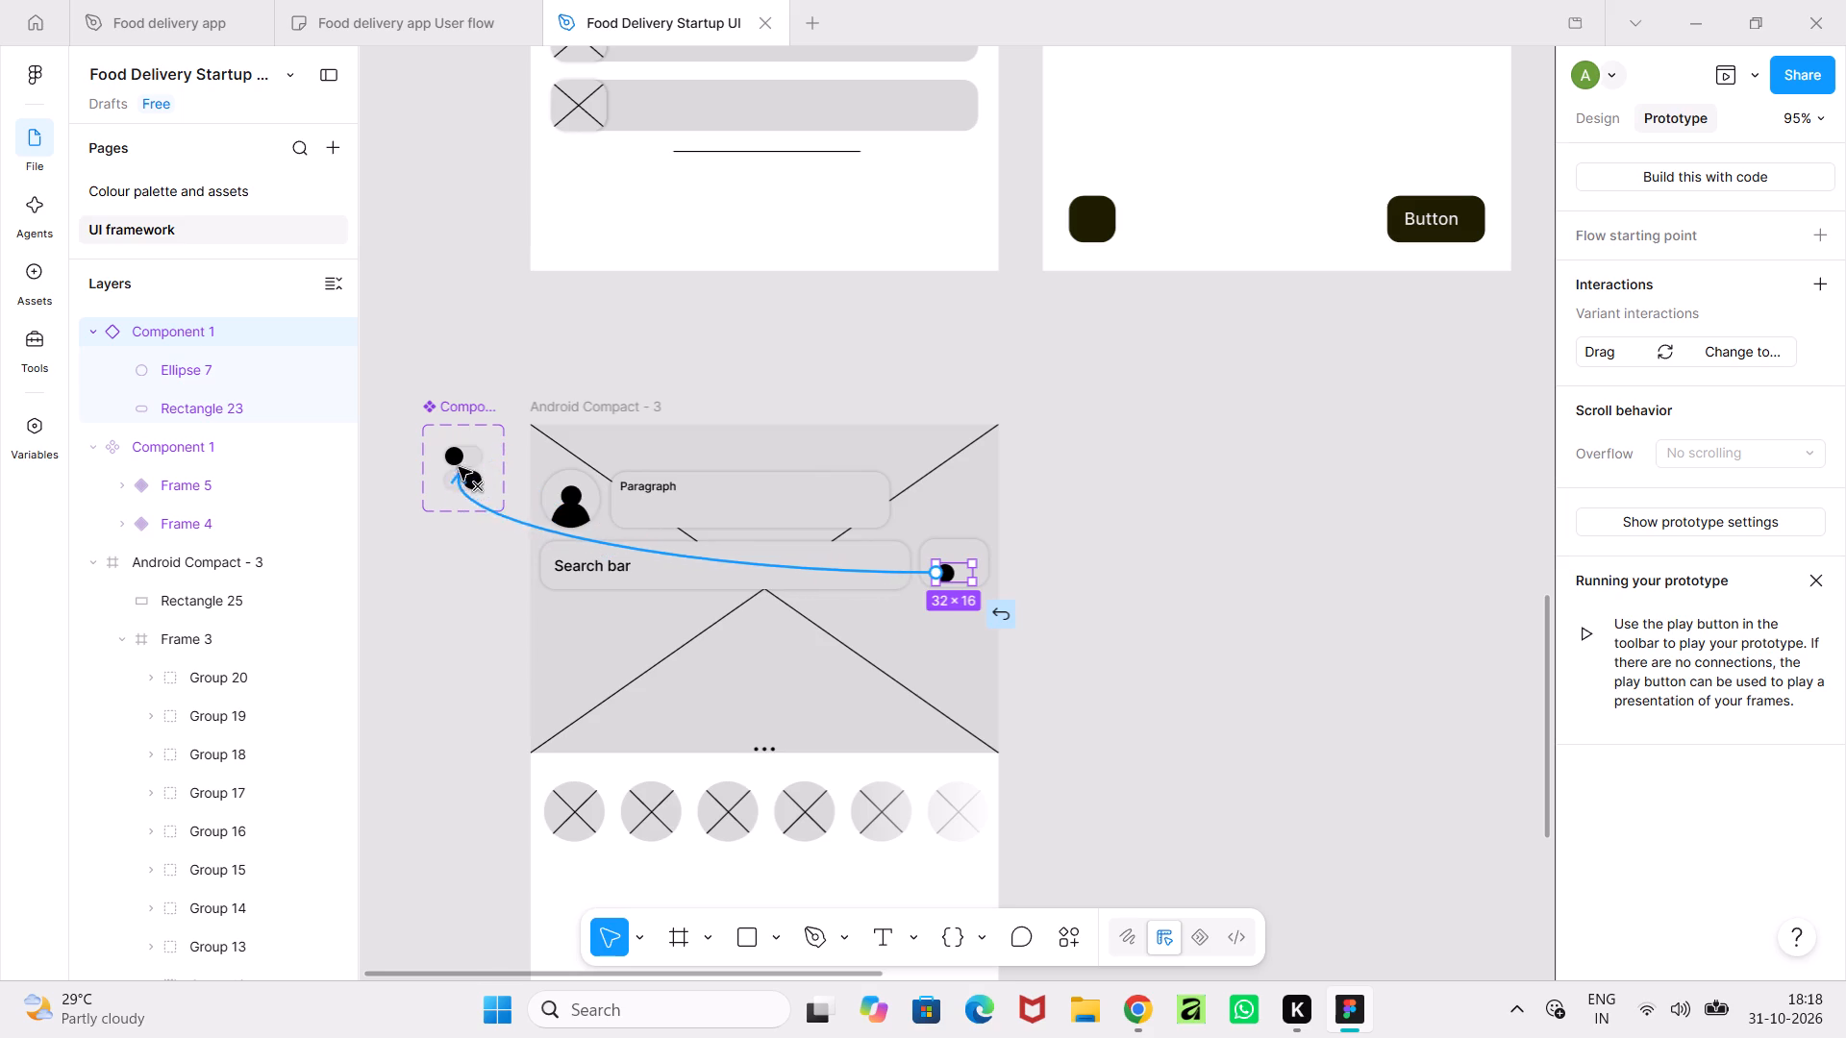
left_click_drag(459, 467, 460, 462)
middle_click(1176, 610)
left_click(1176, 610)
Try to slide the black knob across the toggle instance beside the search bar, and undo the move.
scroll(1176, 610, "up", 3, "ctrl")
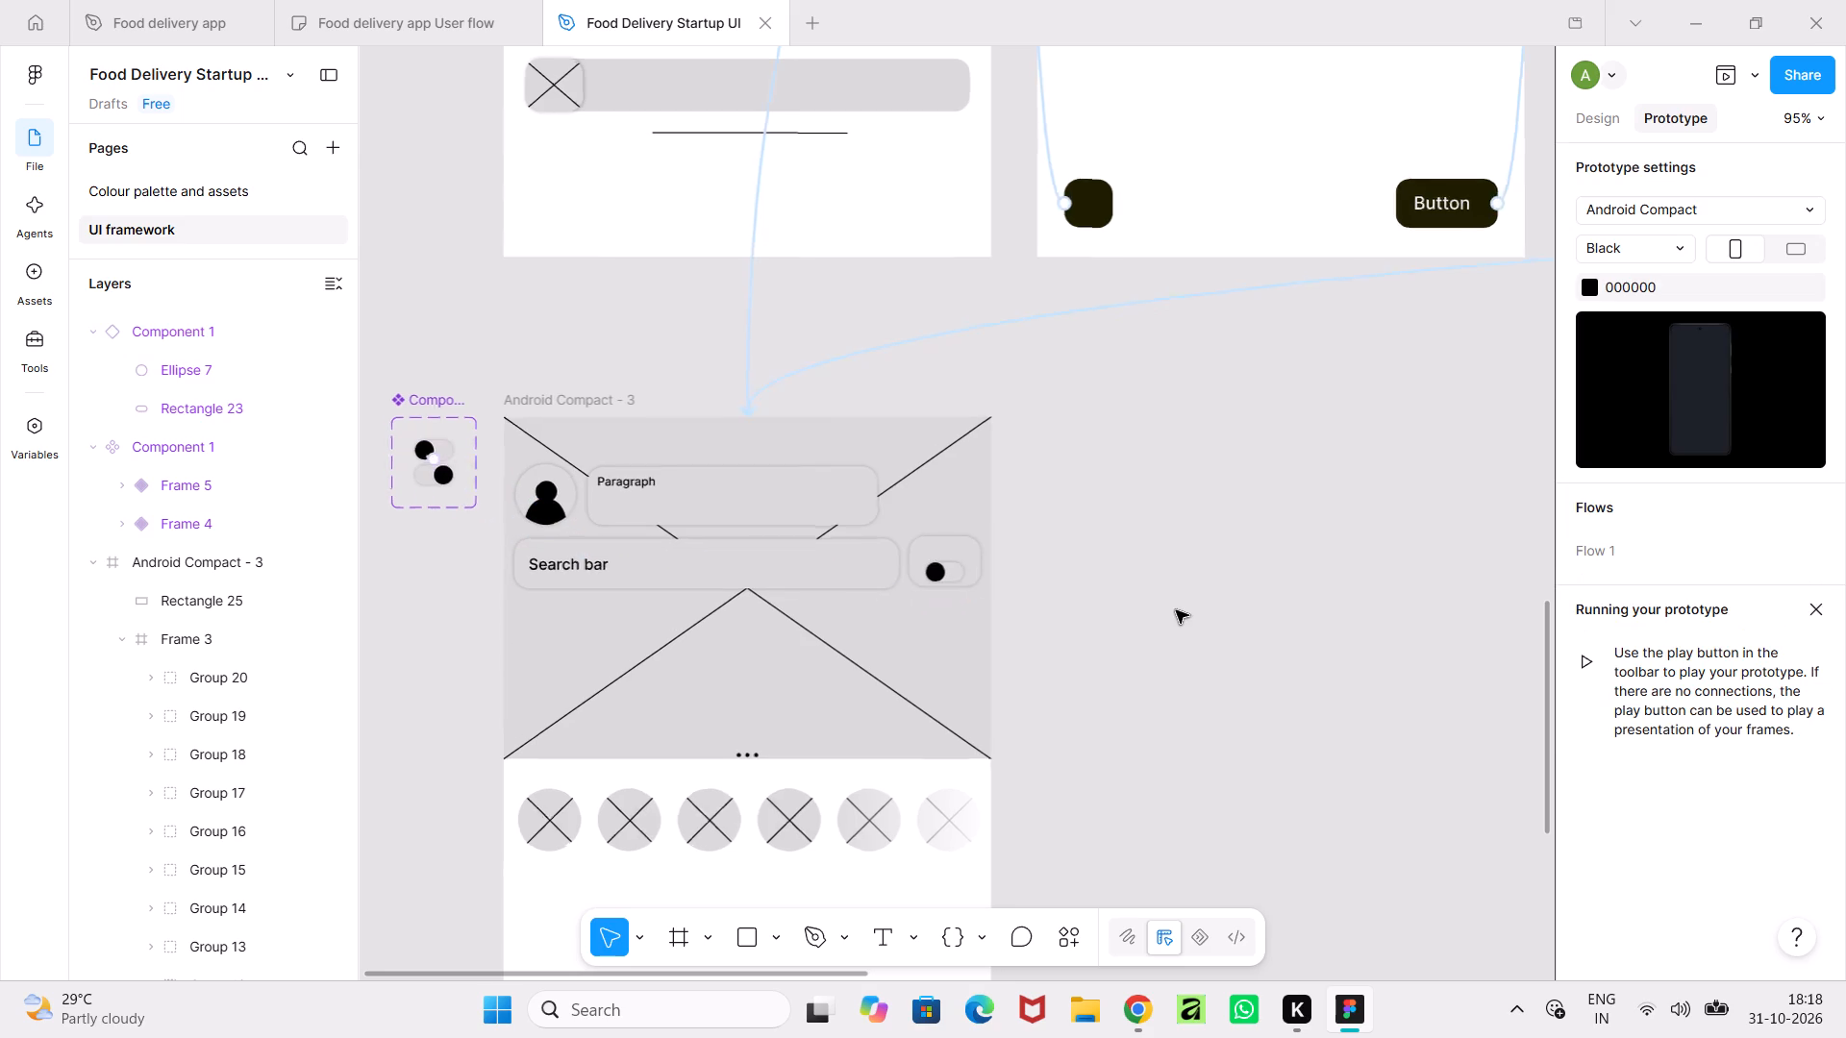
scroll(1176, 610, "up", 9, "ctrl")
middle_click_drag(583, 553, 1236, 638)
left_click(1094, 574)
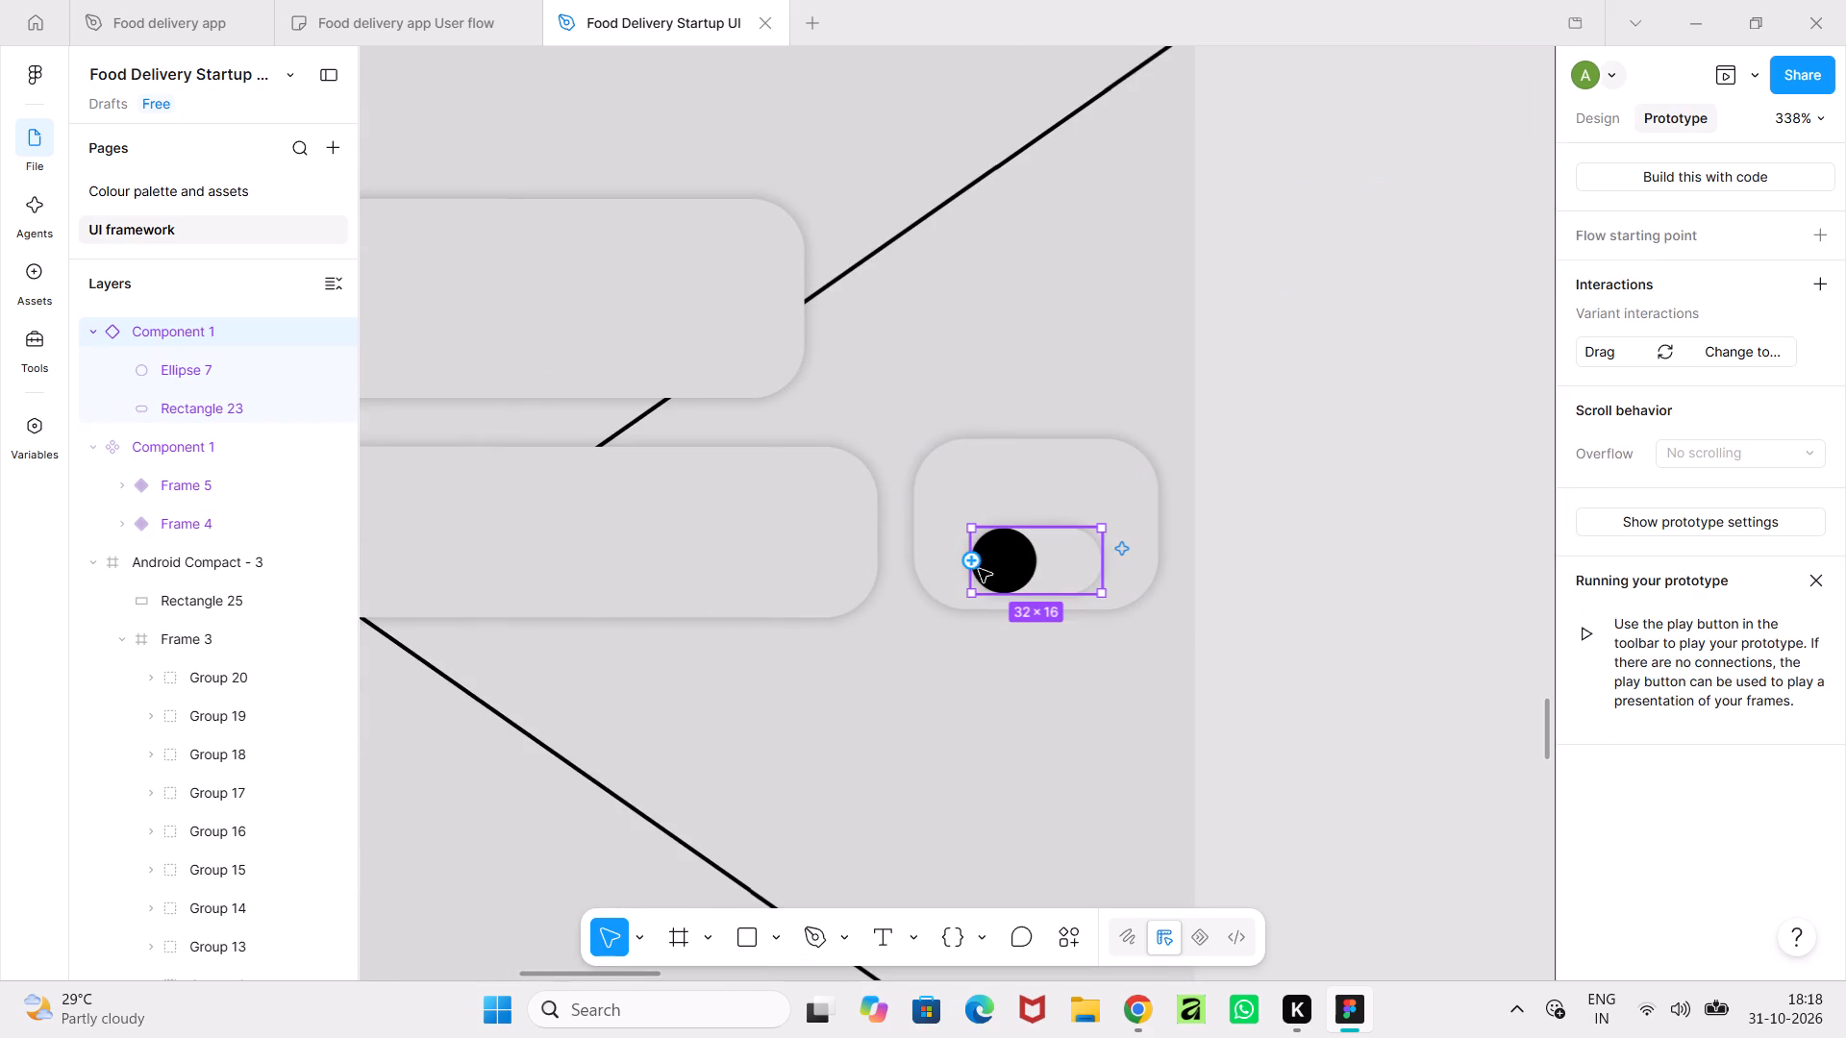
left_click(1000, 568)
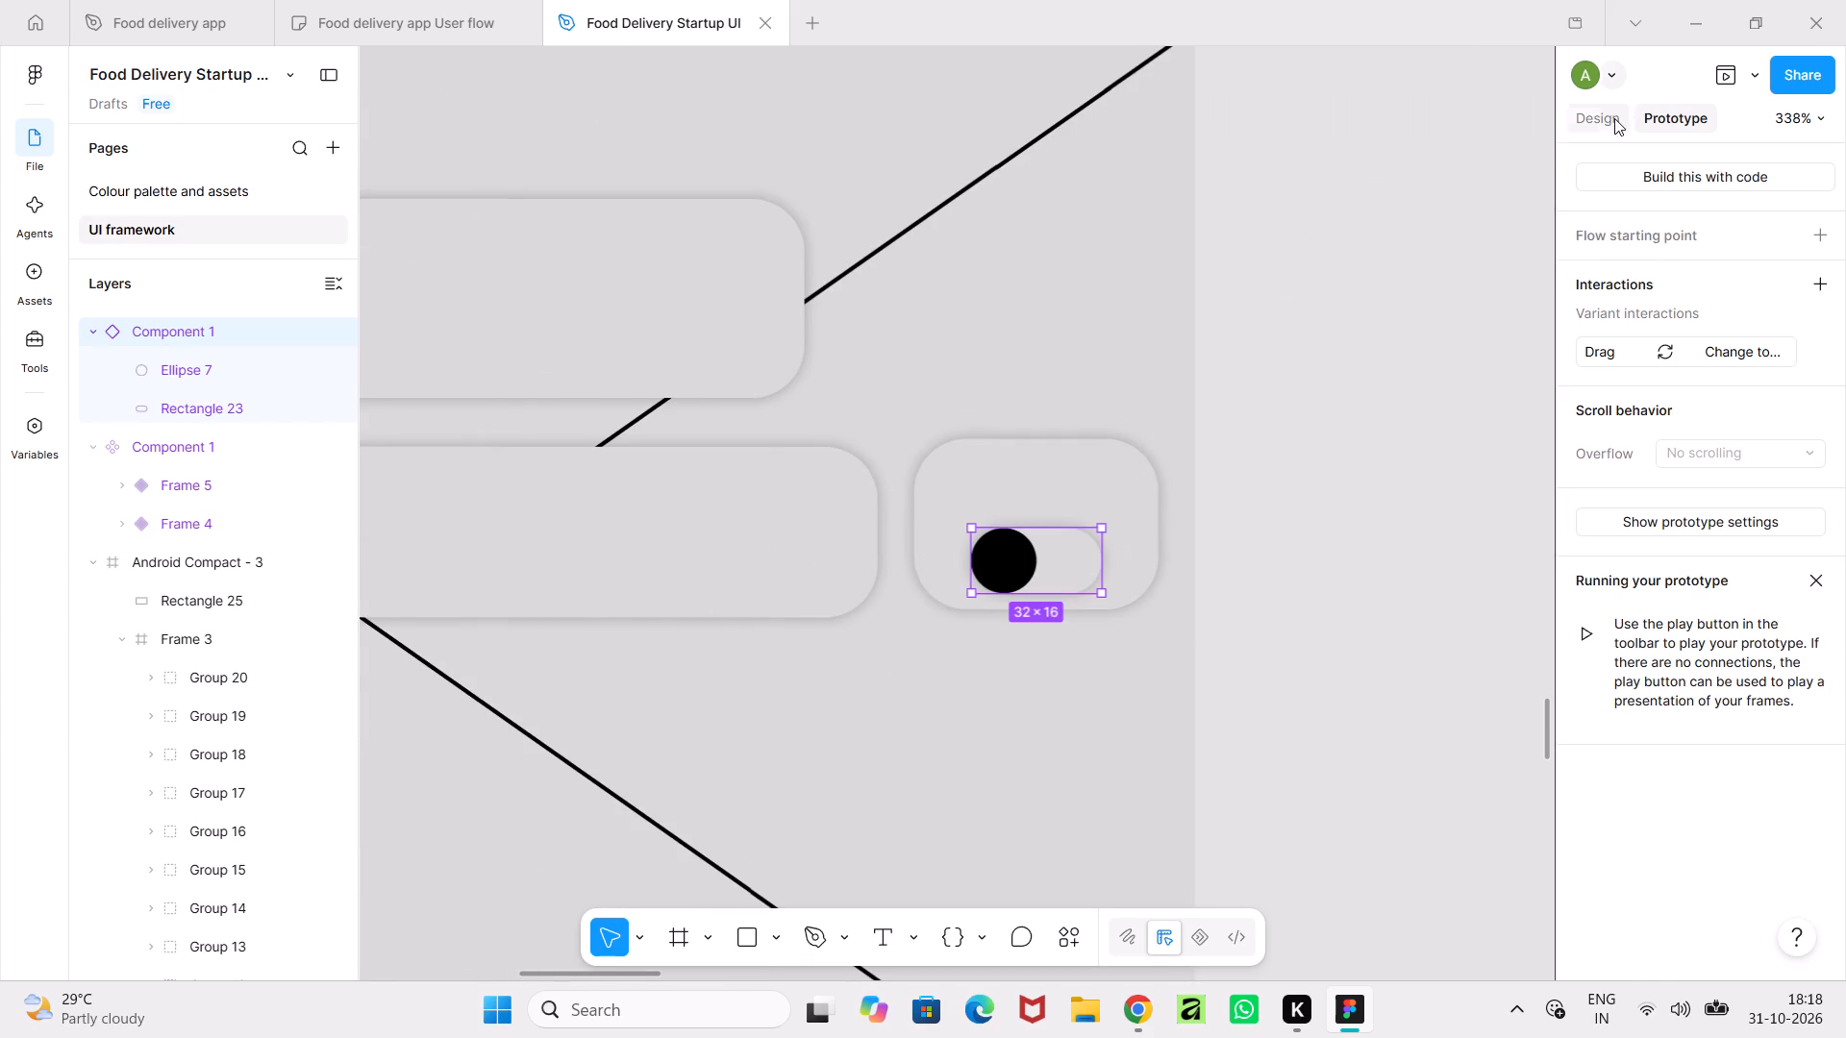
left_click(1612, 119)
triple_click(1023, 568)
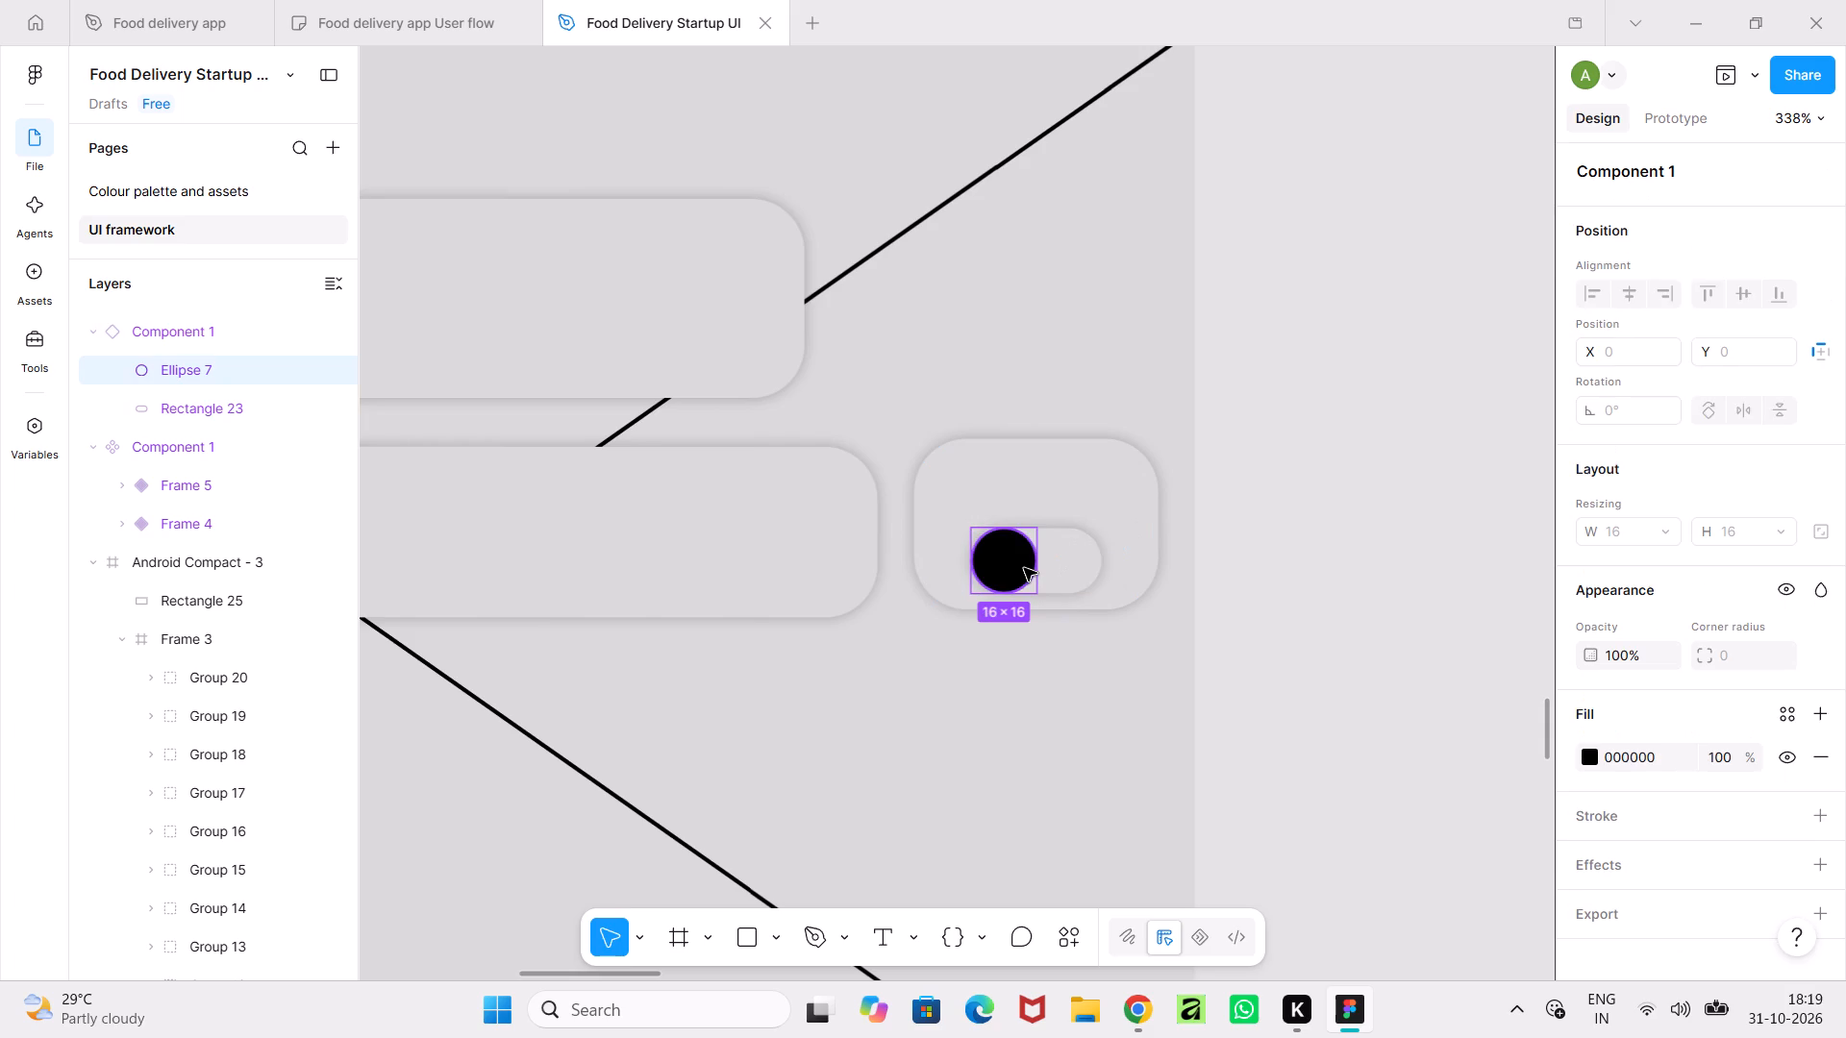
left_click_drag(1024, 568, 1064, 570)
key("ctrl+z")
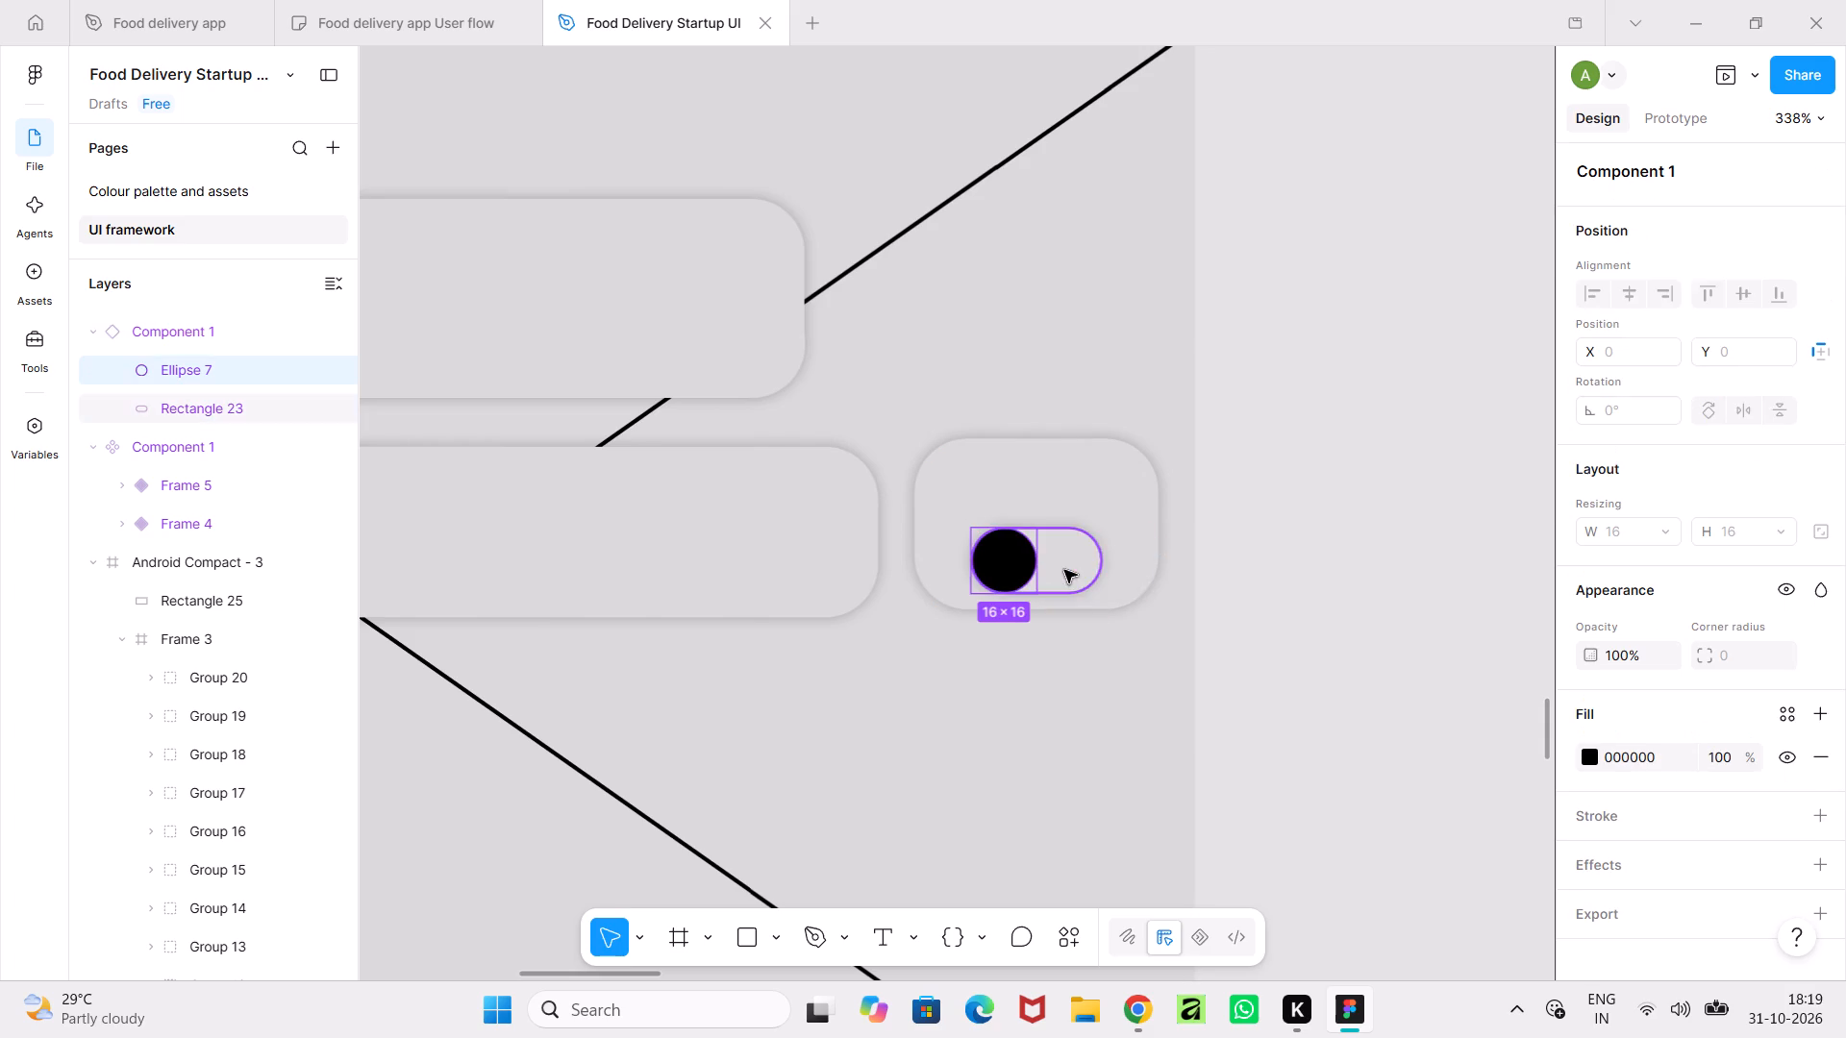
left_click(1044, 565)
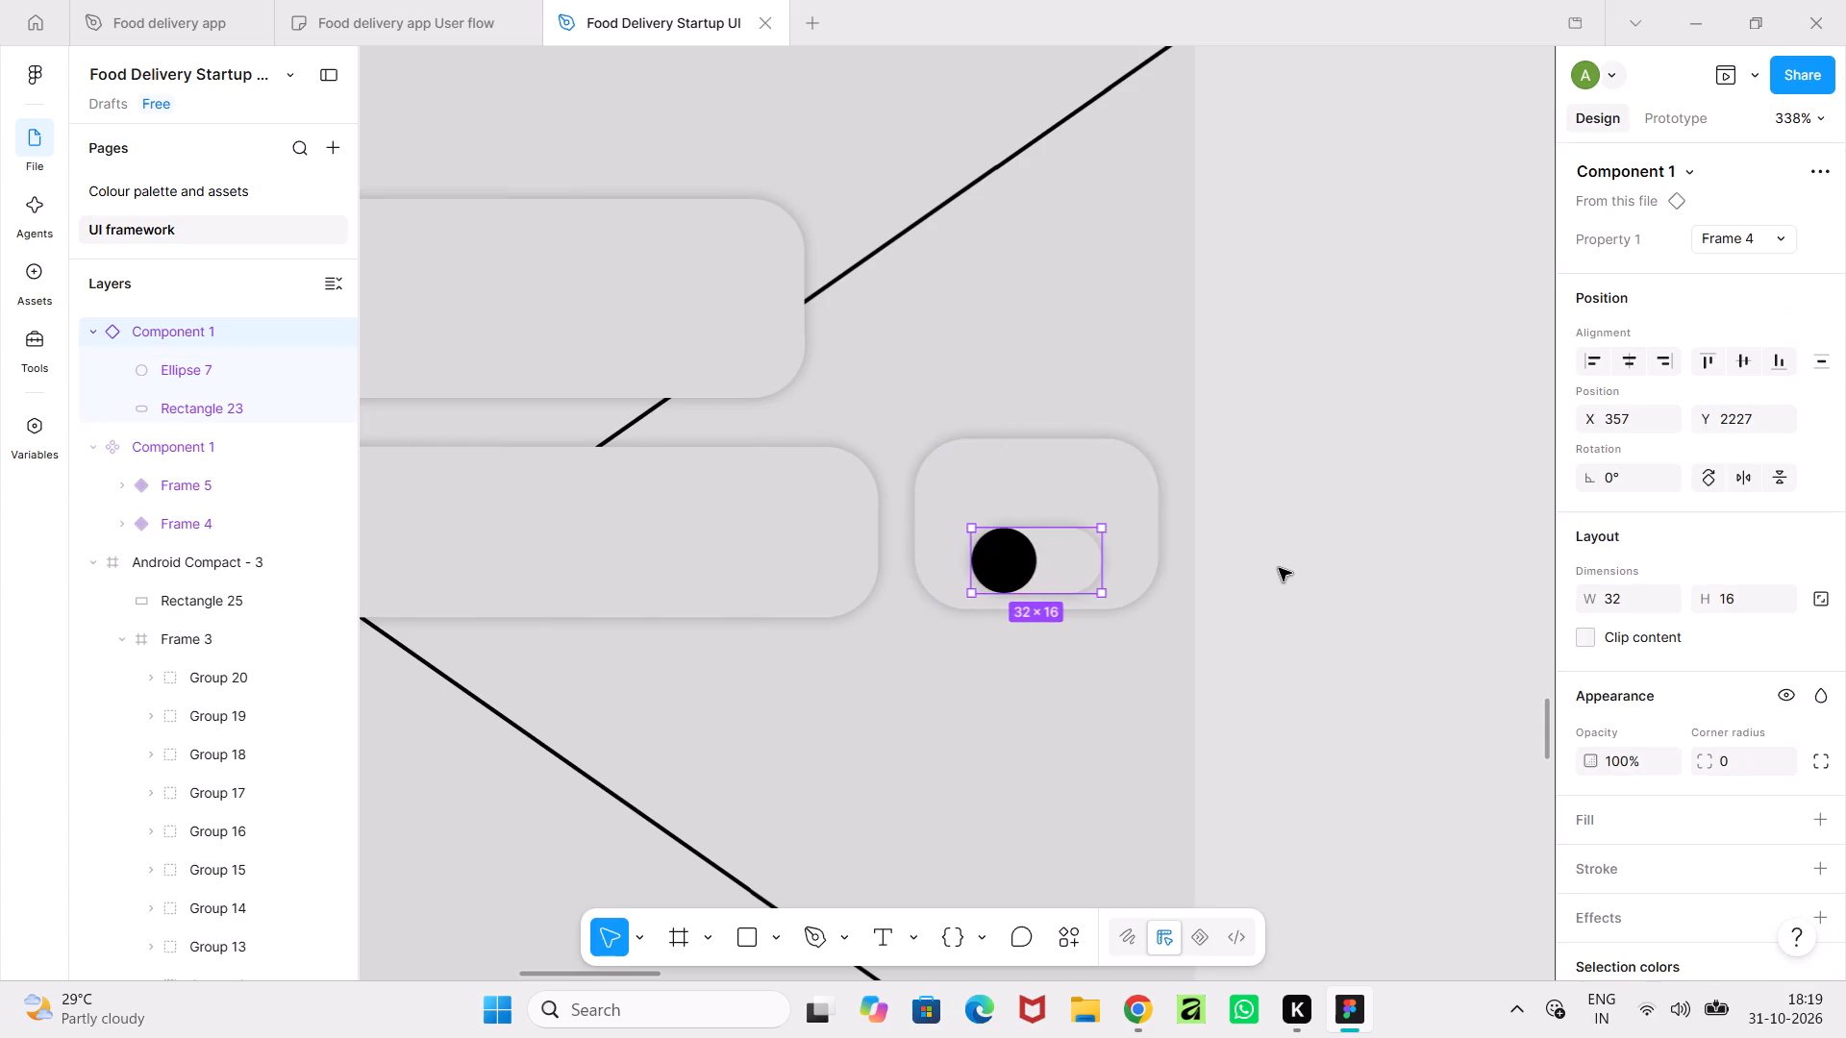
Preview the prototype from the Android Compact - 3 frame and test the box beside the search bar.
left_click(1279, 568)
left_click(1677, 117)
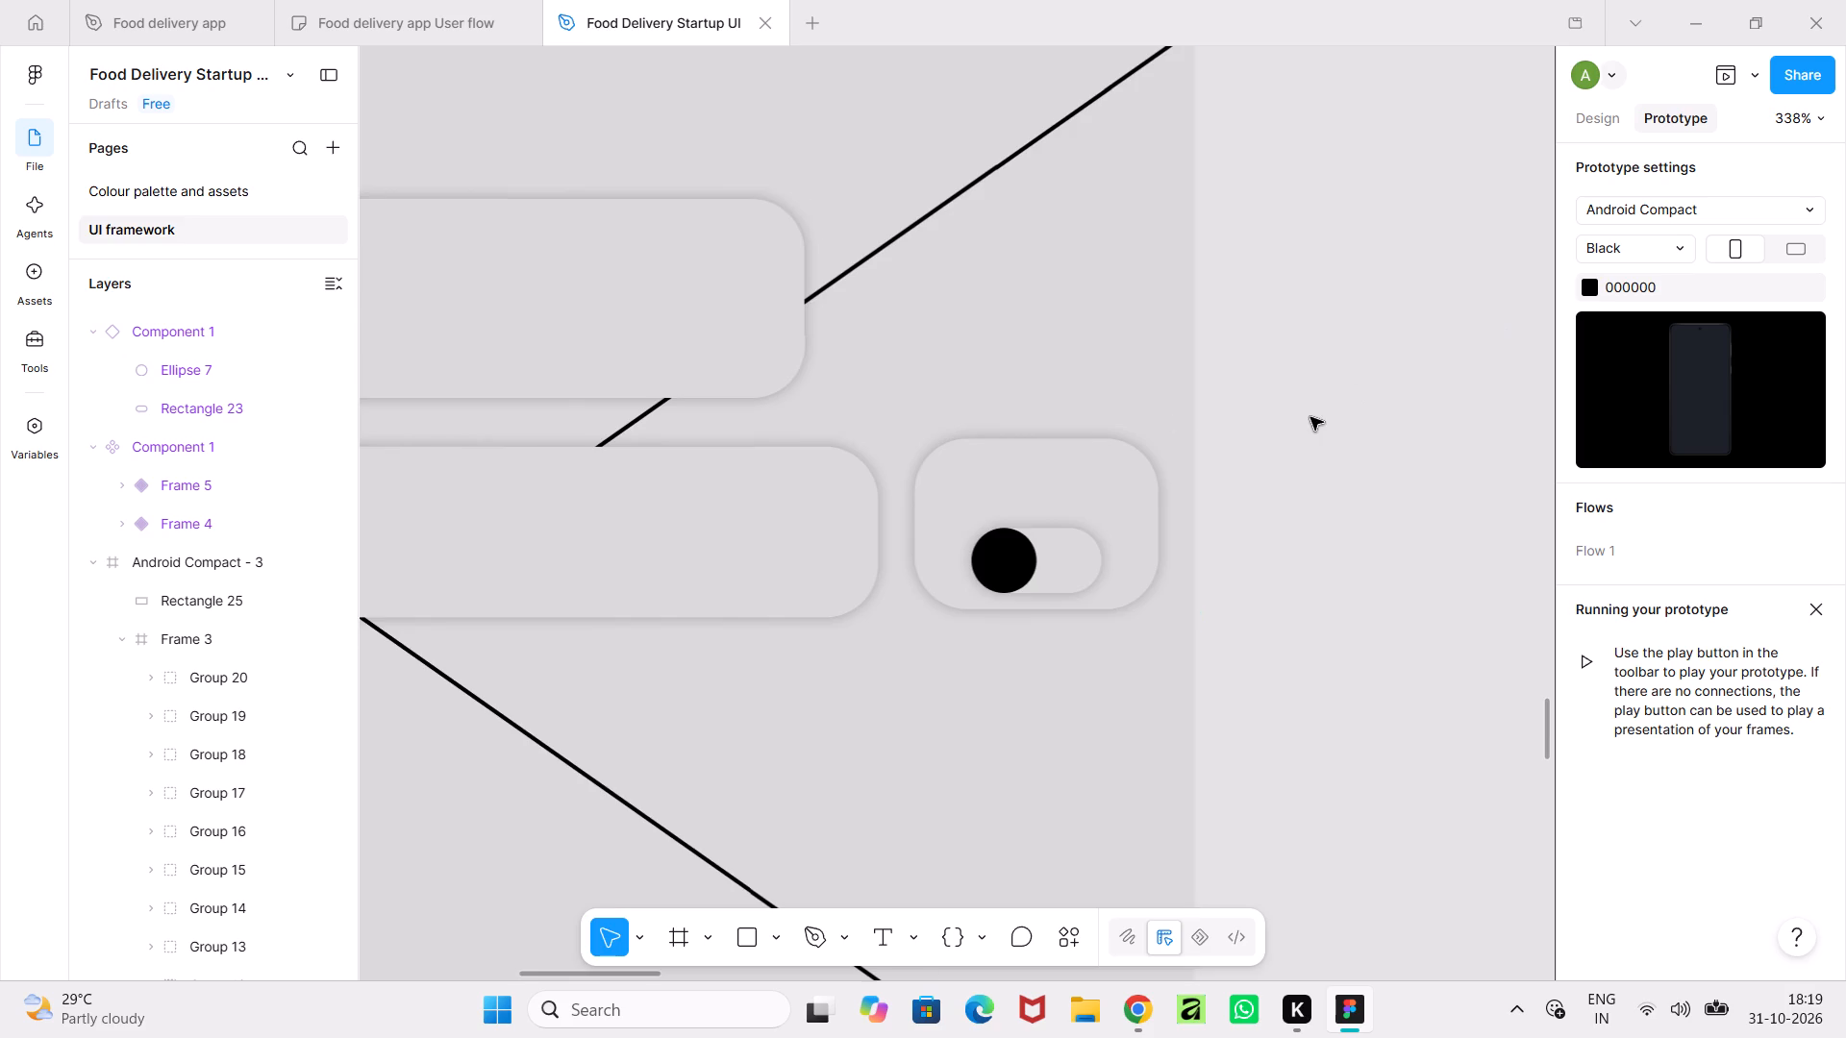
scroll(1310, 417, "down", 5, "ctrl")
scroll(543, 190, "down", 6, "ctrl")
left_click(1219, 253)
middle_click_drag(1219, 253, 1323, 452)
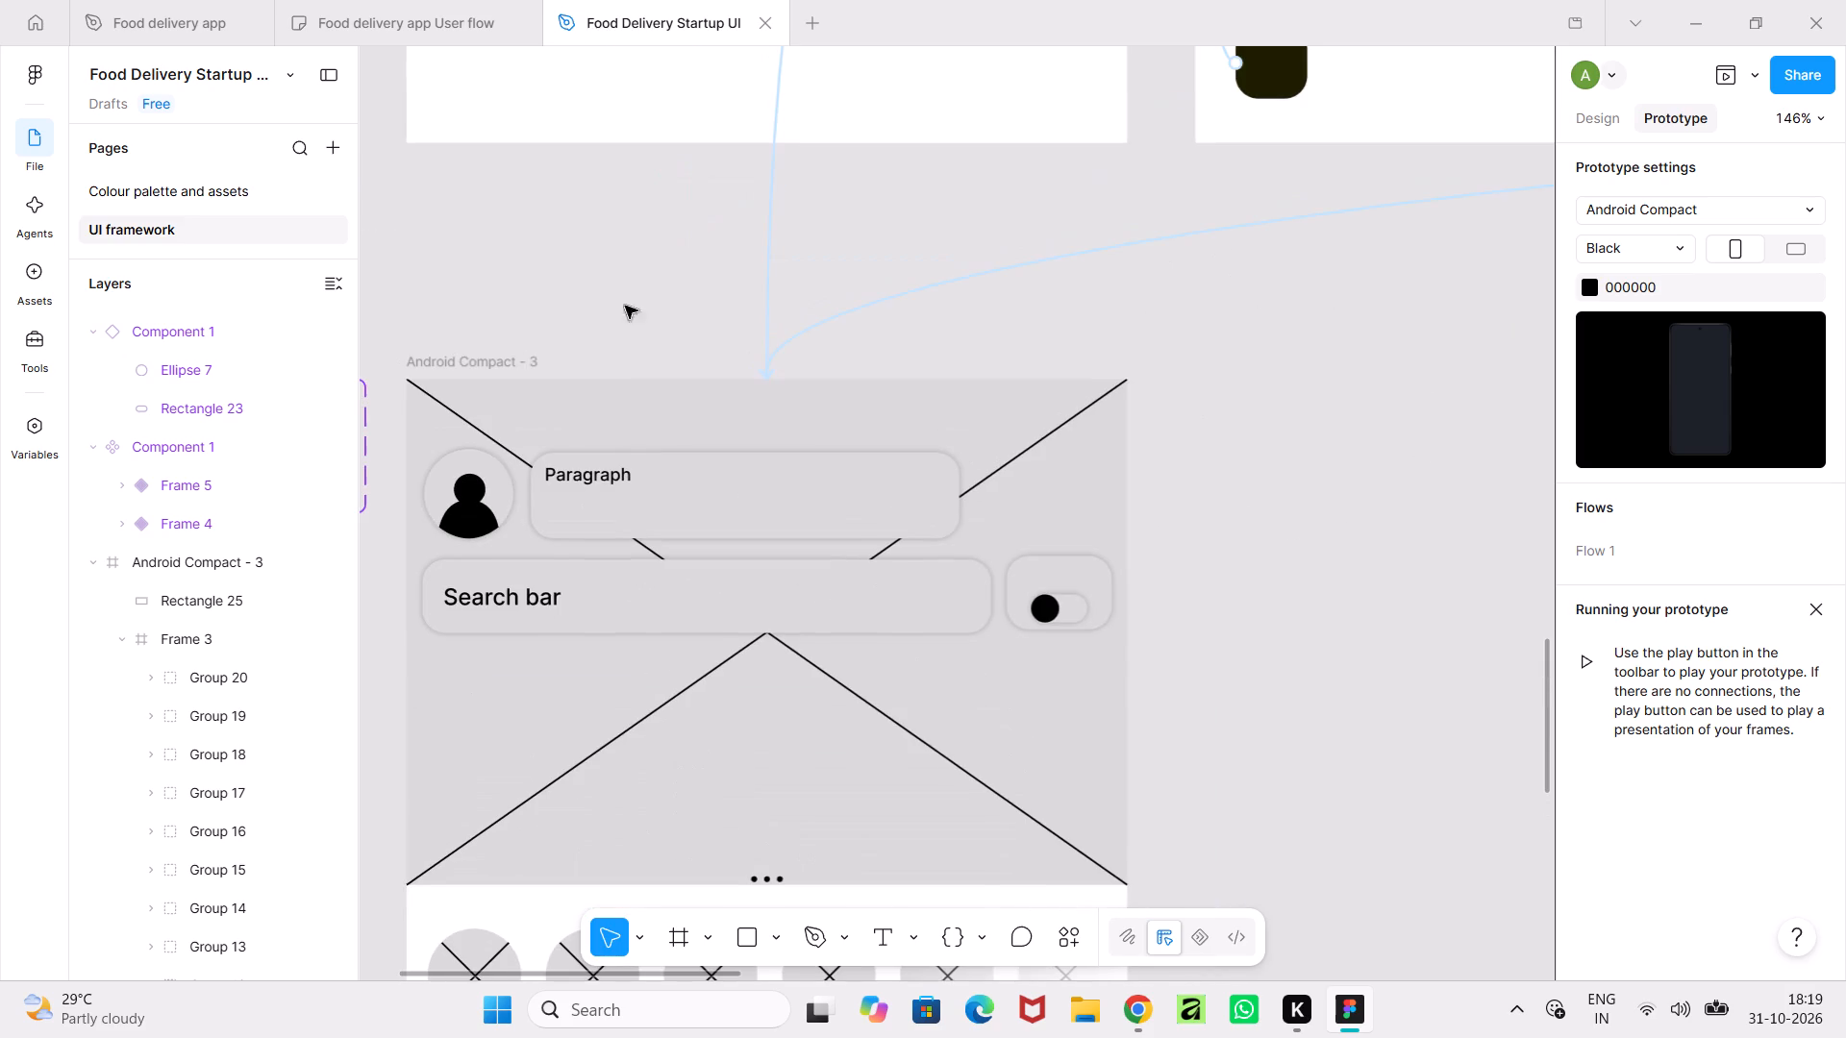
left_click(456, 366)
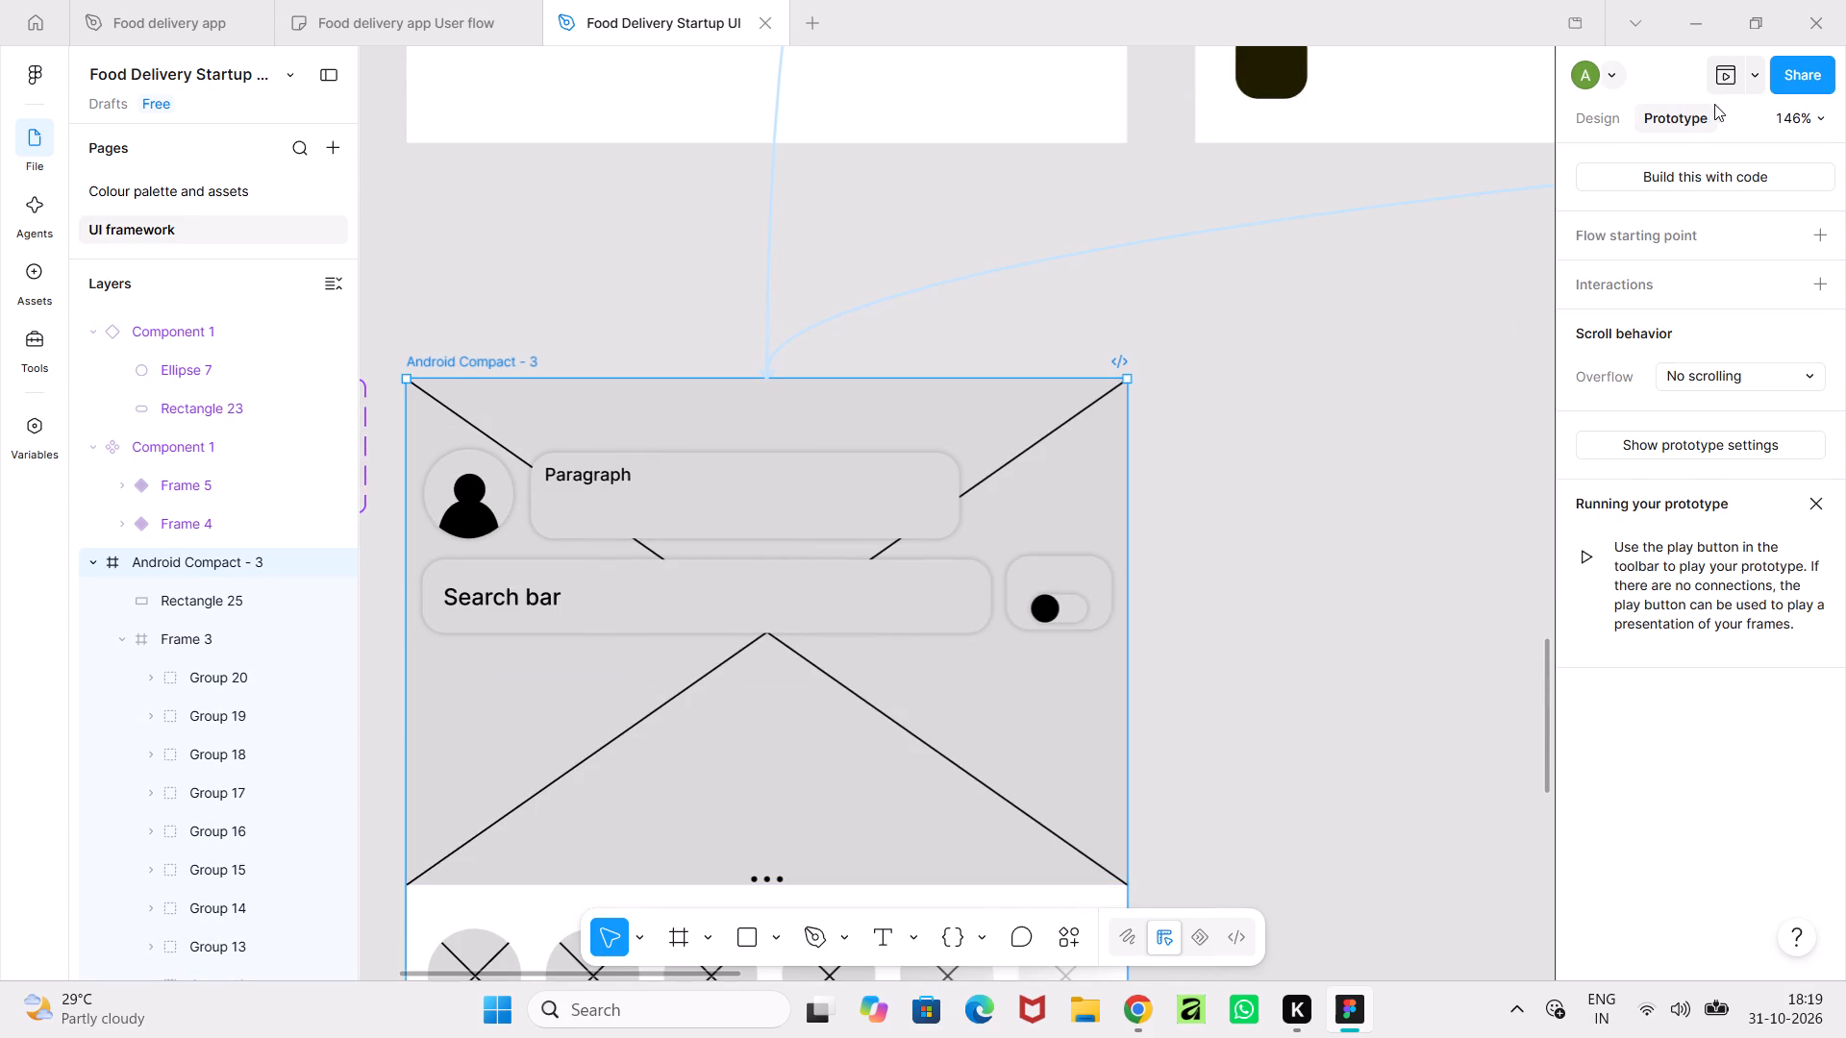
left_click(1727, 81)
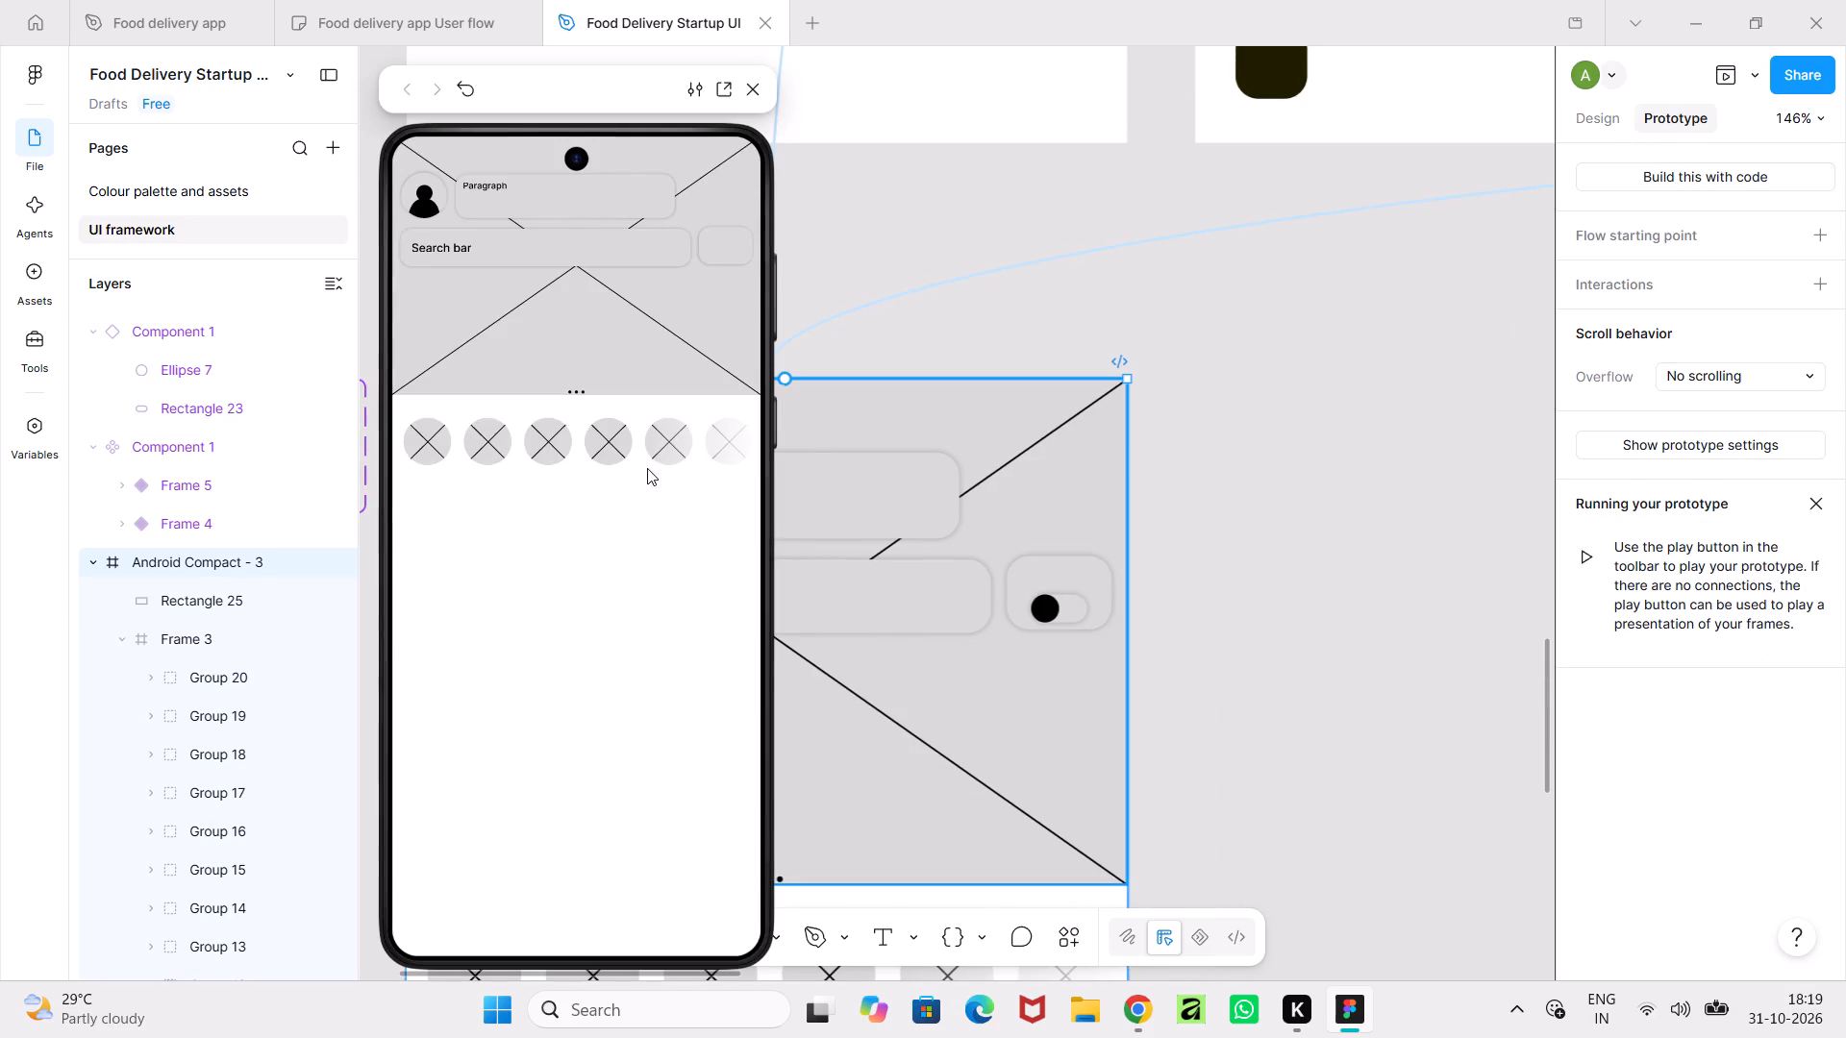
triple_click(736, 246)
left_click(731, 249)
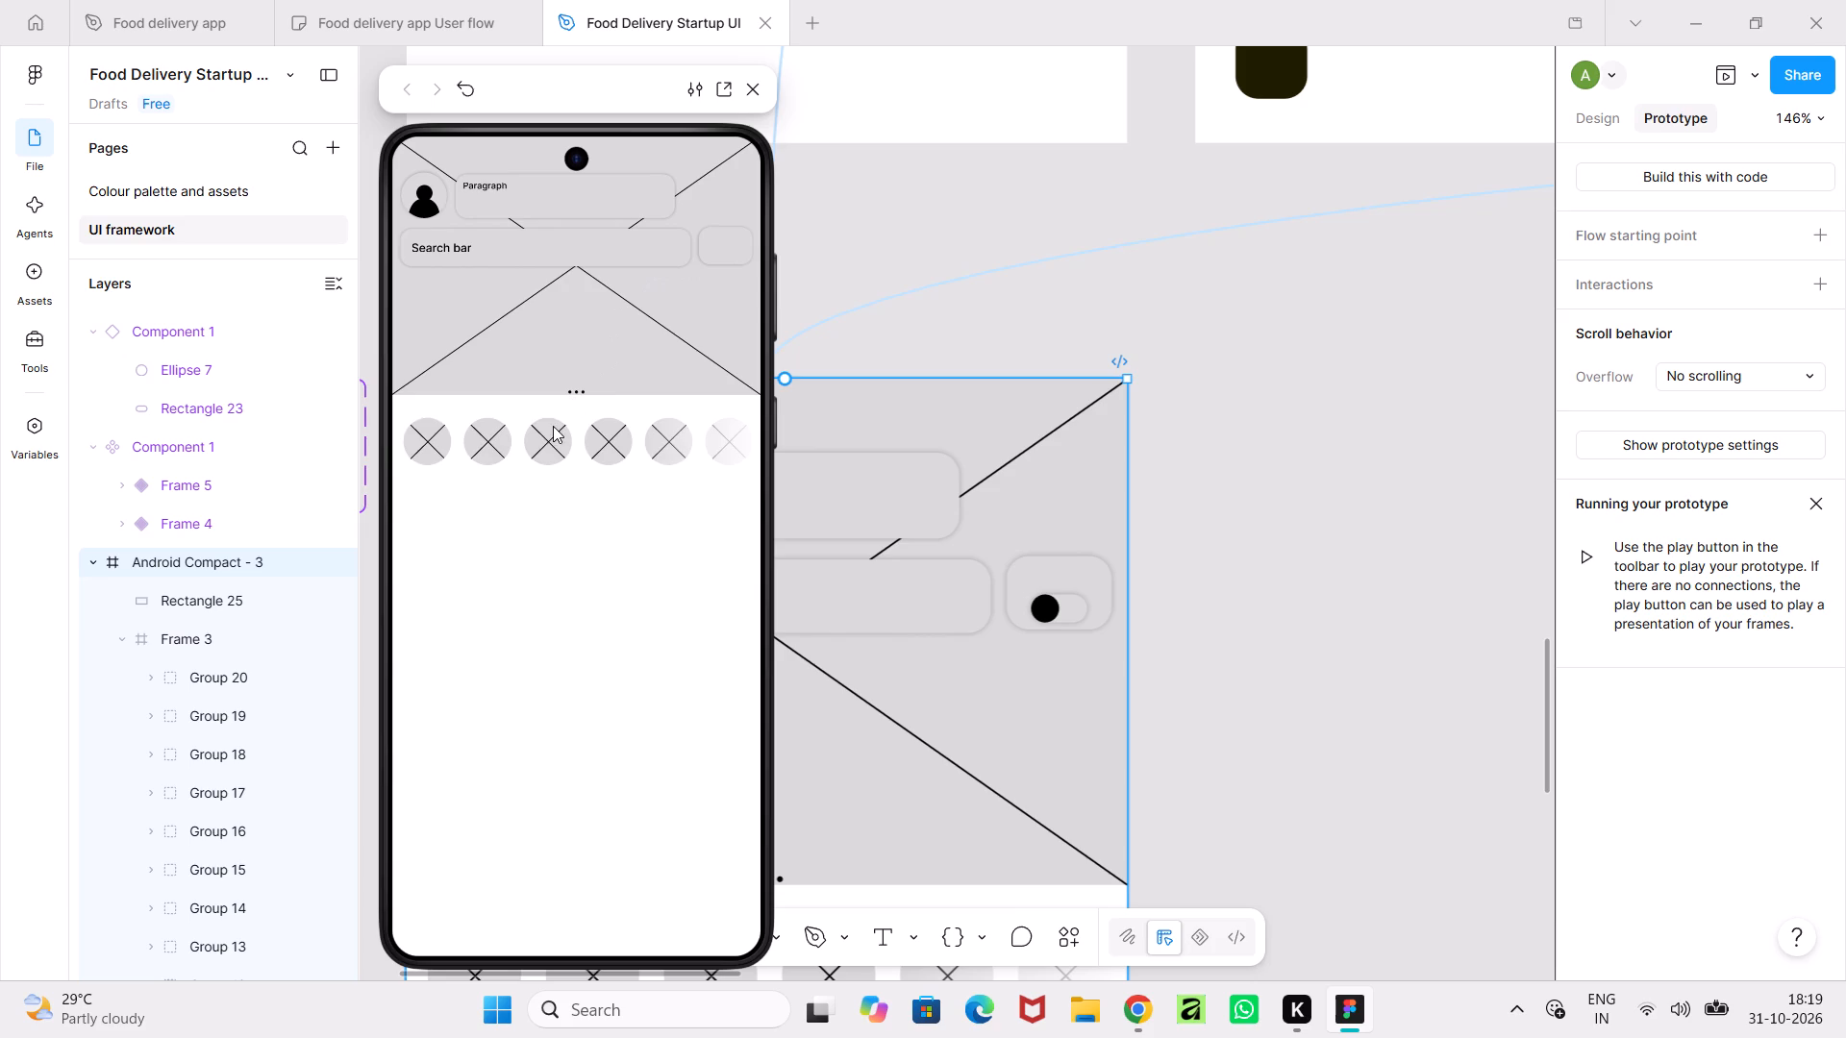
Test dragging across the circle row in the prototype preview and close the preview.
left_click_drag(553, 427, 600, 448)
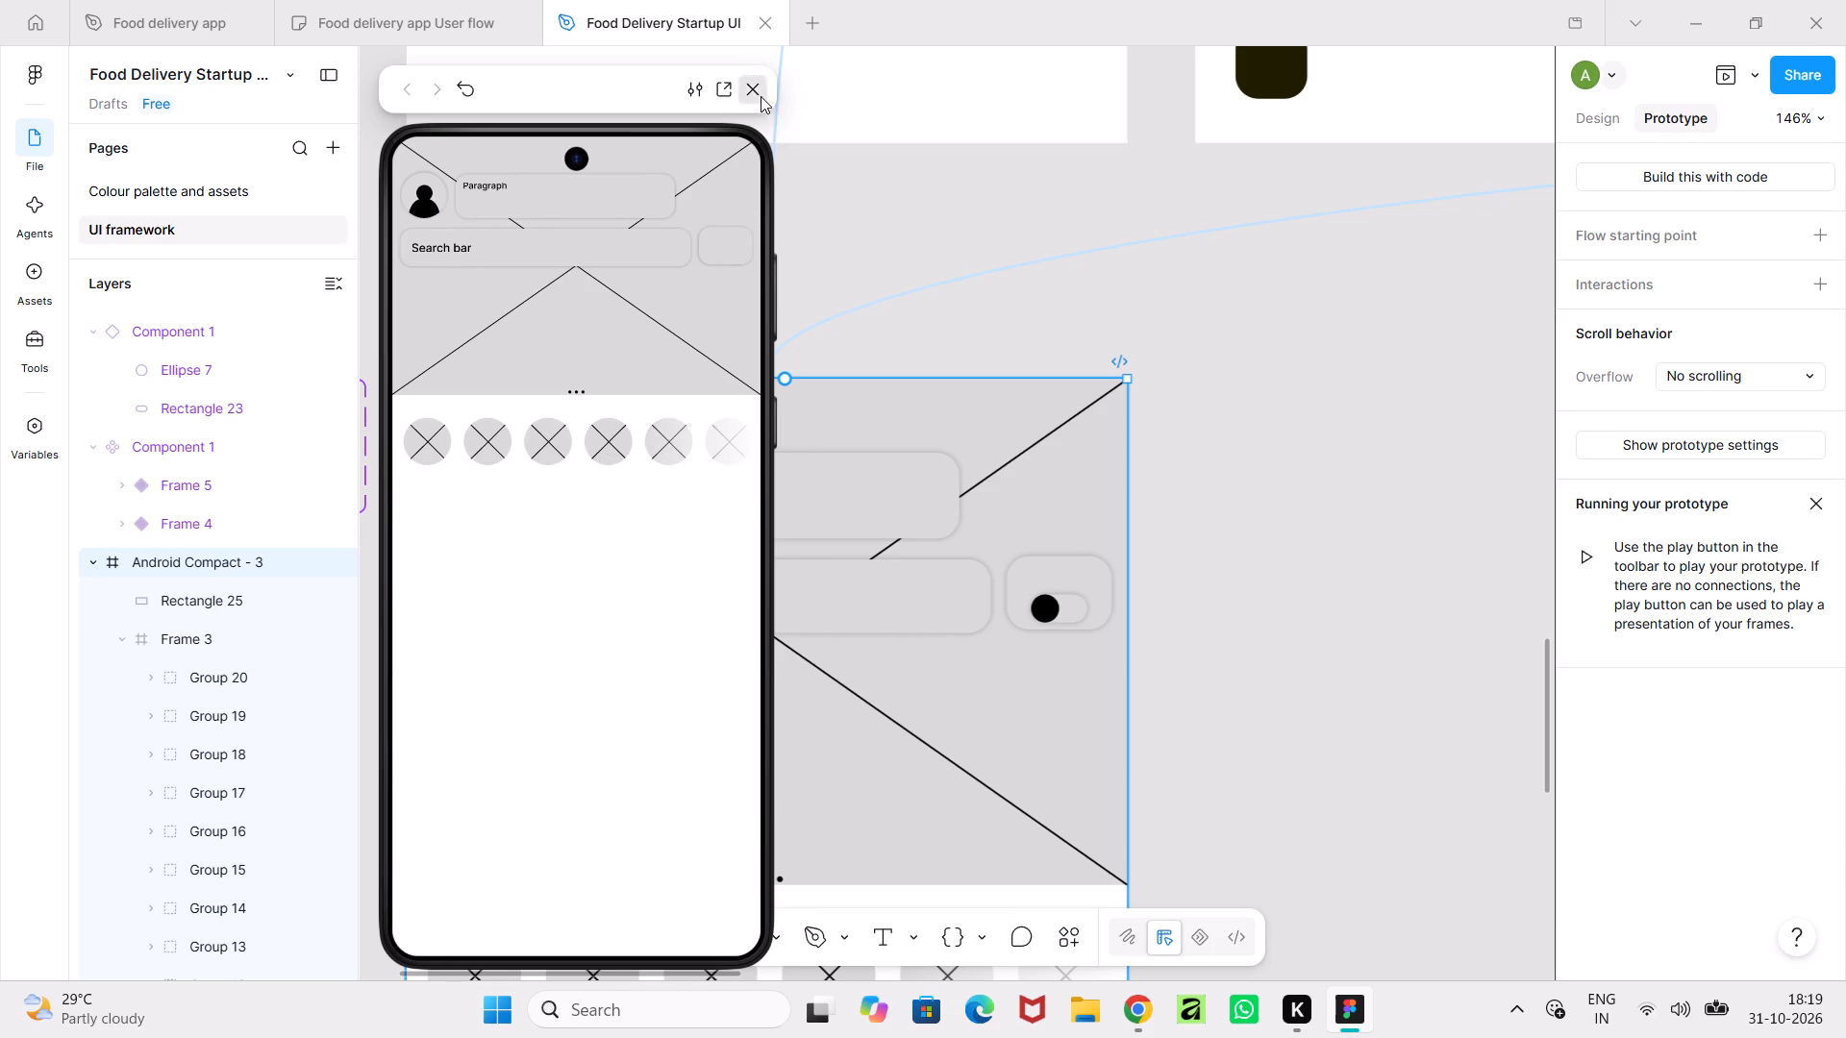
left_click(761, 96)
Review the whole wireframe flow with its prototype connections, and return to the design settings.
left_click(1181, 544)
scroll(1181, 544, "down", 18, "ctrl")
middle_click_drag(1416, 630, 1006, 886)
scroll(1007, 881, "down", 5, "ctrl")
middle_click_drag(1016, 849, 892, 600, "ctrl")
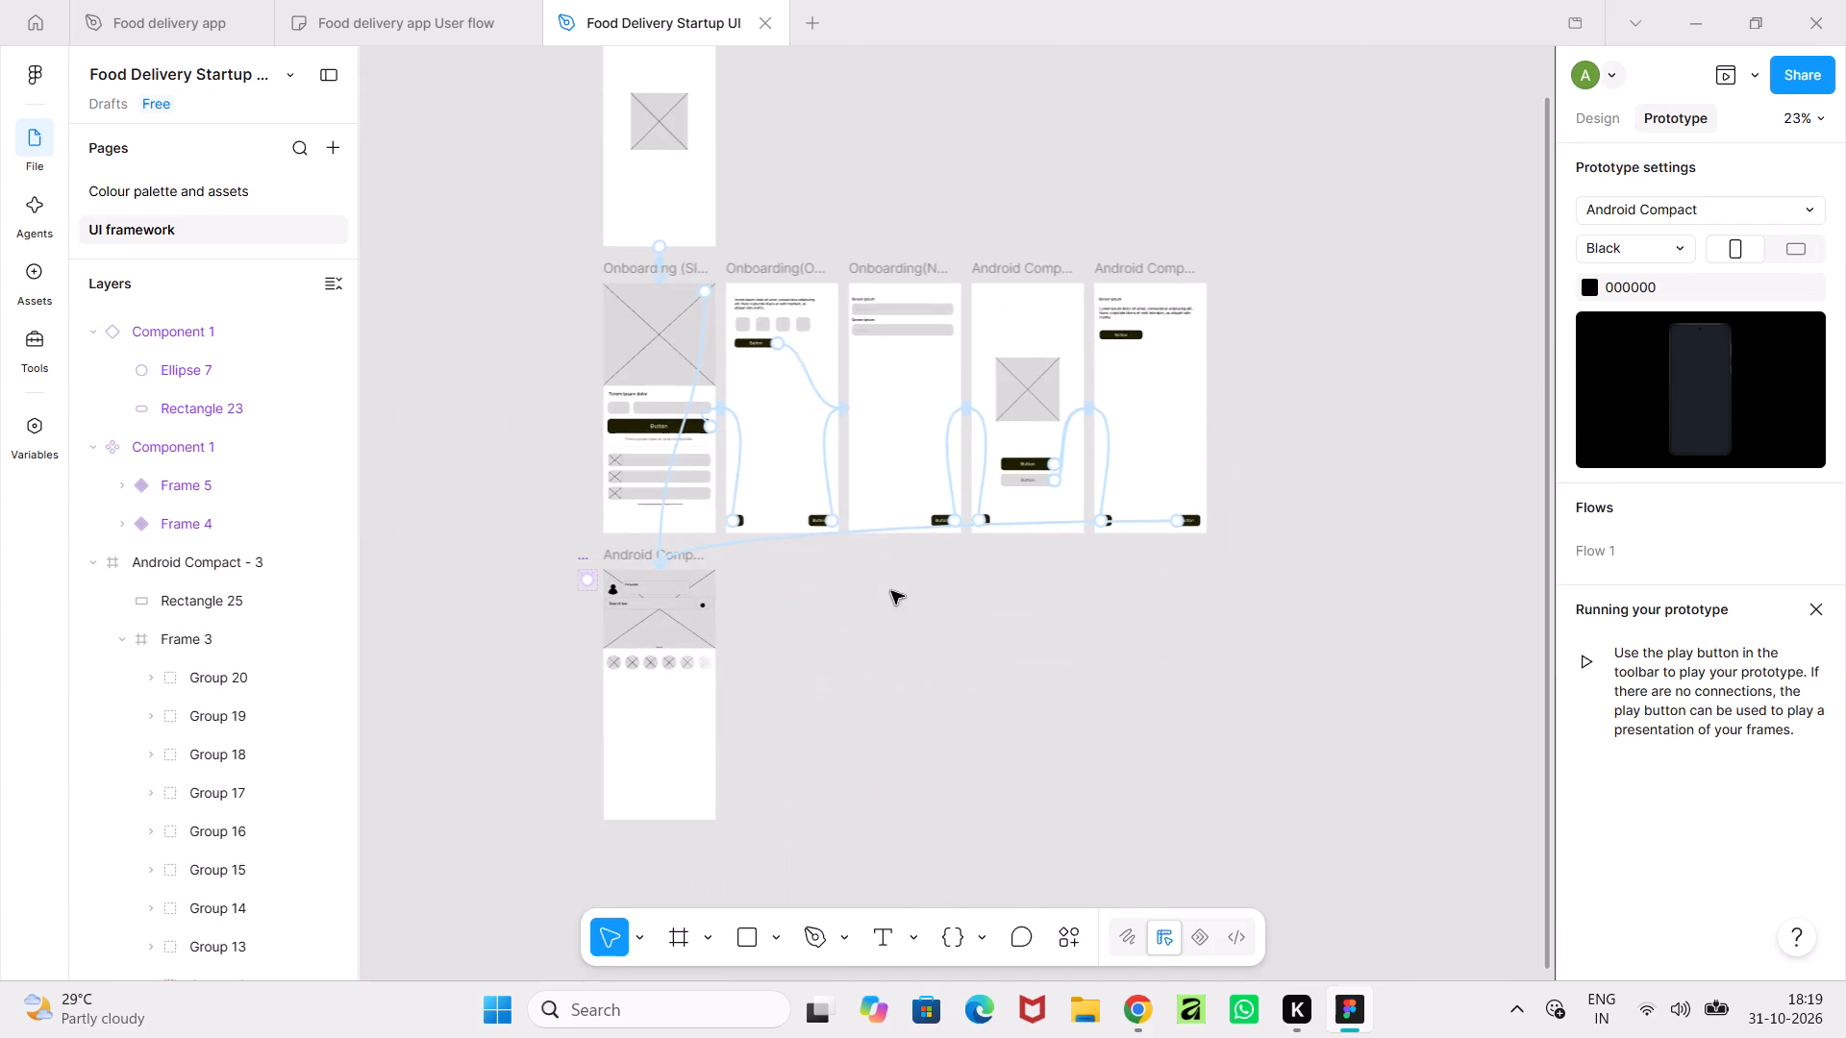
scroll(918, 600, "up", 3, "ctrl")
middle_click_drag(918, 600, 942, 726, "ctrl")
scroll(942, 726, "down", 4, "ctrl")
middle_click_drag(942, 726, 1003, 646)
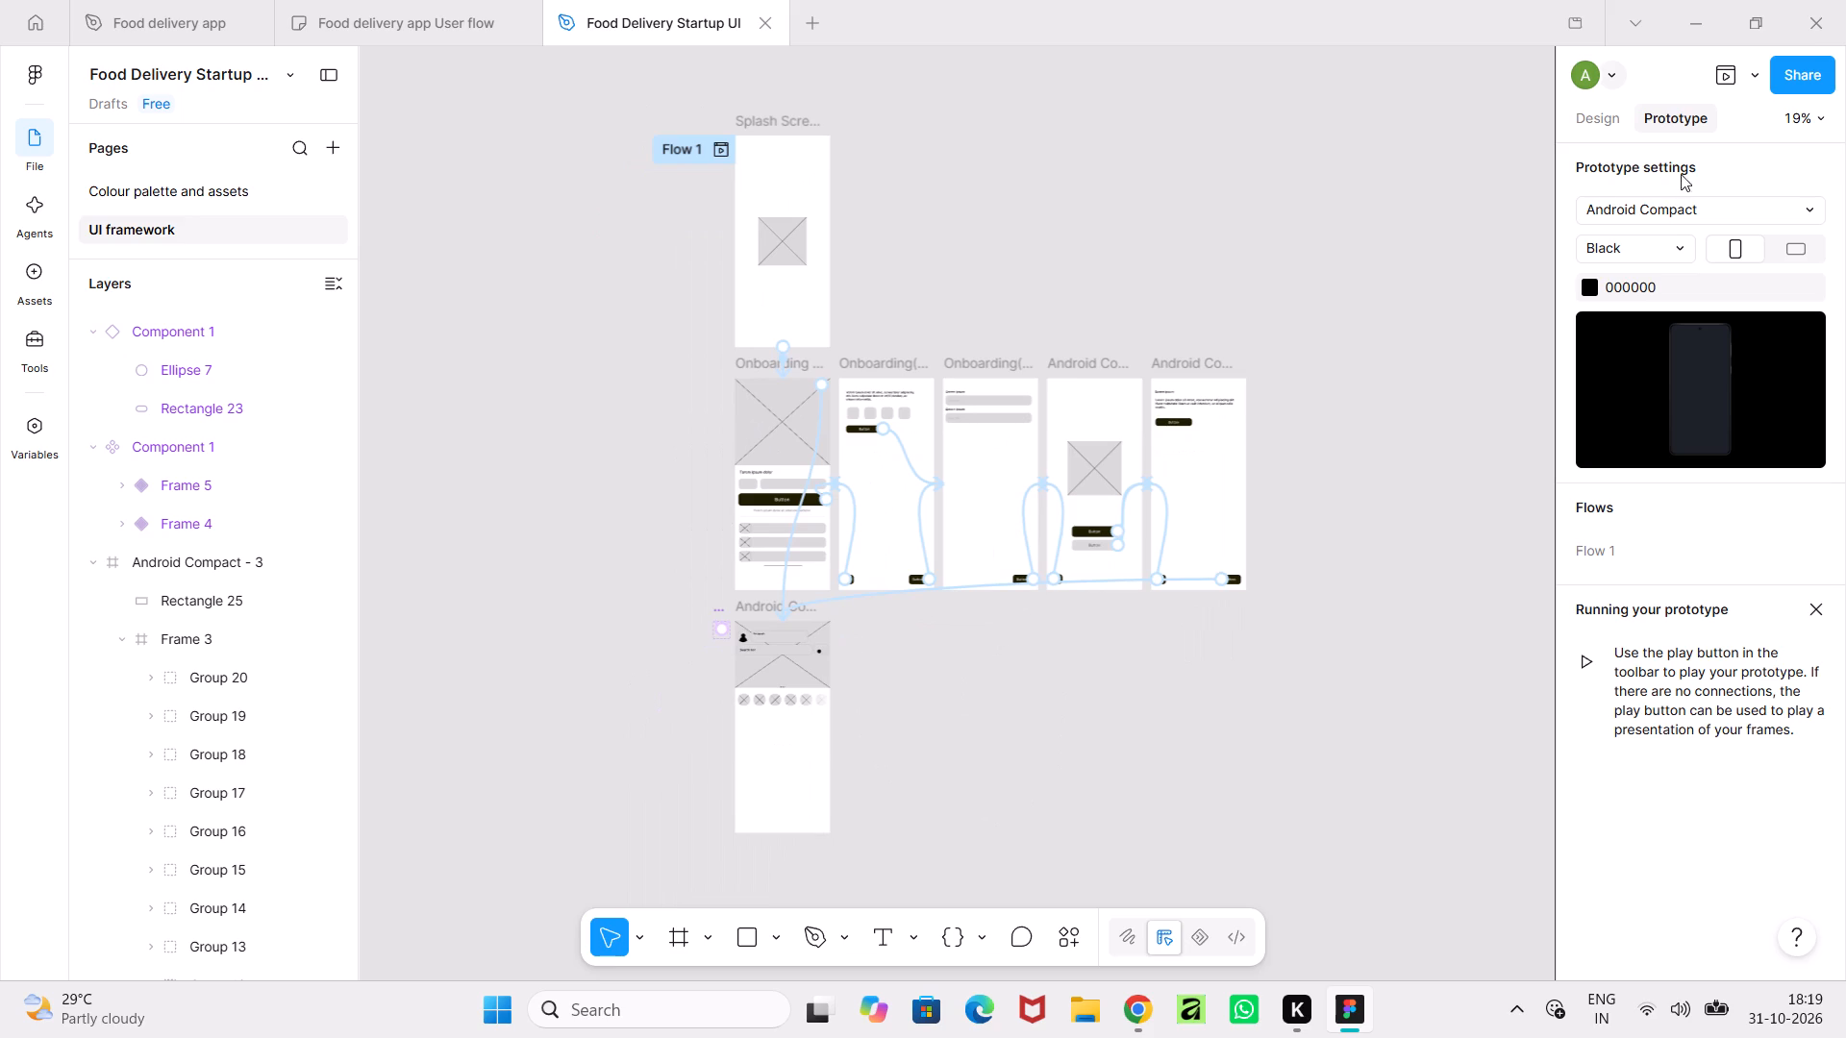
left_click(1606, 130)
left_click(1050, 745)
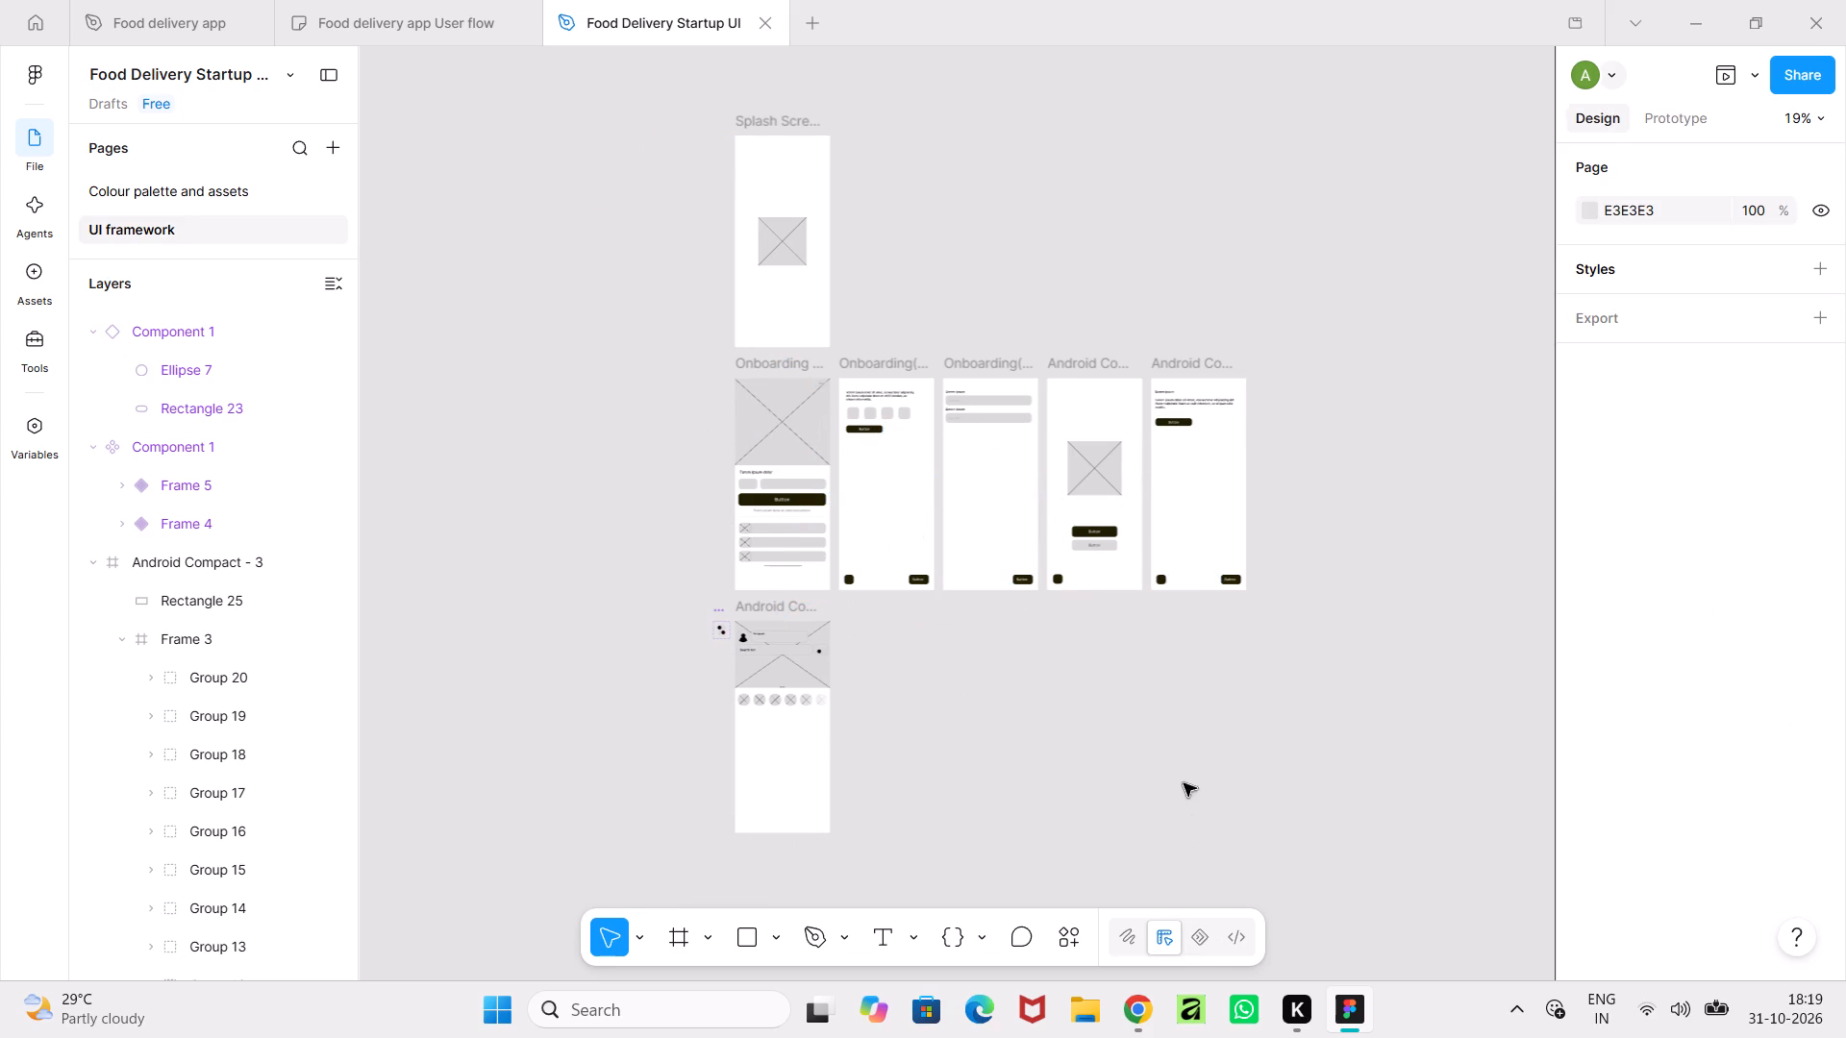
Examine the Component 1 set beside Android Compact - 3 and its two toggle variants.
scroll(901, 755, "up", 7, "ctrl")
middle_click_drag(896, 754, 964, 783)
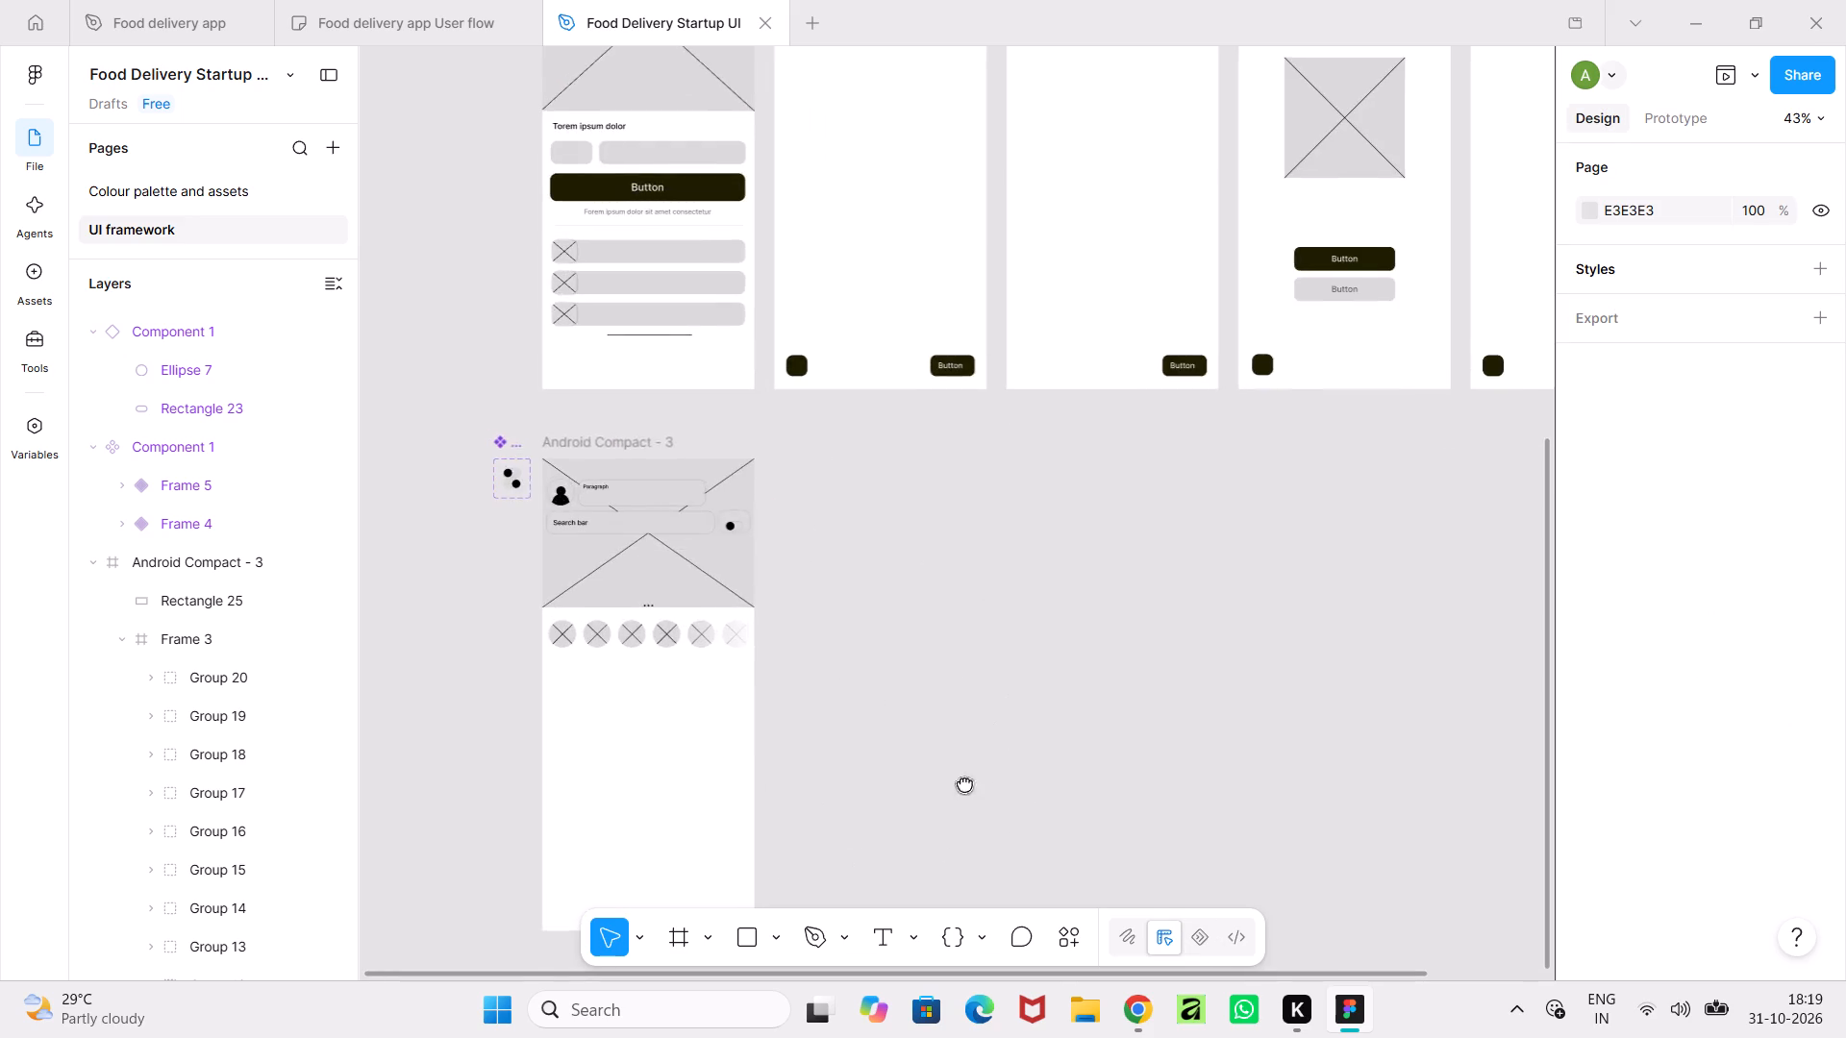
middle_click_drag(964, 783, 1216, 794)
scroll(635, 640, "up", 6, "ctrl")
middle_click_drag(844, 536, 735, 766)
scroll(1022, 602, "down", 1, "ctrl")
scroll(862, 691, "up", 11, "ctrl")
middle_click_drag(862, 691, 844, 711)
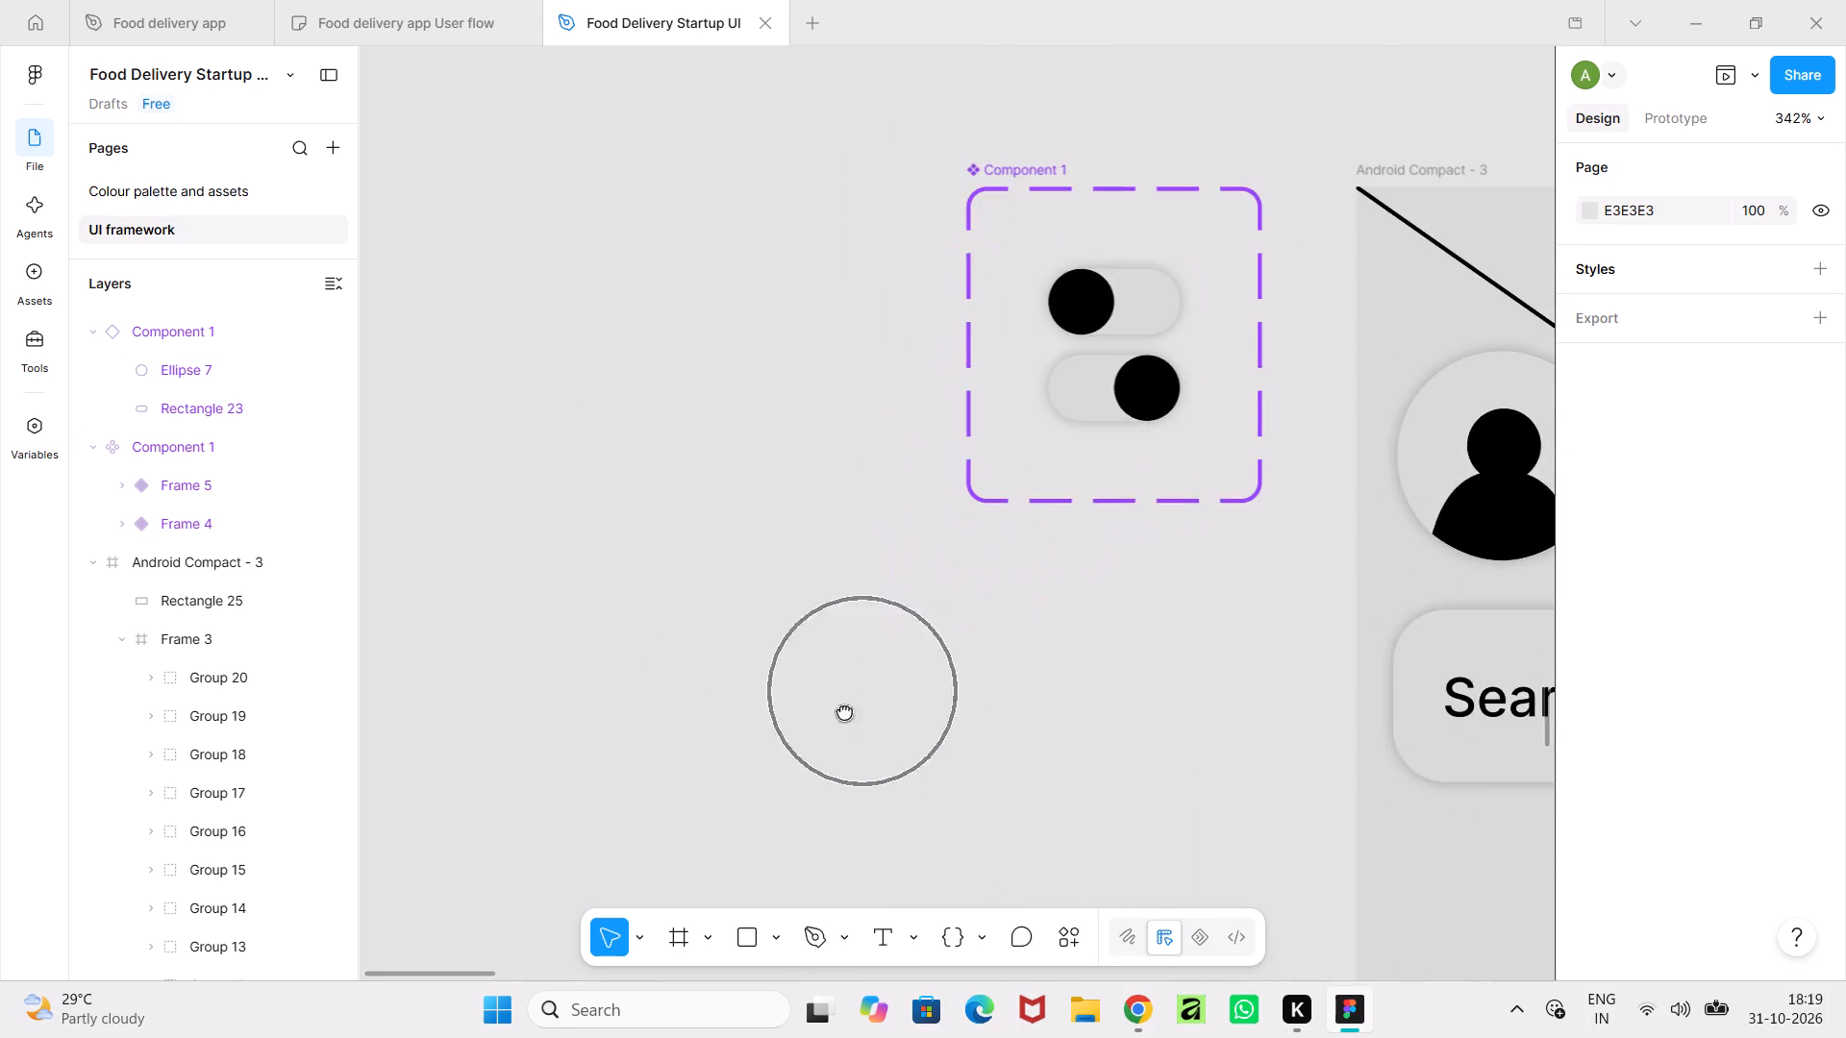
middle_click_drag(844, 711, 665, 852)
scroll(1054, 657, "up", 5, "ctrl")
left_click(859, 441)
left_click(786, 284)
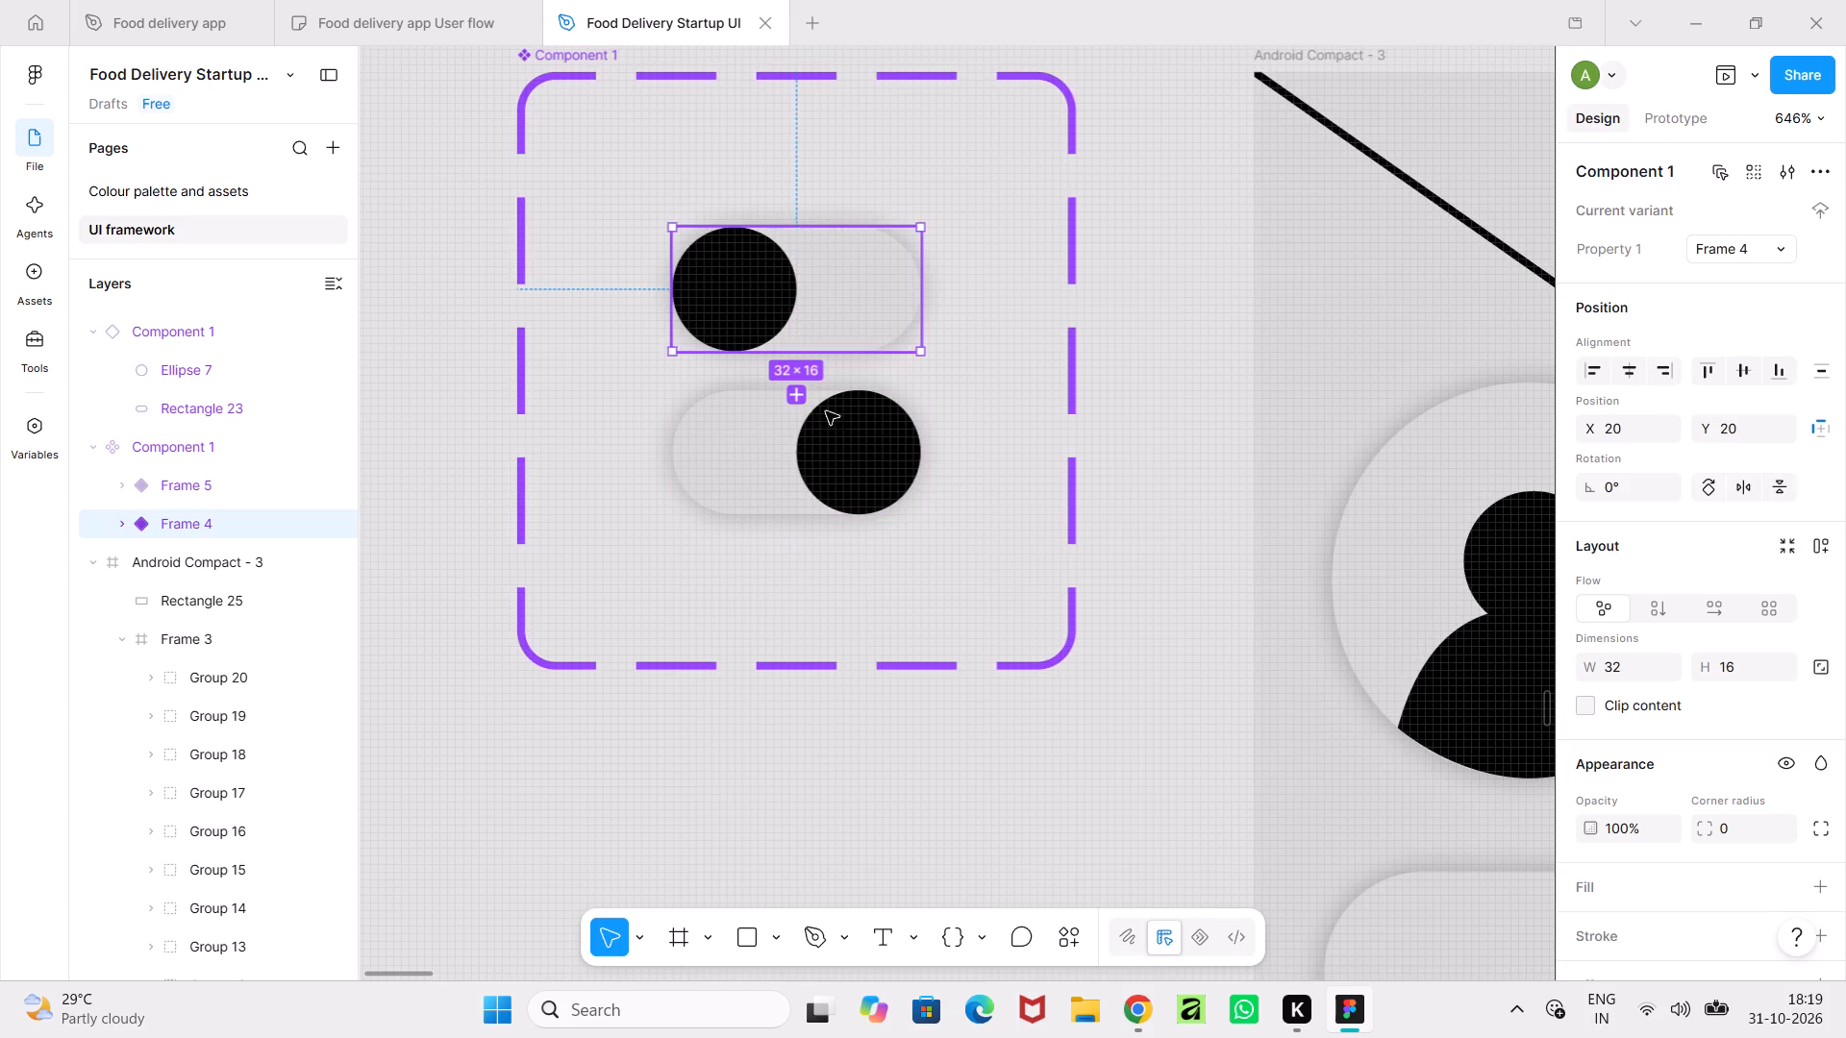
left_click(956, 748)
scroll(956, 748, "down", 6, "ctrl")
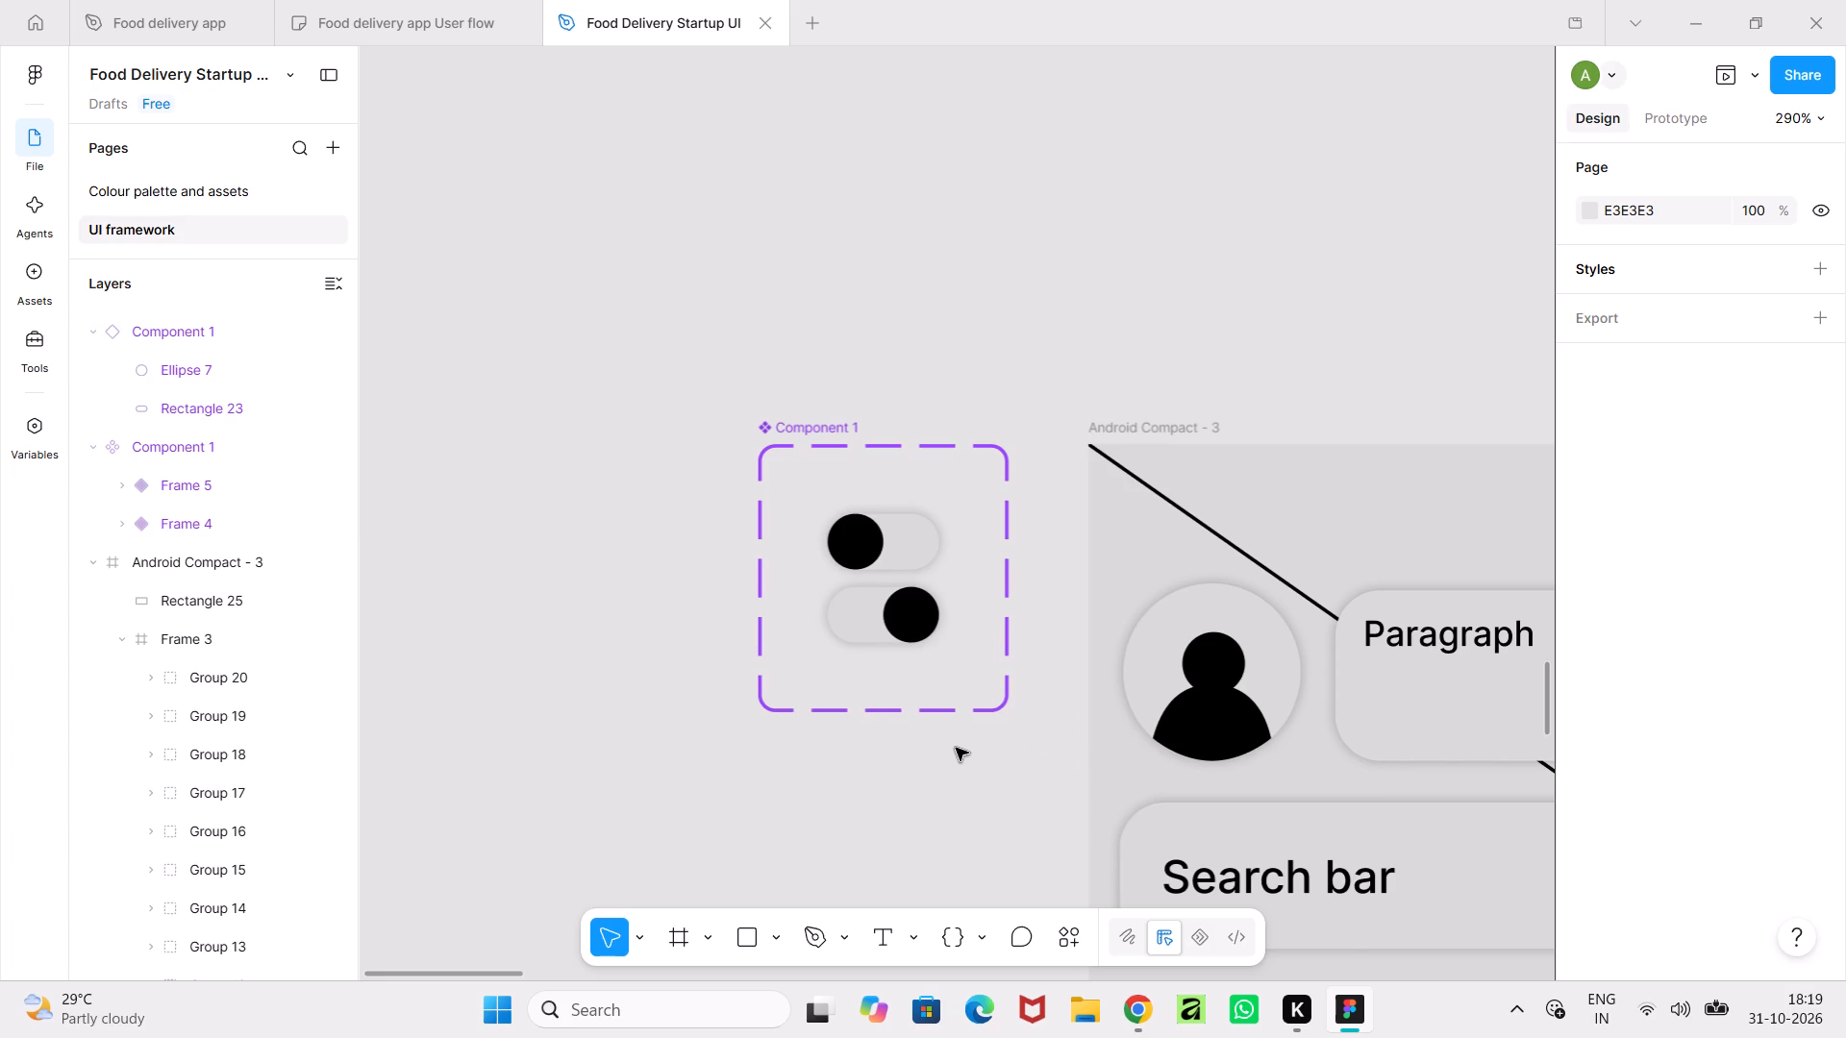
left_click(792, 417)
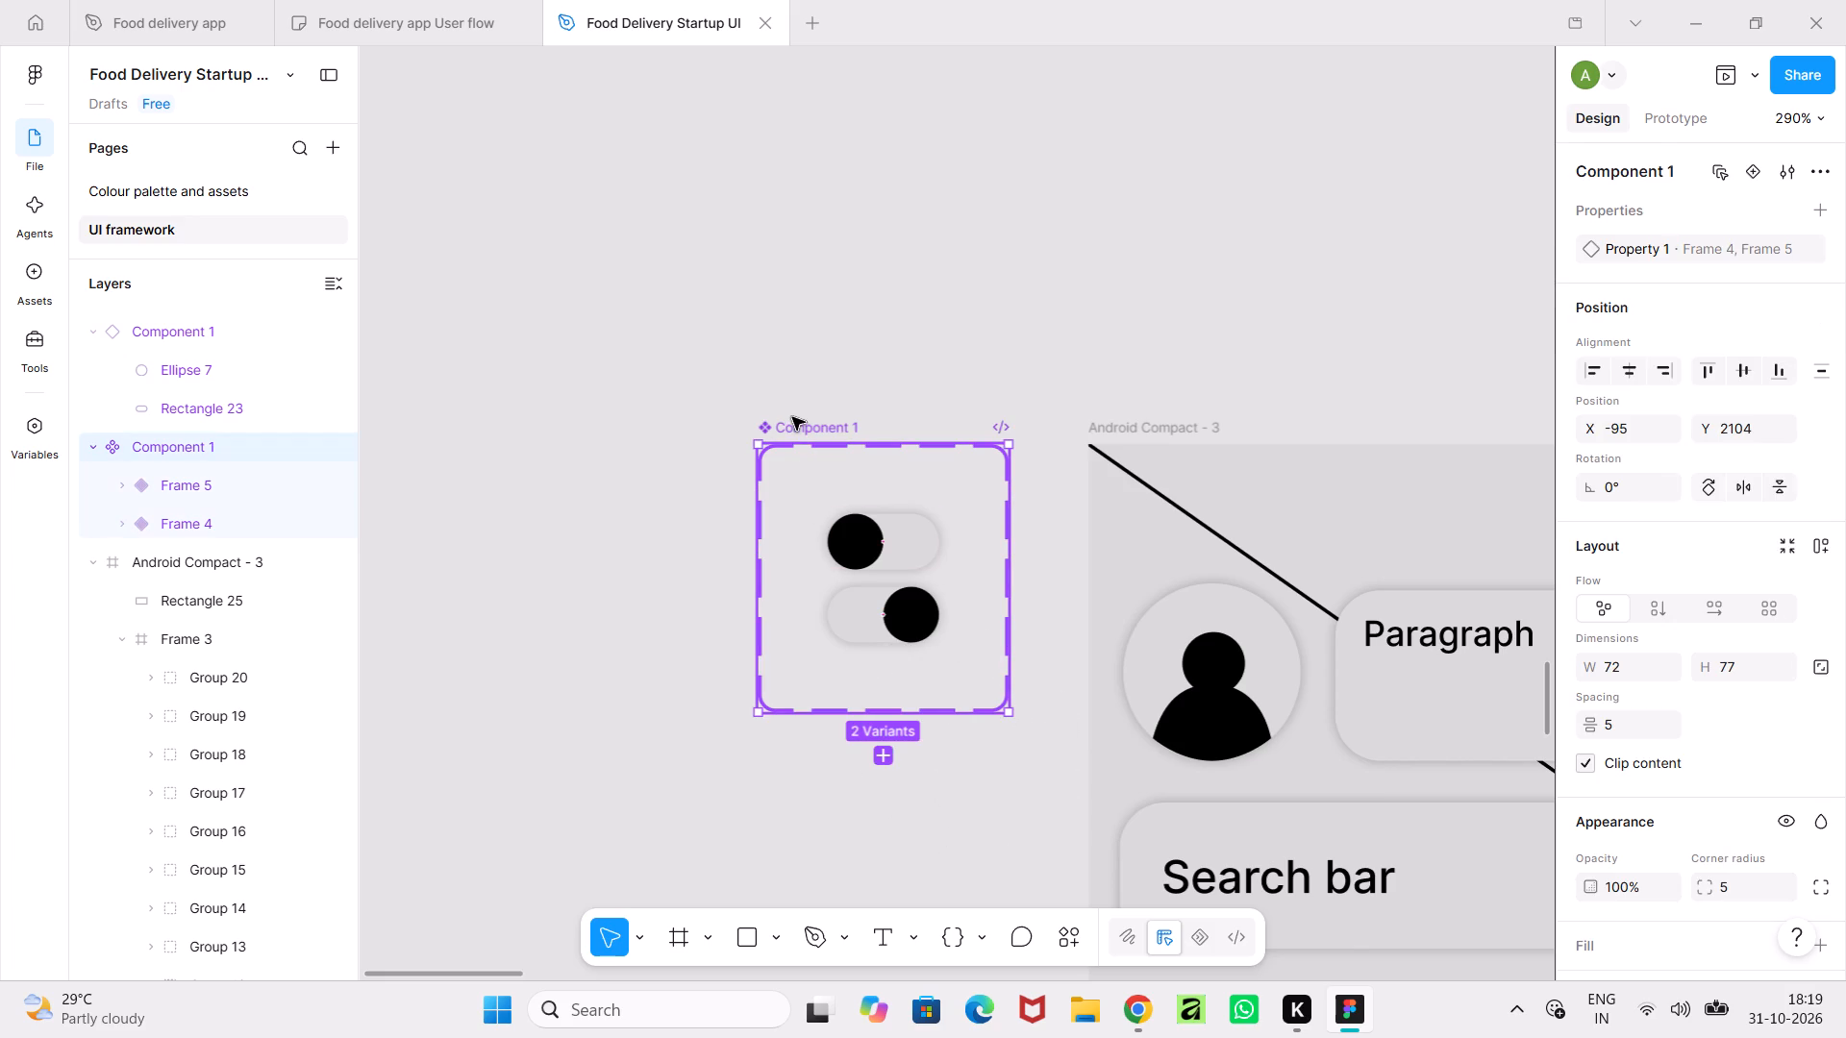
right_click(792, 417)
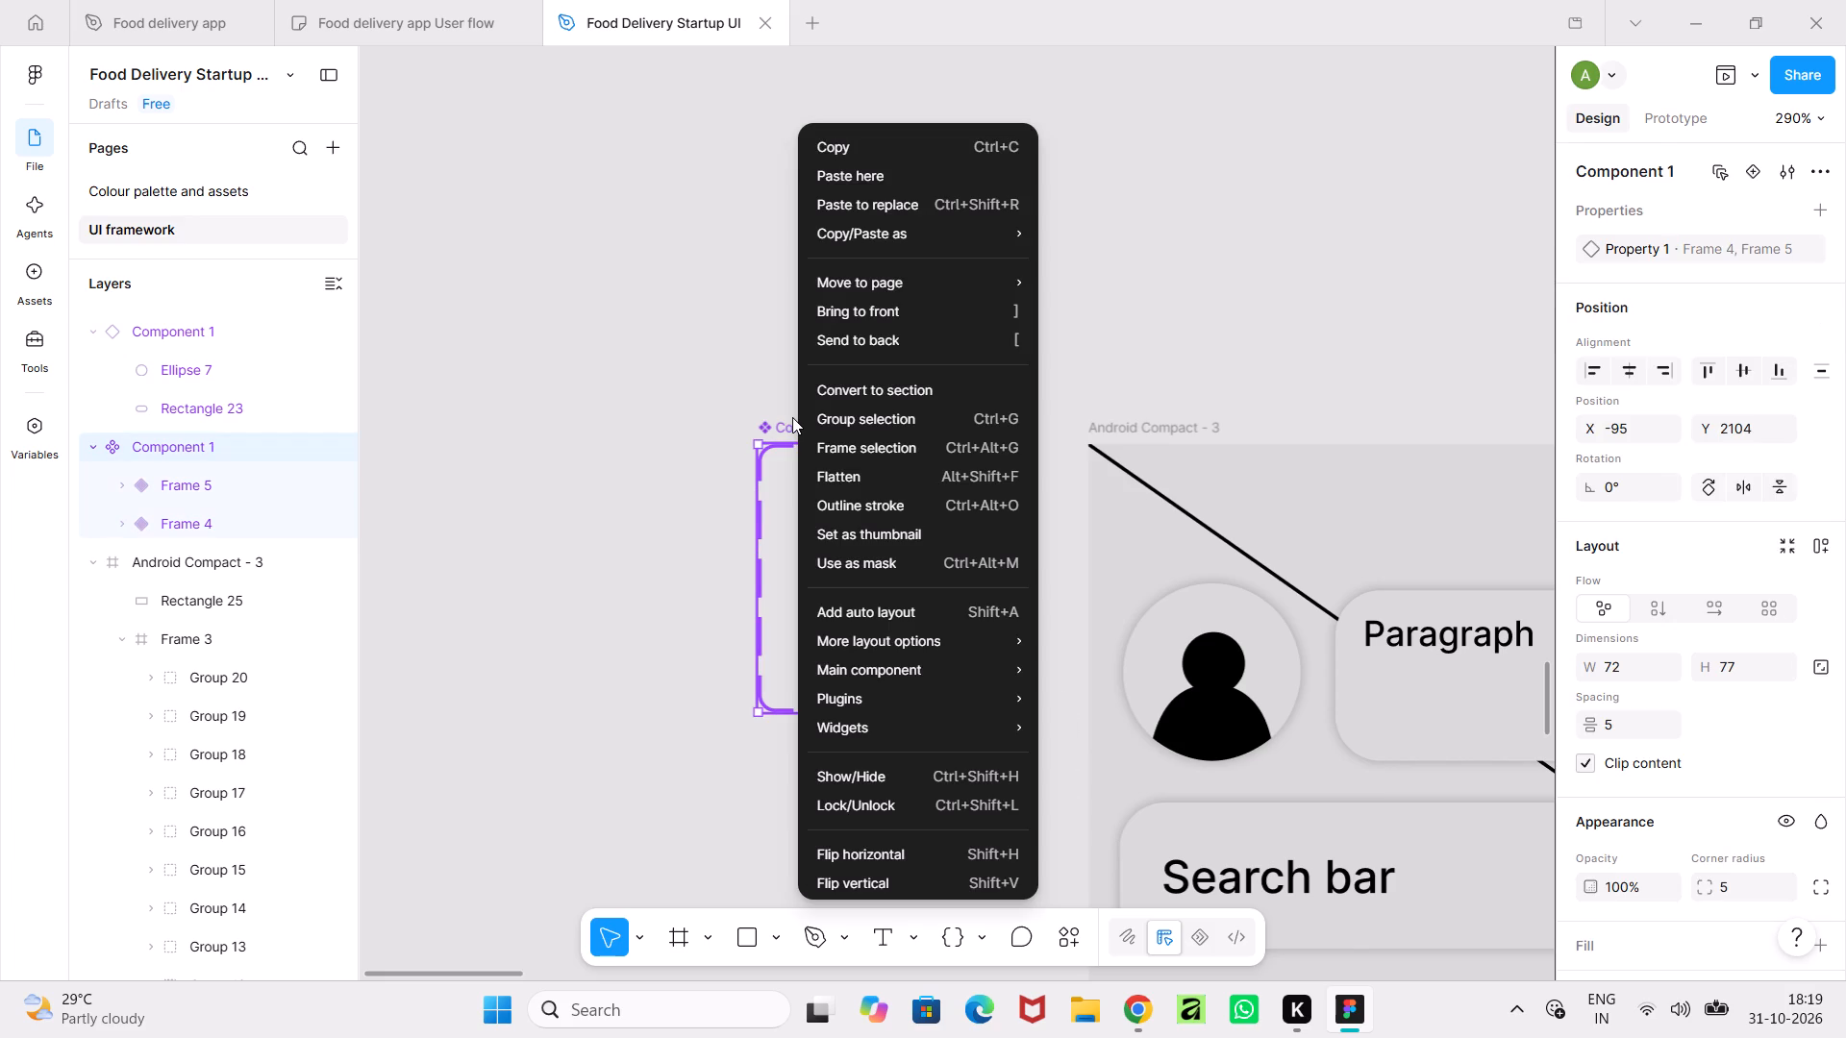
left_click(677, 545)
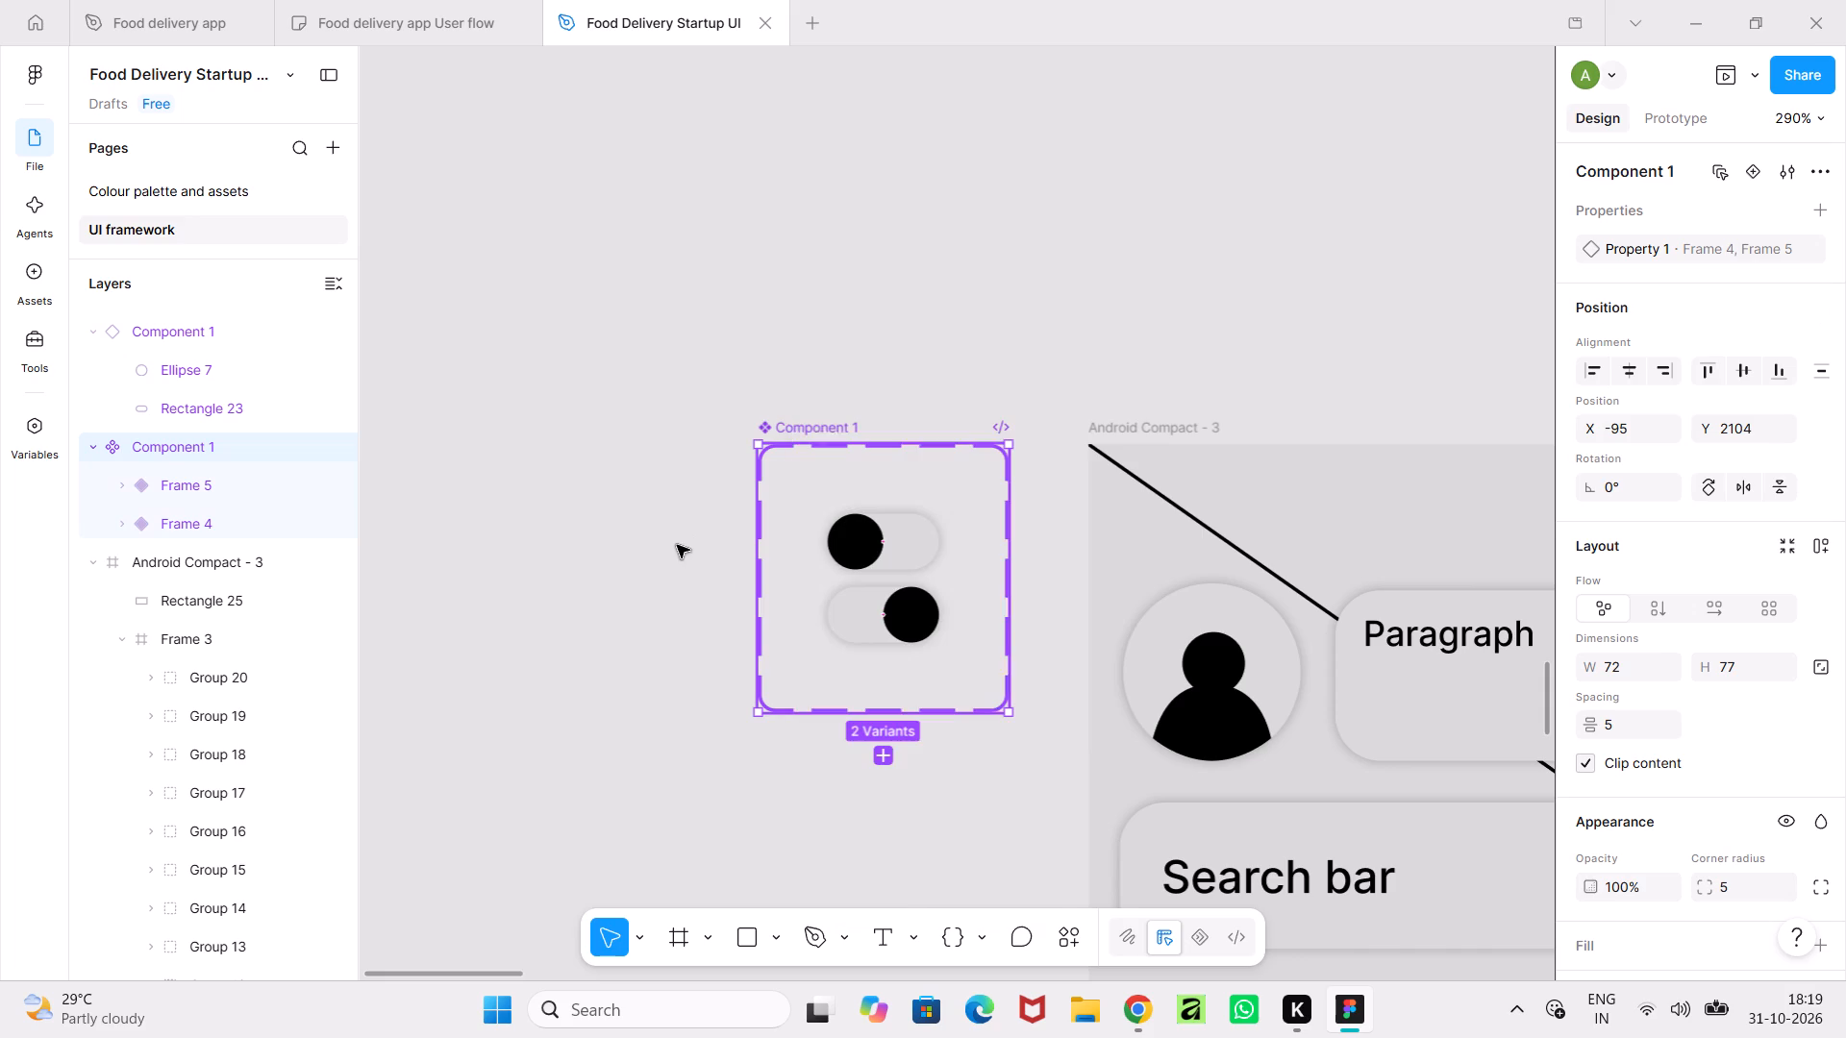
Undo the recent toggle edits back to before the toggle instance was placed beside the search bar.
key("ctrl+z")
key("ctrl+z")
key("ctrl+z")
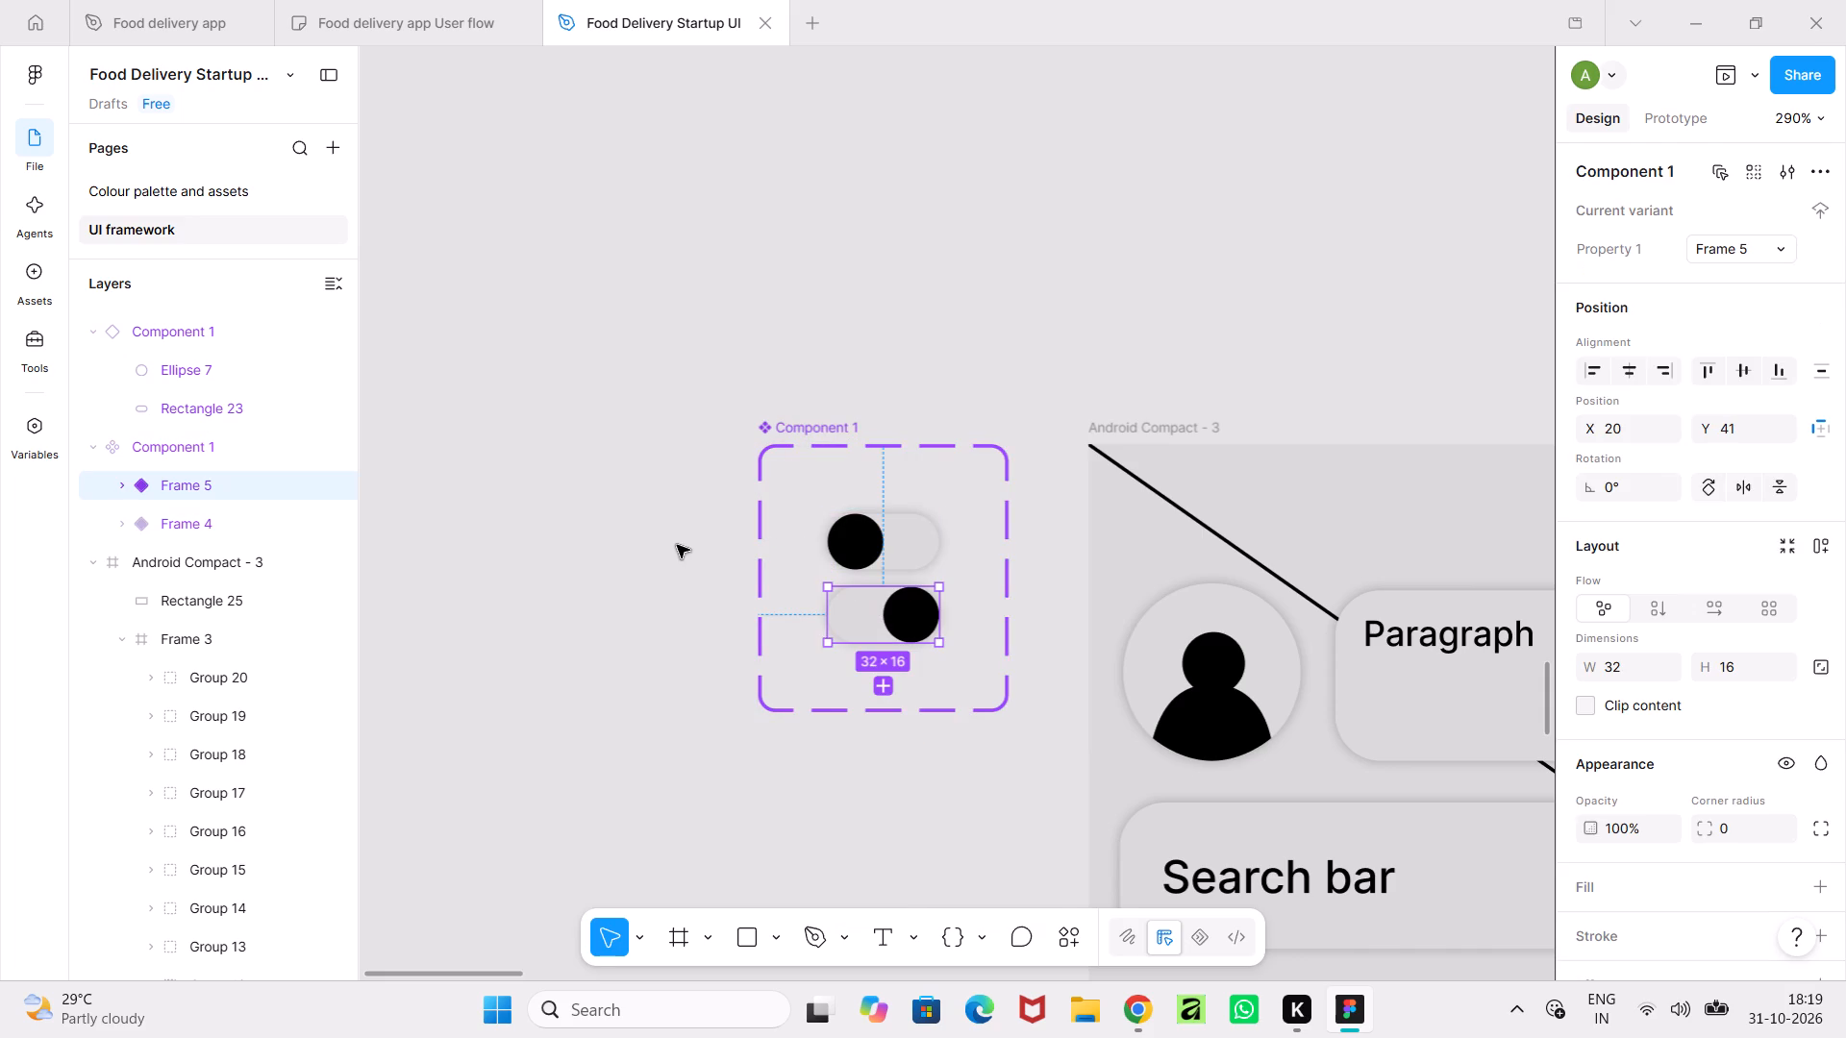
key("ctrl+z")
key("ctrl+z")
key("ctrl+z")
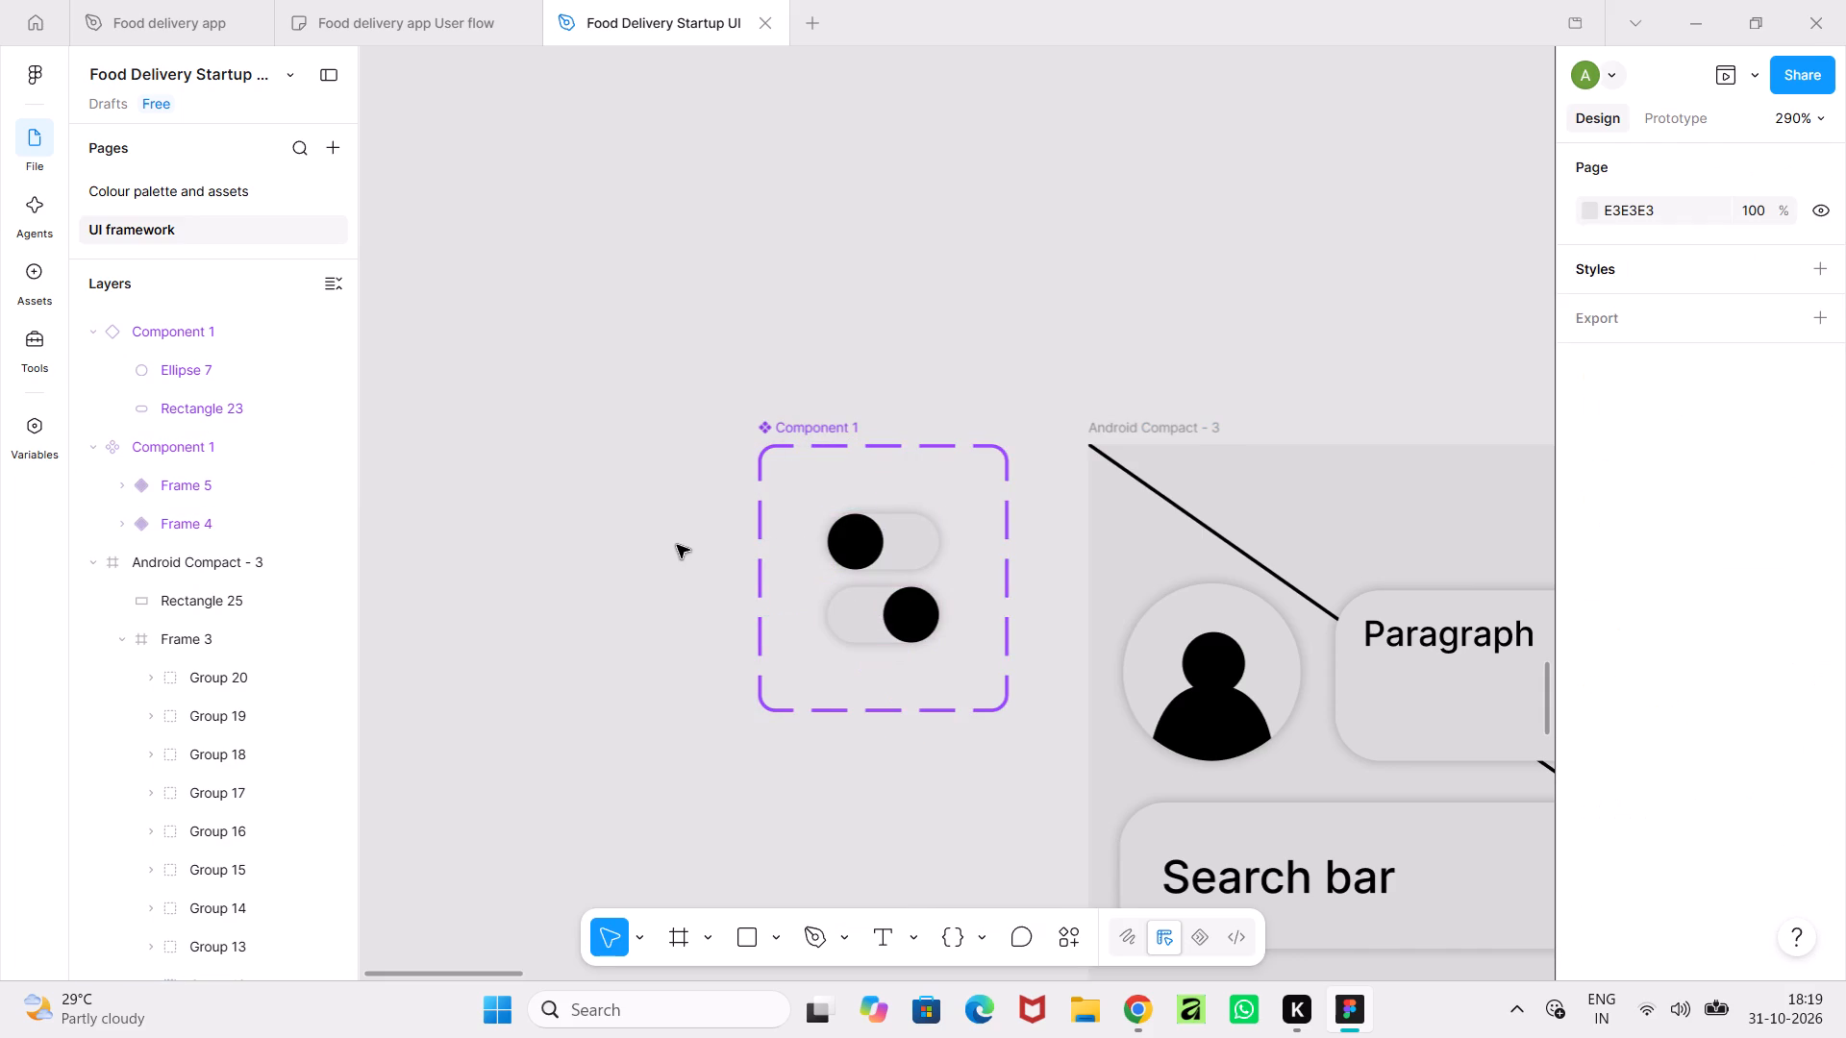
key("ctrl+z")
key("ctrl+z")
key("ctrl+z")
key("ctrl+z")
key("ctrl+z")
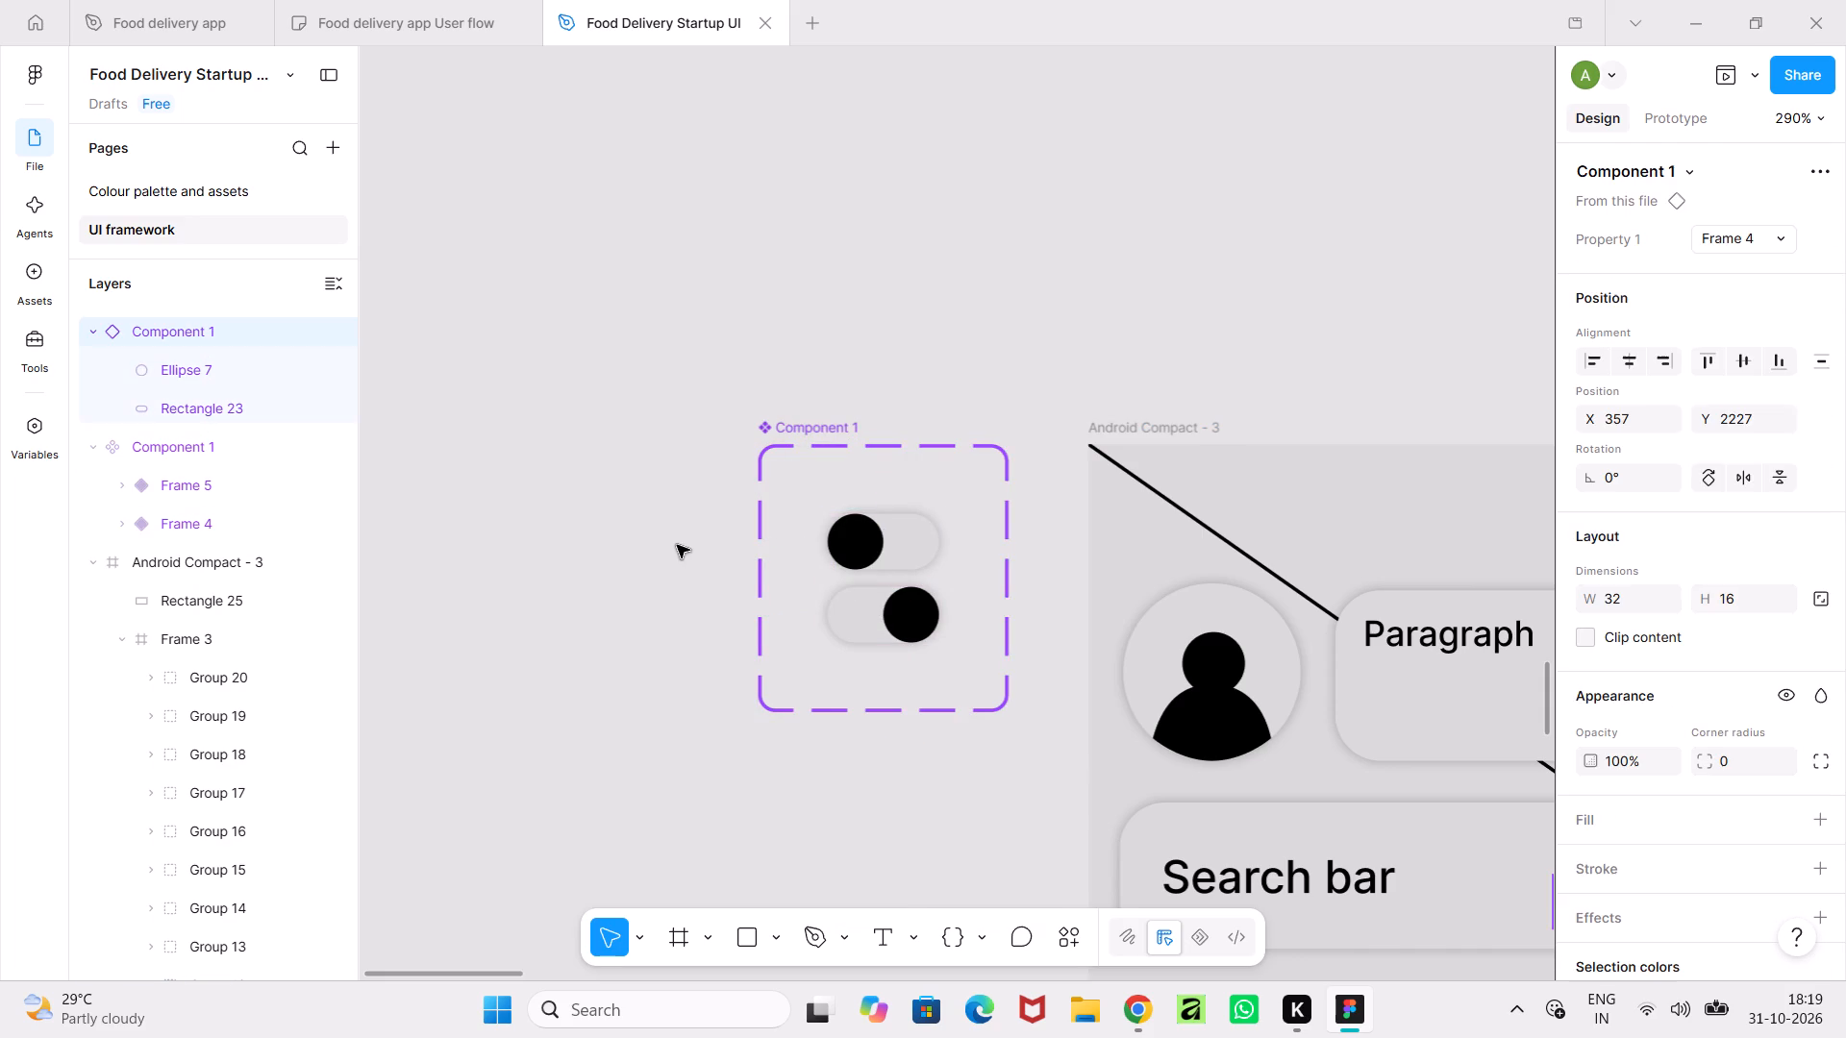
key("ctrl+z")
key("ctrl+z")
key("ctrl+z")
key("ctrl+z")
key("ctrl+z")
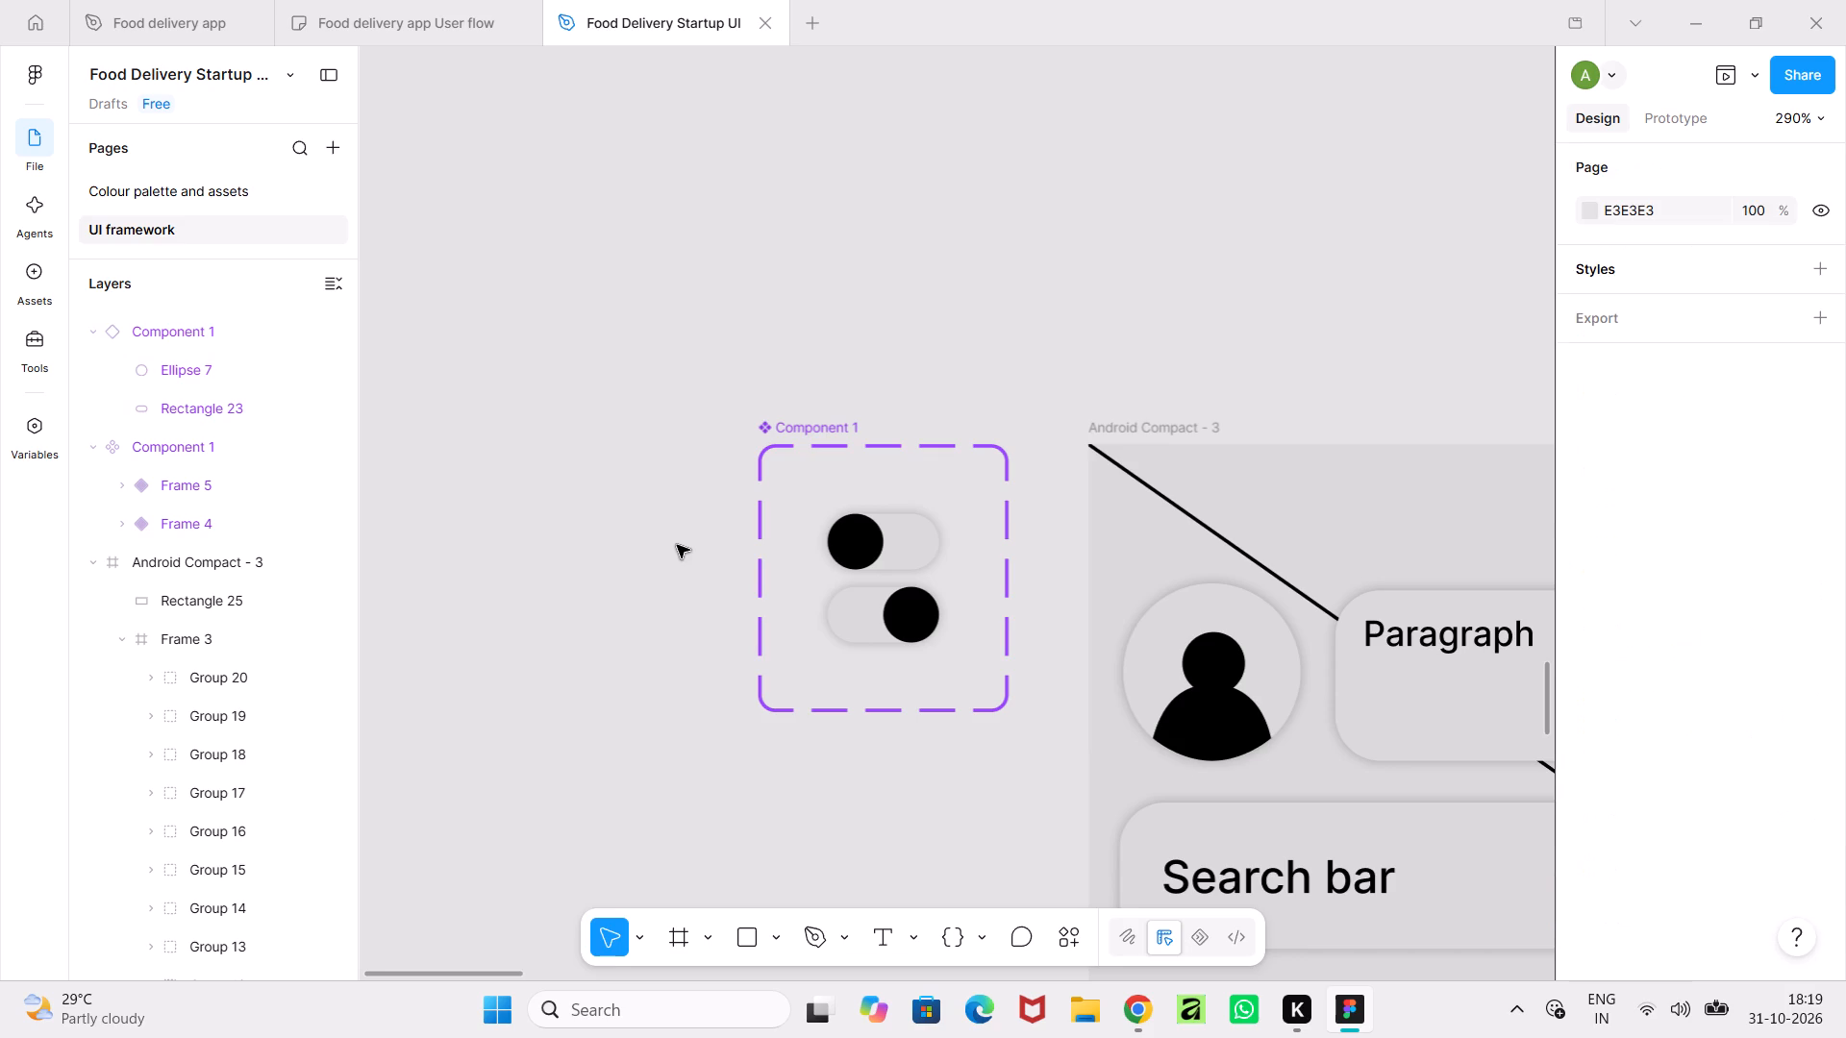
key("ctrl+z")
key("ctrl+z")
key("ctrl+z")
key("ctrl+z")
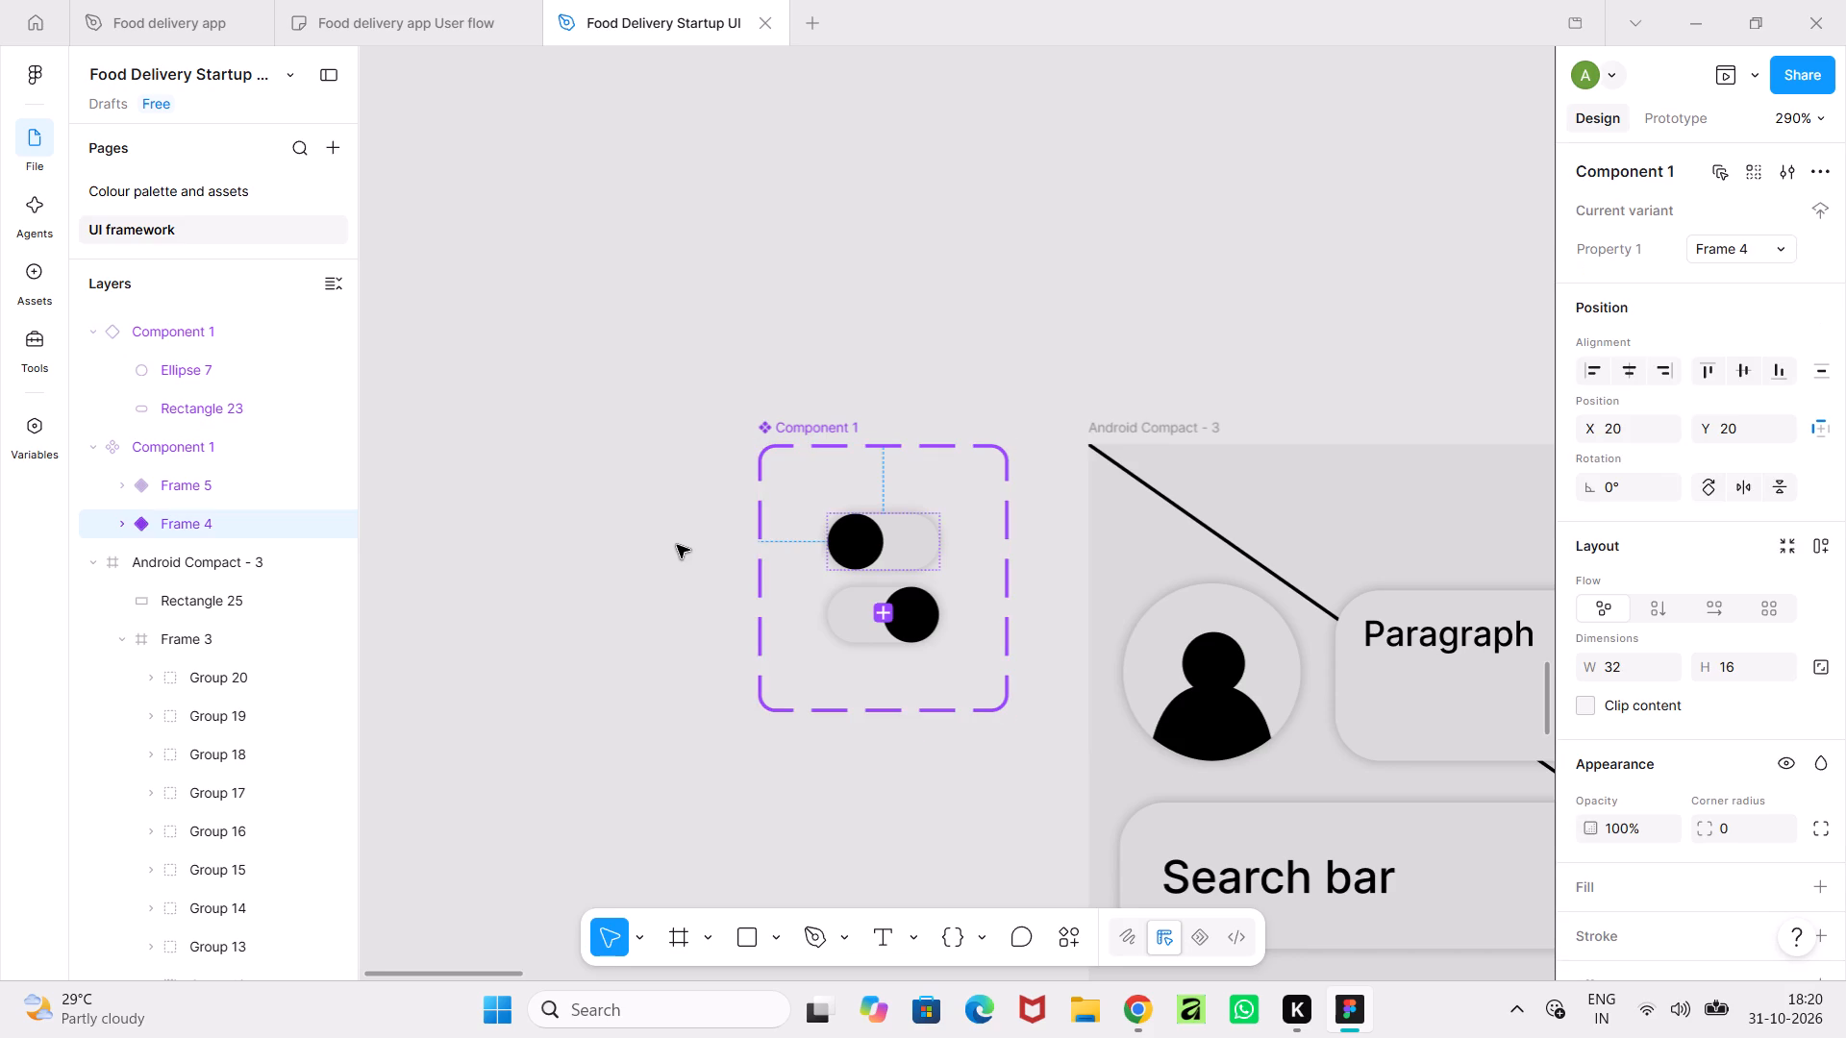
key("ctrl+z")
key("ctrl+z")
key("ctrl+z")
key("ctrl+z")
key("ctrl+z")
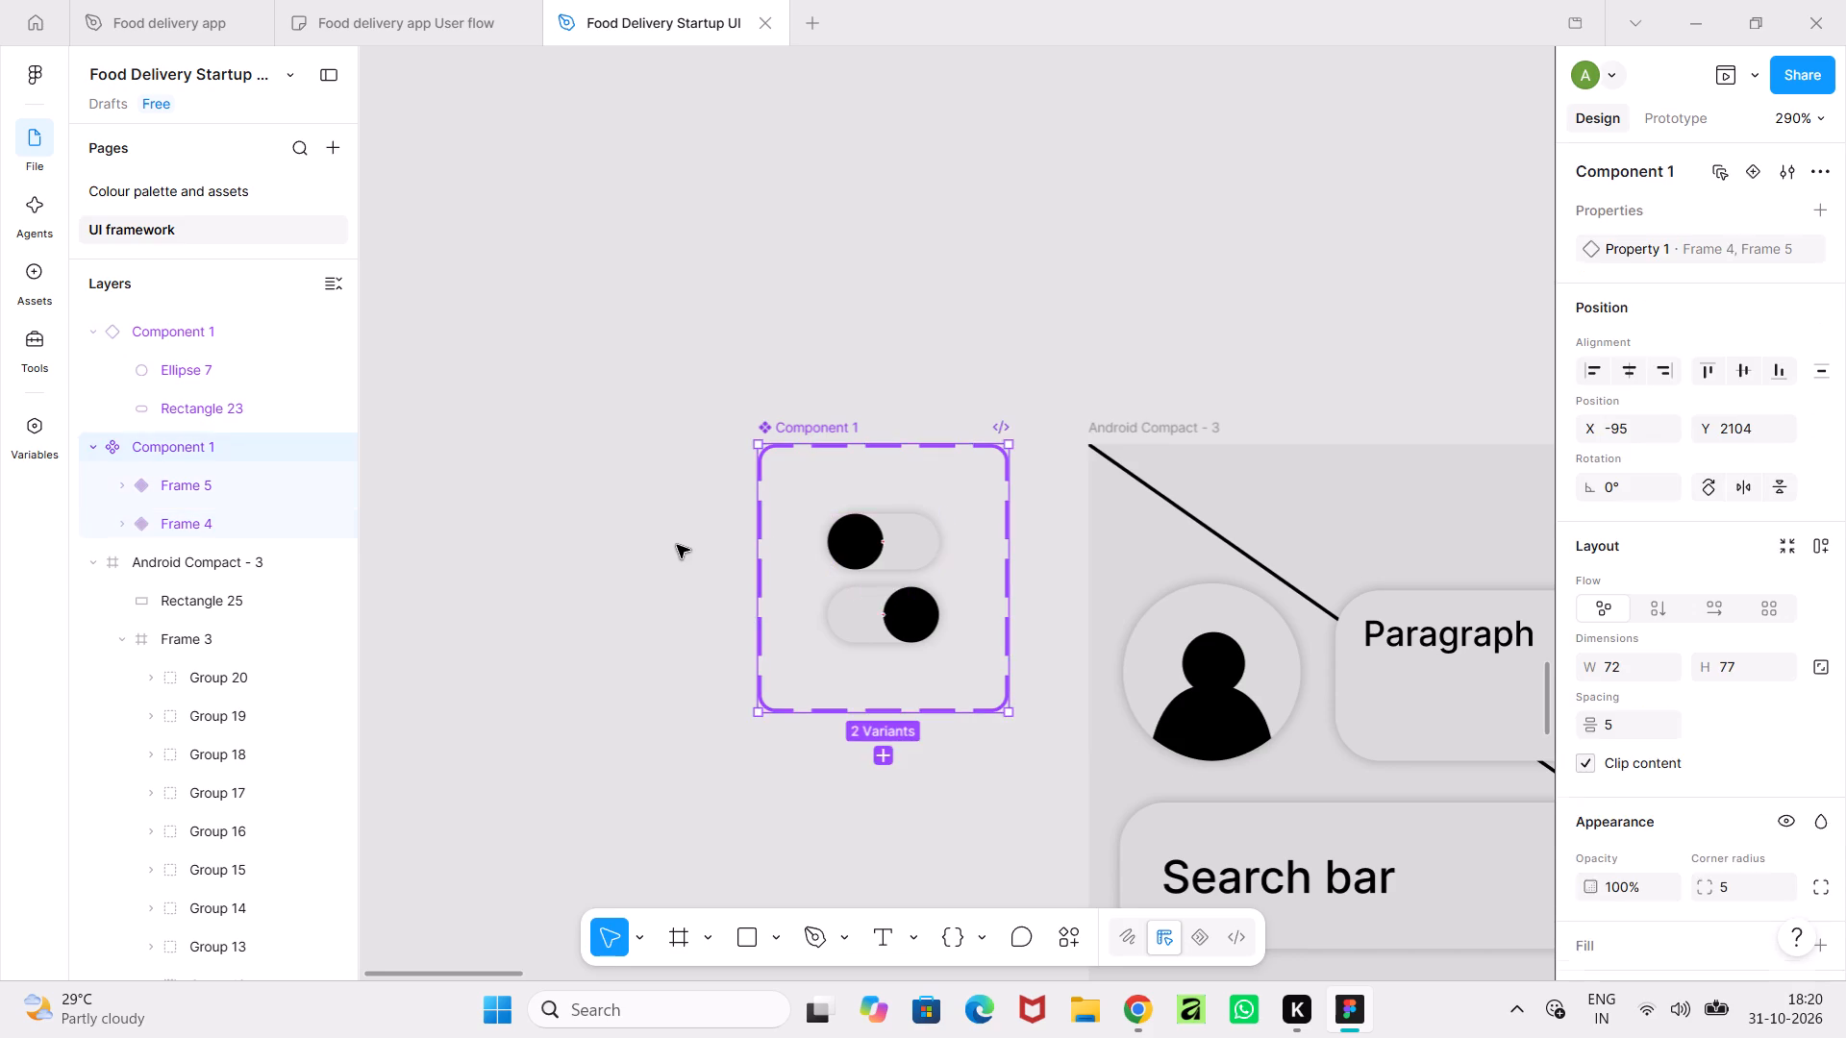
key("ctrl+z")
key("ctrl+z")
key("ctrl+z")
key("ctrl+z")
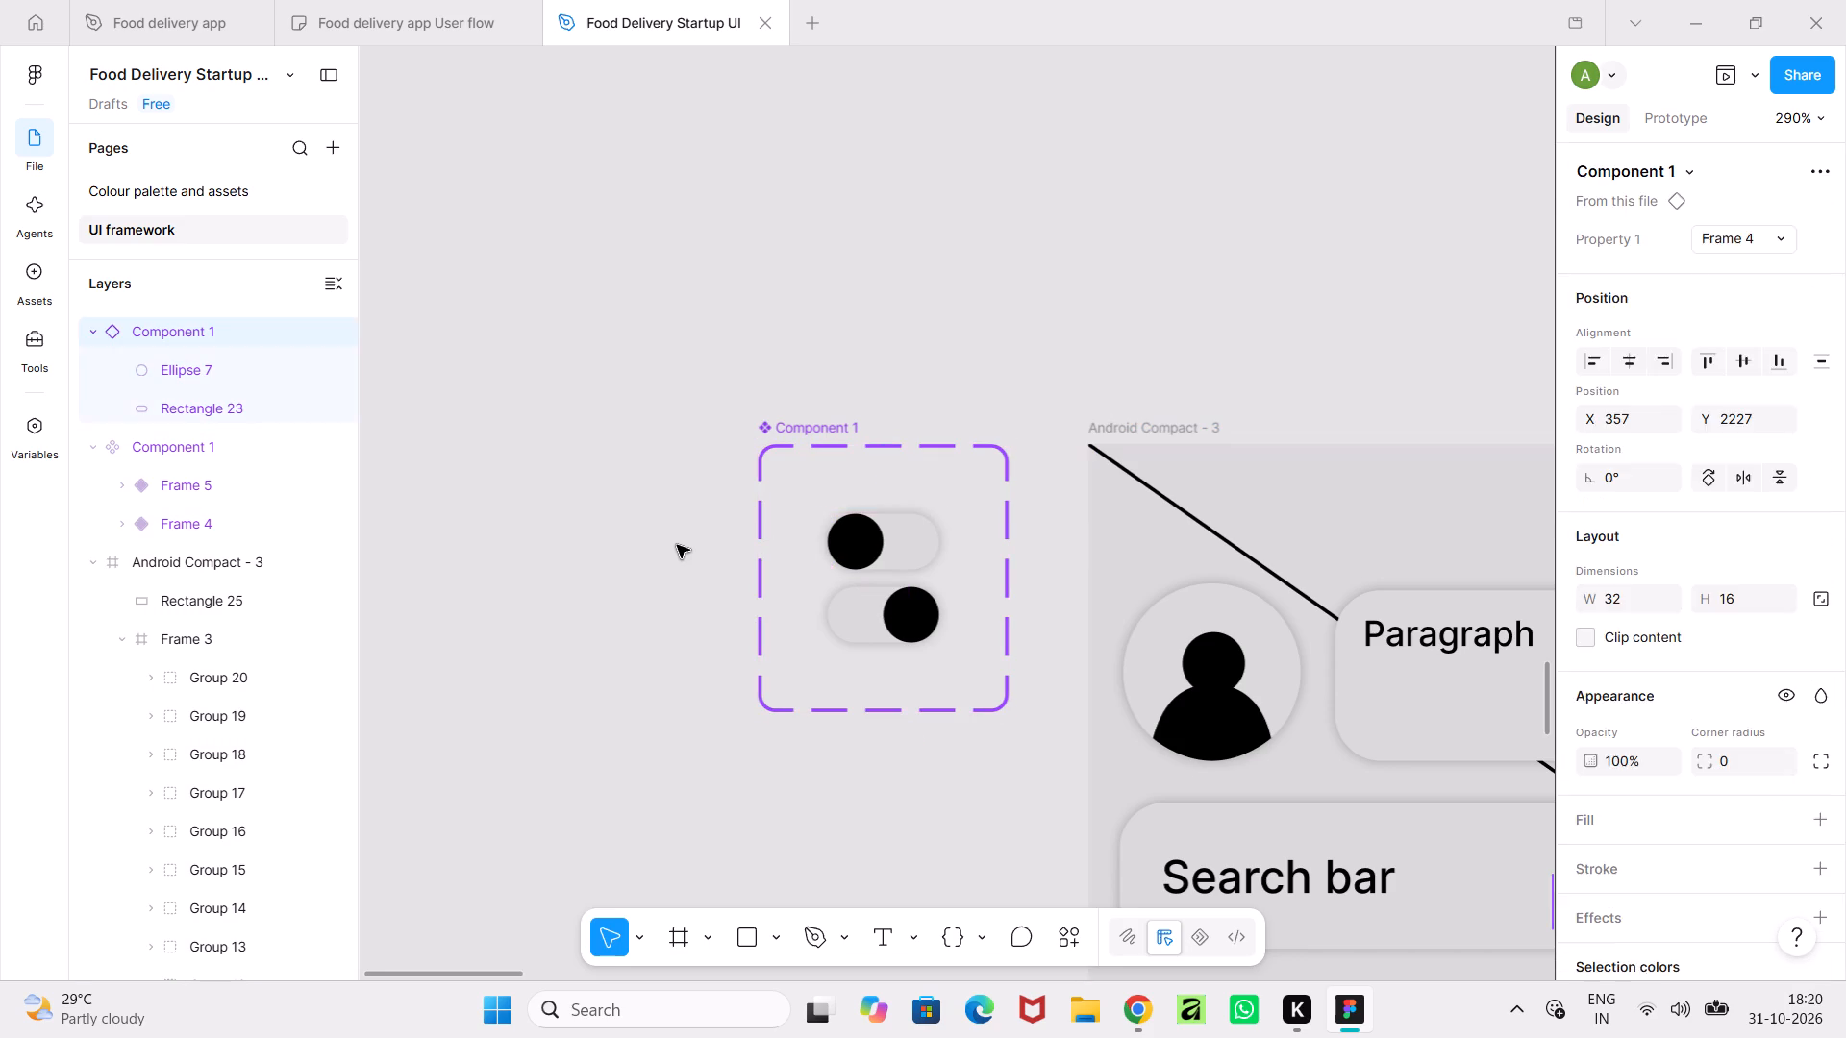
key("ctrl+z")
key("ctrl+z")
key("ctrl+z")
key("ctrl+z")
key("ctrl+z")
key("ctrl+z")
key("ctrl+z")
scroll(677, 545, "down", 14, "ctrl")
key("ctrl+z")
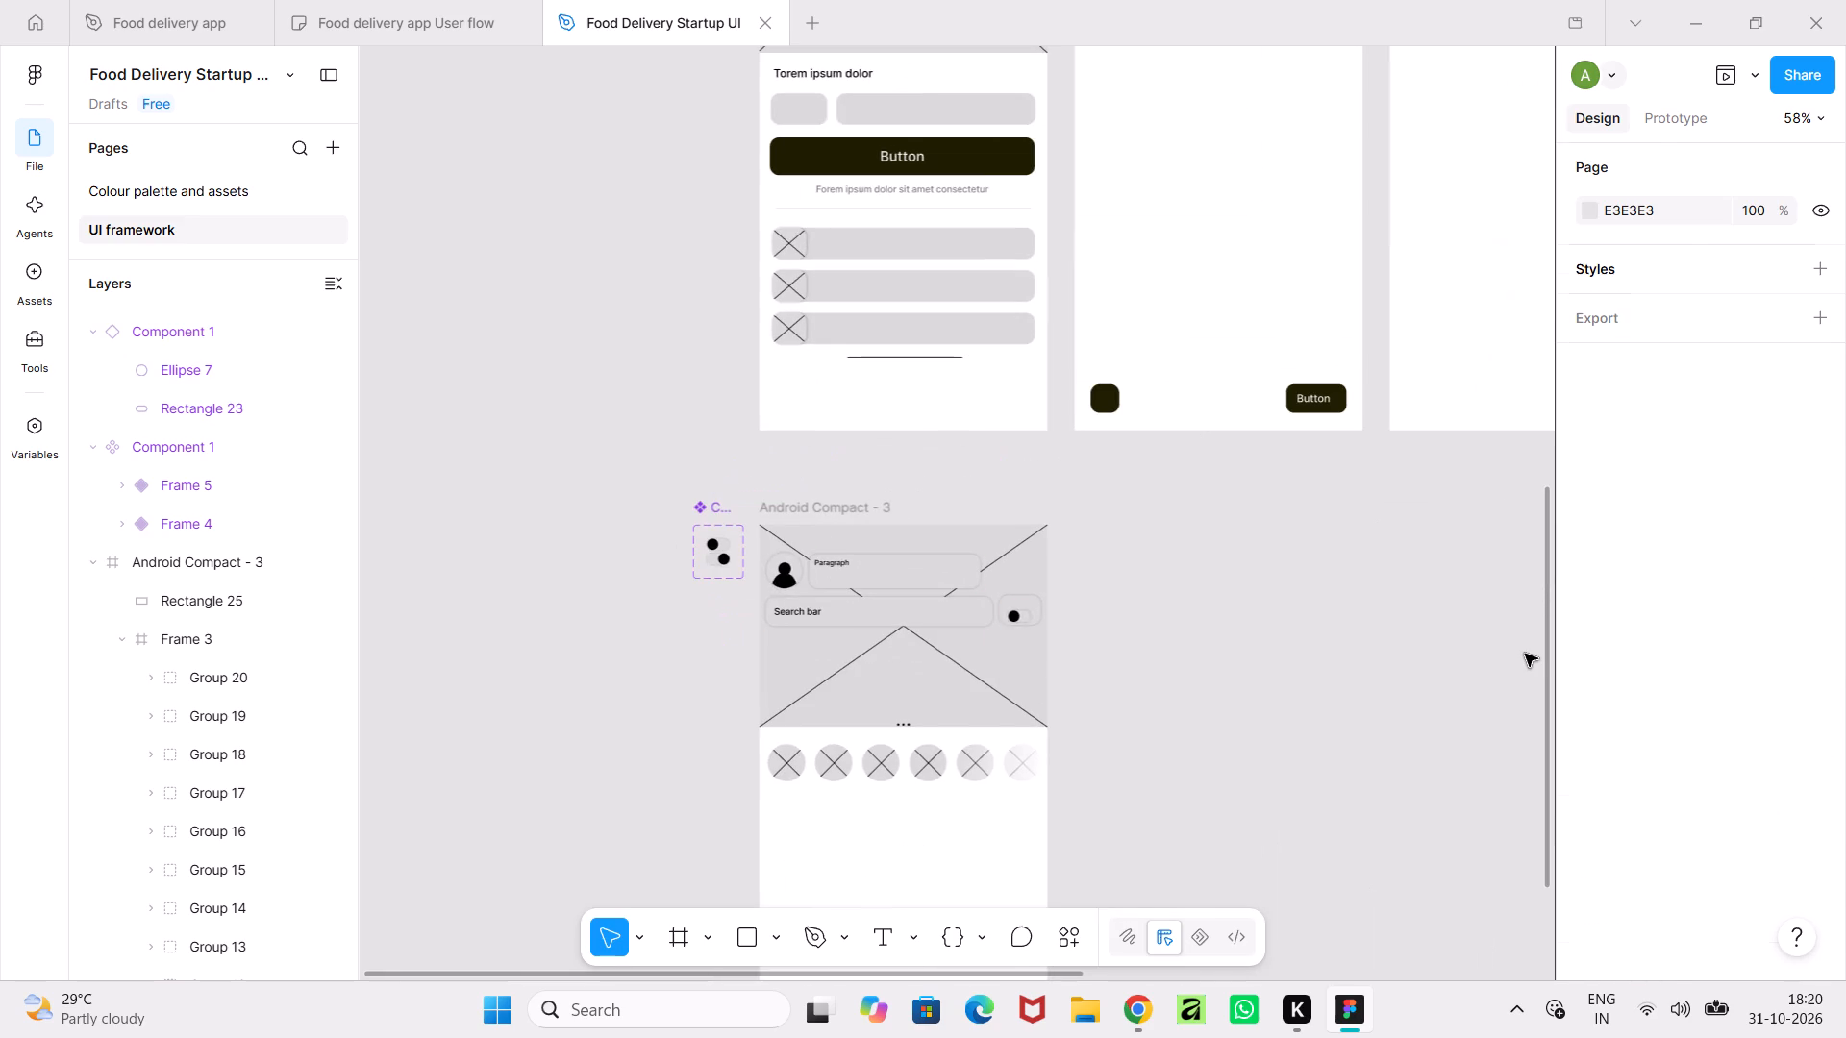
key("ctrl+z")
key("ctrl+z")
key("ctrl+z")
key("ctrl+z")
key("ctrl+z")
key("ctrl+z")
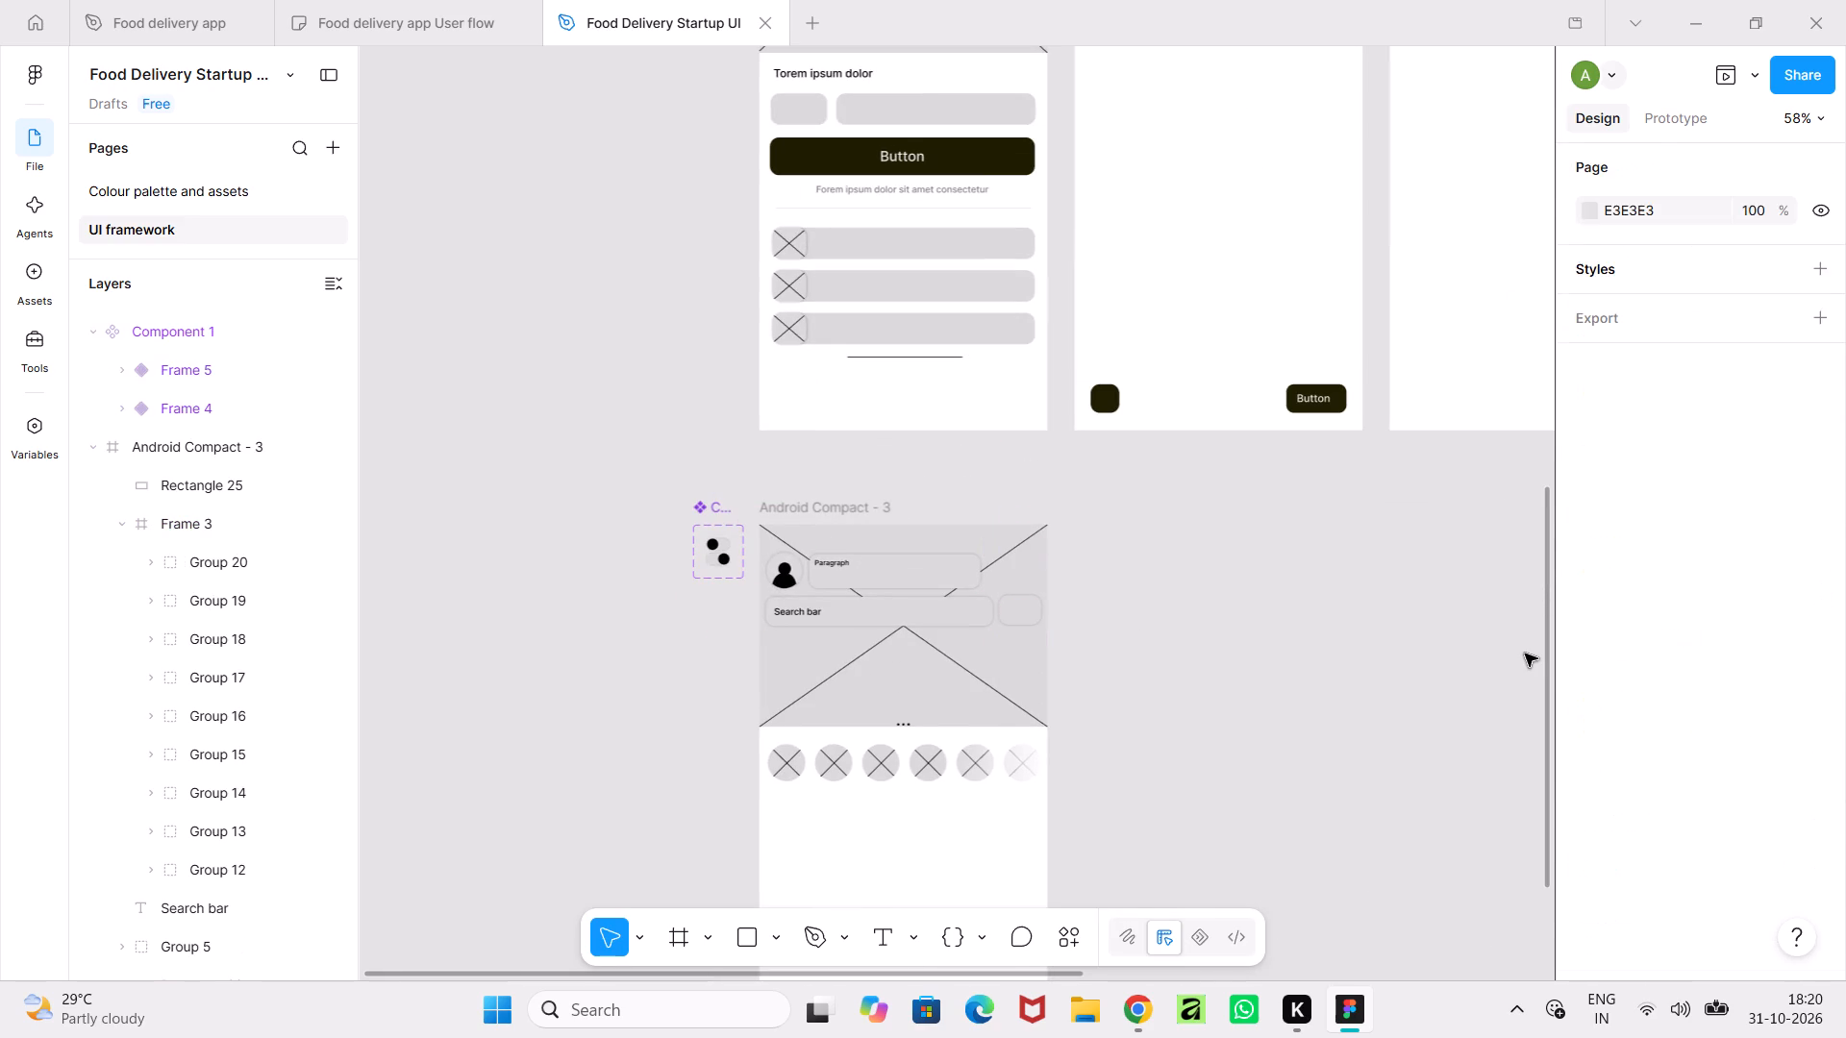
Undo the move and creation of the Component 1 set, back to separate frames Frame 4 and Frame 5.
key("ctrl+z")
key("ctrl+z")
key("ctrl+z")
key("ctrl+z")
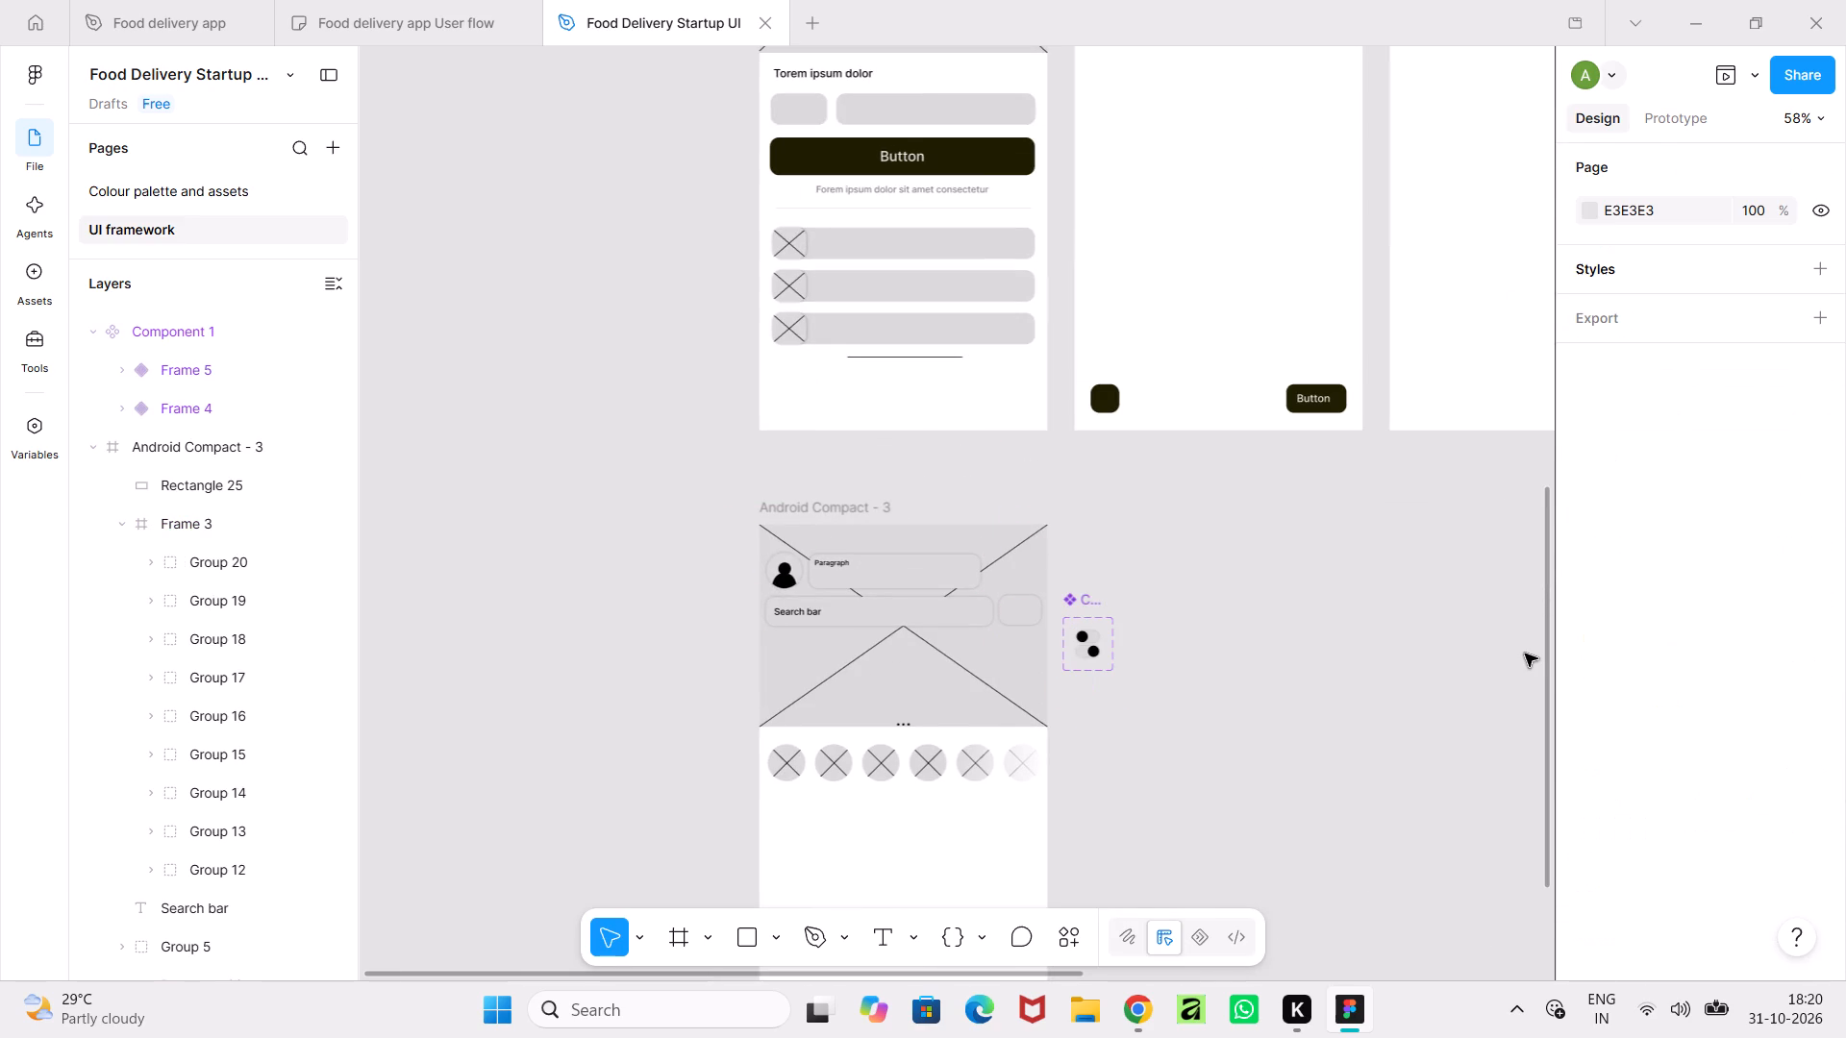
key("ctrl+z")
key("ctrl+z")
key("ctrl+z")
key("ctrl+z")
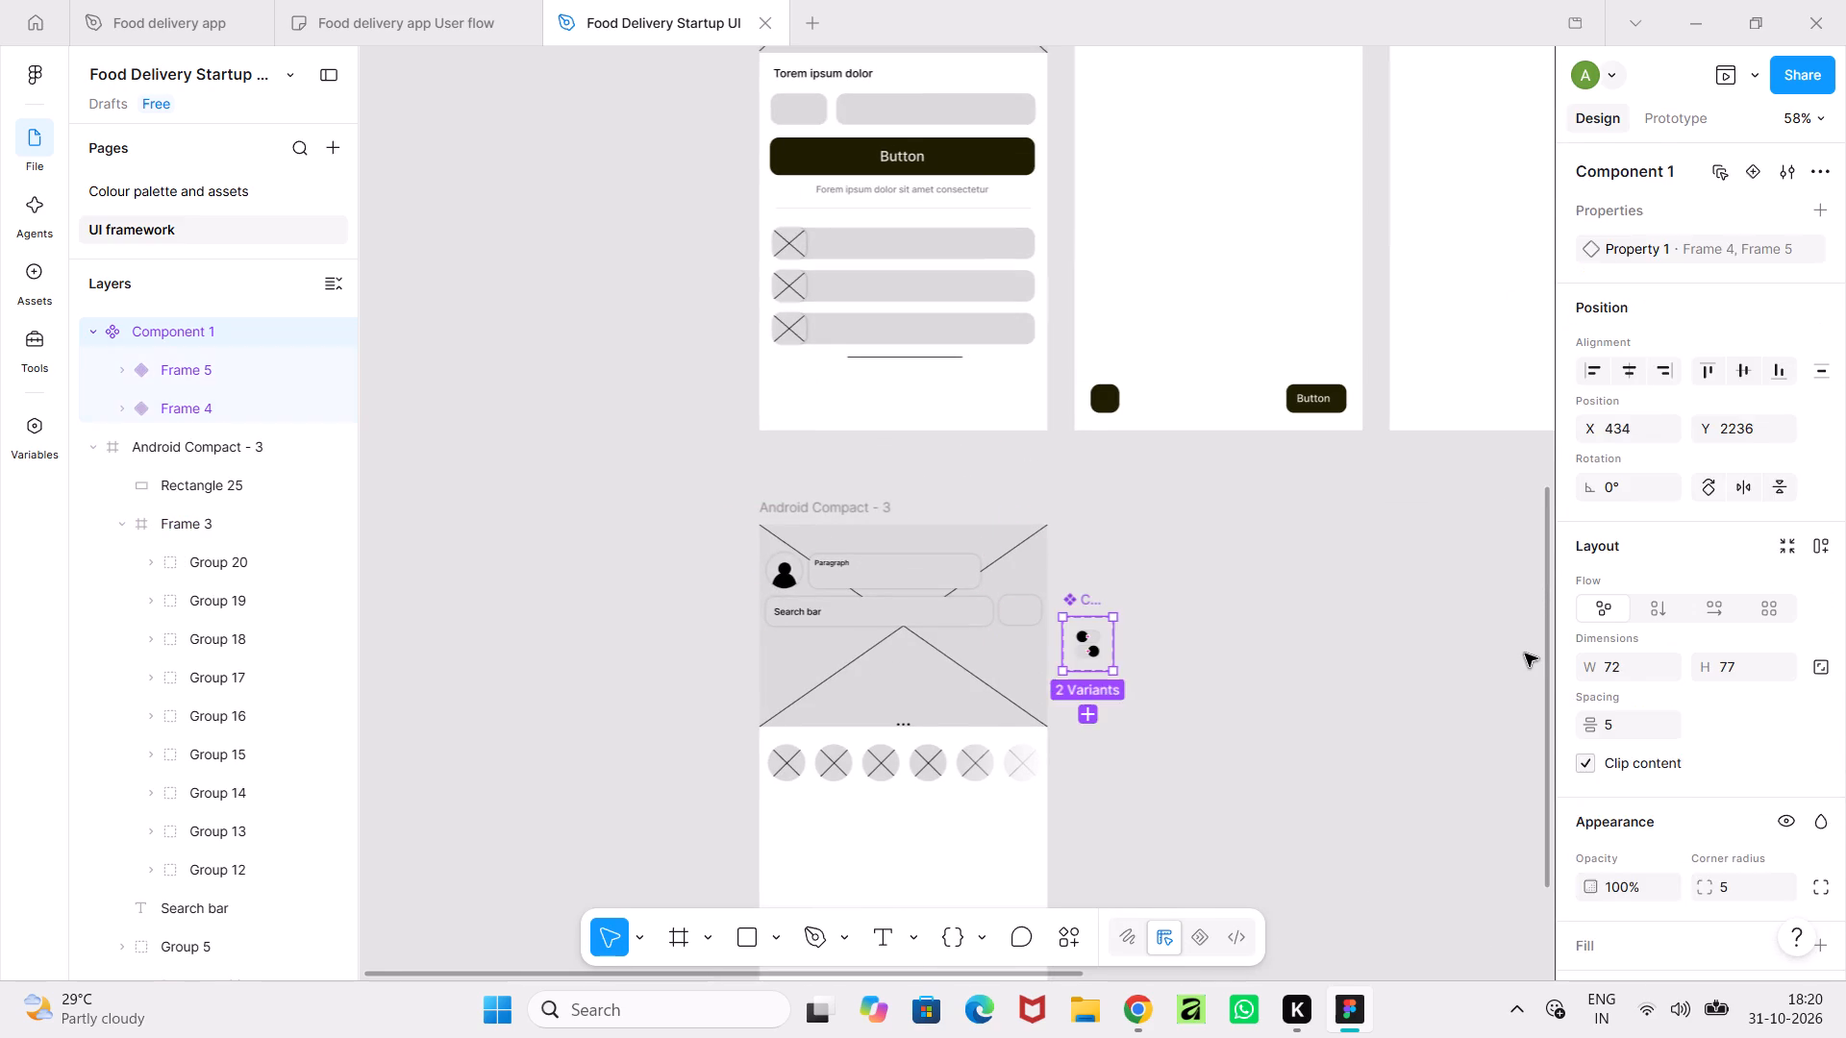
key("ctrl+z")
left_click(1169, 653)
Connect Frame 4 to Frame 5 with an On tap, Navigate to interaction using Smart animate, Ease out, 300ms.
scroll(1169, 653, "up", 8, "ctrl")
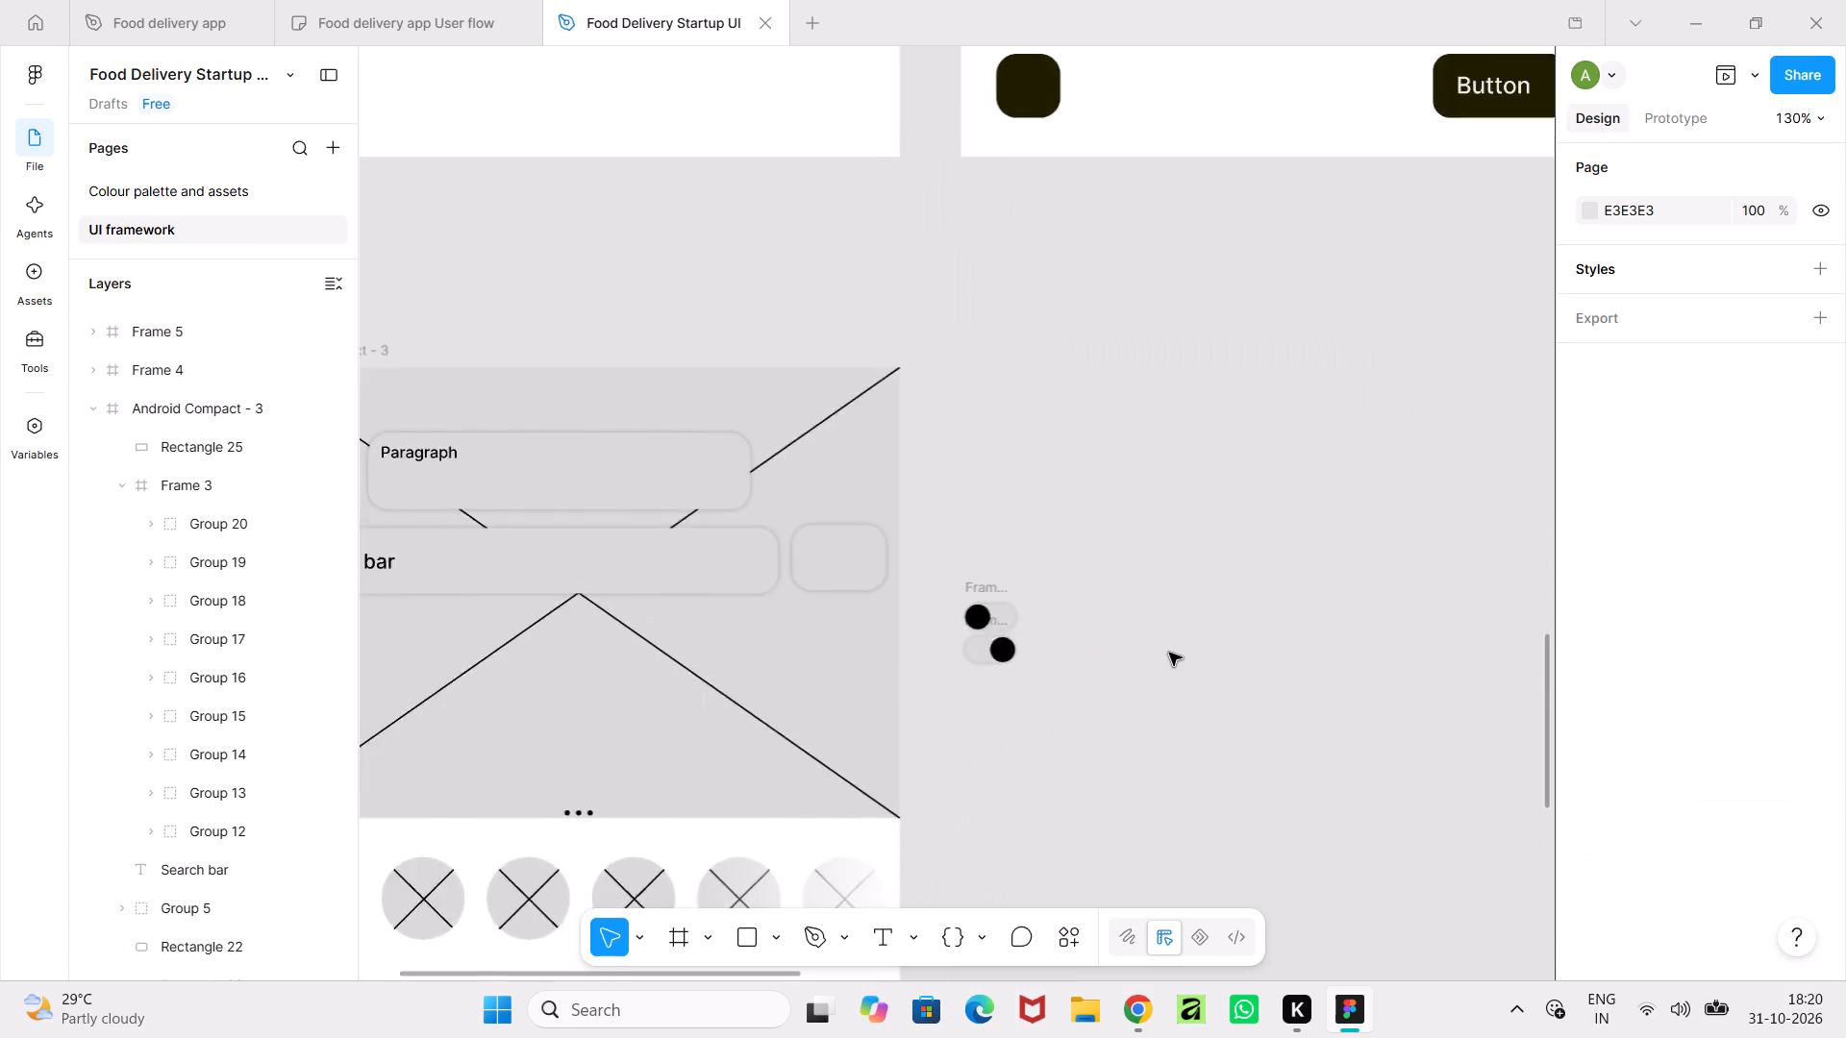
scroll(1169, 653, "up", 3, "ctrl")
middle_click_drag(916, 659, 963, 678)
scroll(965, 678, "up", 5, "ctrl")
left_click(835, 534)
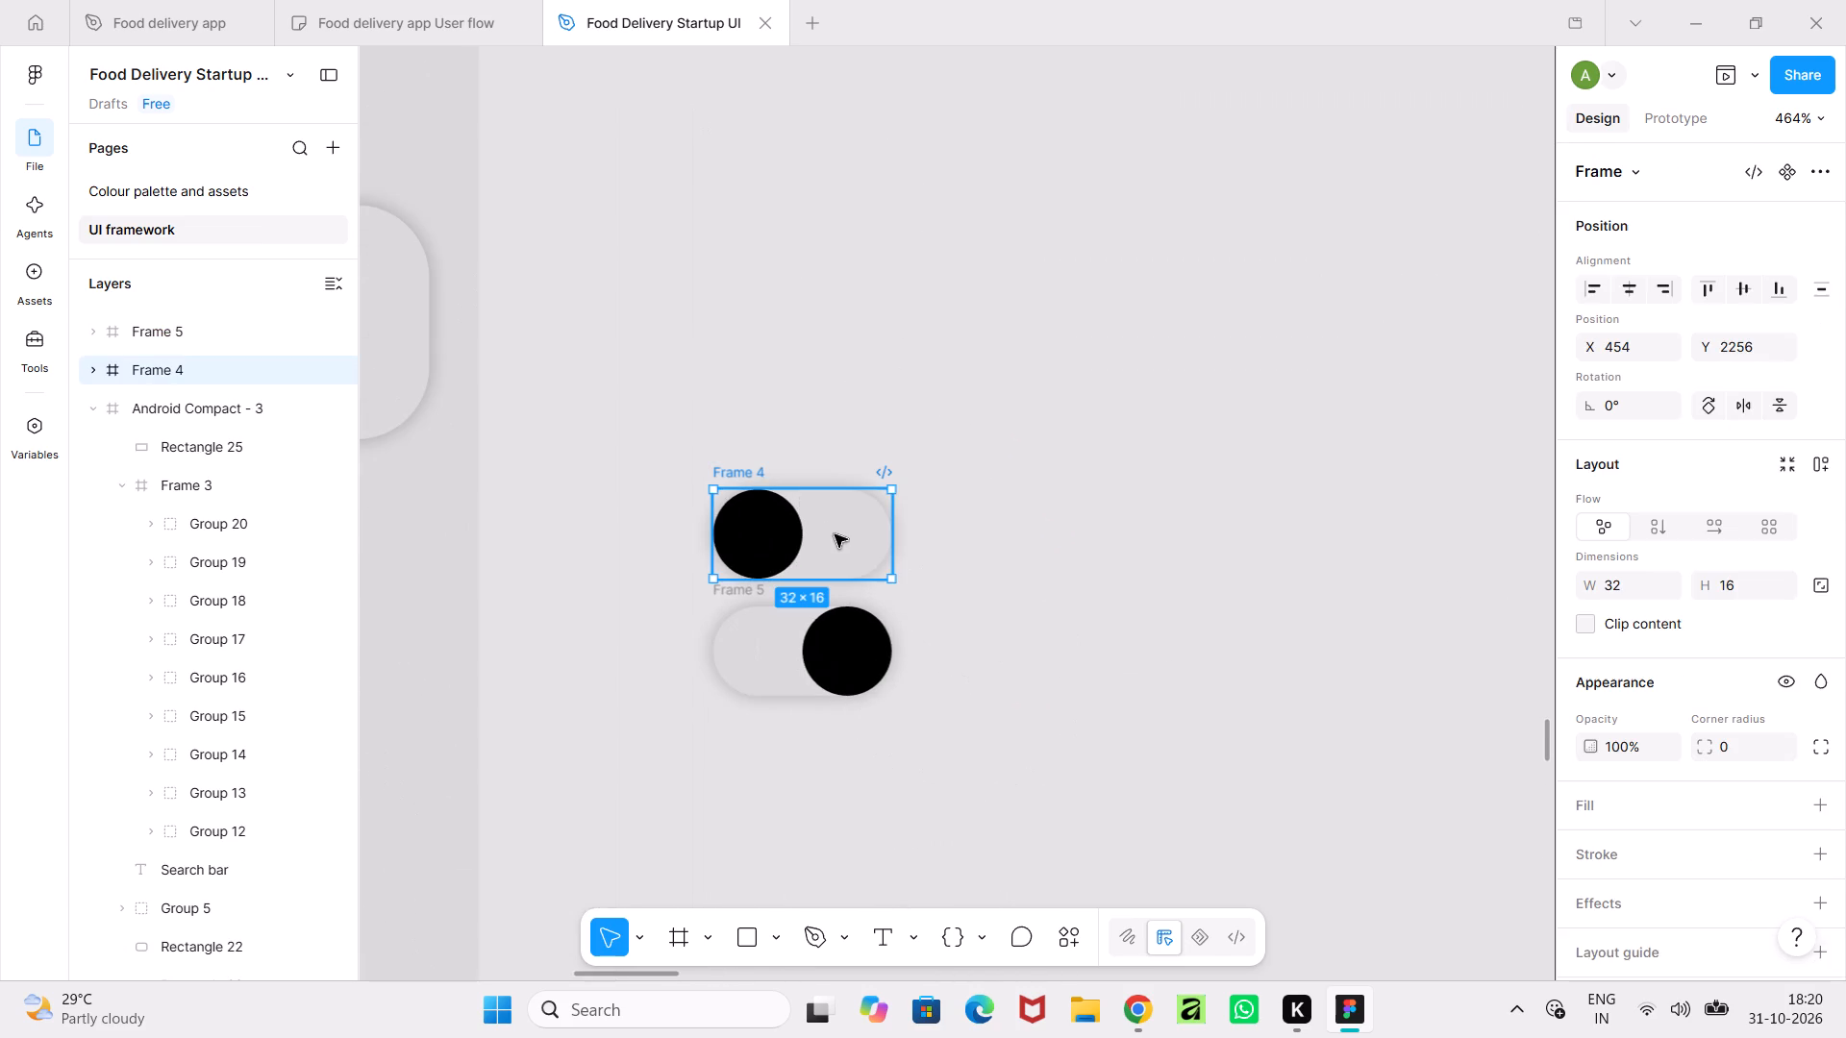
left_click(1678, 107)
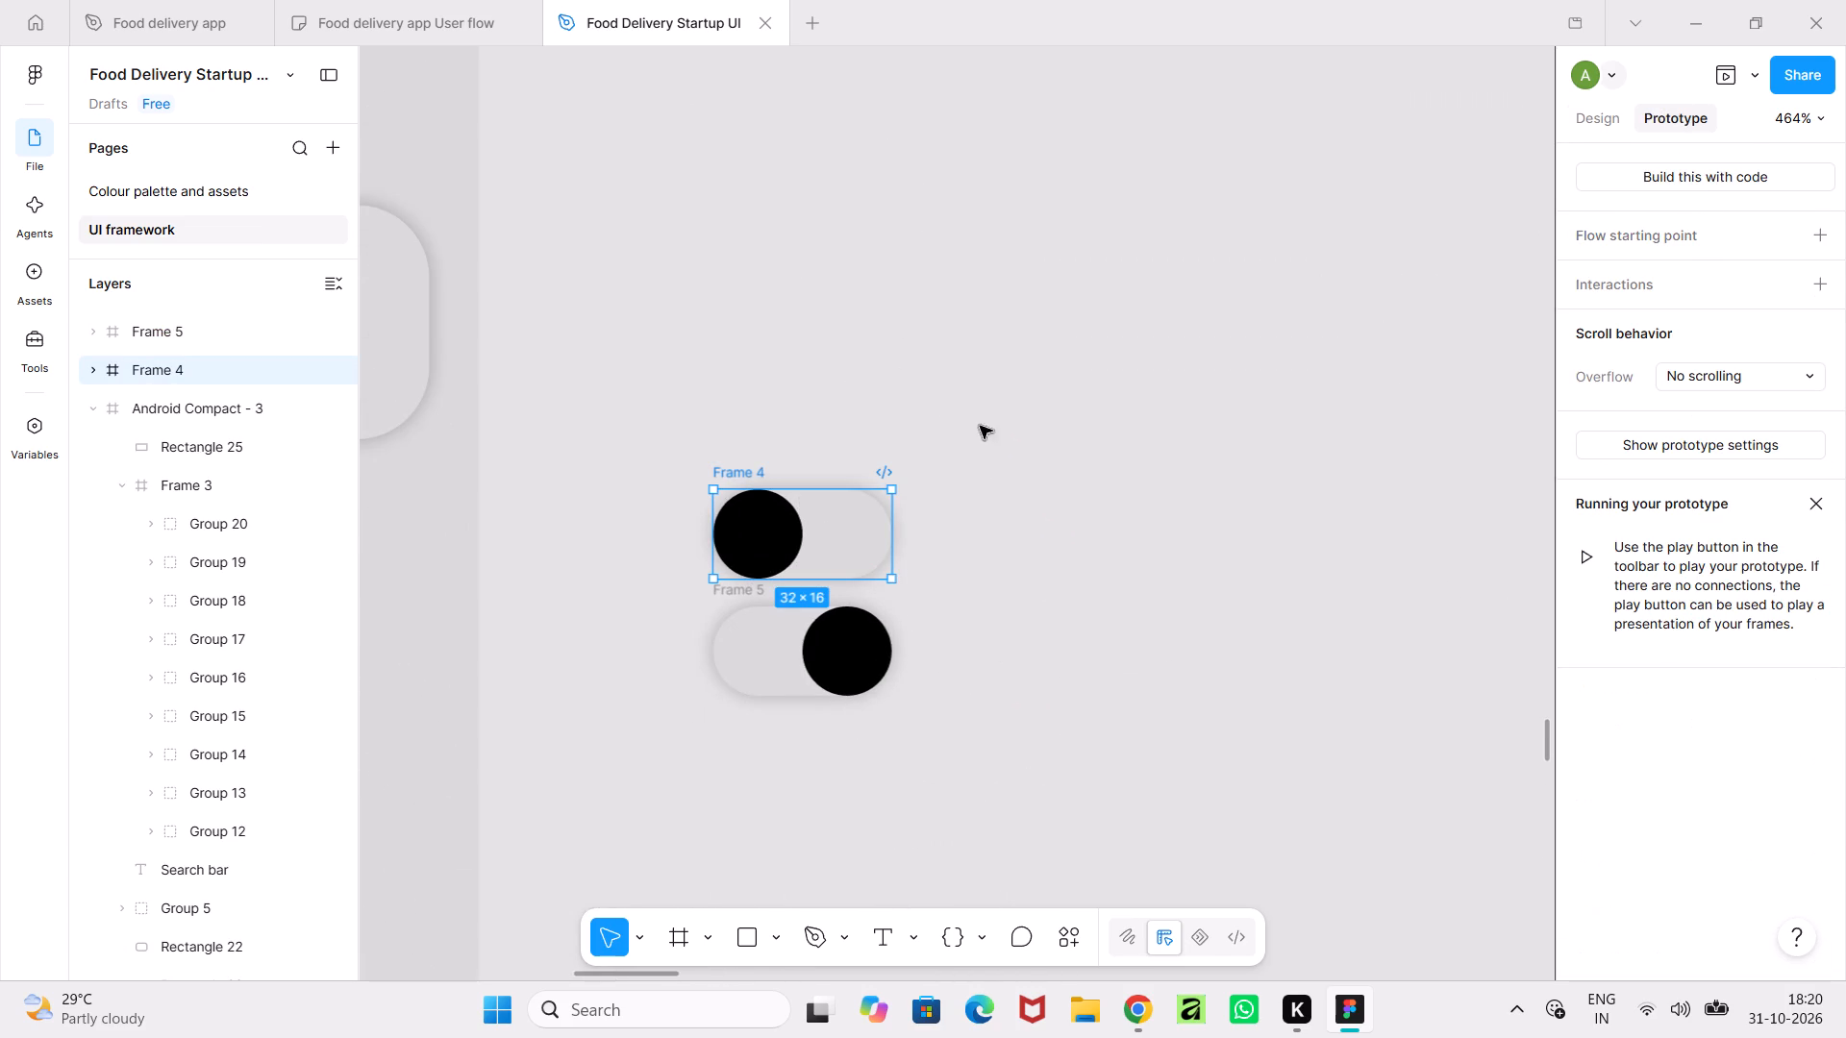
left_click_drag(897, 542, 882, 646)
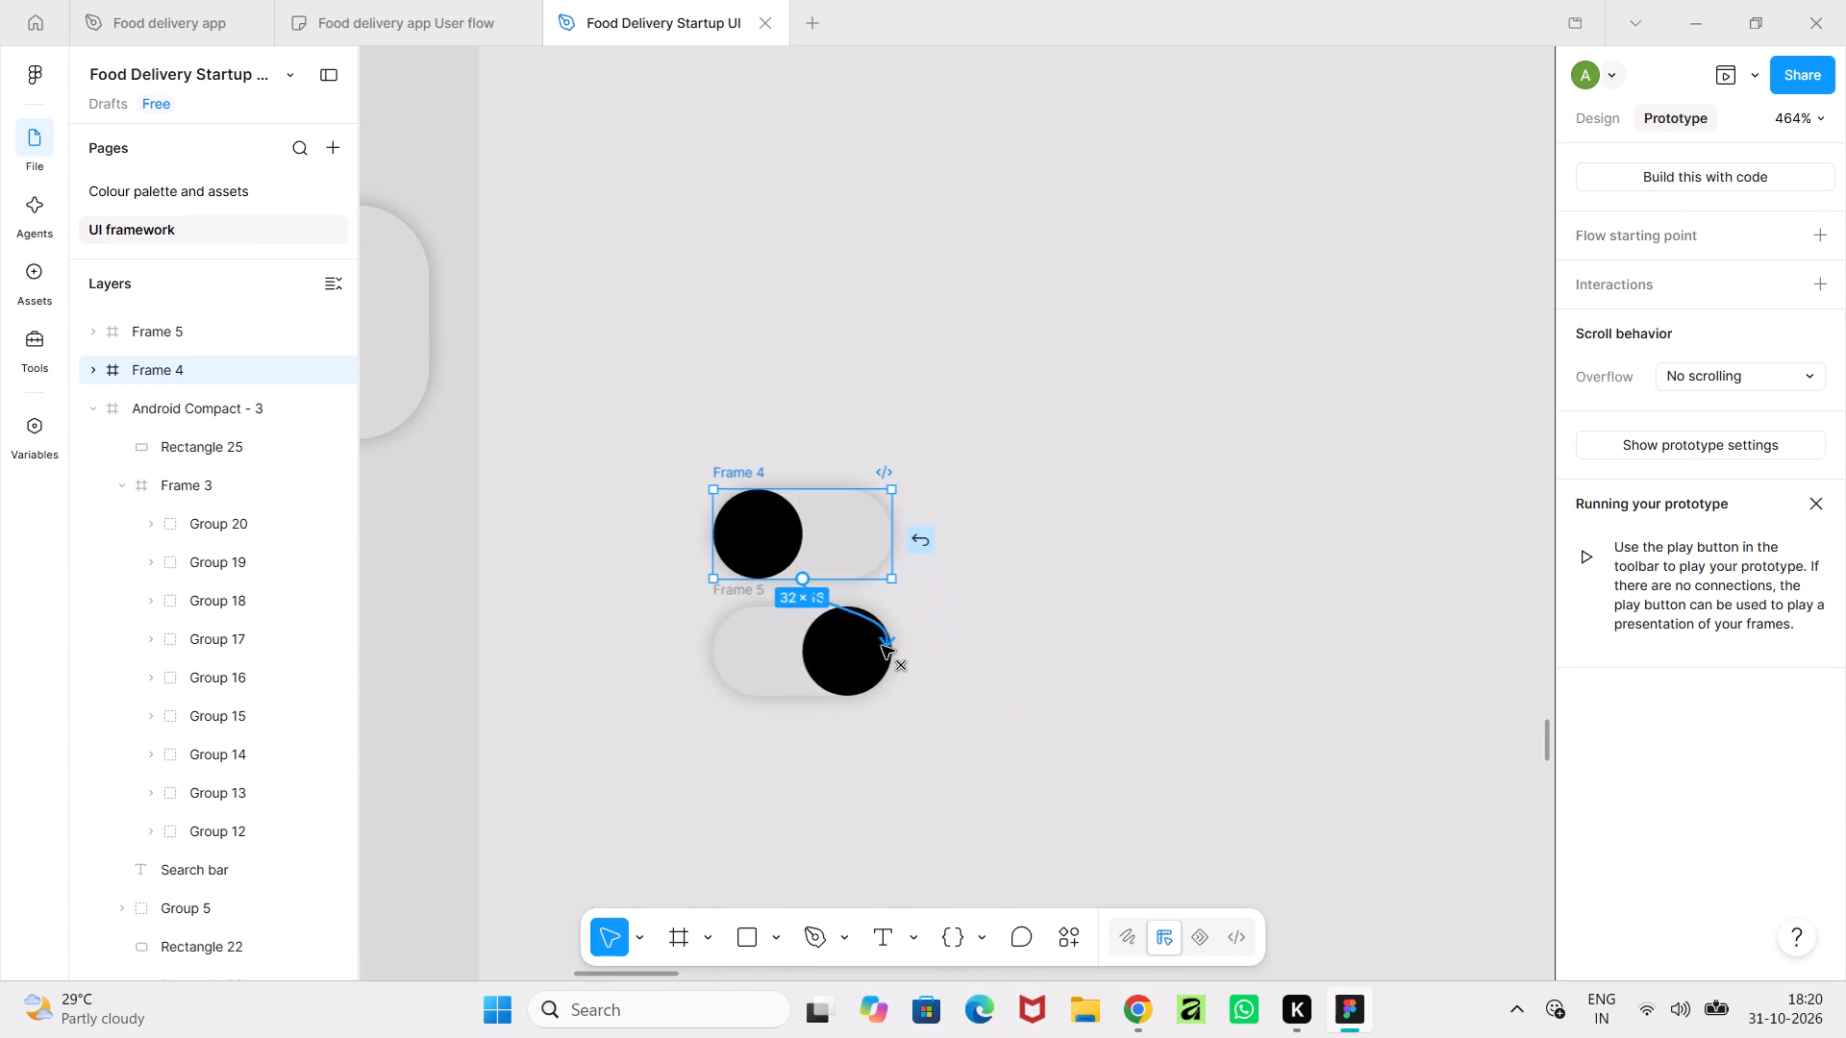
left_click_drag(882, 646, 794, 606)
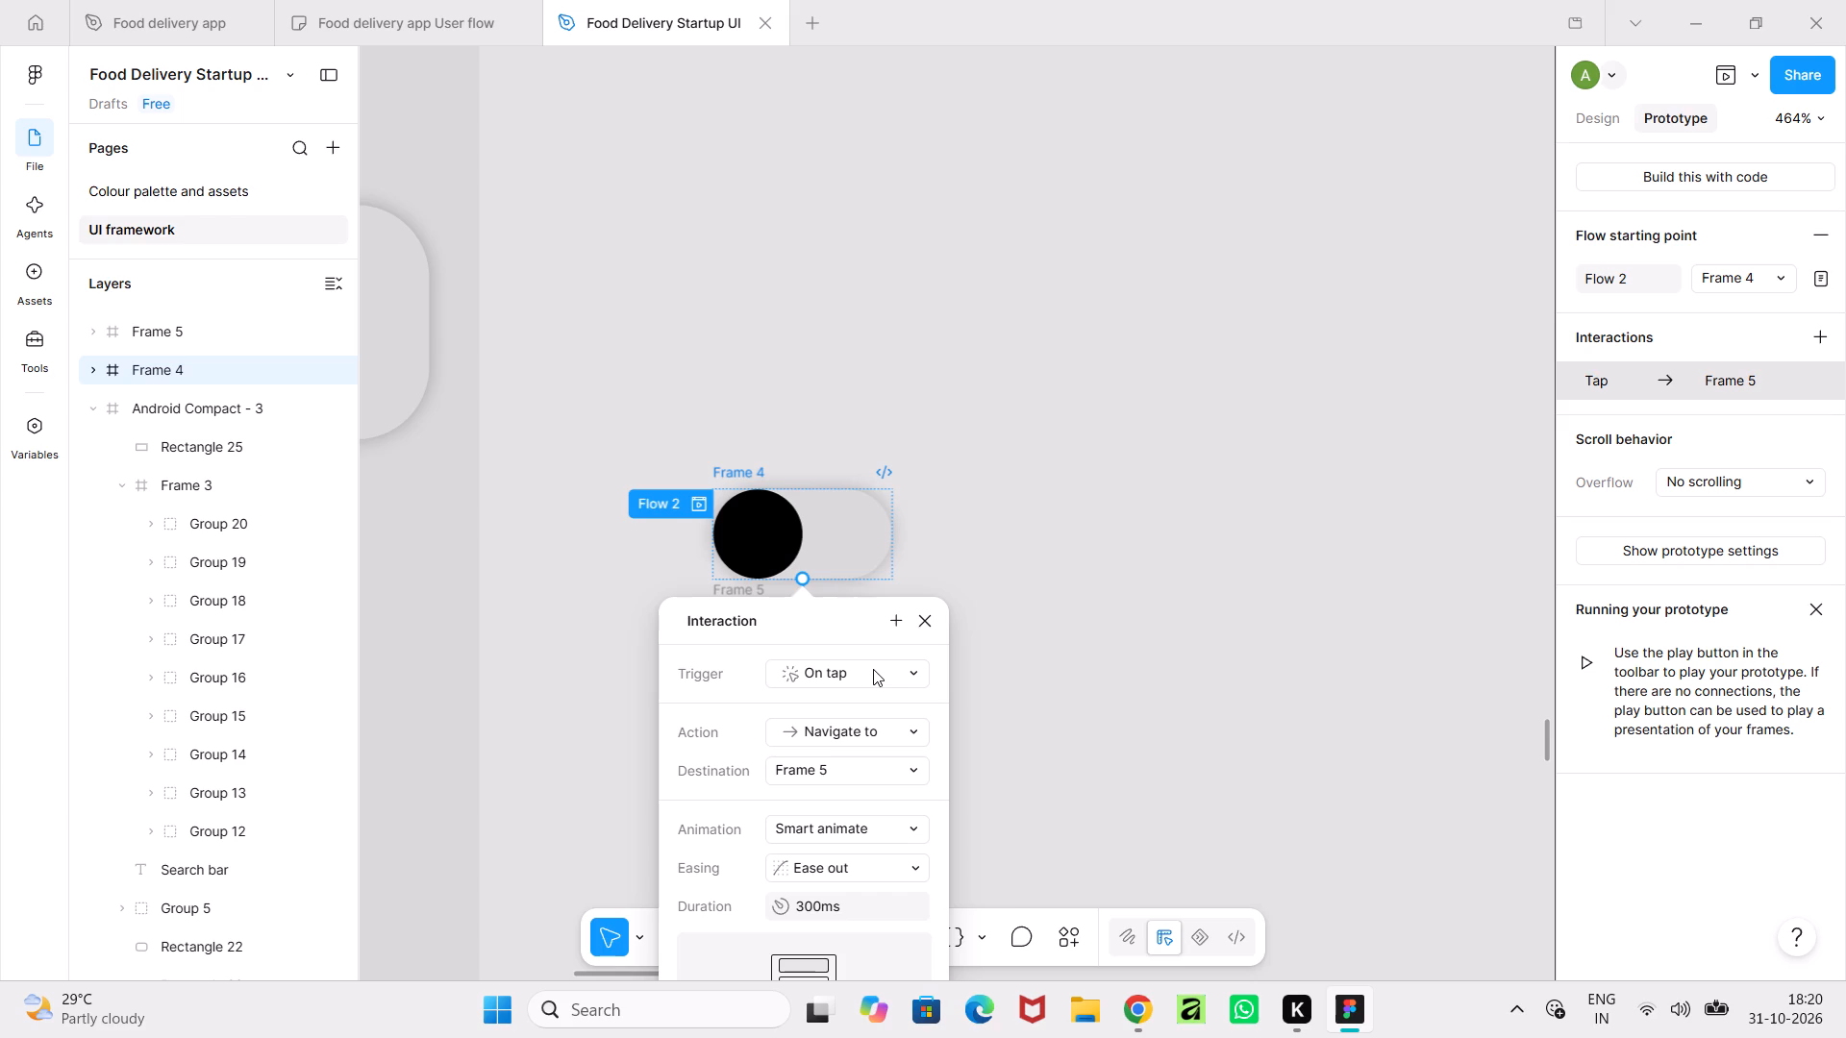
left_click(937, 618)
left_click(1000, 628)
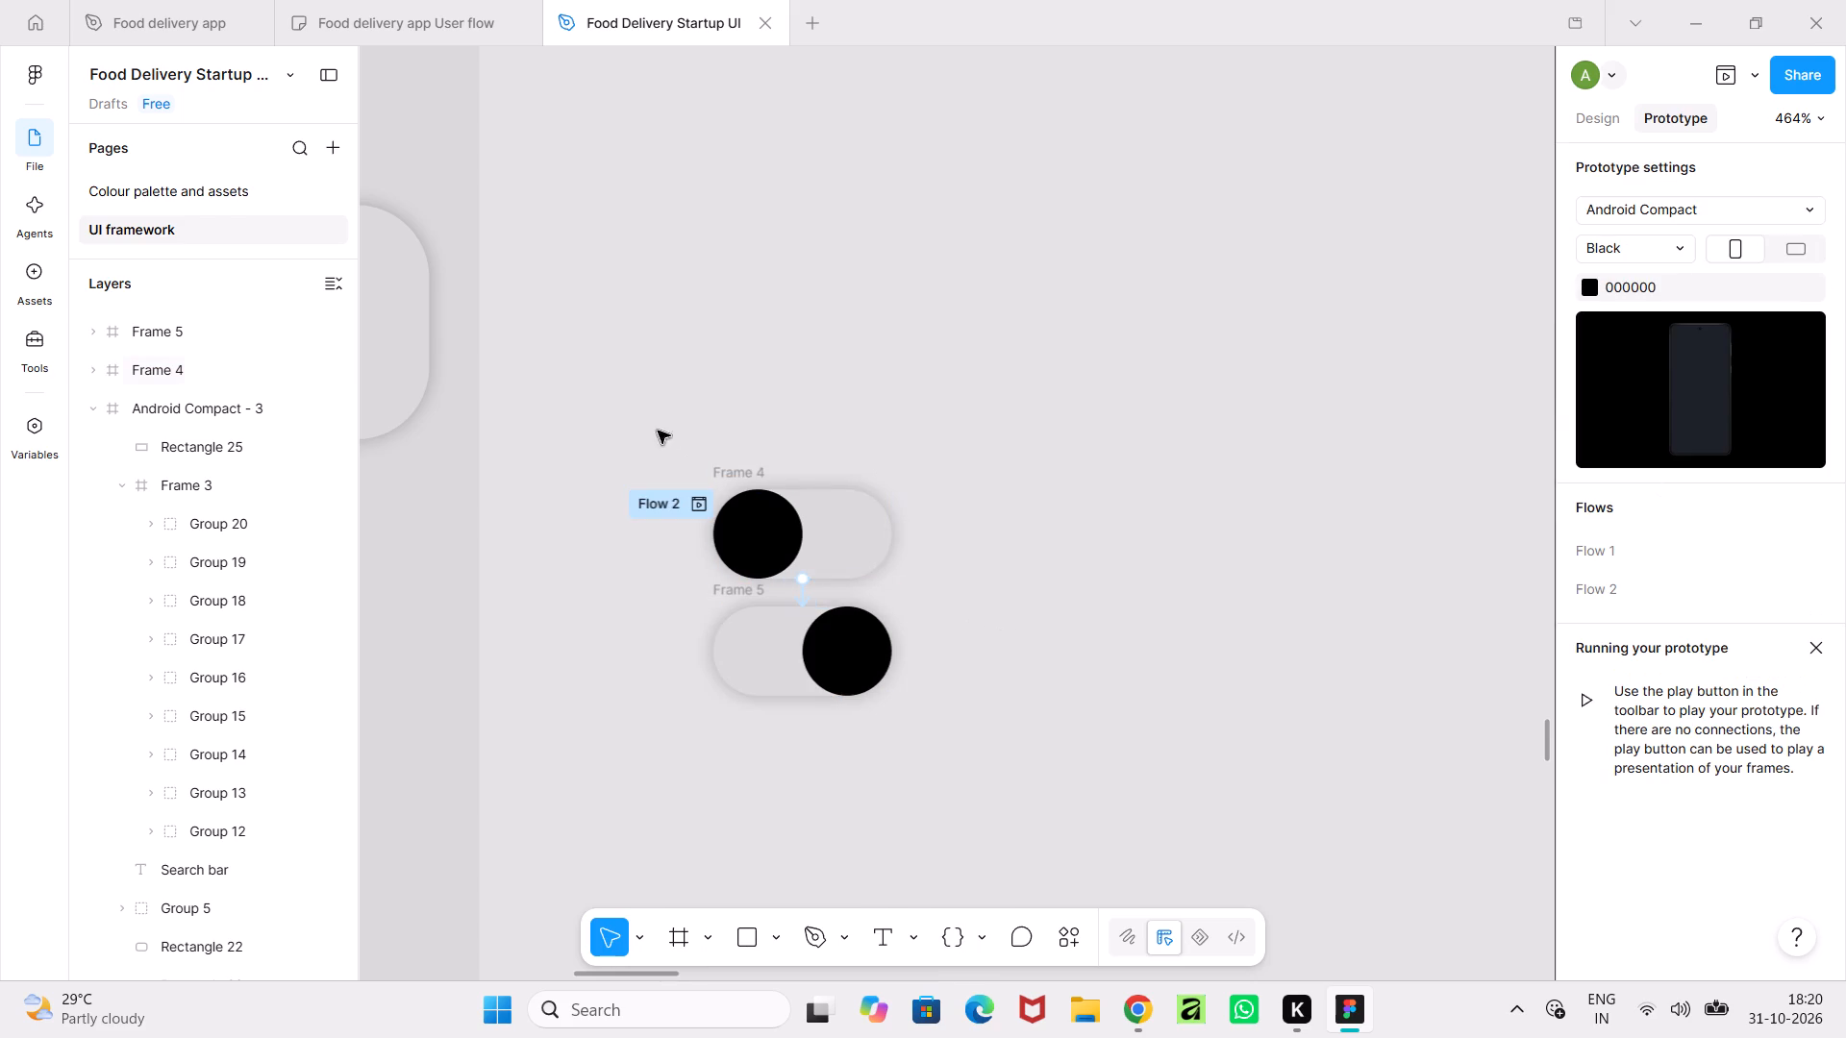
Create a component set from the two toggle frames, Frame 4 and Frame 5.
left_click_drag(612, 412, 909, 780)
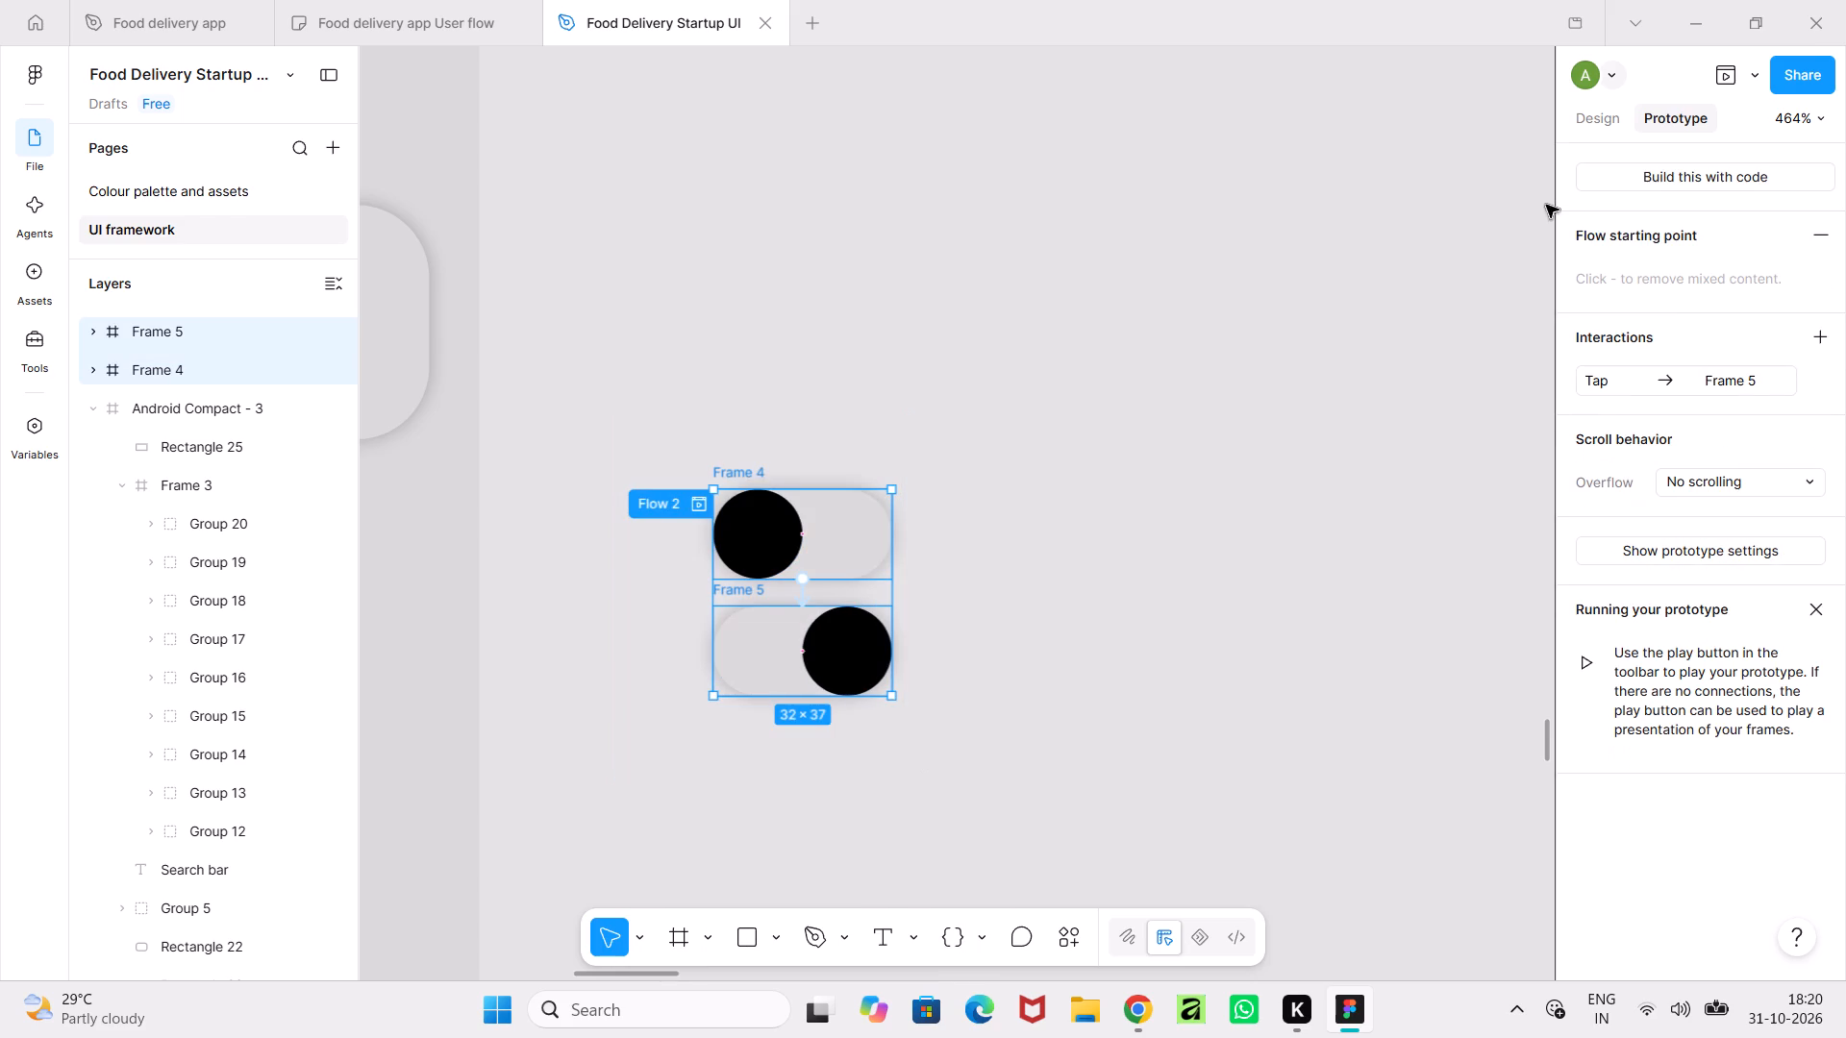
right_click(1020, 596)
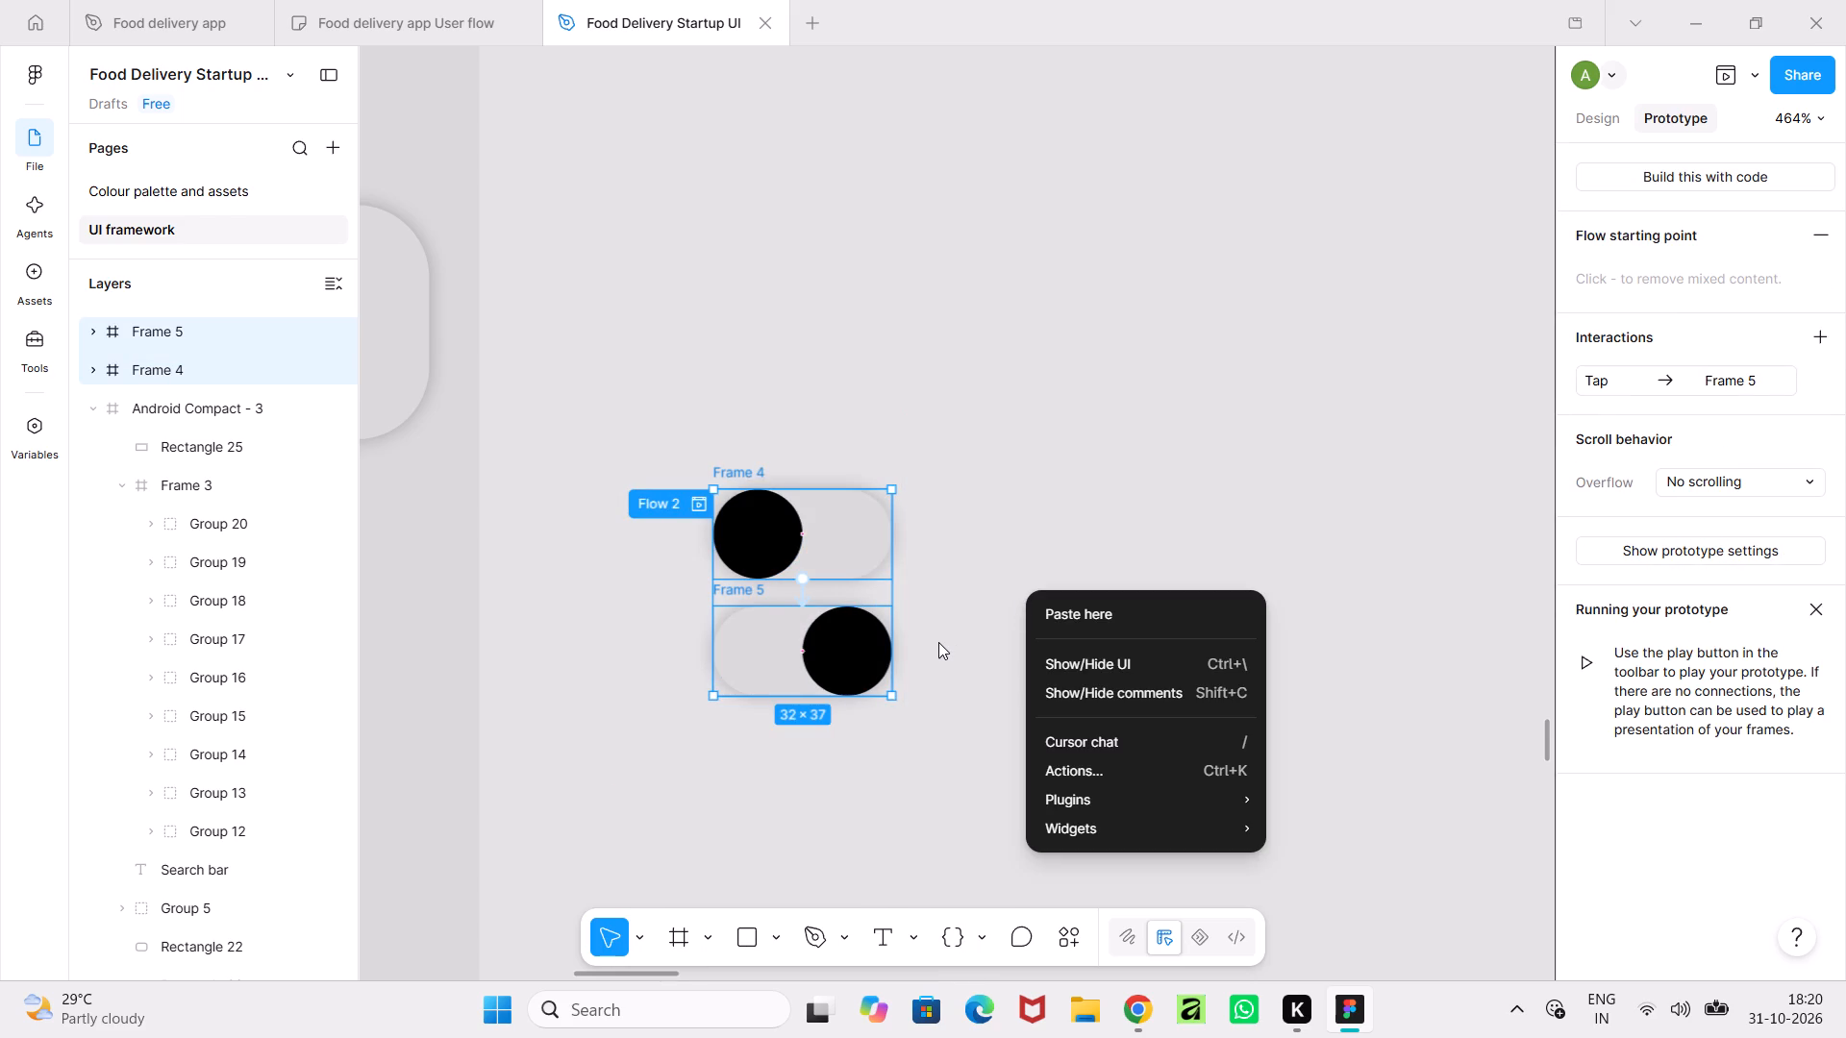
left_click(938, 642)
left_click(1597, 116)
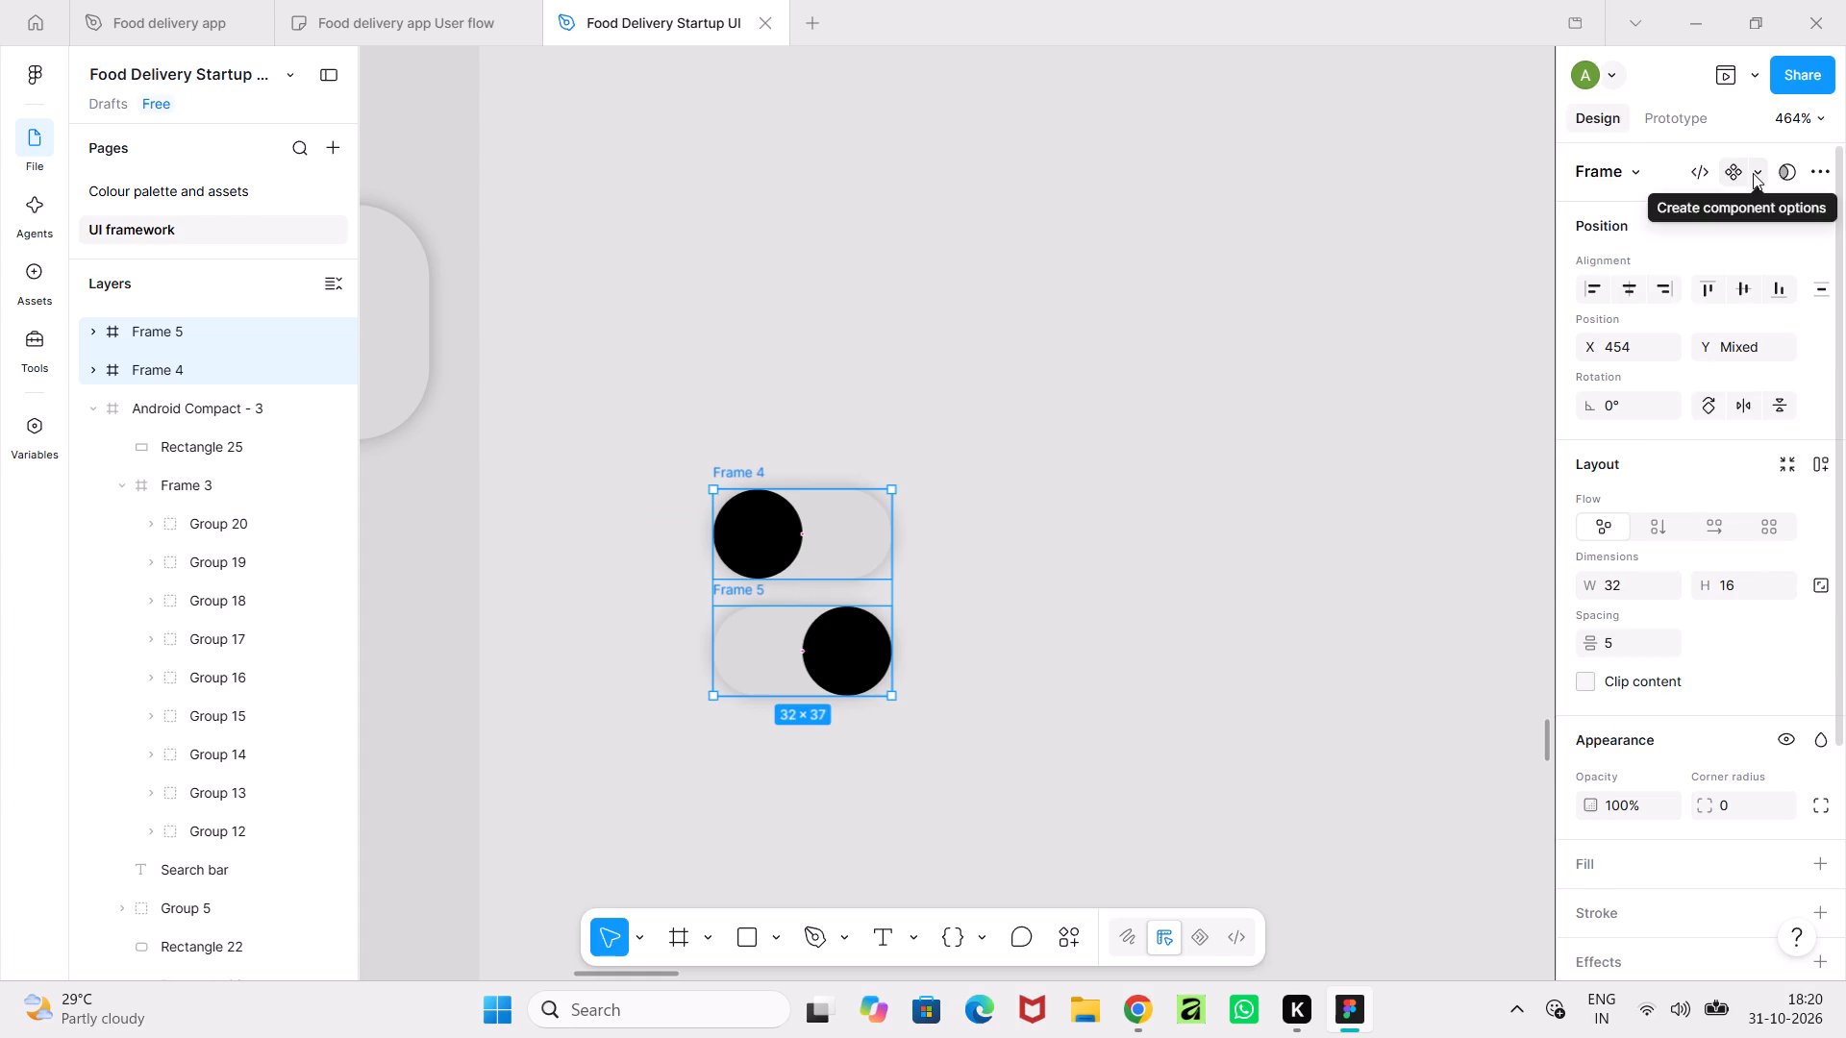
left_click(1754, 173)
left_click(1669, 280)
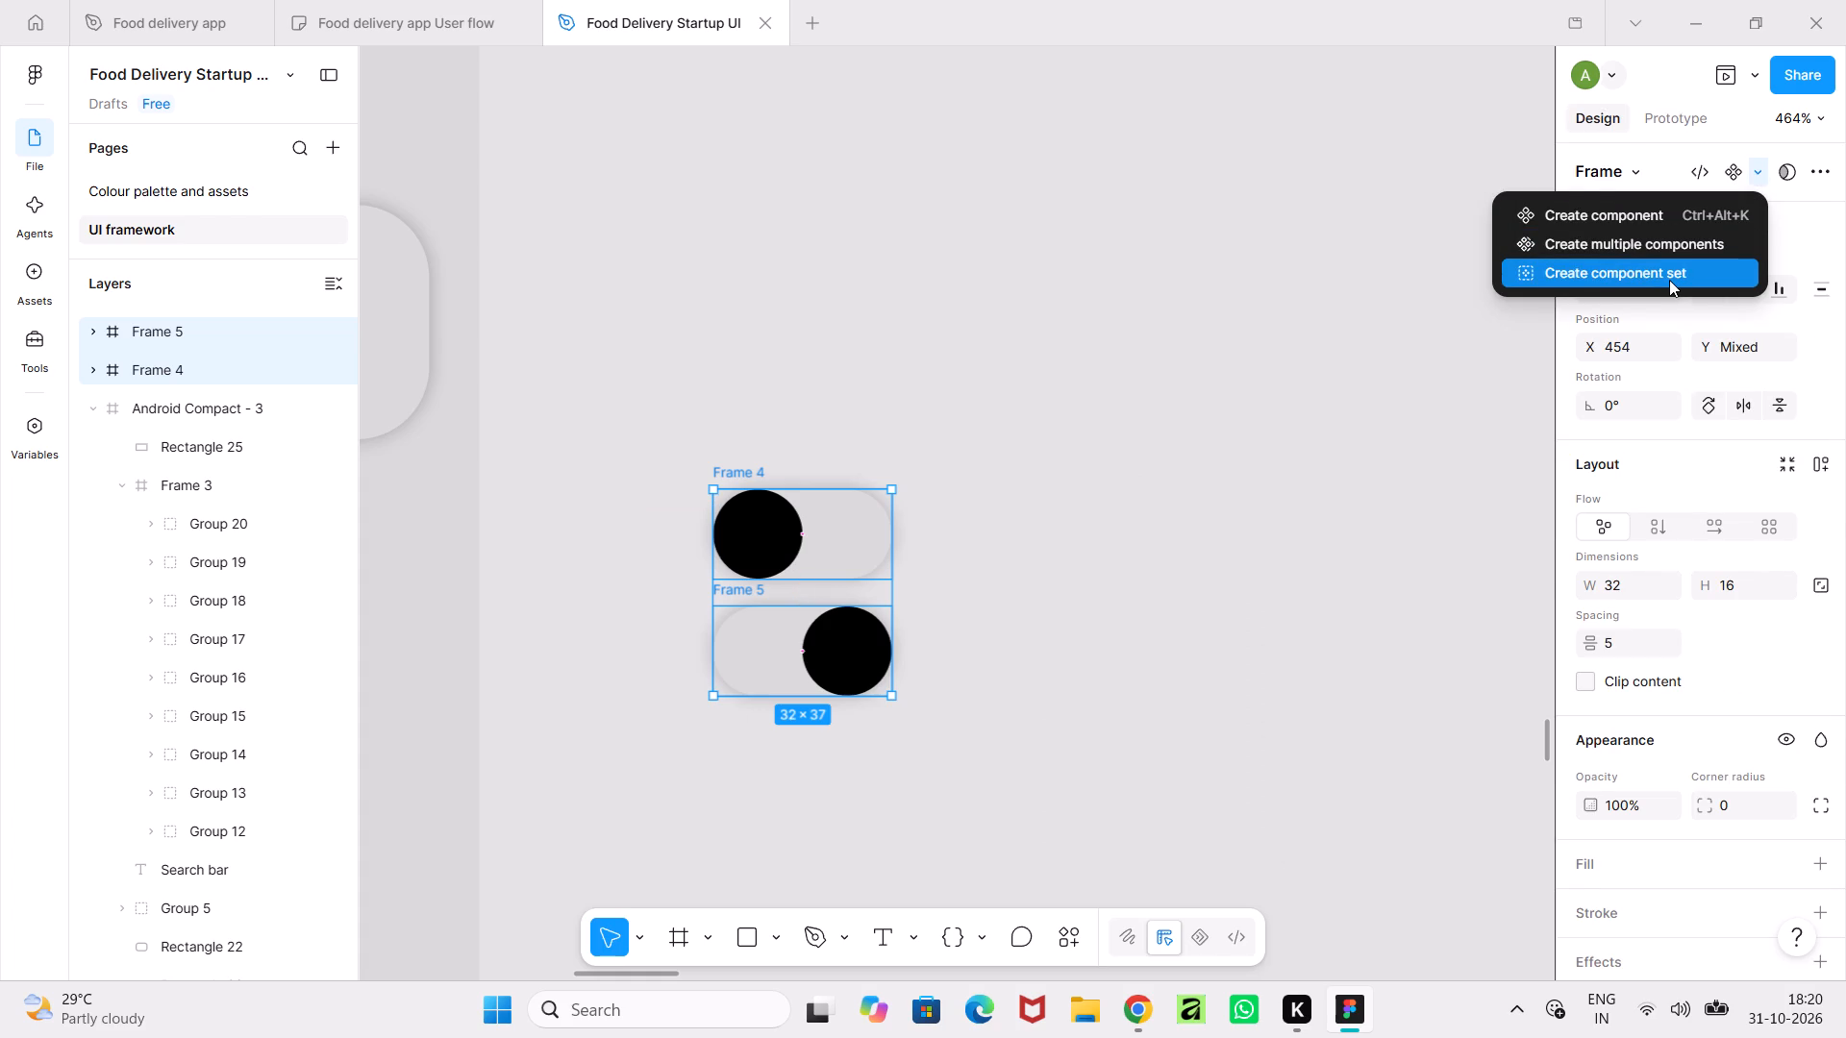
left_click(1200, 467)
scroll(1200, 467, "down", 4, "ctrl")
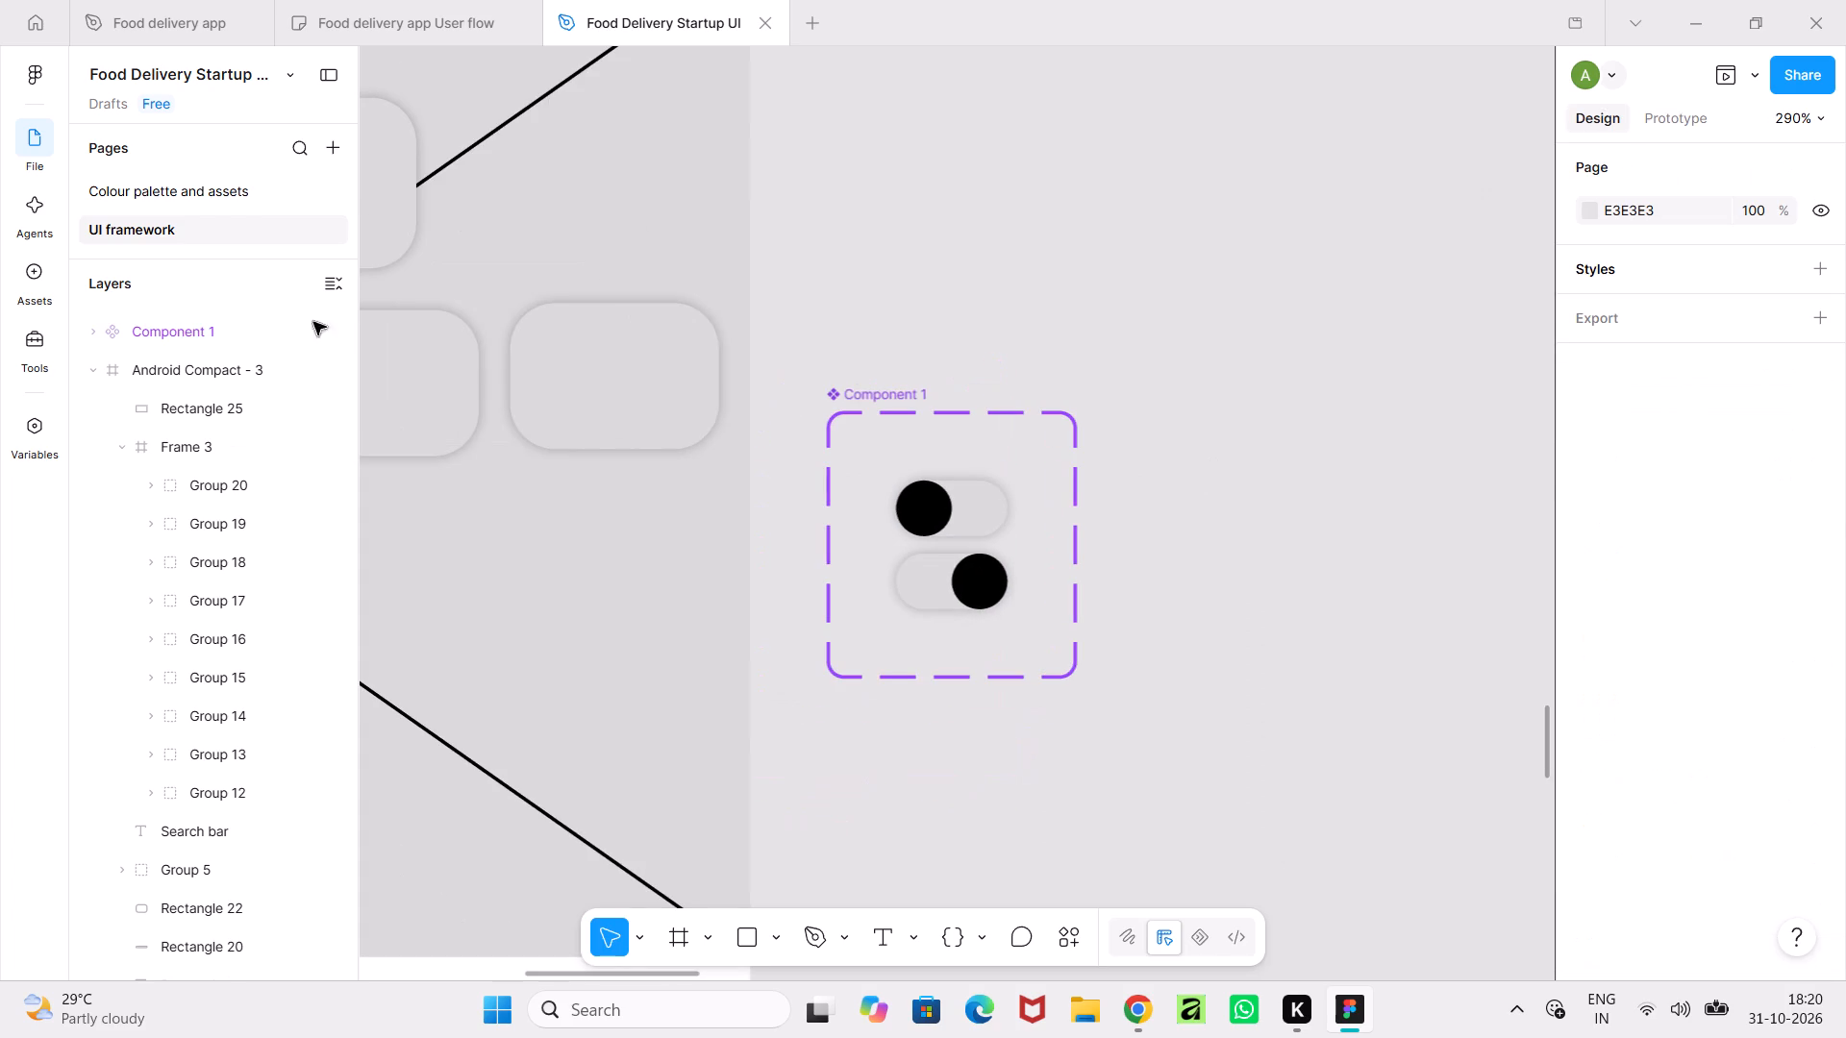
middle_click_drag(837, 236, 1280, 350)
scroll(1281, 350, "down", 5, "ctrl")
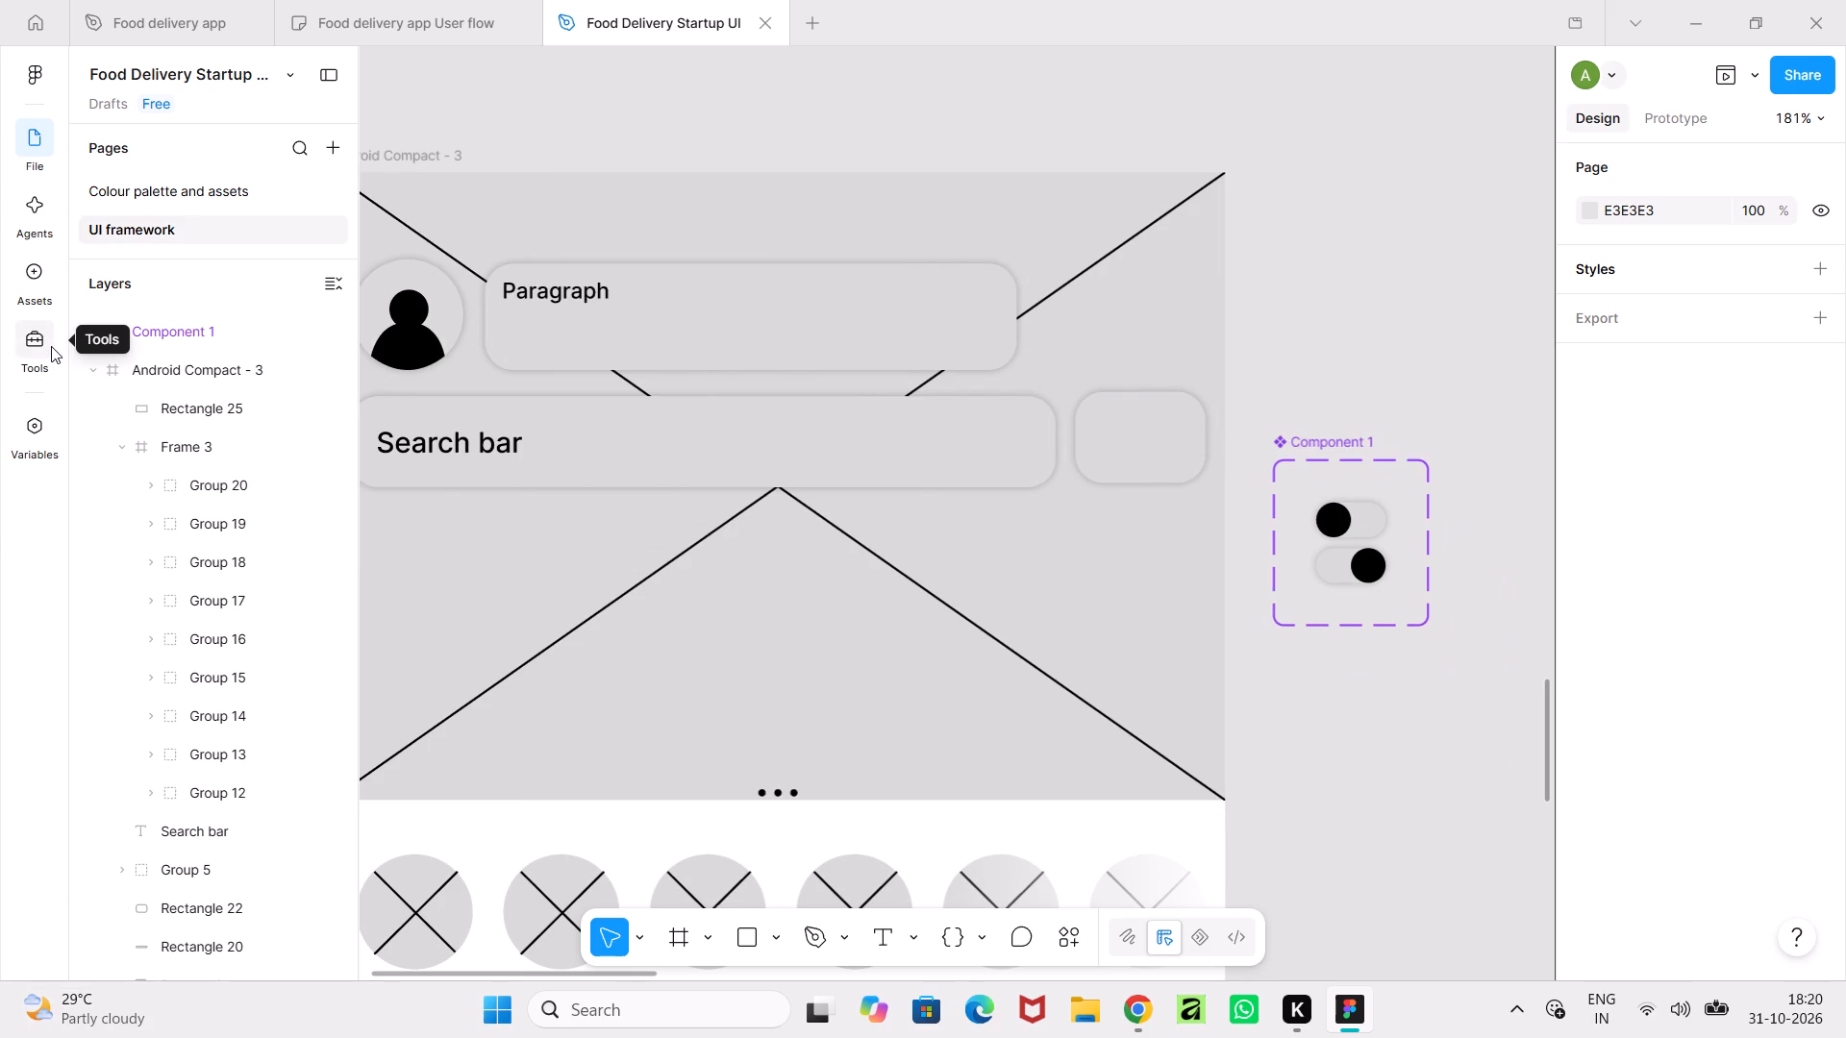
Insert an instance of the Component 1 toggle and place it inside the rounded box beside the search bar.
left_click(51, 289)
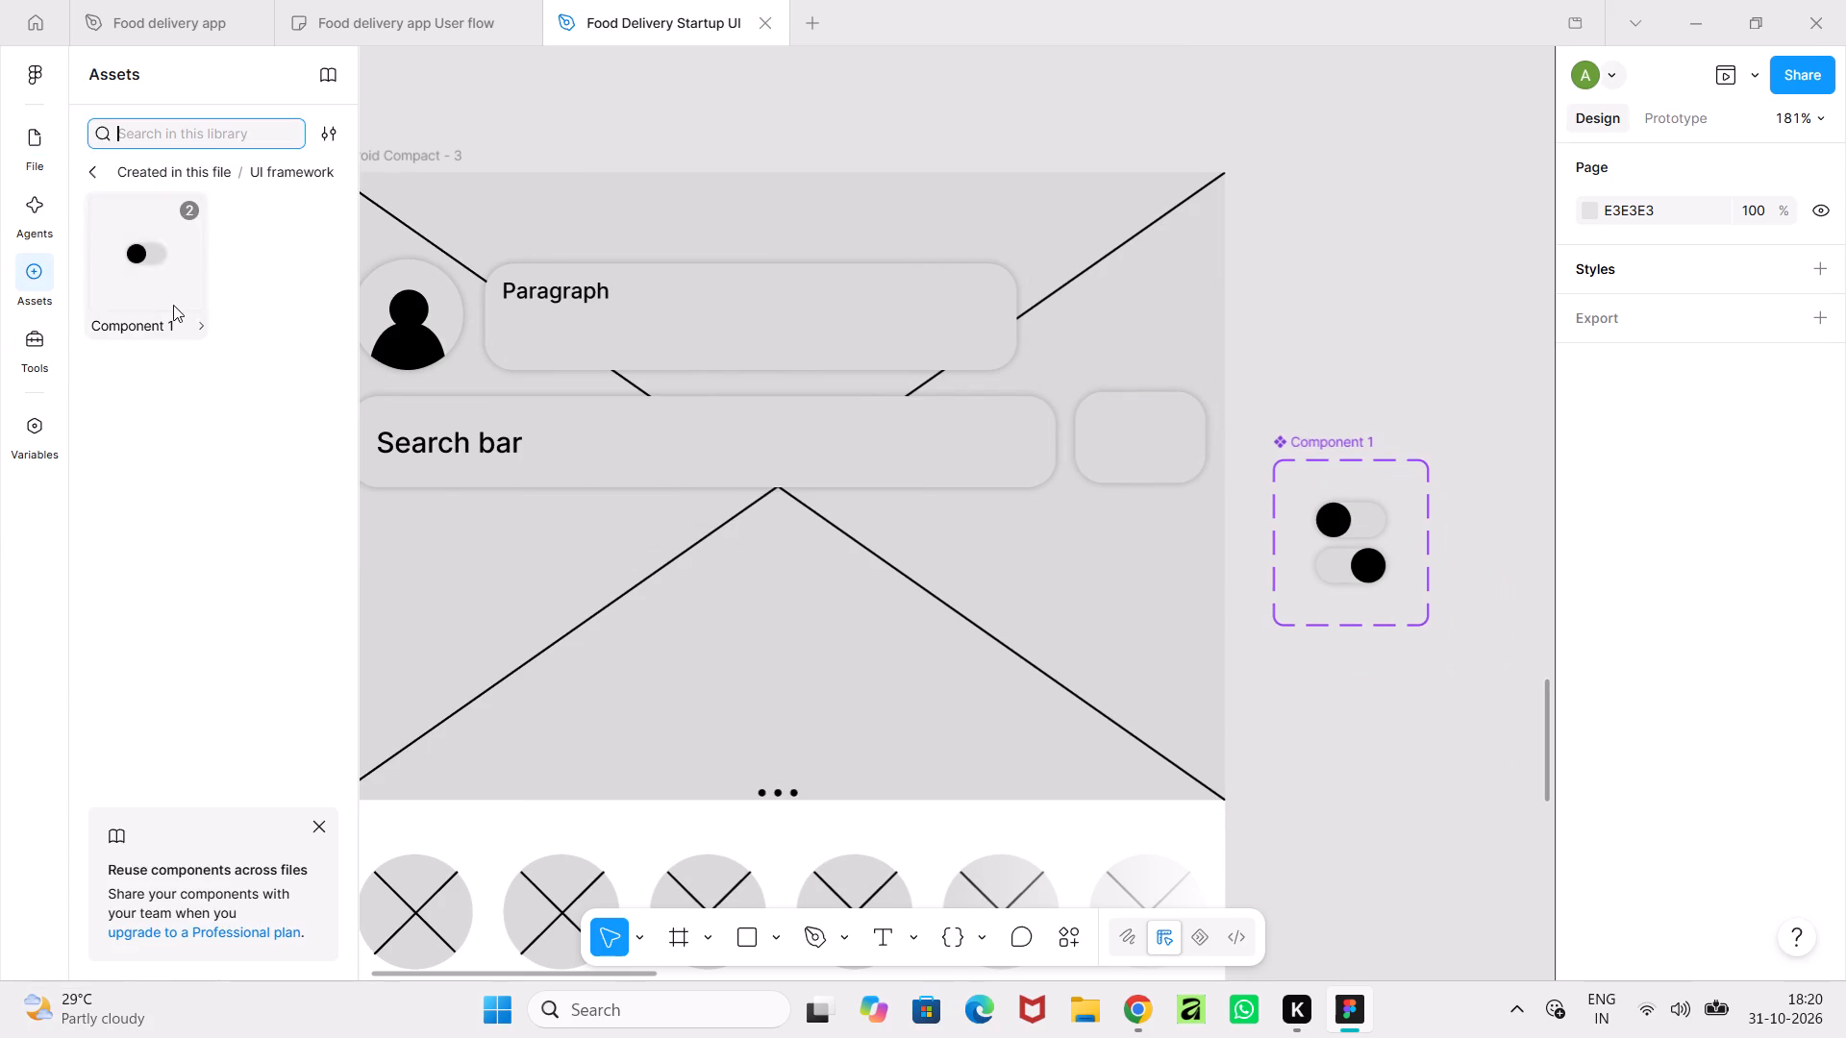
left_click(149, 272)
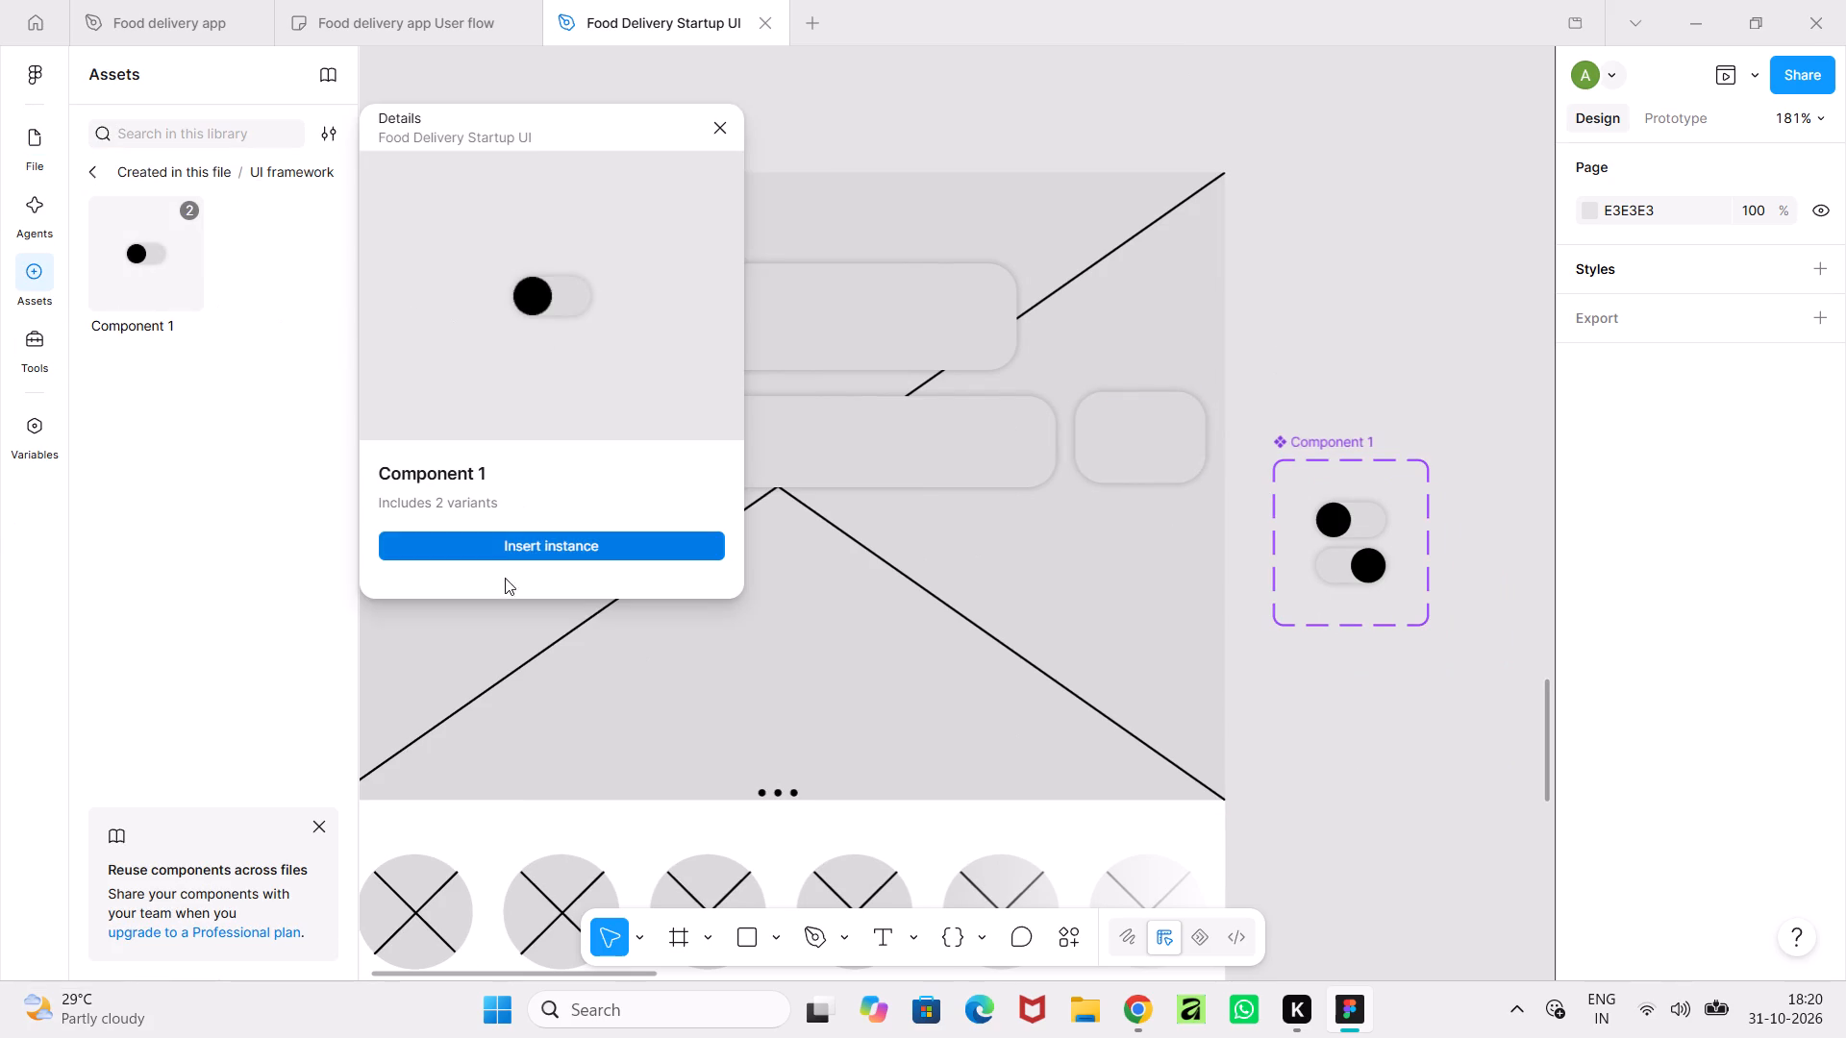
left_click(522, 537)
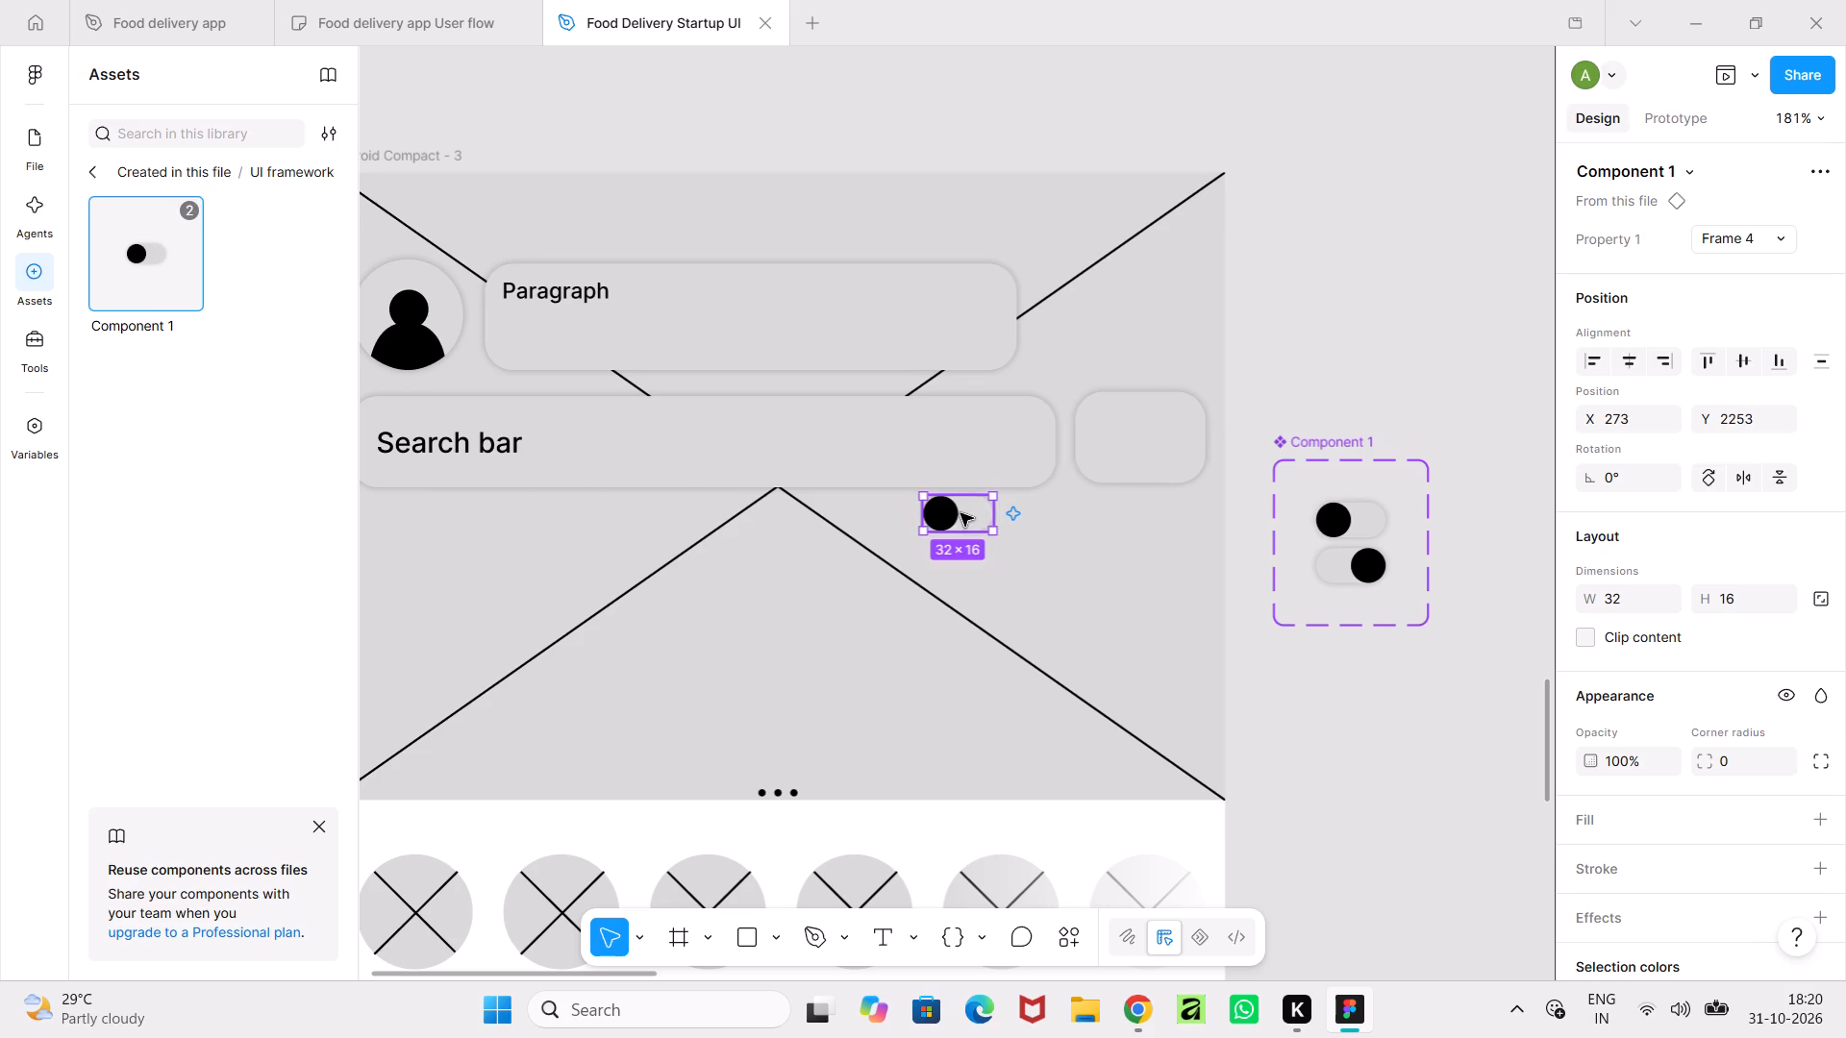
left_click_drag(960, 513, 1139, 458)
left_click(1327, 657)
scroll(1201, 569, "up", 5, "ctrl")
left_click_drag(1095, 366, 1105, 366)
left_click(1352, 266)
scroll(1352, 266, "down", 11, "ctrl")
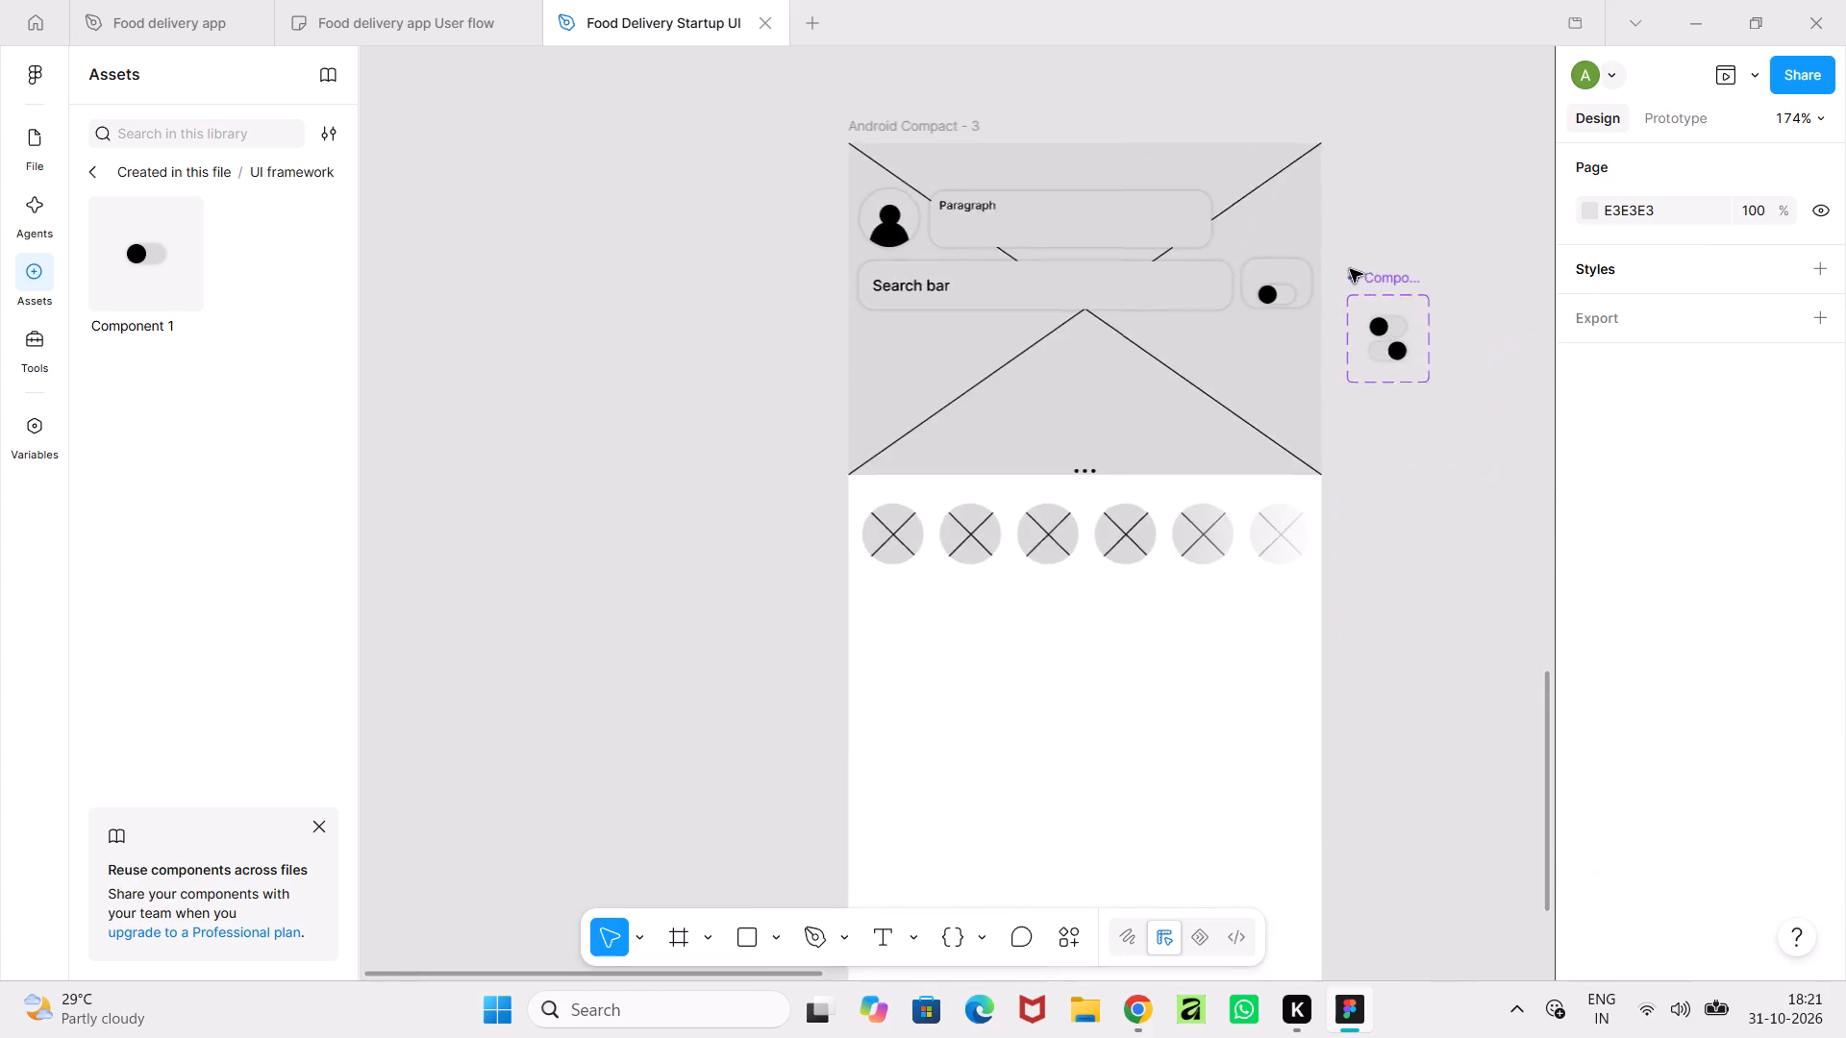
Preview the Android Compact - 3 frame and test the toggle beside the search bar.
middle_click_drag(1358, 224, 1346, 348)
left_click(916, 253)
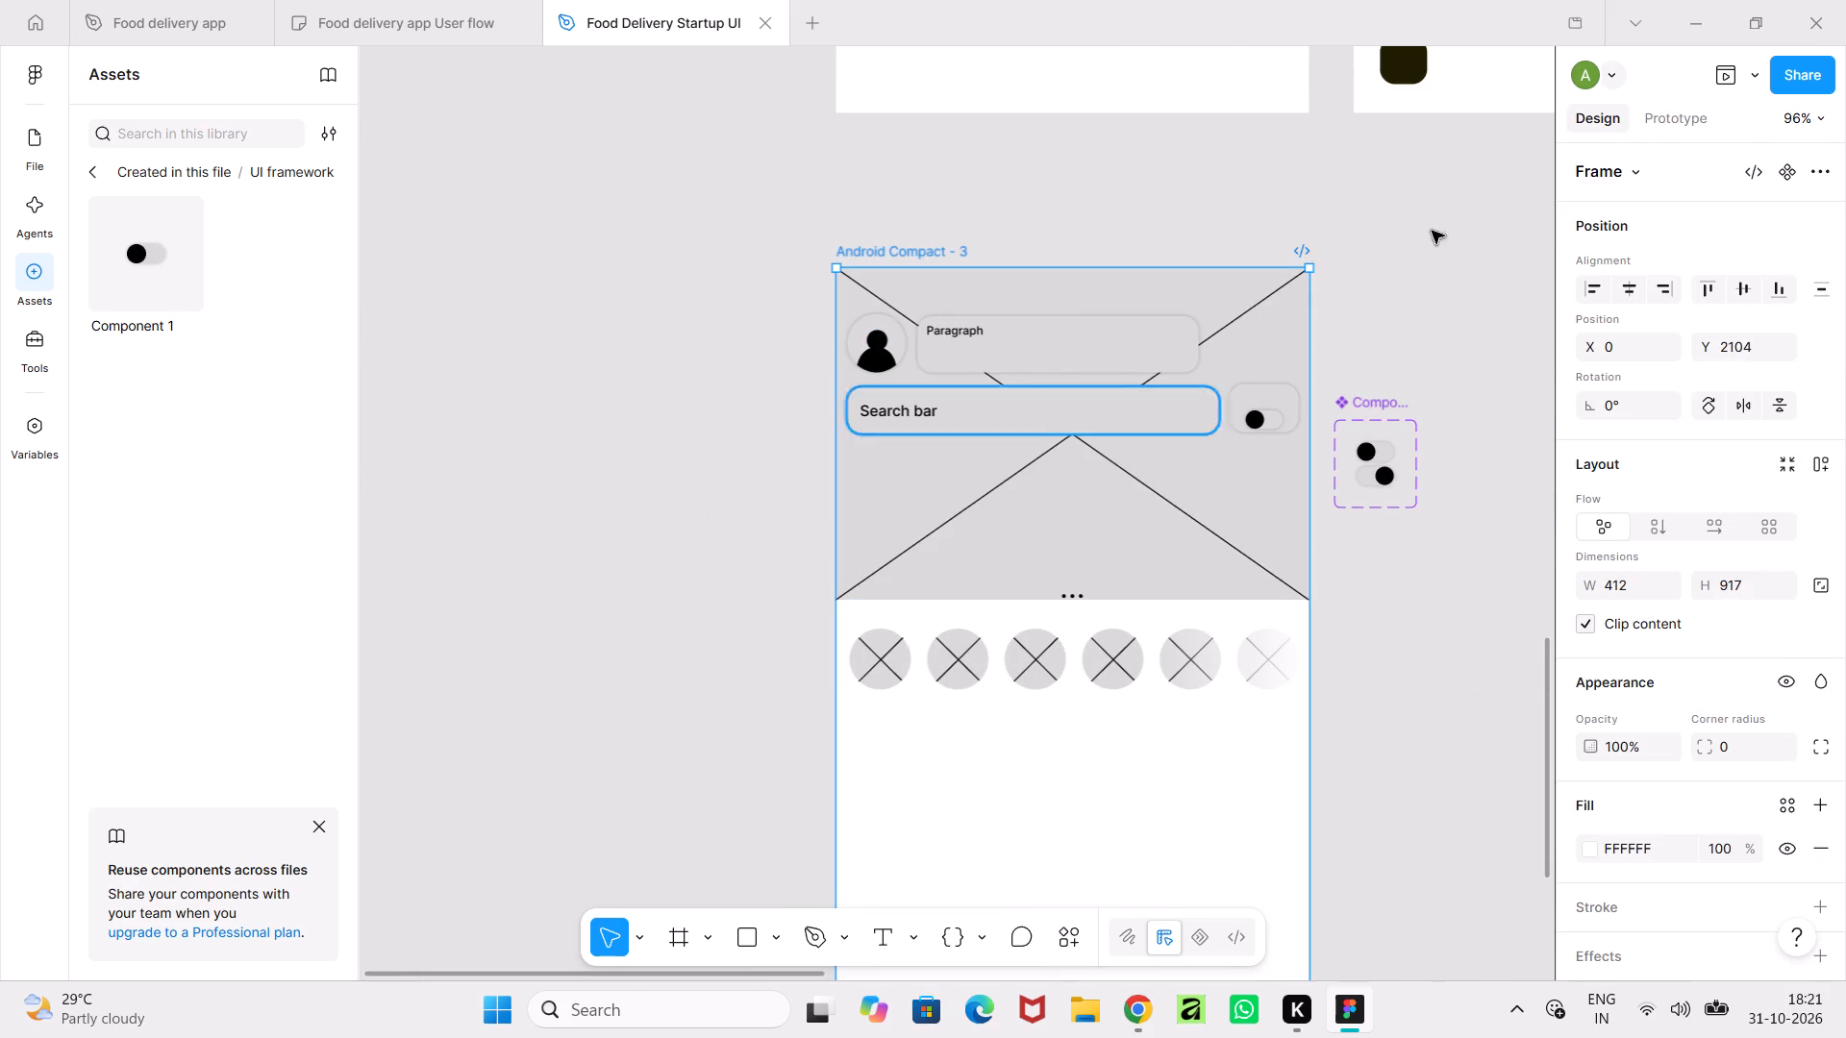
left_click(1717, 75)
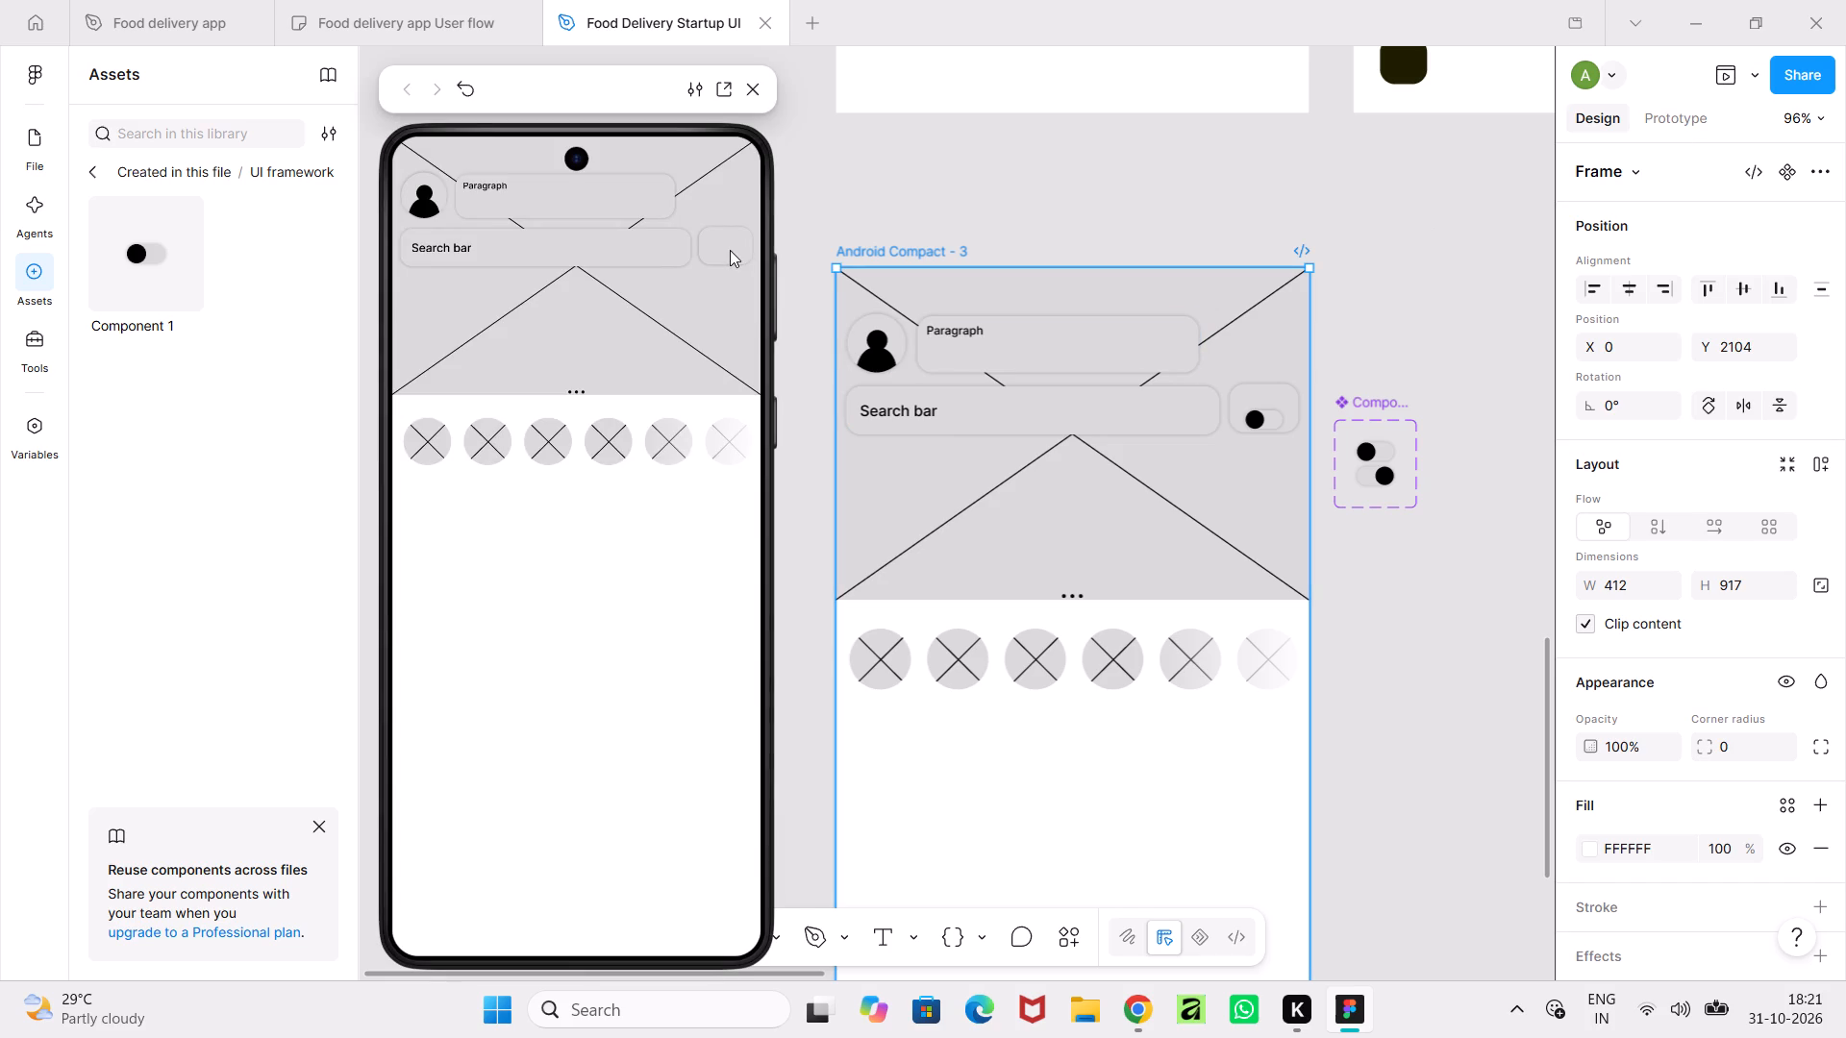
left_click(730, 250)
left_click(761, 85)
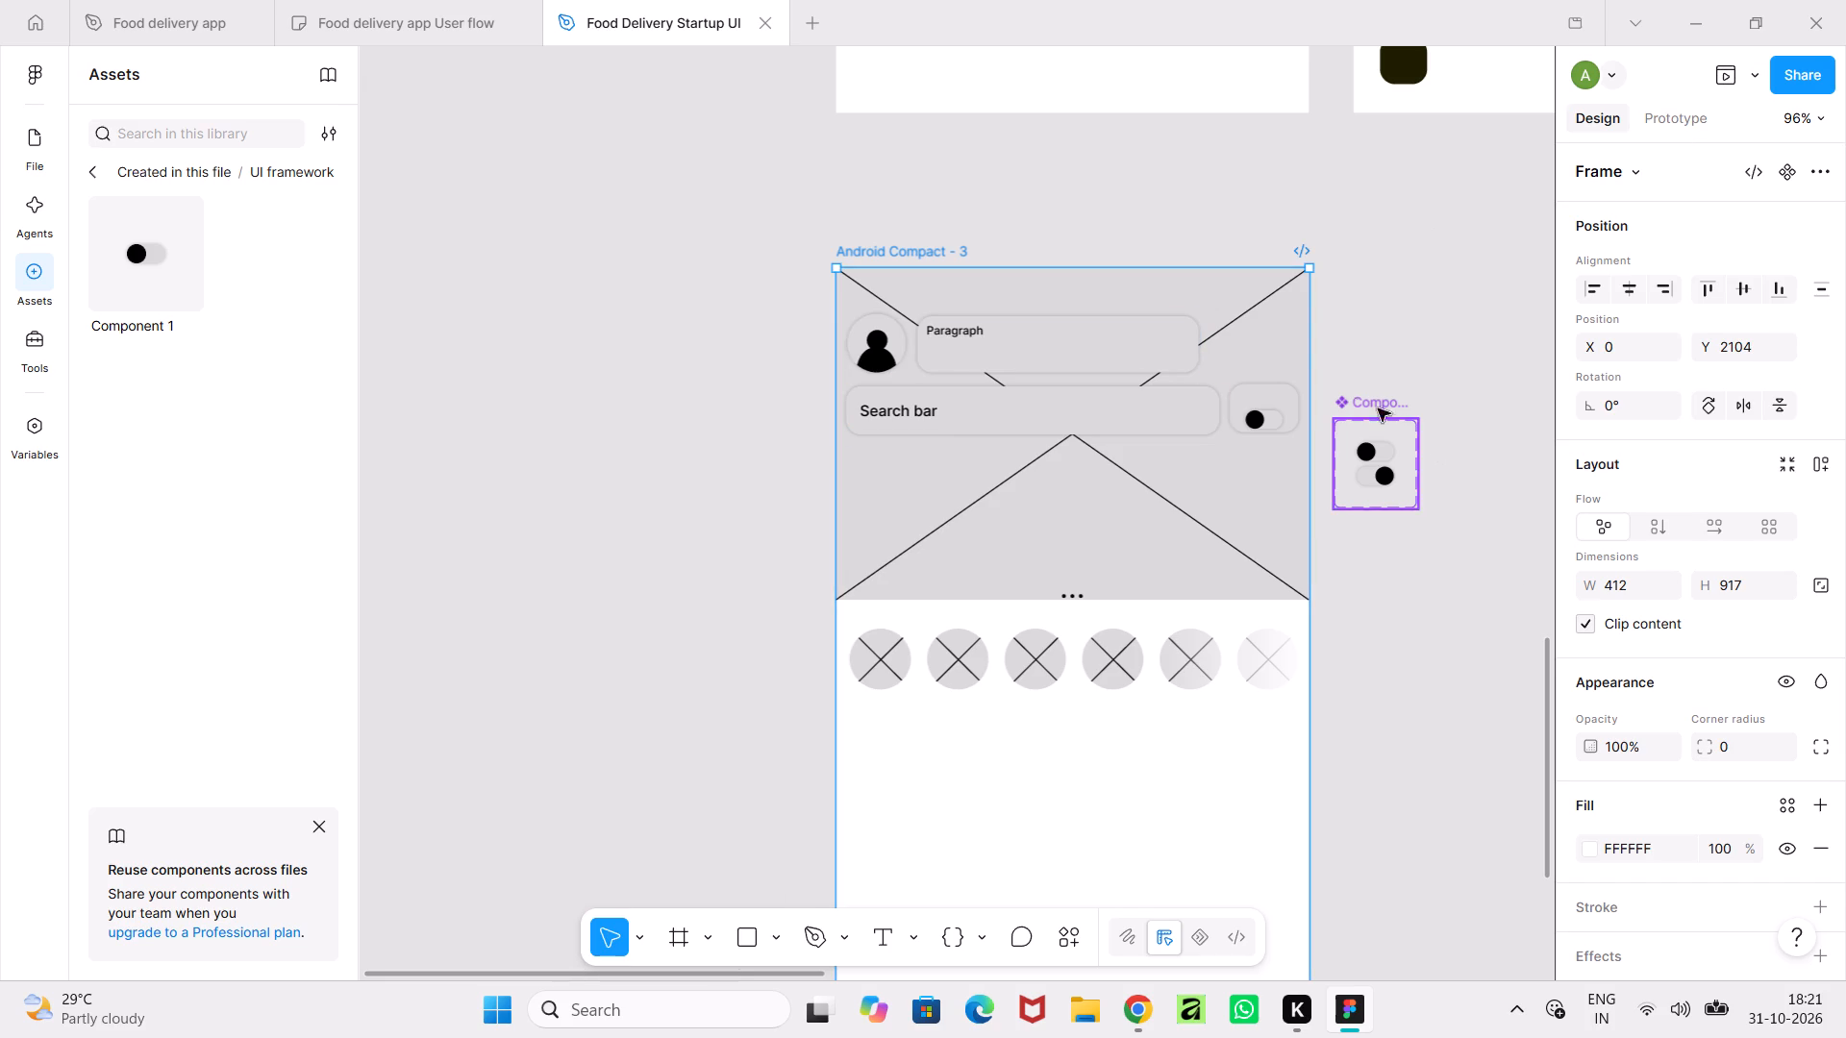
Move the Component 1 set to the other side of Android Compact - 3, top-aligned with the frame at X -91, Y 2104.
left_click(1346, 397)
left_click_drag(1362, 402, 655, 445)
left_click_drag(655, 445, 781, 290)
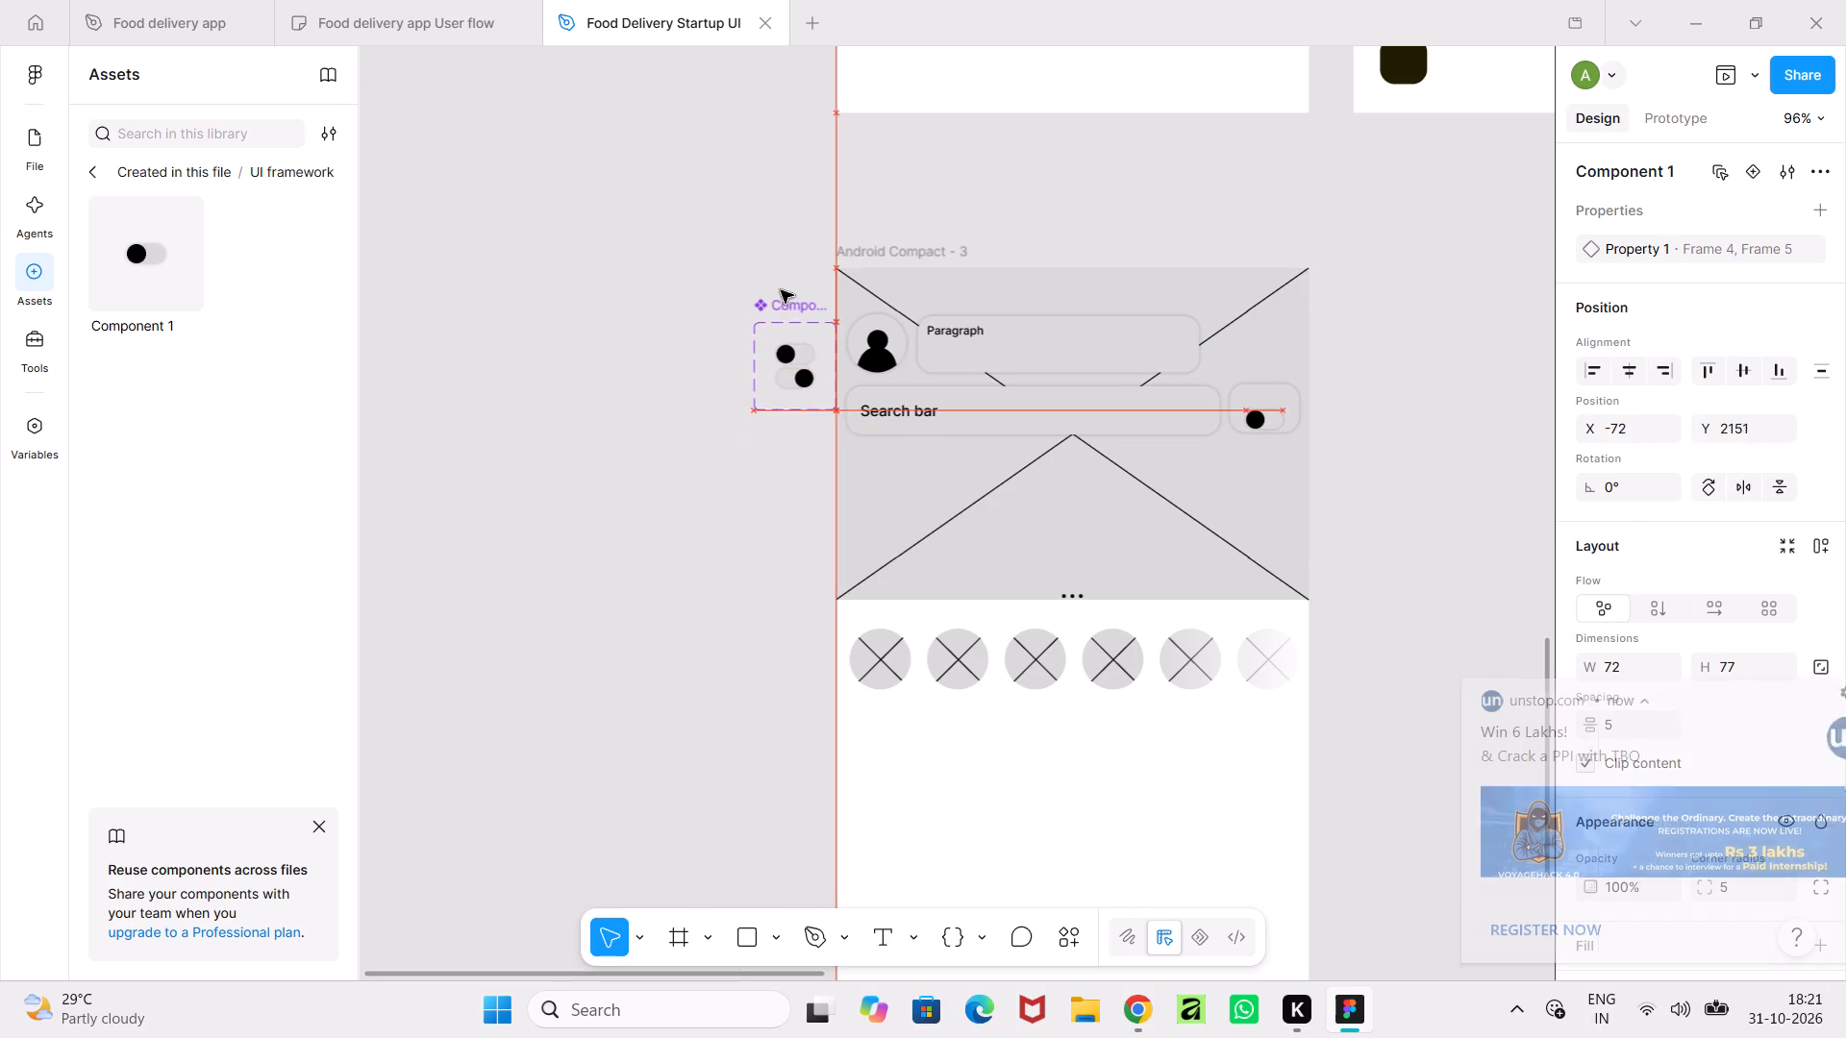
left_click_drag(781, 290, 760, 254)
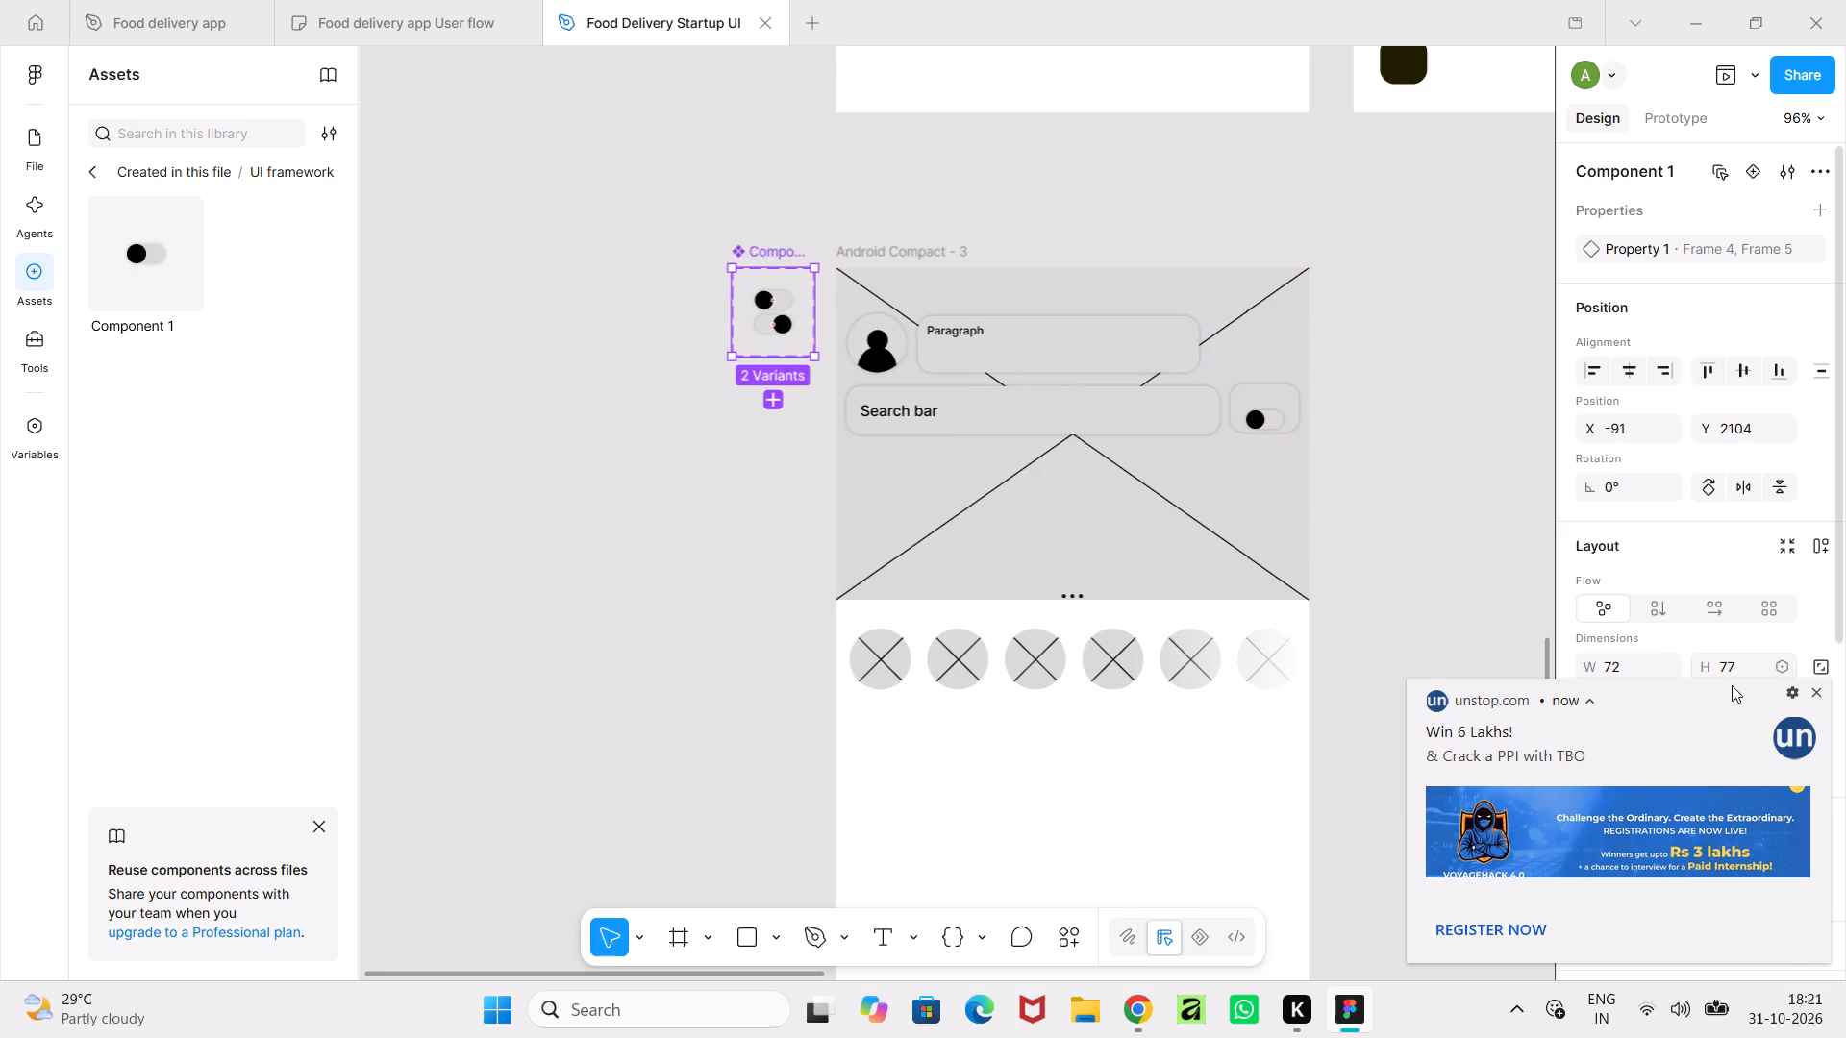
left_click(1815, 687)
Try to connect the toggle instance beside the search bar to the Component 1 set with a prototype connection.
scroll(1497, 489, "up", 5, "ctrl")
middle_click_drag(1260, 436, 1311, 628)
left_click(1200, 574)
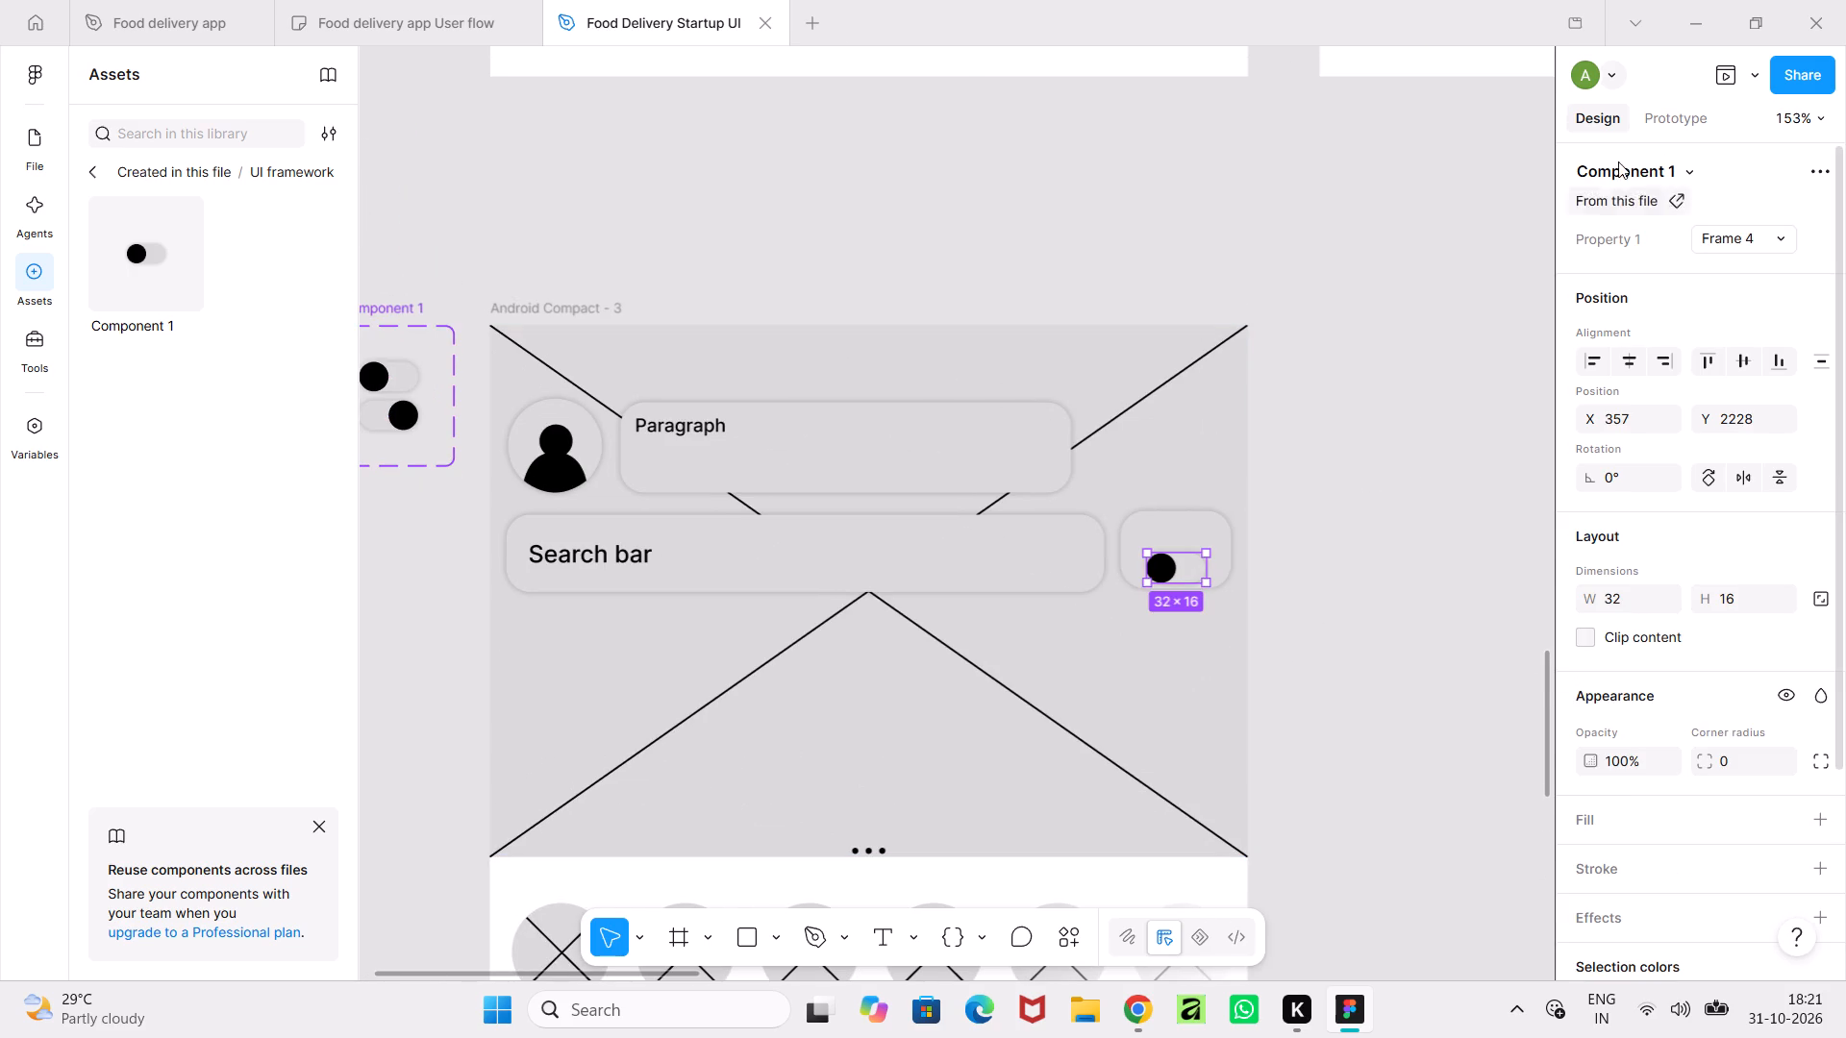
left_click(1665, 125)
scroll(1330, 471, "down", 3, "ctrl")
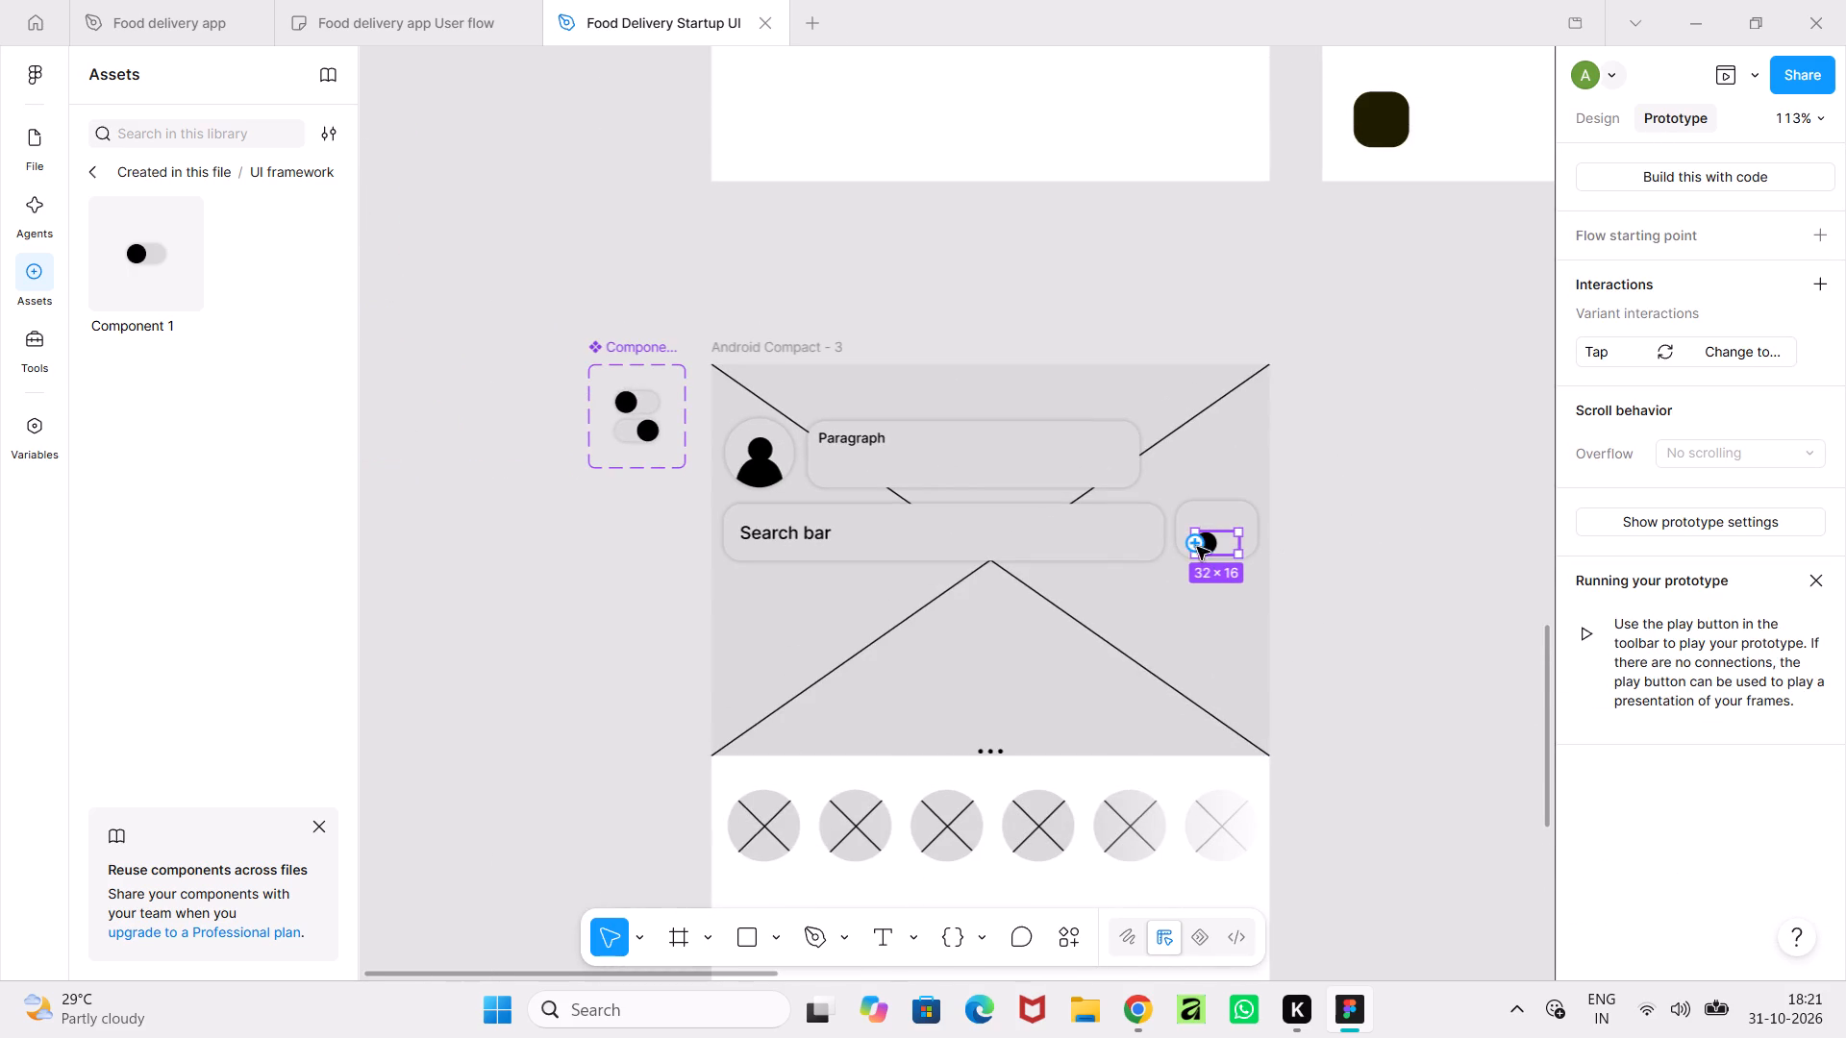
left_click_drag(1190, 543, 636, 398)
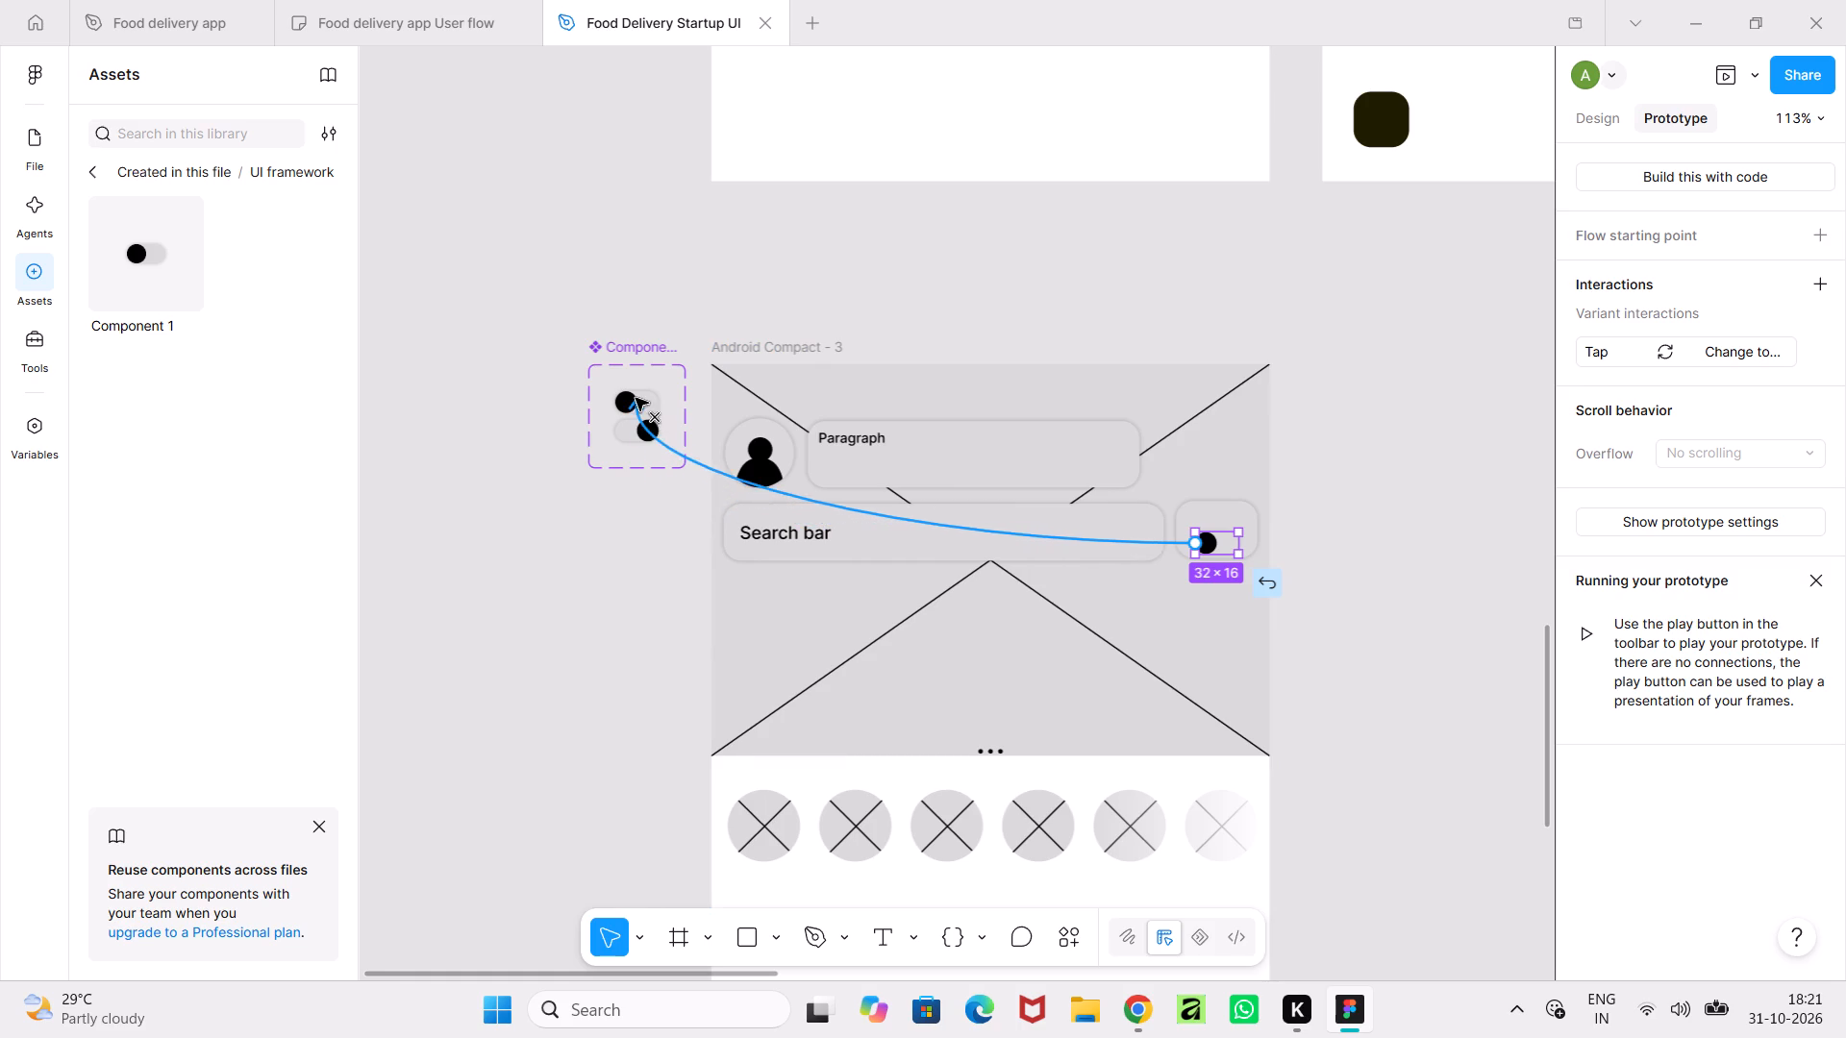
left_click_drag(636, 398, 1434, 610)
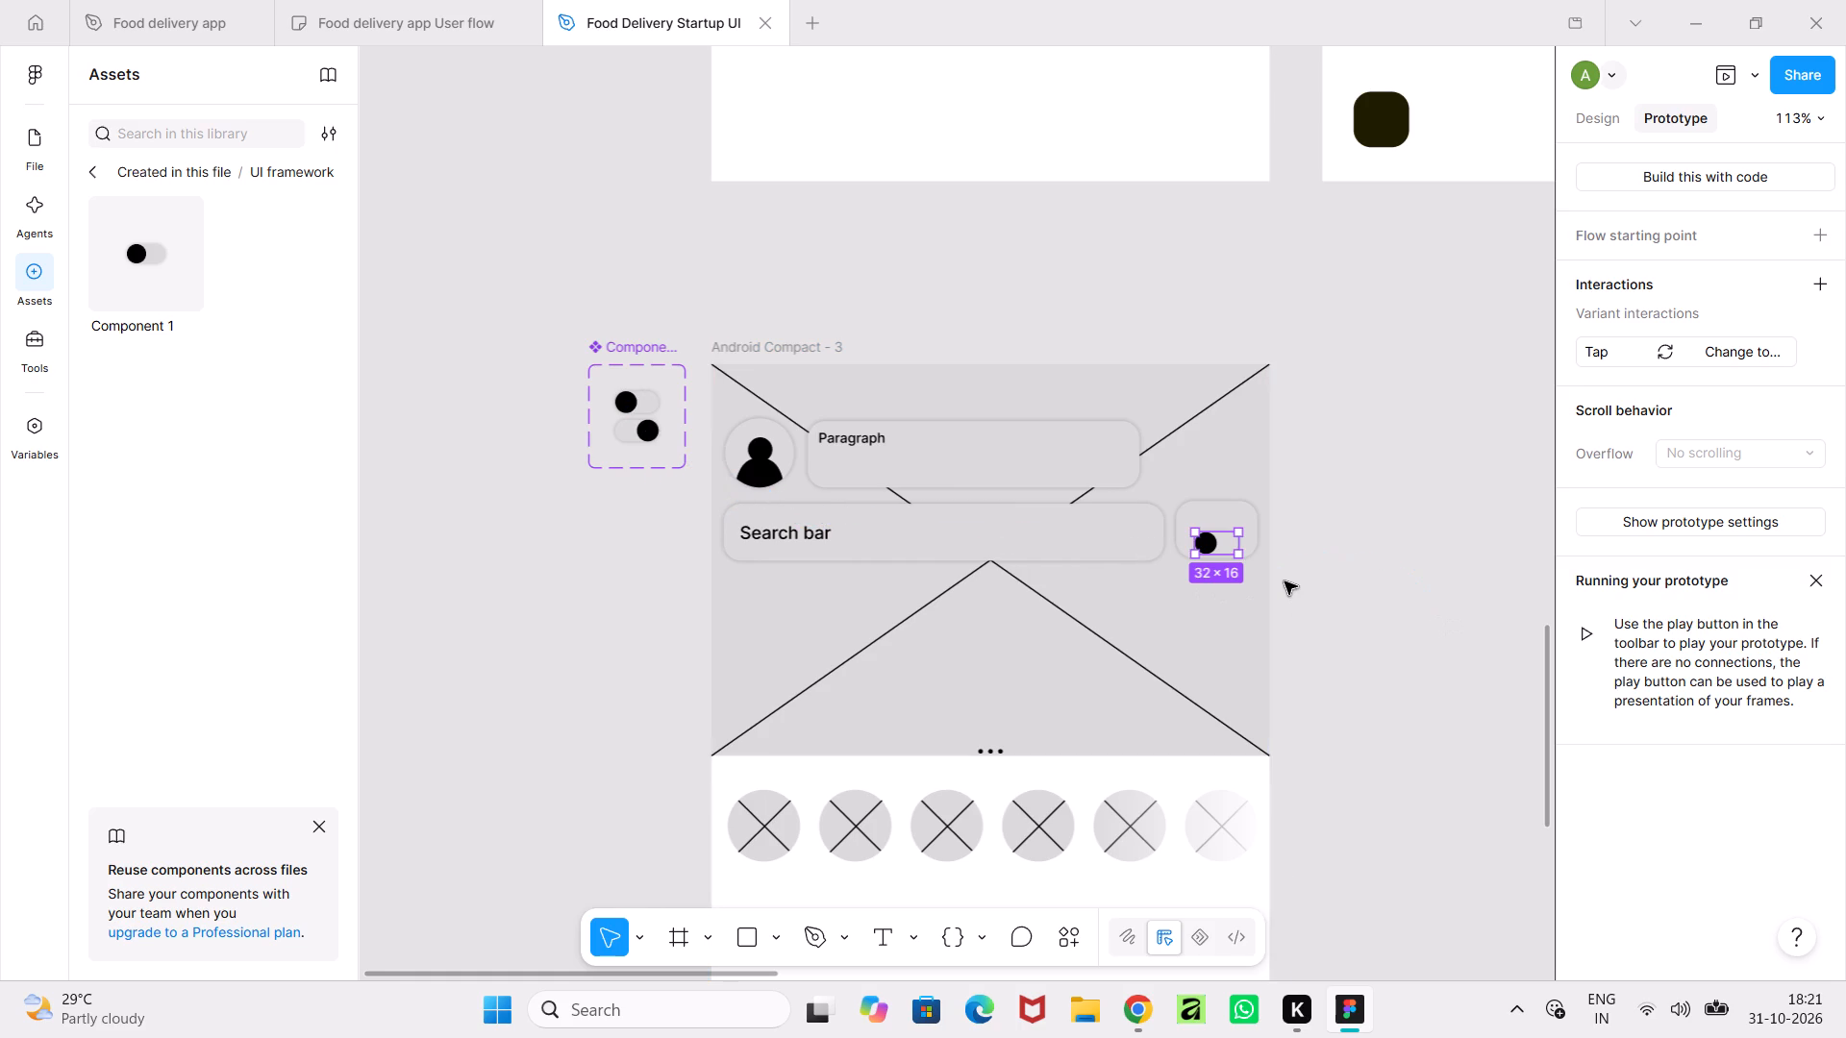
Preview the prototype with the Component 1 set selected.
left_click(628, 343)
left_click(624, 578)
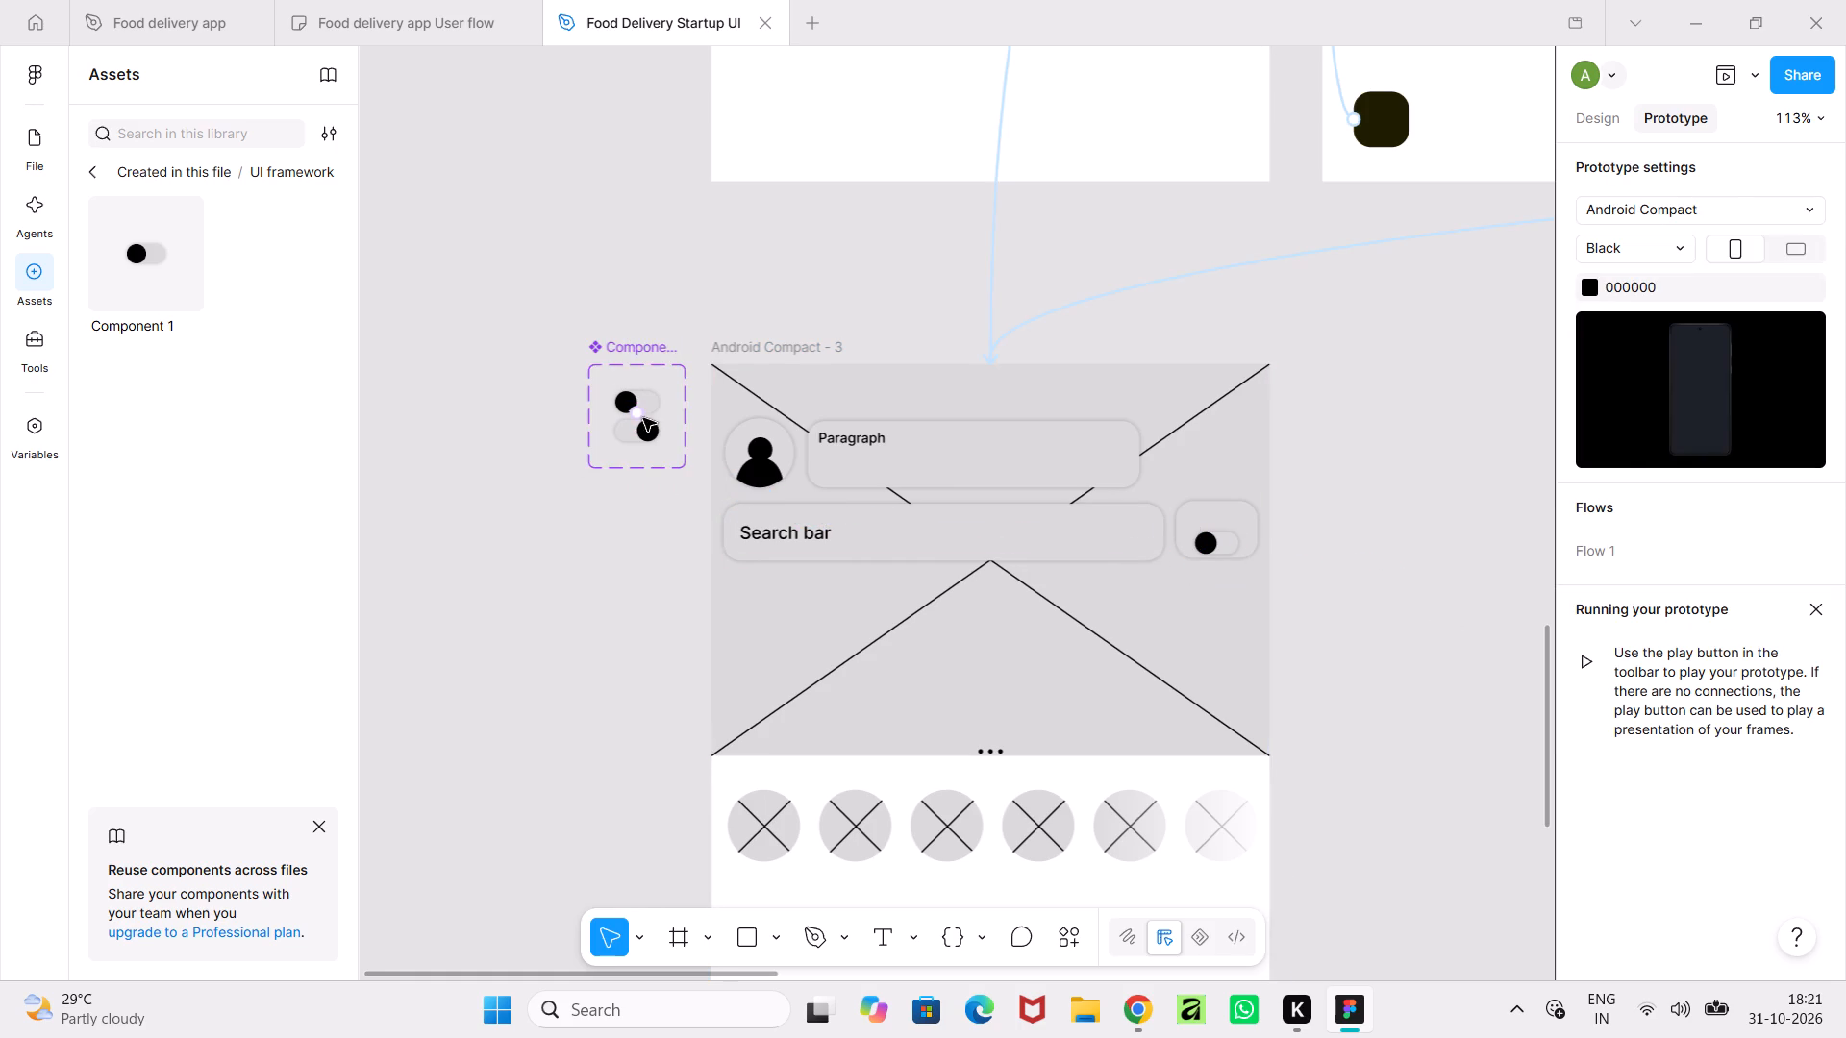
left_click(636, 350)
left_click(1729, 85)
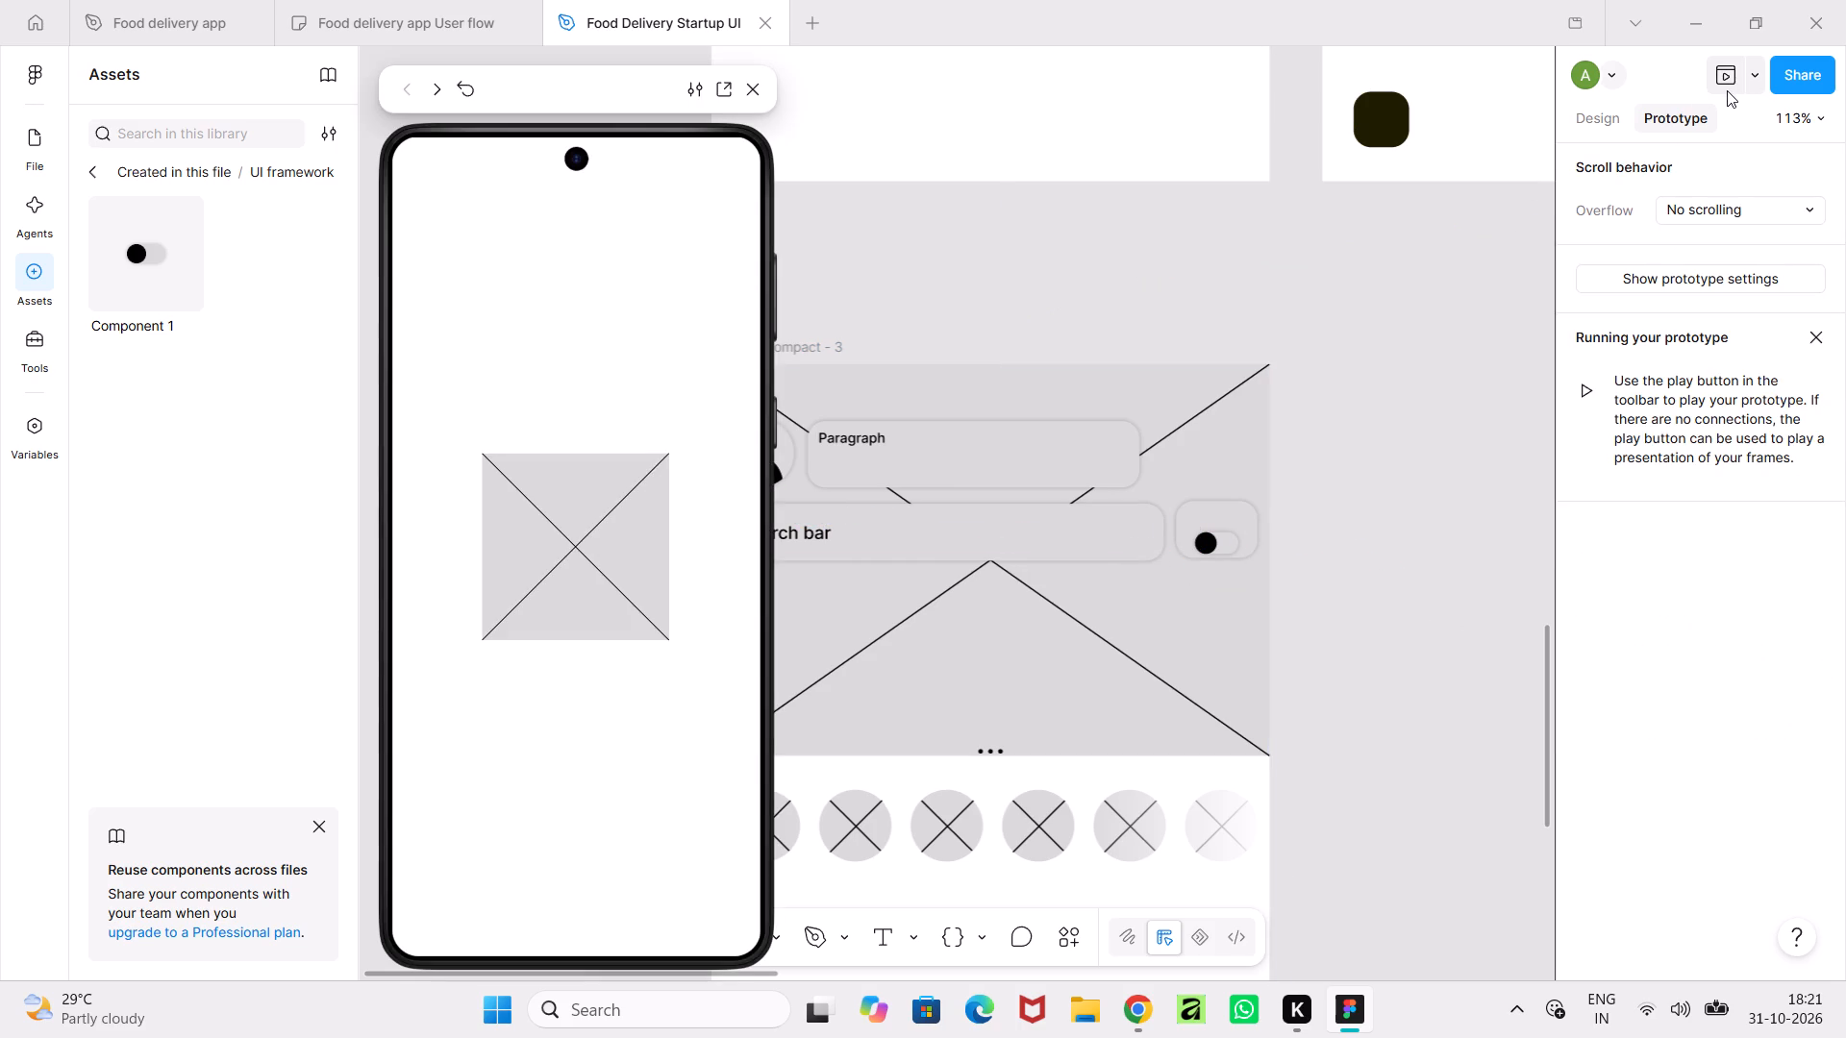
left_click(756, 96)
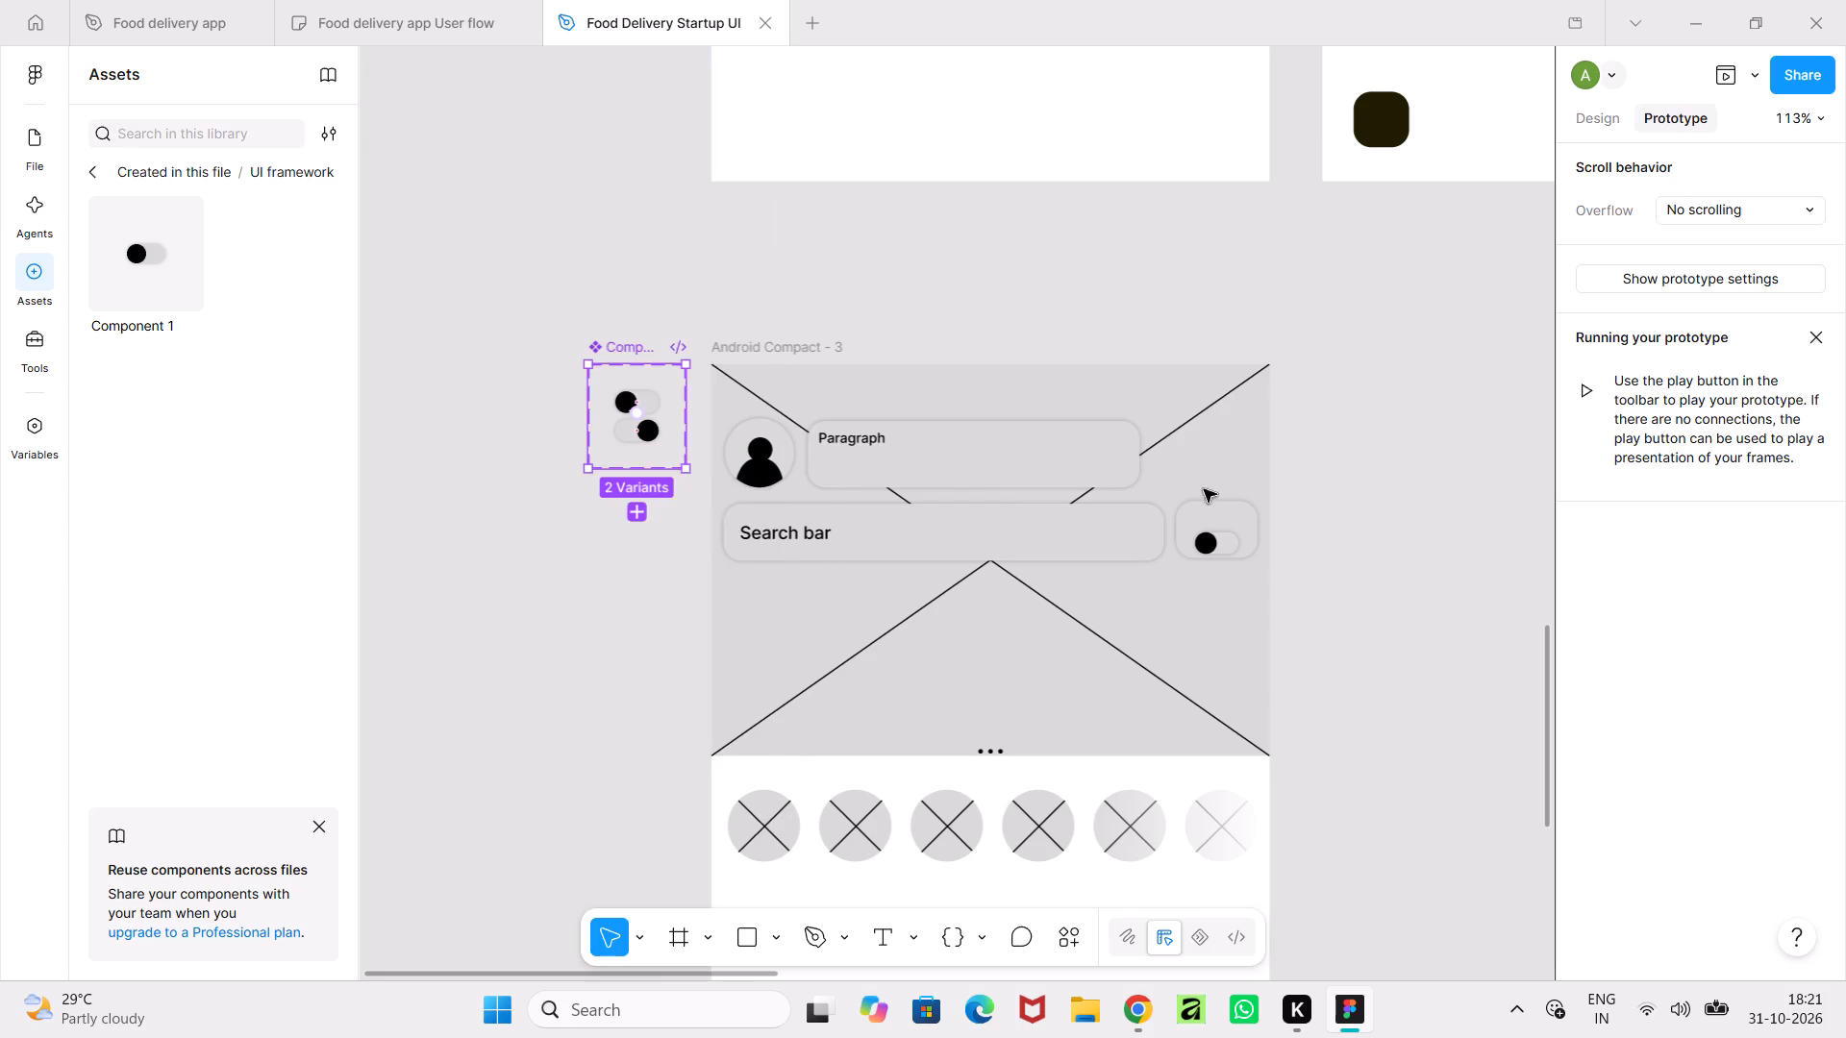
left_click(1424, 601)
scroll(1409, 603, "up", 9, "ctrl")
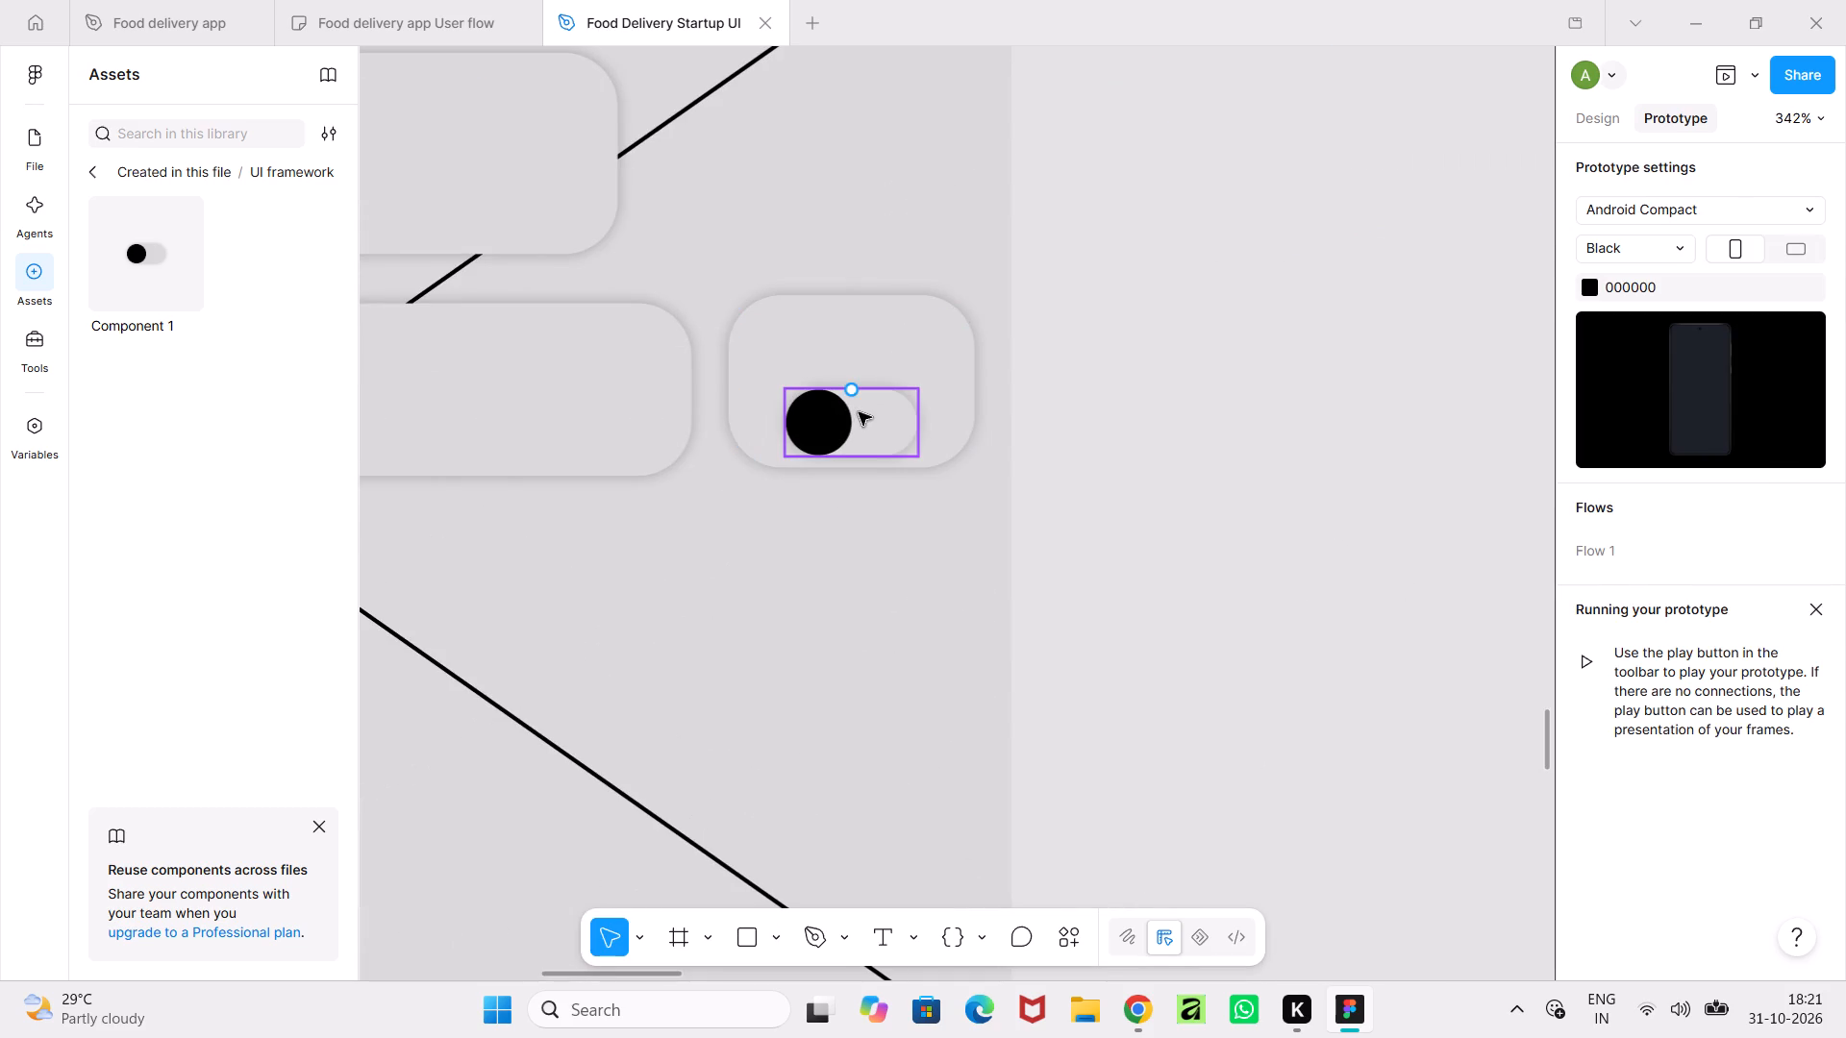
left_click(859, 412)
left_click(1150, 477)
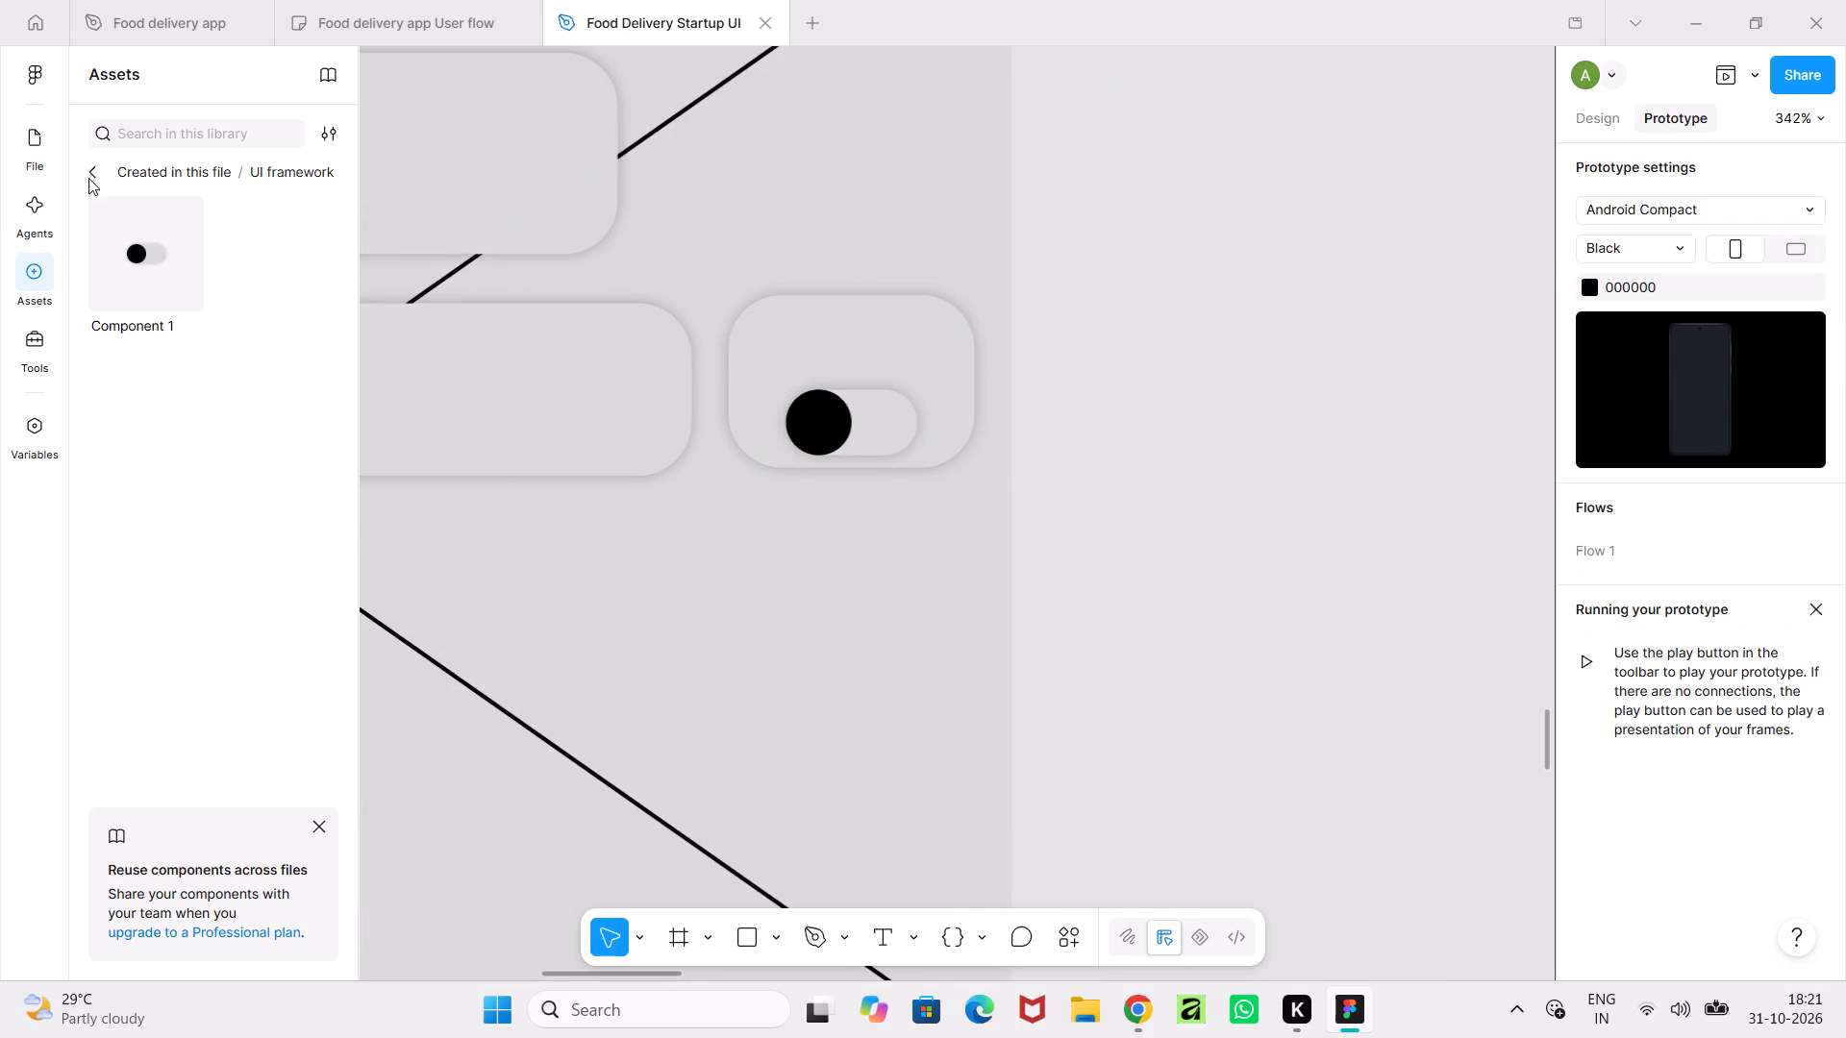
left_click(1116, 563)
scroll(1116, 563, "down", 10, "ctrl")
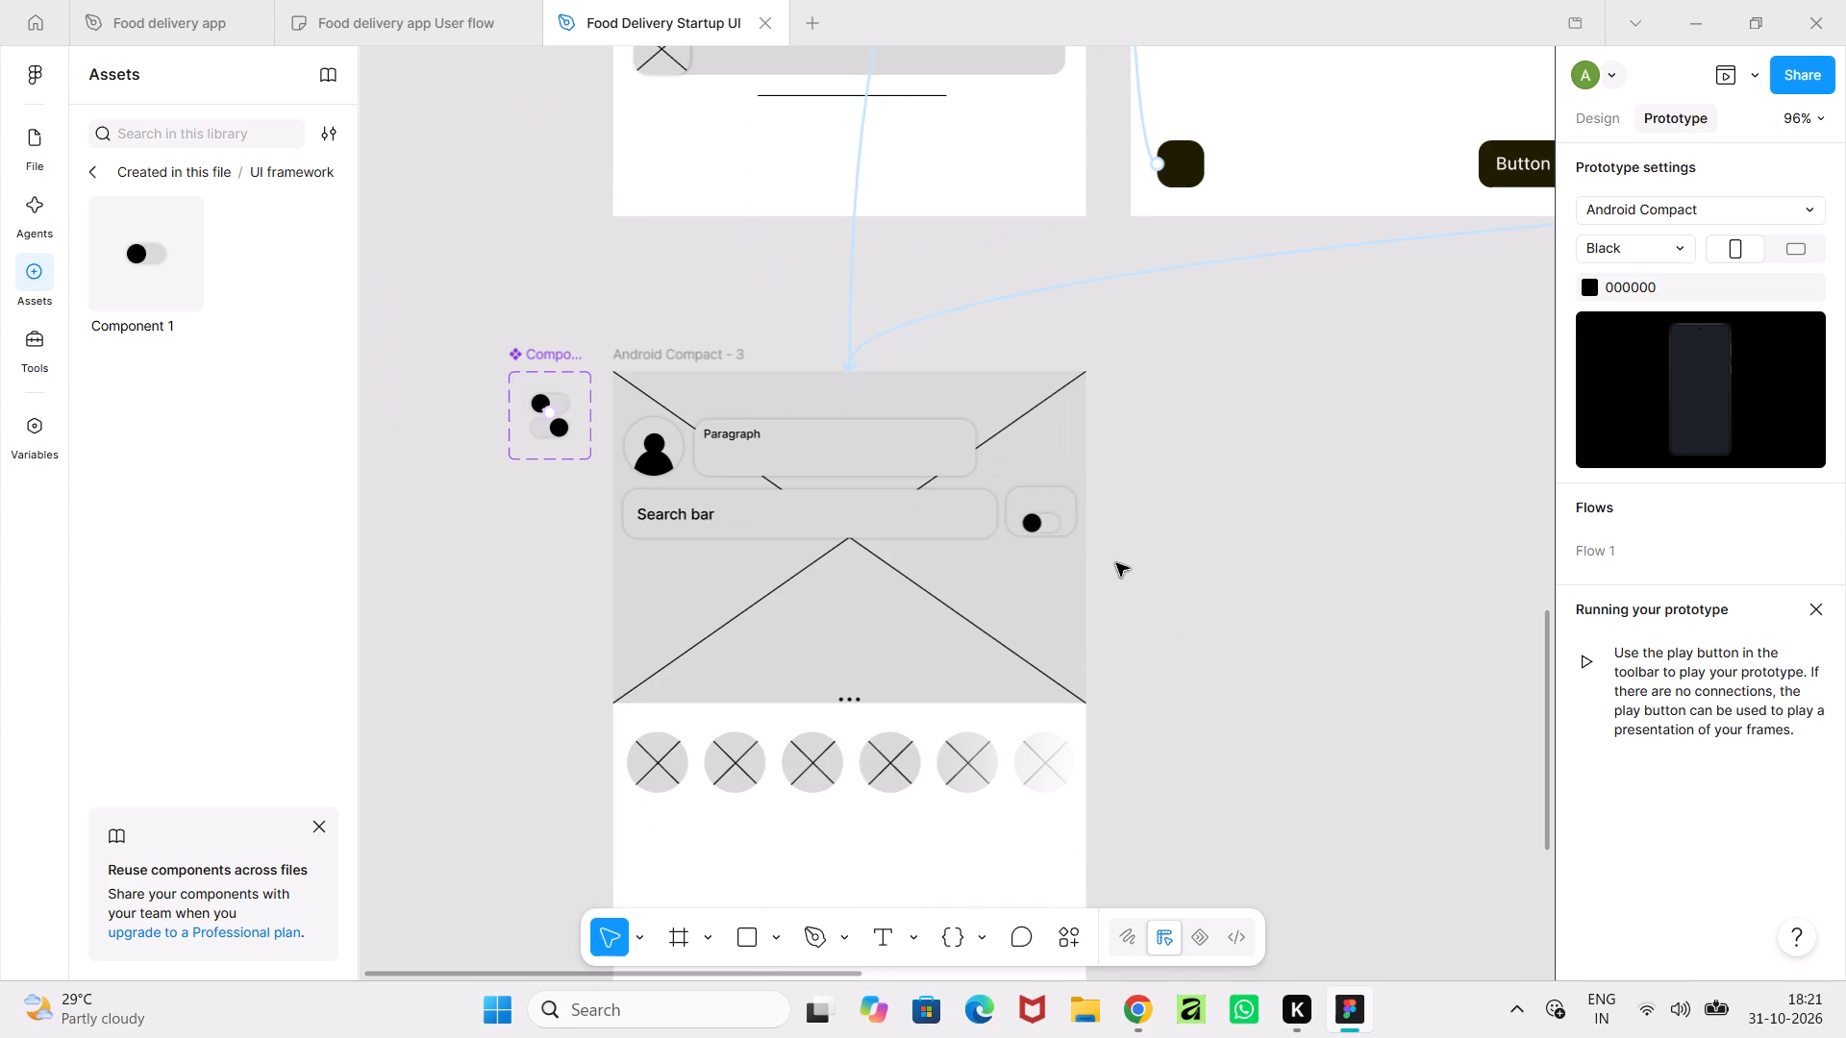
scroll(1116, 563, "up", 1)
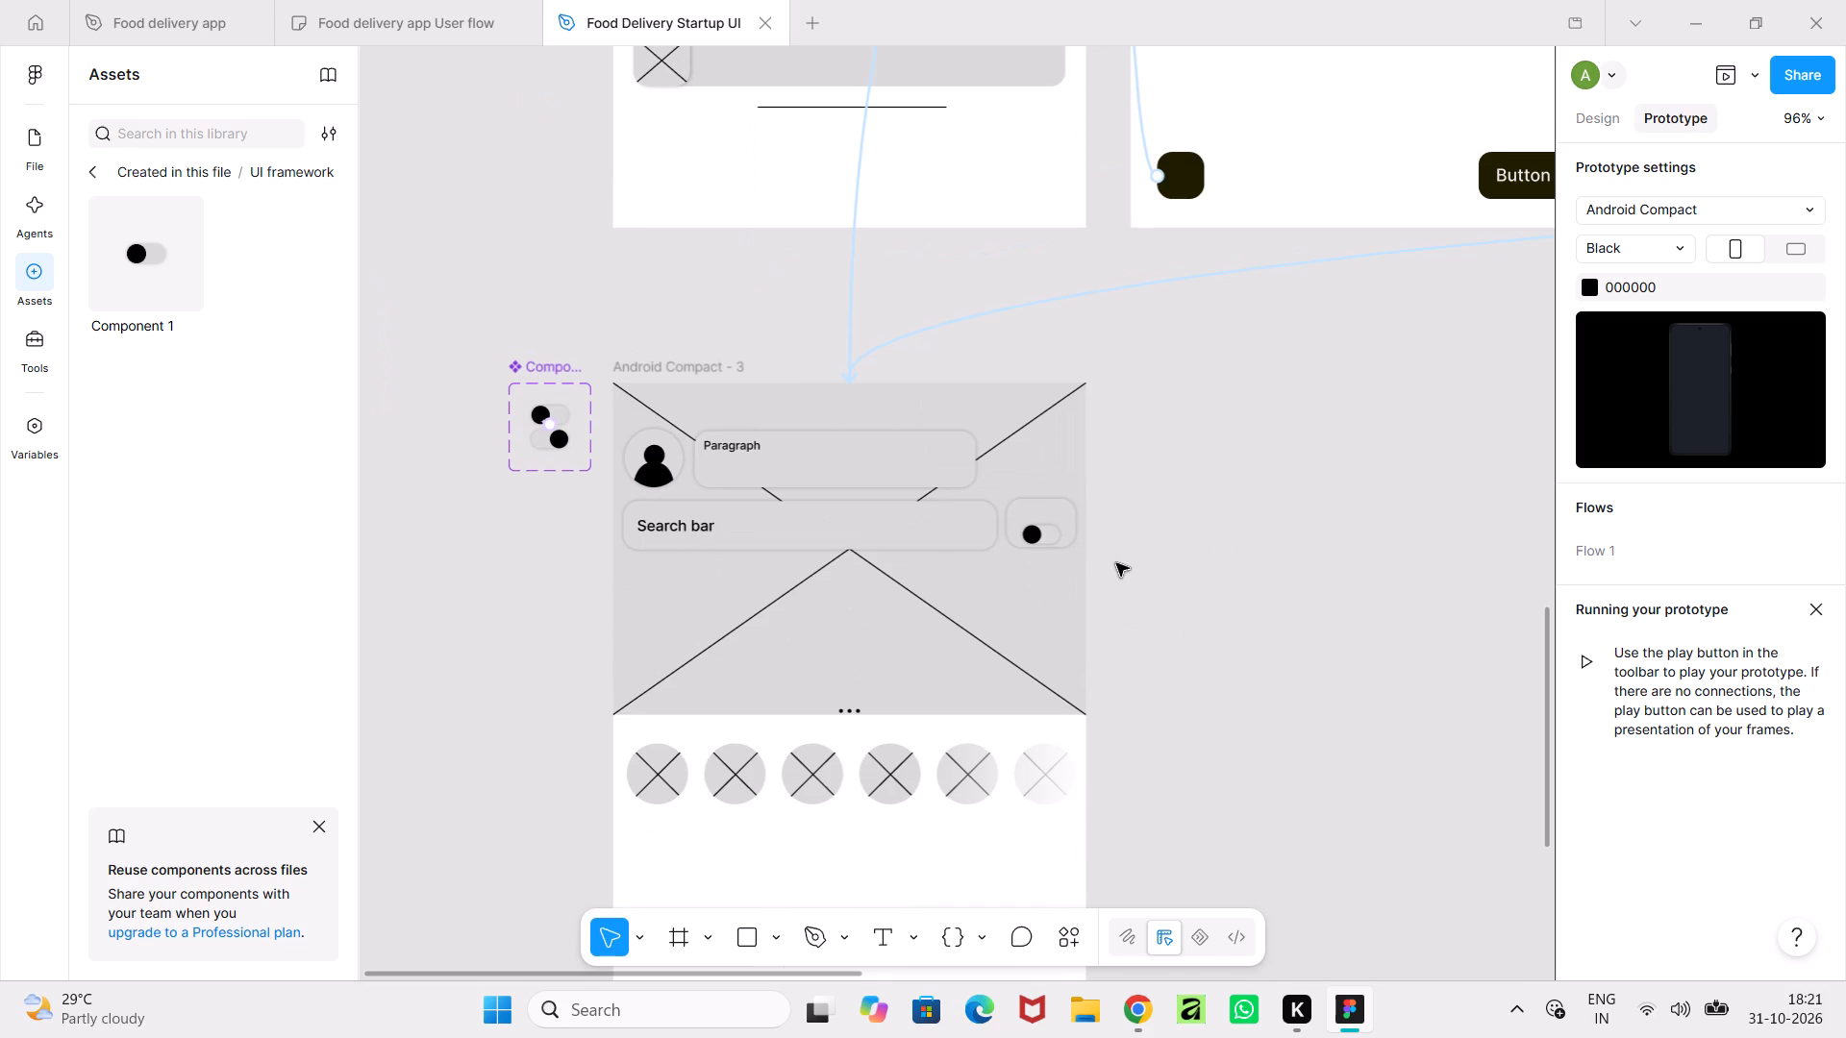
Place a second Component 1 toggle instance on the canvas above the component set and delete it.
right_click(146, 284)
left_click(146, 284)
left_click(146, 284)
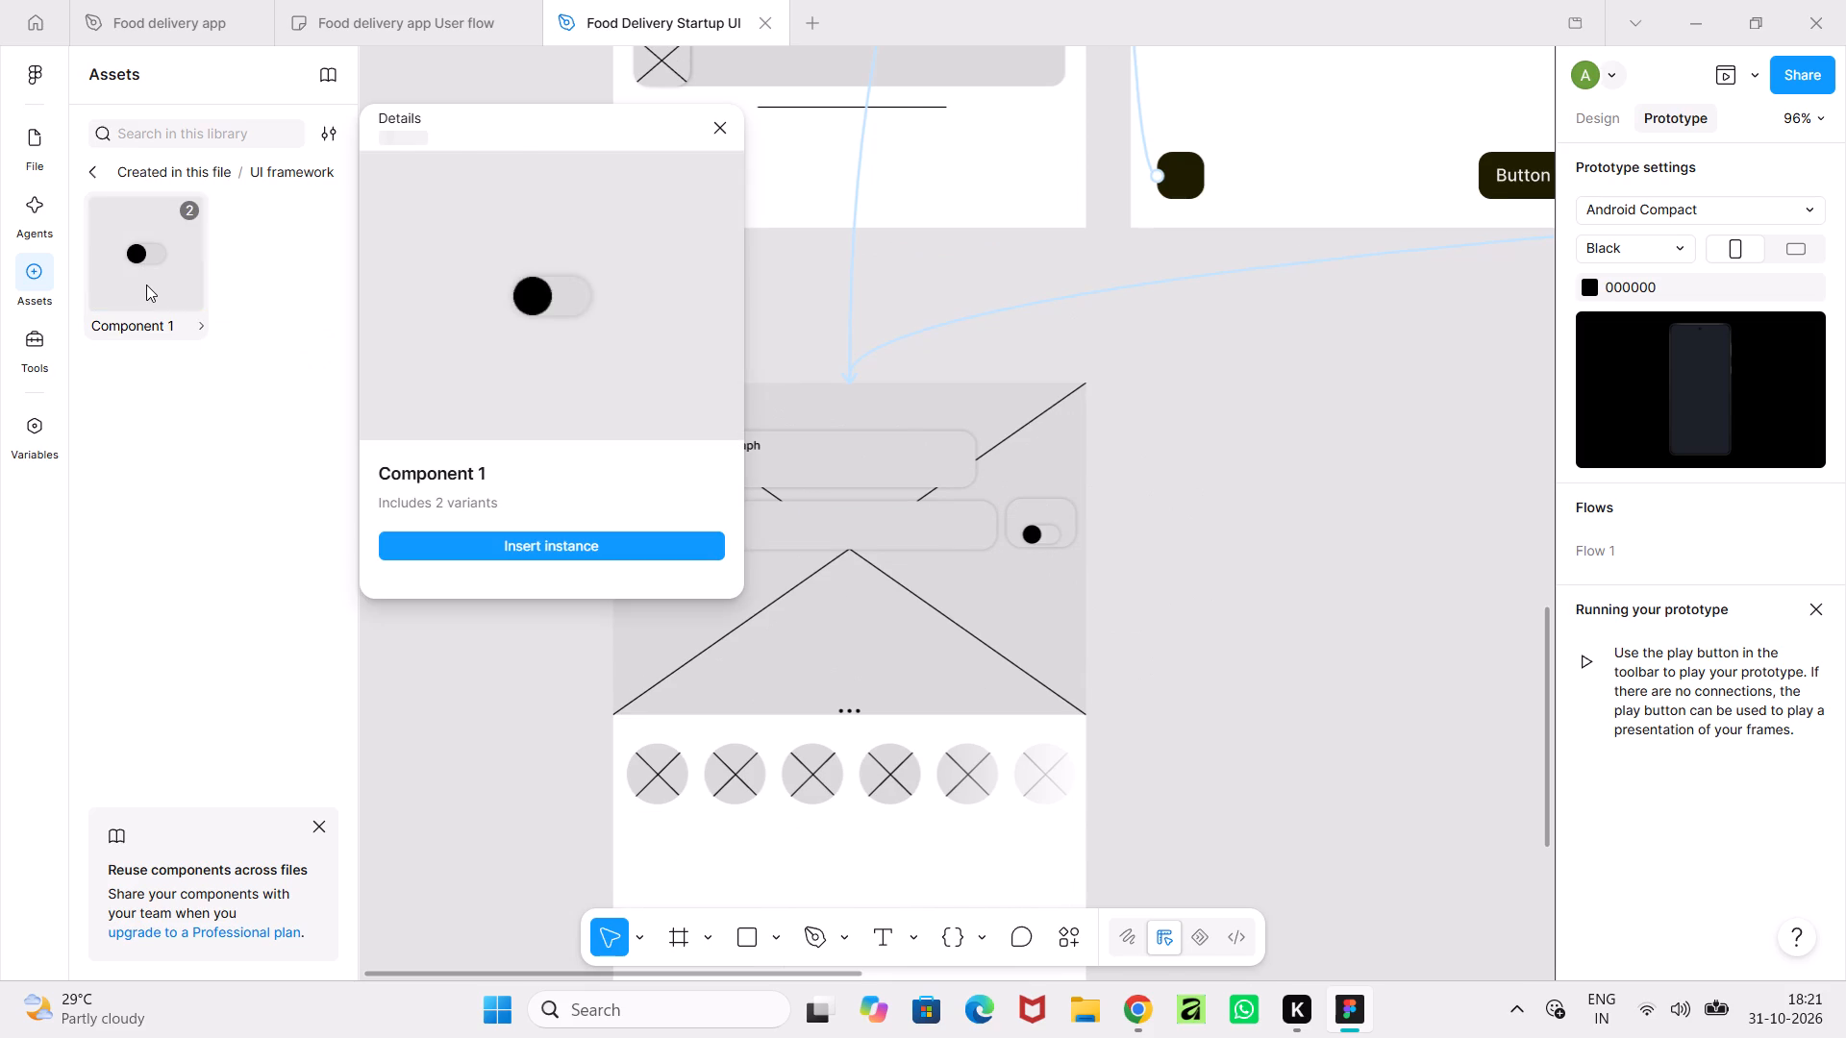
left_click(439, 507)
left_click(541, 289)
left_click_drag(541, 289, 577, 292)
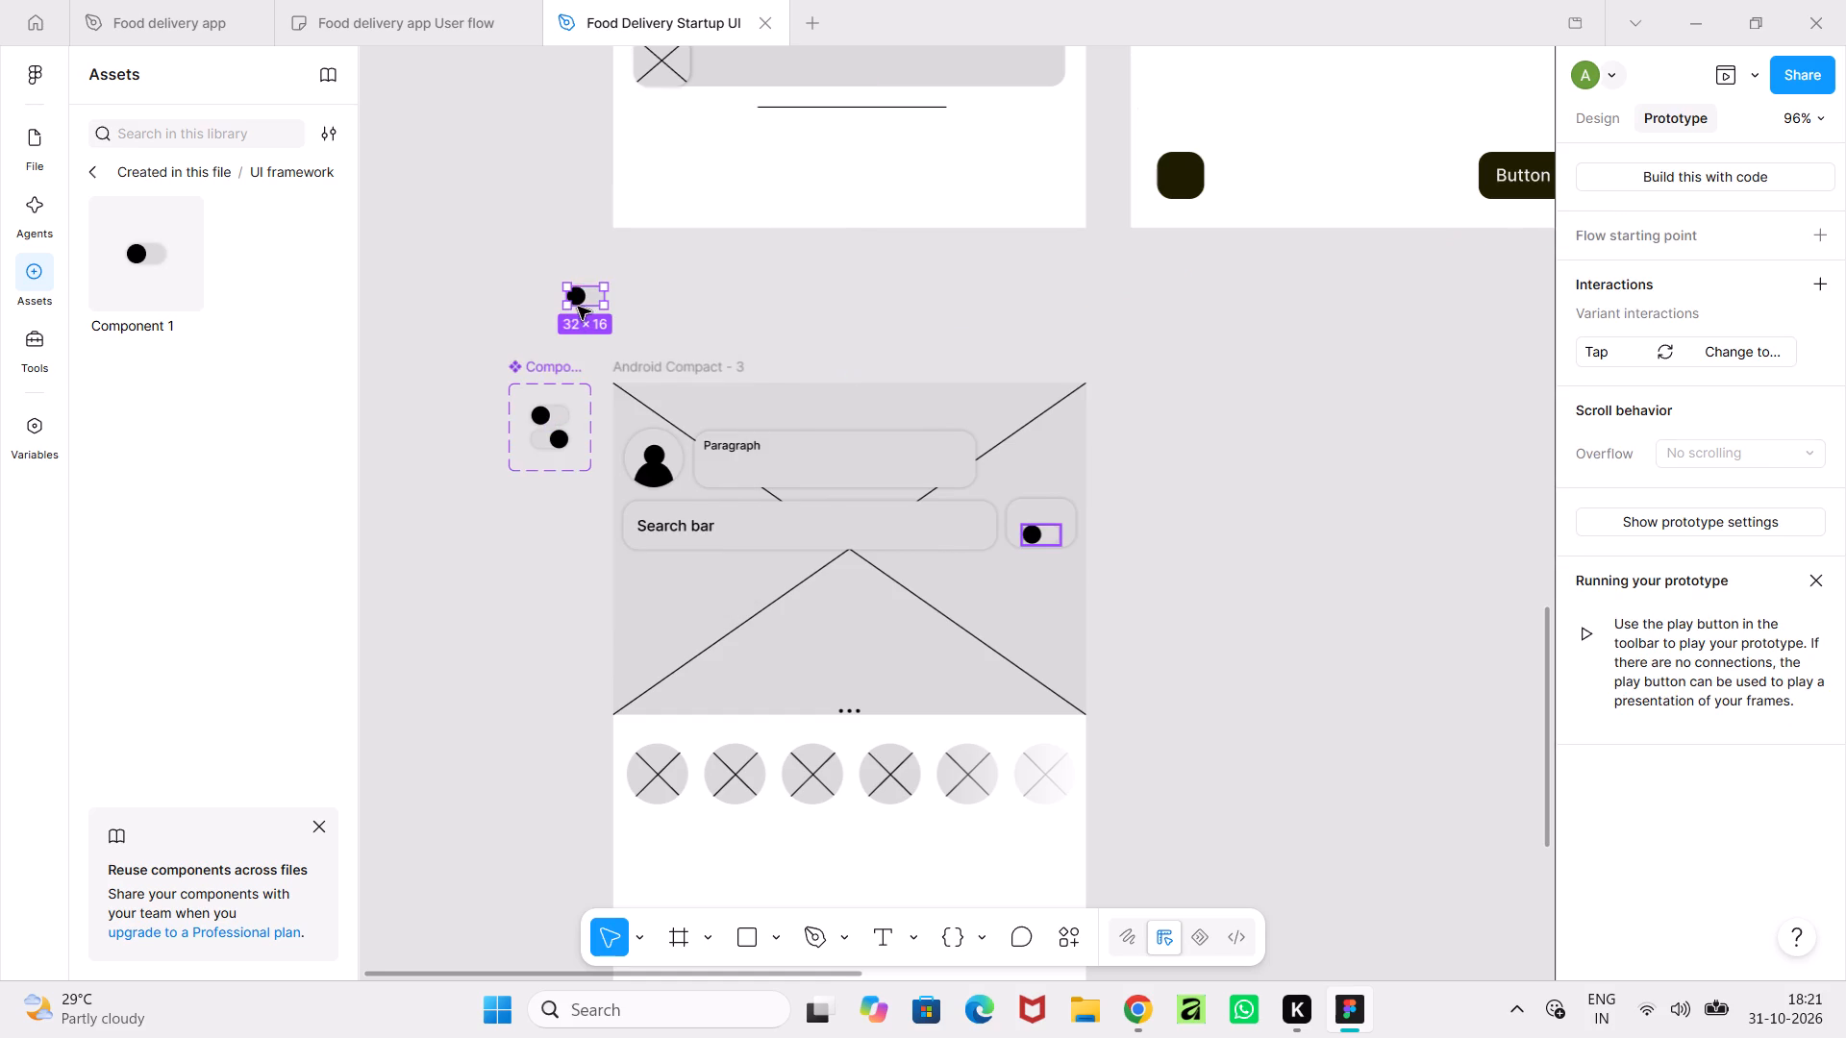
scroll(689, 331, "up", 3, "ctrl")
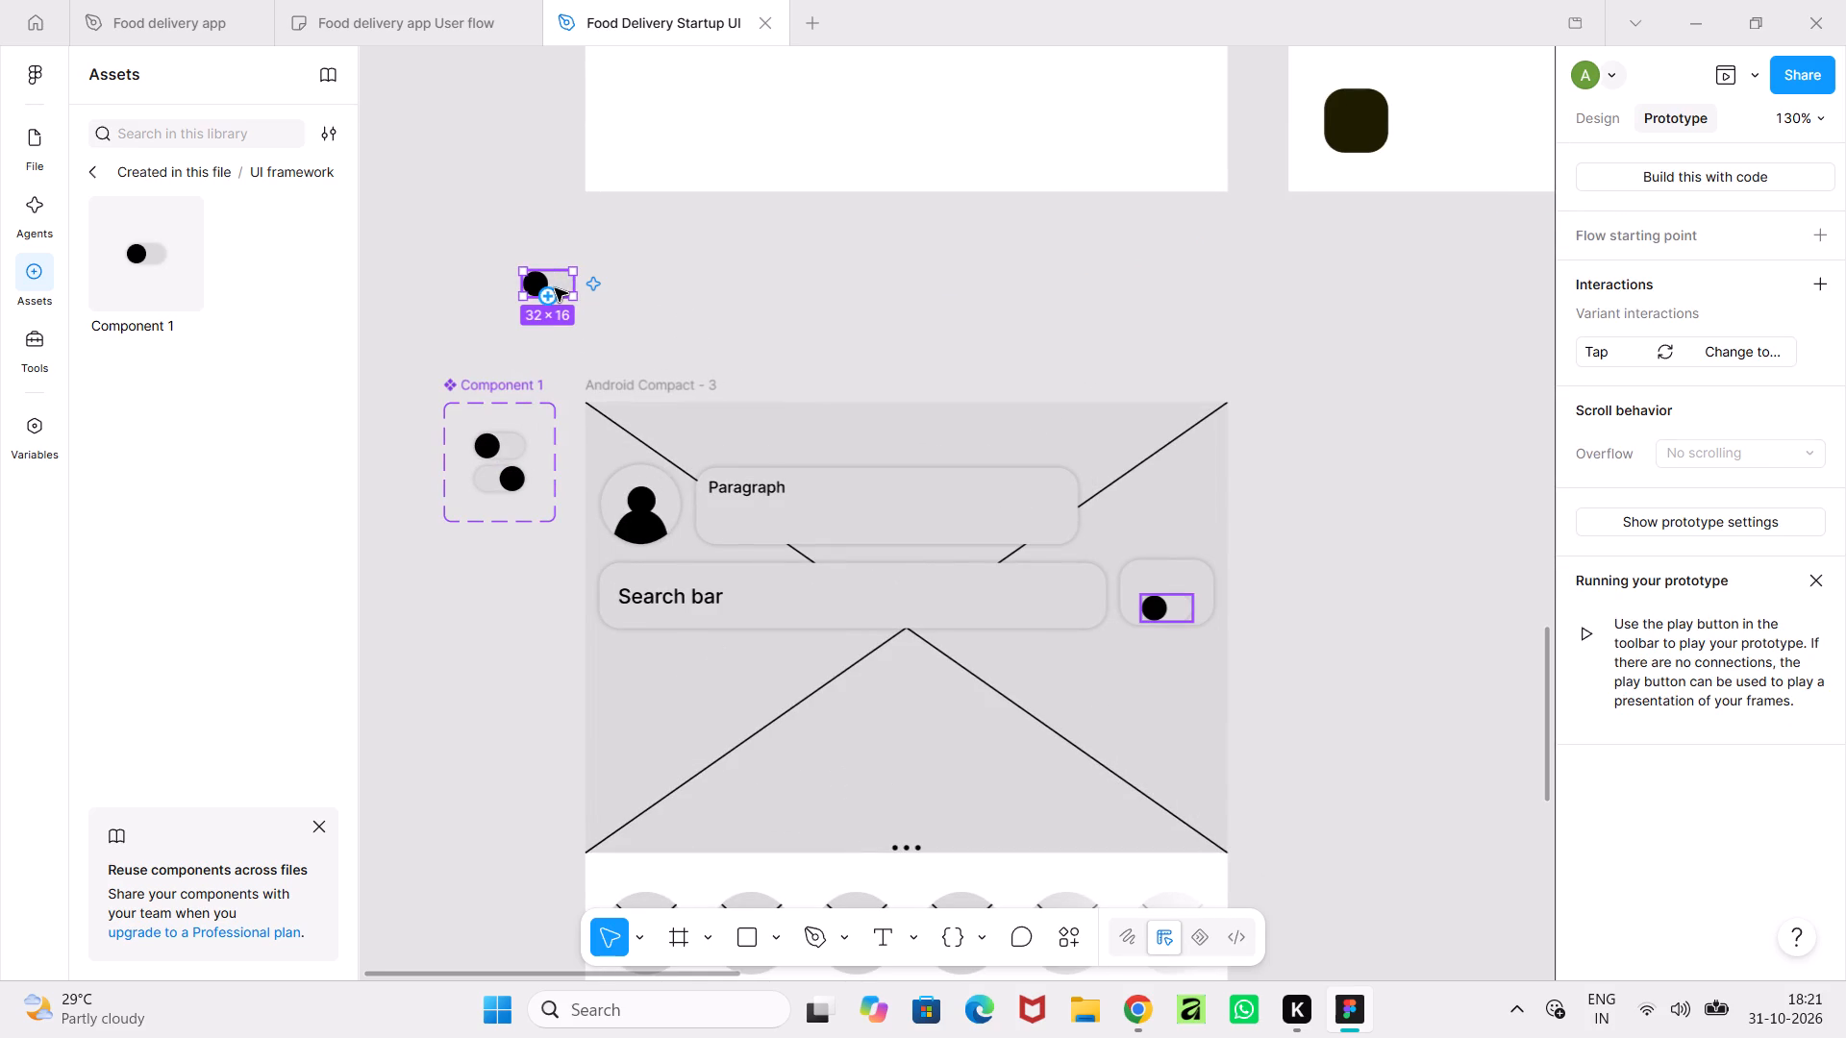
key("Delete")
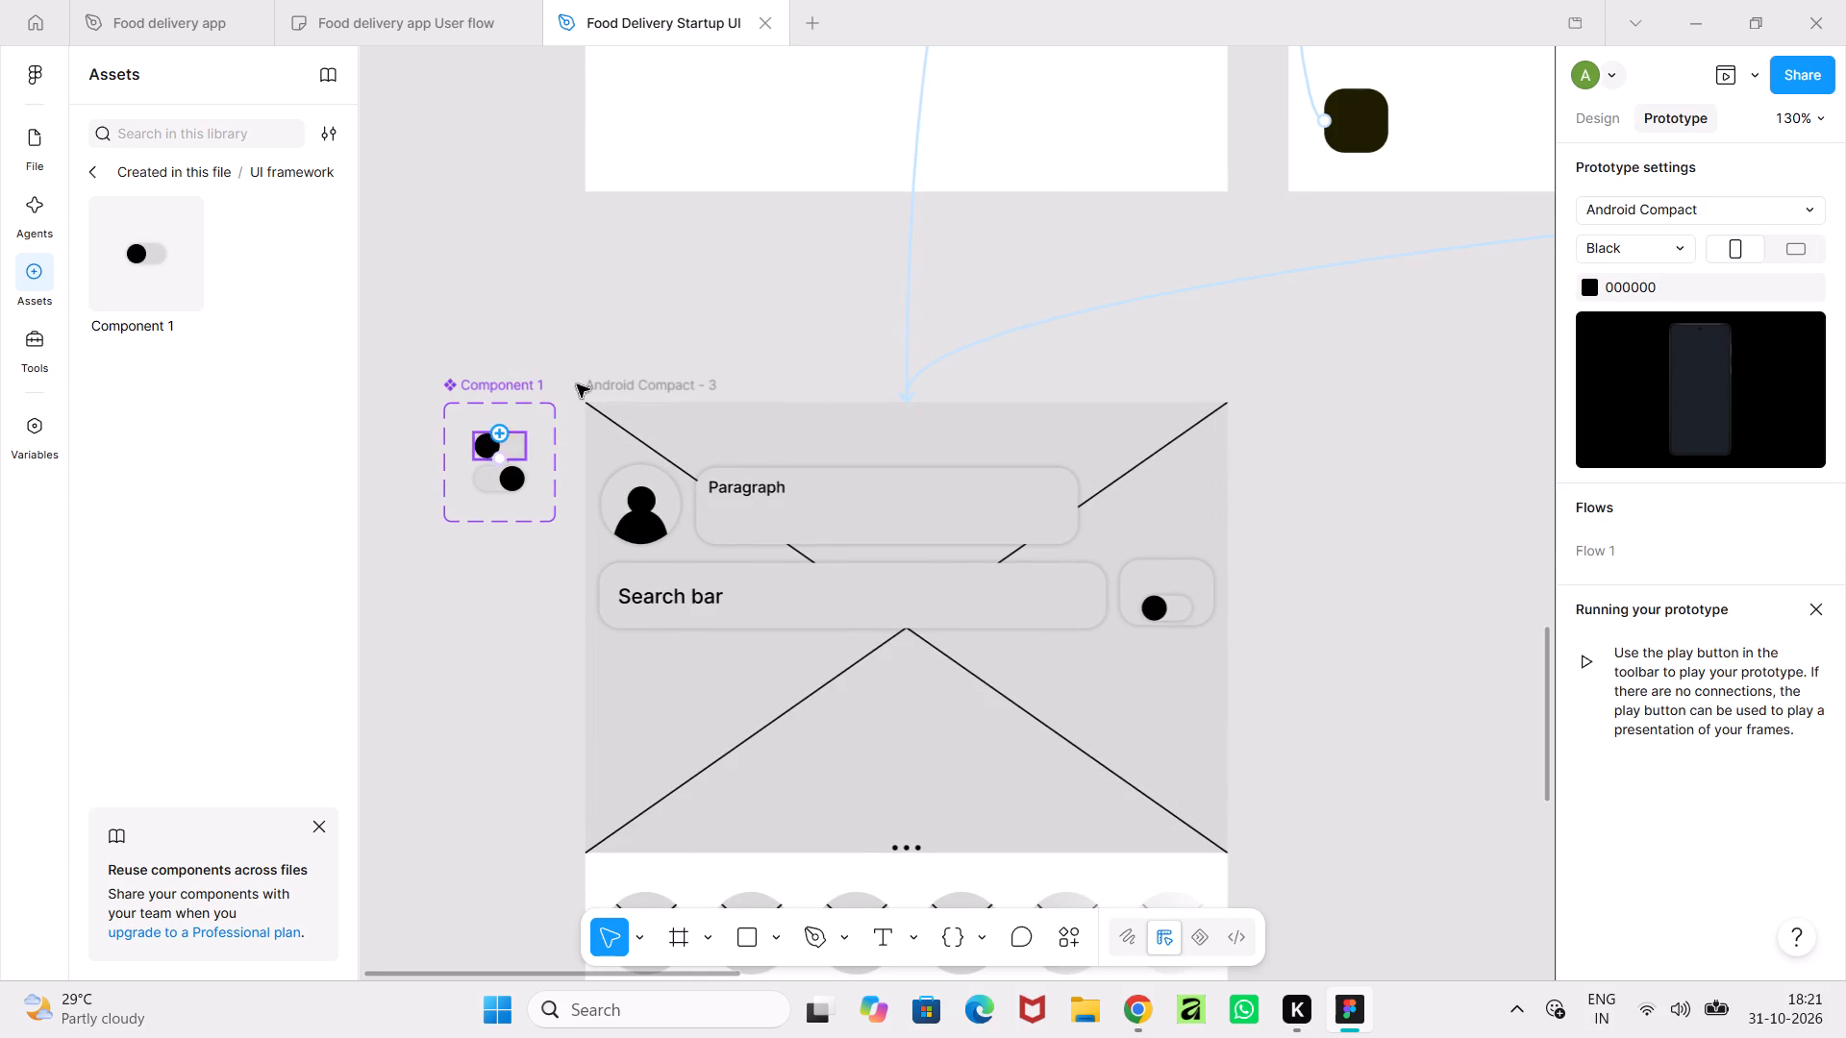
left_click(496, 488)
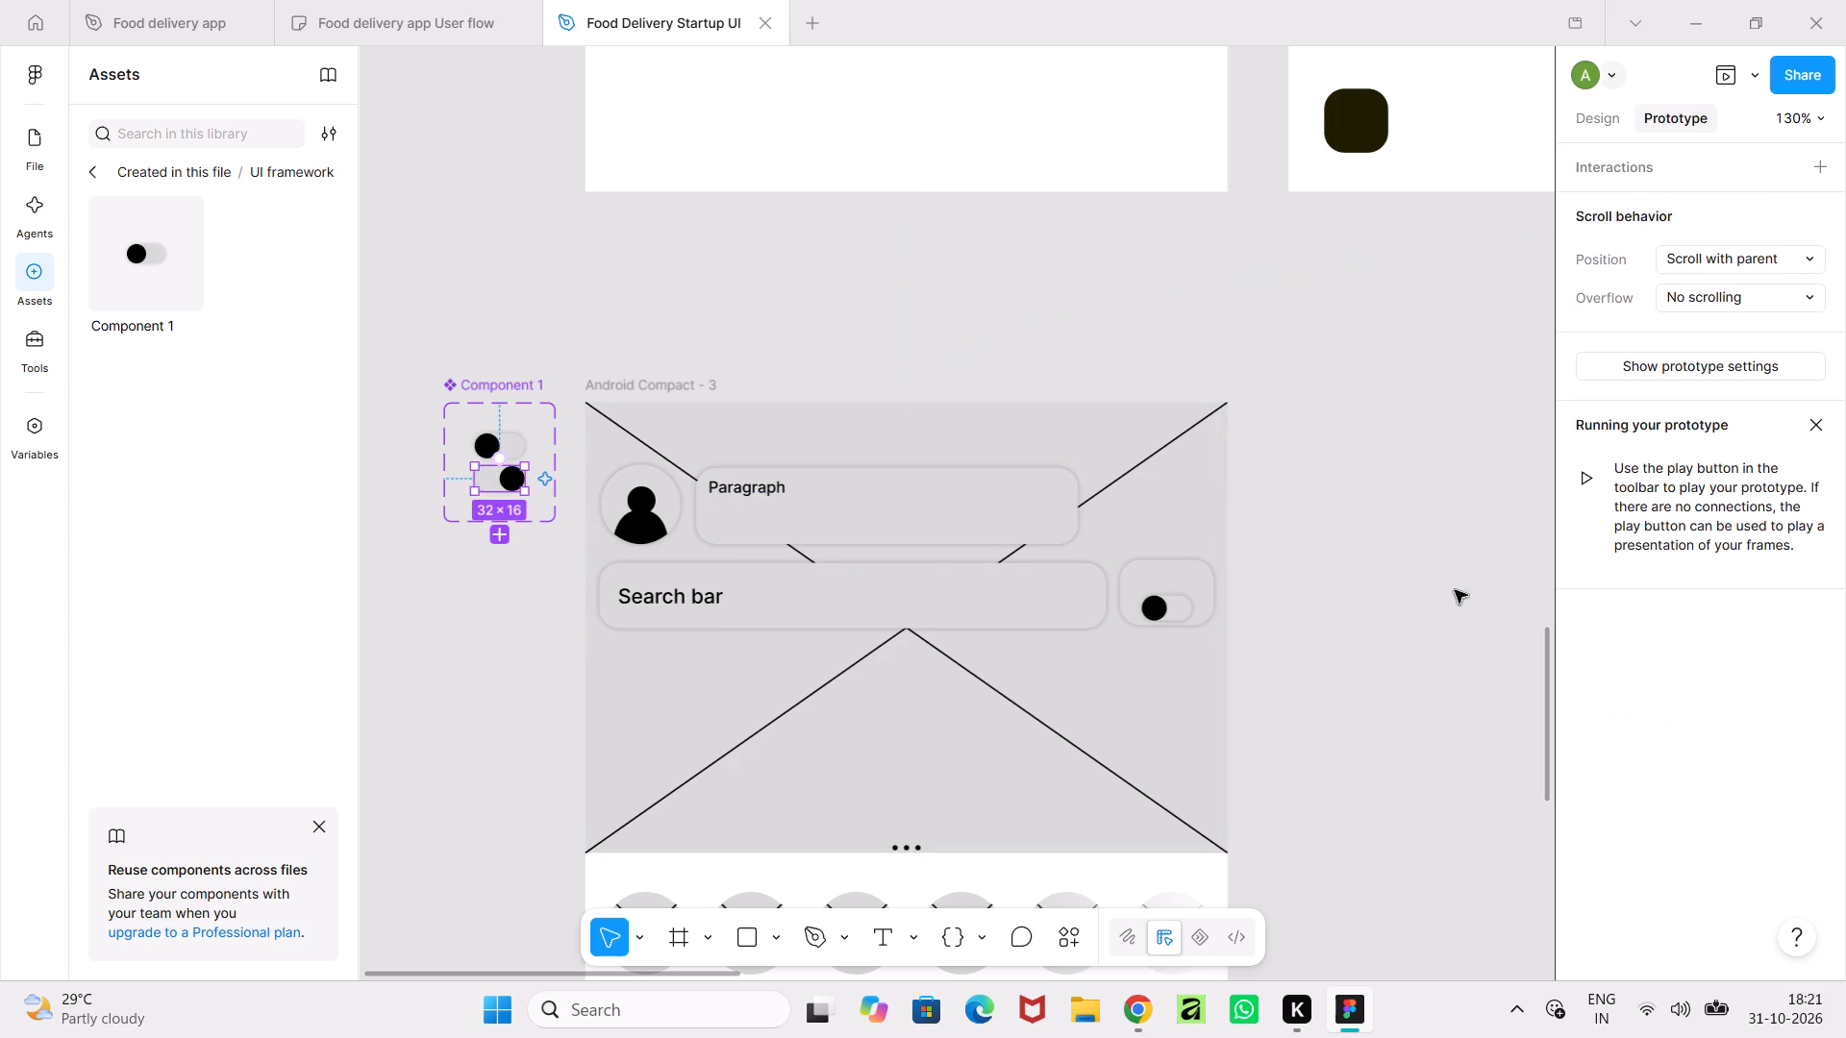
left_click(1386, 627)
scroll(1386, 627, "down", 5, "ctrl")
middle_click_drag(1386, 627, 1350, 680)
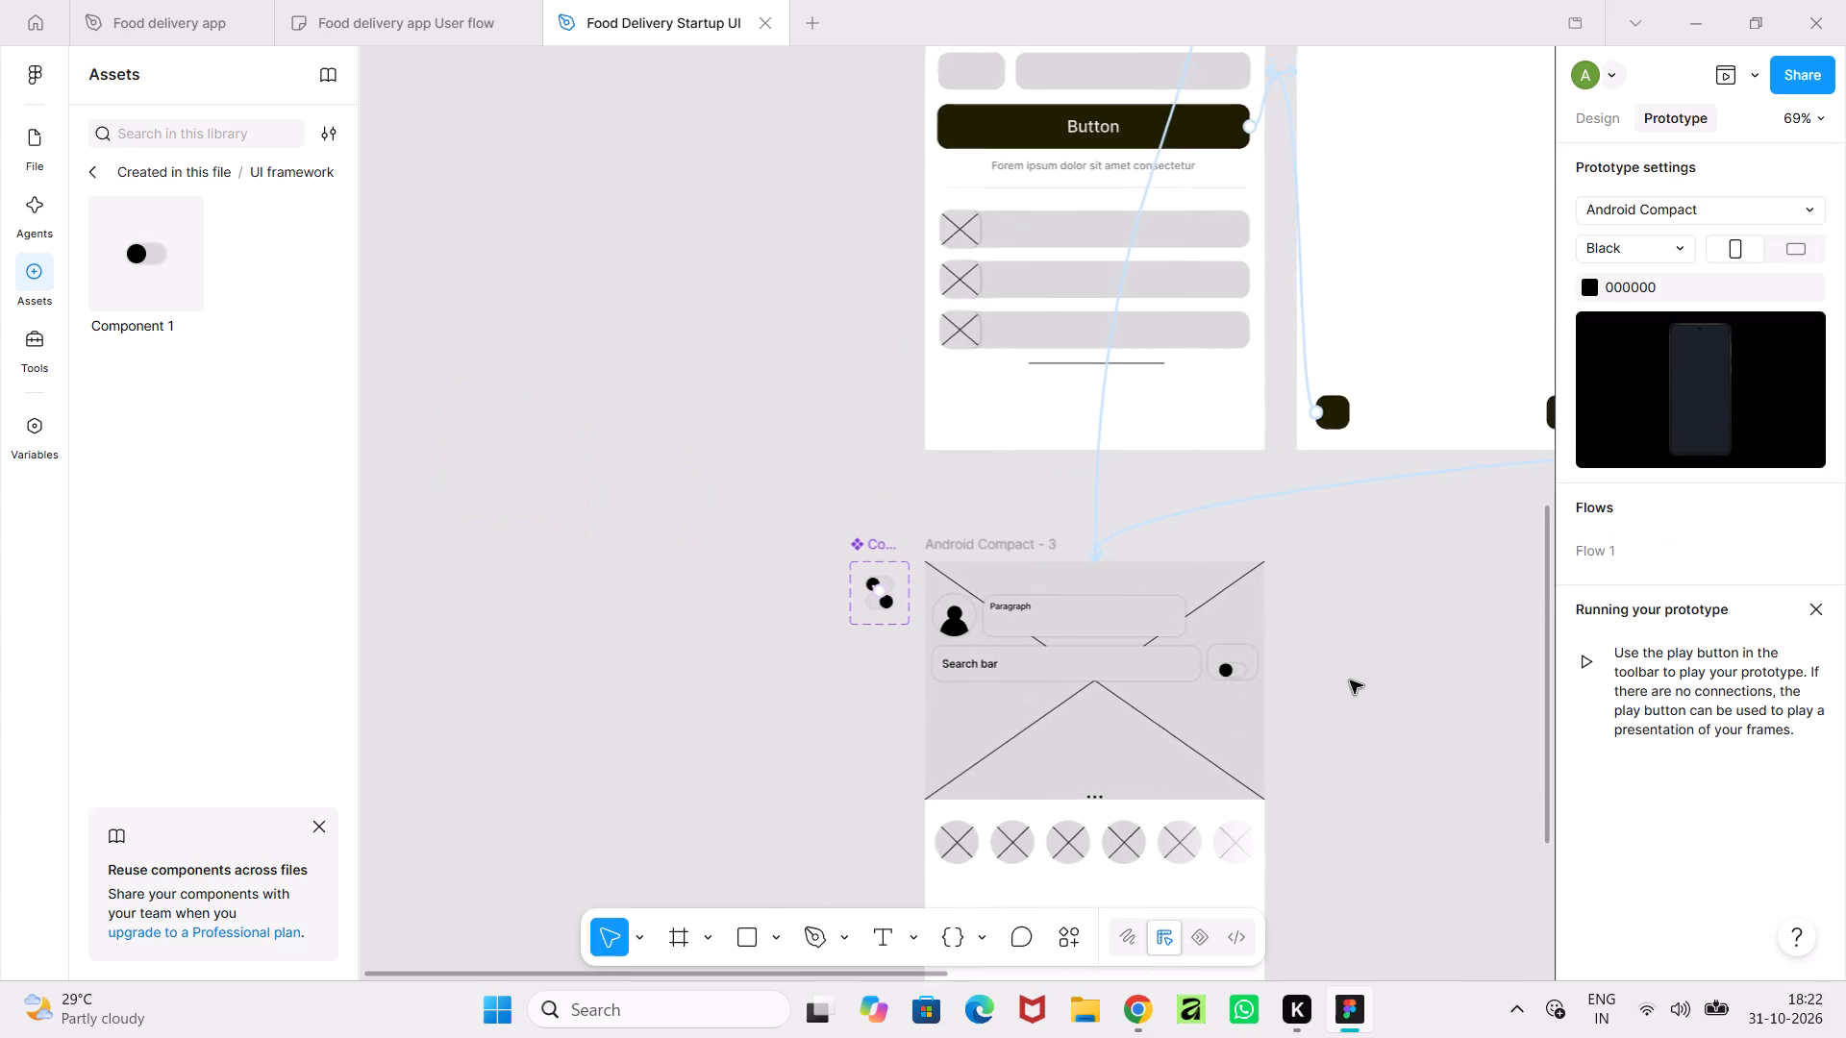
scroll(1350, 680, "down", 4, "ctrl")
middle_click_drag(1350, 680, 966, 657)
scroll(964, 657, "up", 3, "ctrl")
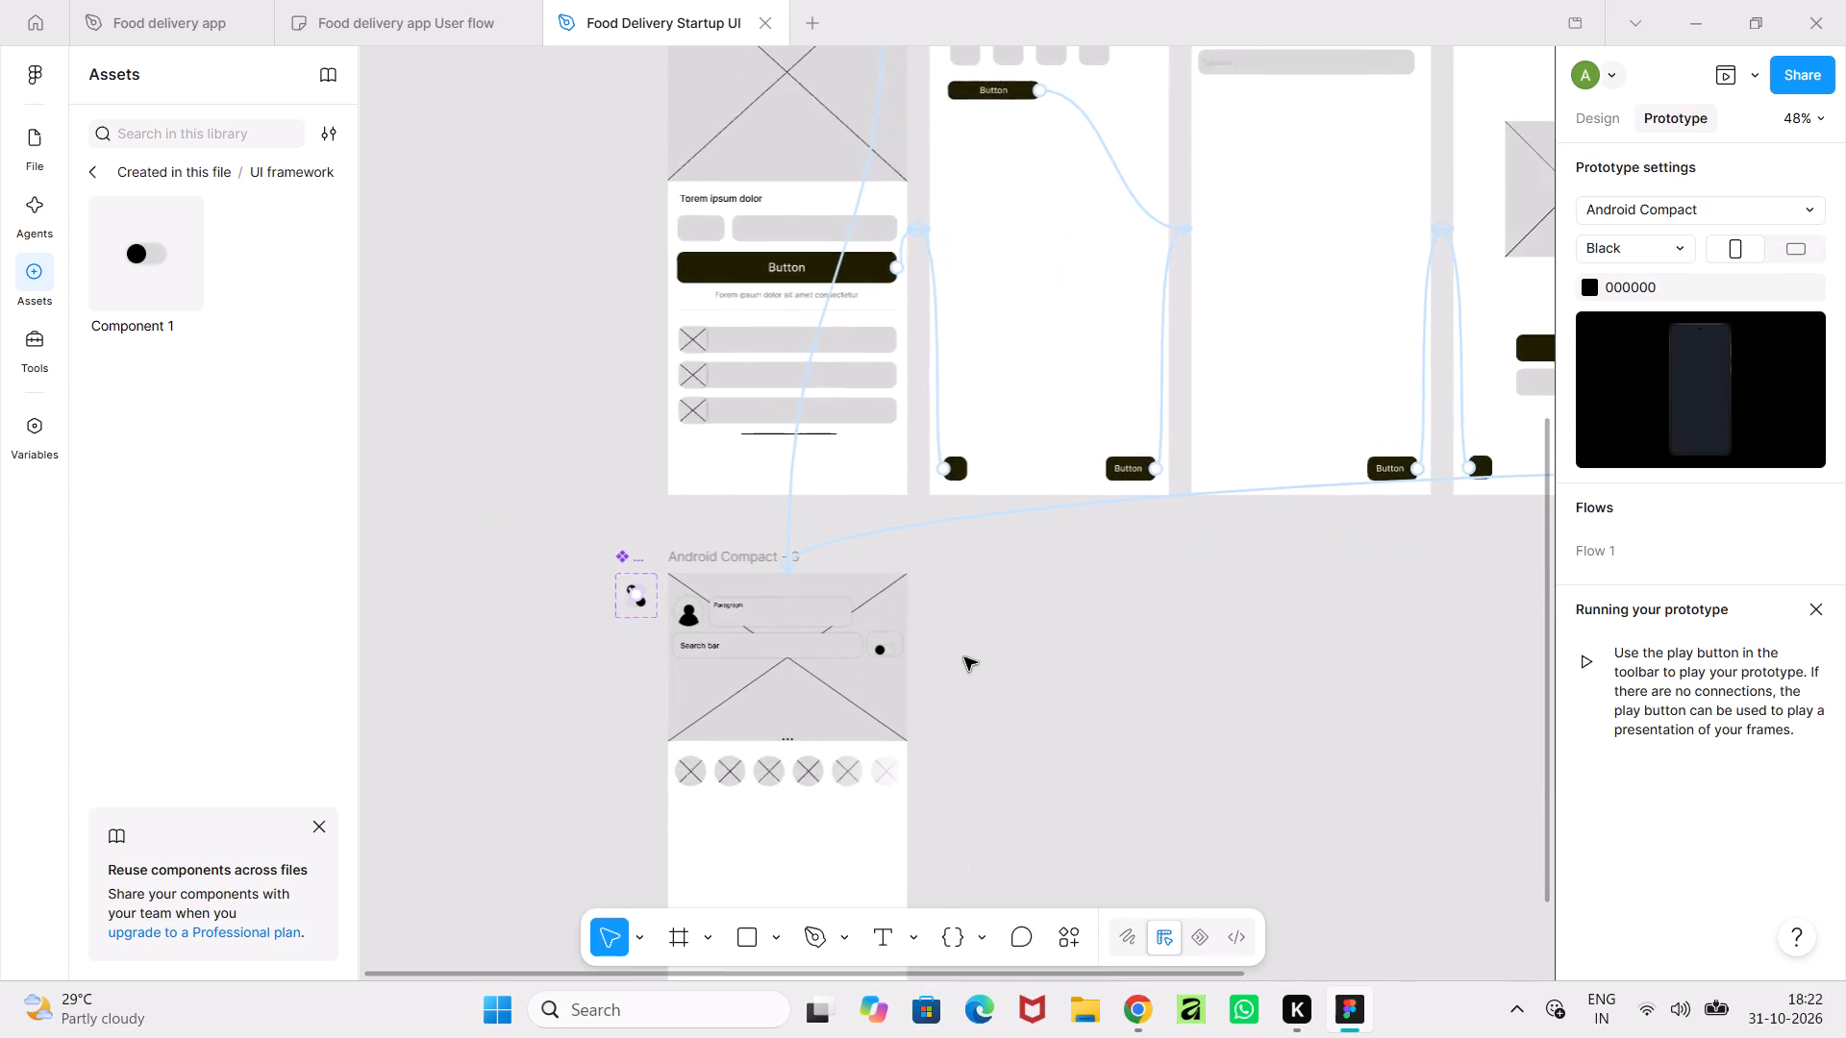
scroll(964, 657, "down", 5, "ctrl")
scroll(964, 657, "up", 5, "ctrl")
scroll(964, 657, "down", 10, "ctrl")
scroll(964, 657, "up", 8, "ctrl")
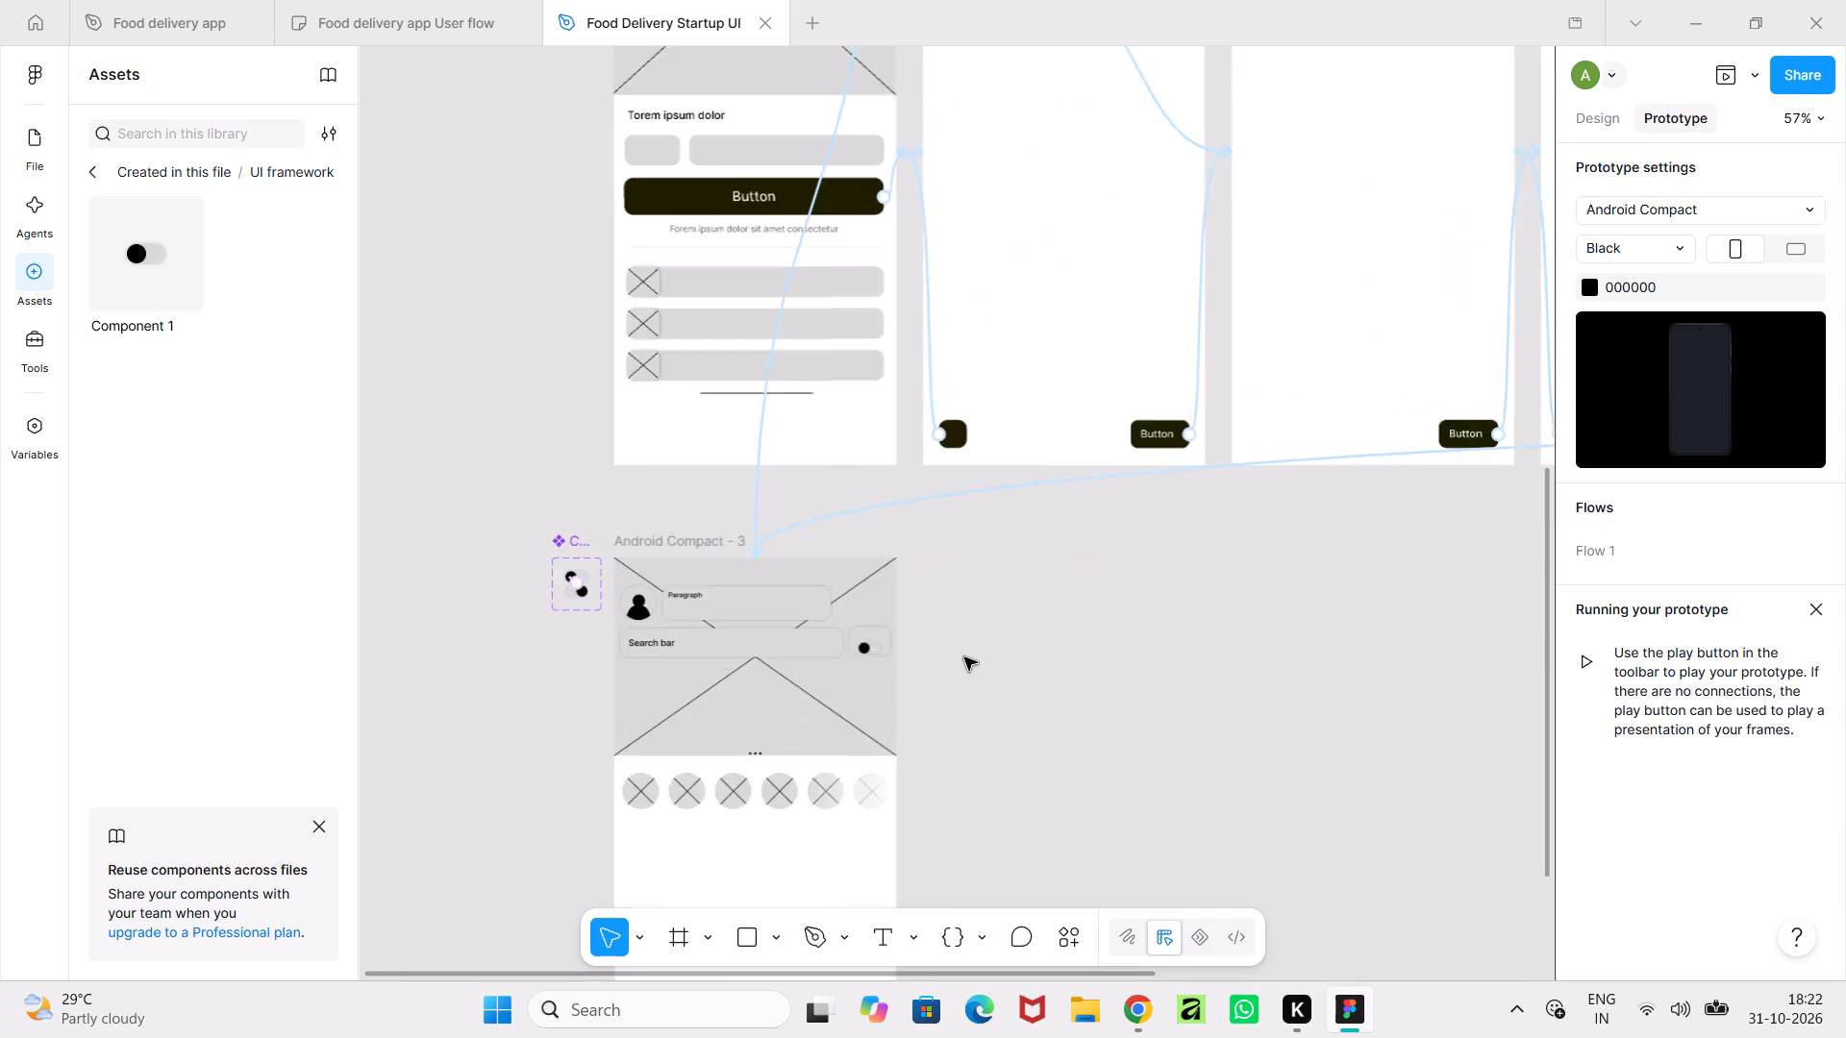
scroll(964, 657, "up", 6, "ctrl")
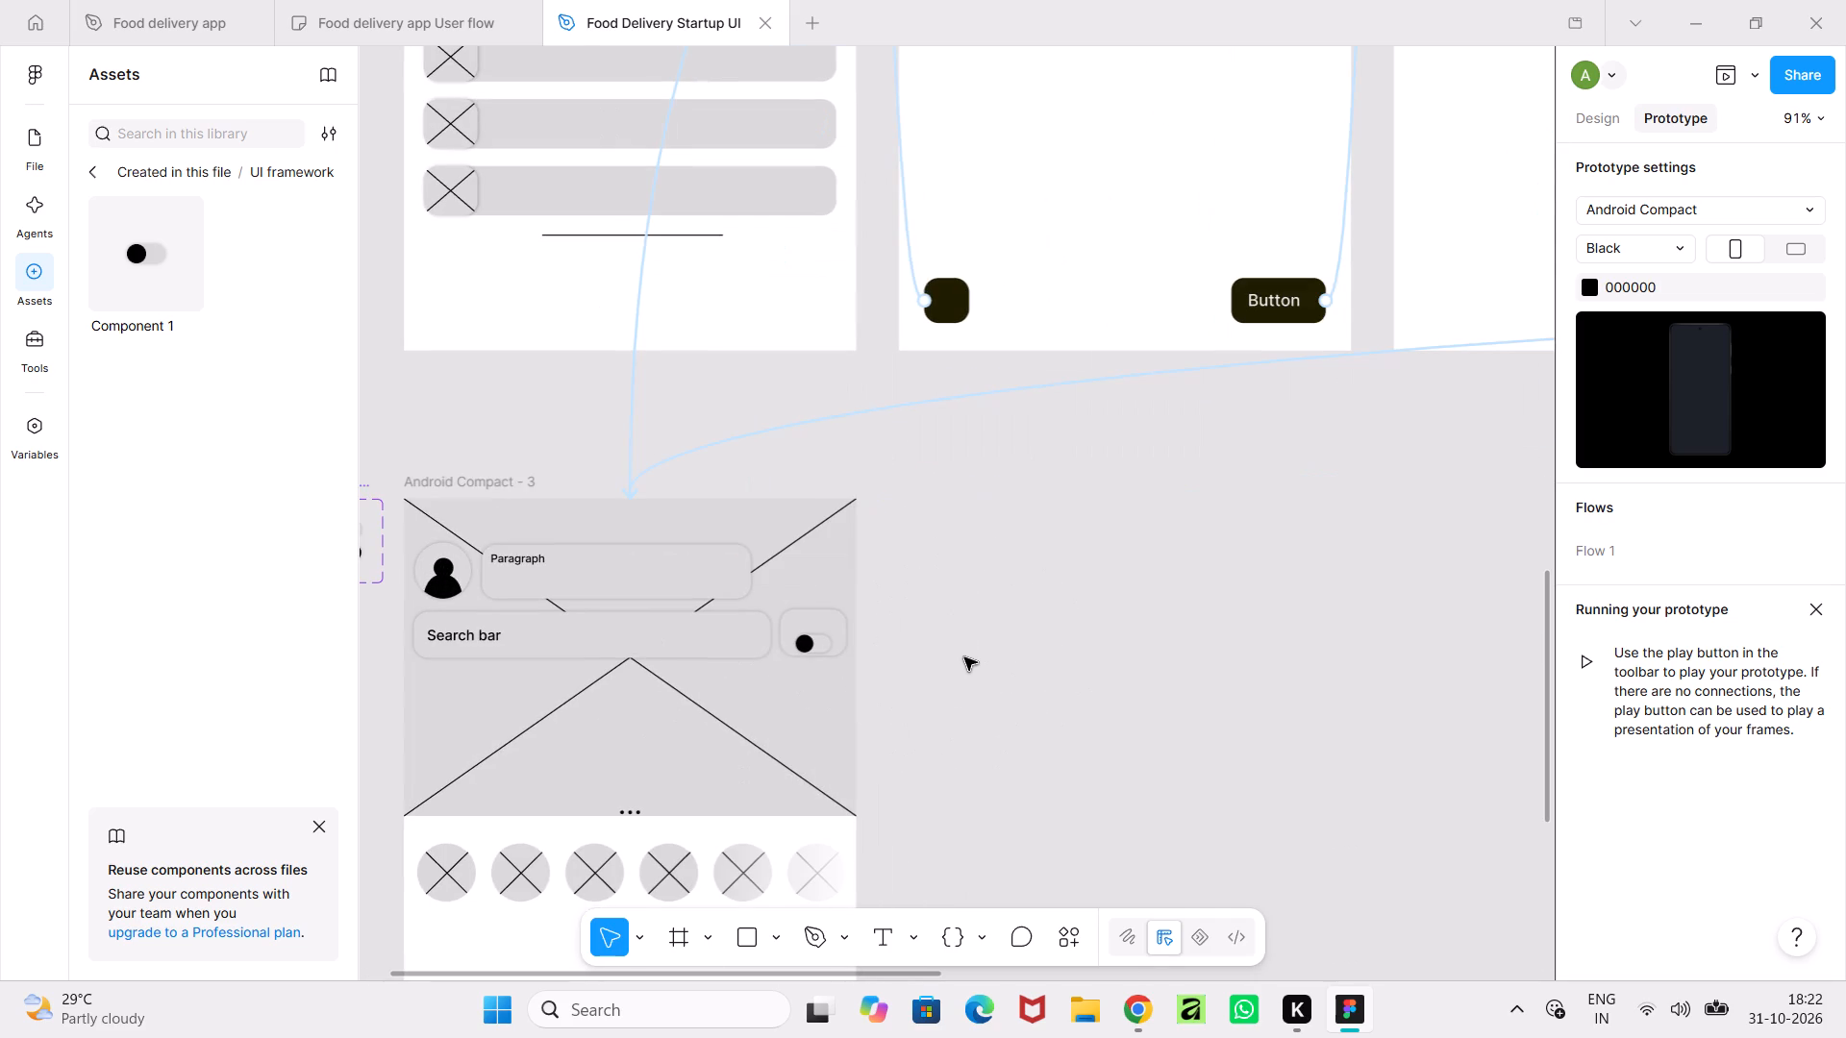
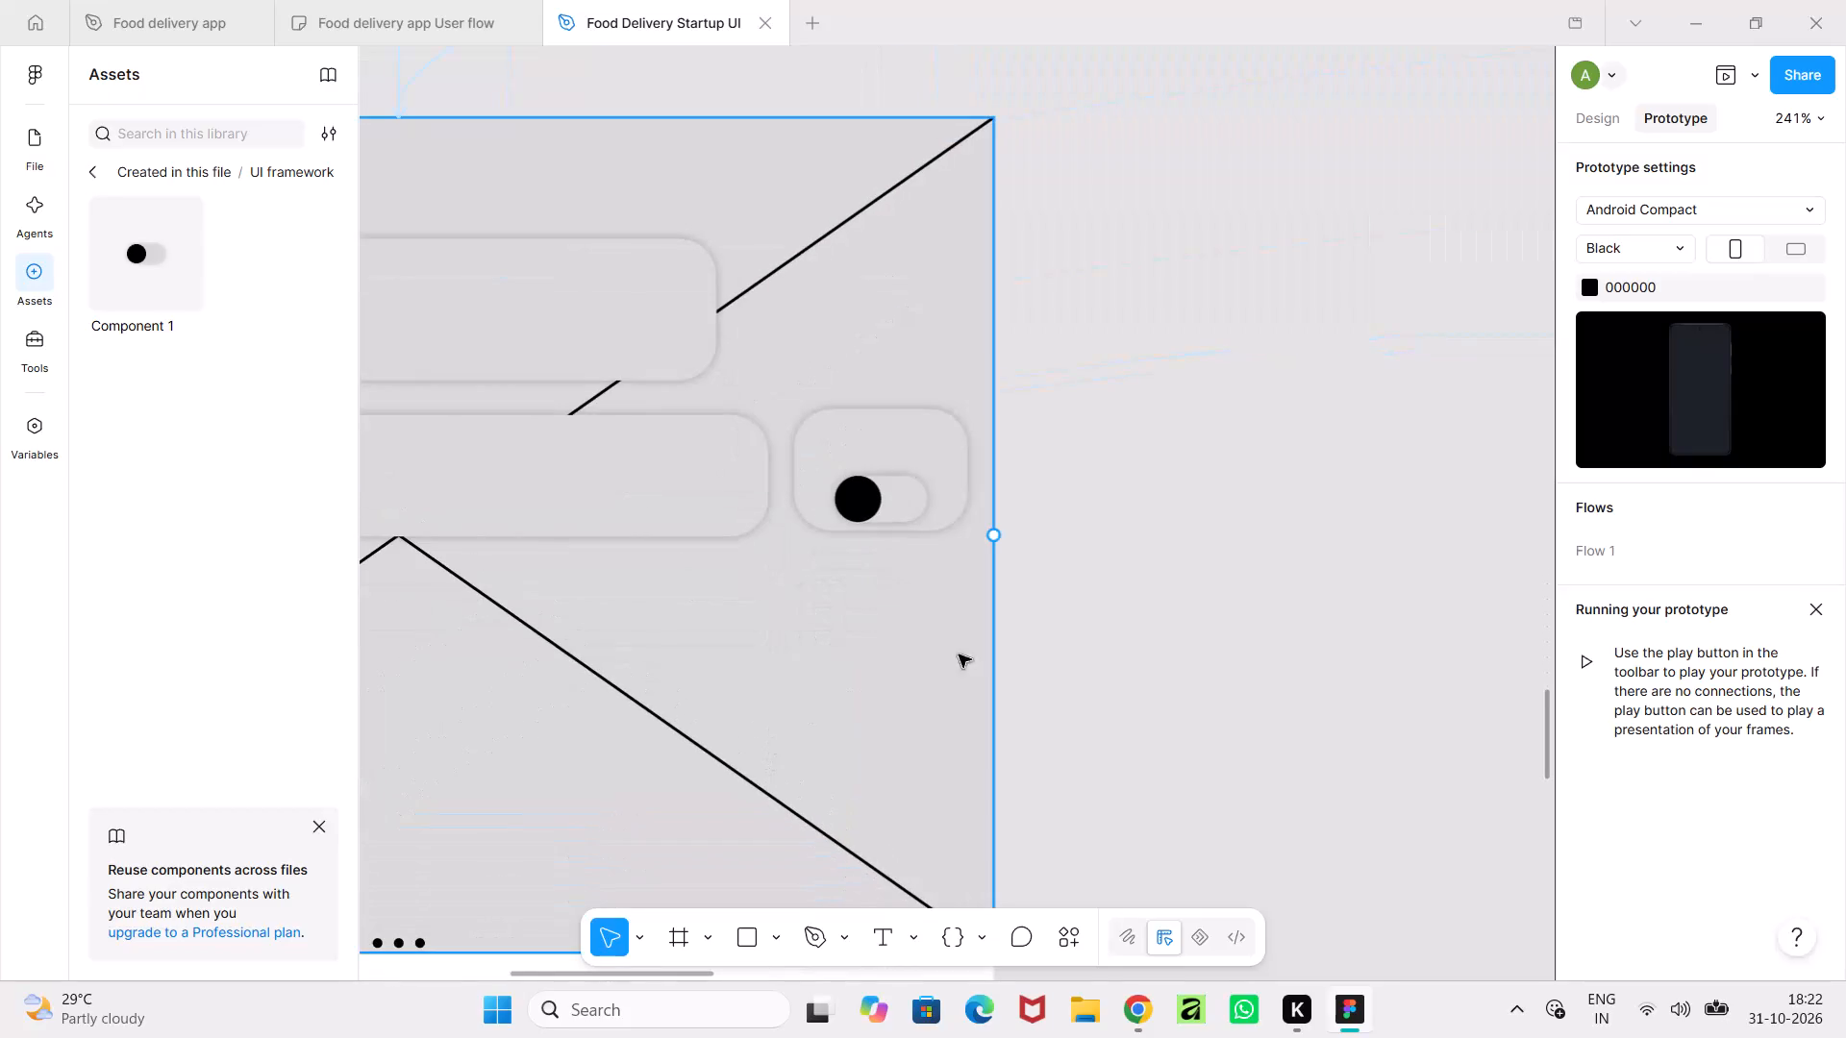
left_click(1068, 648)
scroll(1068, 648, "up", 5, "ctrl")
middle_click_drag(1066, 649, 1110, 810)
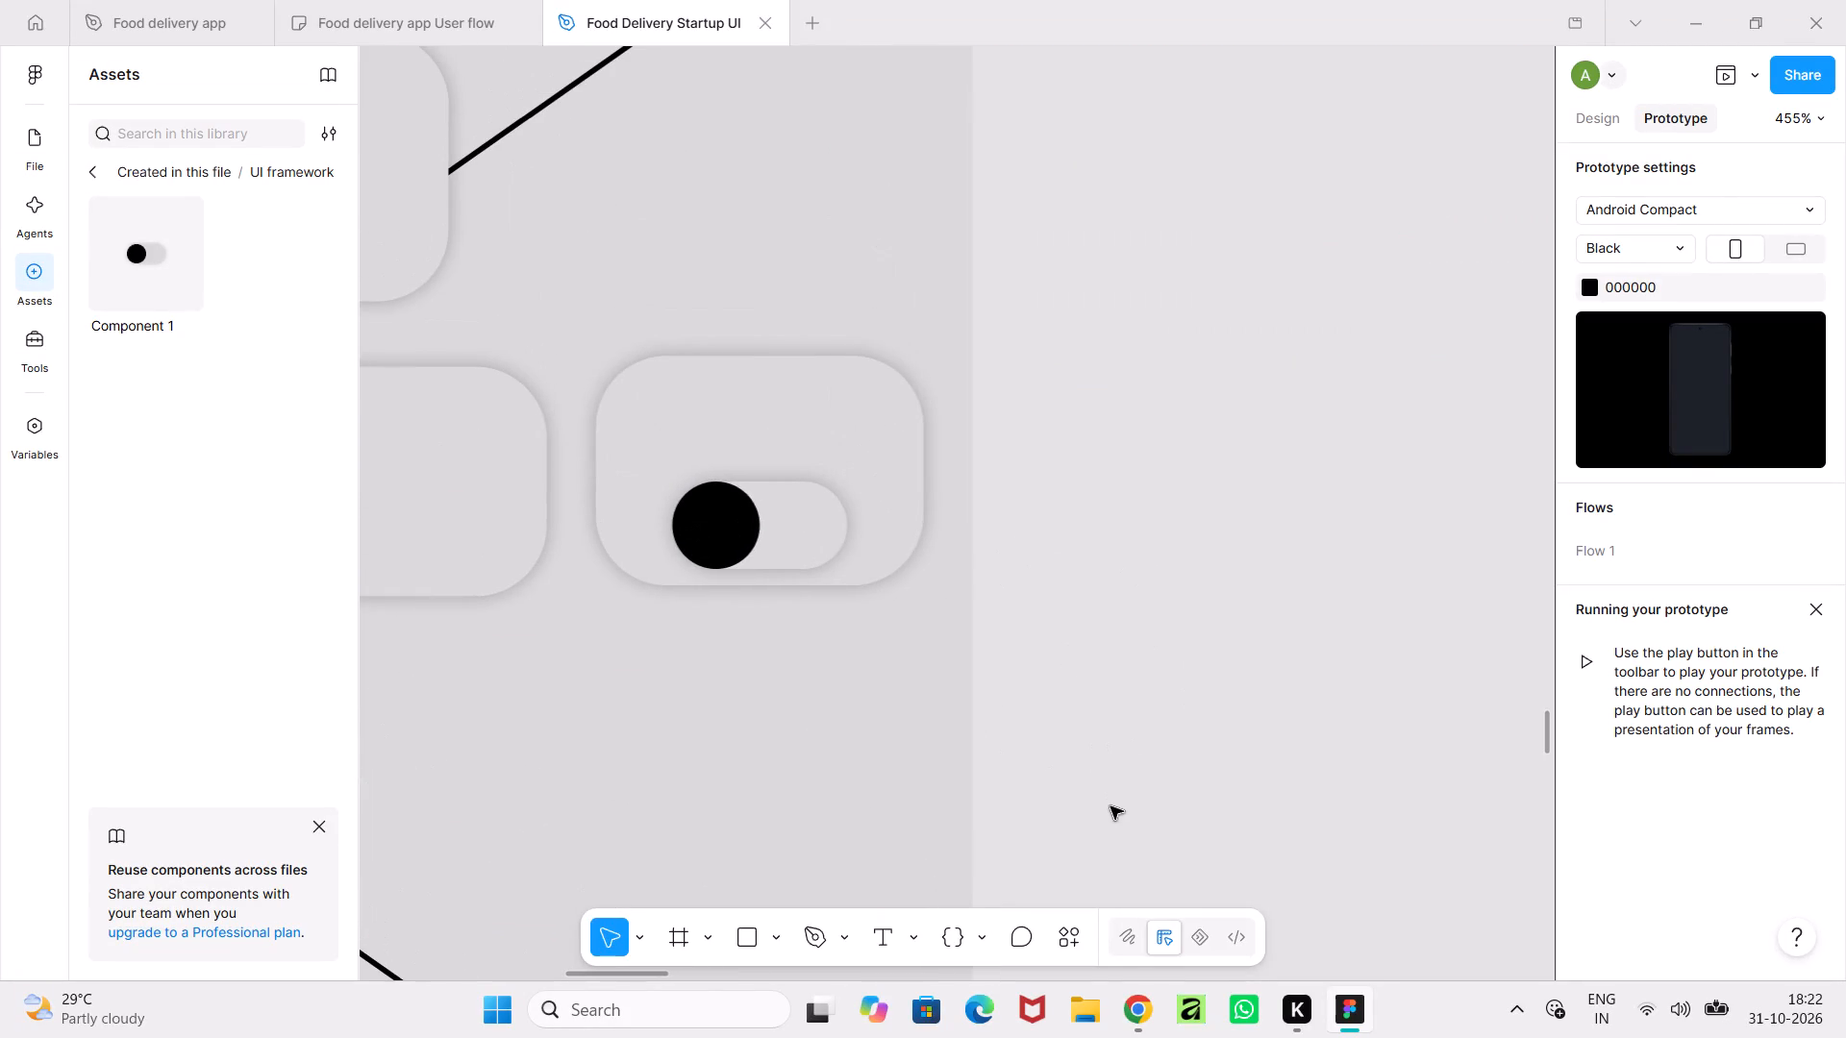
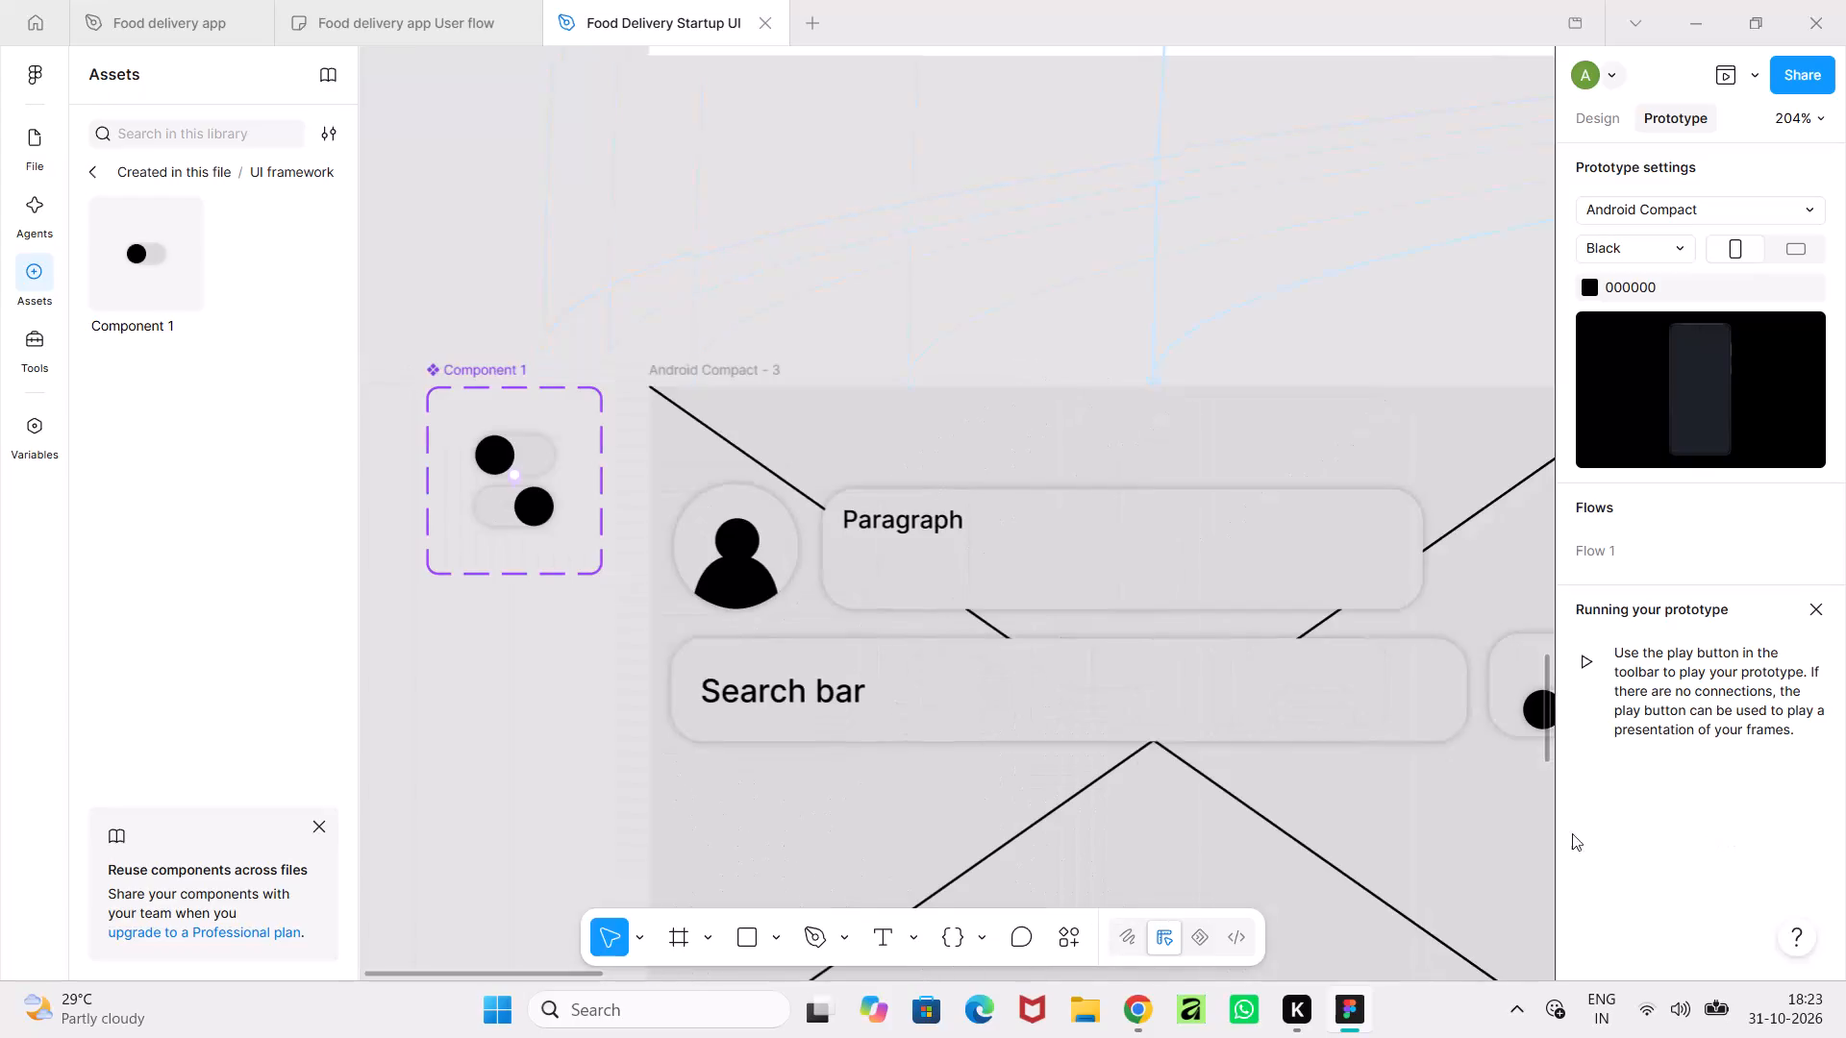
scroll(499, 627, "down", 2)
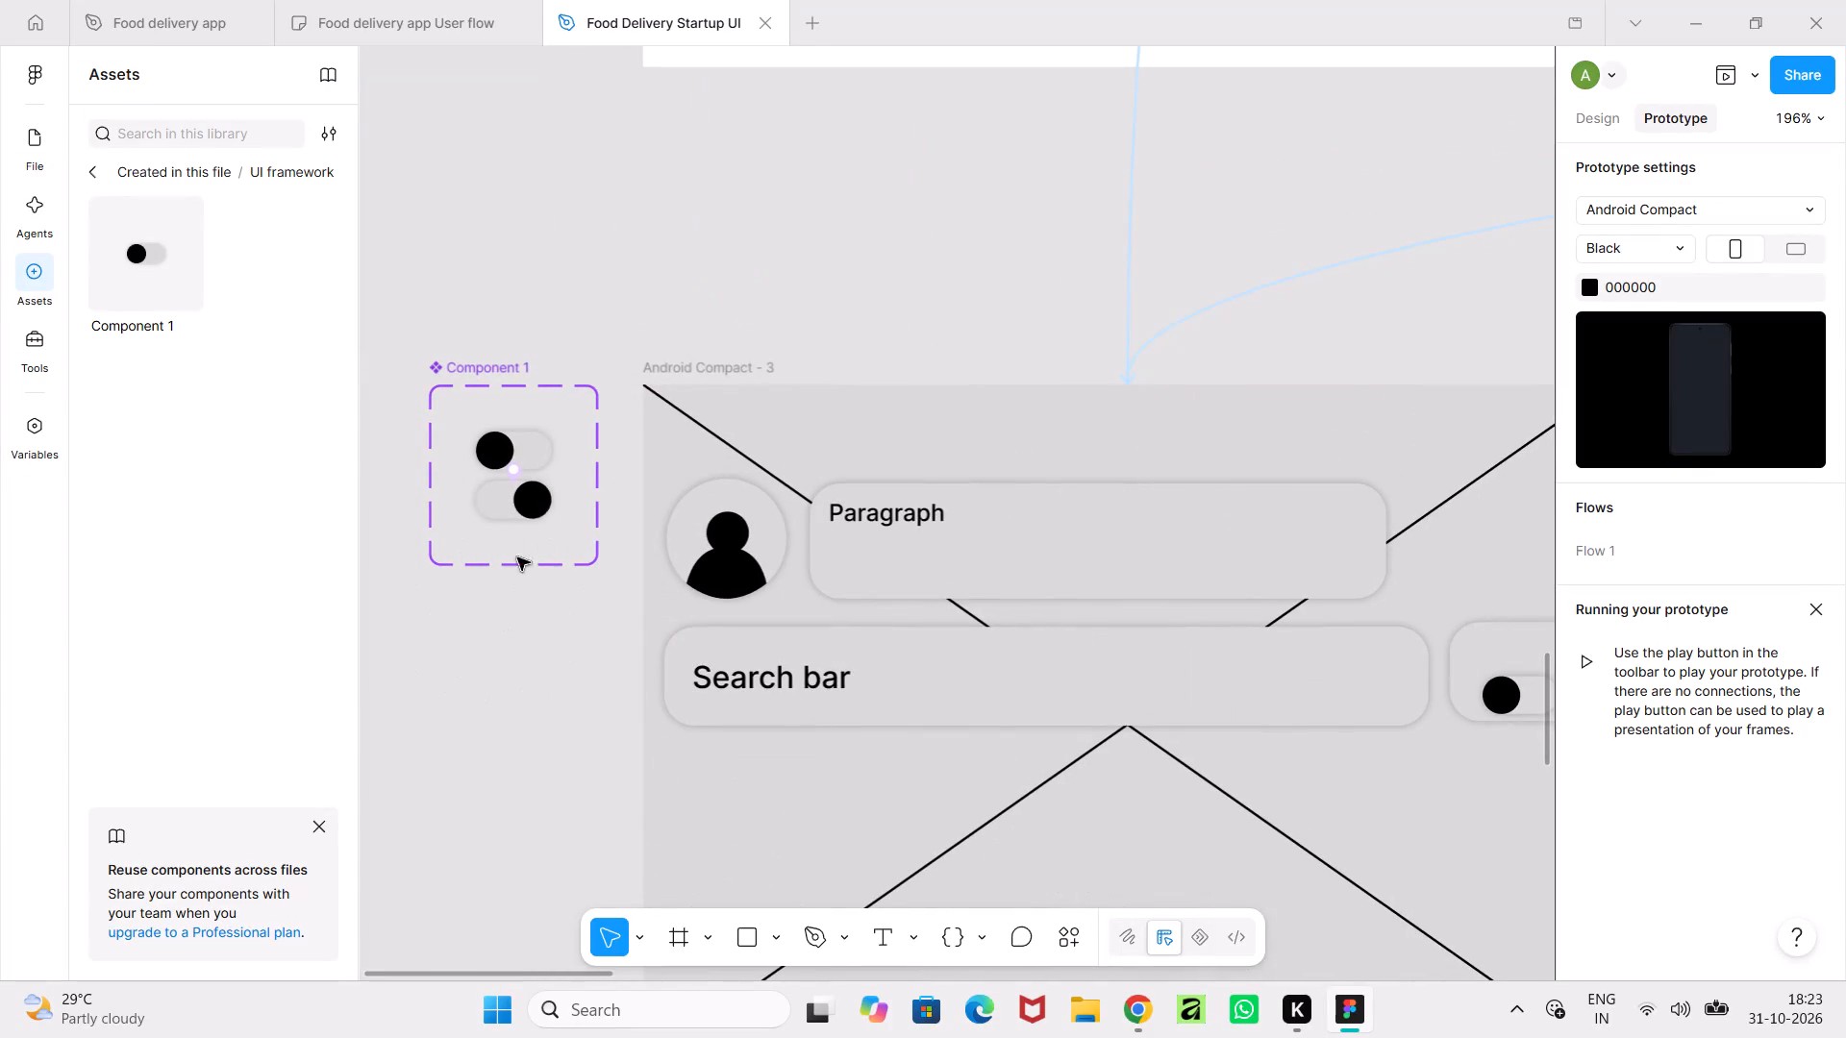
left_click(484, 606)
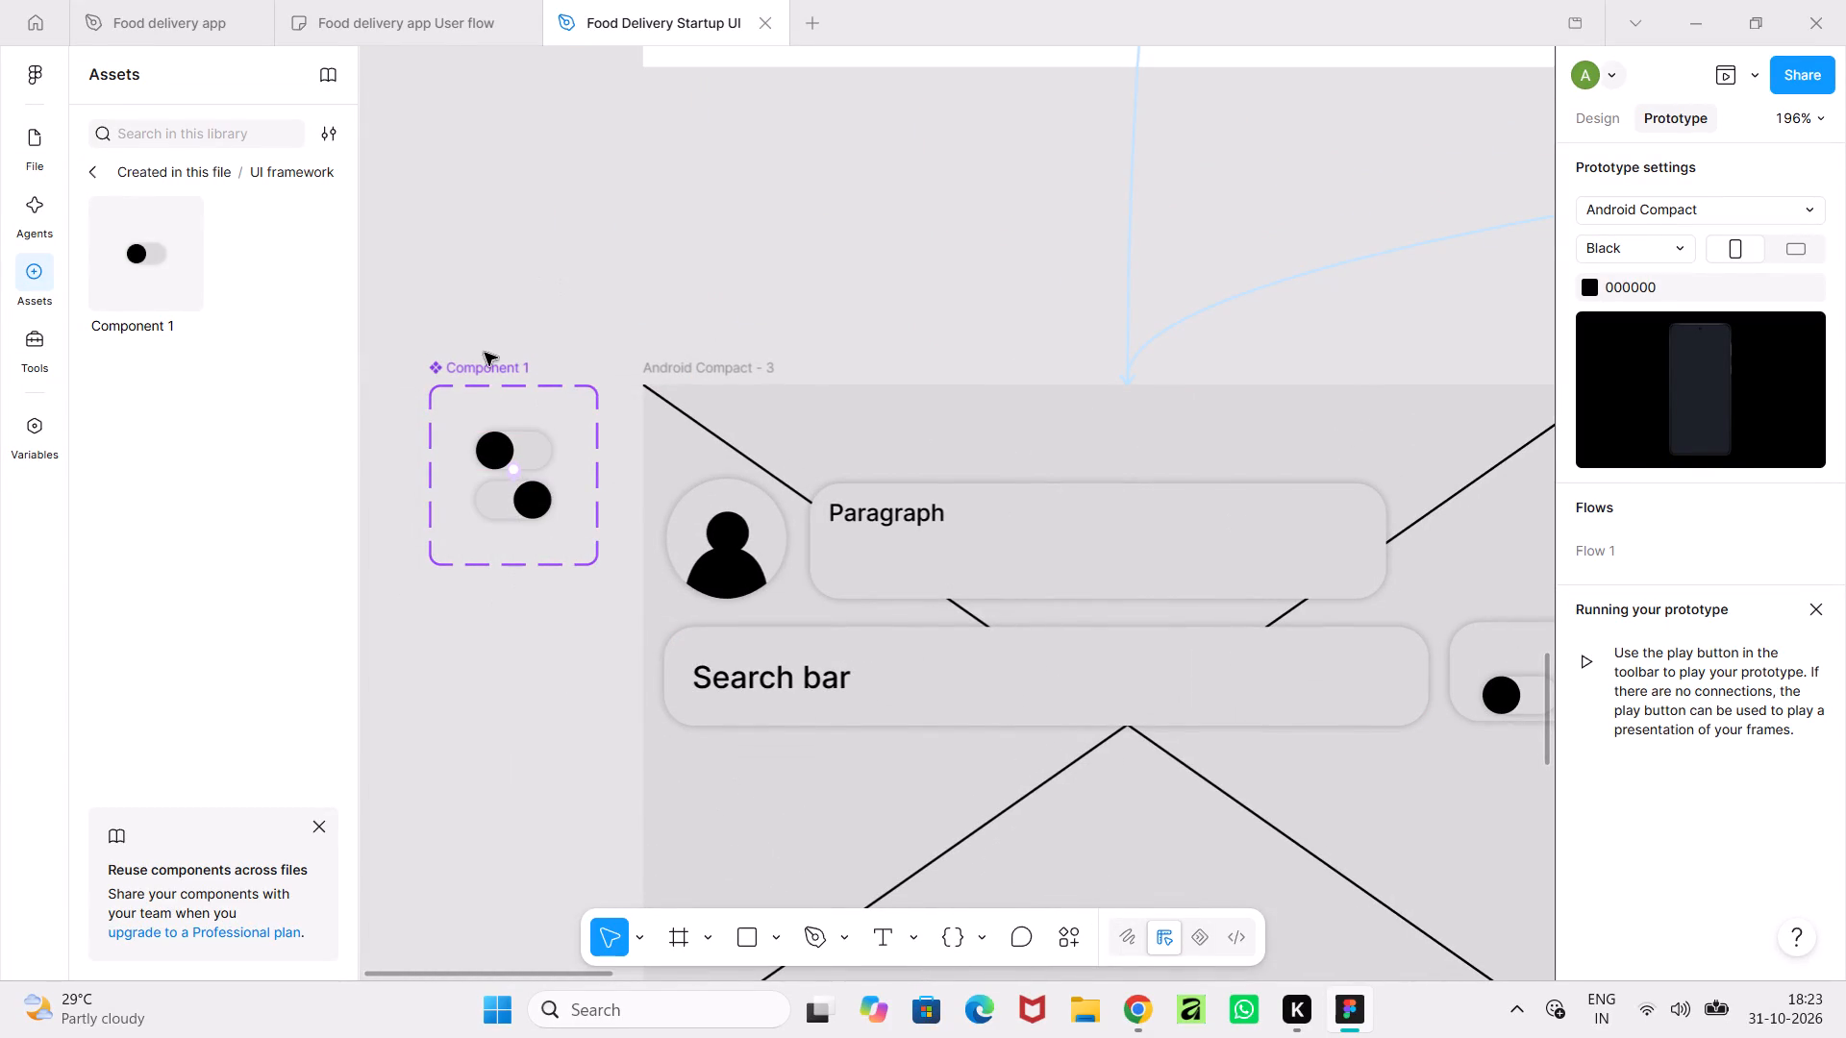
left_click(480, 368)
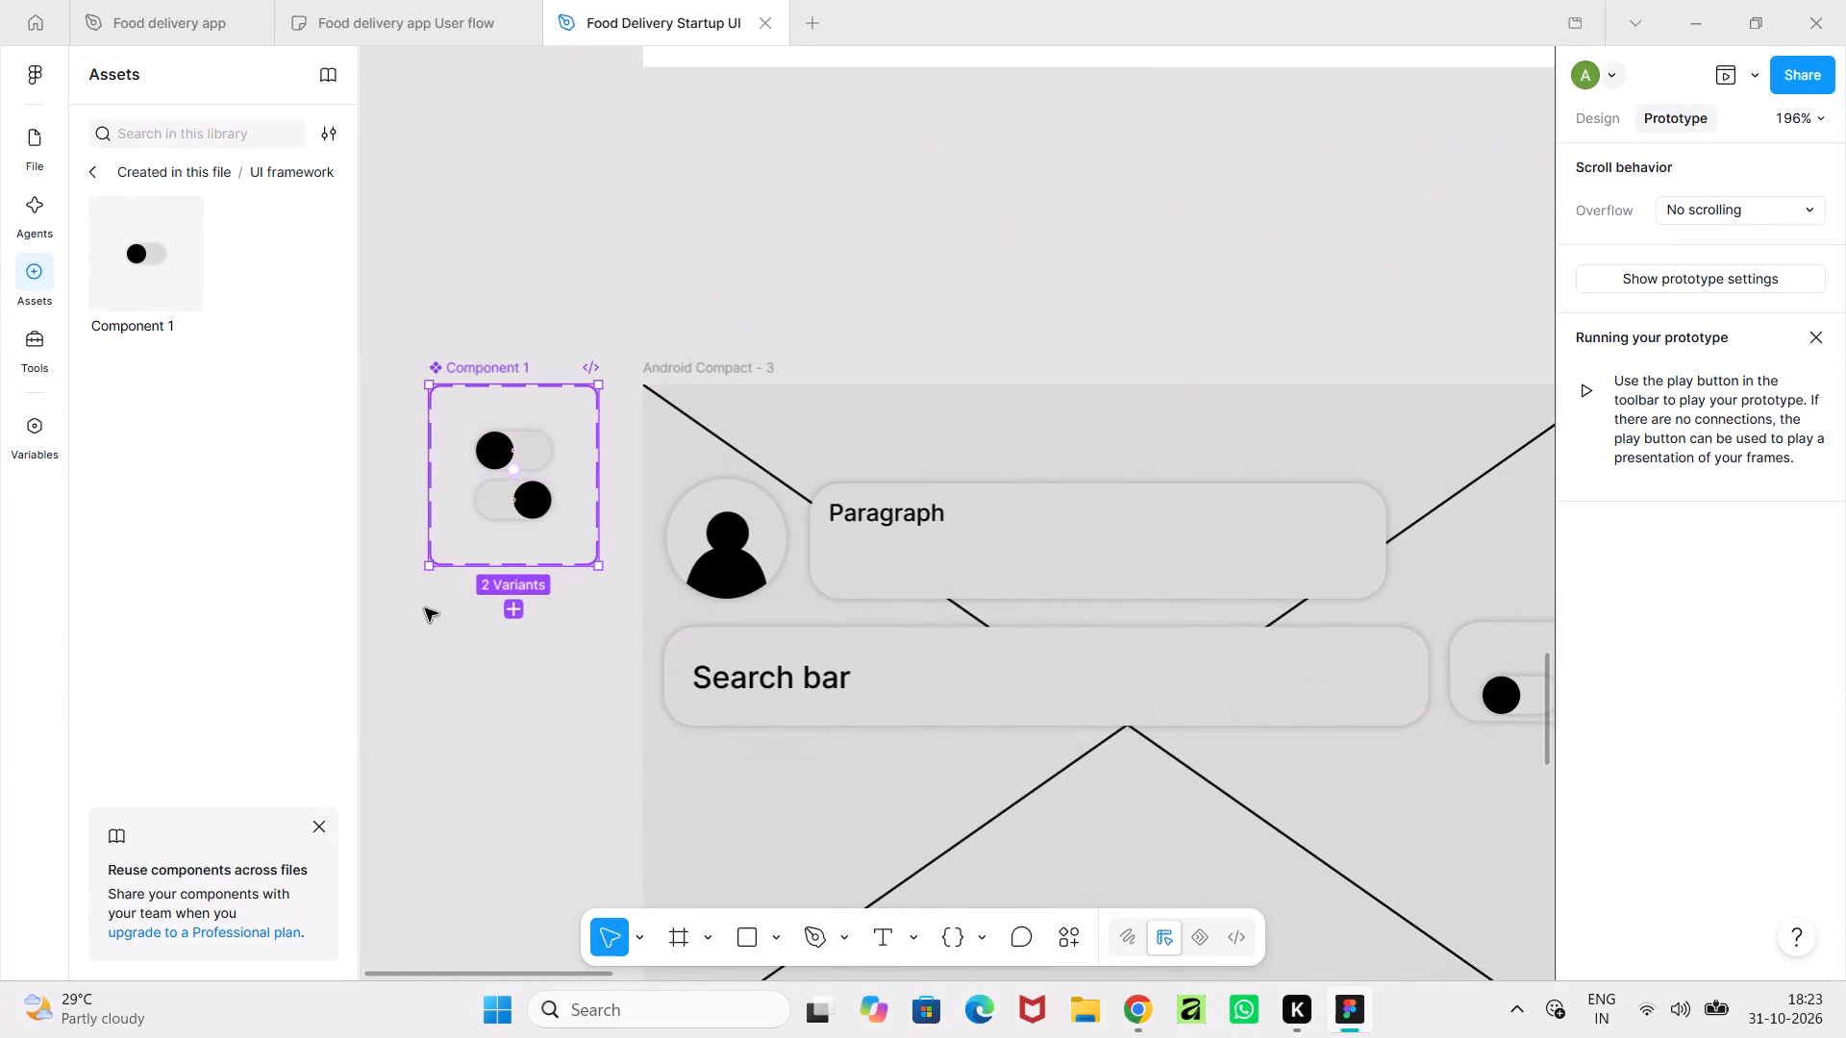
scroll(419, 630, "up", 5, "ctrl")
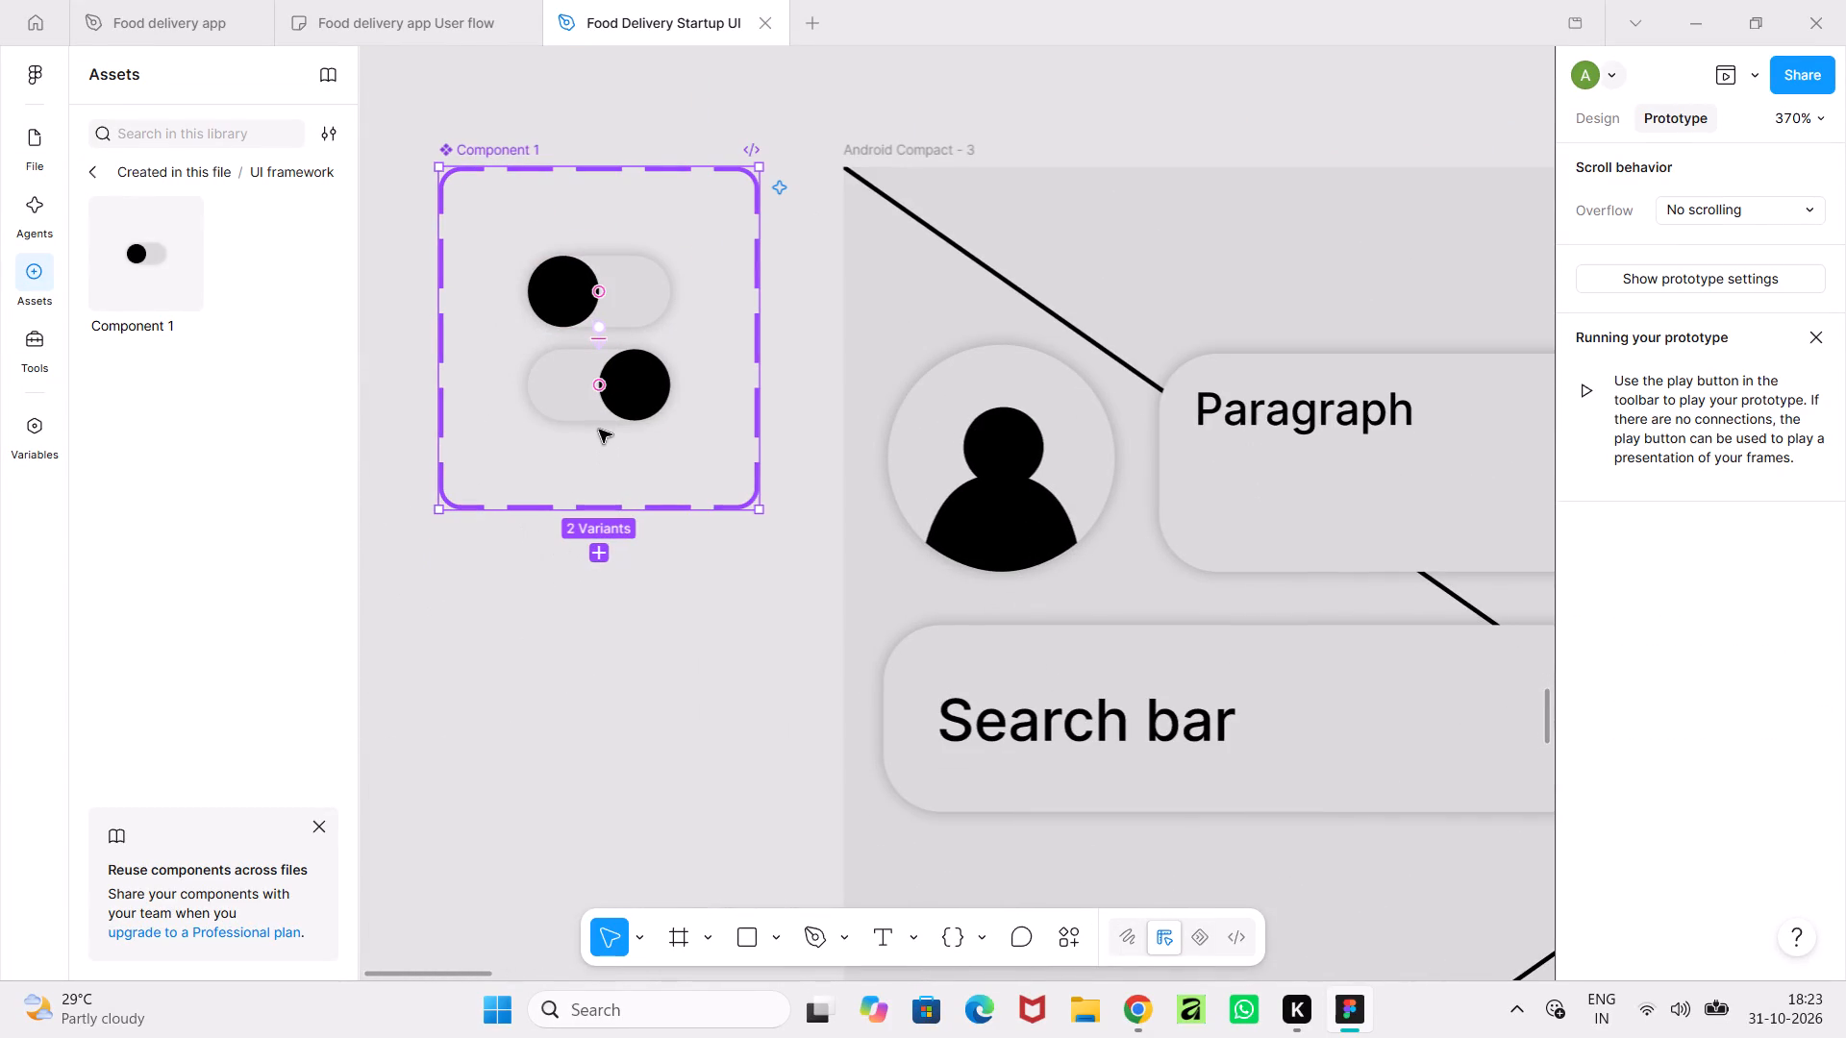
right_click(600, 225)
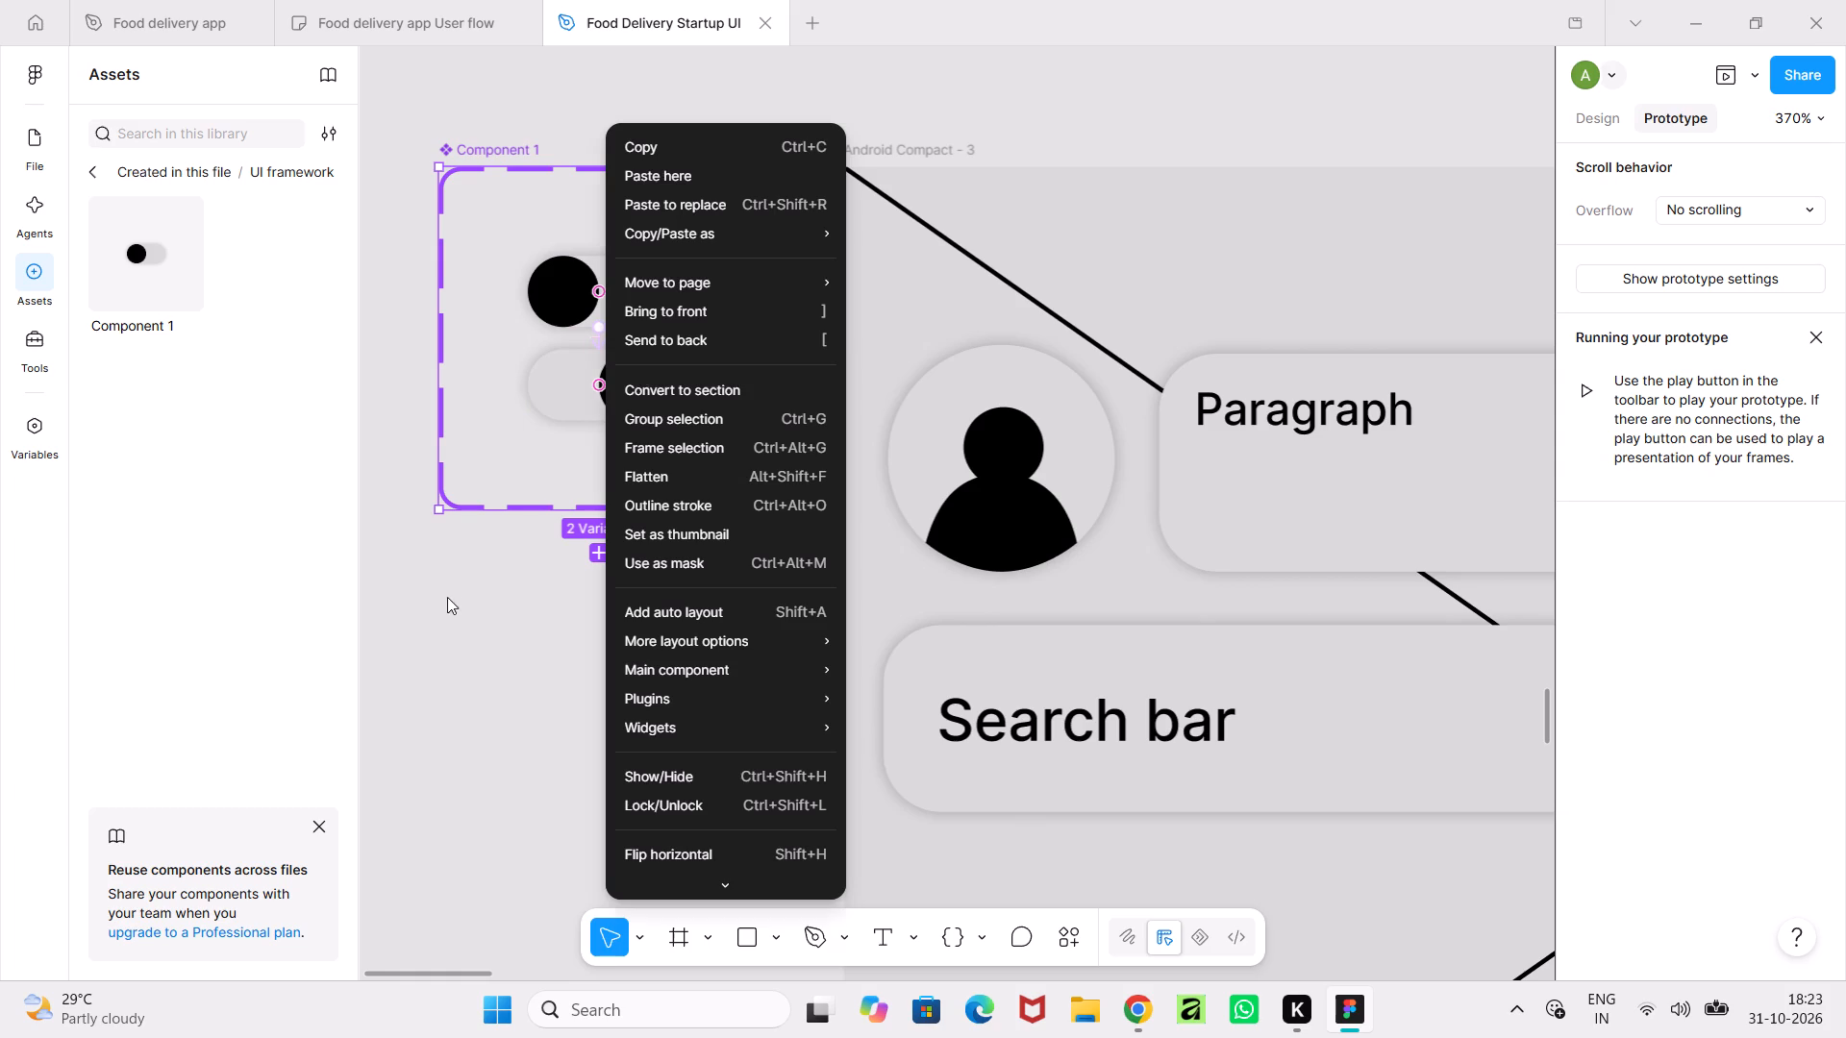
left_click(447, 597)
Undo the recent edits back past the move of the Component 1 set to the other side of Android Compact - 3.
scroll(447, 599, "down", 13, "ctrl")
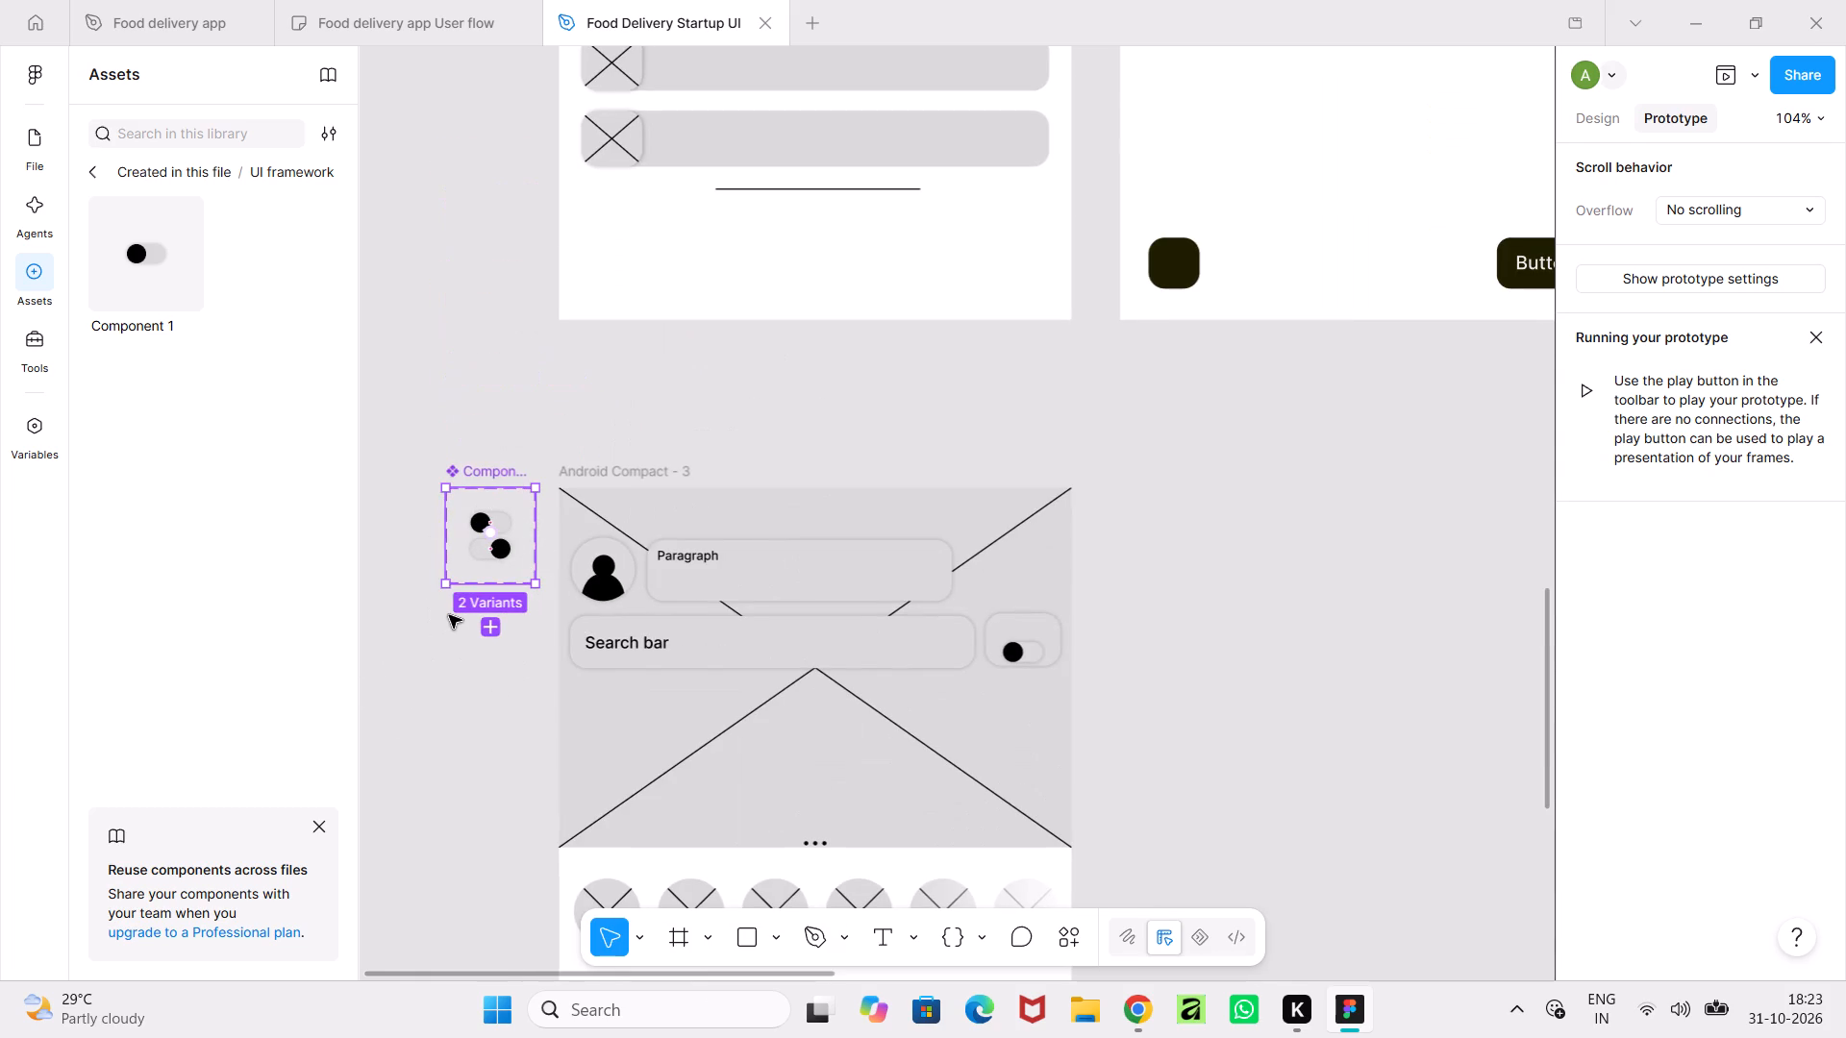
key("ctrl+z")
key("ctrl+z")
key("ctrl+z")
key("ctrl+z")
key("ctrl+z")
key("ctrl+z")
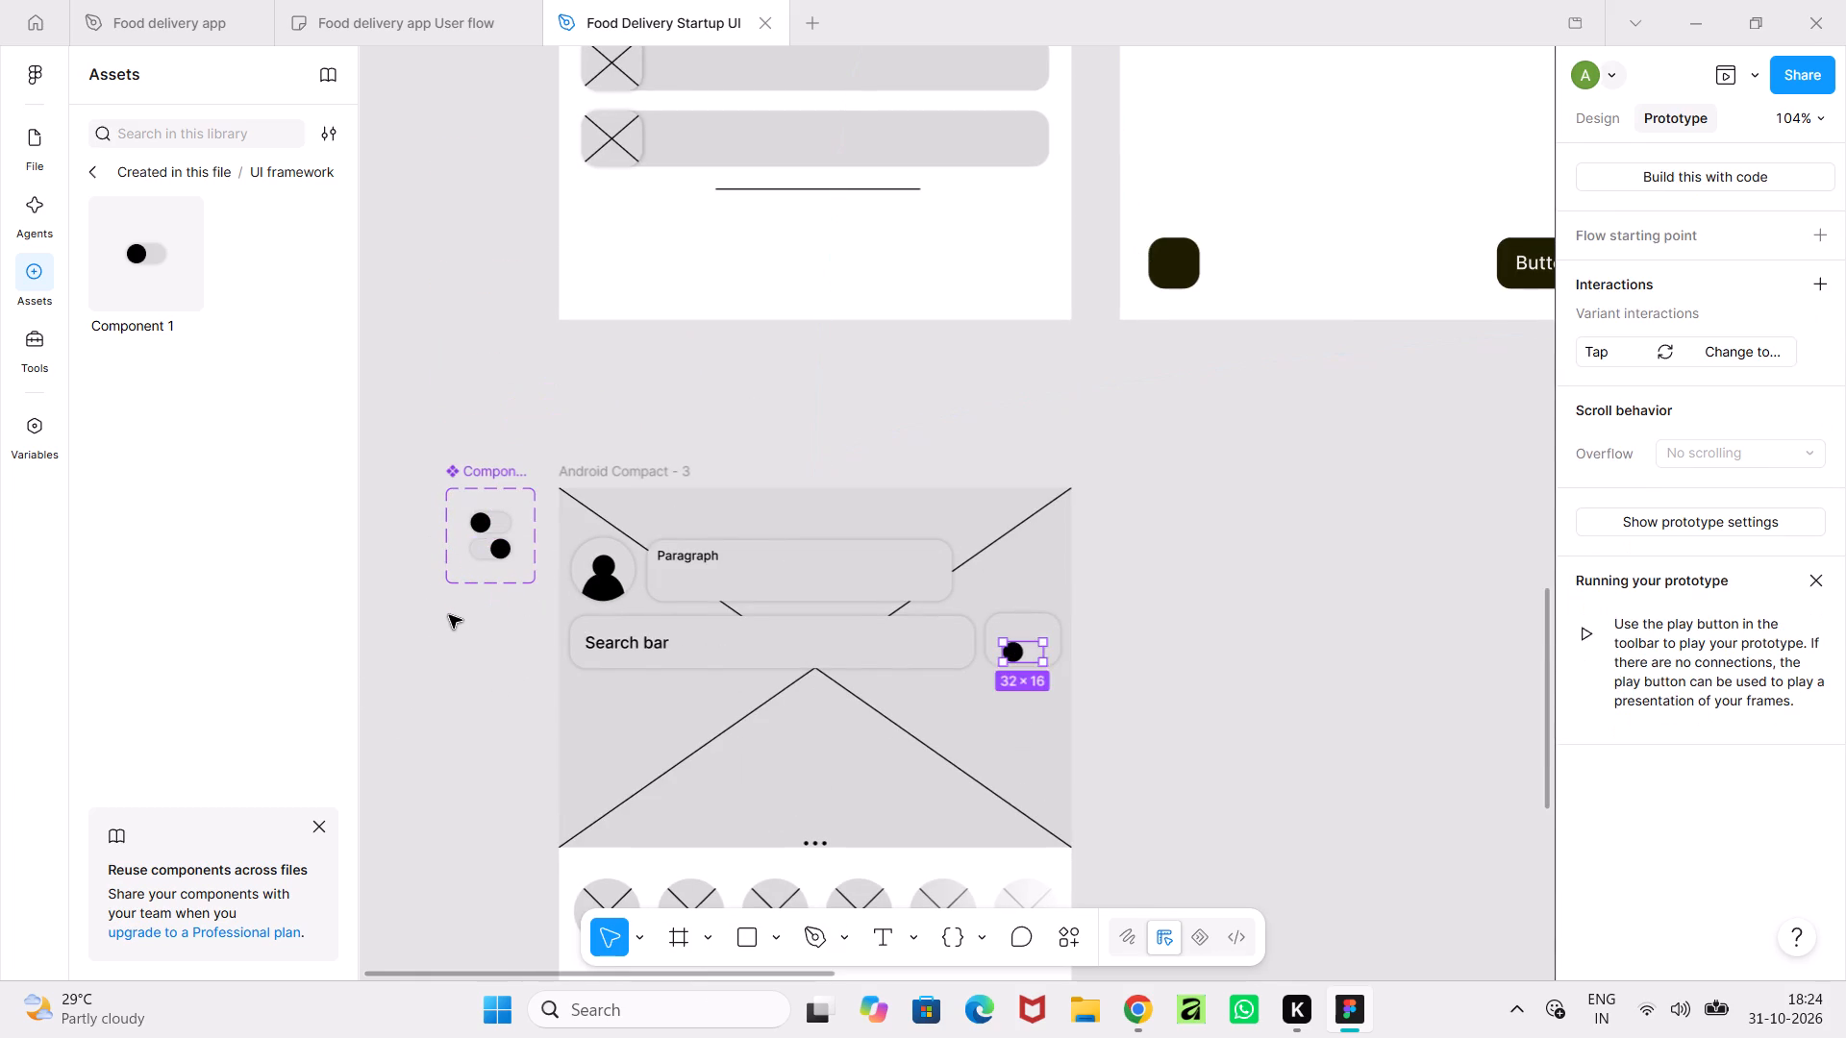
key("ctrl+z")
key("ctrl+z")
key("ctrl+z")
key("ctrl+z")
key("ctrl+z")
key("ctrl+z")
key("ctrl+z")
key("ctrl+z")
key("ctrl+z")
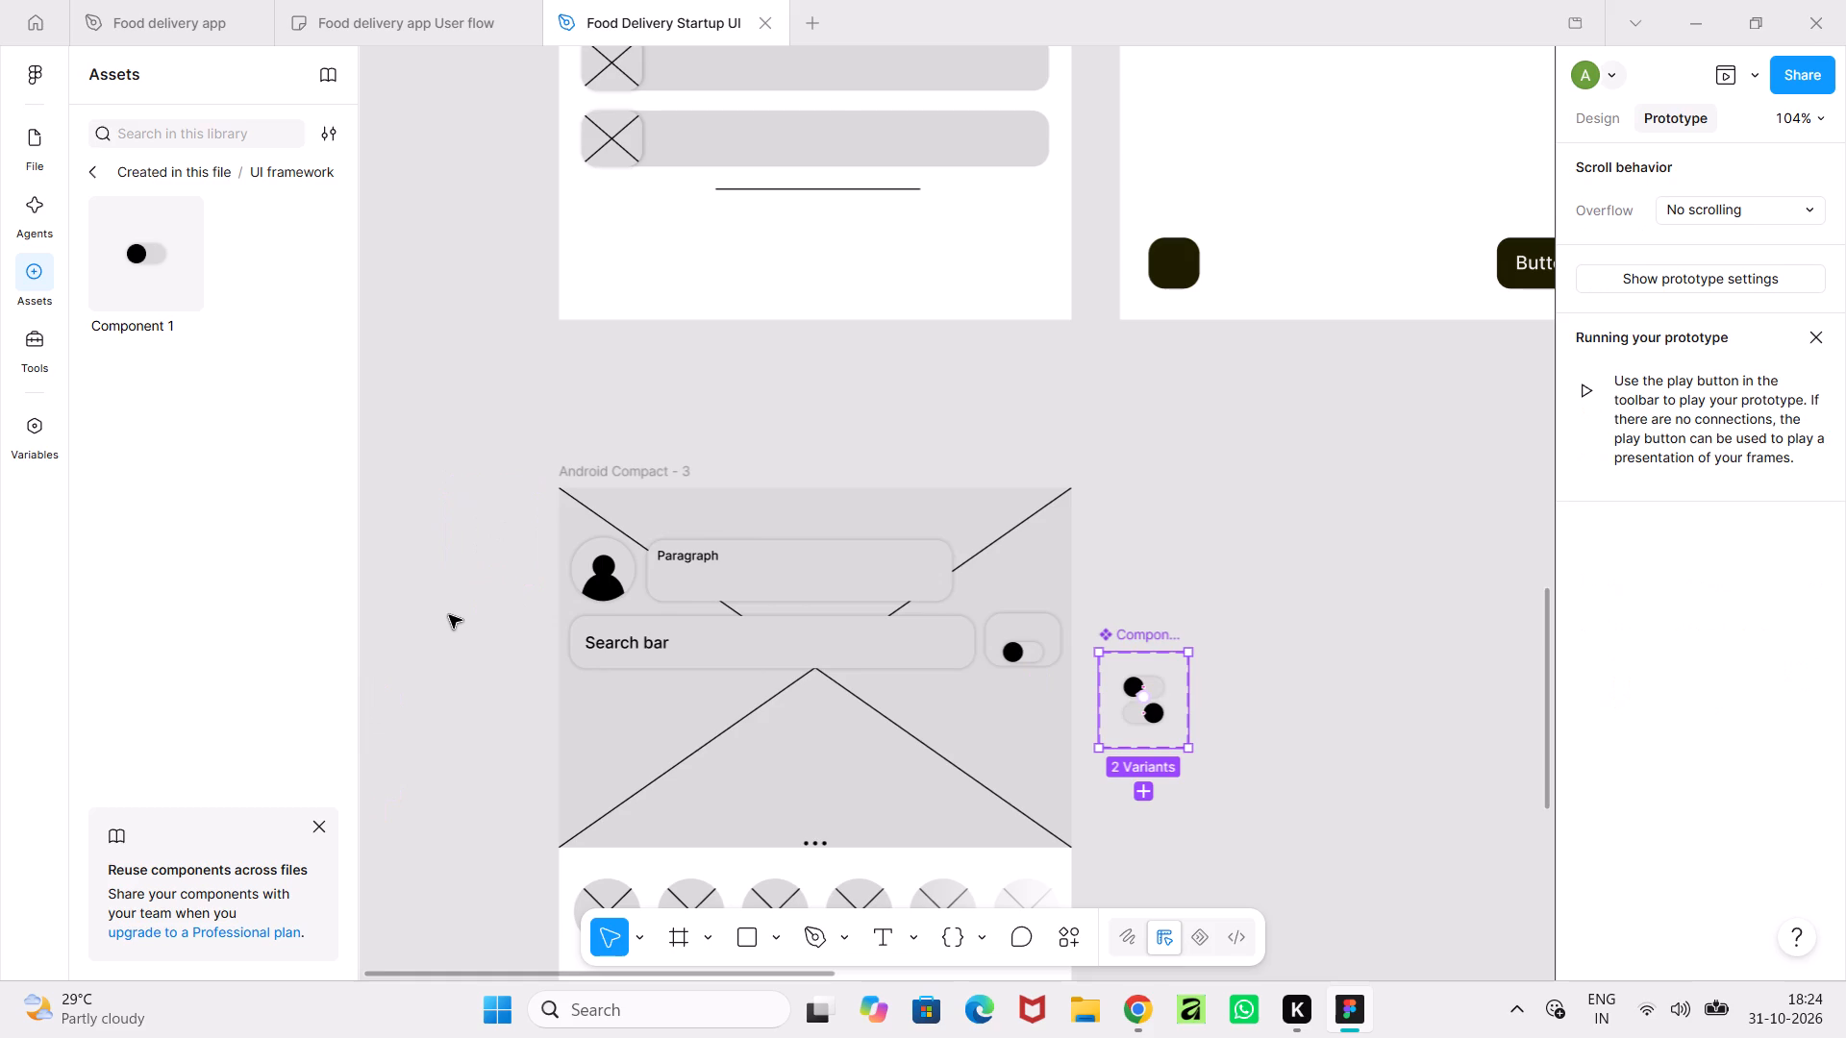
Undo the toggle instance placed beside the search bar and the creation of the Component 1 set, back to plain frames.
key("ctrl+z")
key("ctrl+z")
key("ctrl+z")
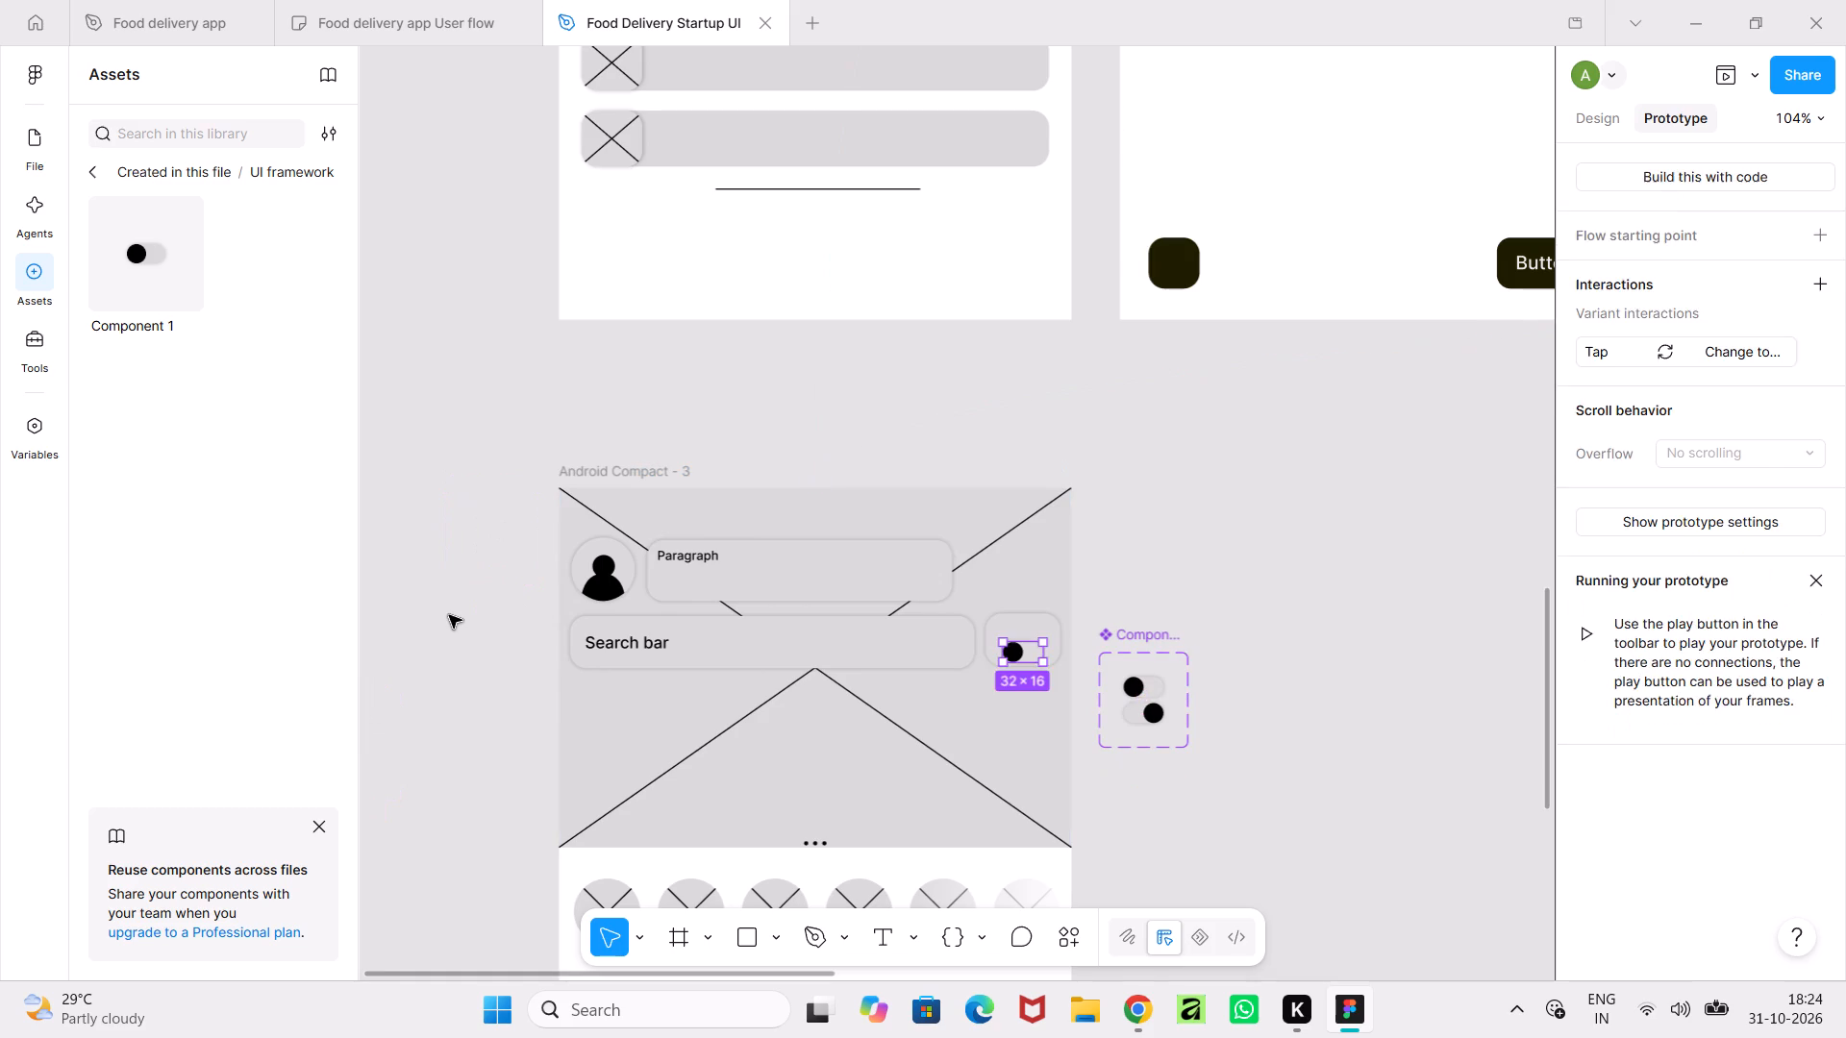
key("ctrl+z")
key("ctrl+z")
key("ctrl+z")
key("ctrl+z")
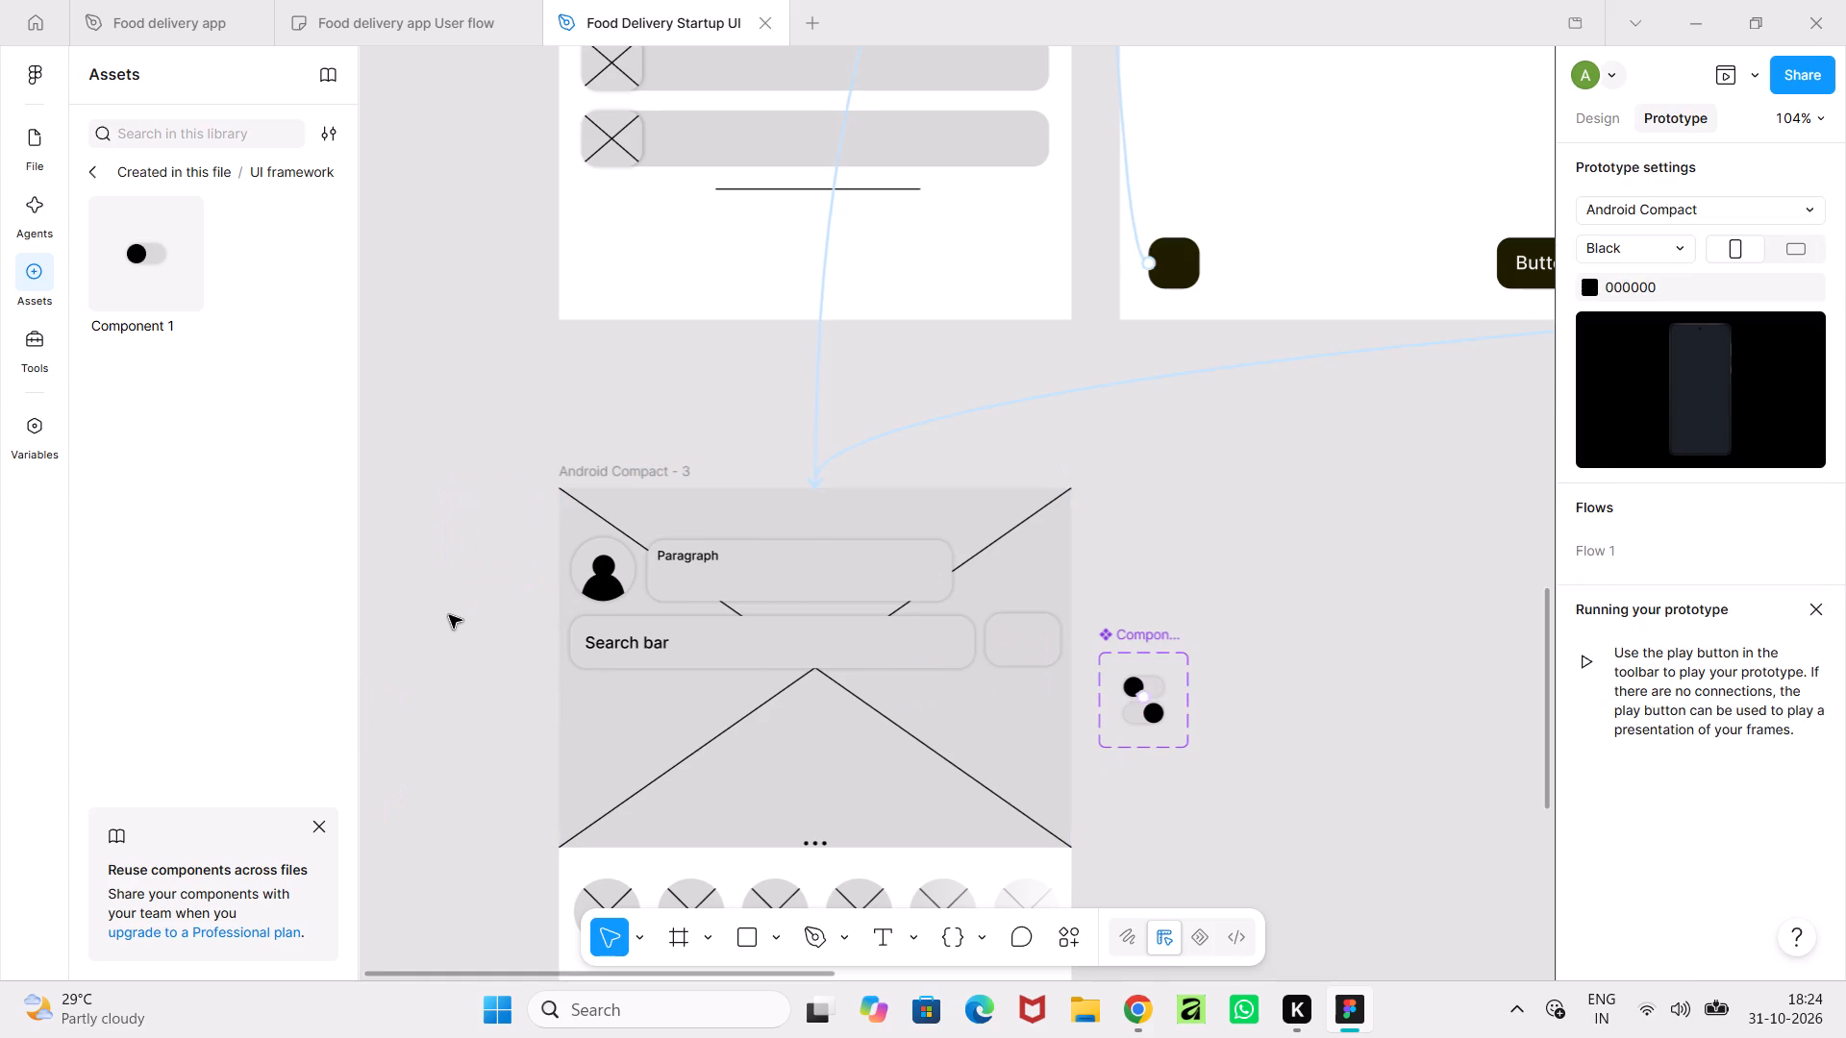
key("ctrl+z")
key("ctrl+z")
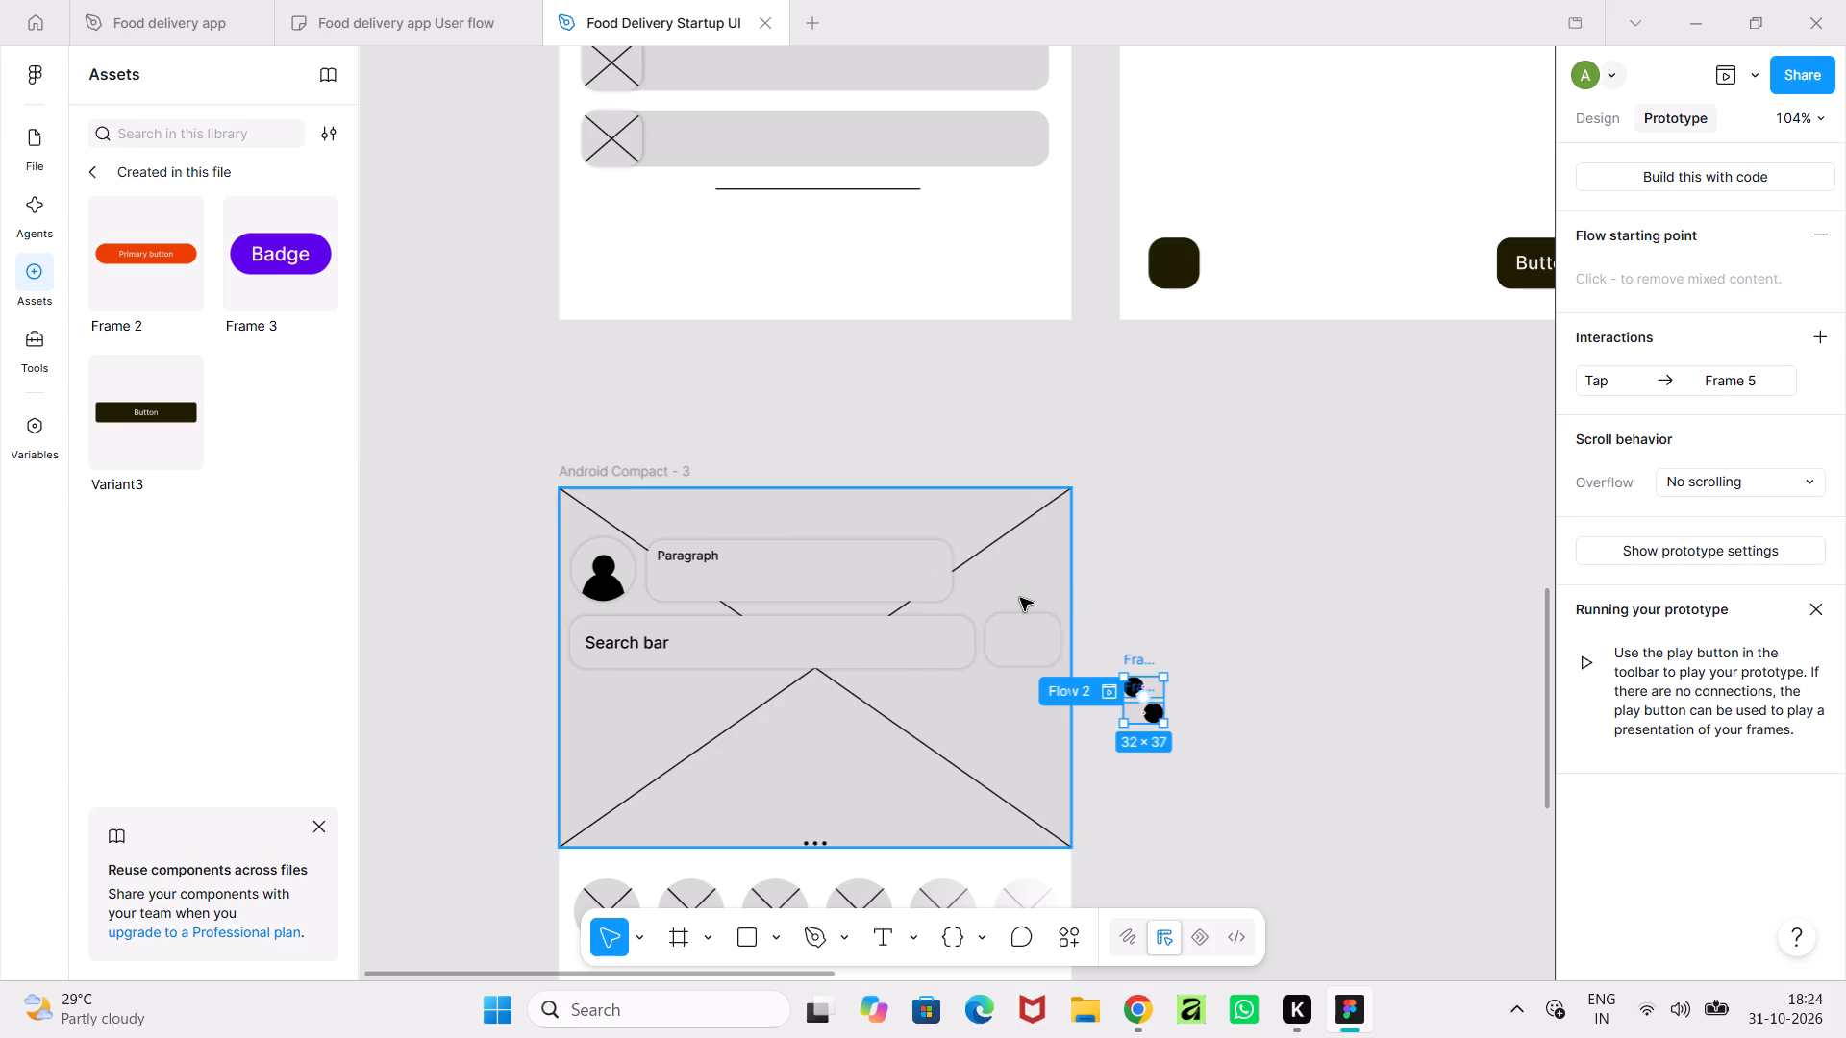
Preview Flow 2 and test tapping the toggle in both states, closing the preview when done.
left_click(1103, 695)
left_click(516, 529)
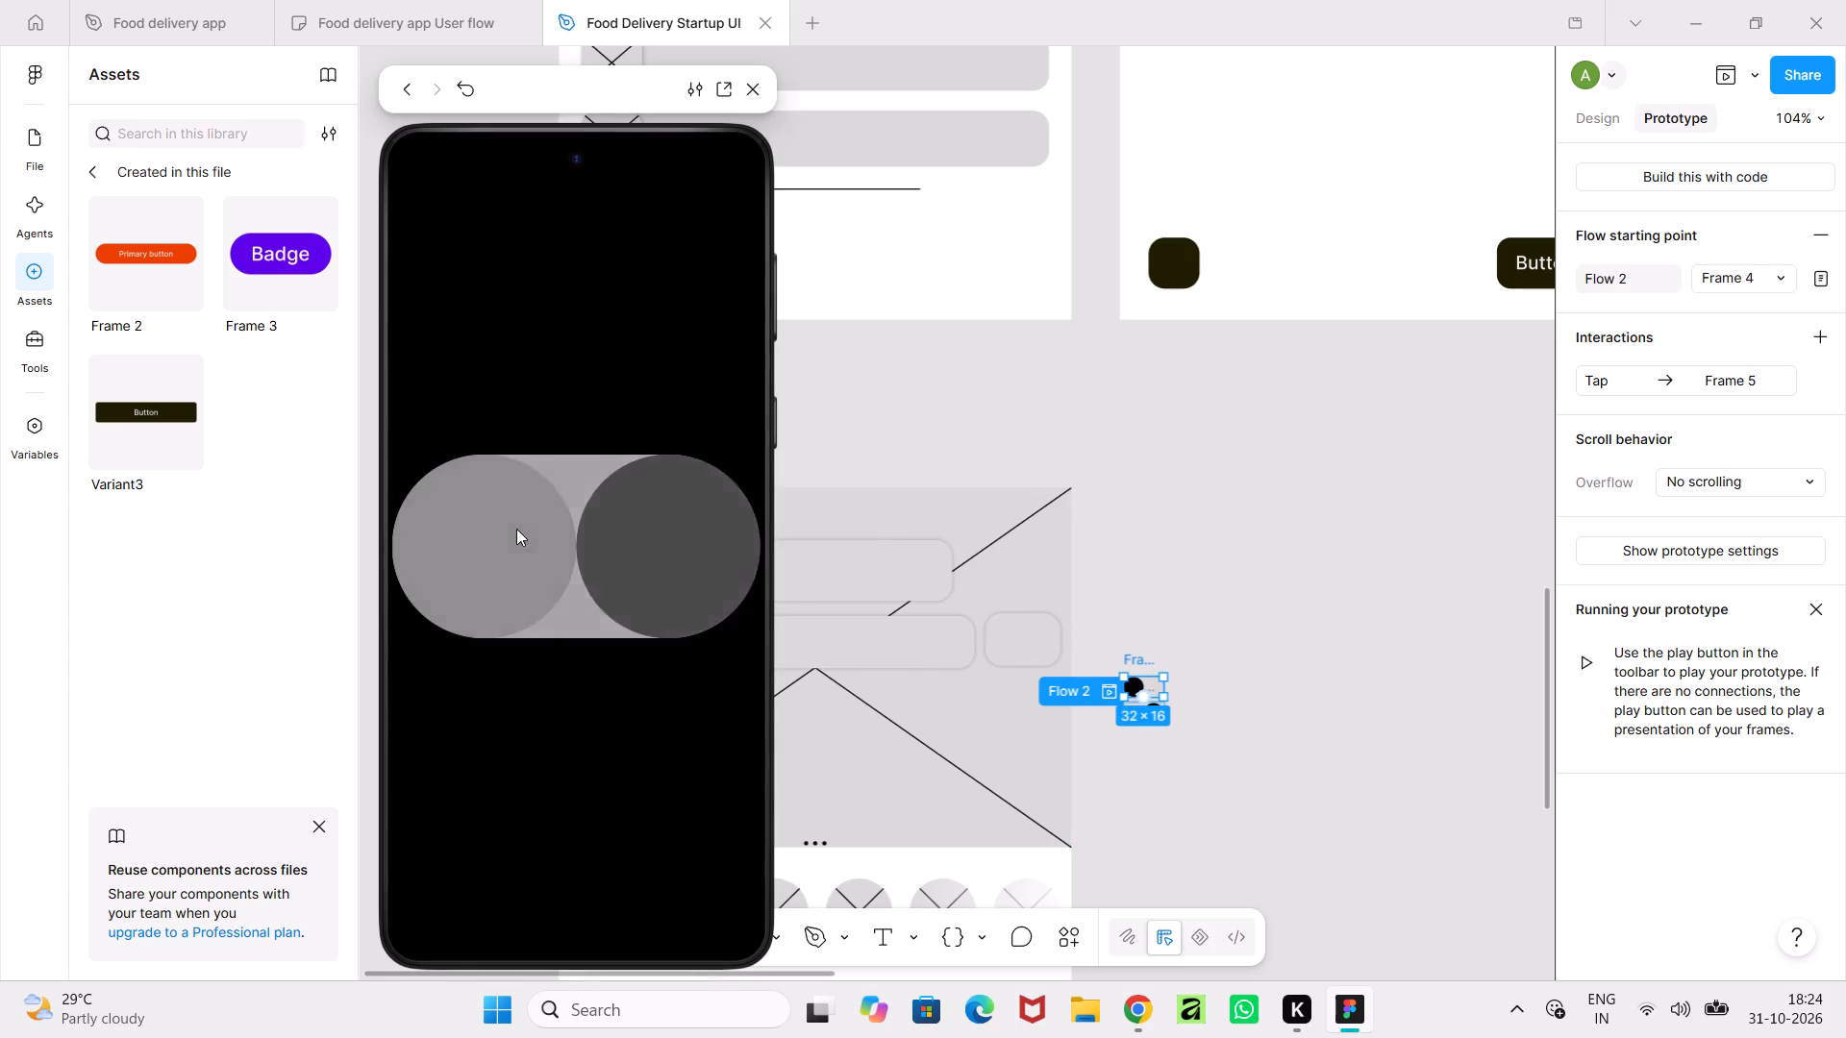
left_click(696, 565)
left_click(628, 569)
left_click(461, 555)
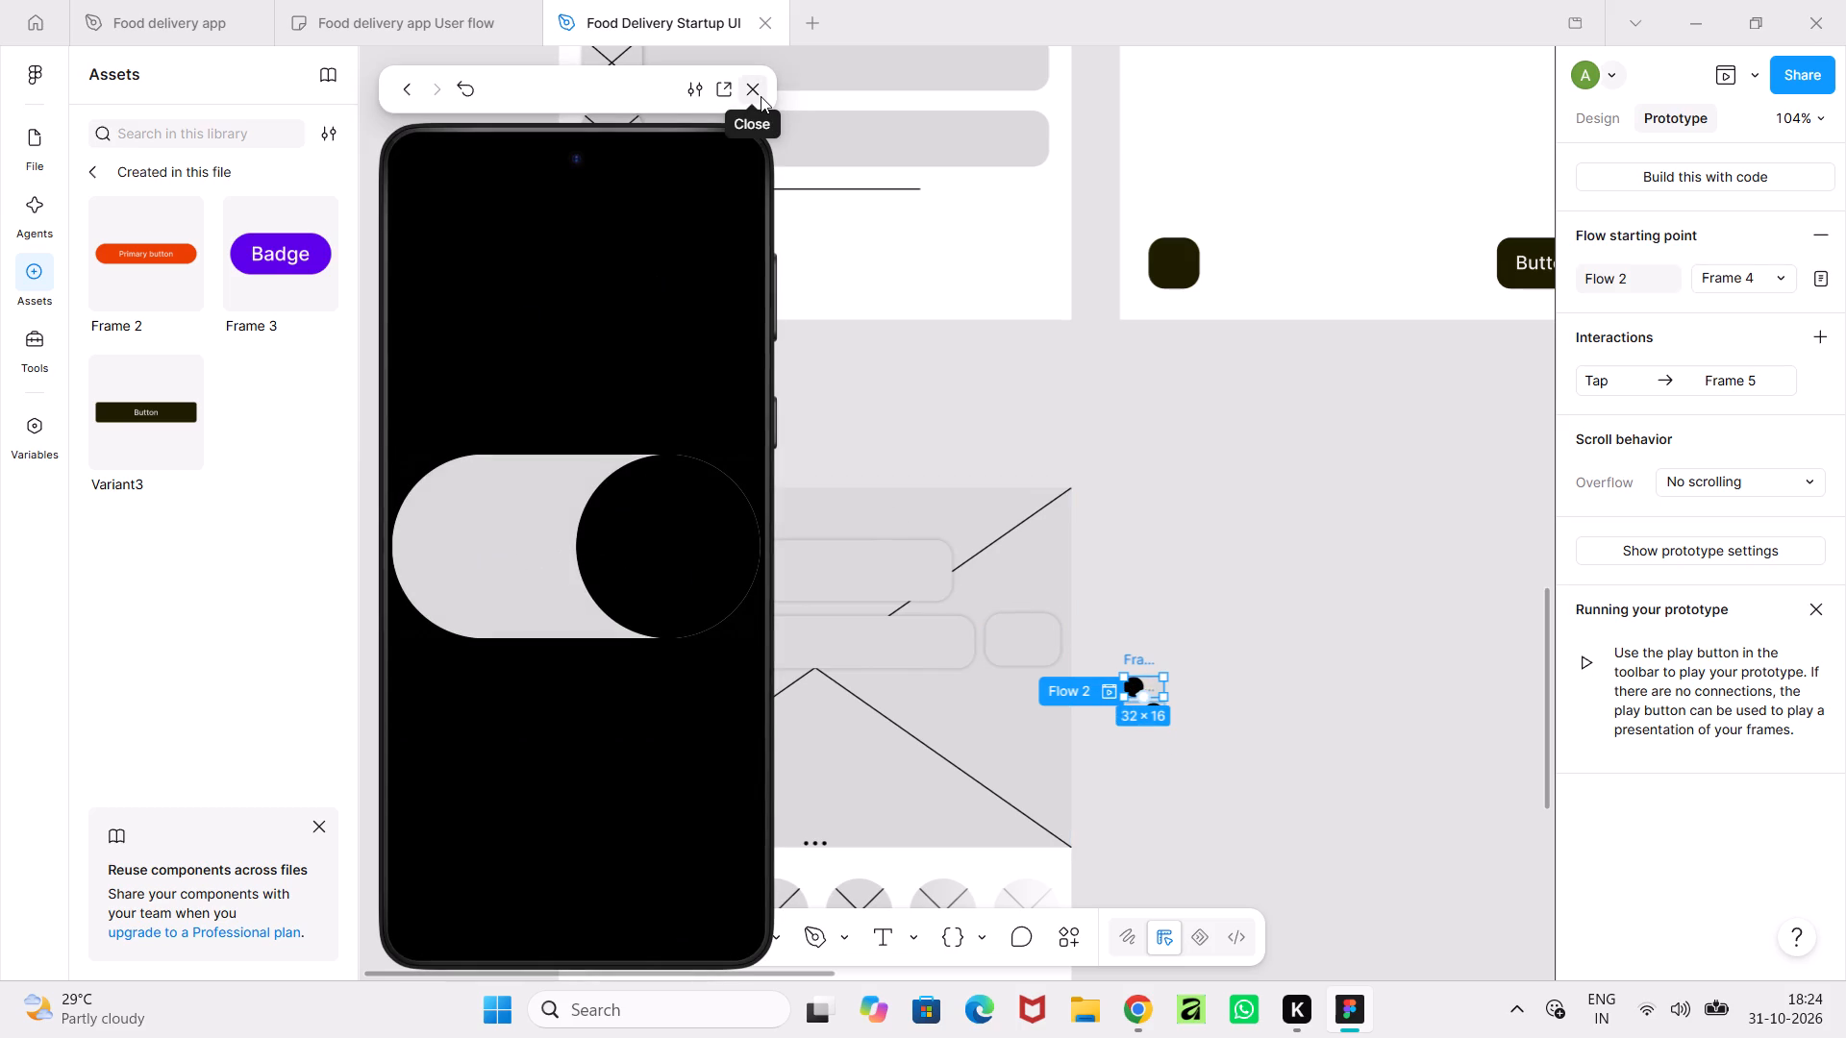
left_click(632, 583)
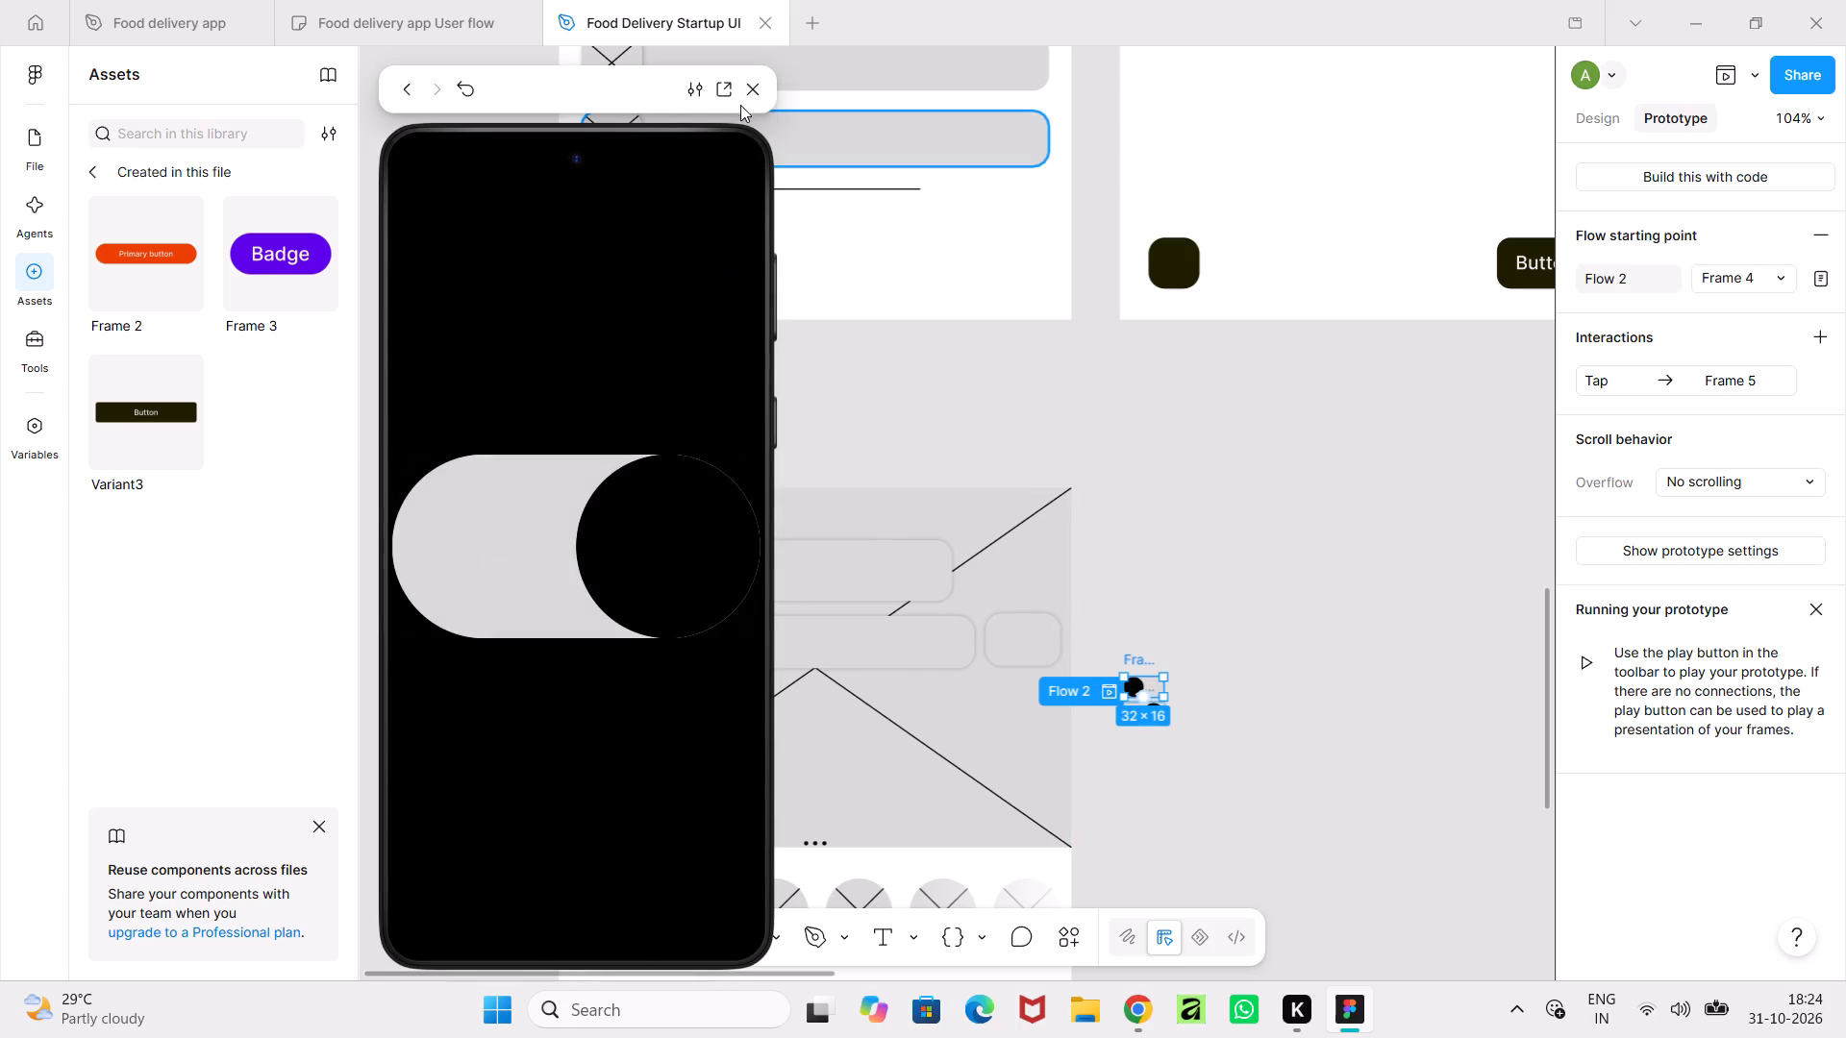
left_click(740, 99)
Connect Frame 5 back to Frame 4 with a Navigate to prototype interaction.
scroll(1334, 735, "up", 6)
scroll(1081, 772, "up", 4, "ctrl")
middle_click_drag(1081, 772, 1152, 697)
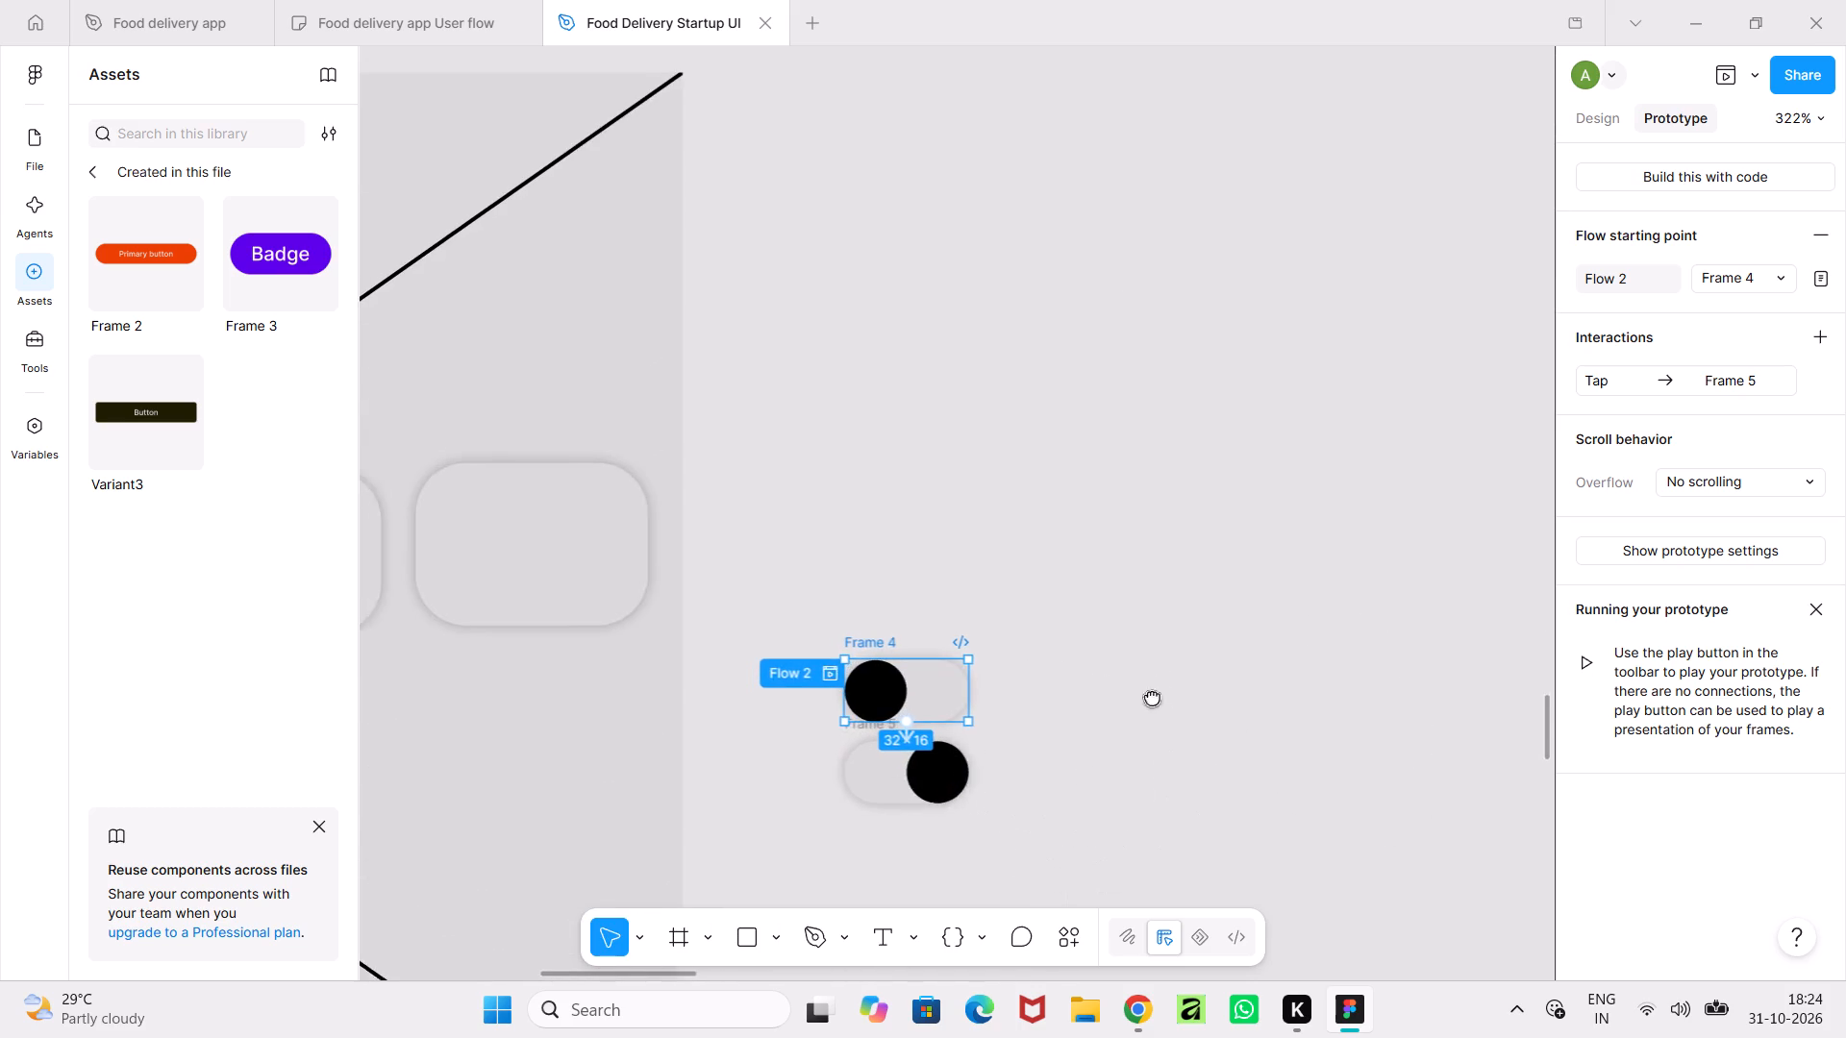
middle_click_drag(1152, 697, 1166, 680)
scroll(1166, 677, "up", 4, "ctrl")
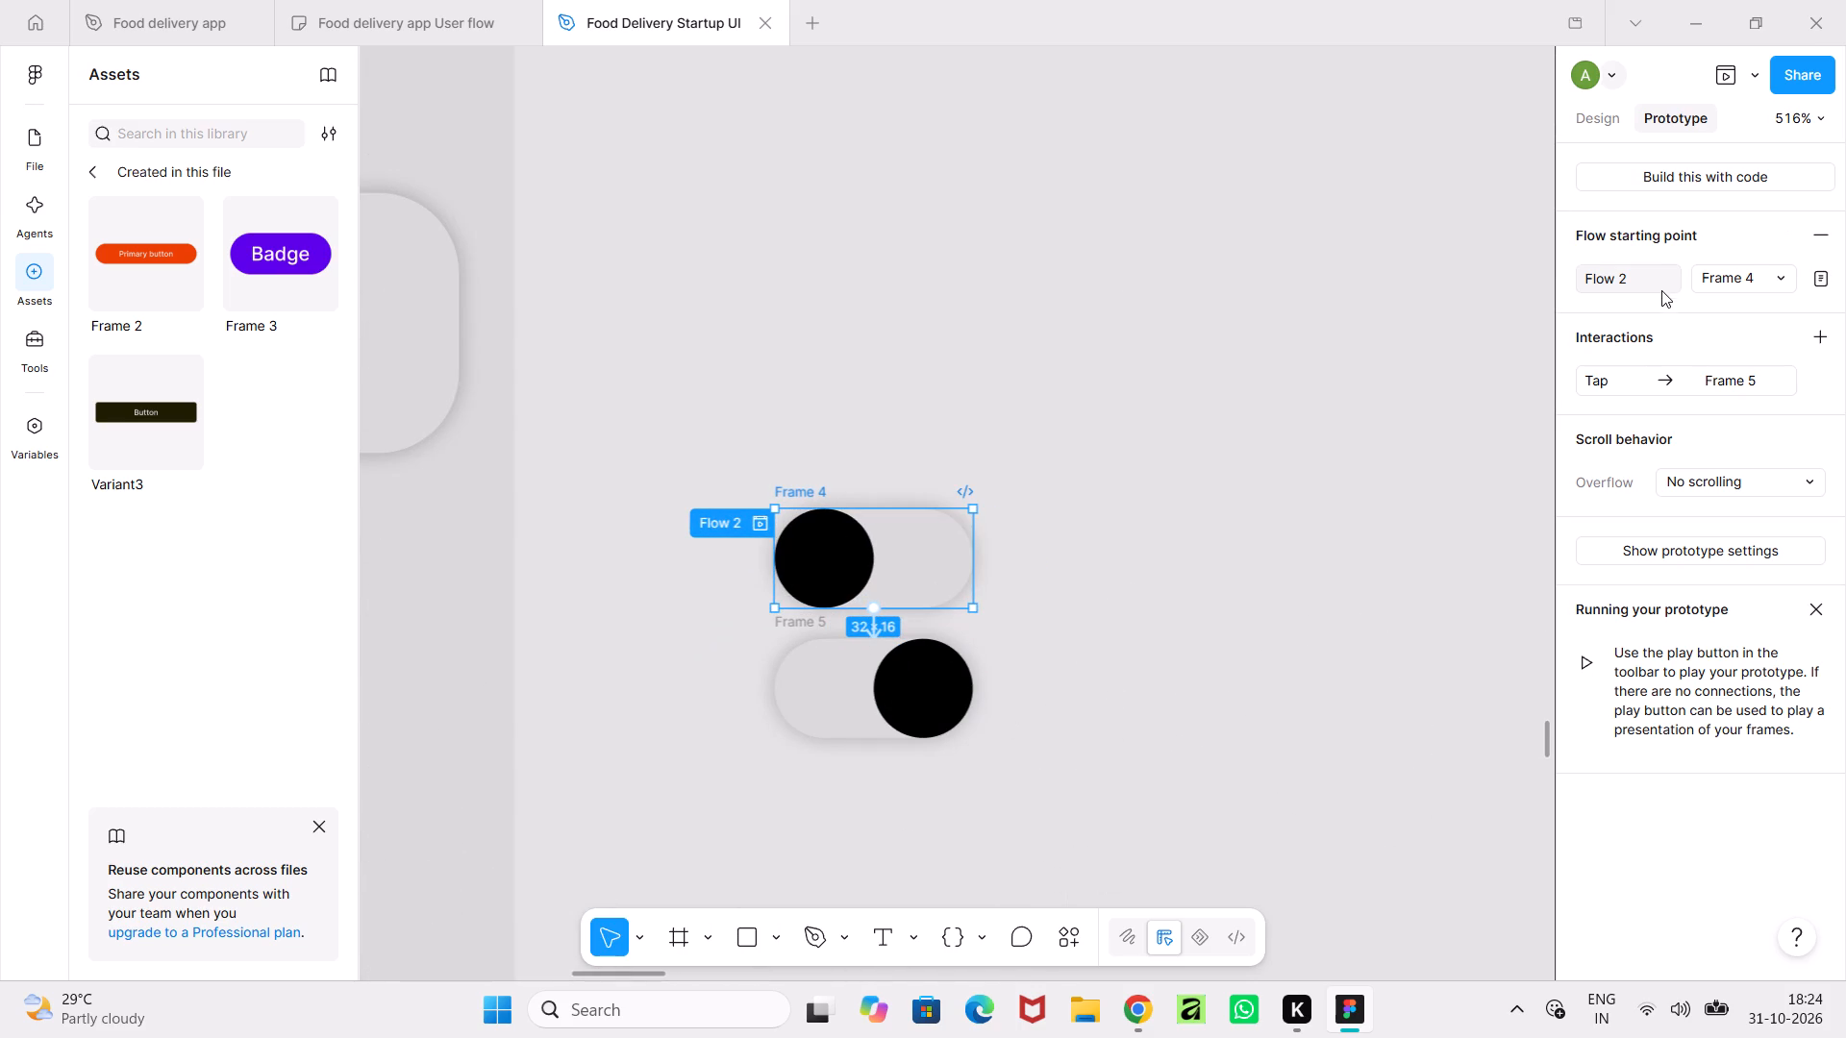
left_click(836, 708)
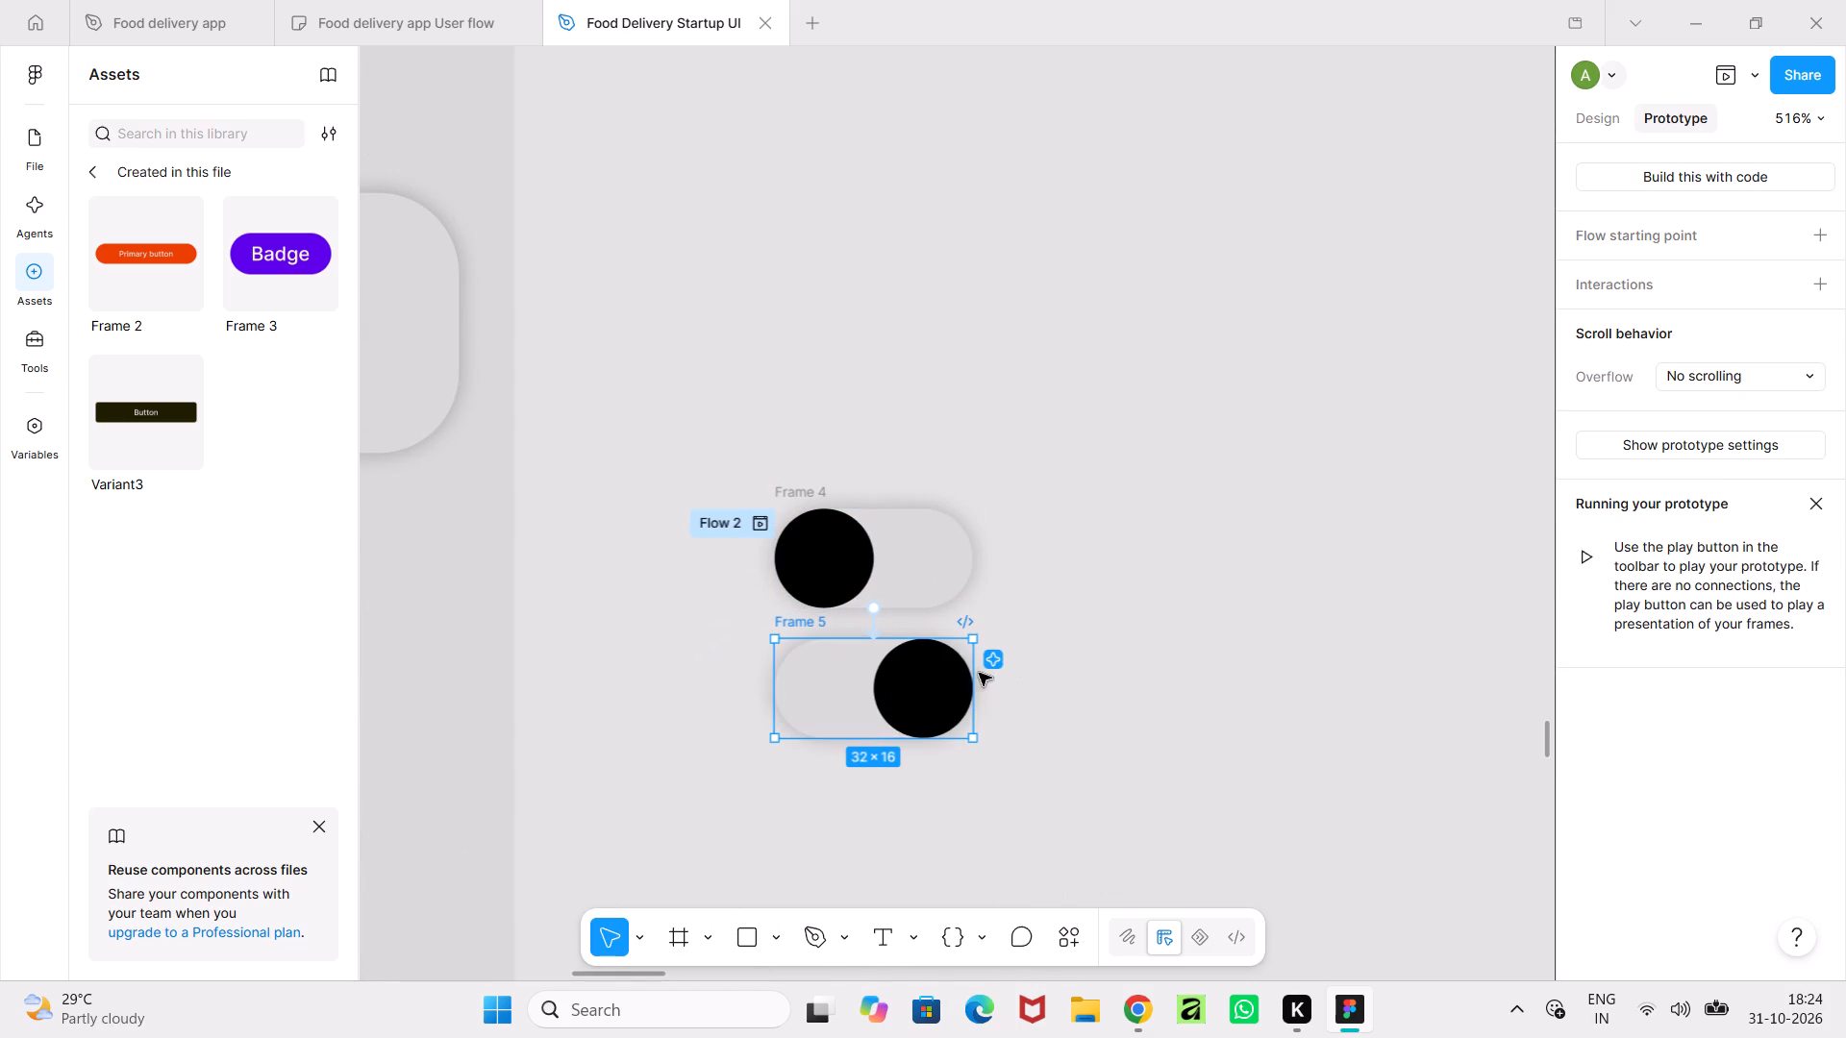
left_click_drag(767, 692, 780, 601)
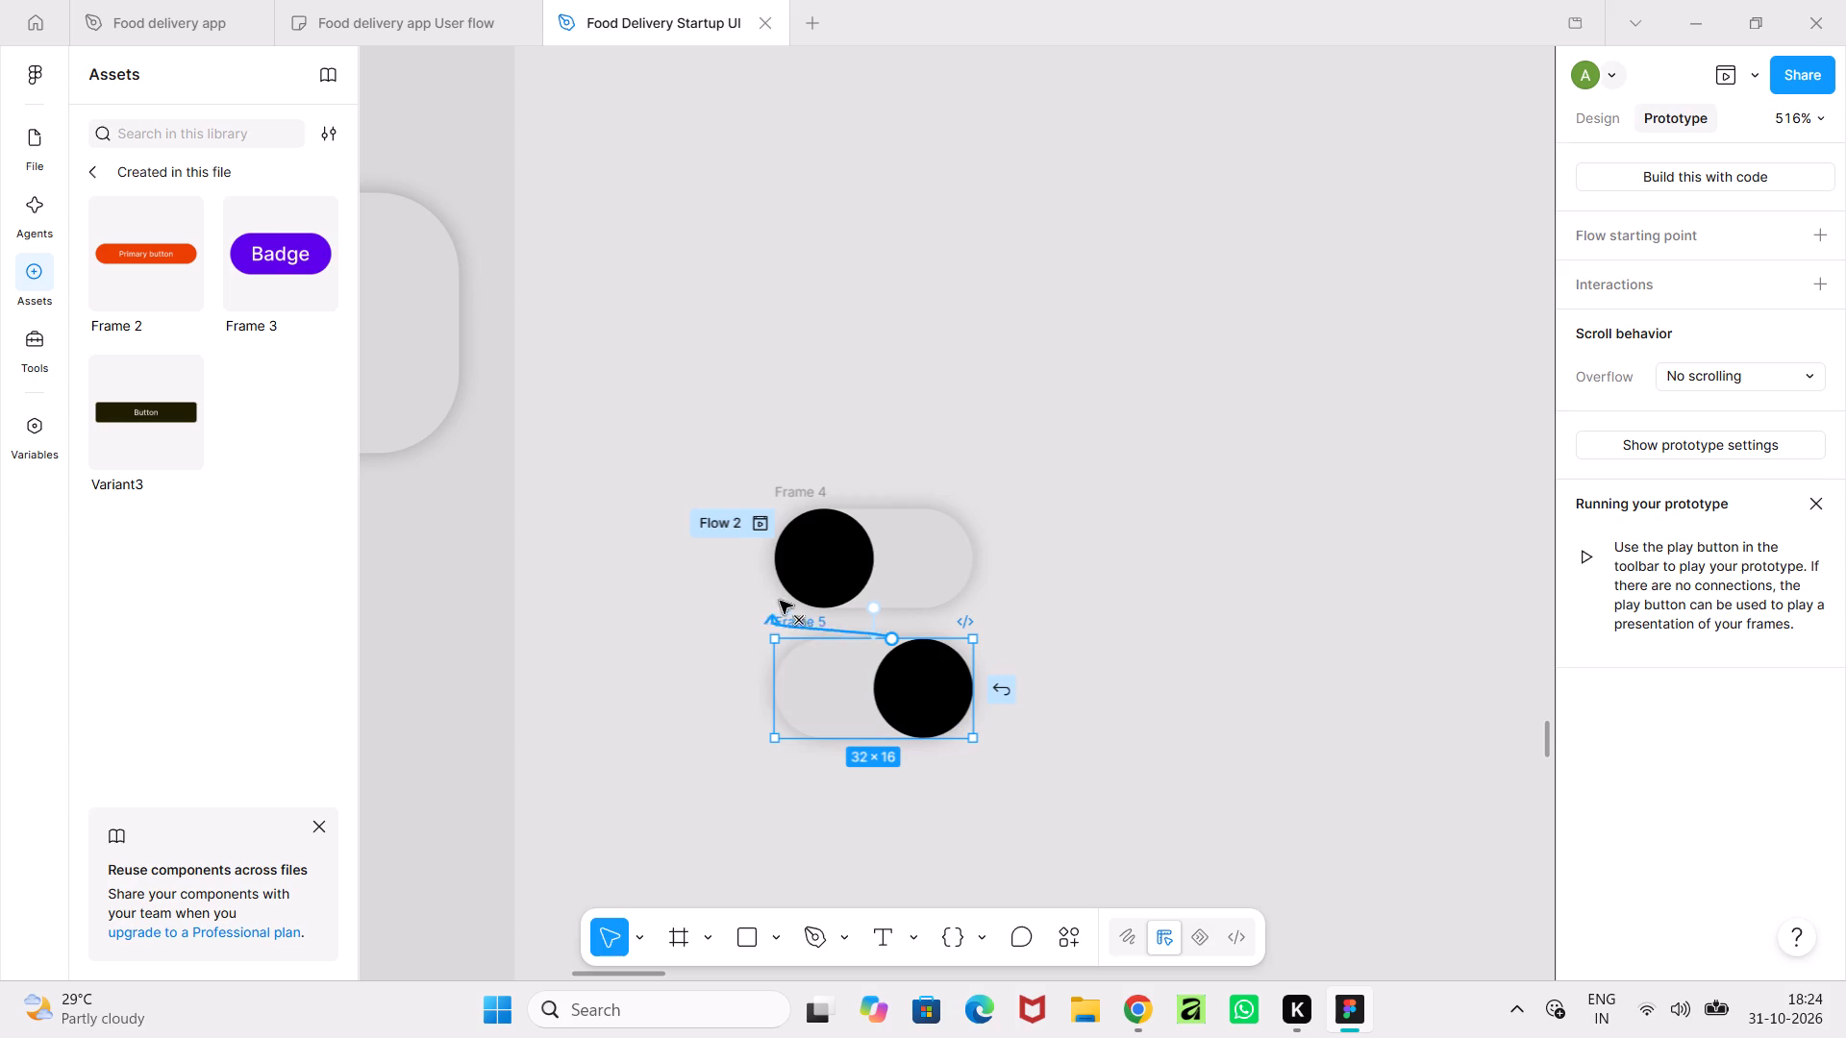
left_click_drag(780, 601, 870, 590)
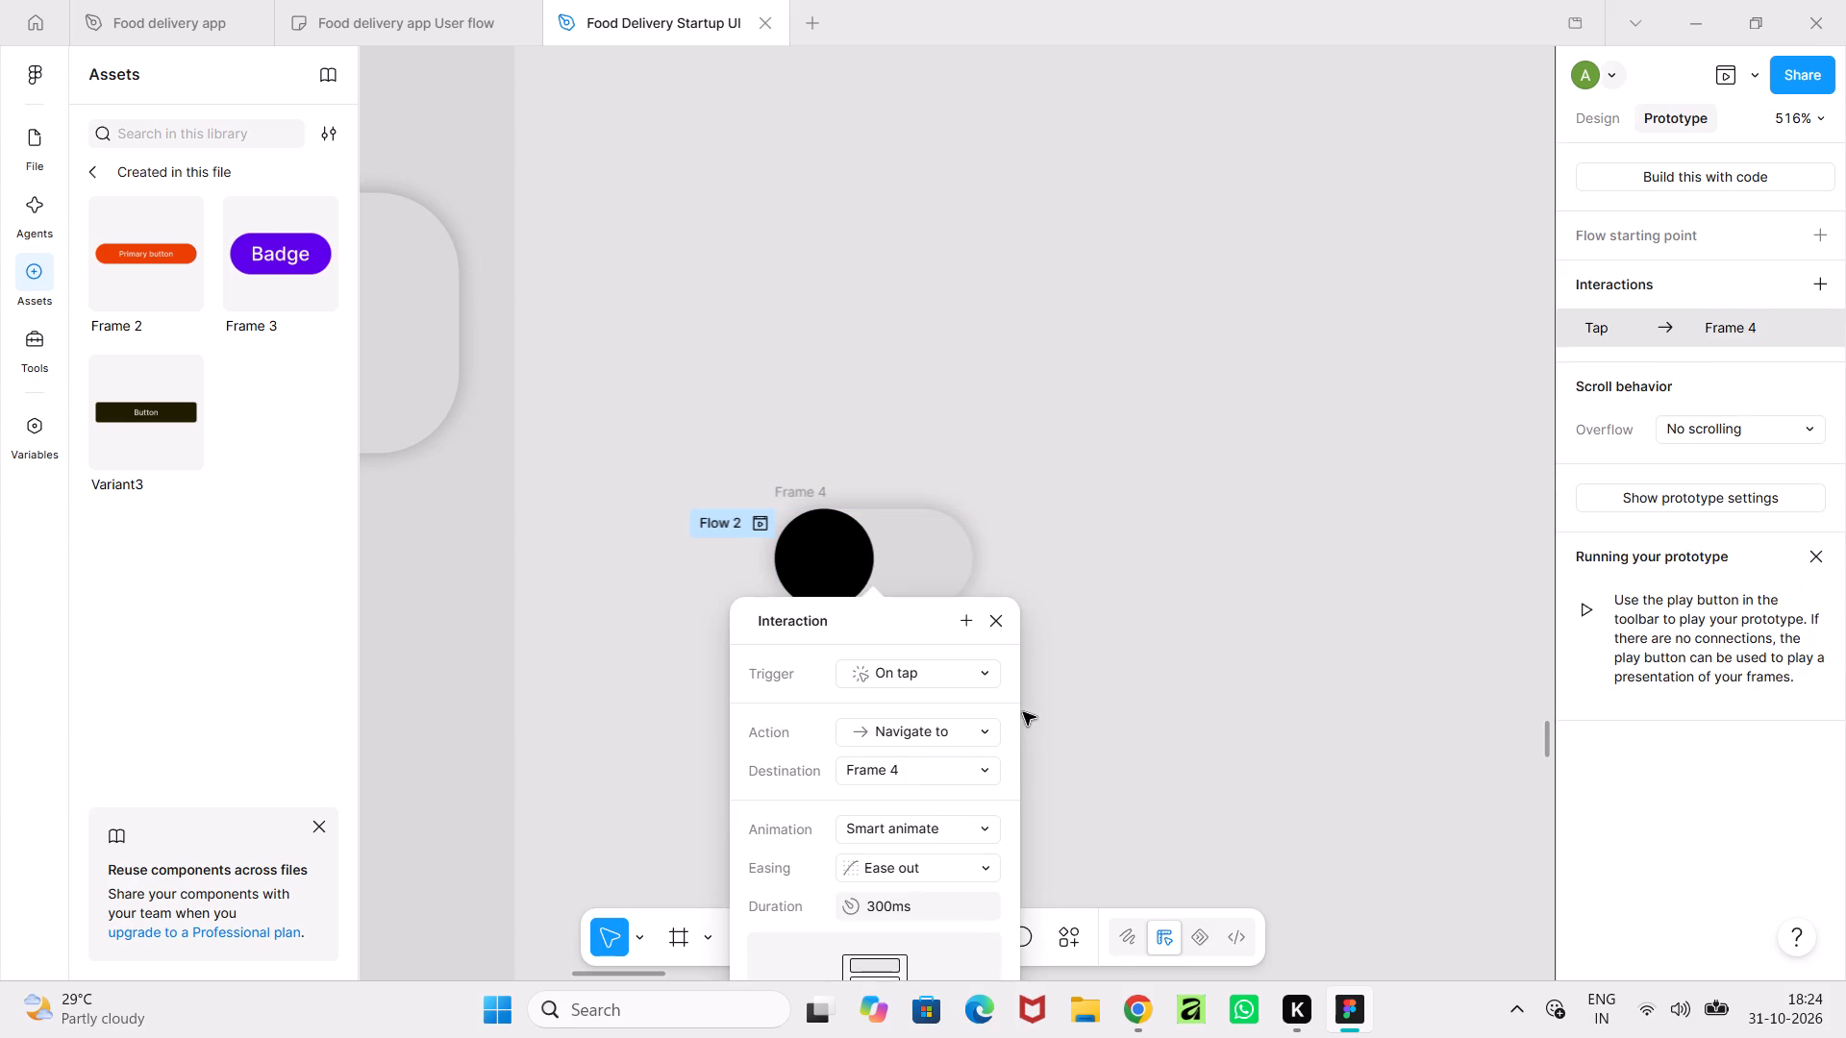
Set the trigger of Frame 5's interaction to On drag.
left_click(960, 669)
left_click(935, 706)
Add a flow starting point to Frame 5.
left_click(1662, 244)
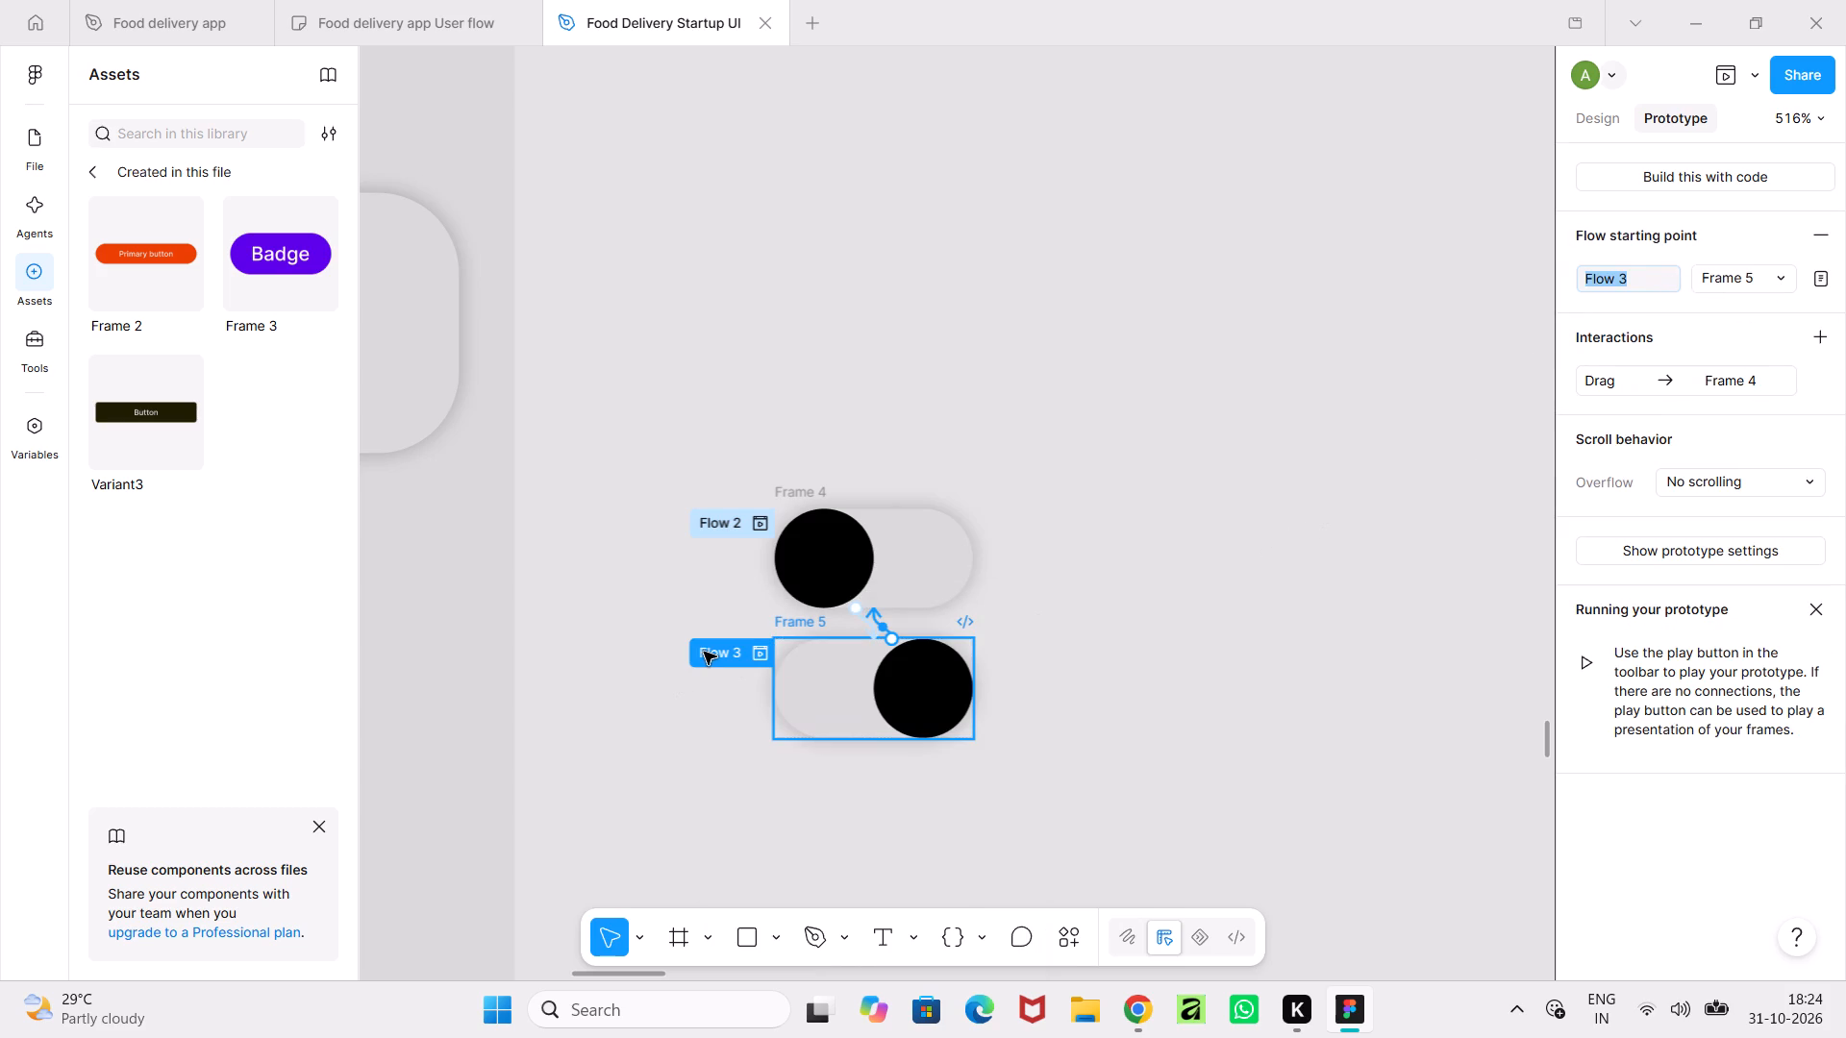
Preview Flow 2 and test switching the toggle back and forth by tapping and dragging, closing the preview when done.
left_click(754, 532)
key("Delete")
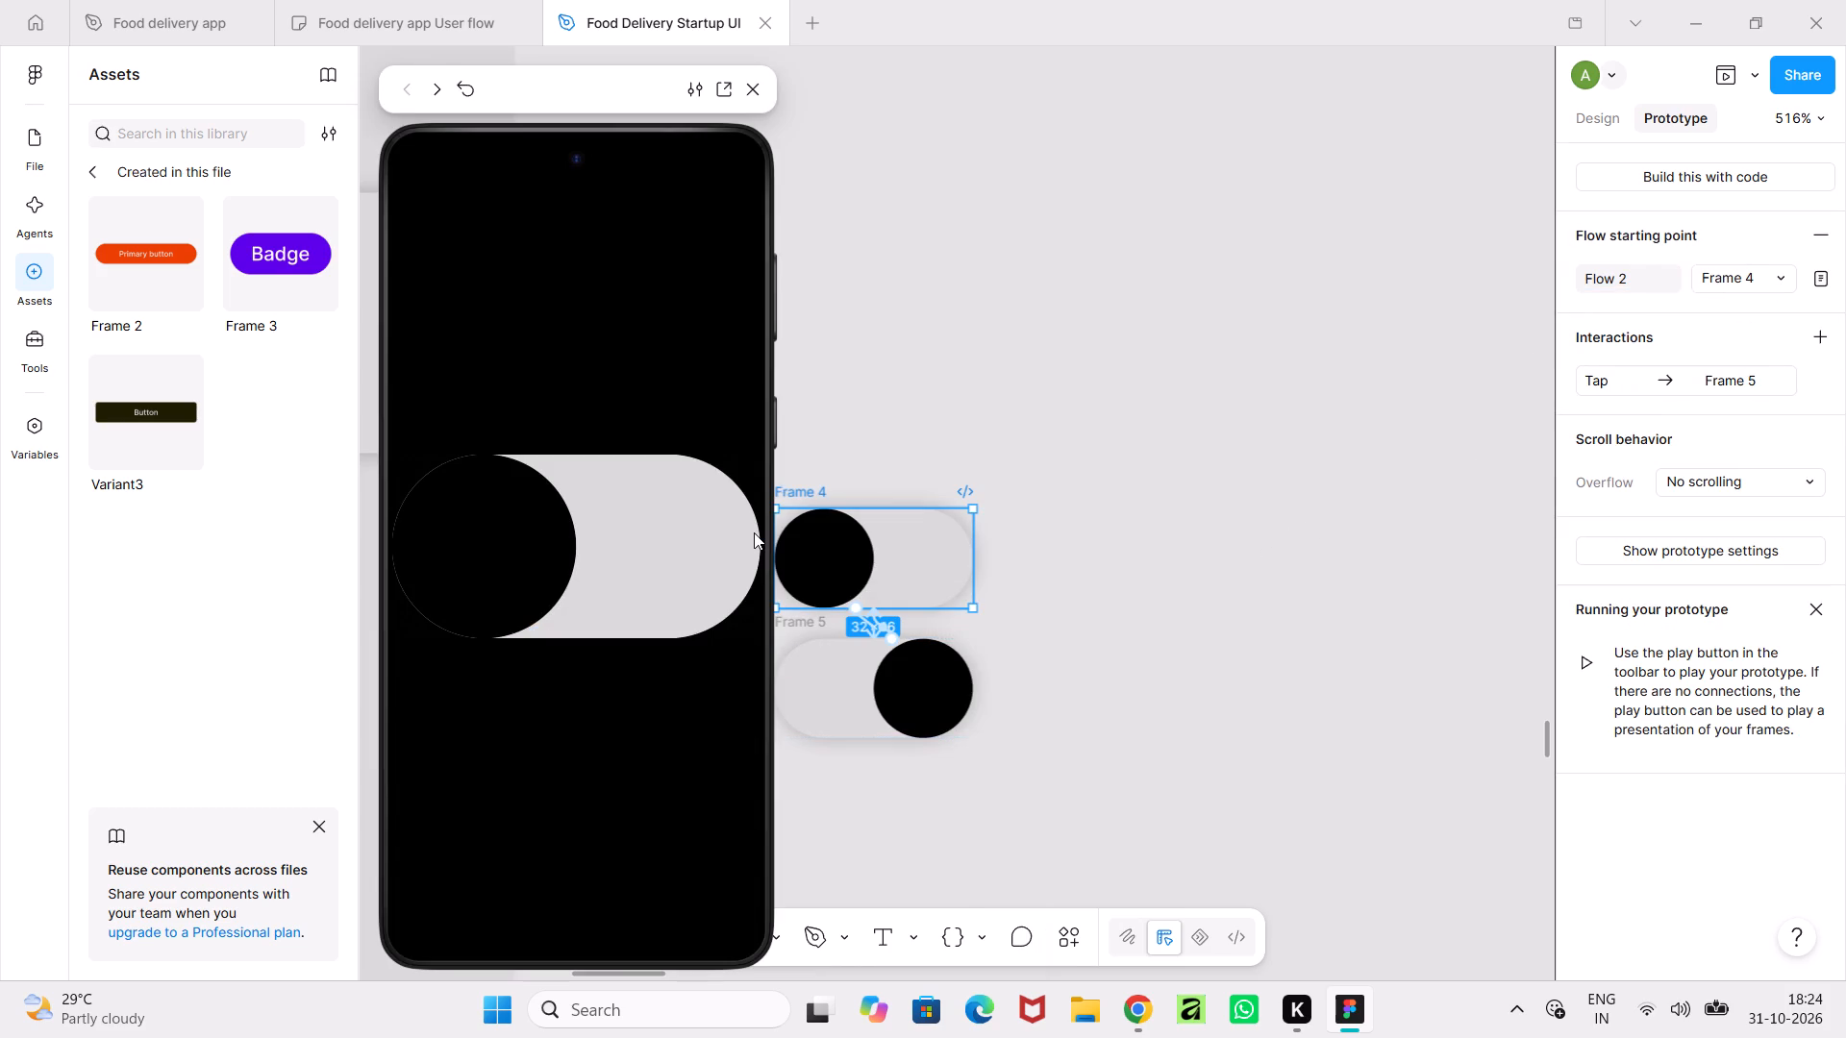
left_click(506, 549)
left_click_drag(604, 551, 523, 567)
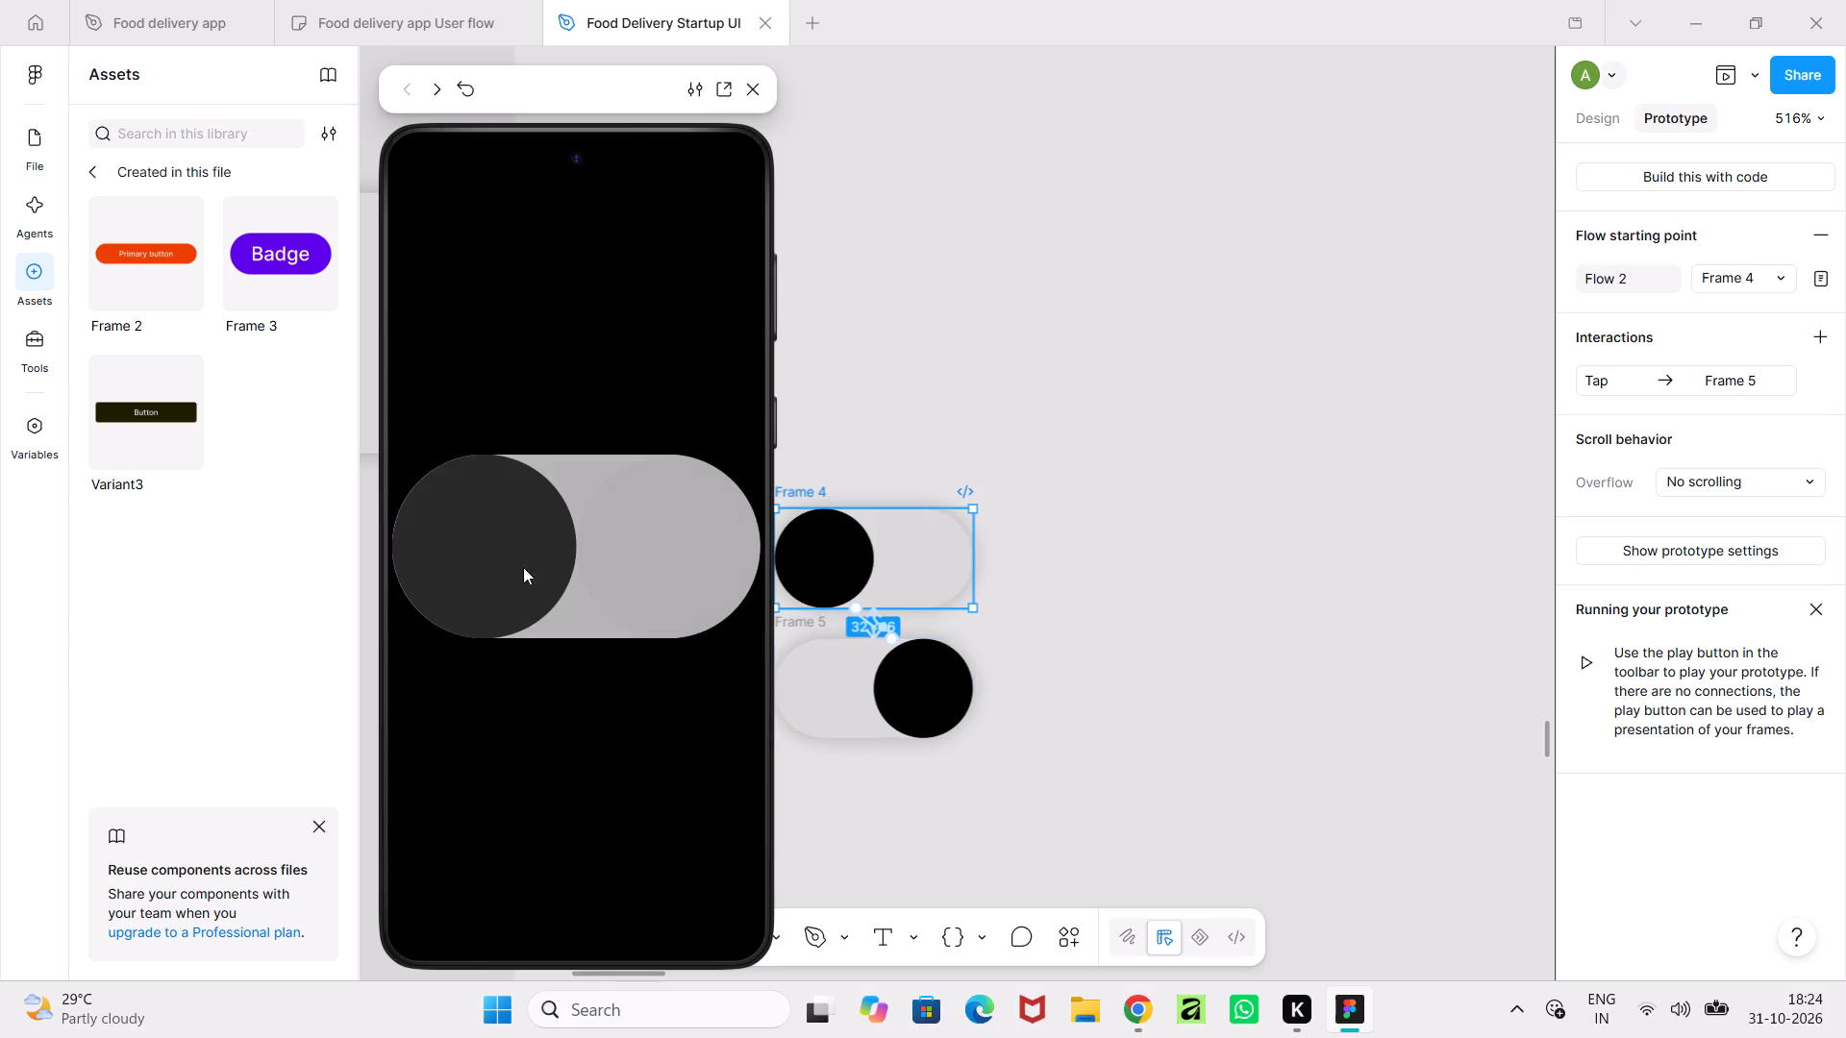
left_click_drag(523, 567, 497, 570)
left_click(497, 570)
left_click(518, 566)
left_click(567, 566)
left_click(613, 564)
left_click_drag(613, 564, 601, 570)
left_click(480, 562)
left_click(521, 555)
left_click(596, 549)
left_click_drag(598, 549, 478, 586)
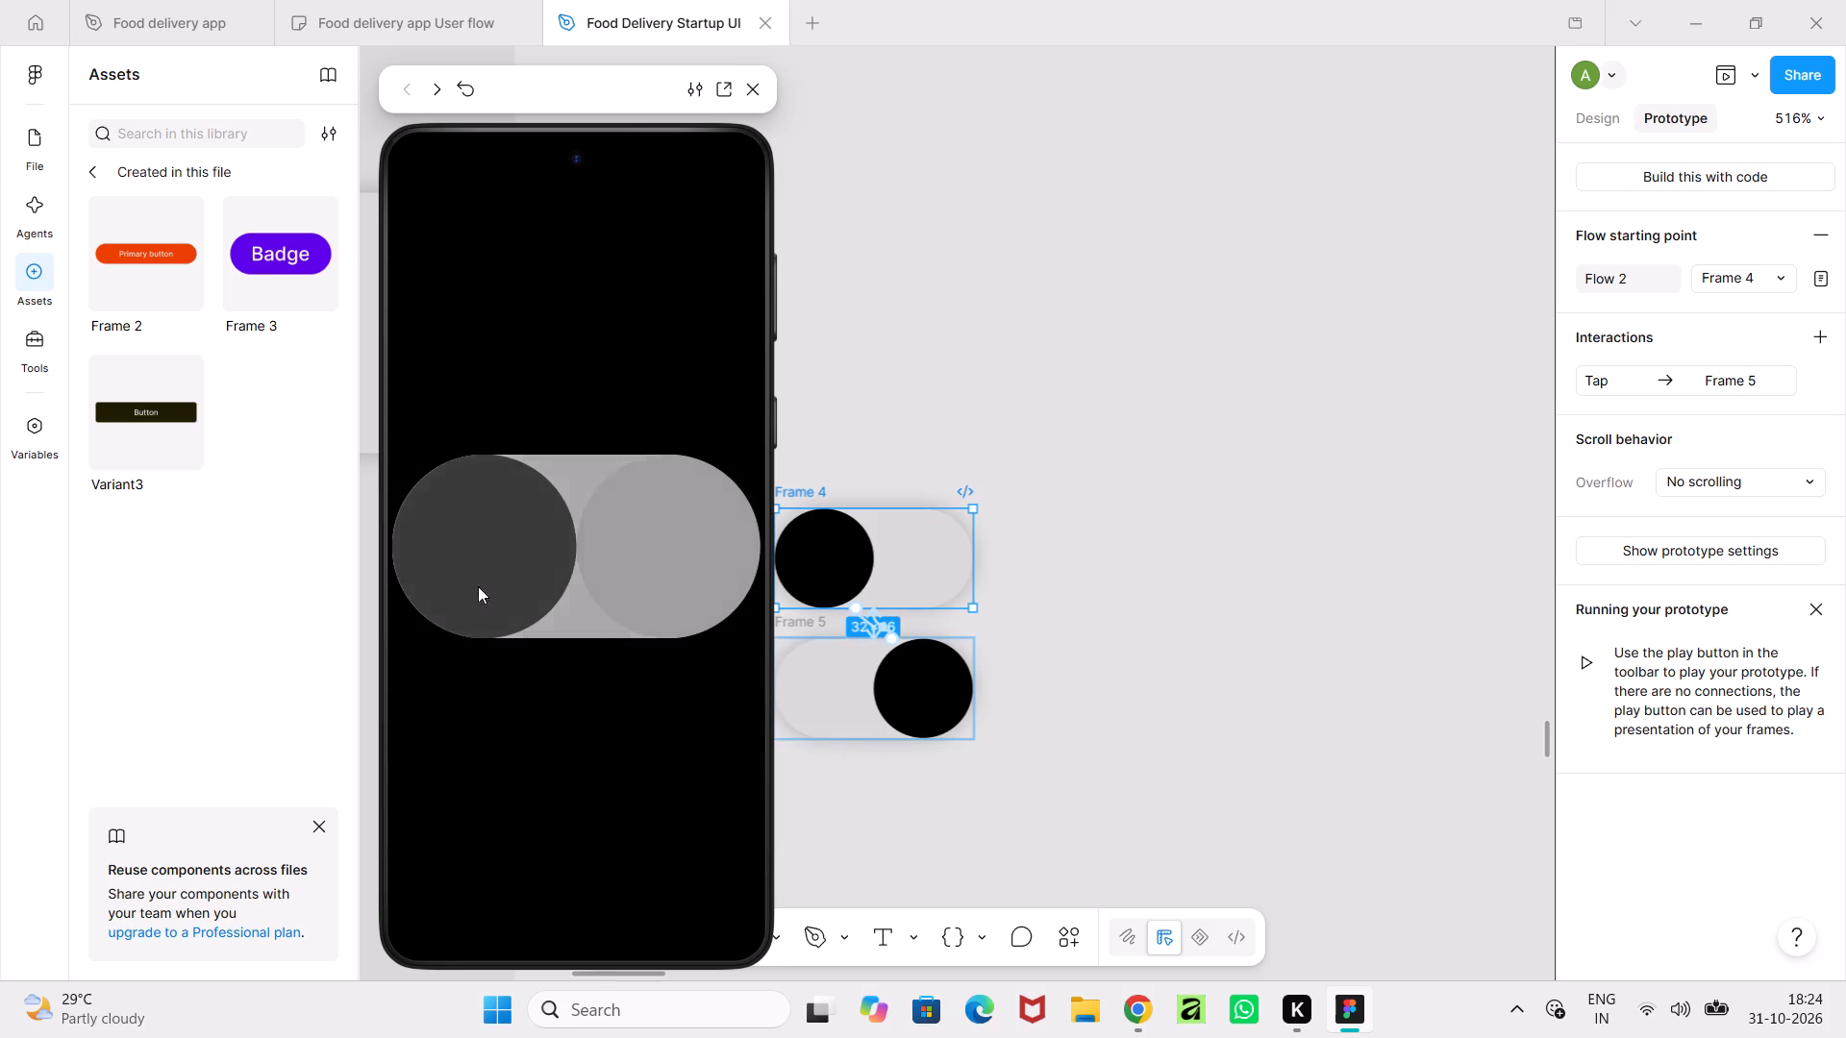
left_click_drag(543, 574, 574, 571)
left_click_drag(535, 561, 580, 554)
left_click(661, 566)
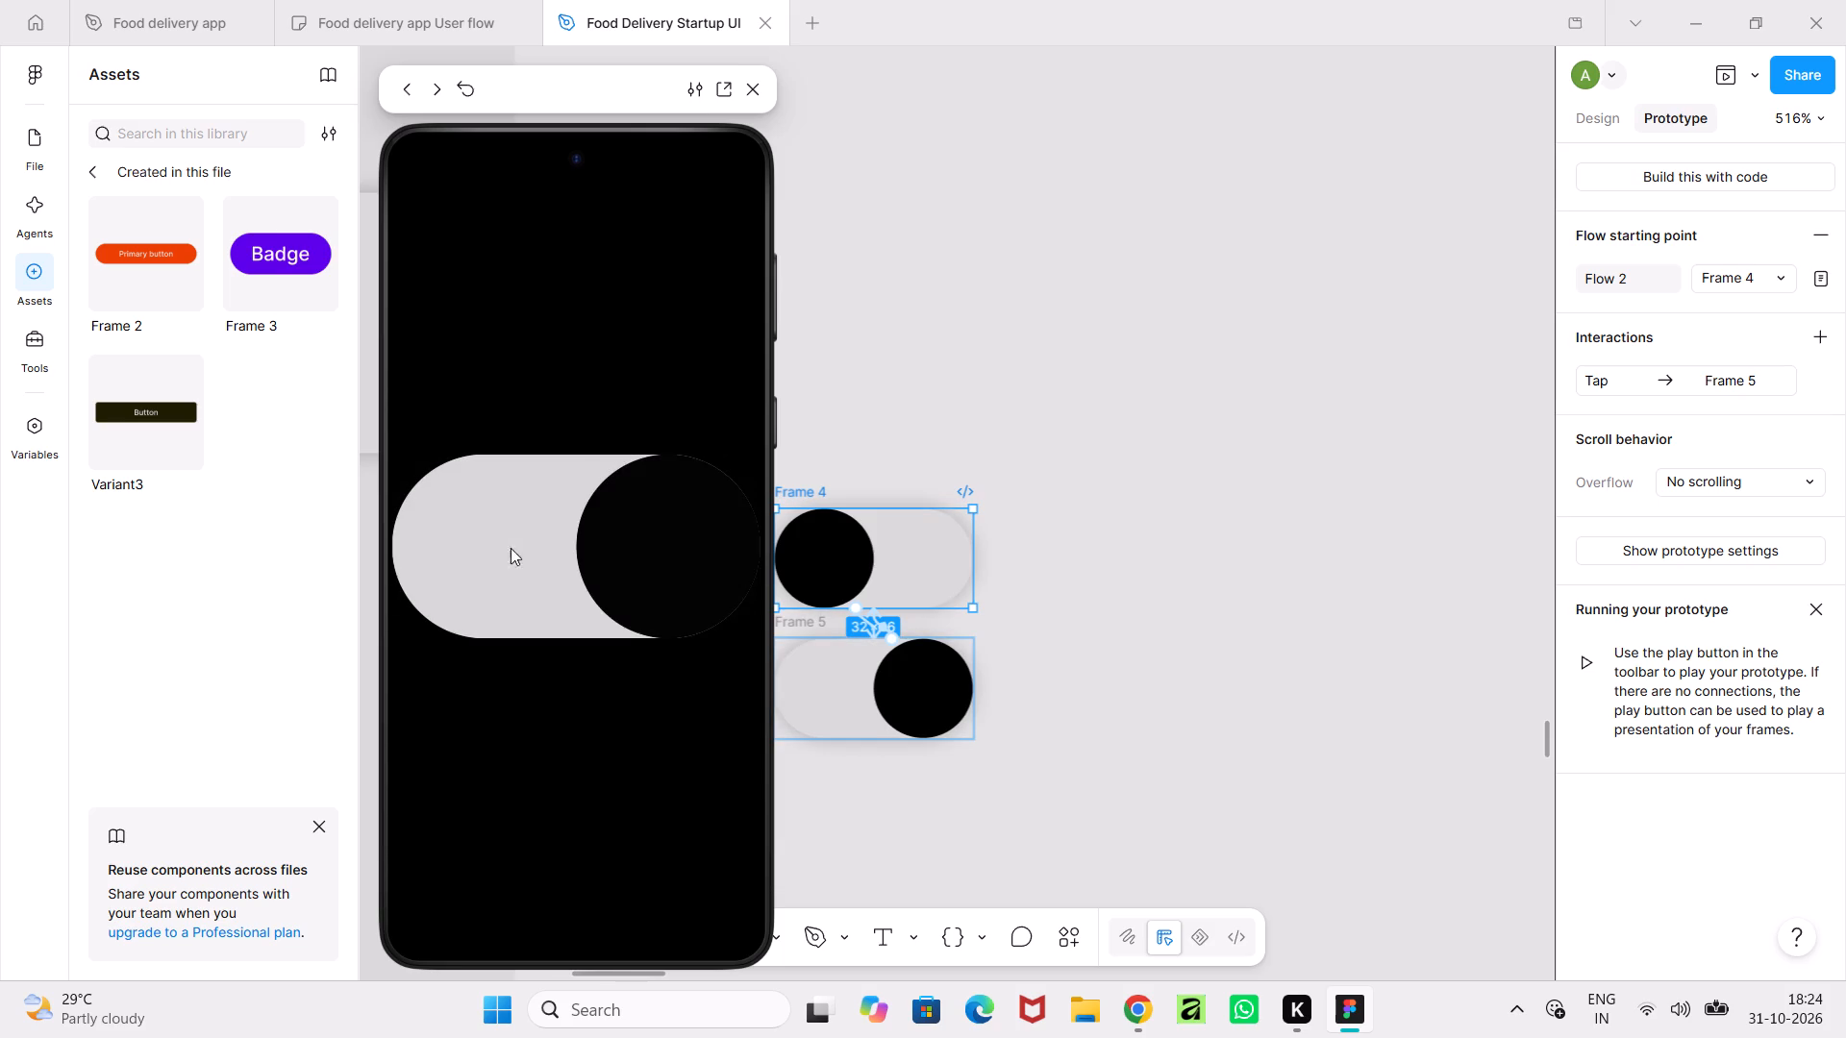
left_click(592, 548)
left_click_drag(592, 548, 510, 577)
left_click_drag(510, 577, 562, 570)
left_click(575, 570)
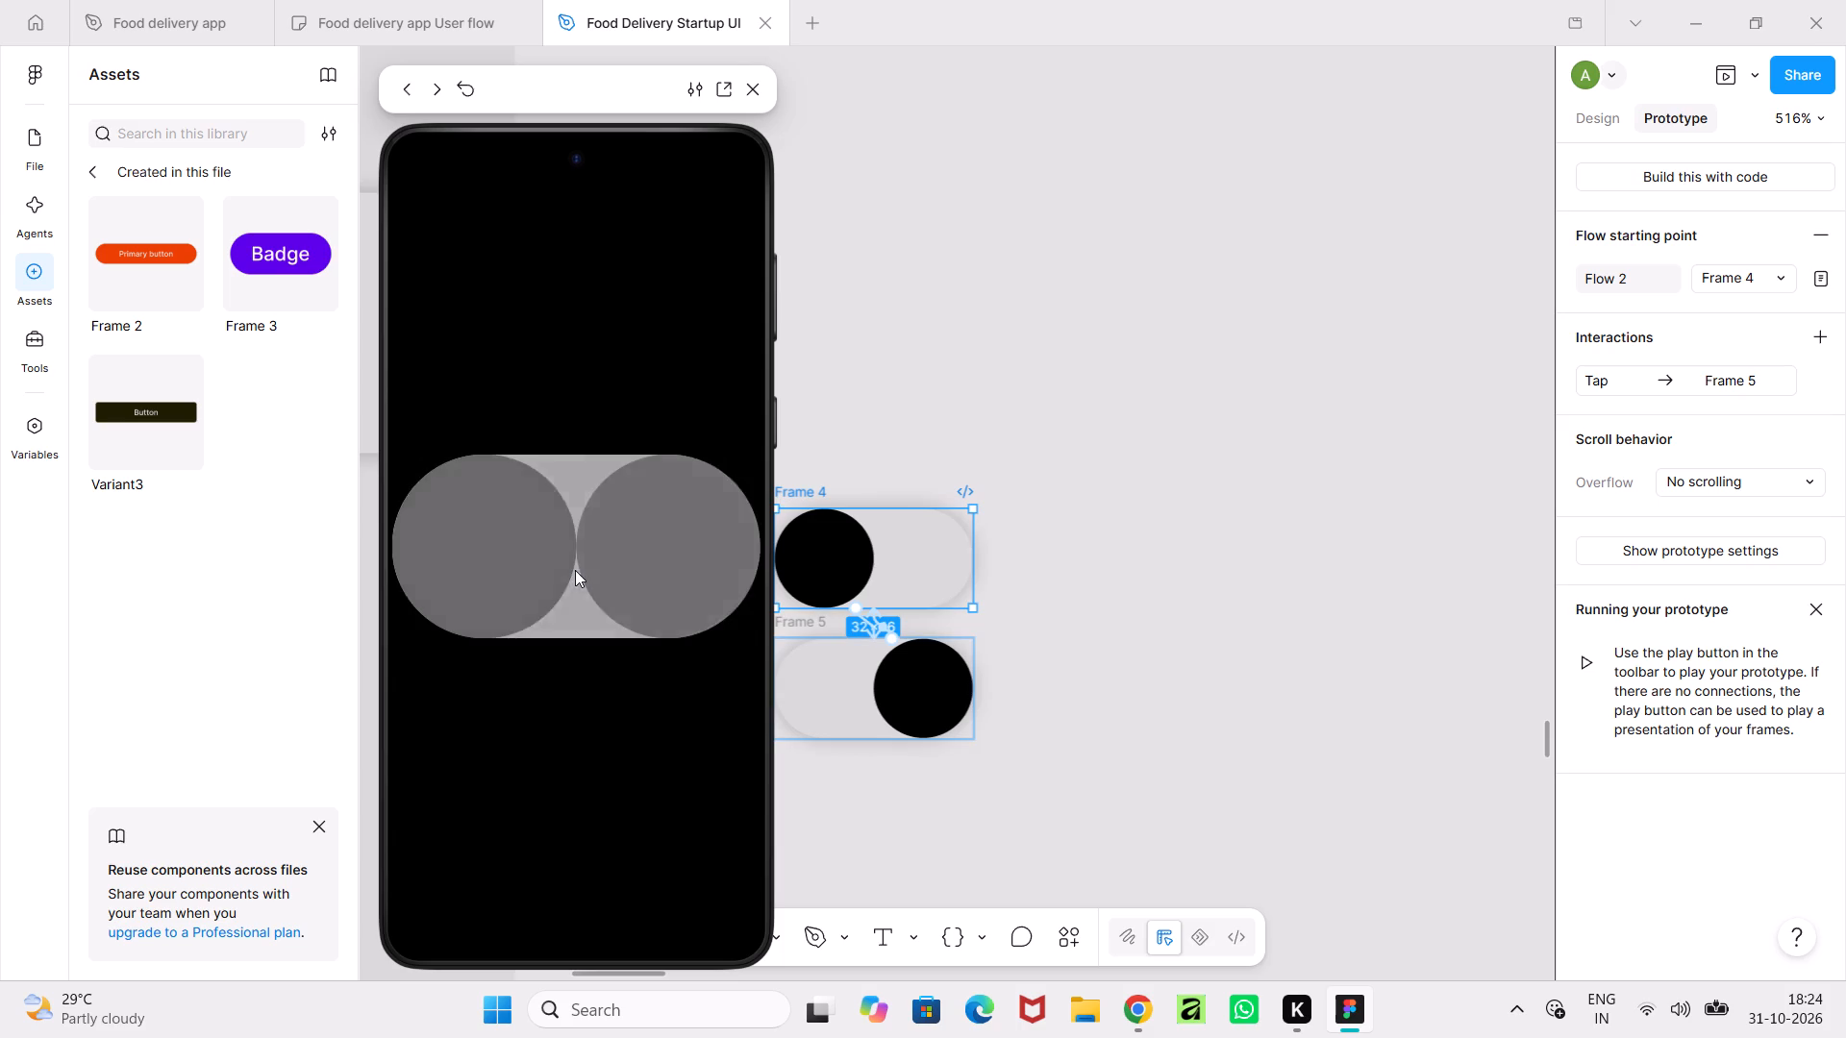
left_click_drag(621, 580, 568, 606)
left_click(532, 576)
left_click(590, 567)
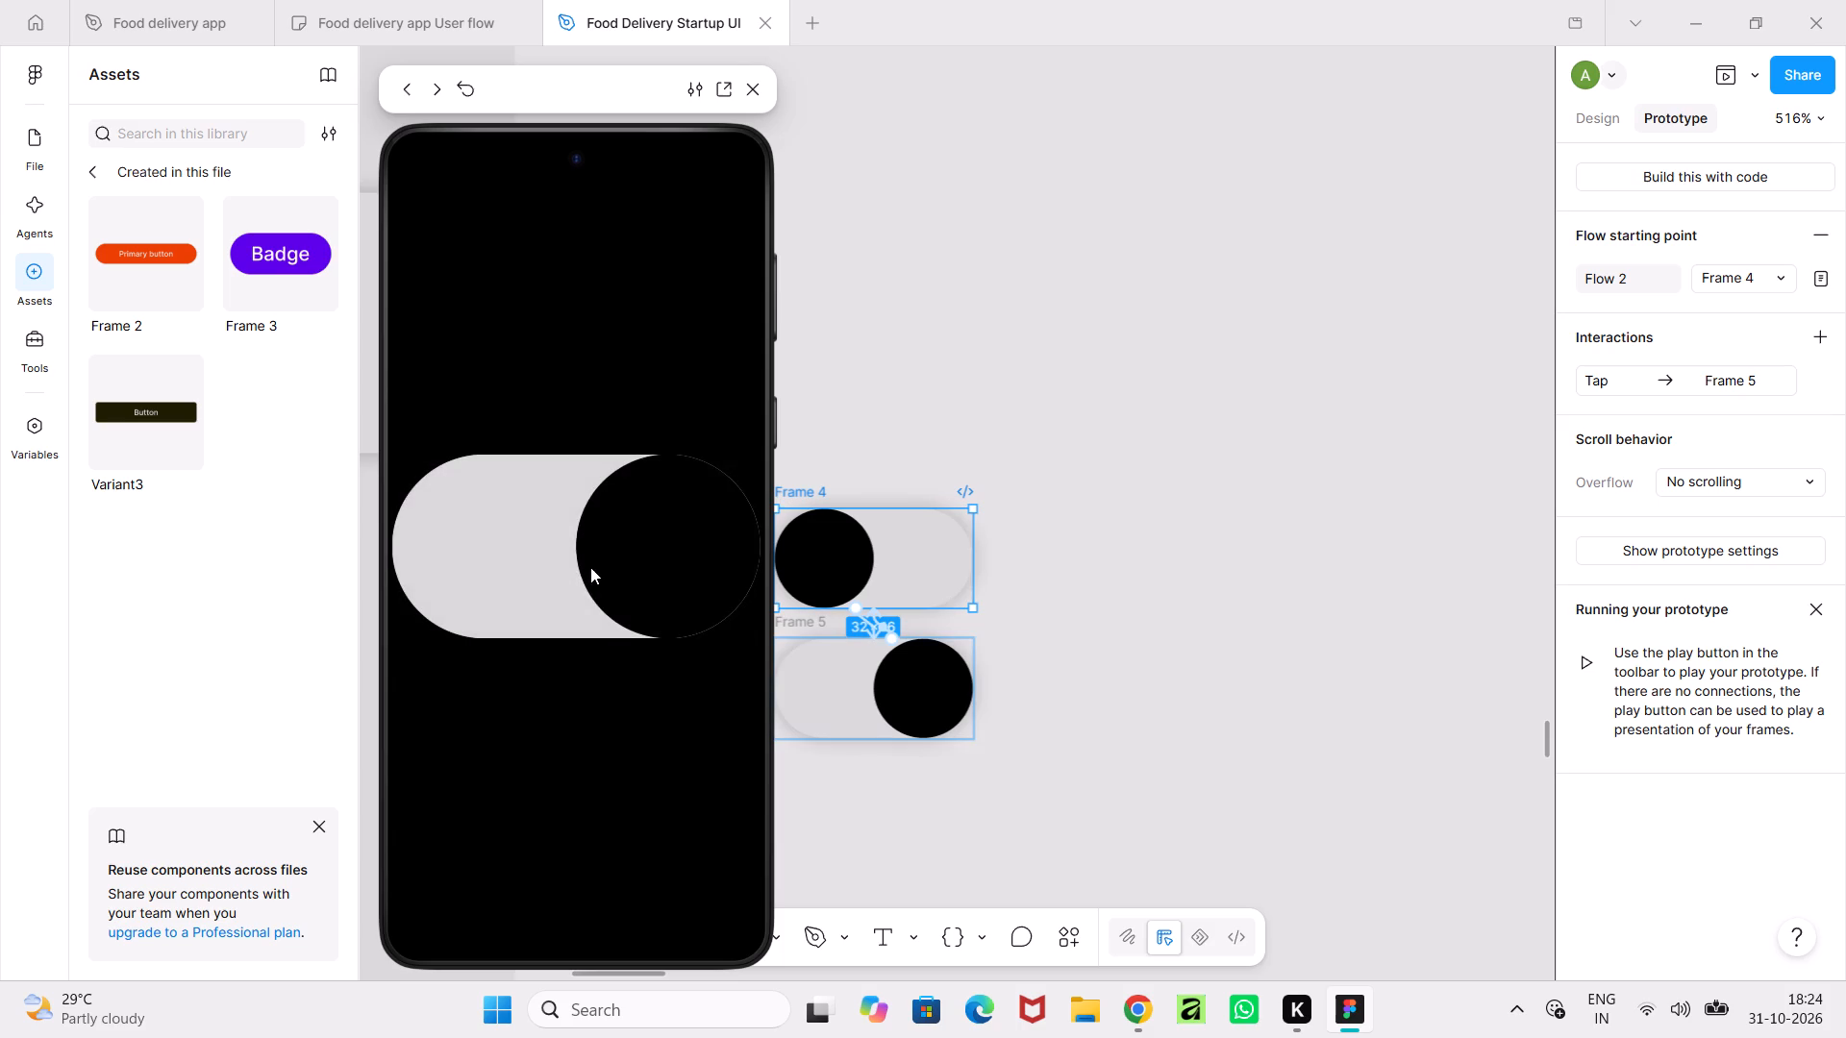
left_click_drag(590, 567, 521, 574)
left_click(760, 94)
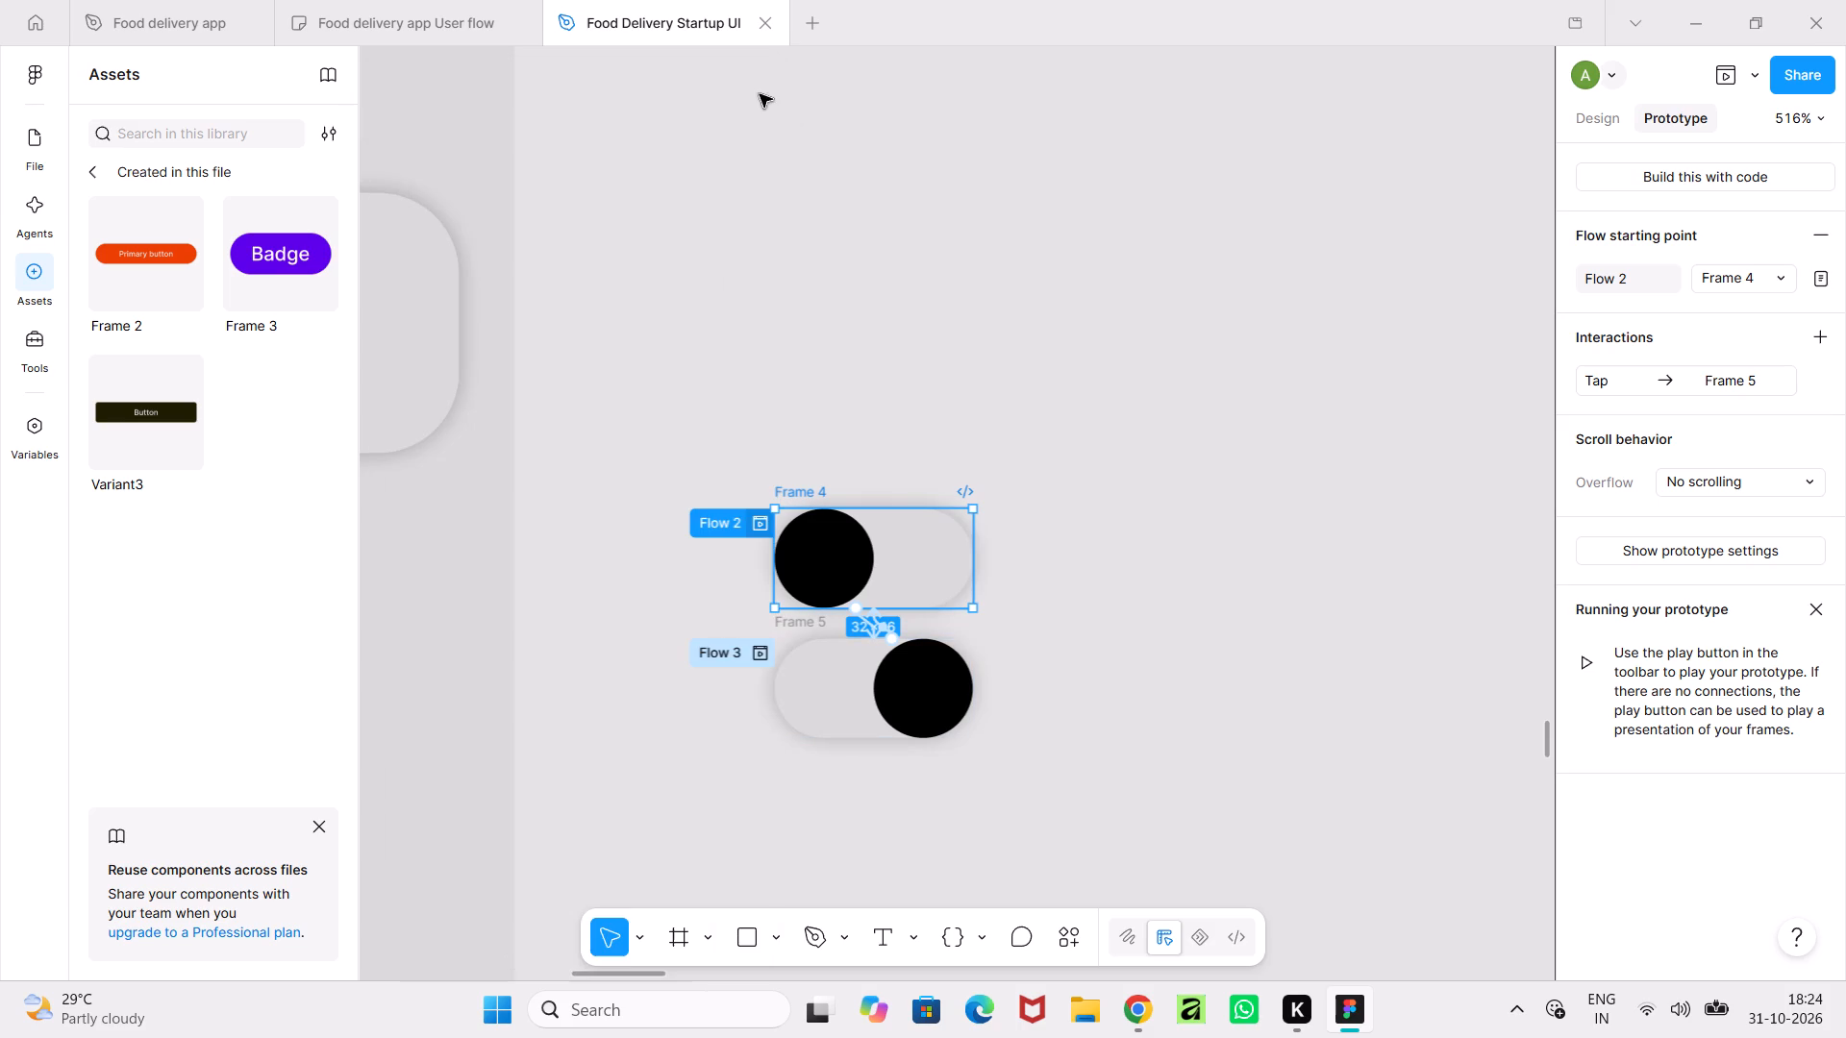
Set the trigger of the interaction from Frame 5 to Frame 4 to On tap.
scroll(885, 618, "up", 8, "ctrl")
left_click(871, 639)
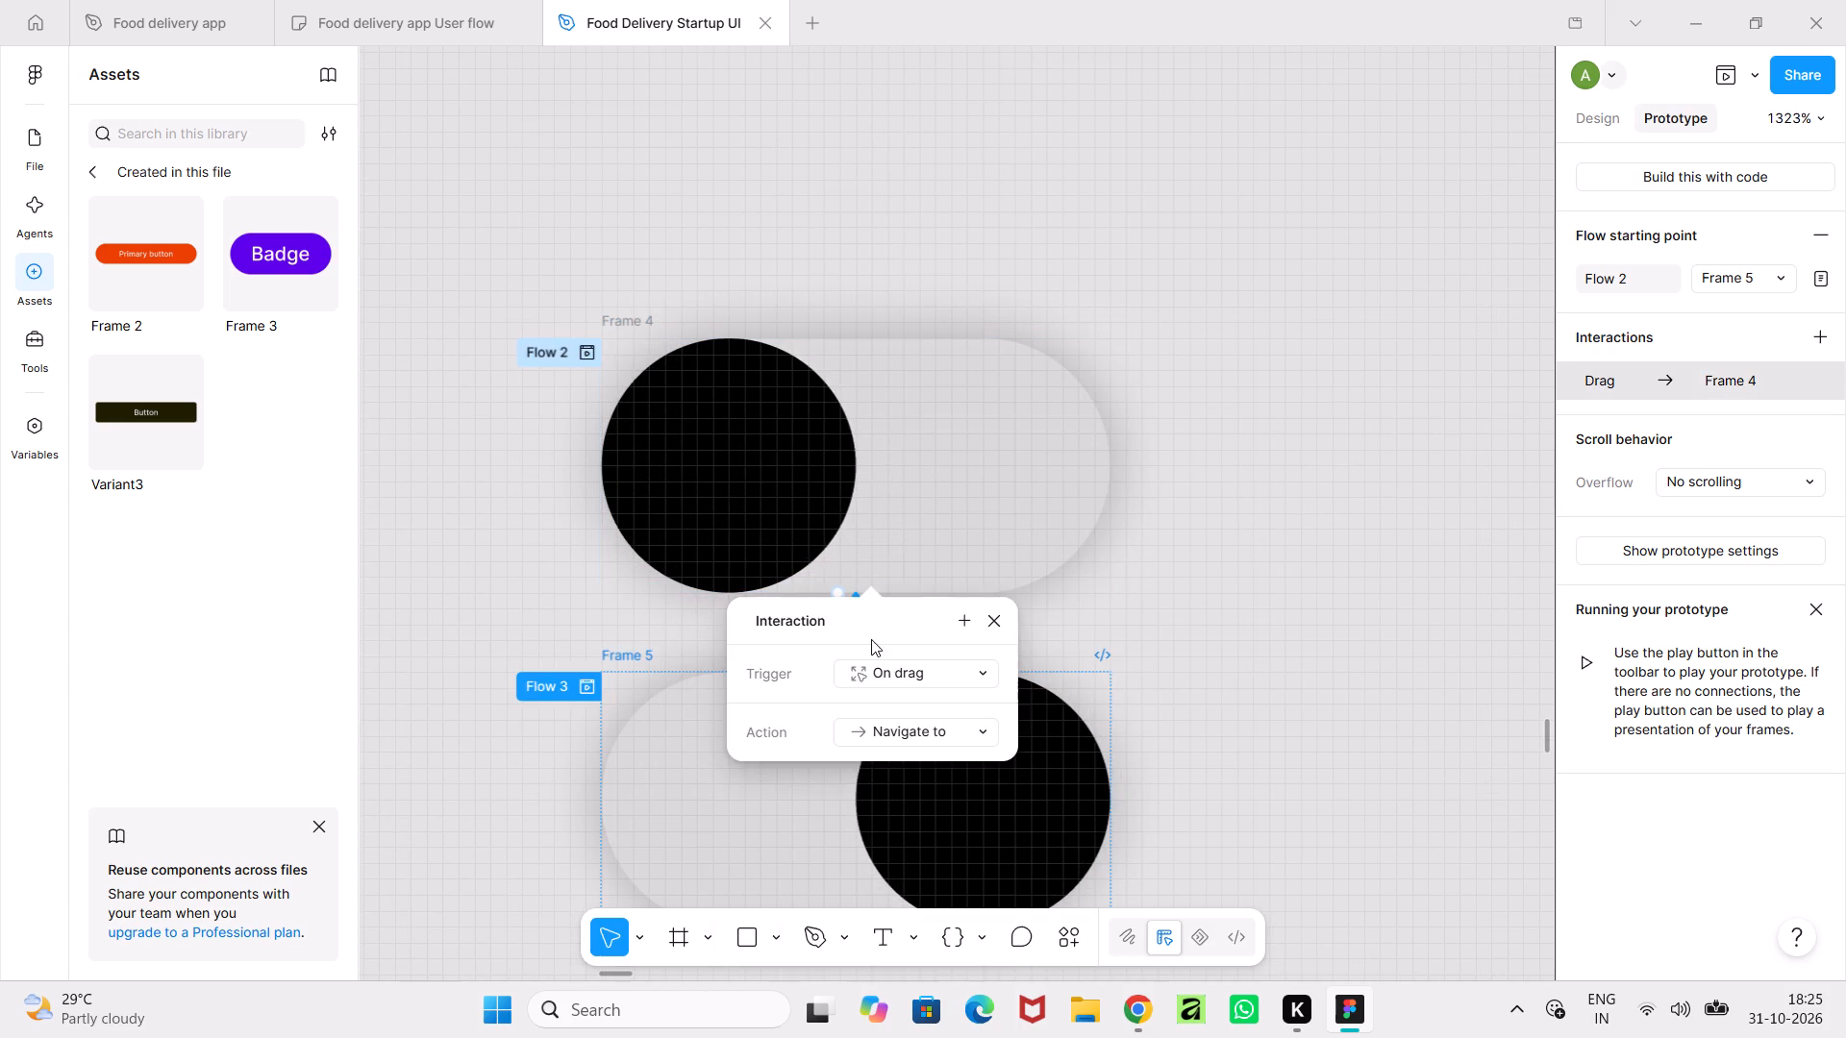
left_click(876, 672)
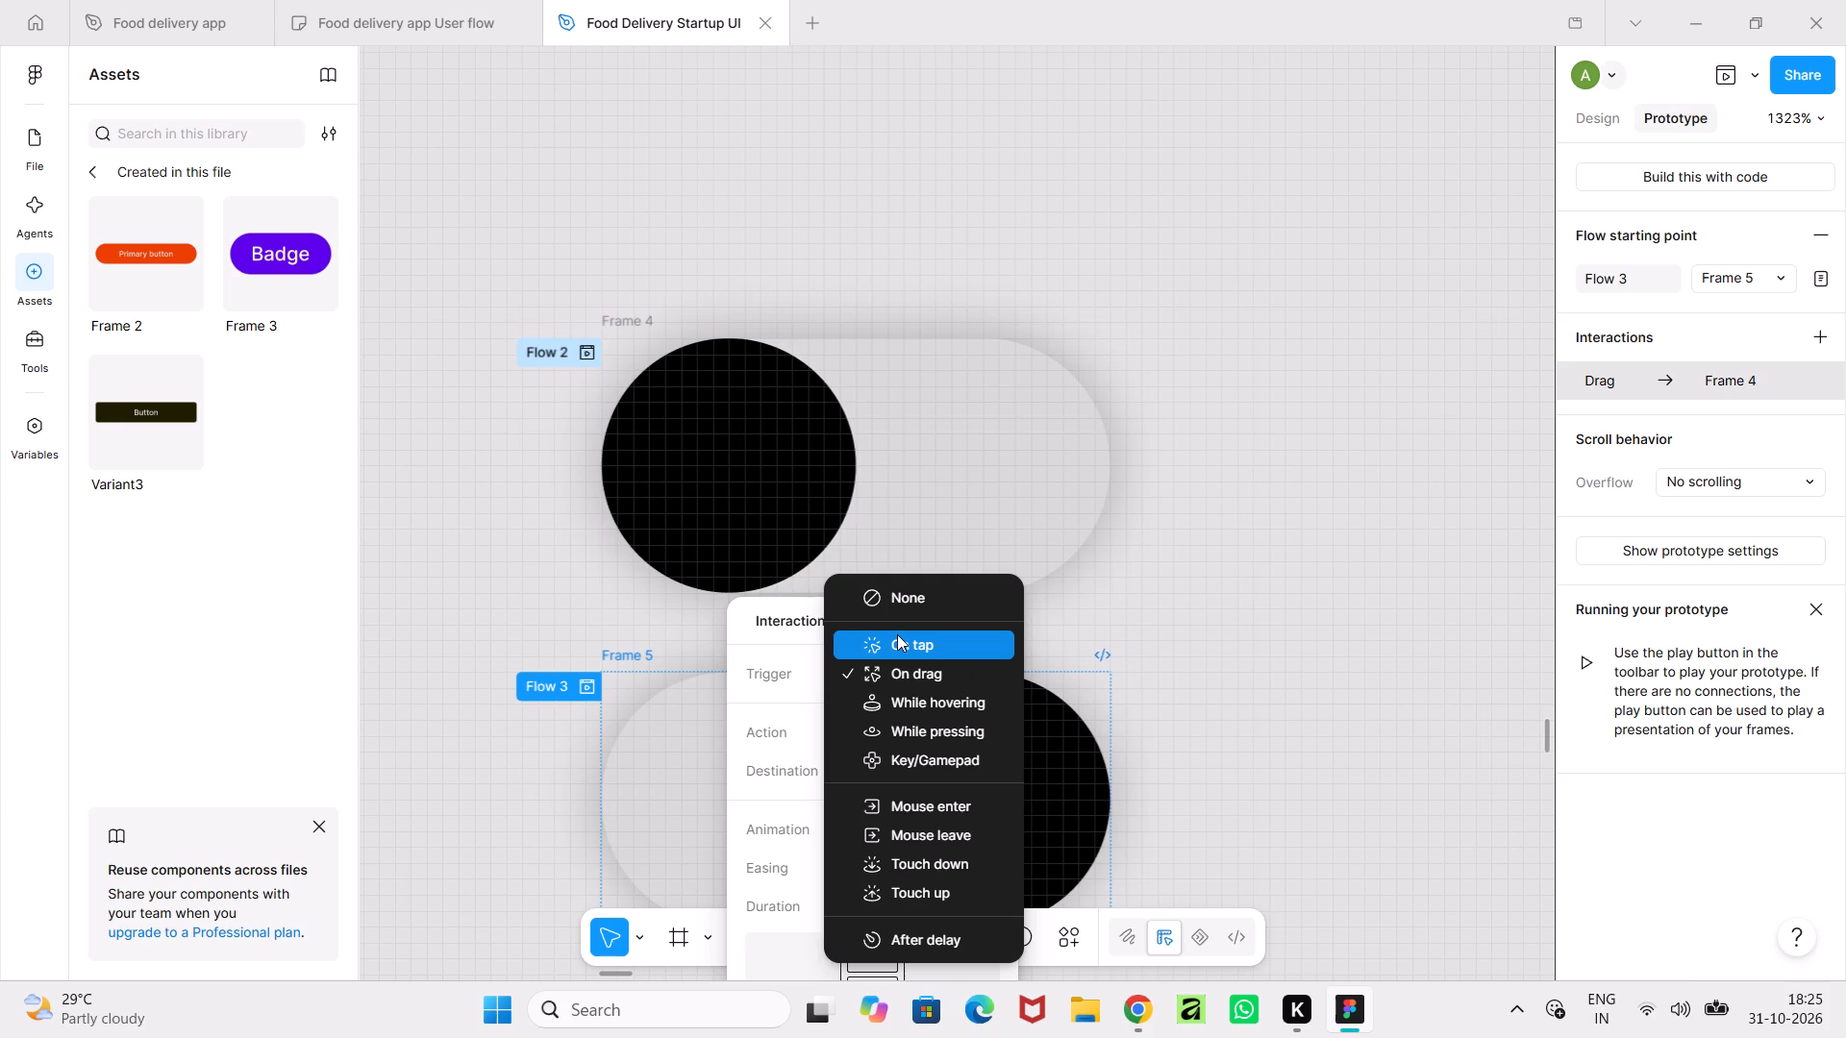
left_click(897, 634)
Set the animation of the interaction from Frame 5 to Frame 4 to Push.
scroll(1271, 687, "down", 5, "ctrl")
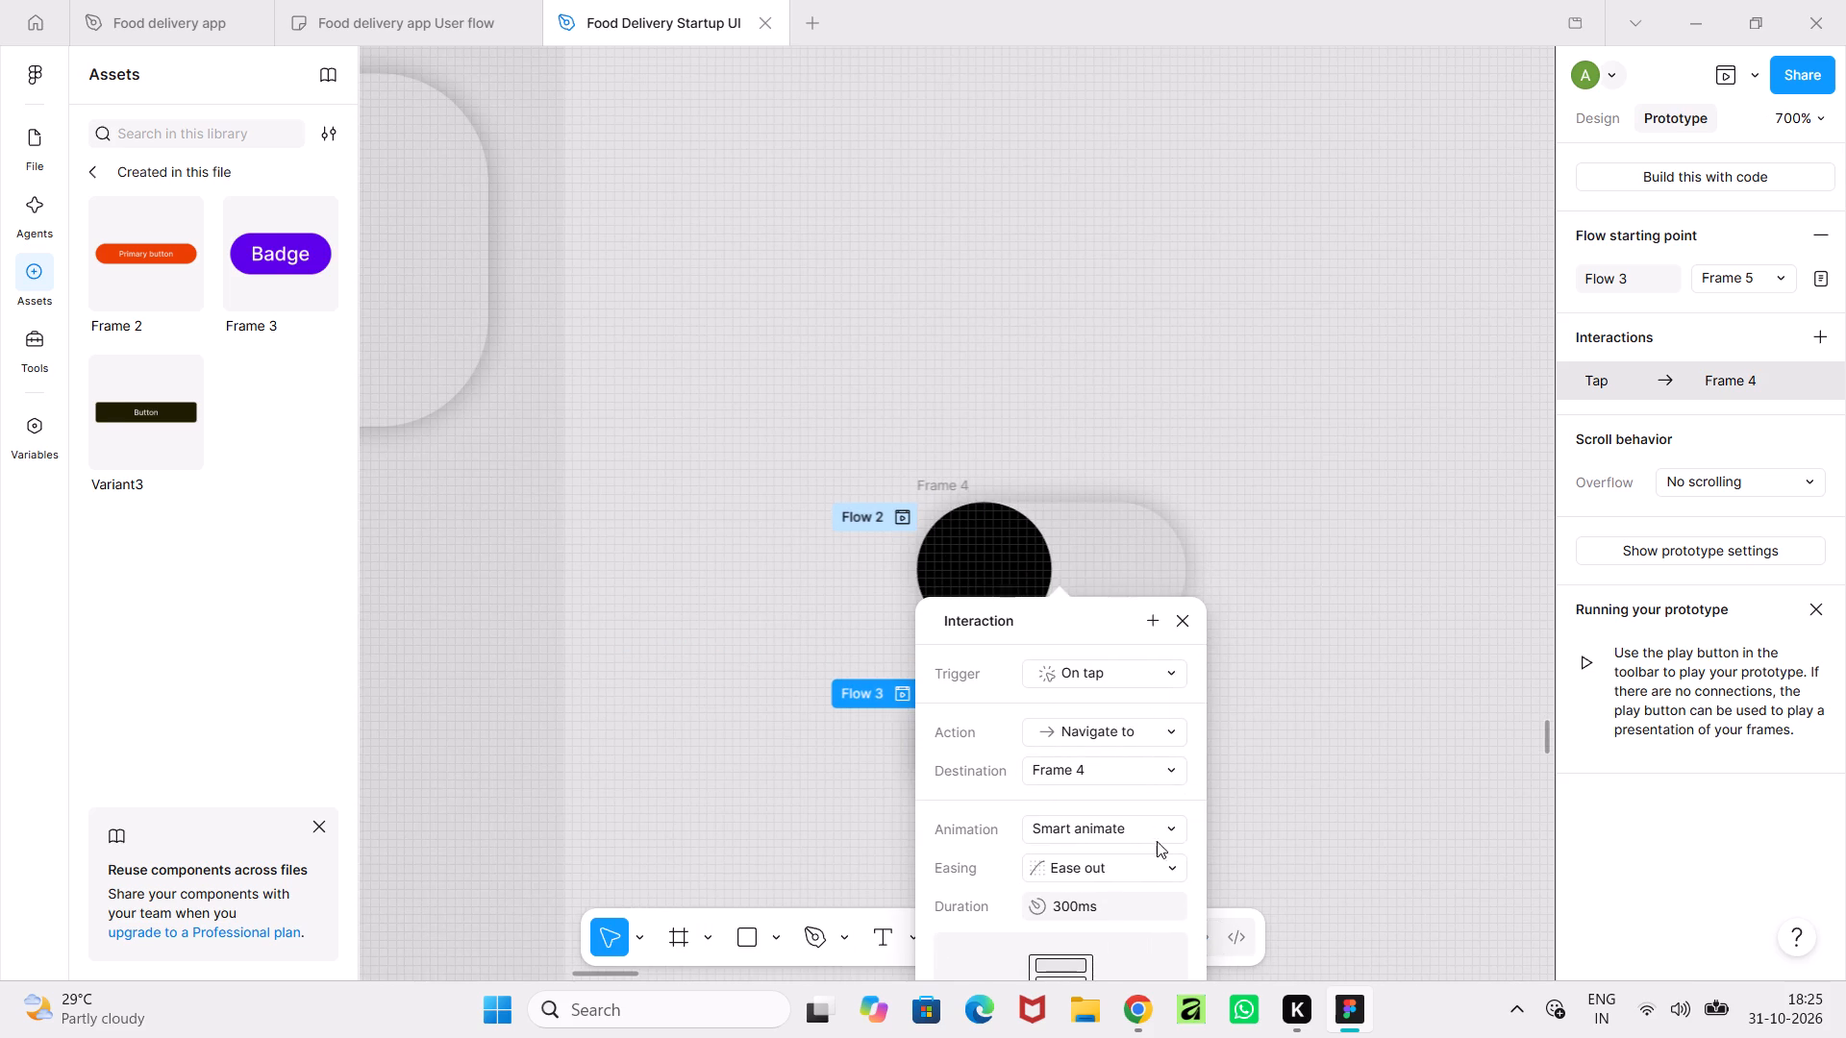
left_click(1143, 831)
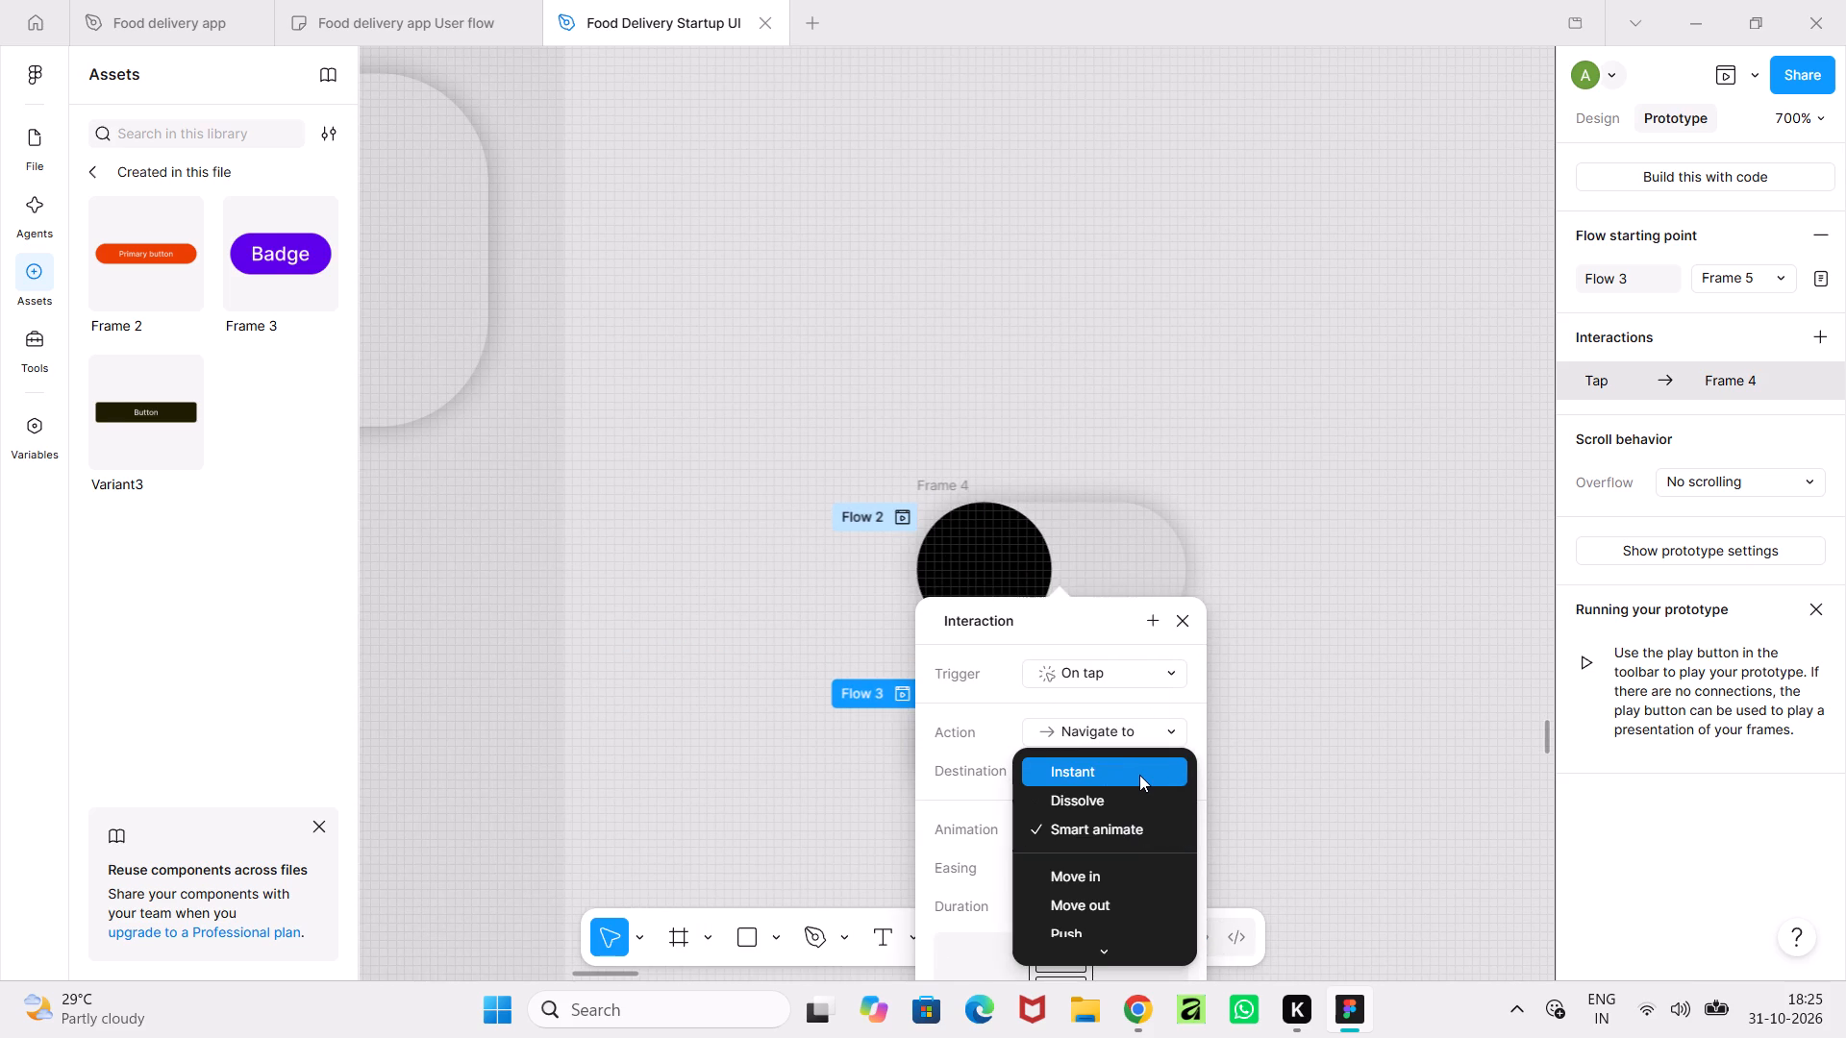
scroll(1110, 850, "down", 1)
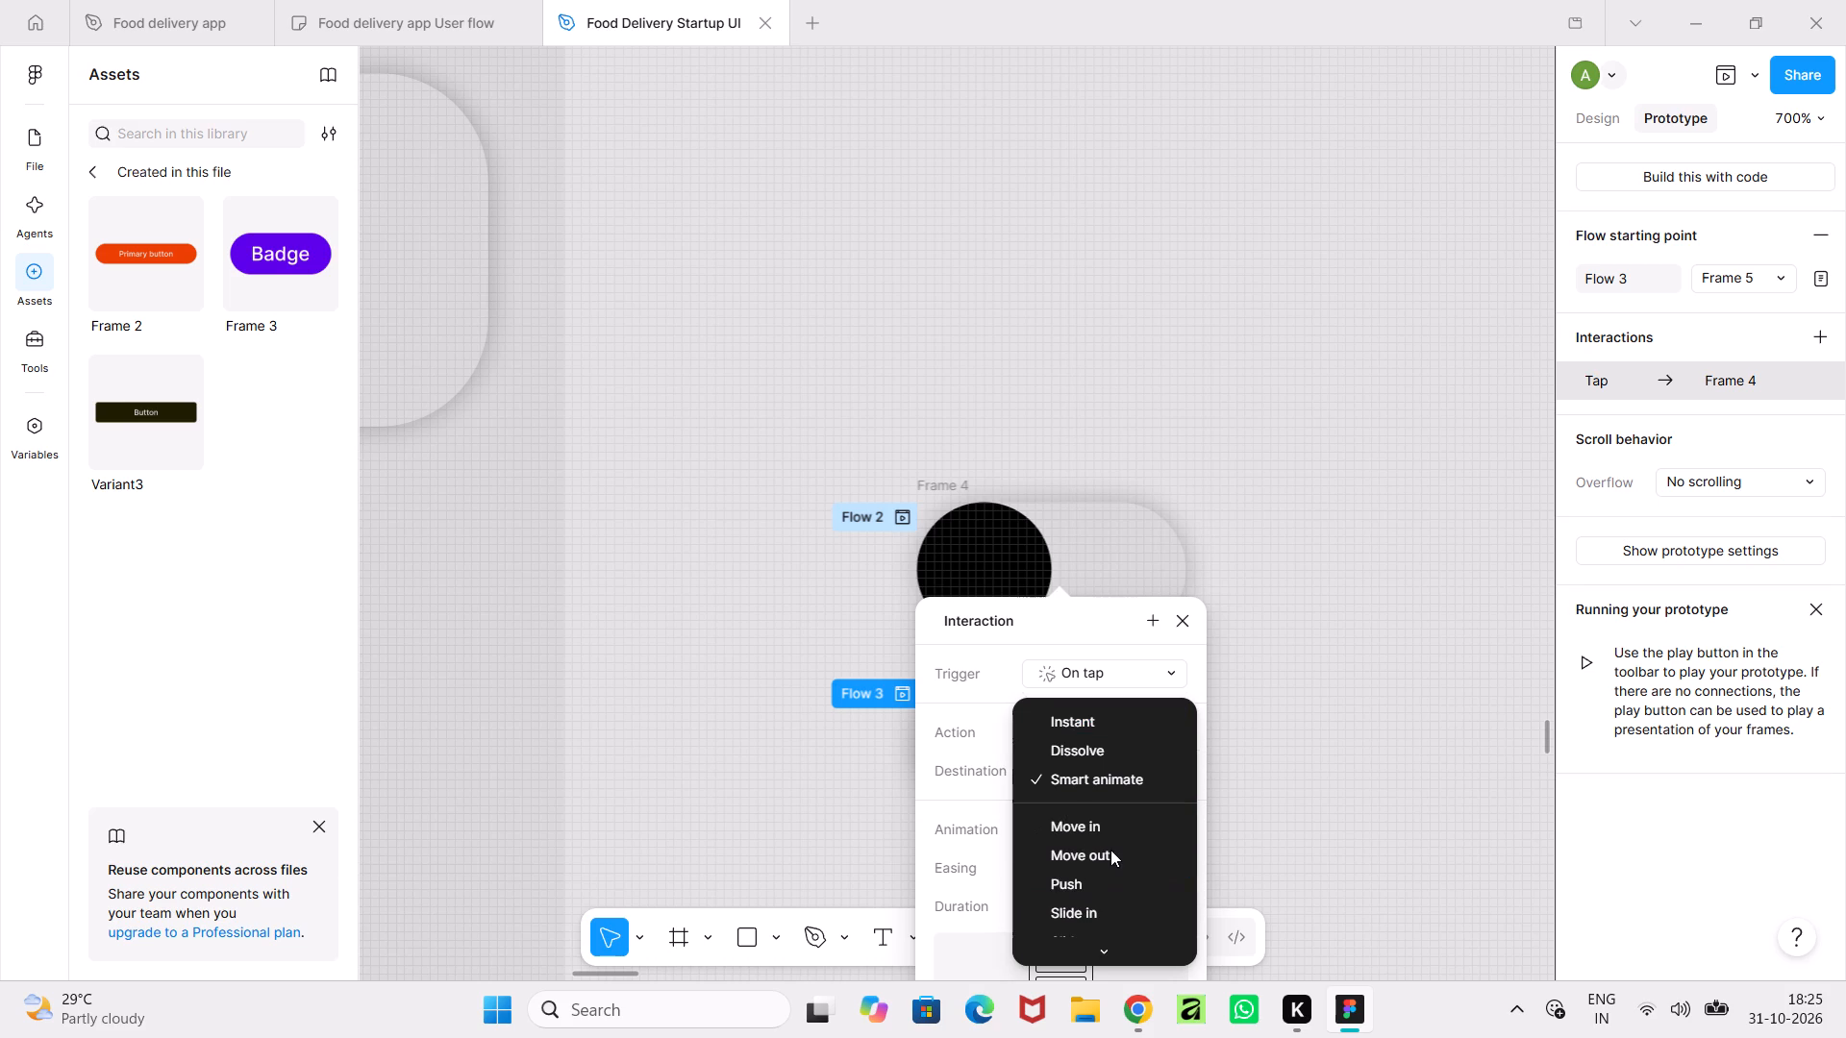
scroll(1110, 850, "down", 2)
left_click(1109, 875)
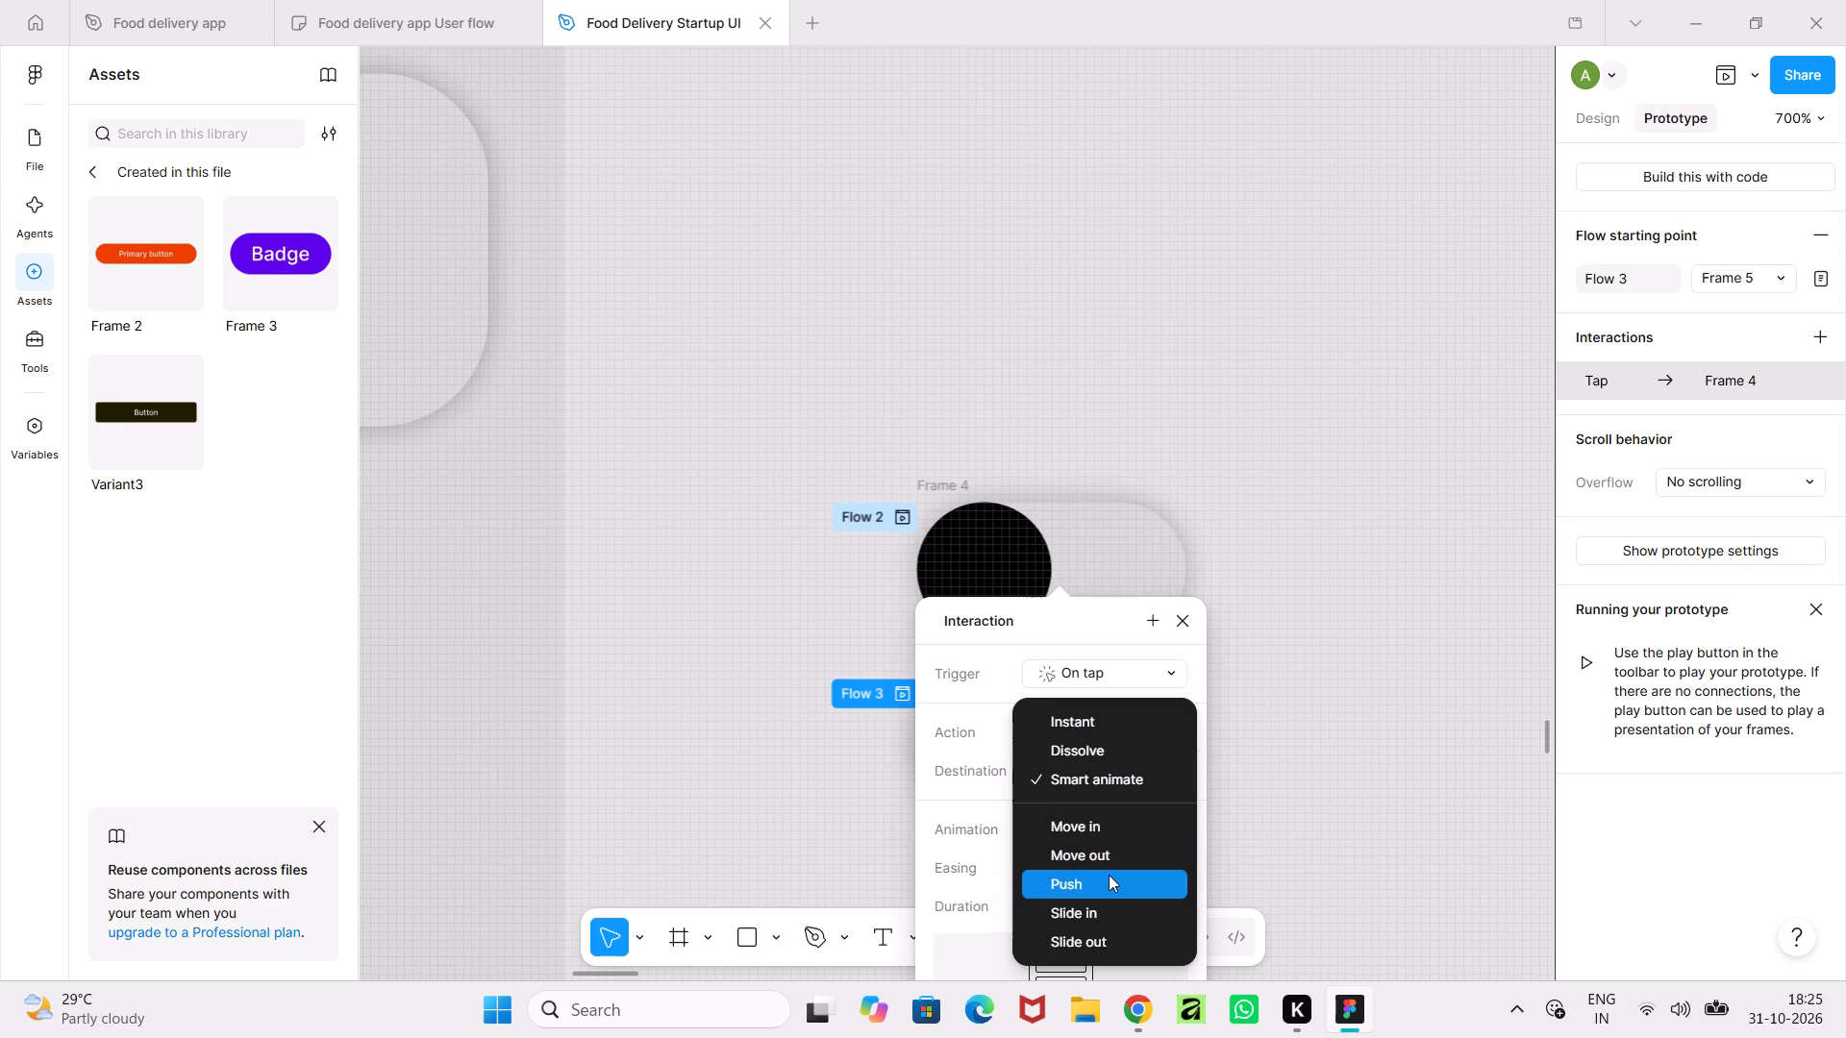
Set the animation of the interaction from Frame 5 to Frame 4 to Instant.
left_click(1188, 617)
scroll(1187, 681, "up", 4, "ctrl")
left_click(979, 651)
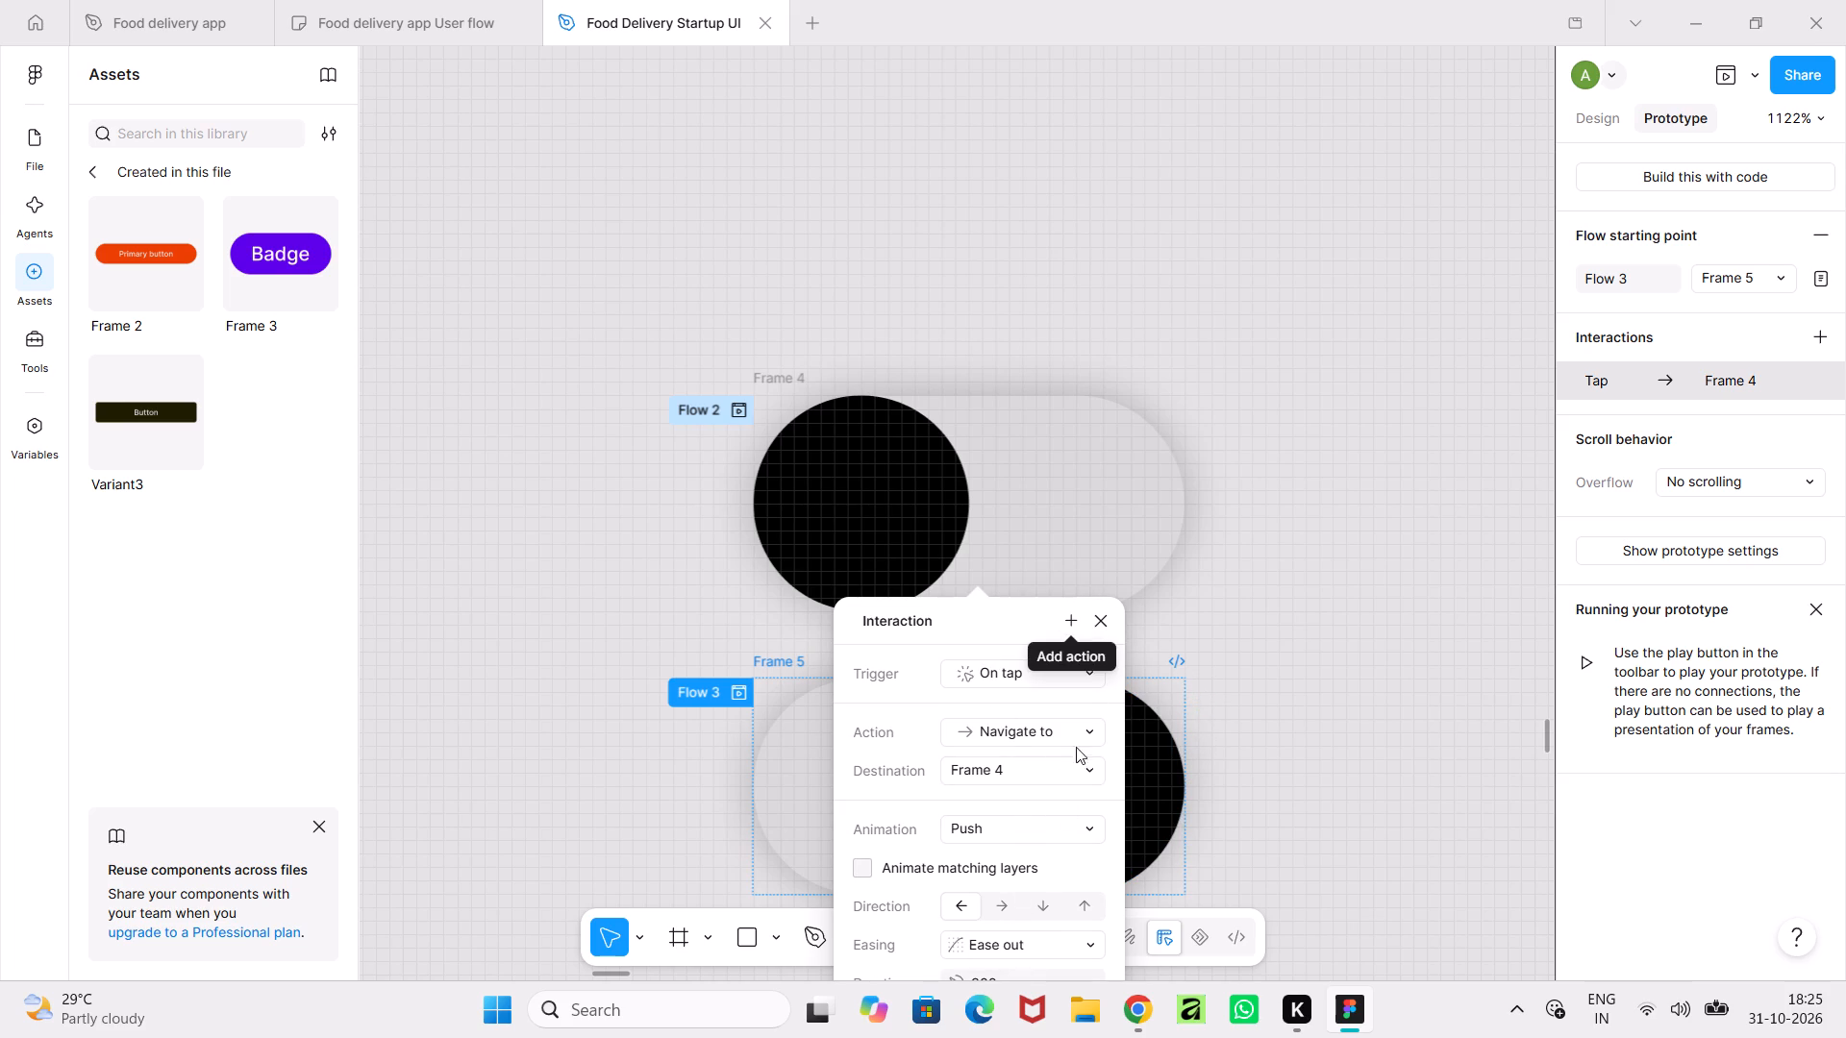
left_click(1060, 827)
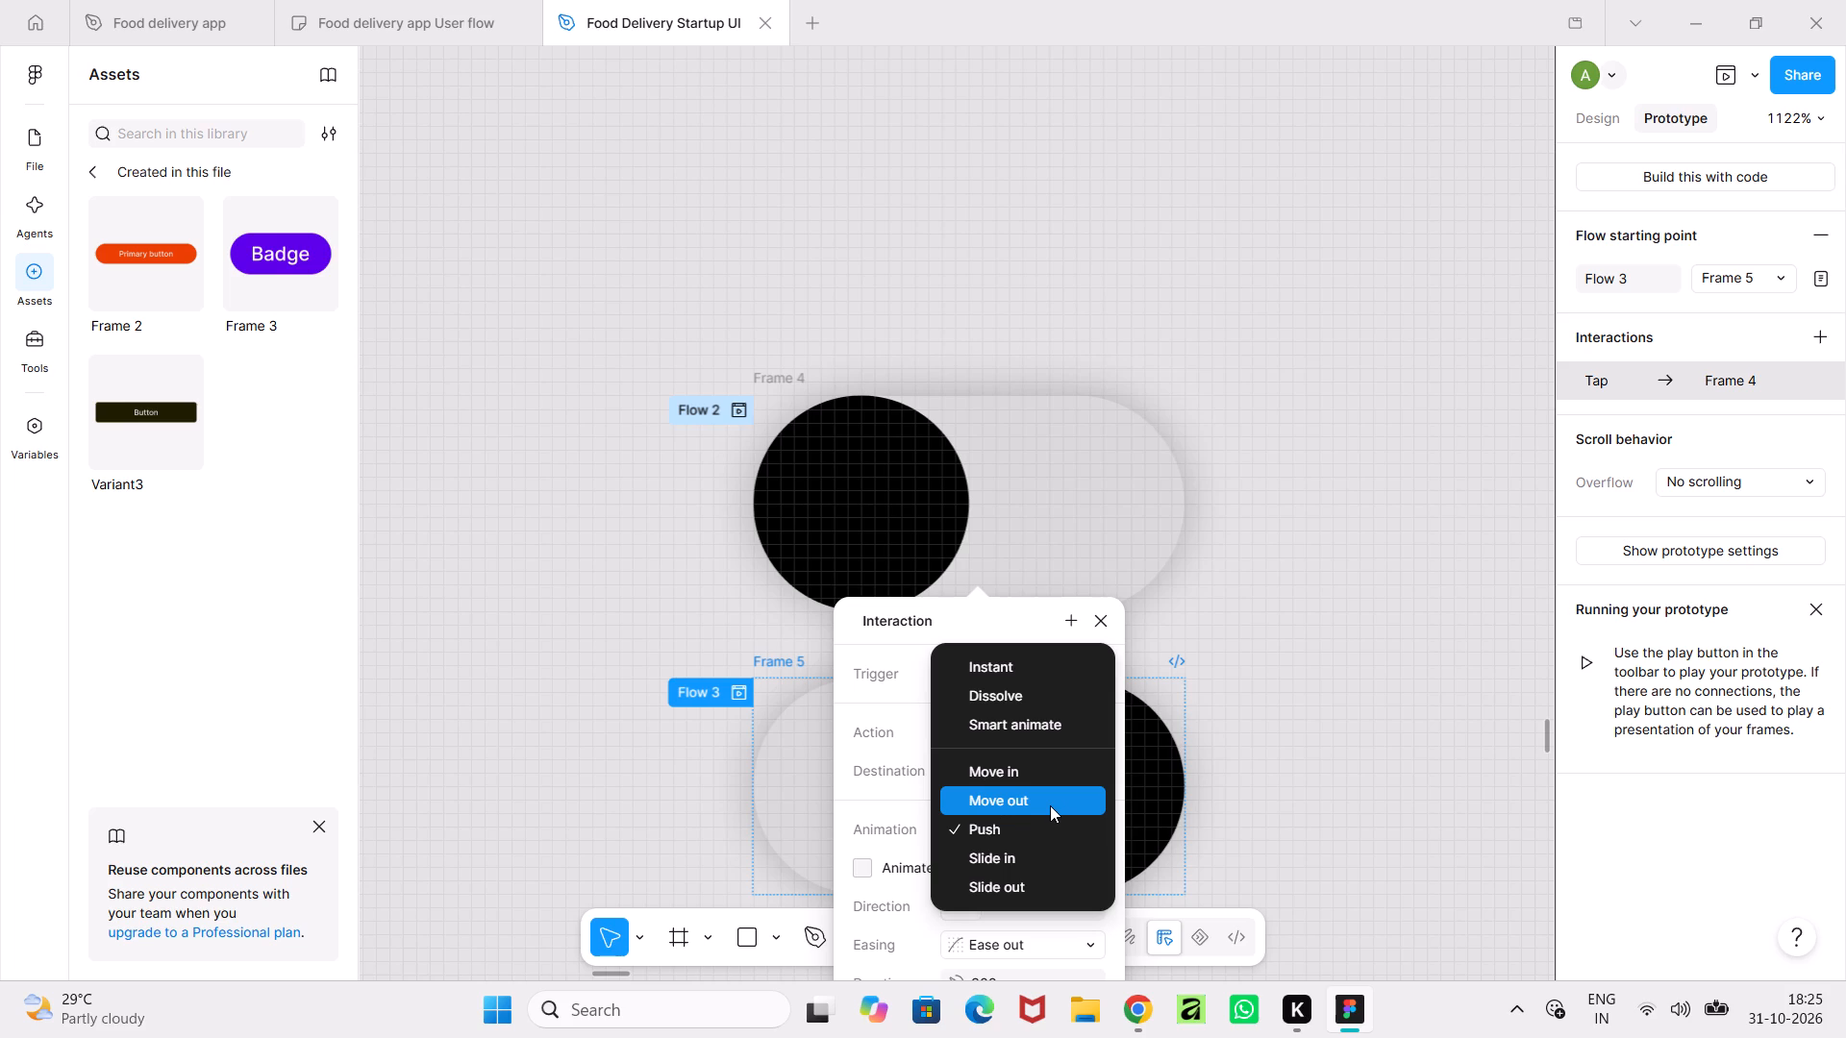
left_click(1054, 677)
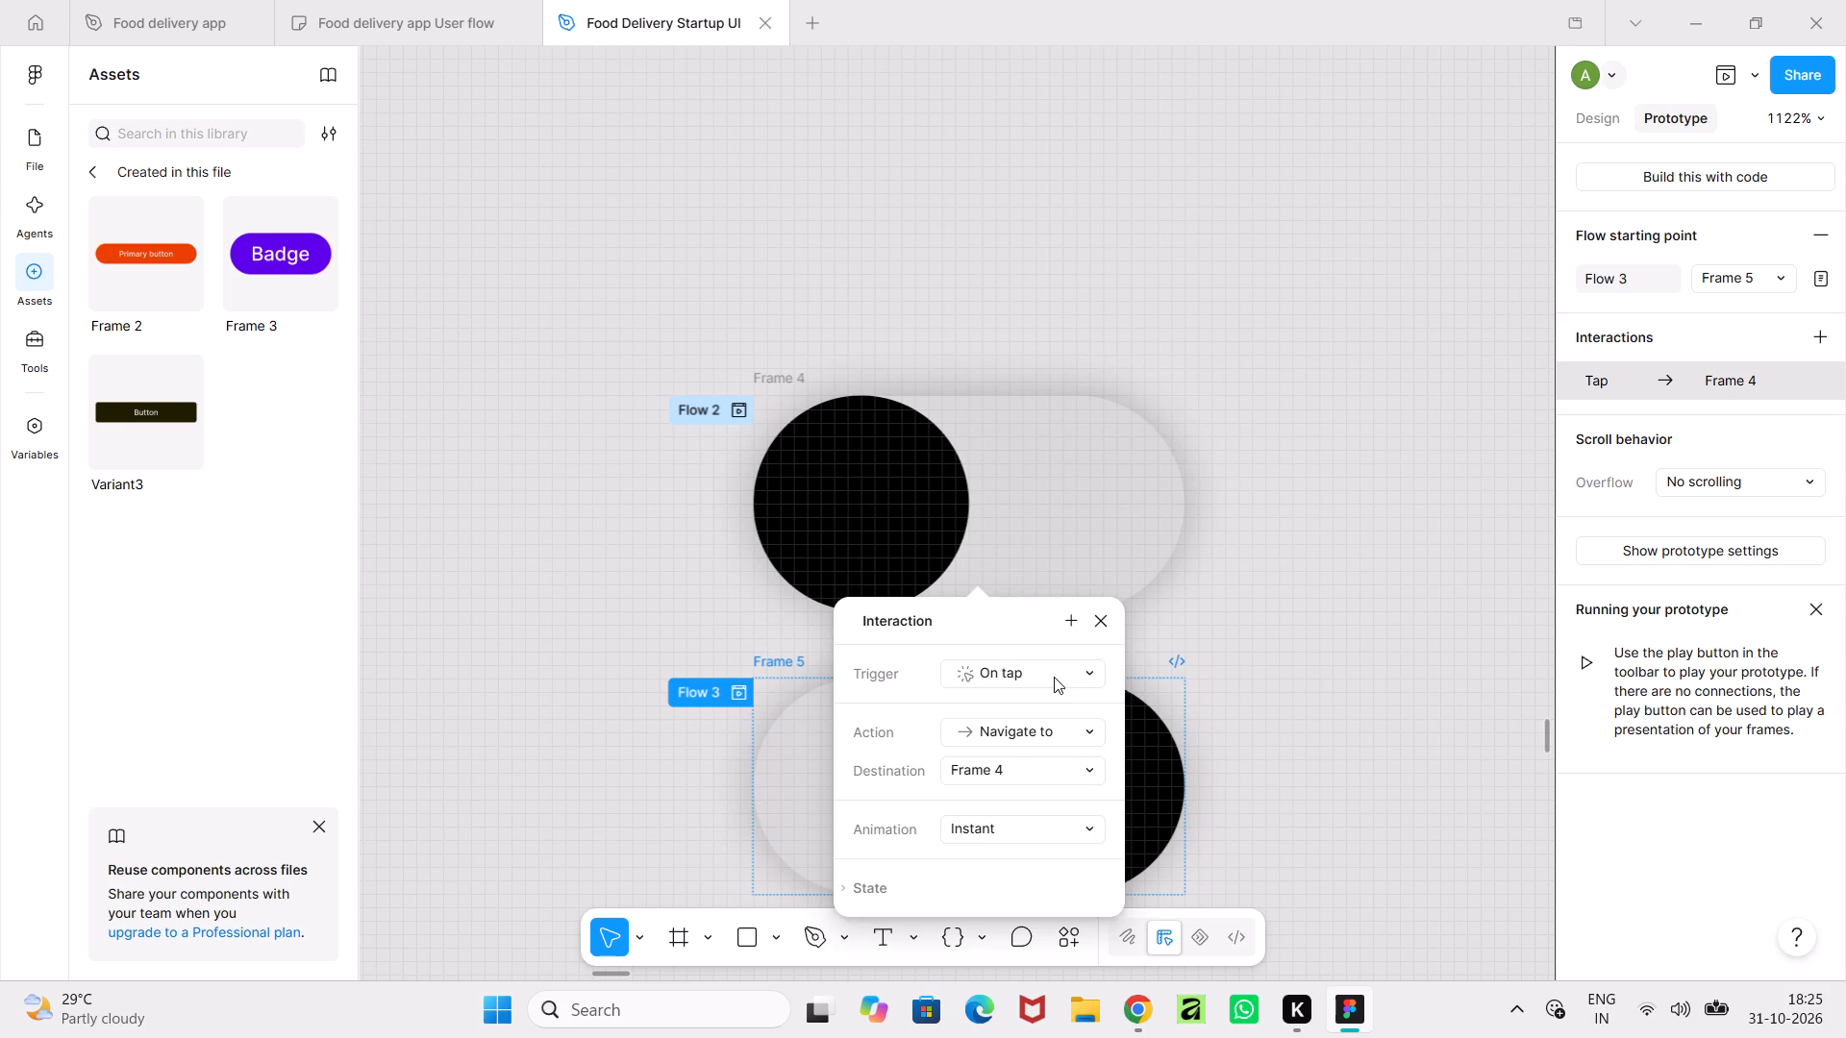
left_click(1105, 614)
Set the animation of the interaction from Frame 4 to Frame 5 to Instant.
left_click(966, 665)
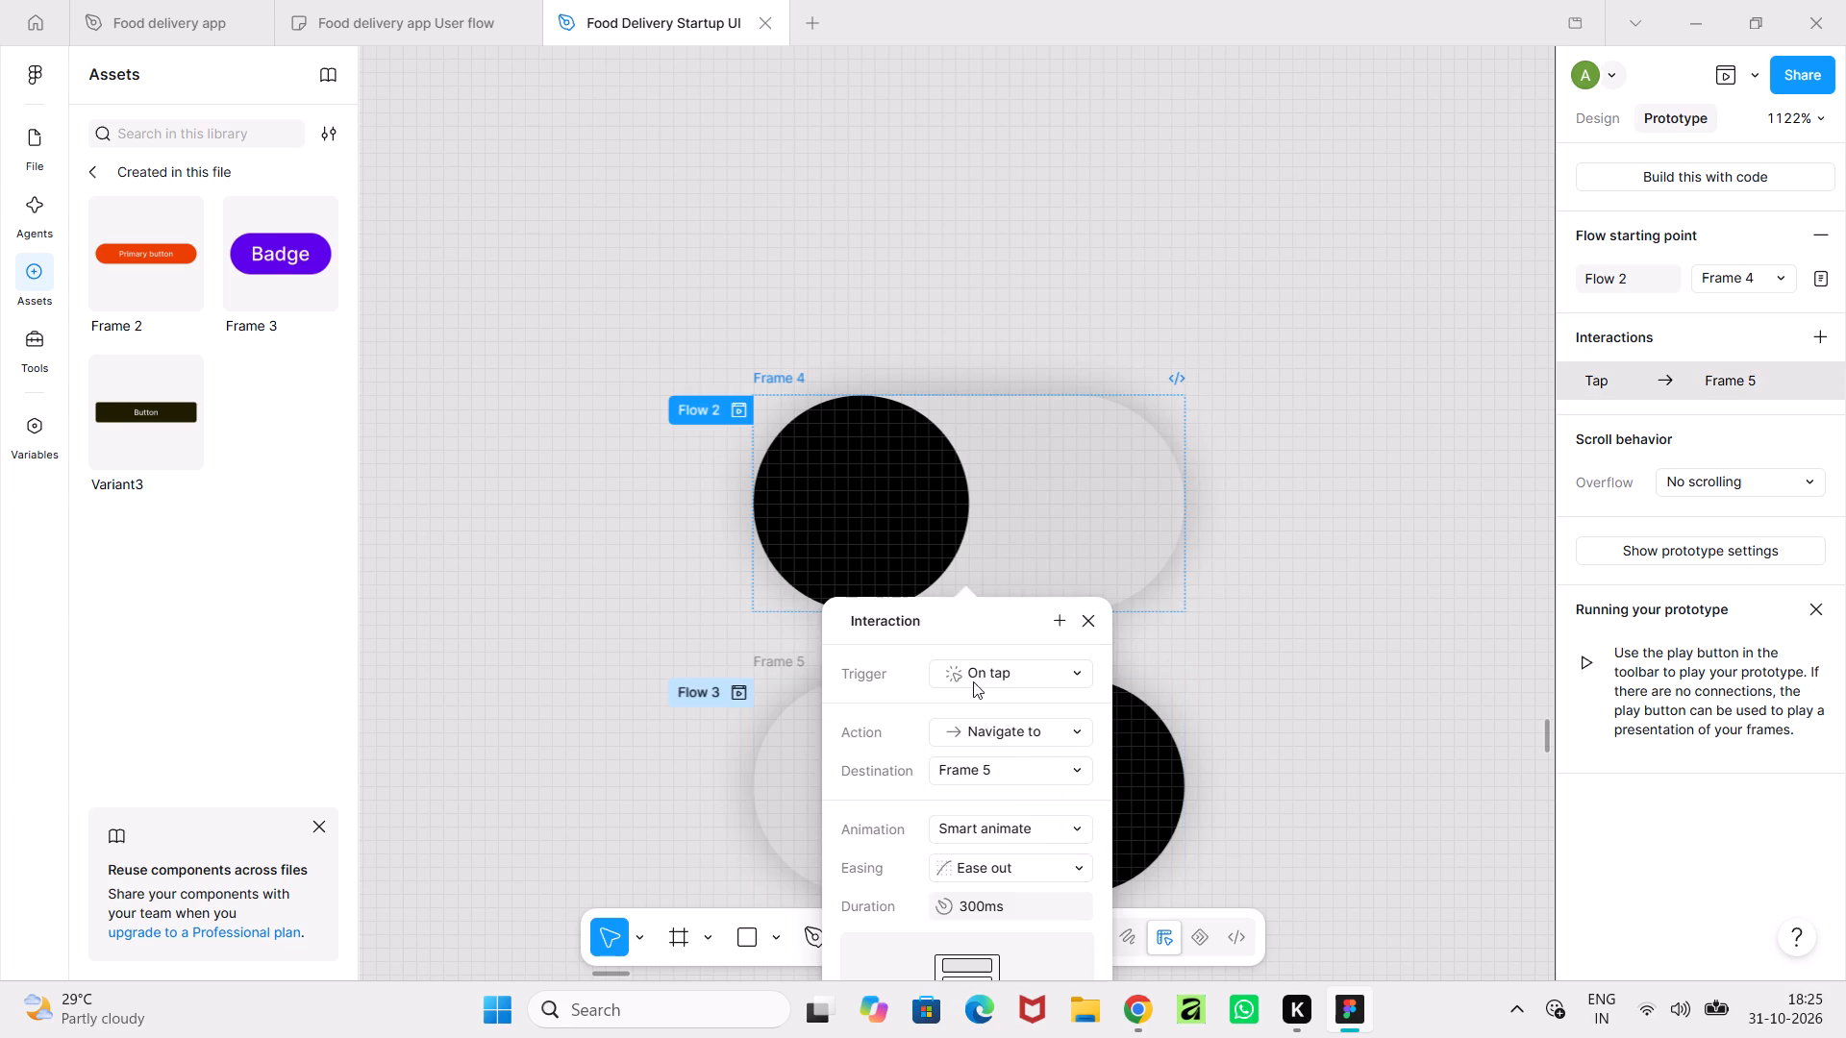
left_click(1042, 823)
left_click(1034, 759)
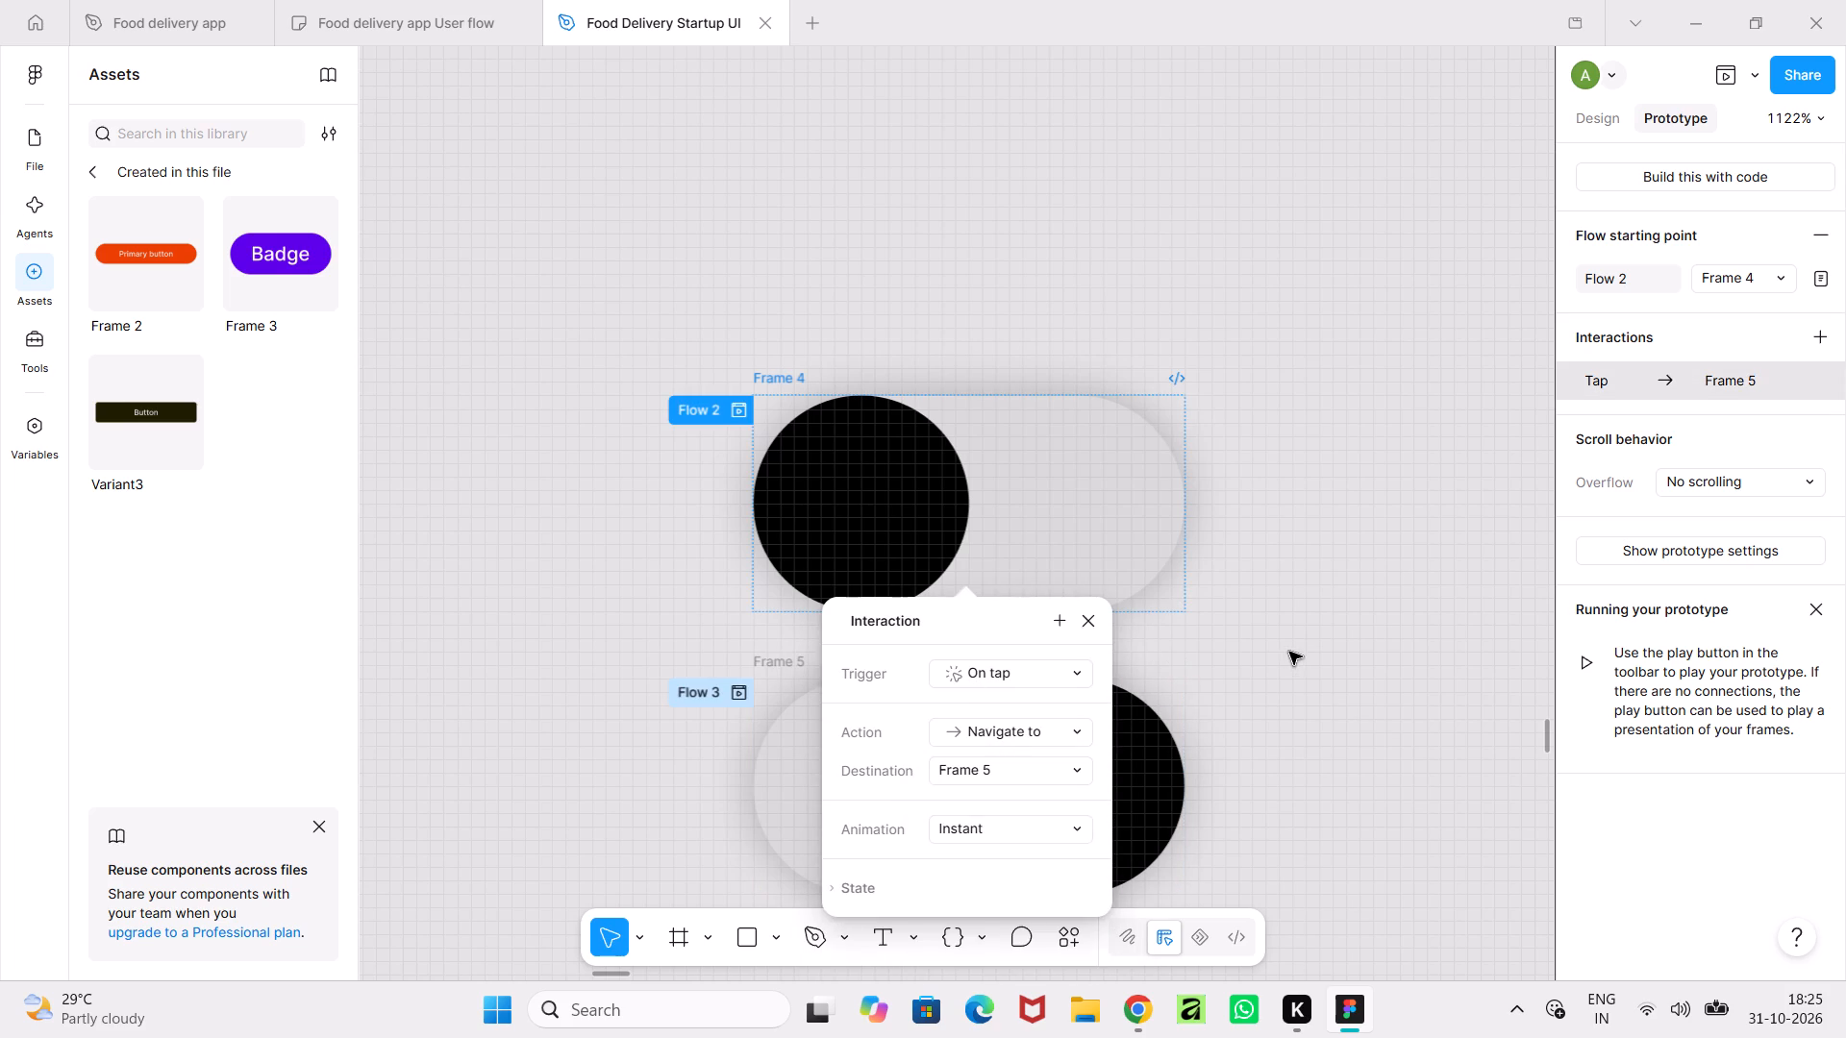
left_click(1289, 652)
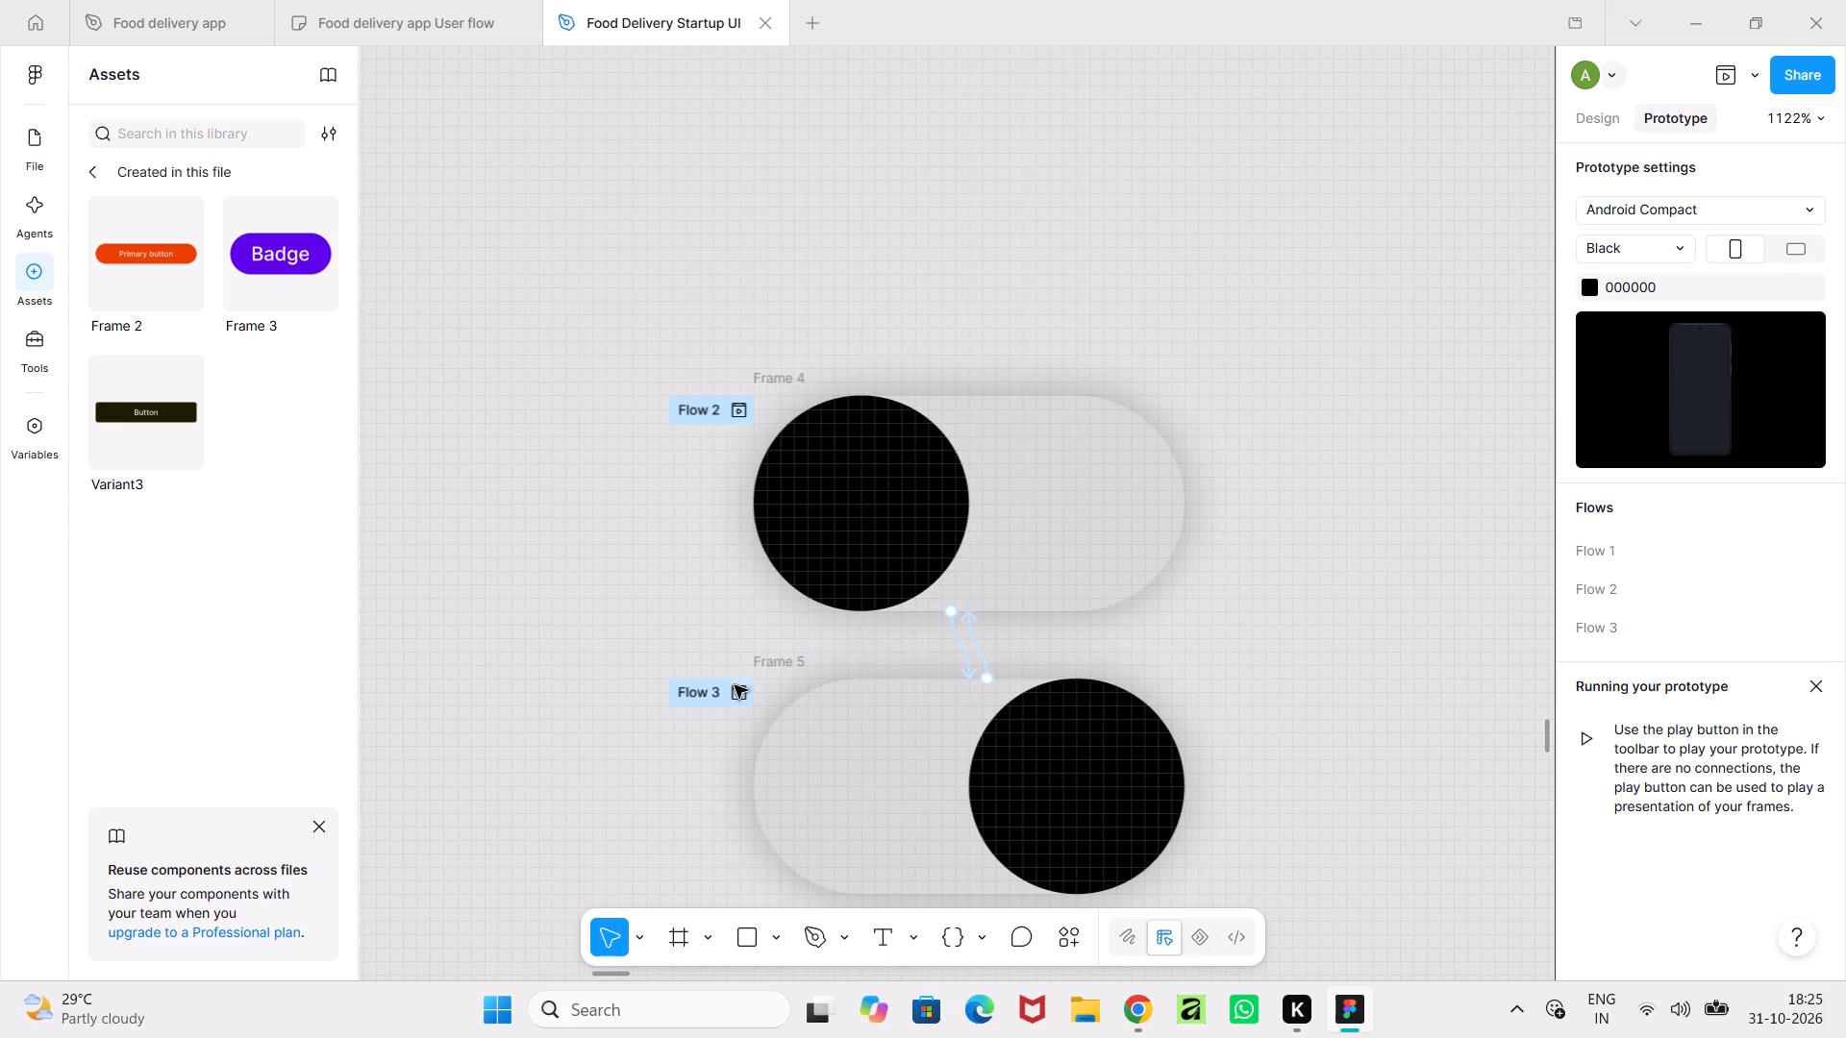
Preview Flow 3 and test switching the toggle back and forth repeatedly, closing the preview when done.
left_click(736, 687)
left_click(652, 566)
left_click(537, 566)
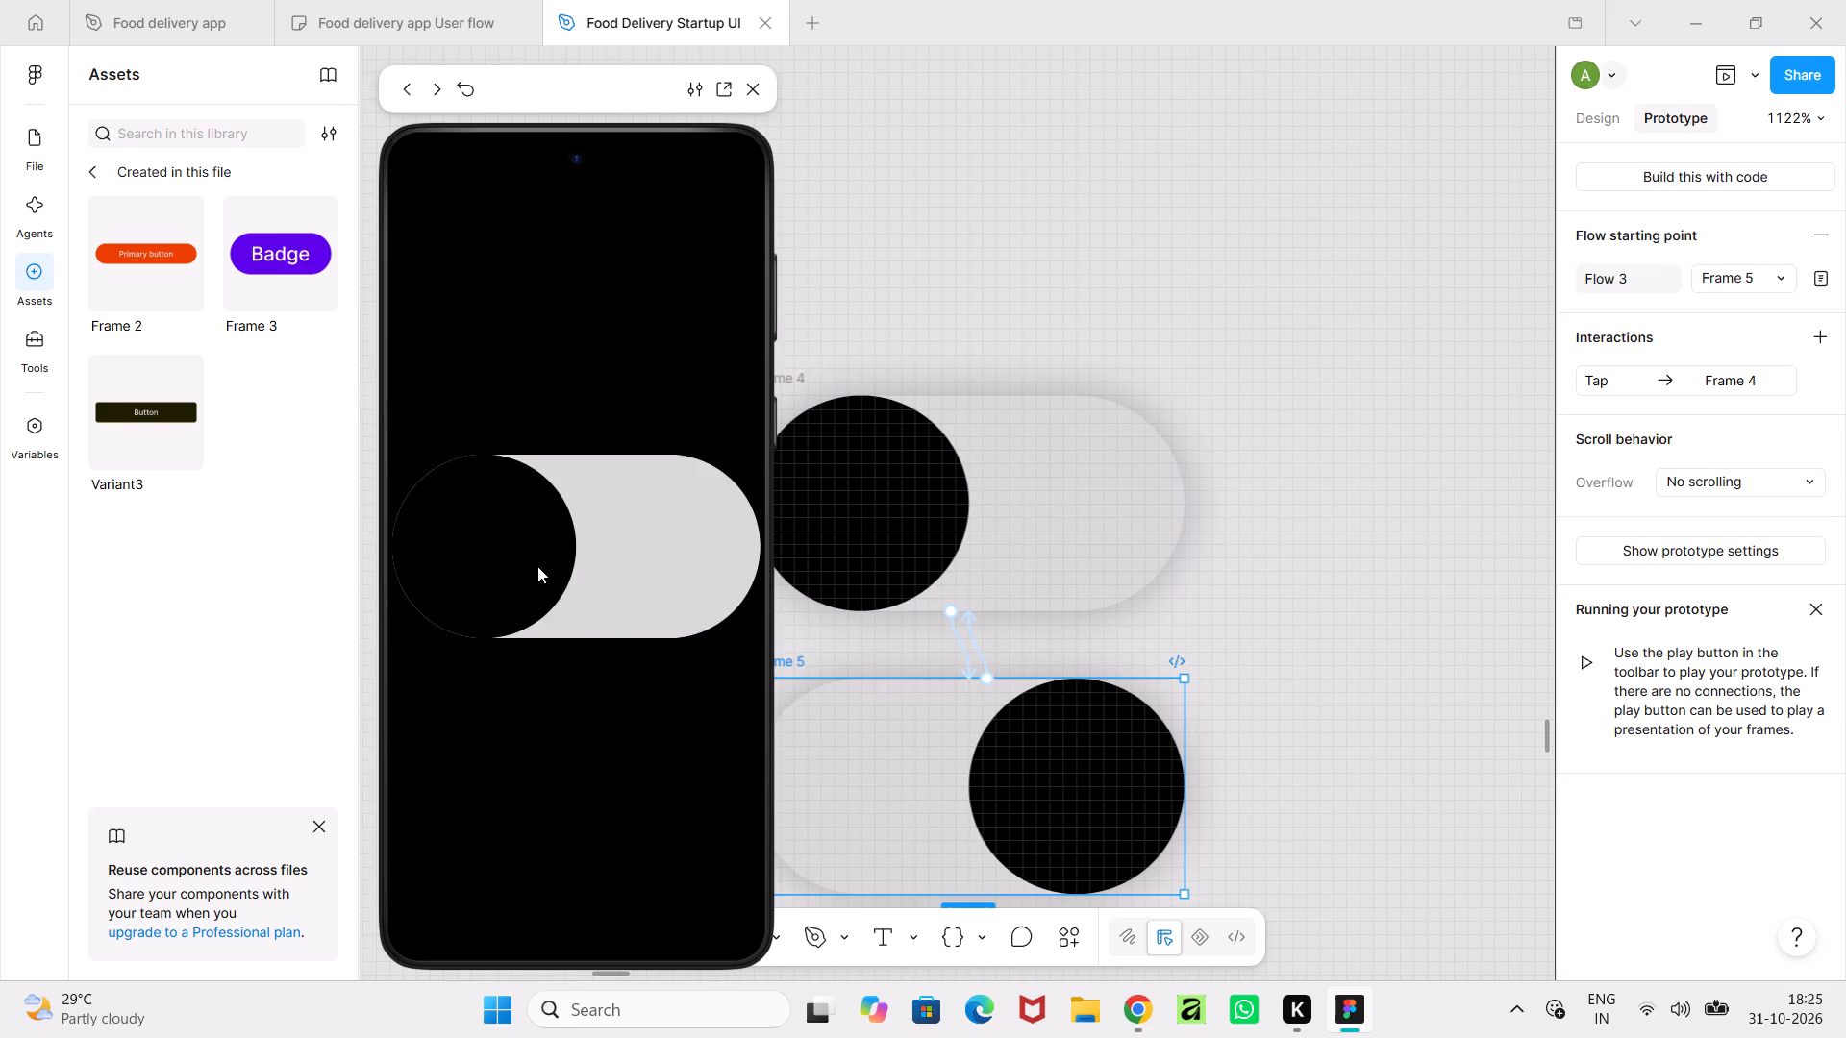
left_click(609, 557)
left_click(517, 549)
left_click_drag(567, 538, 558, 538)
left_click(579, 532)
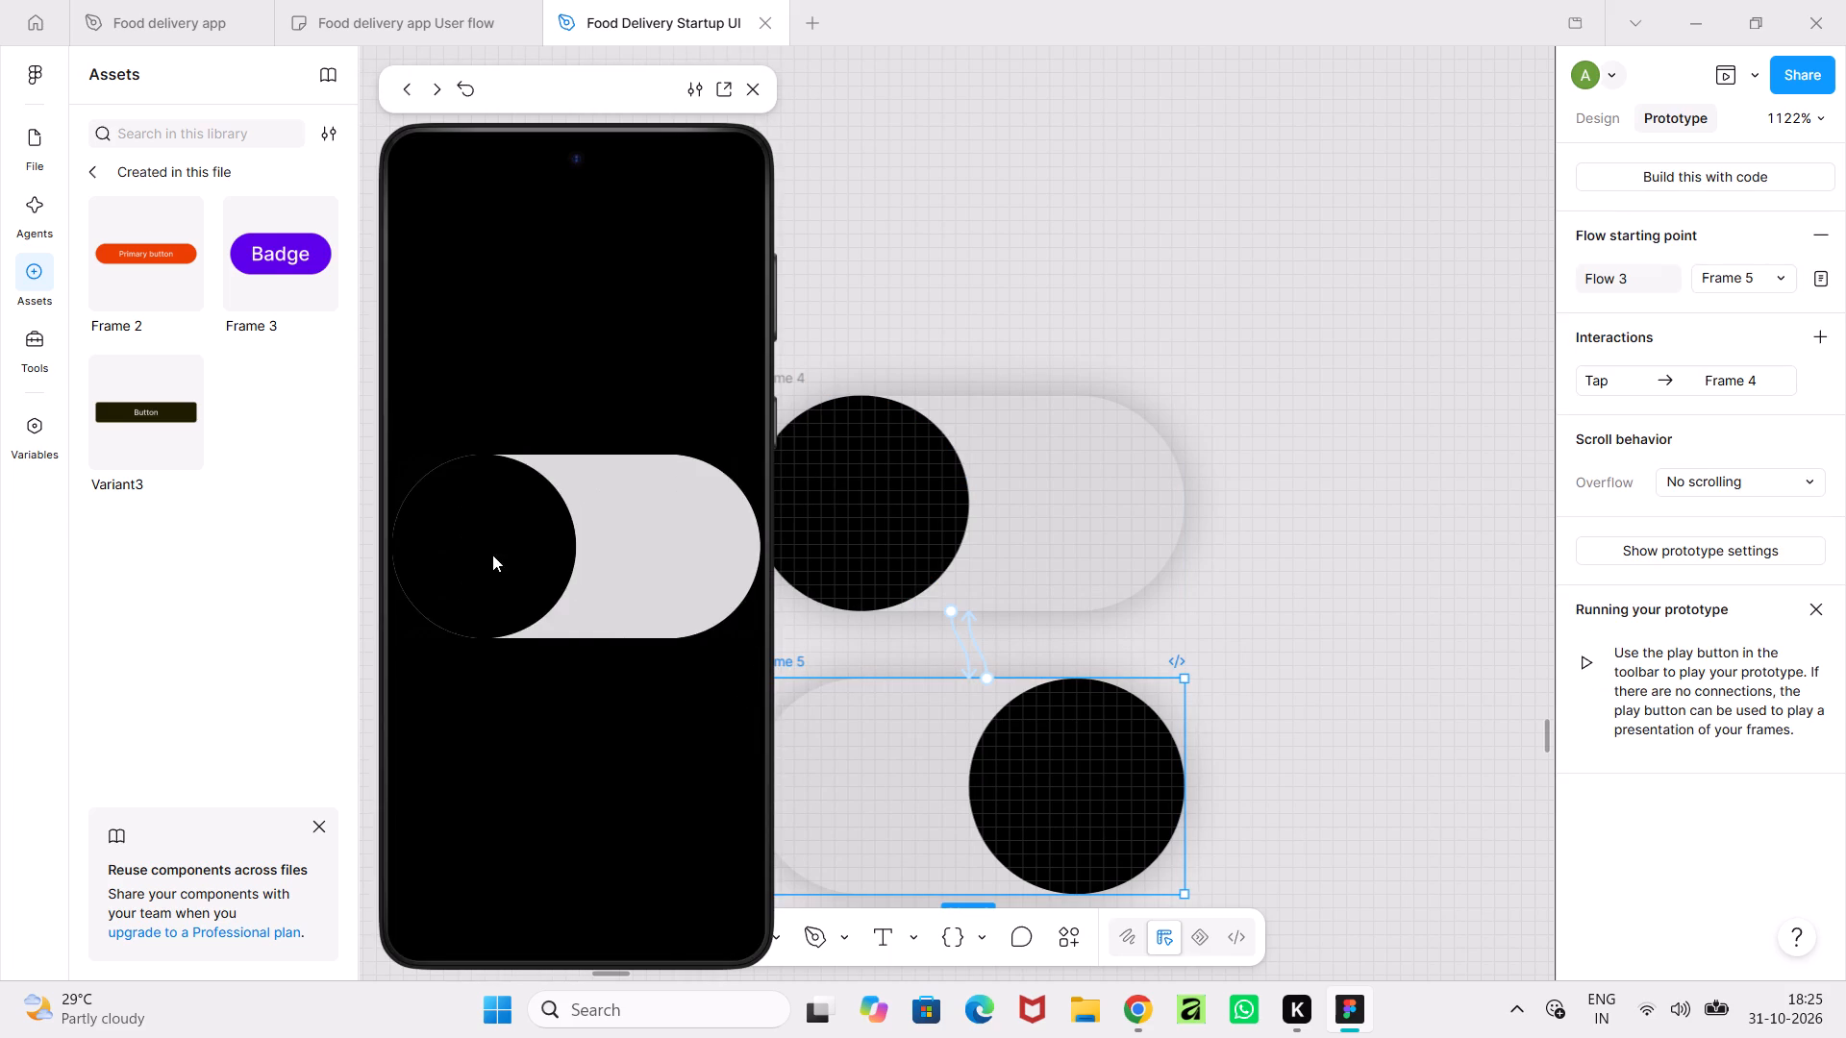
left_click(491, 555)
left_click(609, 552)
left_click_drag(440, 576, 453, 574)
left_click(581, 565)
left_click(622, 555)
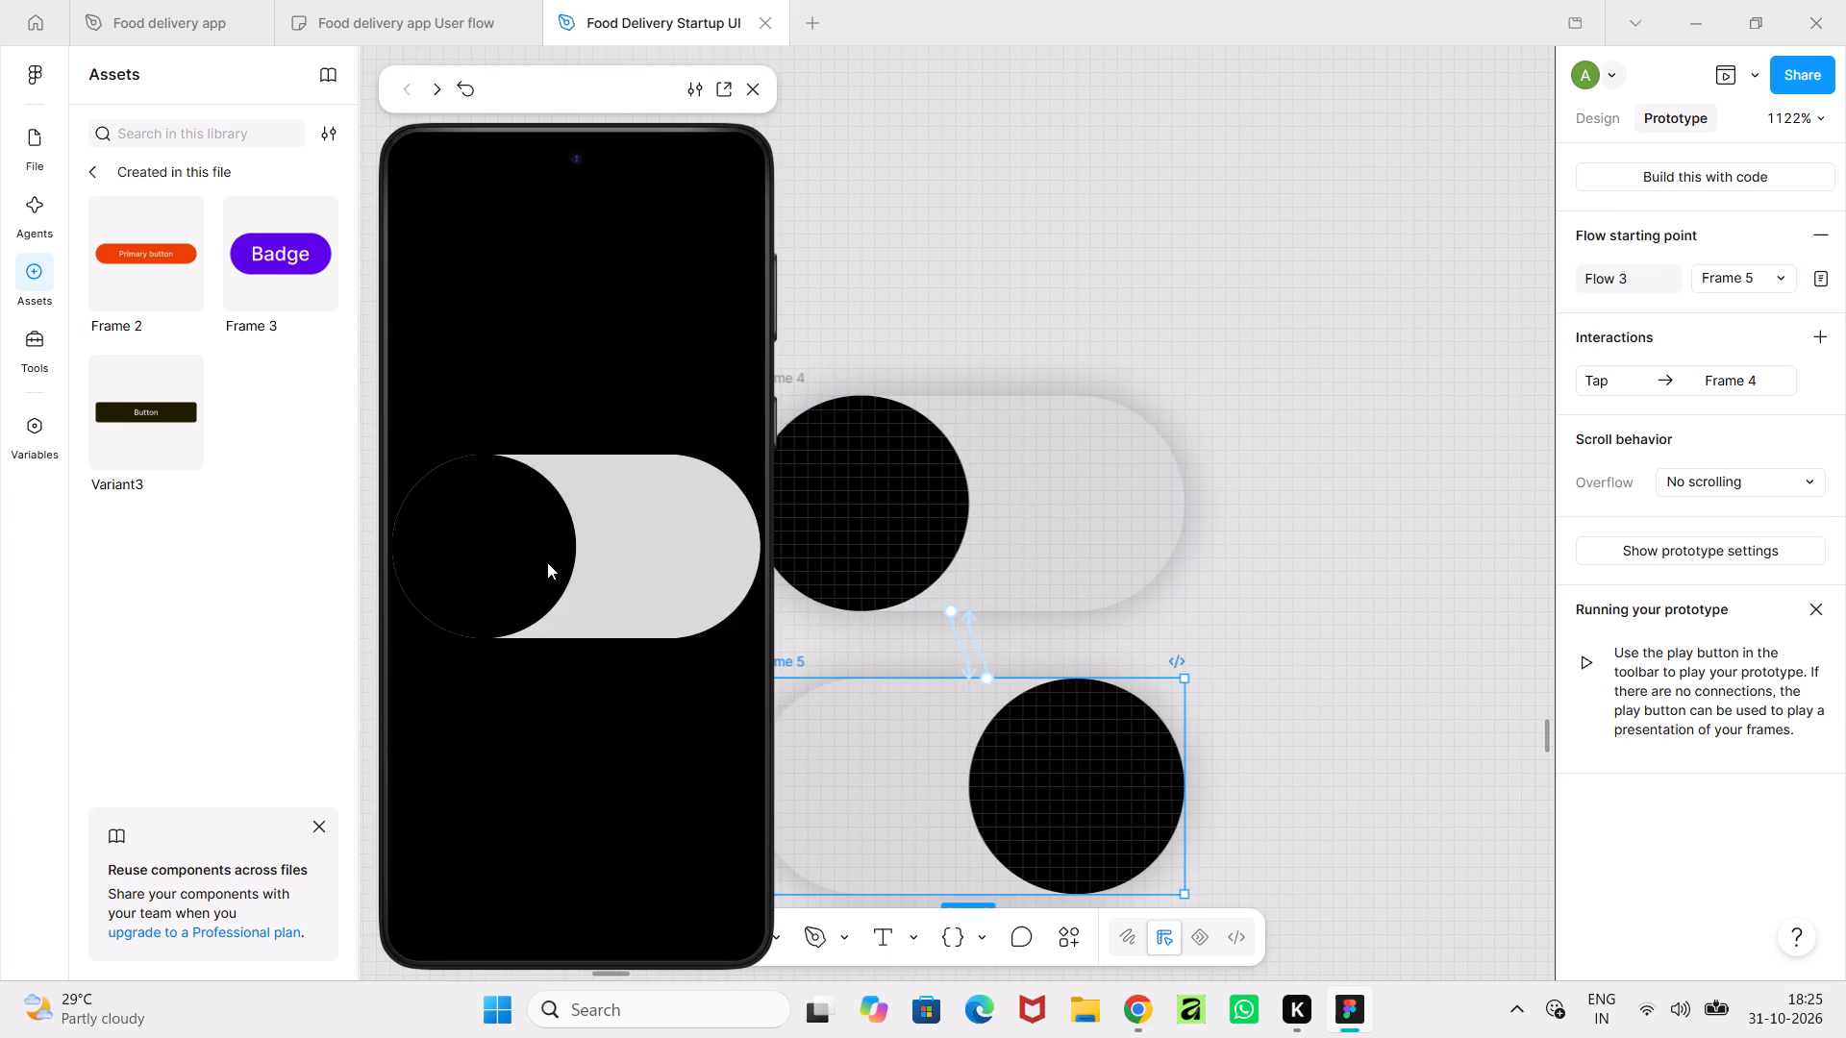
left_click(526, 563)
left_click(593, 553)
left_click(440, 573)
left_click_drag(613, 552, 594, 557)
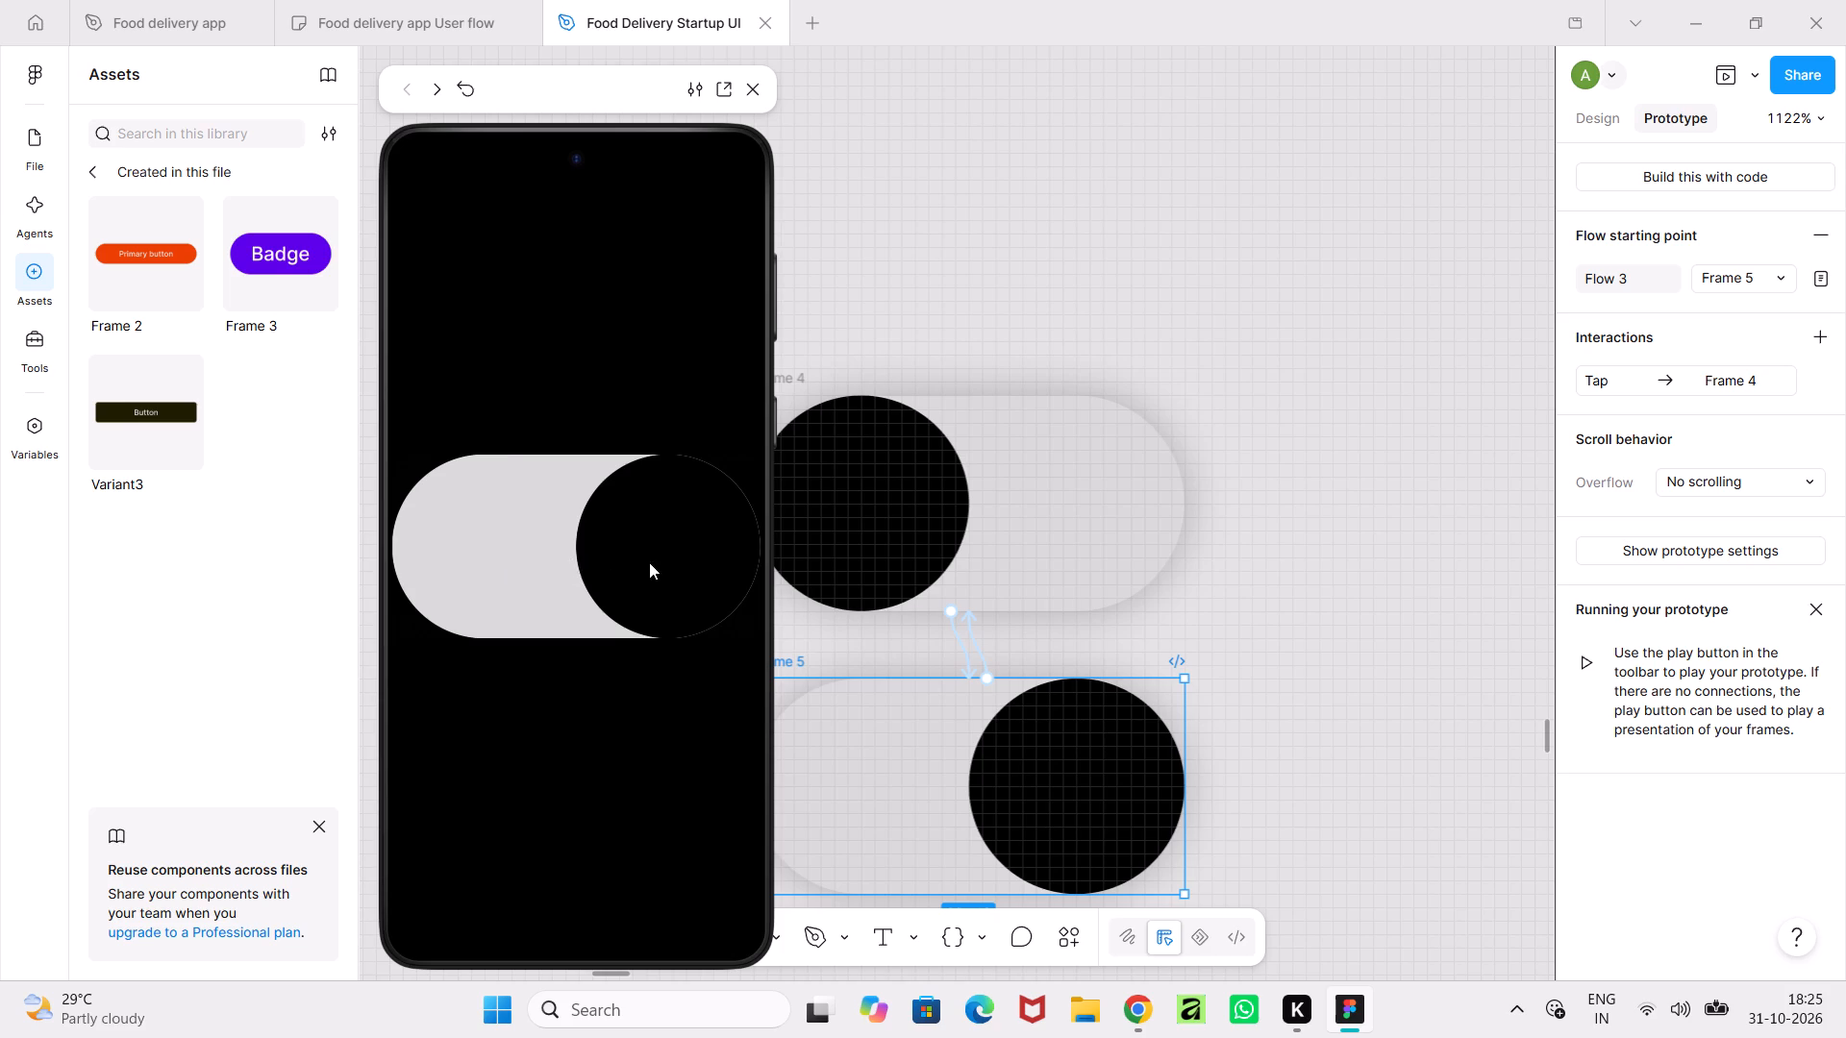
left_click(649, 562)
left_click(462, 560)
left_click(690, 562)
left_click(470, 560)
left_click(587, 568)
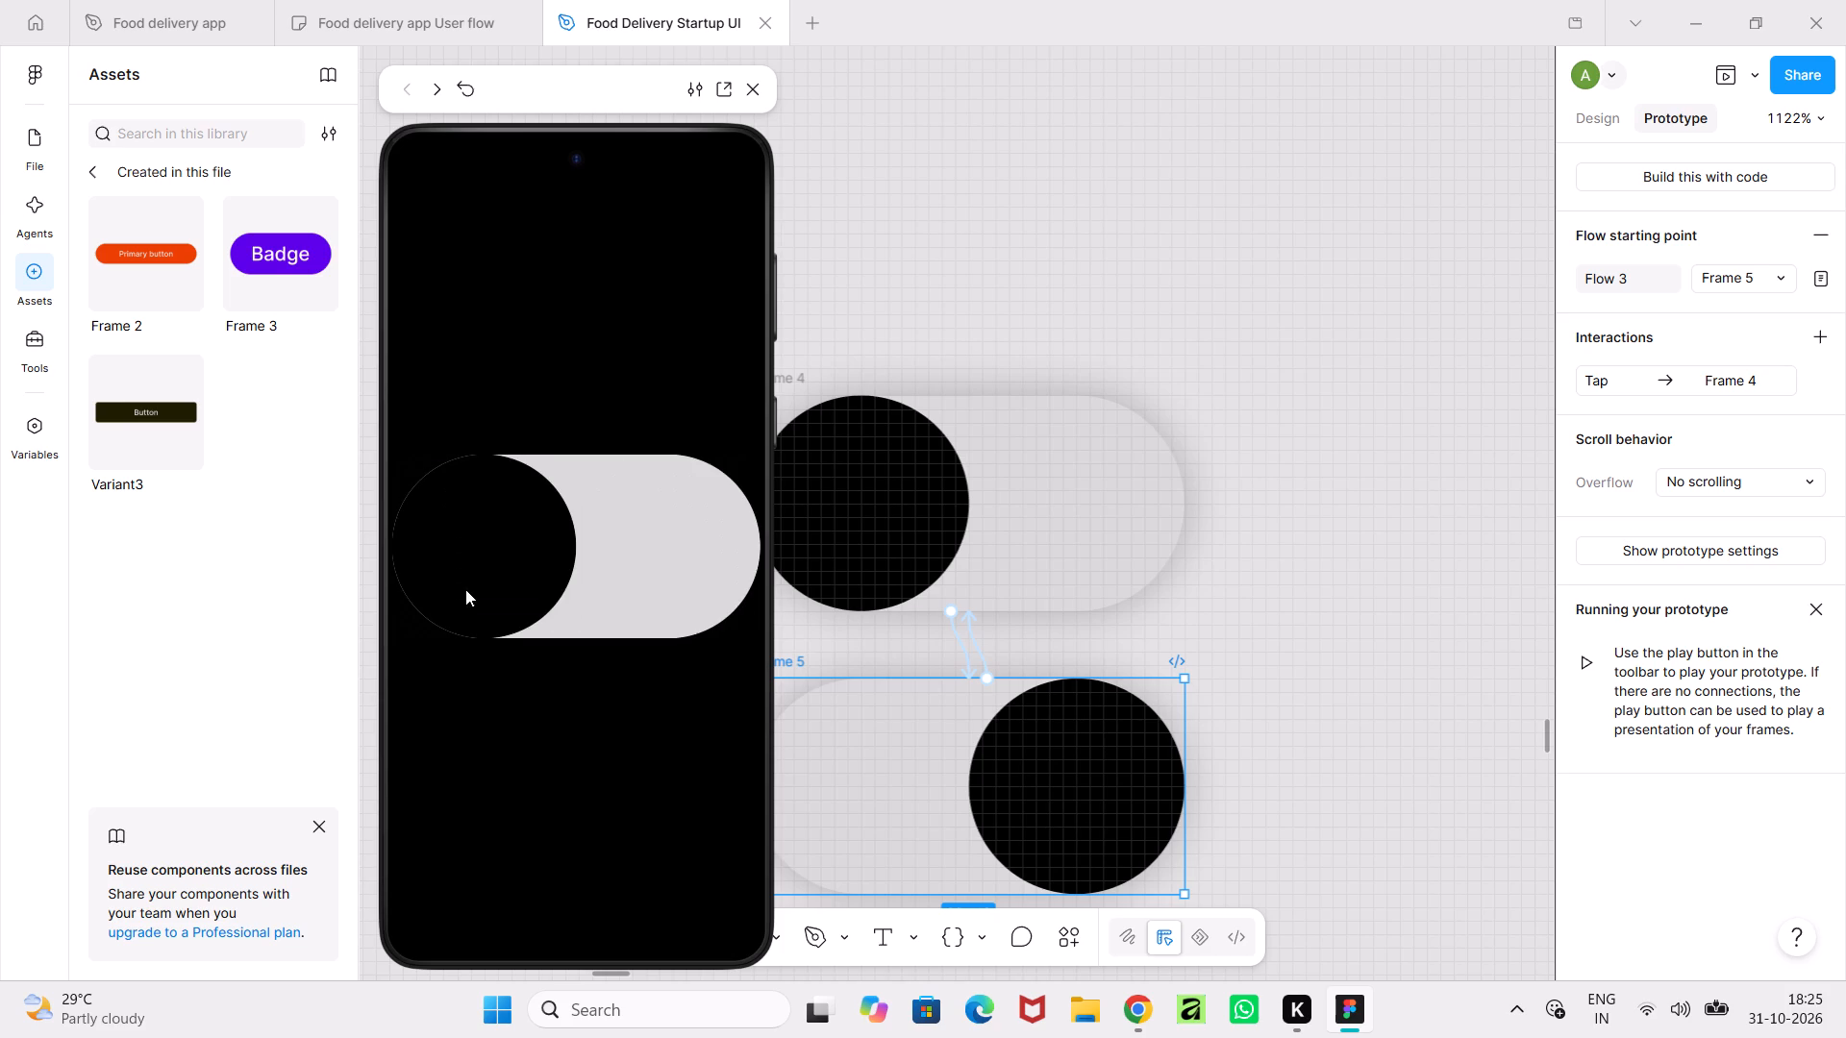
left_click_drag(462, 589, 474, 589)
left_click(638, 576)
left_click(535, 577)
left_click(642, 556)
left_click(761, 92)
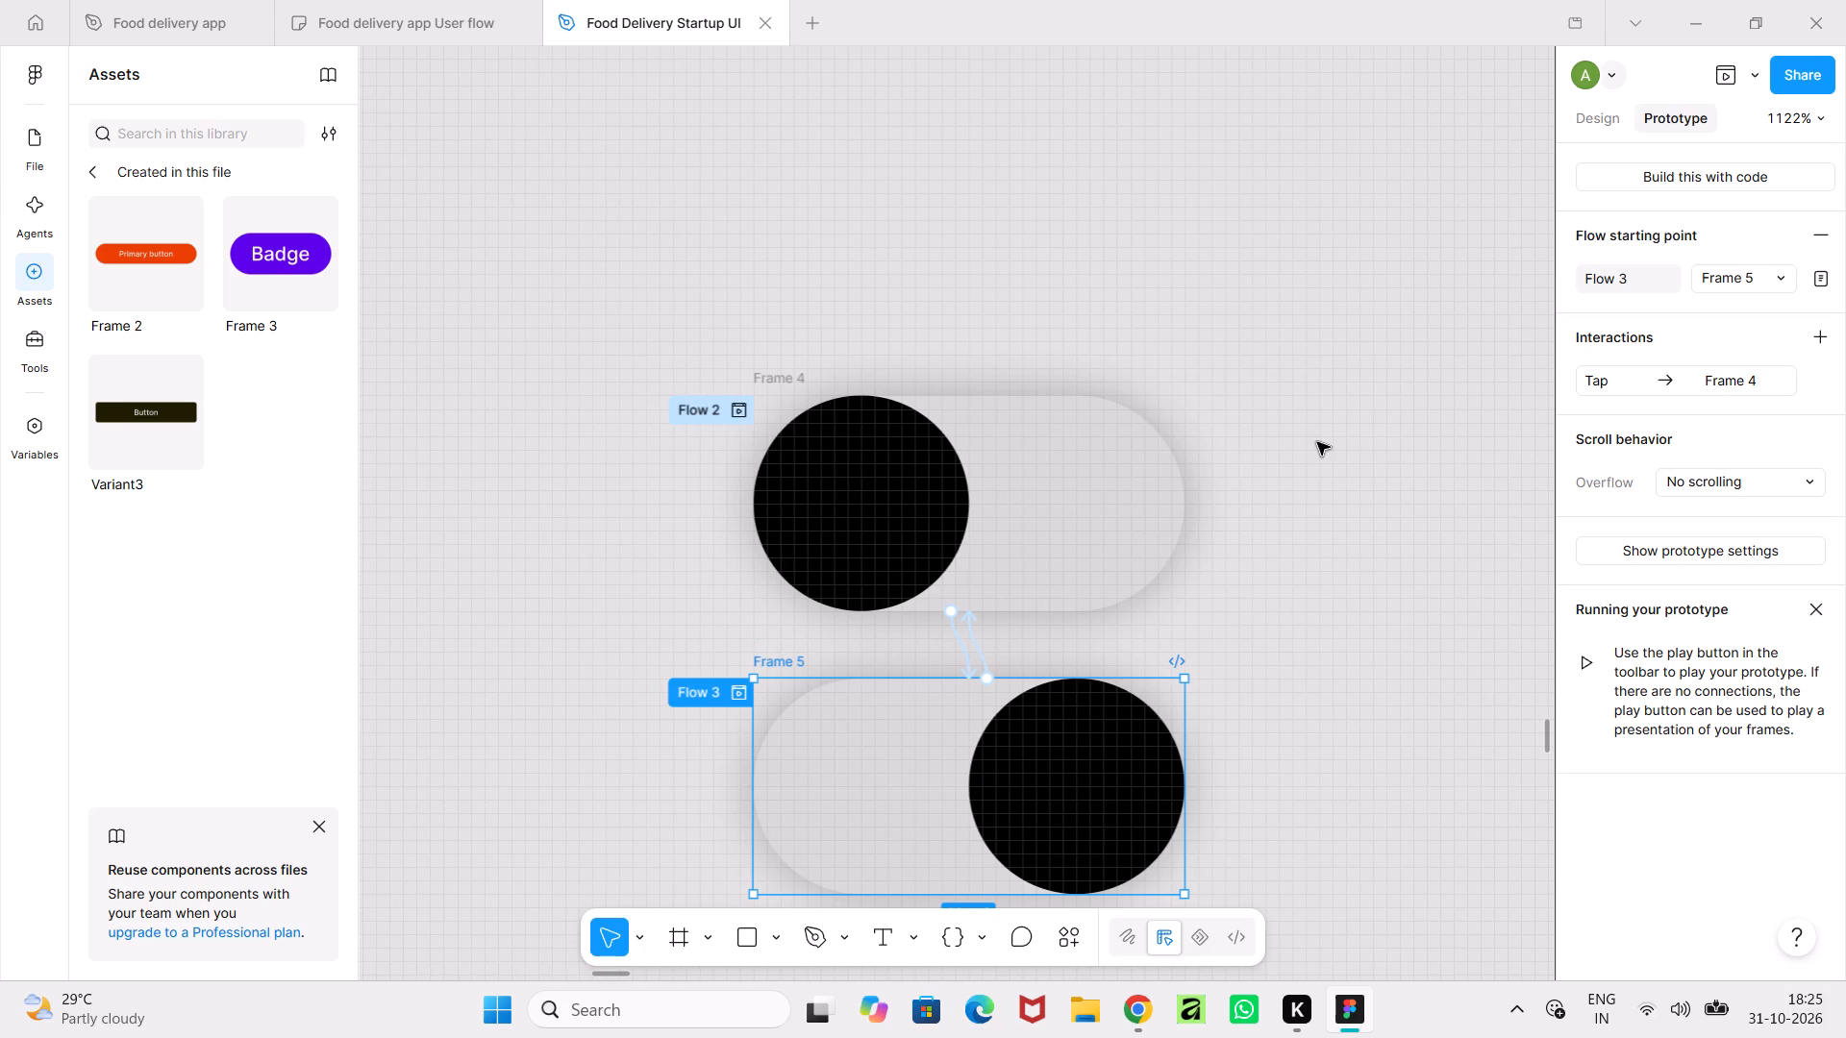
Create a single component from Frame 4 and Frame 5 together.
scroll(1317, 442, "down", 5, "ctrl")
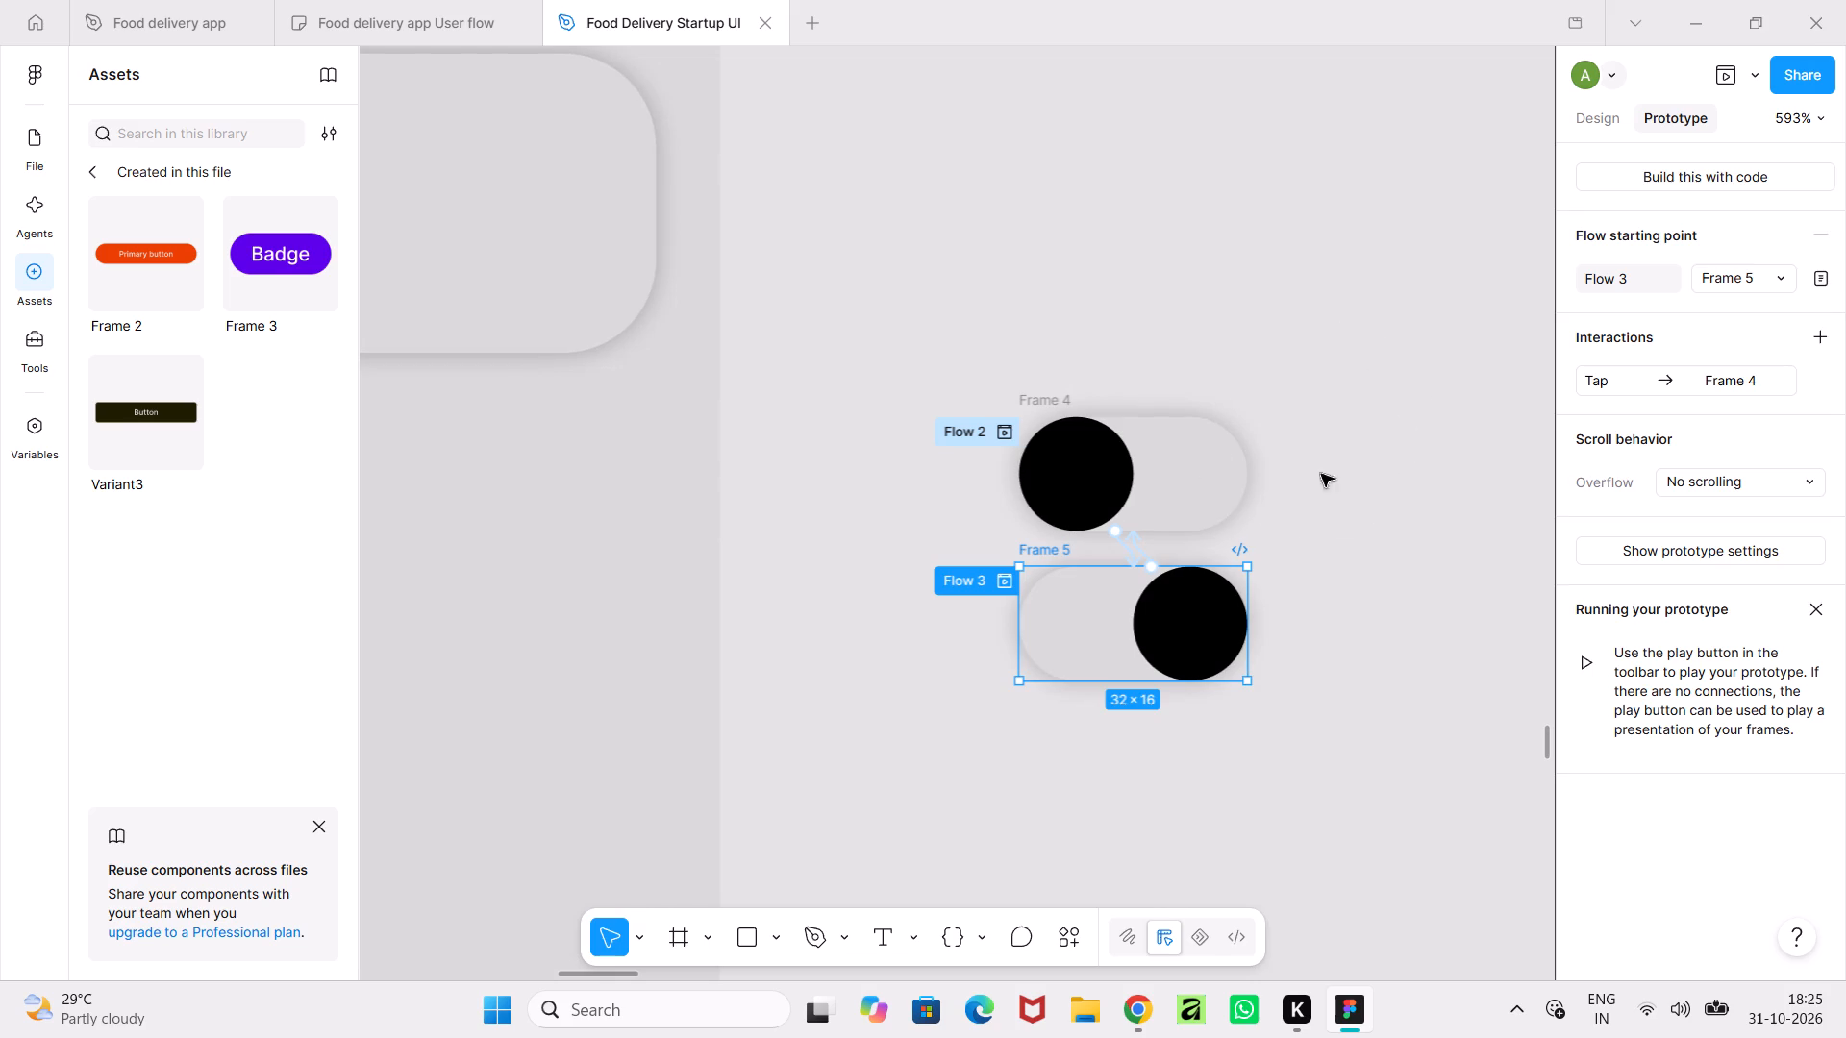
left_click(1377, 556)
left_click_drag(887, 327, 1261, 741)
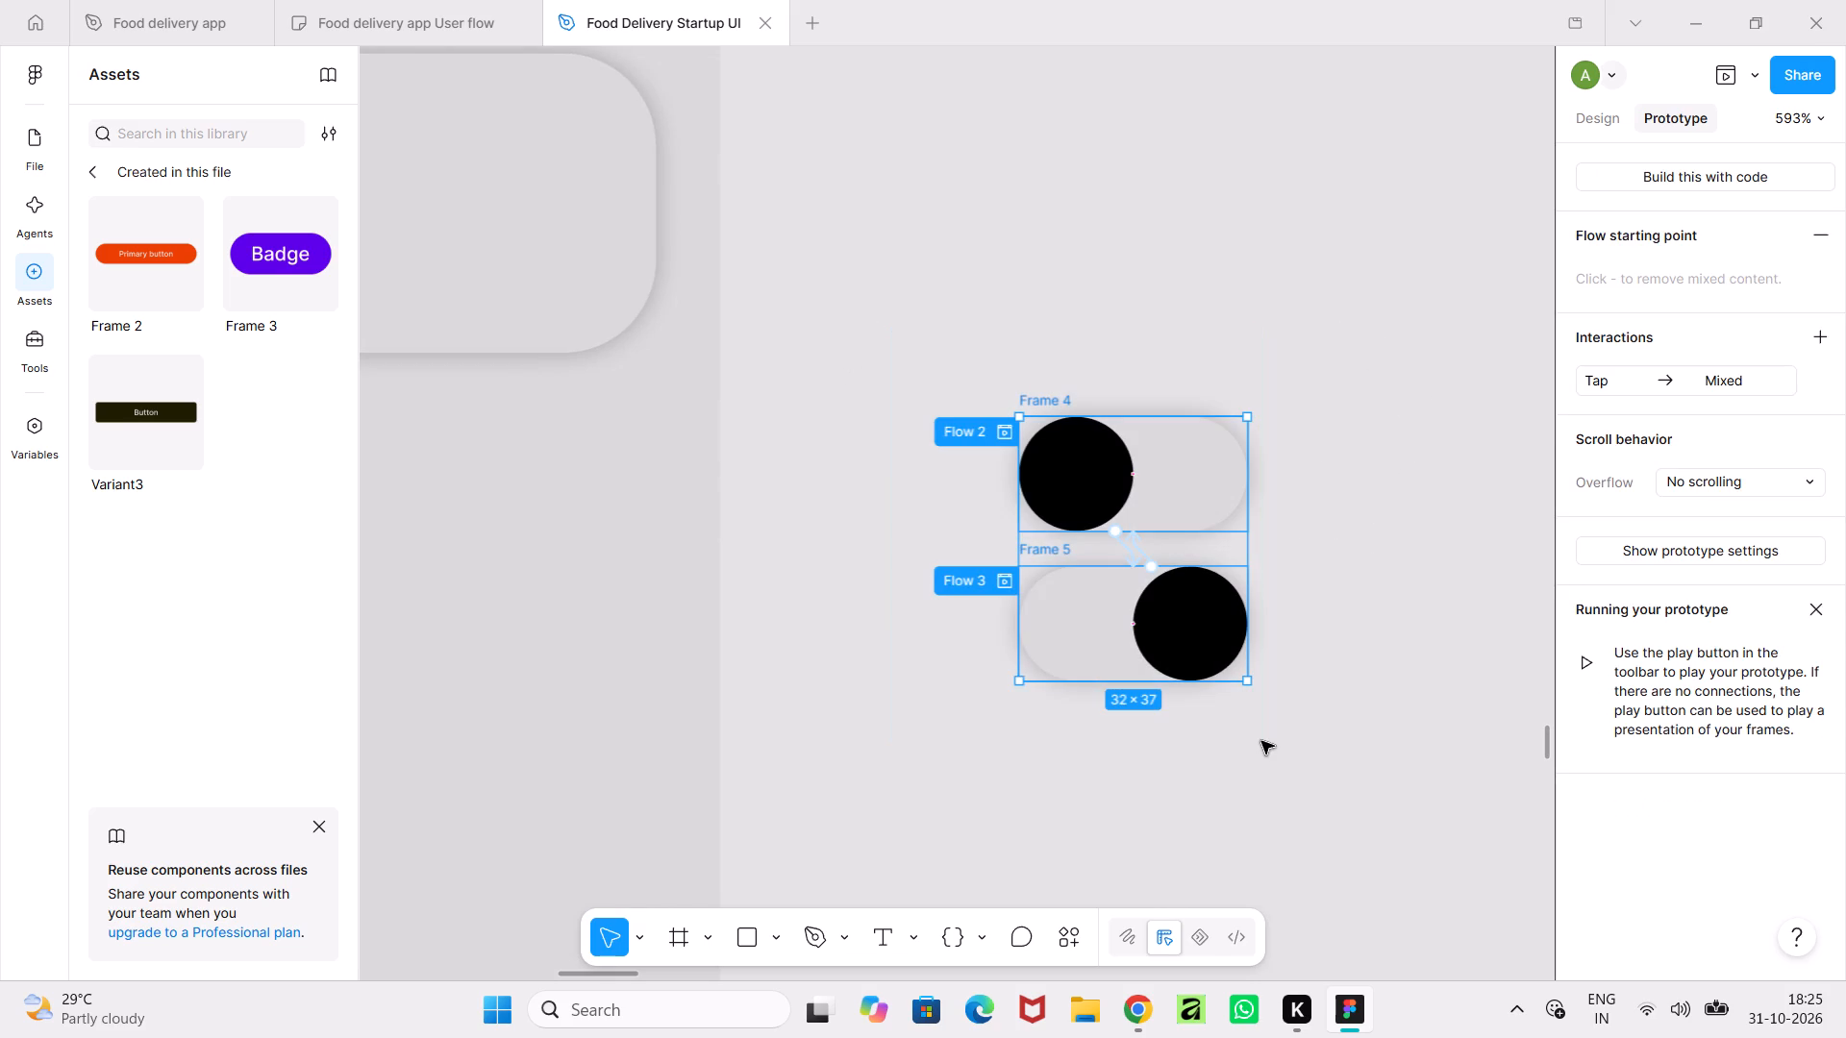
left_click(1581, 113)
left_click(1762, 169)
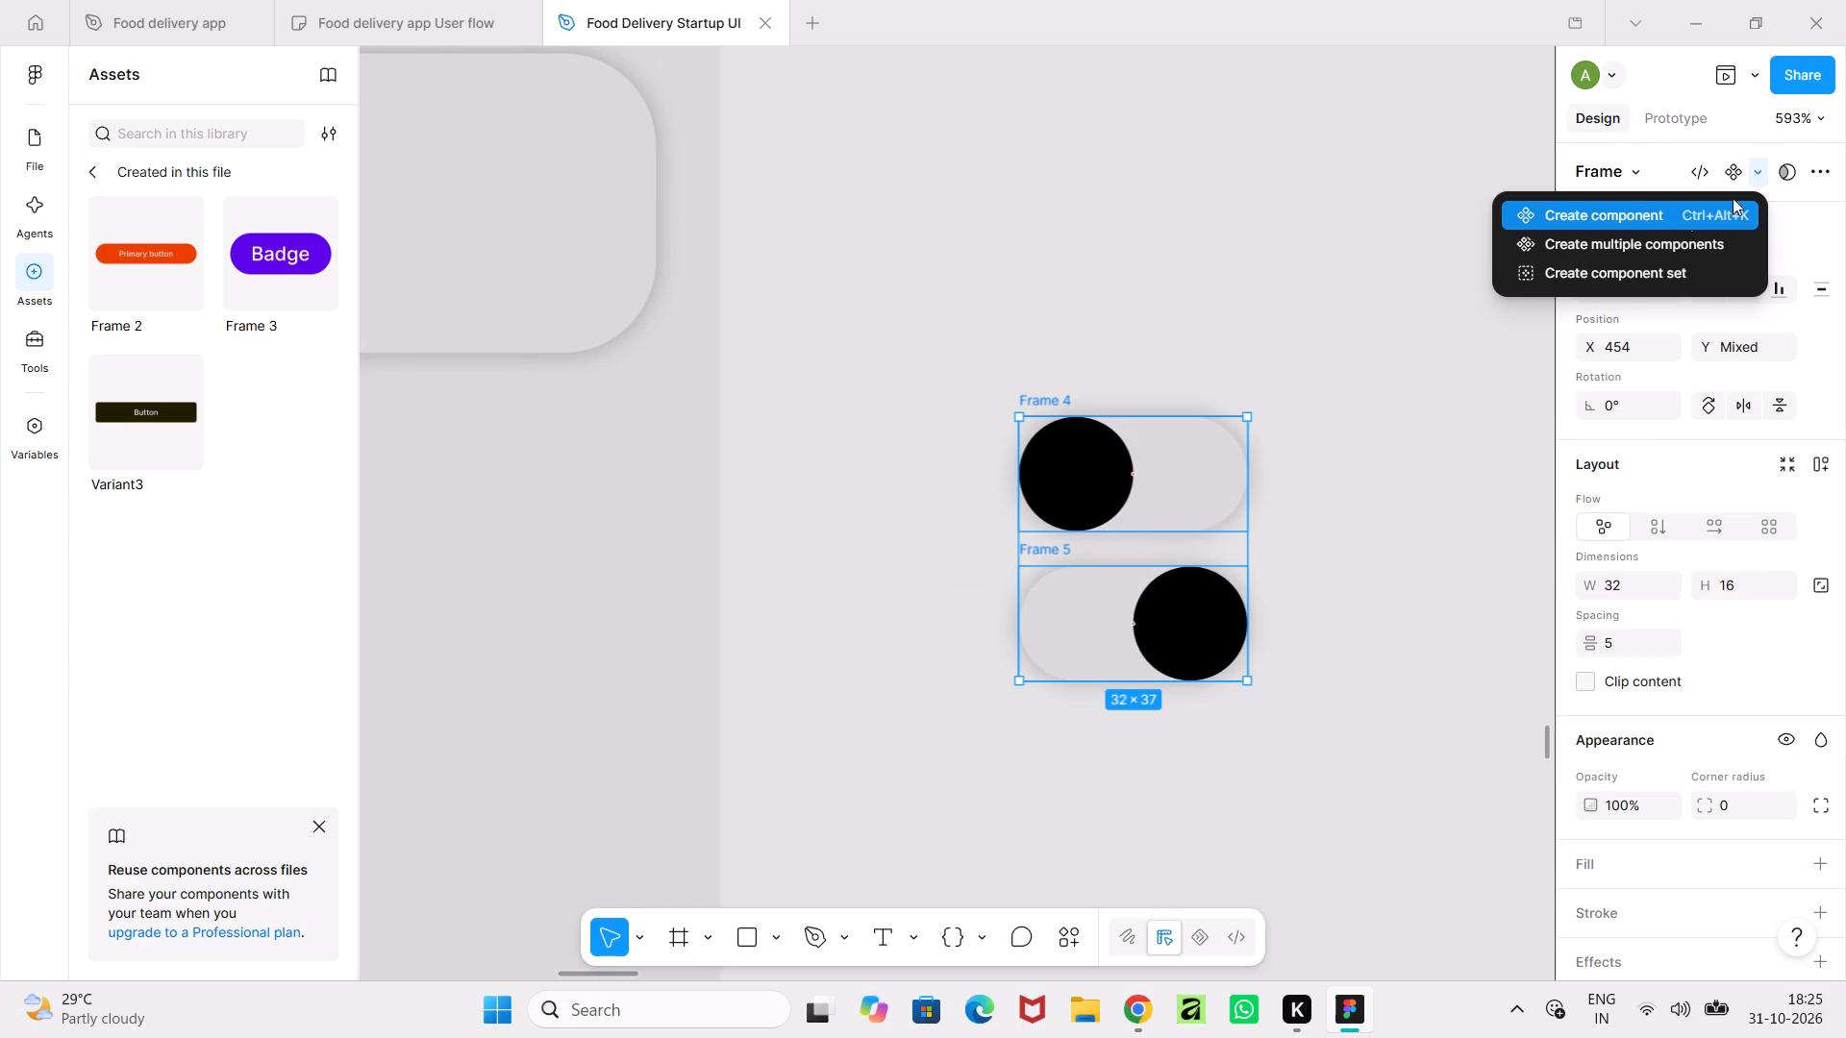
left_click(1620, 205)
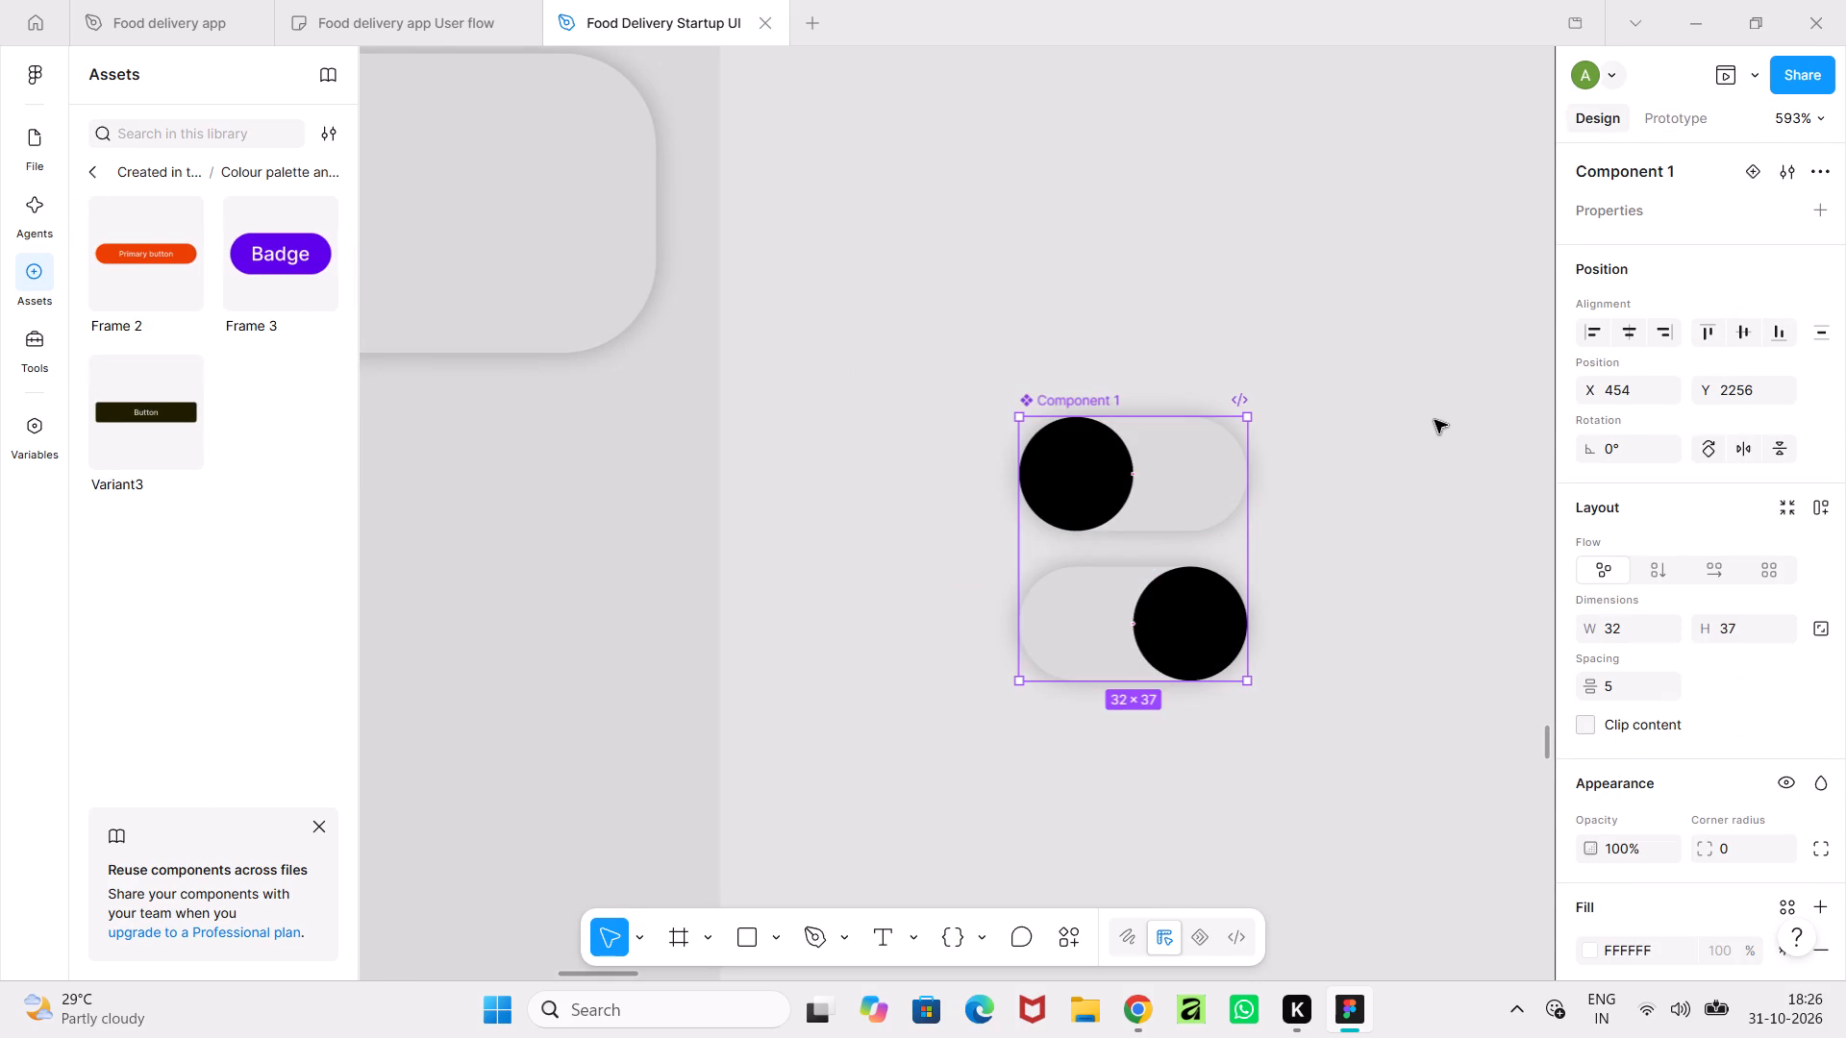
Examine the toggle component's details in the file's UI framework assets.
scroll(1394, 534, "down", 11, "ctrl")
left_click(1422, 531)
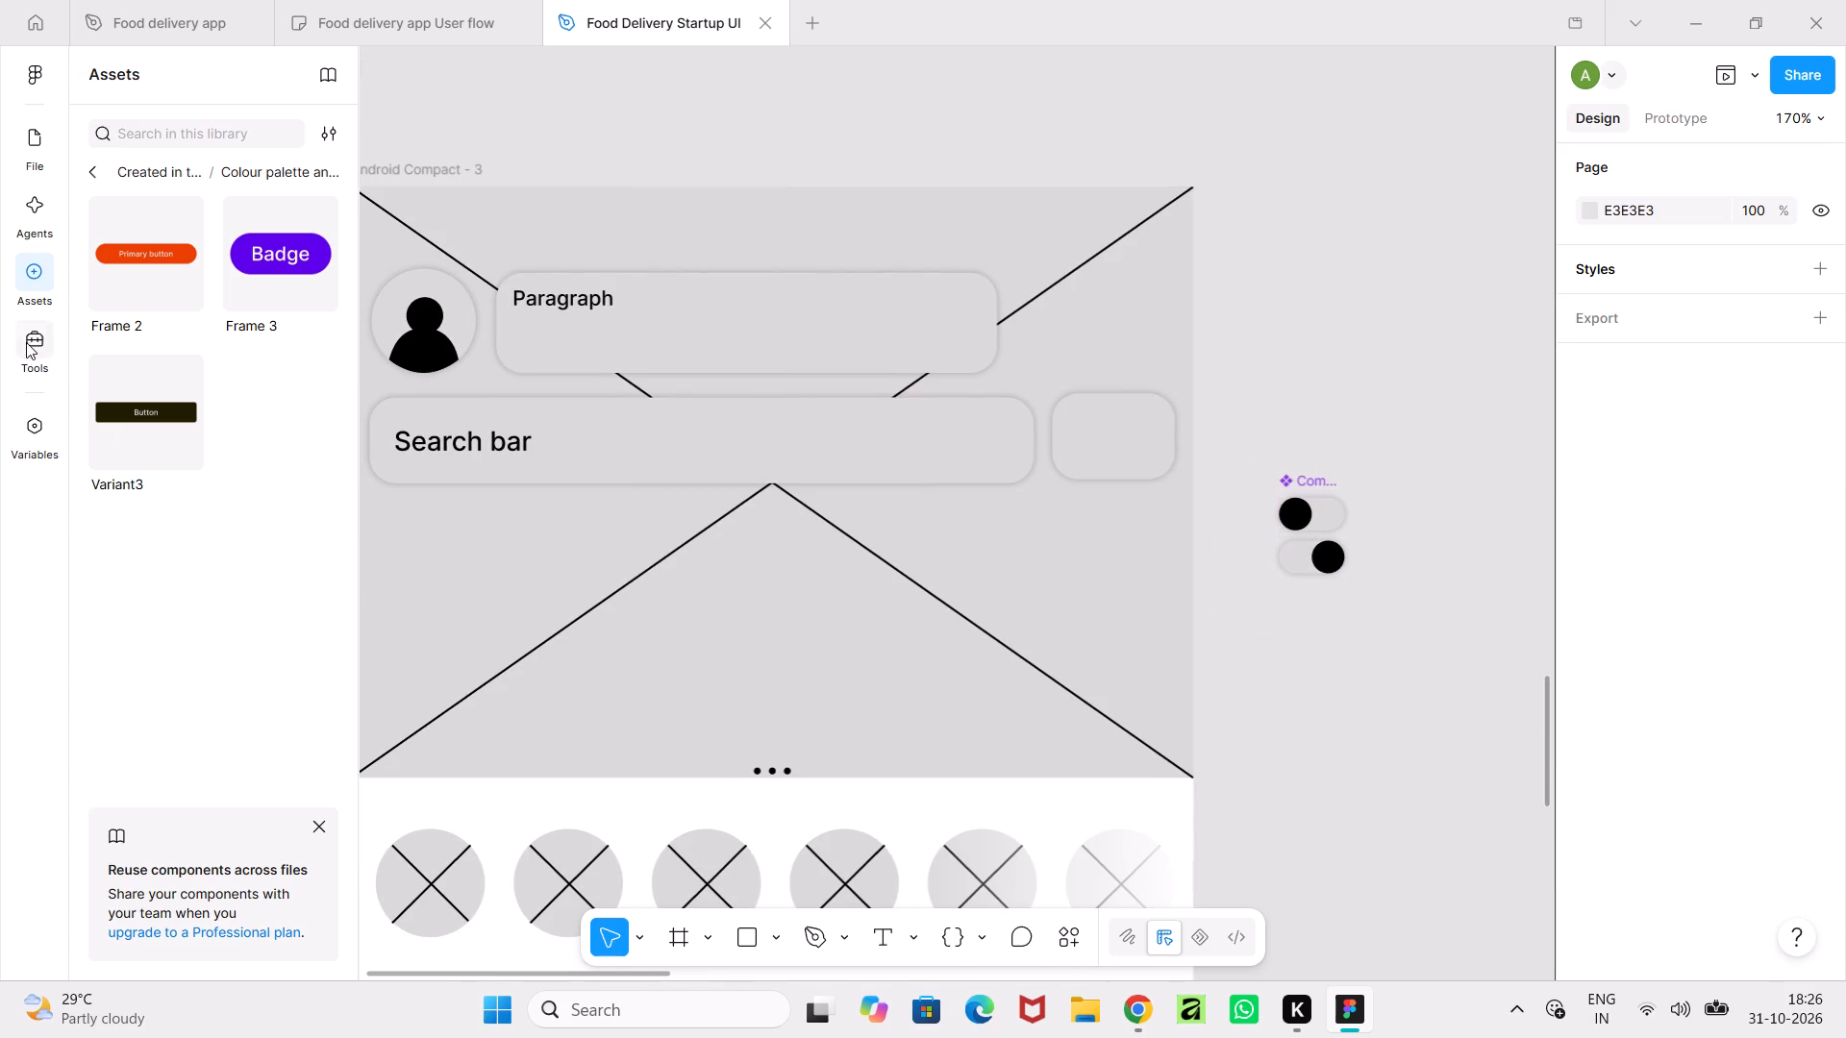
left_click(29, 342)
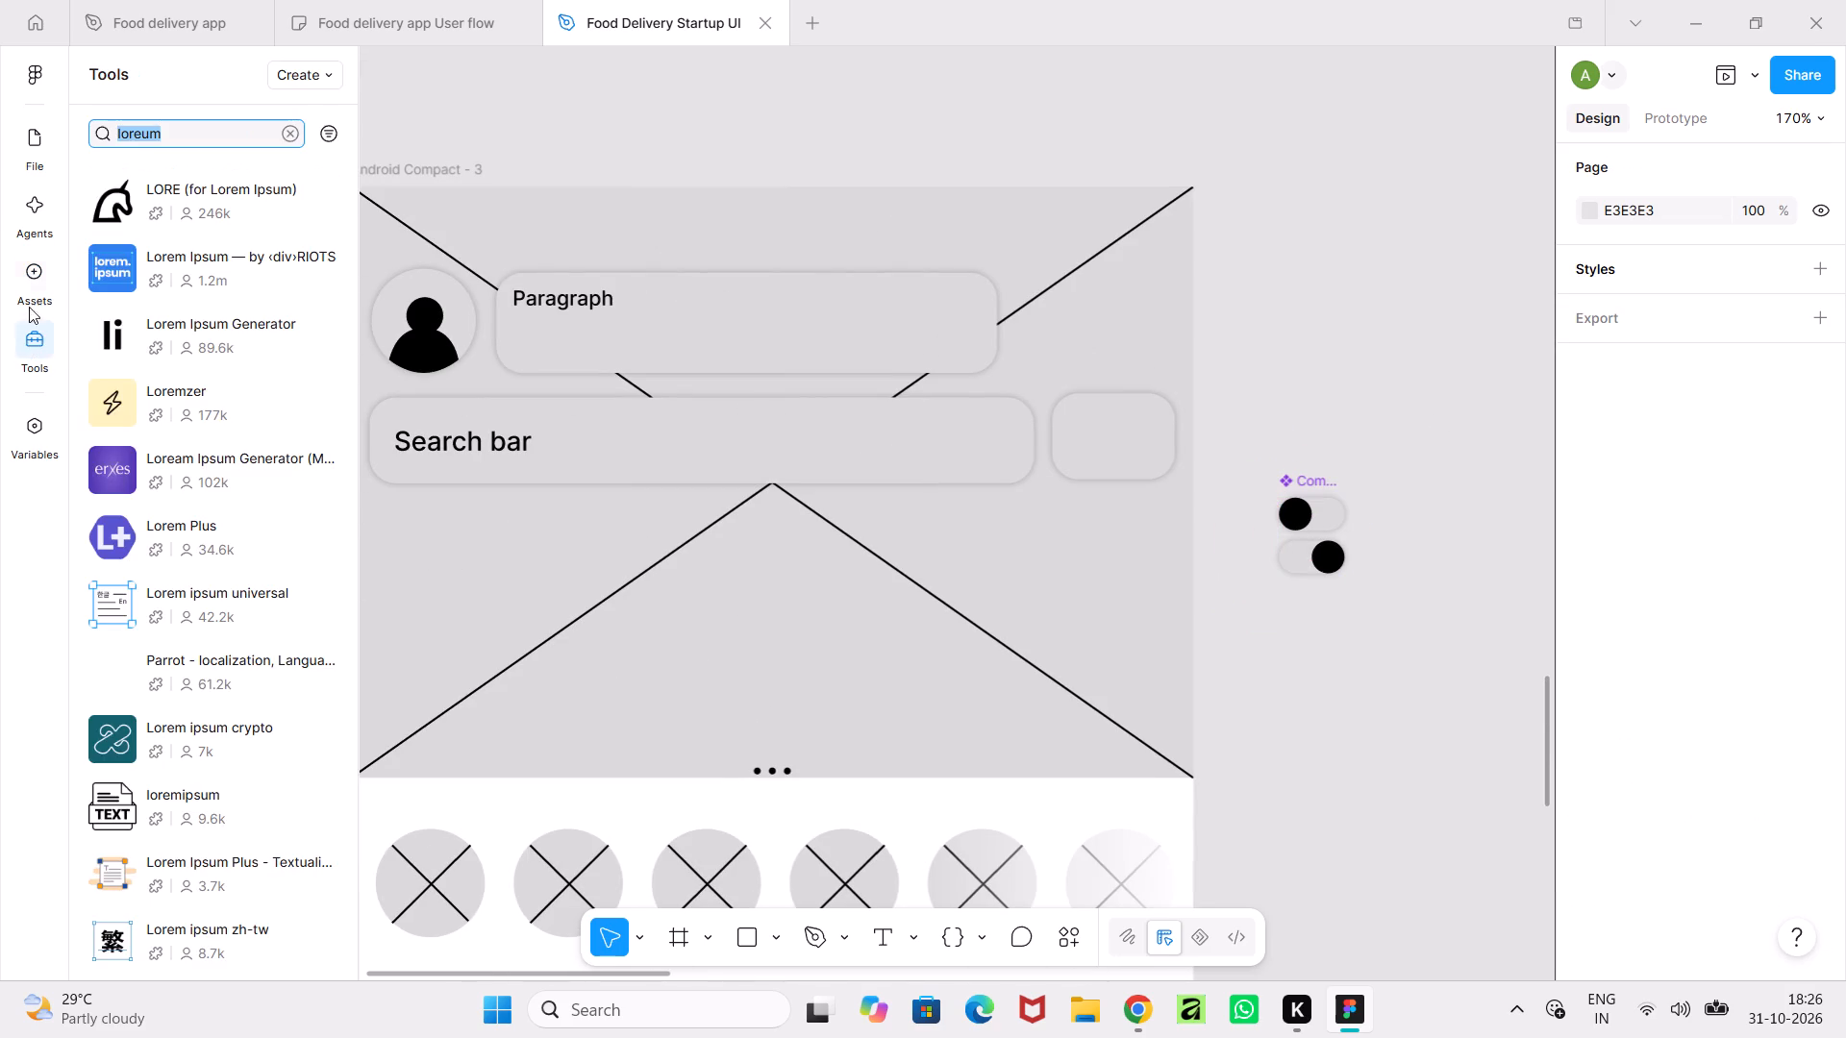
left_click(29, 271)
left_click(120, 172)
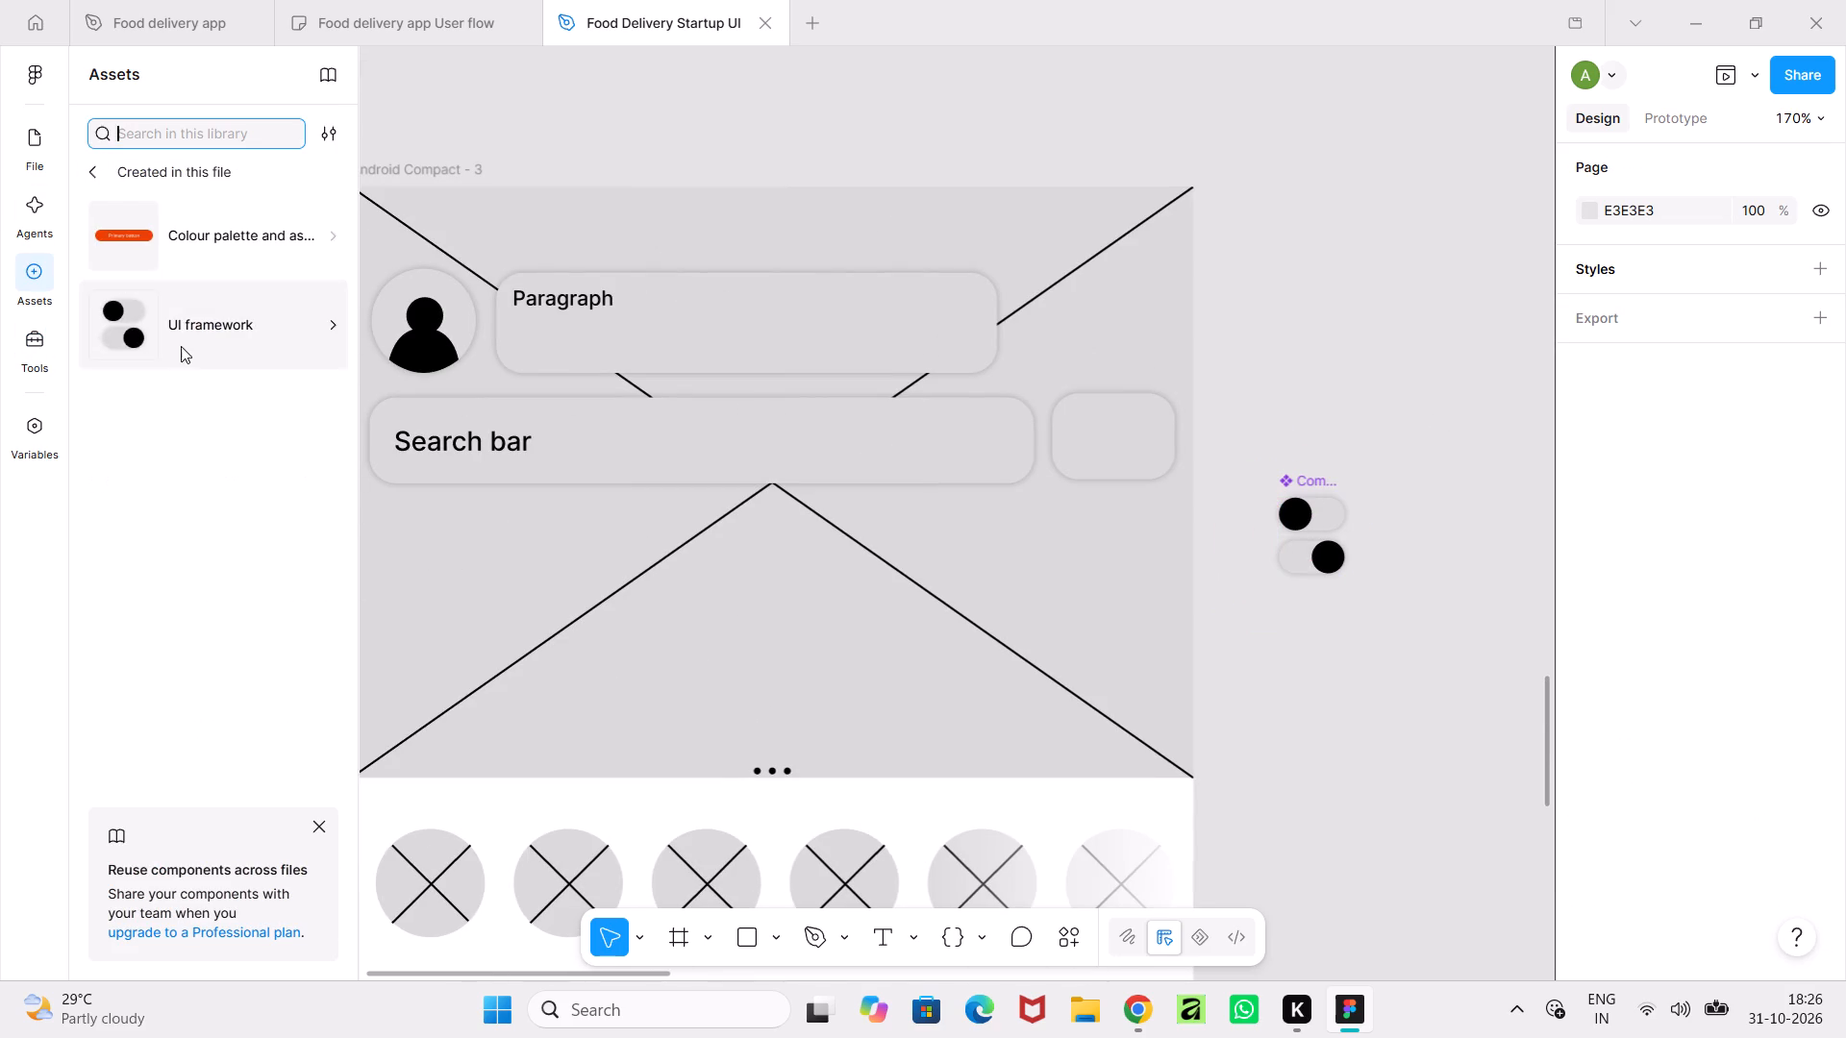
left_click(185, 331)
left_click(166, 259)
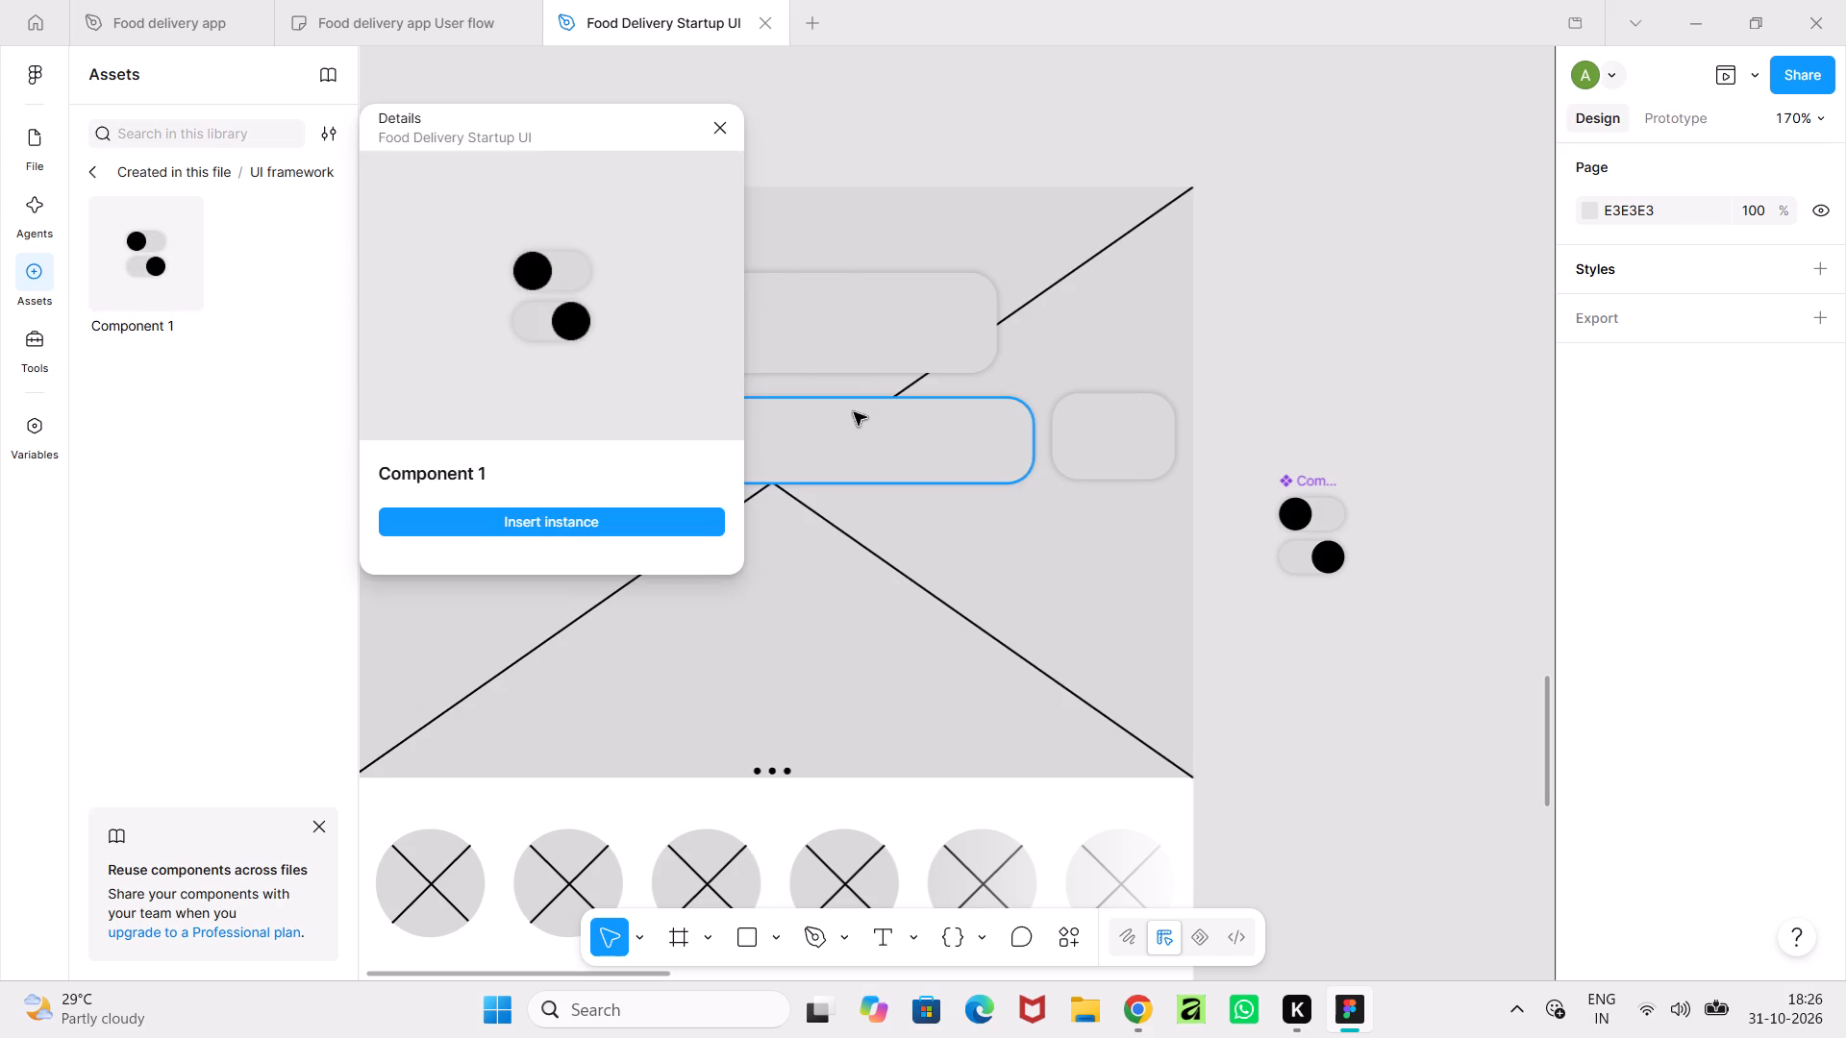
left_click(730, 132)
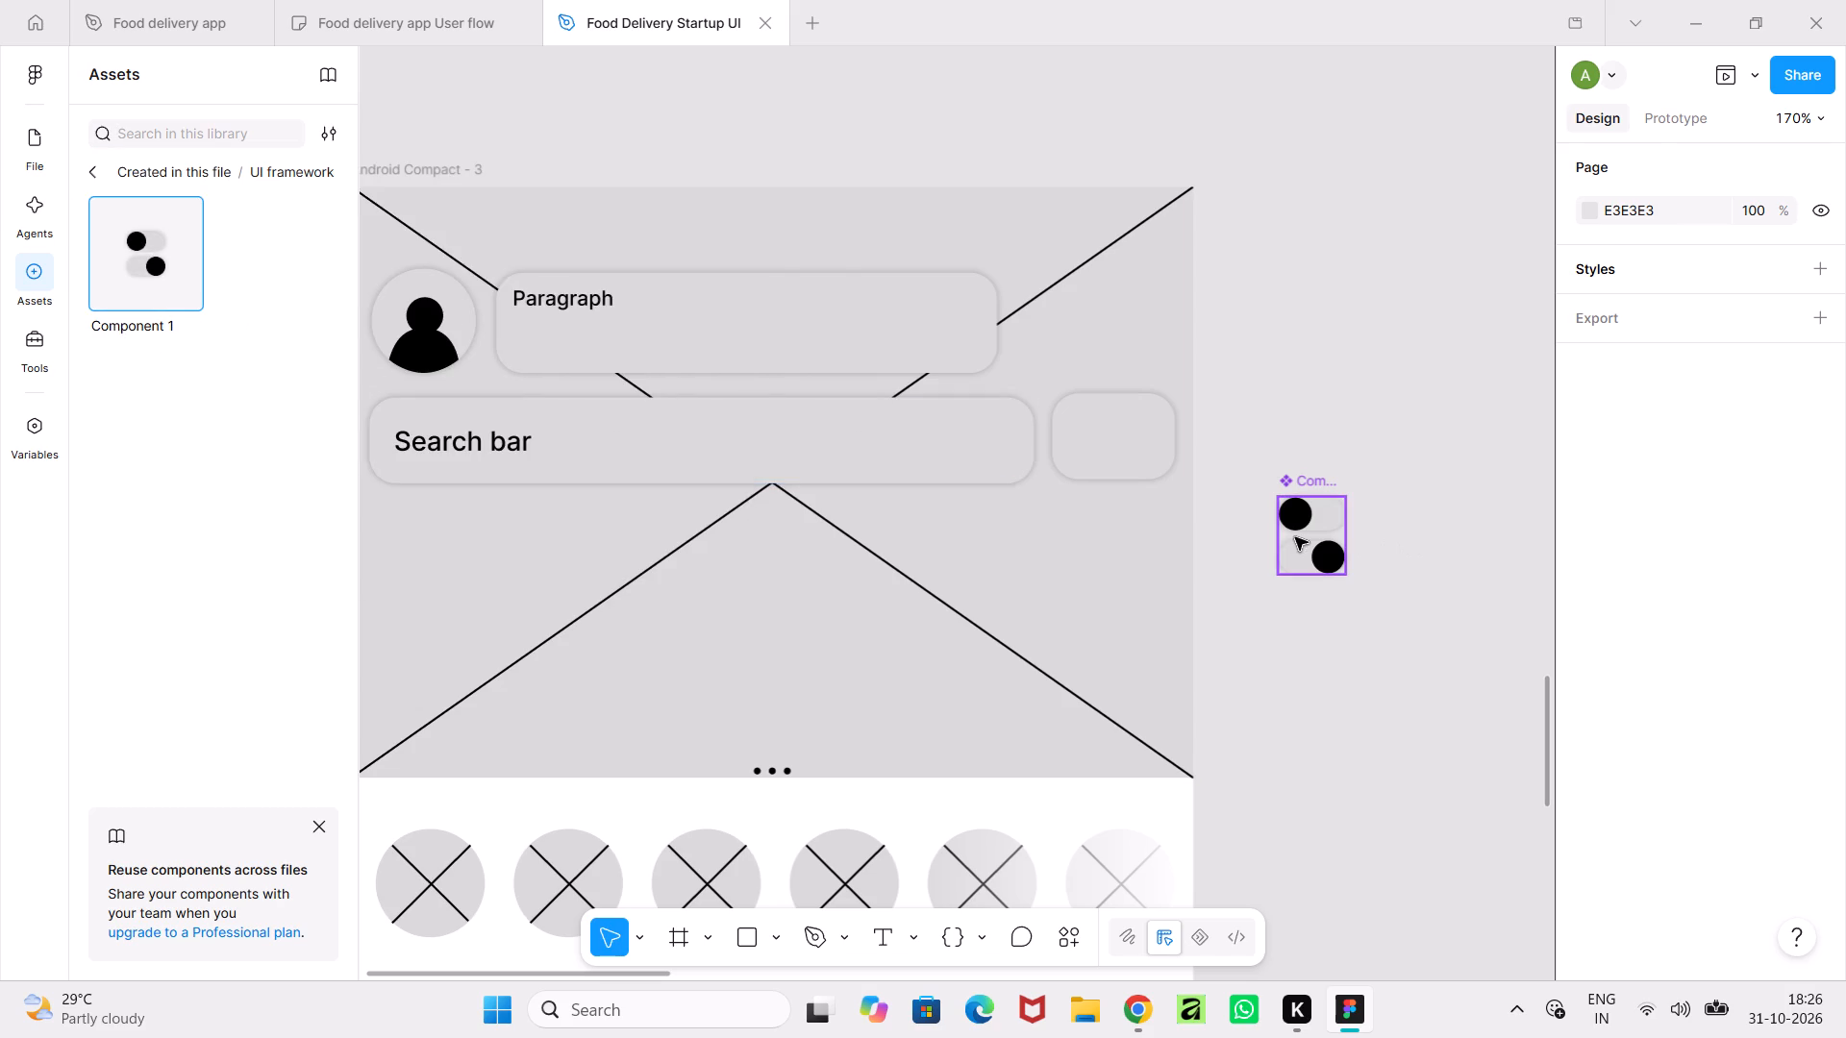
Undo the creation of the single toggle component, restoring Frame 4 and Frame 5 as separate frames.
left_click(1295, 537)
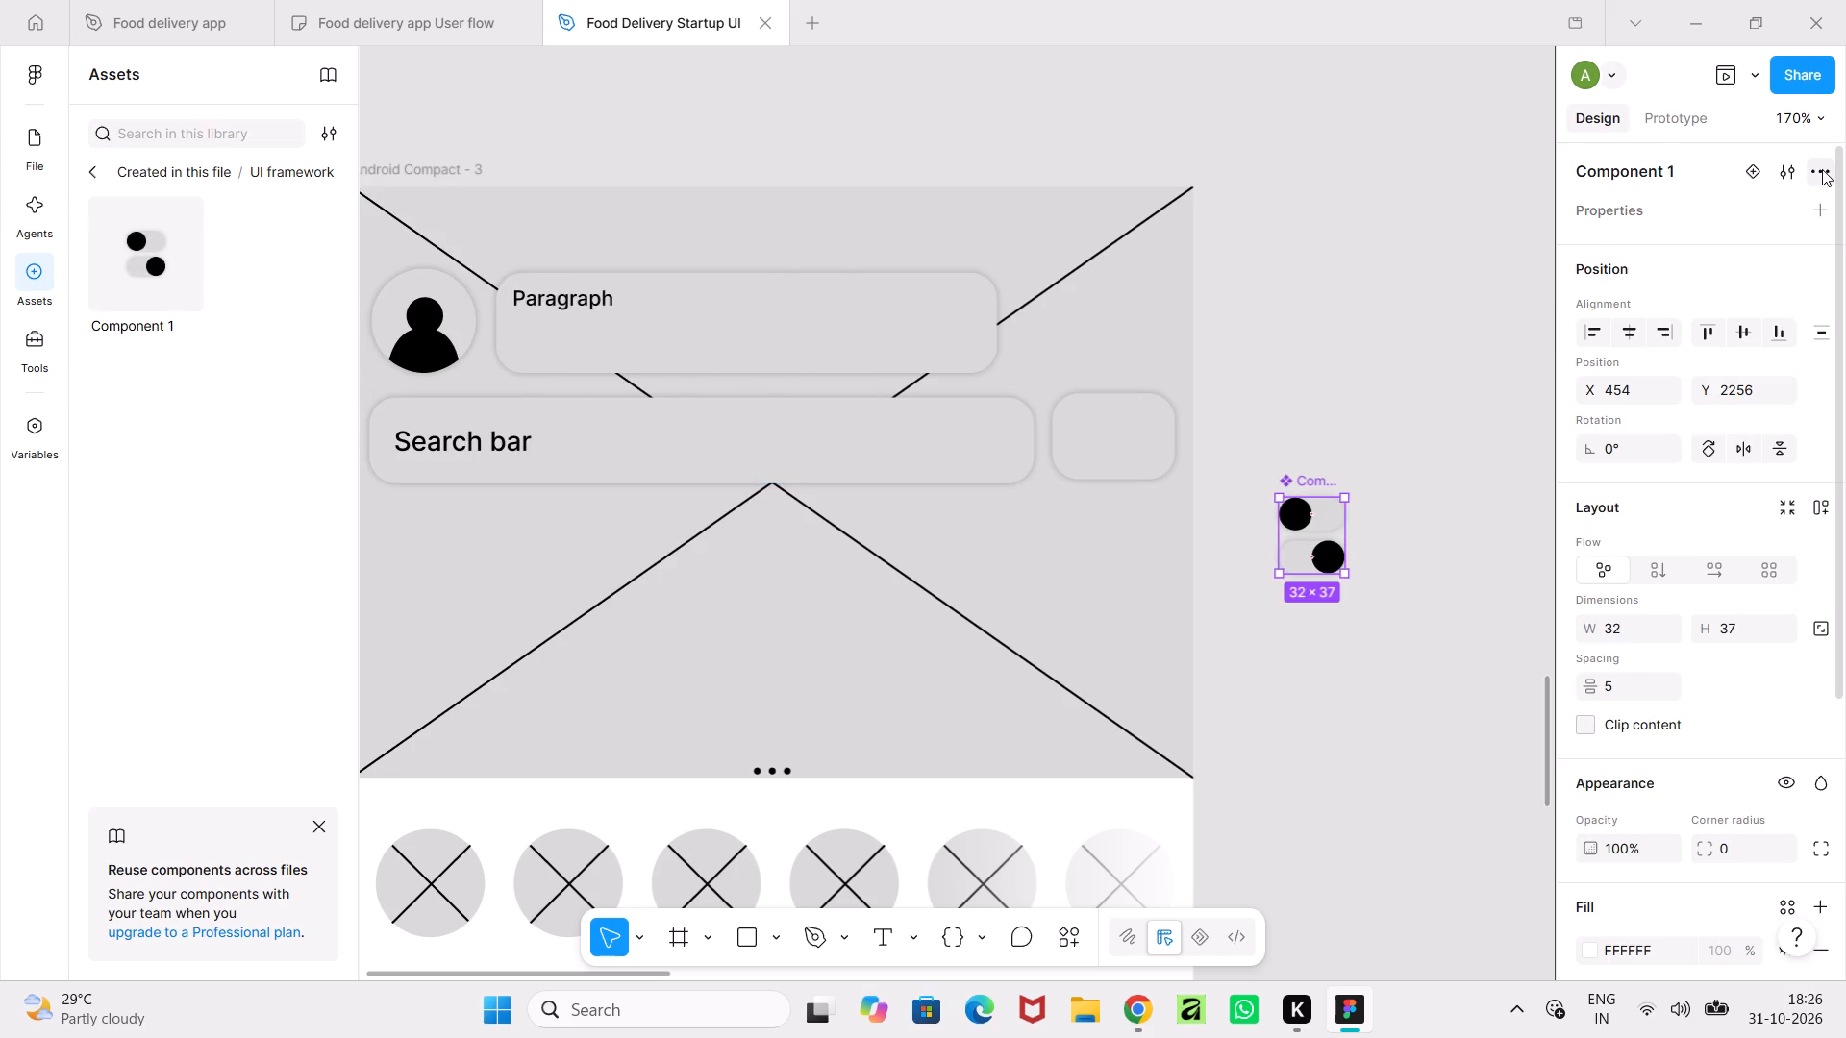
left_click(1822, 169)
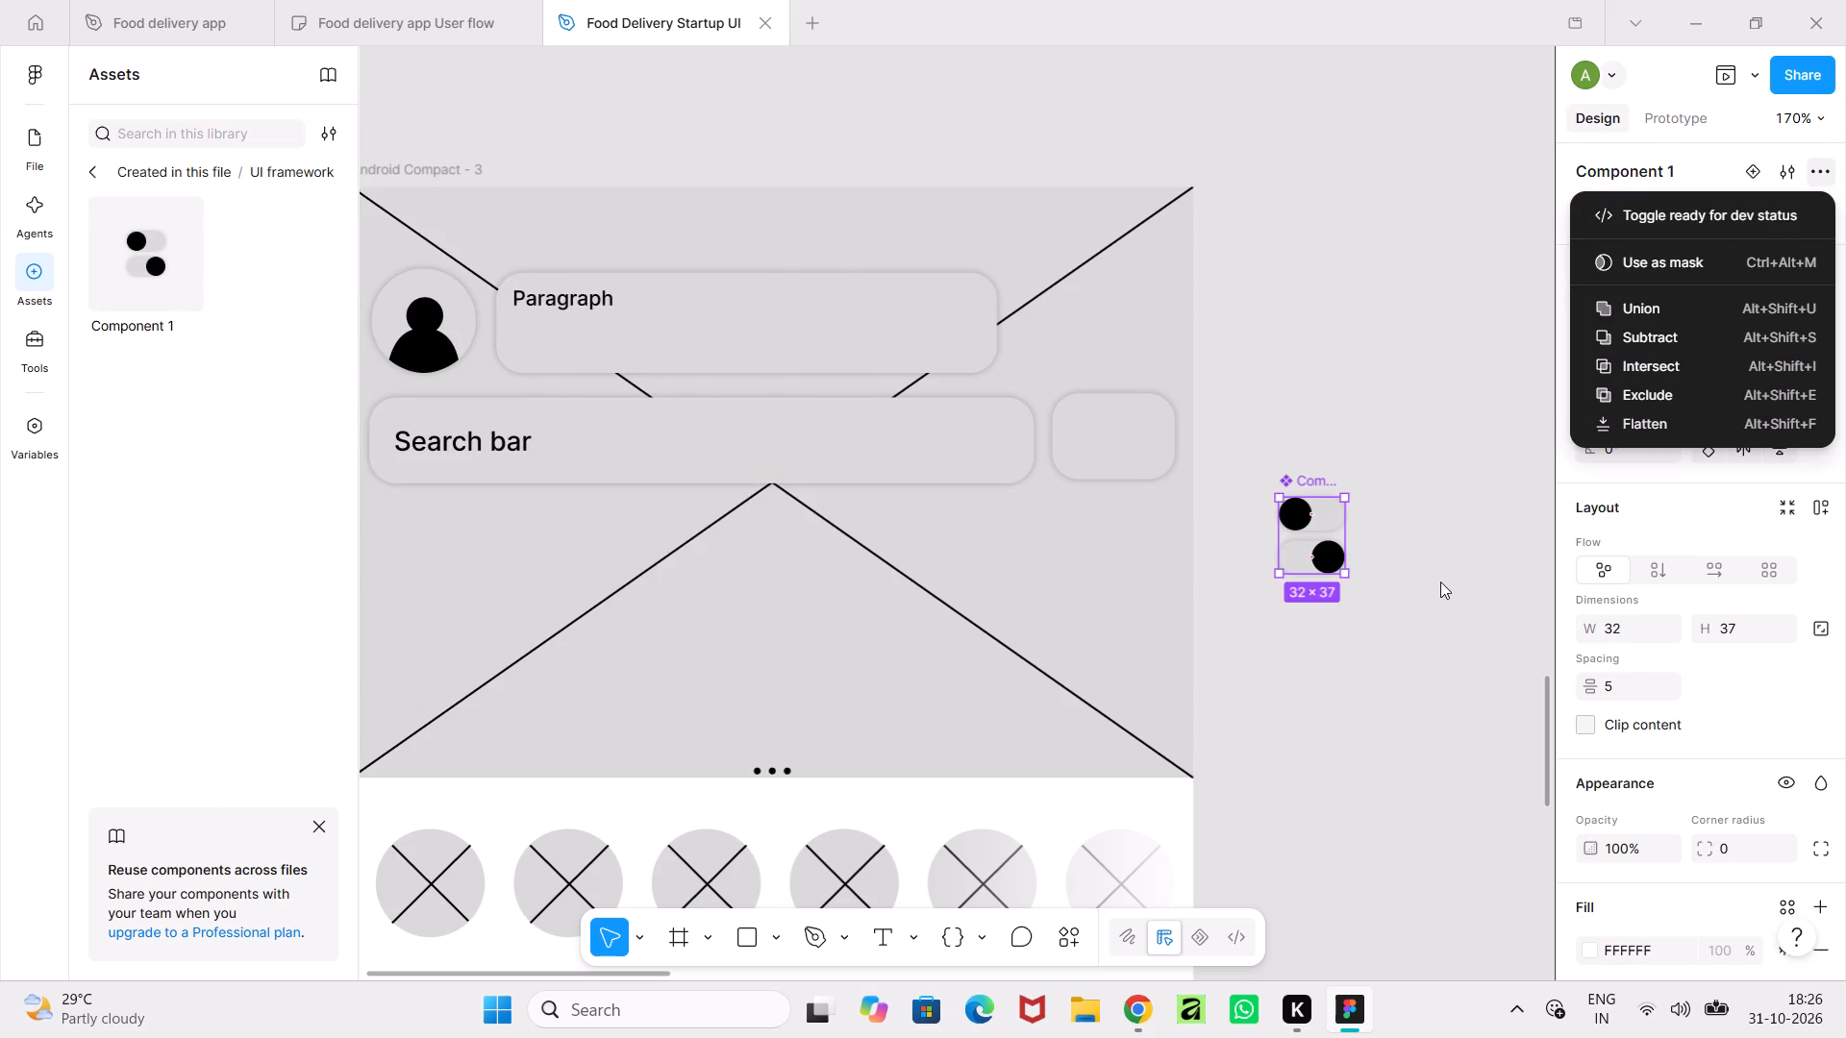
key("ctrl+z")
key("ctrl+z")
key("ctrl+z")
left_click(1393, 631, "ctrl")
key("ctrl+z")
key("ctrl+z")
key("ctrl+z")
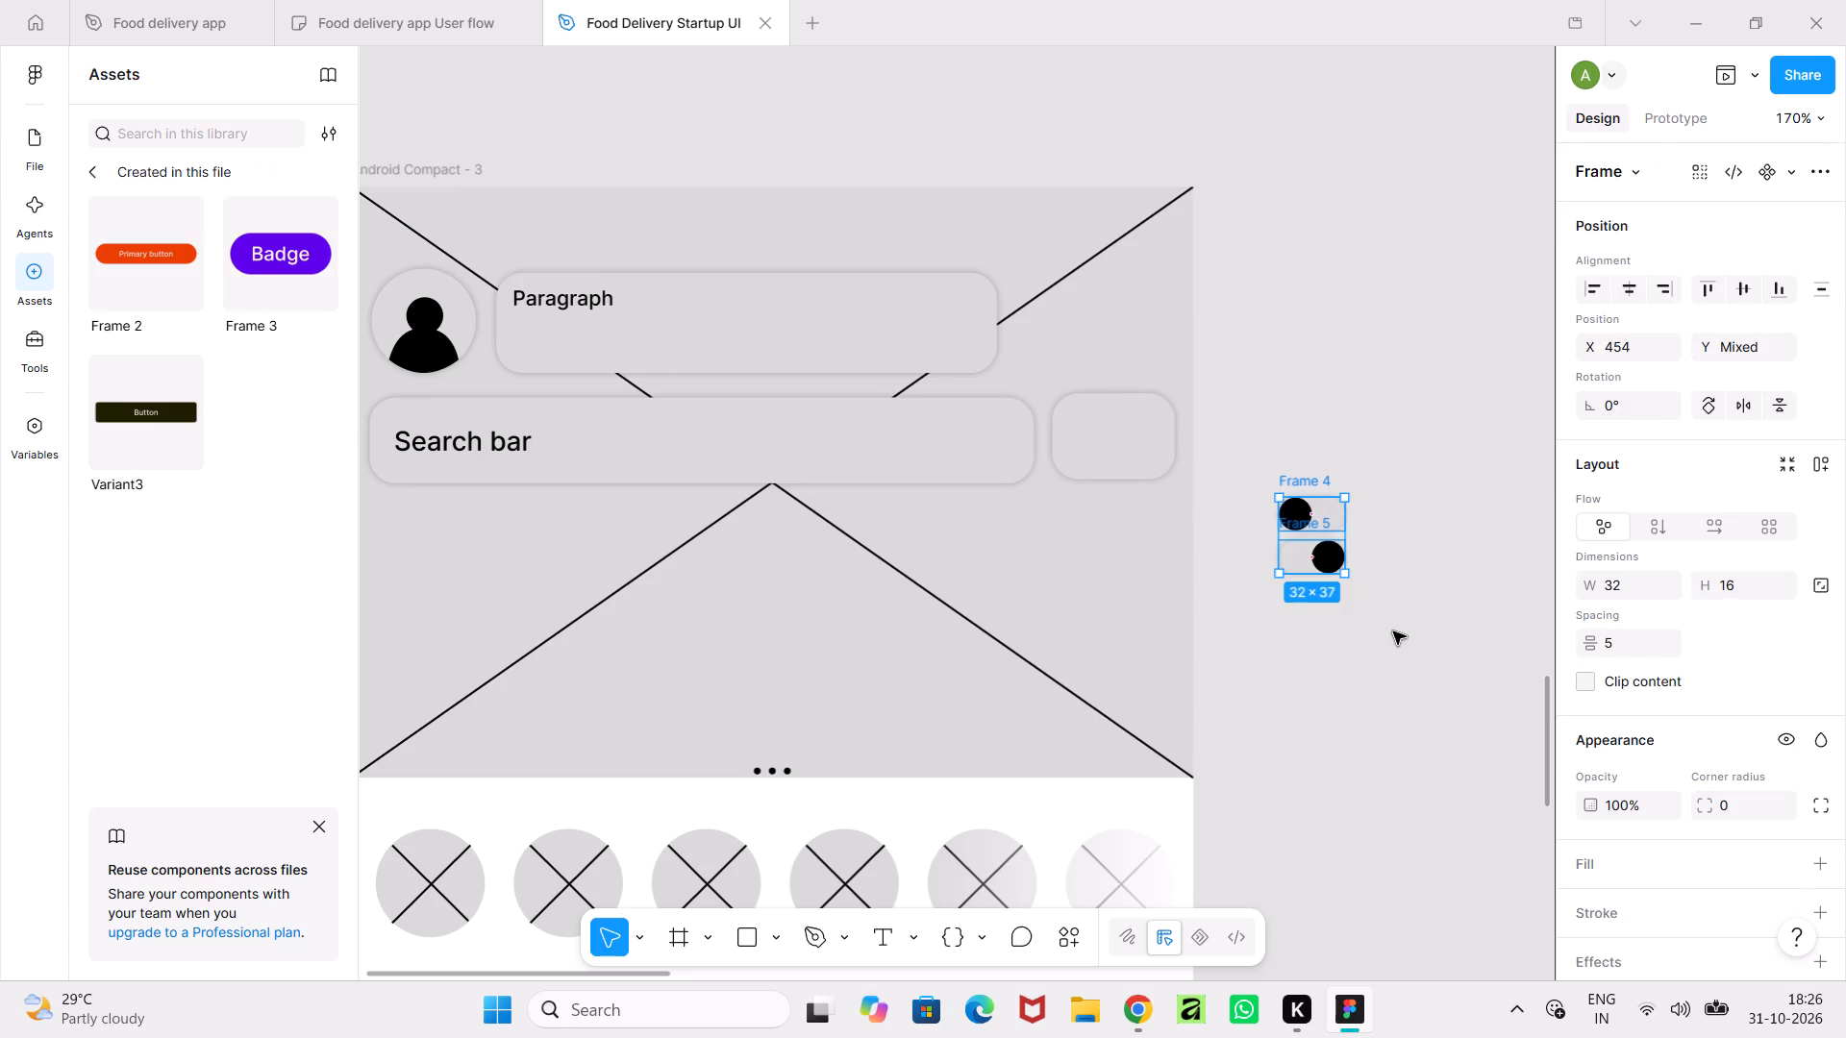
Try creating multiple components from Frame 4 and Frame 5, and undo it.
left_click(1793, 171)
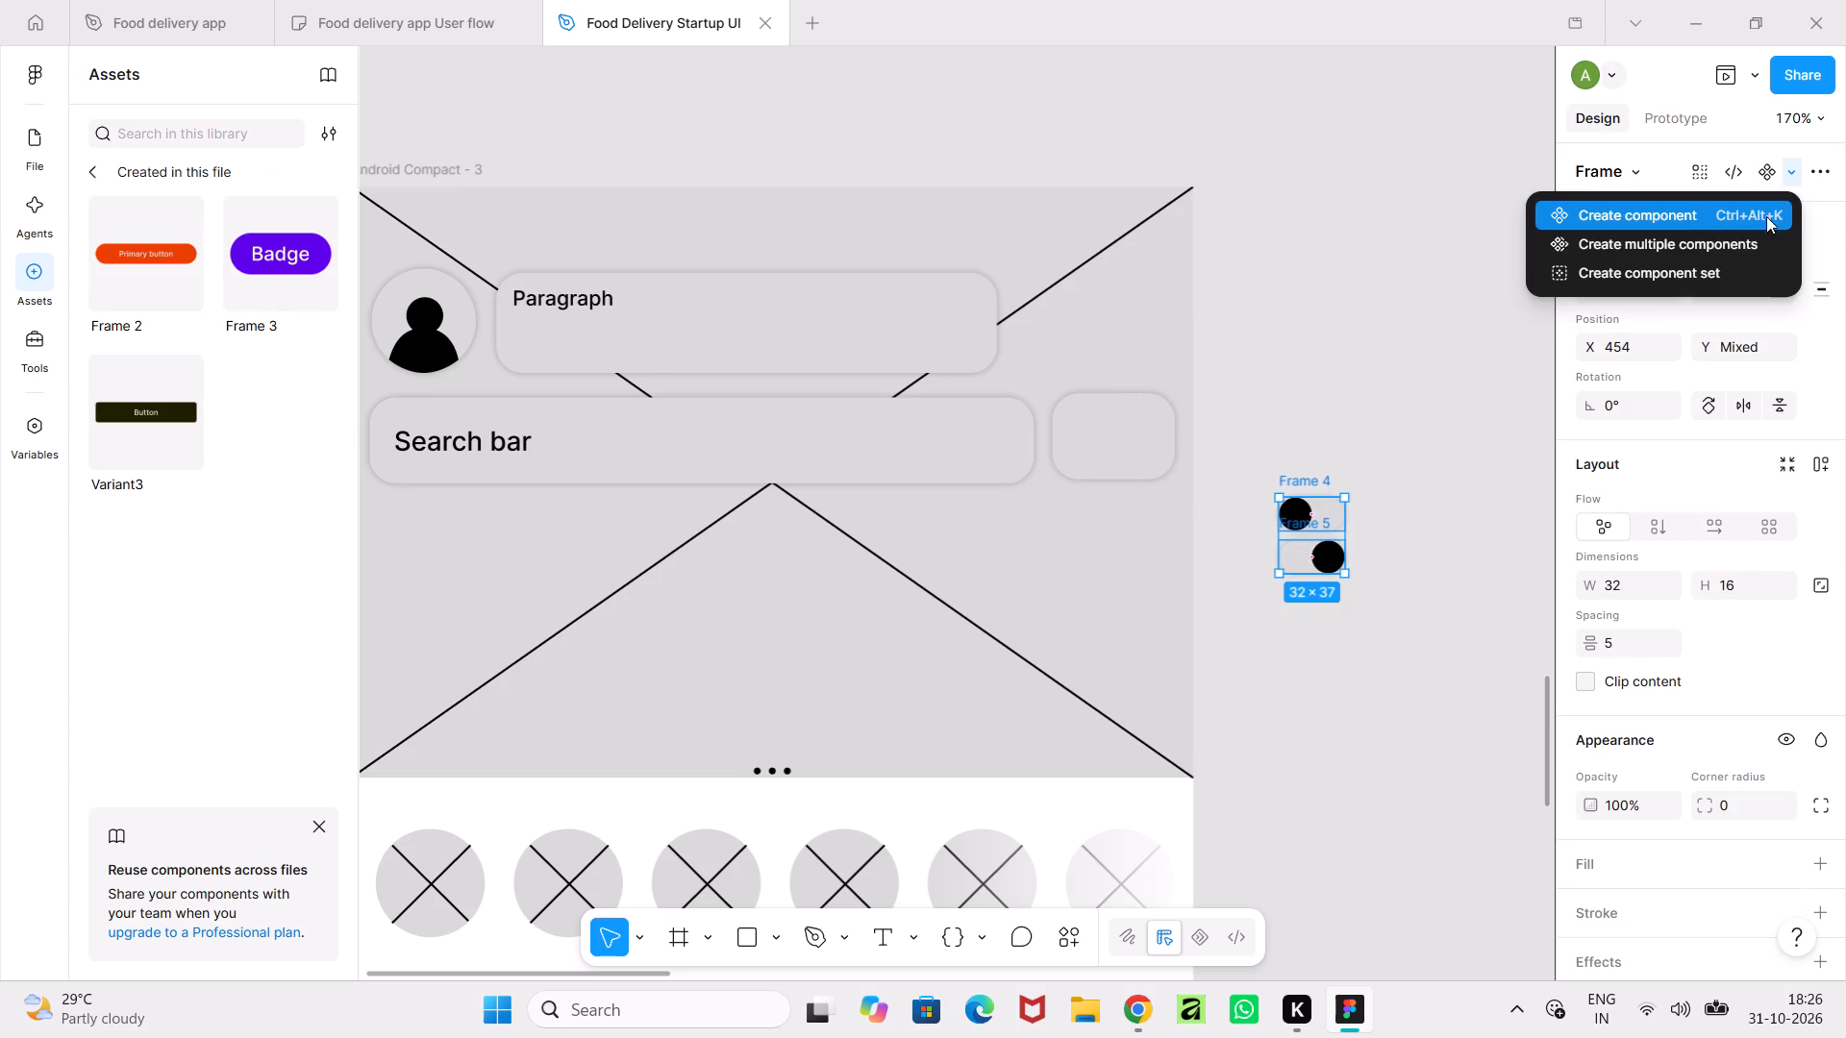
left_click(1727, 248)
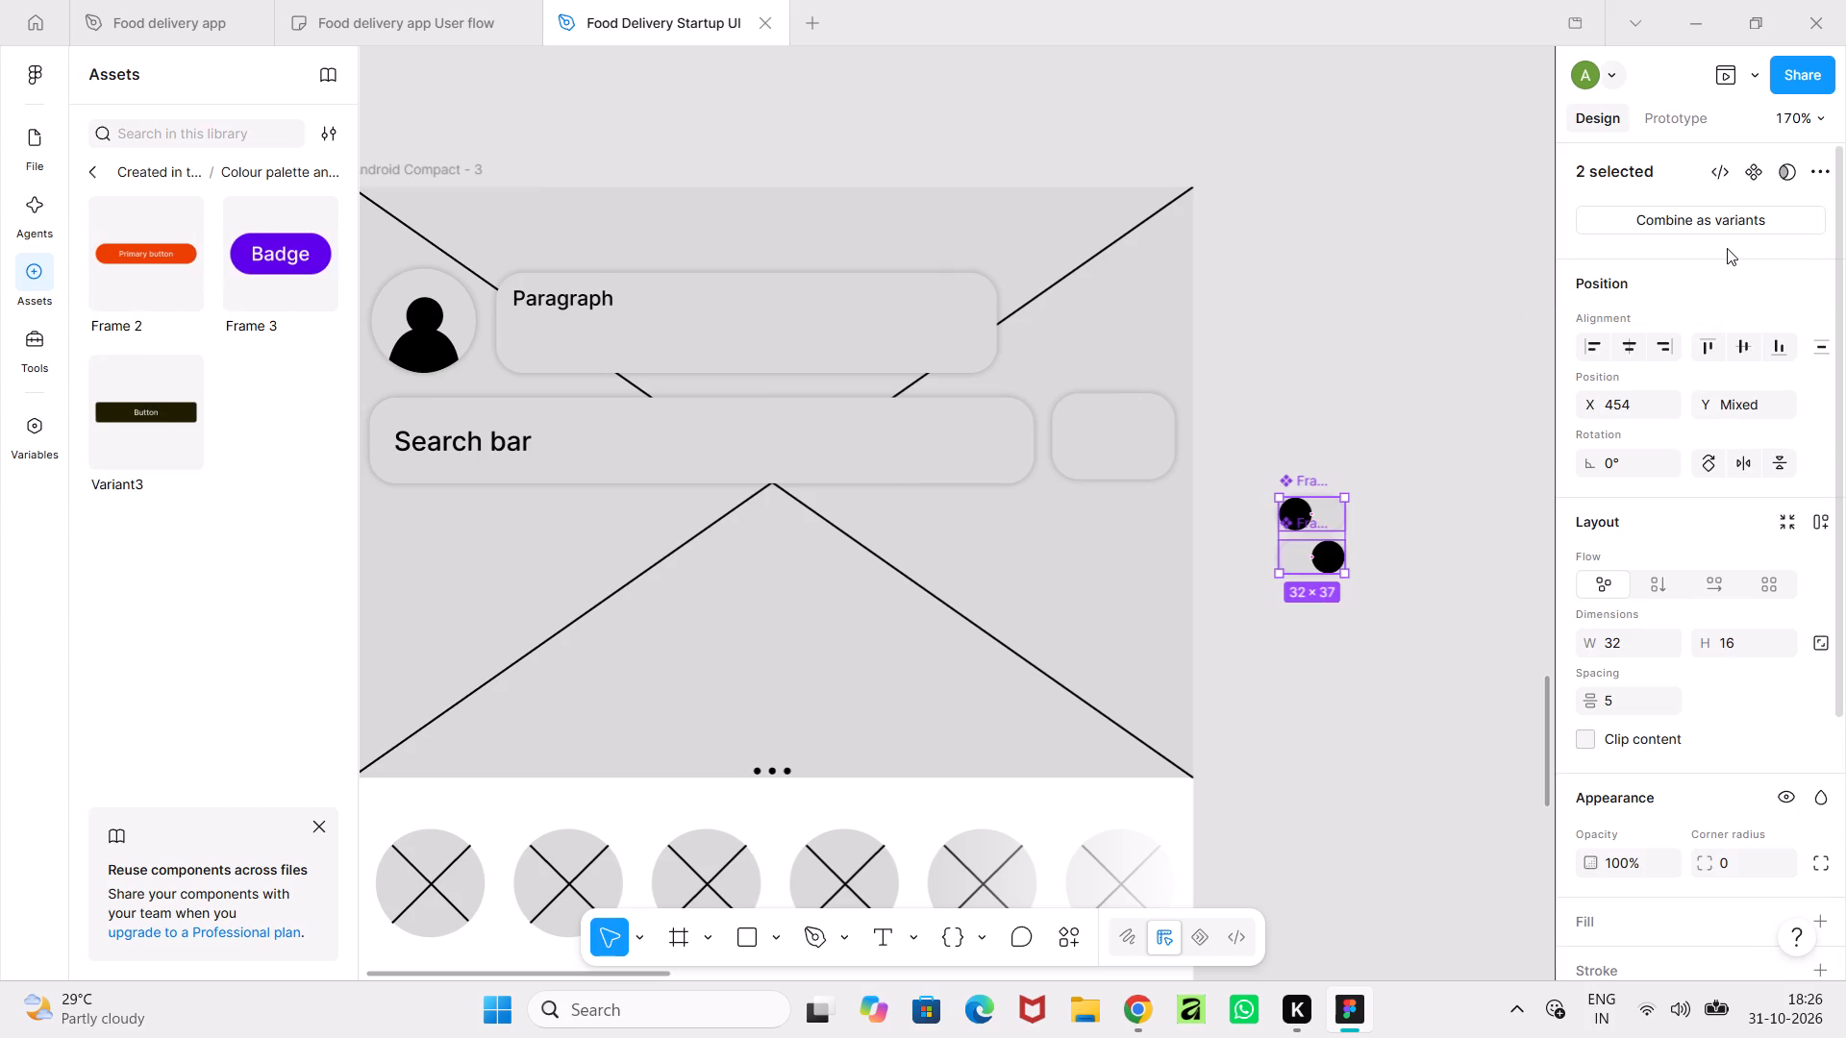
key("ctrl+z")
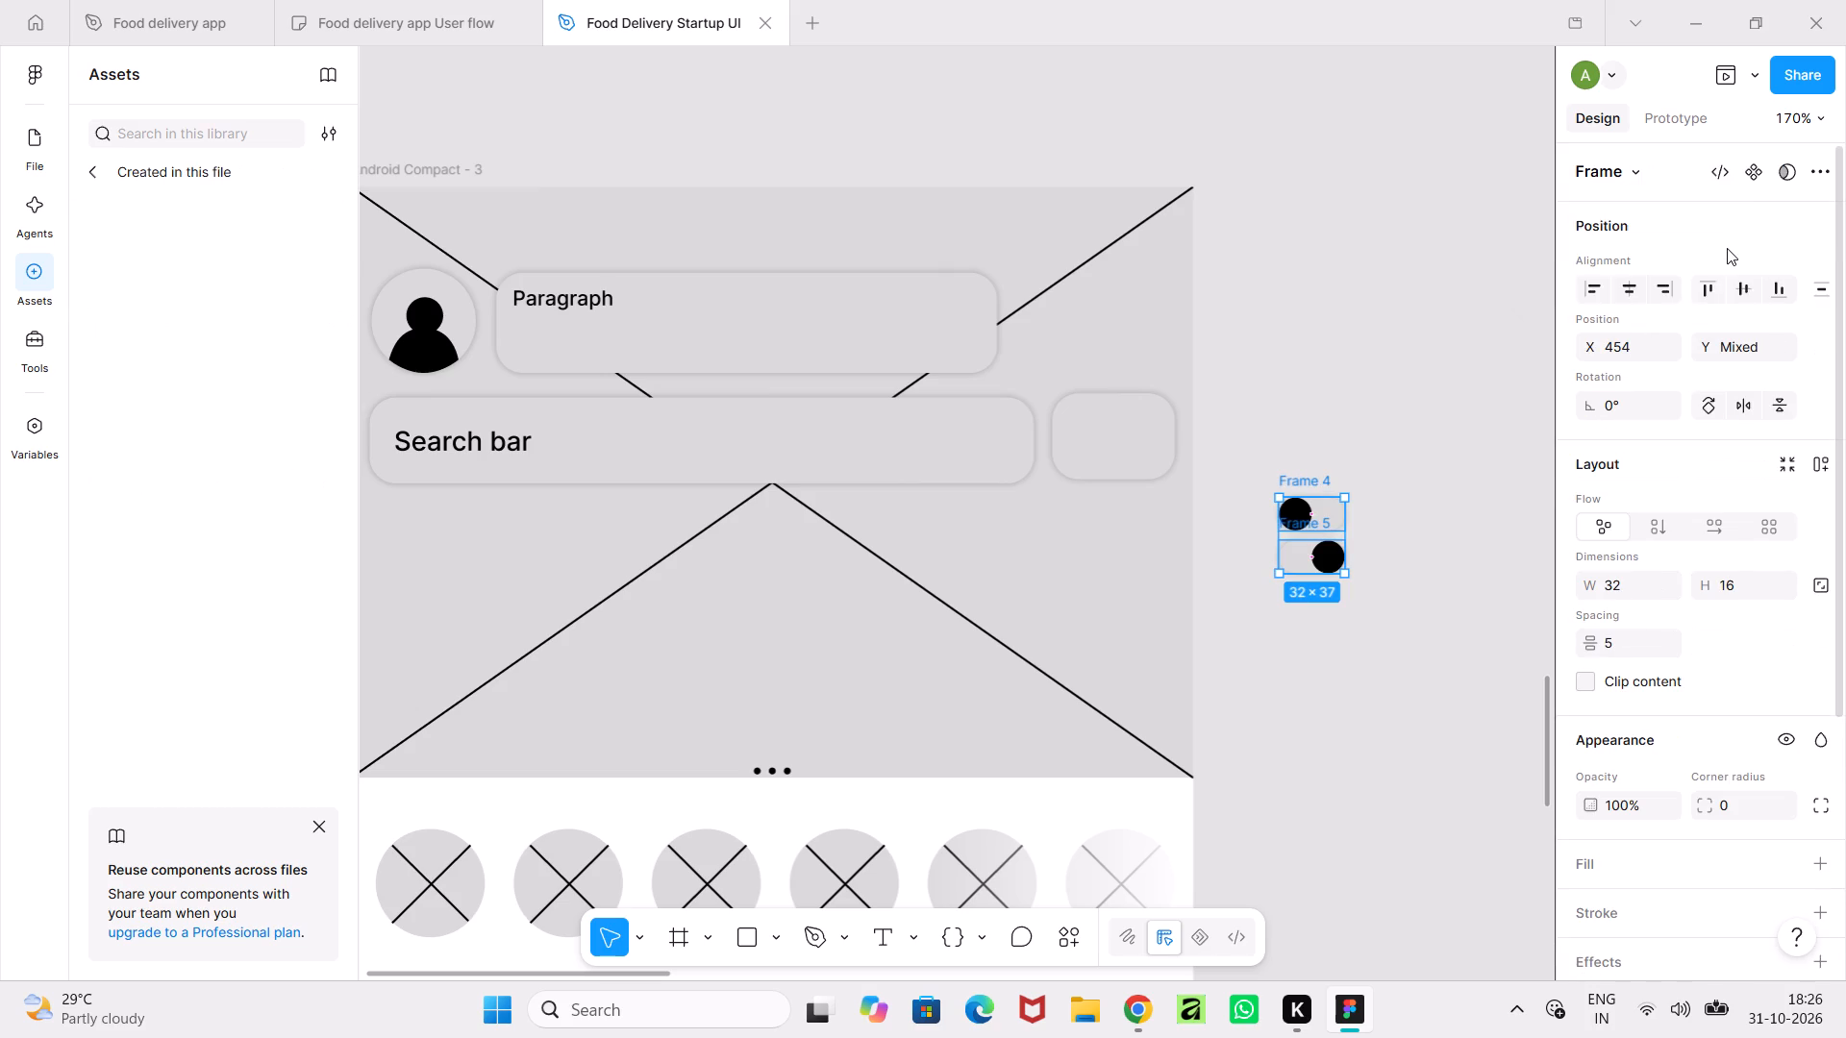
Create a component set from Frame 4 and Frame 5 so they become two variants of the toggle.
left_click(1711, 266)
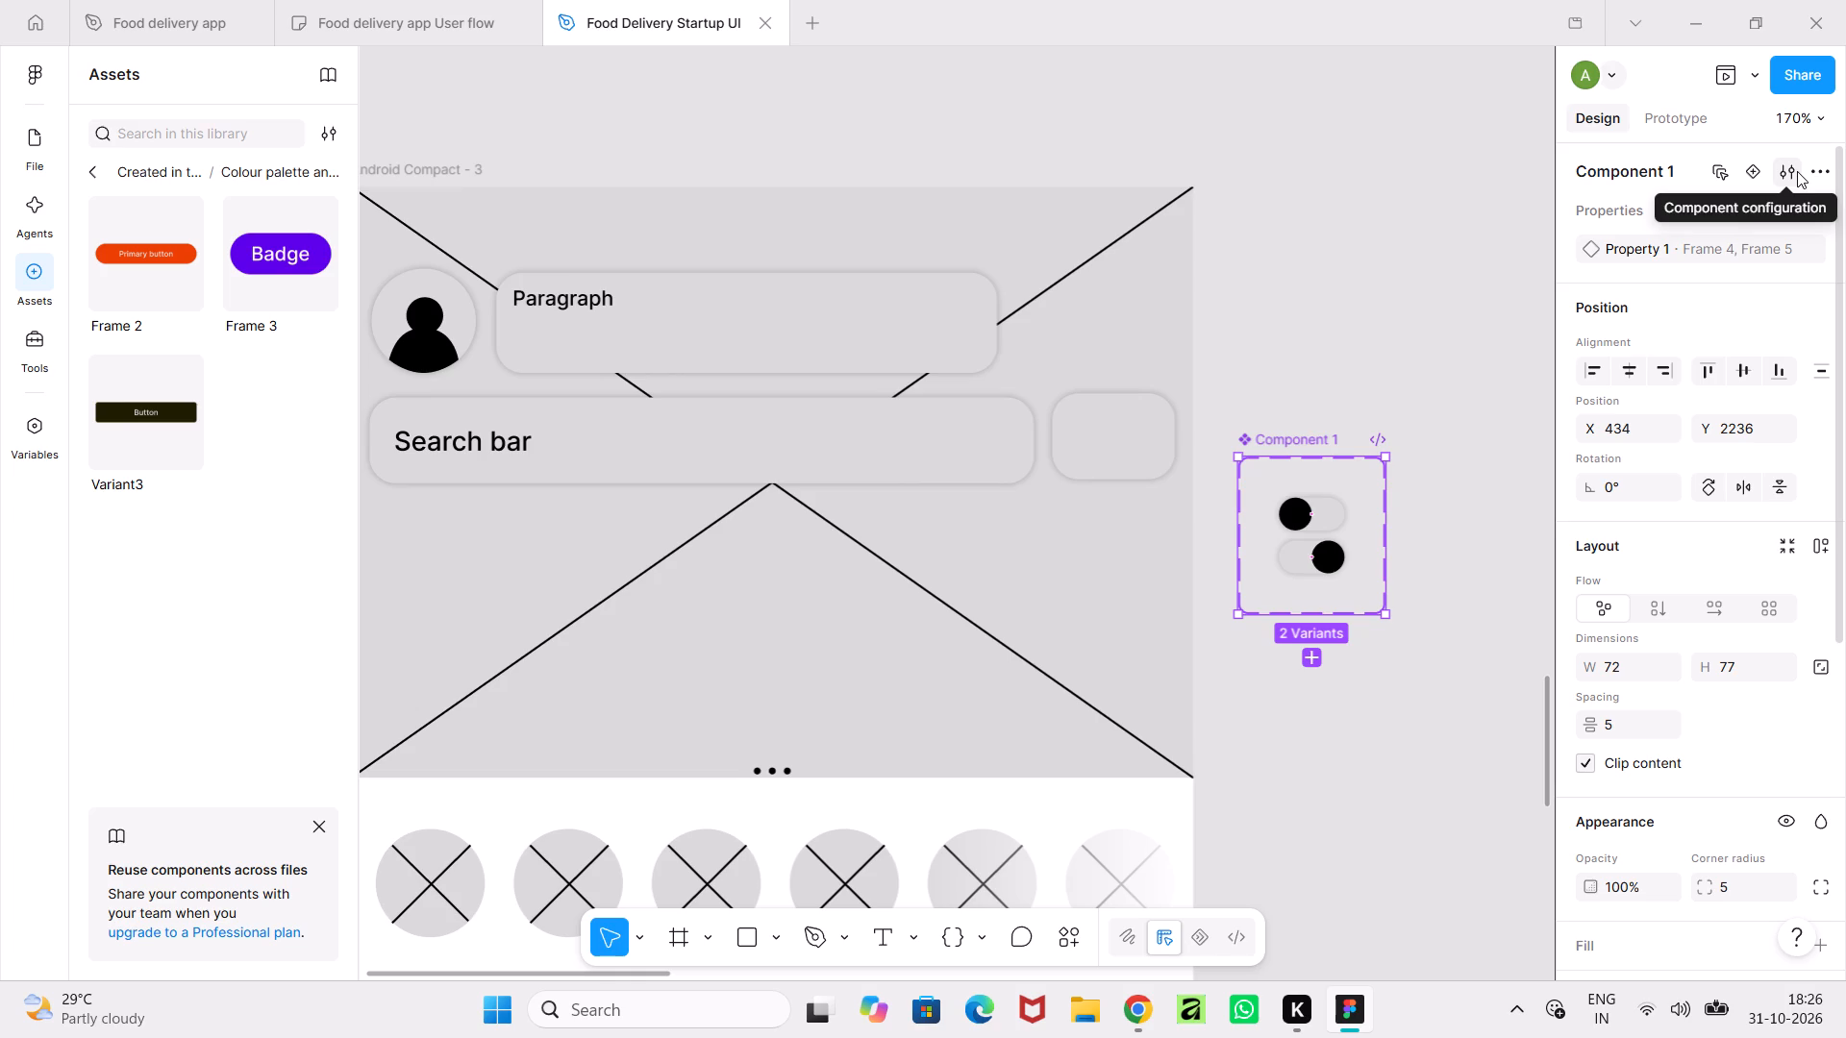
left_click(1433, 602)
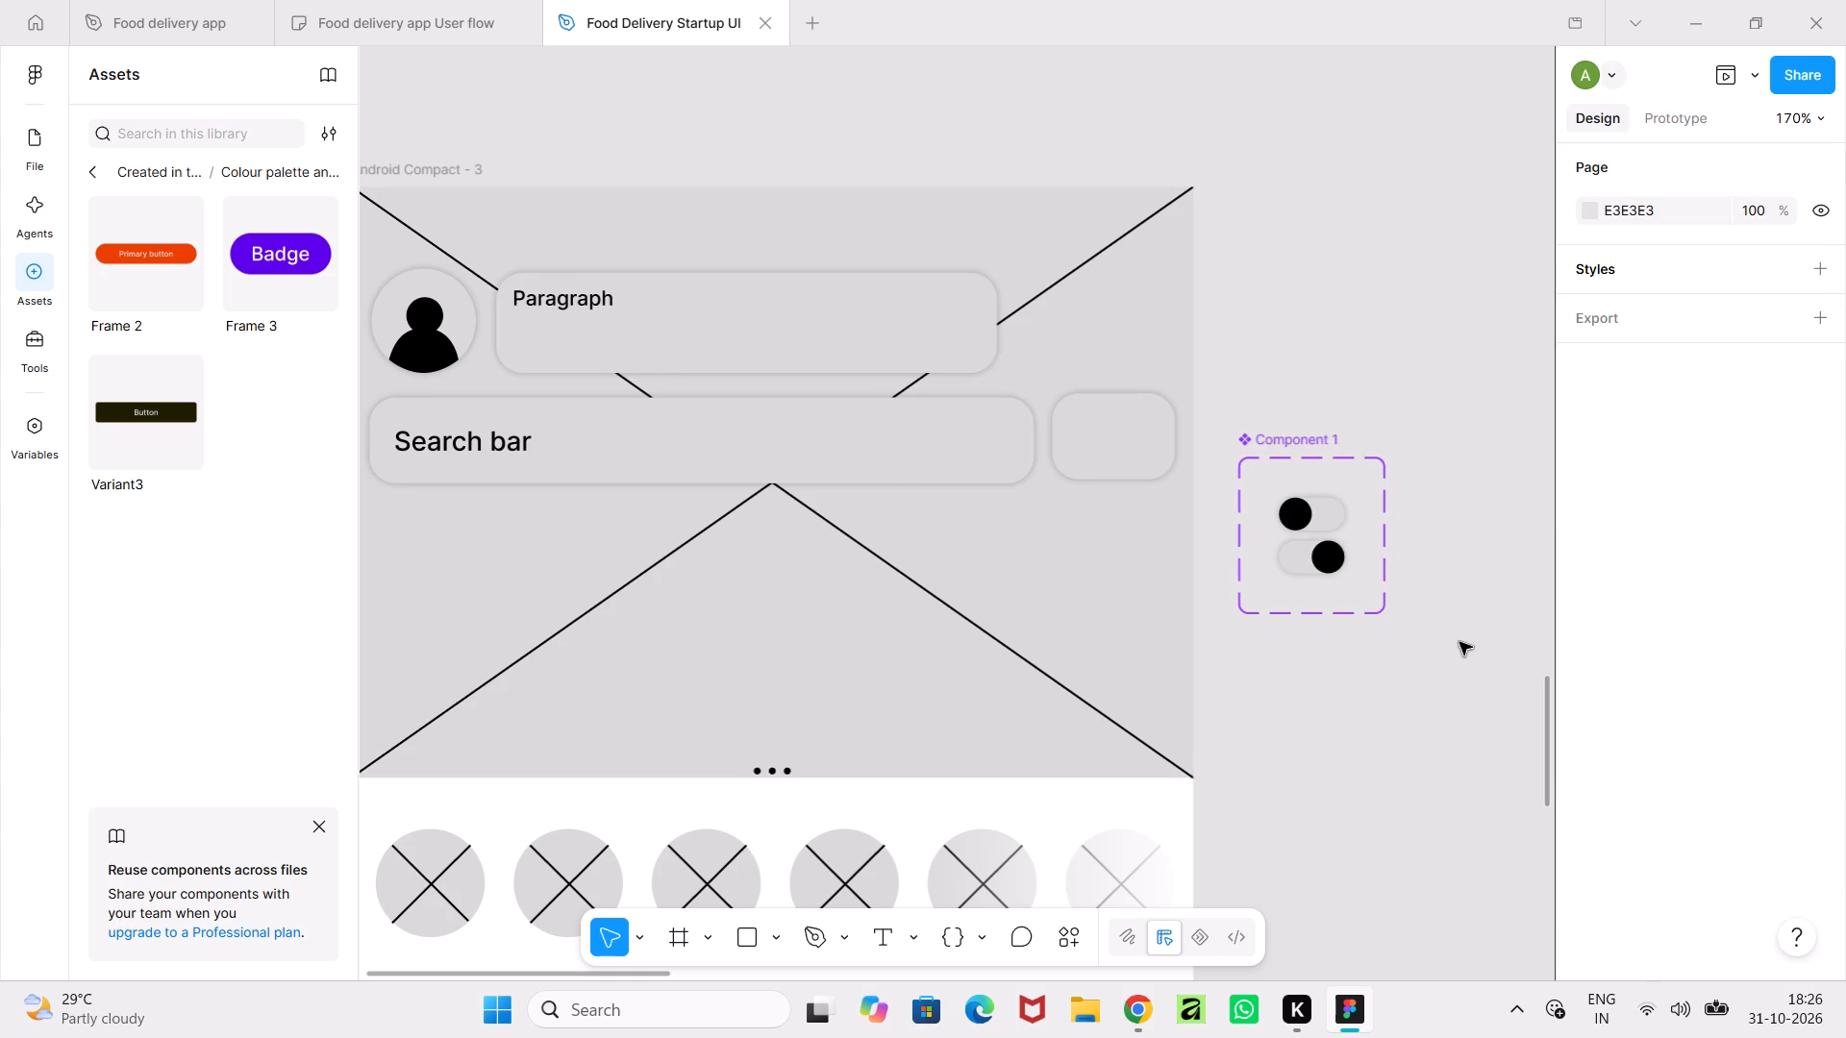
Move the toggle component set to the empty canvas just left of the Android Compact - 3 frame, level with its top edge.
scroll(1459, 642, "down", 6, "ctrl")
left_click(1397, 545)
left_click_drag(1395, 543, 1188, 547)
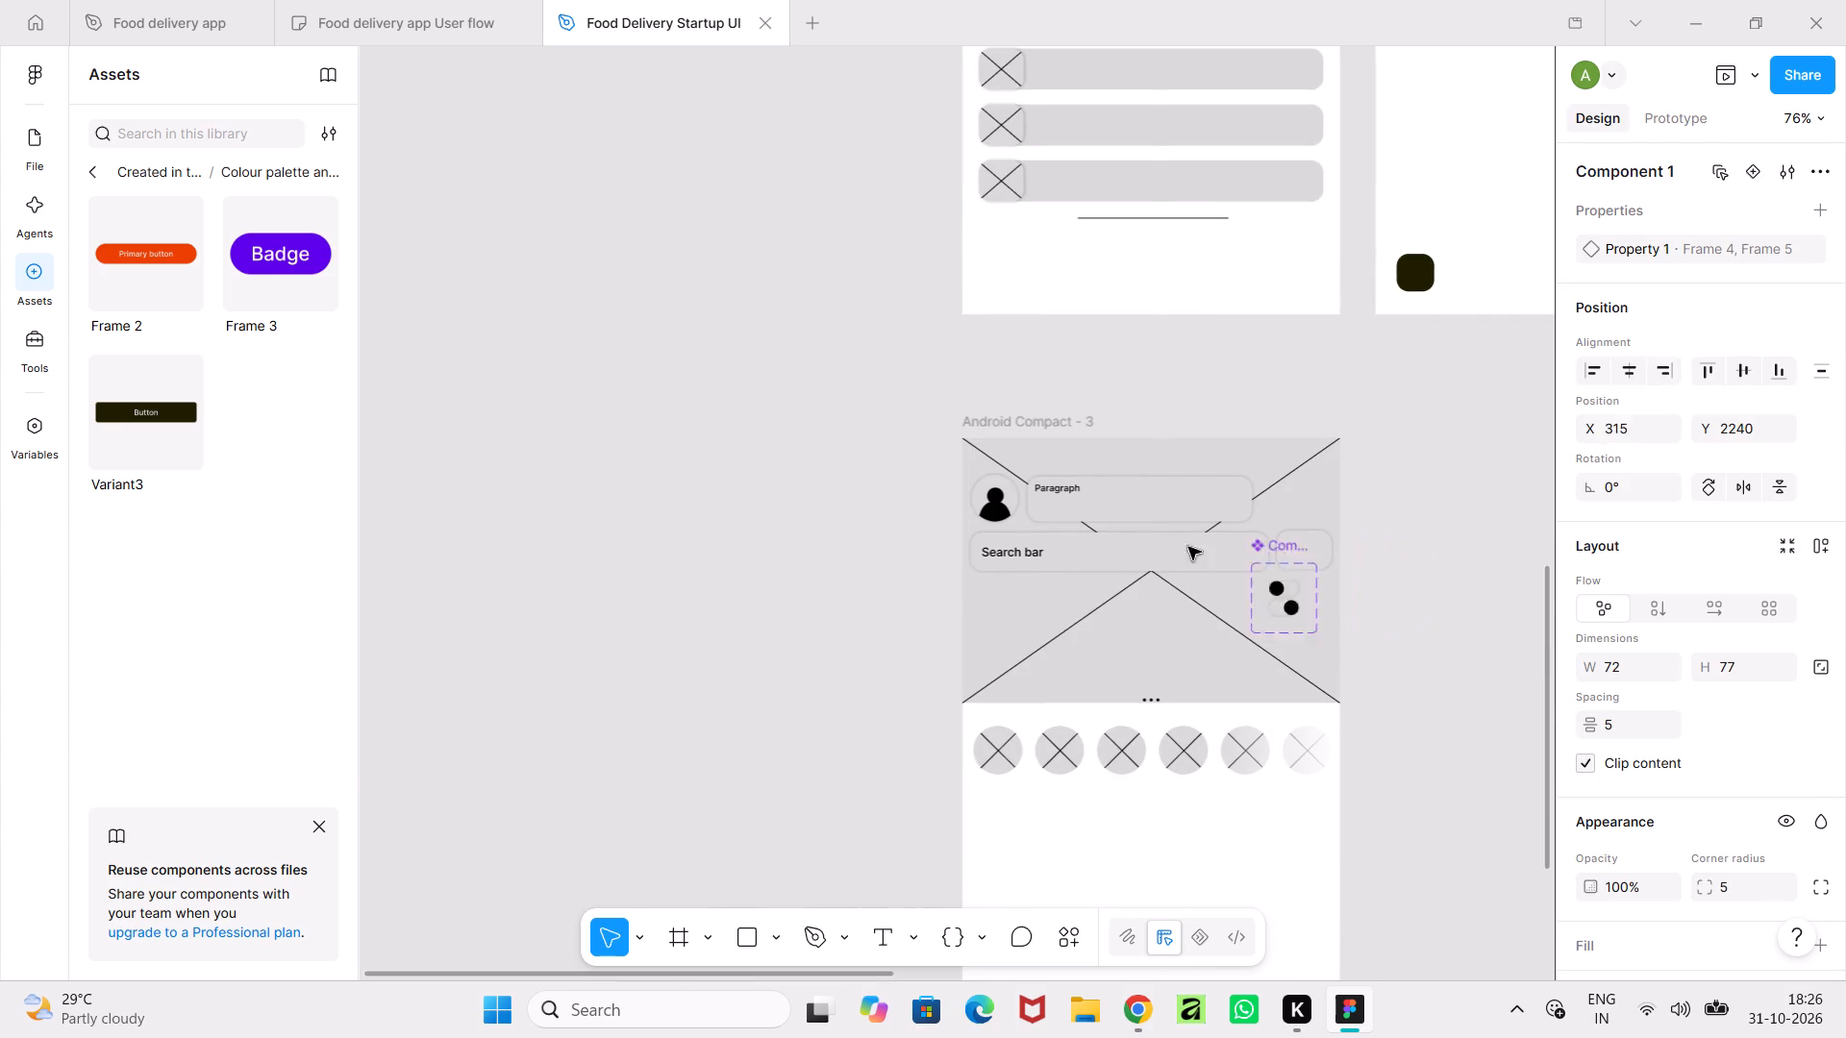
left_click_drag(1188, 547, 915, 424)
left_click(761, 606)
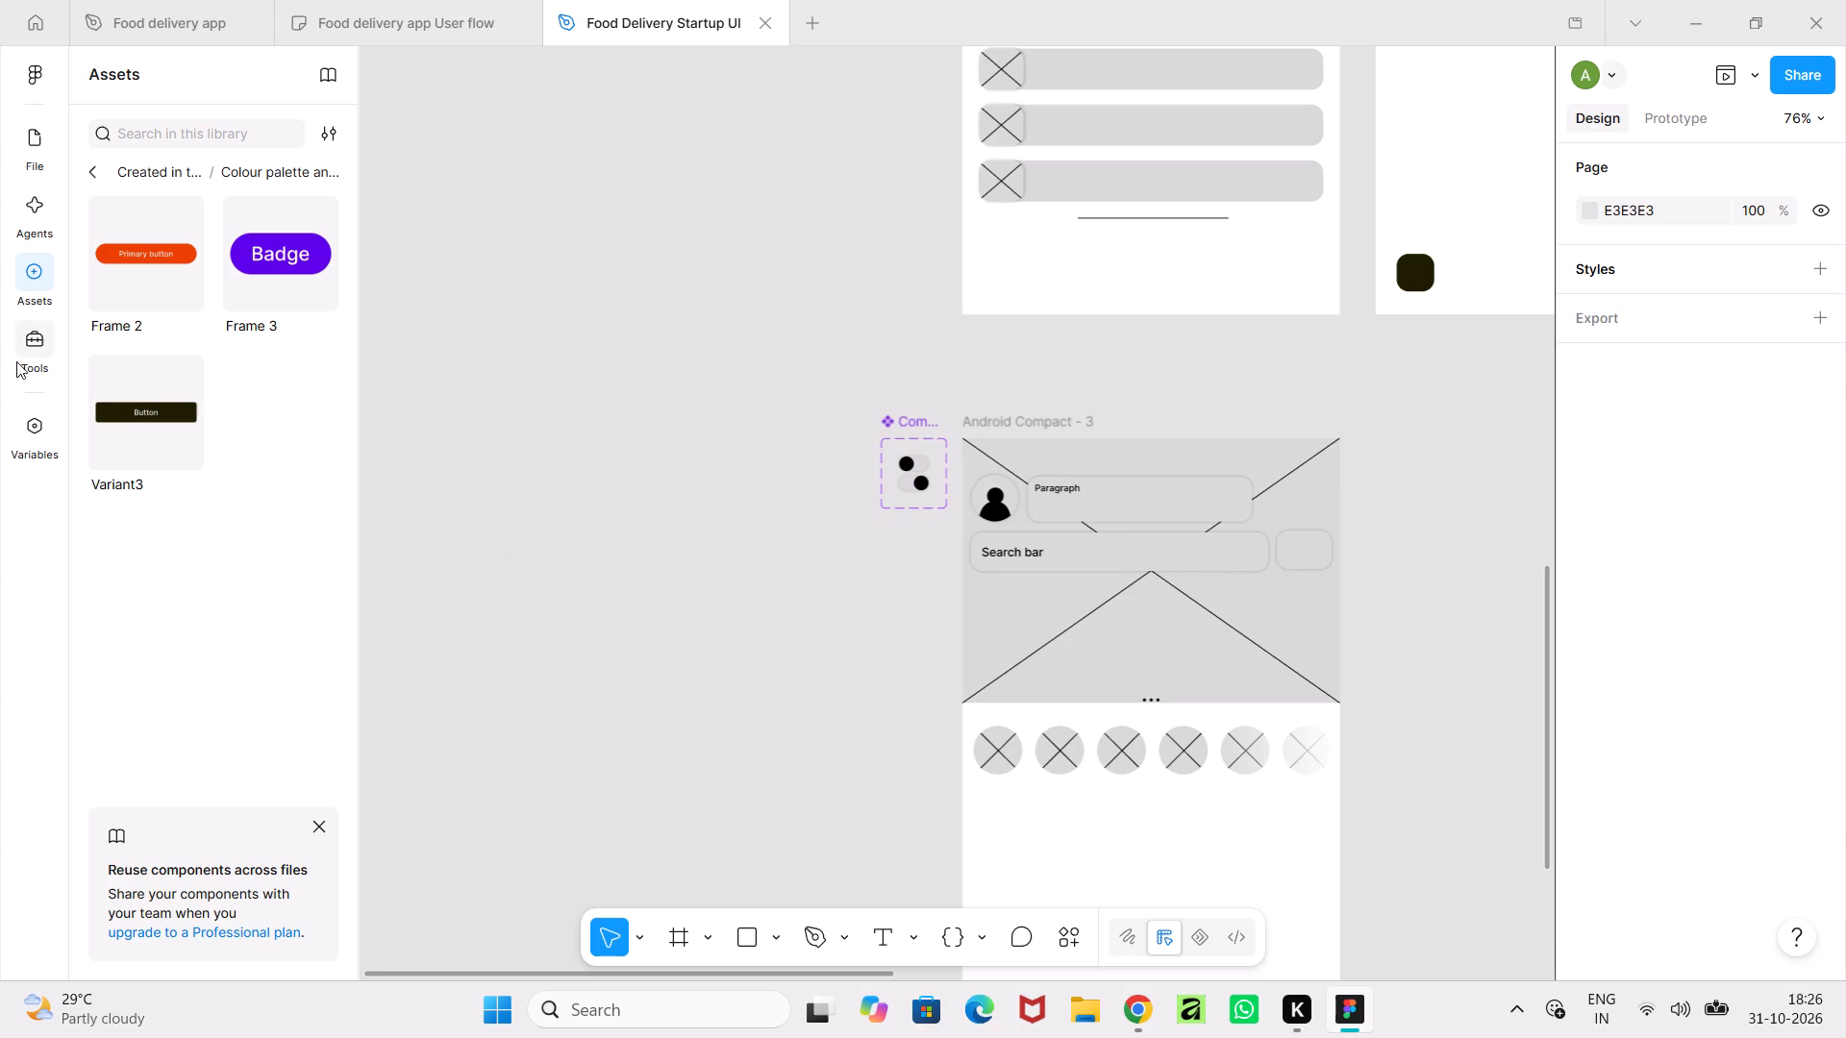
Insert an instance of the Component 1 toggle and place it inside the small box beside the search bar, at X 357, Y 124.
left_click(90, 173)
left_click(159, 325)
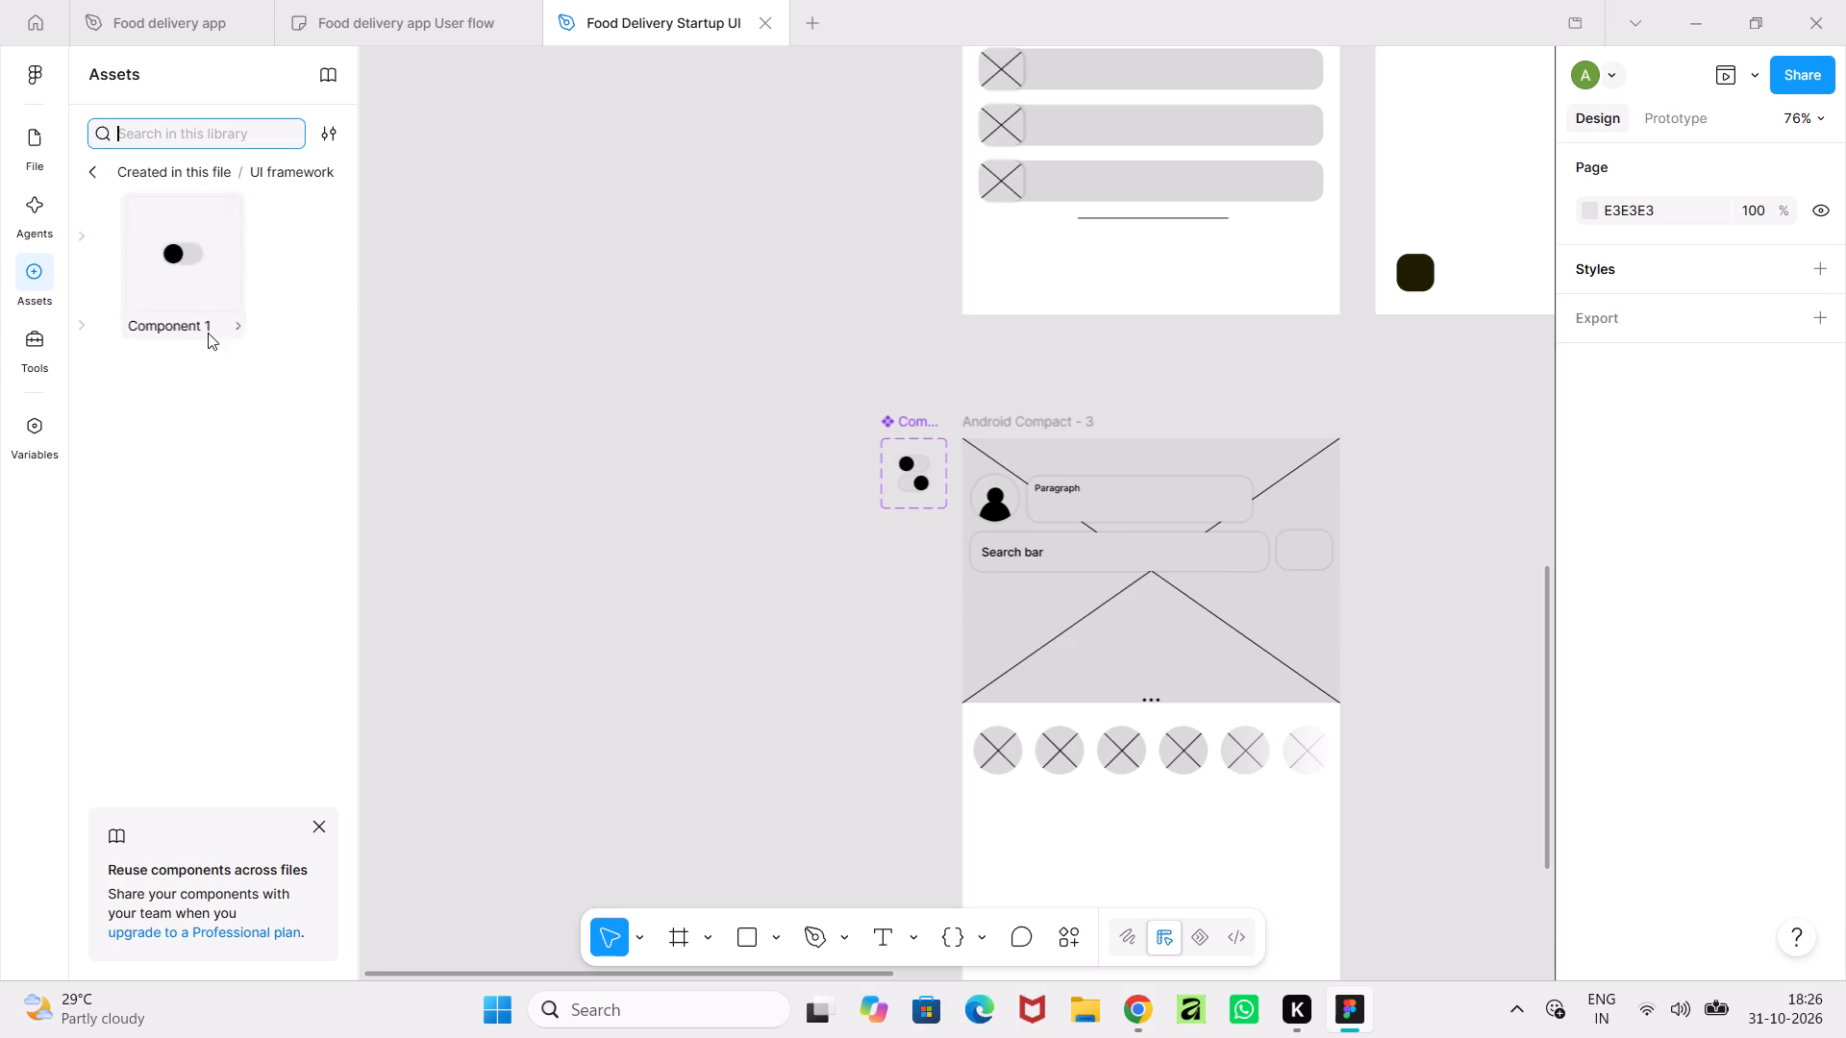
left_click(151, 259)
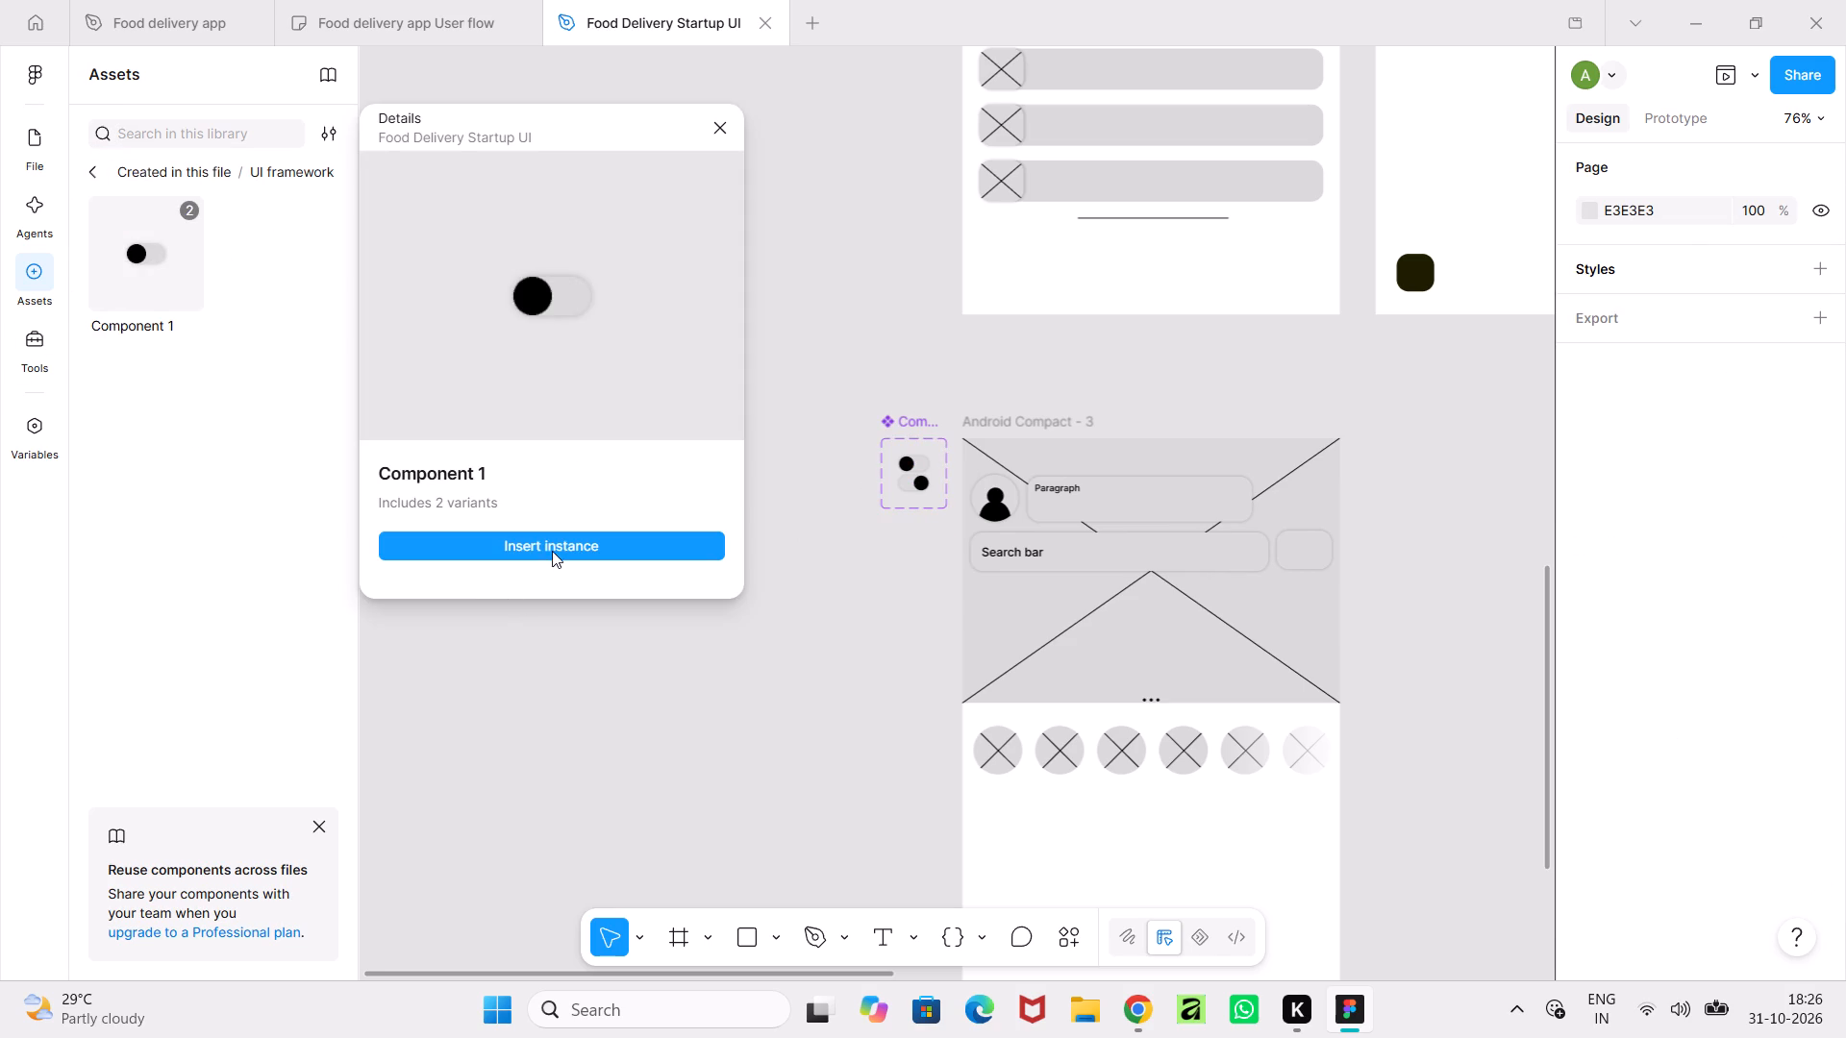
left_click(554, 549)
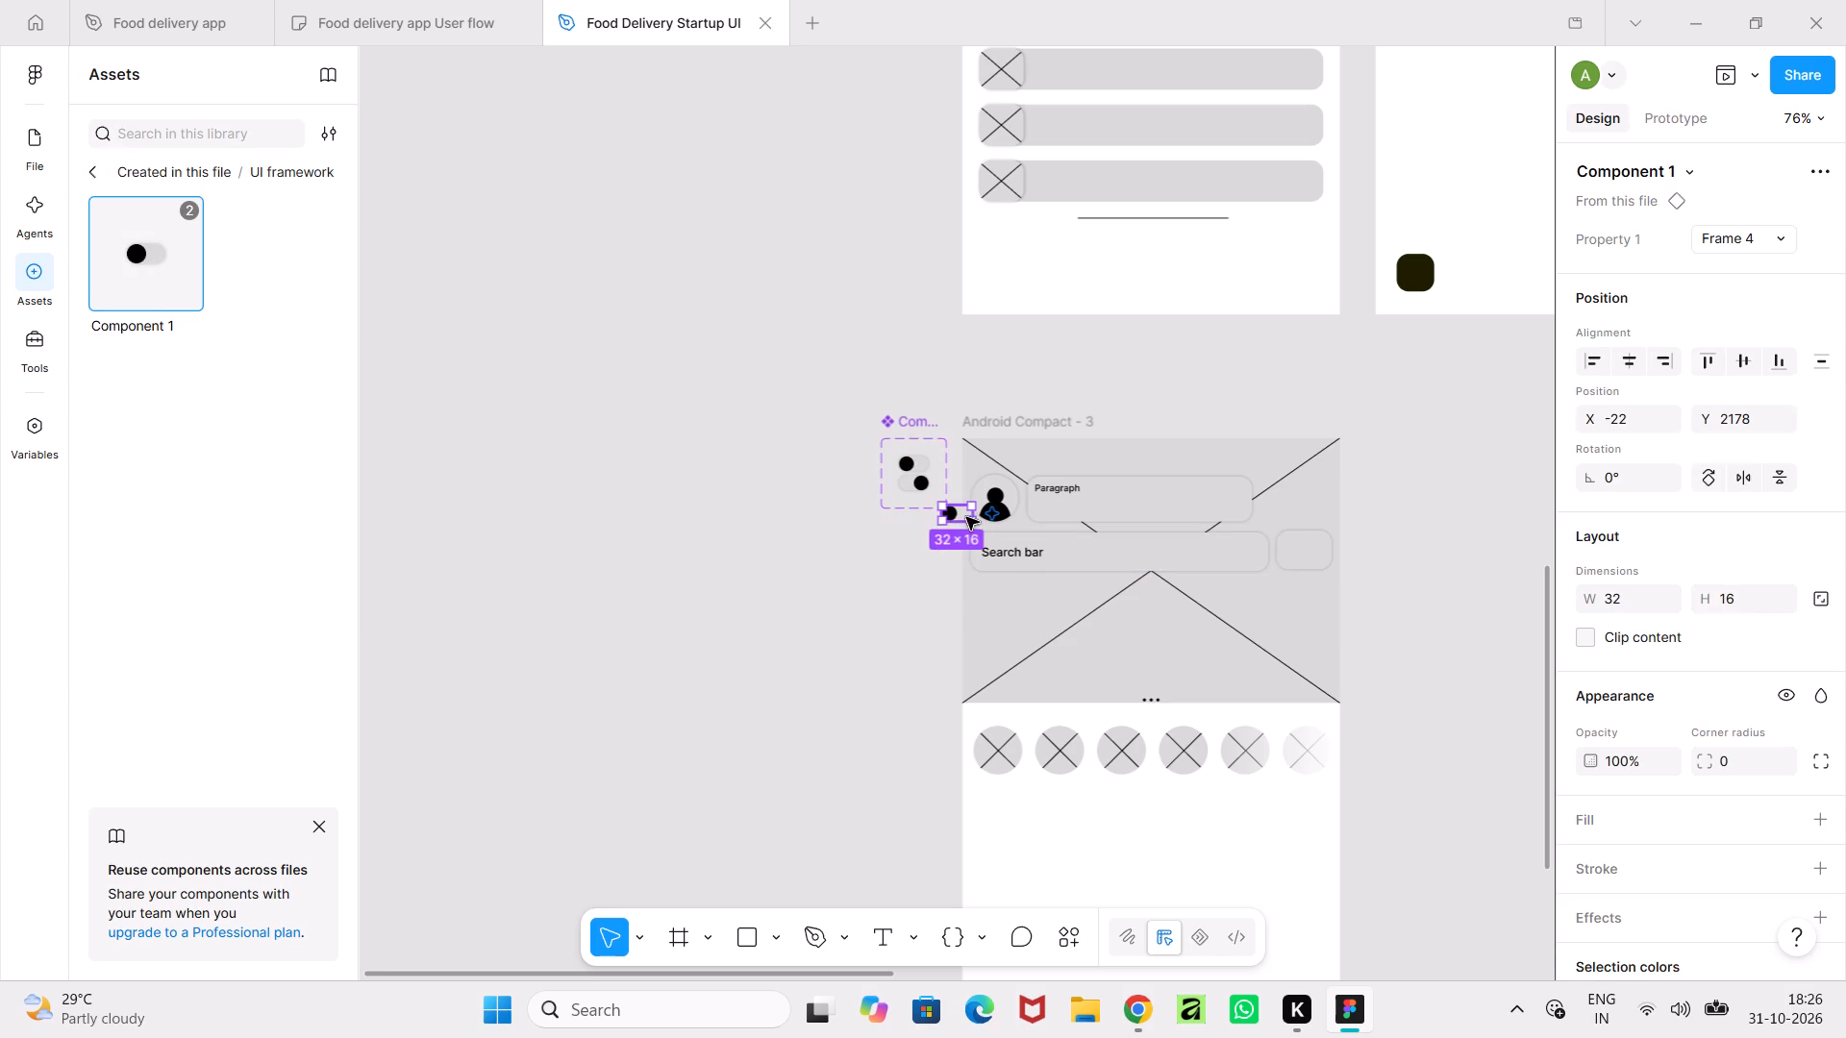
left_click_drag(960, 513, 1305, 555)
left_click(1305, 557)
scroll(1404, 568, "up", 5, "ctrl")
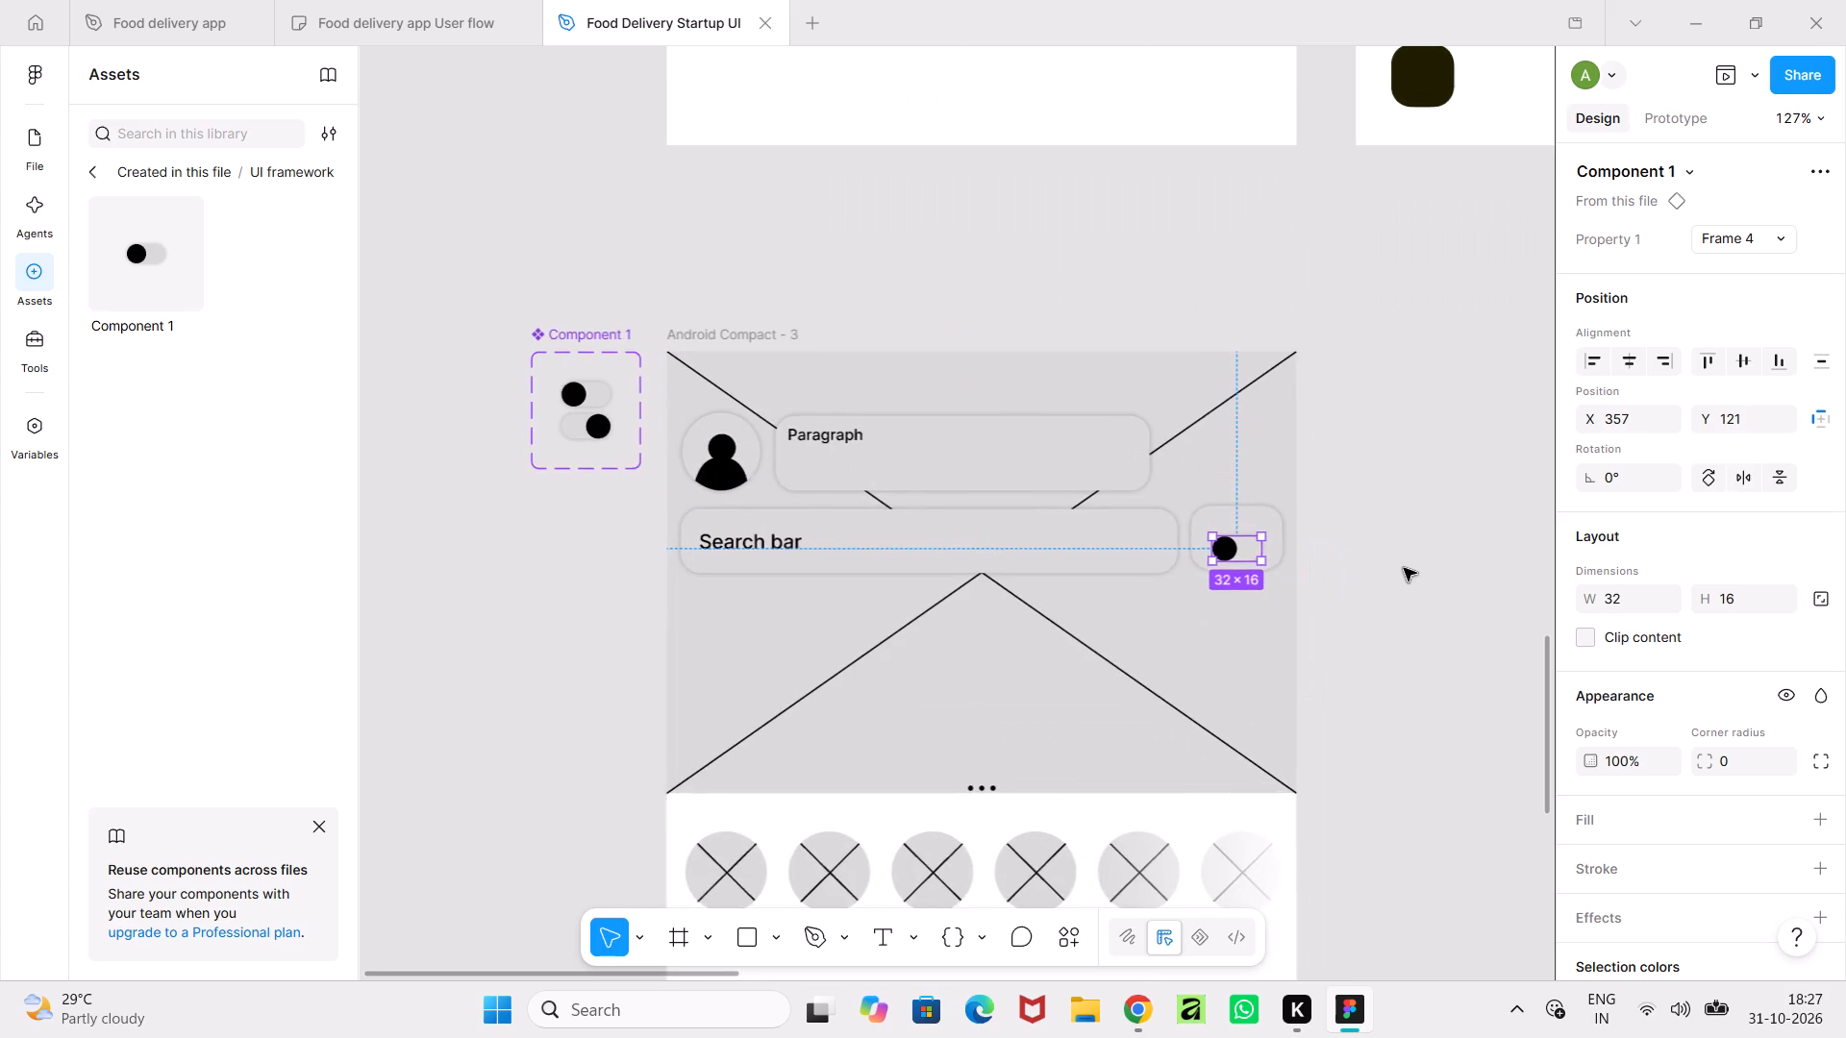
scroll(1404, 568, "up", 7, "ctrl")
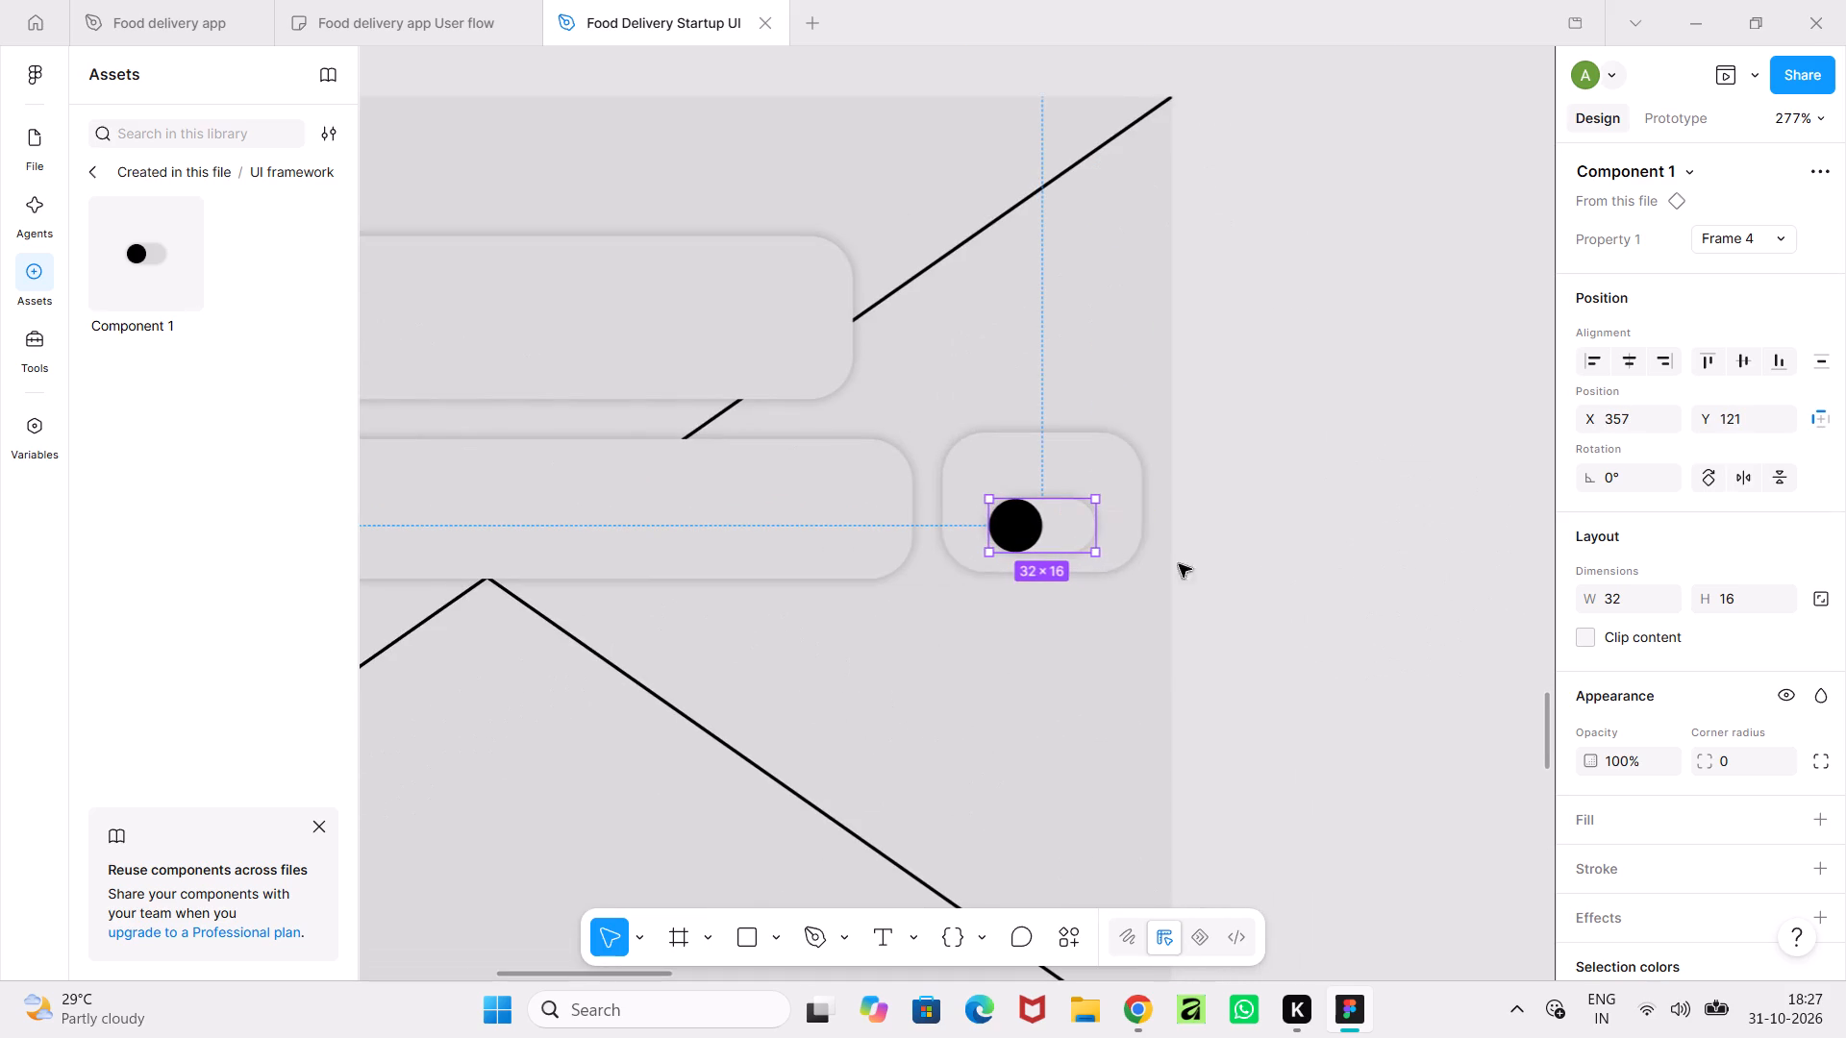
left_click_drag(1060, 525, 1060, 534)
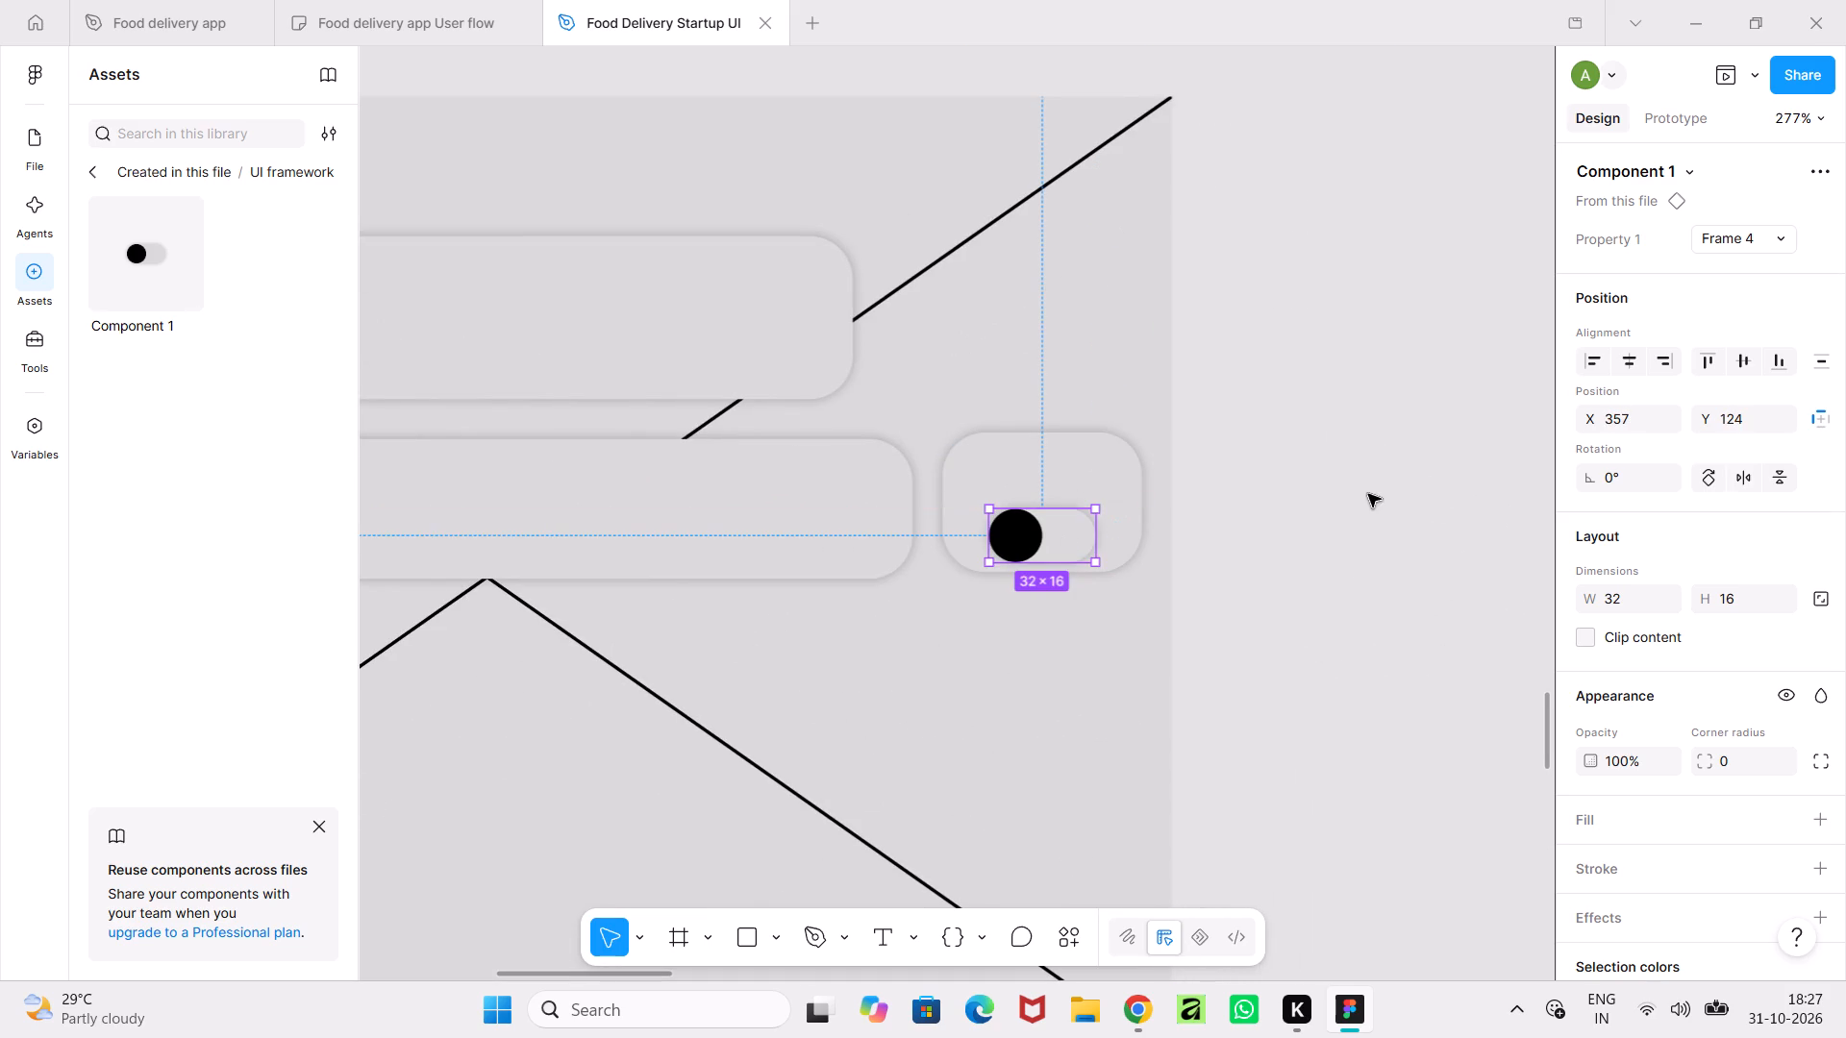
Check the toggle instance's main component and the variant options offered for its Property 1.
left_click(1670, 198)
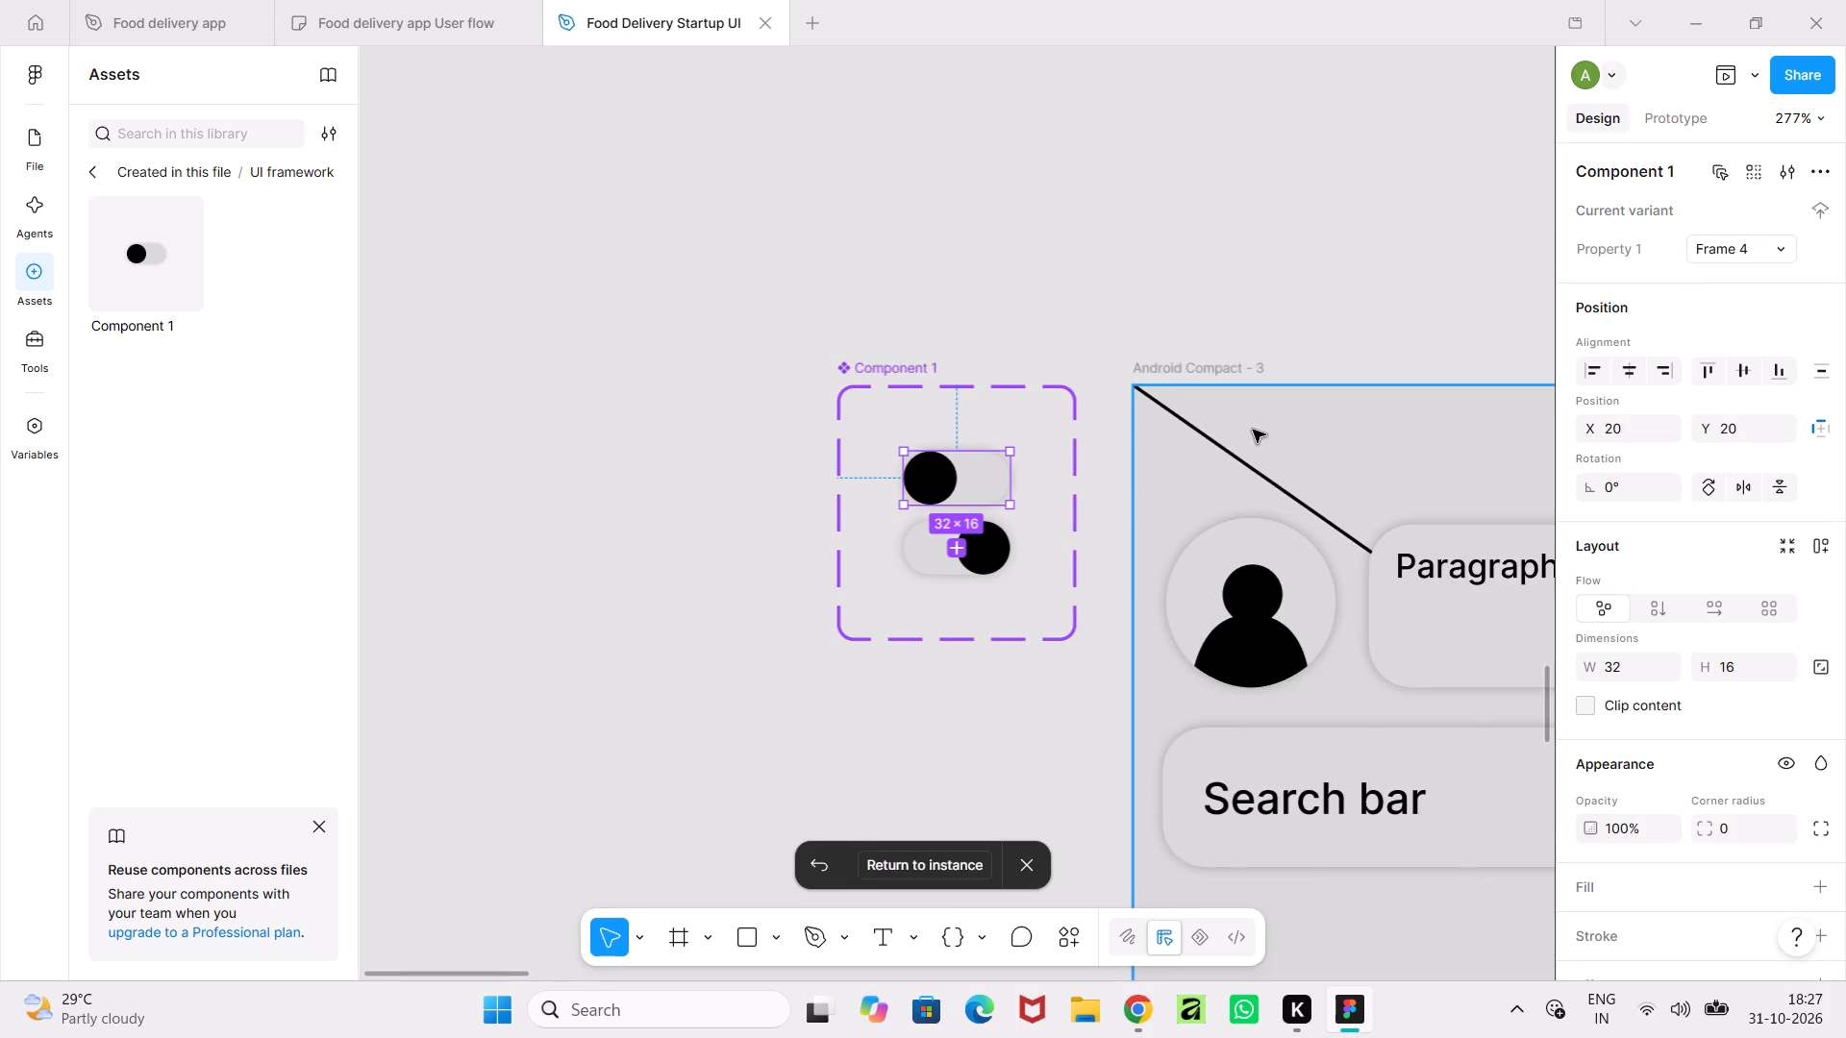
scroll(1253, 430, "down", 2, "ctrl")
left_click(932, 868)
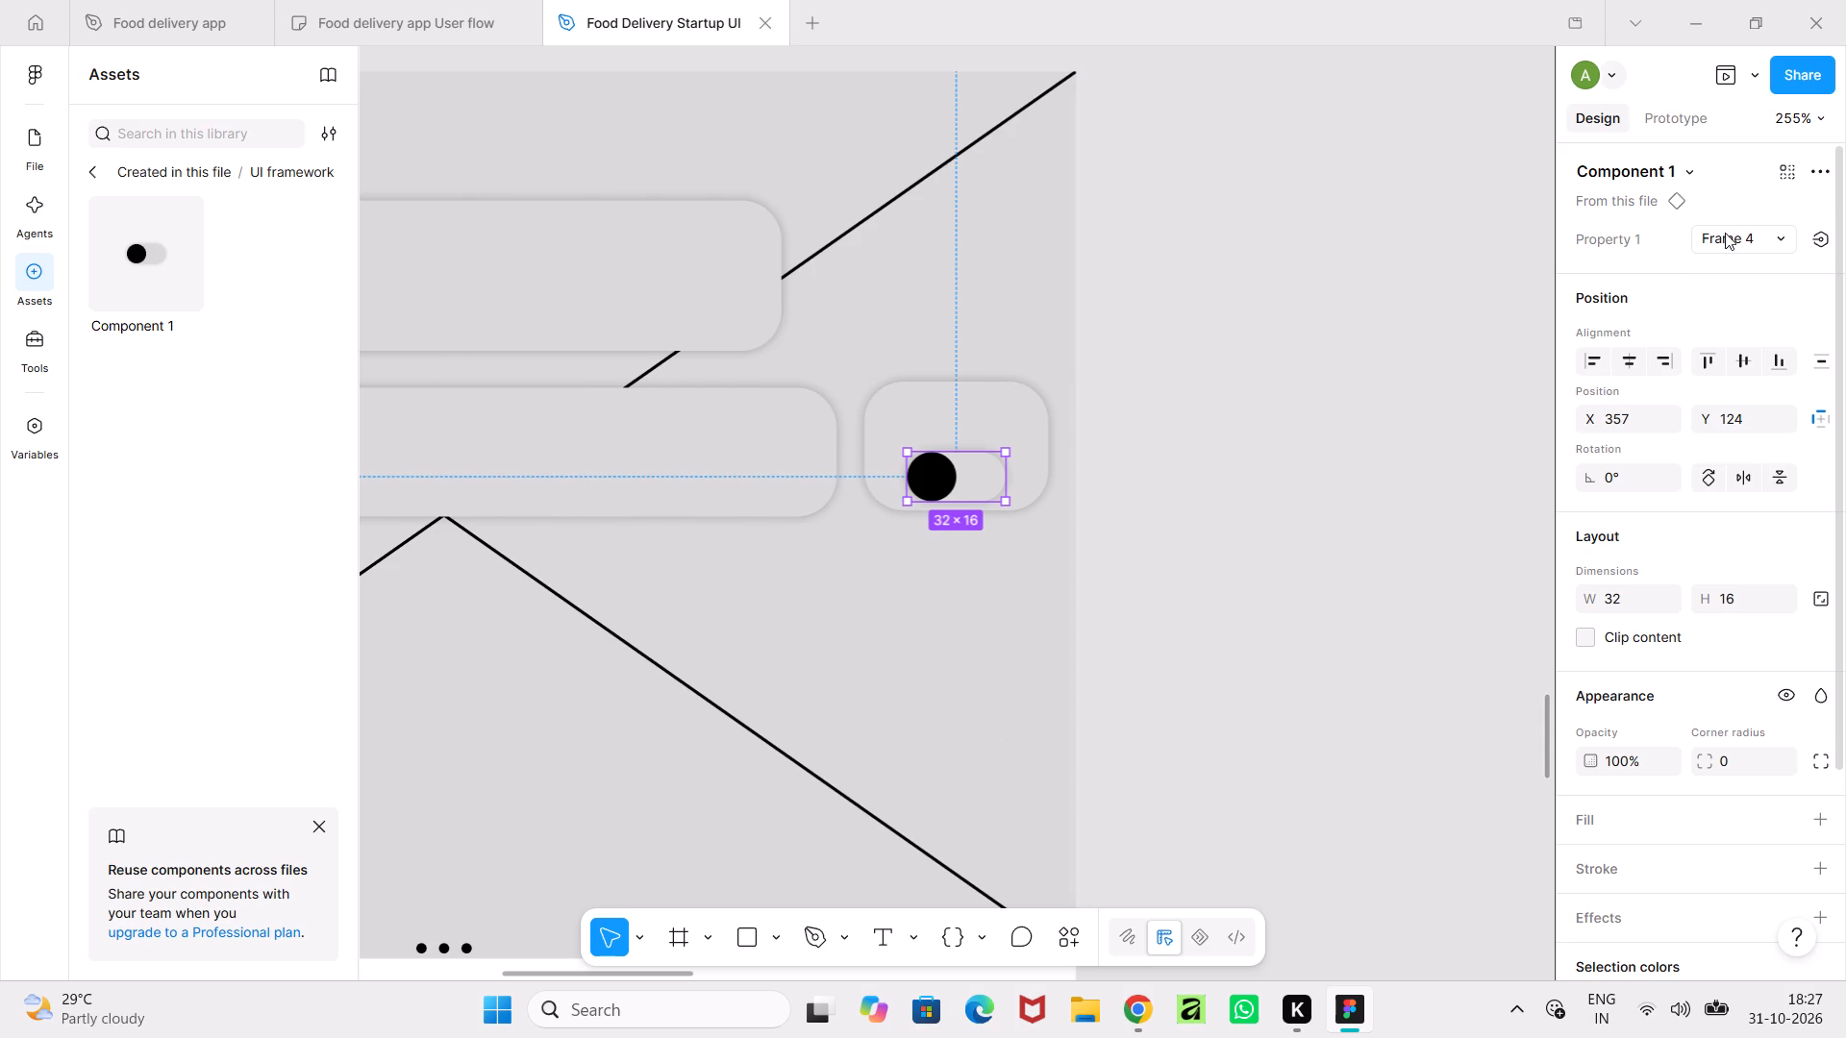
left_click(1774, 235)
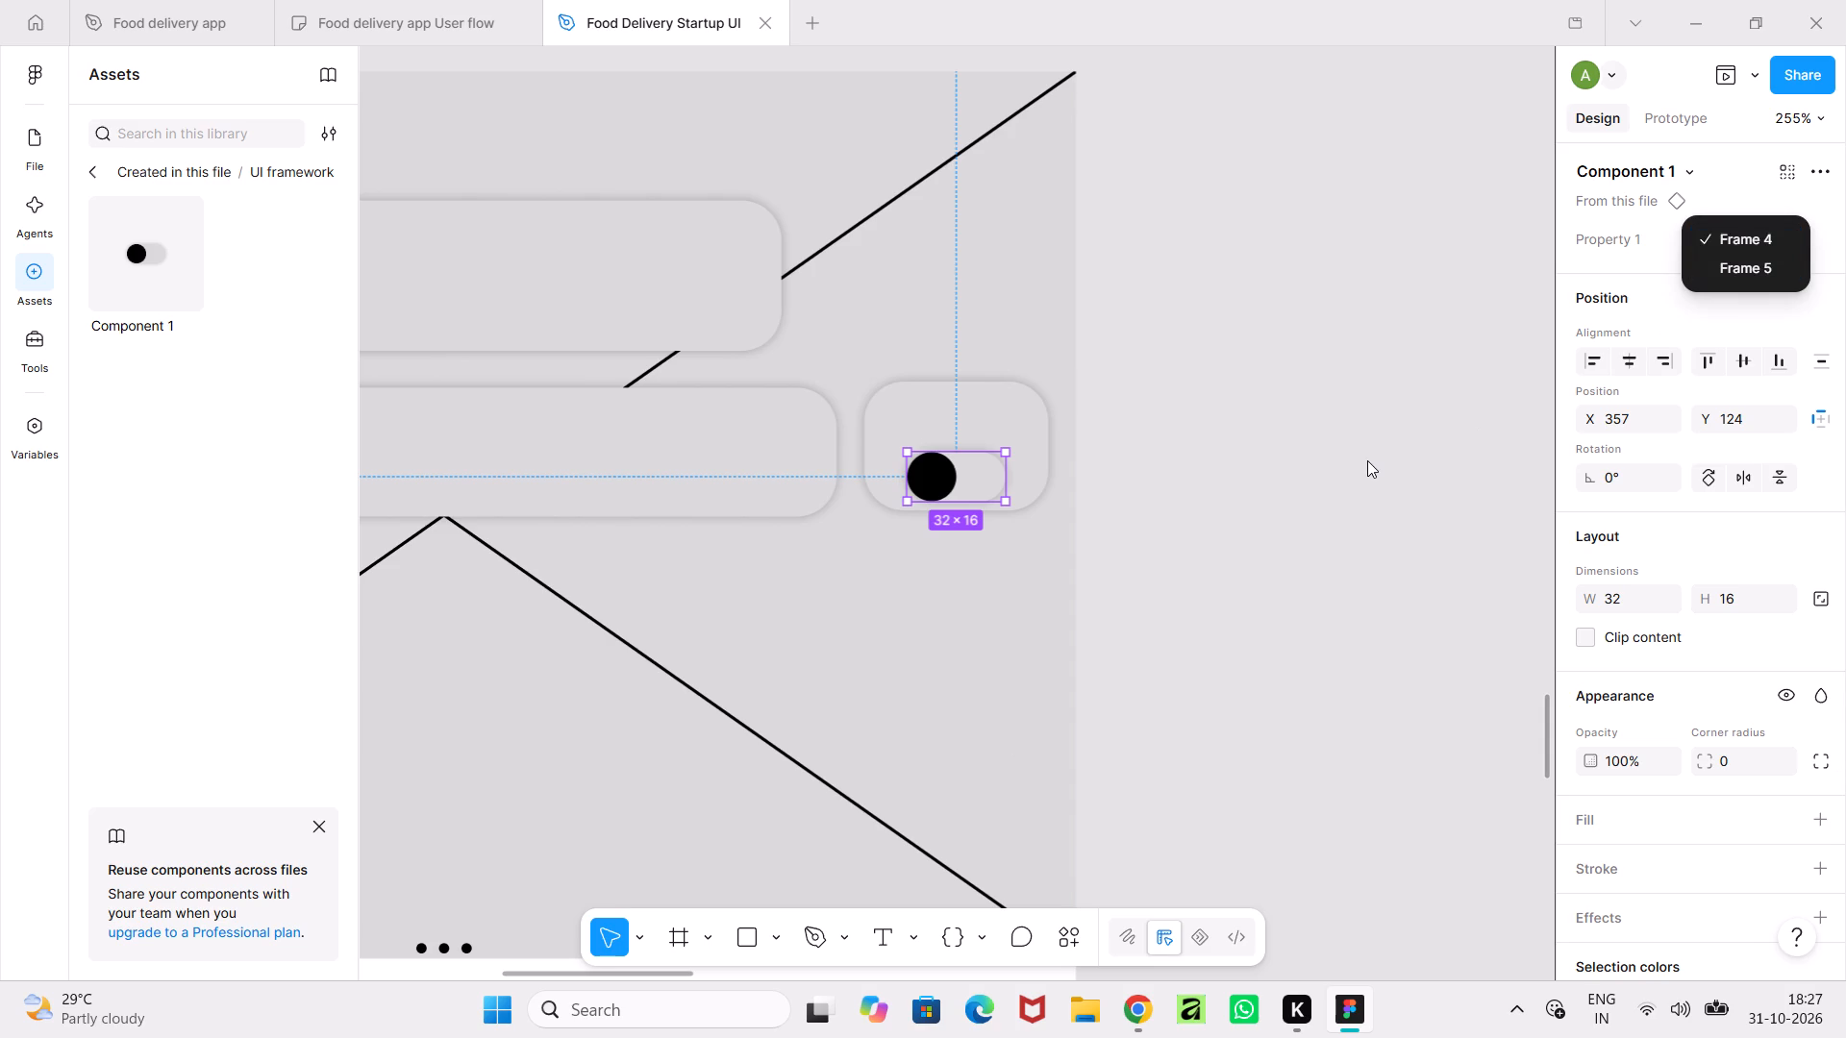
left_click(1367, 460)
Rename the Android Compact - 3 frame as Home page.
left_click(36, 136)
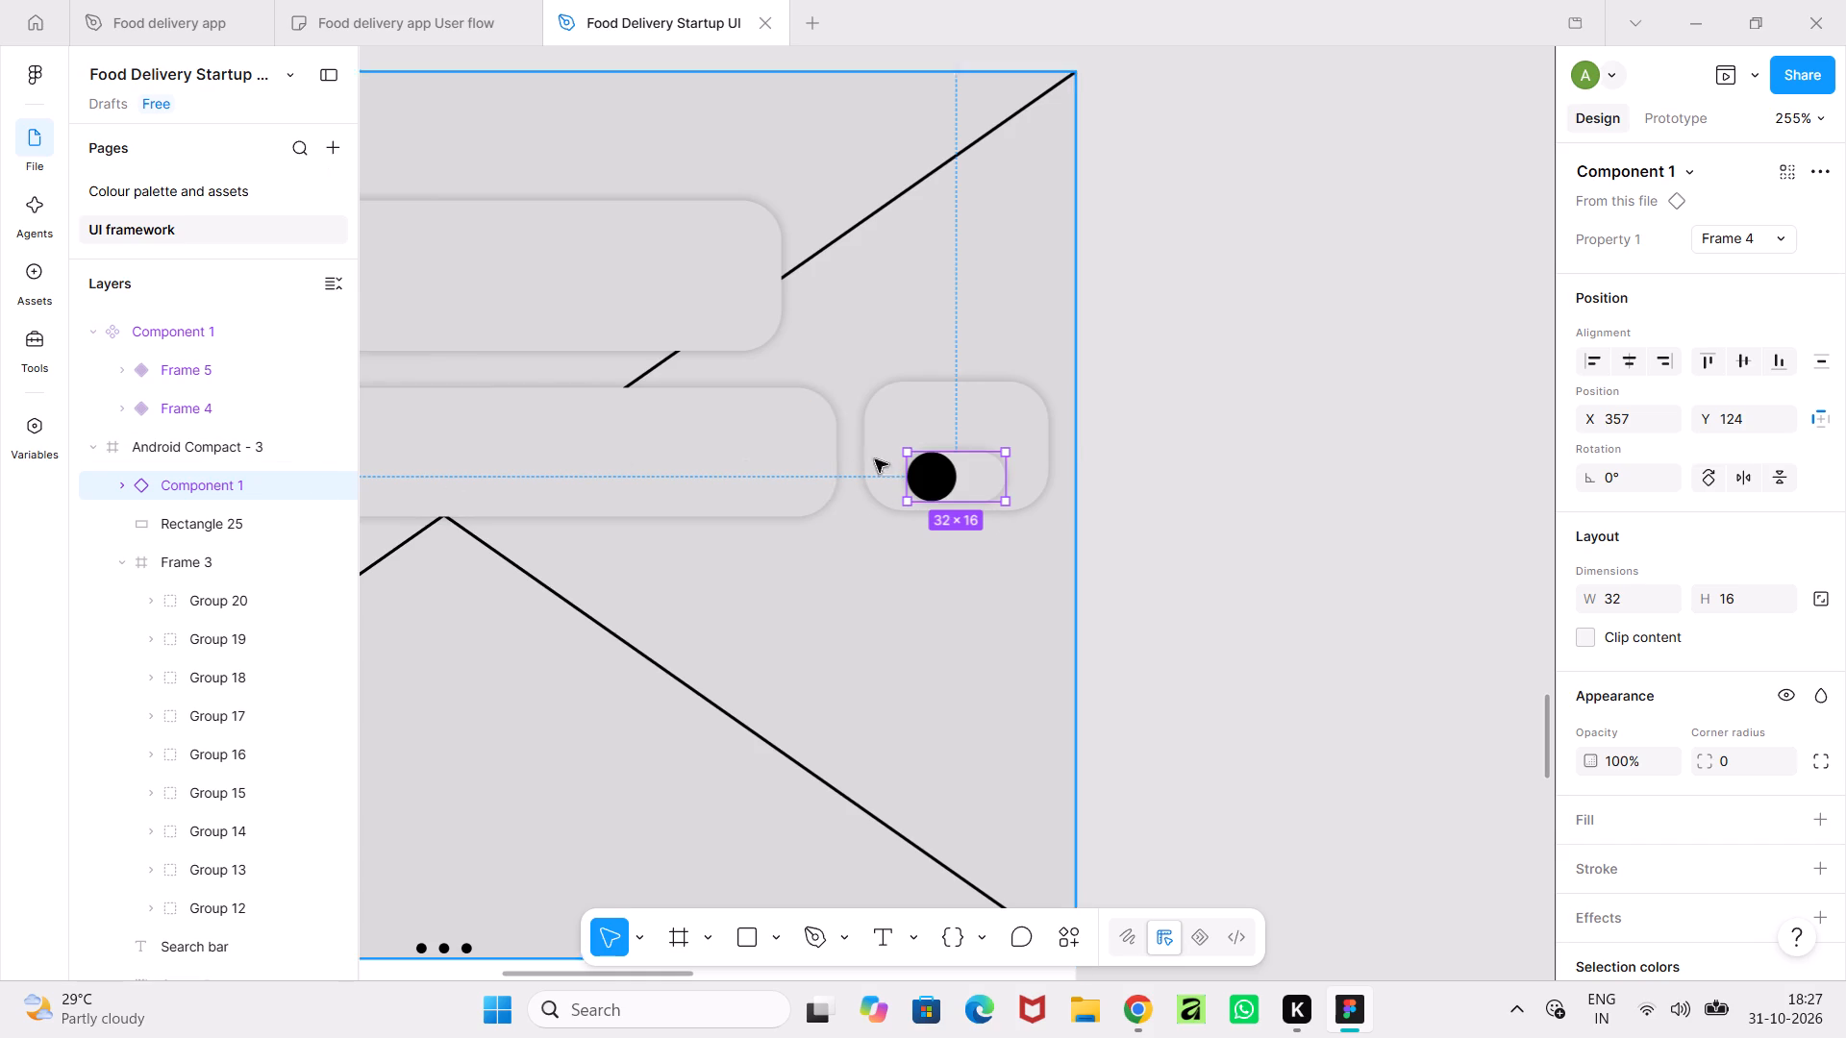
scroll(1086, 456, "down", 6, "ctrl")
middle_click_drag(690, 77, 988, 301)
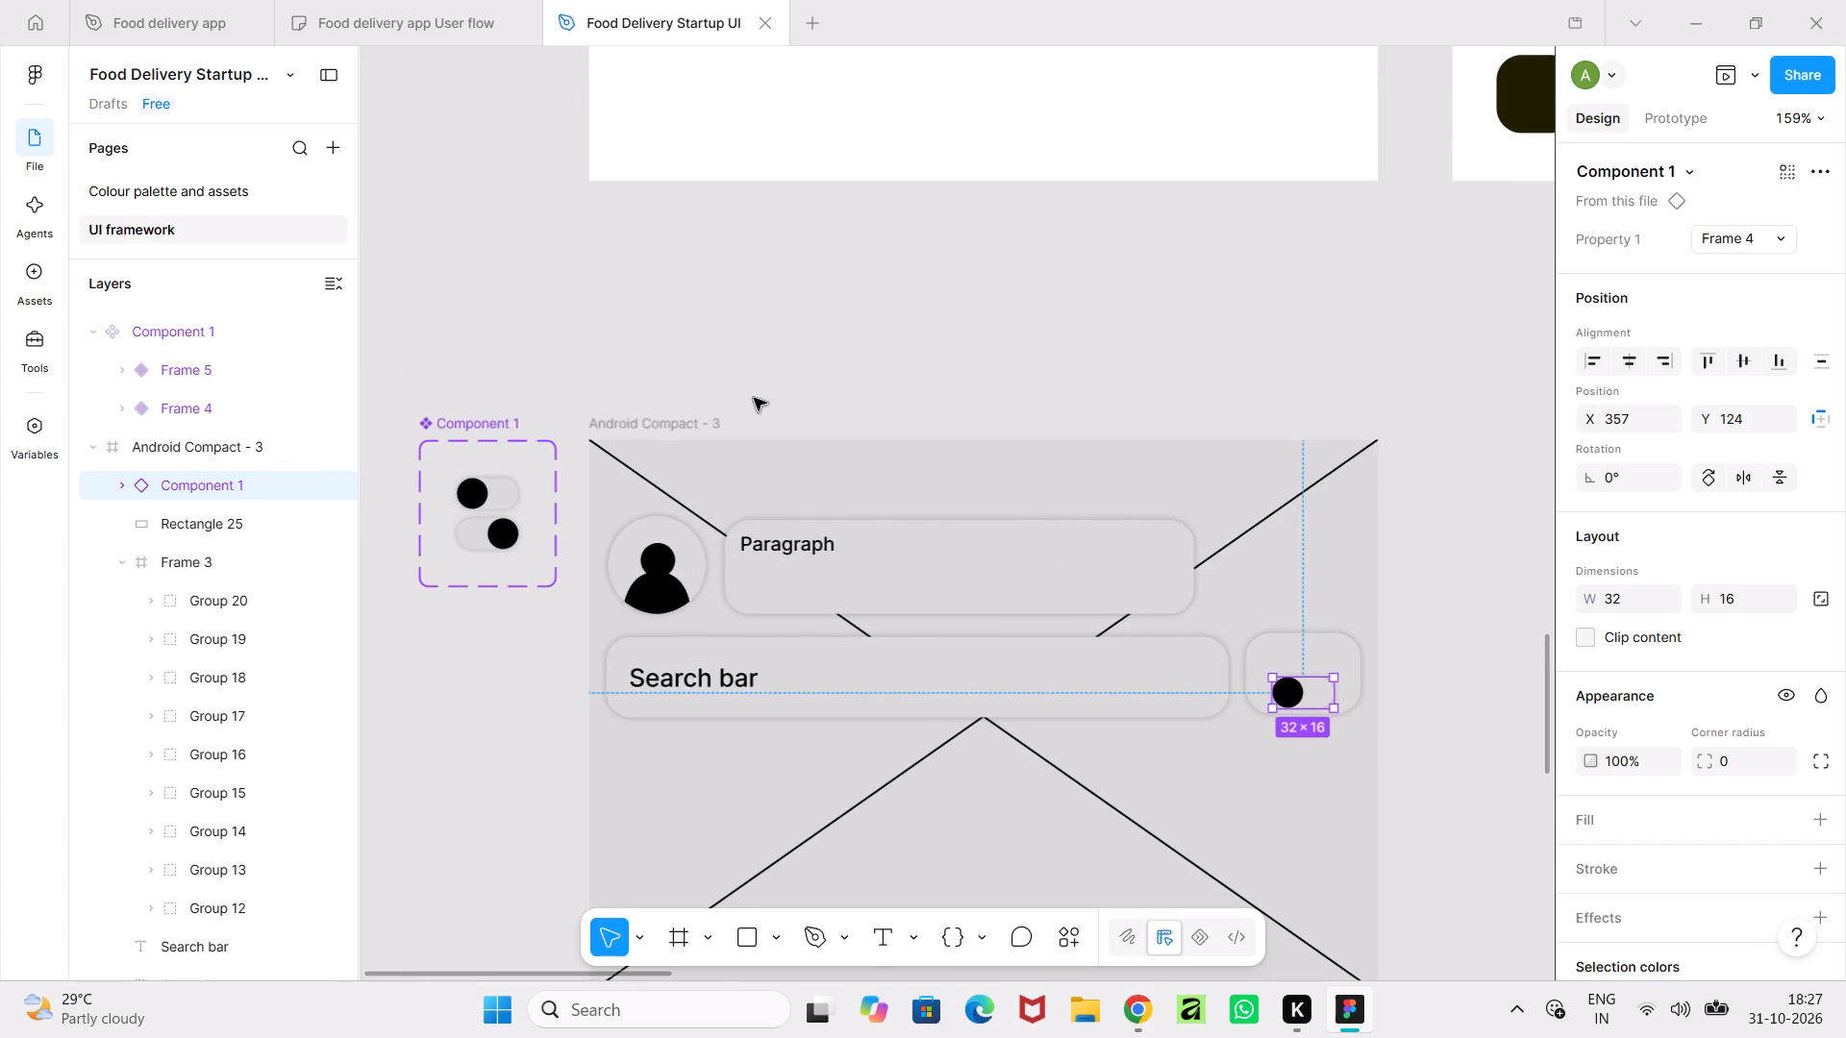
double_click(640, 419)
type("Home")
key("space")
type("page")
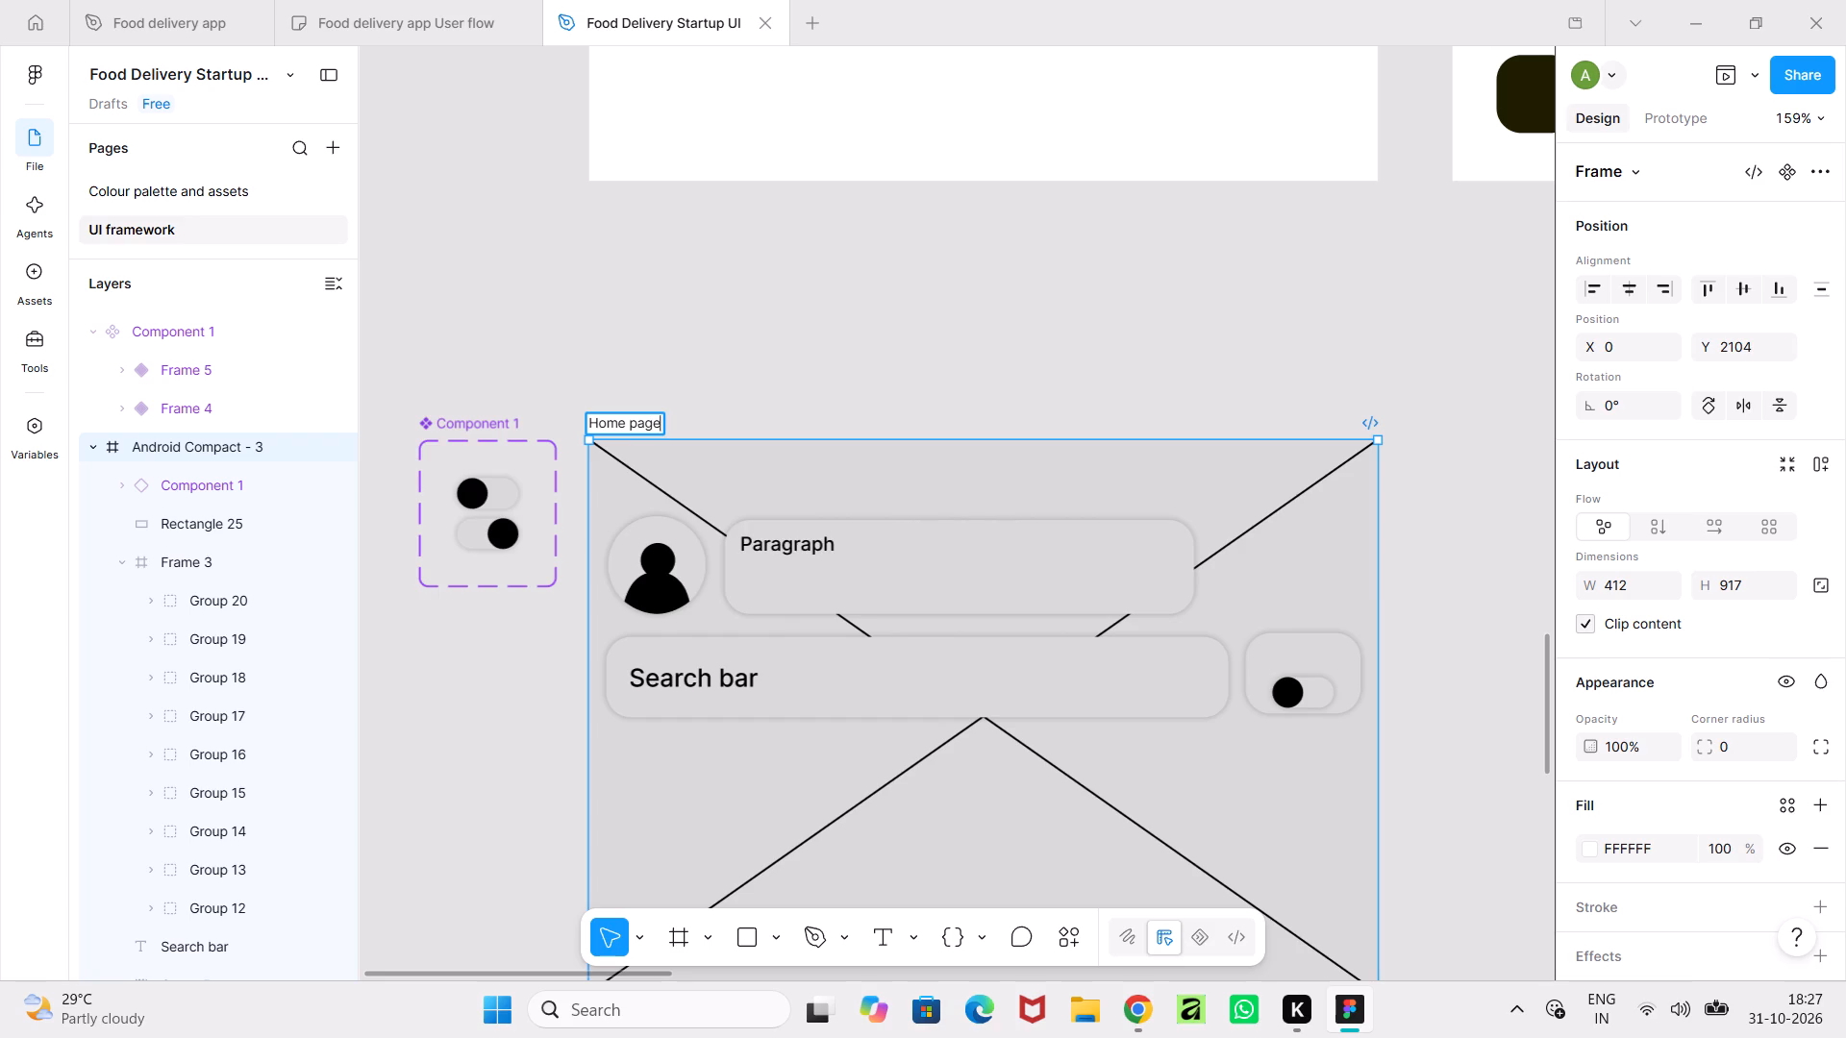
left_click(775, 378)
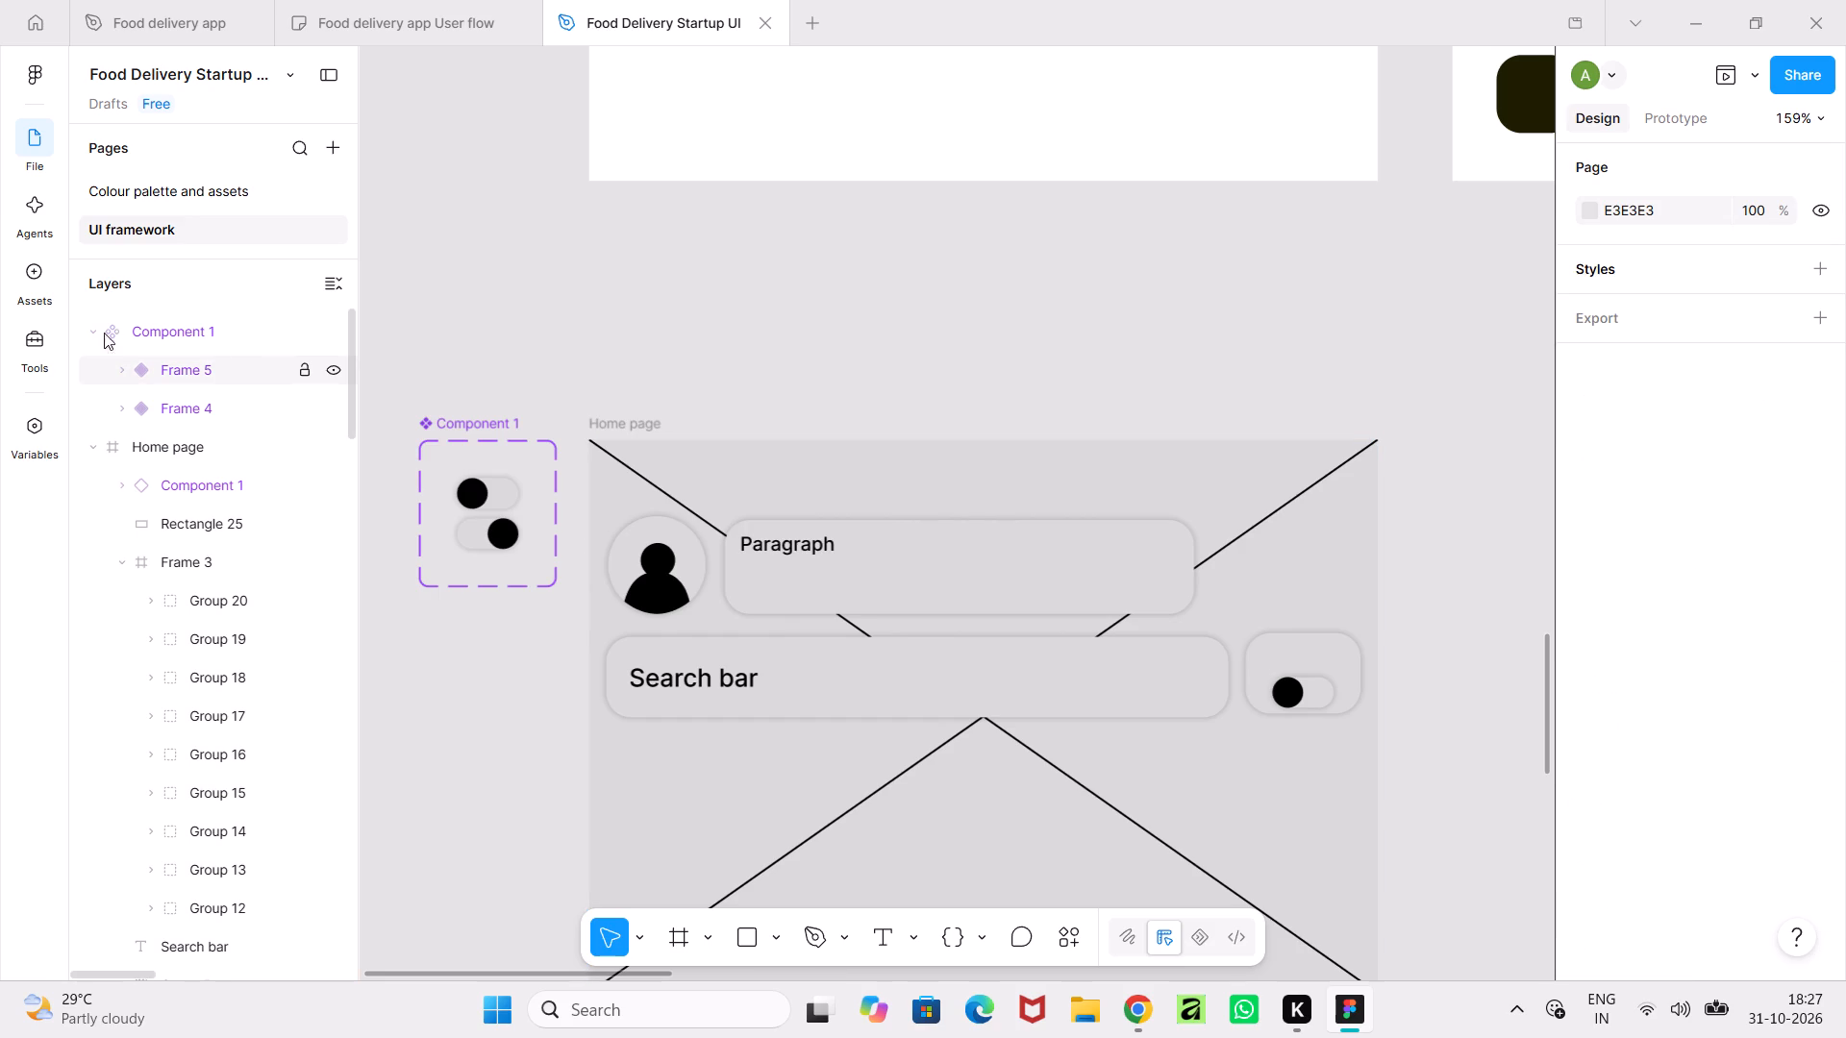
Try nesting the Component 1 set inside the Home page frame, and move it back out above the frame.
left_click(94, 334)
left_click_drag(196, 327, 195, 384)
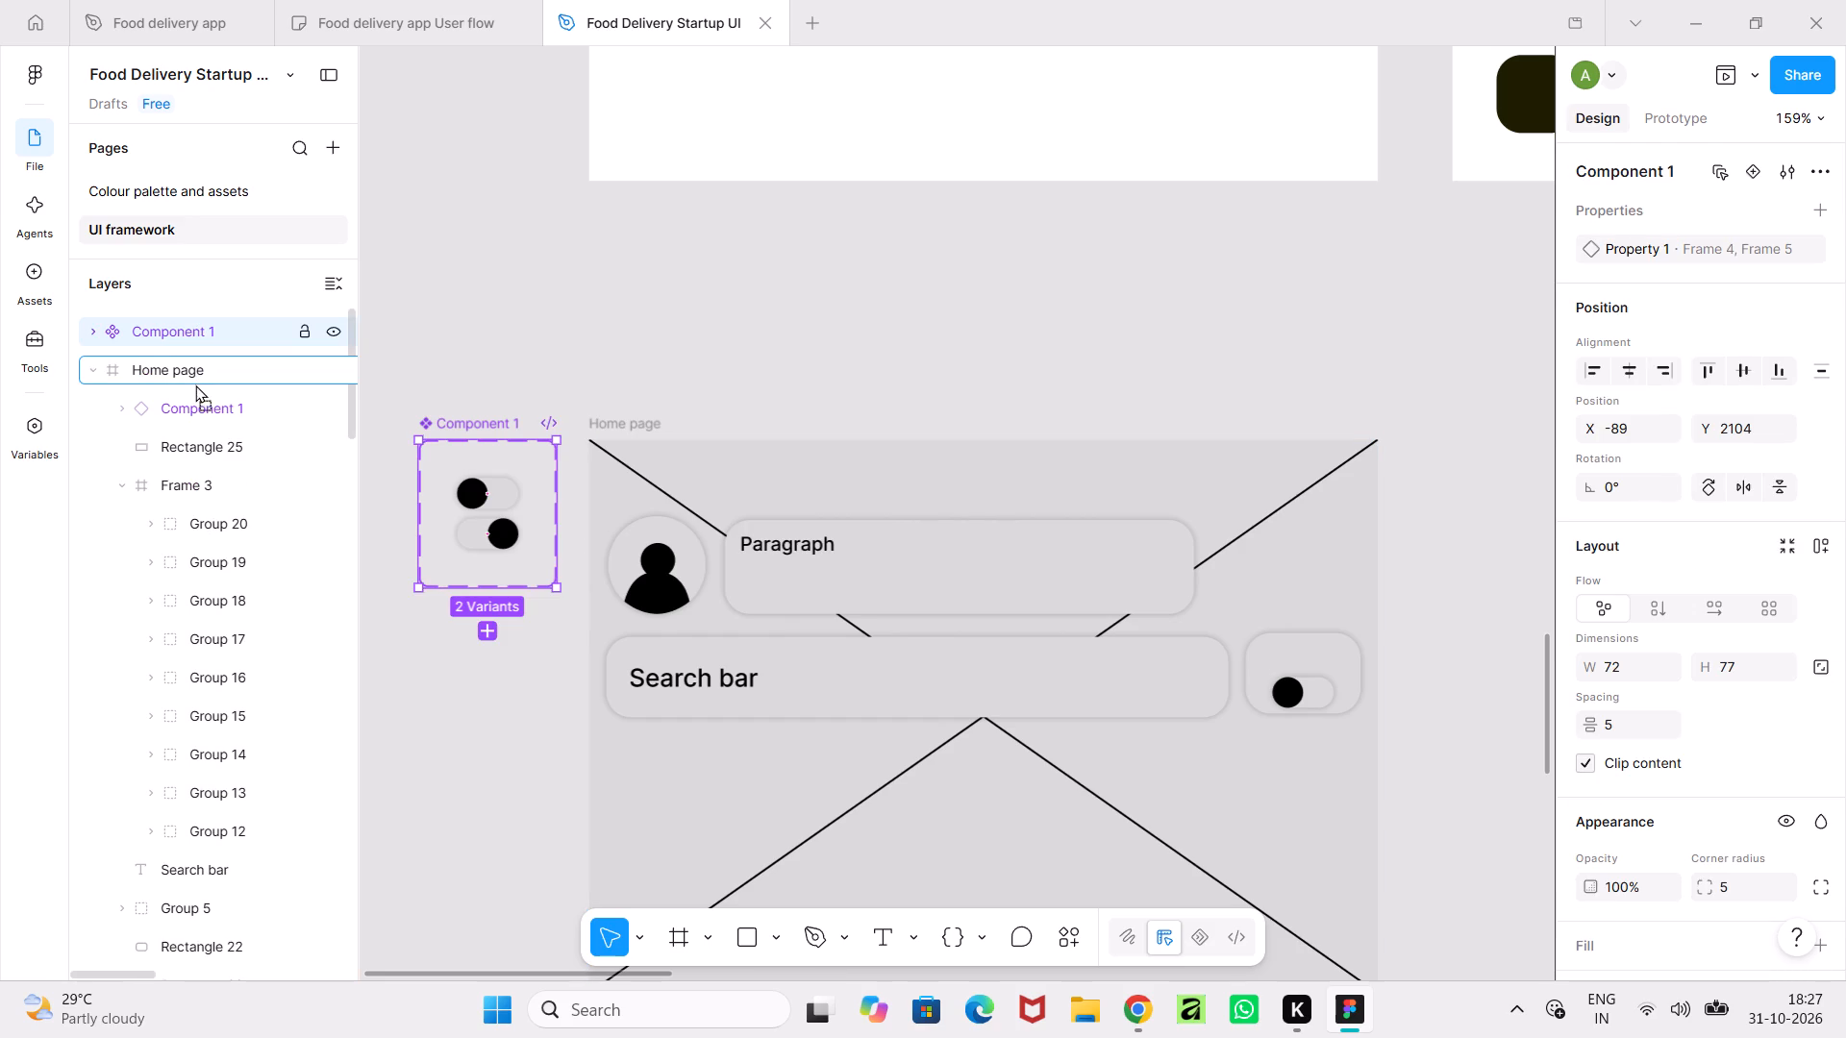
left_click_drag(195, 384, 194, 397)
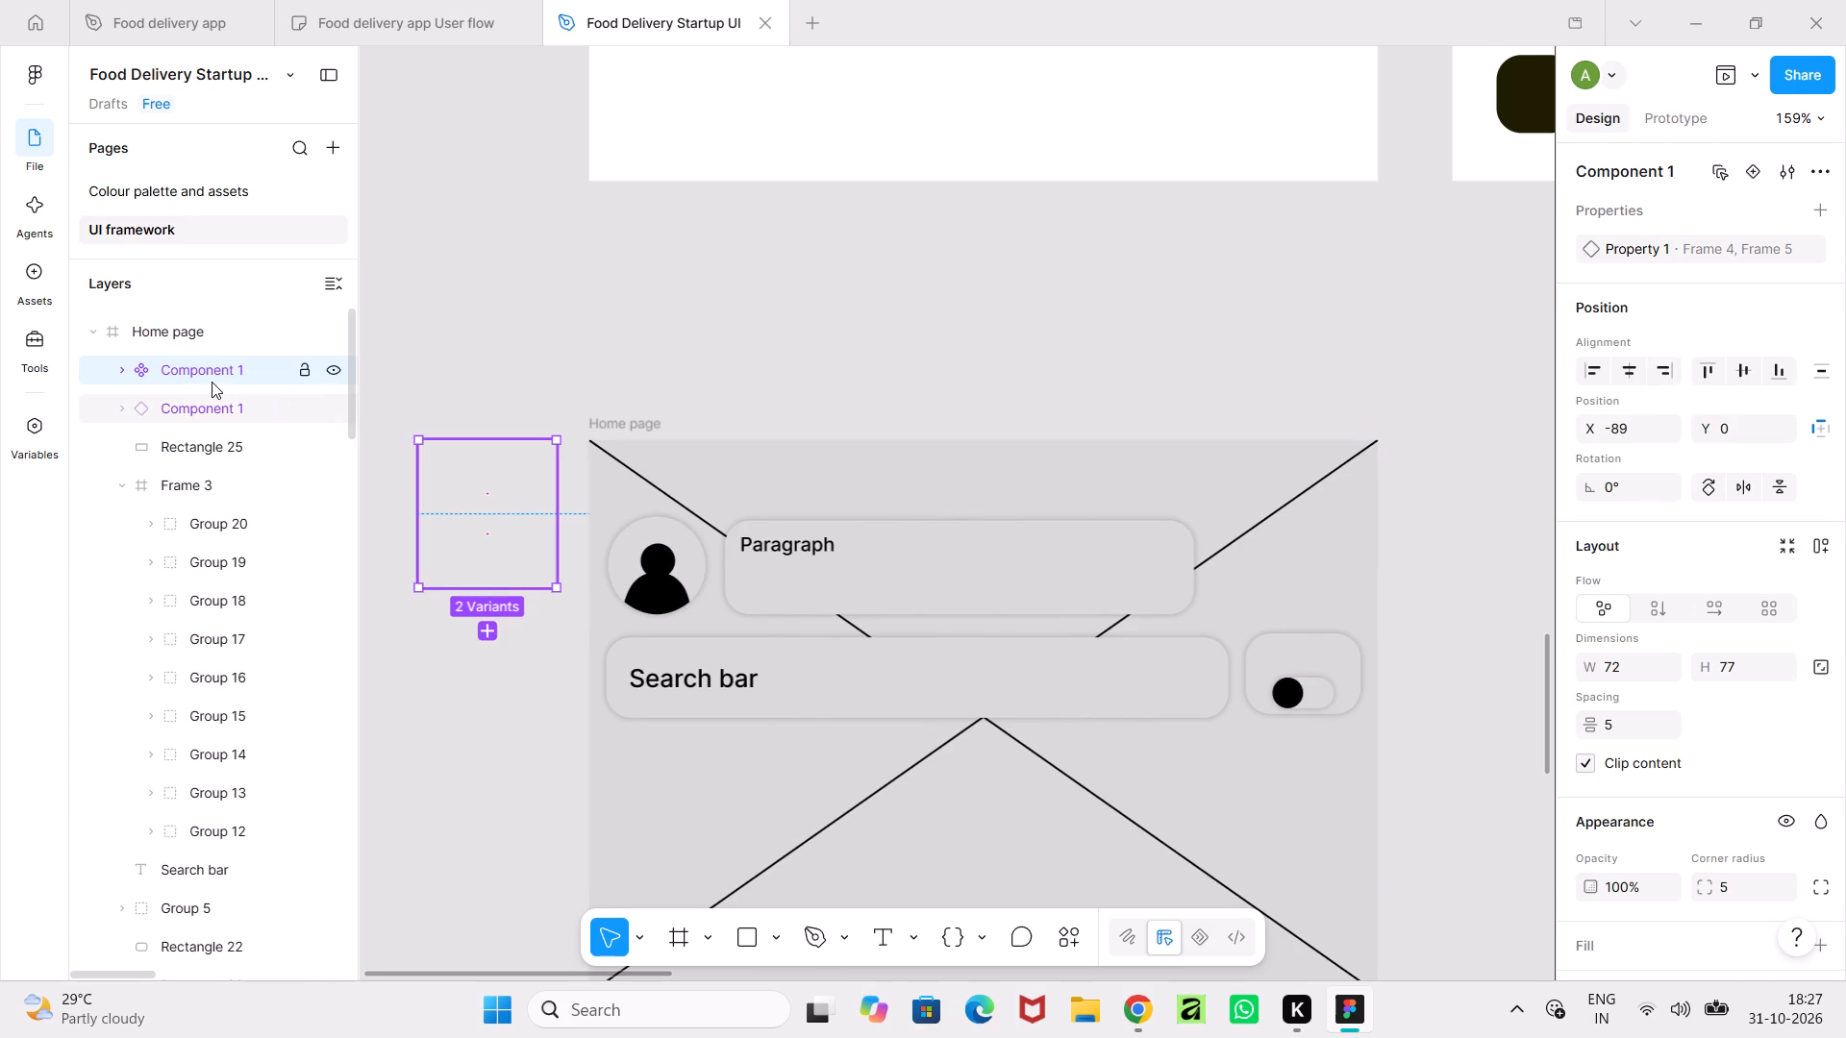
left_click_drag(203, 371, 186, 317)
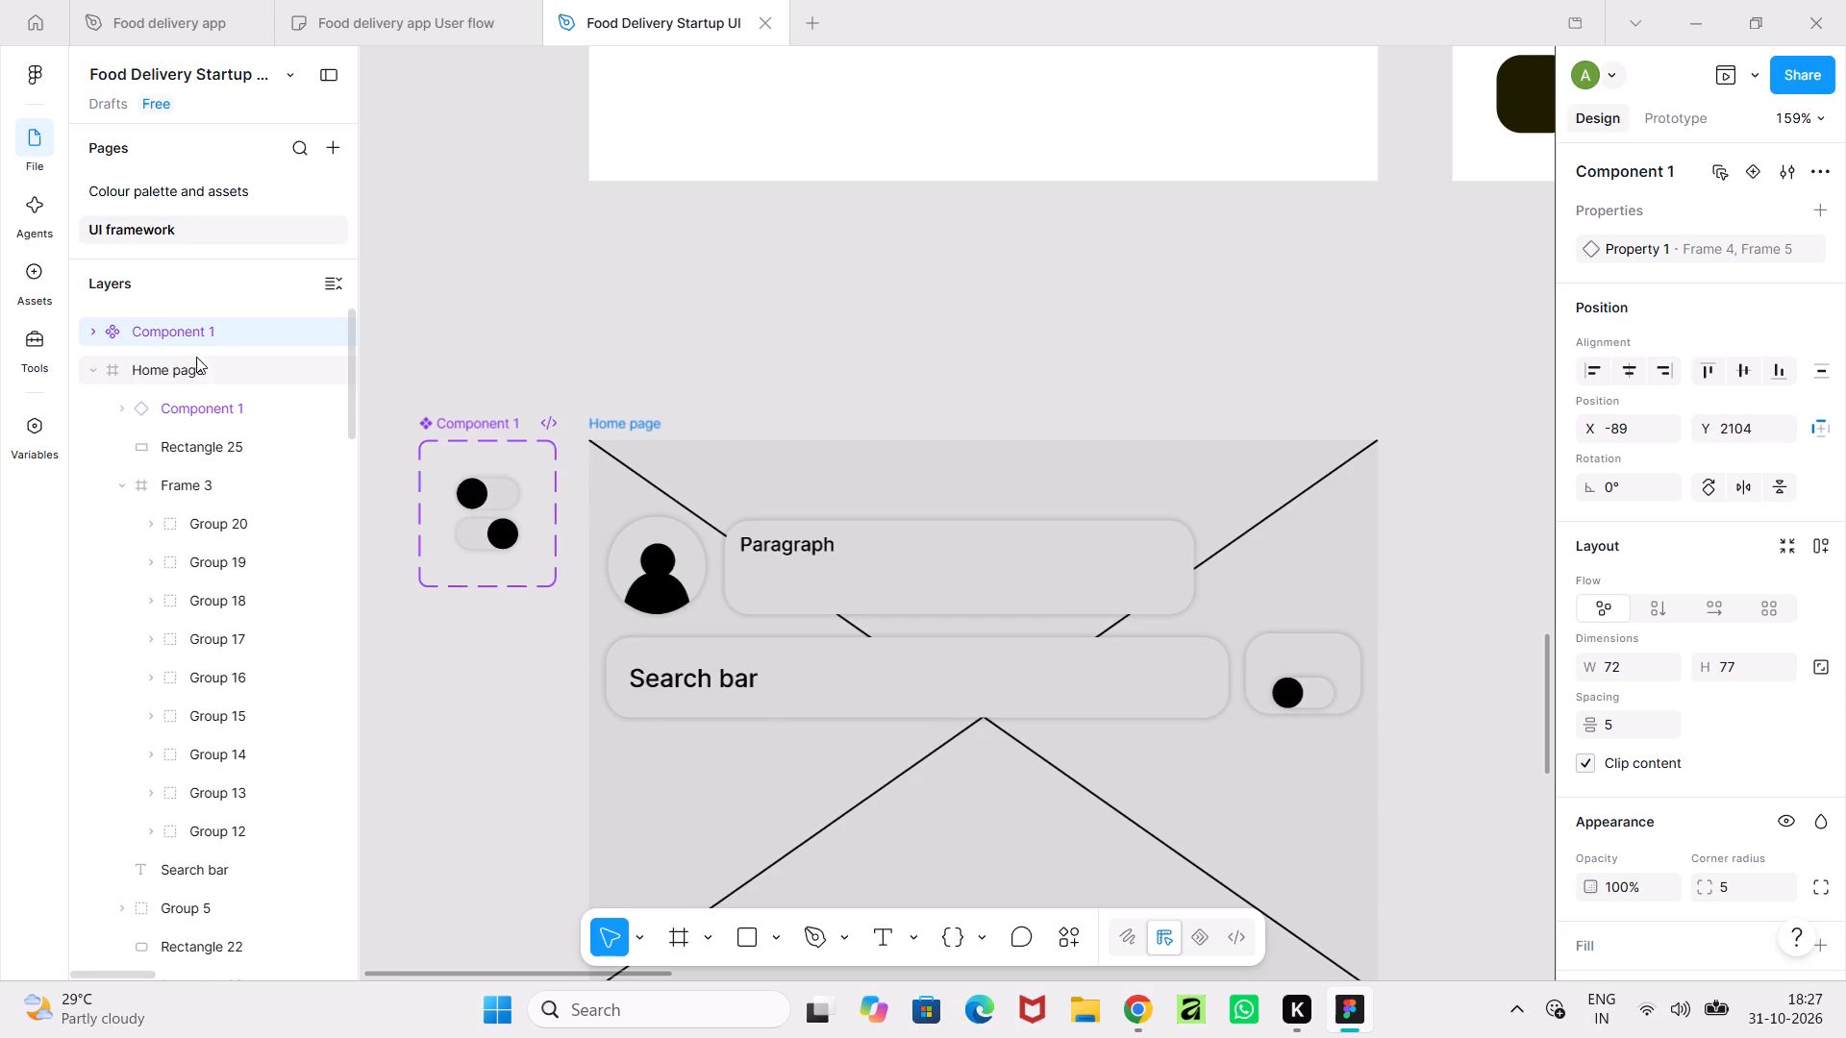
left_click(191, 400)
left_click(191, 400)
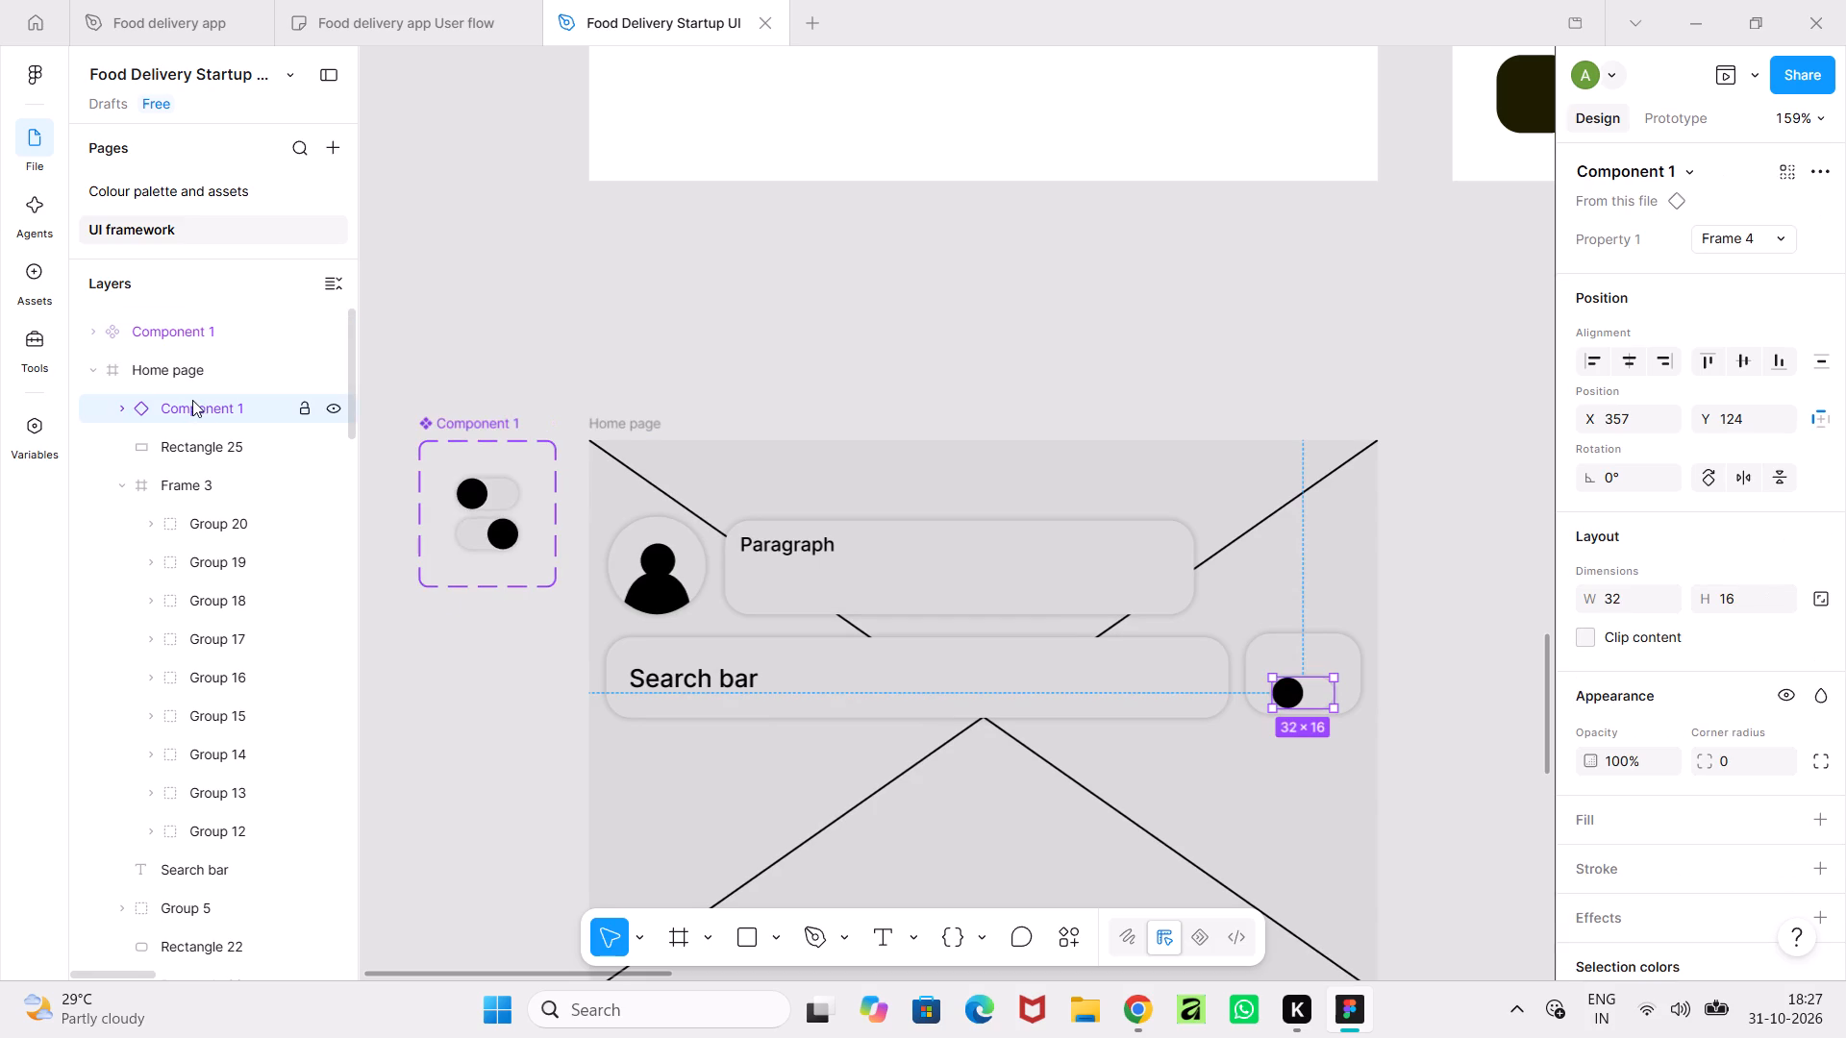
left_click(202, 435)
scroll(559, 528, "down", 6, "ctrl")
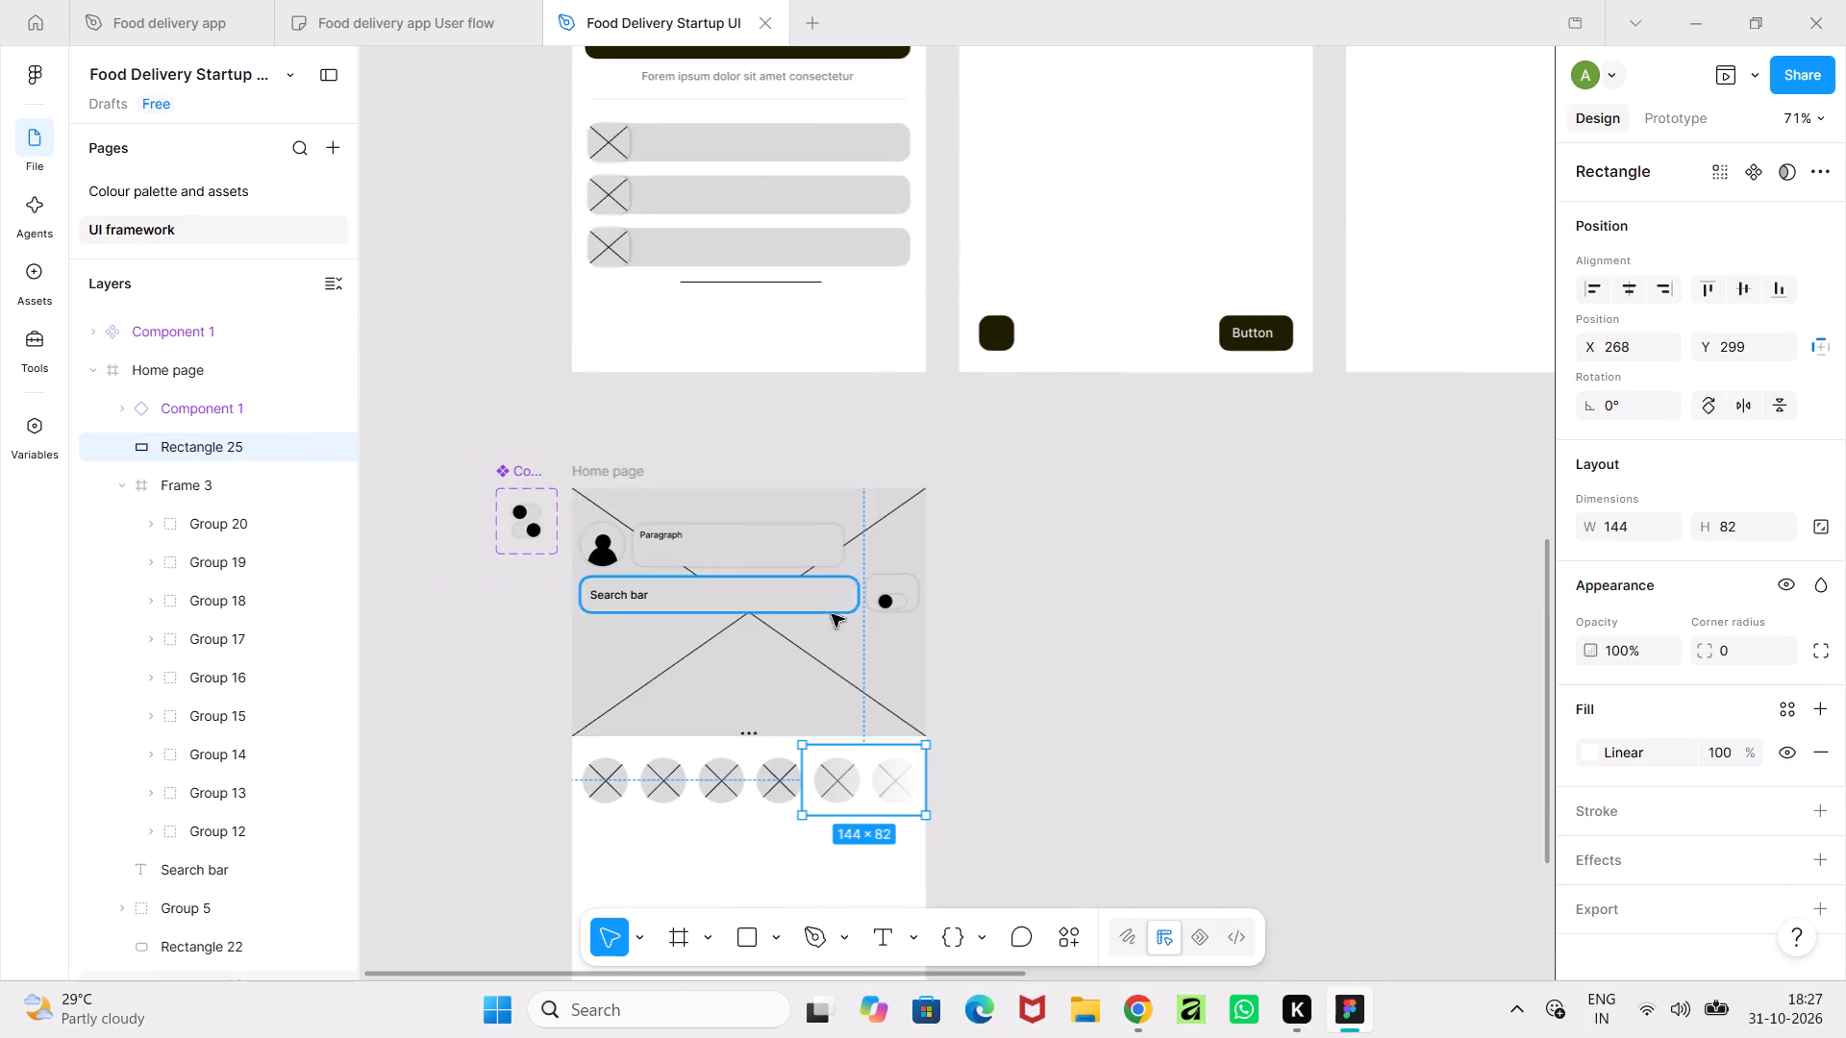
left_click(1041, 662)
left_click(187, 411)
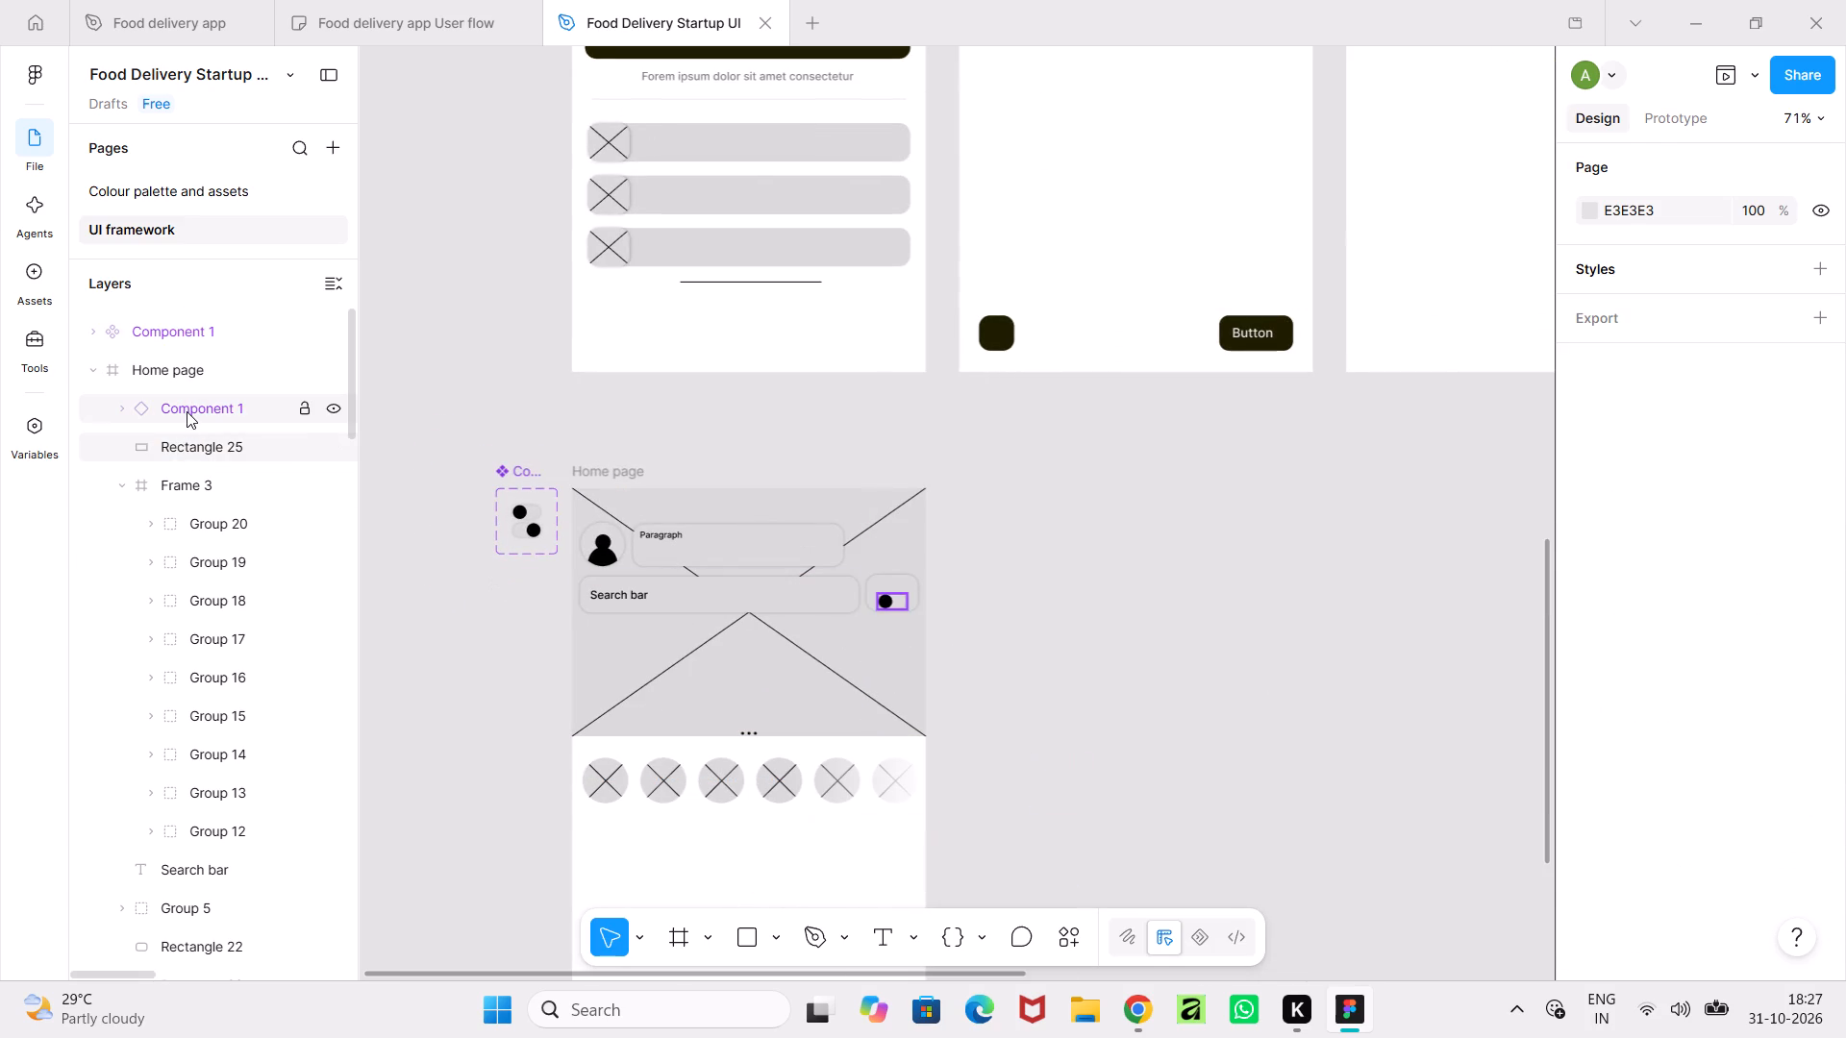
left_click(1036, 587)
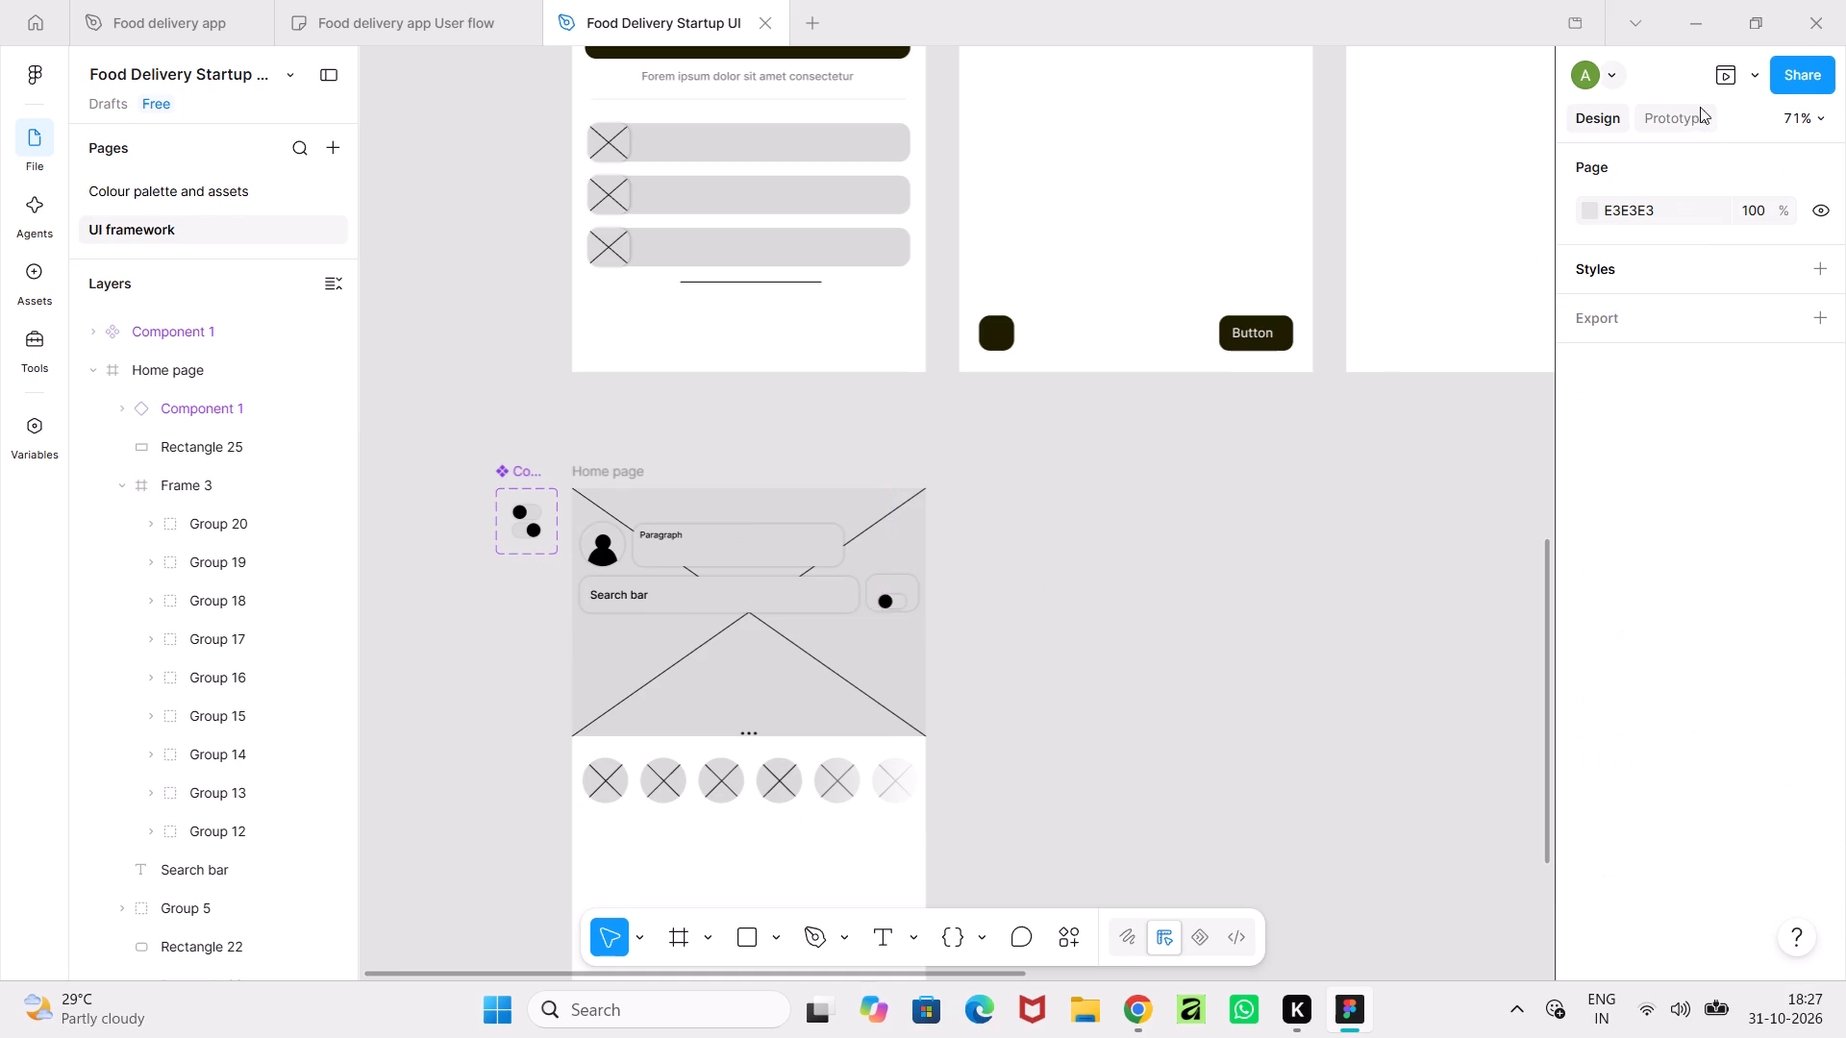
Preview the Home page frame as a prototype and test switching the toggle beside the search bar.
left_click(615, 472)
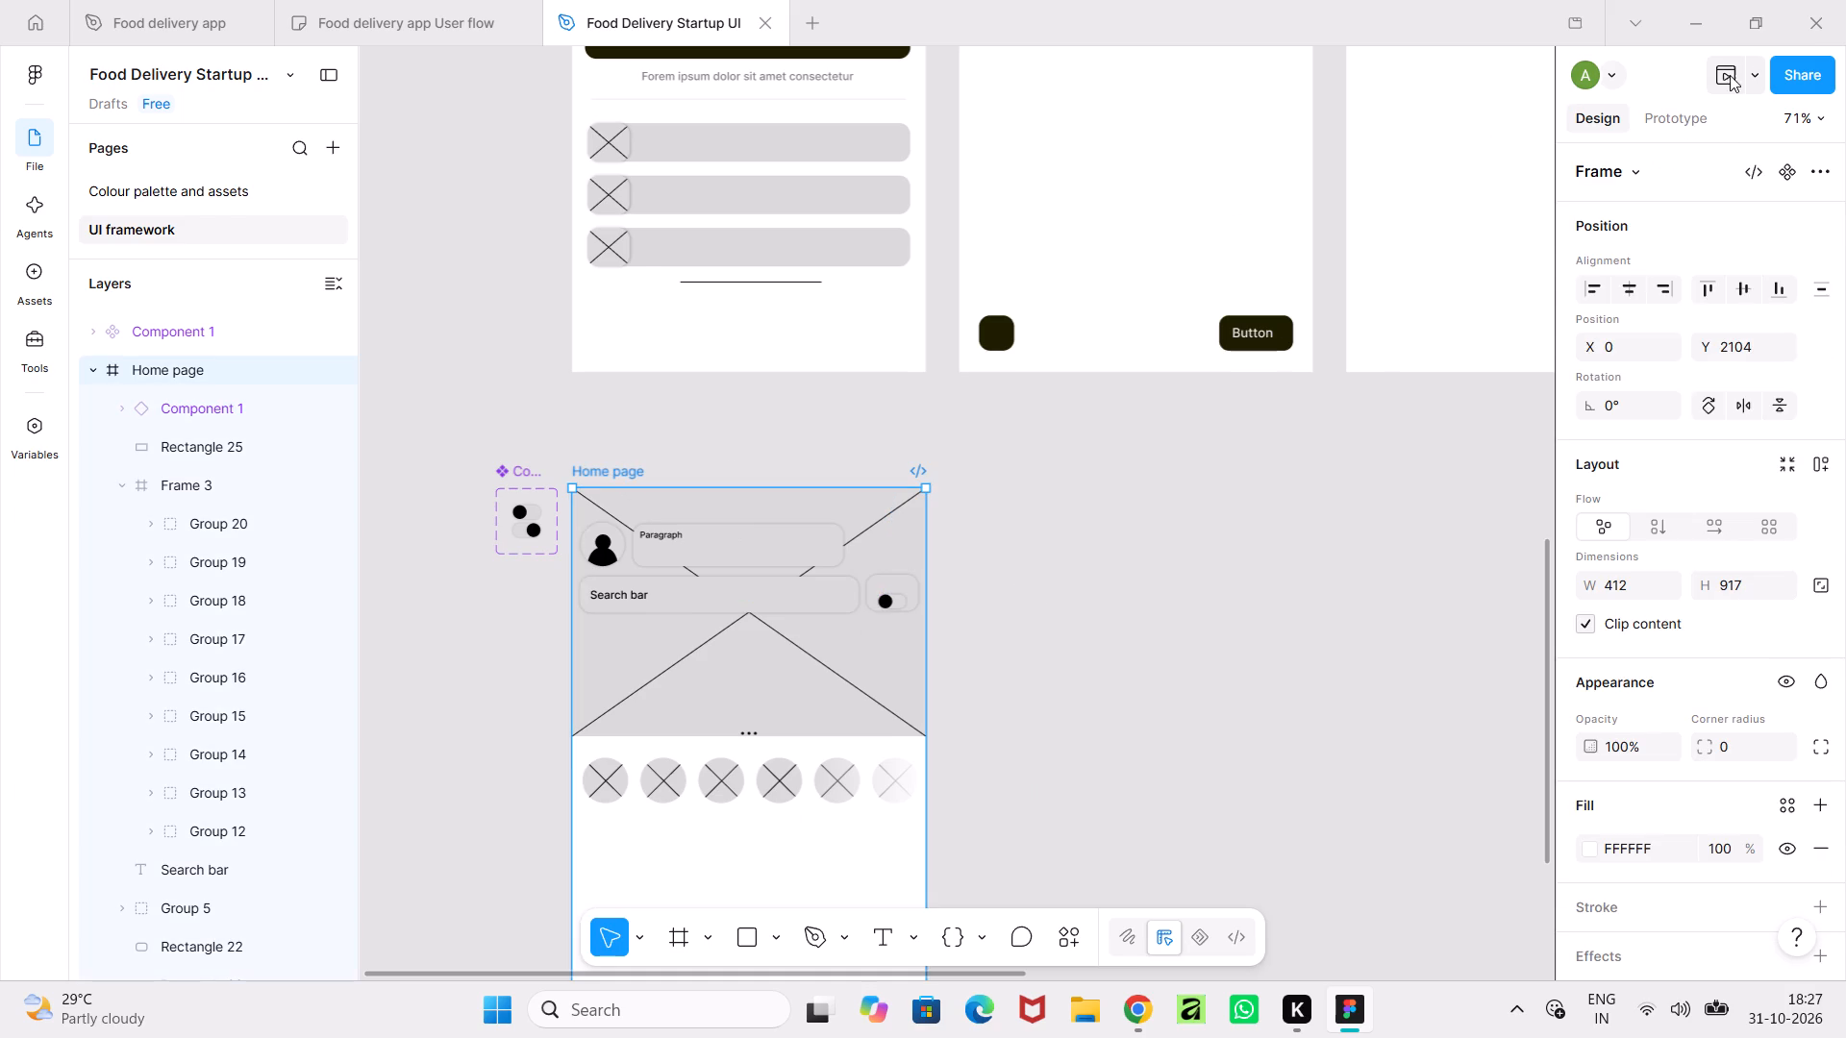
left_click(1729, 79)
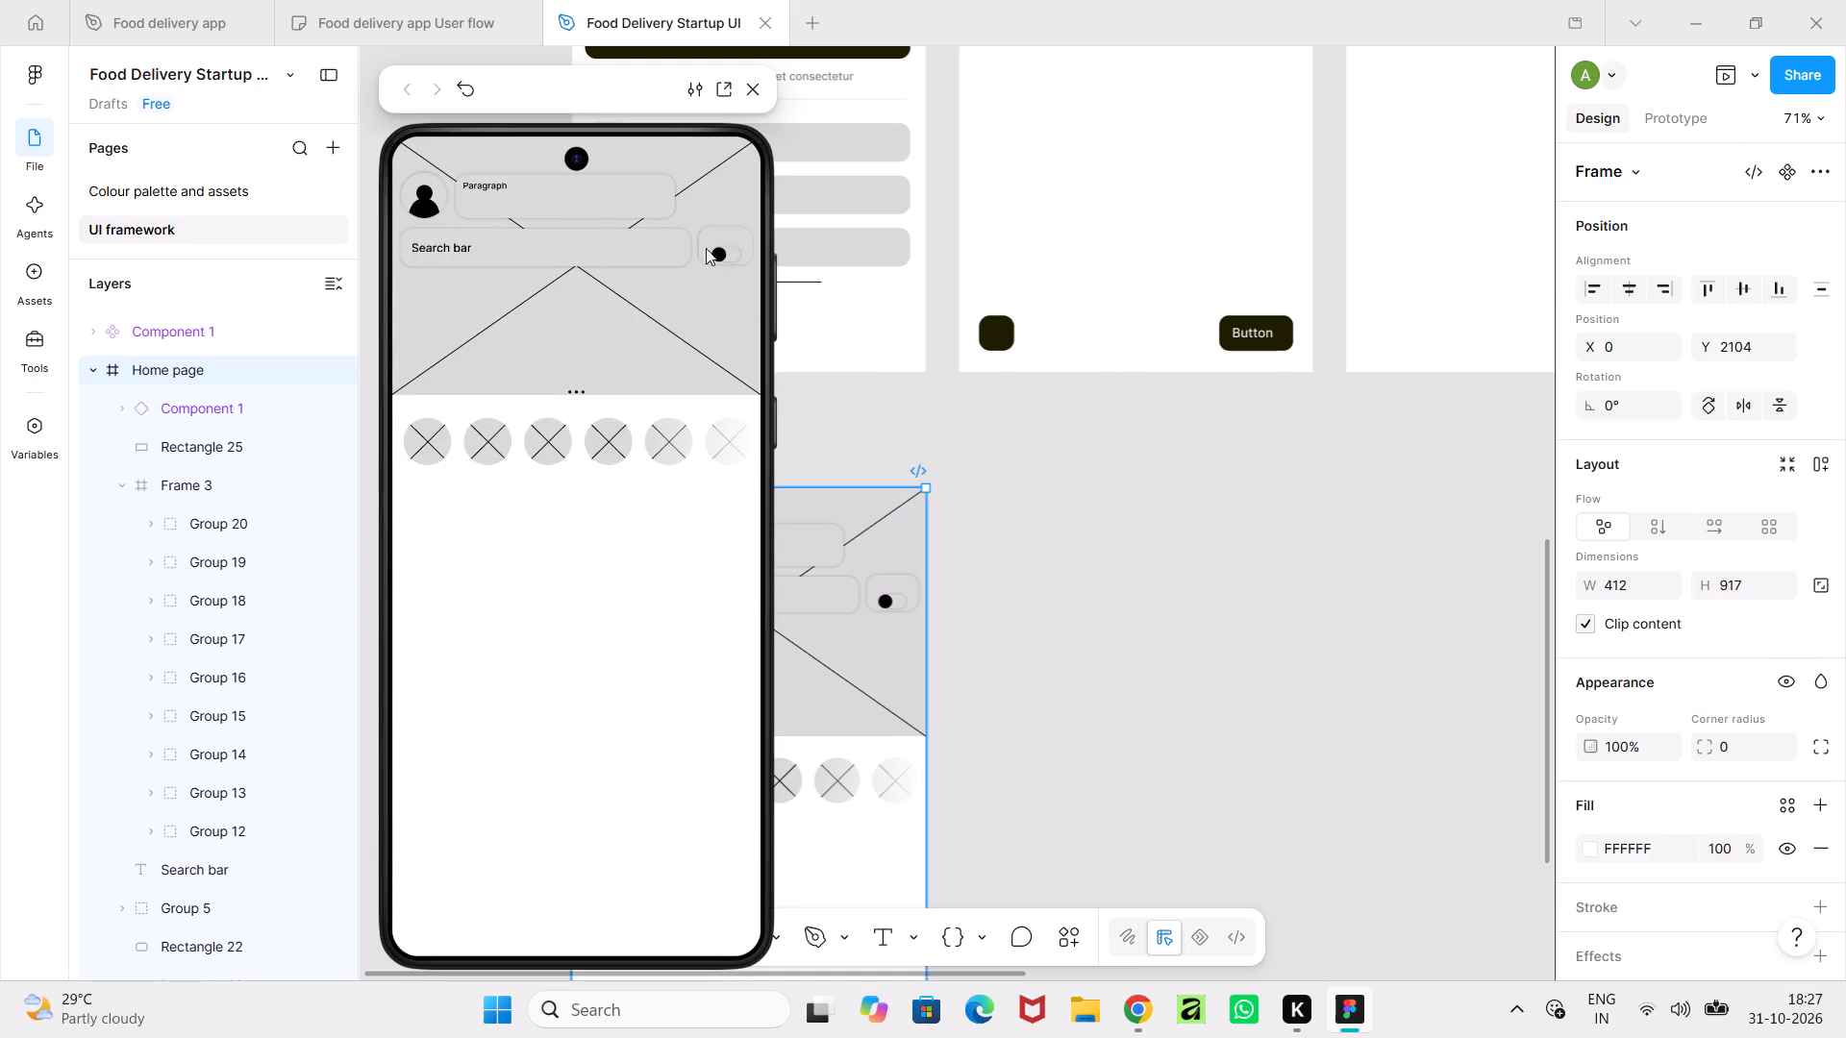
left_click(724, 256)
triple_click(723, 256)
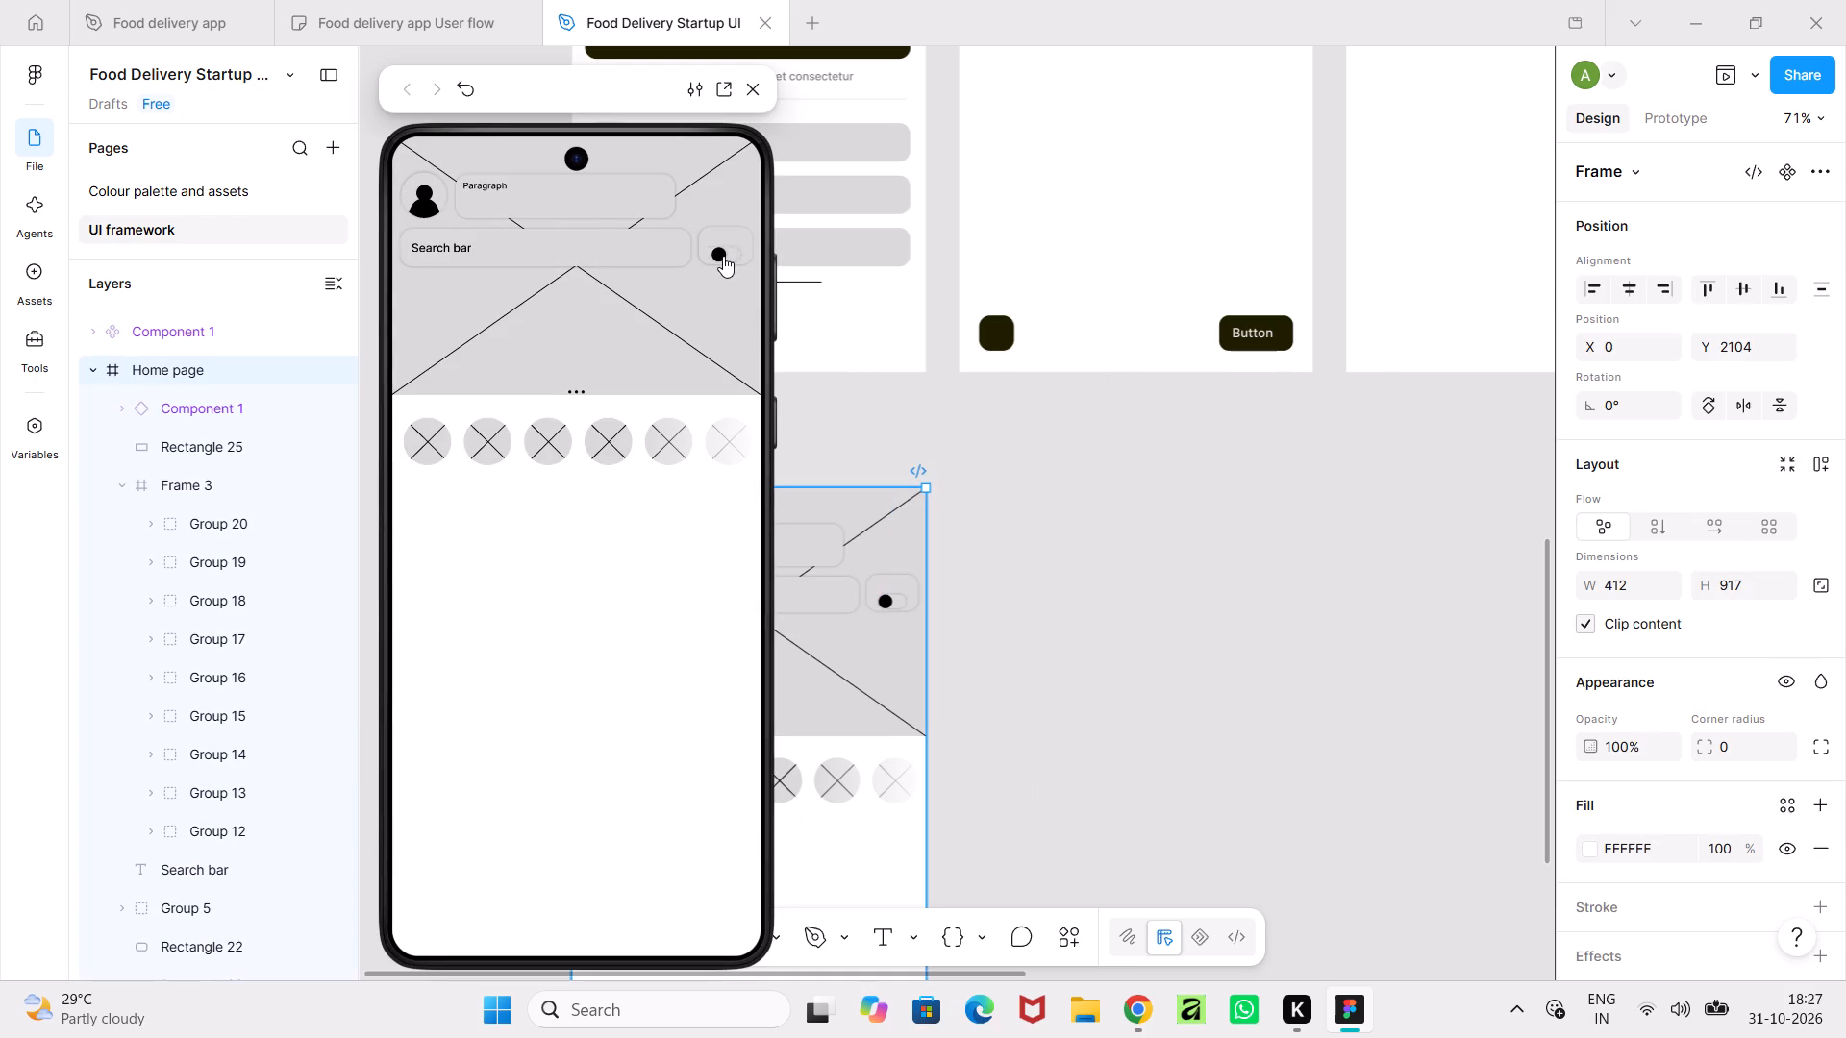
triple_click(723, 256)
double_click(723, 256)
left_click(723, 256)
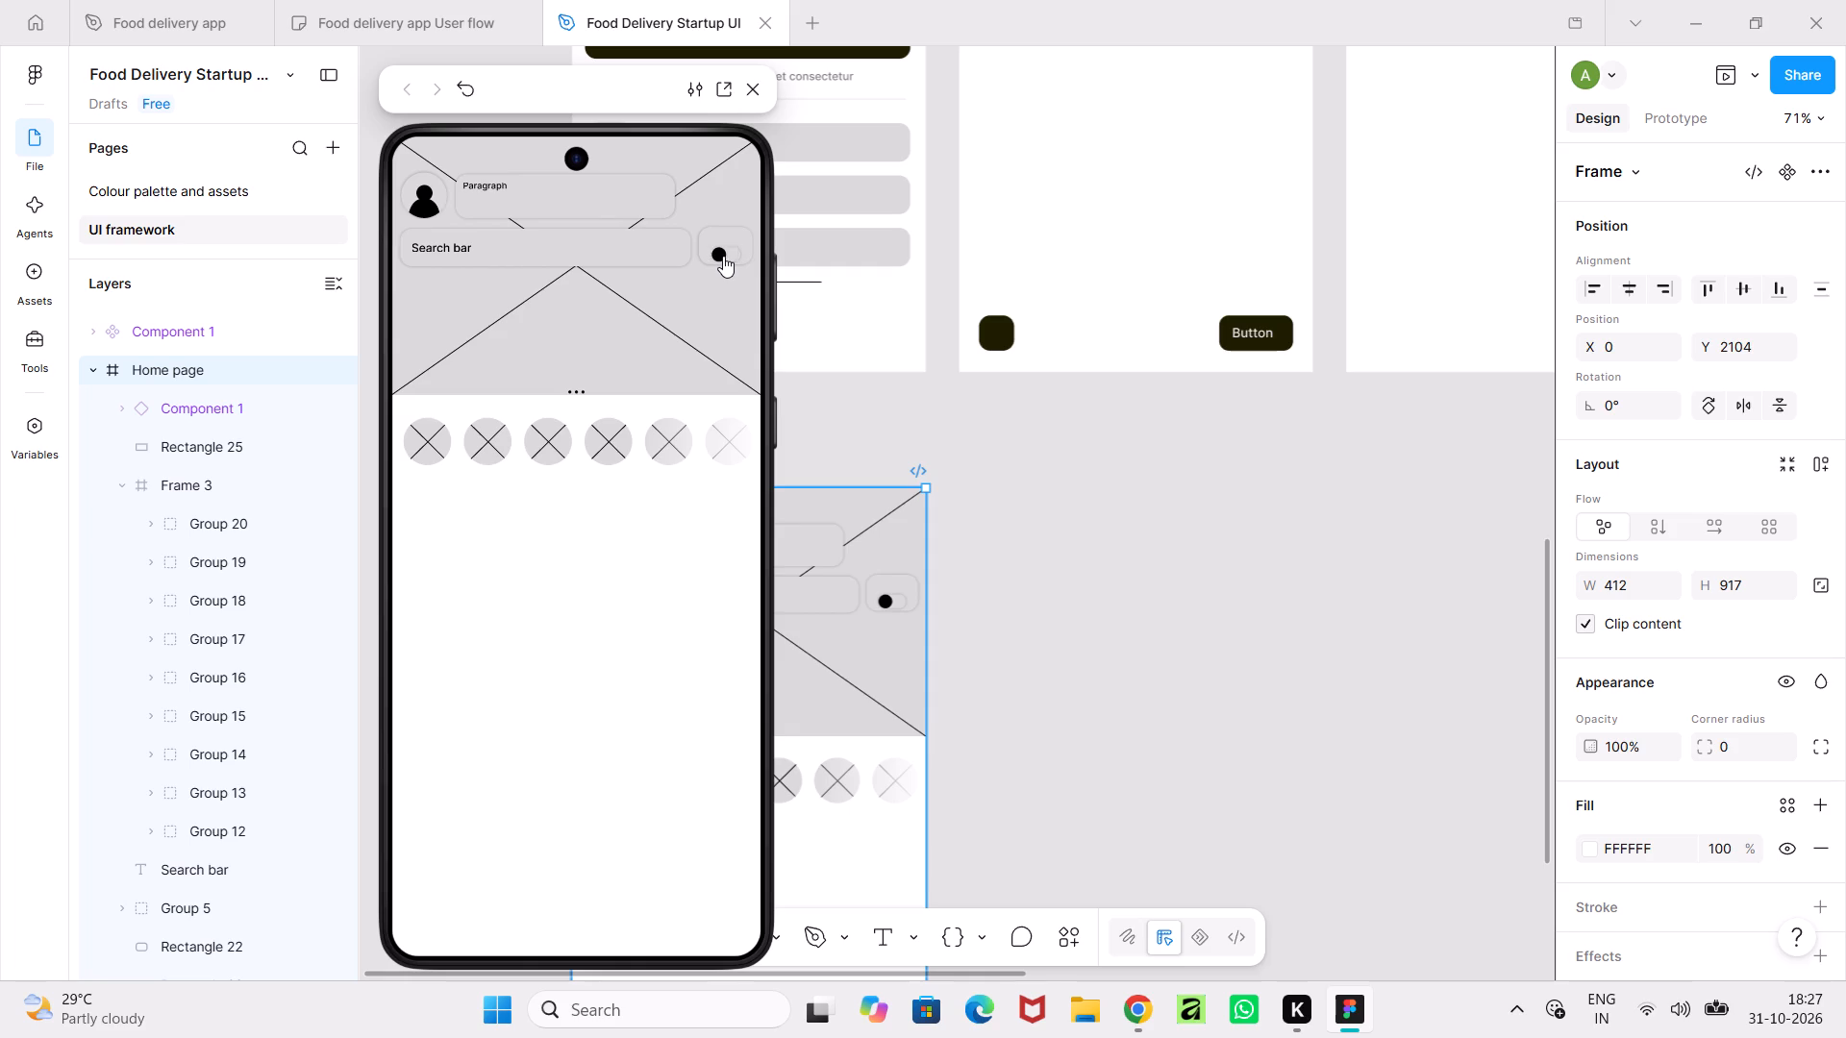
left_click_drag(610, 454, 727, 408)
double_click(725, 257)
left_click(756, 92)
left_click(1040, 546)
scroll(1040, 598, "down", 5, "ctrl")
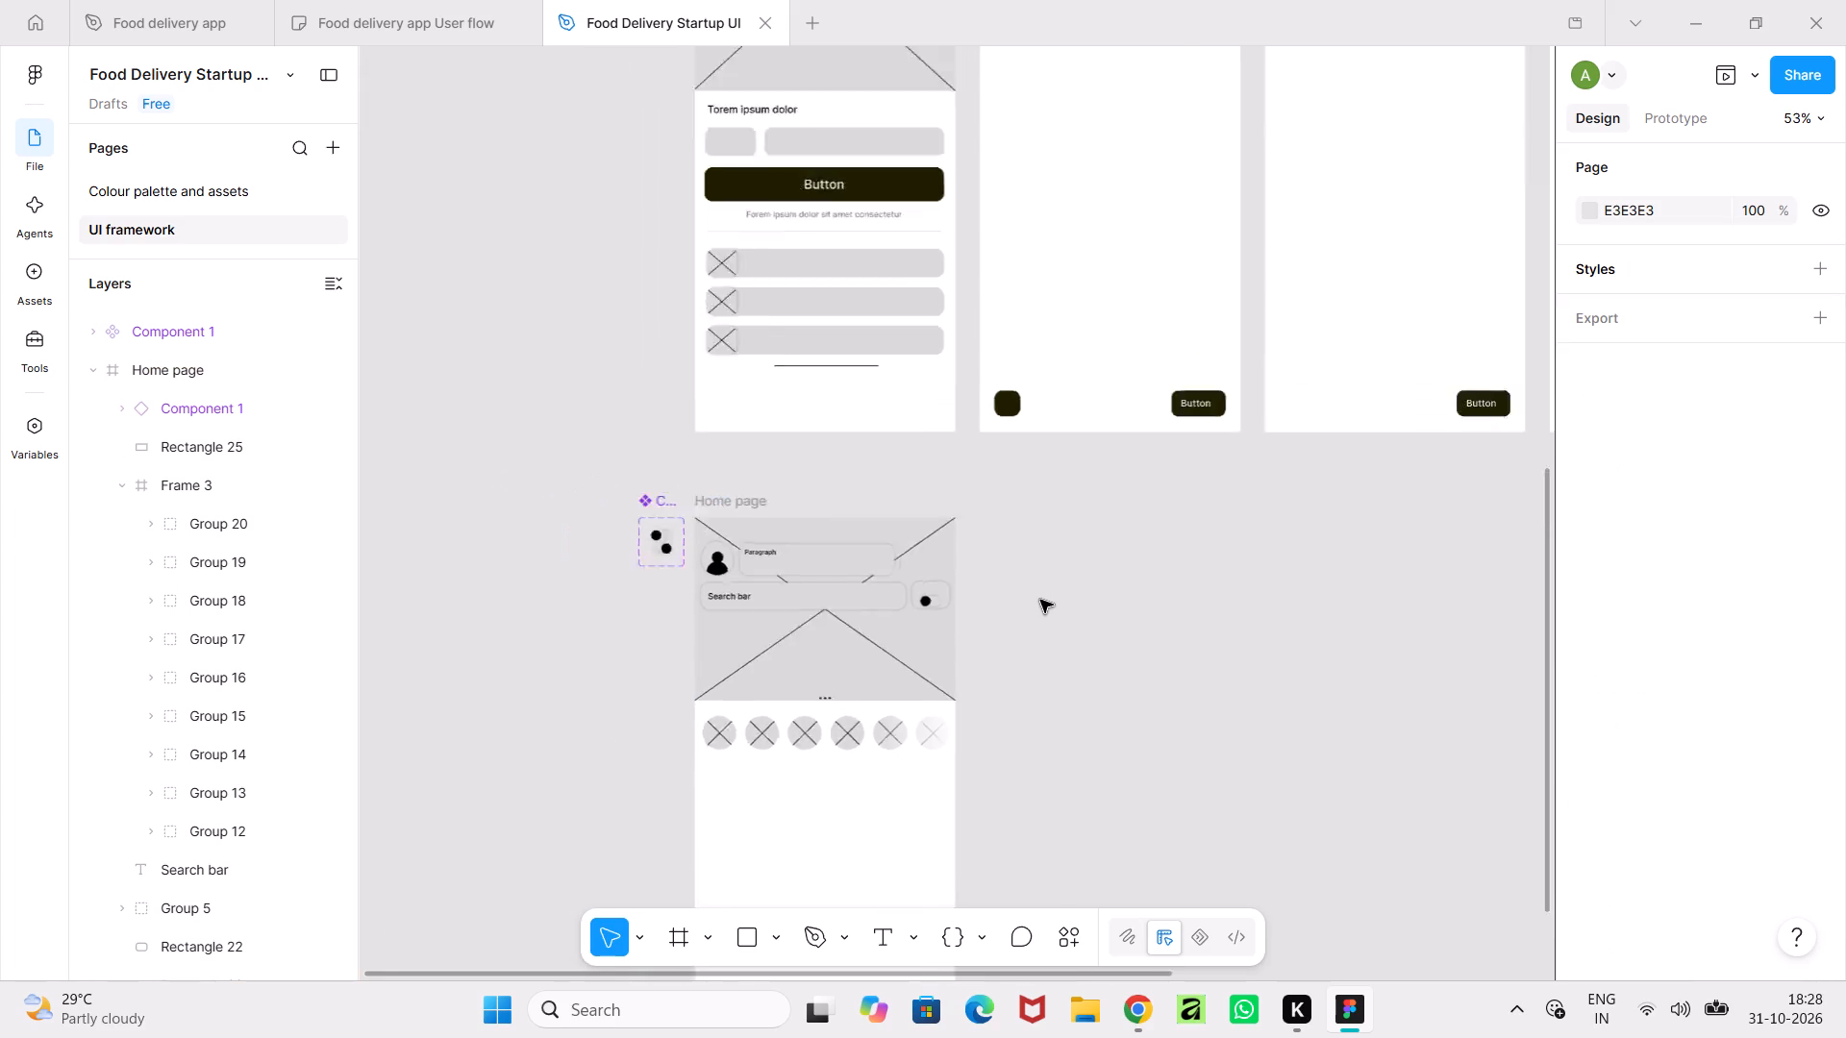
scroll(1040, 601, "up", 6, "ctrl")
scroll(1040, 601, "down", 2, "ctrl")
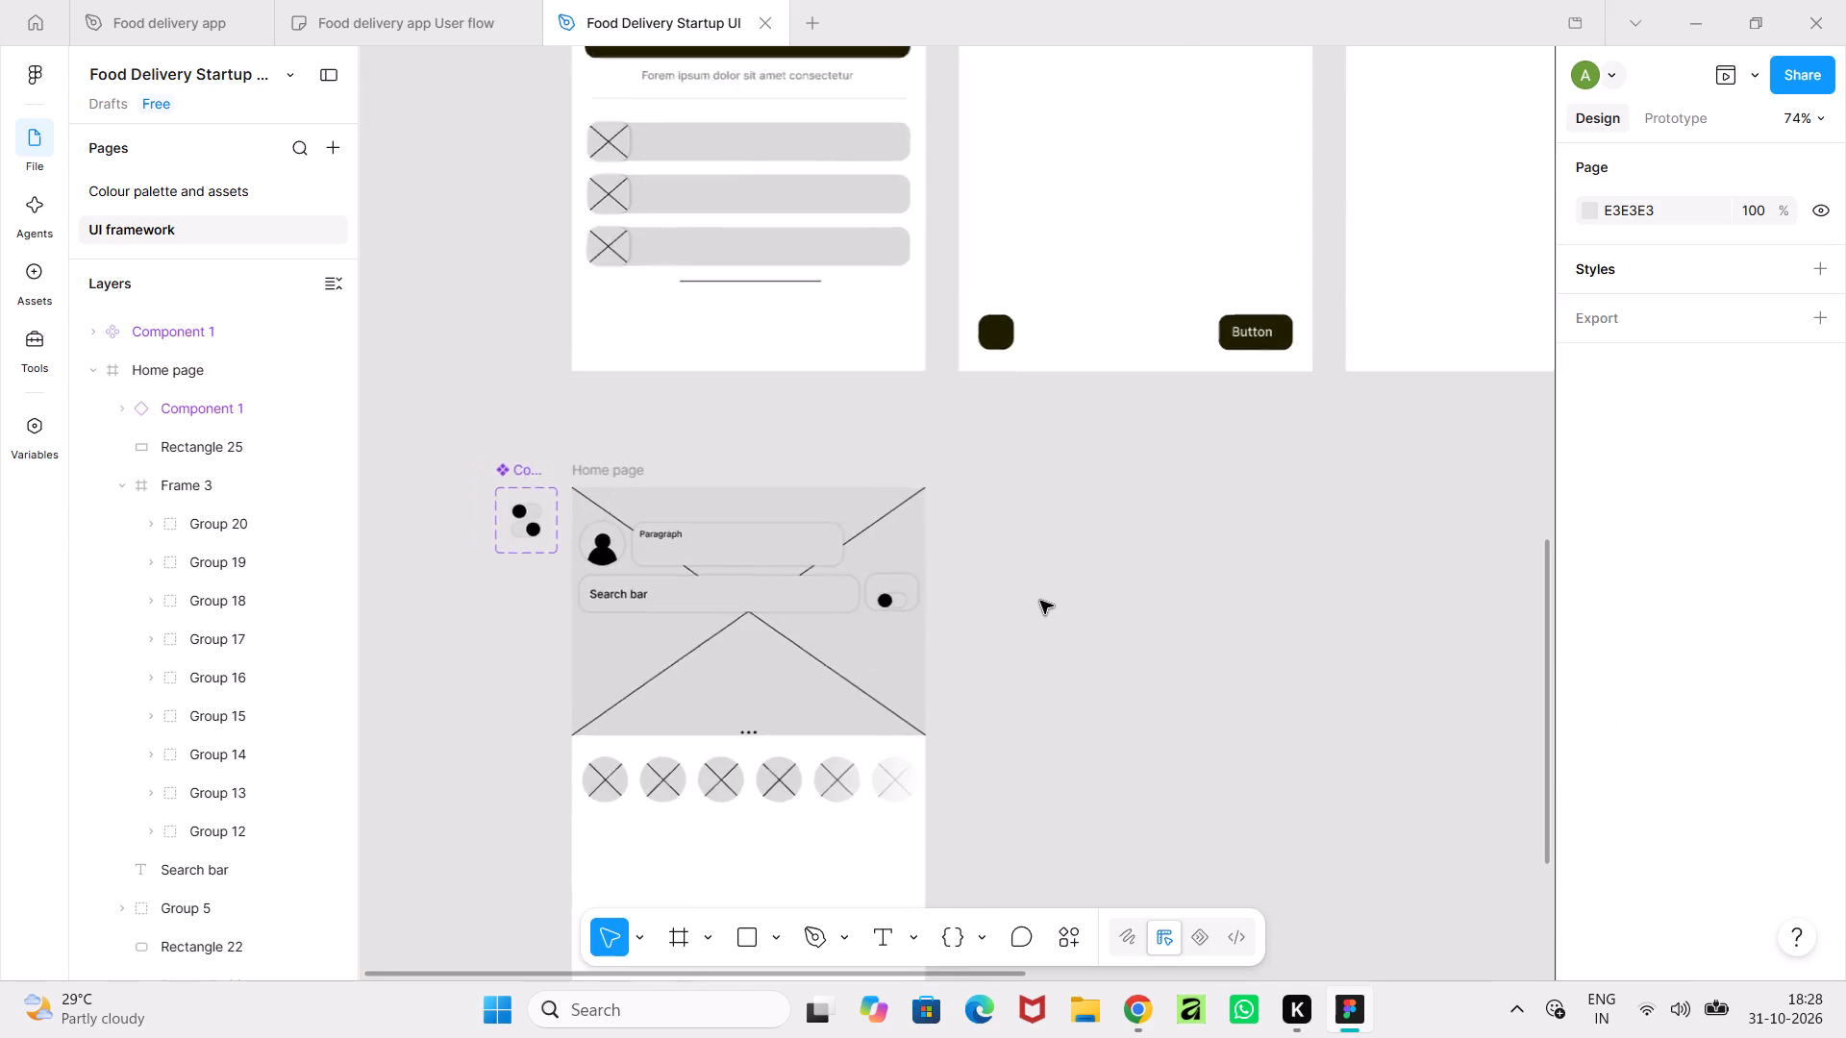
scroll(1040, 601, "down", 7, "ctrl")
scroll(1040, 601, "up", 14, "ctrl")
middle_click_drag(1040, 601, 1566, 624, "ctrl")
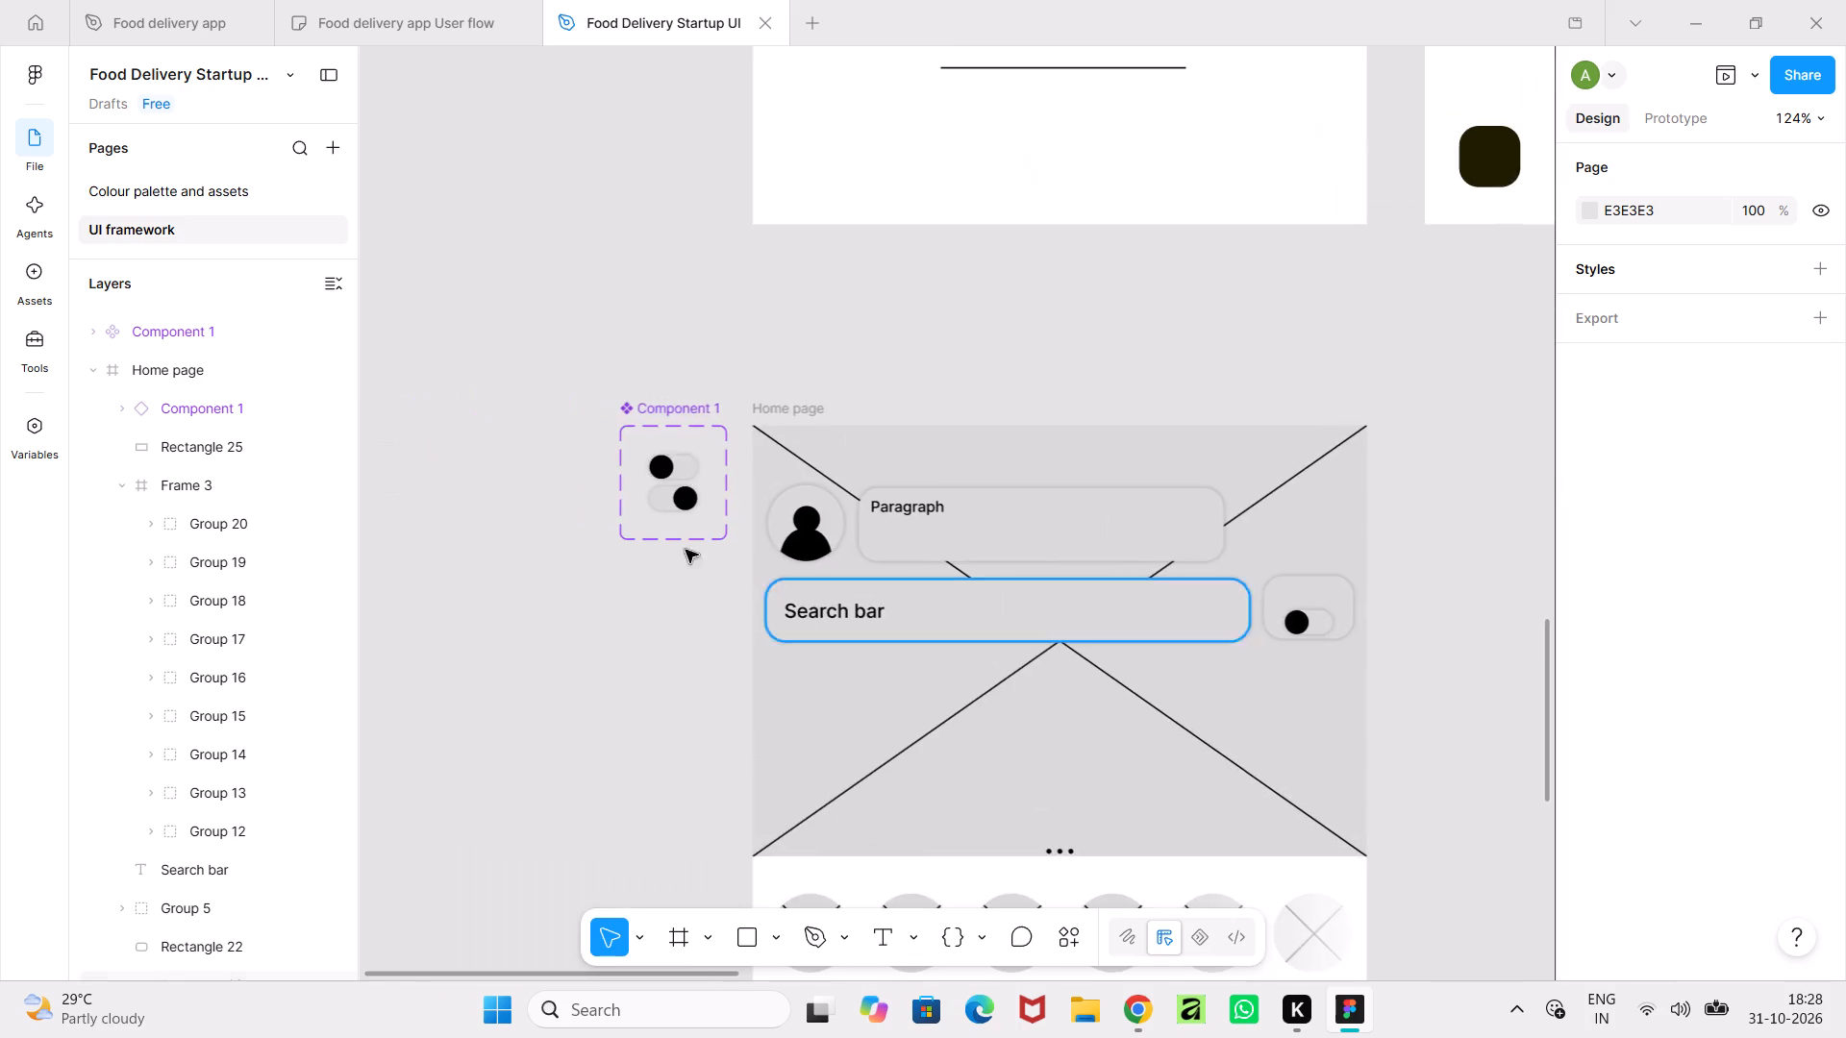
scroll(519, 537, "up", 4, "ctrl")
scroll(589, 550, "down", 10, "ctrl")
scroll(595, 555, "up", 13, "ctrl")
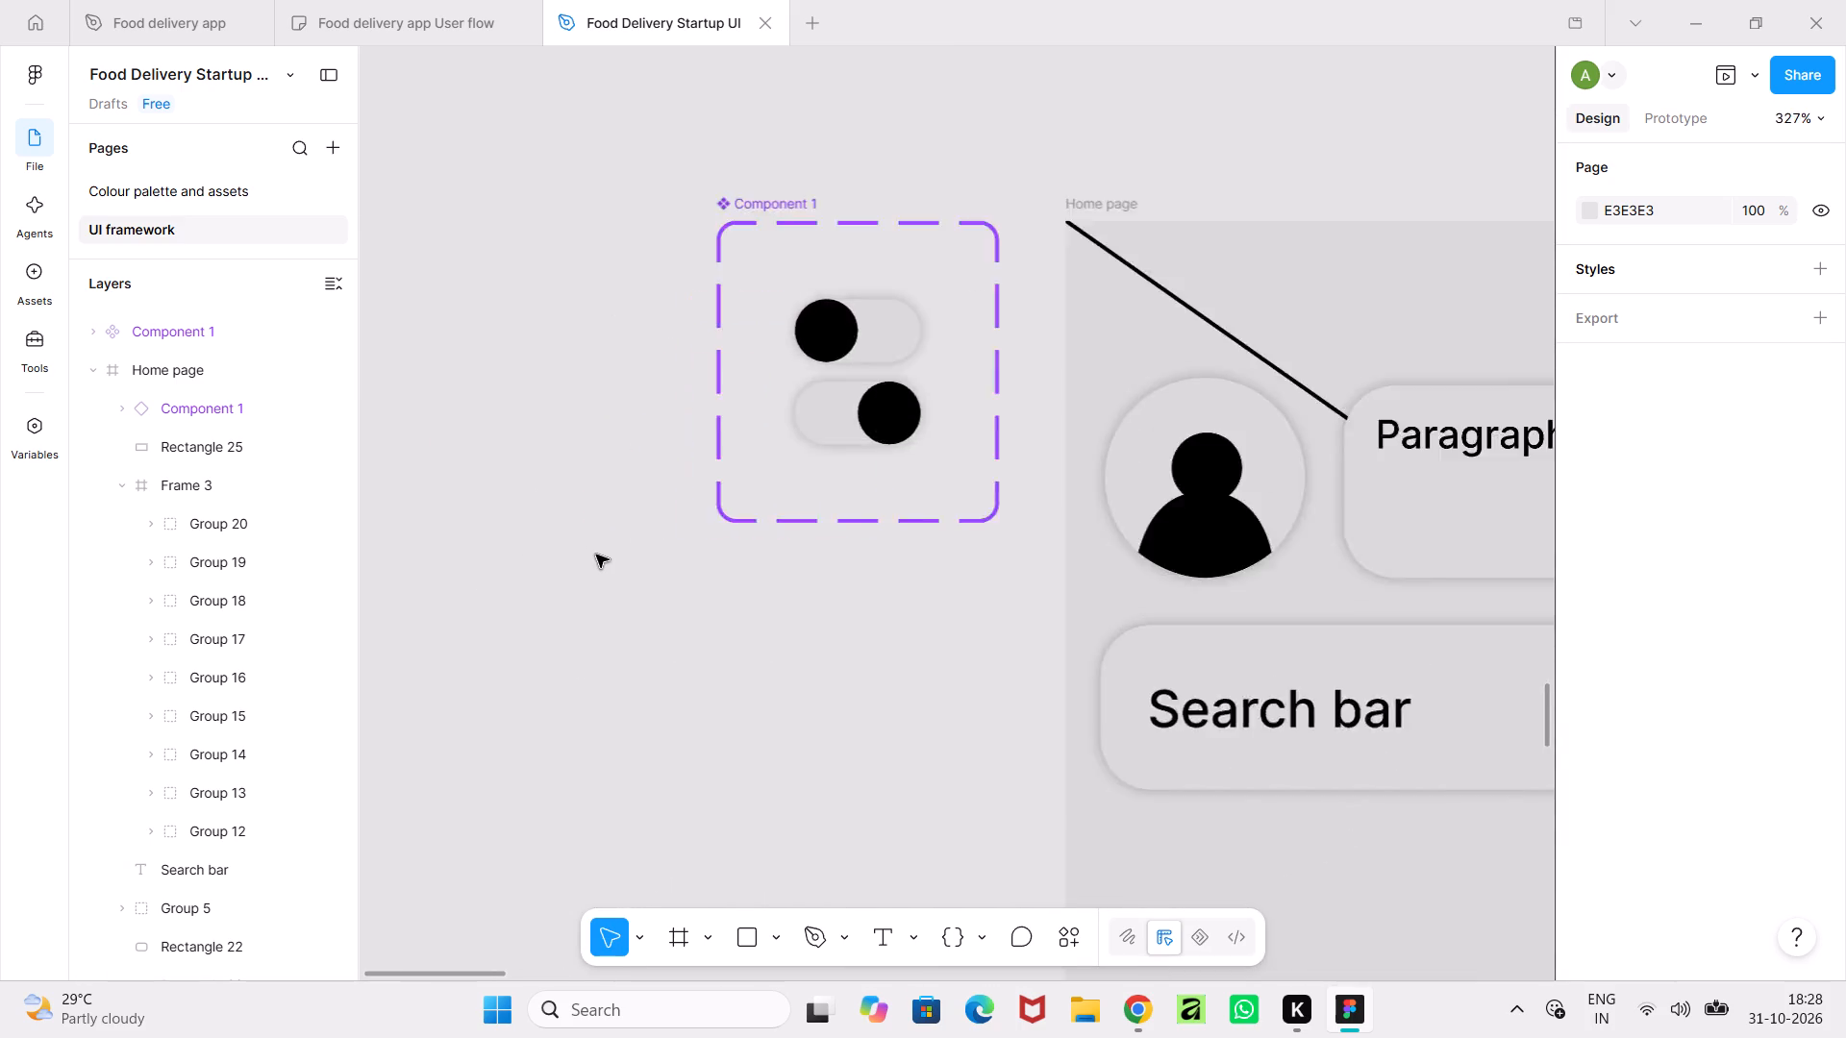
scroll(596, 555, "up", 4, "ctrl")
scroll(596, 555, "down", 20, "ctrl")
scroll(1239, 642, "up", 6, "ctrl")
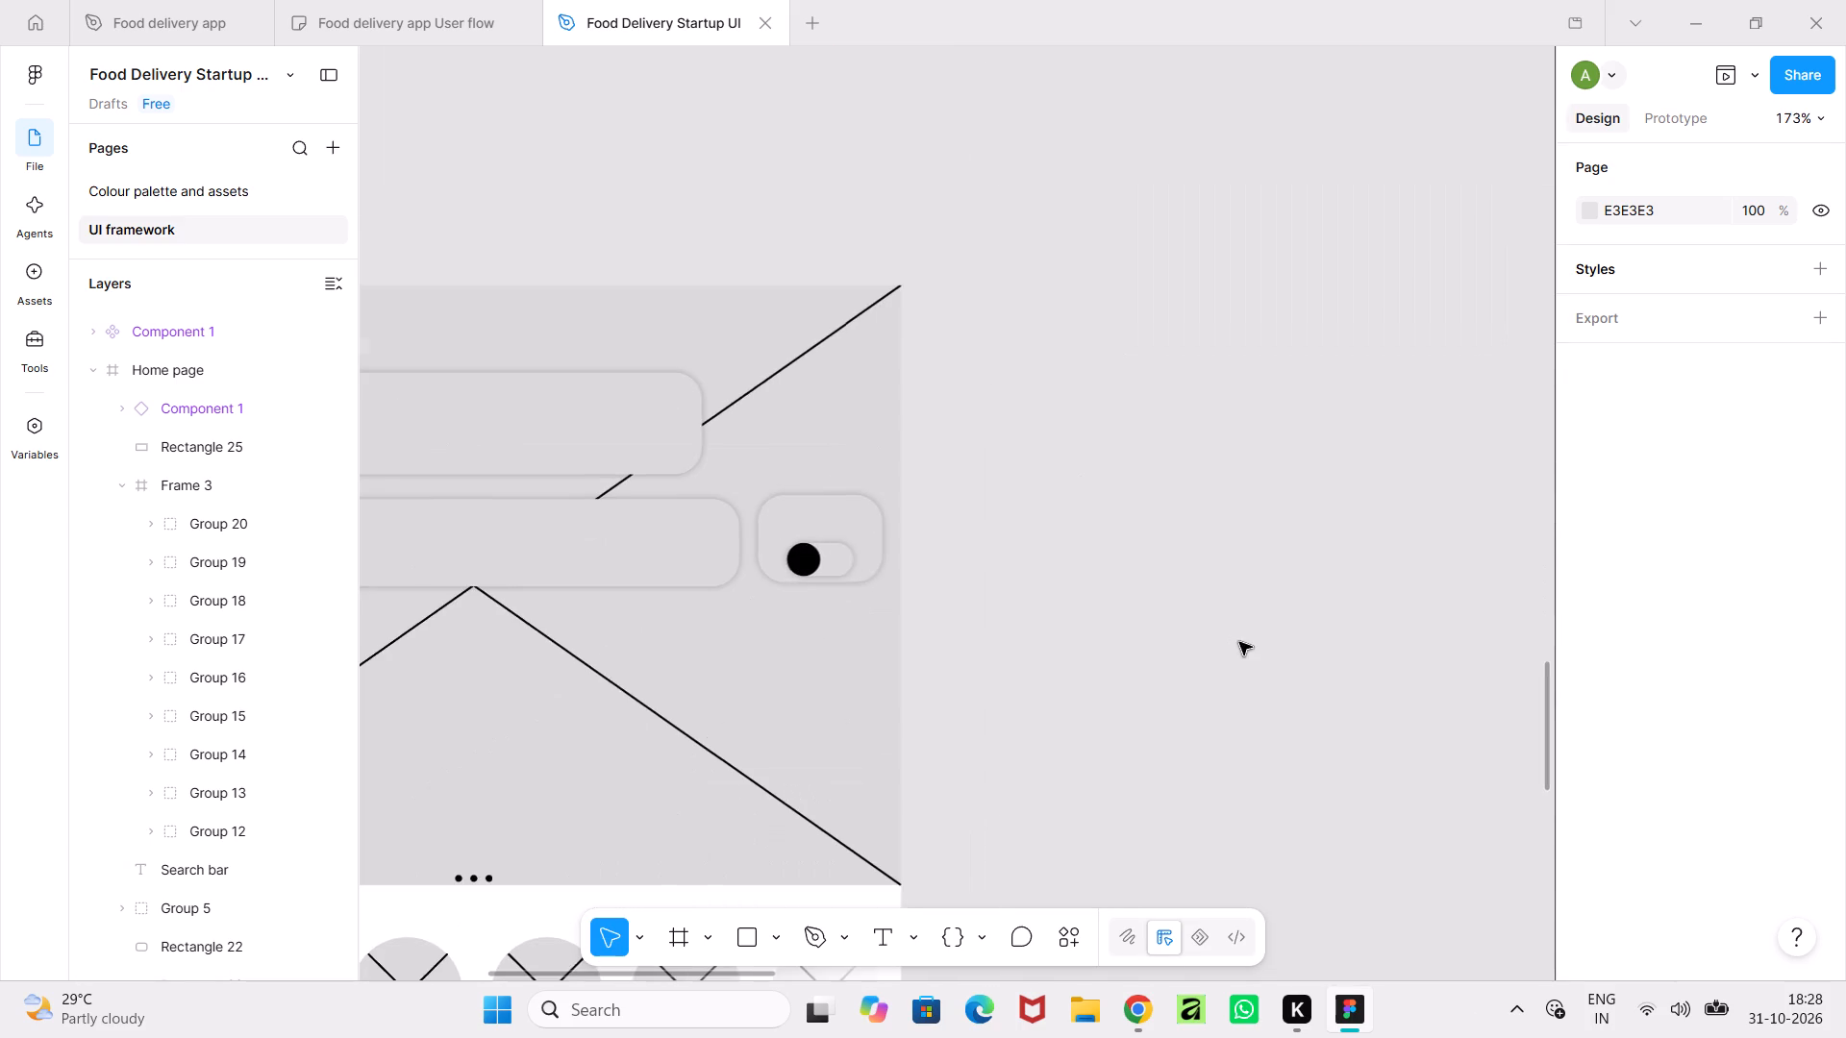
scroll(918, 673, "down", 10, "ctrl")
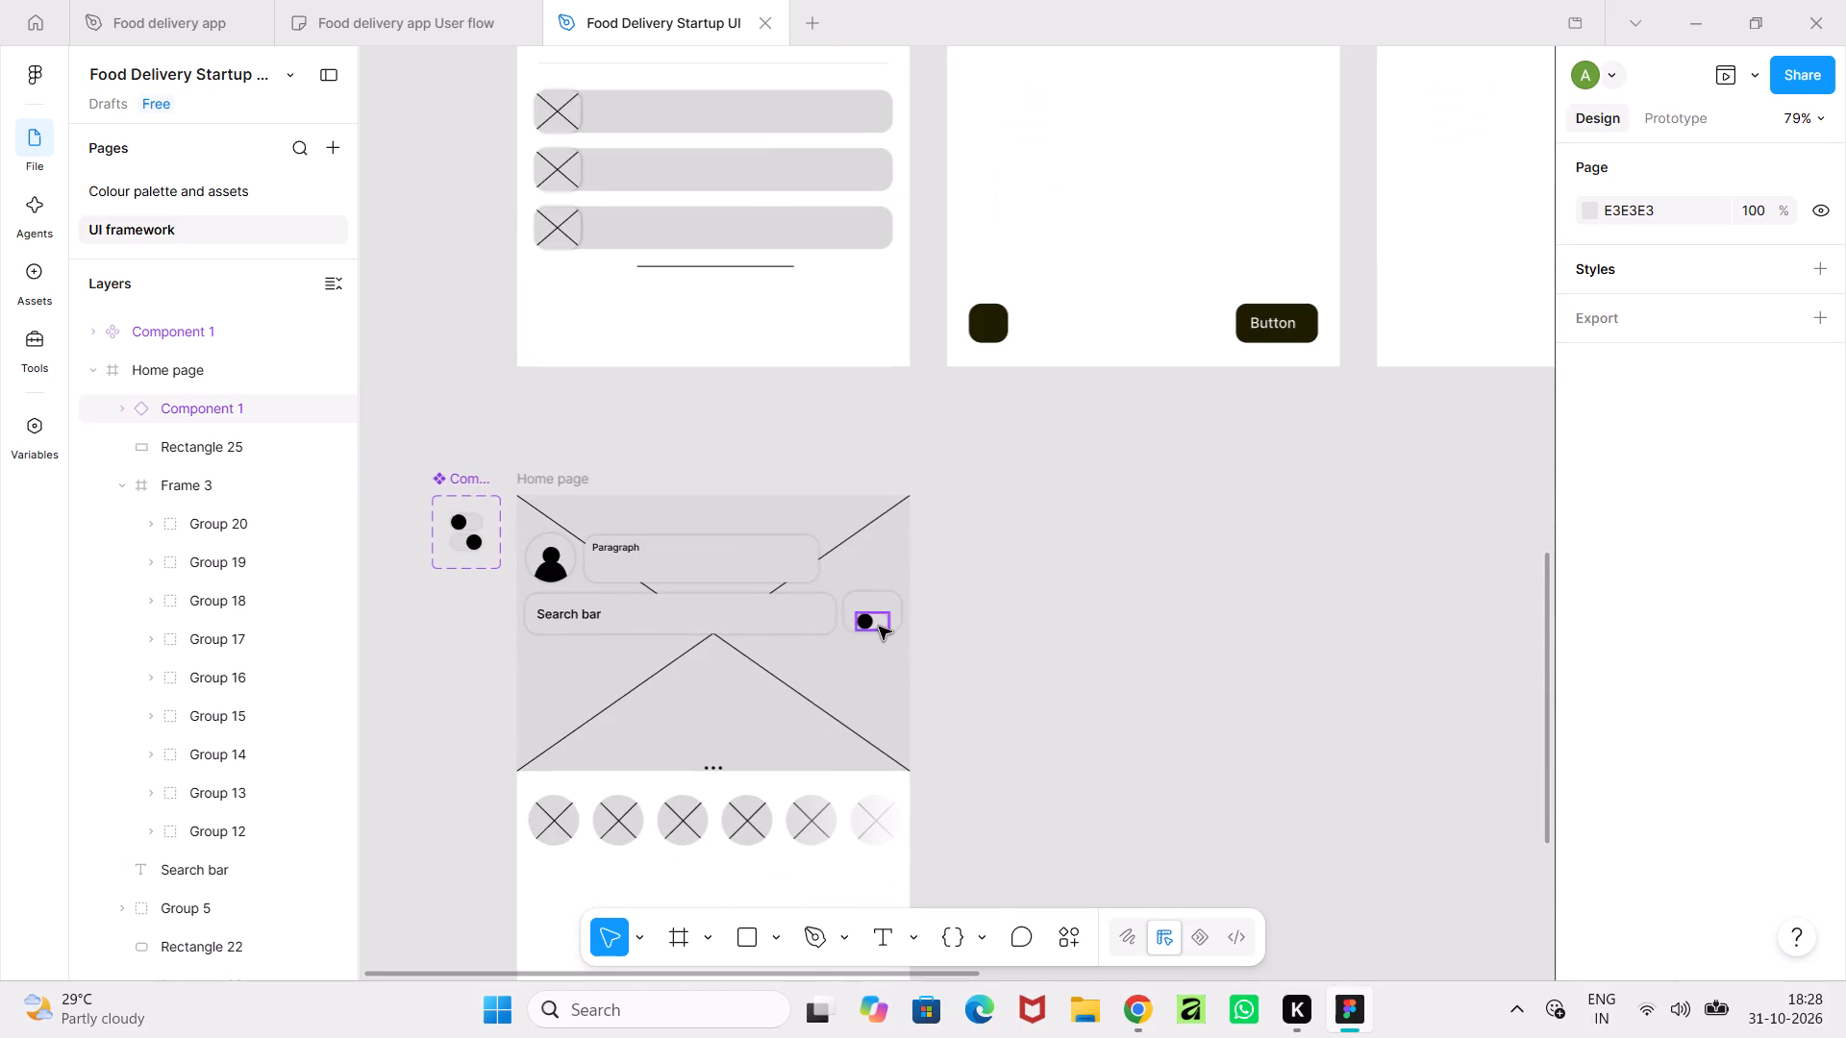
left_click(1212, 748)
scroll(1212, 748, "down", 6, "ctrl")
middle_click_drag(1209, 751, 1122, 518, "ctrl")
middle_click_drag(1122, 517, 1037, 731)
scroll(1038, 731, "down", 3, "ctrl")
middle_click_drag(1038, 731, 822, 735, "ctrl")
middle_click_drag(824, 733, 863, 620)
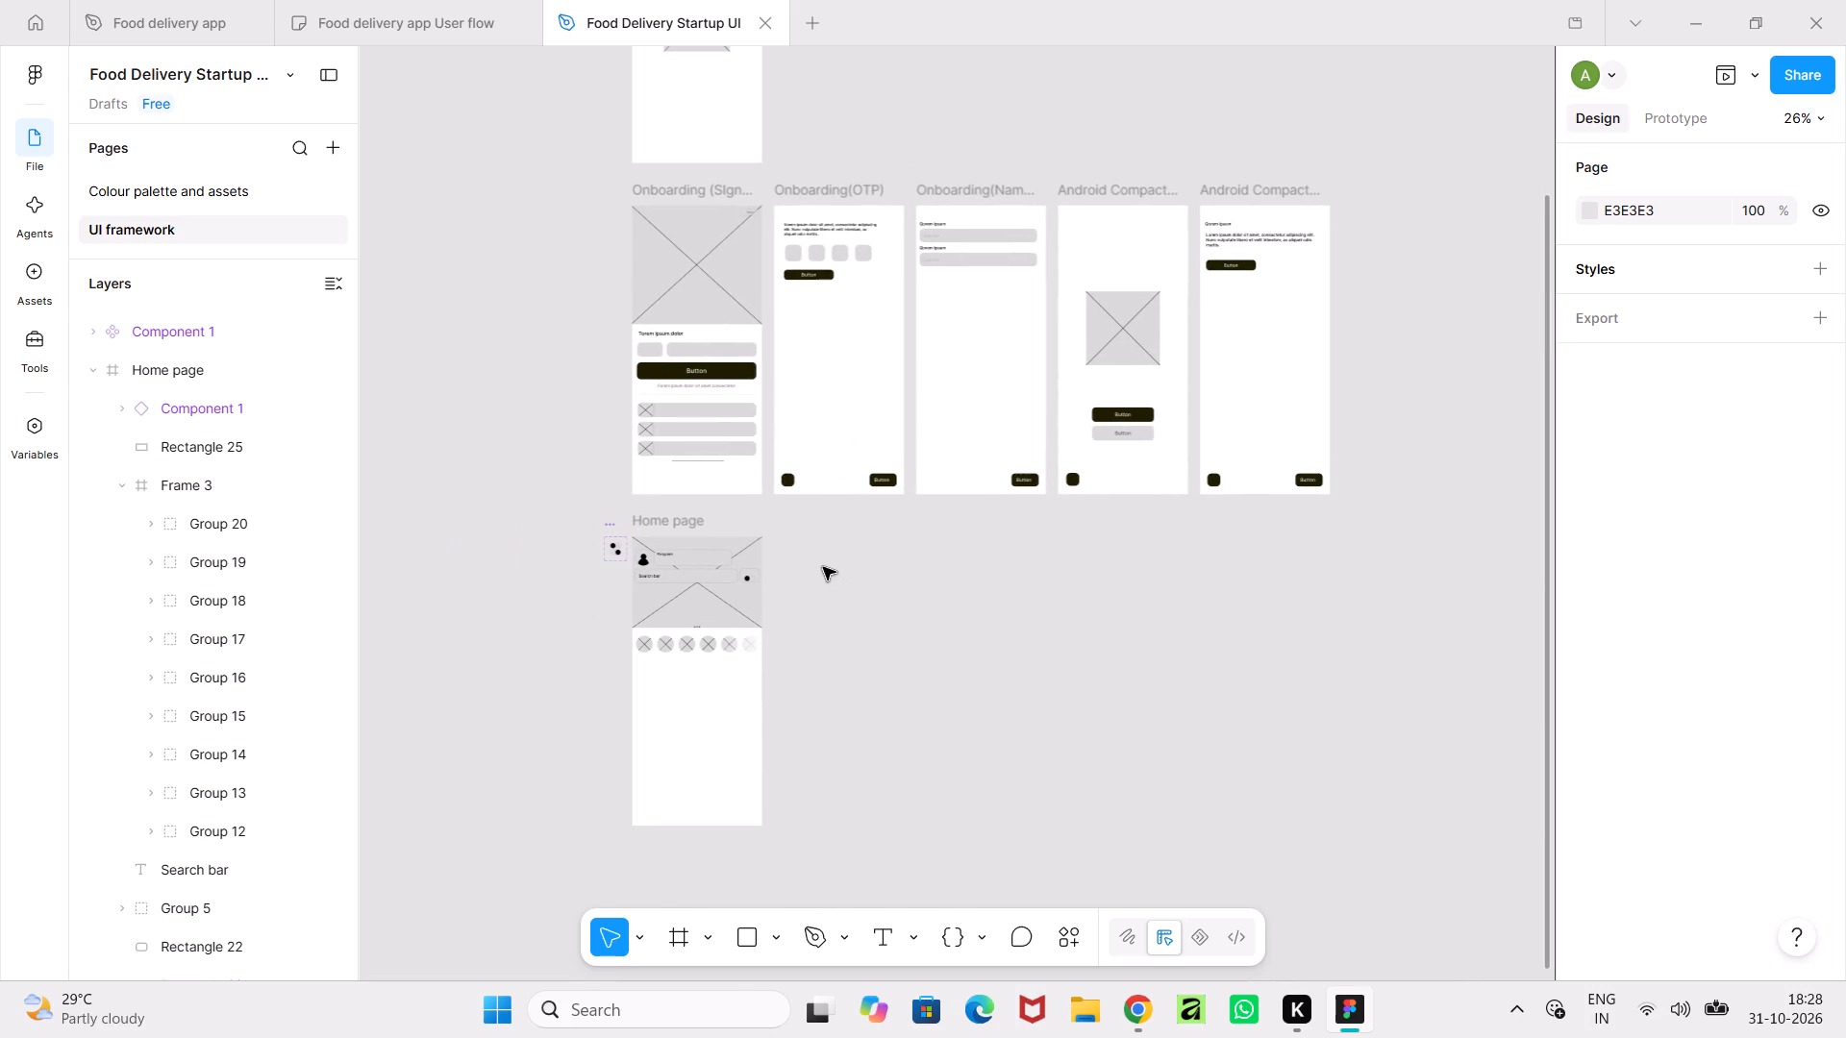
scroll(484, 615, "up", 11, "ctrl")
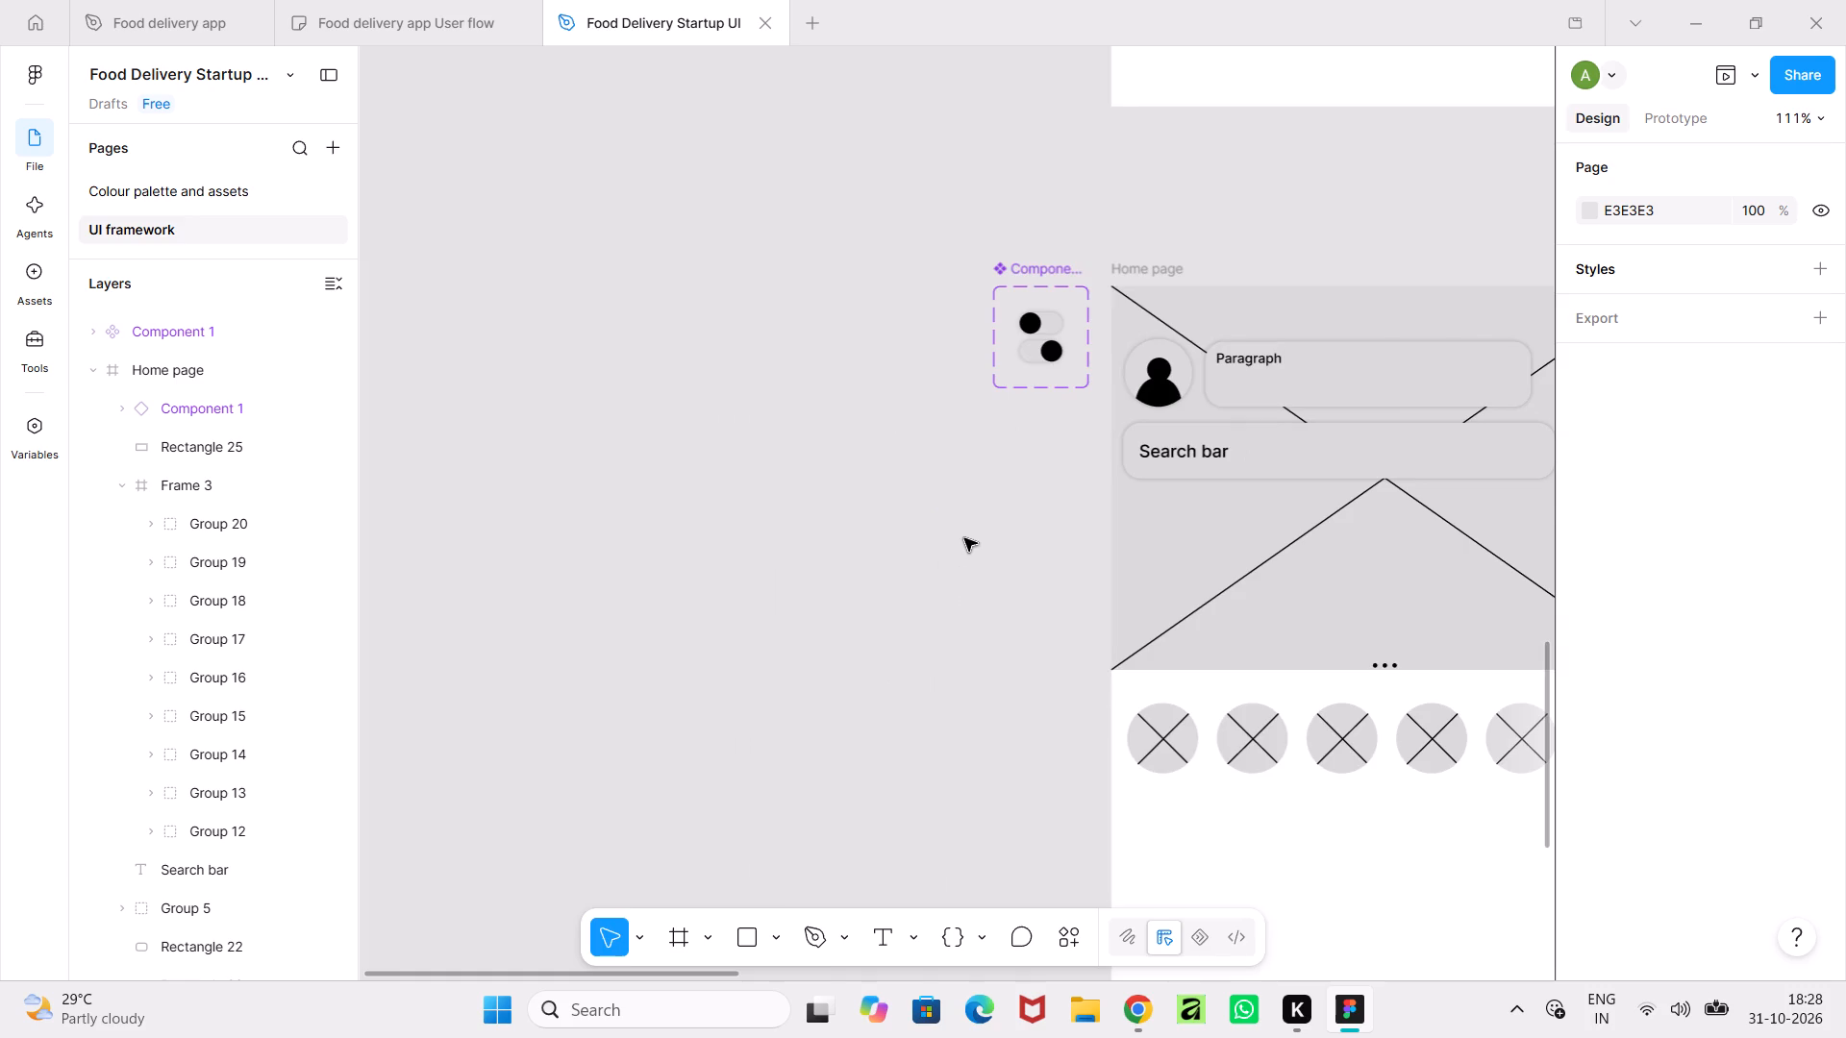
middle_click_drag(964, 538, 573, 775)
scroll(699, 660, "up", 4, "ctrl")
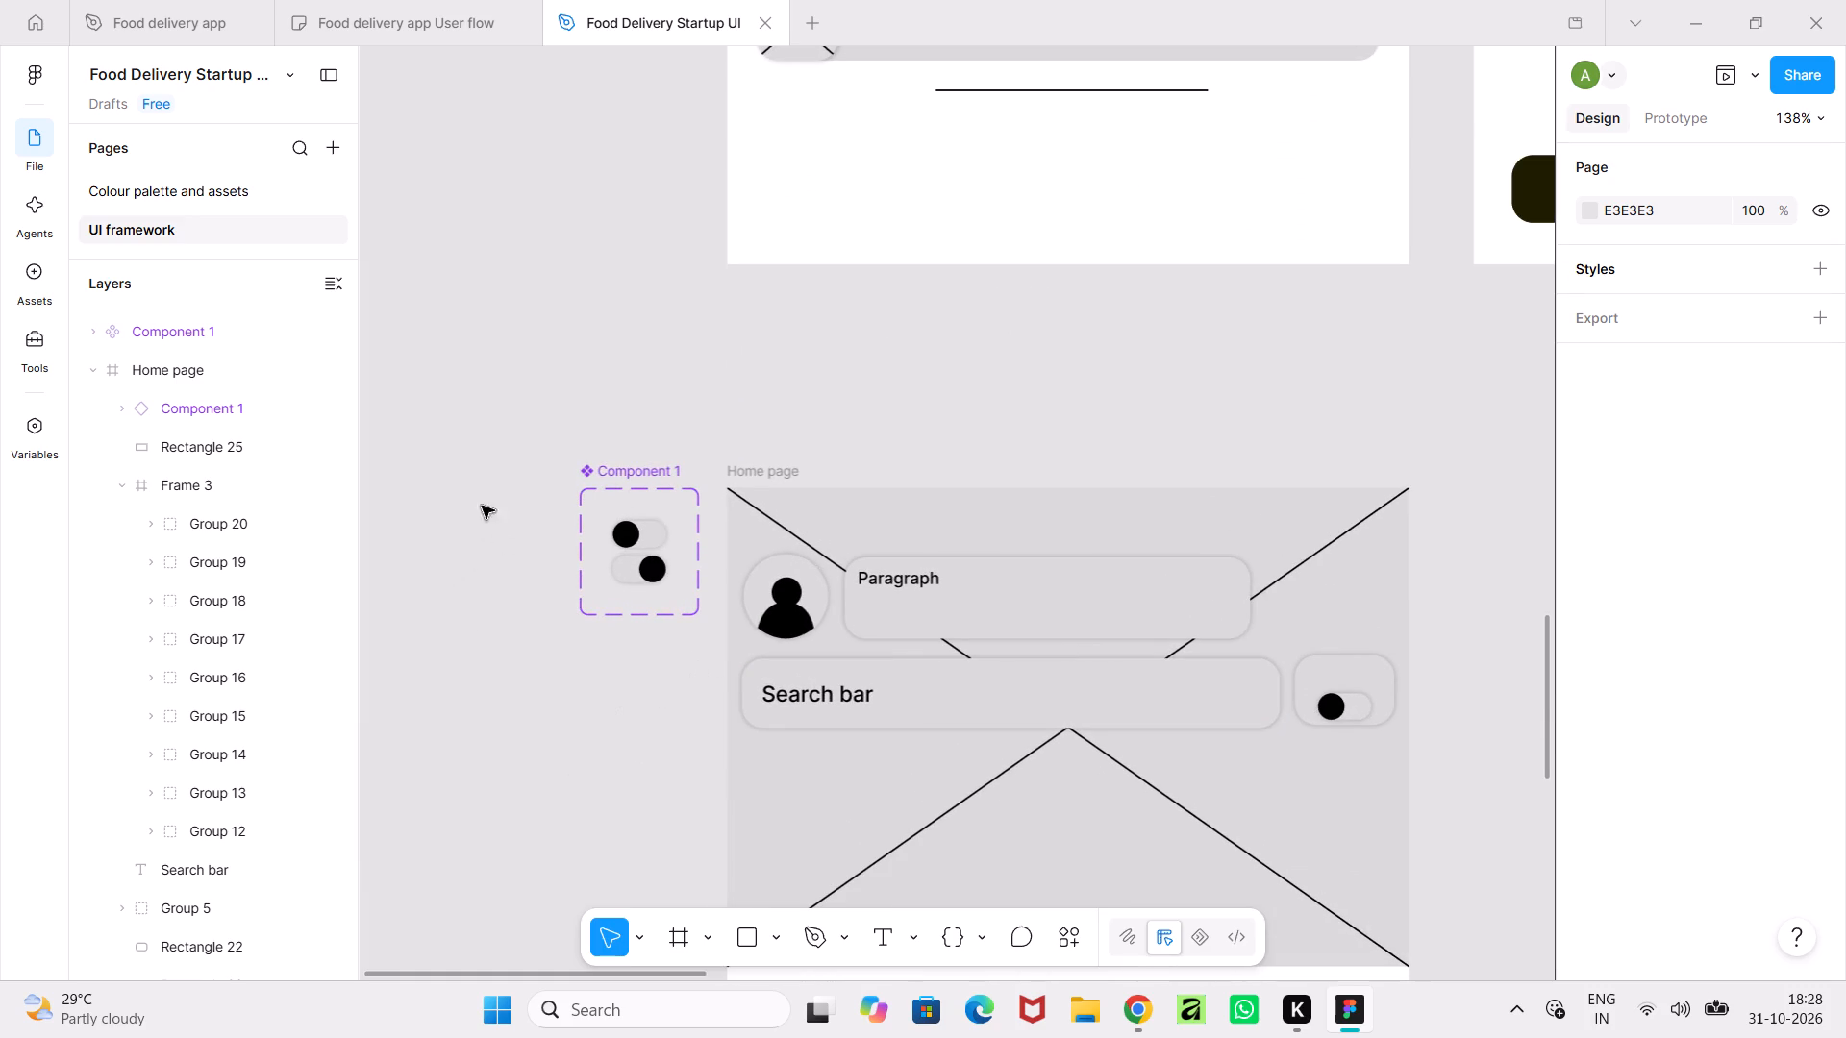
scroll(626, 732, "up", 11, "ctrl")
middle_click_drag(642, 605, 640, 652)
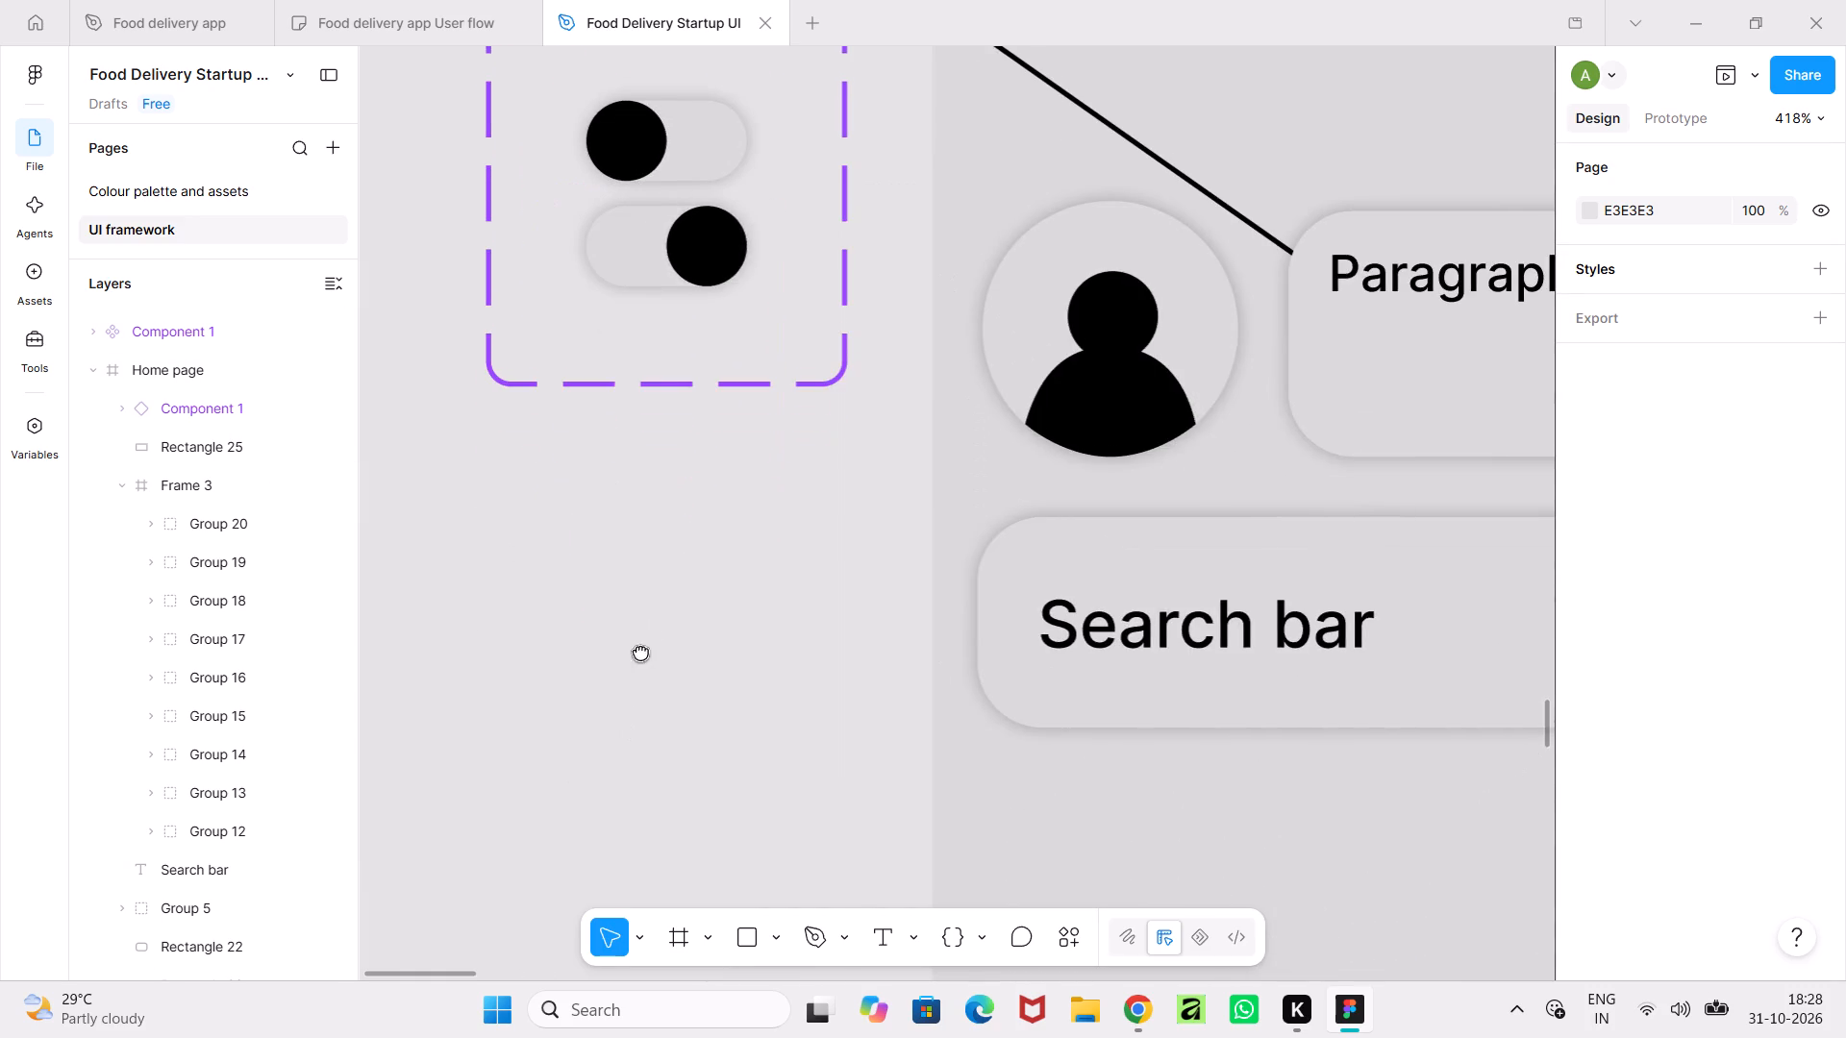
Review the toggle component set and the Home page frame alongside the splash and onboarding wireframes.
middle_click_drag(640, 652, 637, 870)
scroll(693, 476, "up", 5, "ctrl")
scroll(694, 476, "down", 10, "ctrl")
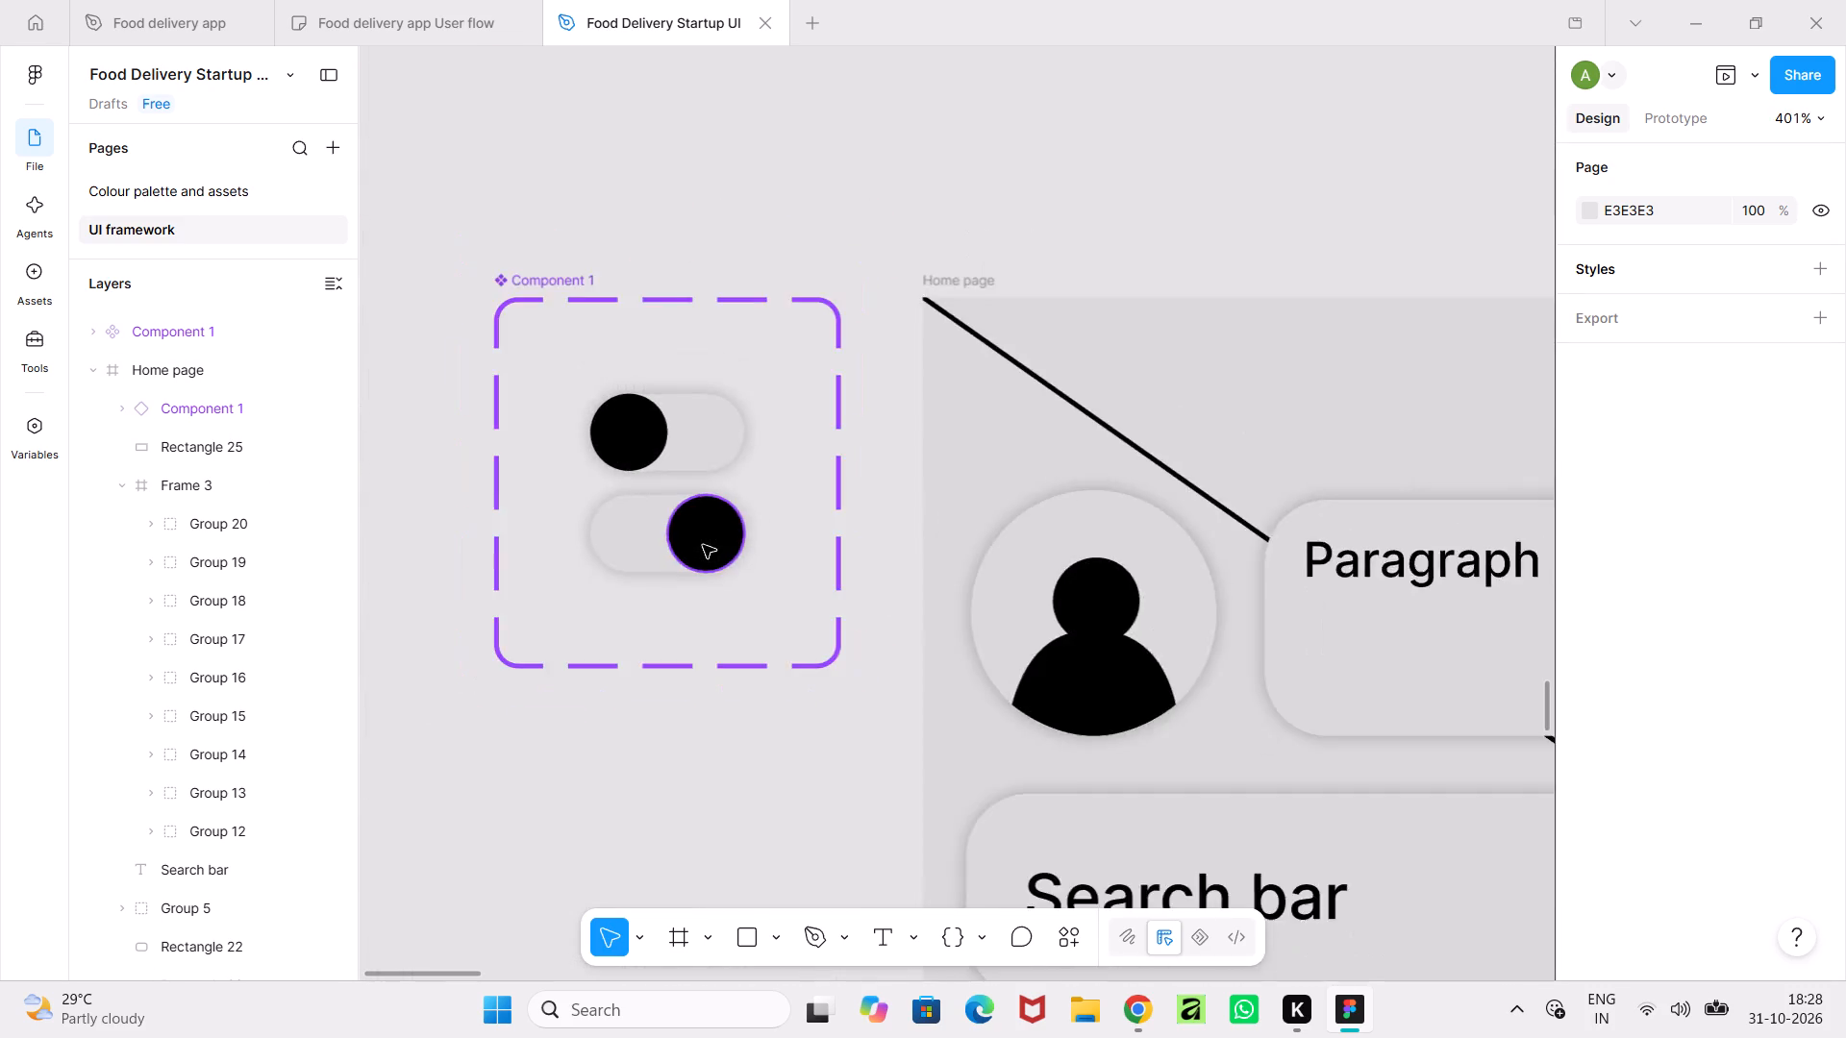
scroll(703, 545, "down", 8, "ctrl")
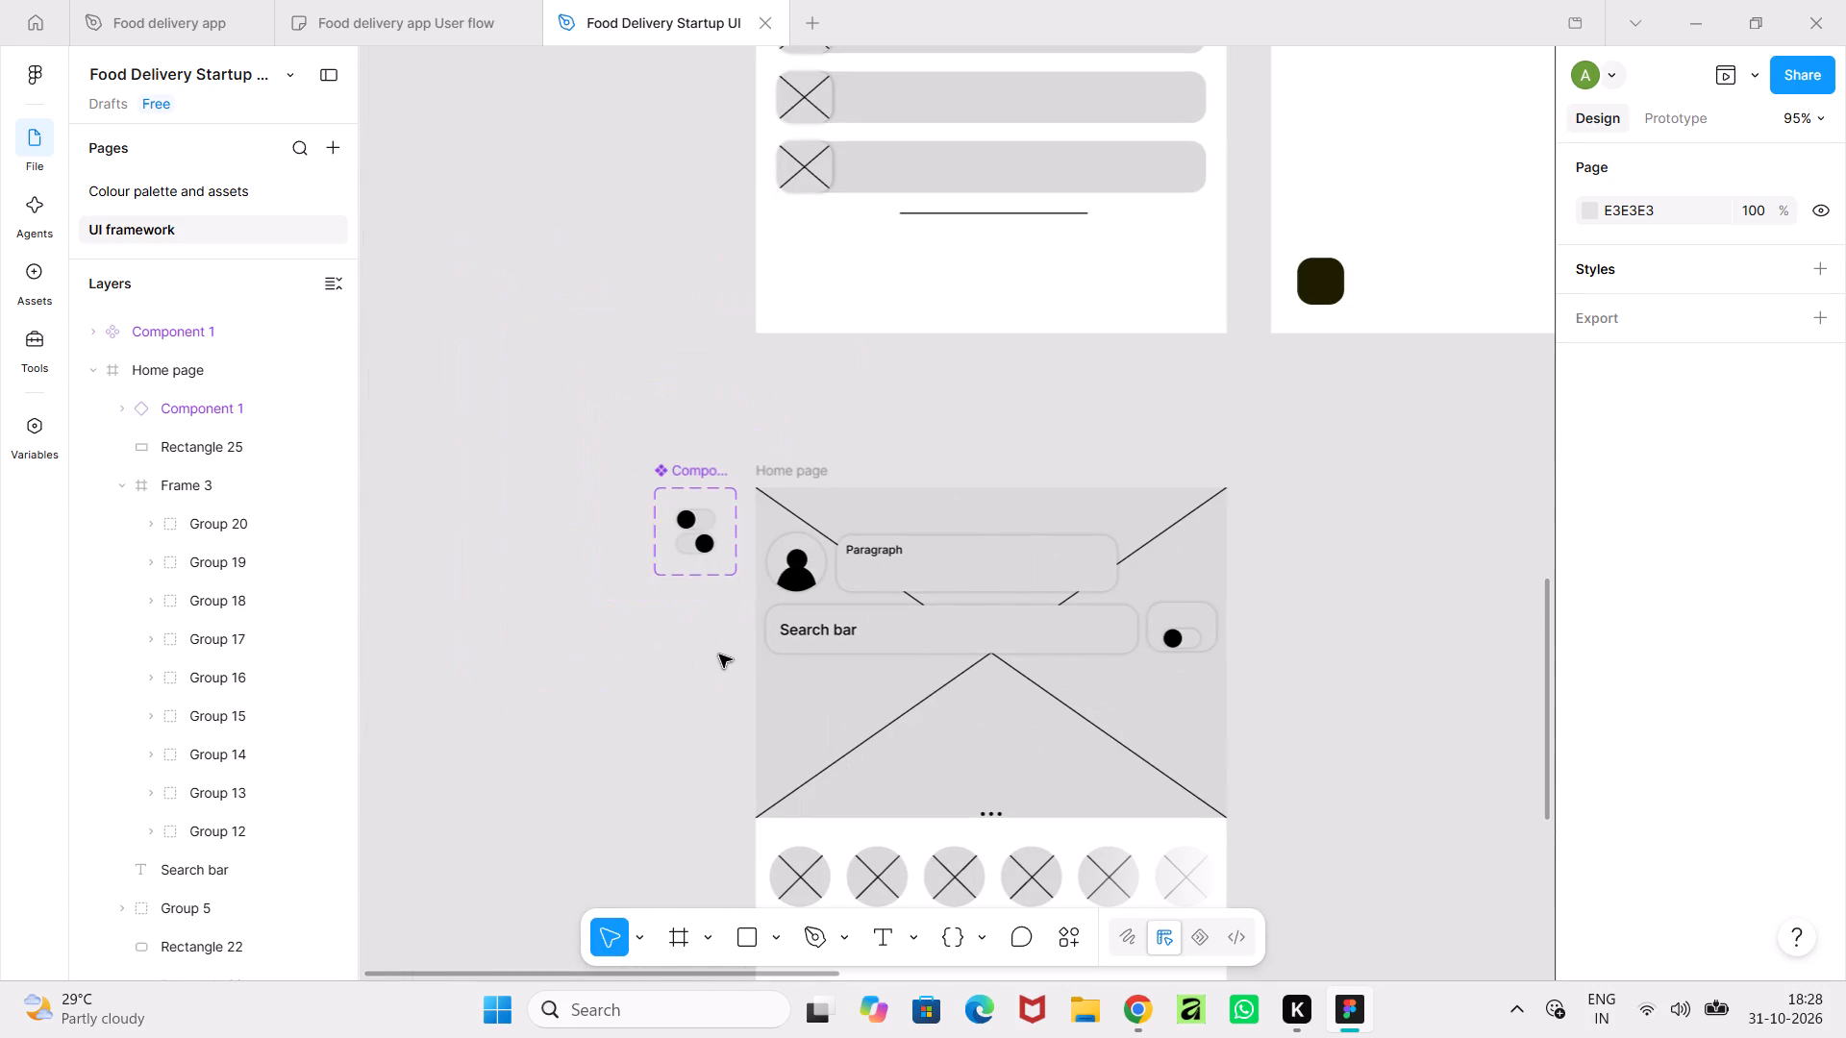
scroll(719, 655, "down", 17, "ctrl")
scroll(679, 678, "up", 3, "ctrl")
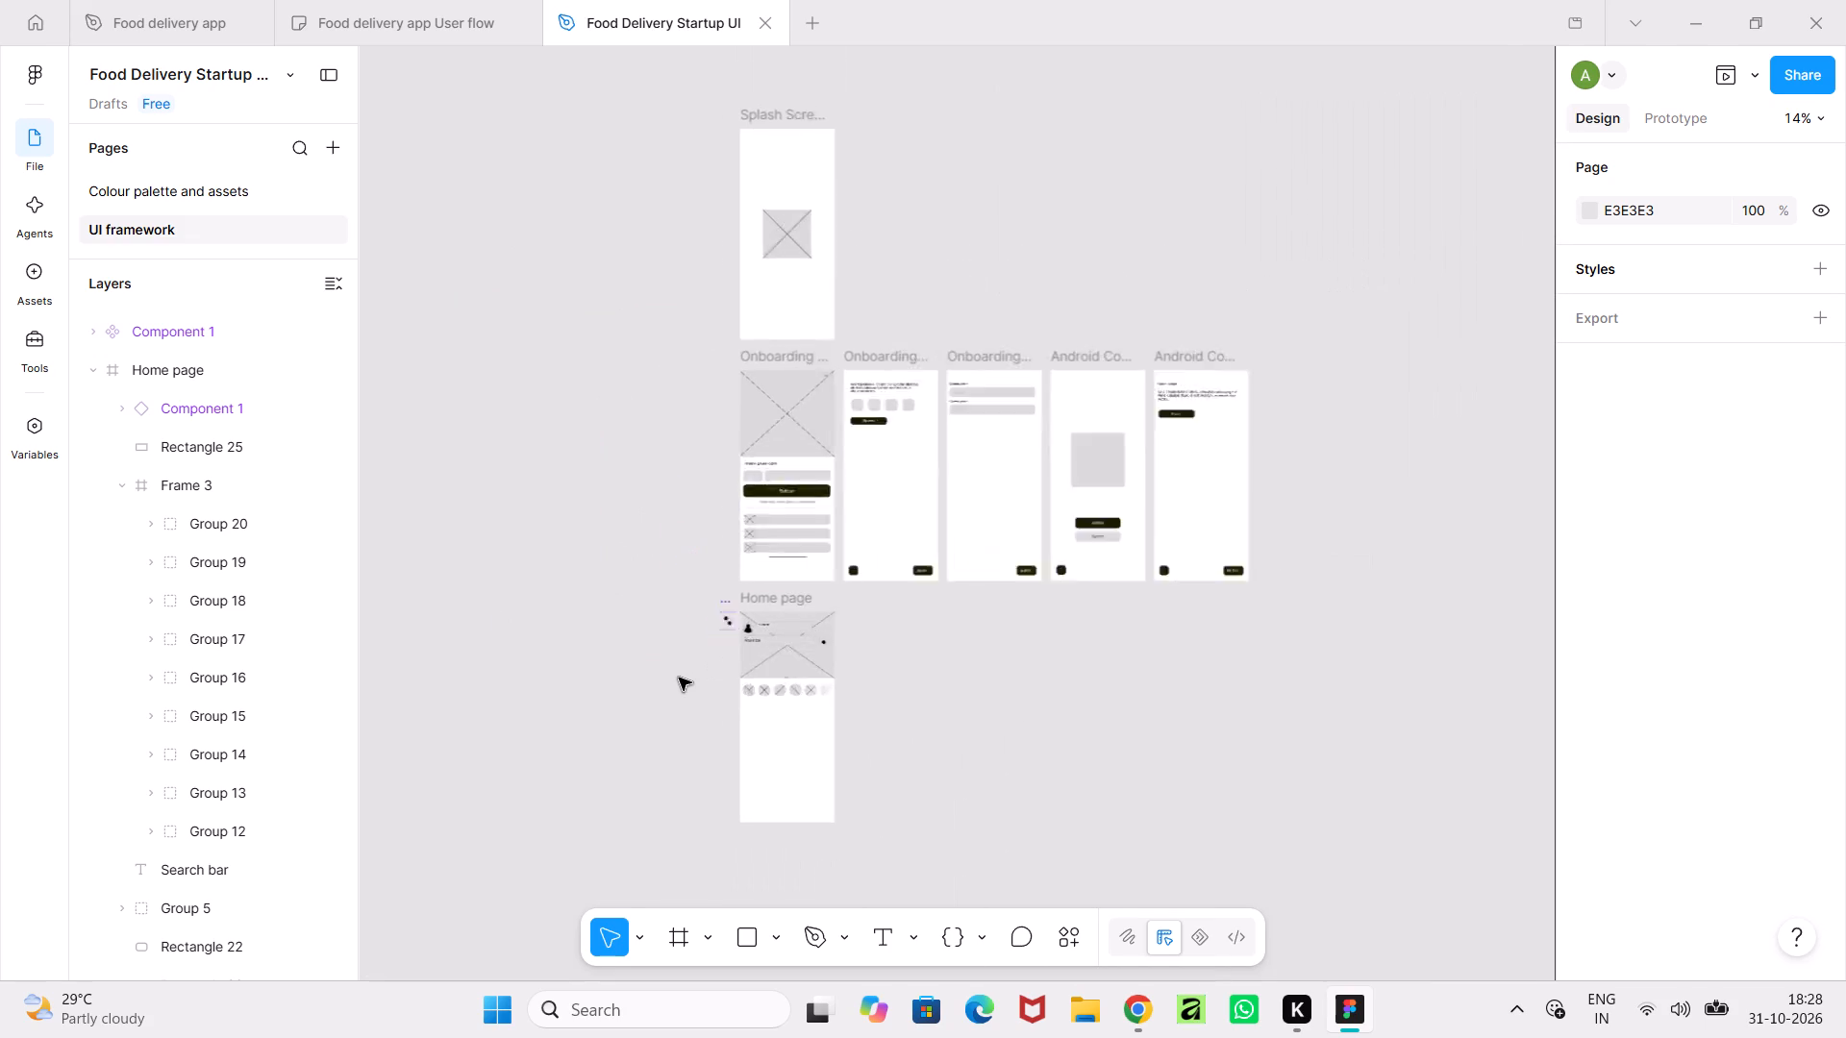
scroll(679, 678, "up", 10, "ctrl")
scroll(679, 678, "down", 7, "ctrl")
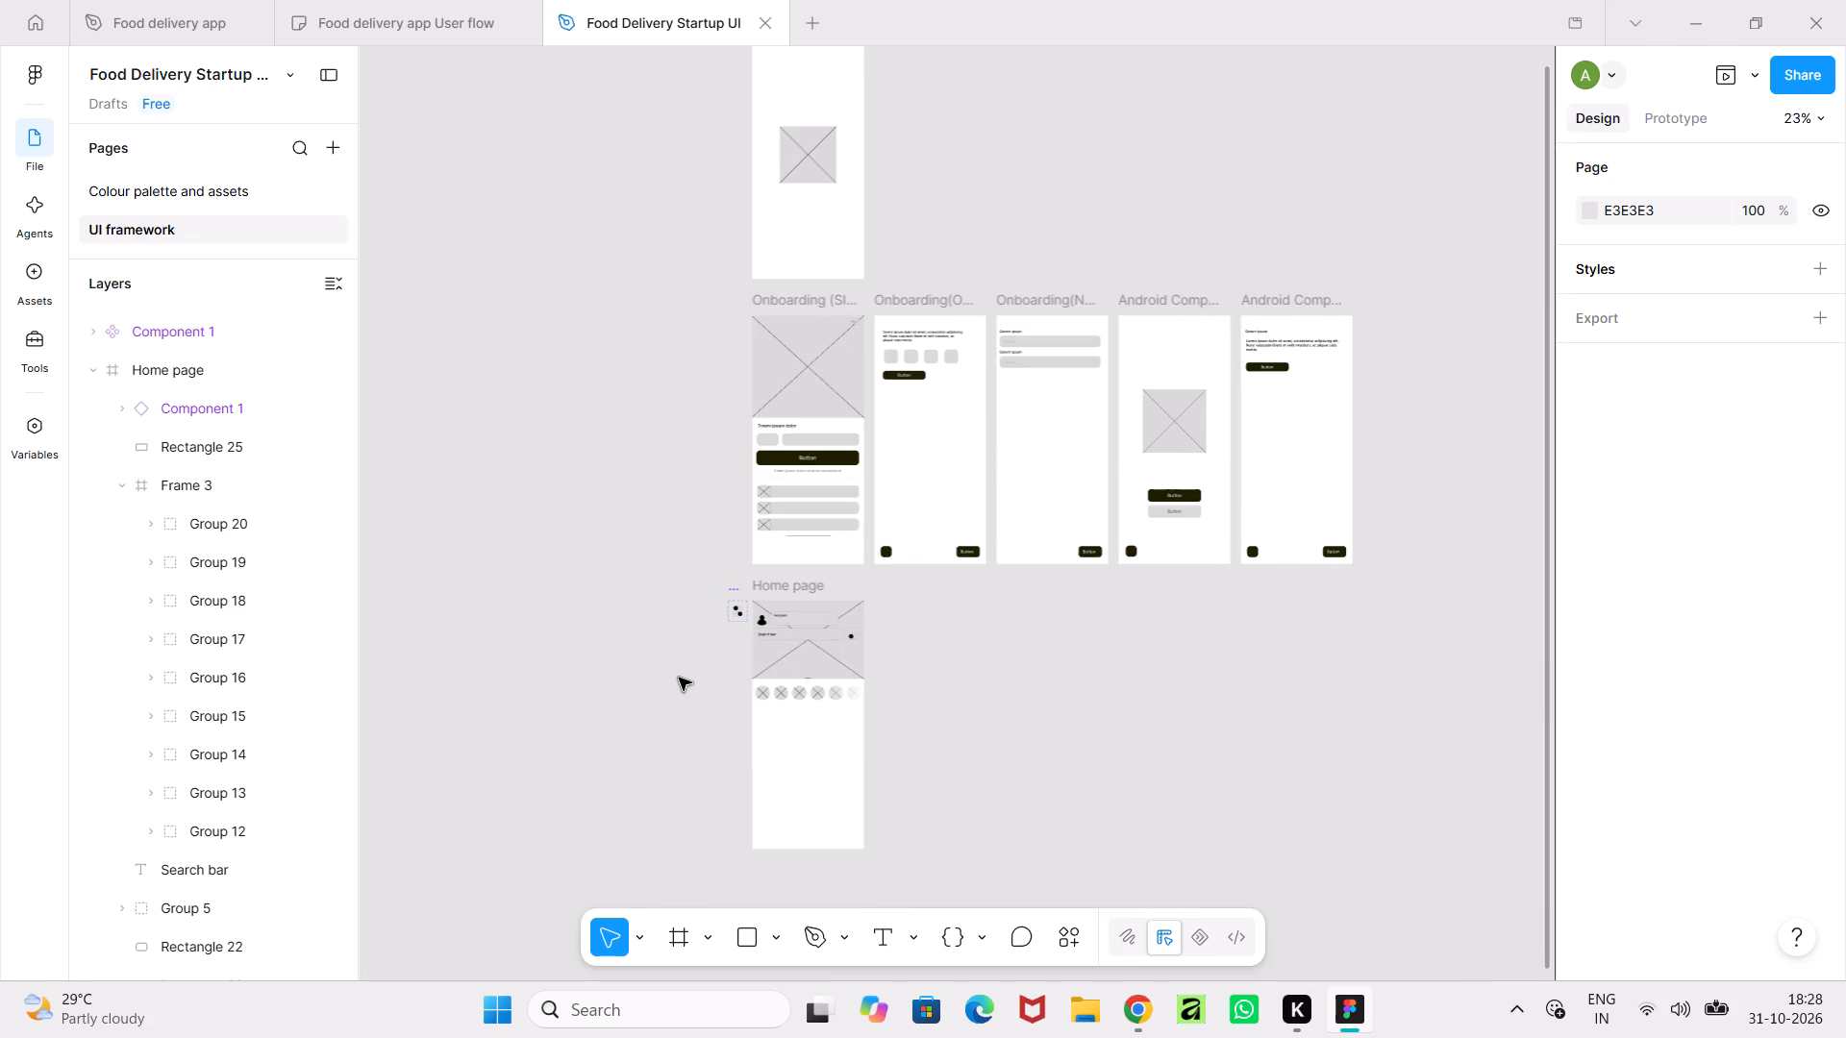
middle_click_drag(679, 678, 663, 902)
middle_click_drag(1135, 856, 960, 655)
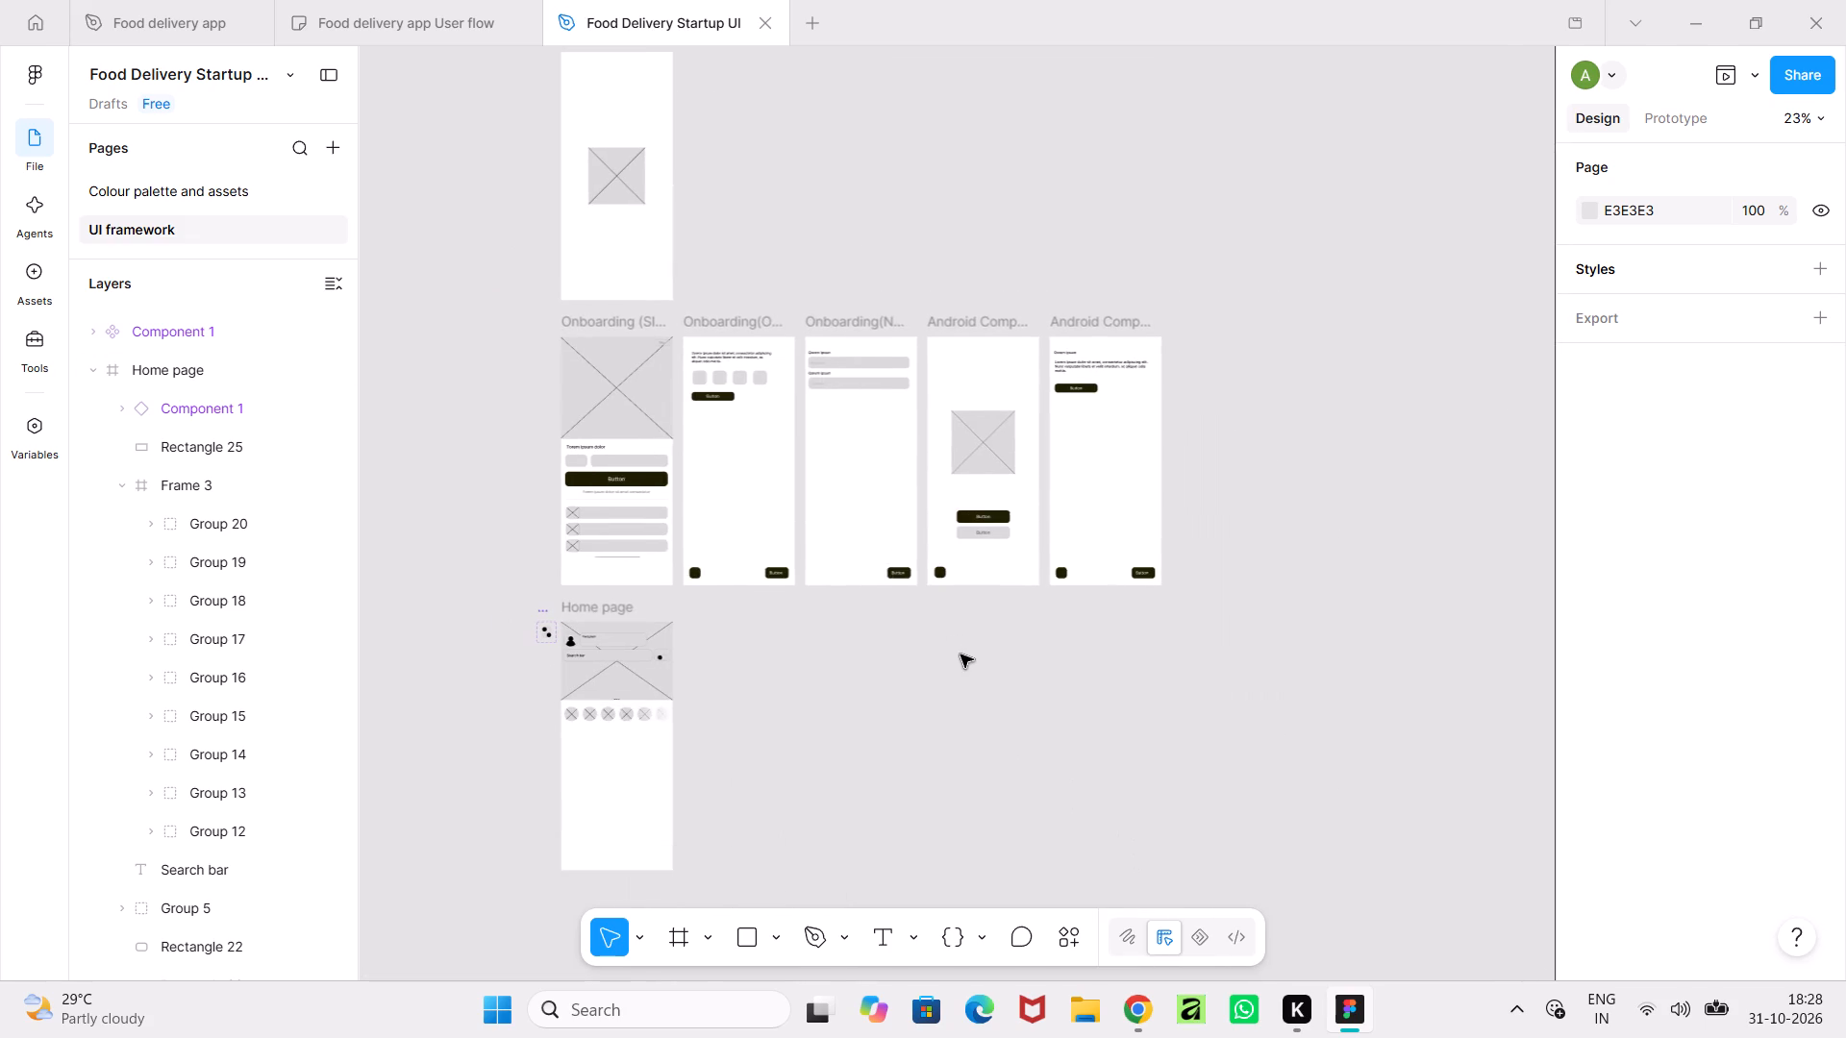
scroll(960, 655, "up", 4, "ctrl")
scroll(960, 655, "down", 6, "ctrl")
middle_click_drag(960, 655, 1201, 544)
scroll(1123, 591, "up", 4, "ctrl")
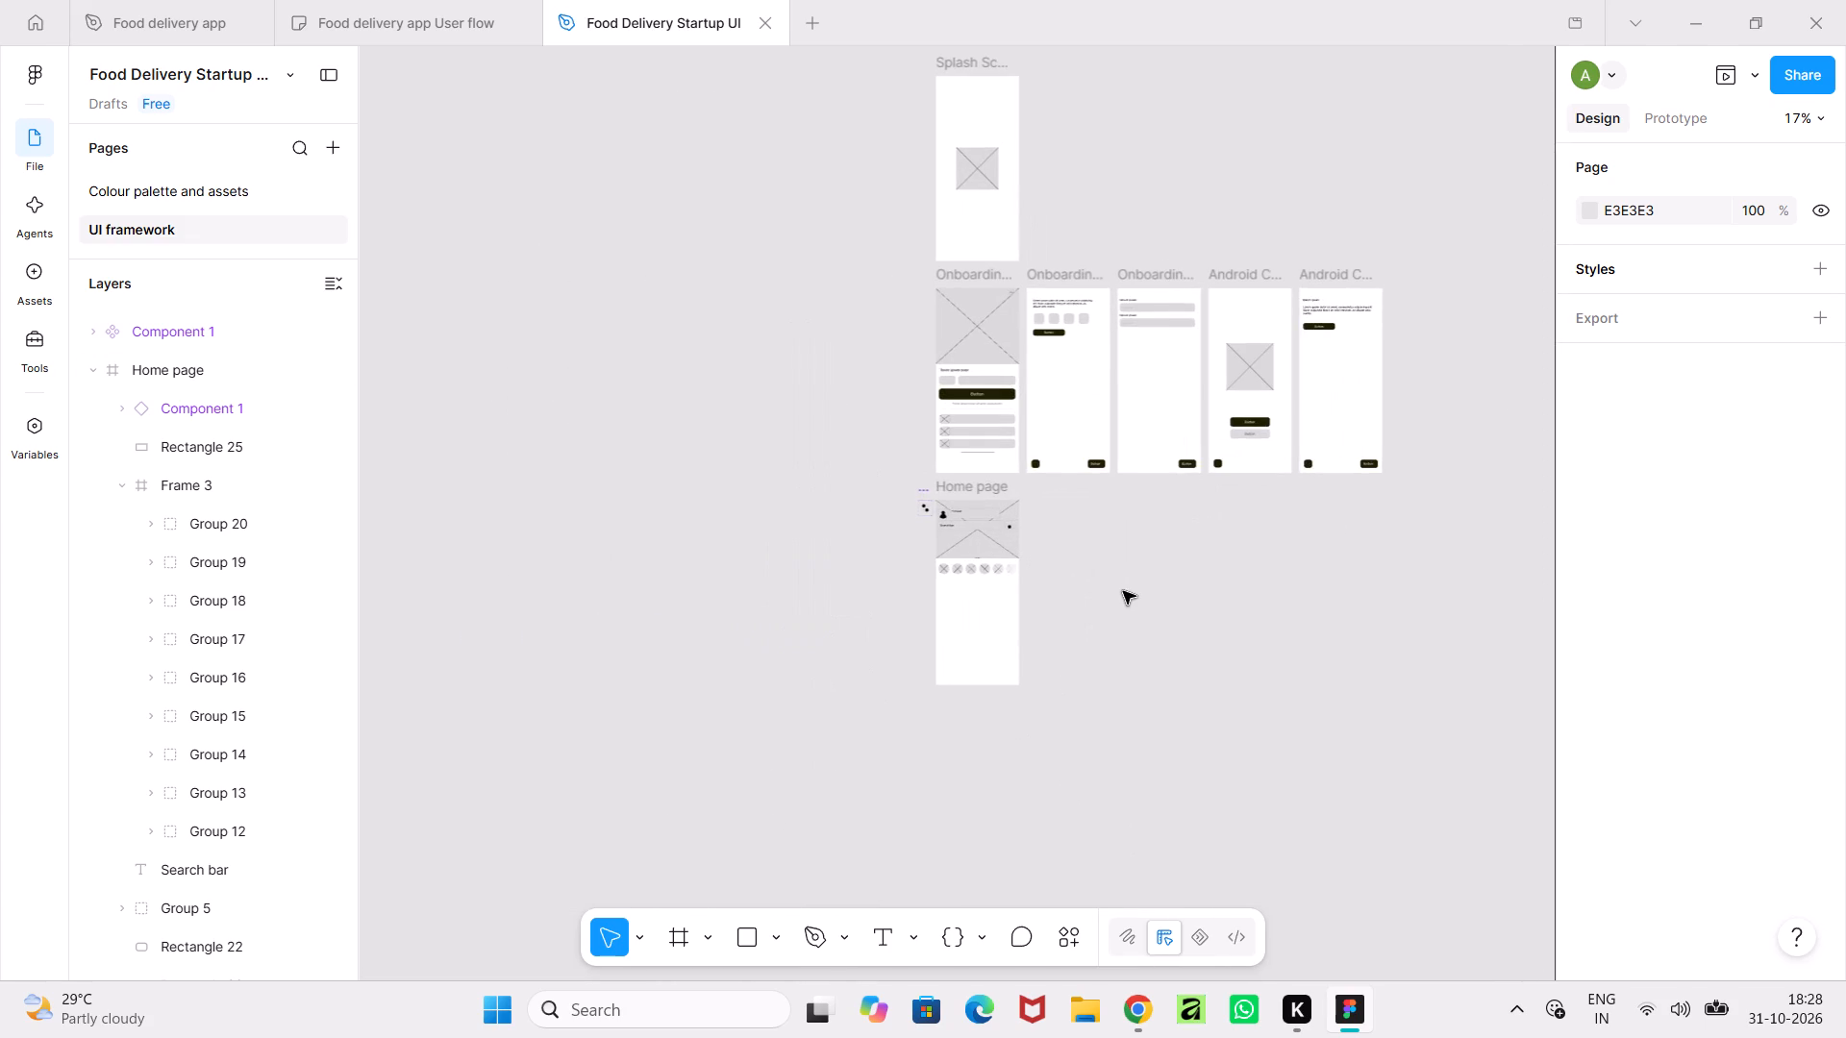
scroll(1123, 591, "up", 9, "ctrl")
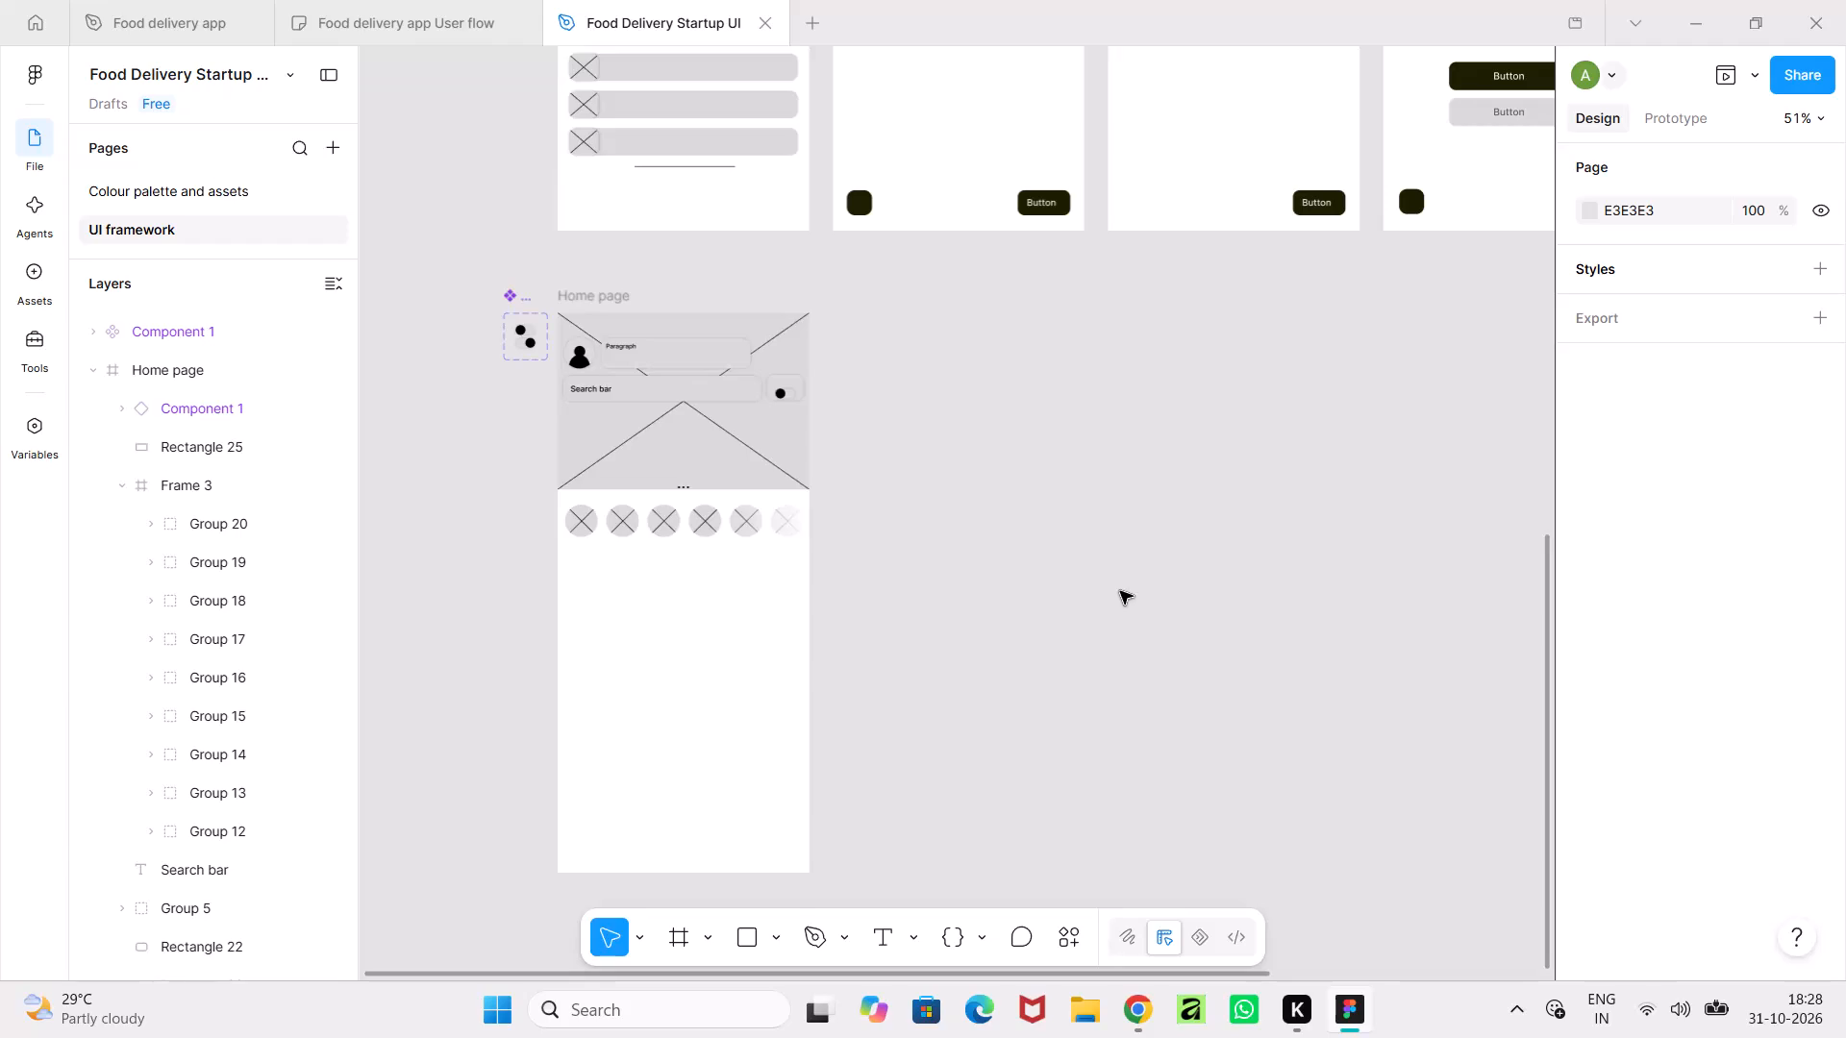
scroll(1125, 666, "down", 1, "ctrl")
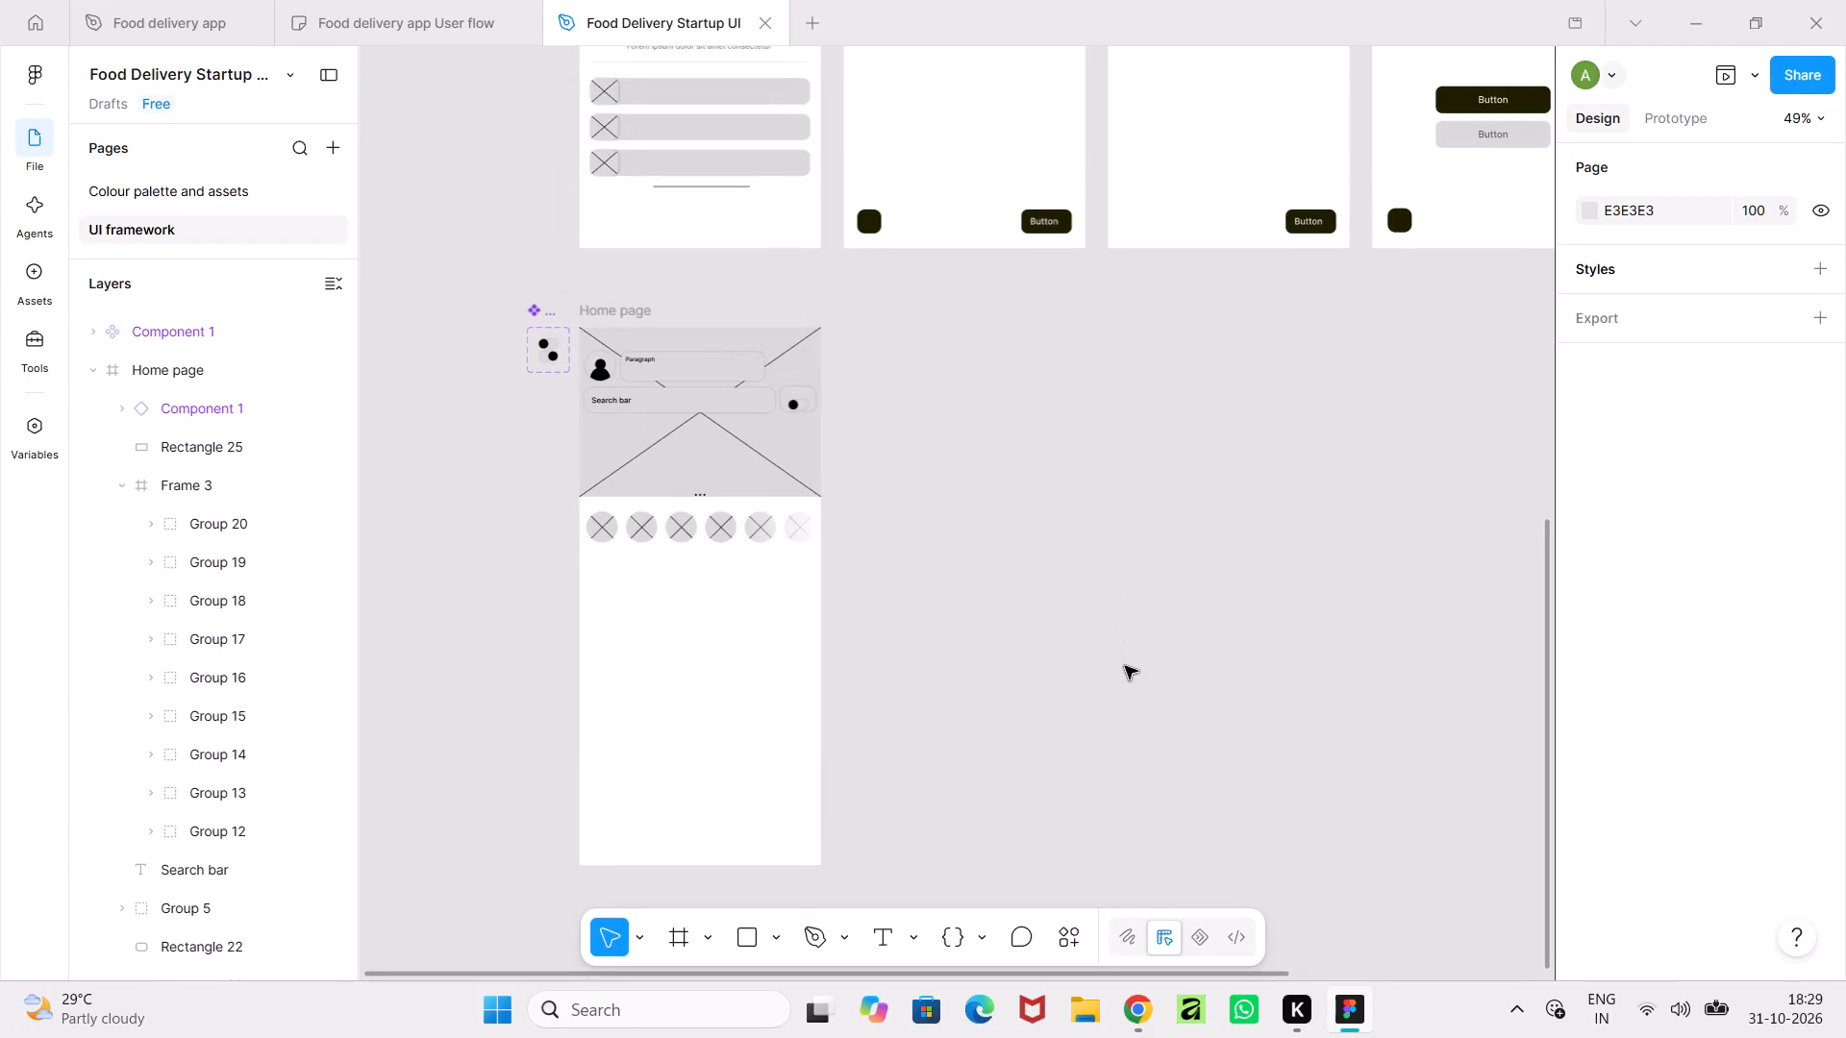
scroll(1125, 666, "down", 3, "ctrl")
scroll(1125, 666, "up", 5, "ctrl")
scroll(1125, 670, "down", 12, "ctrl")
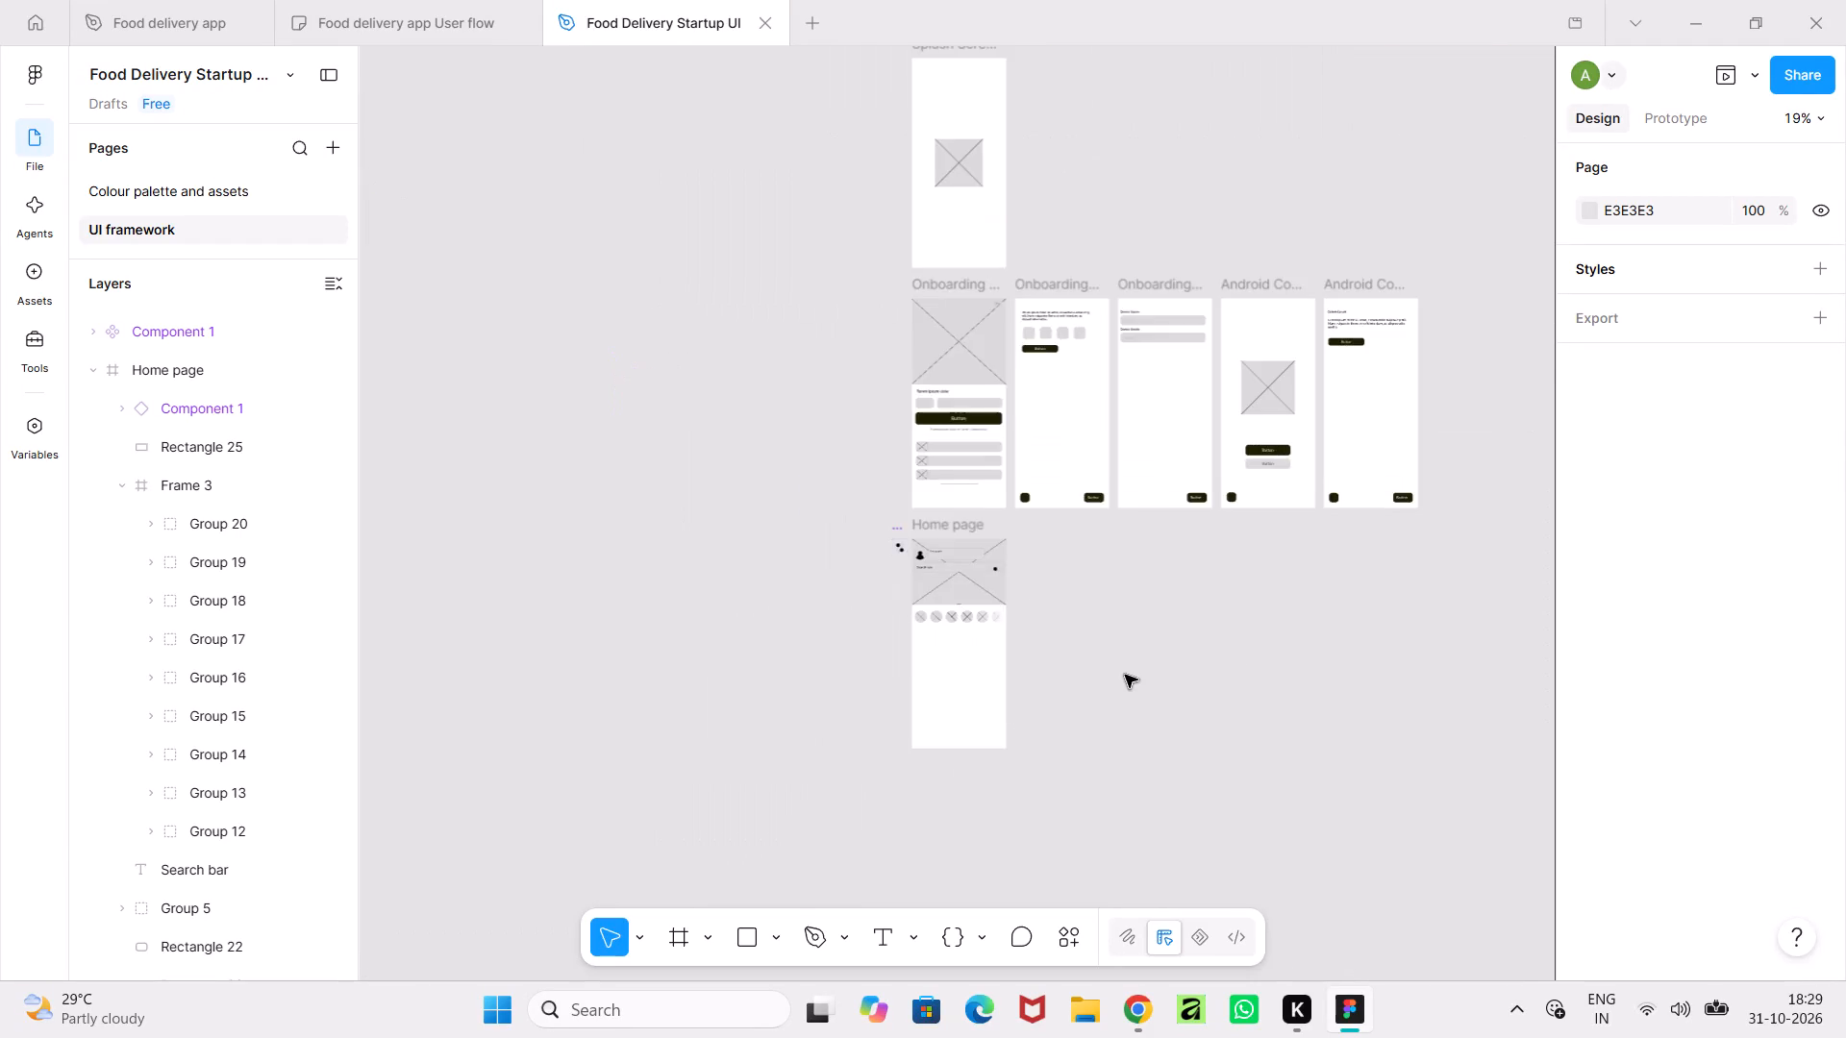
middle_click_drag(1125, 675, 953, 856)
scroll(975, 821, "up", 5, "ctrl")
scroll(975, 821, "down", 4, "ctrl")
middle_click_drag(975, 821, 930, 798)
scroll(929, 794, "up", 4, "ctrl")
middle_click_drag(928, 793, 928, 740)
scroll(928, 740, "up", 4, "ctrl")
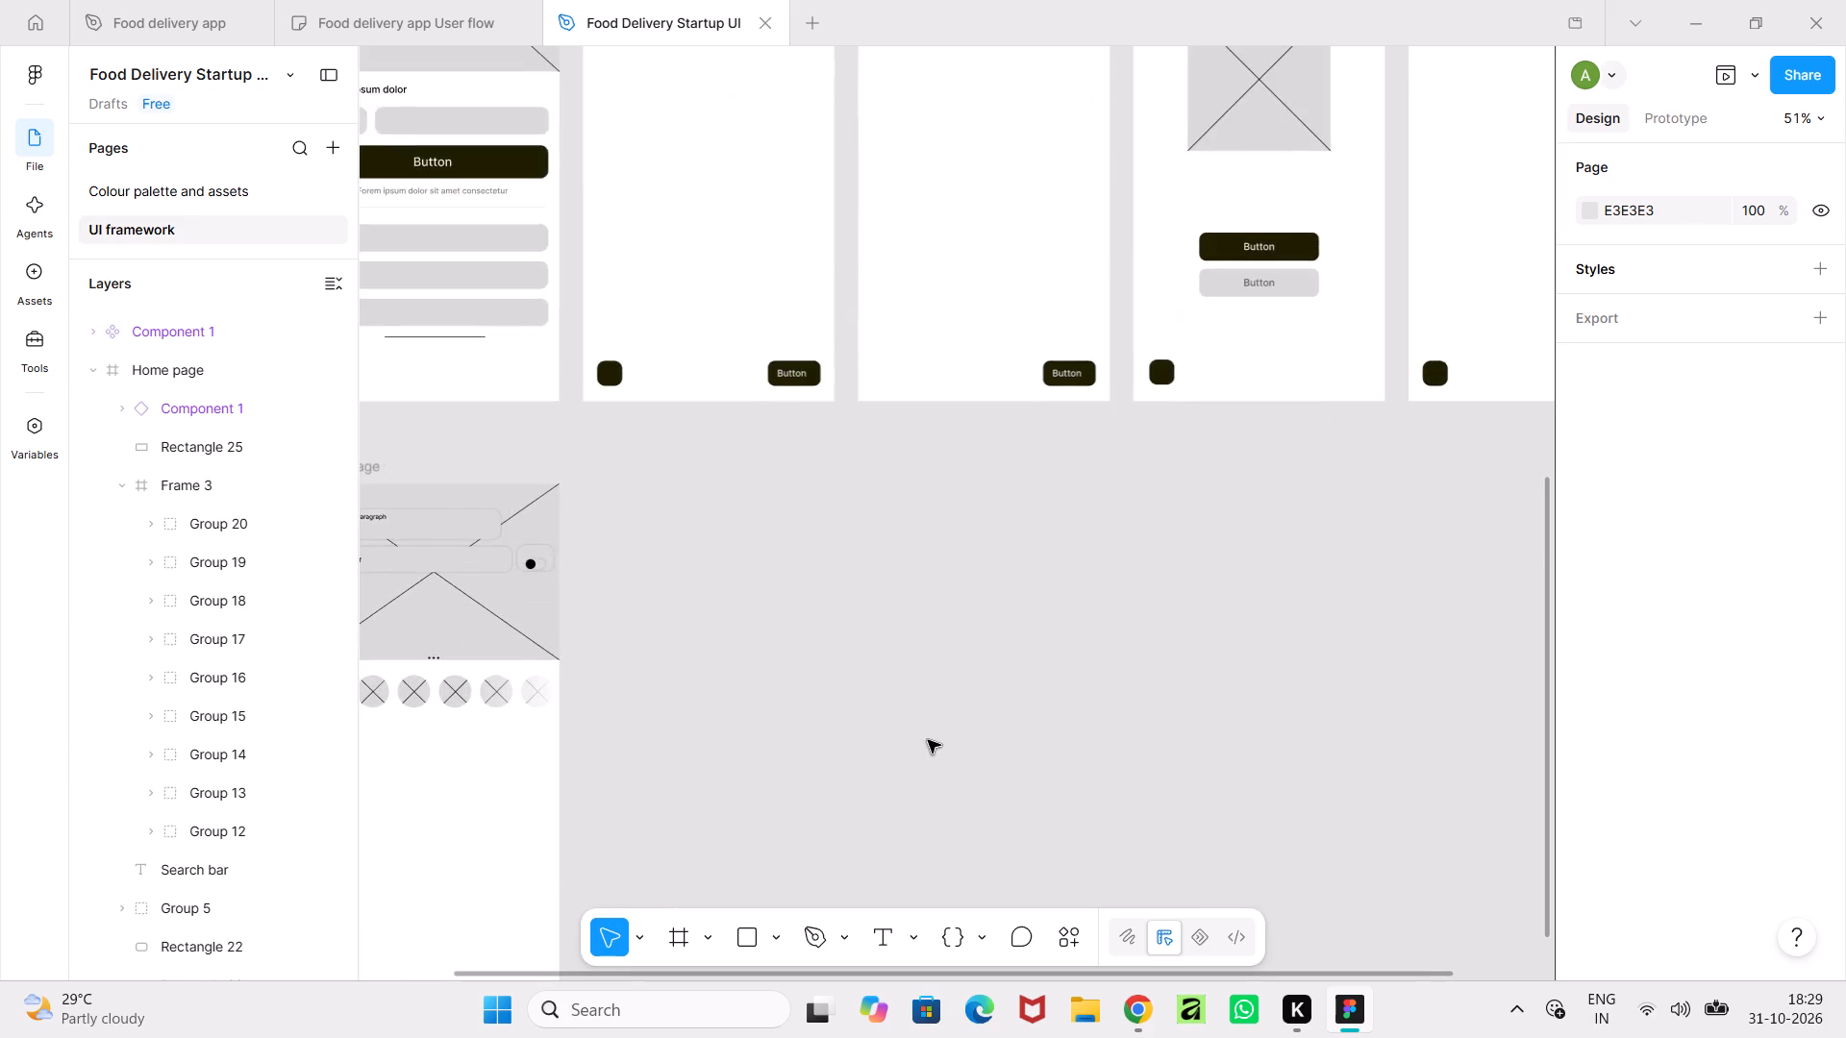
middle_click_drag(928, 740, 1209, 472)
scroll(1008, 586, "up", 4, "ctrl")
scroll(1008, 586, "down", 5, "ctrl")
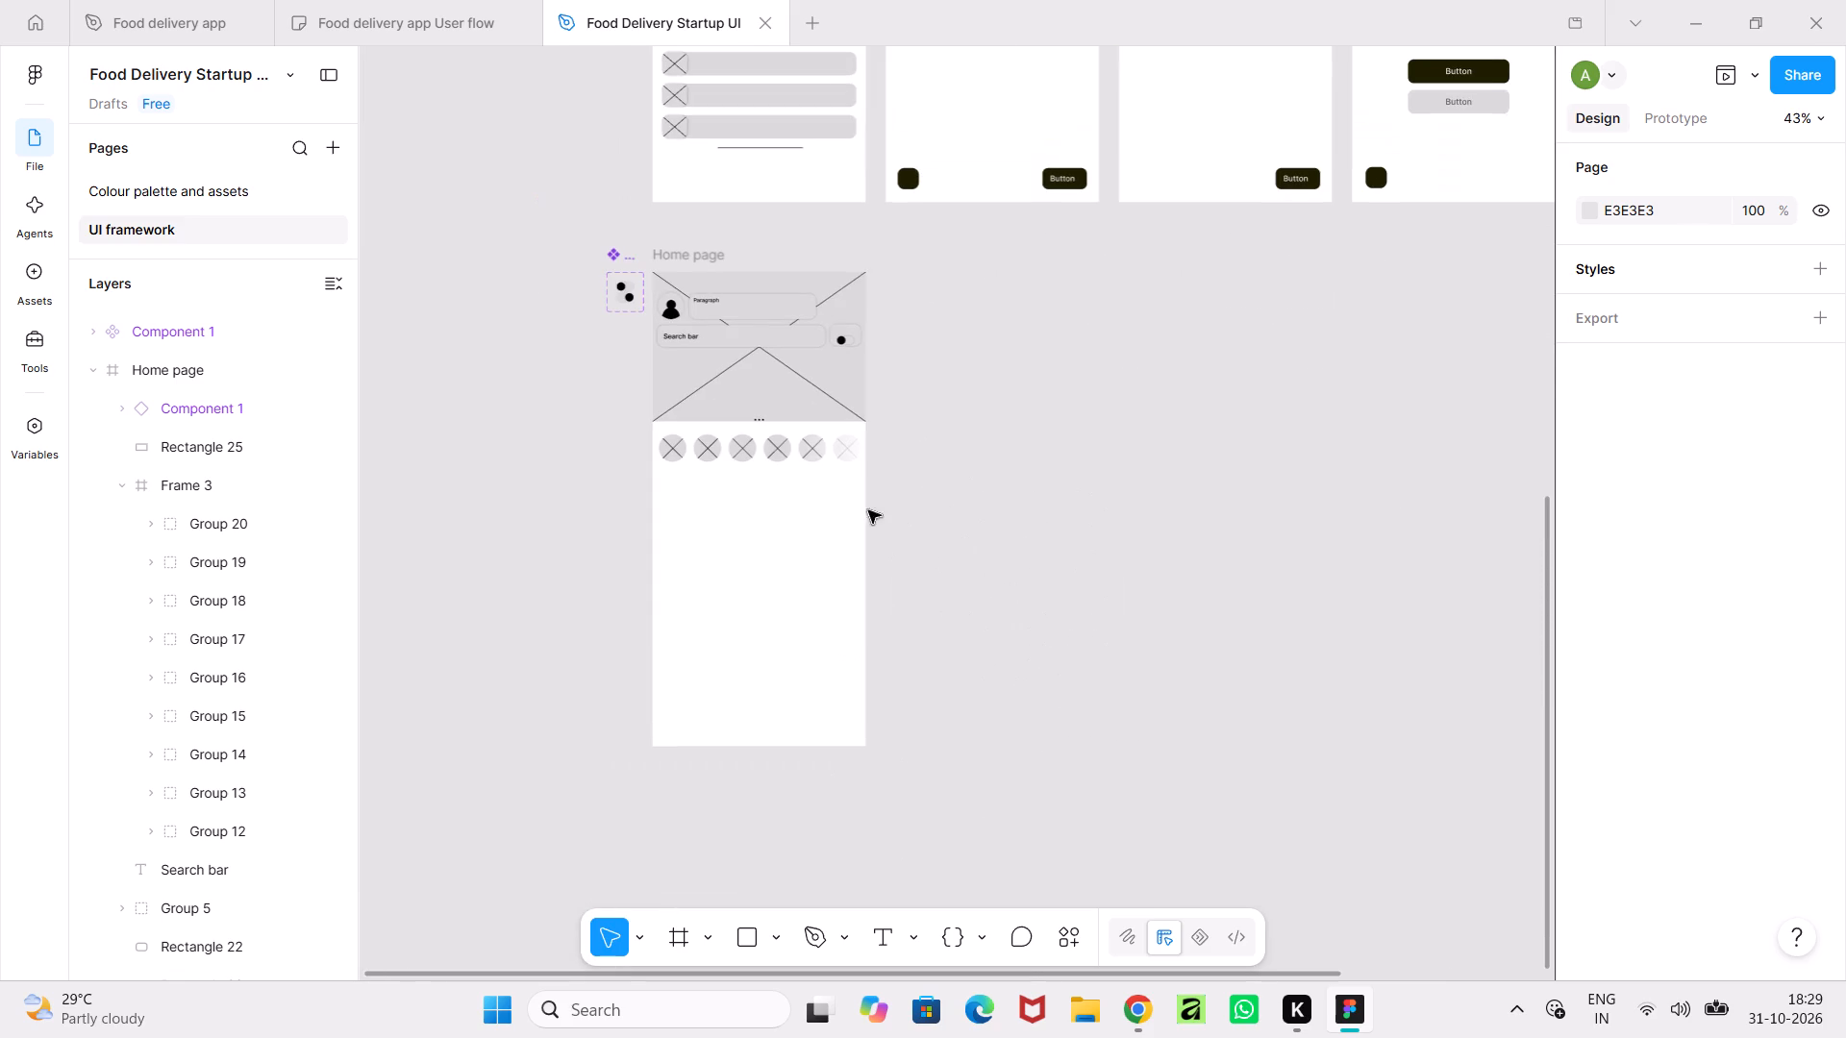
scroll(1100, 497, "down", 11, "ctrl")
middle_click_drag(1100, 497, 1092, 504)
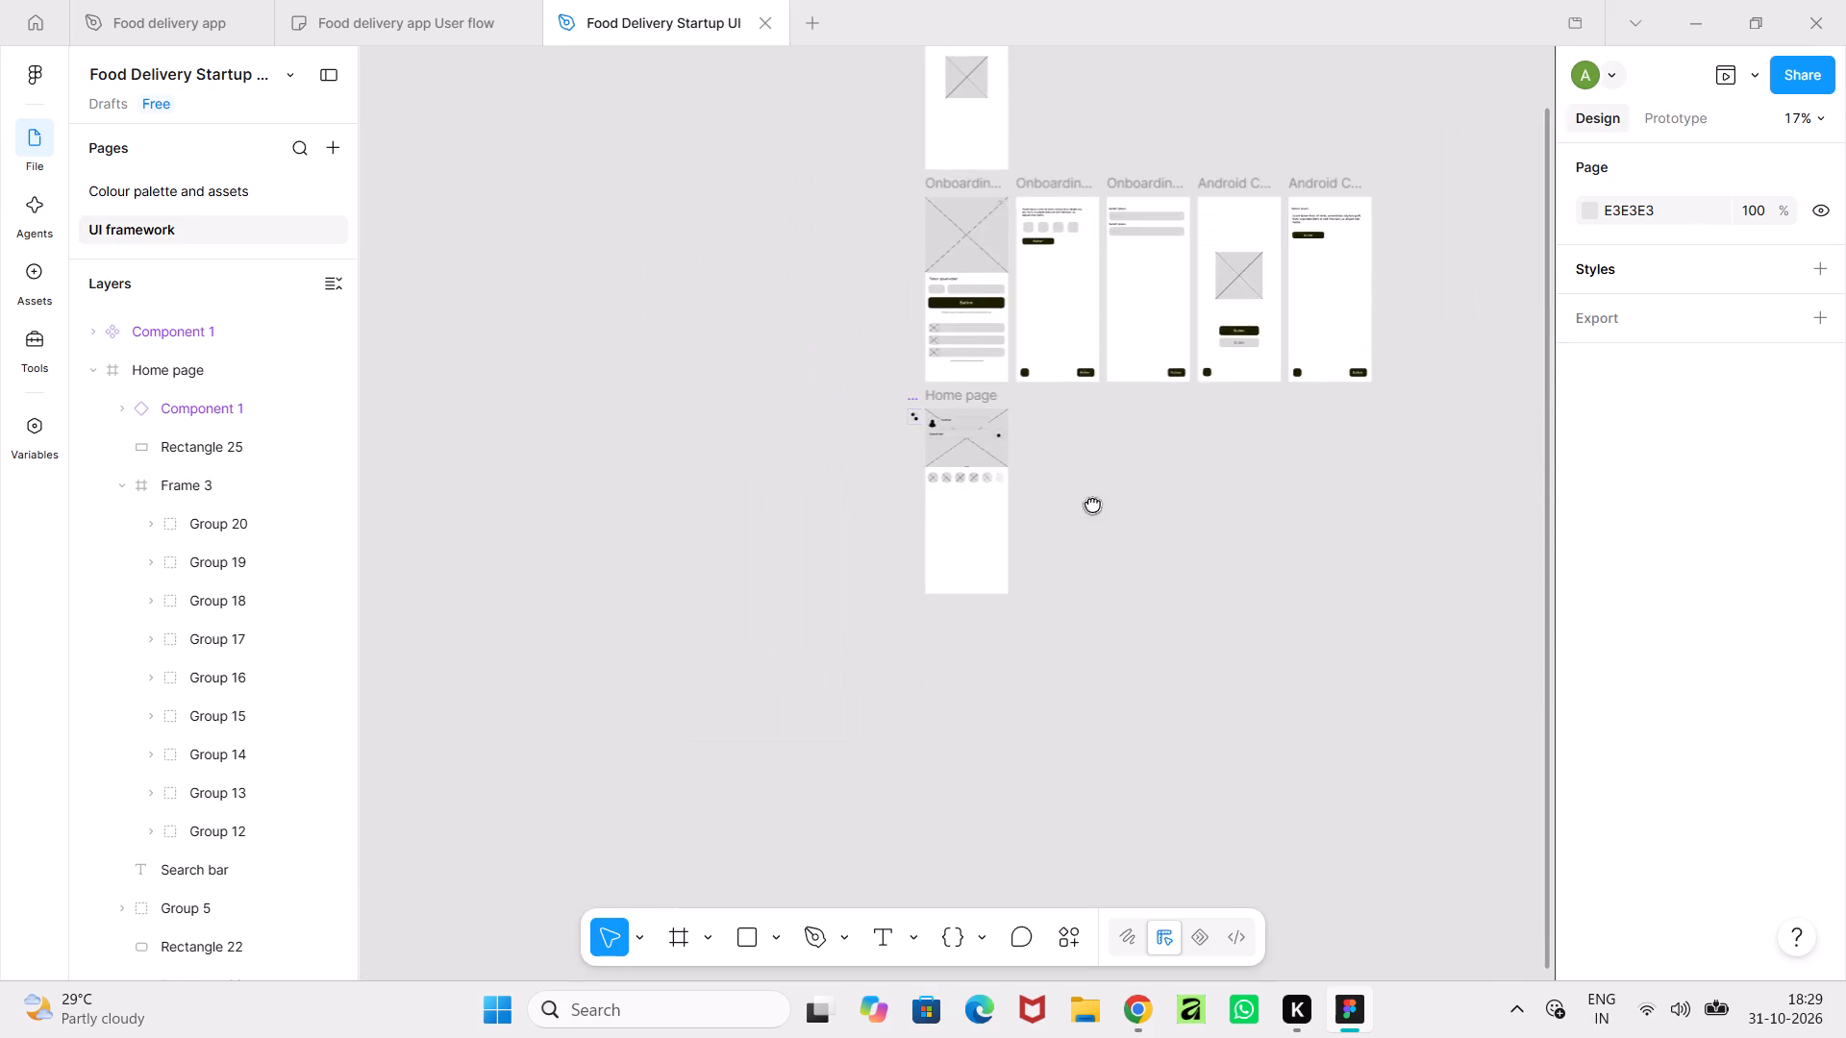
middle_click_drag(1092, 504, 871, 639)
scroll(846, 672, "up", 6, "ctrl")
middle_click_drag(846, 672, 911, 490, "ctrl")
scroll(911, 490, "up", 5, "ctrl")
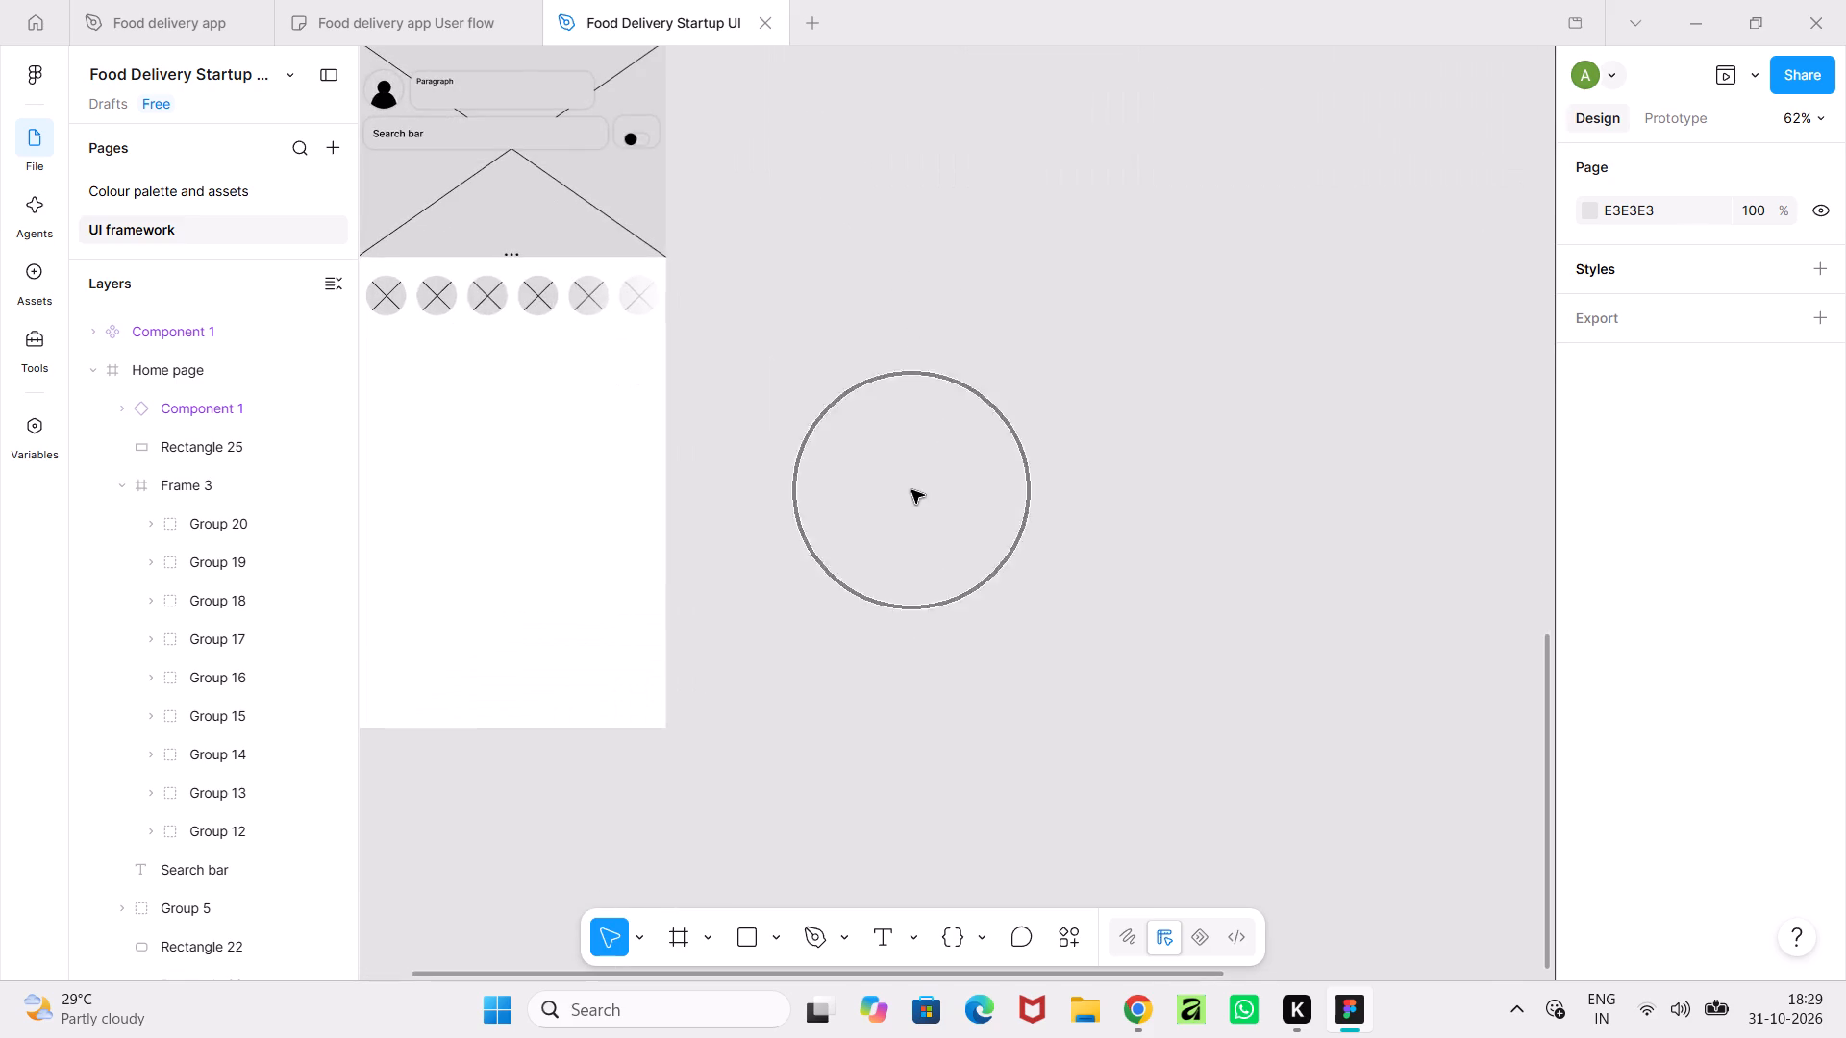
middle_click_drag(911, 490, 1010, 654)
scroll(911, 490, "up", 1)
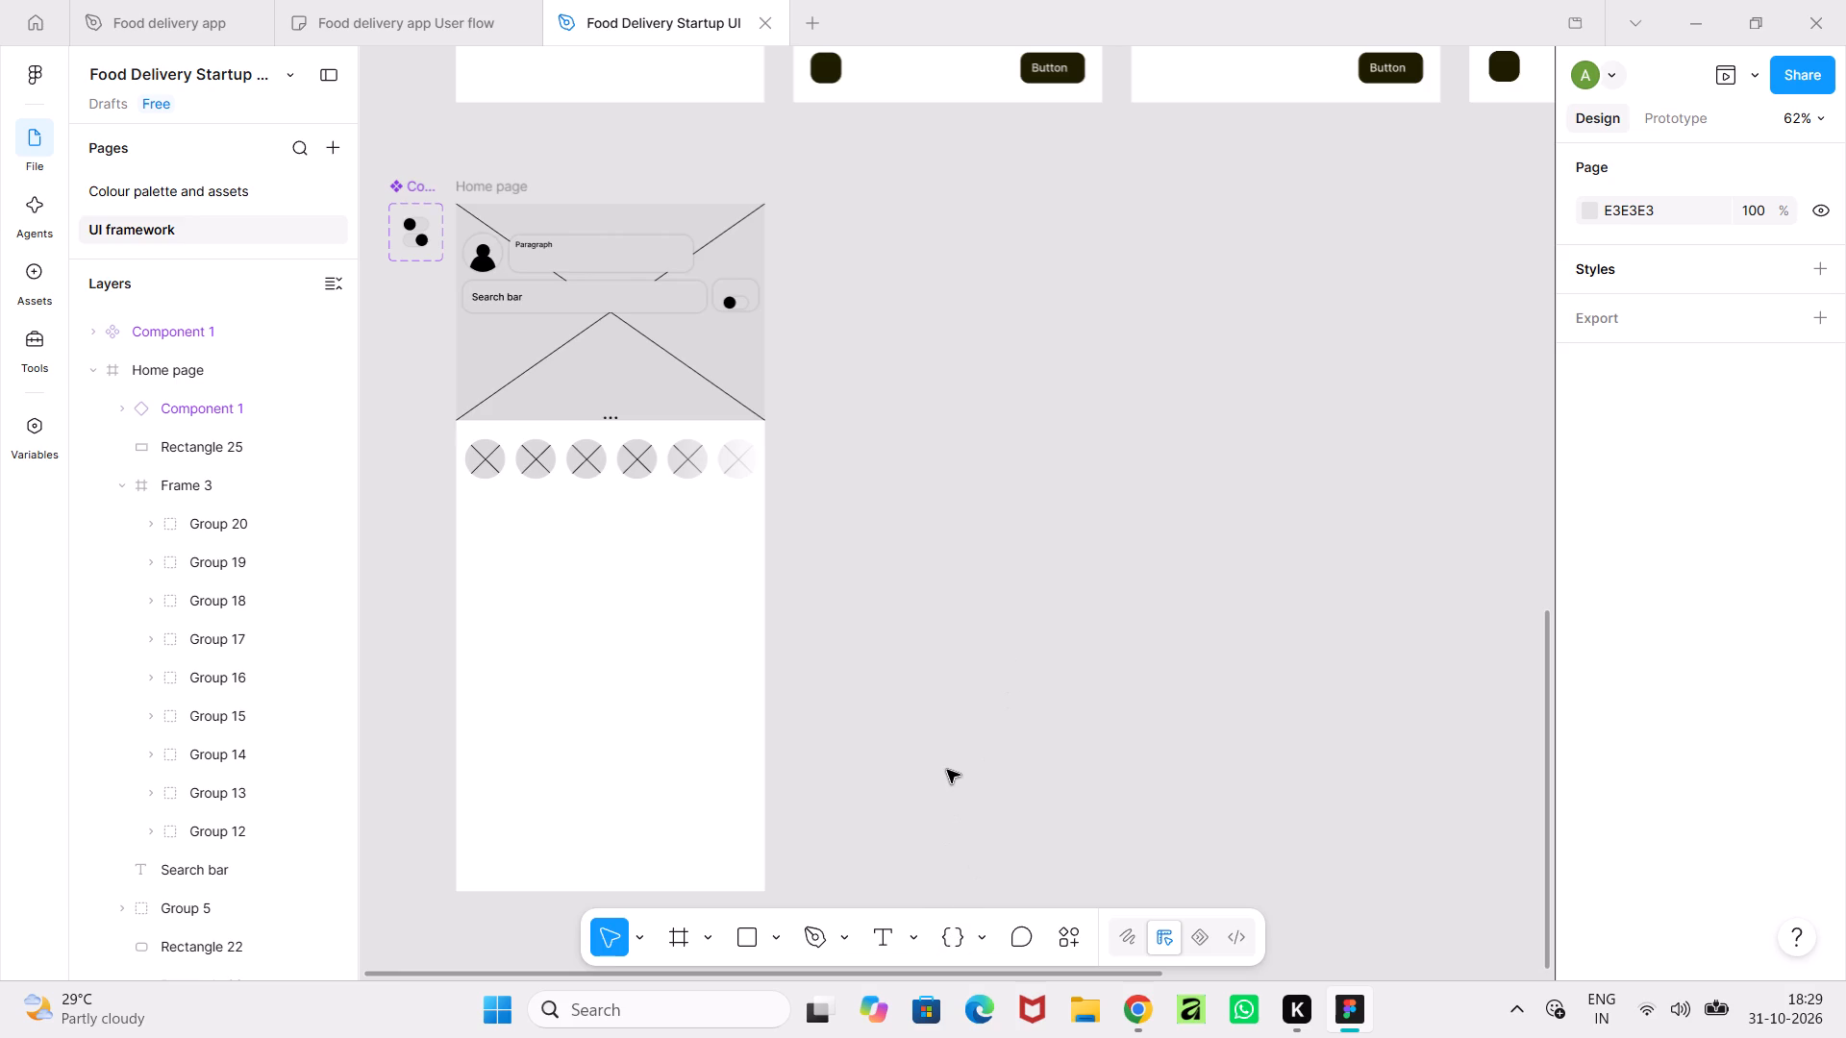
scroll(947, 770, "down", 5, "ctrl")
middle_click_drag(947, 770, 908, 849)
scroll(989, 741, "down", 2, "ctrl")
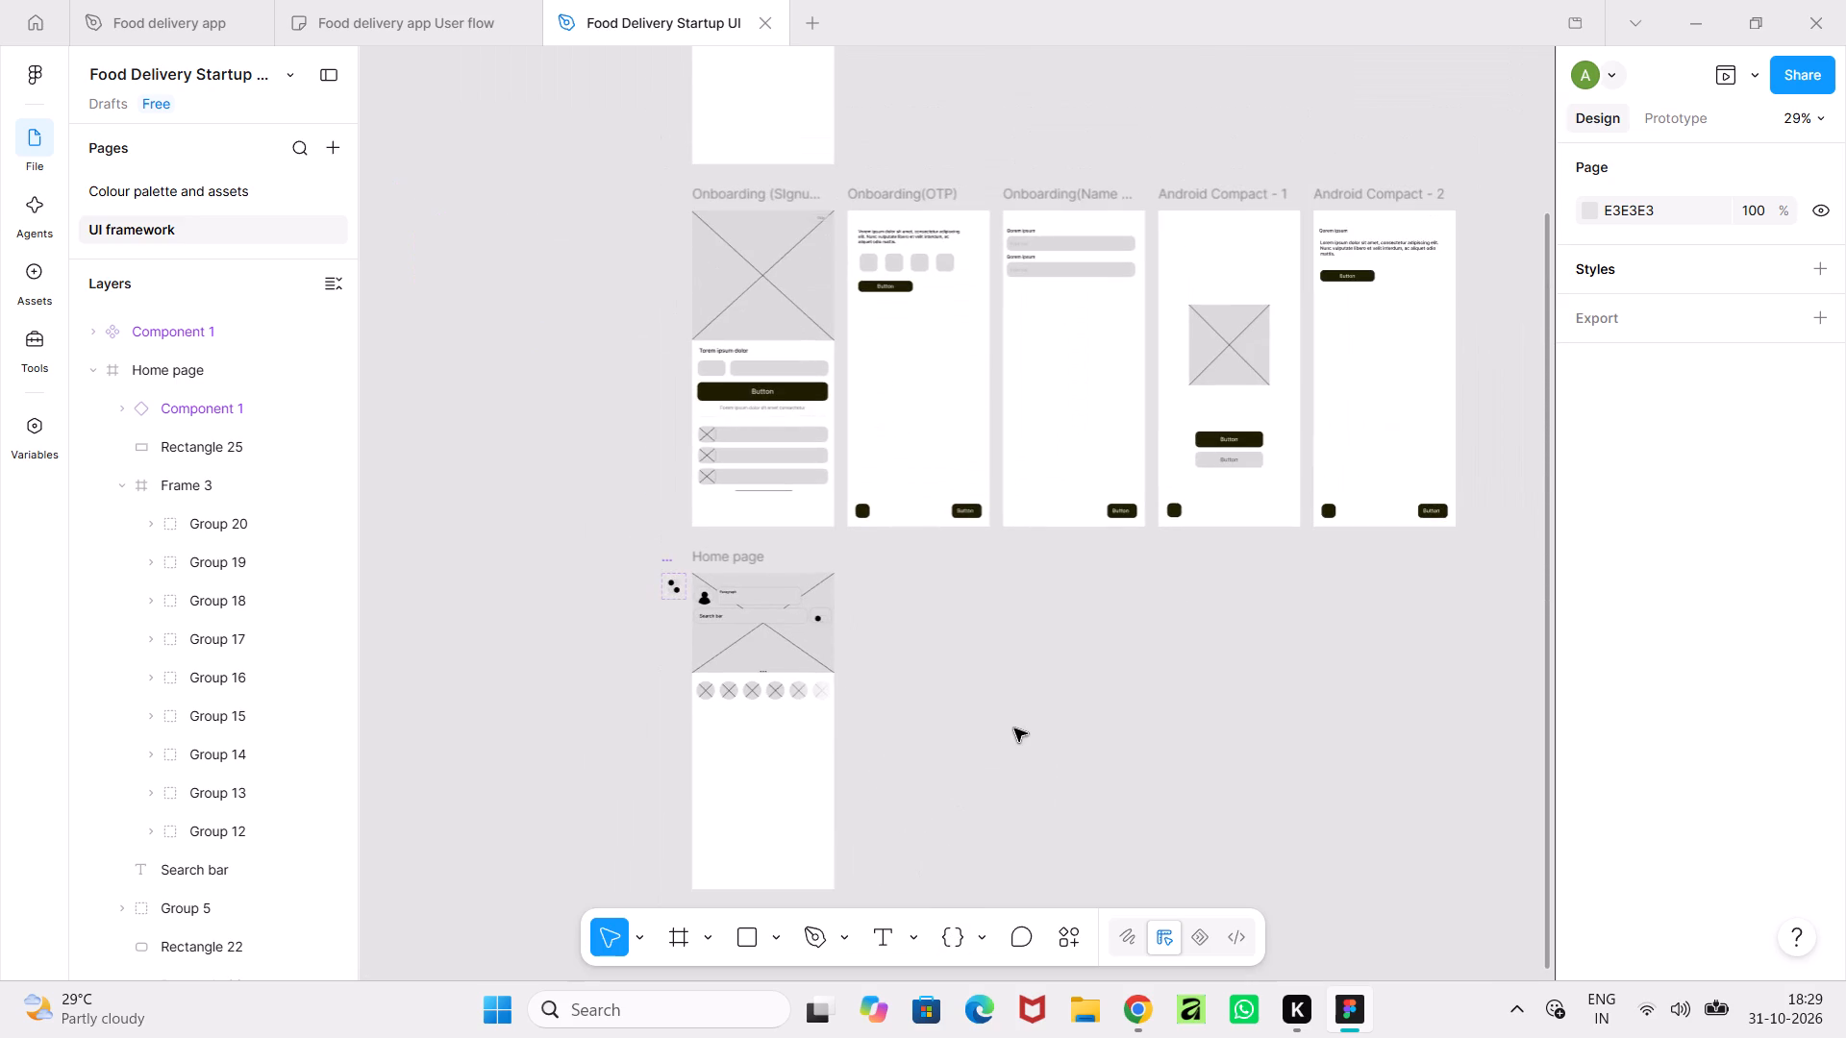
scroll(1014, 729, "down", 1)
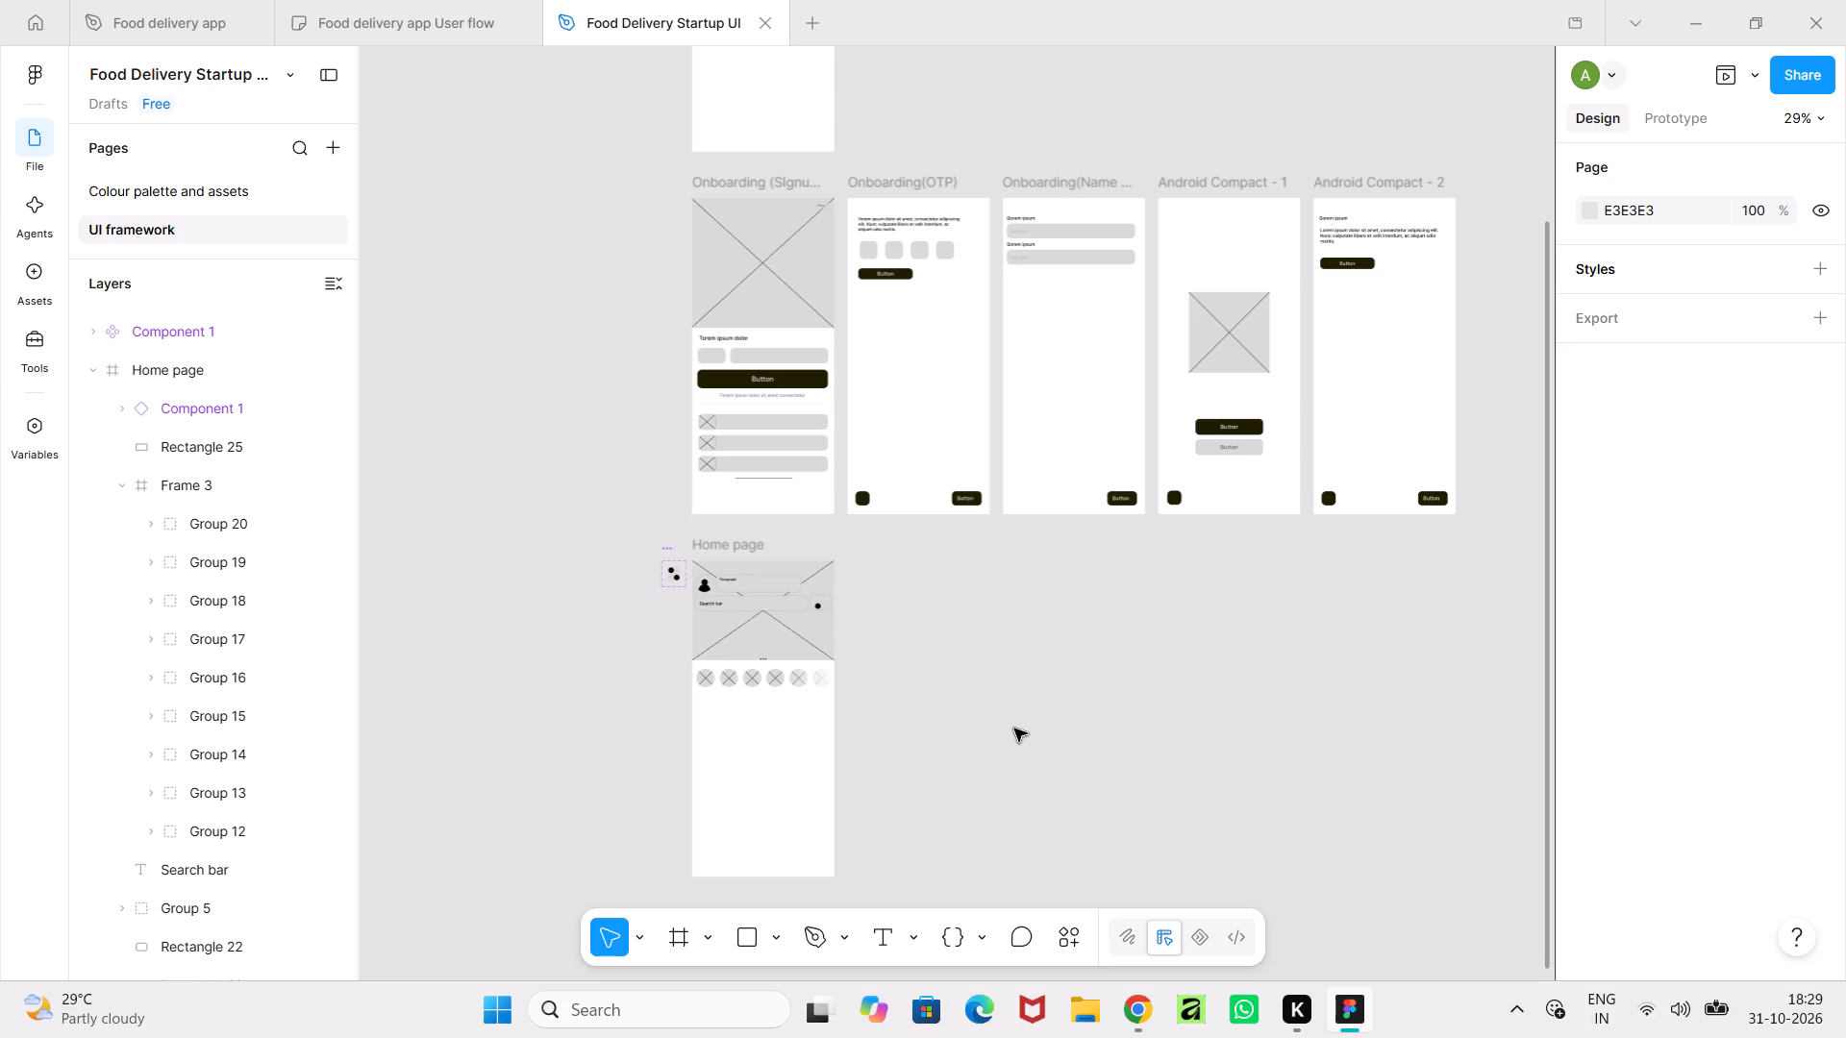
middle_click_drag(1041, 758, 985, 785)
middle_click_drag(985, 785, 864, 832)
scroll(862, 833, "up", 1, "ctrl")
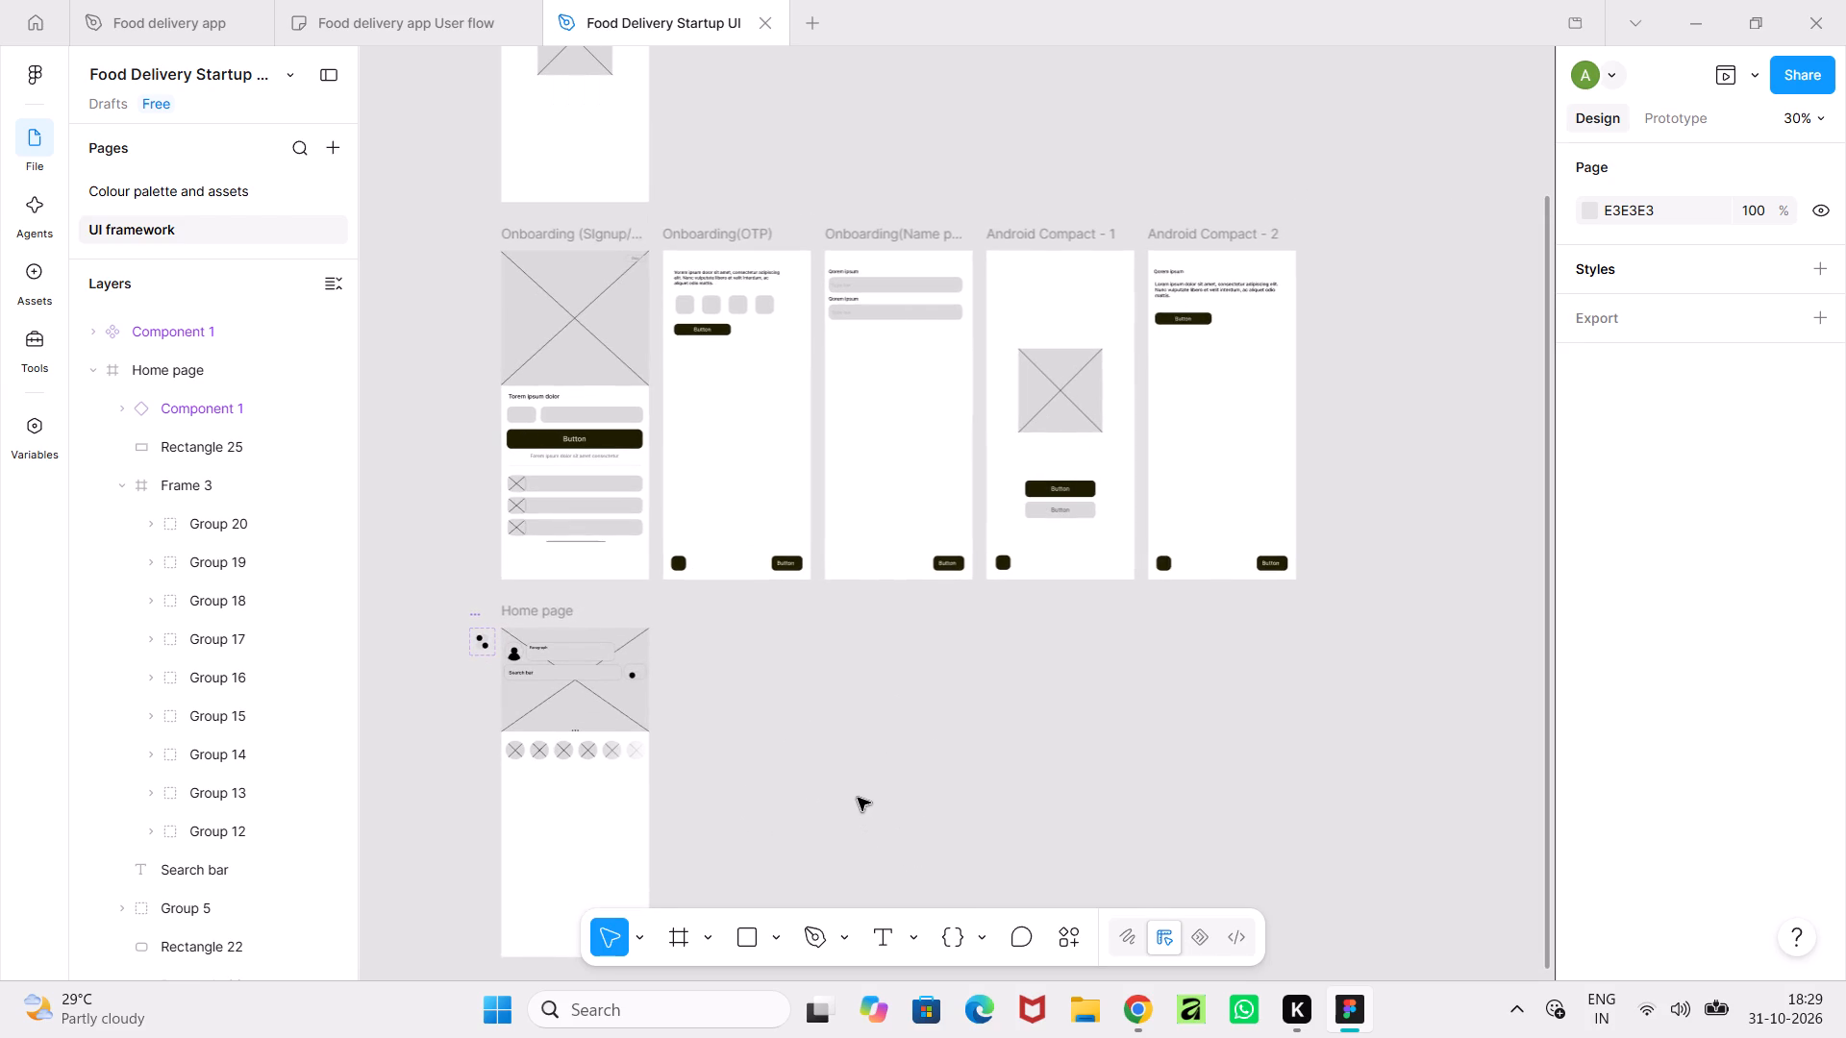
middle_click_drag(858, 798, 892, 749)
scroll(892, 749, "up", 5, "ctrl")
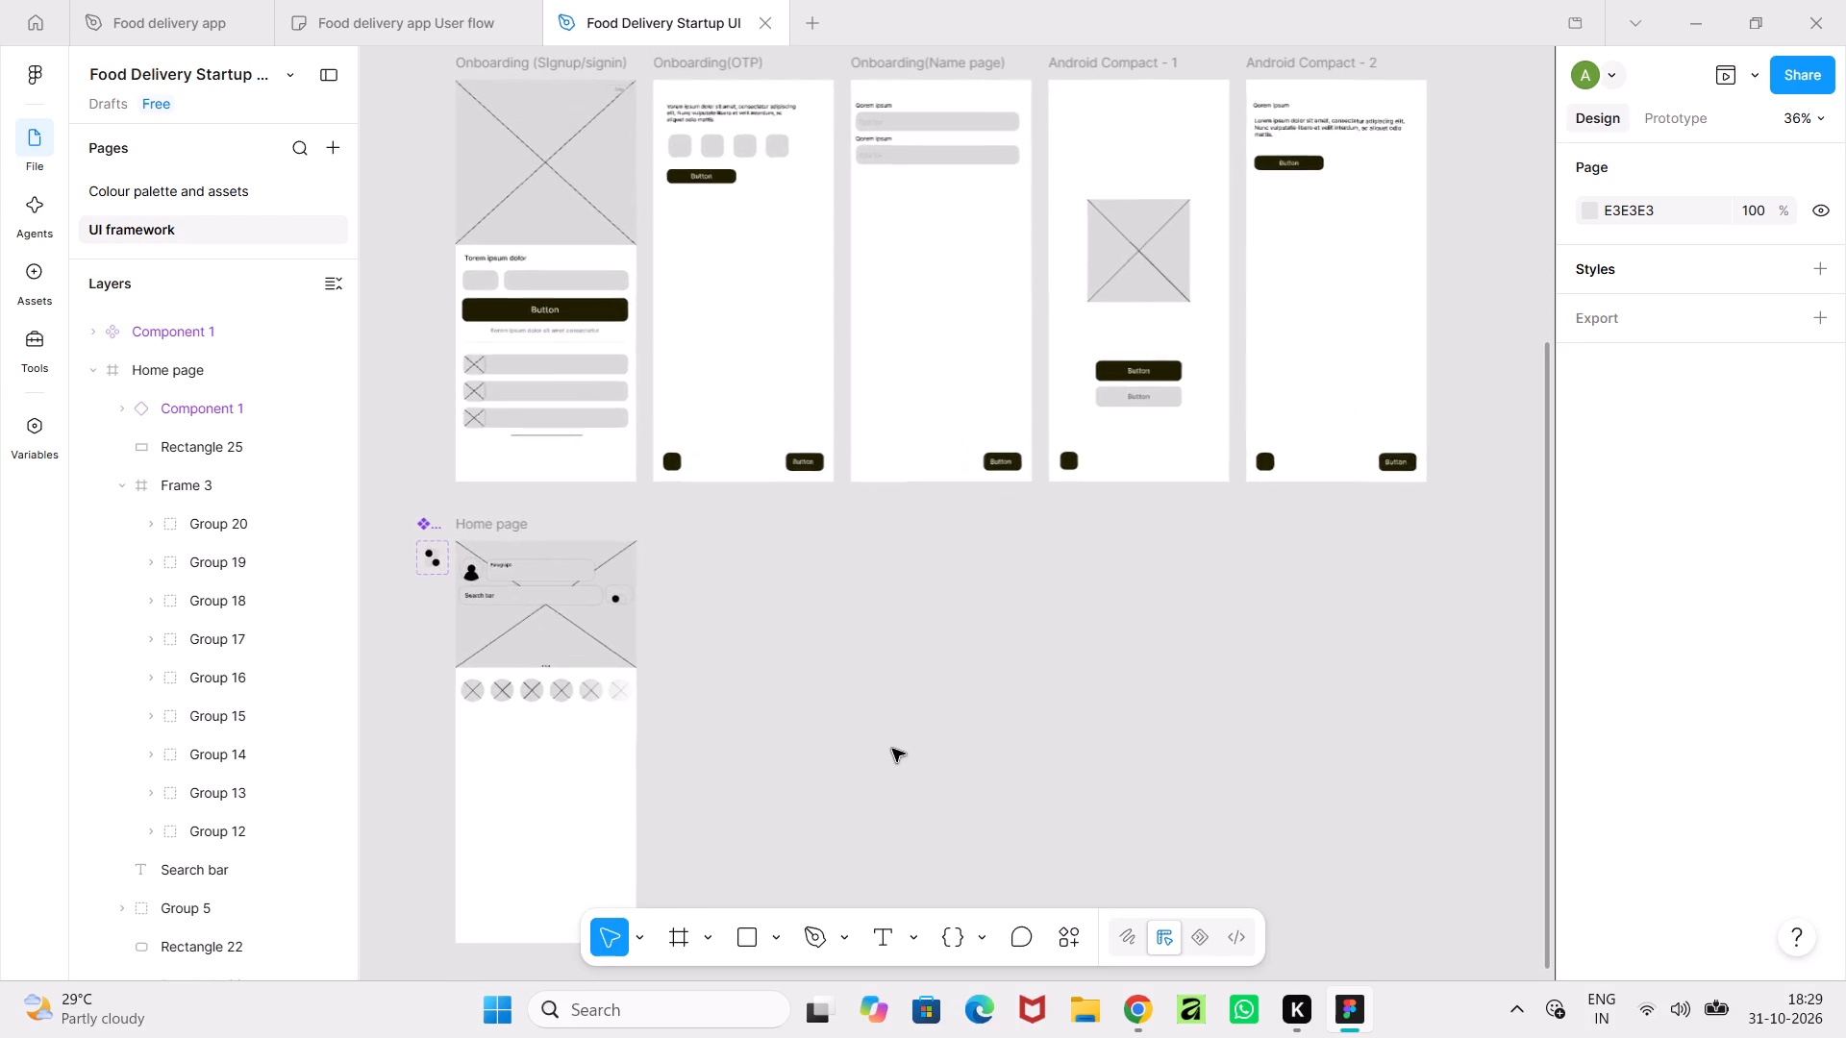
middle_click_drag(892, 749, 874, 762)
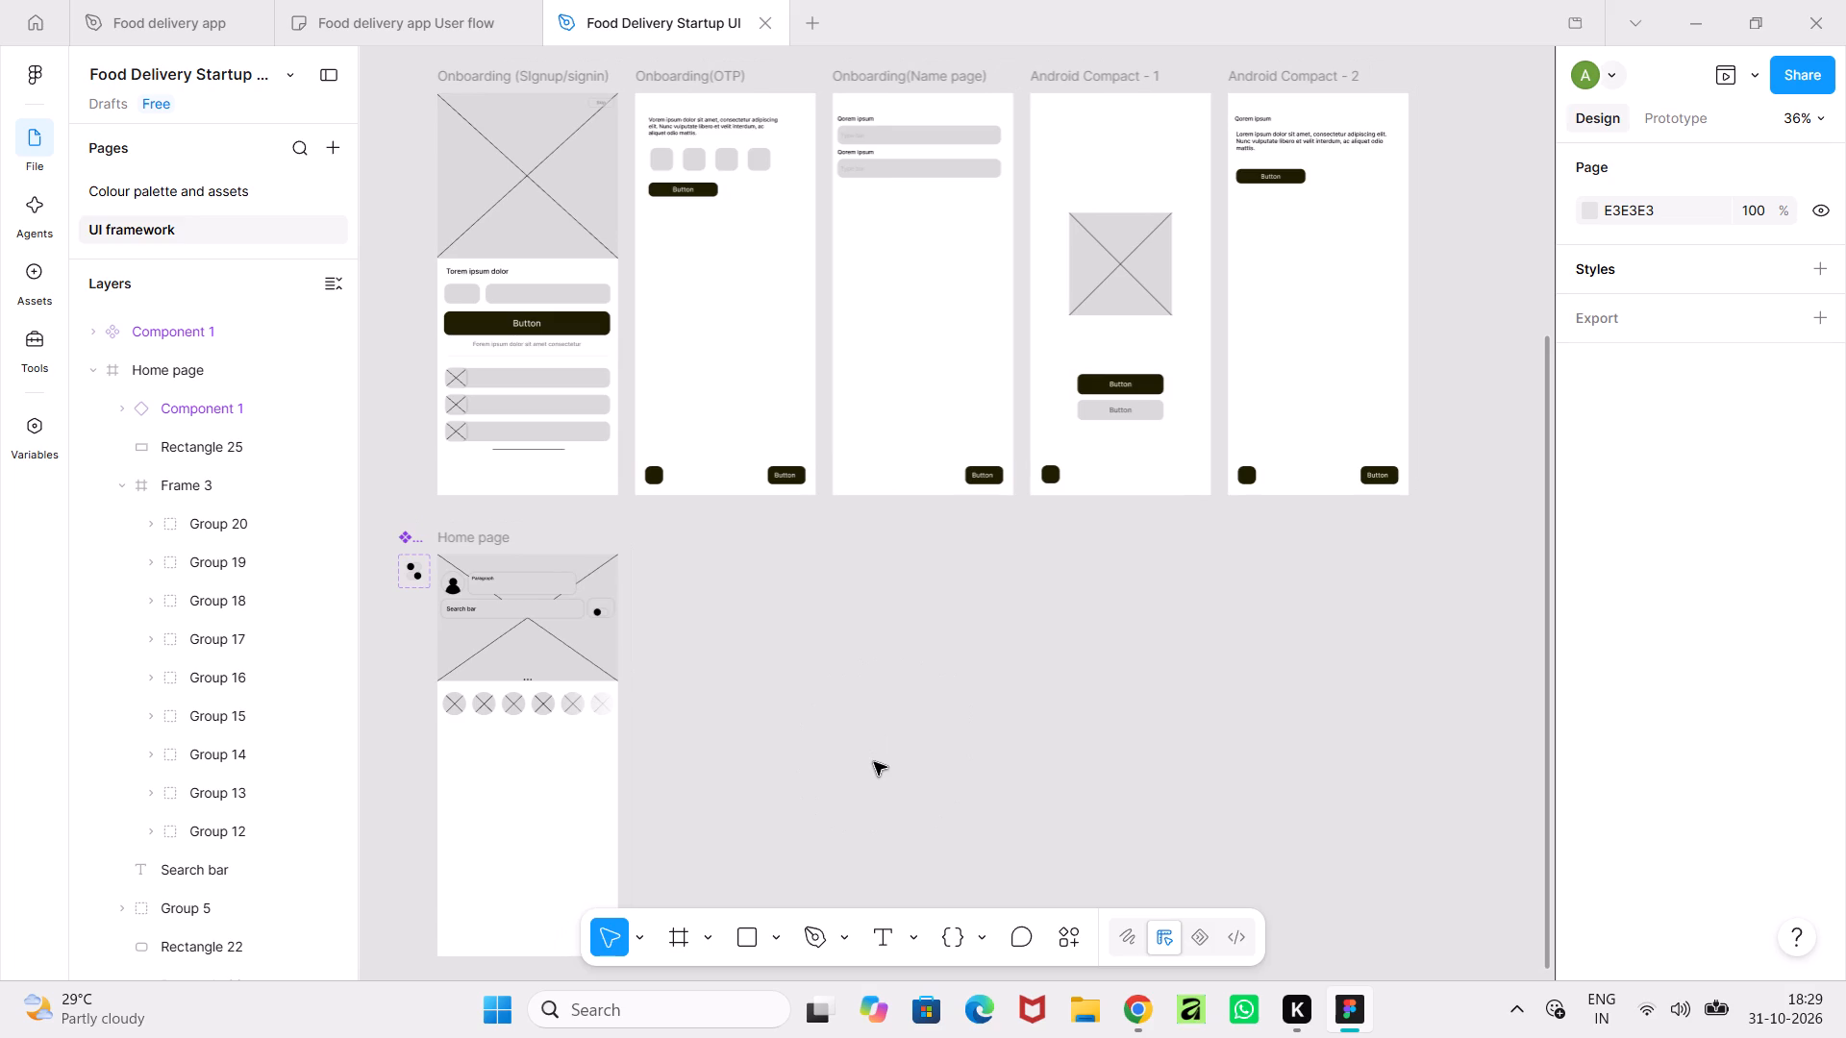
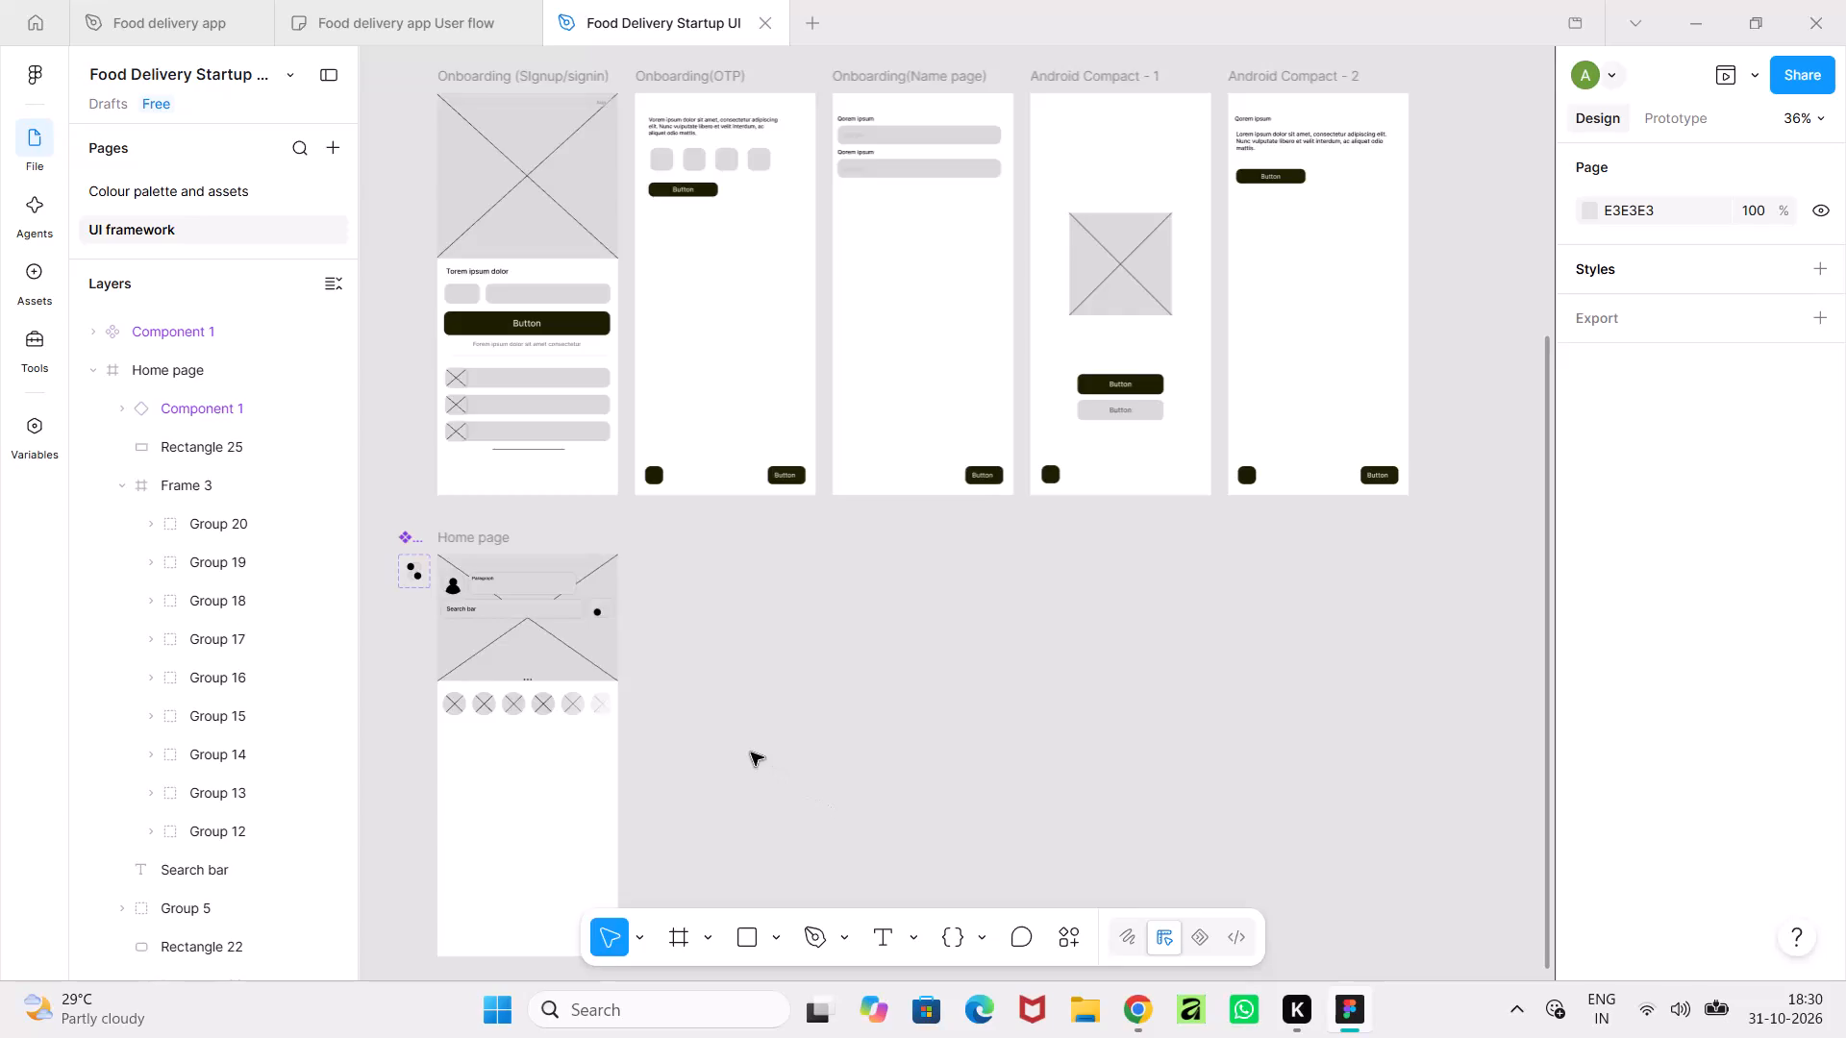
Examine the Home page wireframe's header, search bar toggle and row of circular placeholders in relation to the onboarding frames.
scroll(751, 753, "up", 3, "ctrl")
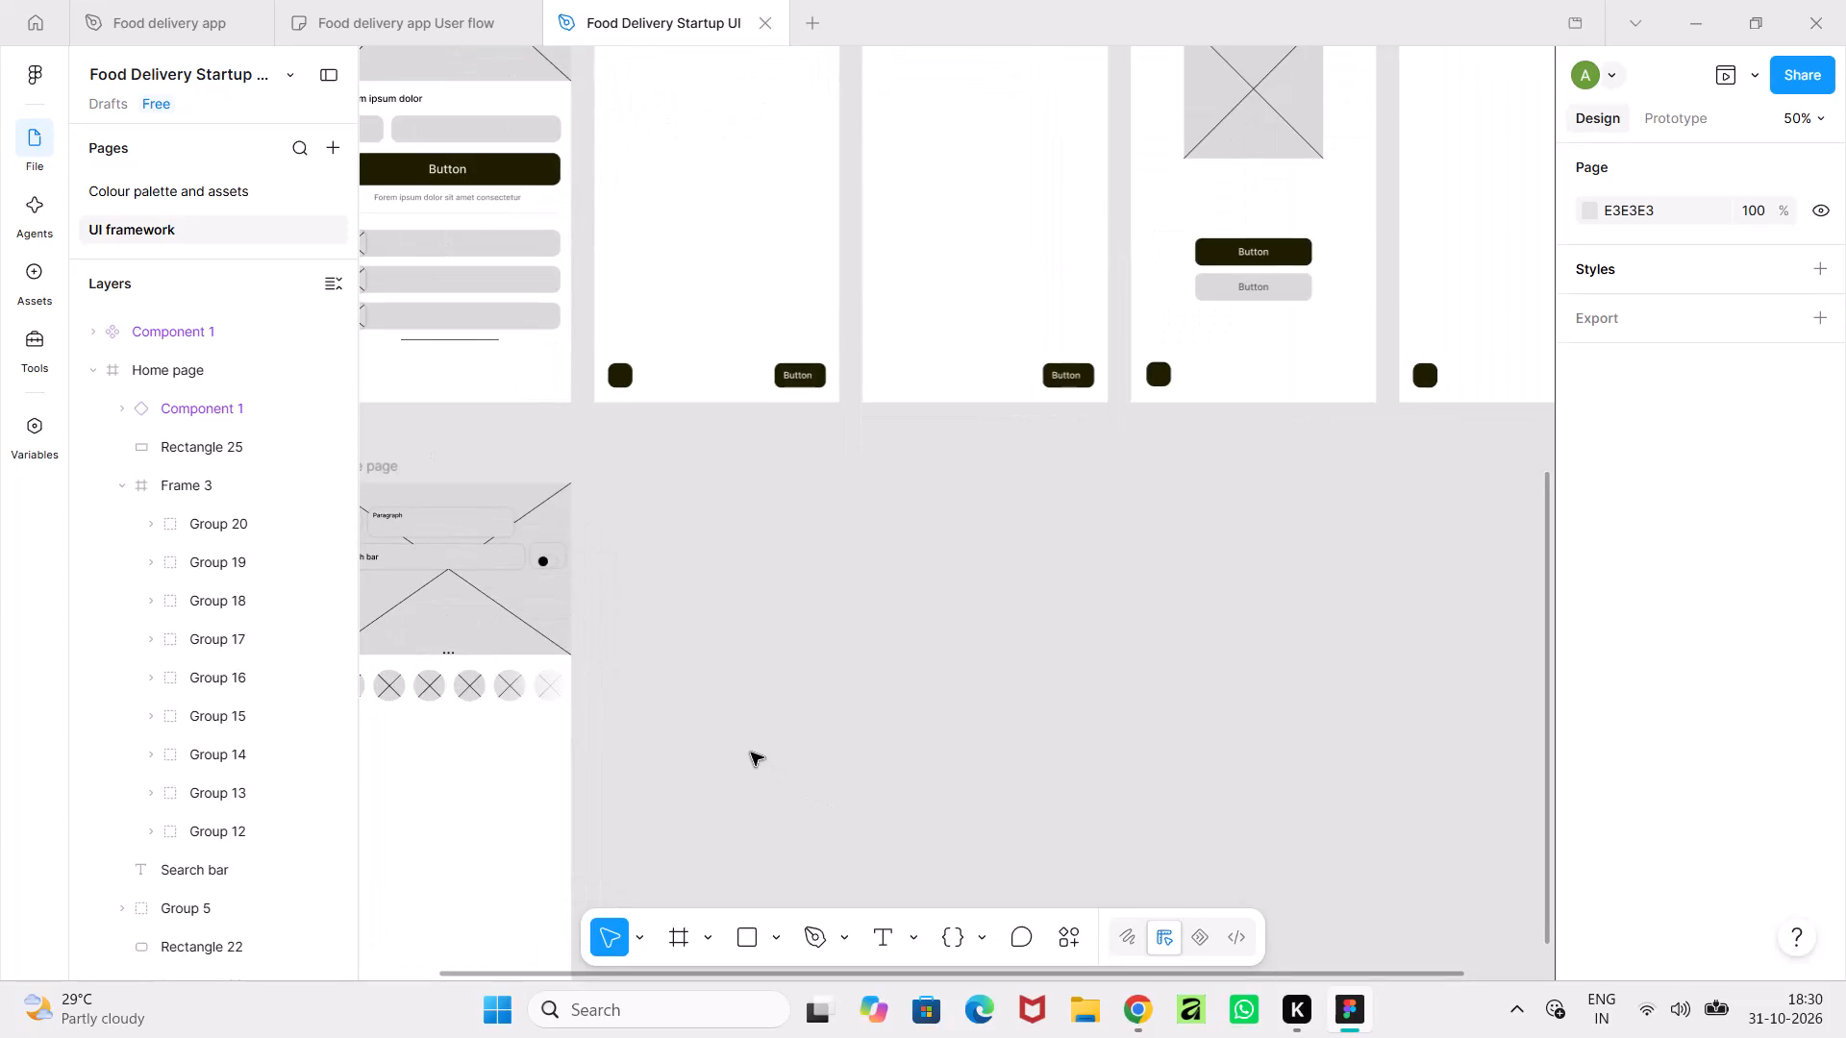
scroll(751, 753, "up", 2, "ctrl")
scroll(751, 753, "down", 8, "ctrl")
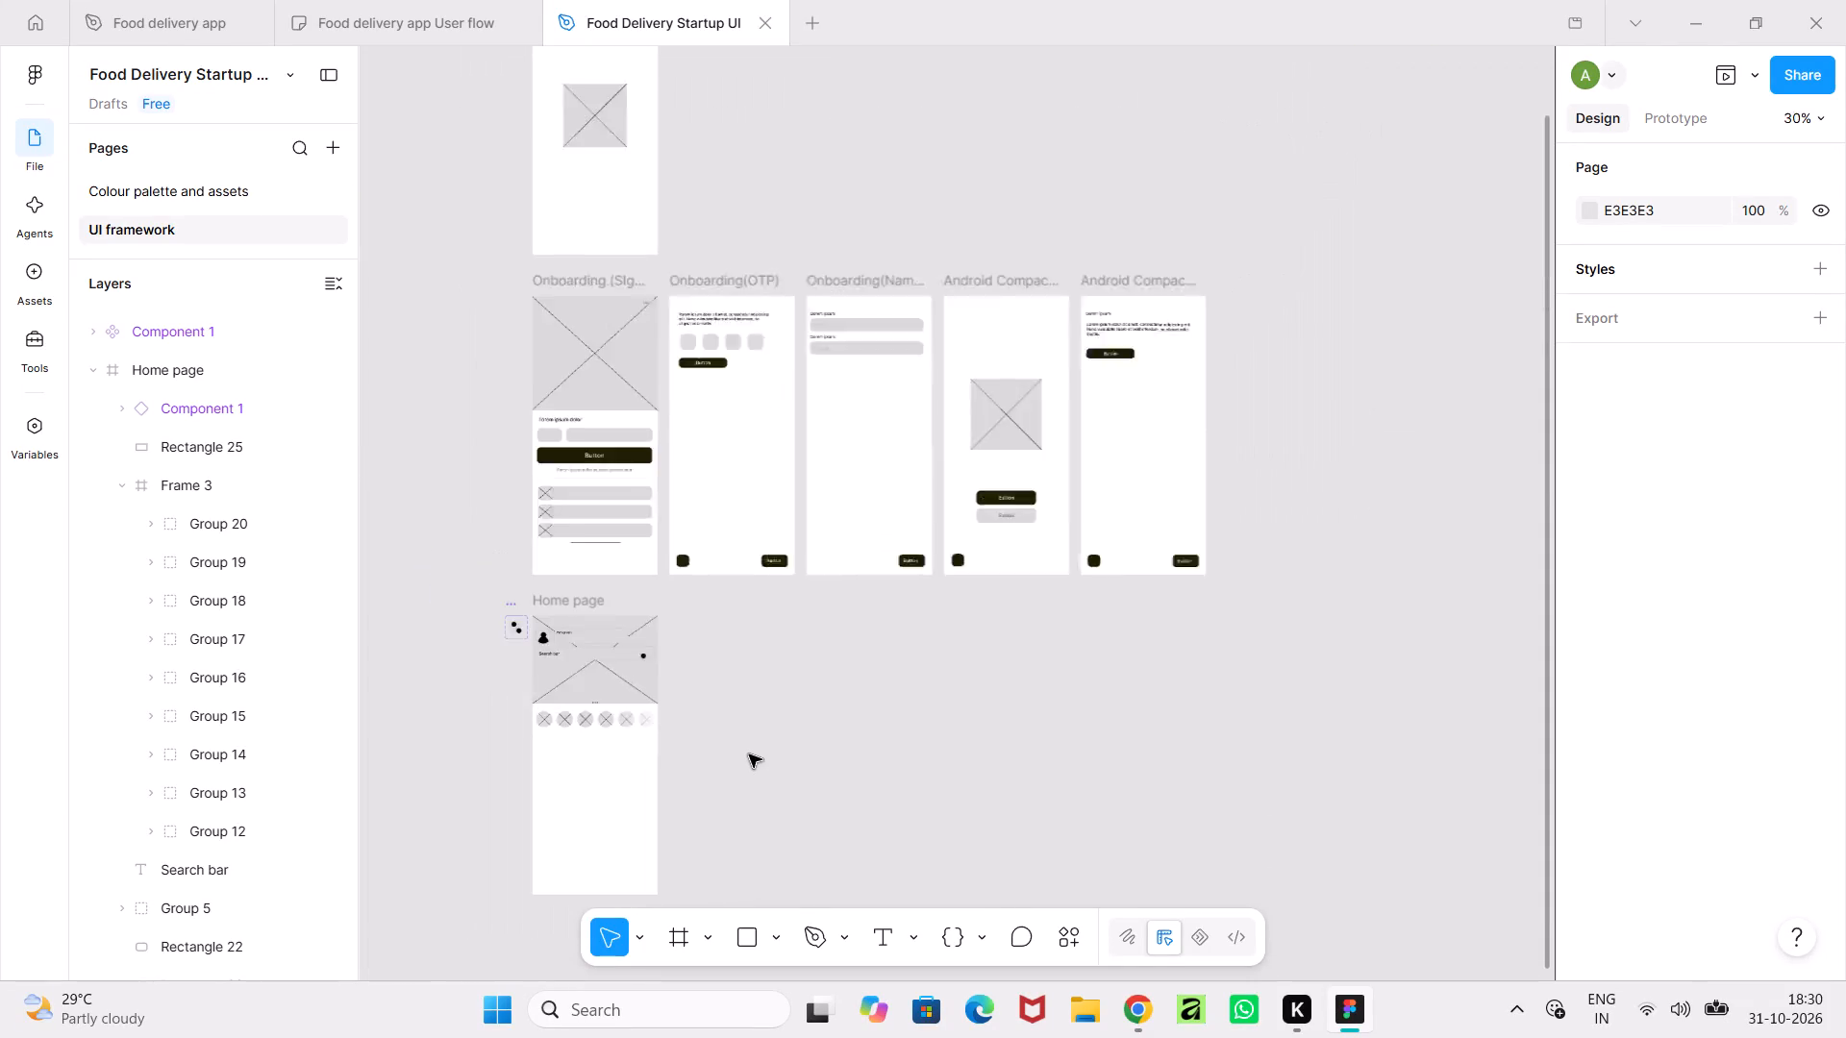
scroll(749, 754, "down", 1, "ctrl")
middle_click_drag(749, 754, 944, 746)
scroll(944, 746, "up", 6, "ctrl")
scroll(944, 746, "down", 8, "ctrl")
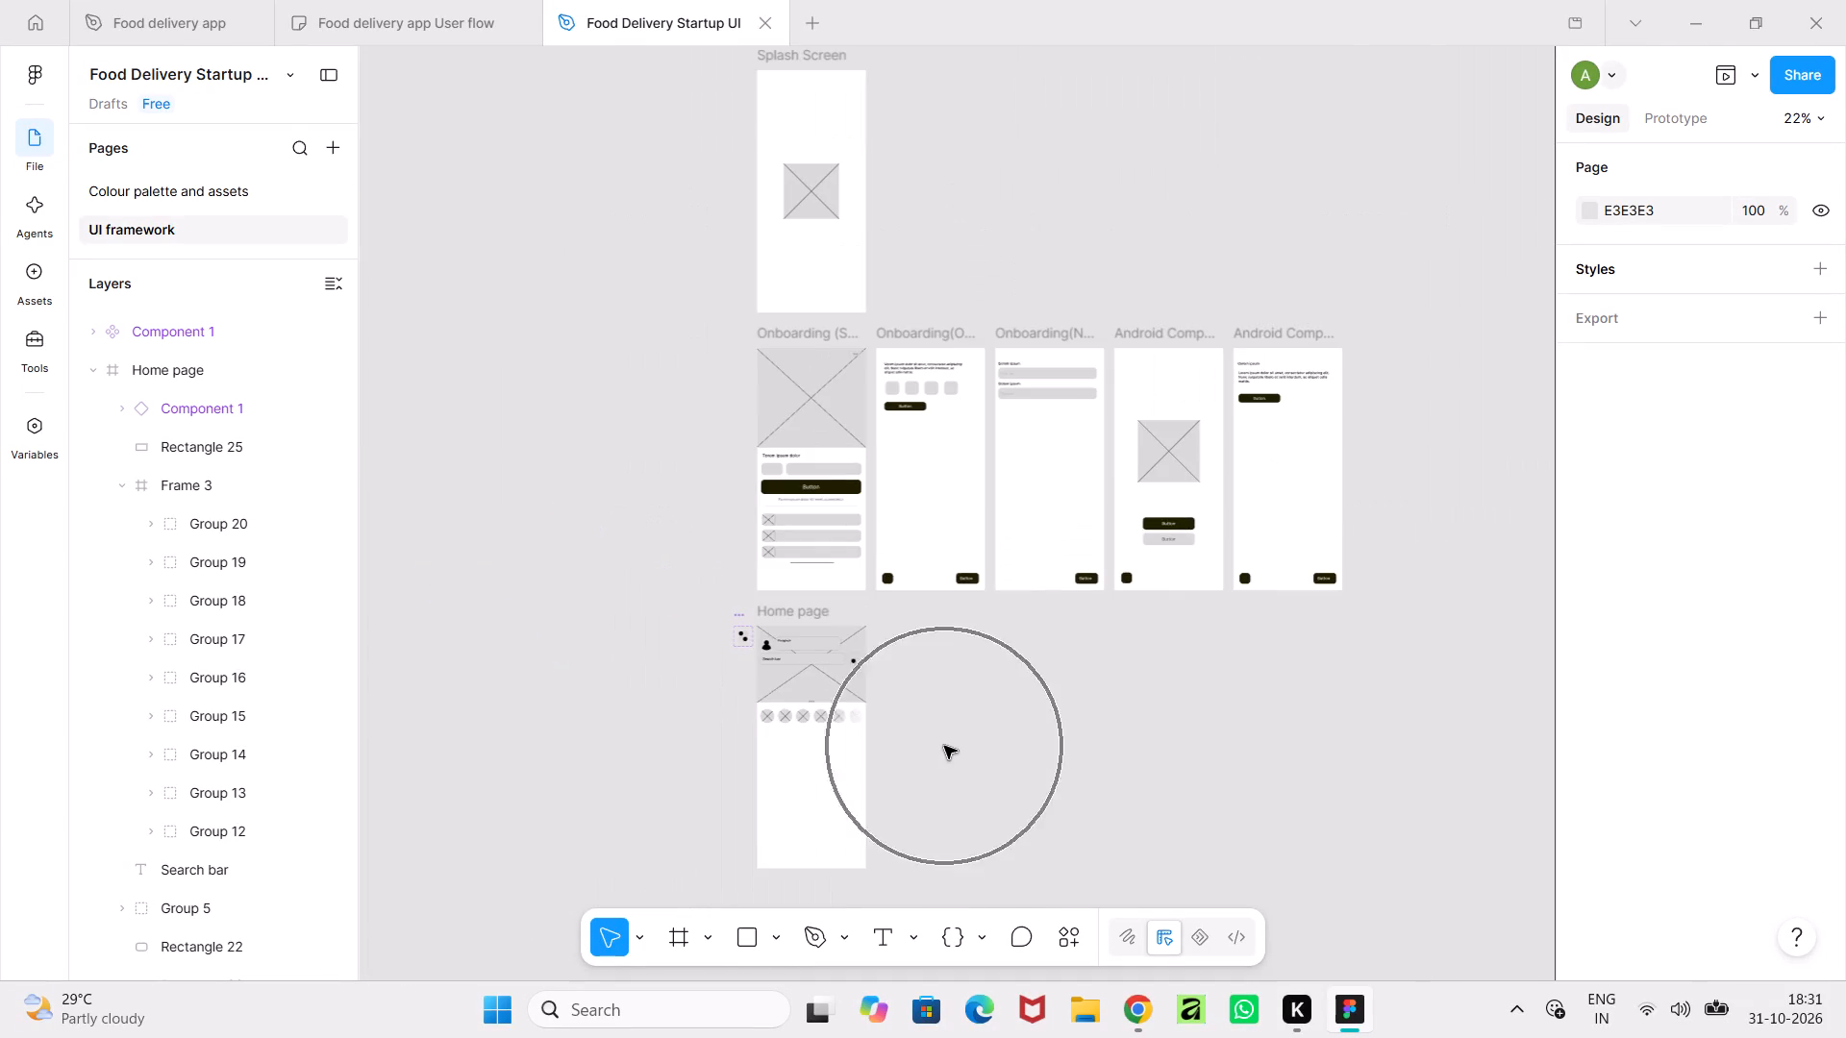
scroll(944, 746, "up", 10, "ctrl")
middle_click_drag(944, 746, 1159, 551)
scroll(878, 582, "up", 6, "ctrl")
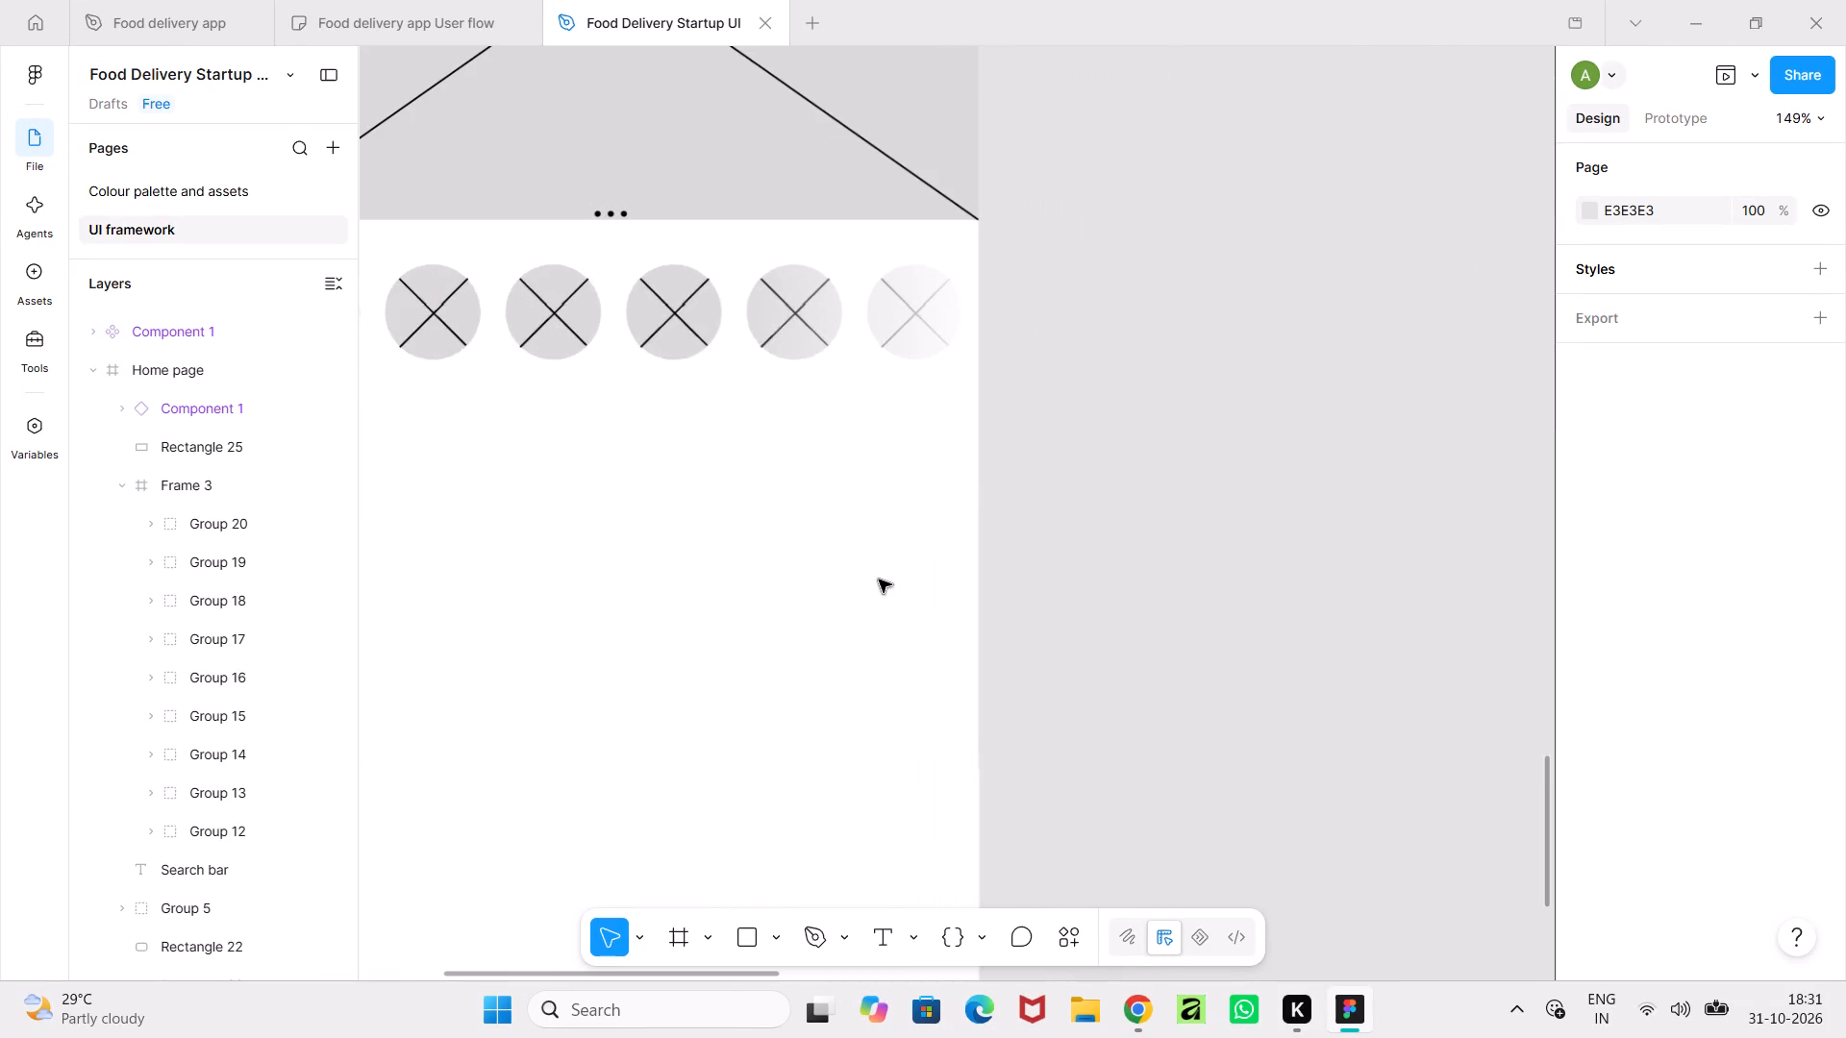
middle_click_drag(1010, 404, 1083, 801)
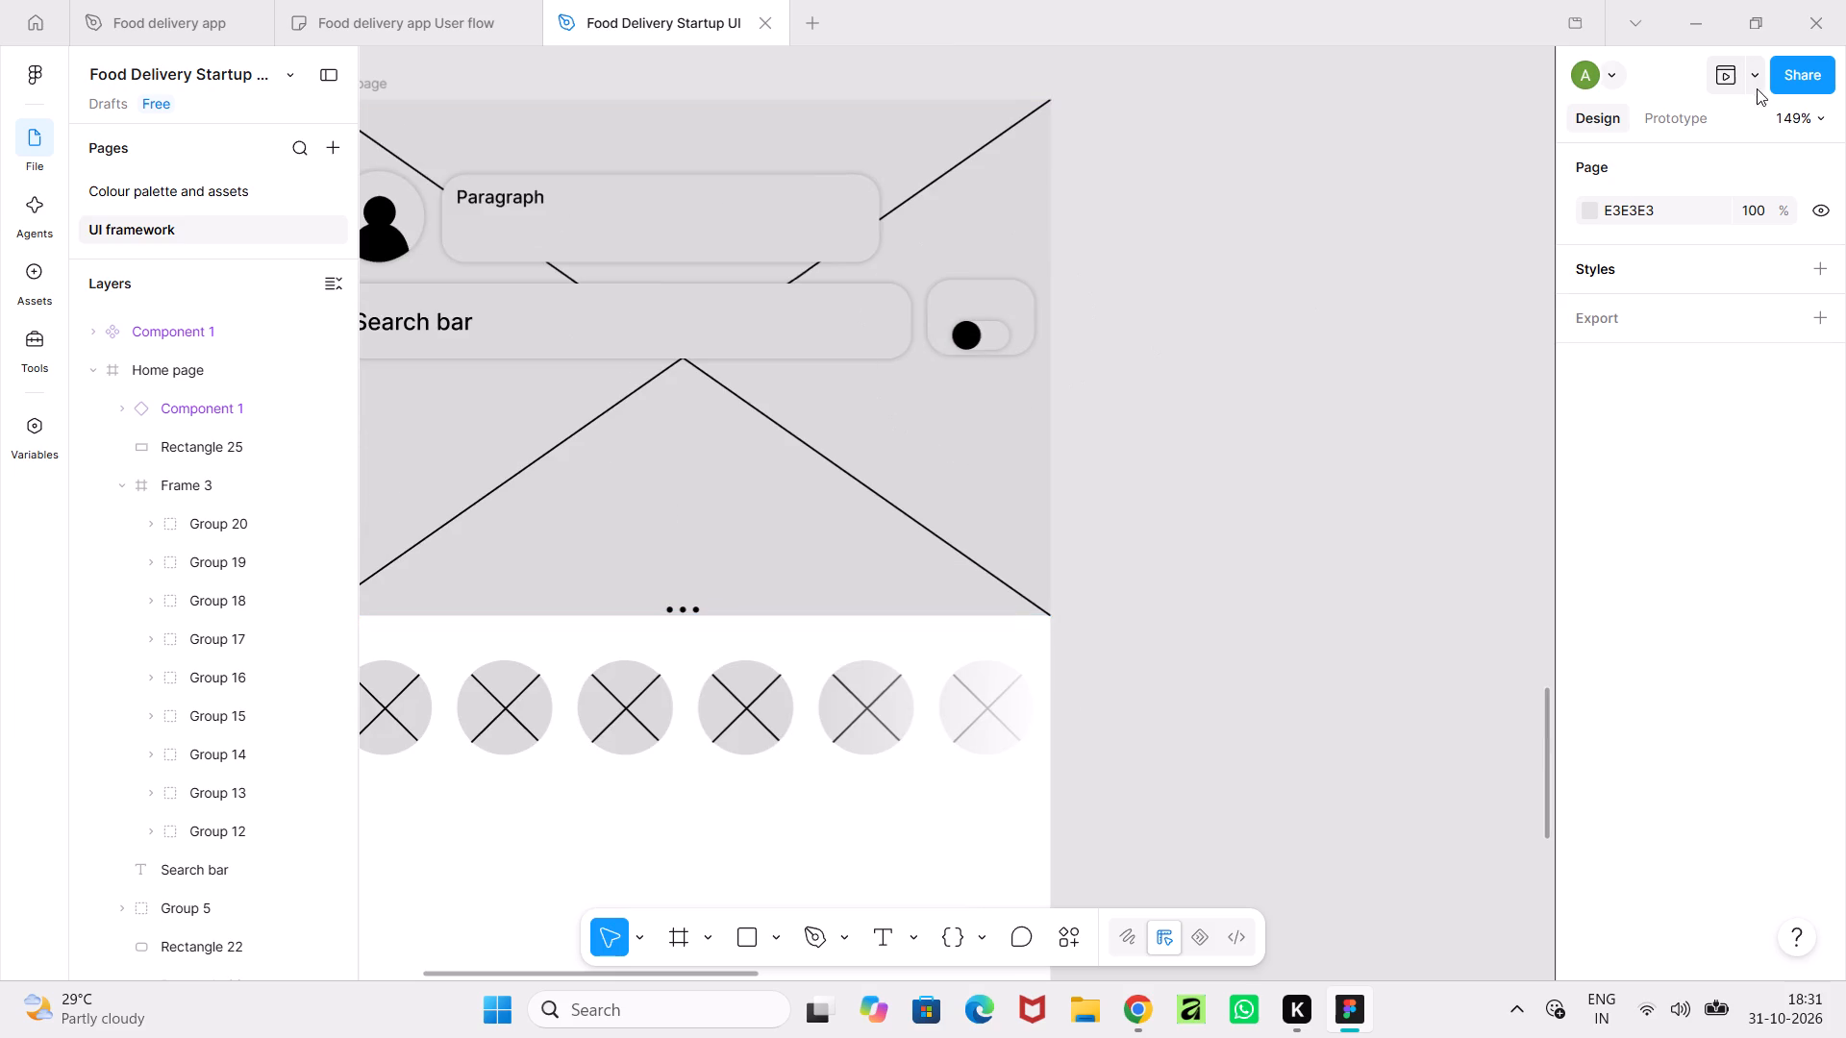
scroll(1339, 551, "down", 10, "ctrl")
middle_click_drag(1337, 569, 1134, 840)
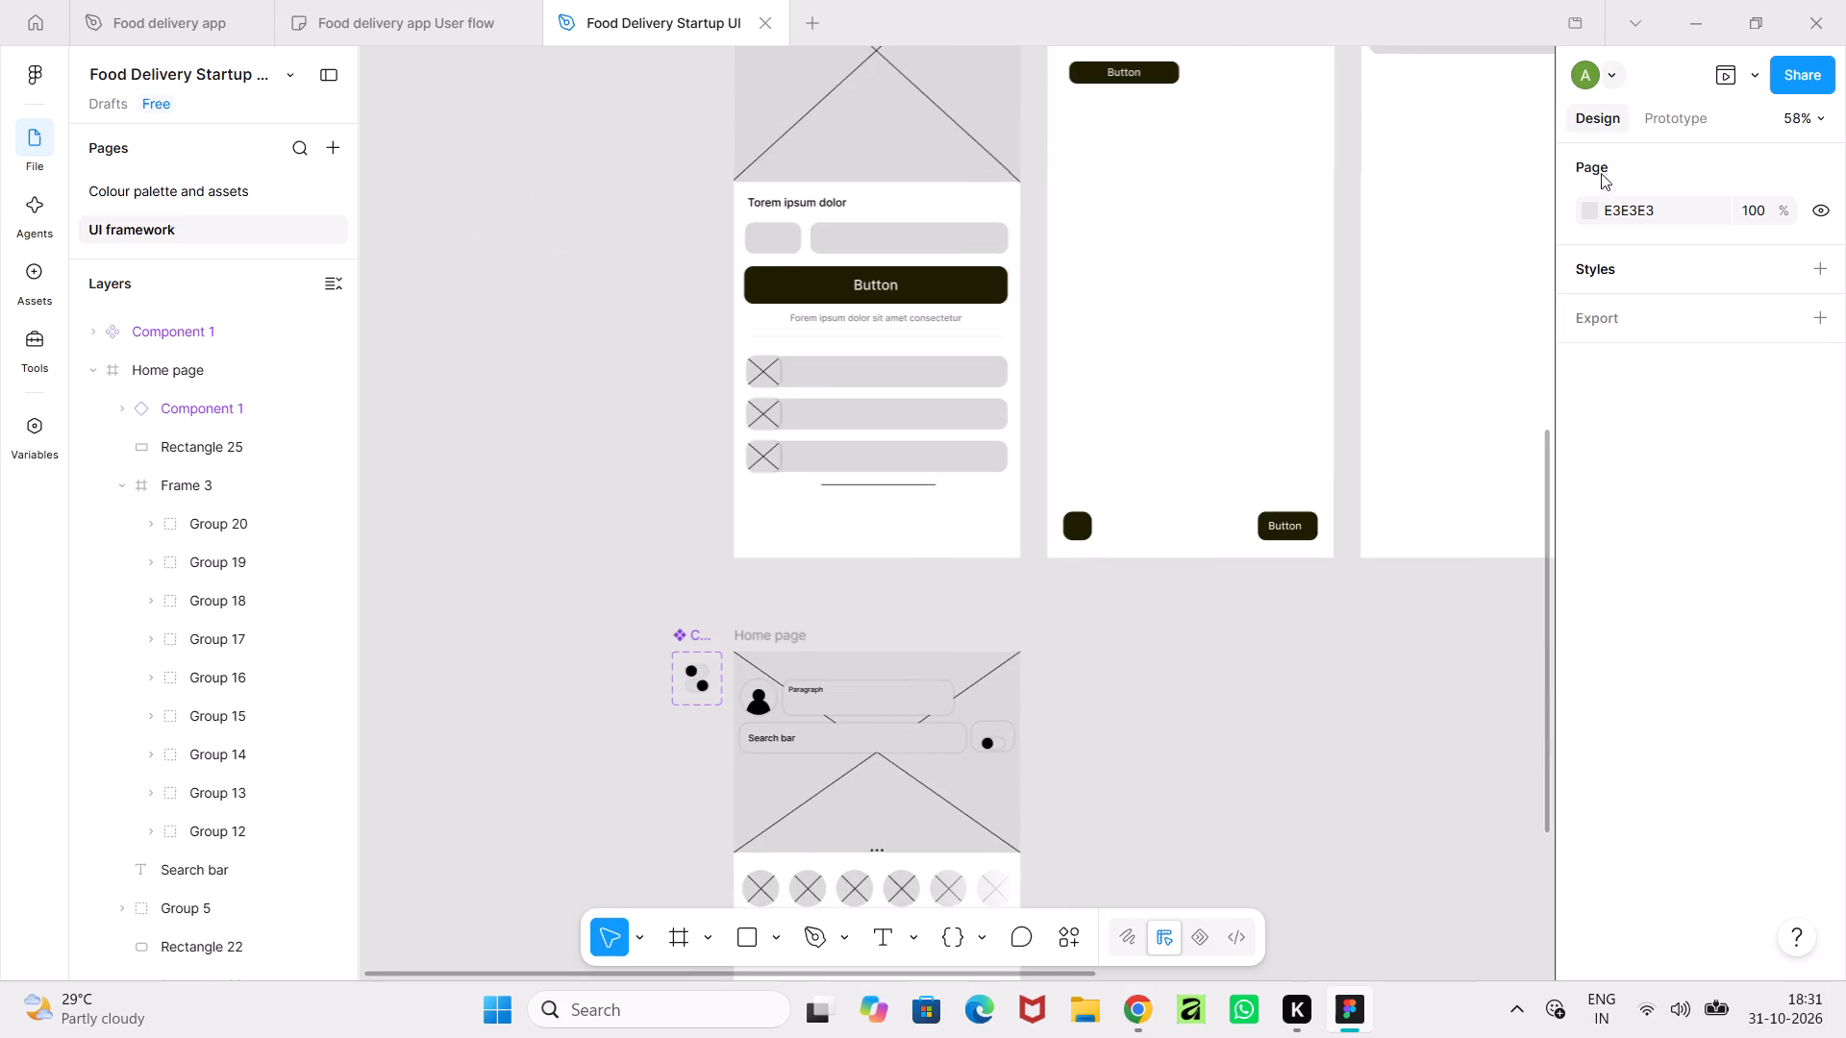
Preview the prototype flow from the signup/signin screen through the onboarding screens to the Home page.
left_click(1719, 78)
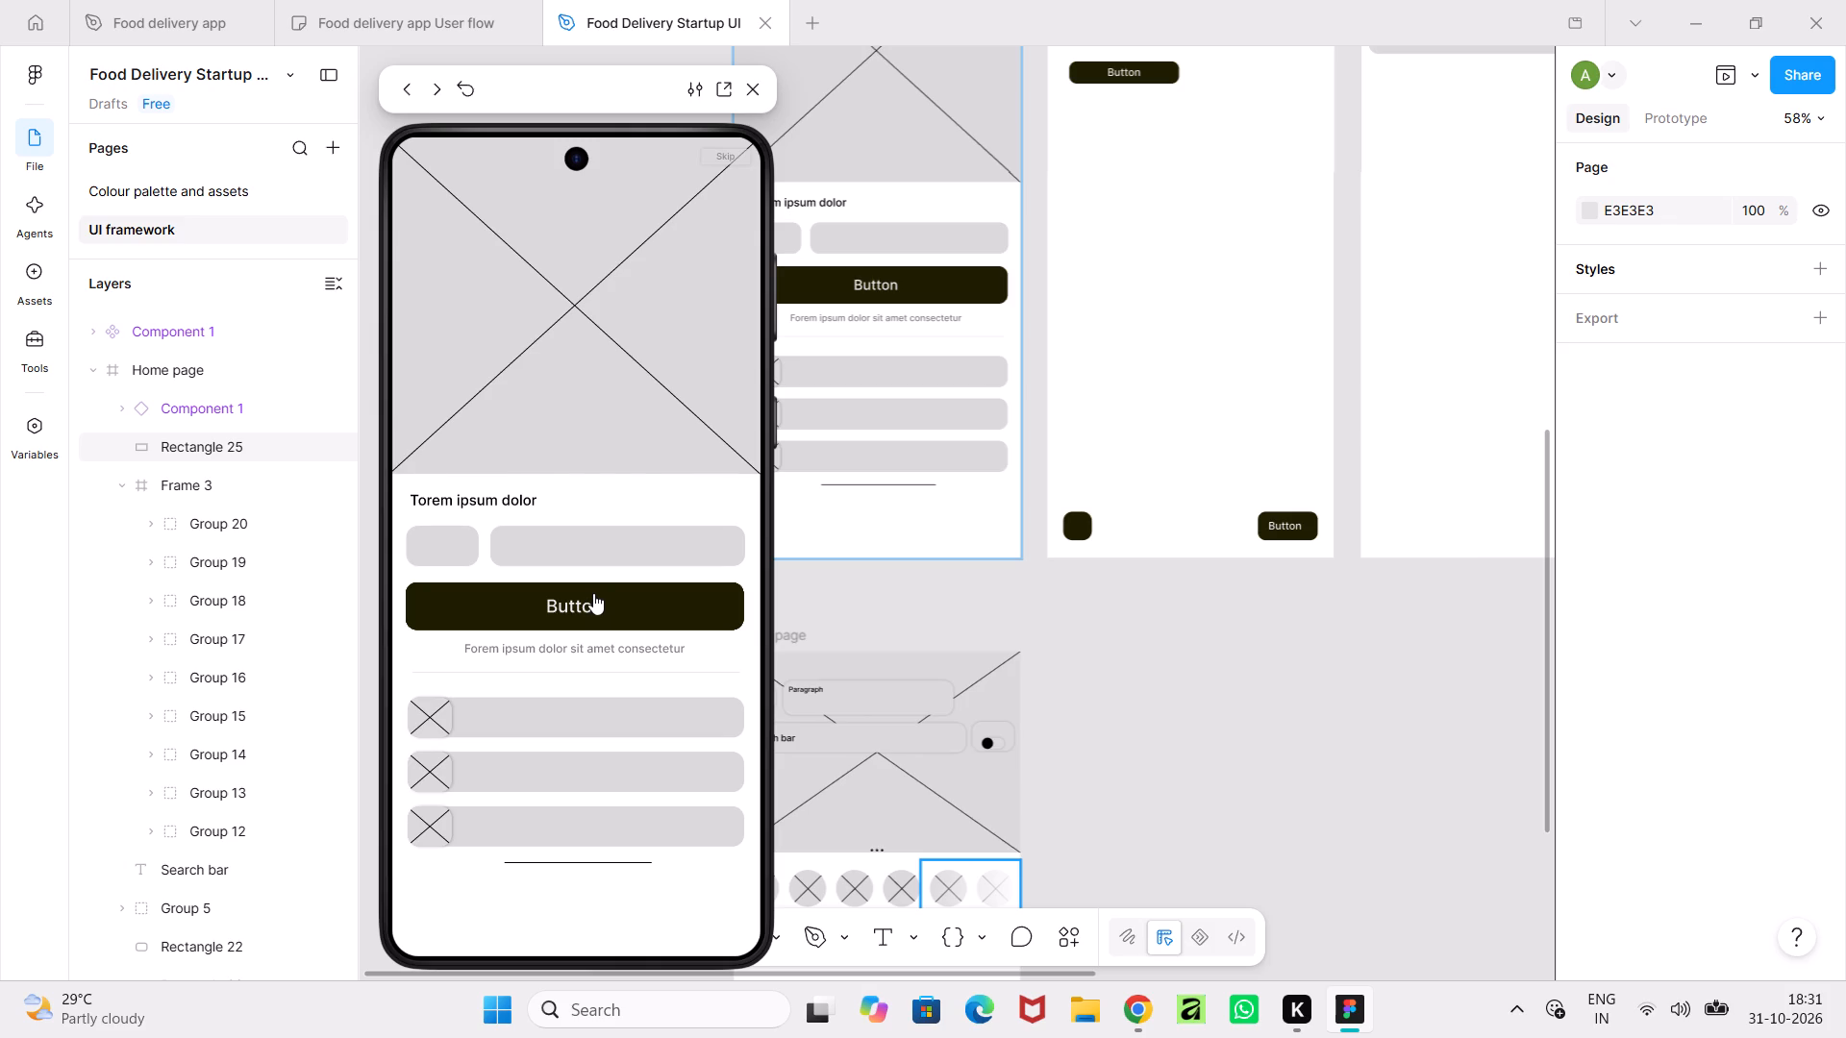
left_click(593, 592)
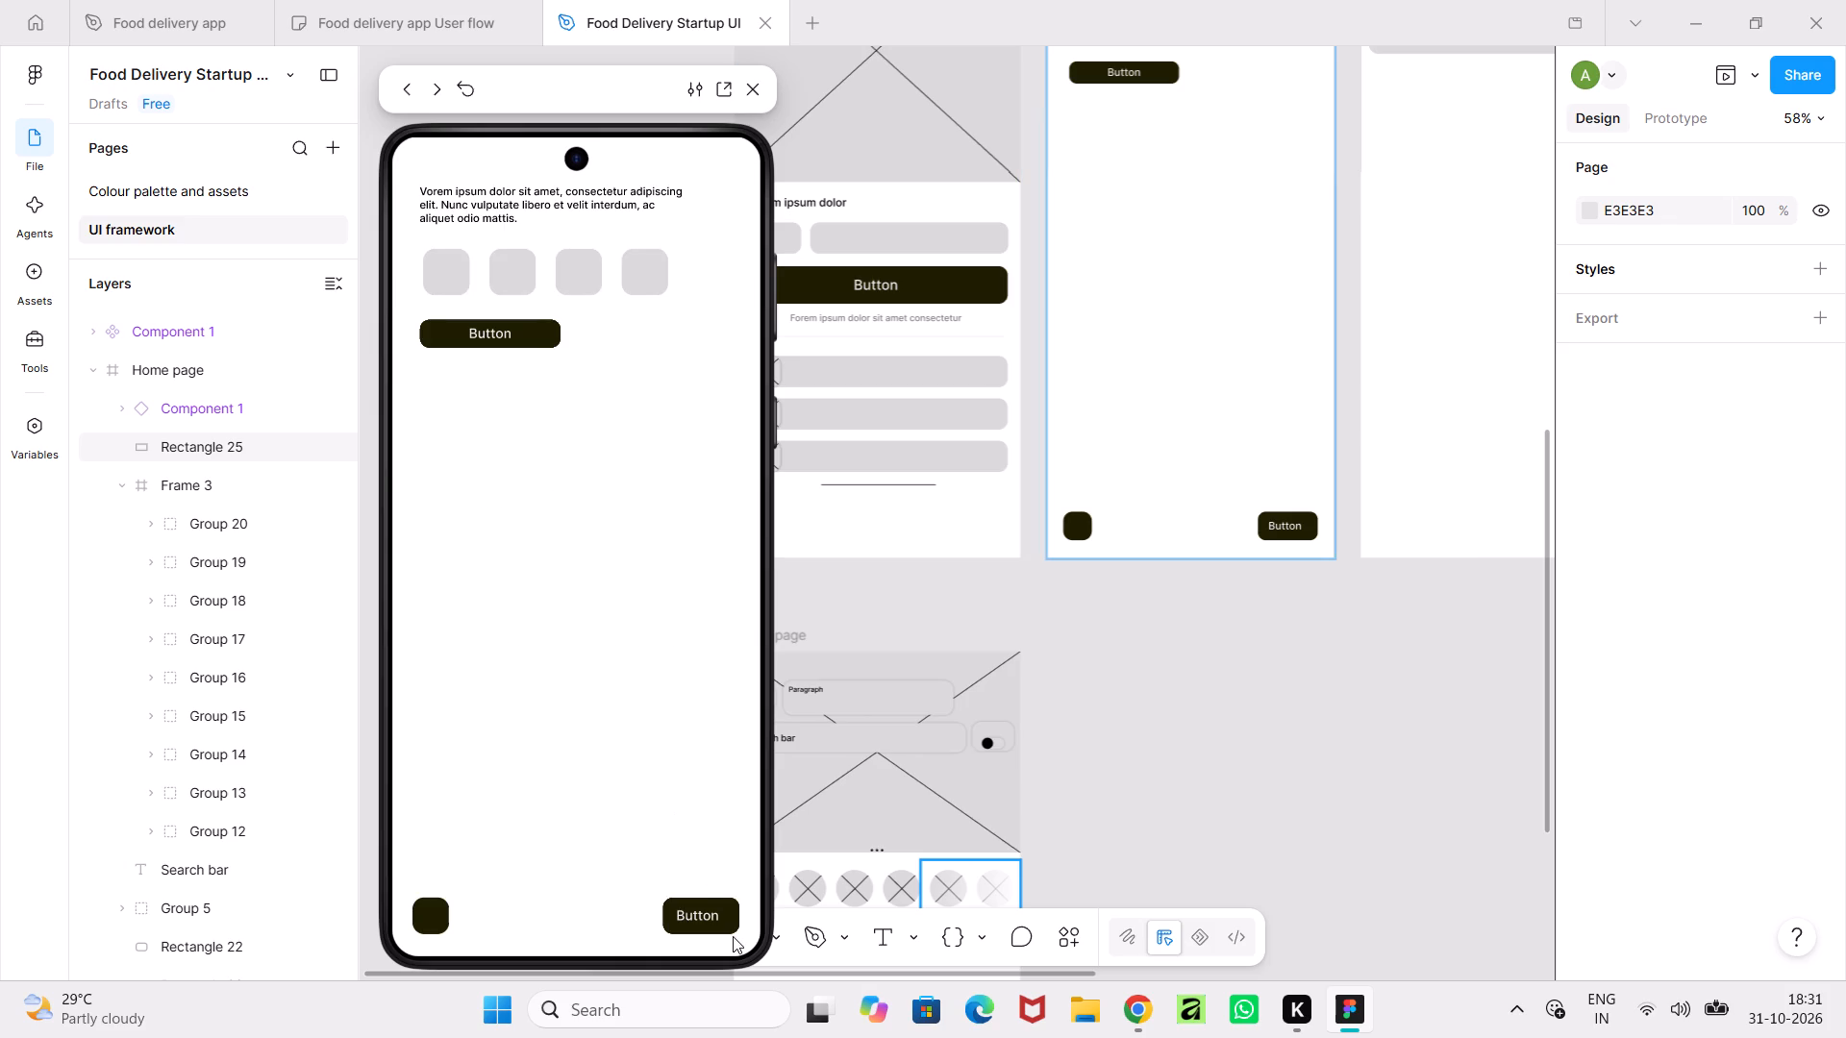
left_click(731, 915)
left_click(731, 915)
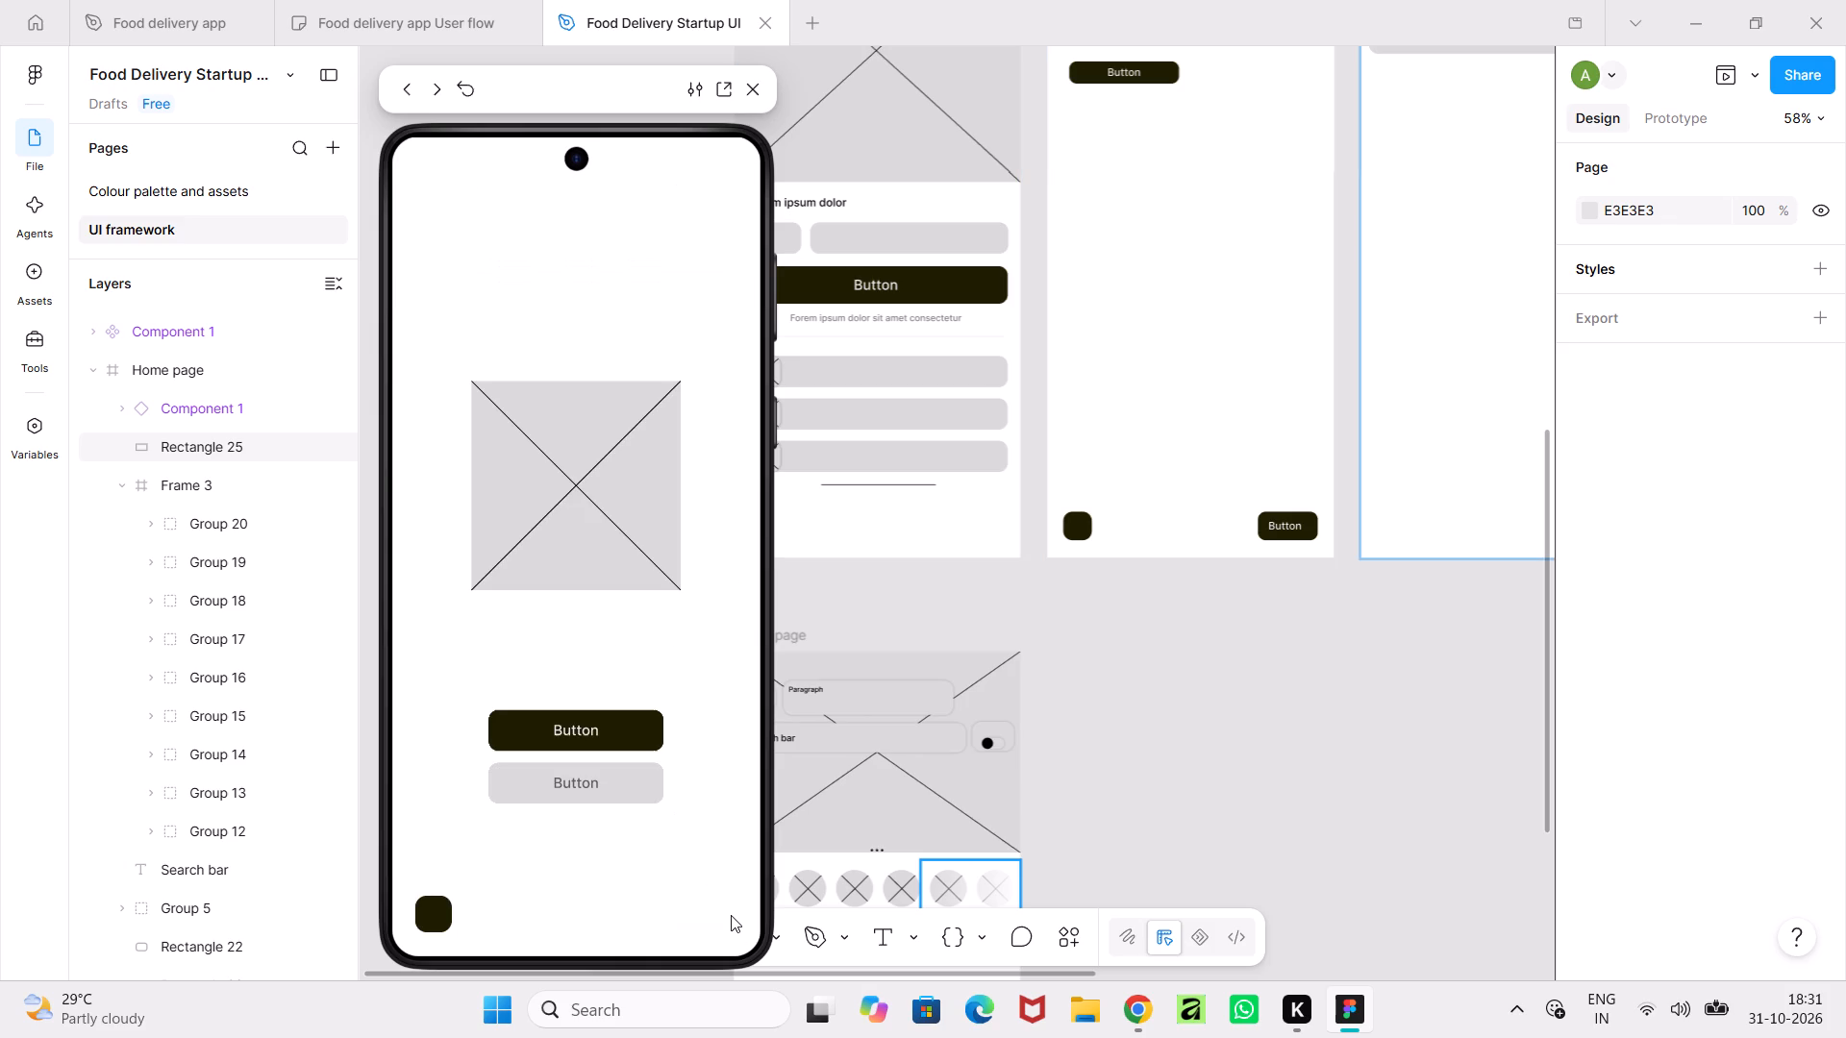
left_click(592, 739)
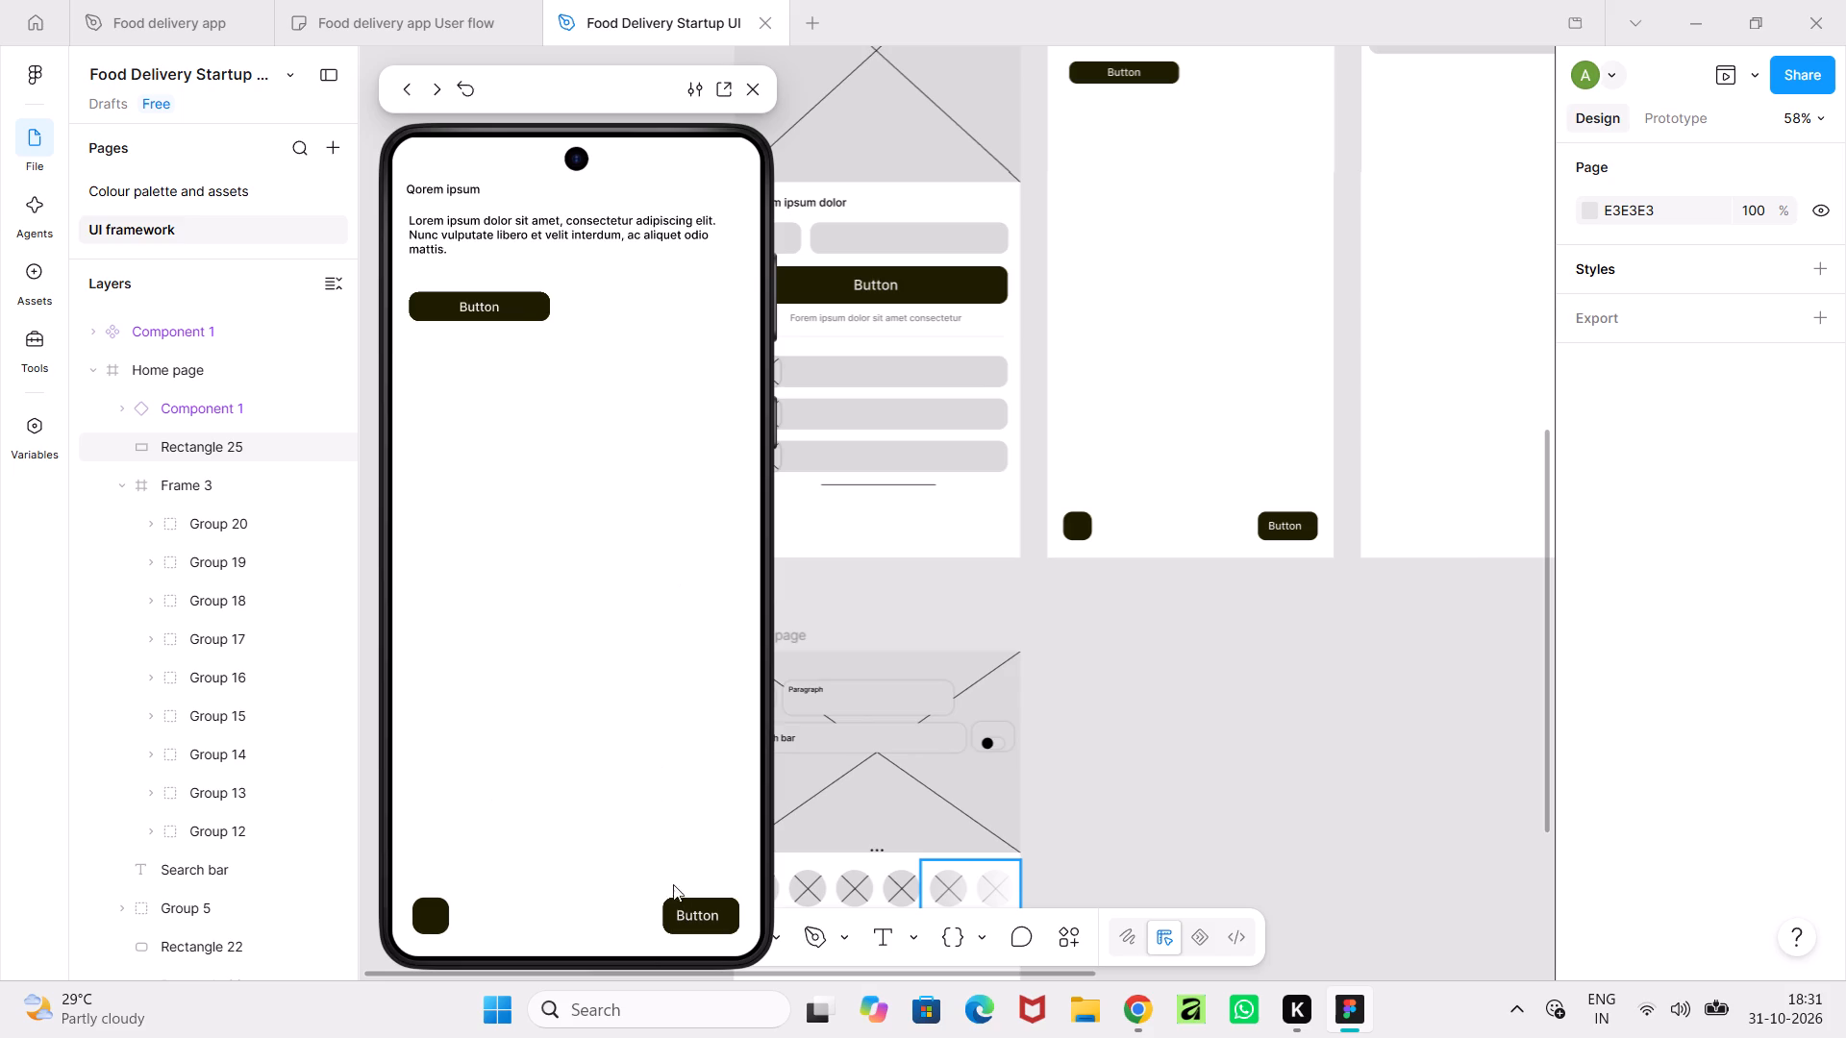
left_click(695, 908)
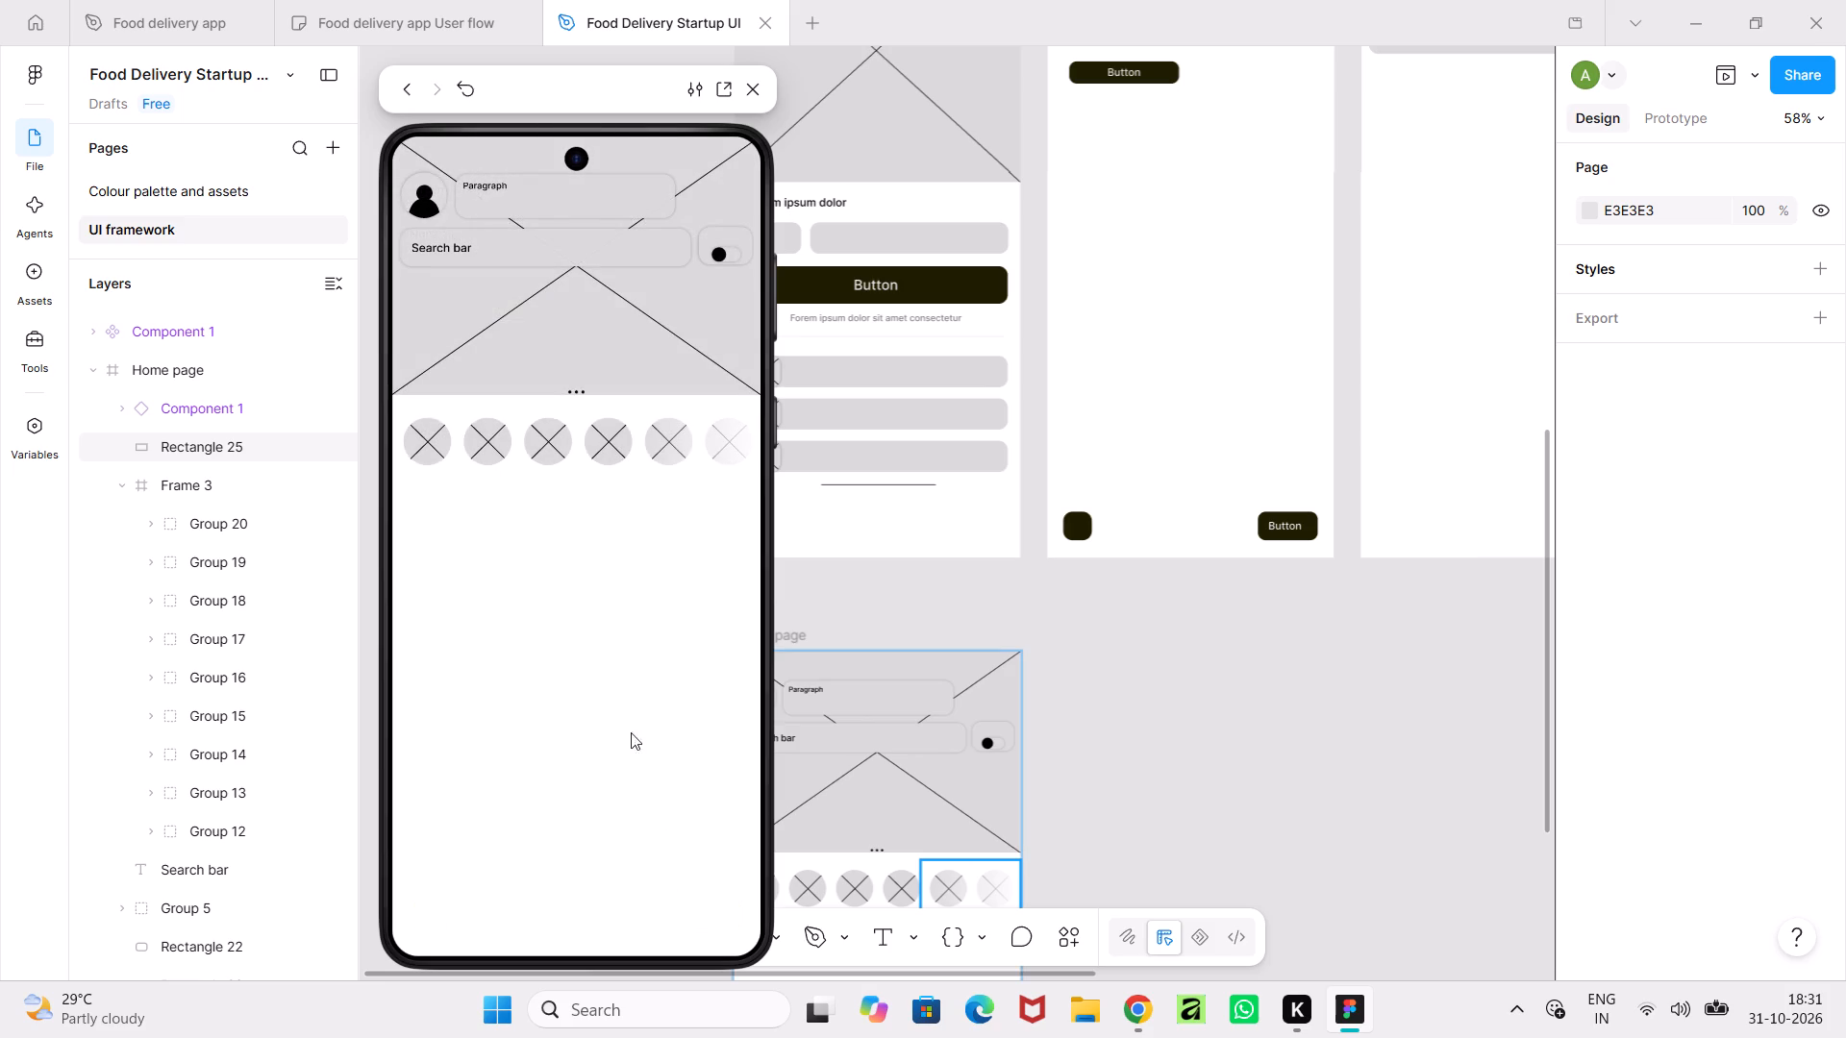
Test the Home page preview by scrolling the circle row sideways and back and repeatedly switching the toggle beside the search bar.
left_click_drag(587, 439, 377, 460)
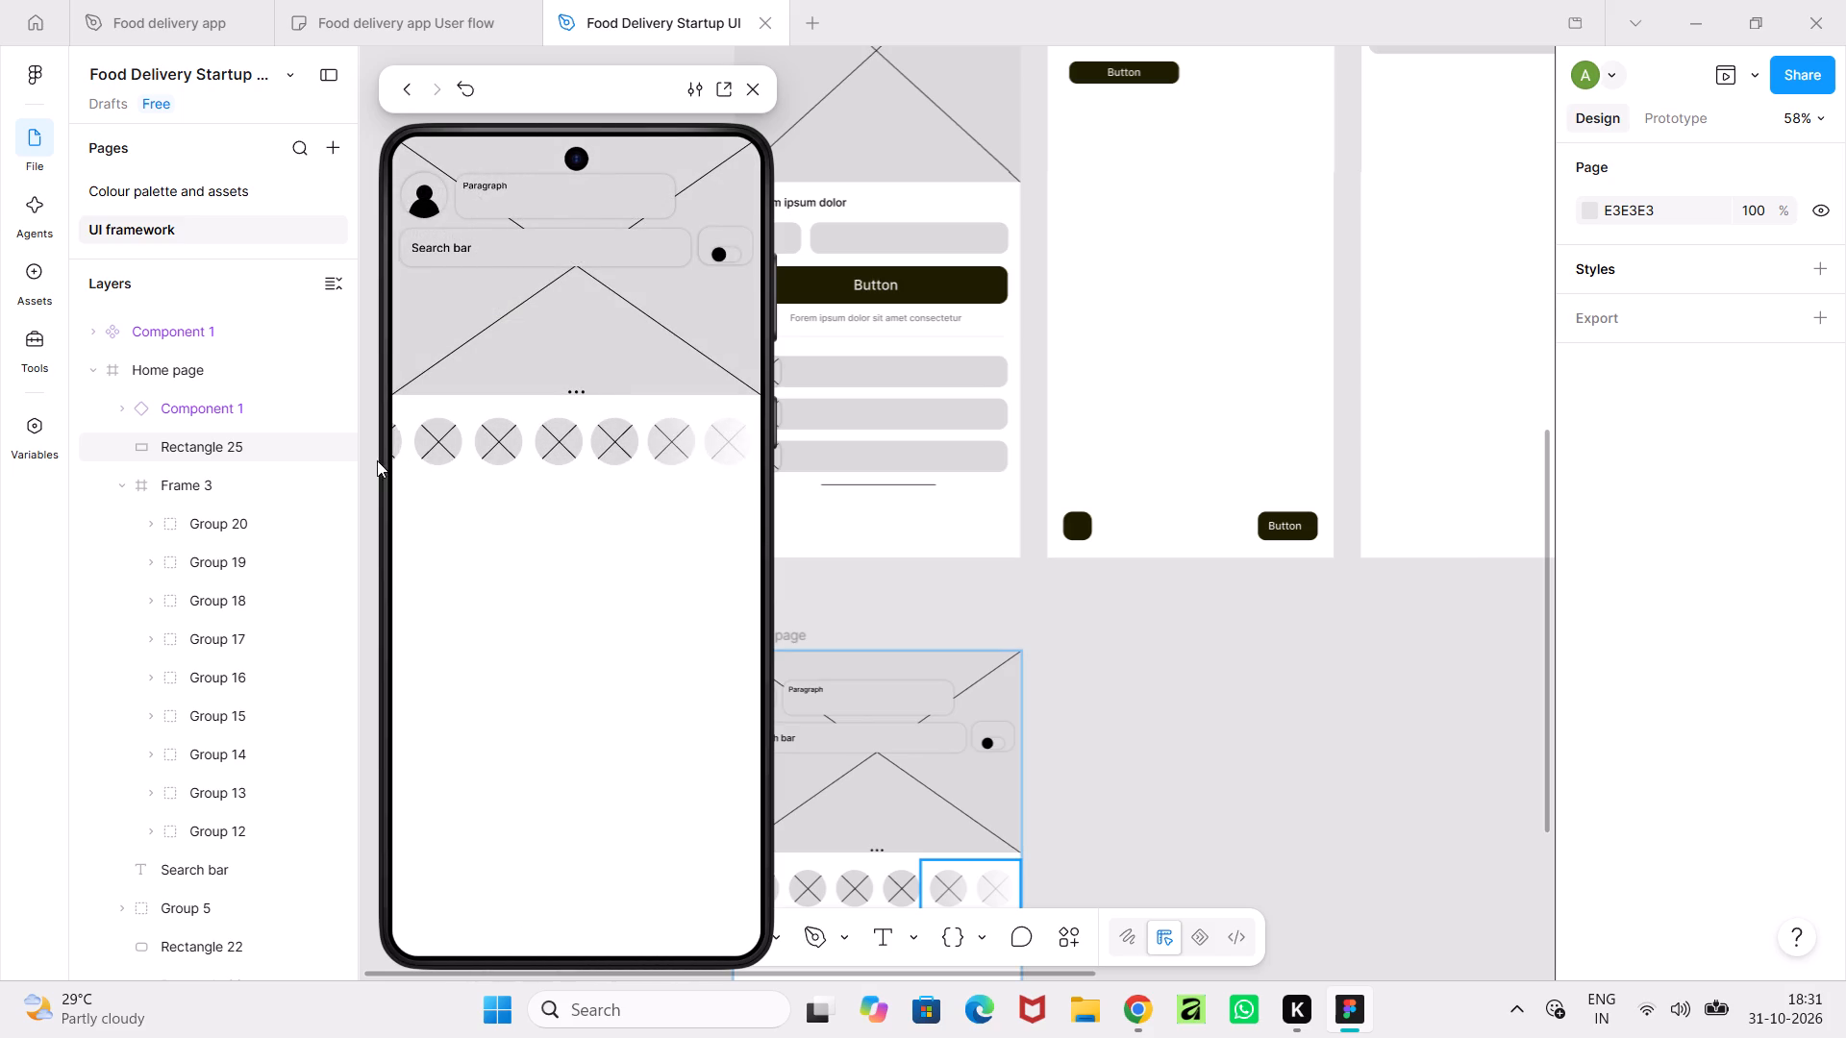
left_click_drag(377, 460, 698, 443)
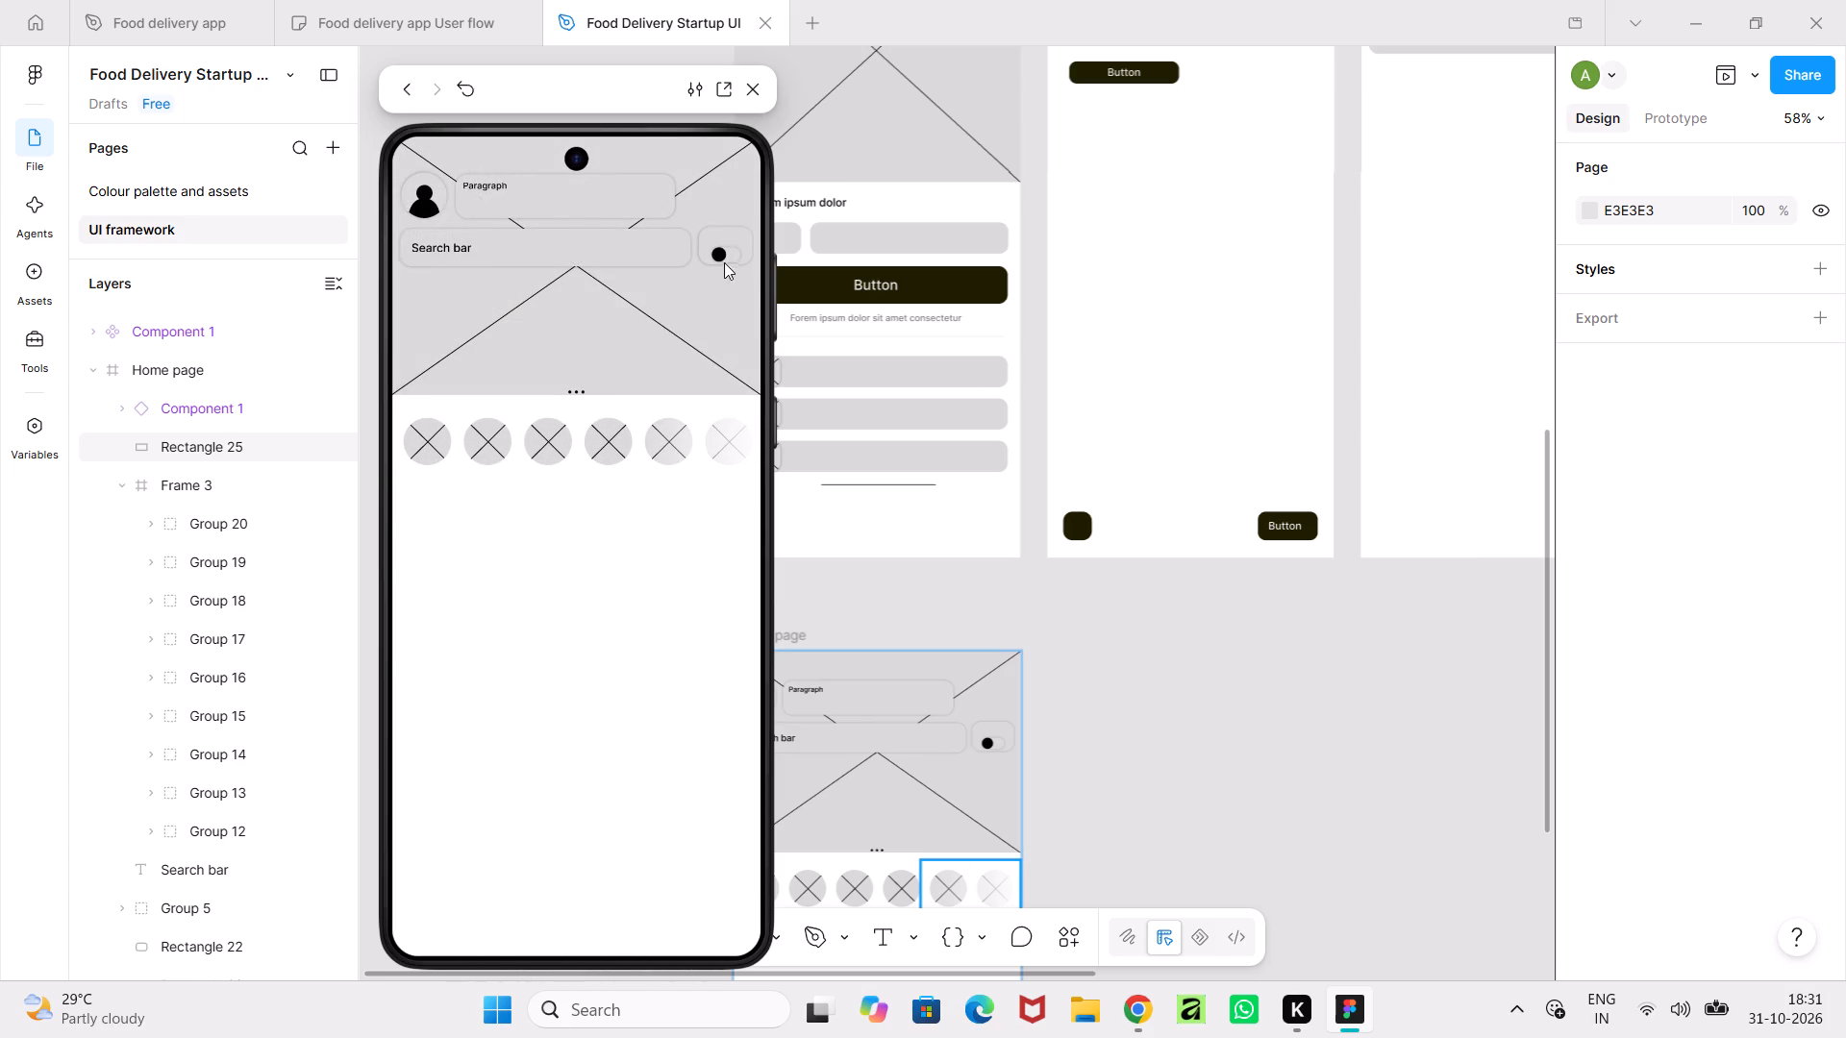
left_click(726, 257)
left_click(726, 257)
double_click(726, 257)
triple_click(726, 257)
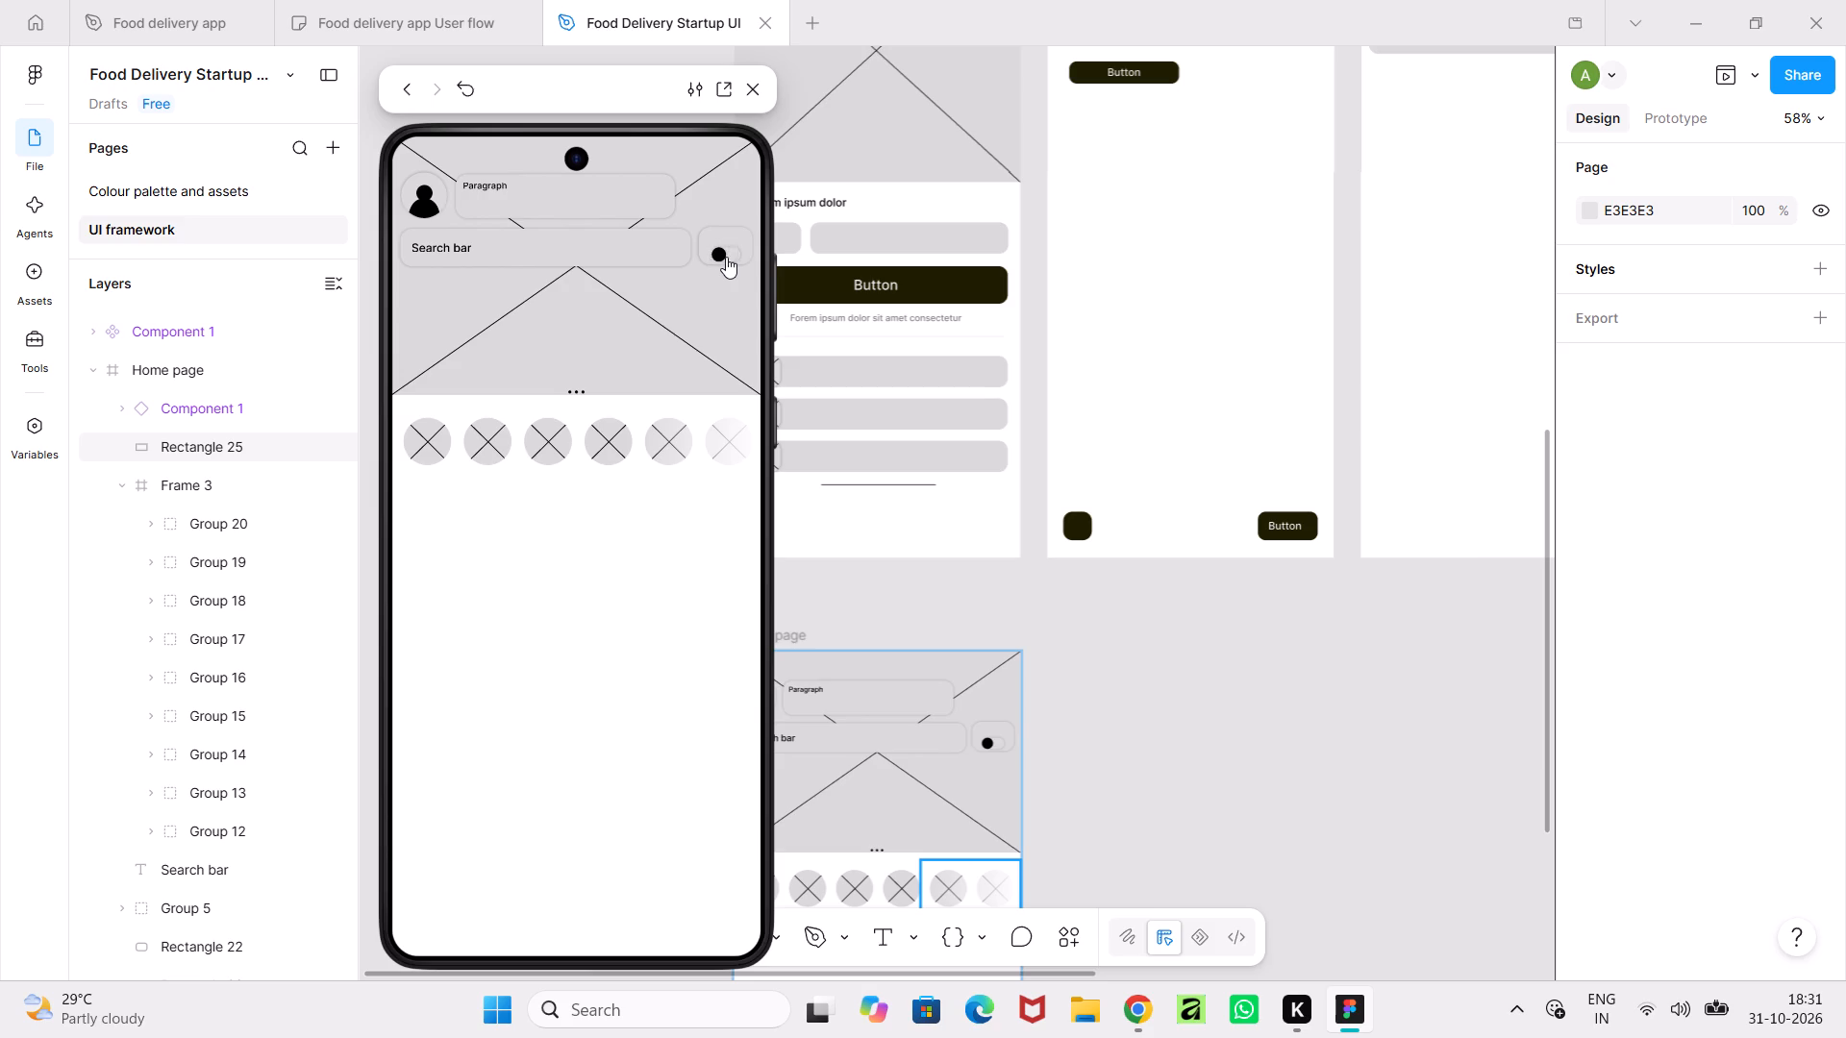
left_click(726, 257)
left_click(726, 257)
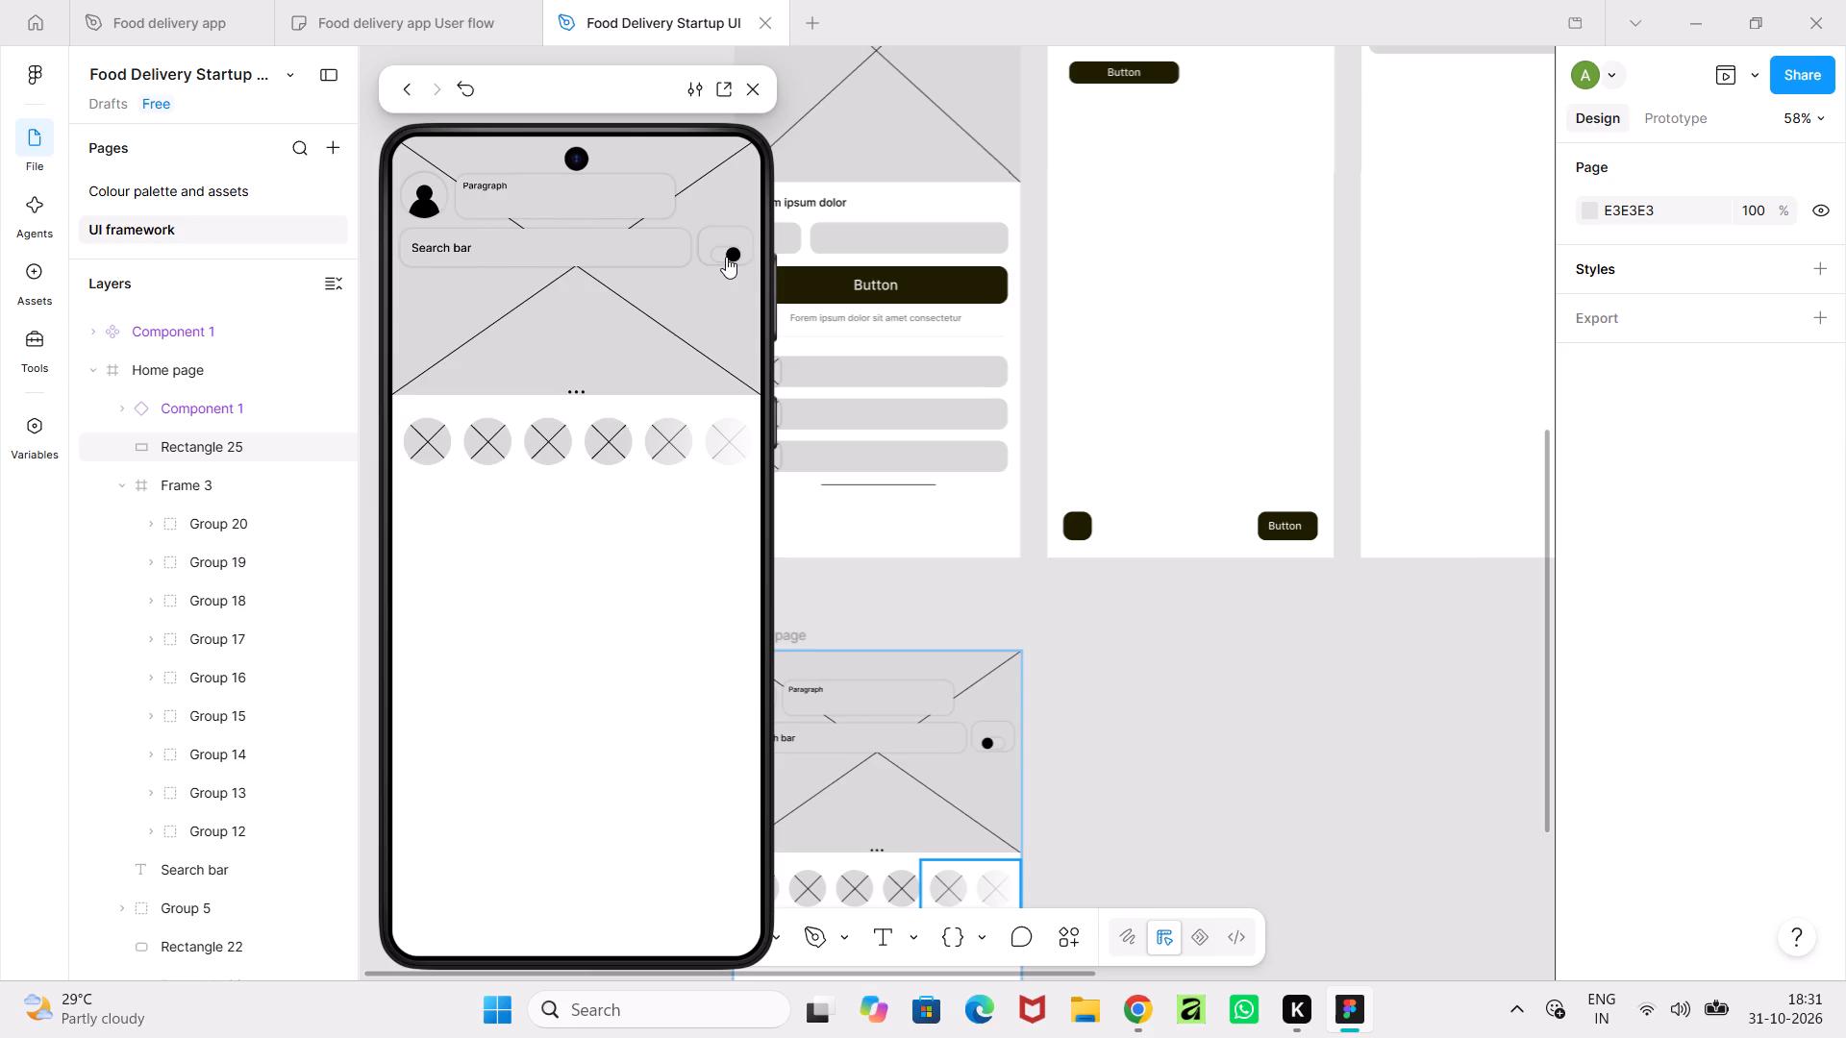
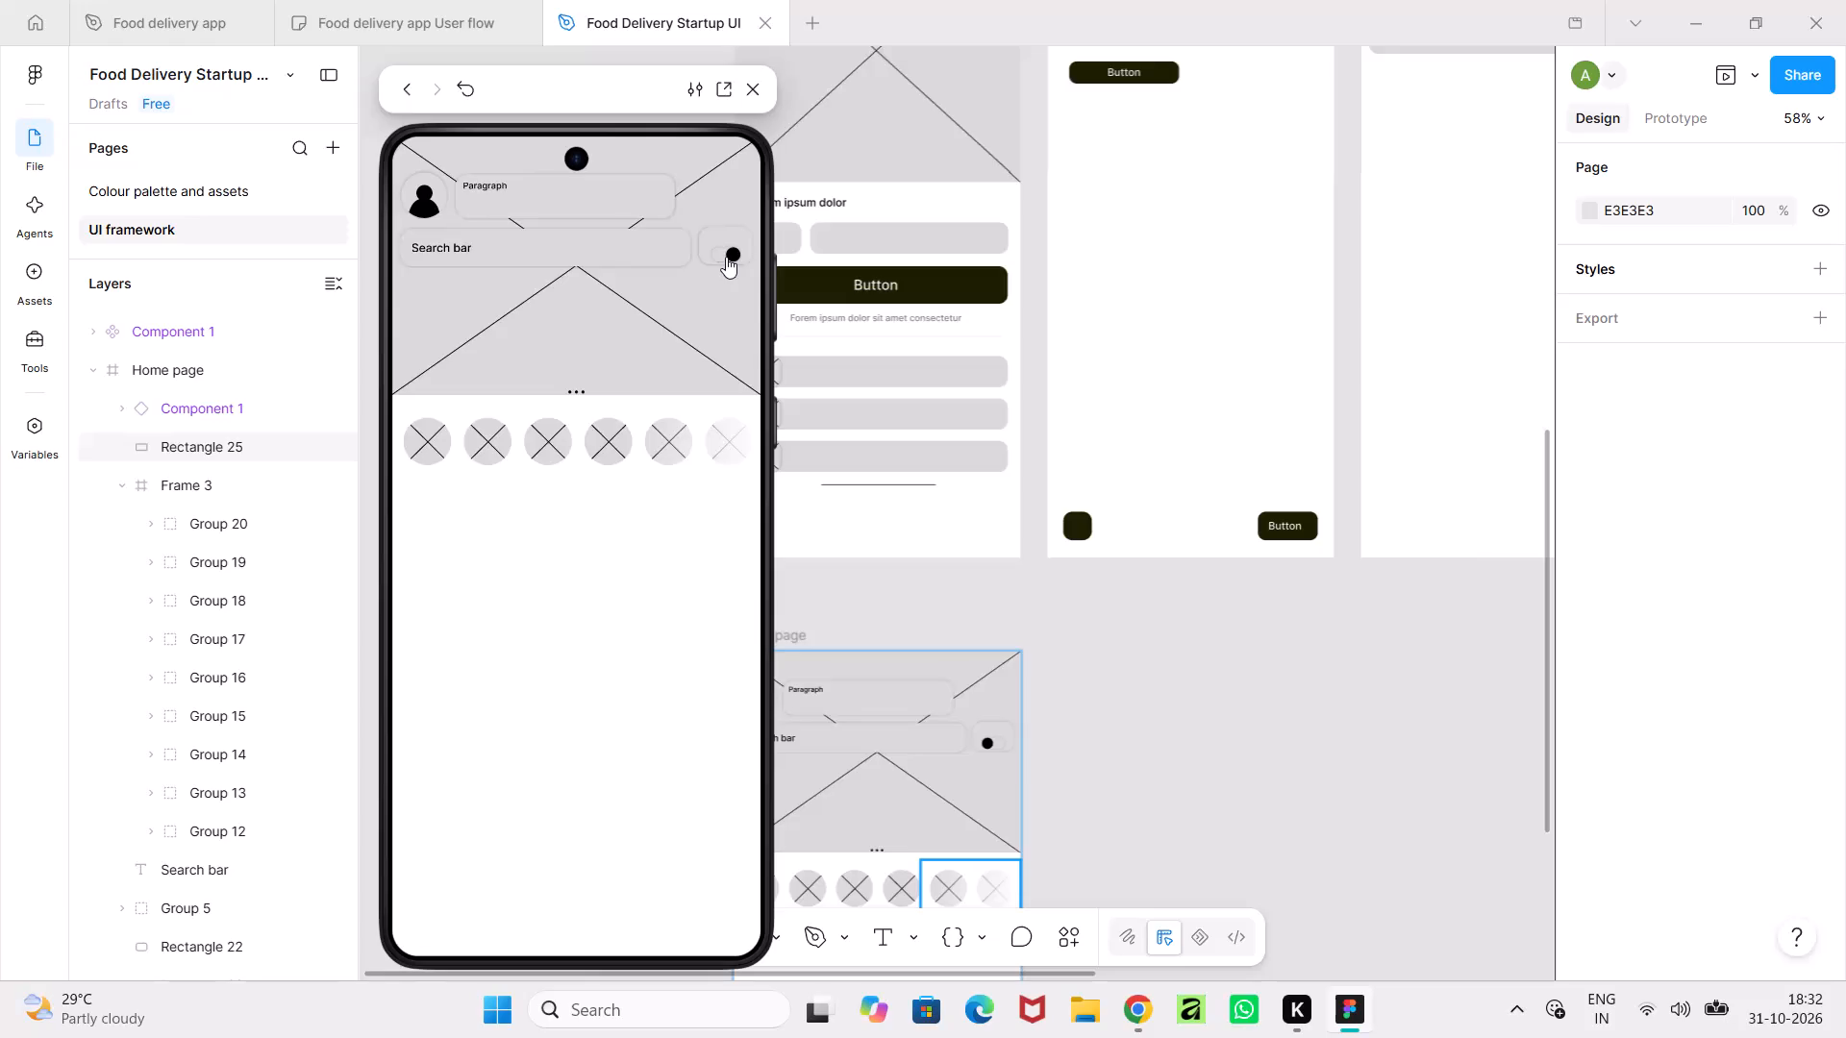
Test the toggle beside the search bar by switching it on and off repeatedly in the Home page preview.
triple_click(726, 257)
left_click(726, 257)
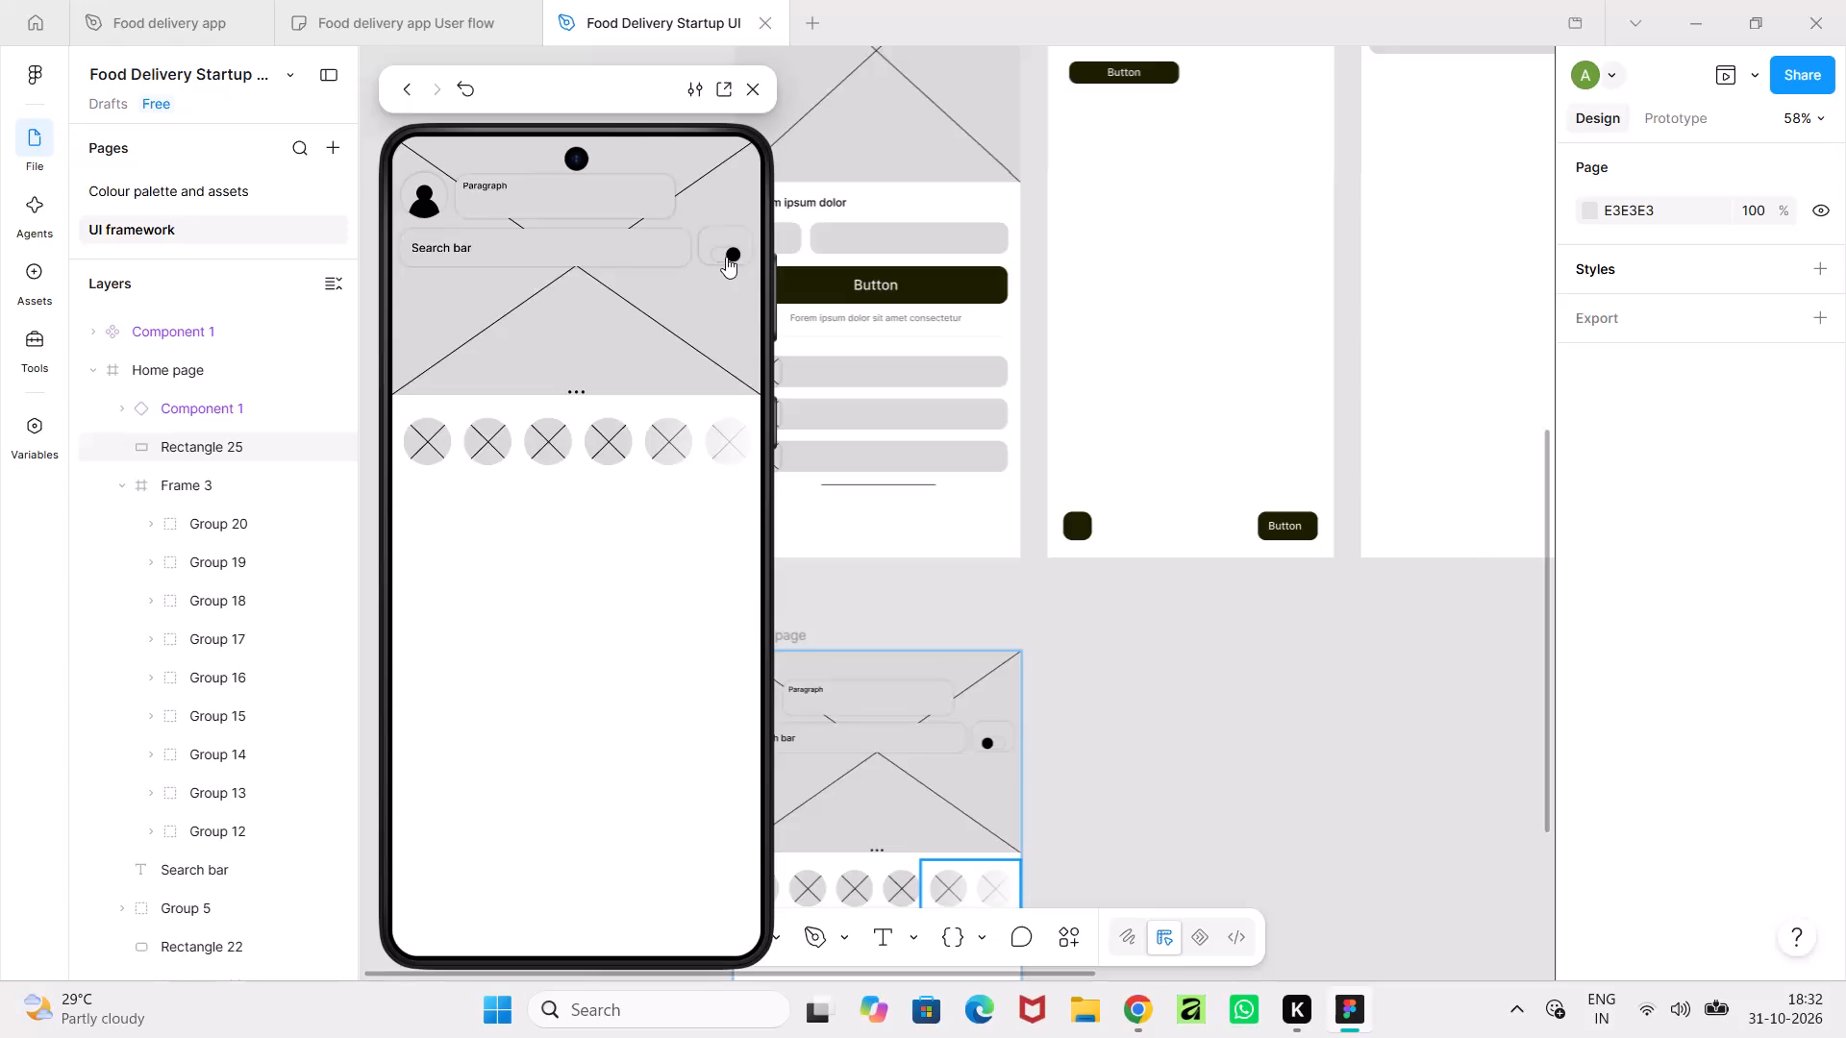
triple_click(733, 254)
double_click(733, 254)
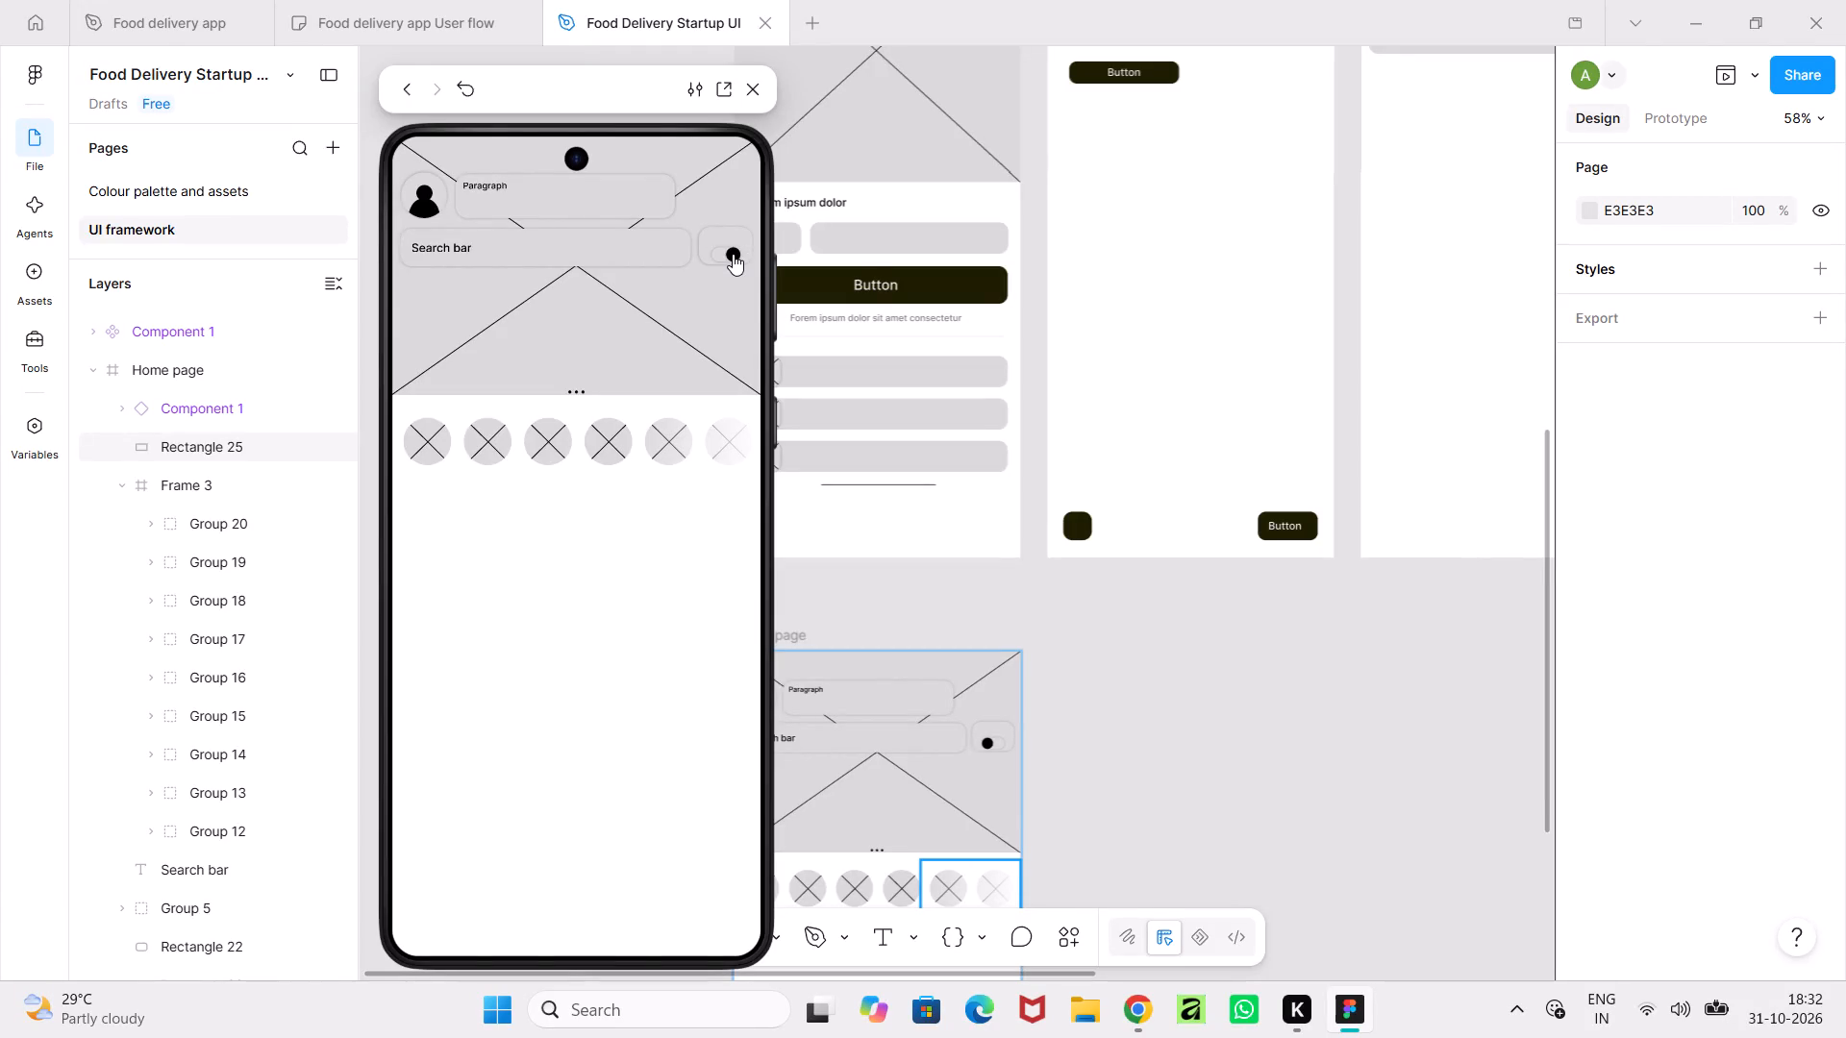
triple_click(733, 254)
triple_click(733, 254)
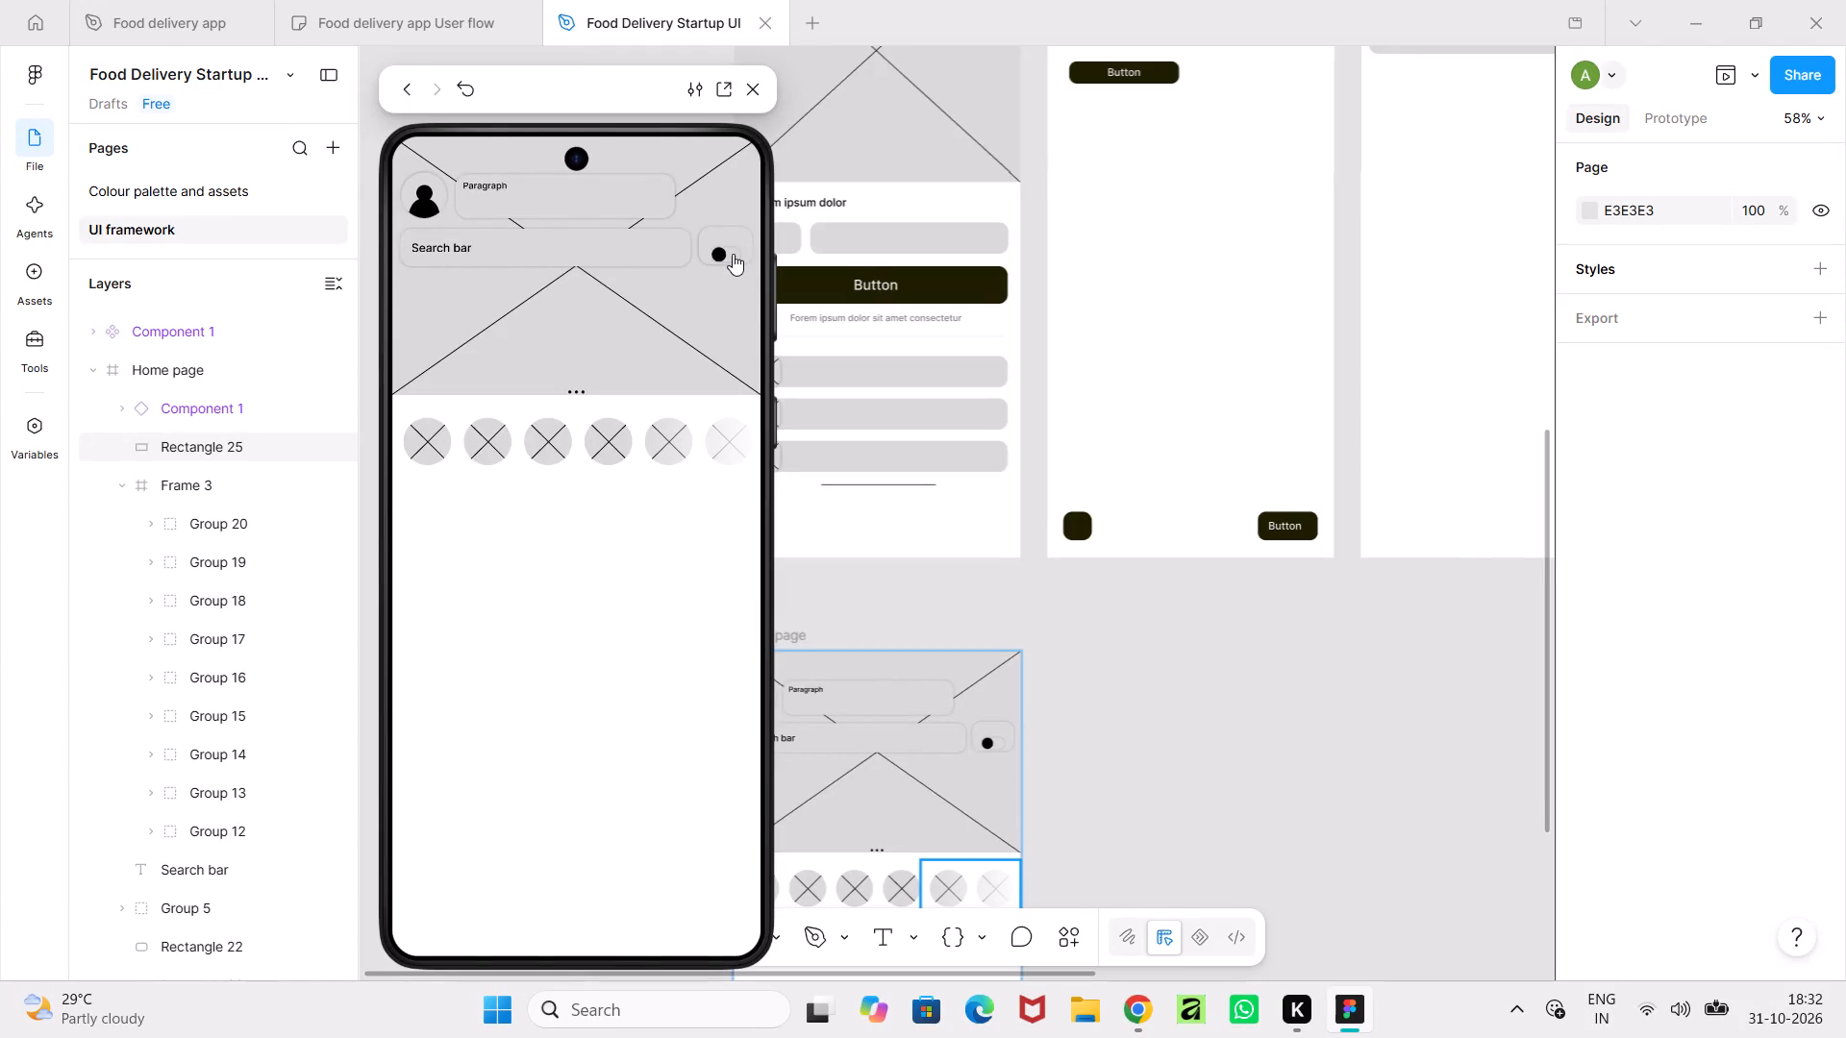
triple_click(733, 254)
triple_click(733, 254)
triple_click(733, 254)
triple_click(733, 254)
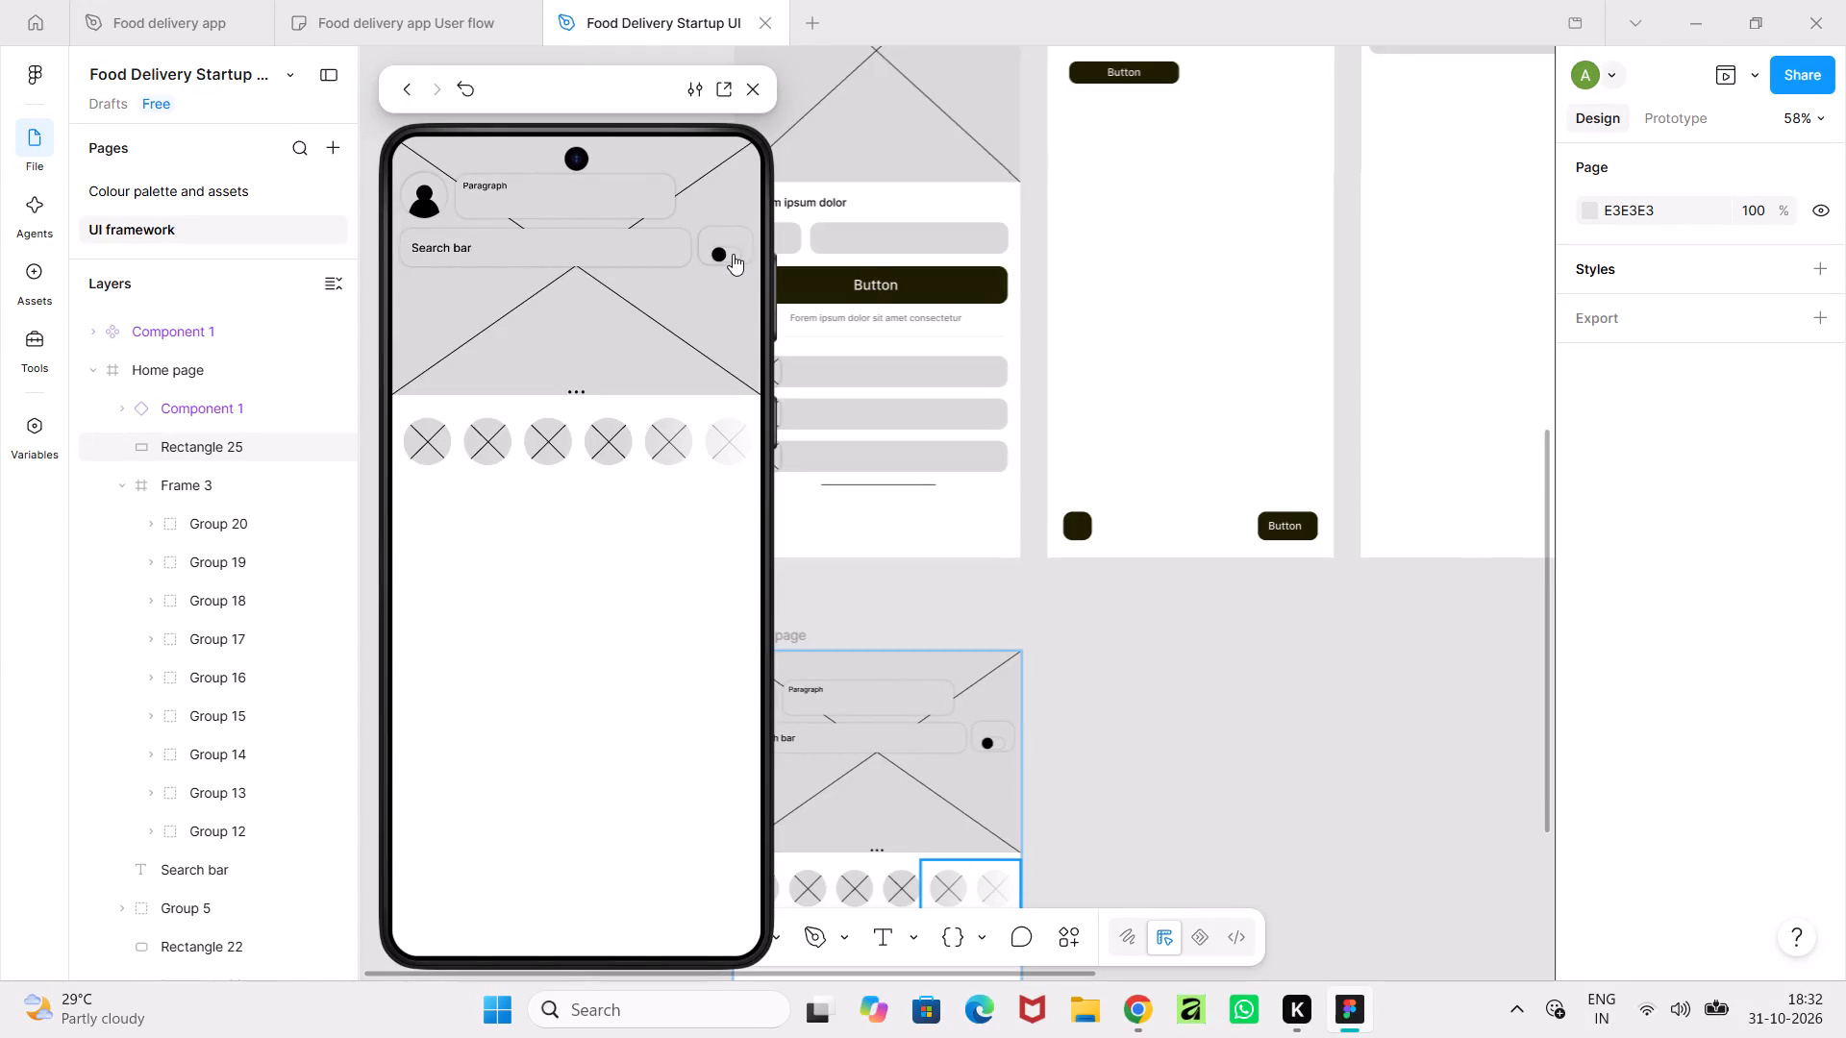
triple_click(733, 254)
triple_click(733, 254)
triple_click(733, 254)
triple_click(733, 254)
Test the Home page preview by scrolling the circle row sideways and back, switching the toggle, and trying a circle and the profile icon.
left_click_drag(644, 437, 544, 431)
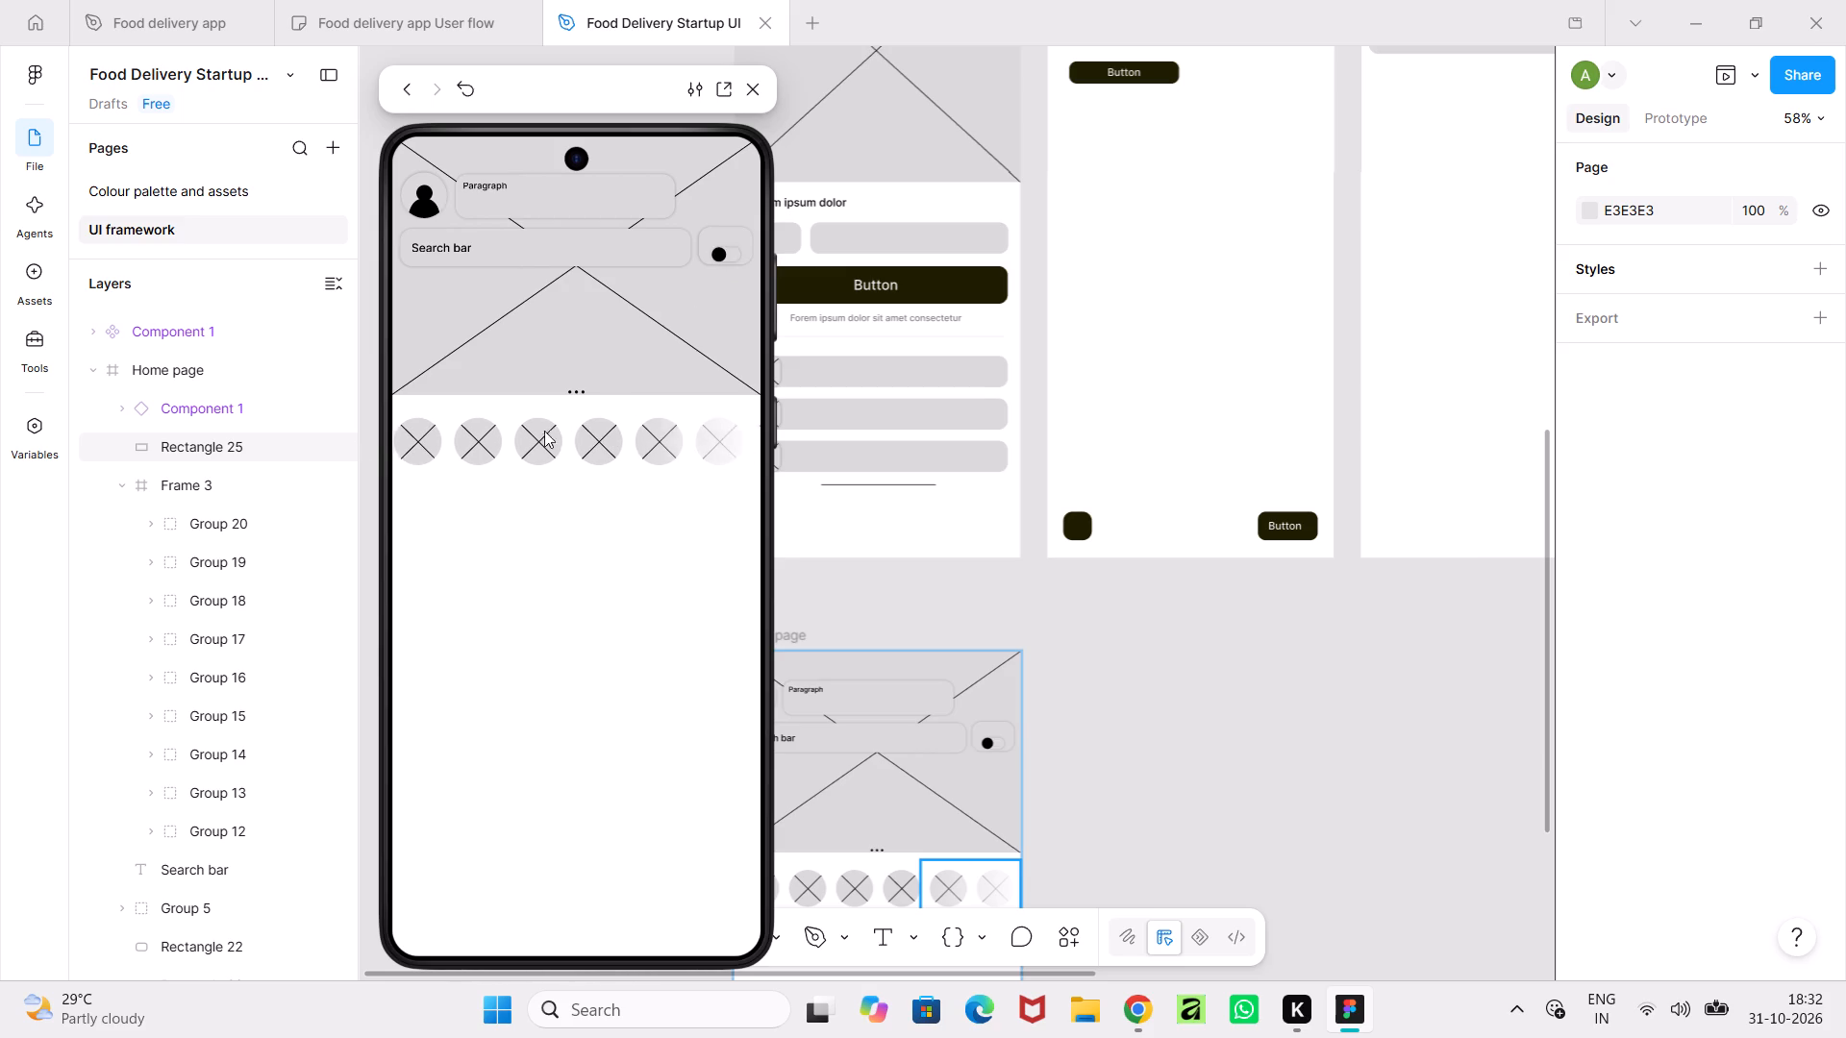
left_click_drag(544, 431, 842, 441)
triple_click(713, 256)
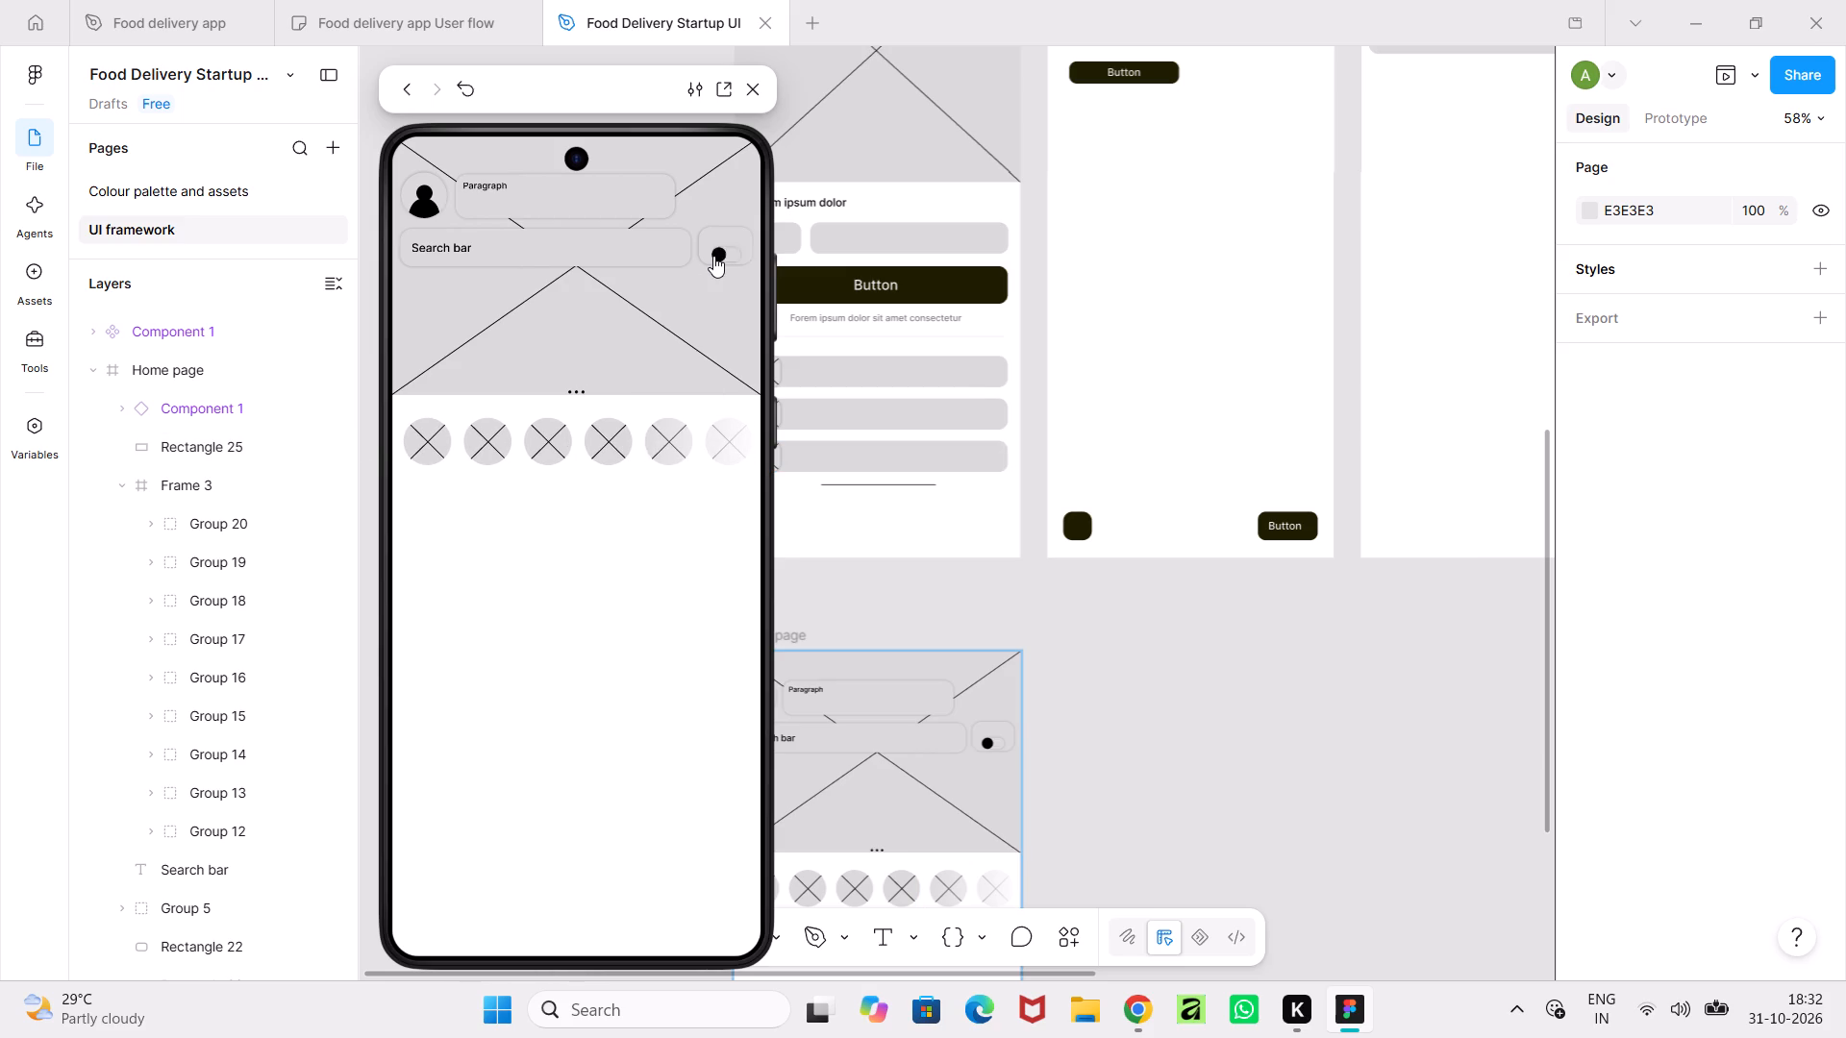
left_click(713, 256)
left_click(417, 195)
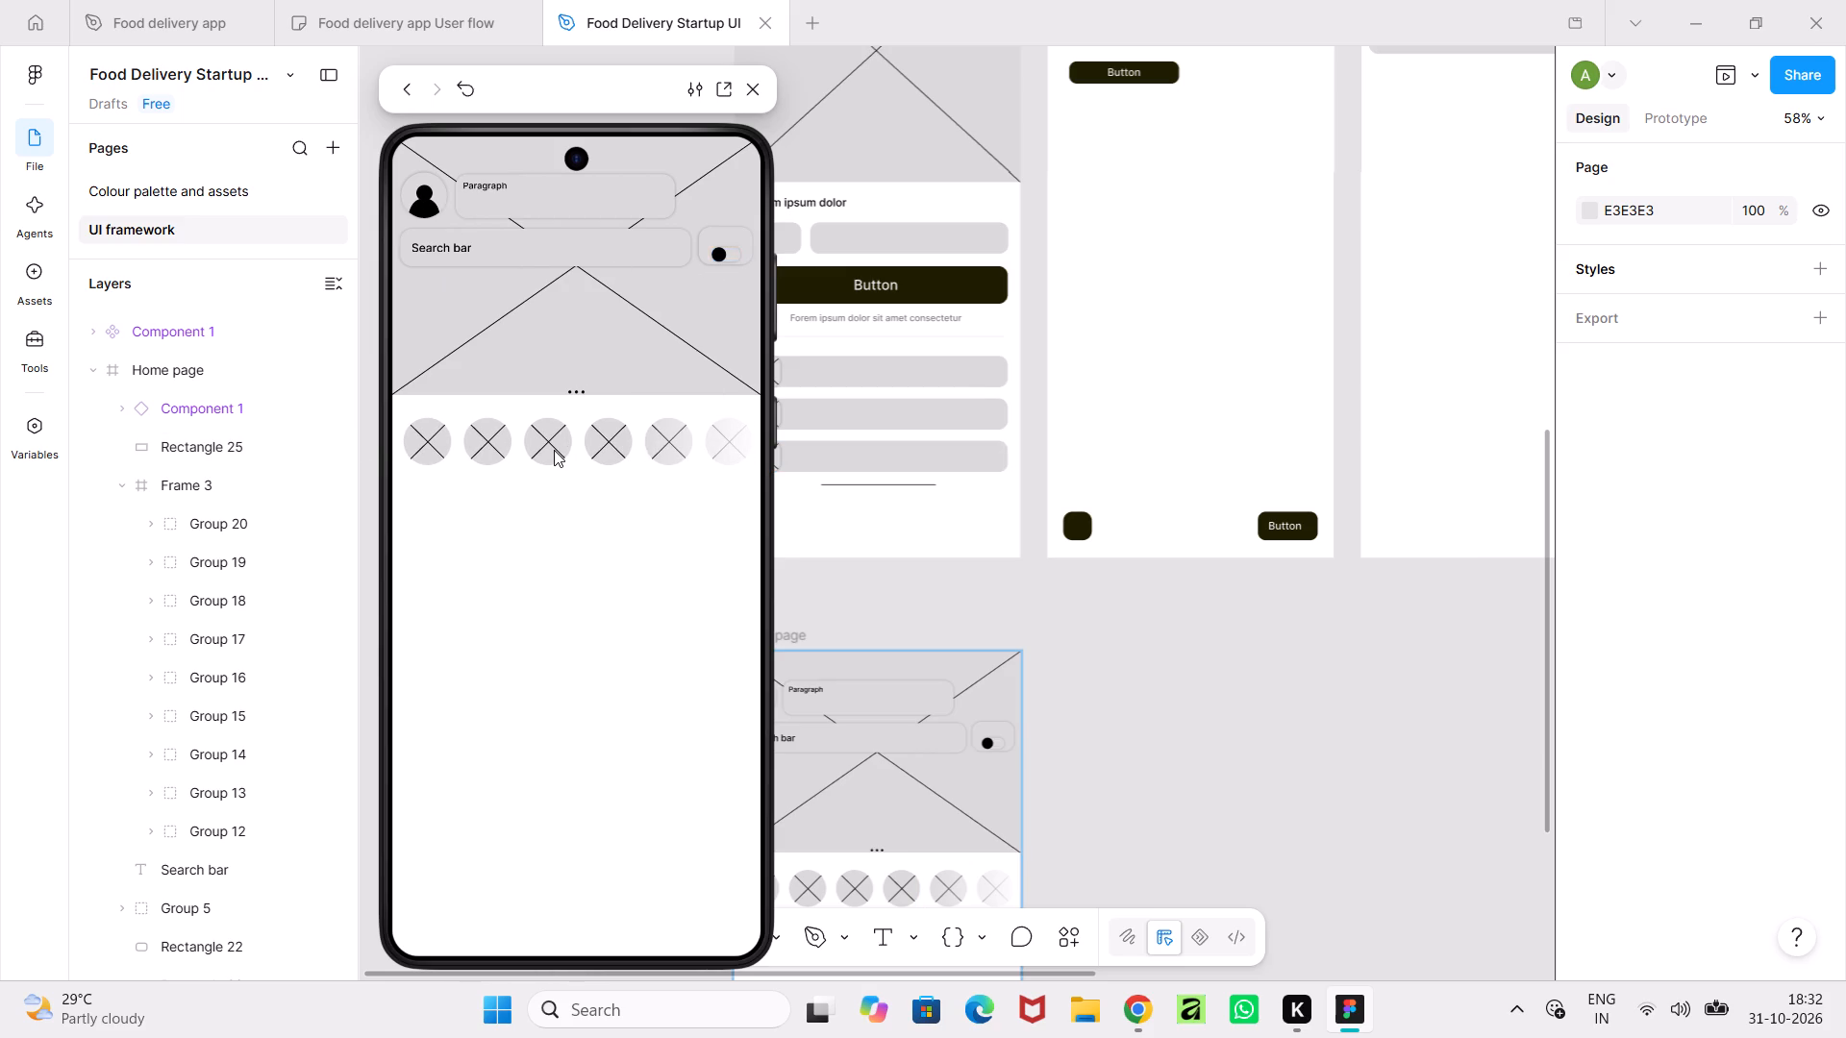
left_click(554, 450)
left_click(413, 196)
left_click(413, 196)
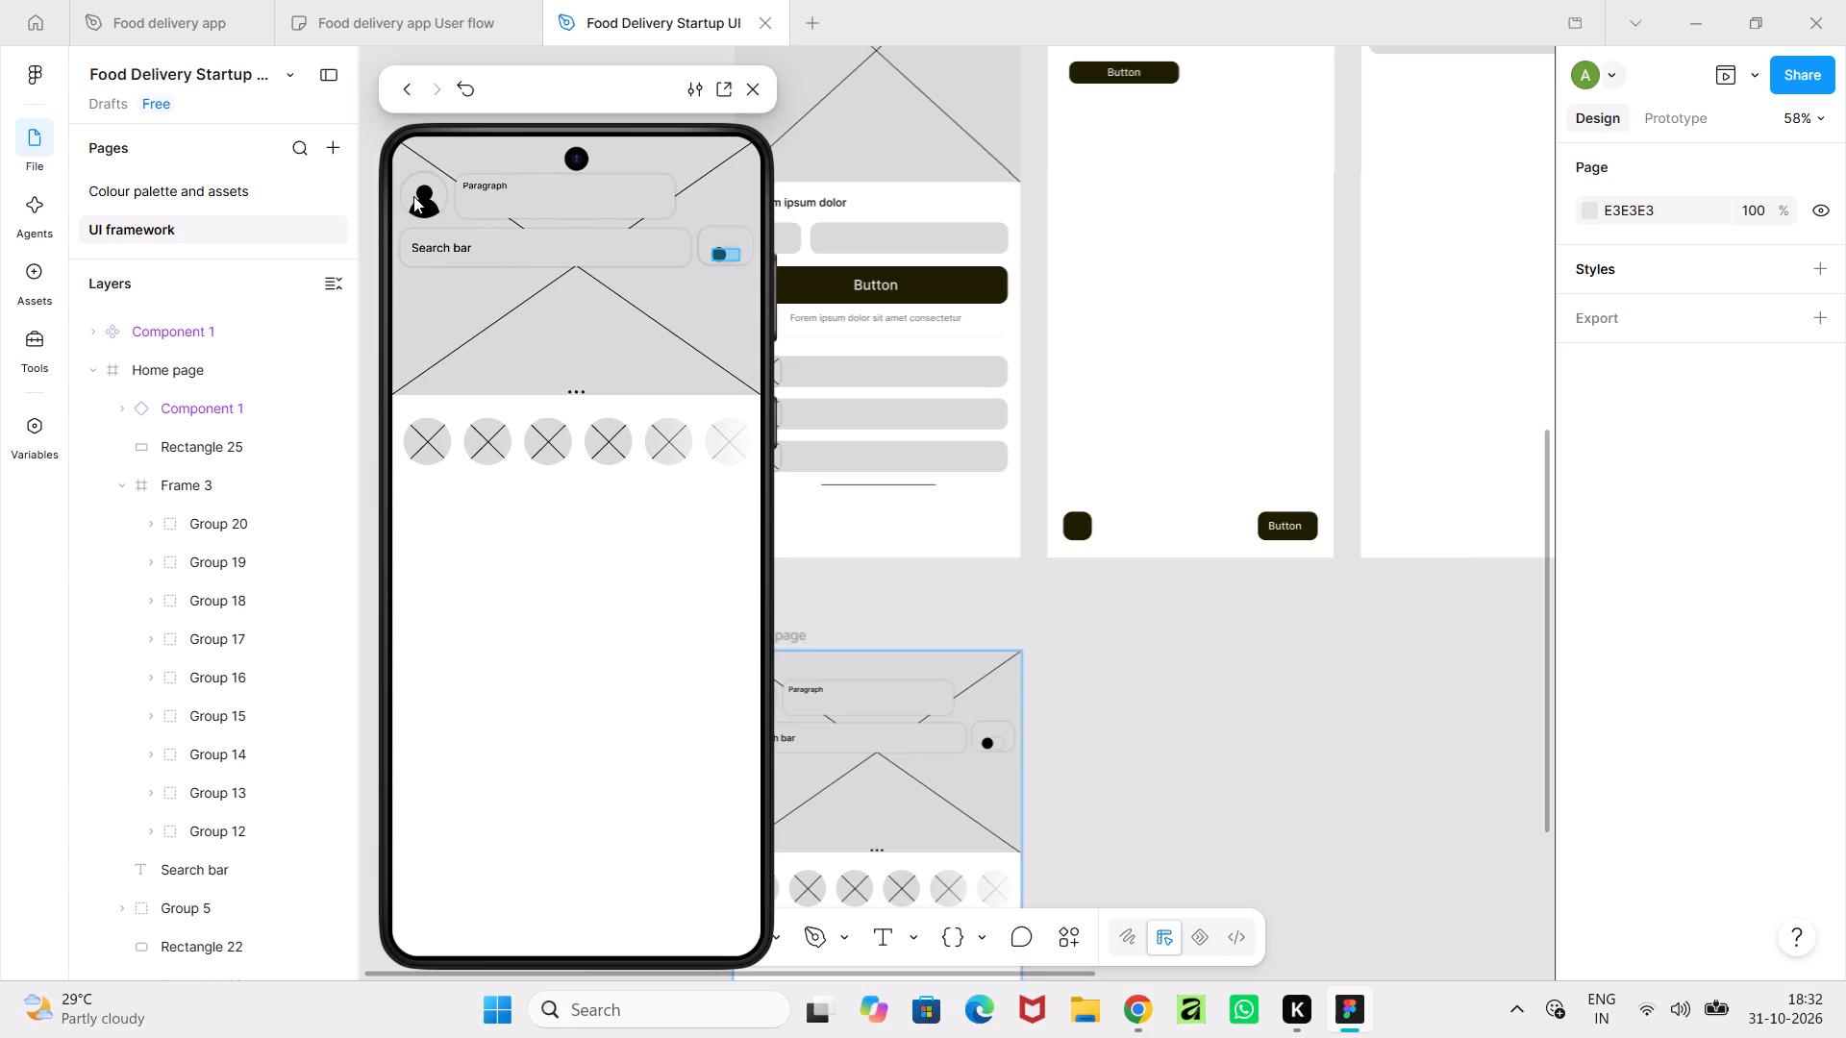
left_click(413, 196)
Retest the toggle beside the search bar with rapid repeated switching in the Home page preview.
triple_click(725, 255)
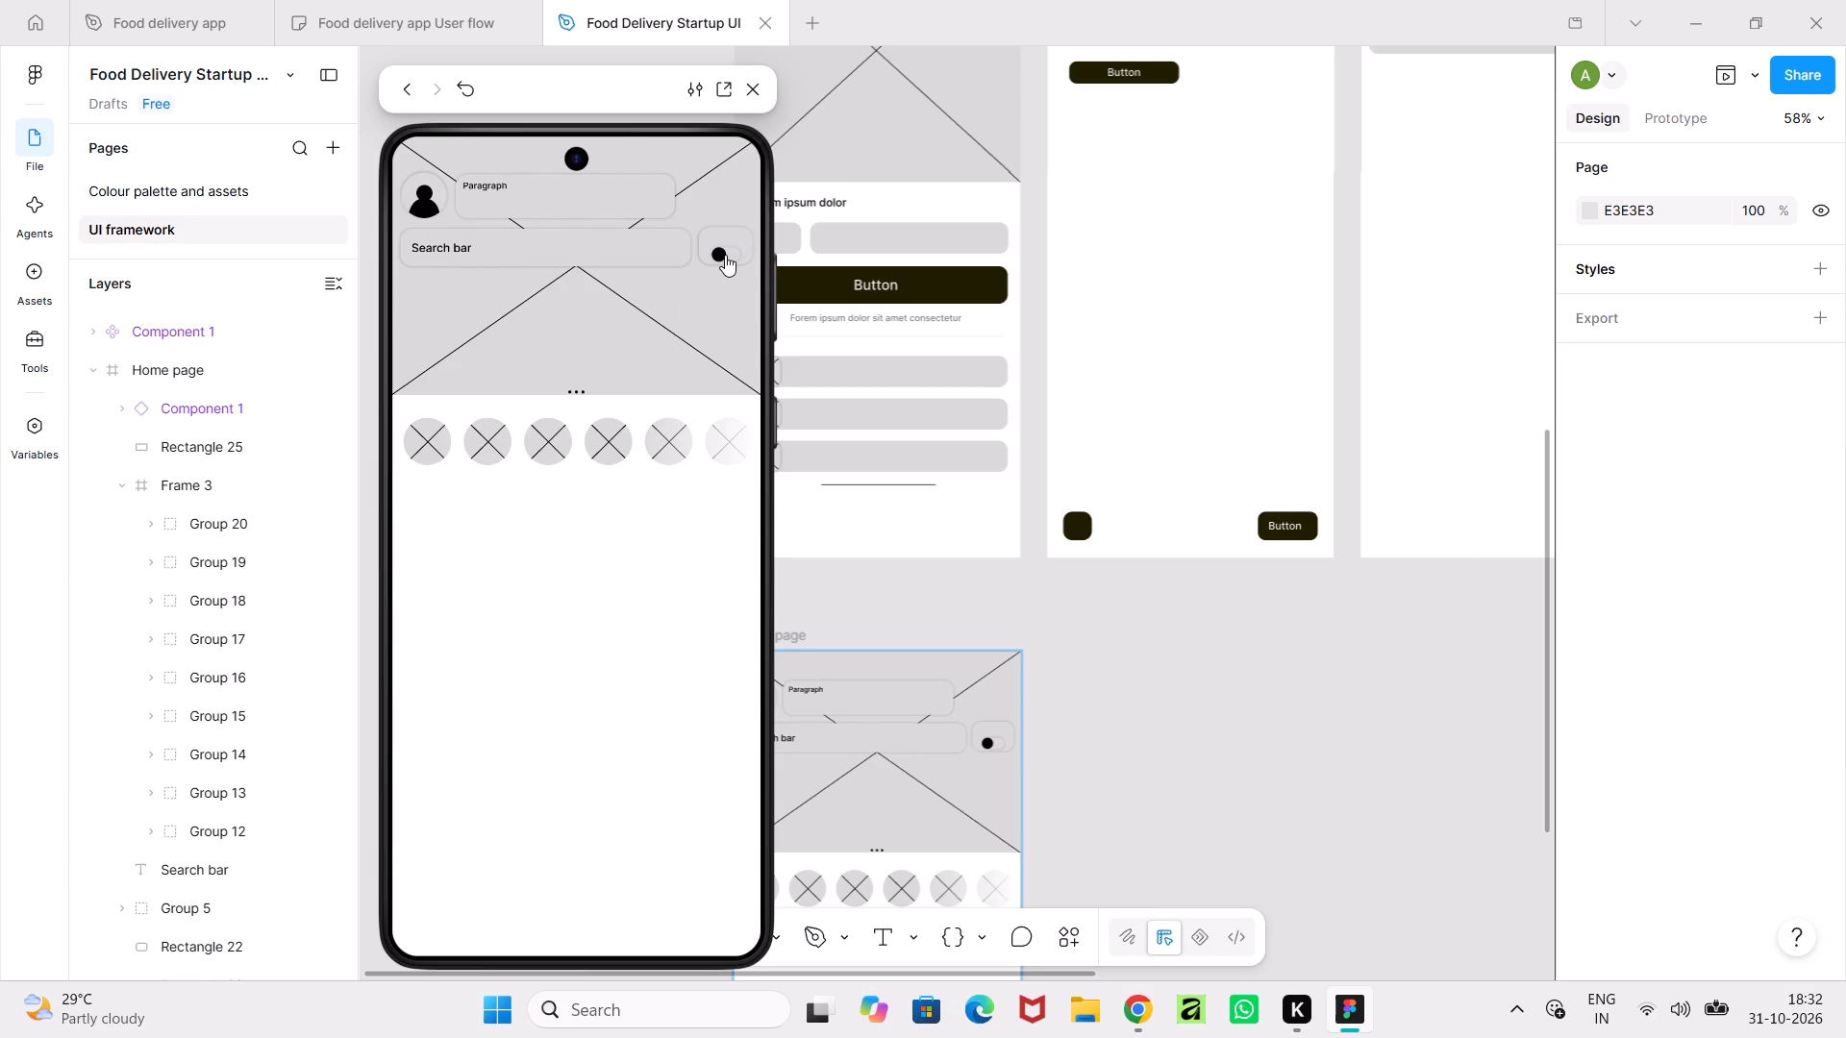
triple_click(725, 255)
triple_click(724, 255)
triple_click(724, 255)
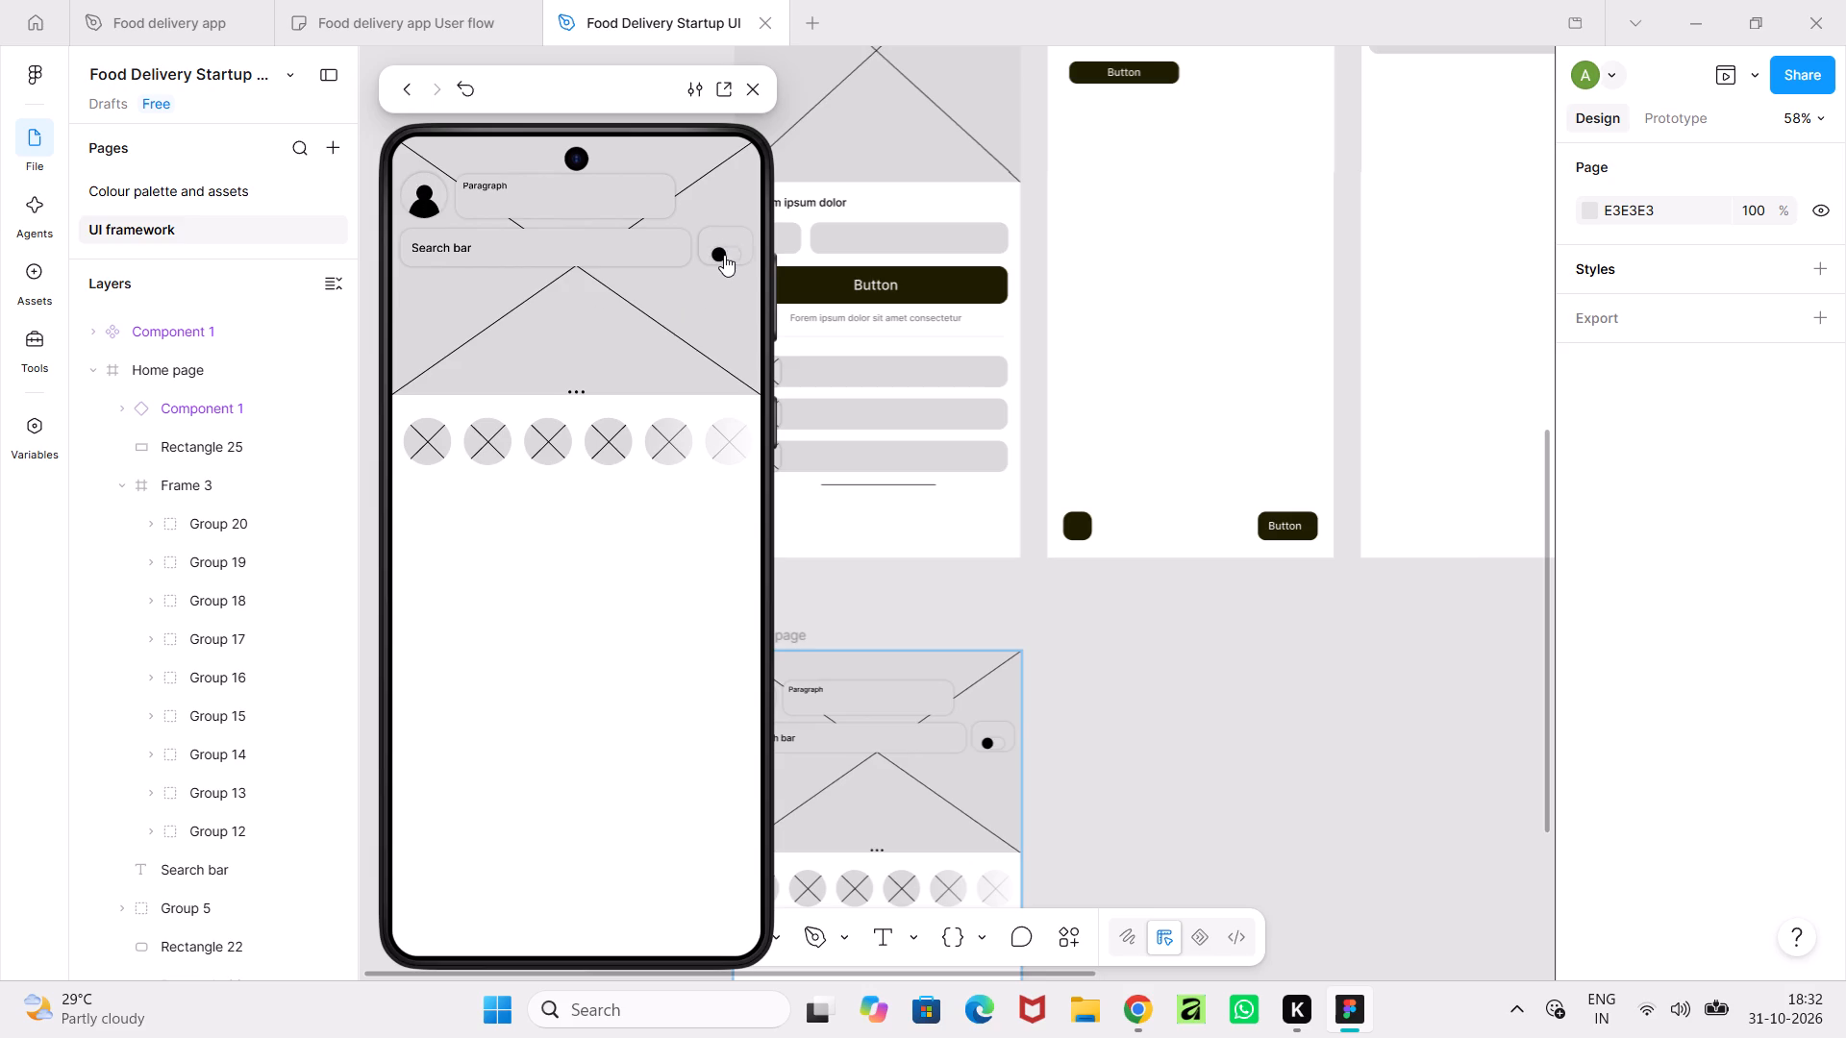
triple_click(724, 255)
triple_click(724, 255)
triple_click(724, 255)
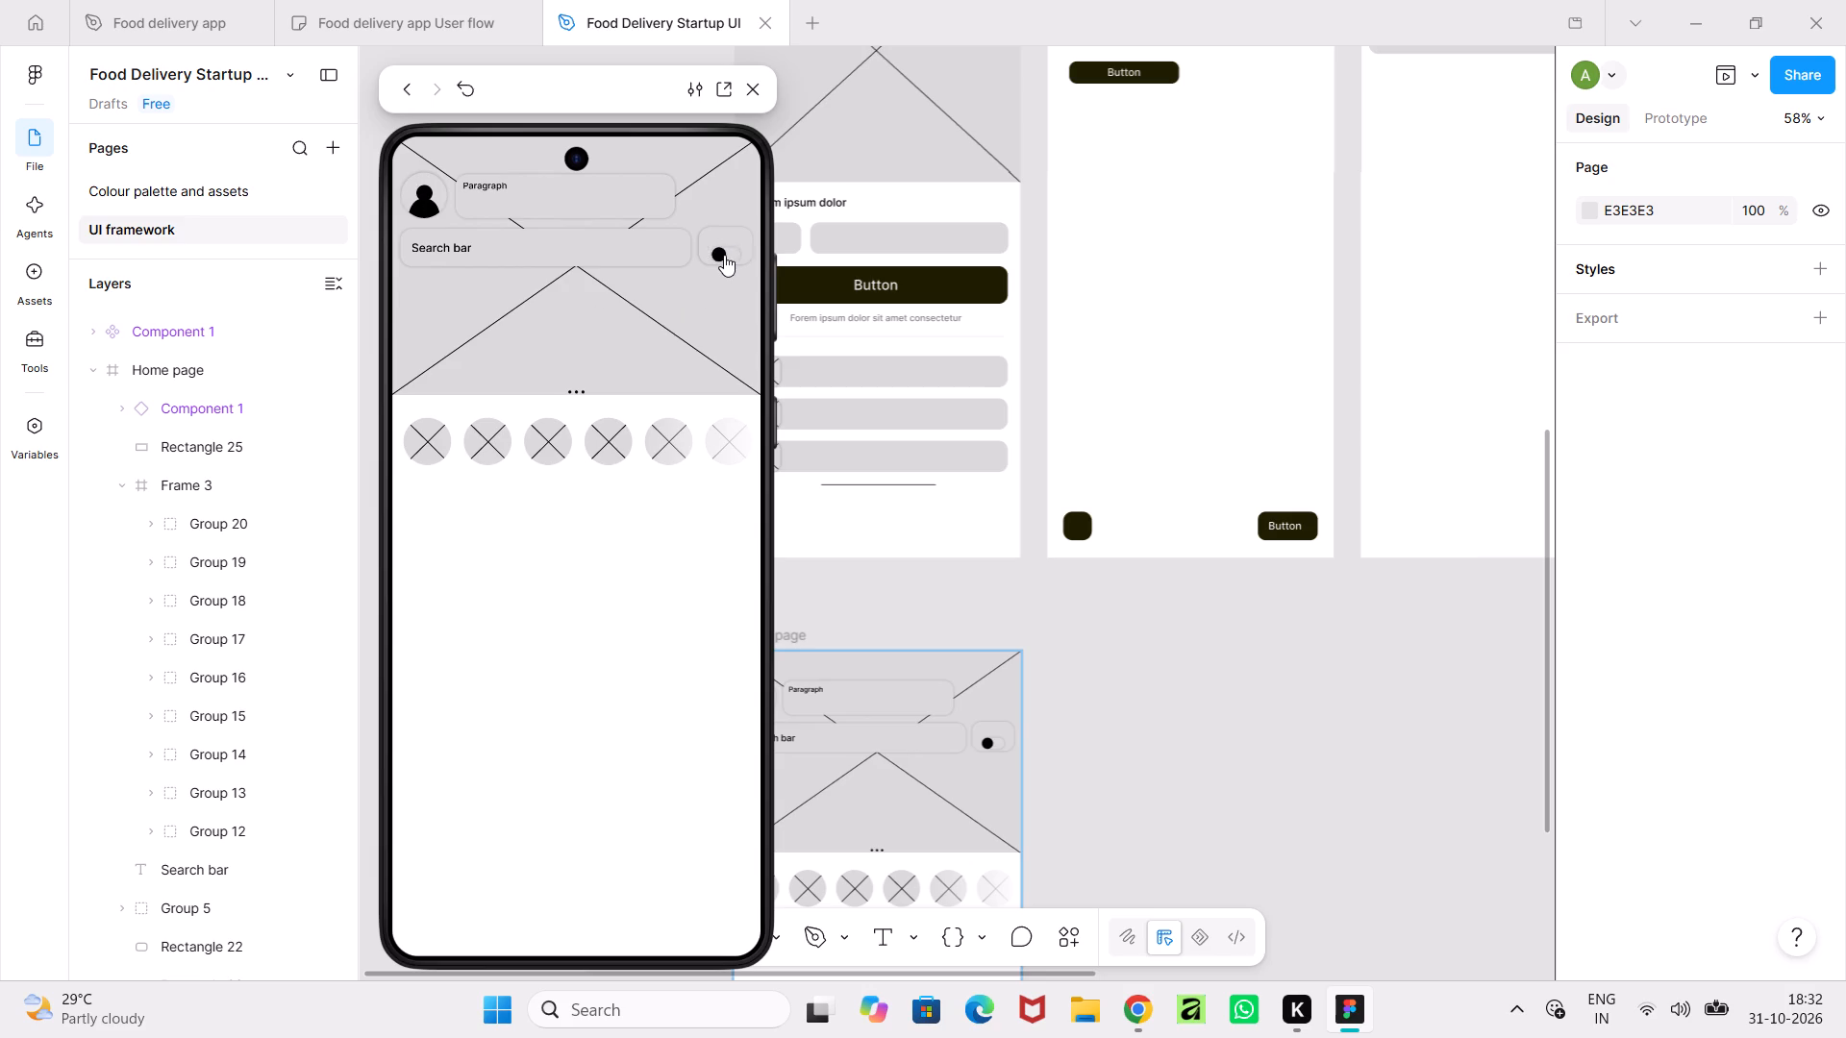
left_click(724, 255)
Go back through the preview from the Home page to the splash screen, and close the preview.
left_click(400, 95)
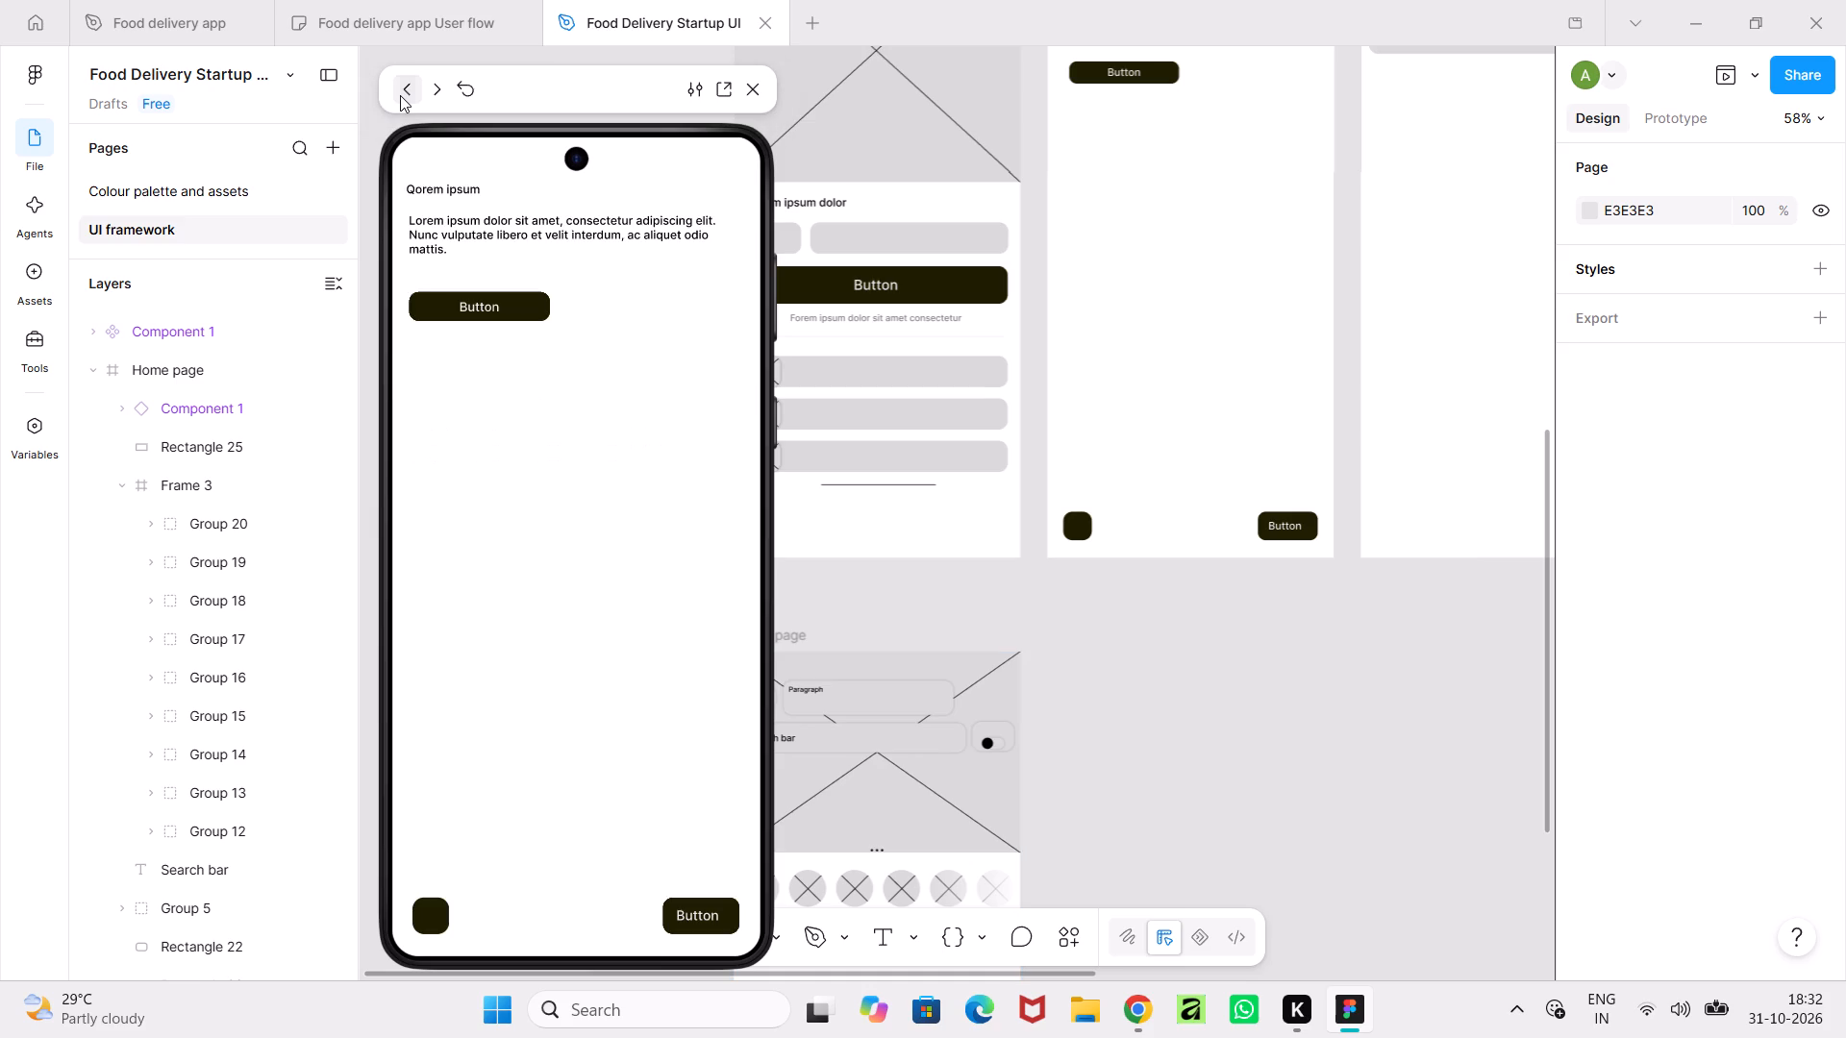
triple_click(400, 95)
left_click(400, 95)
left_click(400, 95)
left_click(400, 95)
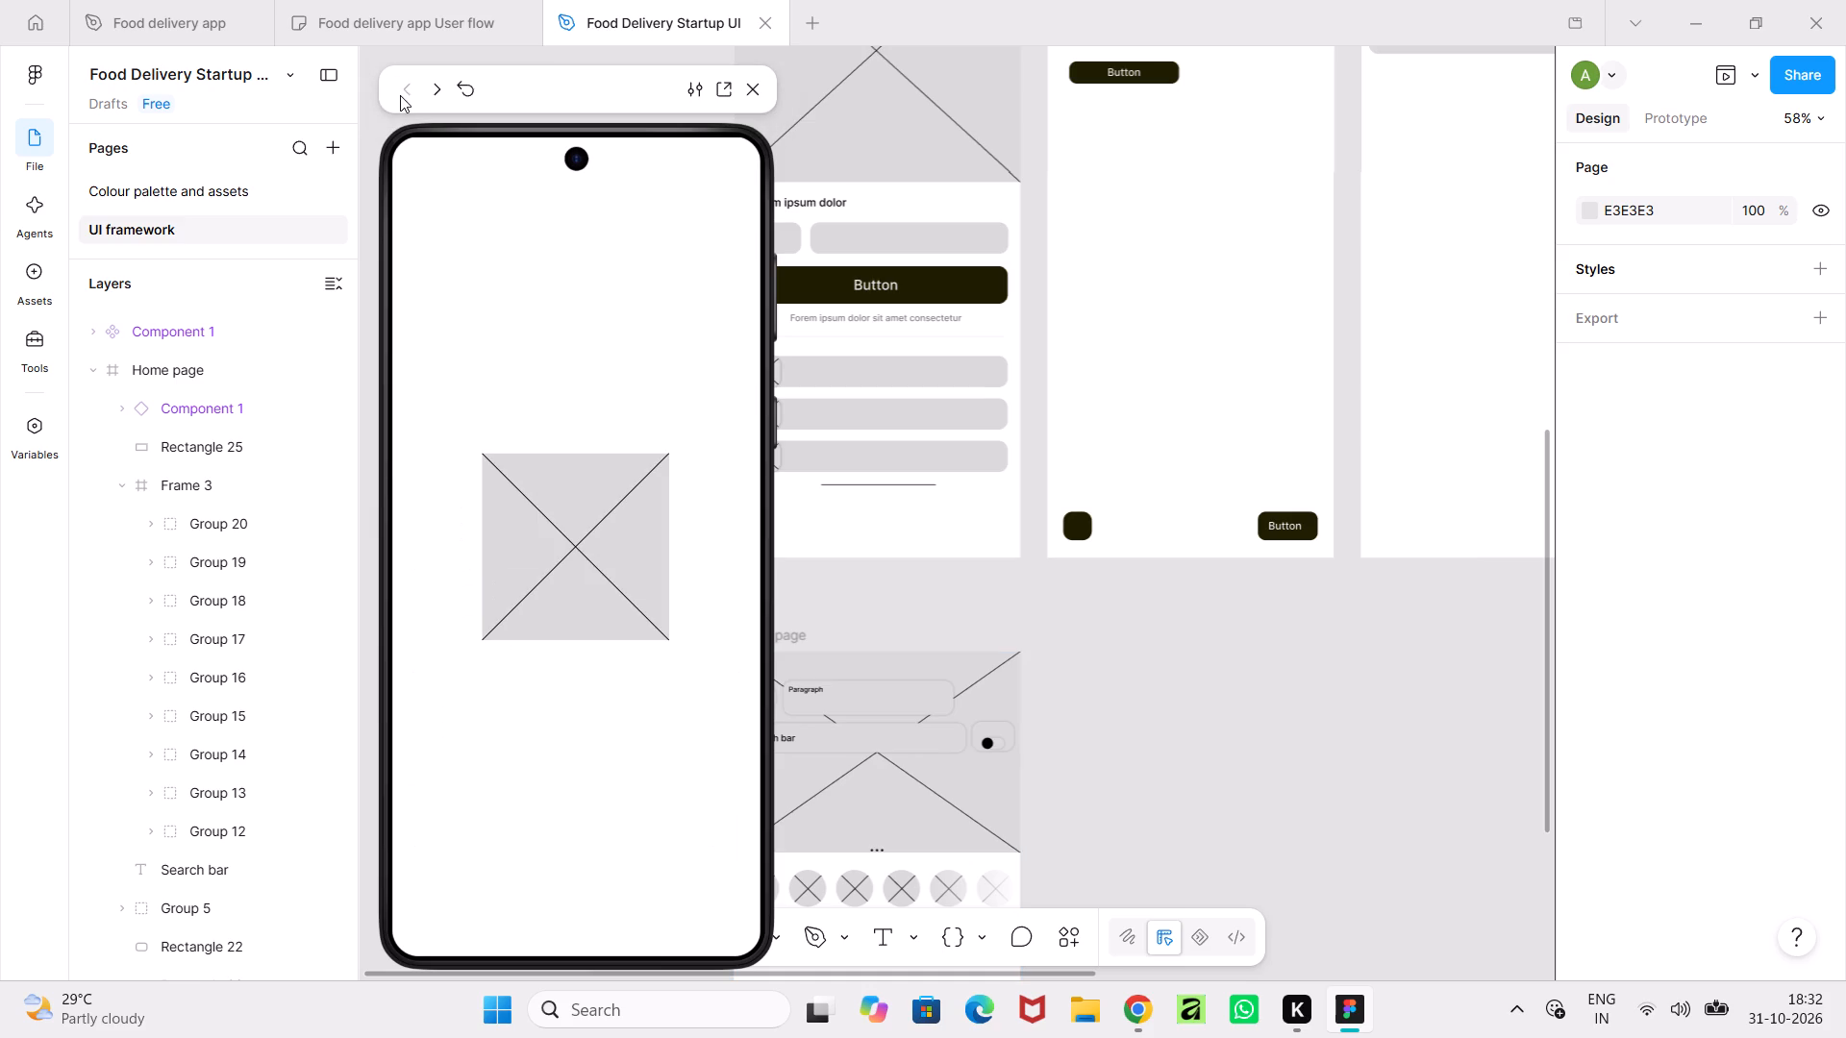
left_click(761, 102)
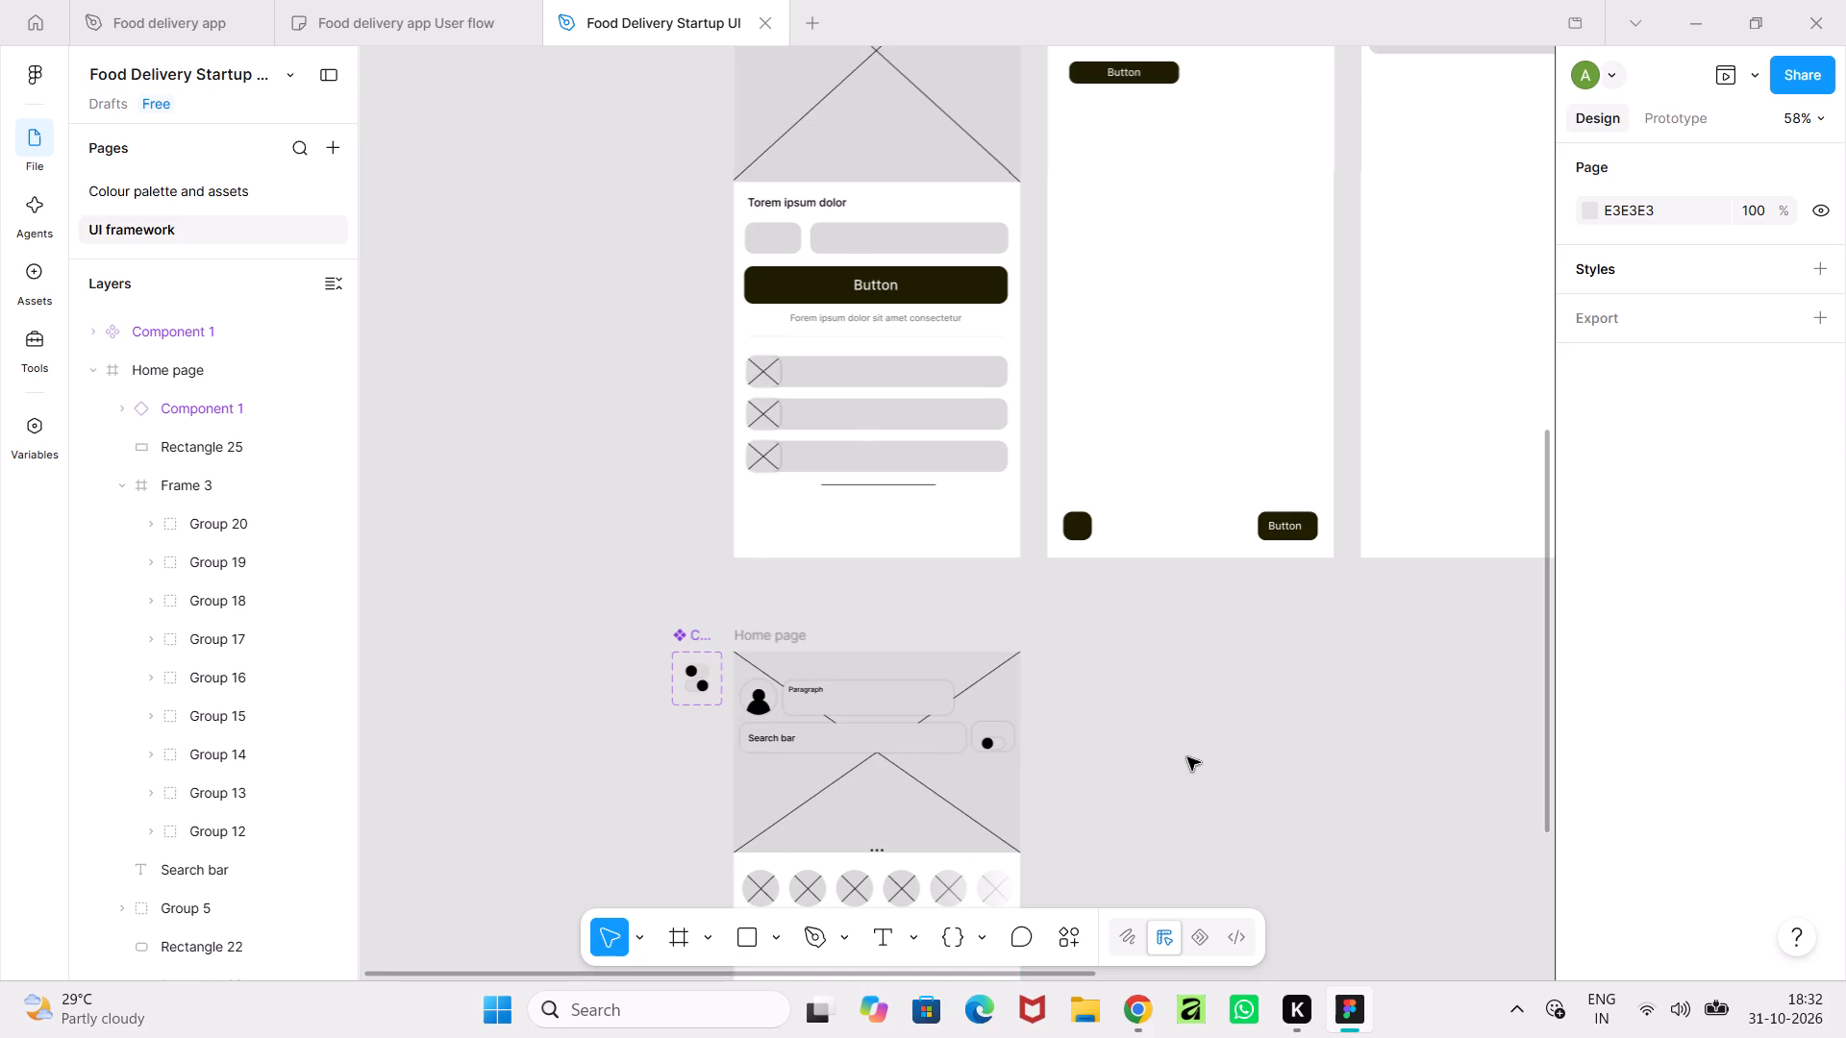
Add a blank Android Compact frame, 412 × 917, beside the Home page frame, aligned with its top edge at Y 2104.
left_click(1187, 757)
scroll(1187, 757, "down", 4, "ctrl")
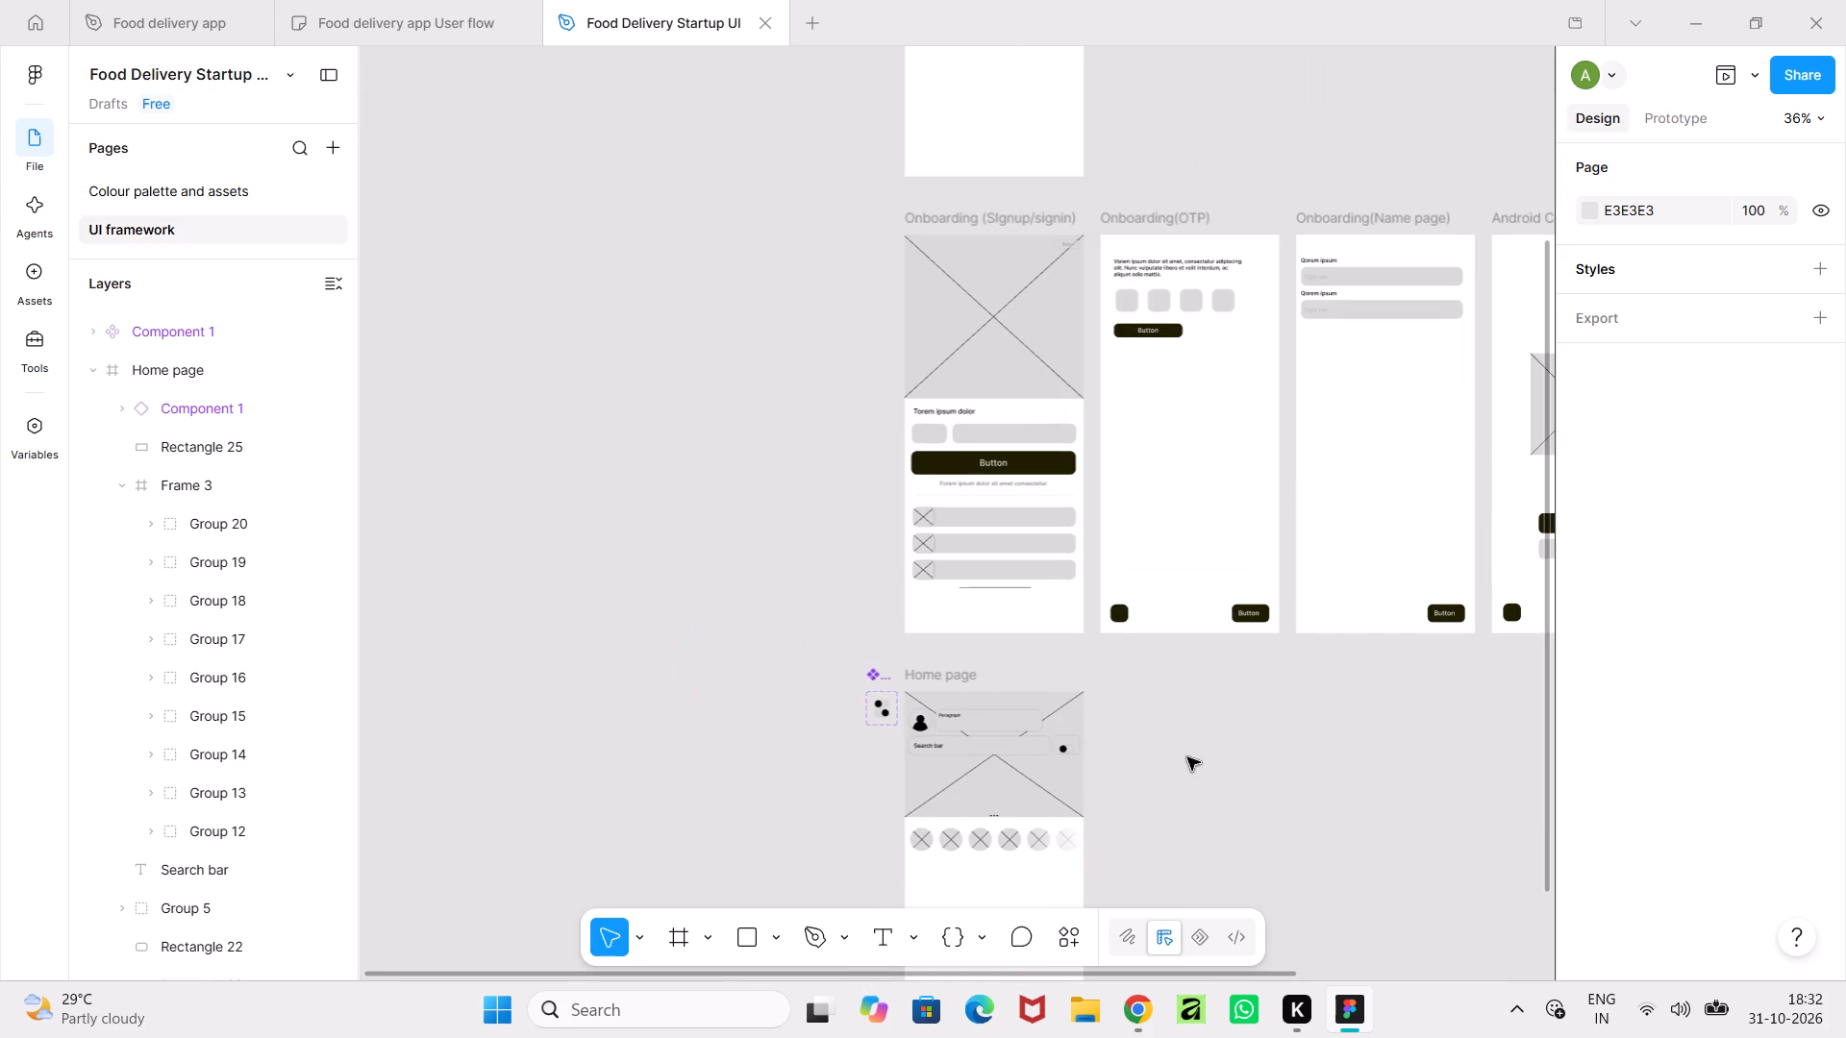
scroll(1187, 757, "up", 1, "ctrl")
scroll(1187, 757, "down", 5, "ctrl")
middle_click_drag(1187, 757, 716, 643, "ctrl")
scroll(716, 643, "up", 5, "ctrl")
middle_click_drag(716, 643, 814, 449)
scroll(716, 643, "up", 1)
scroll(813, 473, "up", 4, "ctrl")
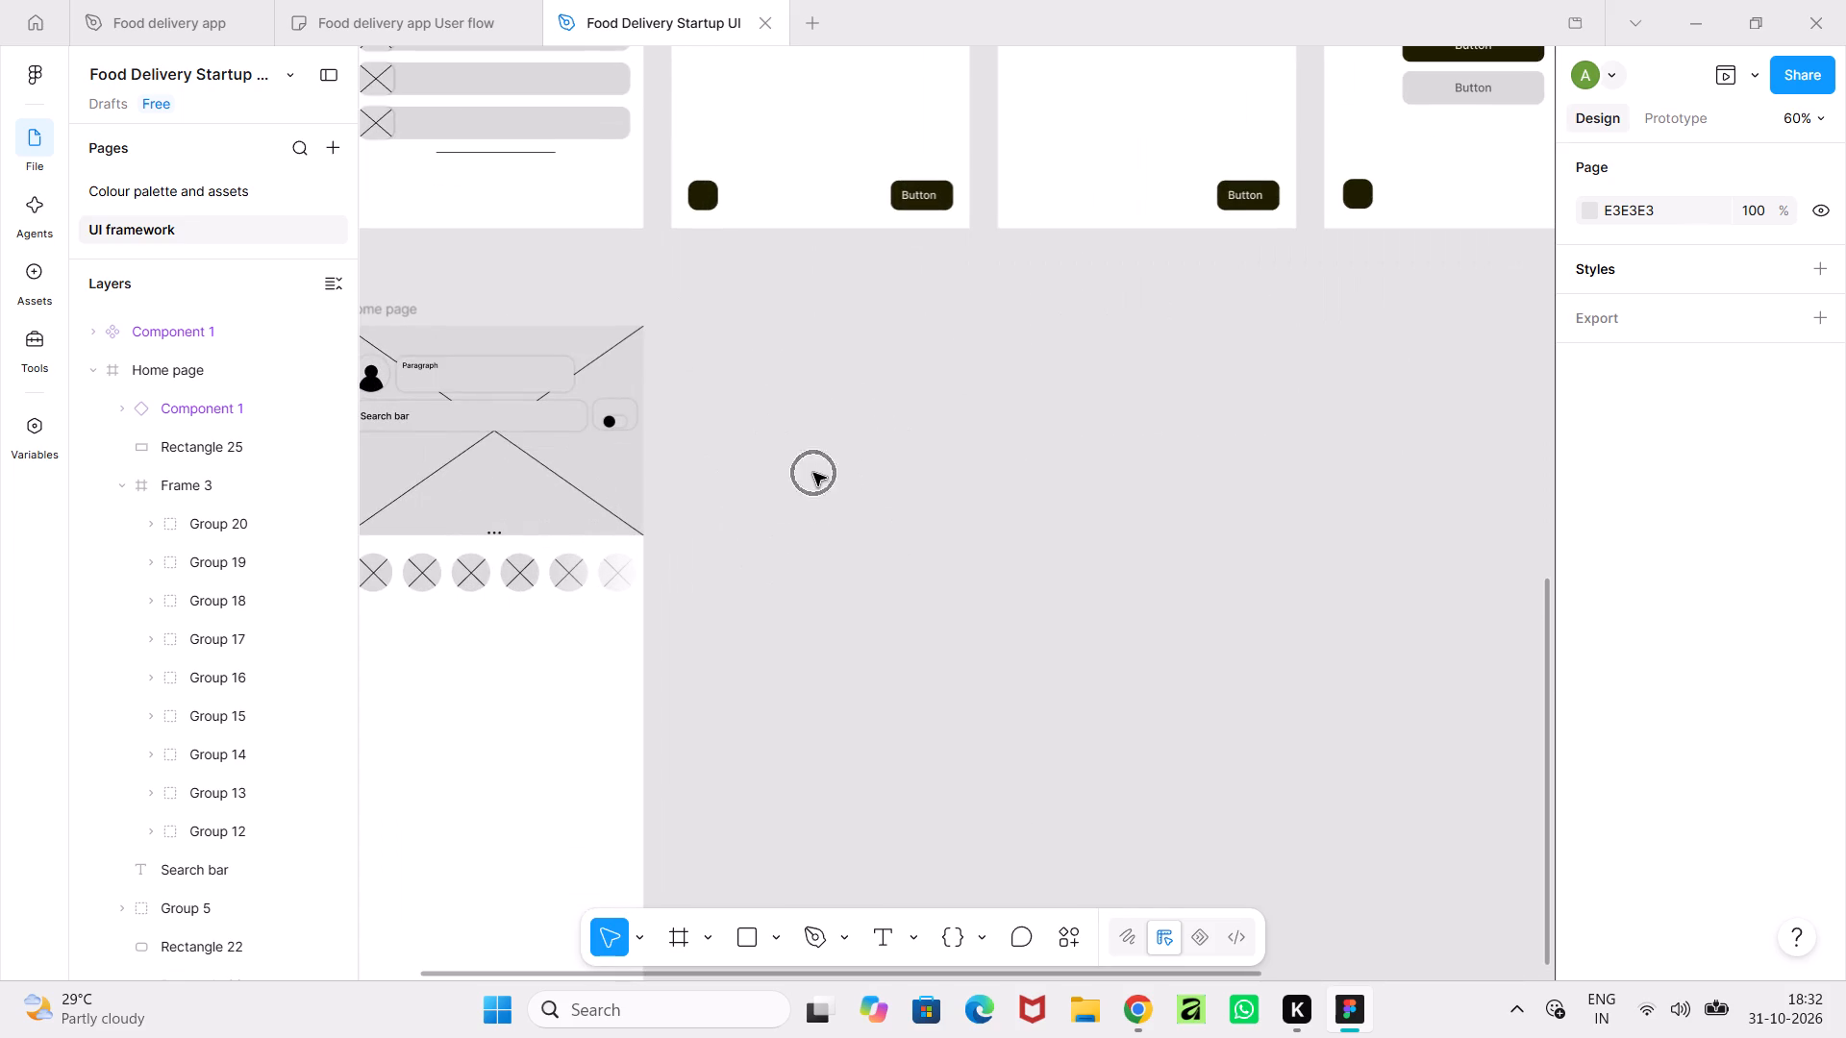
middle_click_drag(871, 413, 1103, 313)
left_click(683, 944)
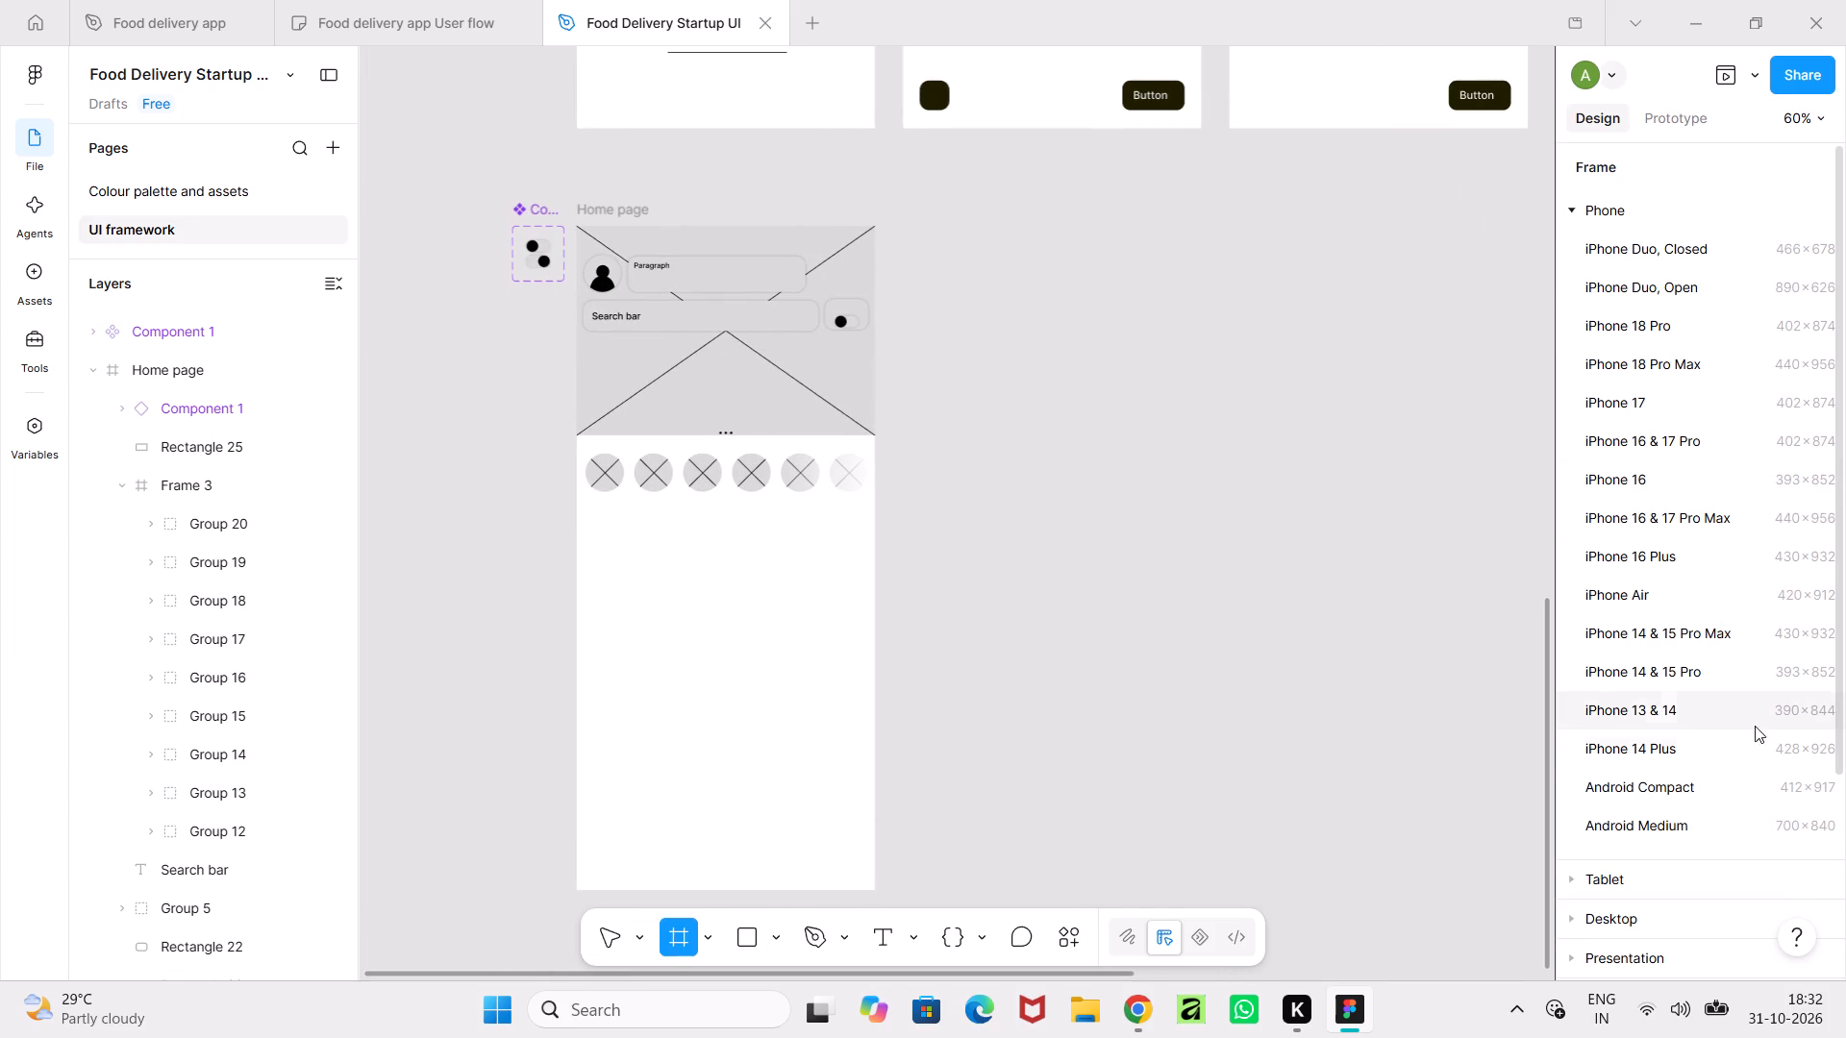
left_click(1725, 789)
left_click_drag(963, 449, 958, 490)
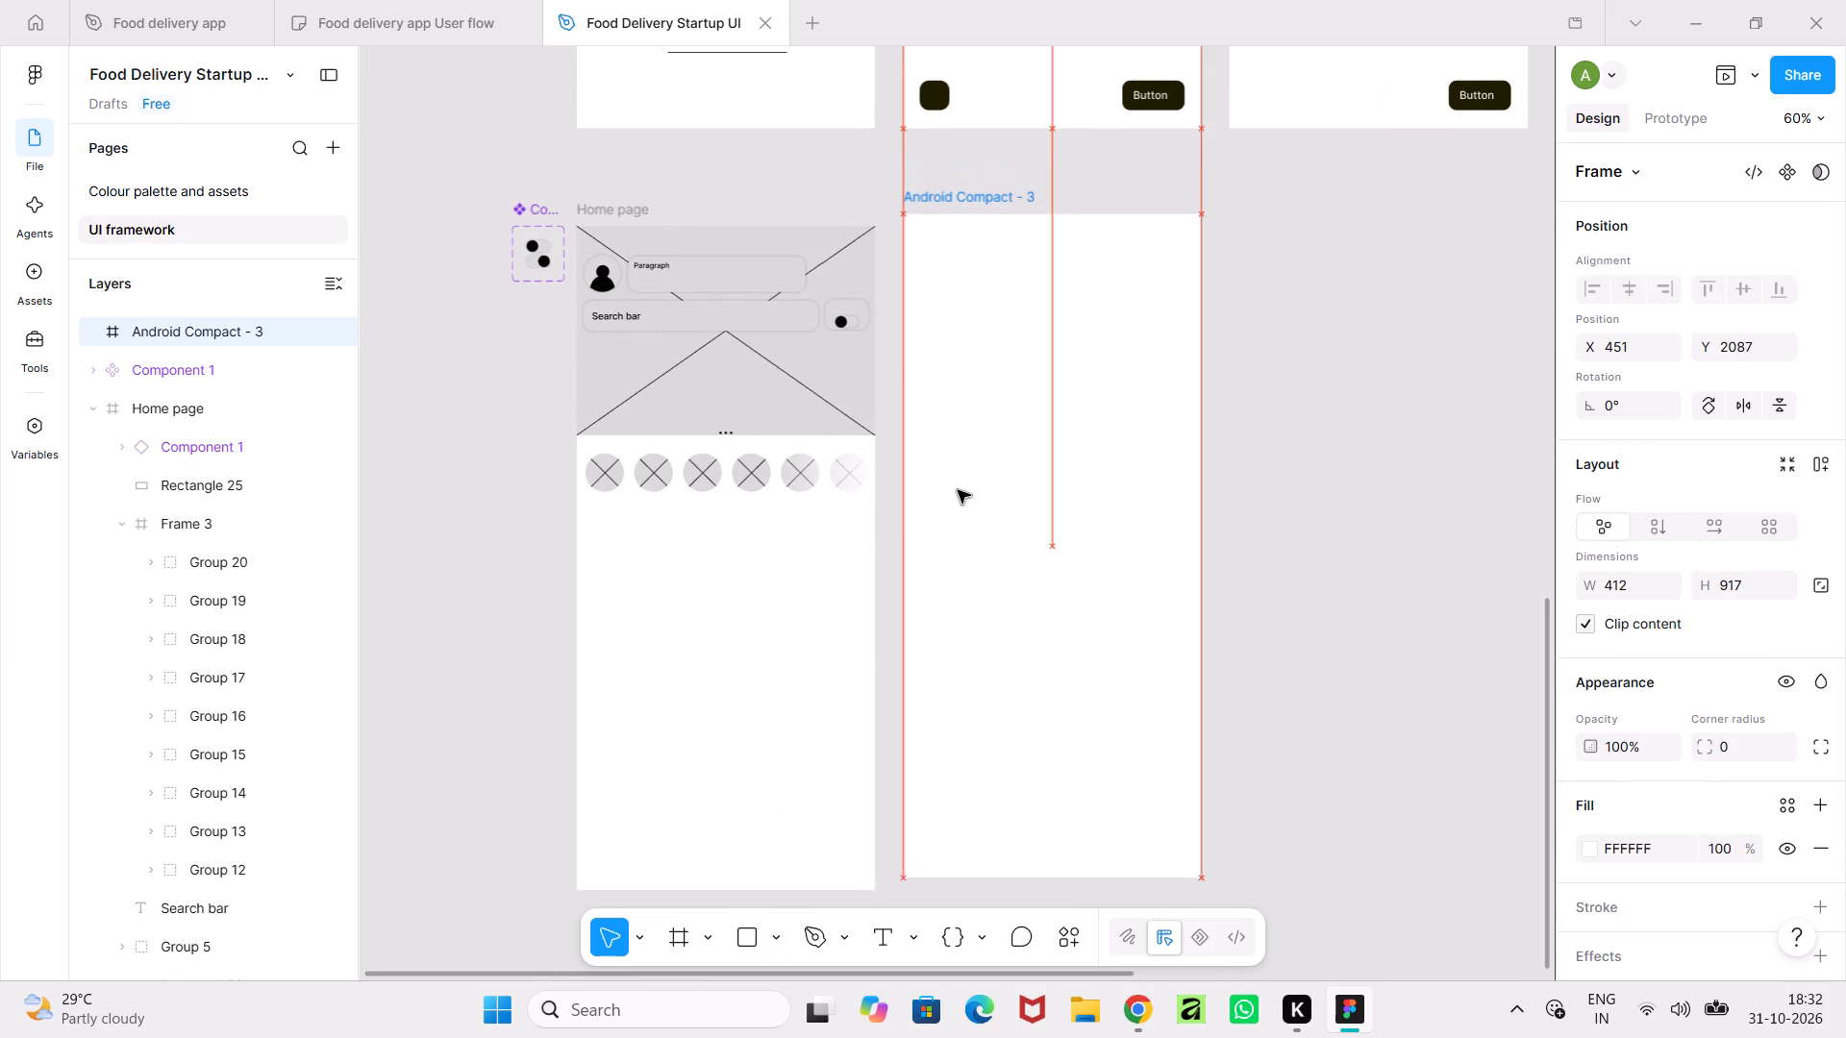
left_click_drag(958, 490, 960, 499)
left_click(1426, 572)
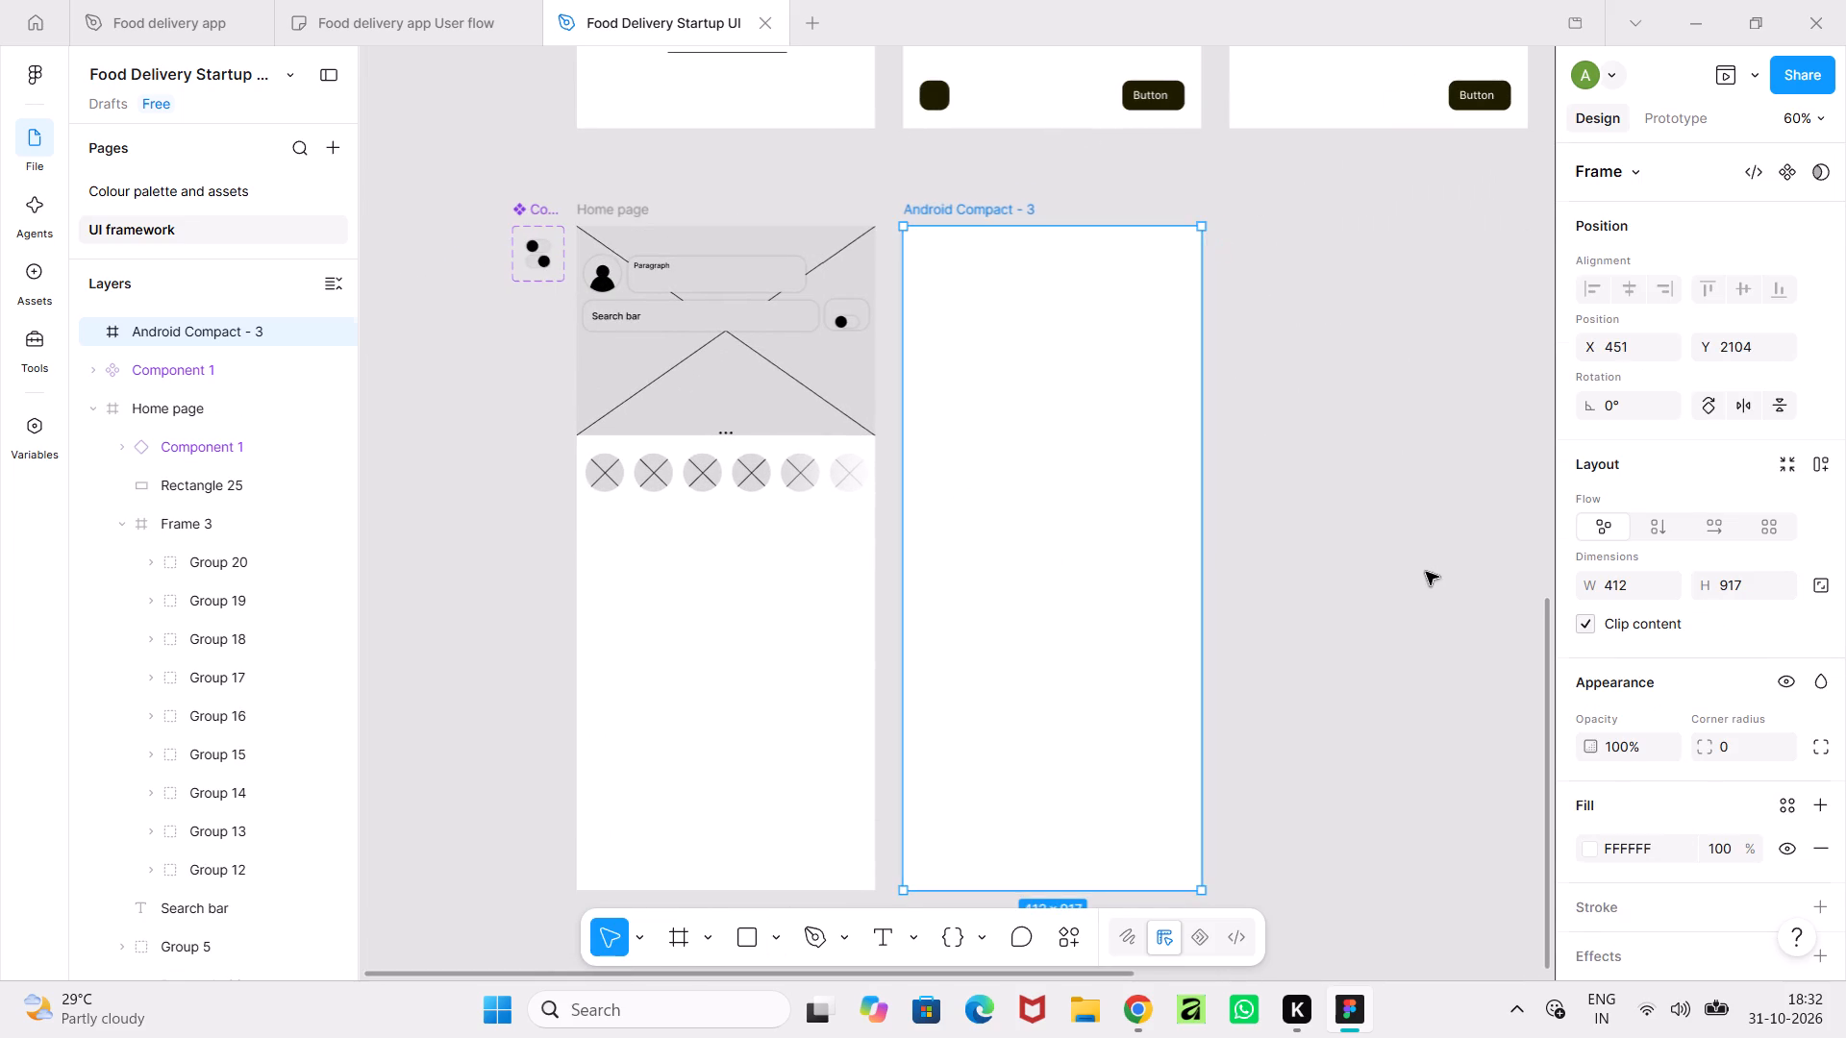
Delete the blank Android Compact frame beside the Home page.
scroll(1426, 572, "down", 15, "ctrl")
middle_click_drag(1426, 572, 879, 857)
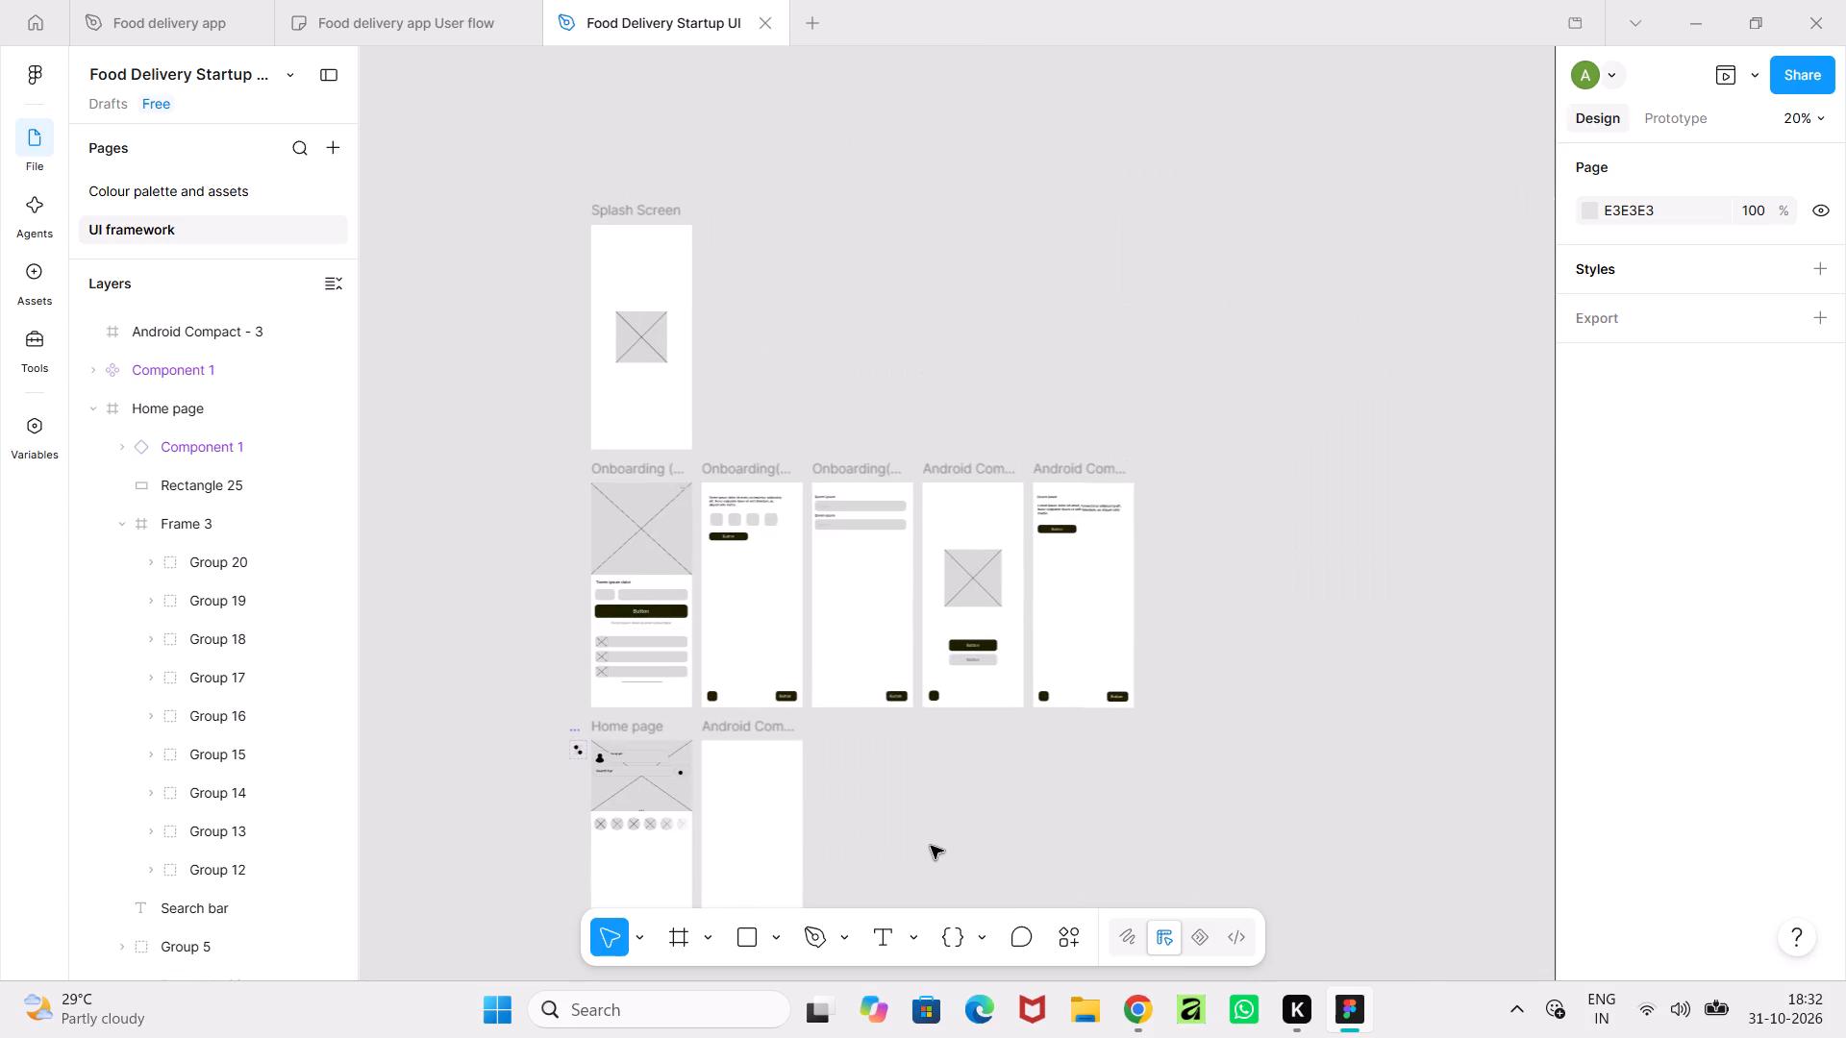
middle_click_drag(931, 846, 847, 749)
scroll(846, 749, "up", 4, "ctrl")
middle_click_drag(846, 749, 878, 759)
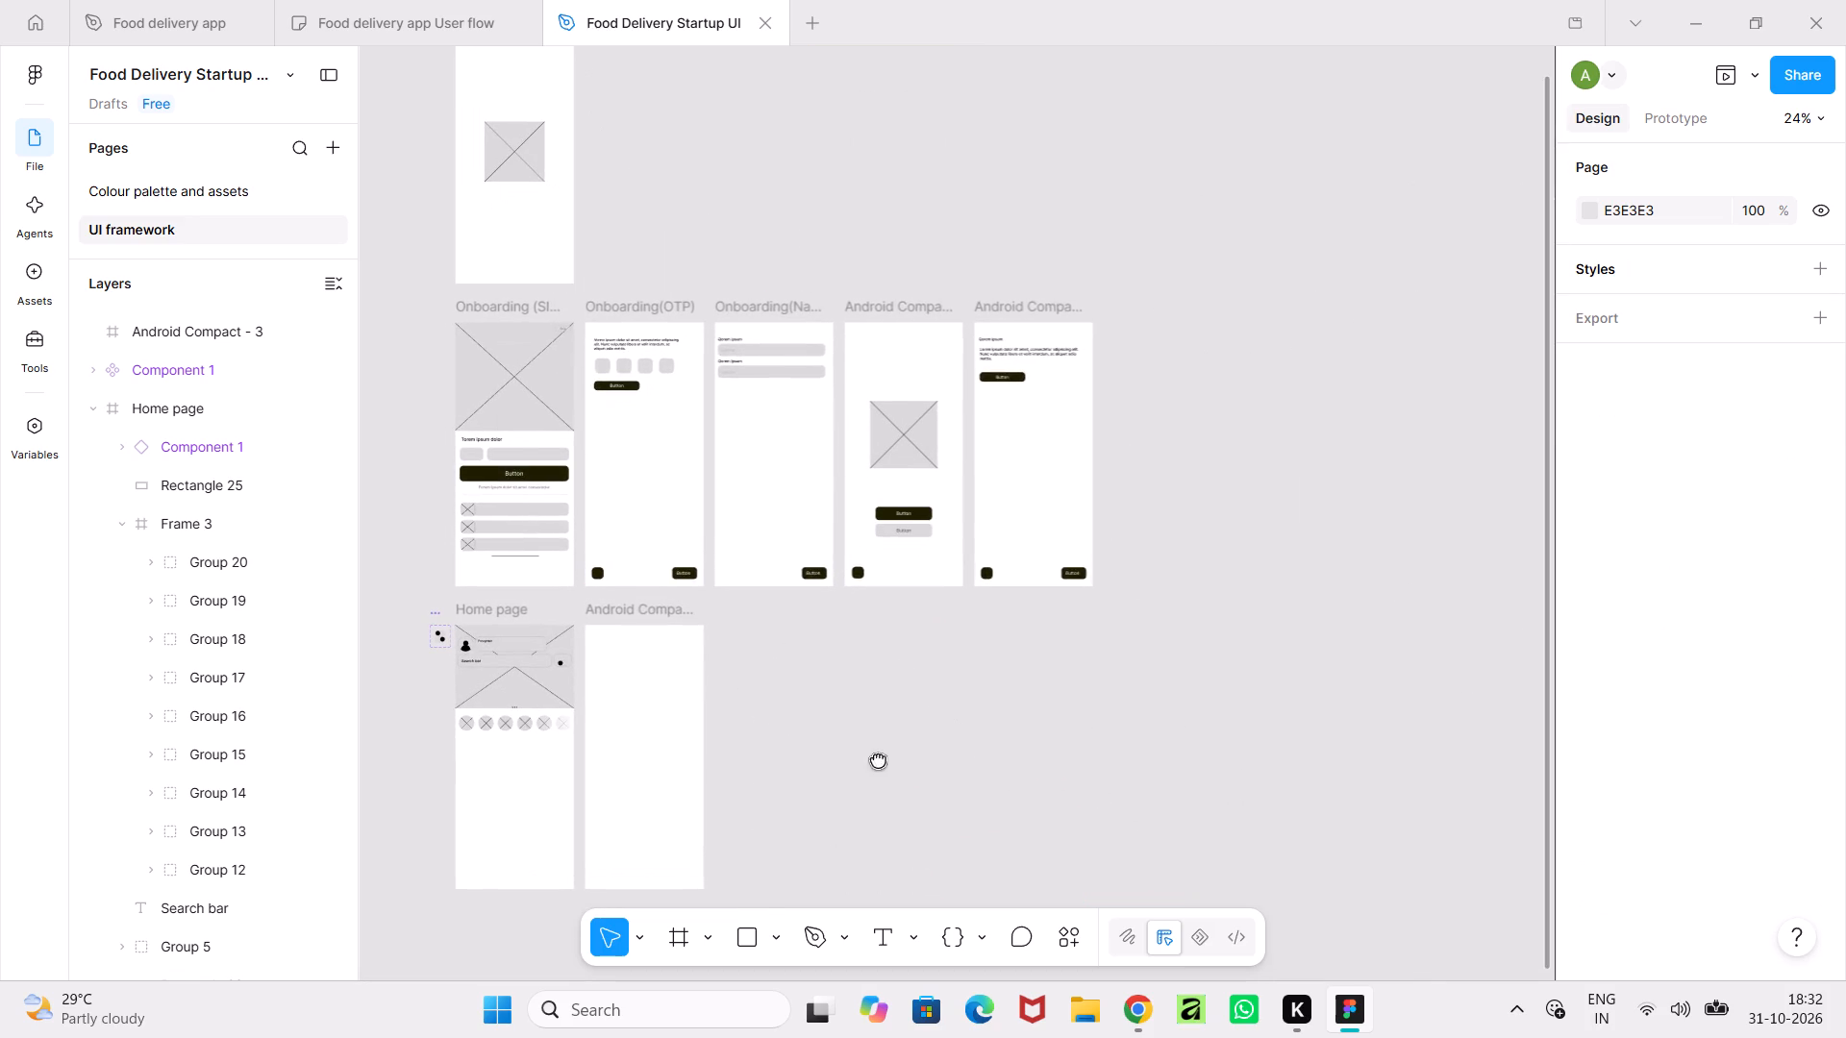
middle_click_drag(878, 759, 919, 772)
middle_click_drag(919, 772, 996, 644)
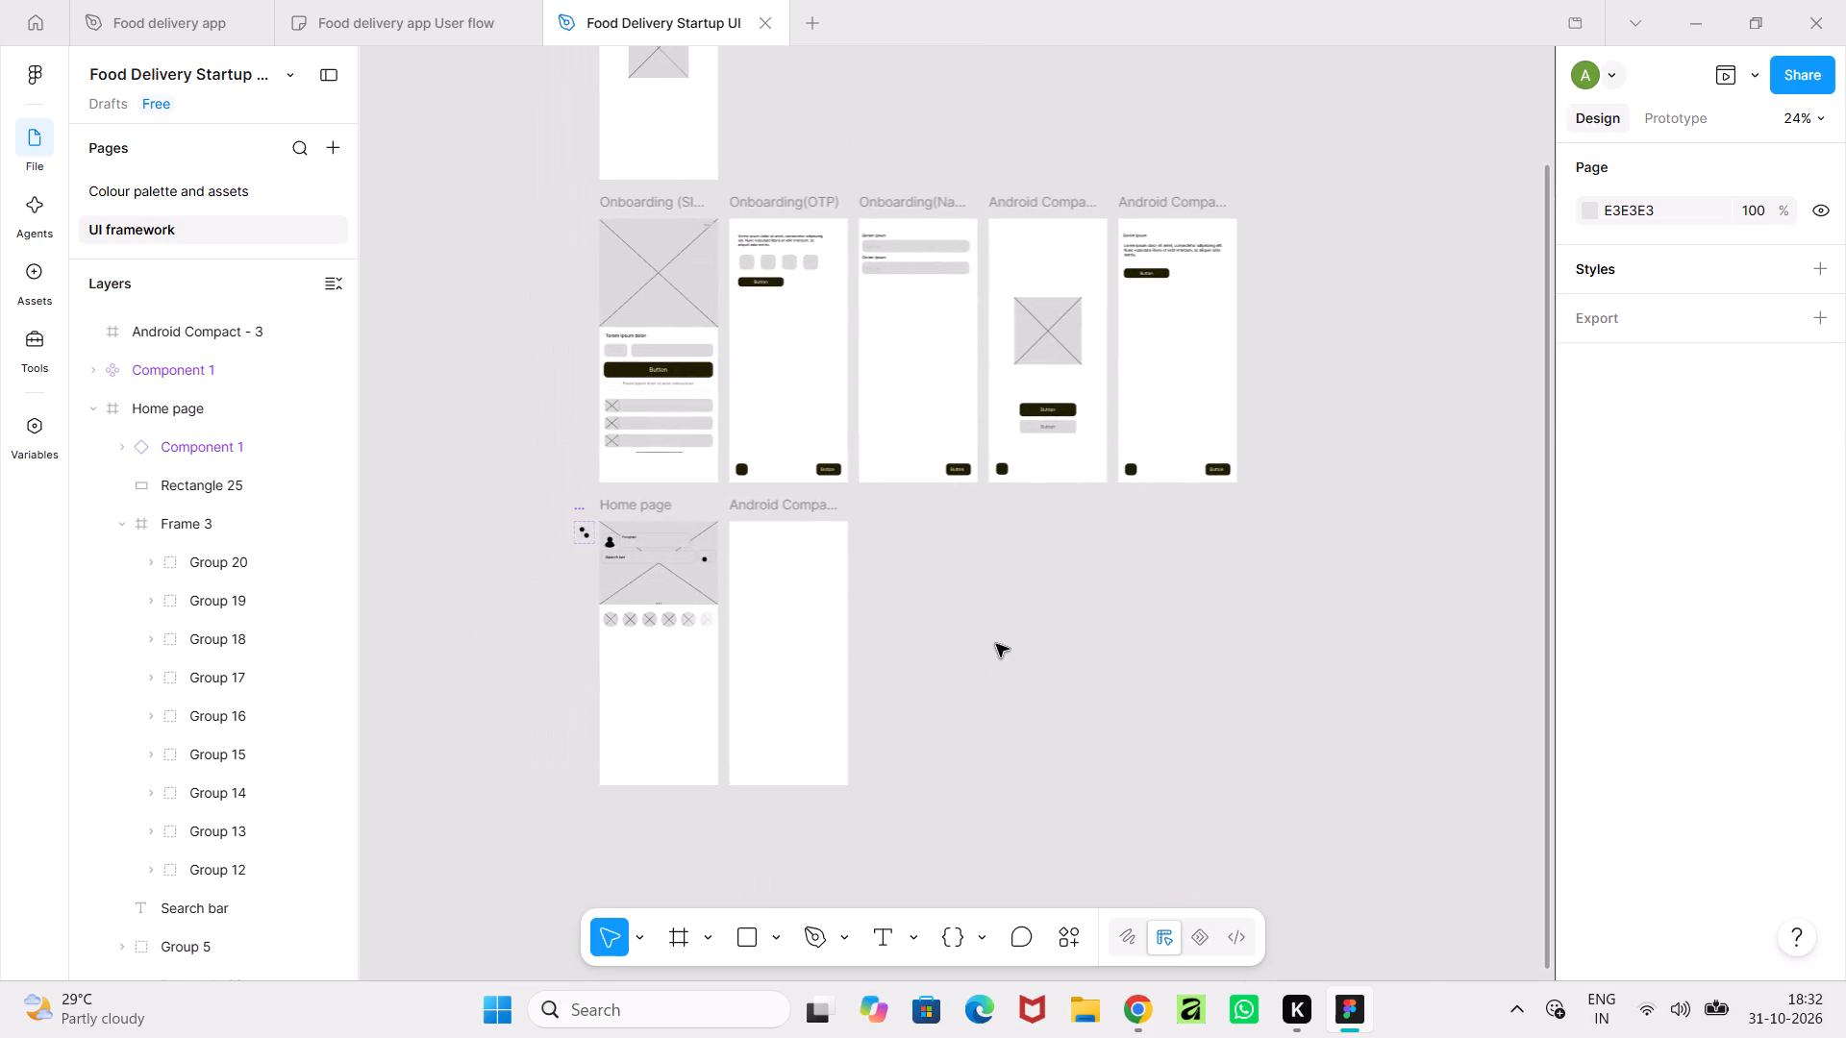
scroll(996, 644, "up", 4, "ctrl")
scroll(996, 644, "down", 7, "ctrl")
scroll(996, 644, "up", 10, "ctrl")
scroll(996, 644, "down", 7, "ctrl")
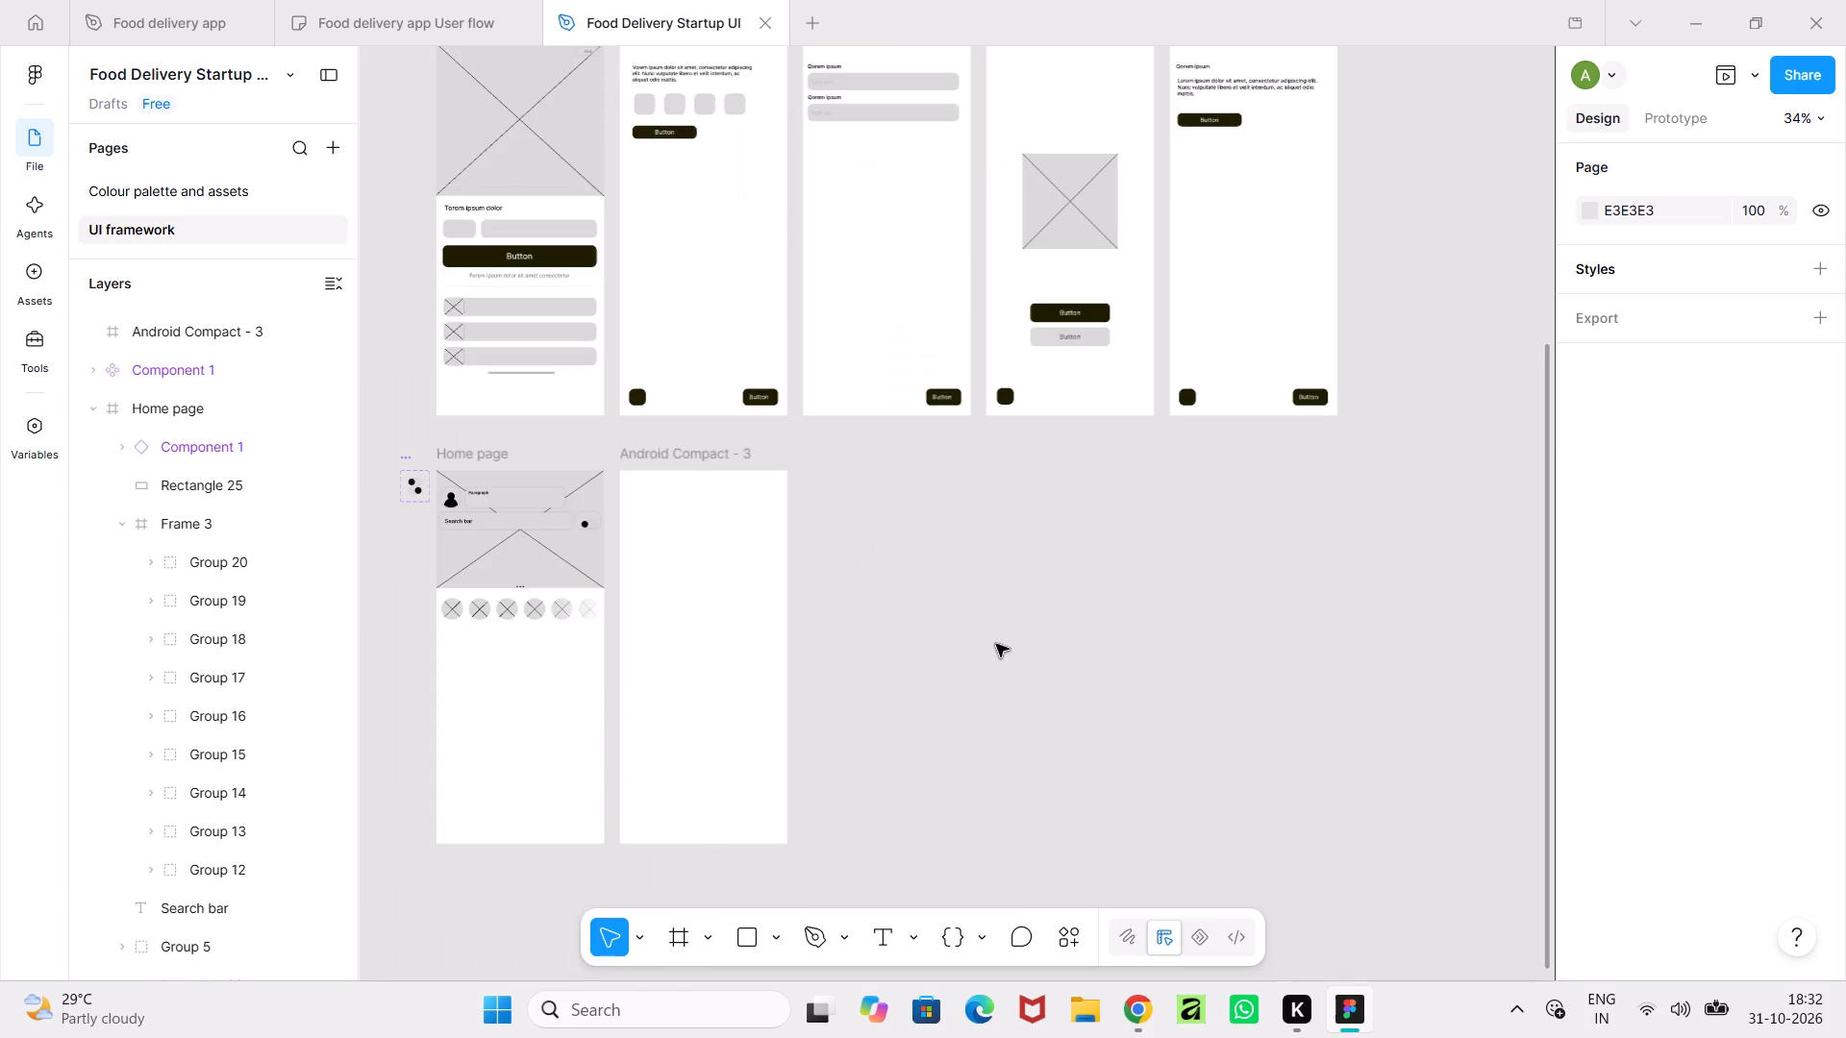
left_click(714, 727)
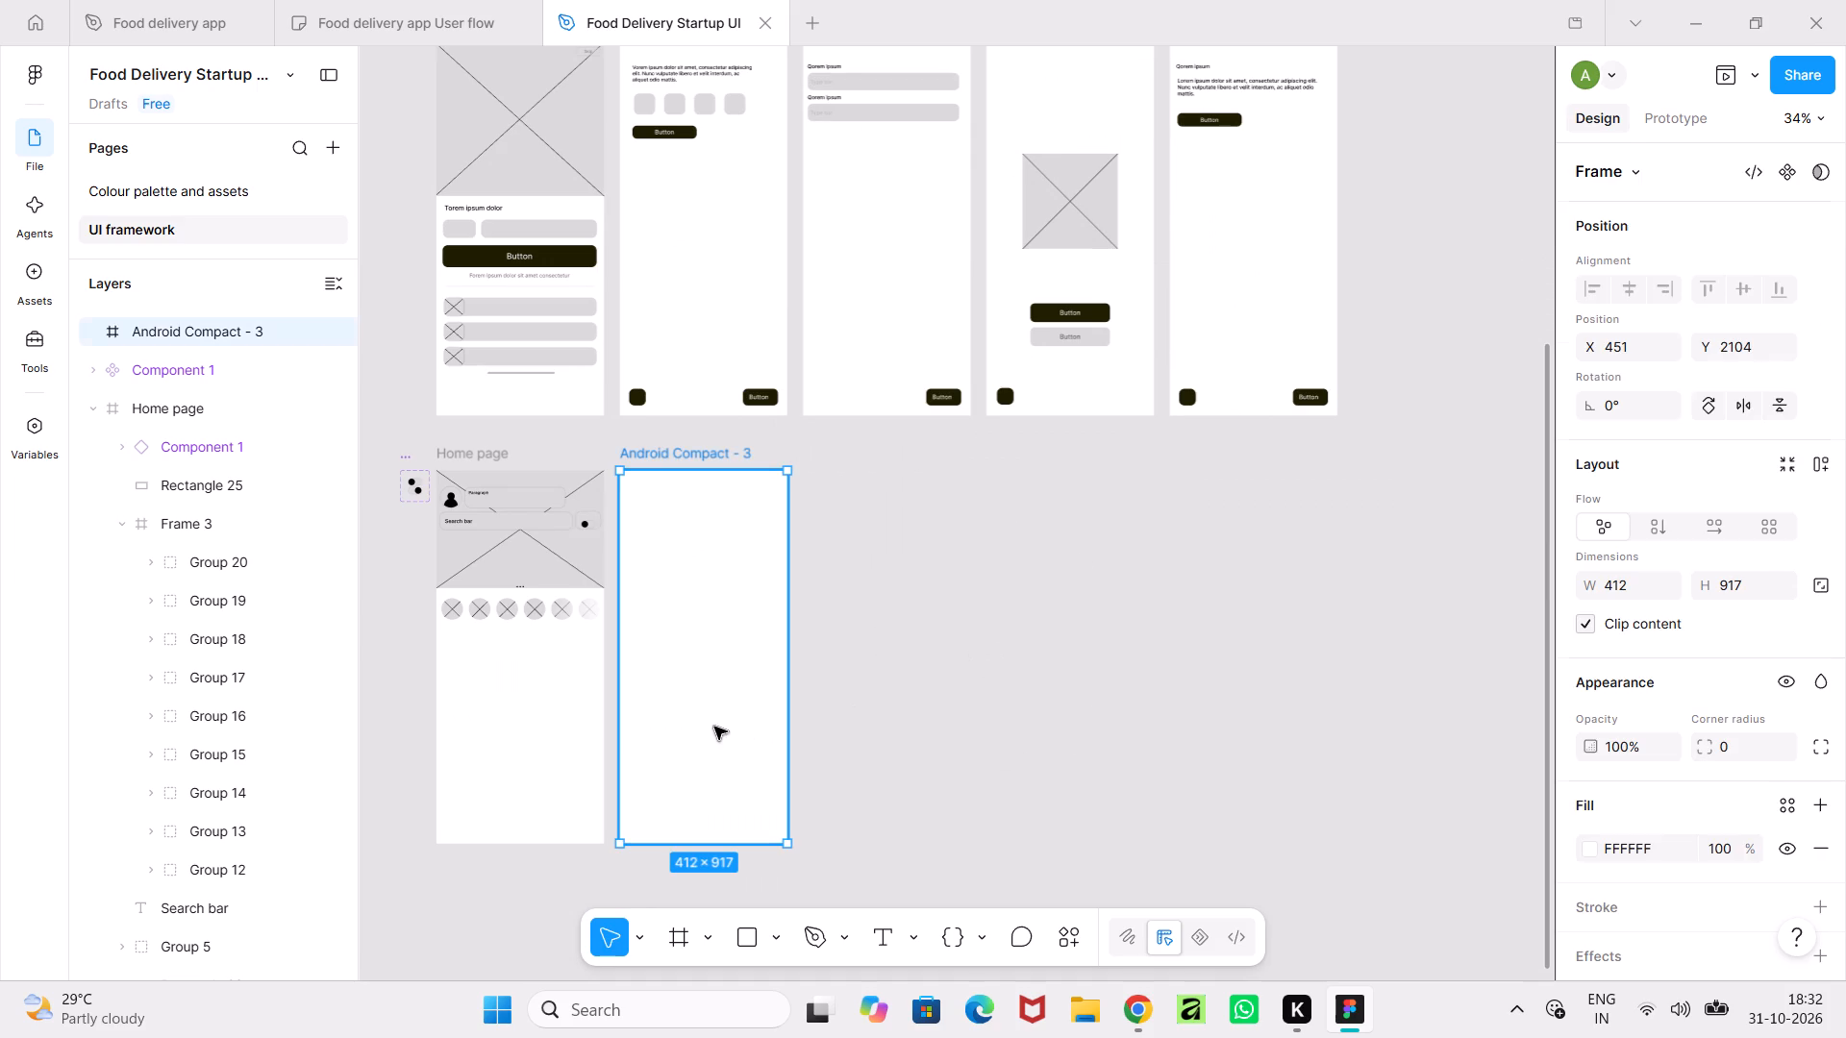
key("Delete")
Draw a grey placeholder rectangle about 293 × 192 below the circle row on the Home page.
scroll(759, 669, "up", 5, "ctrl")
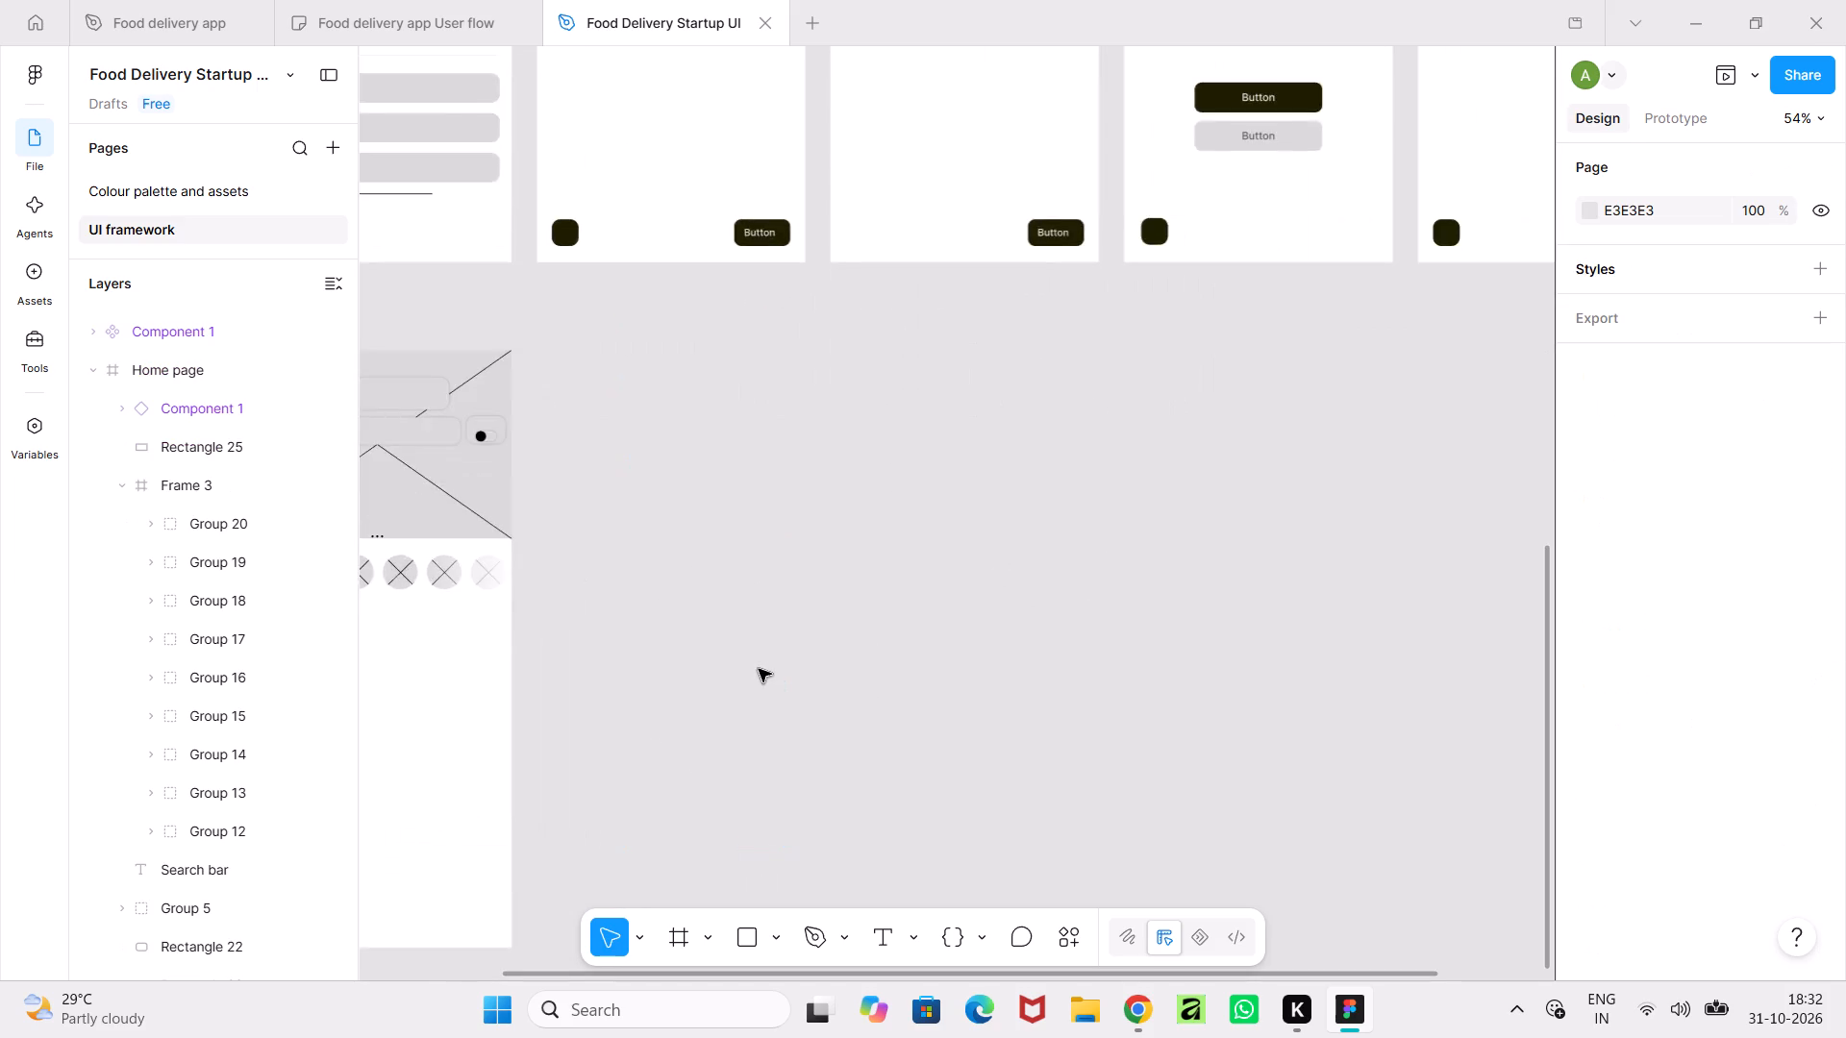
middle_click_drag(759, 669, 1269, 571)
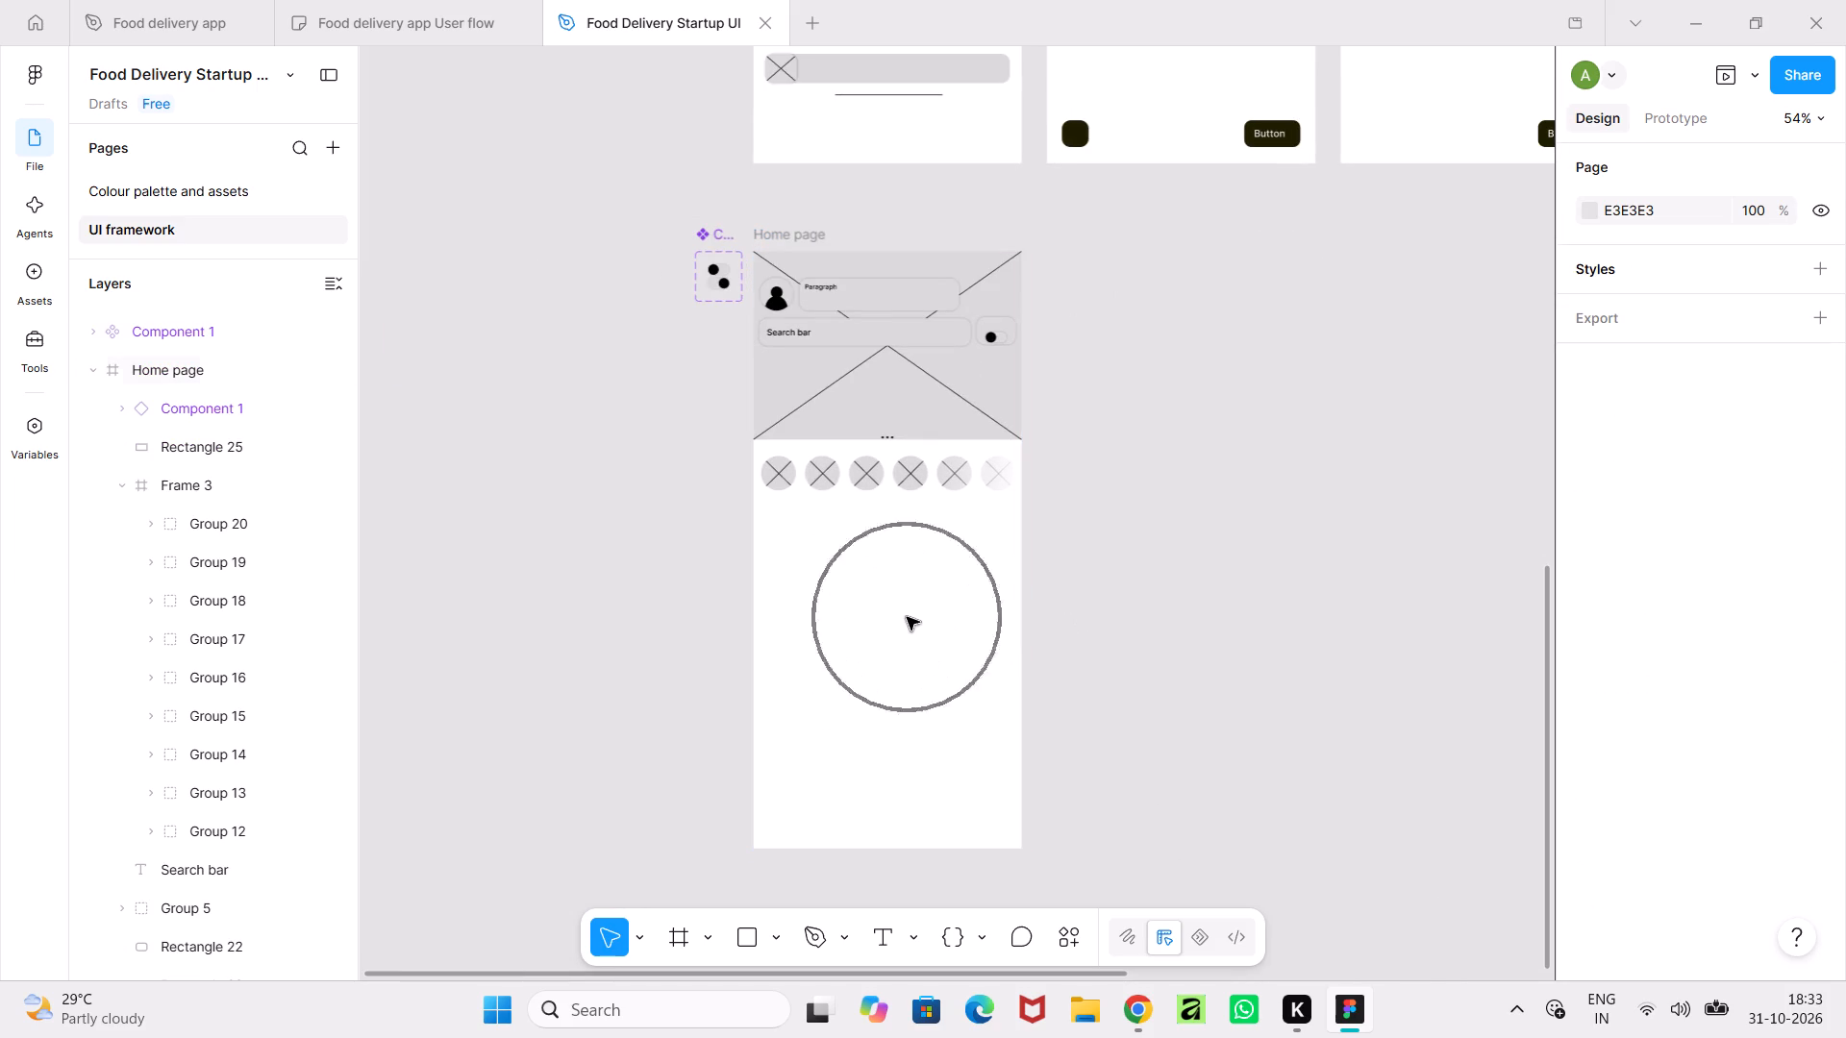
left_click(736, 949)
scroll(917, 528, "up", 5, "ctrl")
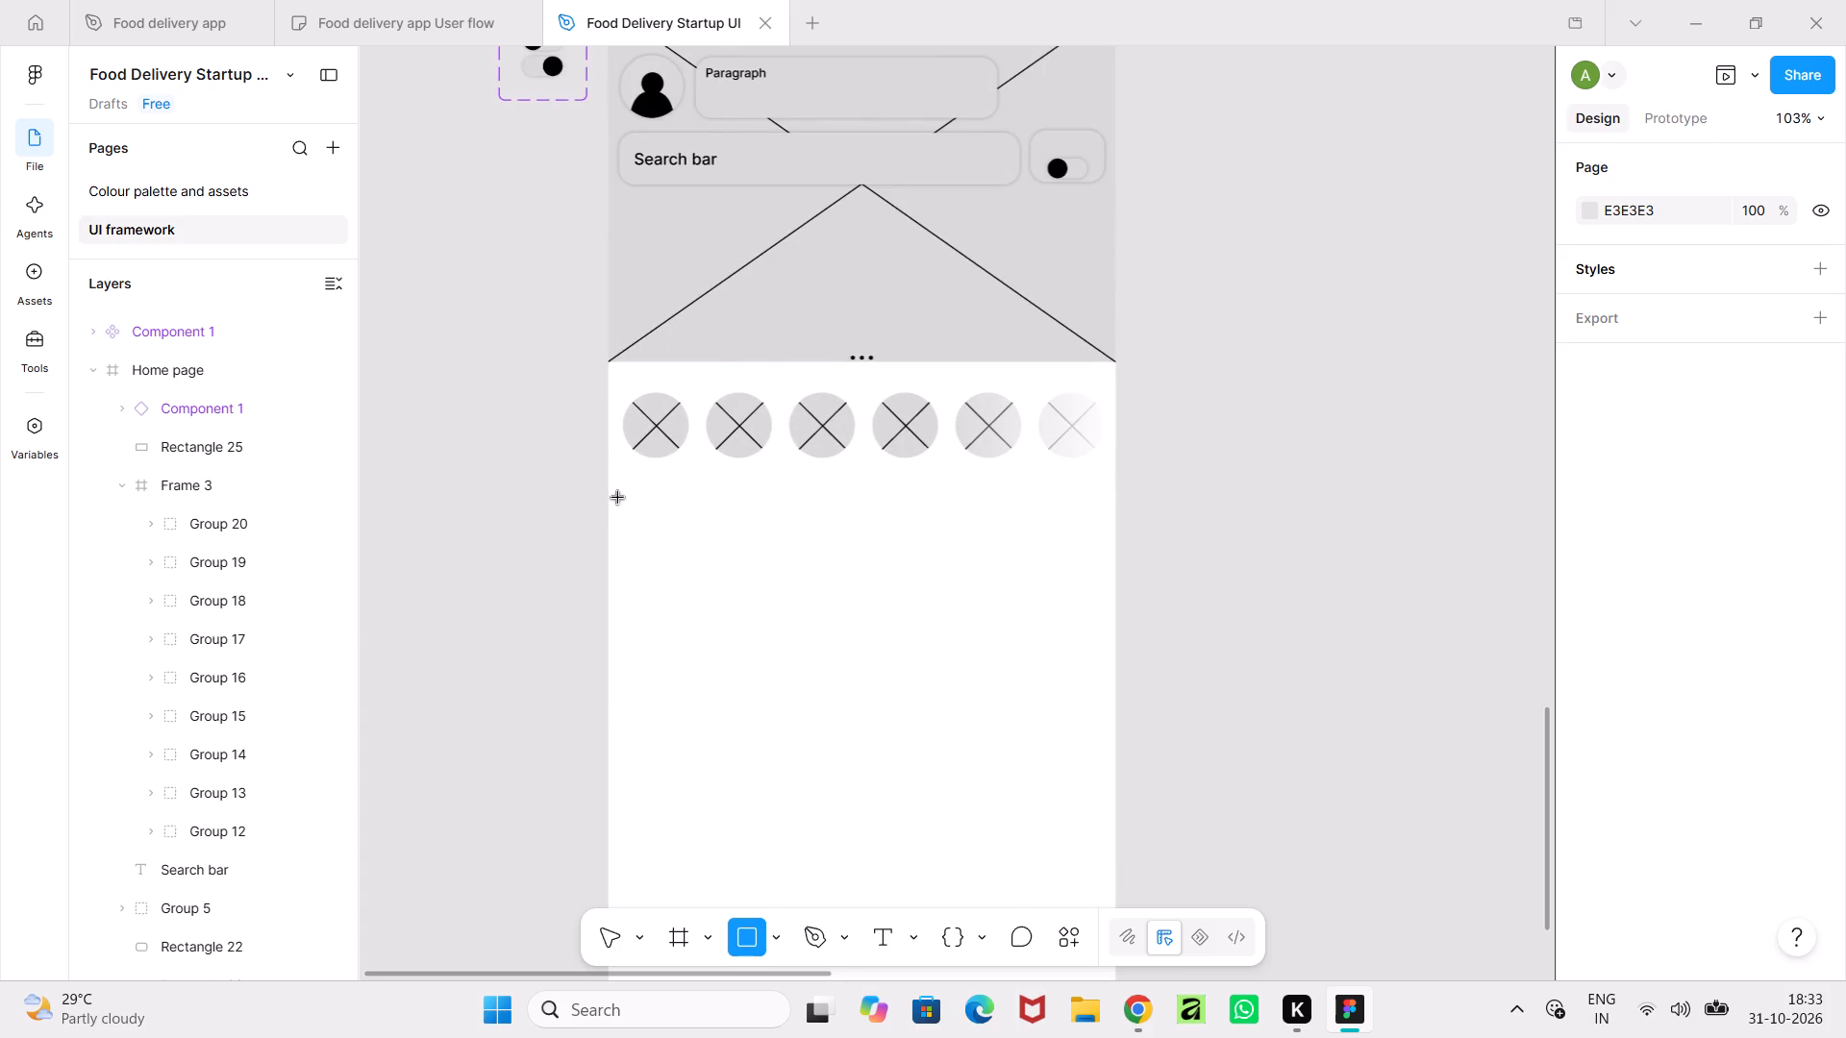
left_click_drag(618, 498, 994, 711, "shift")
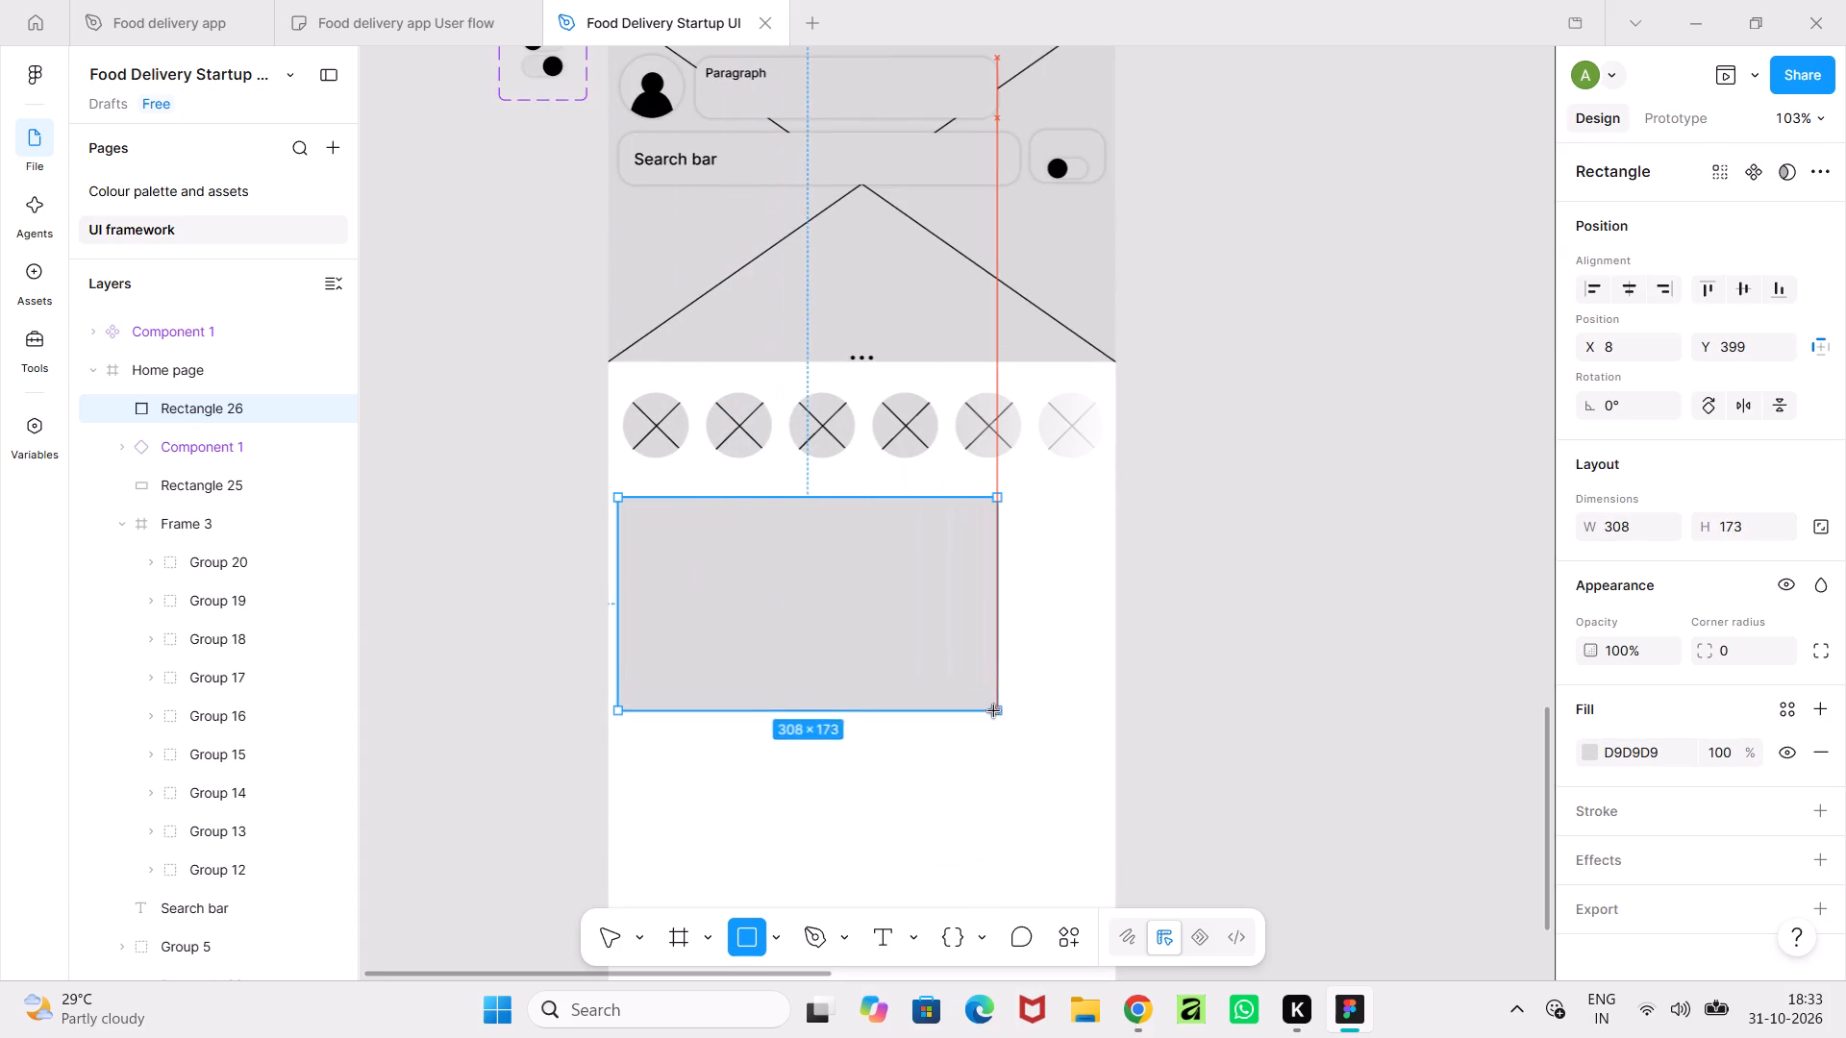
left_click_drag(994, 711, 979, 744, "shift")
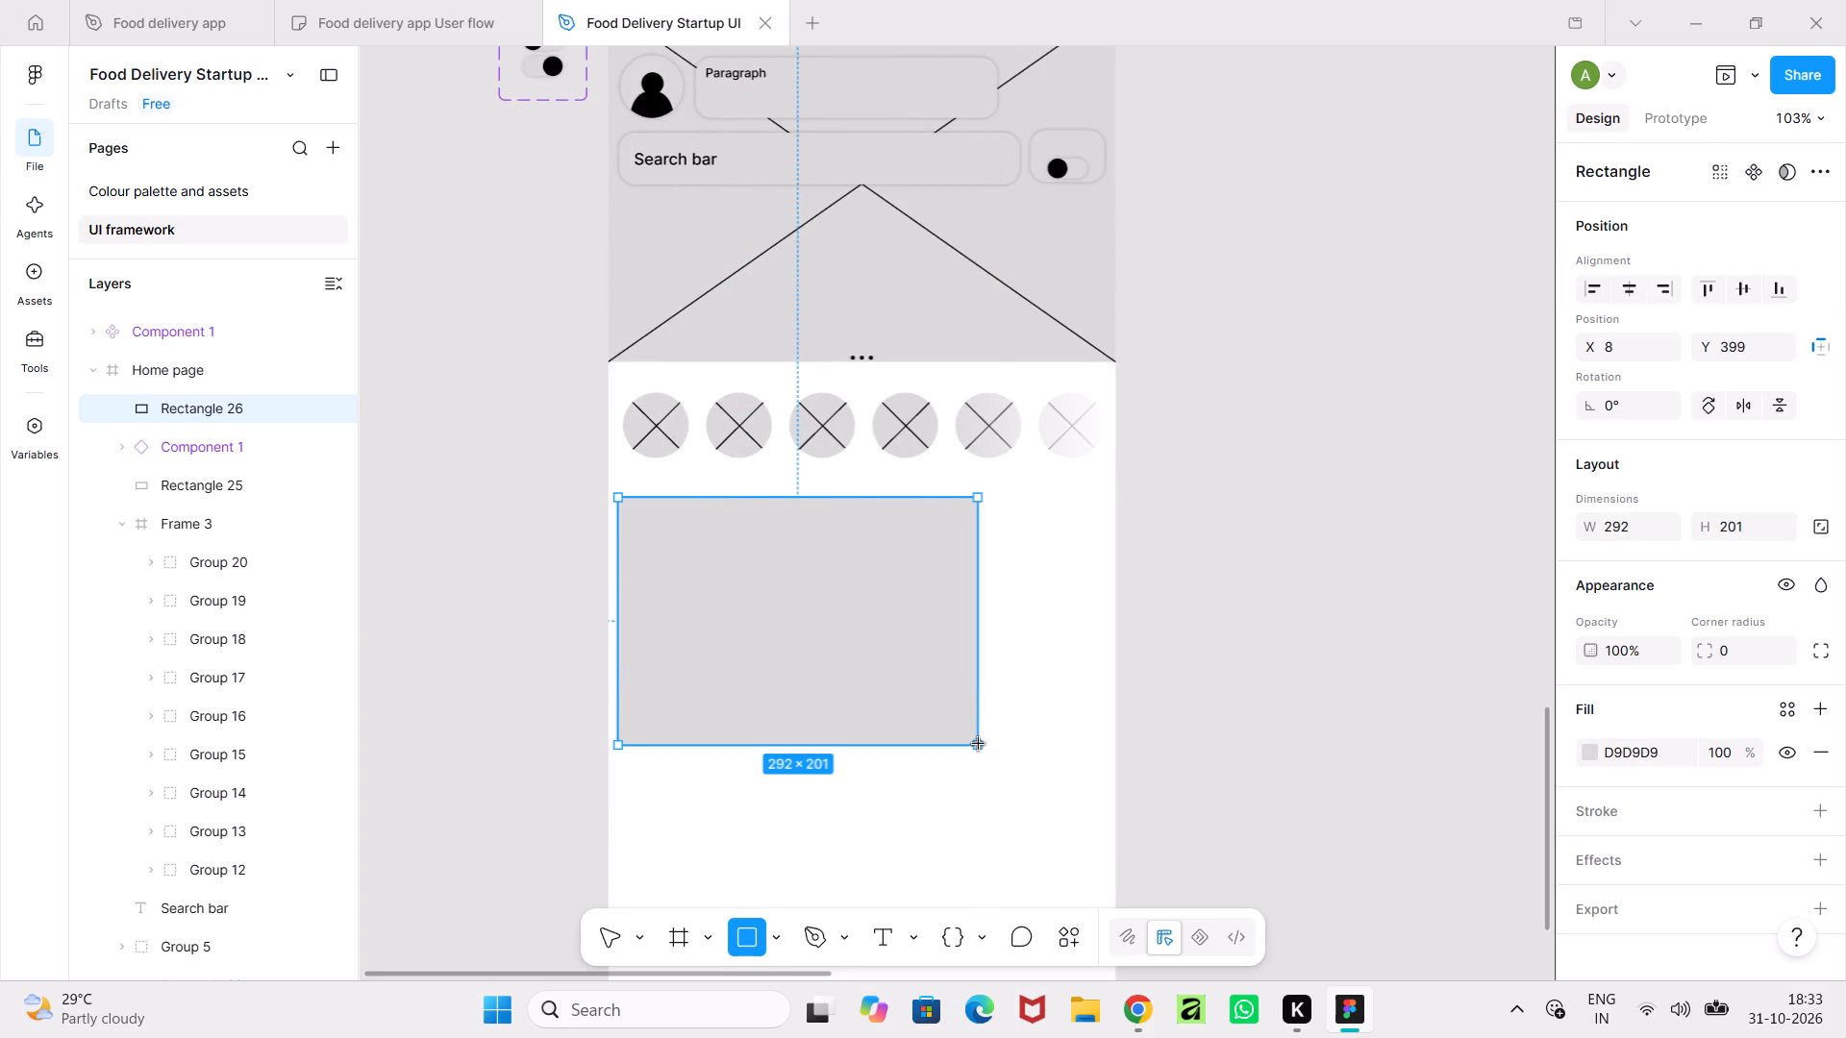
left_click_drag(979, 744, 980, 733, "shift")
left_click(1334, 703)
Move the placeholder rectangle slightly down and inward to about X 12, Y 421 on the Home page.
scroll(1334, 703, "down", 6, "ctrl")
left_click(1010, 667)
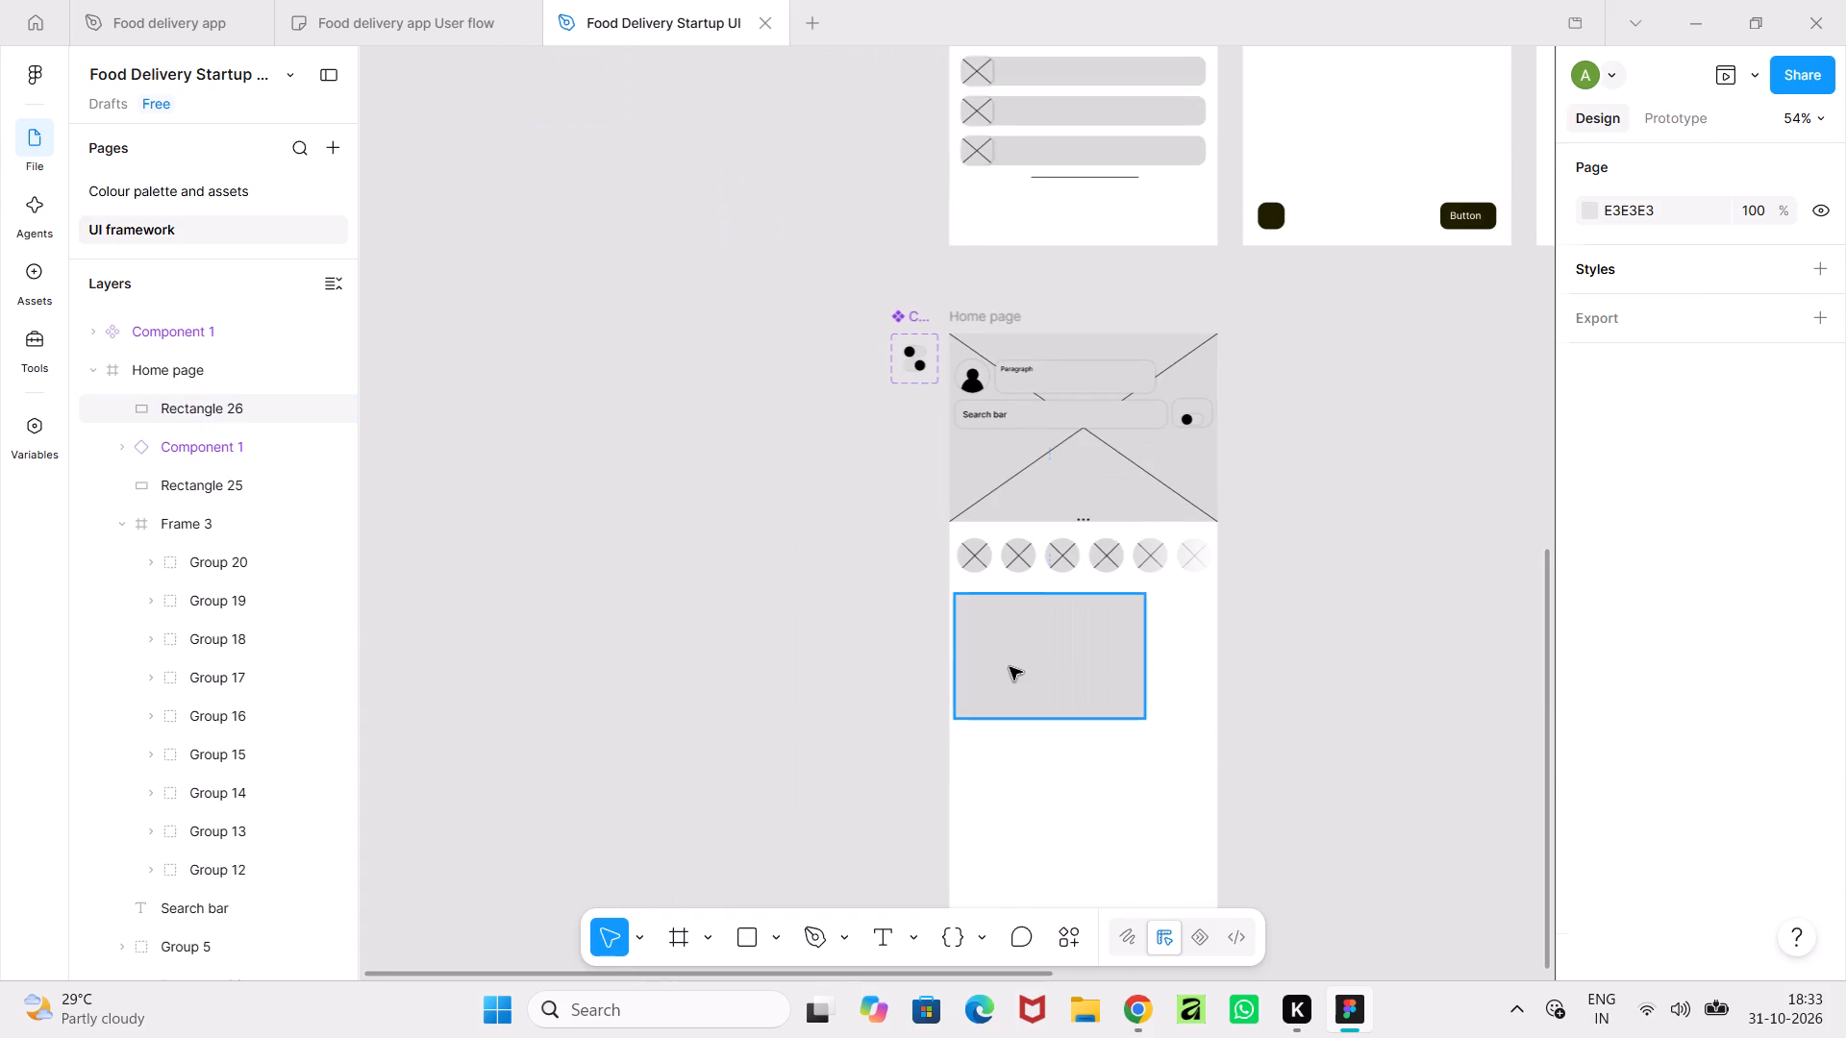
left_click_drag(1010, 667, 1014, 682)
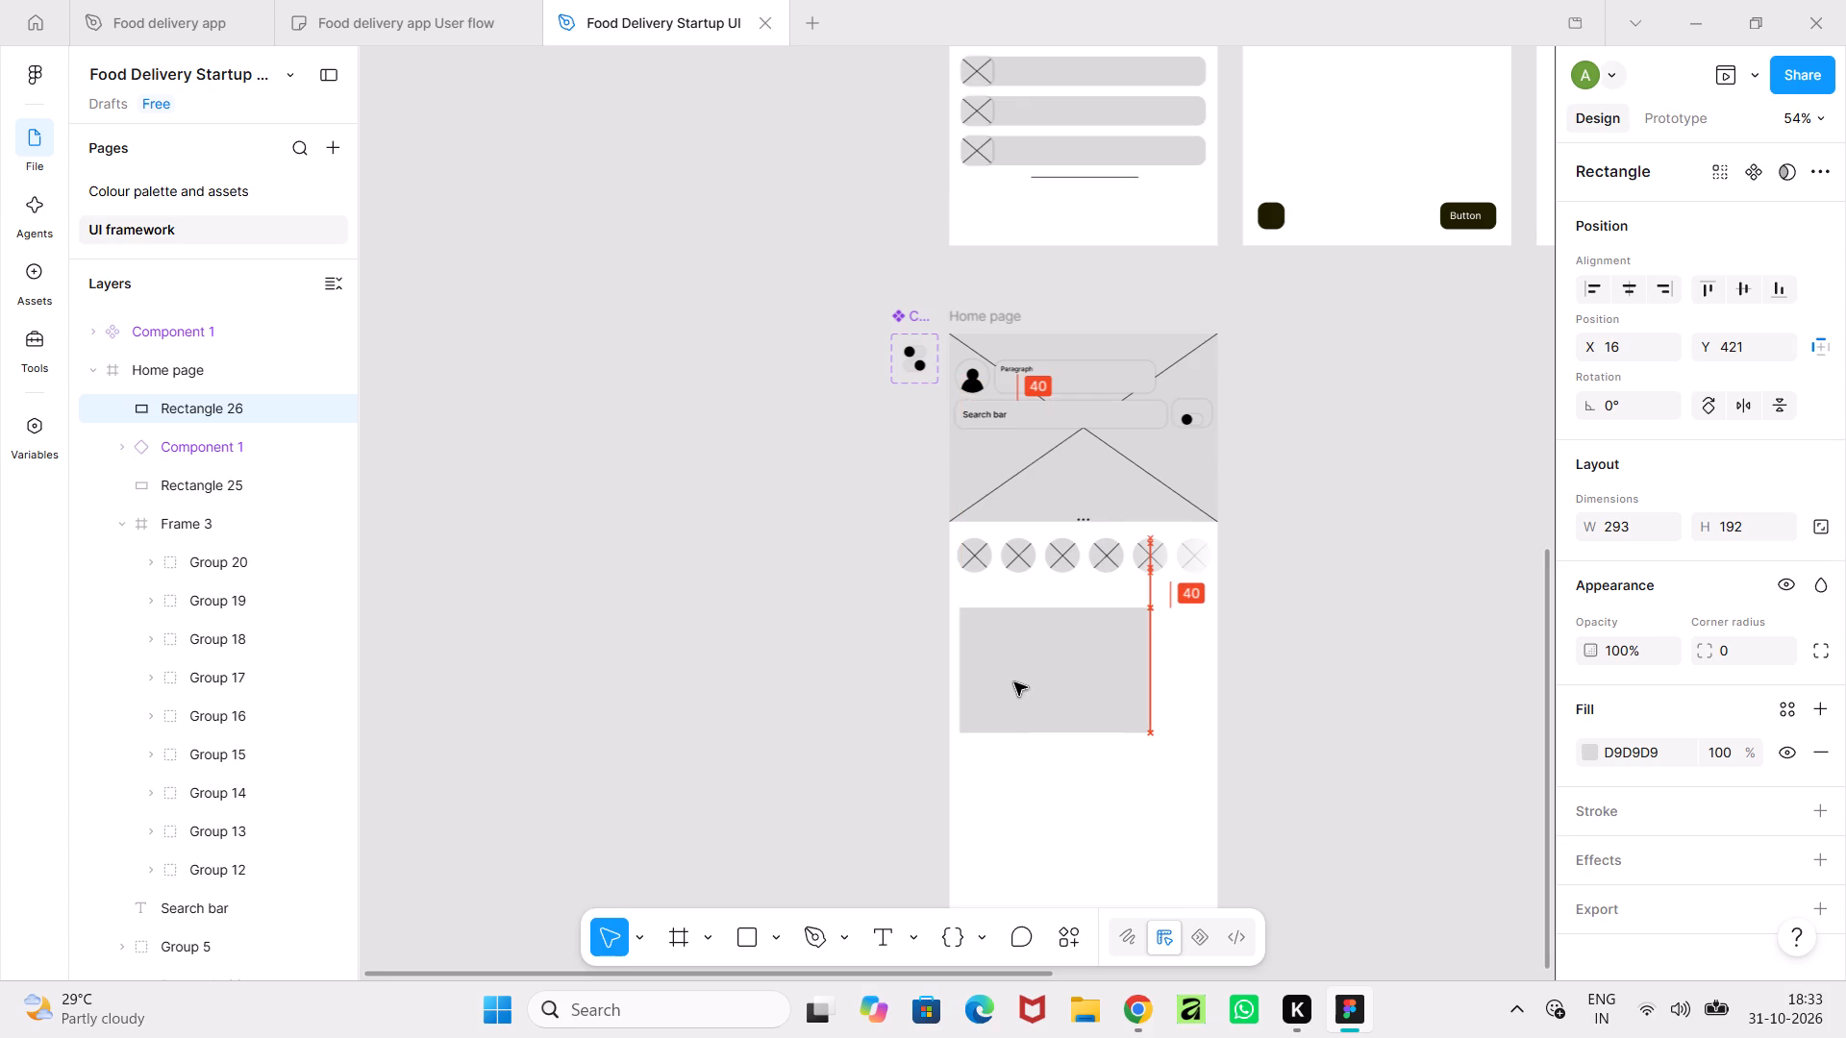
left_click_drag(1014, 682, 1013, 682)
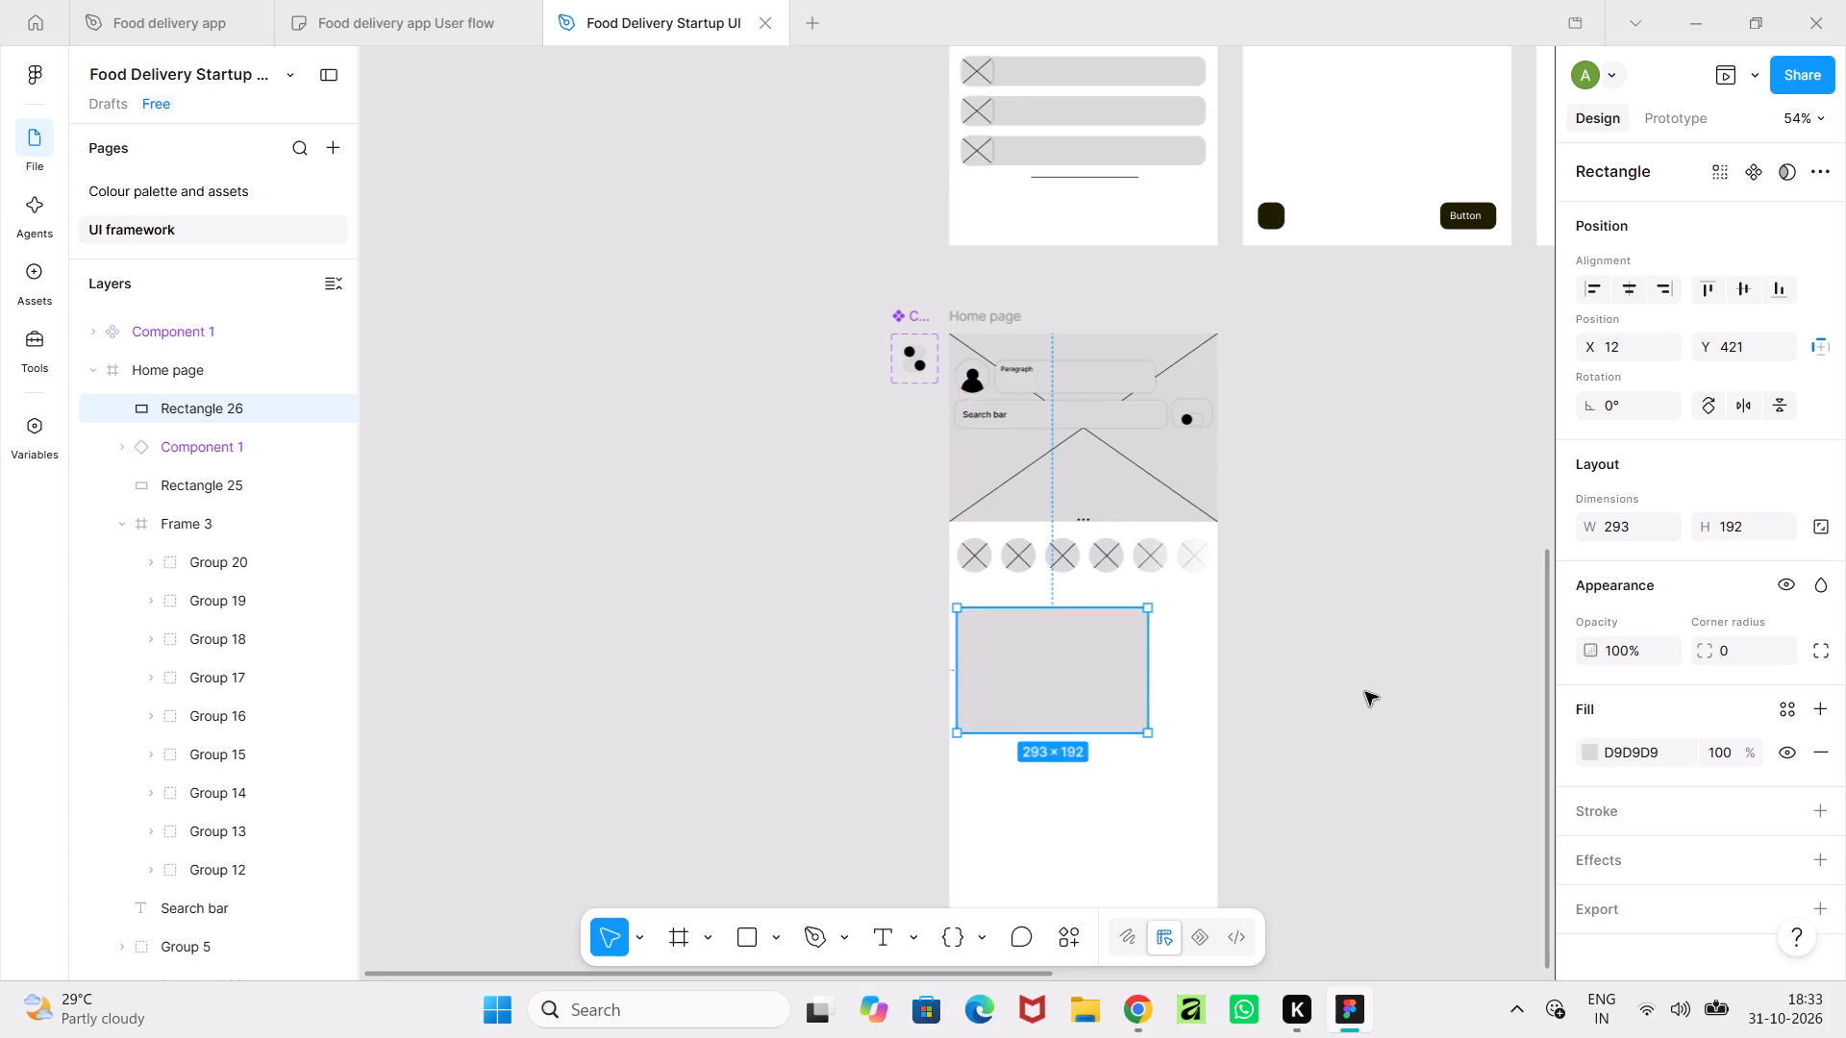
left_click(1363, 693)
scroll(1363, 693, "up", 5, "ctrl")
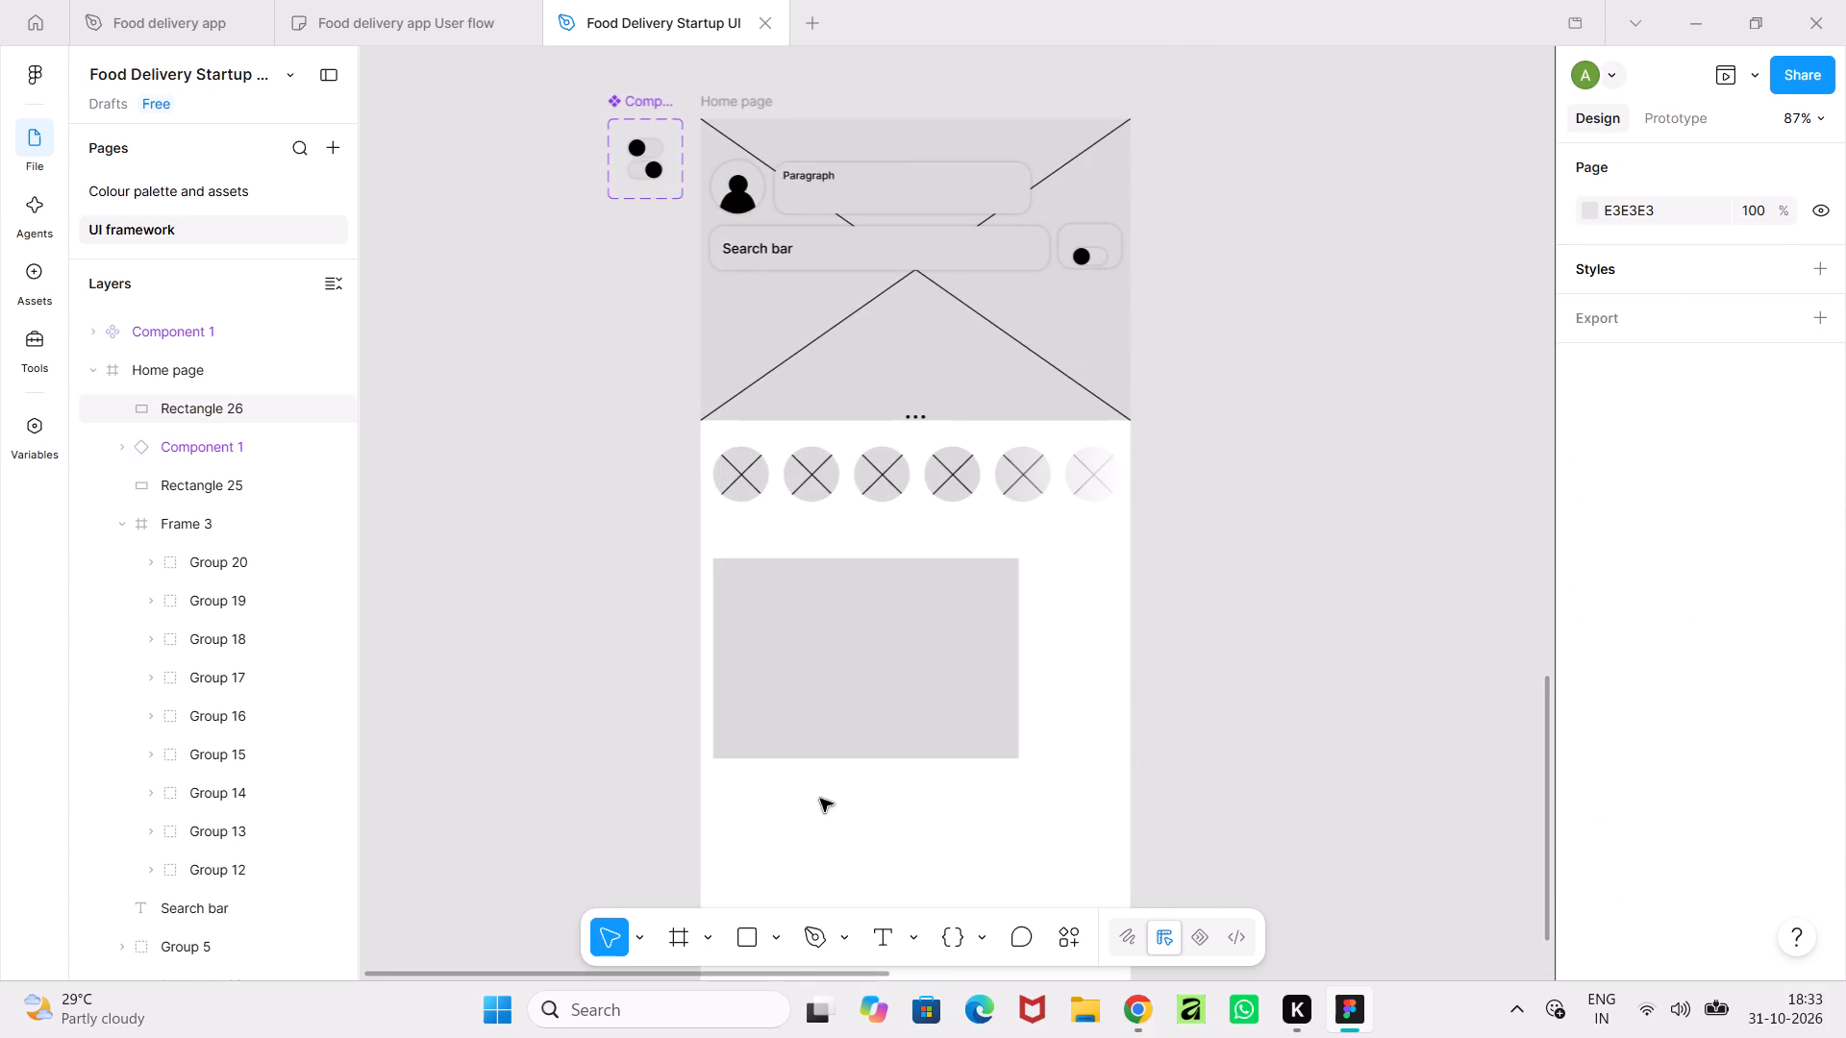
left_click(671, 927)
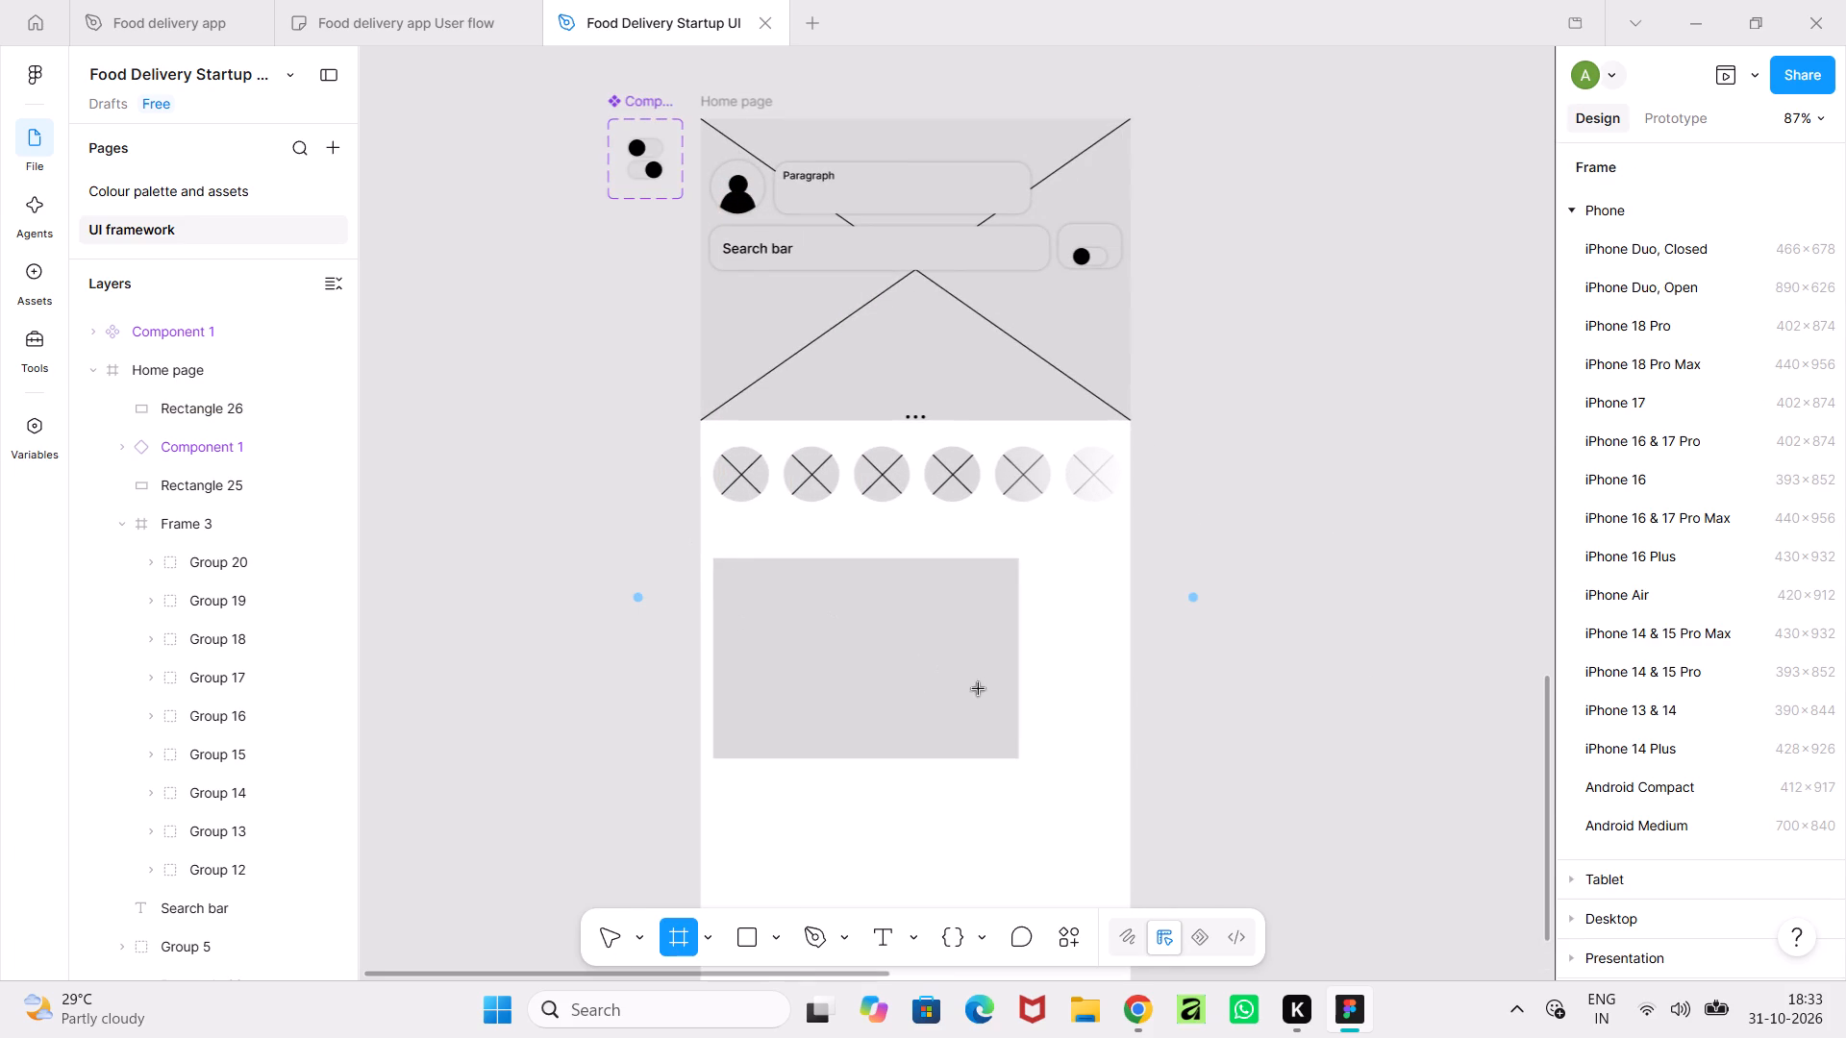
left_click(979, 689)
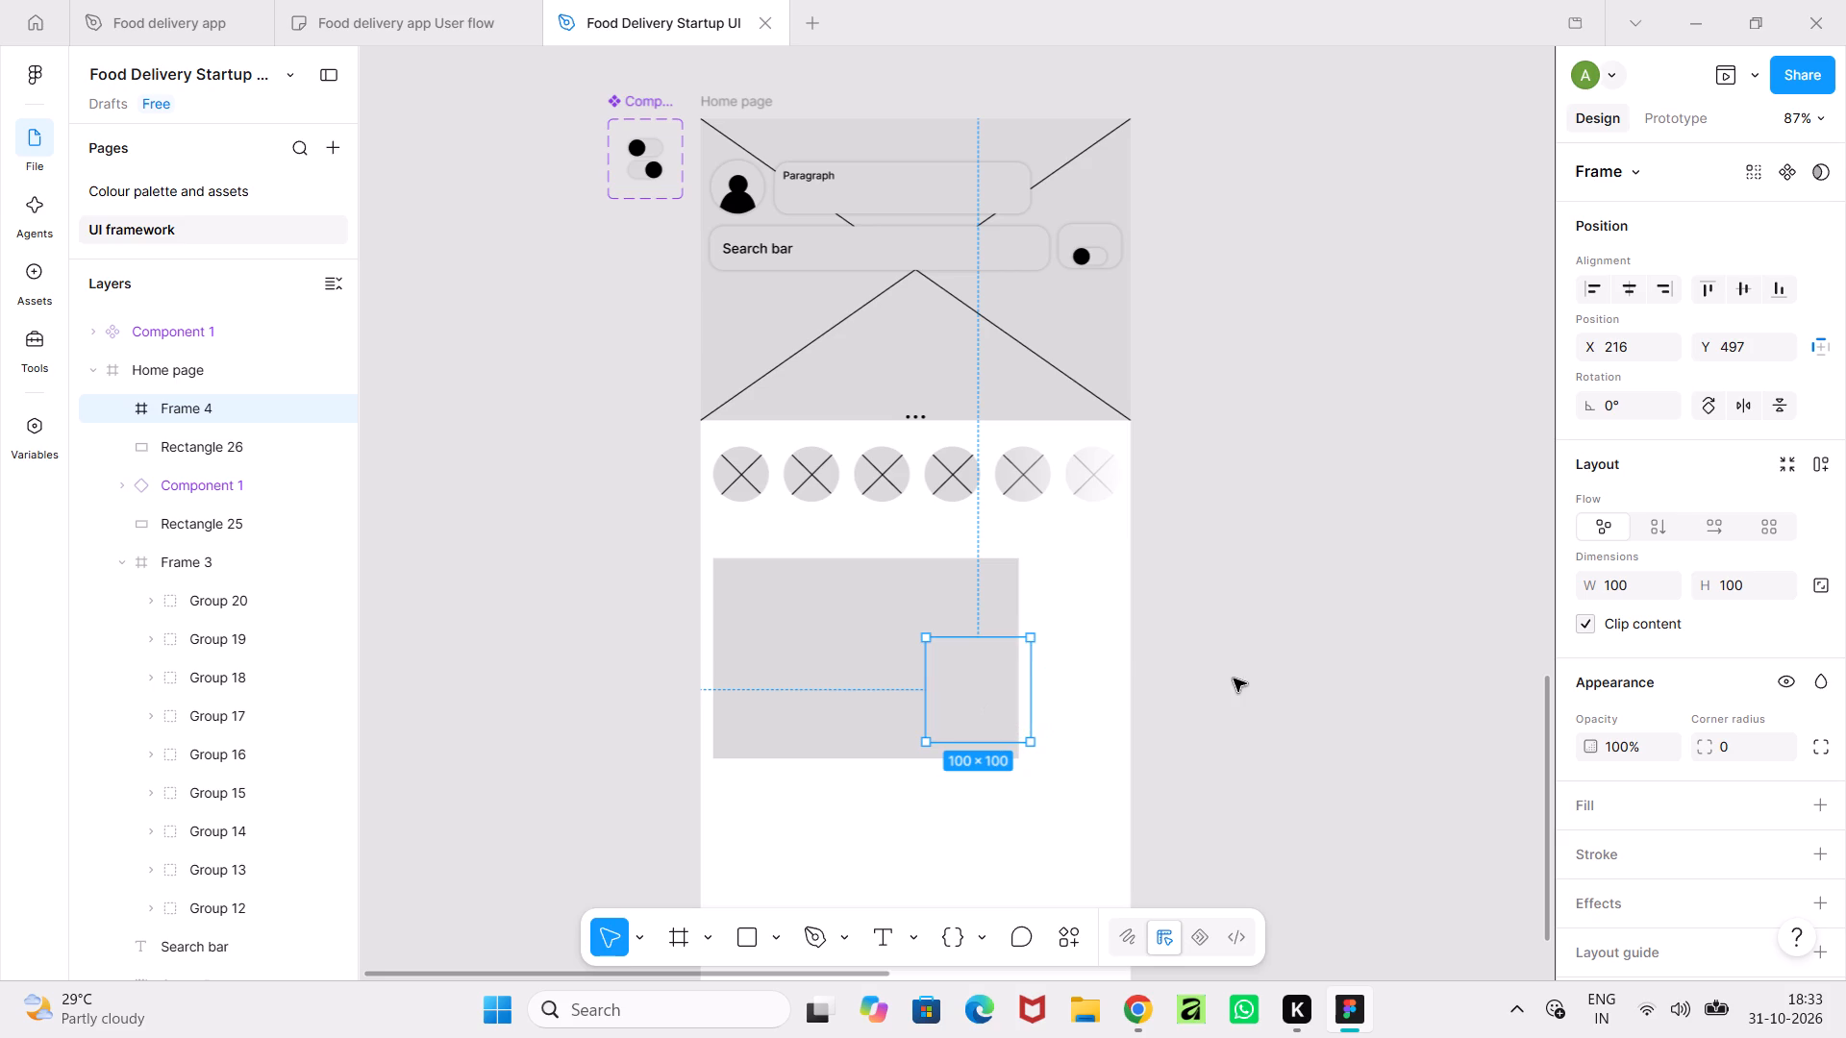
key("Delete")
Delete the grey placeholder rectangle below the circle row on the Home page.
left_click(946, 722)
key("Delete")
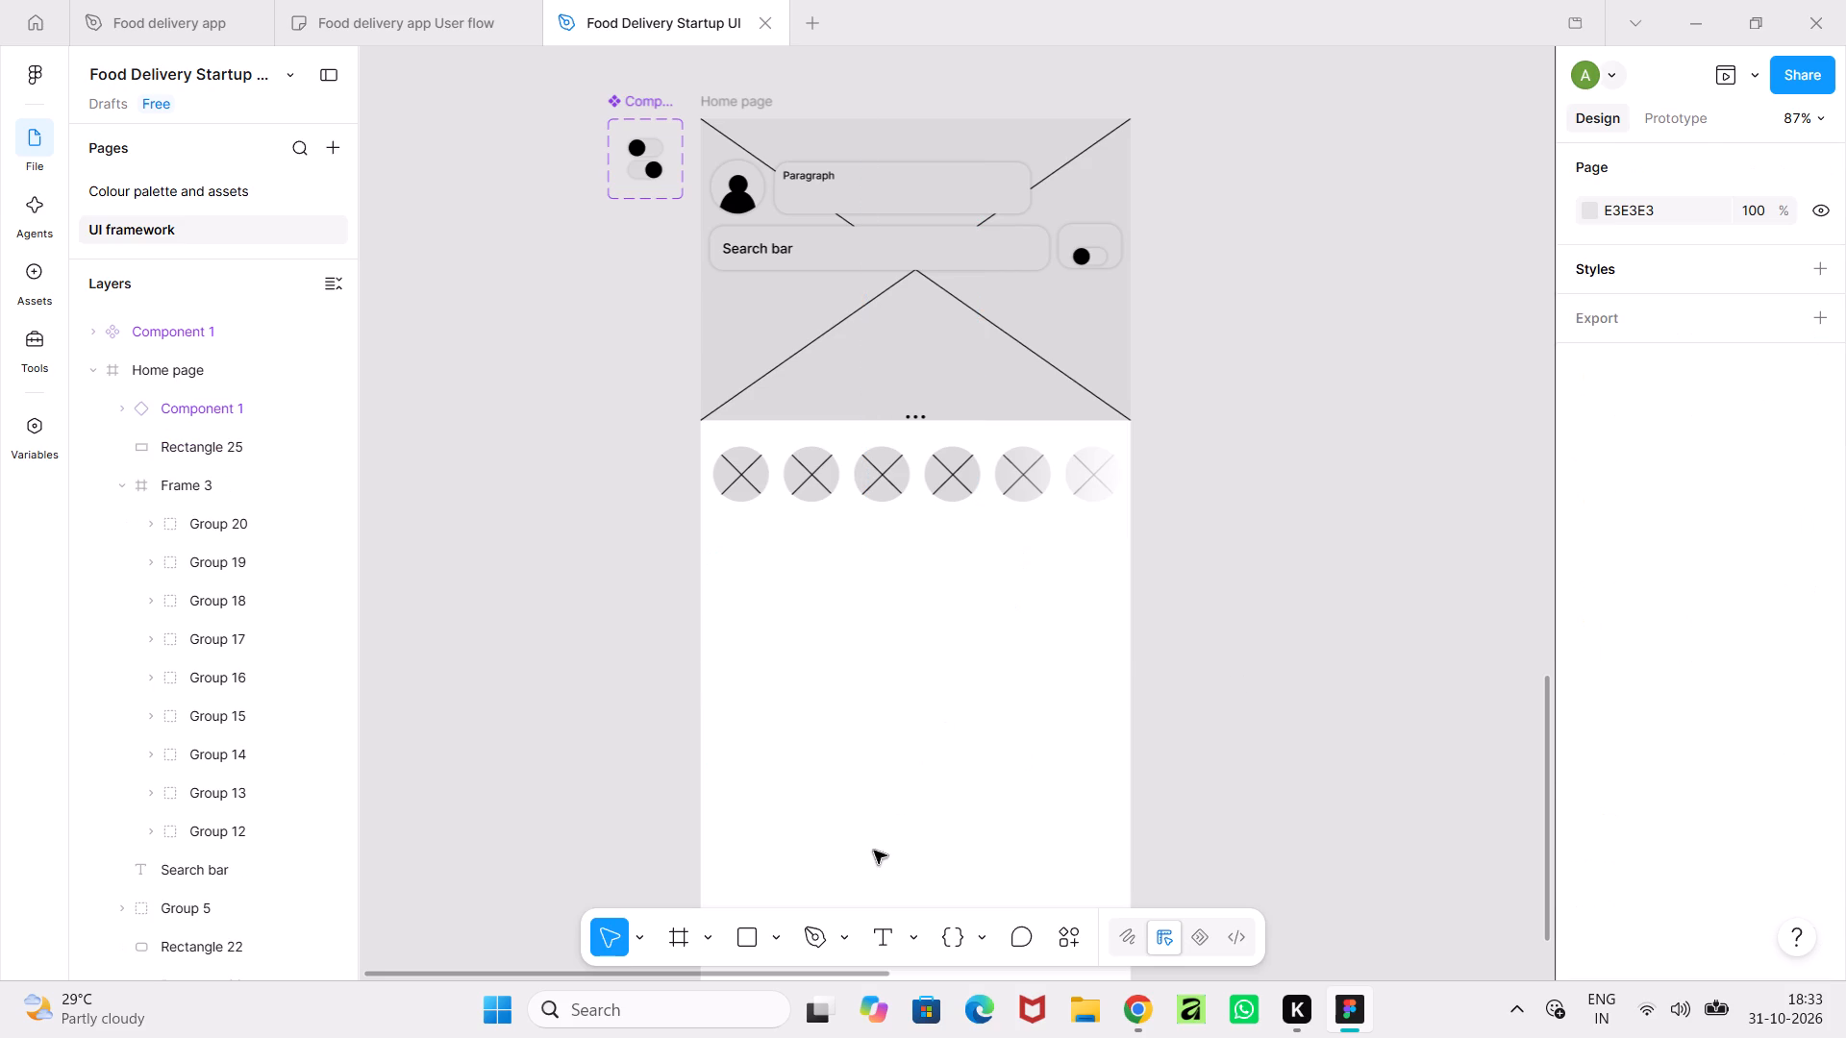
Draw a frame about 374 × 208 below the circle row on the Home page and shift it to about X 21, Y 406.
left_click(685, 944)
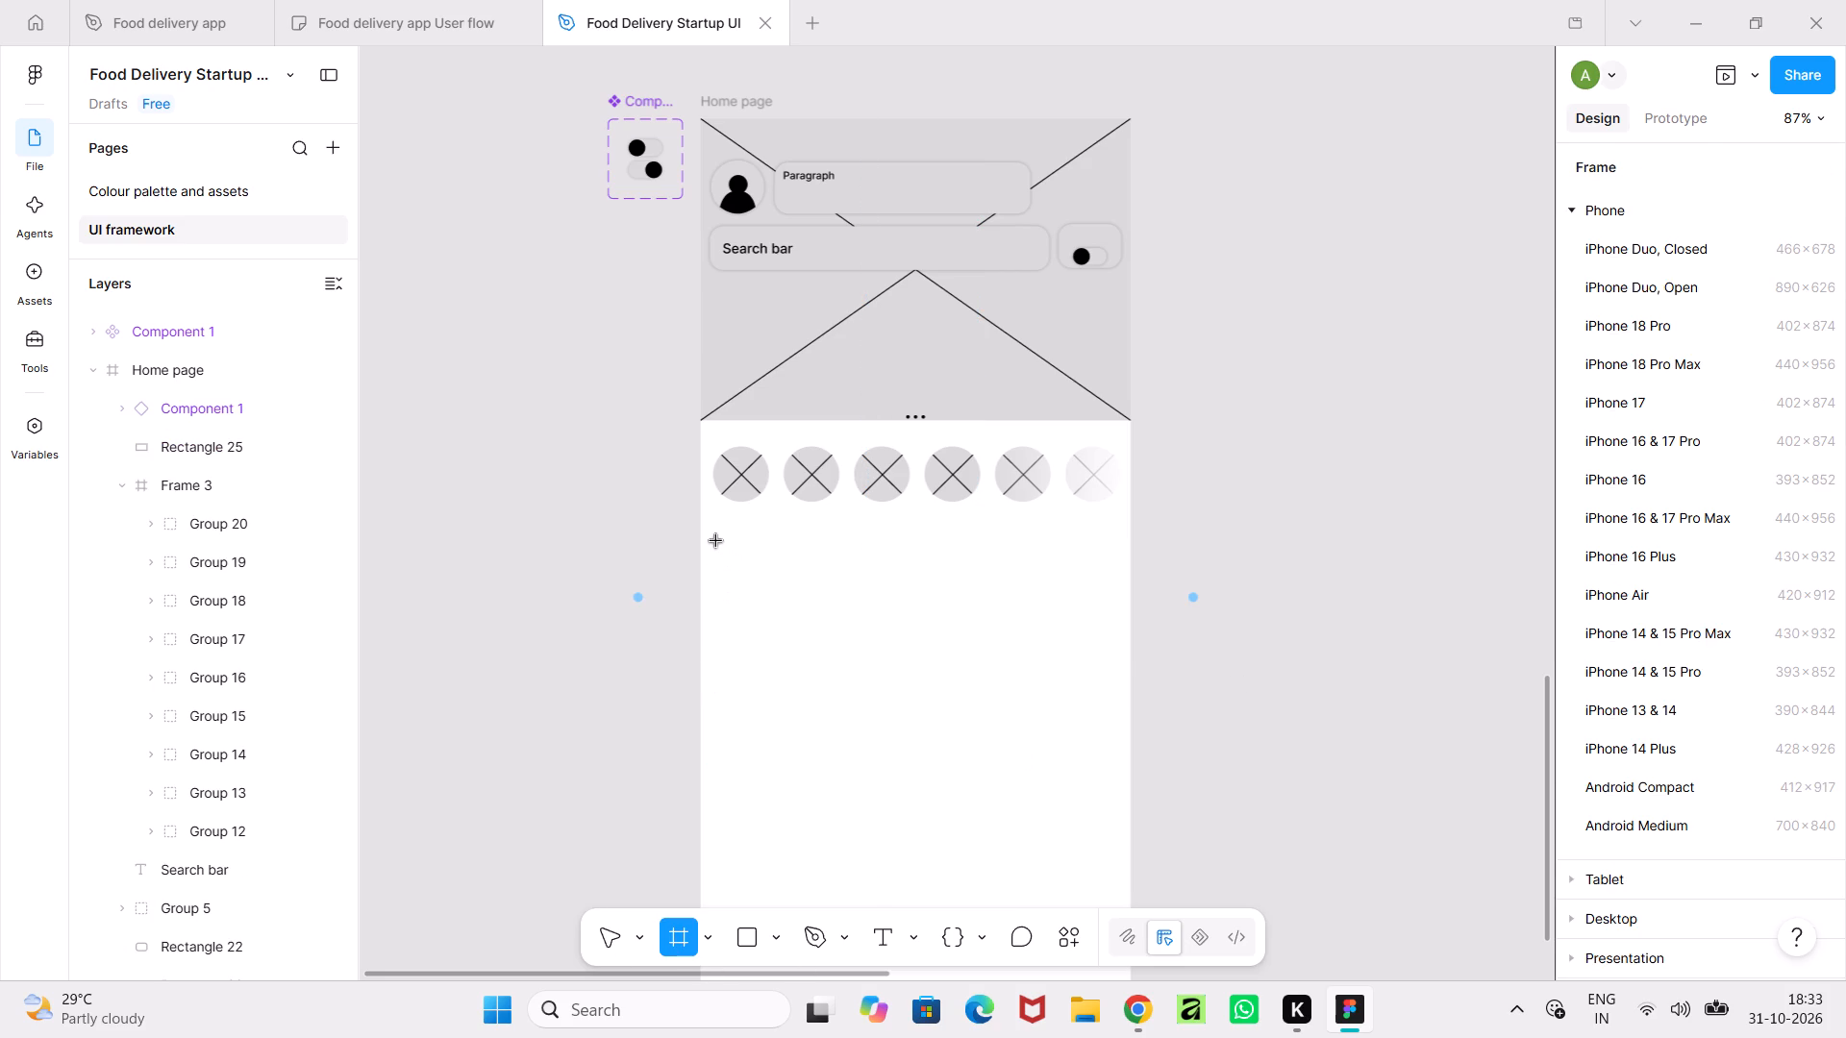
left_click_drag(716, 540, 1105, 758)
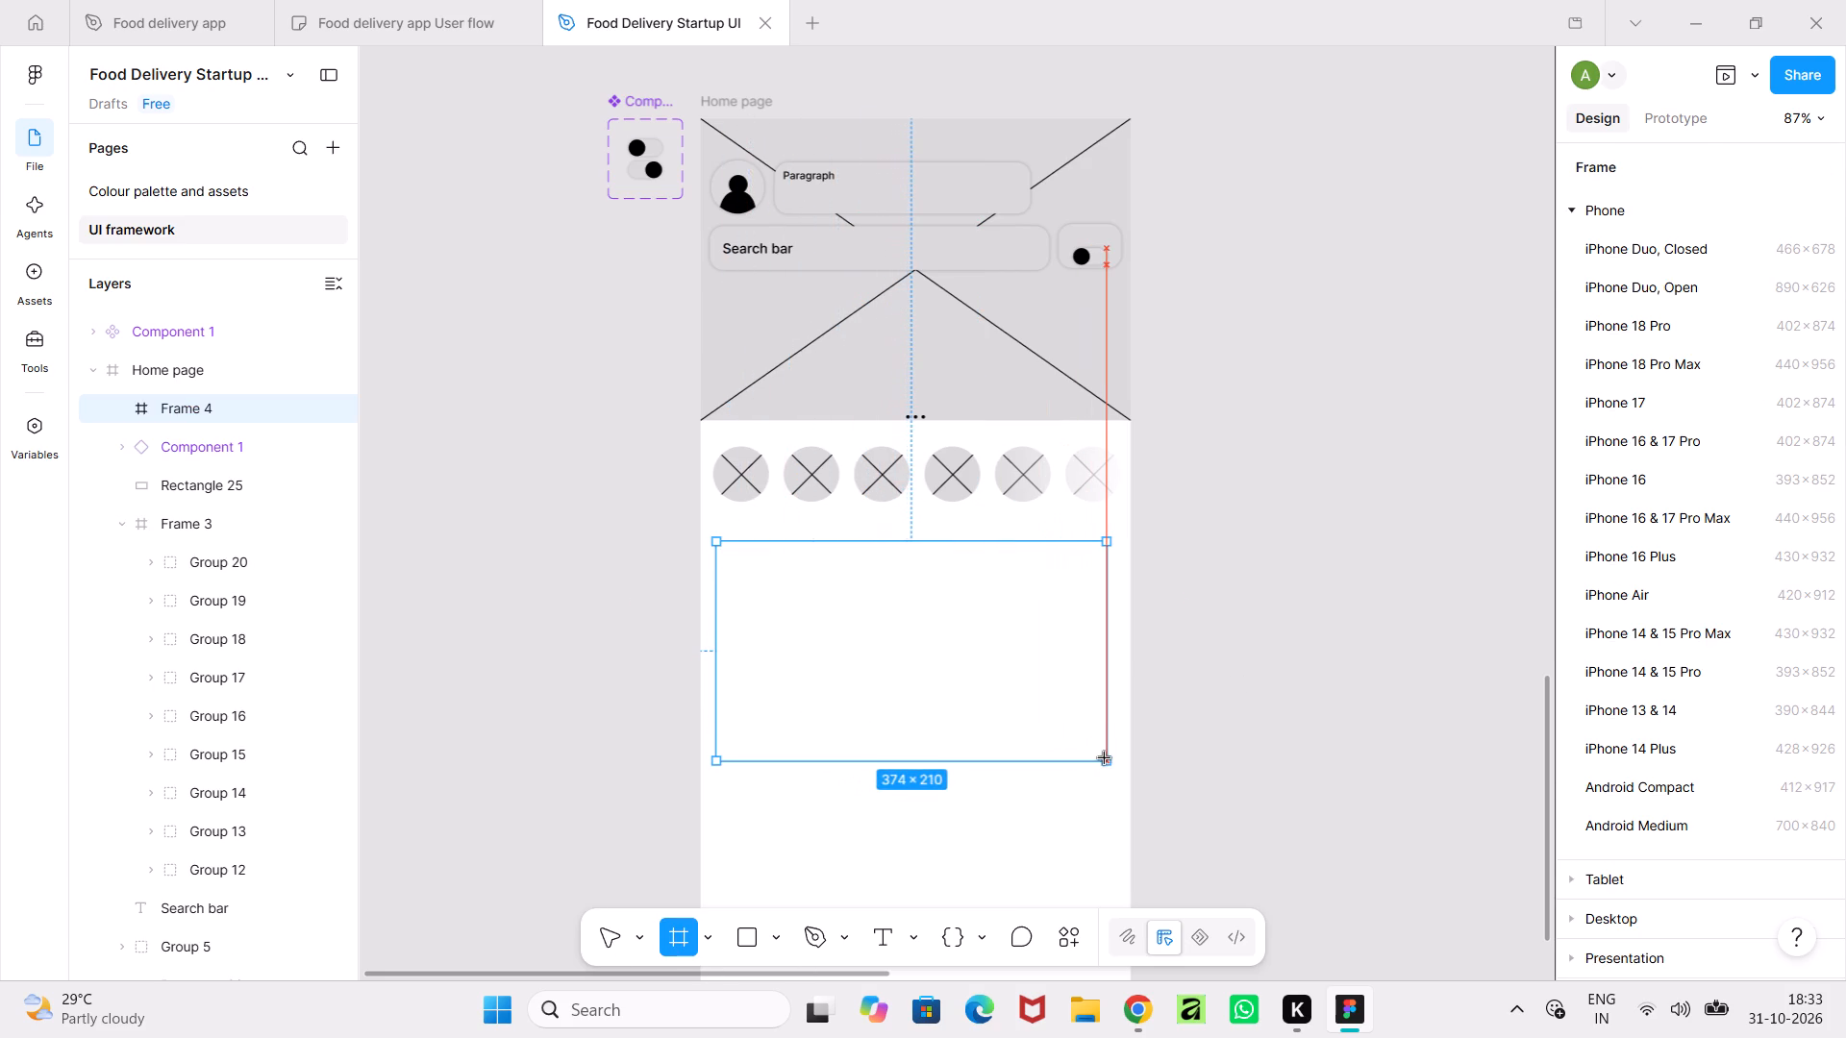
left_click_drag(1105, 758, 1110, 758)
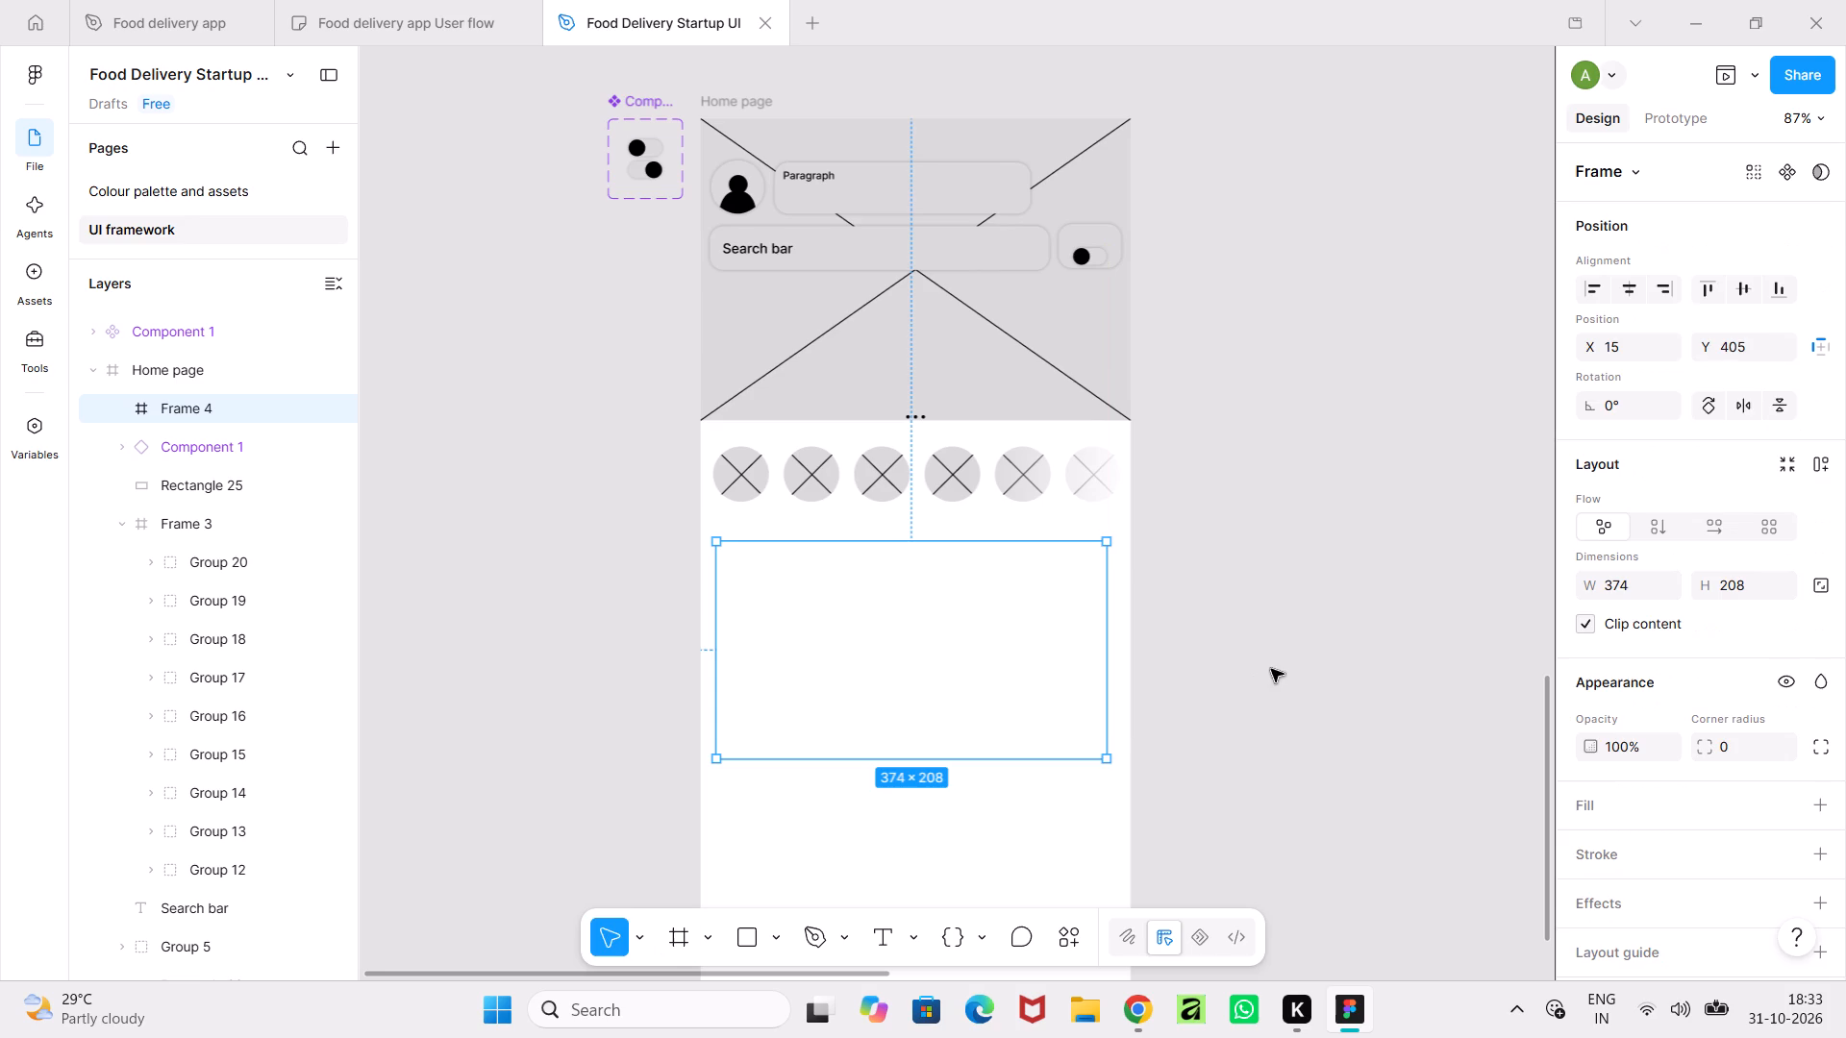
left_click(1271, 669)
left_click(929, 673)
left_click(886, 675)
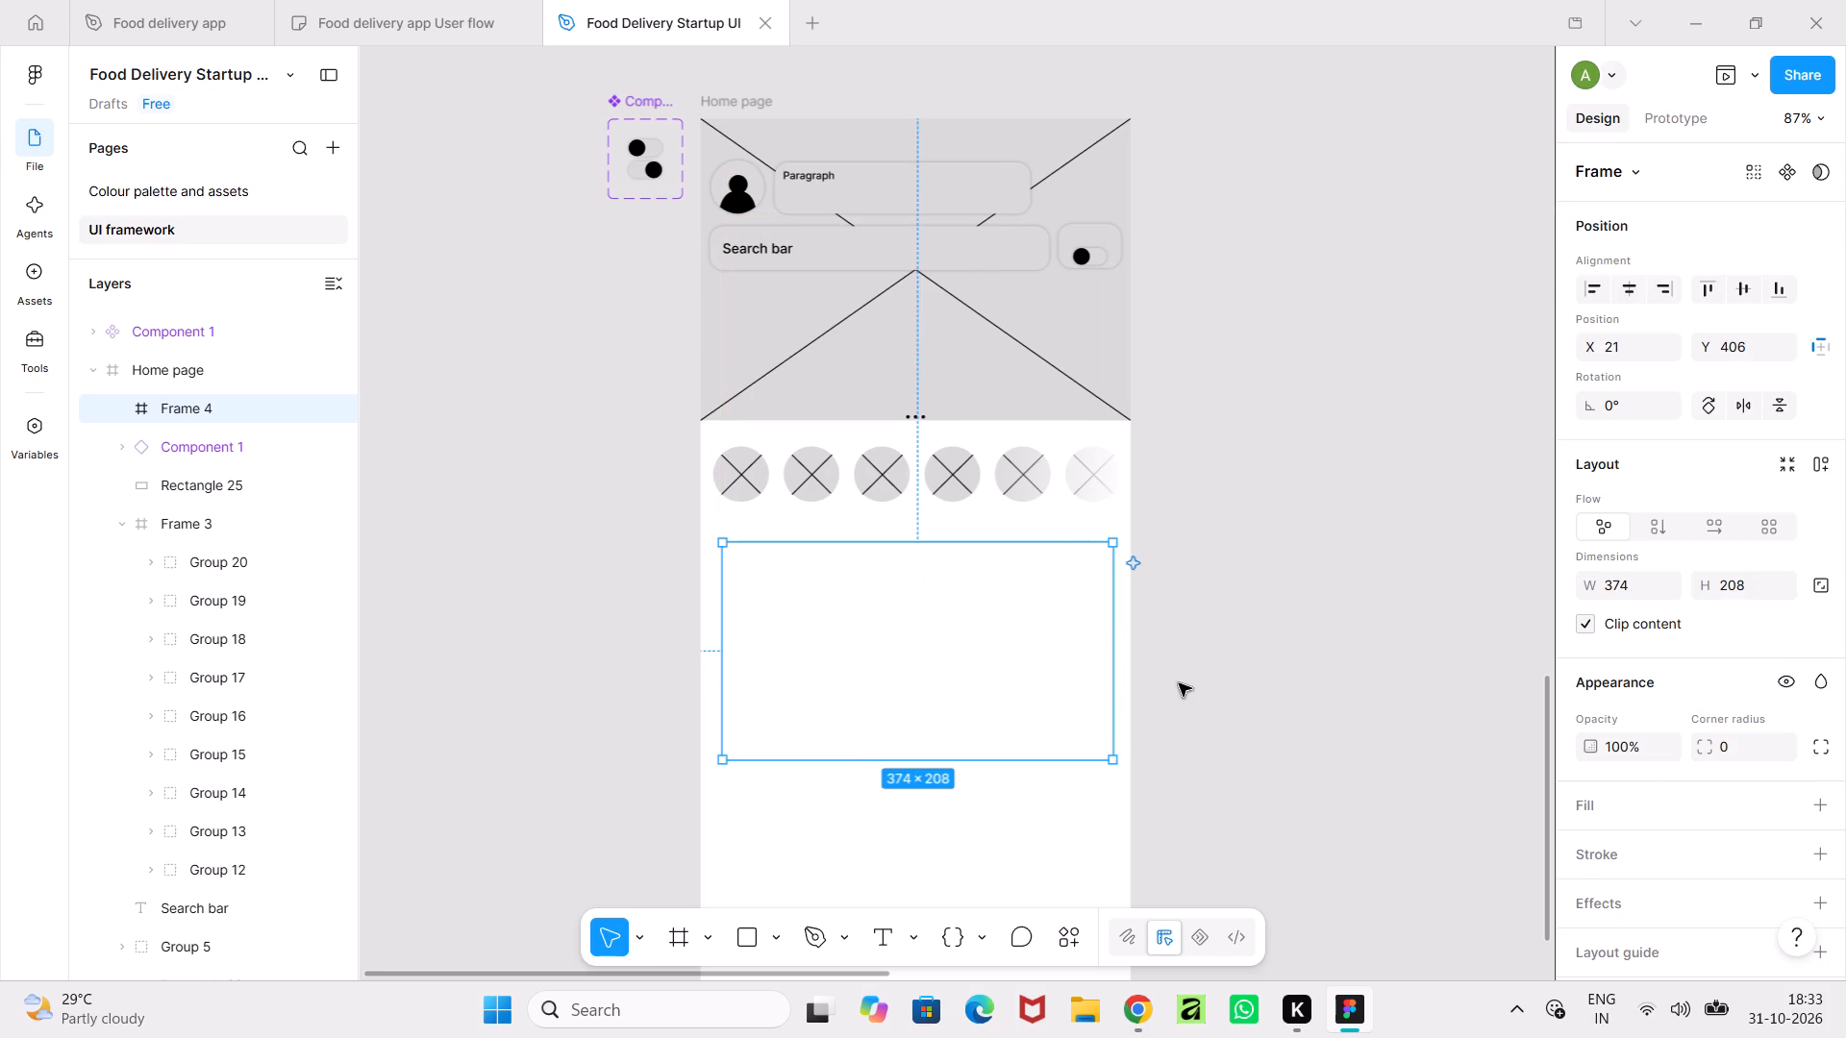
Draw a grey placeholder card about 255 × 208 inside the new frame, filling its full height from its left side.
left_click(742, 924)
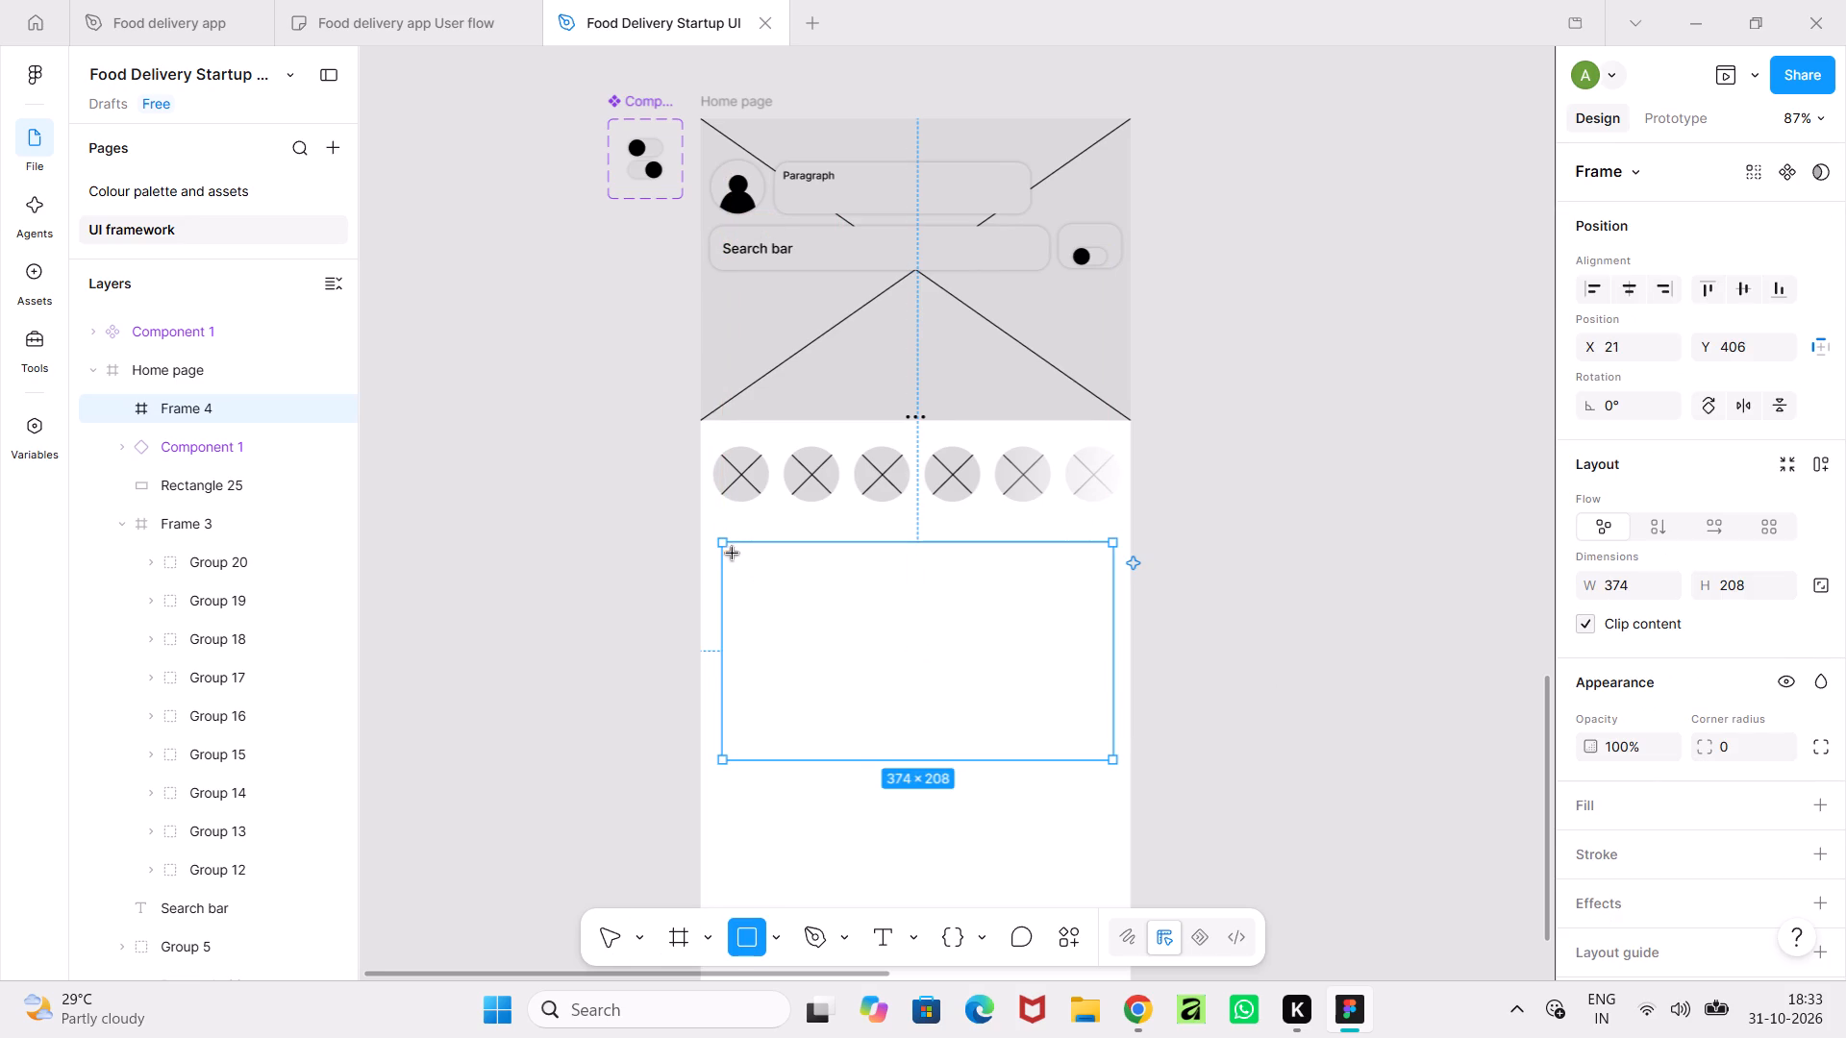
left_click_drag(724, 543, 890, 745)
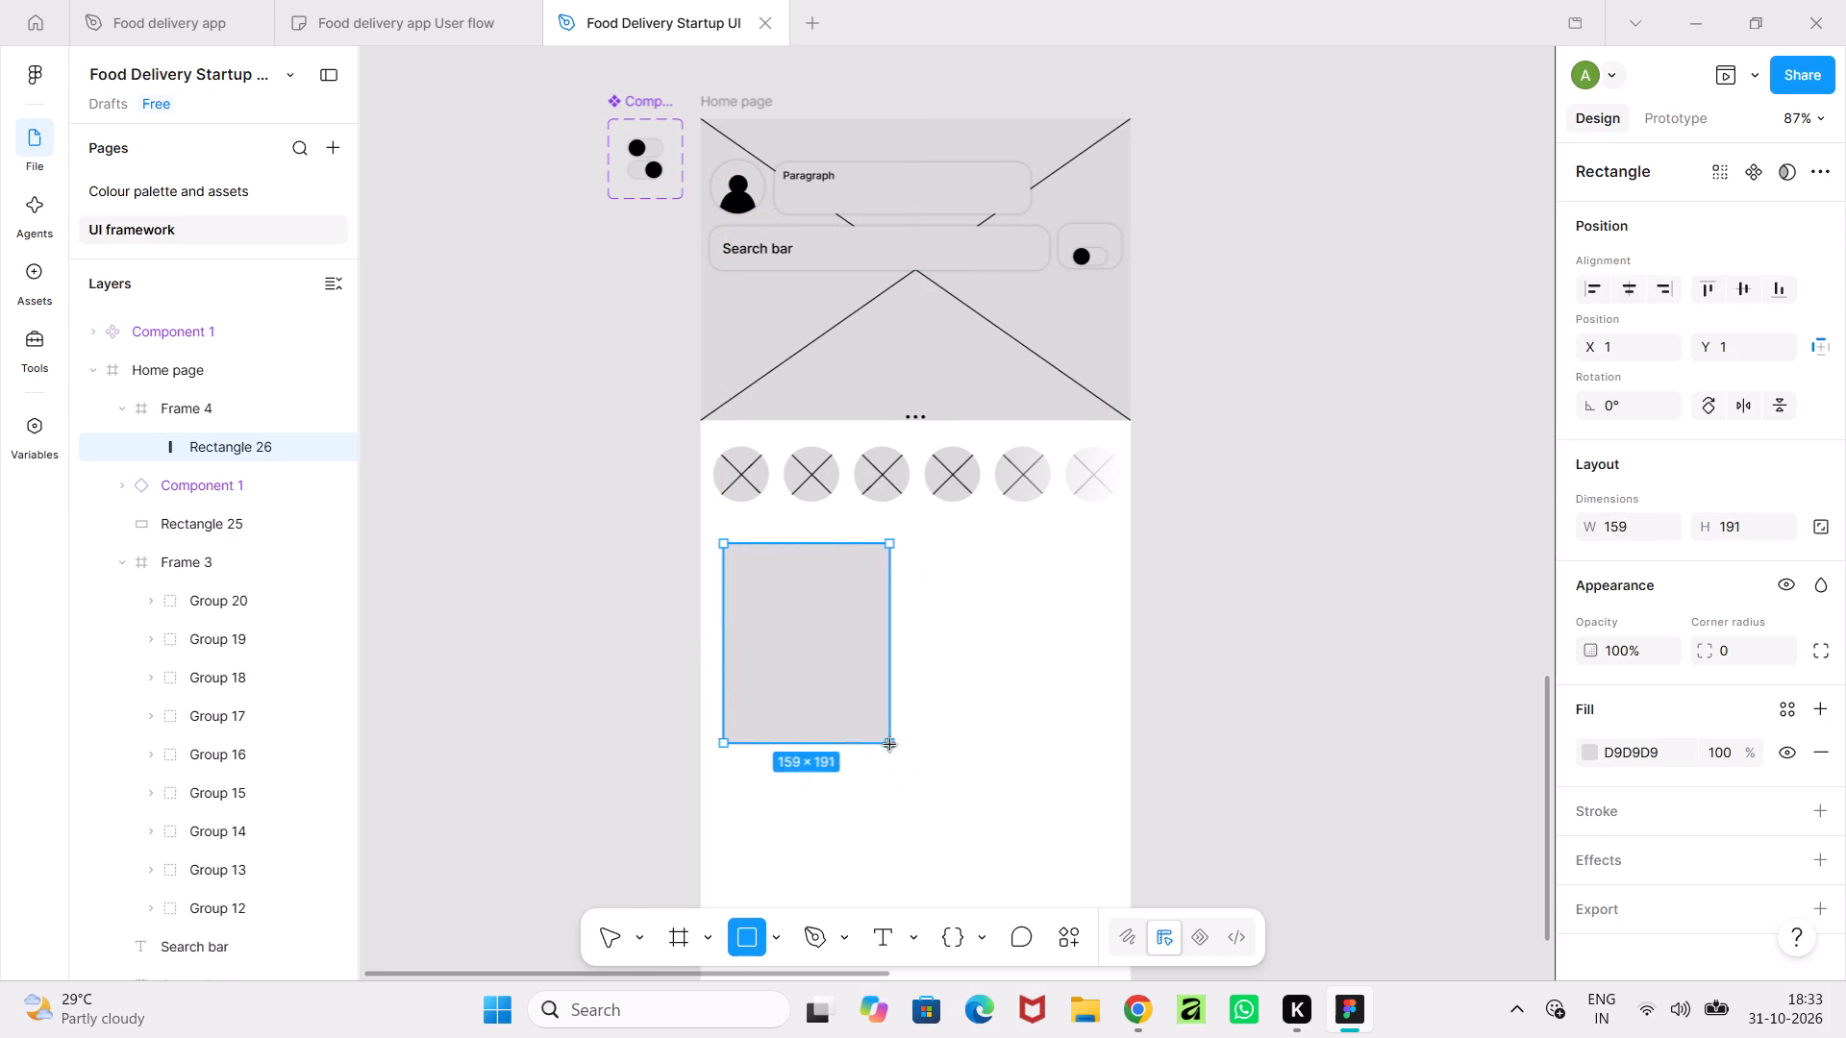
left_click_drag(890, 745, 919, 757)
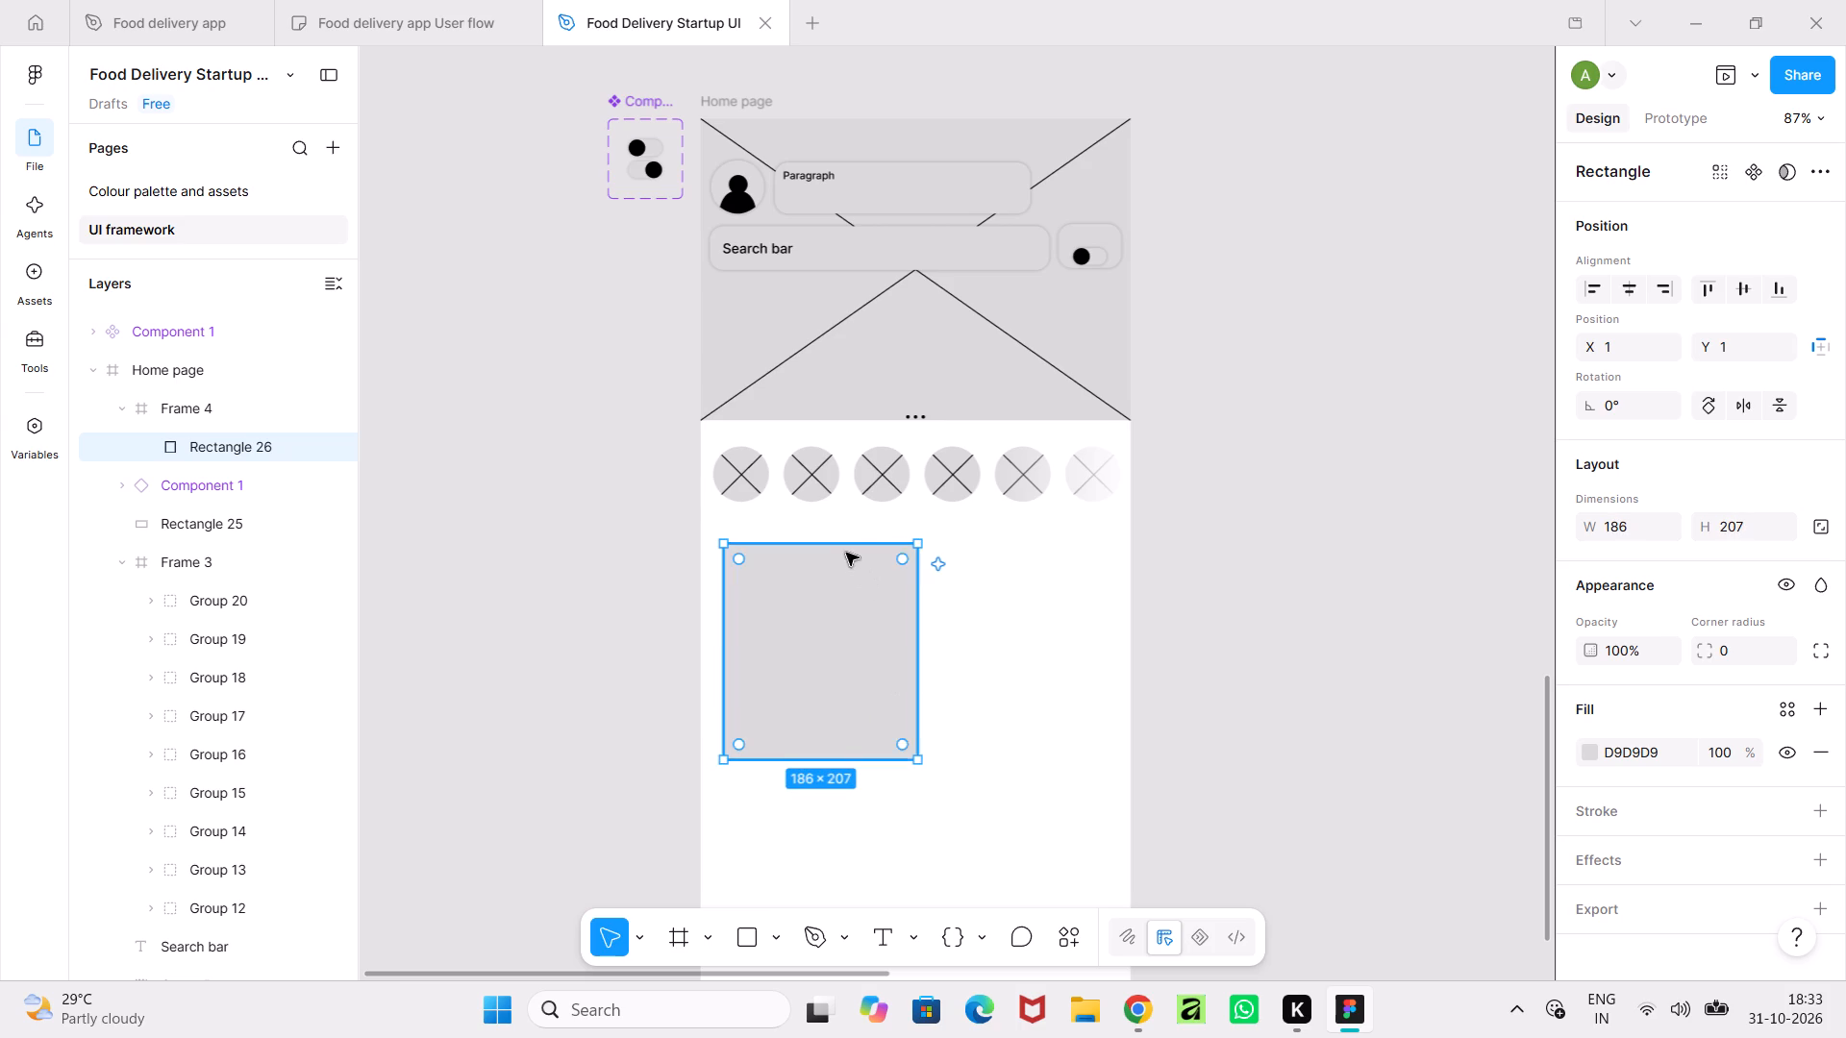
left_click(837, 541)
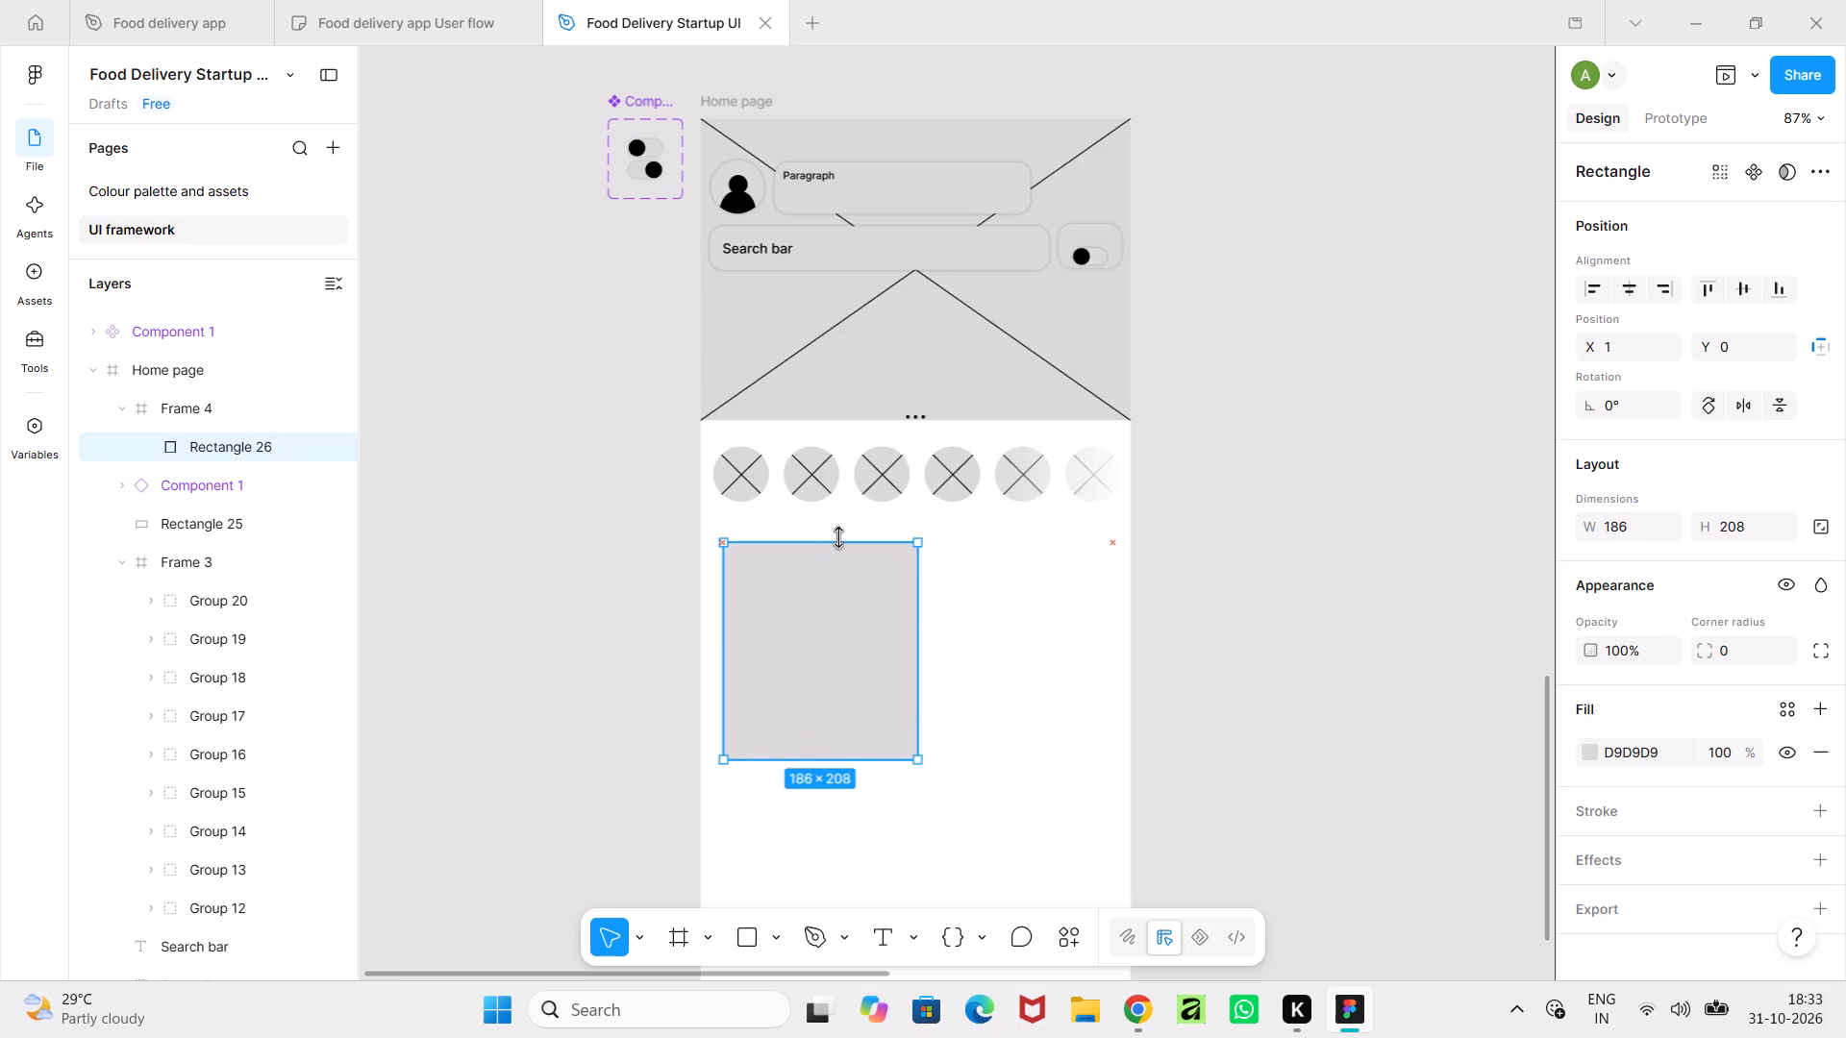
left_click_drag(918, 653, 988, 655)
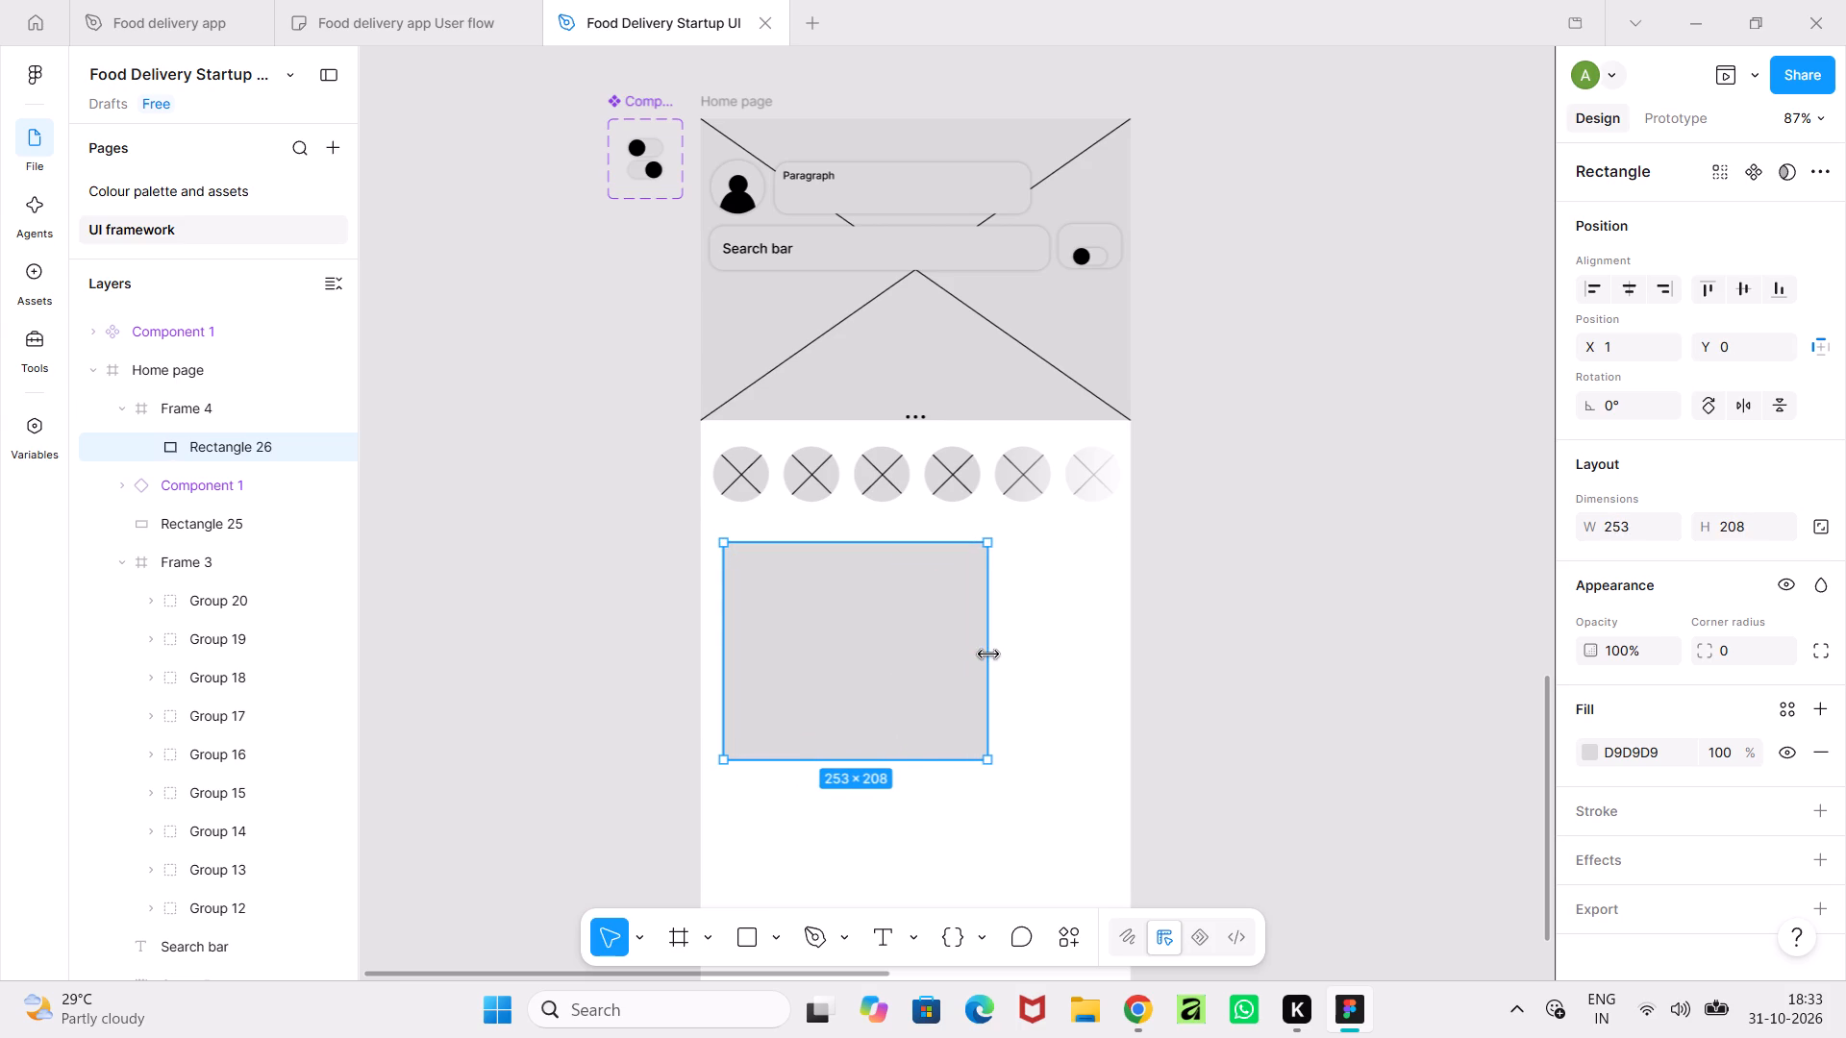
left_click_drag(988, 655, 1022, 655)
left_click_drag(1023, 664, 996, 670)
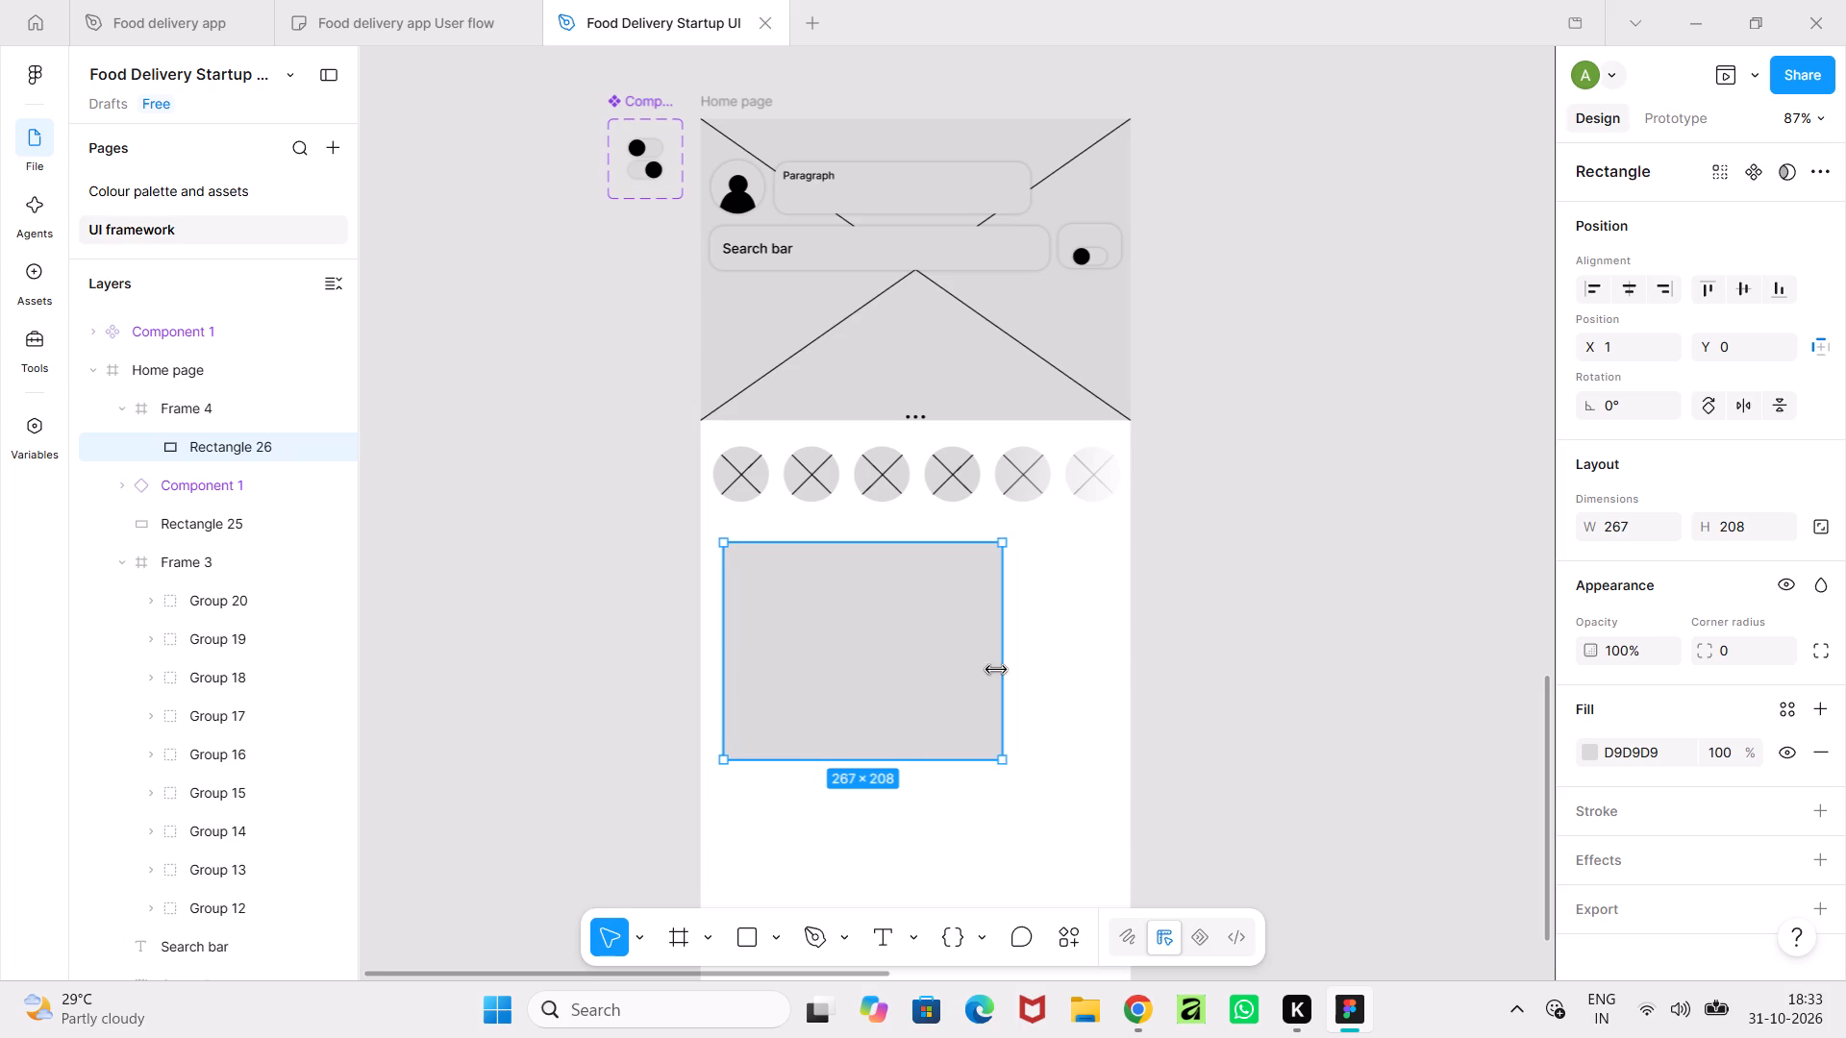
left_click_drag(996, 670, 990, 670)
Duplicate the placeholder card and place the copy beside the original, level with it and about 13 px apart.
middle_click_drag(1268, 778, 1139, 710)
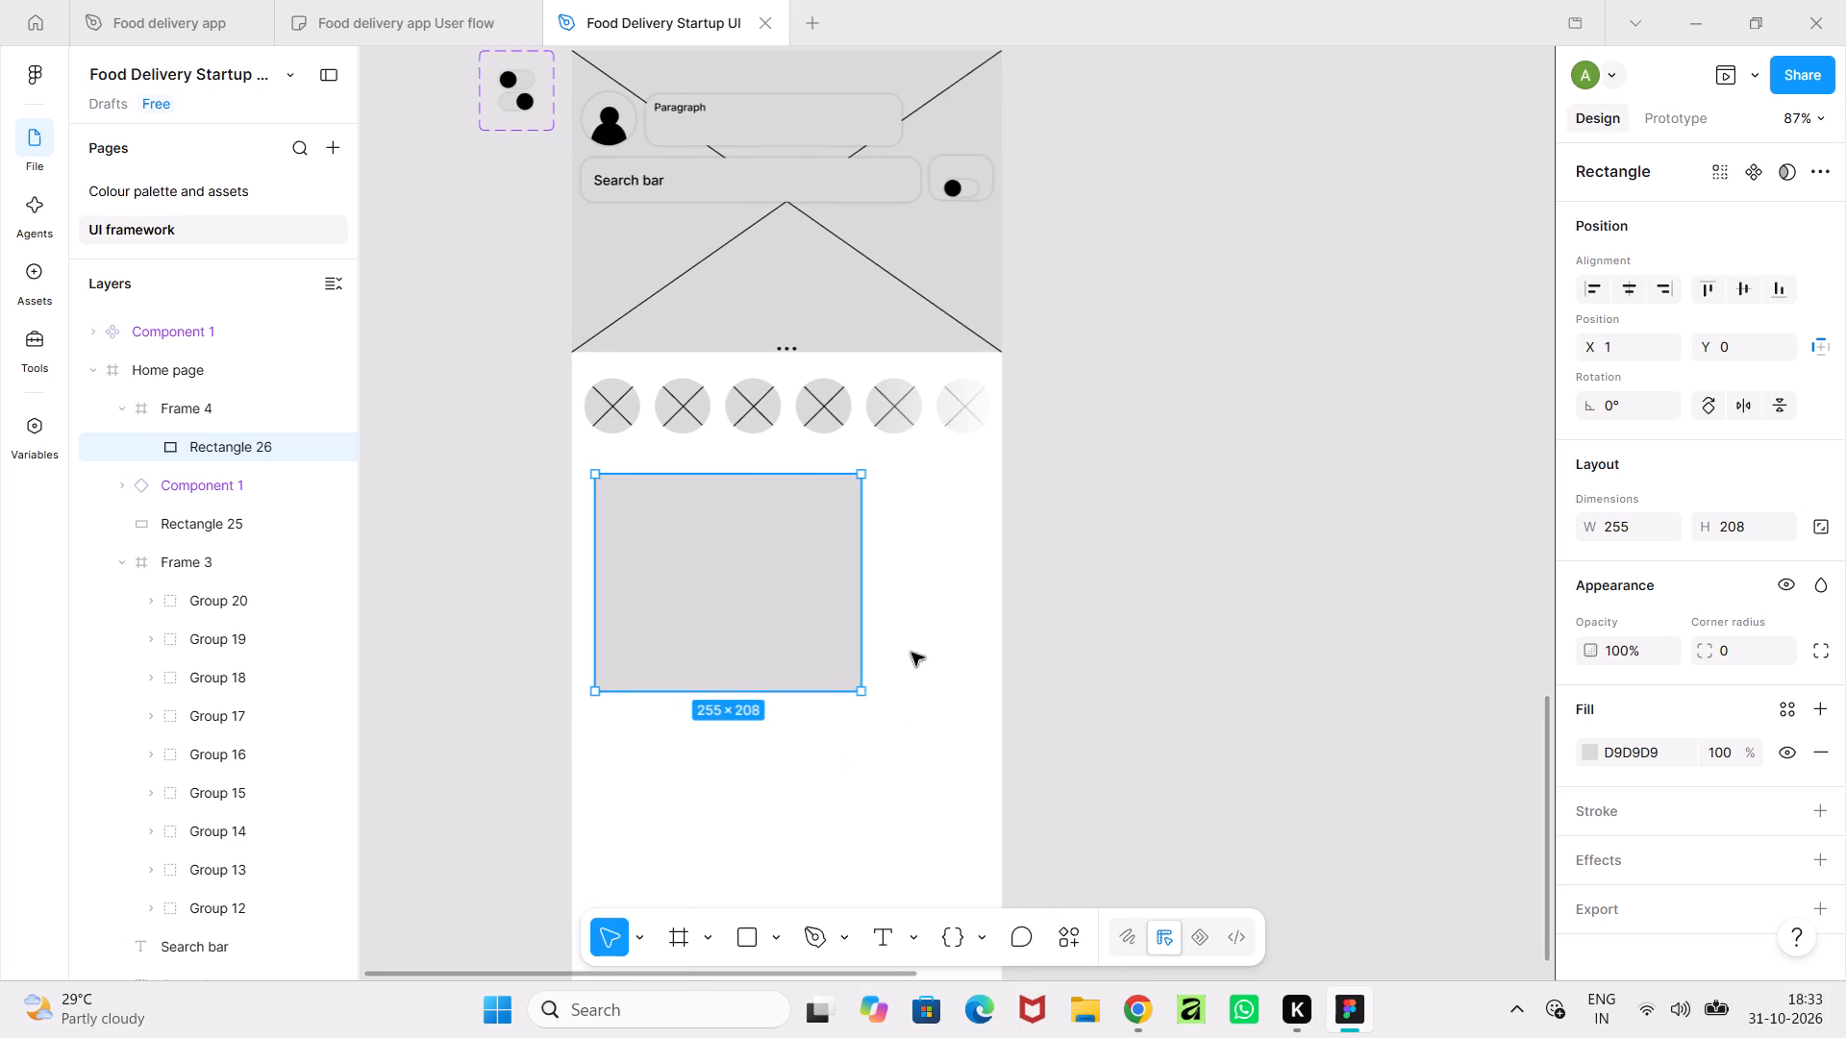
key("ctrl+c")
key("ctrl+v")
left_click_drag(760, 593, 839, 592)
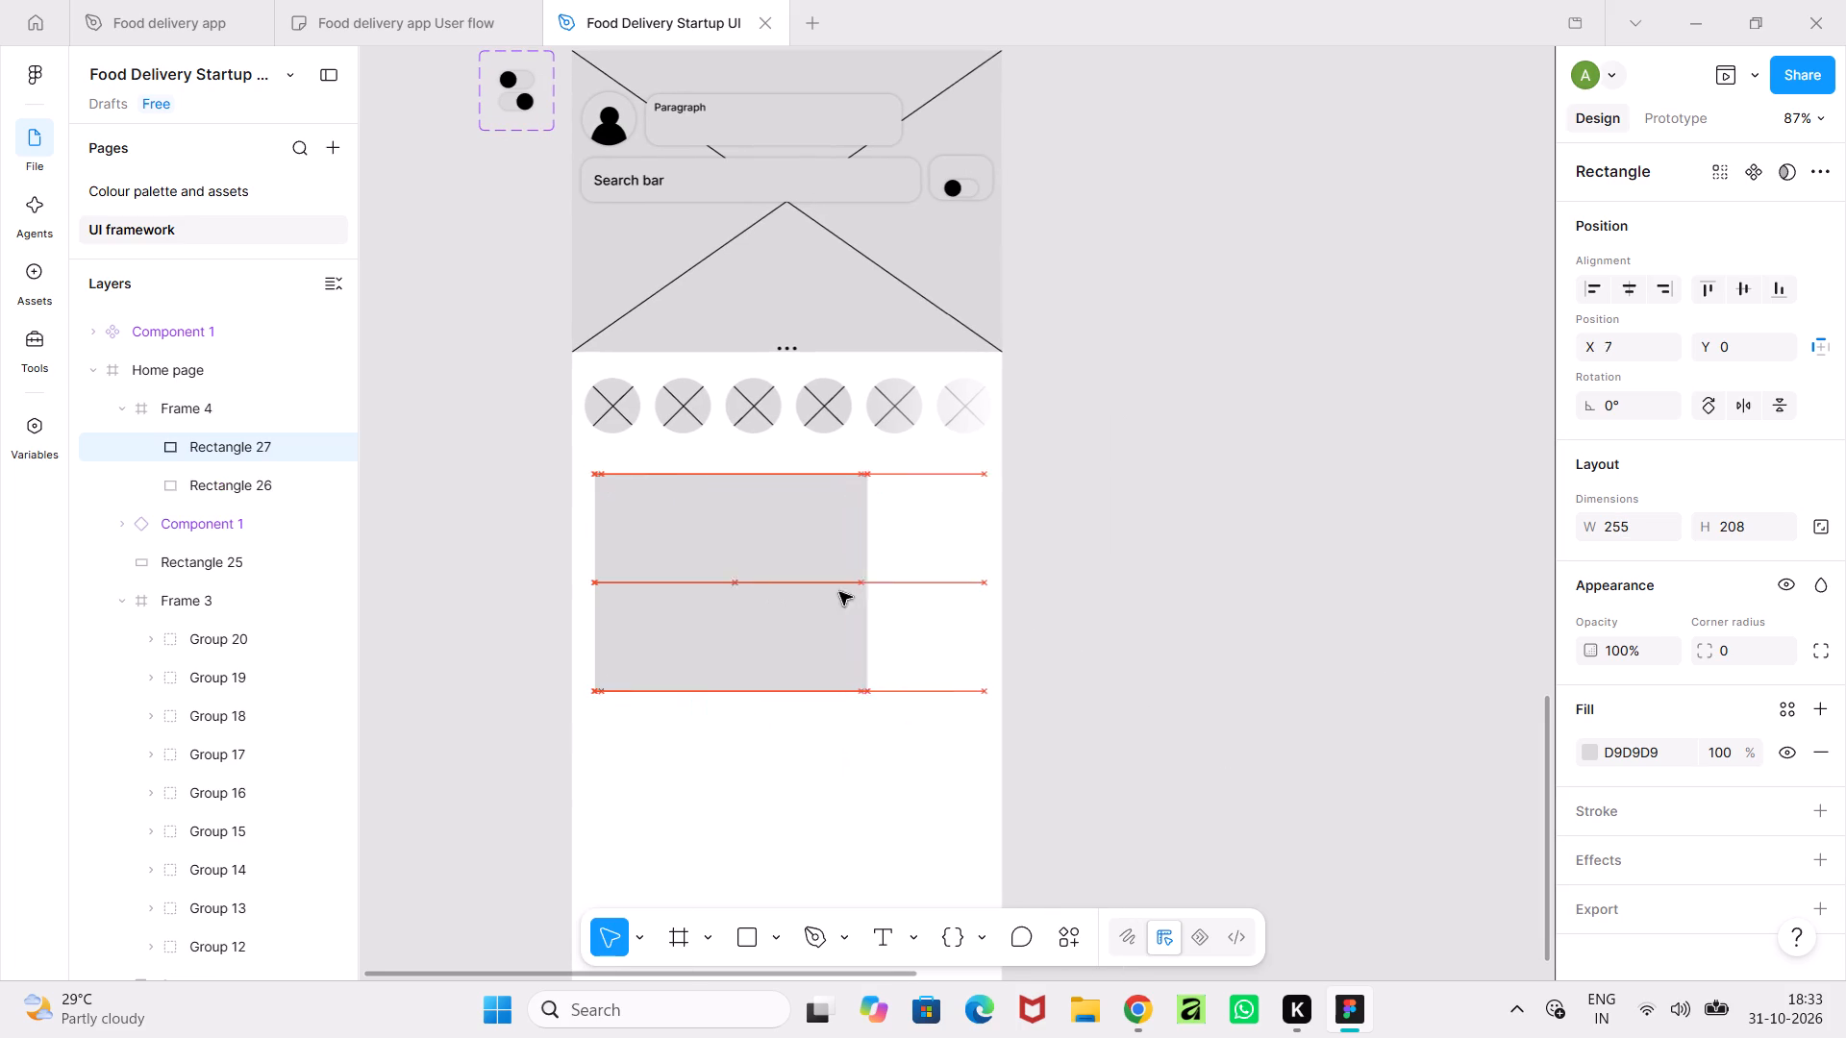
left_click_drag(839, 592, 1037, 586)
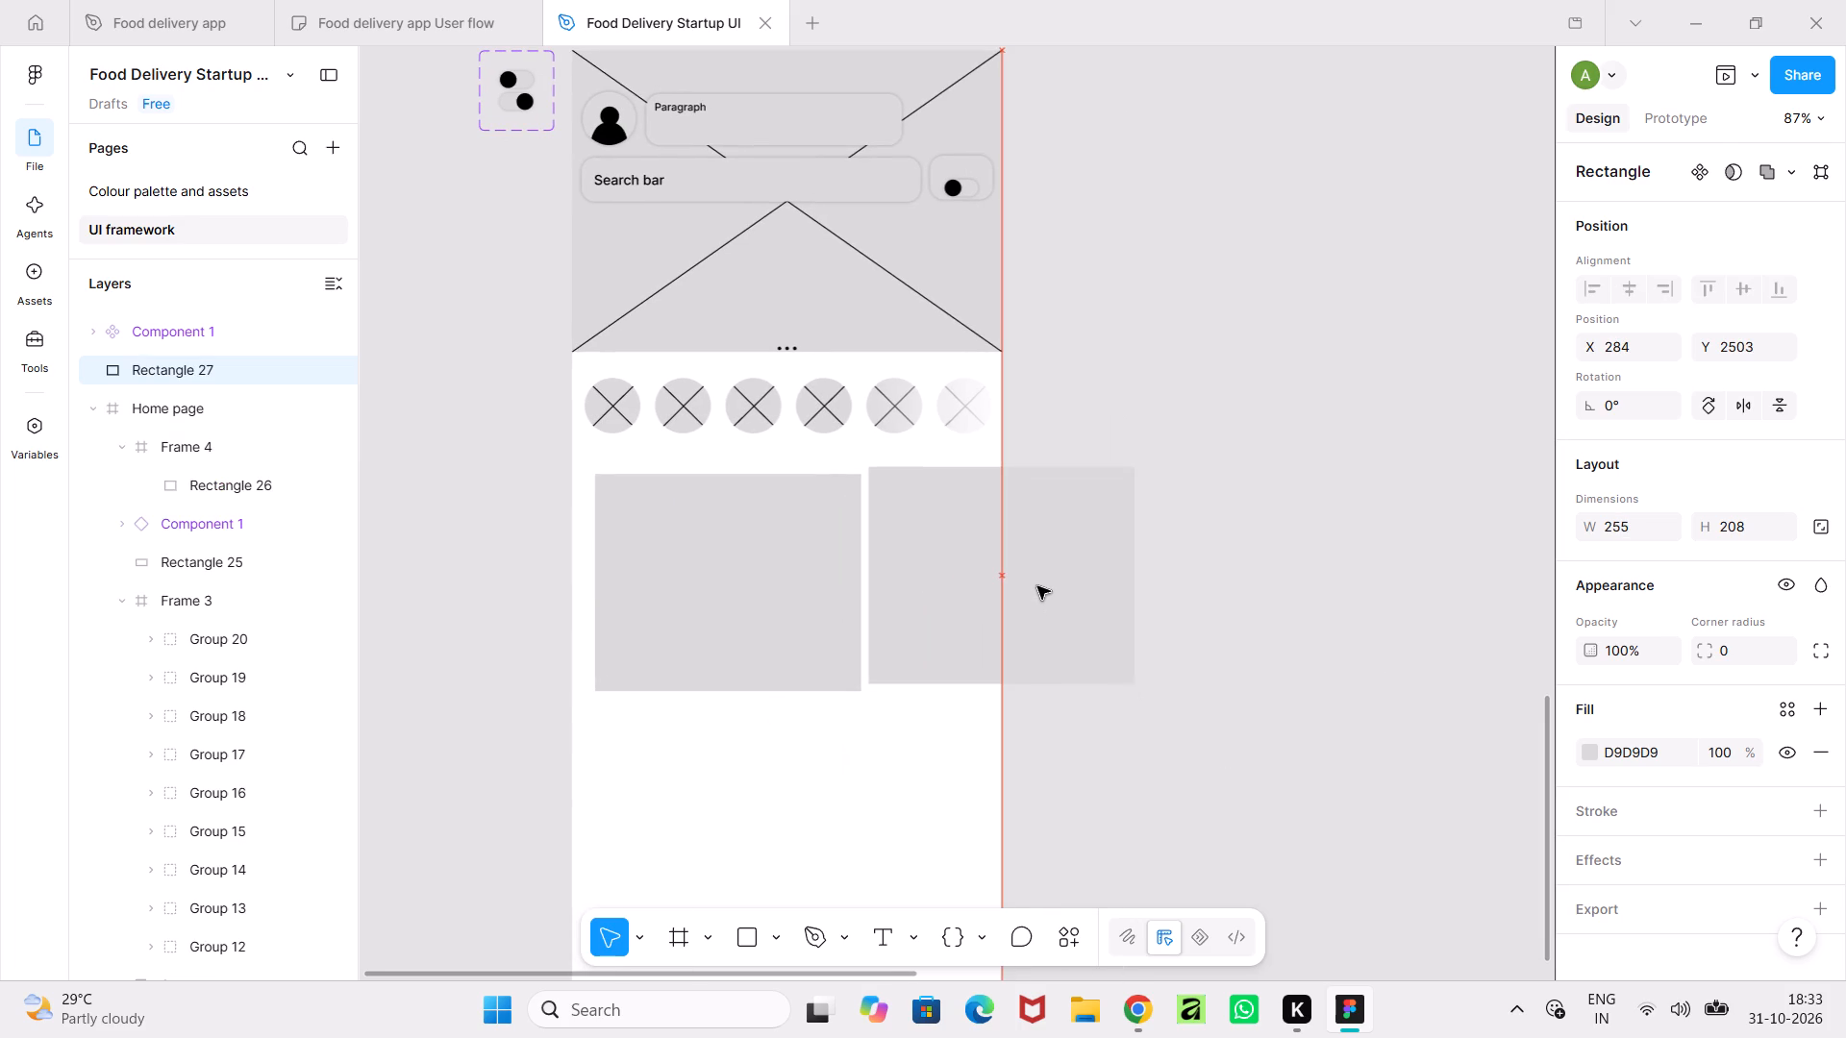
left_click_drag(1037, 586, 1039, 594)
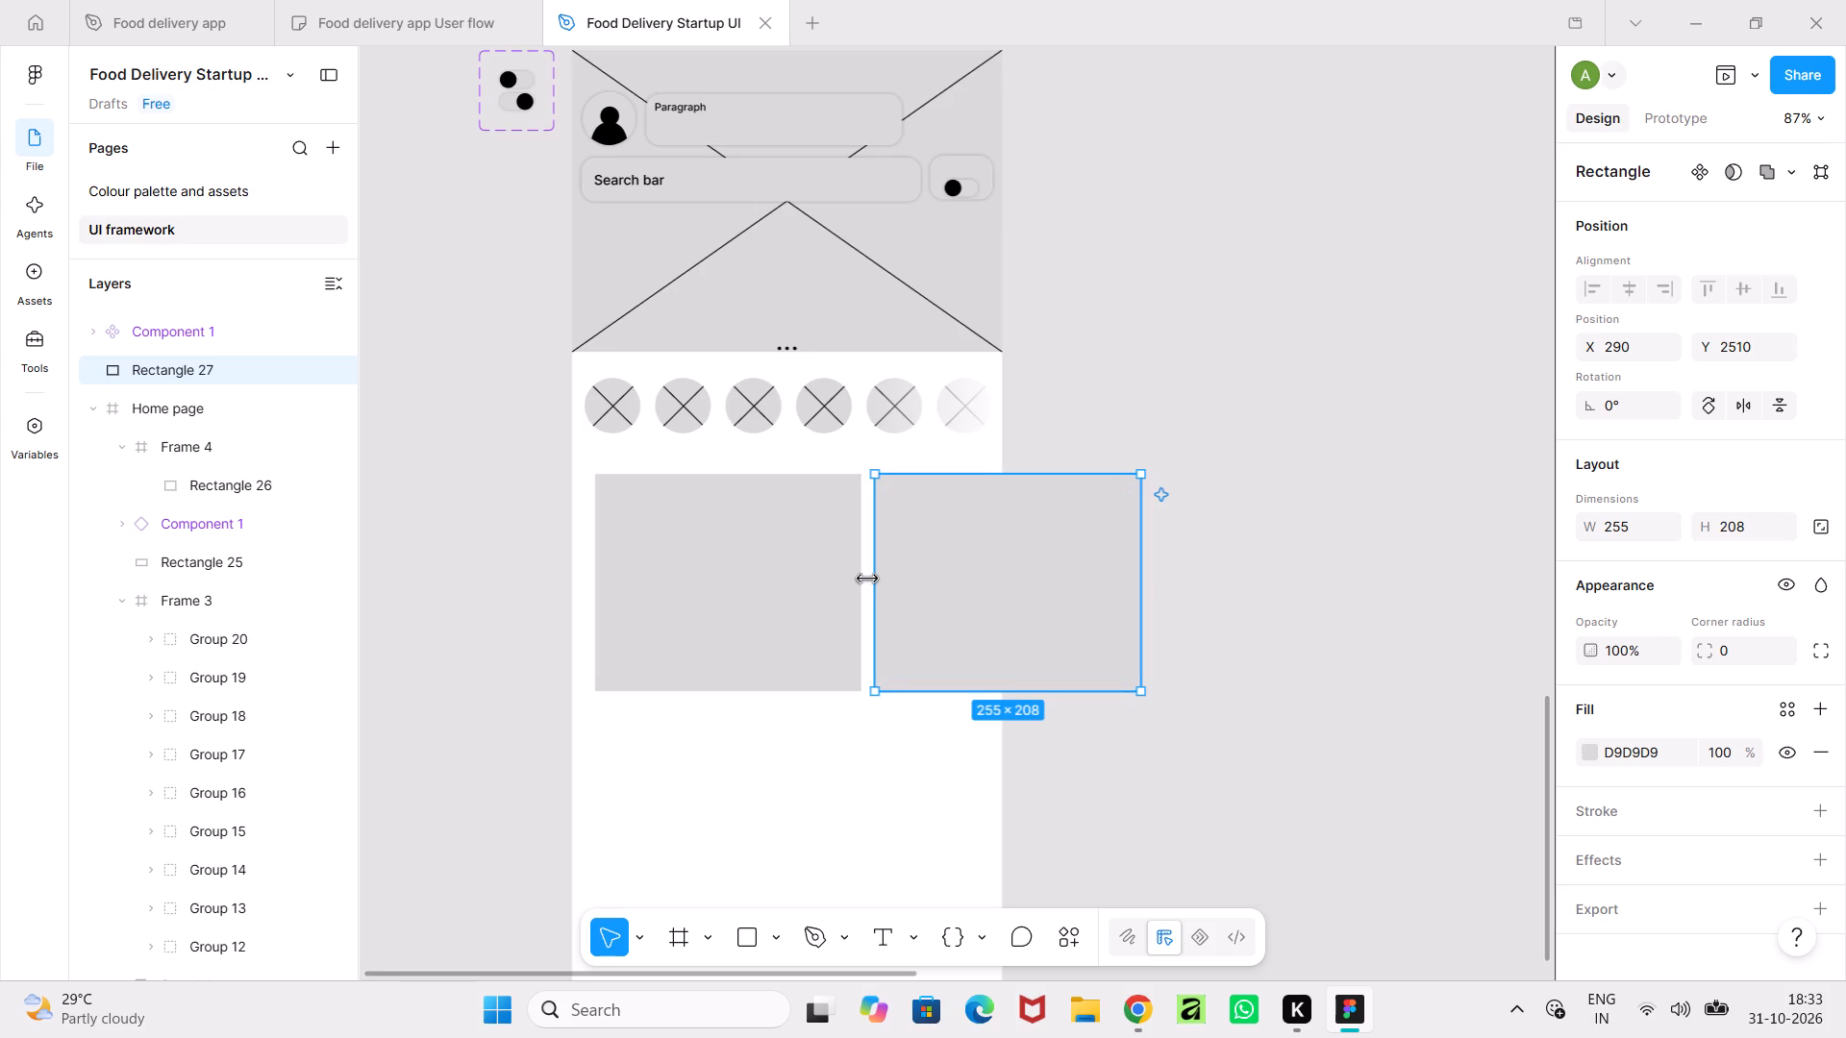
Nest the second placeholder card, Rectangle 27, inside Frame 4 above Rectangle 26 in the layer order.
left_click(858, 581)
left_click(1027, 605)
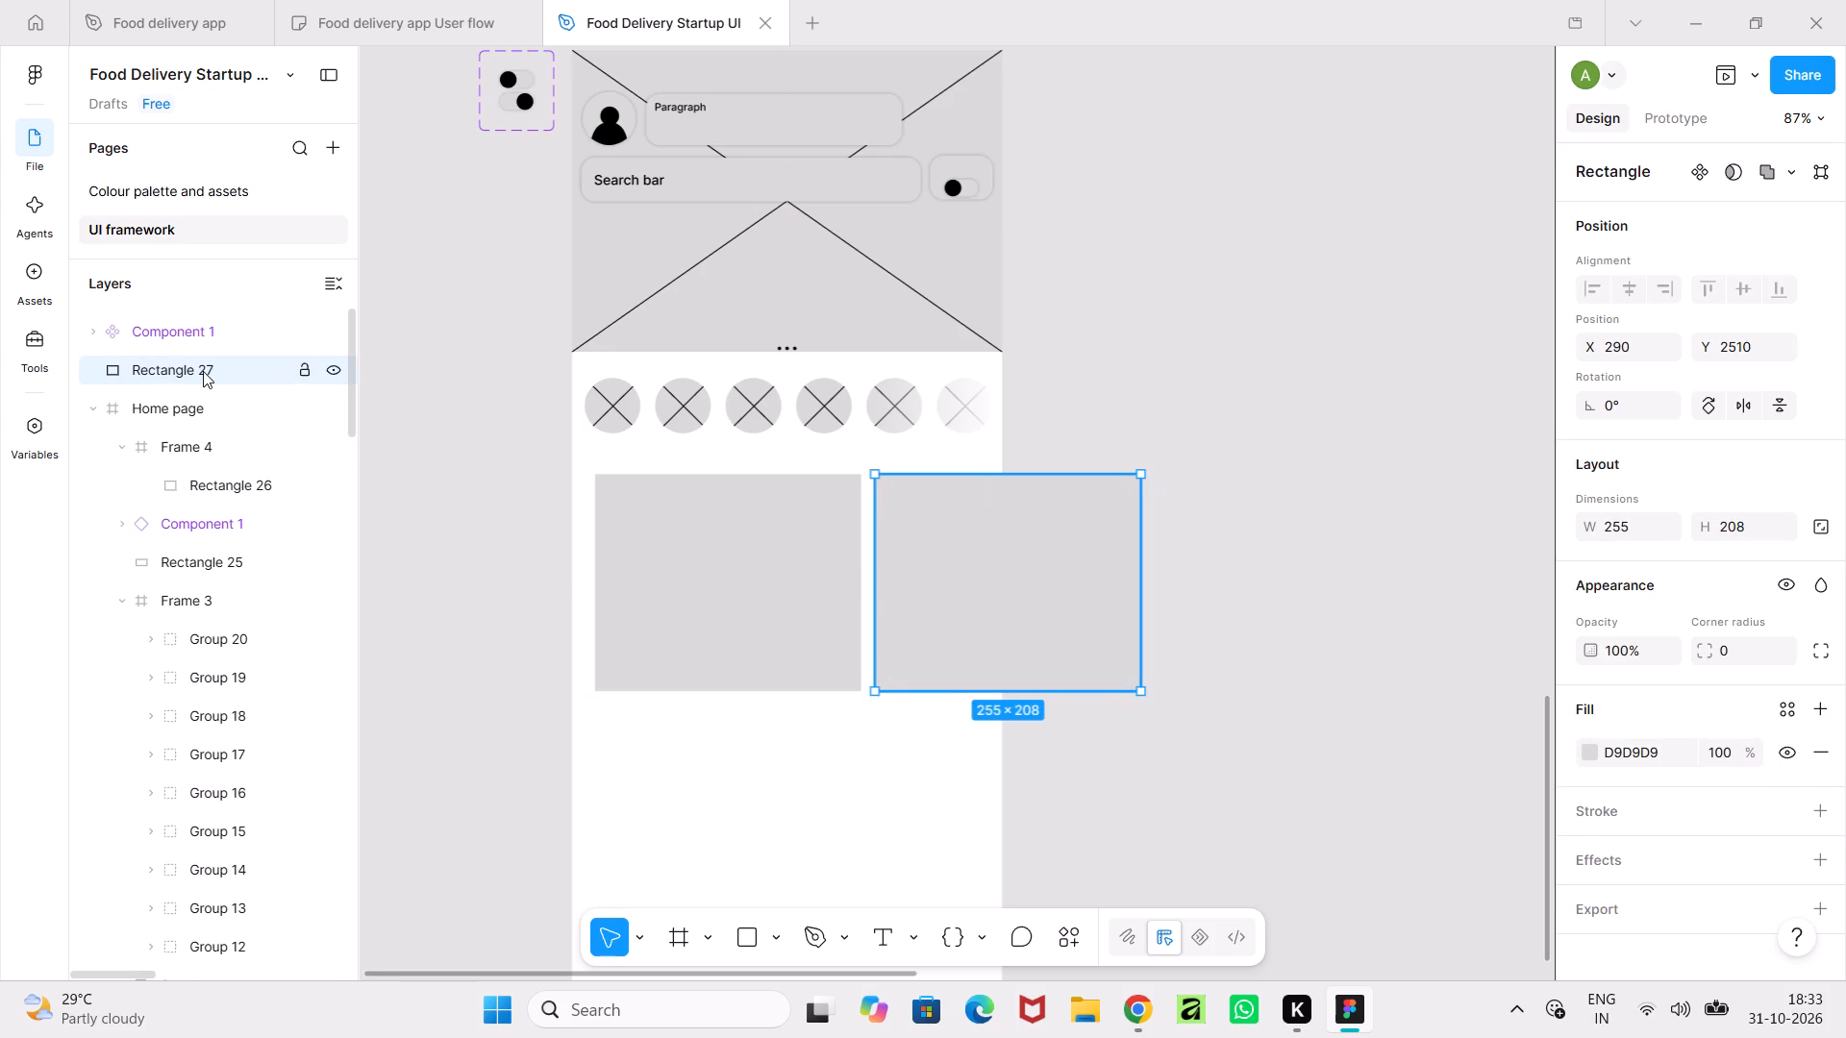
left_click(834, 658)
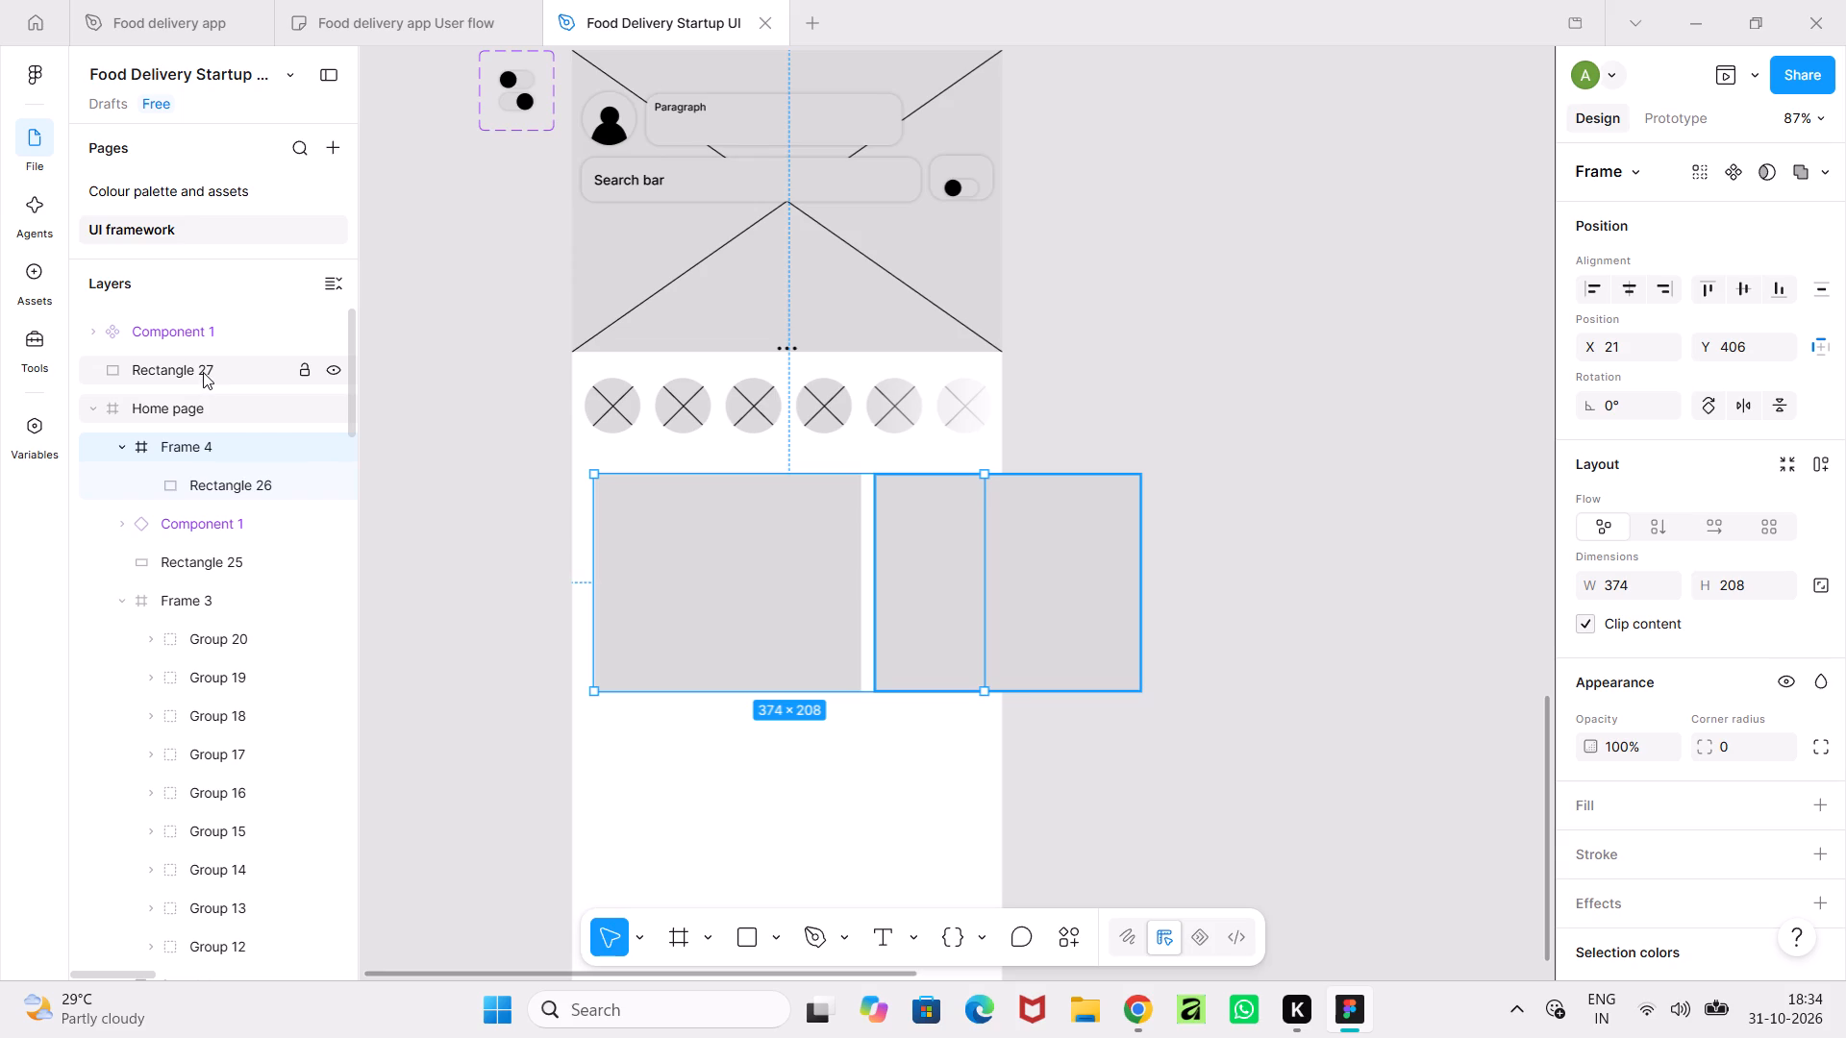
left_click_drag(203, 371, 201, 460)
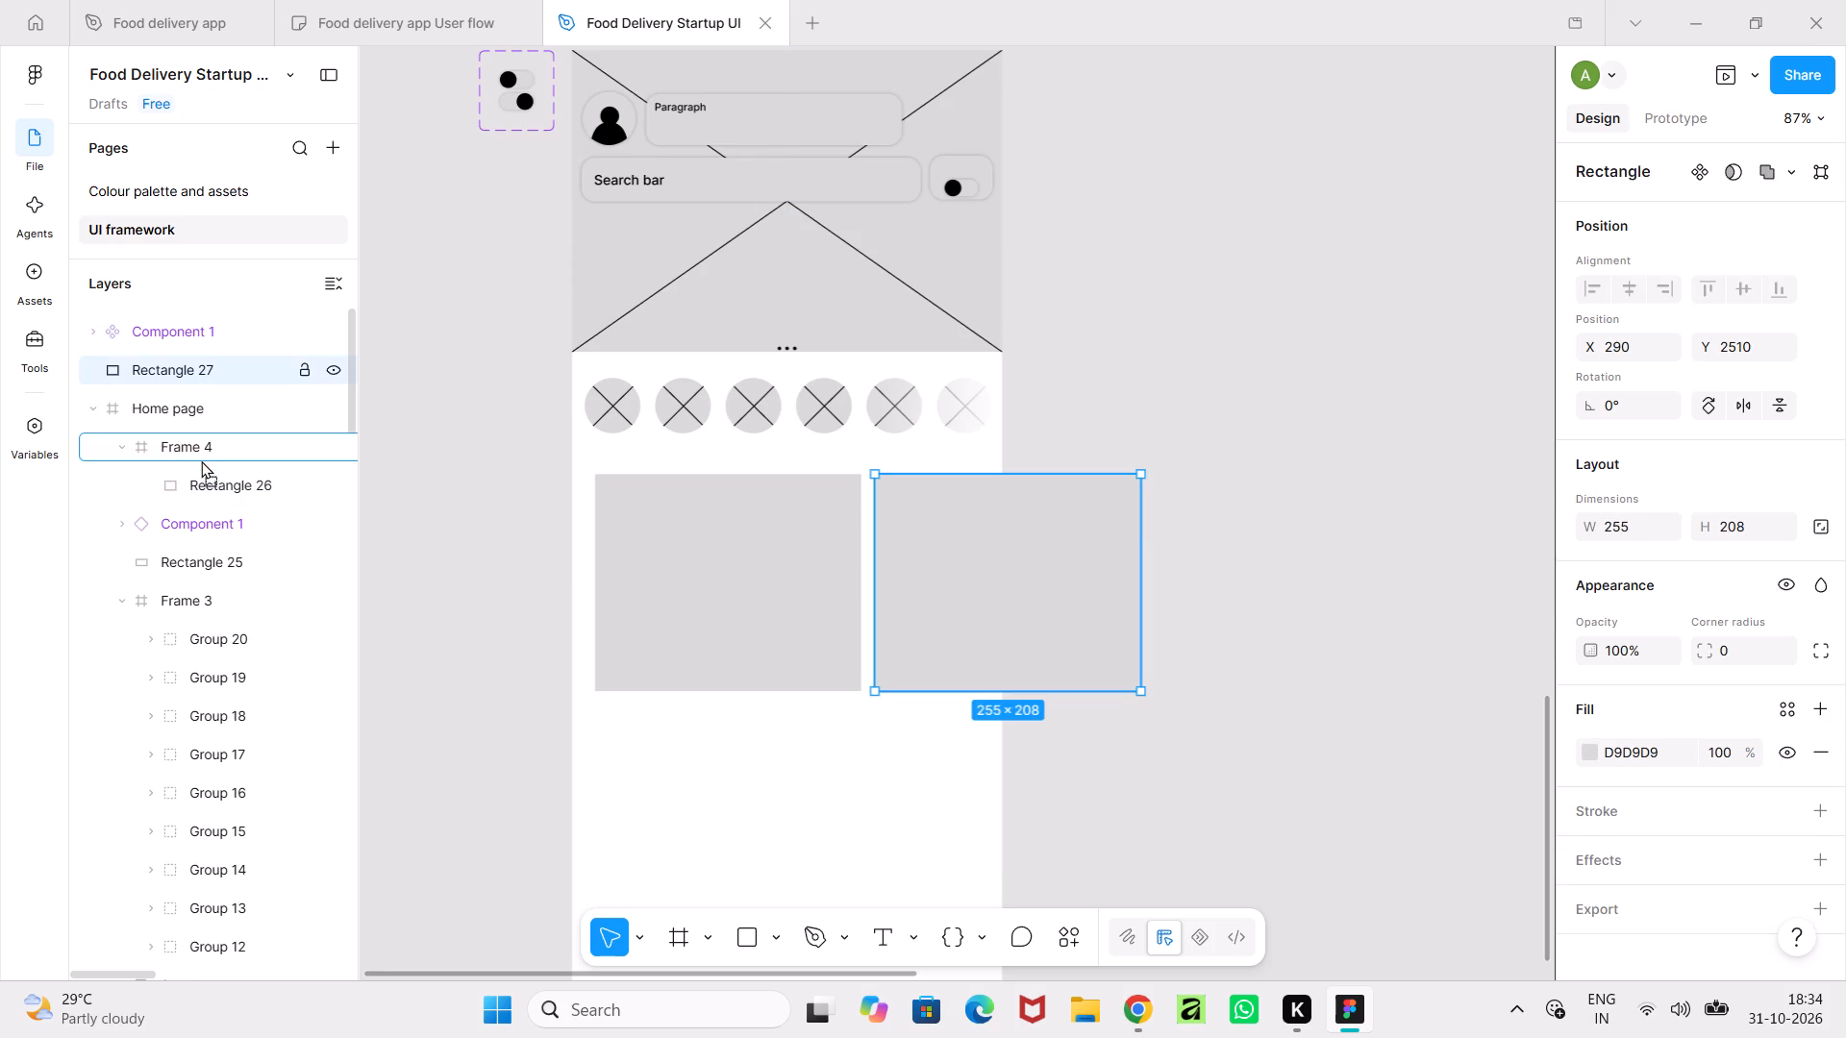
left_click_drag(201, 460, 191, 475)
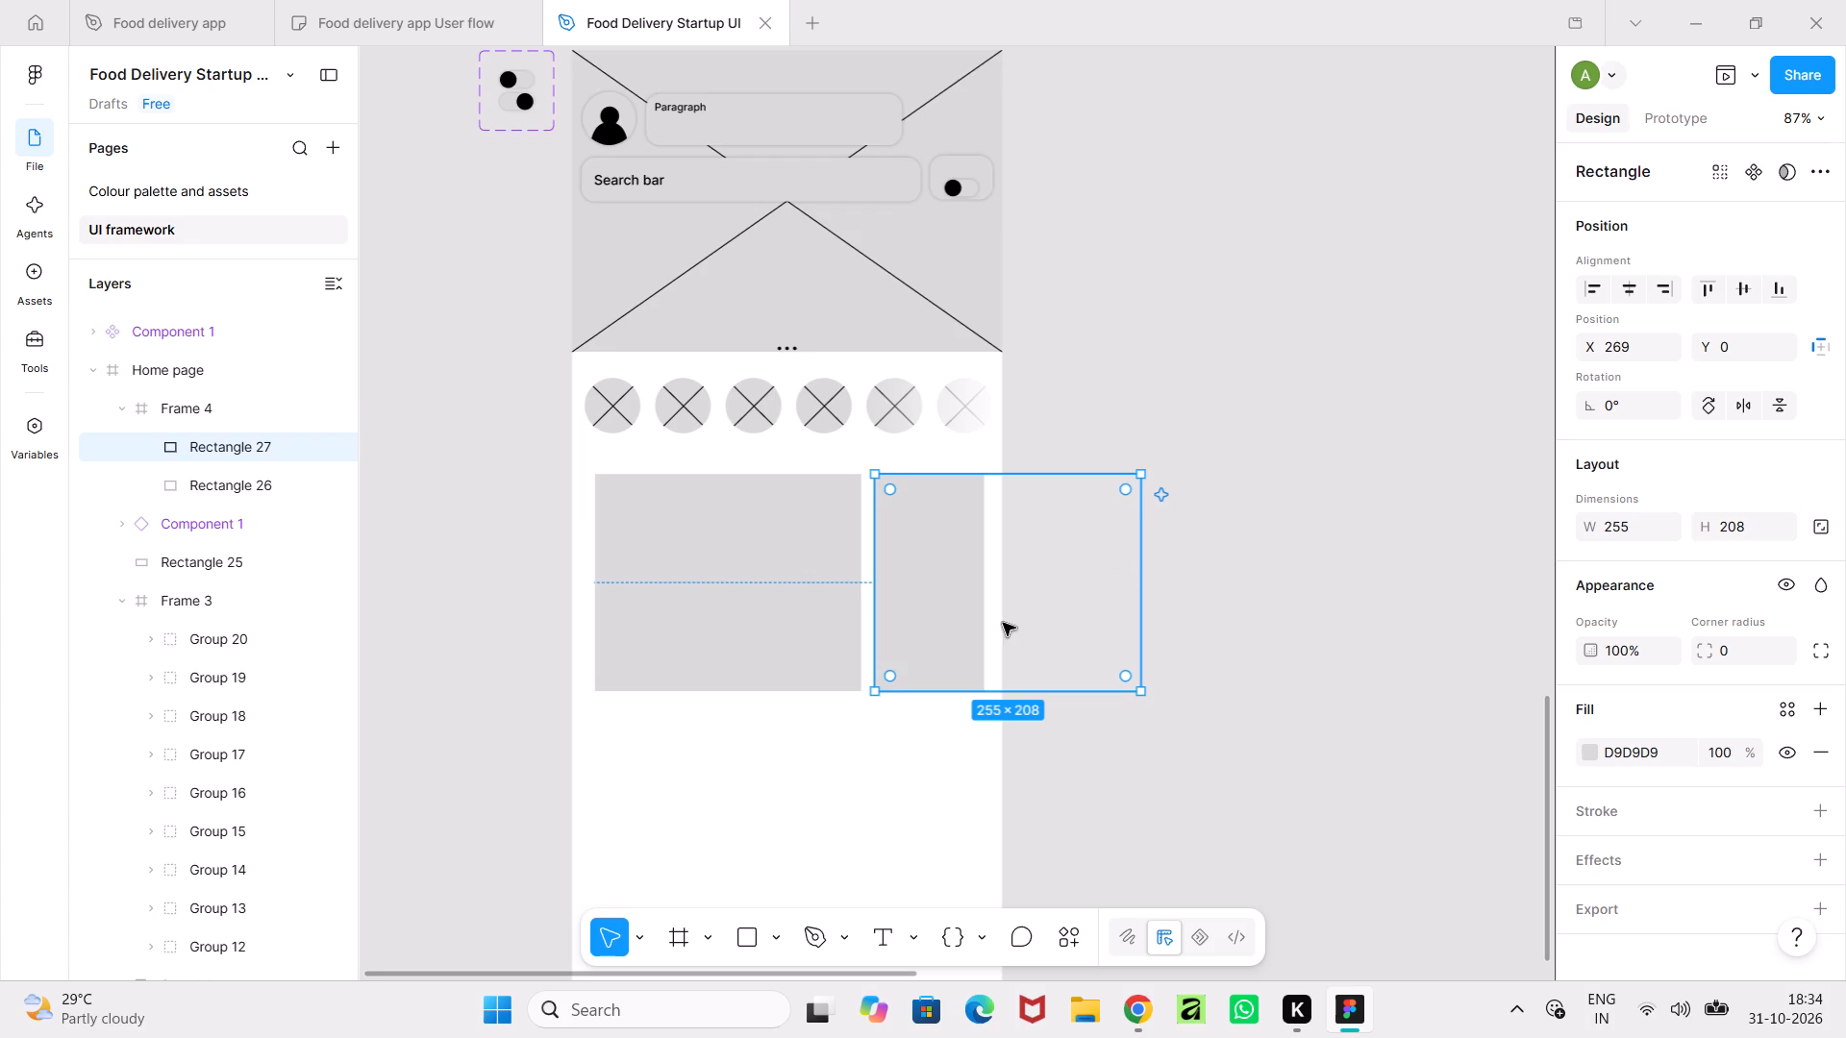
Duplicate the second card within Frame 4 and place the third one further right at about X 537, Y -8.
key("ctrl+c")
key("ctrl+v")
left_click_drag(1035, 599, 1044, 599)
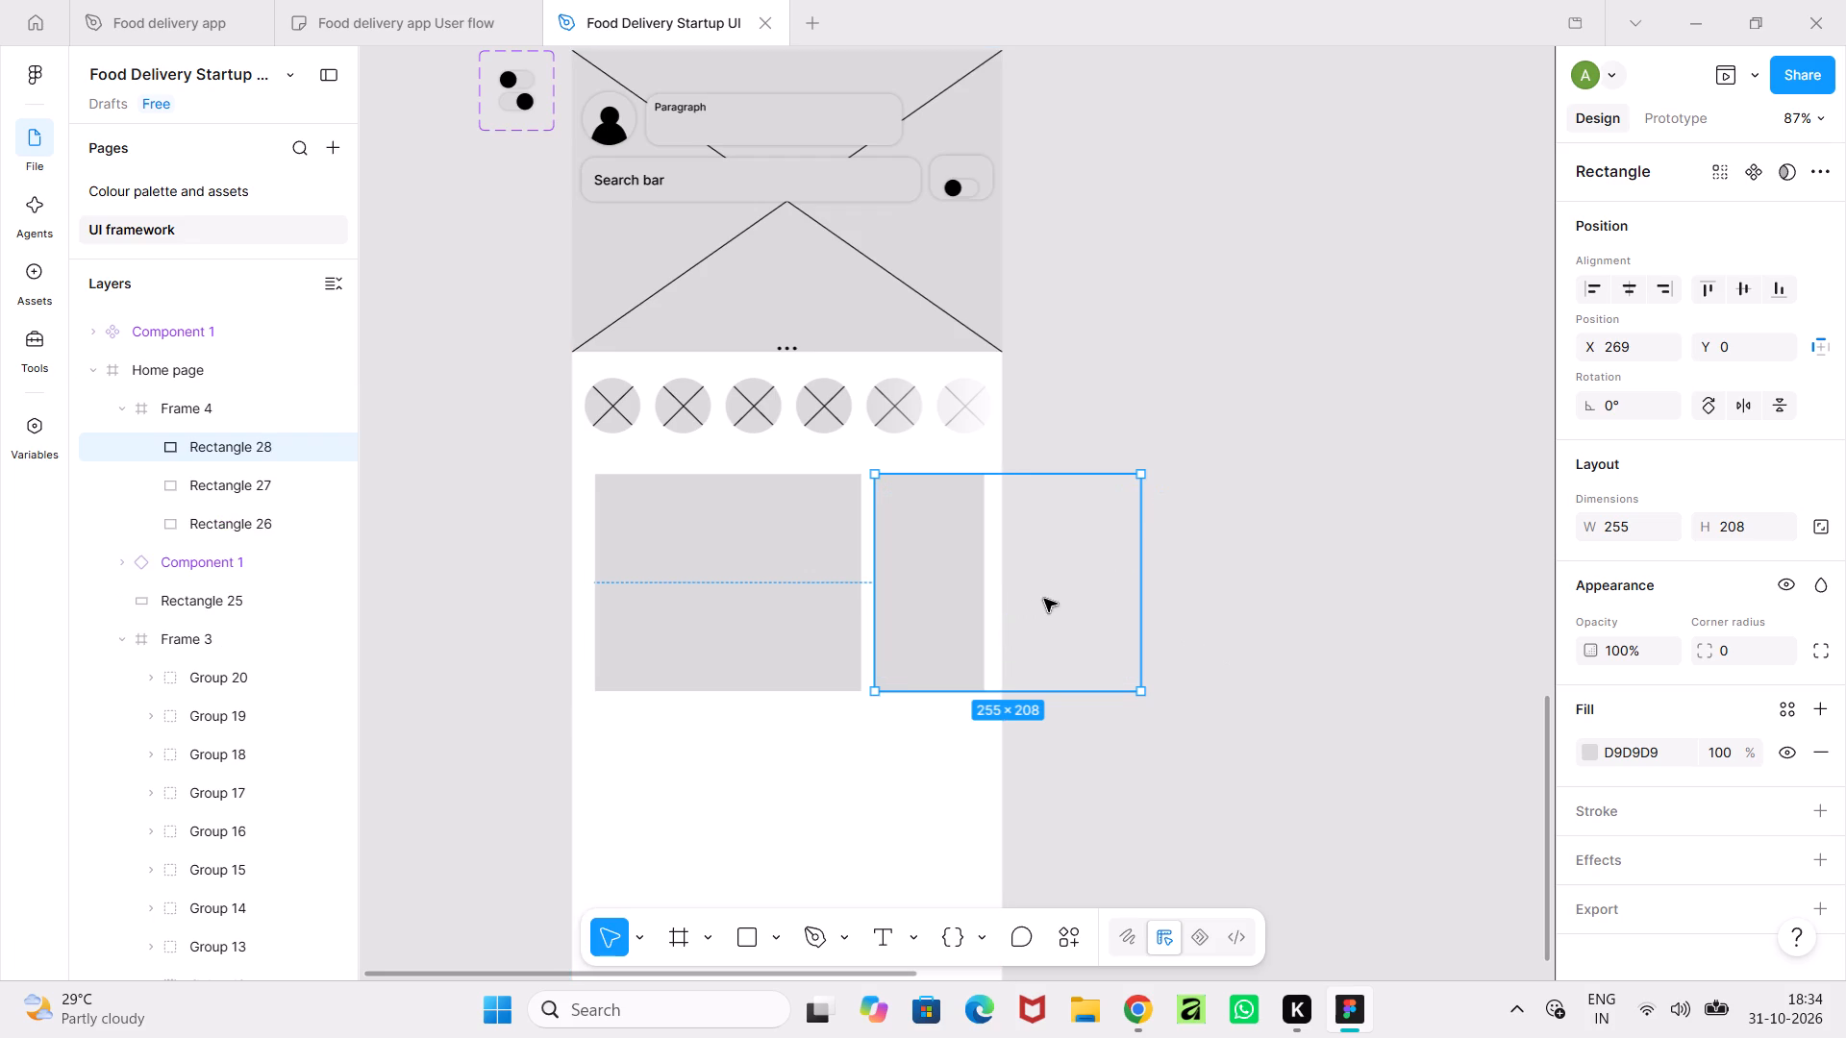
left_click_drag(1044, 599, 1320, 590)
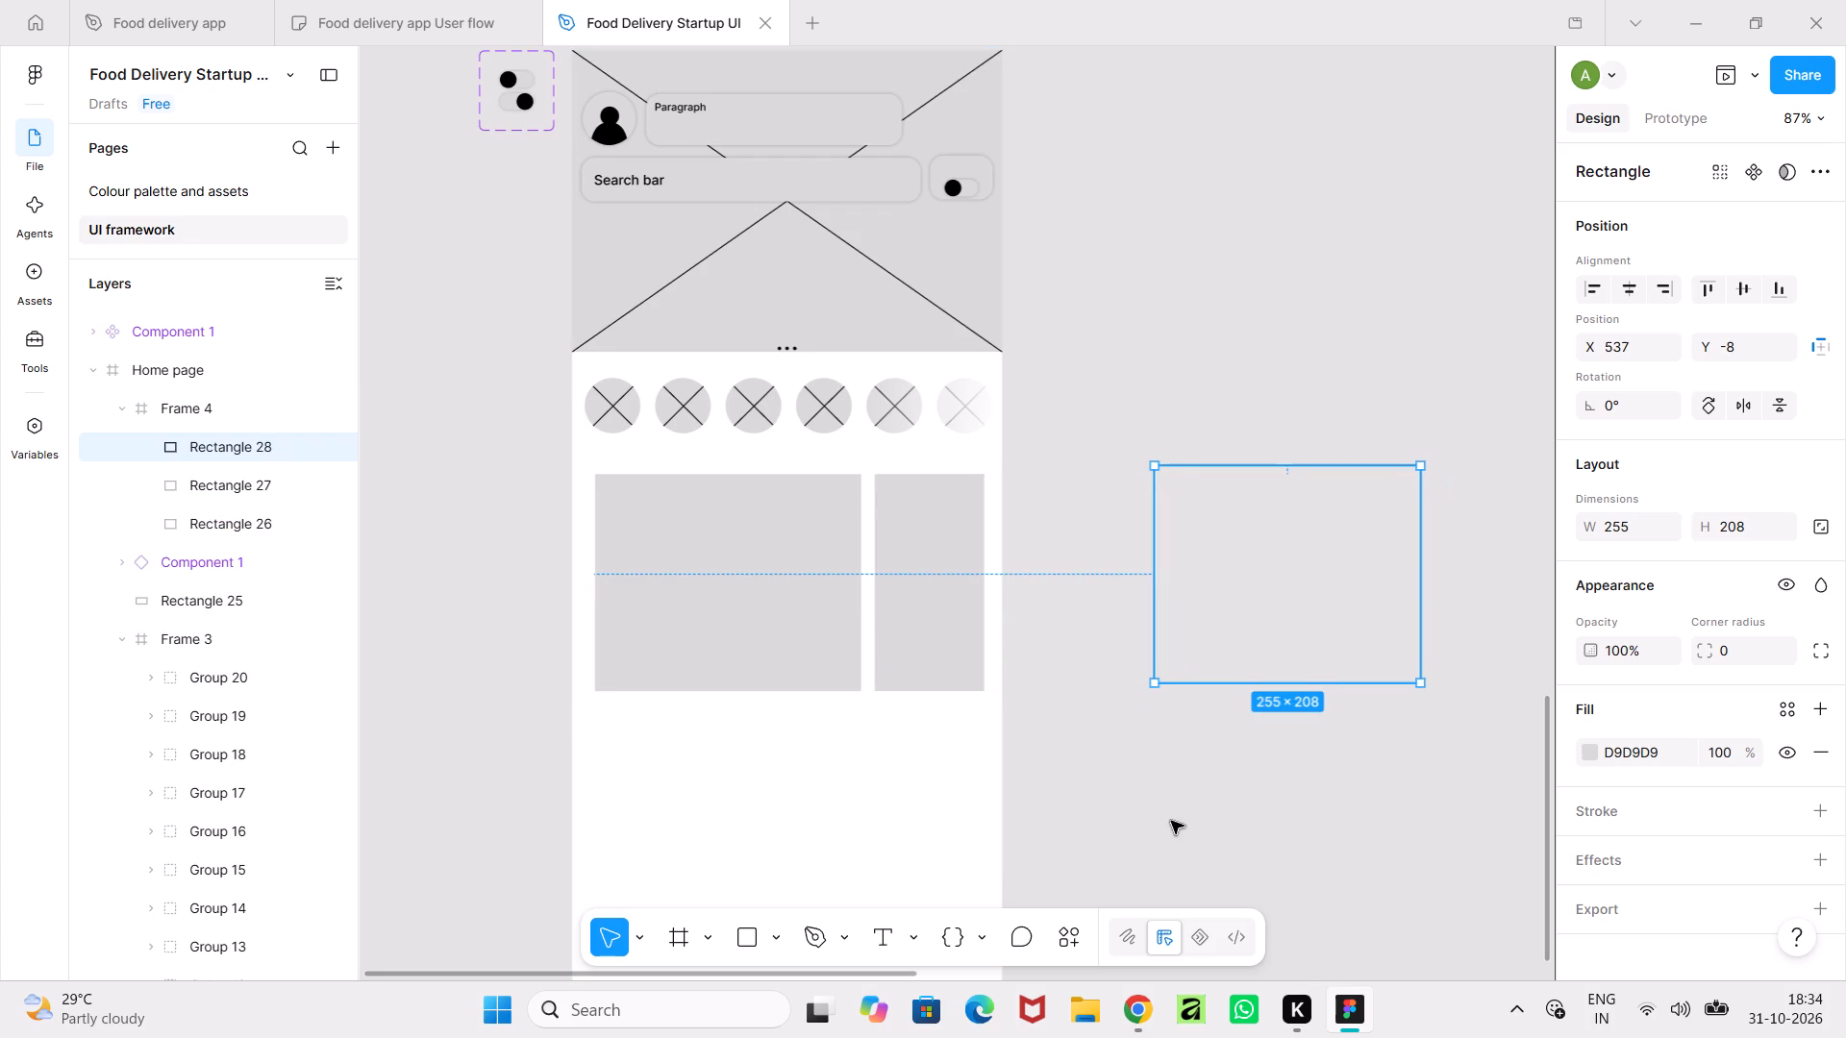
left_click(1120, 739)
Set the card frame's prototype overflow to Horizontal, keeping its position as Scroll with parent.
scroll(1120, 739, "down", 3, "ctrl")
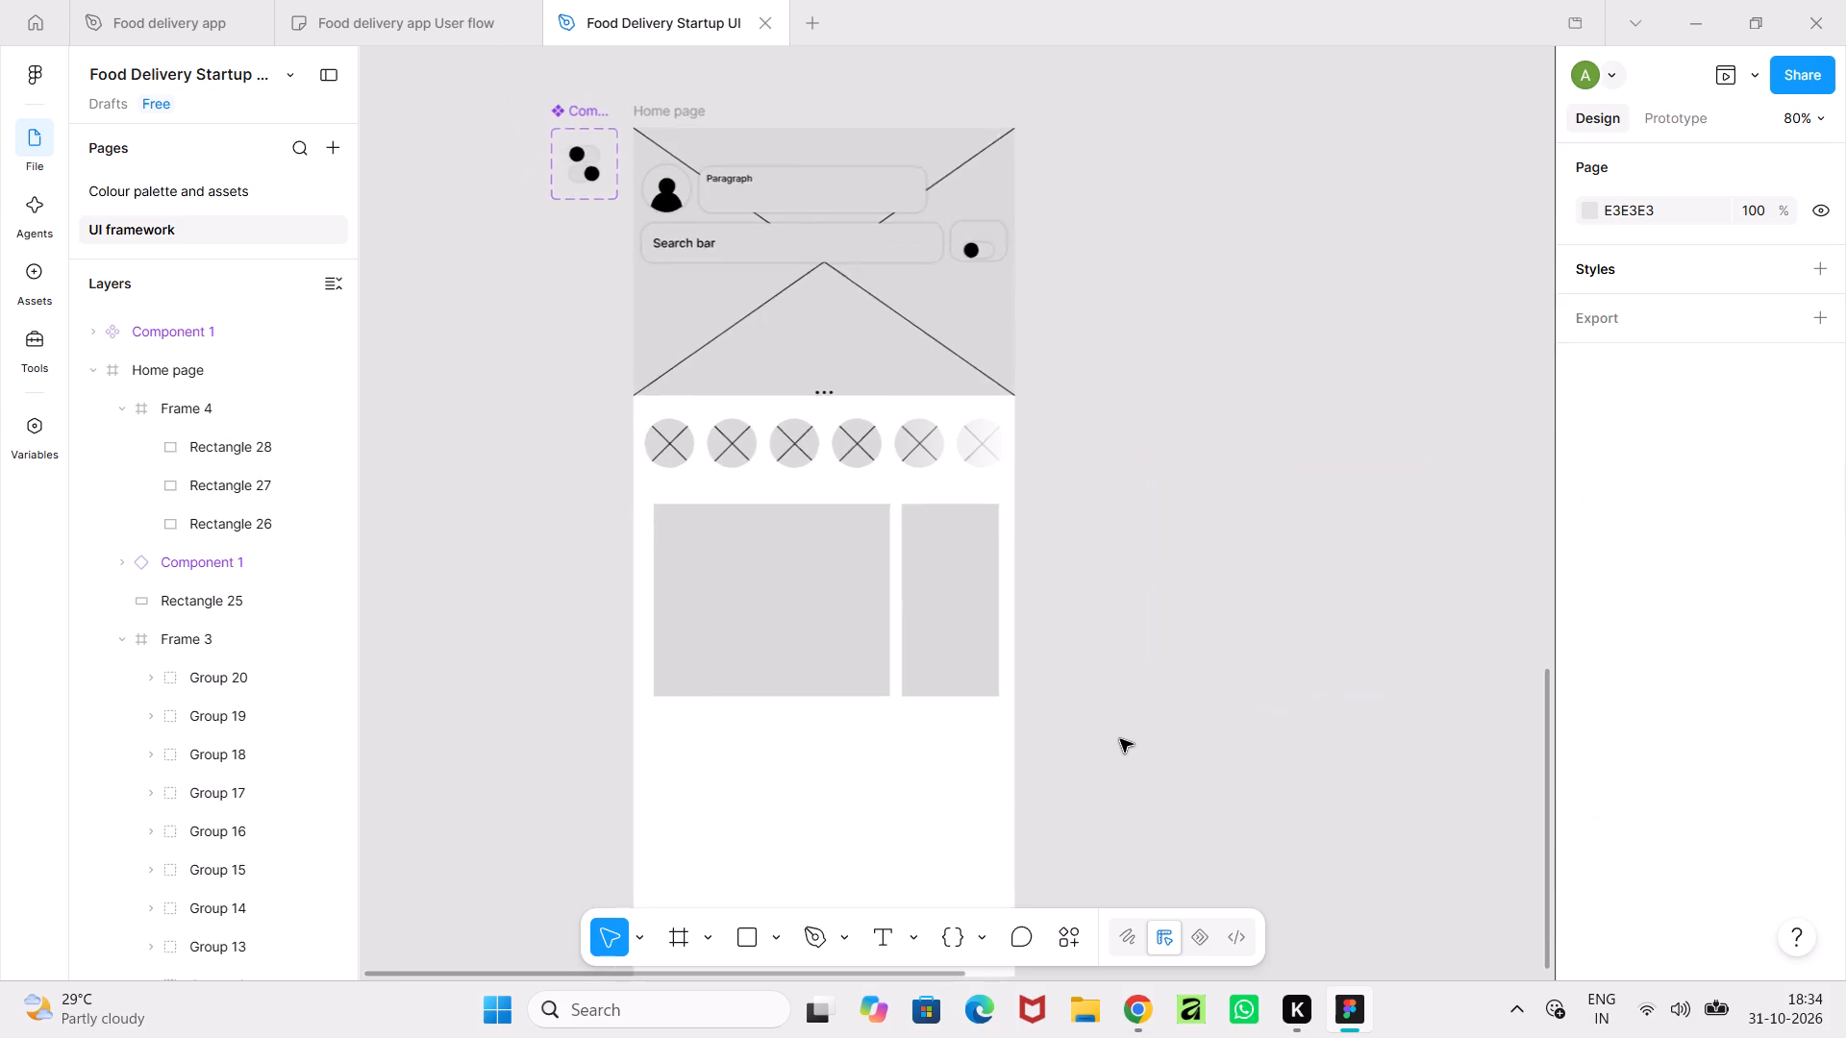
scroll(1120, 739, "down", 1, "ctrl")
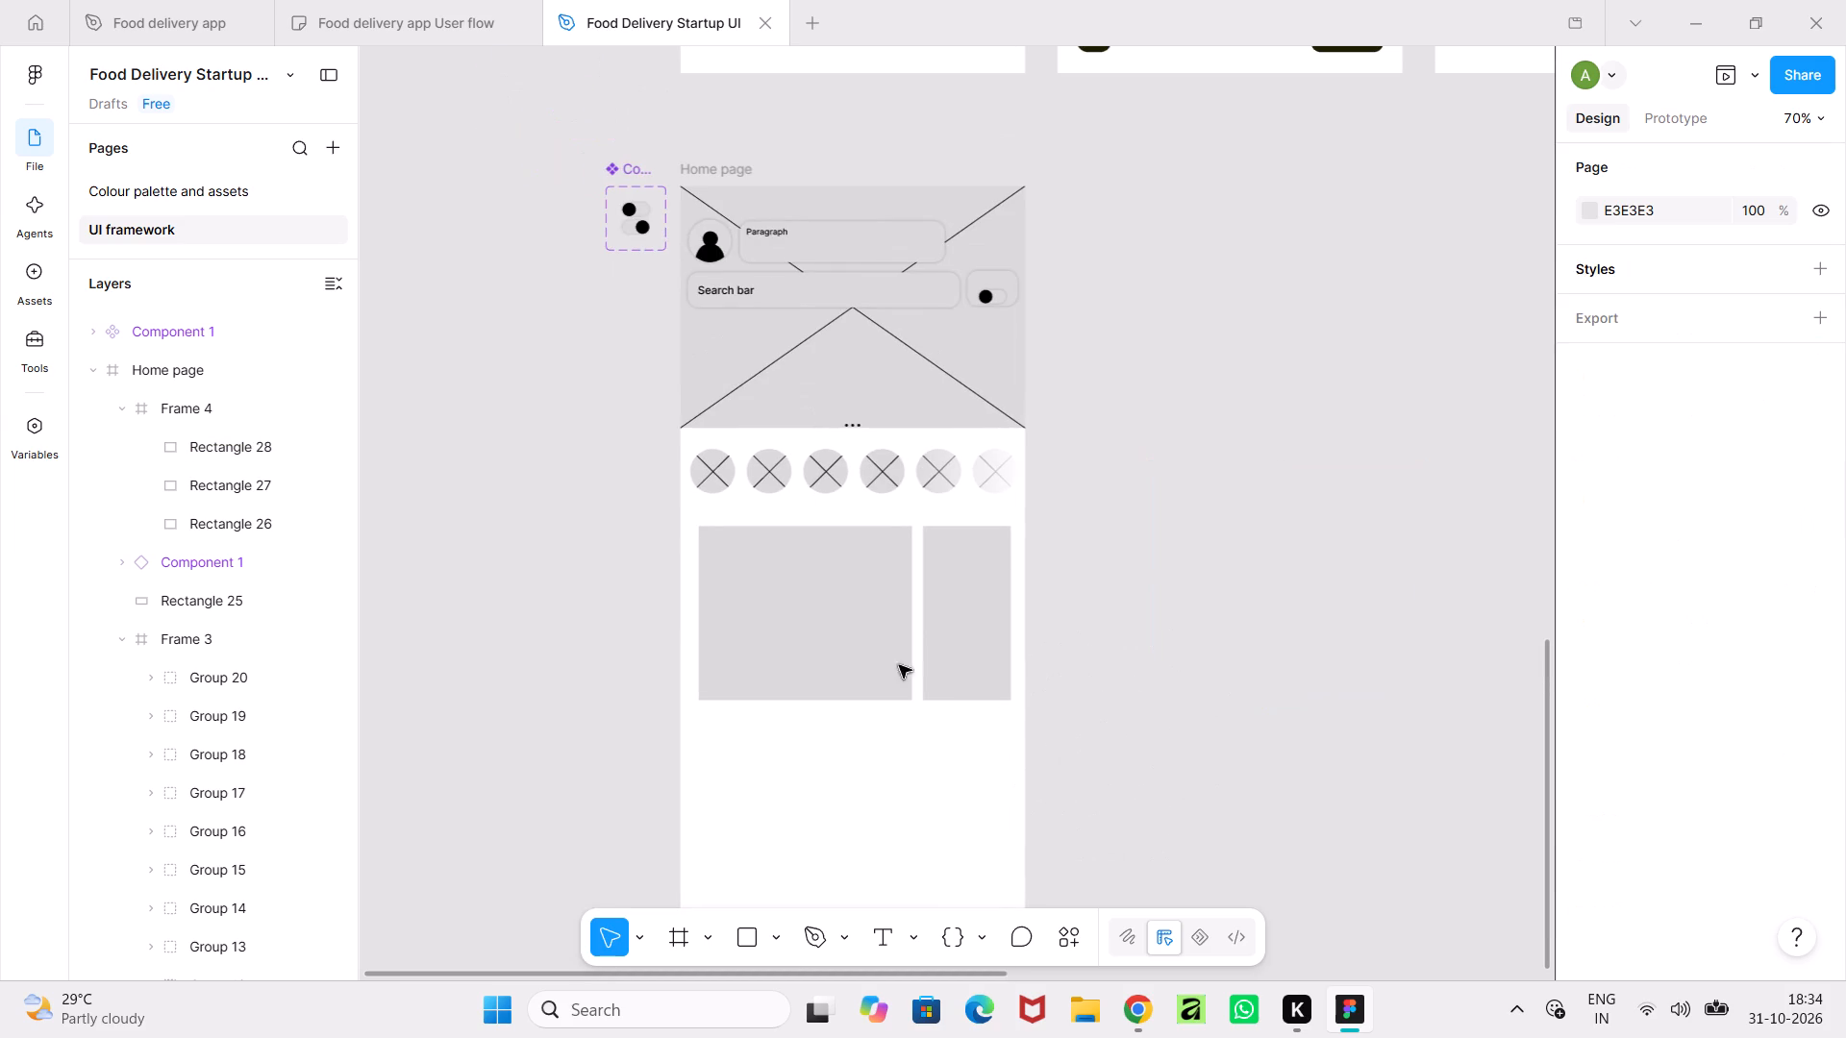
left_click(763, 615)
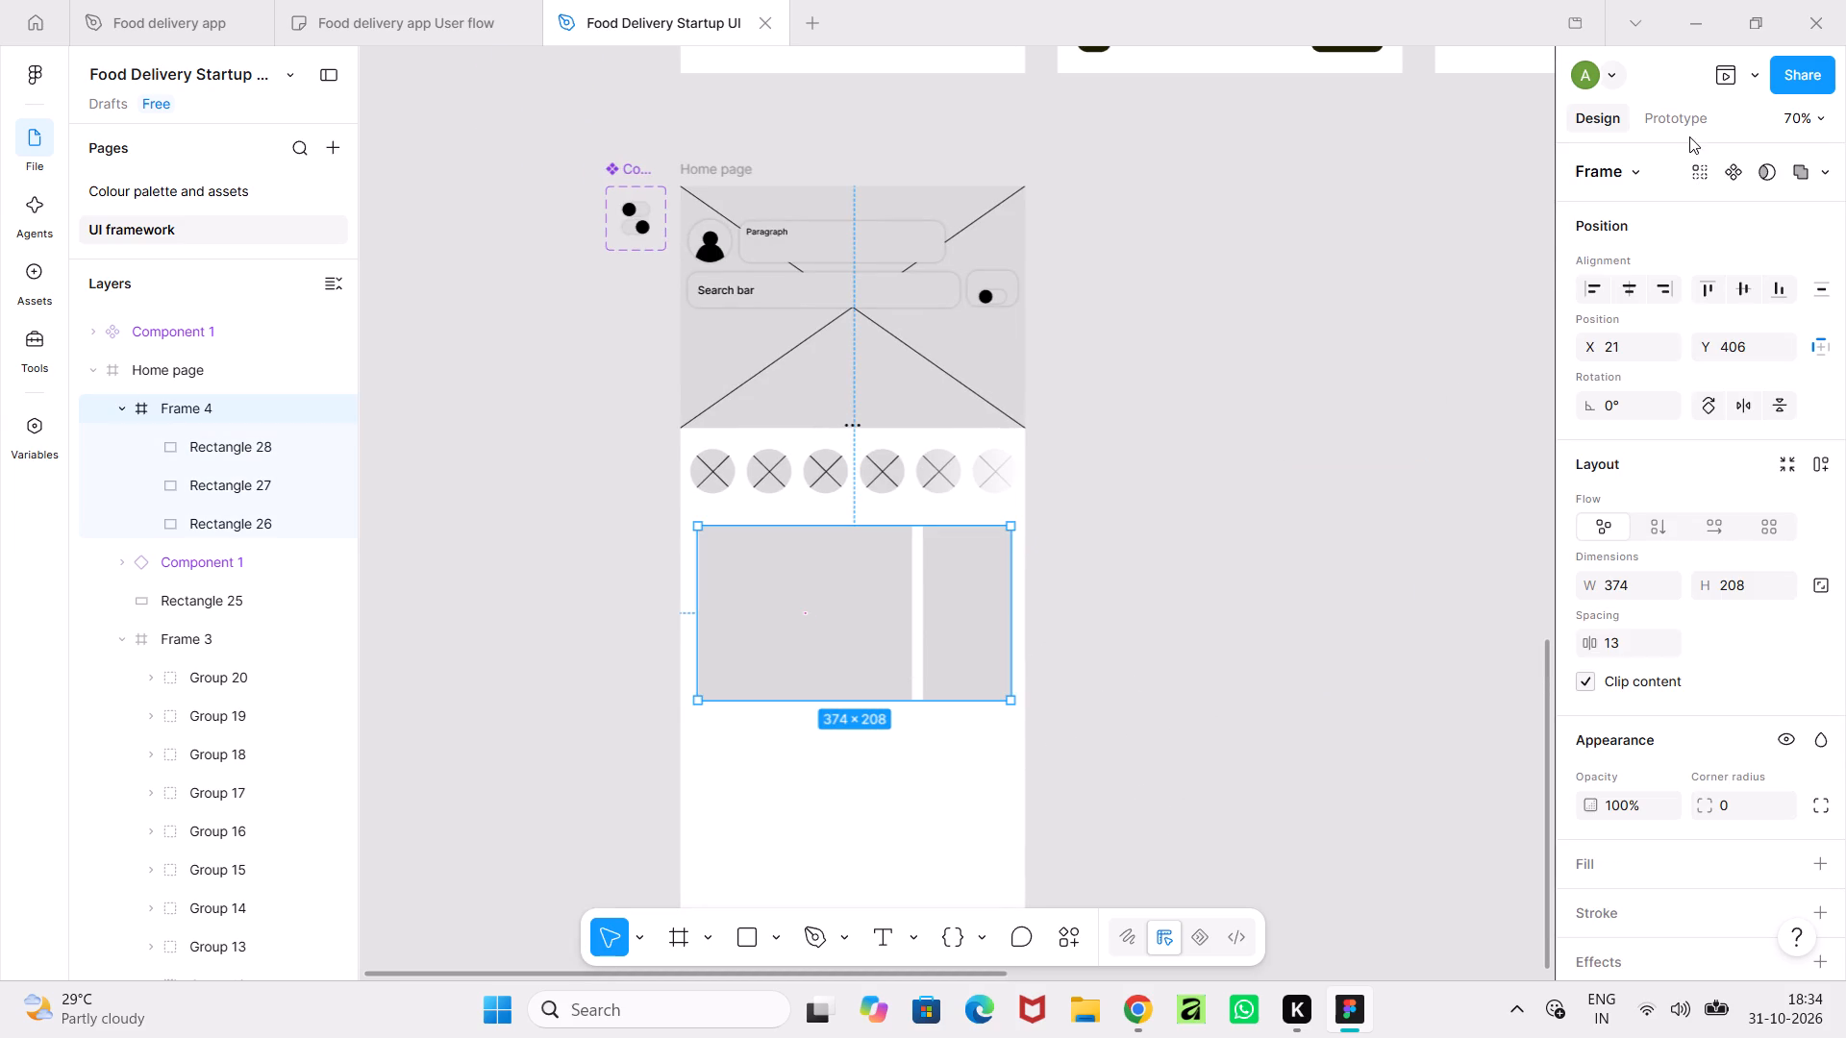
left_click(1684, 128)
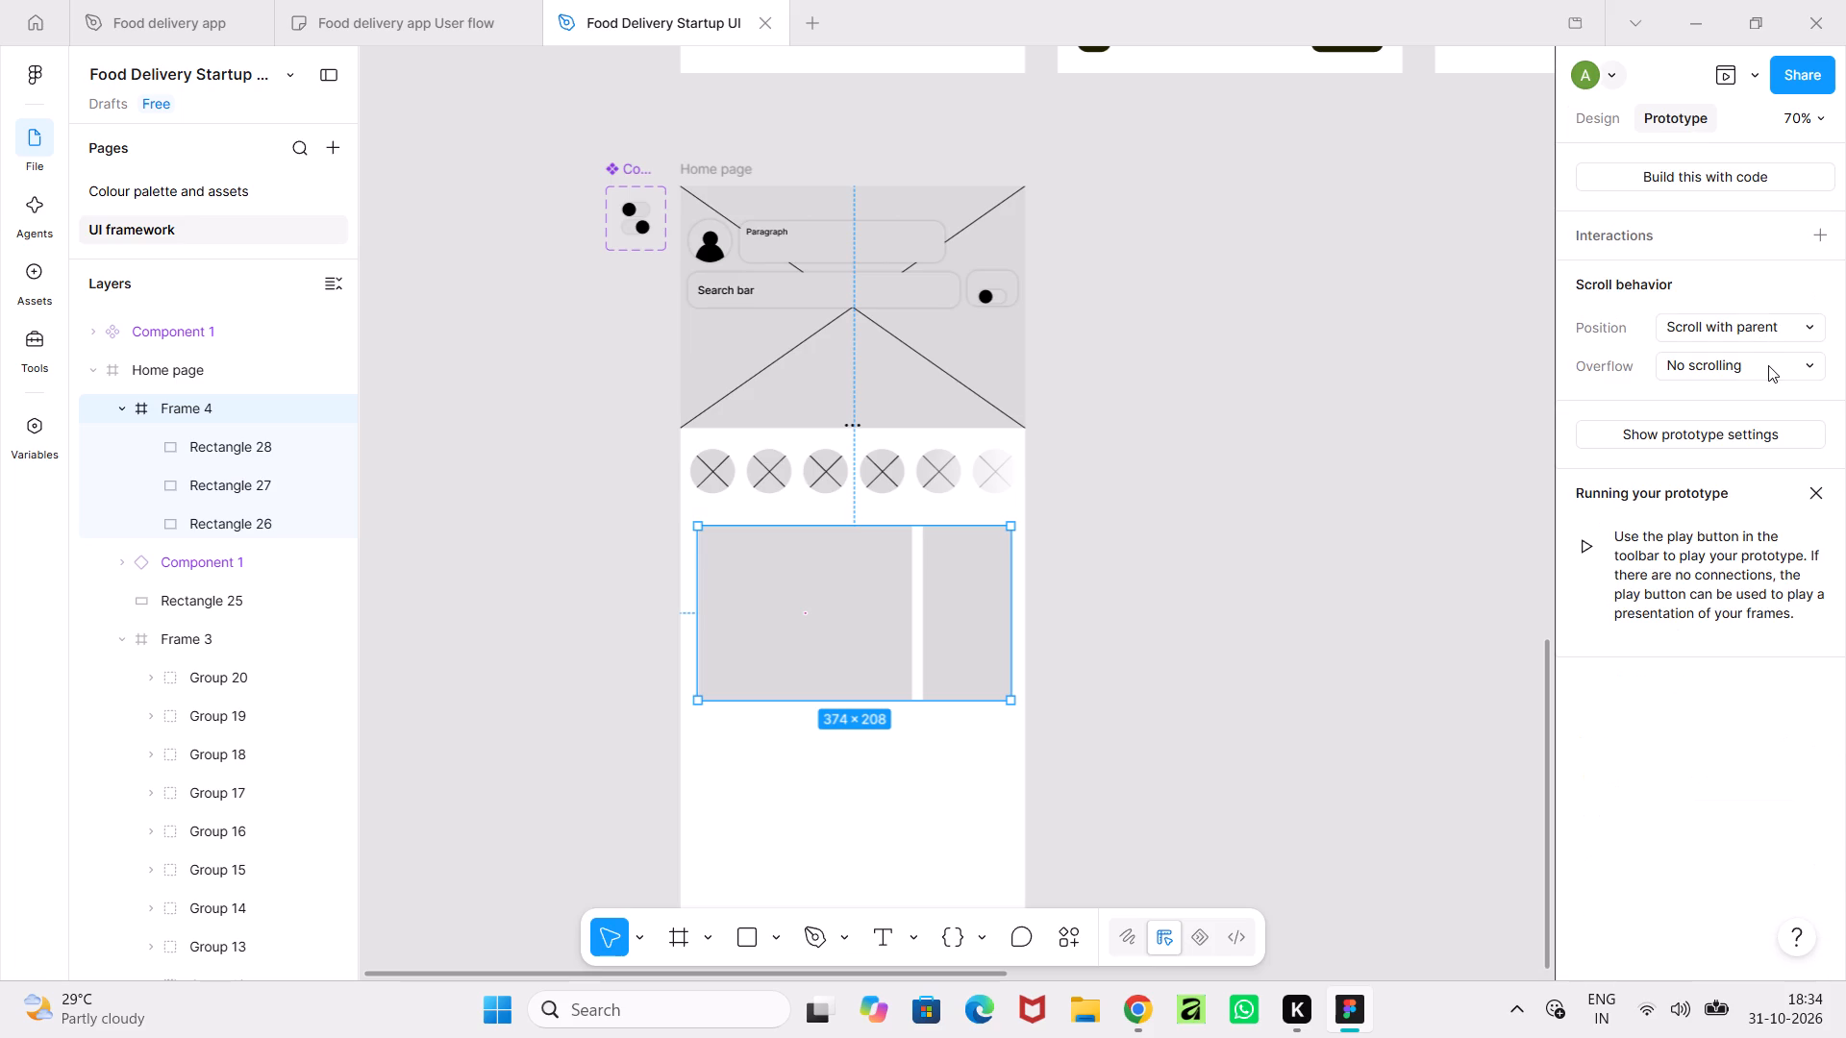
left_click(1768, 365)
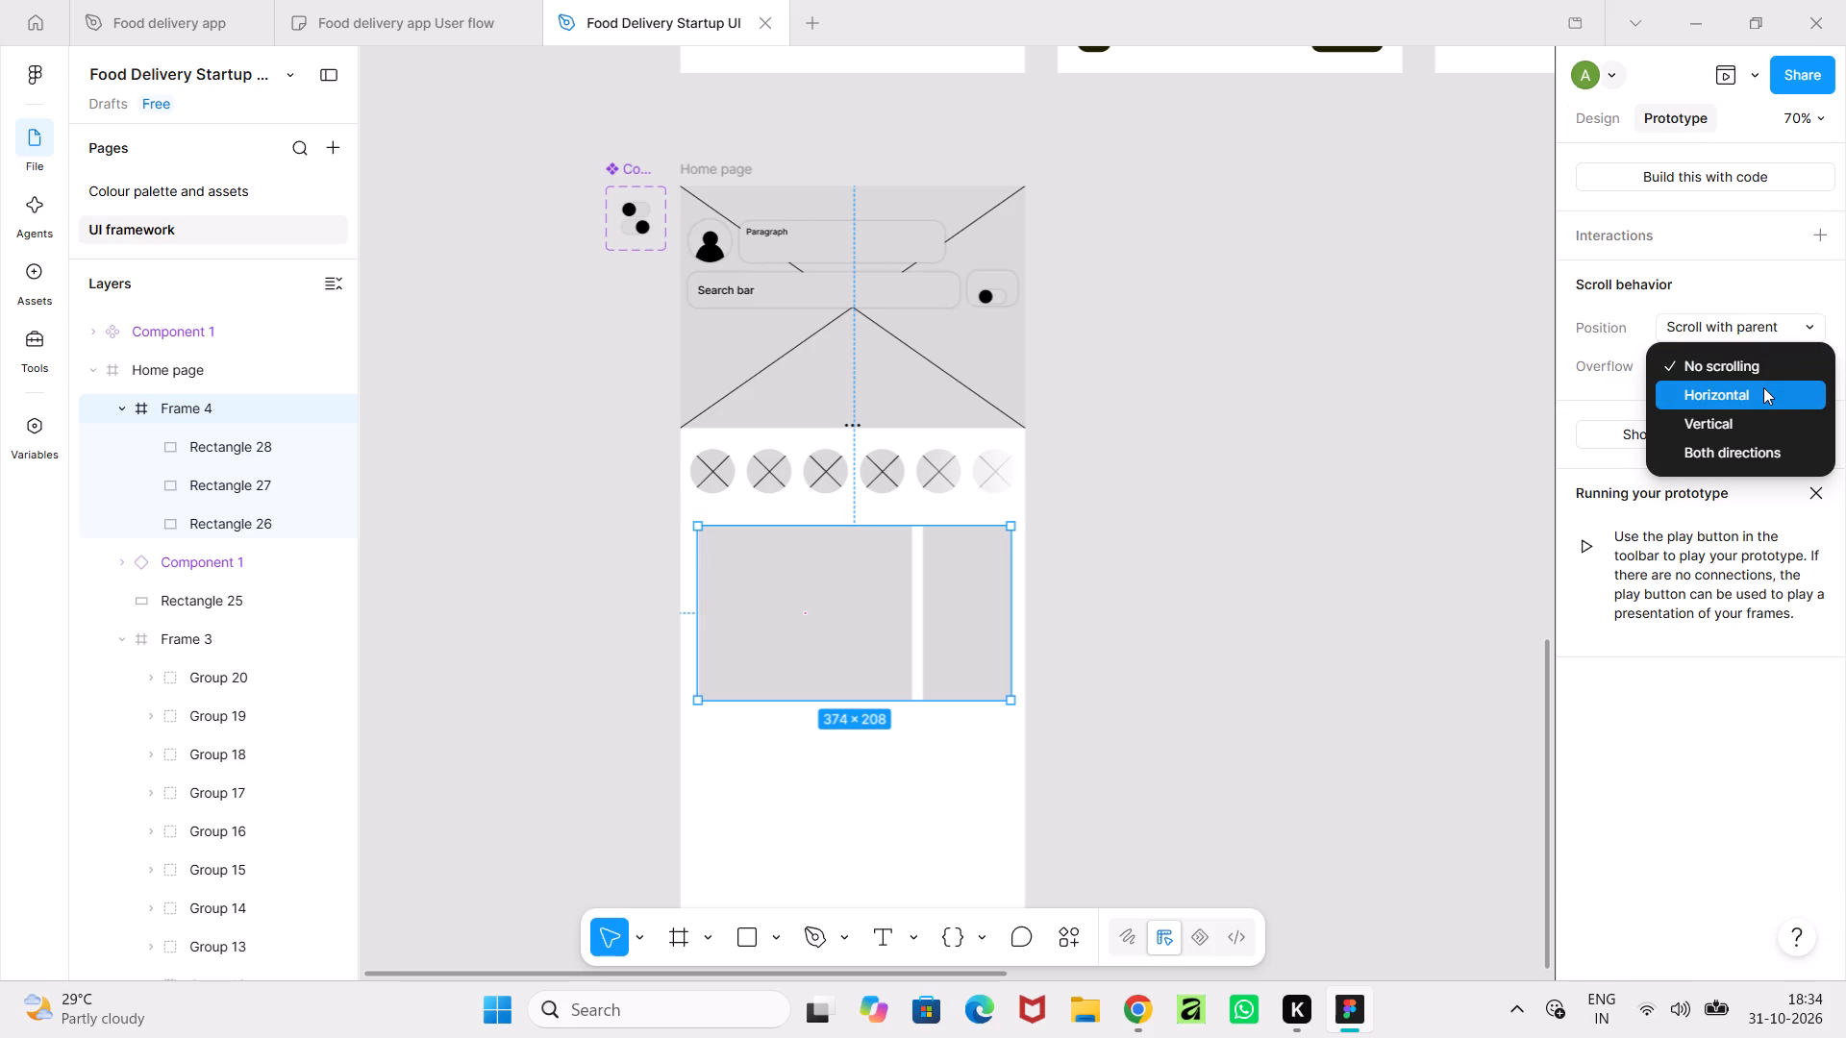
left_click(1763, 387)
left_click(1783, 318)
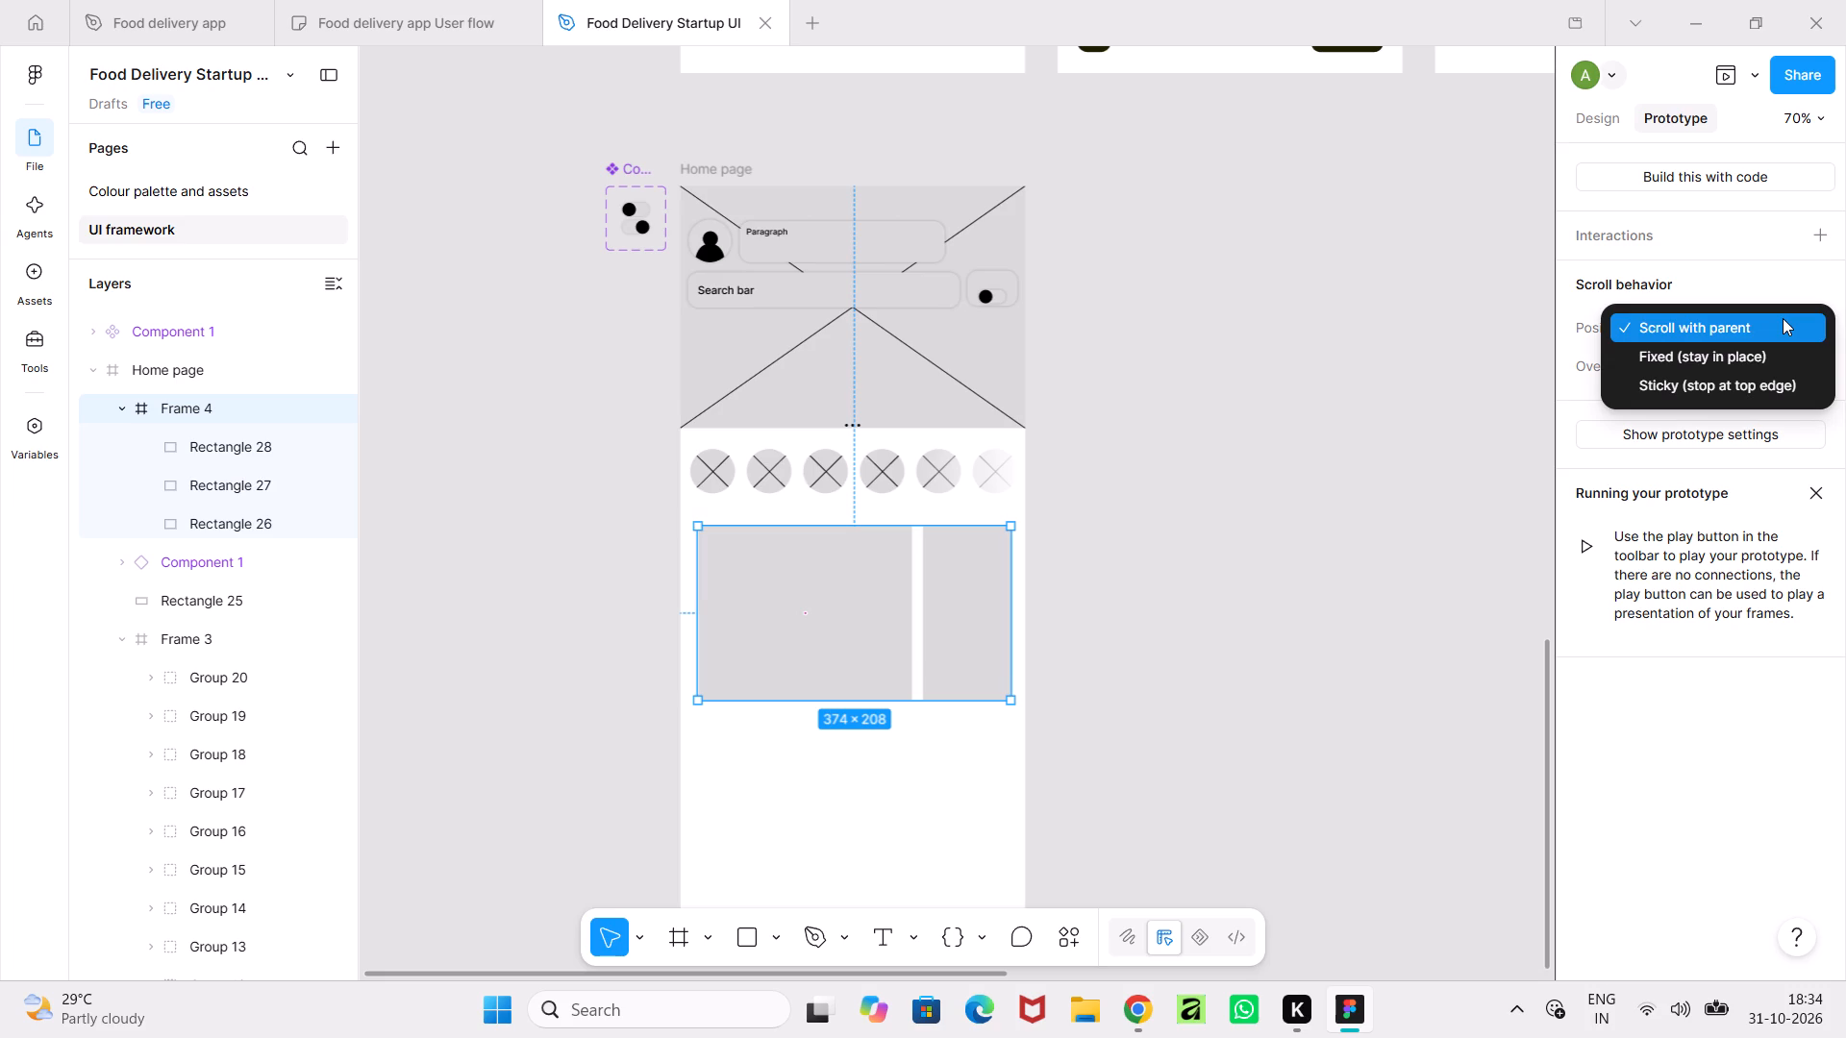
left_click(1783, 318)
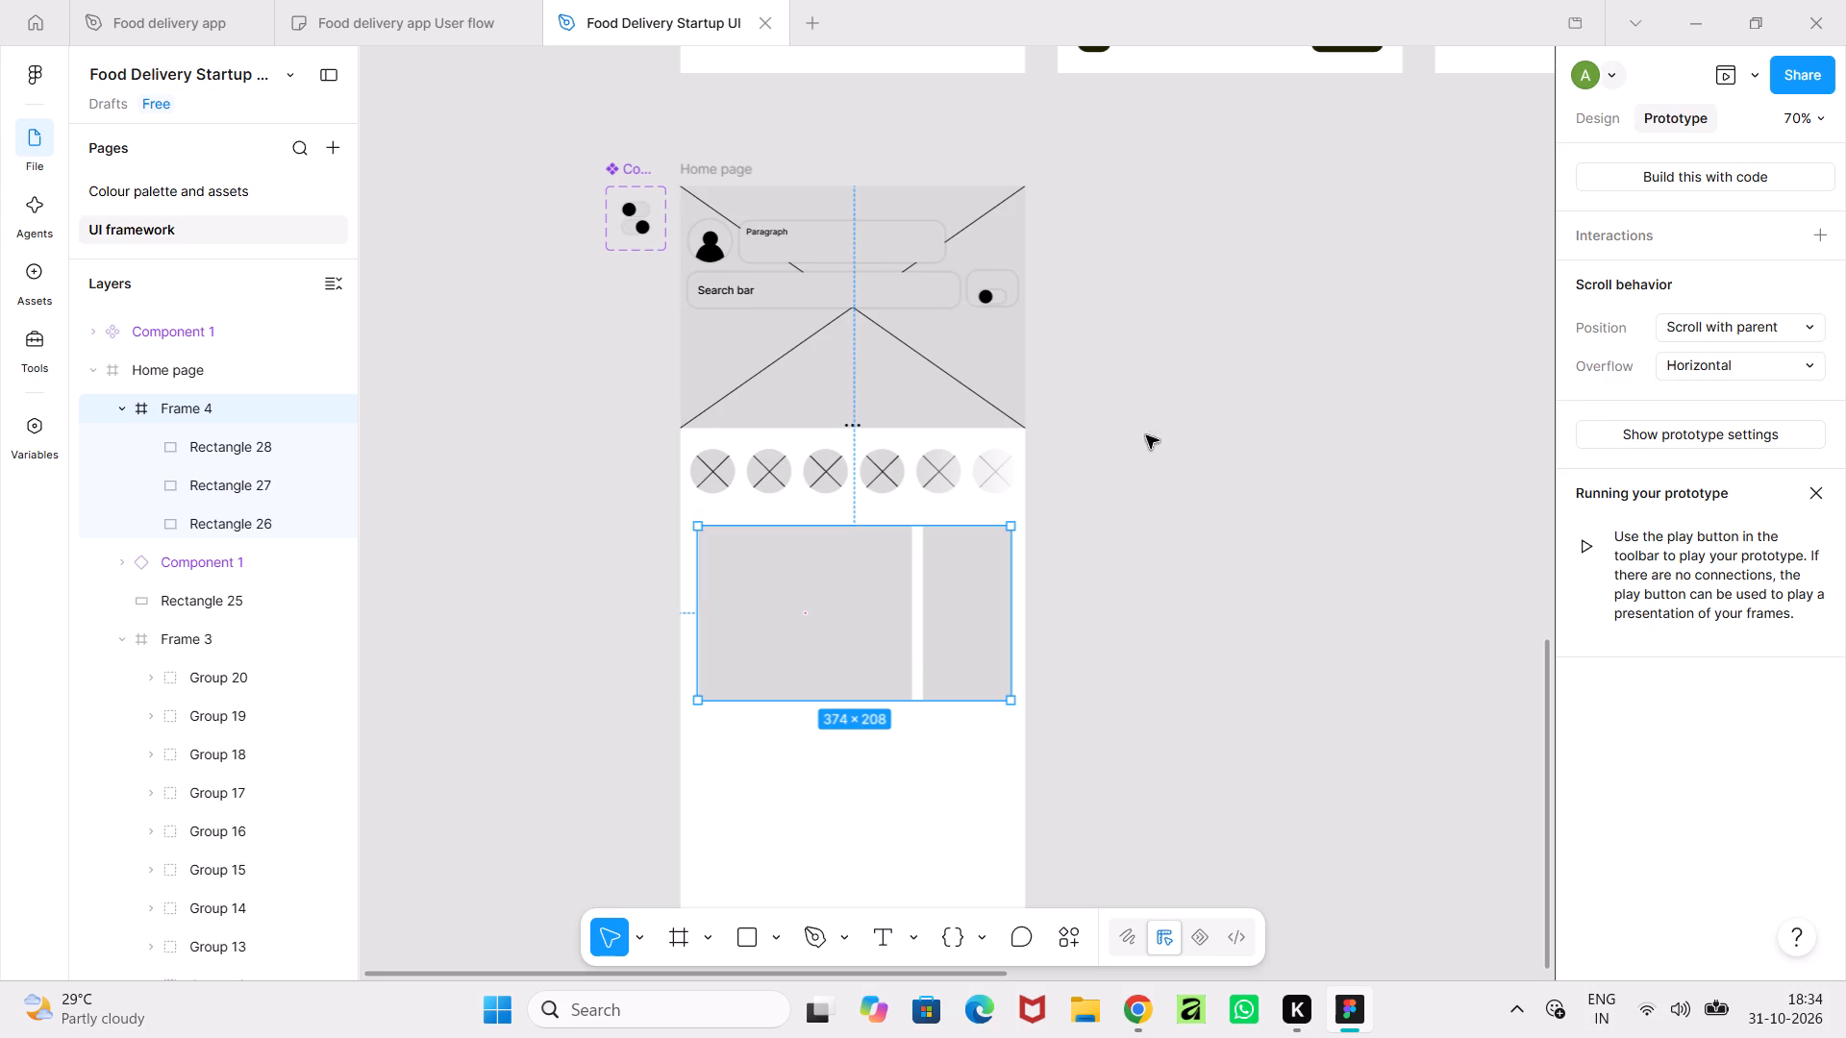
Set the scroll position of the search bar box, the toggle's box and the toggle to Sticky (stop at top edge).
left_click(920, 293)
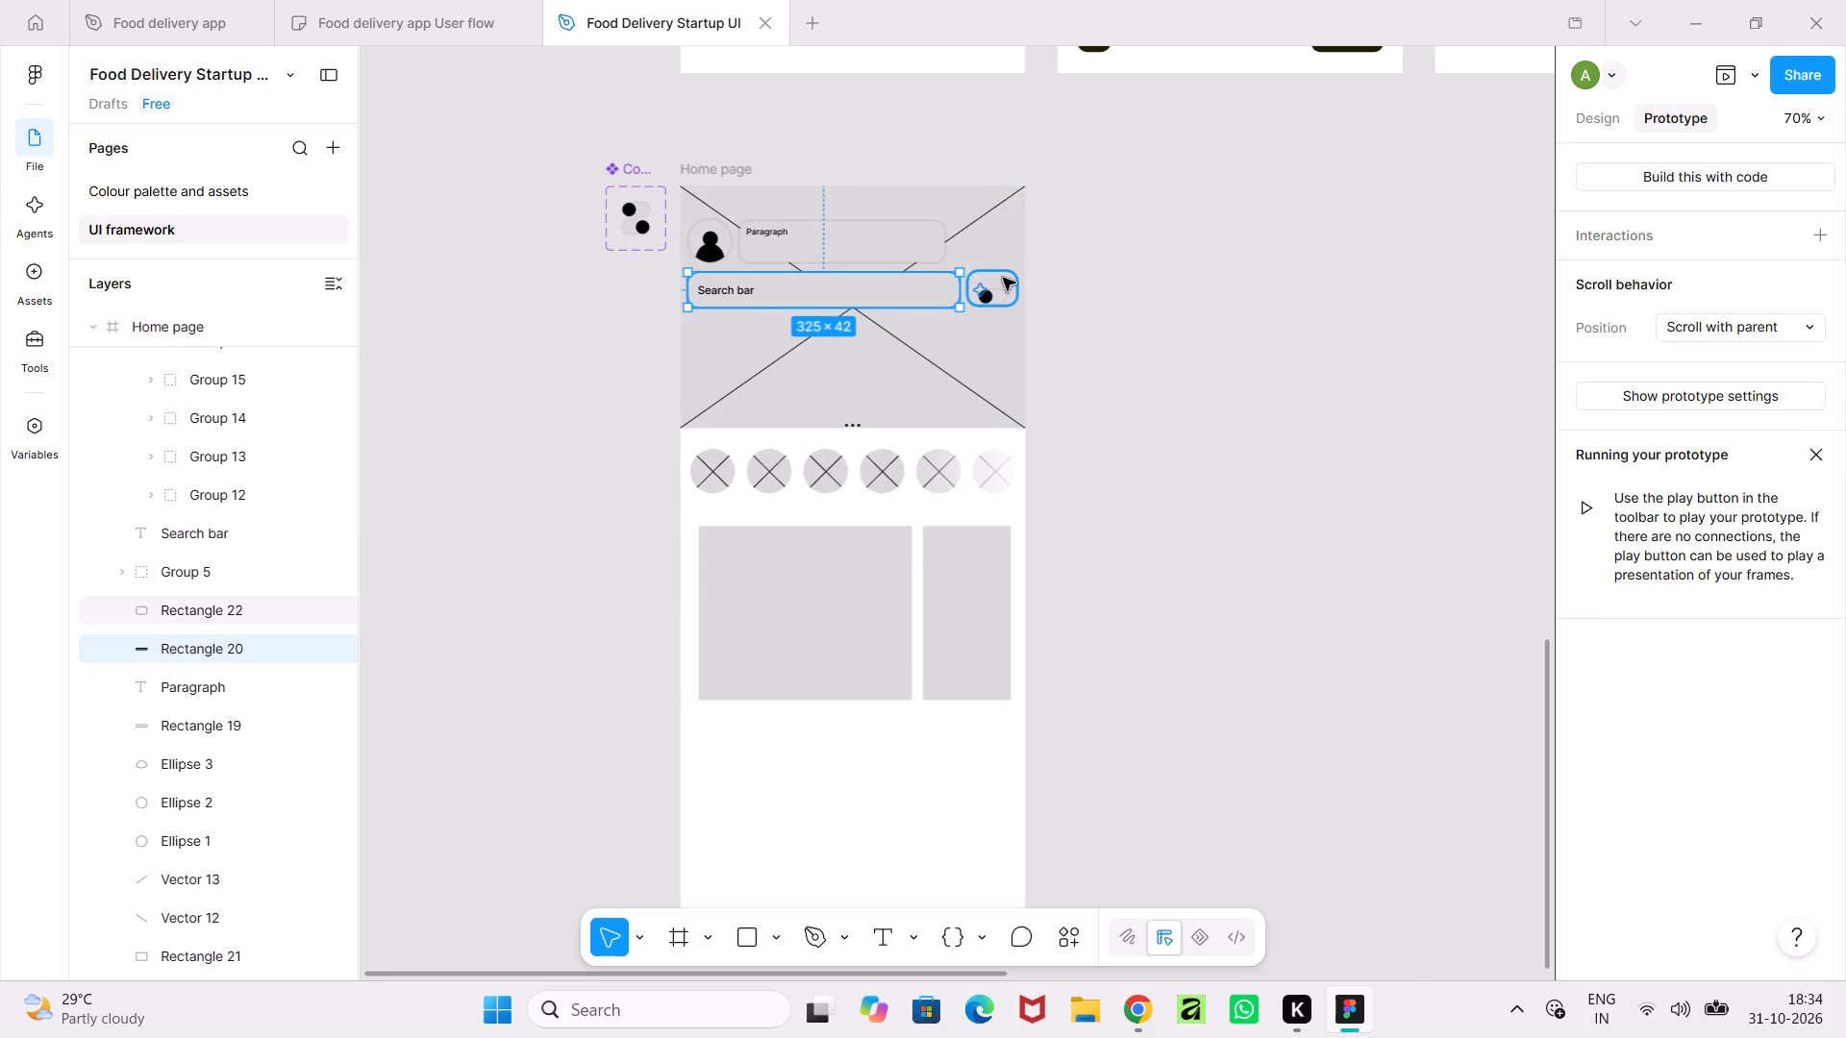
left_click(1002, 278, "shift")
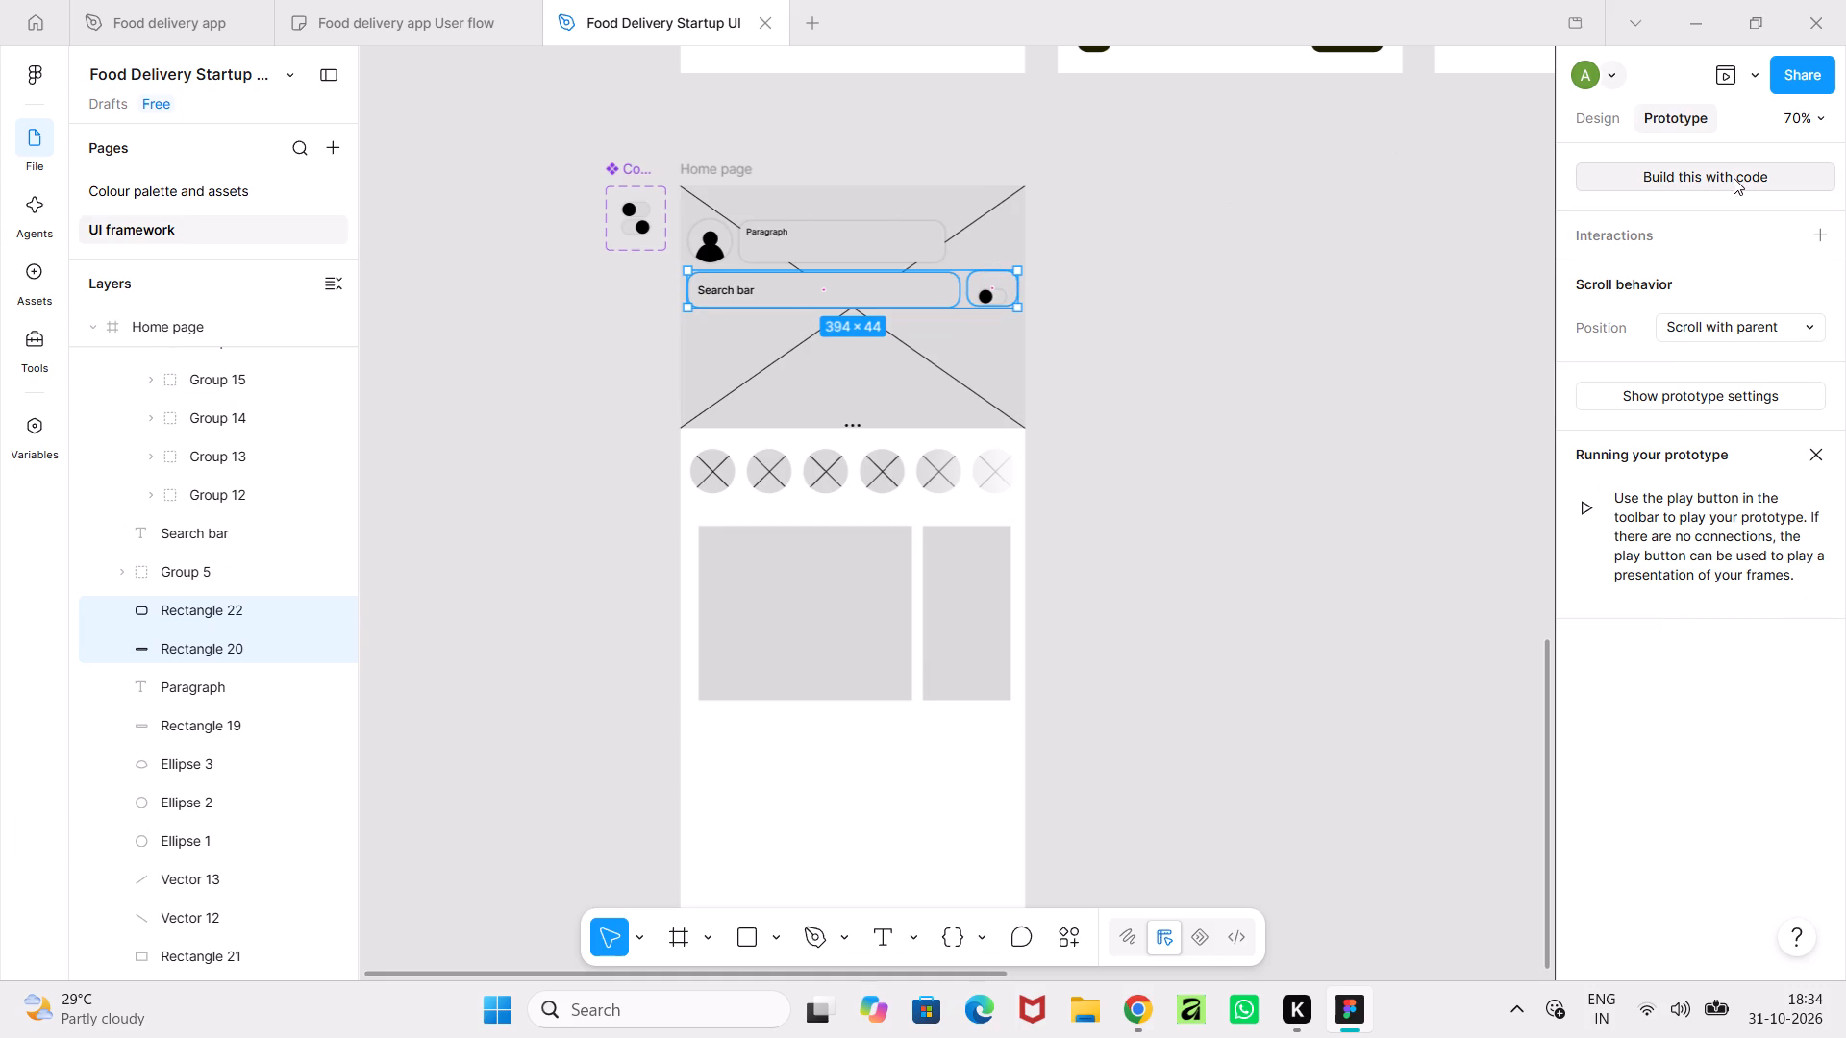
scroll(1054, 306, "up", 5, "ctrl")
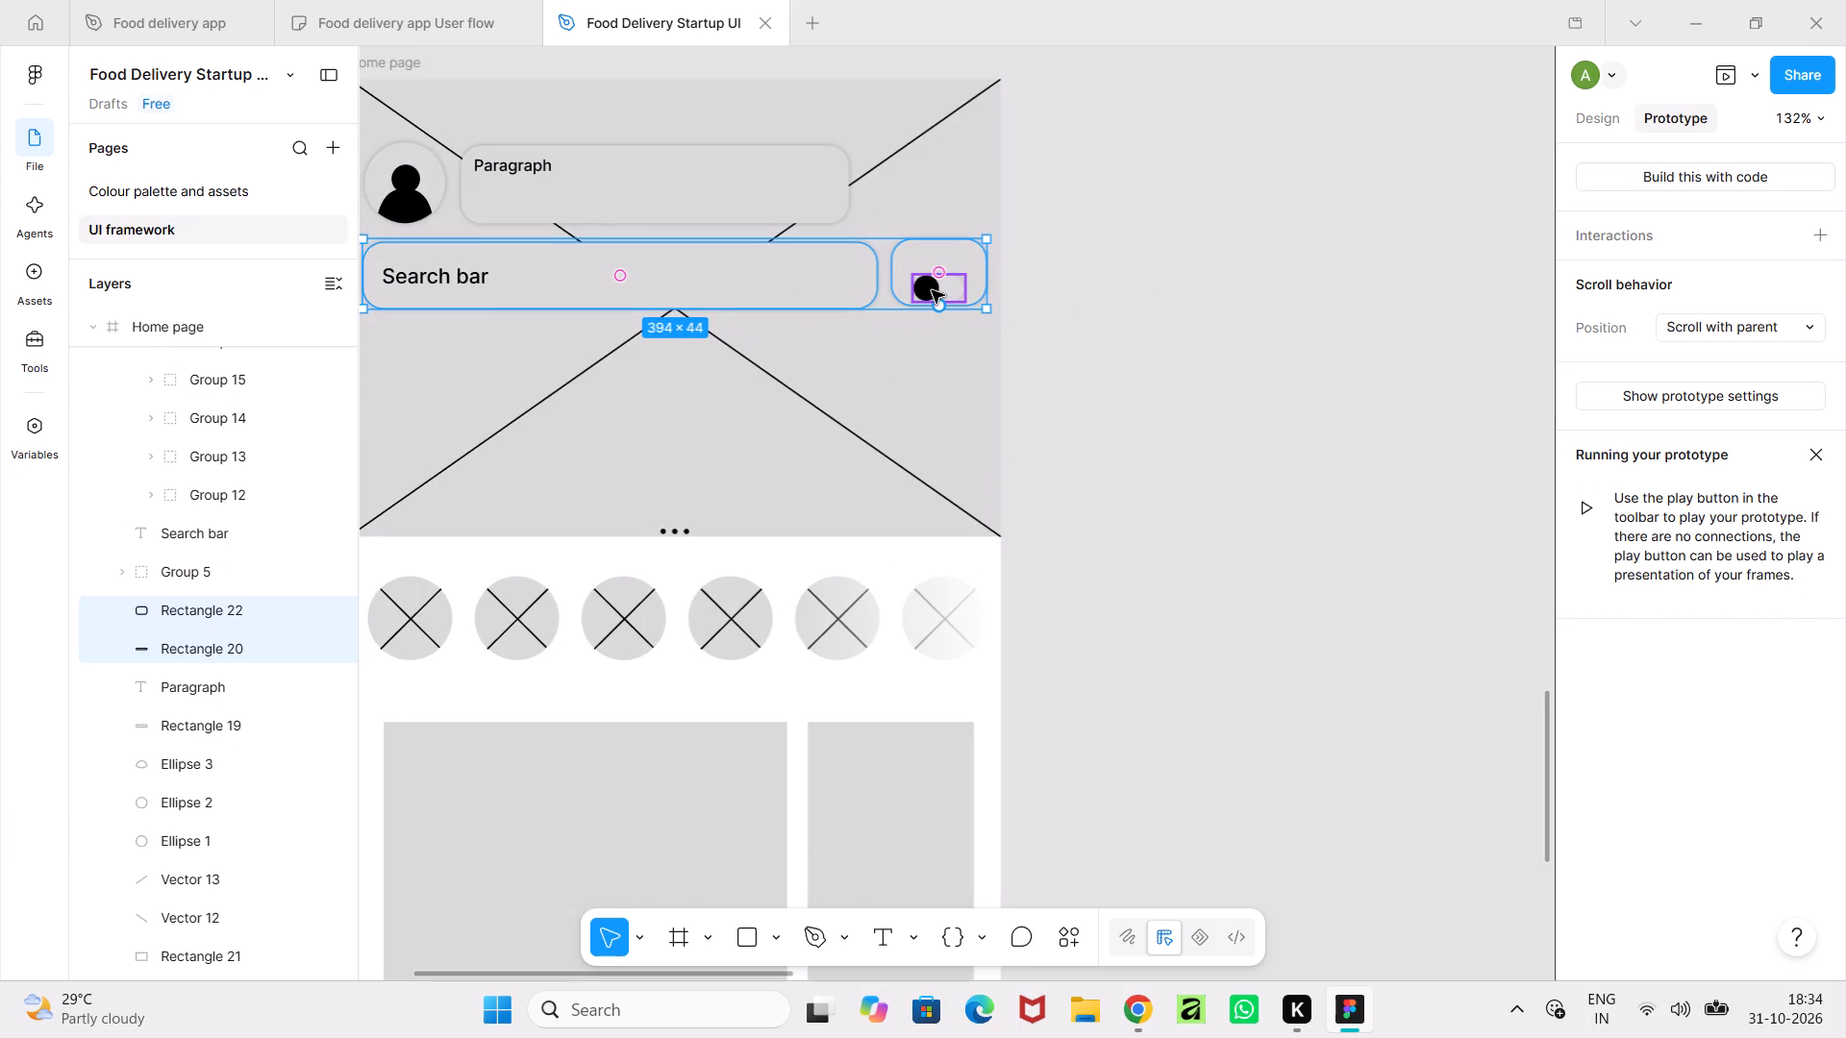
left_click(937, 288, "shift")
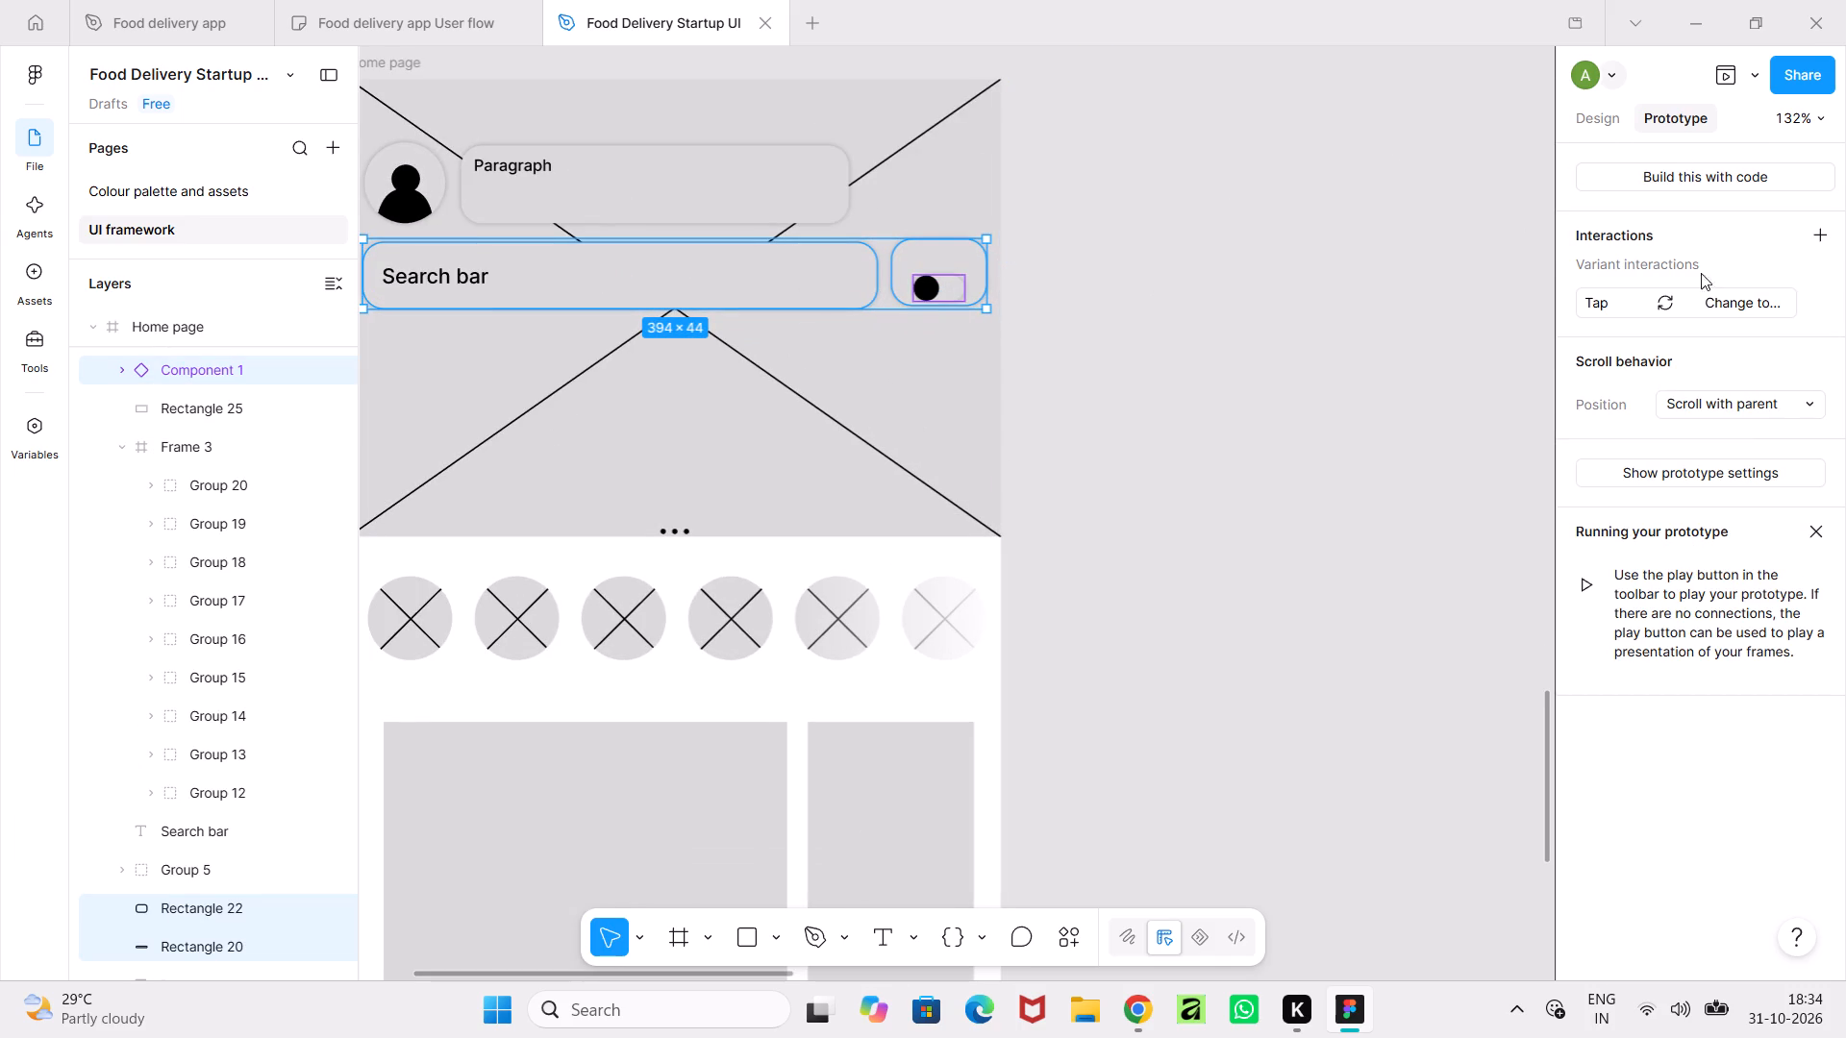
left_click(1712, 402)
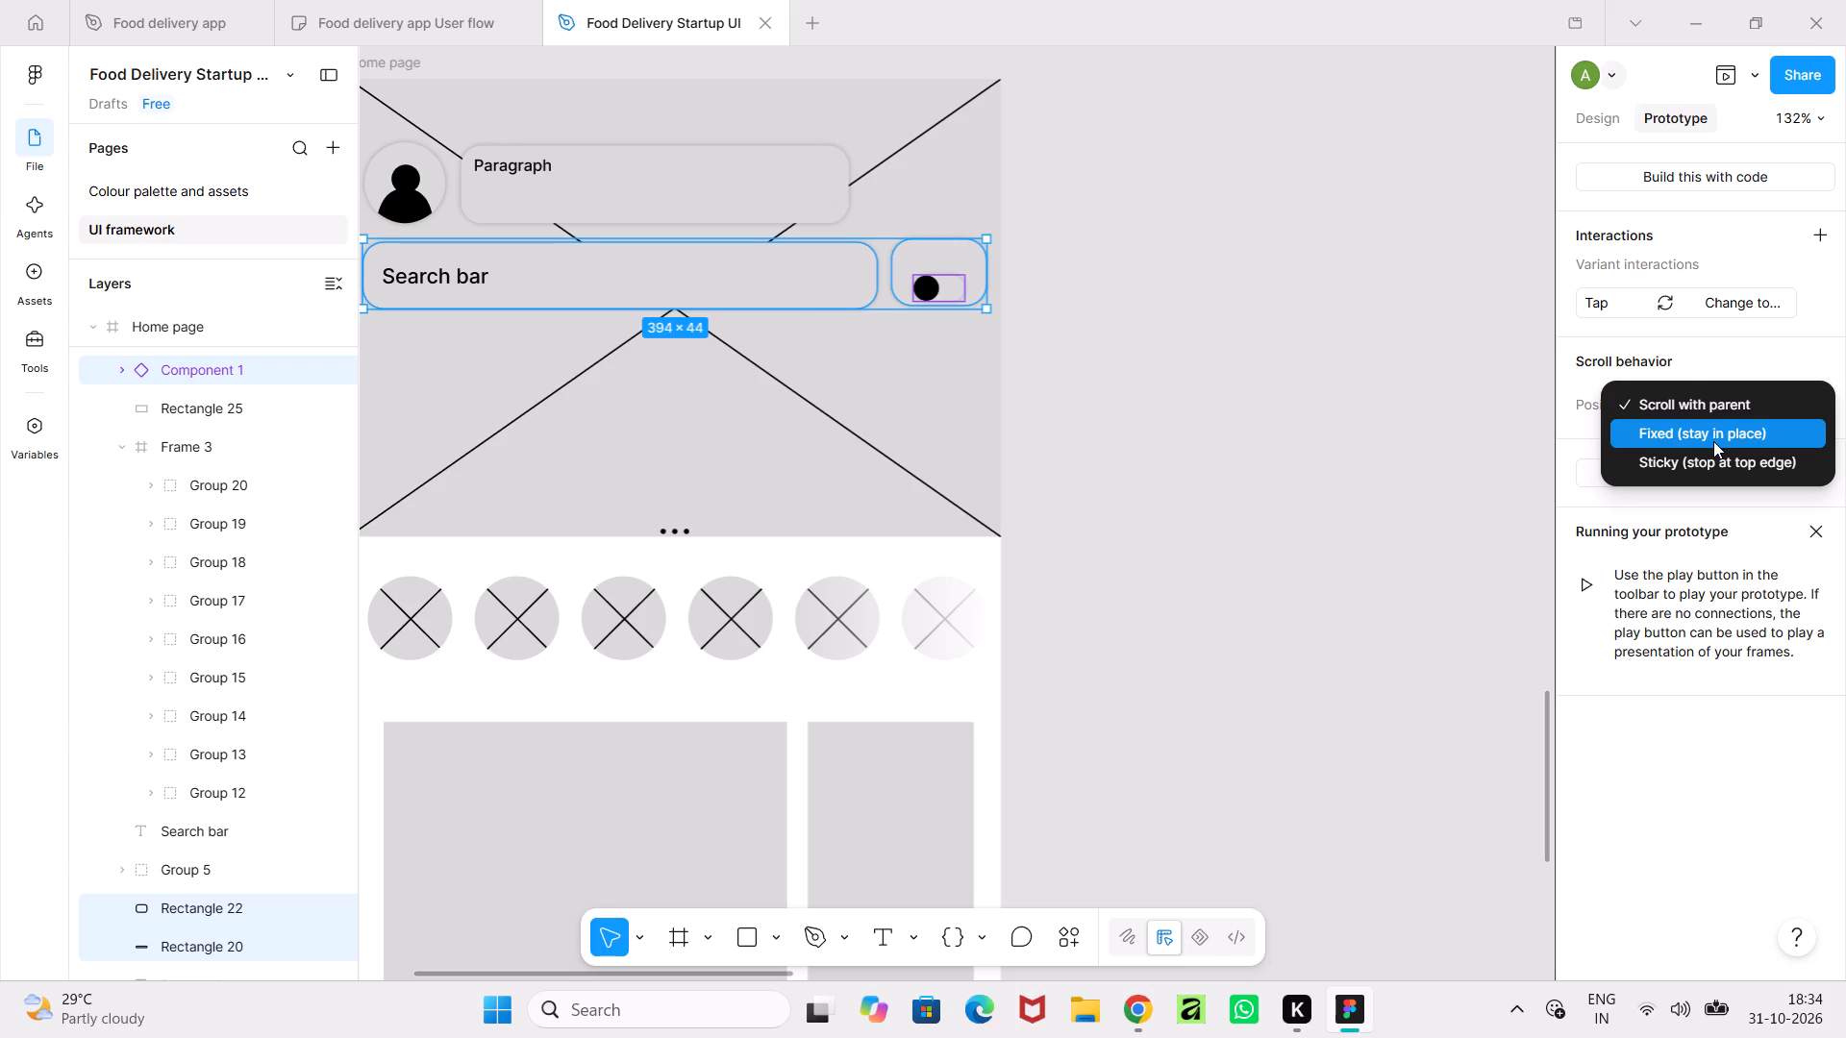
left_click(1713, 452)
left_click(1337, 429)
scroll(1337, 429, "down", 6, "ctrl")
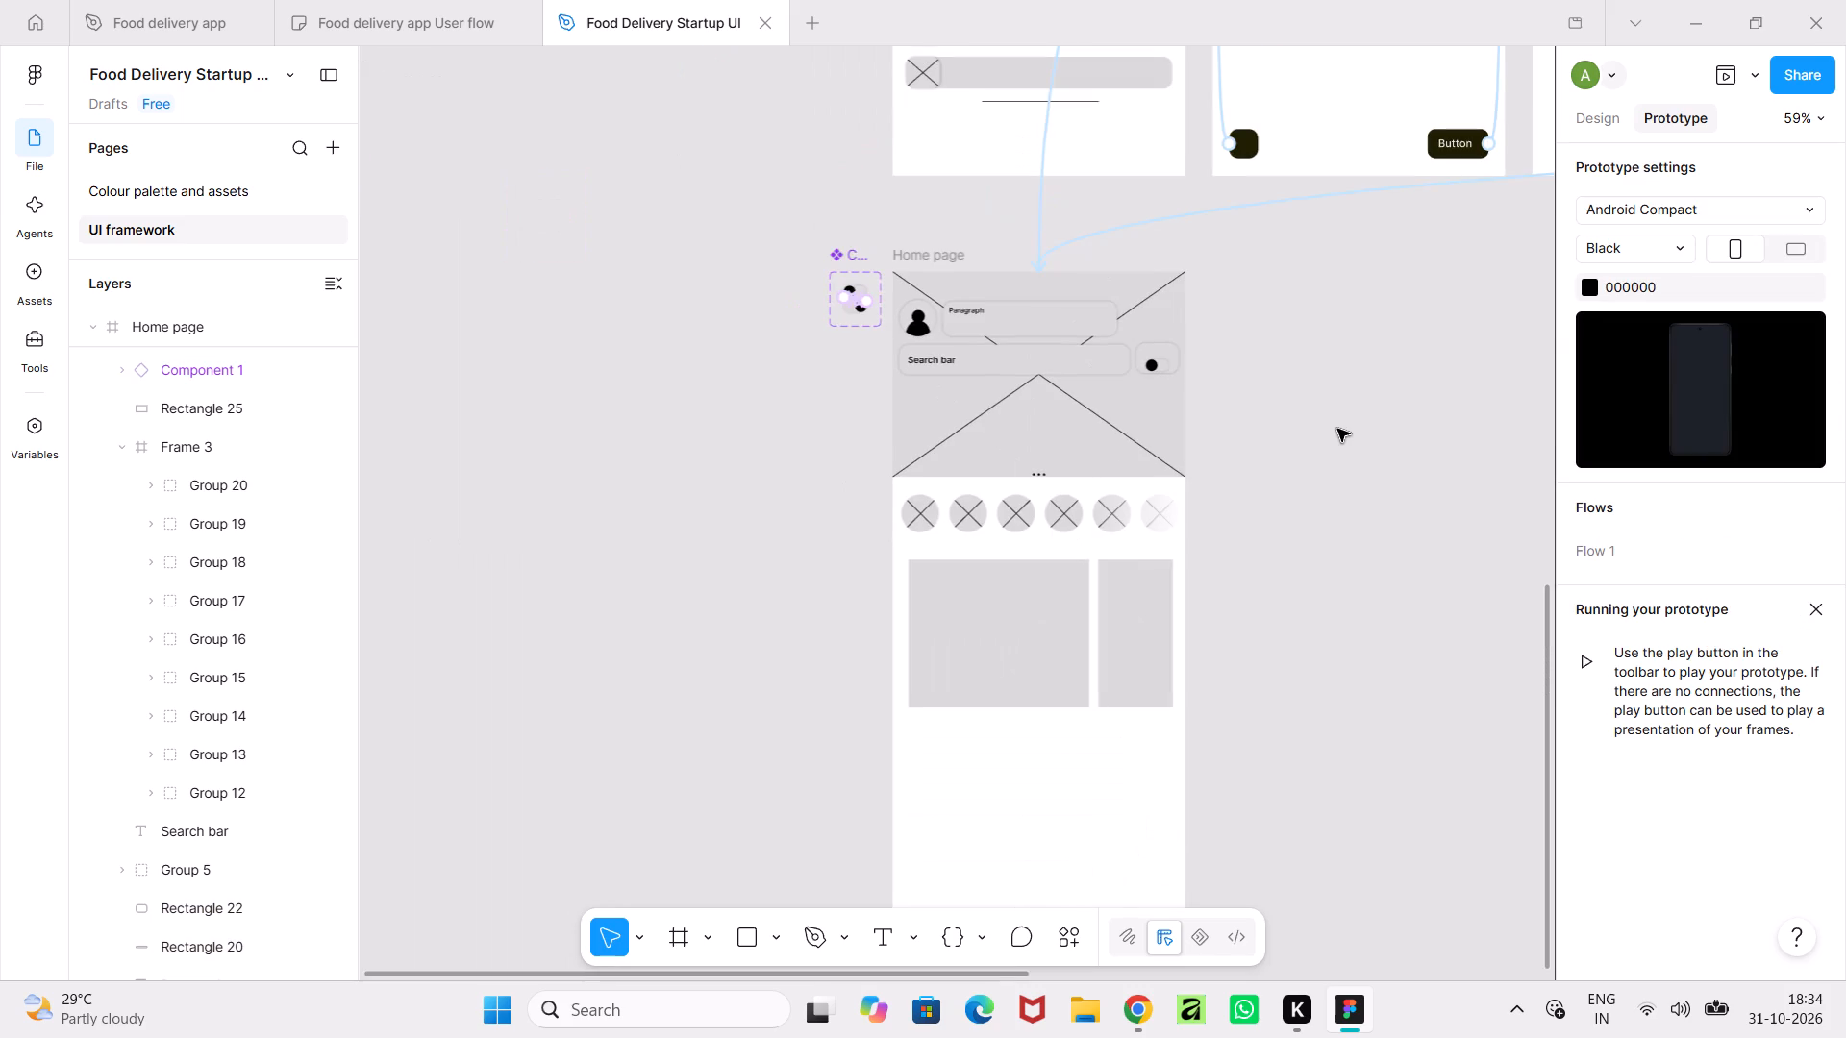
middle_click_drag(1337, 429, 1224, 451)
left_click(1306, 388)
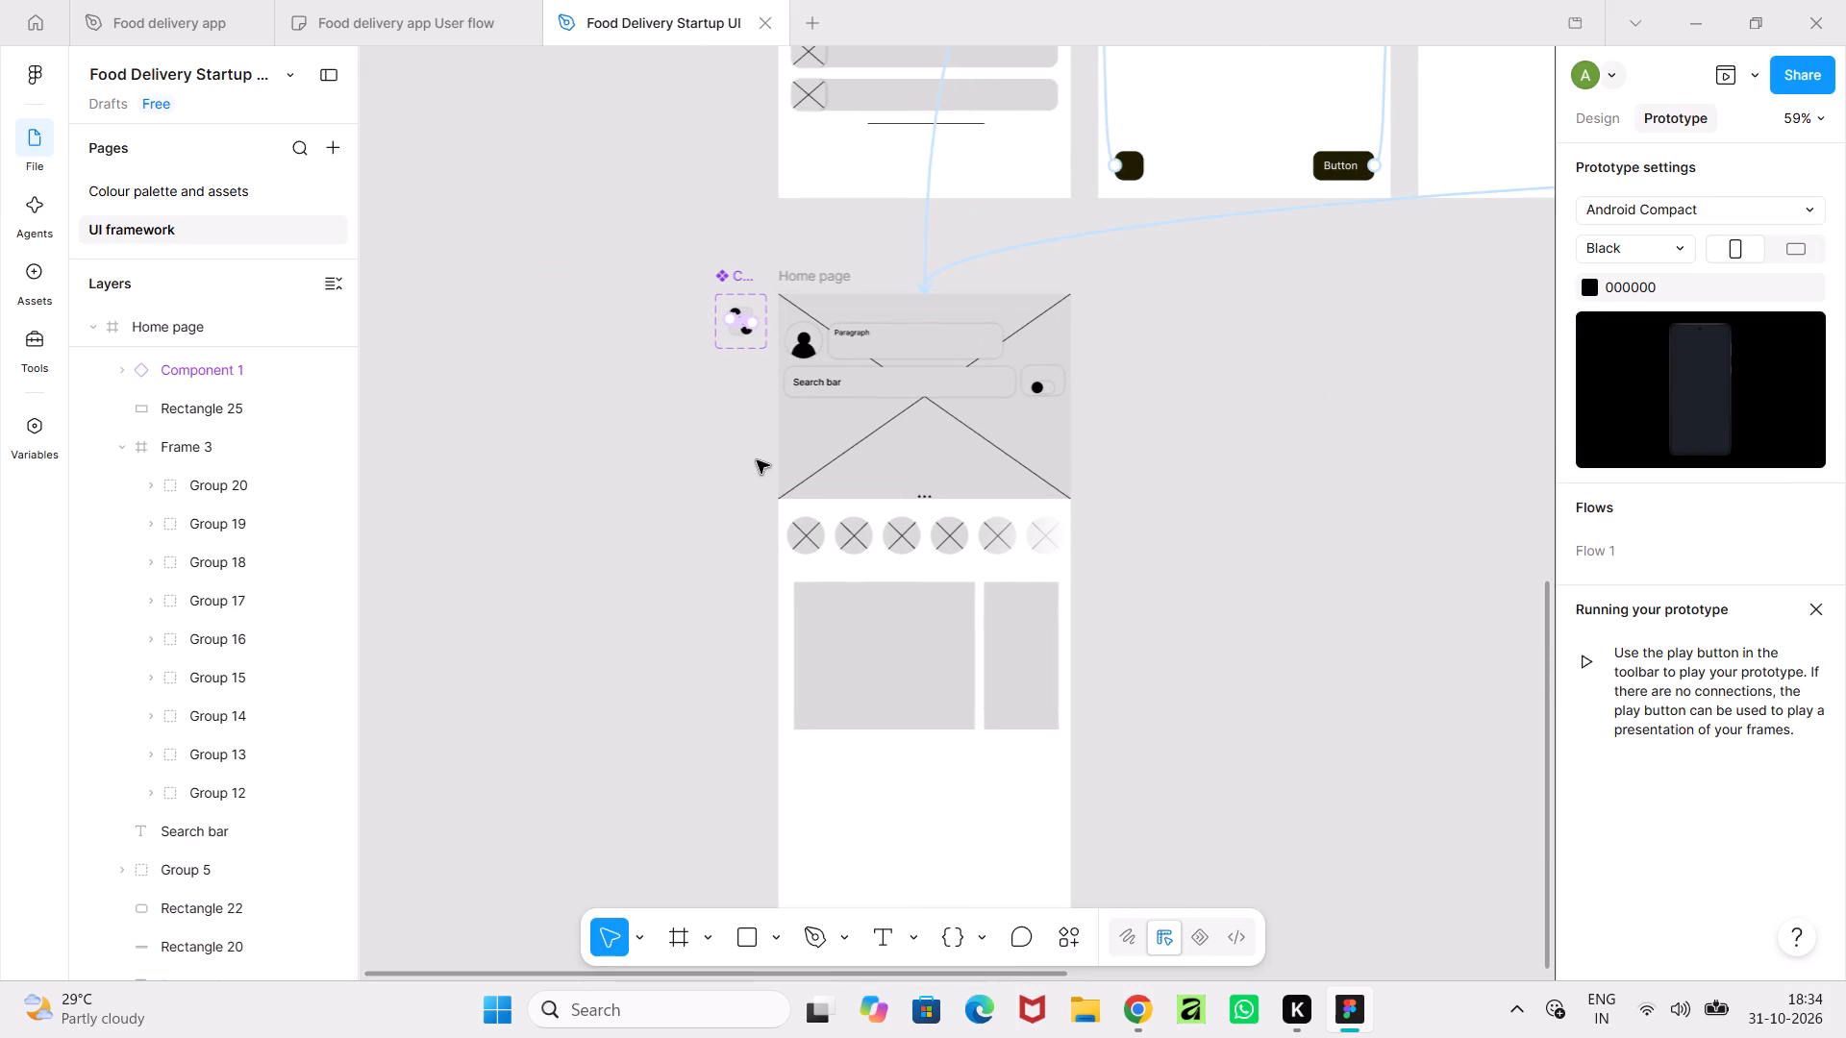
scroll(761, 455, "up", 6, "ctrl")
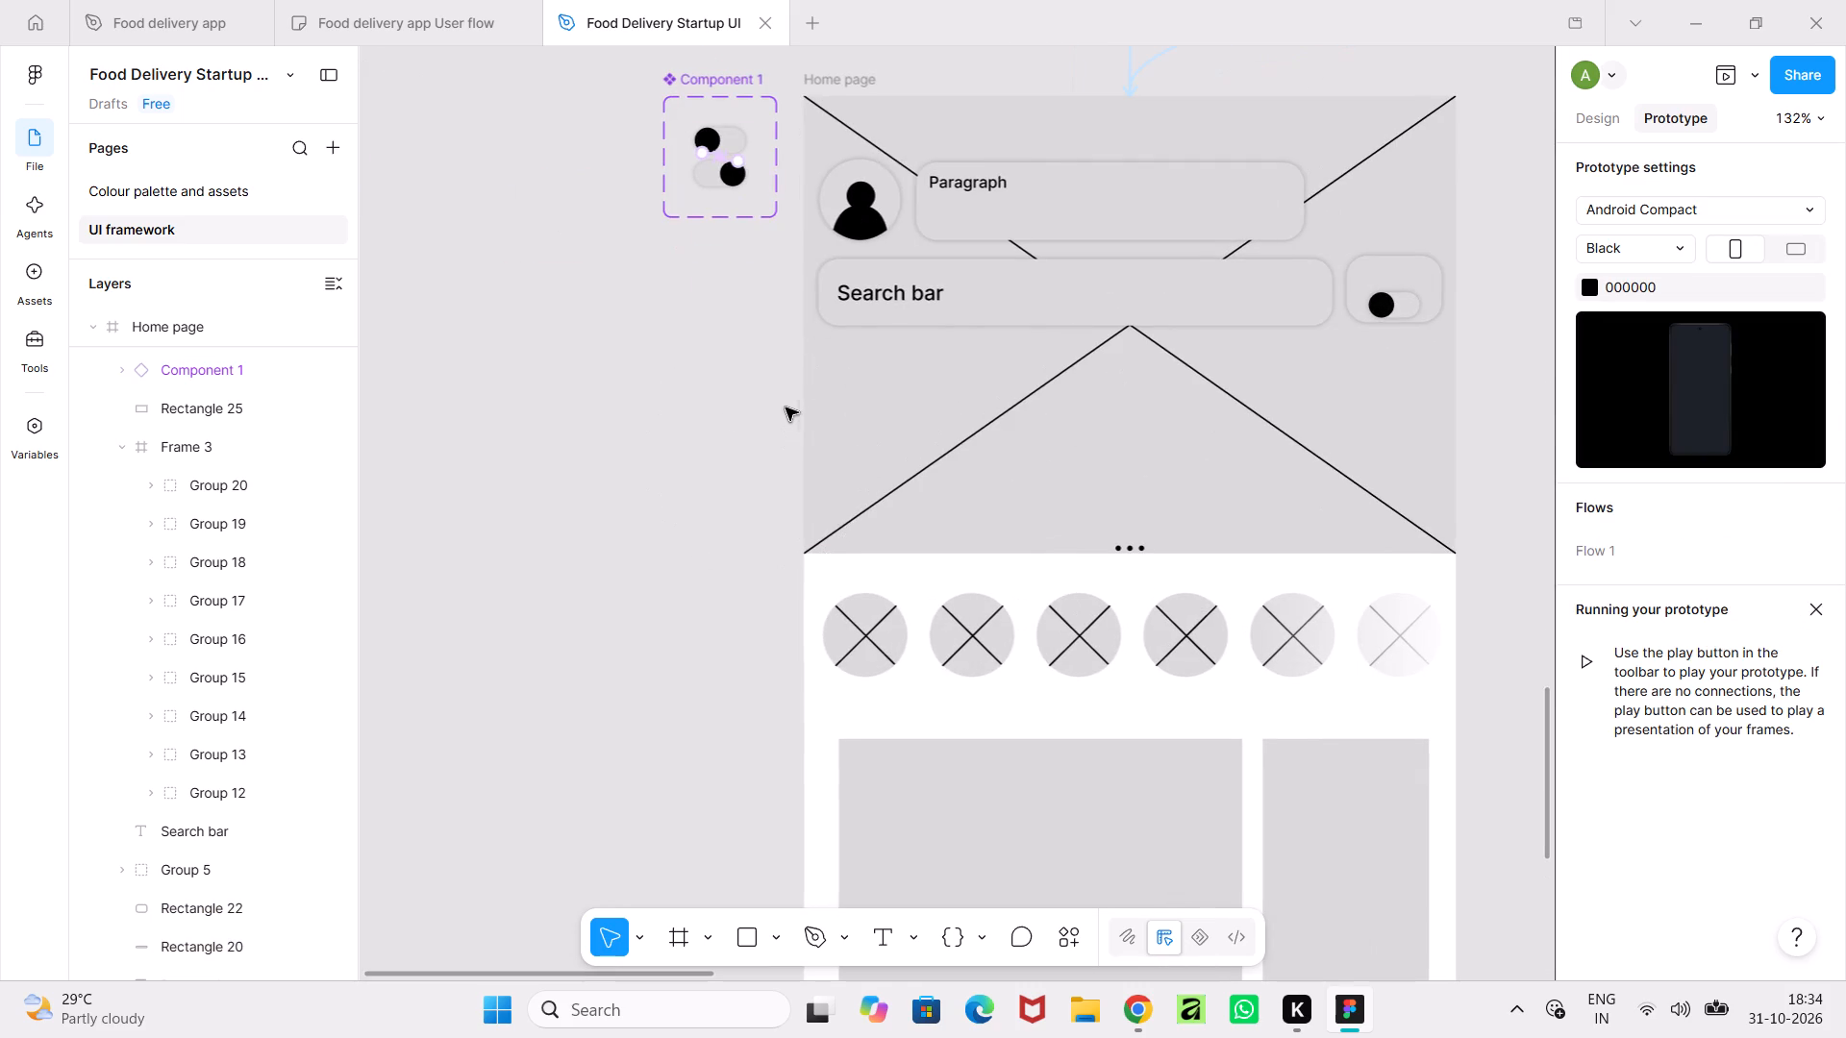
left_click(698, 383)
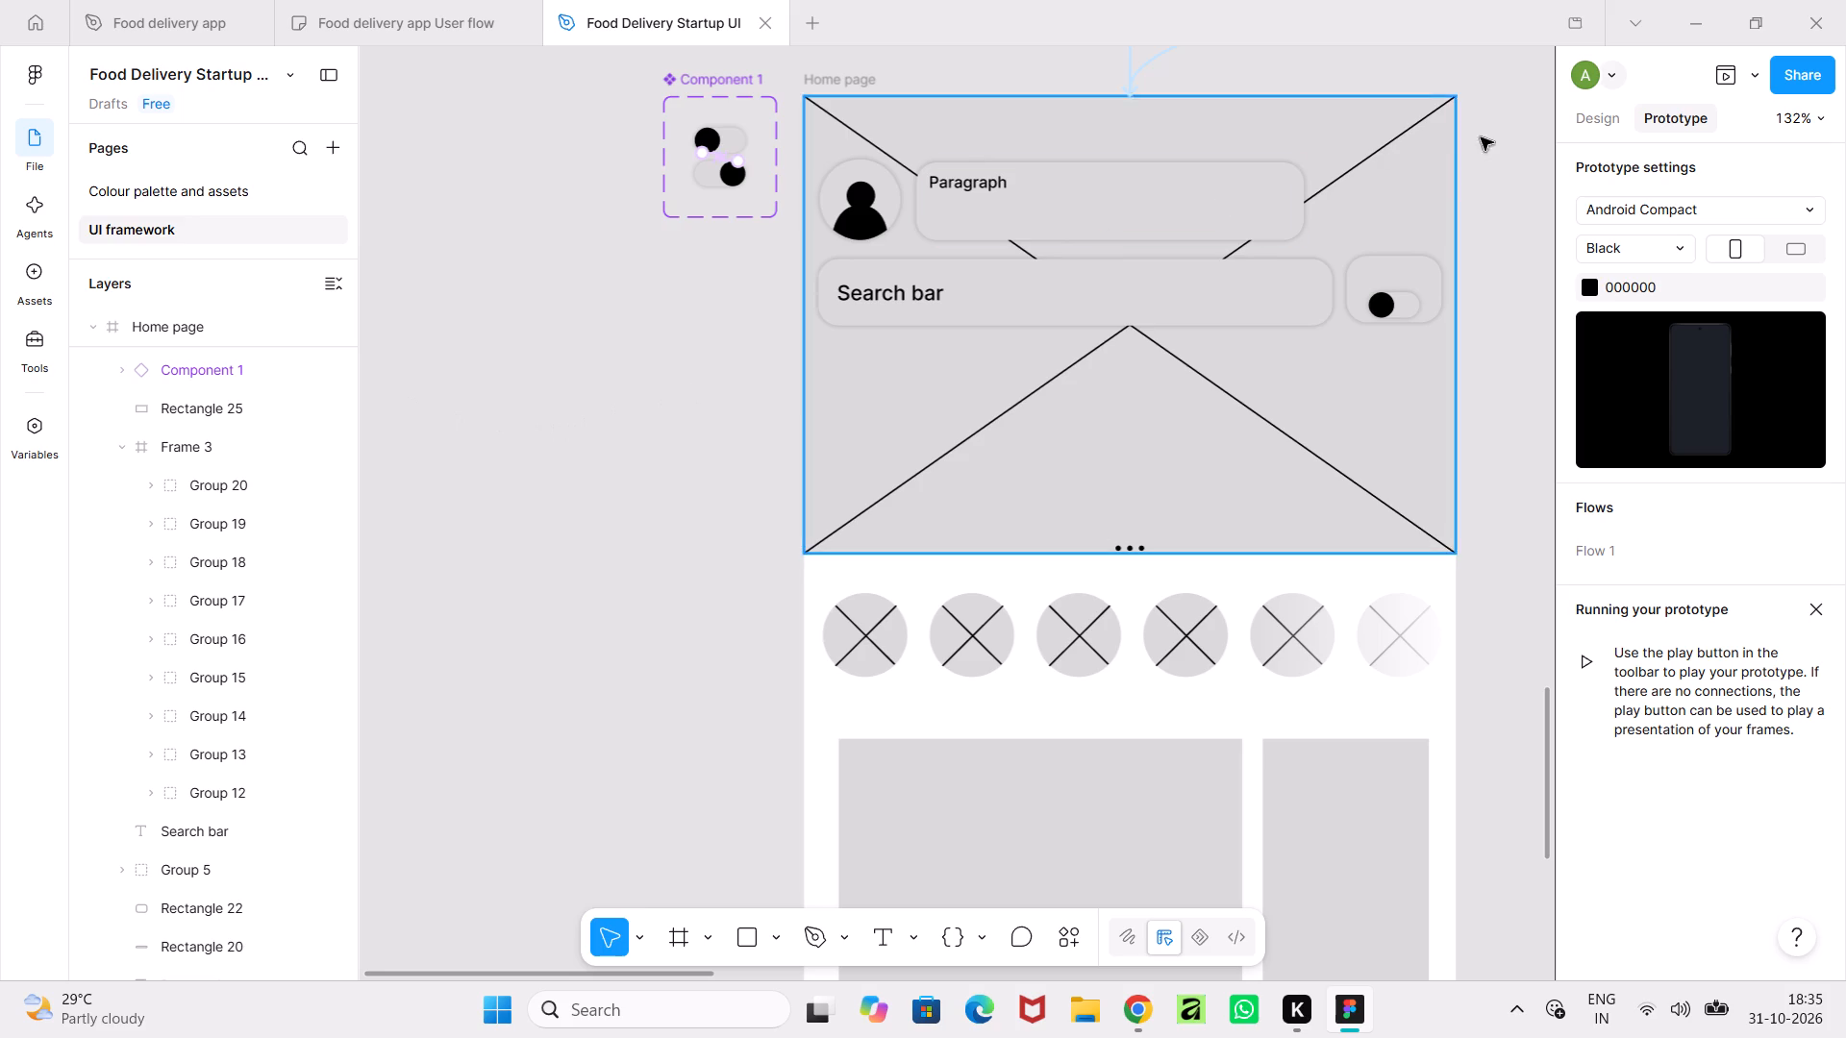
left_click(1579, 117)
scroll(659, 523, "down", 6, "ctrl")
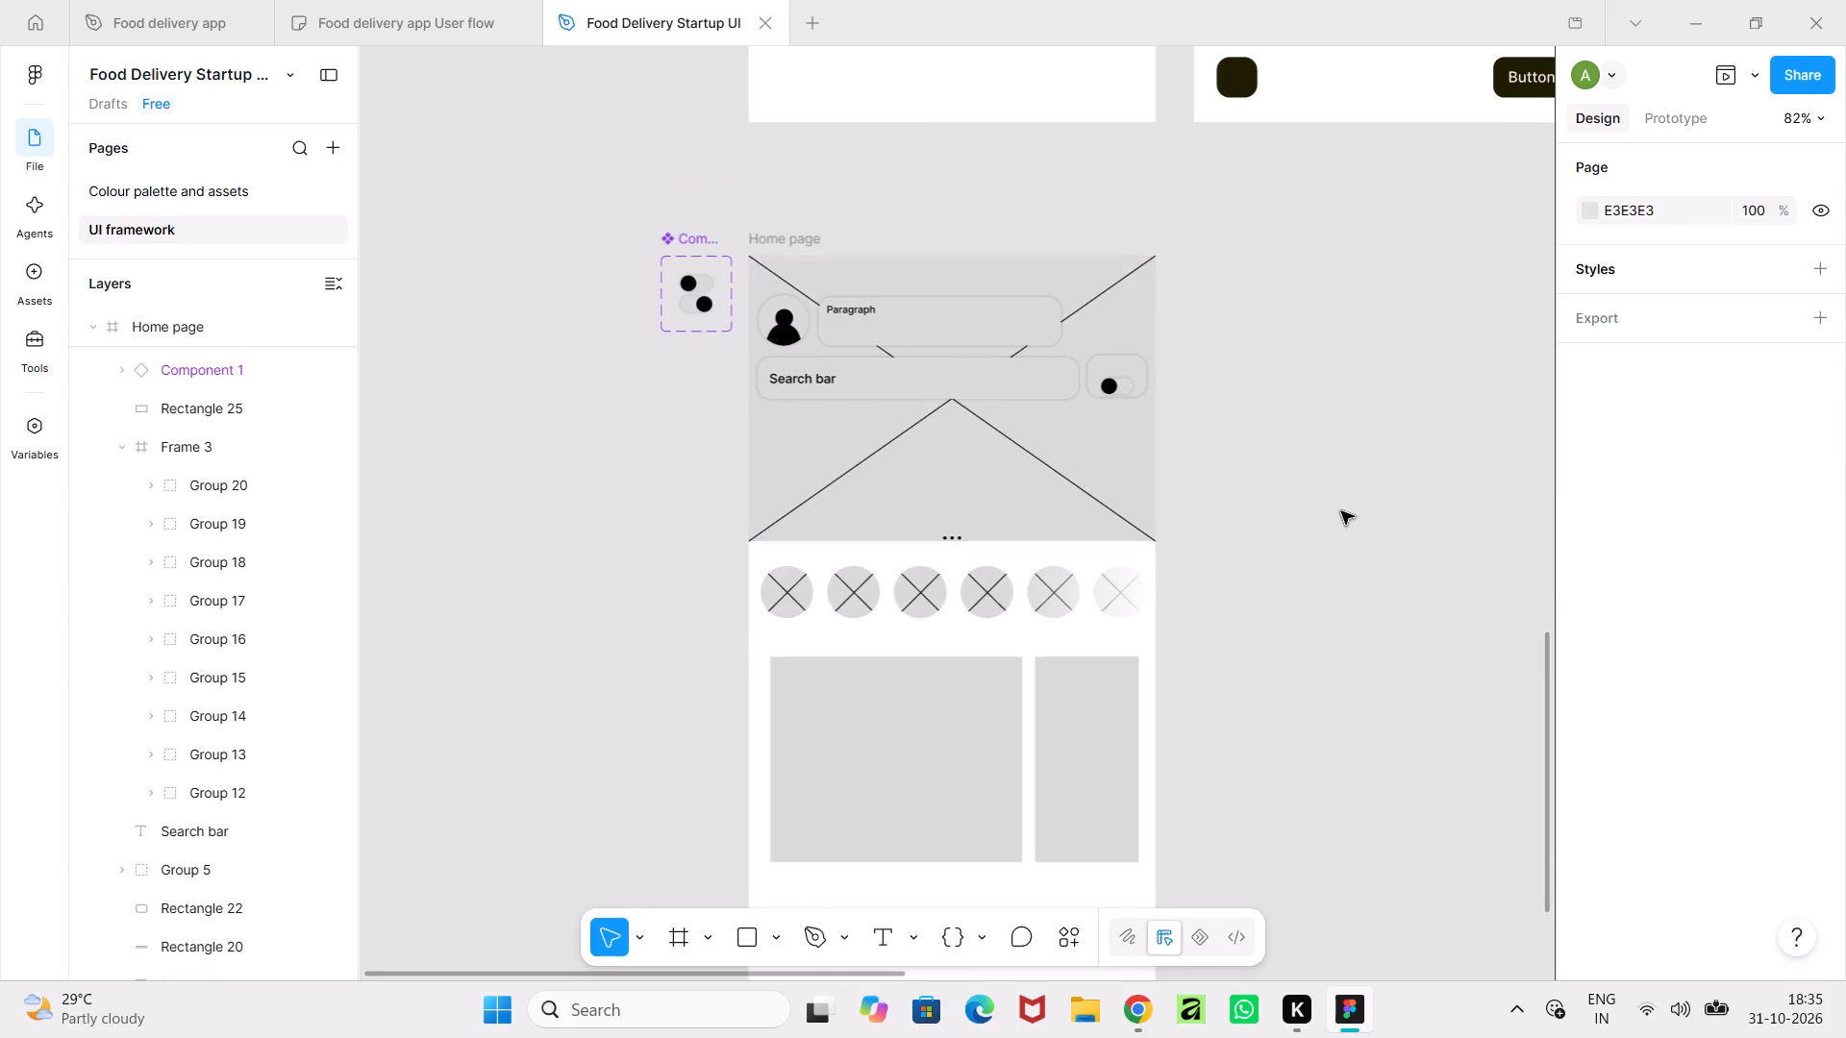
Preview the prototype from its first screen and go through the onboarding screens to the Home page.
left_click(1721, 77)
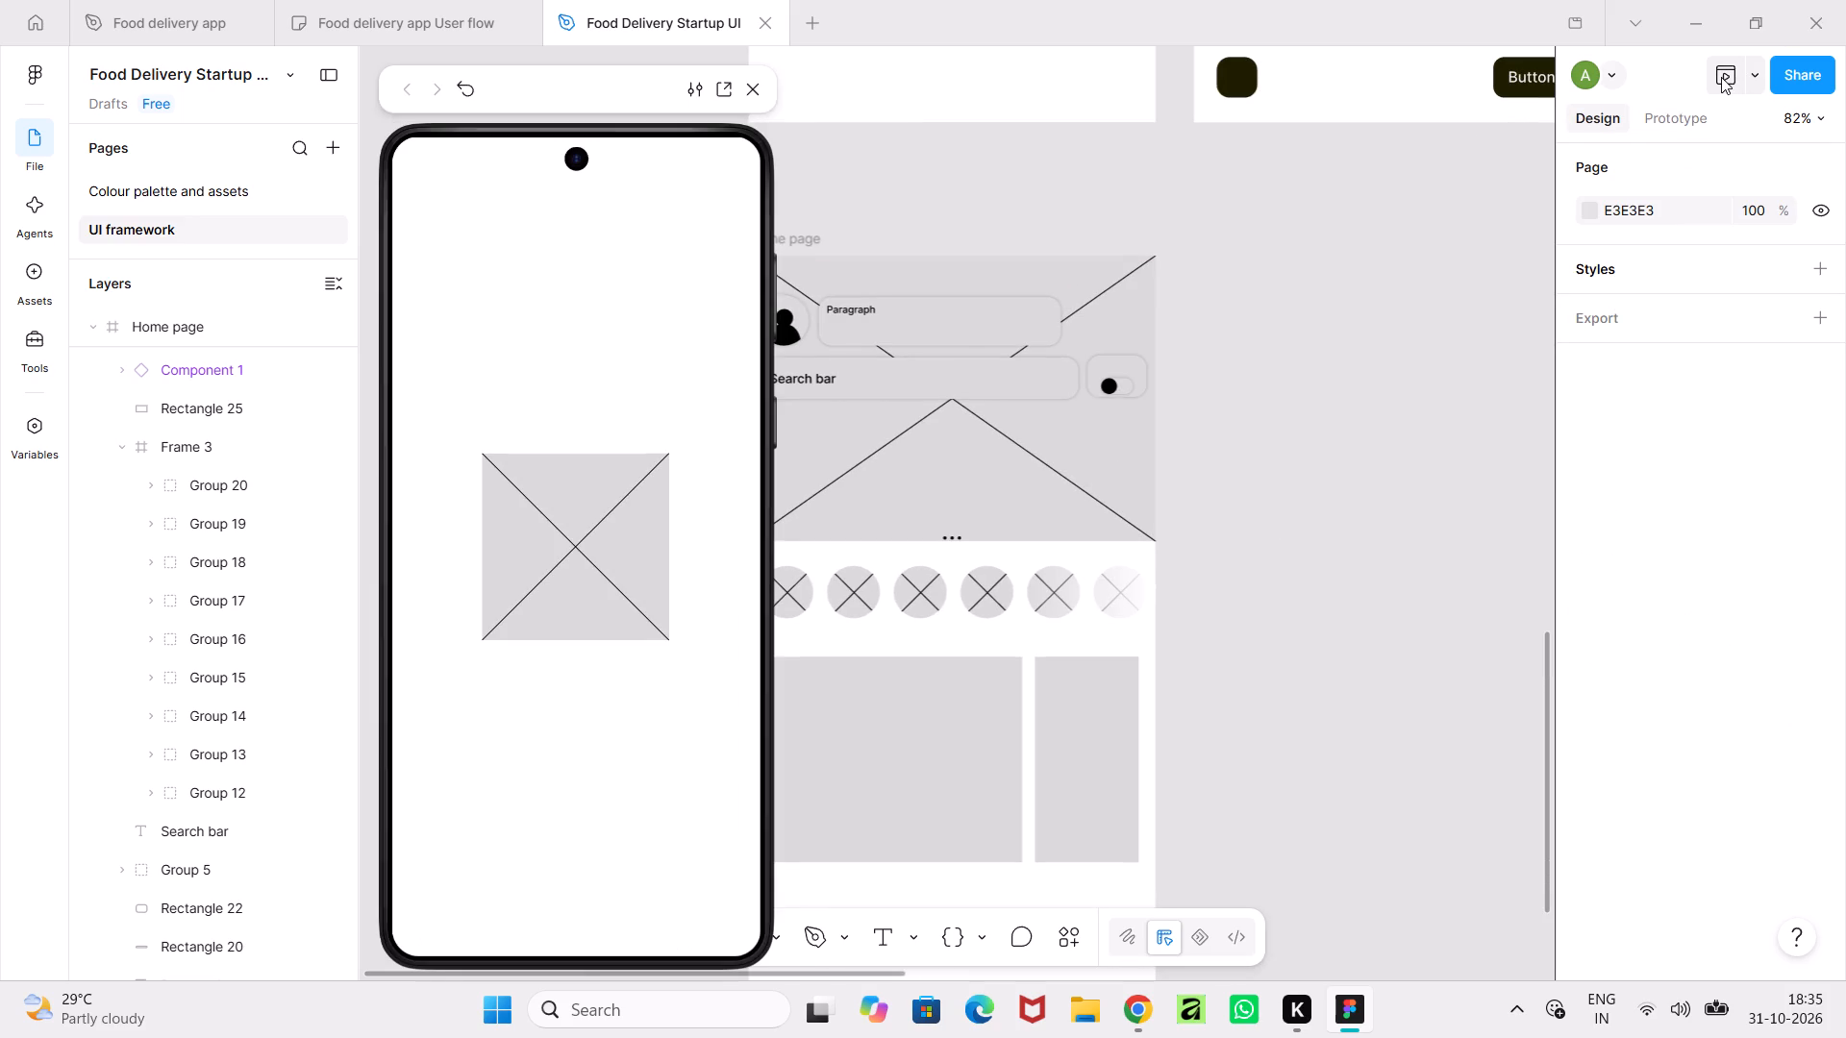
left_click(608, 594)
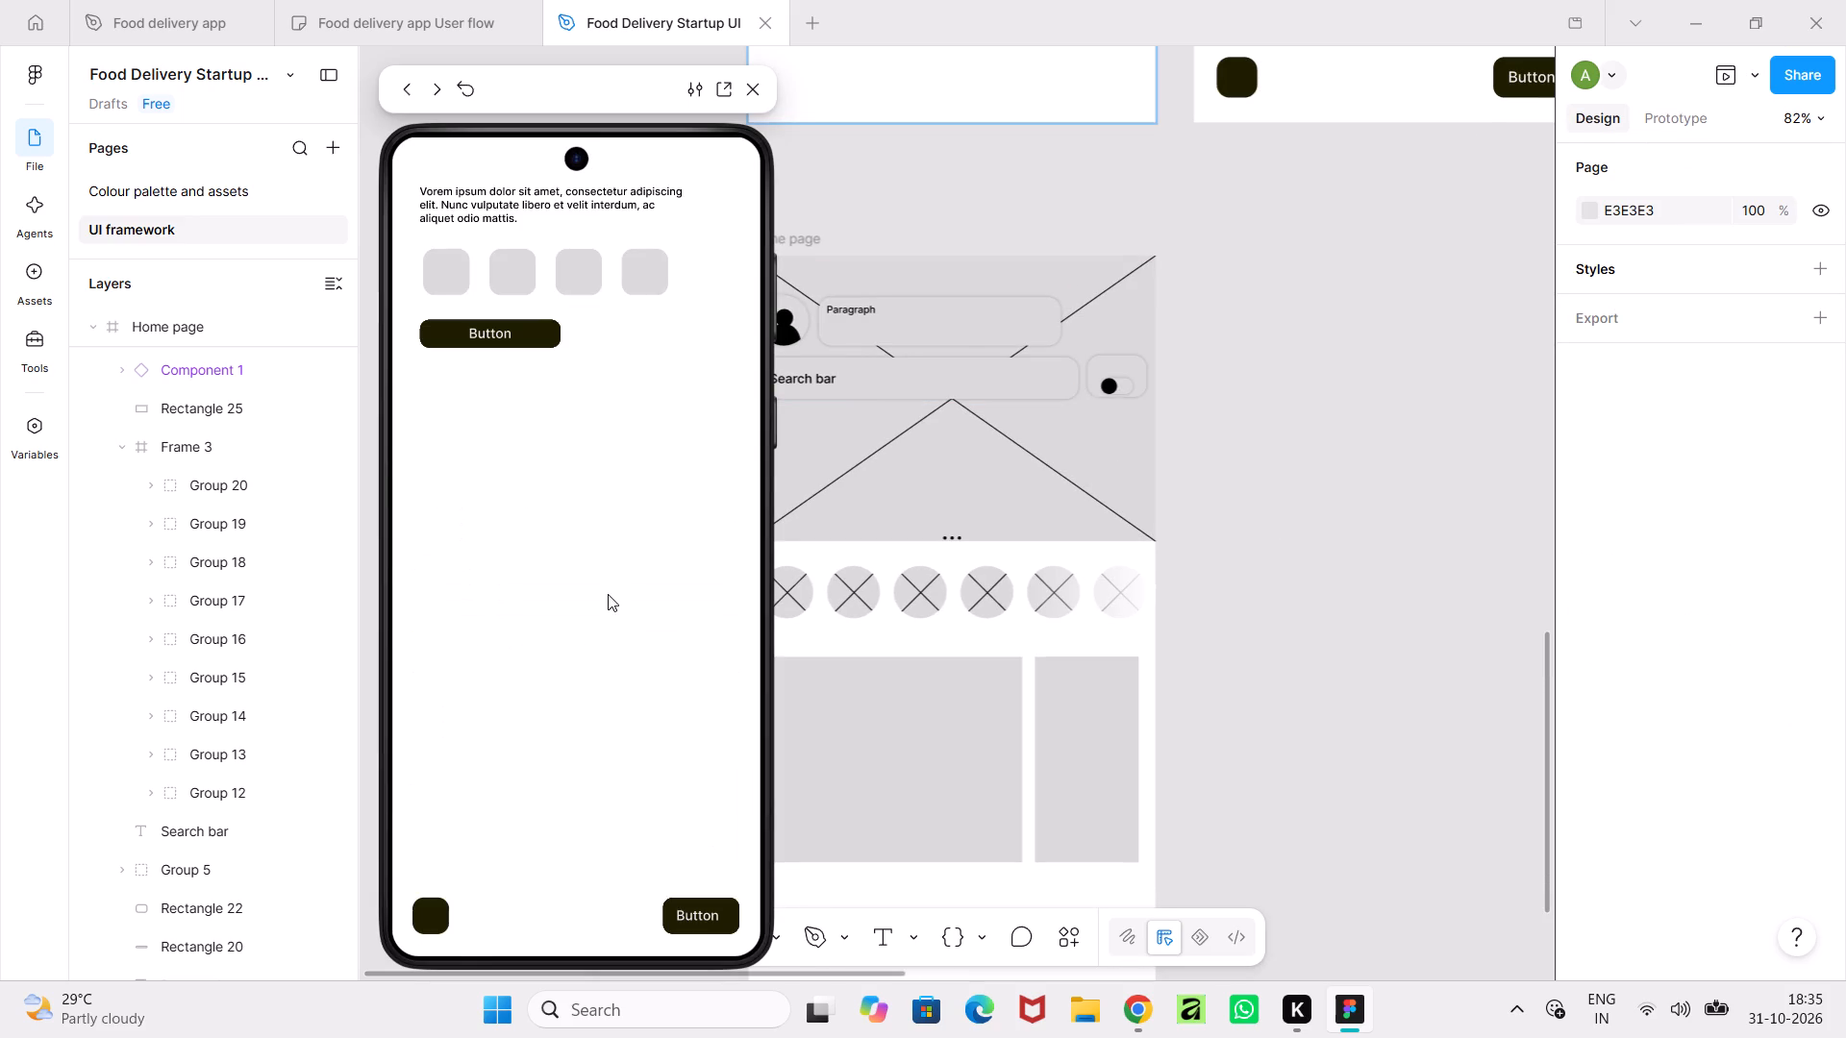
left_click(698, 910)
left_click(698, 910)
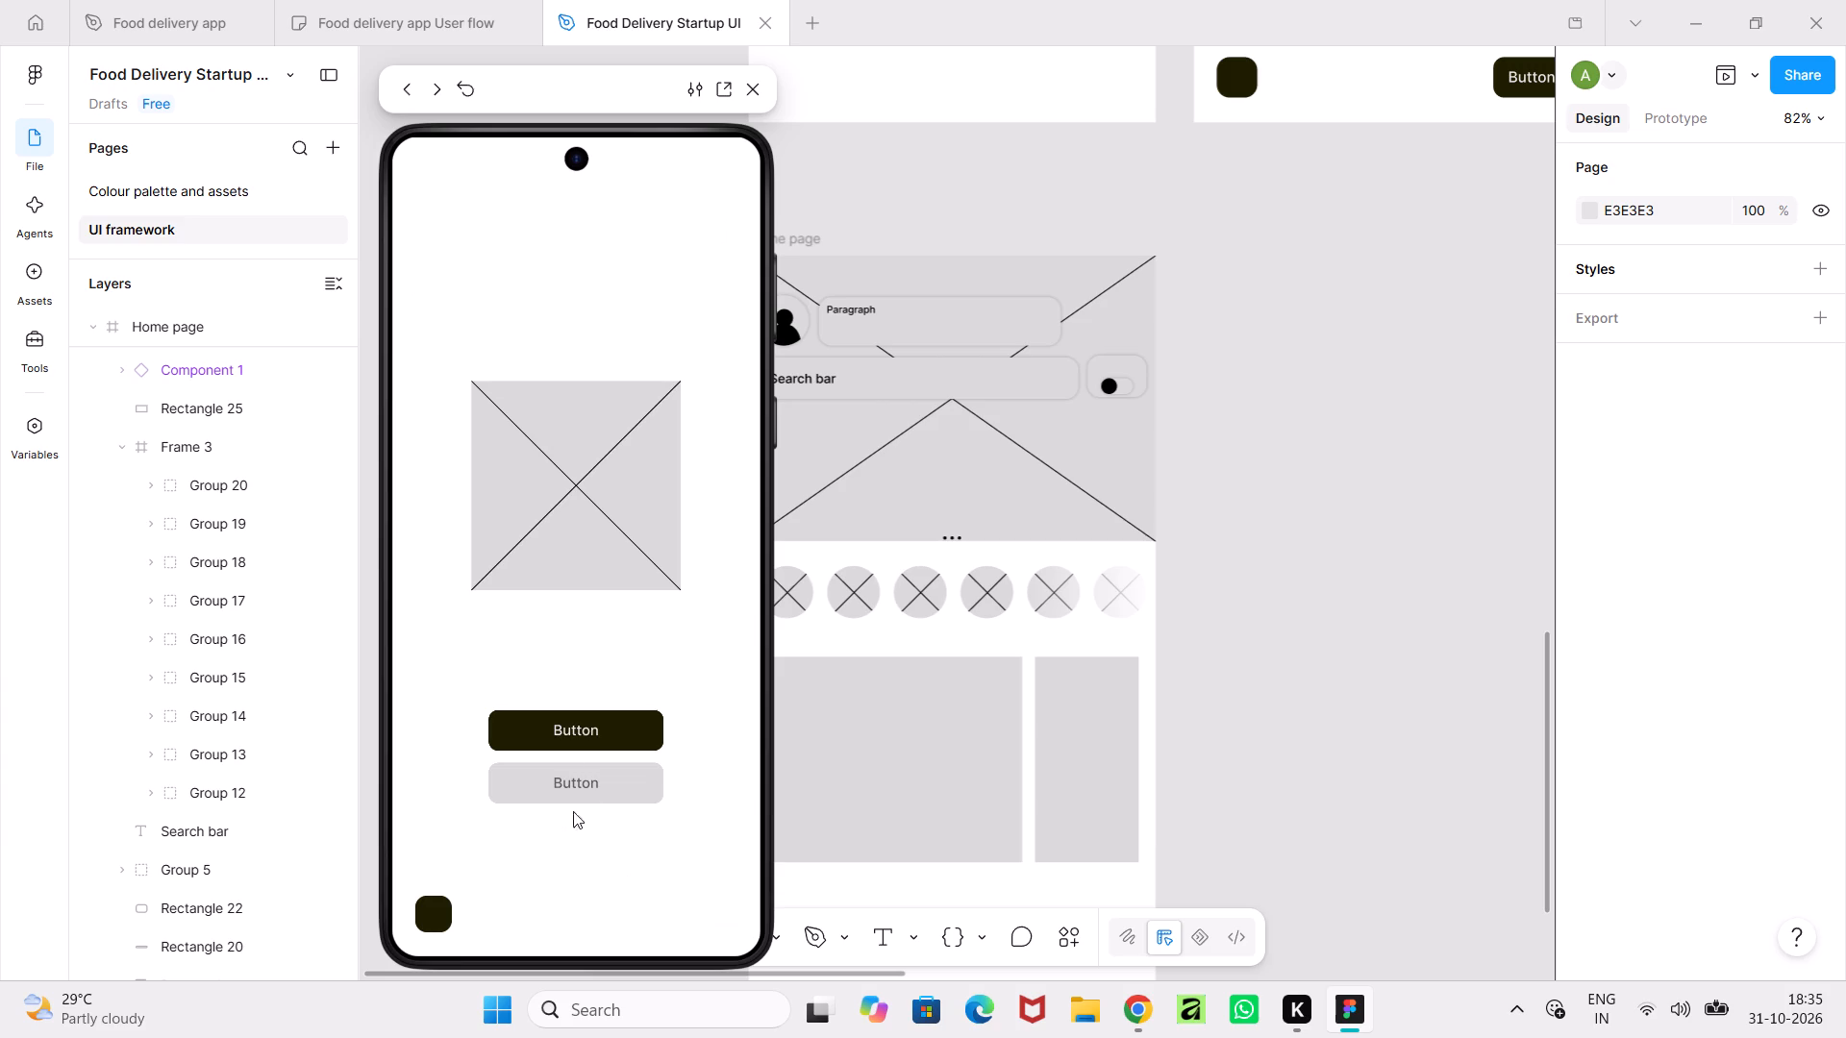
left_click(598, 733)
left_click(719, 919)
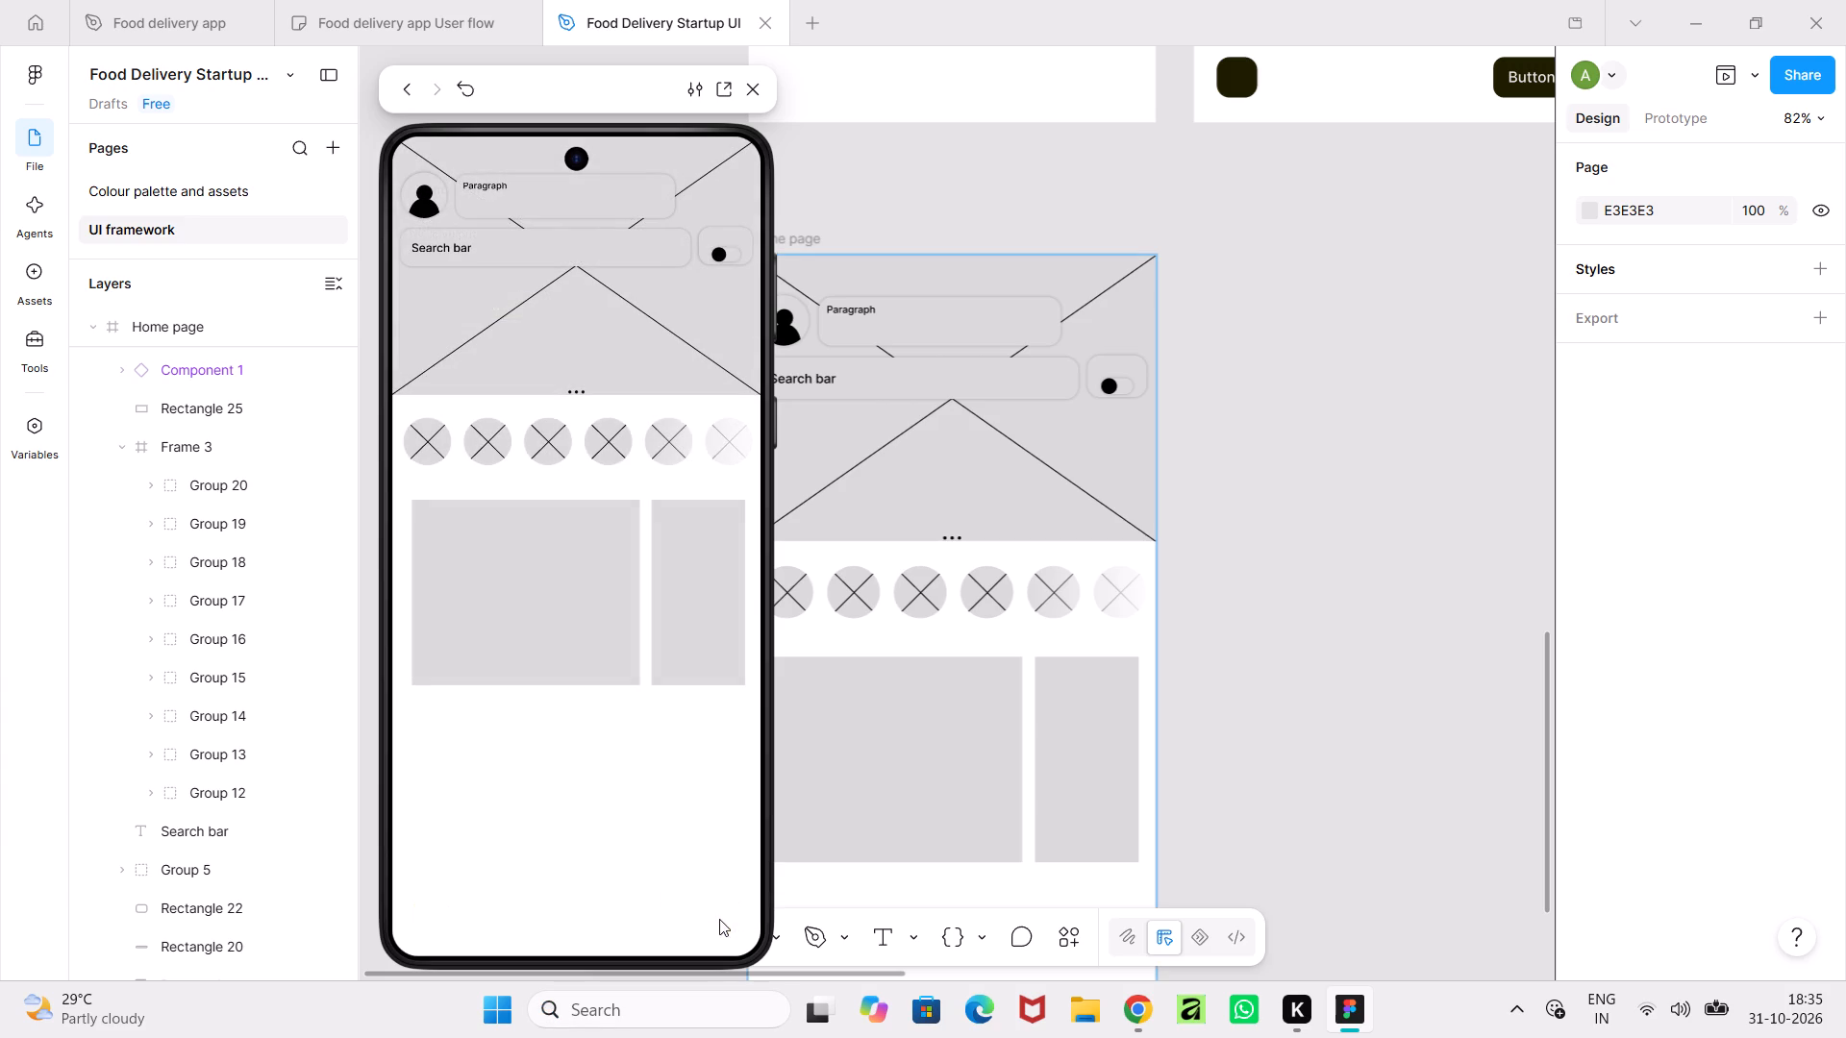
Test vertical scrolling, the card row's horizontal scrolling and the toggle on the previewed Home page, and close the preview.
scroll(641, 695, "down", 2)
left_click_drag(636, 572, 356, 596)
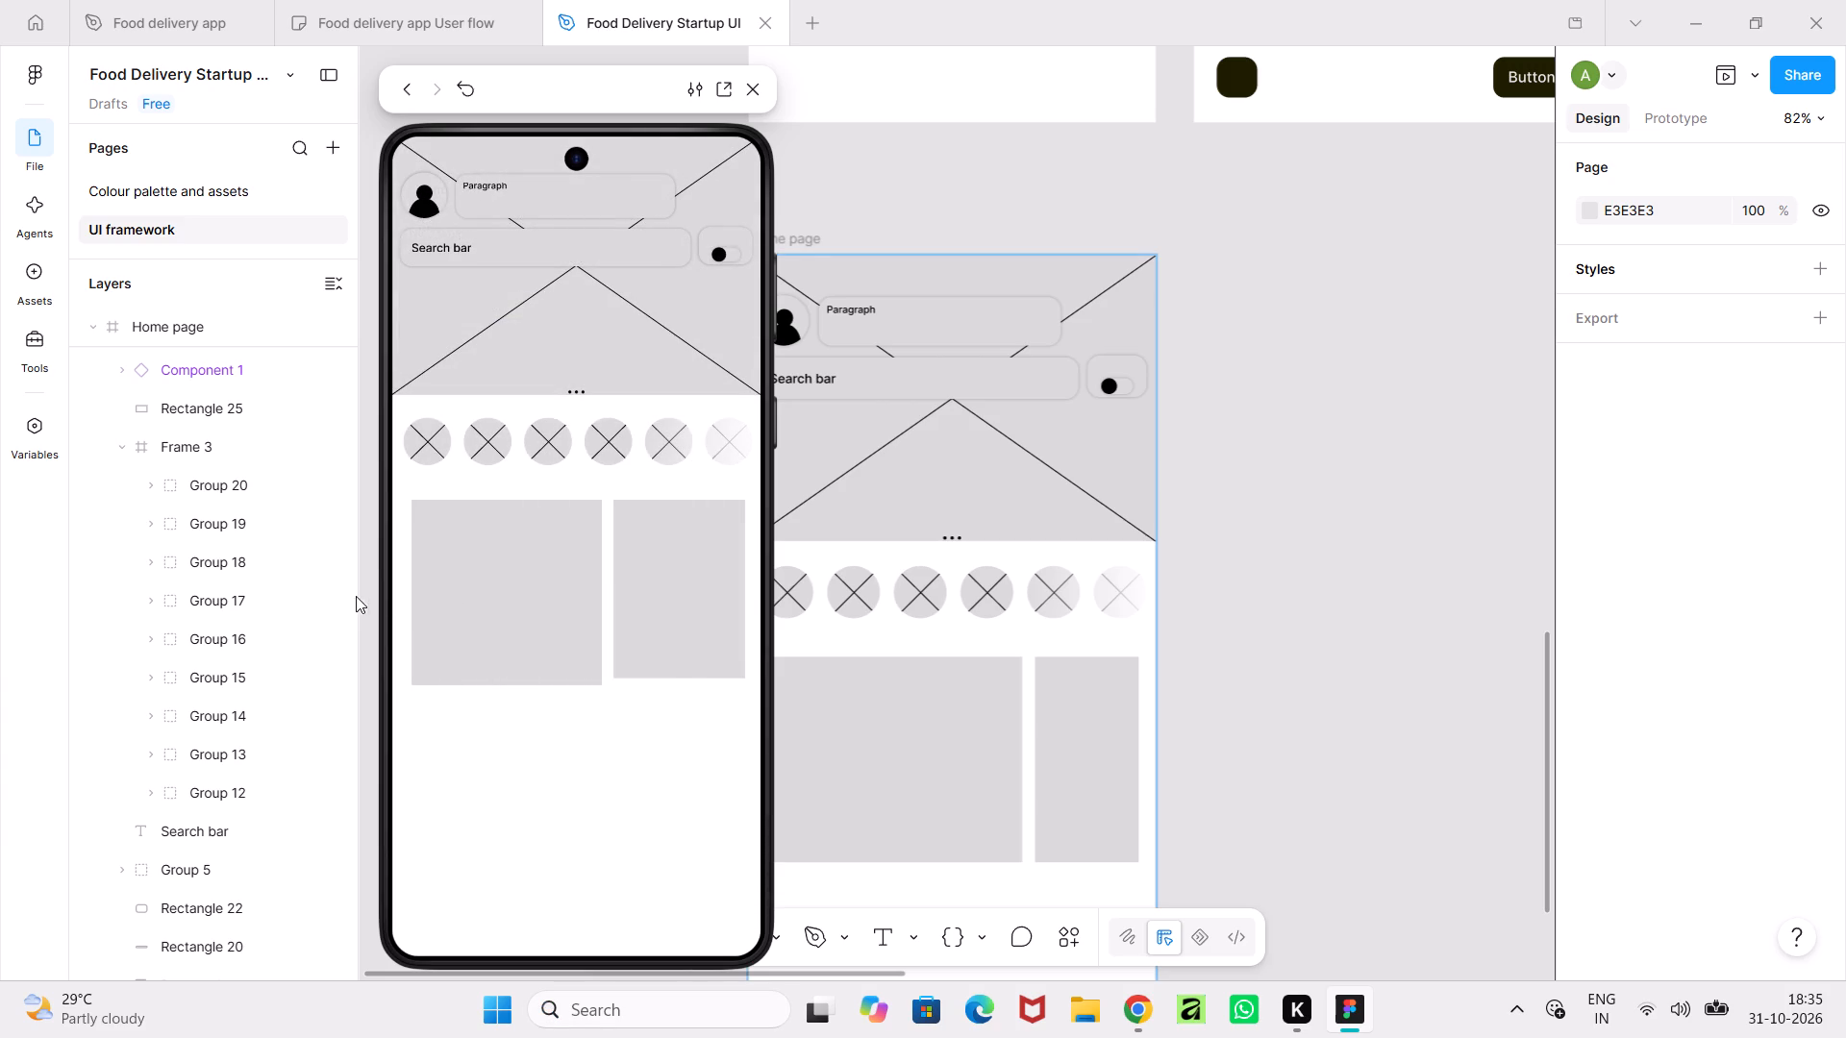
left_click_drag(356, 596, 525, 652)
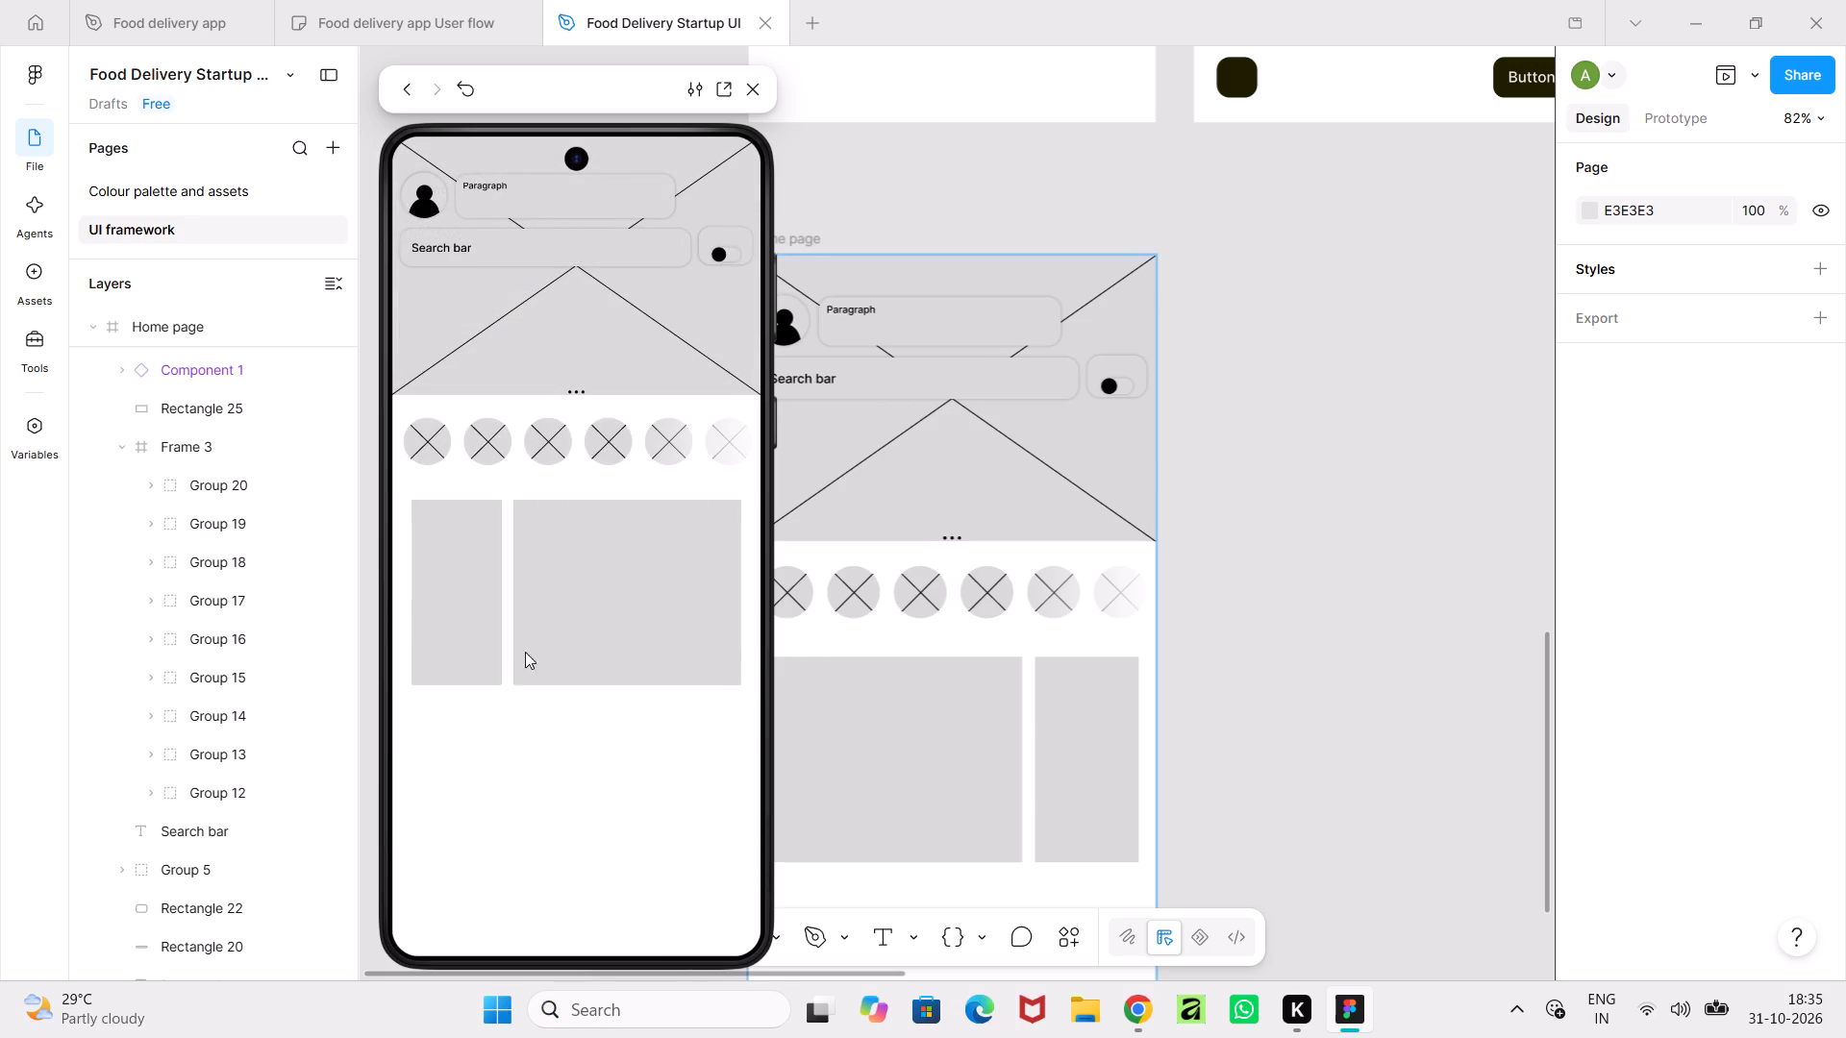
left_click_drag(525, 652, 655, 652)
left_click(736, 254)
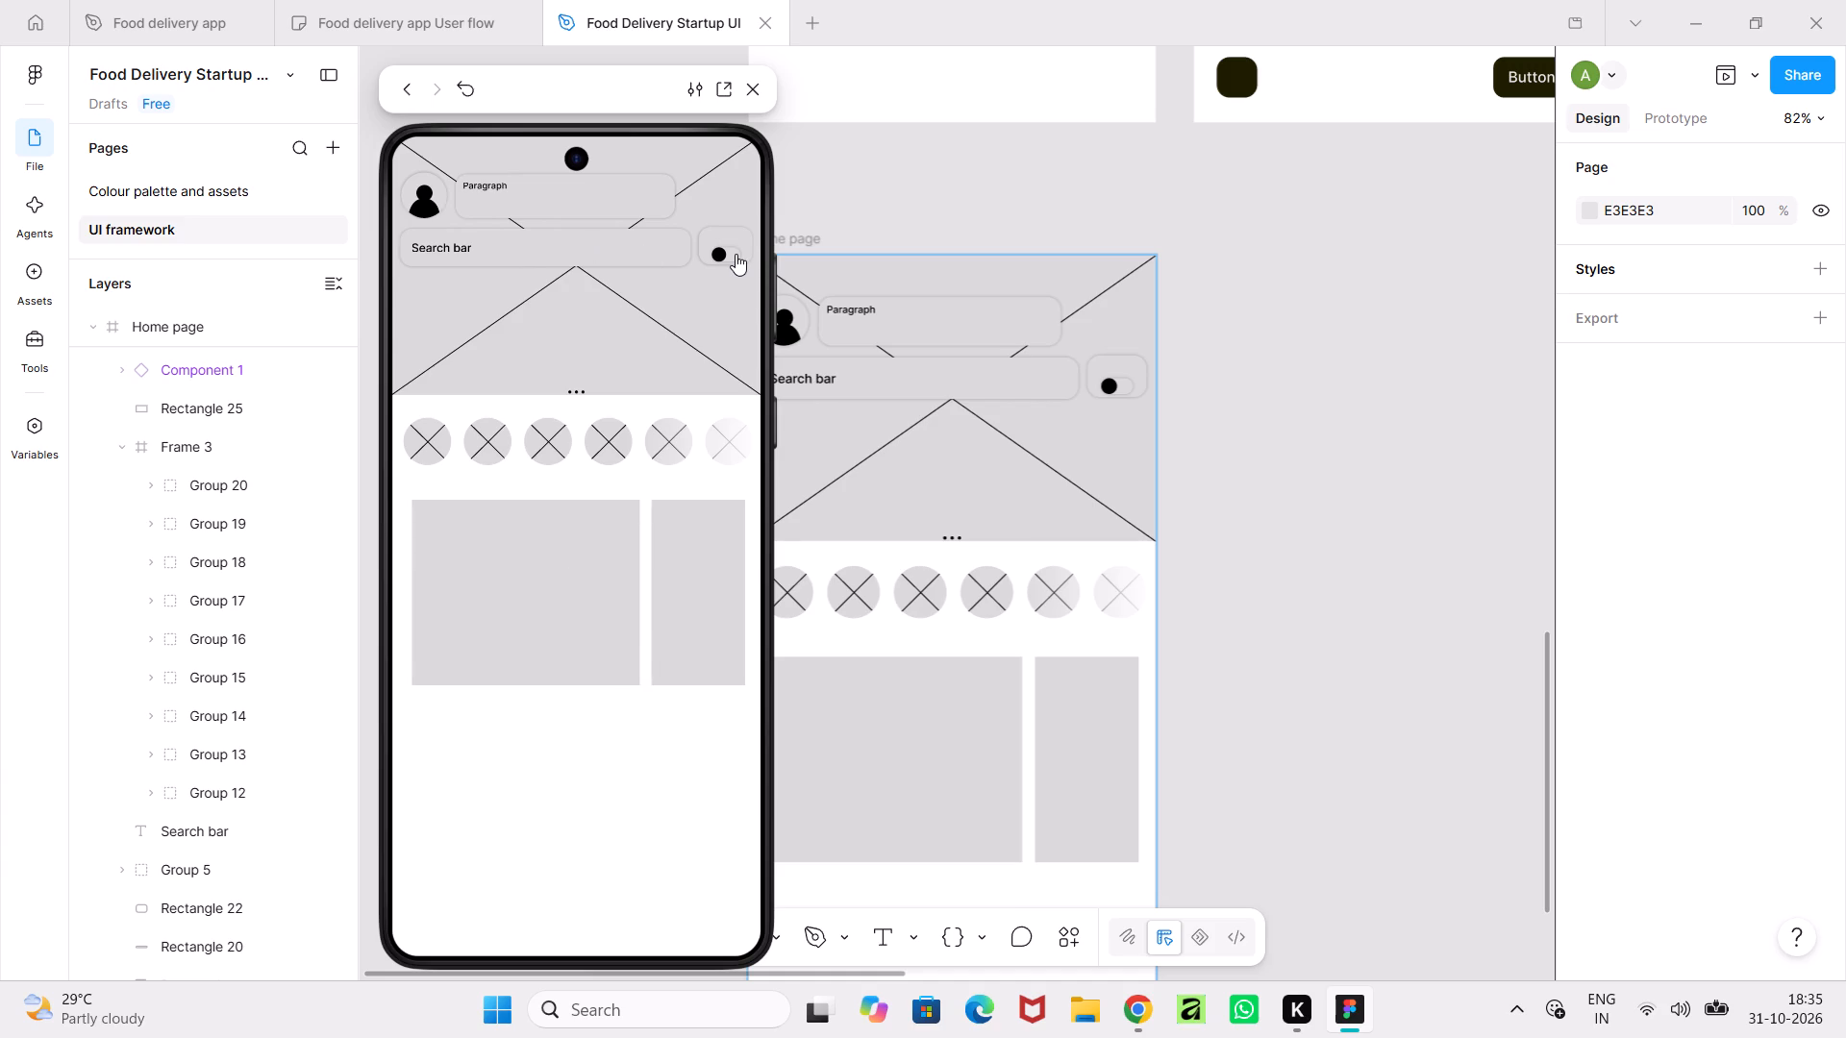
left_click(736, 254)
scroll(586, 604, "down", 5)
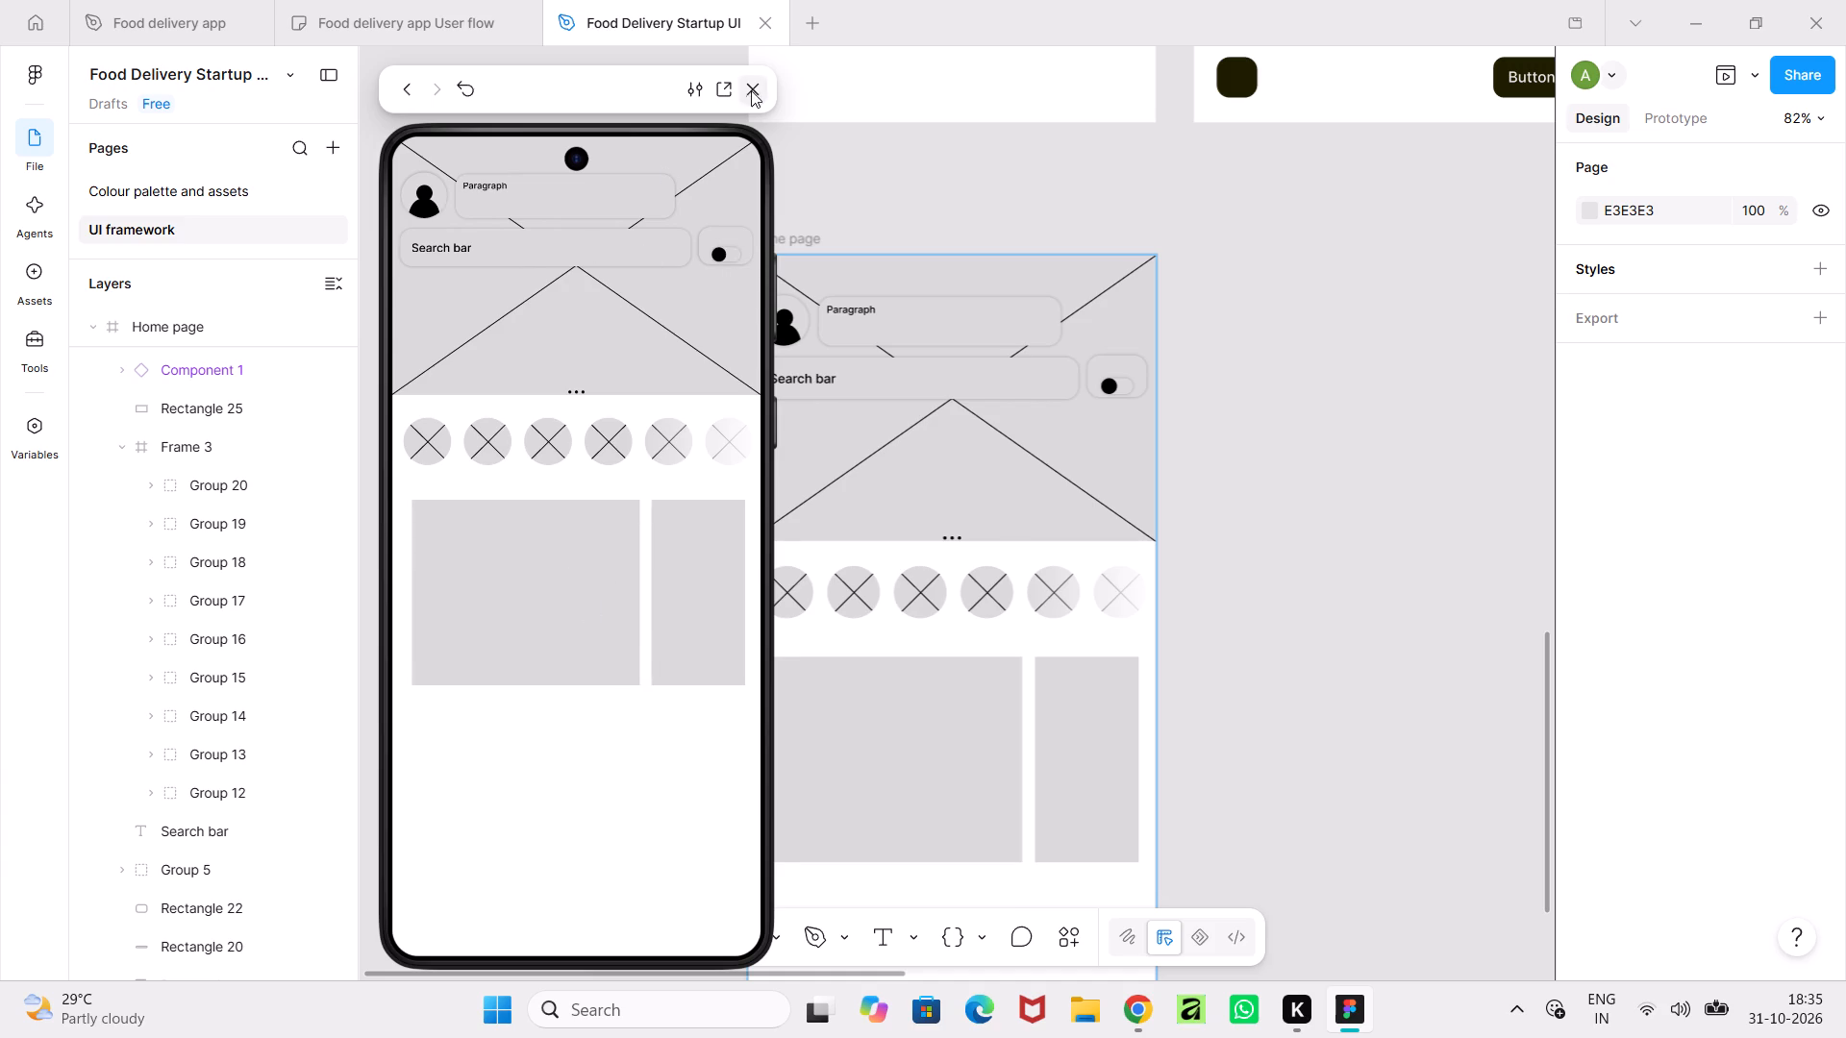
left_click(753, 88)
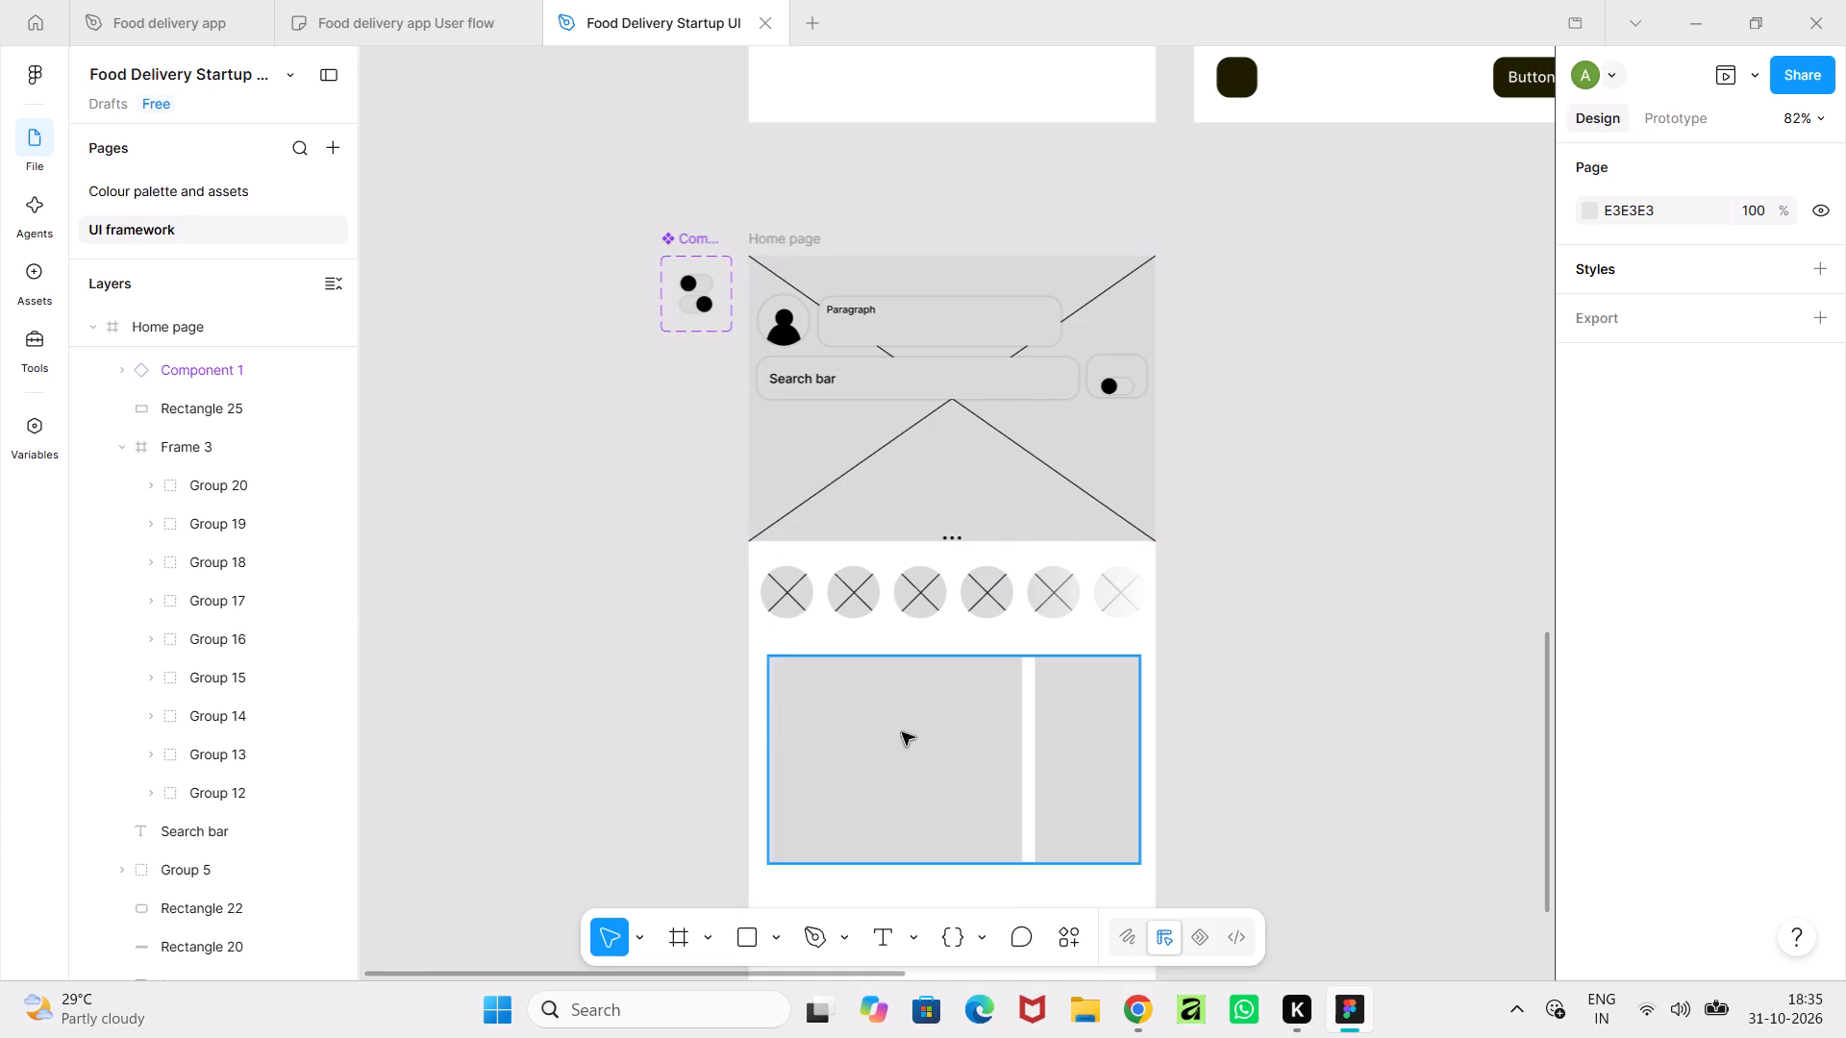
Stretch the third placeholder card, Rectangle 28 in Frame 4, downward to a height of 216.
left_click(186, 497)
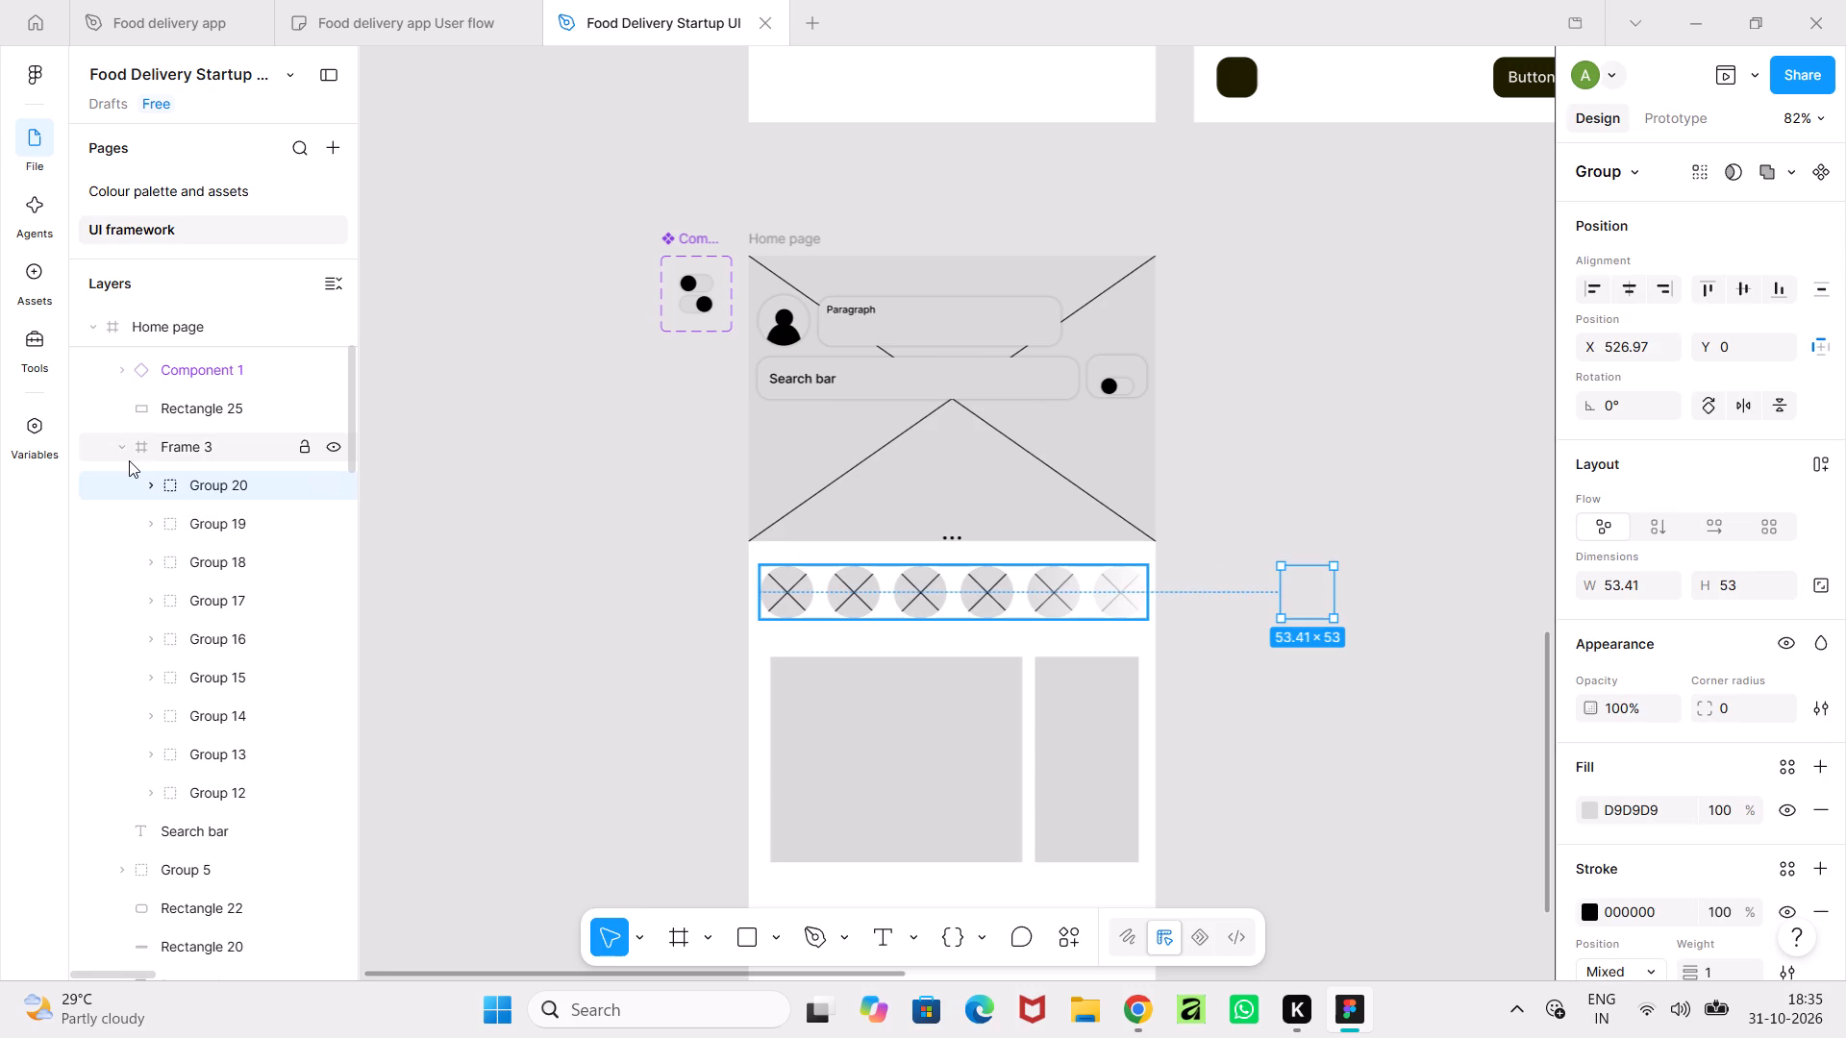
left_click(123, 457)
left_click(945, 797)
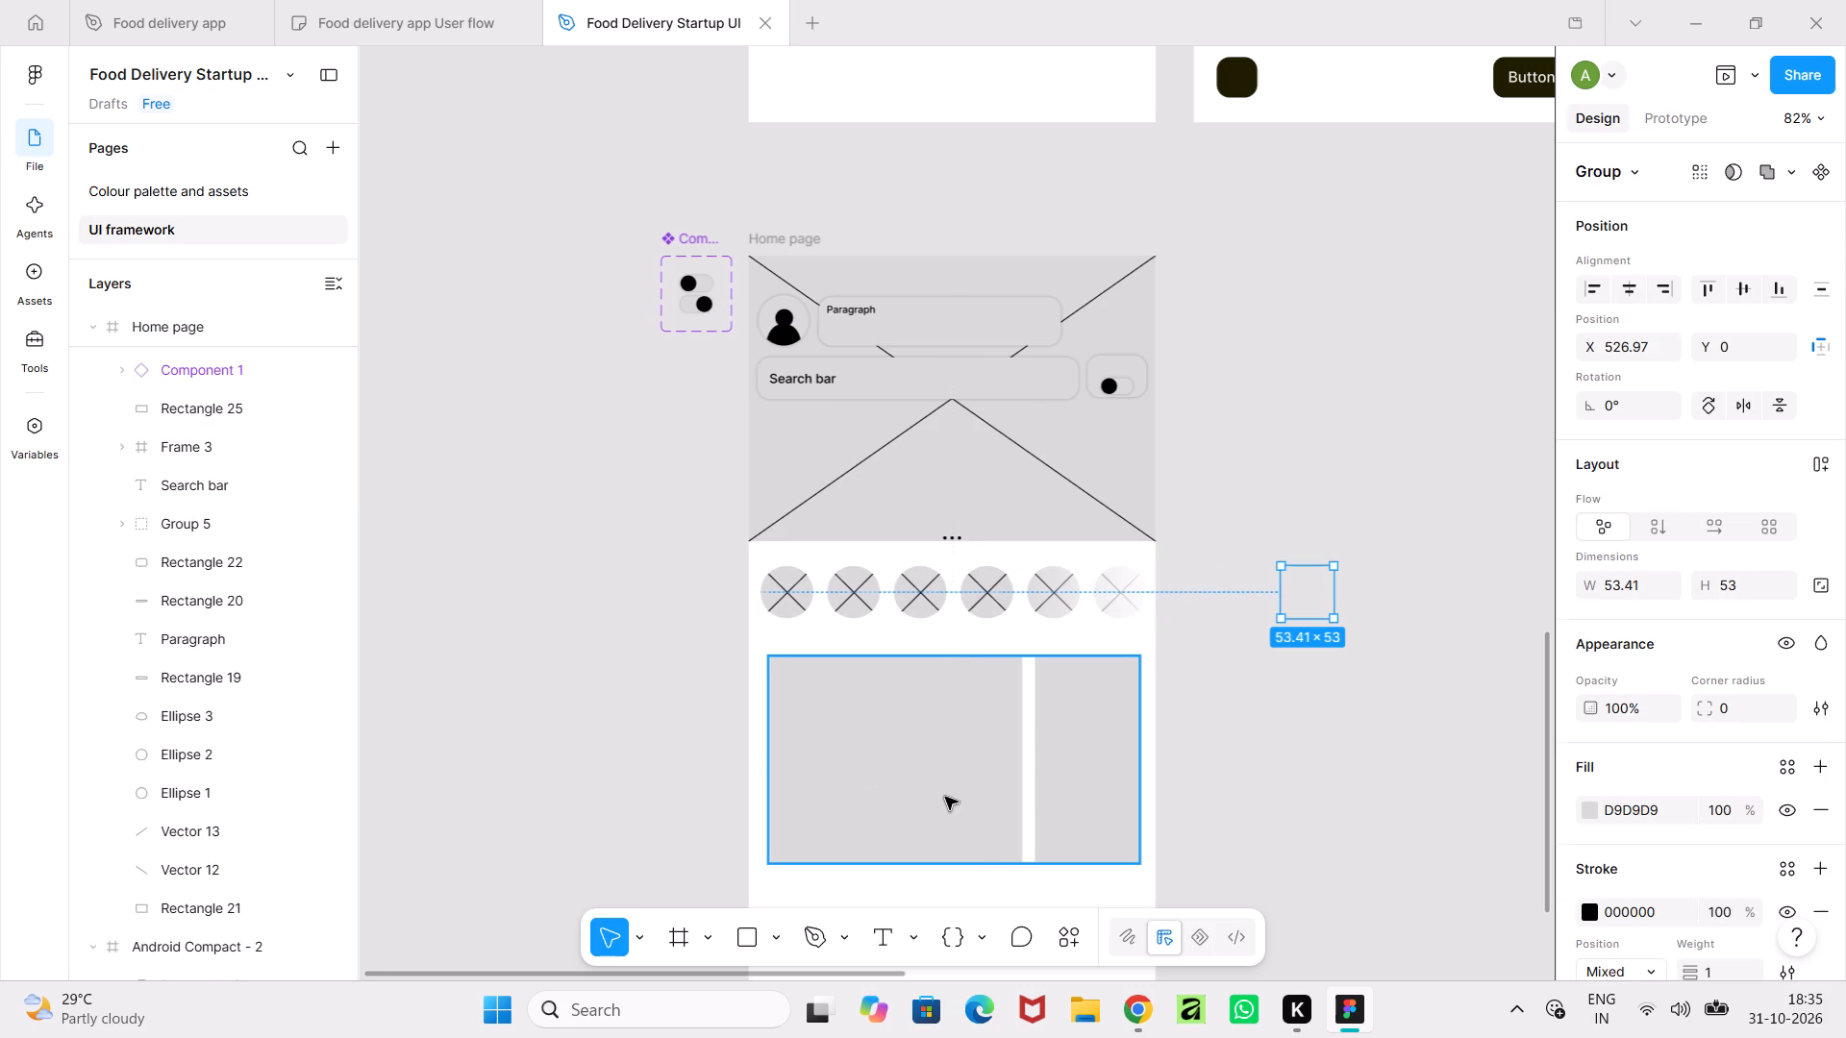
left_click(225, 415)
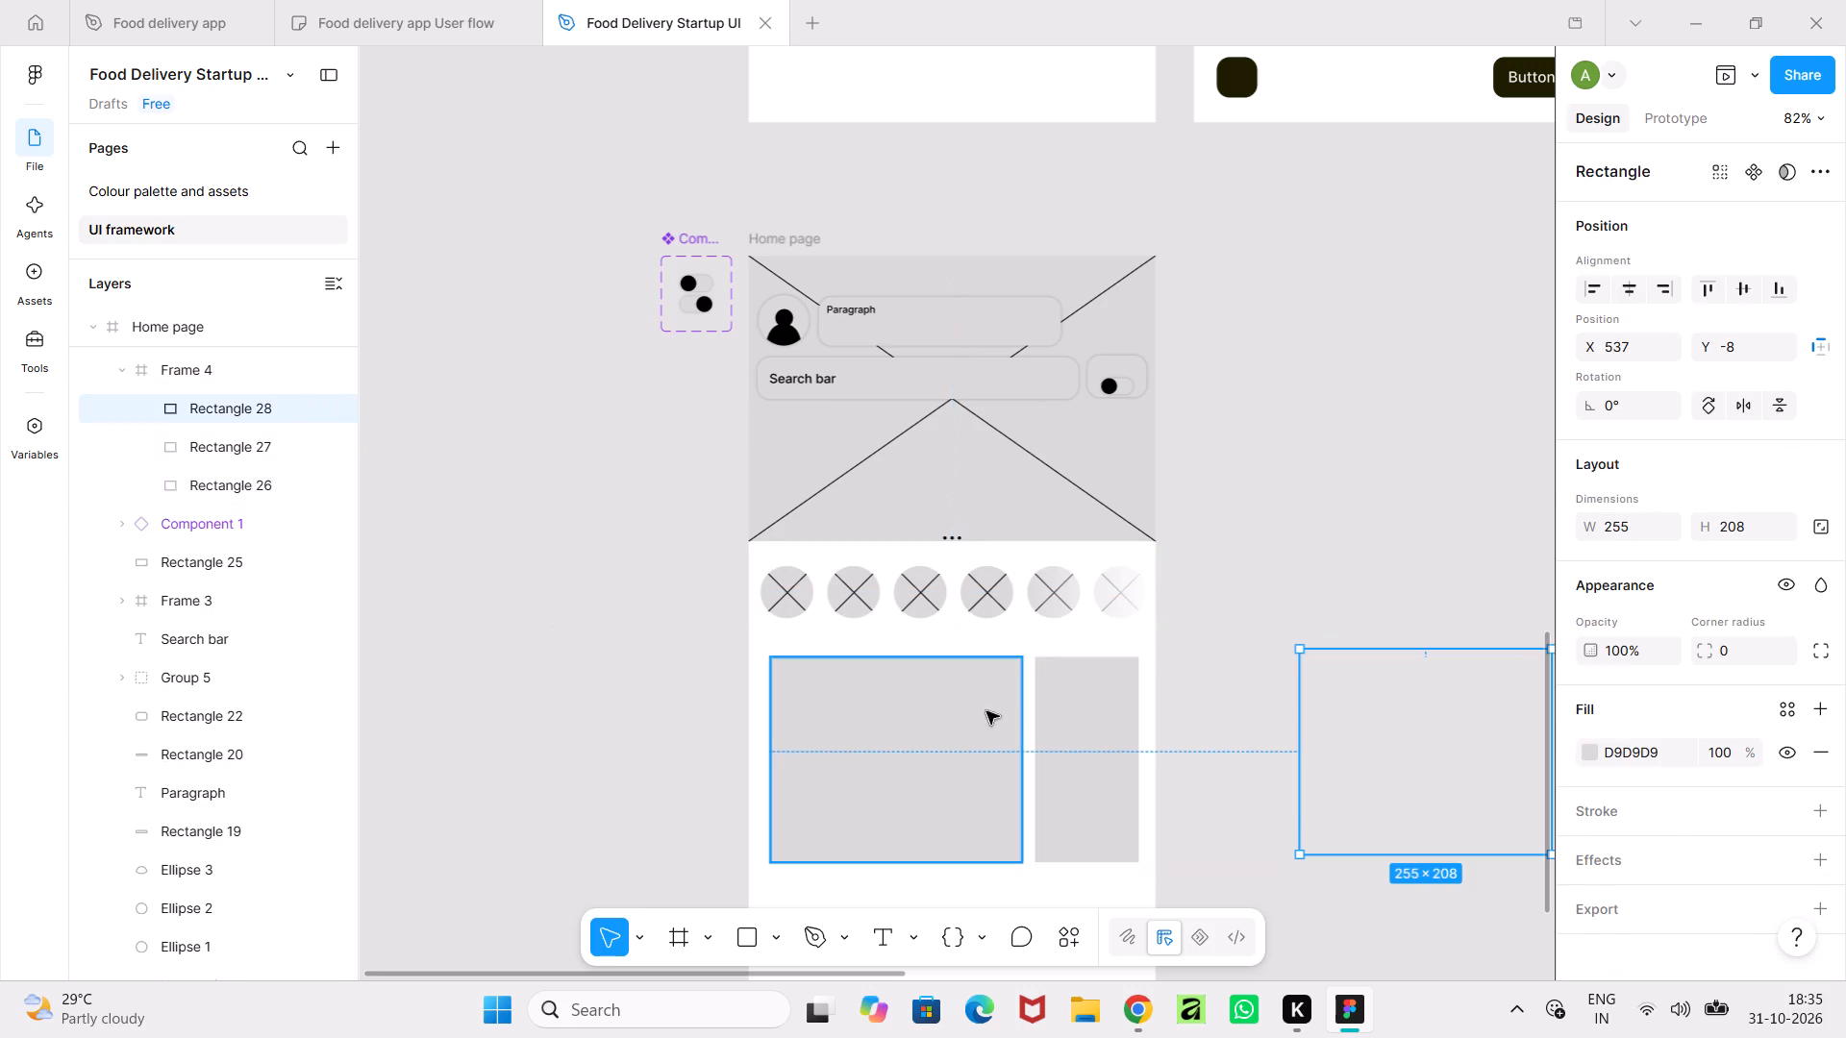
left_click_drag(1375, 855, 1374, 865)
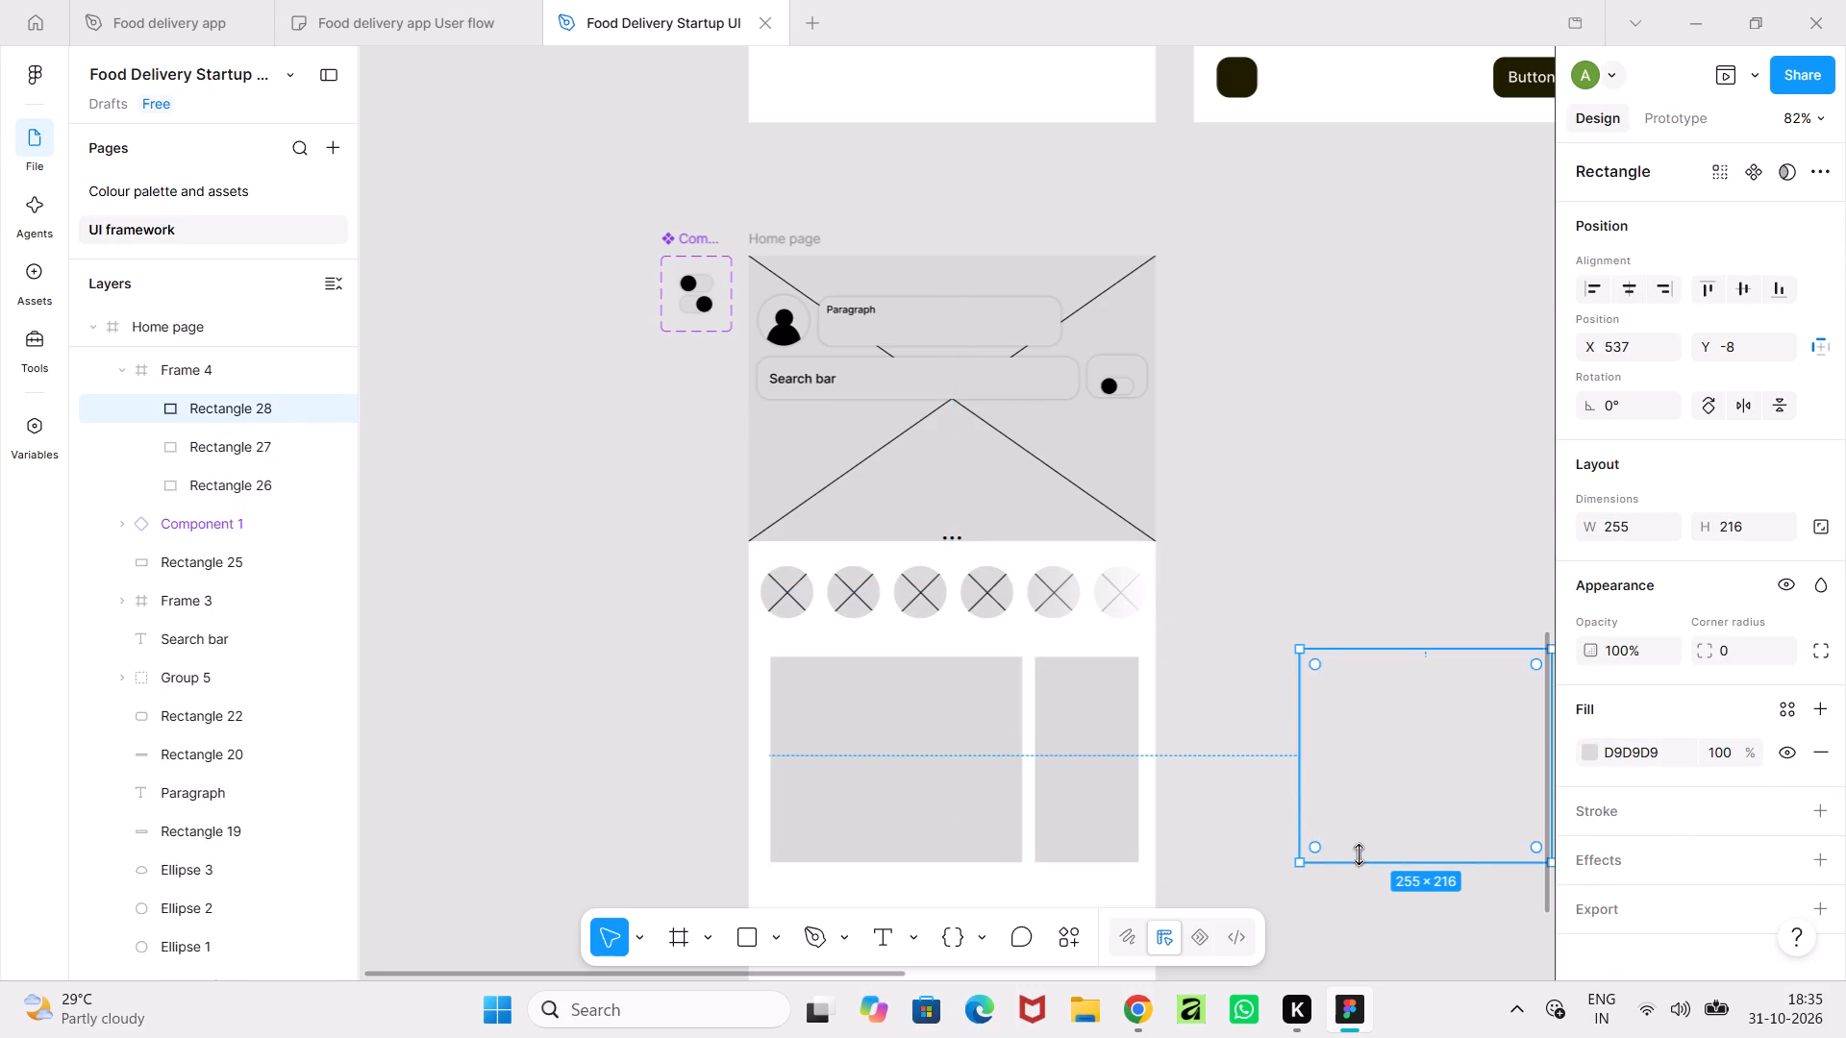
left_click(1263, 590)
Preview the prototype starting from the Home page, test the card row's horizontal scrolling in both directions, and close the preview.
scroll(1263, 590, "down", 4, "ctrl")
middle_click_drag(1263, 590, 1113, 618)
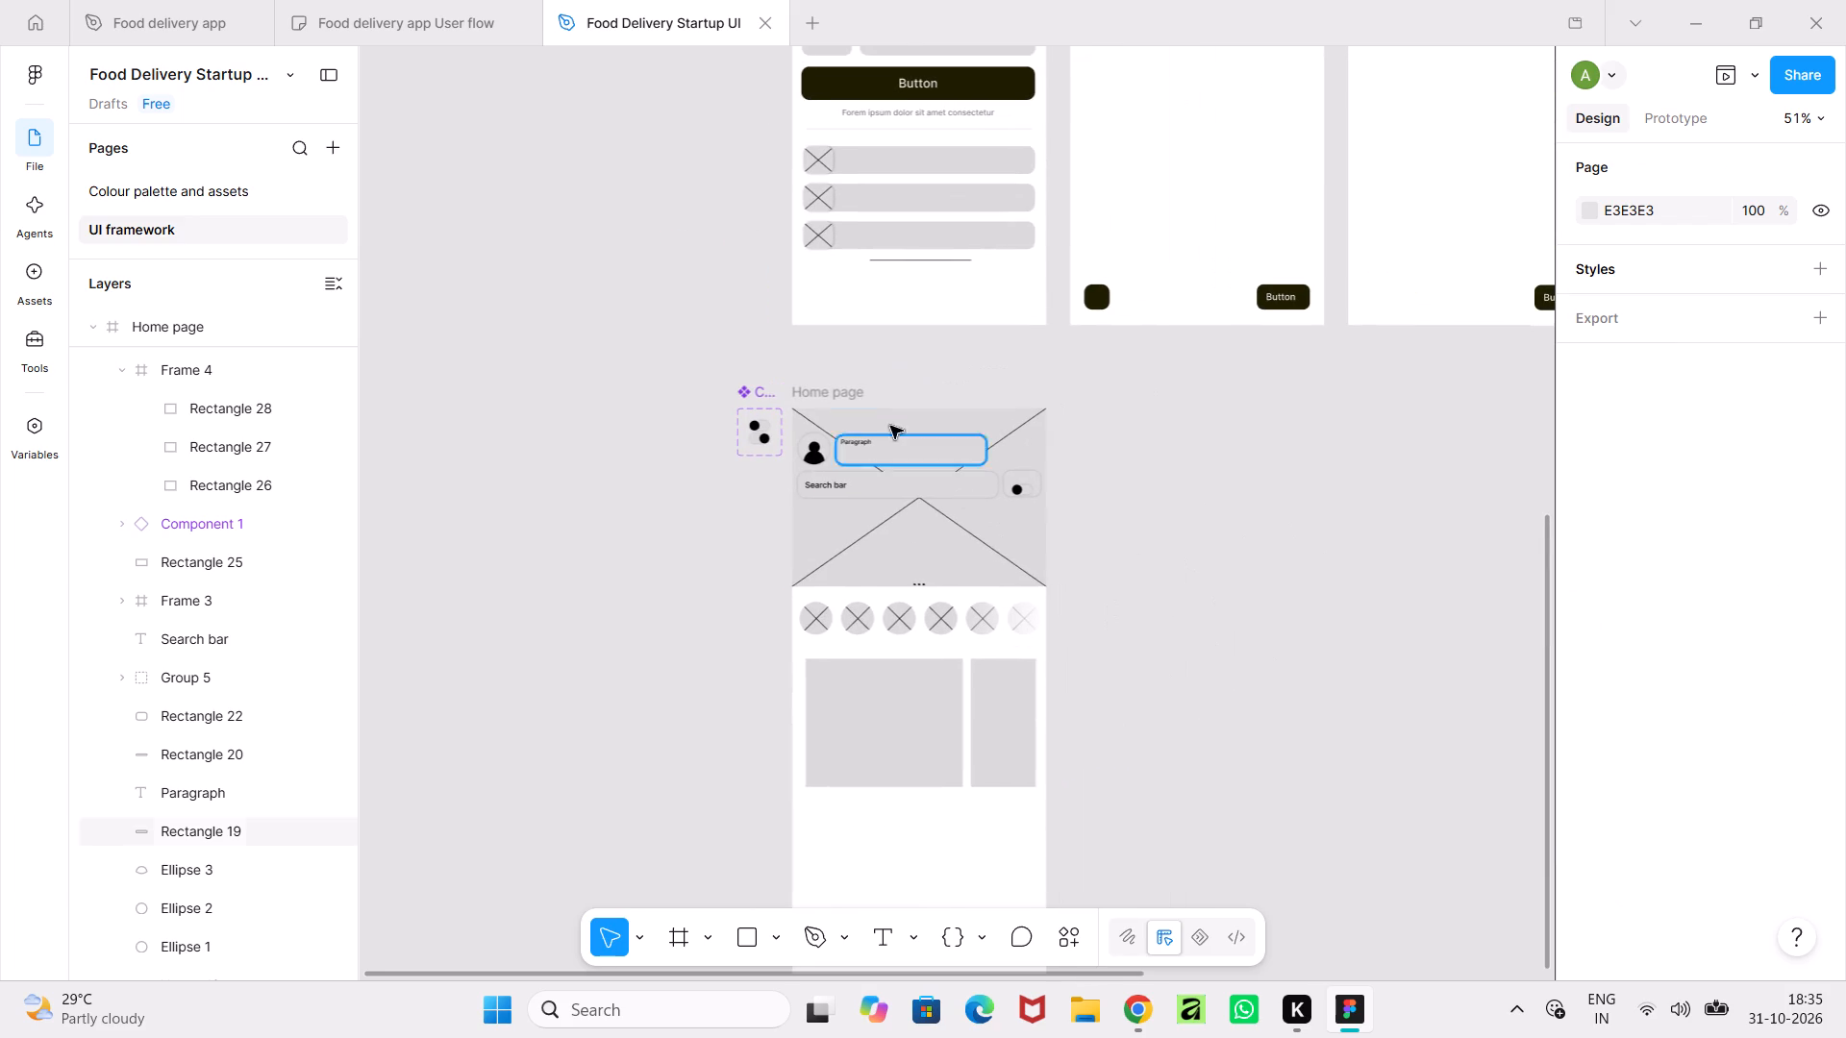
left_click(827, 393)
left_click(1713, 70)
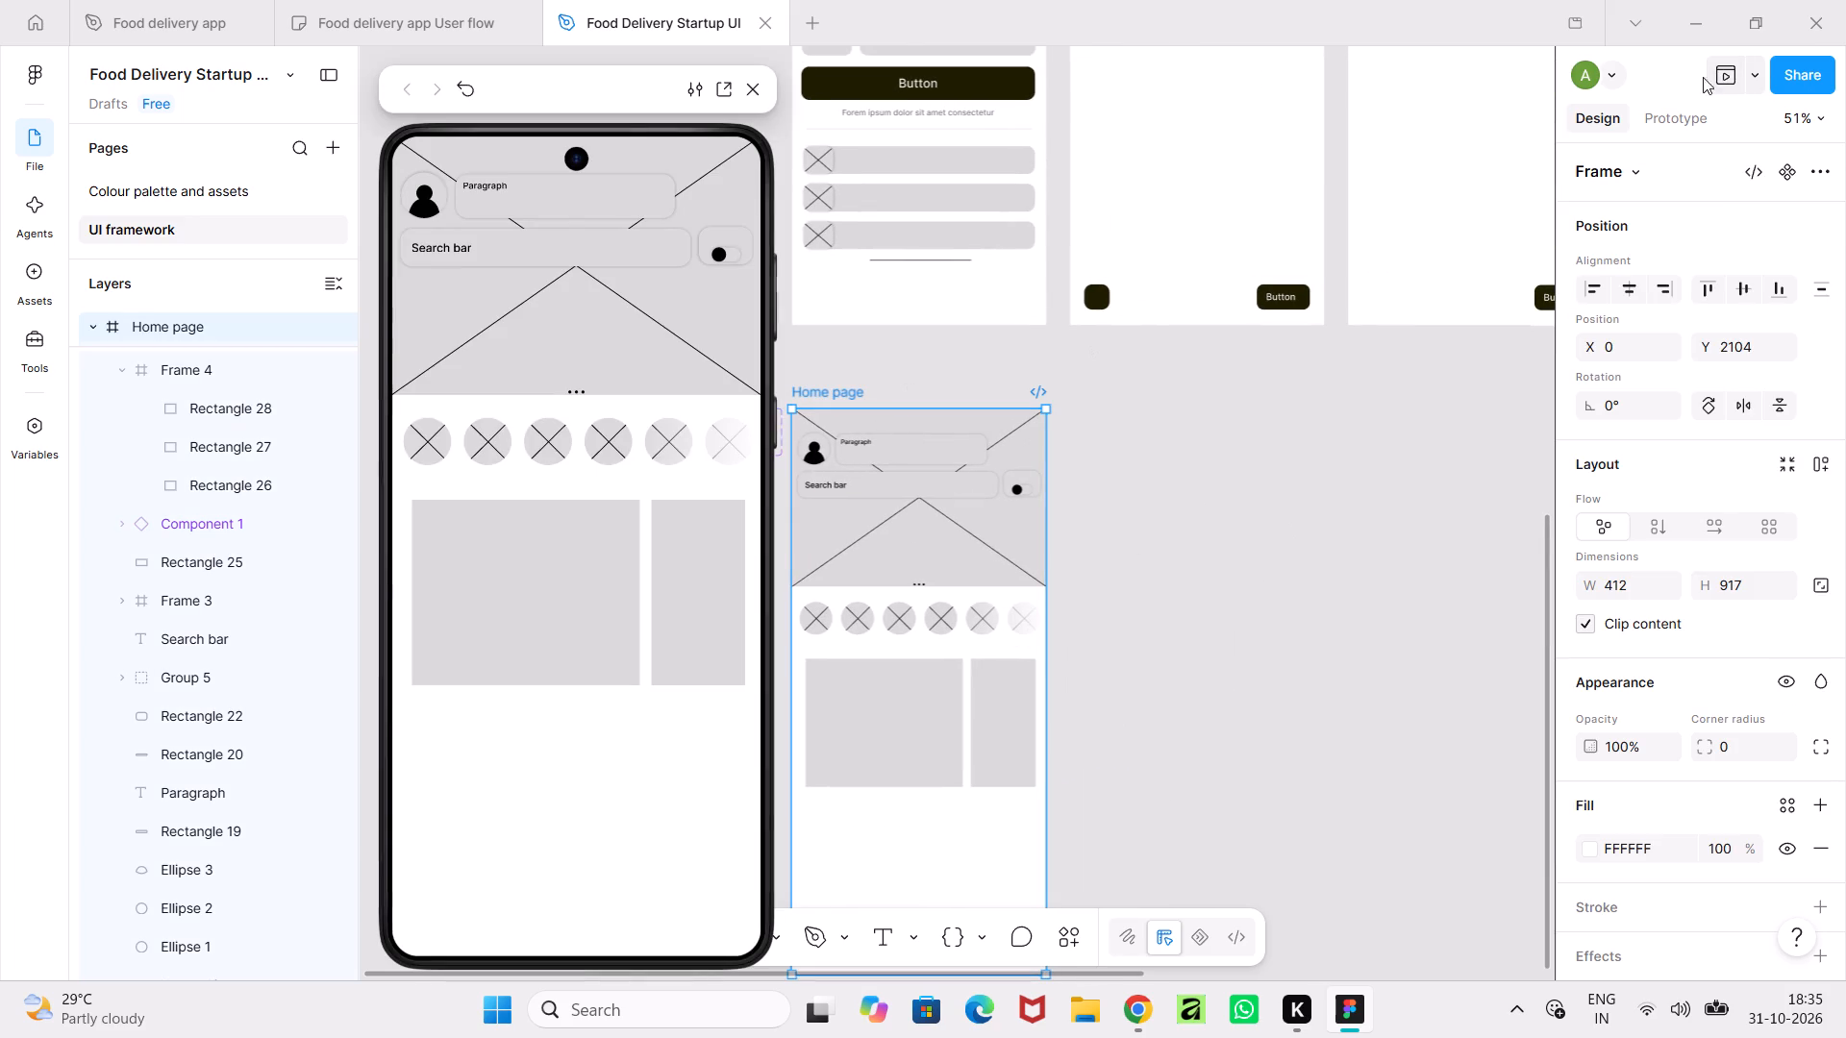
left_click_drag(603, 585, 788, 647)
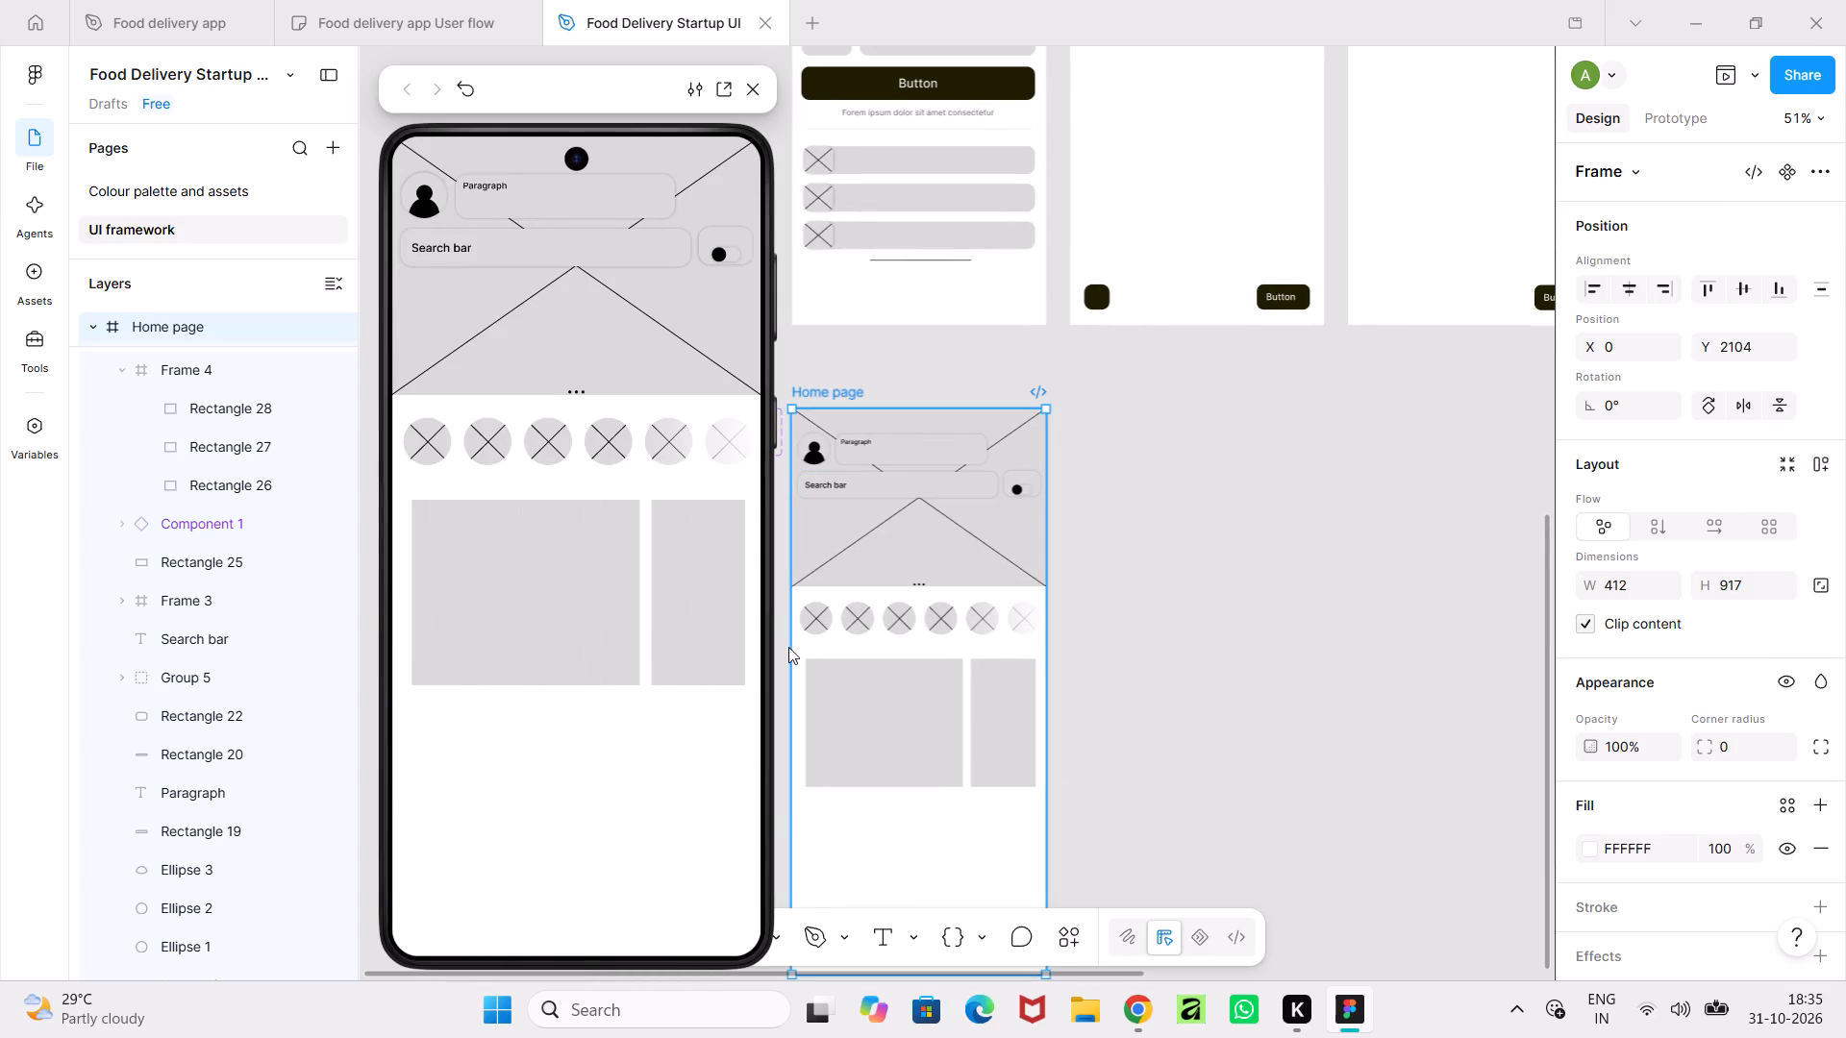
left_click_drag(788, 647, 867, 661)
left_click_drag(712, 605, 664, 653)
left_click_drag(664, 653, 696, 706)
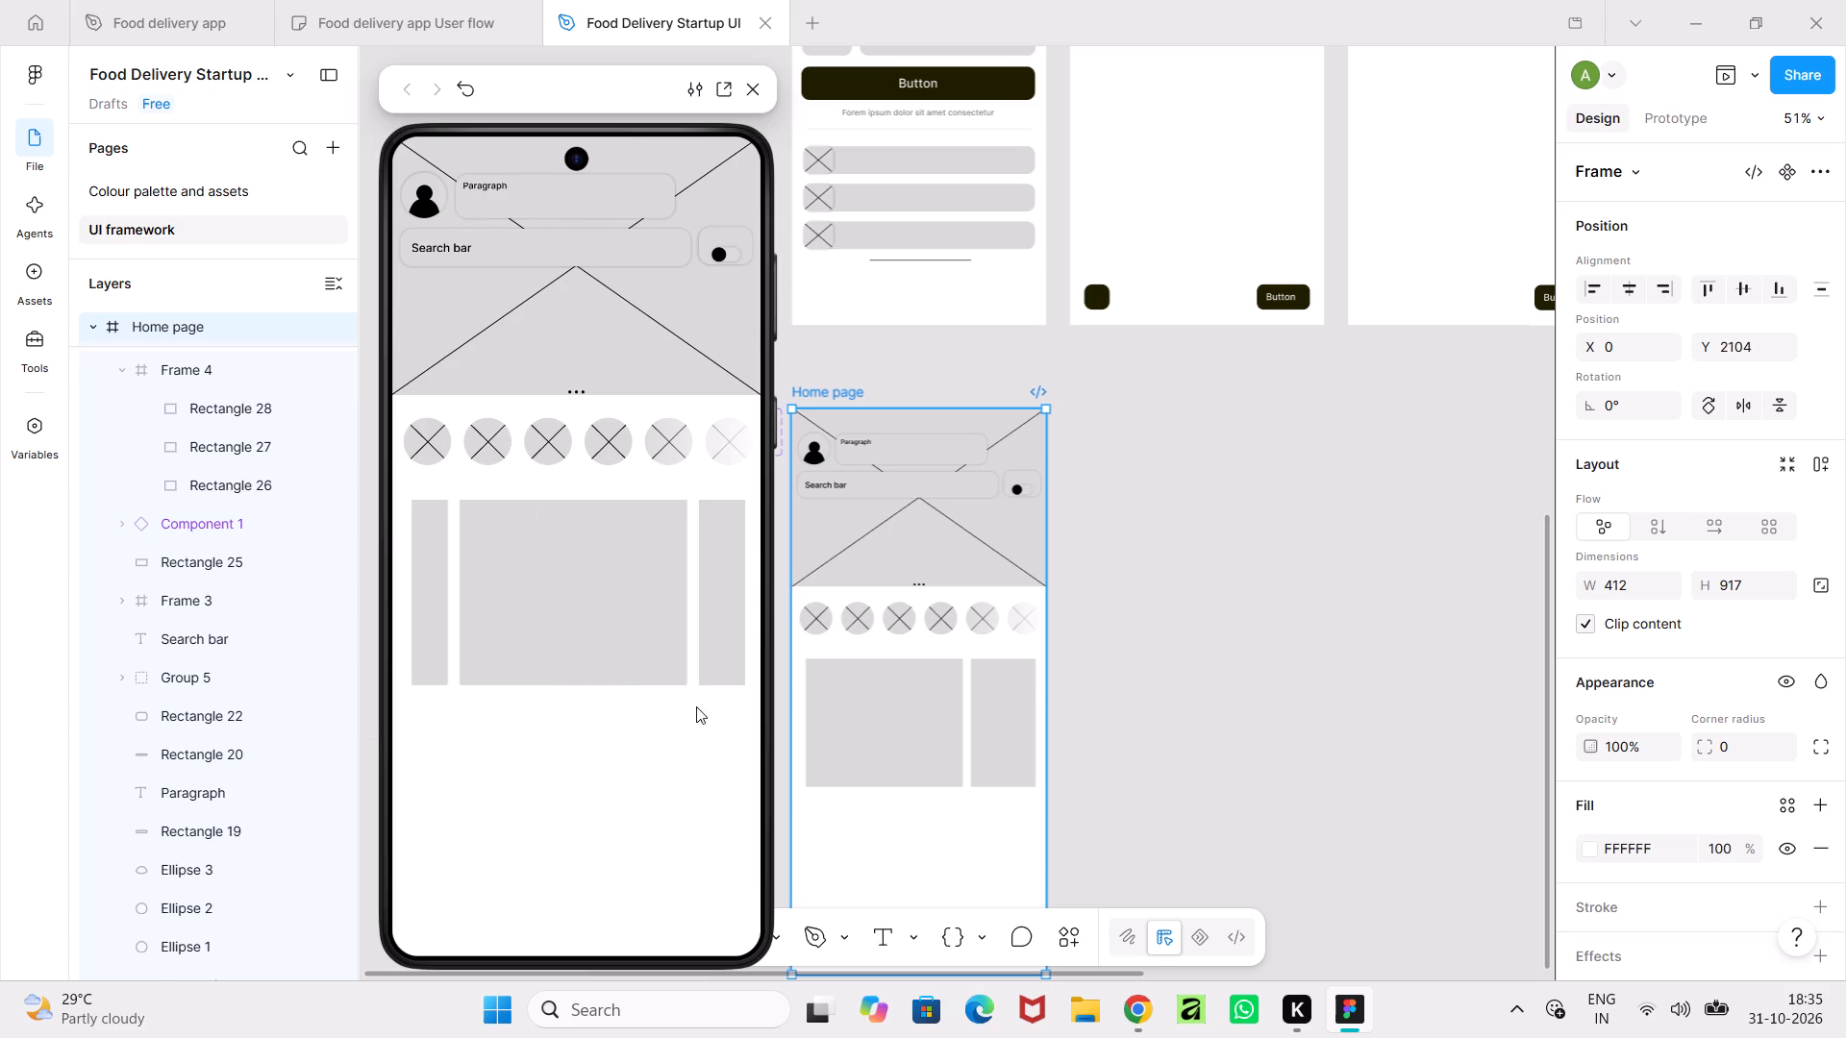
left_click_drag(696, 706, 976, 713)
left_click_drag(688, 586, 360, 614)
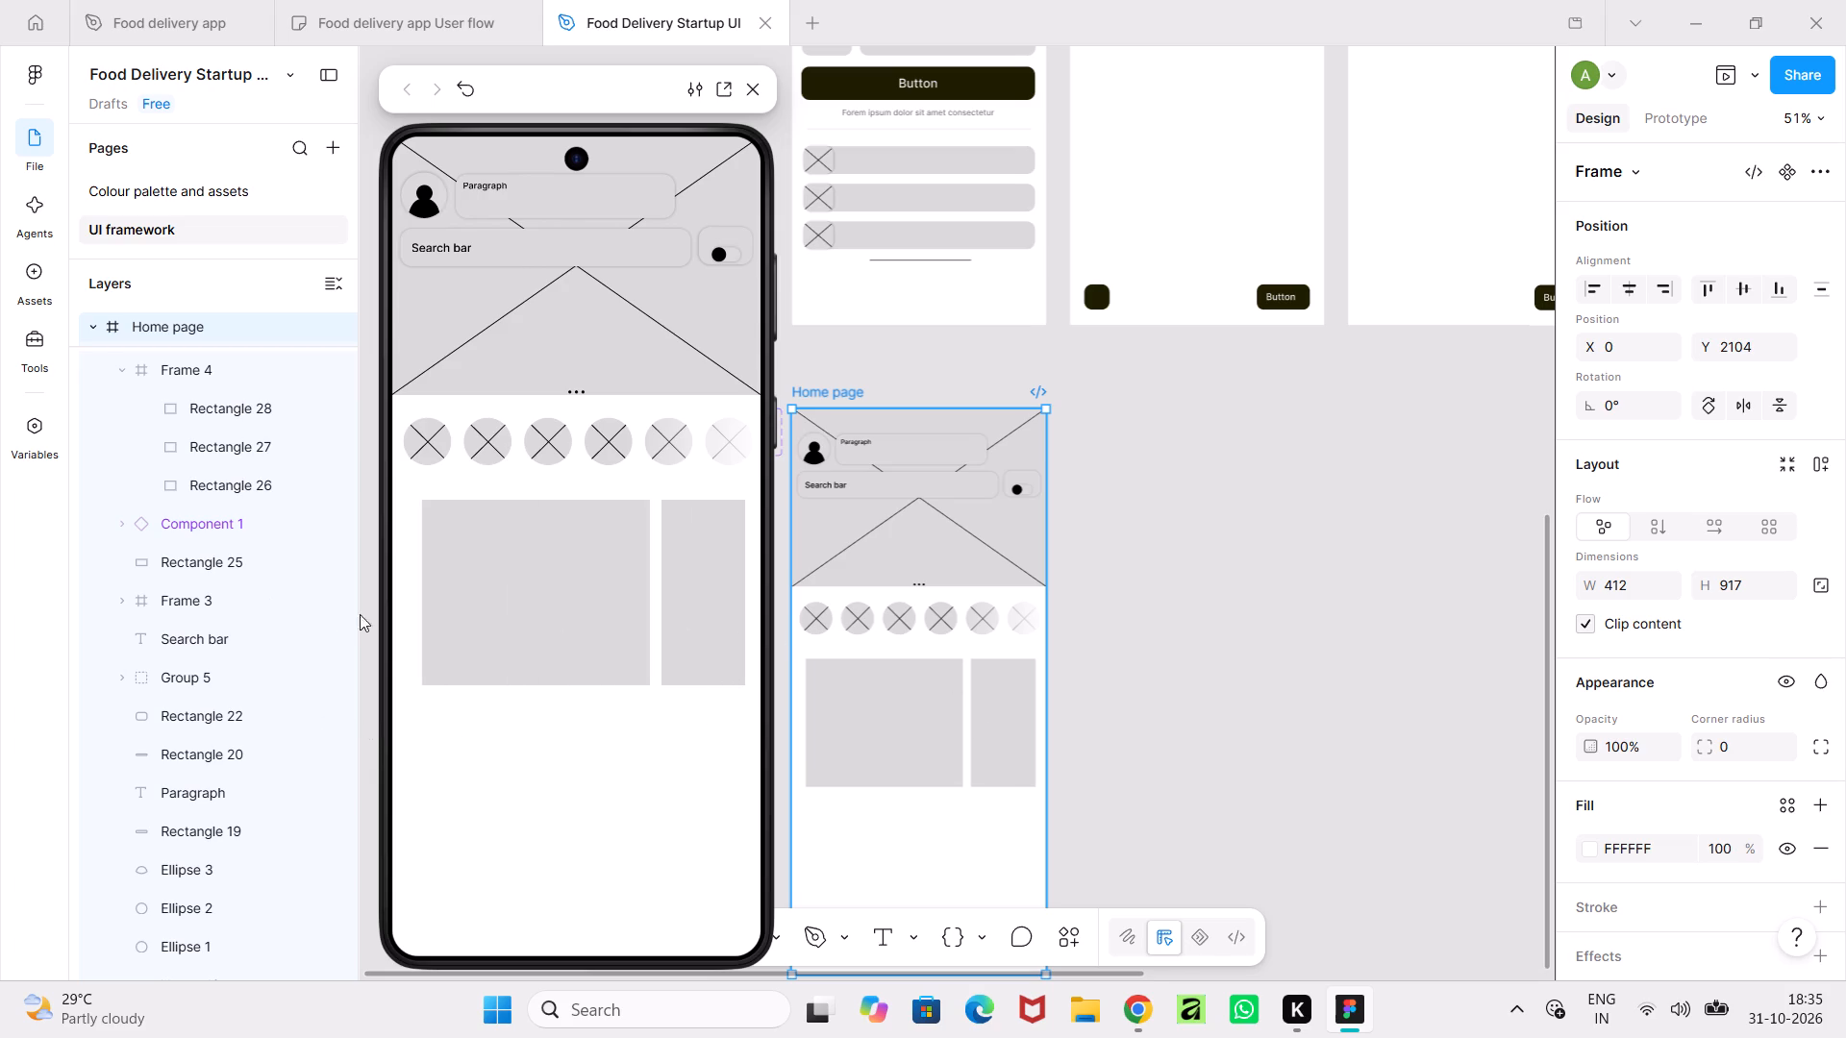
left_click_drag(360, 614, 556, 662)
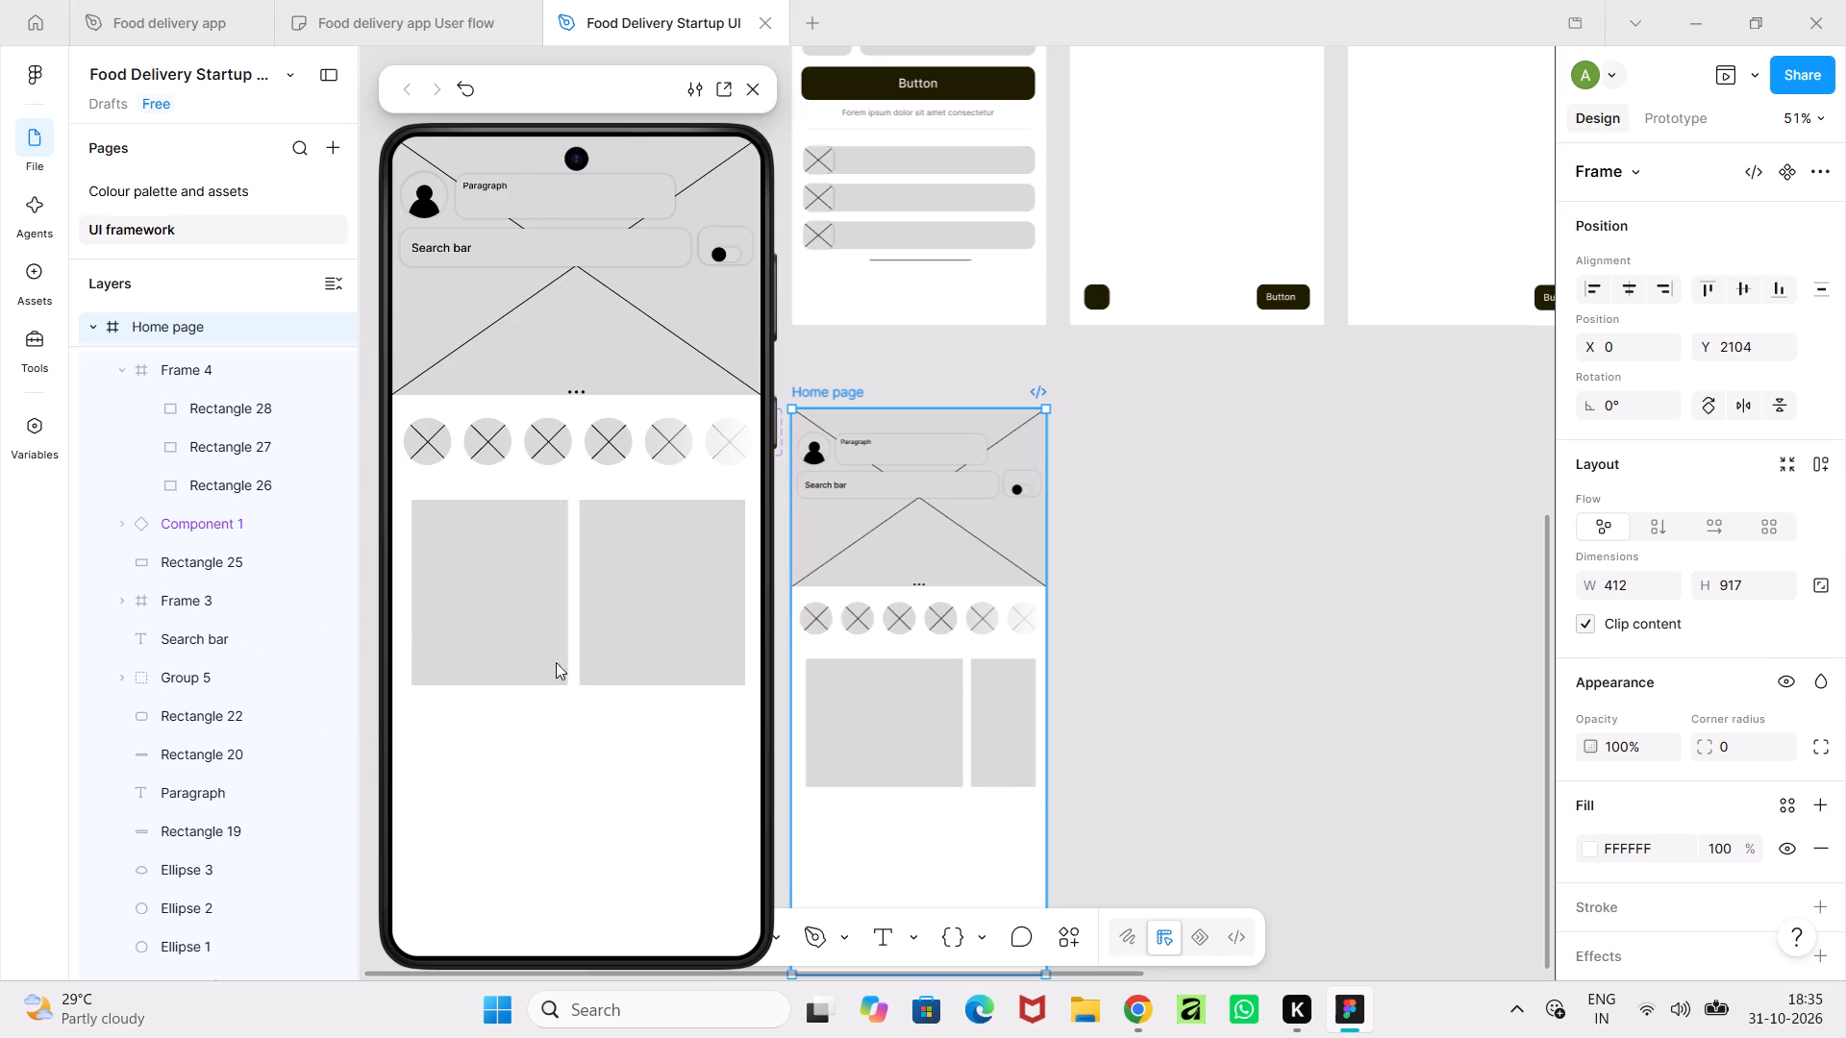
left_click_drag(556, 662, 679, 722)
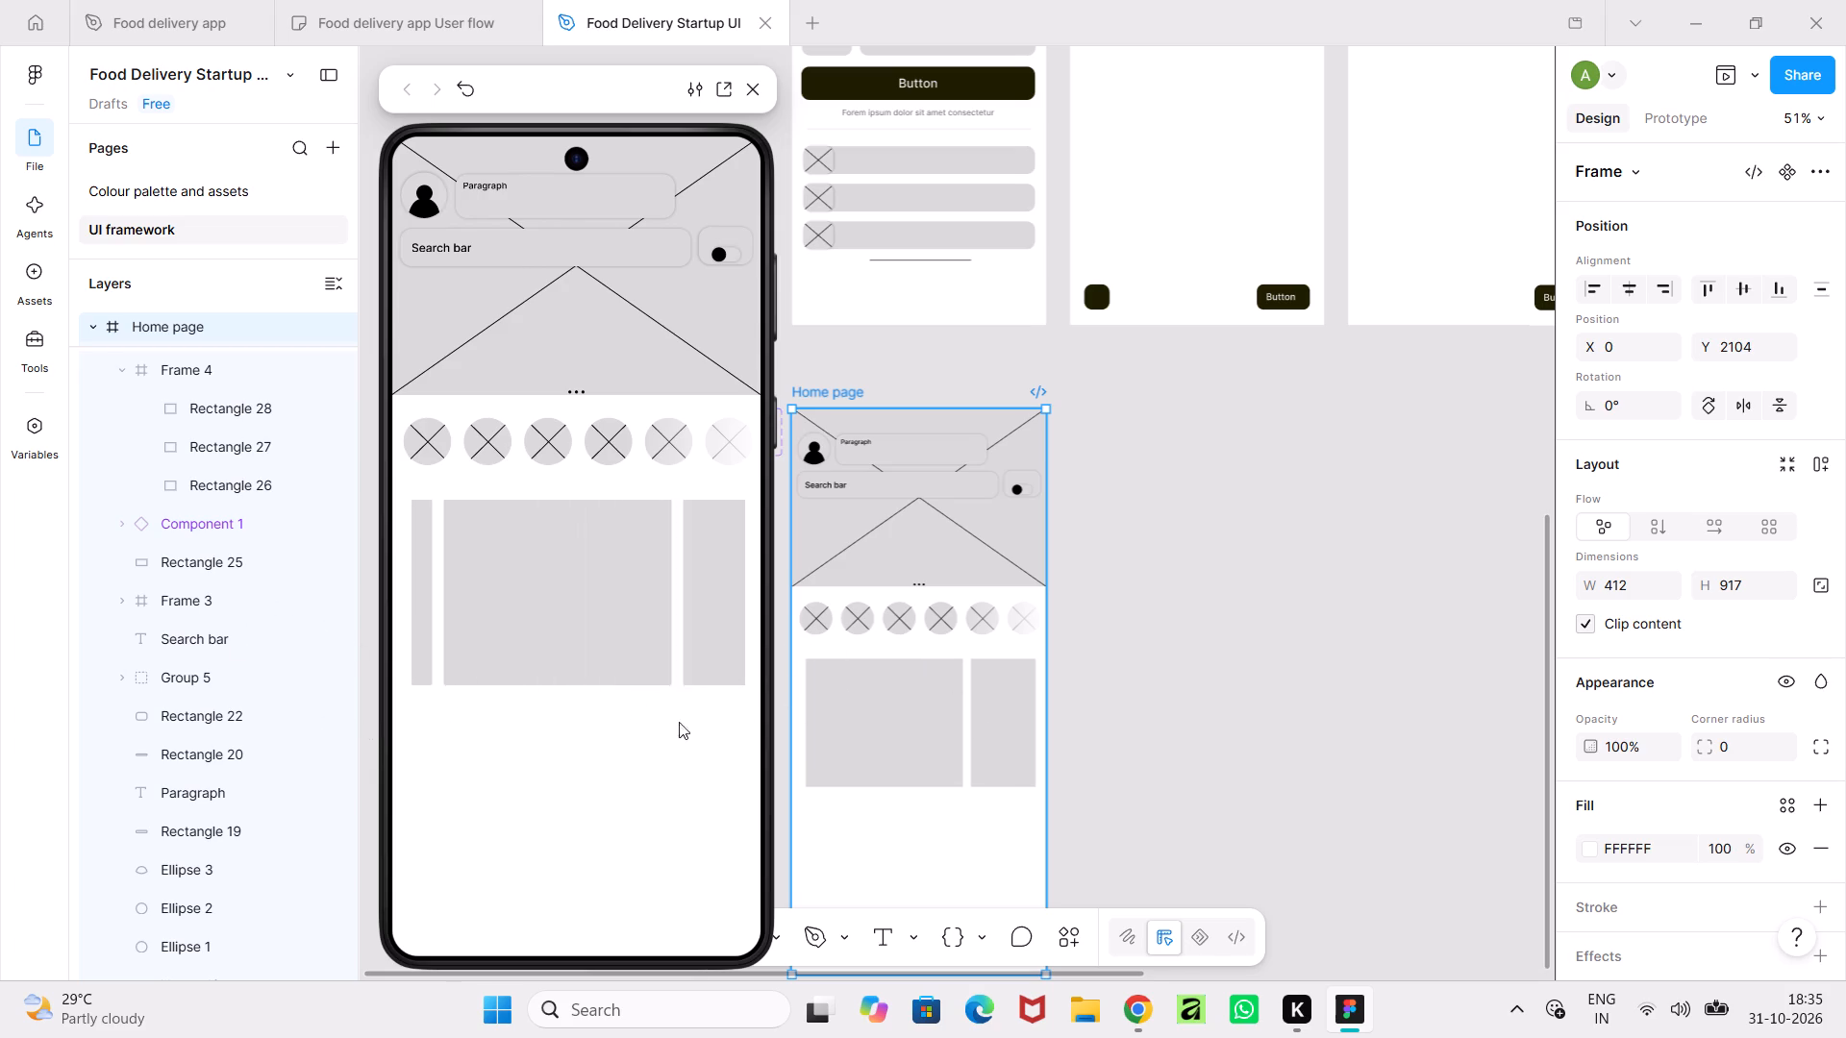
left_click_drag(679, 722, 902, 737)
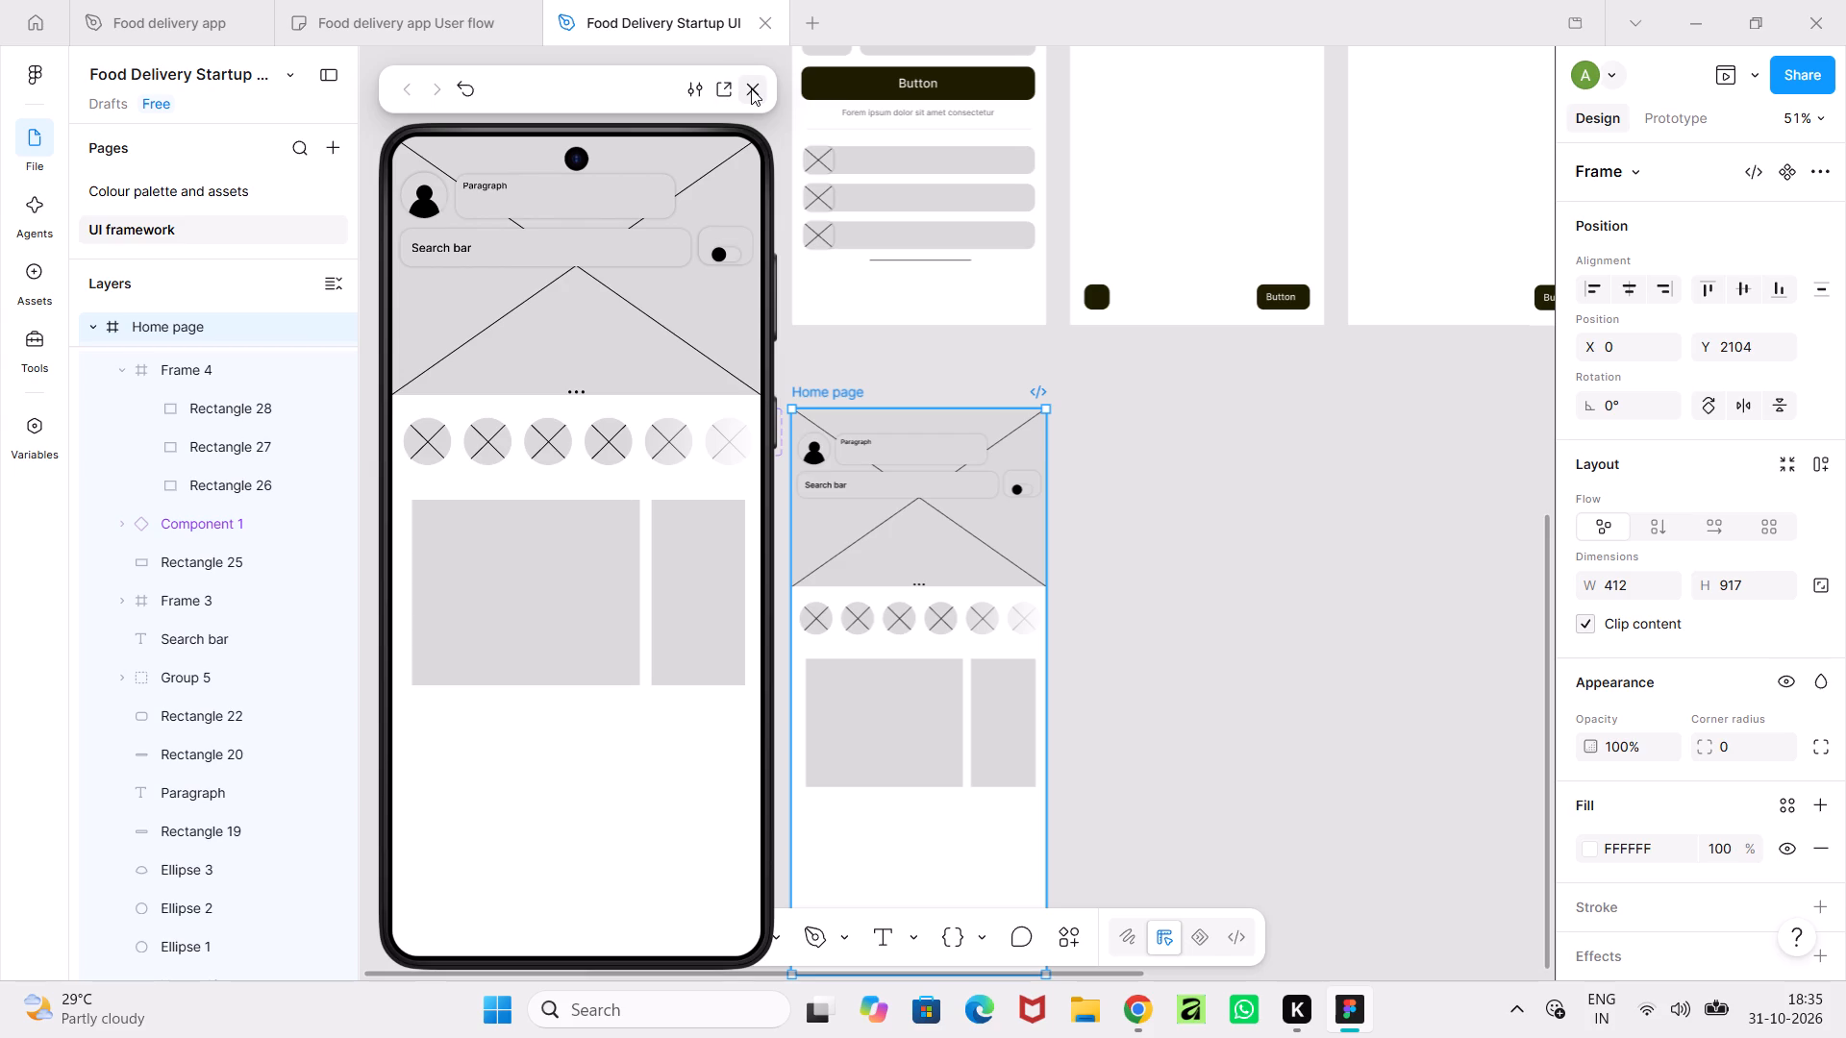
left_click(751, 88)
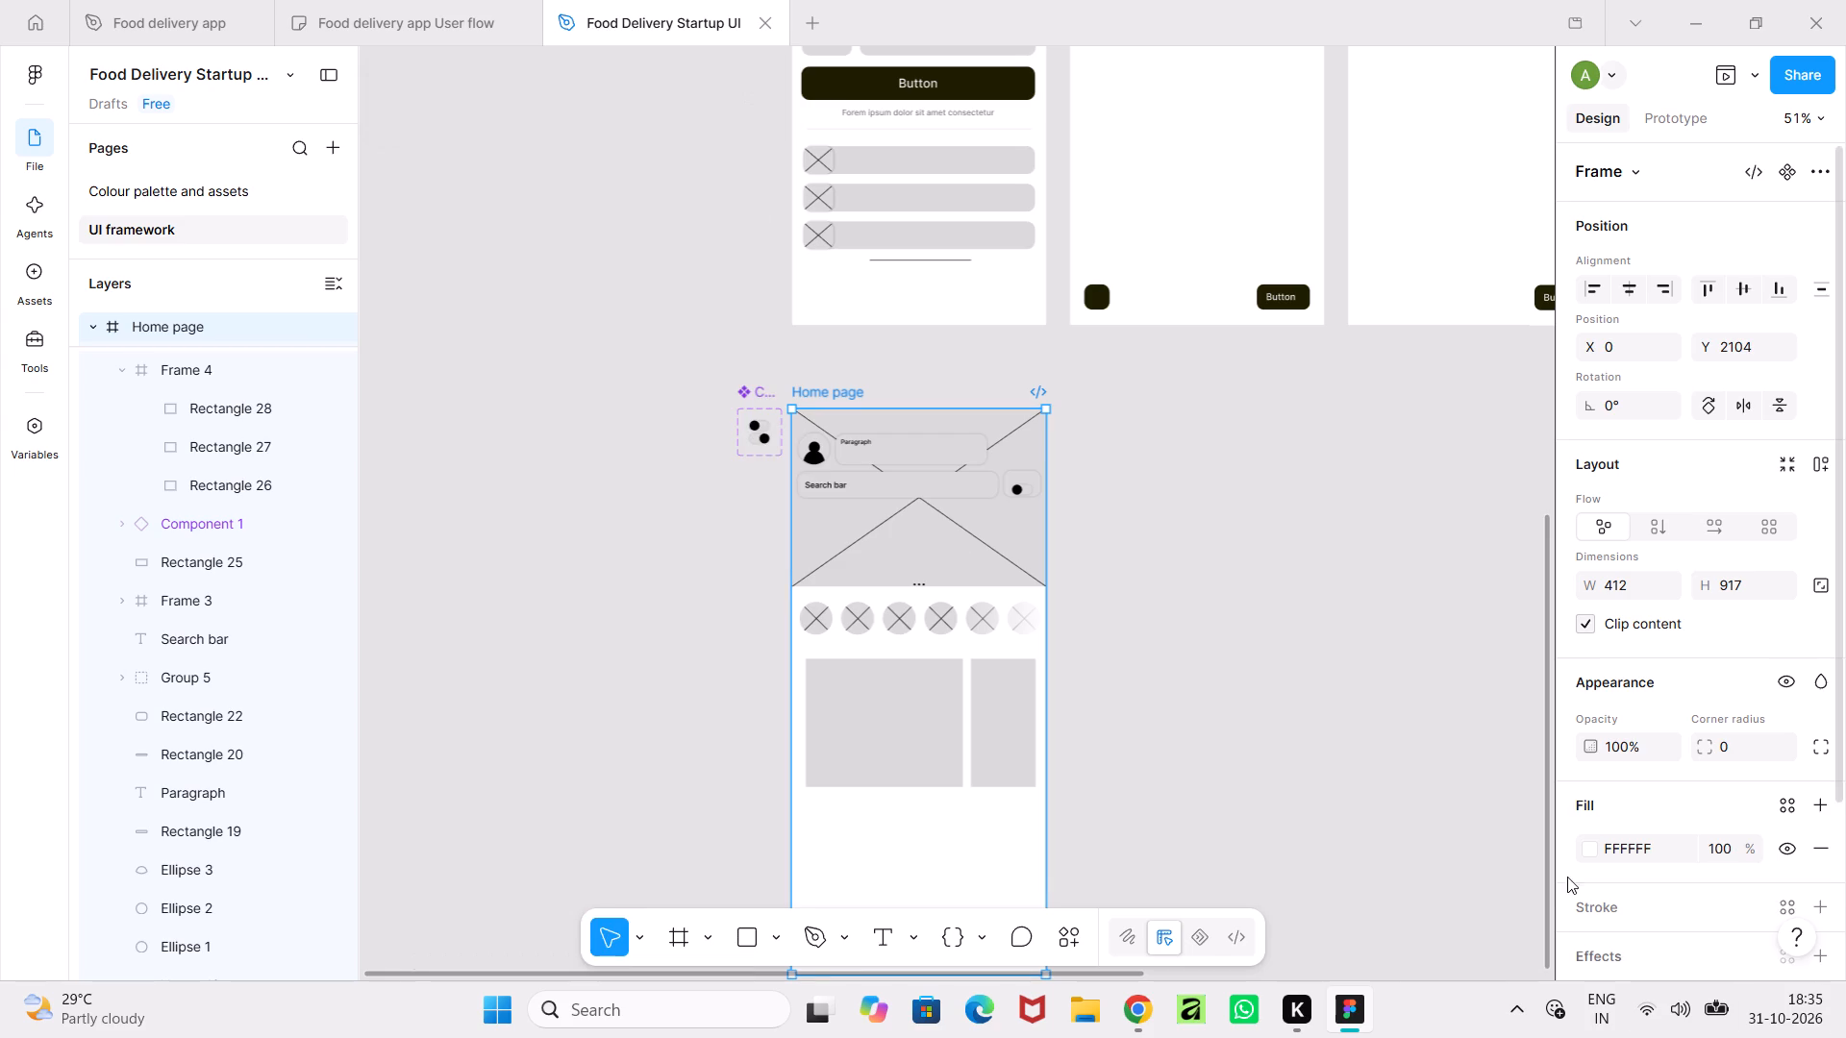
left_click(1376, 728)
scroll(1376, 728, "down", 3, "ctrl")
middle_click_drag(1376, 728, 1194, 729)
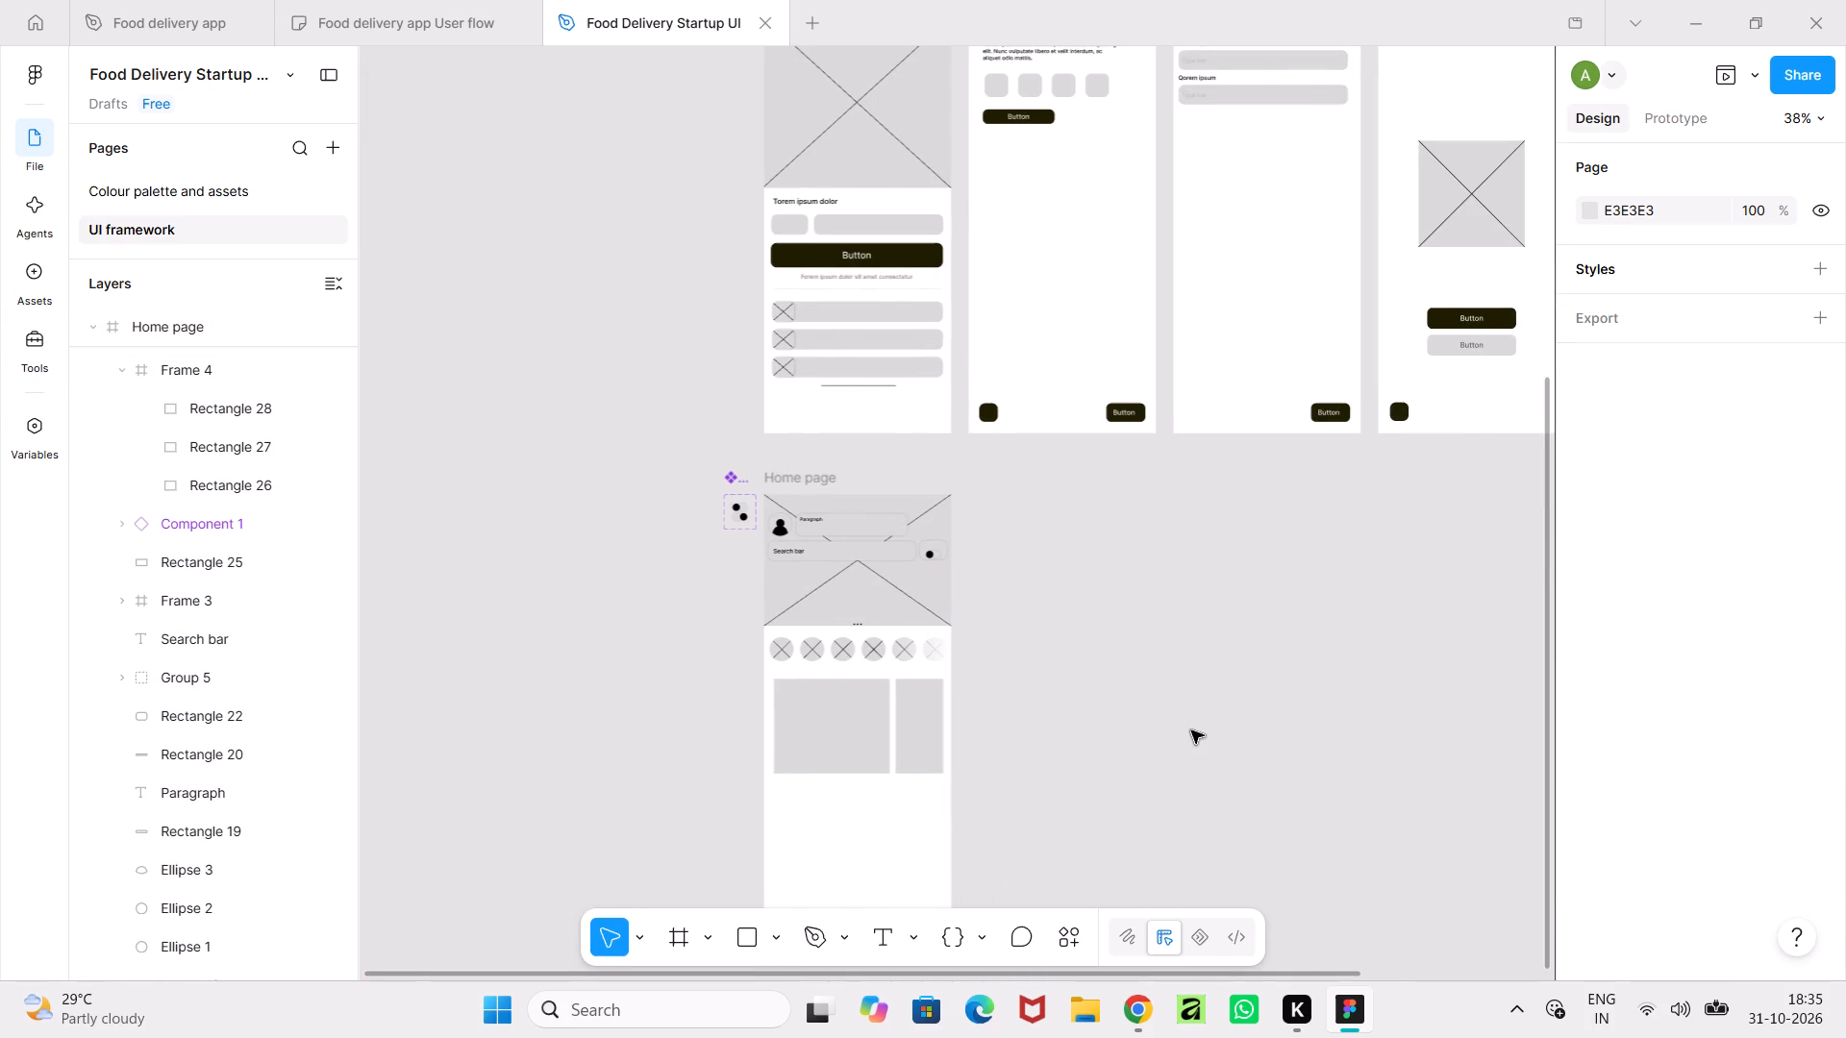
Extend the fade overlay, Rectangle 25, down over the card row to a height of 315 and place it above Frame 4 in the layer order.
scroll(1191, 730, "up", 4, "ctrl")
left_click(794, 622)
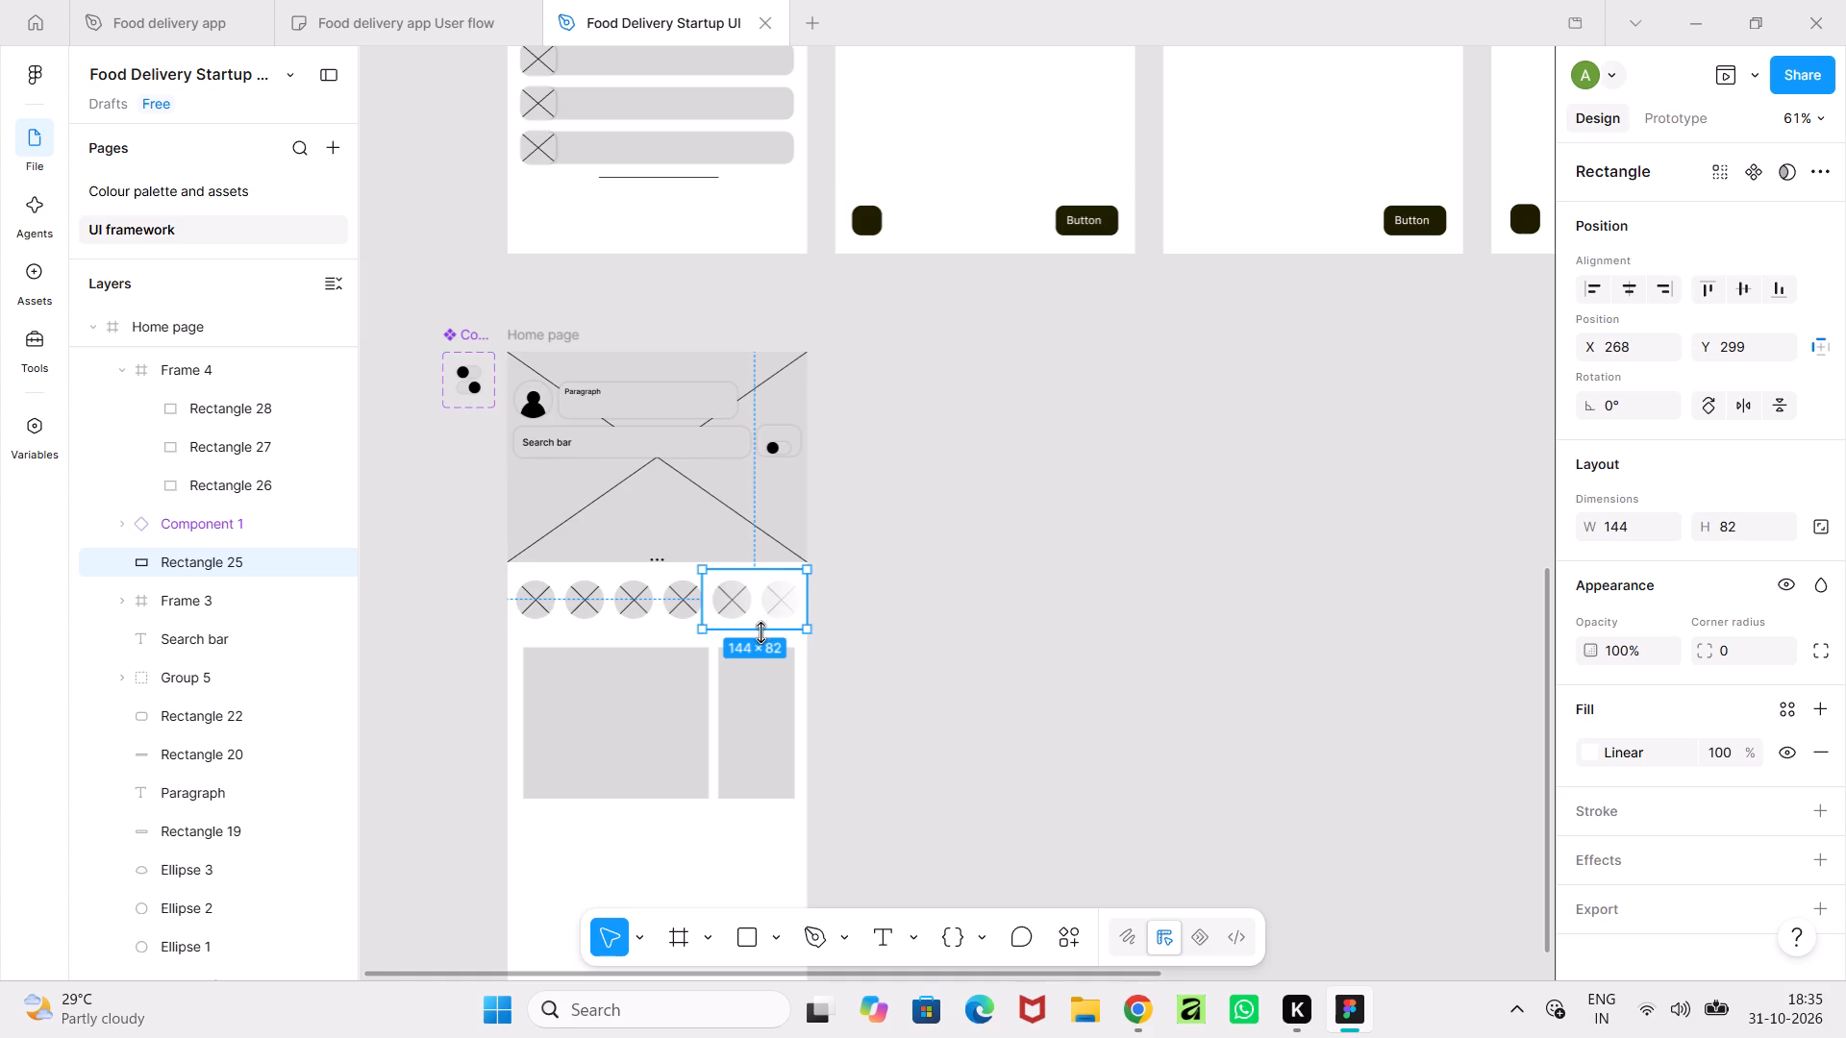
left_click_drag(761, 632, 751, 802)
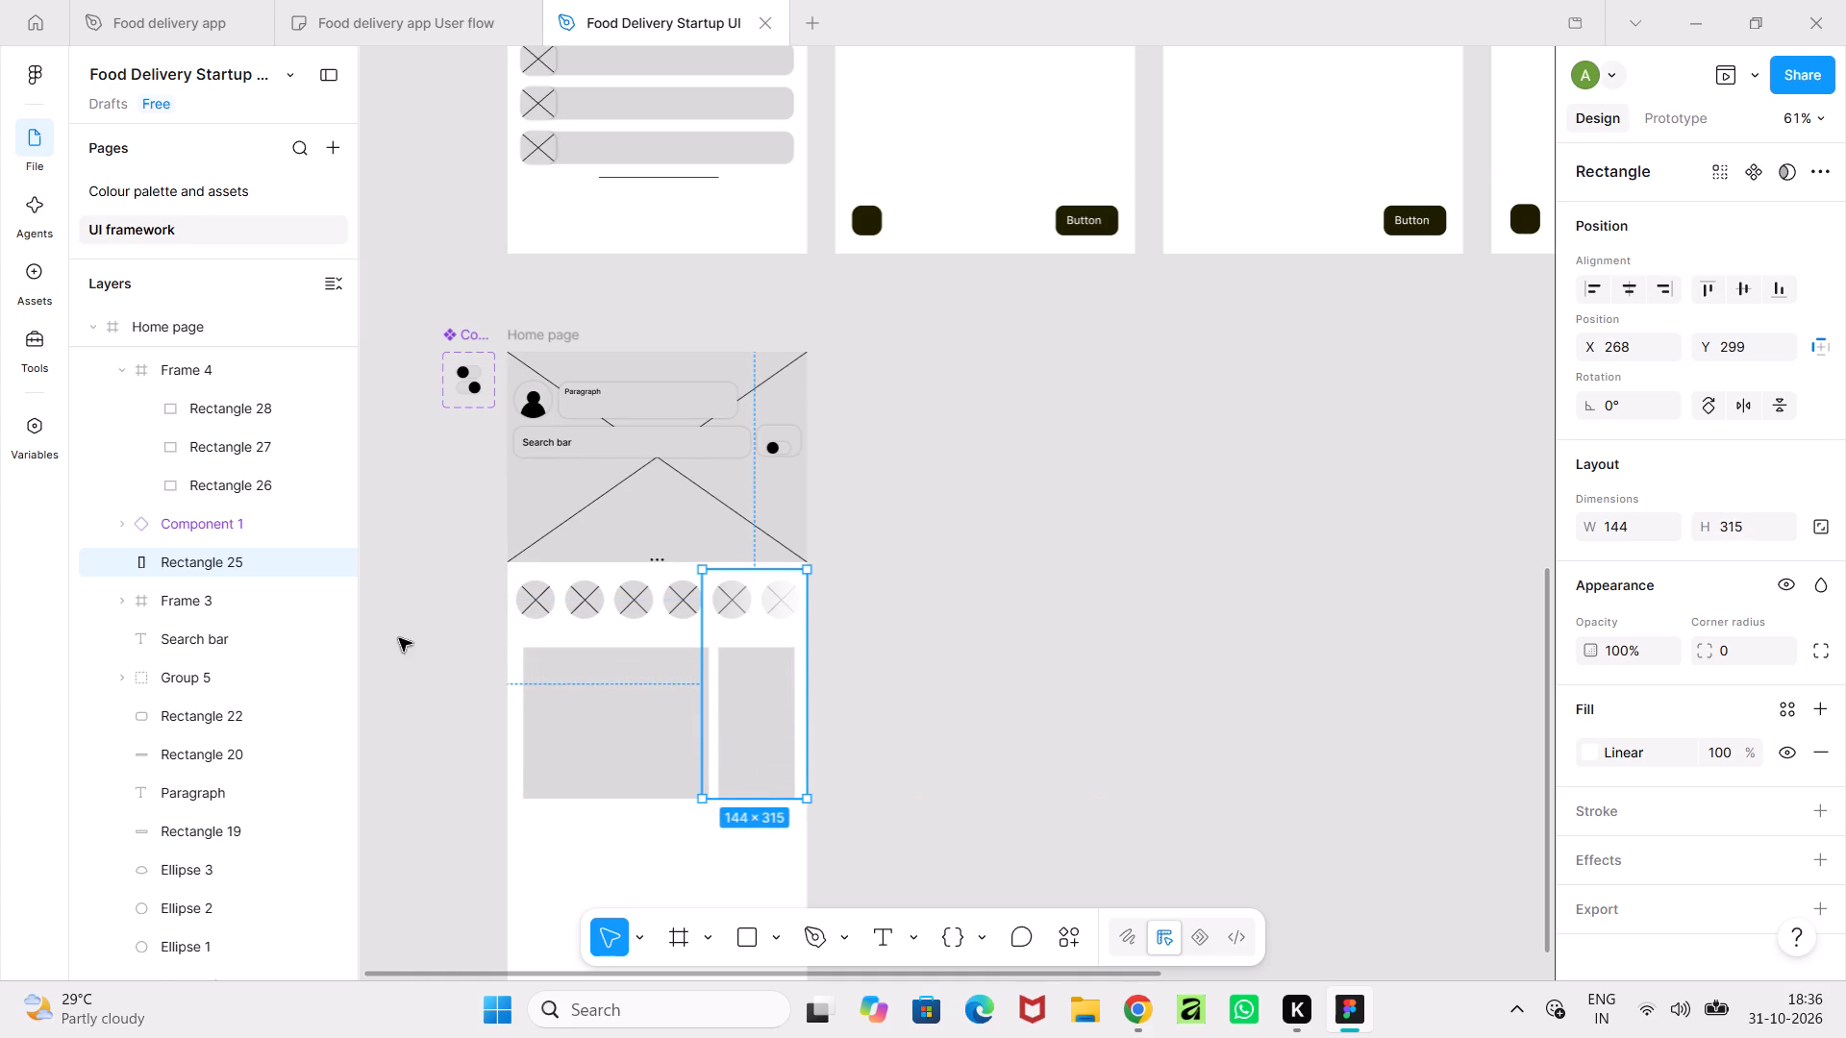
left_click_drag(170, 560, 177, 533)
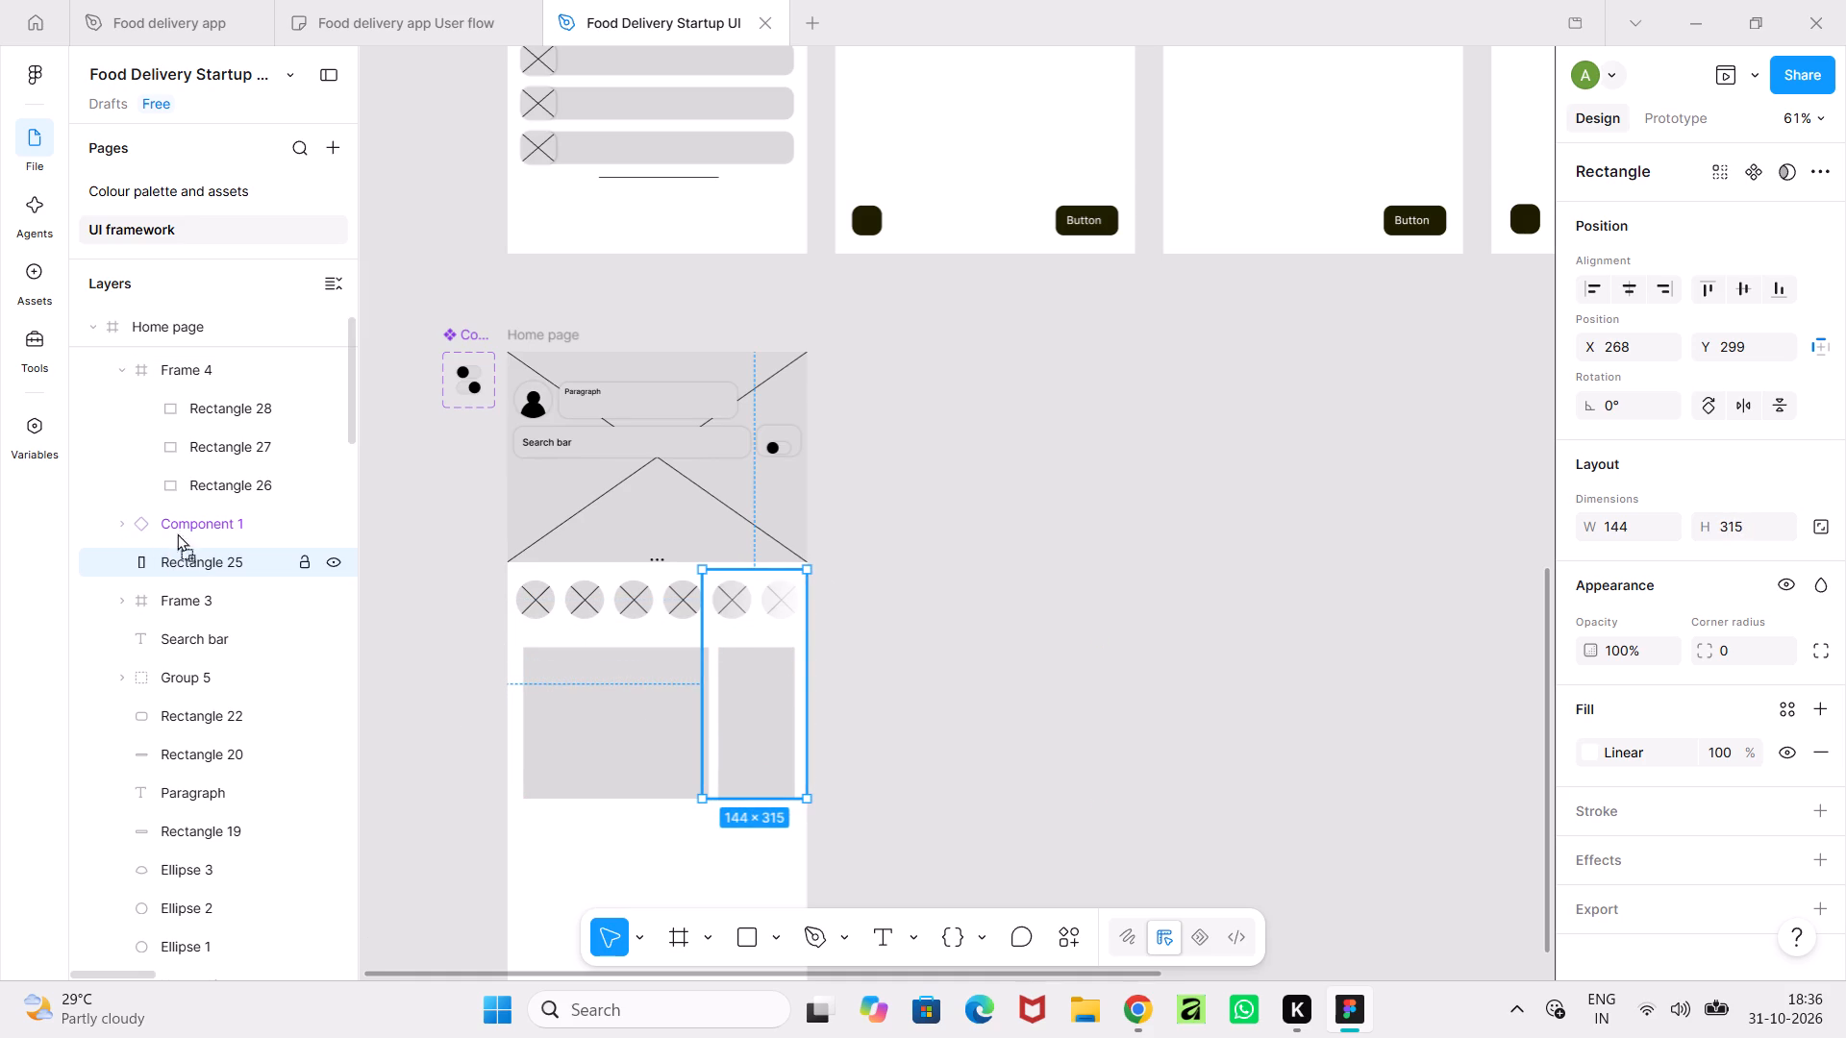
left_click_drag(177, 533, 158, 394)
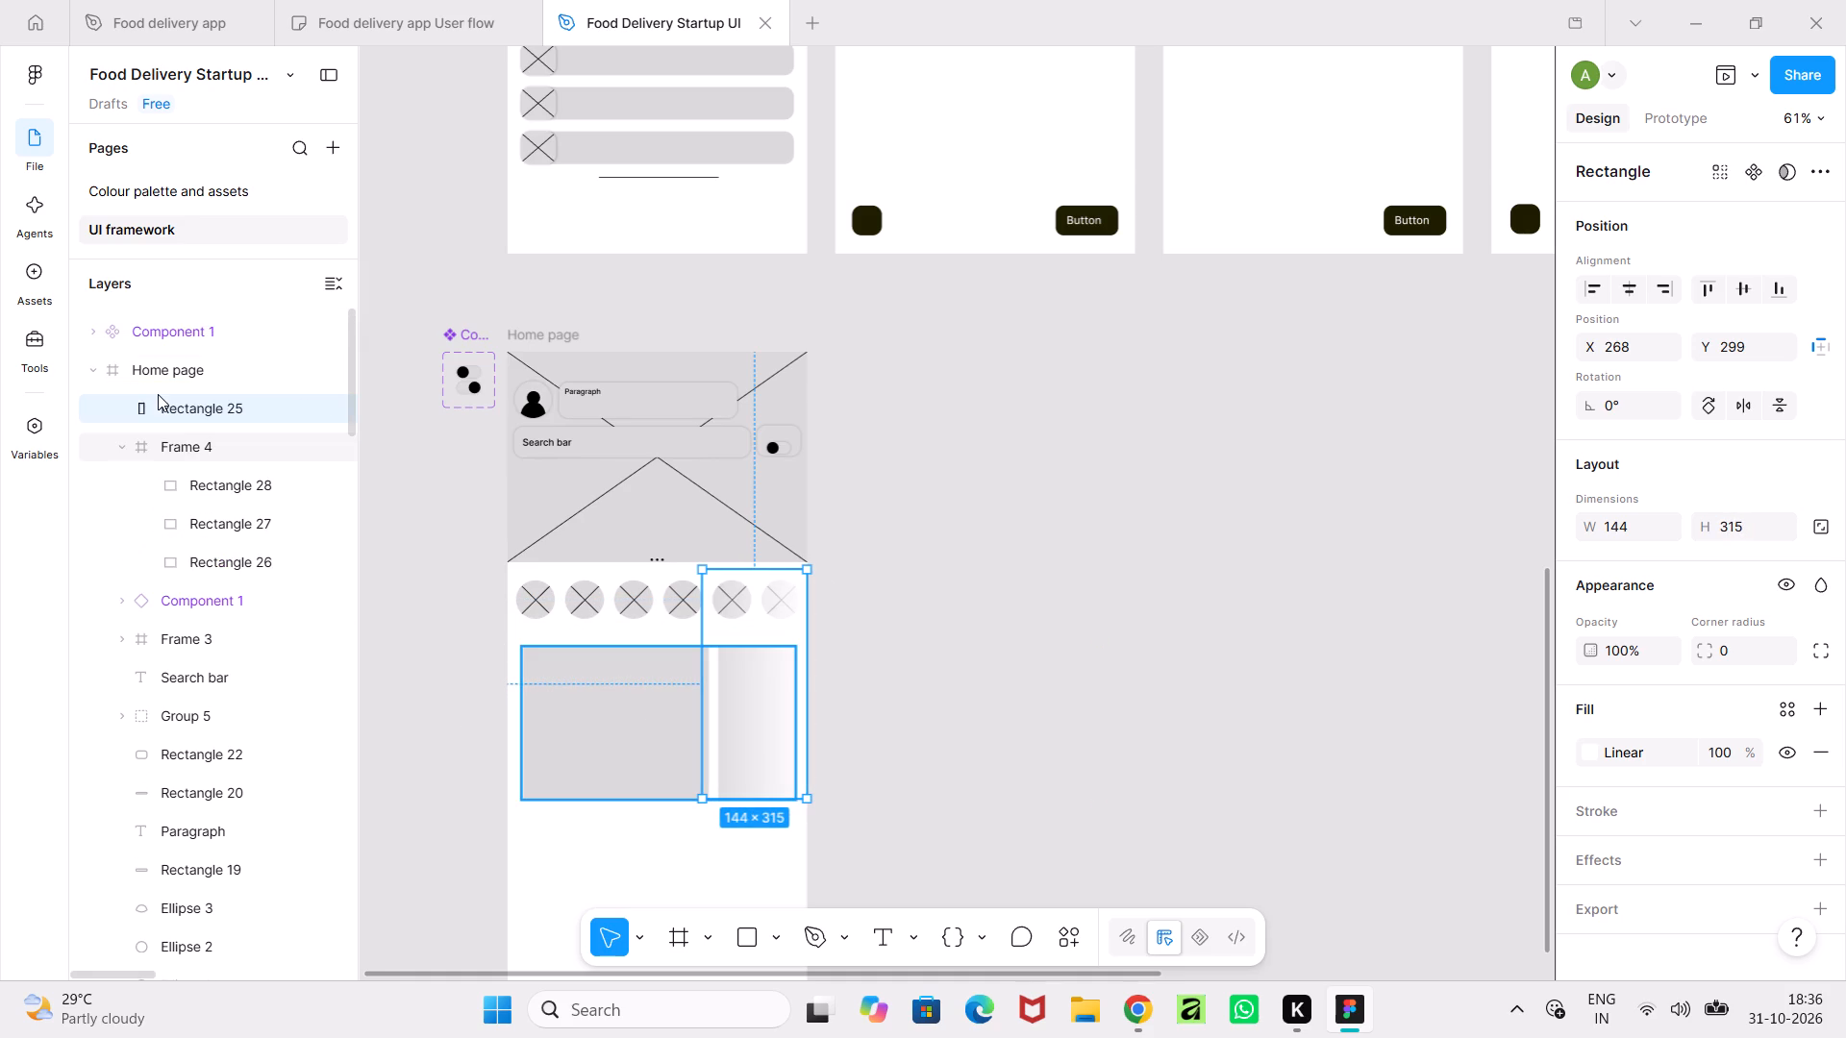
left_click(120, 446)
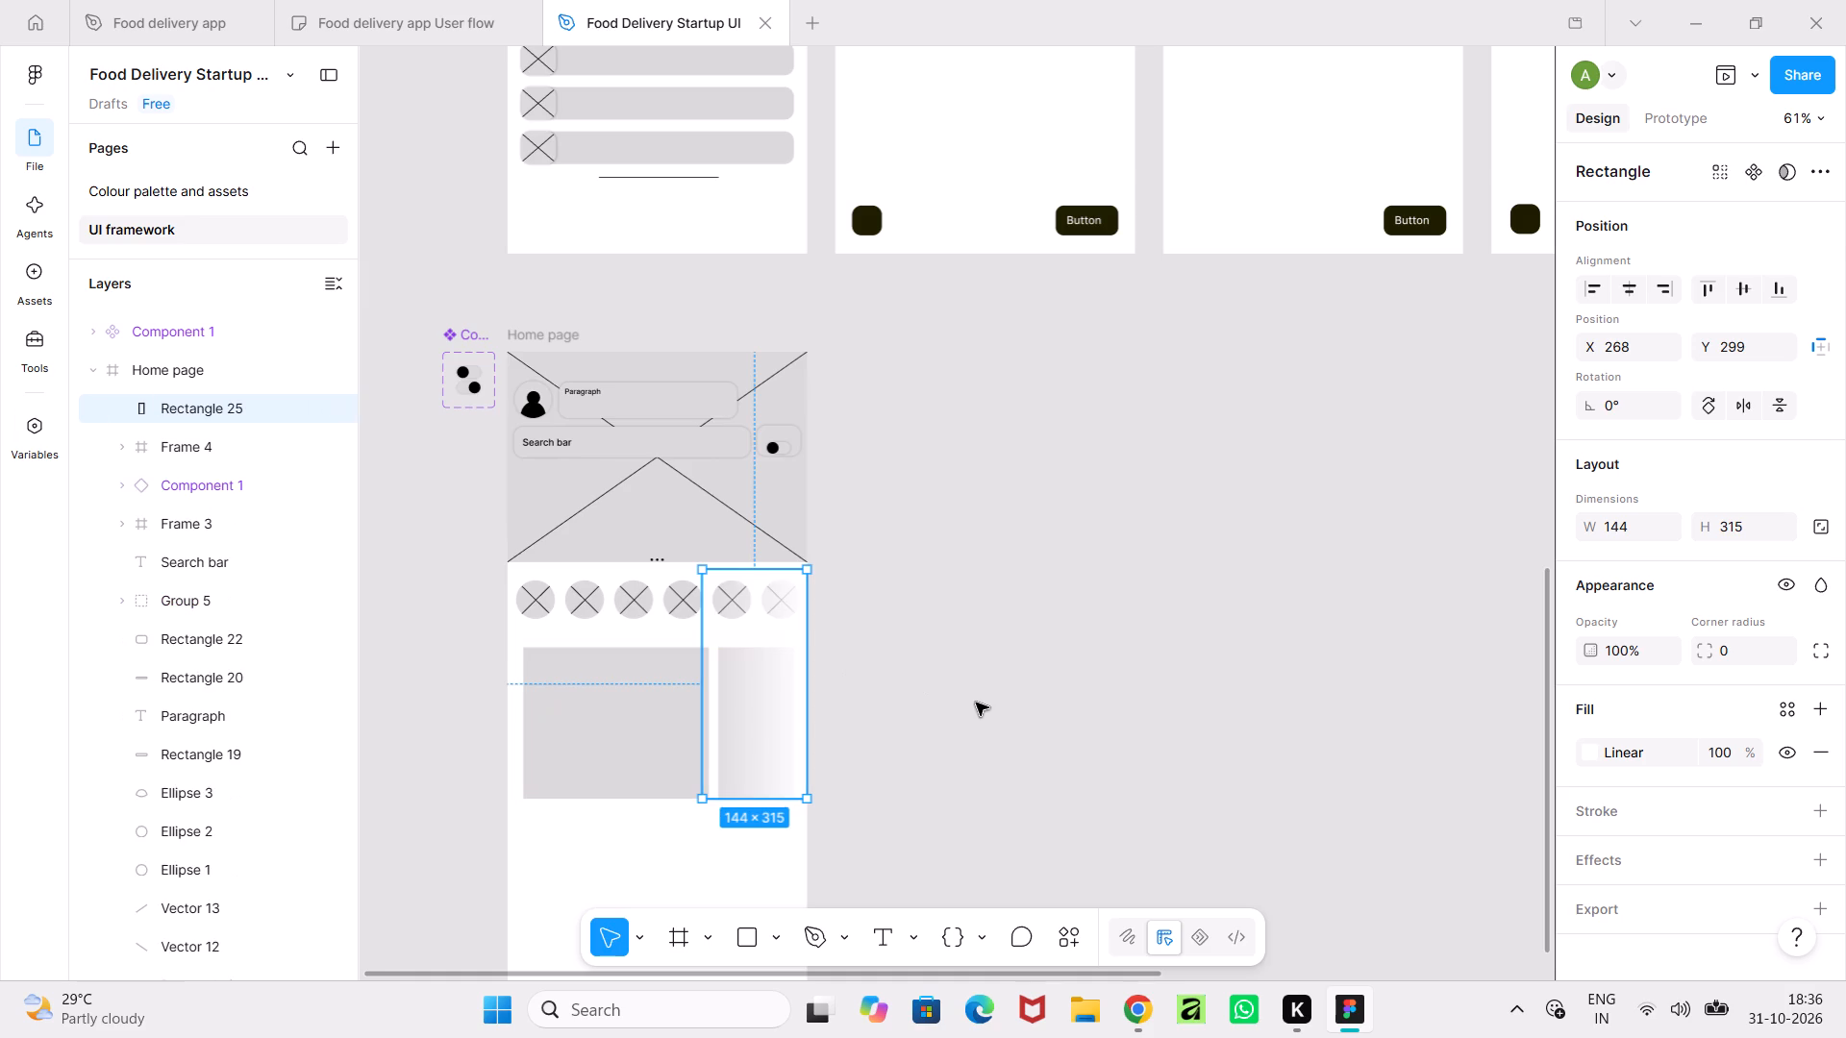
left_click(976, 703)
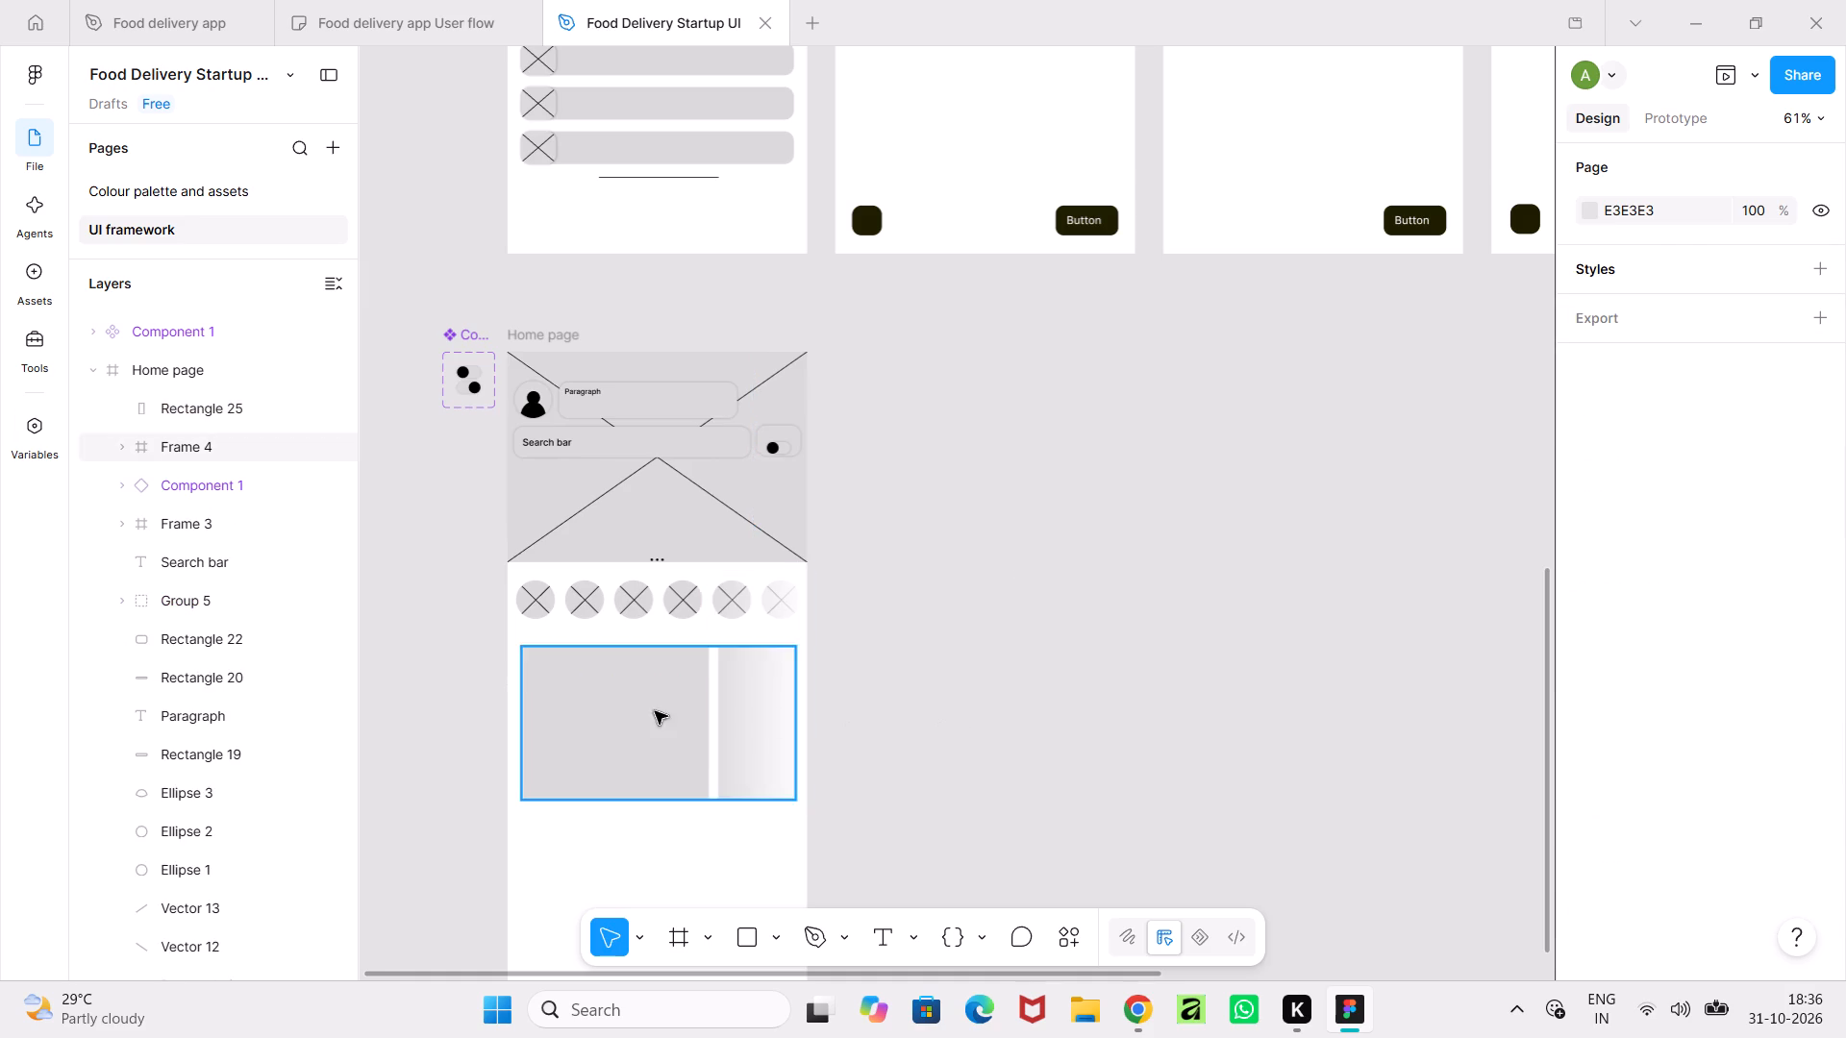
Preview the prototype from the Home page, test horizontal scrolling of the card and circle rows, and close the preview.
left_click(534, 329)
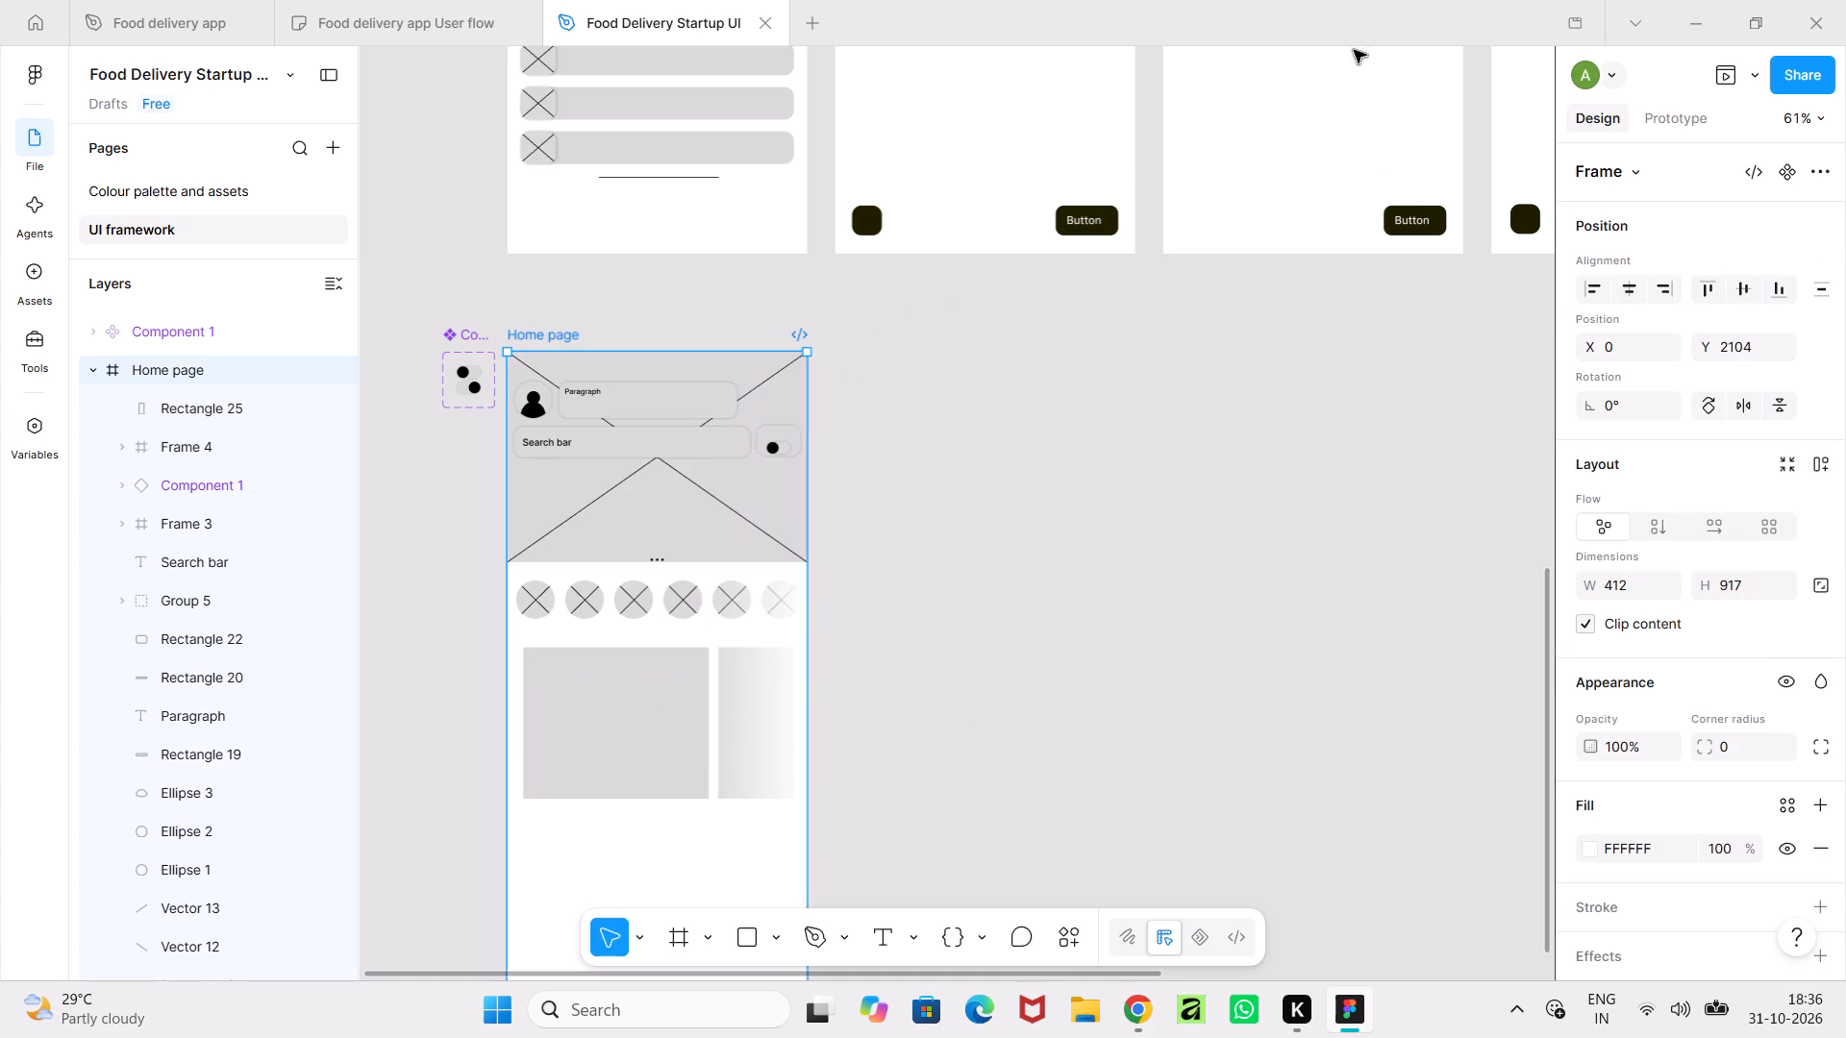
left_click(1724, 80)
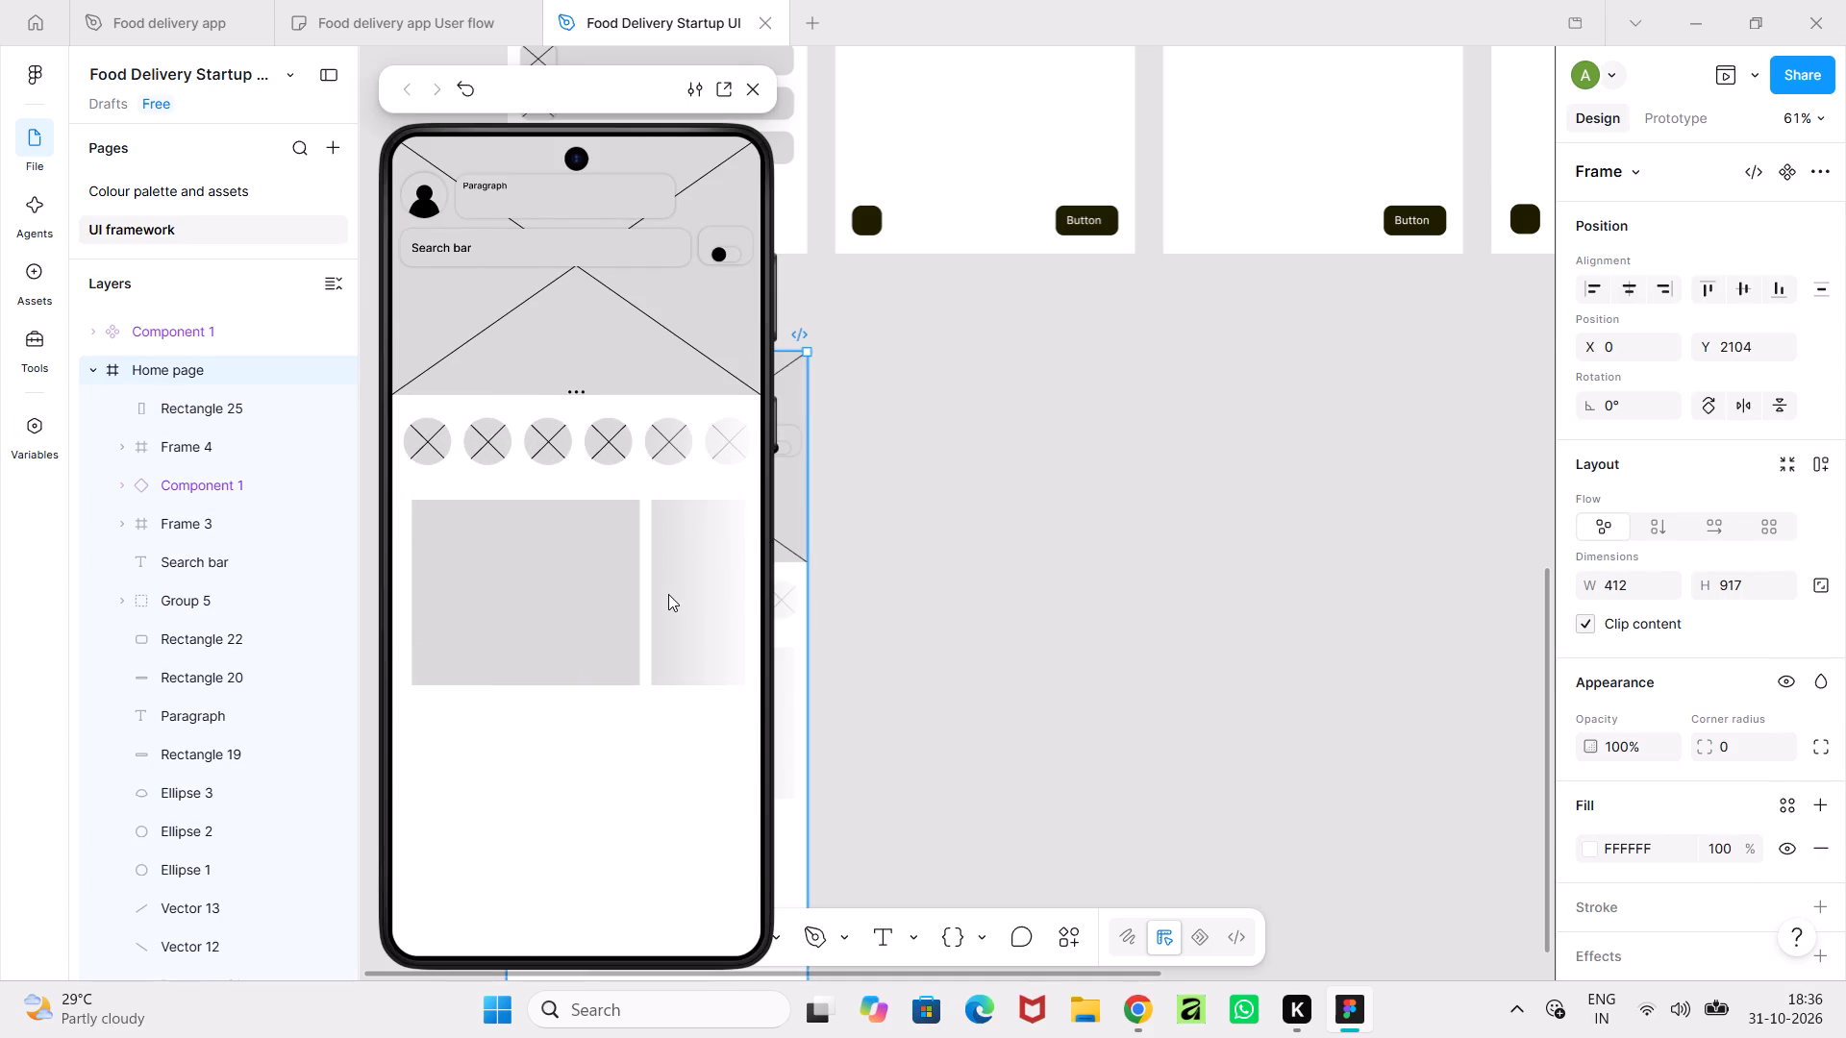
left_click_drag(668, 594, 1101, 713)
left_click_drag(624, 441, 410, 457)
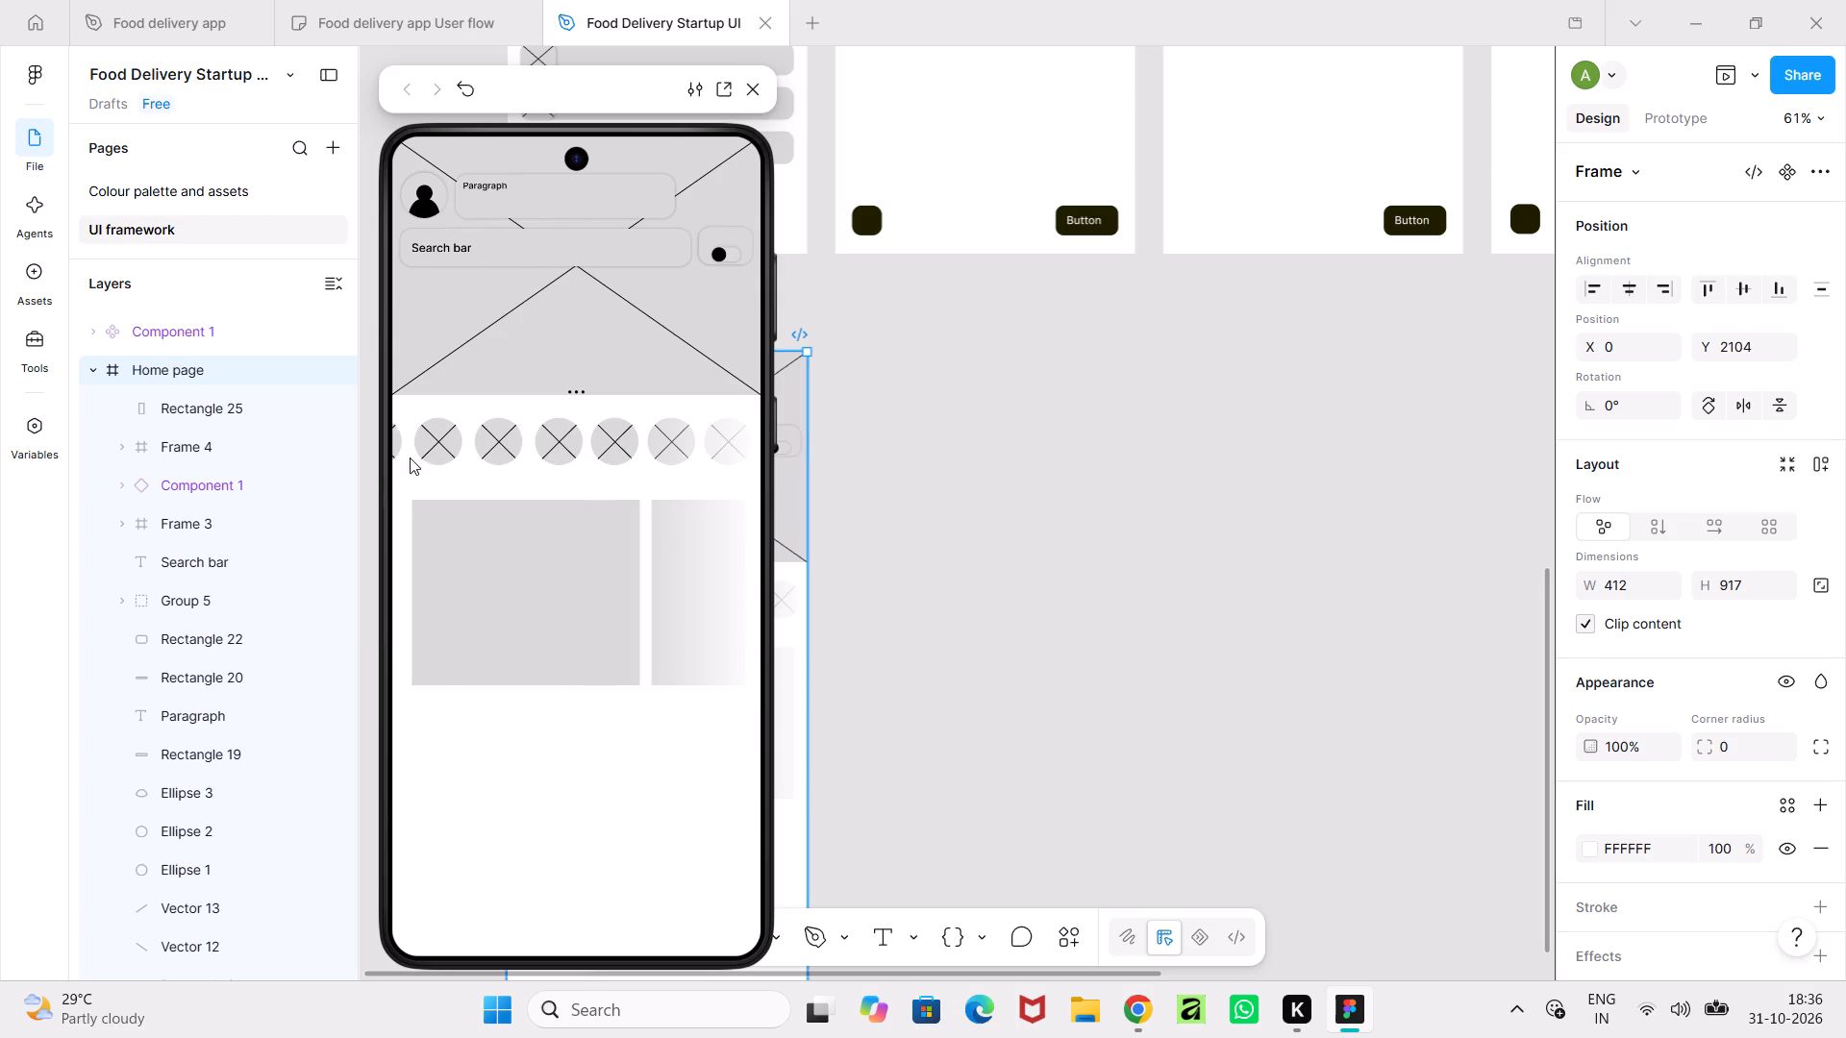
left_click_drag(410, 457, 1053, 537)
left_click(982, 722)
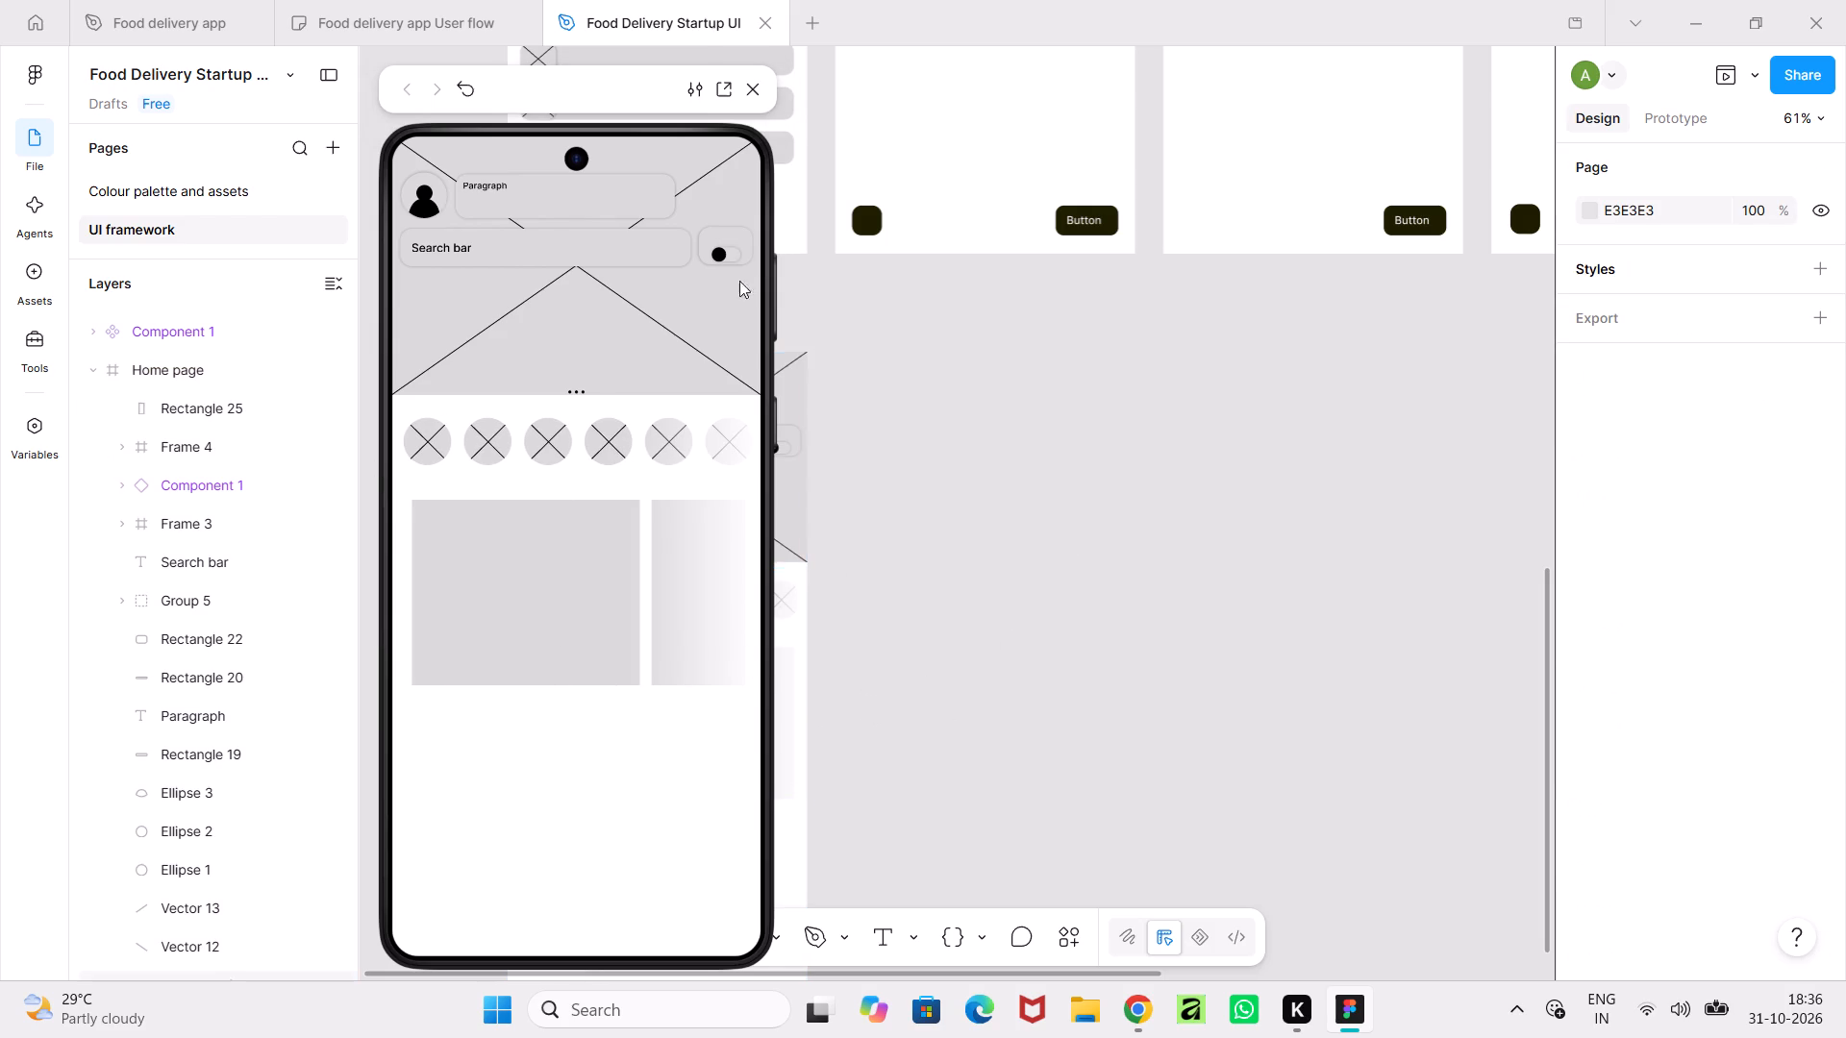
left_click(758, 78)
Shrink the fade overlay, Rectangle 25, upward so it covers only the end of the circle row.
left_click(772, 650)
left_click_drag(754, 793, 811, 628)
left_click(1047, 709)
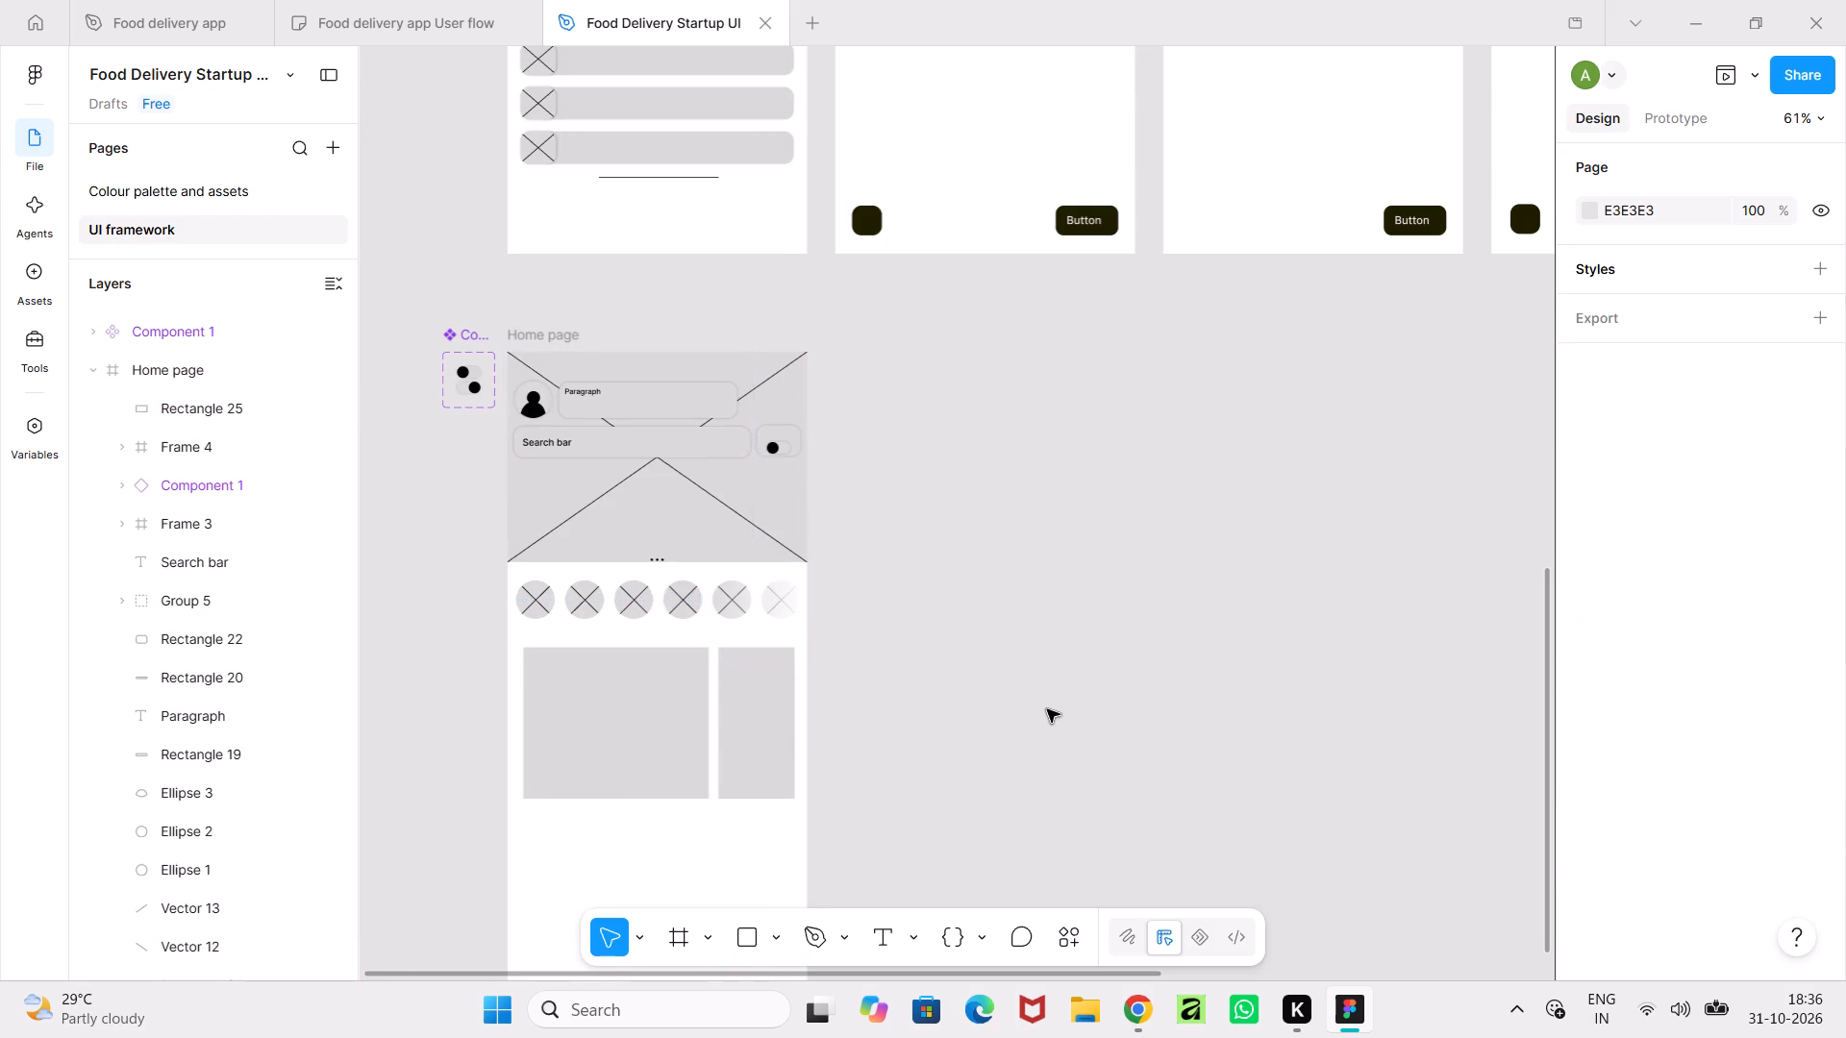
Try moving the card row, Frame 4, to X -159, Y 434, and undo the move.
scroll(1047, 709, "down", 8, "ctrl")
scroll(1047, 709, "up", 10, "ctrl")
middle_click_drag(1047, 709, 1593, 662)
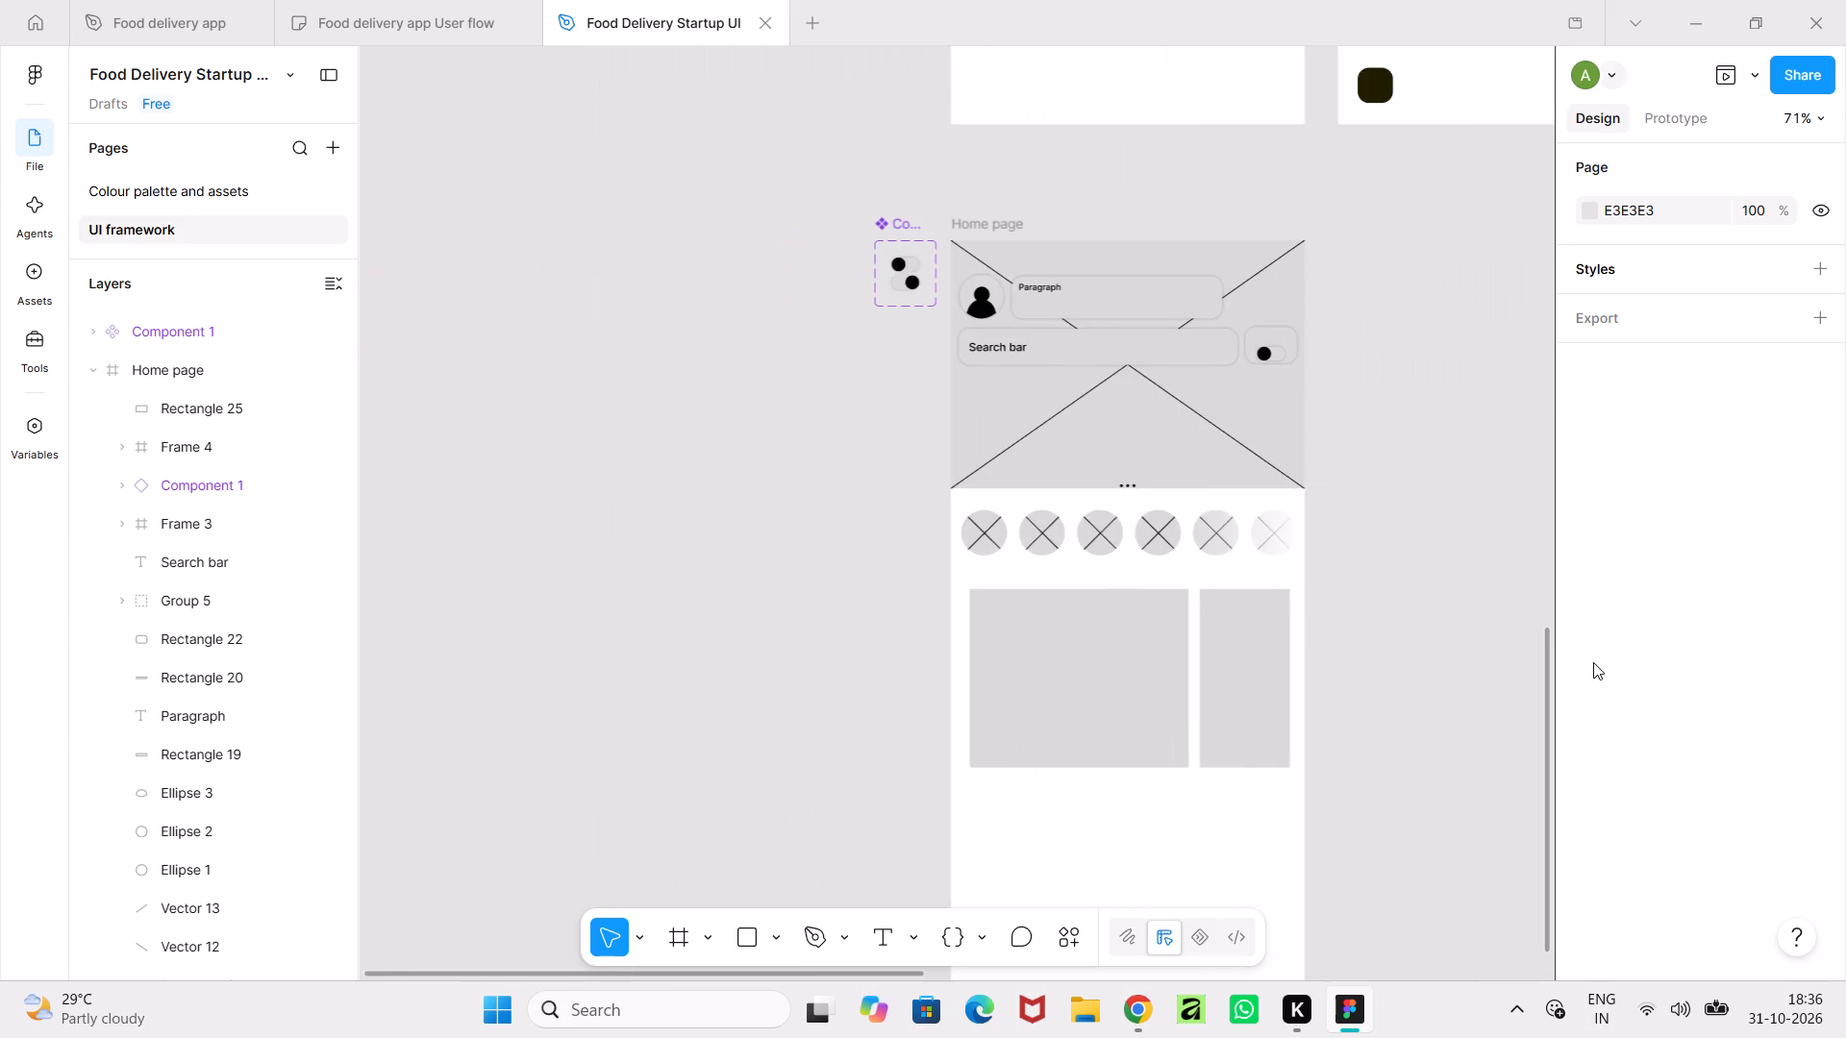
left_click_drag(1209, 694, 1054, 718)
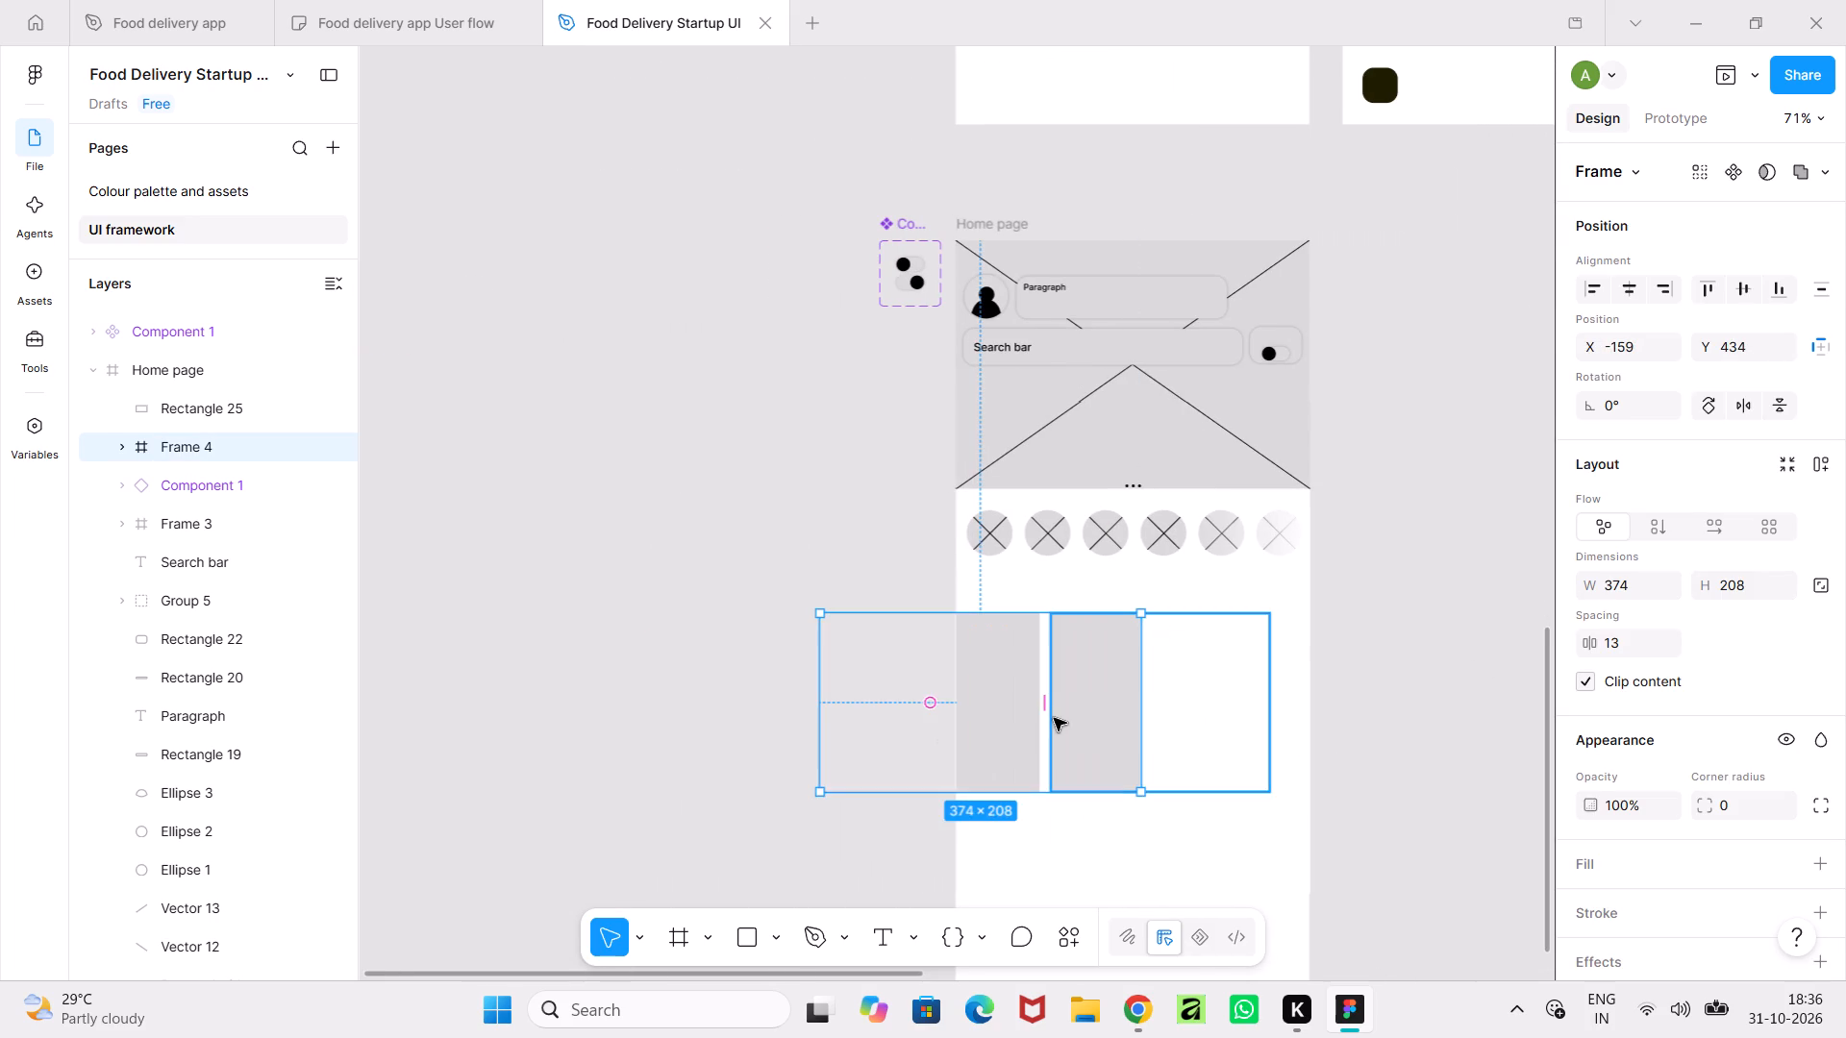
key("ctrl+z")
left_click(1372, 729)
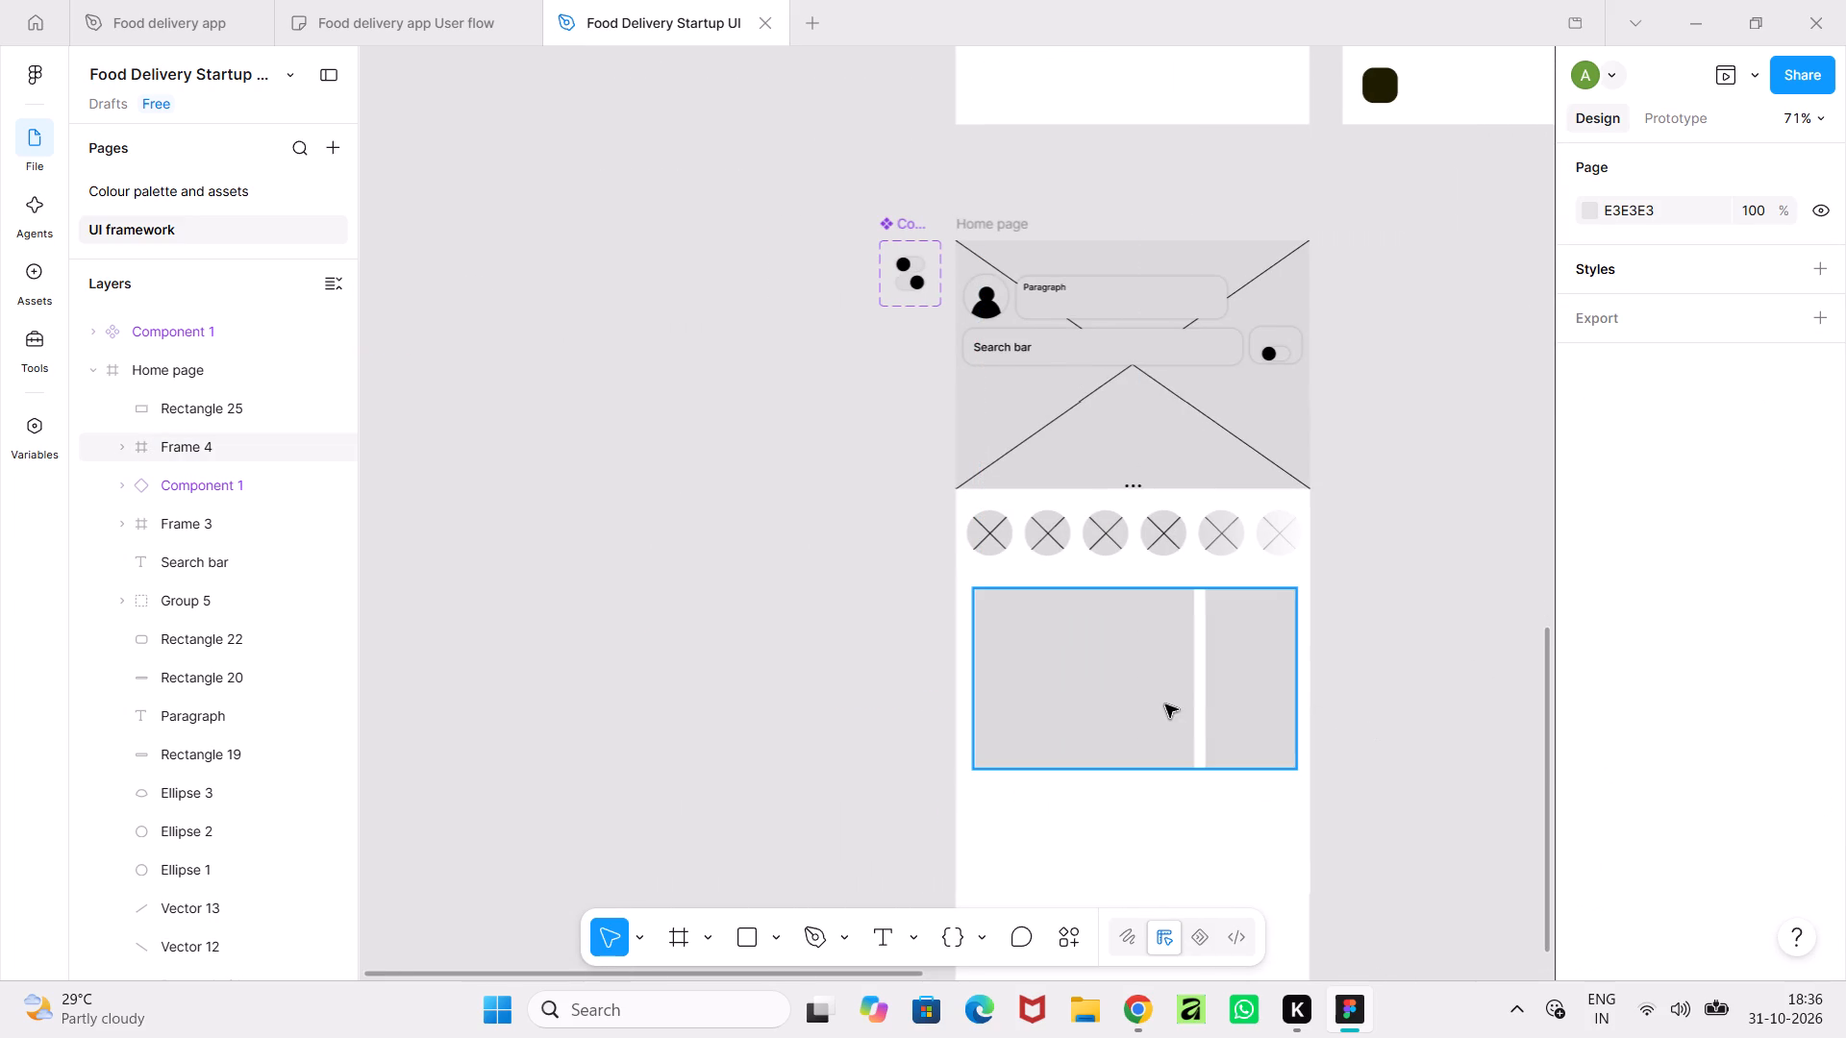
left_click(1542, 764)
Draw a diagonal line with the Pen tool across the first card, Rectangle 26, from its top-left to its bottom-right corner.
scroll(1446, 804, "down", 10, "ctrl")
middle_click_drag(1446, 804, 1095, 811)
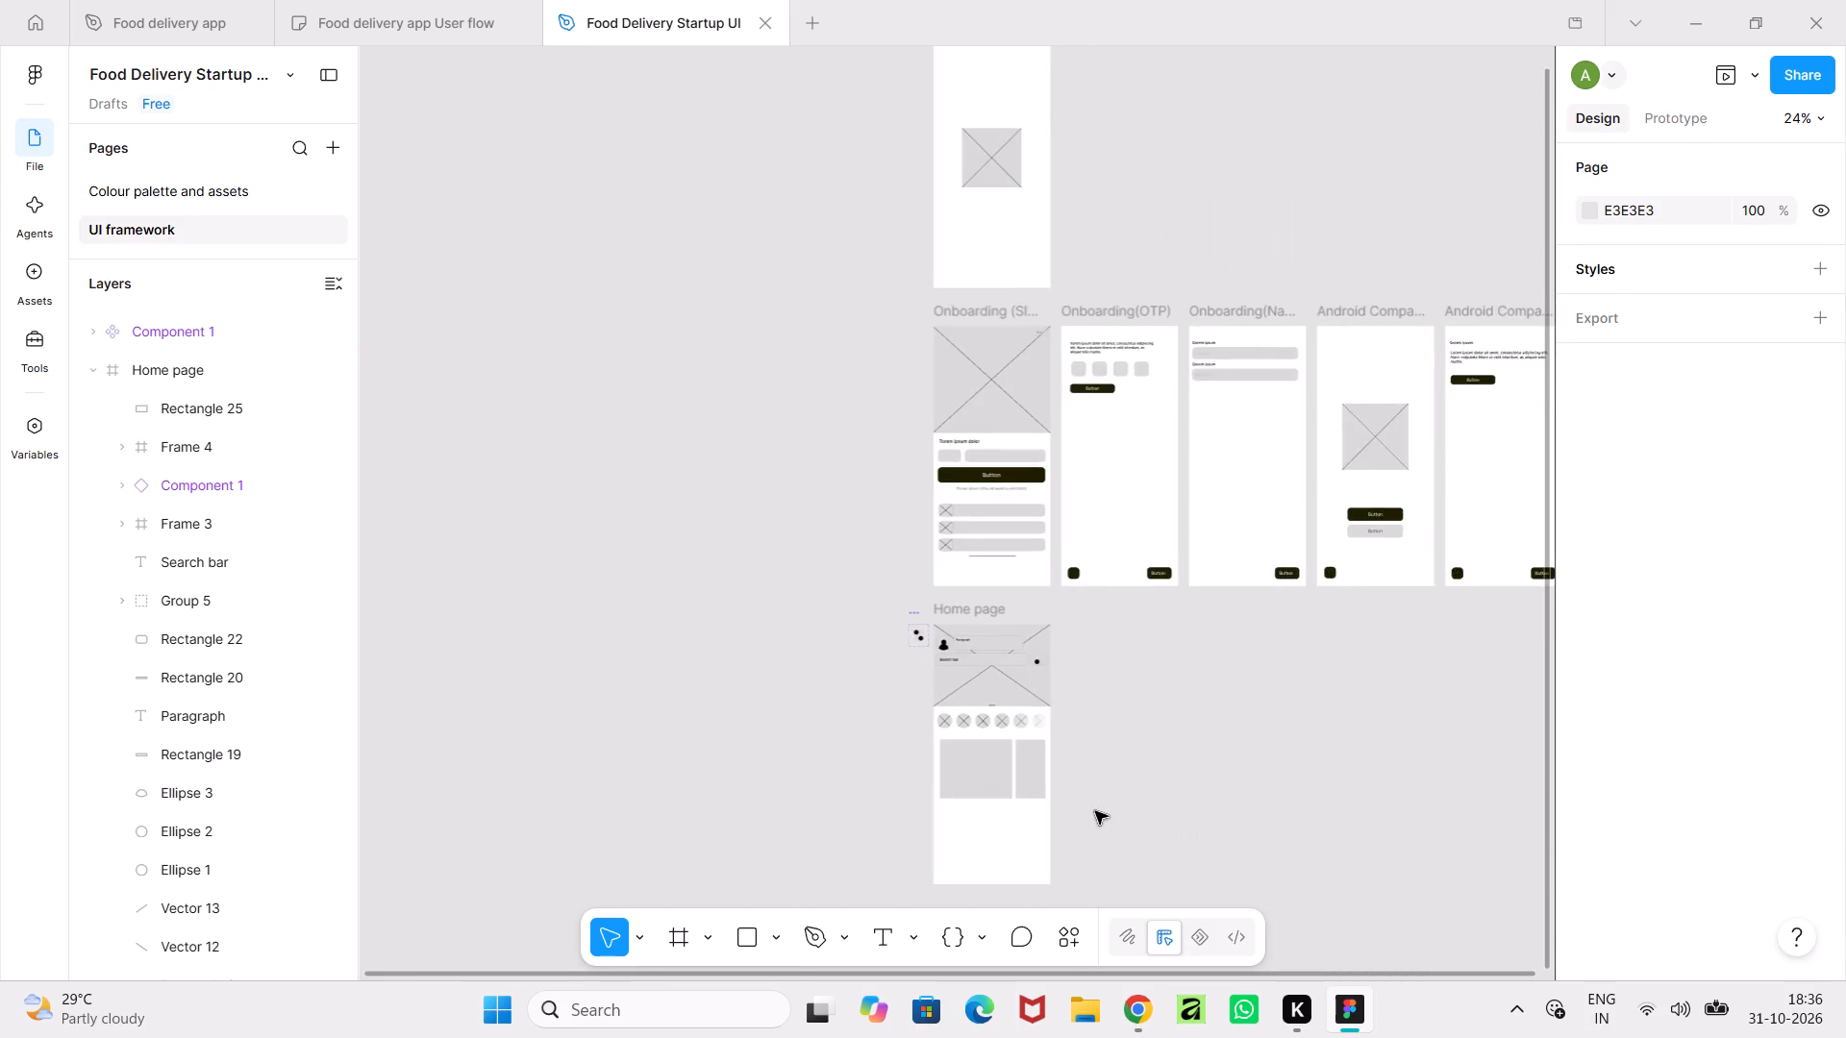
scroll(1095, 809, "up", 4, "ctrl")
left_click(206, 519)
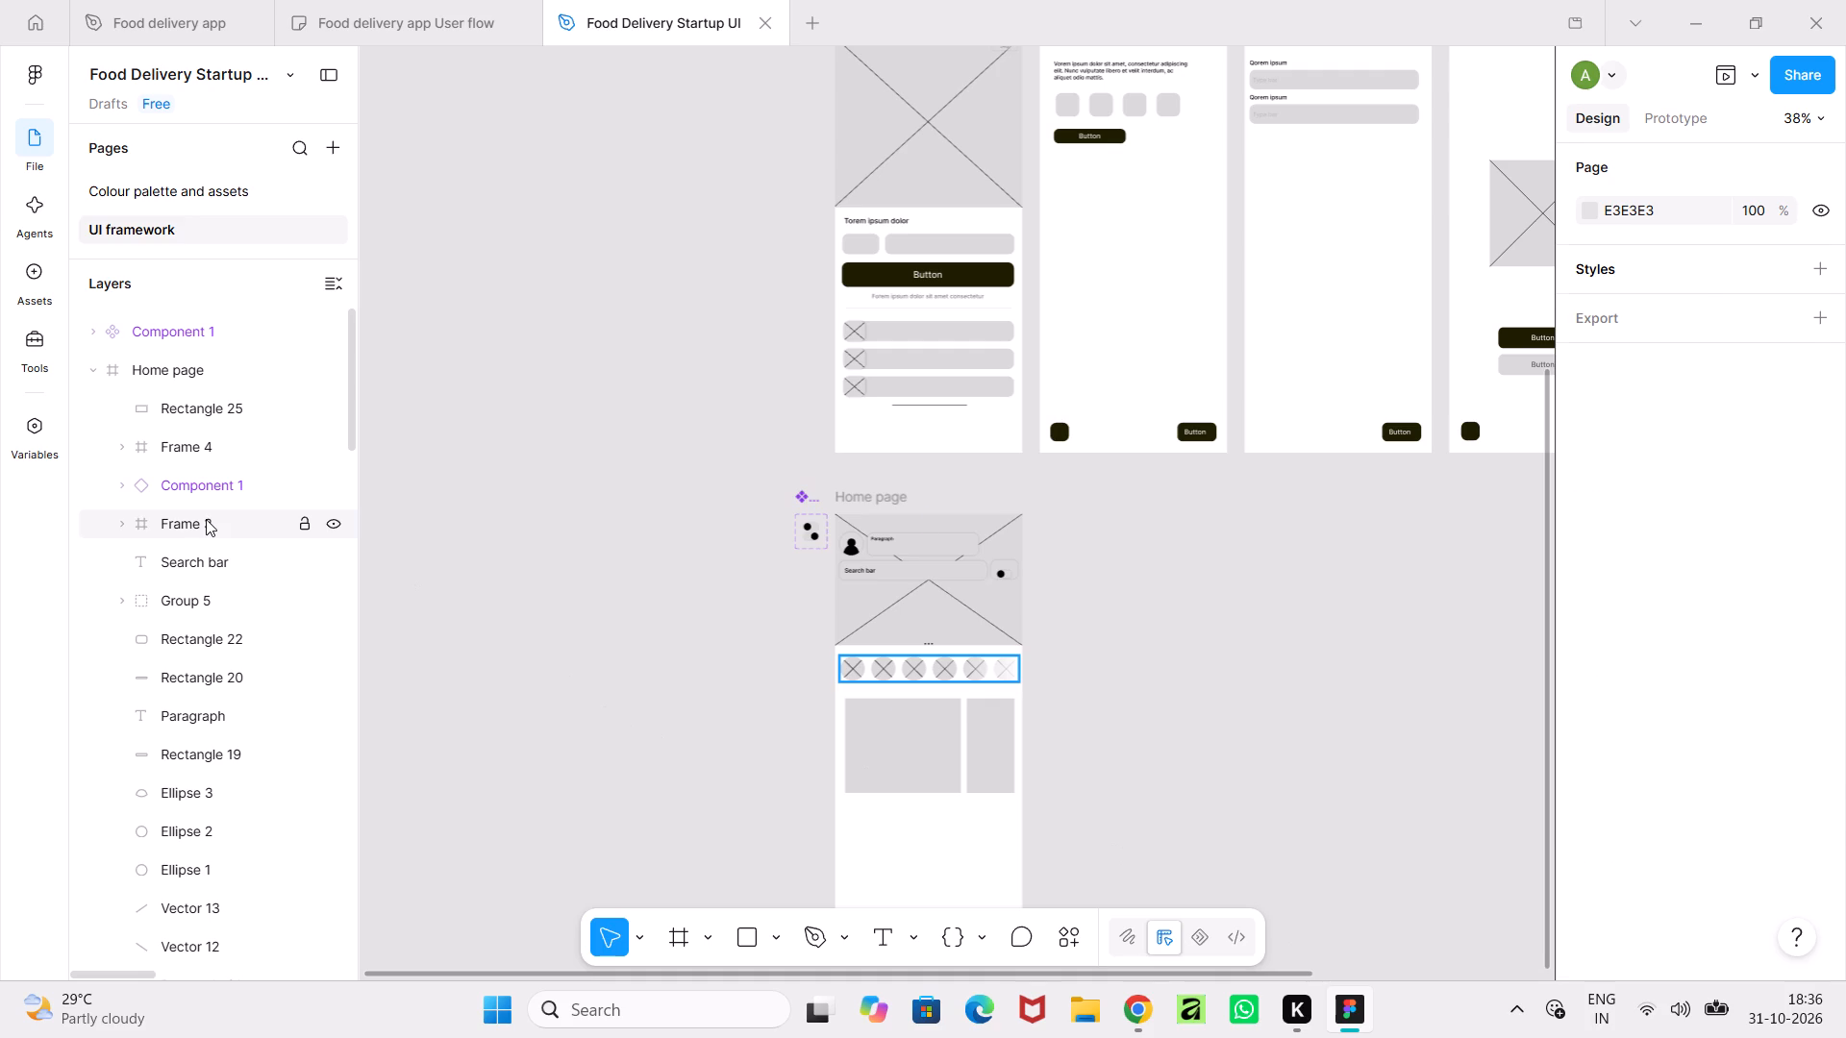
left_click(203, 434)
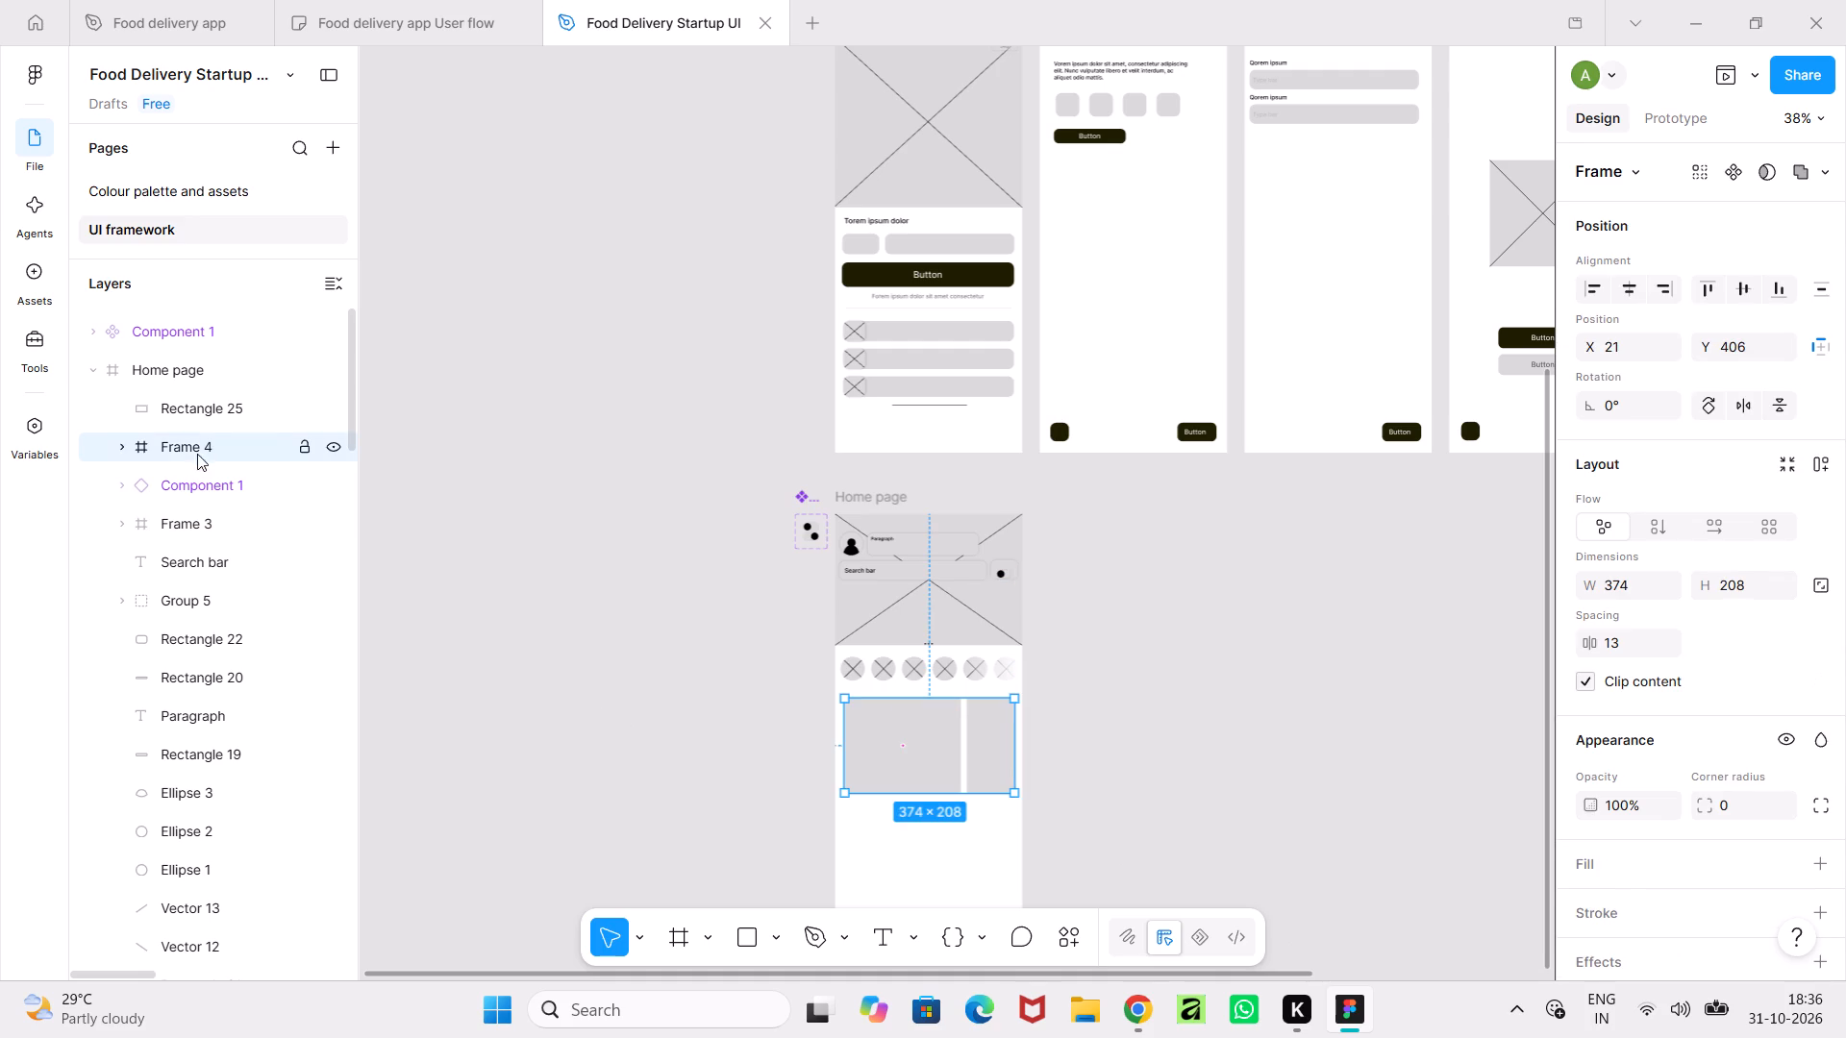
left_click(120, 446)
left_click(208, 487)
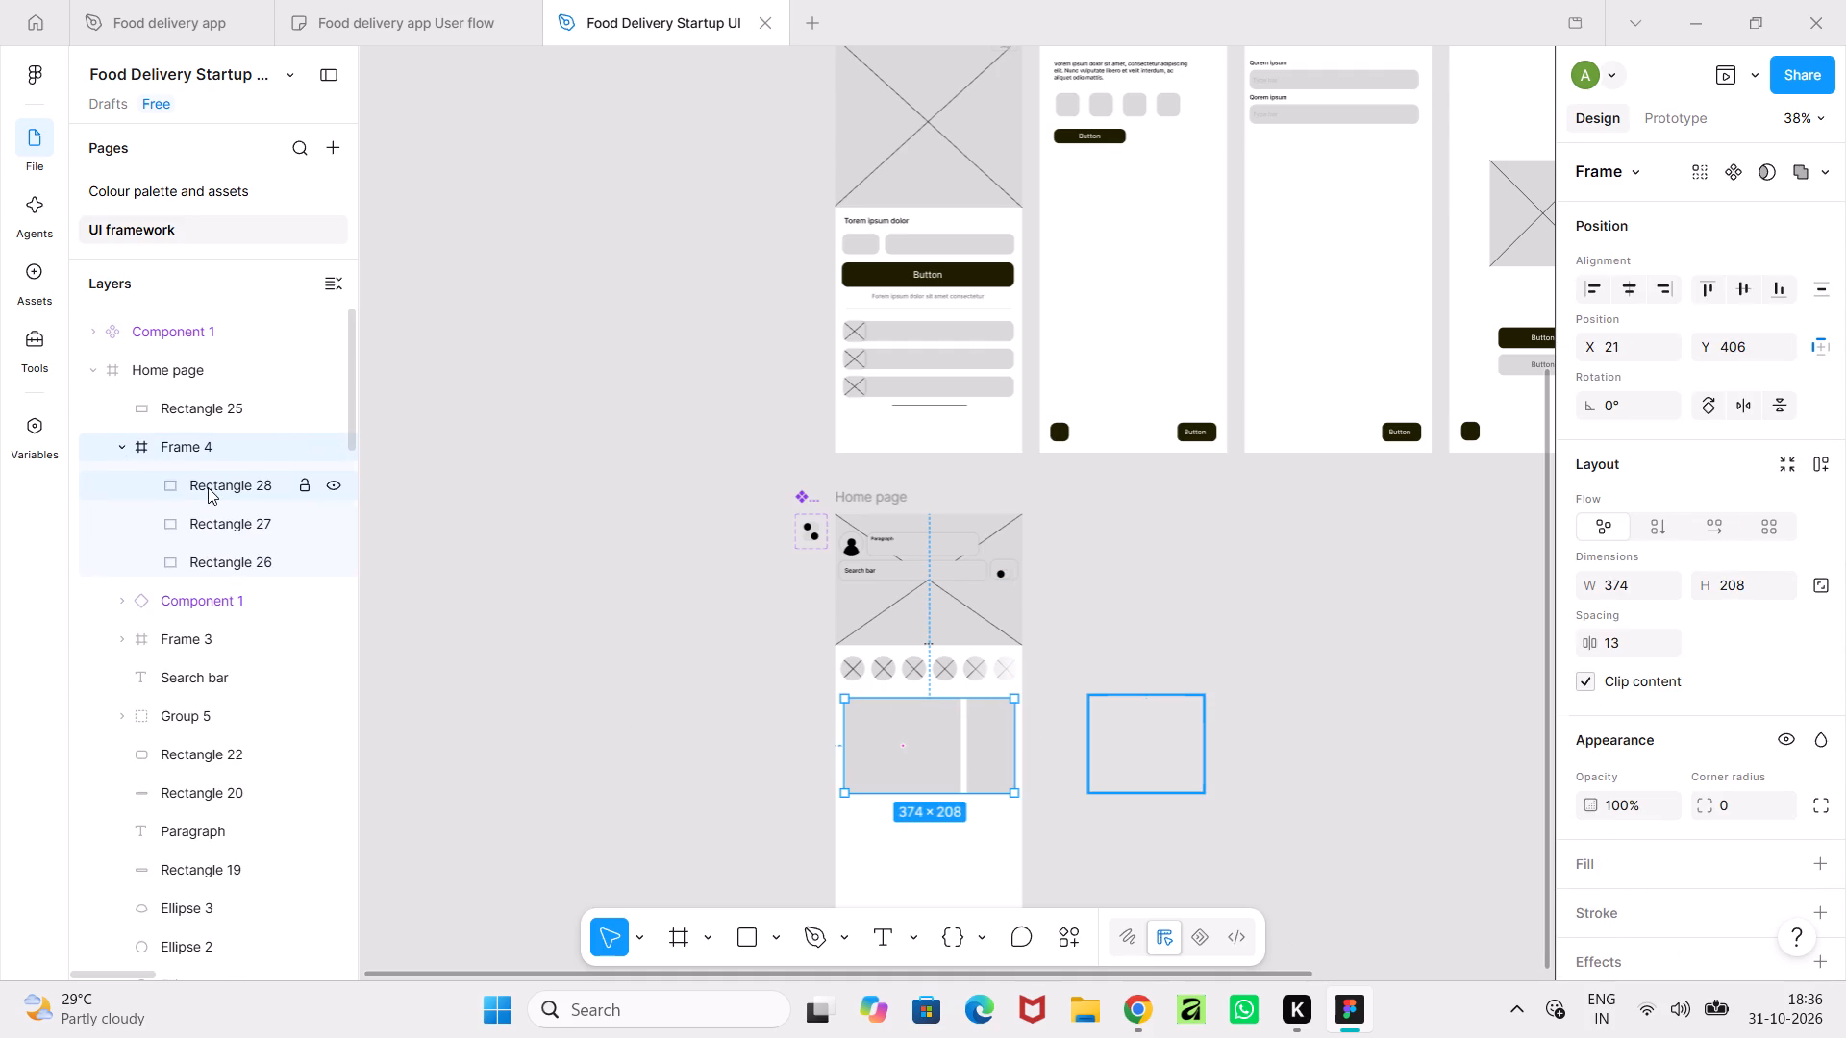
left_click(230, 545)
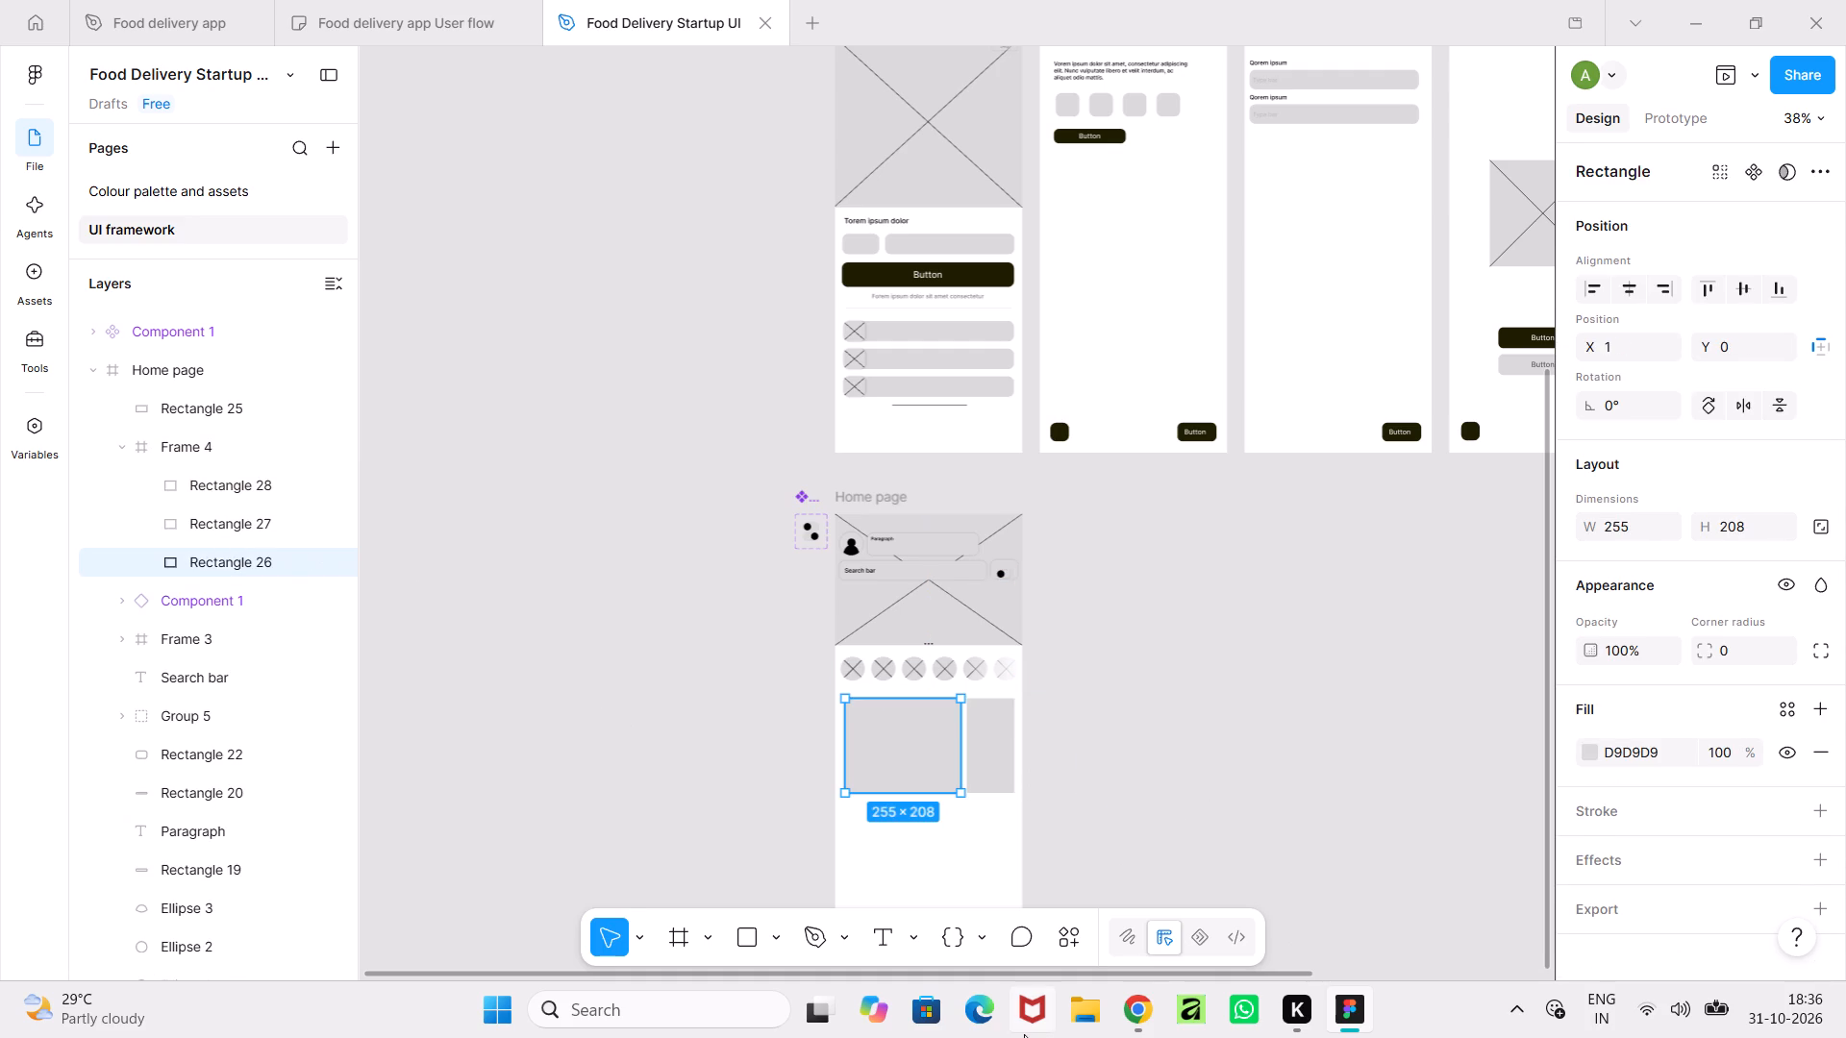
scroll(1183, 1015, "up", 4, "ctrl")
left_click(808, 932)
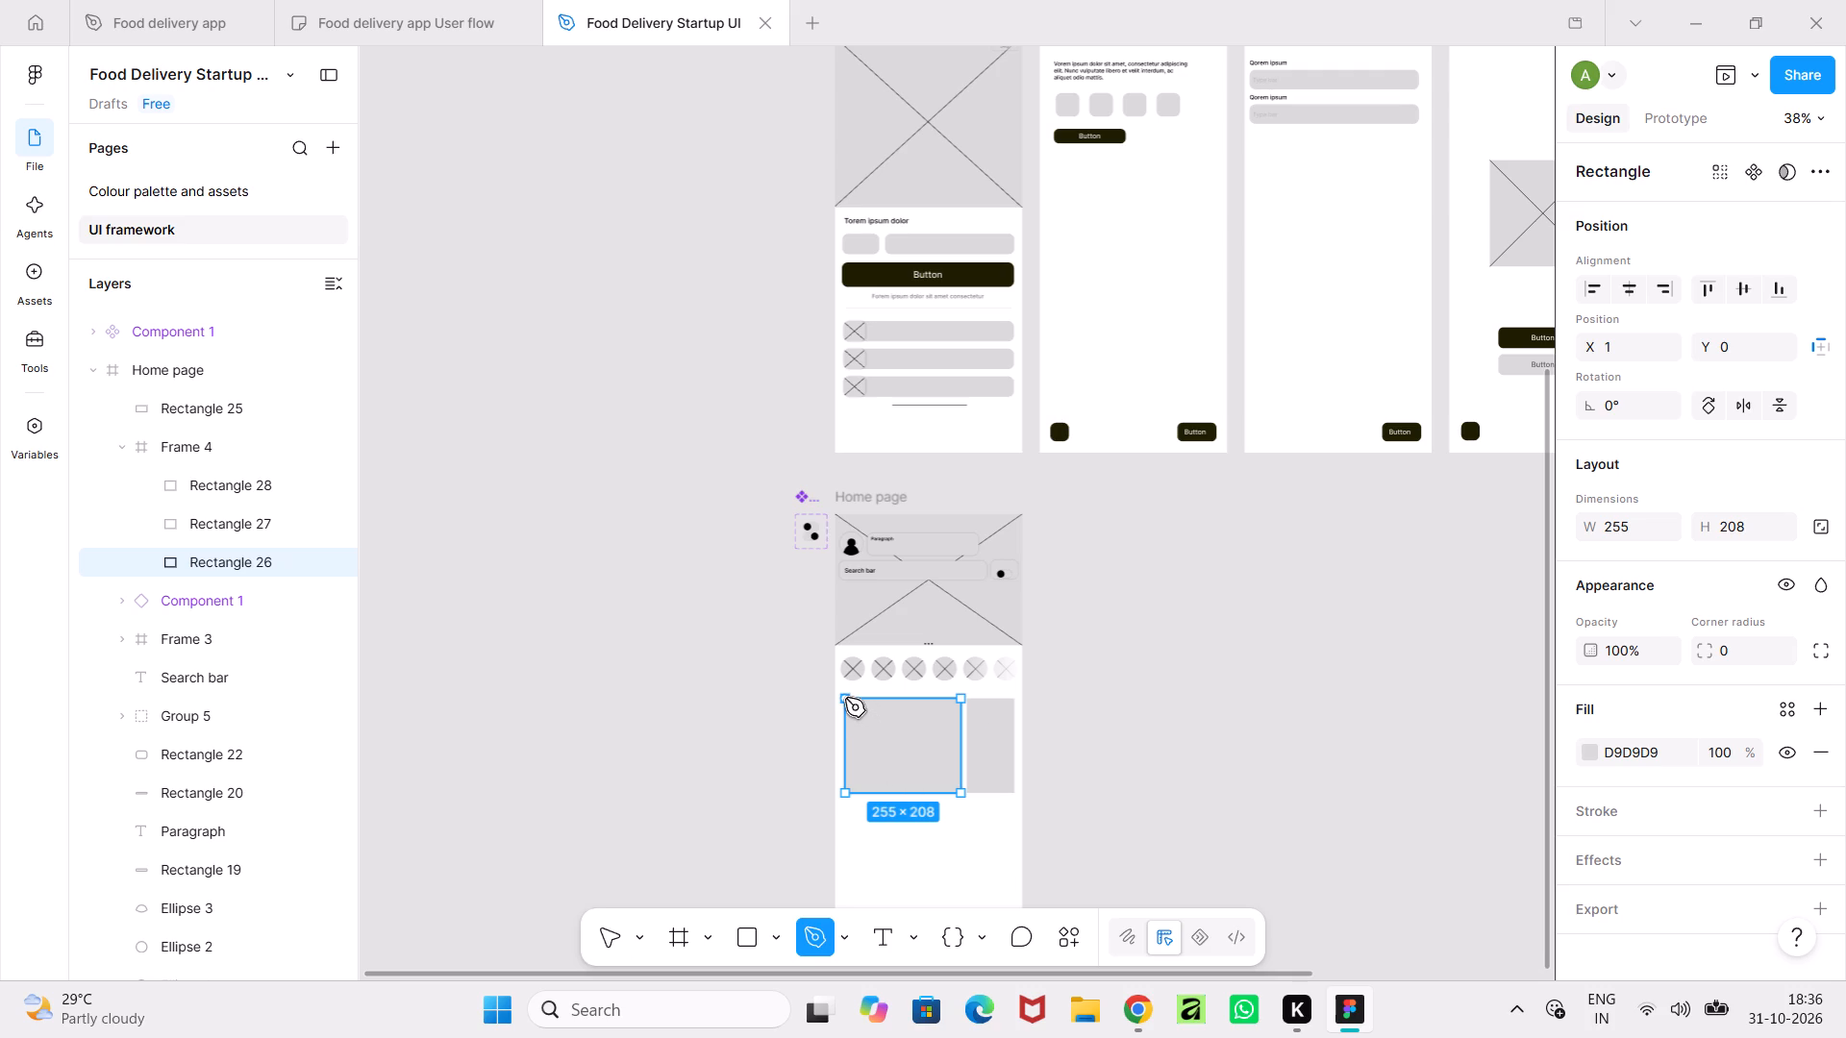
left_click(845, 698)
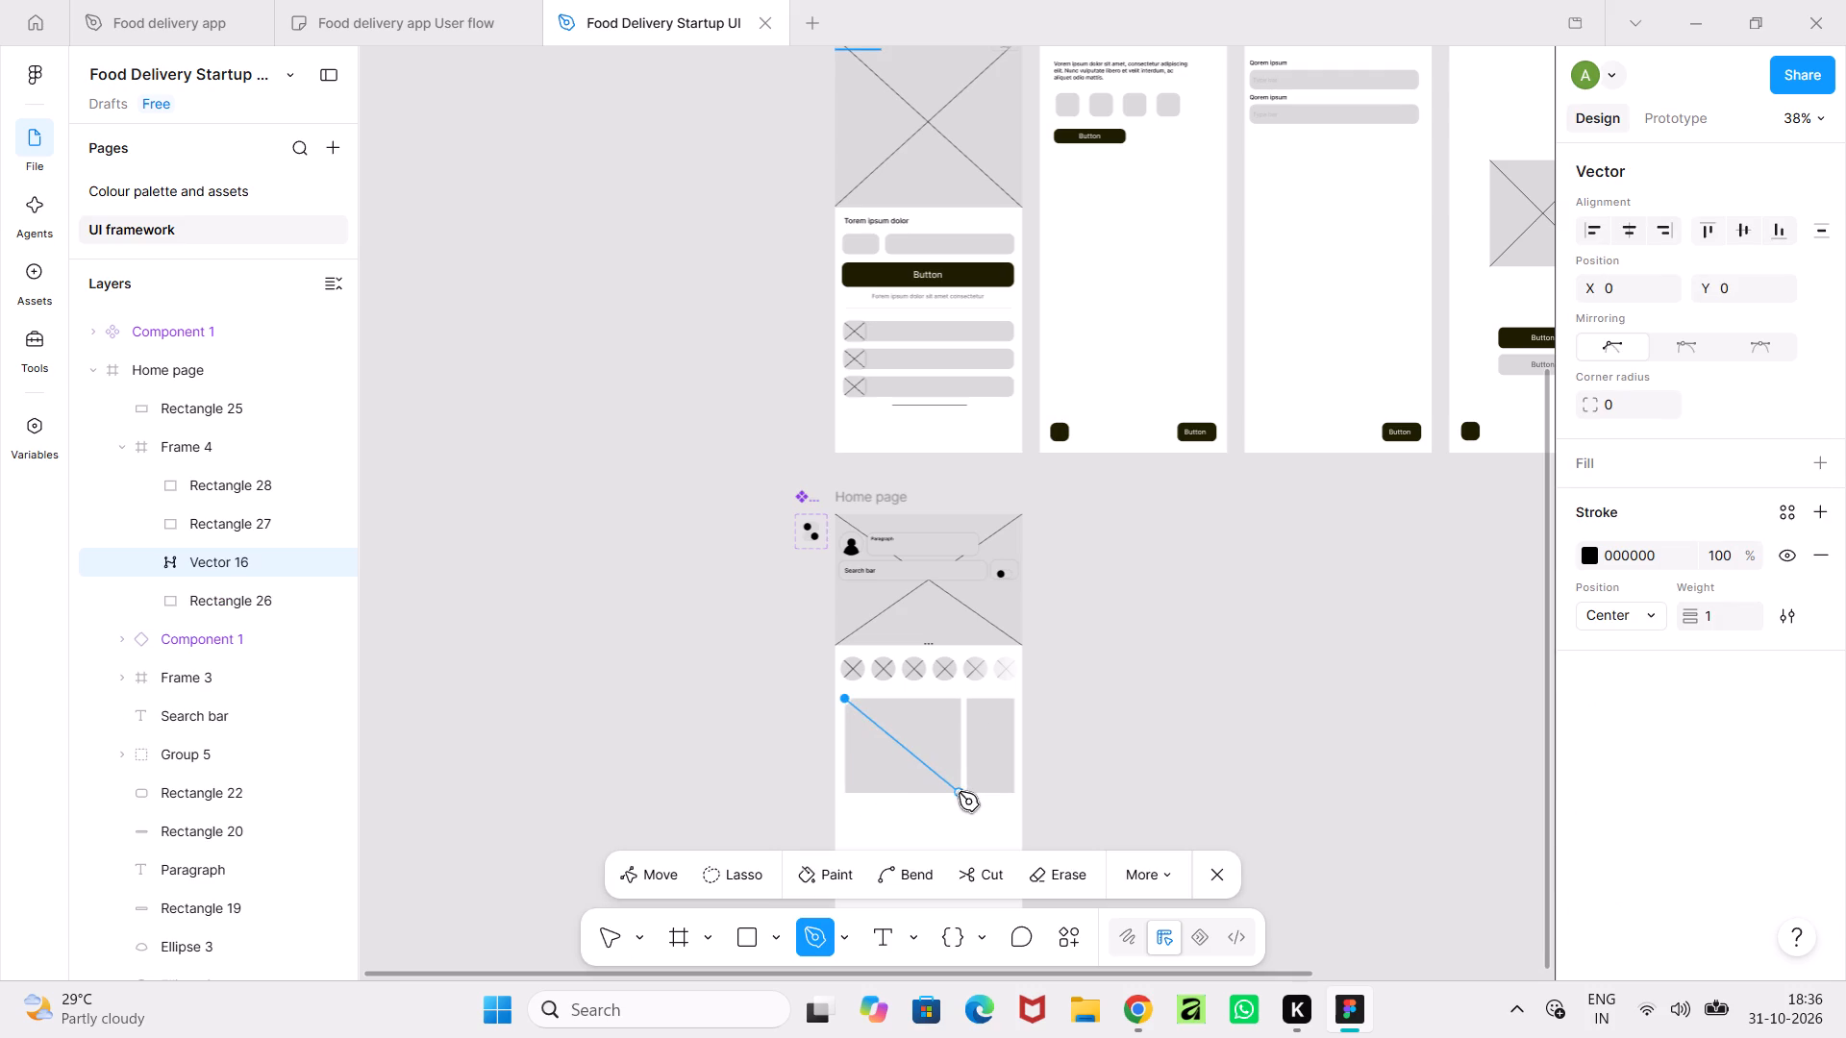
left_click(959, 792)
left_click(974, 877)
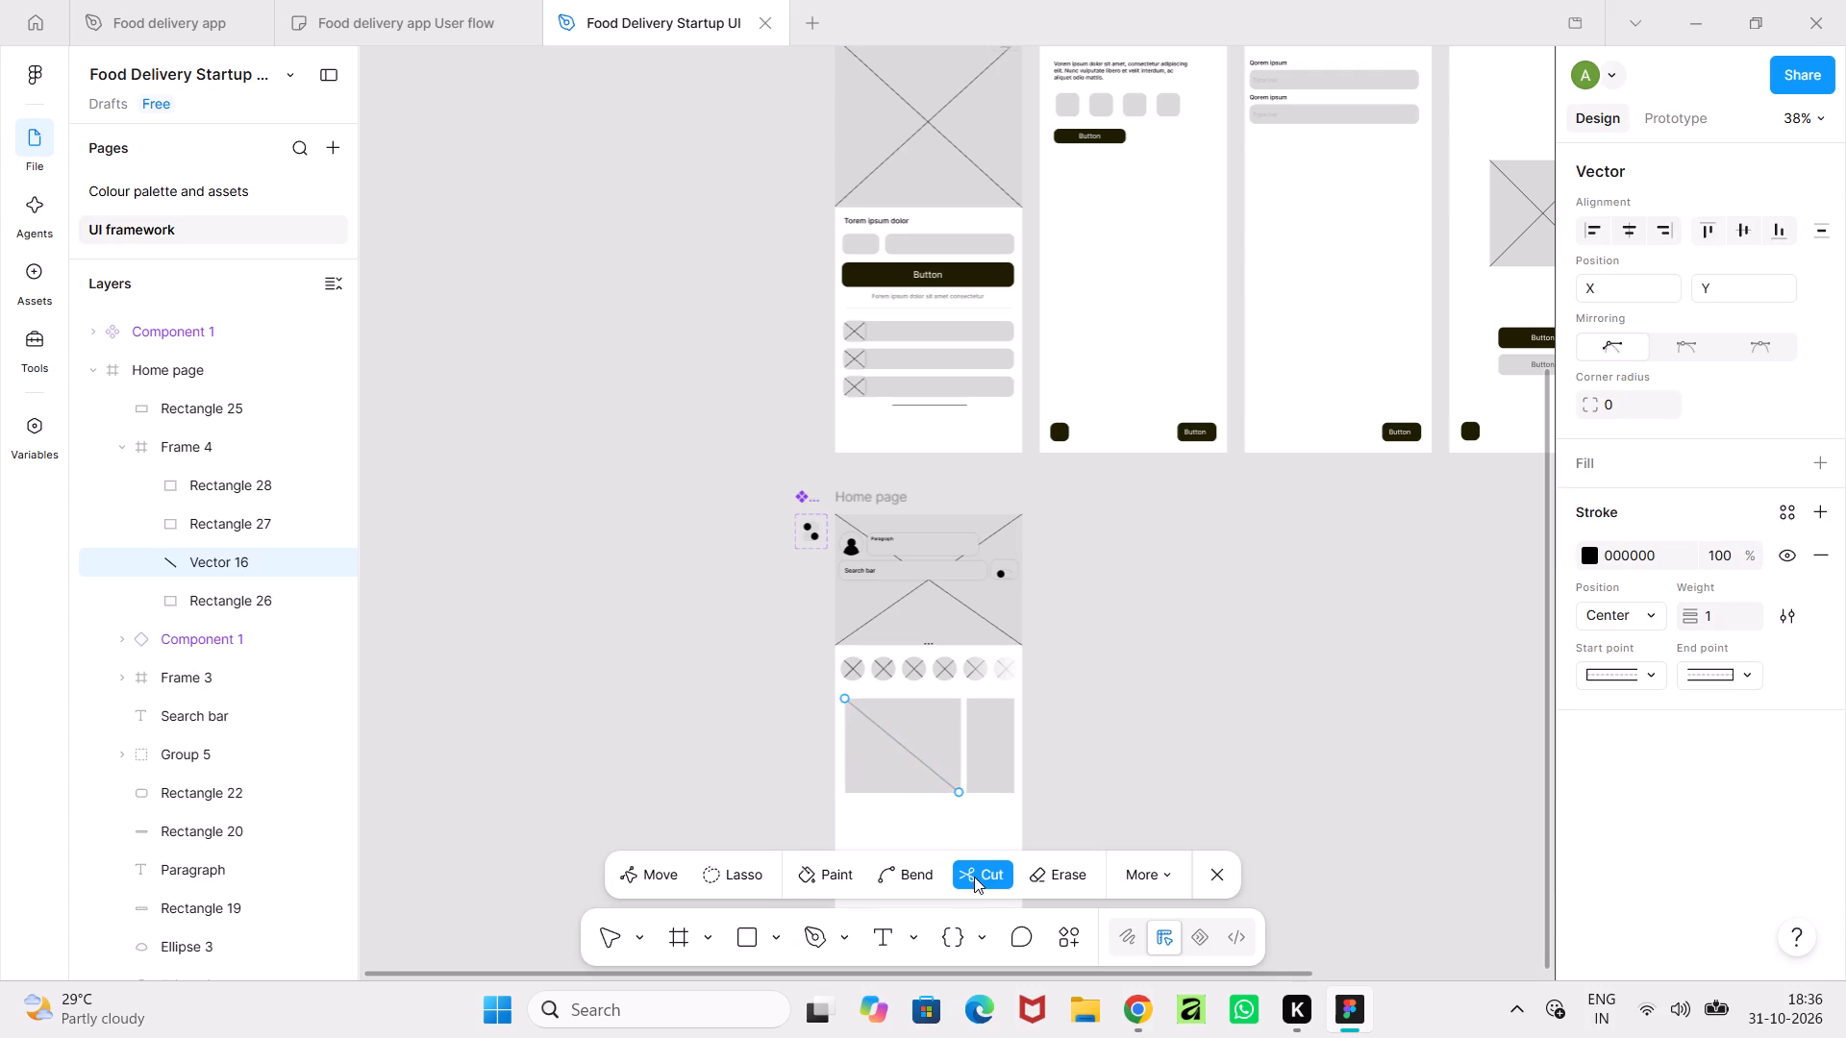
left_click(607, 937)
Adjust the diagonal line's start to the first card's left edge, at X 1 with a width of 255.
scroll(1014, 807, "up", 17, "ctrl")
left_click_drag(746, 734, 755, 734)
scroll(710, 614, "down", 4, "ctrl")
middle_click_drag(703, 609, 855, 756)
scroll(475, 520, "up", 4, "ctrl")
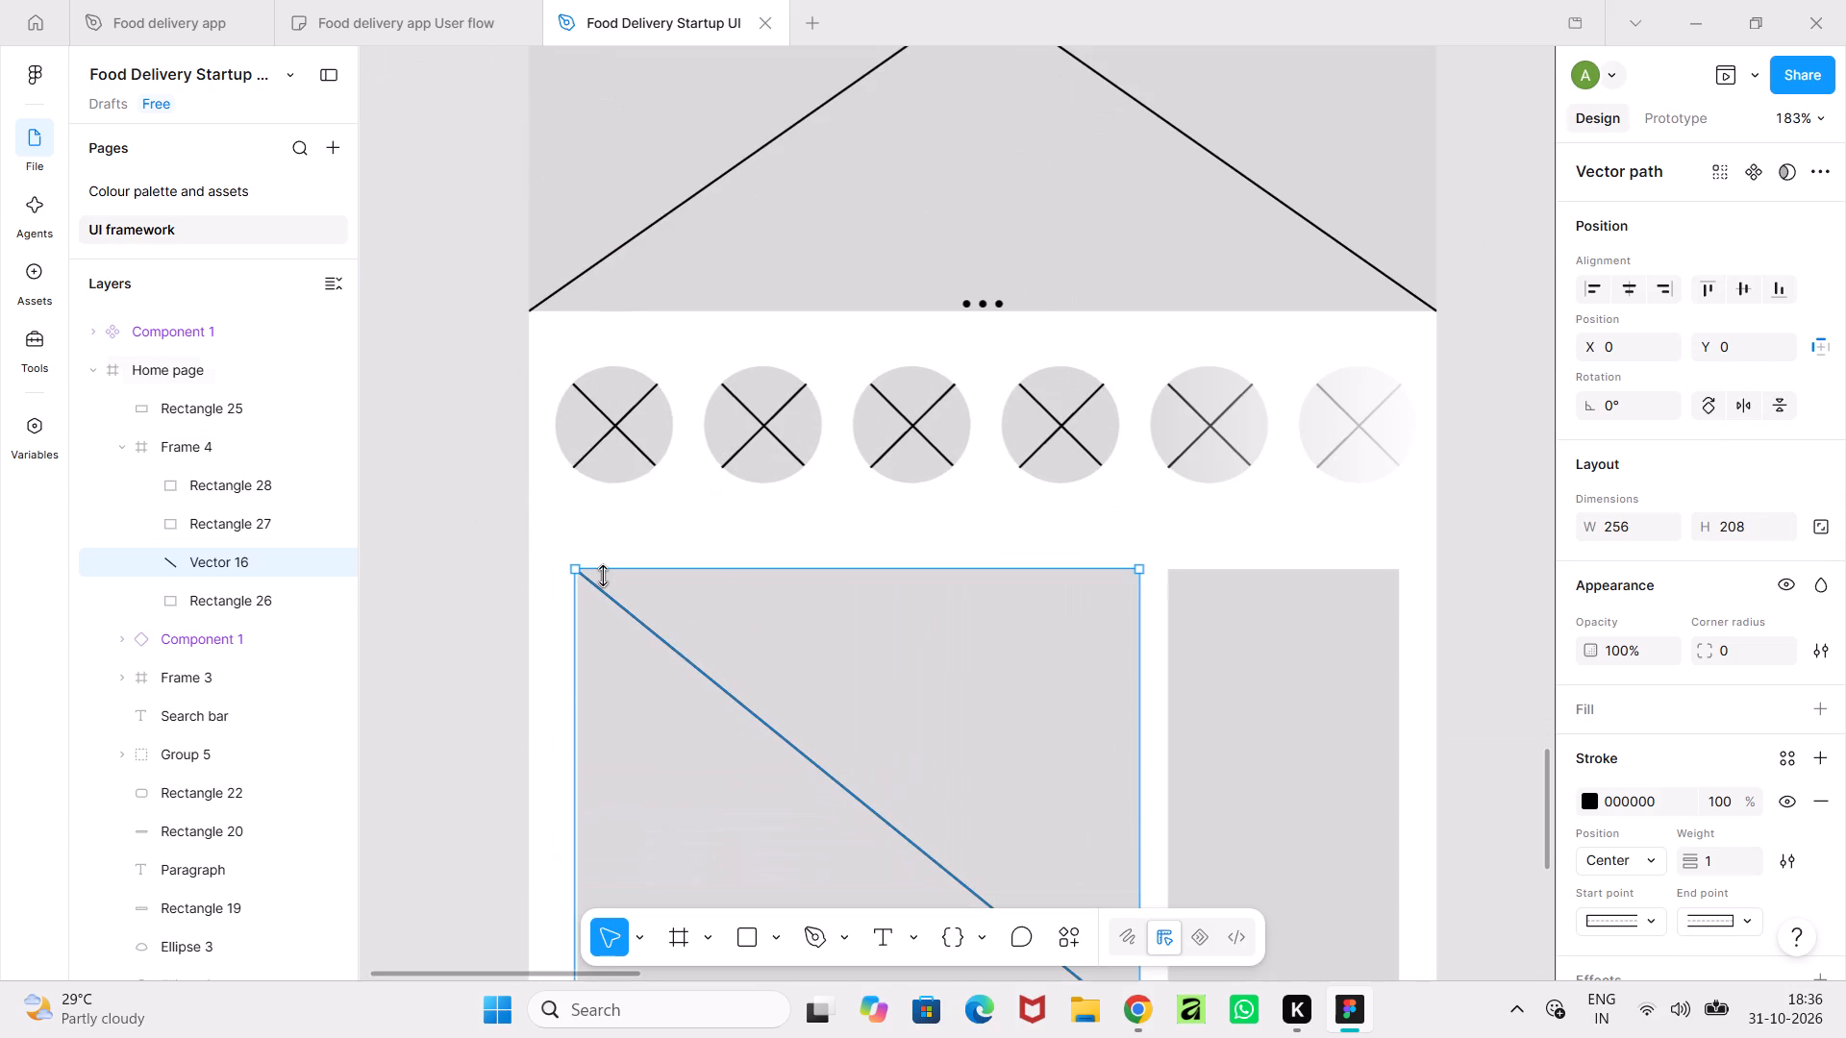
left_click(578, 571)
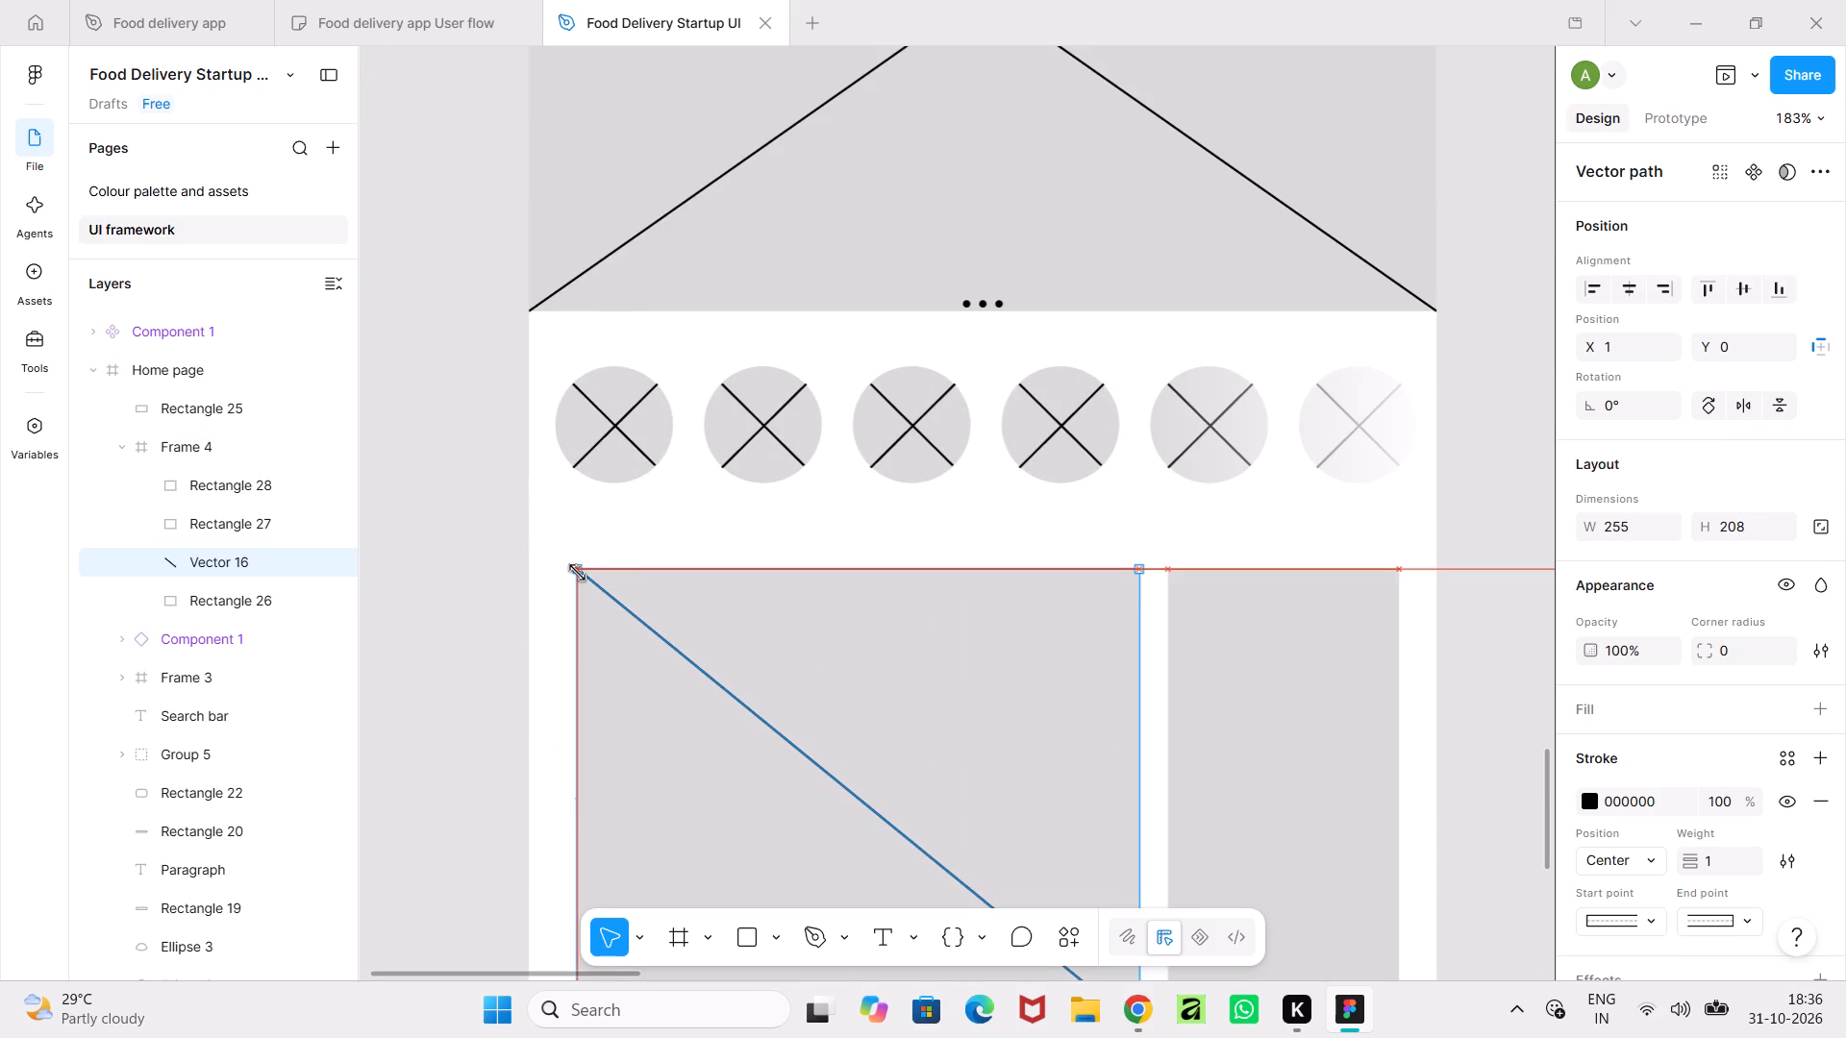
scroll(692, 715, "down", 5, "ctrl")
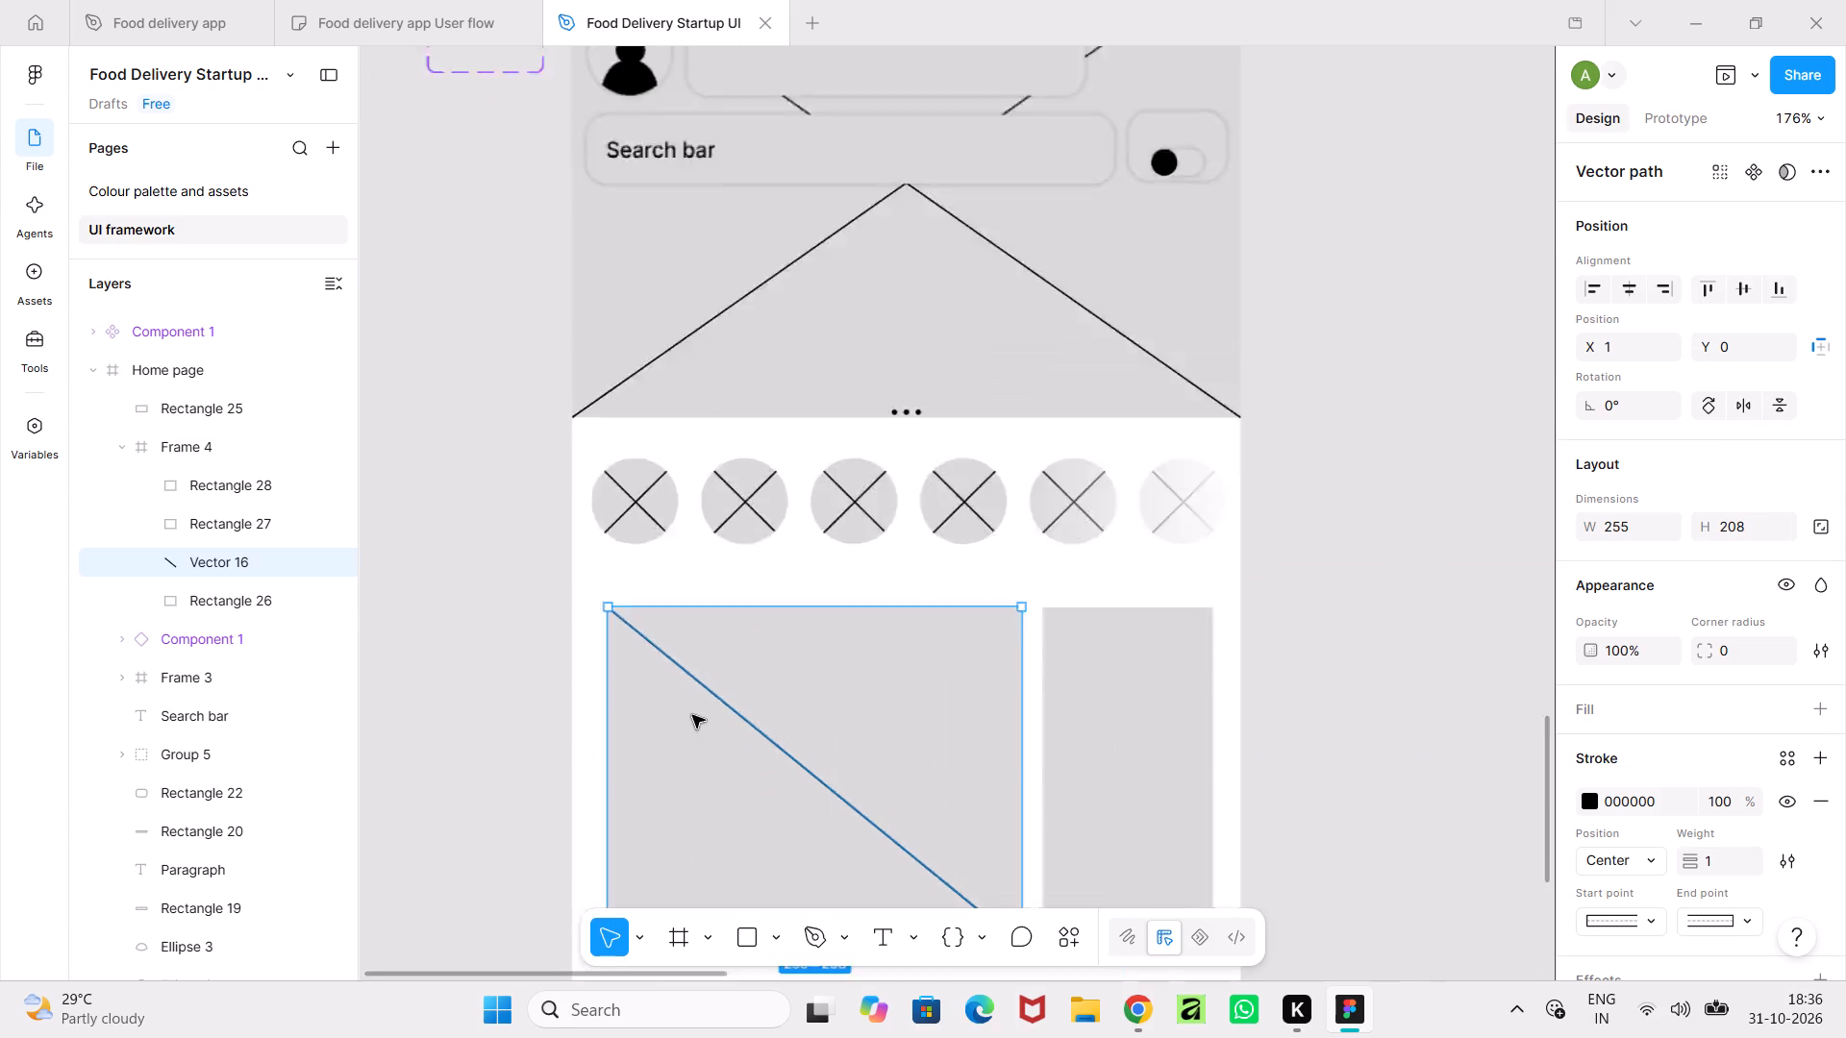
Duplicate the diagonal line in place and flip the copy horizontally to form a cross over the first card.
middle_click_drag(692, 715, 562, 576, "ctrl")
key("ctrl+c")
key("ctrl+v")
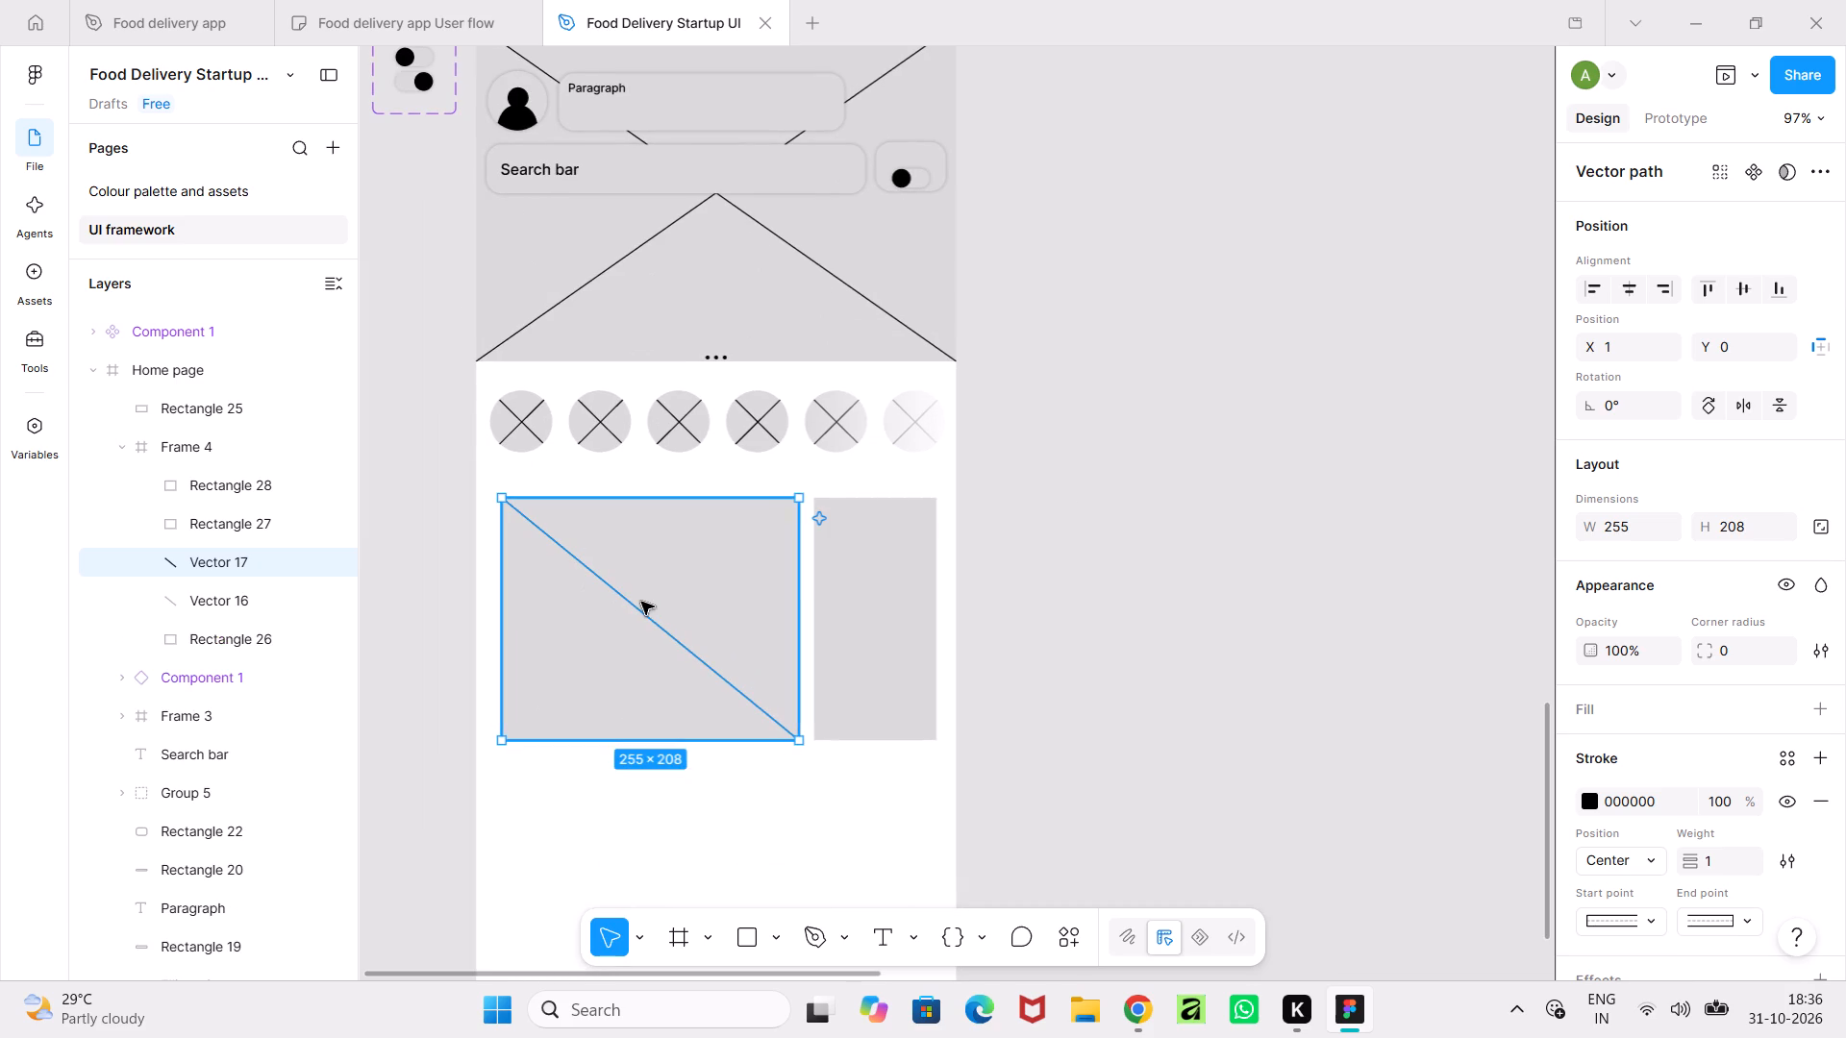
right_click(645, 613)
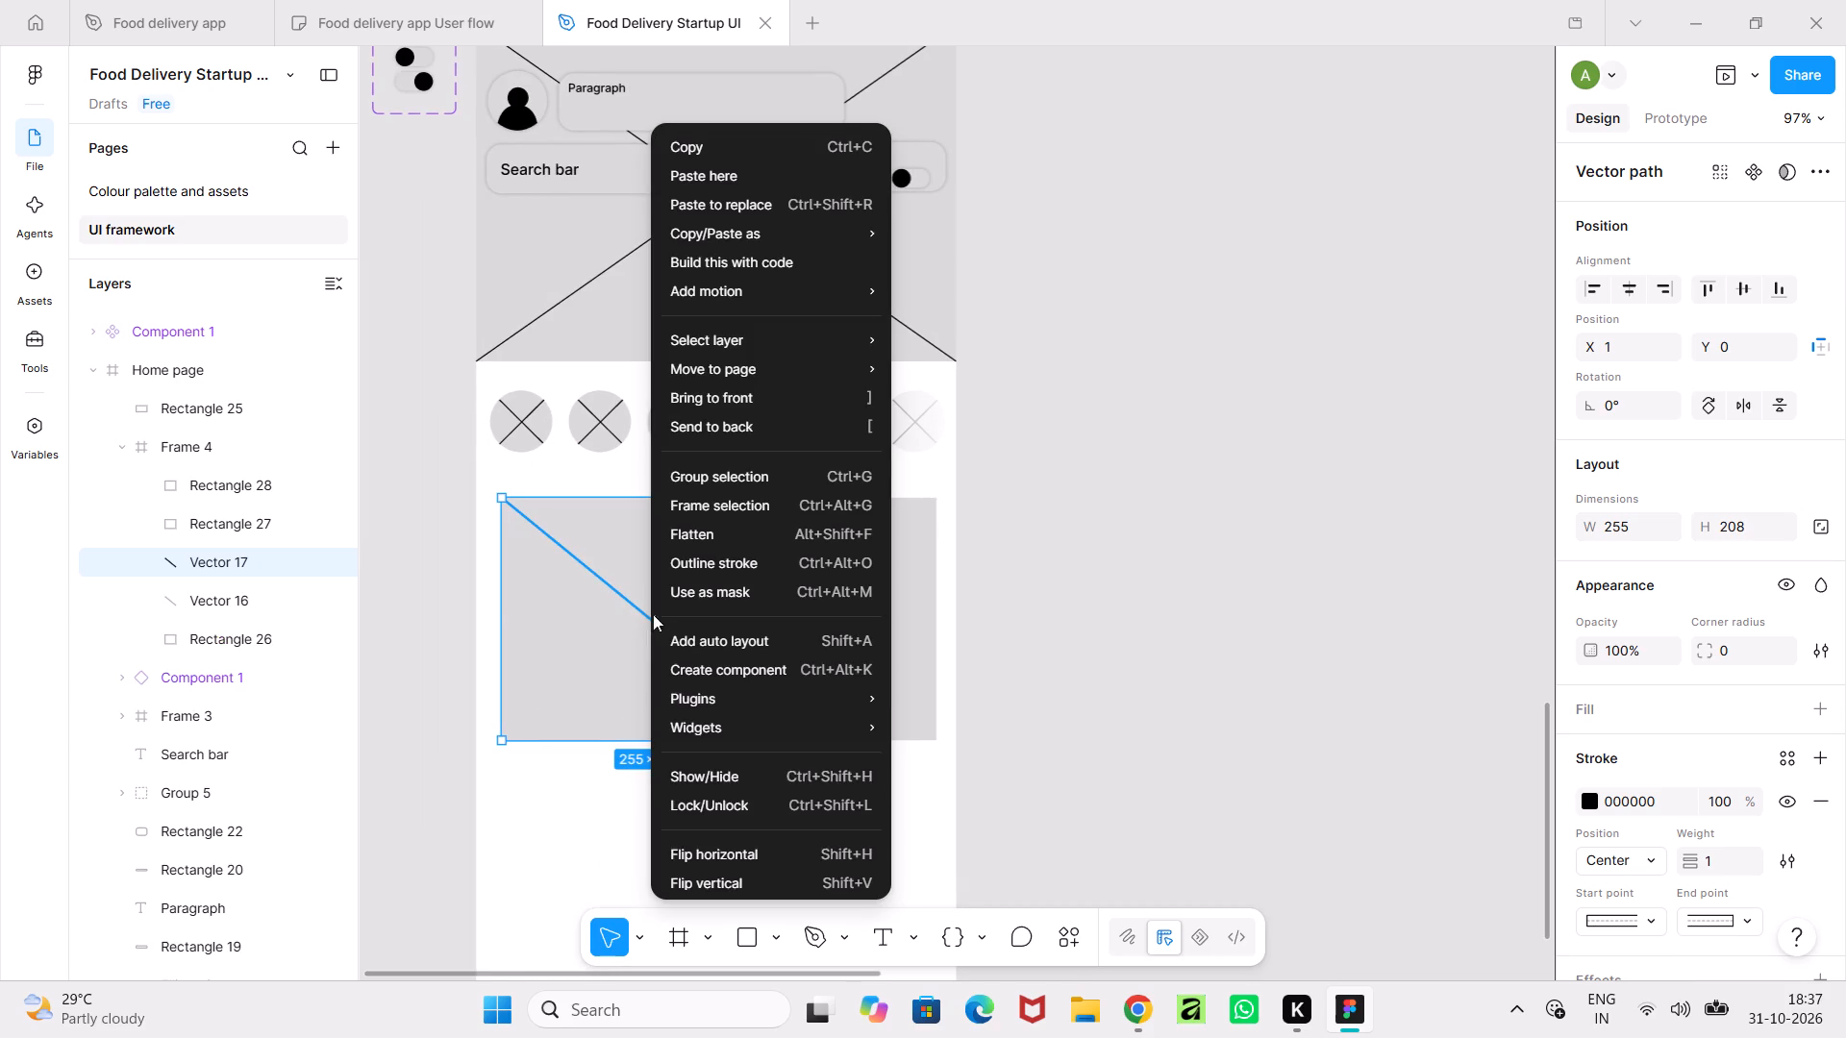
left_click(734, 853)
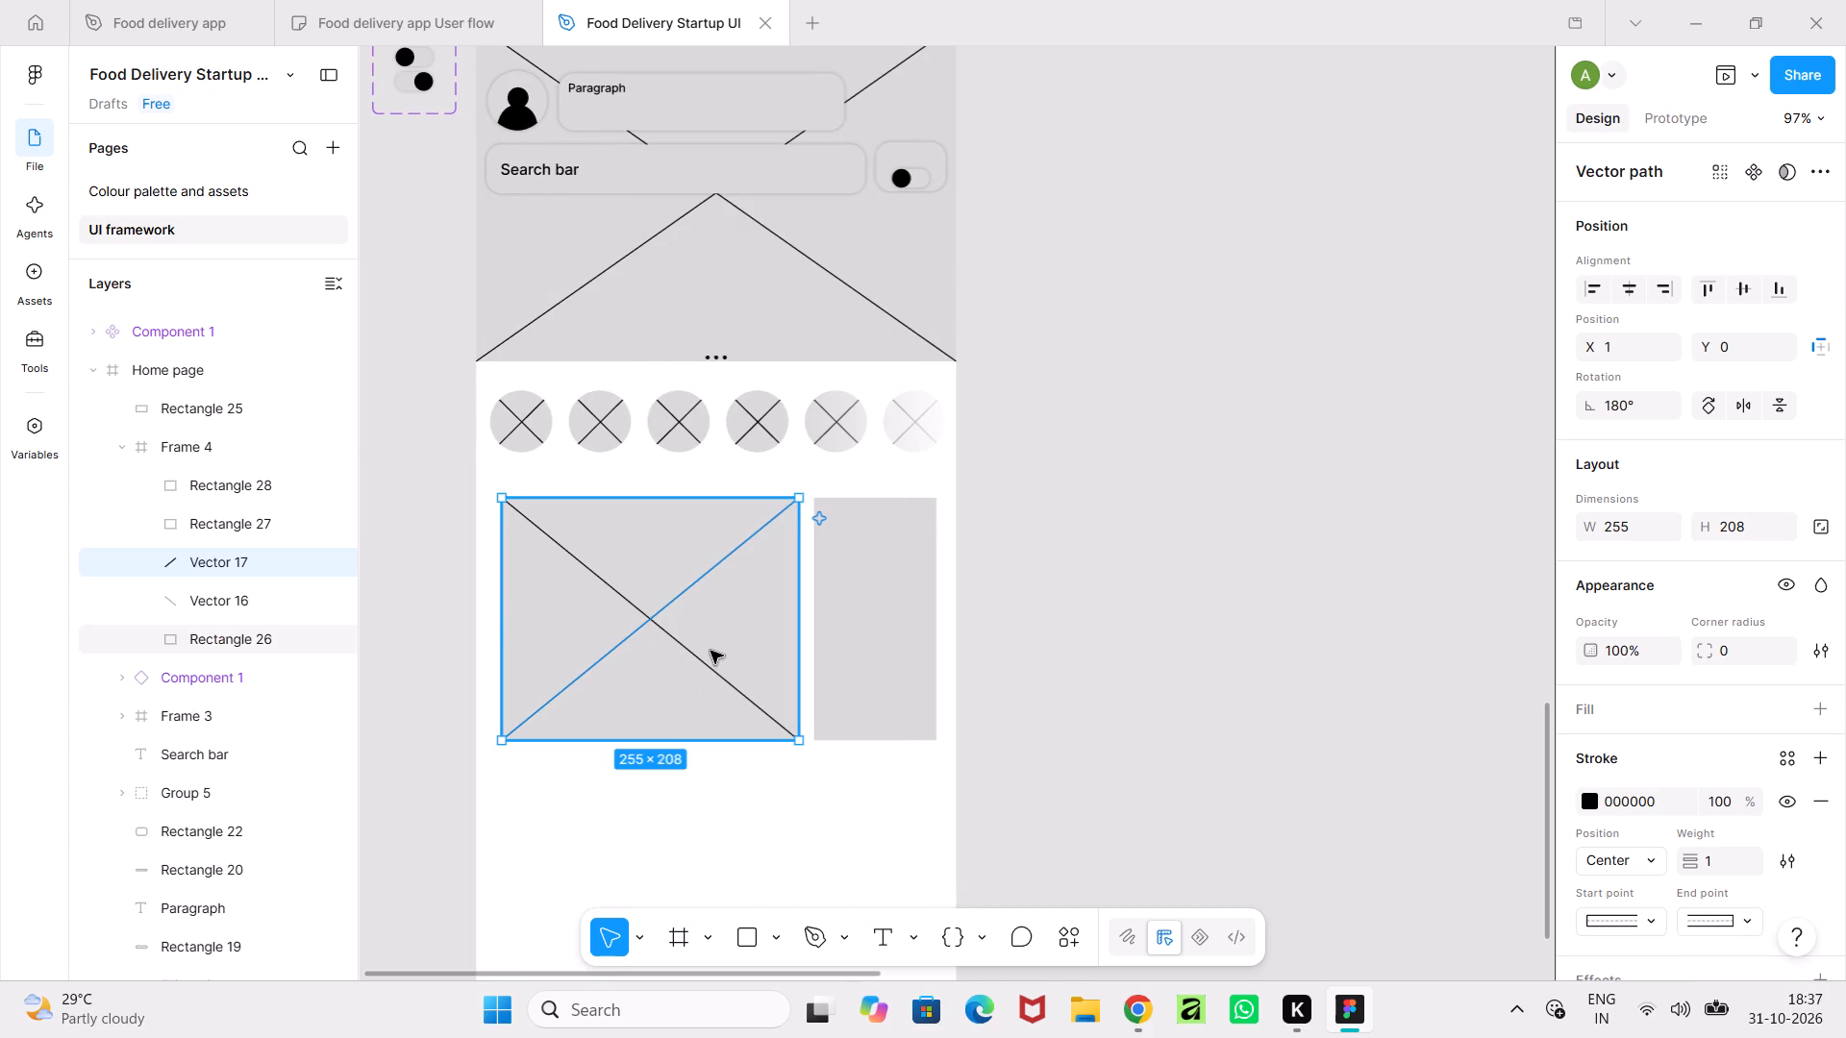
Group both diagonal lines, Vector 16 and Vector 17, with the first card, Rectangle 26.
left_click(231, 609)
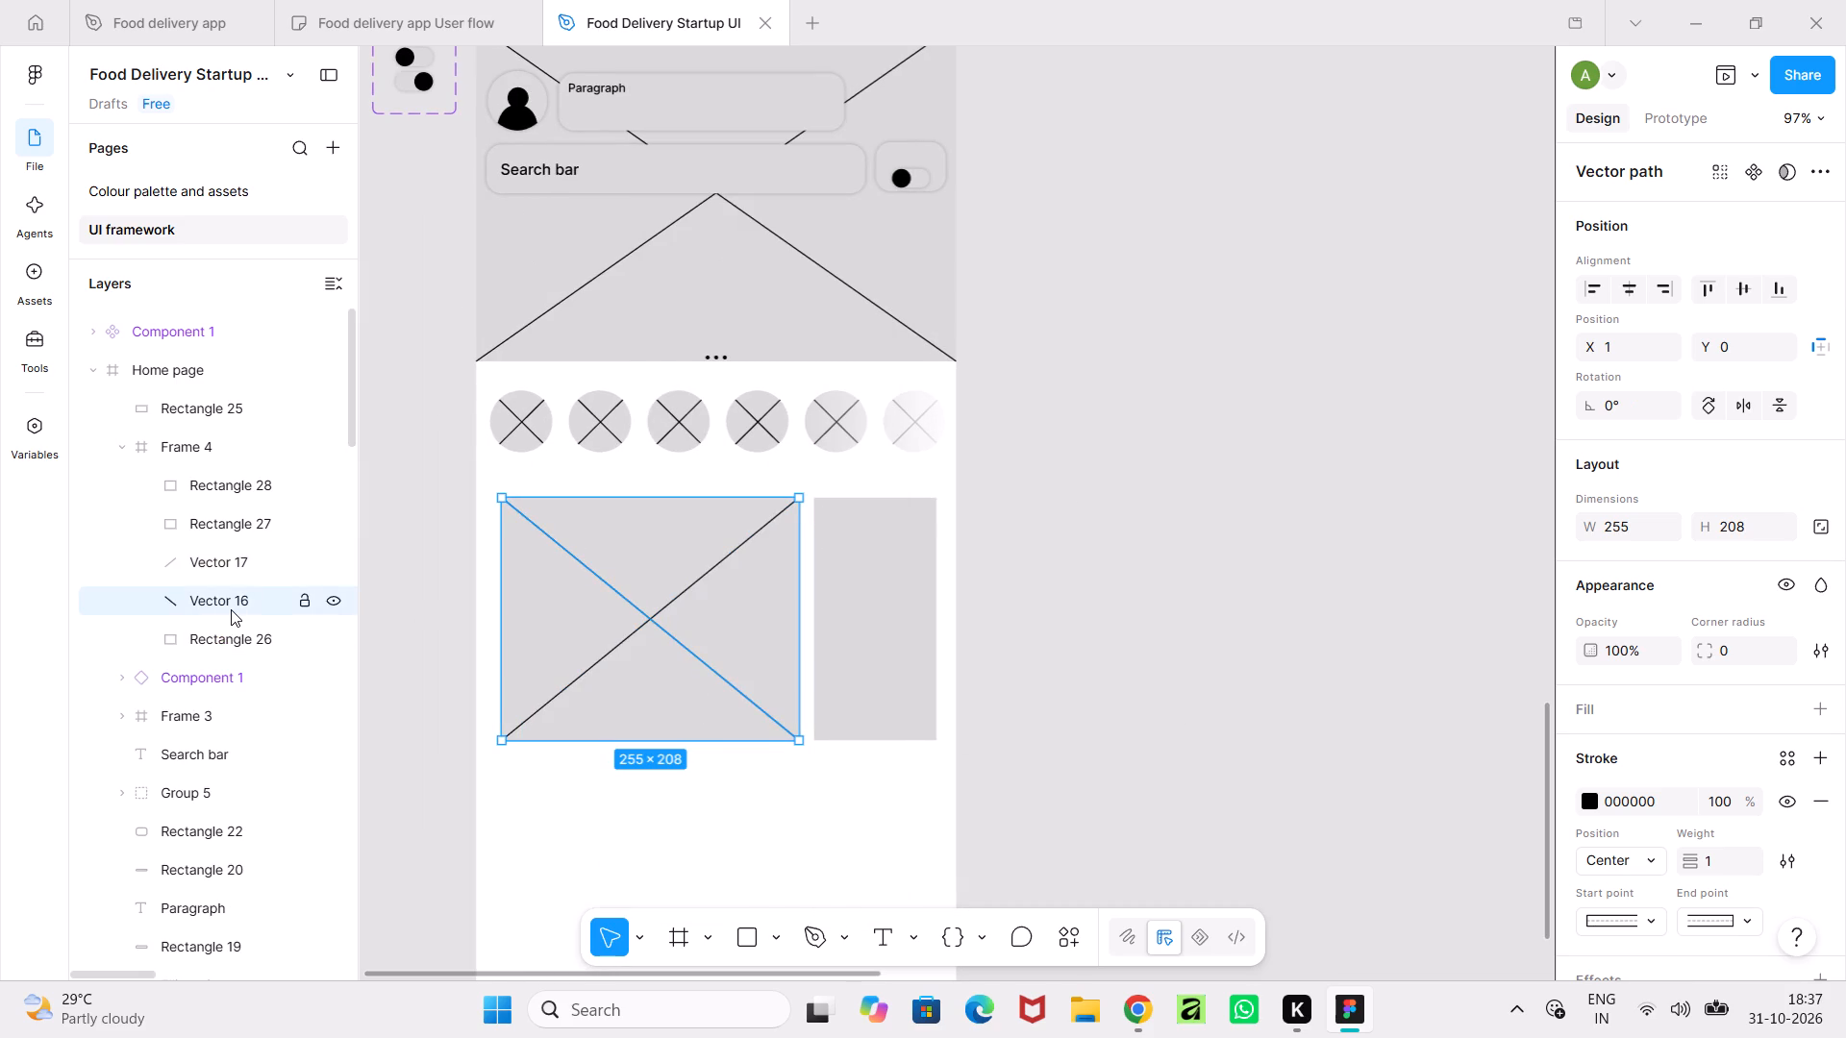
left_click(235, 566)
left_click(231, 600, "shift")
left_click(235, 636, "shift")
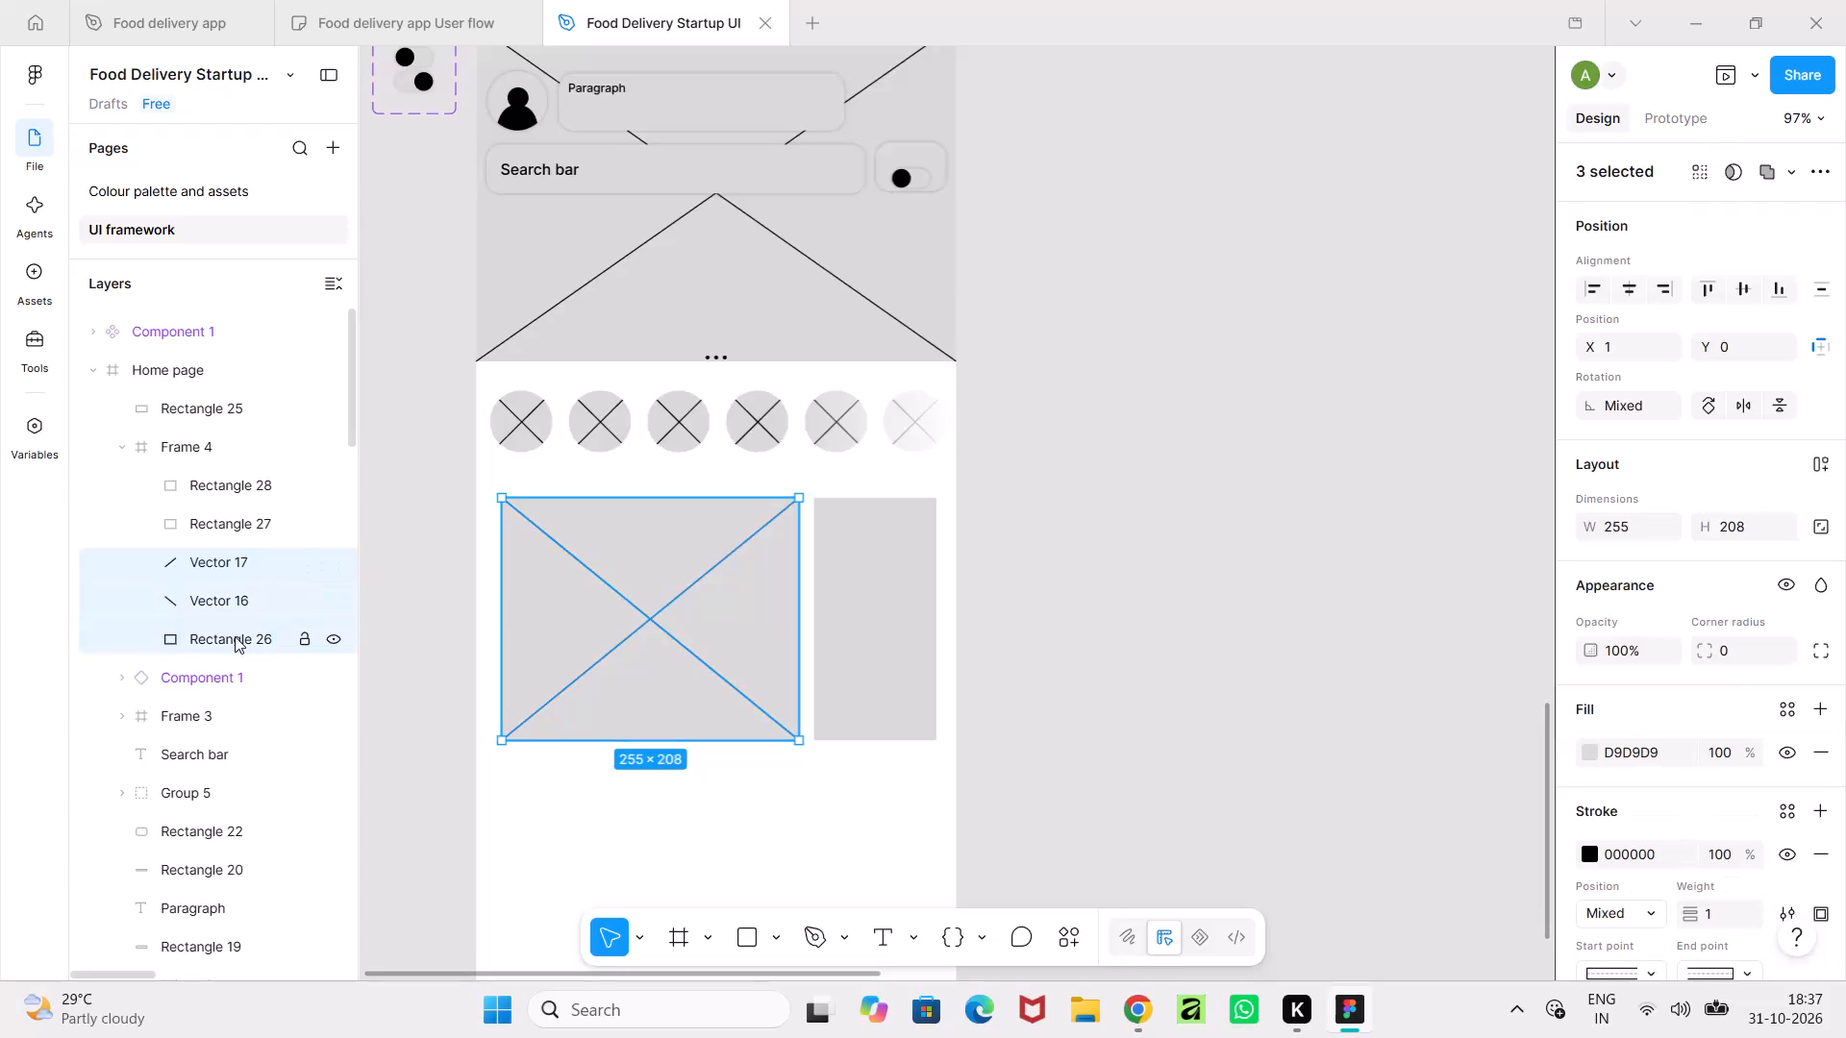
key("ctrl+g")
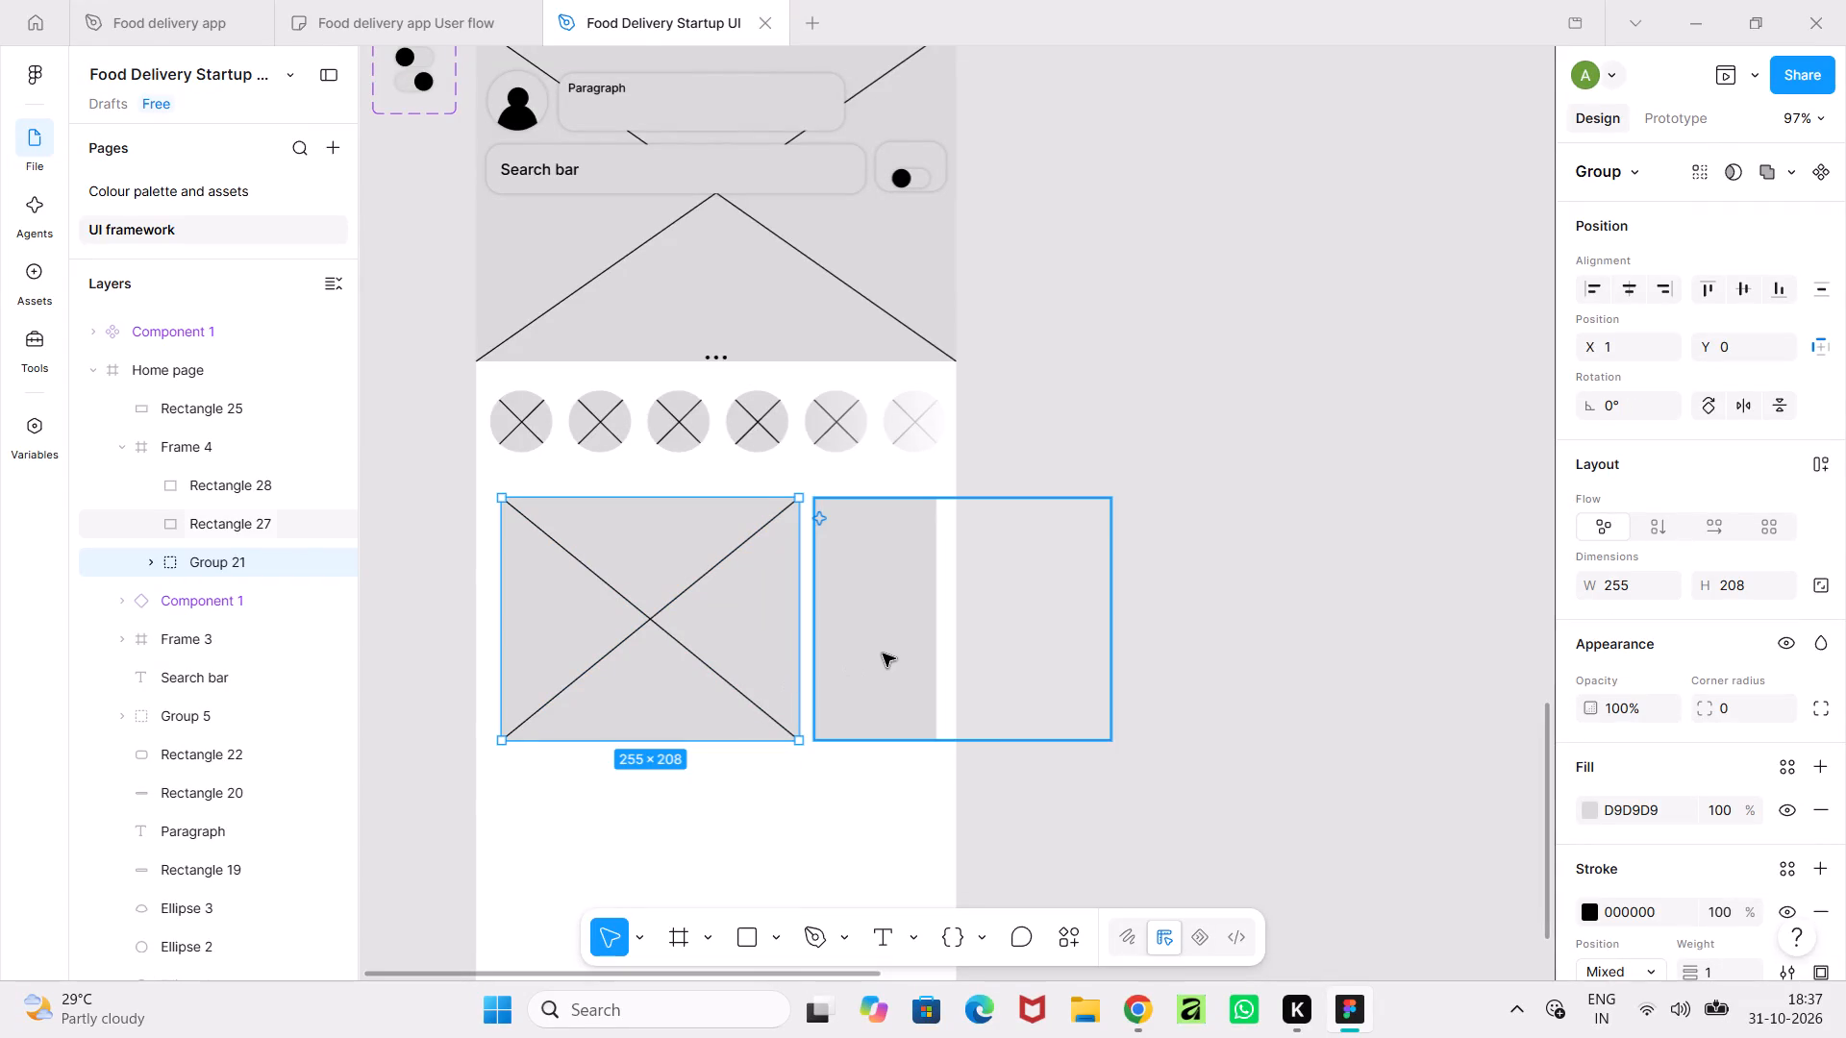
Delete the two plain placeholder cards, Rectangle 27 and Rectangle 28, from Frame 4.
left_click(883, 654)
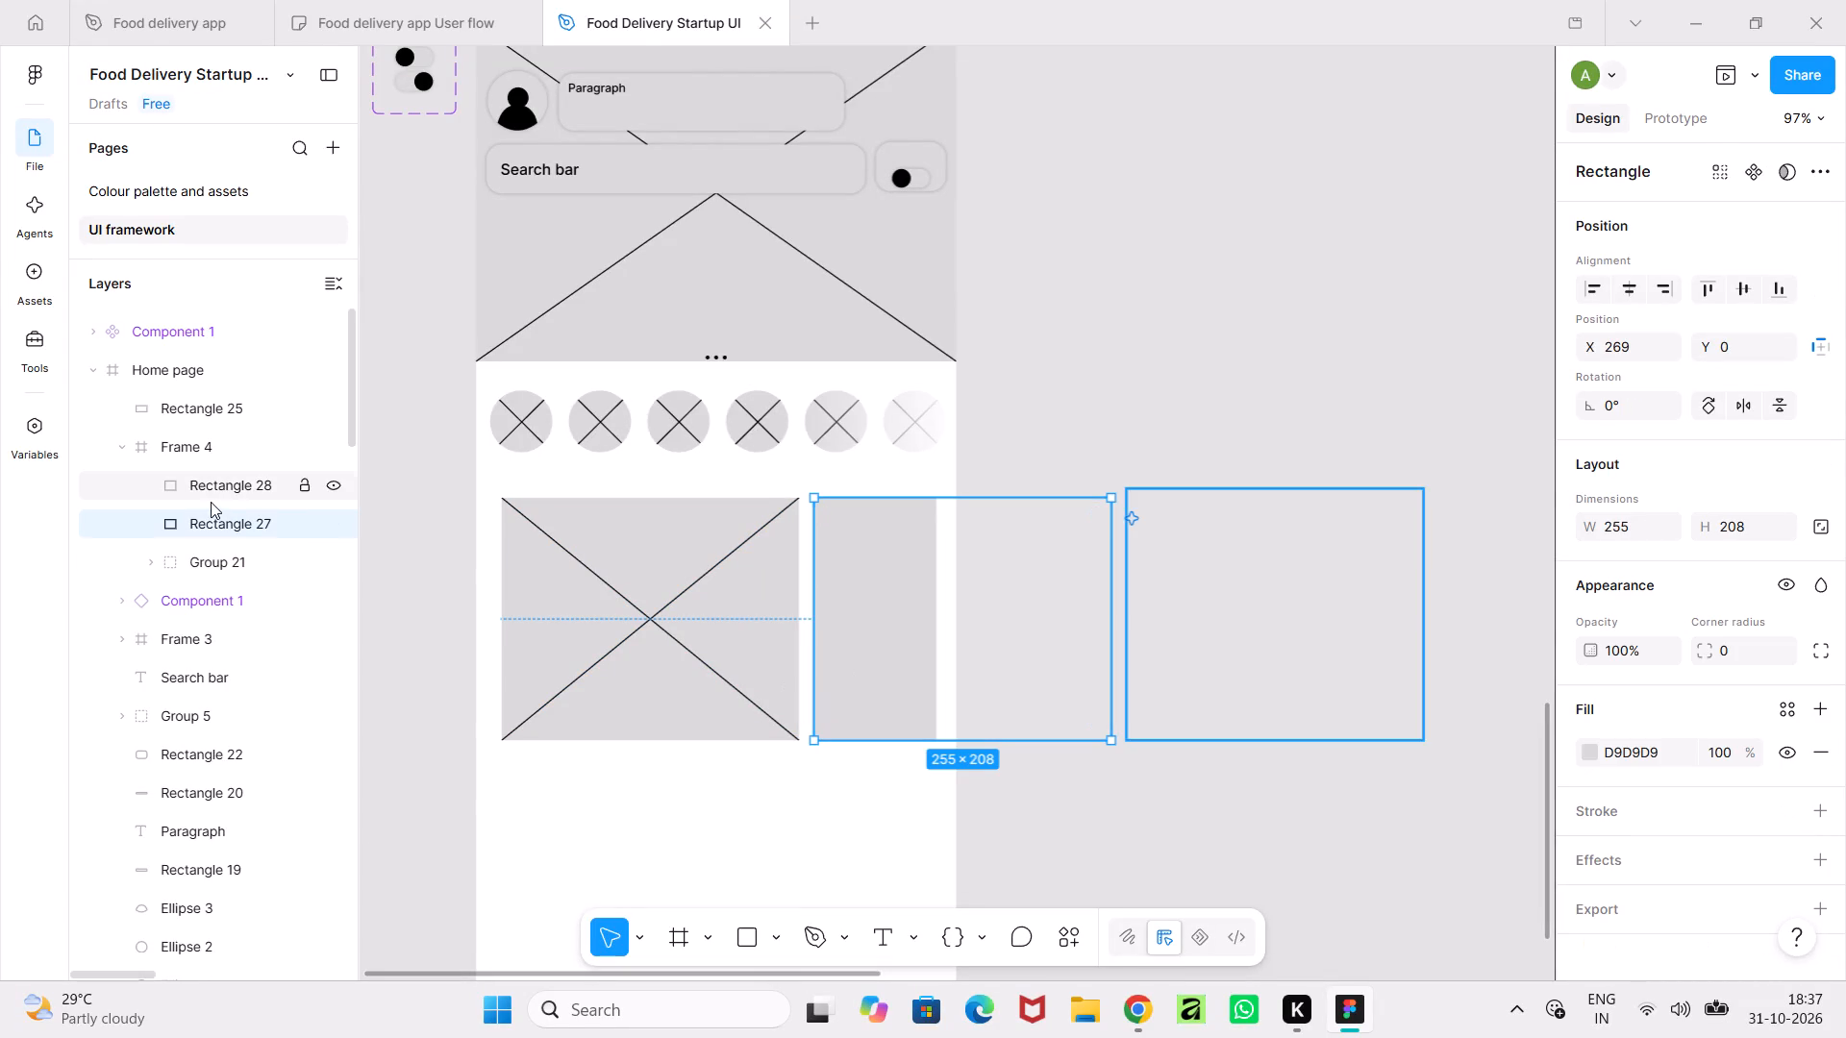
key("Delete")
left_click(222, 493)
key("Delete")
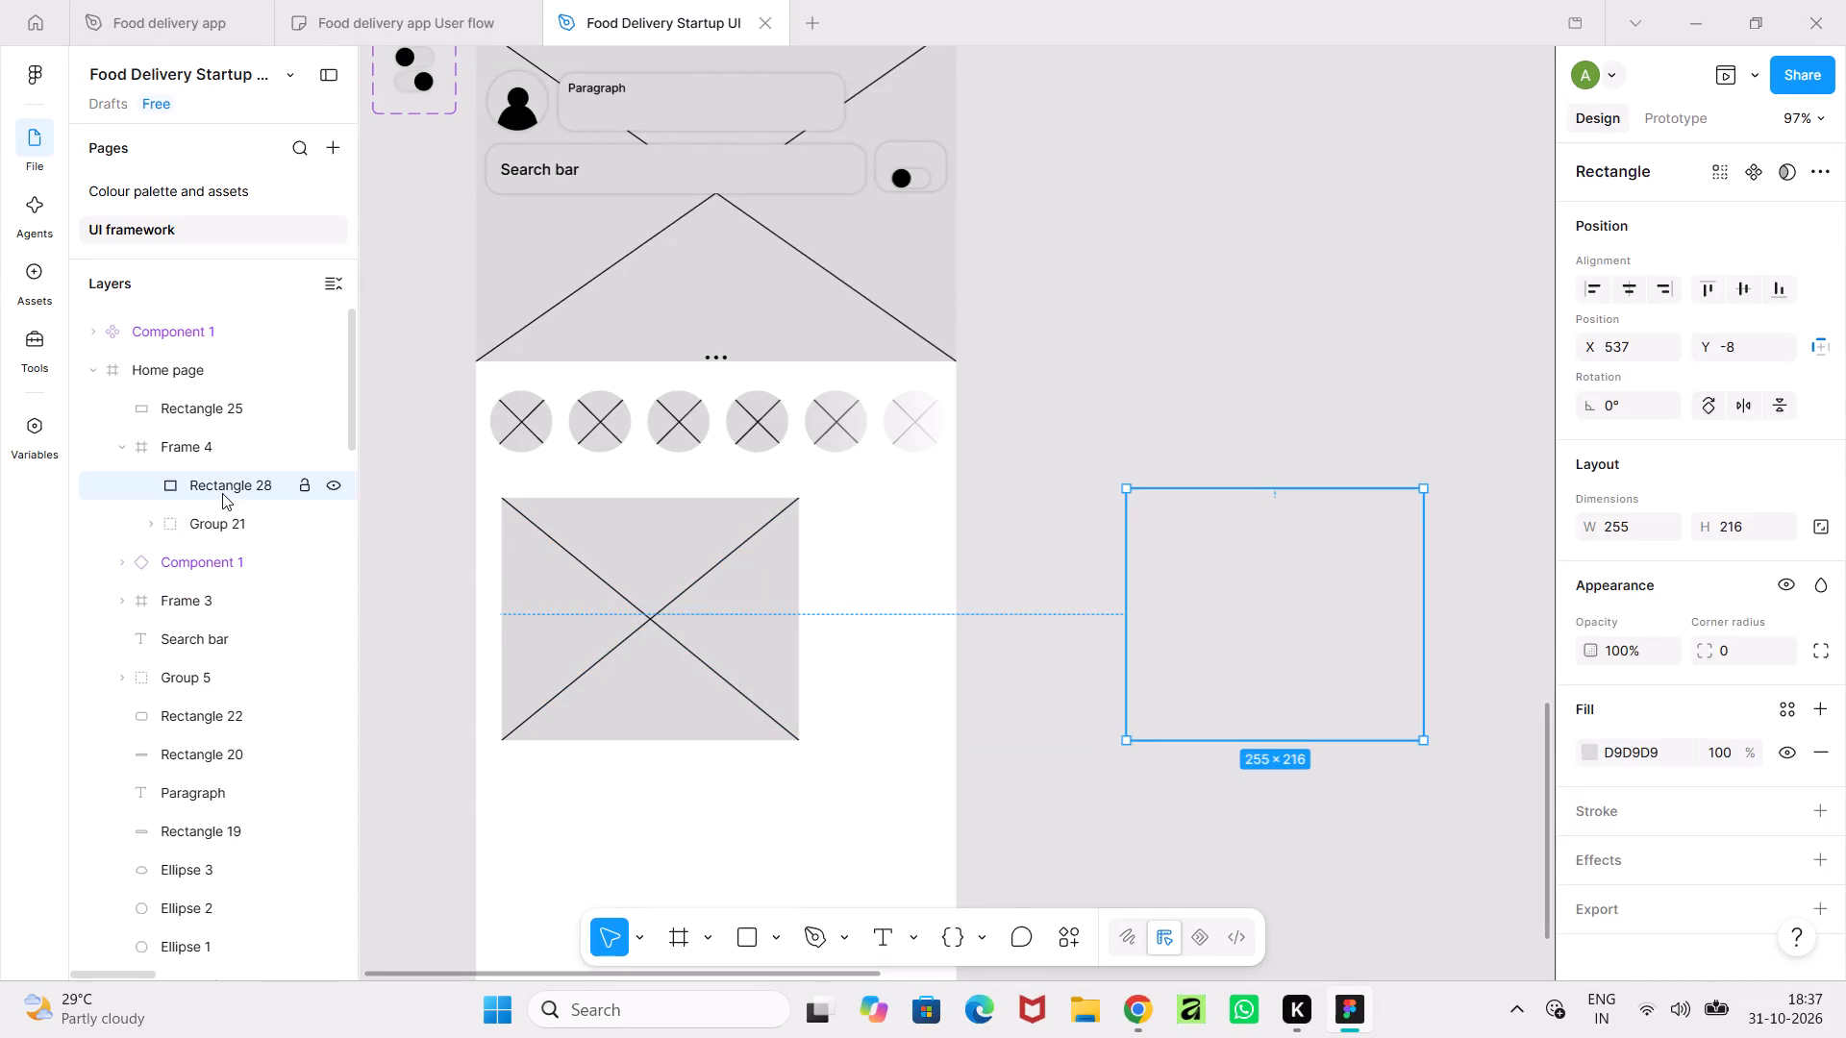
Duplicate the crossed card group within Frame 4 and place the copy beside the original at X 286, Y 0.
left_click(214, 494)
key("ctrl+c")
key("ctrl+v")
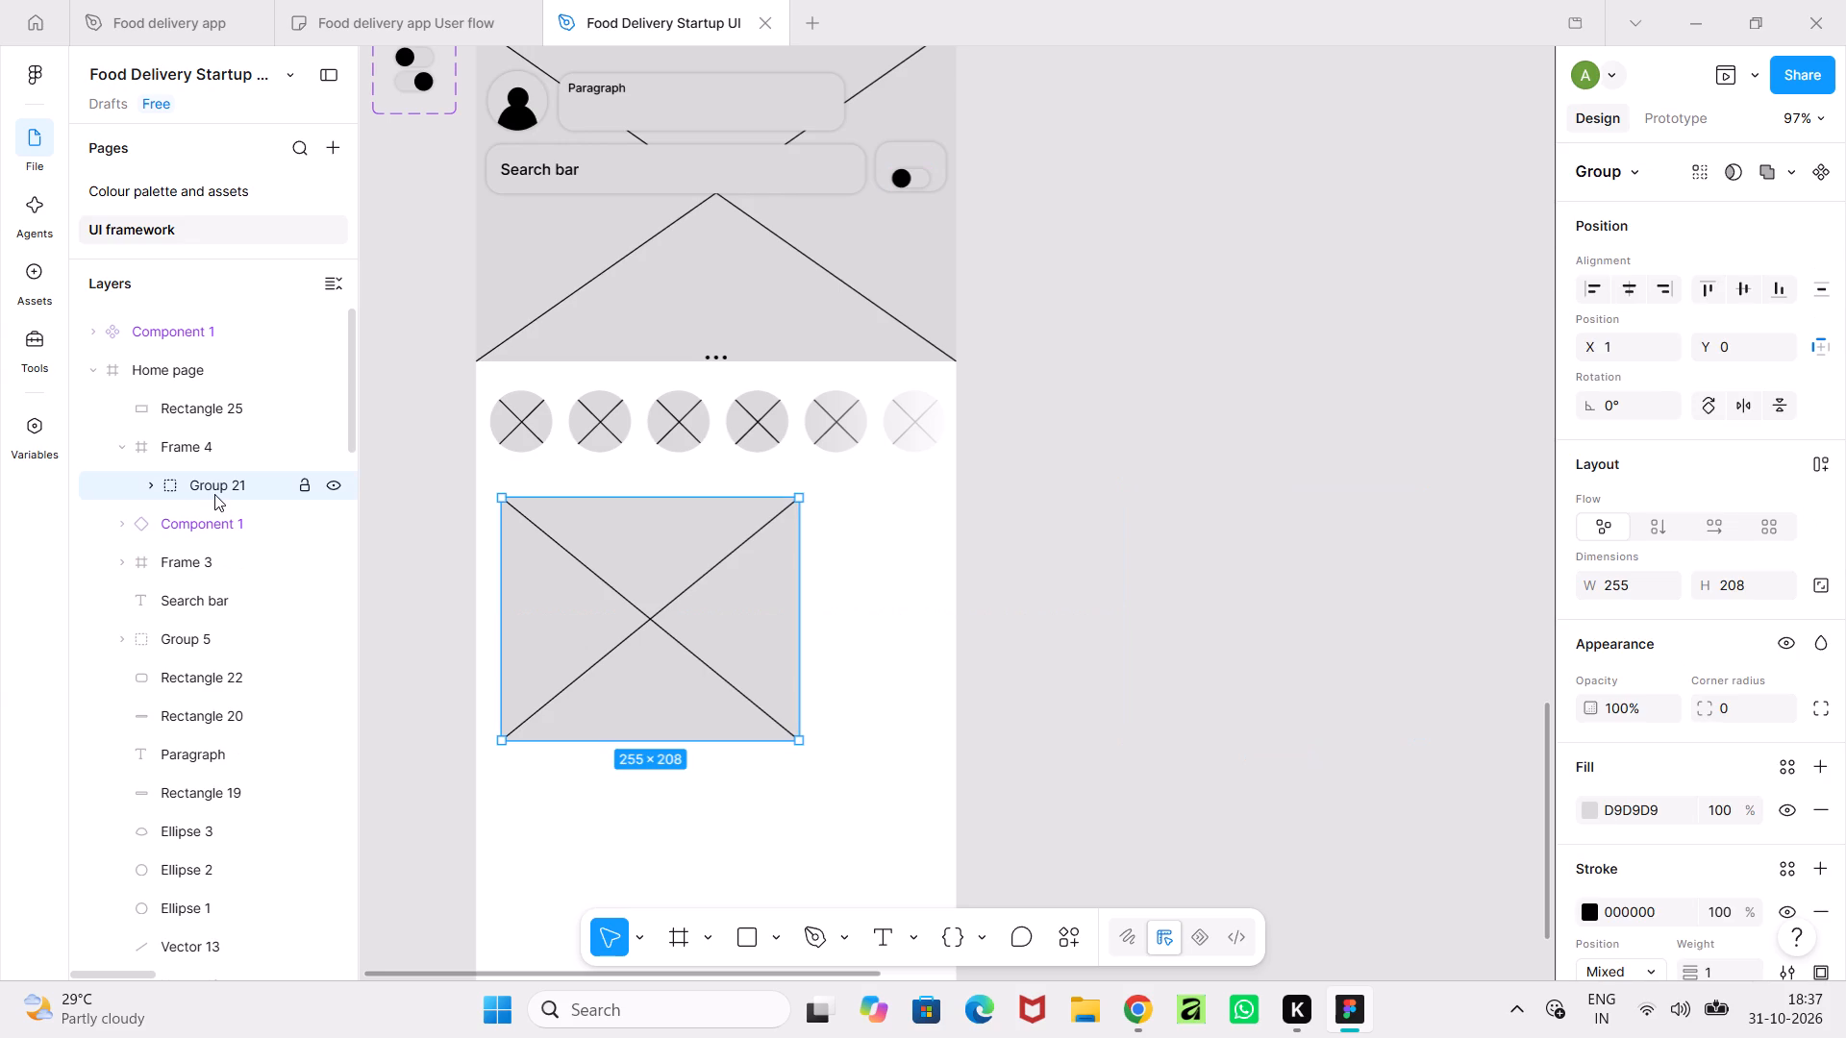
left_click_drag(584, 630, 911, 631)
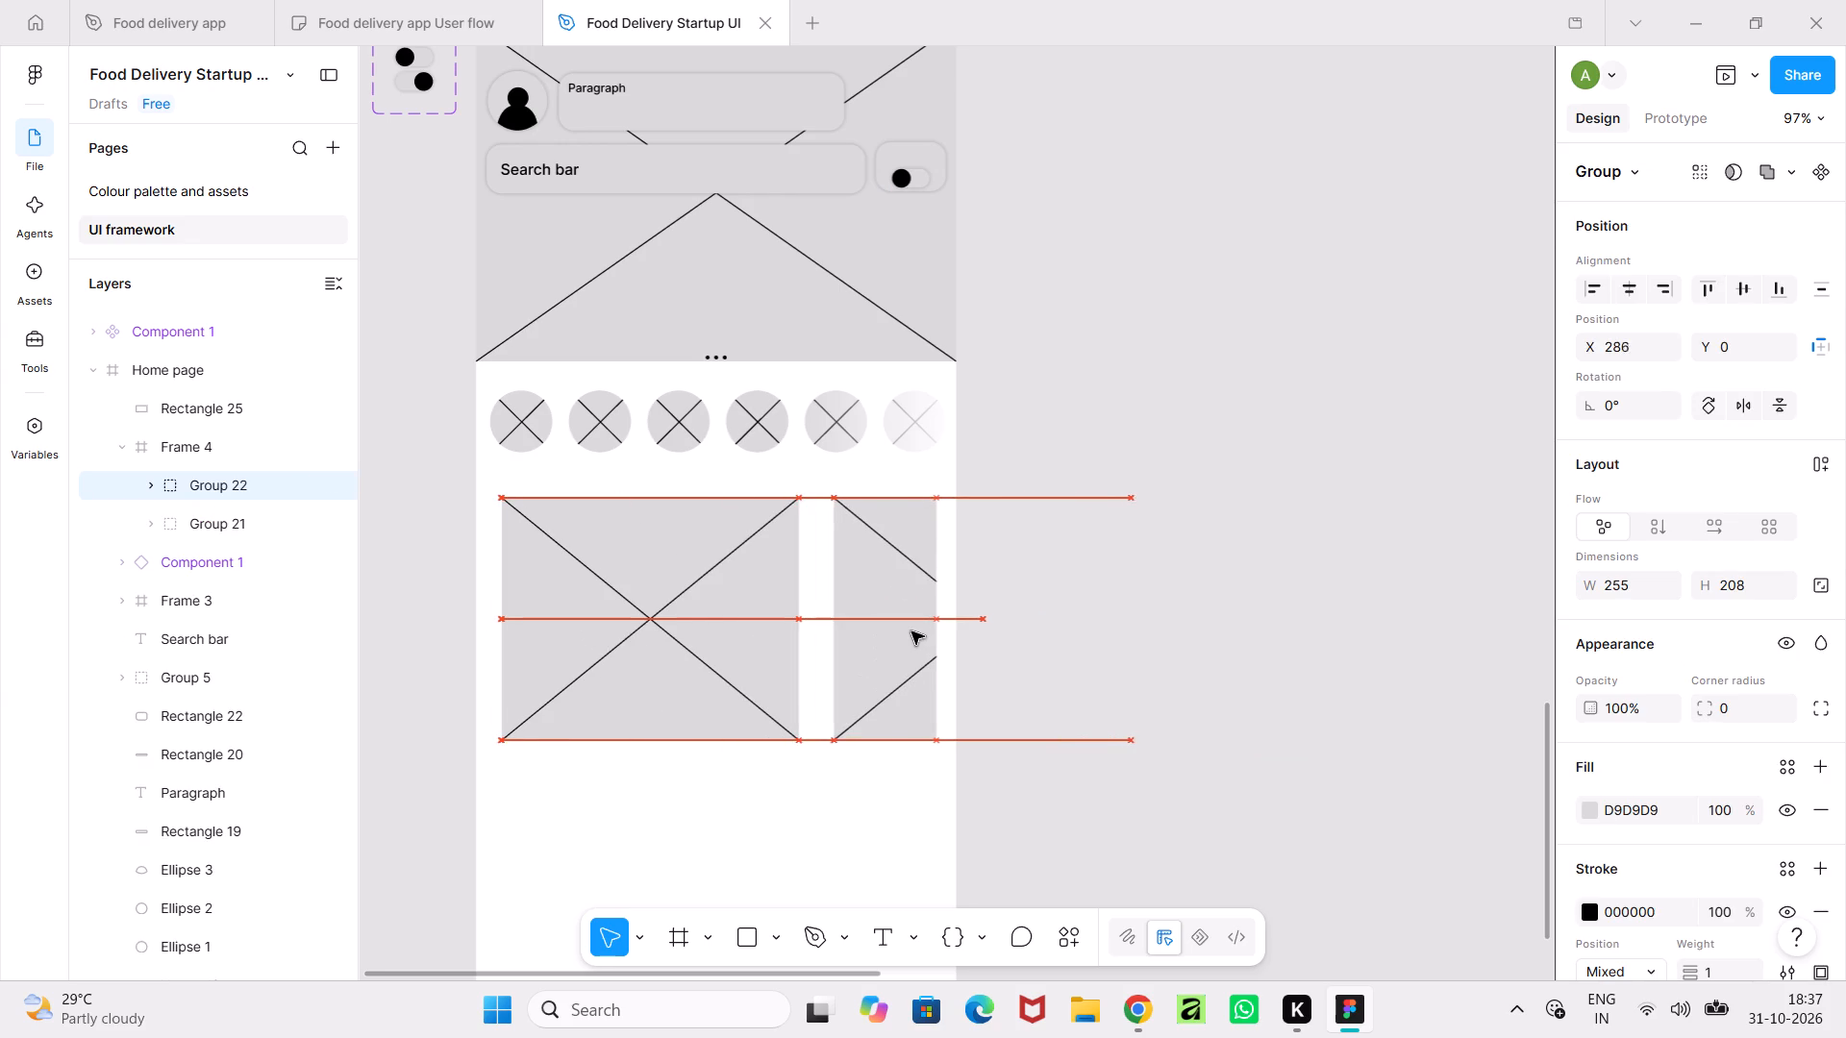
Move the second crossed card within Frame 4 closer to the first, to X 276.
left_click_drag(911, 631, 905, 631)
Duplicate the second crossed card within Frame 4 and place the copy beyond it at X 551, Y 0.
key("ctrl+c")
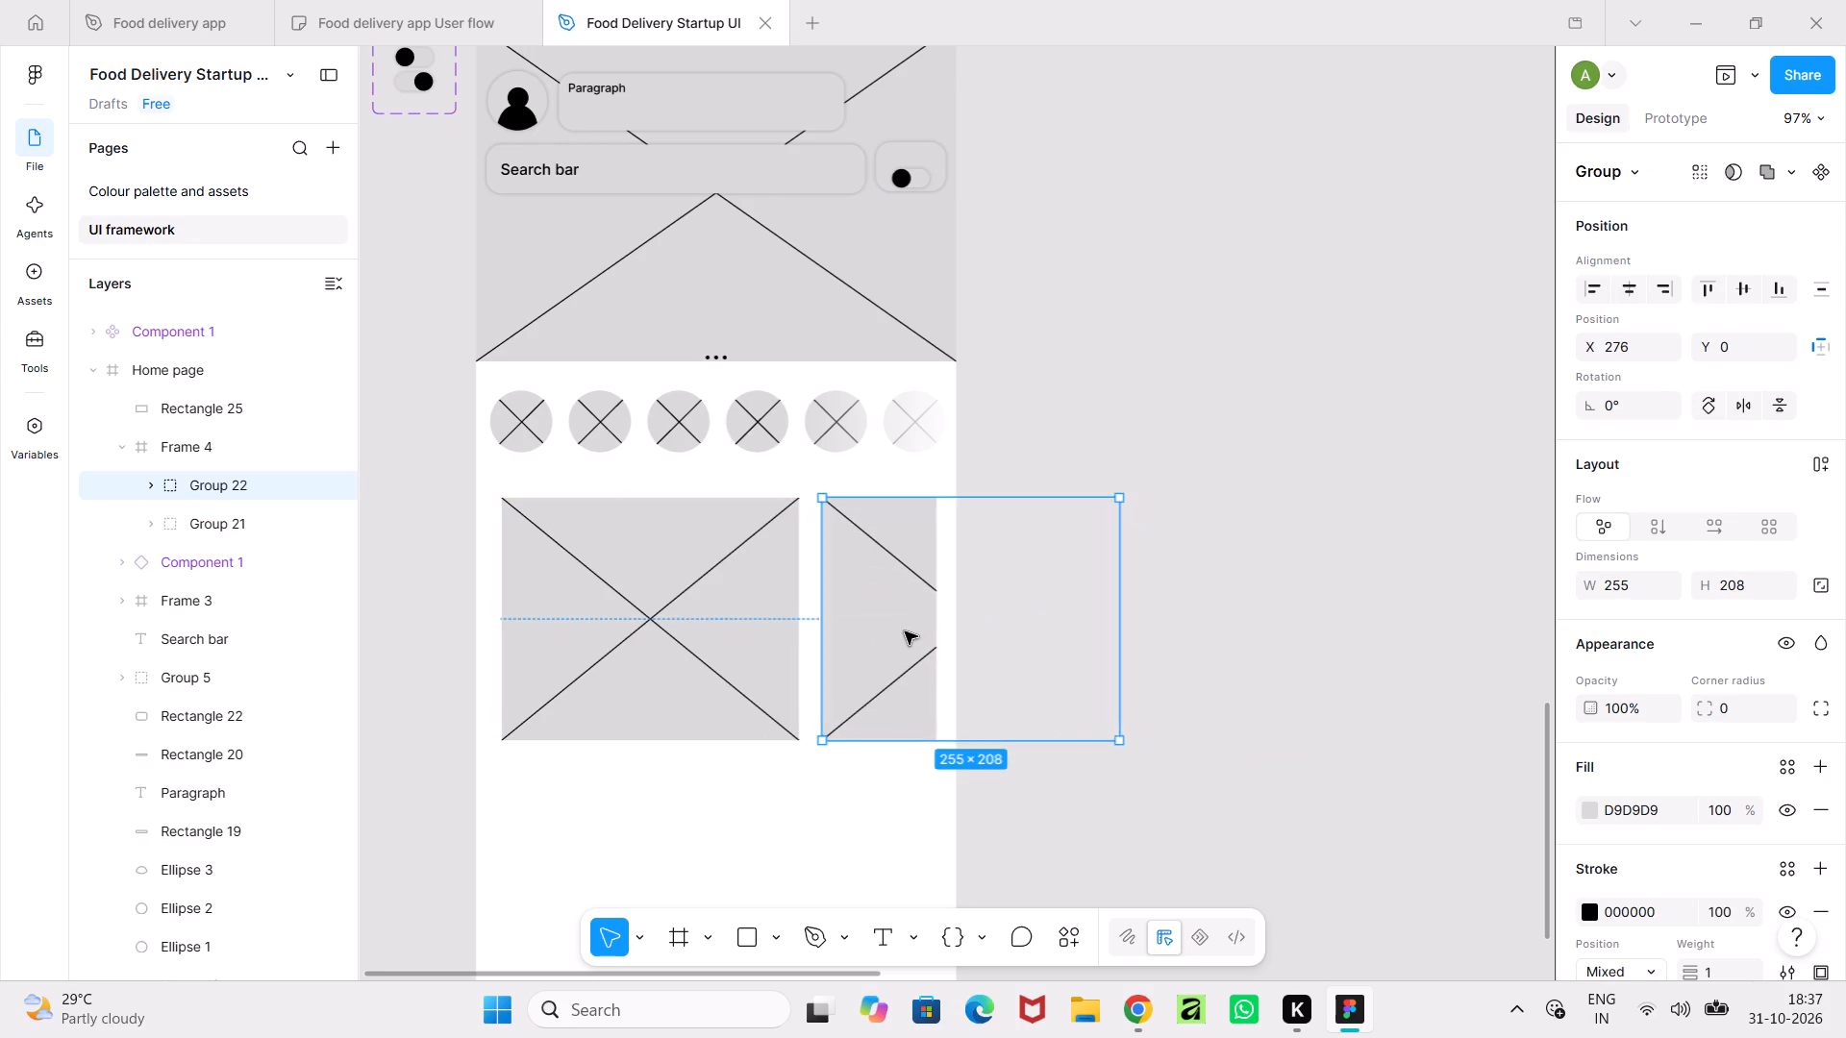
key("ctrl+v")
left_click_drag(974, 643, 1275, 659)
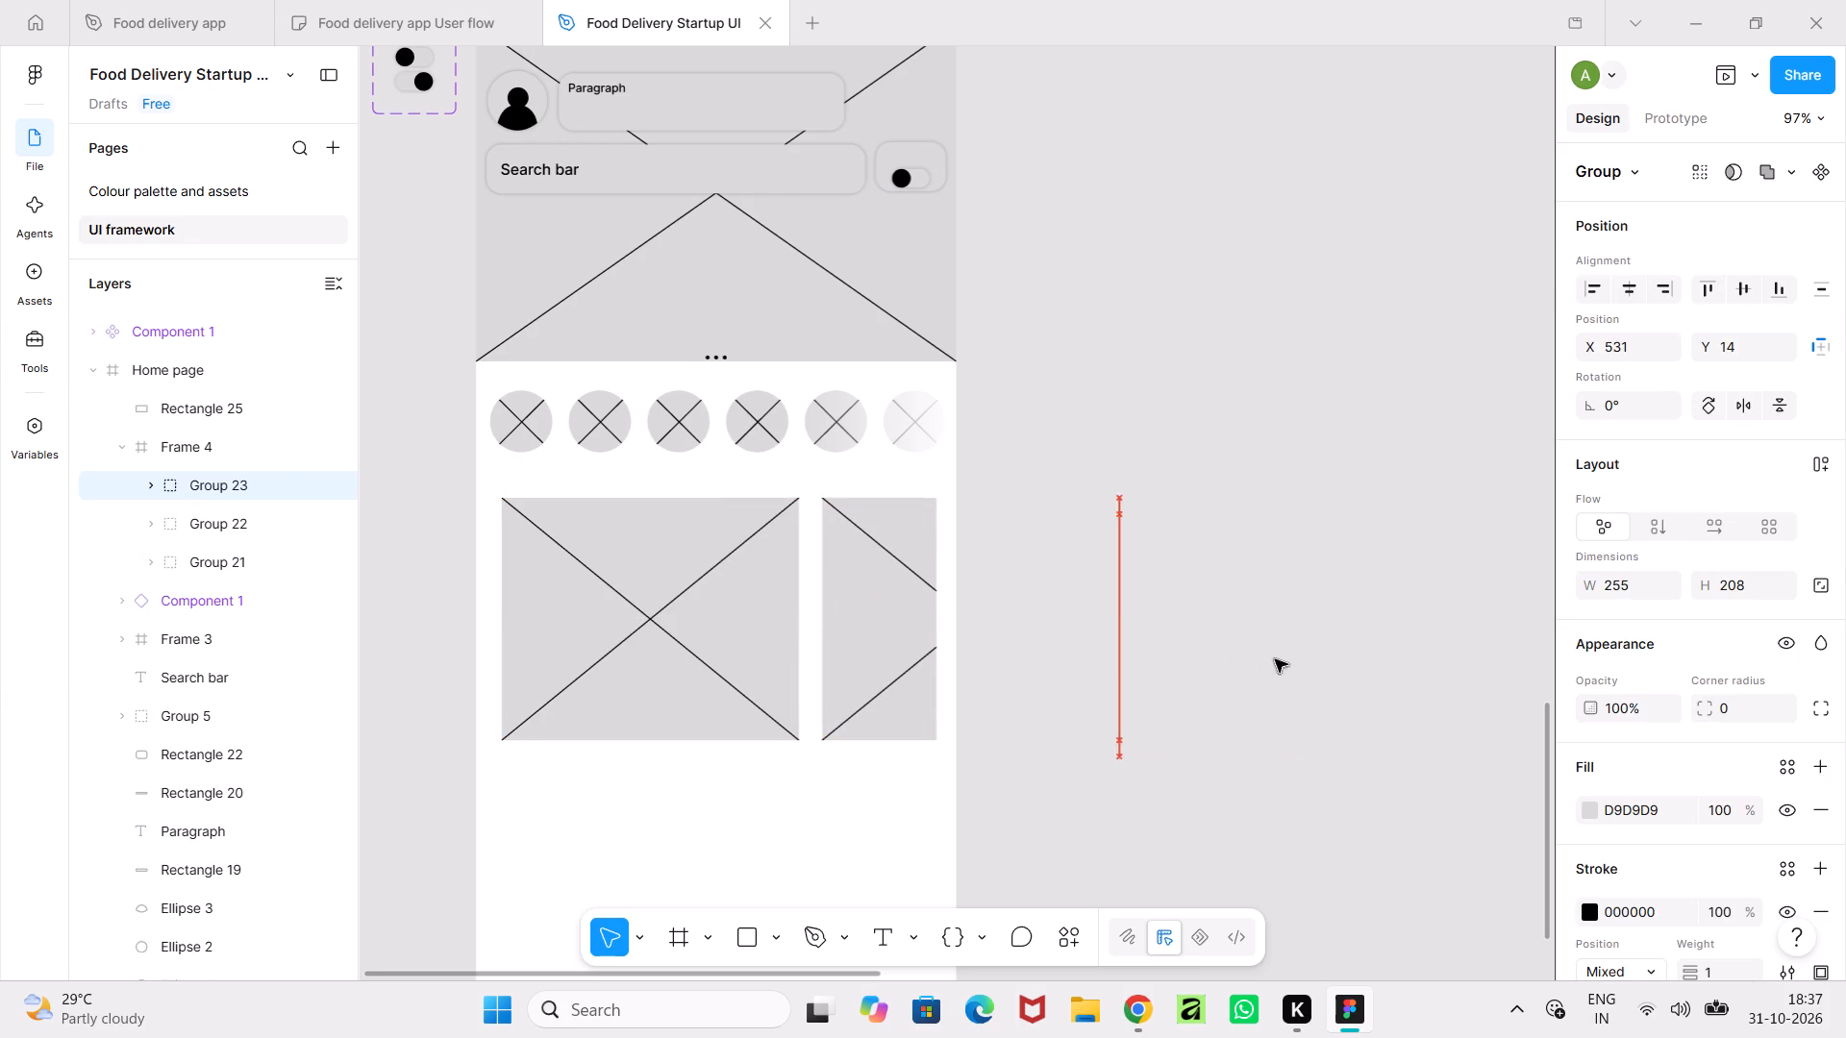
left_click_drag(1275, 659, 1299, 663)
left_click_drag(1253, 617, 1255, 596)
left_click(1252, 429)
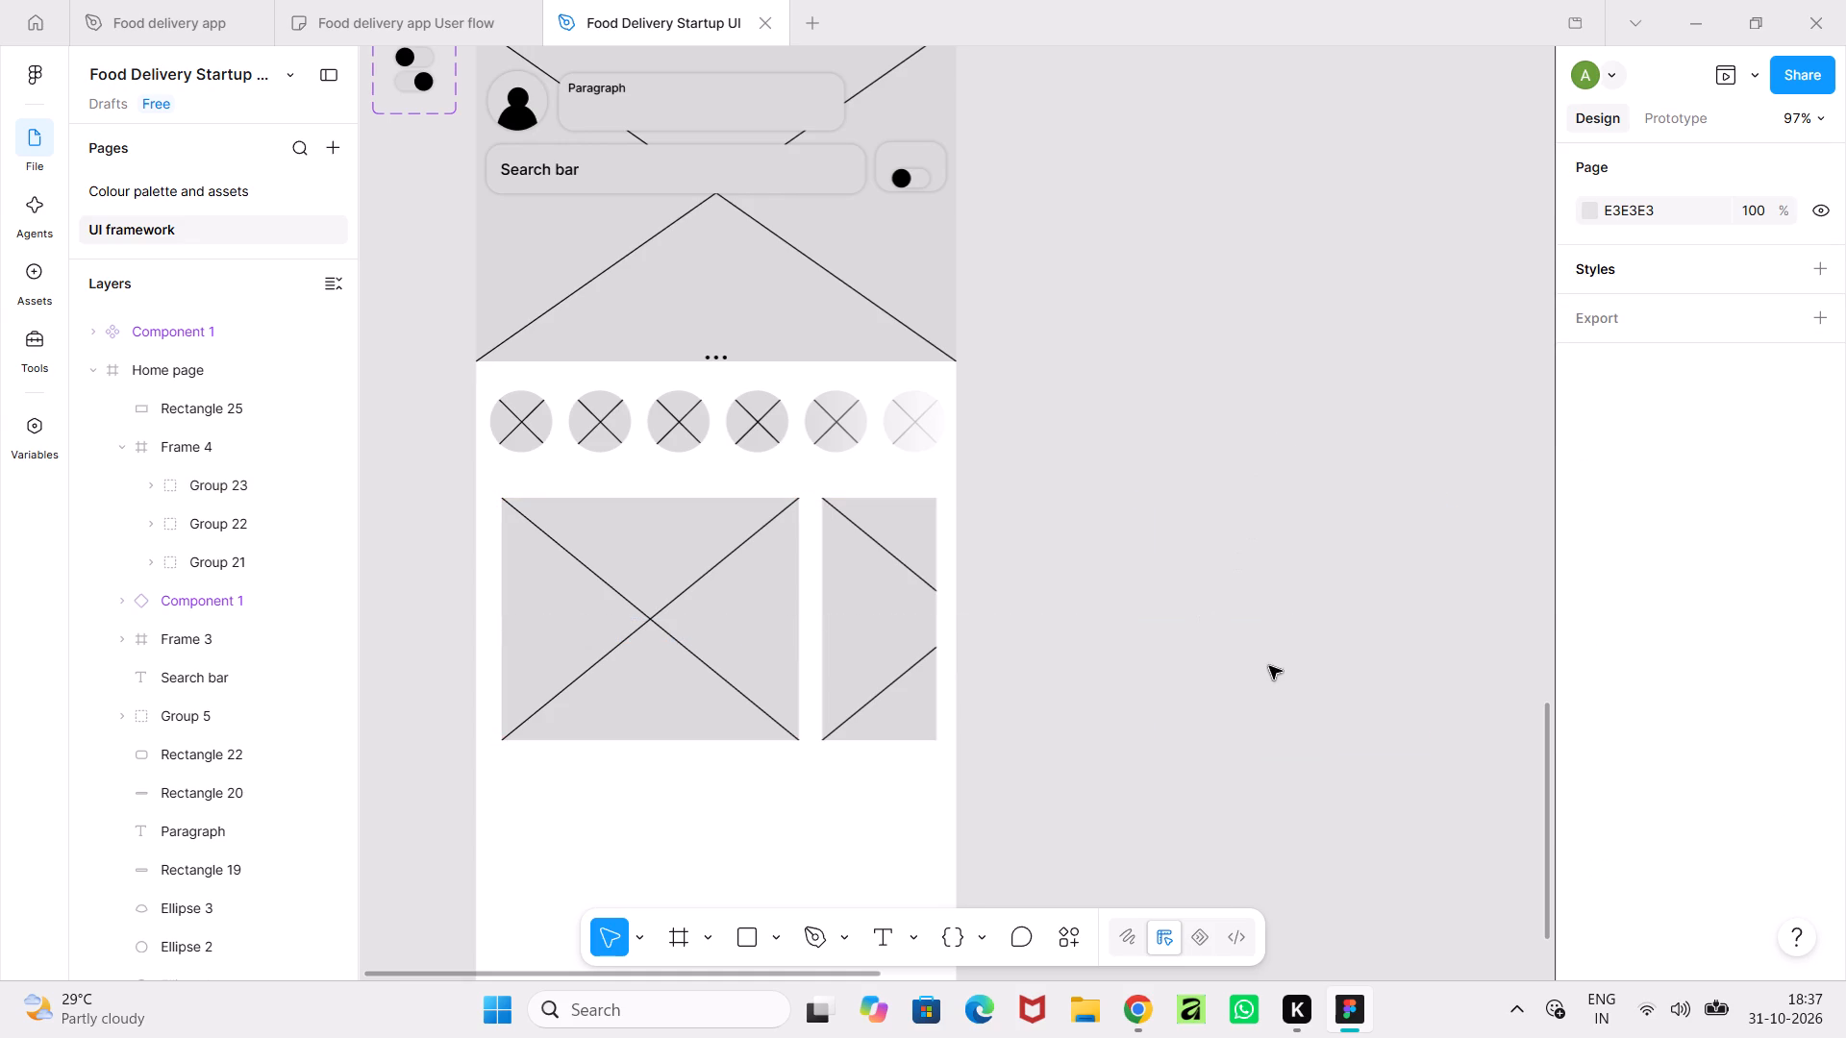
Preview the Home page prototype and scroll the crossed card row horizontally to check it.
scroll(1081, 353, "down", 5, "ctrl")
middle_click_drag(1081, 353, 1035, 503)
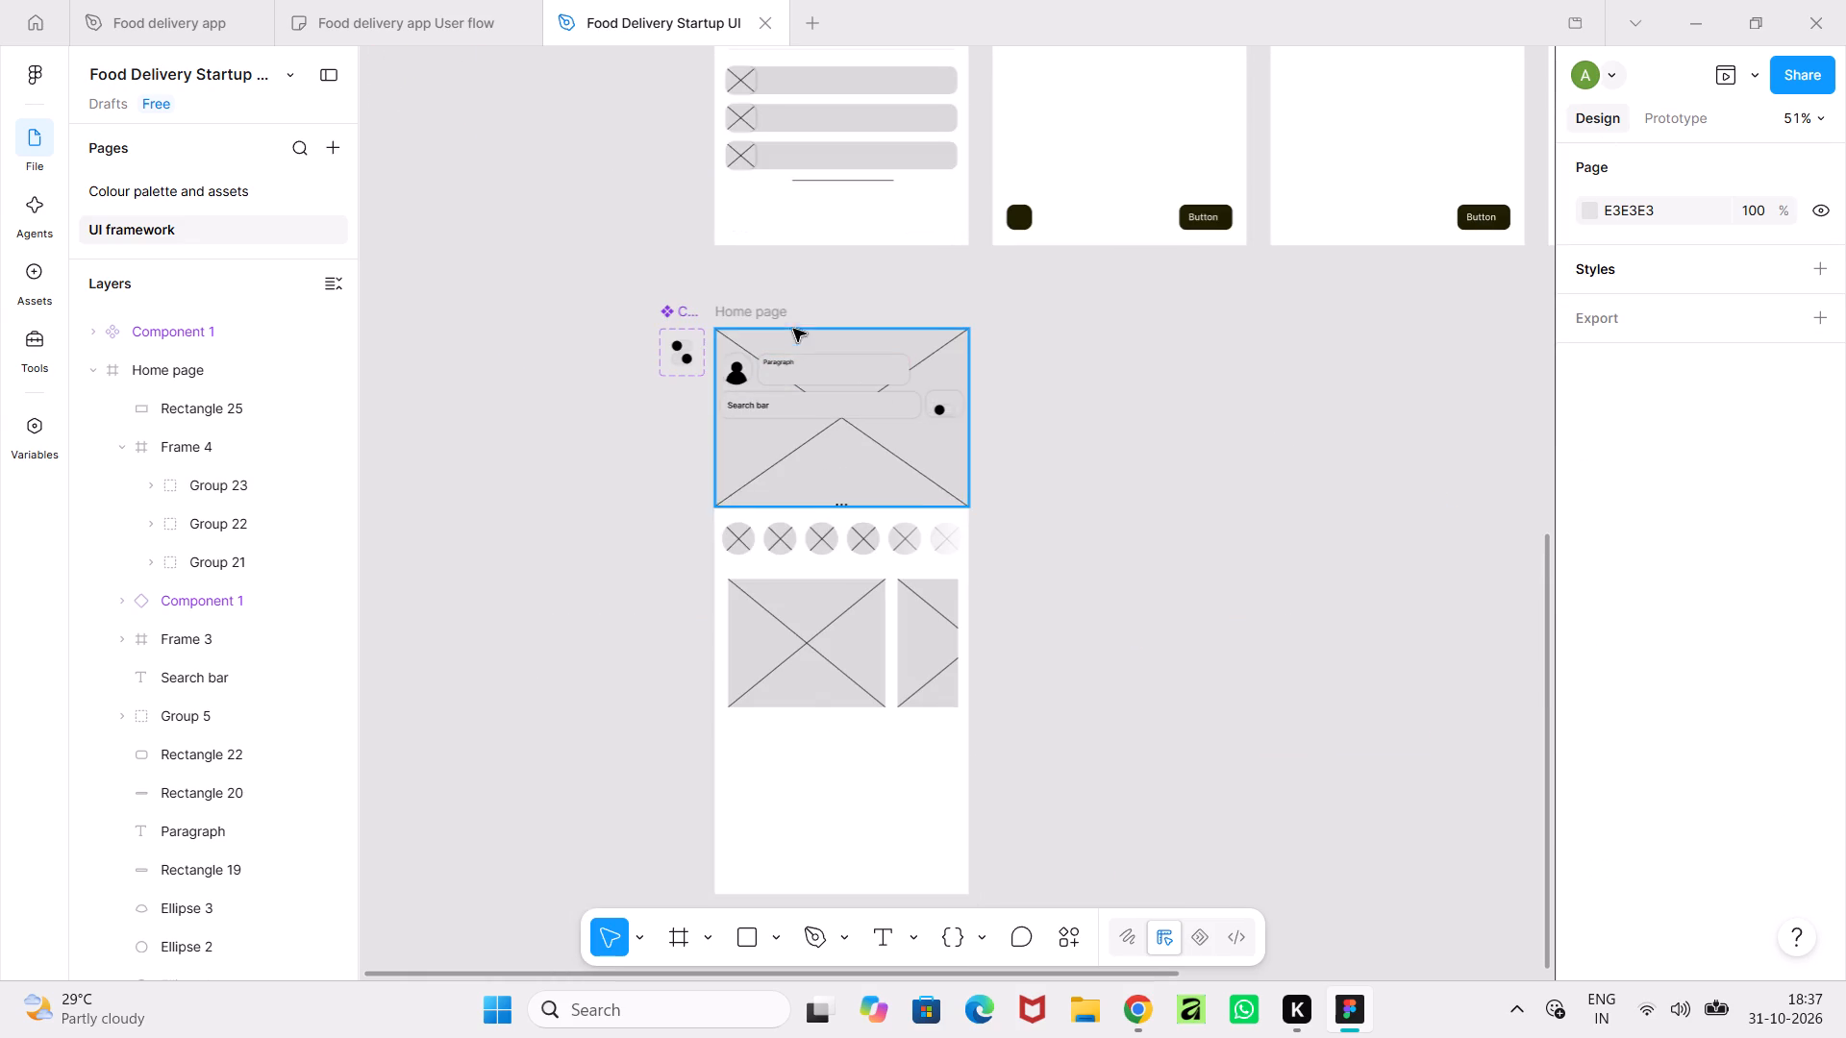
left_click(766, 310)
left_click(1734, 75)
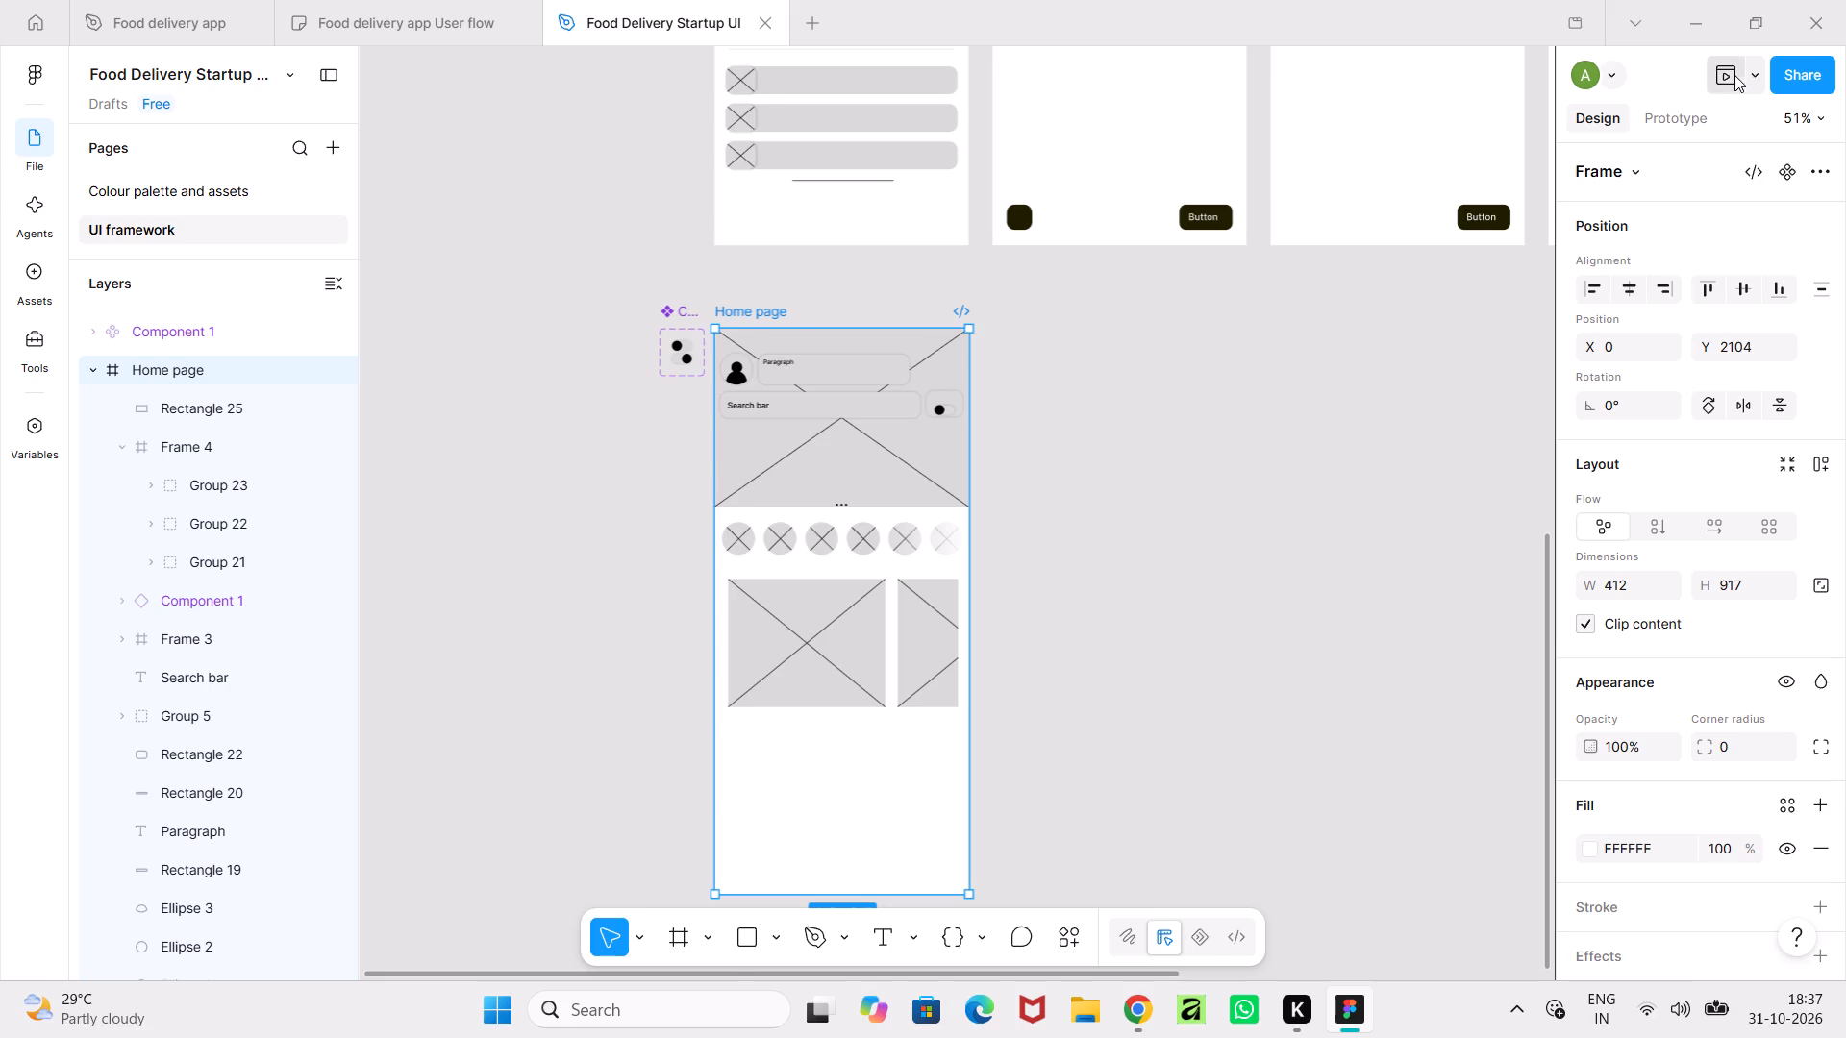
left_click_drag(624, 602, 250, 627)
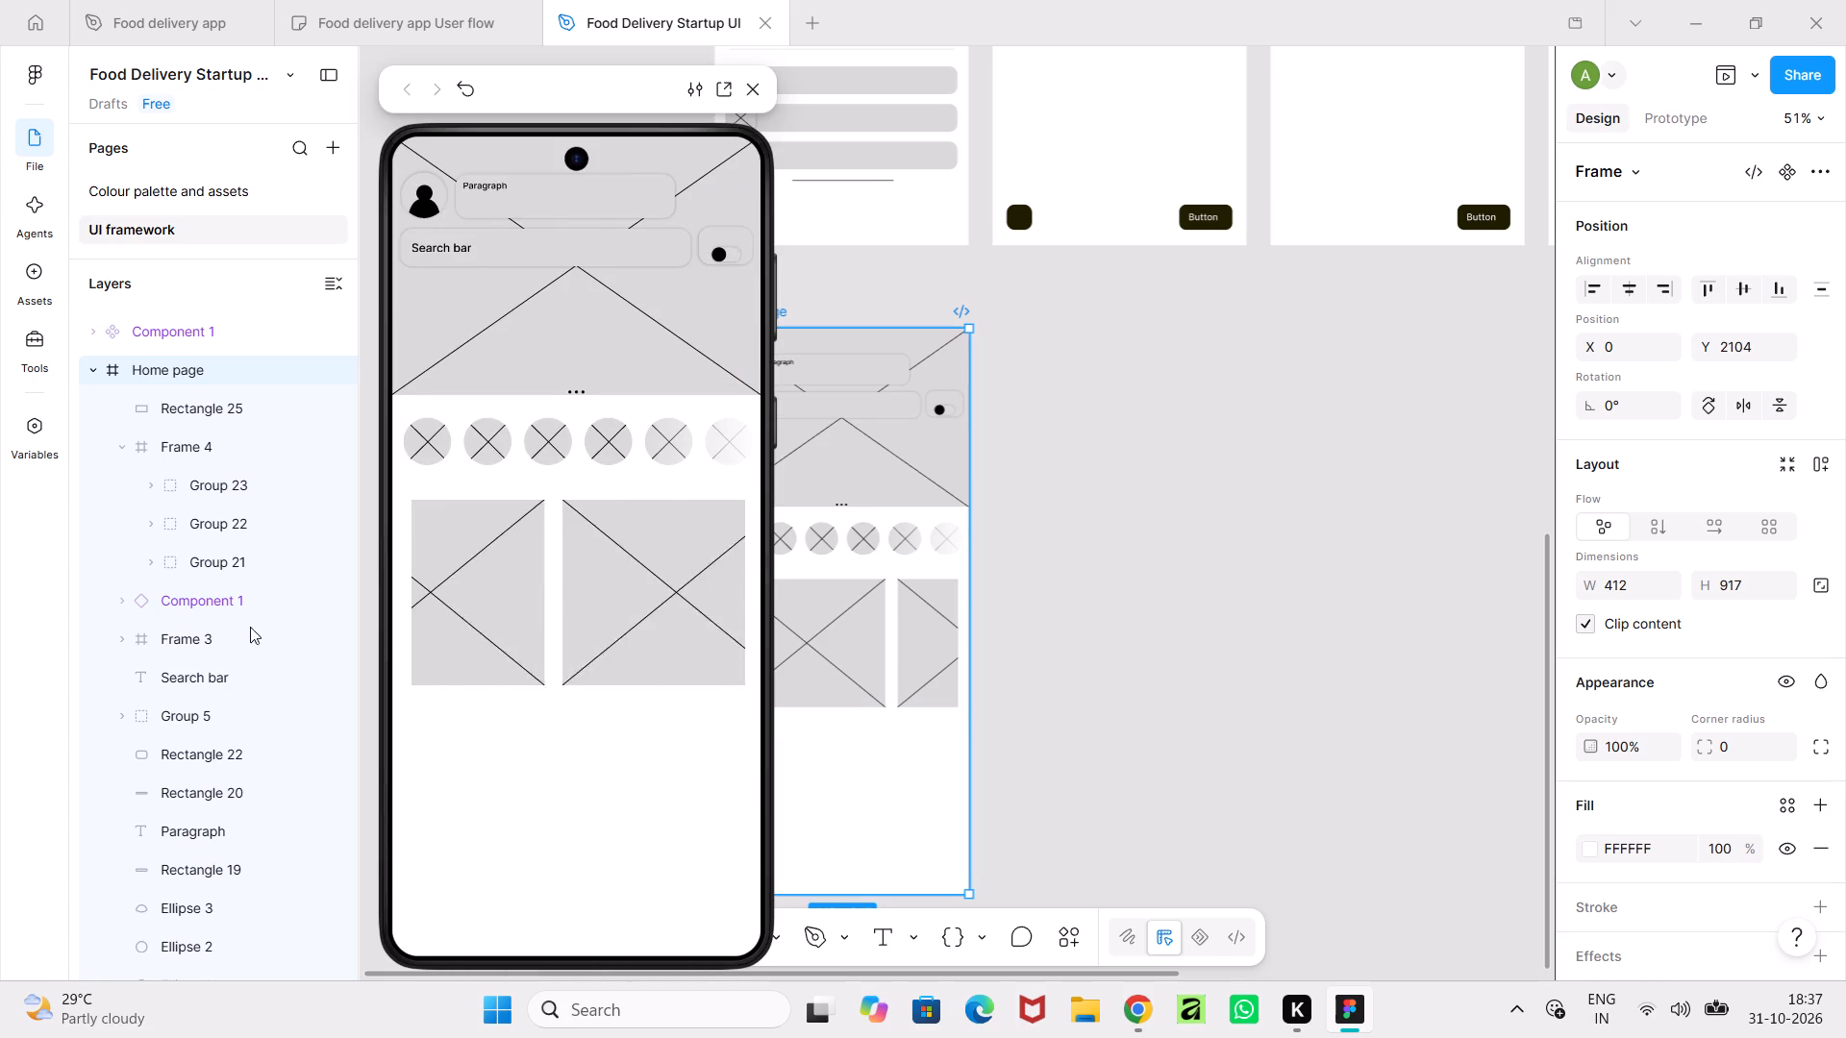
left_click_drag(250, 627, 768, 689)
left_click_drag(660, 605, 207, 646)
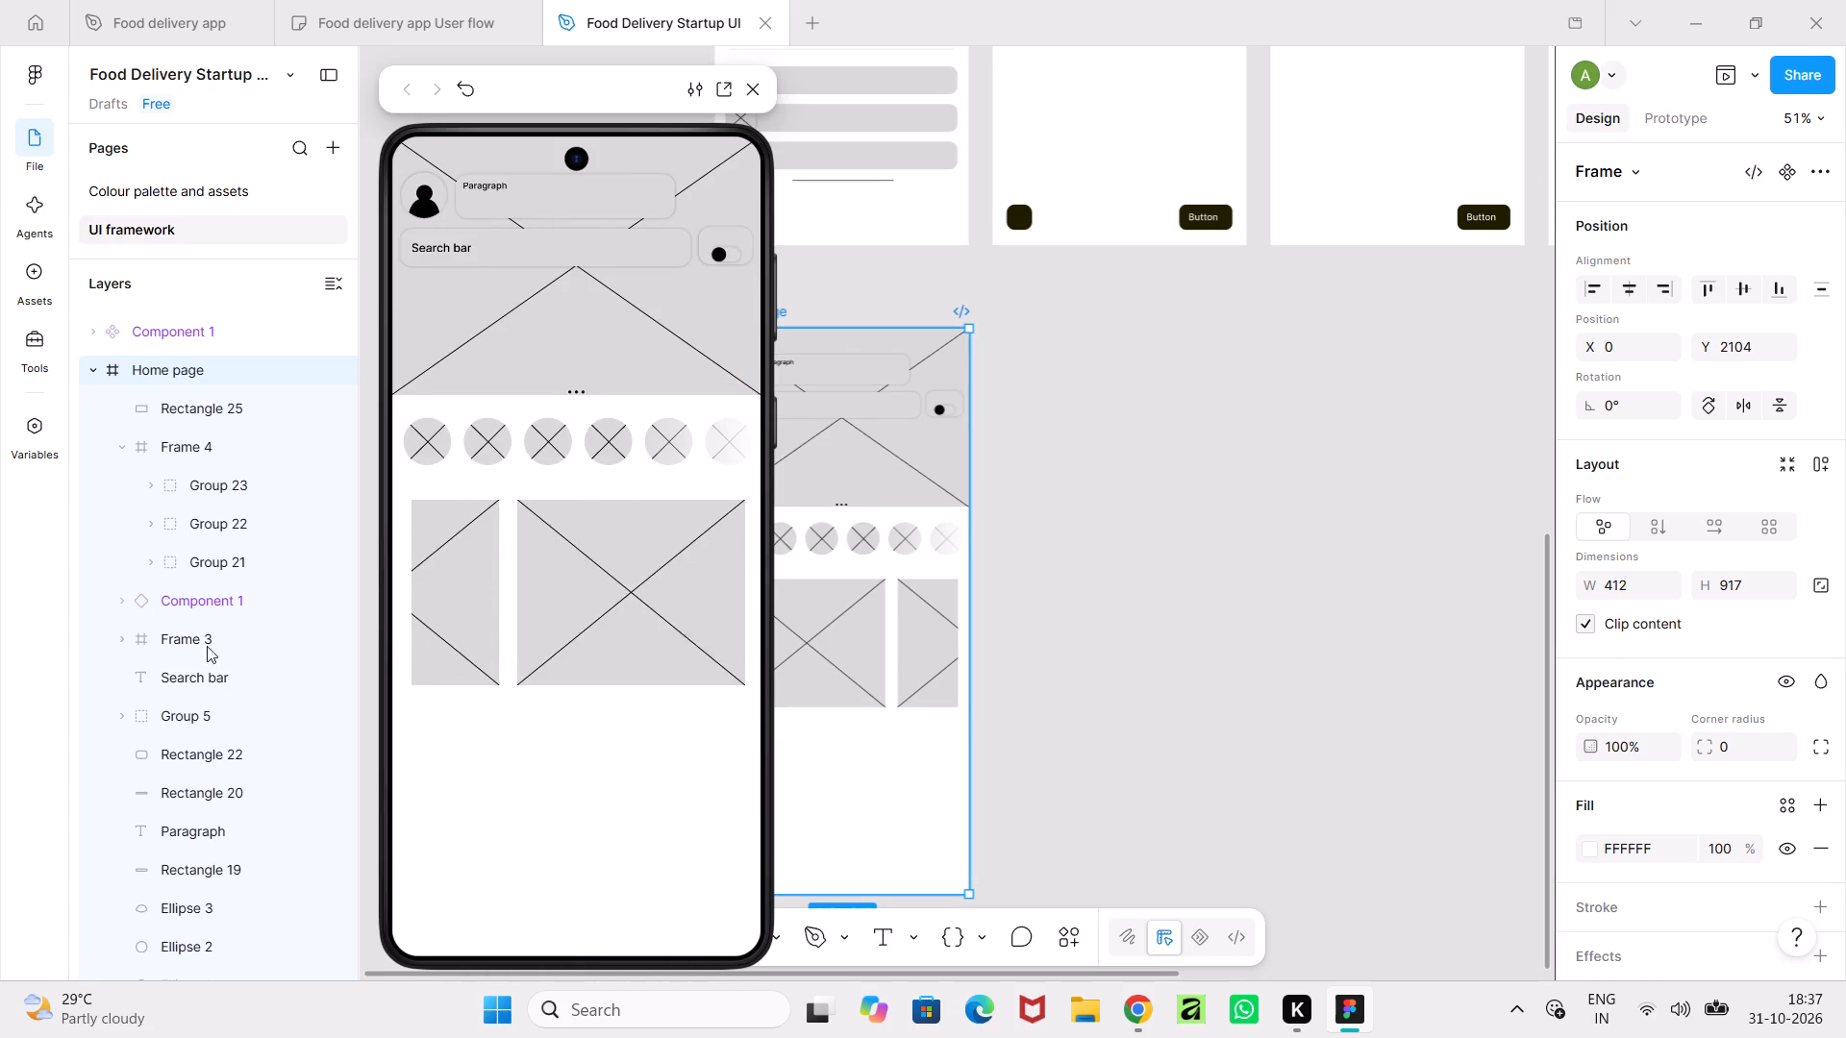
left_click_drag(207, 646, 687, 691)
left_click(753, 92)
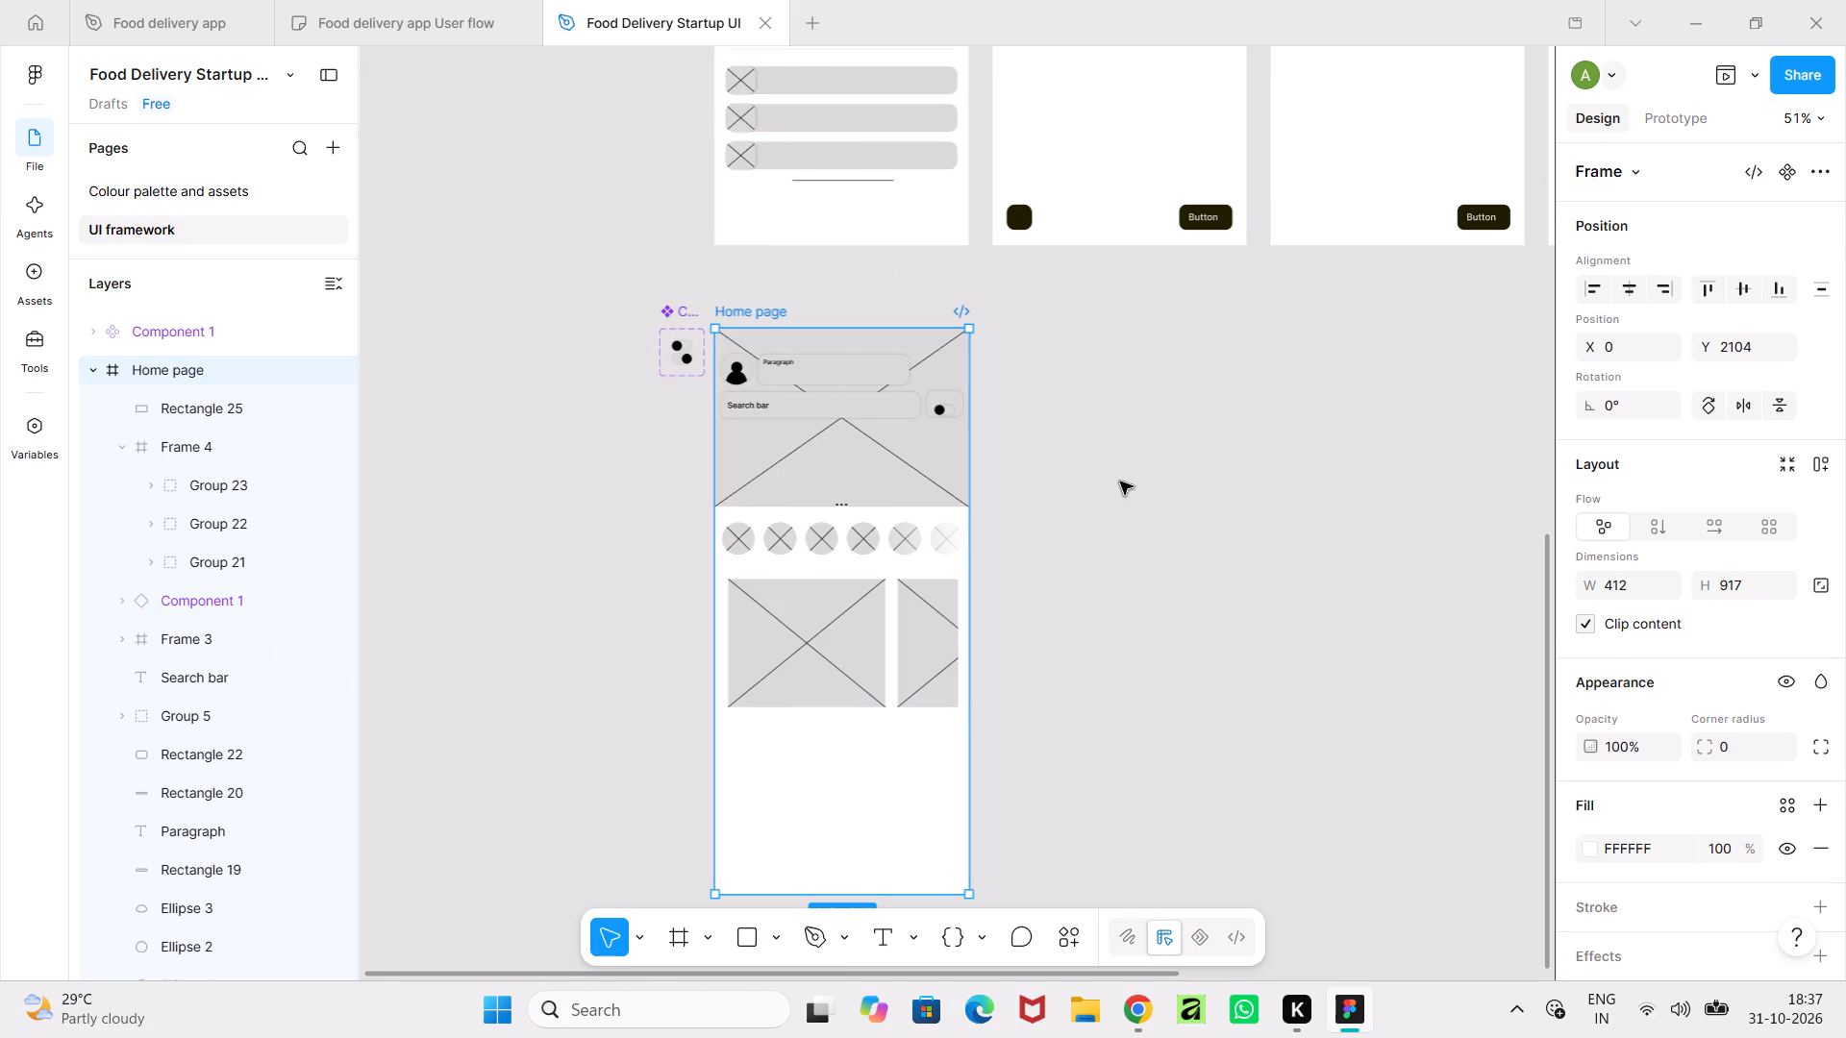
Extend Frame 4 downward to a height of 277.
left_click(1135, 502)
scroll(1135, 502, "down", 5, "ctrl")
scroll(1124, 629, "up", 6, "ctrl")
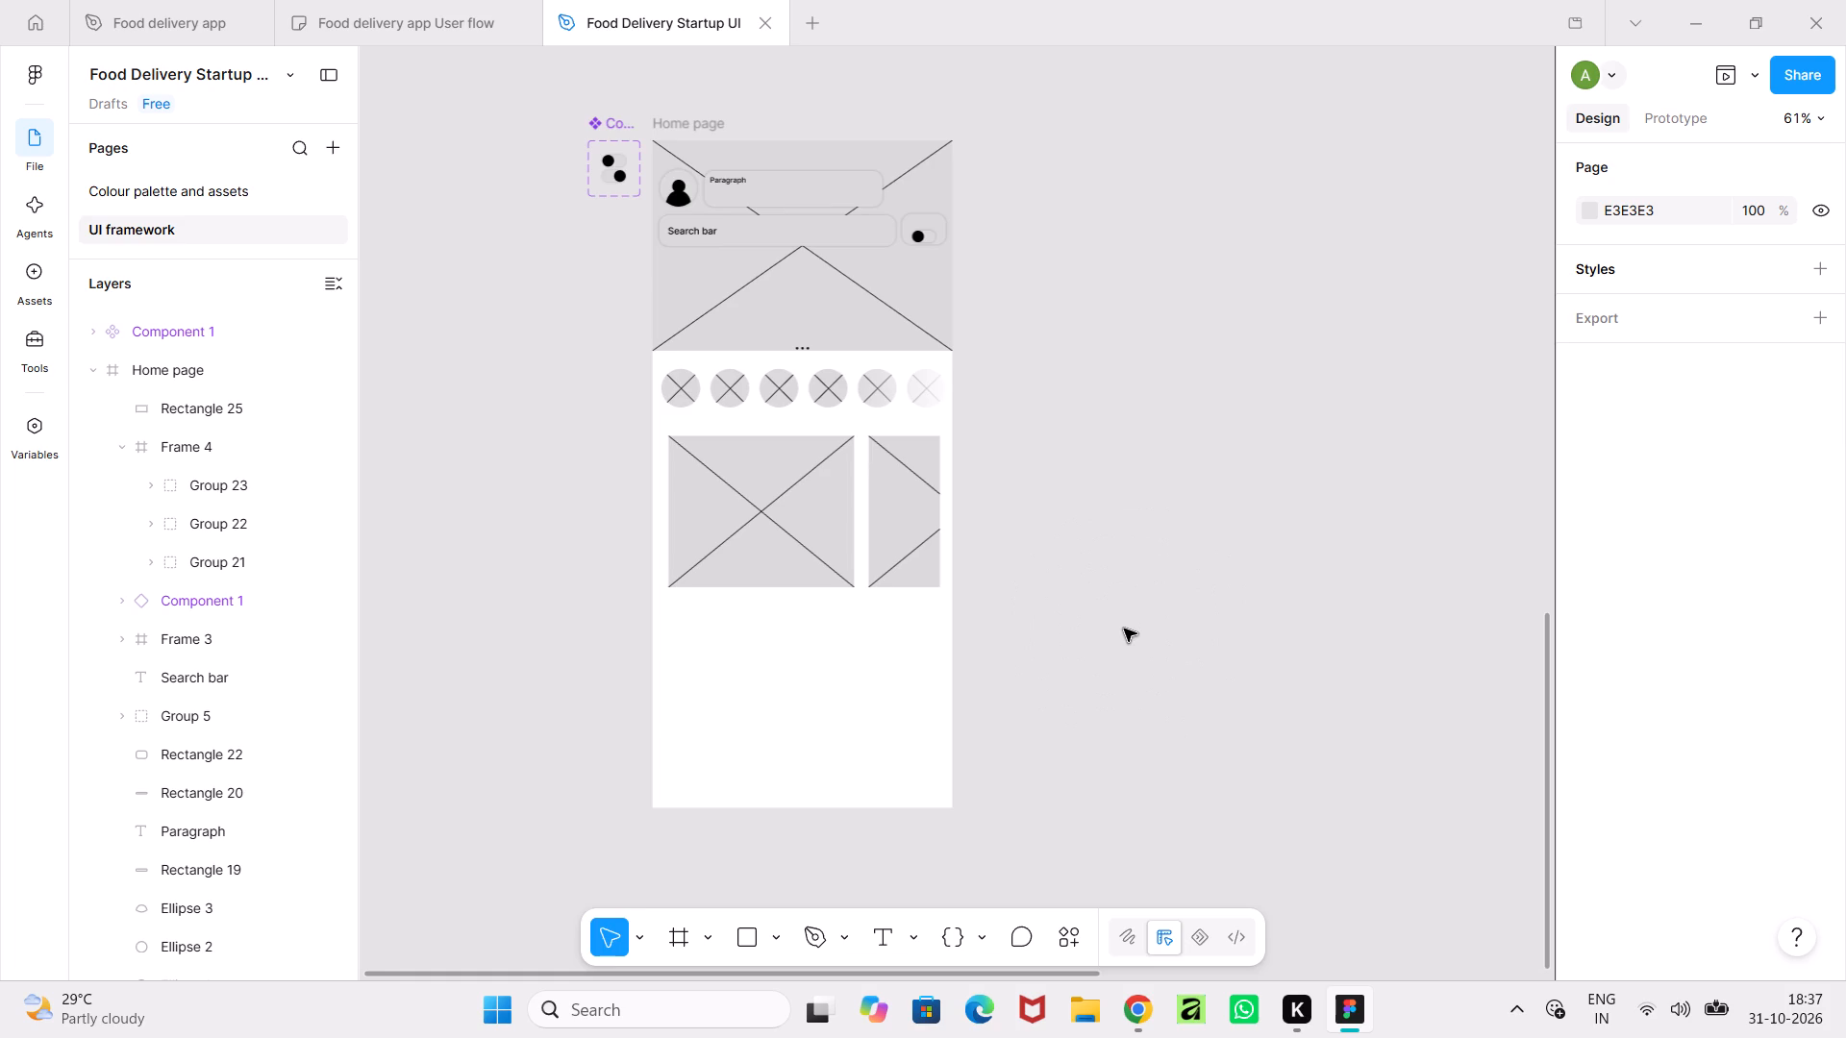
left_click(869, 549)
left_click_drag(842, 591, 837, 614)
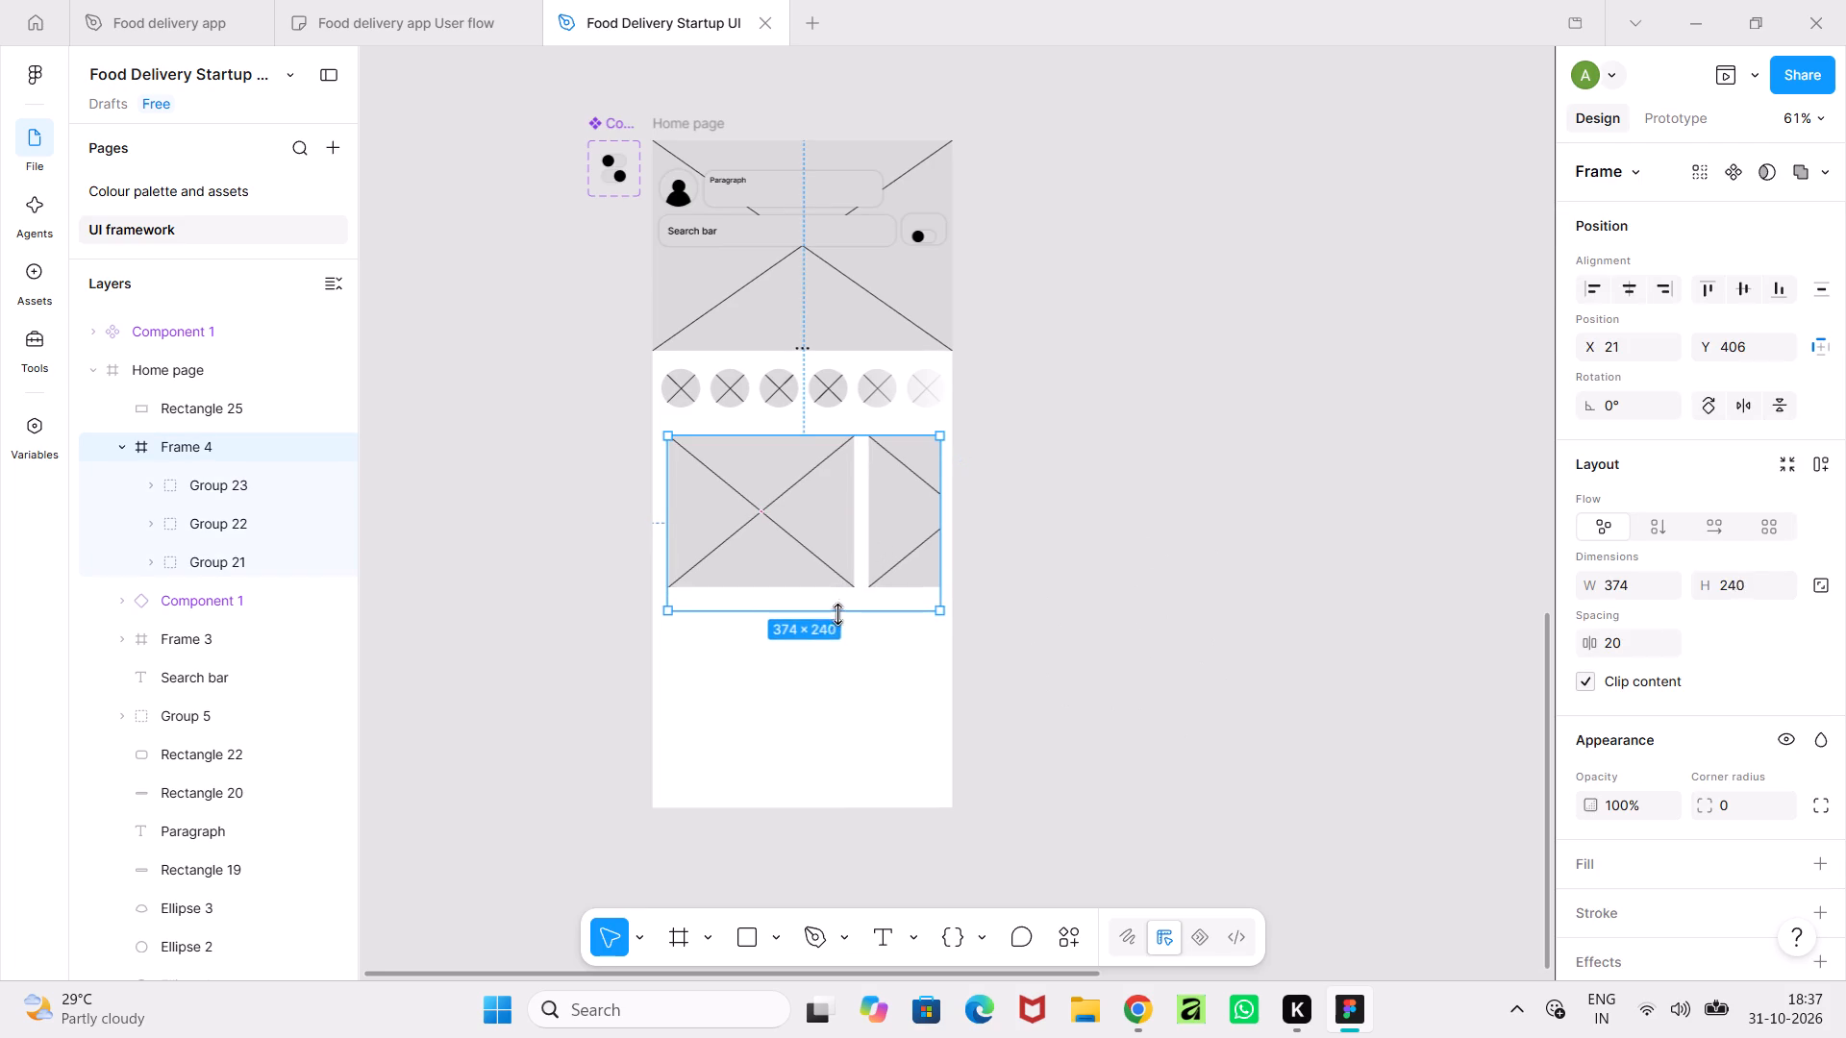
left_click_drag(837, 614, 836, 637)
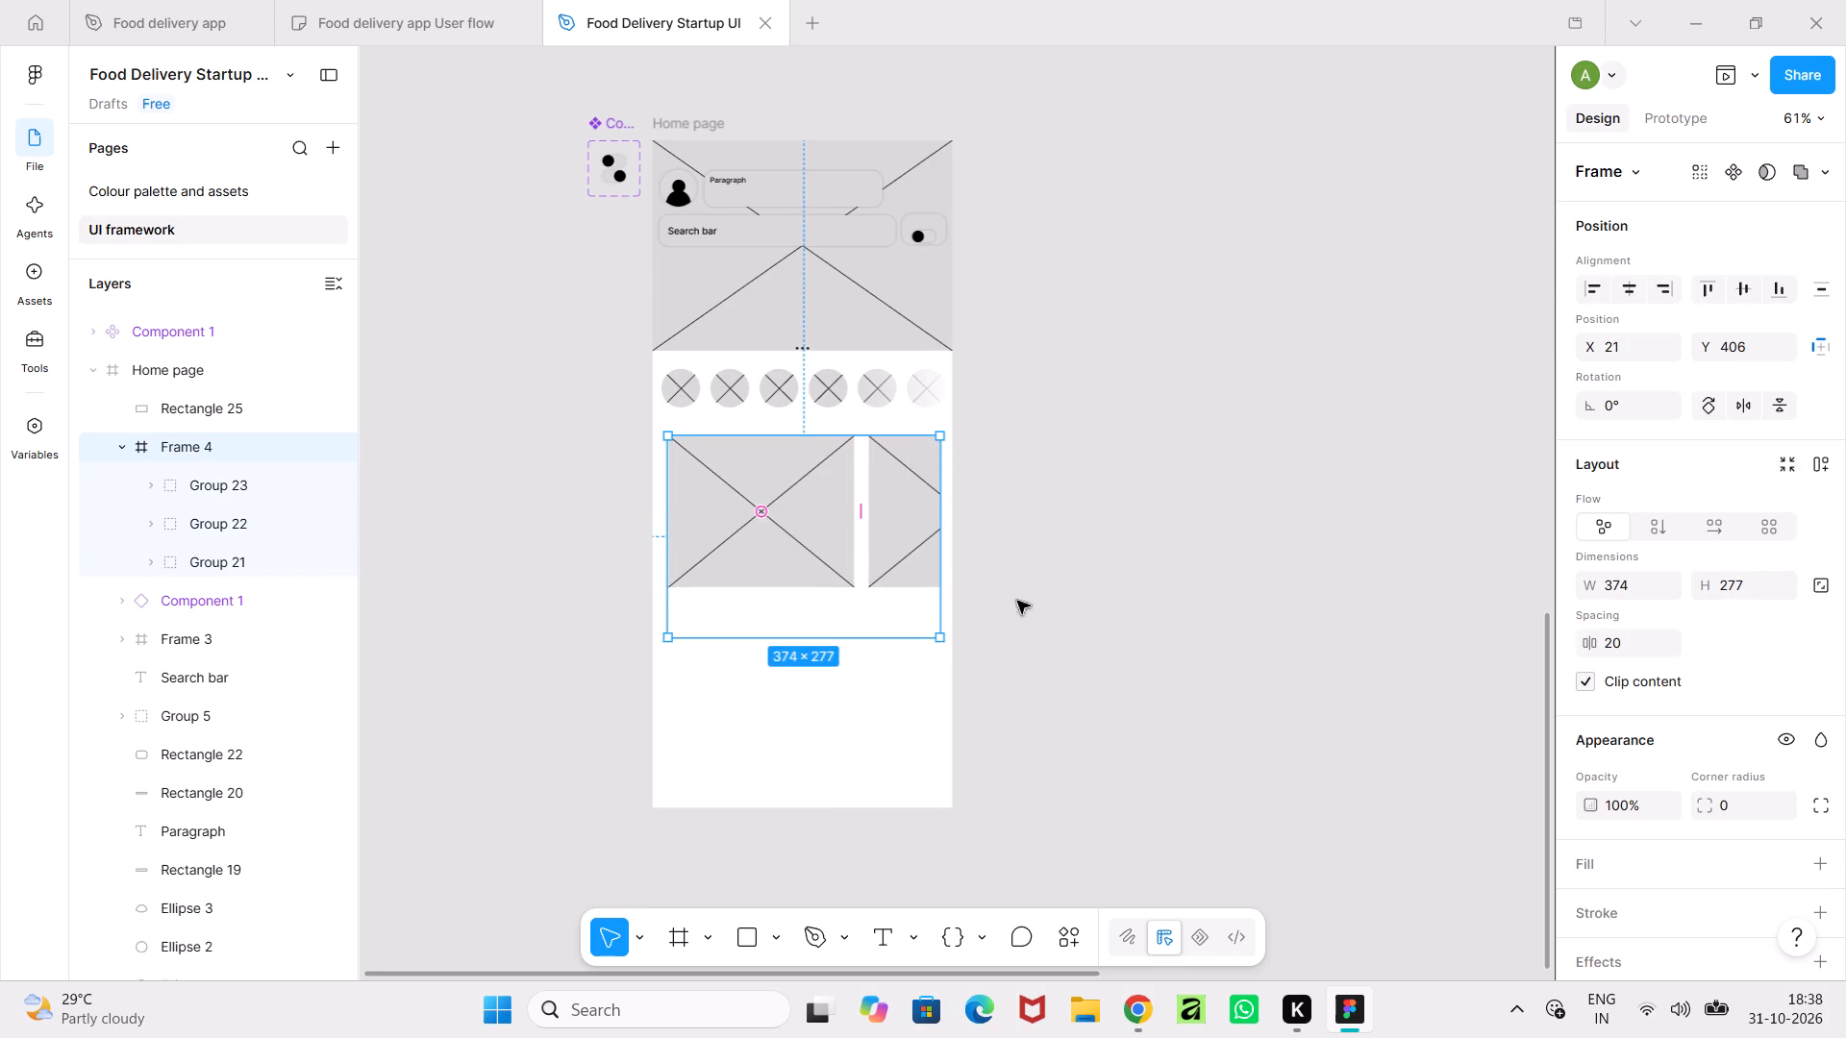
left_click(1084, 593)
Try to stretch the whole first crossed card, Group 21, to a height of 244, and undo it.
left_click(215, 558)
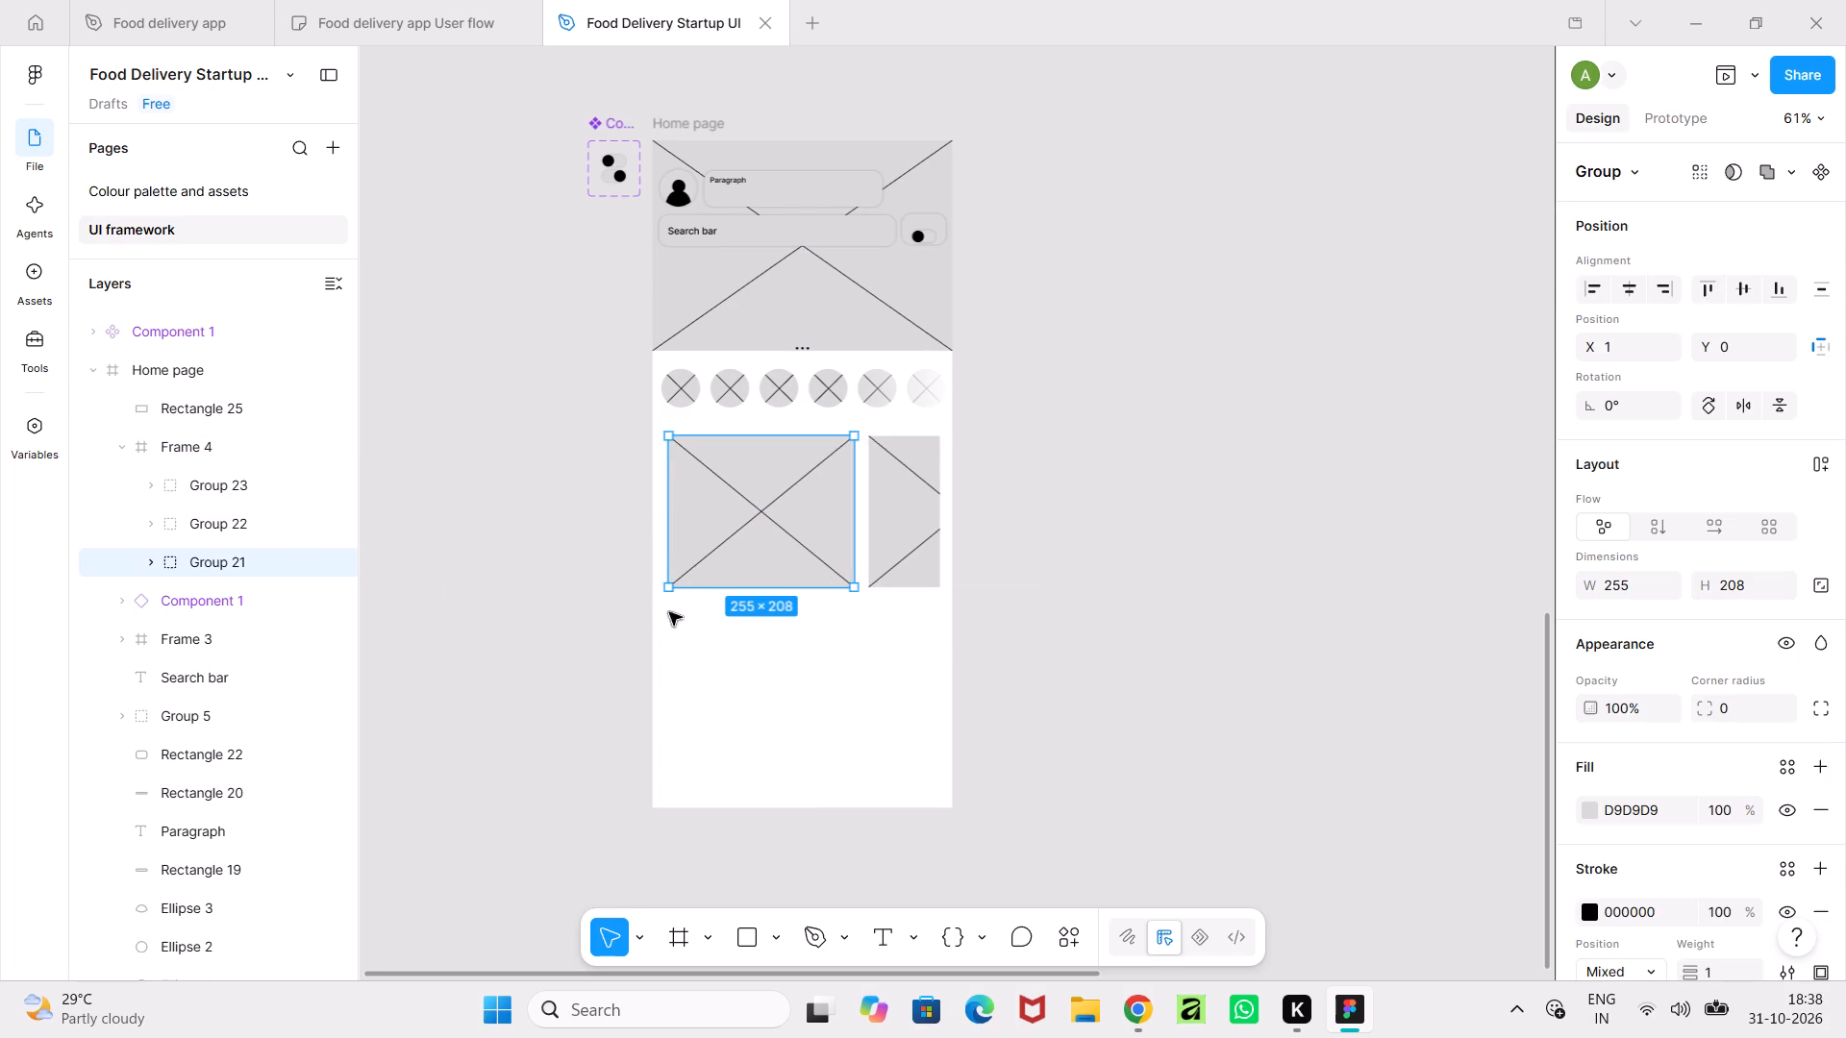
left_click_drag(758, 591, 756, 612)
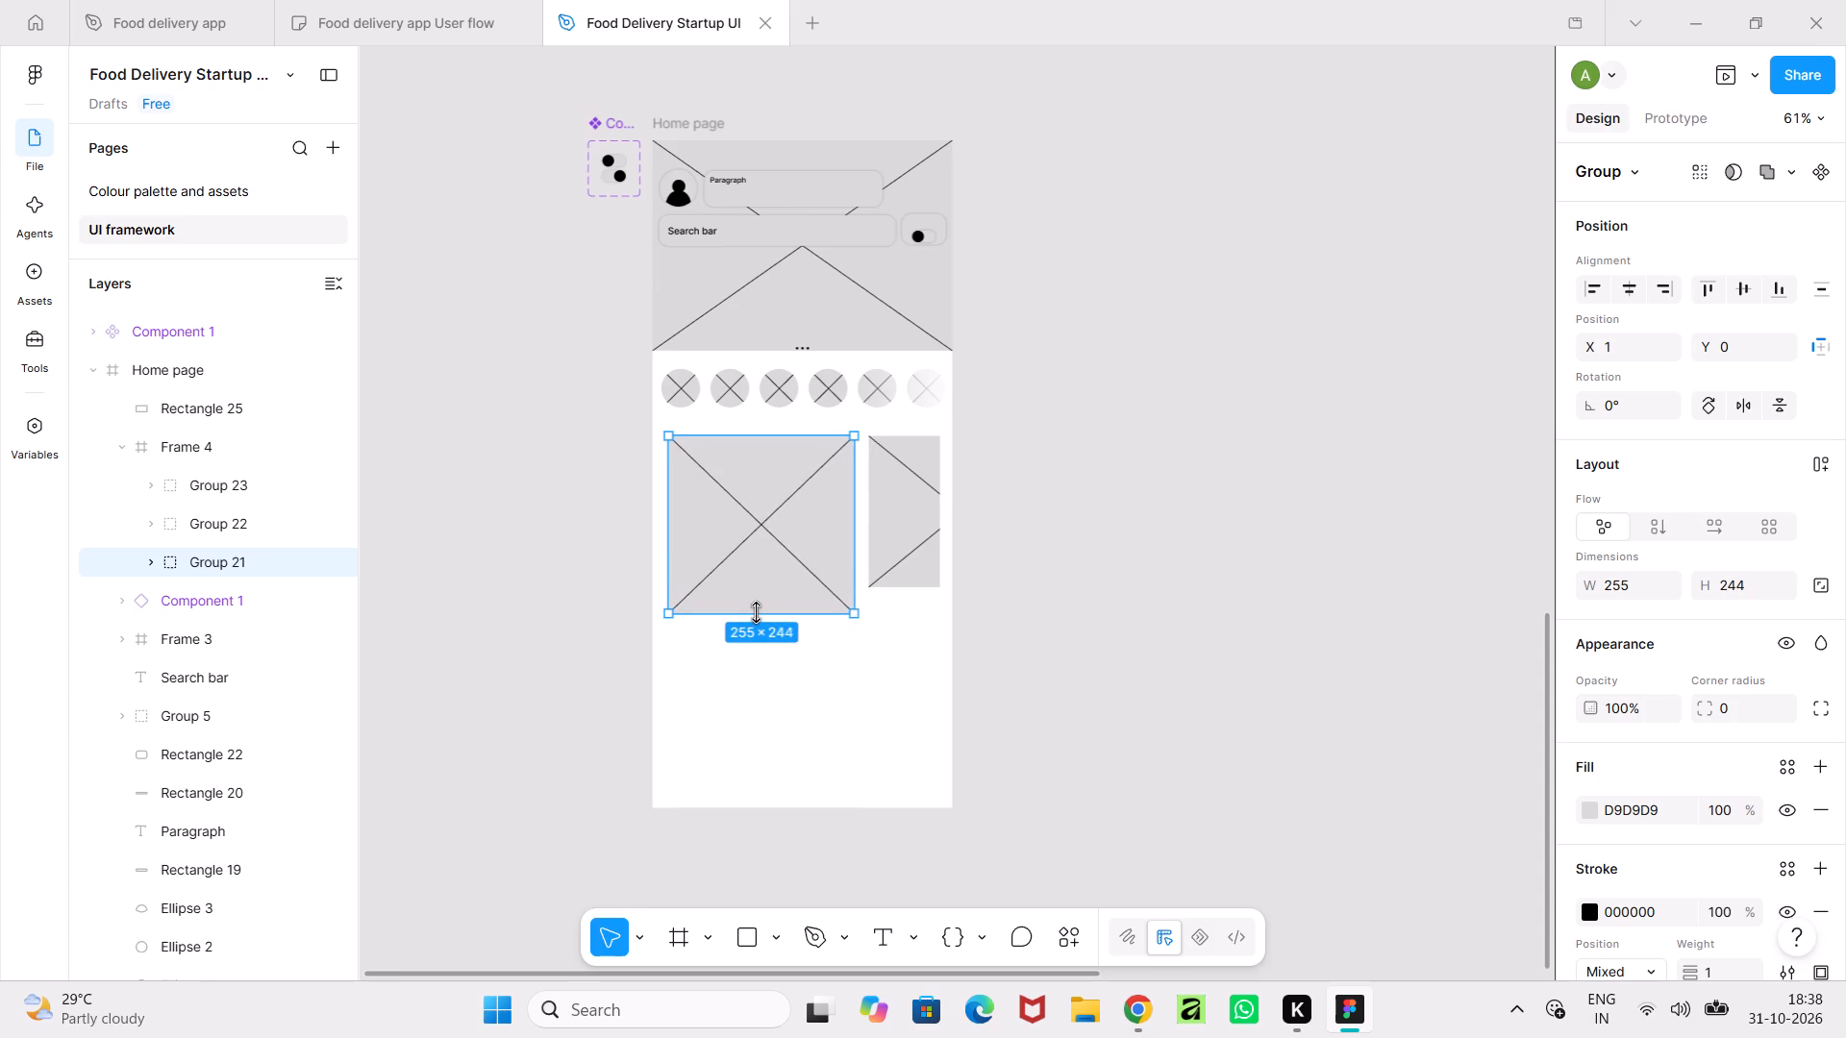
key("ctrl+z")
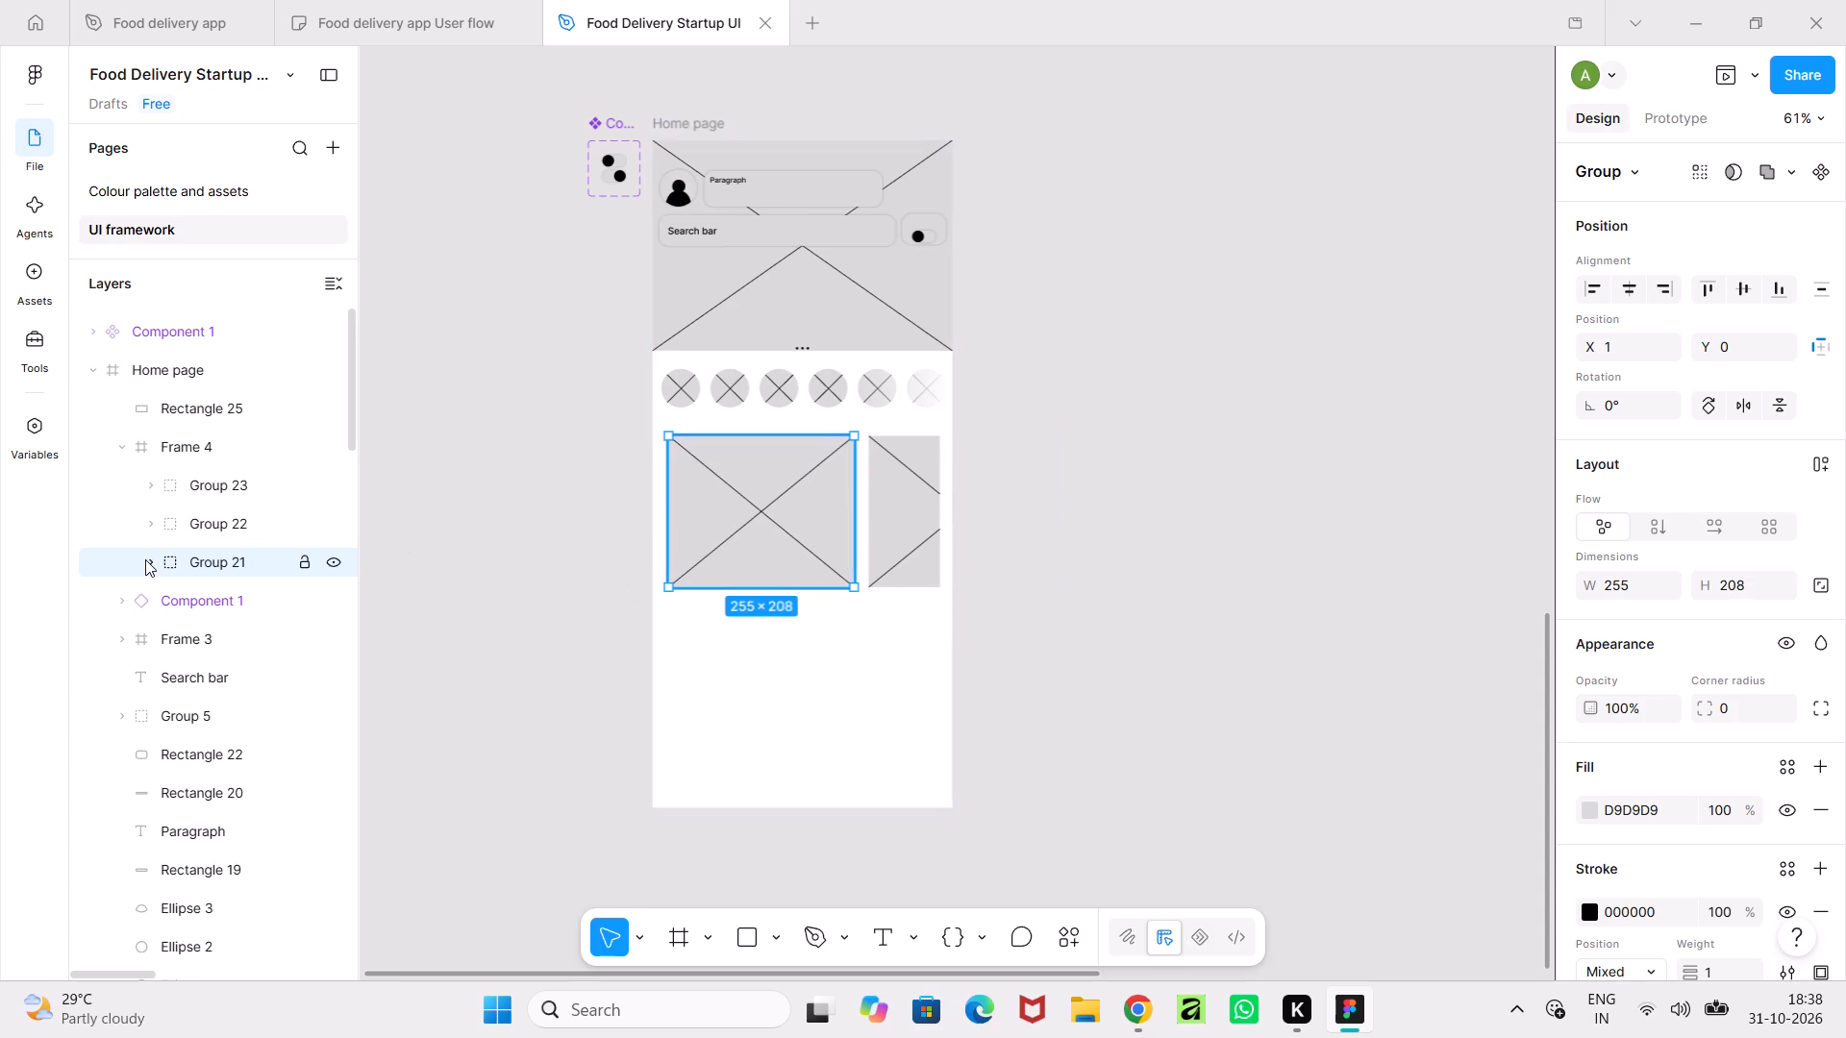
Extend only the background Rectangle 26 in each of Group 21, Group 22 and Group 23 downward to a height of 277.
left_click(145, 559)
left_click(238, 660)
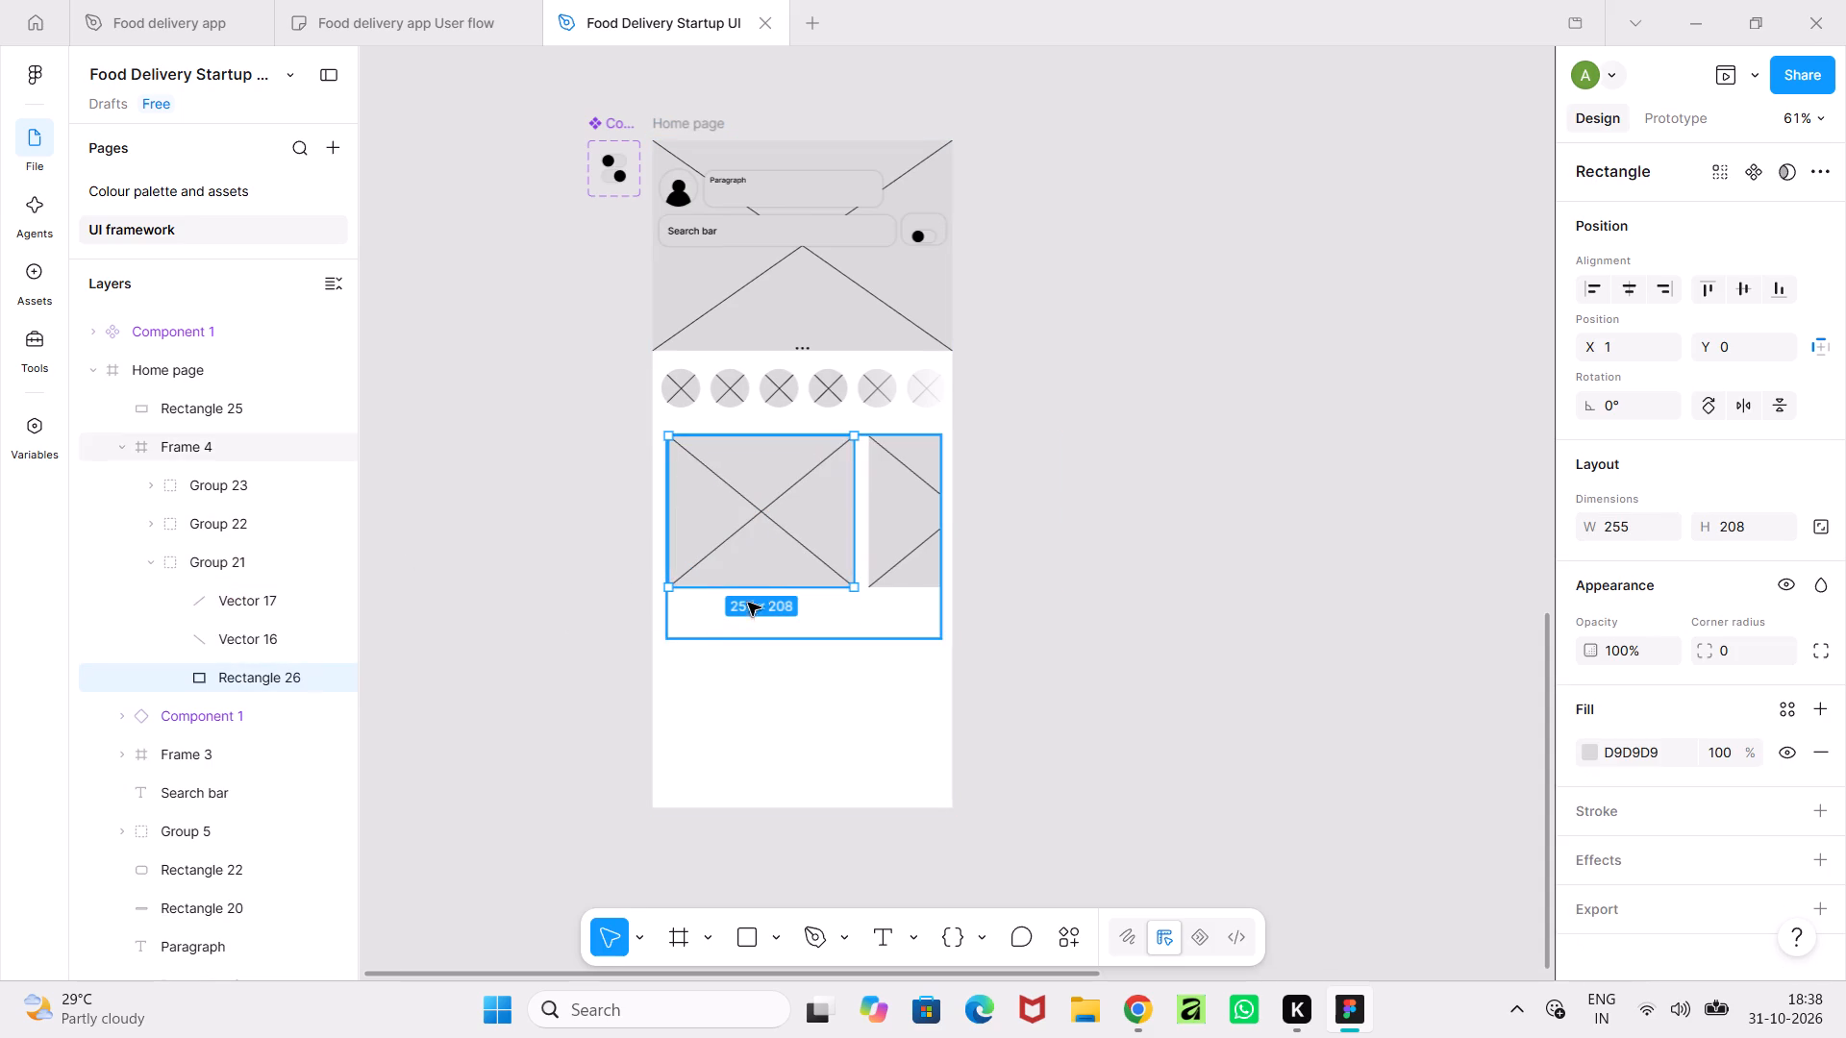
left_click_drag(767, 590, 767, 636)
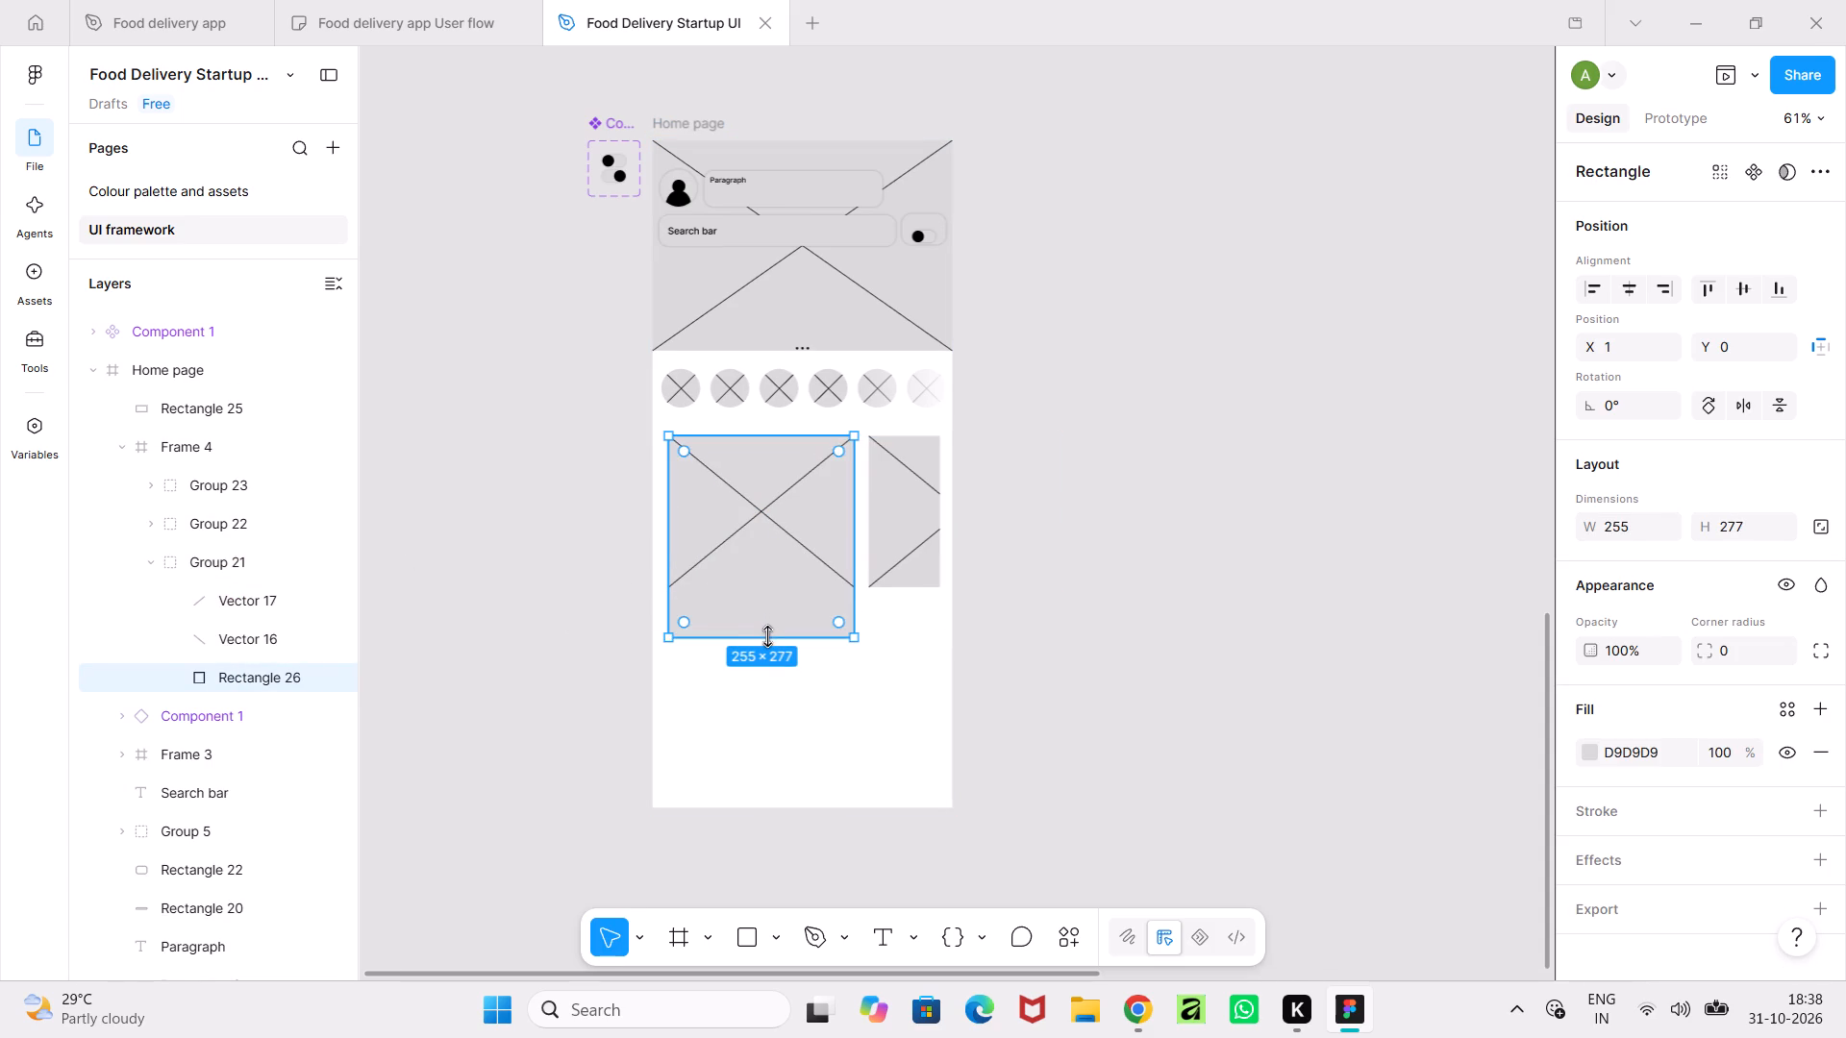
left_click(239, 526)
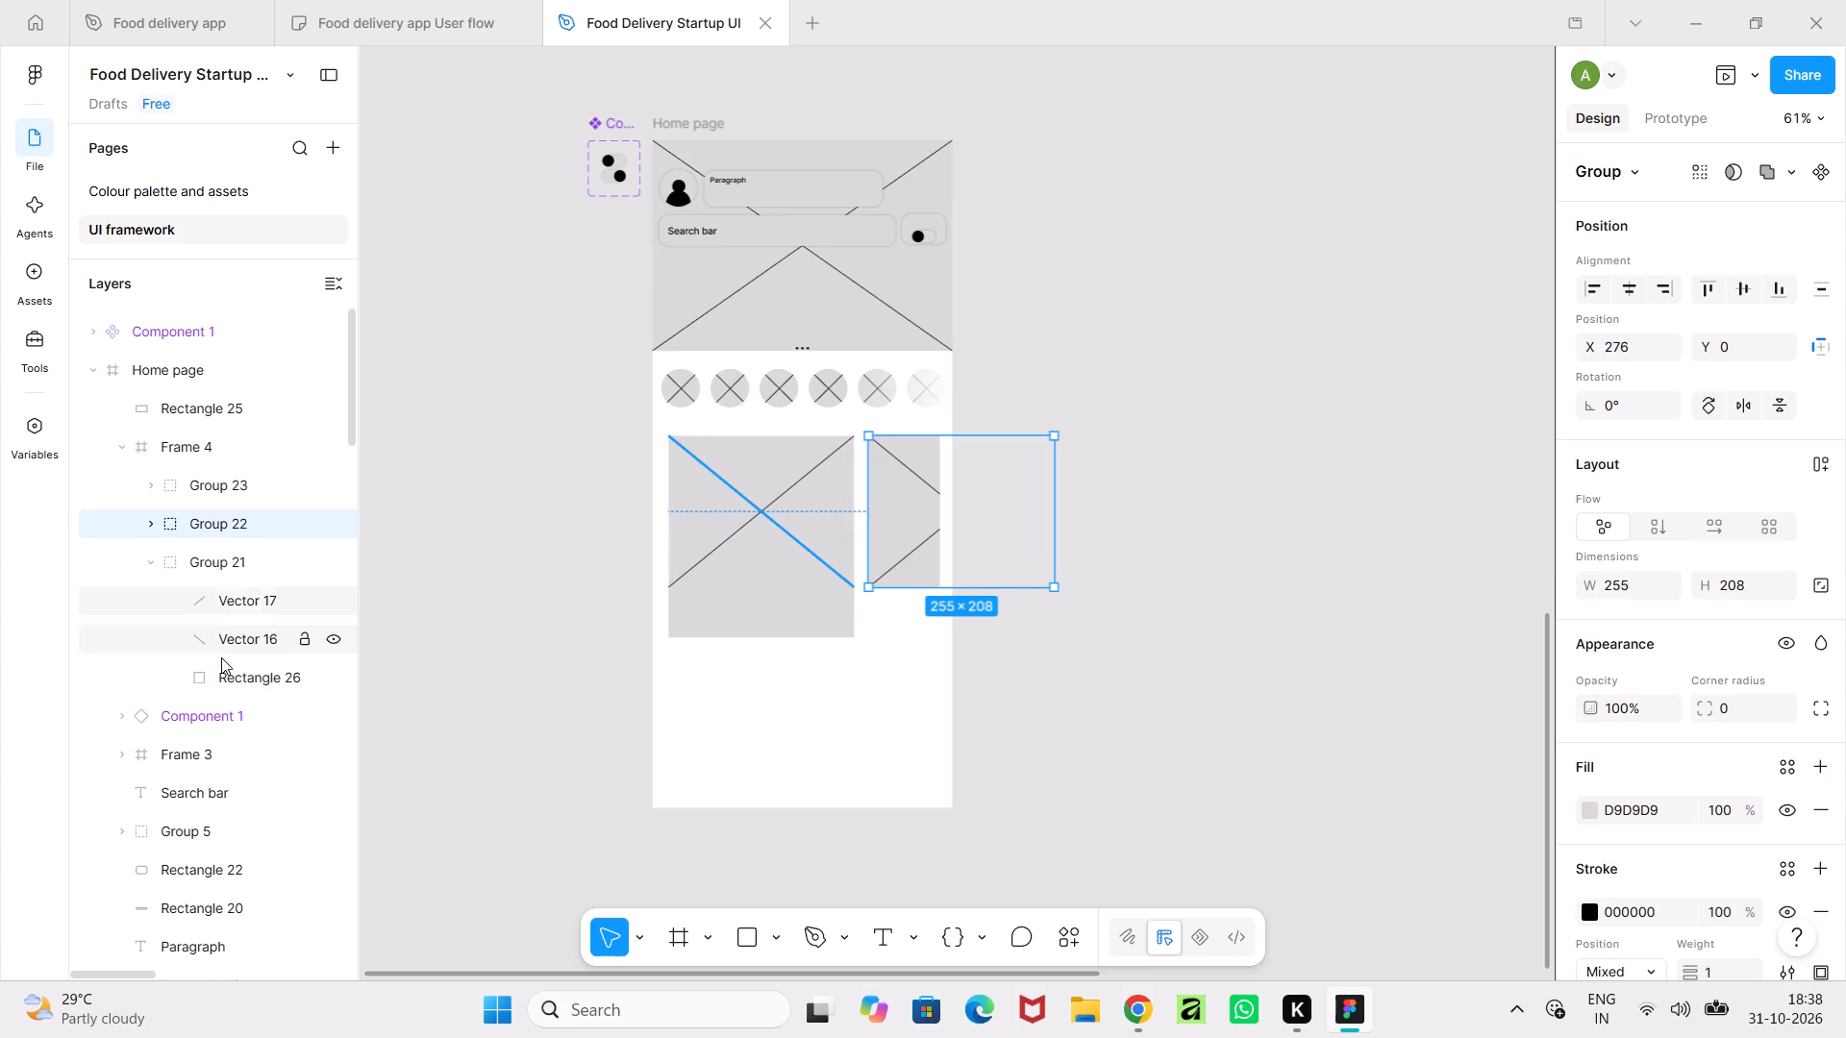
left_click(143, 559)
left_click(153, 520)
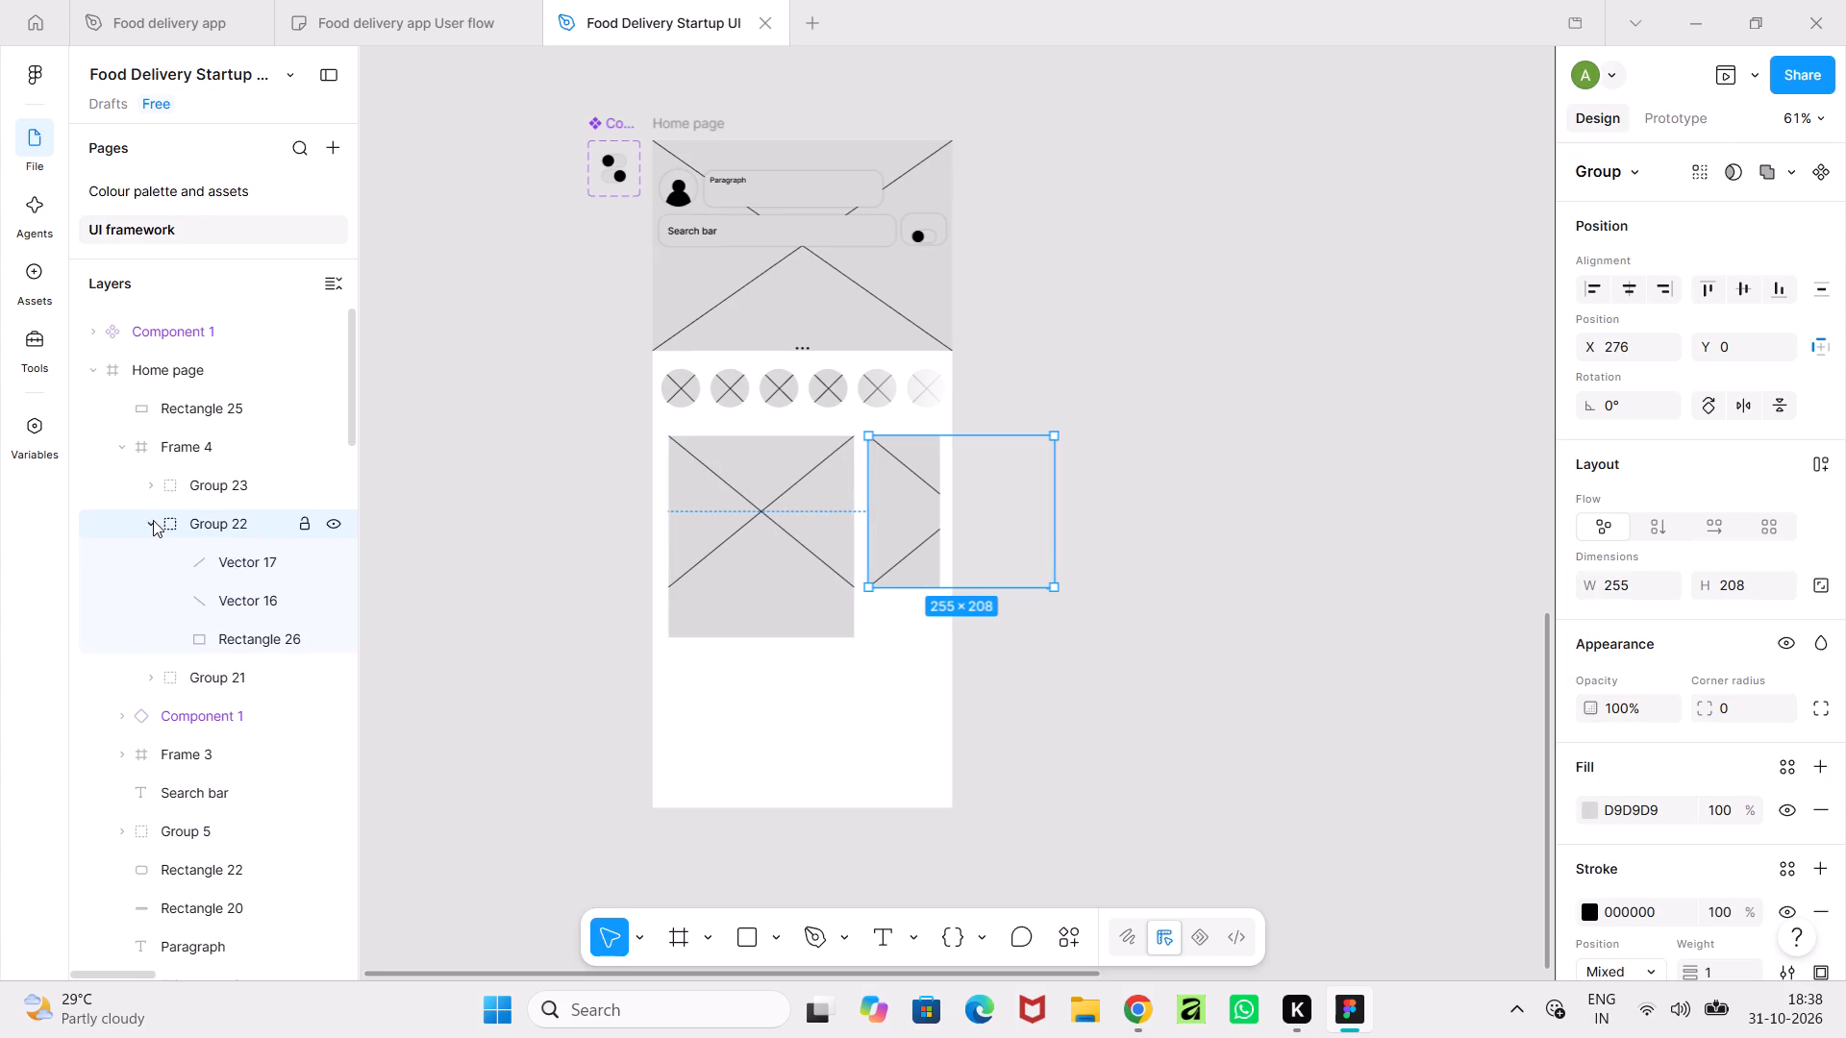
left_click(257, 632)
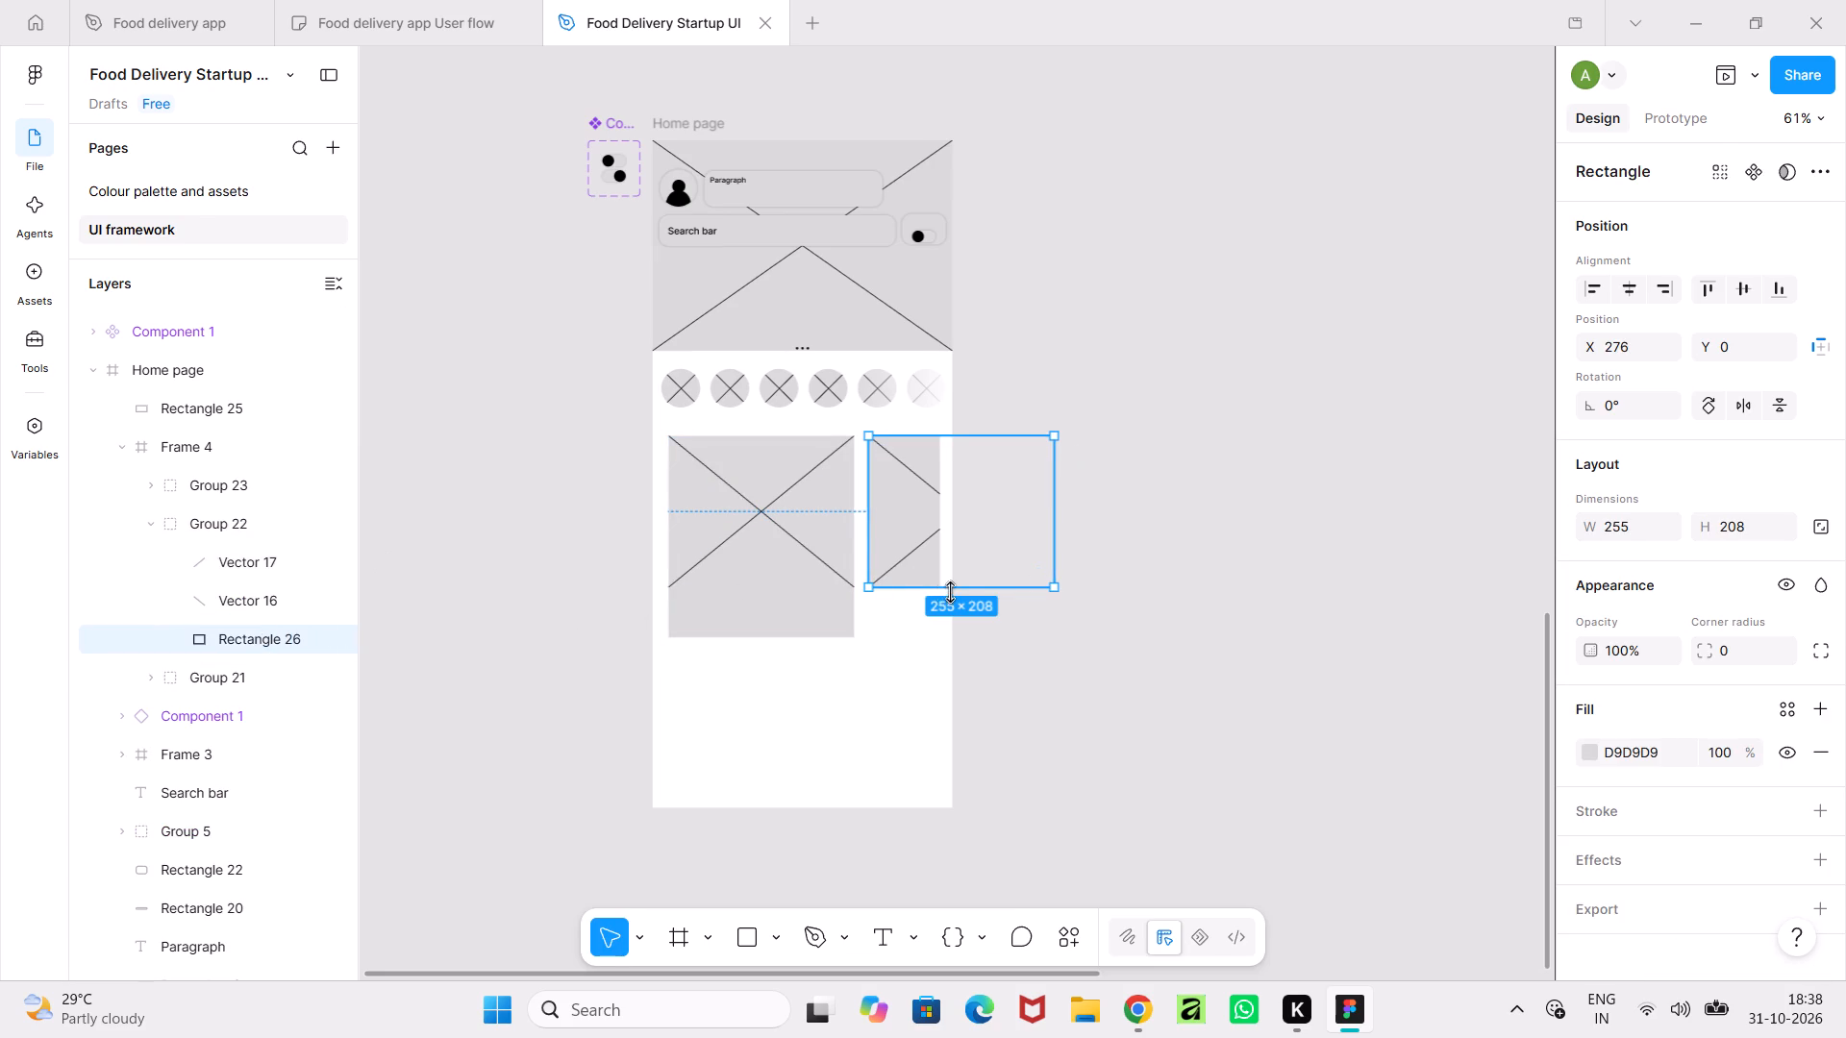
left_click_drag(950, 592, 949, 633)
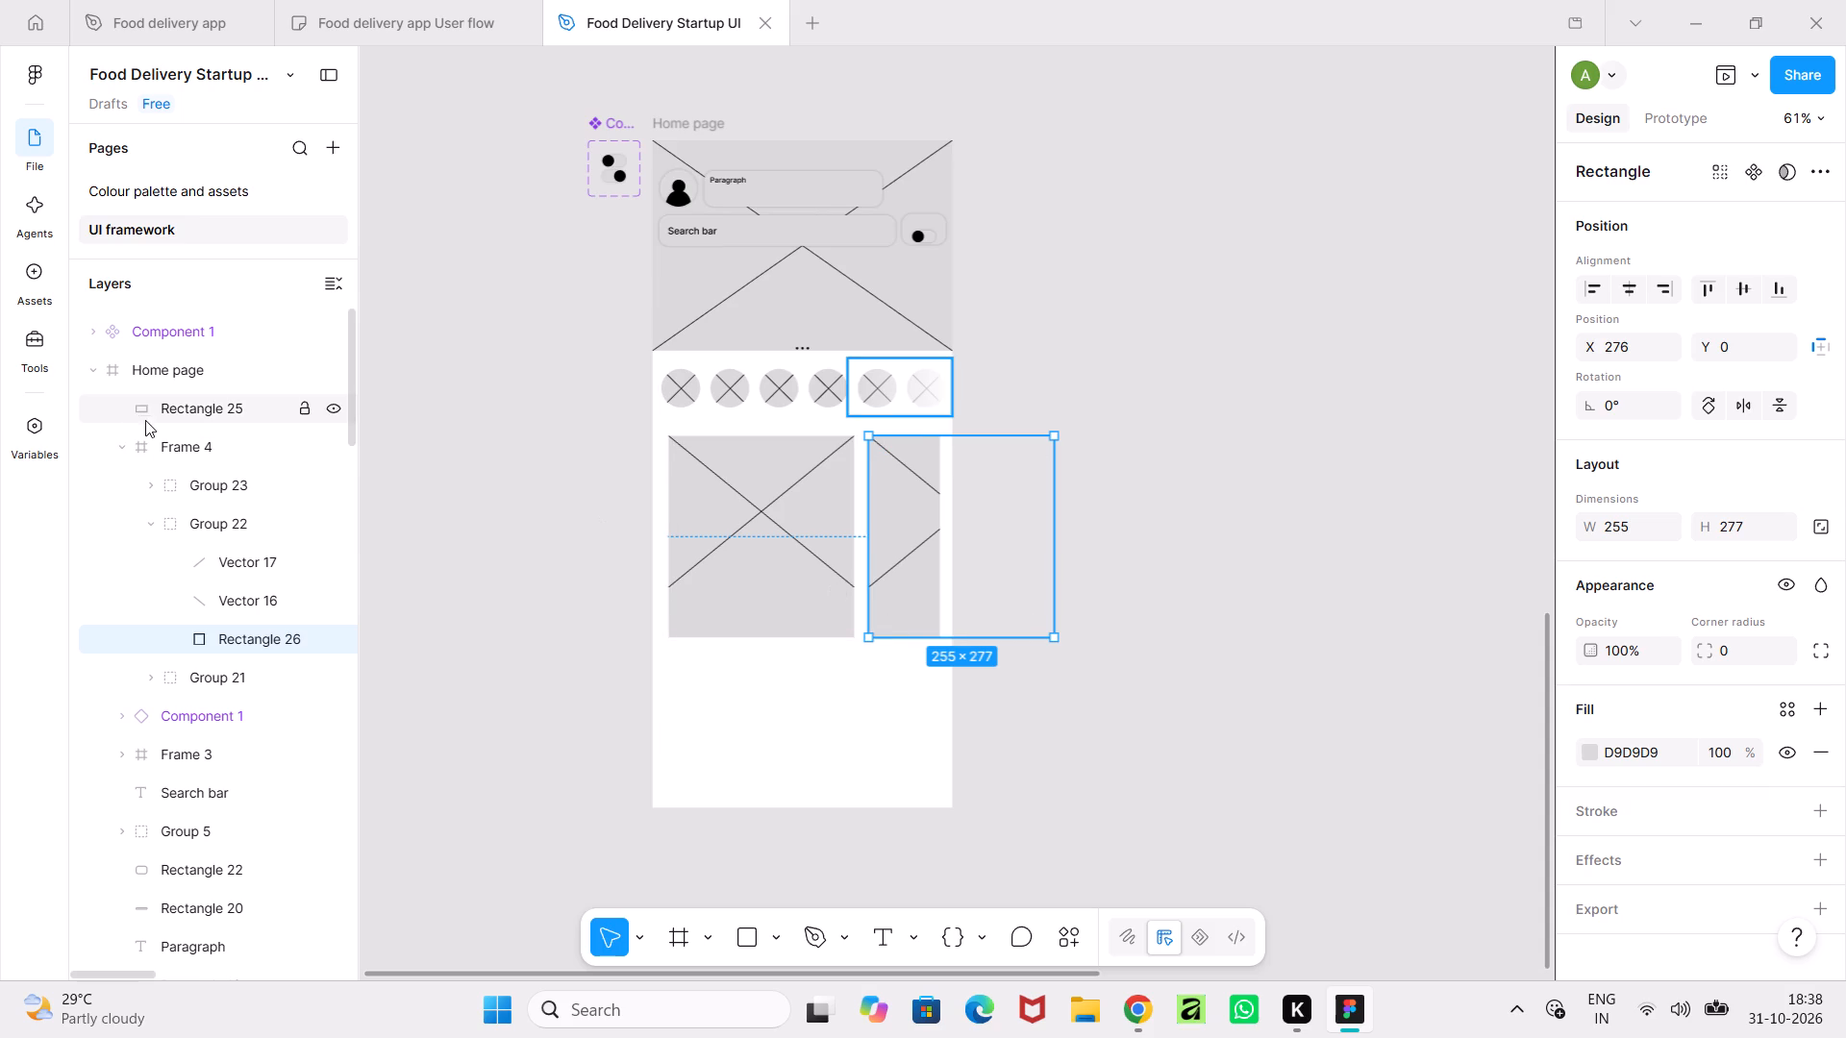
left_click(153, 483)
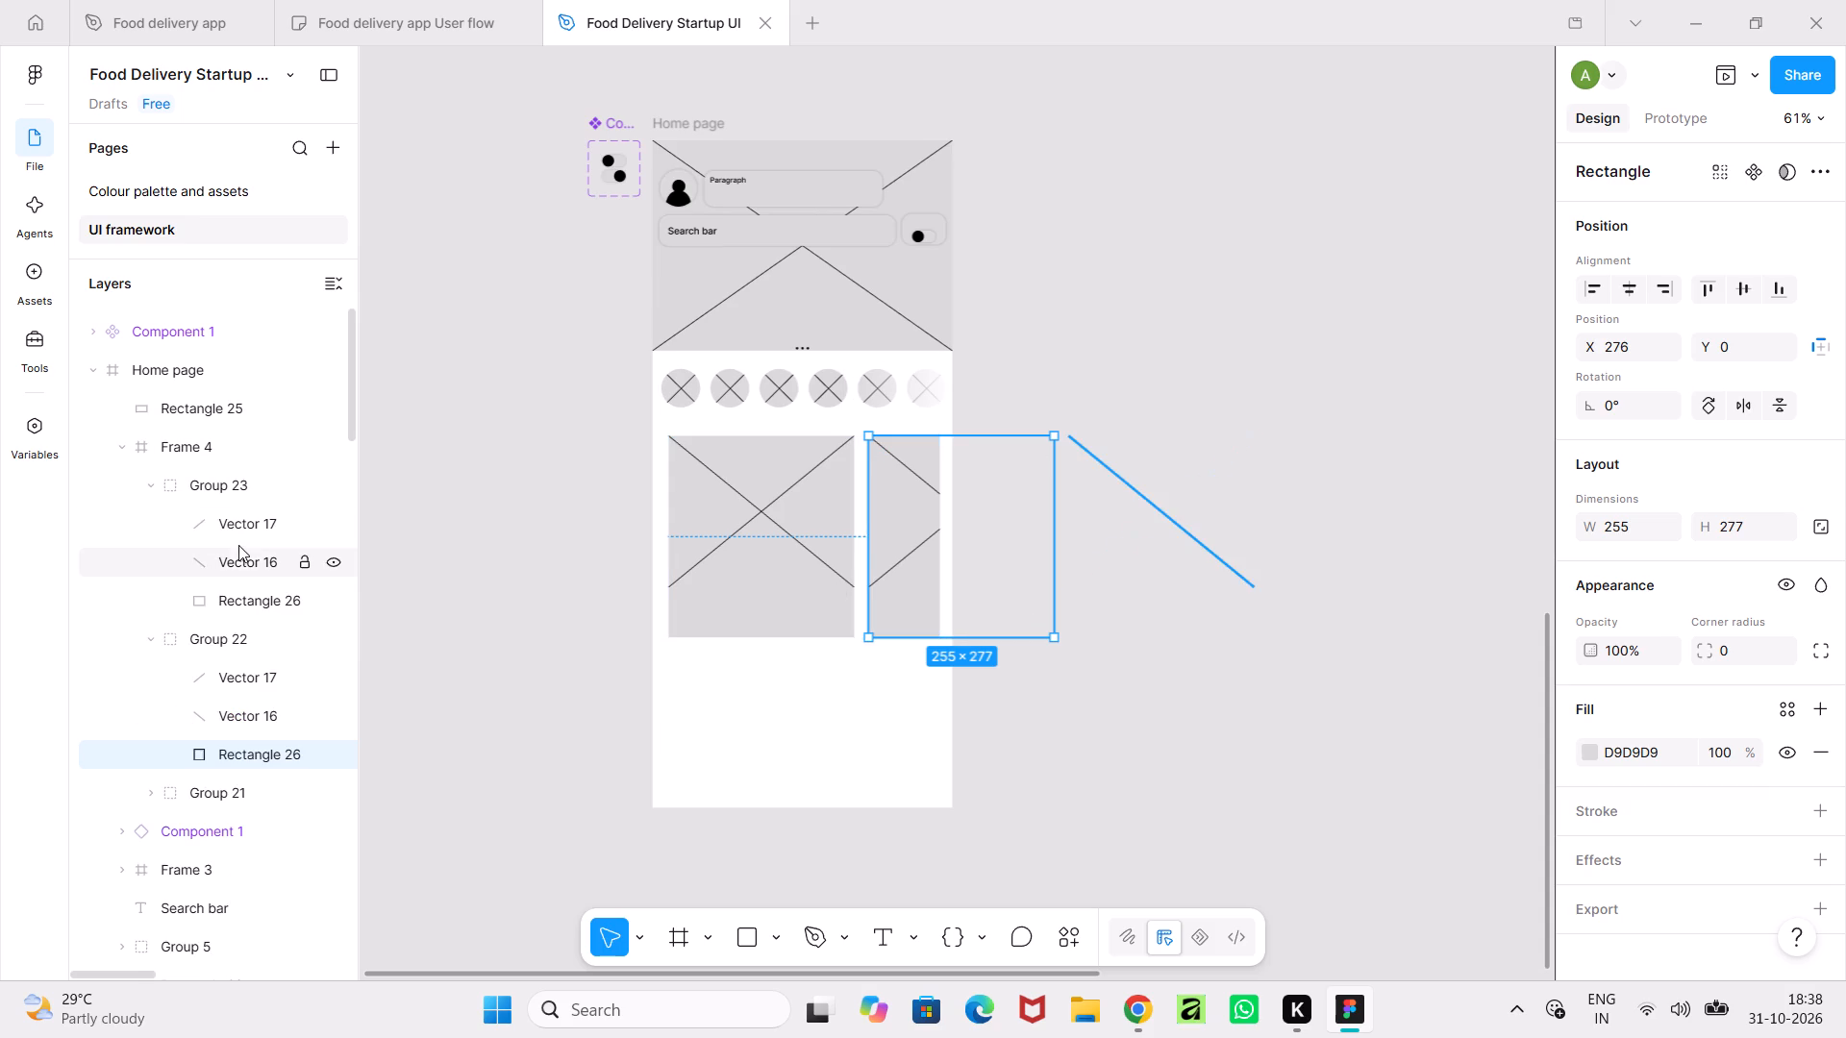
left_click(236, 596)
left_click_drag(1161, 588, 1161, 618)
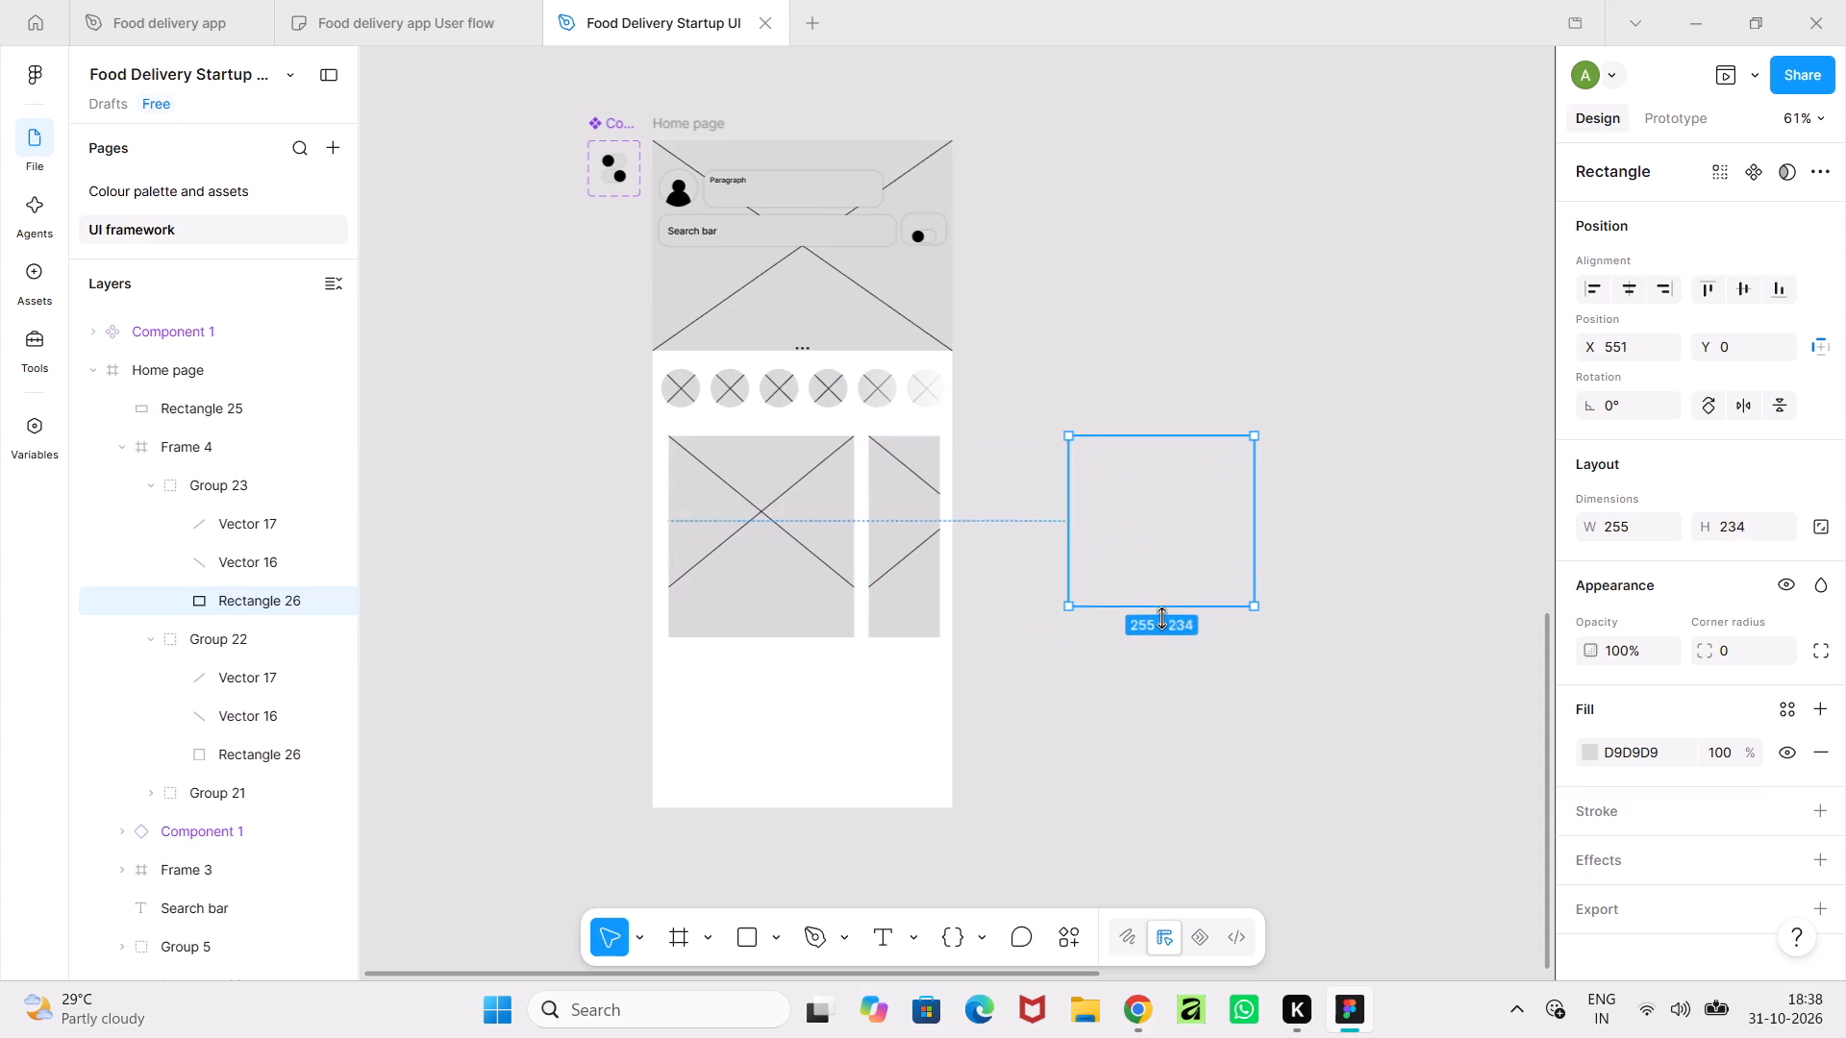
left_click_drag(1161, 618, 1161, 640)
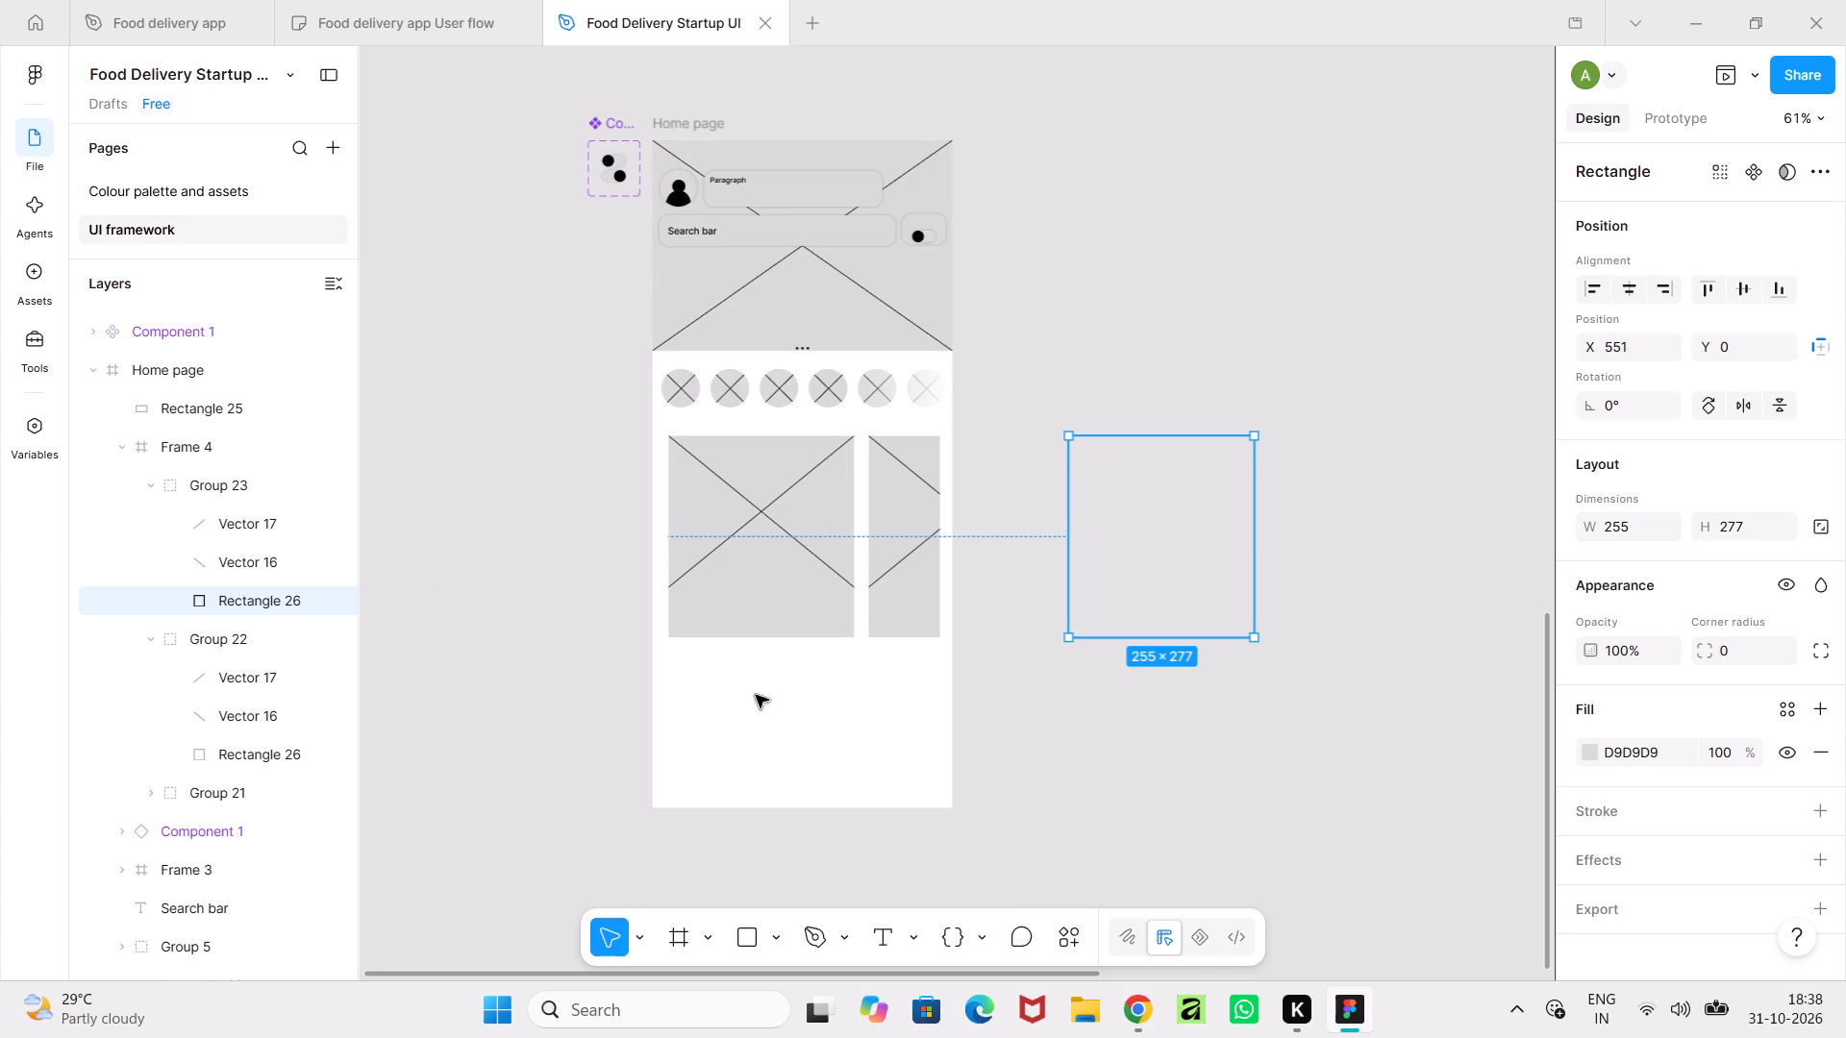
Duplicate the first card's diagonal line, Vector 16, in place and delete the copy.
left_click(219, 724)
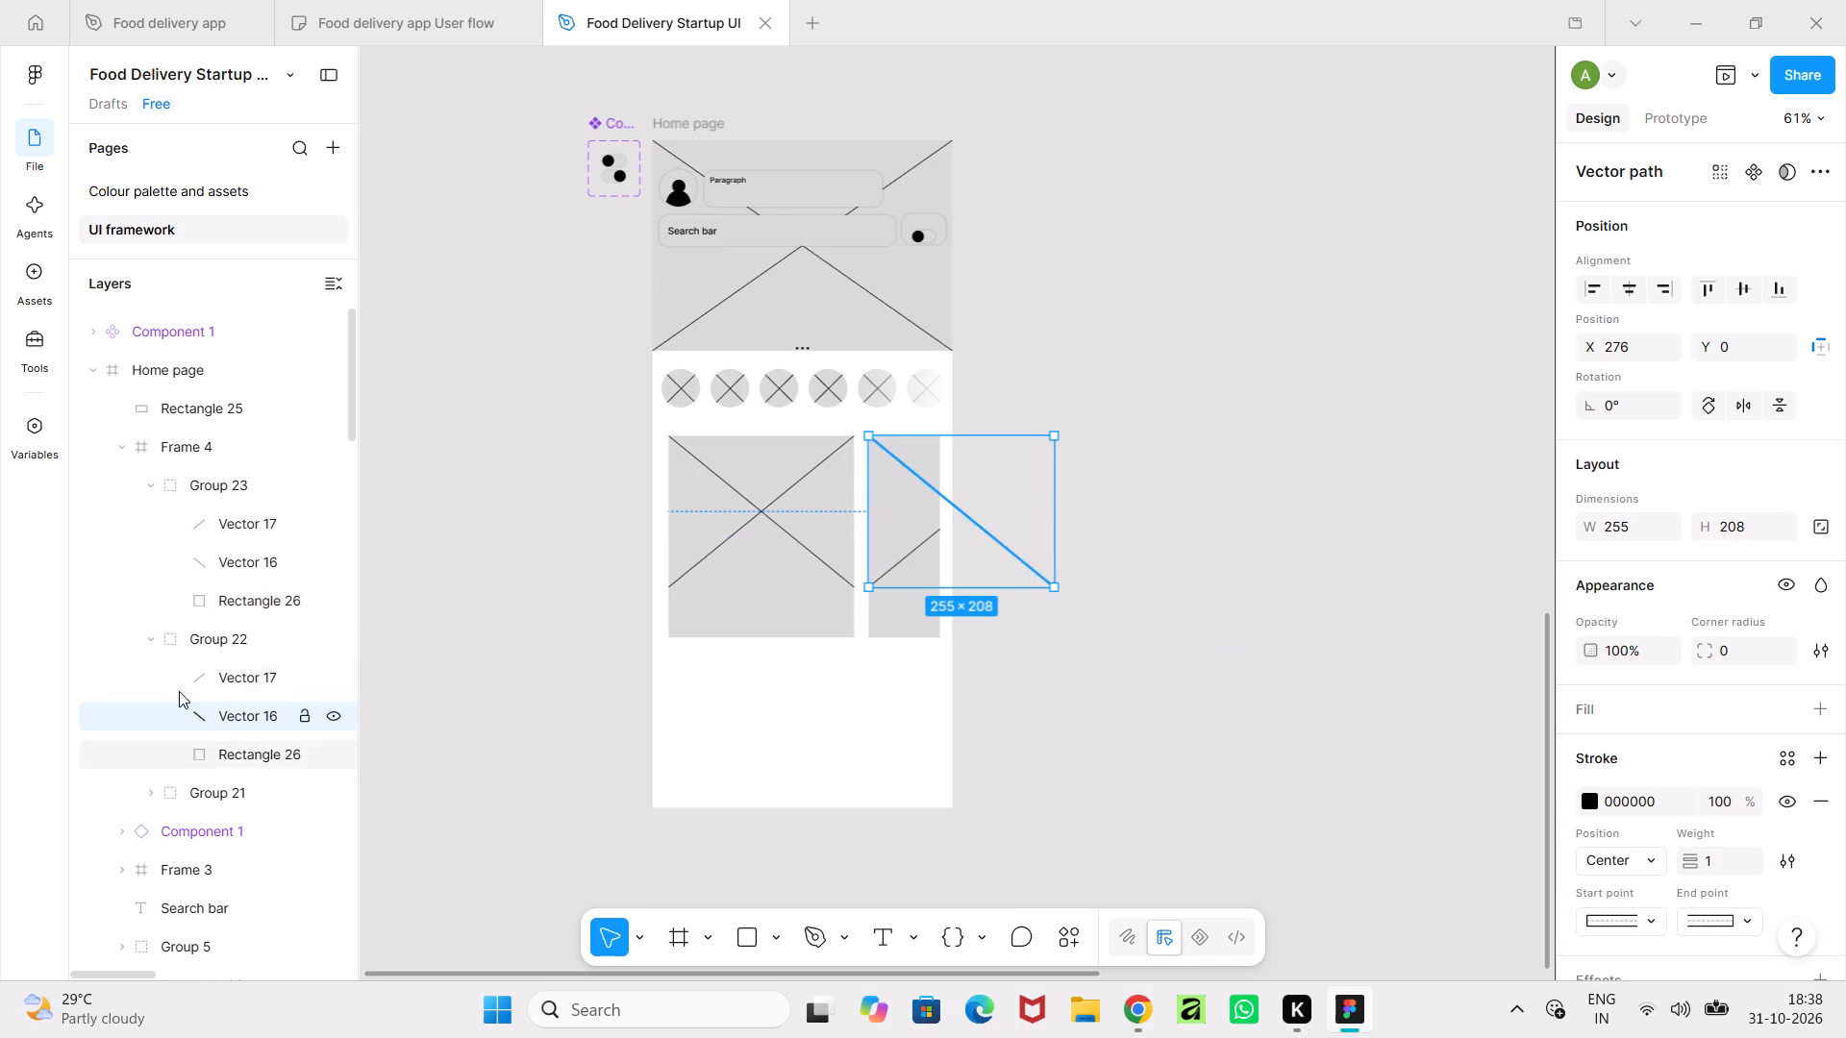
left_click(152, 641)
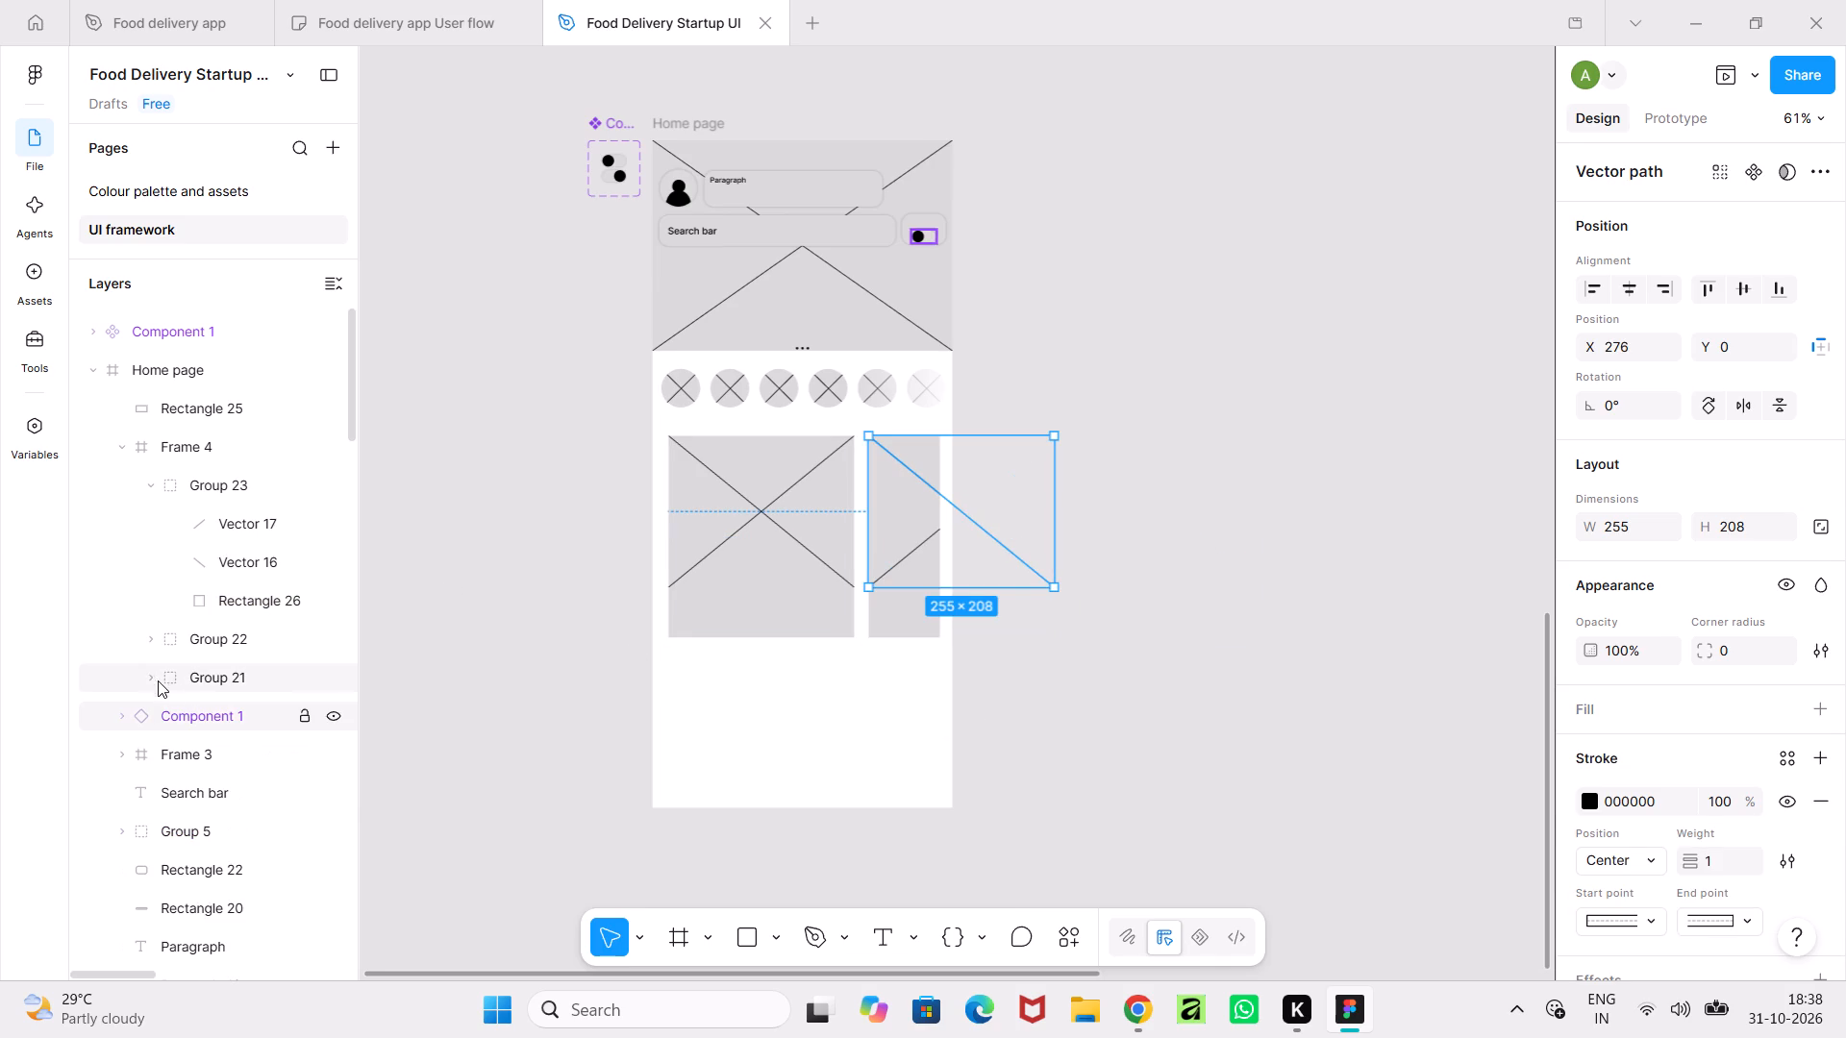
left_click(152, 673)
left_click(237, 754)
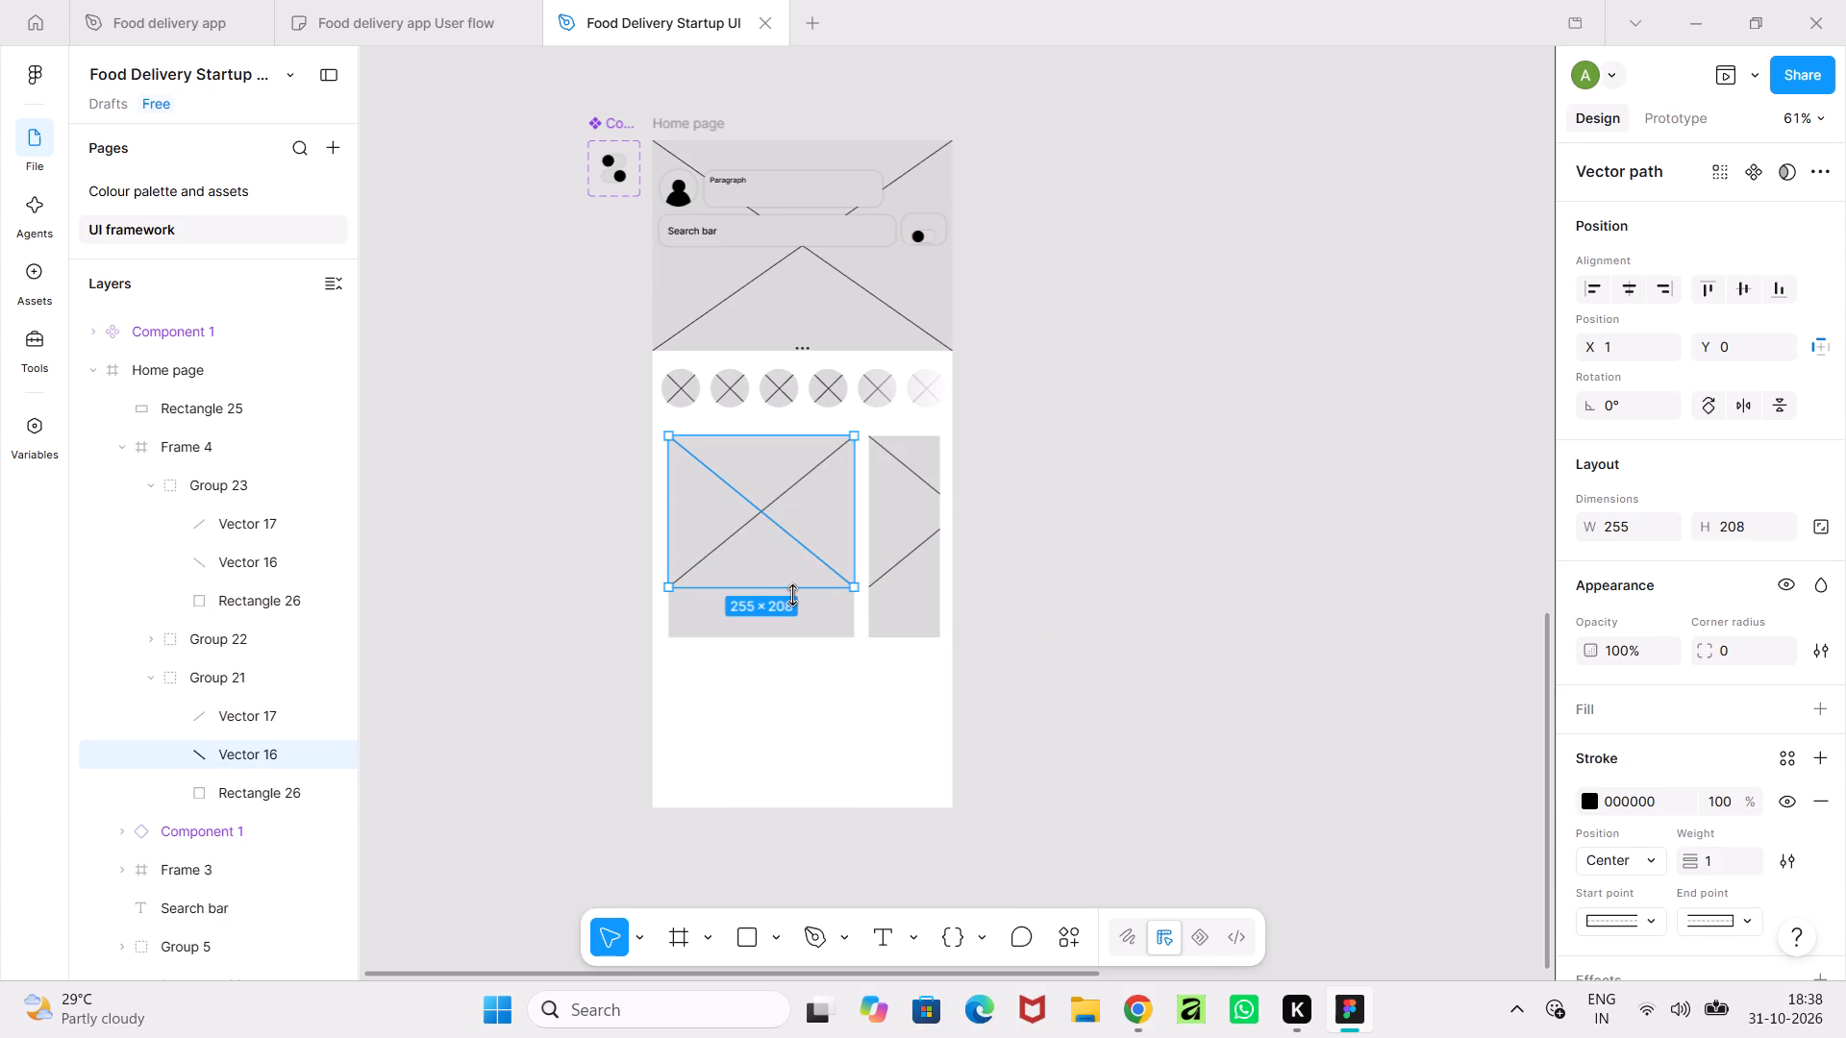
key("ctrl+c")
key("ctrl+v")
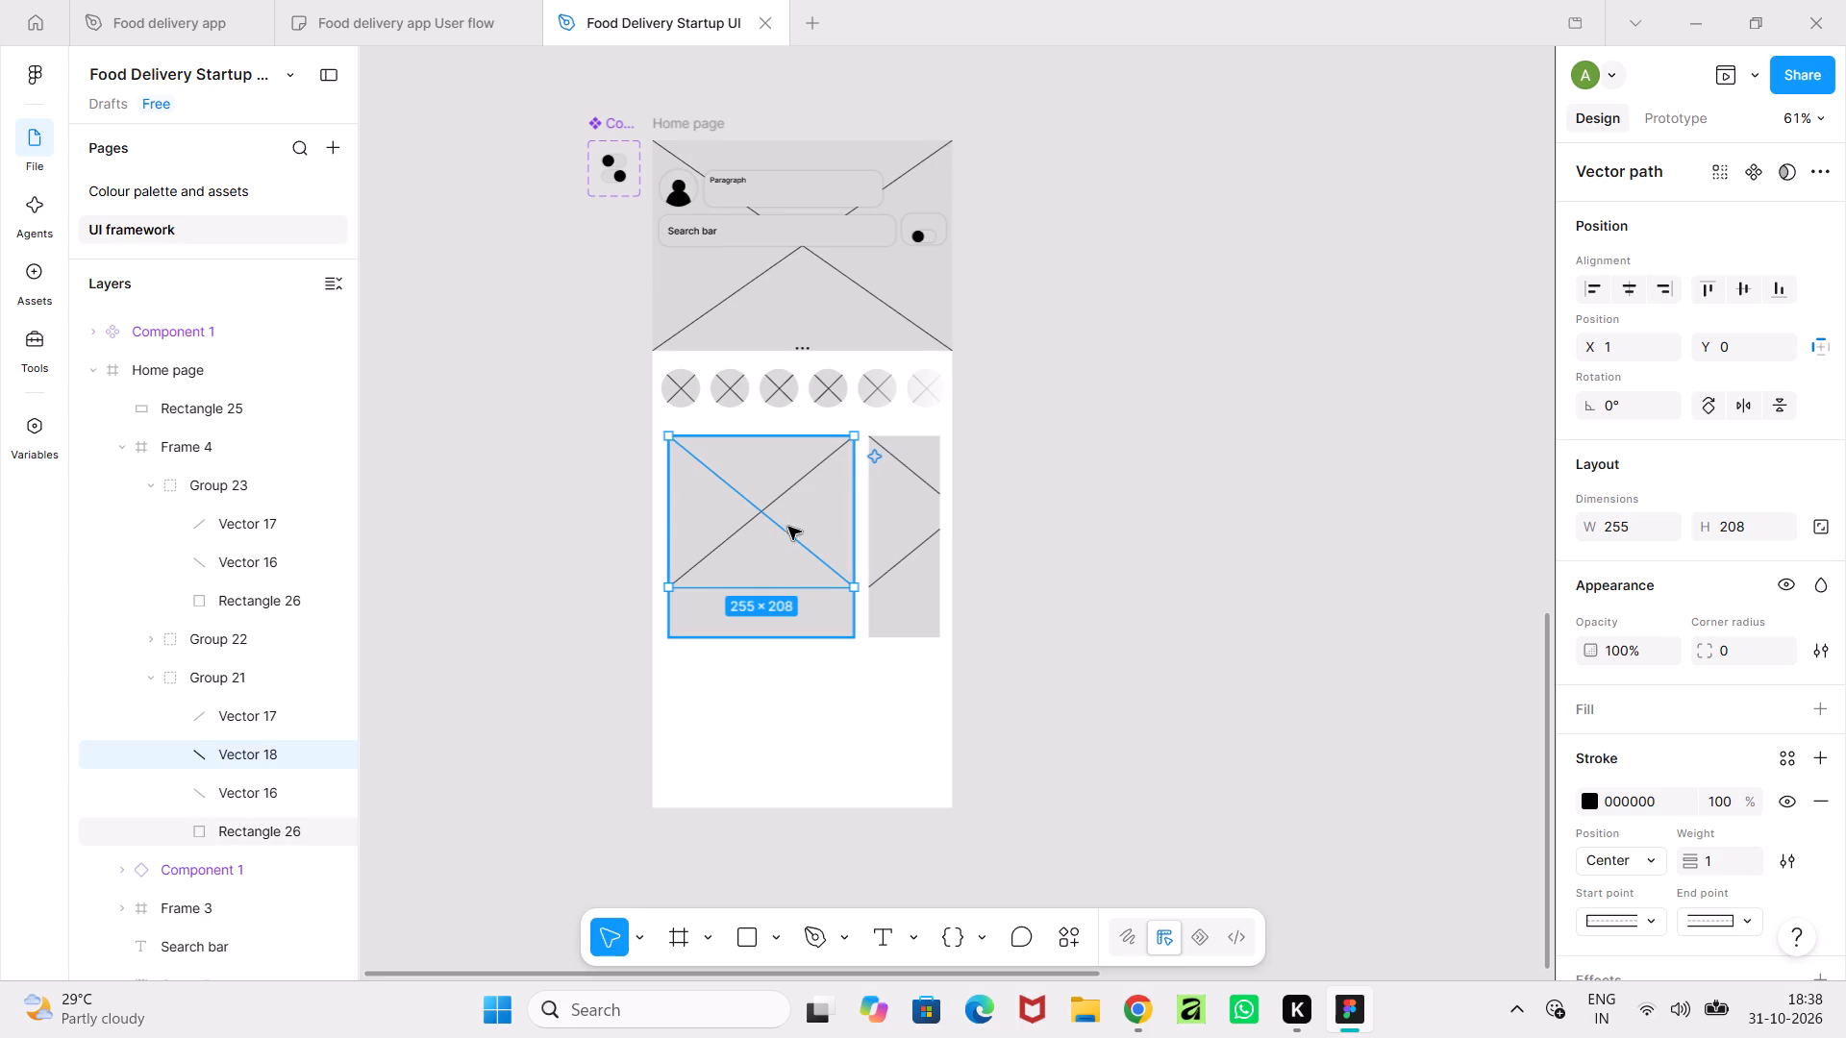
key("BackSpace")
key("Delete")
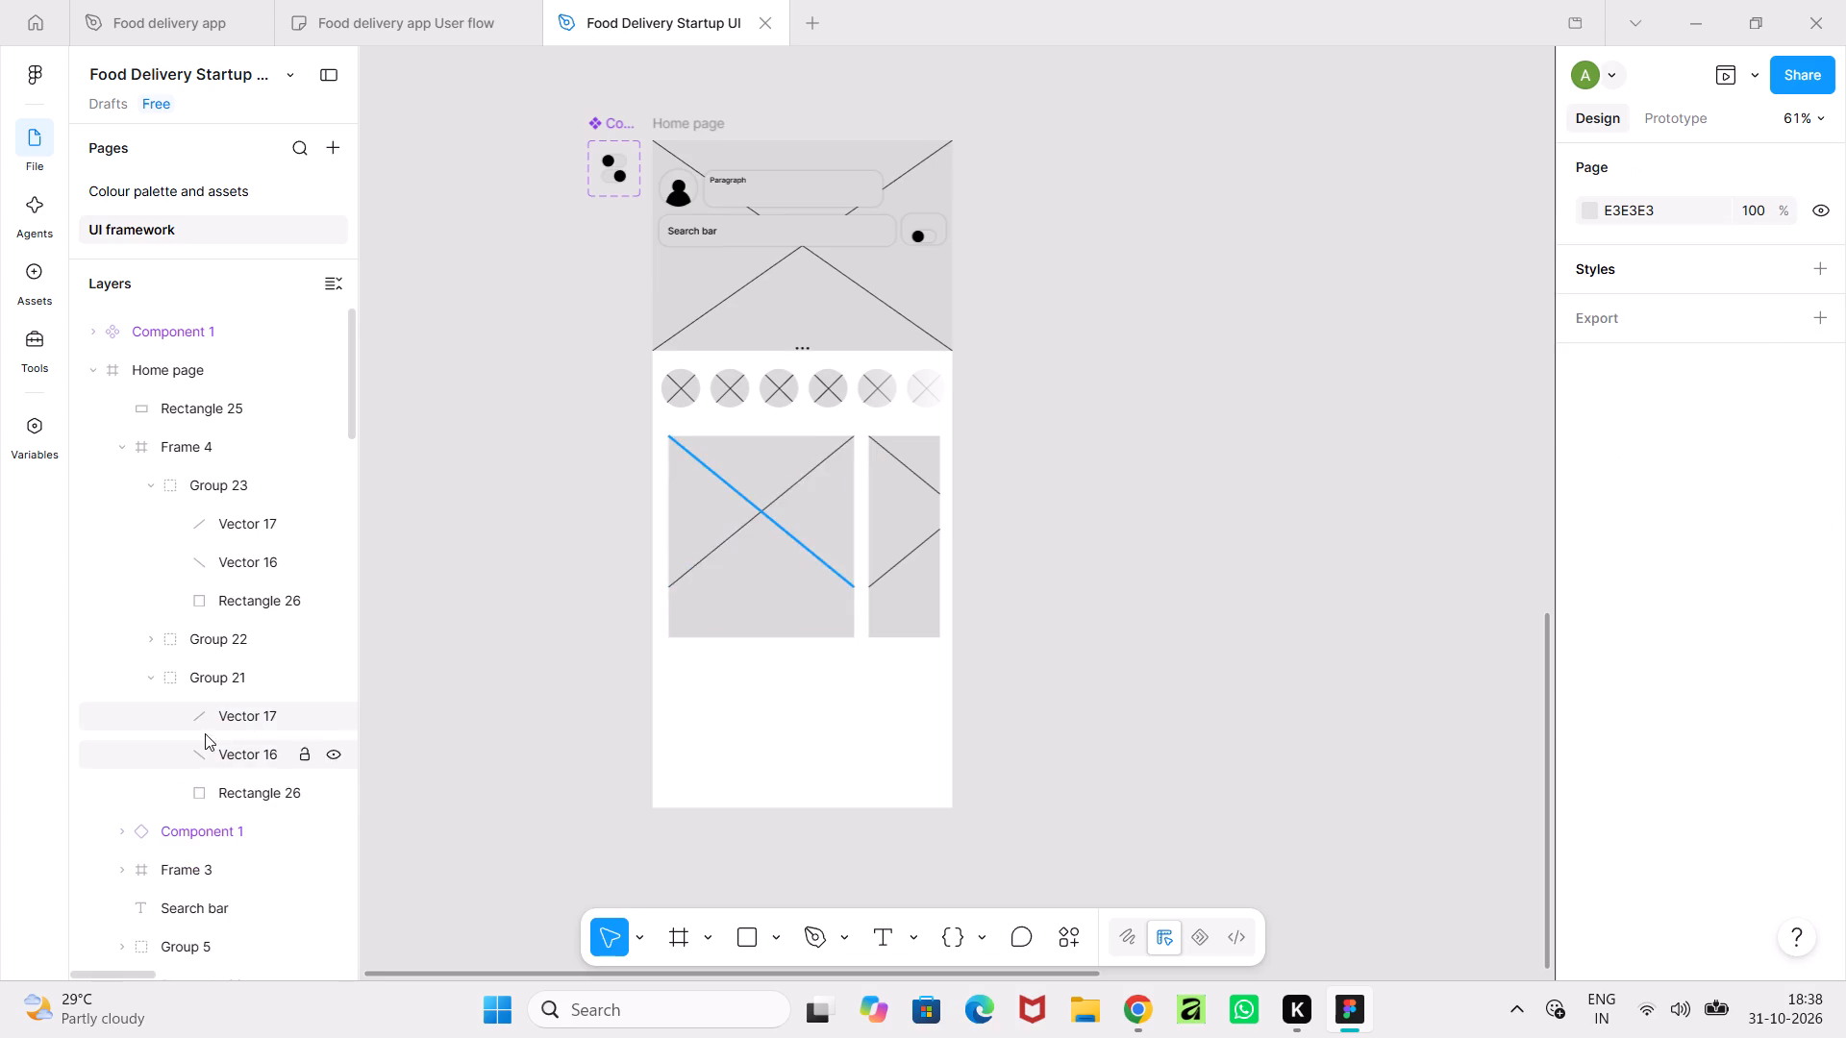
Draw a horizontal Pen line about 253.5 wide across the first card, joining the lower ends of its cross.
left_click(803, 935)
scroll(686, 603, "up", 5, "ctrl")
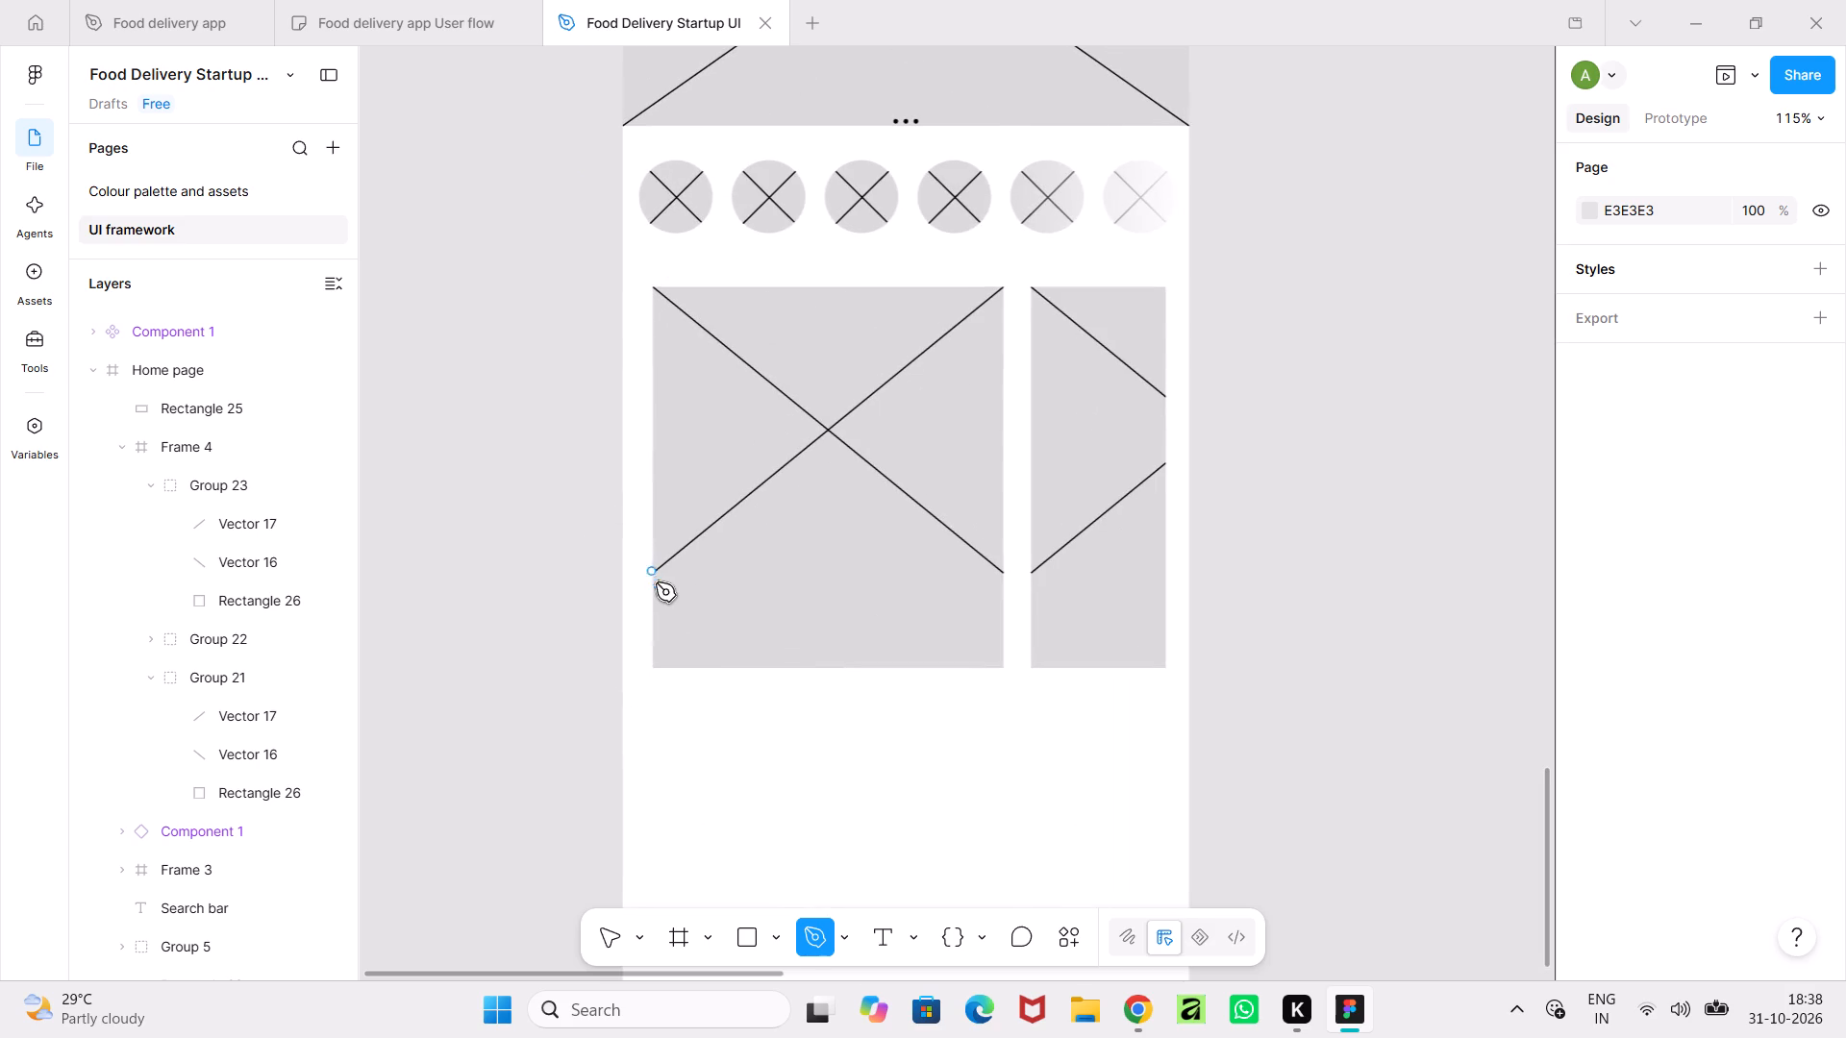
left_click(655, 573)
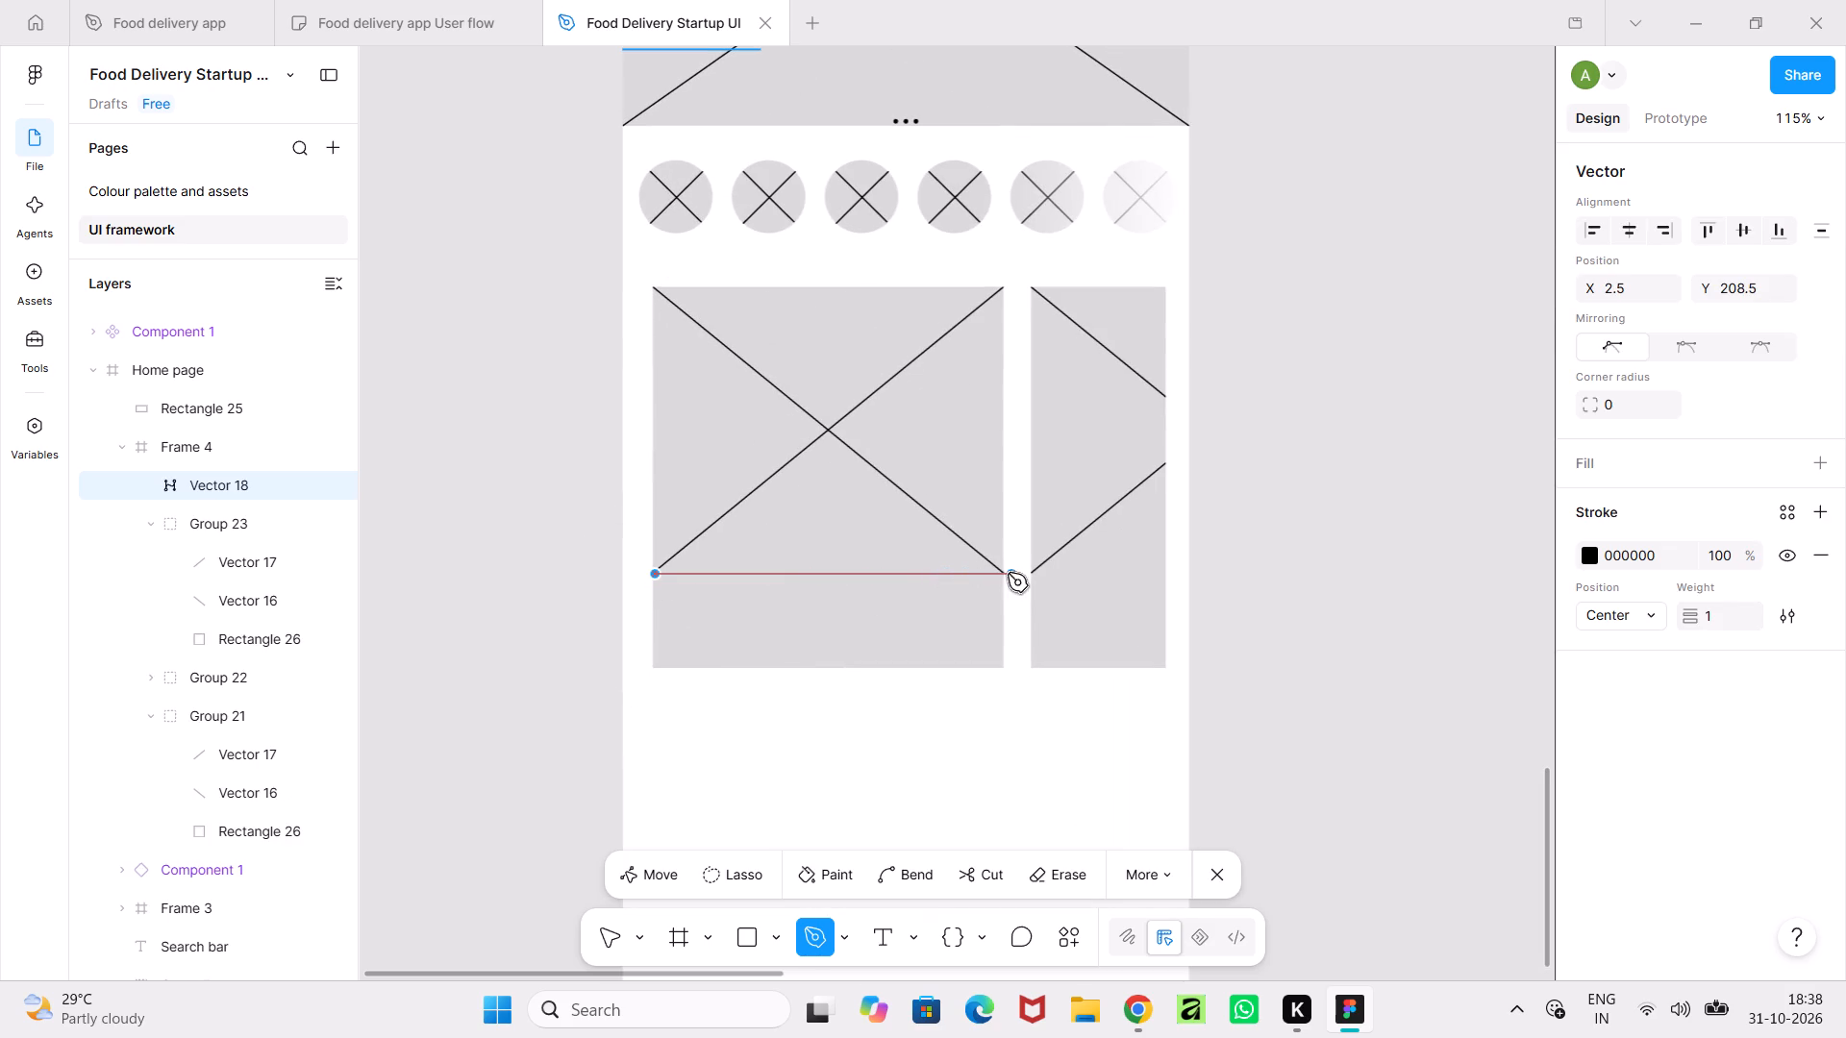
left_click(1004, 576, "shift")
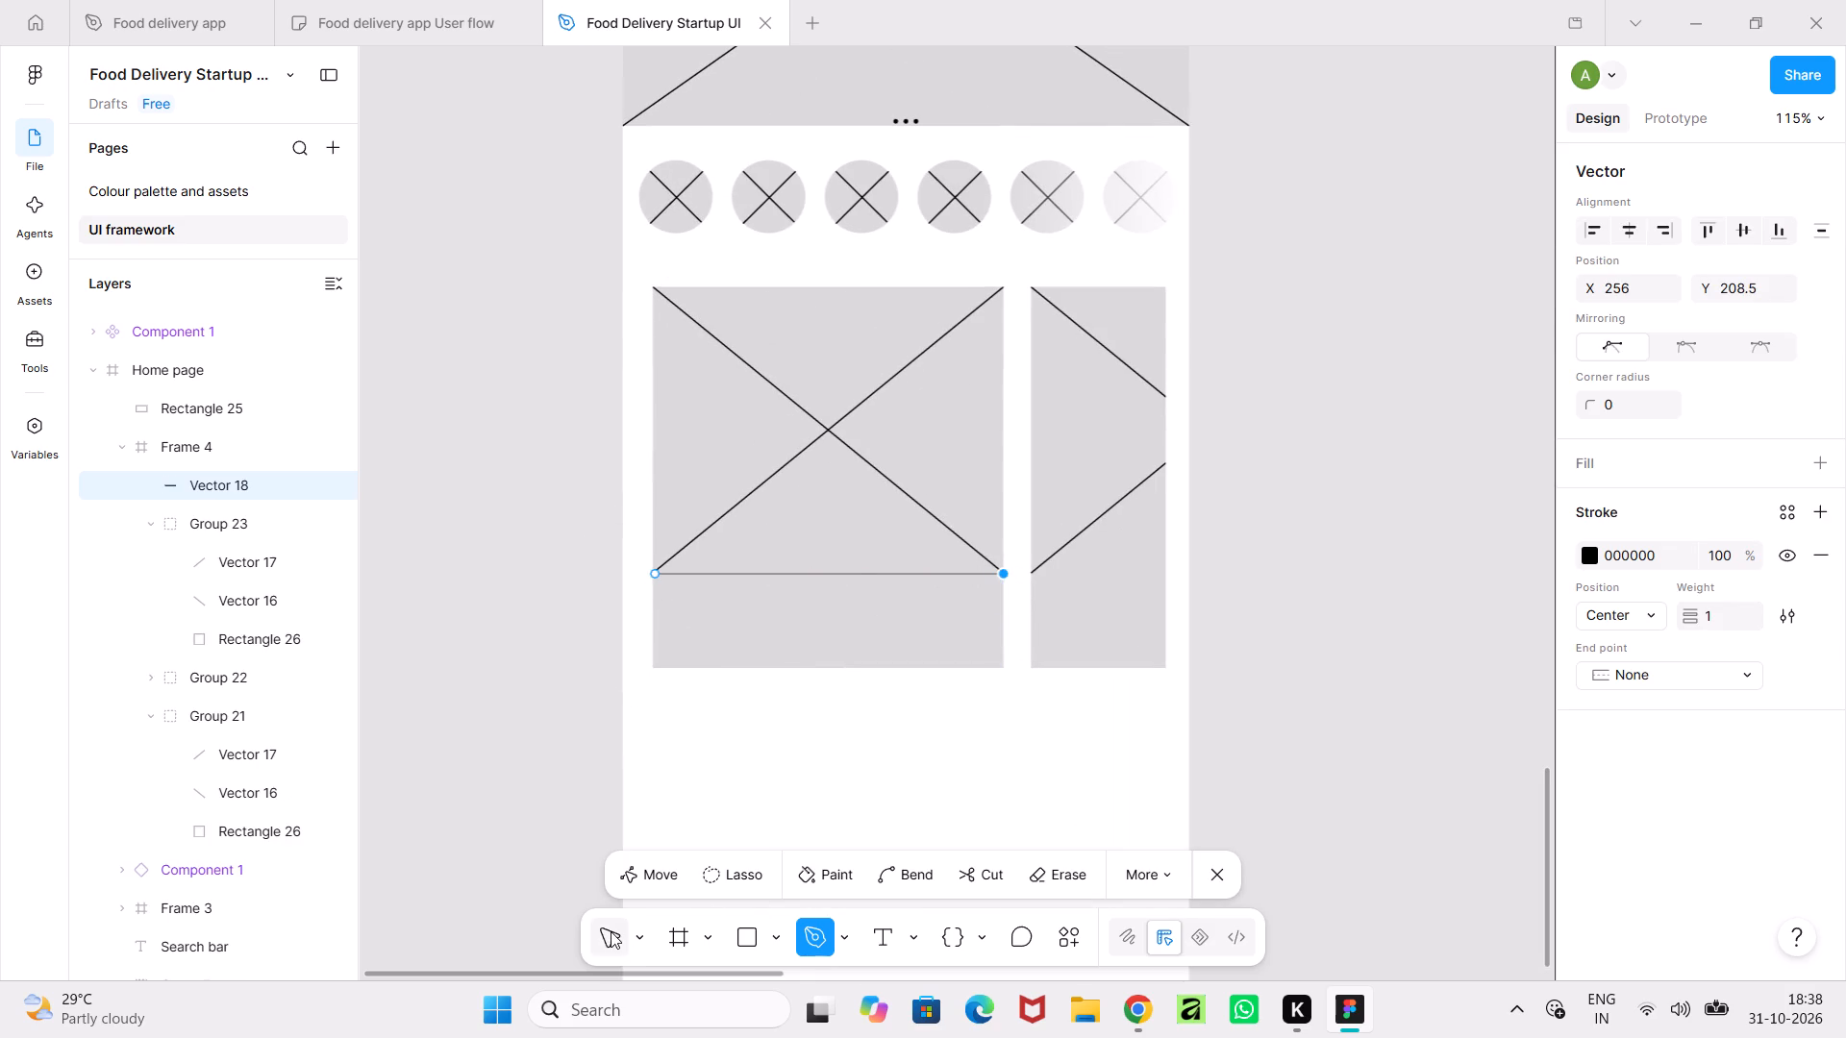
left_click(611, 931)
Snap both ends of the horizontal line, Vector 18, to the cross's lower corners, making it level at Y 208 and 255 wide.
scroll(929, 651, "up", 5, "ctrl")
scroll(1053, 530, "up", 10, "ctrl")
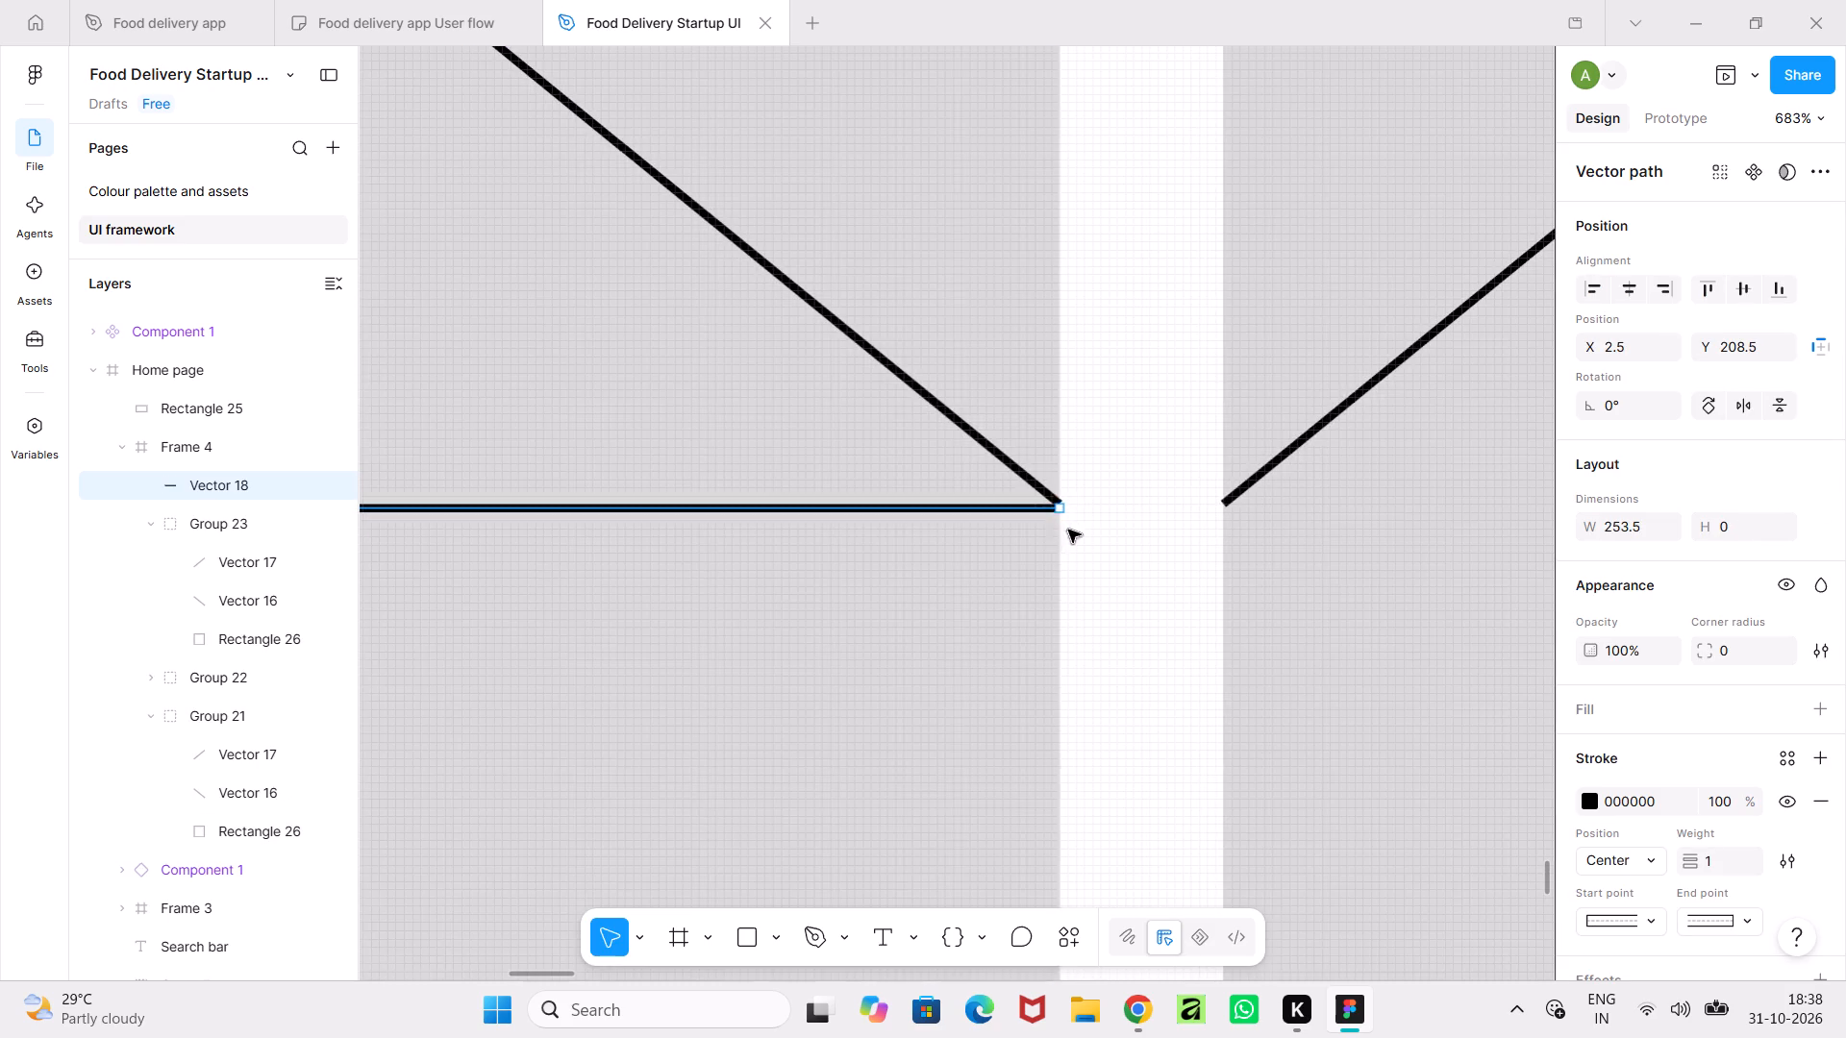
left_click(1060, 507)
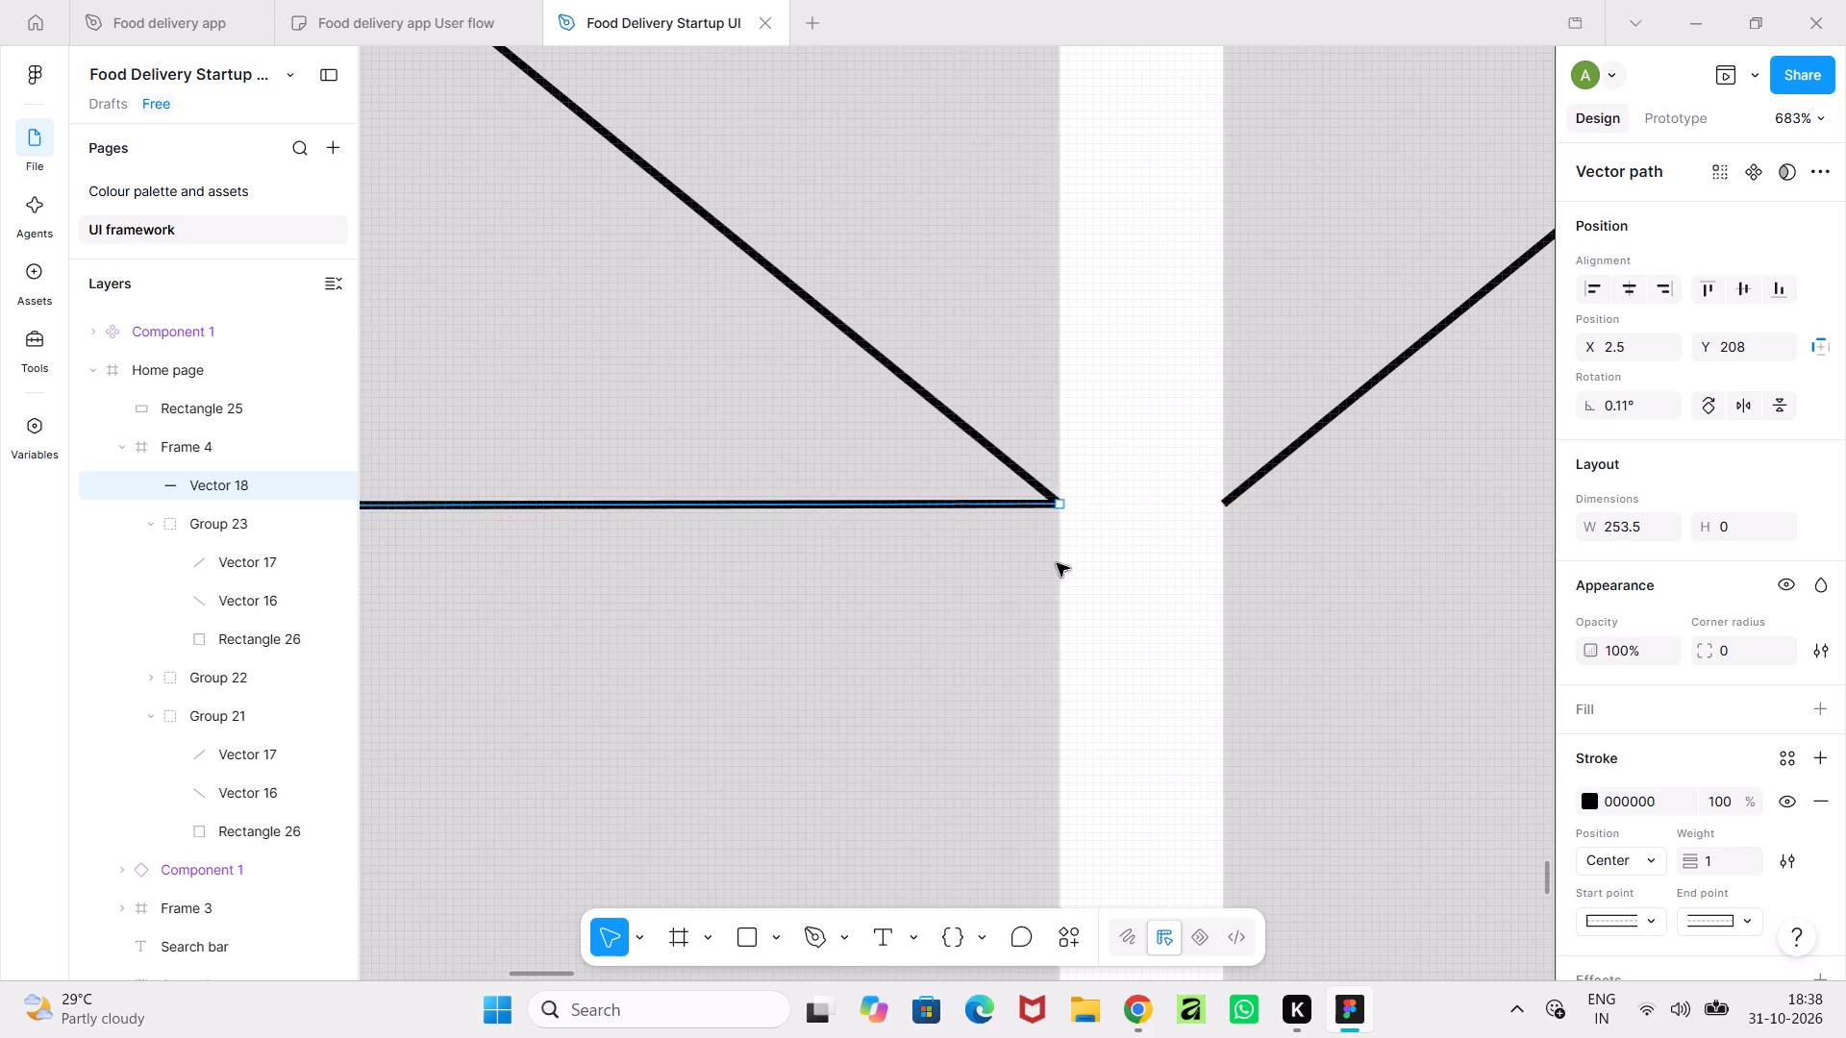
scroll(1032, 564, "down", 6, "ctrl")
middle_click_drag(569, 624, 902, 644, "ctrl")
scroll(607, 641, "down", 4, "ctrl")
middle_click_drag(607, 641, 813, 688)
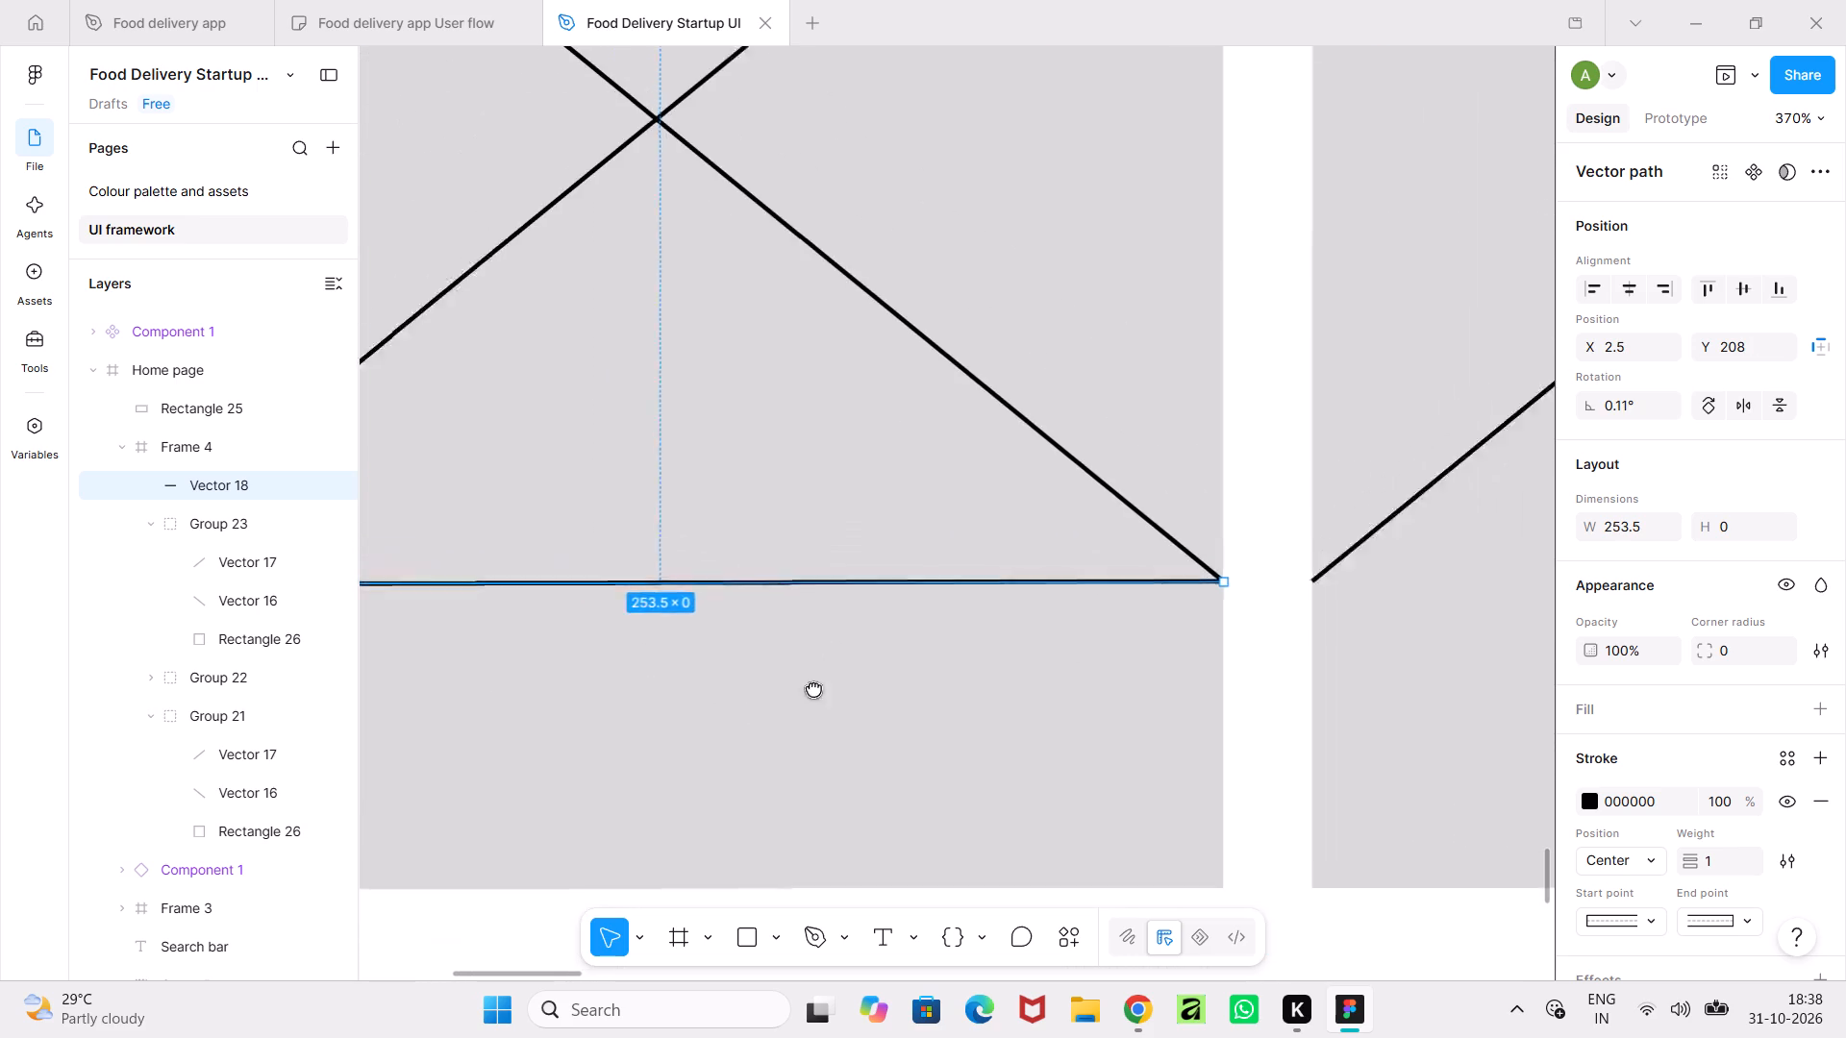
middle_click_drag(813, 688, 844, 693)
scroll(532, 674, "down", 4, "ctrl")
middle_click_drag(532, 675, 801, 704, "ctrl")
scroll(658, 698, "up", 5, "ctrl")
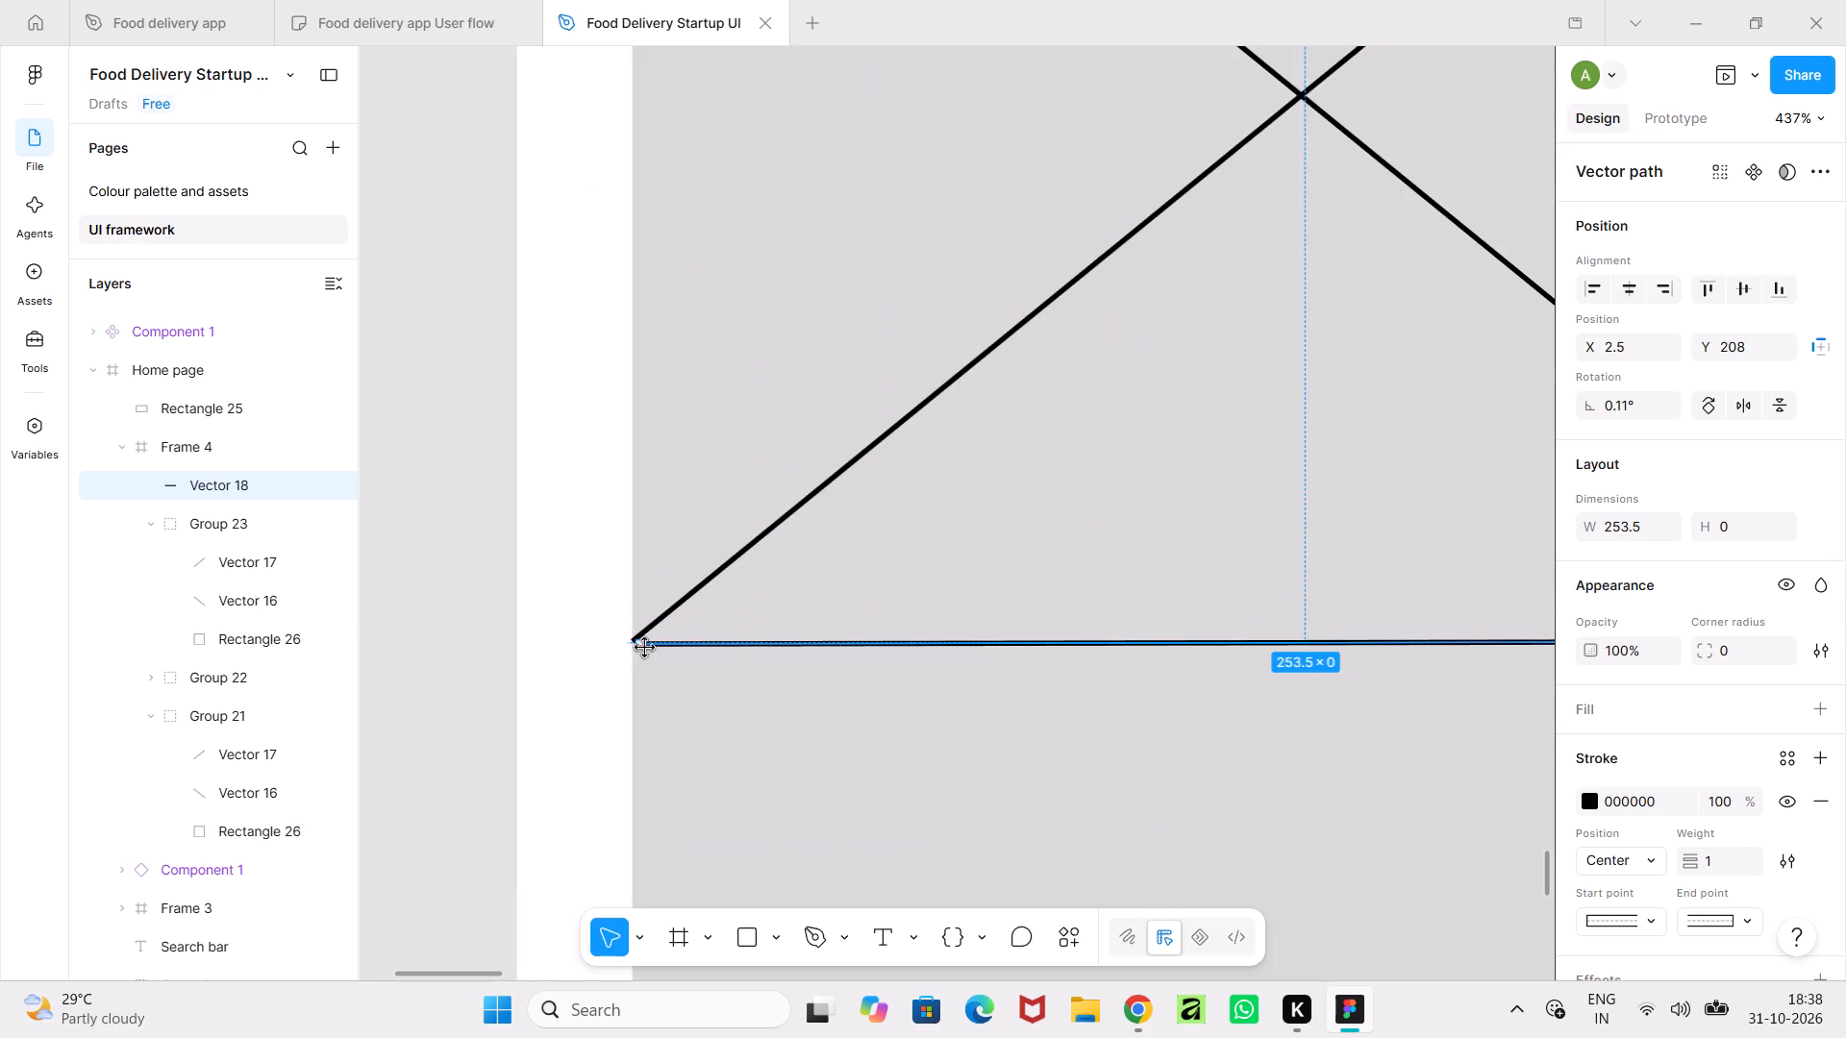
left_click(642, 646)
left_click(446, 667)
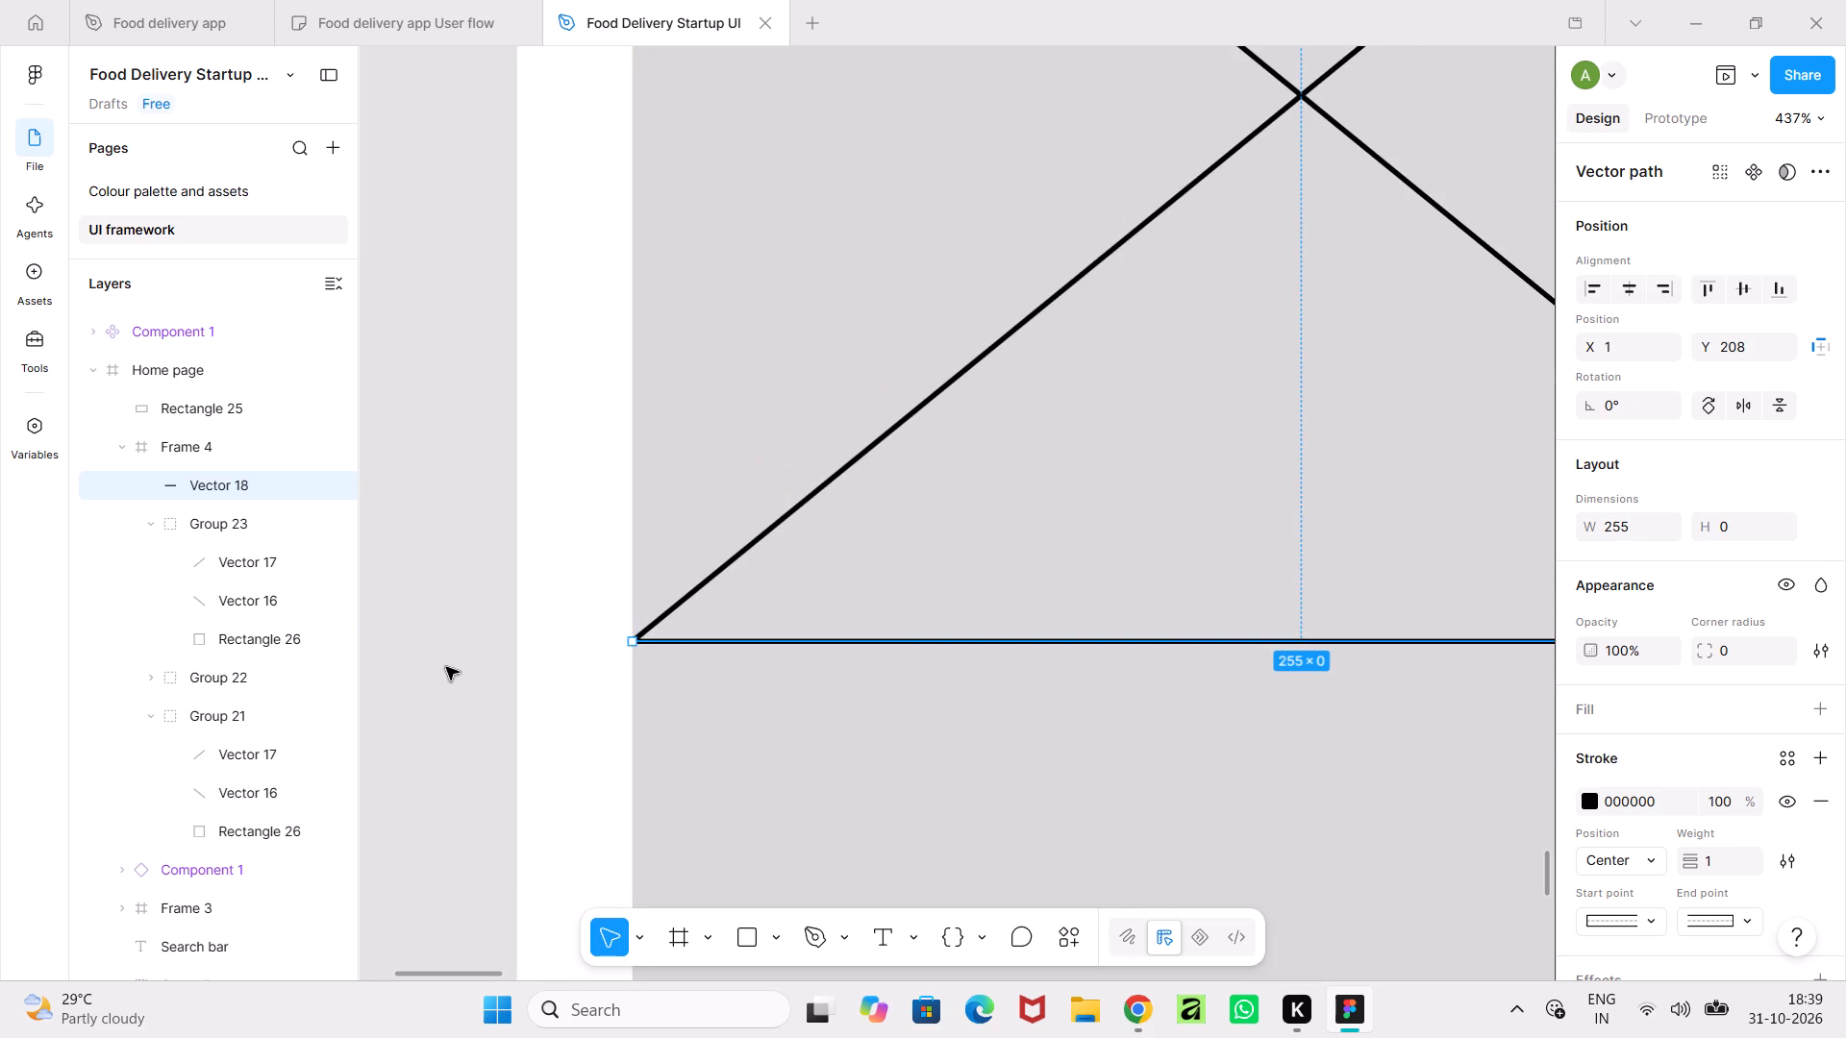
Move Vector 18 into Group 21, directly above Rectangle 26 in the layer order.
left_click(217, 477)
left_click_drag(217, 477, 220, 532)
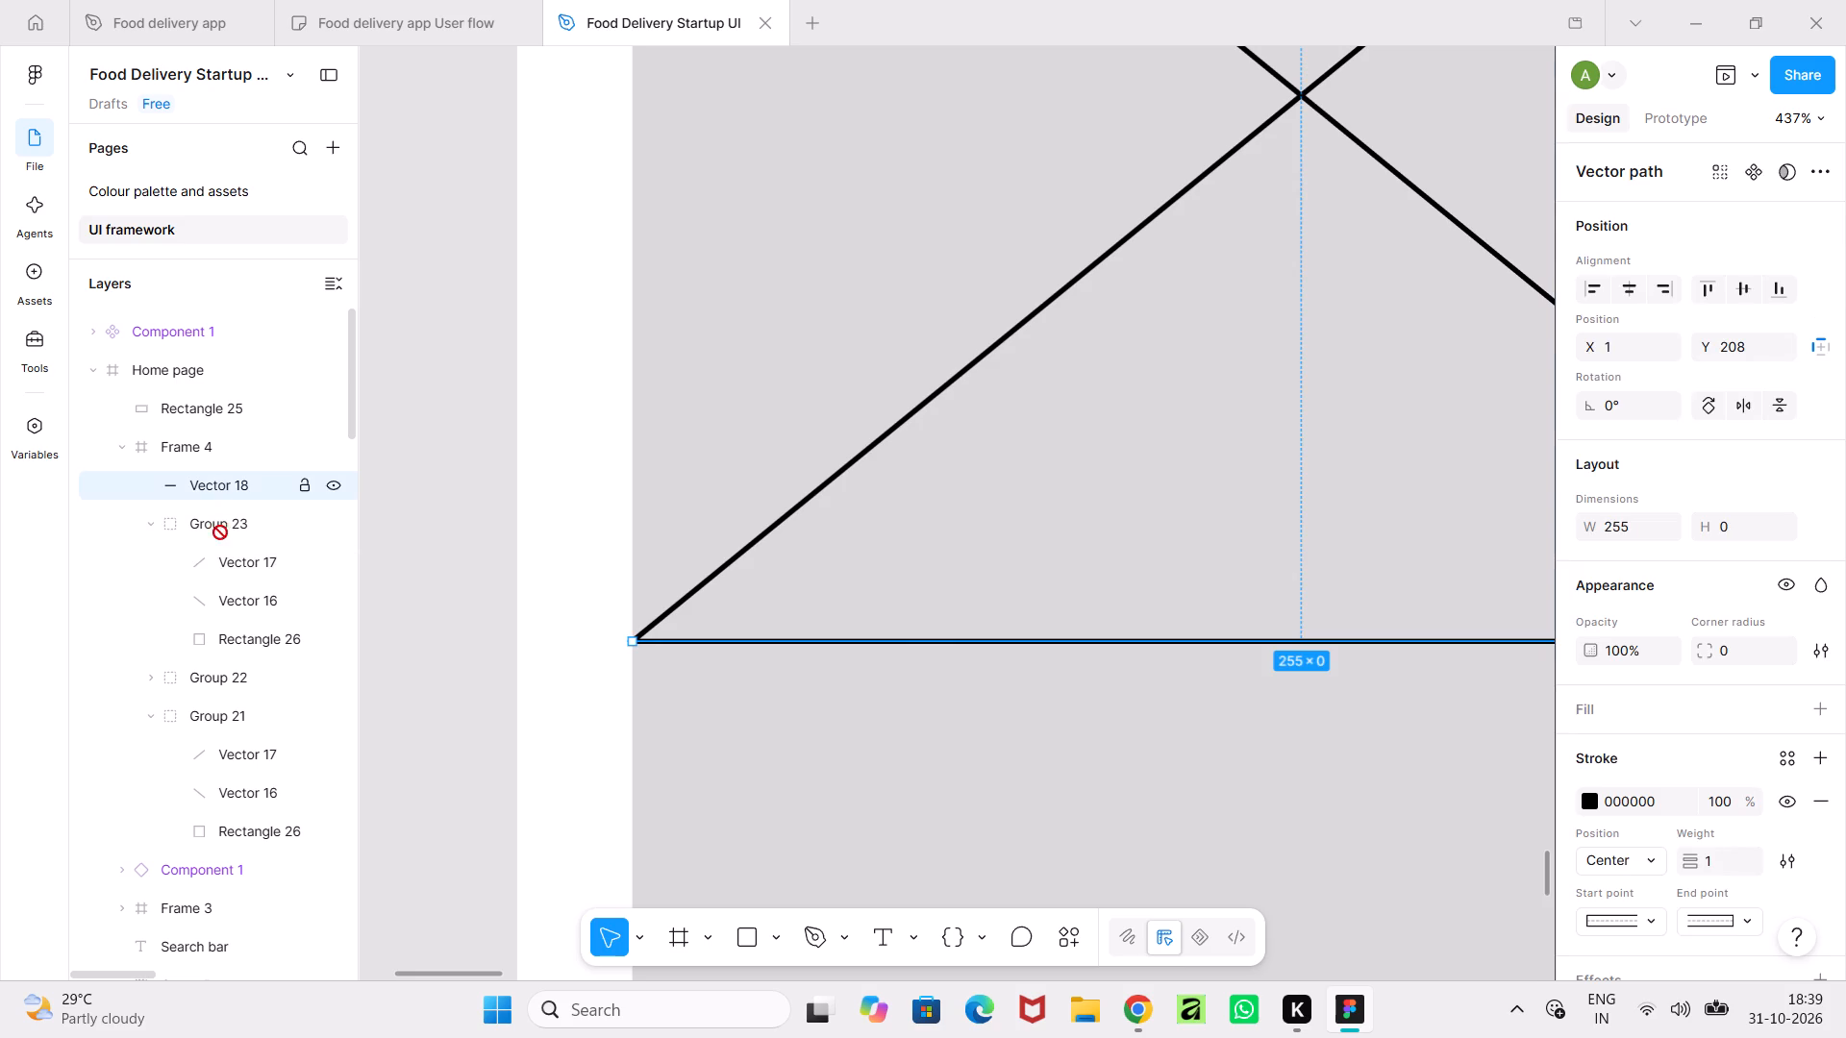
left_click_drag(220, 532, 214, 800)
scroll(475, 734, "down", 9, "ctrl")
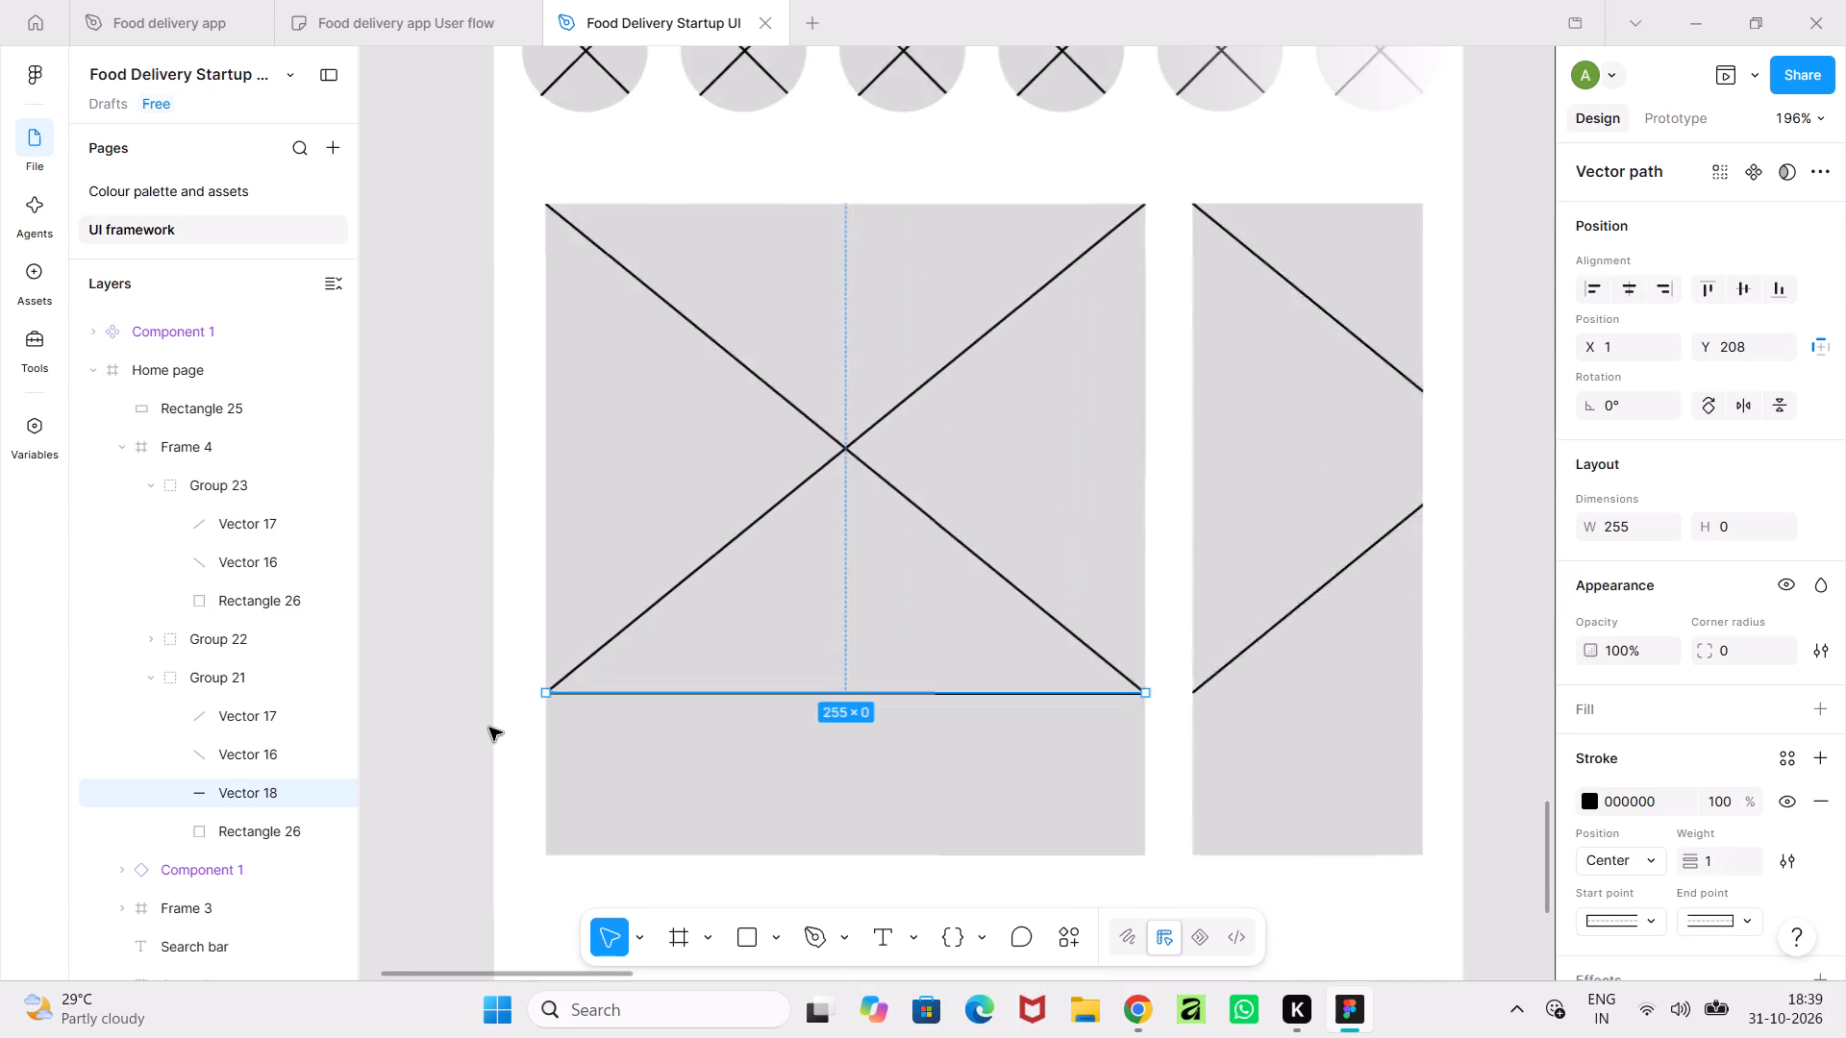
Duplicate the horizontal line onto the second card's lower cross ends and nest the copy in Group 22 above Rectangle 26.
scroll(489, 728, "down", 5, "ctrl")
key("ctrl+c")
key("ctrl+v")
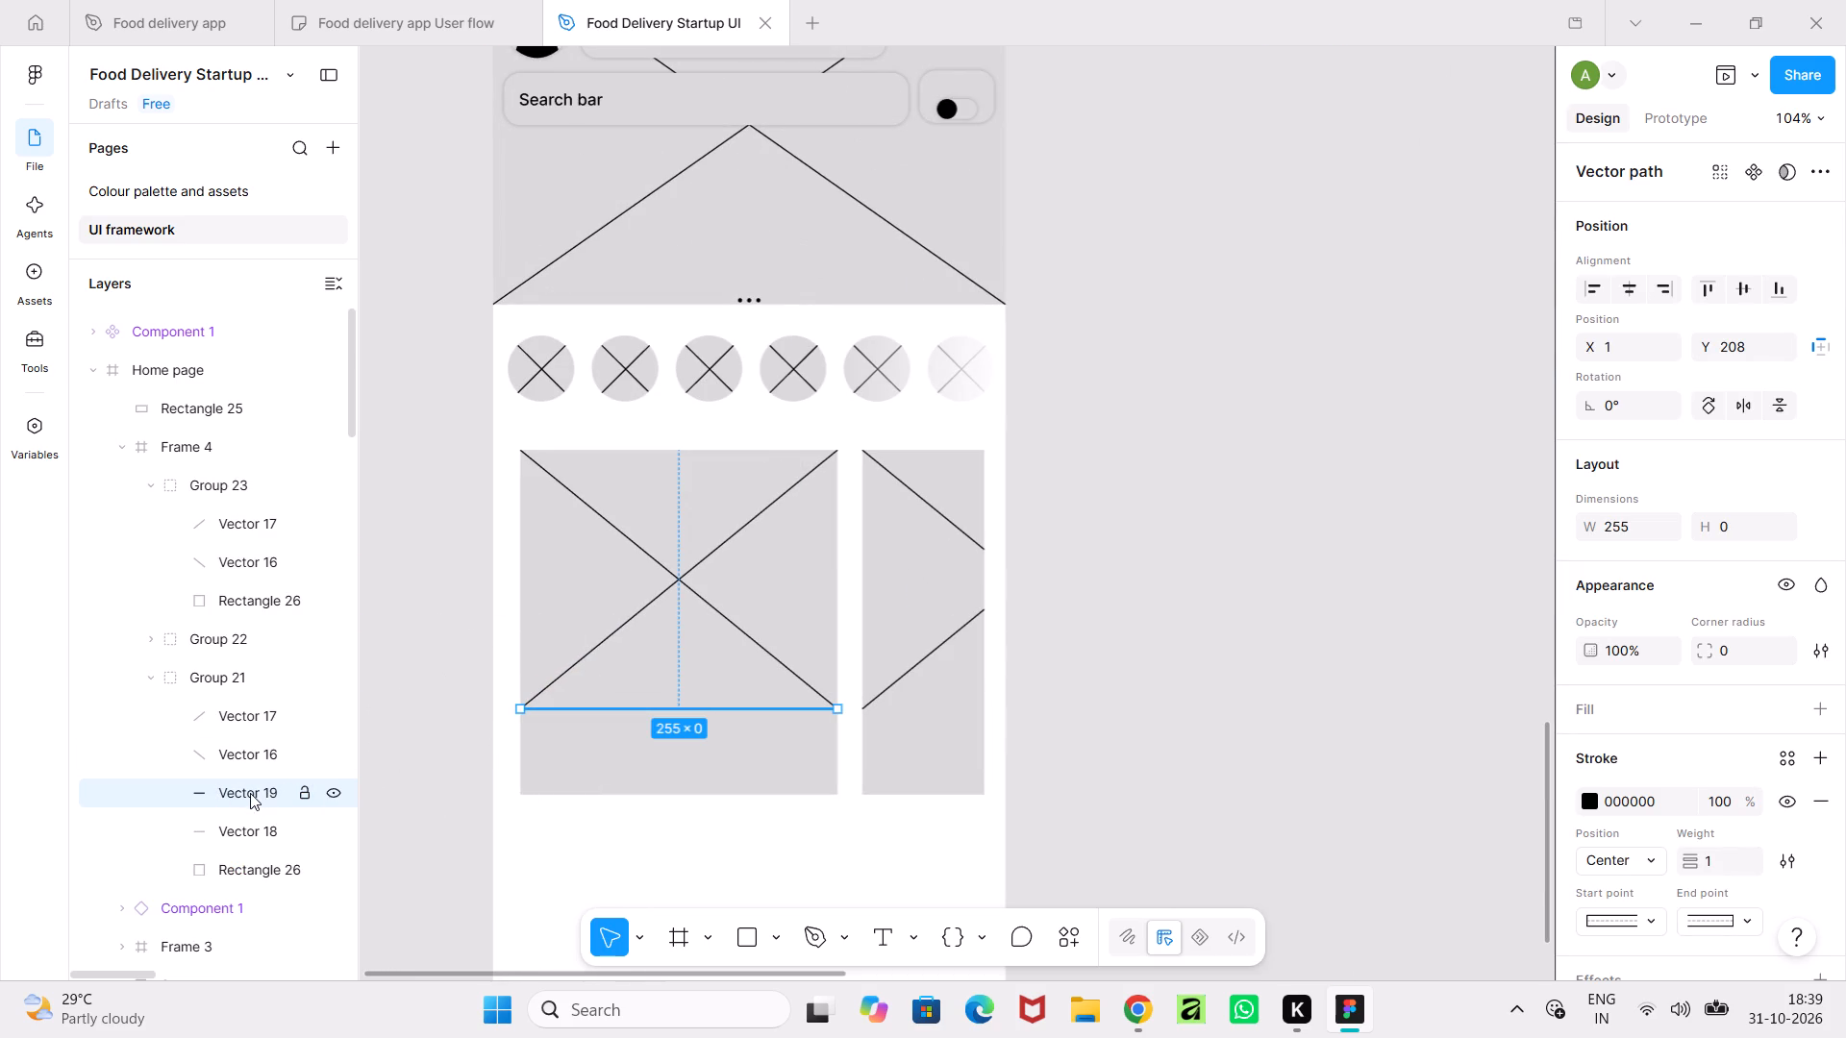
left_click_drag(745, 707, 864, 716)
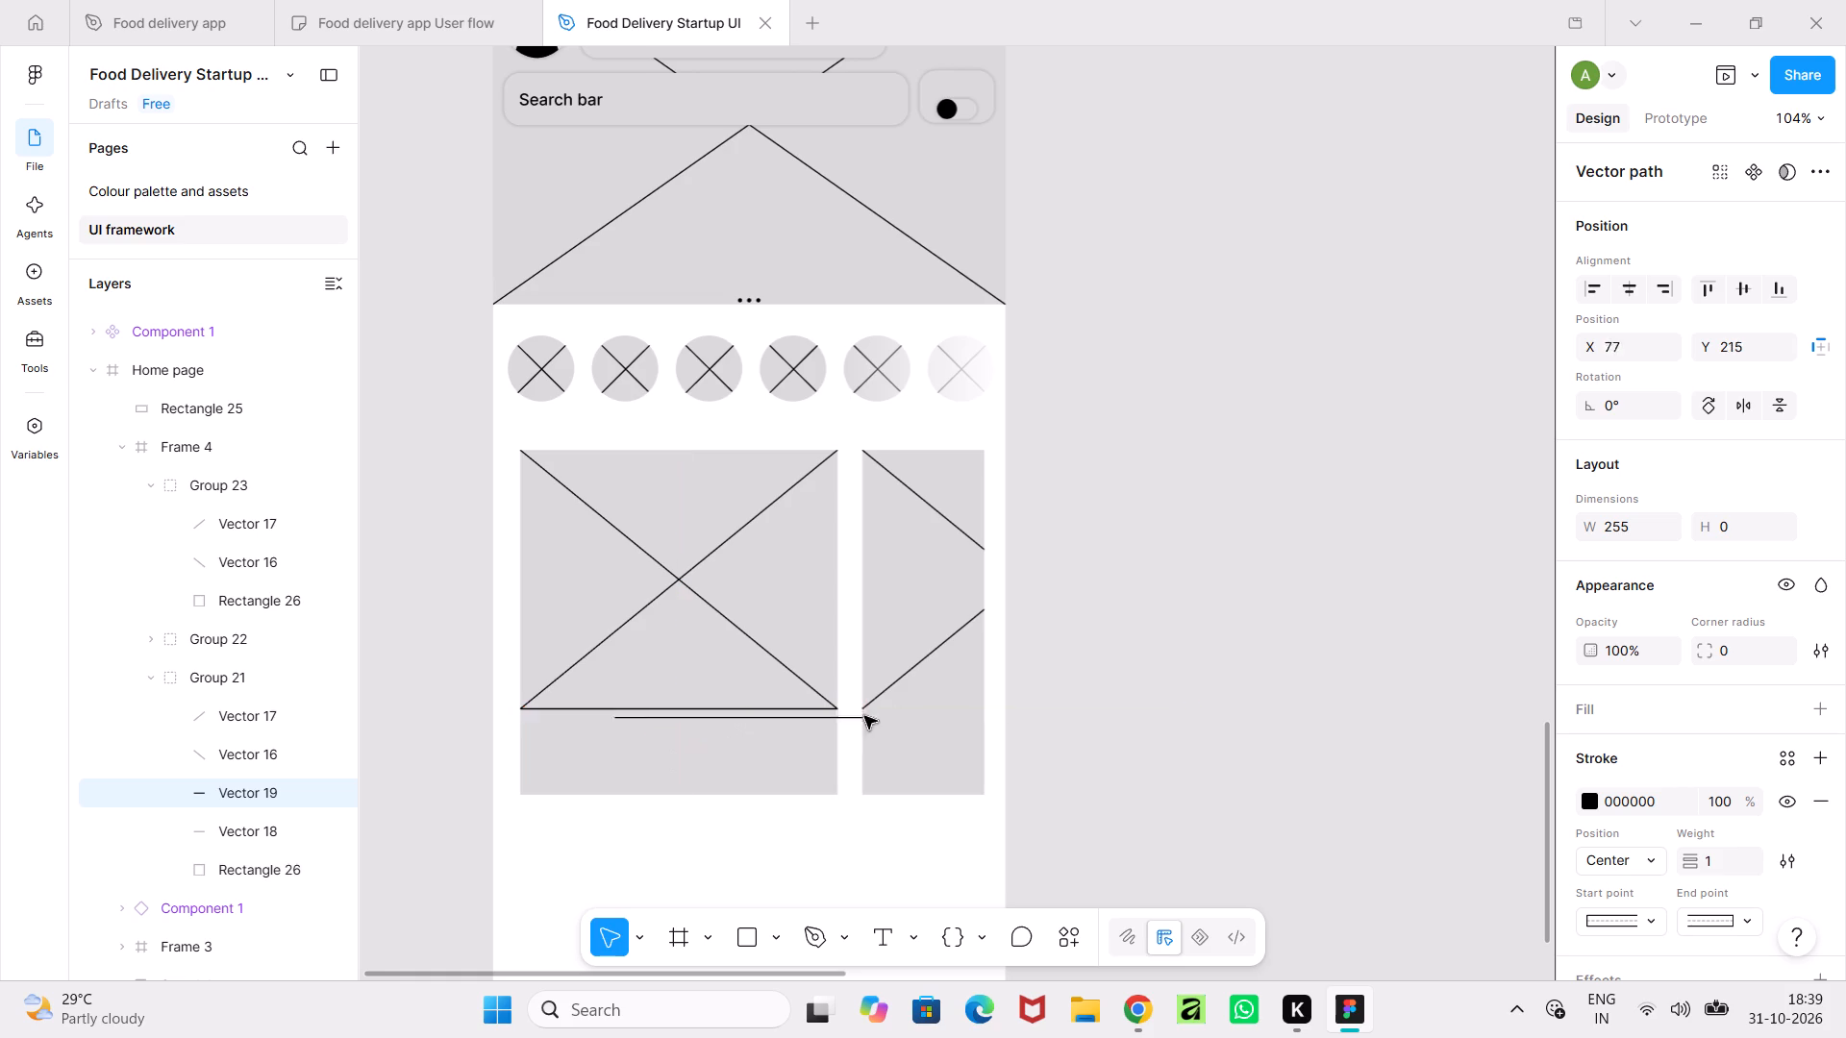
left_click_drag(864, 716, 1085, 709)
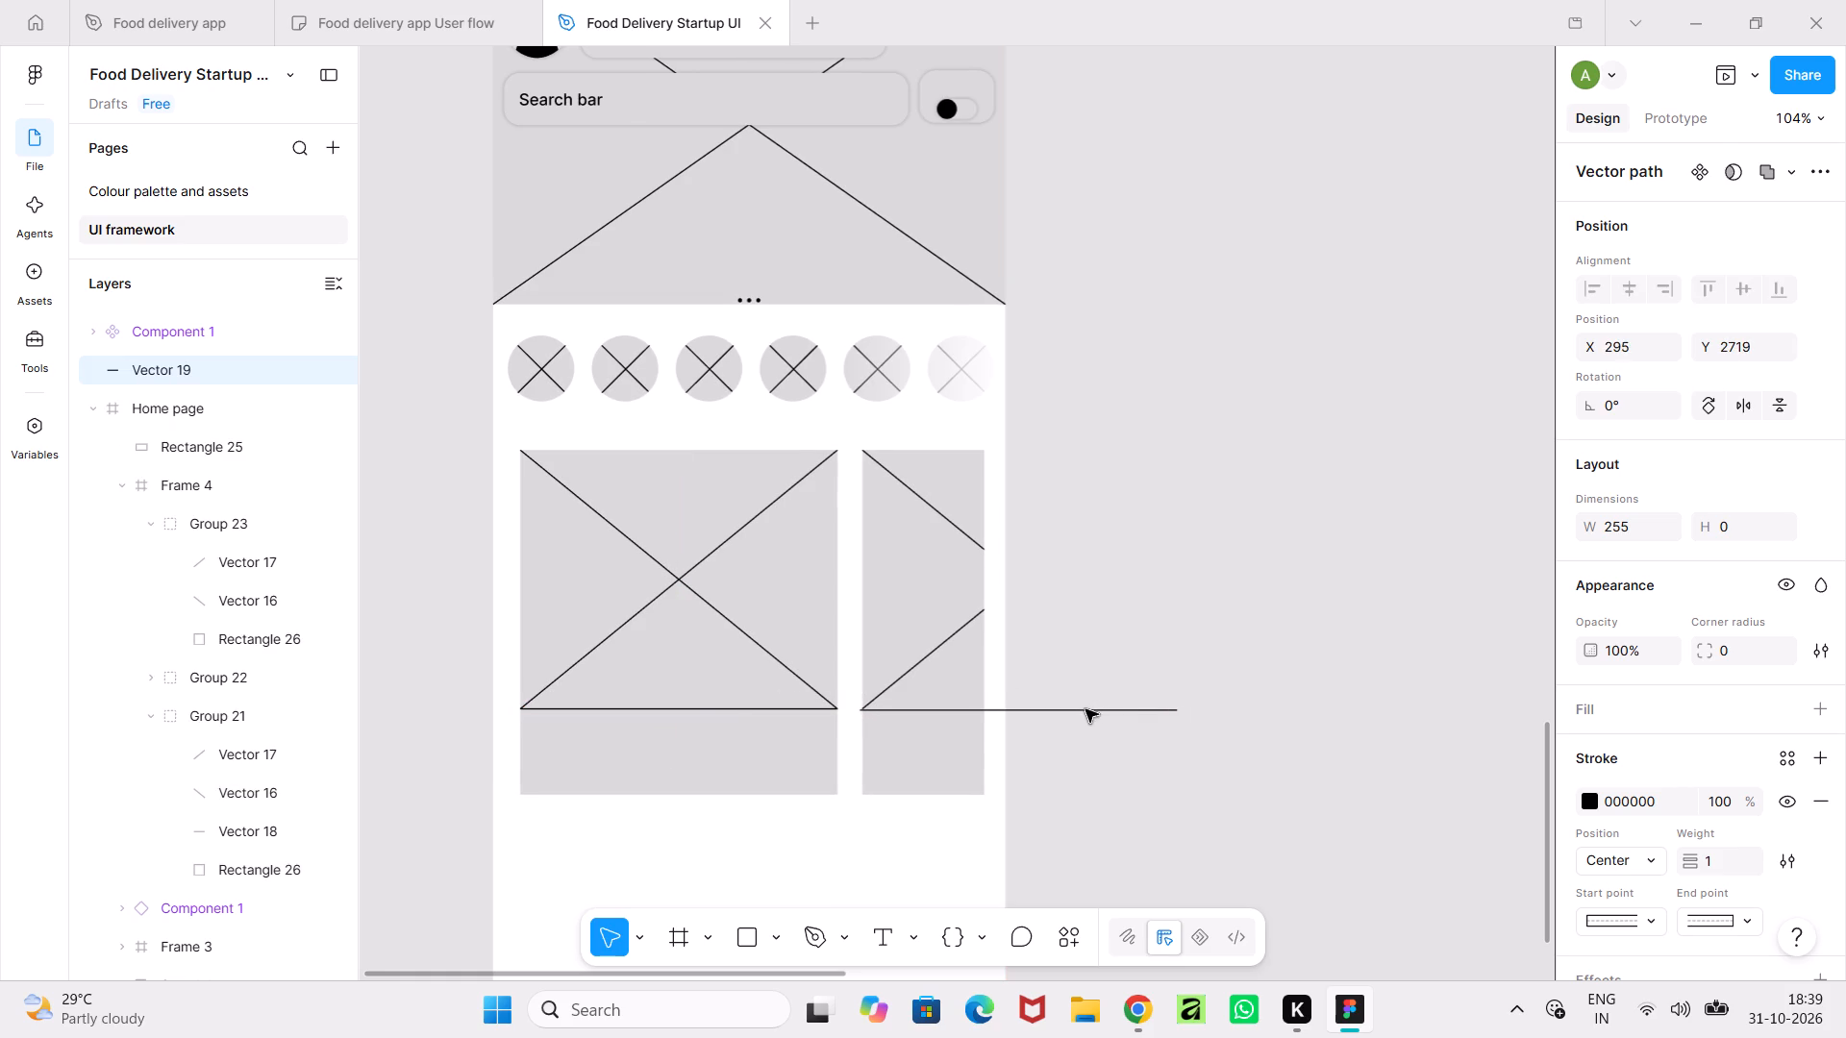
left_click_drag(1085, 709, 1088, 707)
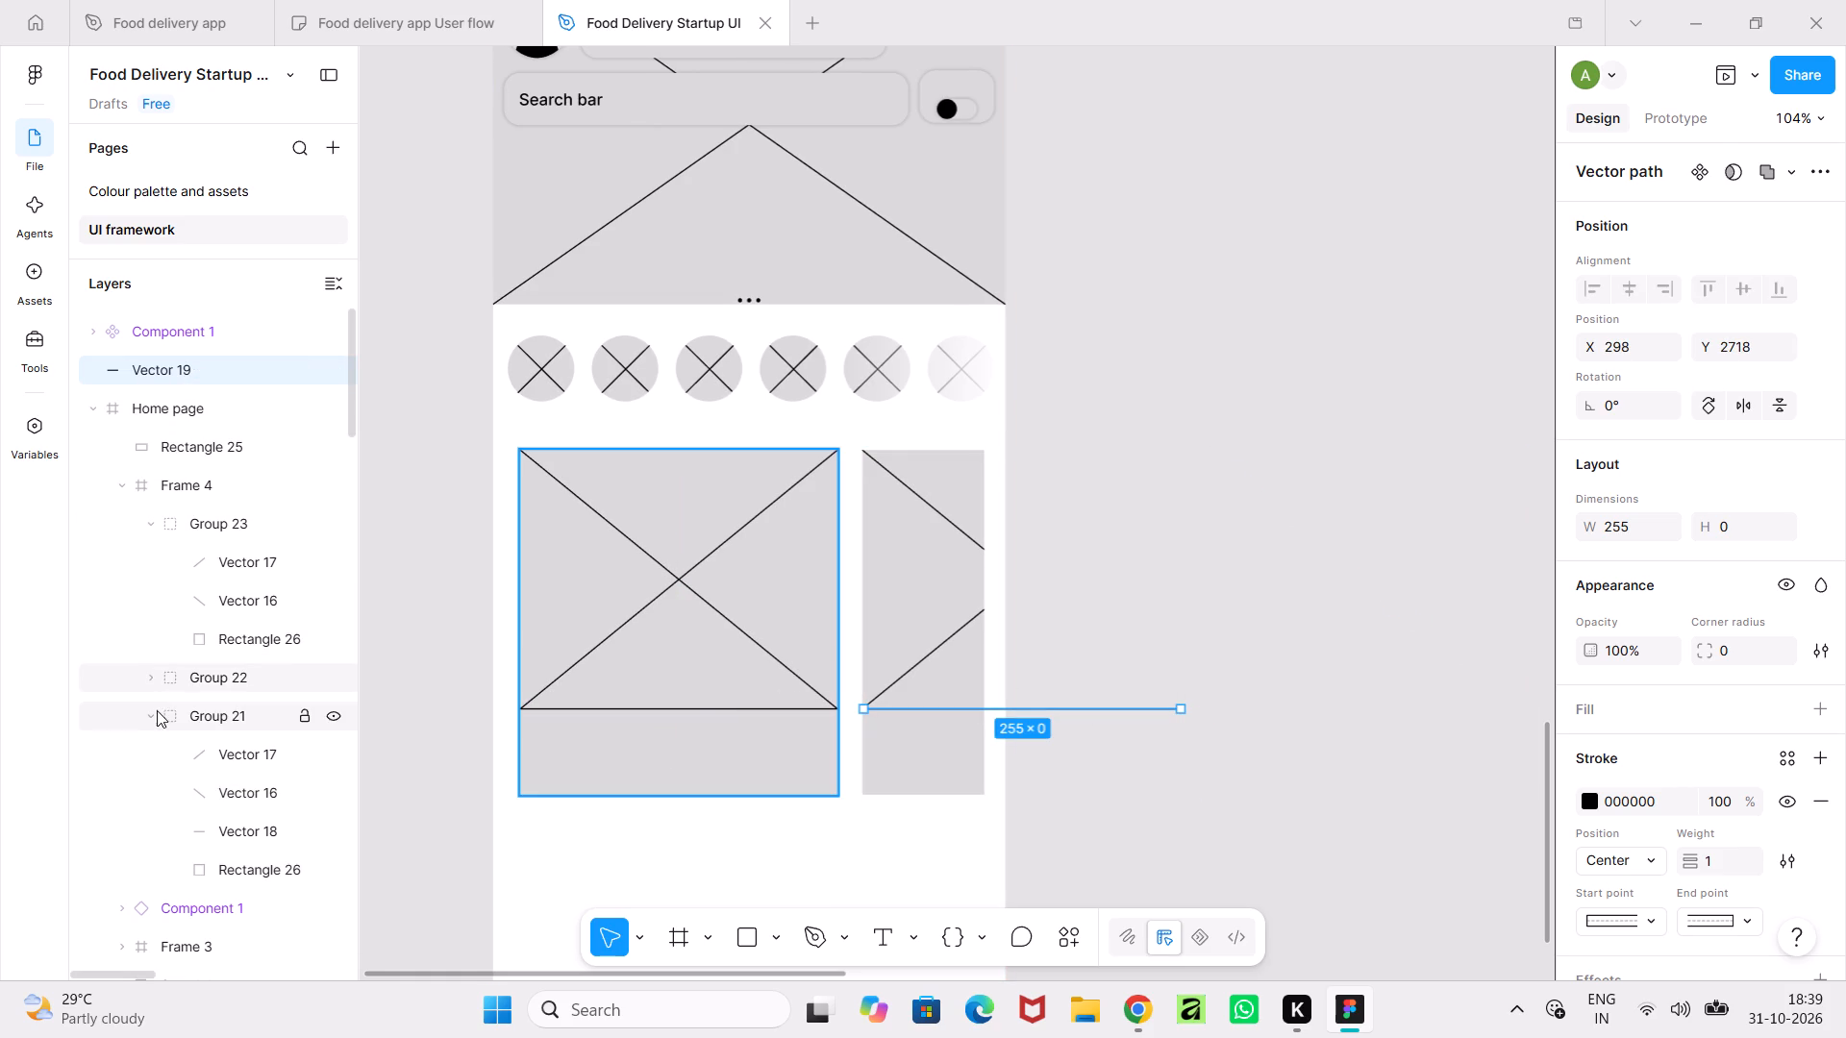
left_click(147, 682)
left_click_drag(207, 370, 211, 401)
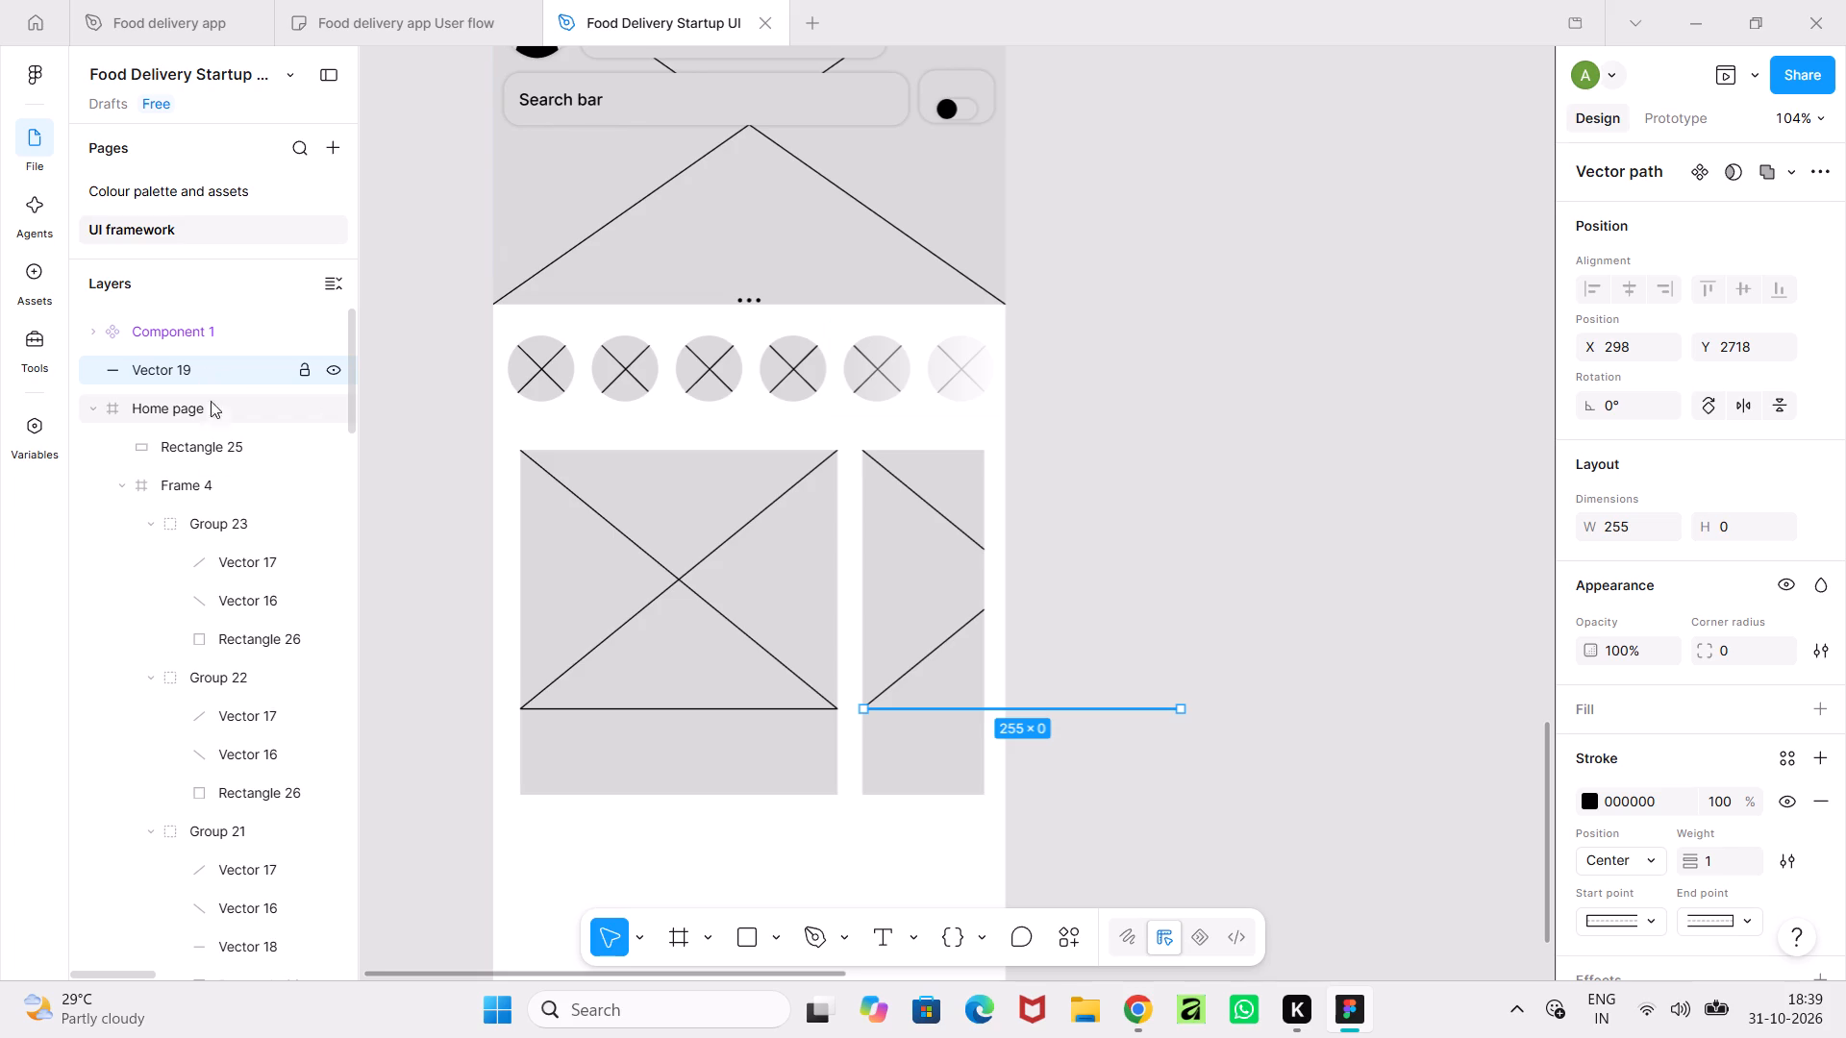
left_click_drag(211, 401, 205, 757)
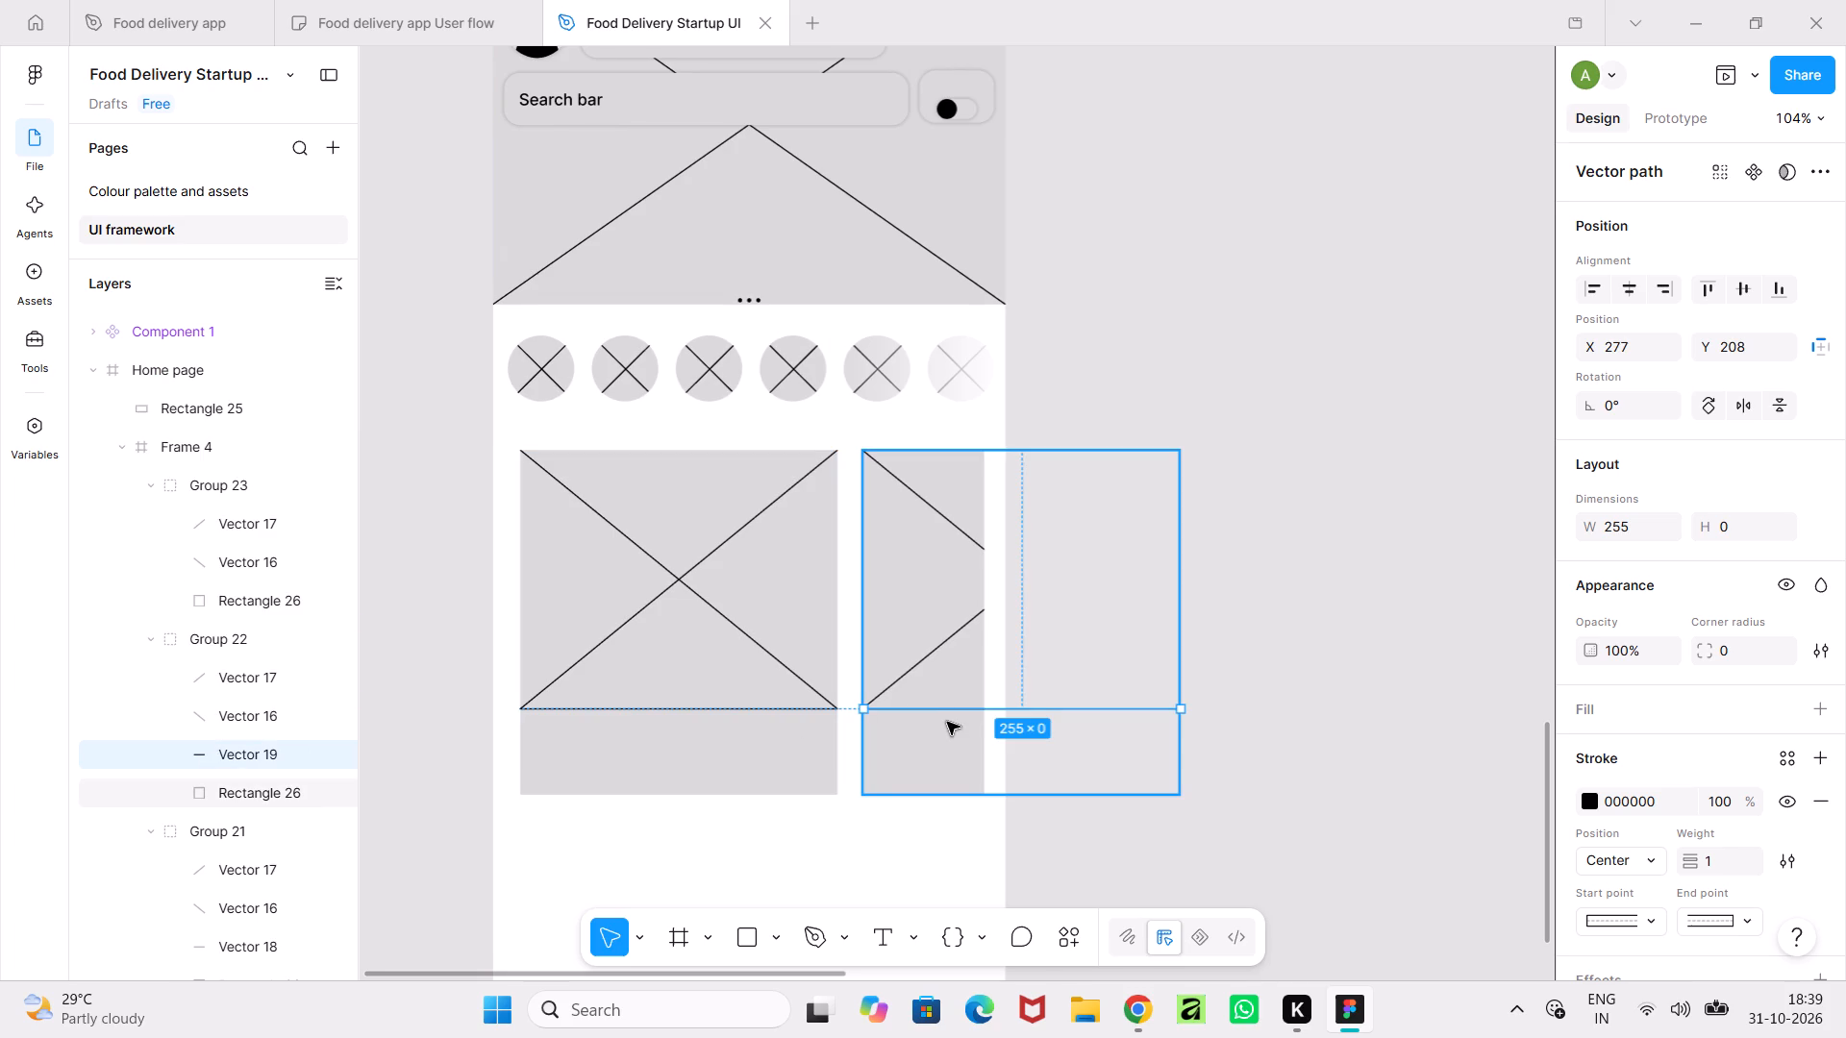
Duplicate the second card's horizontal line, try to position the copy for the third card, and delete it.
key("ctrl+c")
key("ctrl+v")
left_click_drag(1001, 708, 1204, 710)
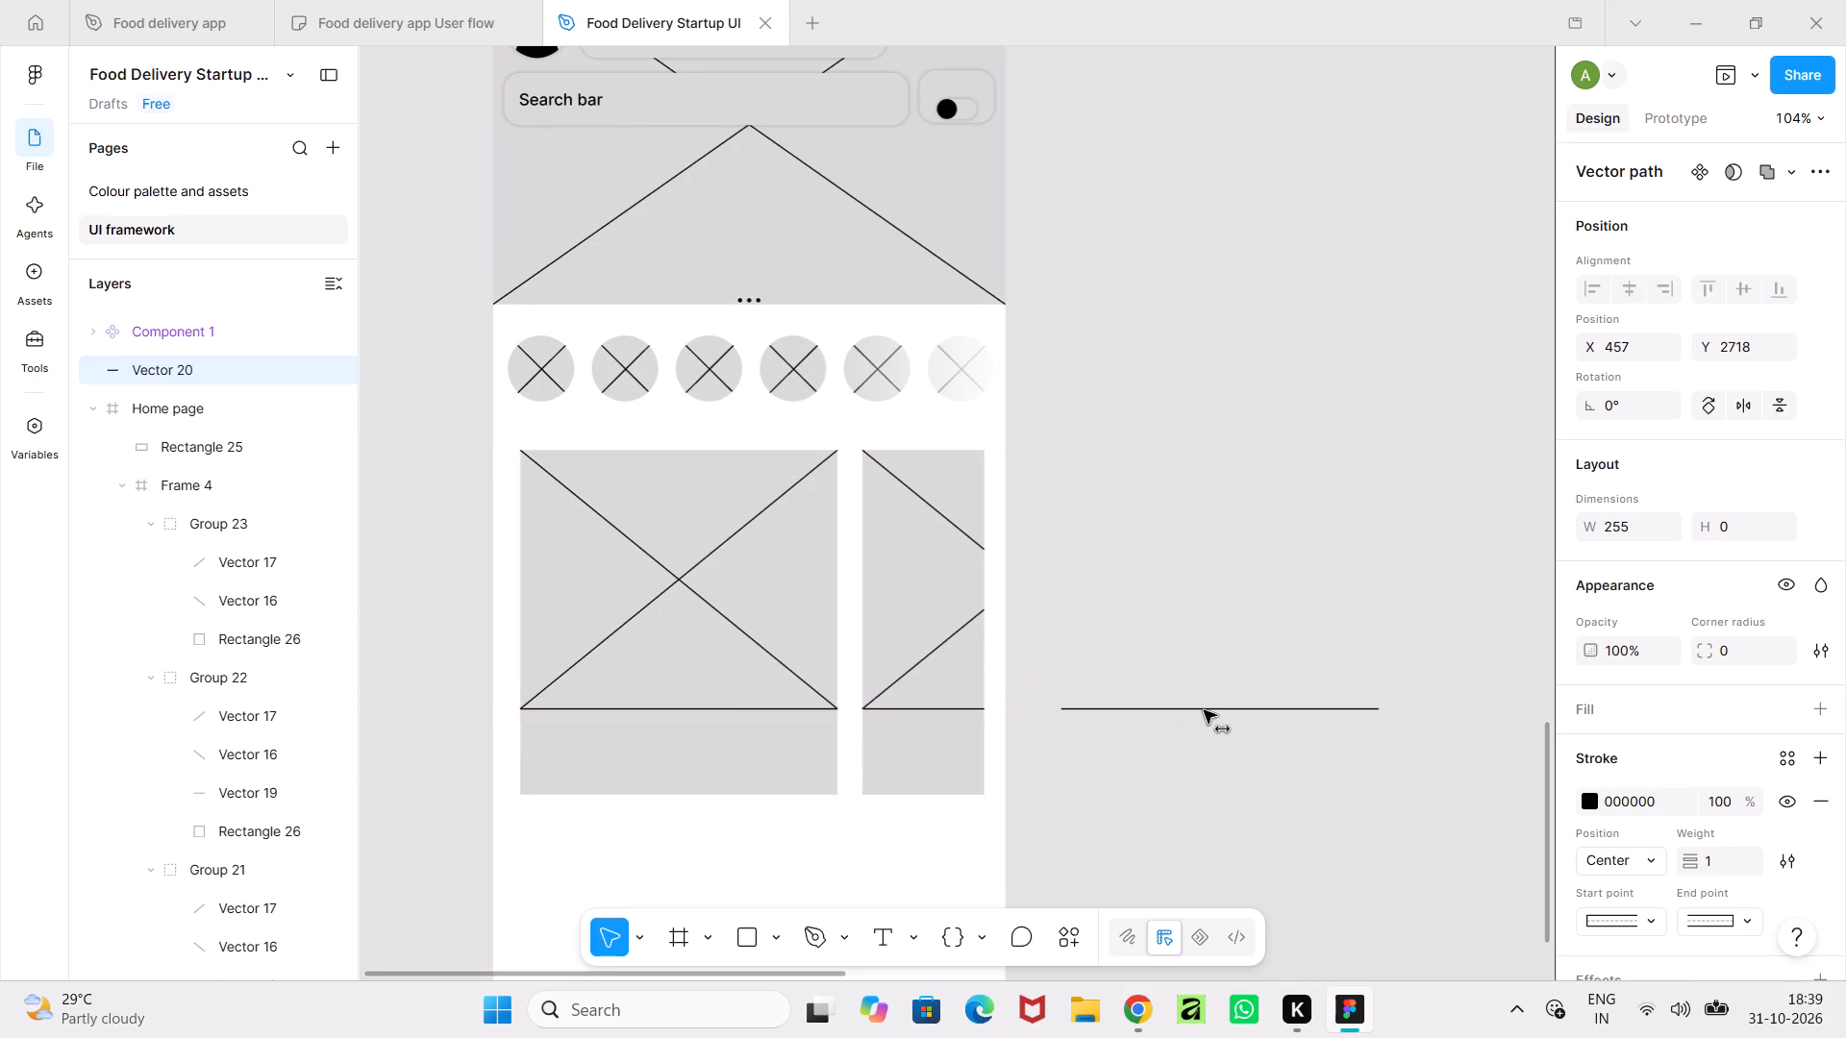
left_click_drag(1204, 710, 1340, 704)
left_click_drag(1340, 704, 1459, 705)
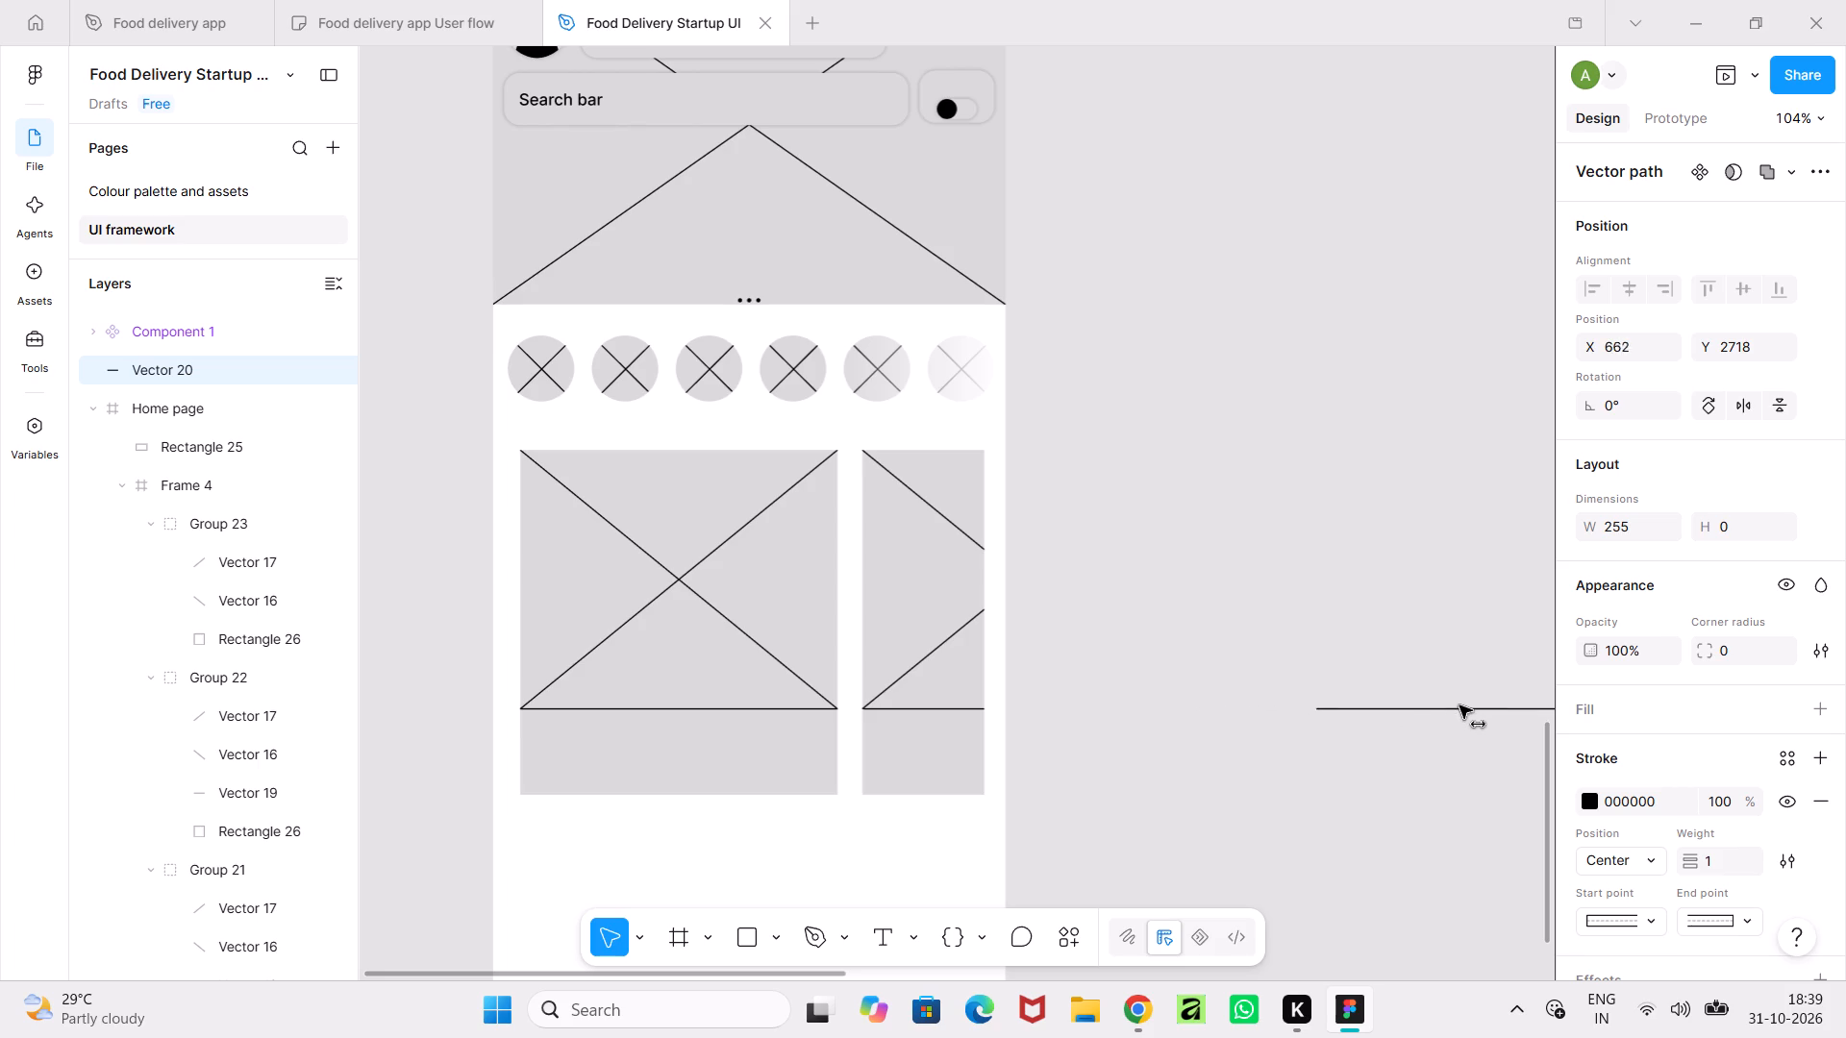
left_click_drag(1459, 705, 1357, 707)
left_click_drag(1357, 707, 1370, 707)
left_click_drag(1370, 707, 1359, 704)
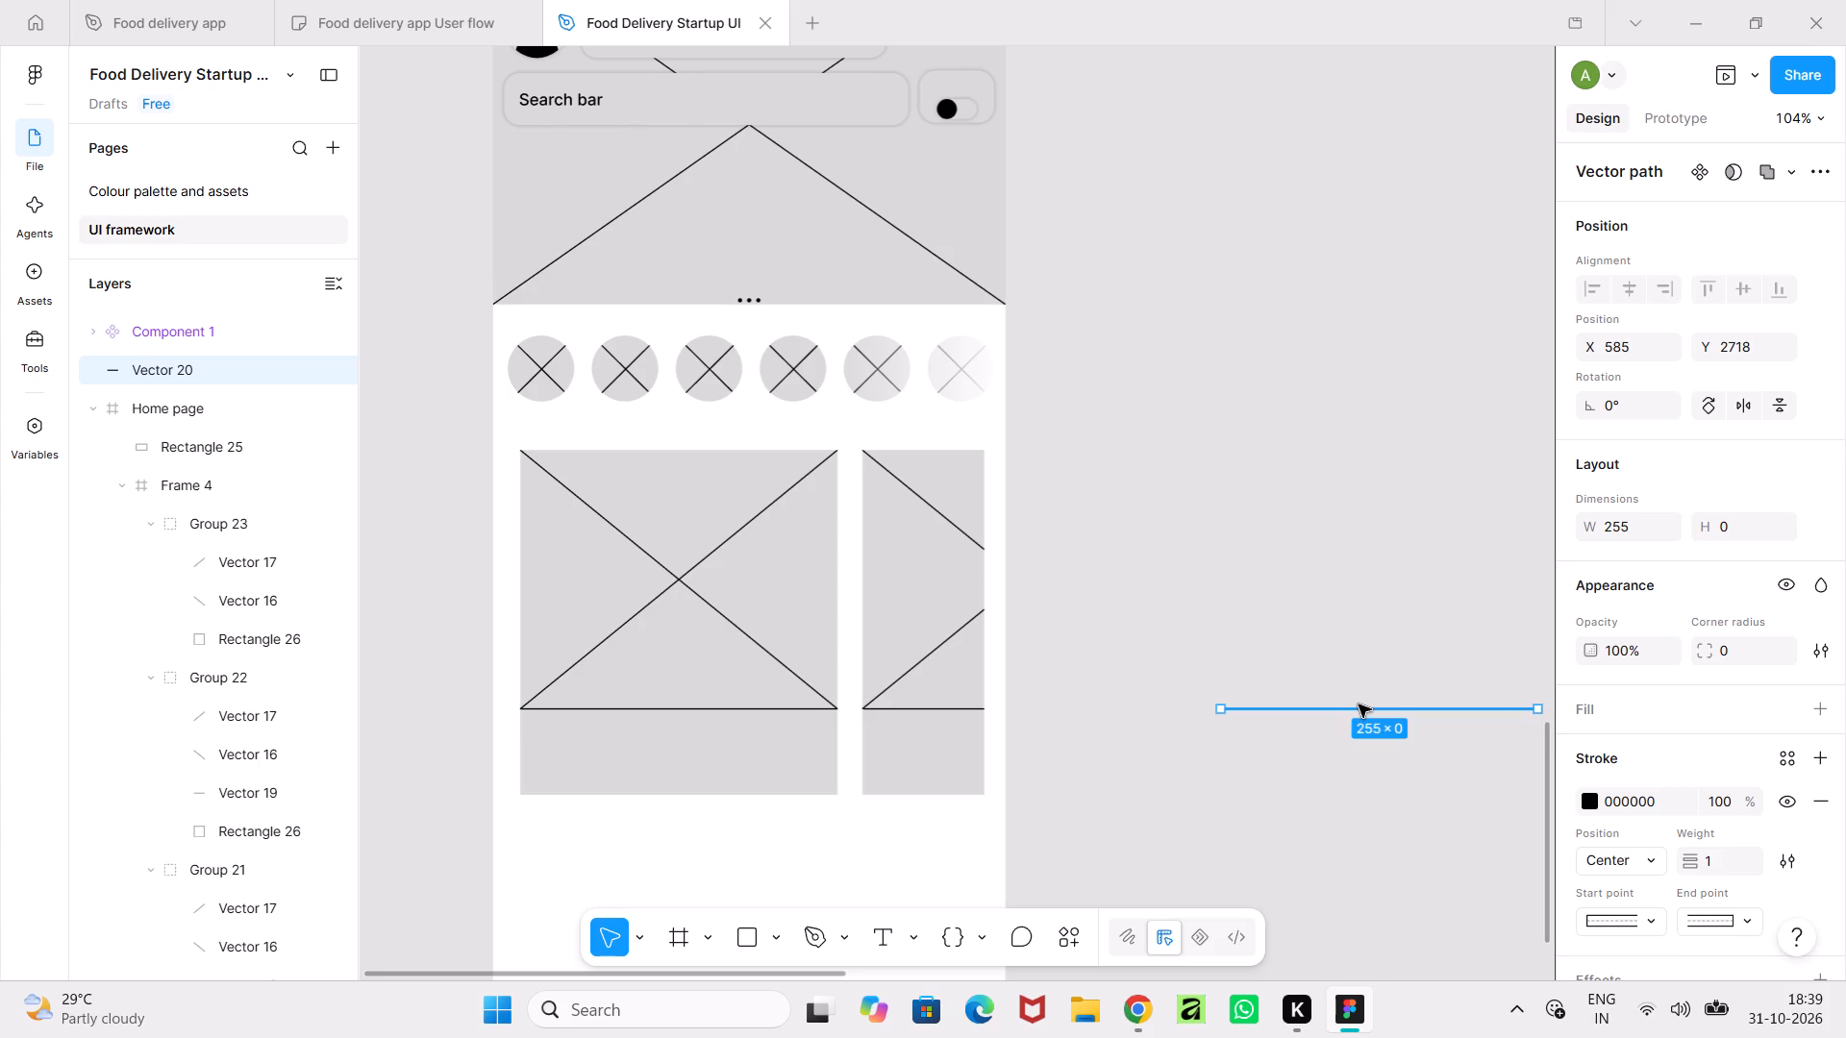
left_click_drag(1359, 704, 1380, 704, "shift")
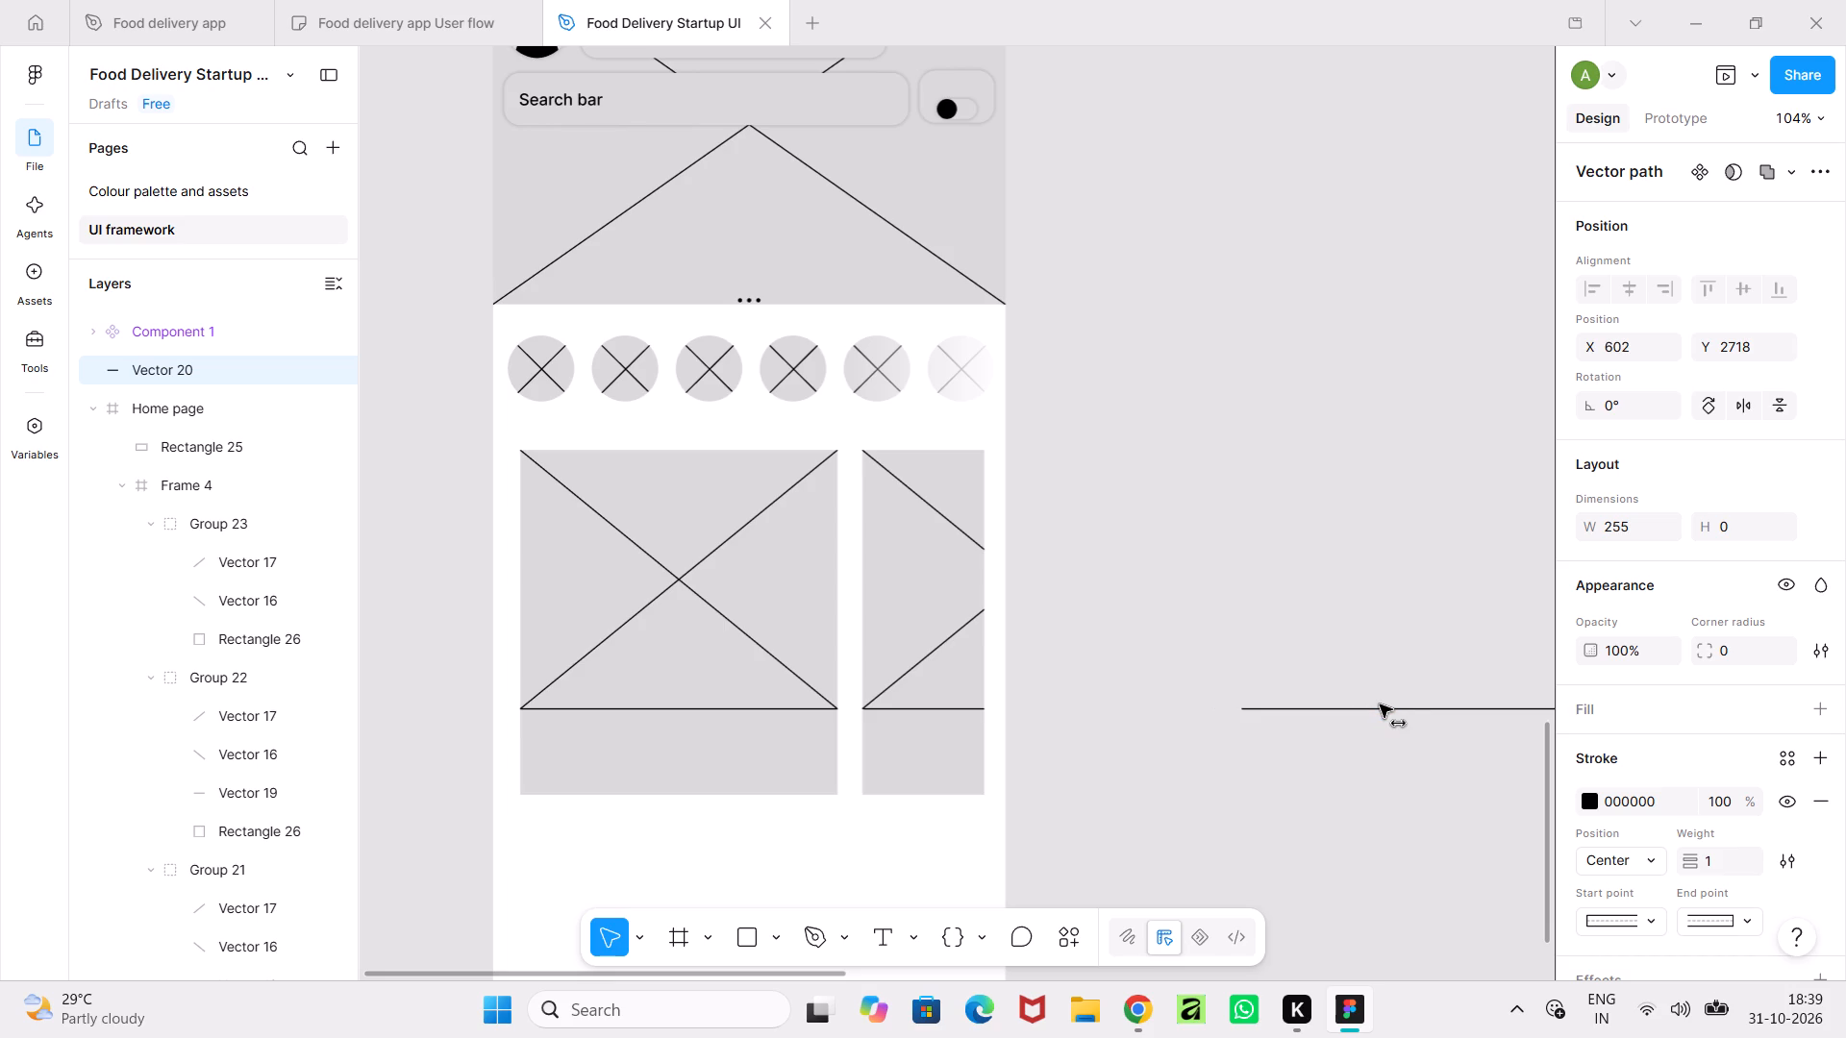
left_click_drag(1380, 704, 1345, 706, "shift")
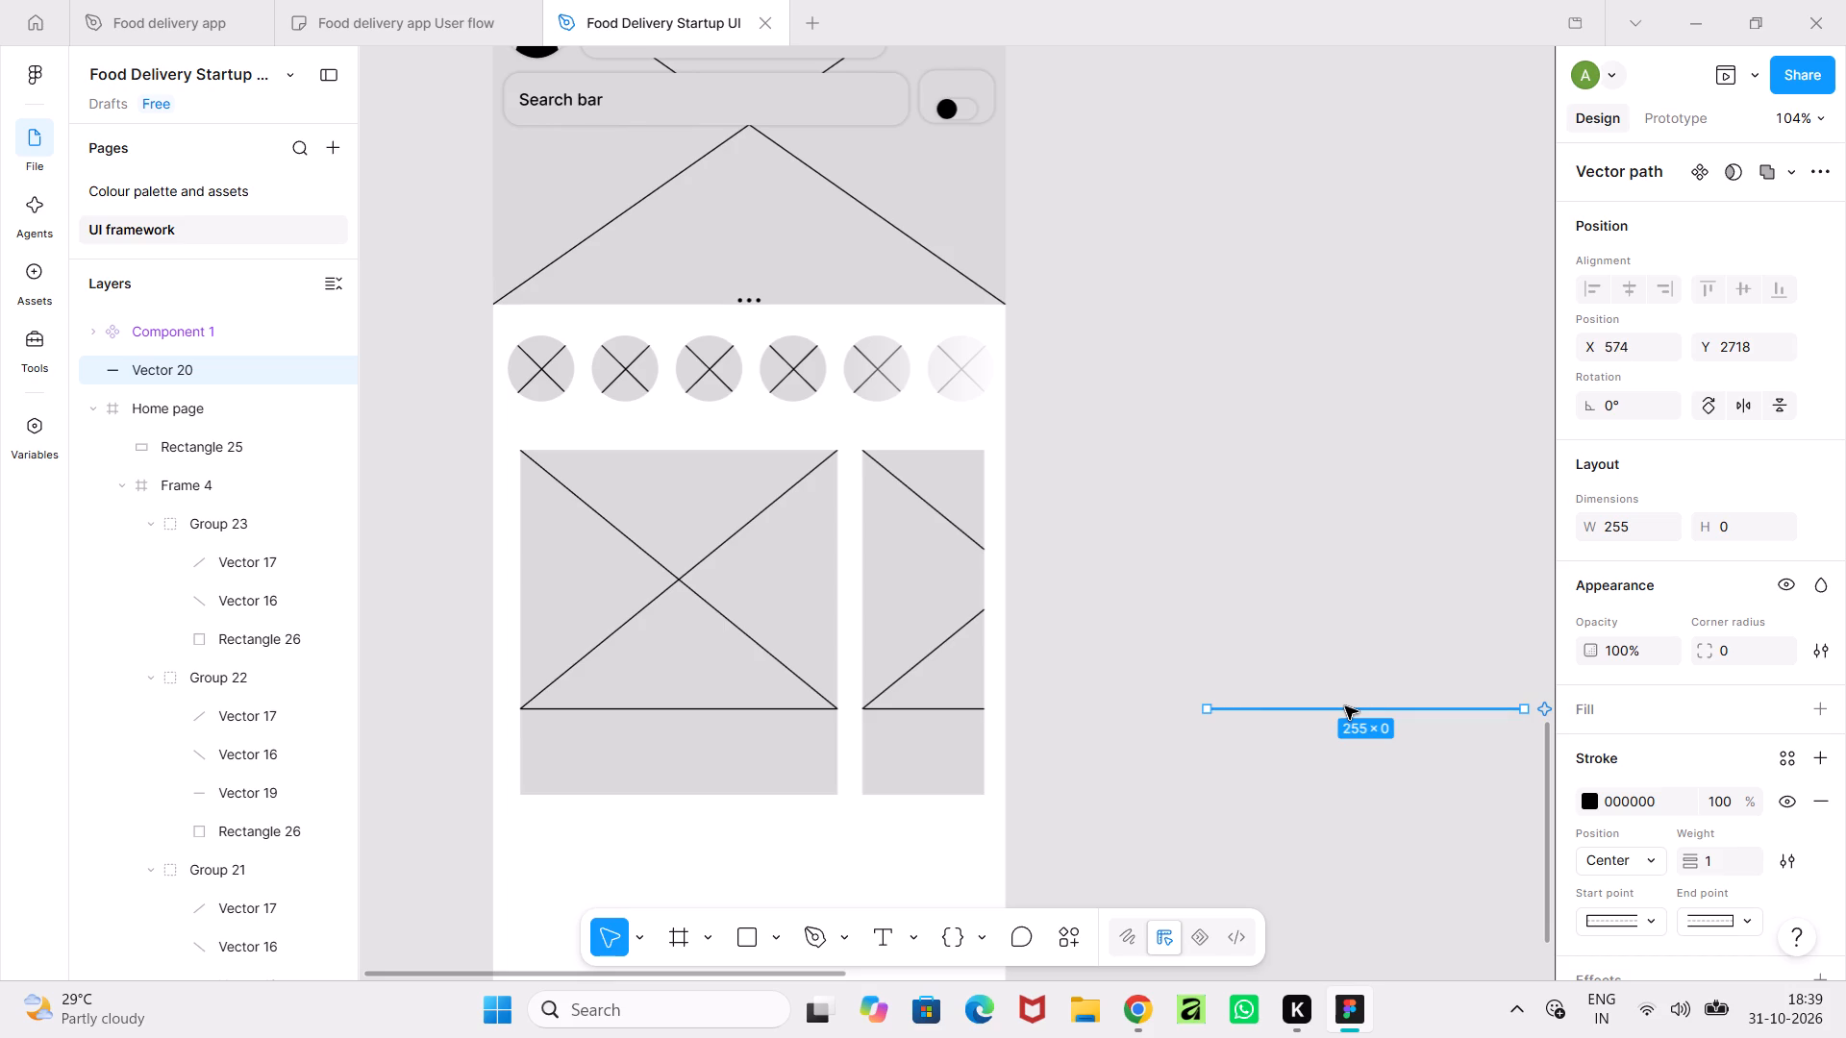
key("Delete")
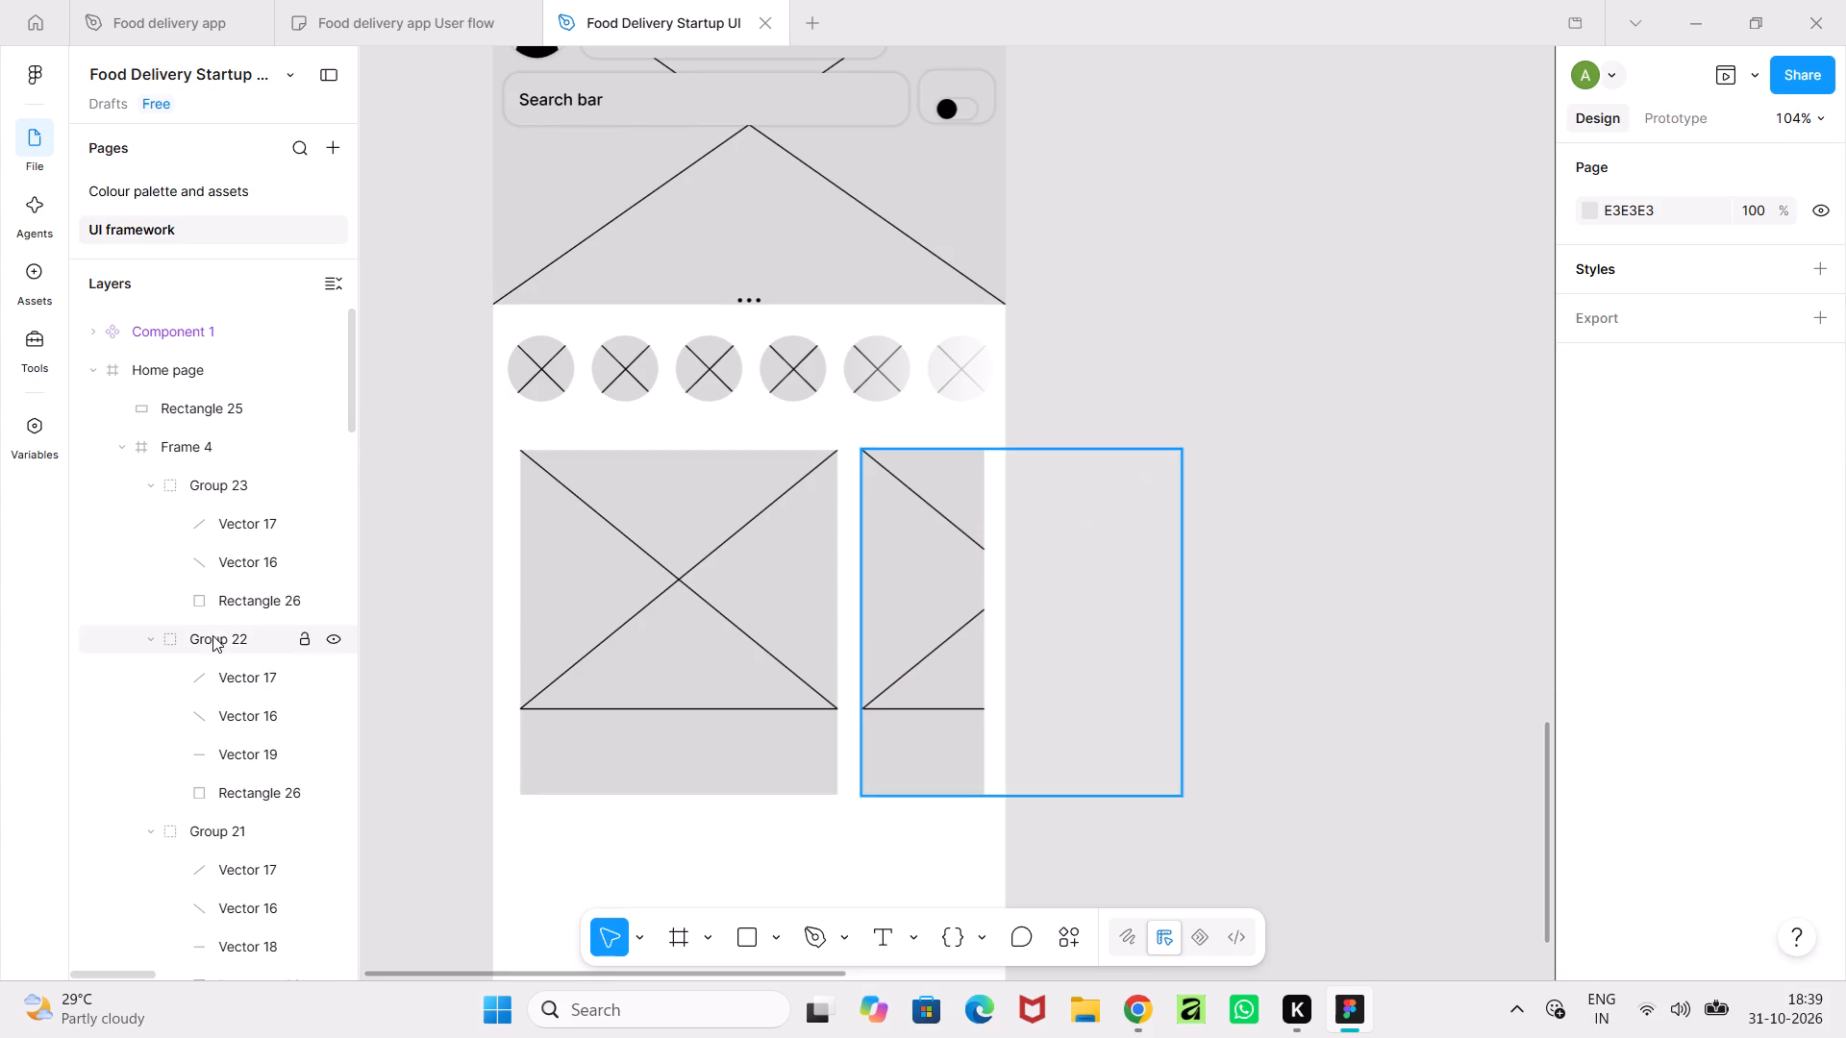
Delete the second and third cards, Group 22 and Group 23, from Frame 4.
left_click(212, 634)
key("Delete")
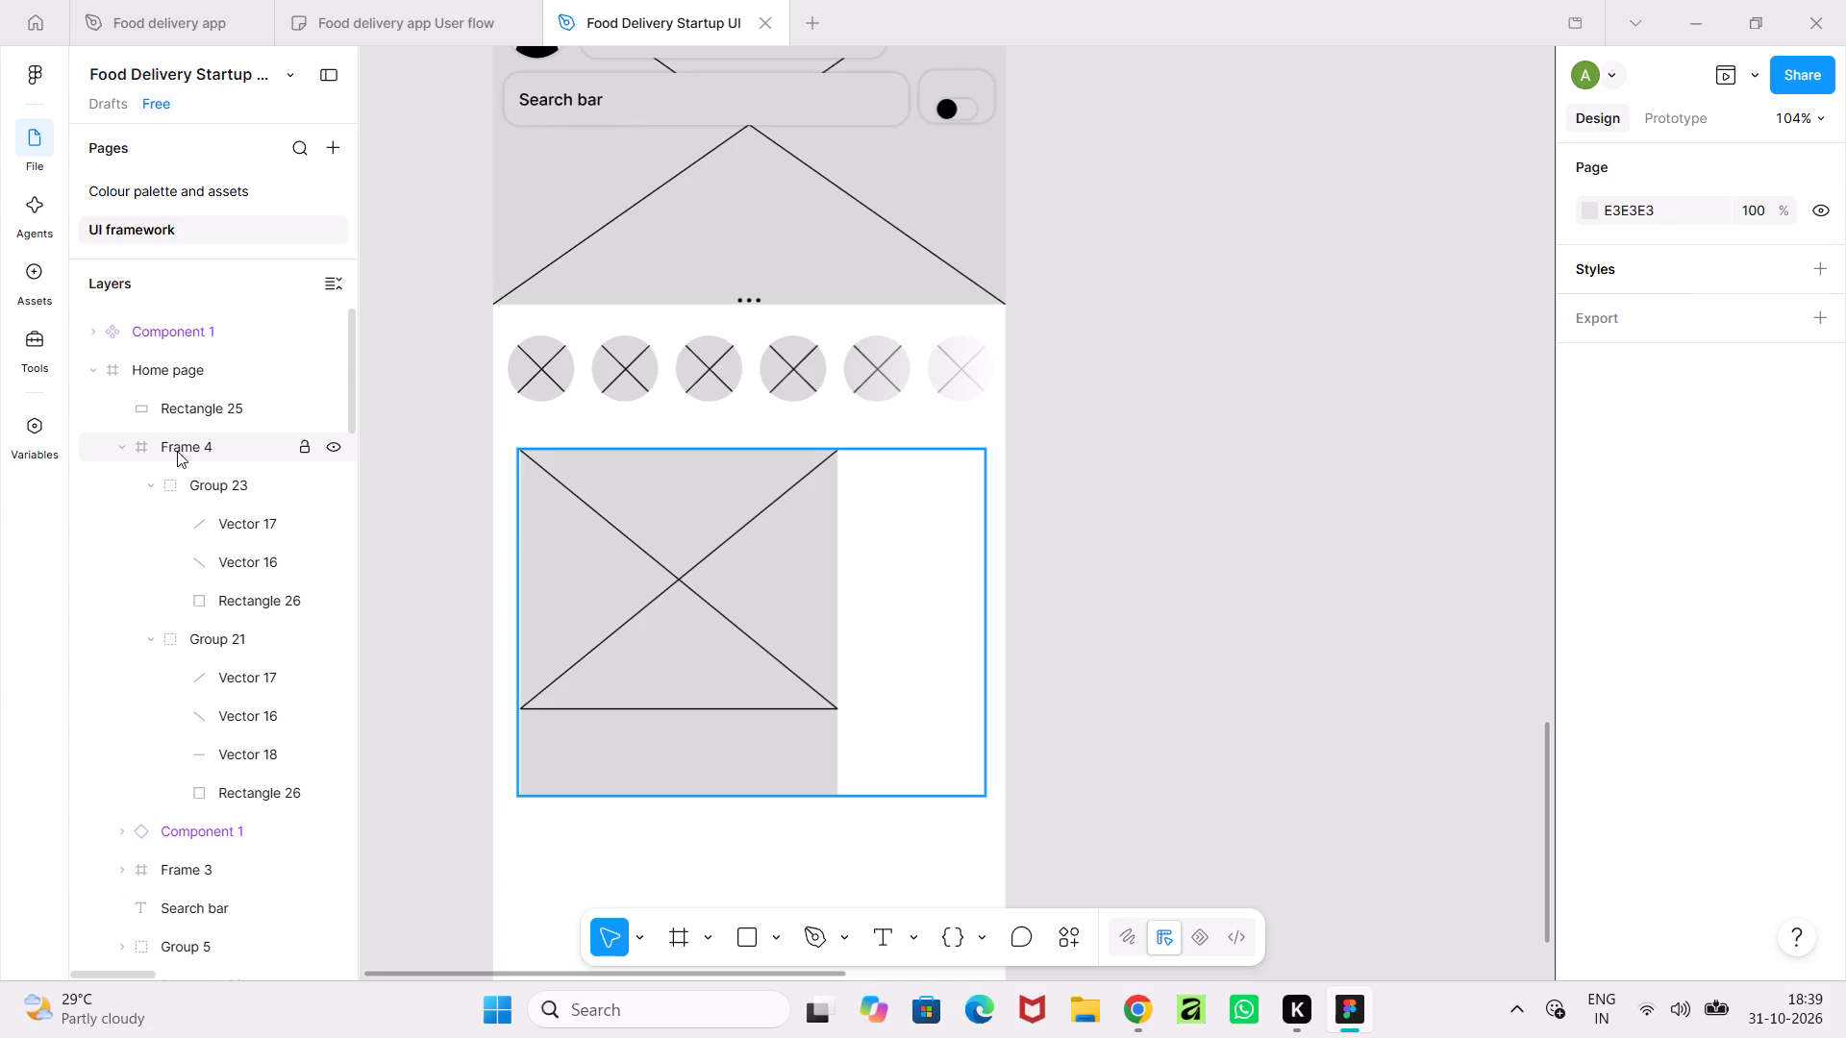
left_click(213, 492)
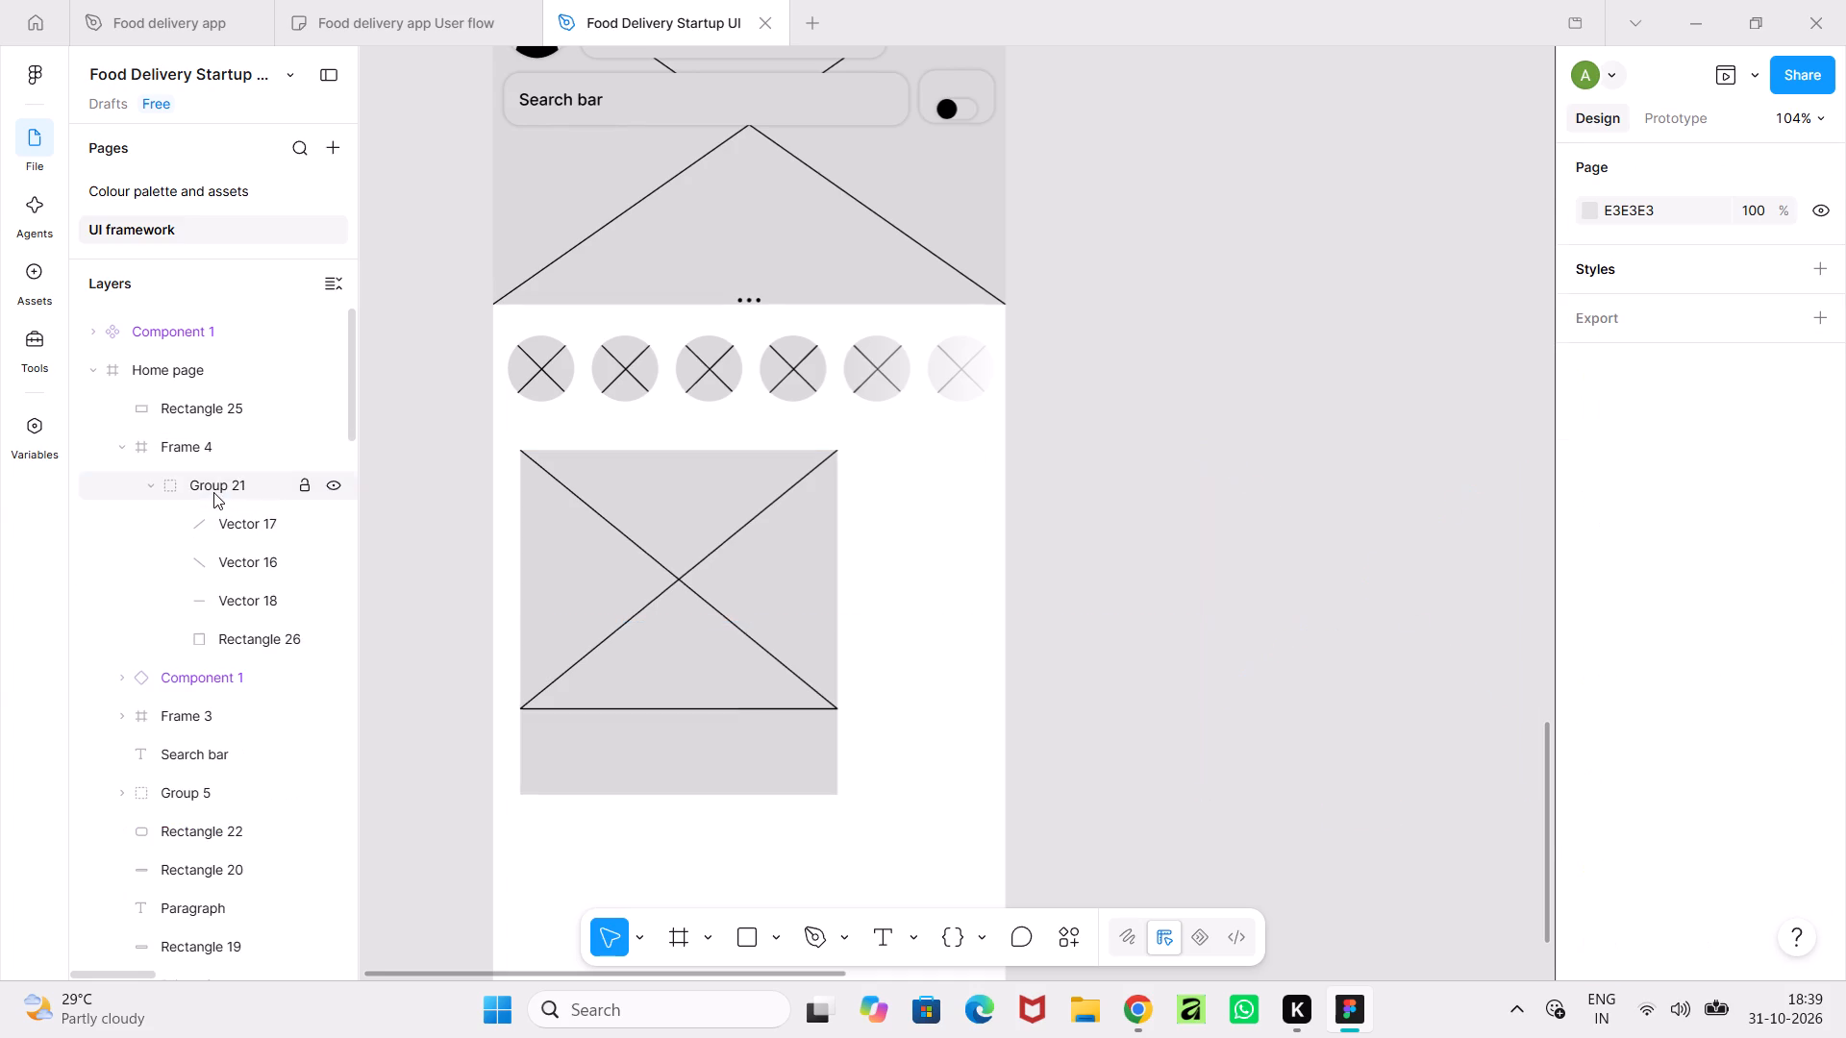
Add a text box about 226 × 33 reading "Restaurant details" in the blank strip beneath the first card's horizontal line.
left_click(1047, 806)
scroll(1047, 806, "up", 4, "ctrl")
middle_click_drag(1043, 809, 1230, 757, "ctrl")
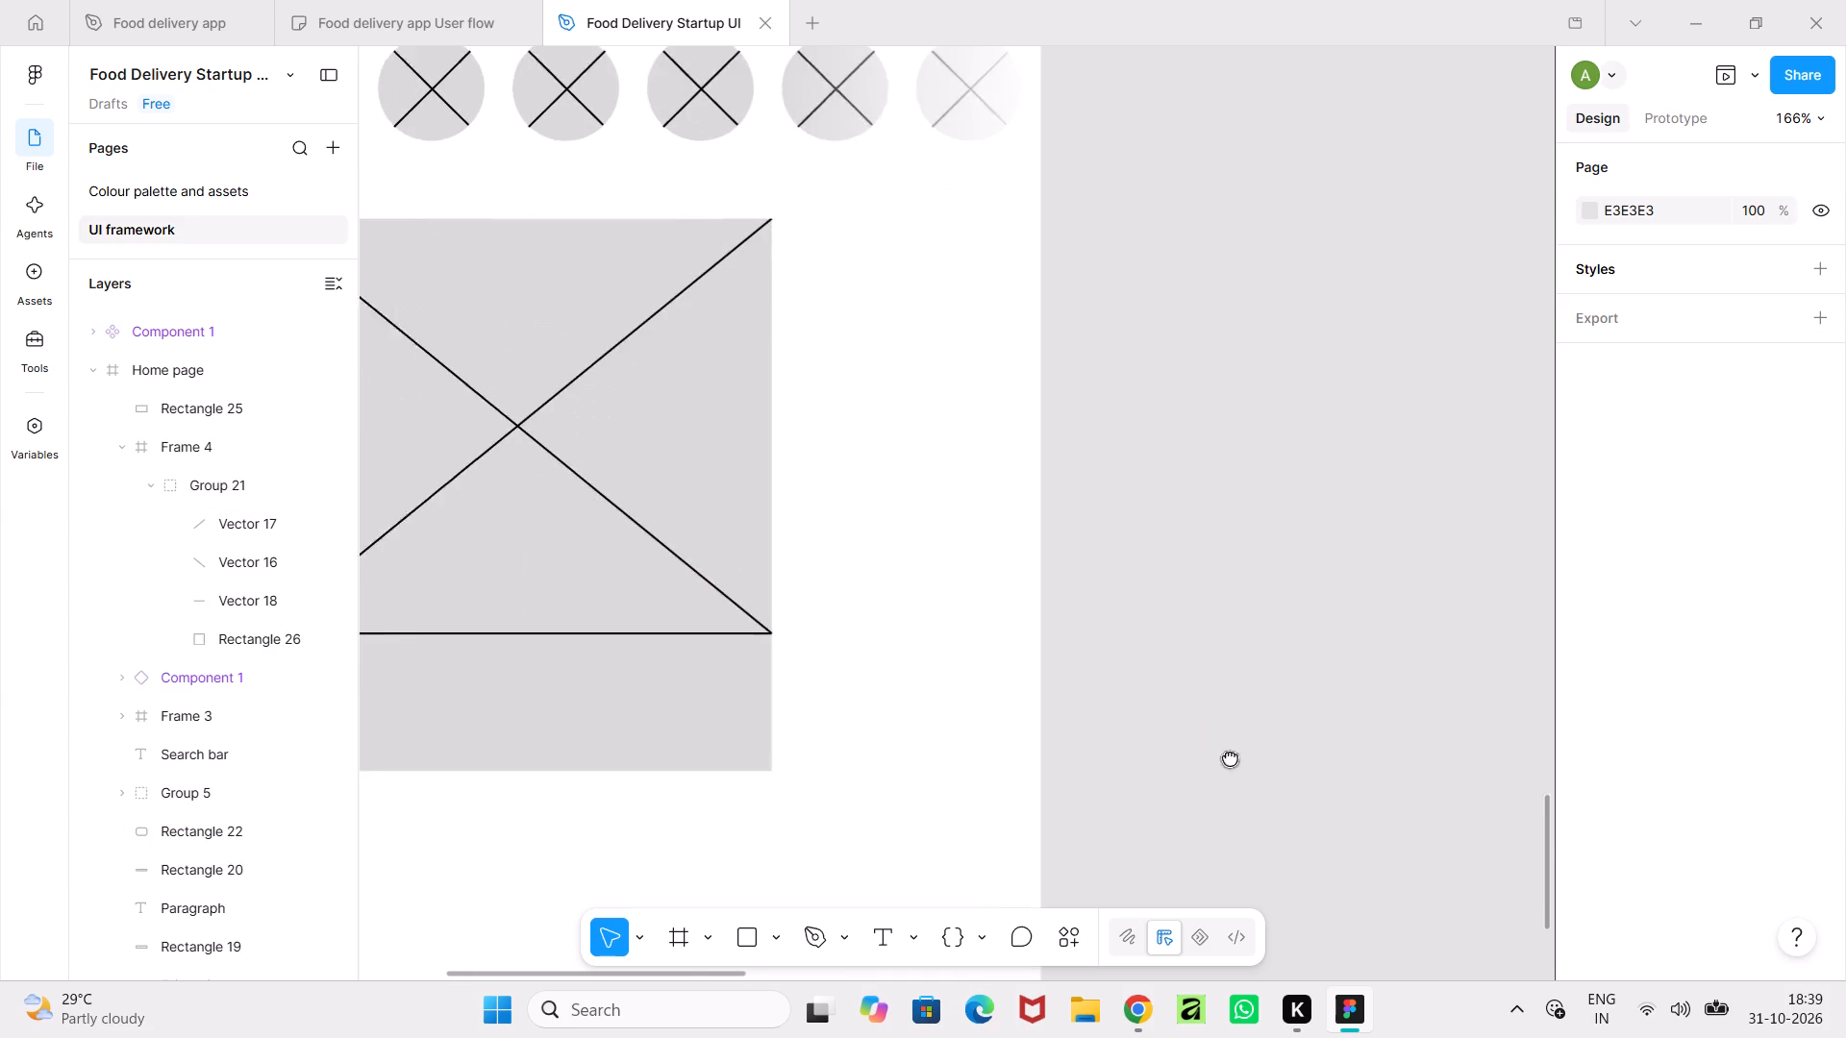
middle_click_drag(1230, 757, 1257, 749, "ctrl")
left_click(880, 940, "ctrl")
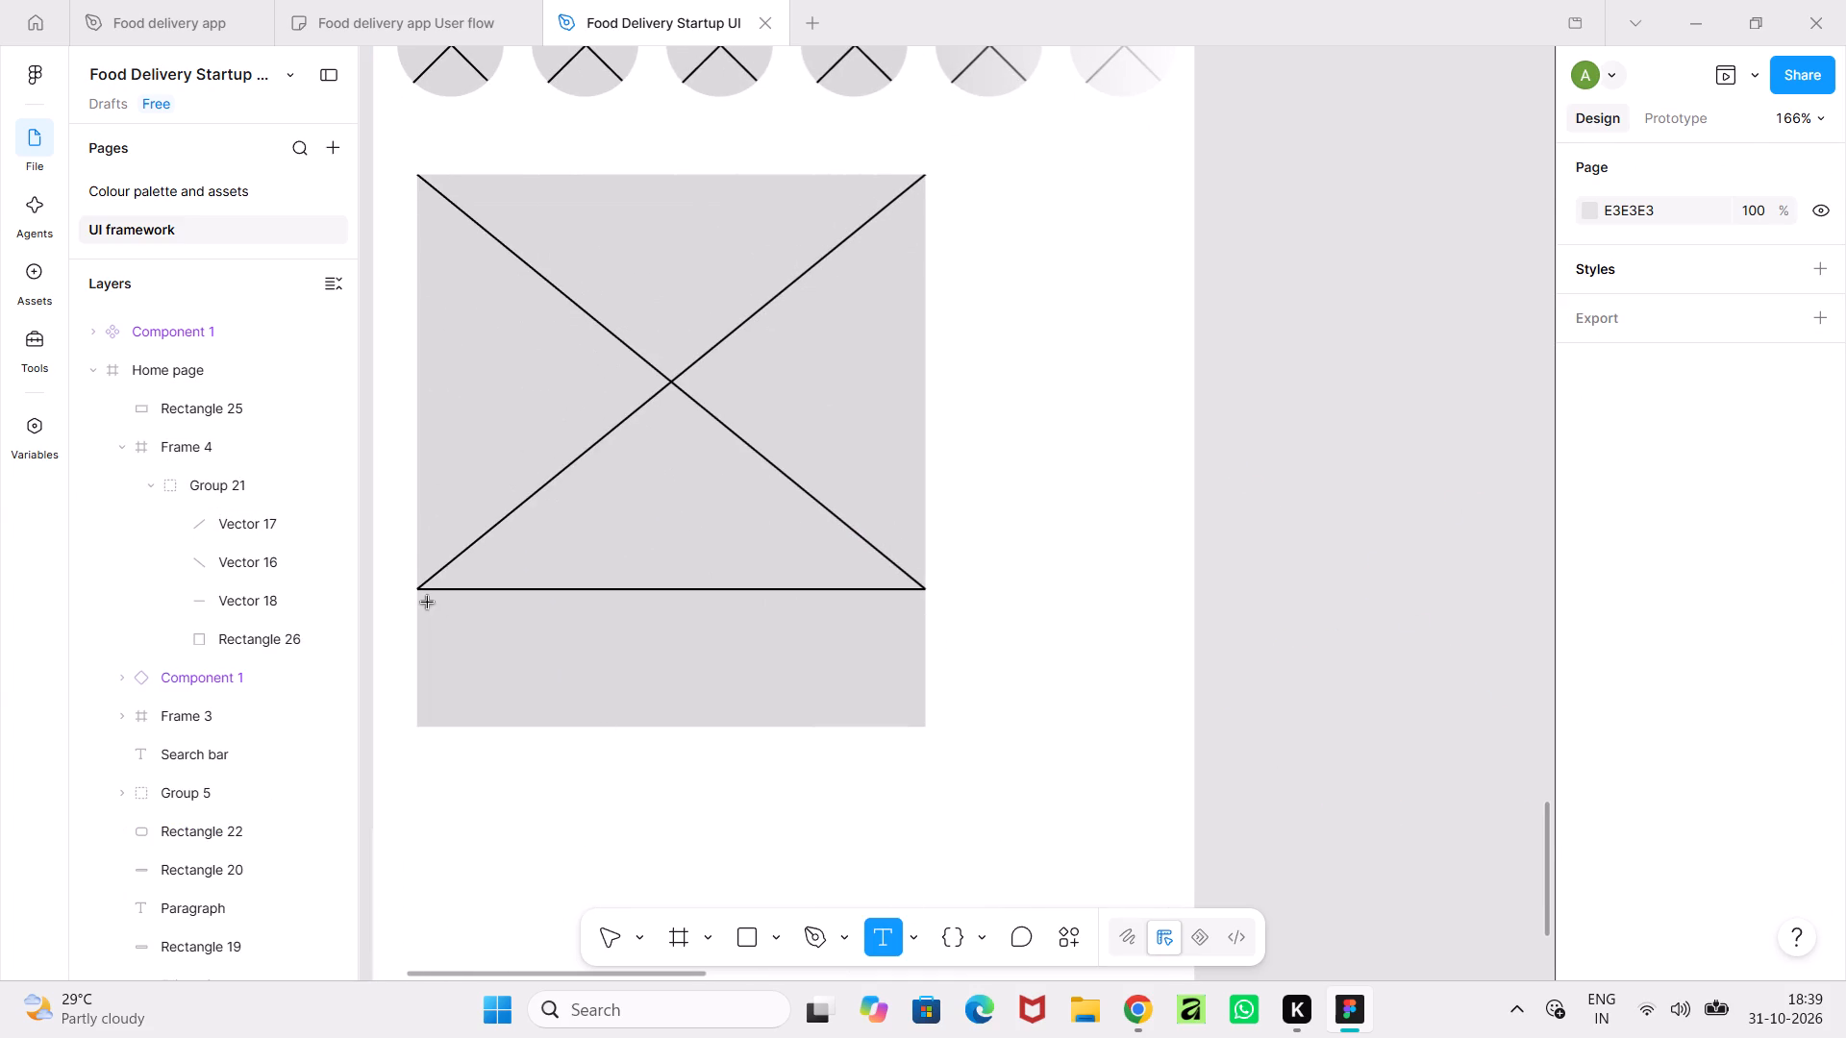
left_click_drag(428, 603, 880, 668, "ctrl")
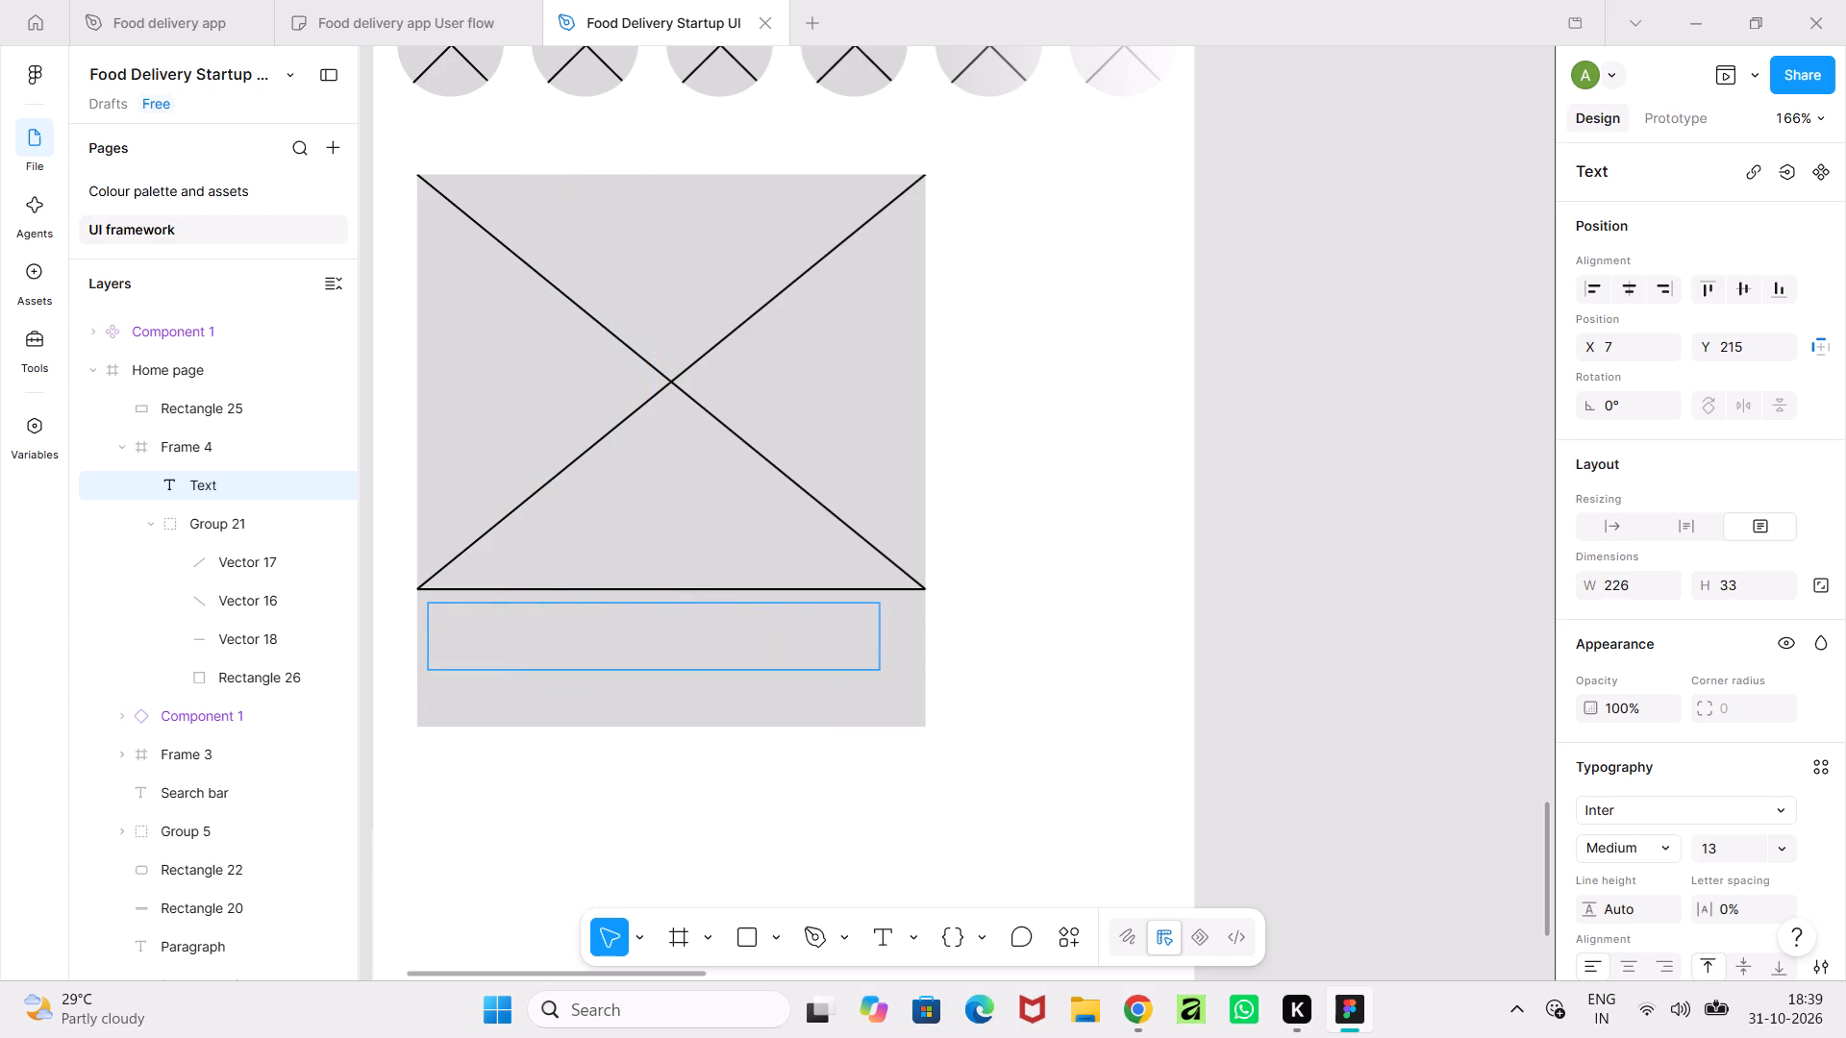
type("Restaurant details")
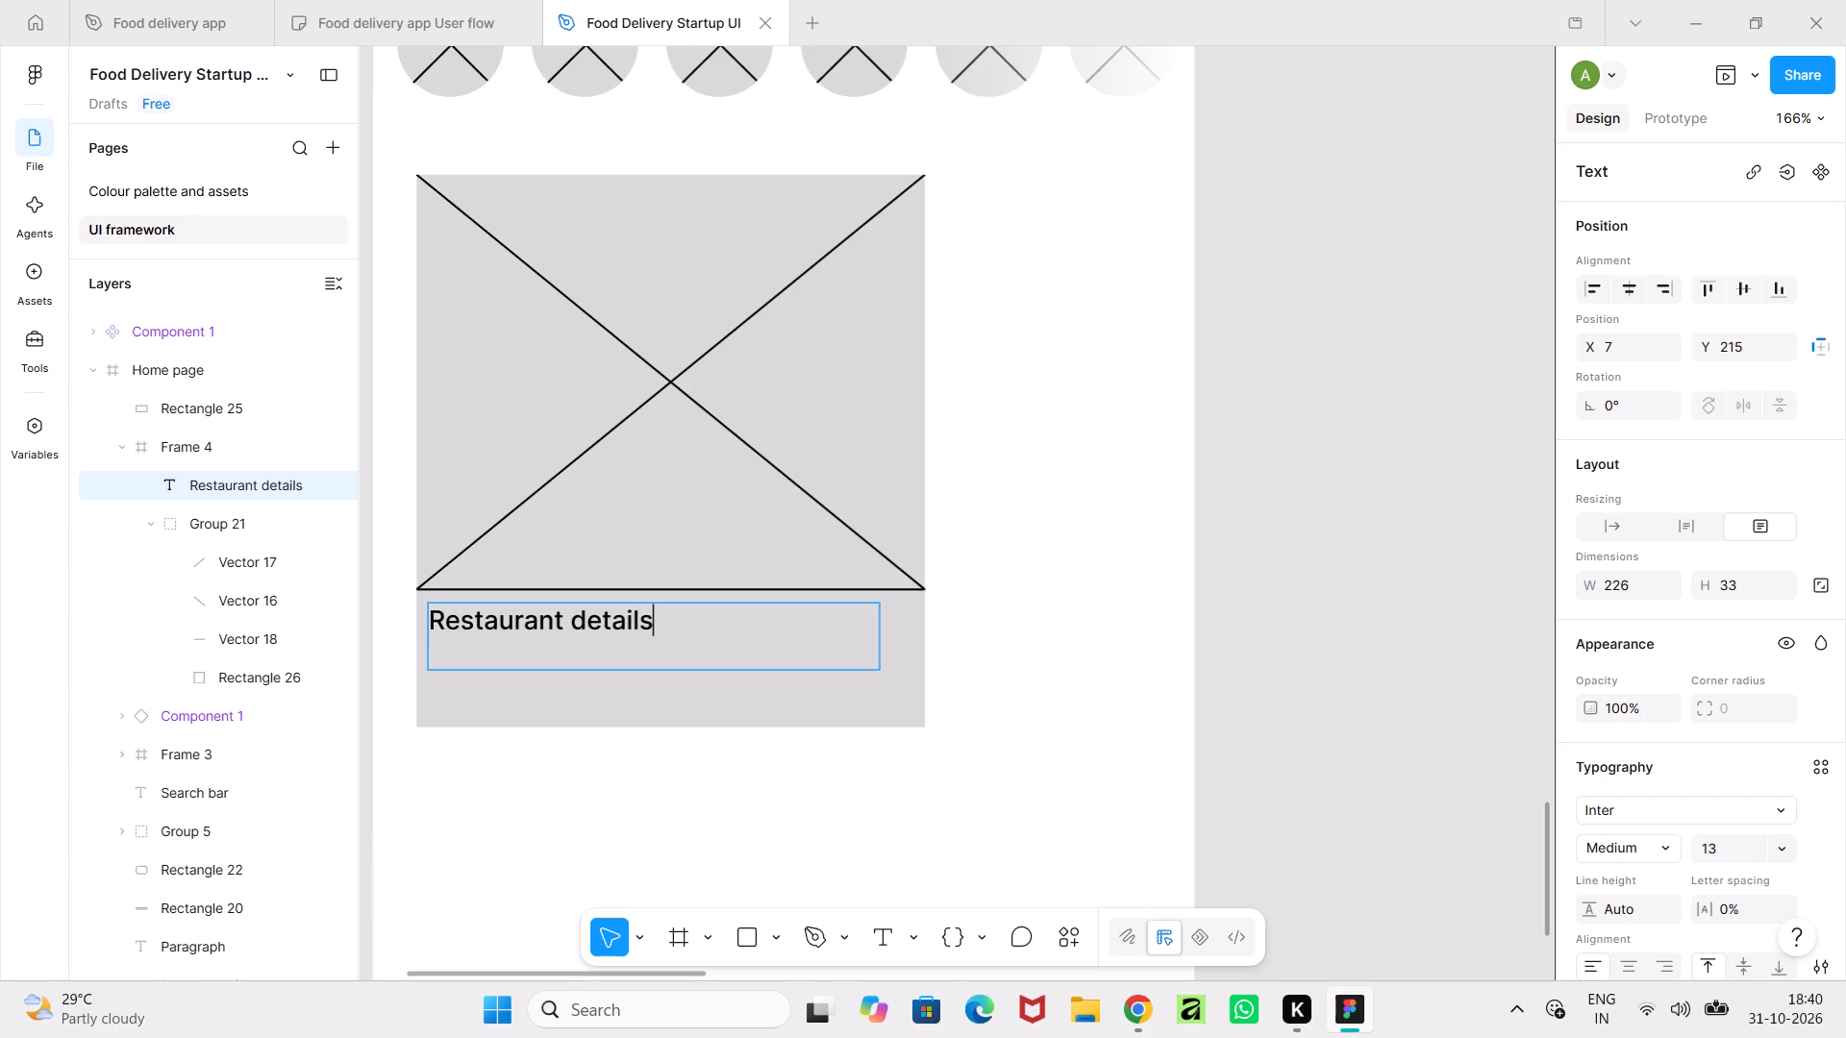
left_click(1233, 692)
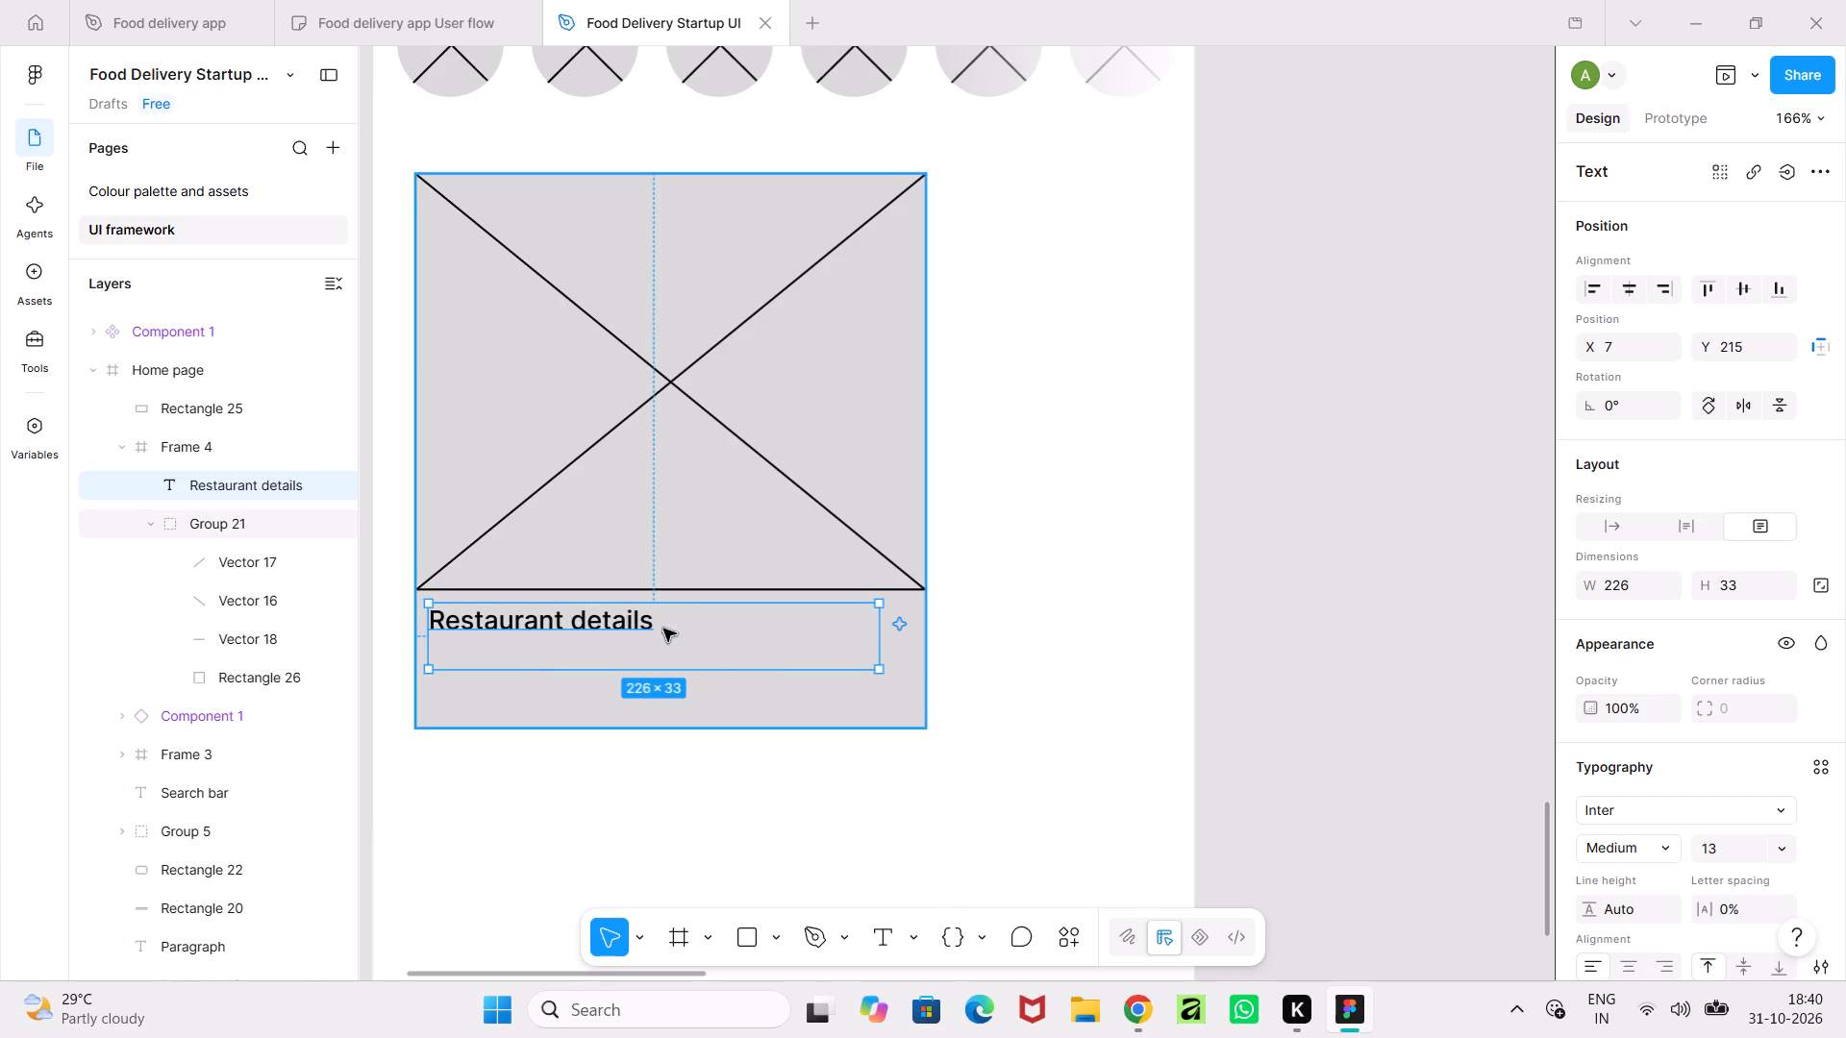
Change the card's text from "Restaurant details" to "Restaurant Name".
left_click(653, 625)
left_click(653, 625)
left_click(653, 625)
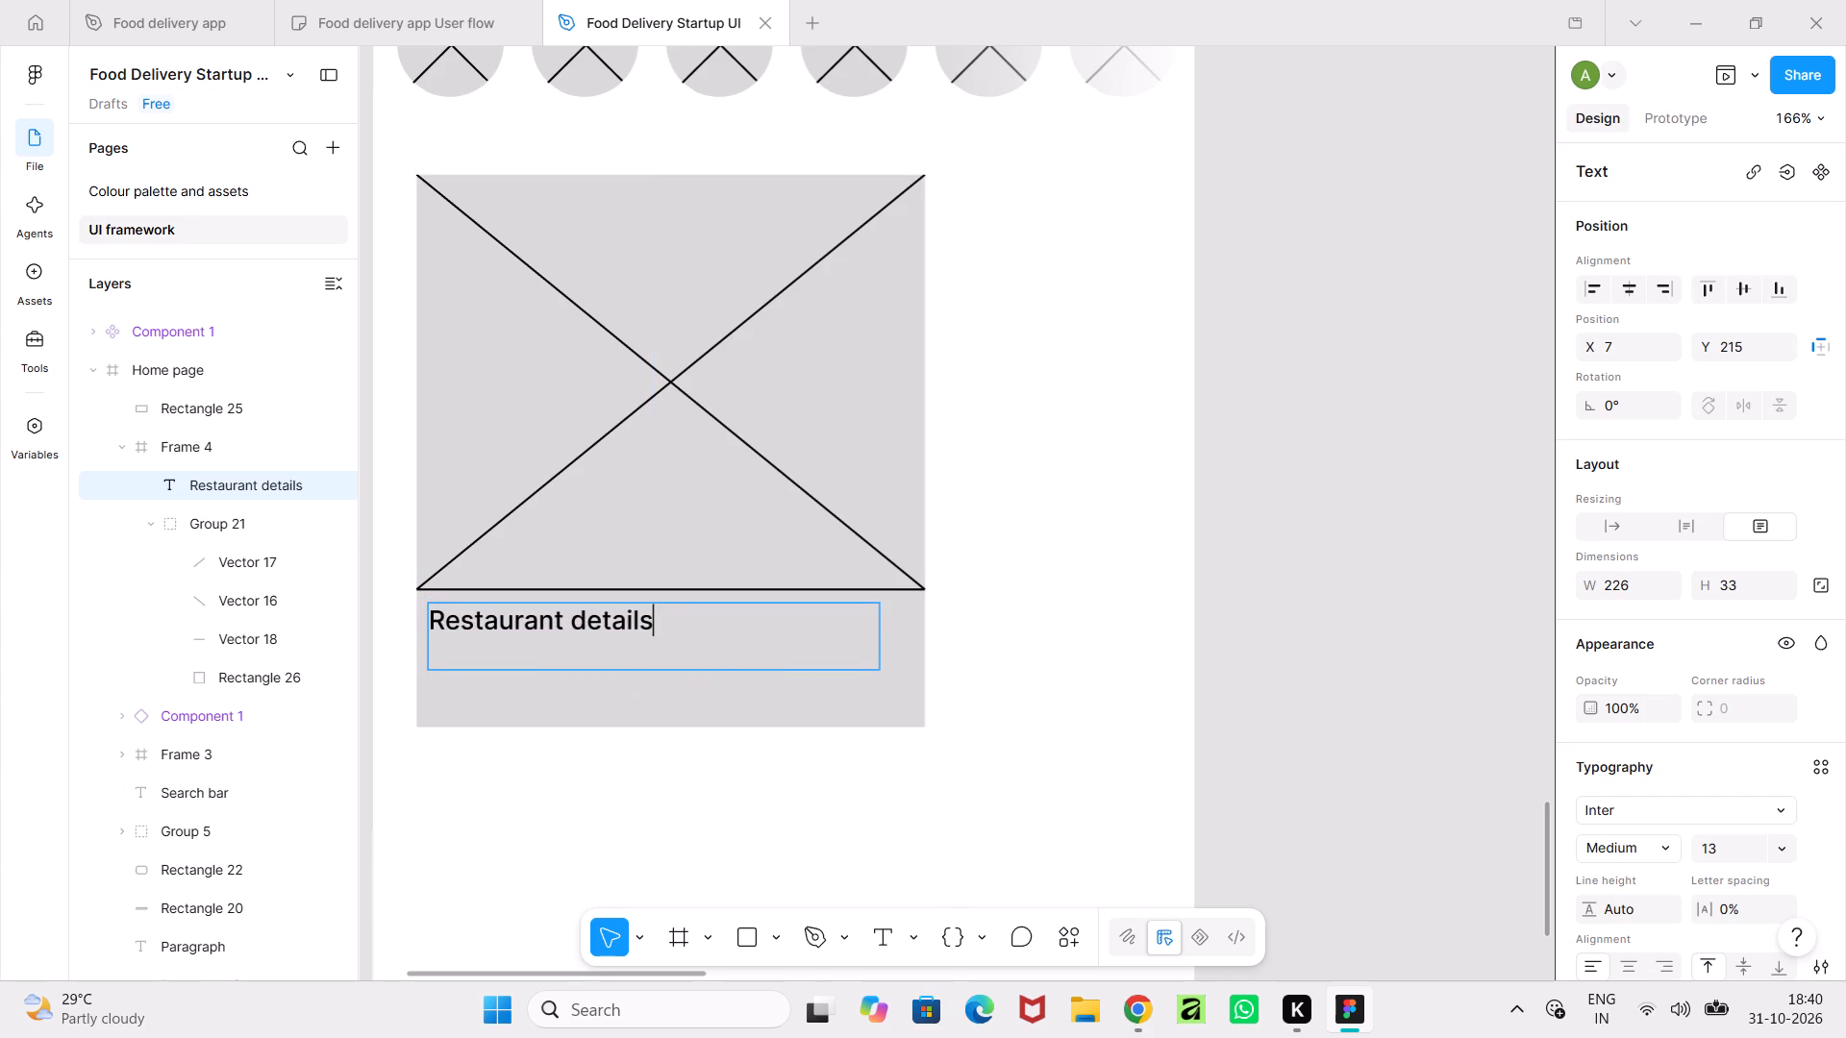
key("BackSpace")
key("BackSpace")
key("BackSpace")
key("BackSpace")
key("BackSpace")
key("BackSpace")
key("BackSpace")
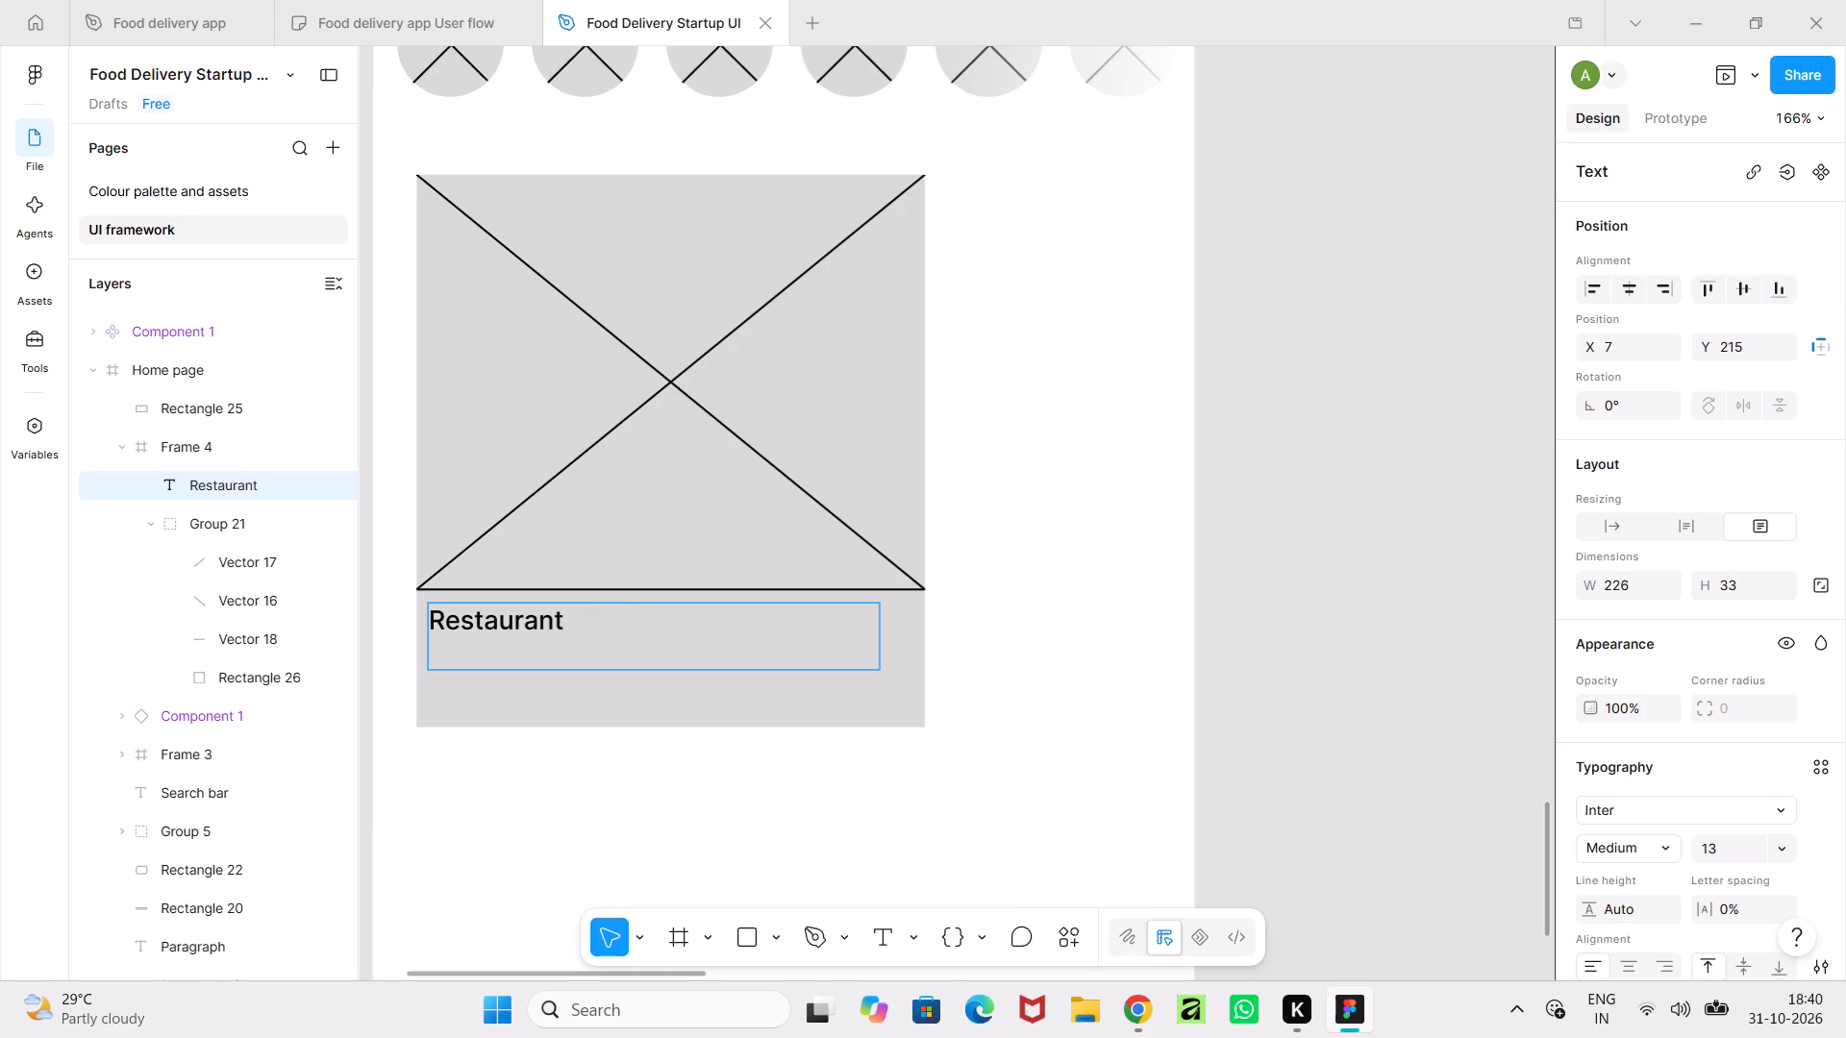
type("Name")
left_click(1362, 664)
Reduce the Restaurant Name text box's height to 15.
left_click_drag(725, 670, 729, 638)
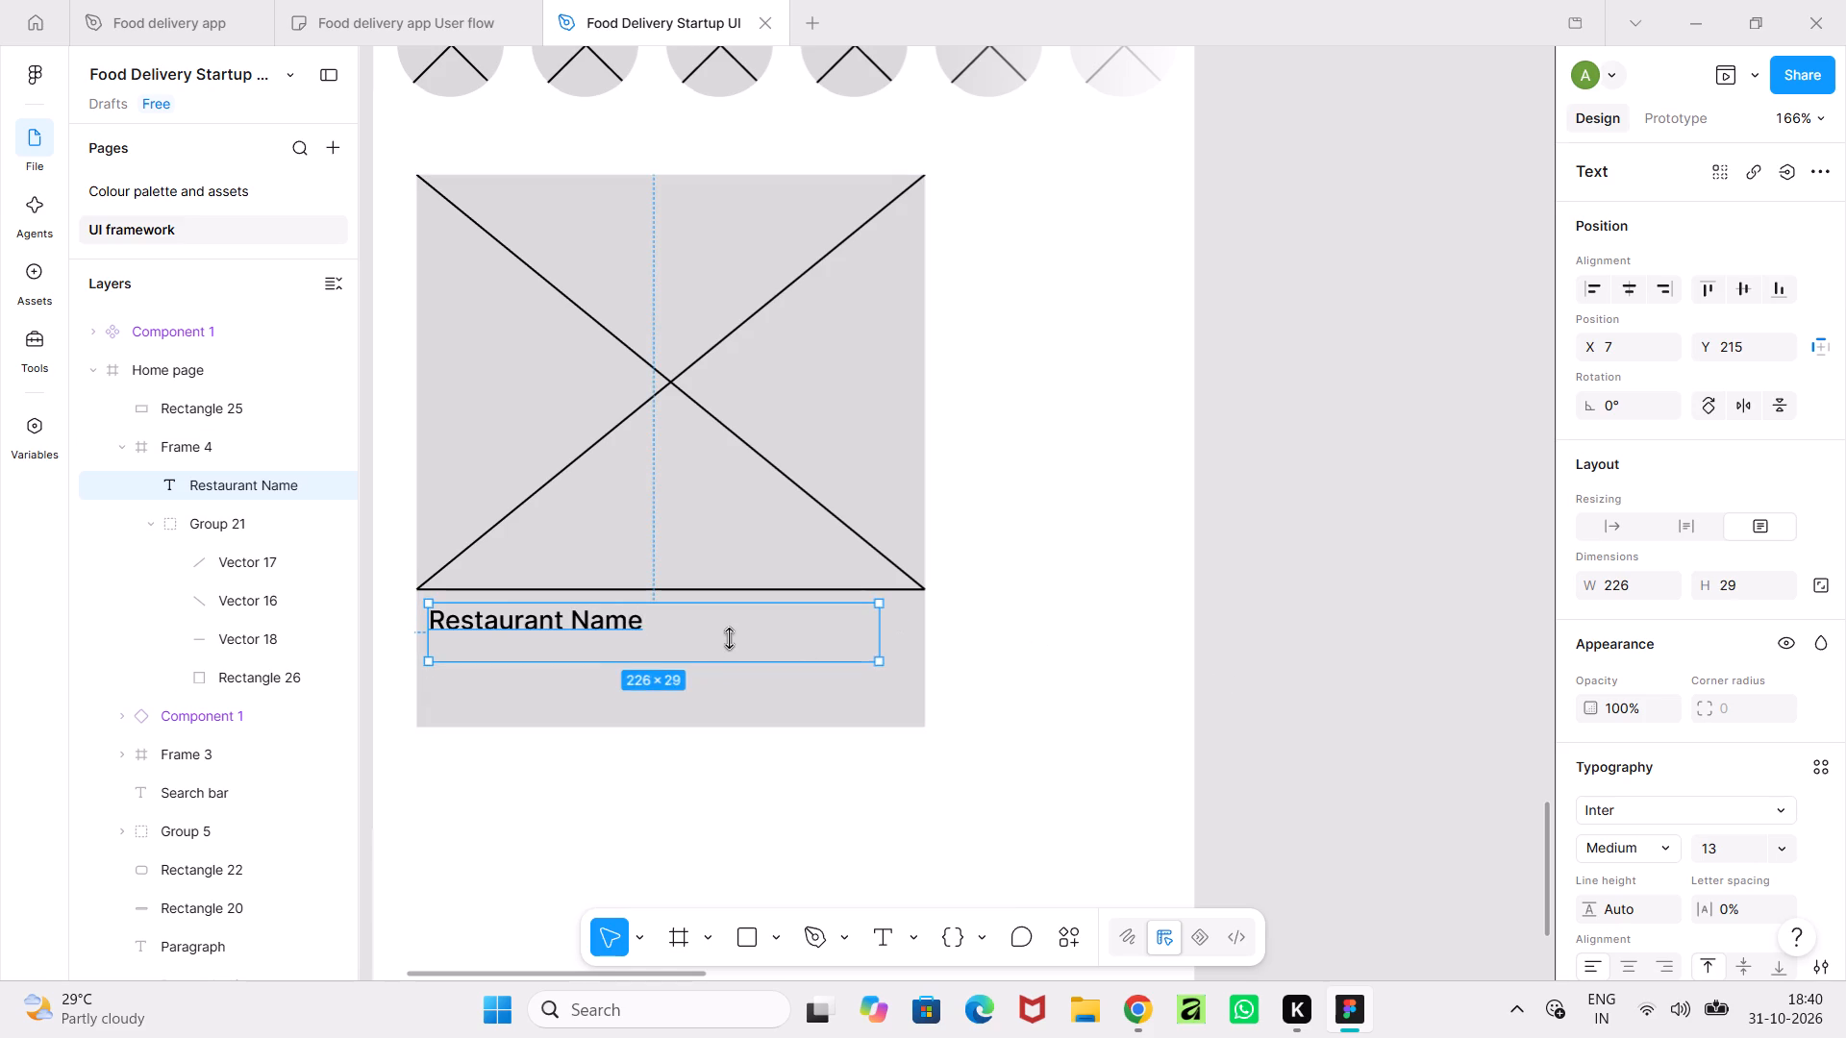
left_click_drag(729, 638, 729, 627)
Duplicate the Restaurant Name text box and place the copy directly below it at Y 234.
key("ctrl+c")
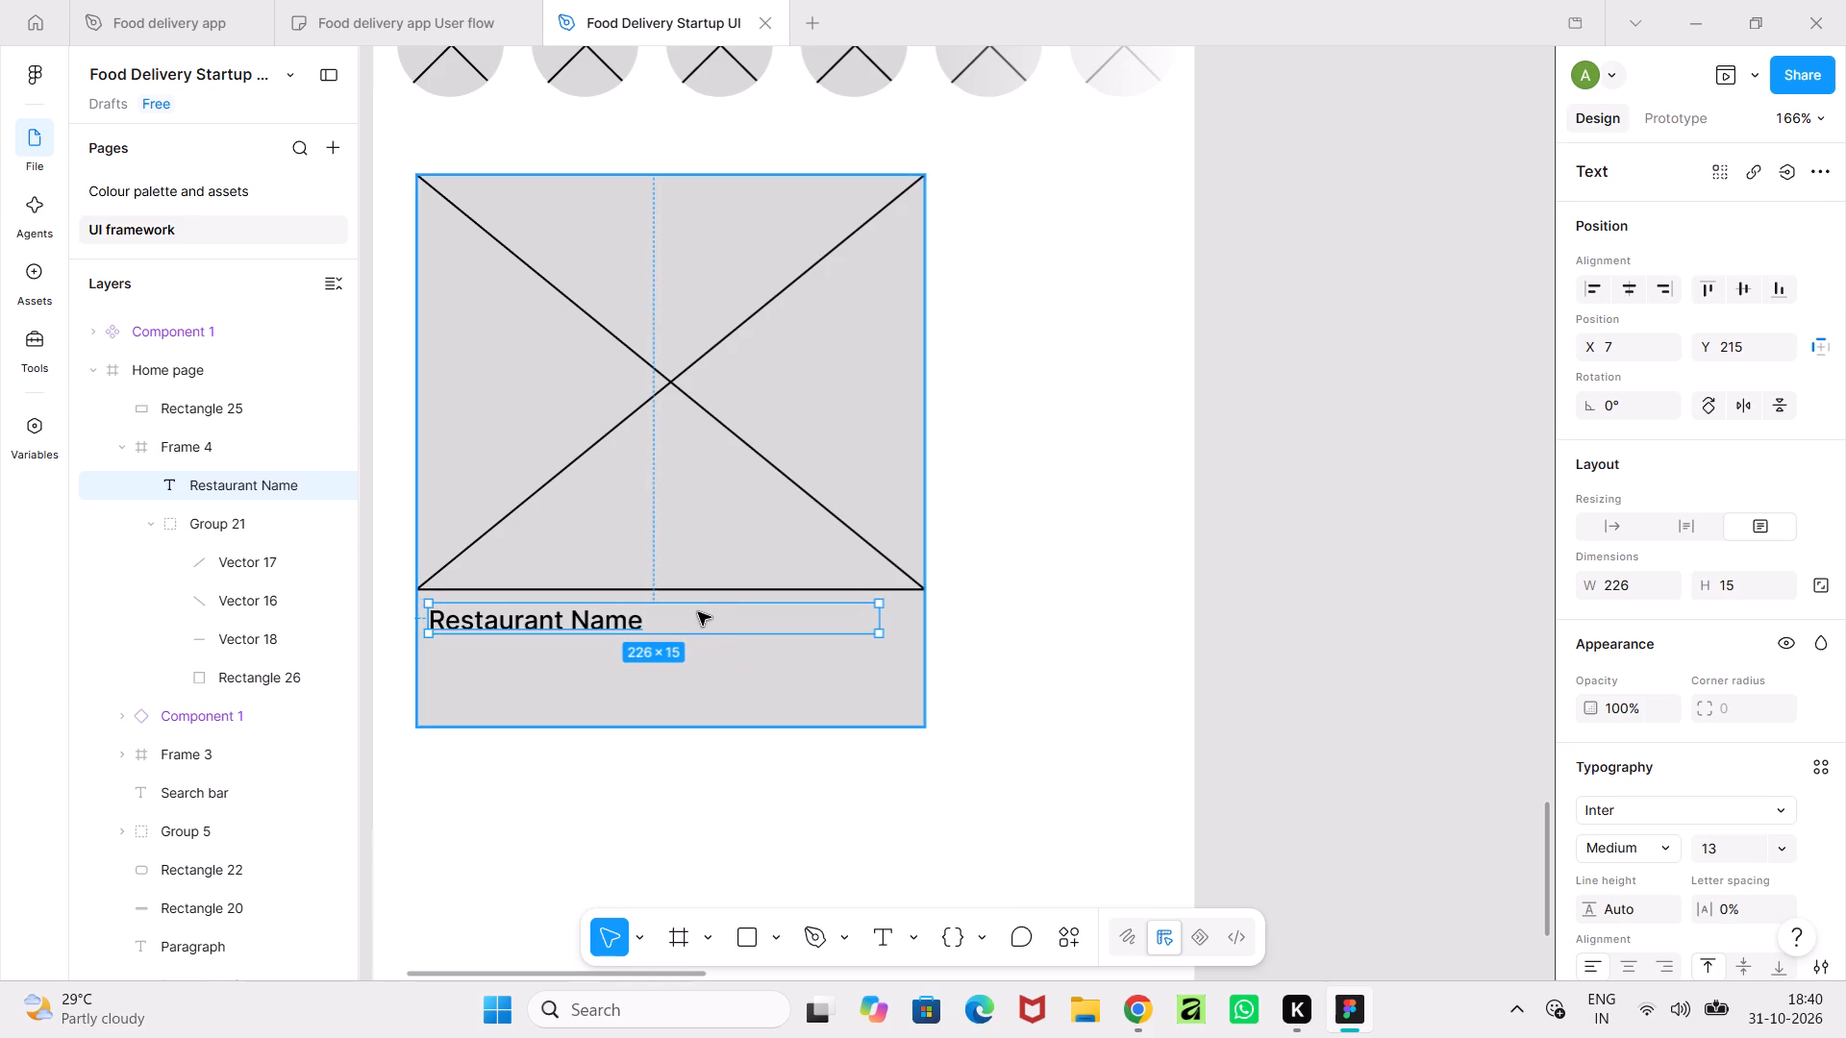
key("ctrl+v")
left_click_drag(698, 612, 698, 652)
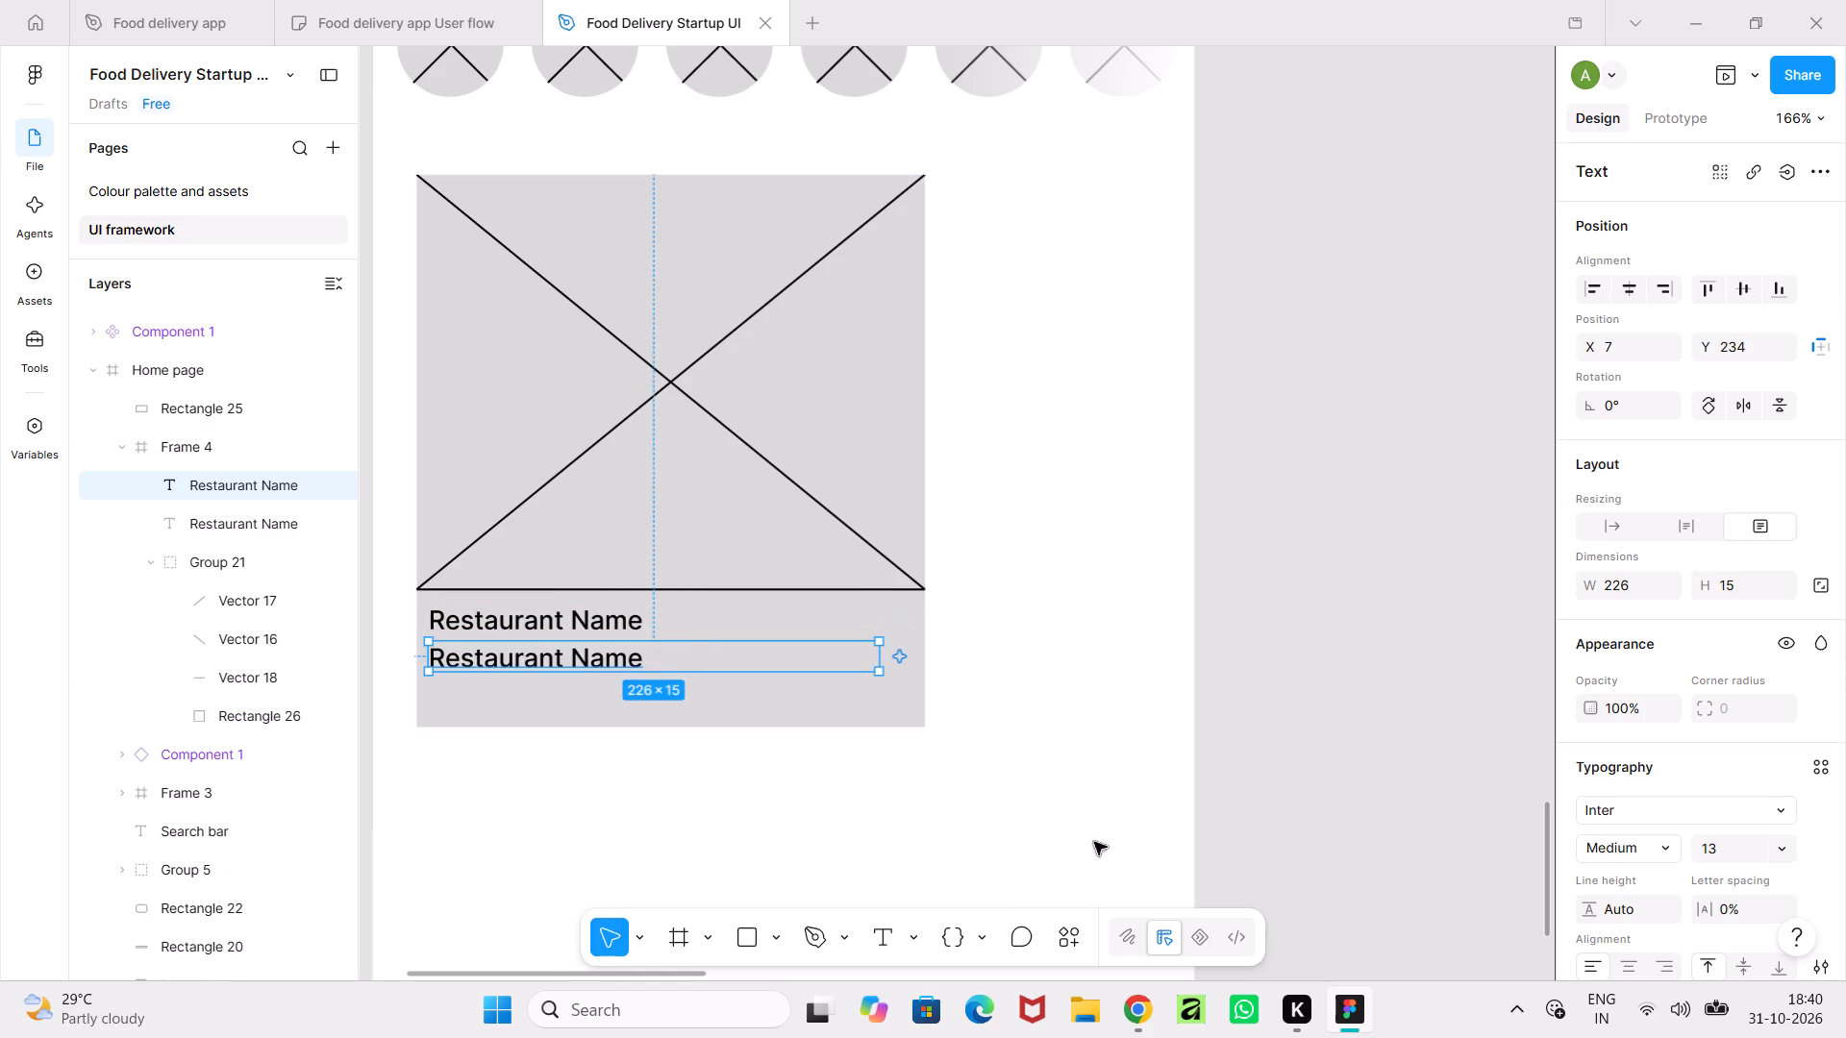
Increase the lower Restaurant Name text box's height to 36.
left_click_drag(757, 668, 756, 712)
Set the lower Restaurant Name text to Regular weight at font size 10.
left_click(1786, 840)
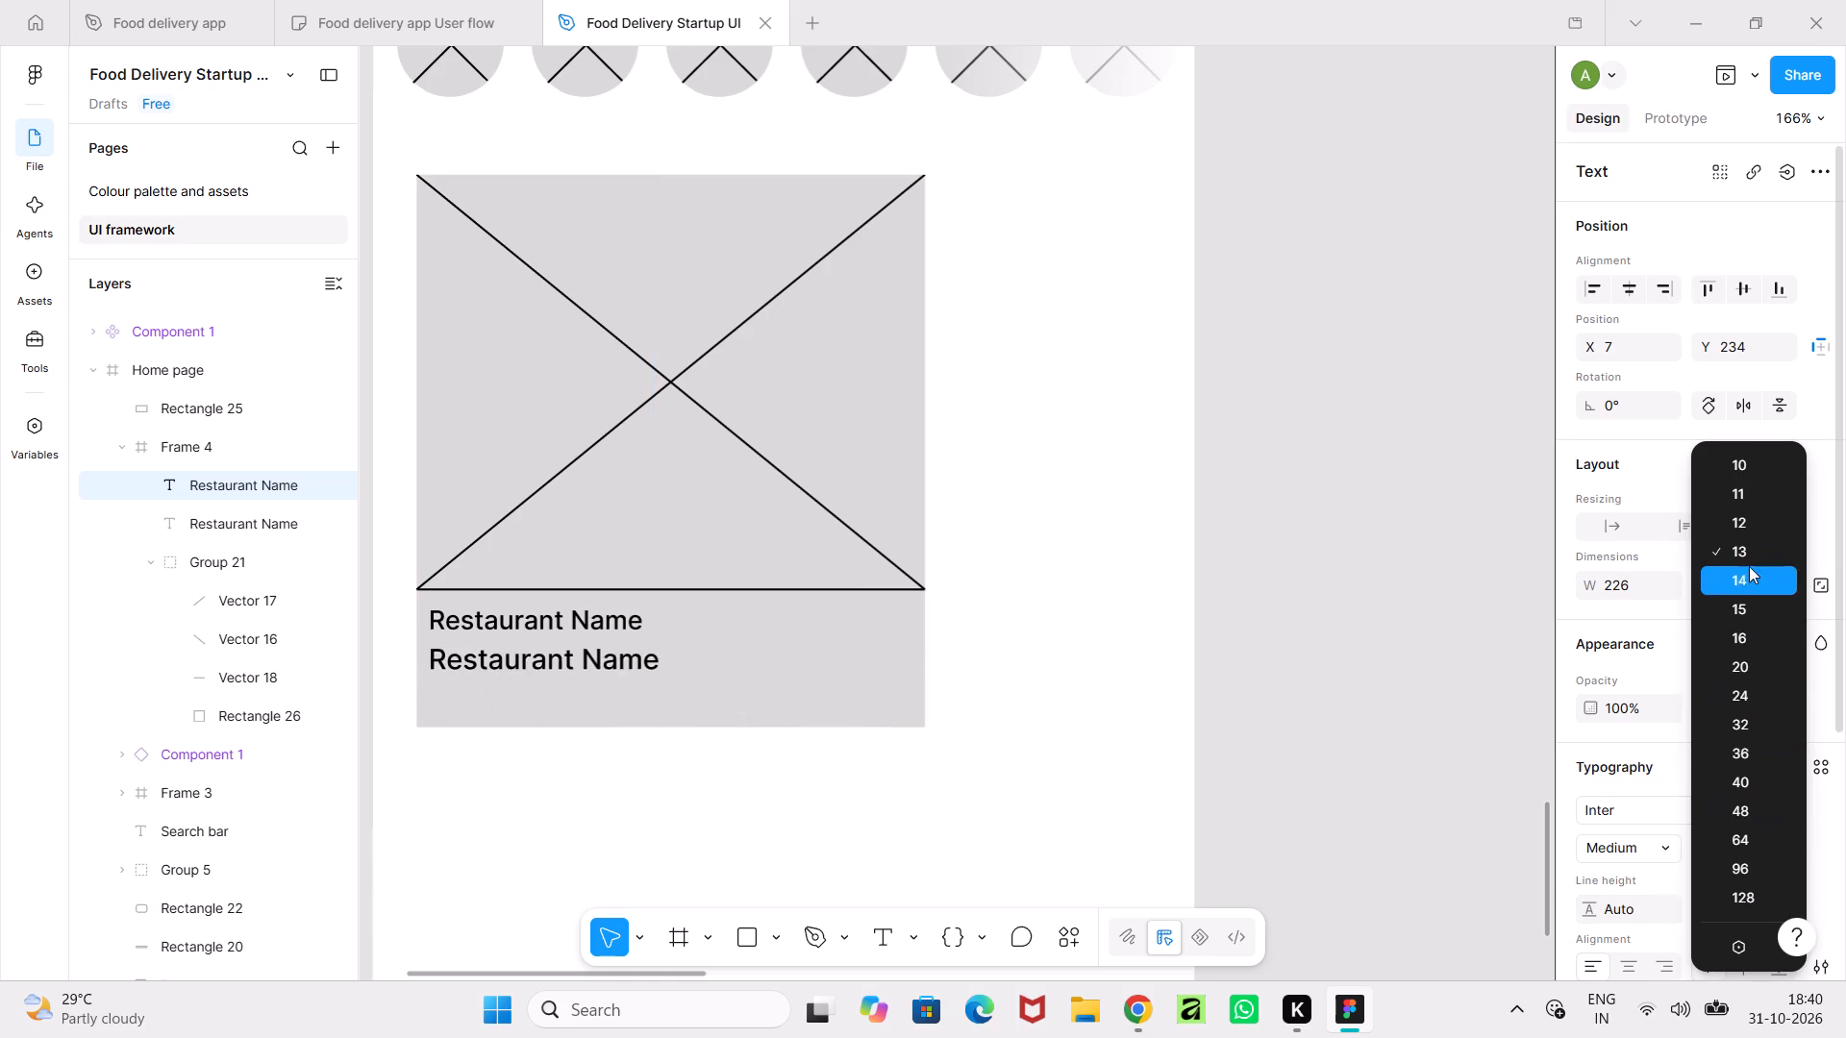
left_click(1760, 489)
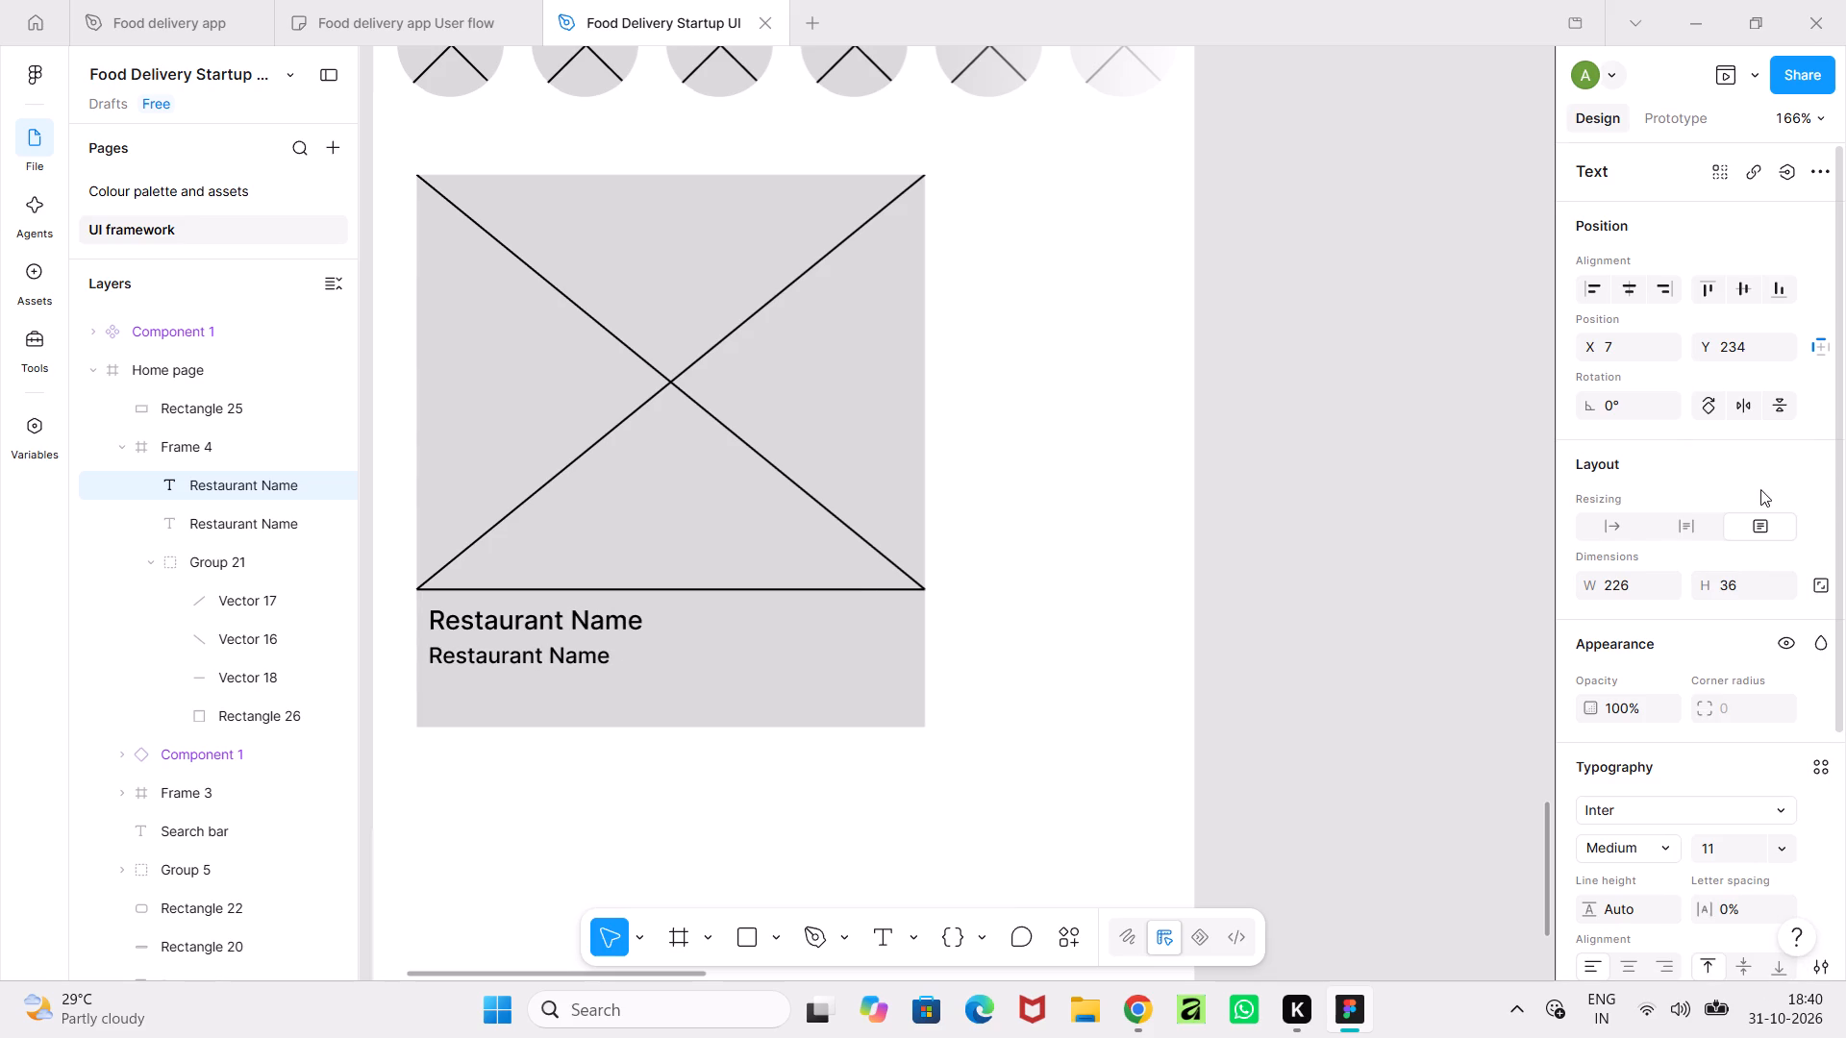
left_click(1660, 848)
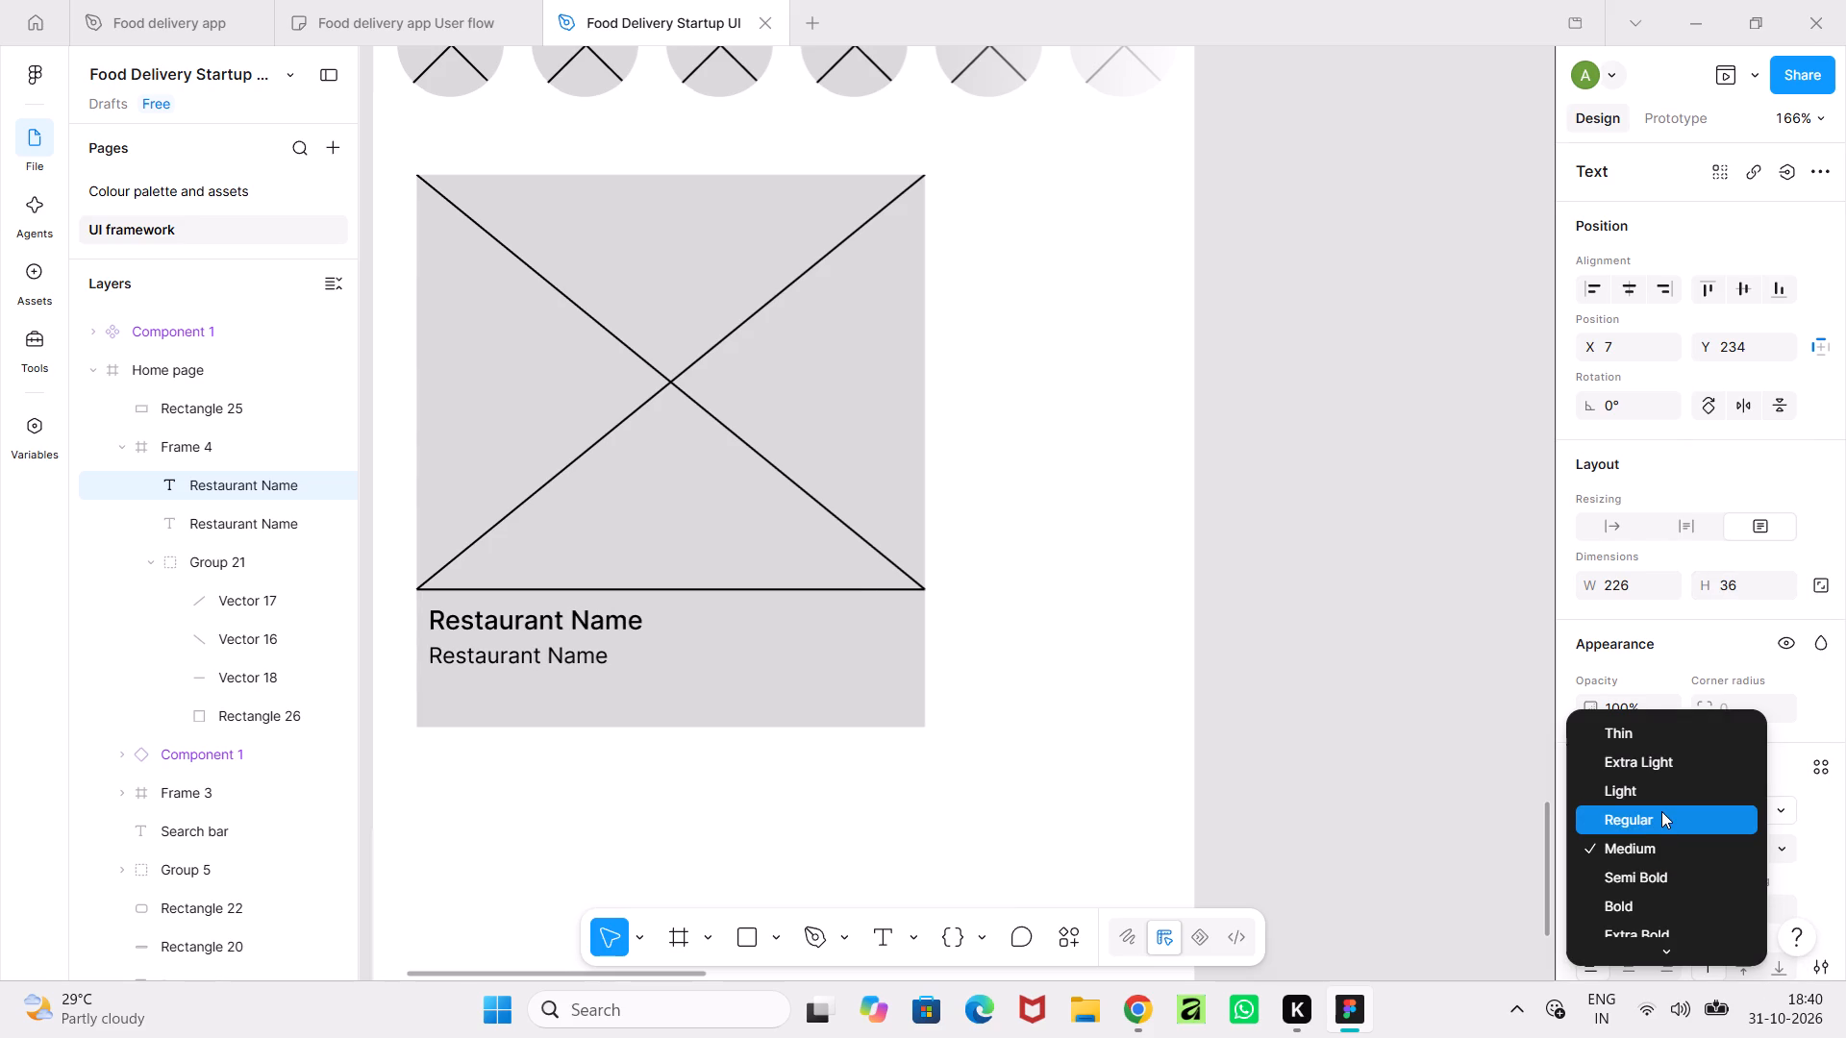
left_click(1664, 817)
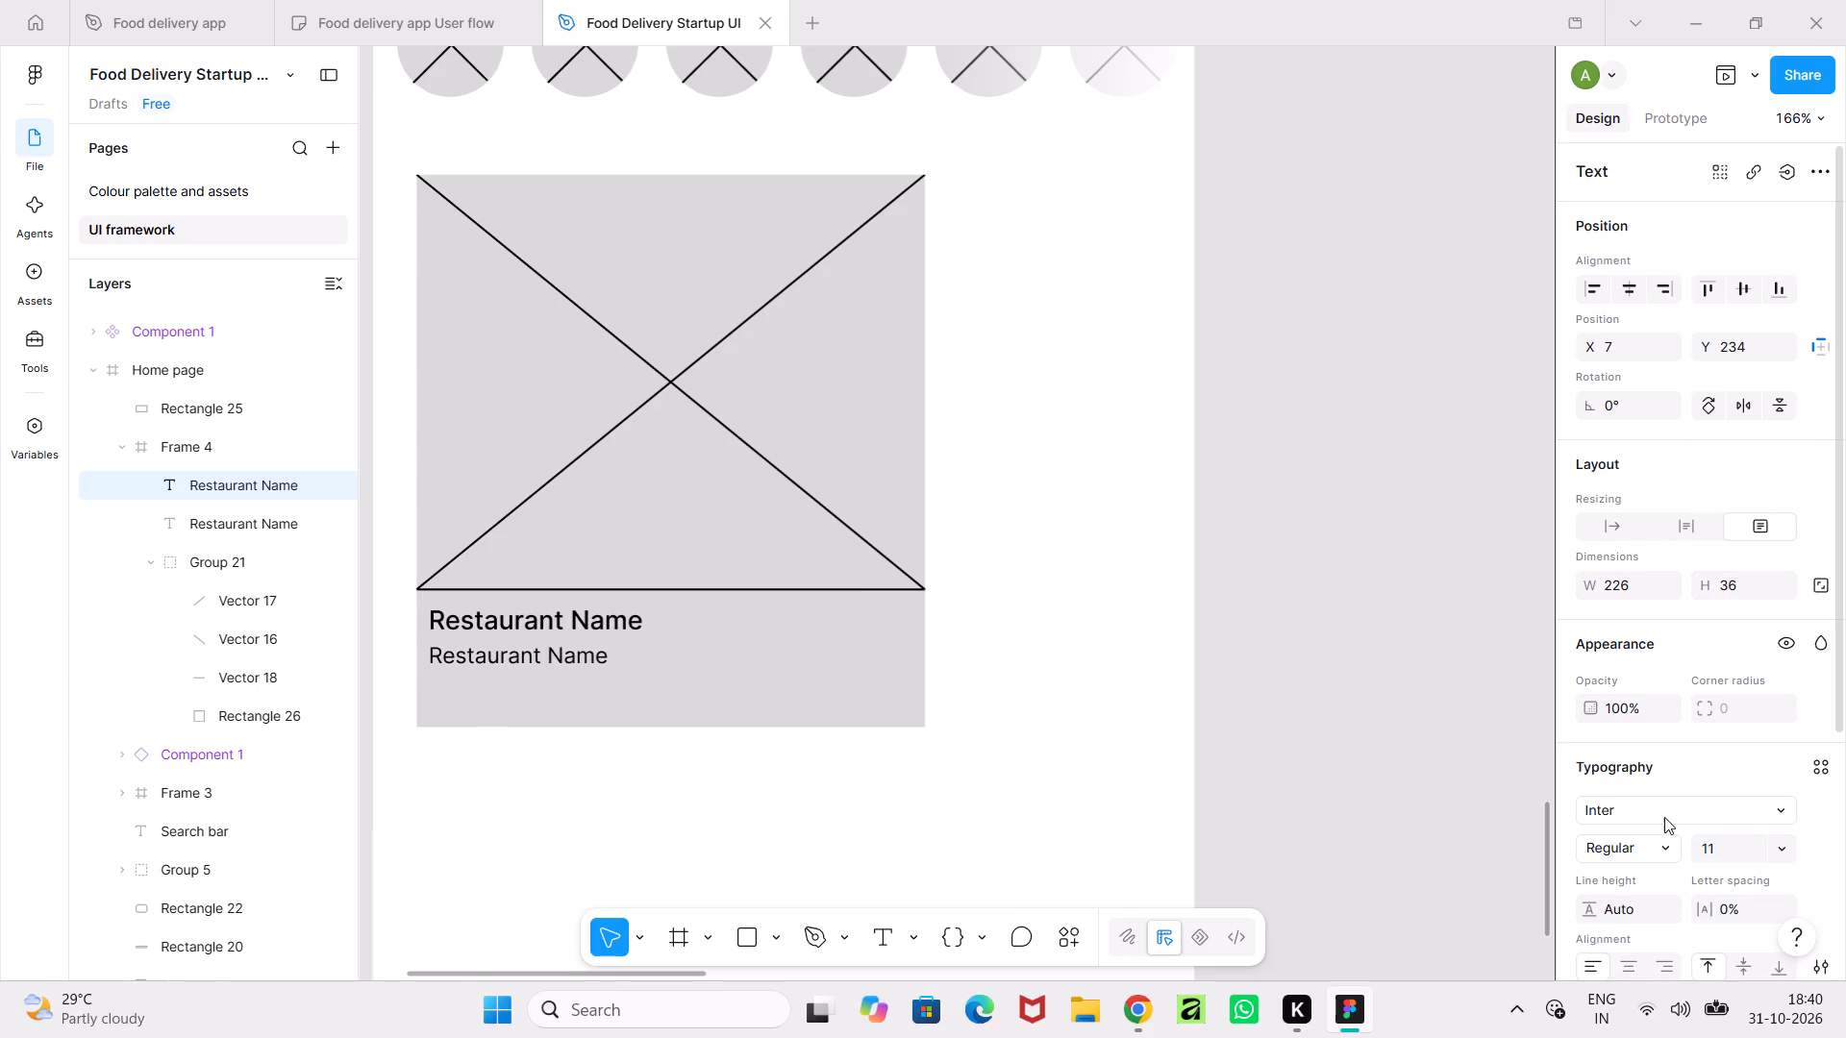
left_click(1783, 838)
left_click(1725, 457)
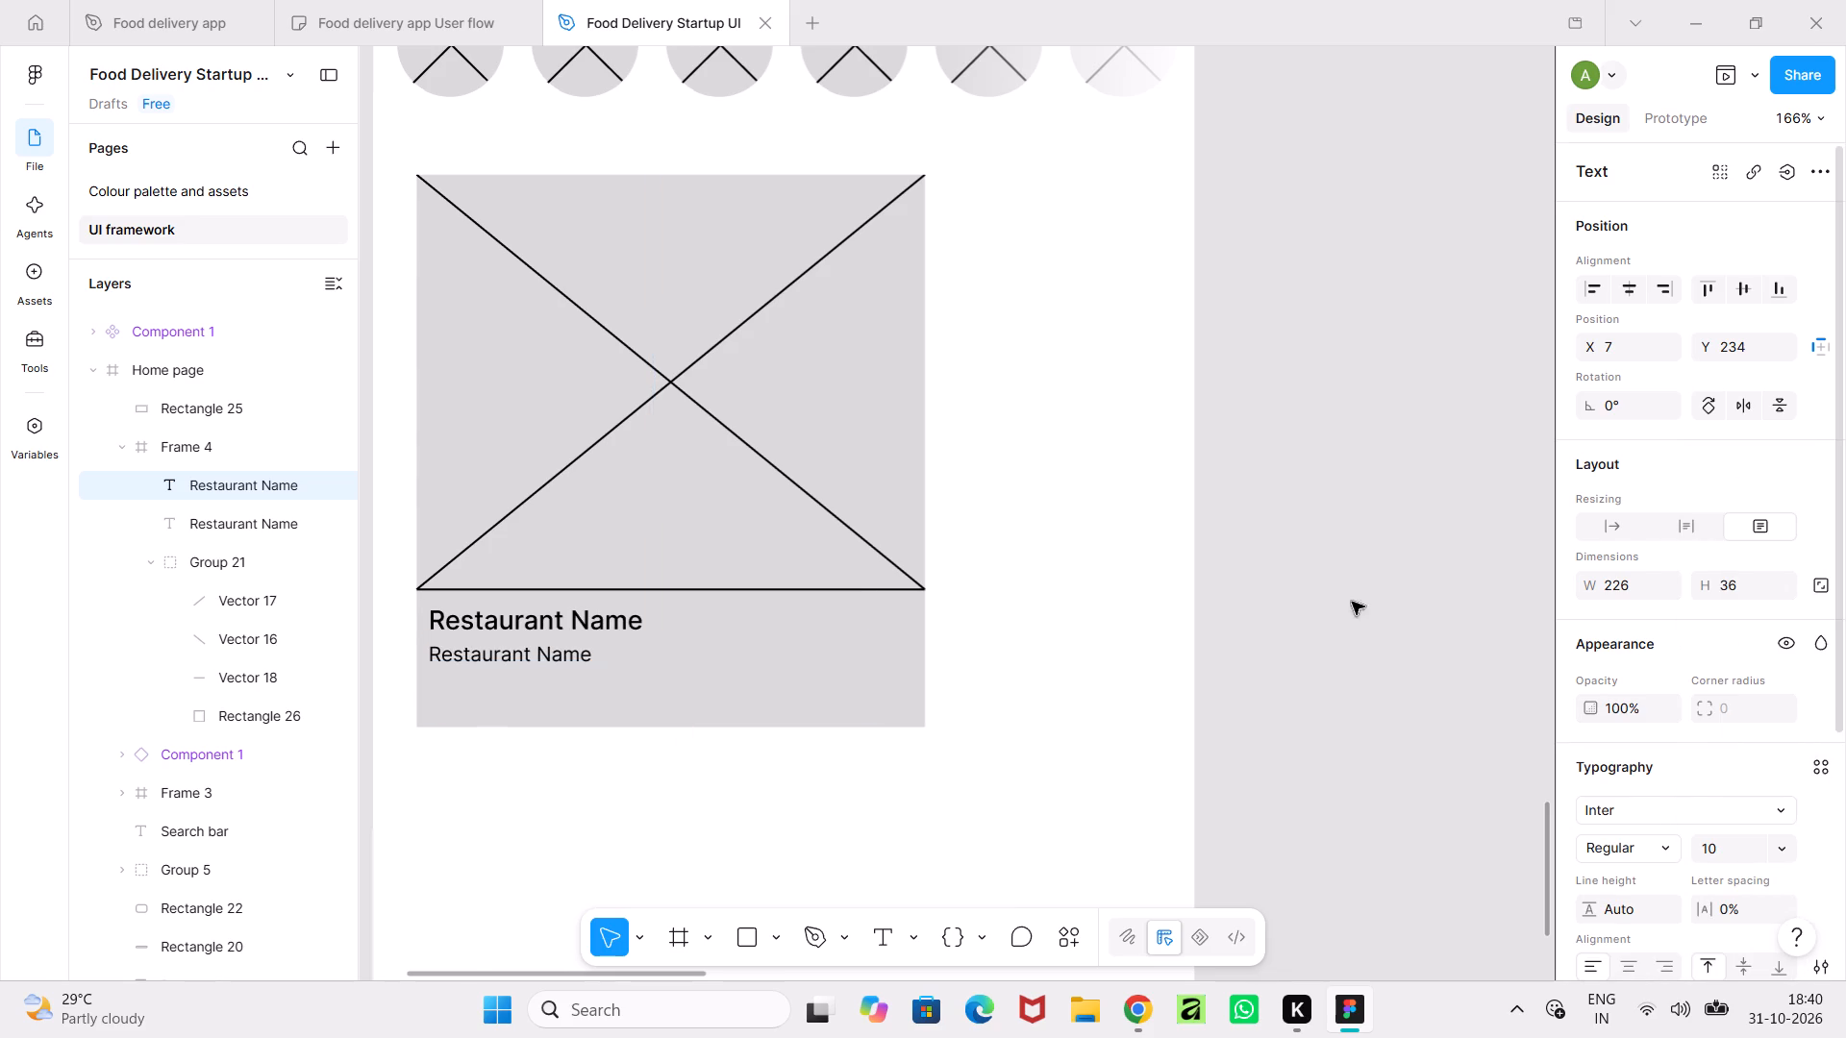
Change the lower text from "Restaurant Name" to "Paragraph".
double_click(557, 650)
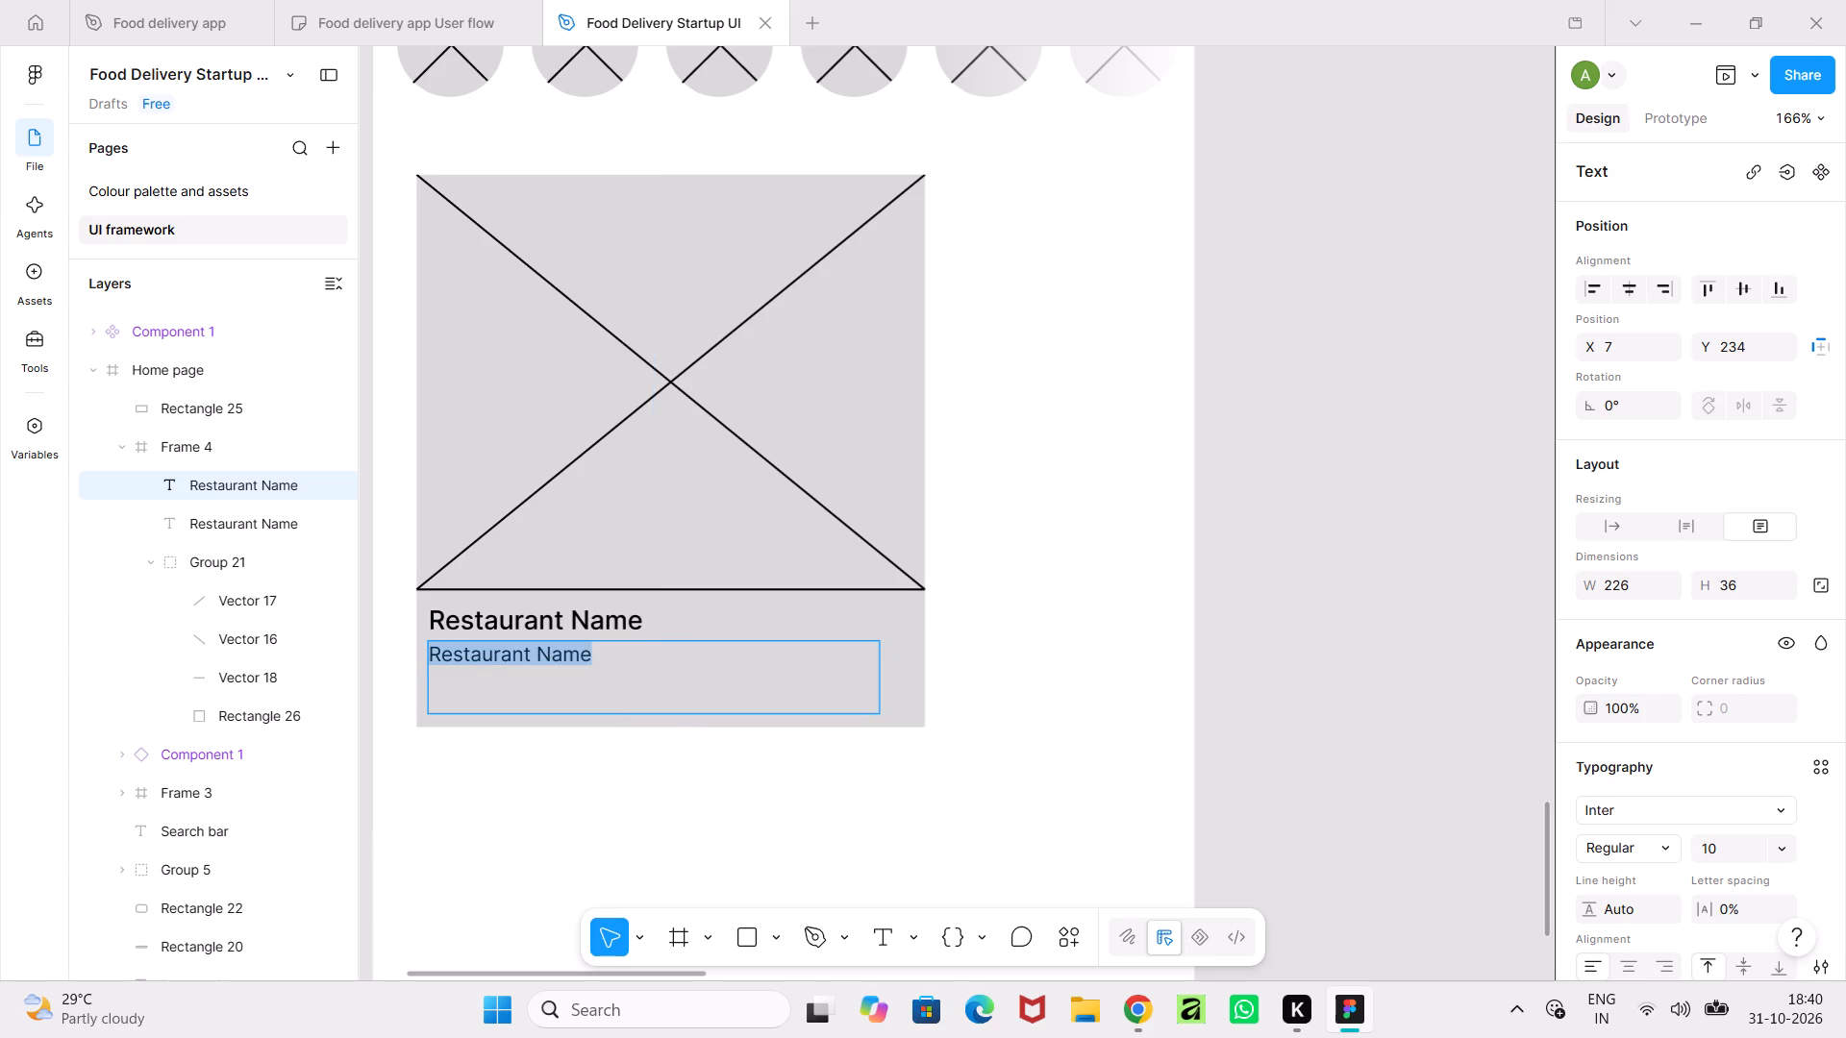
type("Paragraph")
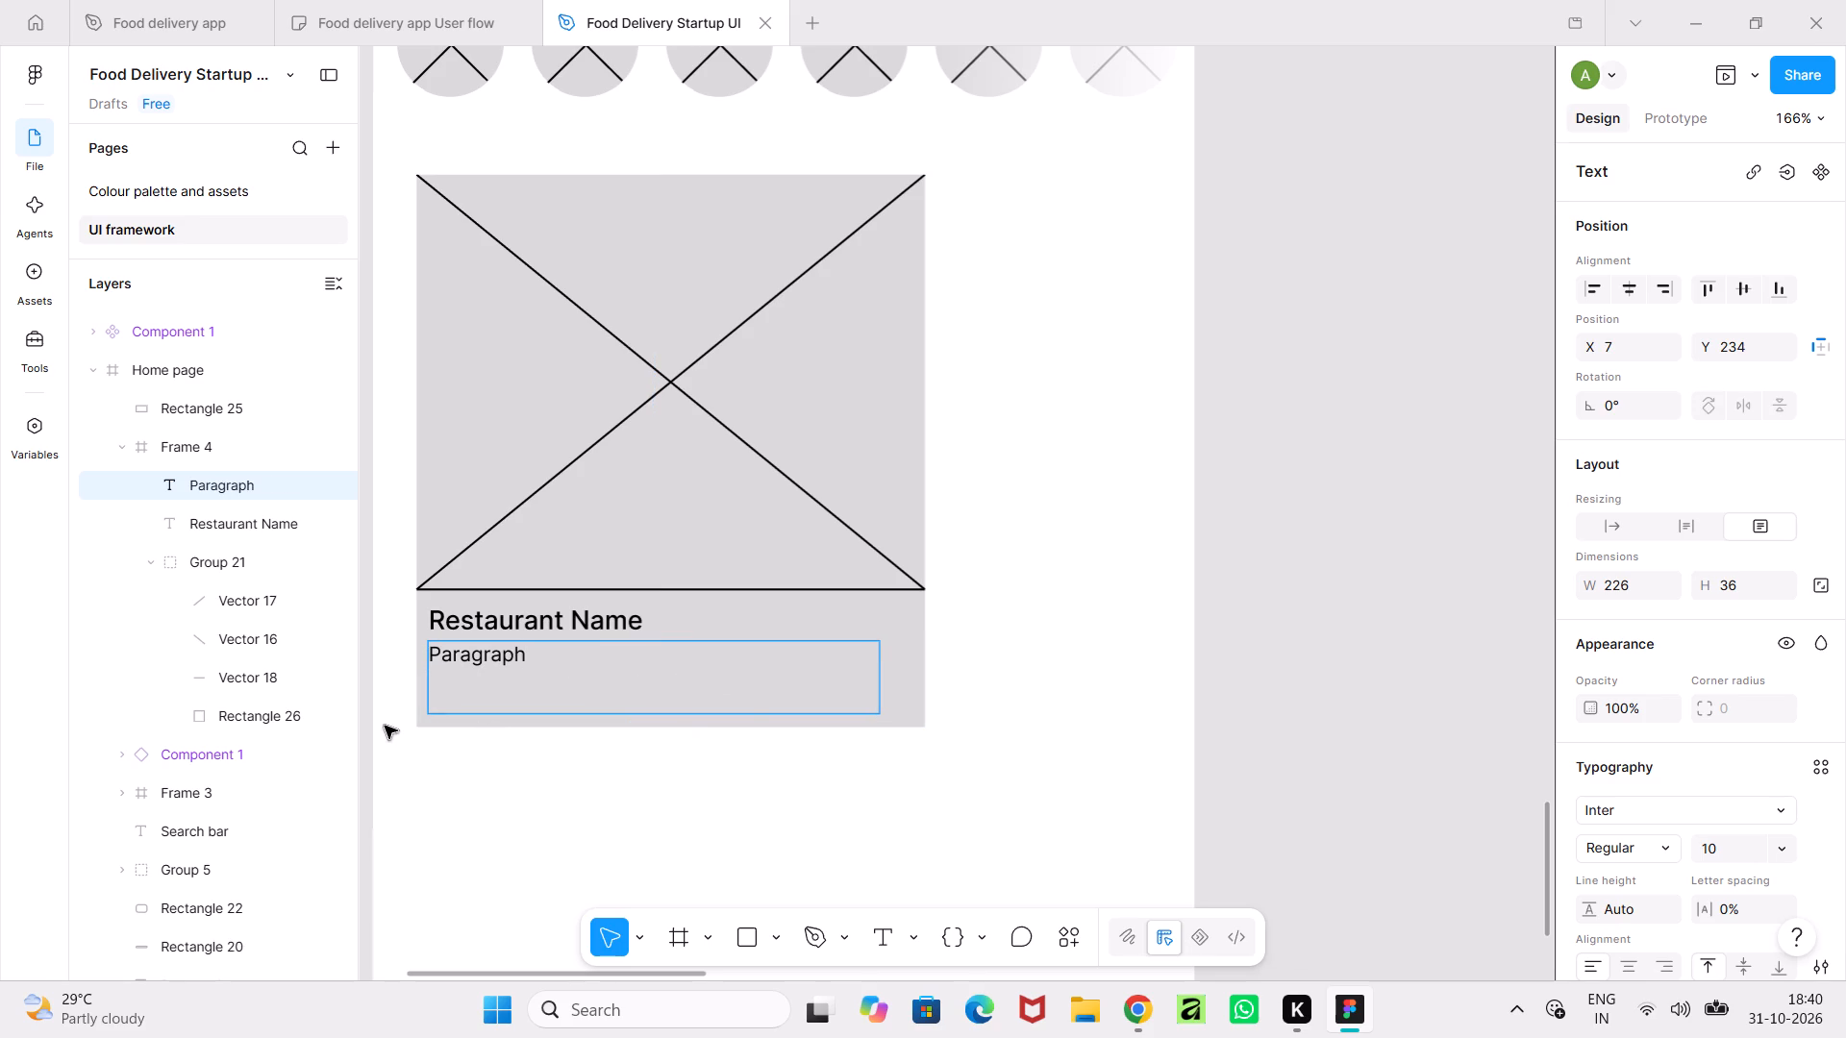
Set the card's Paragraph text to font size 8.
left_click(1725, 846)
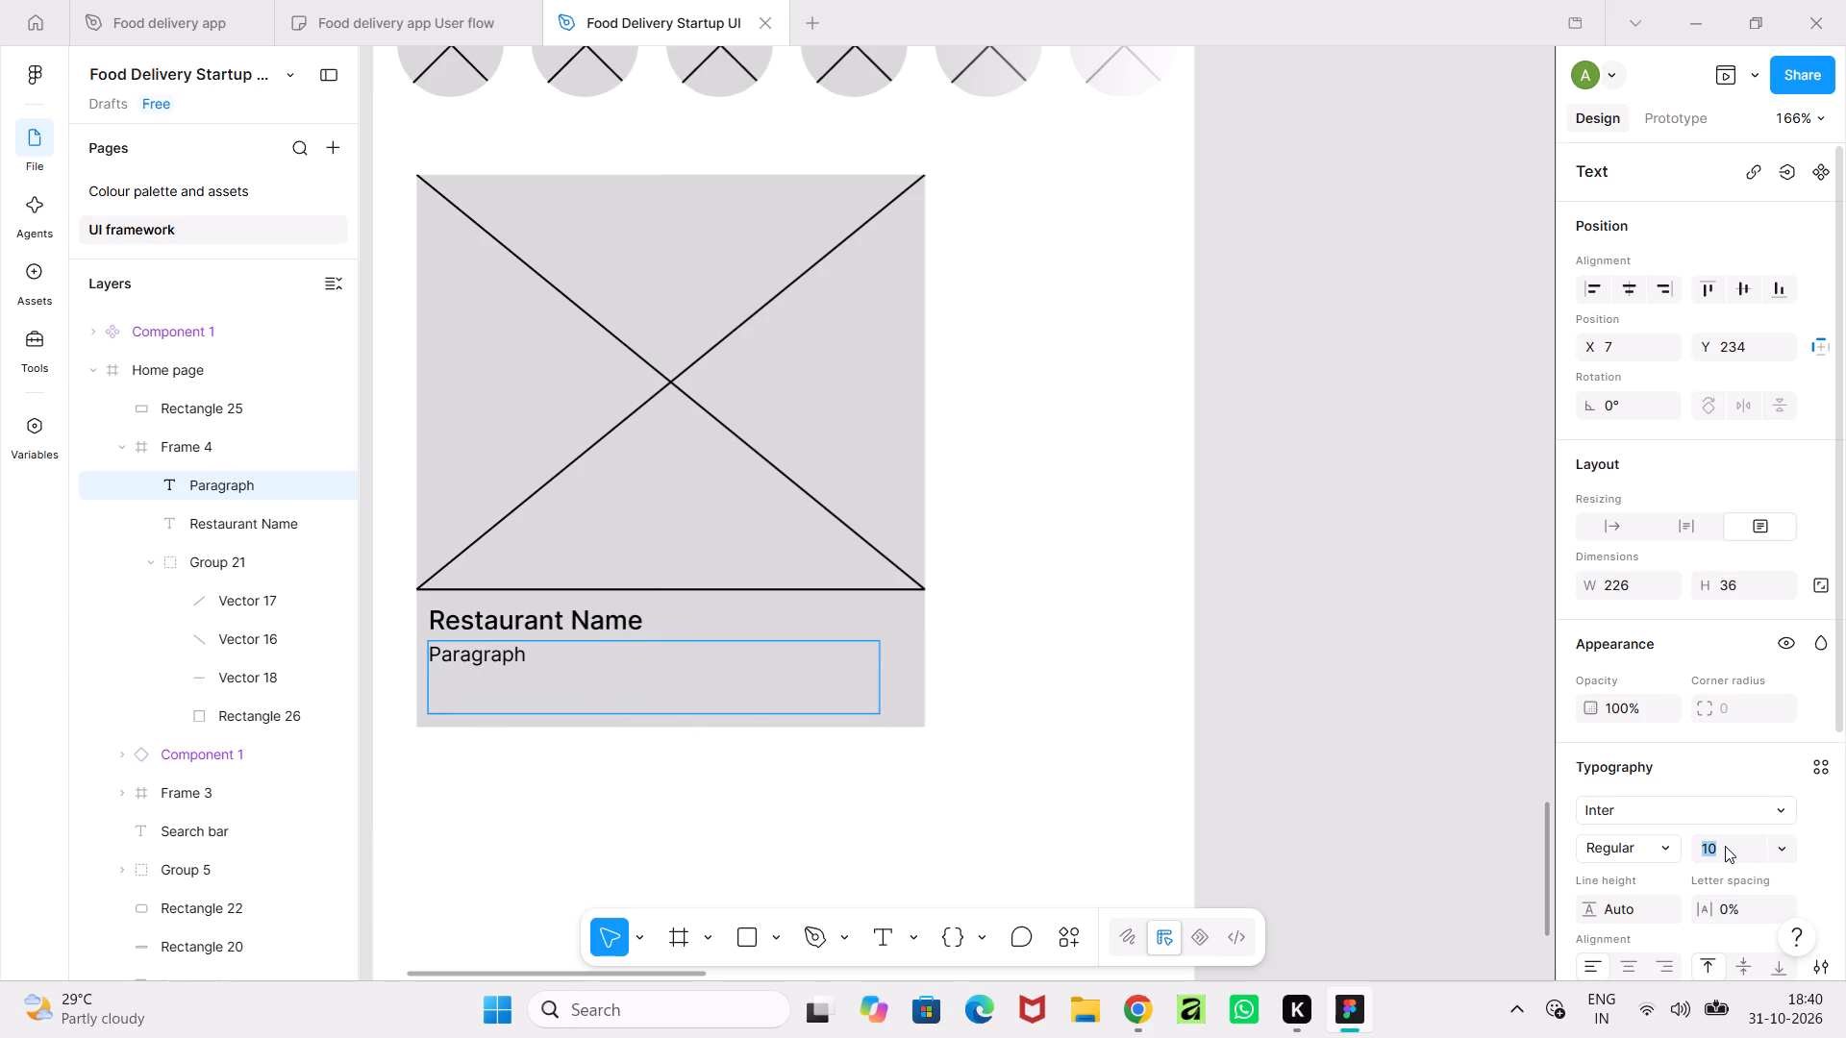
key("8")
key("Return")
left_click(1313, 773)
left_click(1710, 843)
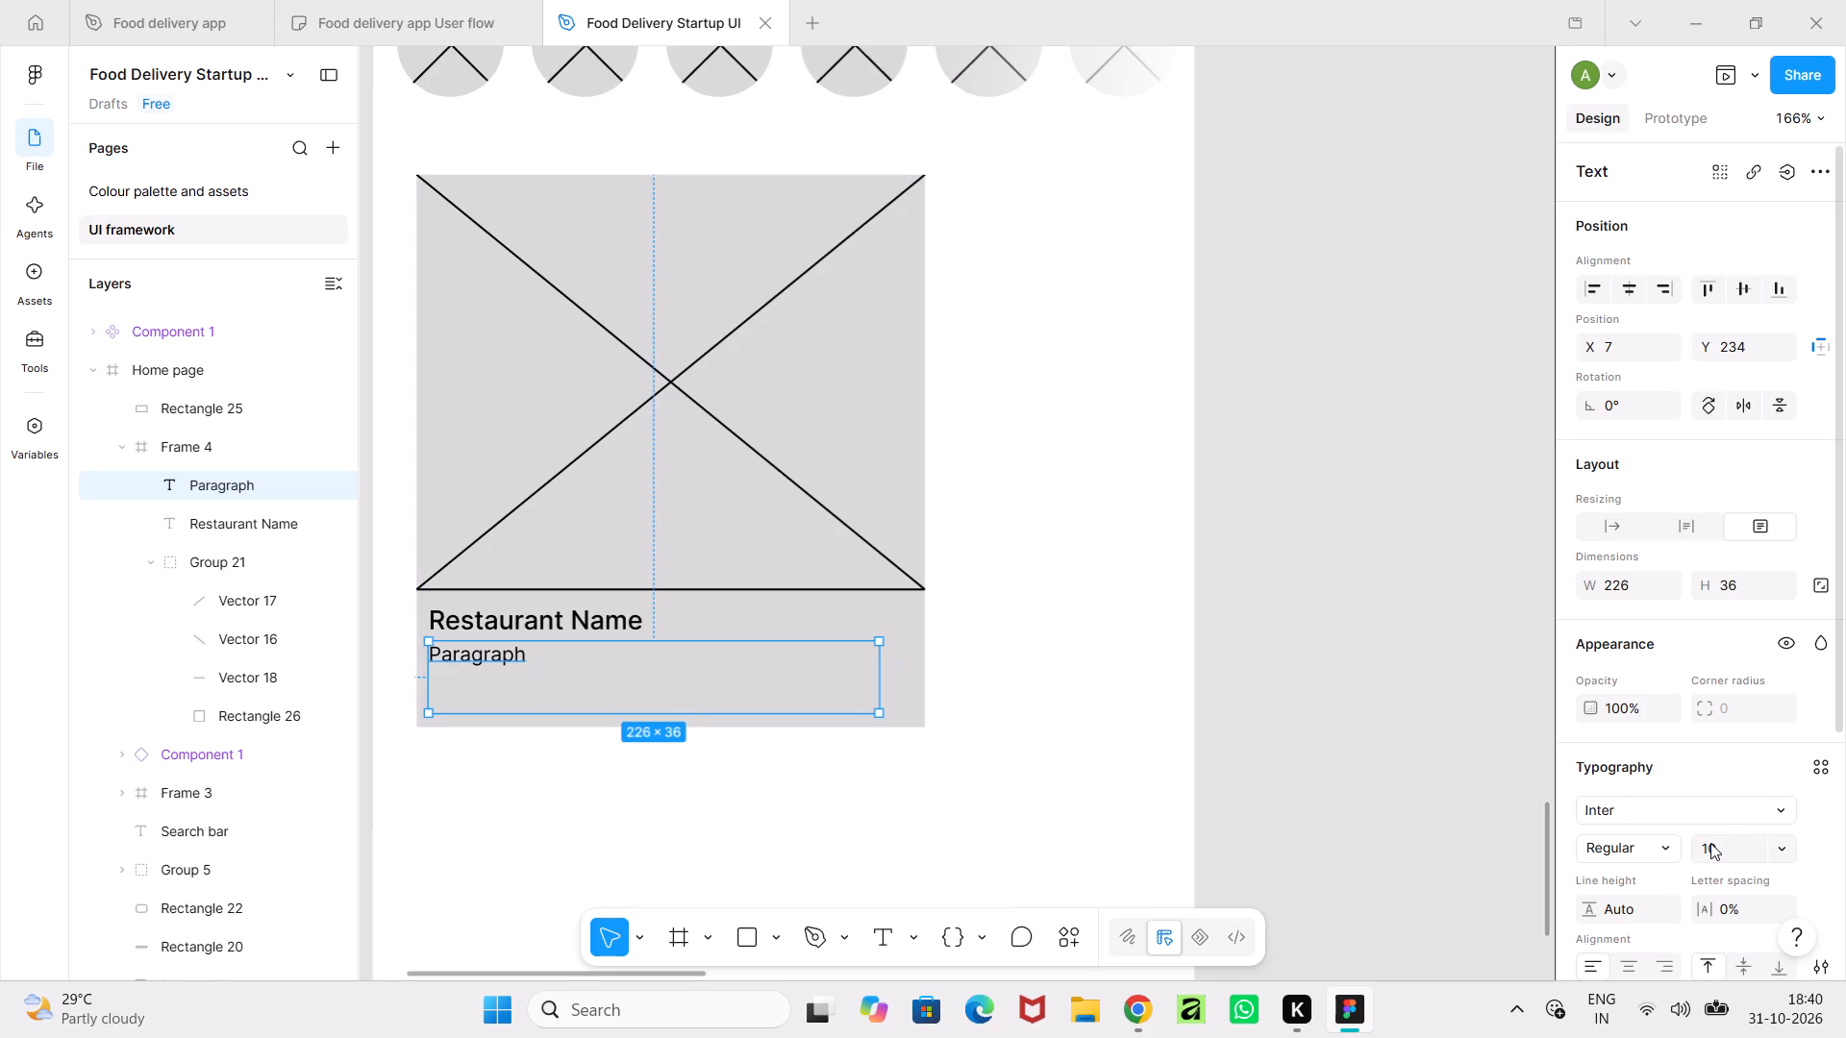
key("8")
key("Return")
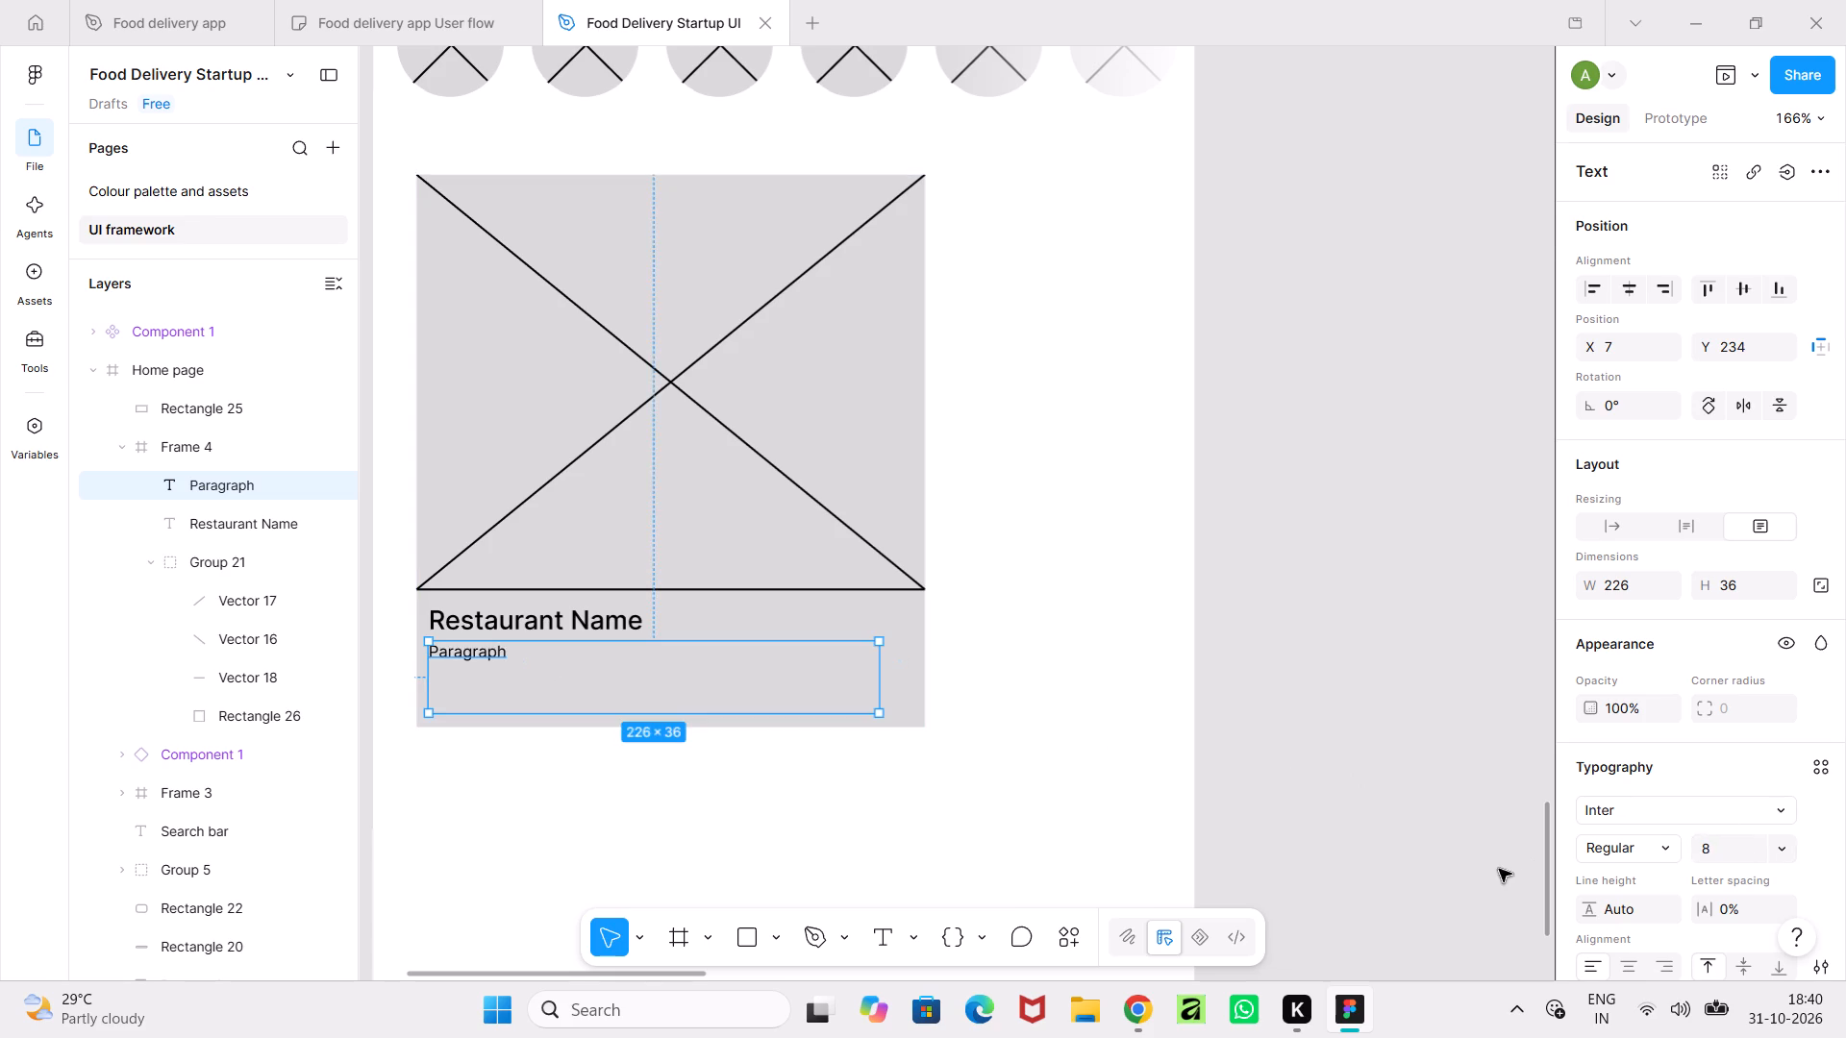
left_click(1411, 886)
Set the fill colour of the card's Paragraph text to 050505.
scroll(1411, 886, "down", 5, "ctrl")
middle_click_drag(1393, 877, 969, 838)
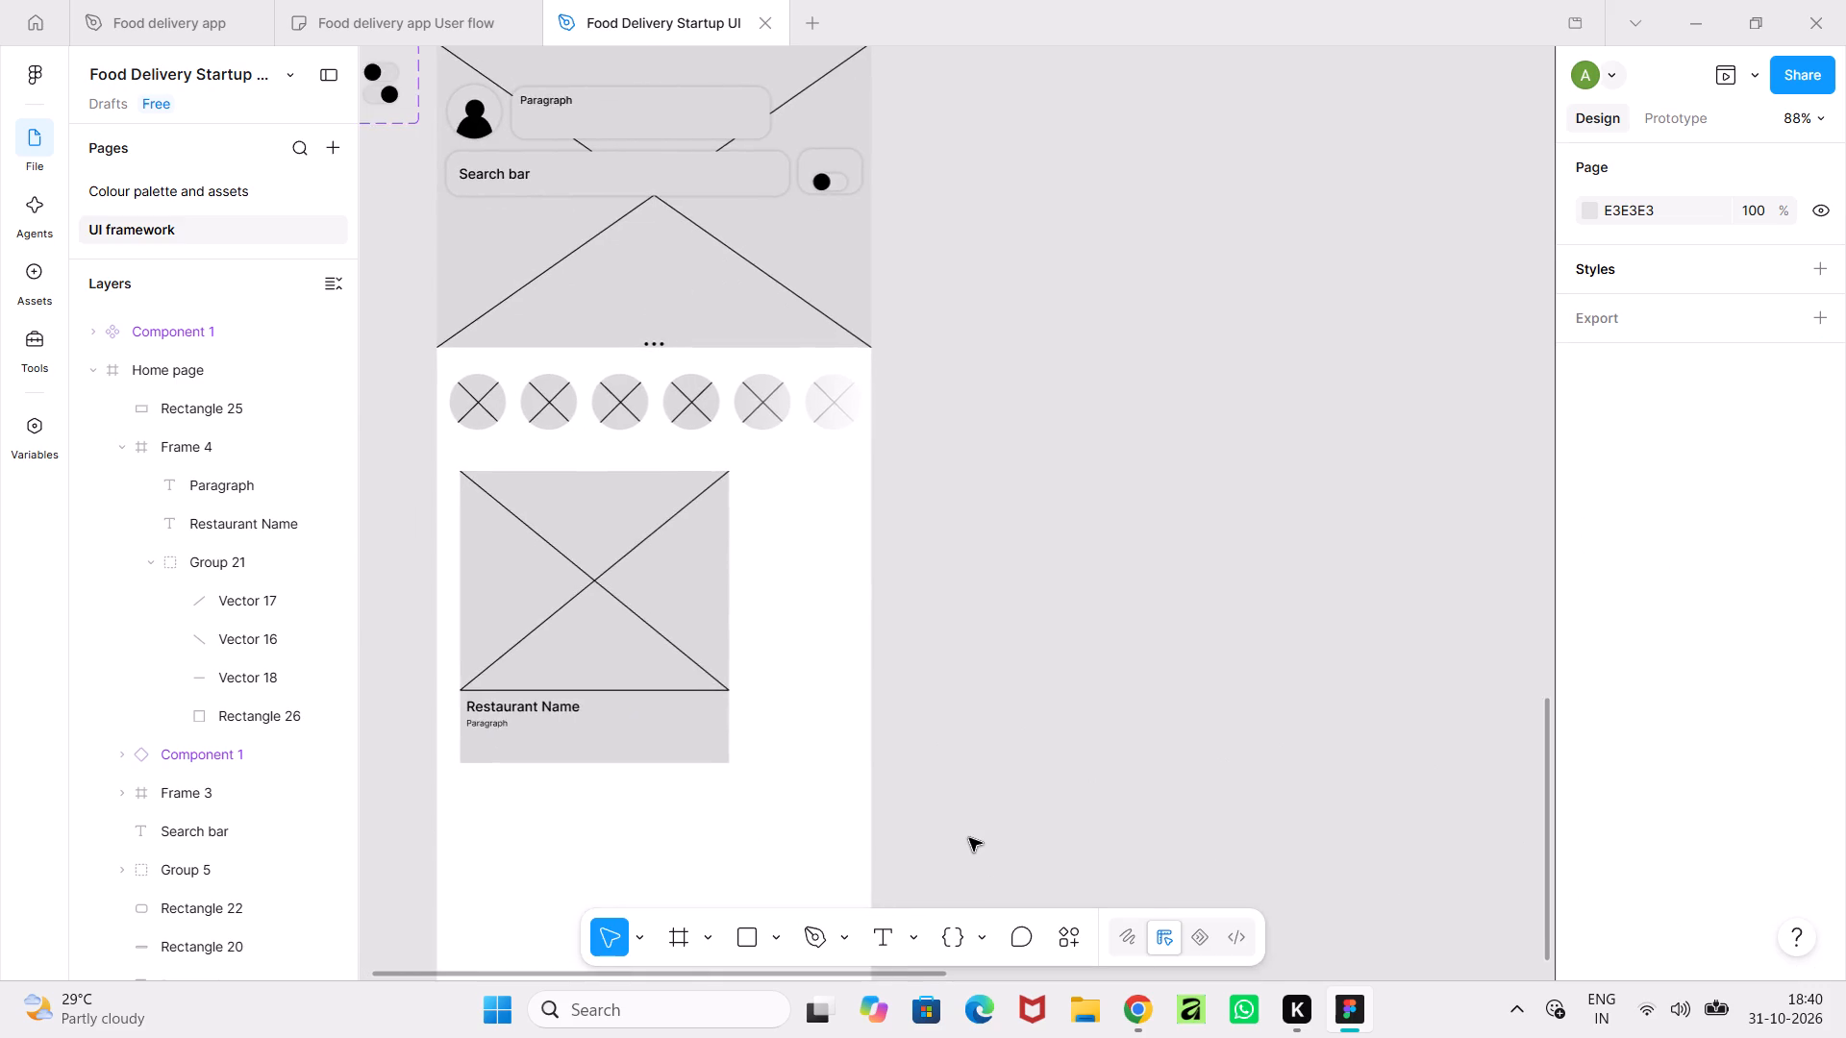
scroll(969, 838, "up", 4, "ctrl")
middle_click_drag(969, 838, 1253, 811)
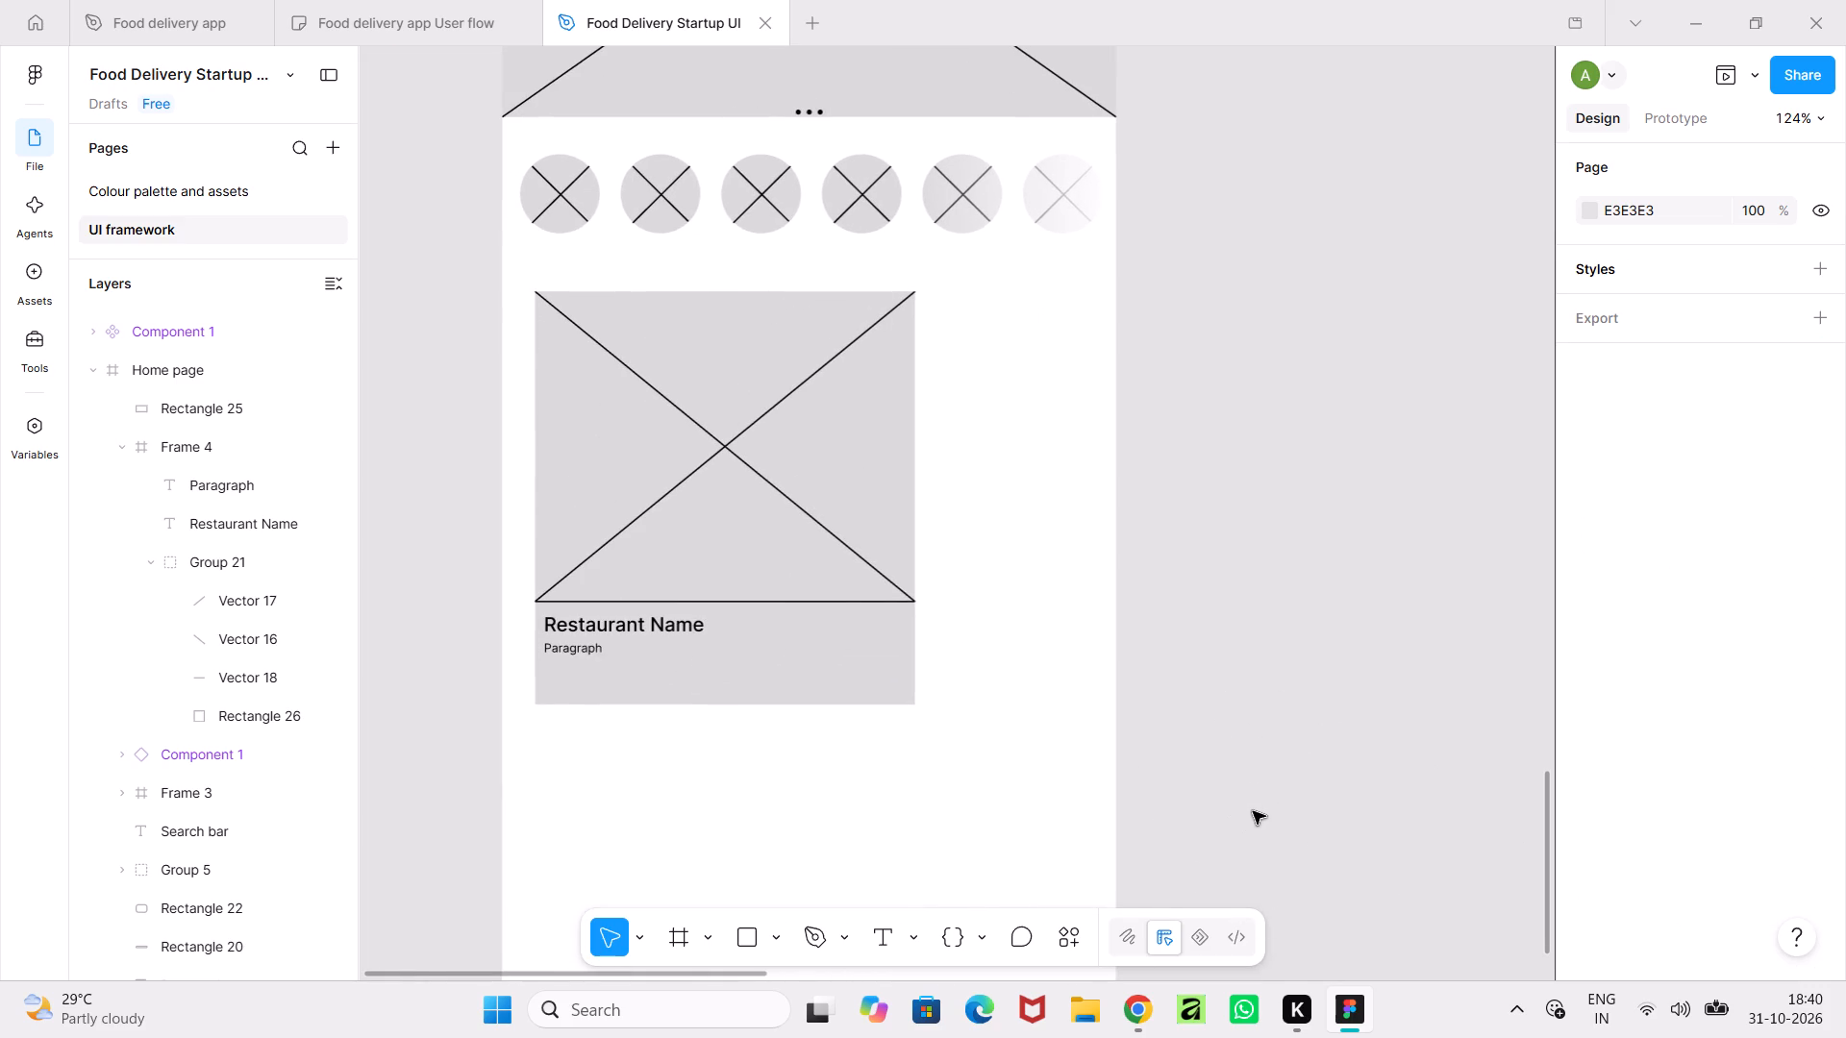
left_click(712, 666)
left_click(548, 645)
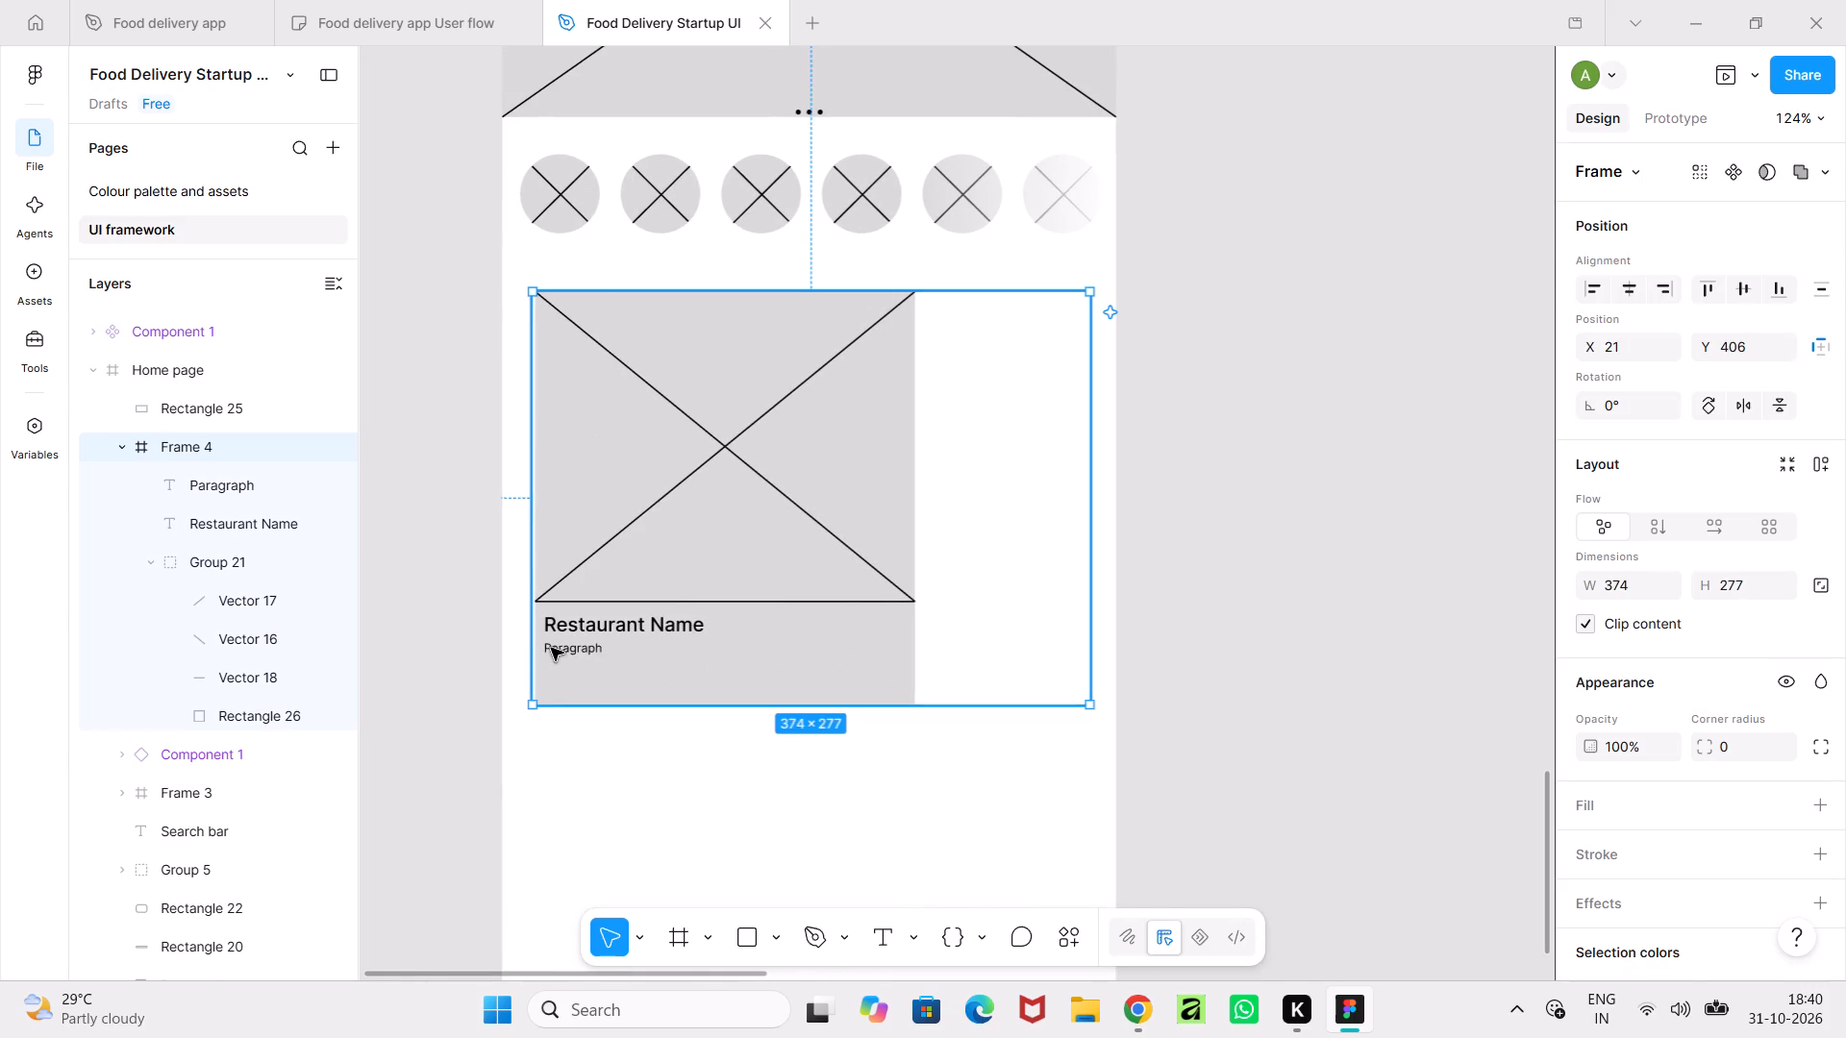
double_click(567, 651)
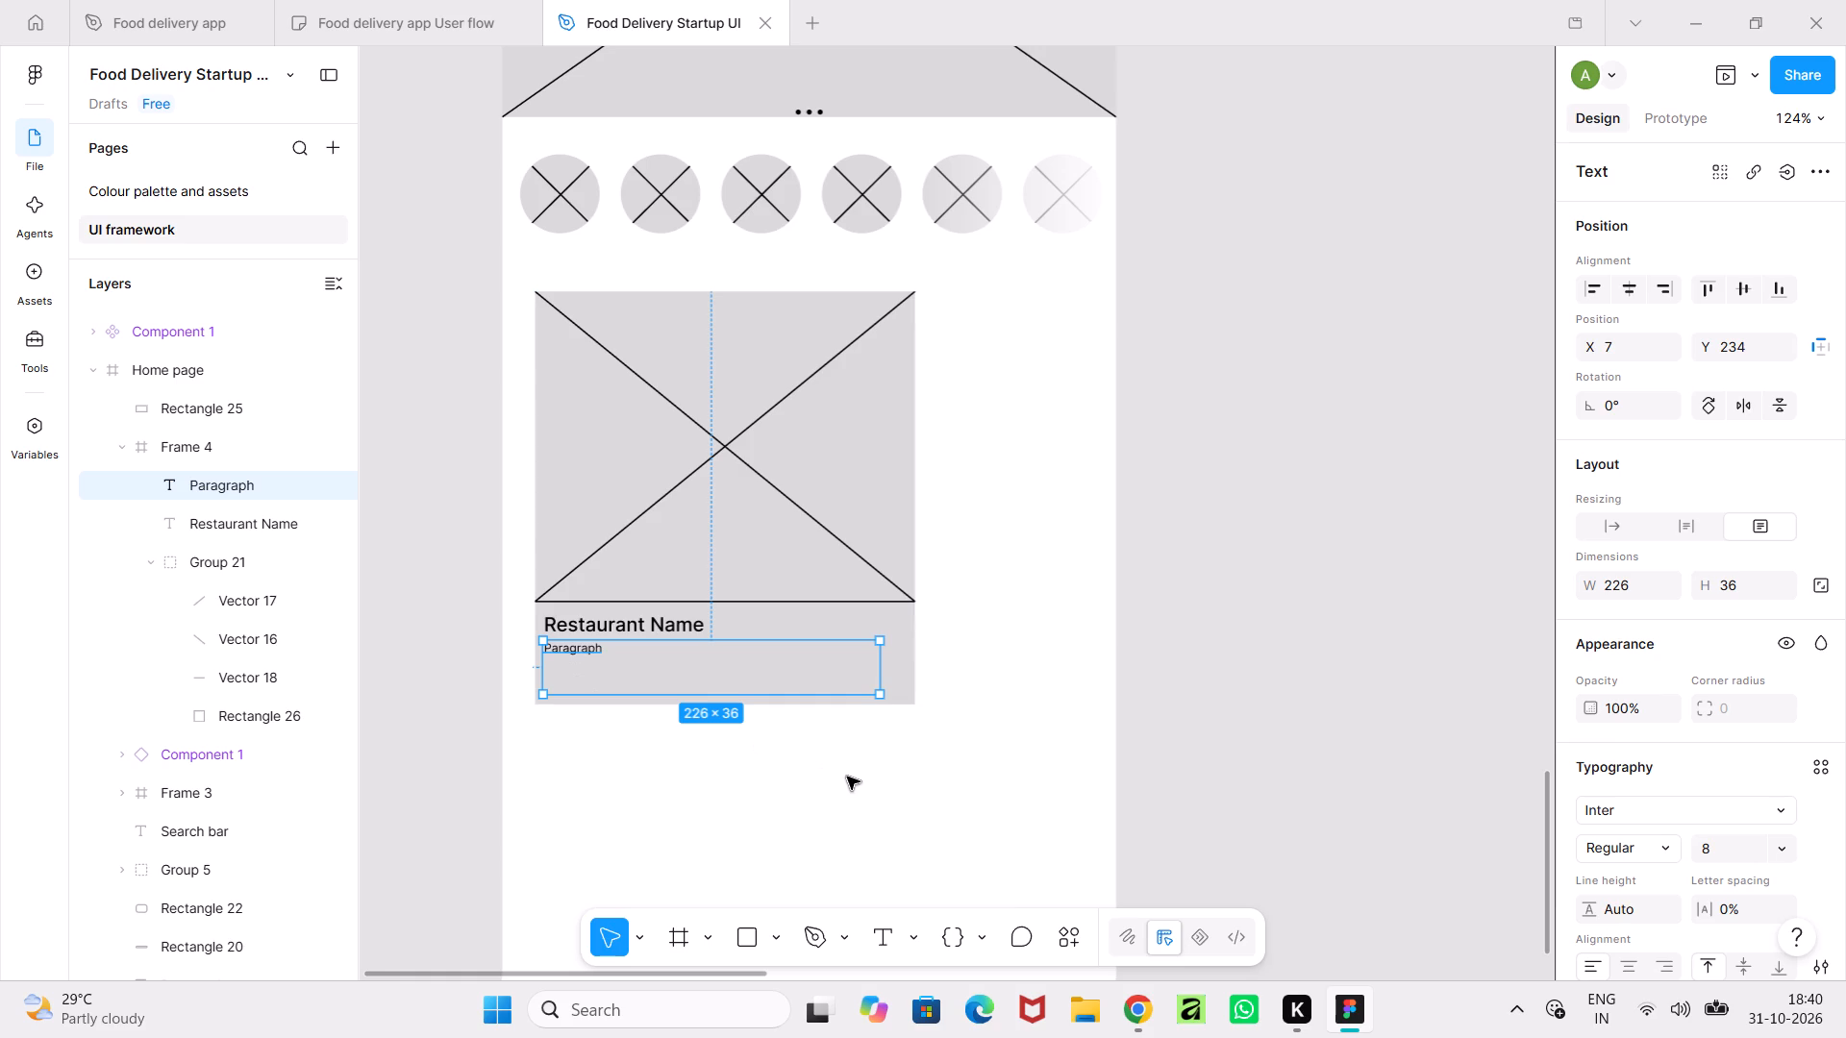
scroll(1649, 735, "down", 2)
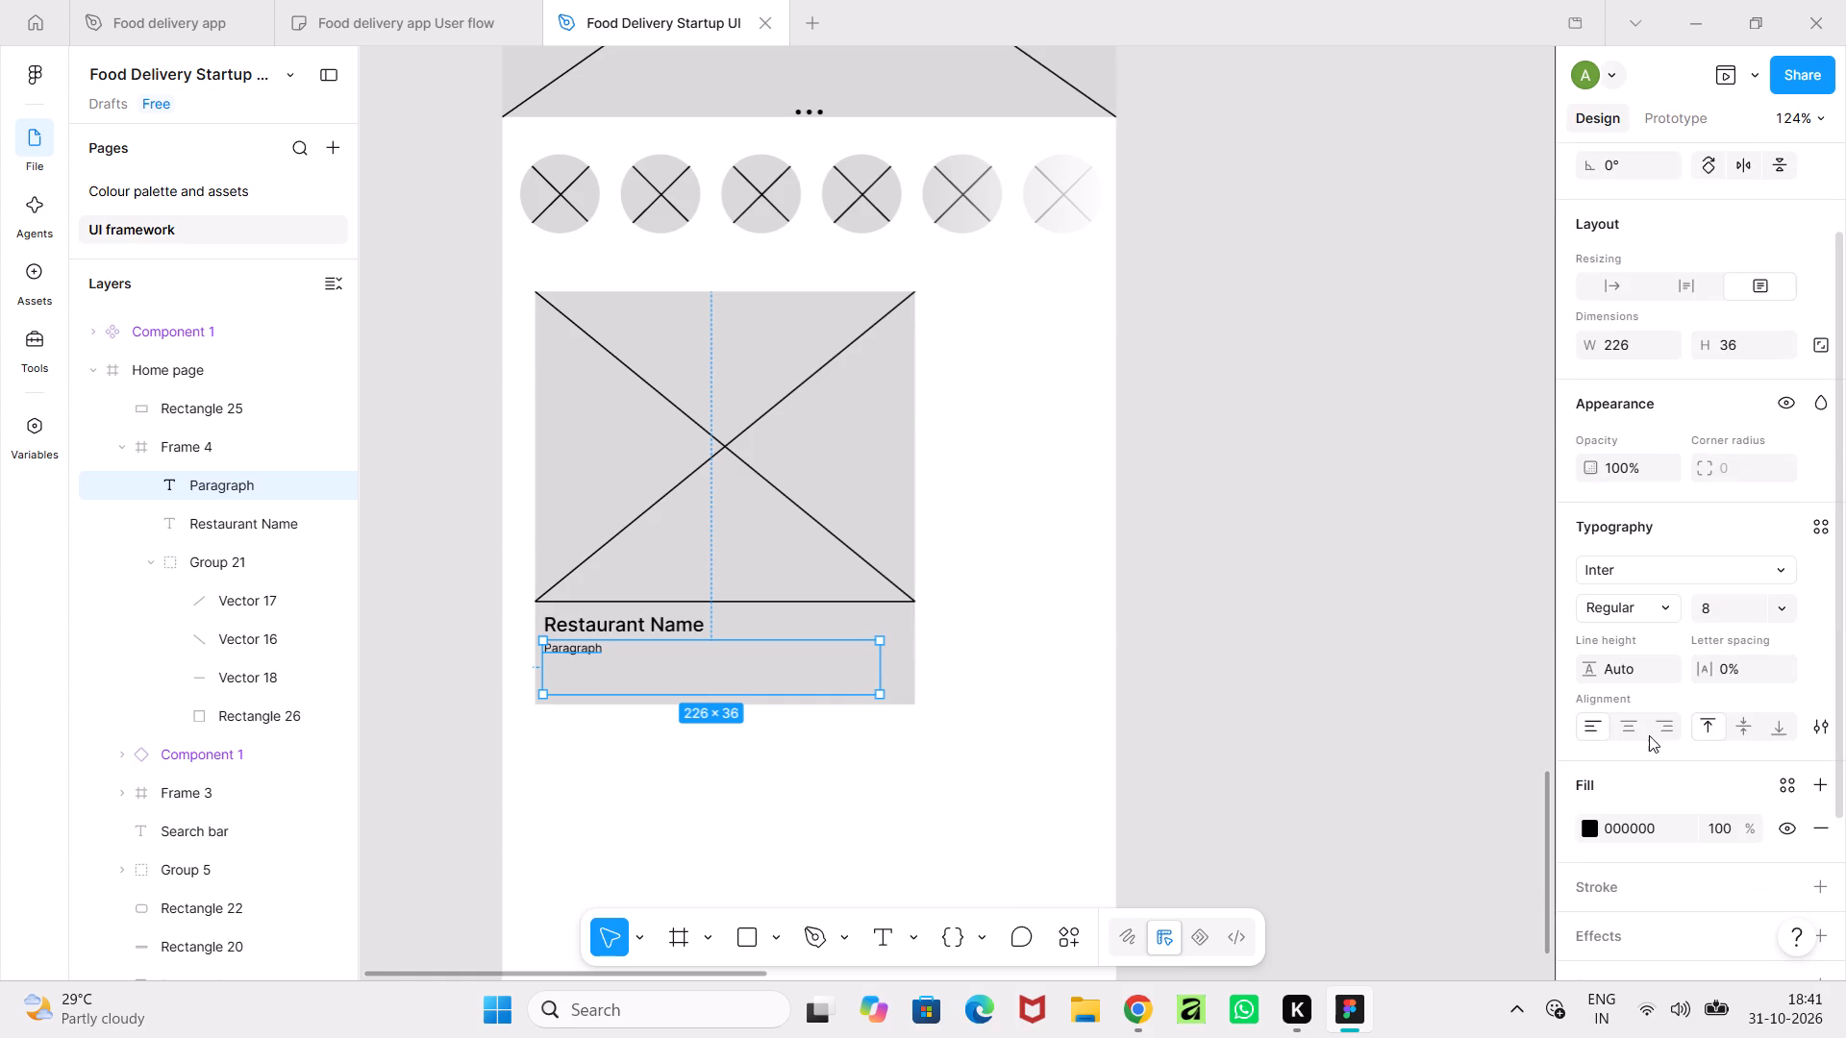
scroll(1649, 735, "down", 1)
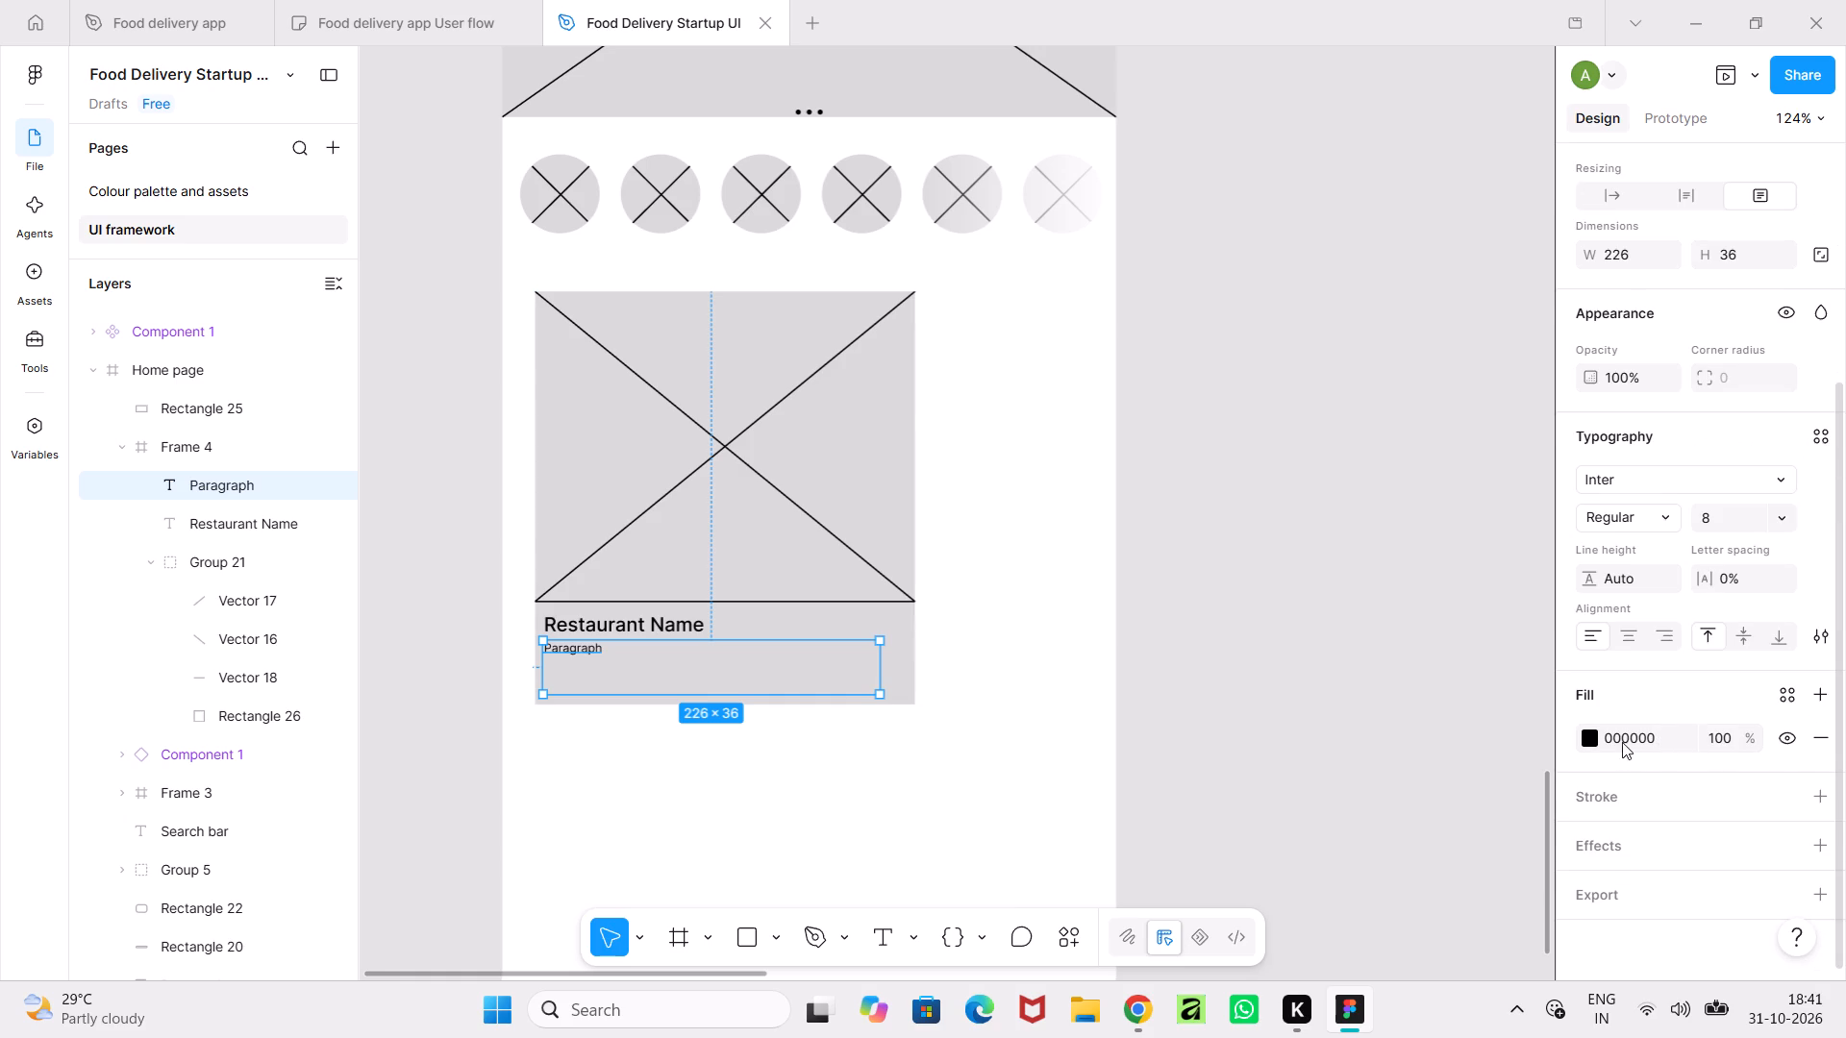
left_click(1594, 738)
left_click_drag(1401, 723, 1365, 643)
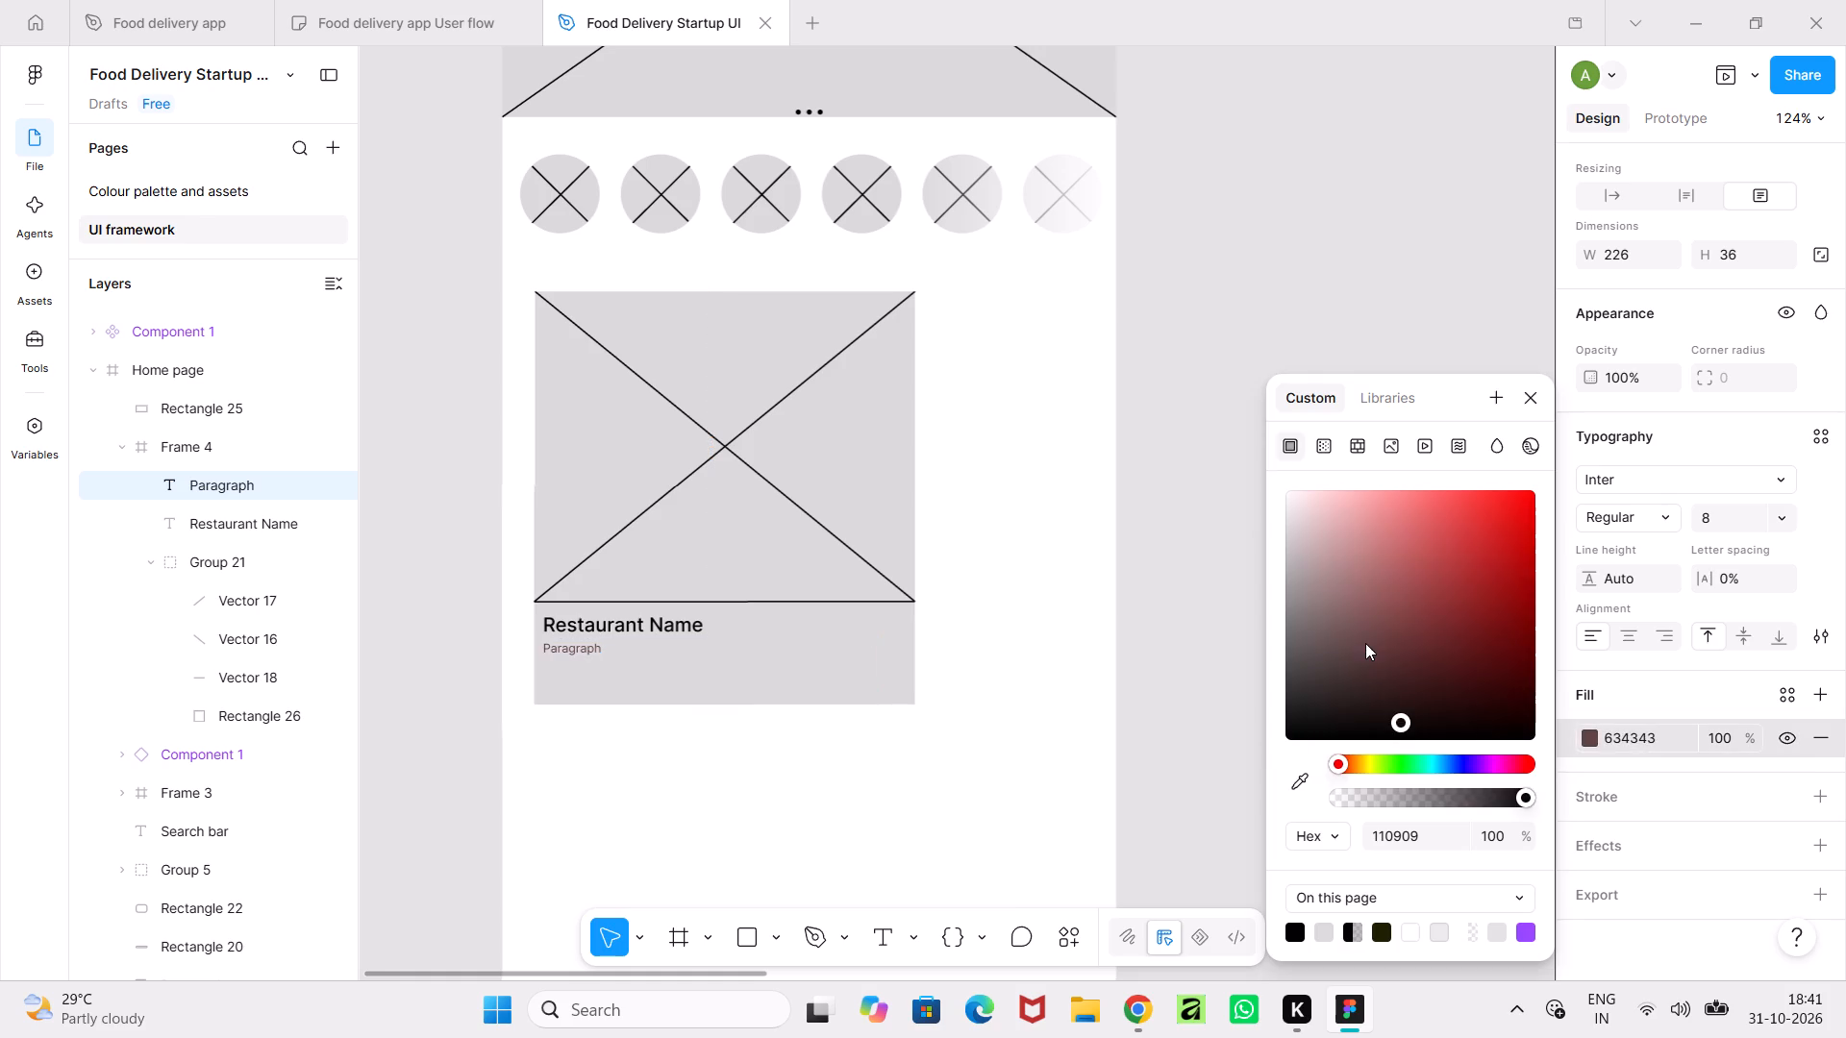
left_click_drag(1365, 643, 1242, 735)
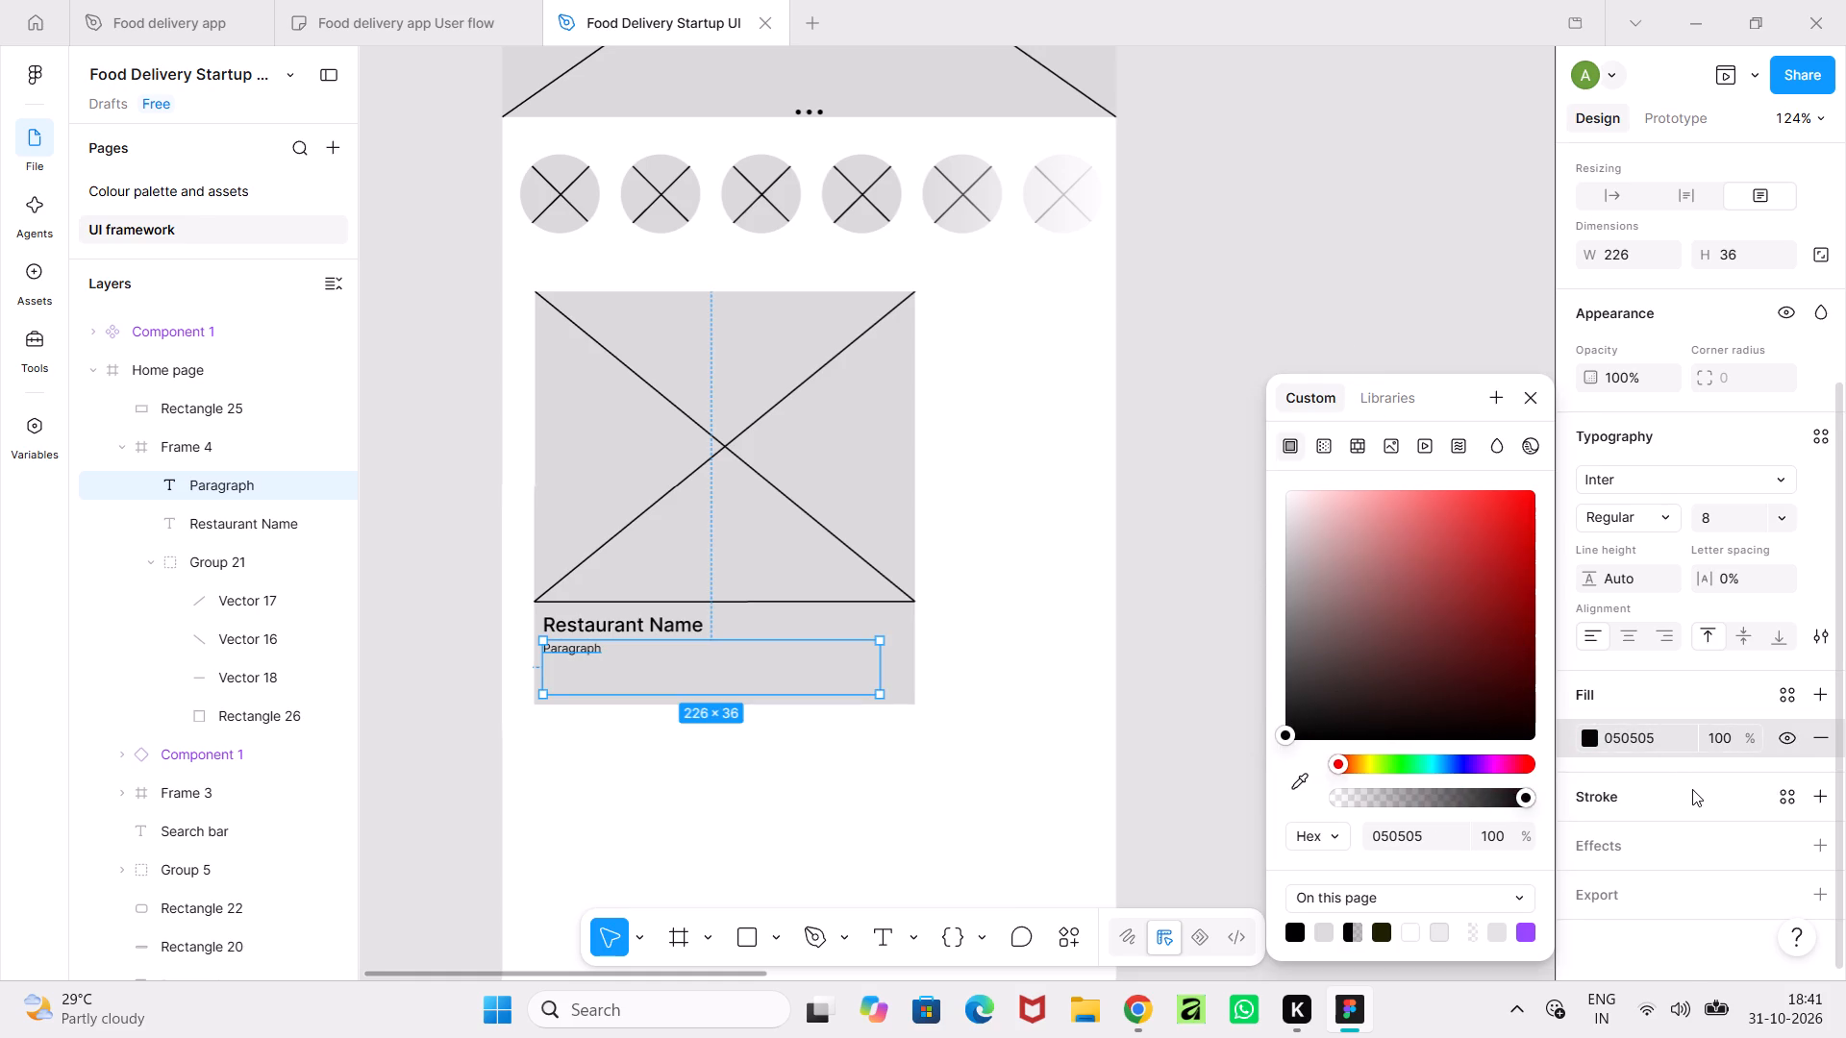
left_click(1457, 338)
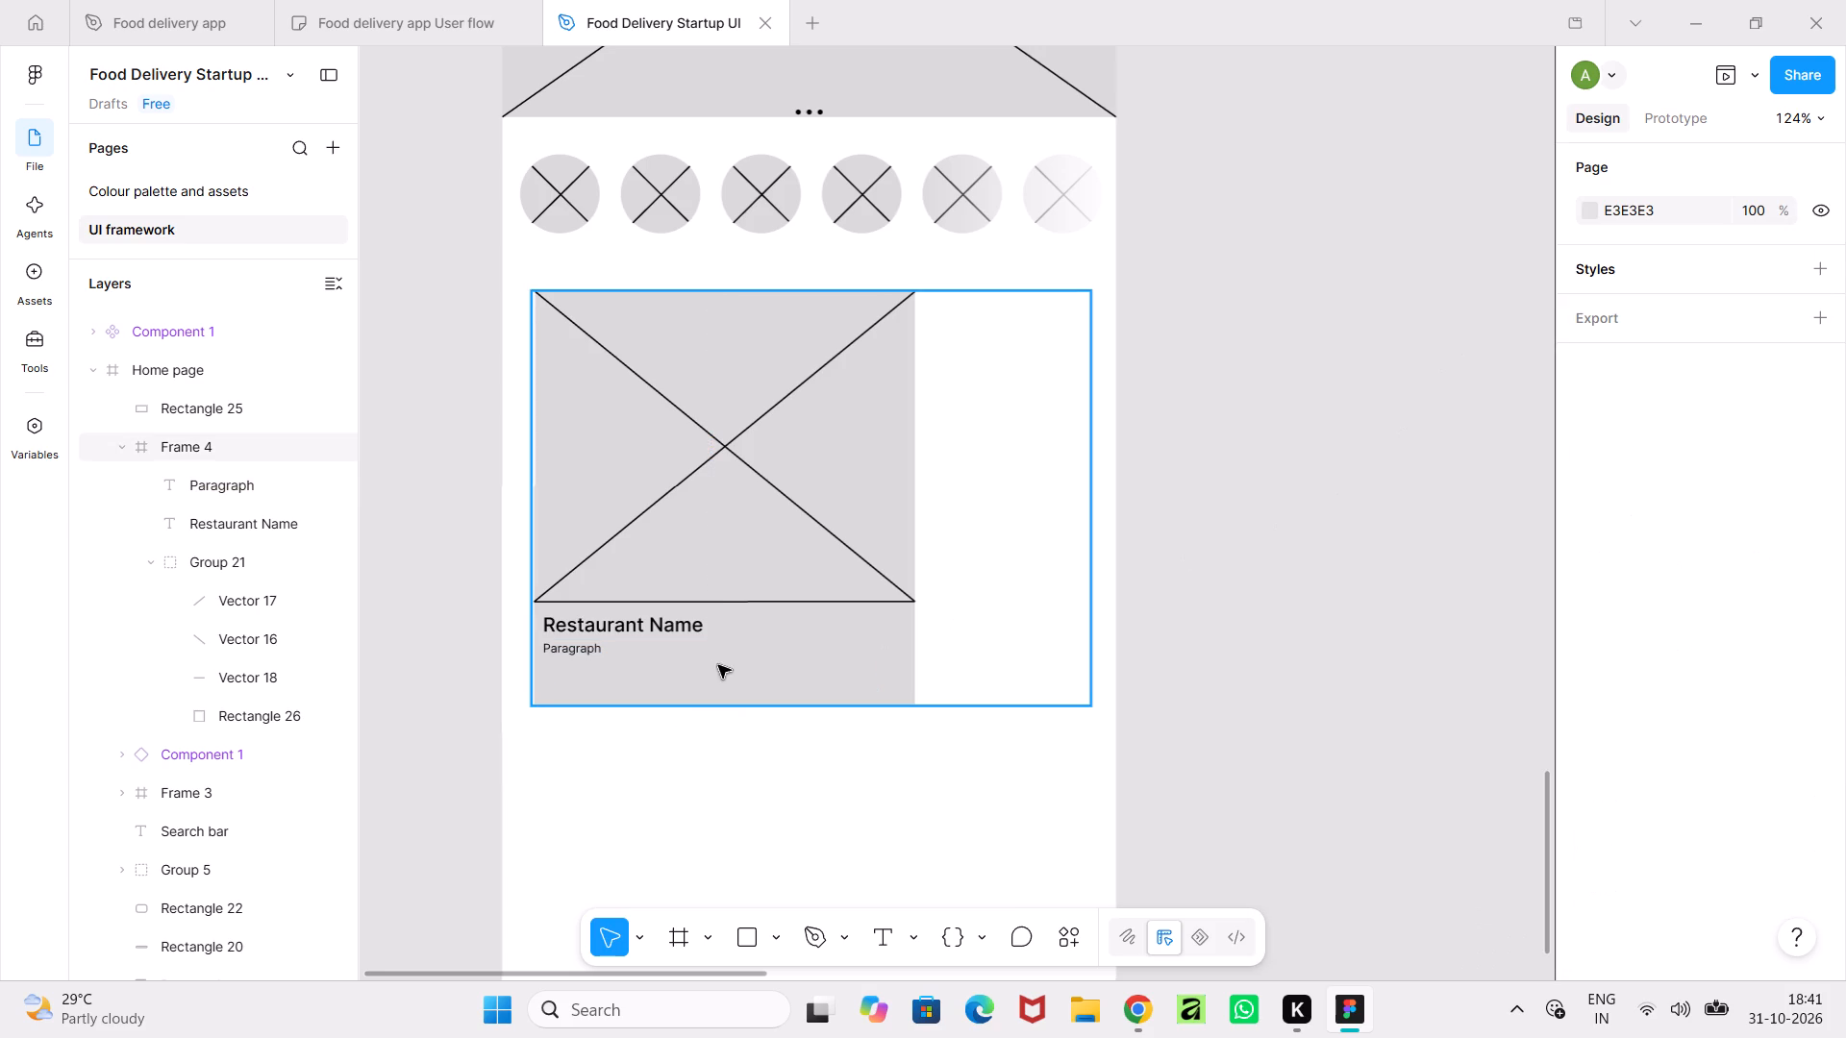
Draw a 226 × 36 rectangle matching the Paragraph text box below Restaurant Name and stack it behind the Paragraph text.
left_click(713, 665)
left_click(634, 678)
left_click(563, 669)
triple_click(566, 651)
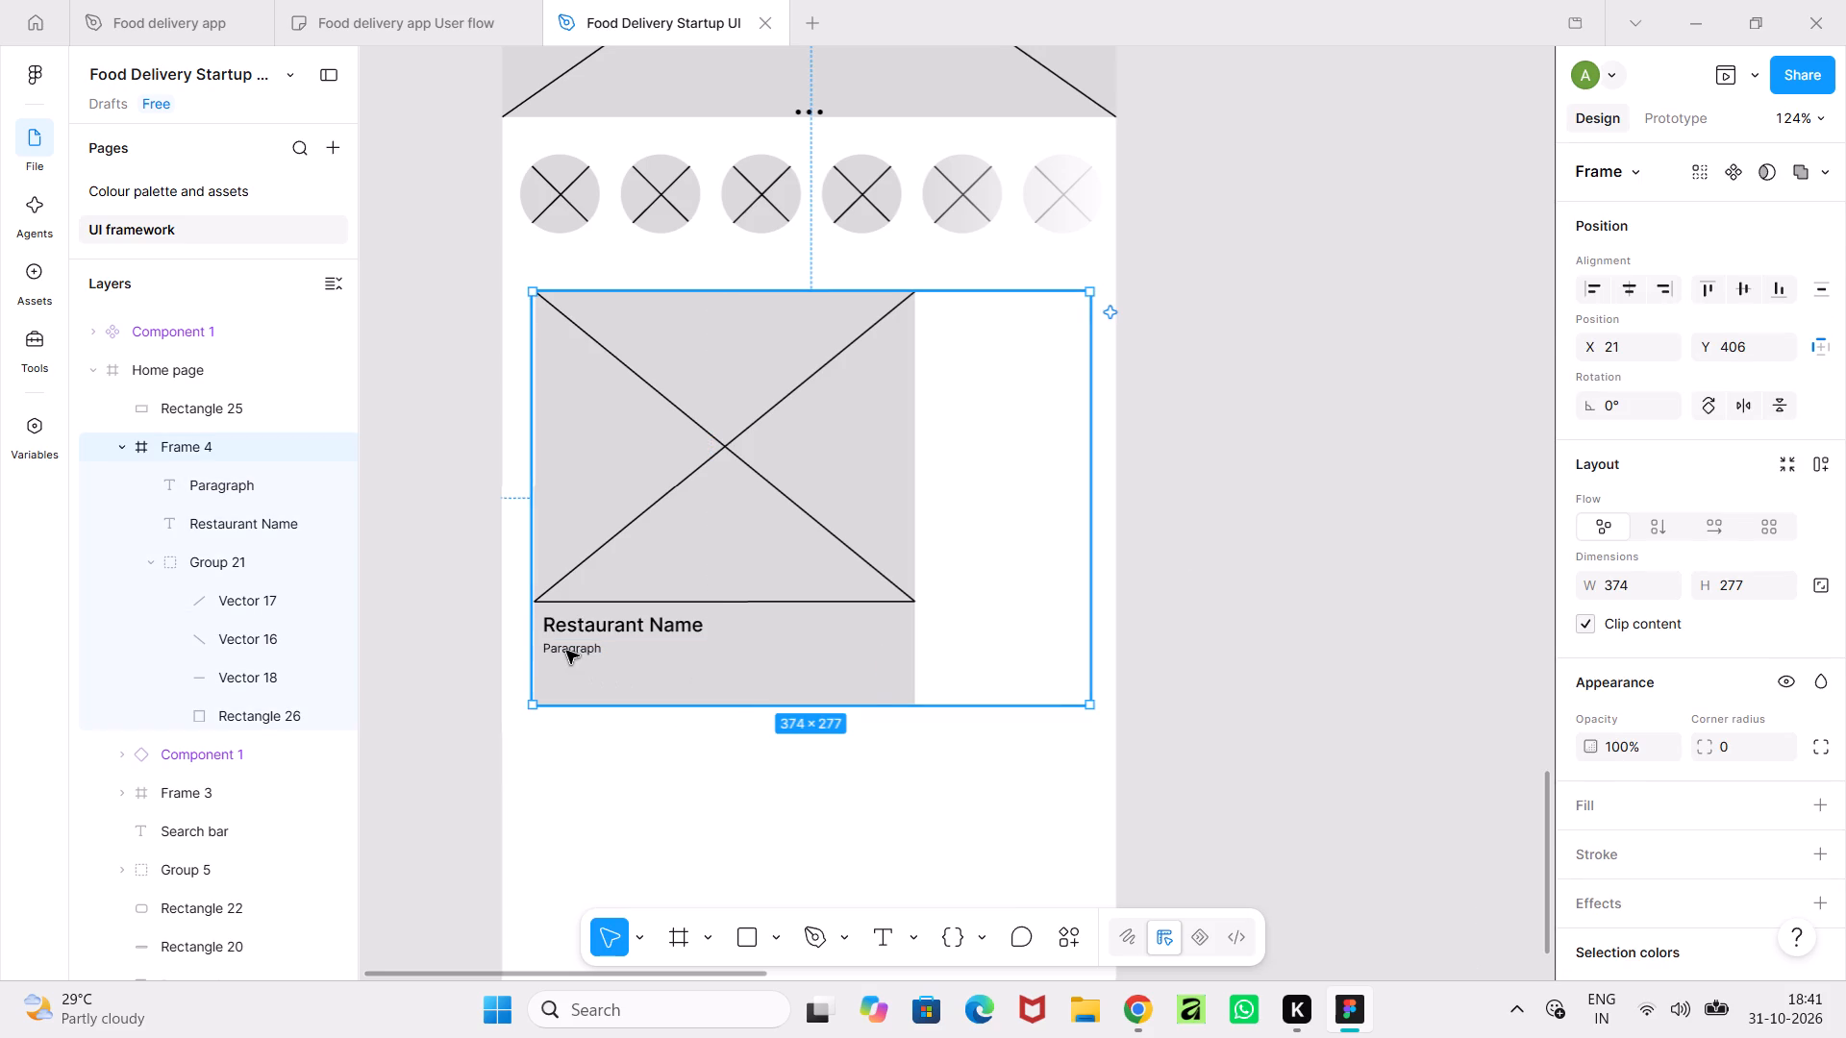
left_click(732, 937)
scroll(580, 643, "up", 8, "ctrl")
left_click_drag(486, 635, 1079, 781)
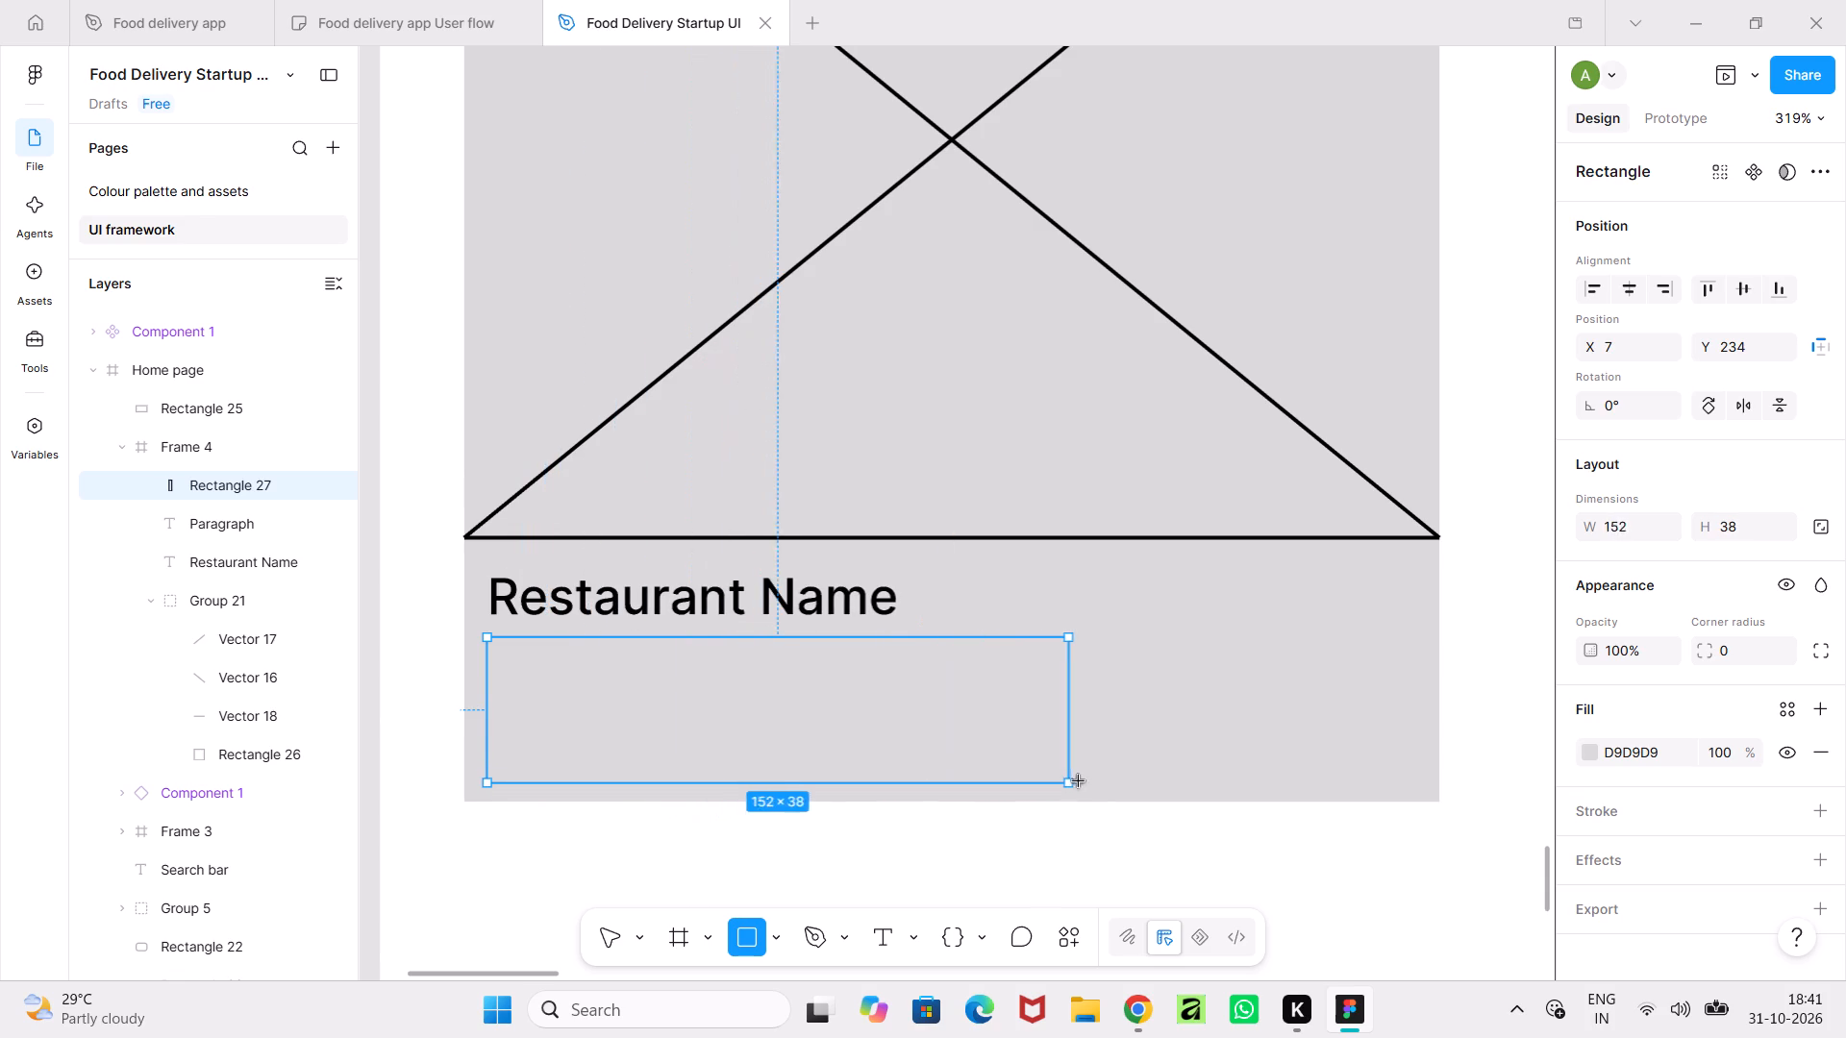
left_click_drag(1079, 781, 1353, 777)
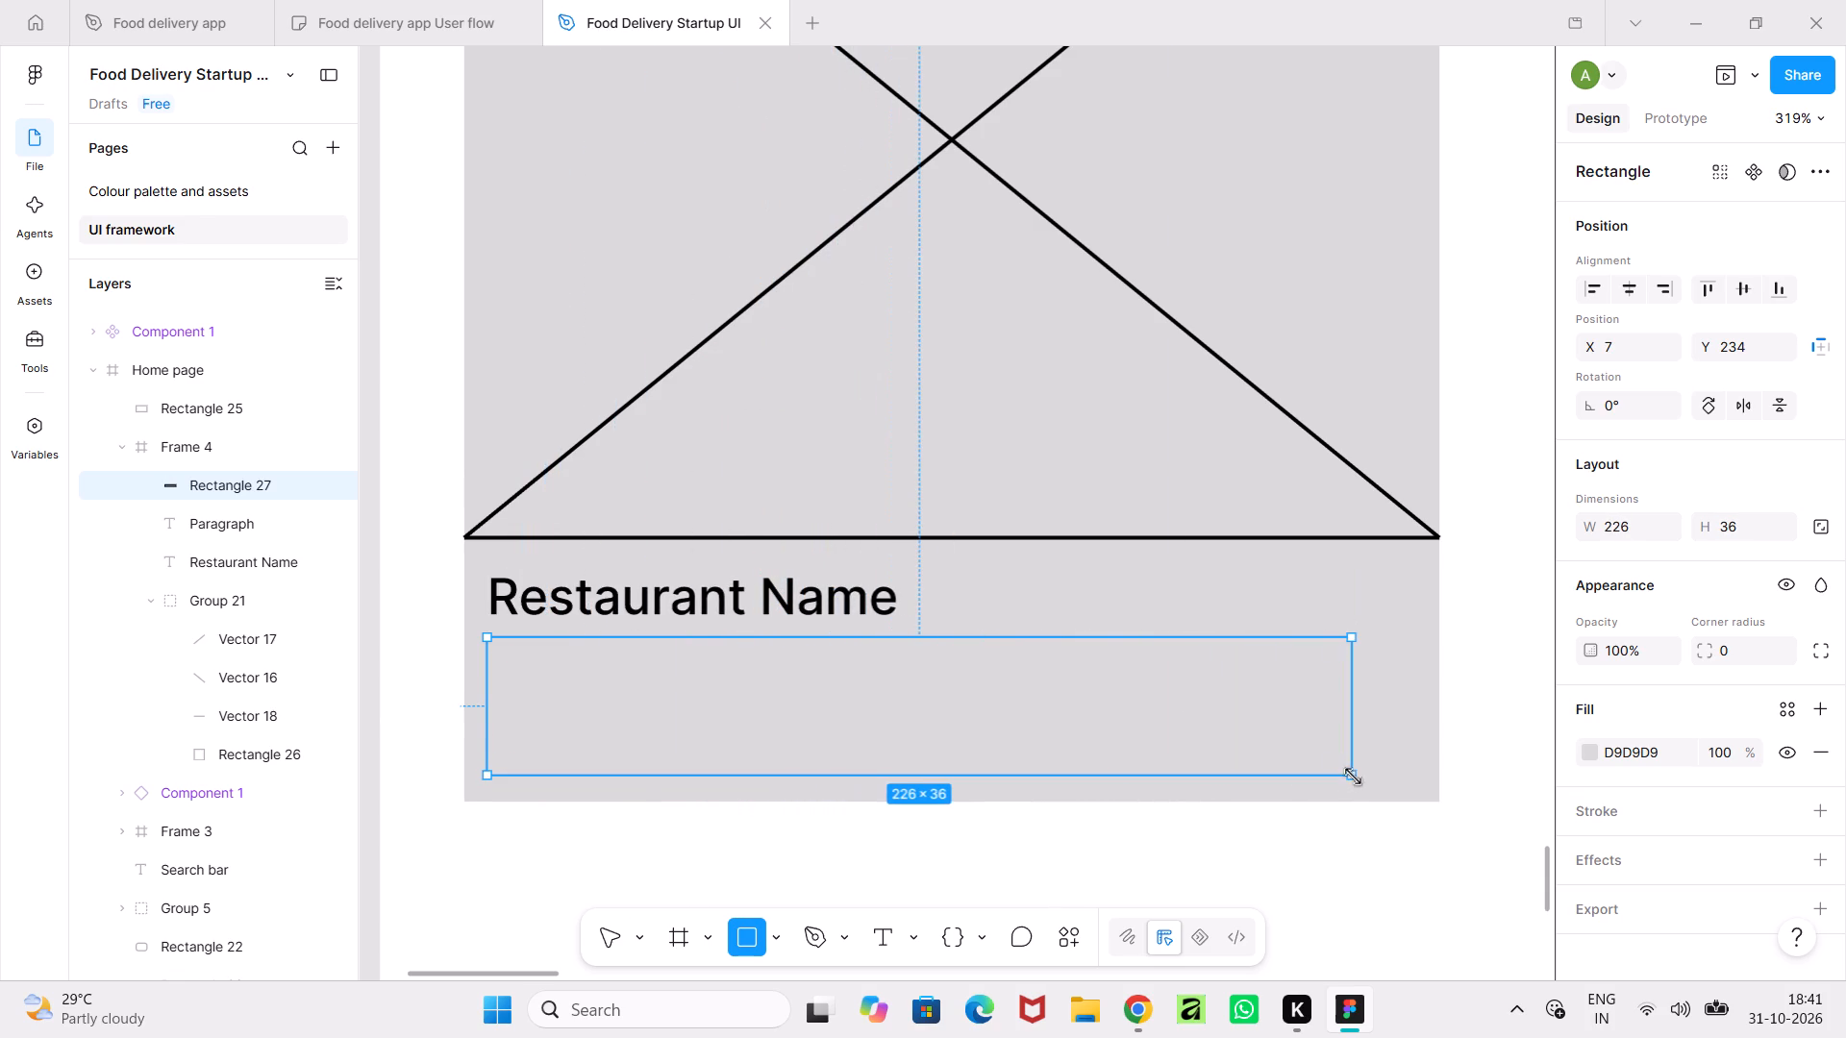
left_click_drag(206, 519, 204, 472)
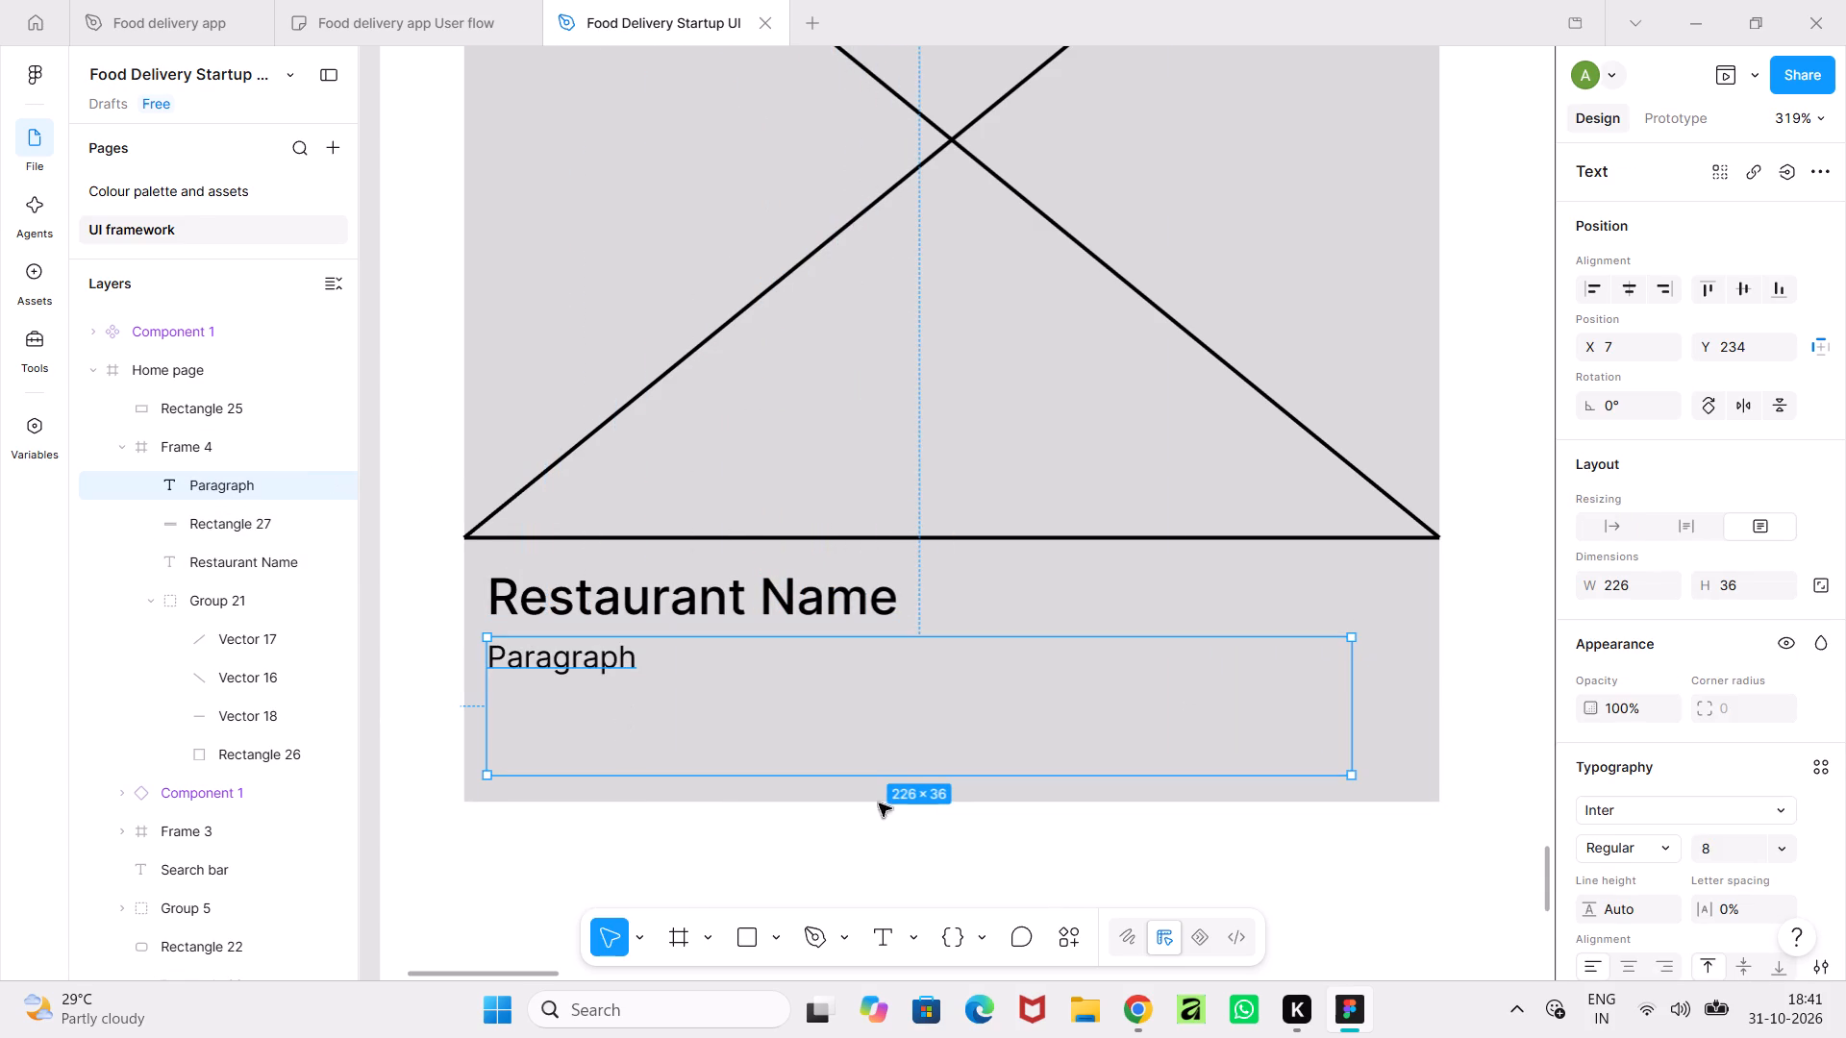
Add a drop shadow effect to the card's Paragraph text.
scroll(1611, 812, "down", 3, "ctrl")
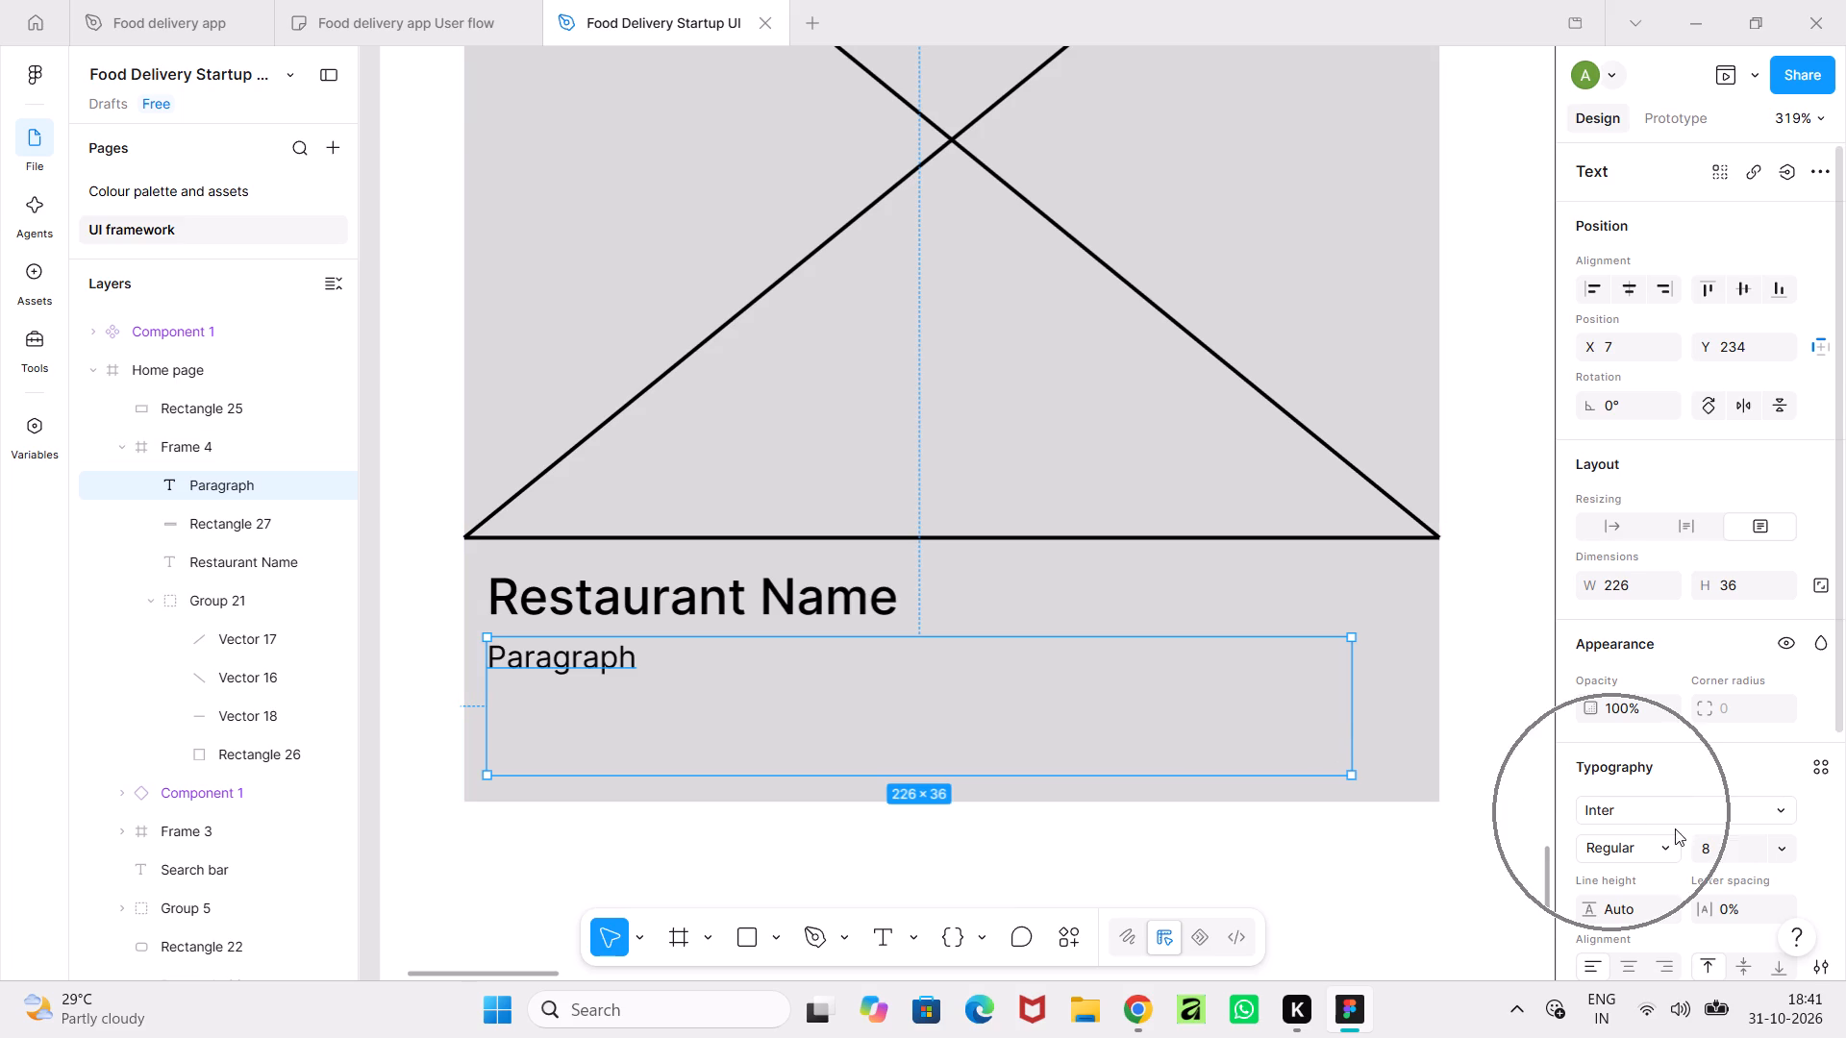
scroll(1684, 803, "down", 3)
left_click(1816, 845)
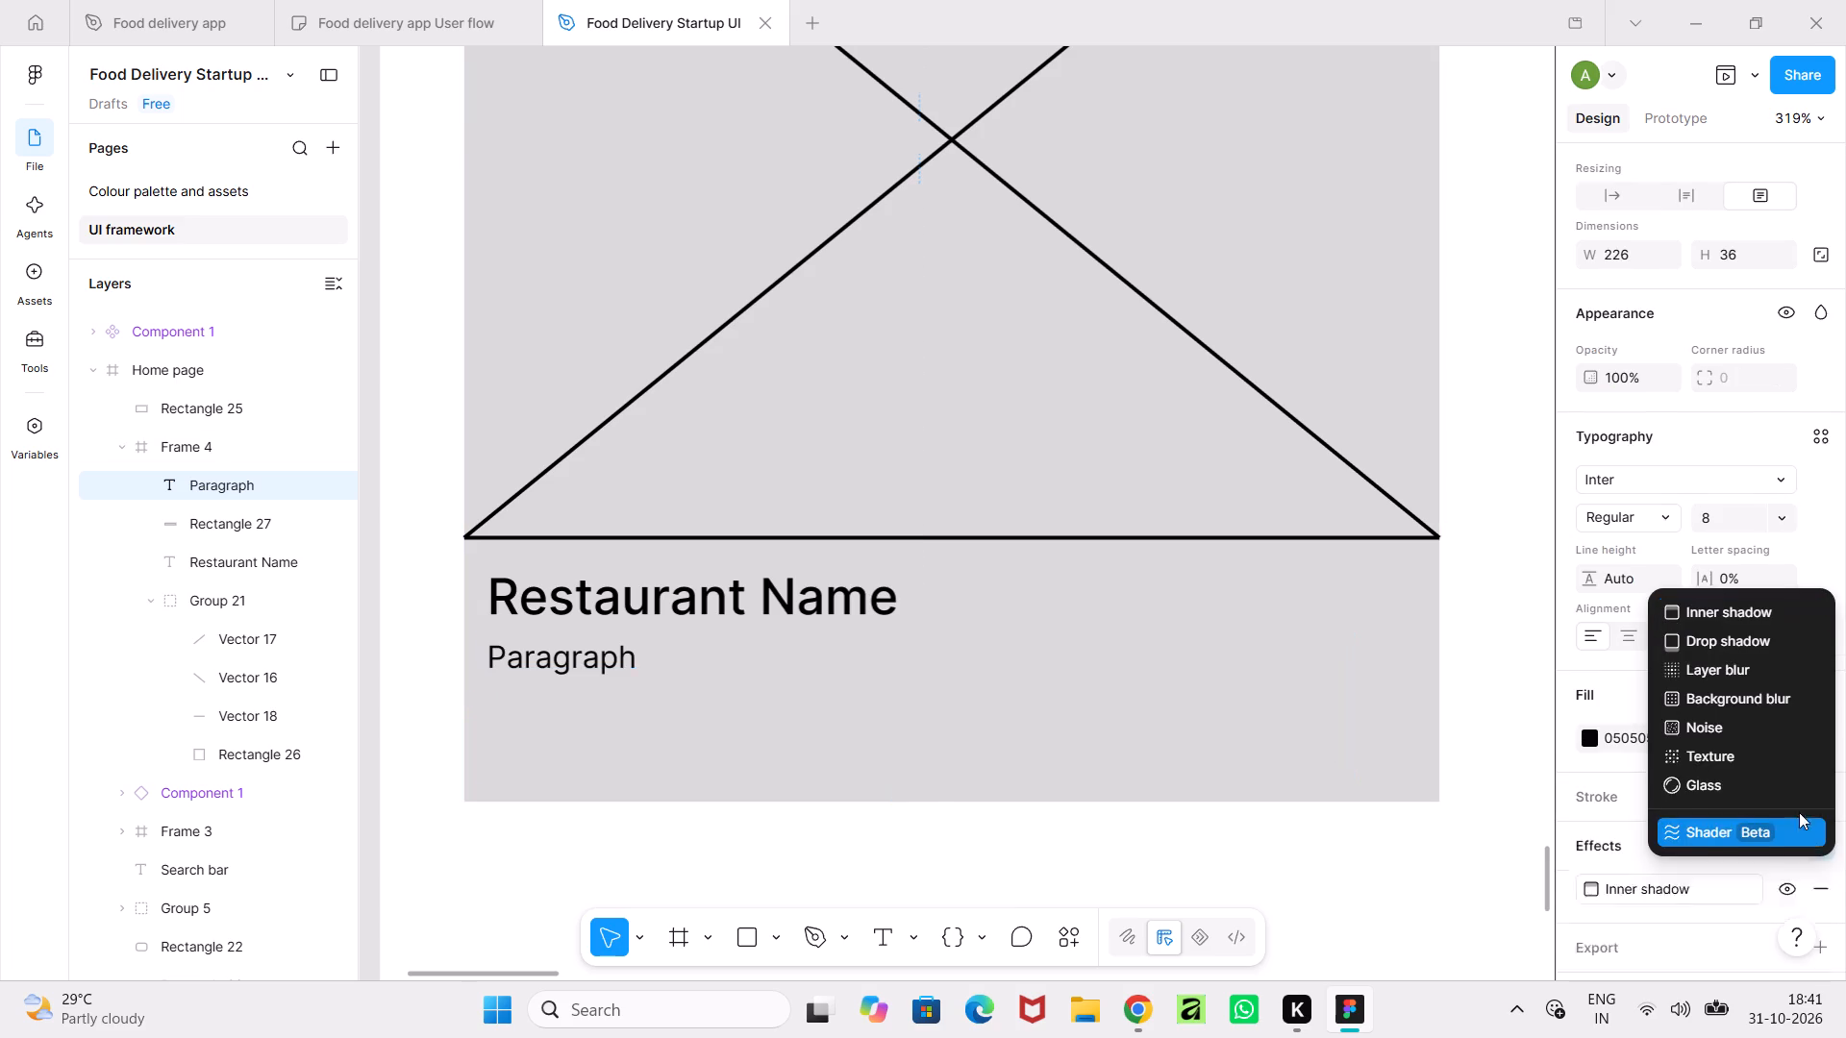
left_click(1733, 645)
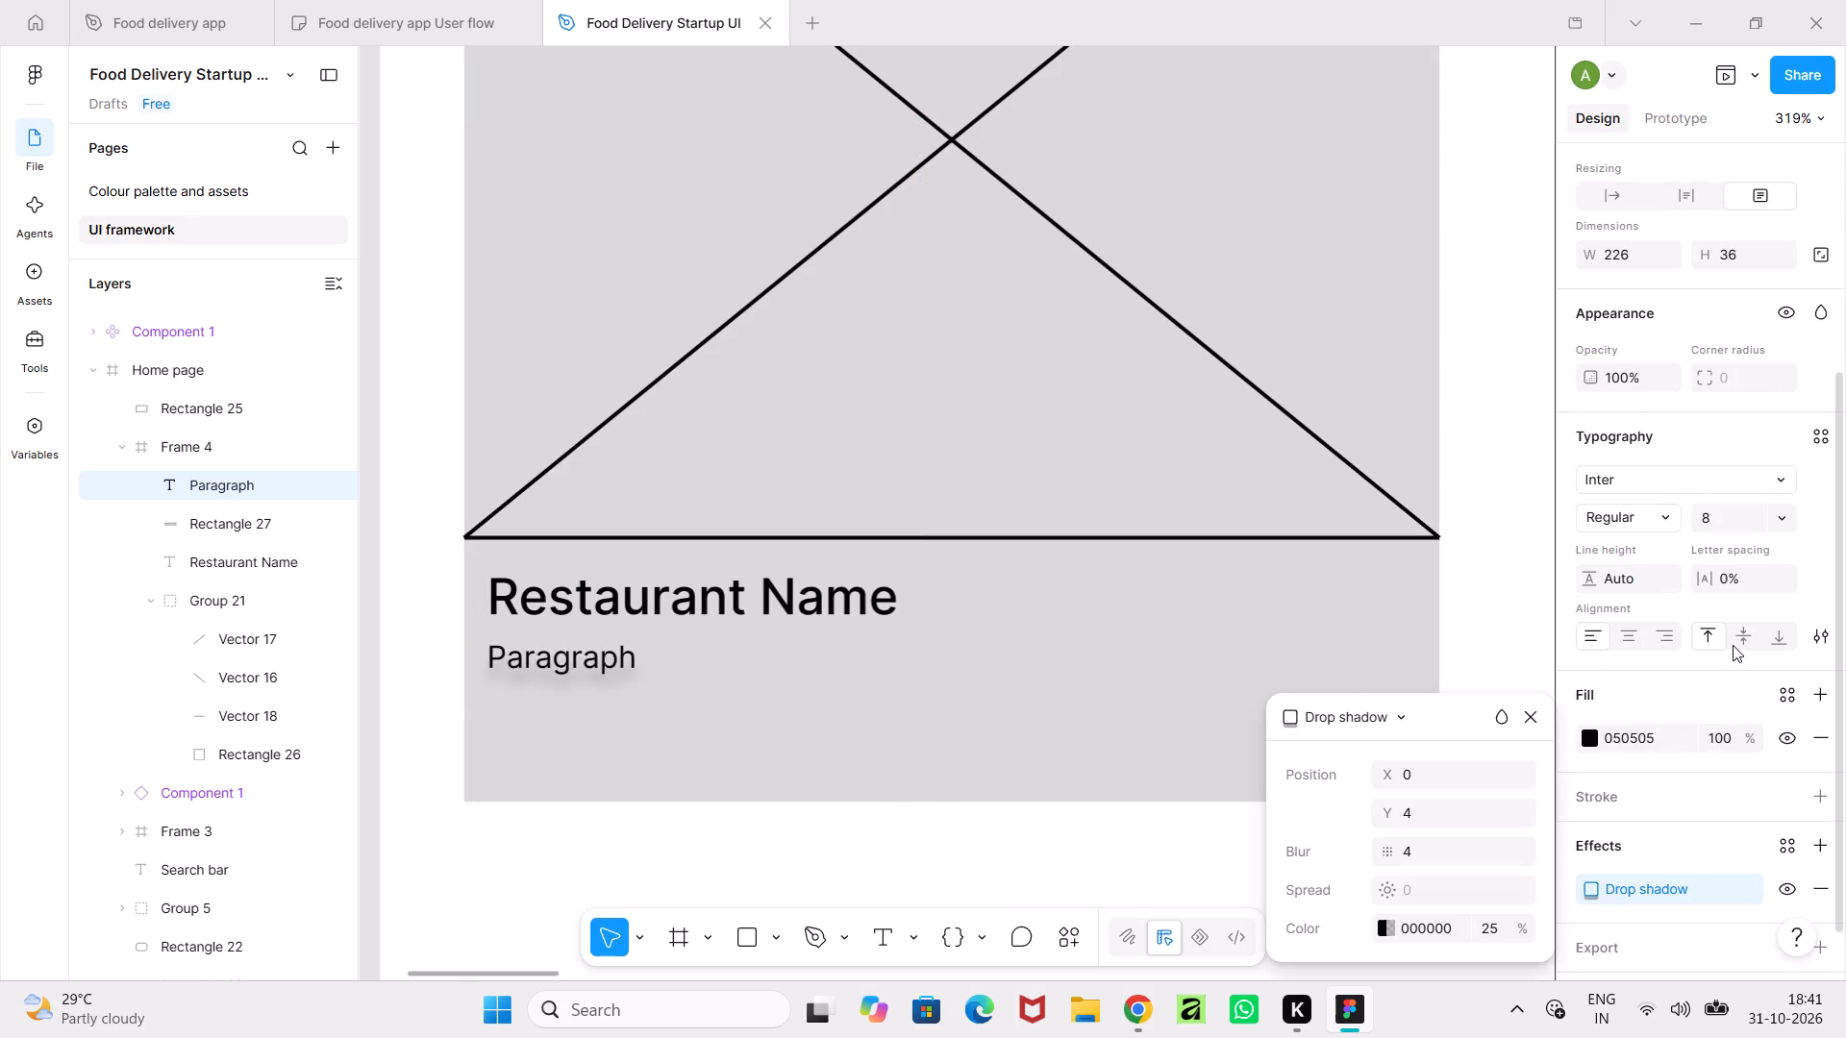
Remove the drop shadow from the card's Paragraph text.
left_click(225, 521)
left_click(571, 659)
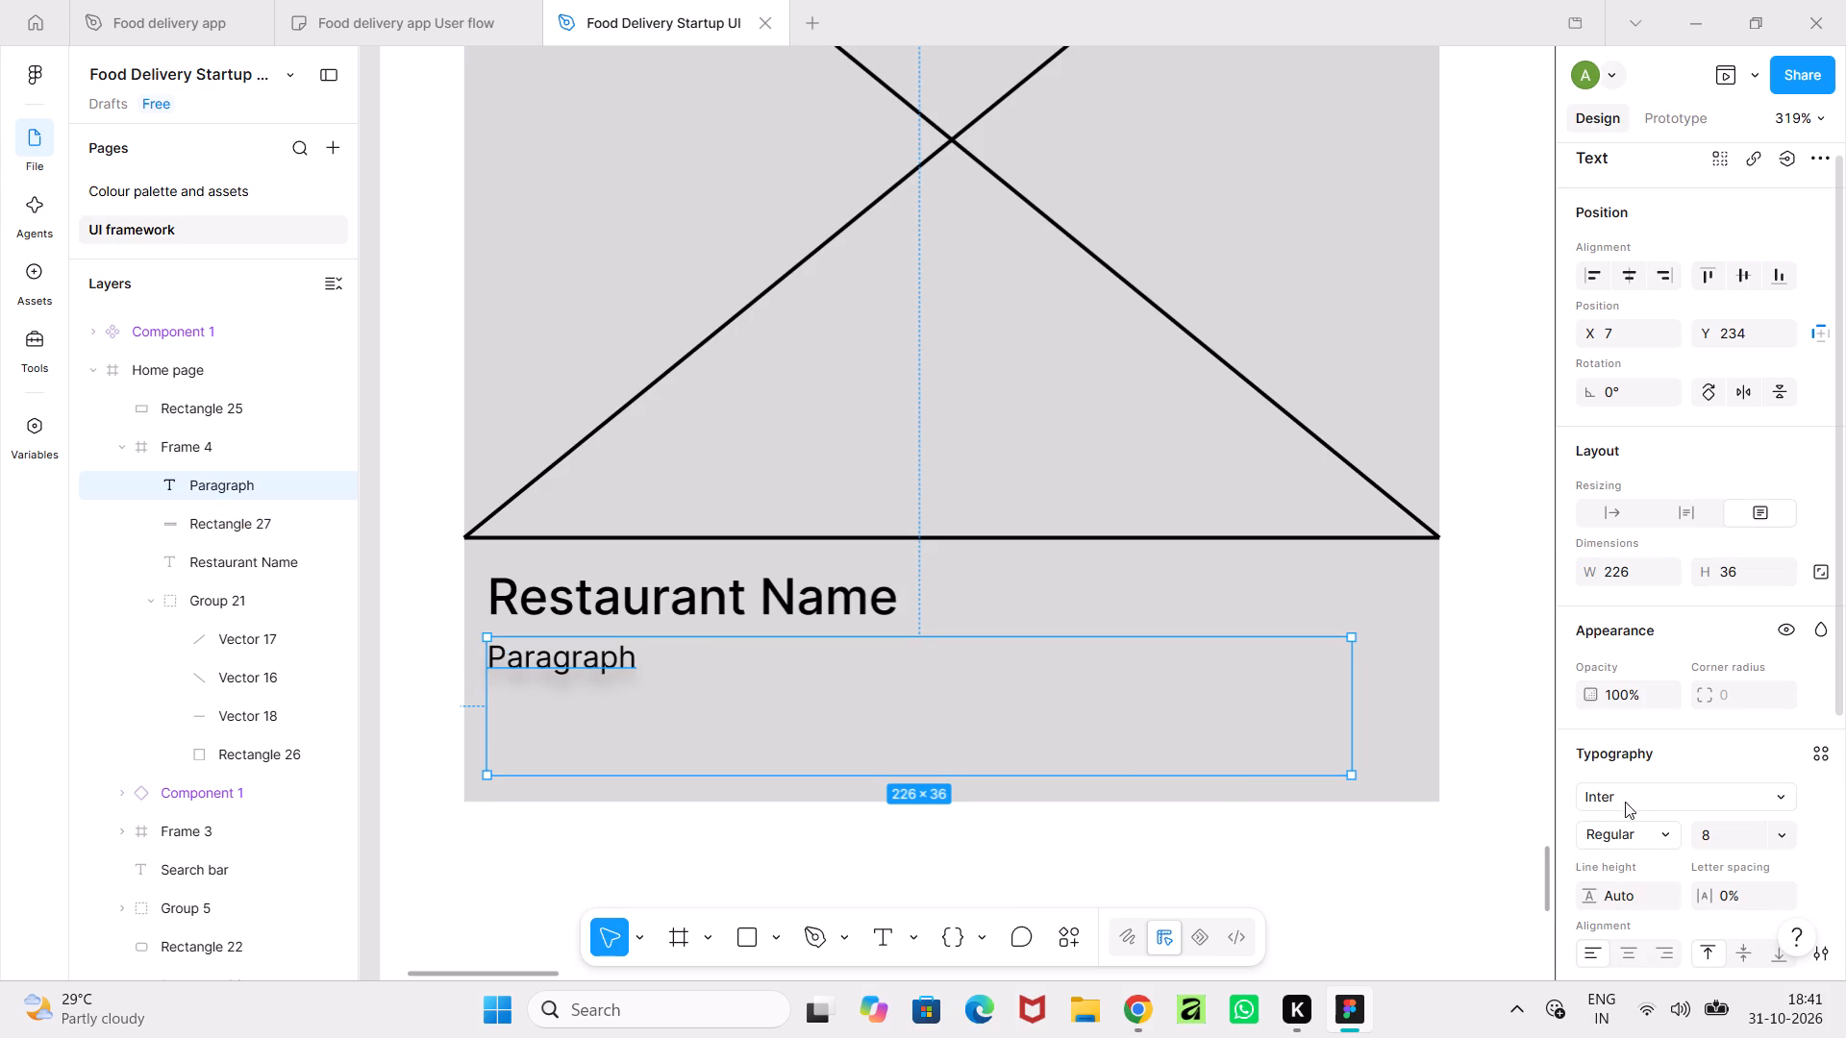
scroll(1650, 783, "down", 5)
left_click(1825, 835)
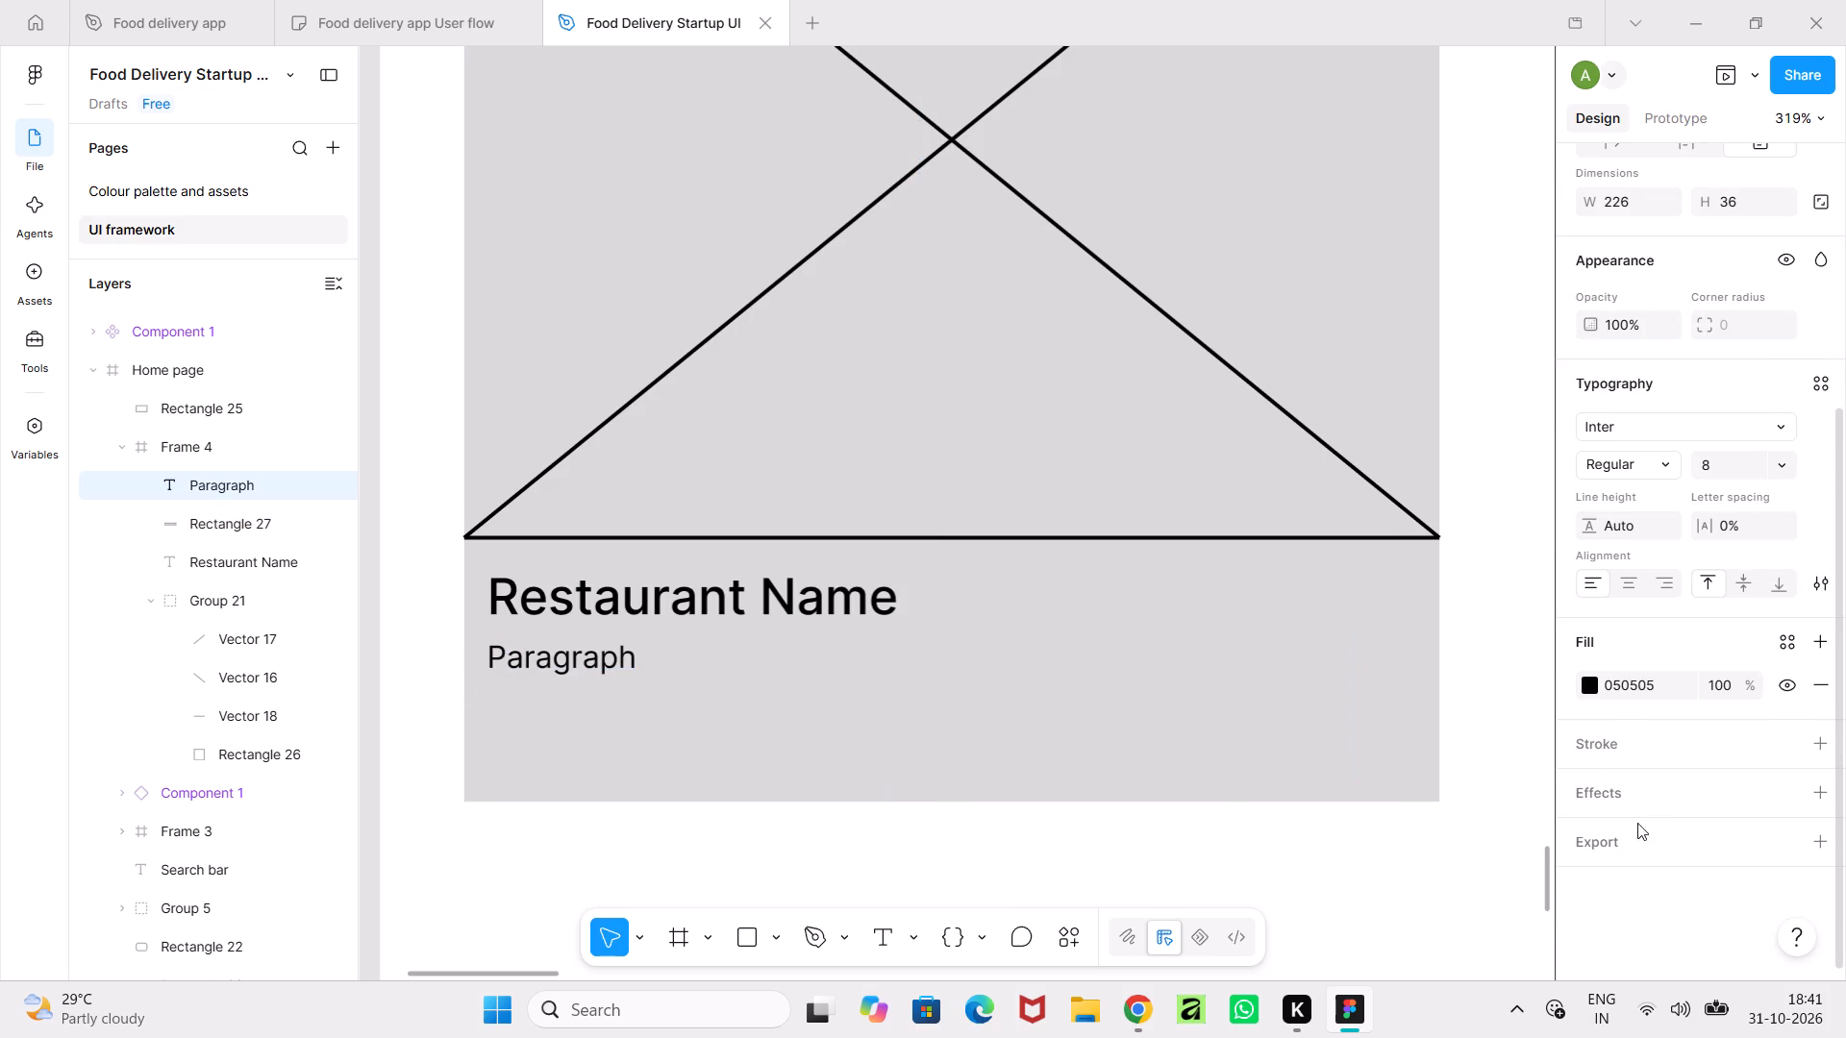
Add a drop shadow with a Y offset of 0 to the rectangle behind the Paragraph text.
left_click(179, 509)
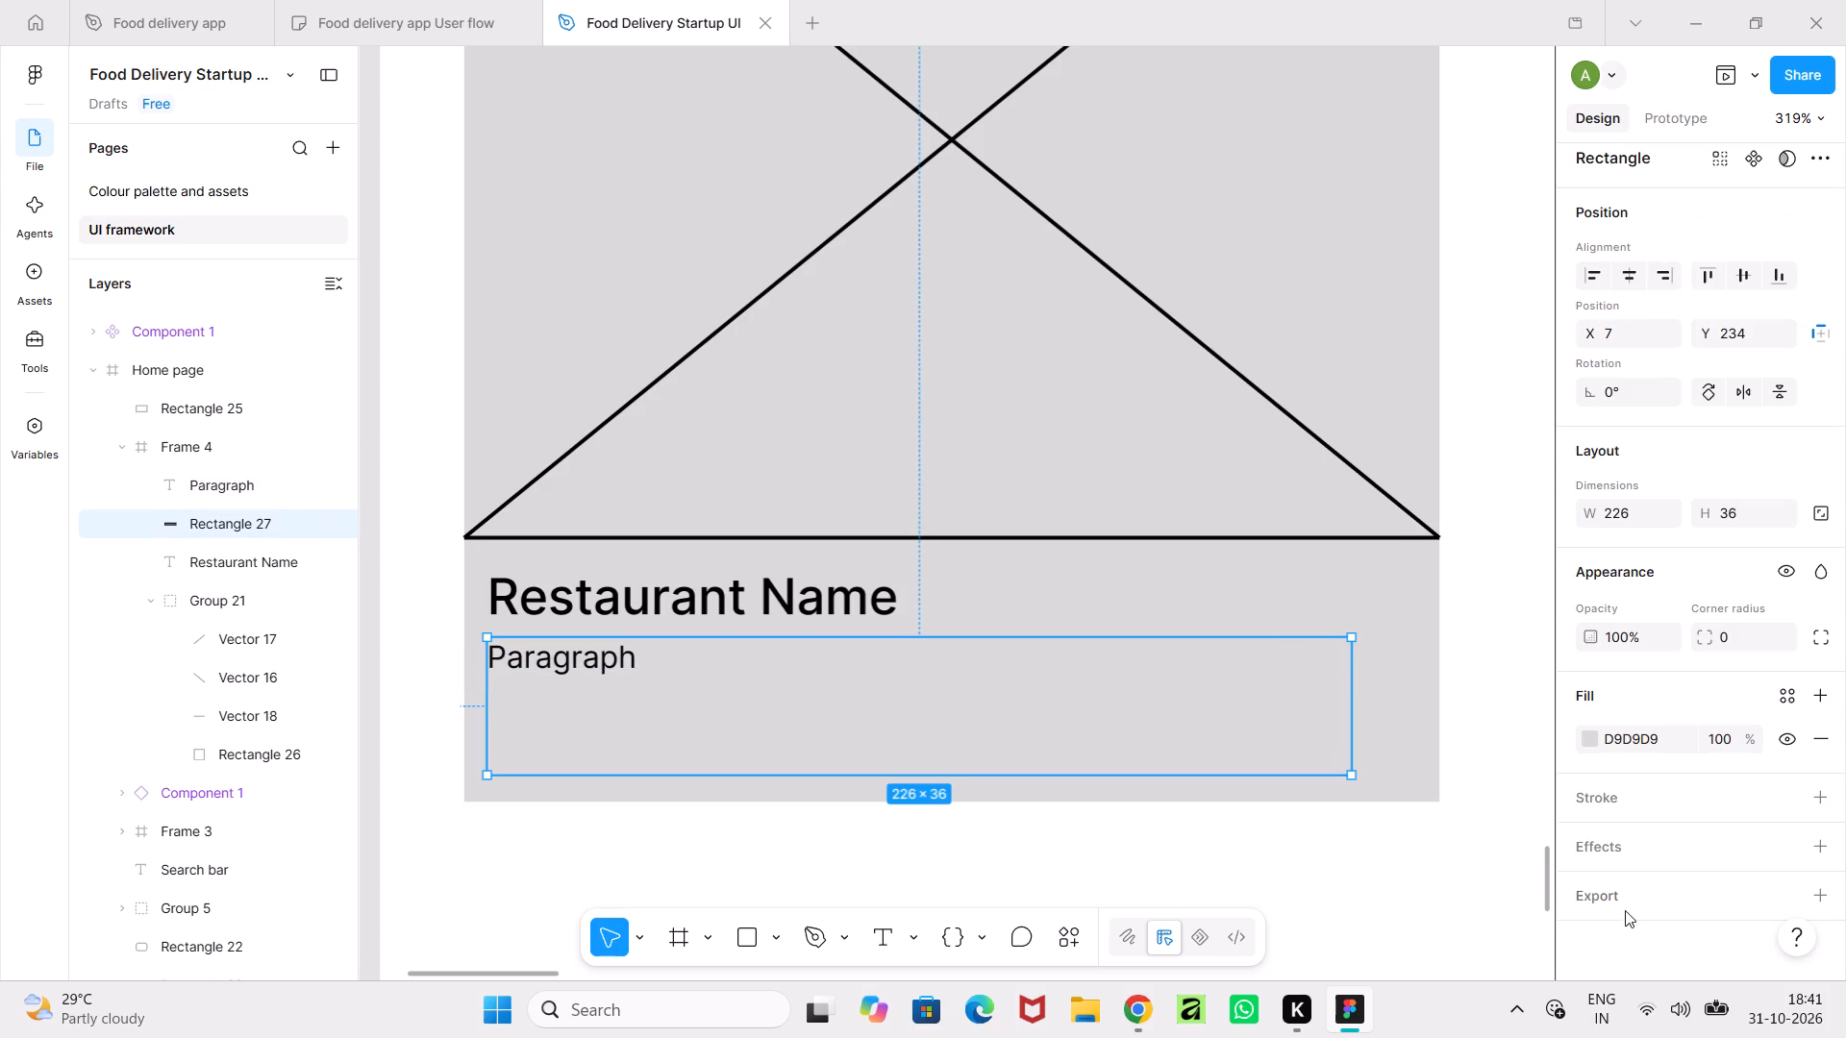
left_click(1822, 849)
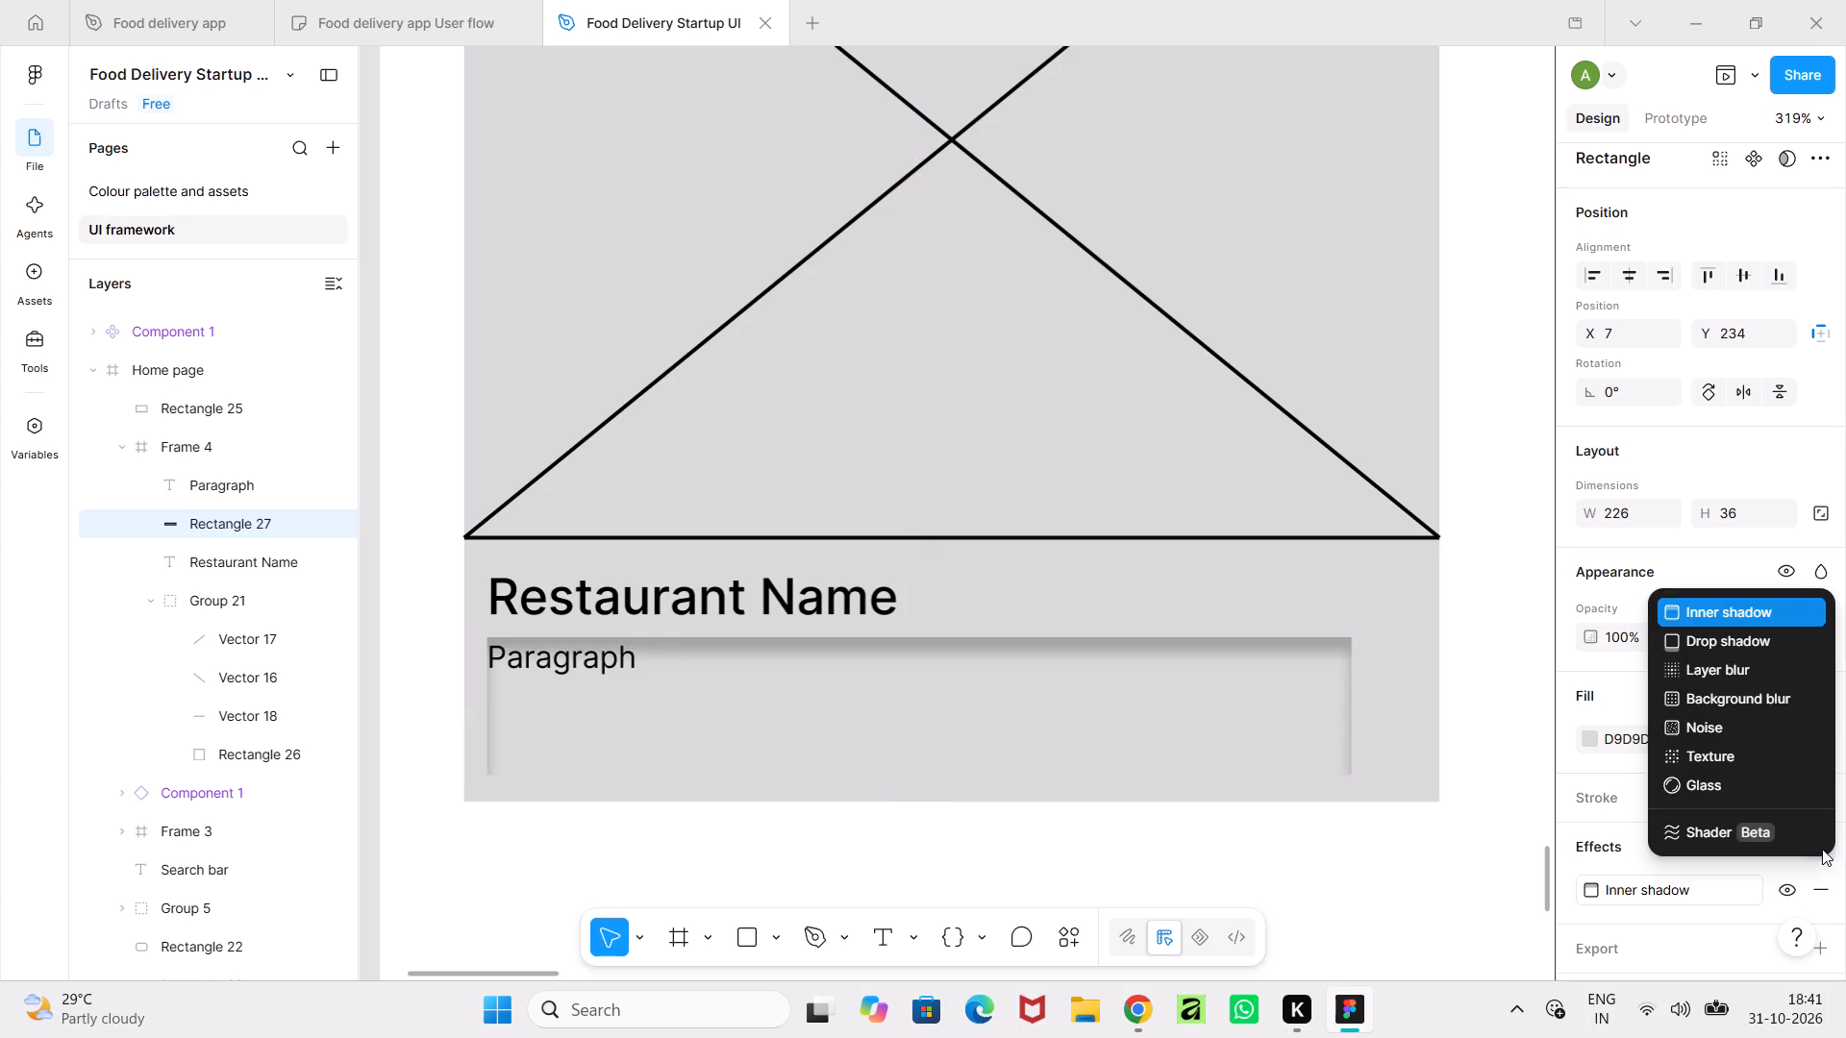
left_click(1727, 647)
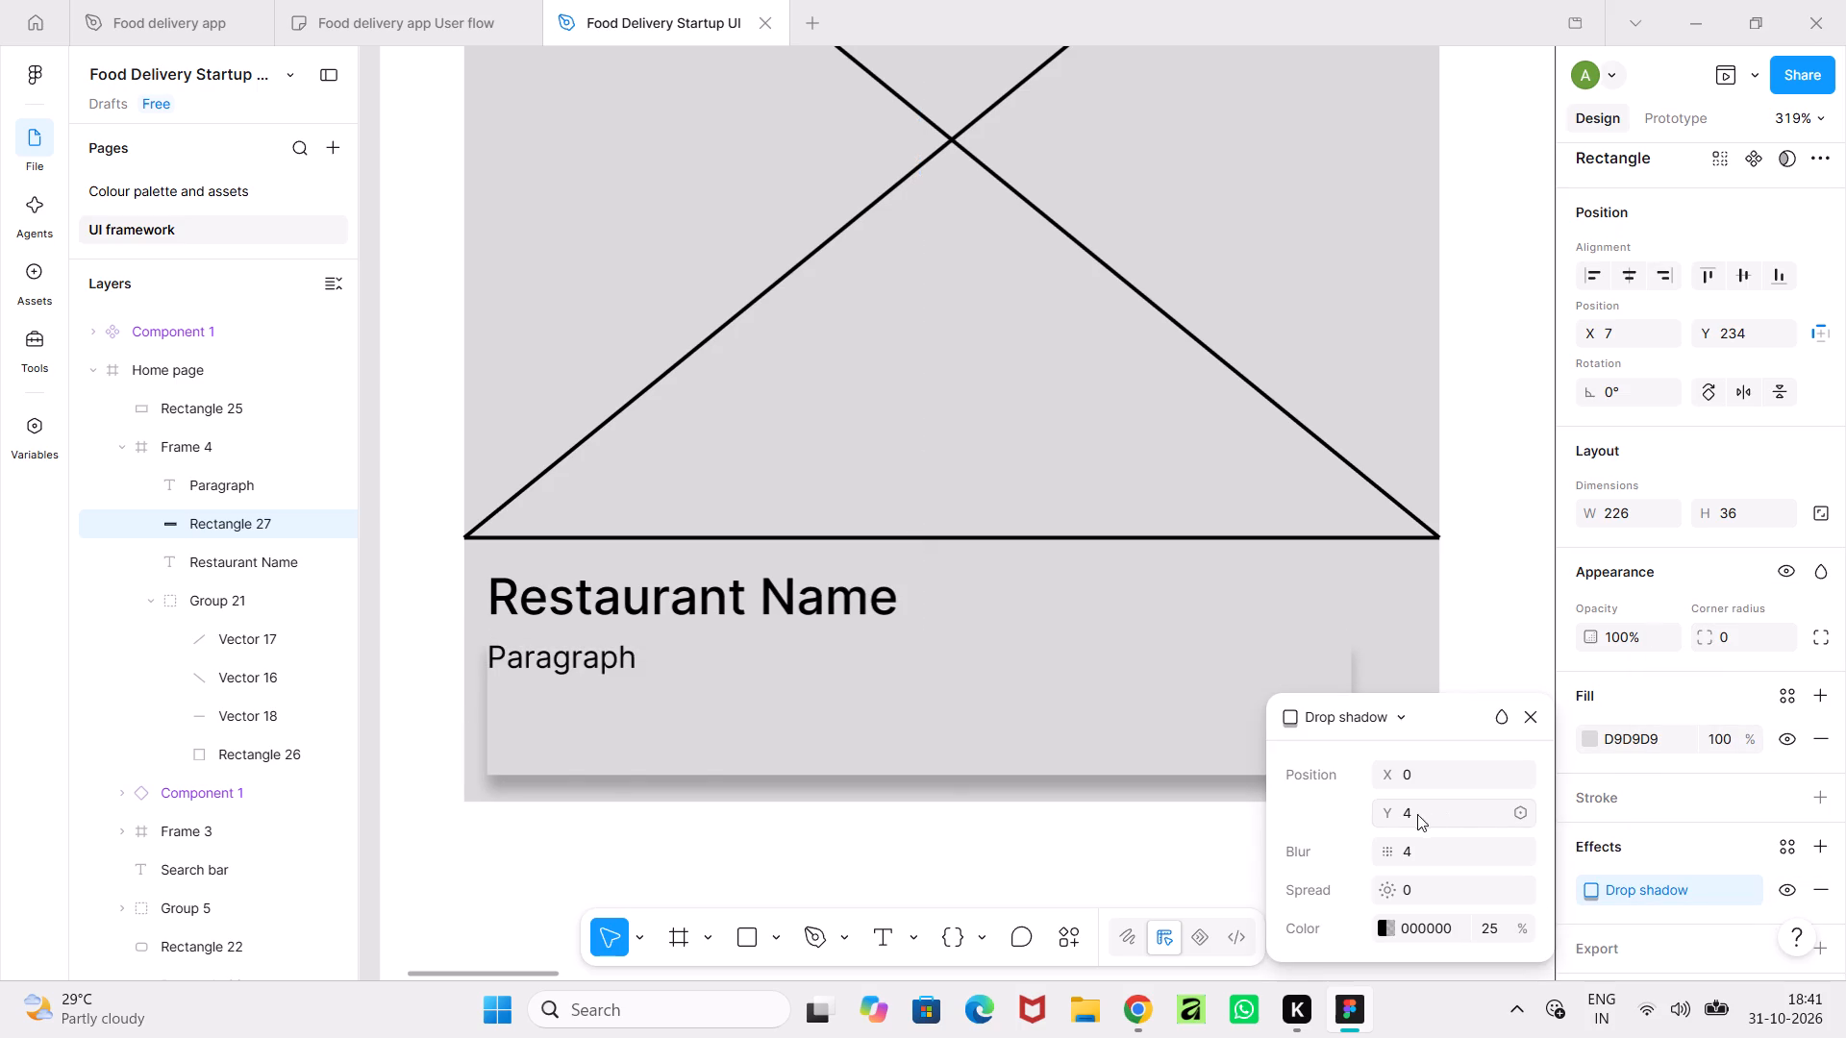
left_click(1411, 815)
key("0")
key("Return")
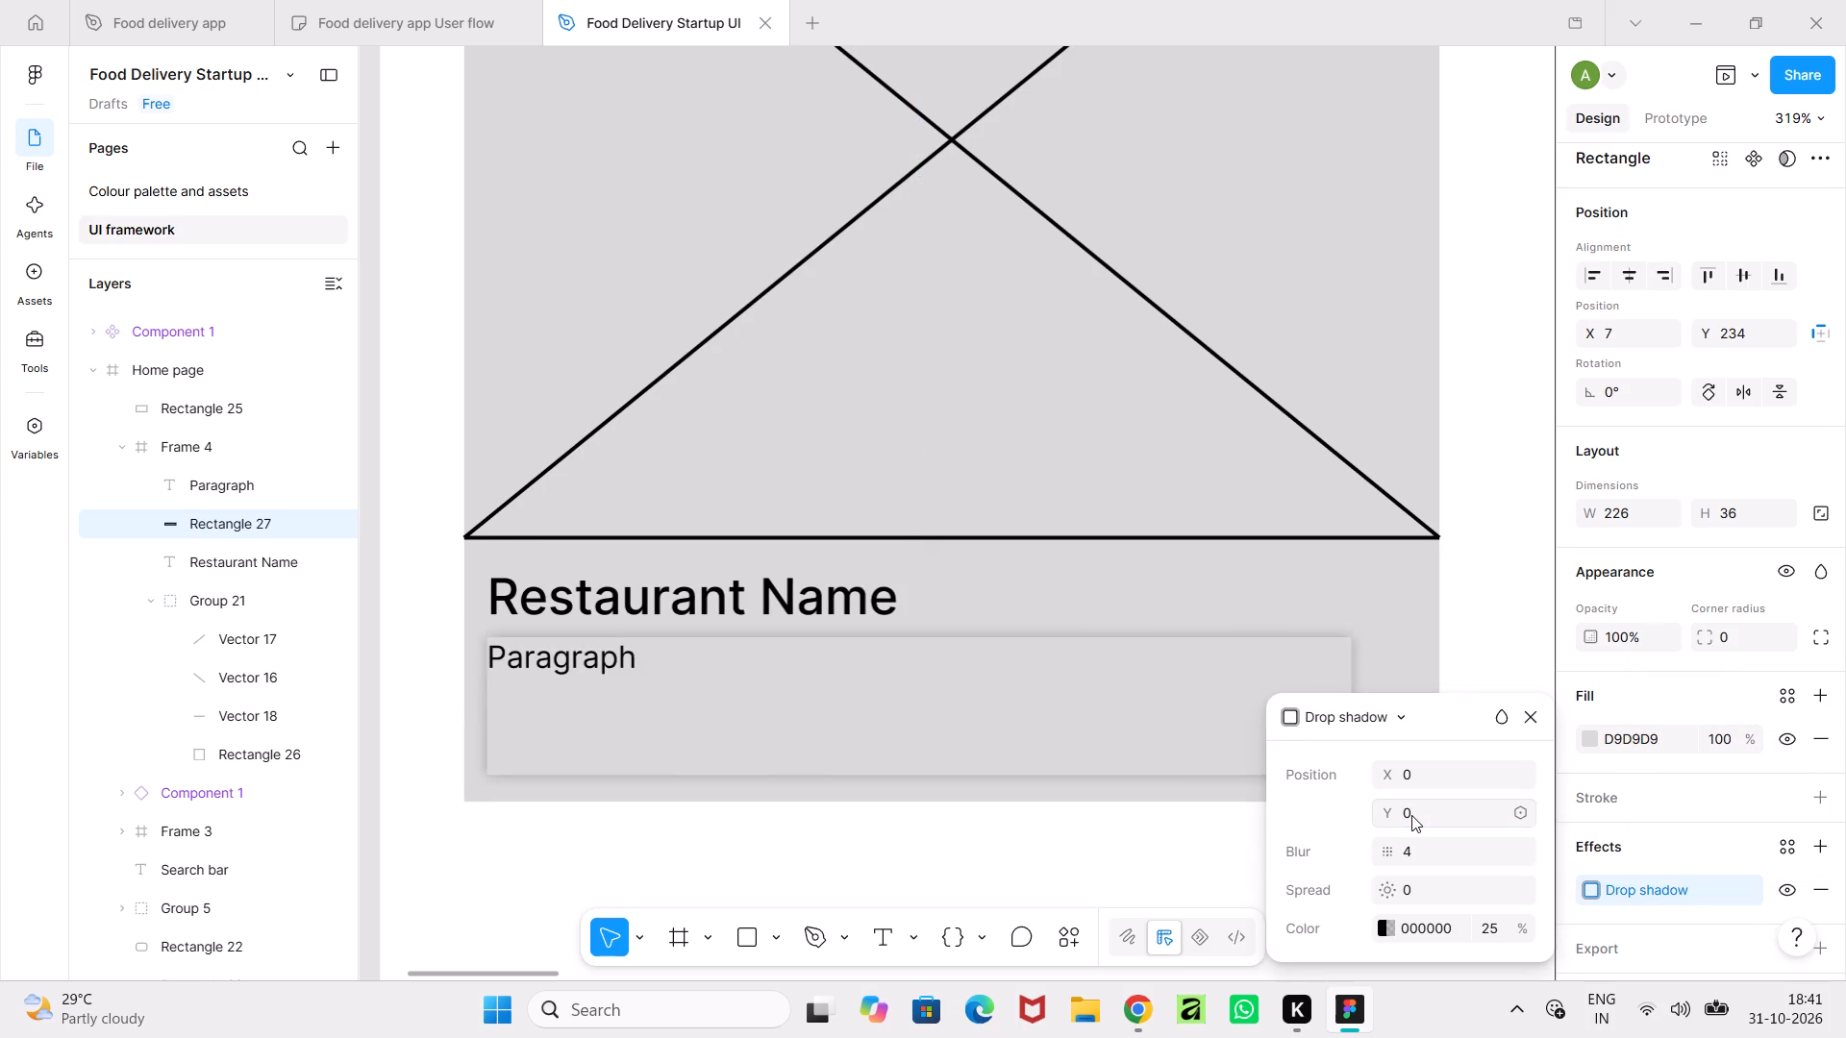
left_click(1534, 636)
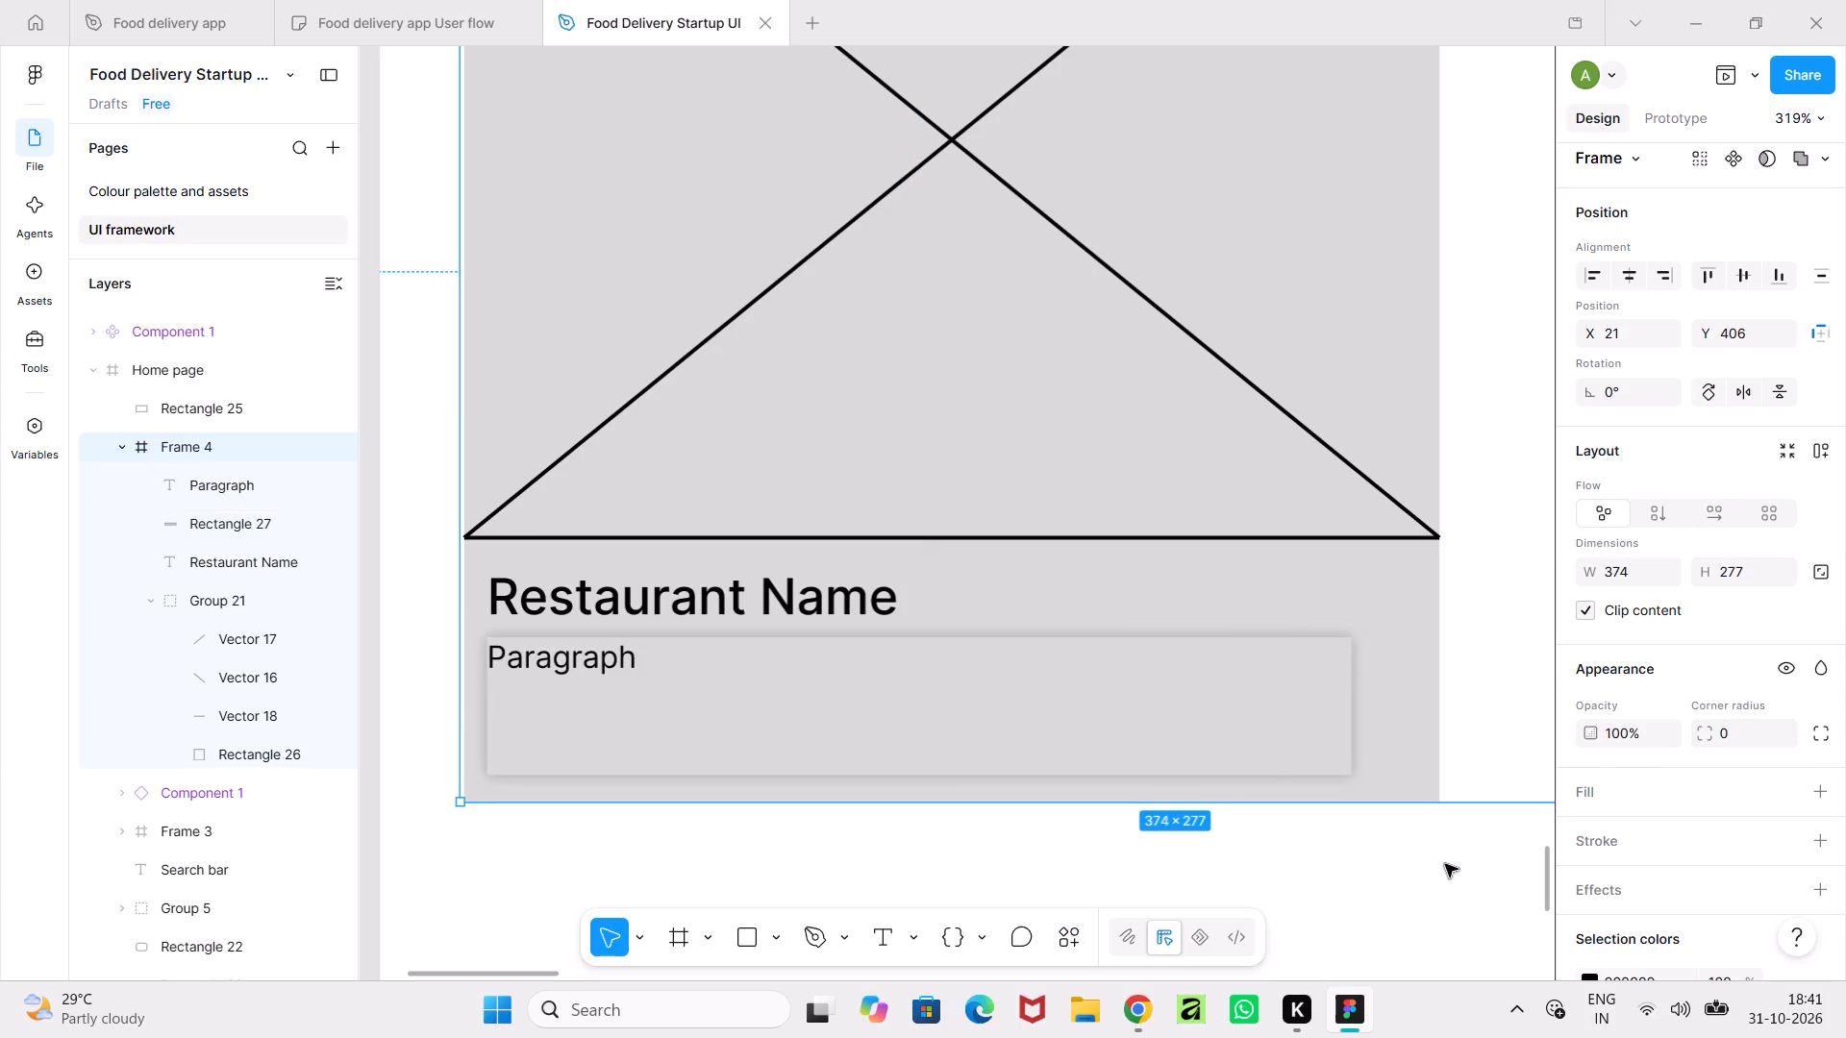
left_click(373, 695)
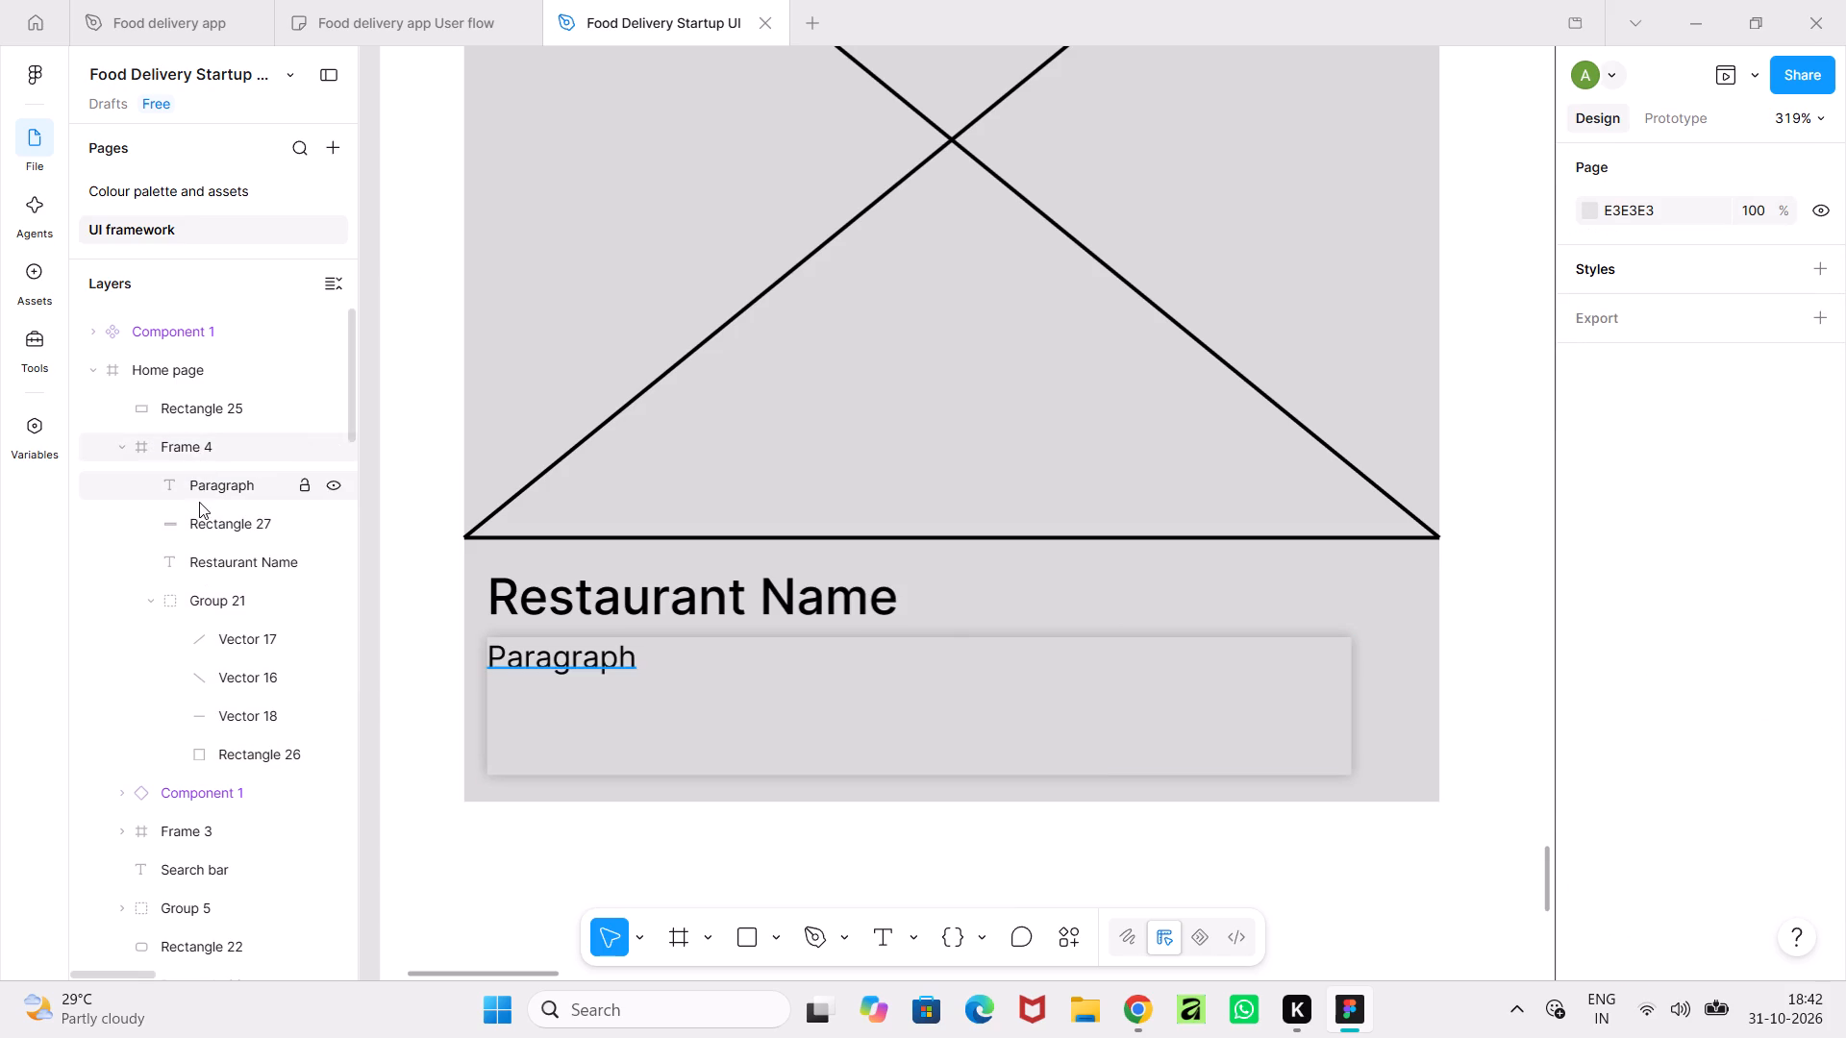
Shrink the card's Paragraph text box to 41 × 9 and position it at X 11, Y 236 inside the shadowed rectangle.
left_click(206, 490)
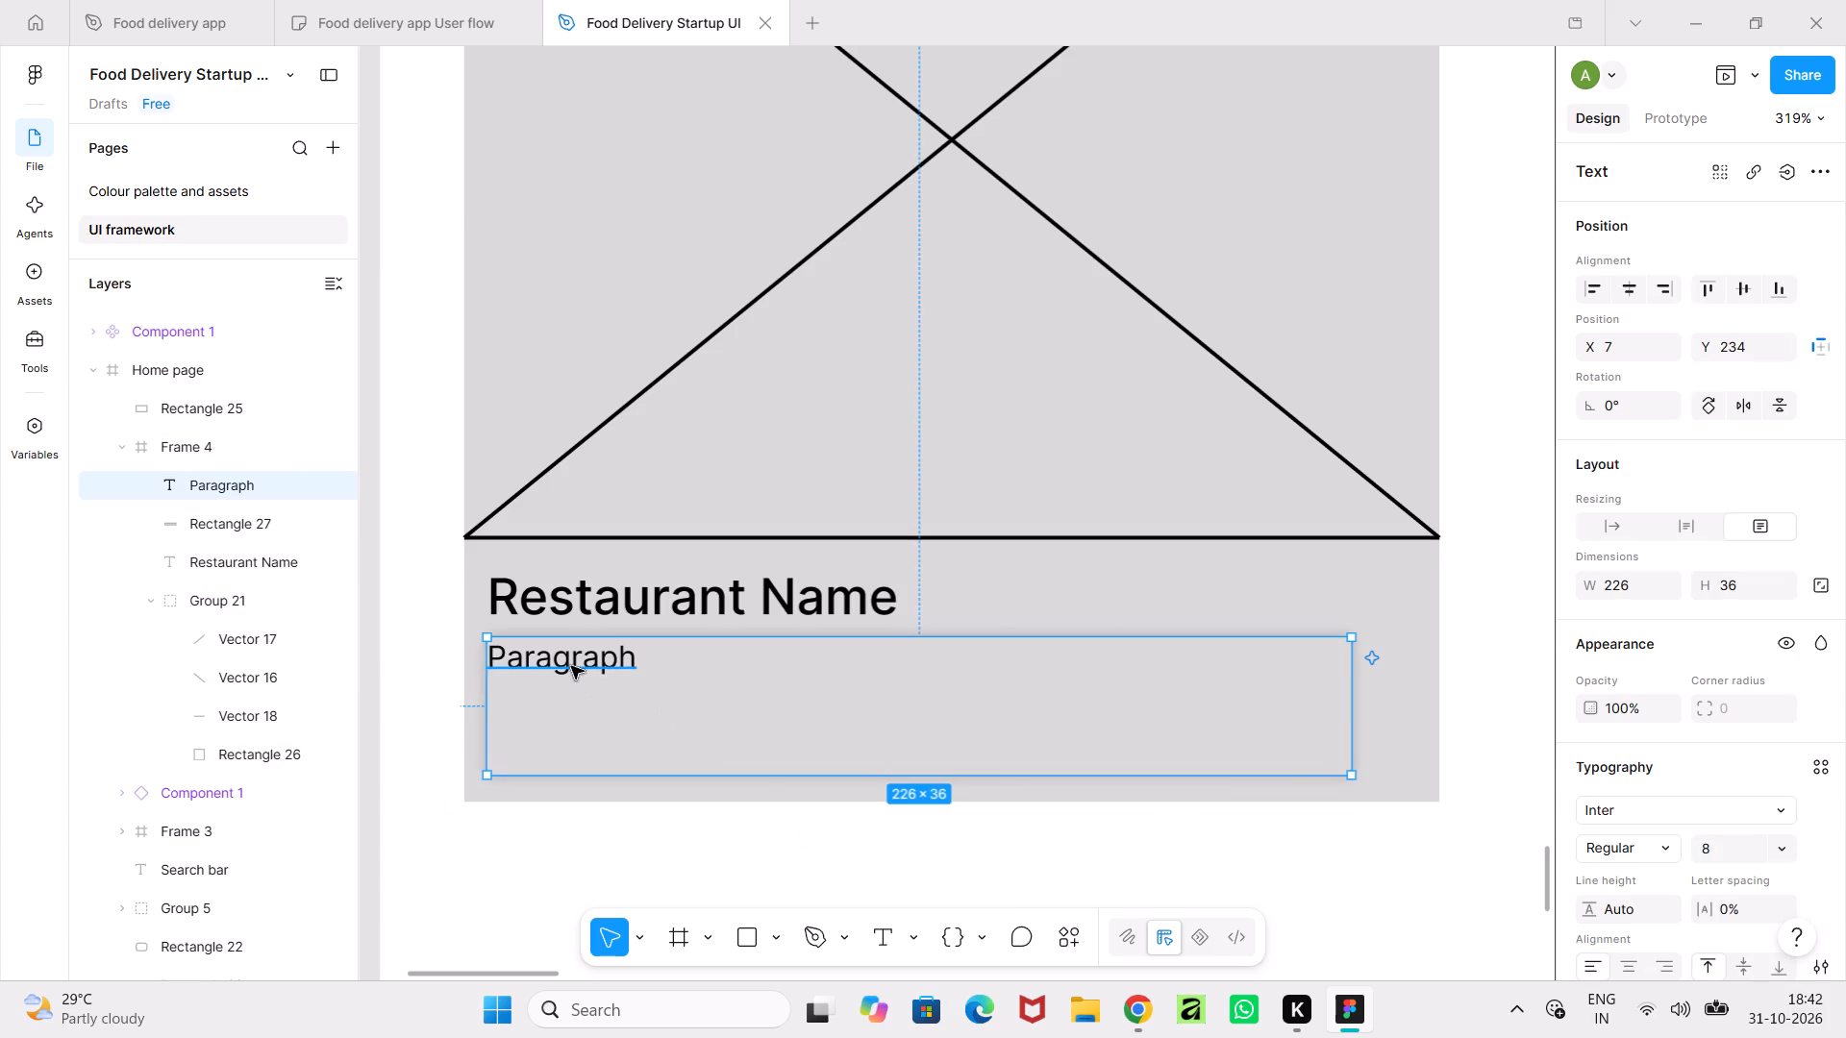
left_click_drag(485, 729, 499, 729)
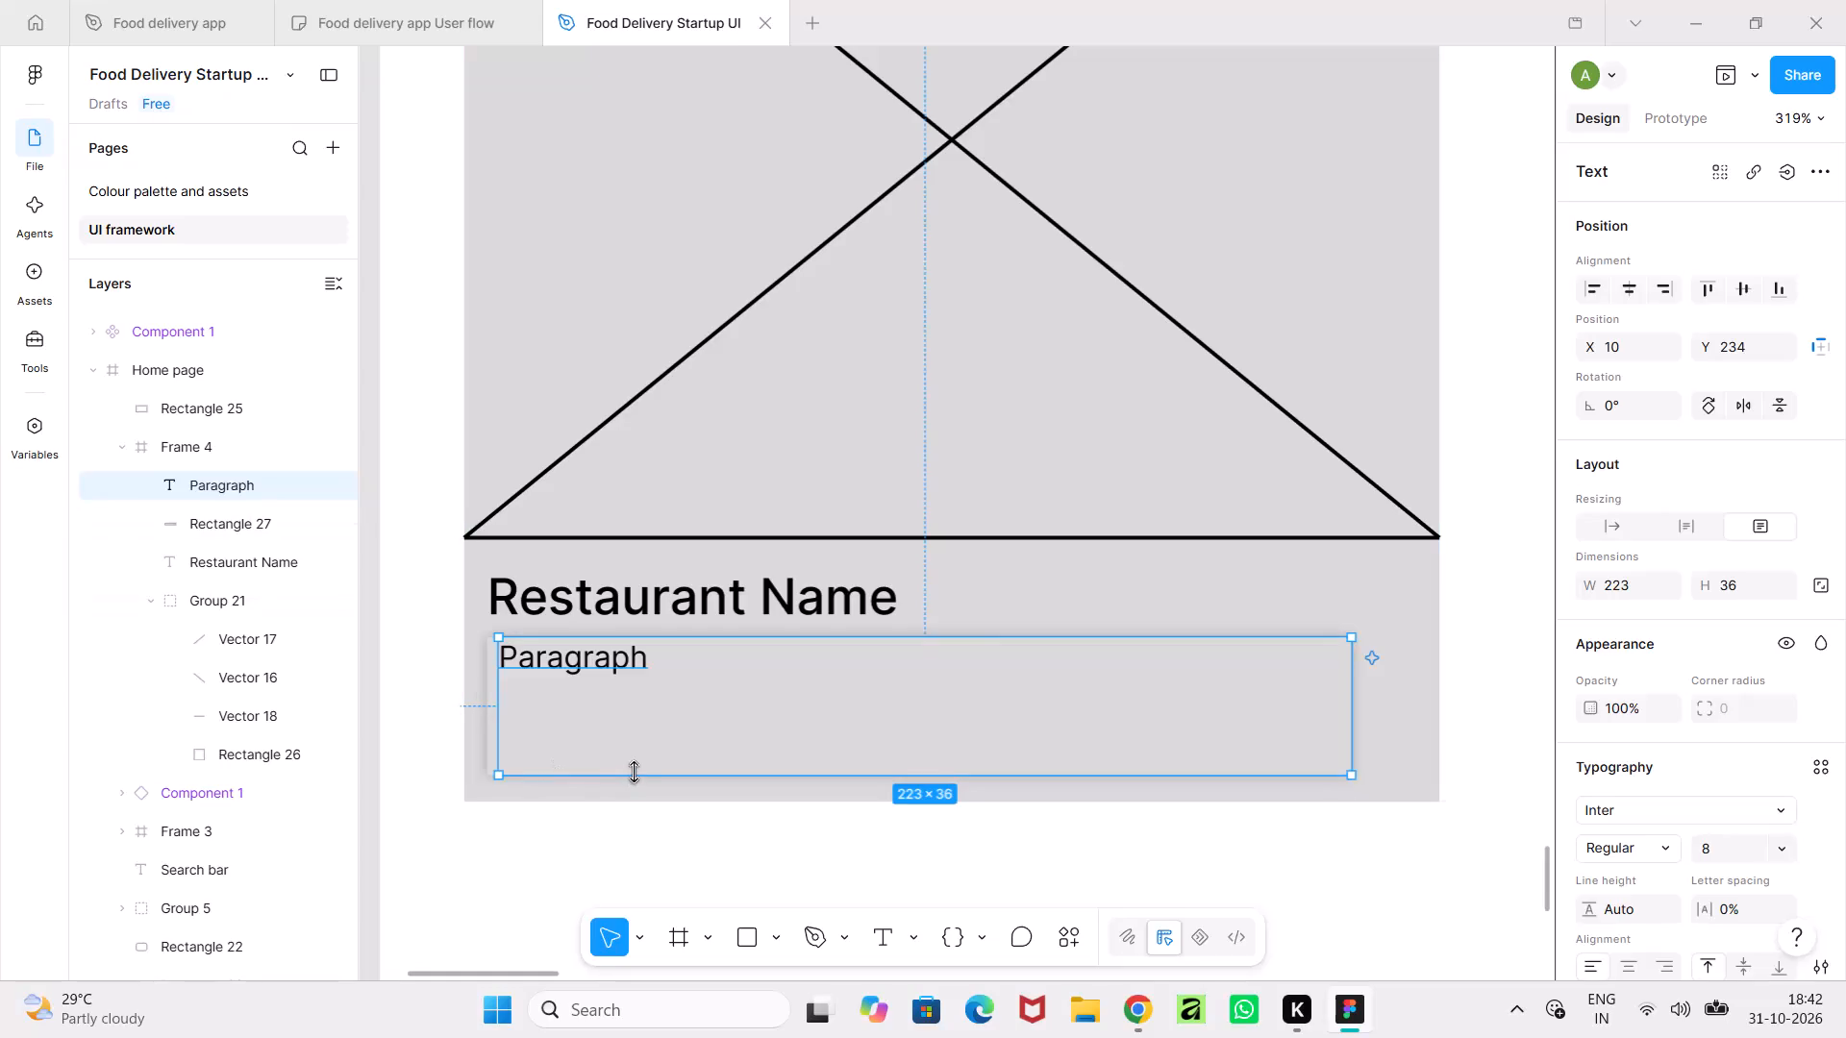
left_click(429, 738)
scroll(429, 738, "down", 6, "ctrl")
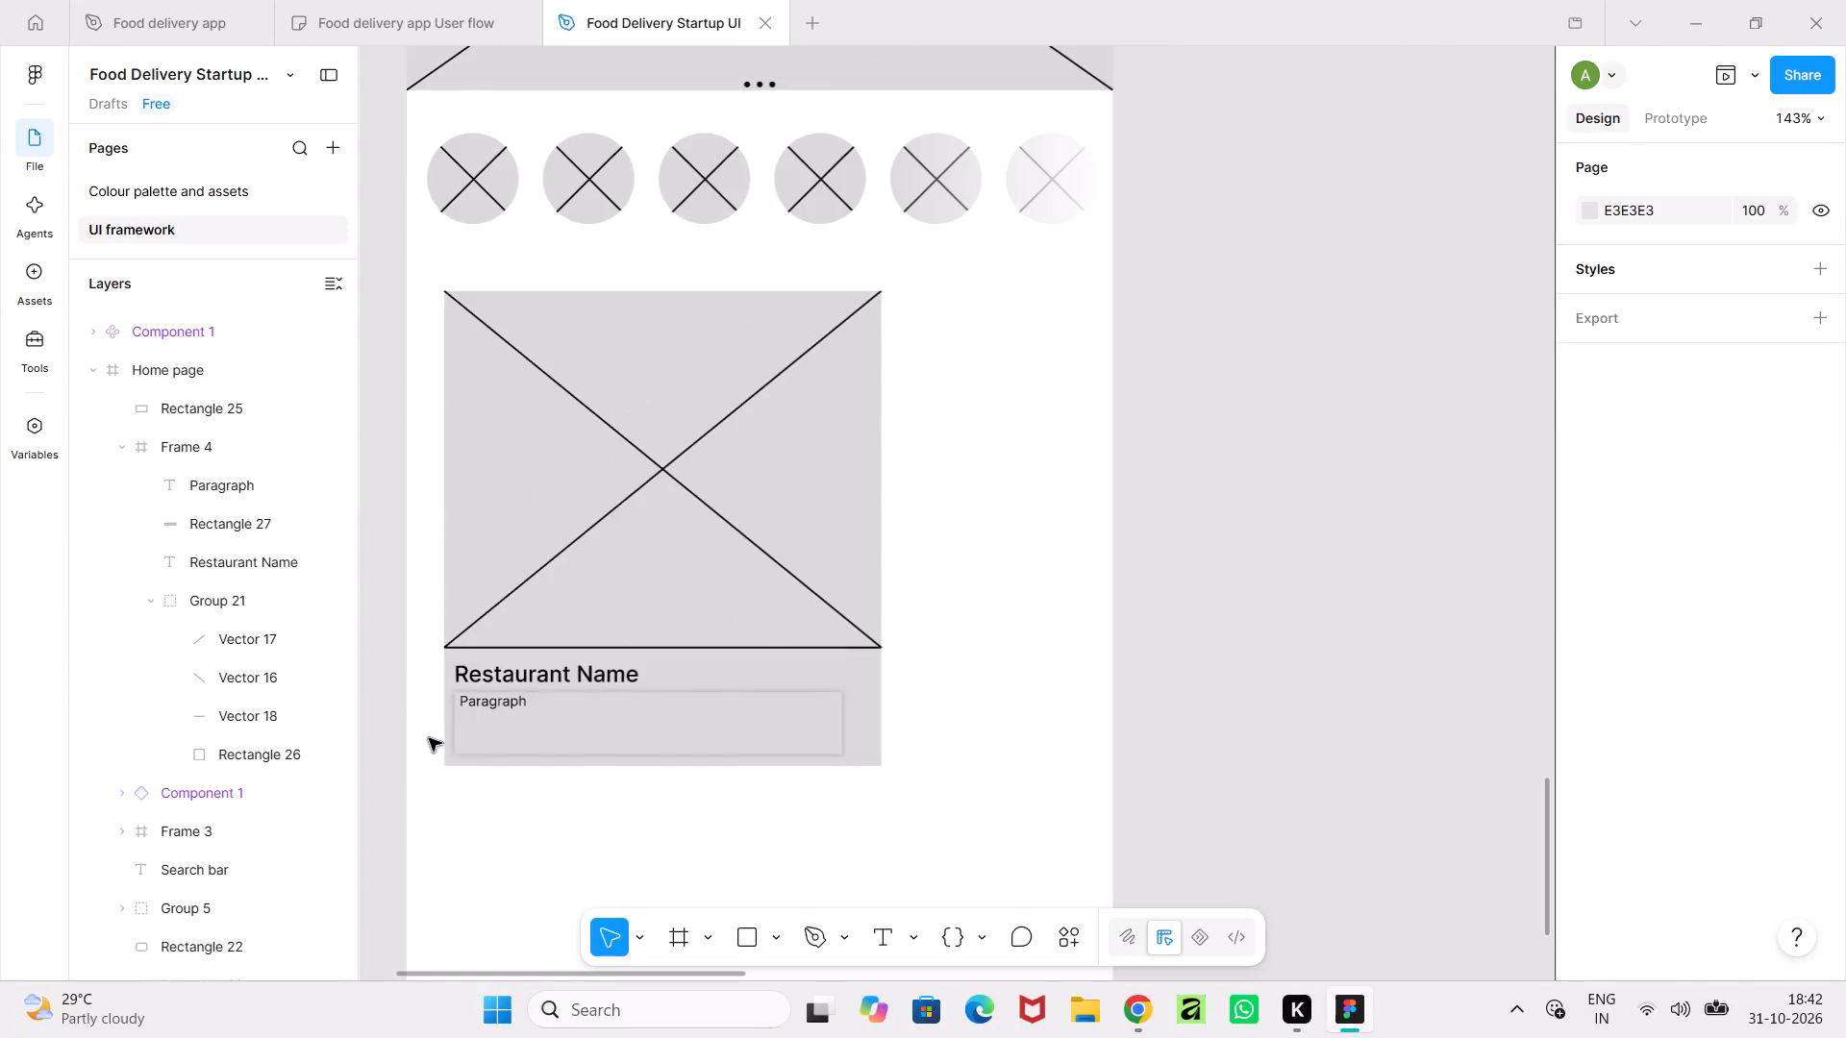
scroll(1289, 799, "down", 4, "ctrl")
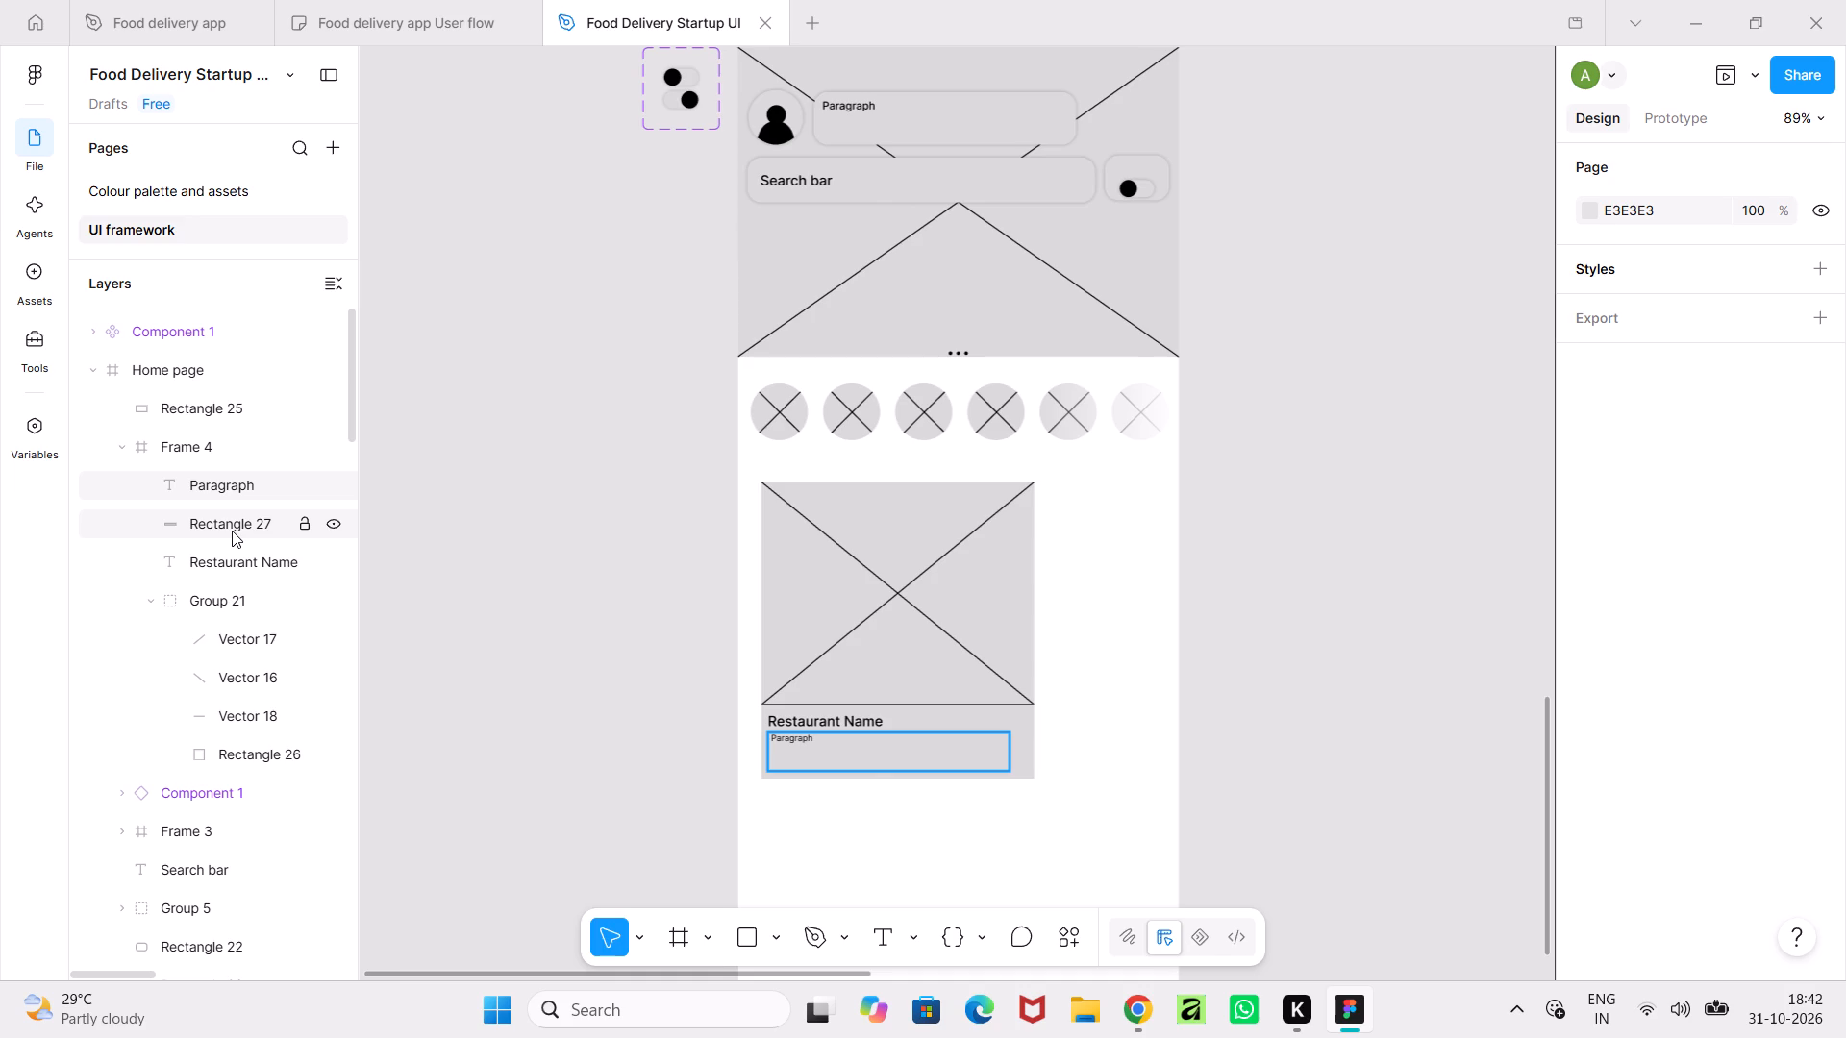
scroll(730, 659, "up", 11, "ctrl")
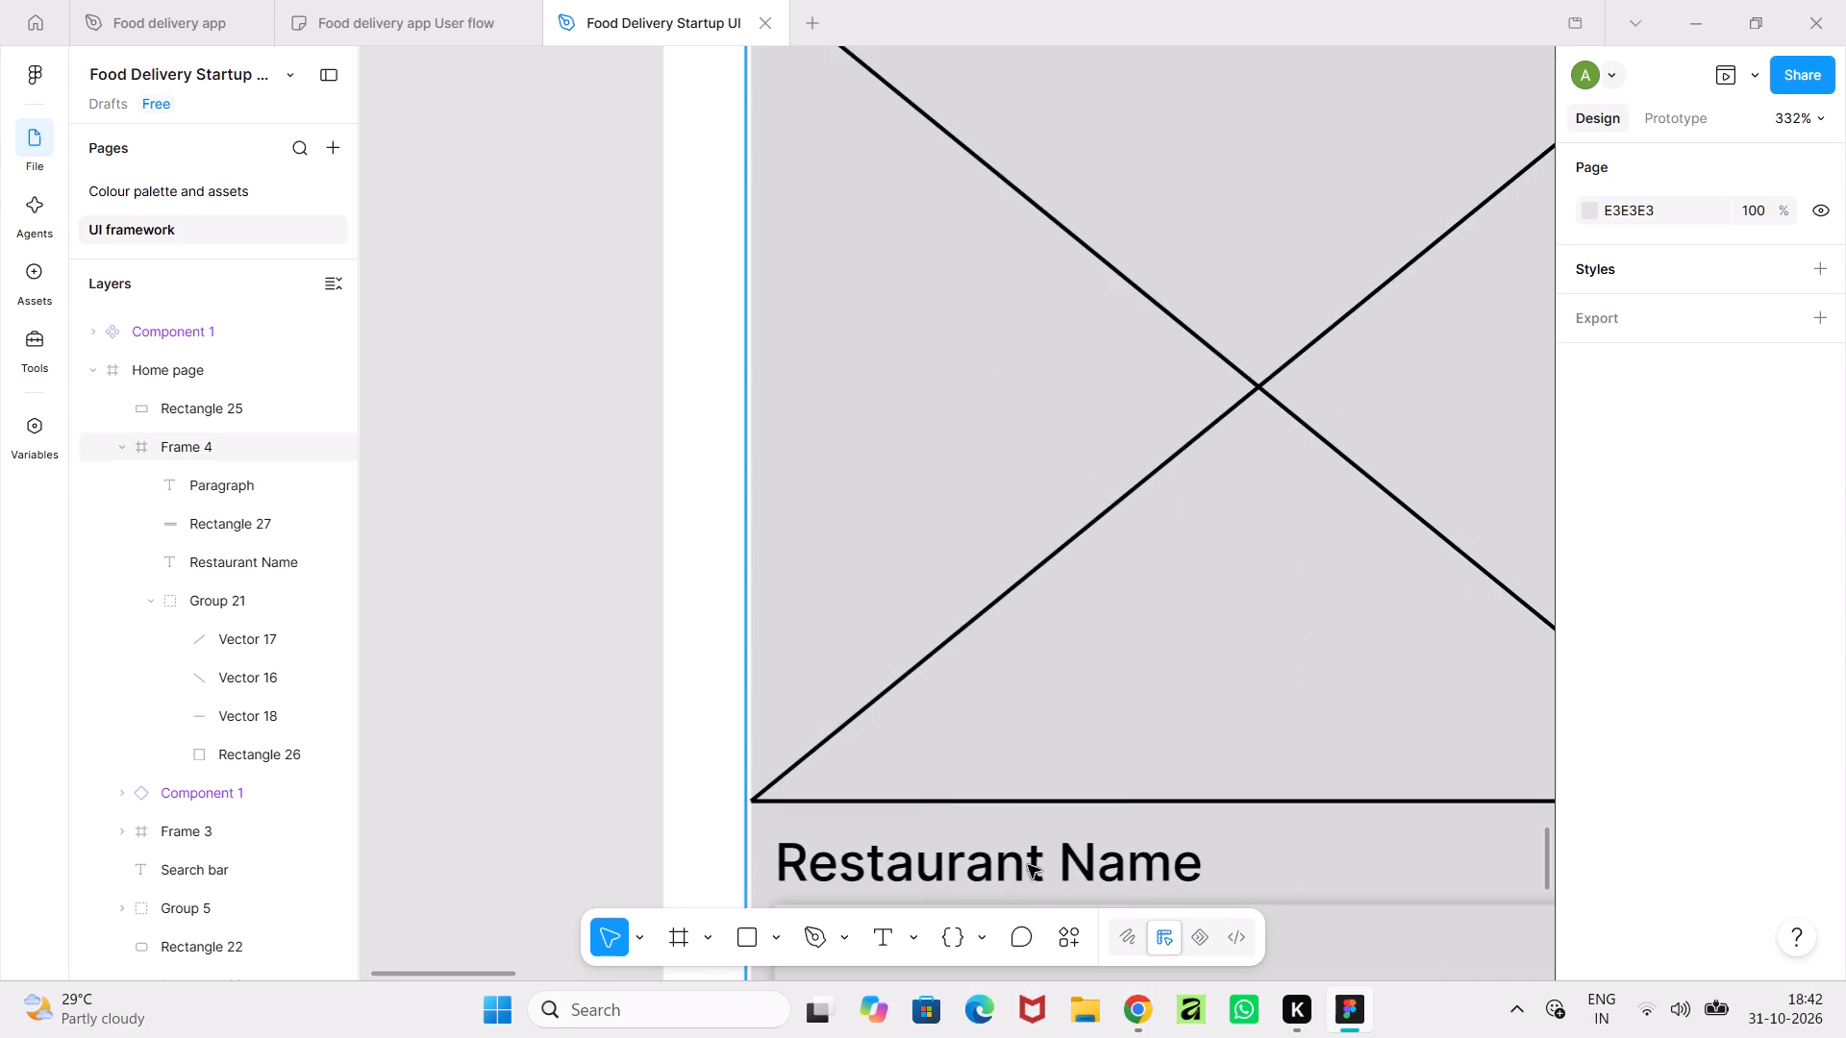
scroll(958, 774, "down", 4)
left_click(232, 477)
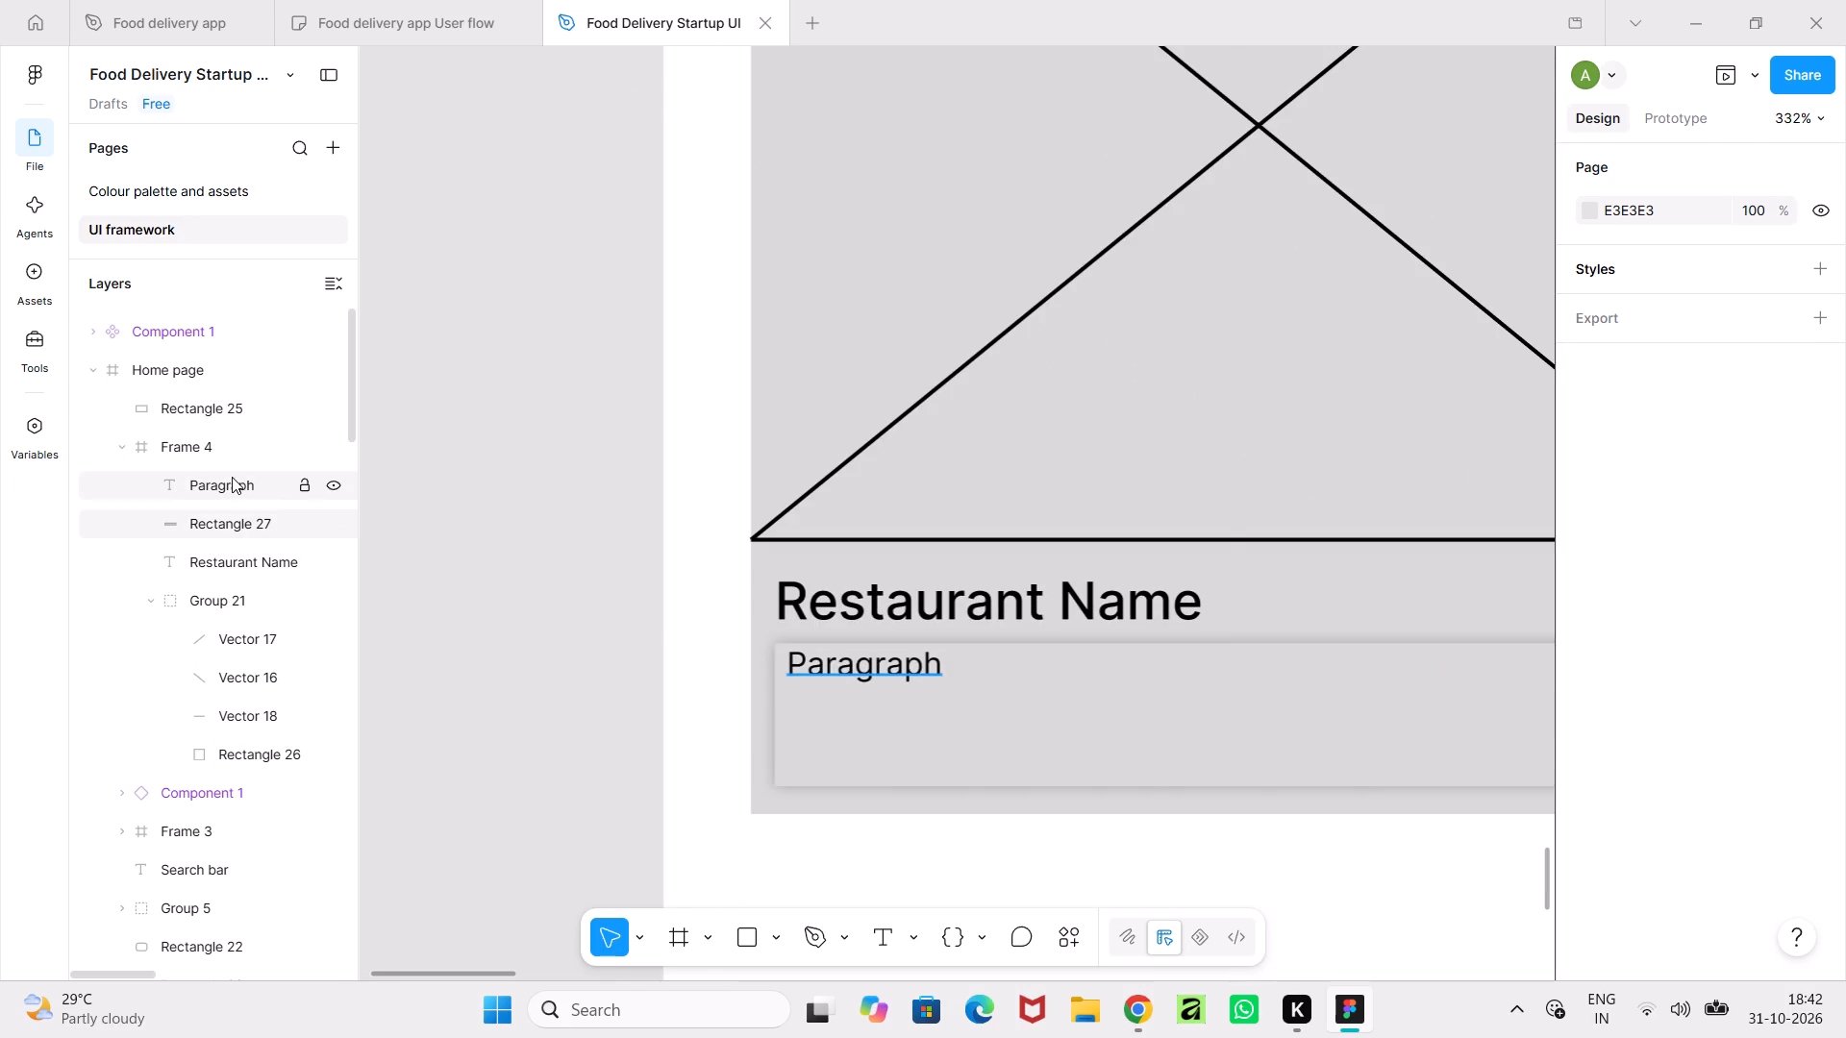
scroll(980, 814, "down", 5, "ctrl")
middle_click_drag(1005, 762, 840, 790)
scroll(840, 790, "up", 4, "ctrl")
left_click_drag(942, 843, 942, 775)
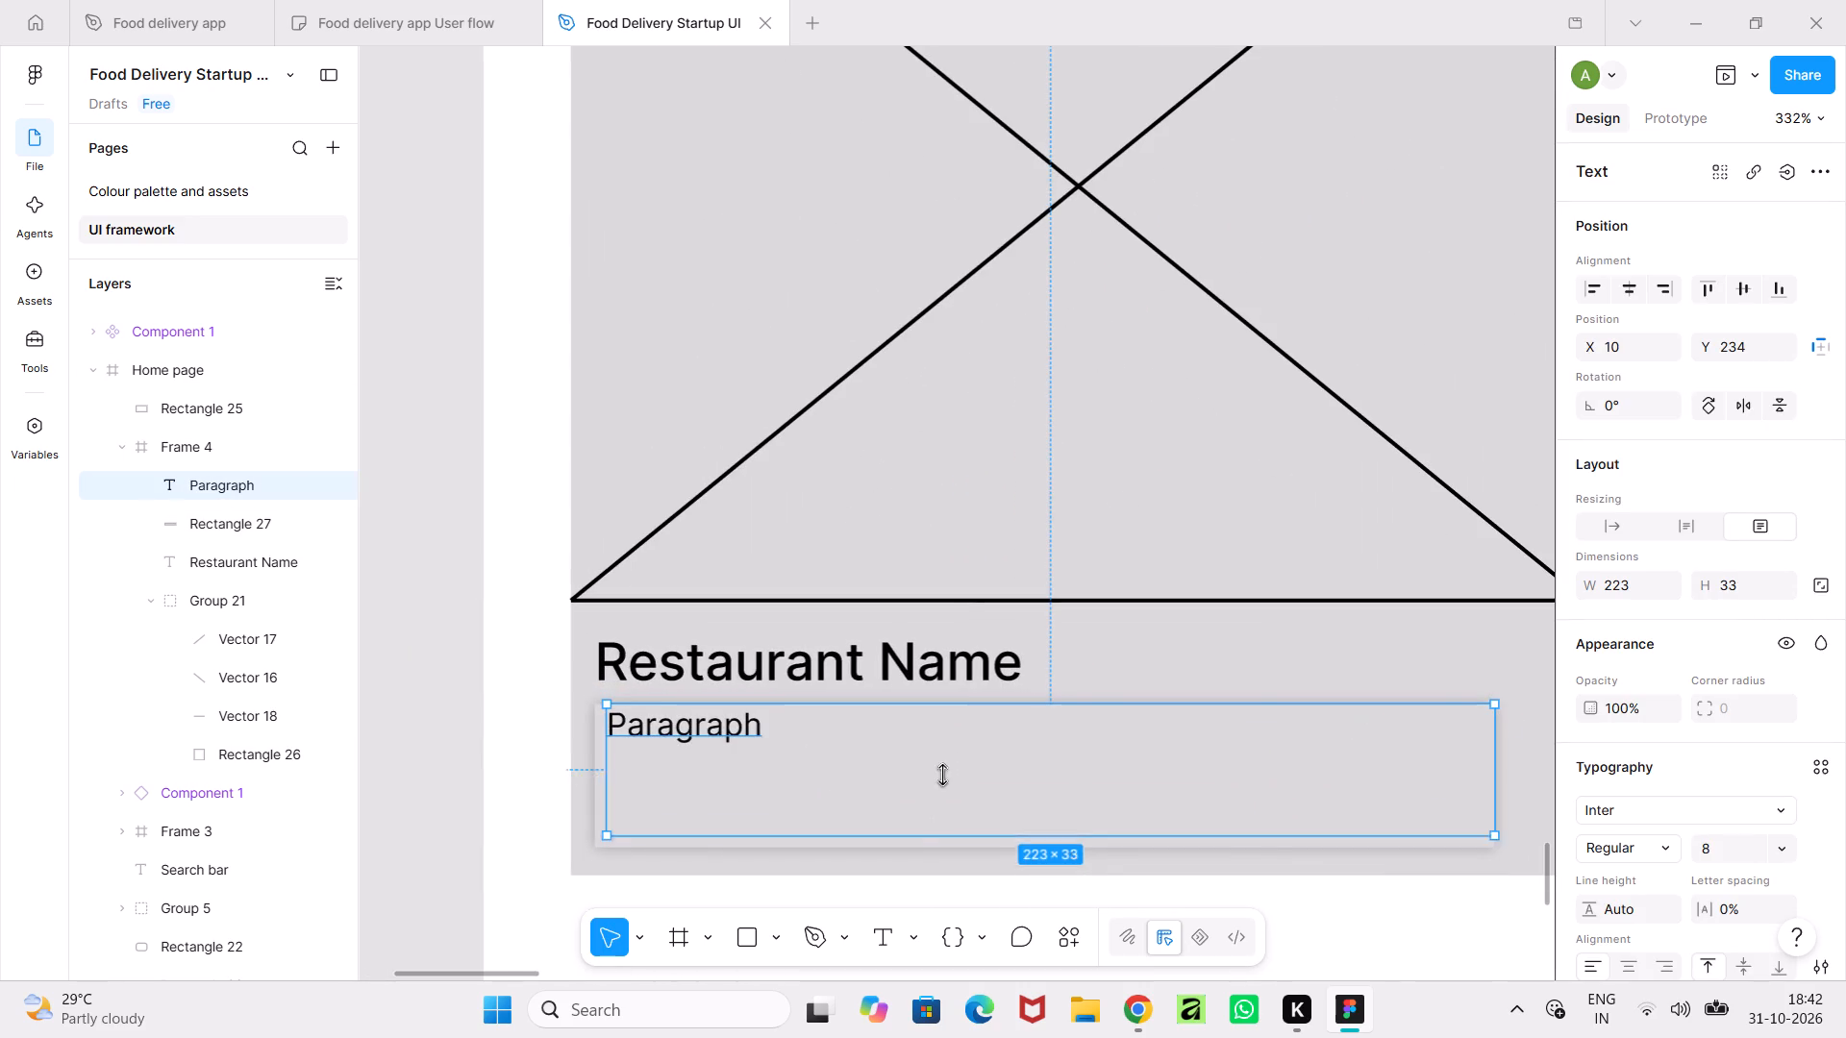
left_click_drag(942, 775, 951, 739)
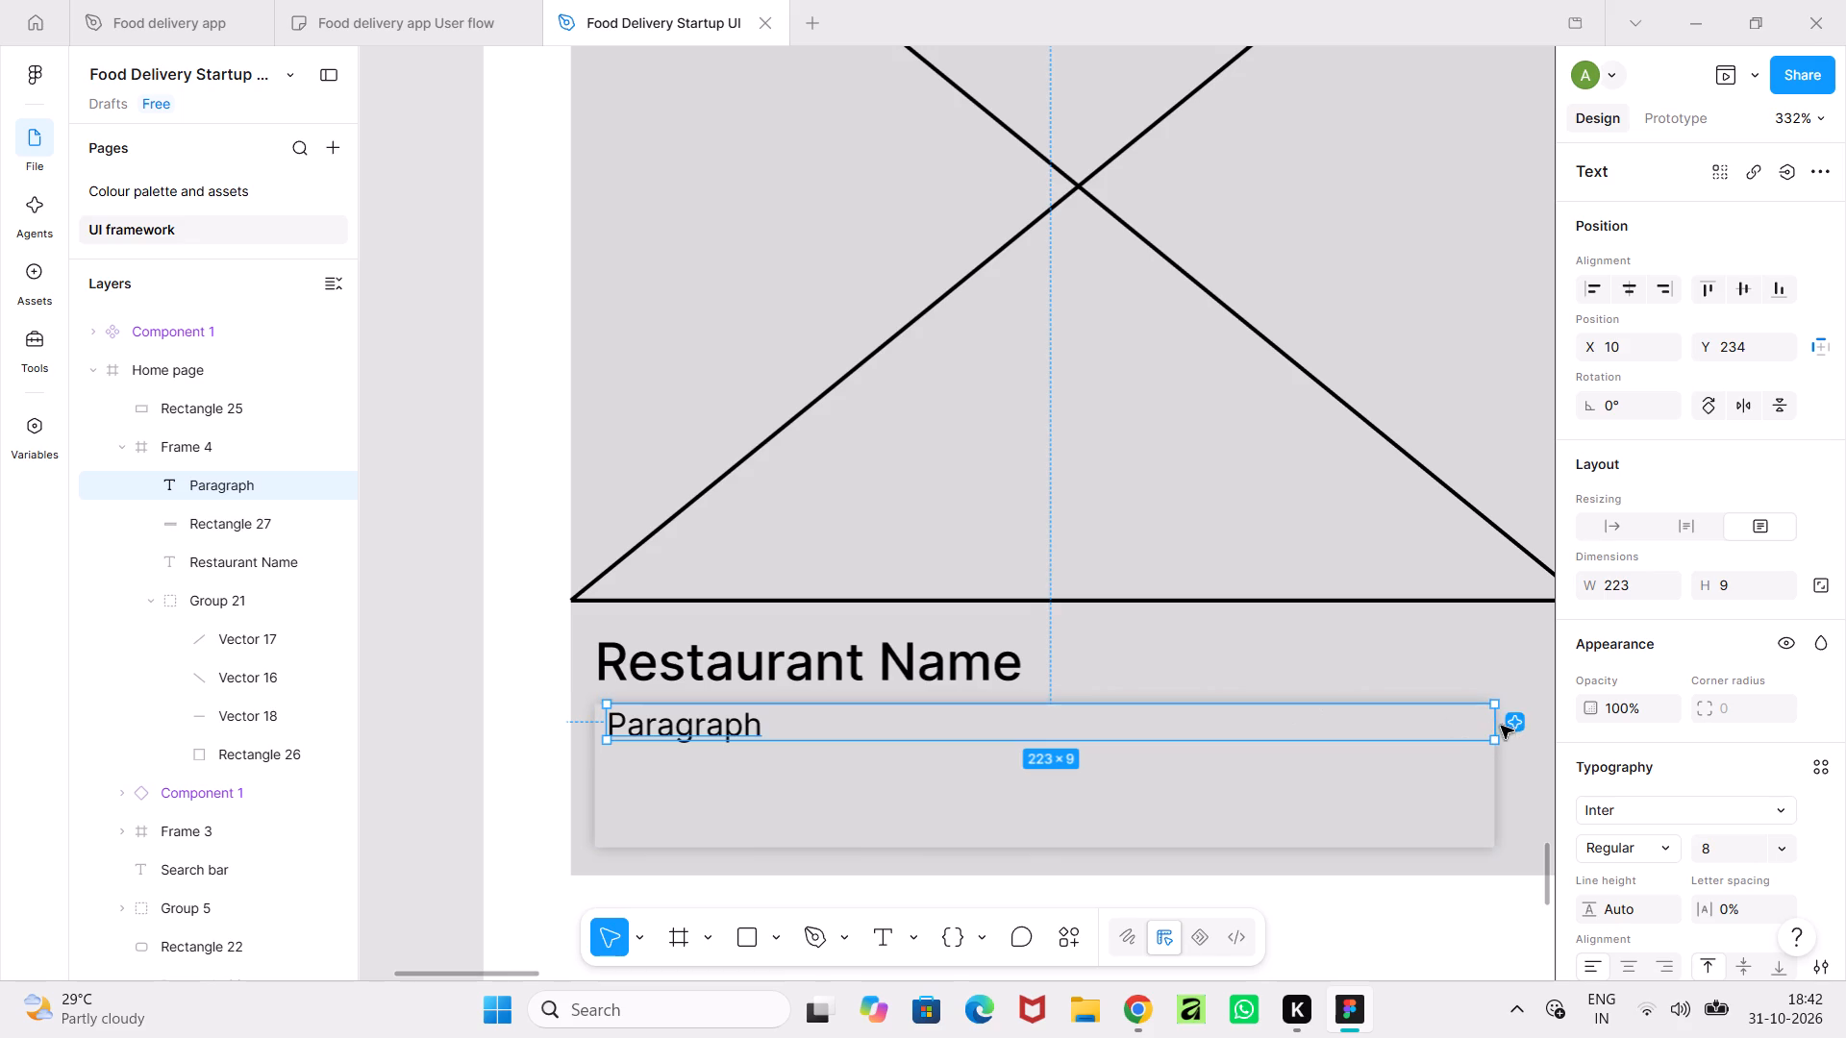
left_click_drag(1496, 723, 764, 761)
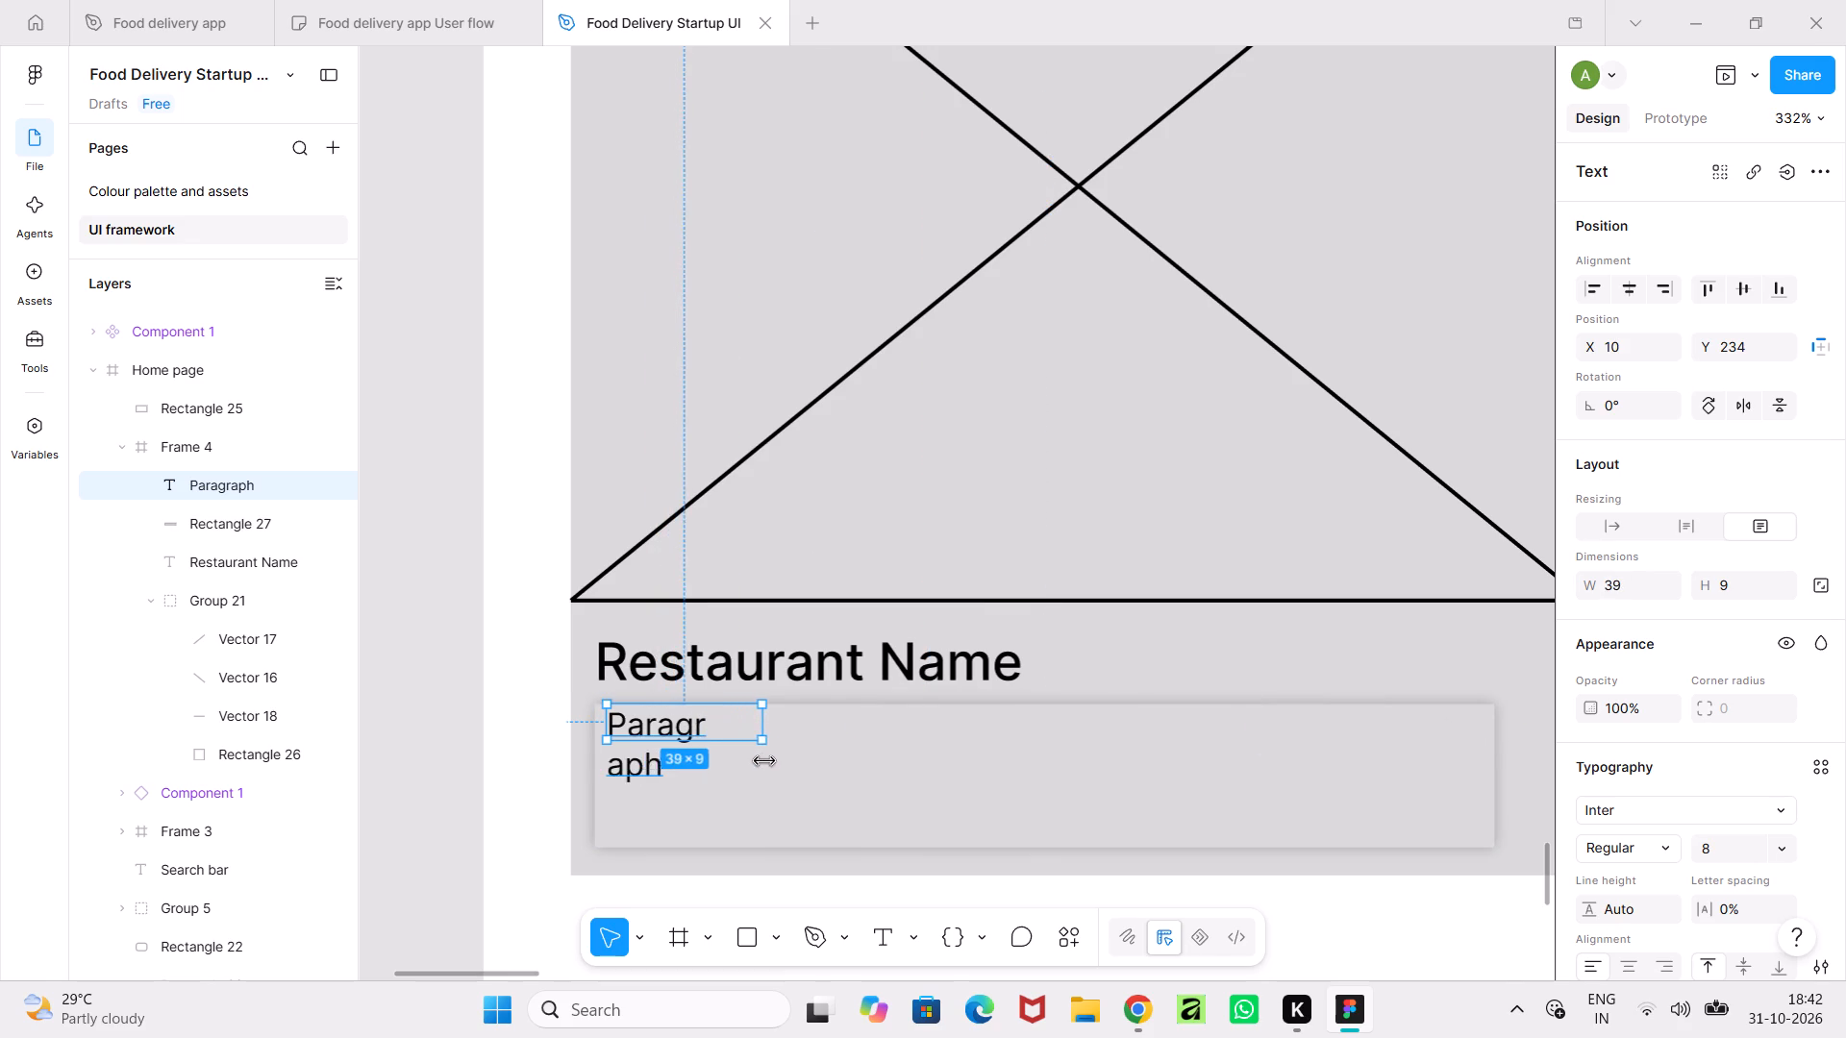
left_click_drag(764, 761, 772, 762)
left_click_drag(749, 723, 746, 732)
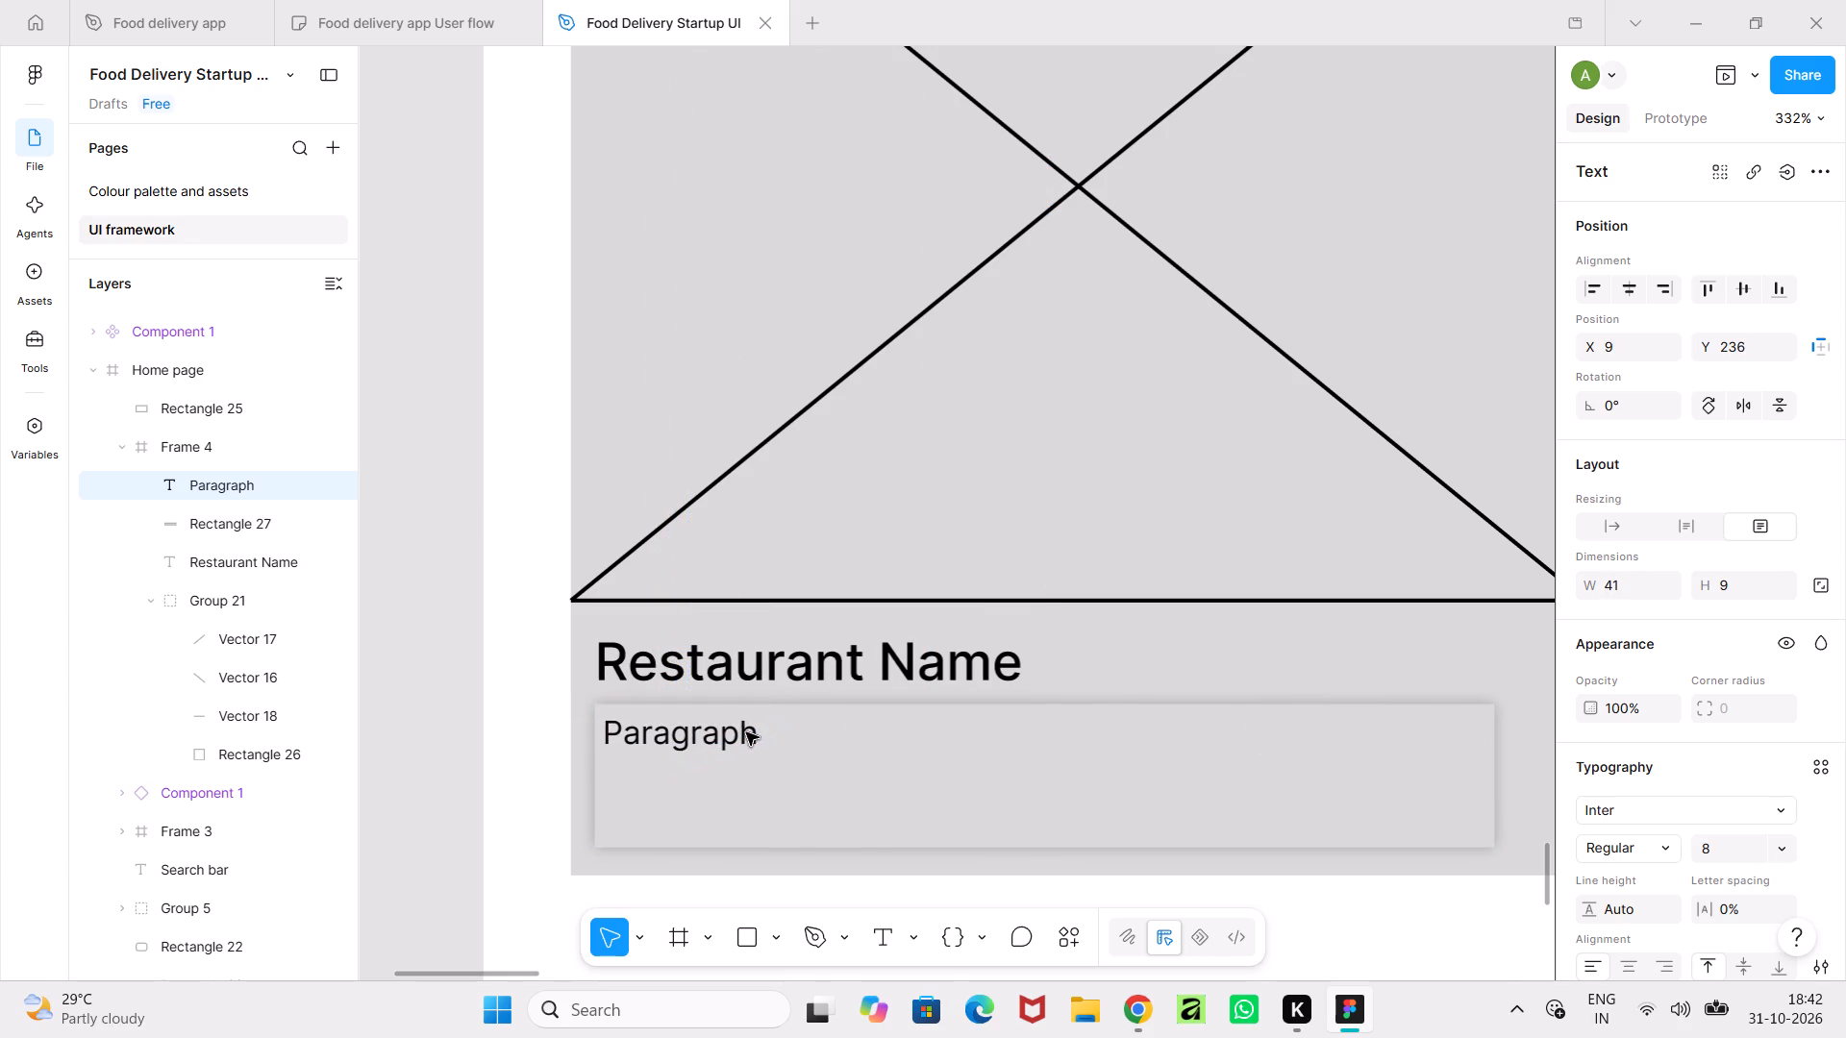
left_click_drag(746, 732, 751, 731)
Round the corners of the rectangle behind the Paragraph text to a radius of 5.
left_click(235, 521)
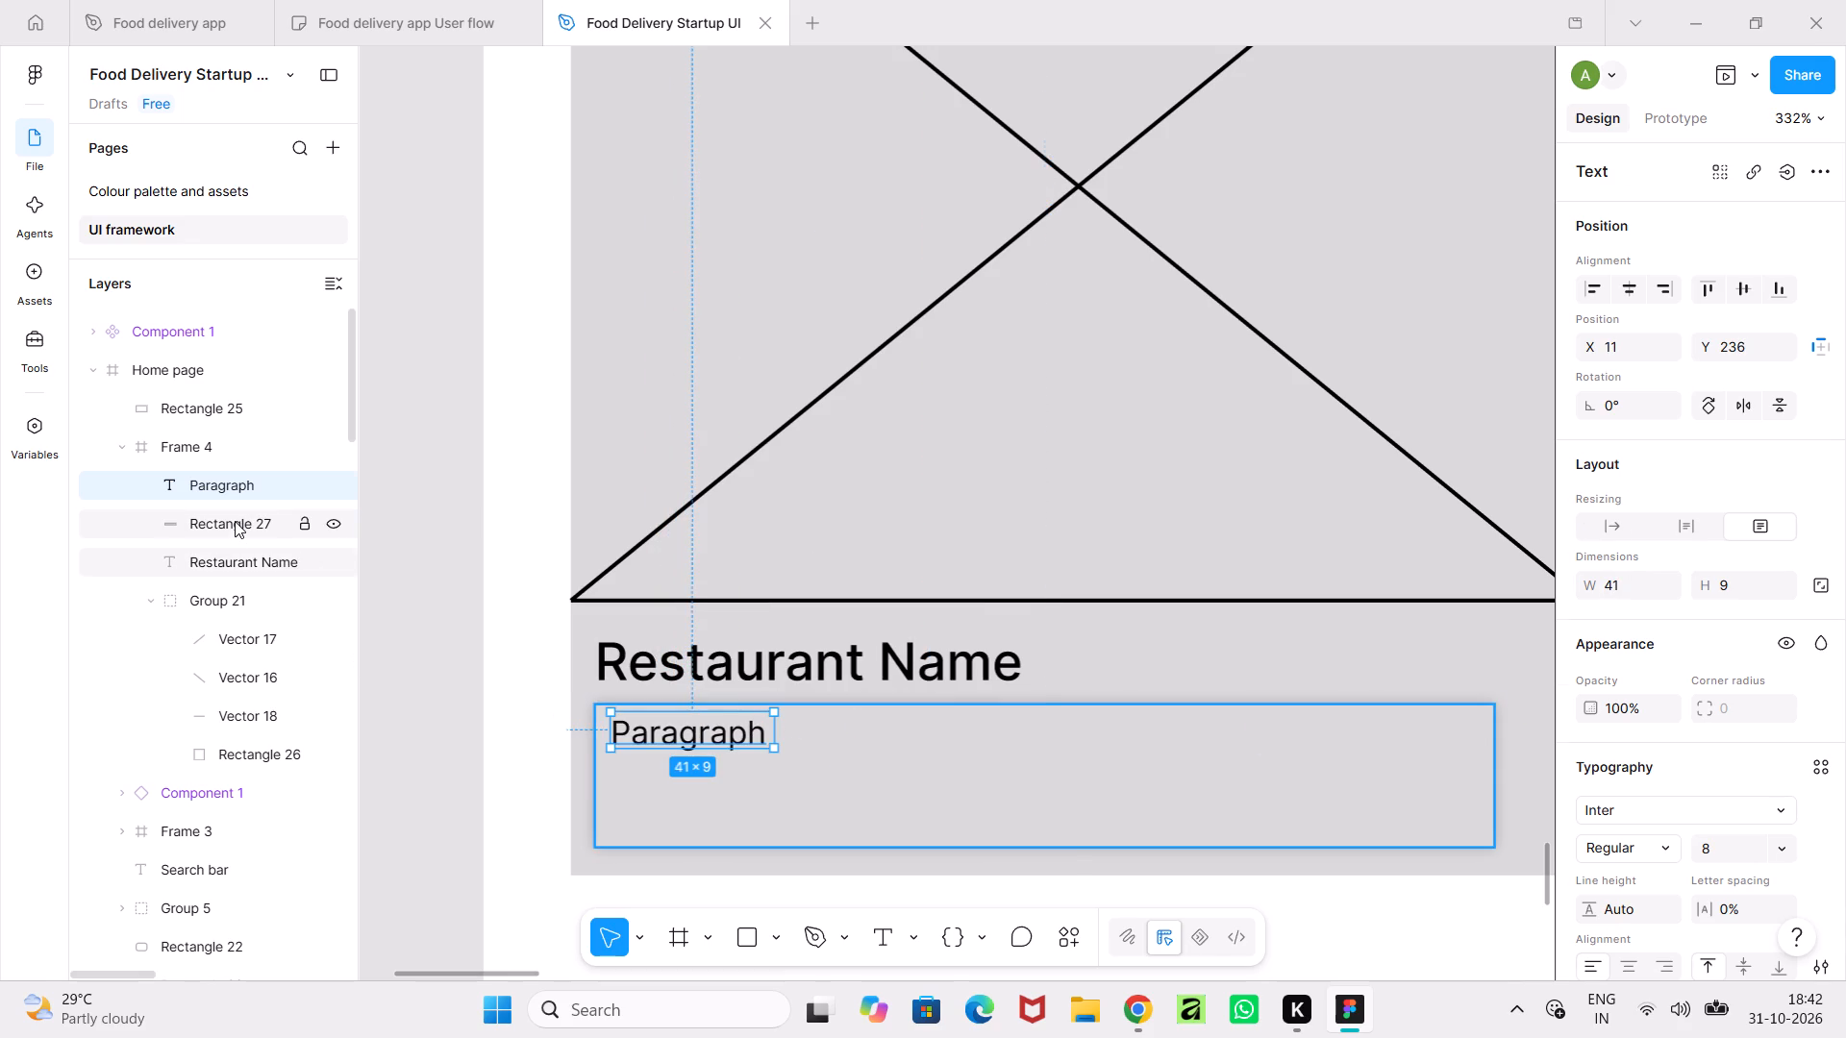
left_click_drag(1702, 654, 970, 513)
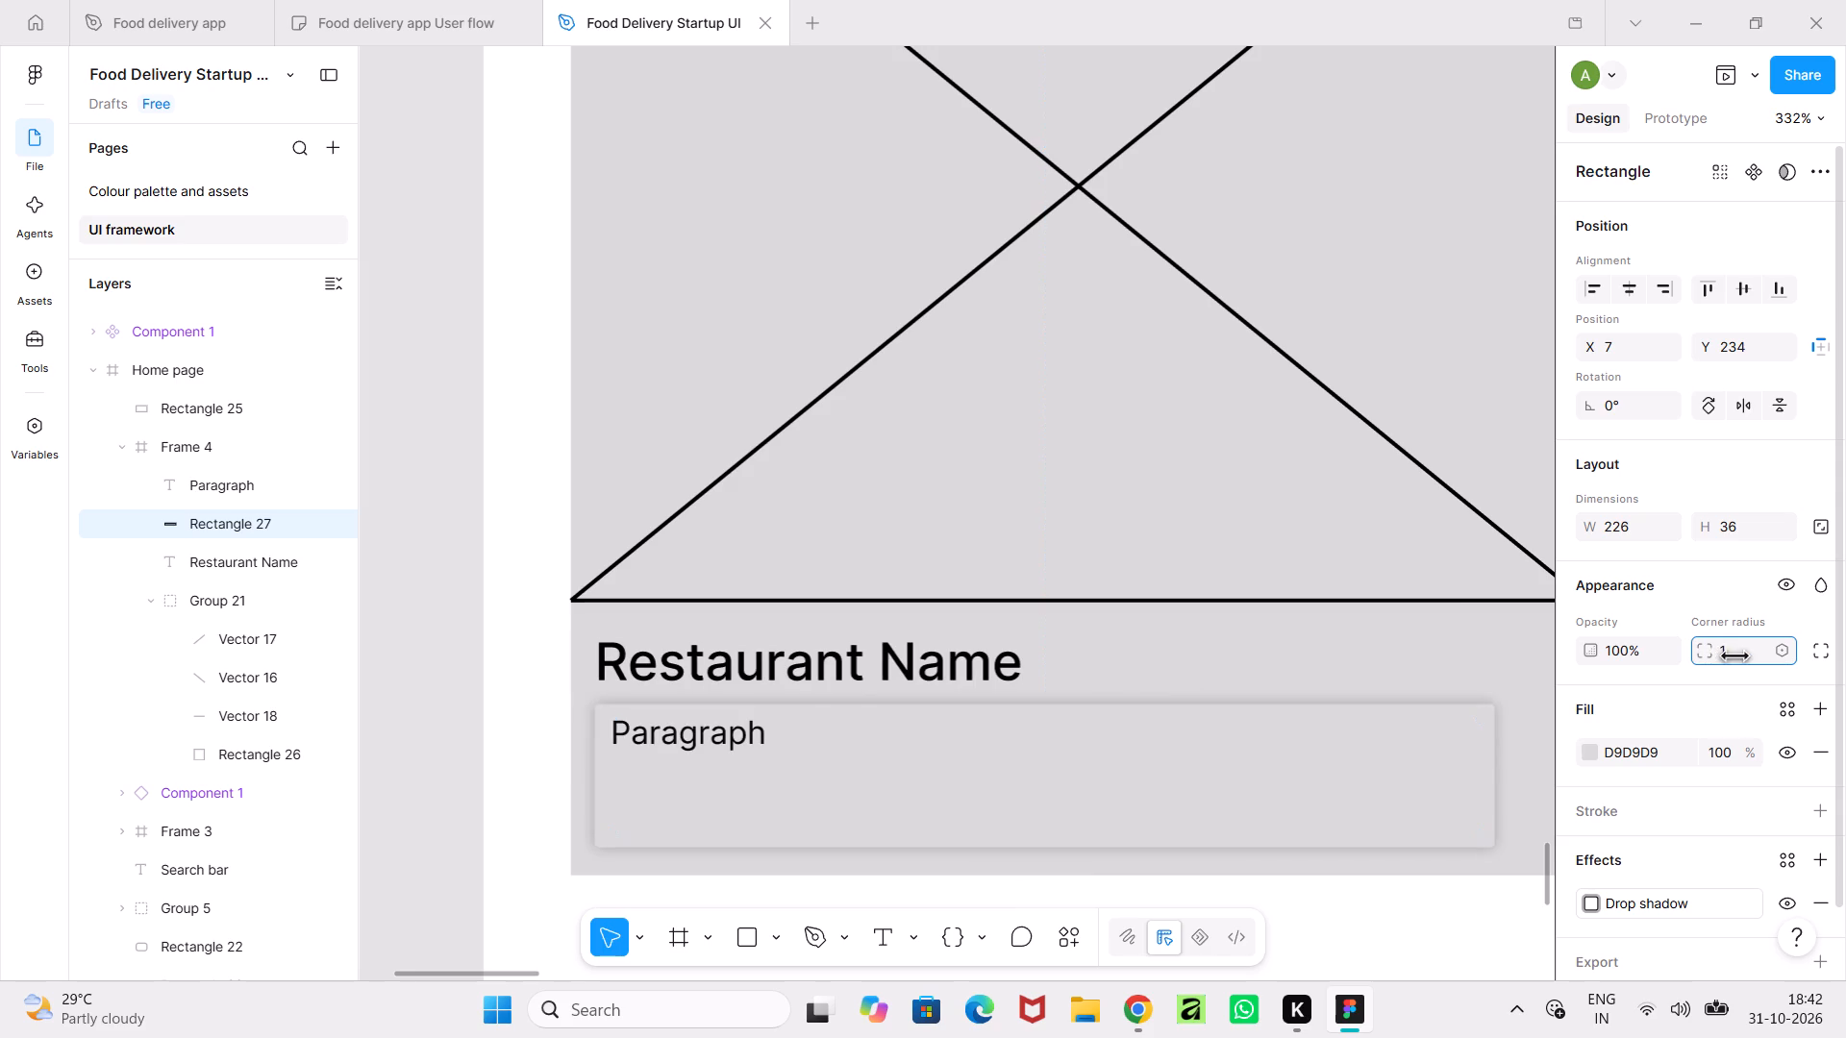
left_click_drag(970, 513, 1045, 515)
left_click(448, 798)
scroll(448, 798, "down", 13, "ctrl")
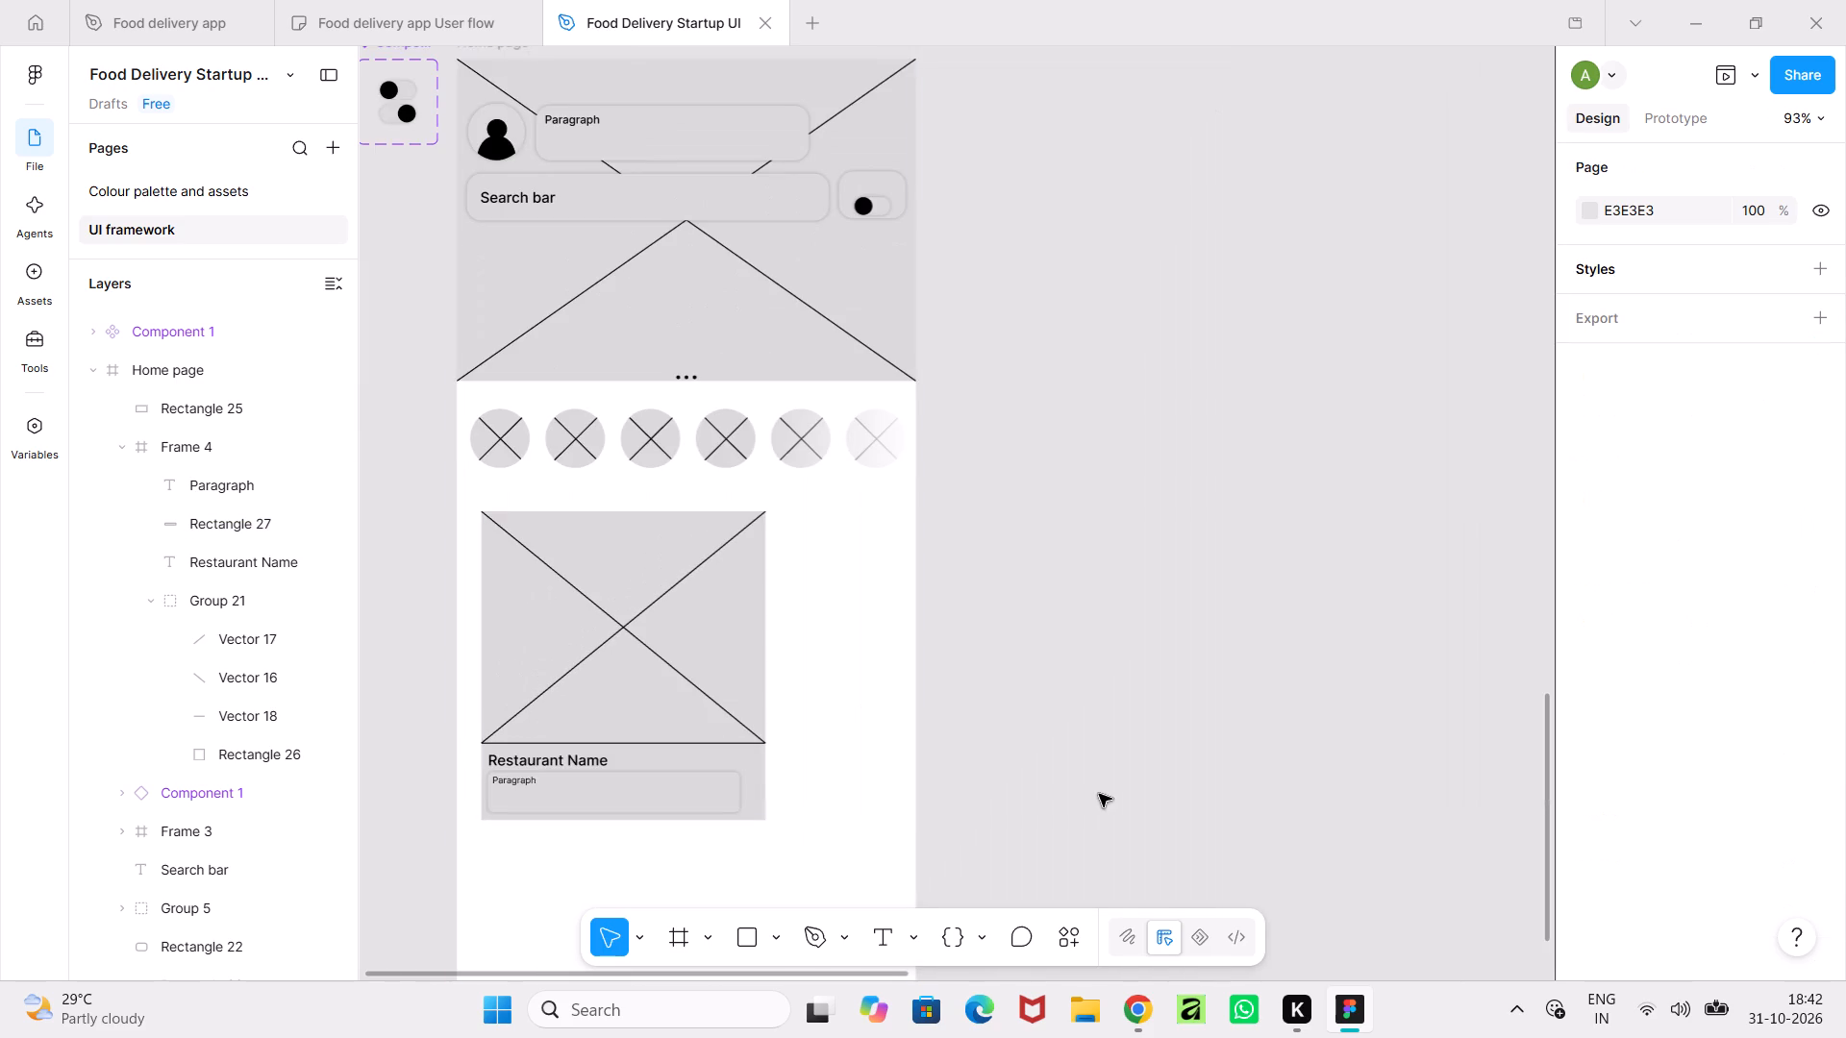
Group the Paragraph text, its rectangle, the Restaurant Name text and the image placeholder group into one restaurant card.
middle_click_drag(1099, 793, 1068, 731)
scroll(1068, 731, "up", 1, "ctrl")
middle_click_drag(1068, 731, 1251, 757)
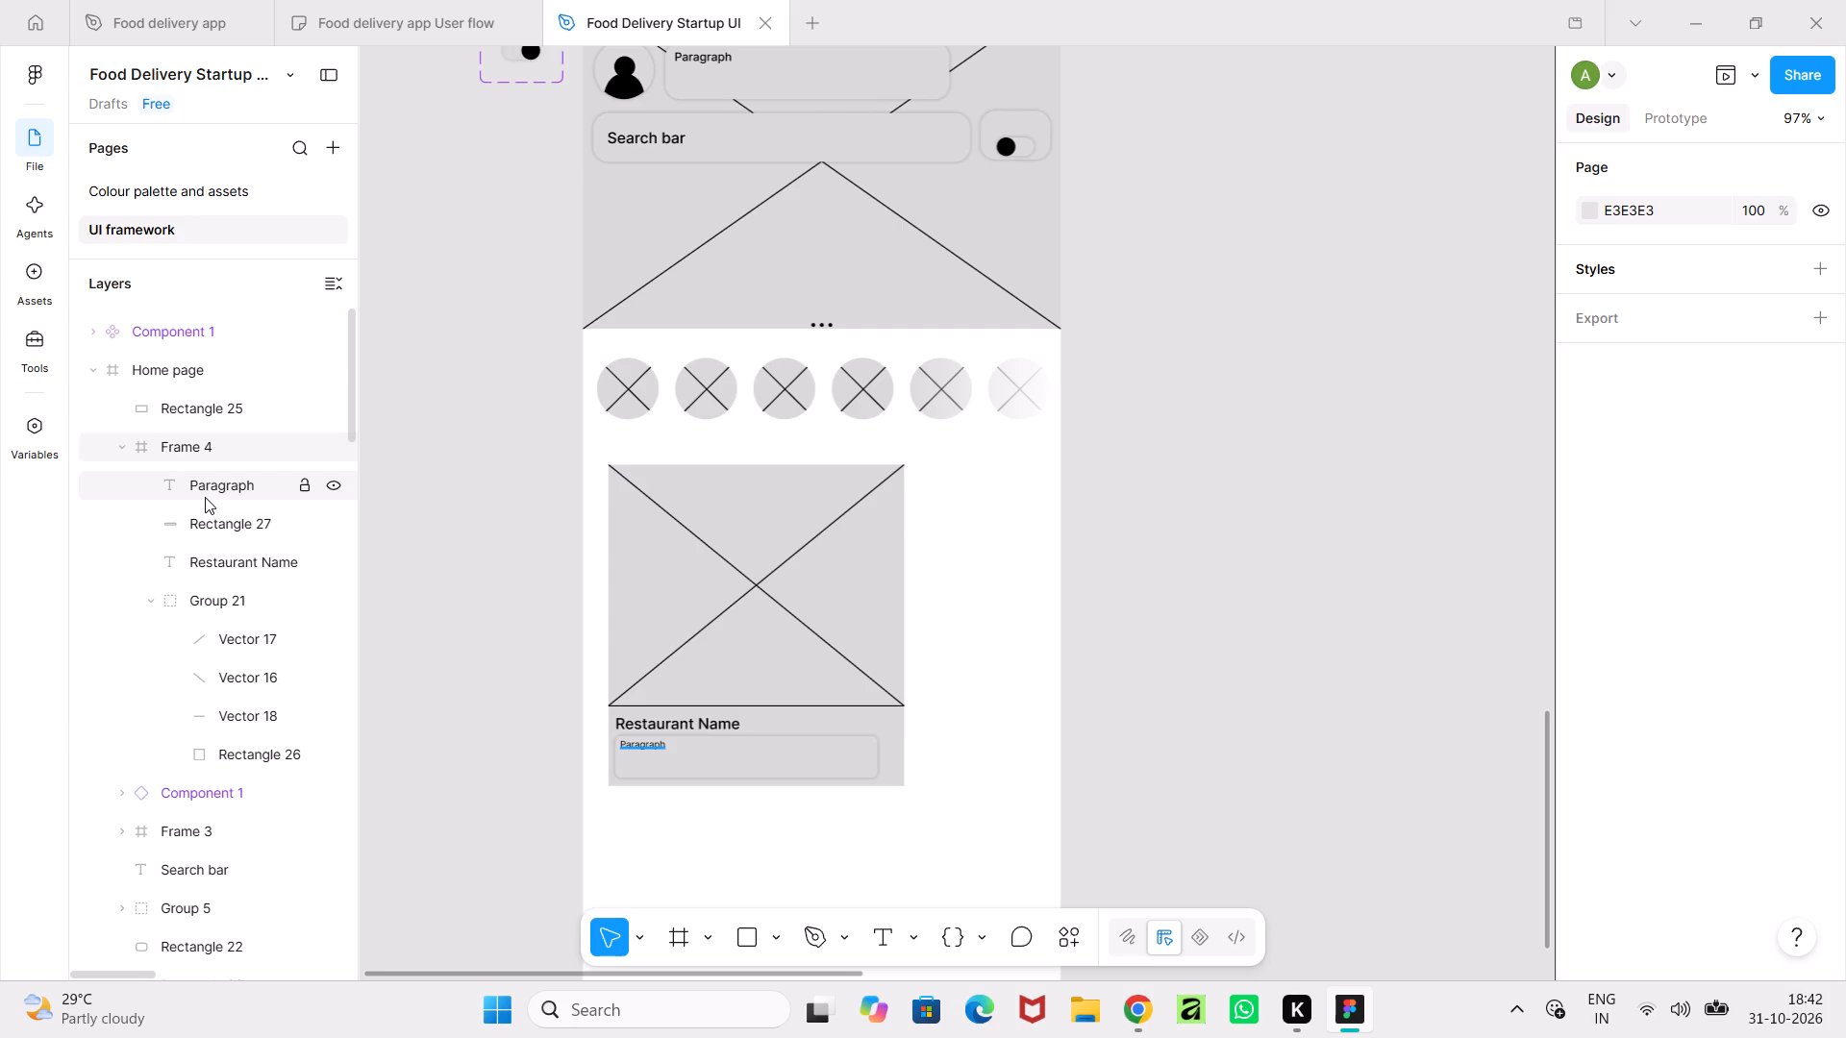
left_click(220, 488)
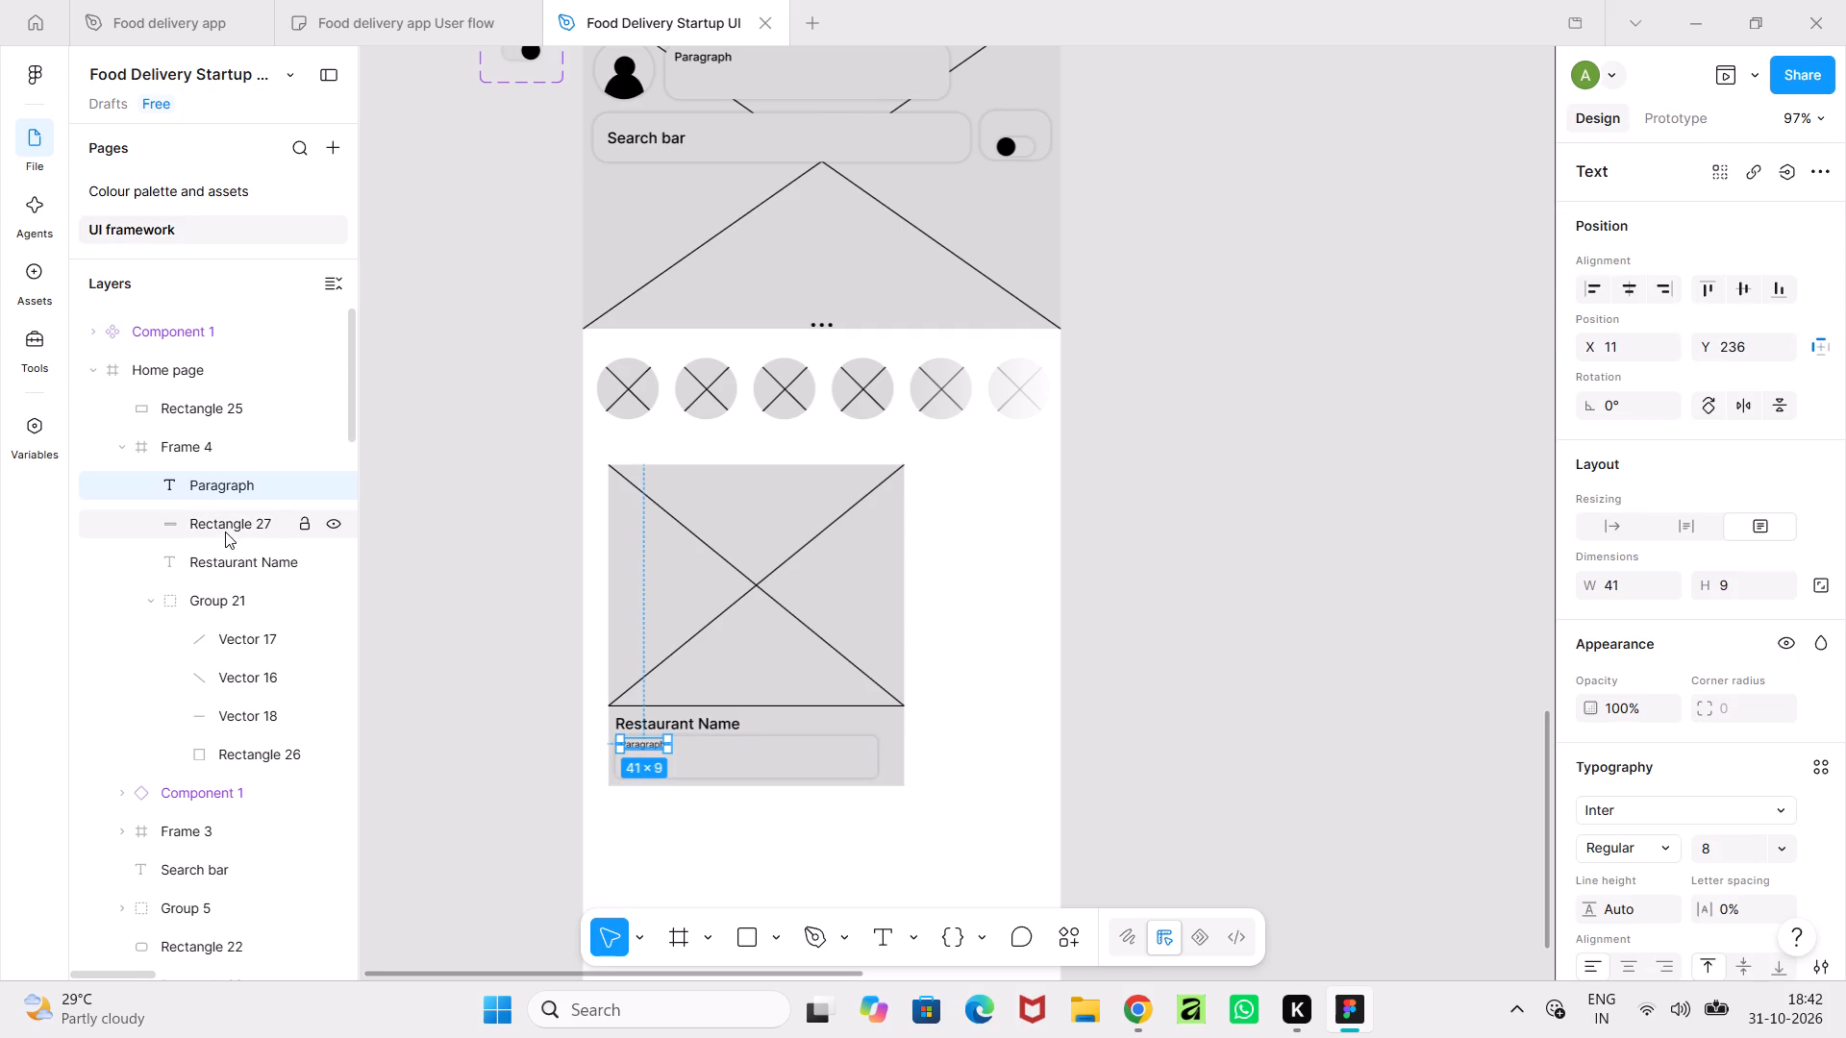
left_click(225, 531, "shift")
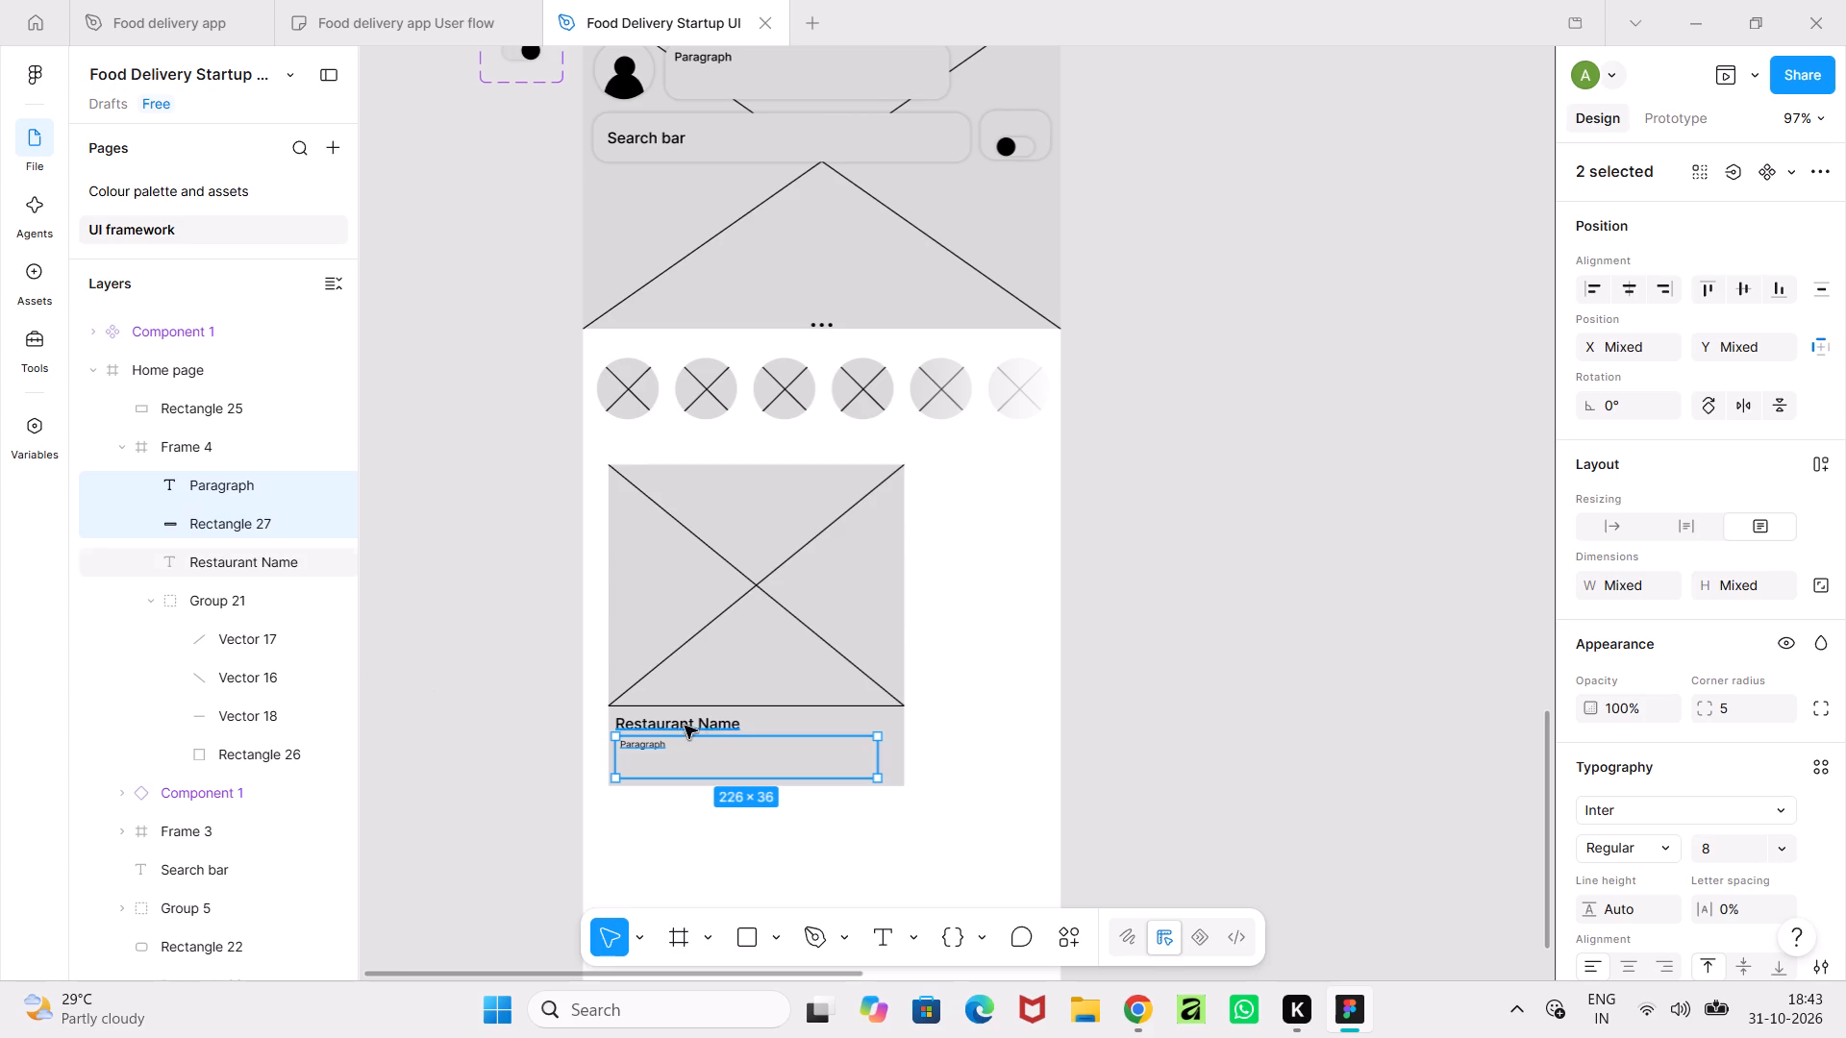
scroll(1119, 780, "up", 6, "ctrl")
scroll(1119, 780, "down", 6, "ctrl")
middle_click_drag(1119, 780, 1296, 771)
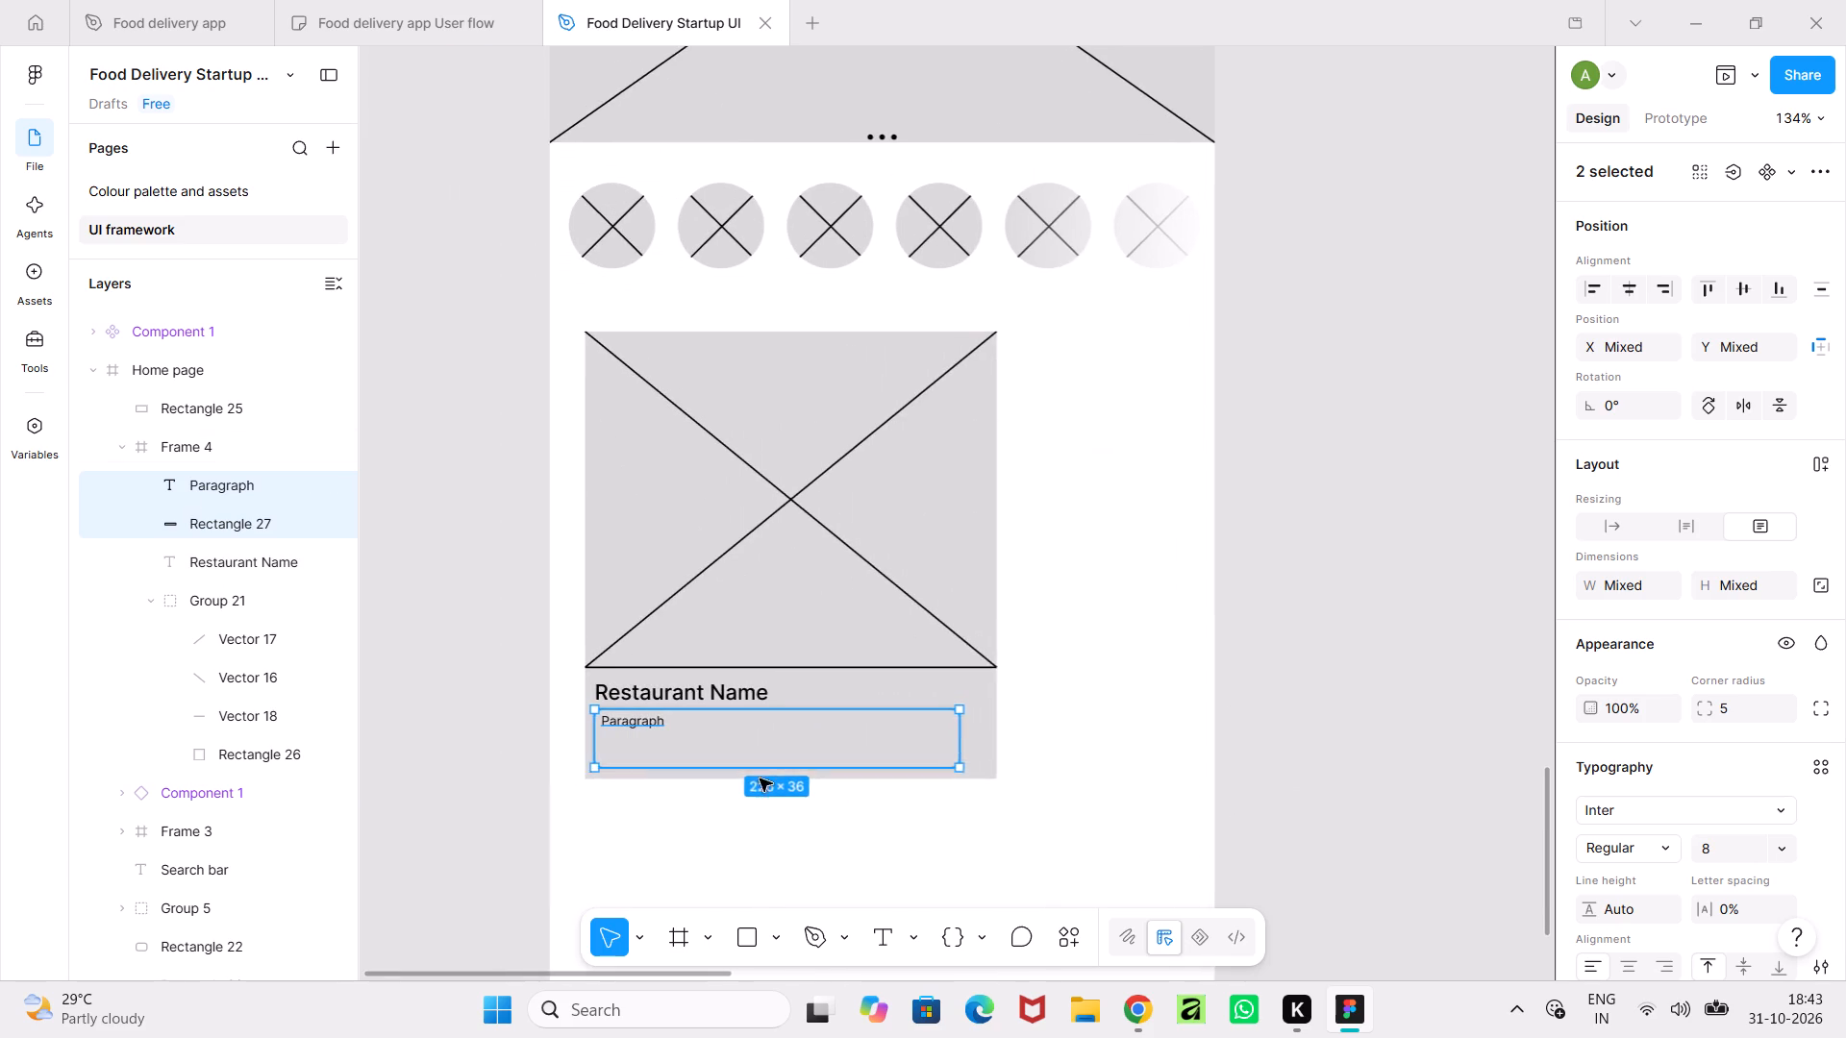
scroll(637, 764, "up", 3, "ctrl")
left_click(649, 683, "shift")
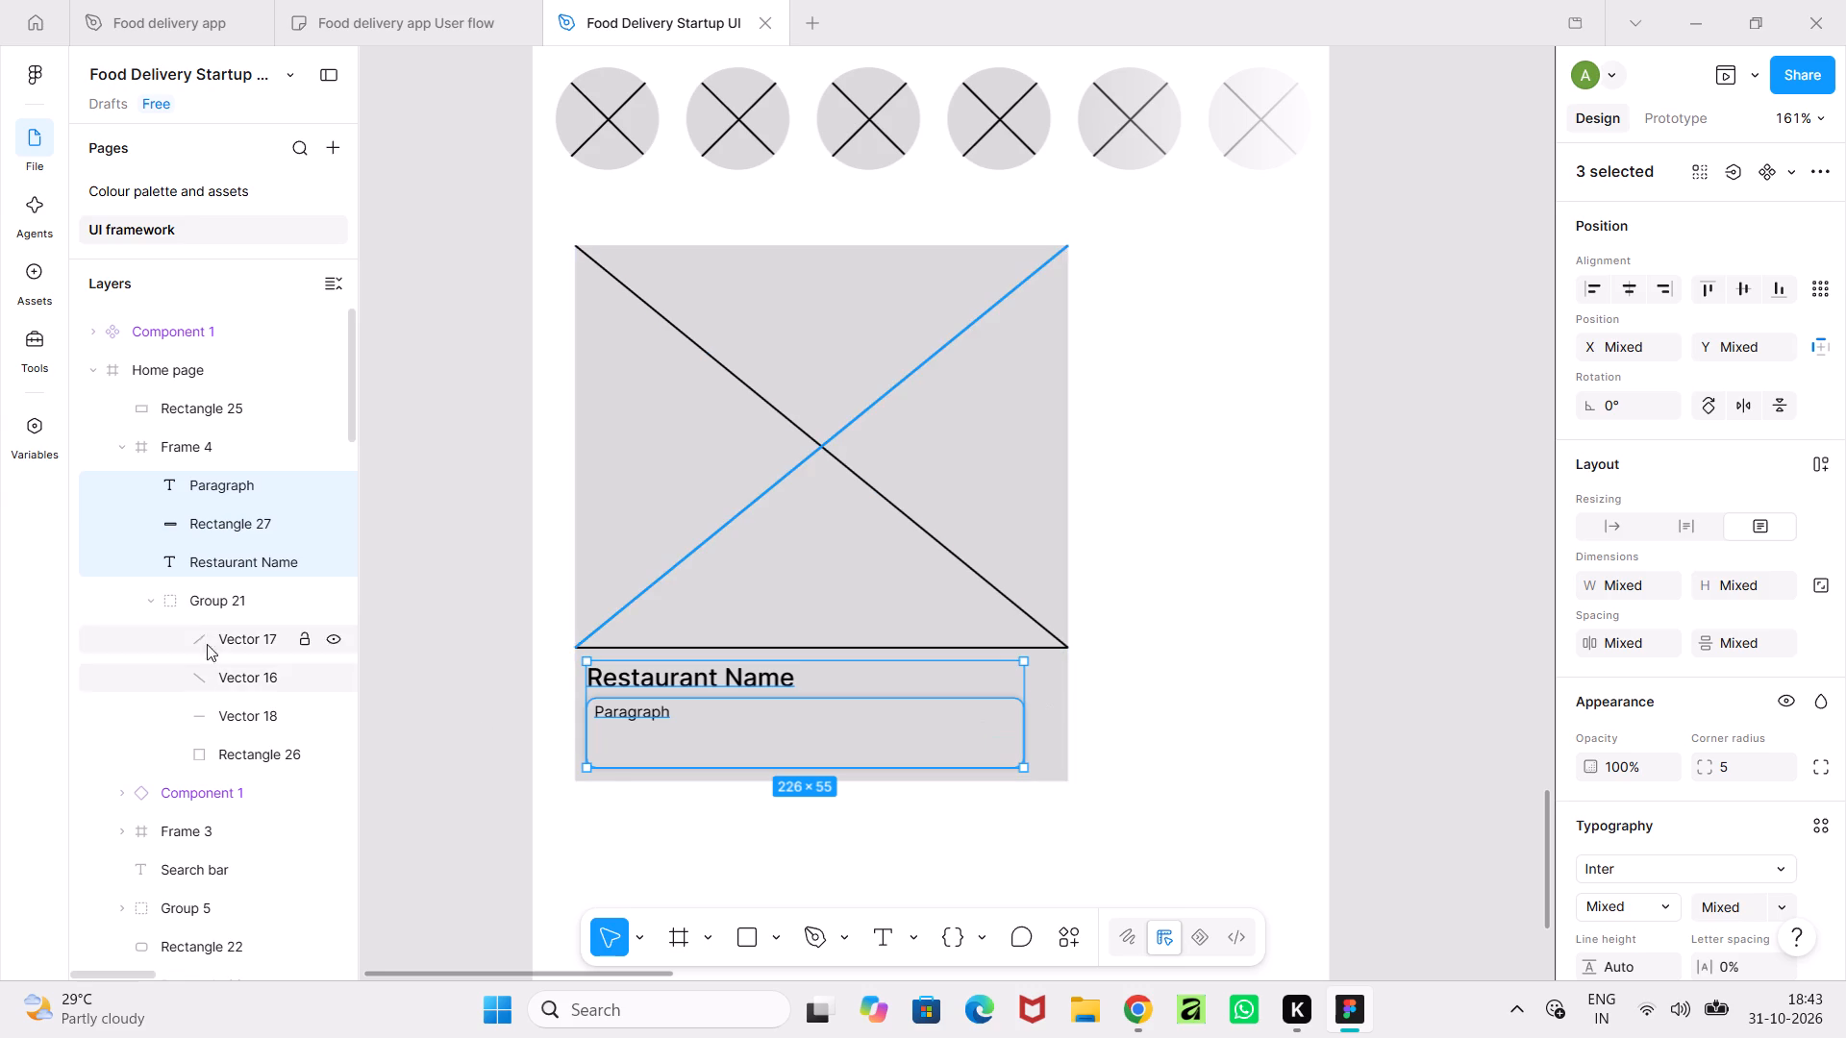
left_click(212, 601, "shift")
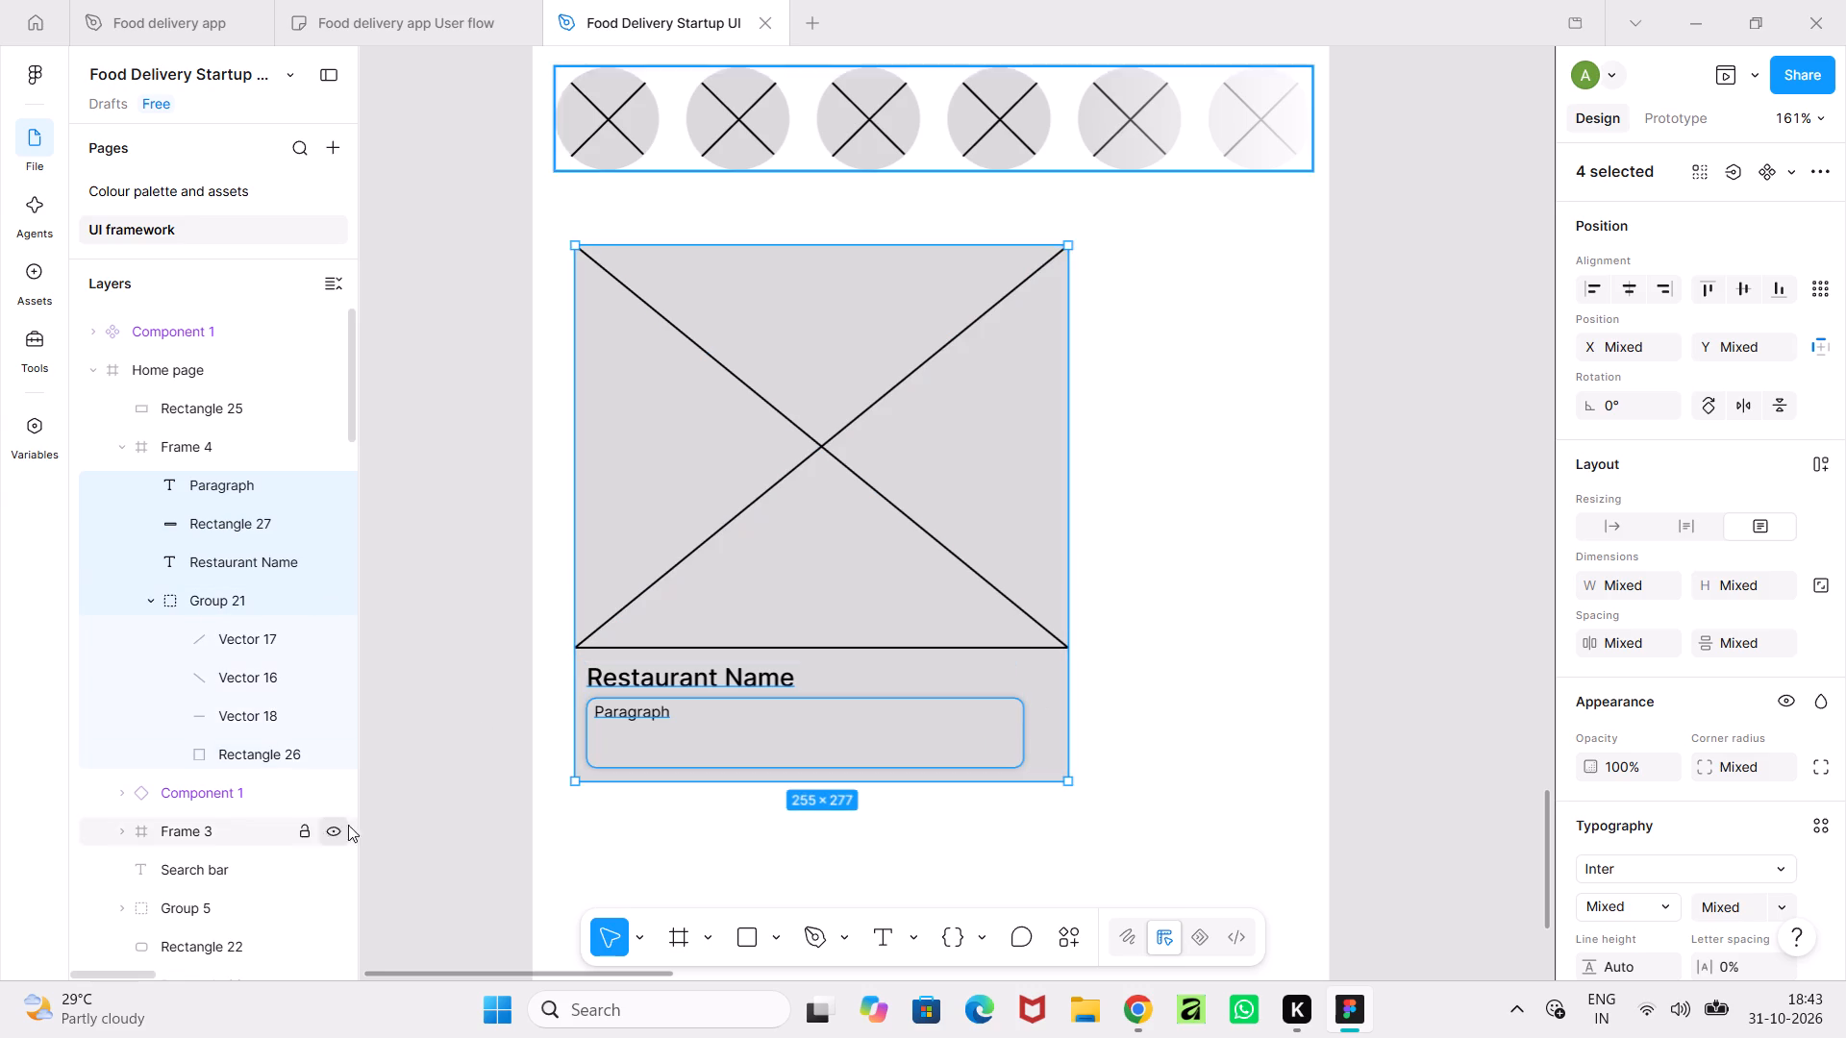
key("ctrl+g")
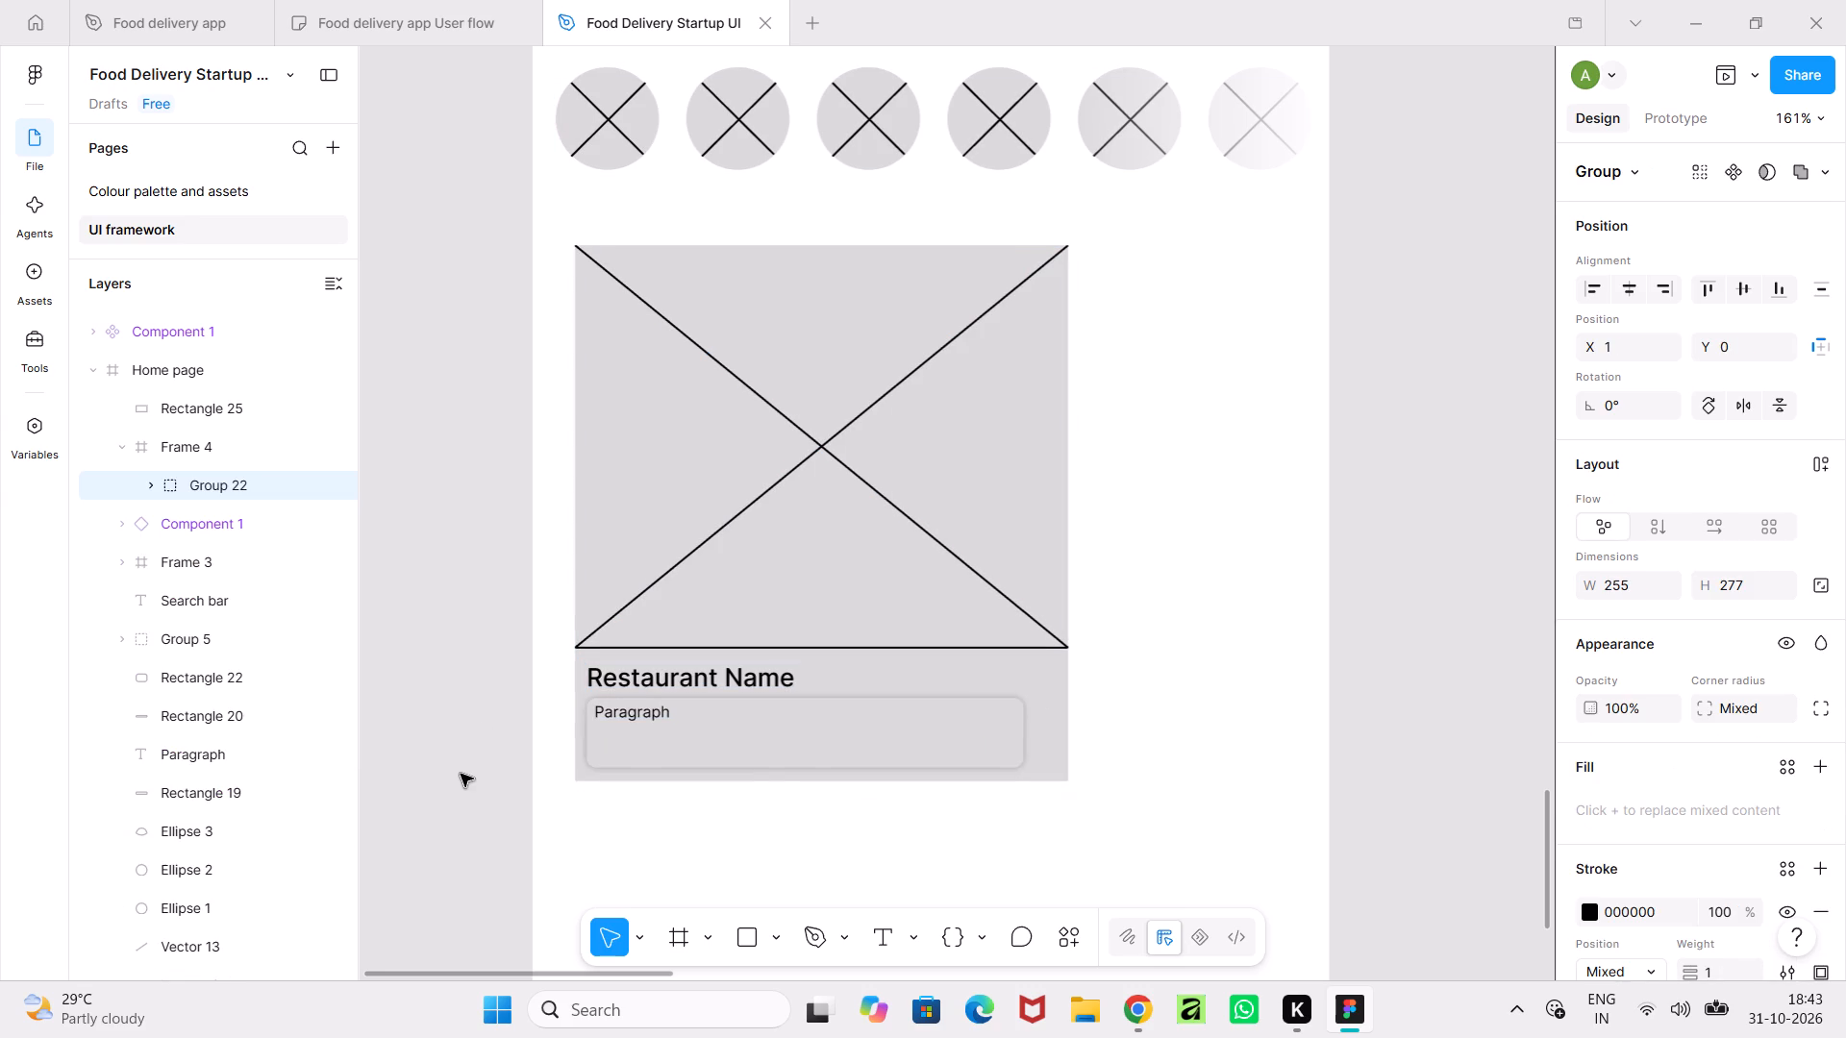
left_click(494, 769)
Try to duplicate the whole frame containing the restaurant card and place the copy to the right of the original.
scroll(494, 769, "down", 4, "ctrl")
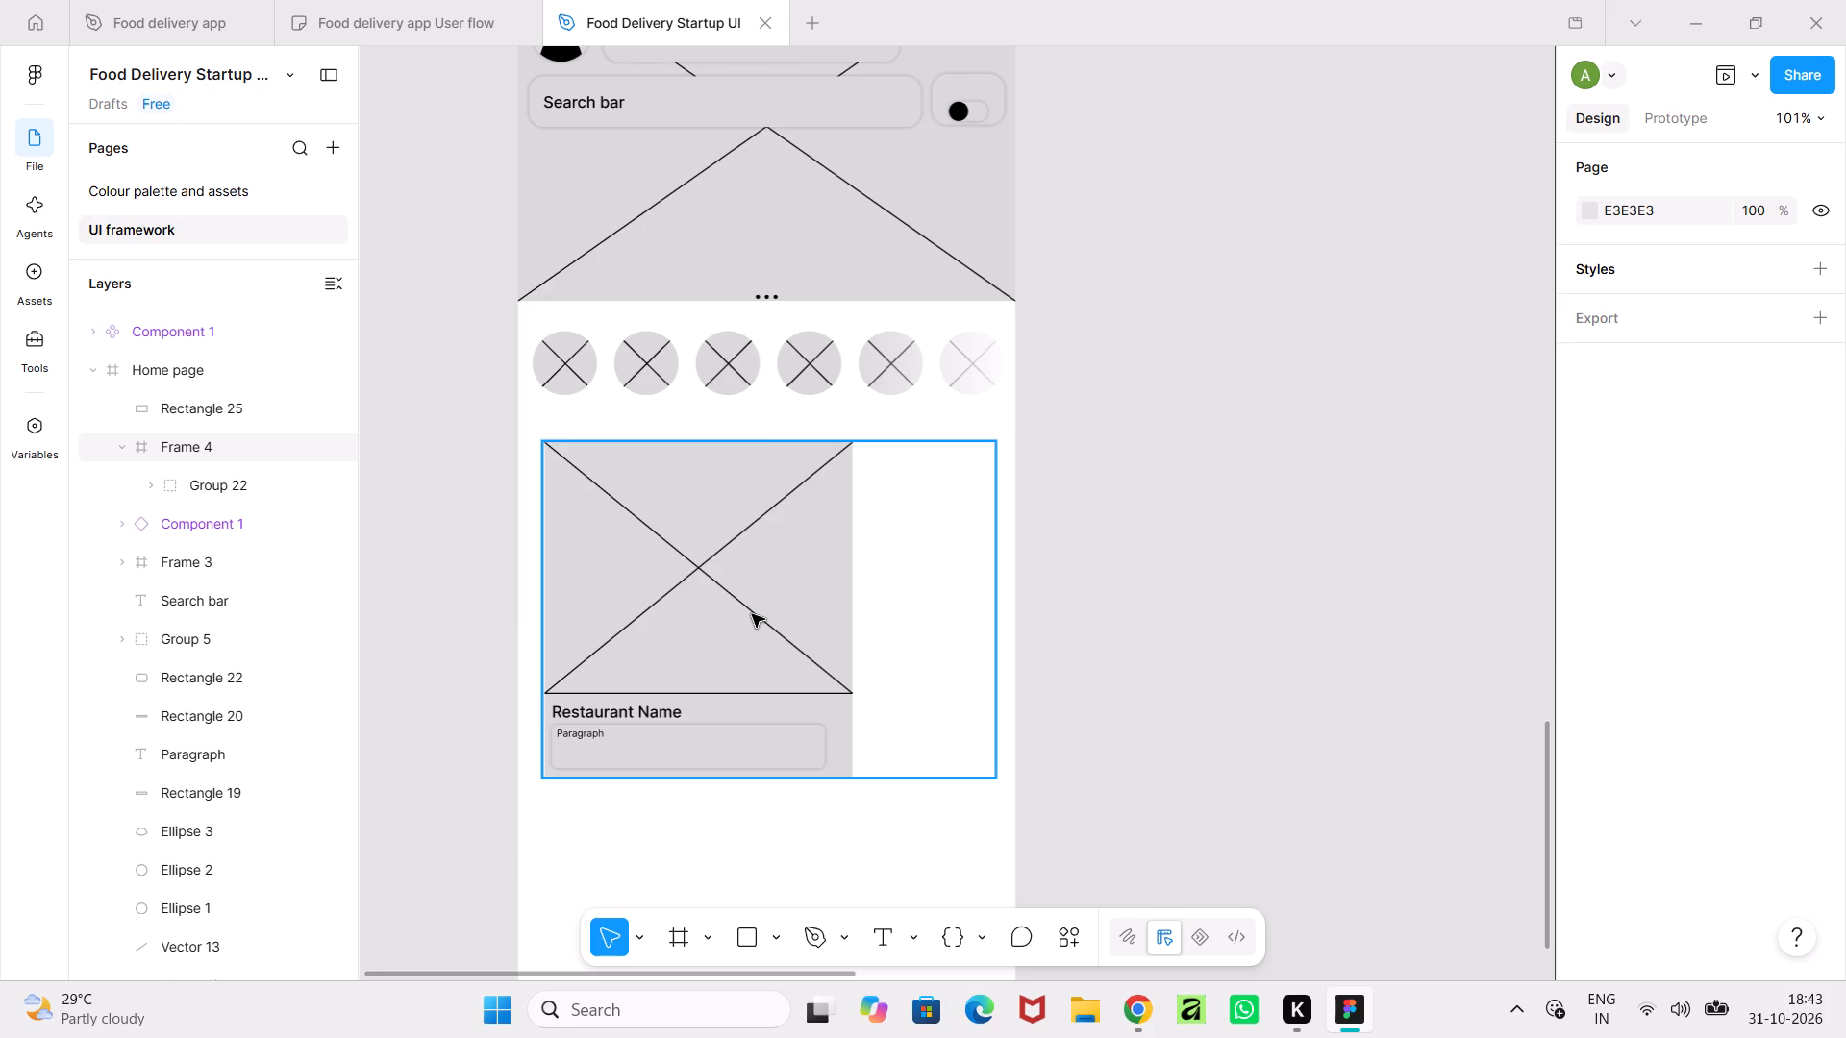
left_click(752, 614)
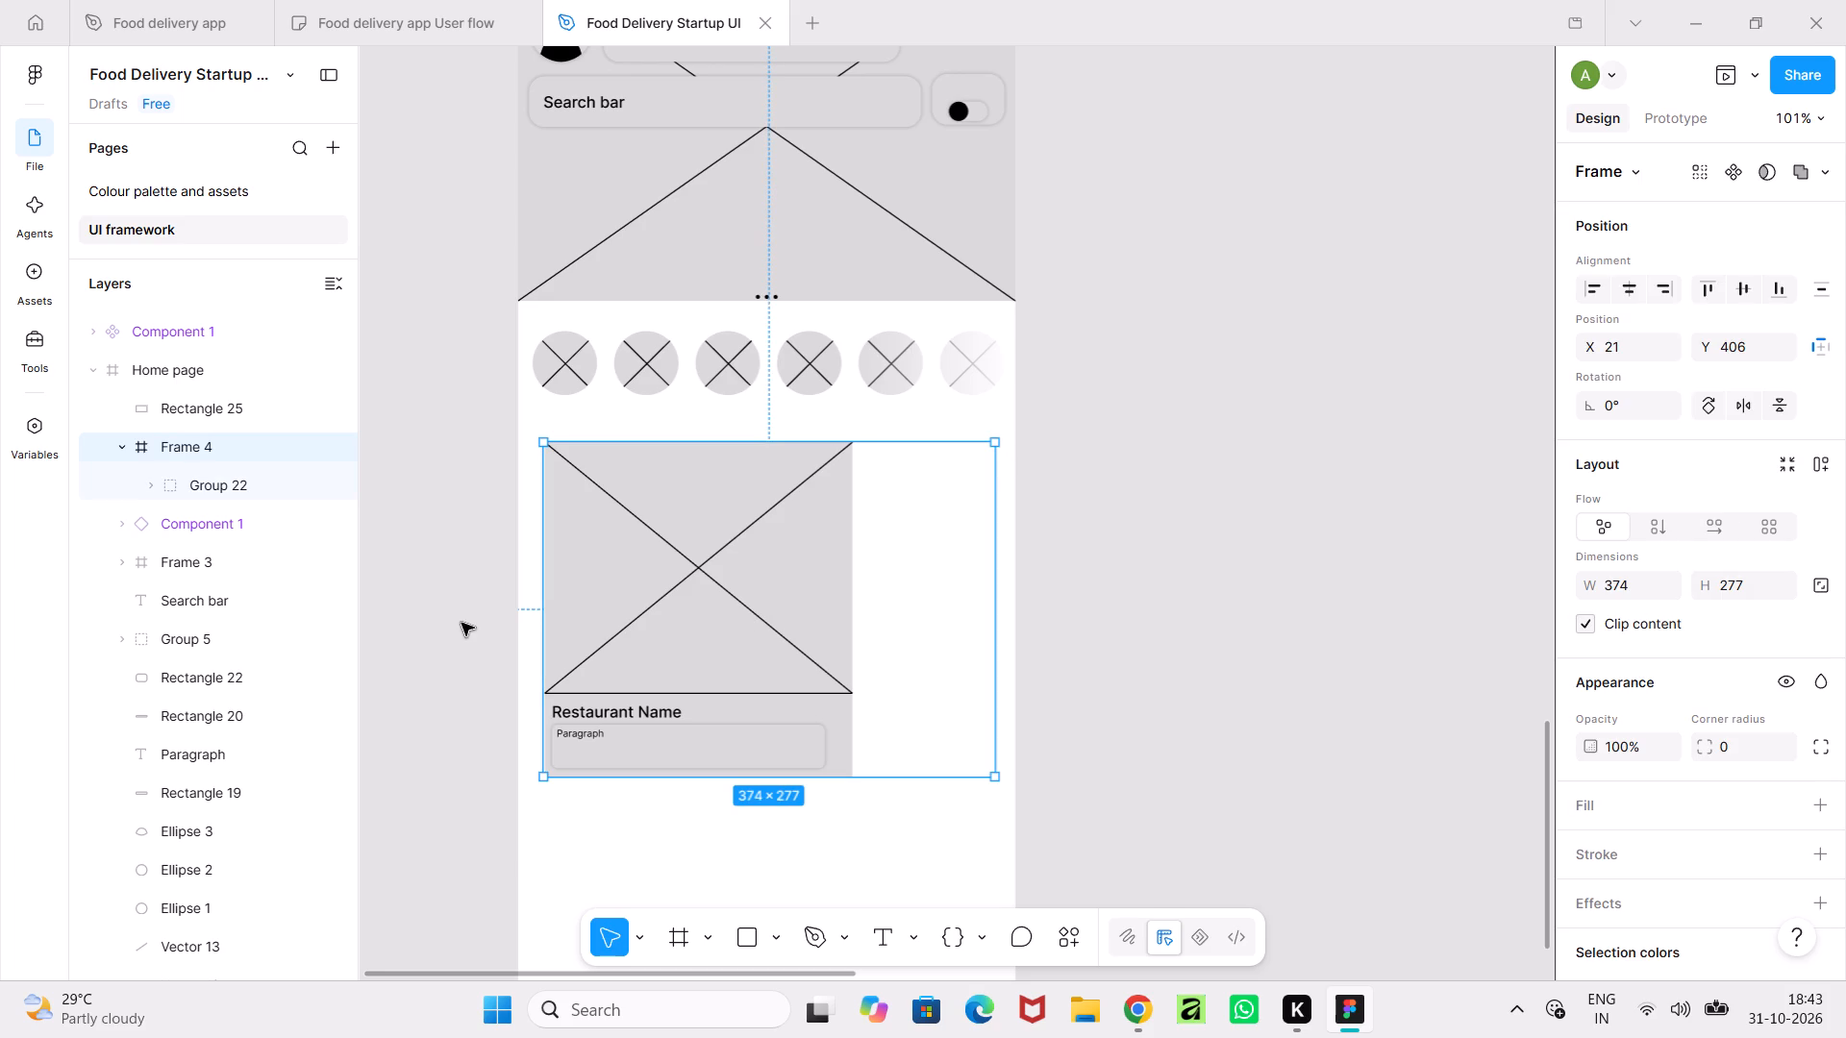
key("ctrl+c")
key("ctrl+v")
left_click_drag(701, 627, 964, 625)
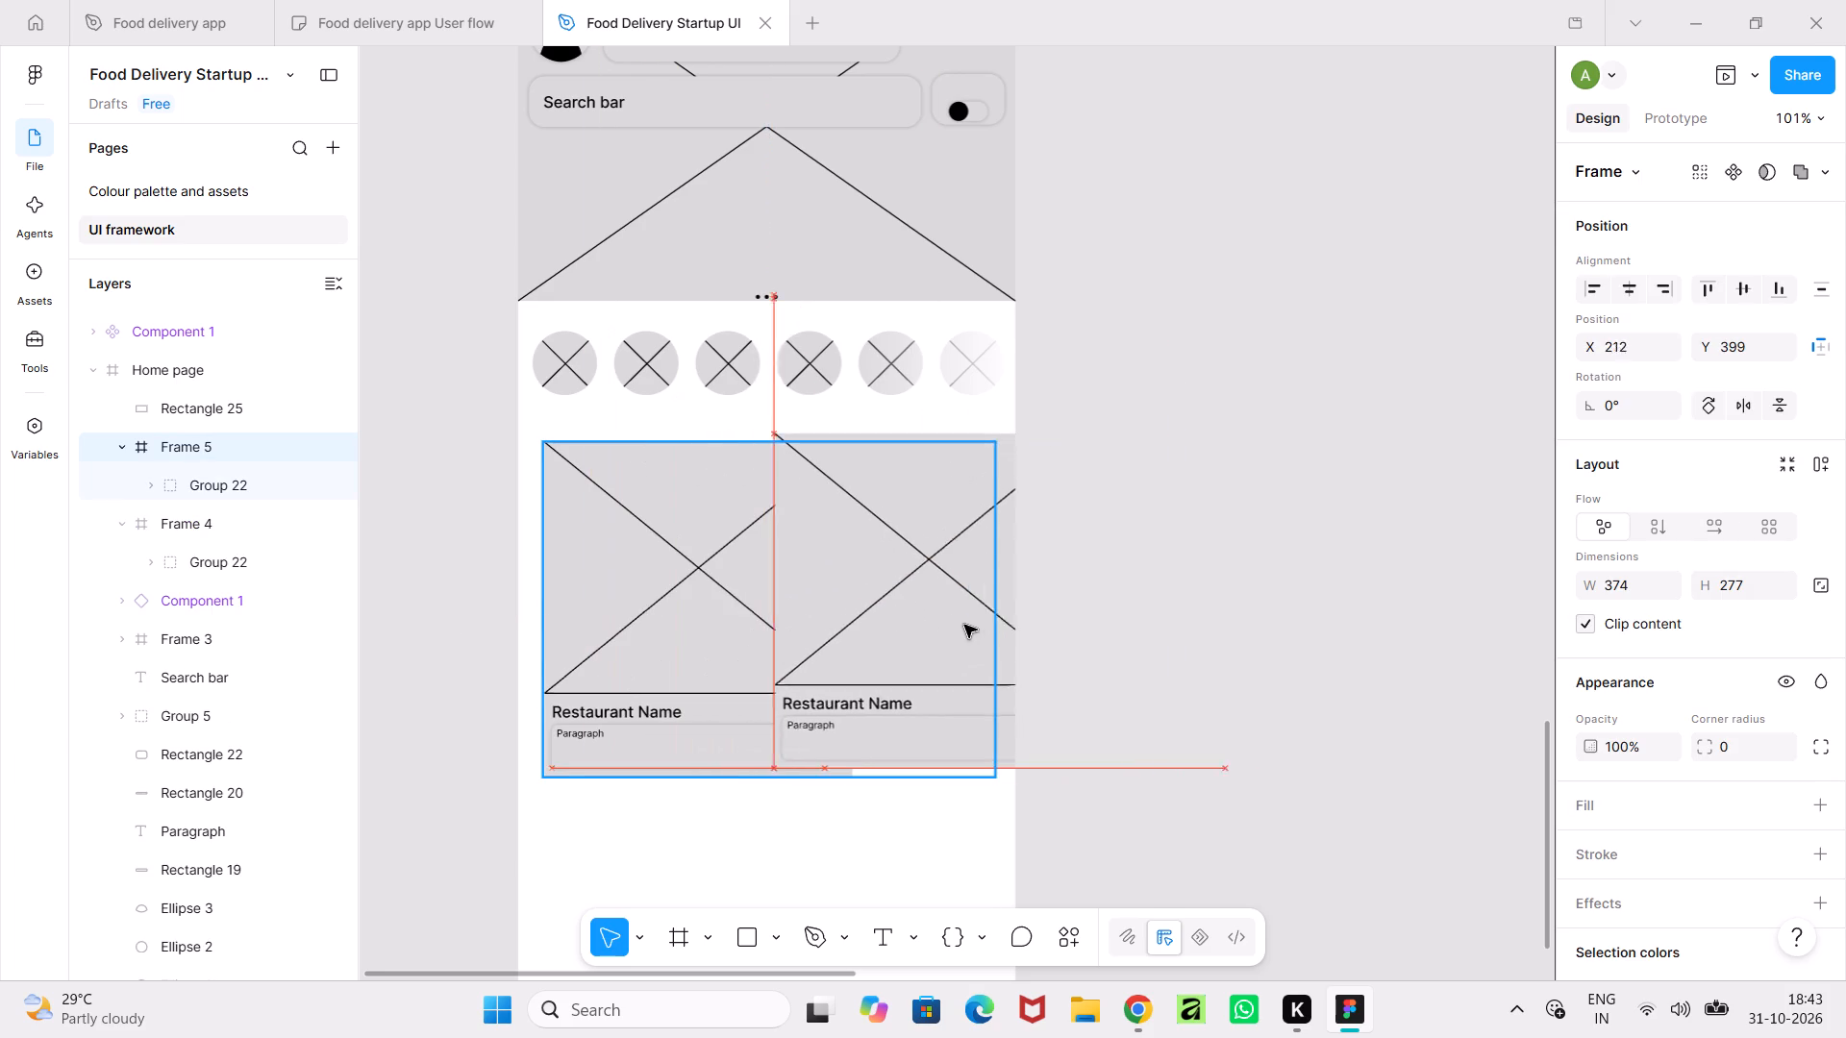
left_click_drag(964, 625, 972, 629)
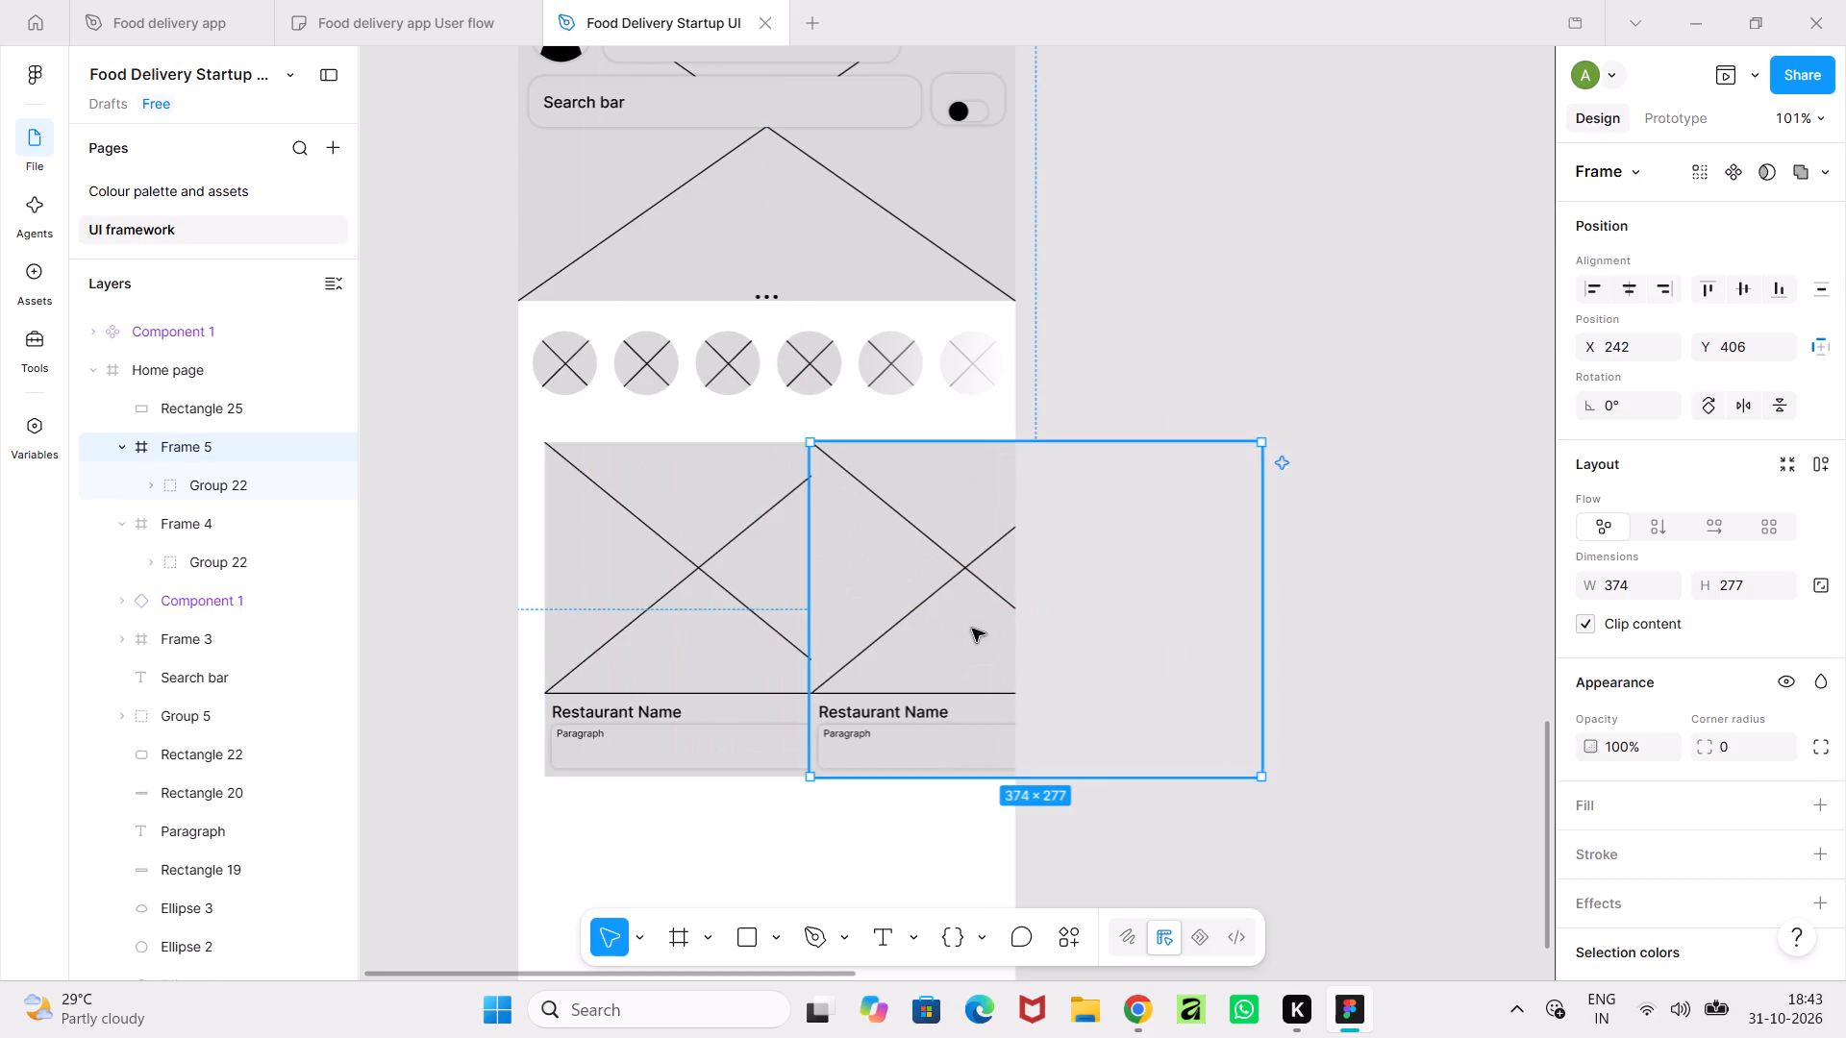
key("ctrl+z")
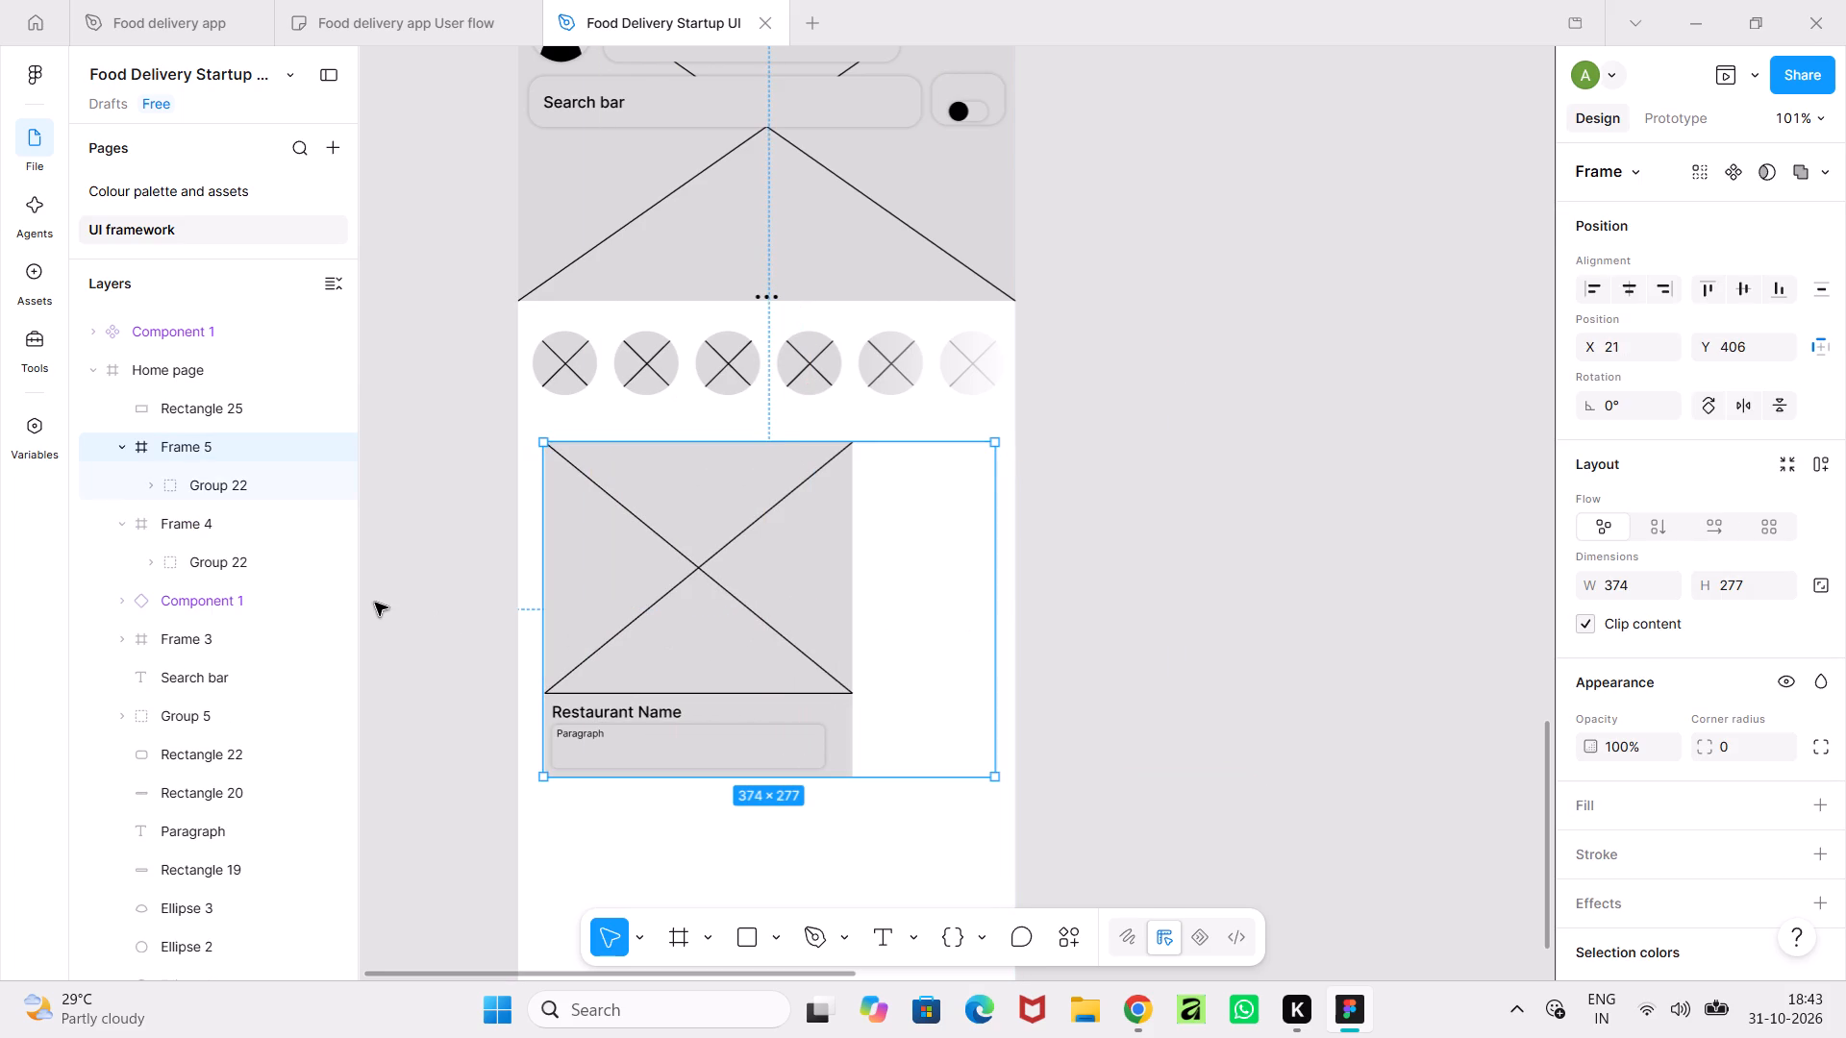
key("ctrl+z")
Duplicate the restaurant card group and place the copy to the right of the original, level with it.
left_click(232, 477)
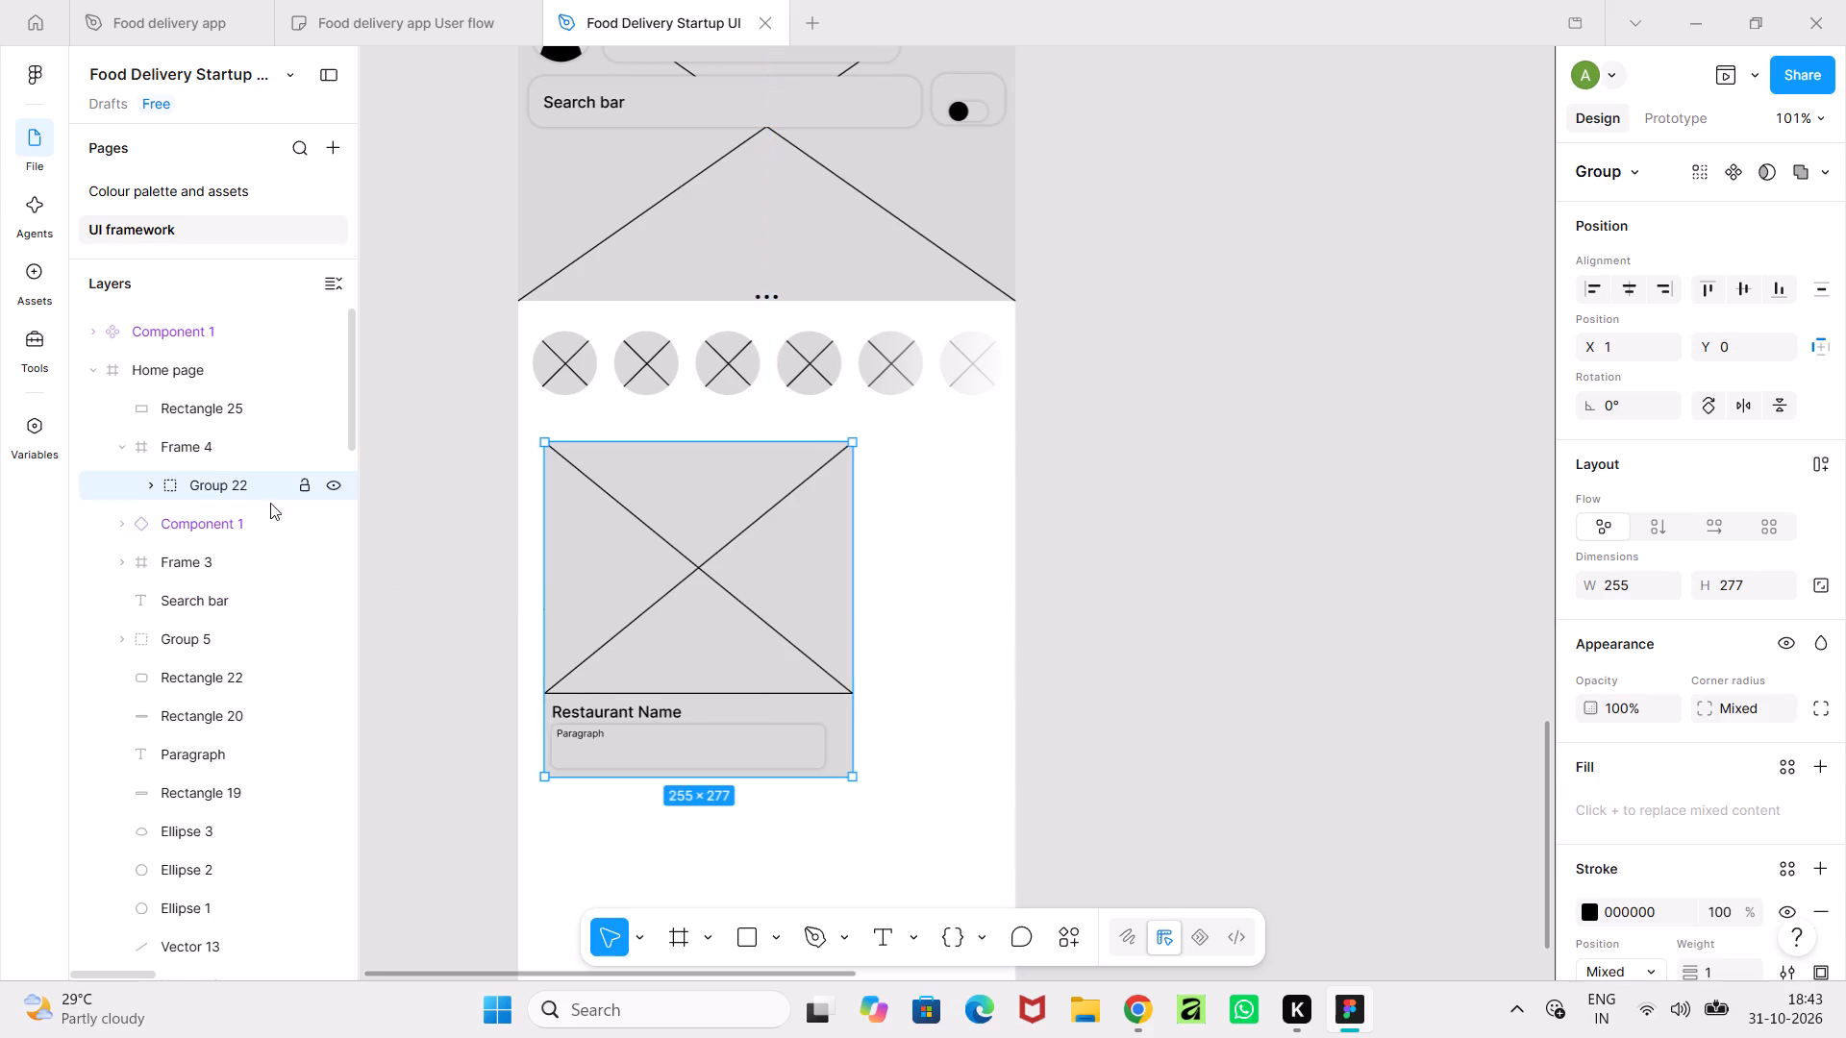
key("ctrl+c")
key("ctrl+v")
left_click_drag(692, 607, 735, 607)
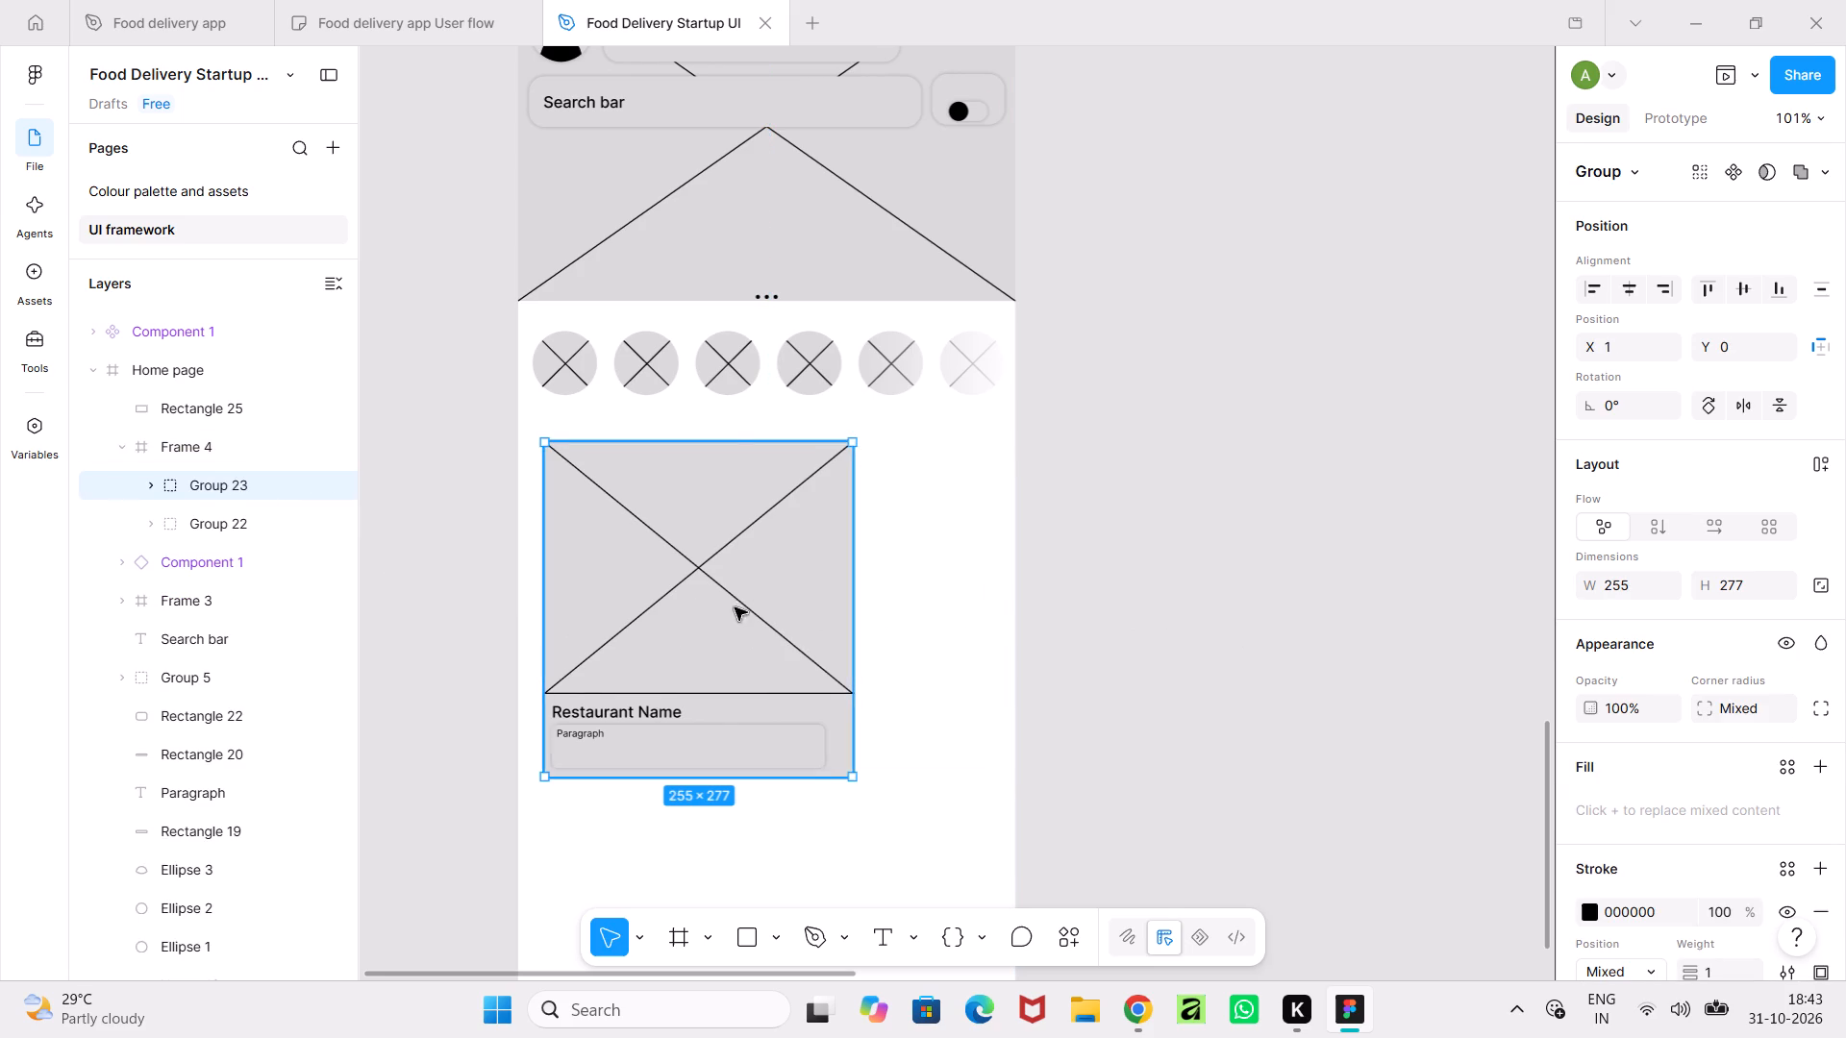
left_click_drag(735, 607, 1017, 607)
Nest the second restaurant card inside Frame 4 and position it at X 275, Y 0.
left_click_drag(200, 367, 200, 426)
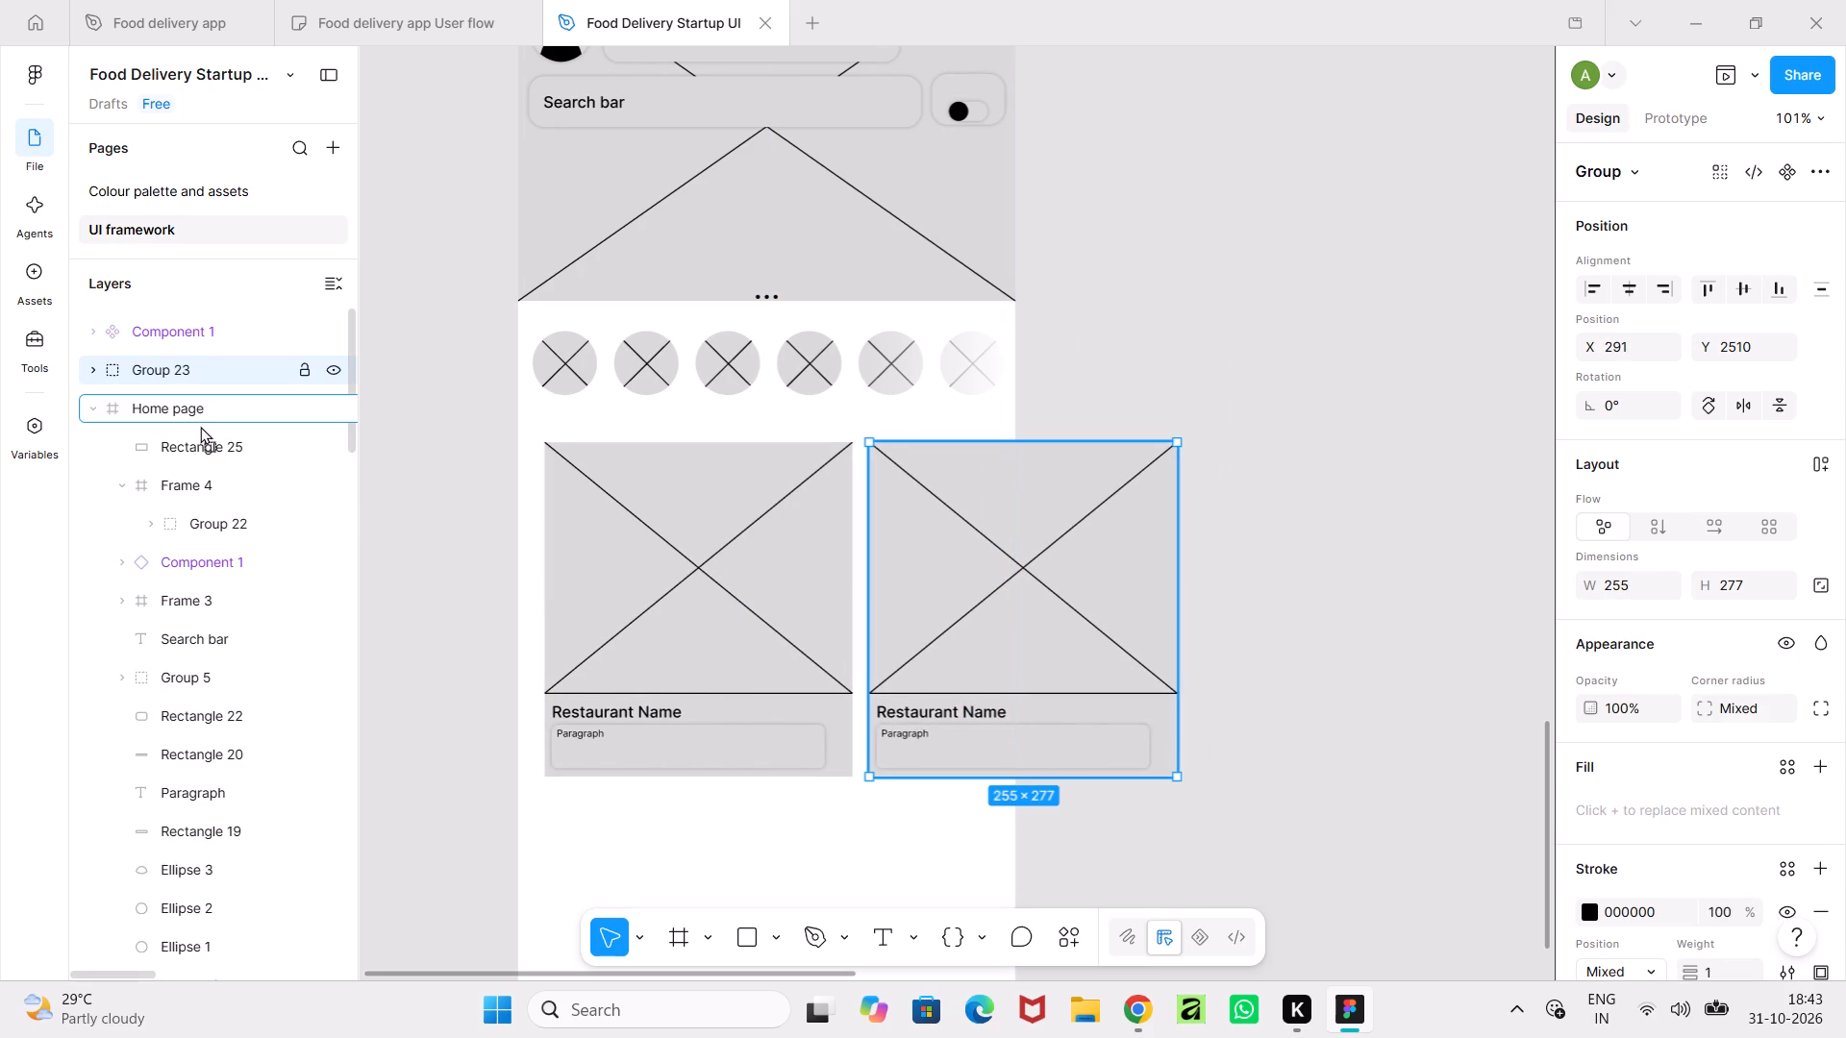
left_click_drag(200, 426, 199, 470)
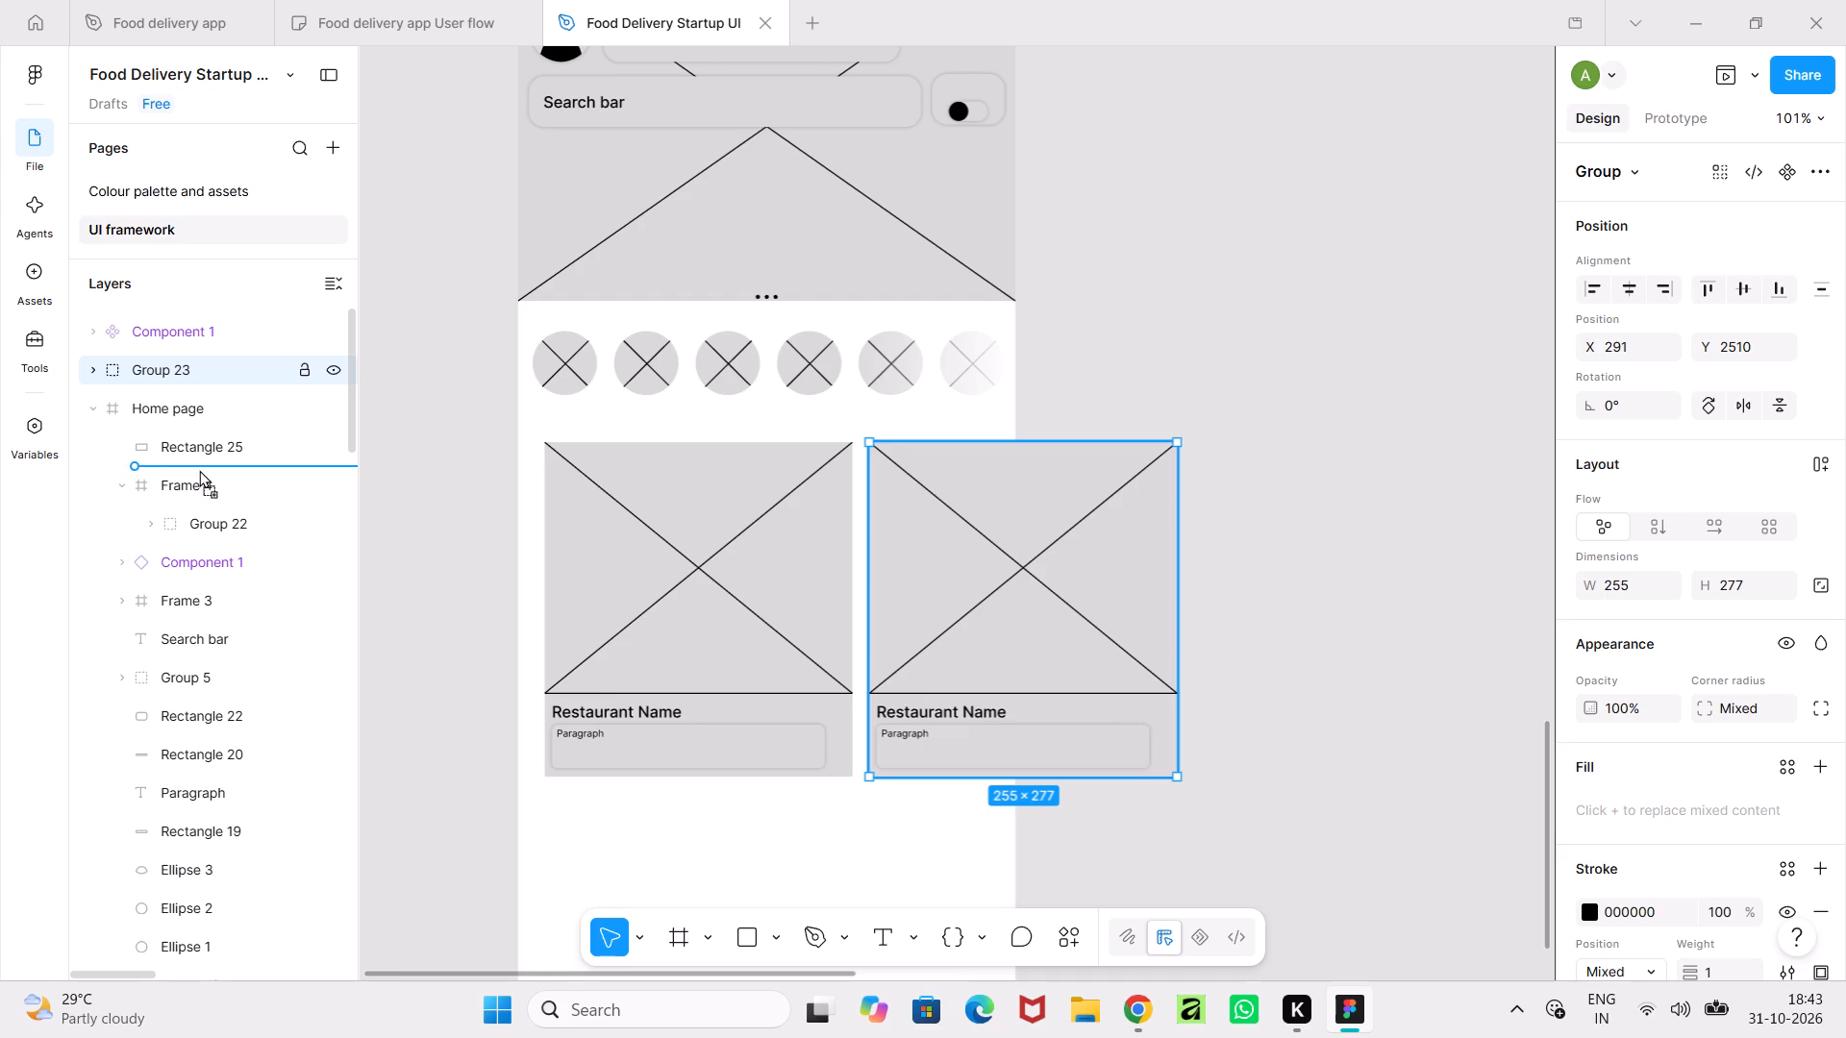
left_click_drag(199, 470, 171, 504)
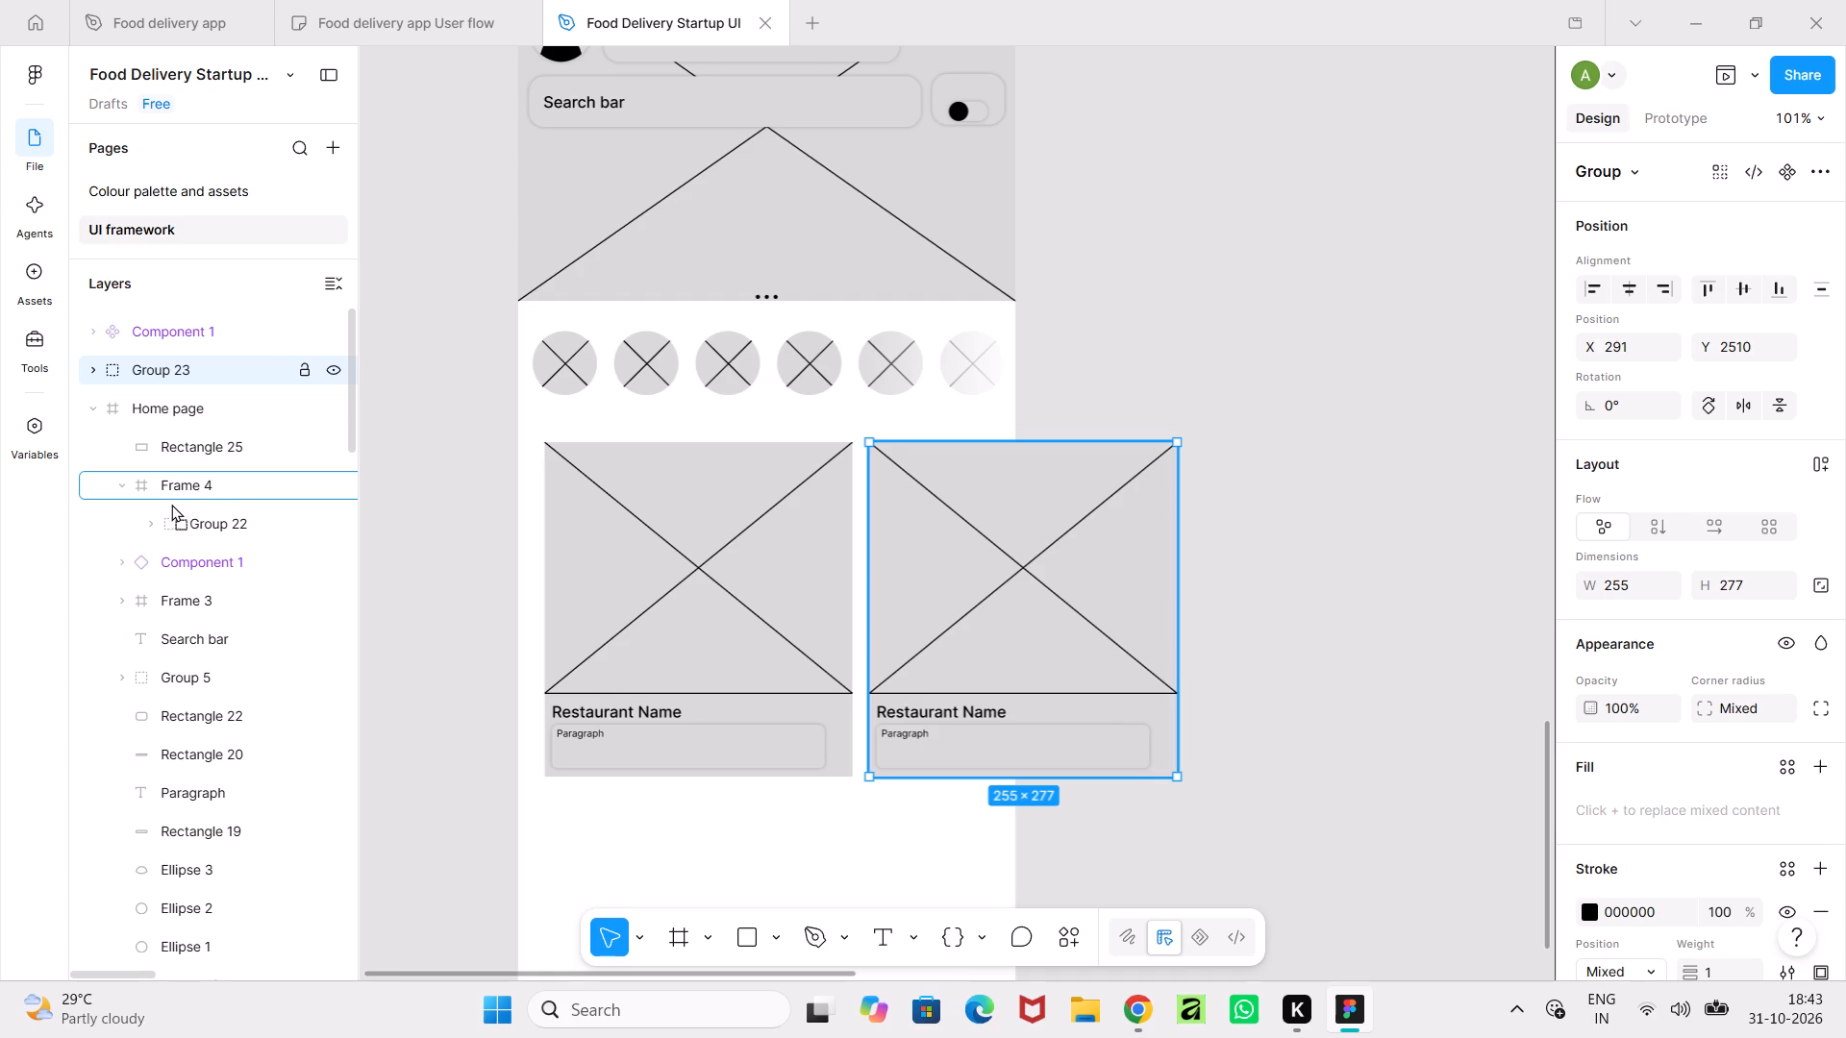
left_click_drag(171, 504, 166, 510)
left_click(972, 590)
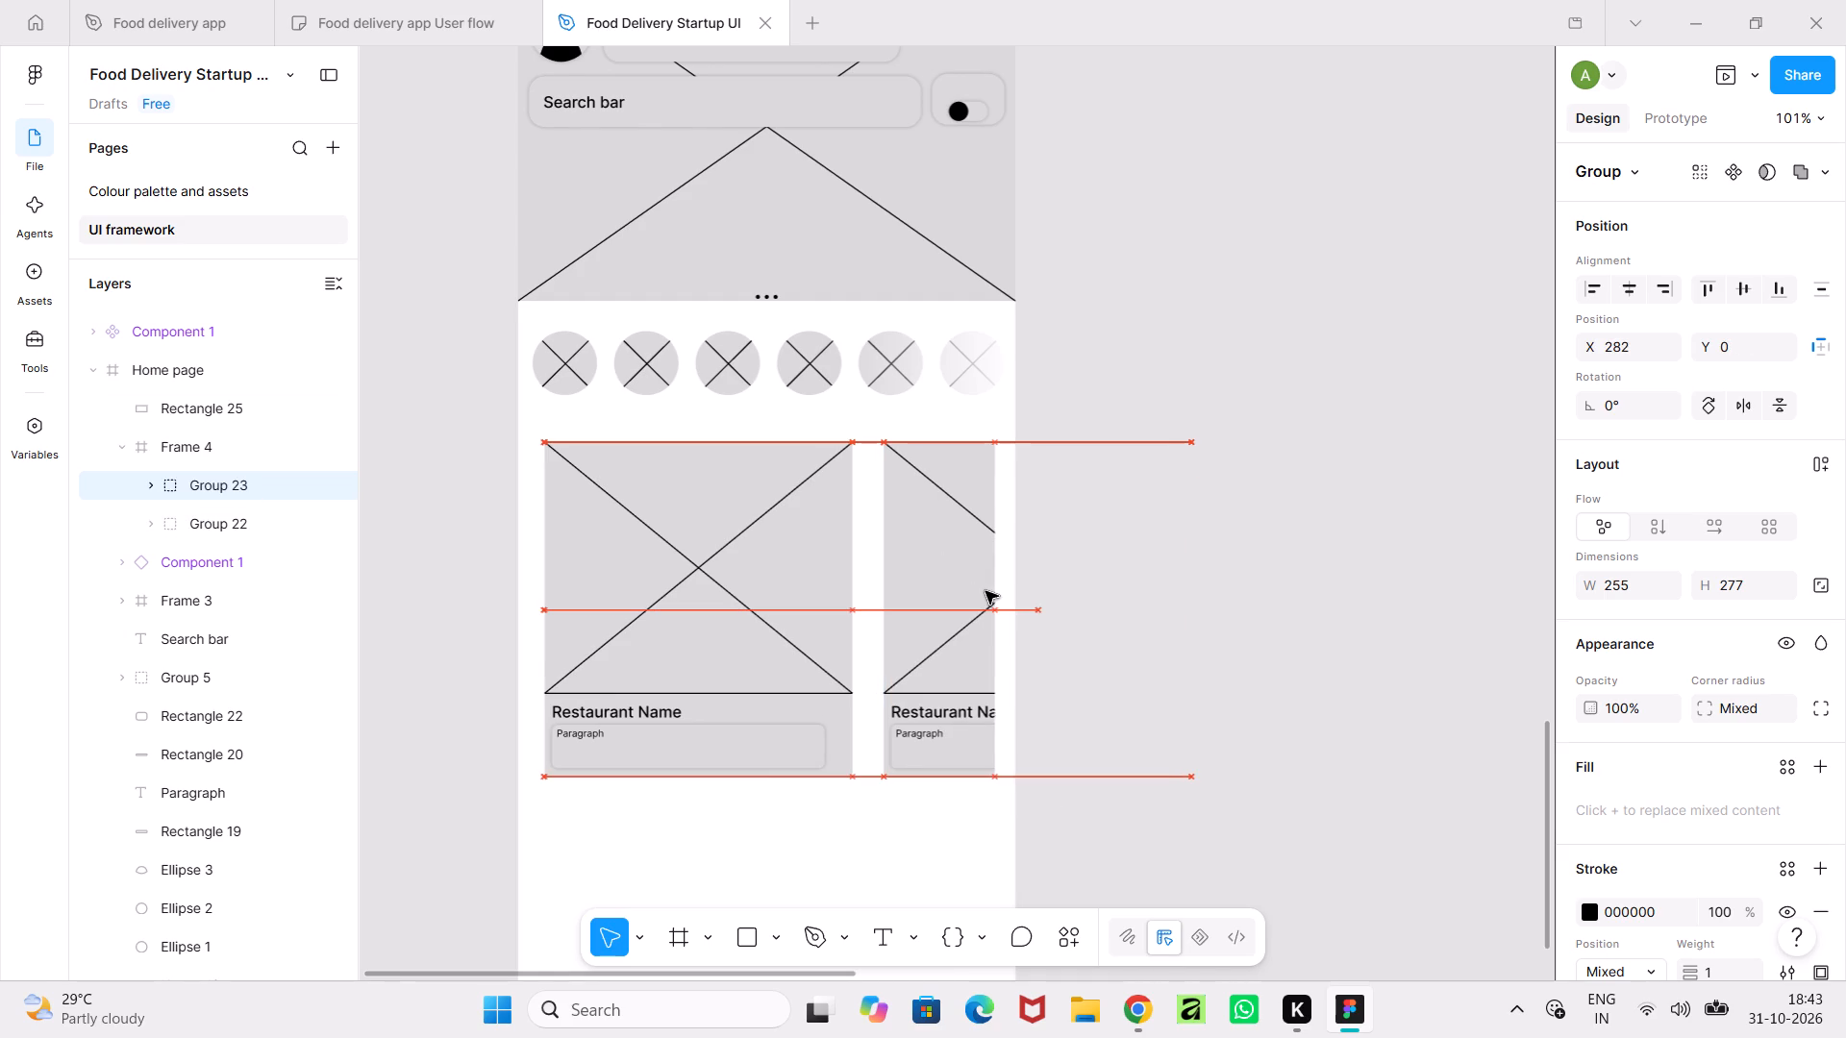
Duplicate the second restaurant card and place the copy to its right at X 549, Y 0, with 19 spacing.
middle_click_drag(1325, 769, 1094, 769)
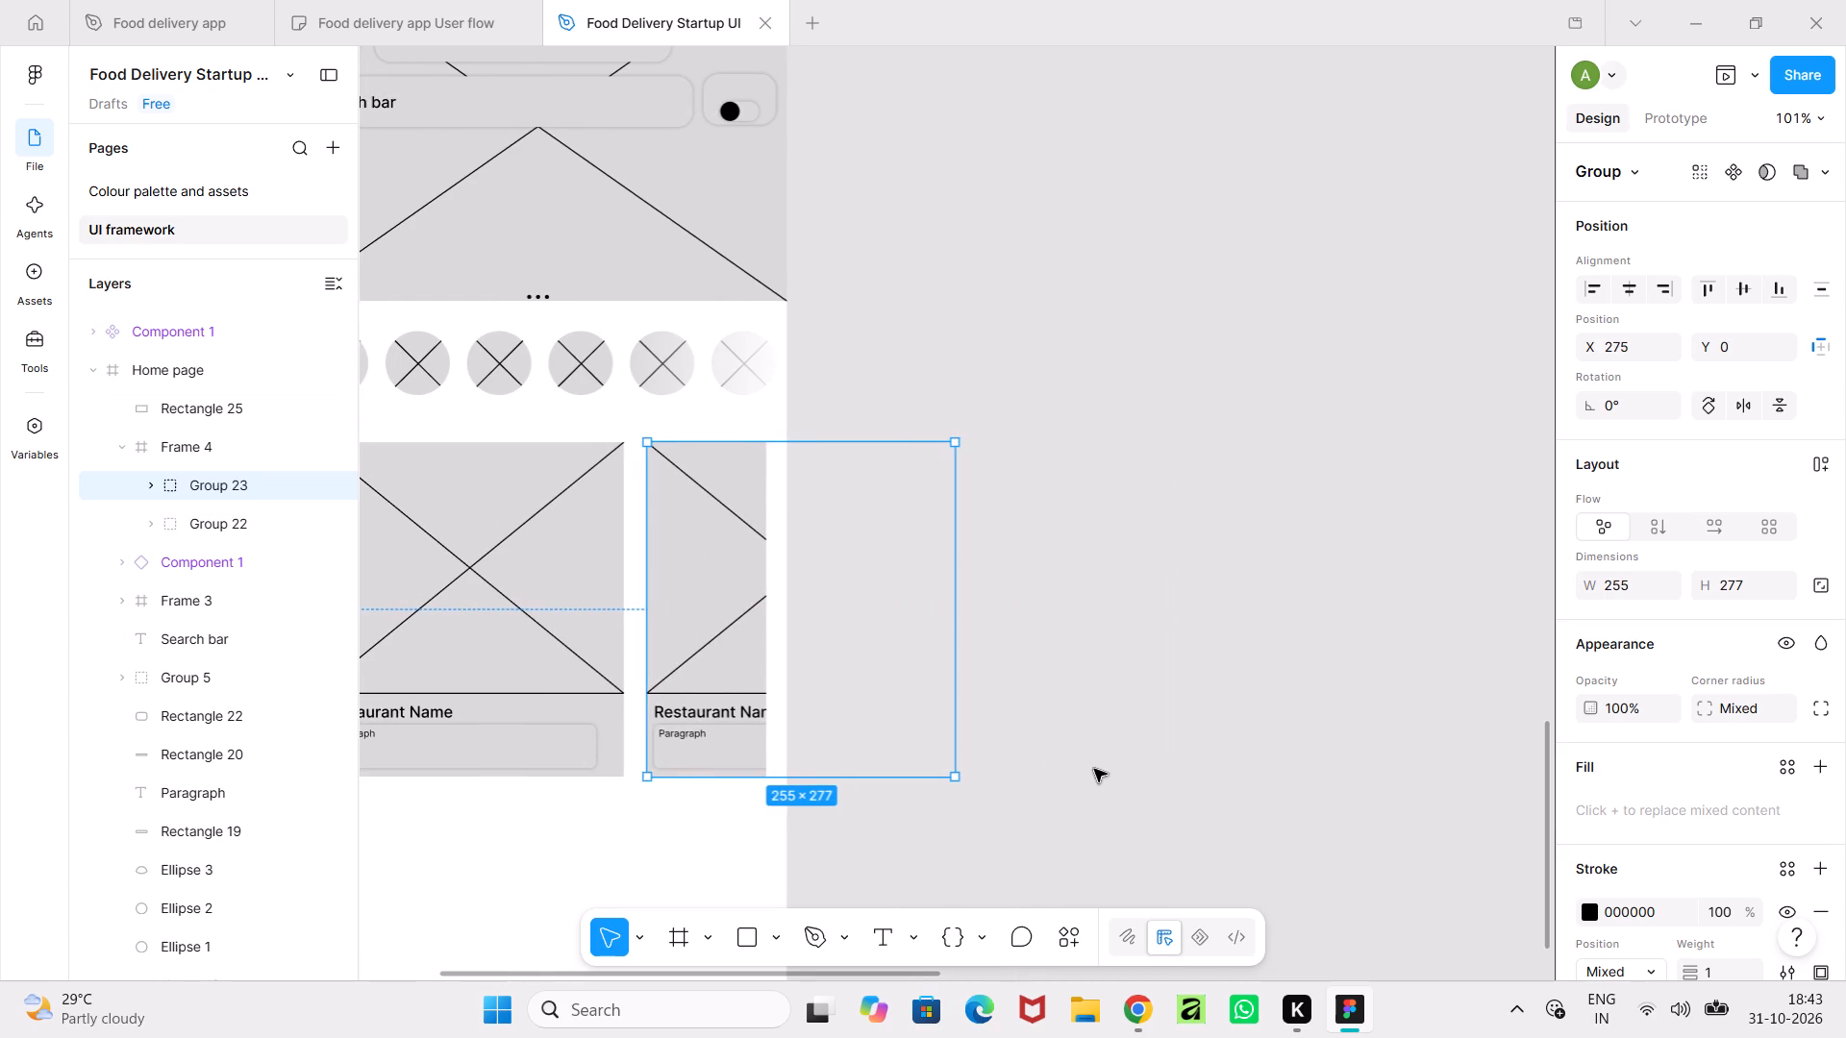
key("ctrl+c")
key("ctrl+v")
left_click_drag(834, 663, 851, 662)
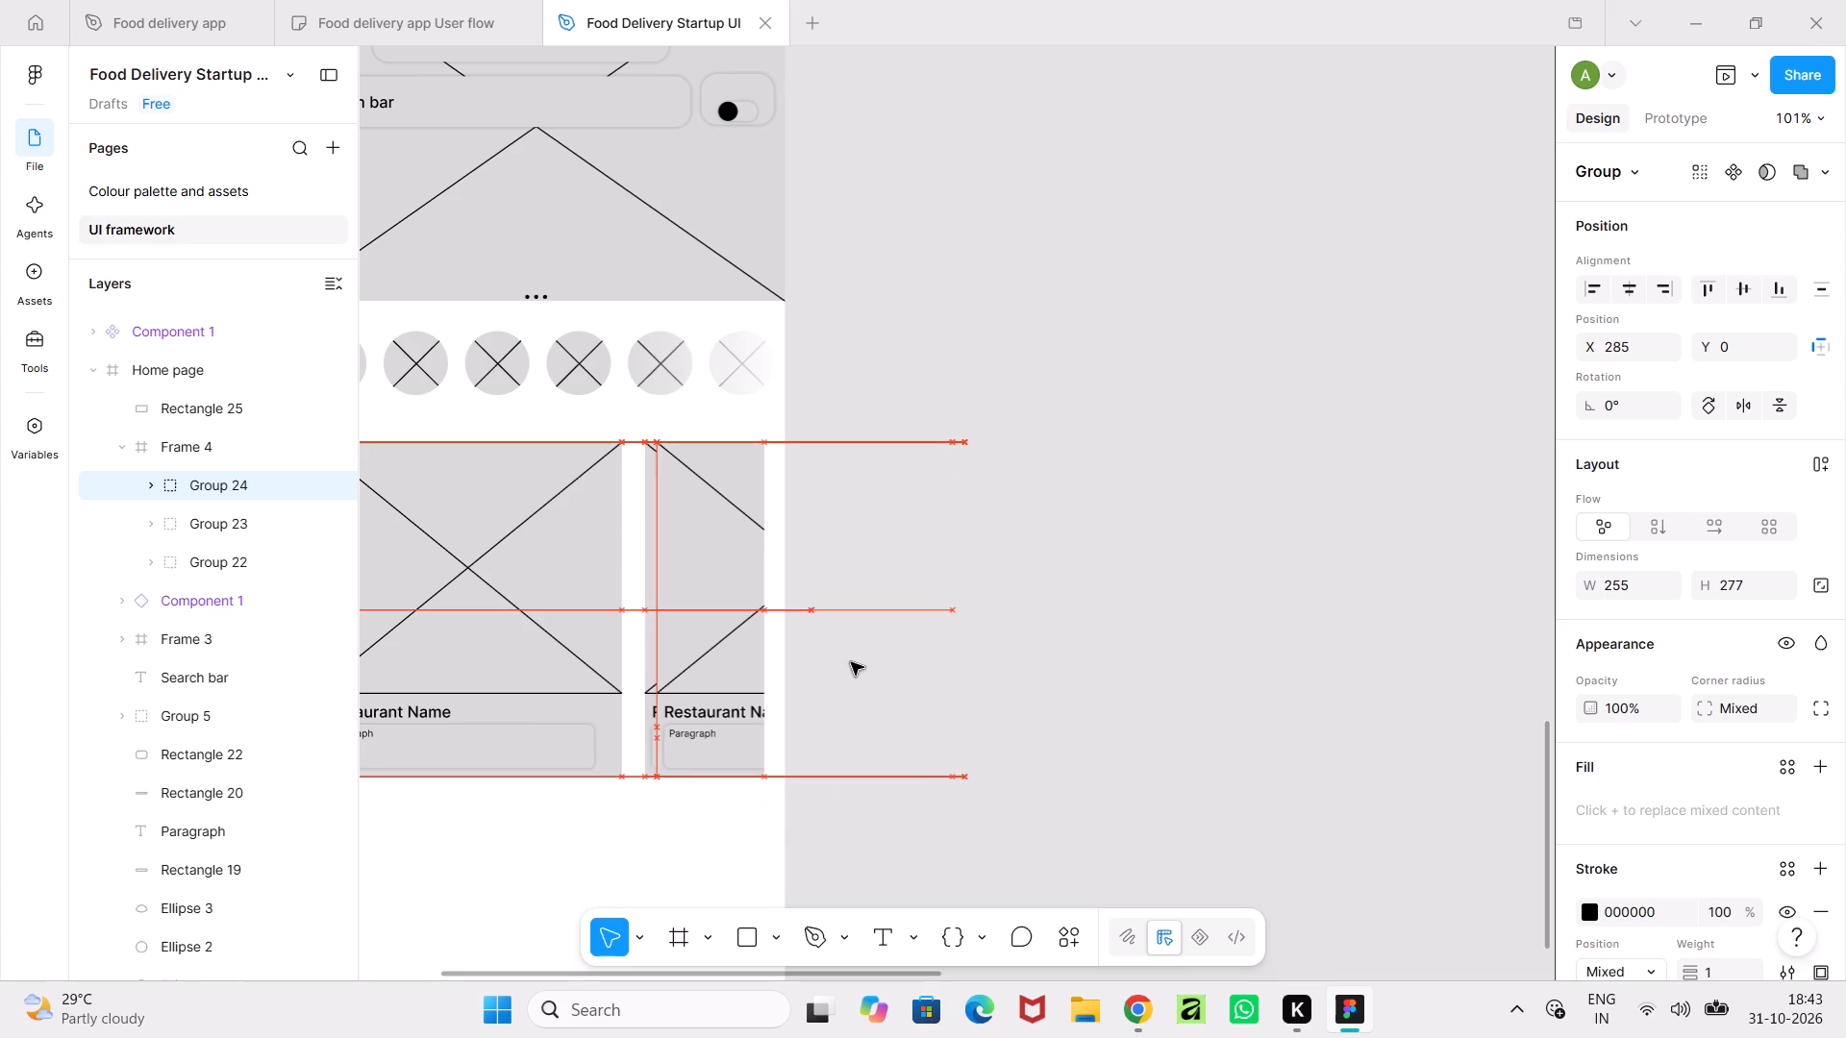
left_click_drag(851, 662, 1126, 651)
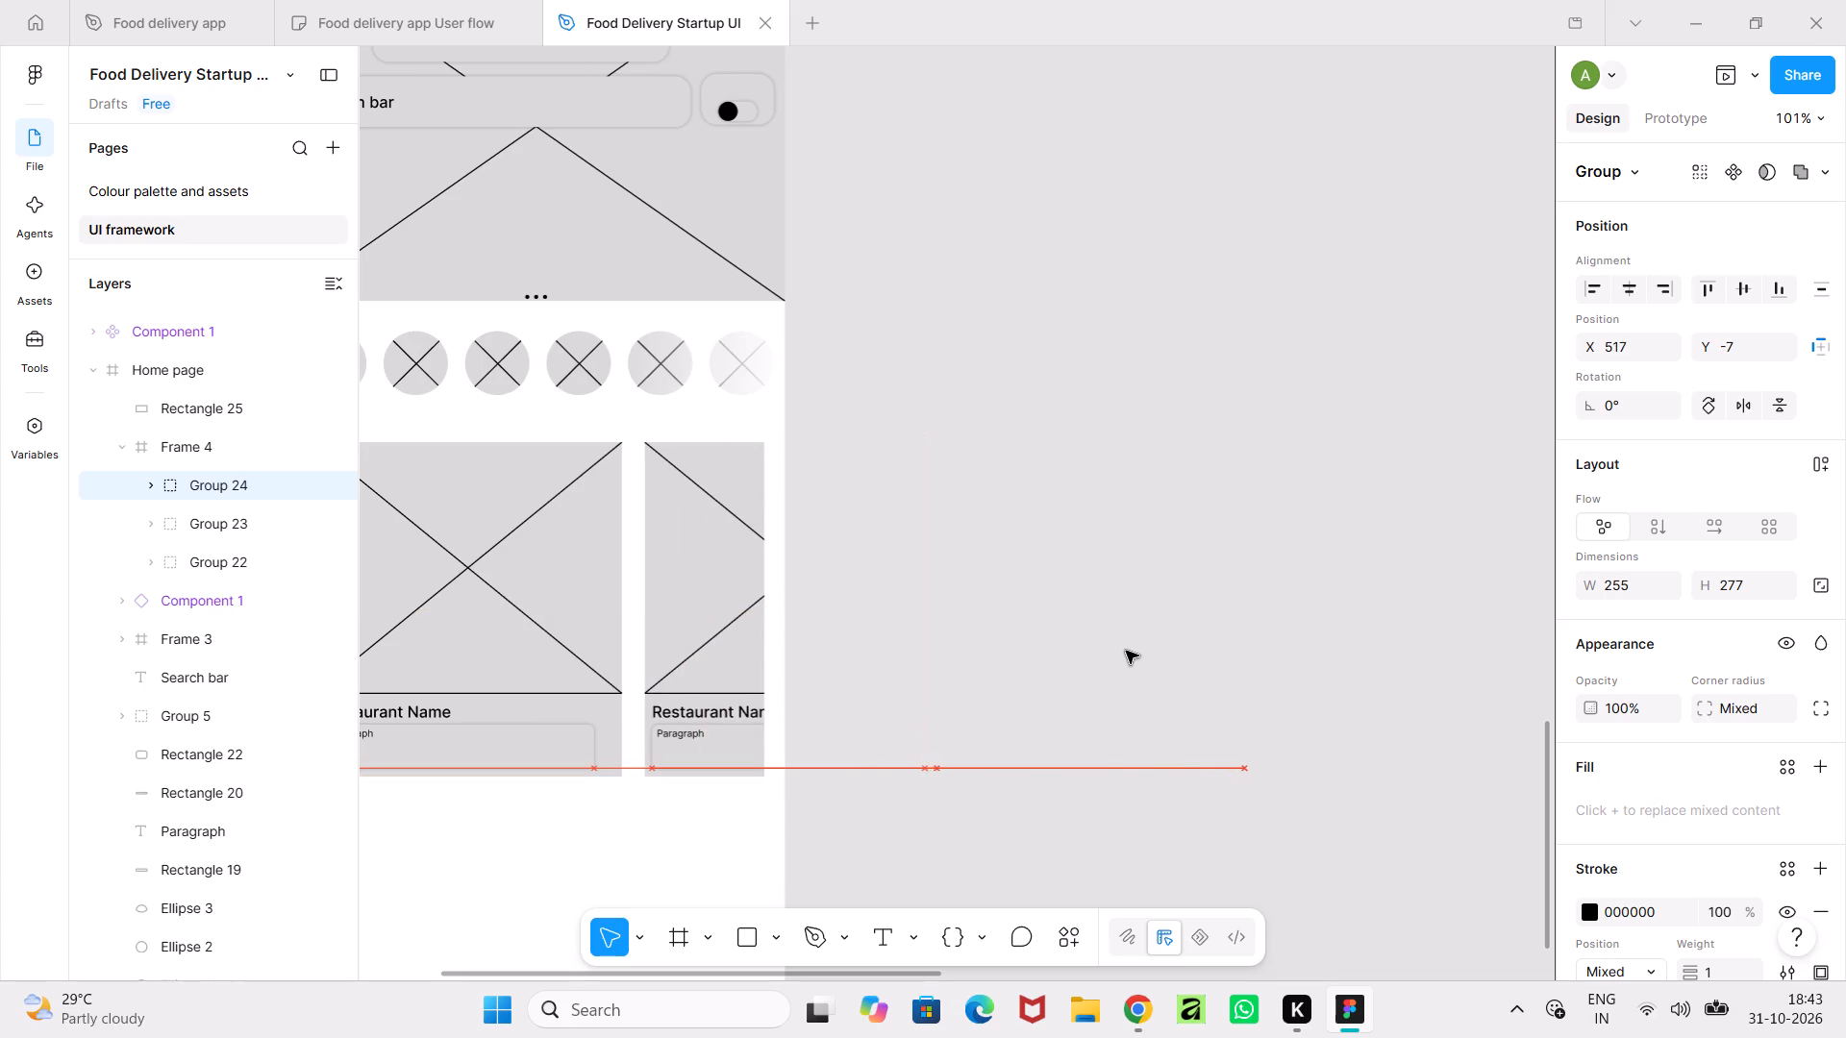
left_click_drag(1126, 651, 1168, 655)
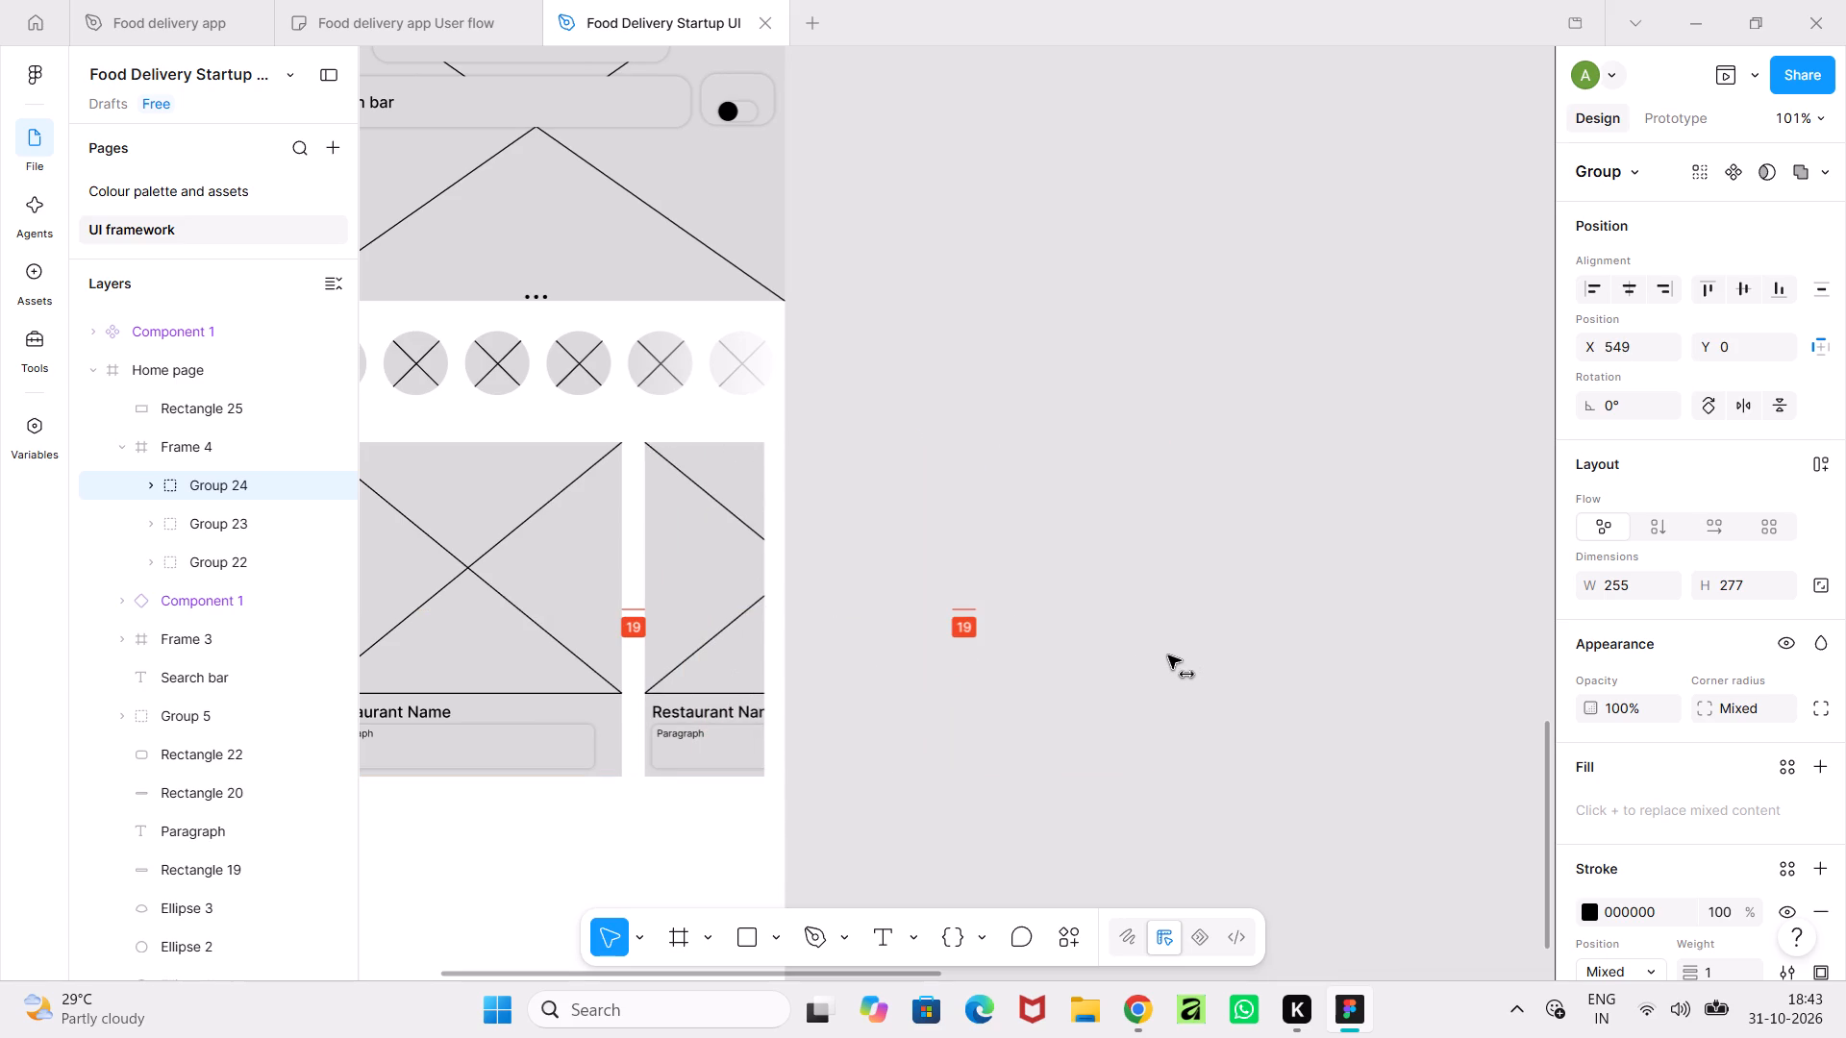
Check the prototype scroll behaviour and overflow setting of Frame 4, which holds the restaurant cards.
left_click_drag(1168, 655, 1167, 661)
left_click(1228, 347)
scroll(1228, 347, "down", 6, "ctrl")
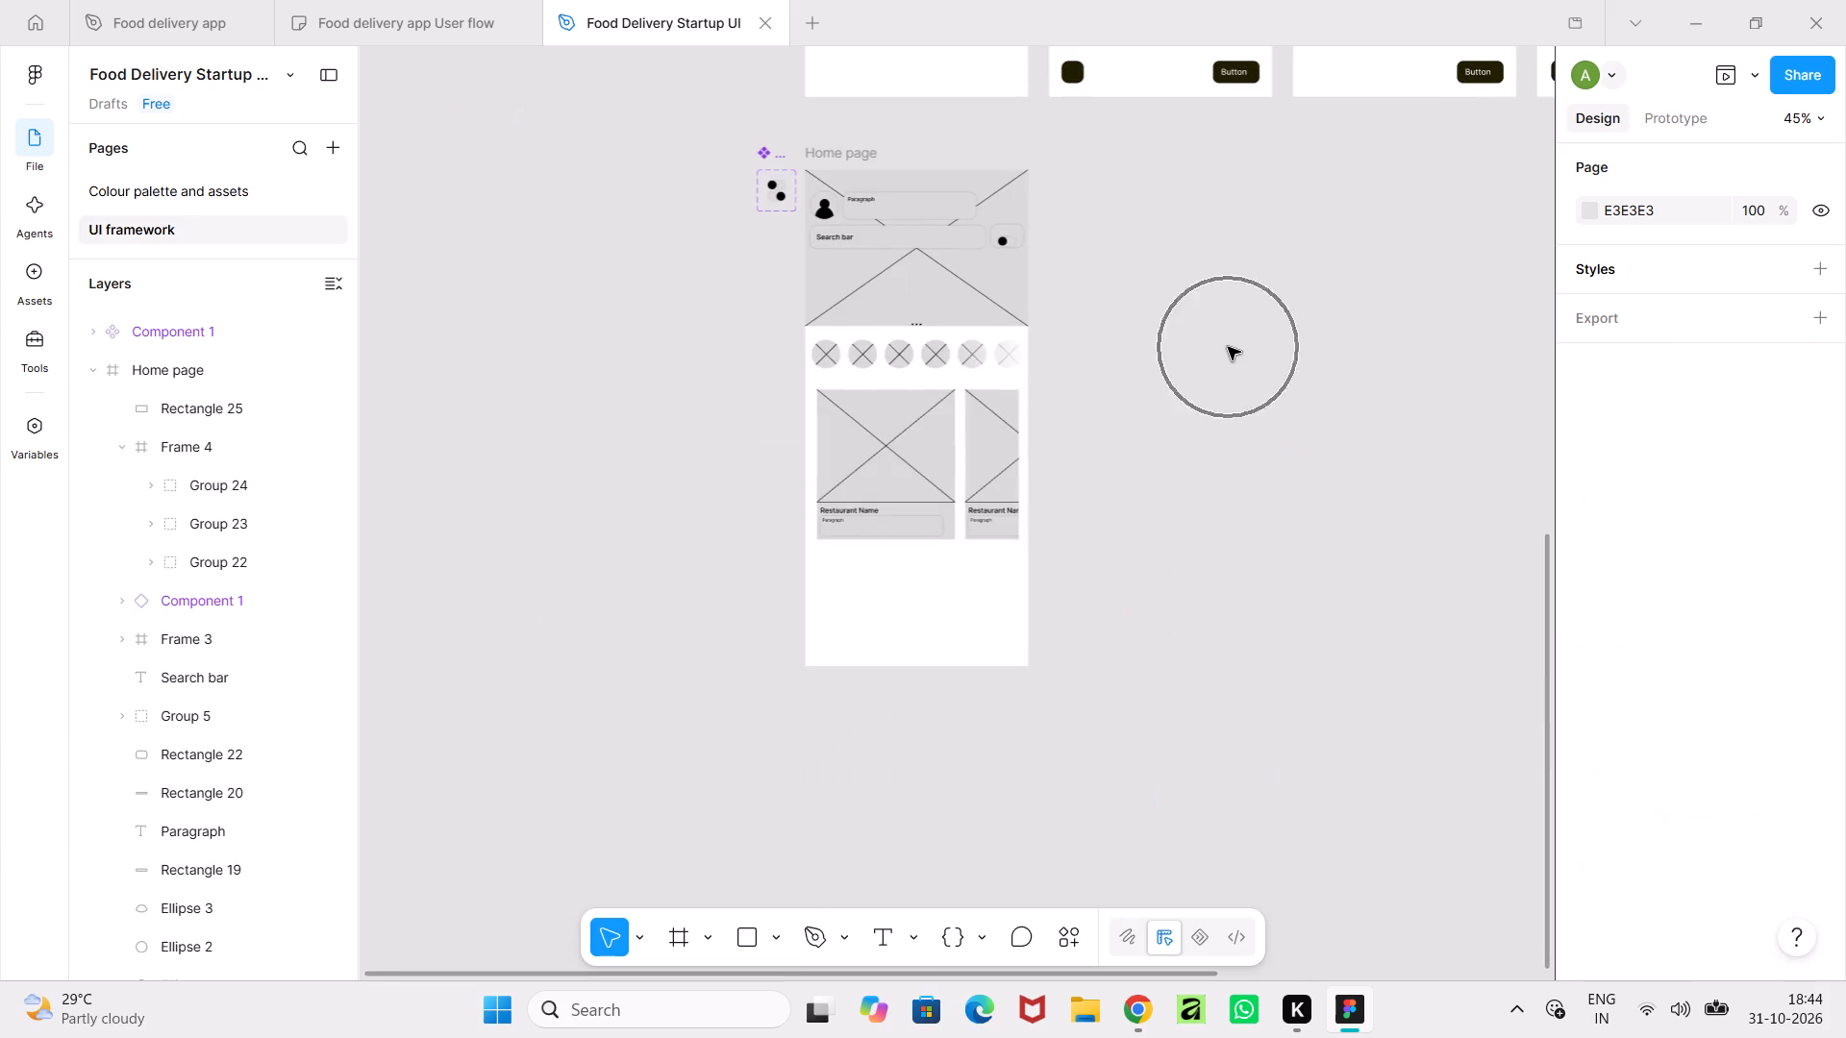
middle_click_drag(1228, 347, 1199, 482)
left_click(188, 454)
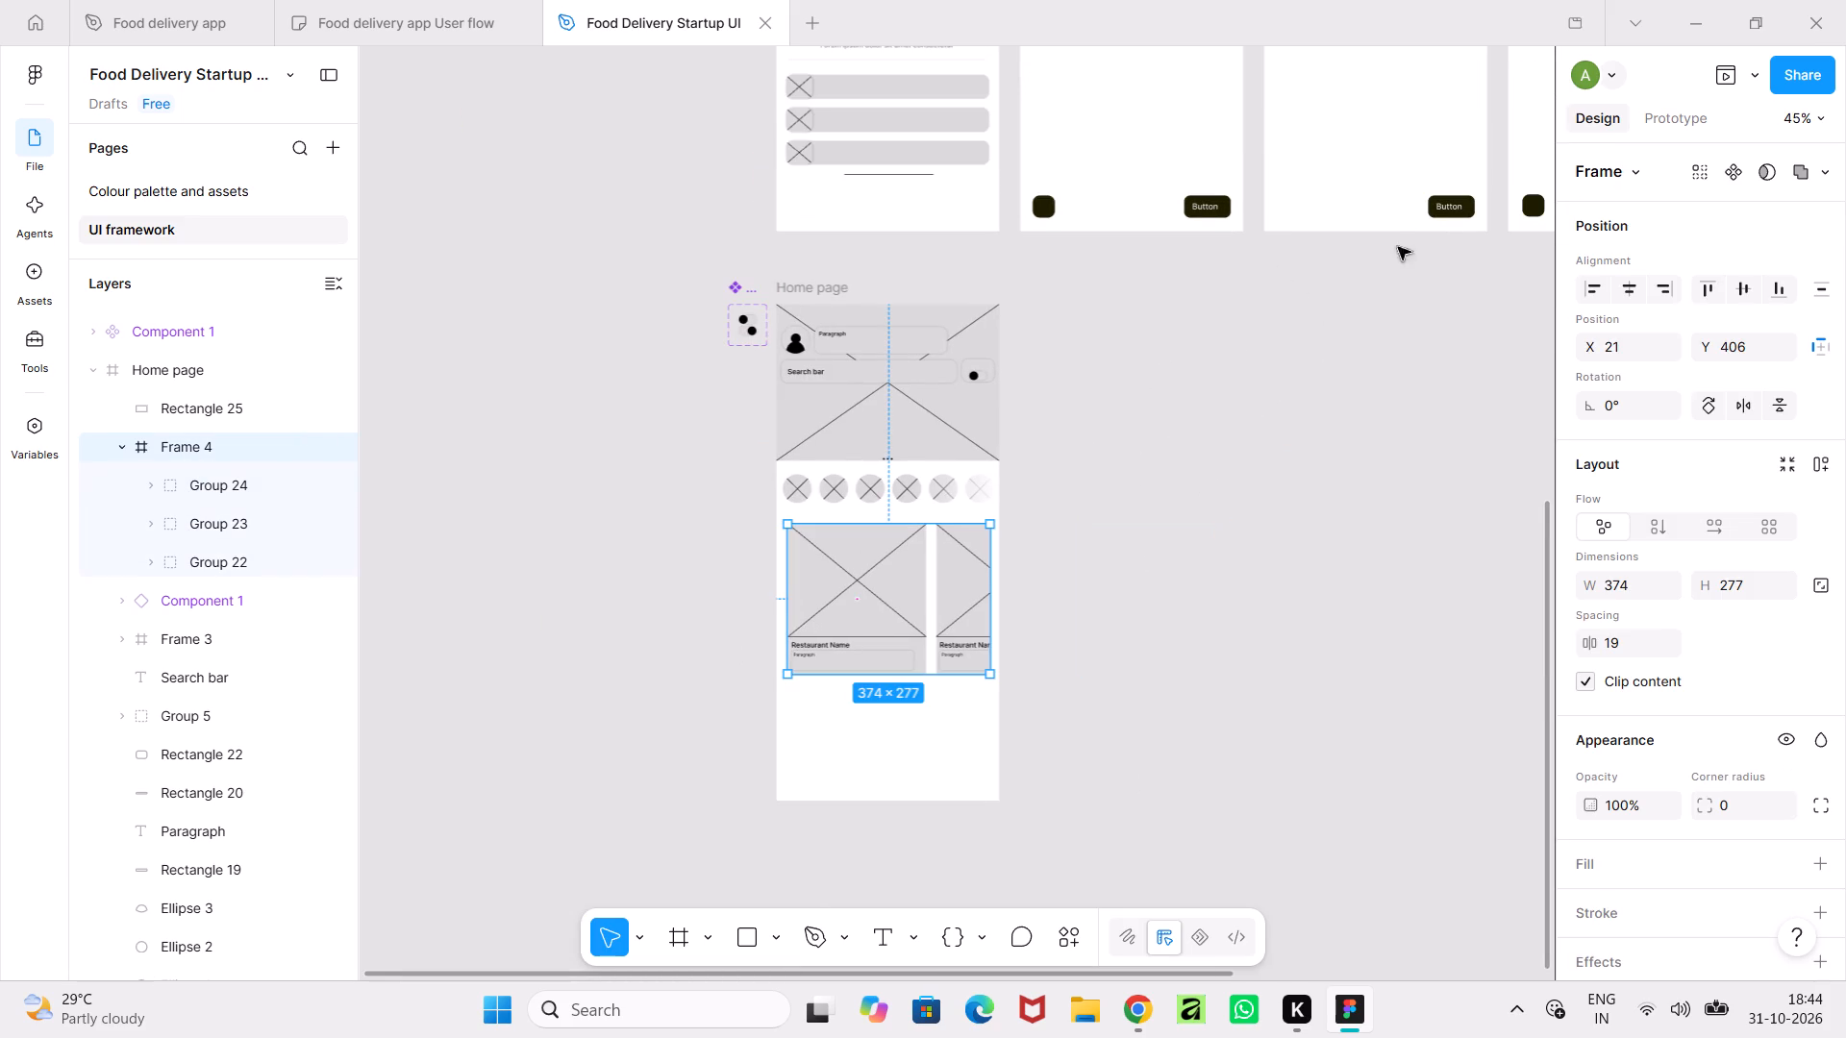
left_click(1665, 120)
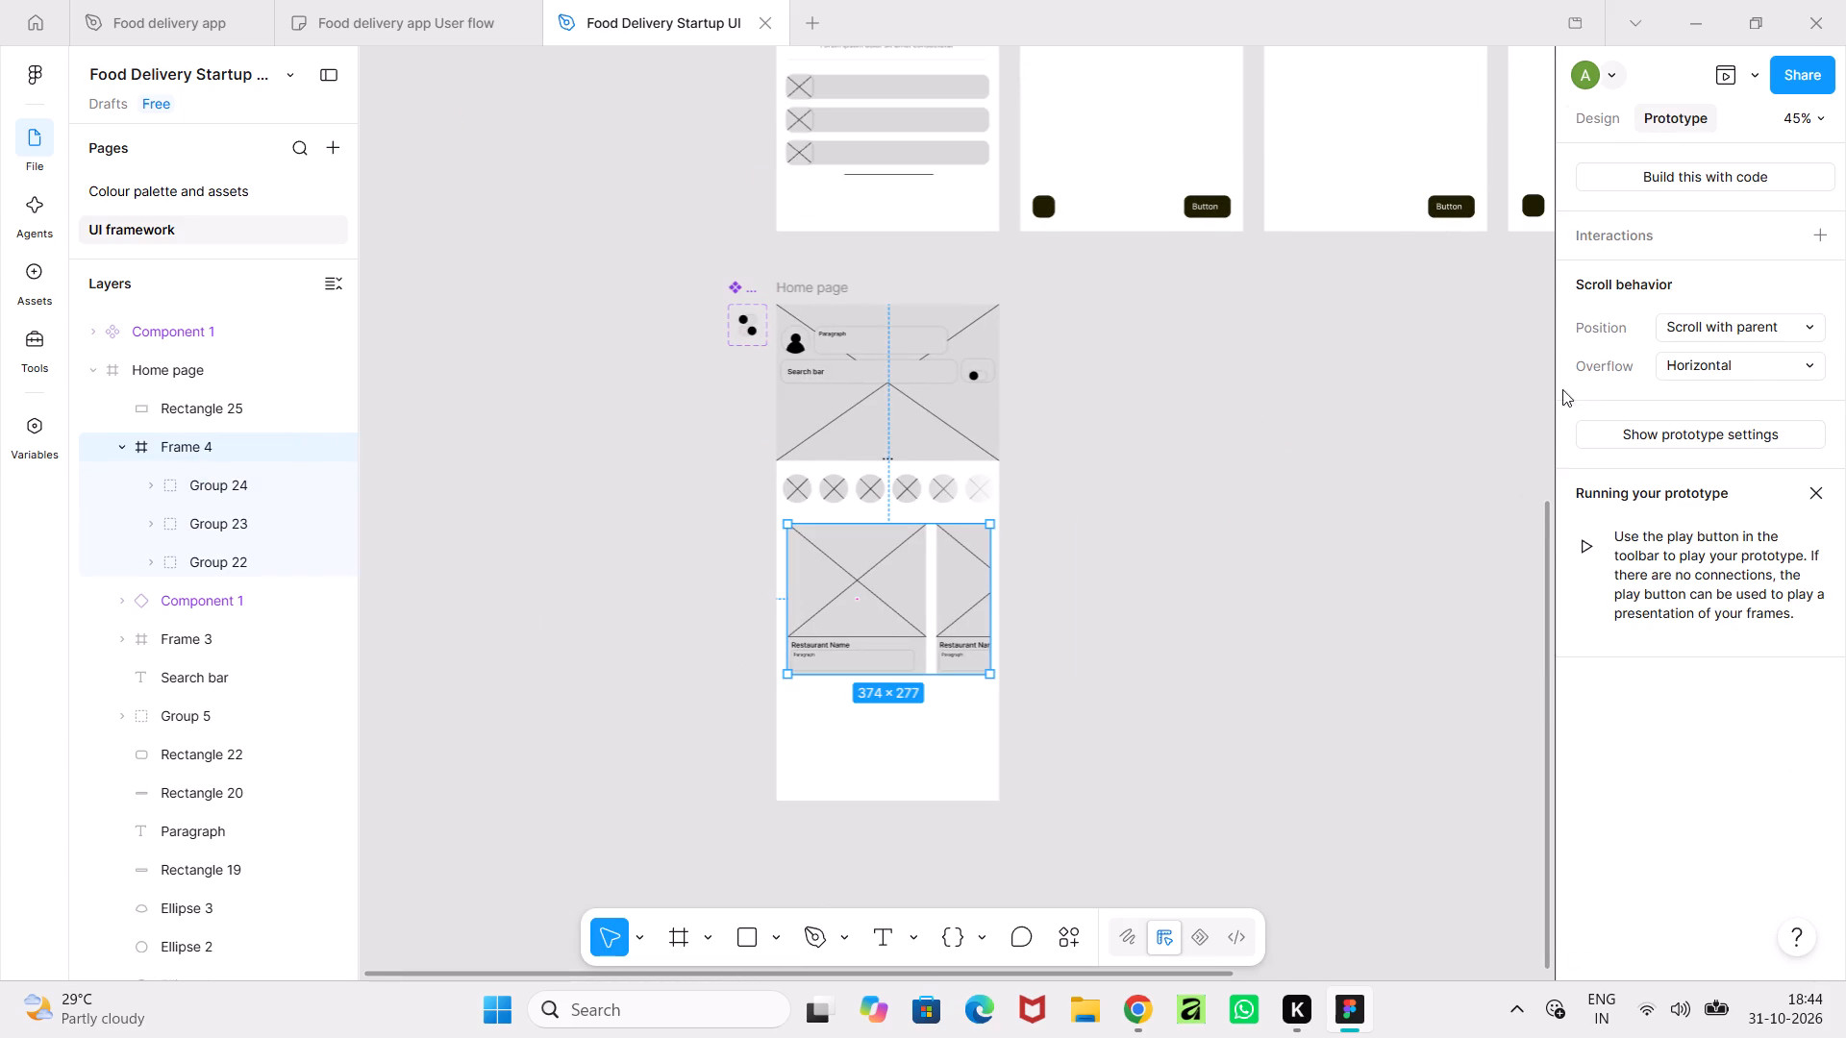
left_click(1199, 594)
Preview the Home page prototype to test the restaurant card row, the toggle and the category circles, then return to design mode.
left_click(823, 286)
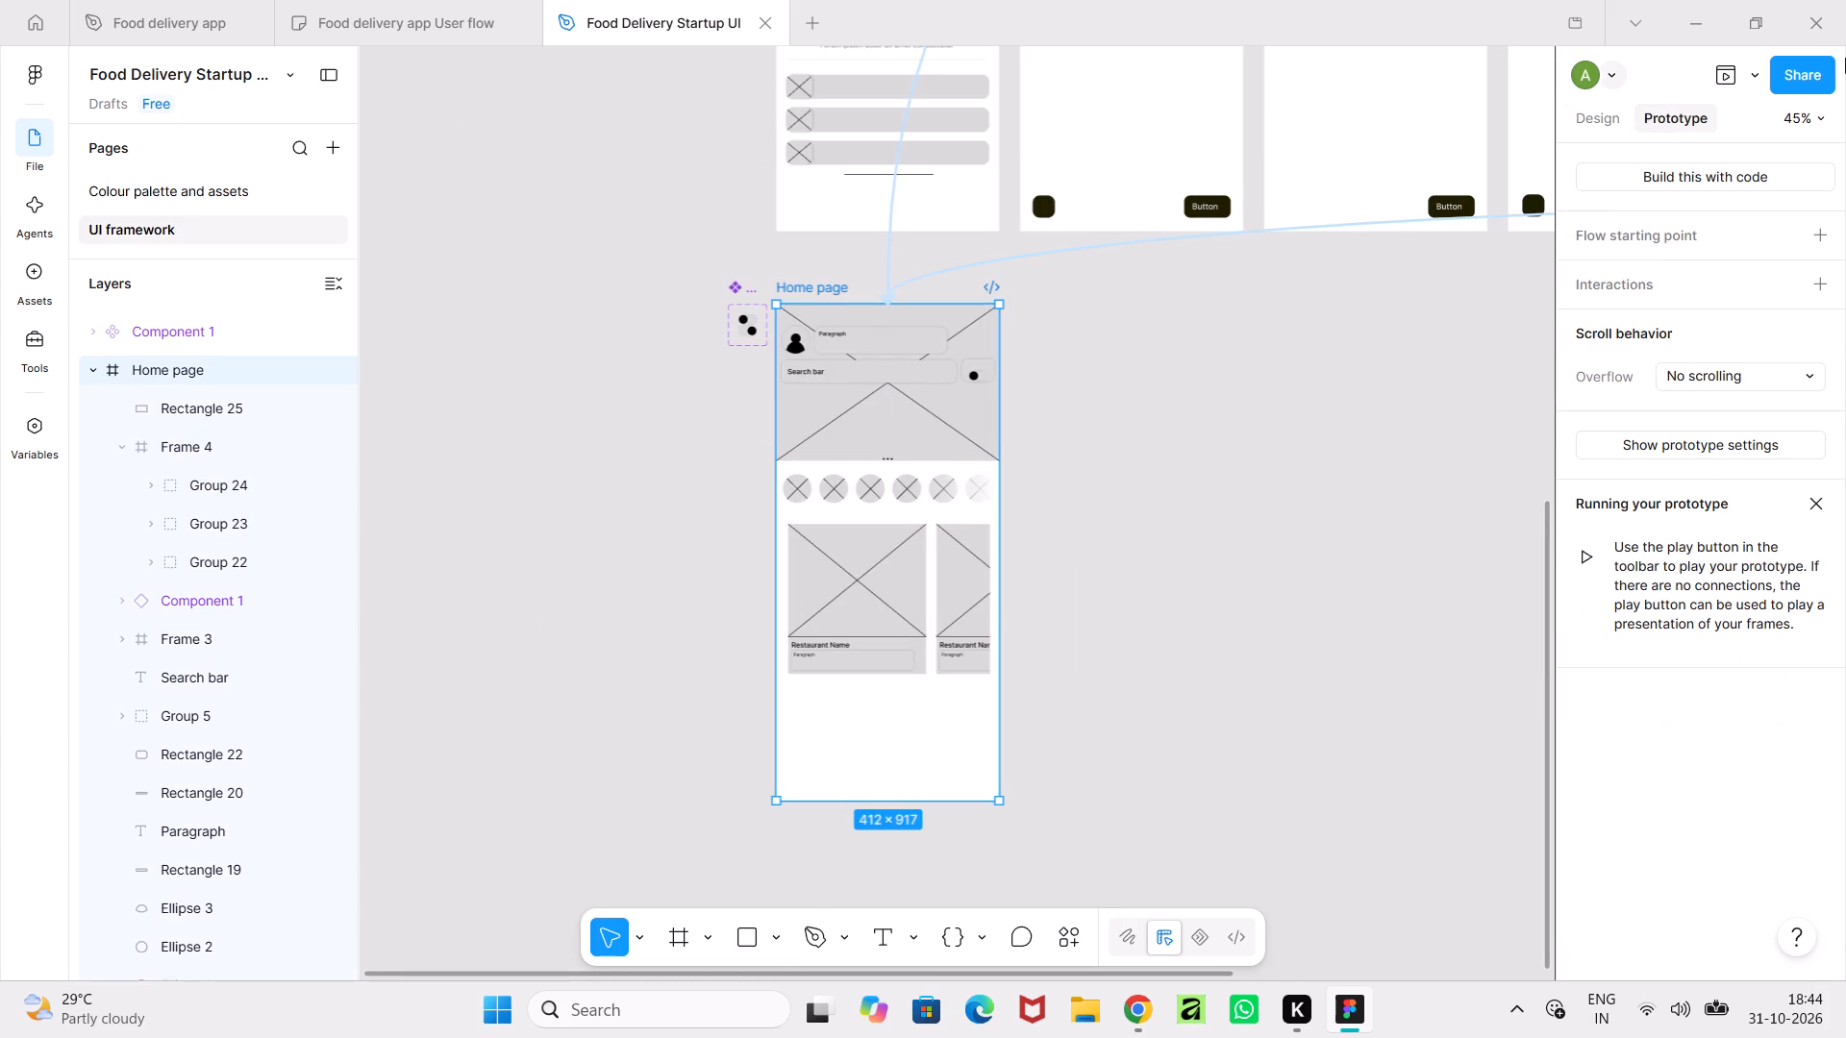
left_click(1726, 79)
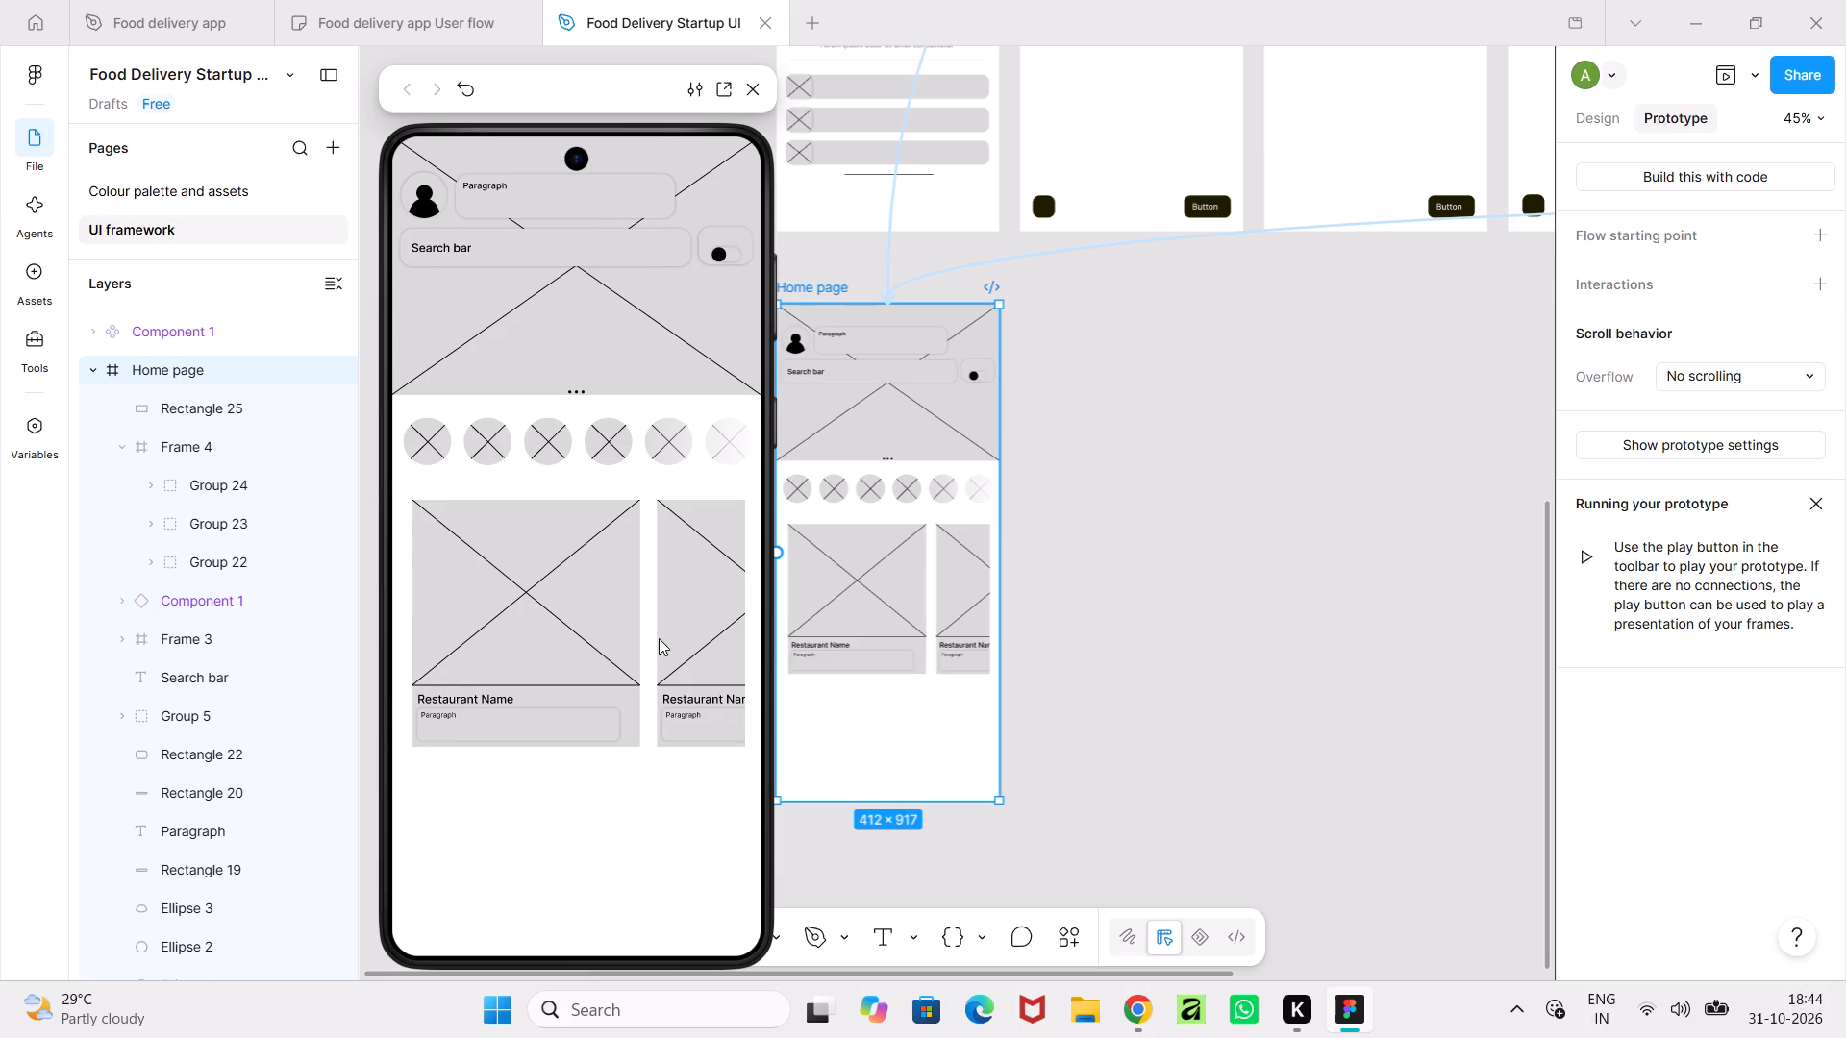
left_click_drag(659, 638, 889, 687)
double_click(715, 255)
left_click_drag(616, 454, 956, 482)
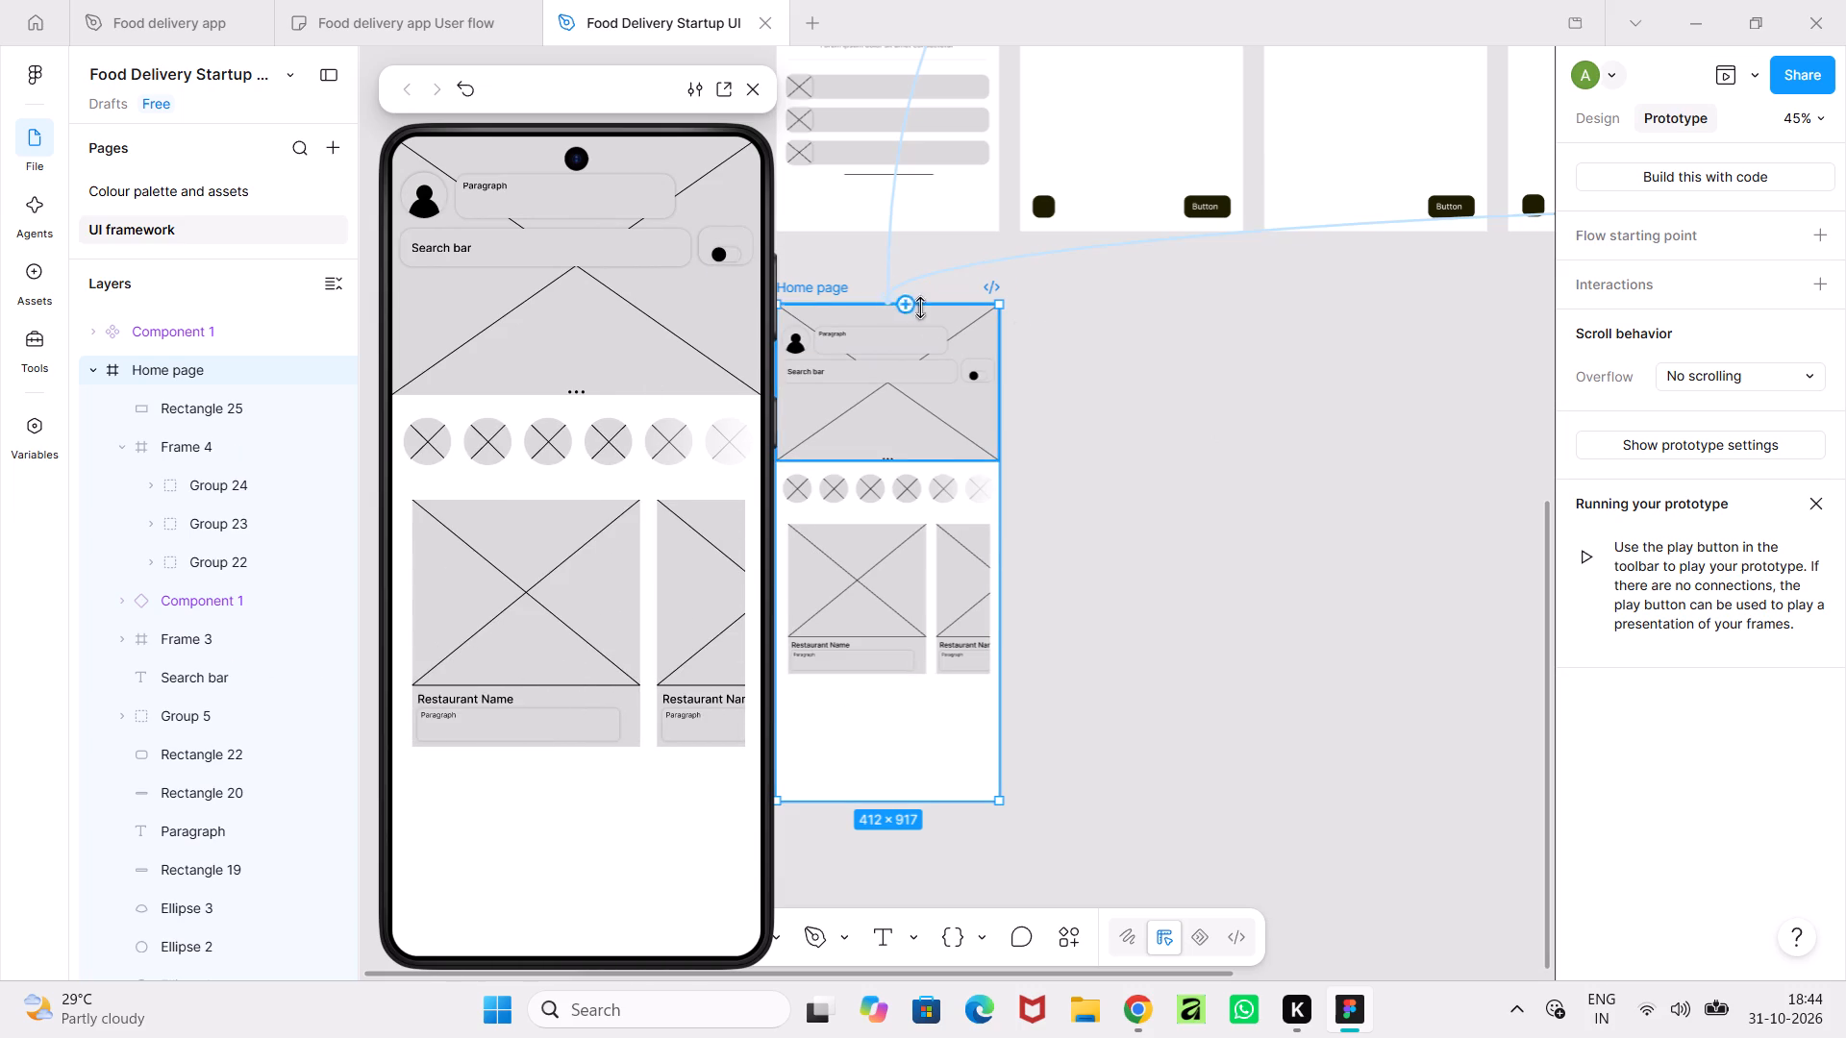
left_click(767, 88)
left_click(1354, 584)
scroll(1354, 584, "down", 5, "ctrl")
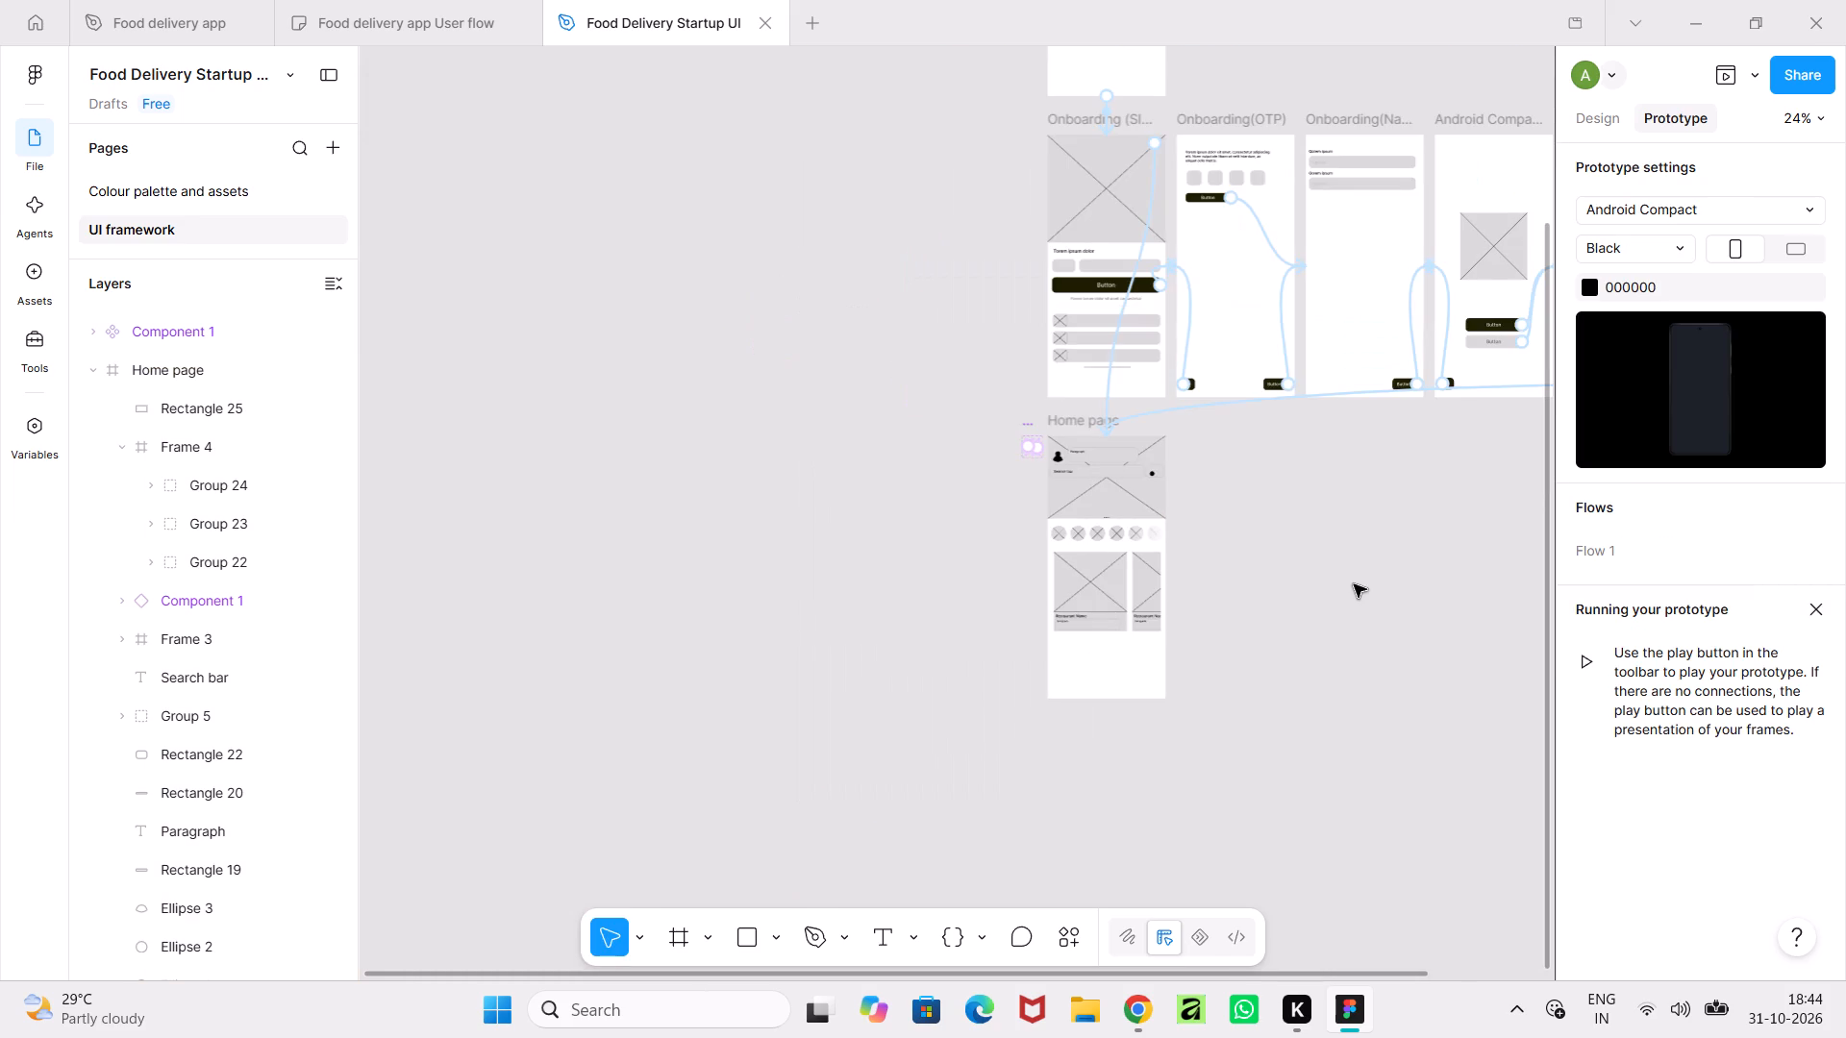
middle_click_drag(1354, 584, 1096, 709, "ctrl")
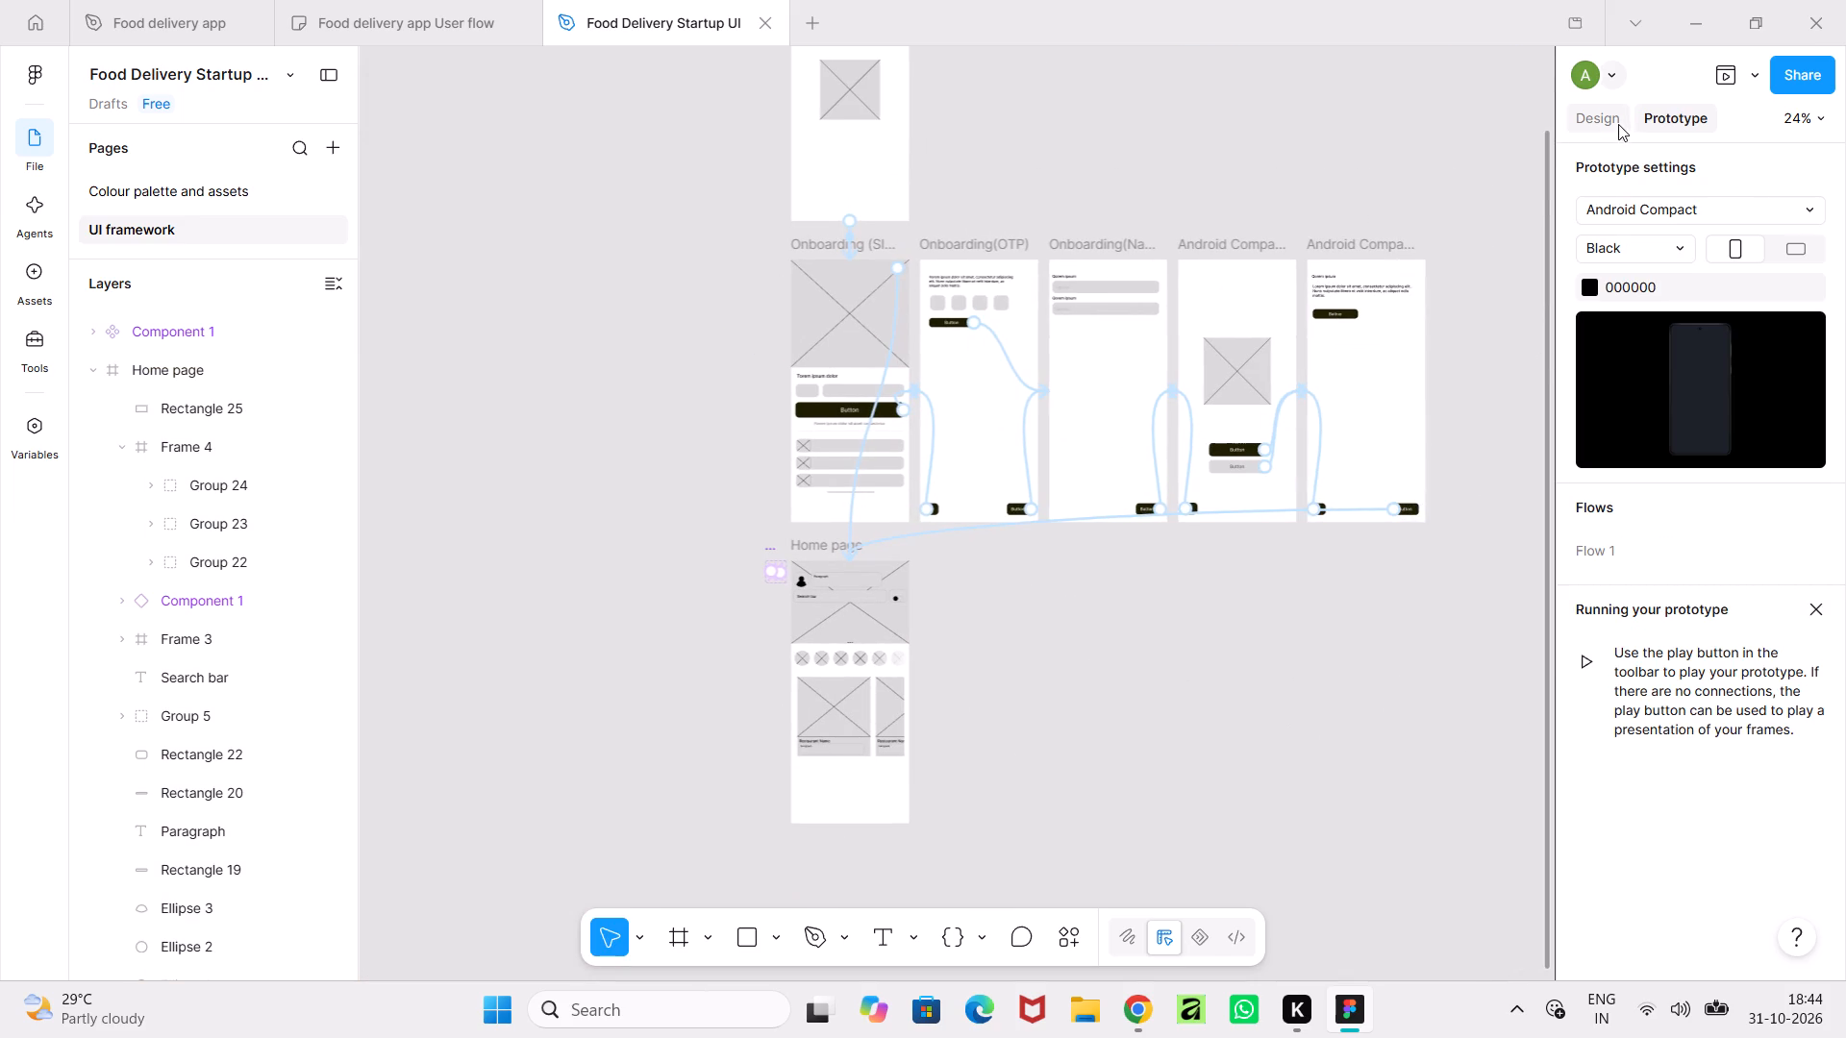
left_click(1609, 122)
left_click(1209, 617)
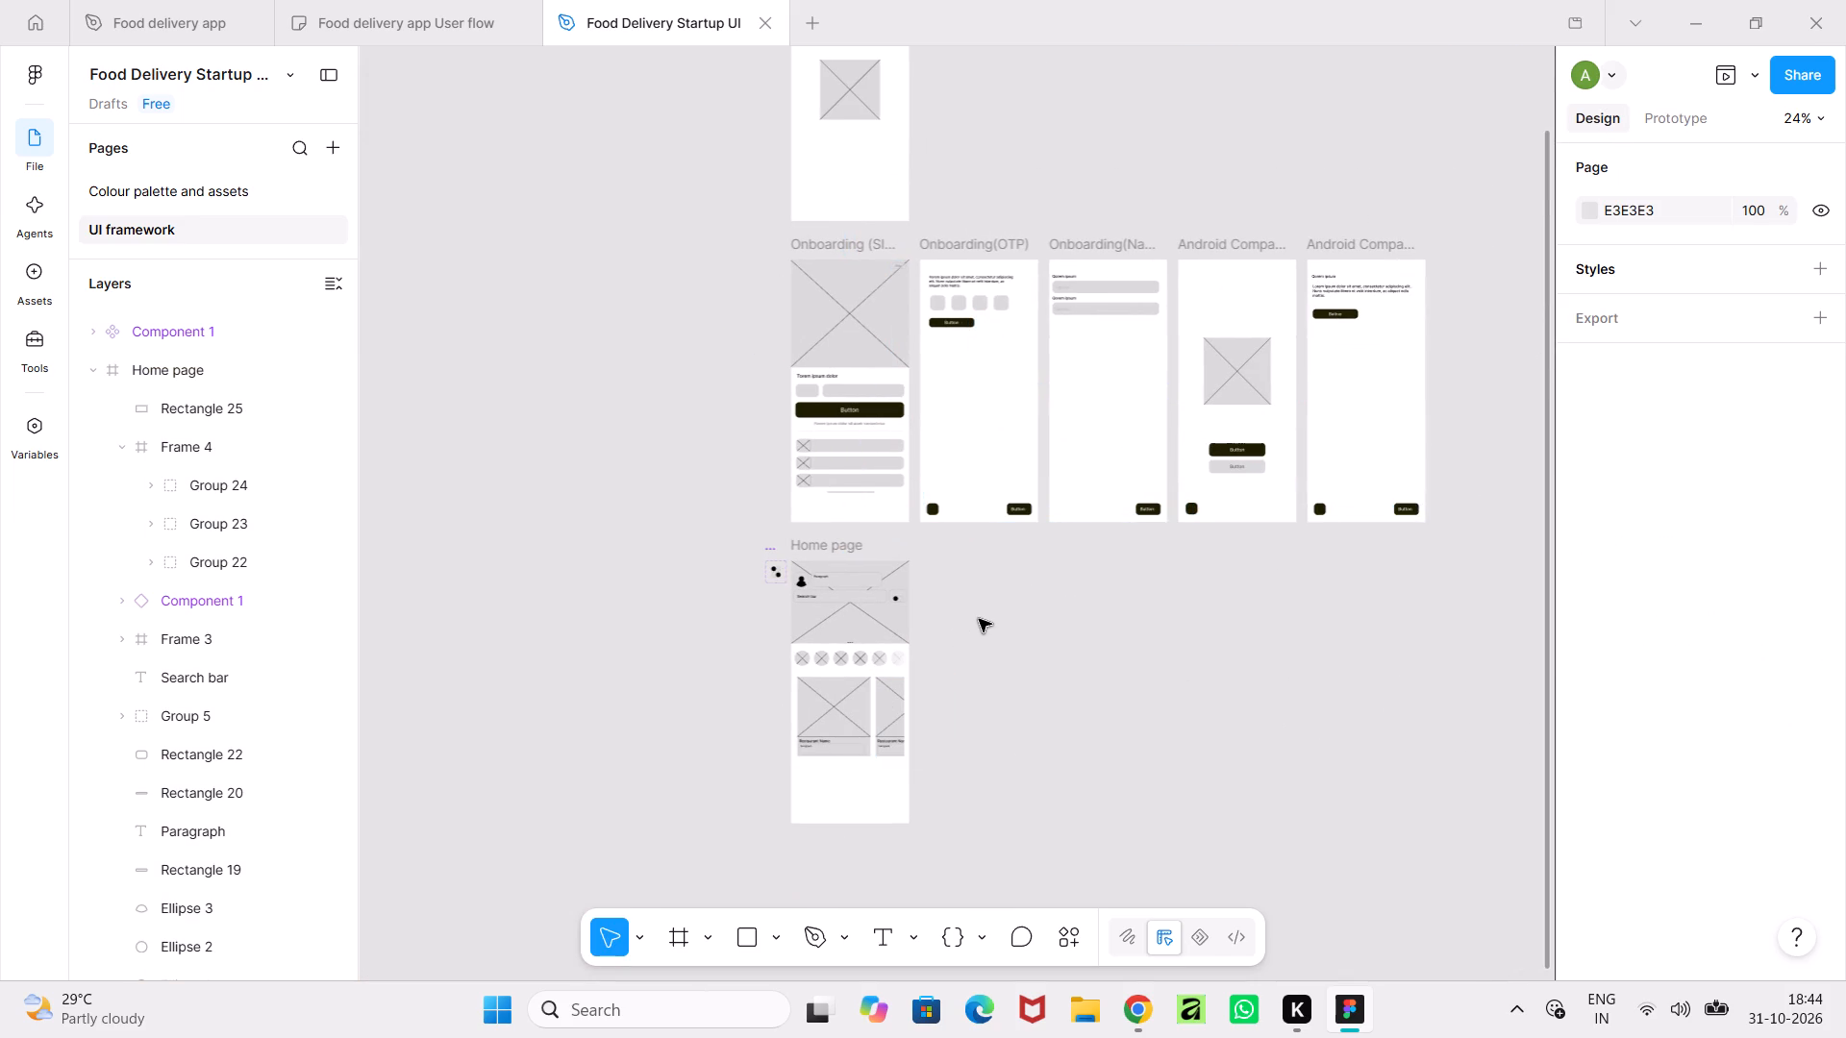
Extend the Home page frame's bottom edge downward to about one and a half times its height, keeping its width.
scroll(979, 619, "up", 6, "ctrl")
scroll(979, 619, "down", 5, "ctrl")
scroll(979, 619, "up", 9, "ctrl")
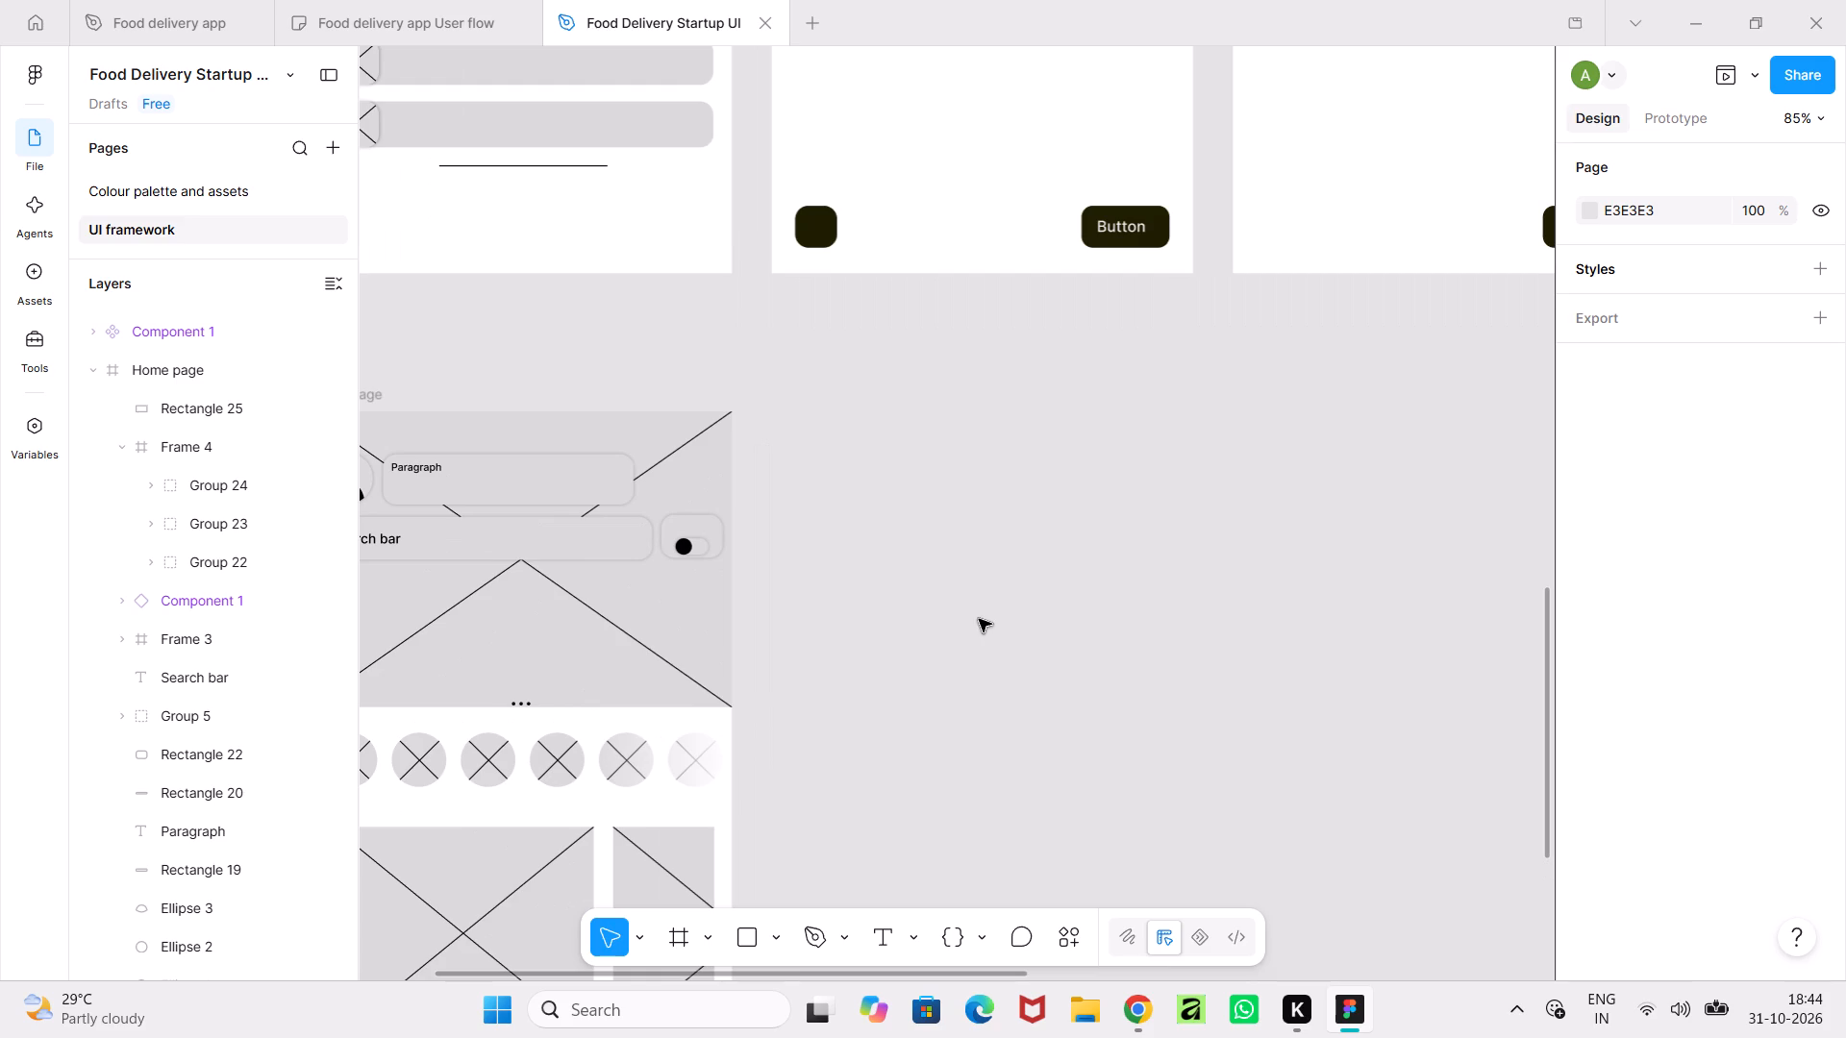
scroll(979, 619, "down", 7, "ctrl")
middle_click_drag(979, 619, 1099, 525)
scroll(1085, 533, "up", 6, "ctrl")
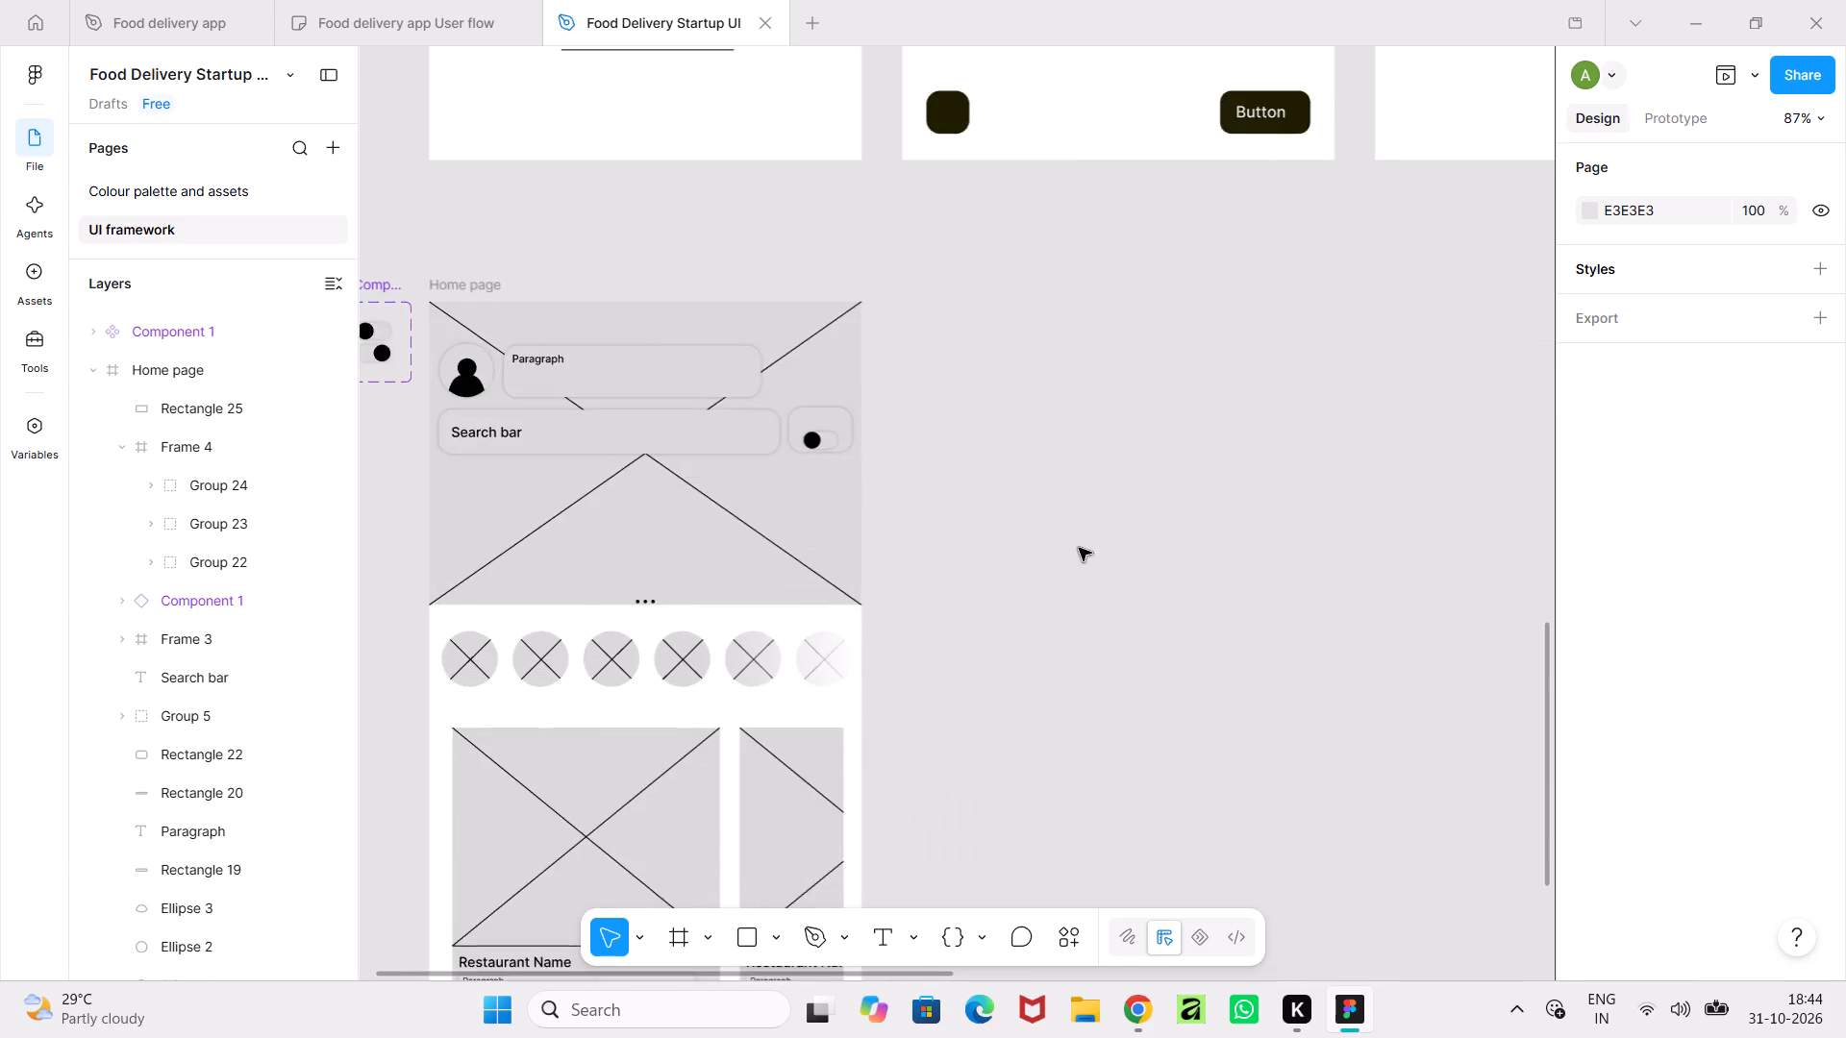
middle_click_drag(1079, 548, 1177, 367, "ctrl")
scroll(1177, 369, "down", 4, "ctrl")
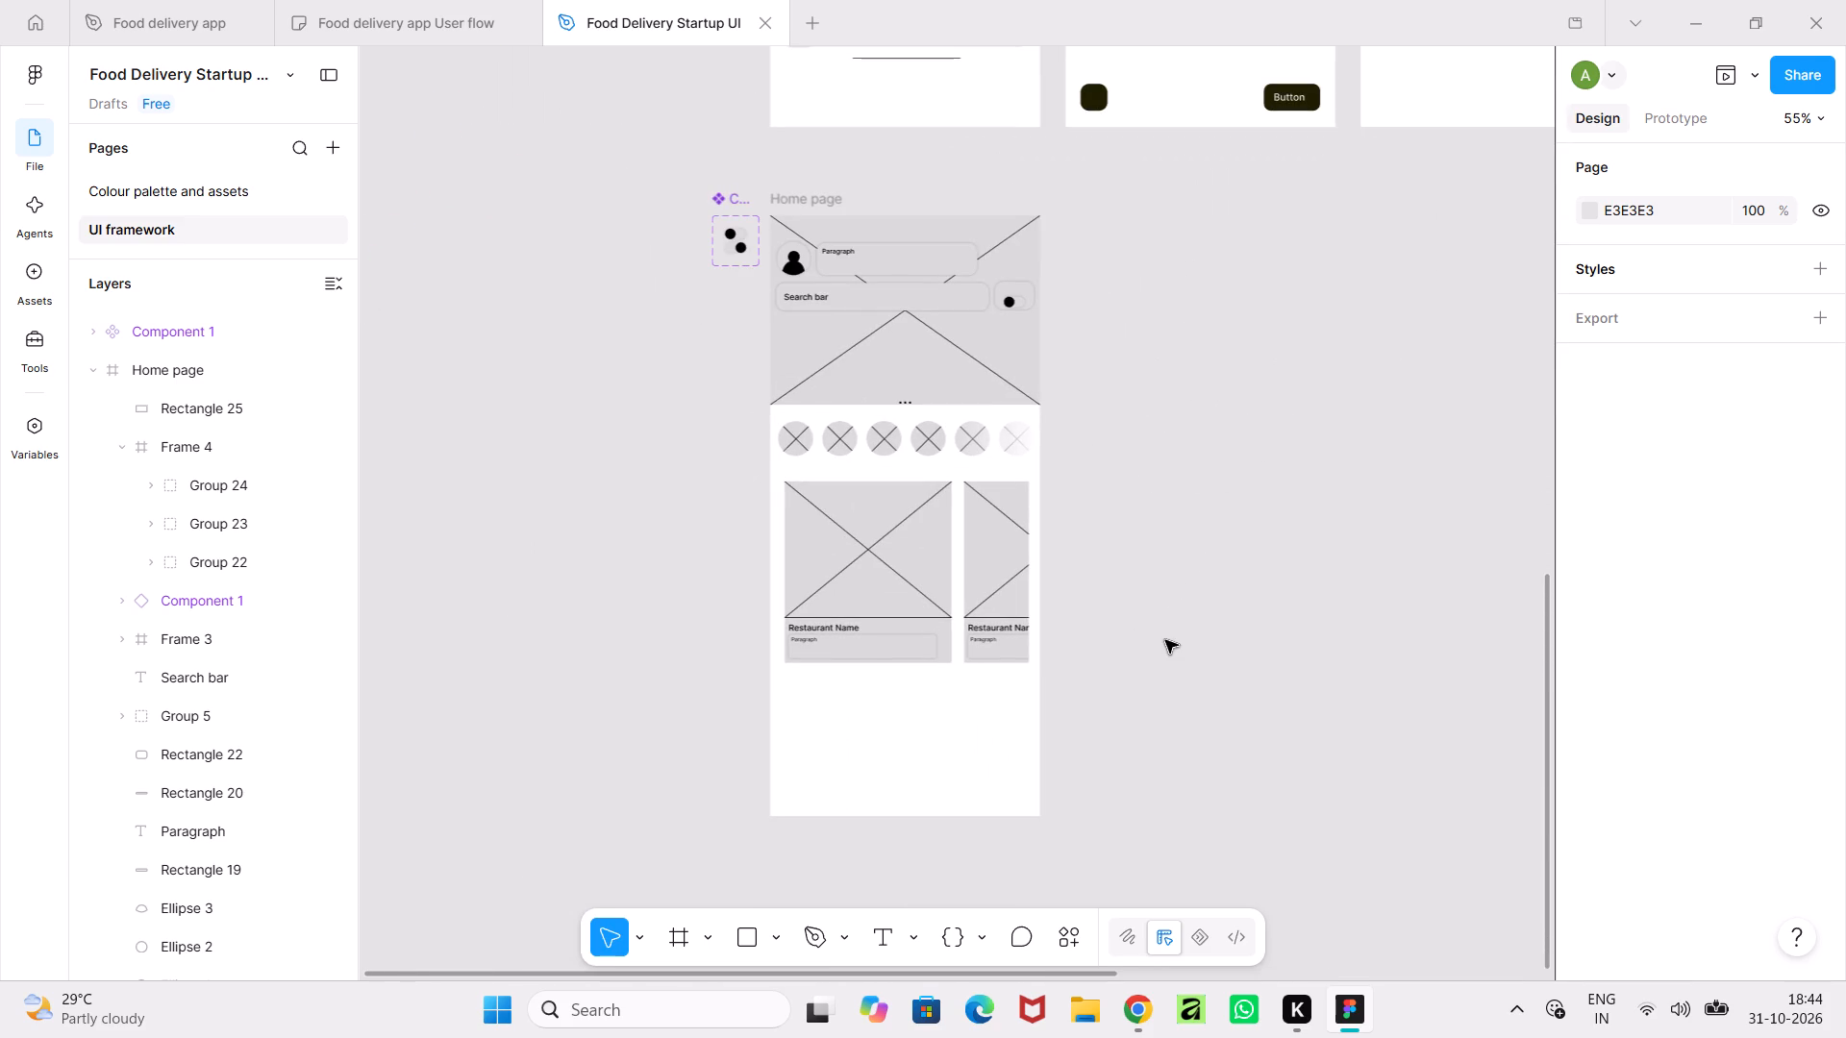
middle_click_drag(1165, 640, 1162, 469)
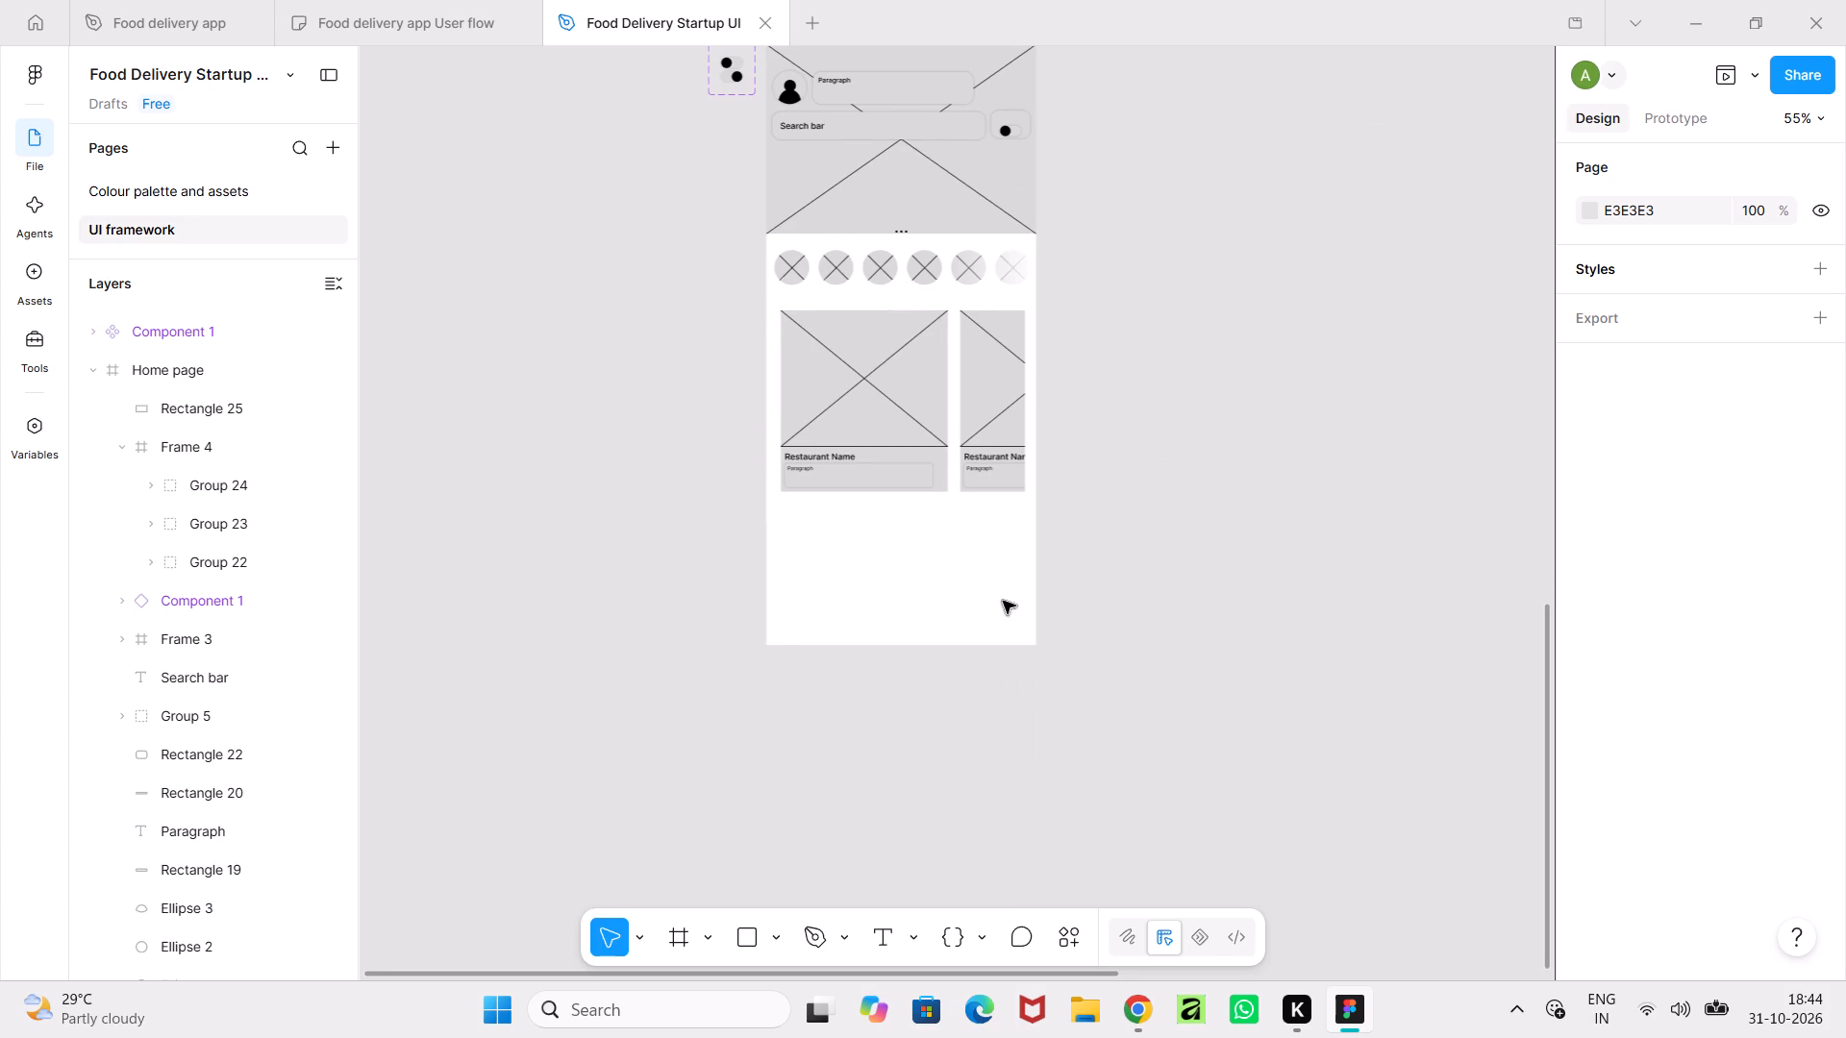
left_click(926, 595)
left_click(897, 563)
scroll(894, 564, "down", 5, "ctrl")
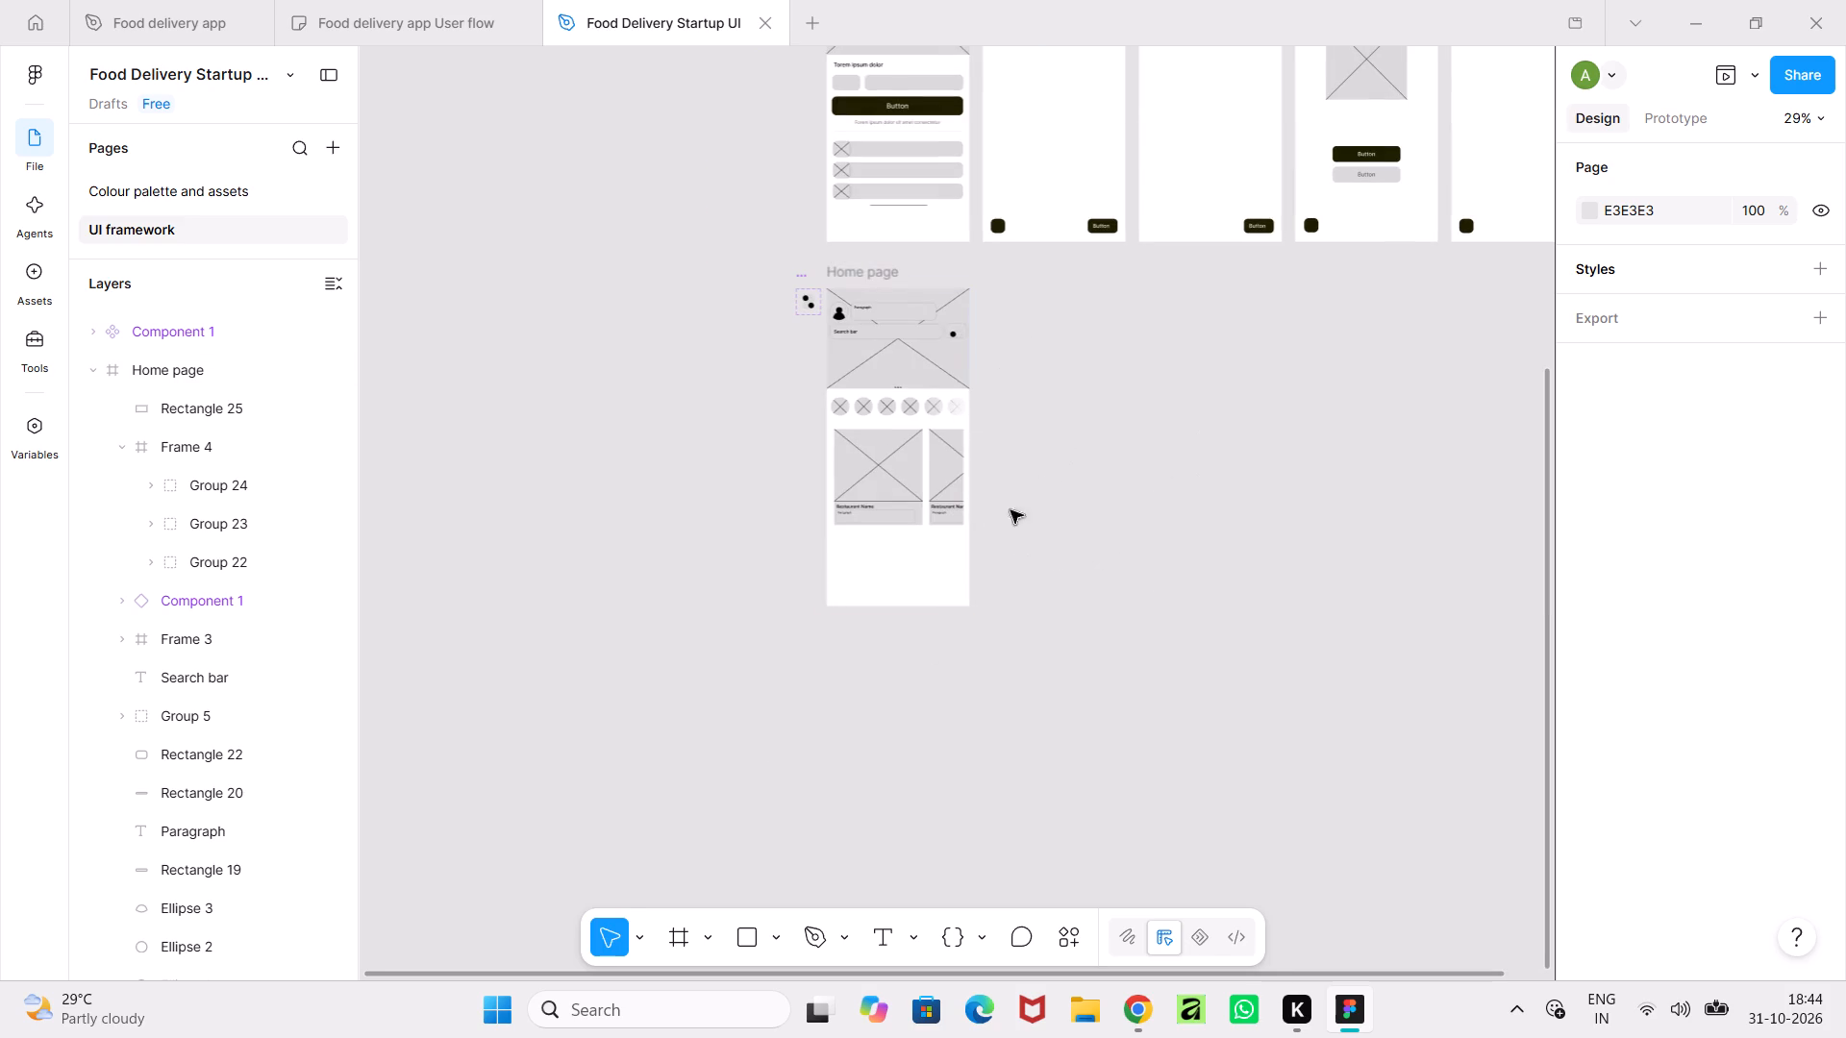
left_click(923, 549)
left_click(860, 270)
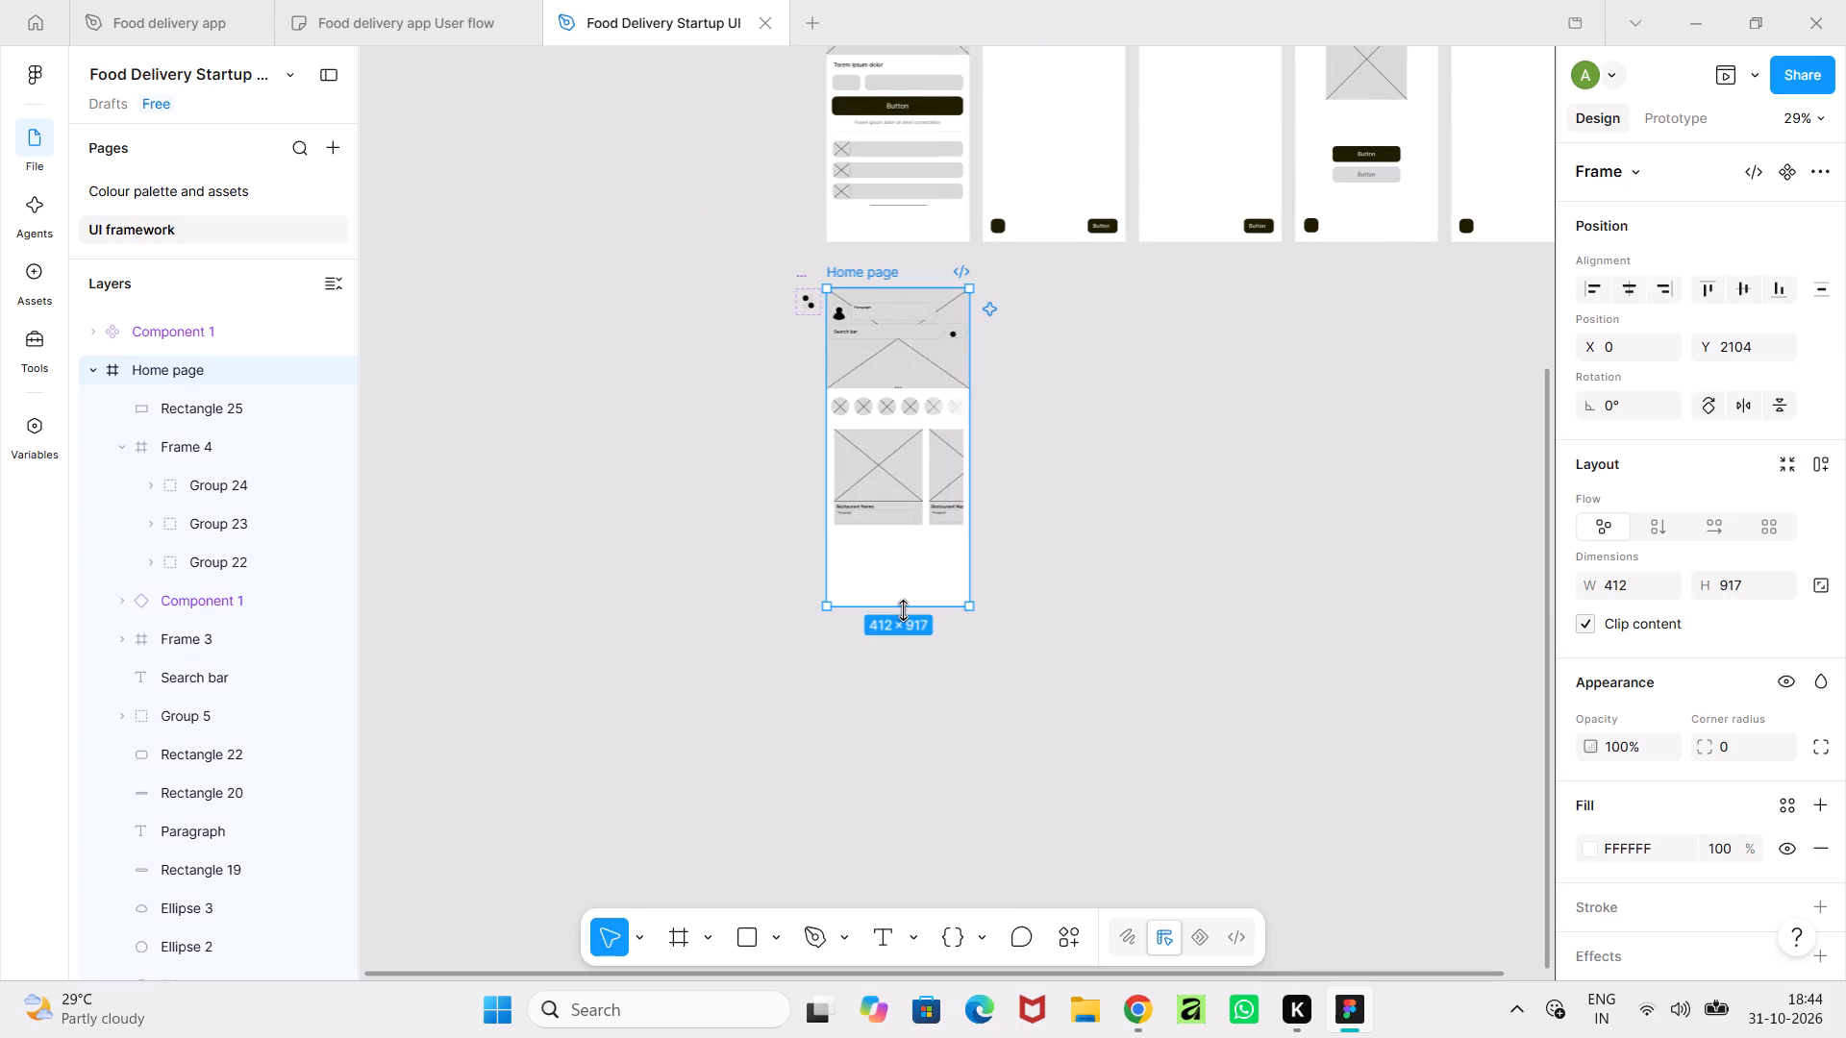
left_click_drag(903, 610, 895, 781)
left_click(1427, 538)
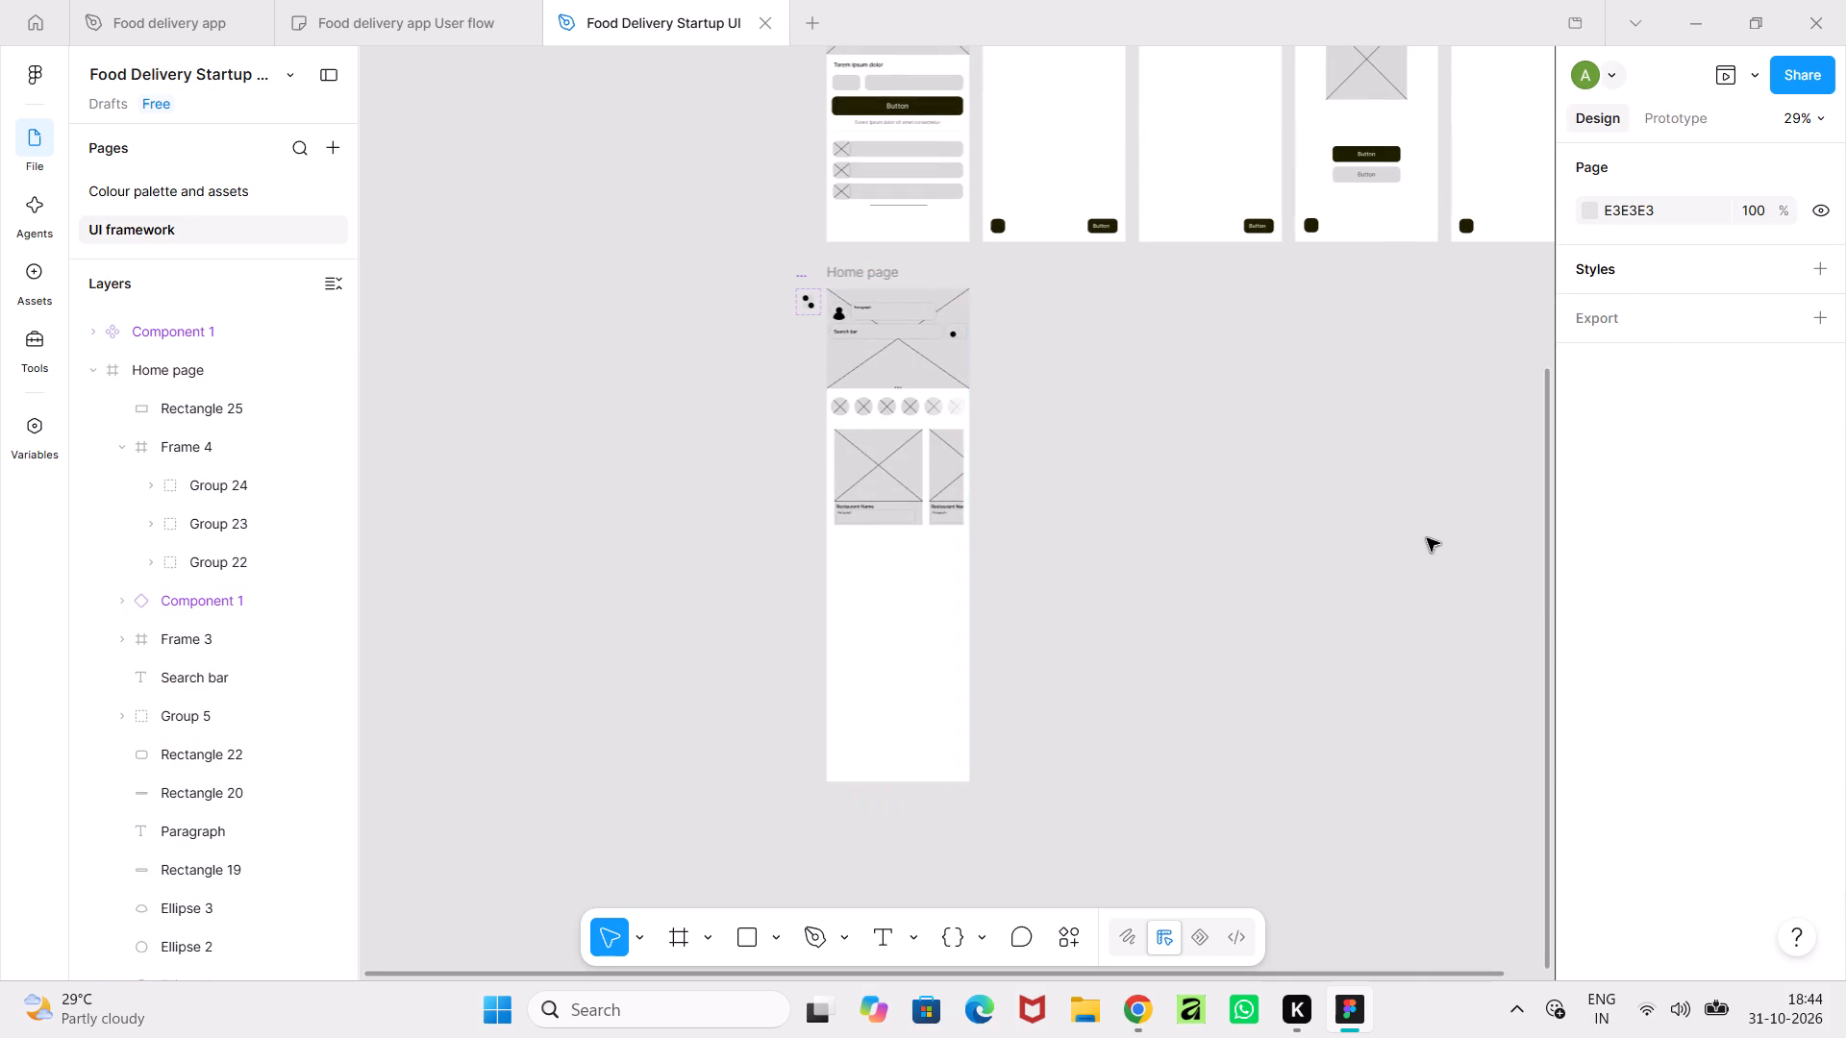
Examine the extended Home page, its restaurant card row and the empty area below, alongside the onboarding screens.
scroll(1427, 538, "down", 5, "ctrl")
middle_click_drag(1414, 566, 1133, 692)
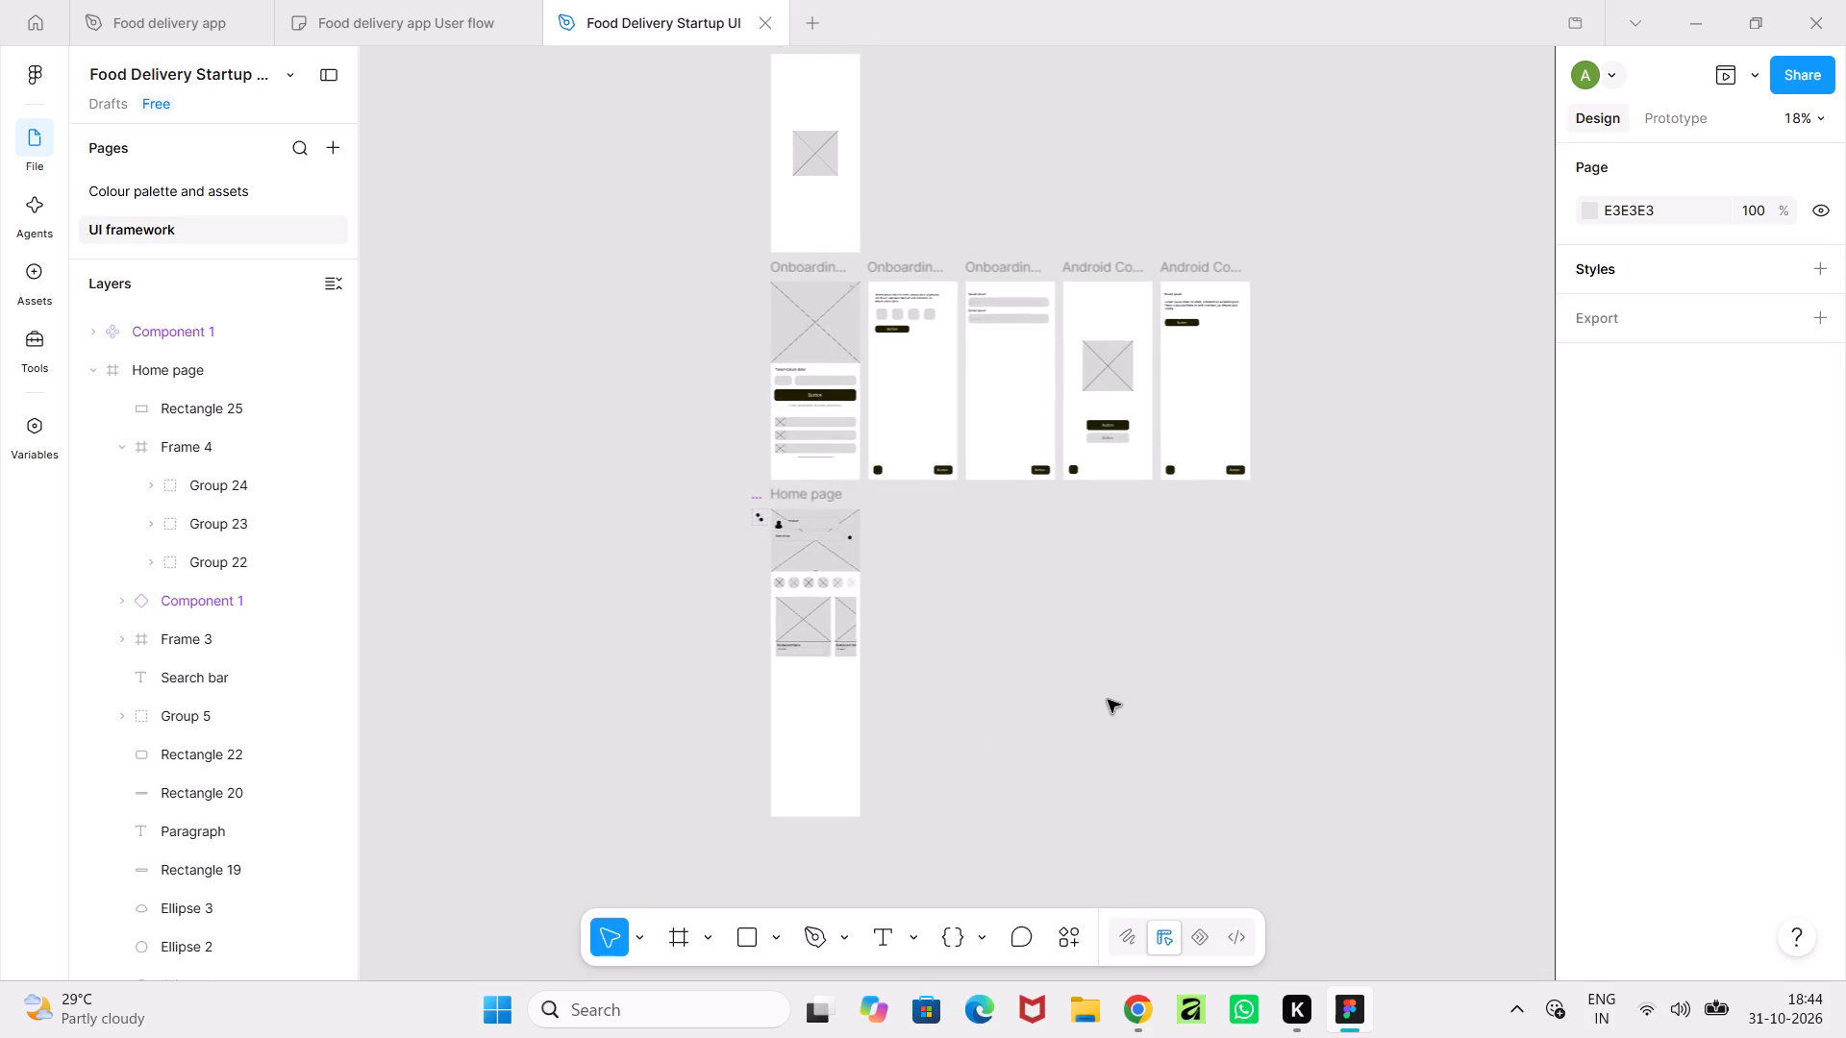
middle_click_drag(1108, 700, 1023, 783)
scroll(1021, 775, "up", 4, "ctrl")
scroll(1021, 773, "down", 6, "ctrl")
middle_click_drag(892, 748, 1065, 701, "ctrl")
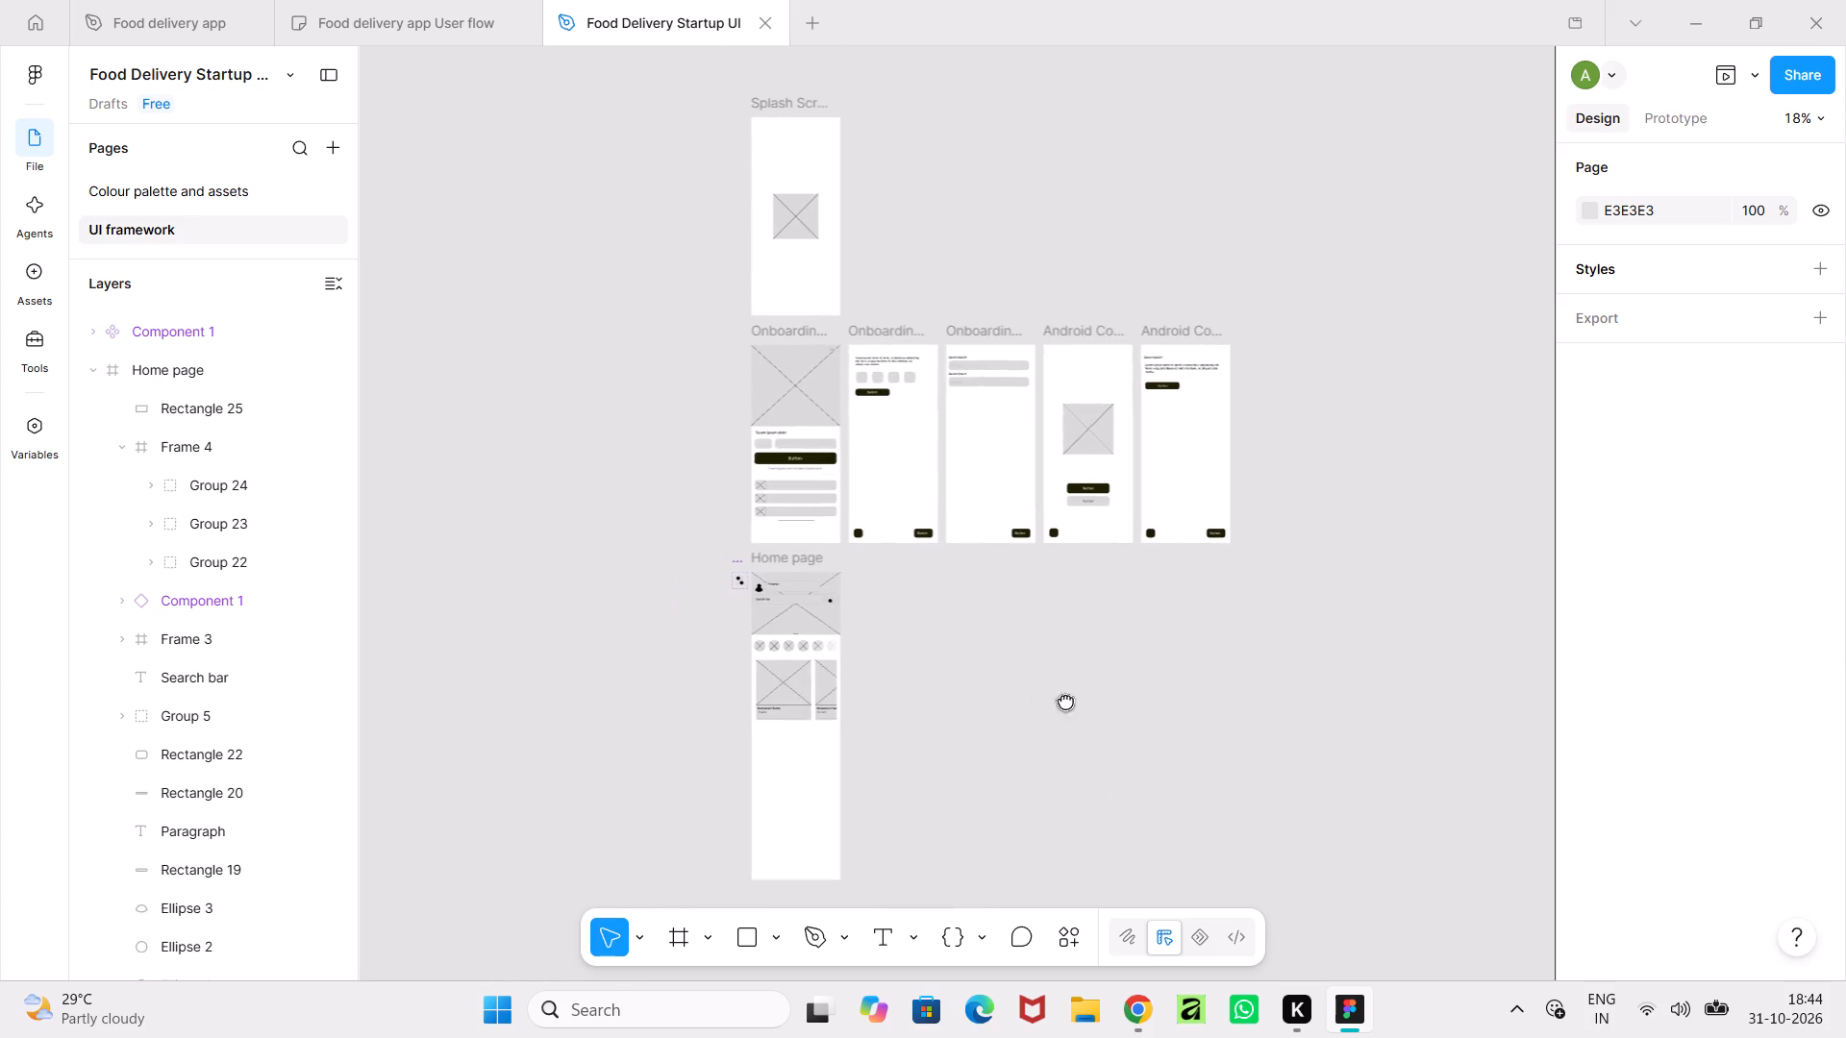
middle_click_drag(1065, 701, 1090, 694, "ctrl")
scroll(1019, 708, "up", 11, "ctrl")
middle_click_drag(1018, 708, 1031, 856)
scroll(1013, 805, "up", 5, "ctrl")
middle_click_drag(1013, 804, 1499, 639)
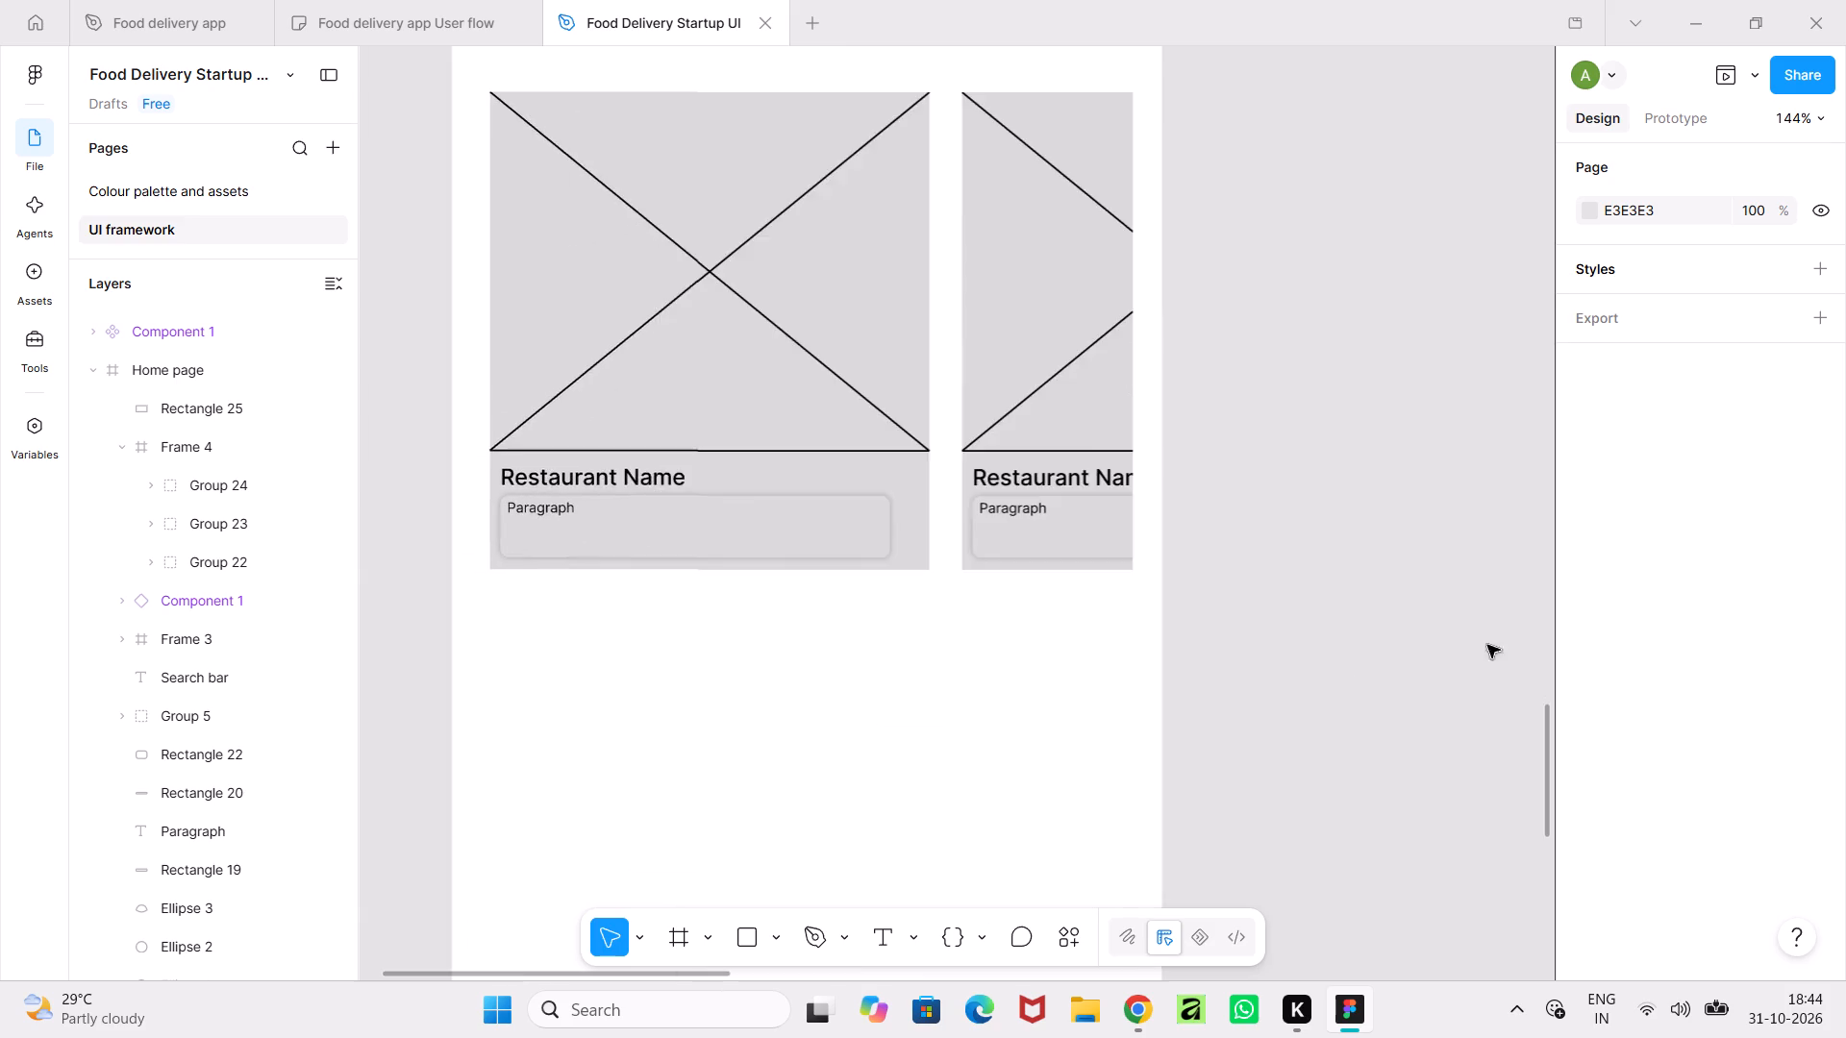
scroll(1335, 673, "down", 5, "ctrl")
middle_click_drag(1333, 678, 1301, 760, "ctrl")
scroll(1302, 757, "down", 3, "ctrl")
middle_click_drag(1300, 762, 1125, 710, "ctrl")
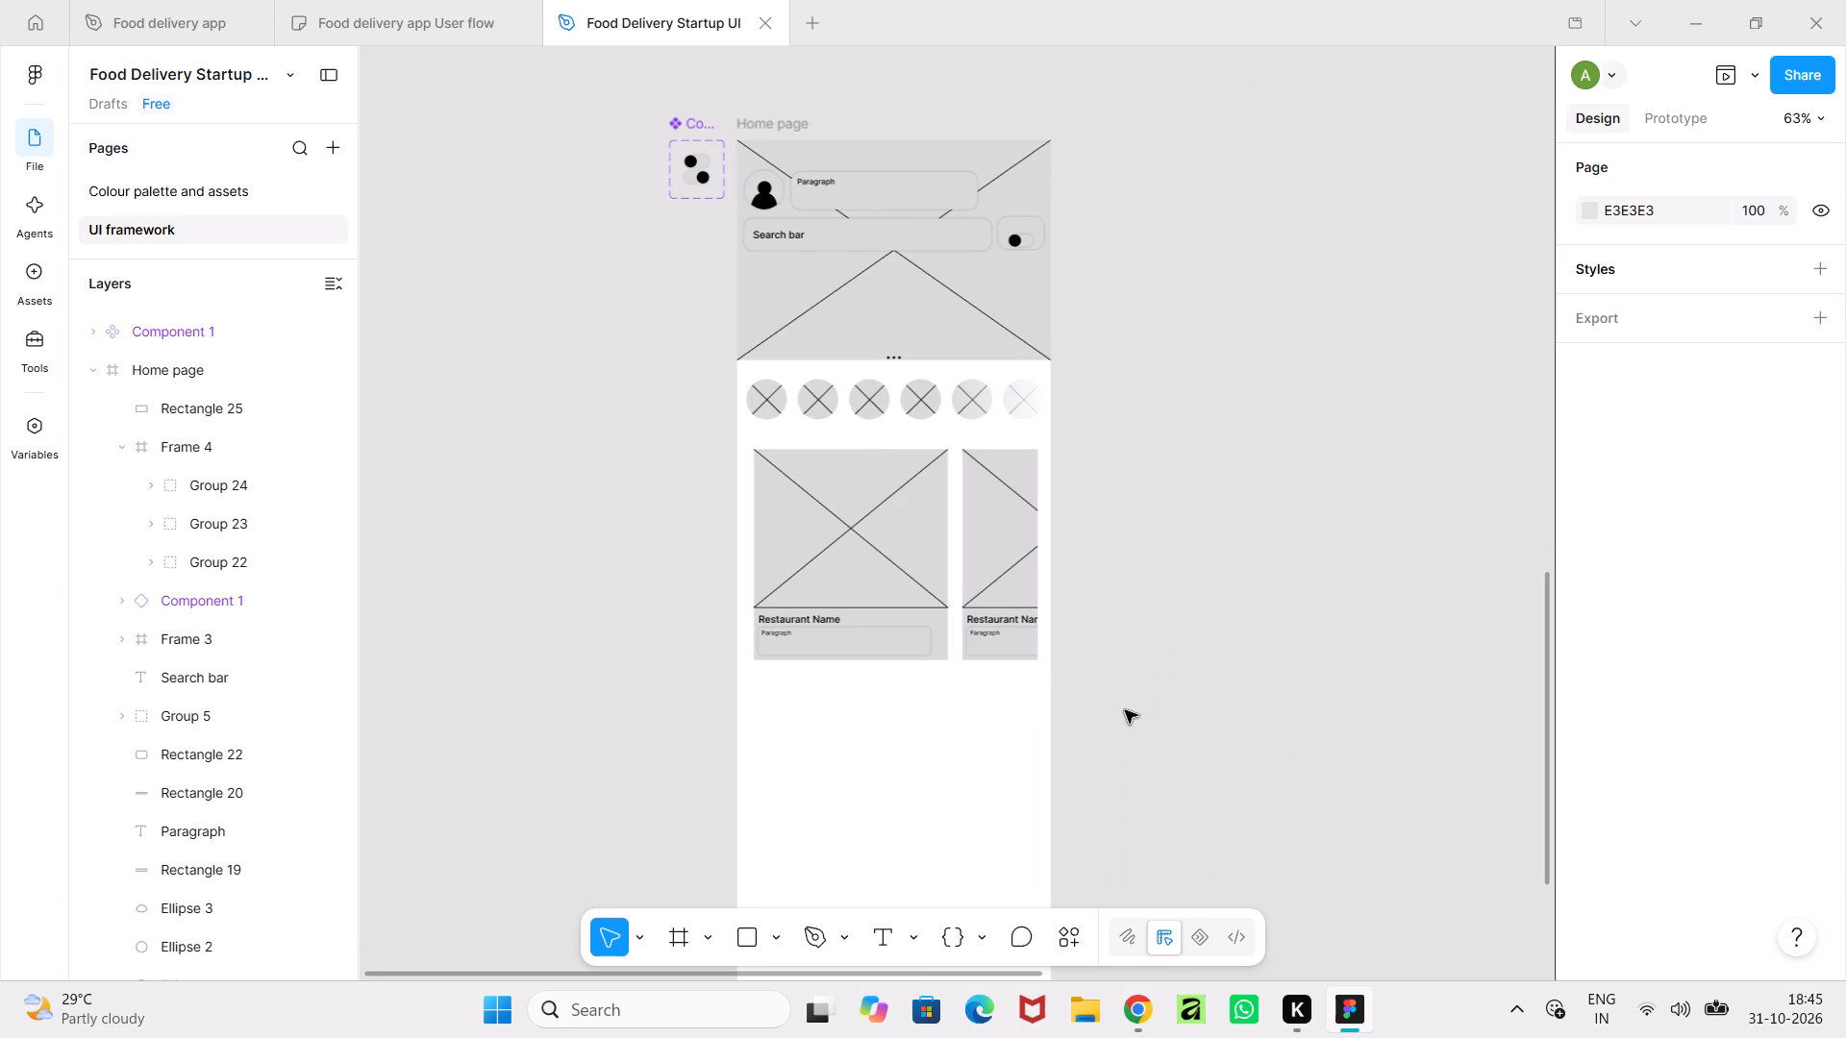
scroll(1139, 698, "down", 3, "ctrl")
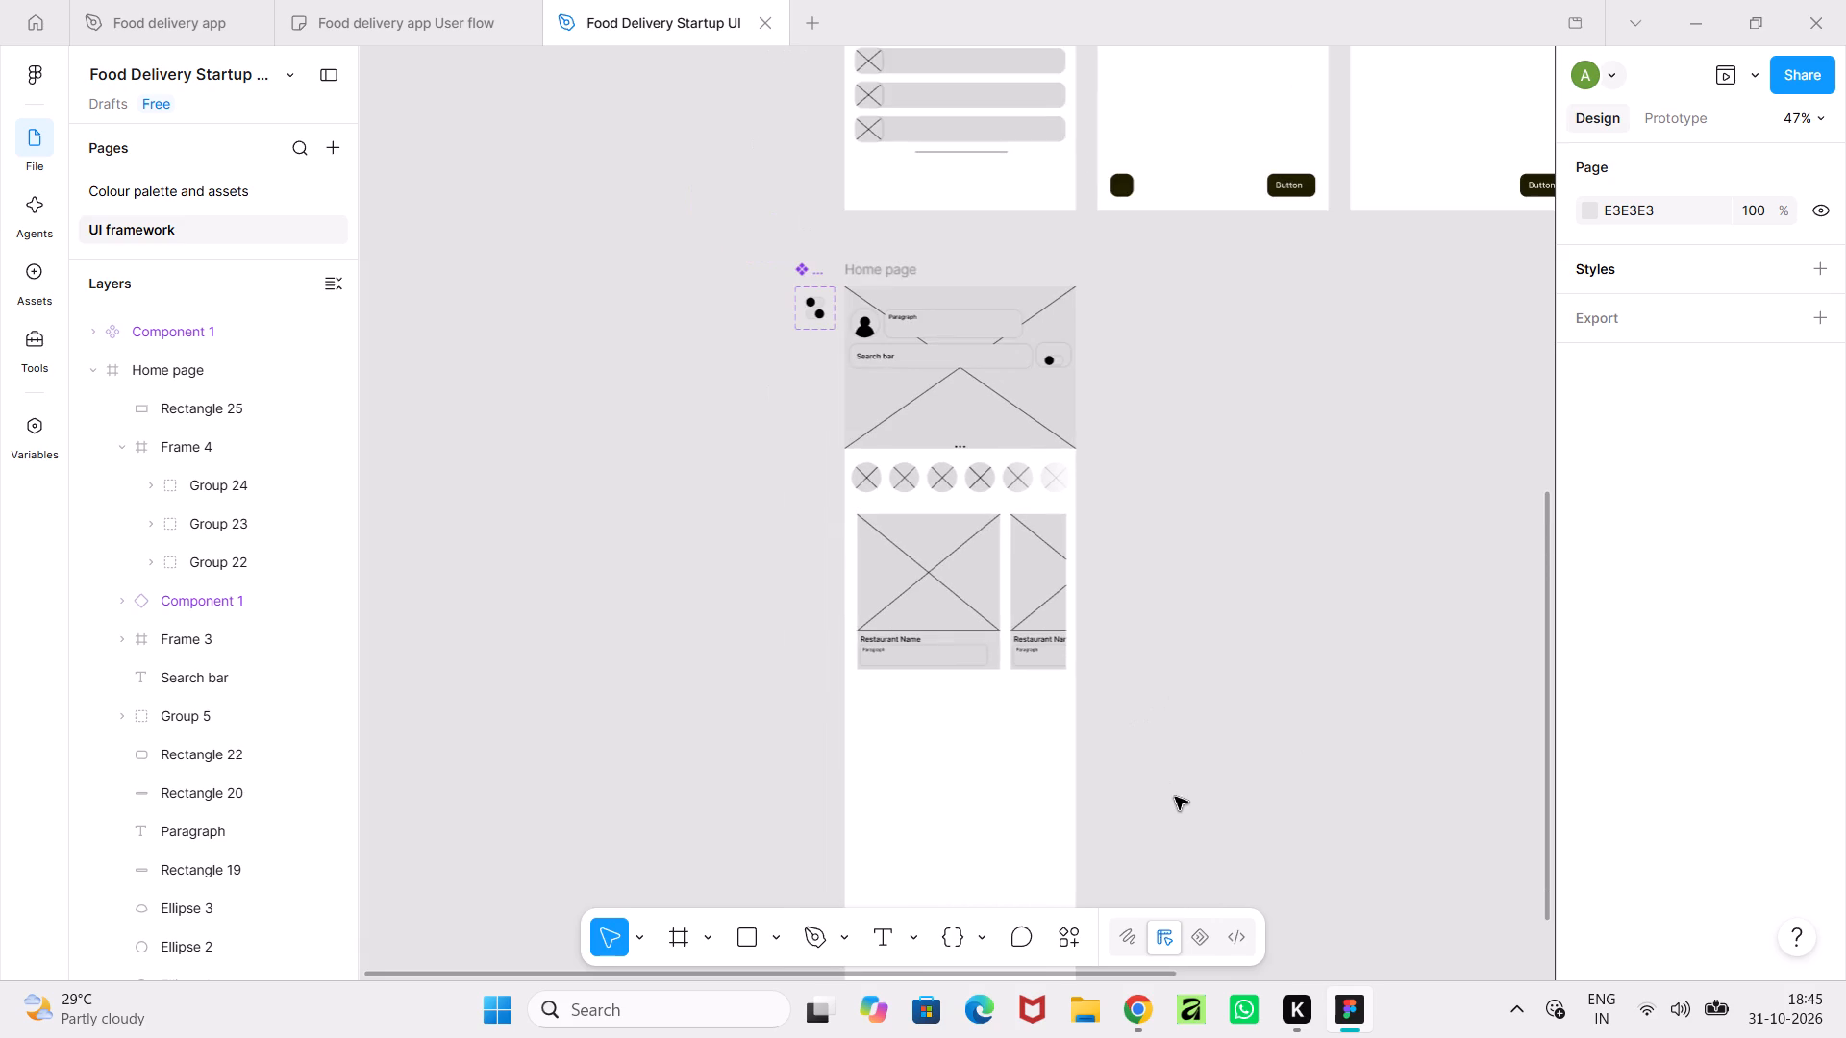
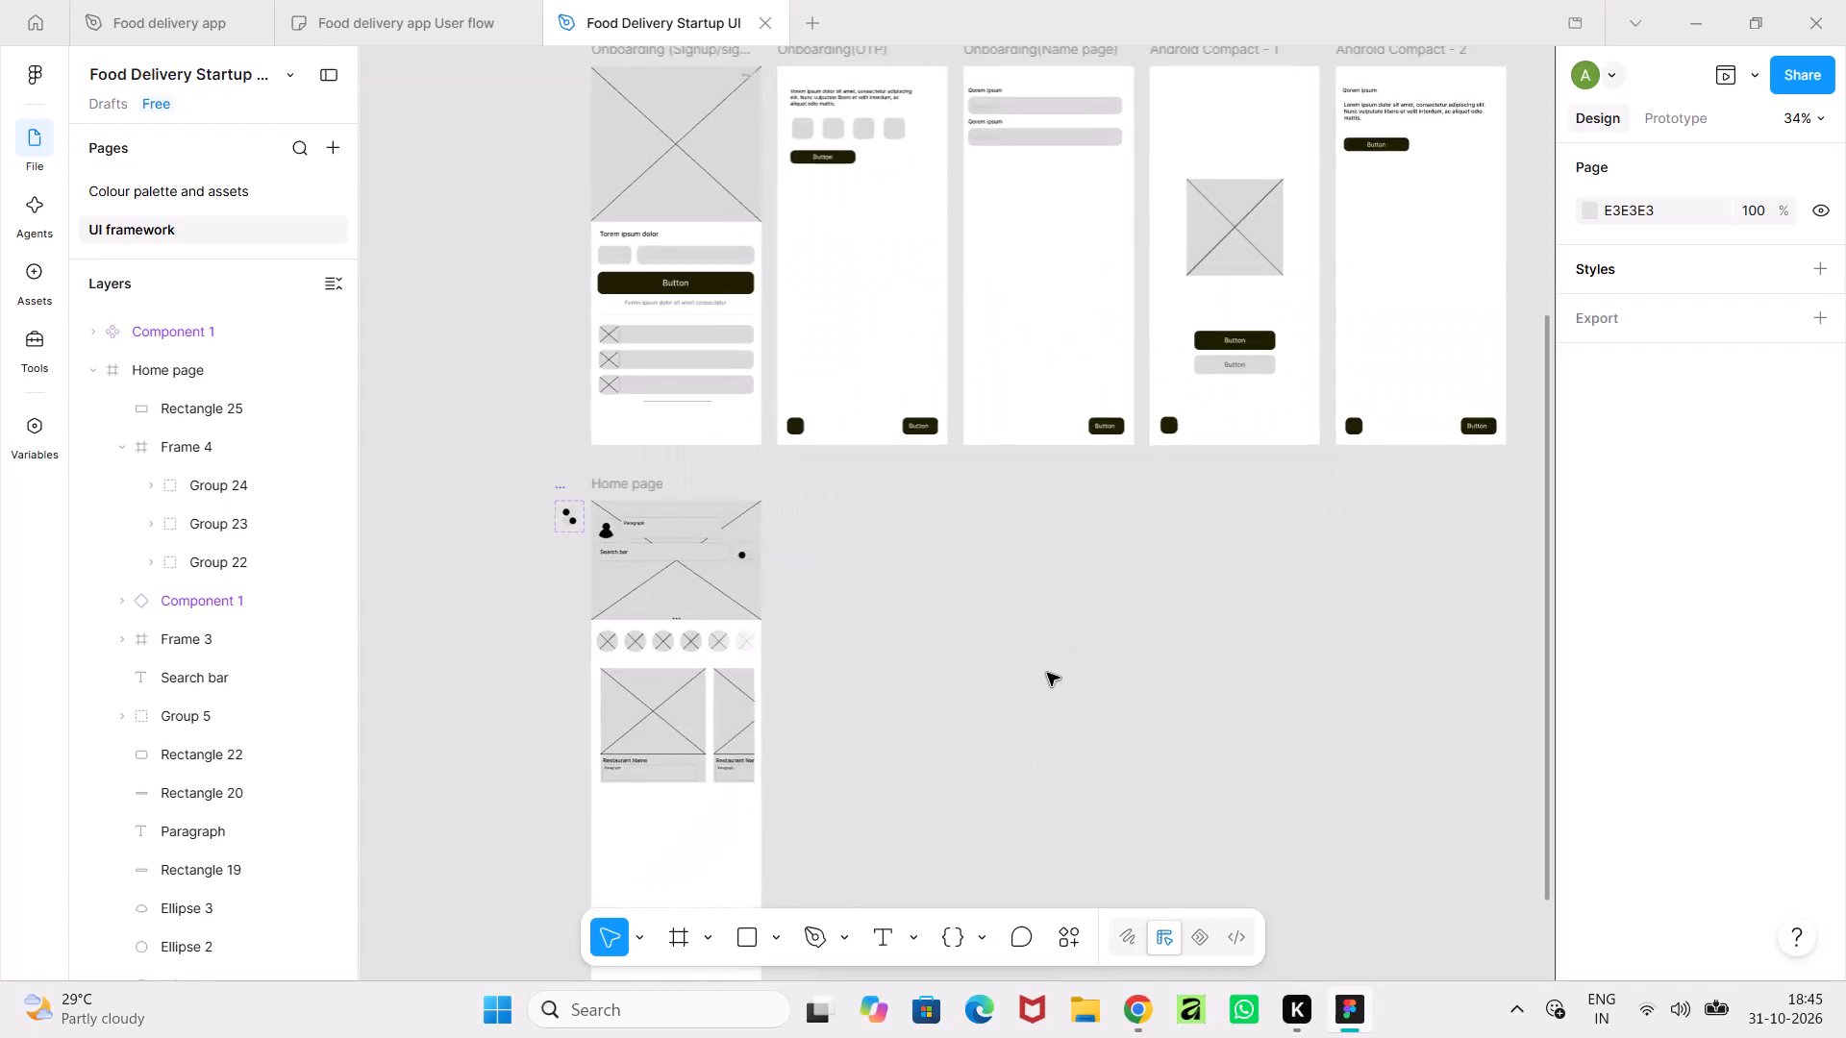
Examine the Home page wireframe and compare it with the splash and onboarding screens.
middle_click_drag(1047, 673, 1013, 819)
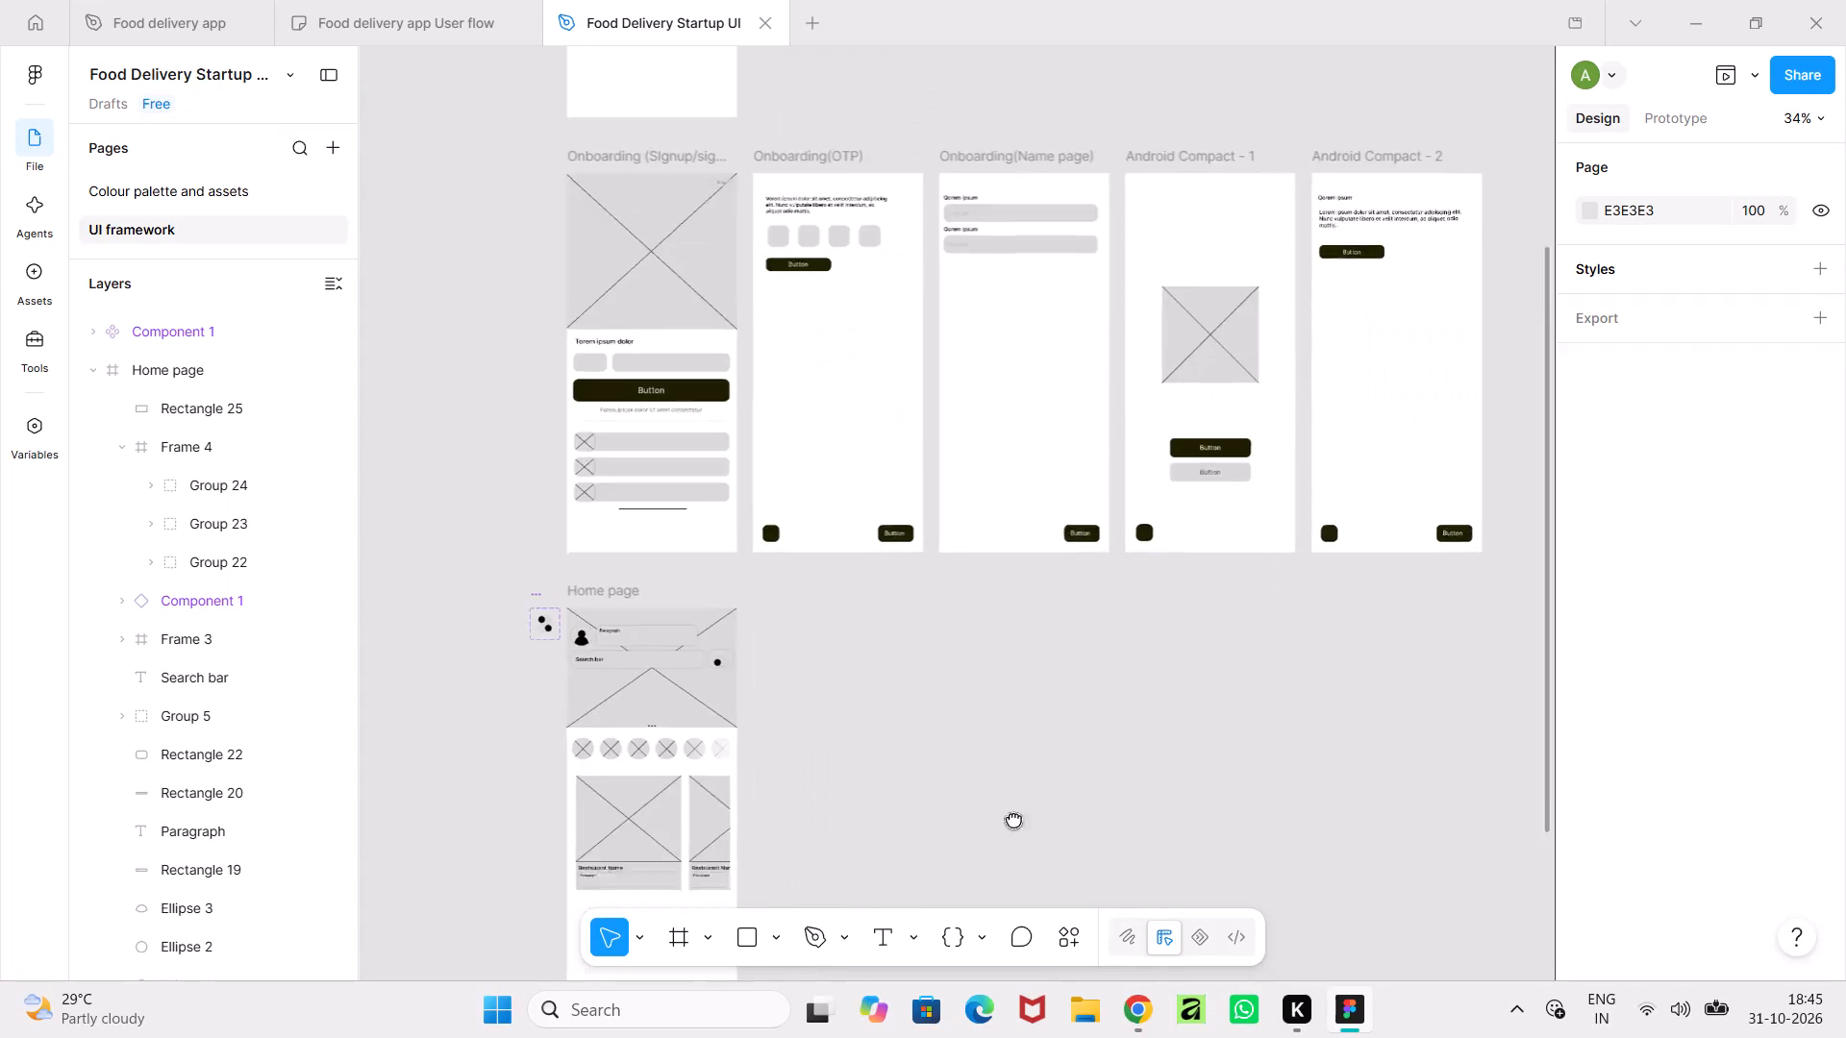
middle_click_drag(1013, 819, 1013, 820)
scroll(1012, 822, "up", 4, "ctrl")
scroll(1012, 822, "down", 5, "ctrl")
middle_click_drag(1012, 822, 1005, 737)
scroll(1005, 736, "up", 3, "ctrl")
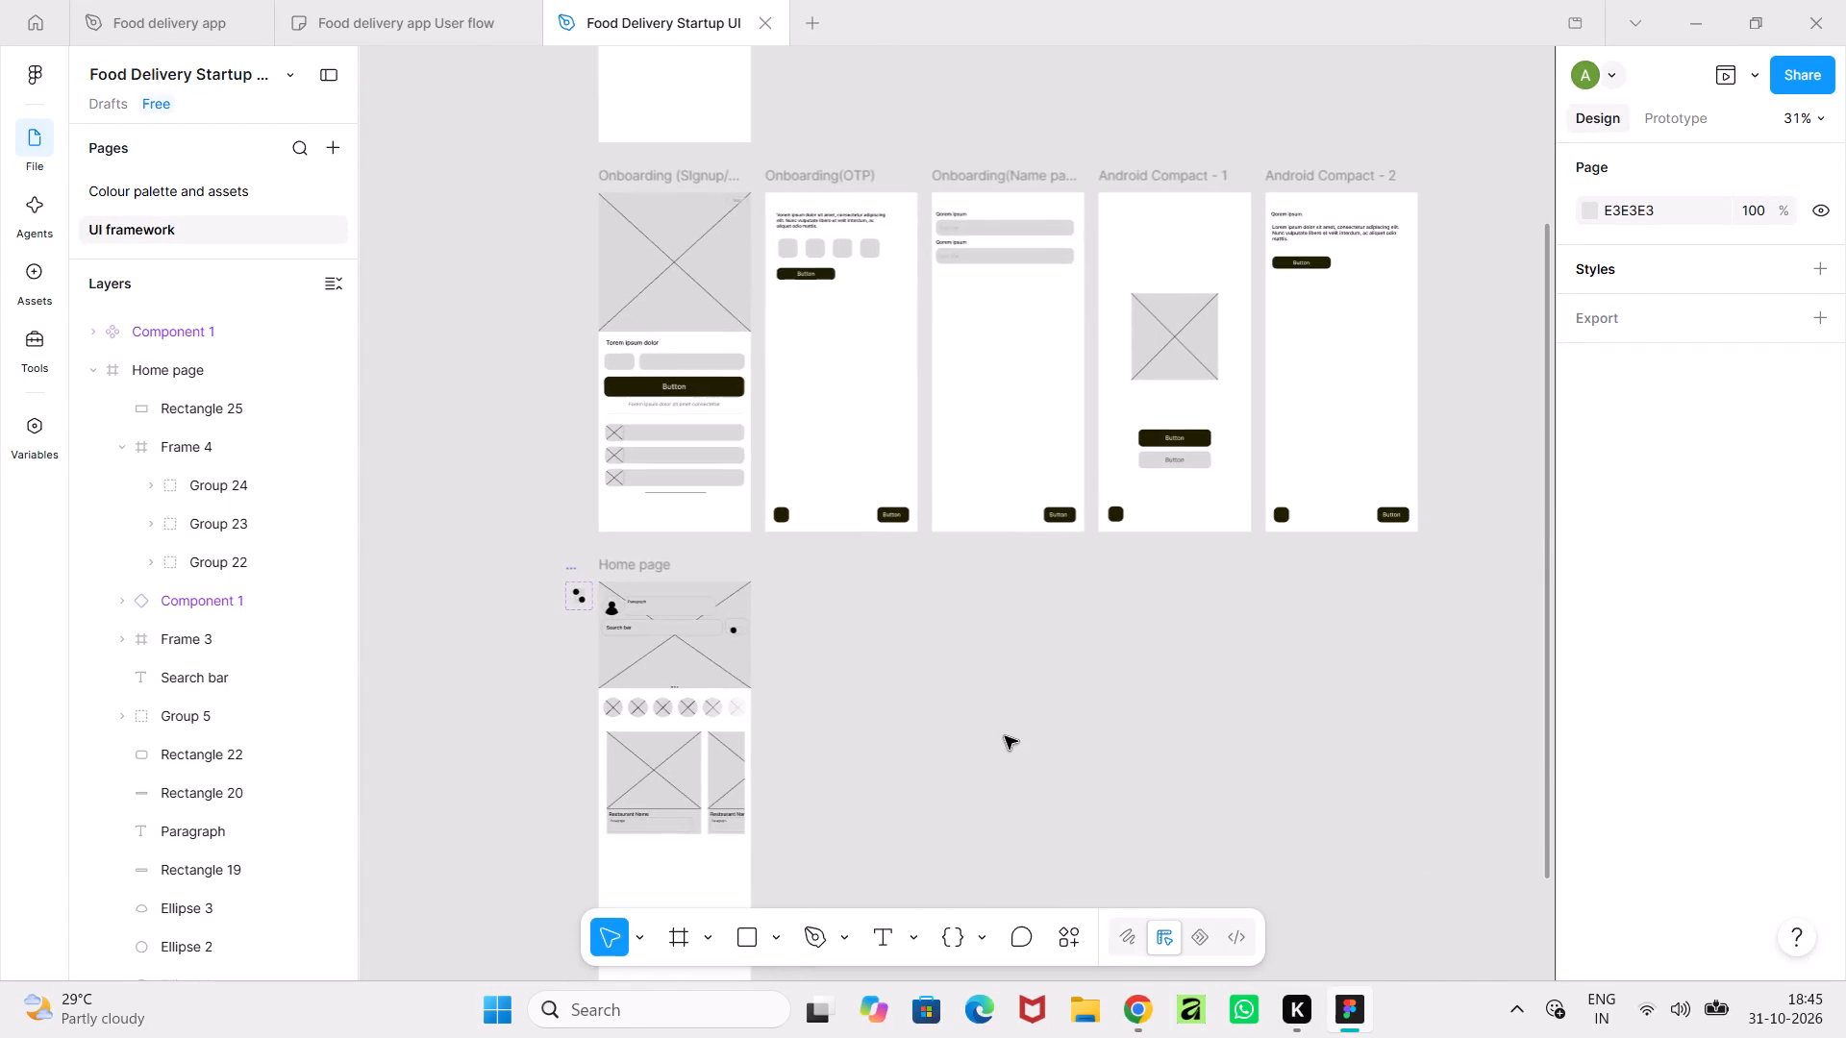
scroll(1005, 736, "up", 3, "ctrl")
middle_click_drag(1005, 736, 916, 826)
middle_click_drag(916, 826, 935, 860)
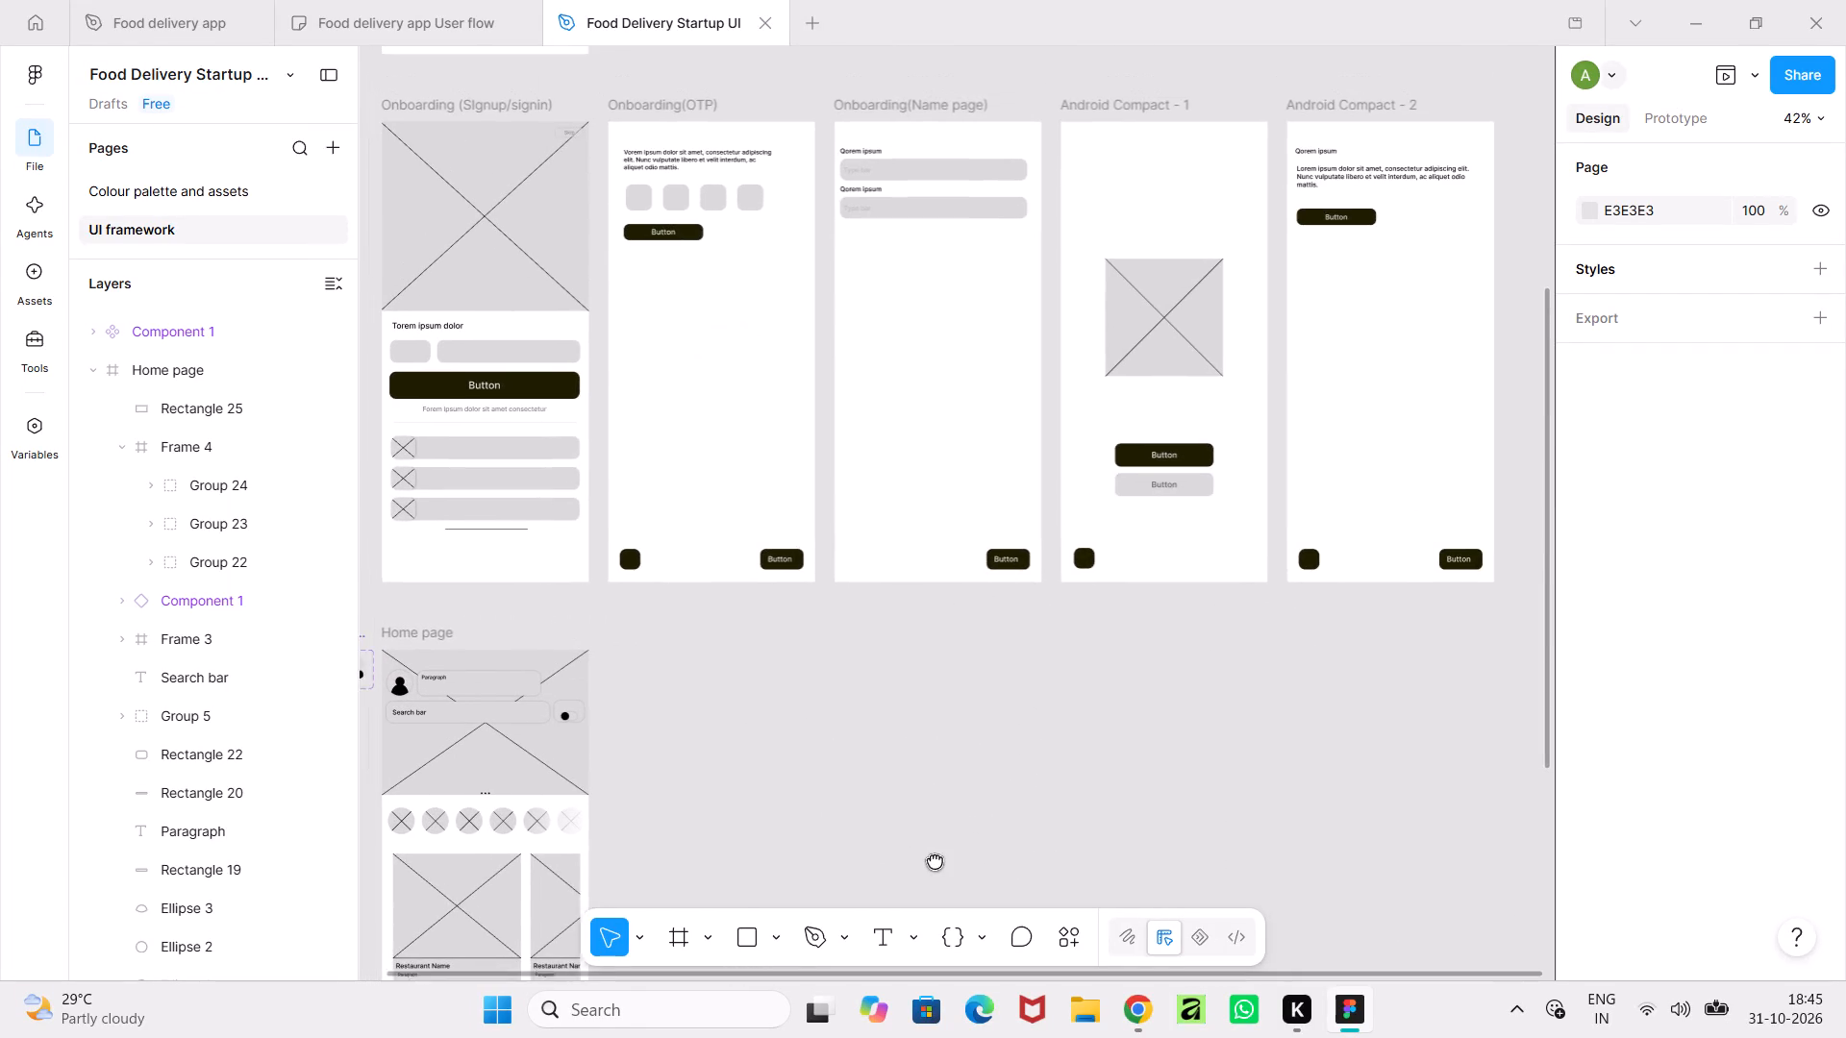
middle_click_drag(935, 860, 1099, 642)
scroll(986, 740, "down", 2)
middle_click_drag(862, 729, 1053, 635)
scroll(1051, 635, "up", 8, "ctrl")
middle_click_drag(1051, 635, 1539, 541)
scroll(1313, 593, "up", 1)
scroll(1313, 593, "down", 3, "ctrl")
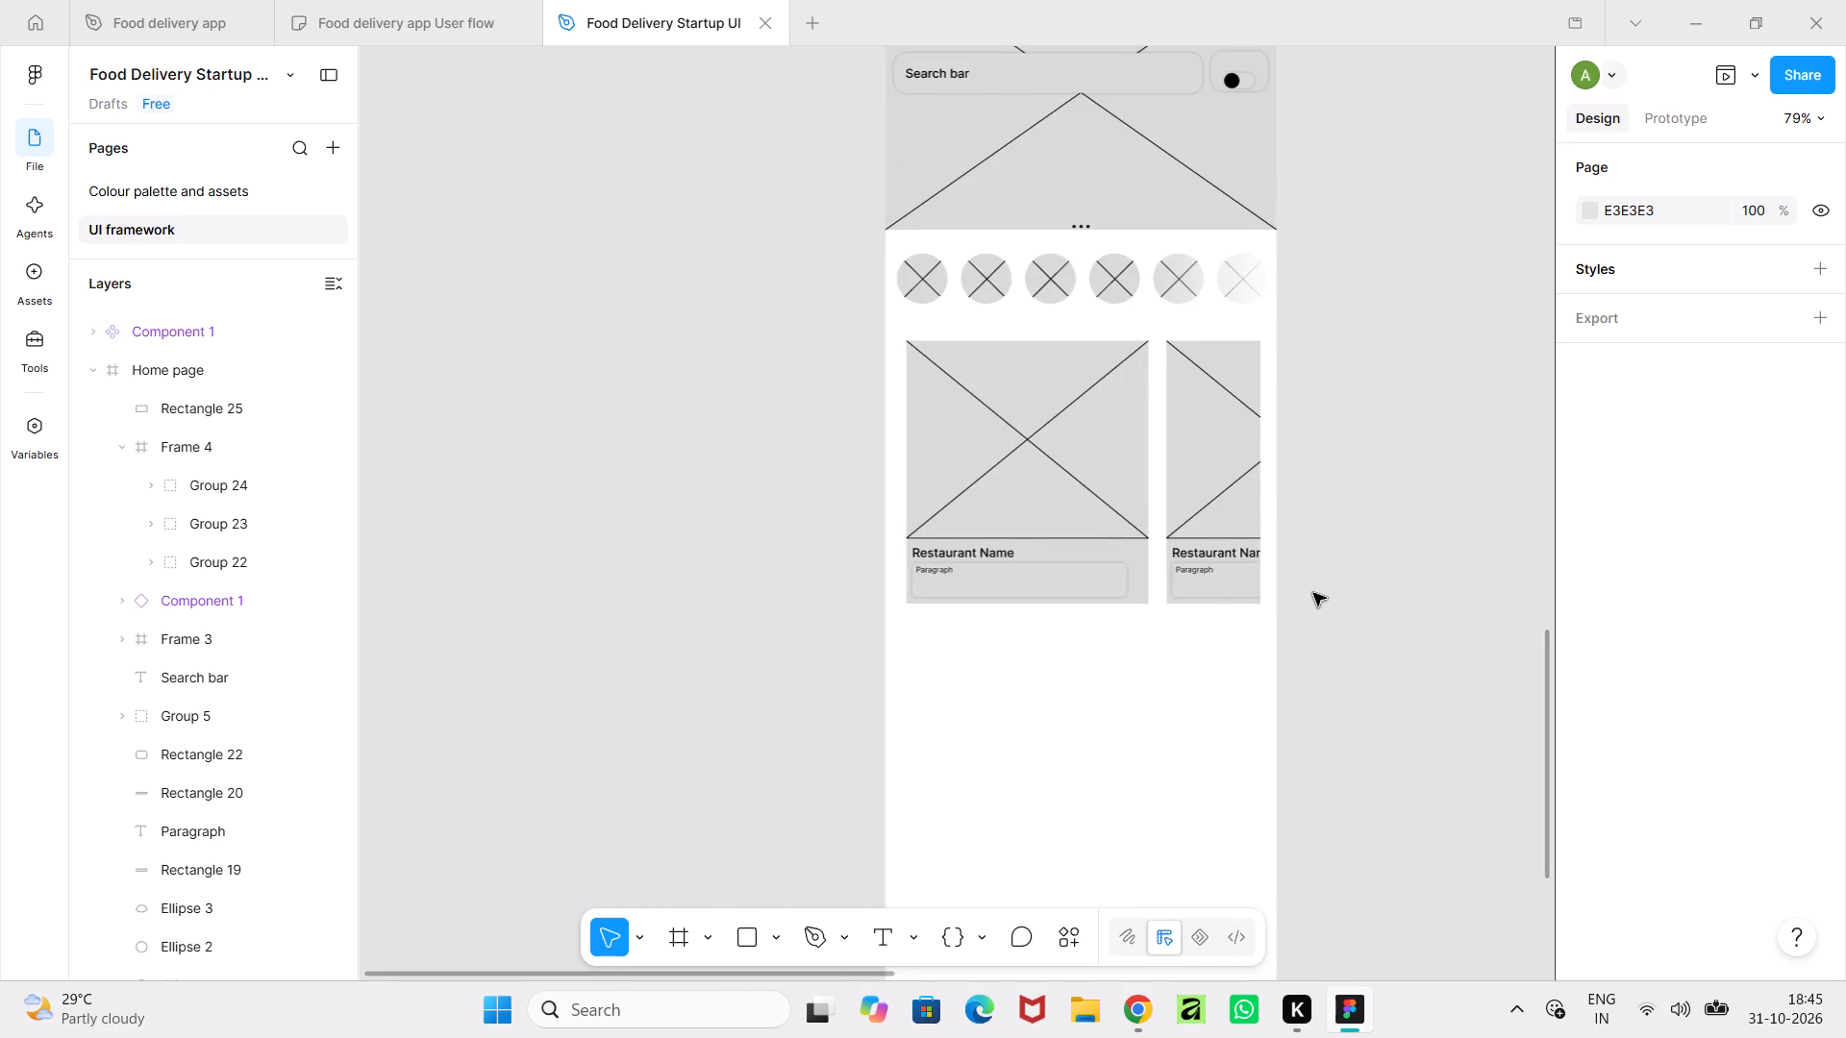
scroll(1313, 593, "up", 1, "ctrl")
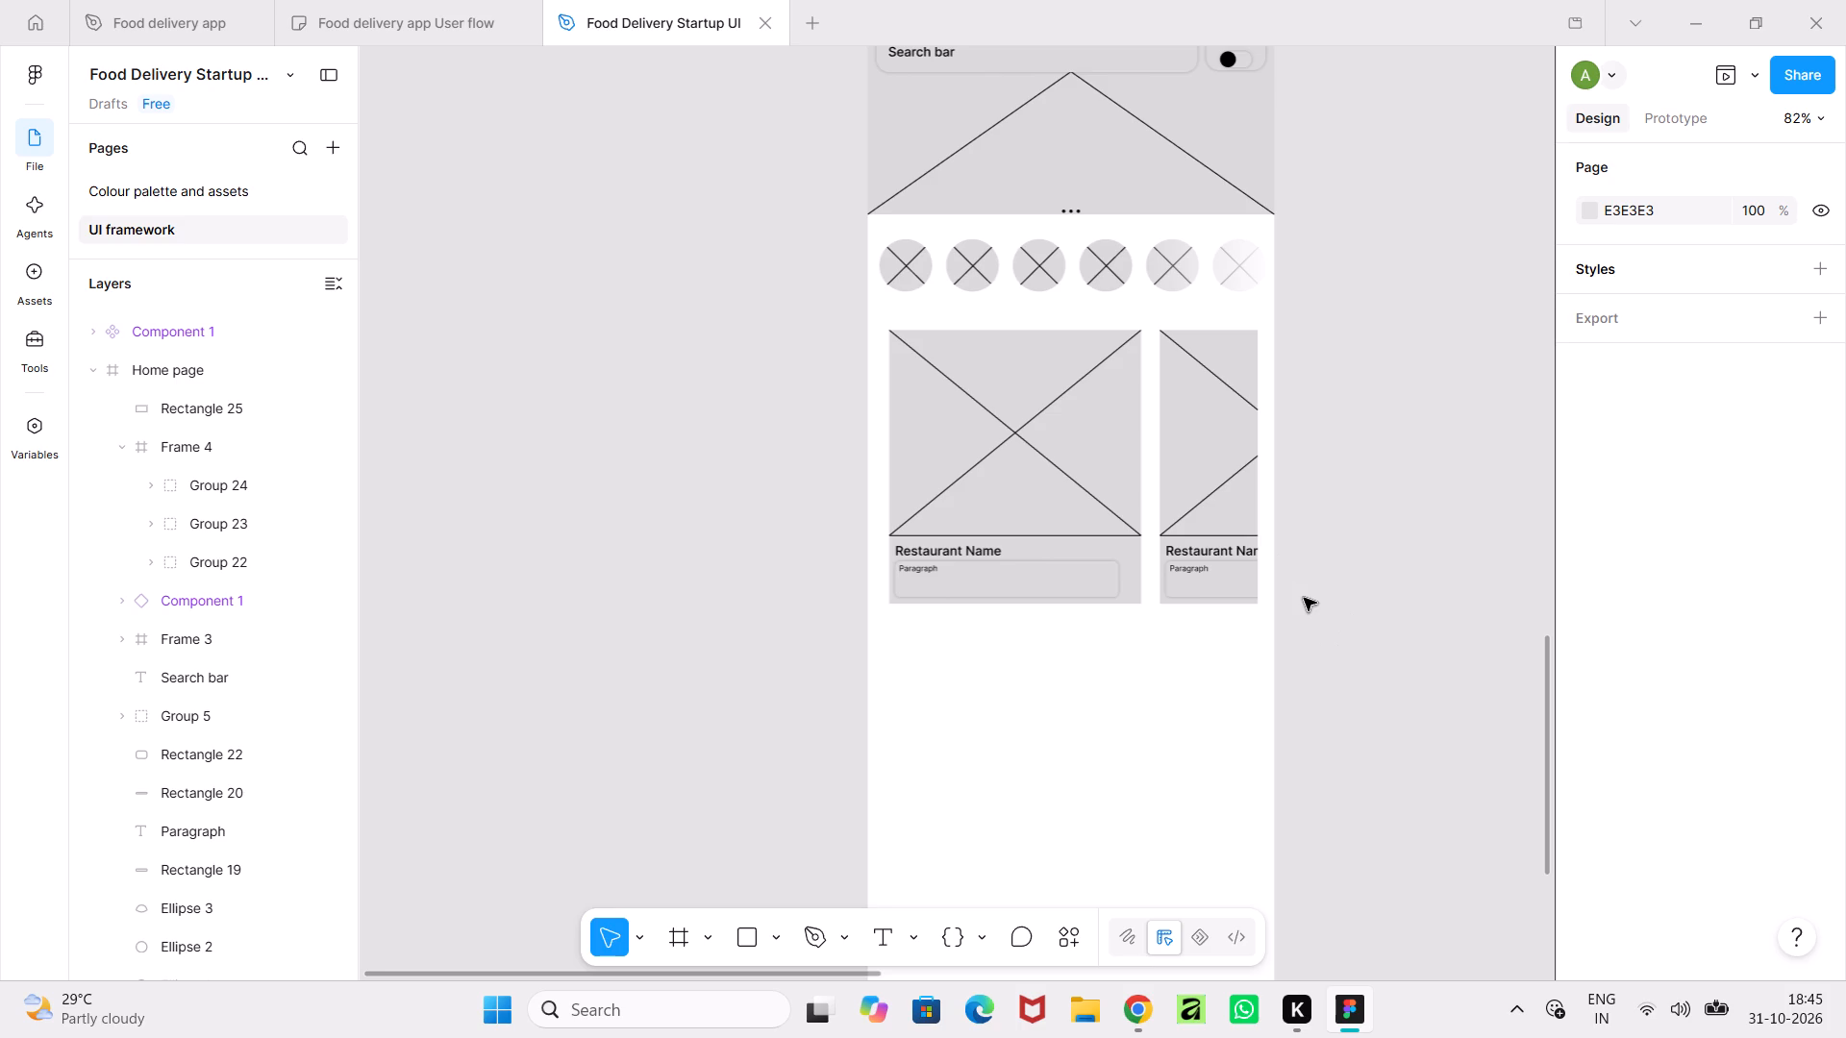
middle_click_drag(1356, 611, 1029, 746)
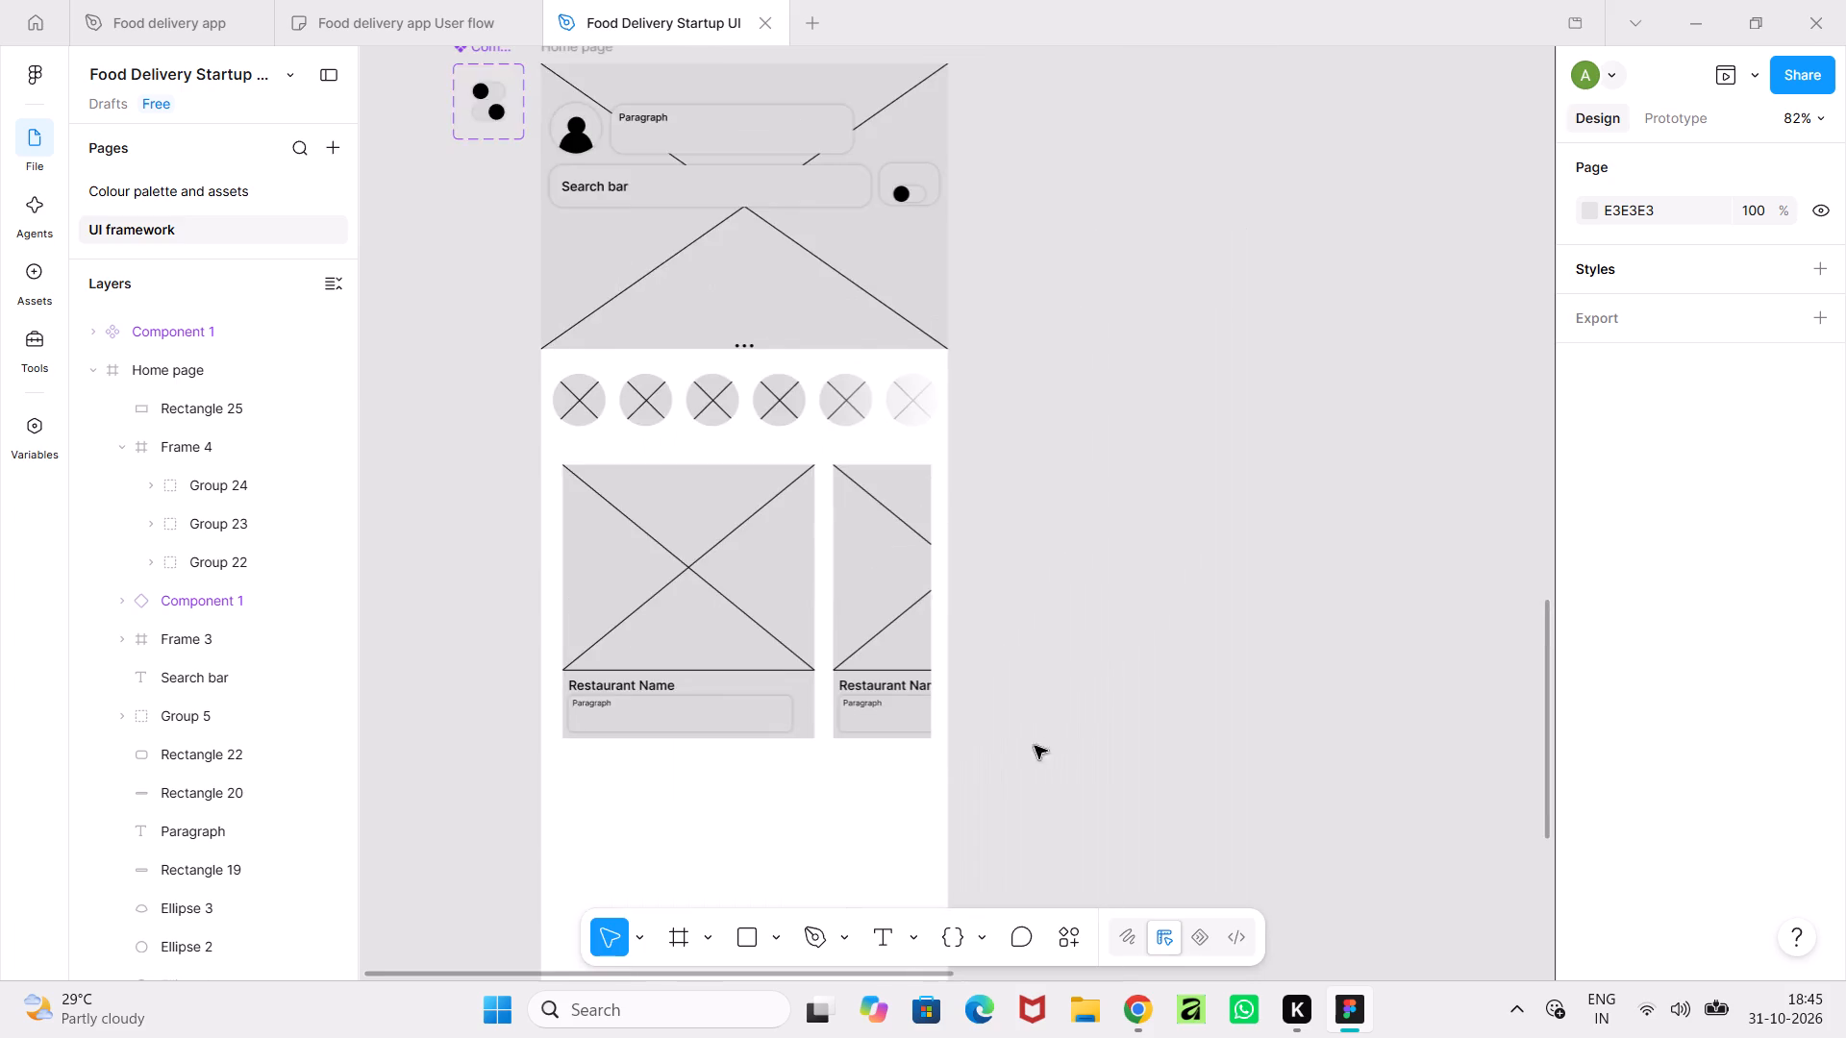
scroll(1097, 705, "down", 3, "ctrl")
scroll(1097, 705, "up", 5, "ctrl")
middle_click_drag(1097, 705, 1491, 698)
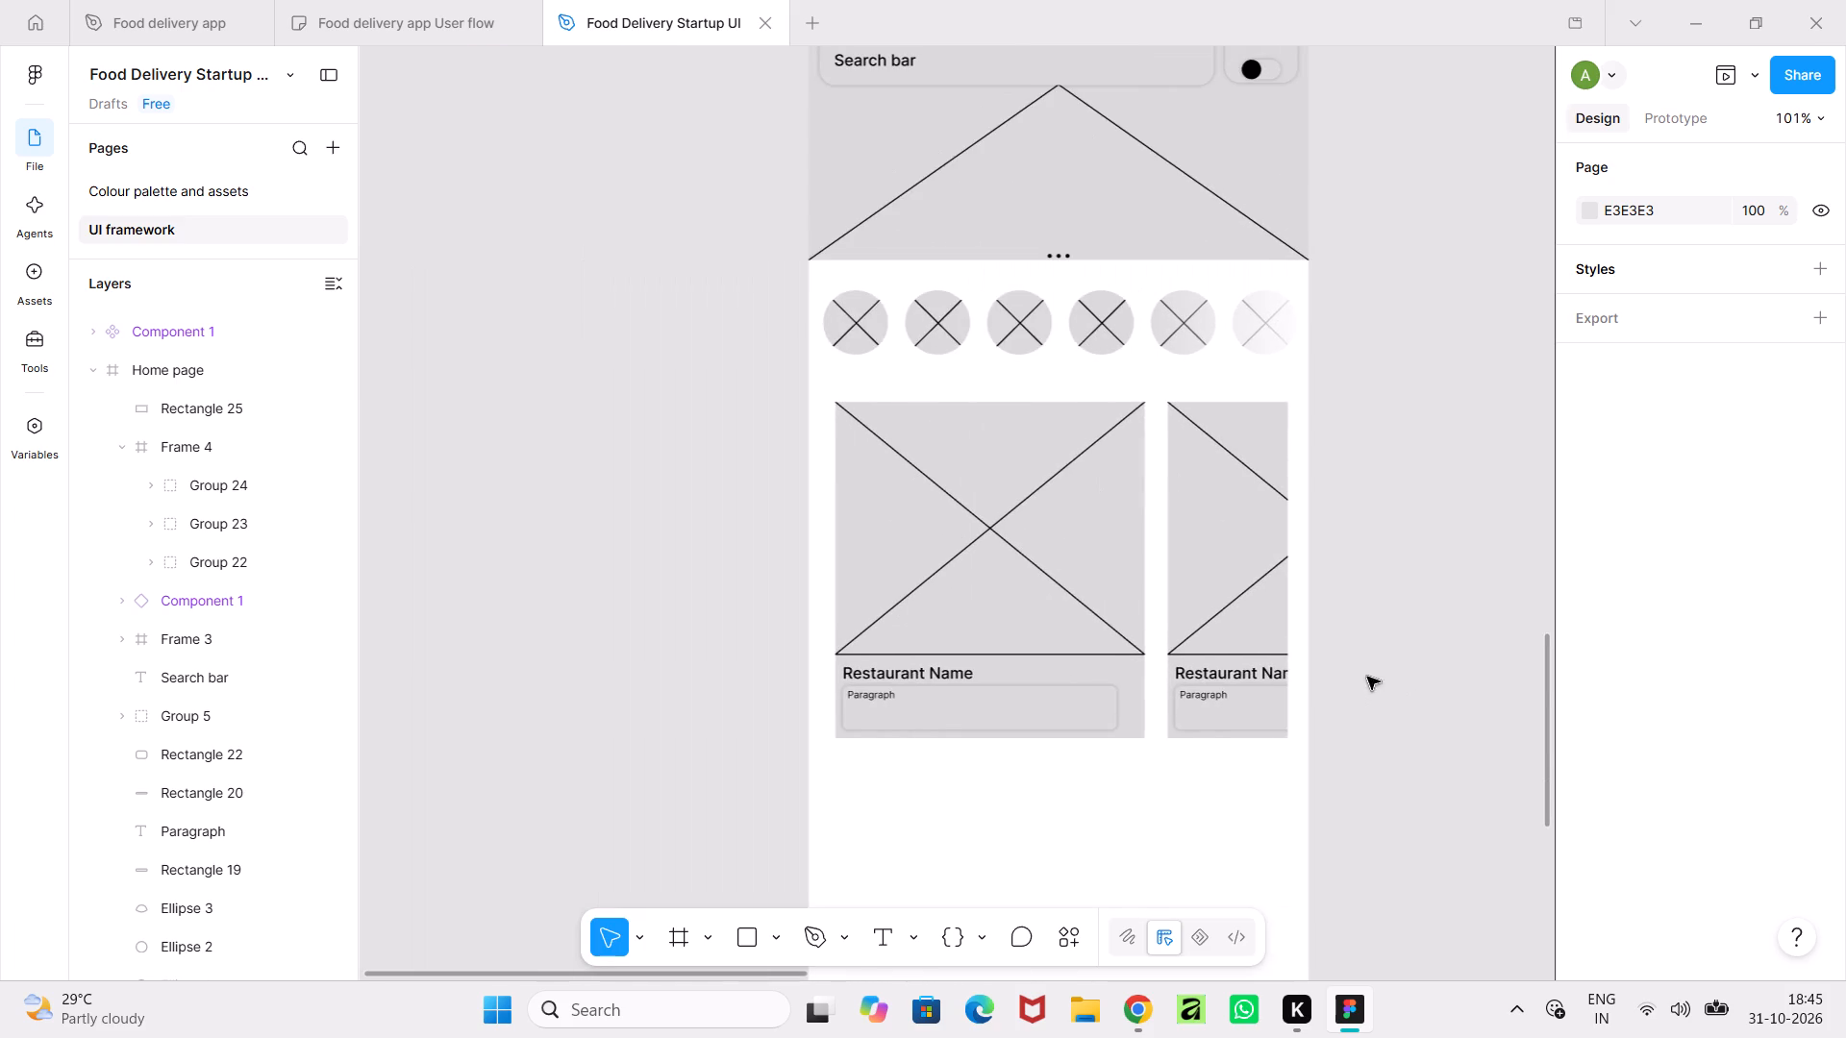
scroll(1359, 673, "up", 5, "ctrl")
scroll(1366, 668, "down", 17, "ctrl")
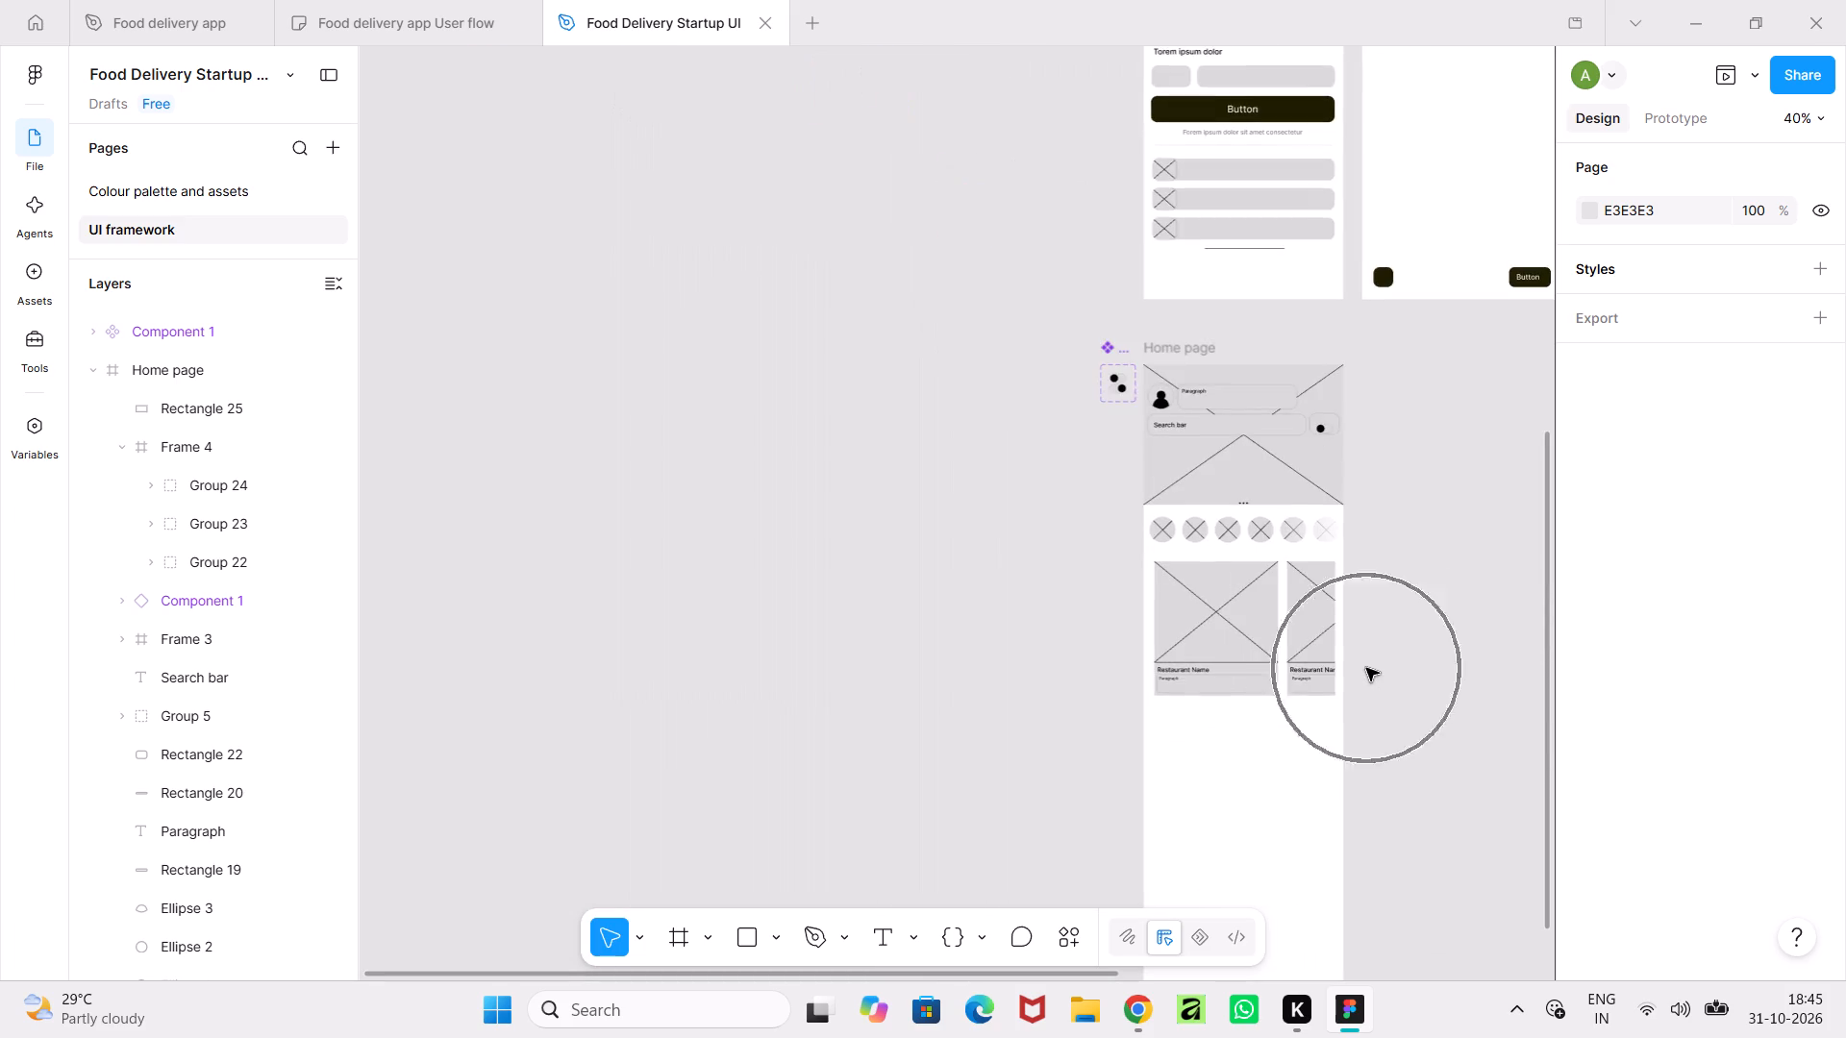
middle_click_drag(1366, 668, 1145, 785)
scroll(1150, 778, "up", 6, "ctrl")
scroll(1150, 778, "down", 6, "ctrl")
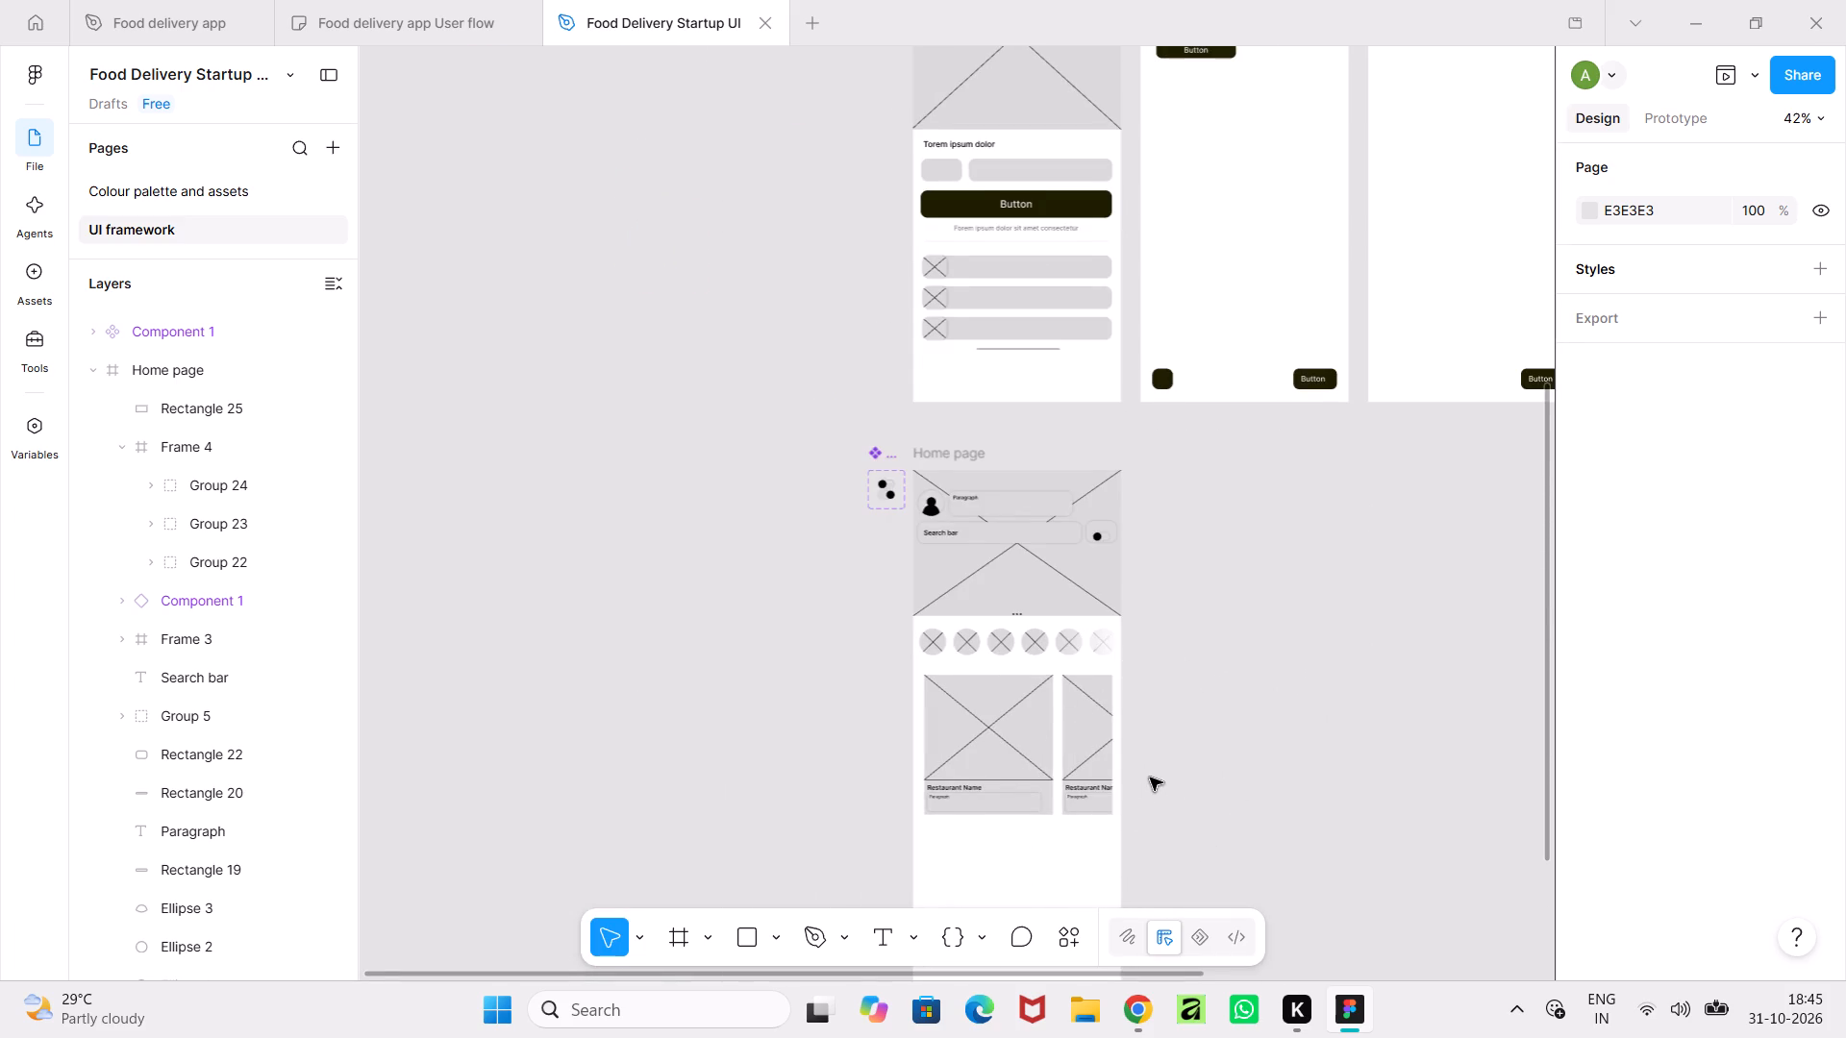
middle_click_drag(1150, 778, 1023, 895)
scroll(1166, 729, "down", 6, "ctrl")
middle_click_drag(1166, 729, 831, 798)
middle_click_drag(1108, 811, 995, 613)
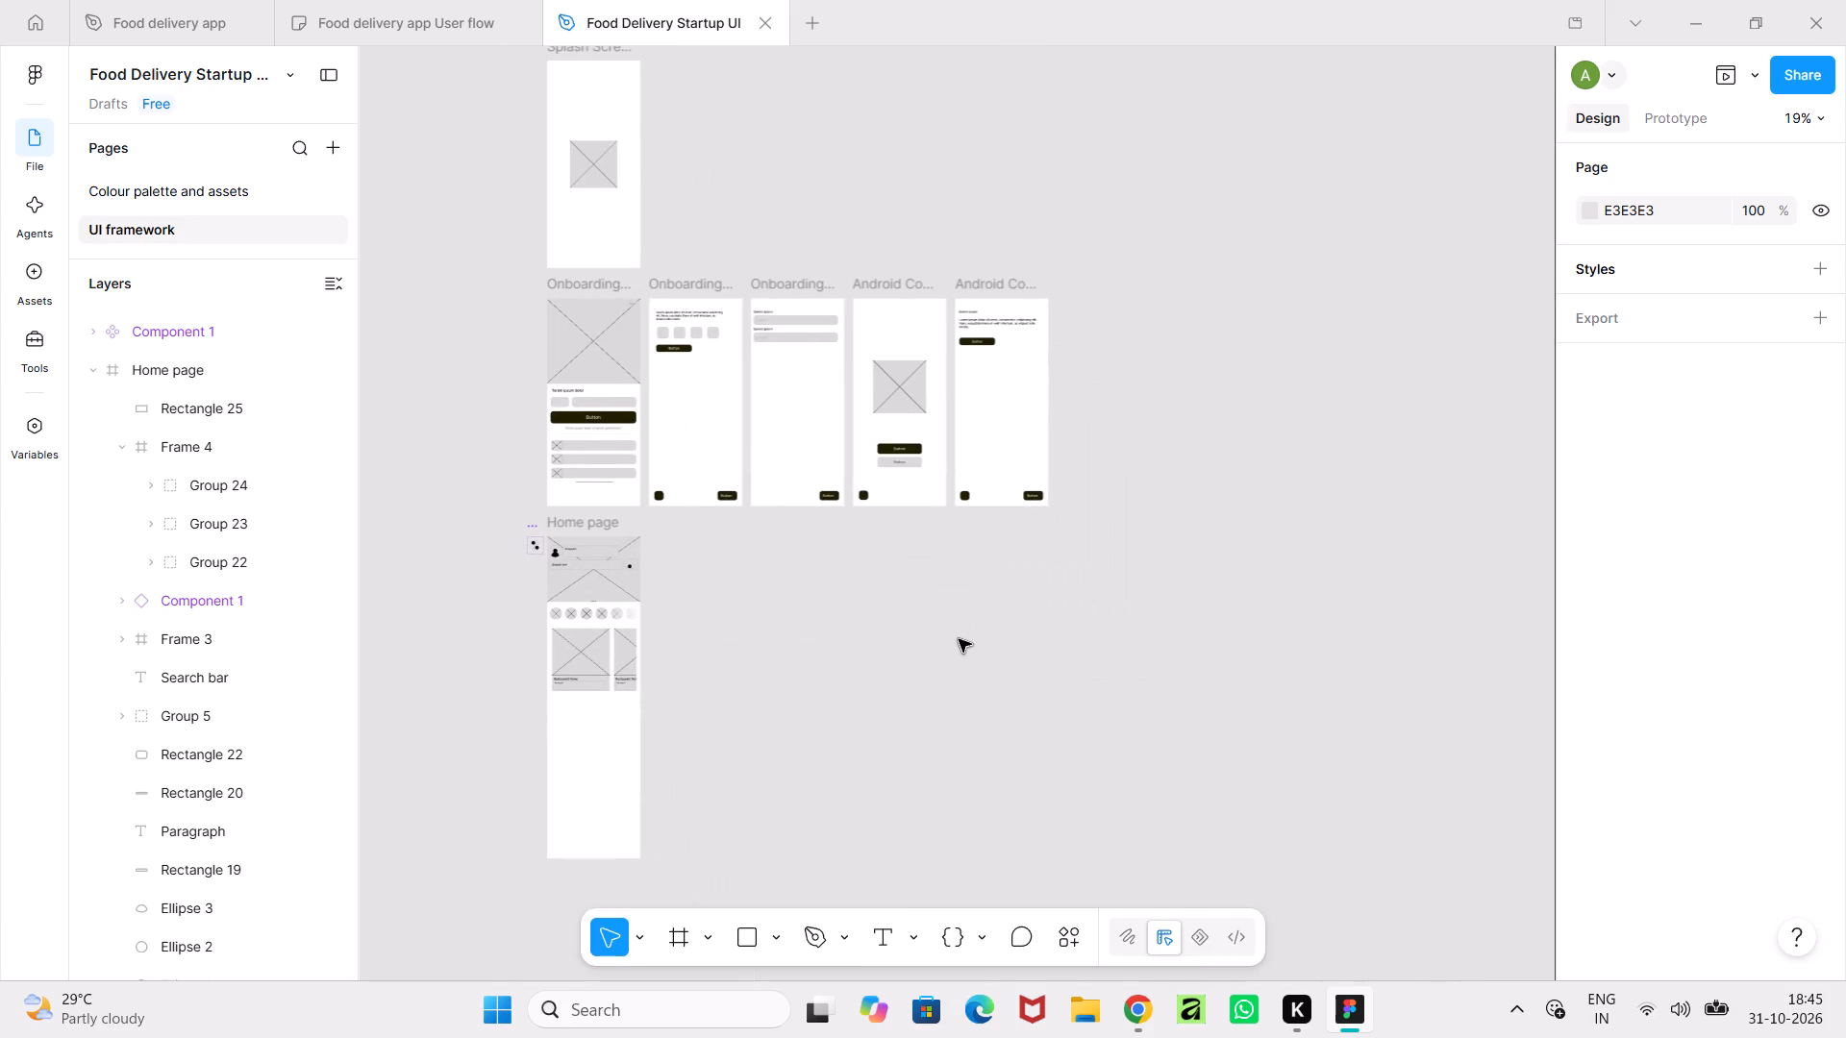
middle_click_drag(904, 682, 952, 775)
middle_click_drag(913, 804, 914, 799)
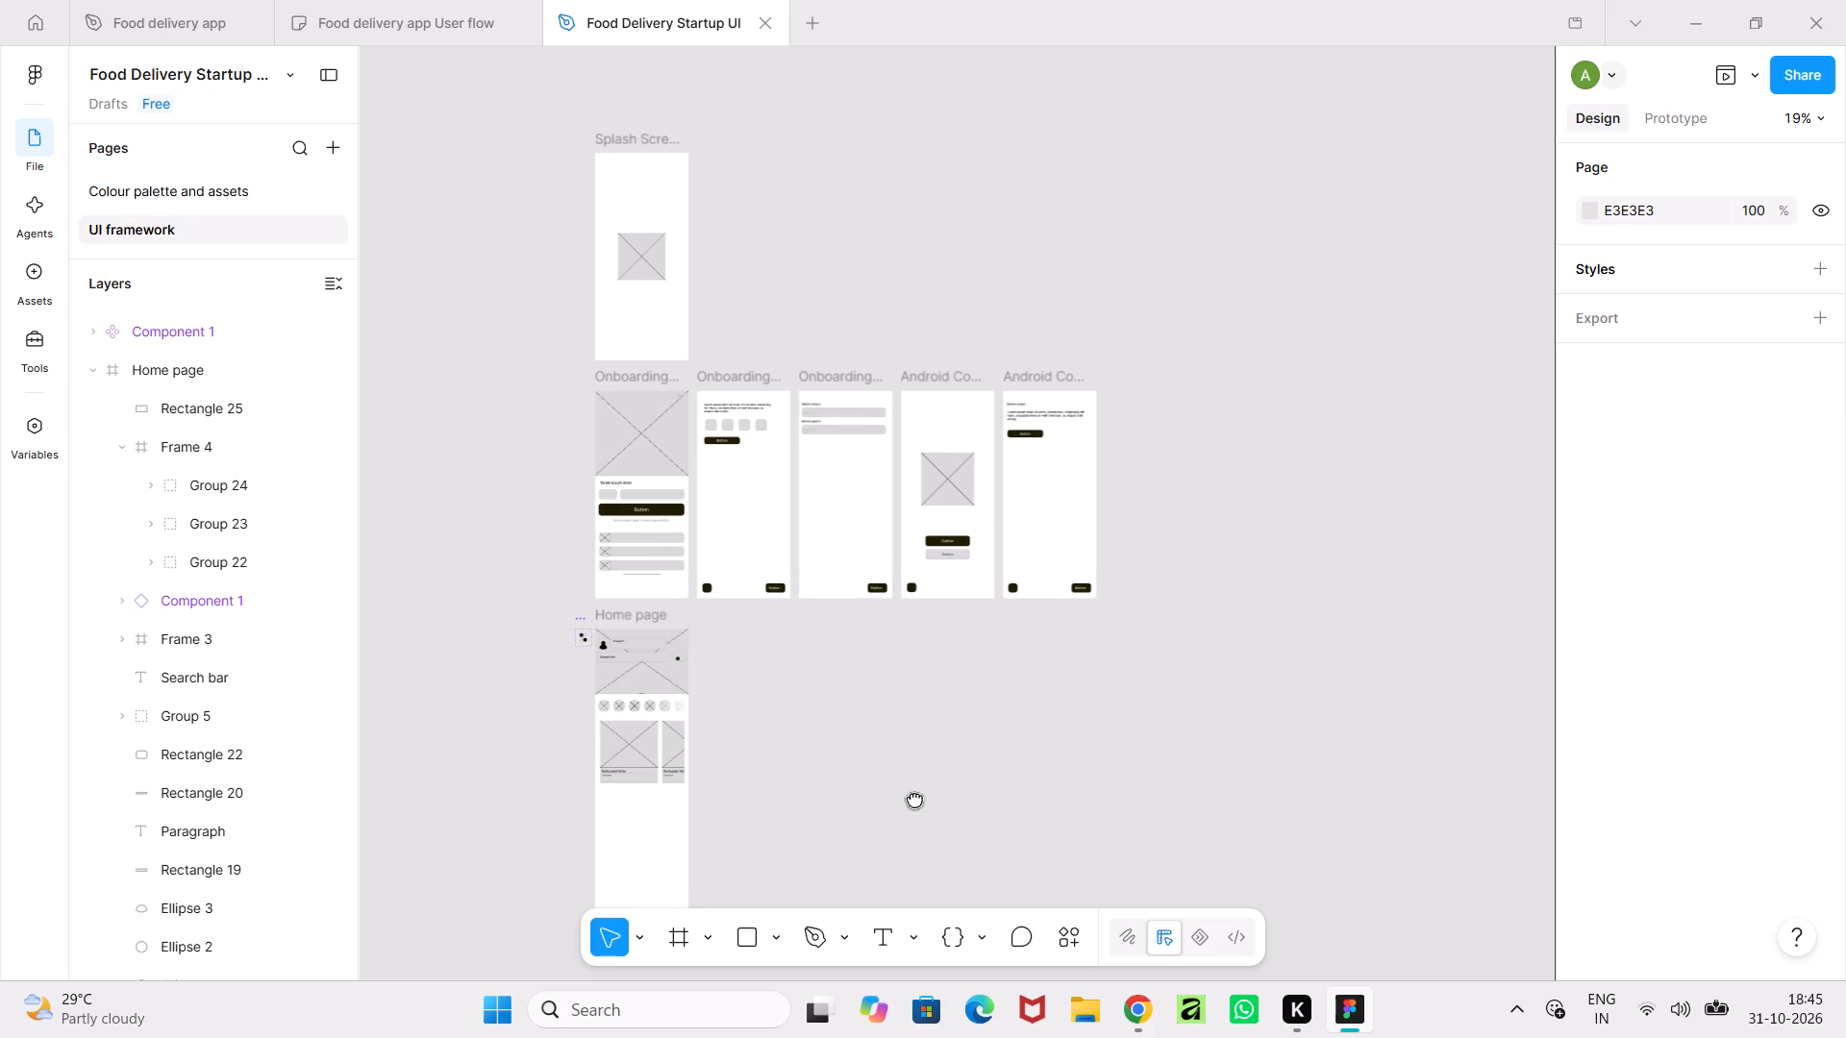
middle_click_drag(914, 799, 950, 707)
middle_click_drag(950, 707, 952, 735)
scroll(950, 707, "down", 1)
scroll(953, 712, "up", 1)
middle_click_drag(950, 693, 950, 706)
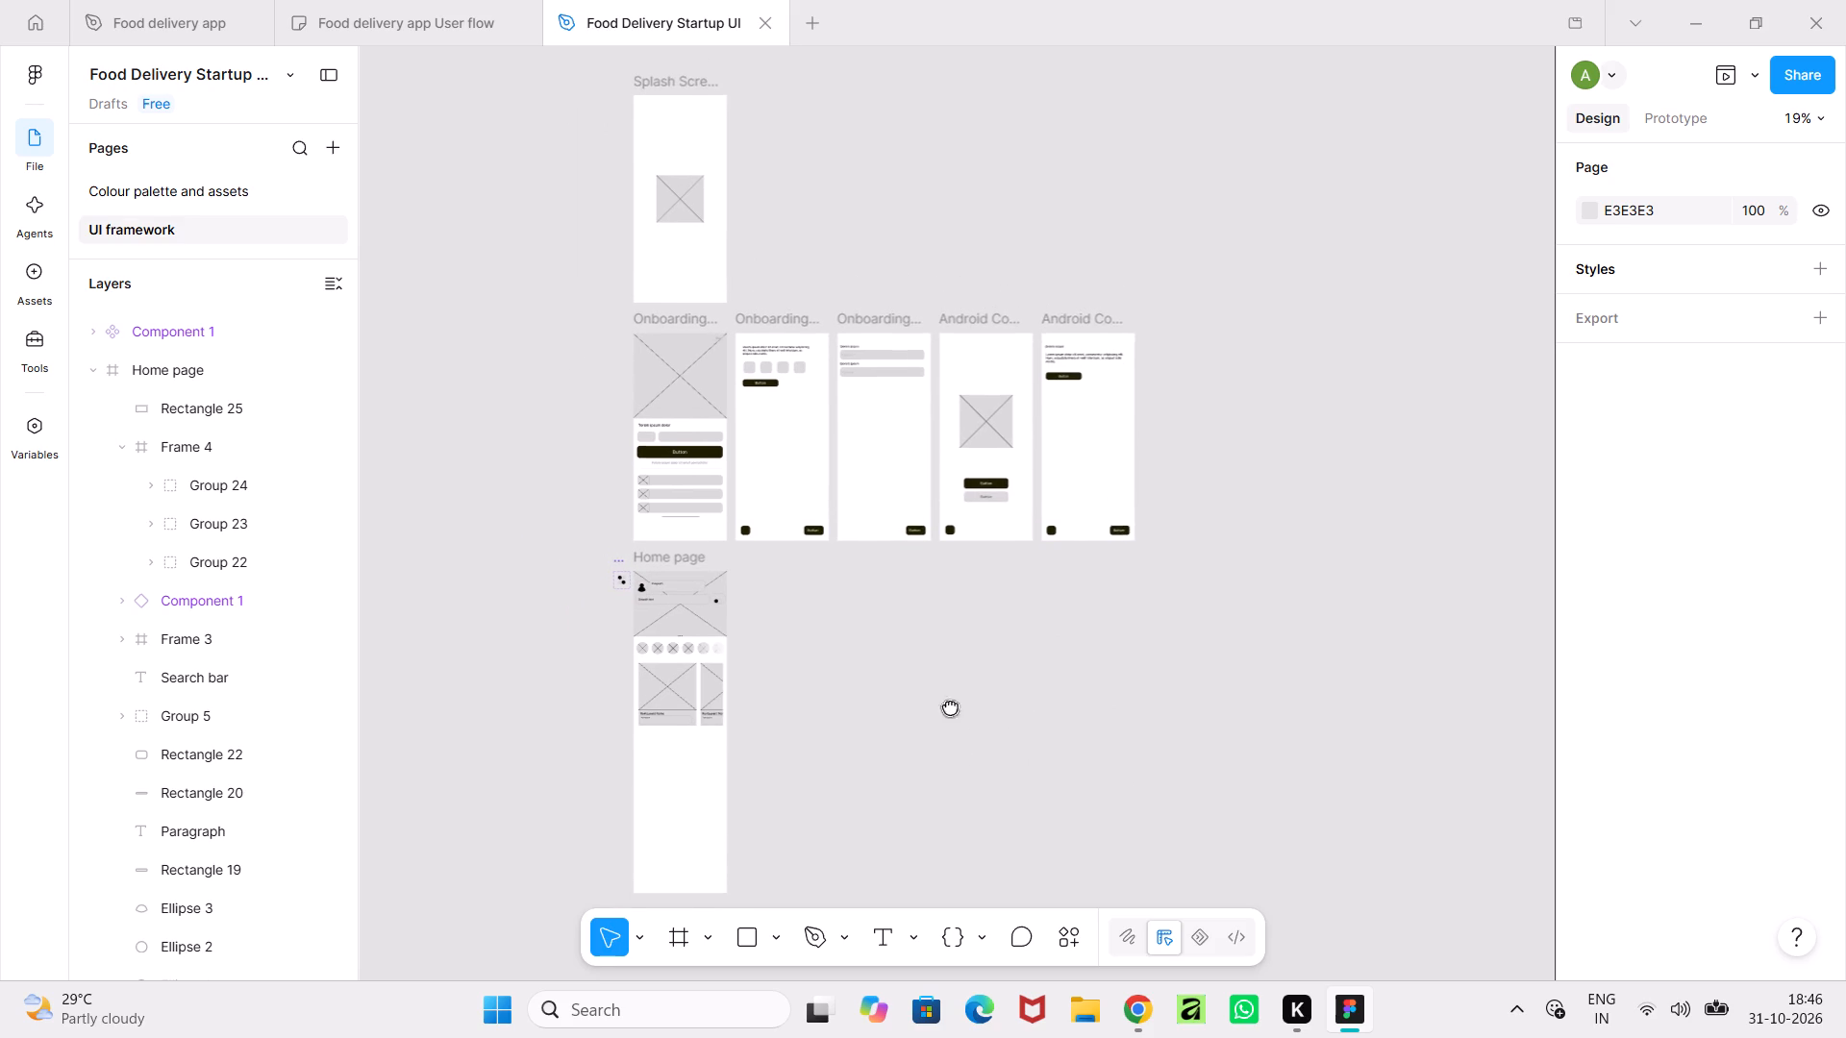
middle_click_drag(950, 706, 946, 762)
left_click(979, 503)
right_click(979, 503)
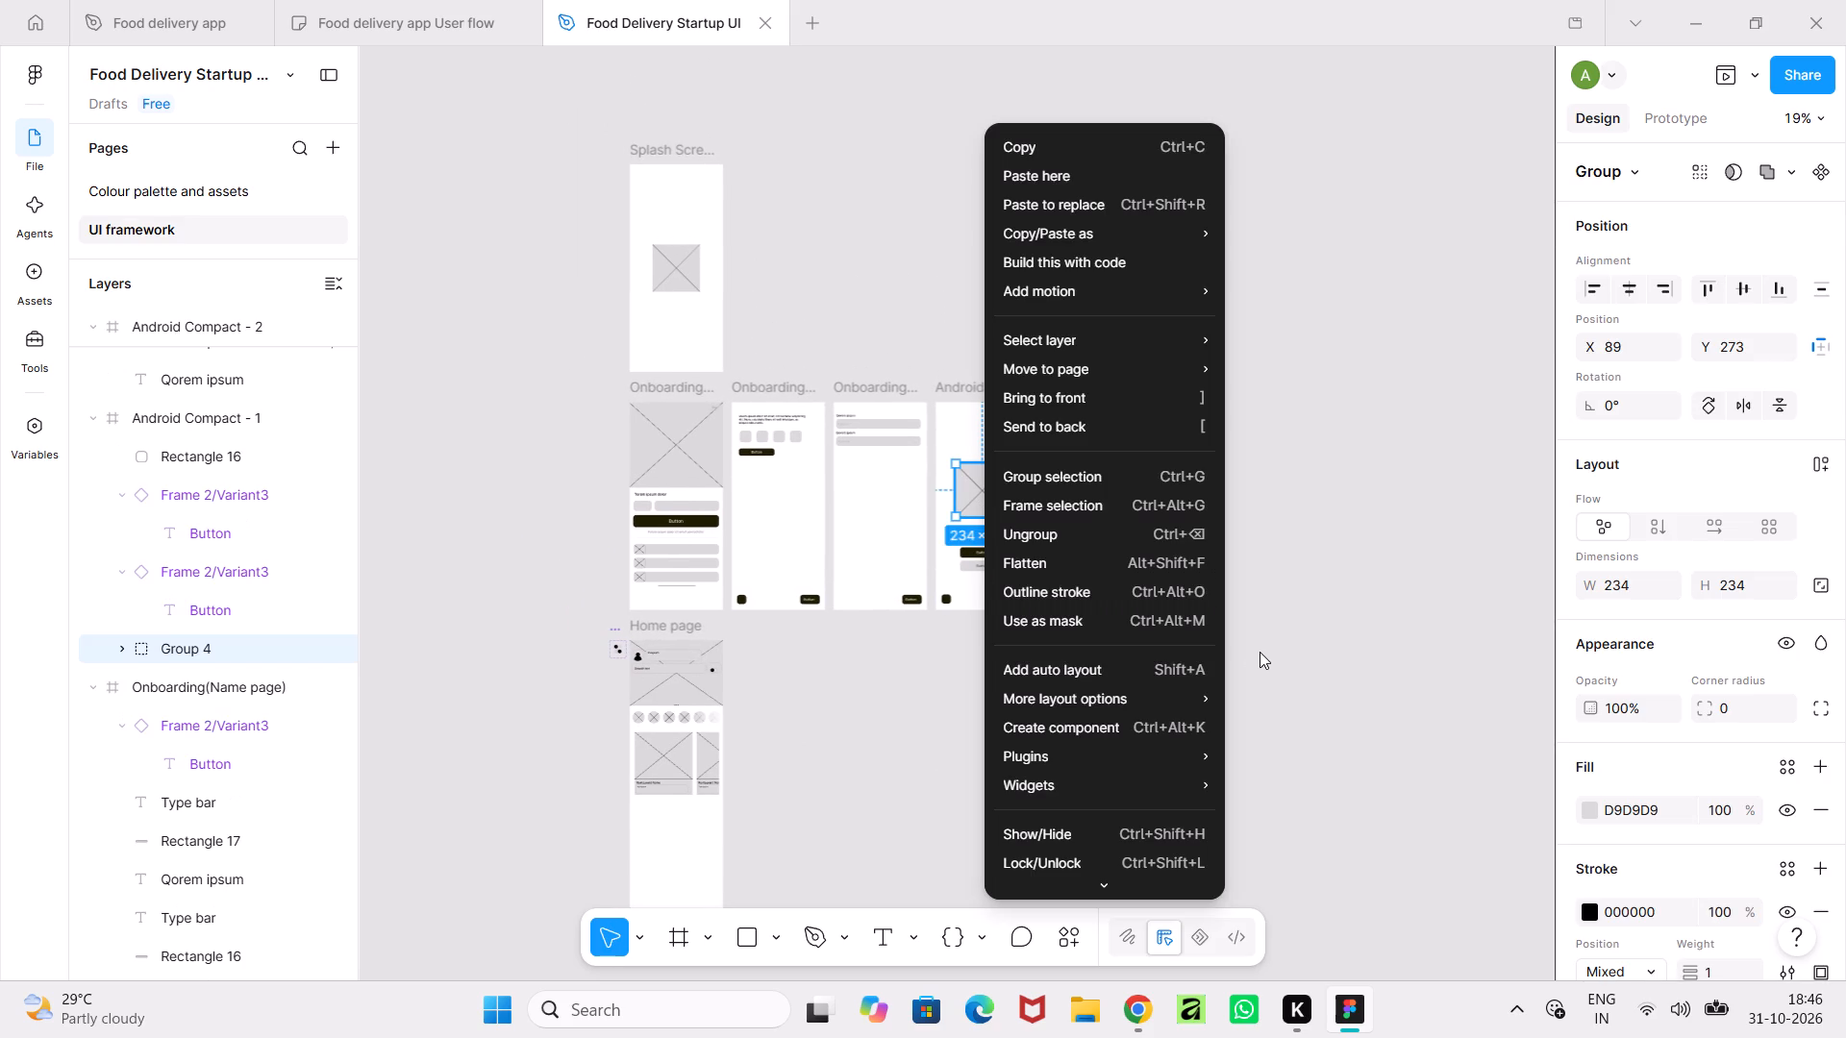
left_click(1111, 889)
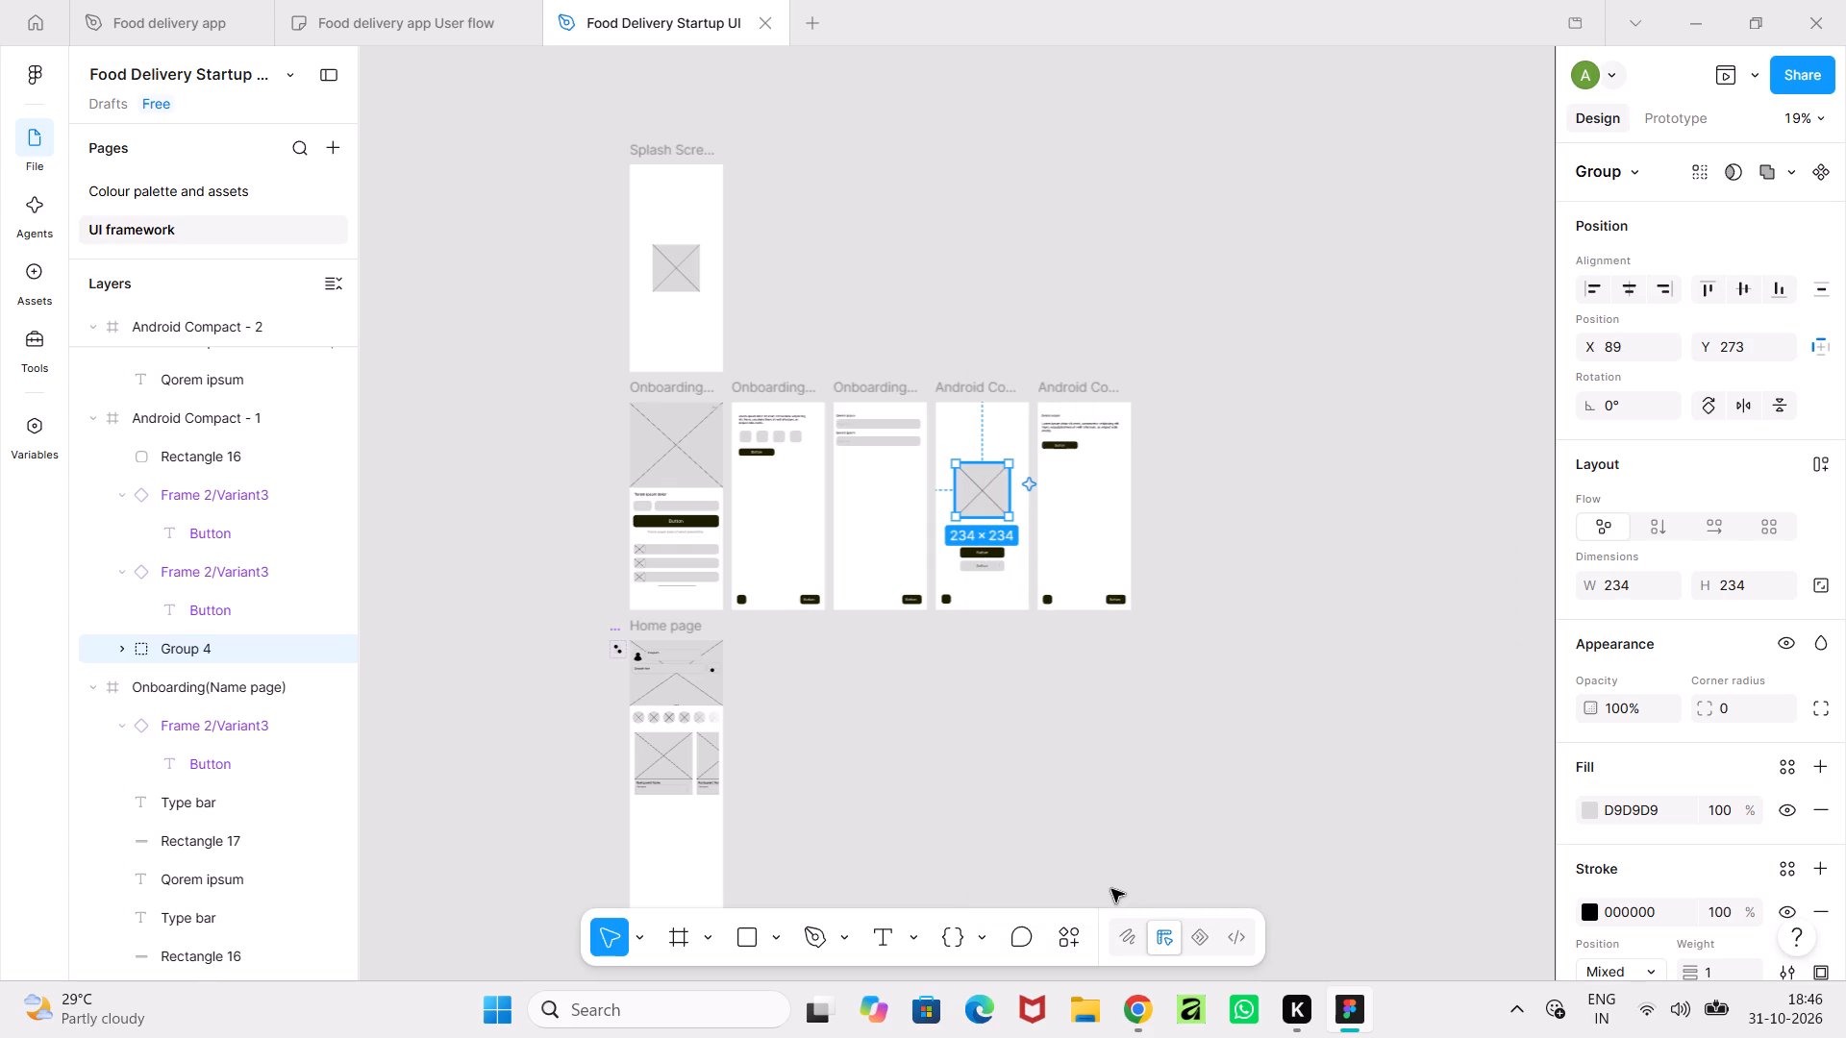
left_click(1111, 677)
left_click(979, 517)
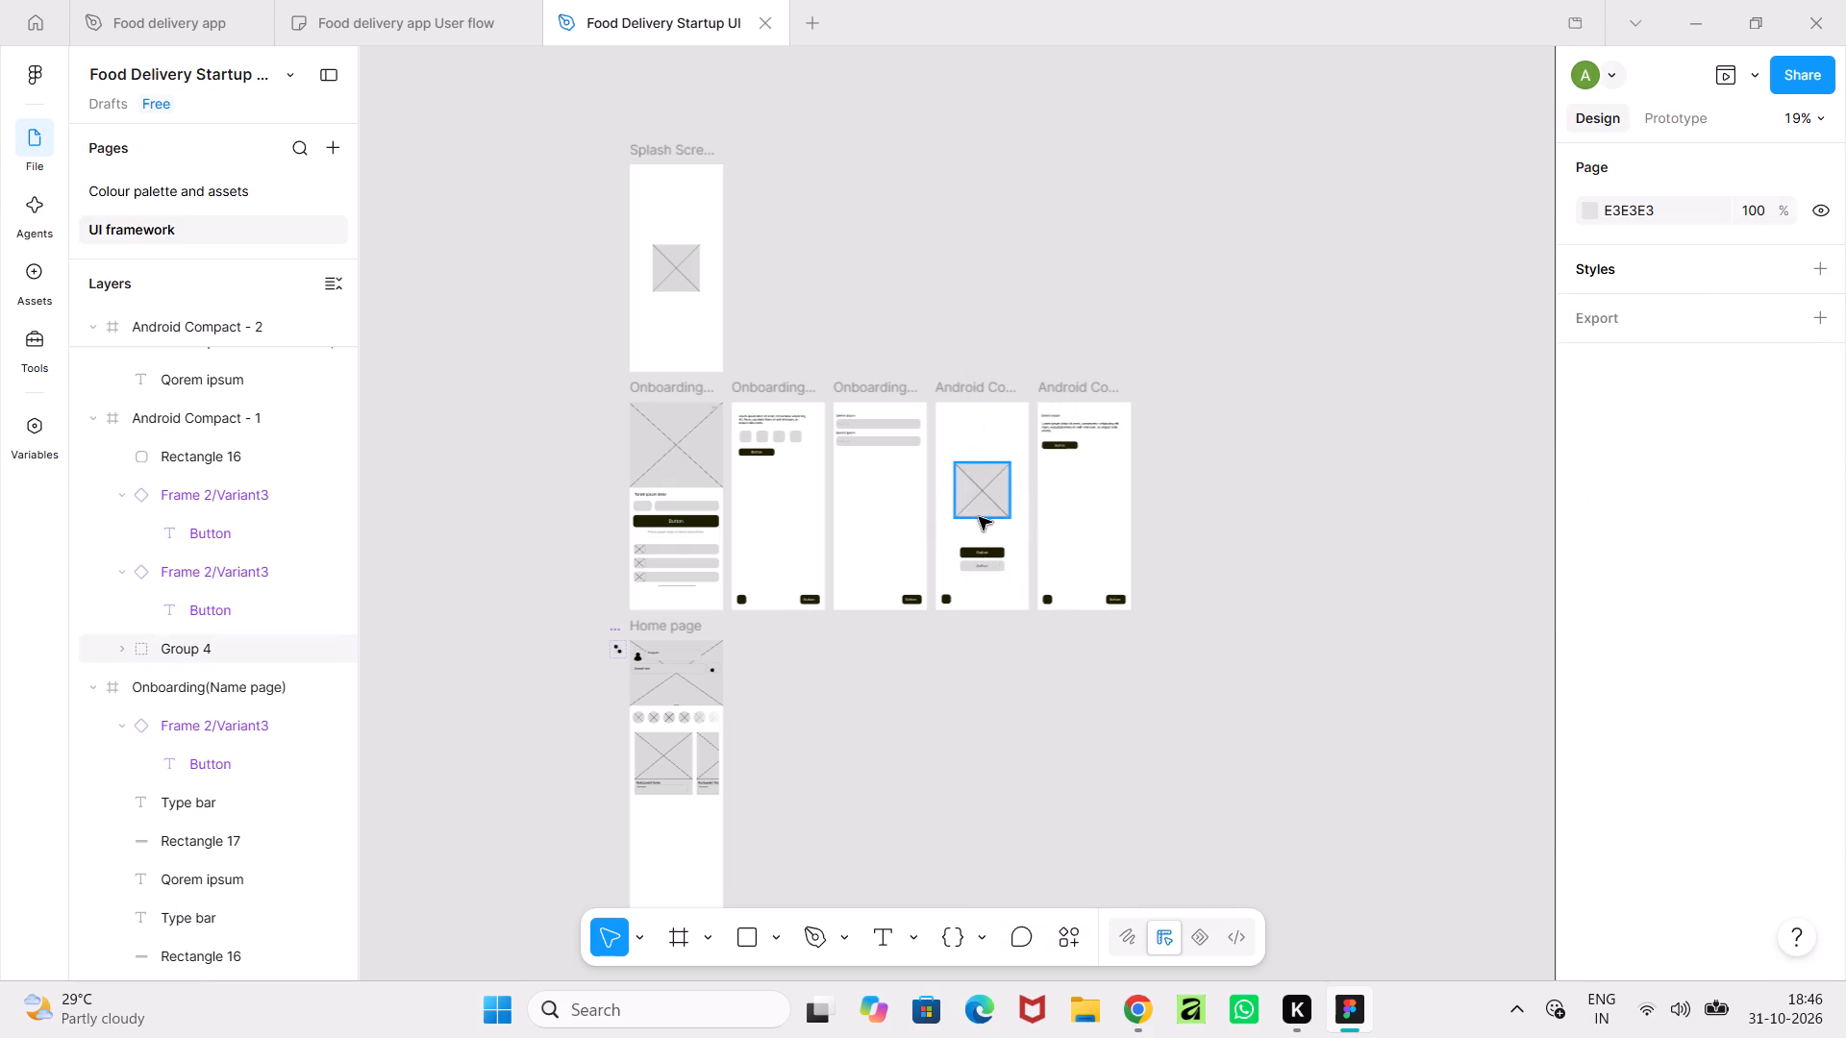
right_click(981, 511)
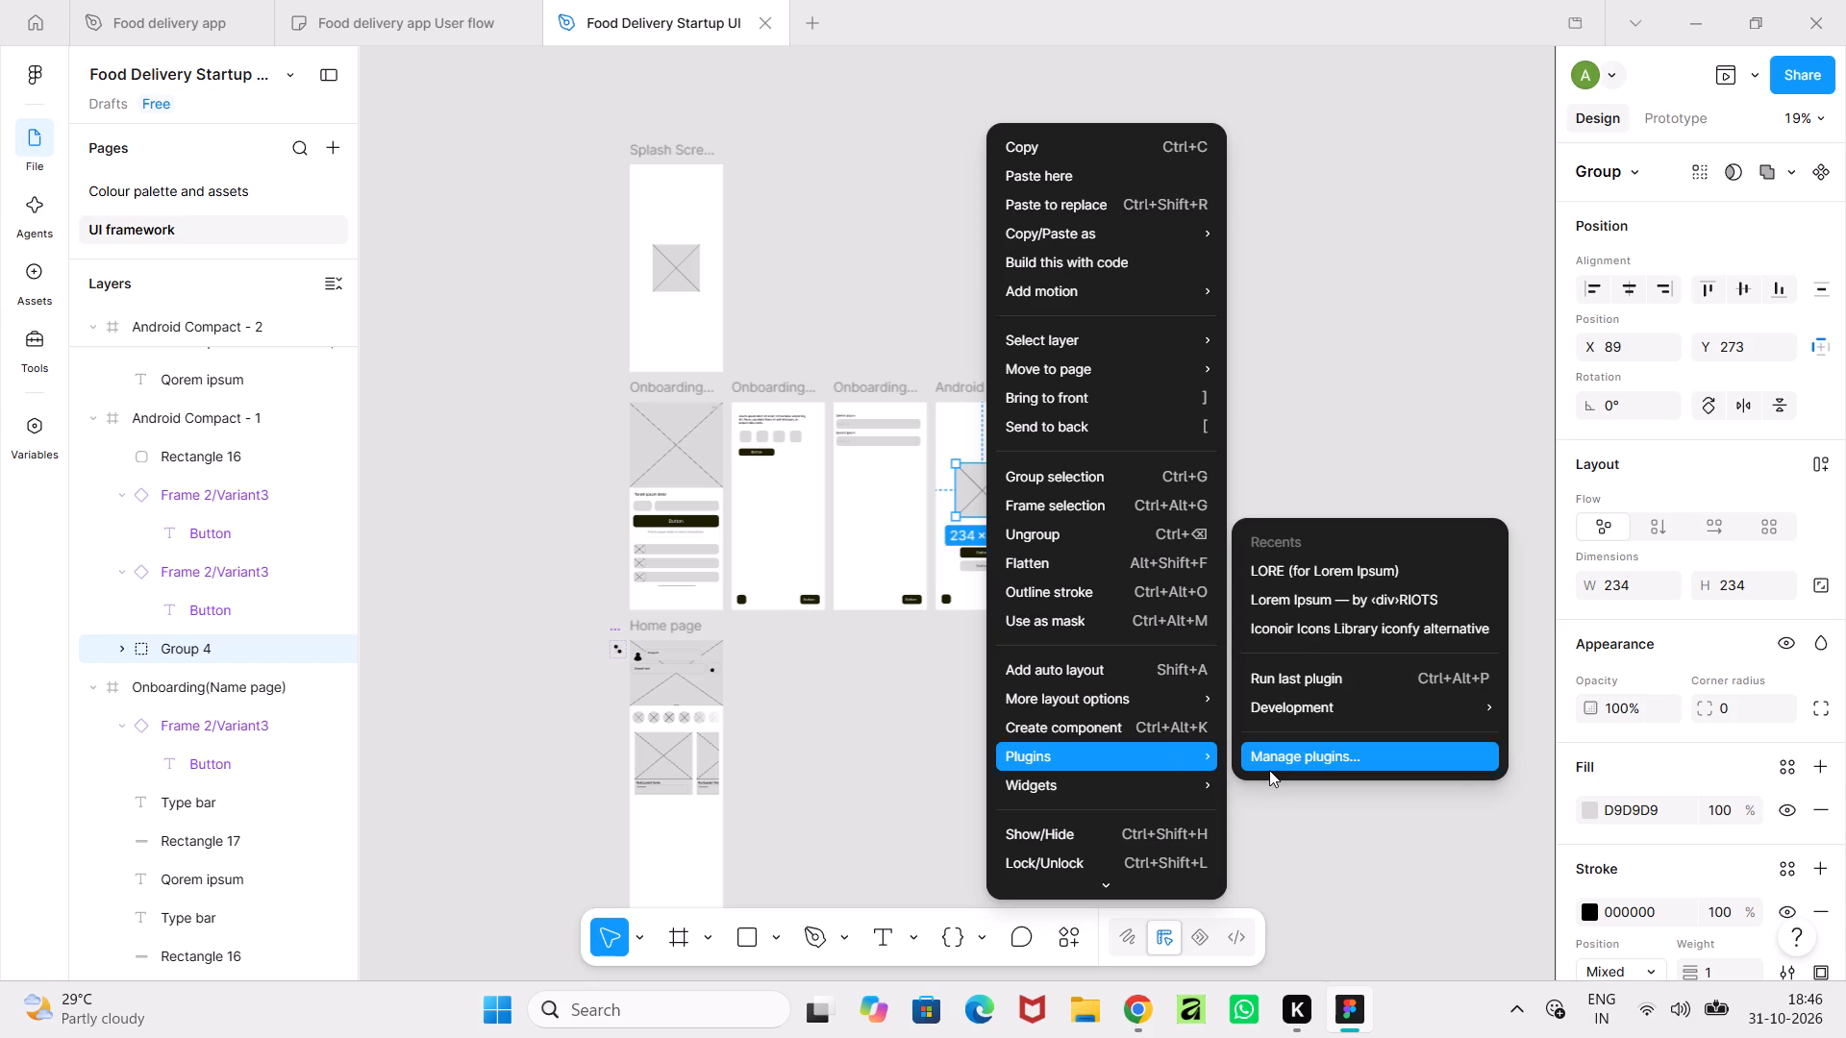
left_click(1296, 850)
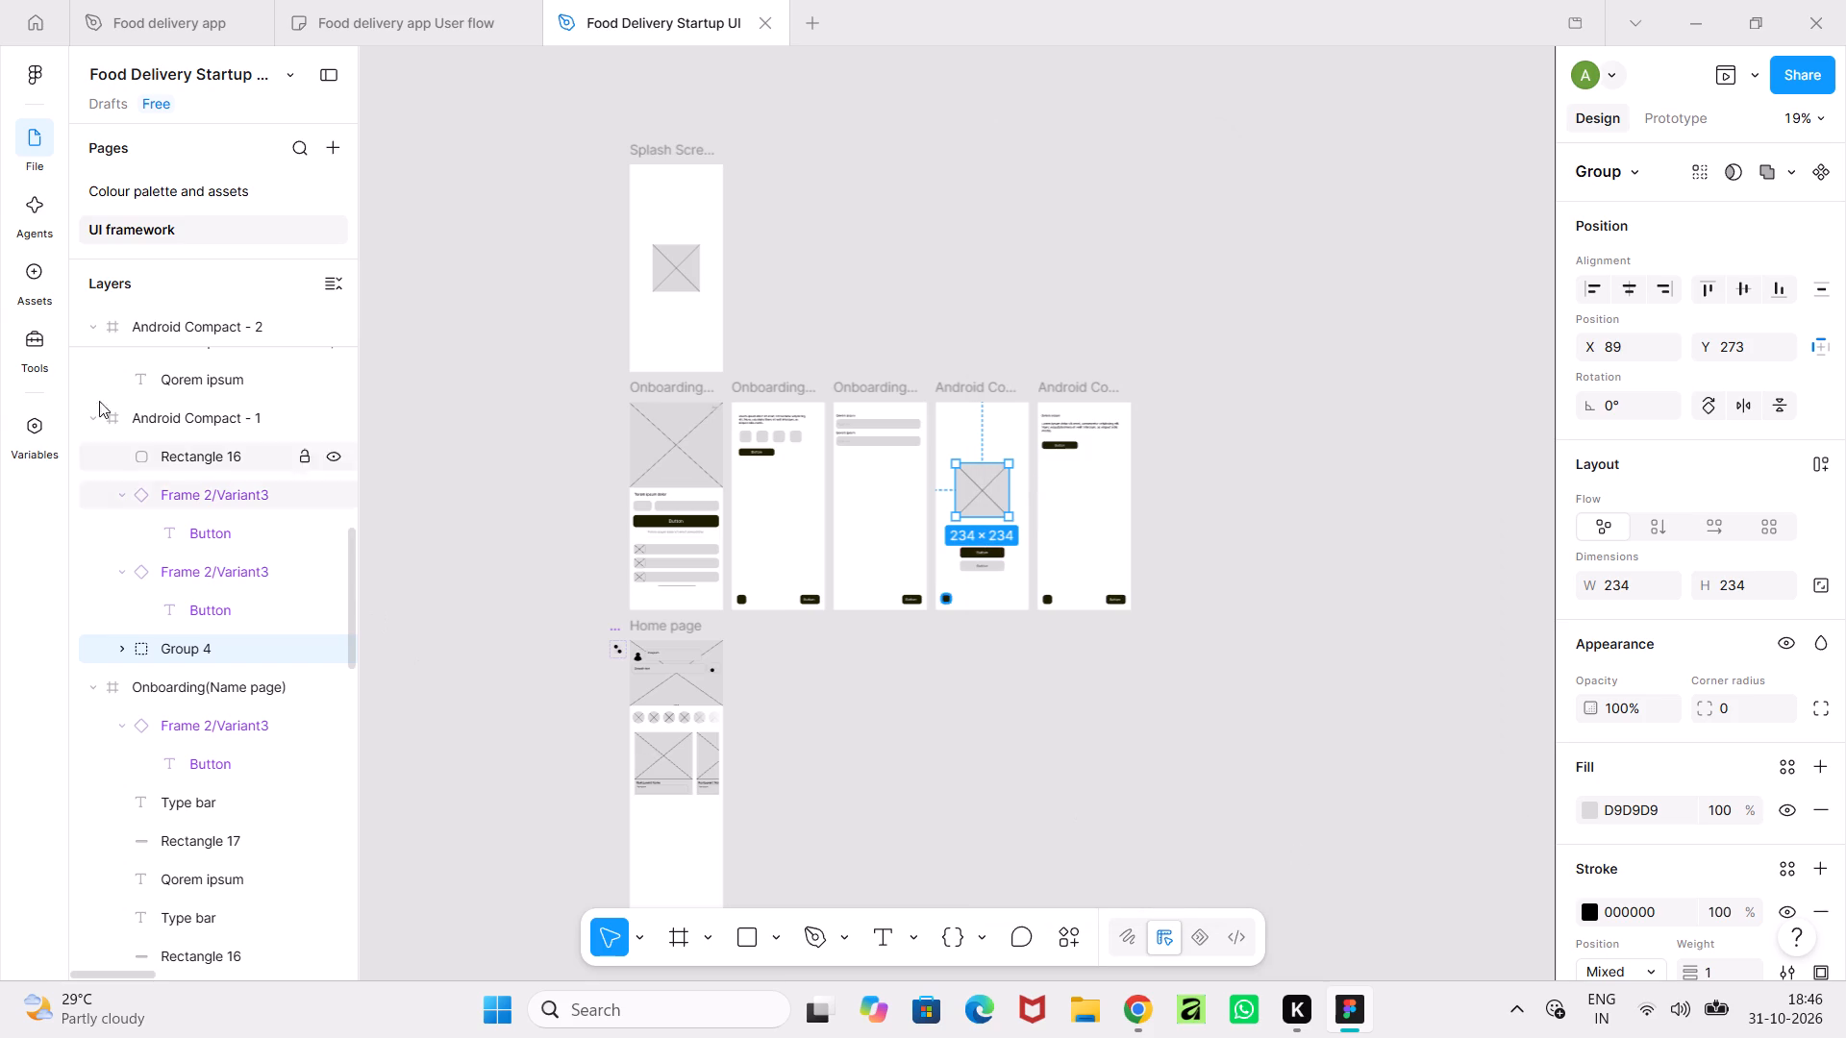
Search the available plugins for "picture frame", return to the file's layers and clear the selection.
left_click(28, 331)
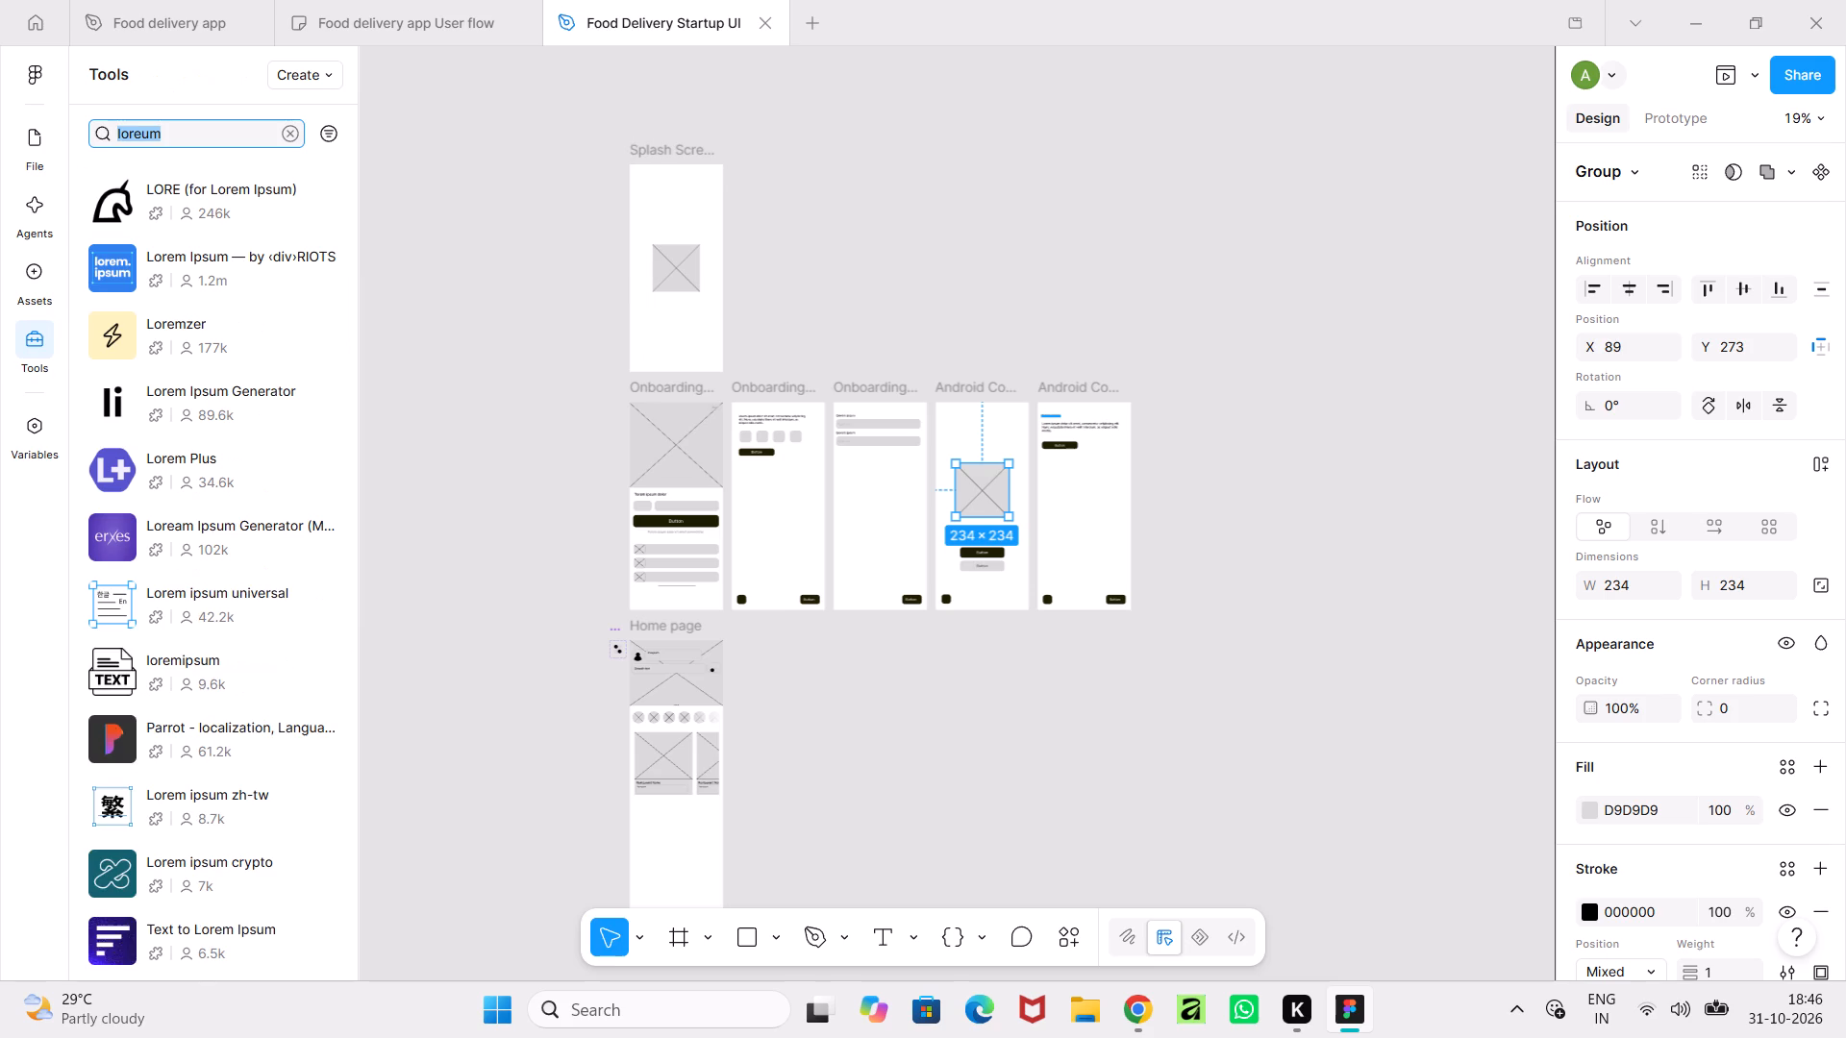
left_click_drag(175, 135, 41, 140)
type("pictu")
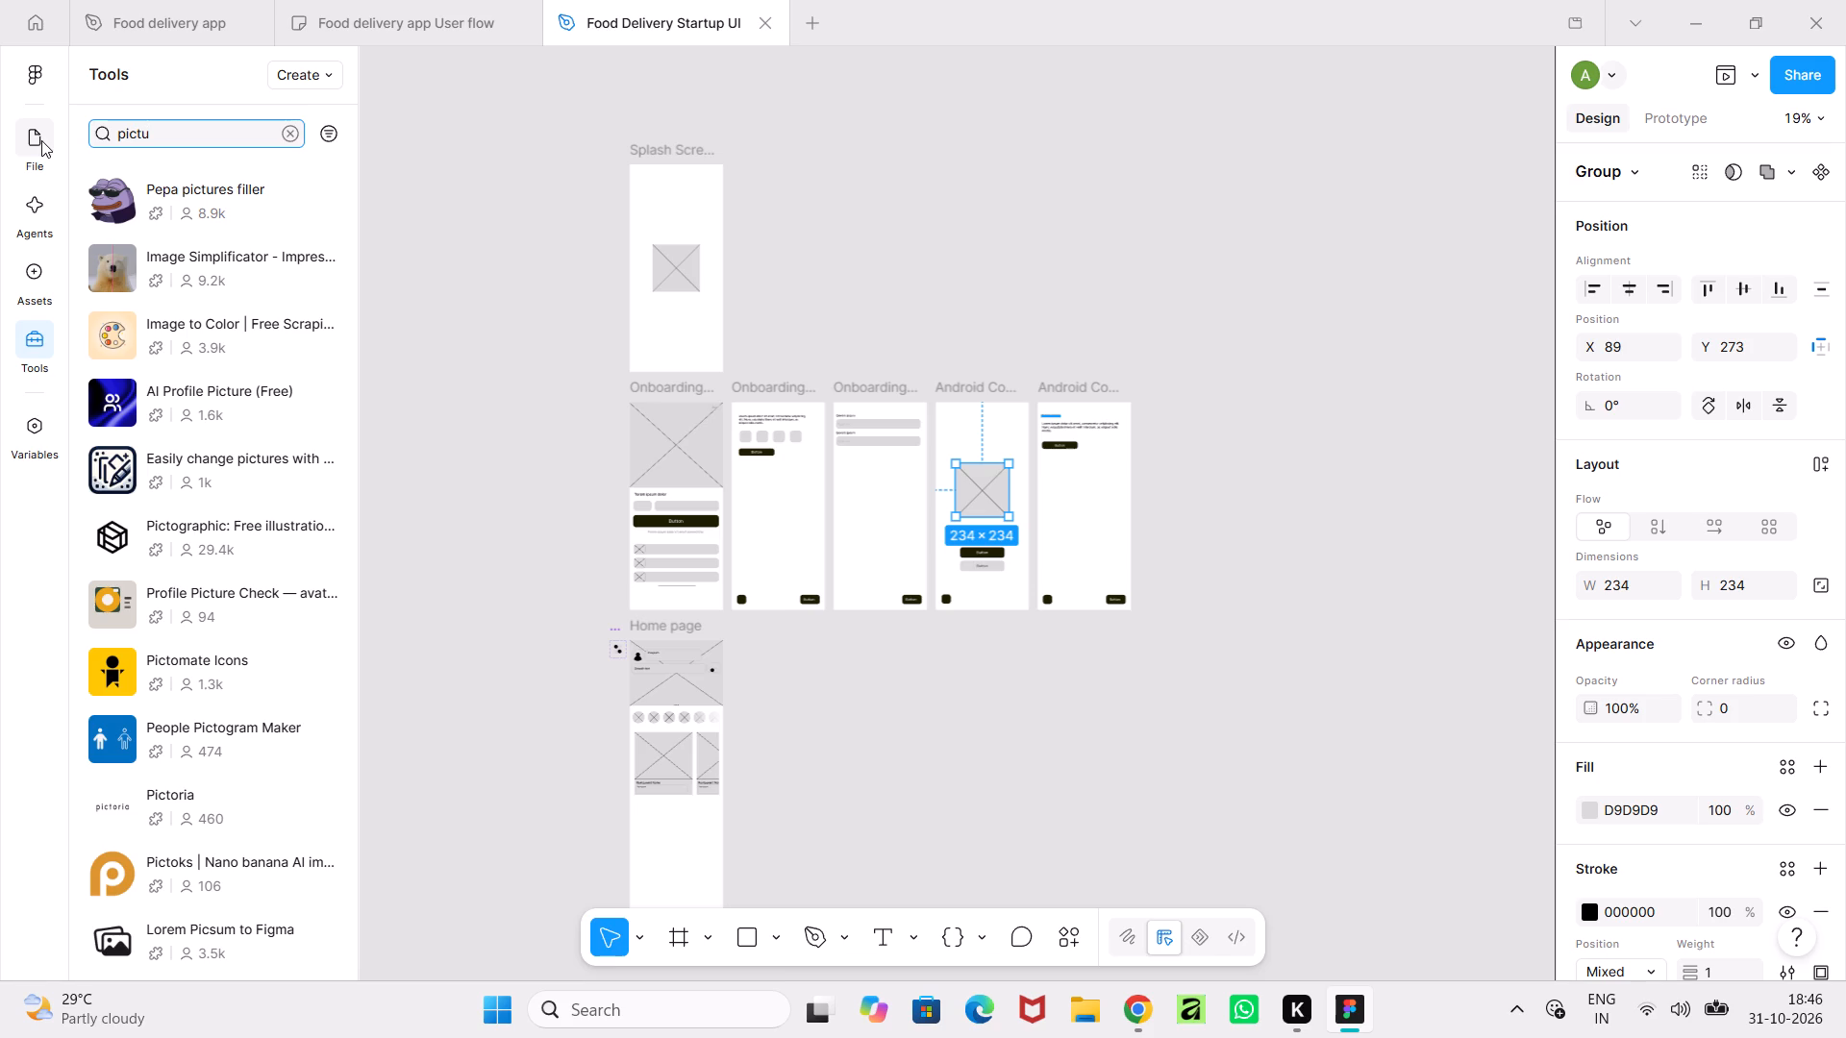
type("re")
key("space")
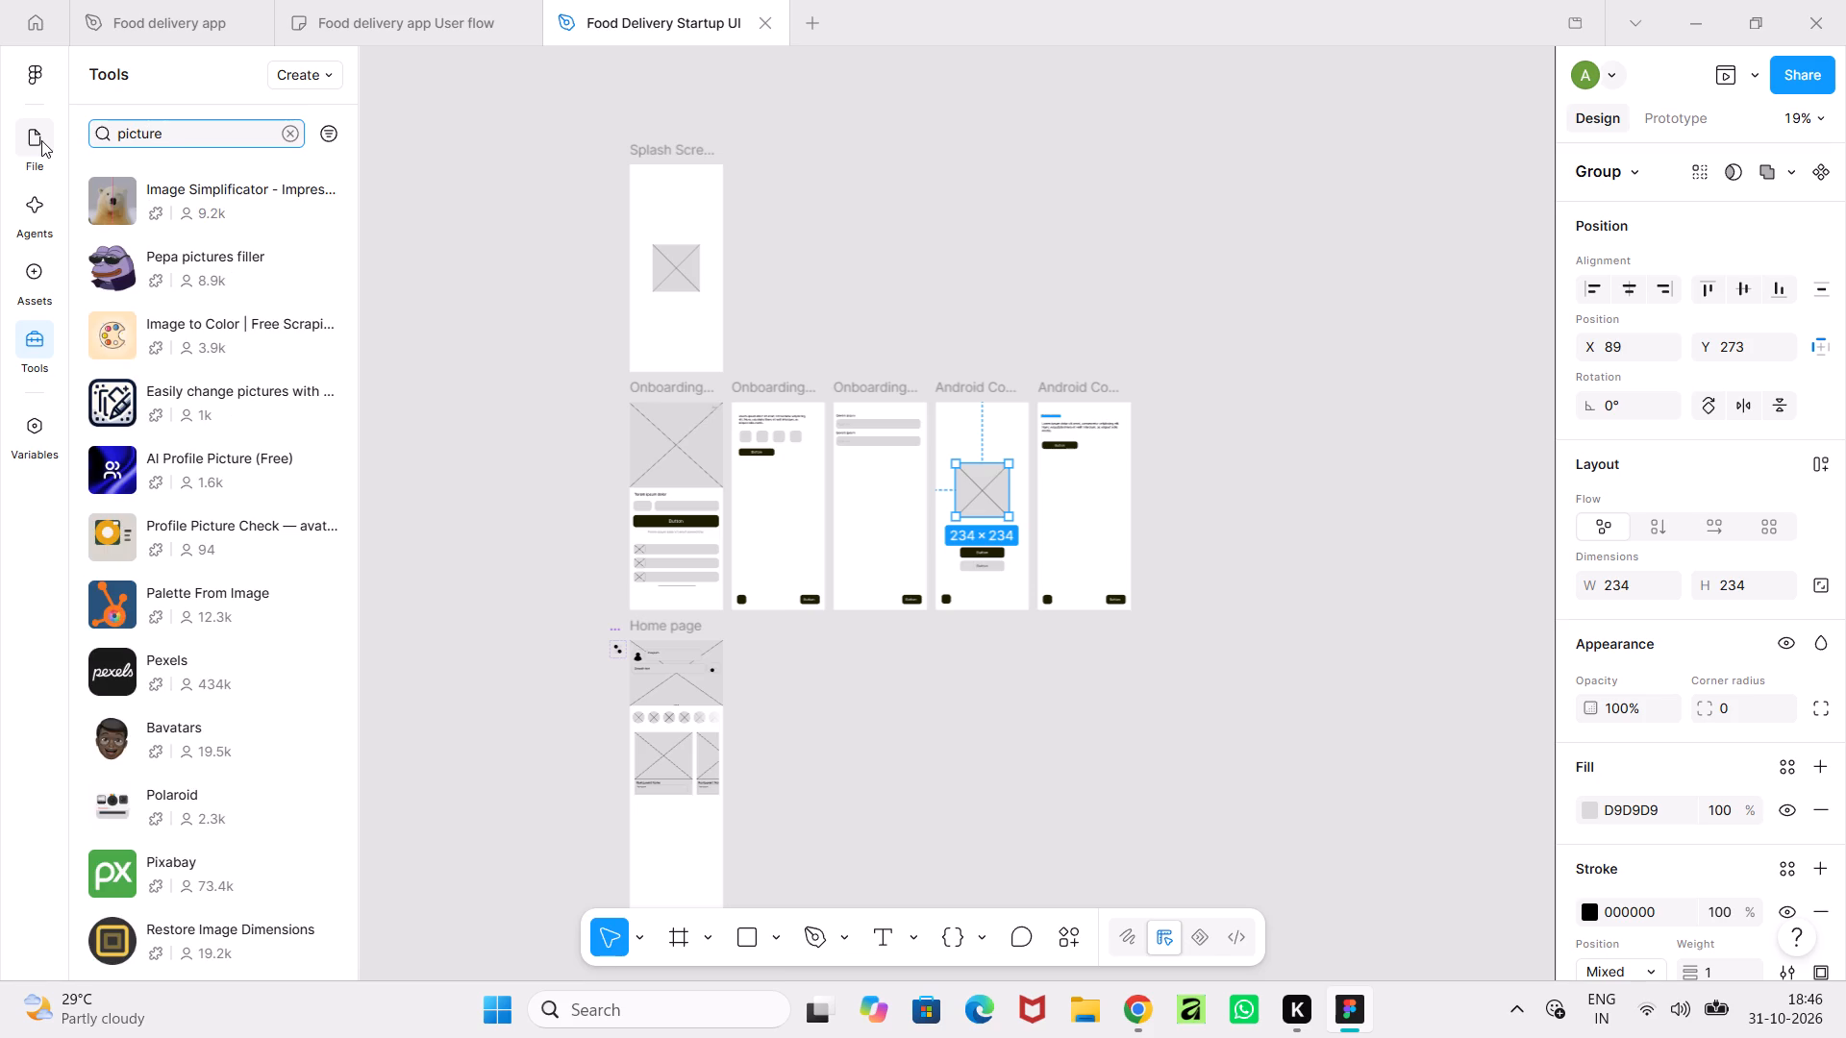
type("frame")
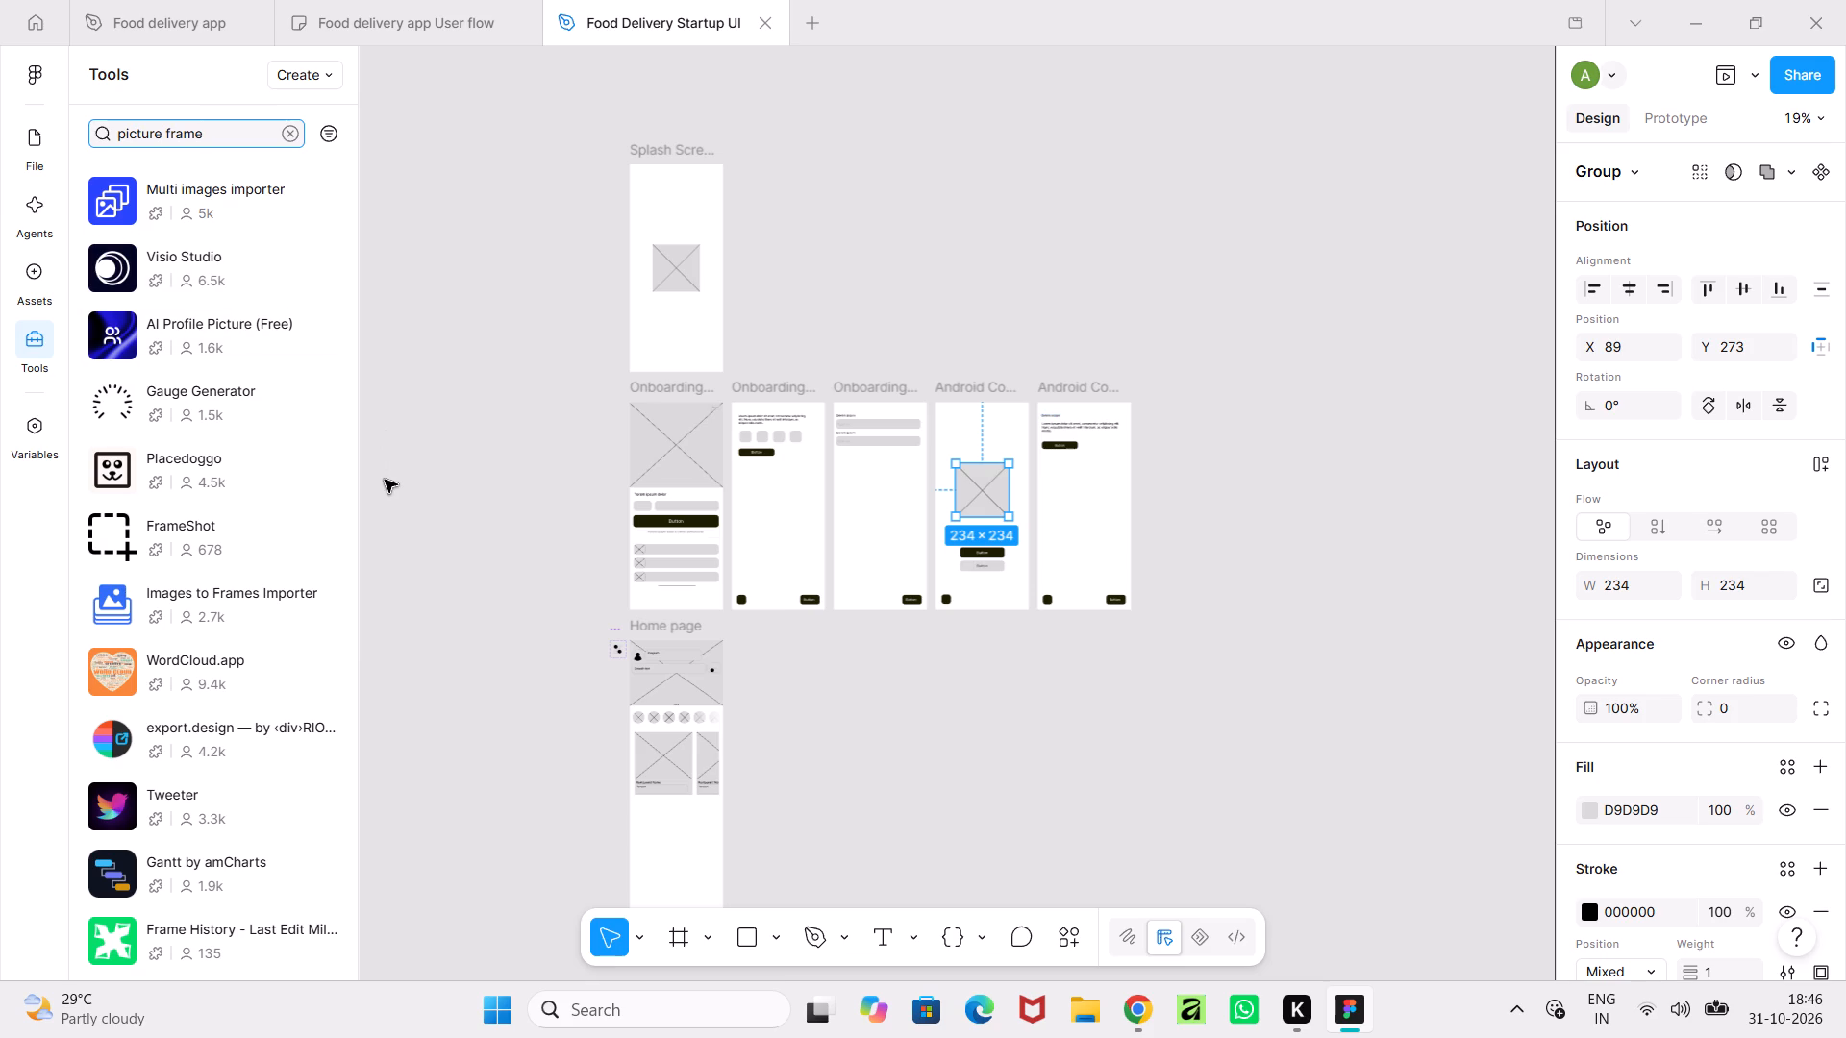
left_click(26, 133)
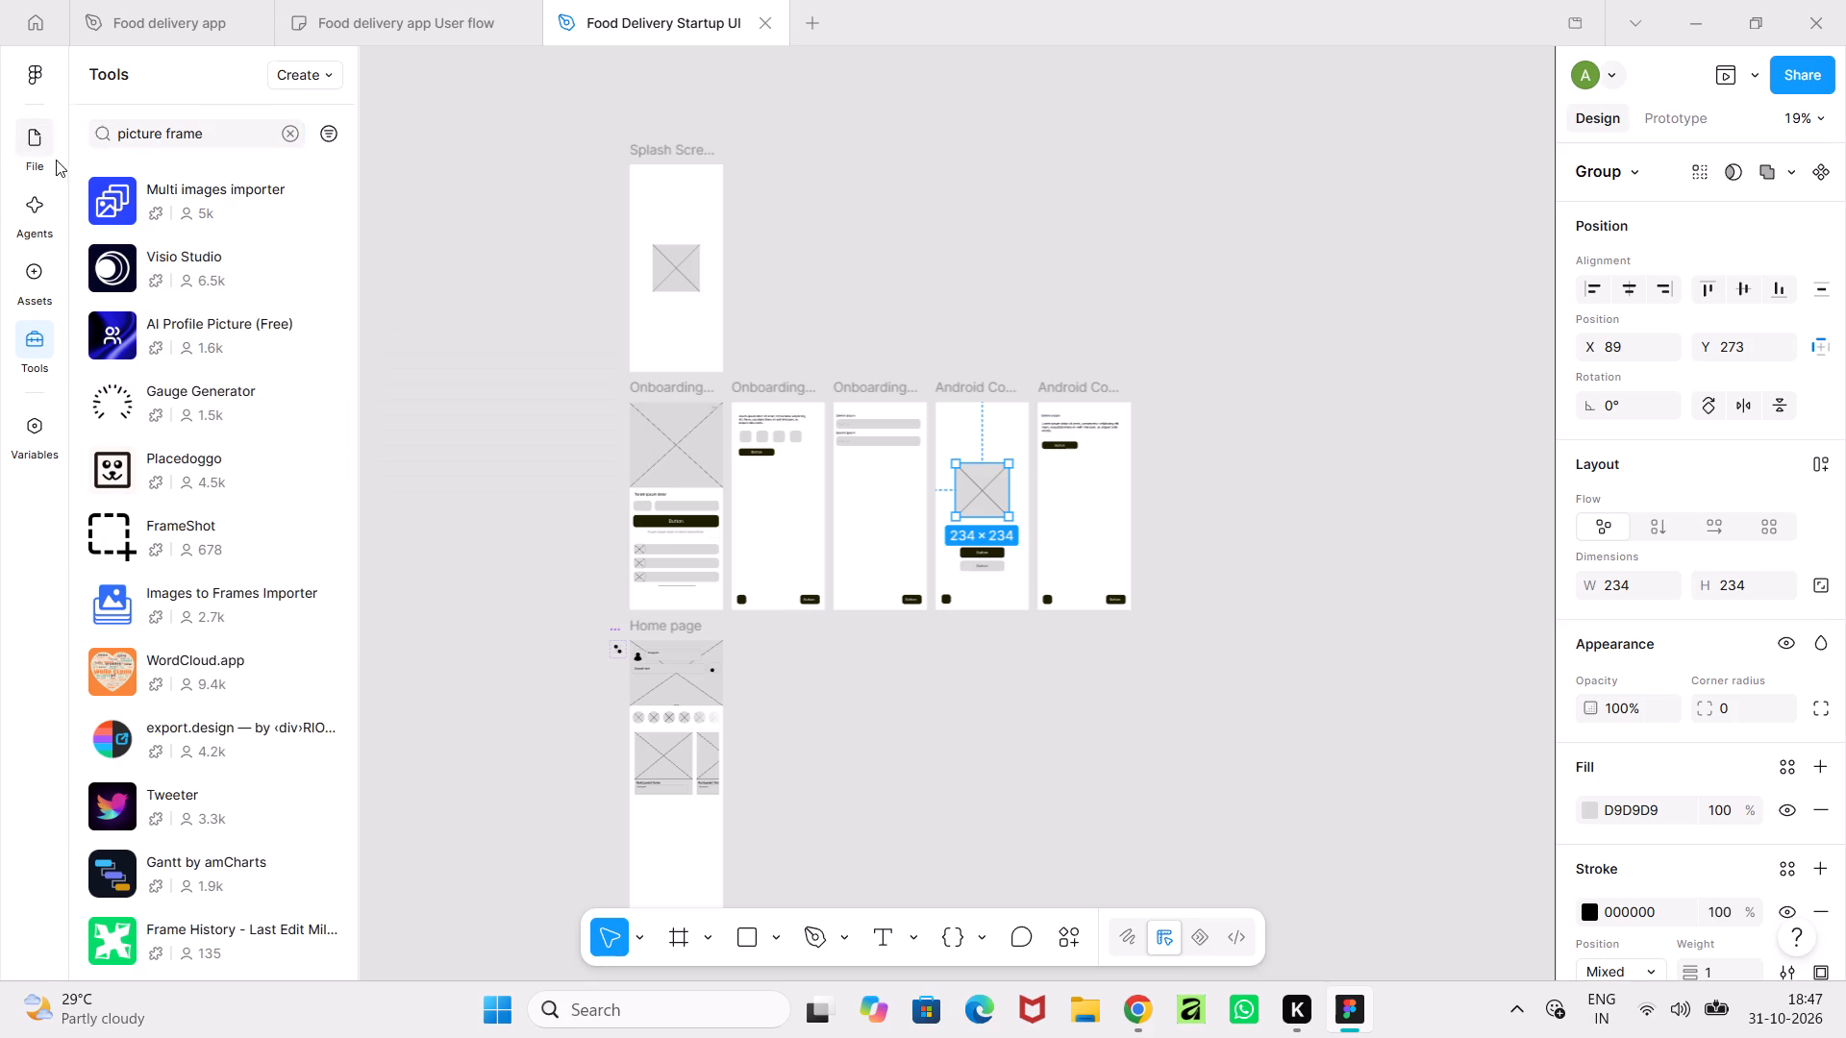
left_click(458, 423)
Review the onboarding row and the Home page's banner, category circles, restaurant cards and empty lower area.
scroll(953, 721, "down", 3, "ctrl")
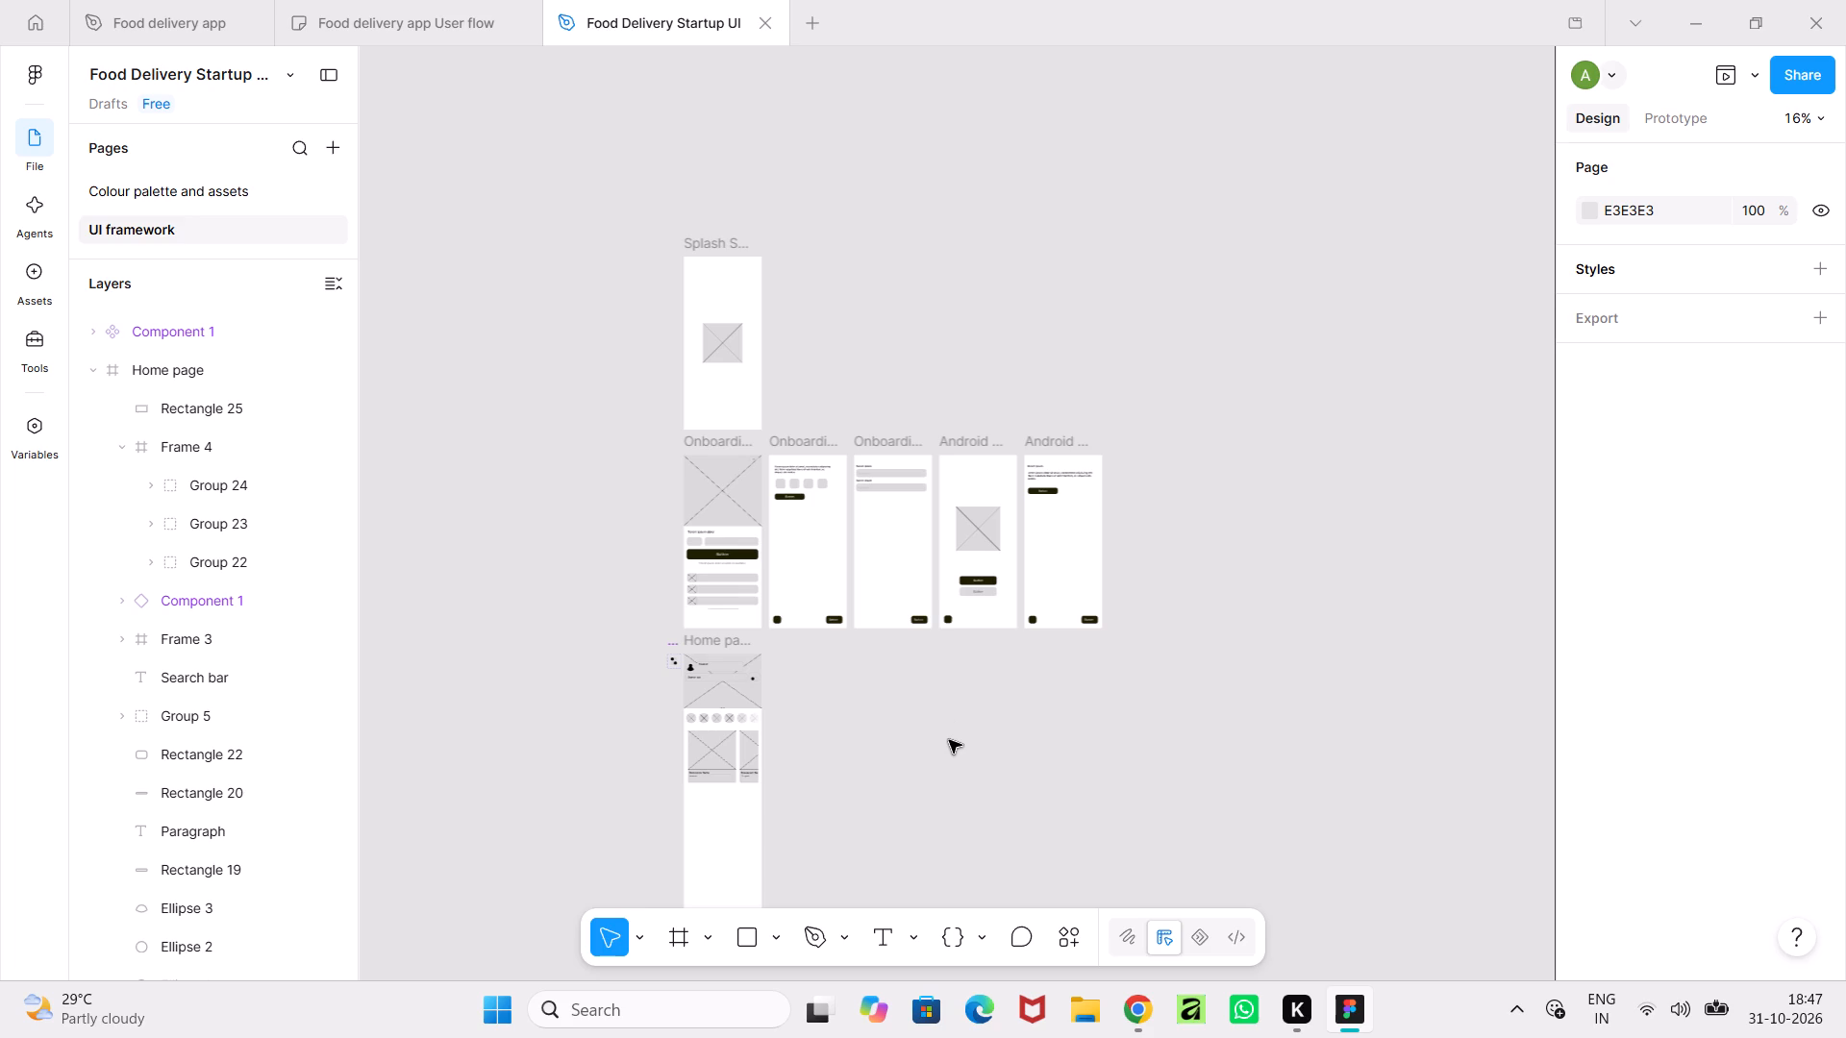
scroll(949, 740, "up", 1, "ctrl")
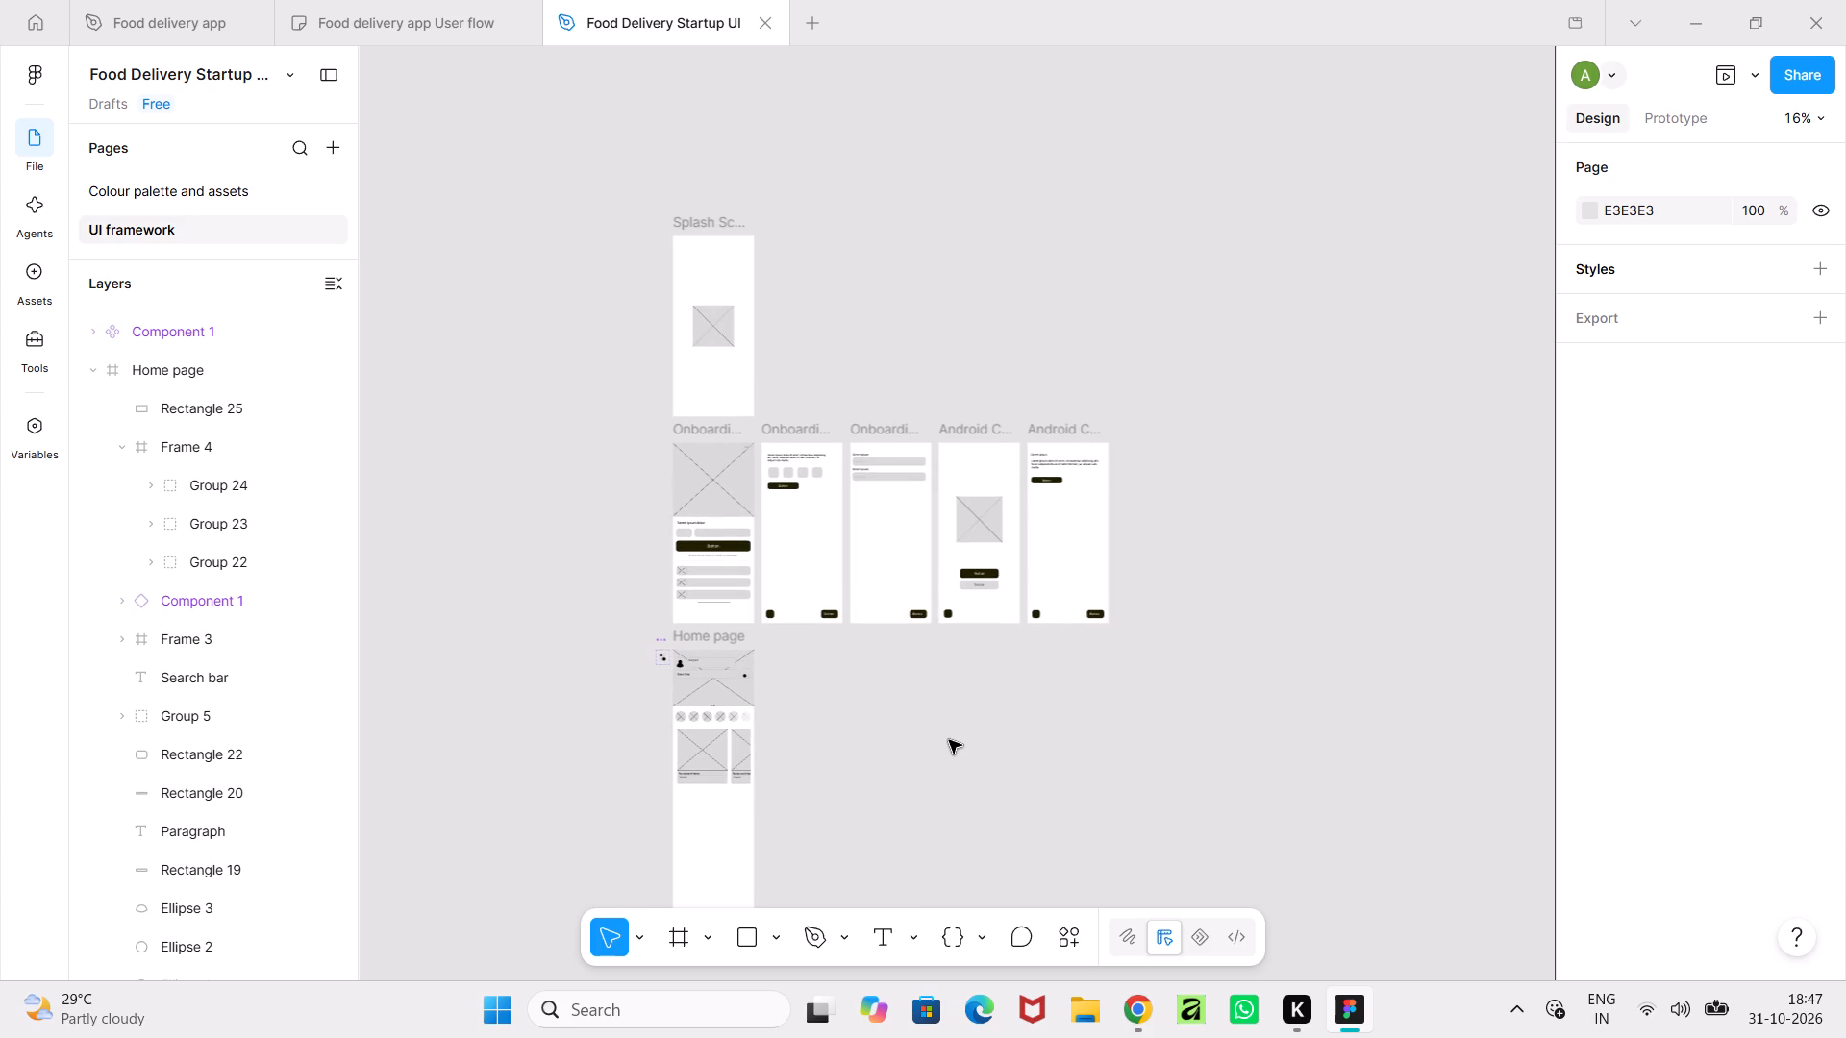
scroll(949, 740, "up", 12, "ctrl")
middle_click_drag(949, 740, 982, 958)
scroll(928, 609, "down", 4, "ctrl")
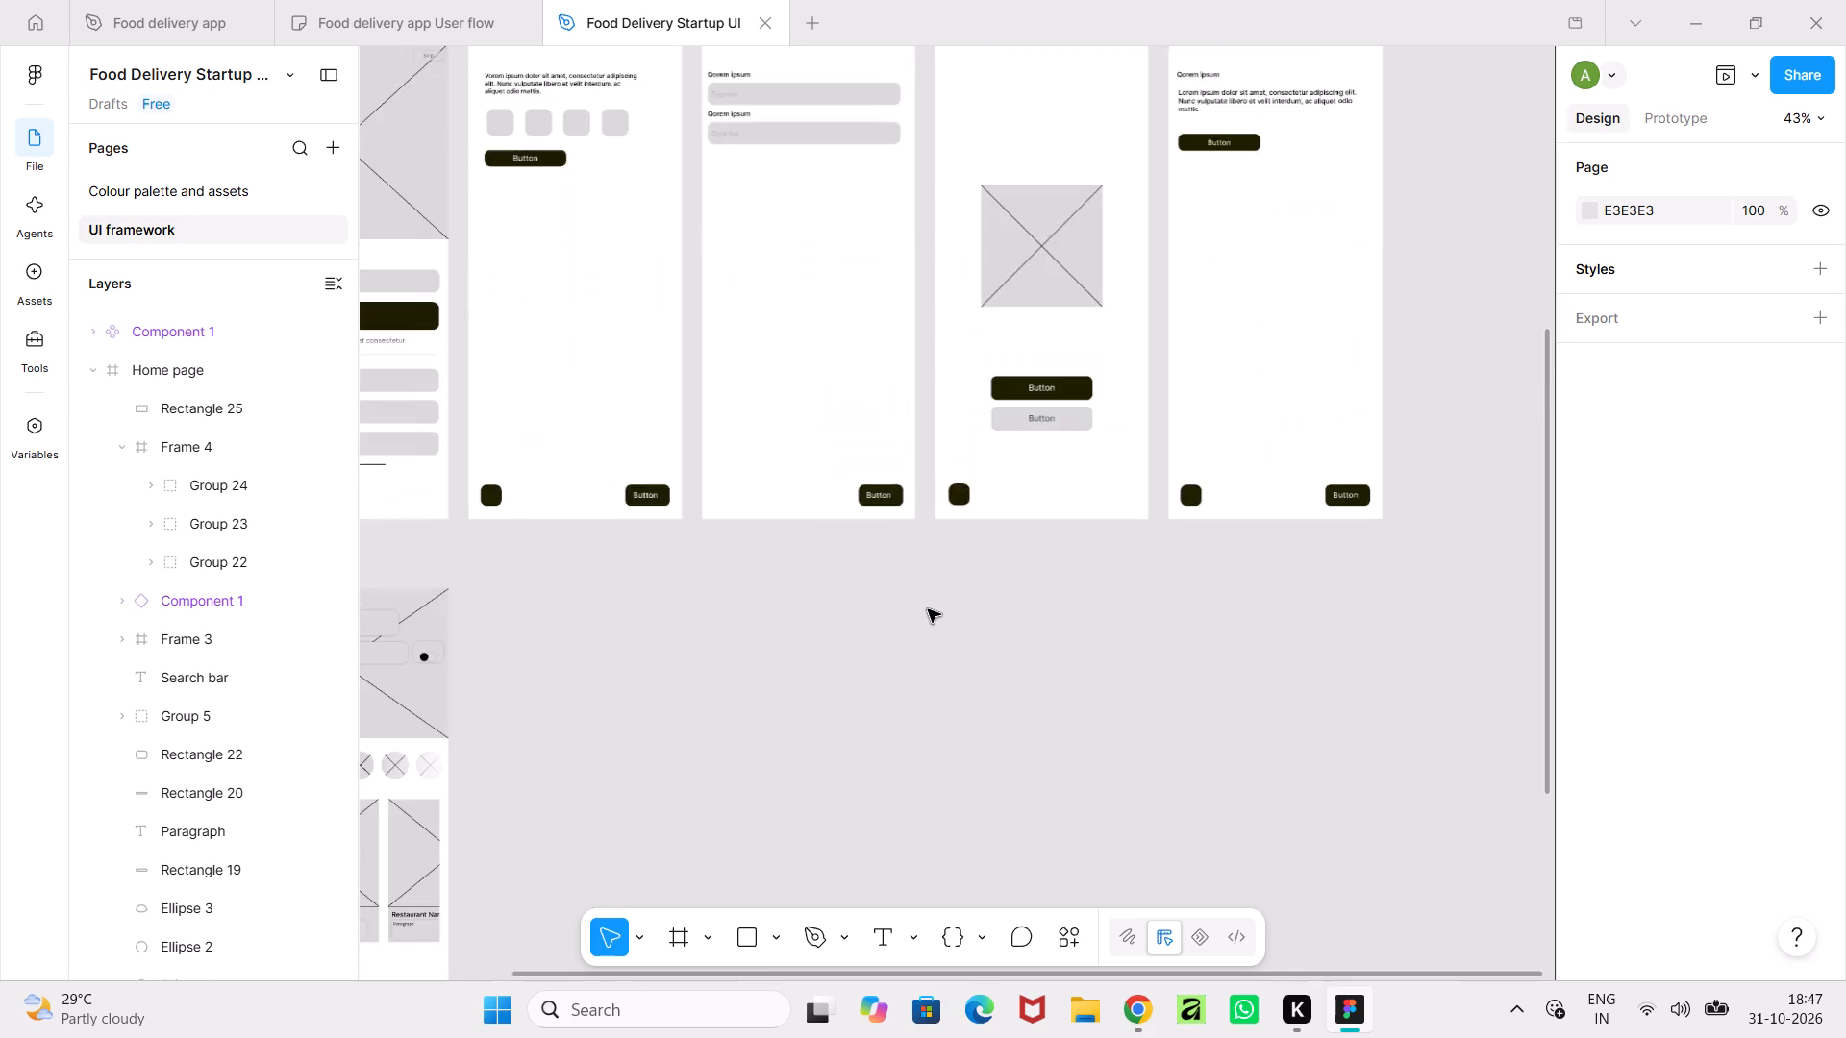
middle_click_drag(928, 609, 947, 738)
scroll(952, 717, "down", 3, "ctrl")
middle_click_drag(952, 717, 1161, 684)
scroll(1161, 684, "down", 4, "ctrl")
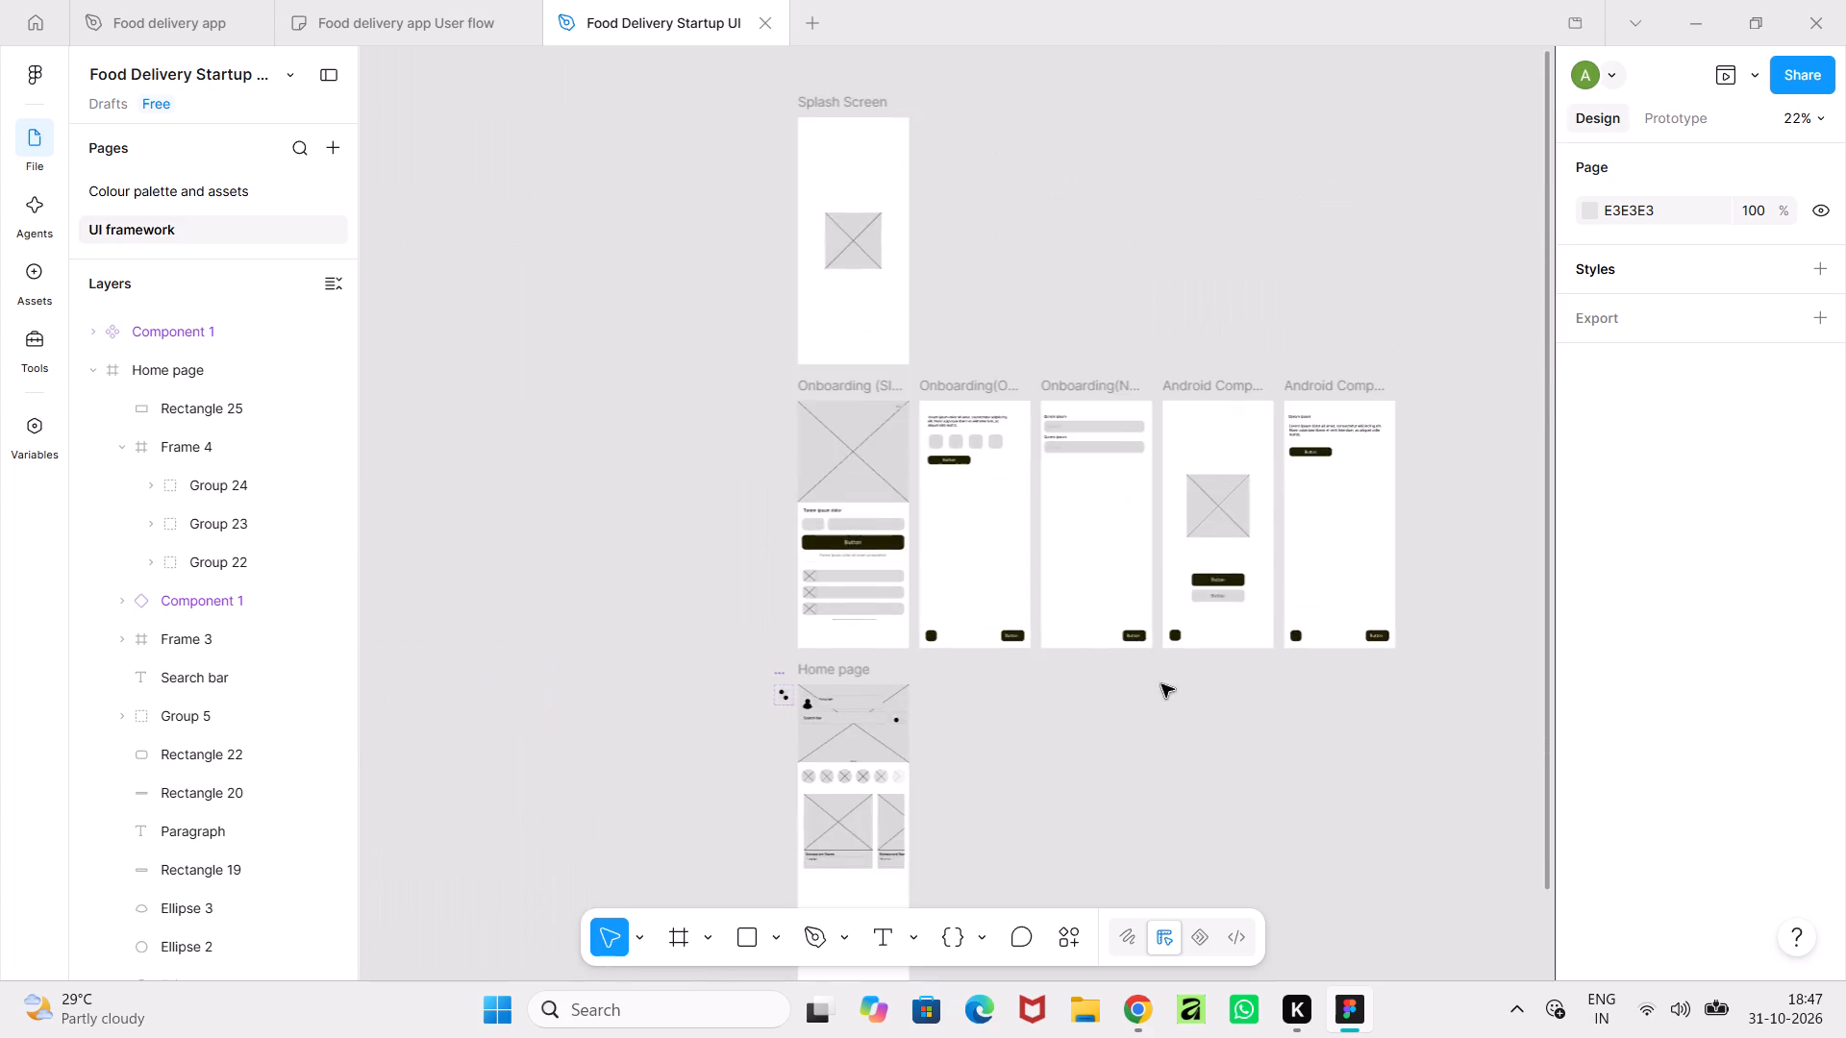
middle_click_drag(1161, 684, 1036, 734, "ctrl")
scroll(1035, 734, "up", 5, "ctrl")
middle_click_drag(1034, 734, 1114, 605, "ctrl")
scroll(1114, 605, "up", 9, "ctrl")
scroll(1117, 604, "down", 19, "ctrl")
middle_click_drag(1117, 604, 1055, 721)
left_click(1024, 759)
scroll(1024, 759, "up", 1)
middle_click_drag(1024, 759, 996, 450)
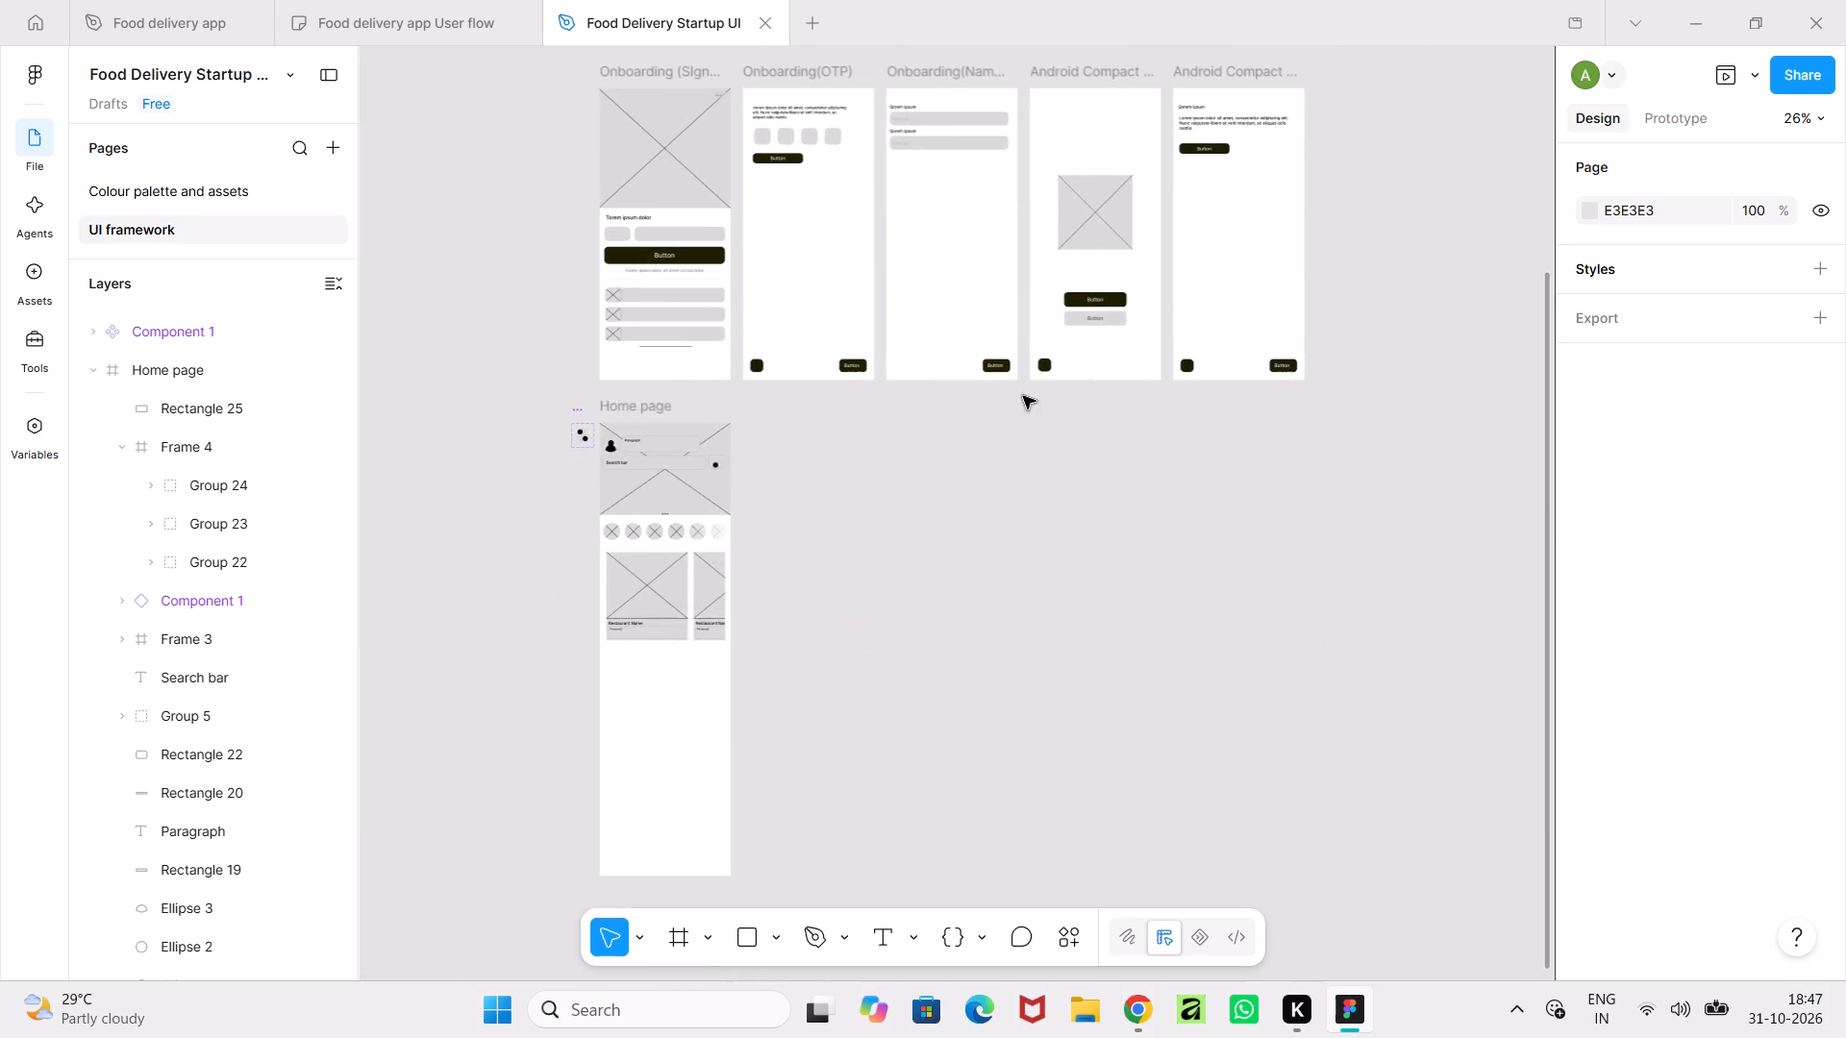
scroll(777, 601, "up", 6, "ctrl")
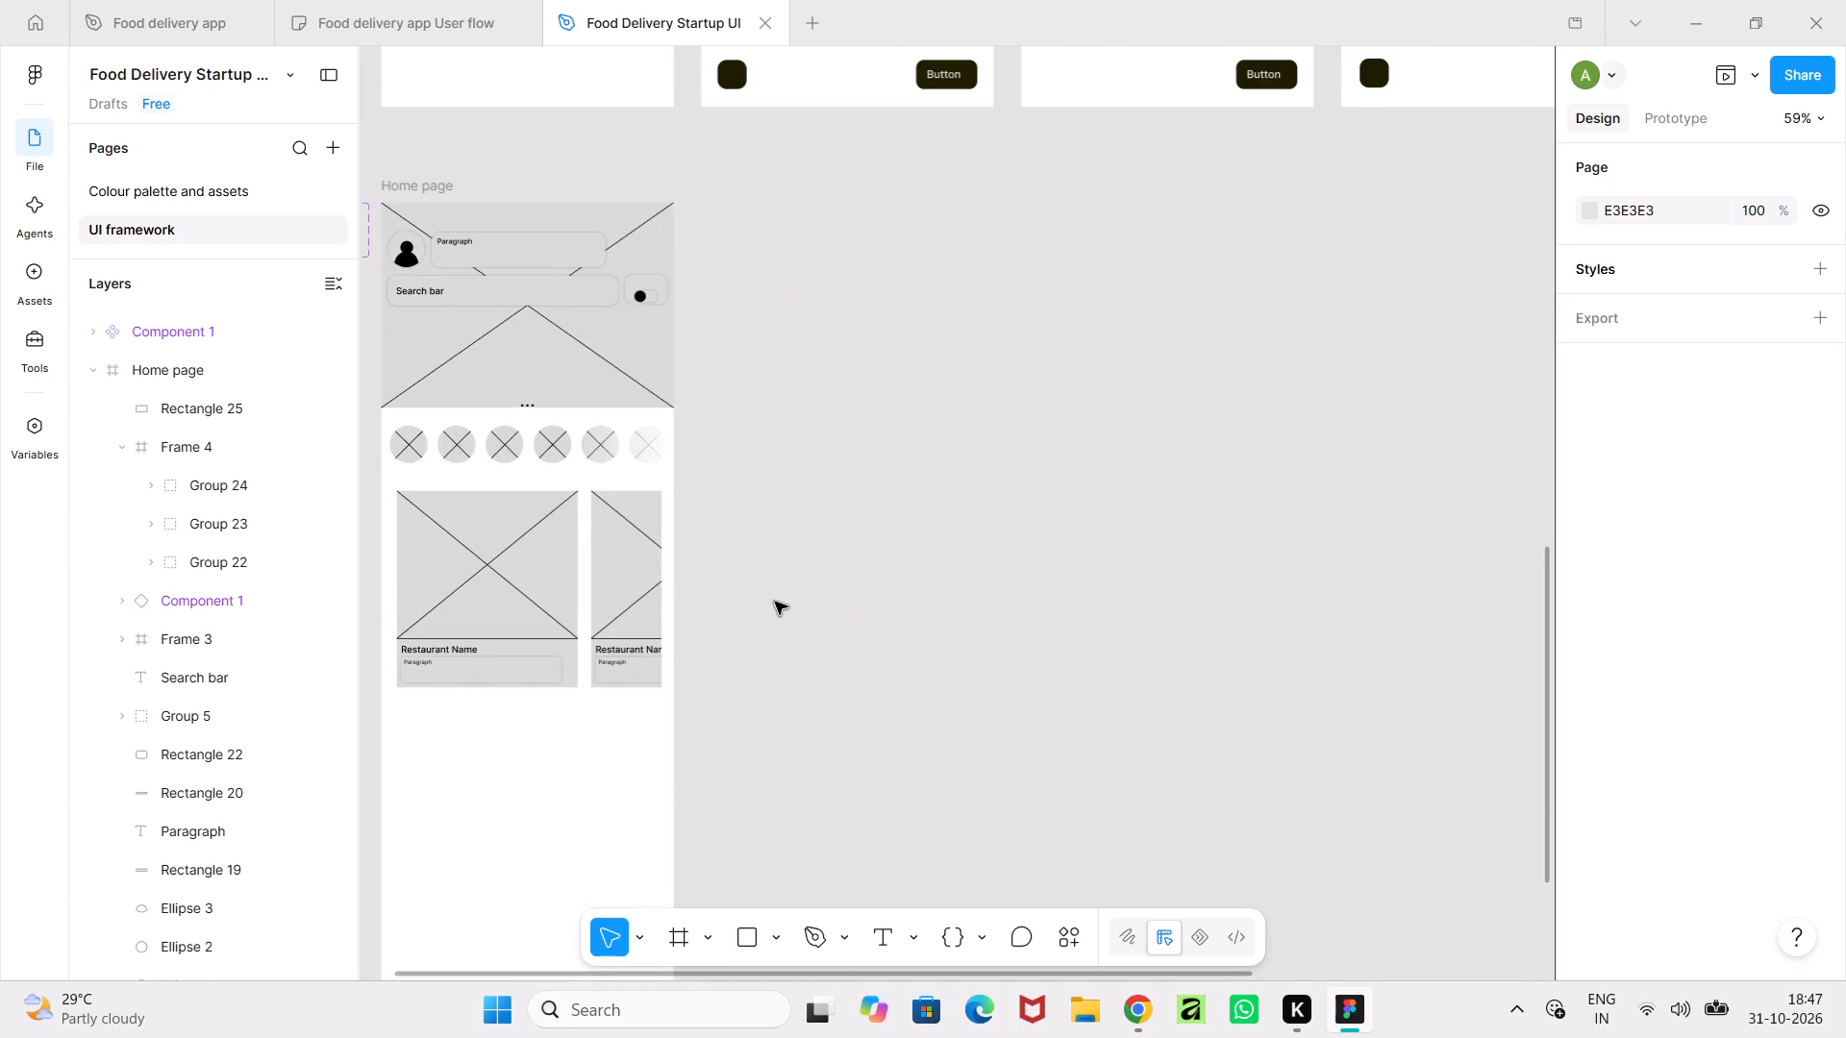
scroll(775, 602, "up", 2, "ctrl")
scroll(775, 602, "down", 2, "ctrl")
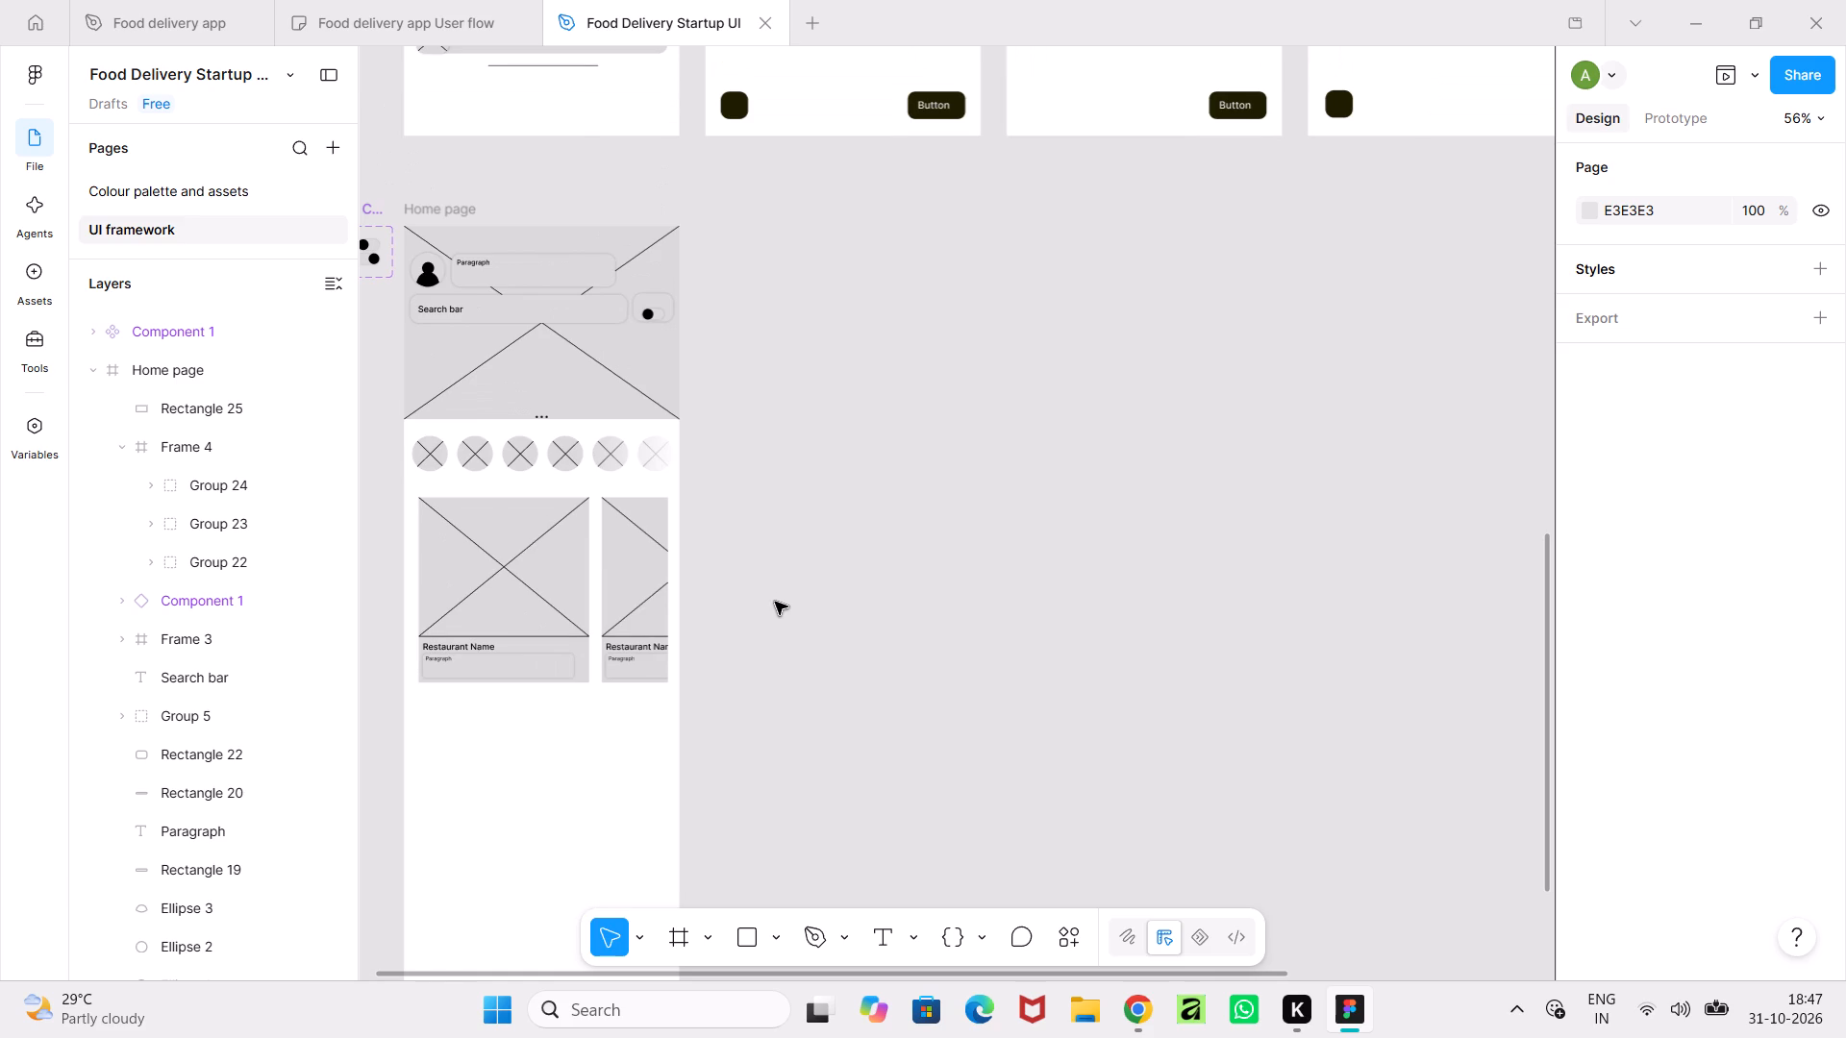
scroll(775, 602, "down", 9, "ctrl")
middle_click_drag(775, 602, 725, 796)
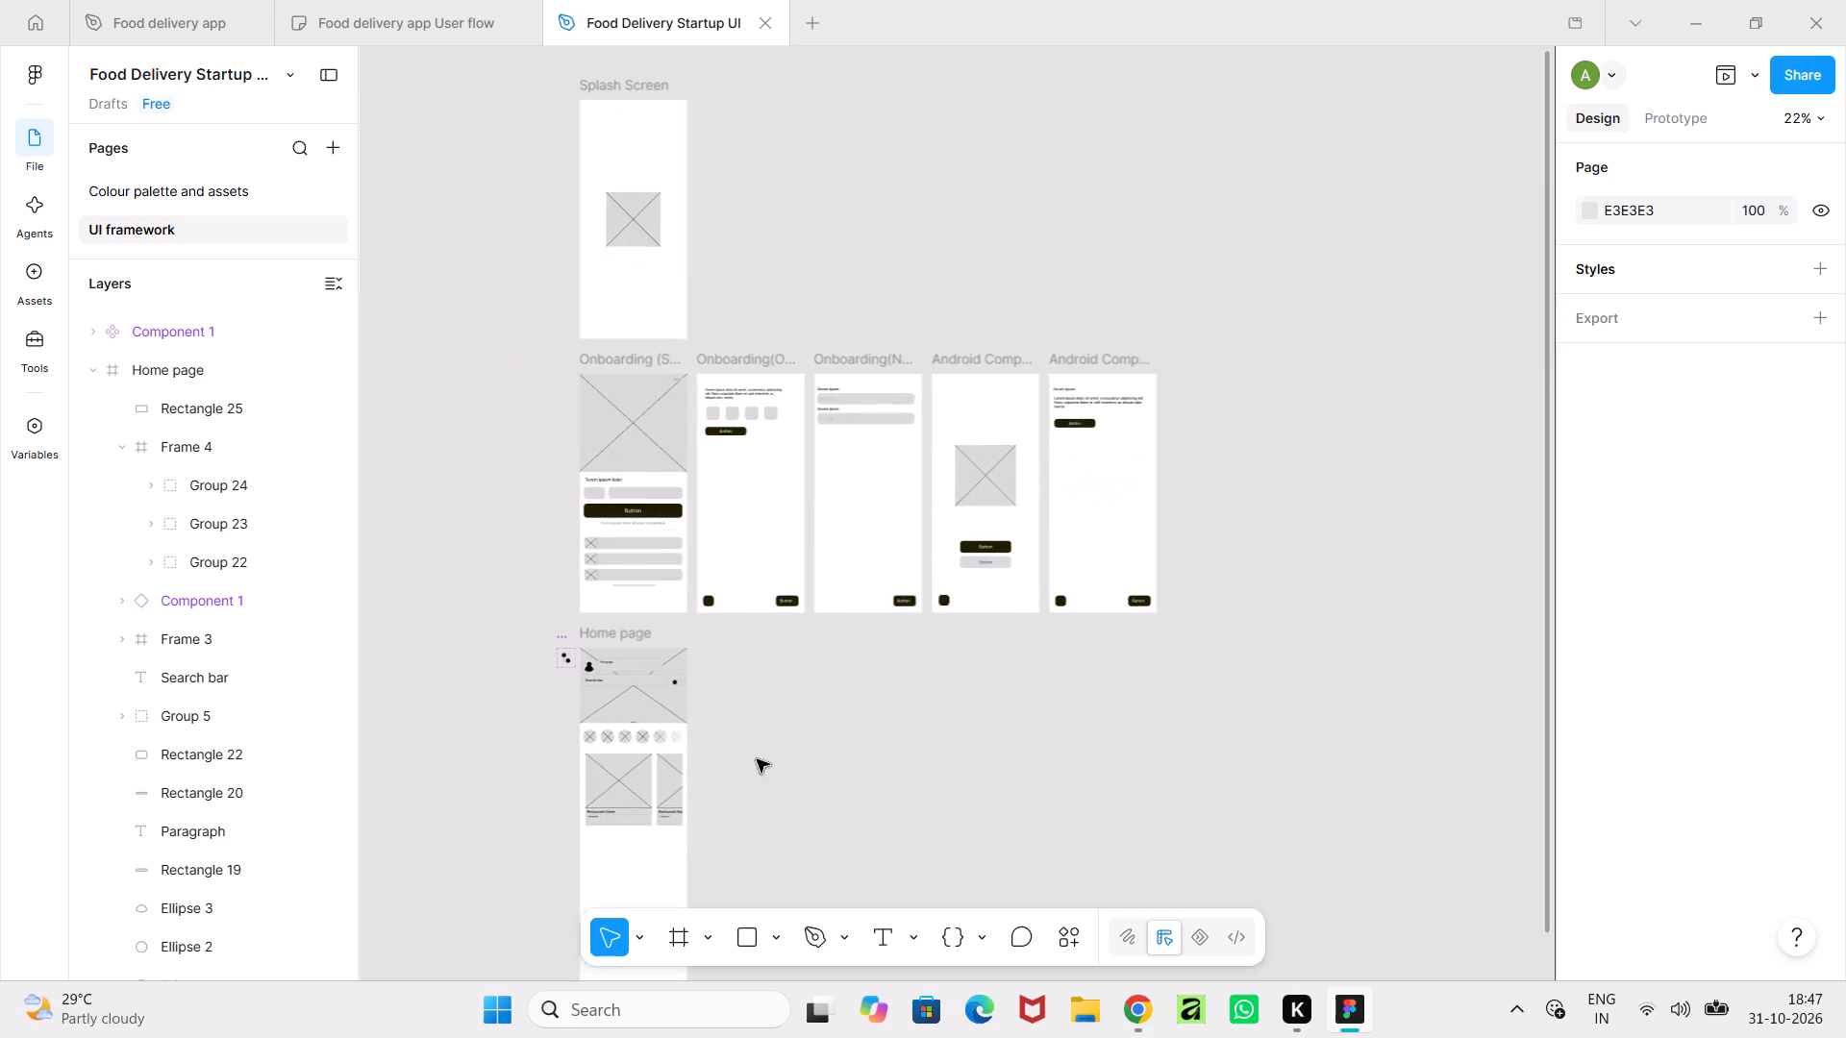
scroll(757, 759, "down", 1, "ctrl")
scroll(902, 663, "up", 10, "ctrl")
middle_click_drag(843, 687, 1312, 591)
scroll(1021, 717, "down", 4, "ctrl")
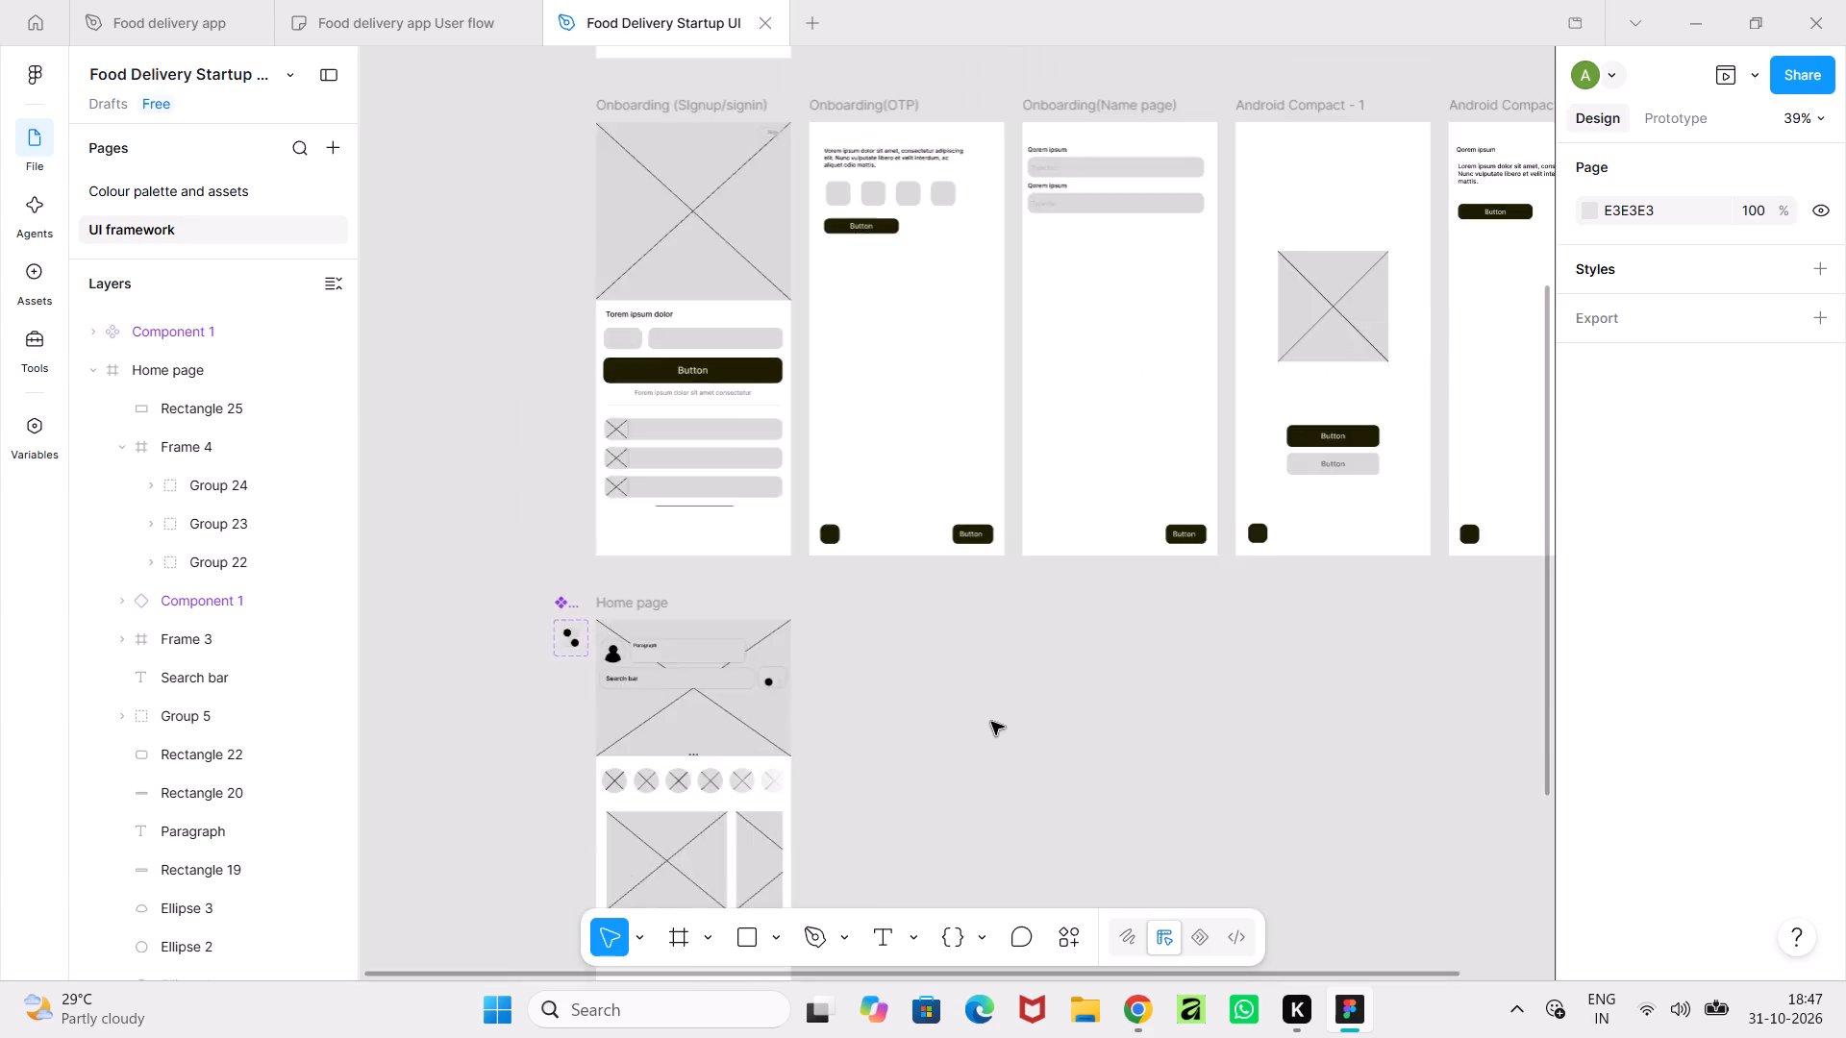
scroll(991, 722, "down", 4, "ctrl")
middle_click_drag(952, 746, 1131, 418, "ctrl")
scroll(878, 523, "up", 5, "ctrl")
middle_click_drag(1271, 775, 1011, 876)
scroll(1063, 783, "up", 5, "ctrl")
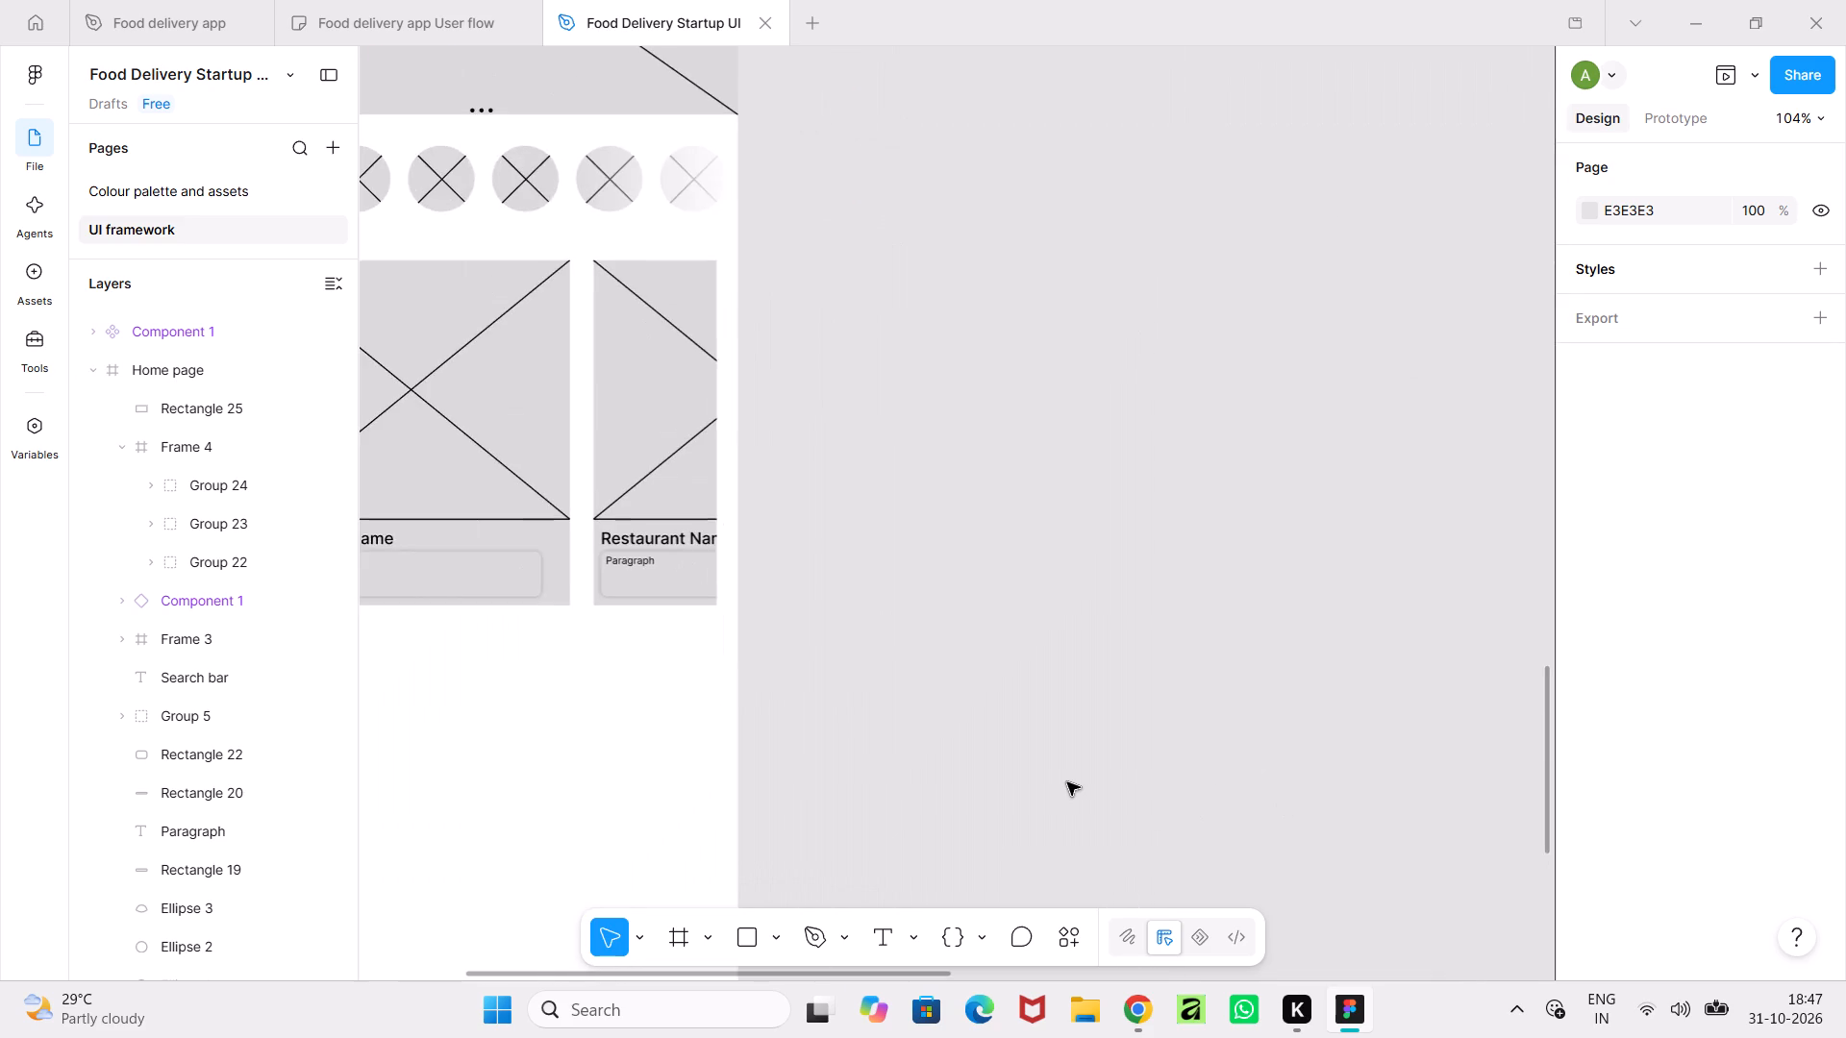
scroll(1067, 782, "down", 10, "ctrl")
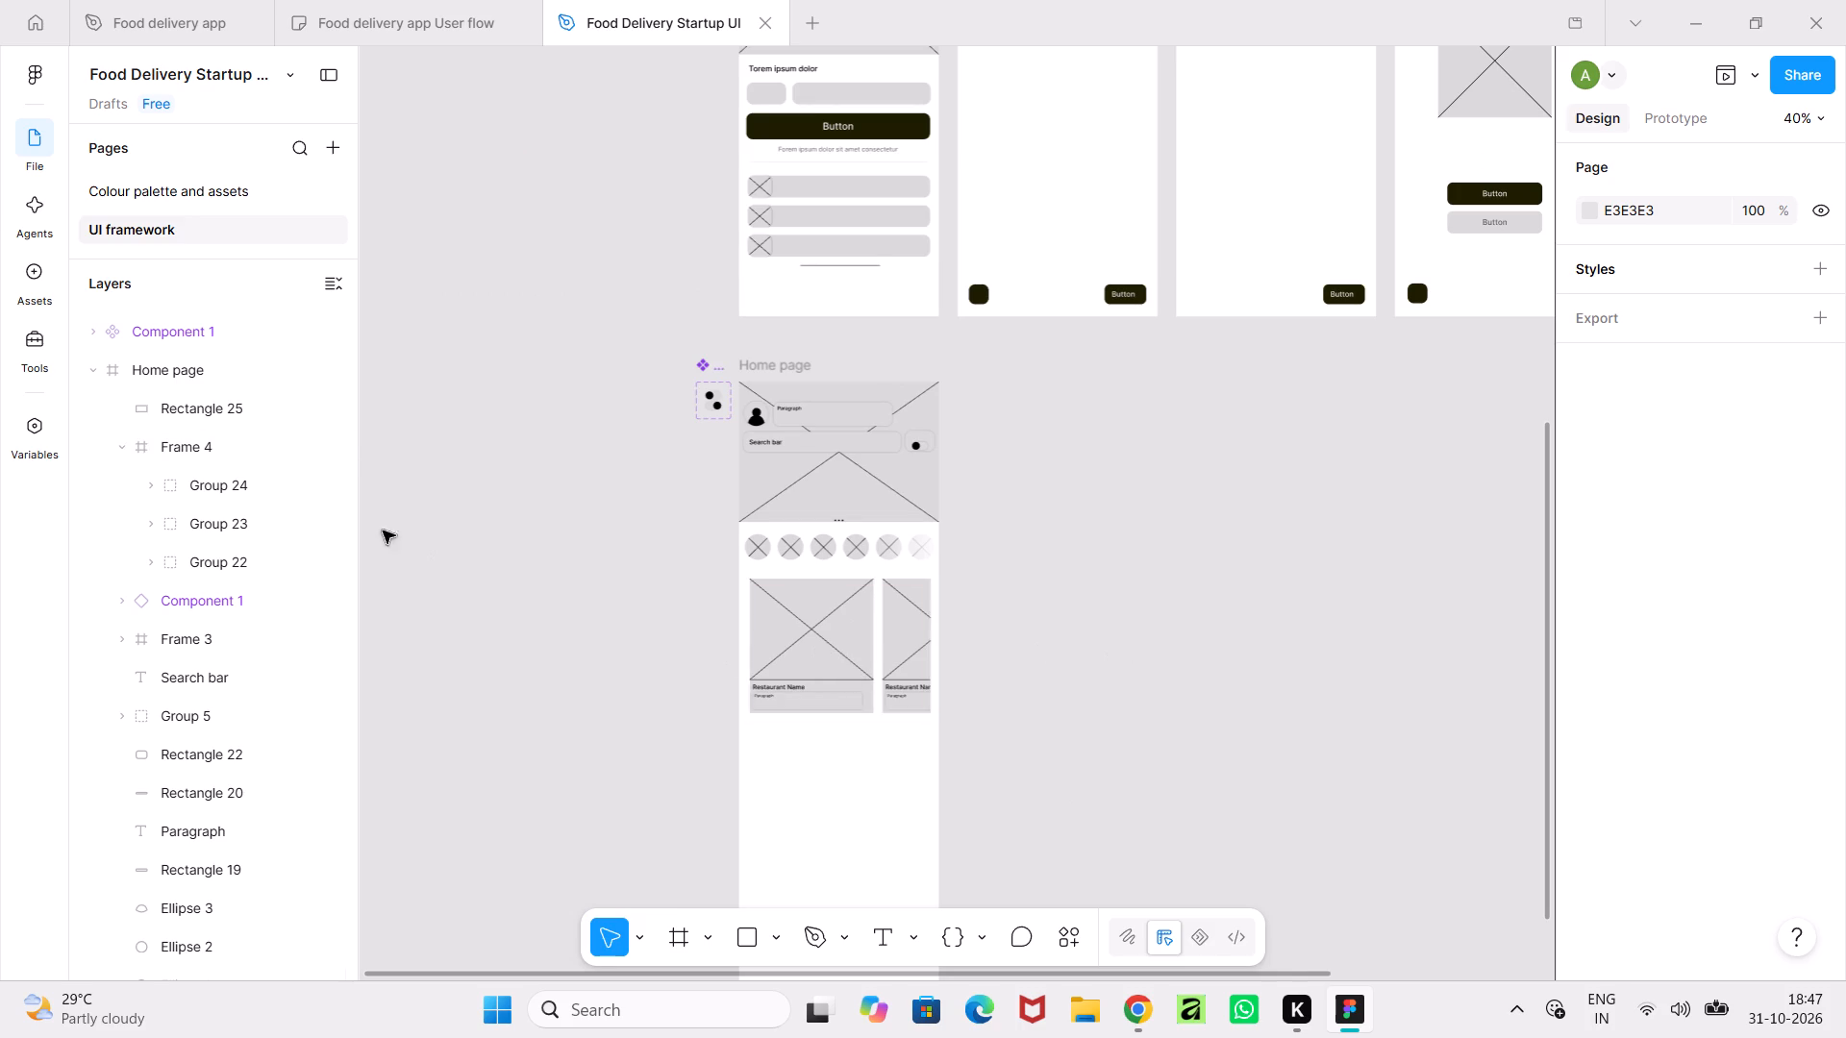
Collapse the Home page, Android Compact - 2 and Android Compact - 1 frames in the layer list.
left_click(91, 371)
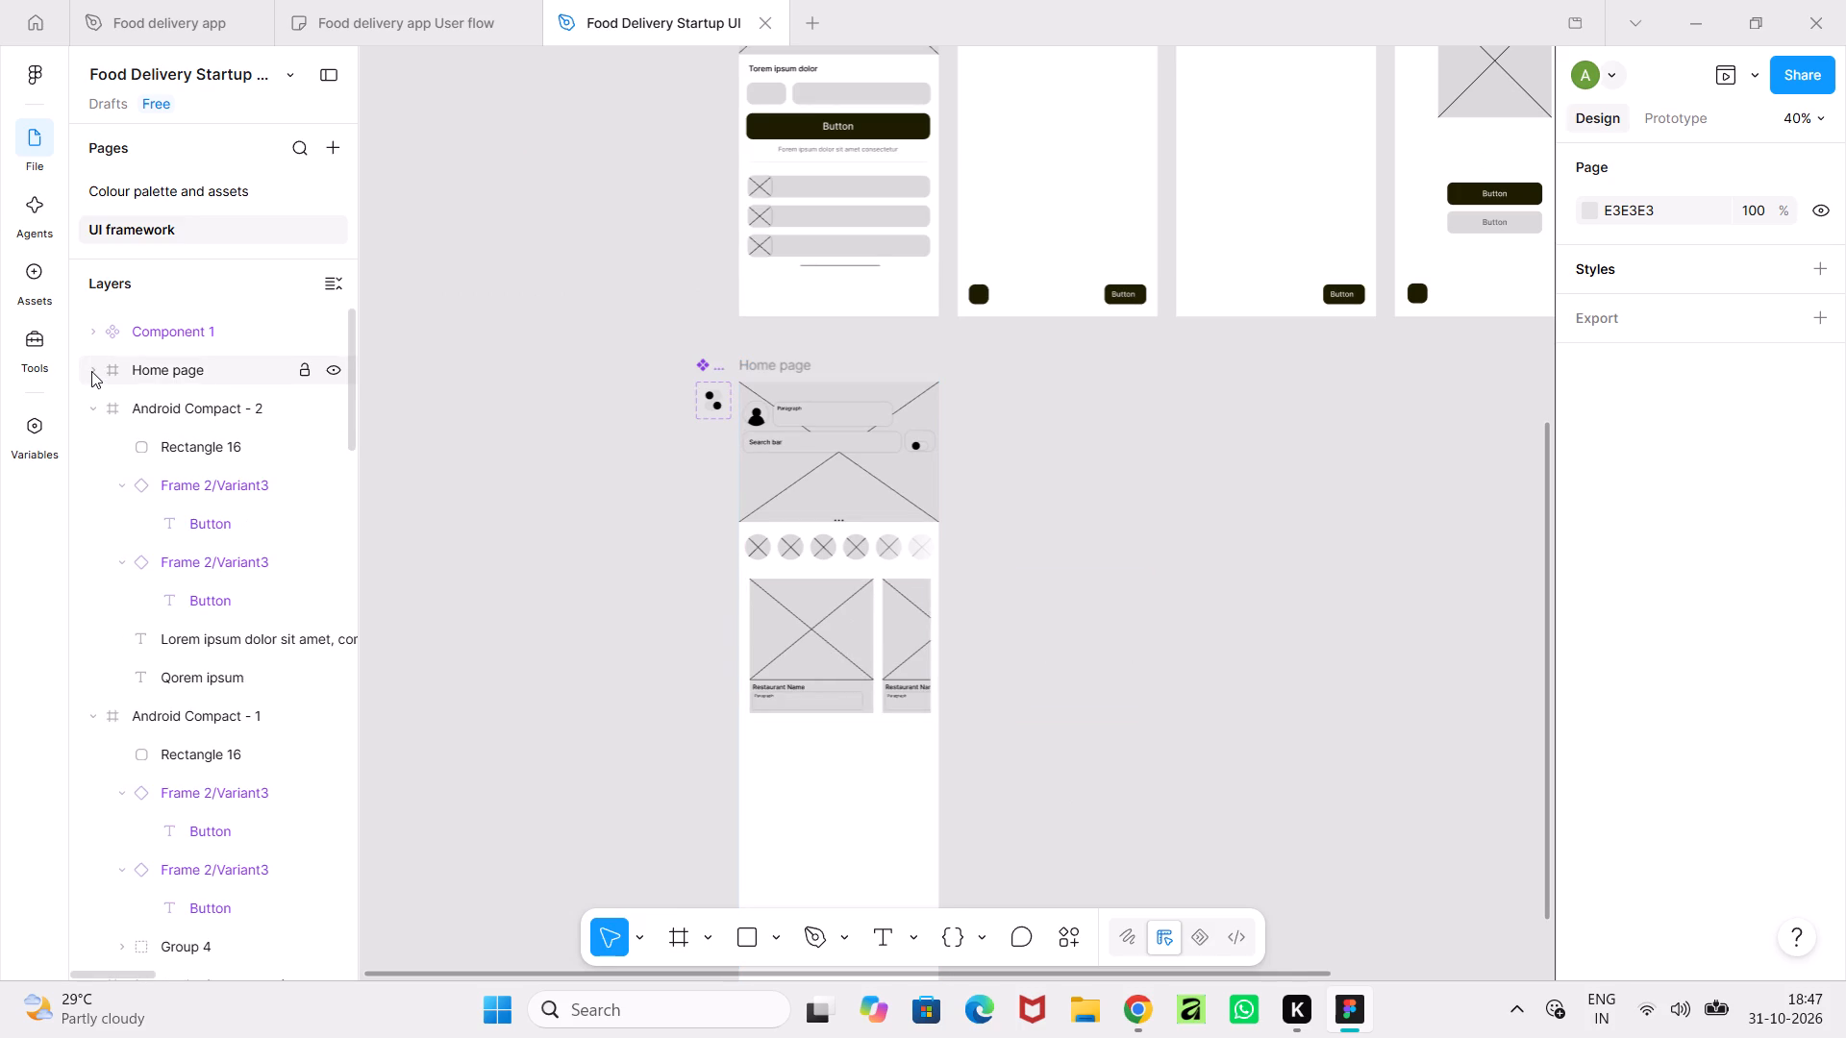
left_click(87, 410)
left_click(88, 441)
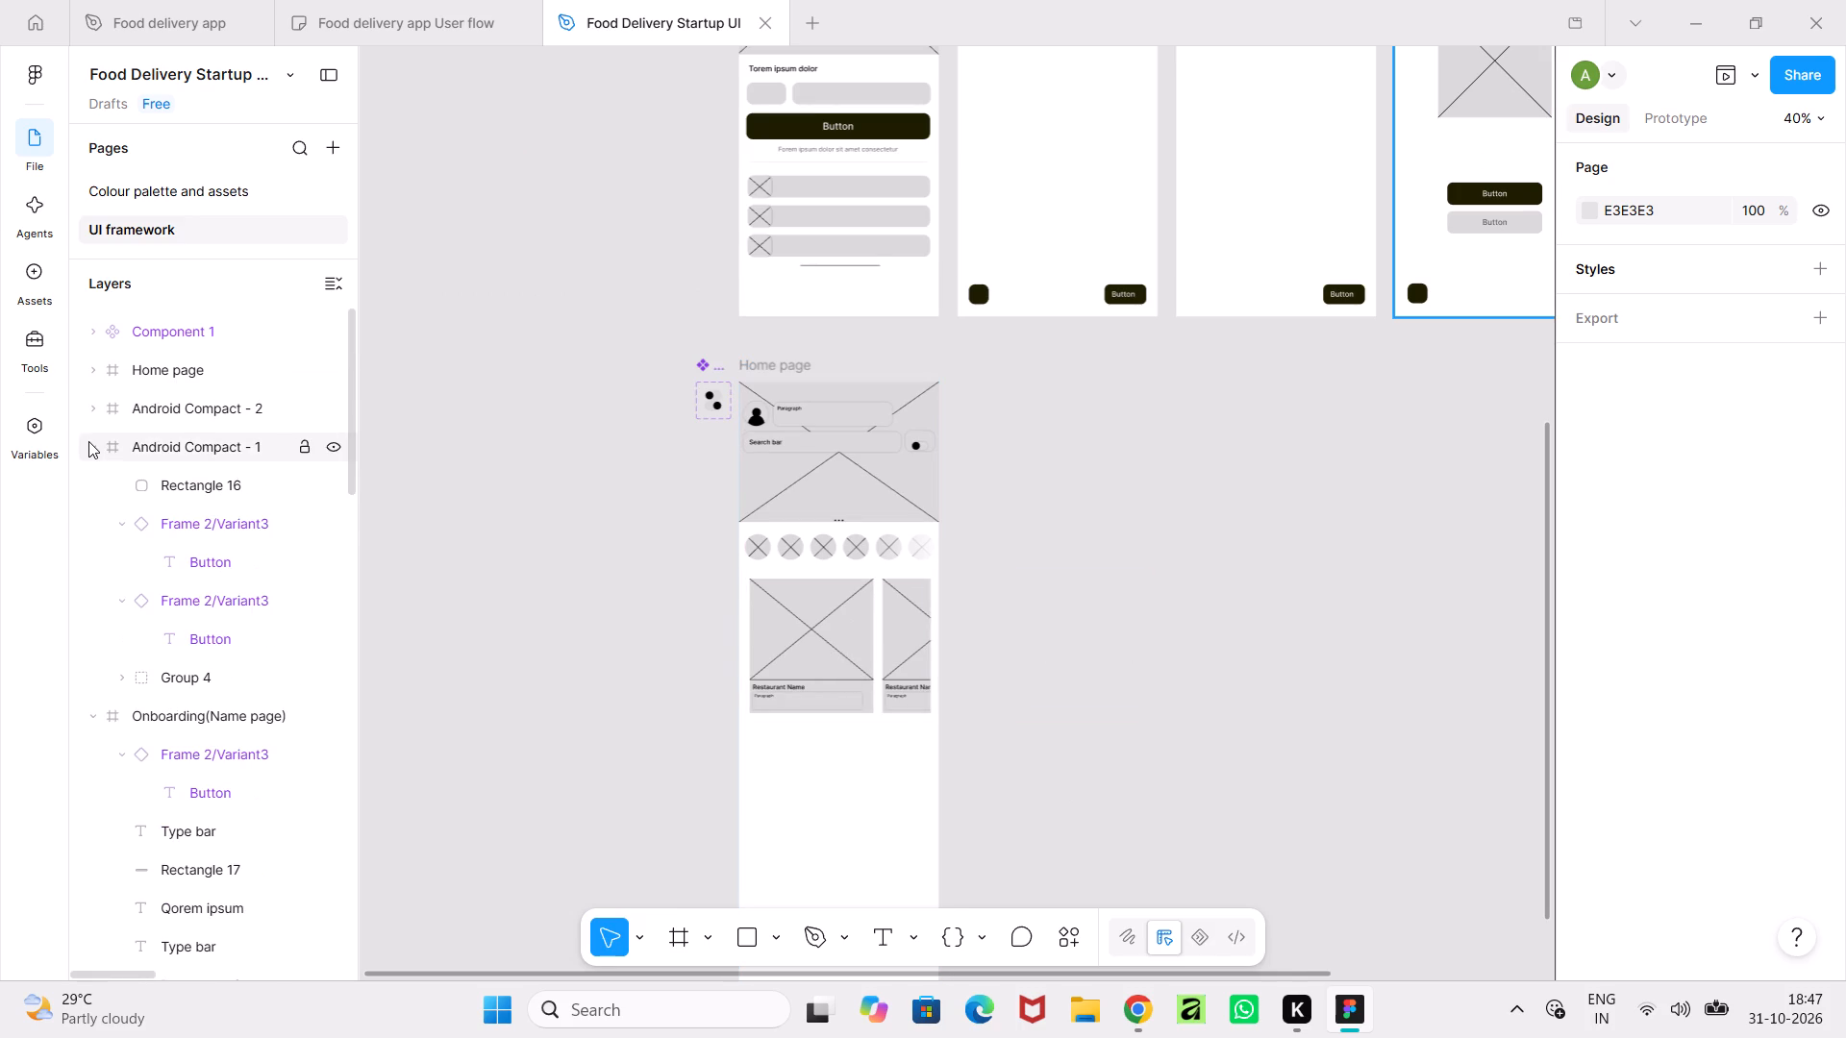
Rename the Android Compact - 1 frame as Onboarding(Address page).
middle_click_drag(1106, 543, 772, 1037)
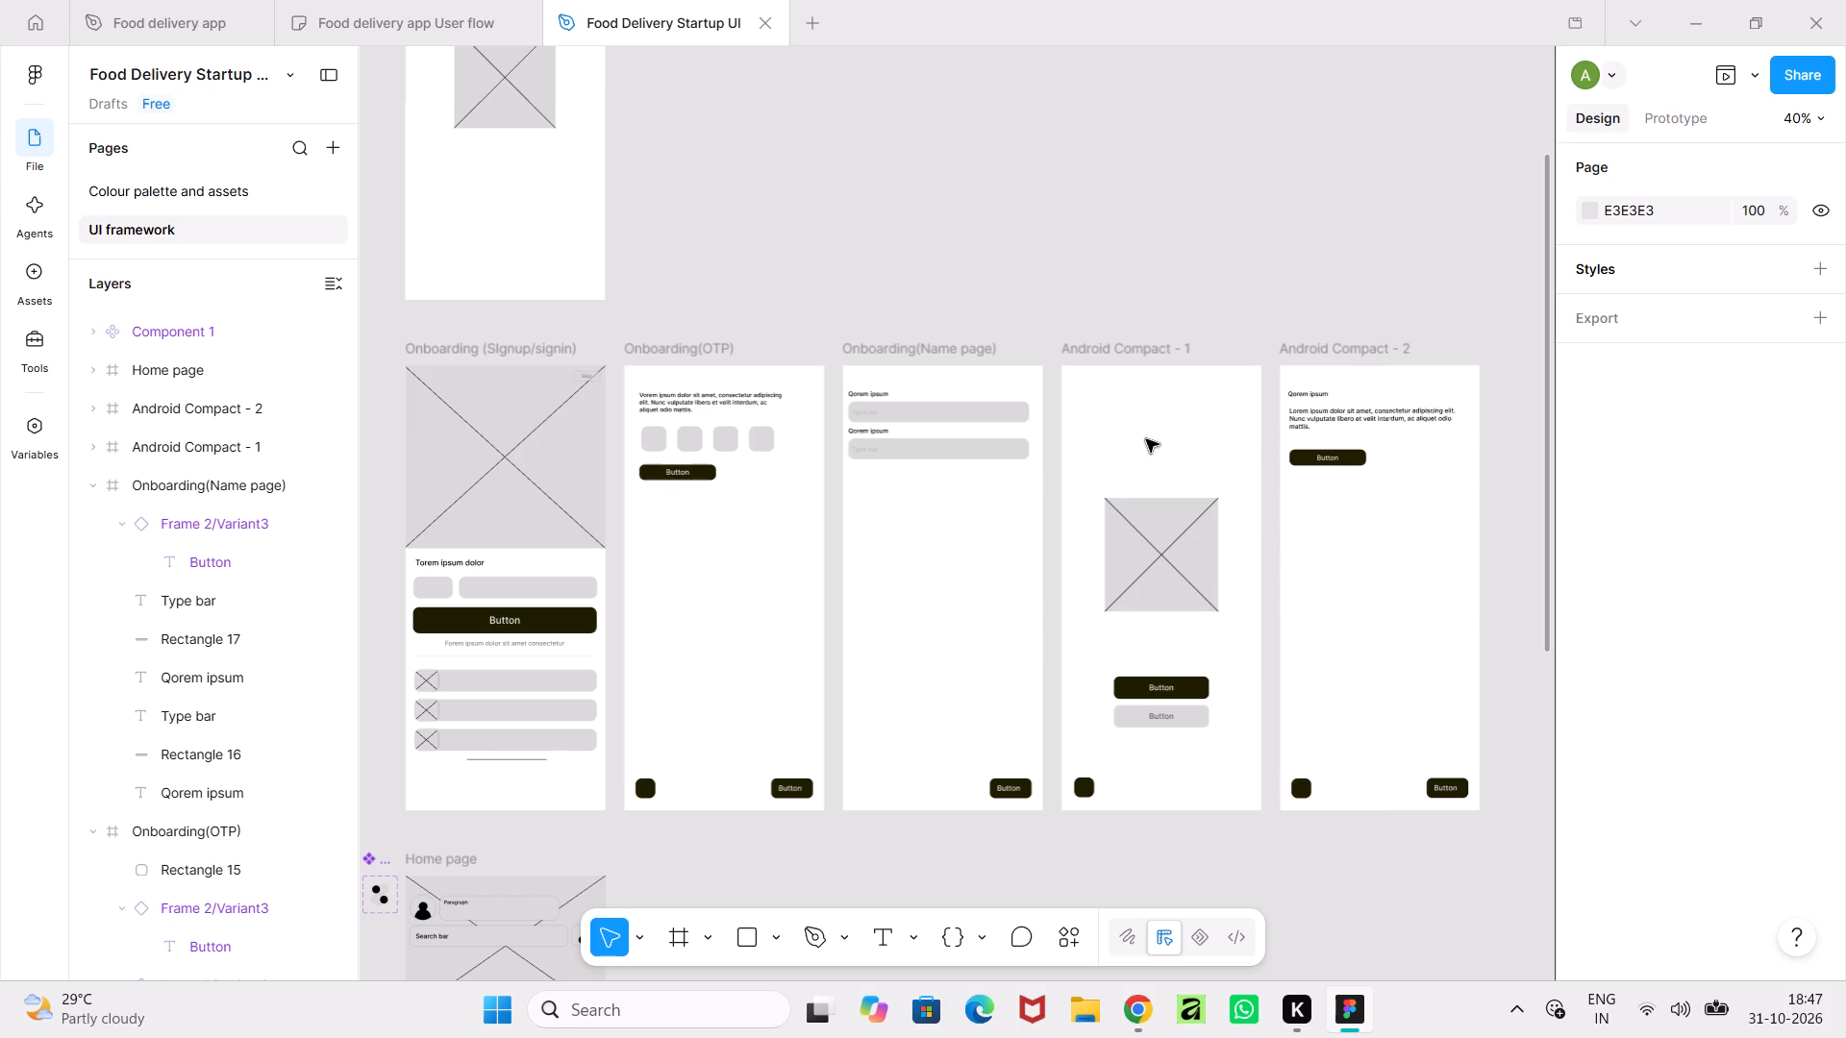
scroll(1156, 402, "down", 1, "ctrl")
scroll(1157, 402, "up", 5, "ctrl")
double_click(1086, 328)
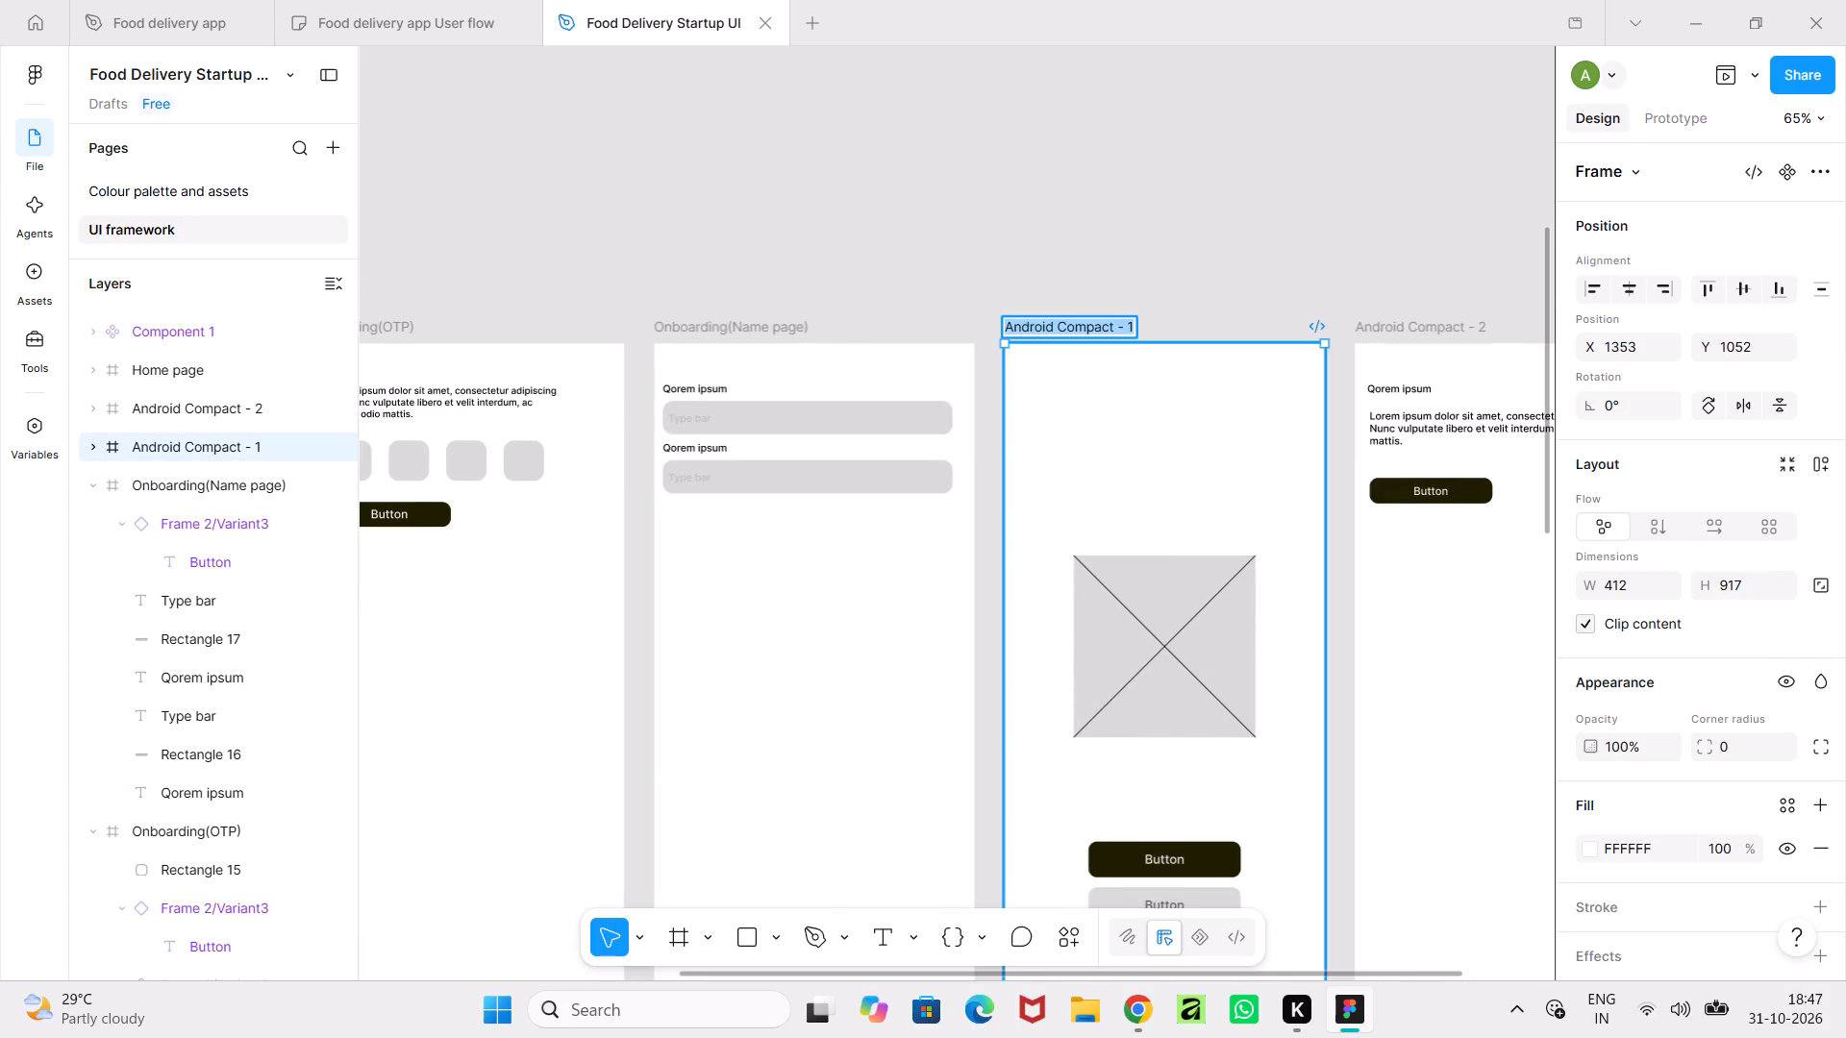
type("On")
type("boarding")
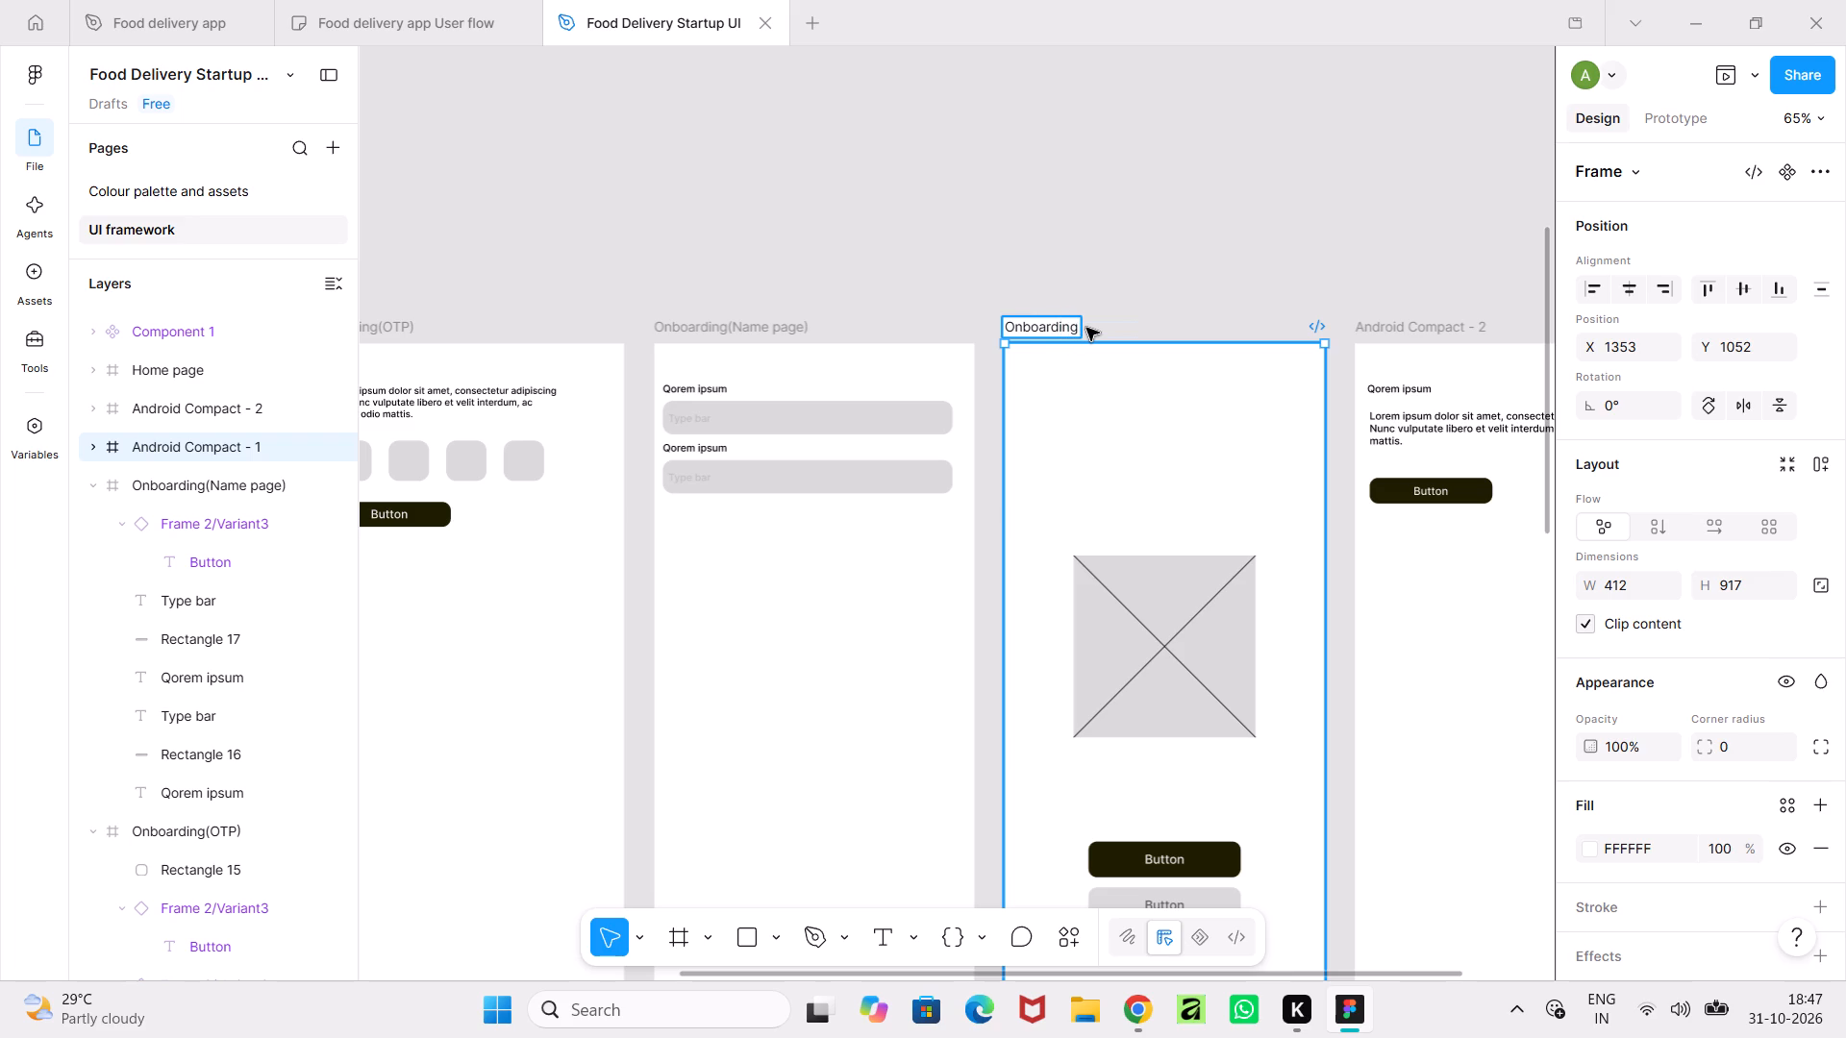
key("shift+parenleft")
key("shift+a")
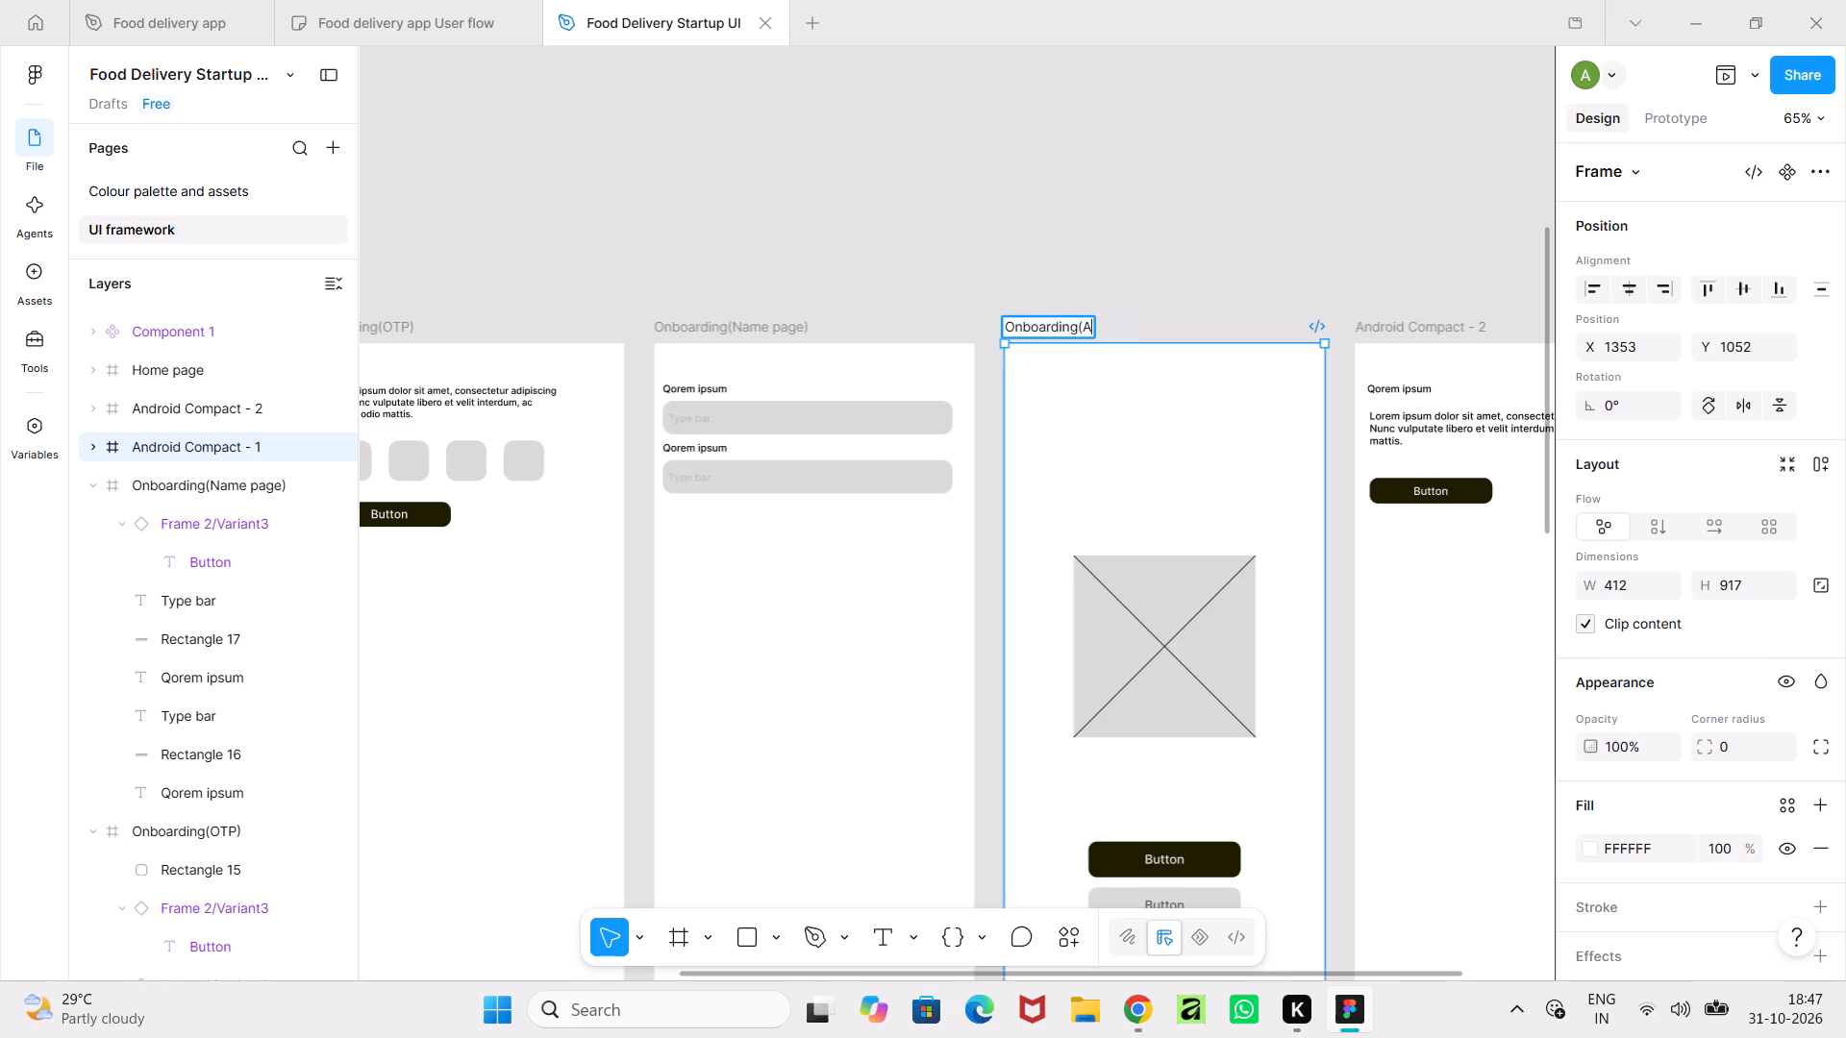
type("ddress")
key("space")
key("a")
key("BackSpace")
type("page")
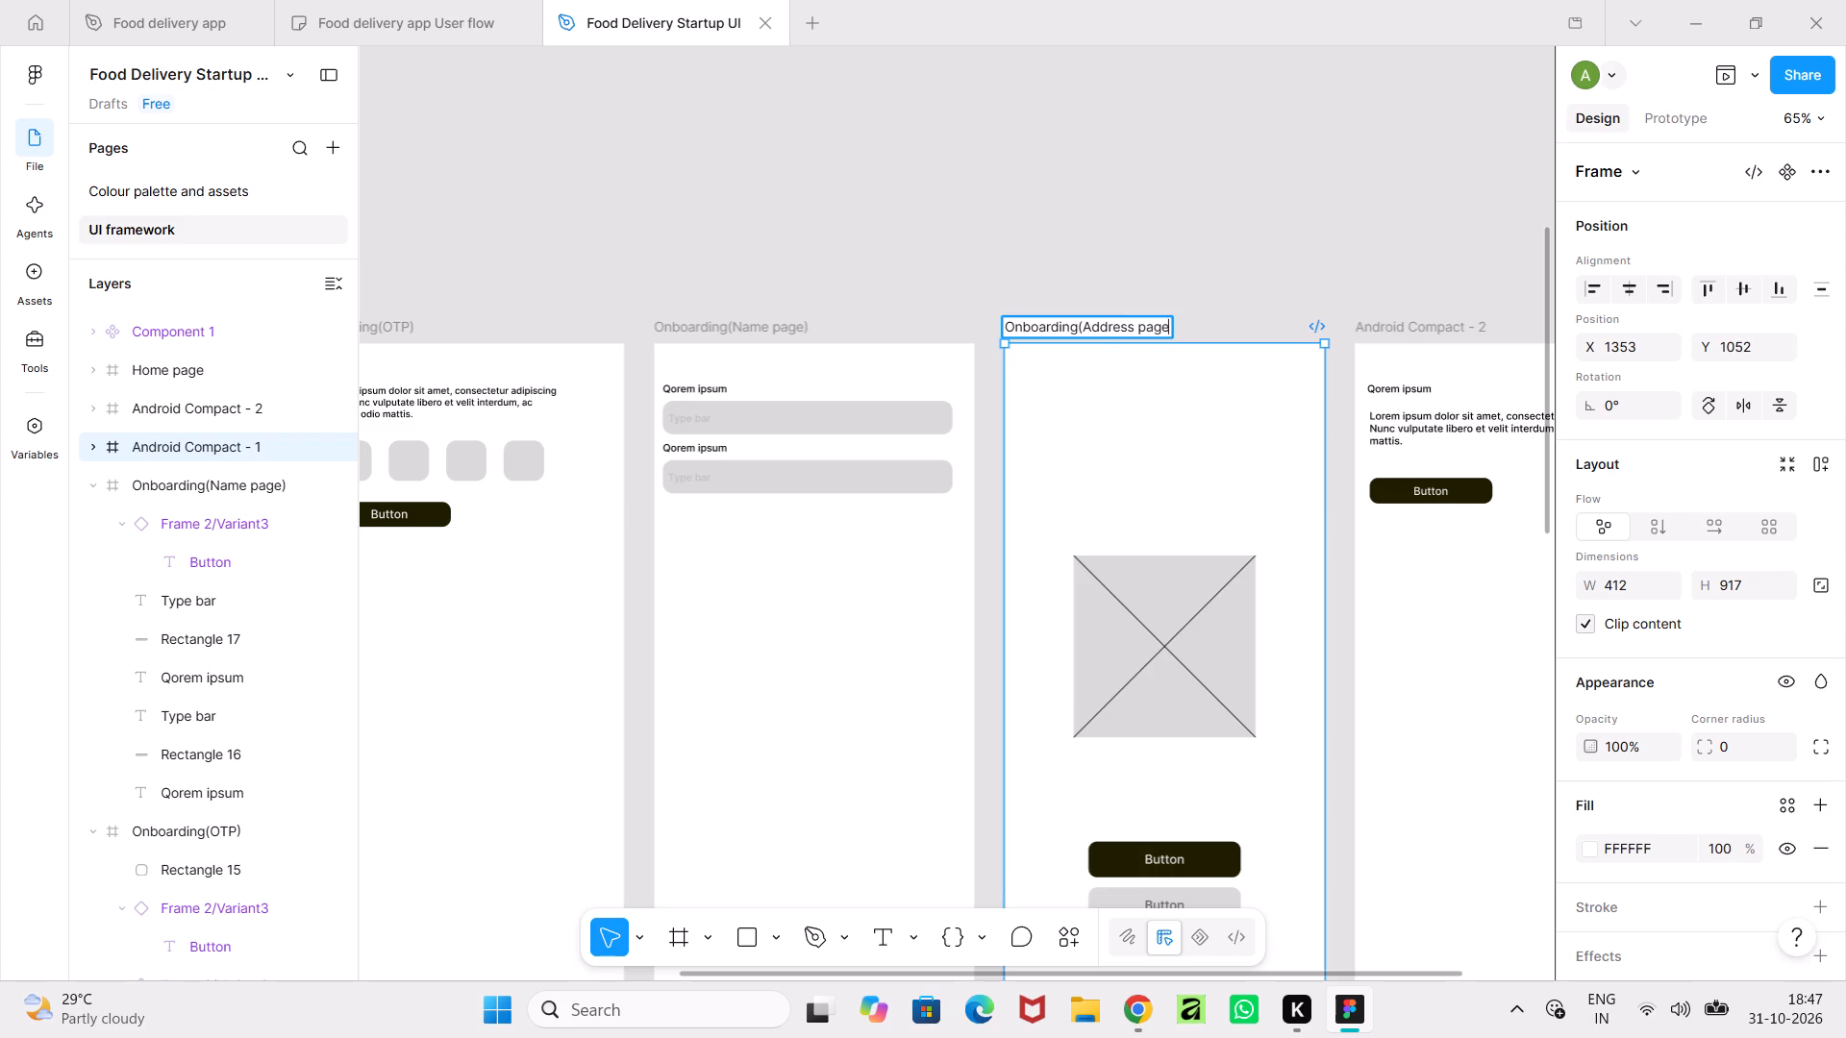
key("shift+parenright")
Rename the Android Compact - 2 frame as Onboarding(Save address page) and clear the selection.
double_click(1418, 325)
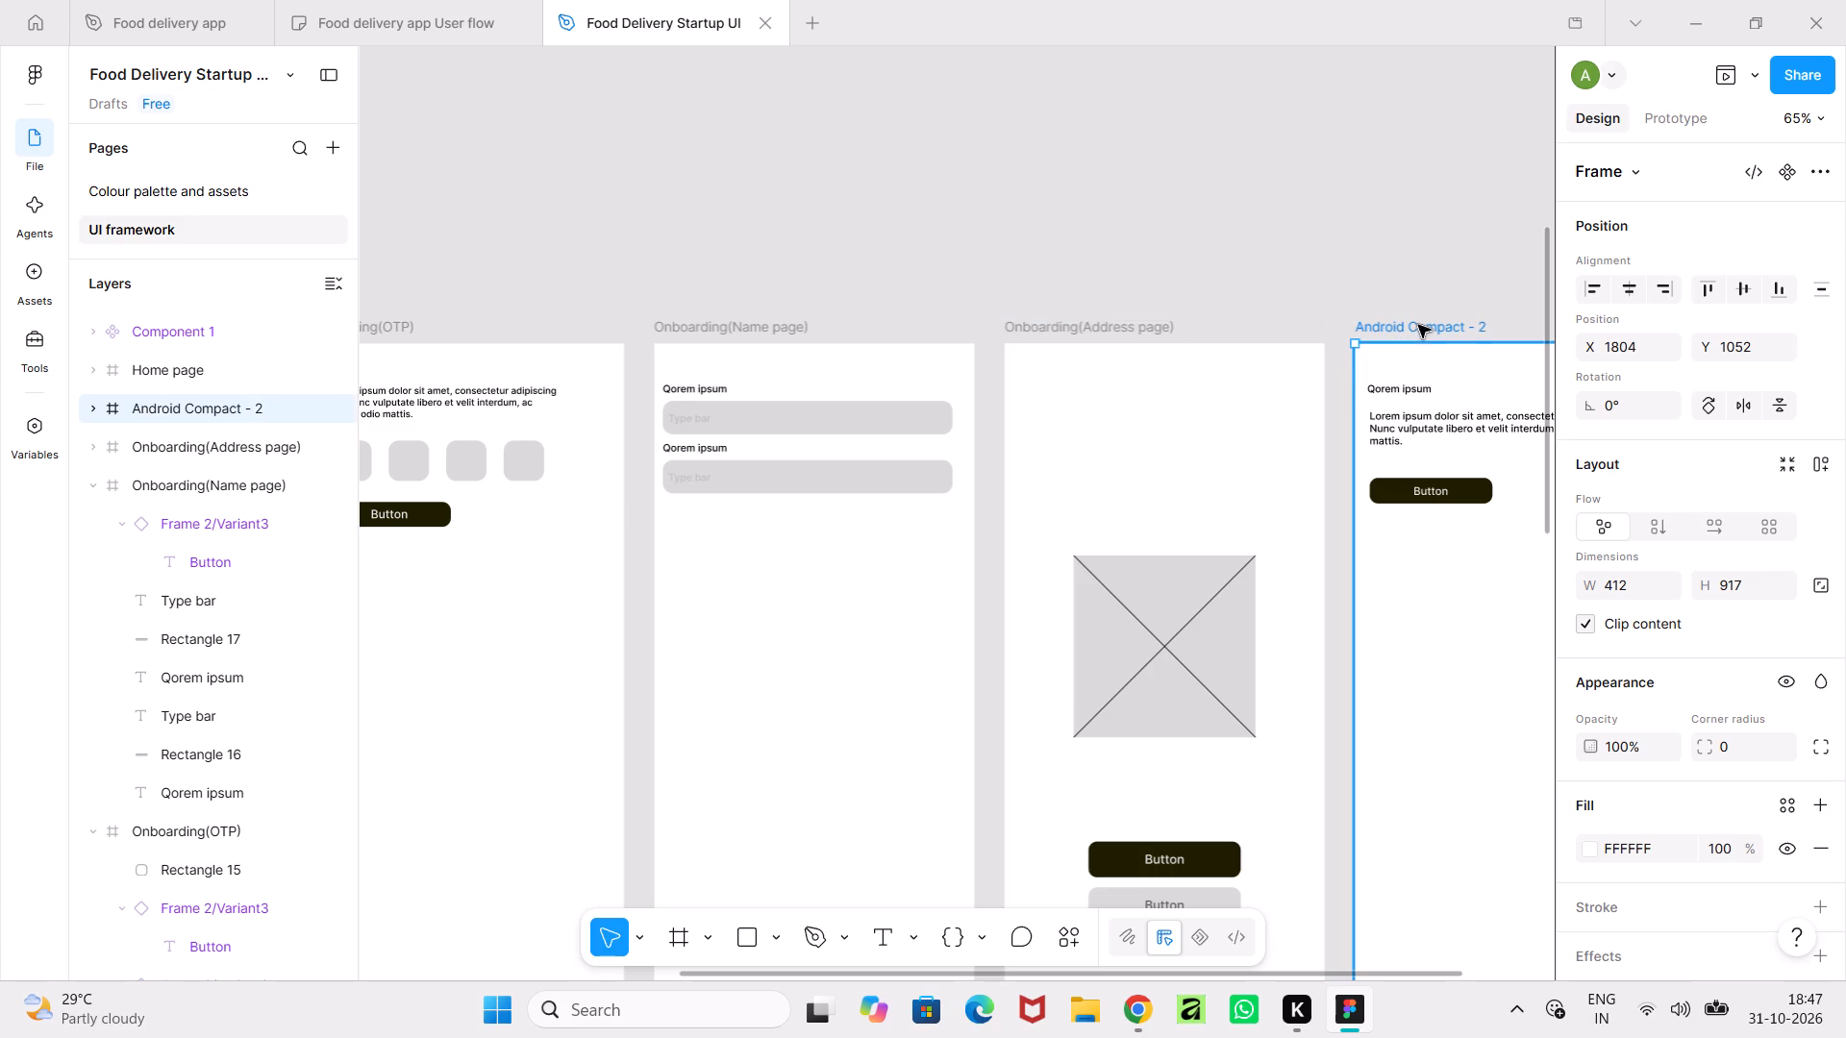
type("On bo")
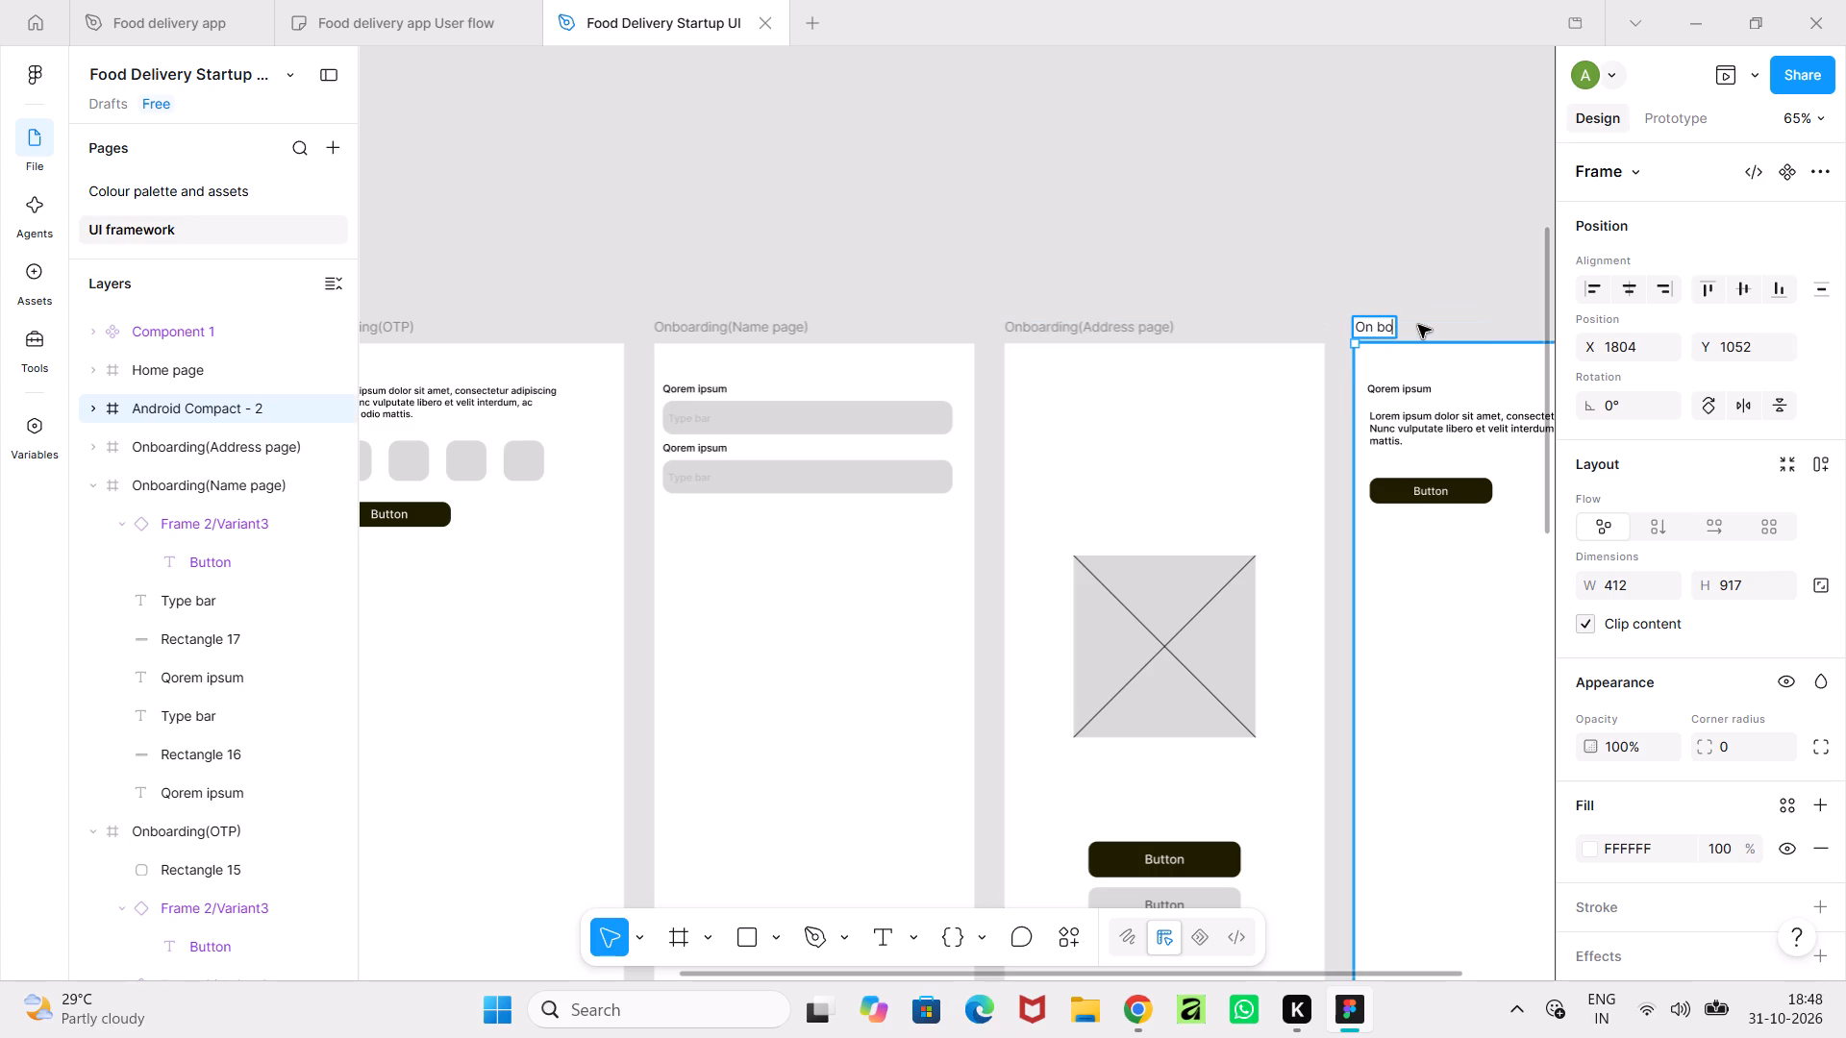
key("BackSpace")
key("BackSpace")
key("BackSpace")
type("boarding")
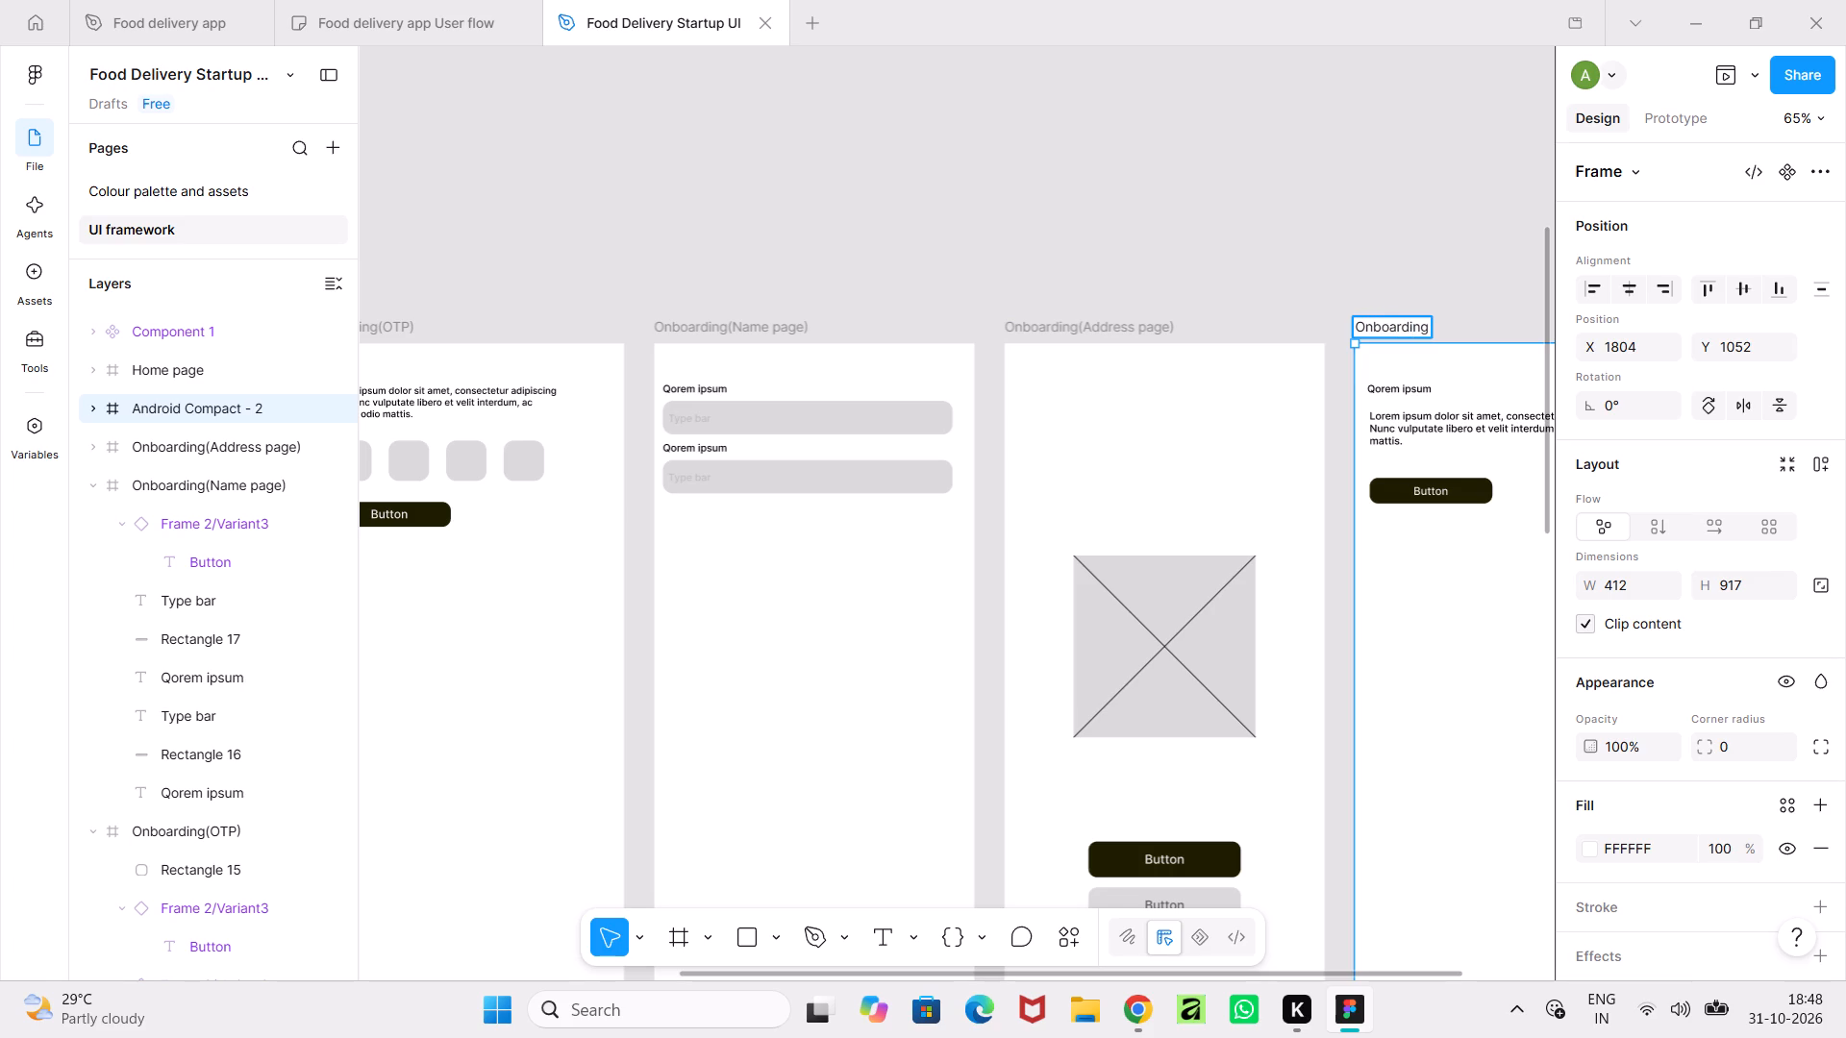
key("shift+parenleft")
type("Save address page")
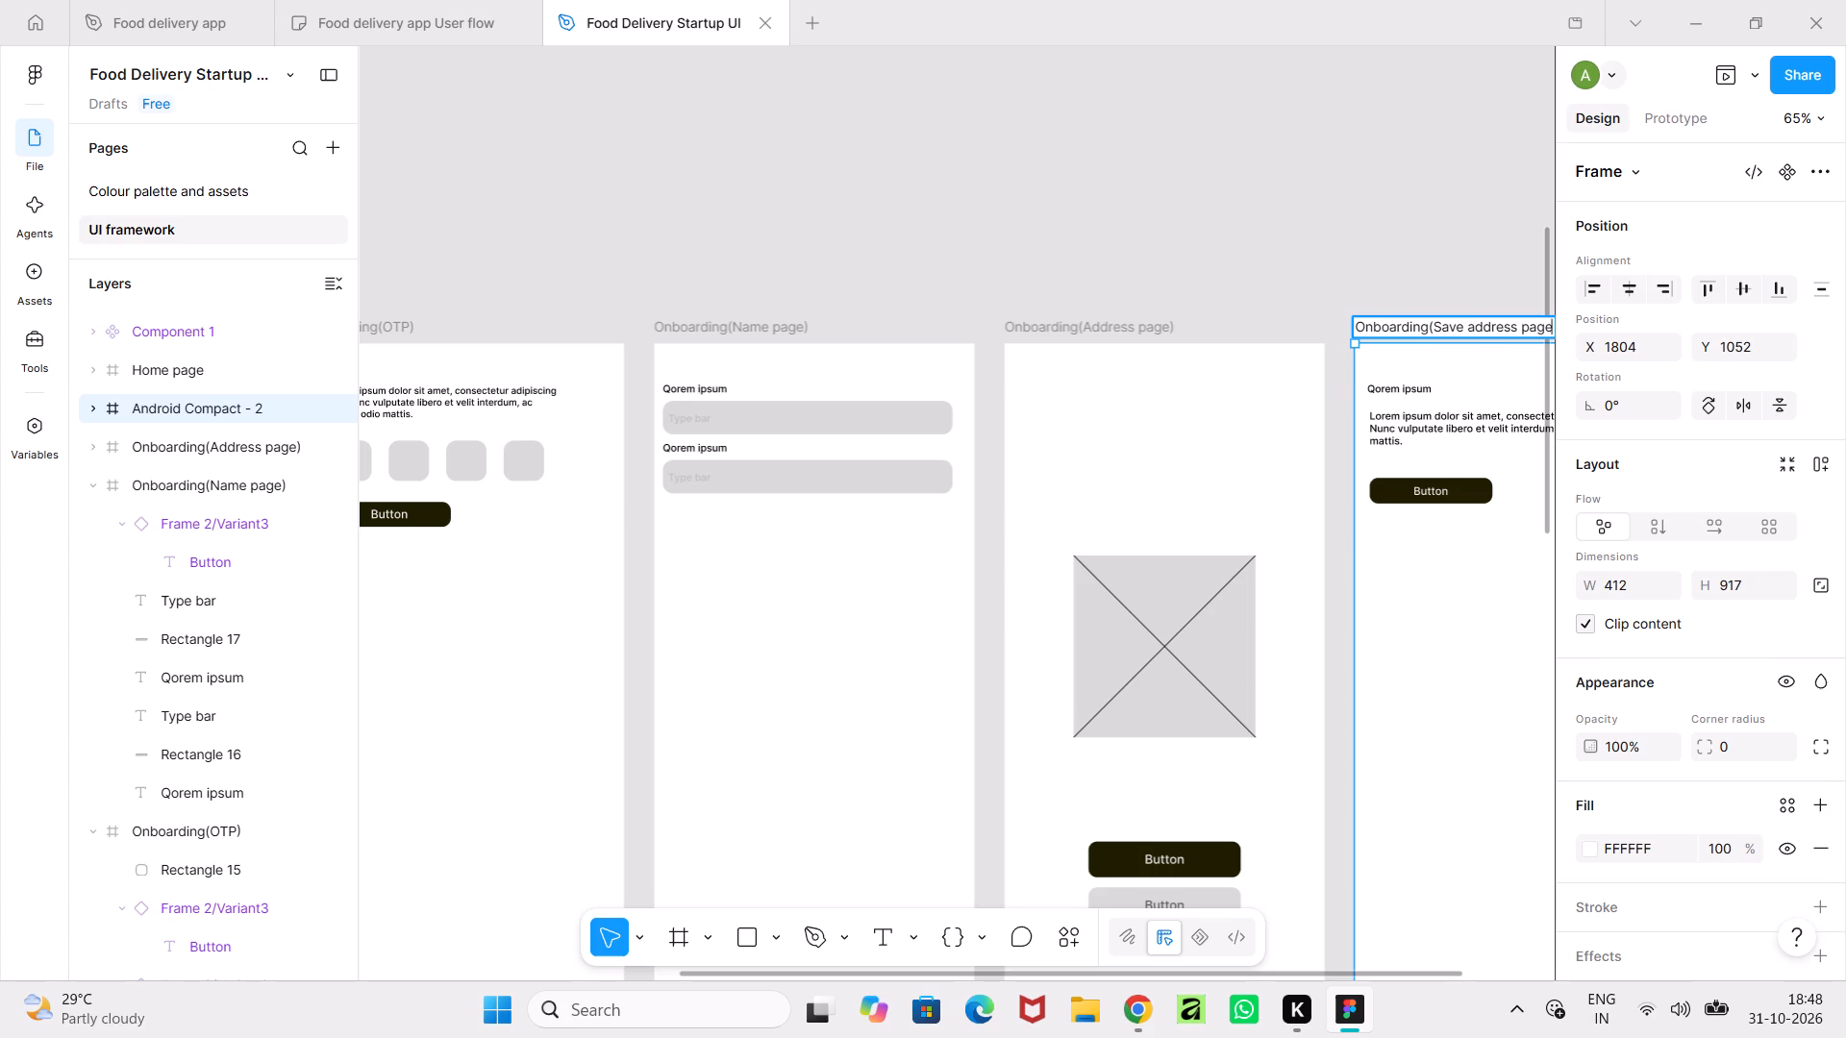
key("shift+parenright")
left_click(1455, 200)
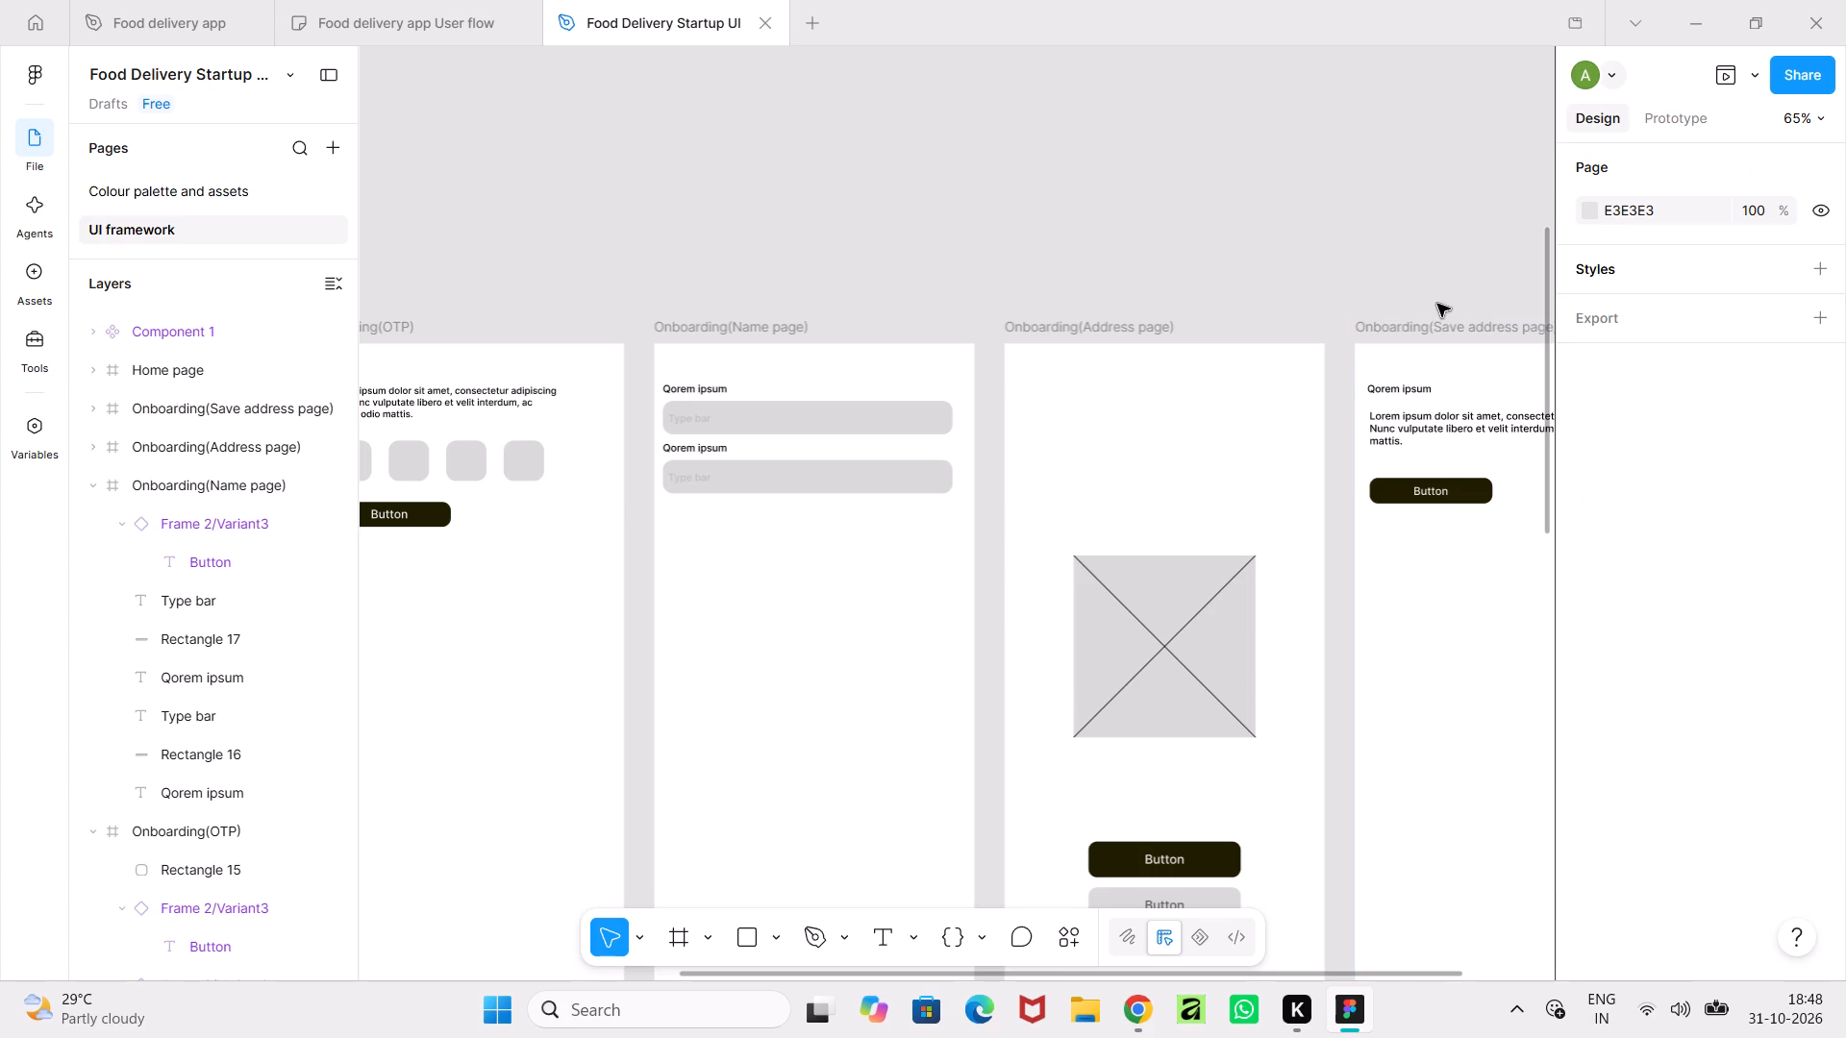
Review the onboarding row, the overall screen layout and the Home page wireframe with its empty lower area.
scroll(1437, 304, "down", 5, "ctrl")
middle_click_drag(1366, 778, 1142, 777)
scroll(1142, 777, "up", 6, "ctrl")
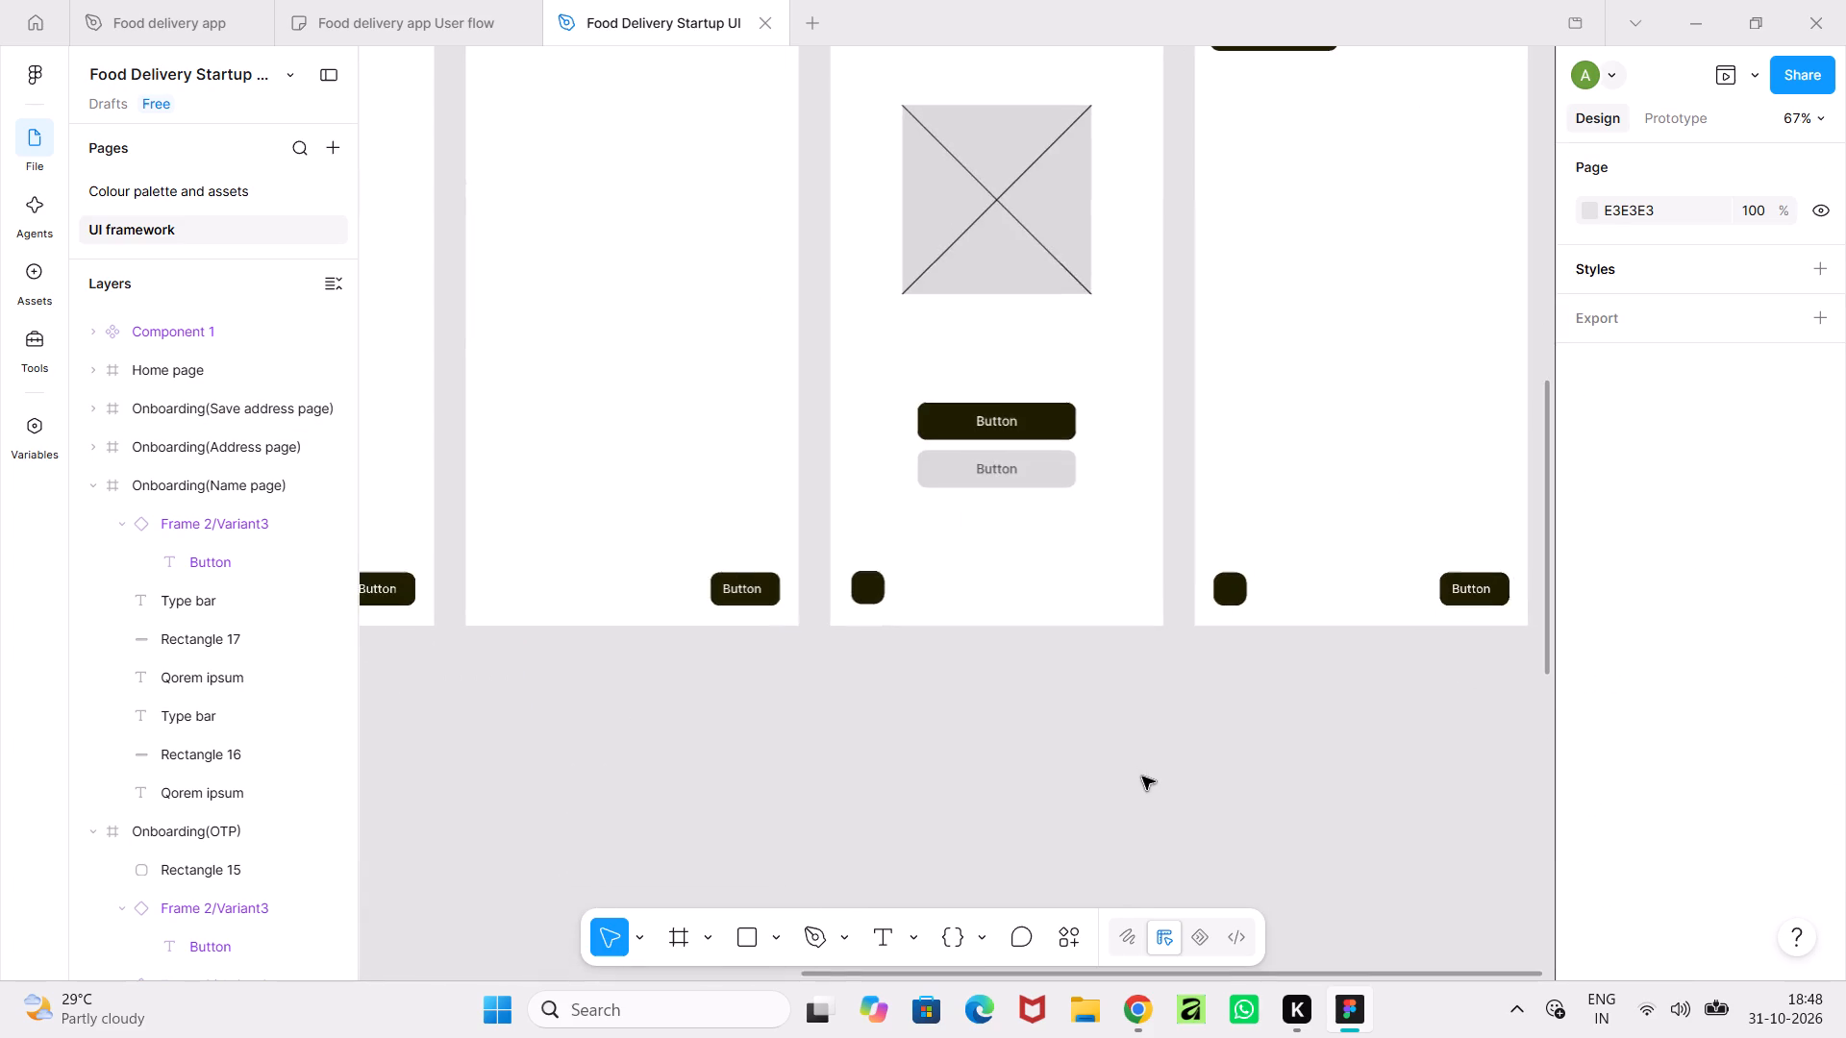
middle_click_drag(1149, 786, 1011, 1037)
scroll(1402, 306, "up", 1)
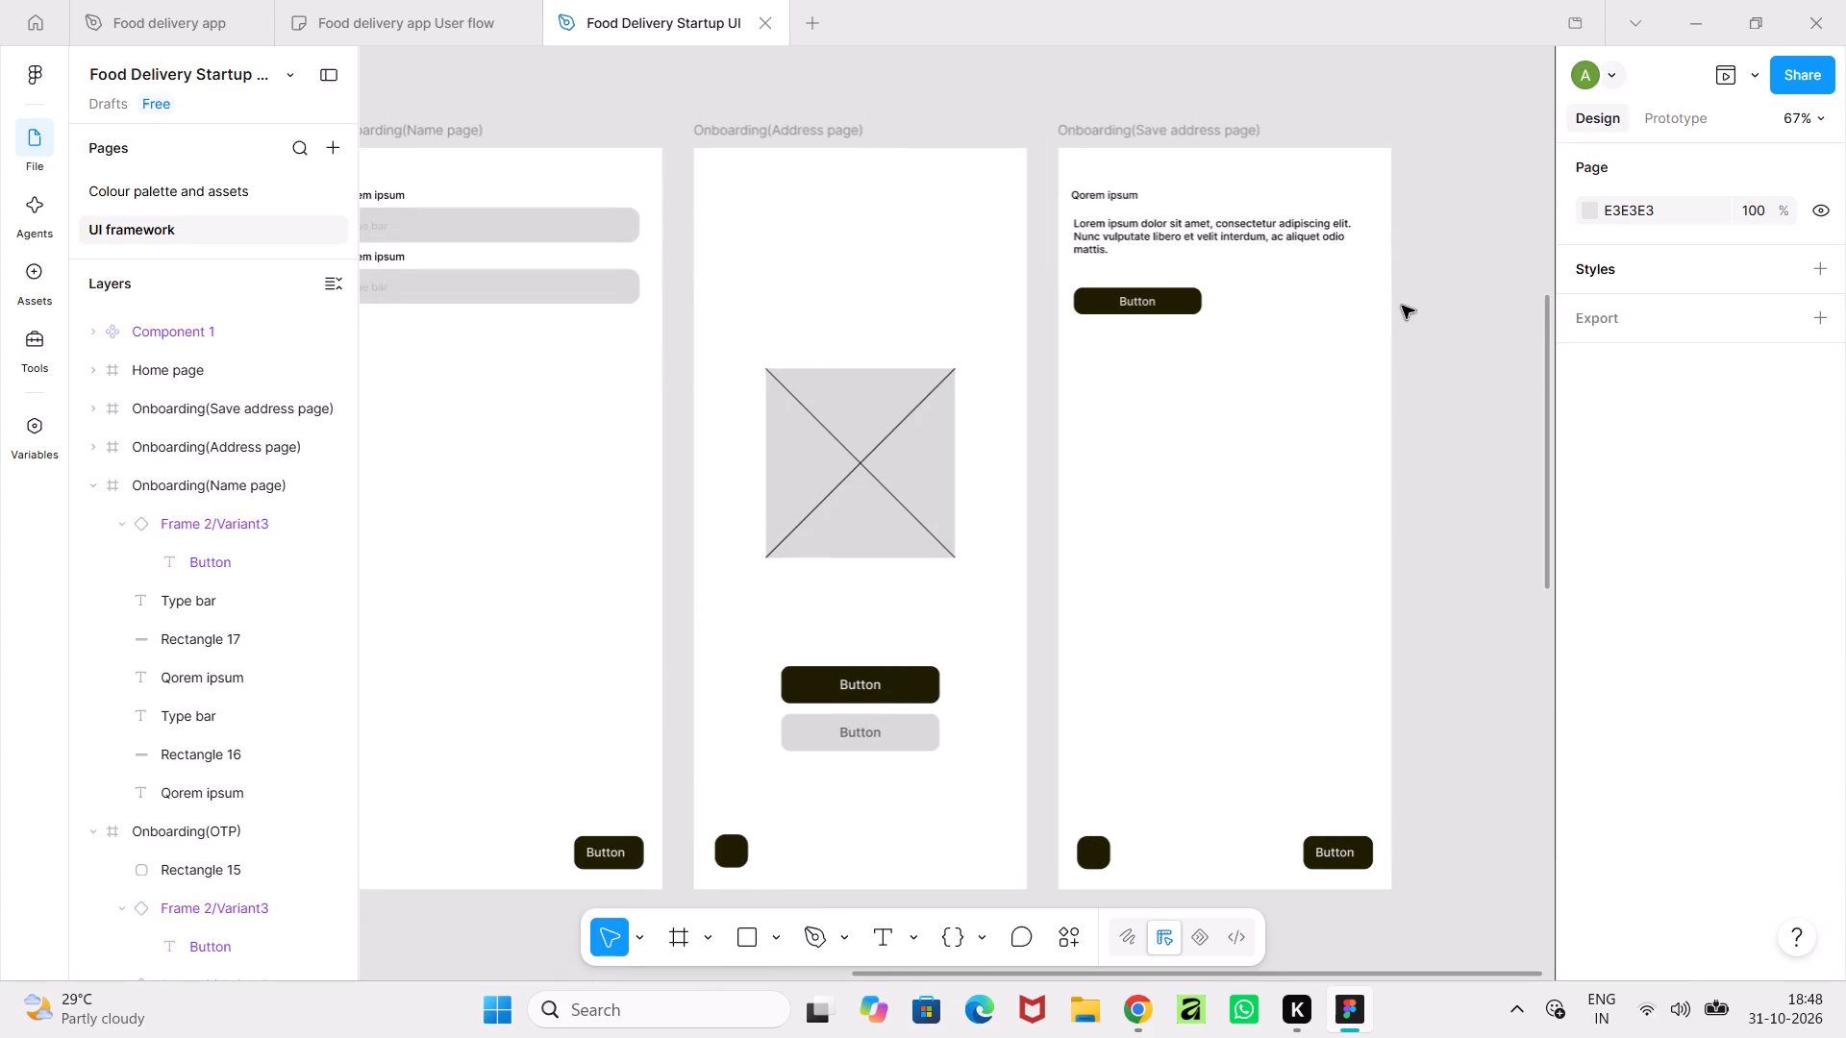
scroll(1387, 352, "down", 8, "ctrl")
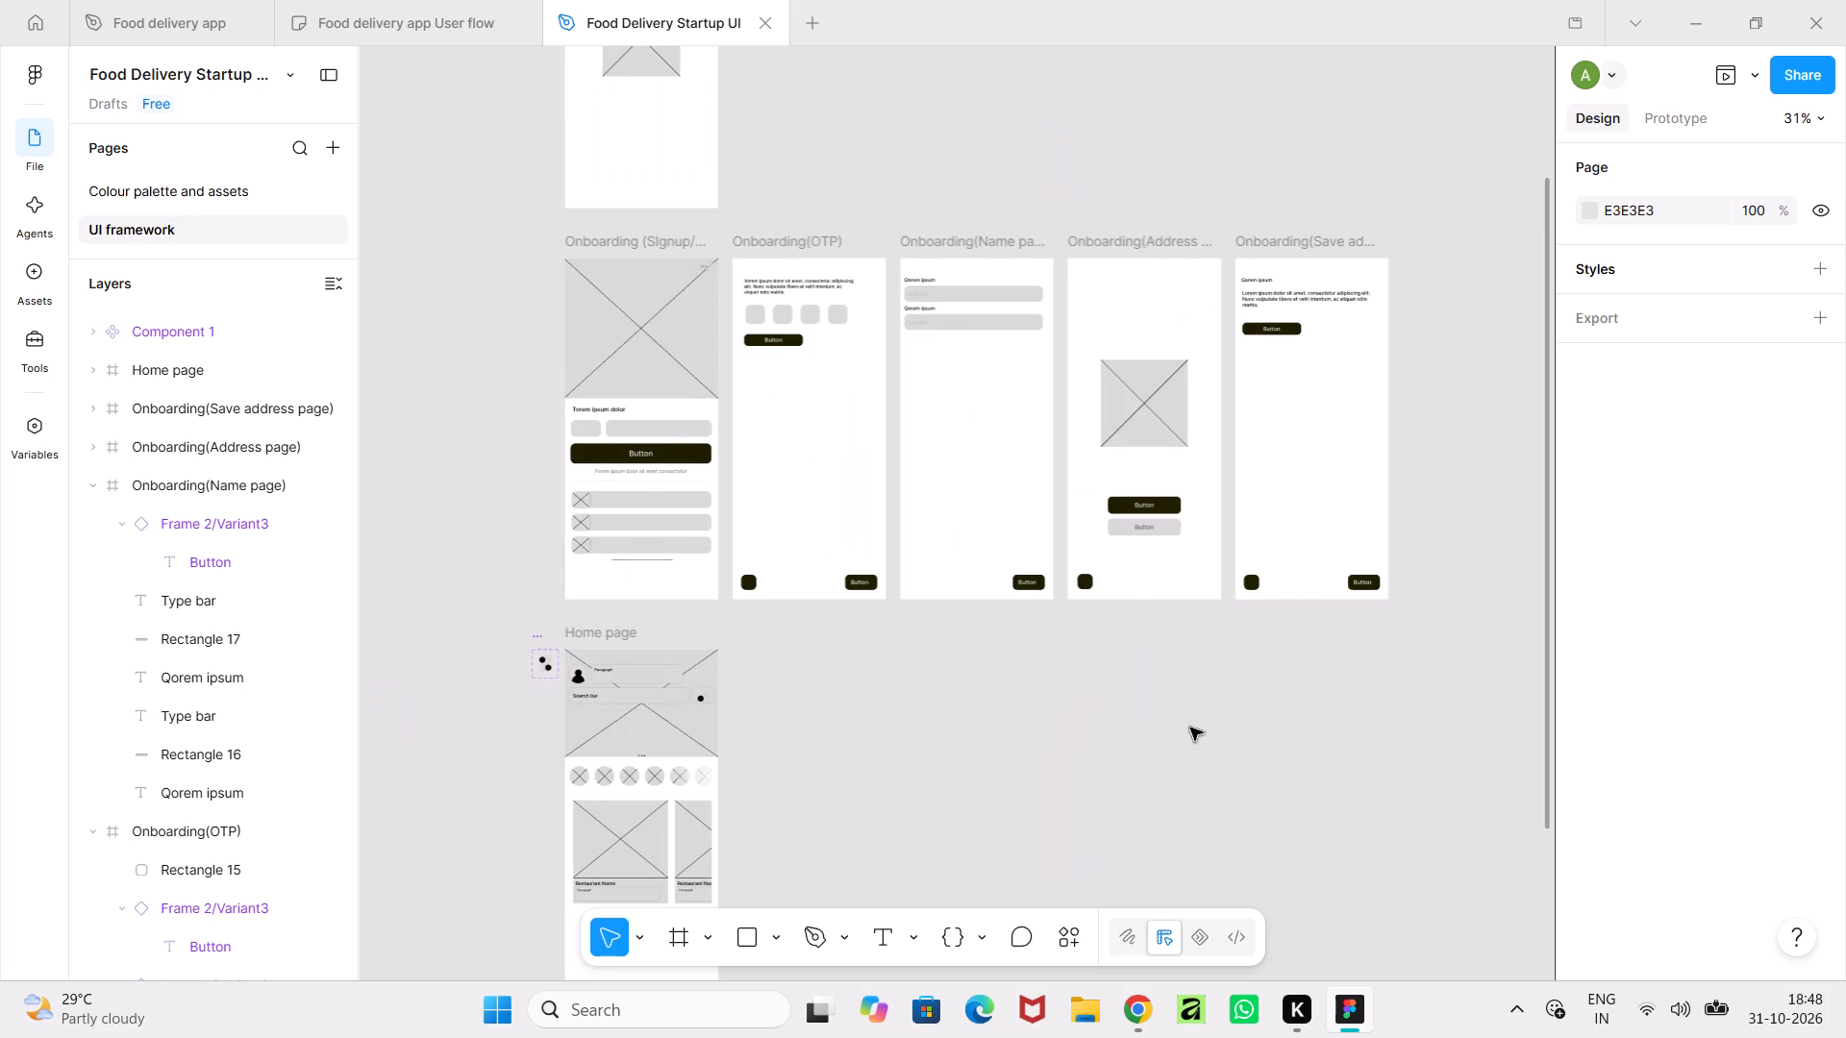
middle_click_drag(1189, 729, 1278, 655)
scroll(1278, 655, "down", 3, "ctrl")
middle_click_drag(1278, 655, 1162, 773, "ctrl")
scroll(1162, 774, "down", 4, "ctrl")
middle_click_drag(1162, 774, 1030, 697, "ctrl")
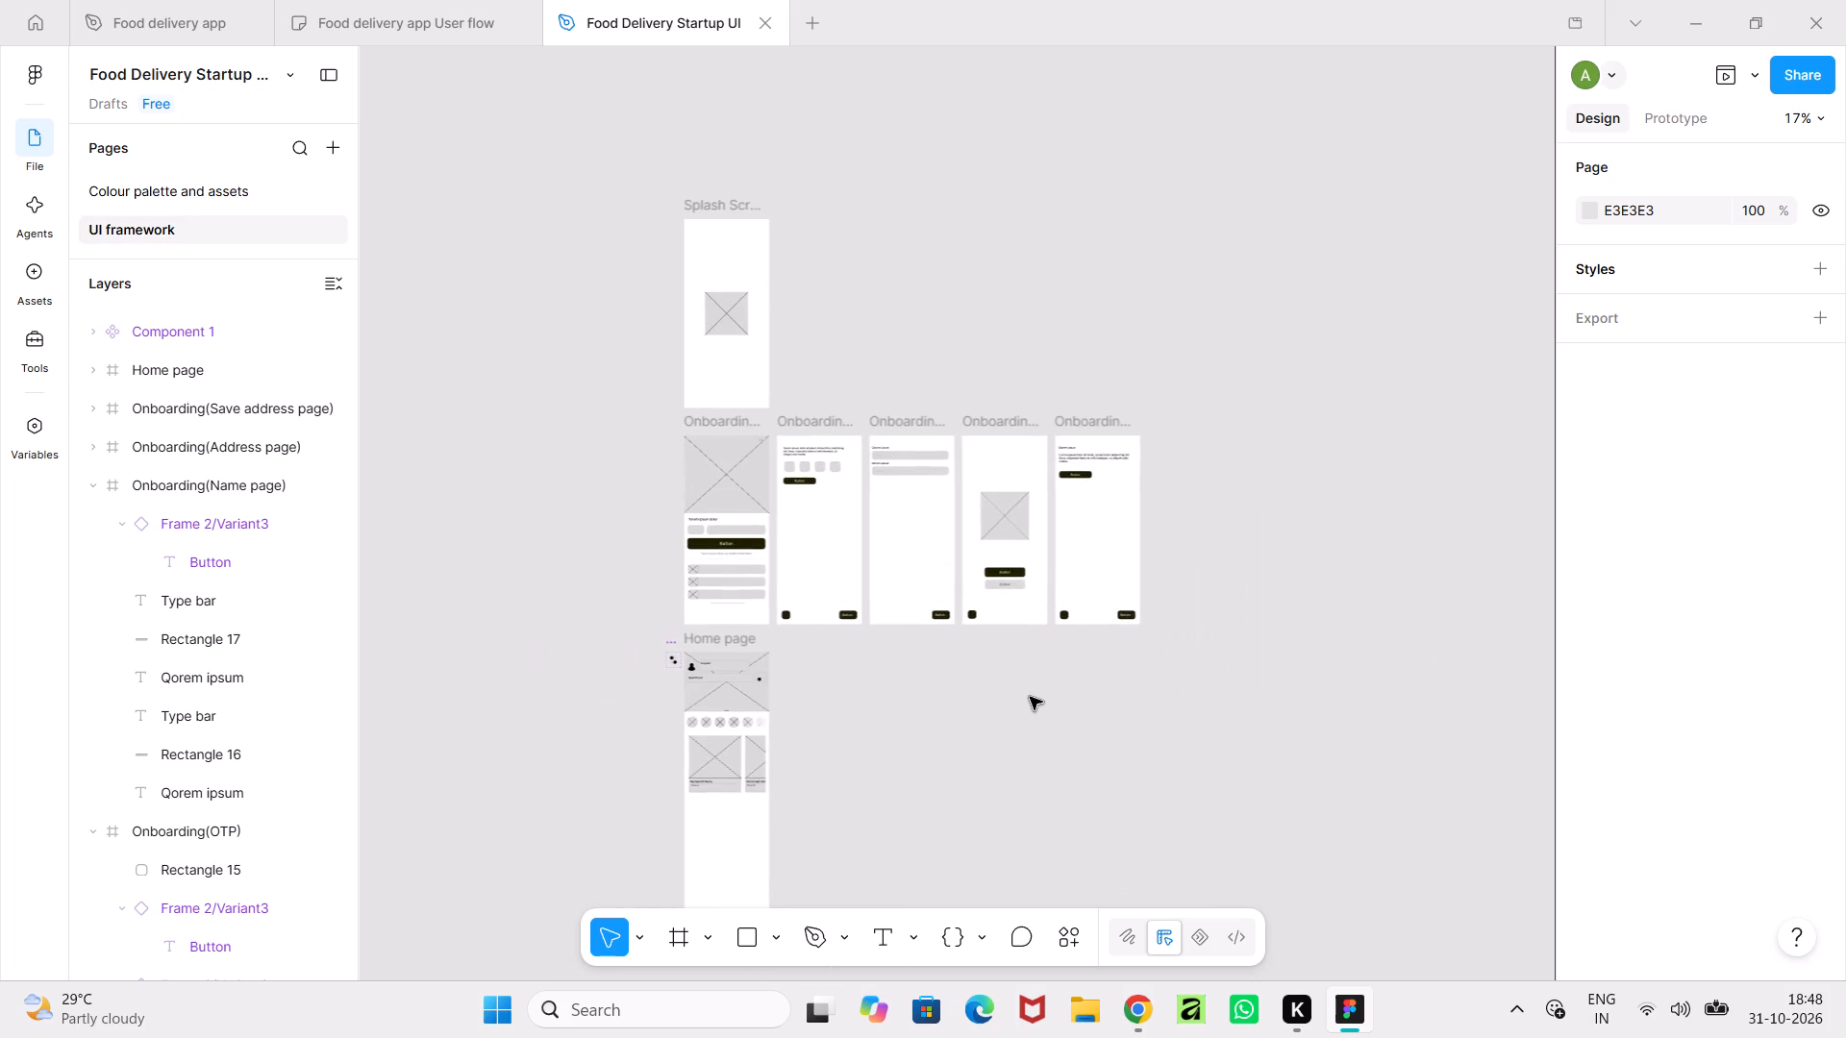
scroll(1030, 697, "up", 8, "ctrl")
middle_click_drag(949, 932, 1040, 735)
middle_click_drag(1034, 770, 1151, 609)
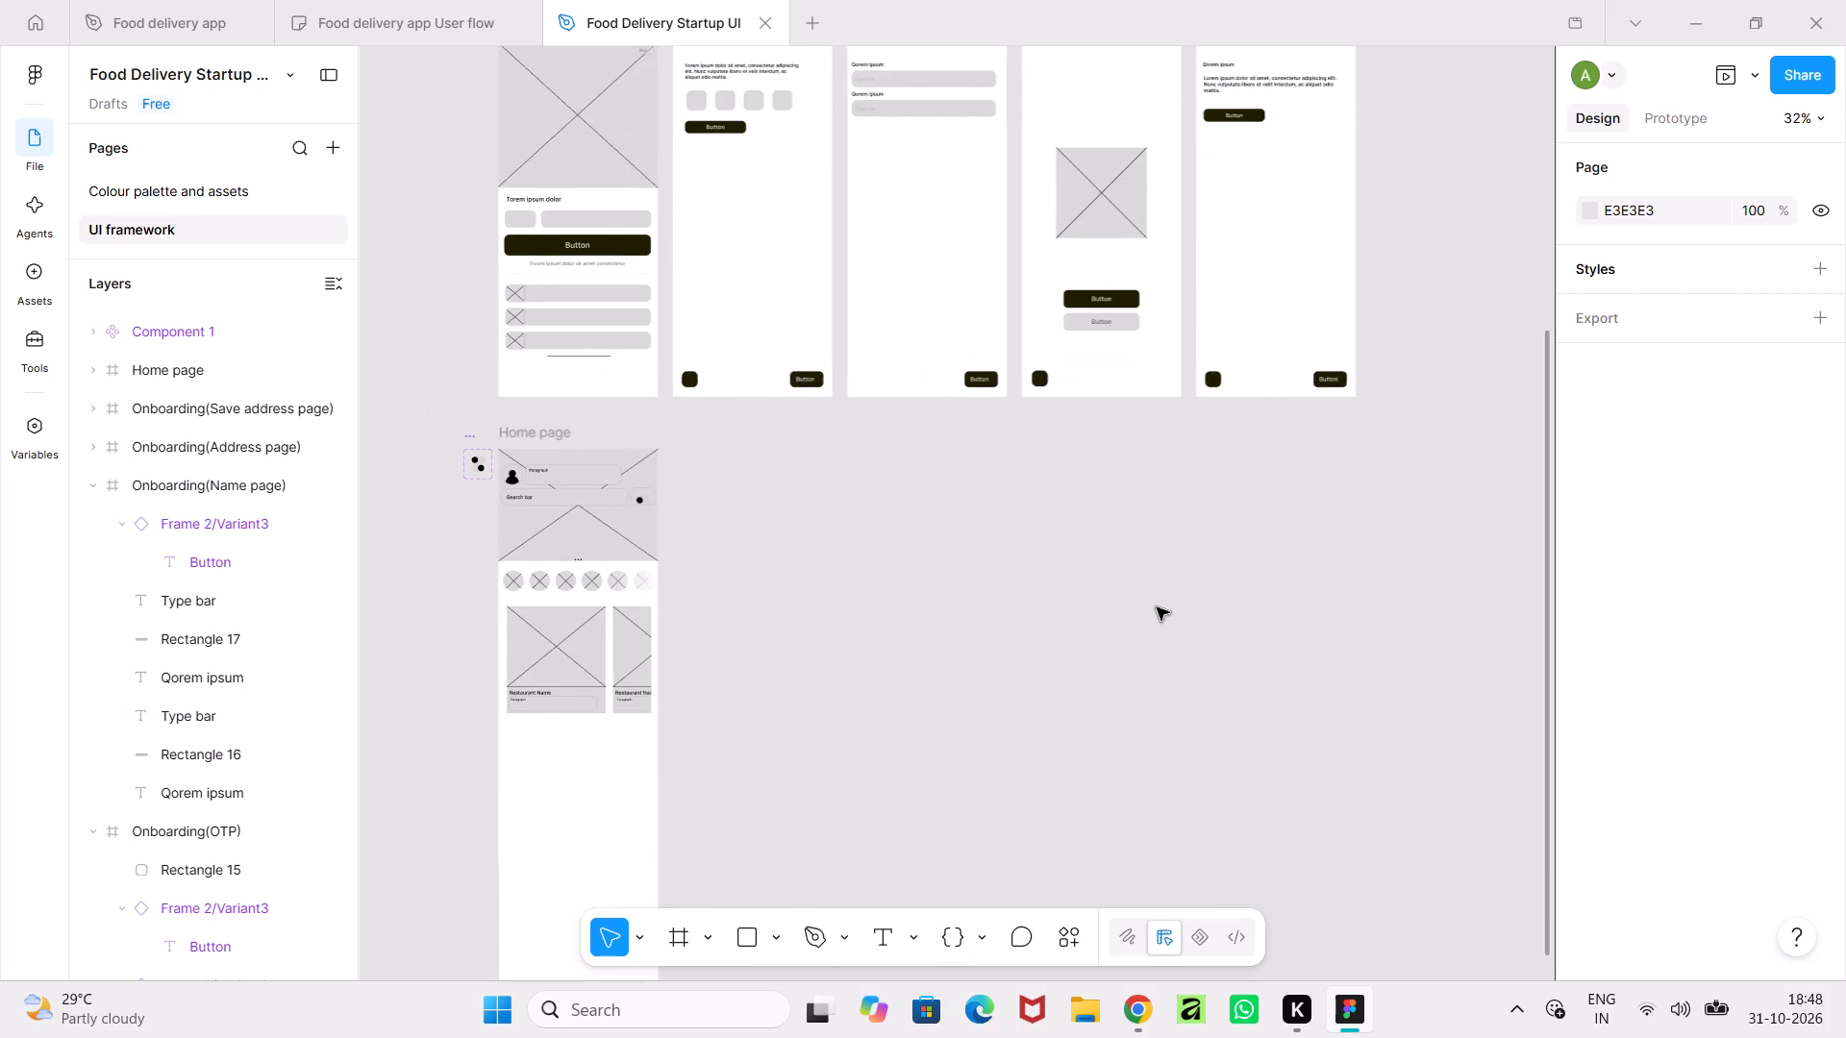
scroll(1157, 607, "down", 2)
scroll(1157, 607, "up", 3, "ctrl")
middle_click_drag(1085, 651, 1422, 496)
scroll(1005, 623, "up", 2, "ctrl")
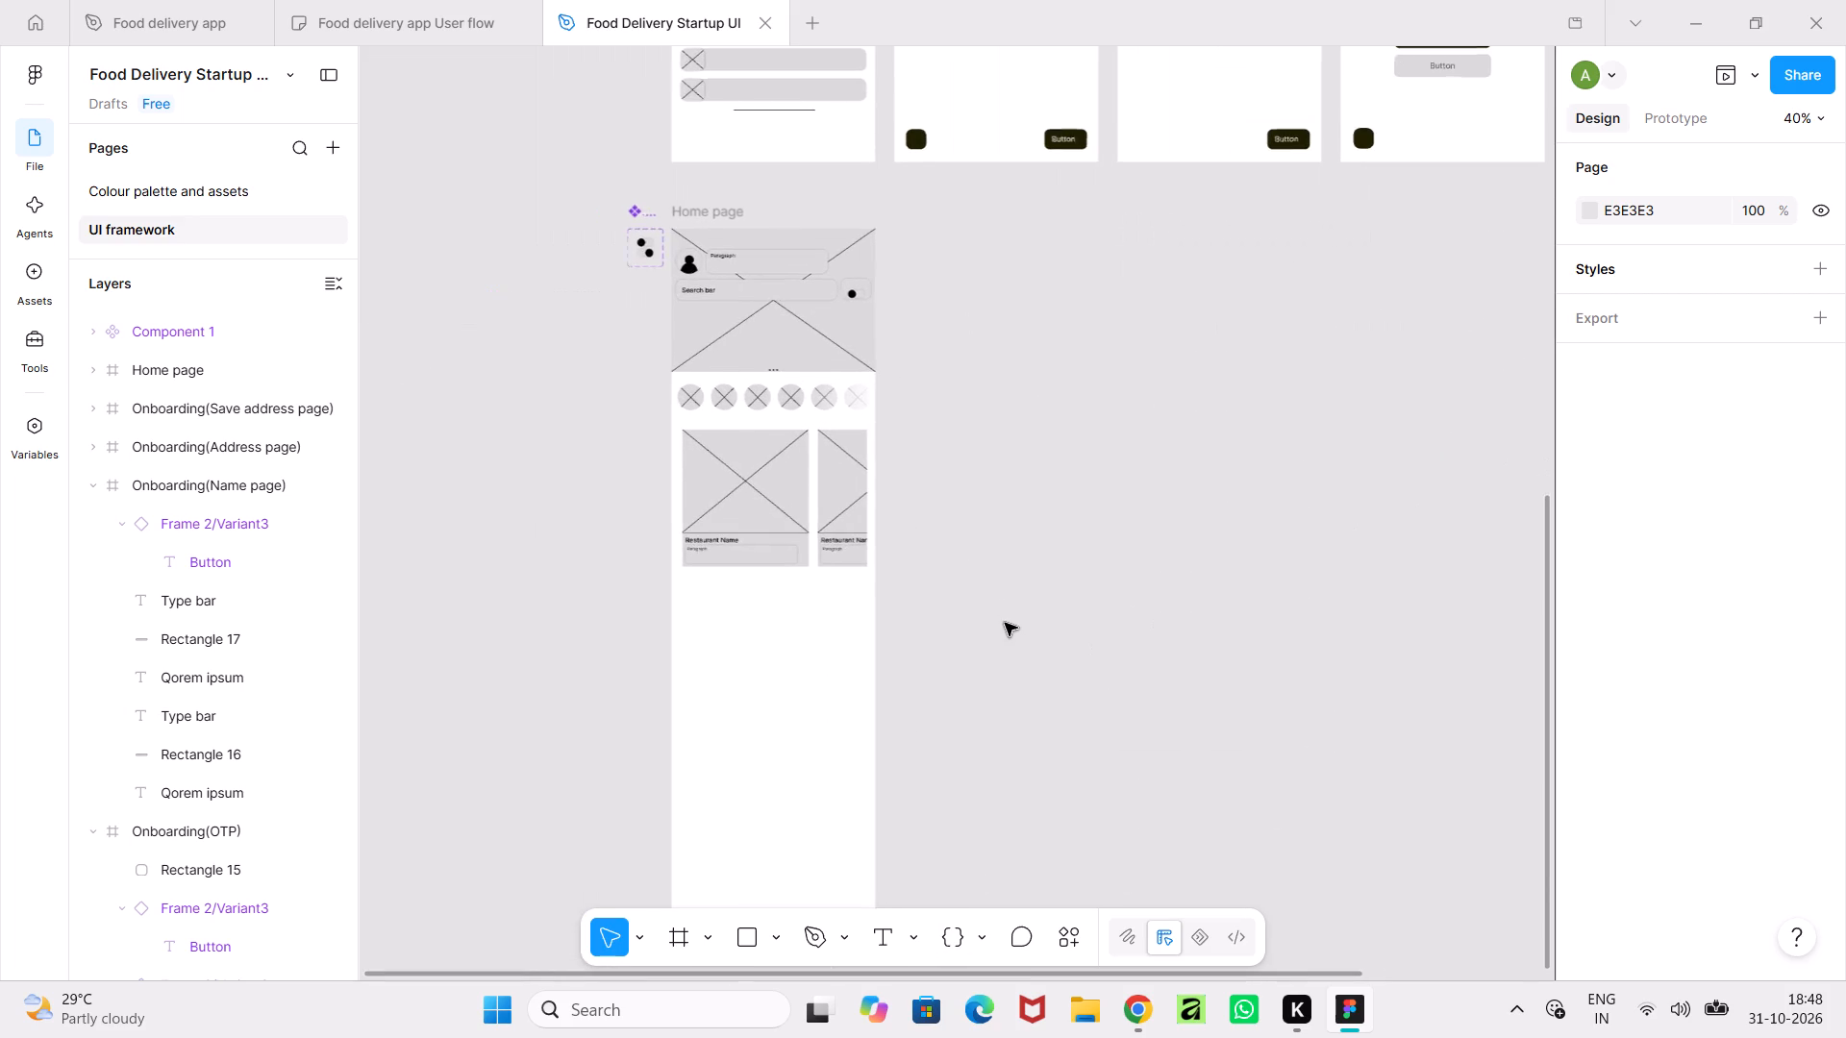
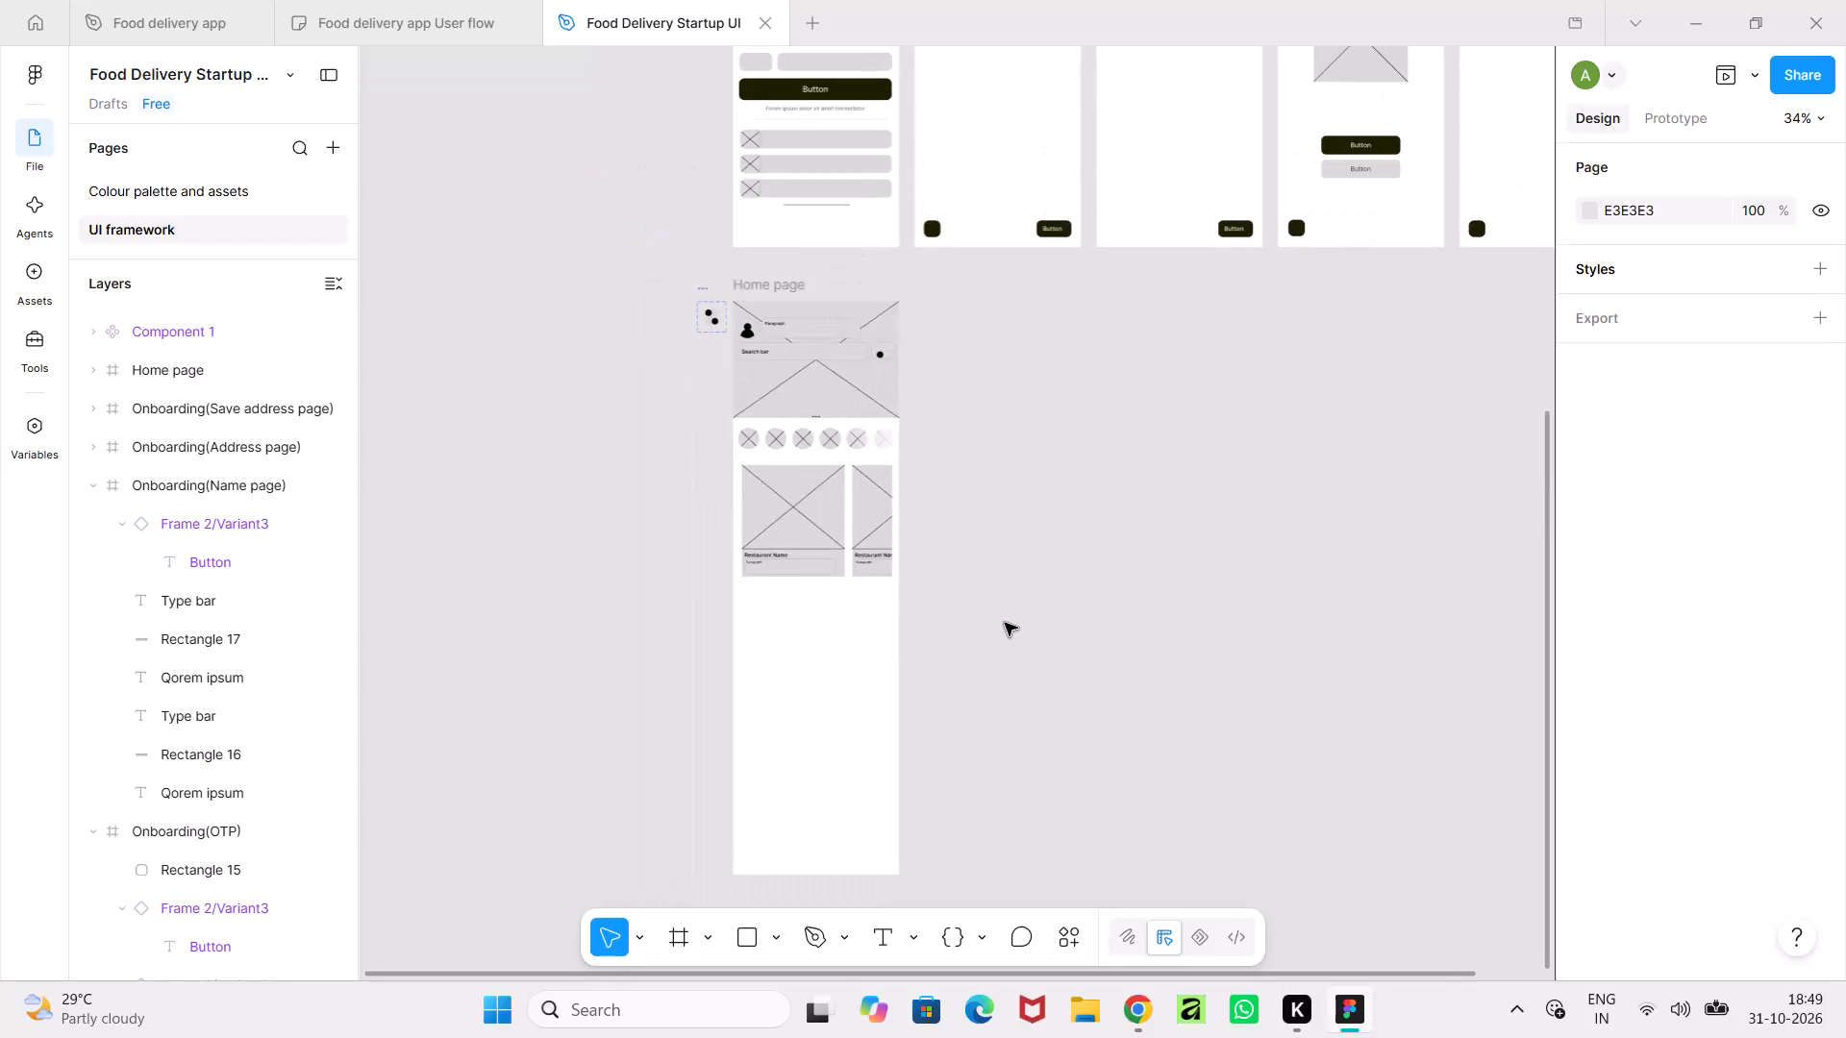
Review the overall screen layout and the Home page wireframe, including its restaurant cards and empty lower area.
scroll(1005, 623, "down", 8, "ctrl")
middle_click_drag(1005, 623, 757, 781)
scroll(807, 749, "up", 4, "ctrl")
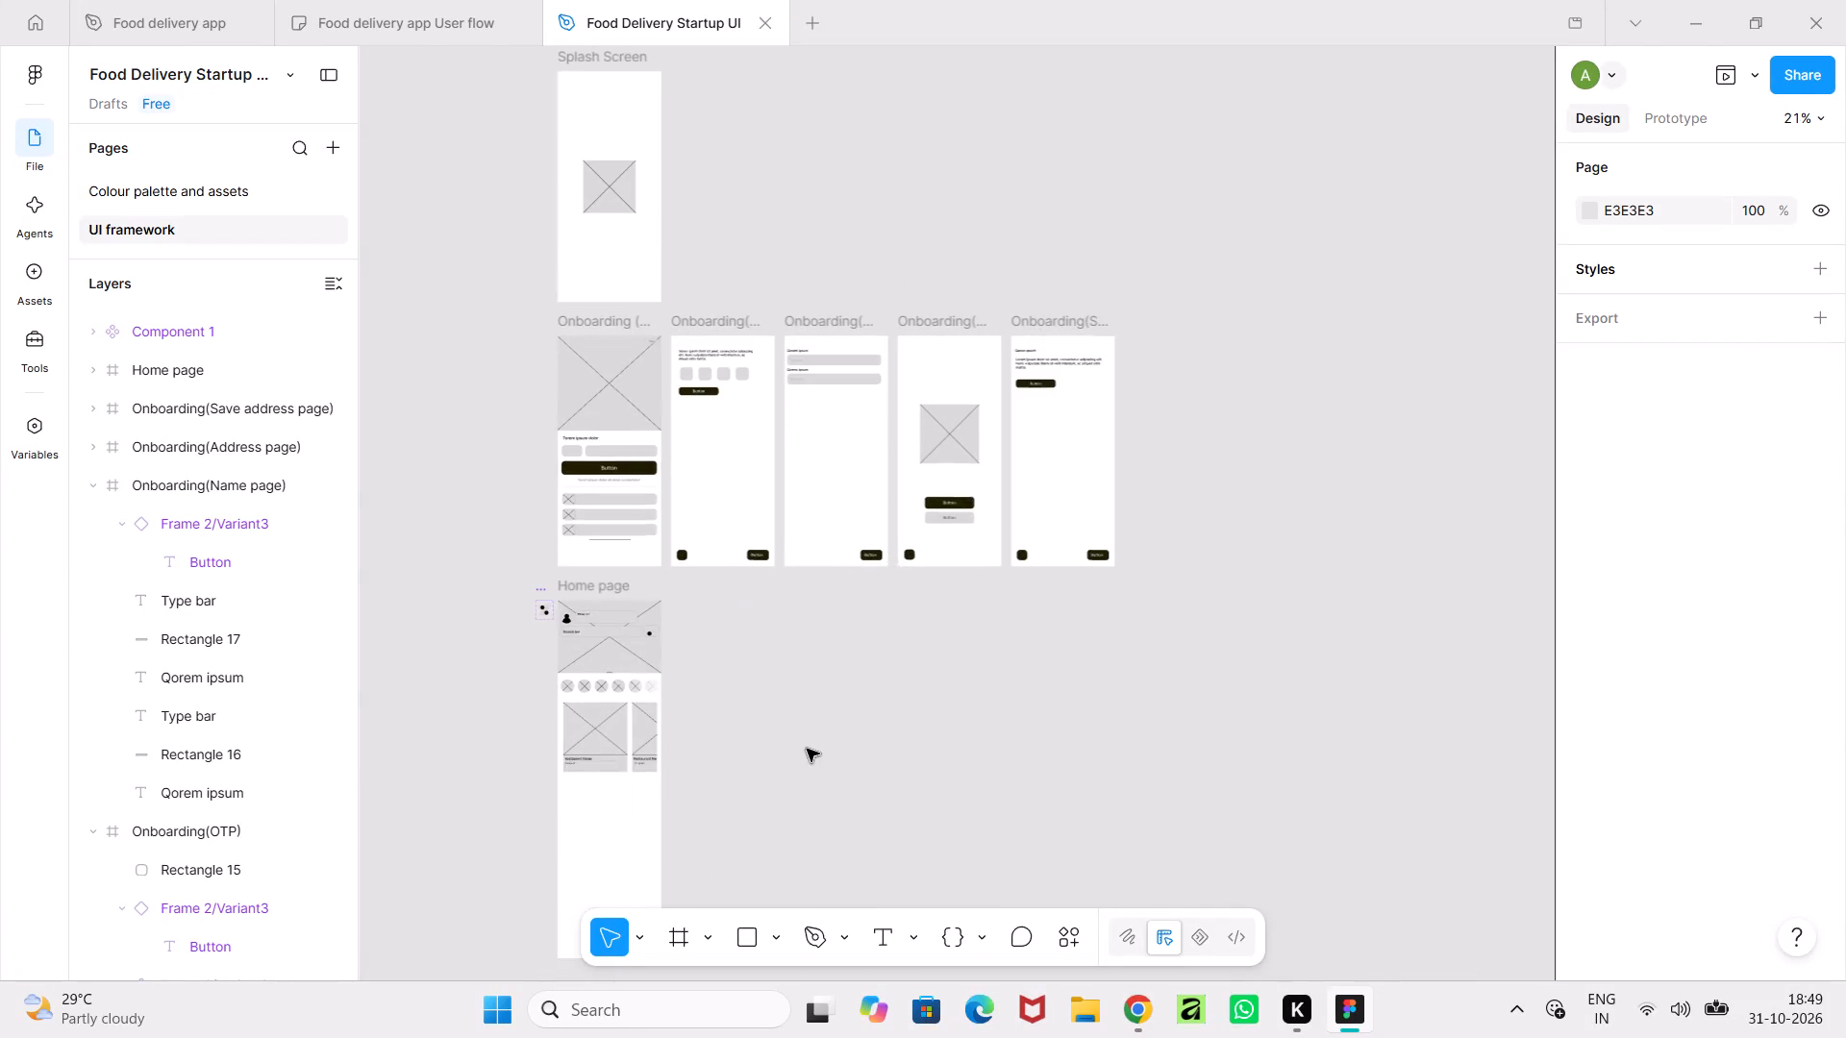
scroll(807, 749, "down", 4, "ctrl")
middle_click_drag(807, 749, 811, 709)
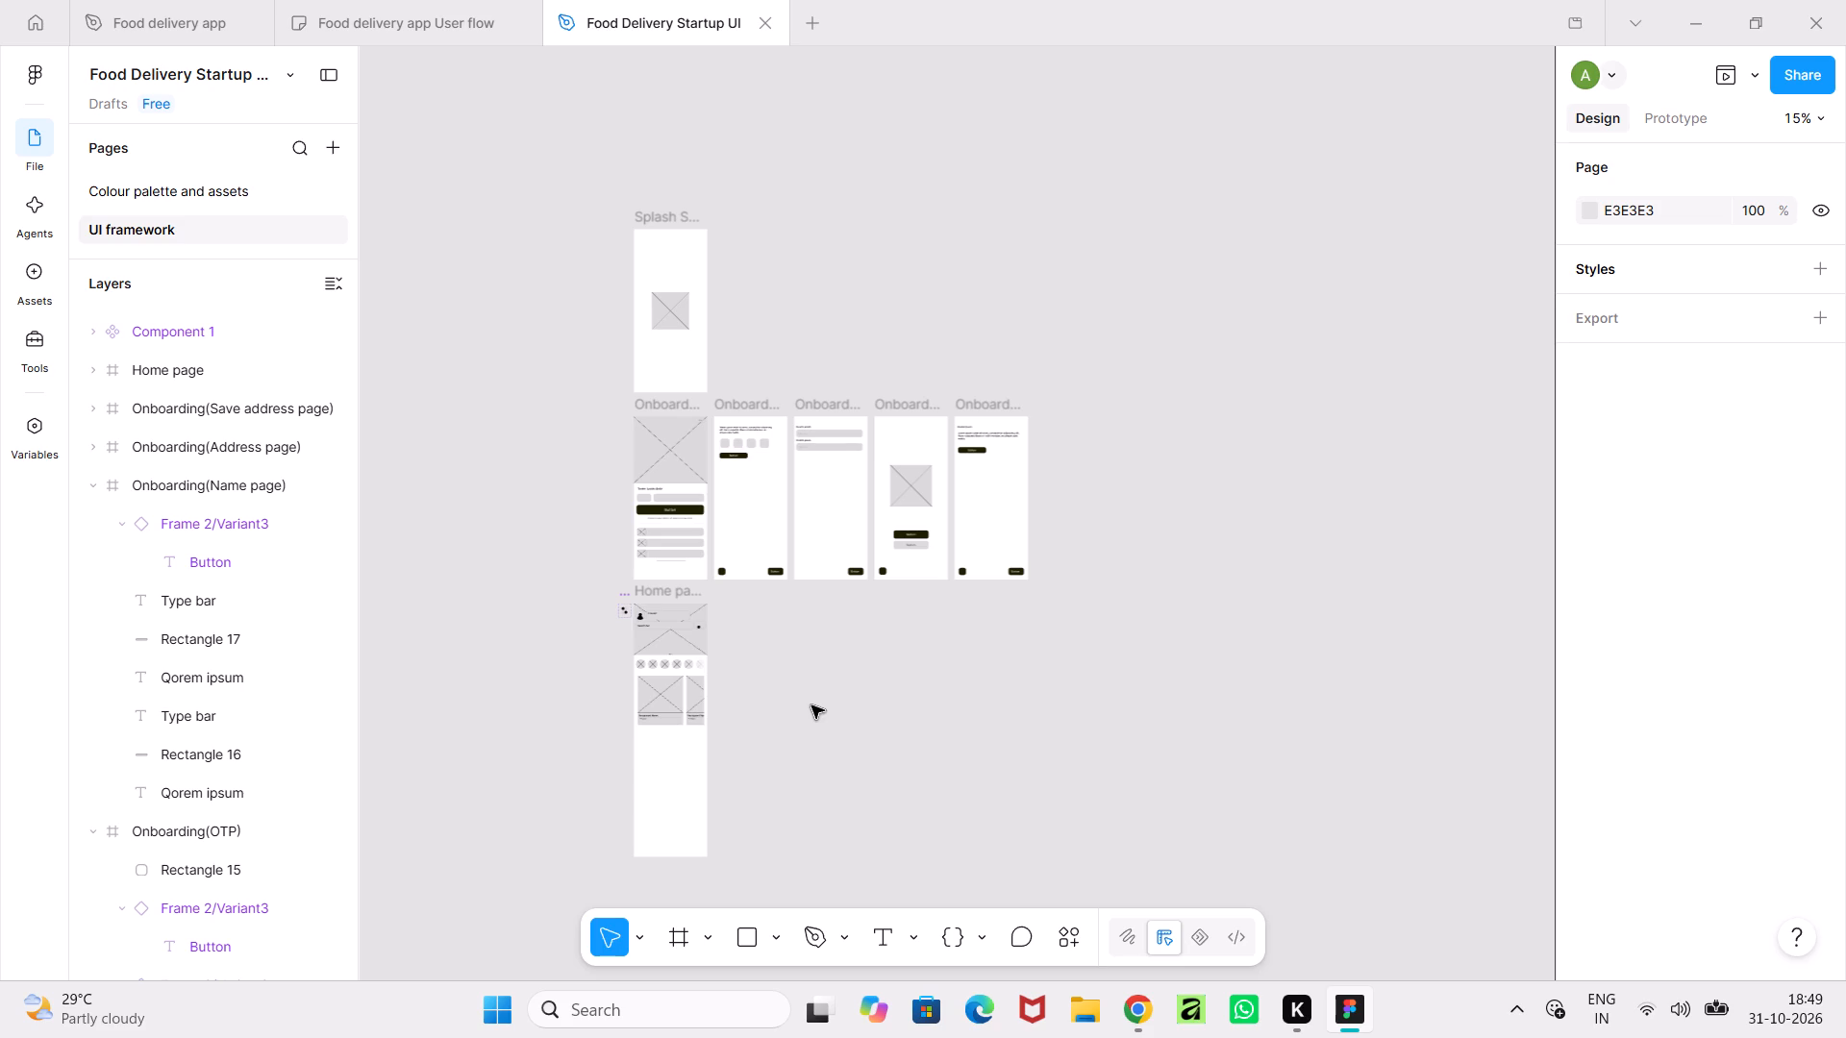
scroll(811, 705, "up", 5, "ctrl")
middle_click_drag(811, 705, 1371, 551)
scroll(1106, 627, "up", 4, "ctrl")
scroll(1385, 695, "up", 2)
middle_click_drag(1383, 695, 1118, 662)
scroll(1117, 662, "up", 5, "ctrl")
middle_click_drag(898, 647, 1304, 651)
scroll(1260, 626, "up", 4, "ctrl")
middle_click_drag(1260, 626, 1226, 806)
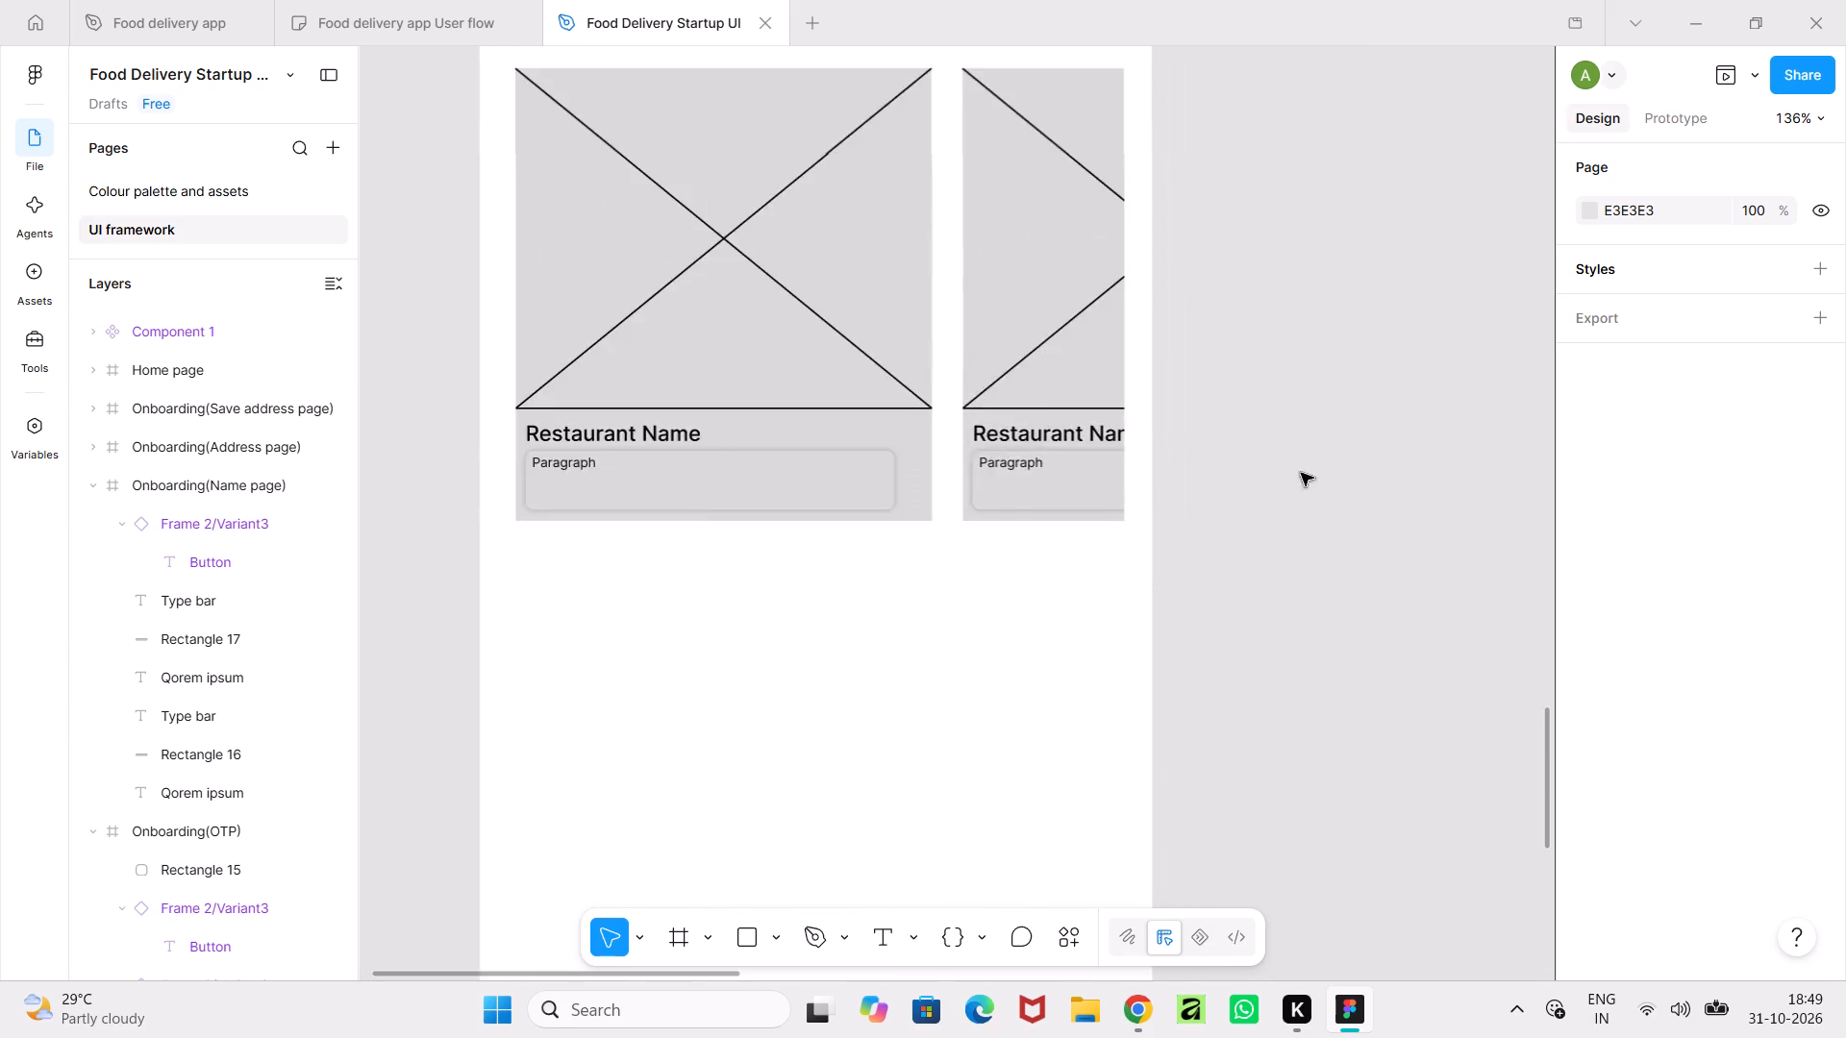
scroll(1301, 473, "down", 8, "ctrl")
middle_click_drag(1296, 514, 1219, 638)
scroll(1217, 639, "up", 11, "ctrl")
middle_click_drag(1046, 533, 1105, 729)
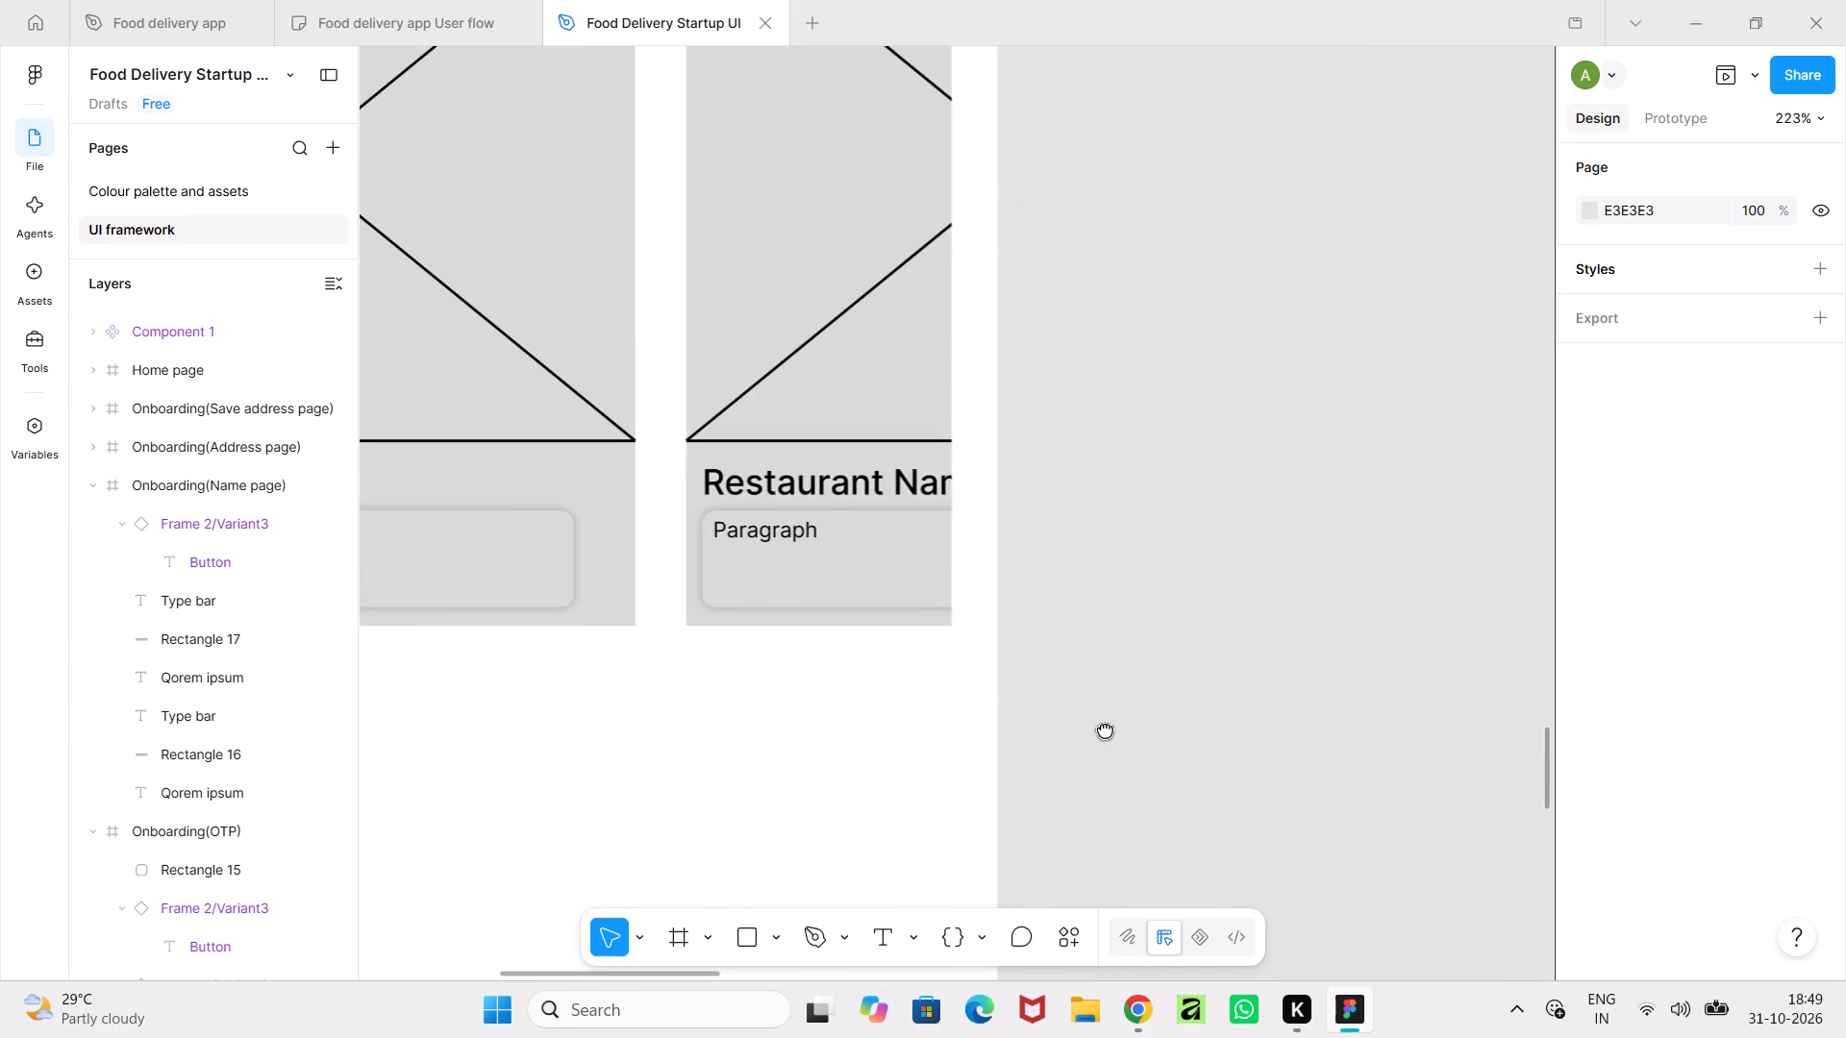
middle_click_drag(1105, 729, 1108, 744)
scroll(1108, 723, "up", 5, "ctrl")
scroll(1109, 721, "down", 20, "ctrl")
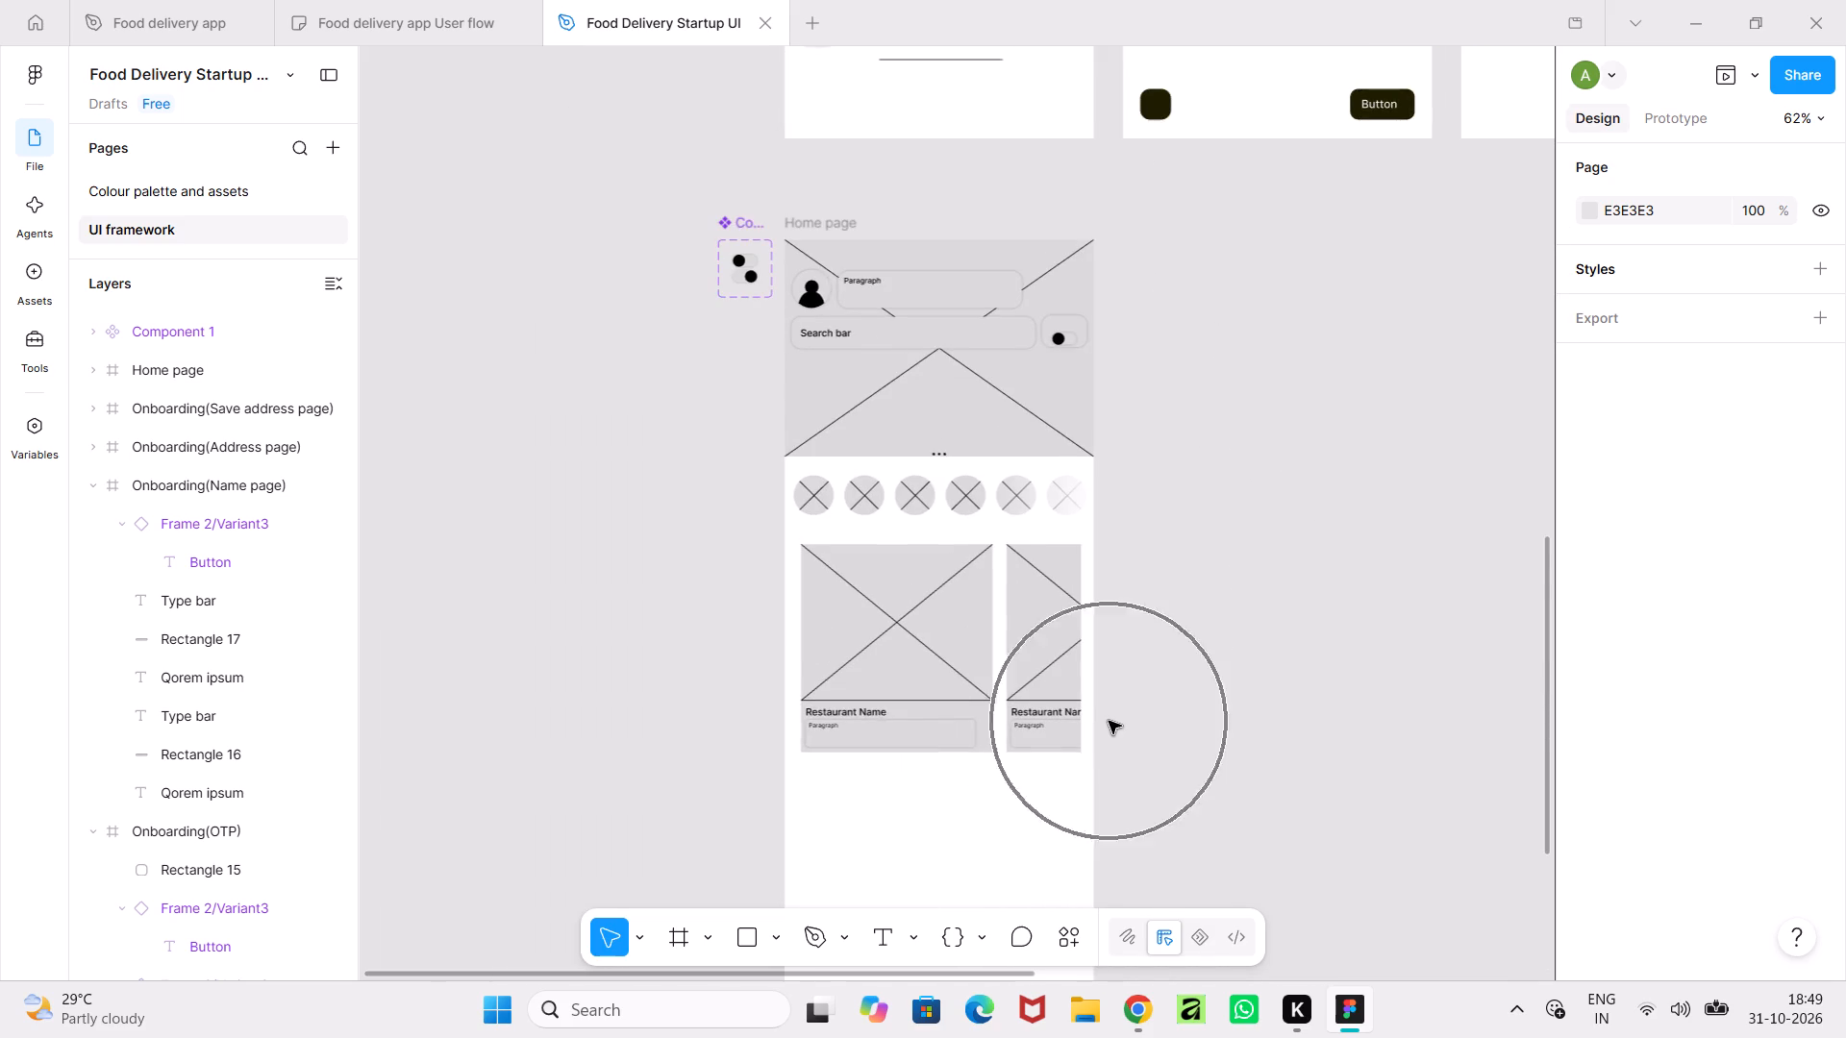
middle_click_drag(1109, 721, 1156, 589)
scroll(1156, 589, "down", 4, "ctrl")
middle_click_drag(1156, 589, 1126, 507)
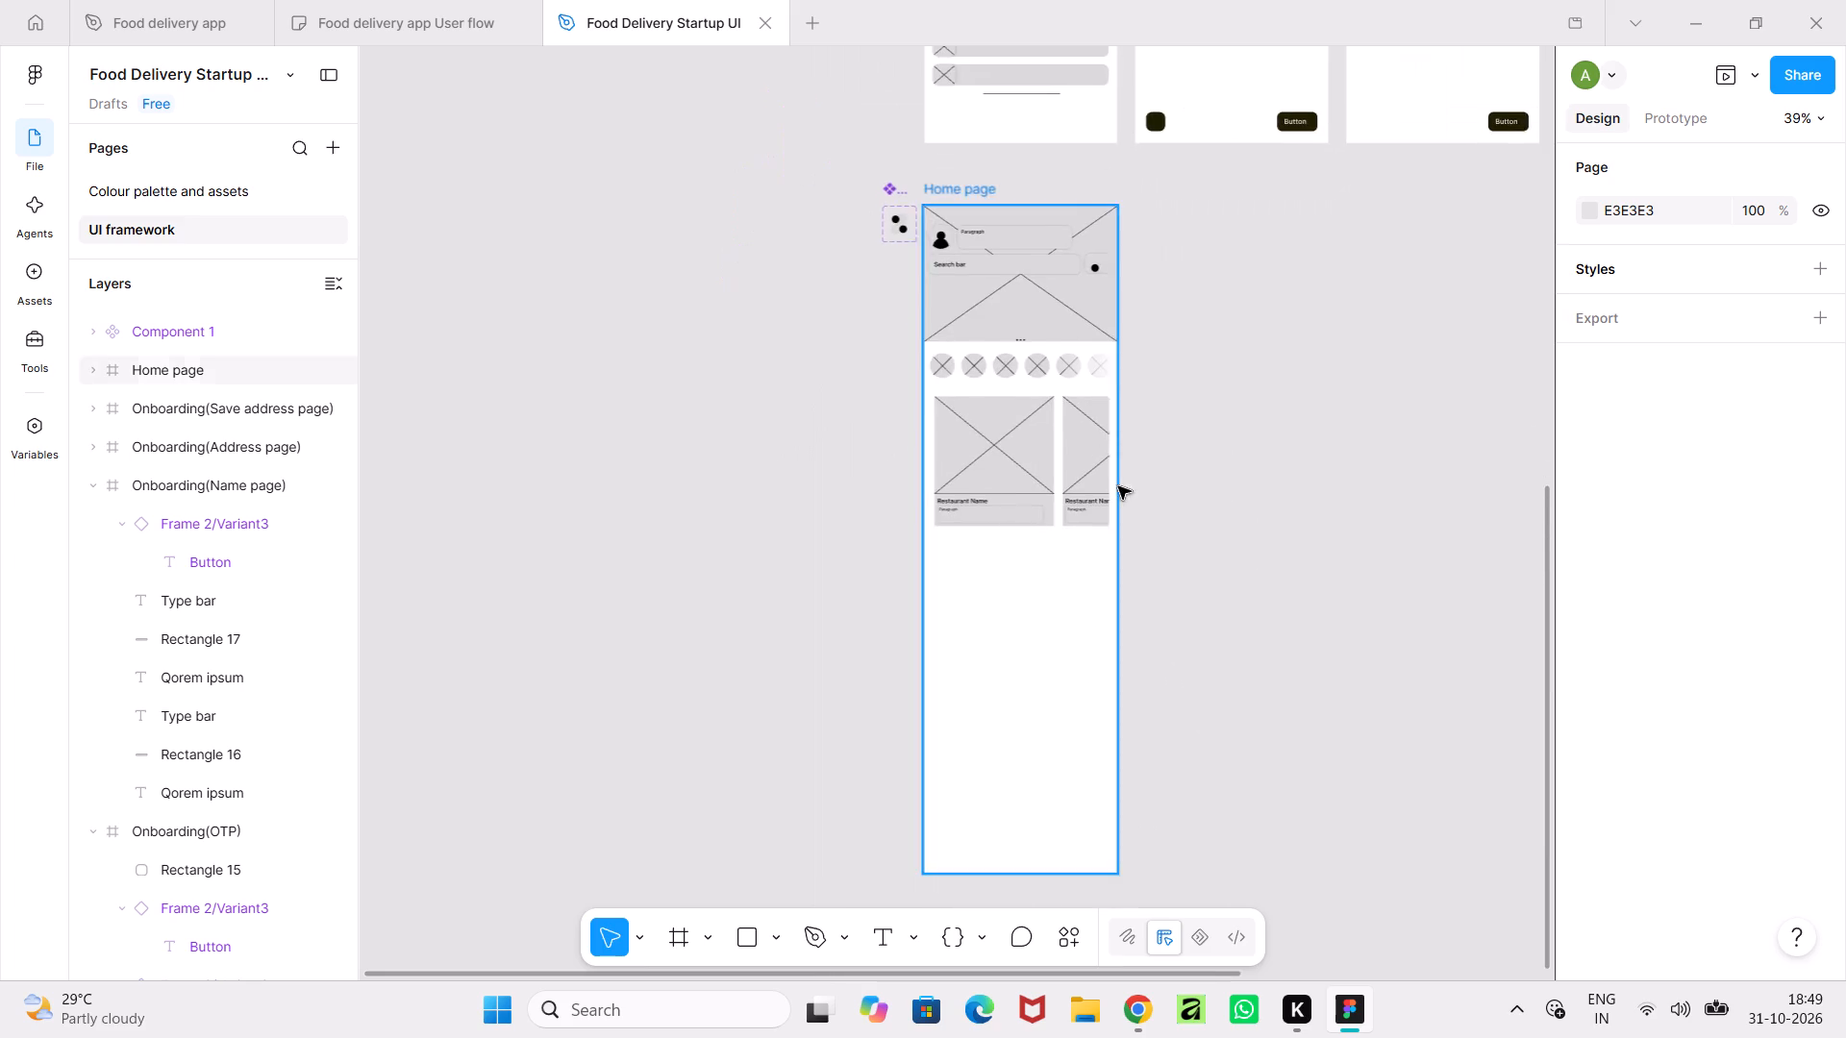
Move the restaurant card row (Frame 4) down to about X 21, Y 451, opening a gap below the category circles.
scroll(1118, 486, "up", 5, "ctrl")
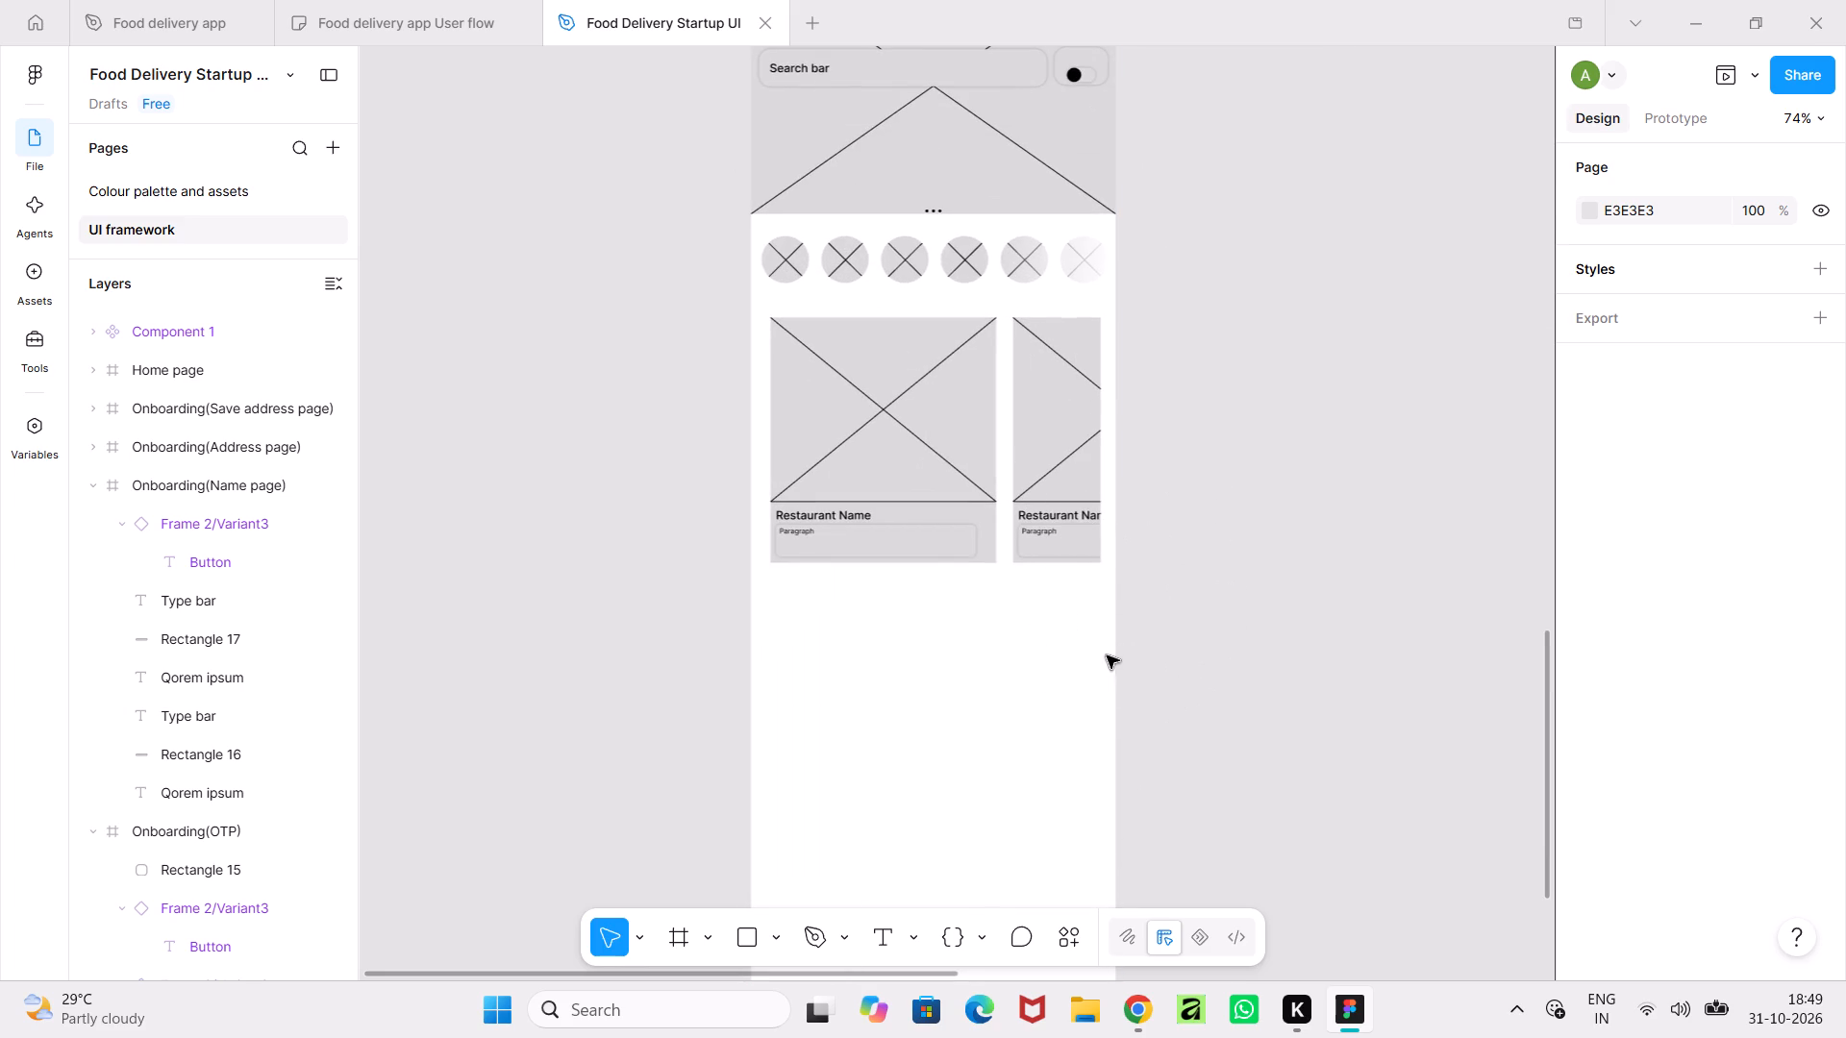
left_click(854, 317)
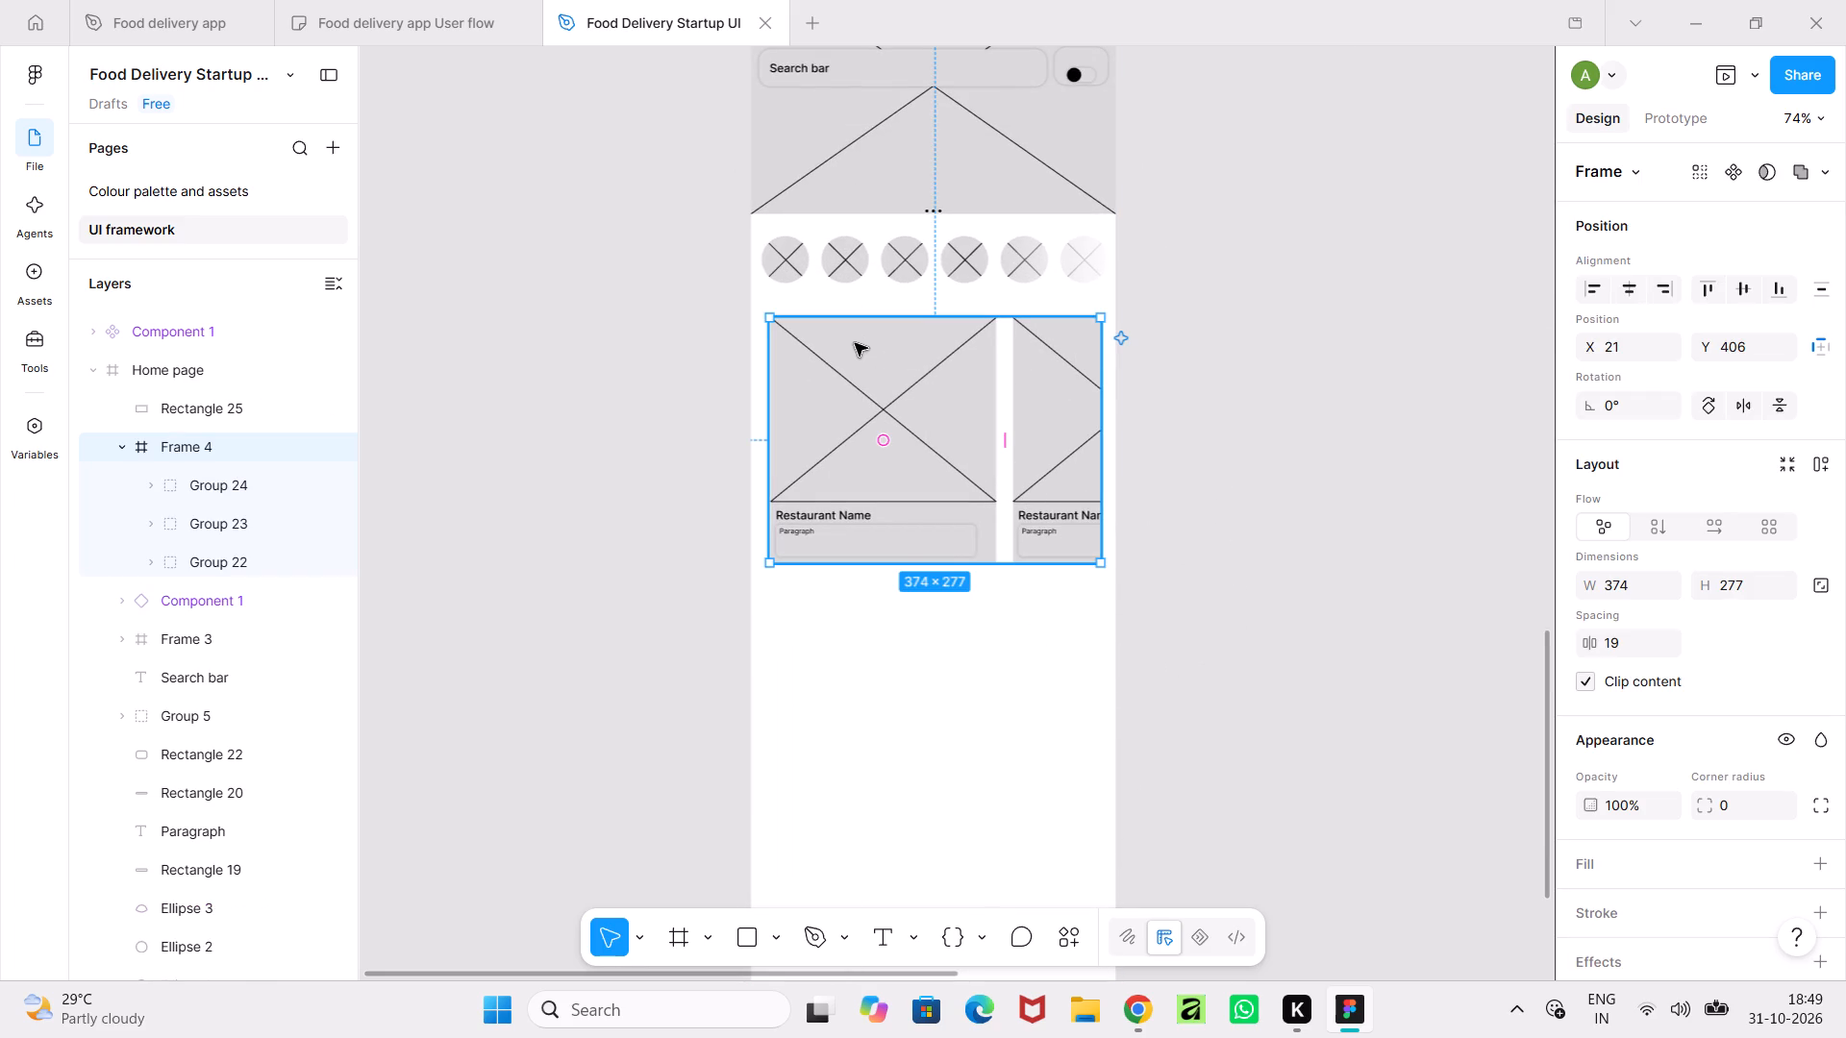
left_click_drag(855, 343, 855, 392)
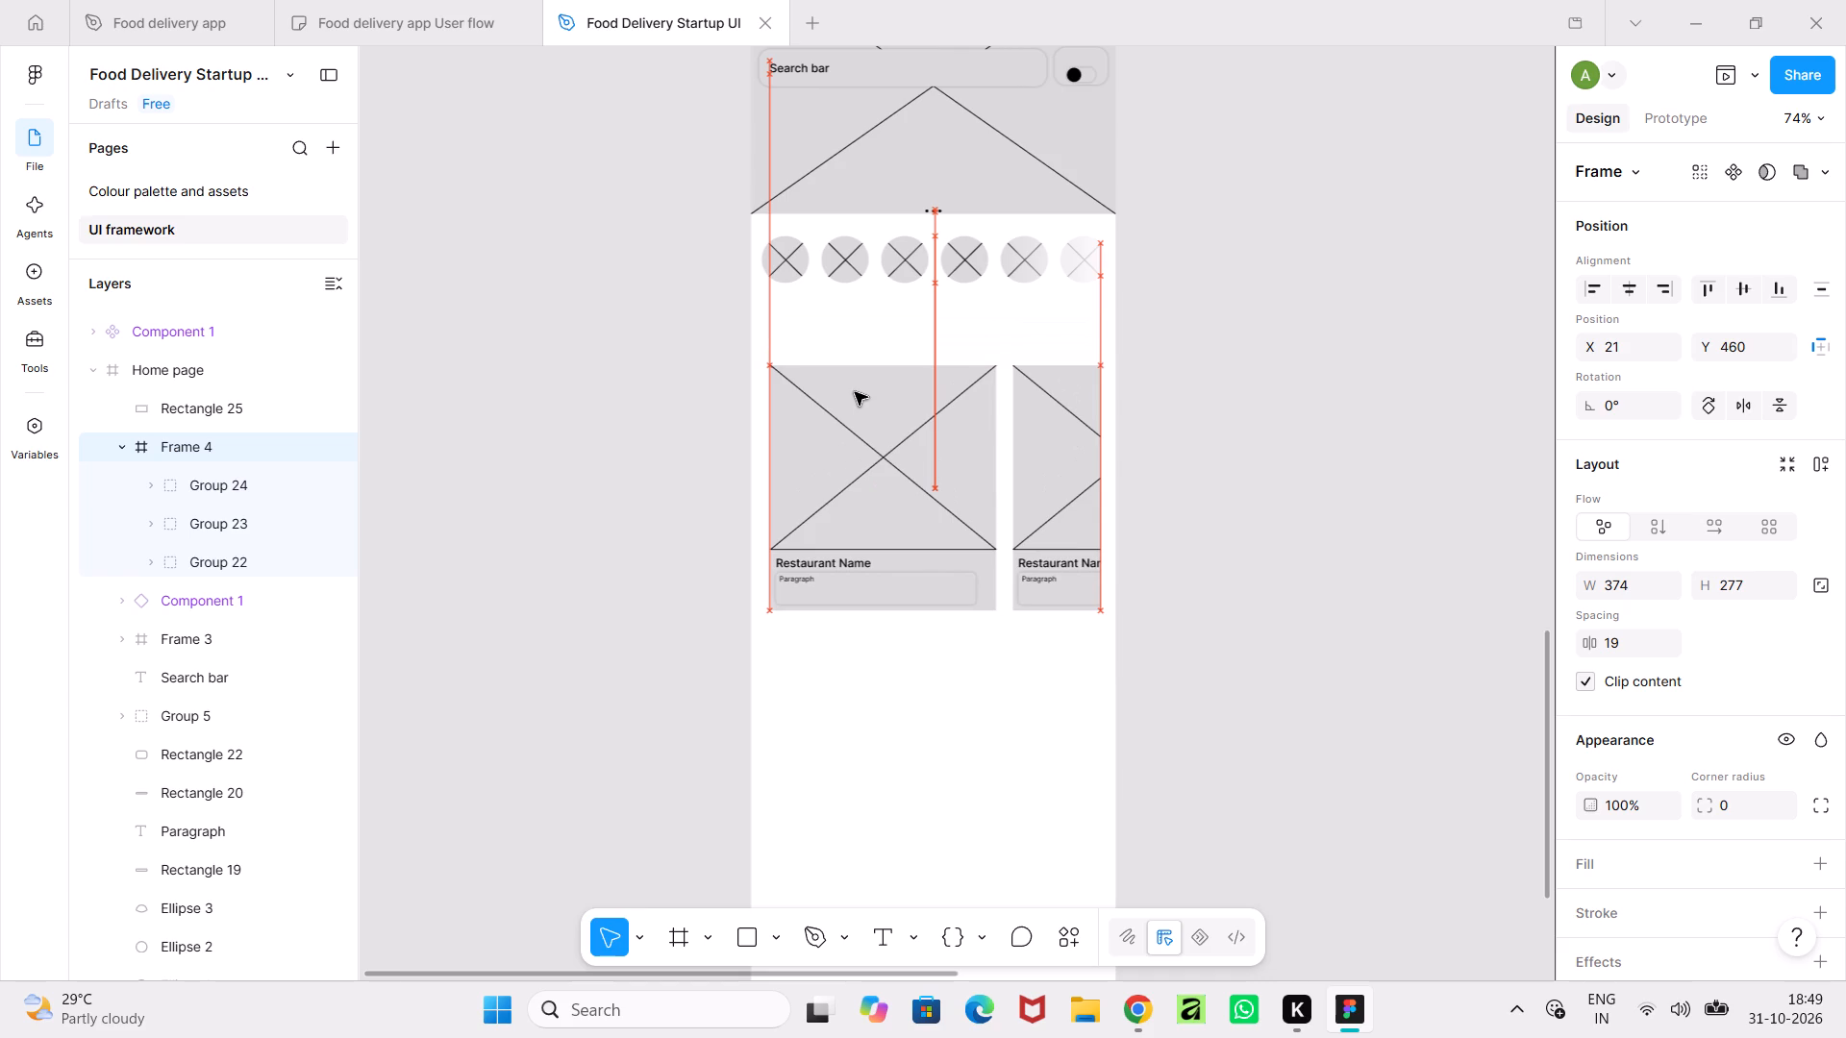
left_click_drag(855, 392, 853, 383)
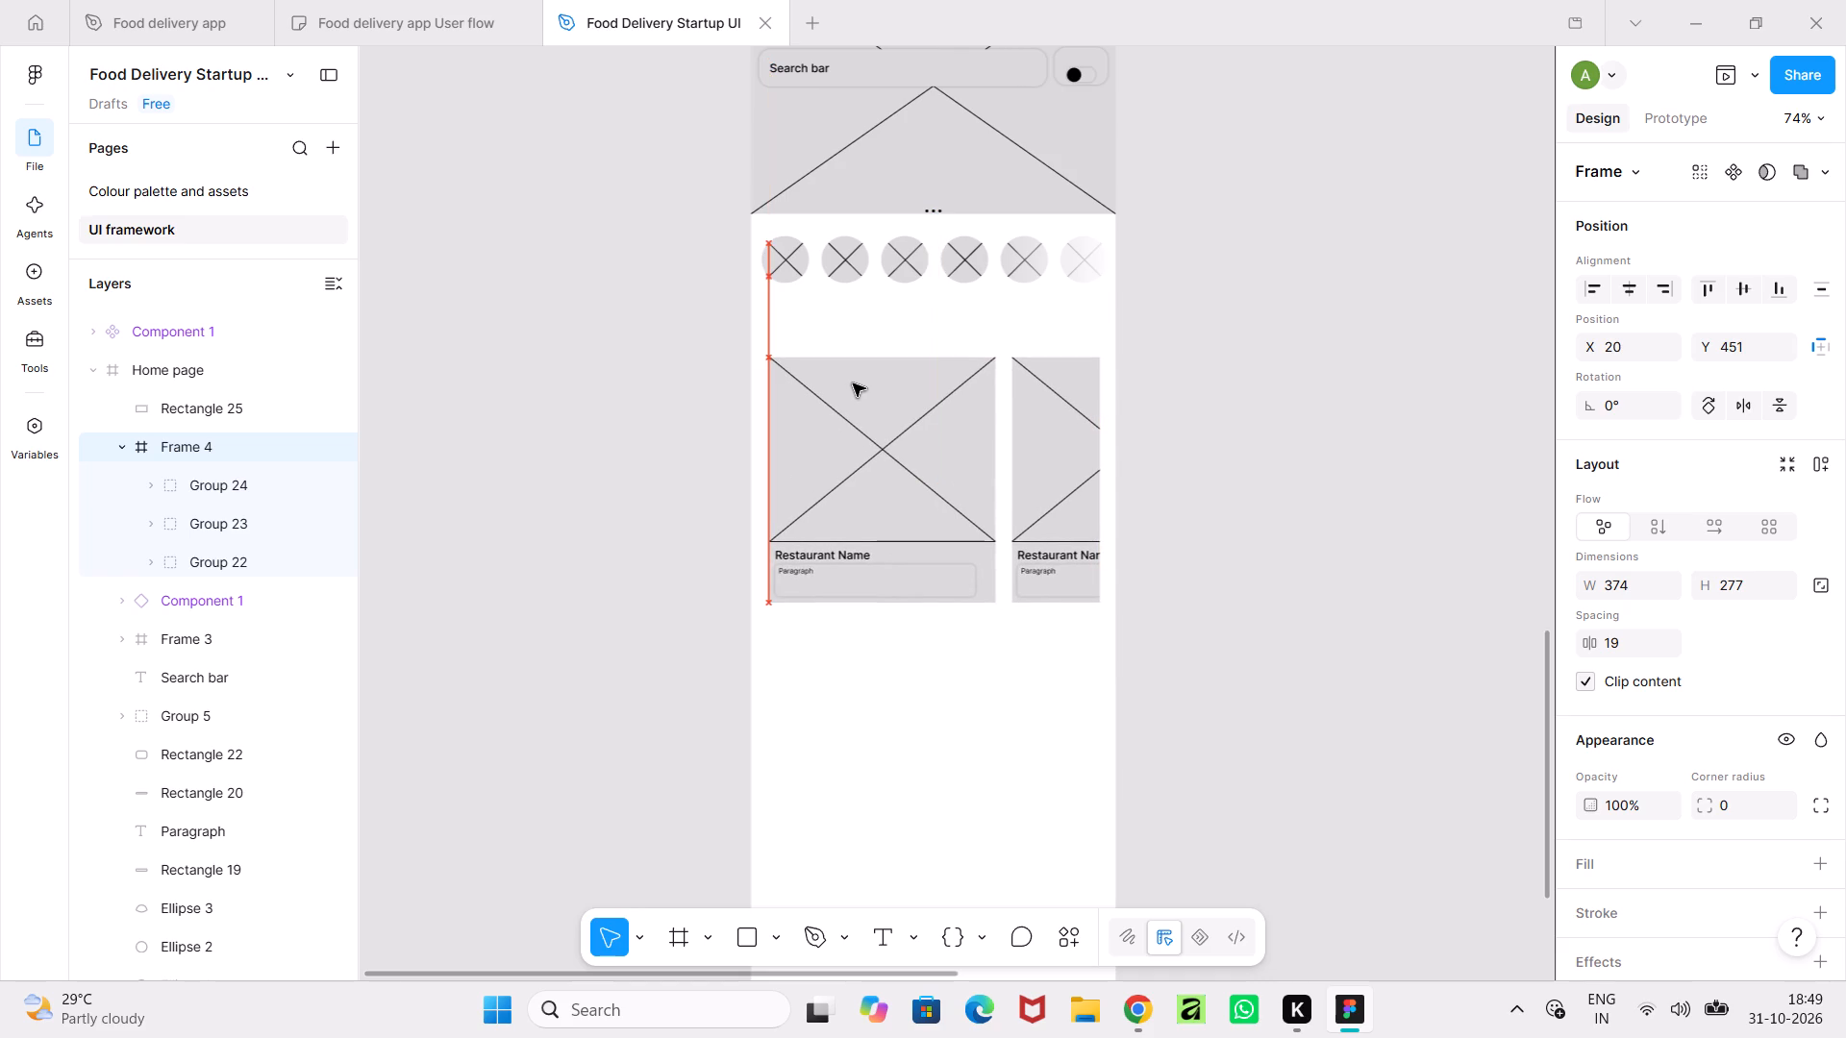
left_click_drag(853, 383, 857, 383)
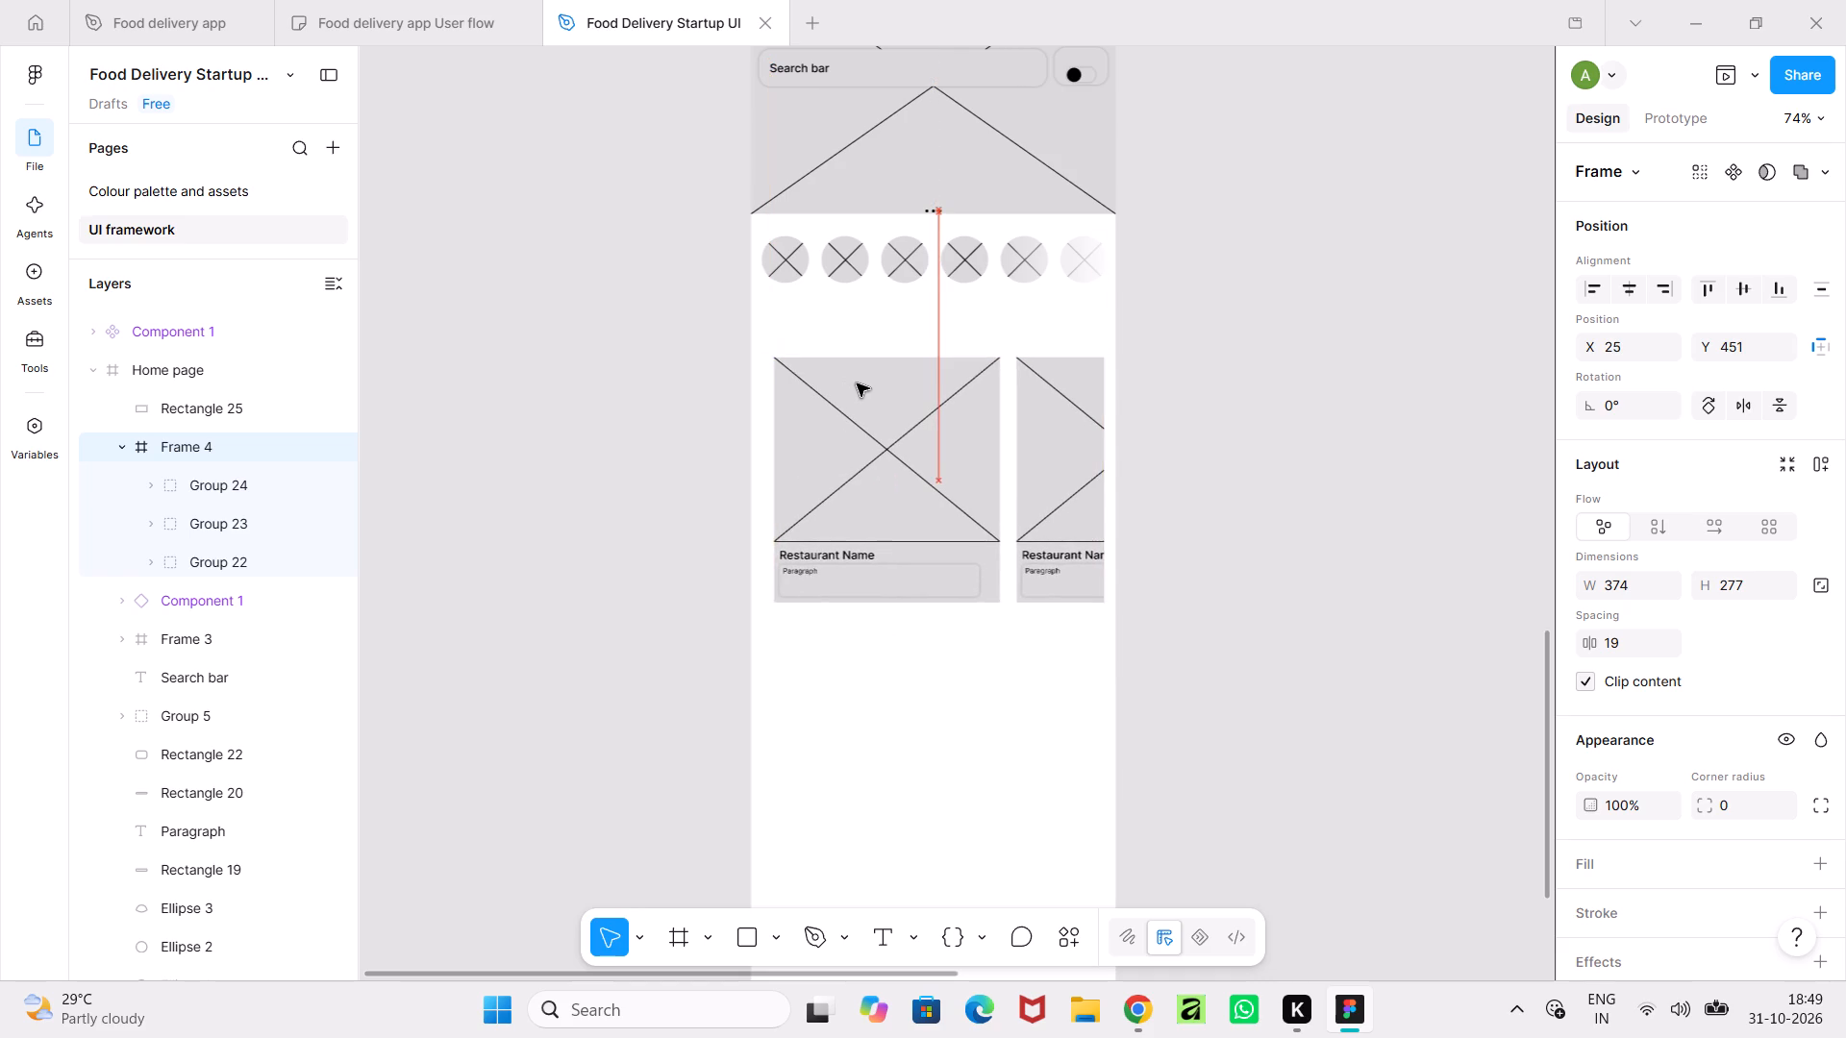
left_click_drag(857, 383, 855, 383)
left_click(1140, 422)
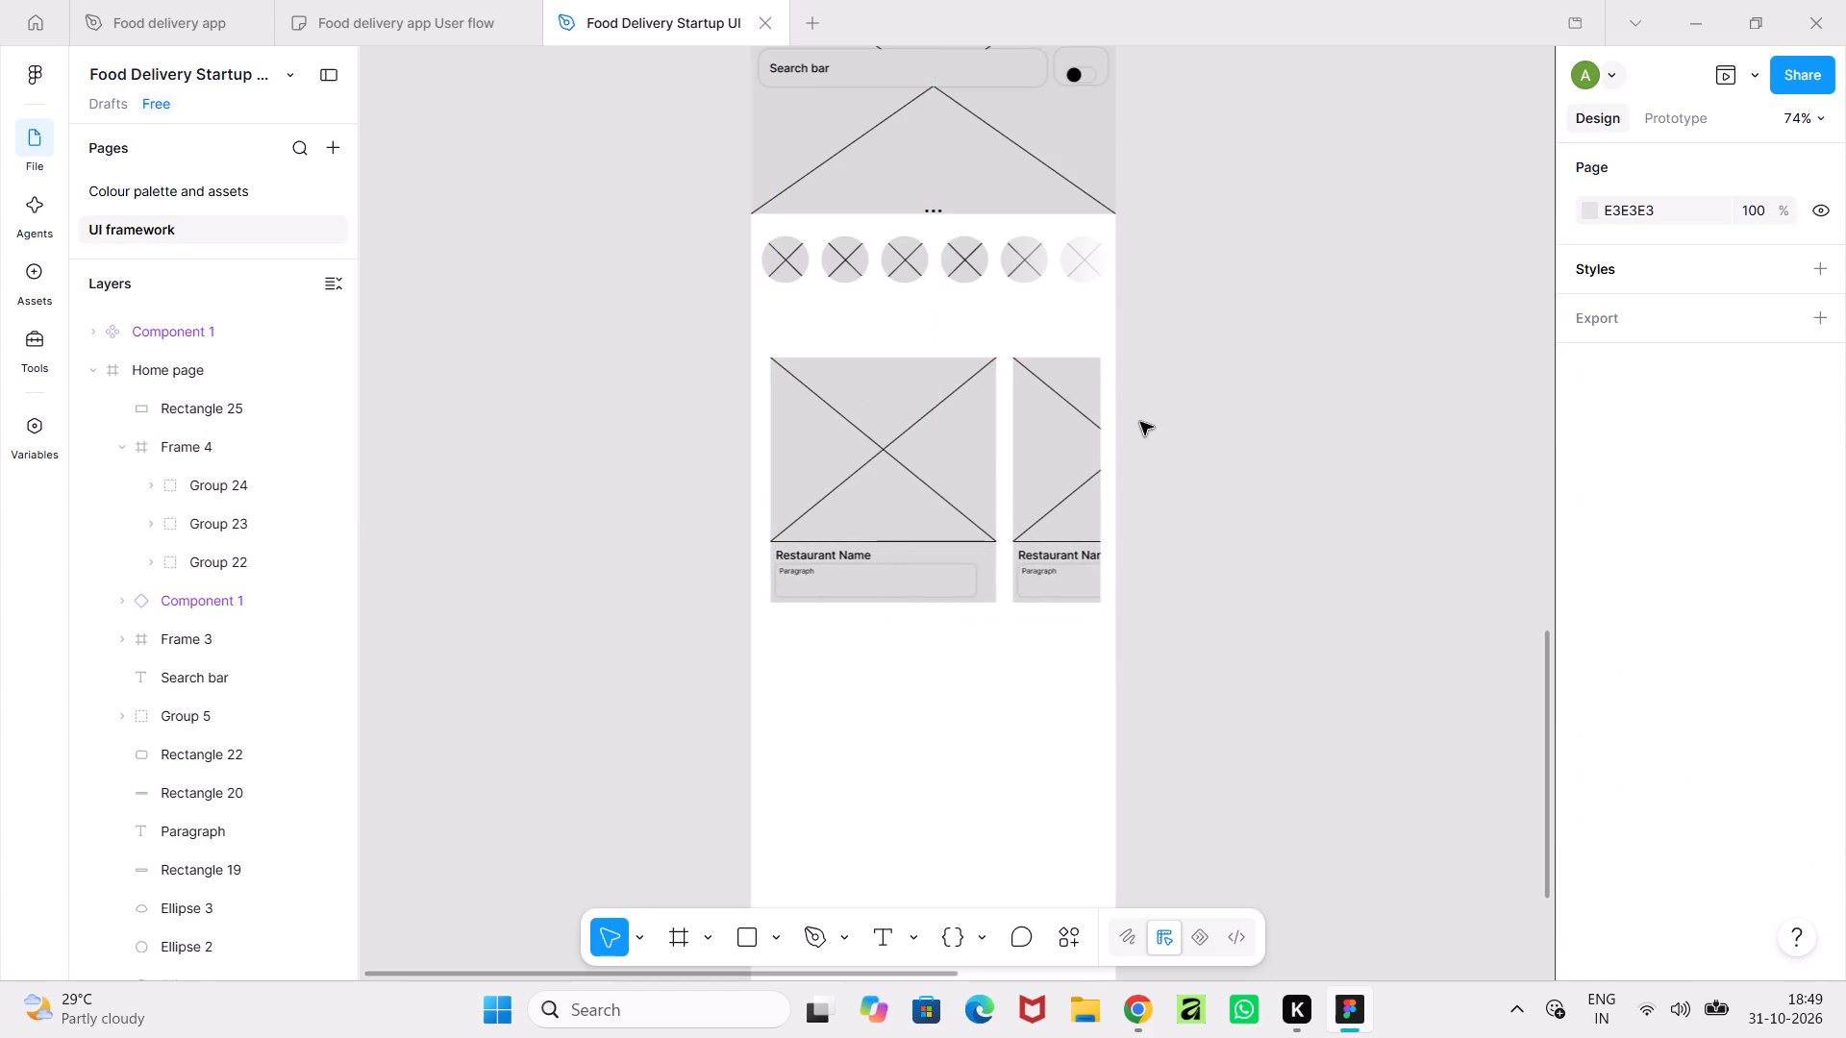
Draw a heading placeholder rectangle about 119 × 26 between the category circles and restaurant cards, placed at about X 22, Y 383.
middle_click_drag(1156, 450, 1160, 602)
scroll(1173, 596, "up", 5, "ctrl")
middle_click_drag(1174, 596, 1177, 596)
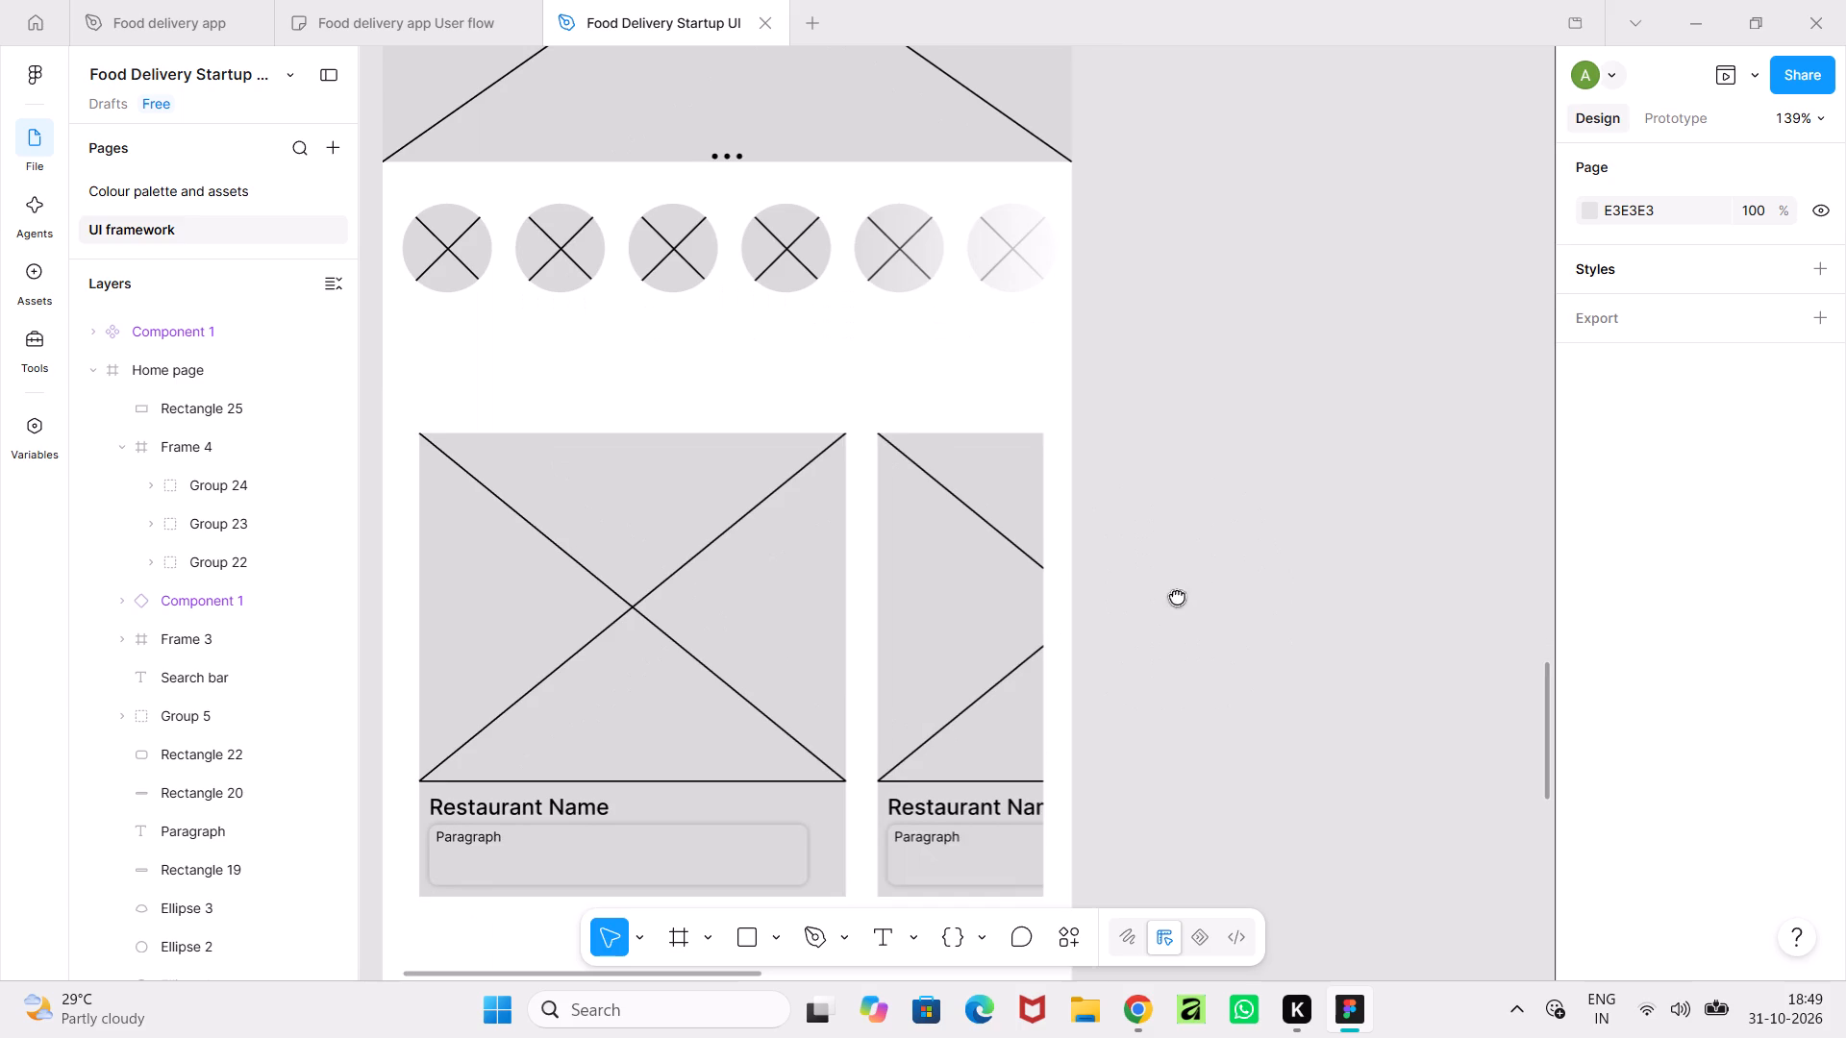
middle_click_drag(1177, 596, 1214, 628)
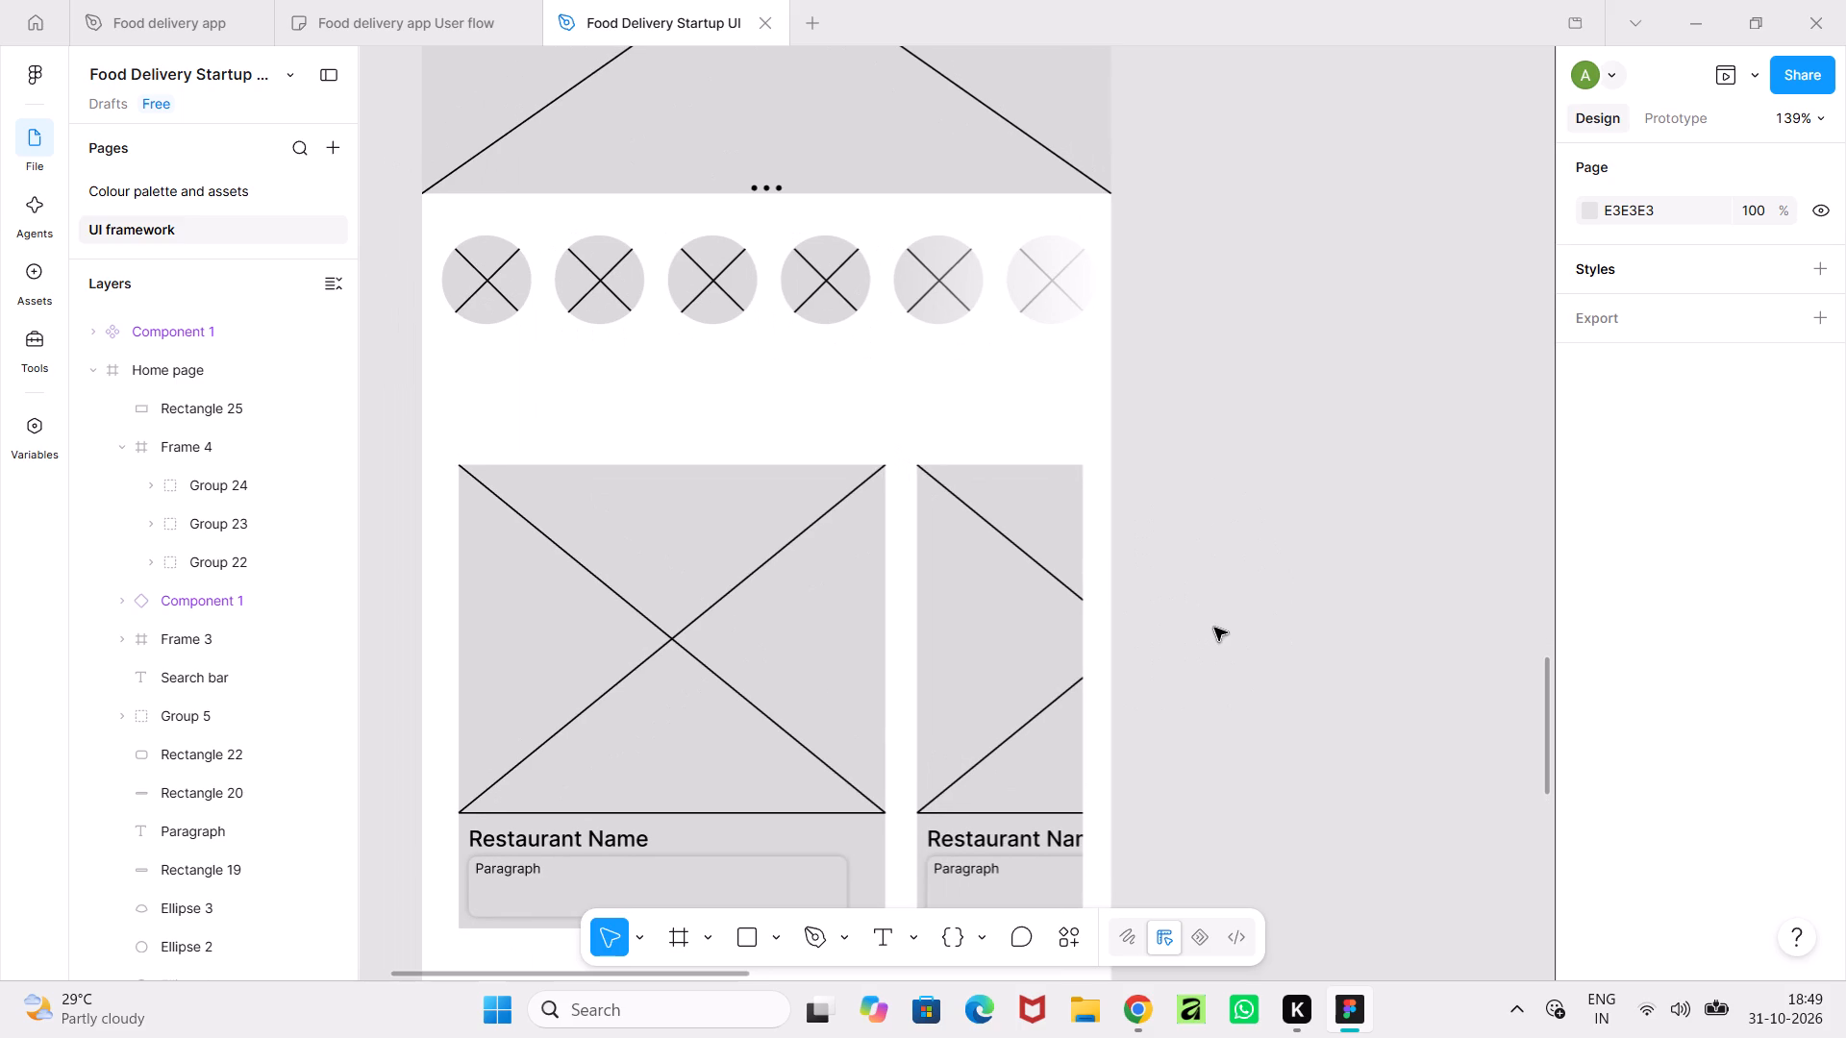
left_click(740, 941)
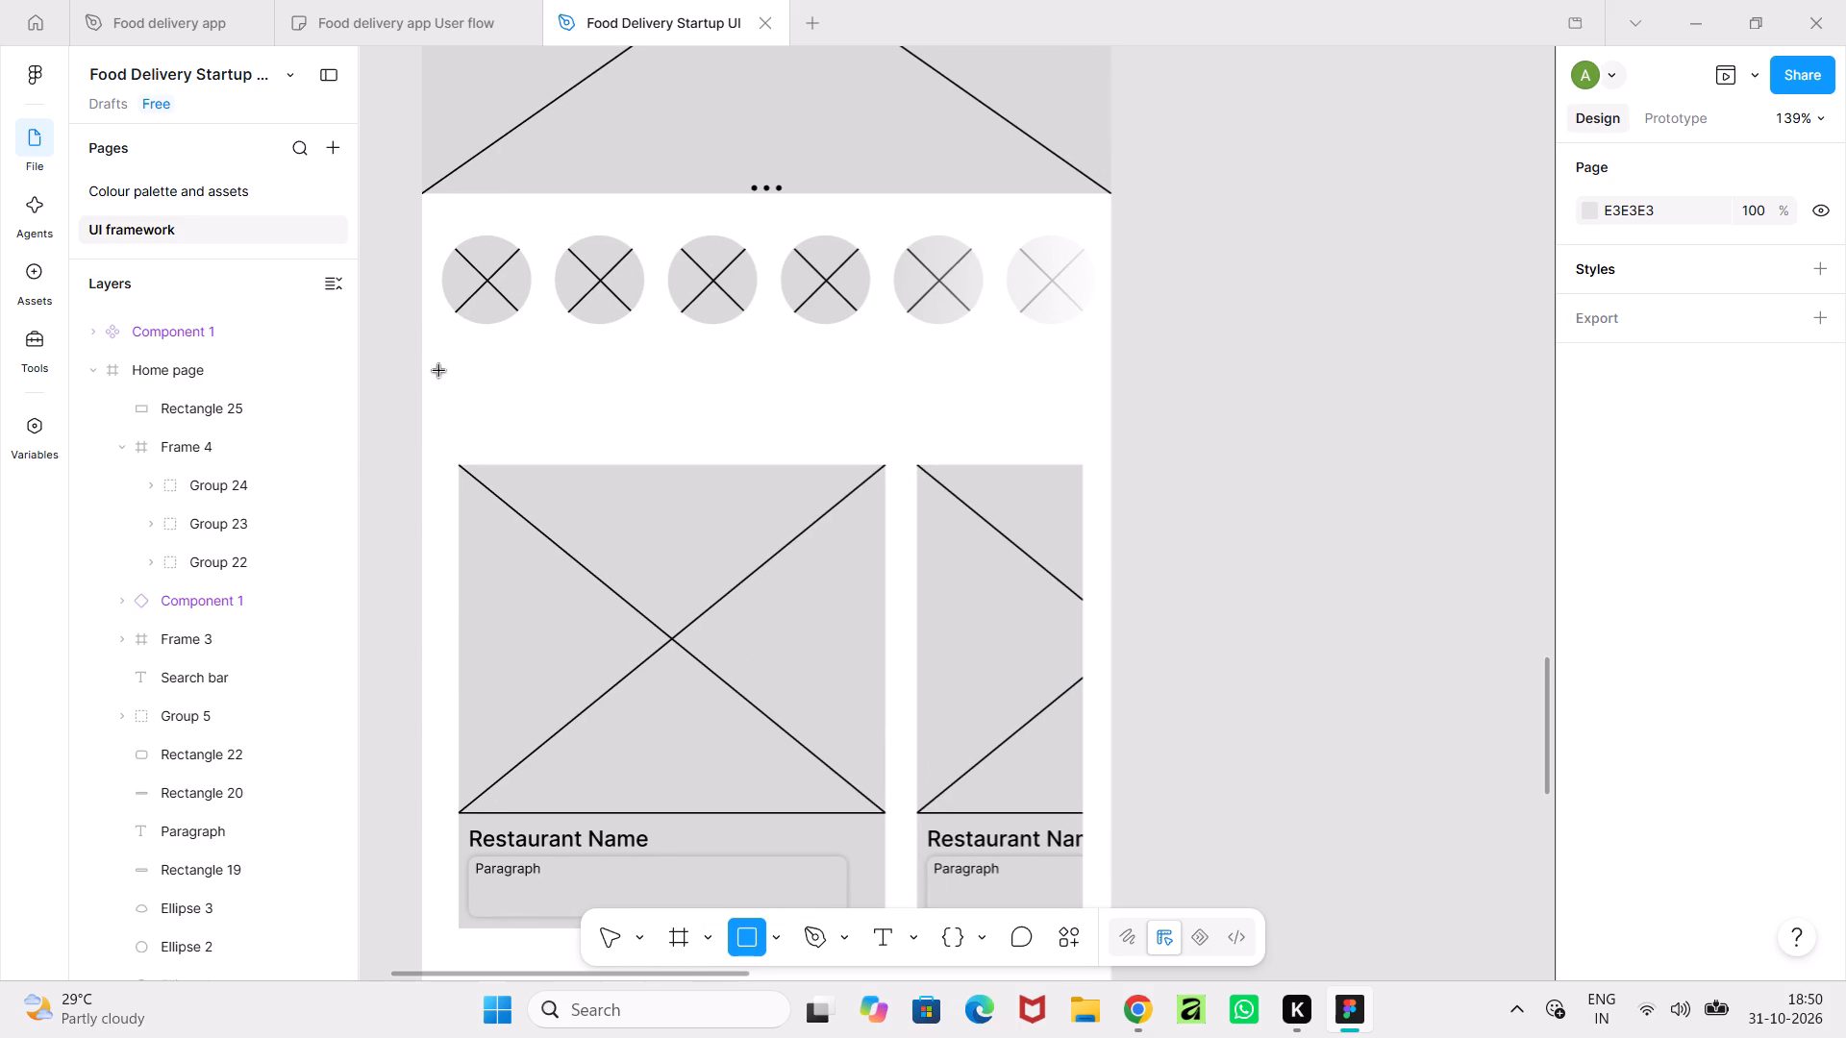
left_click_drag(459, 358, 496, 401)
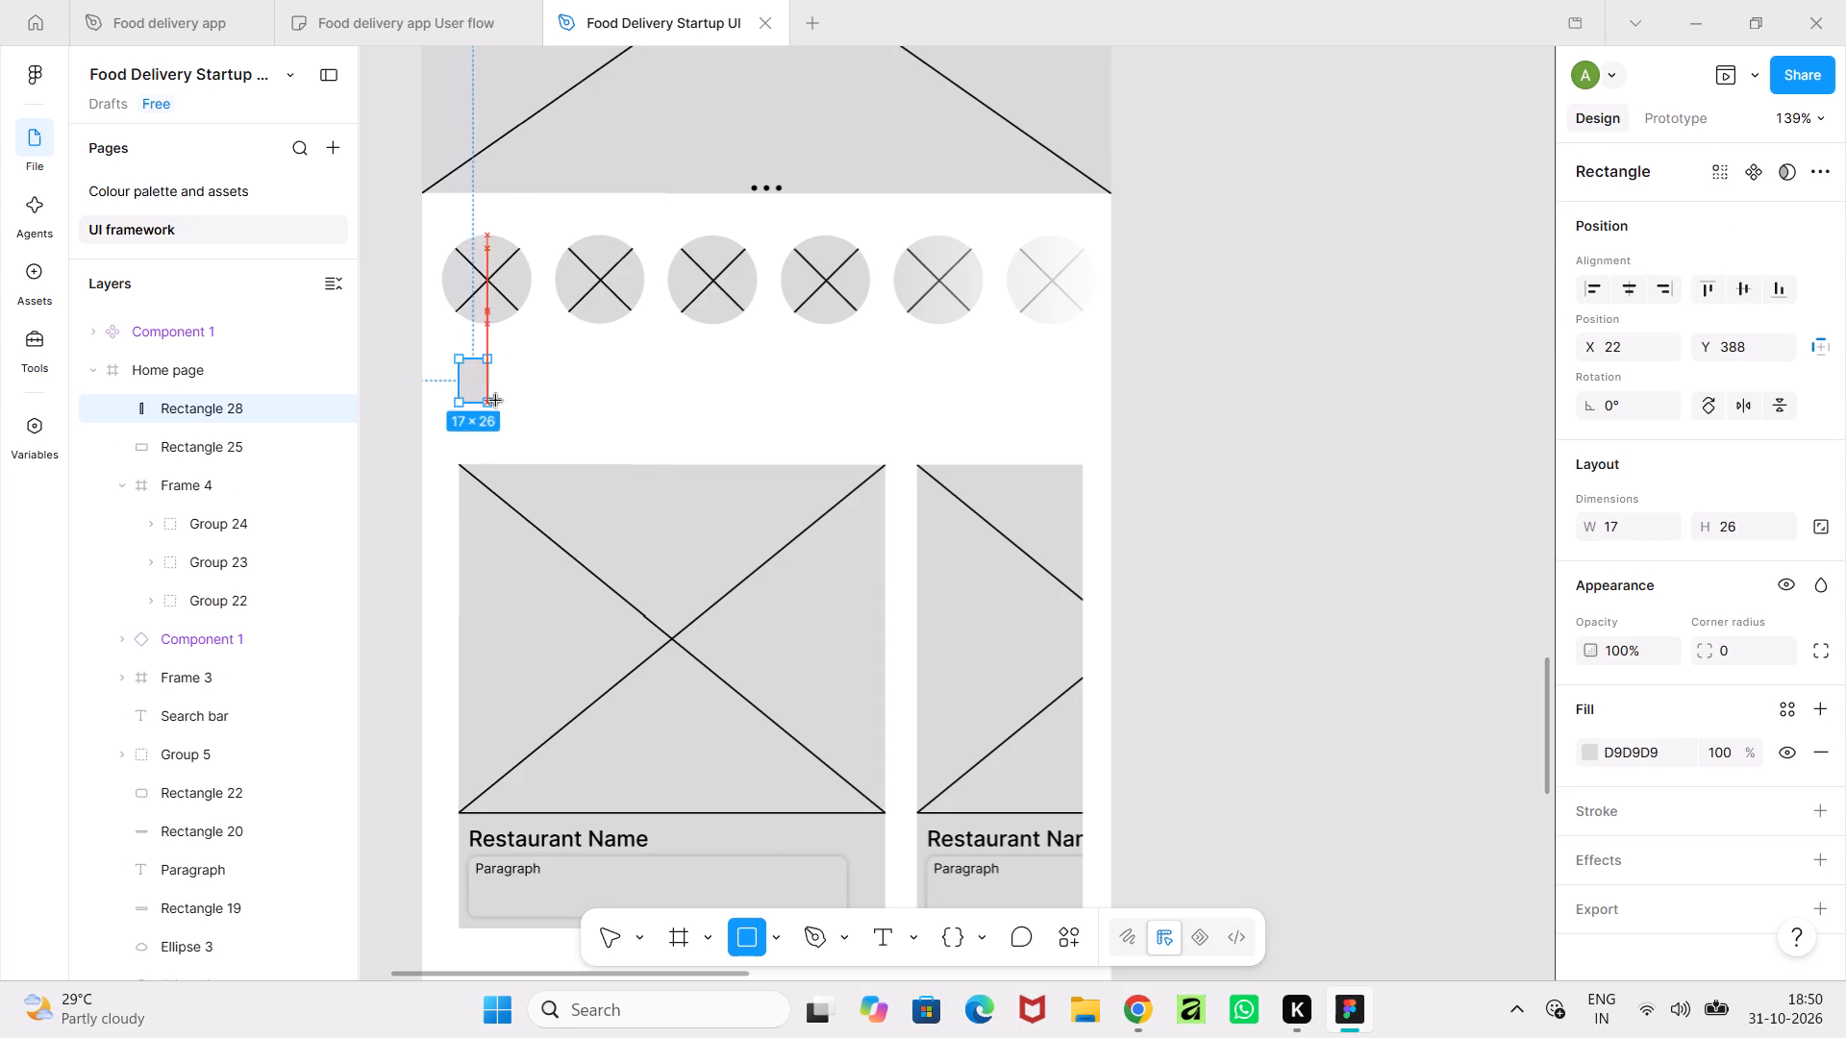
left_click_drag(496, 401, 662, 401)
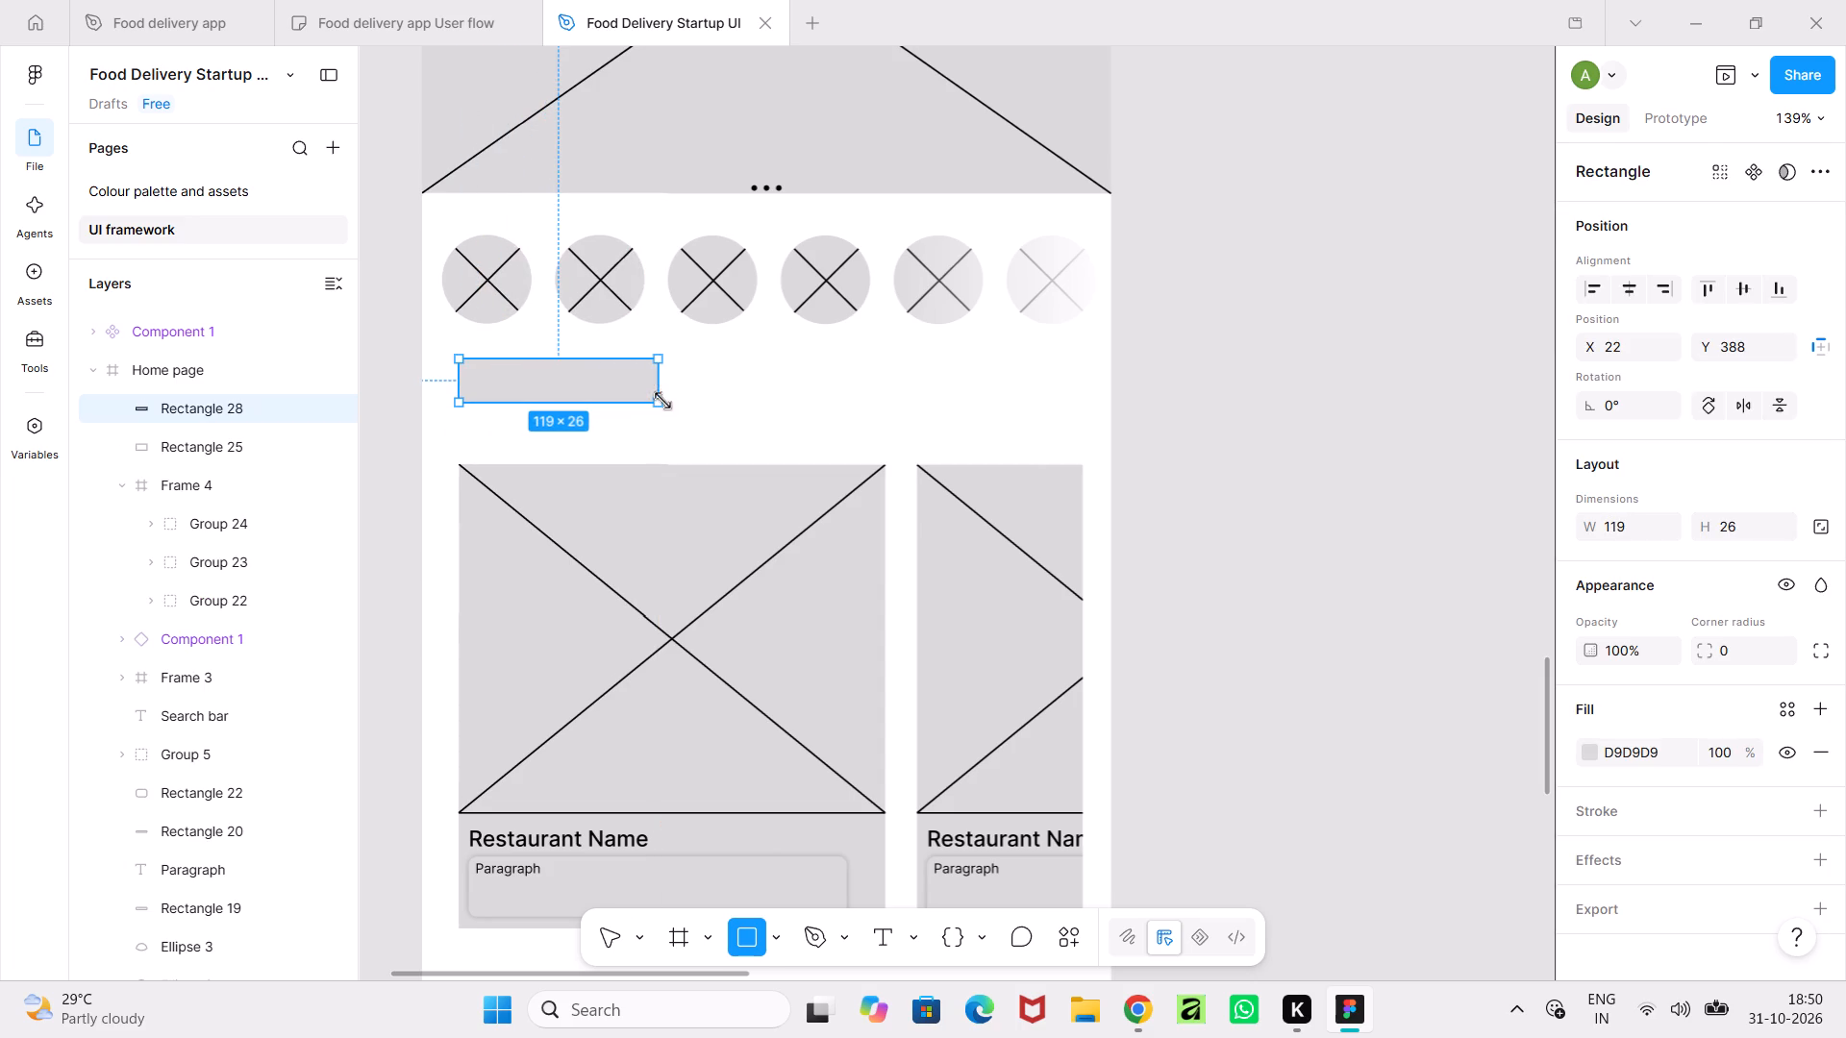
left_click_drag(566, 381, 566, 396)
left_click_drag(579, 399, 581, 388)
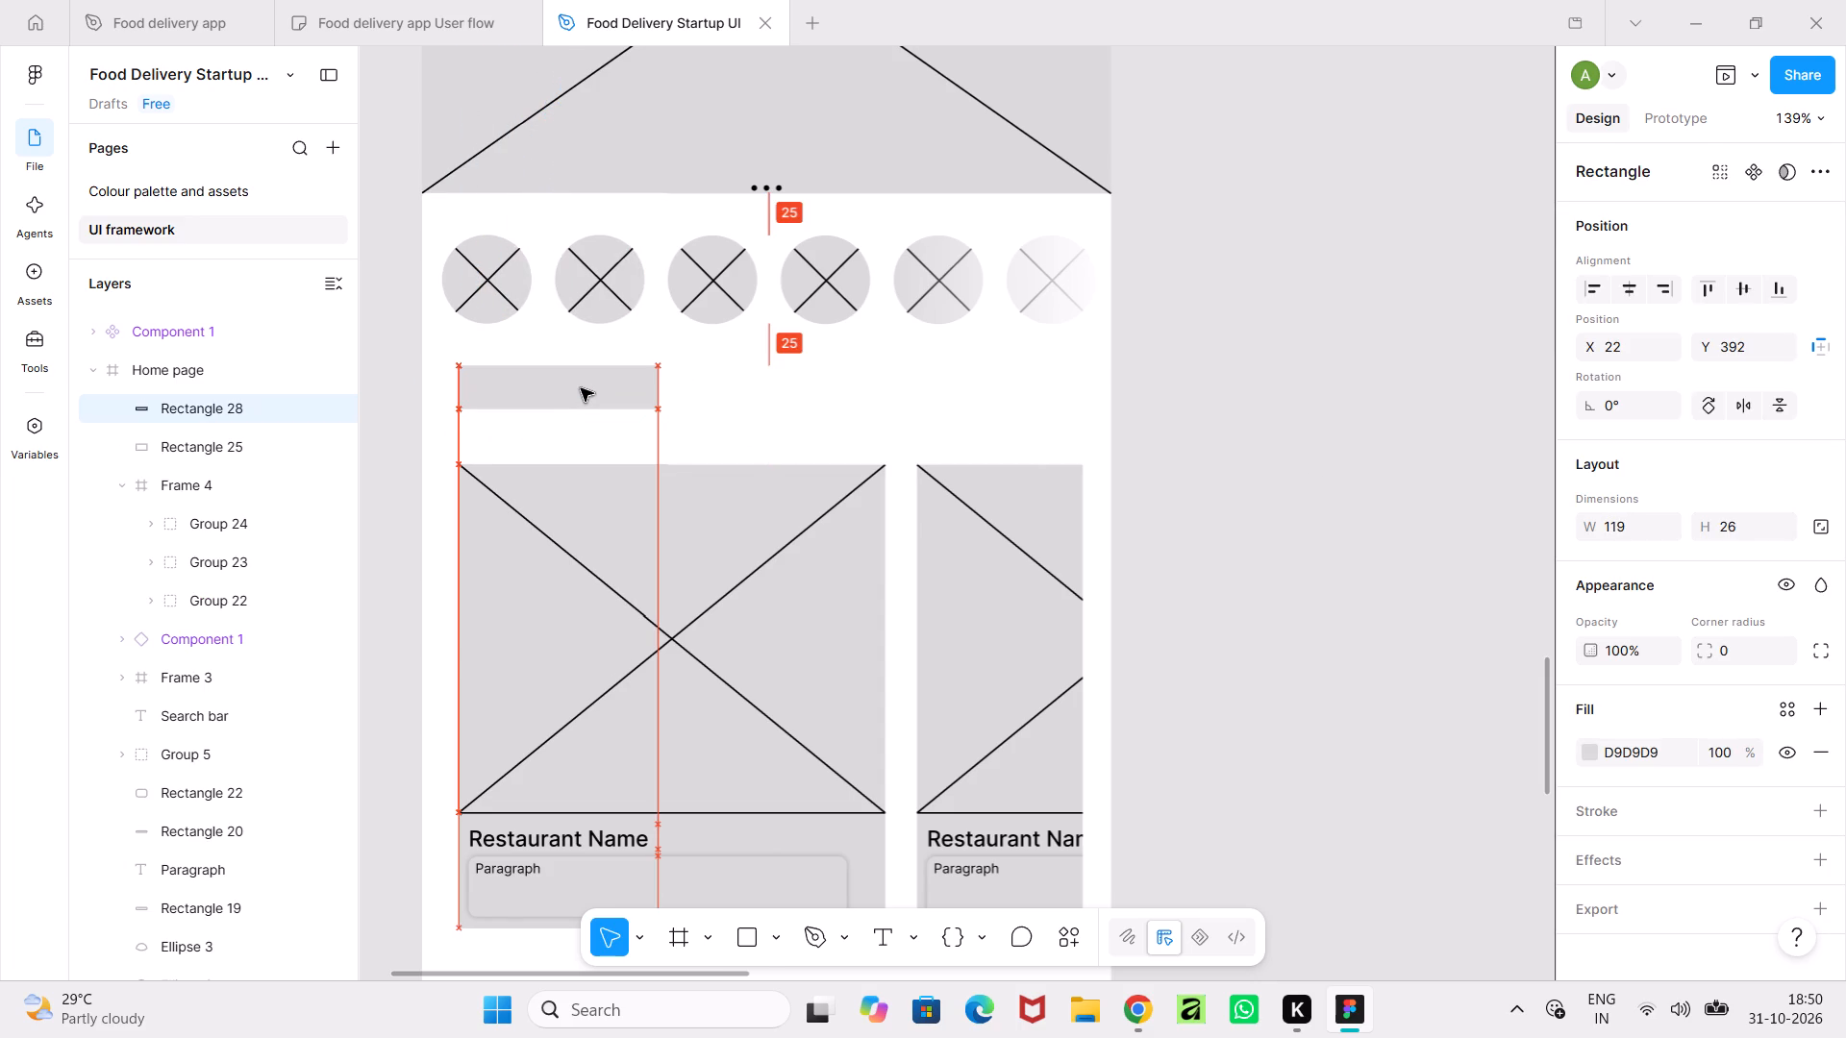
left_click_drag(581, 388, 581, 382)
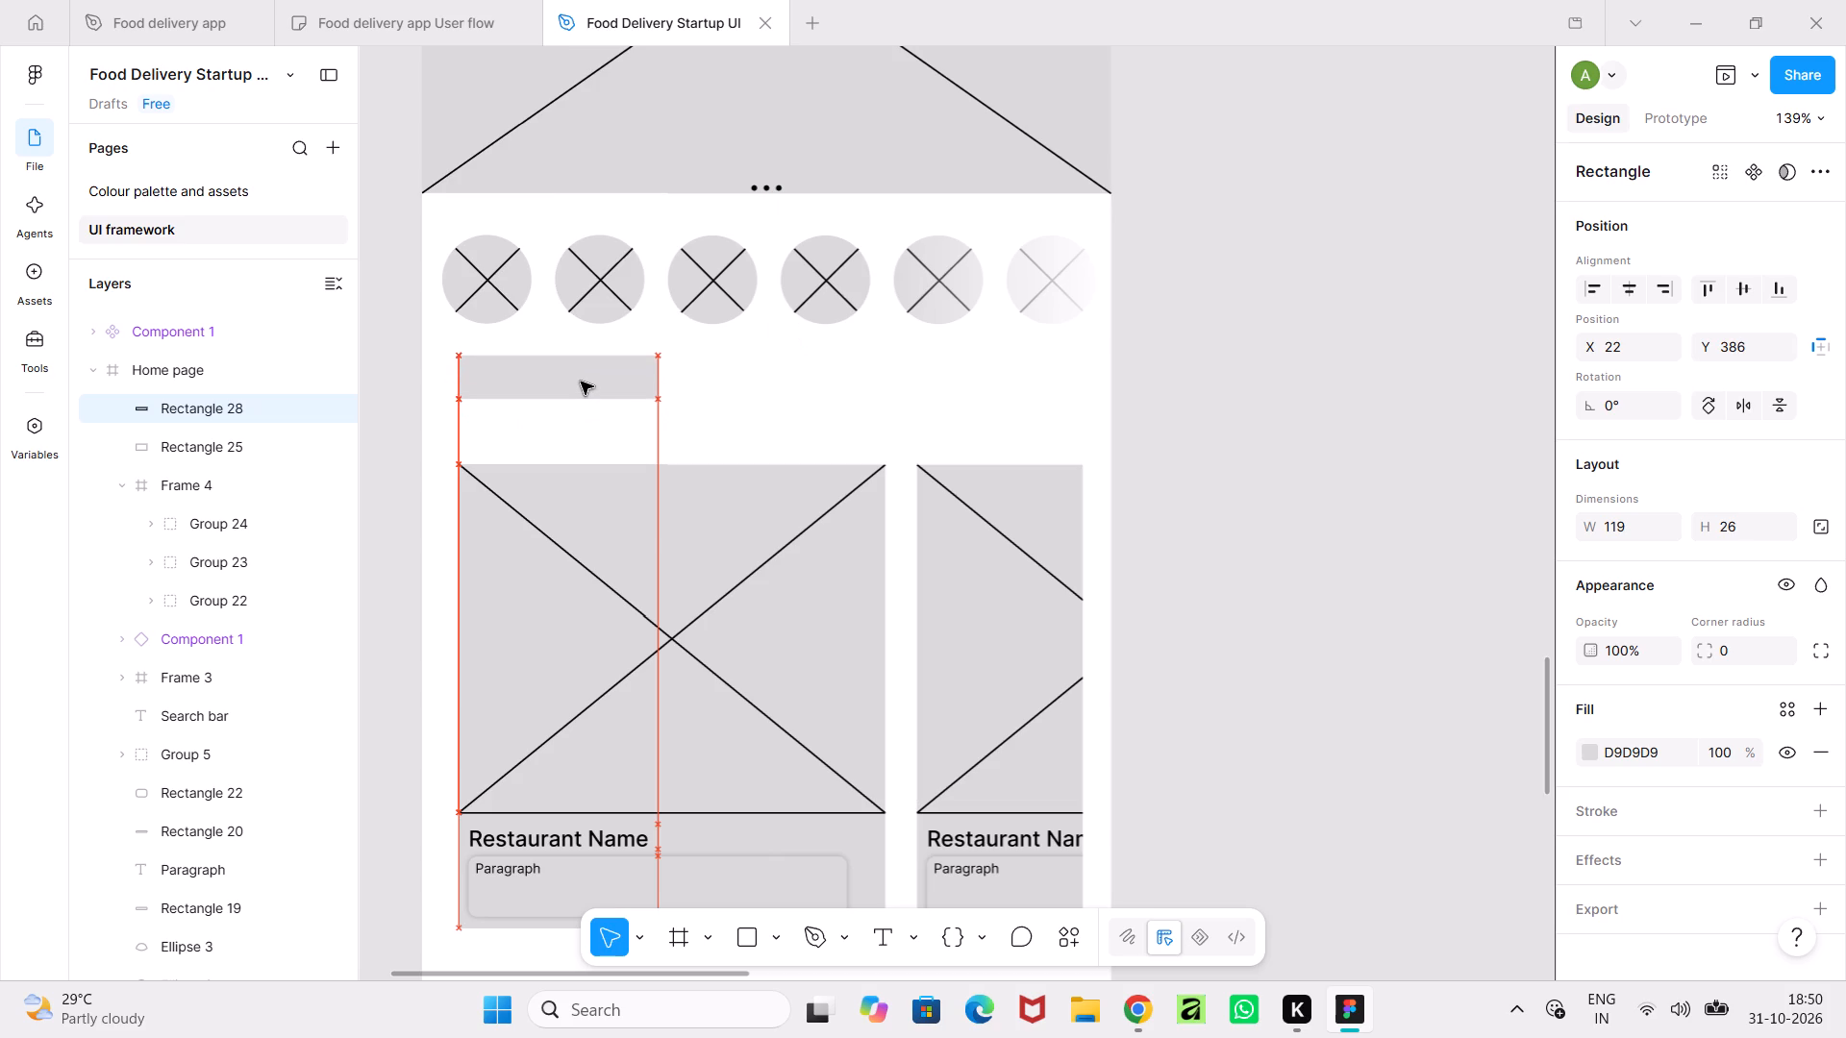
left_click_drag(581, 382, 581, 378)
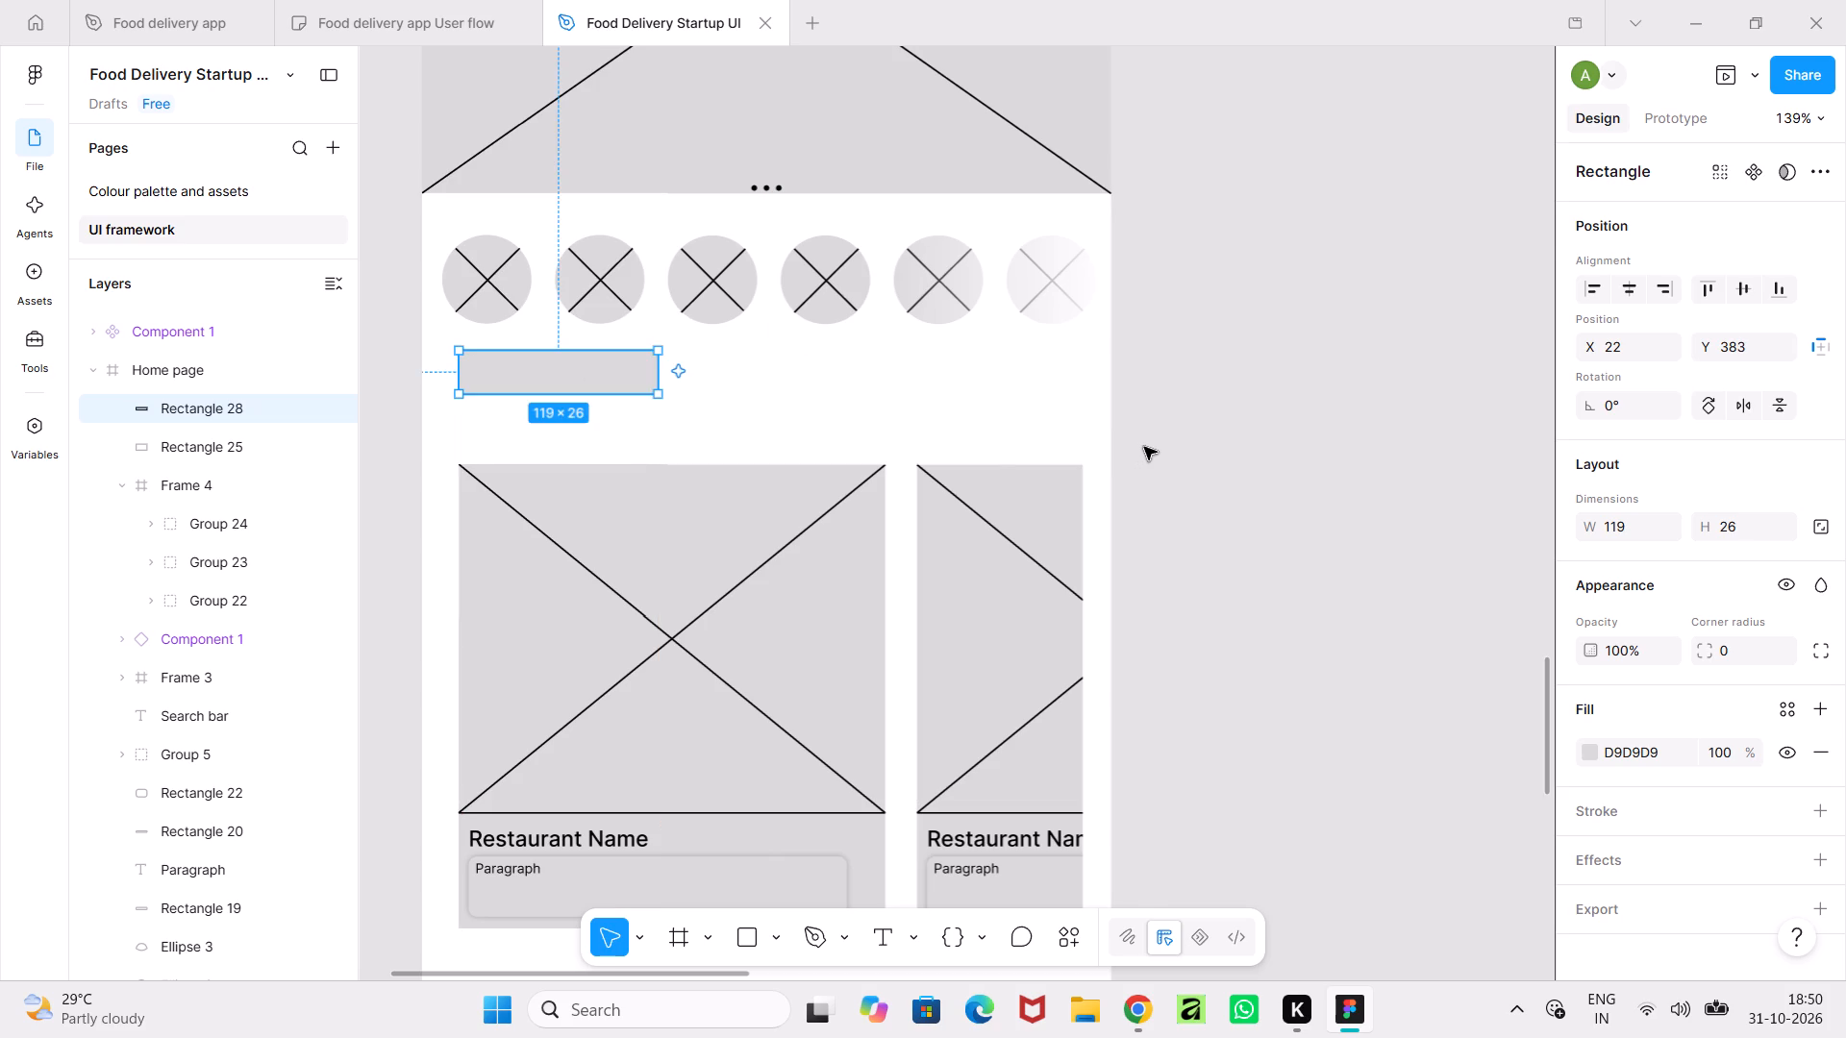
left_click(1151, 450)
Move the restaurant card row up closer to the heading placeholder rectangle and clear the selection.
left_click(716, 525)
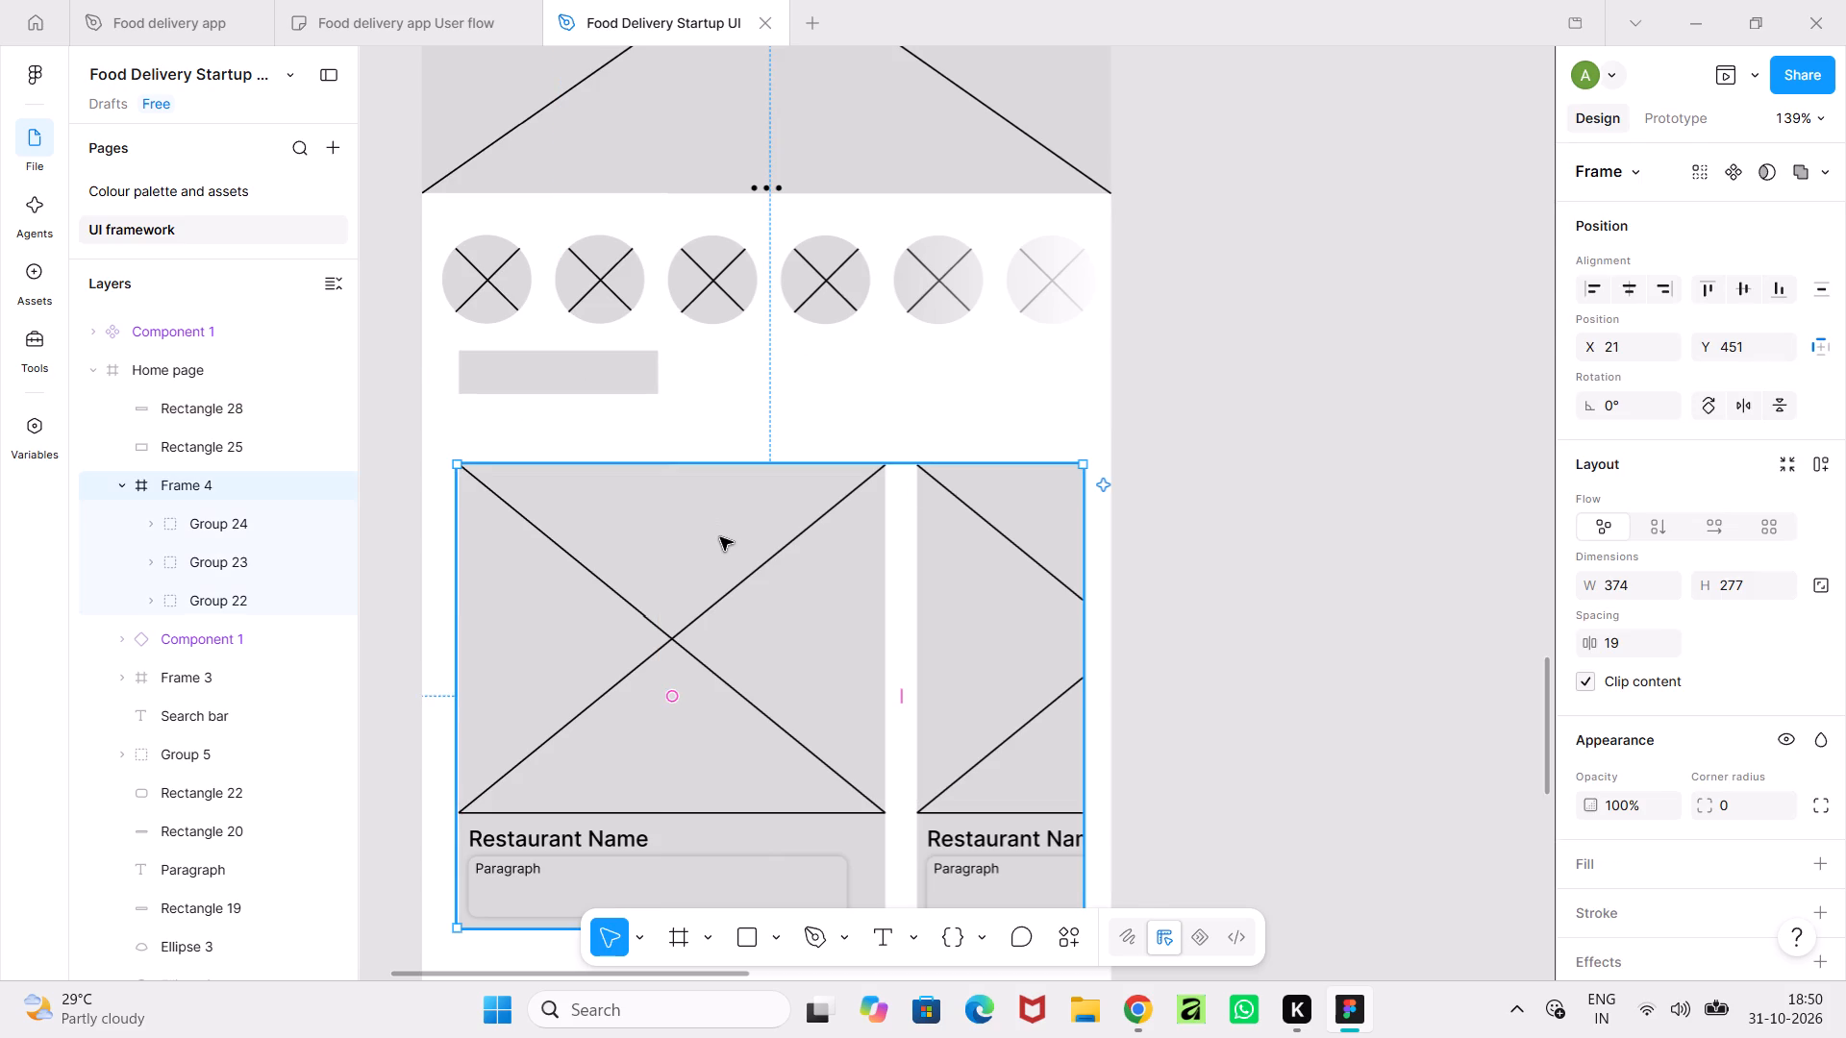
left_click_drag(720, 537, 718, 498)
left_click(1179, 504)
Round the heading placeholder rectangle's corners to a radius of 7 and clear the selection.
scroll(1179, 504, "down", 6, "ctrl")
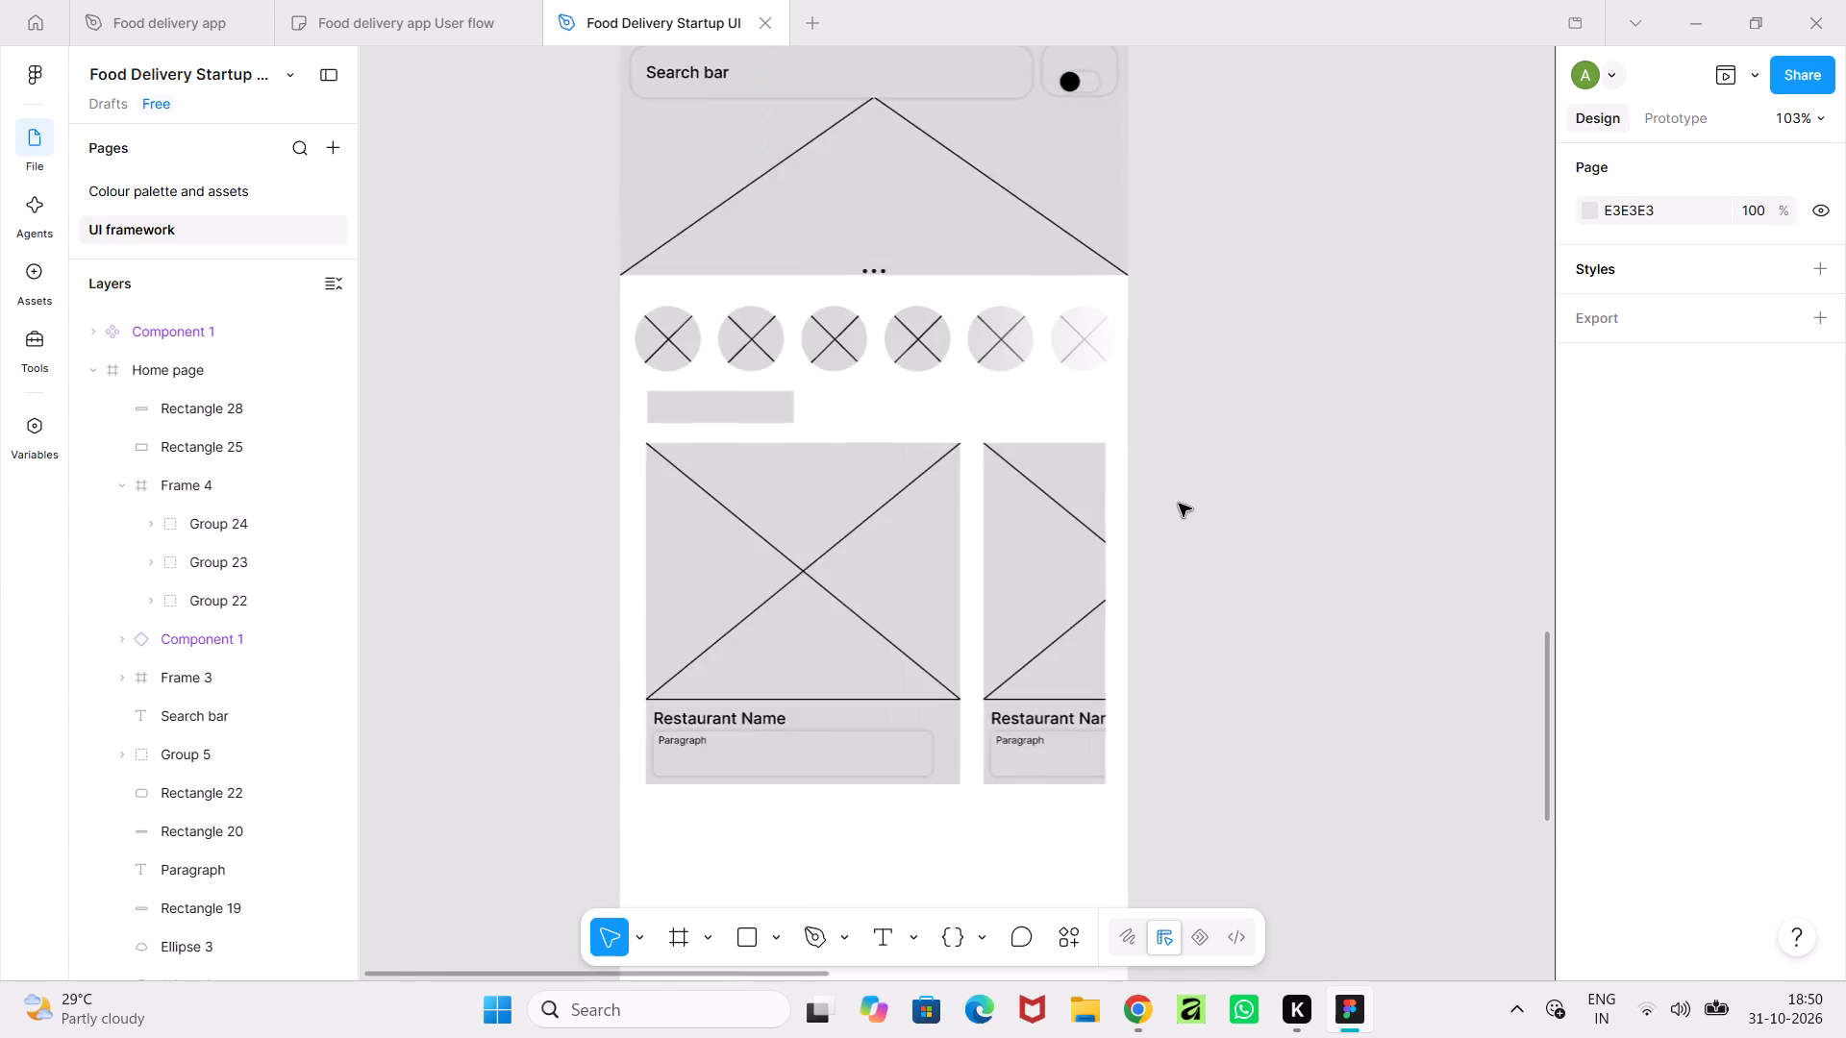
scroll(1179, 504, "down", 5, "ctrl")
scroll(1179, 504, "up", 13, "ctrl")
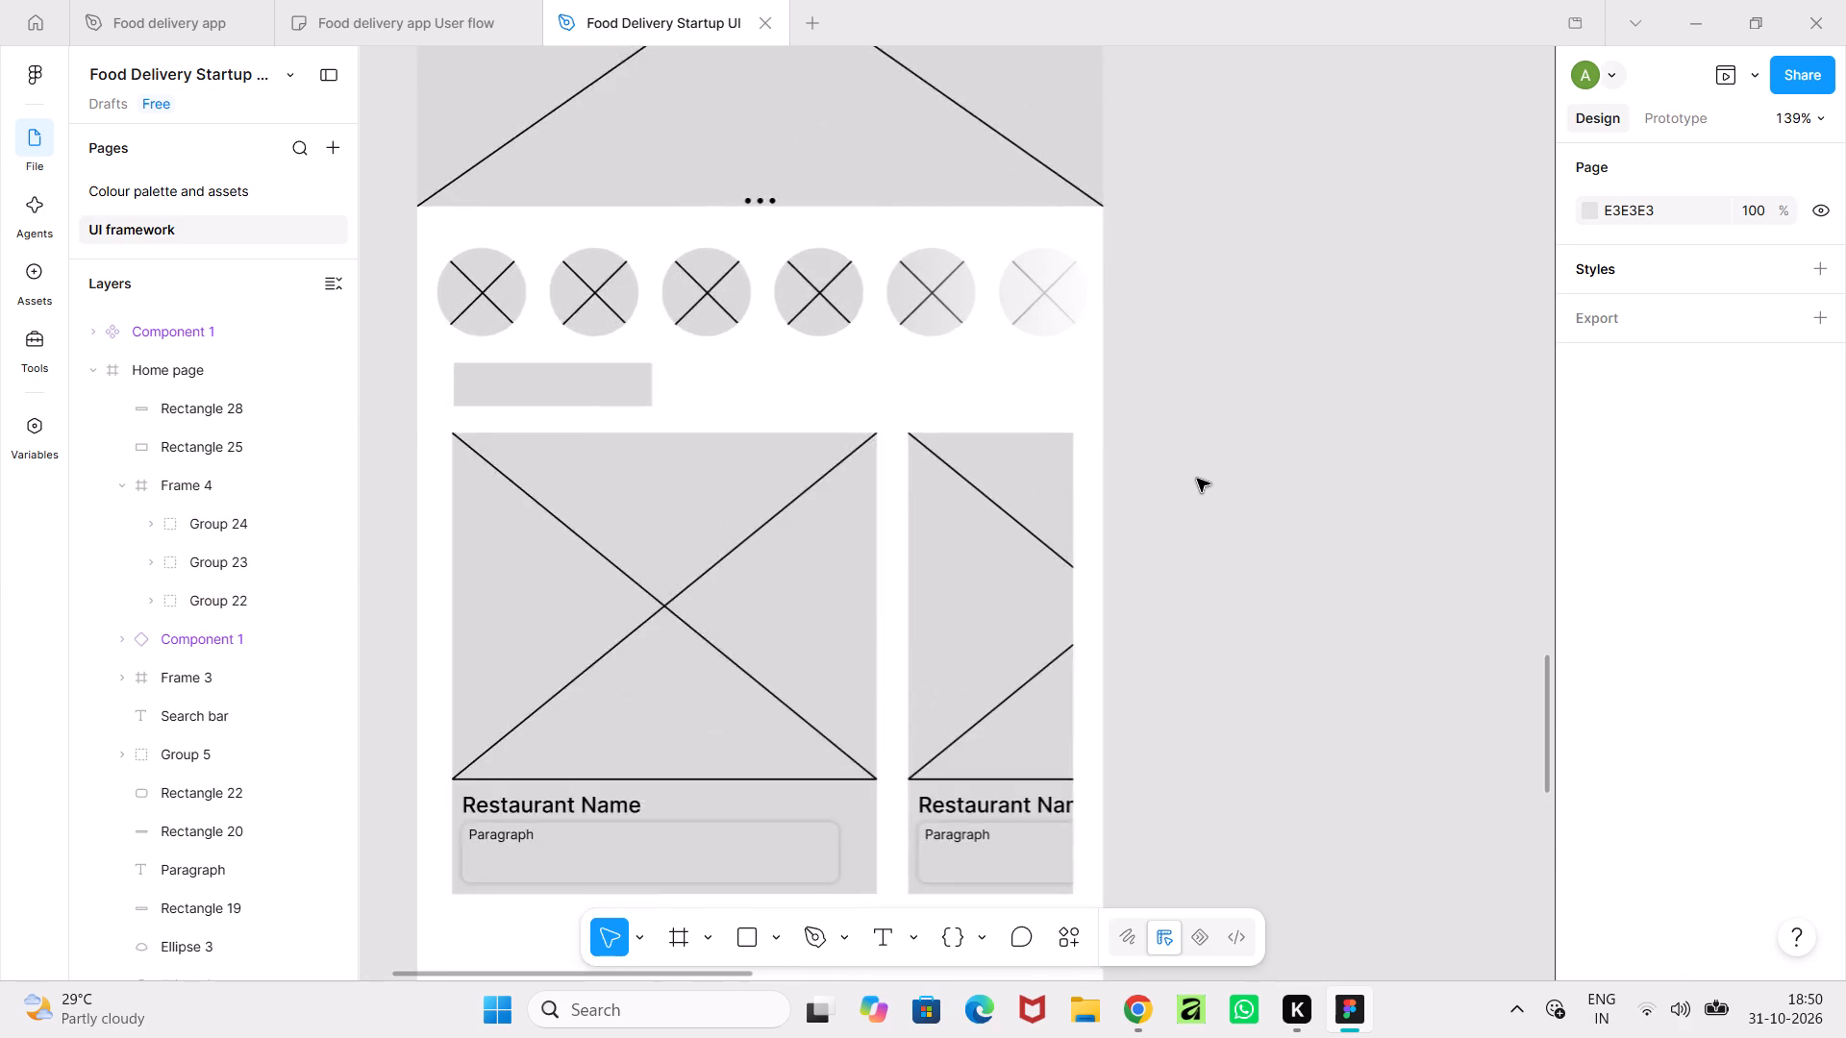
scroll(1197, 479, "up", 1, "ctrl")
middle_click_drag(1198, 479, 1346, 639)
scroll(1342, 627, "down", 4, "ctrl")
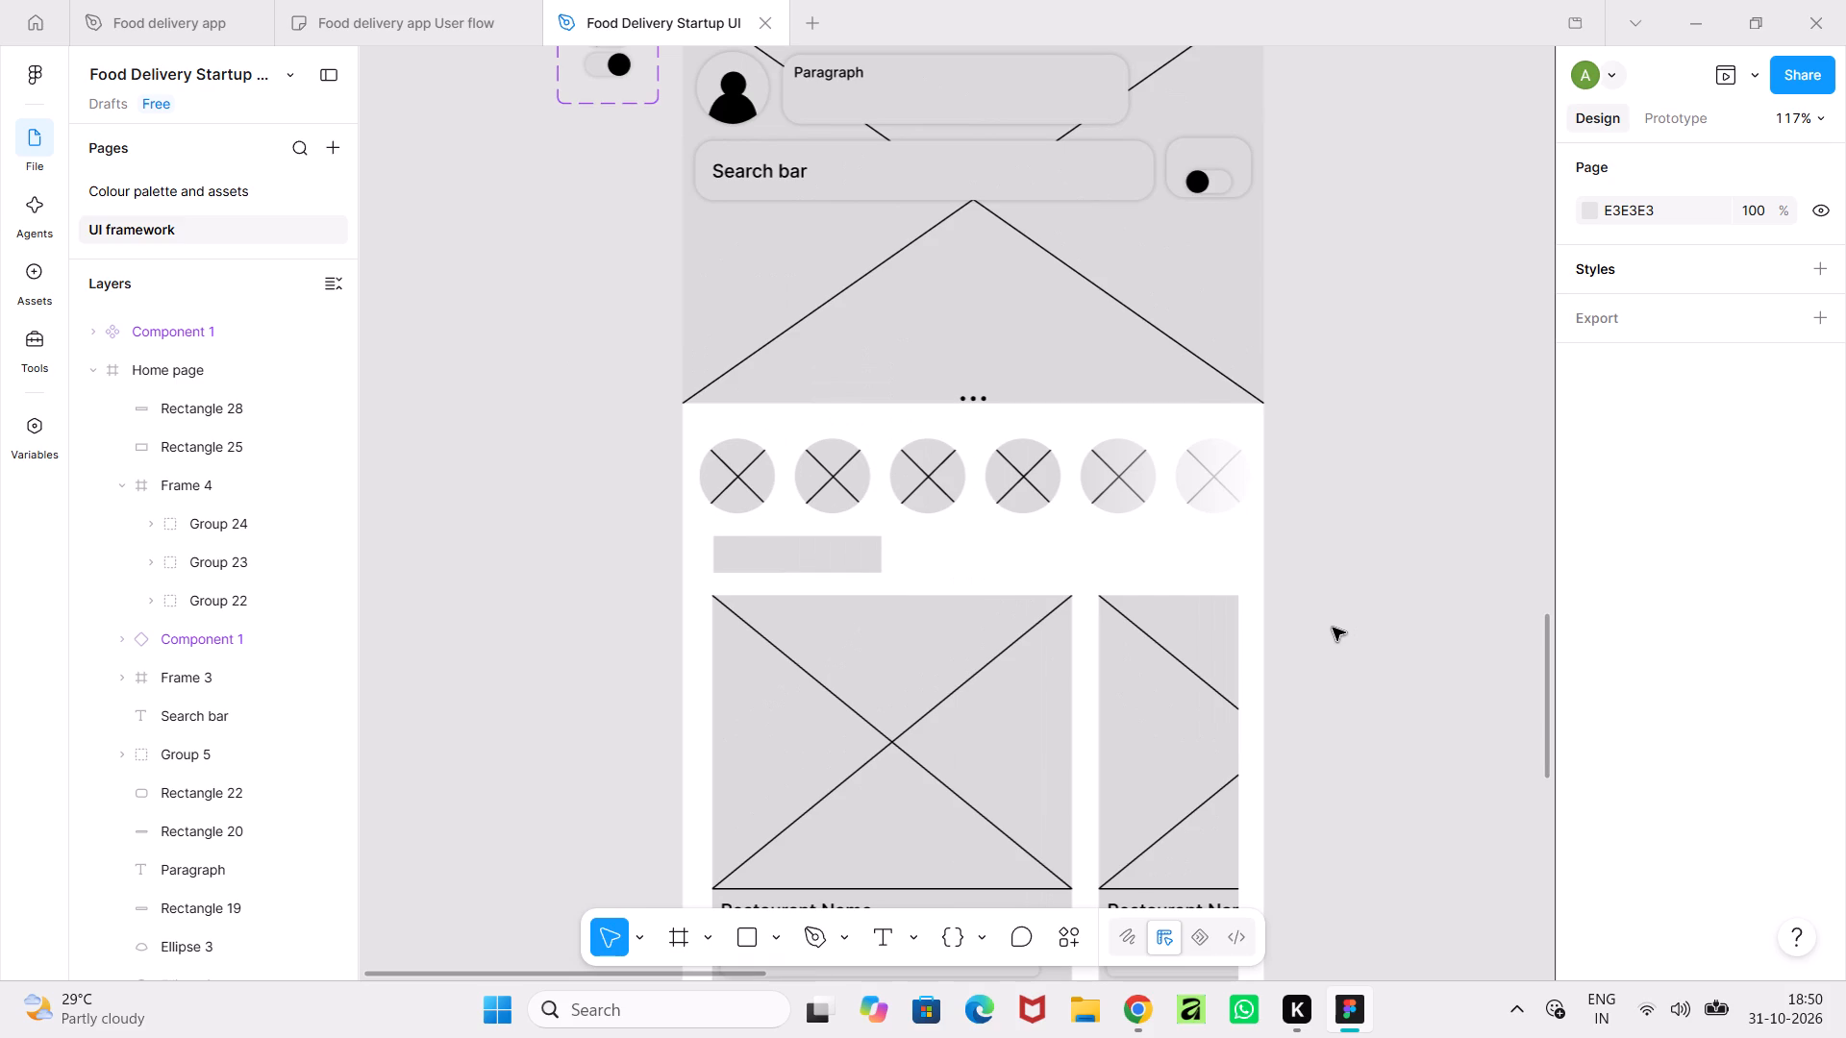
scroll(1300, 651, "up", 4, "ctrl")
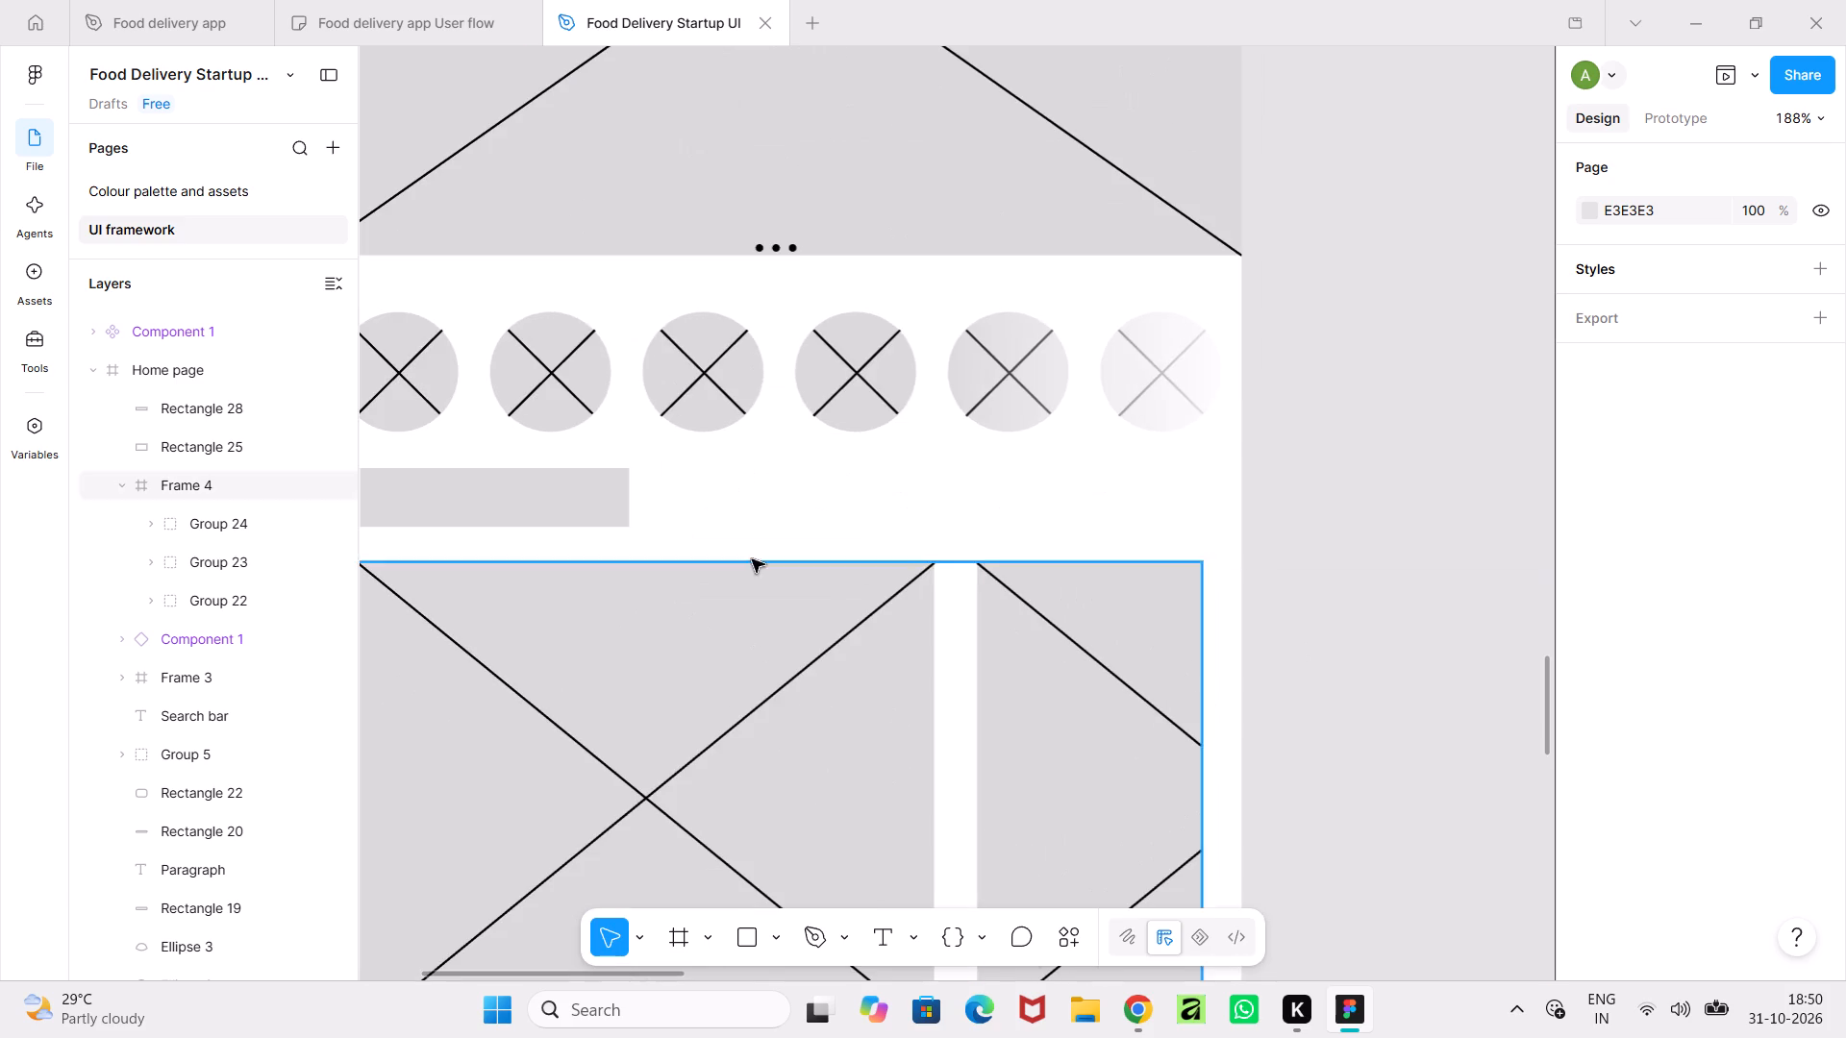
middle_click_drag(749, 536, 1121, 598)
left_click(915, 550)
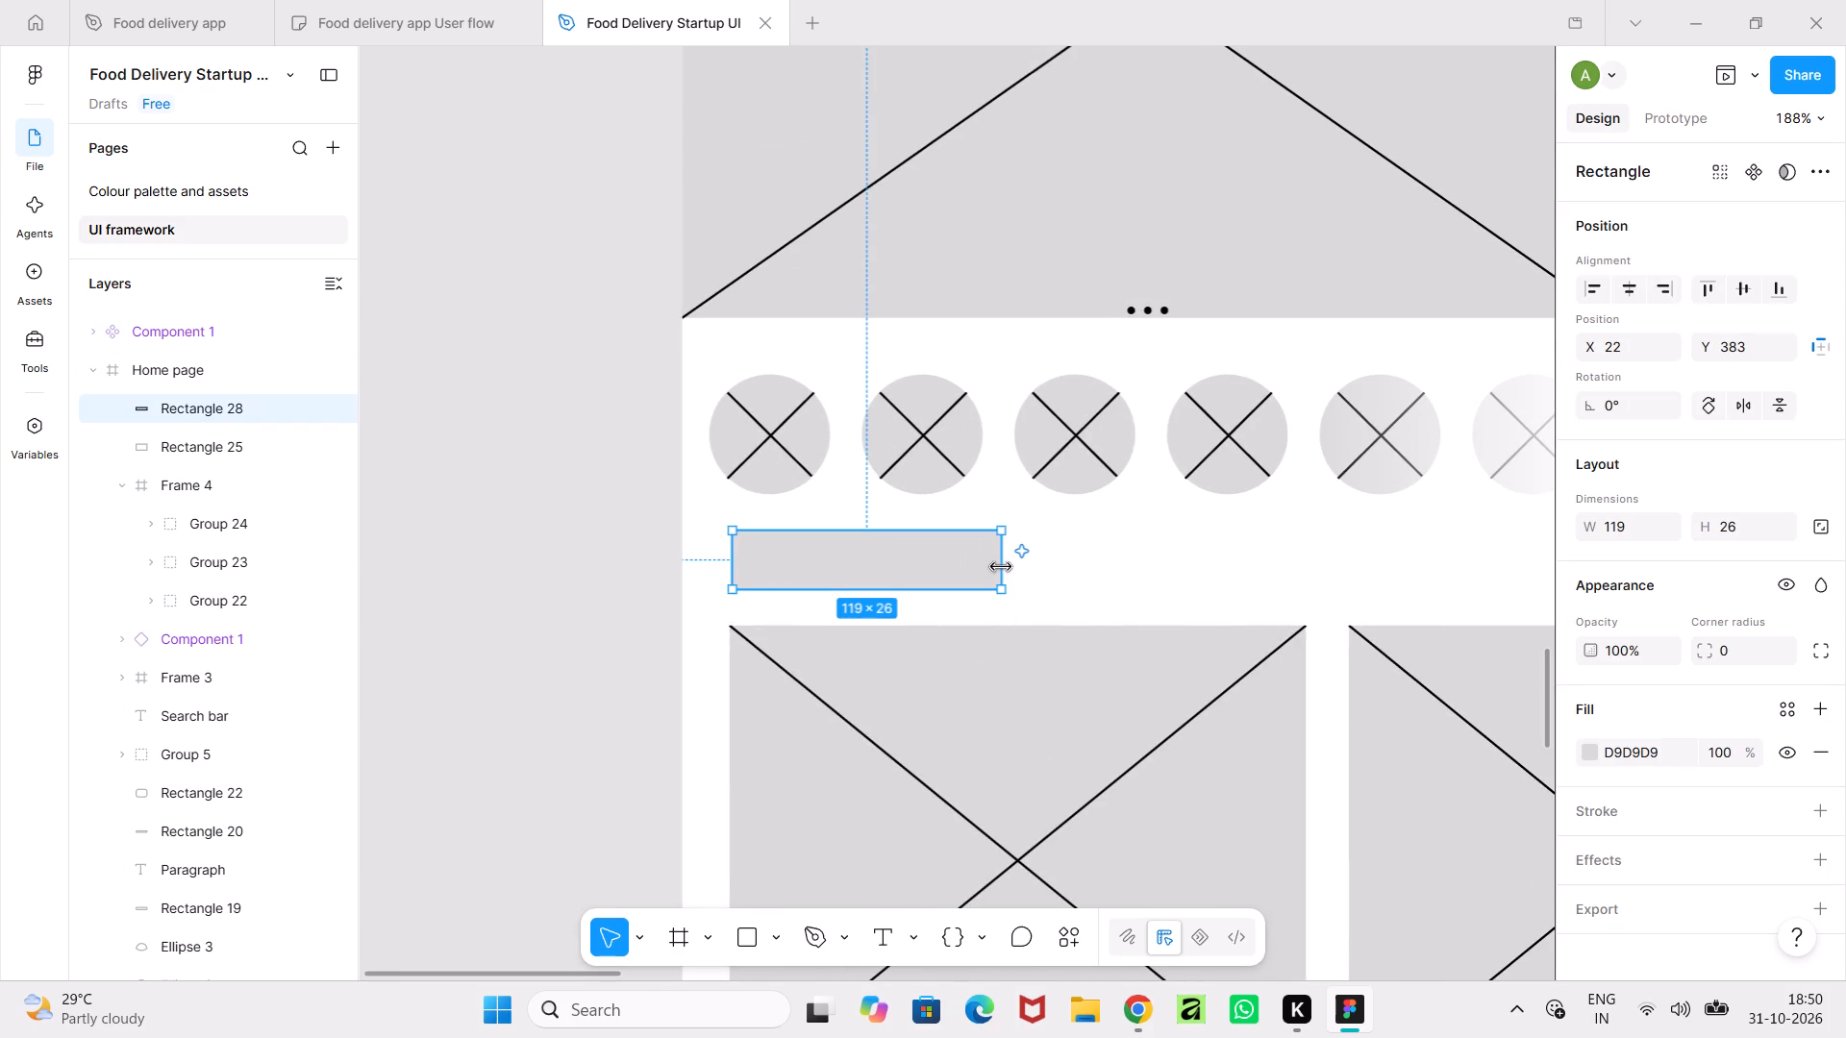
left_click_drag(1697, 650, 970, 507)
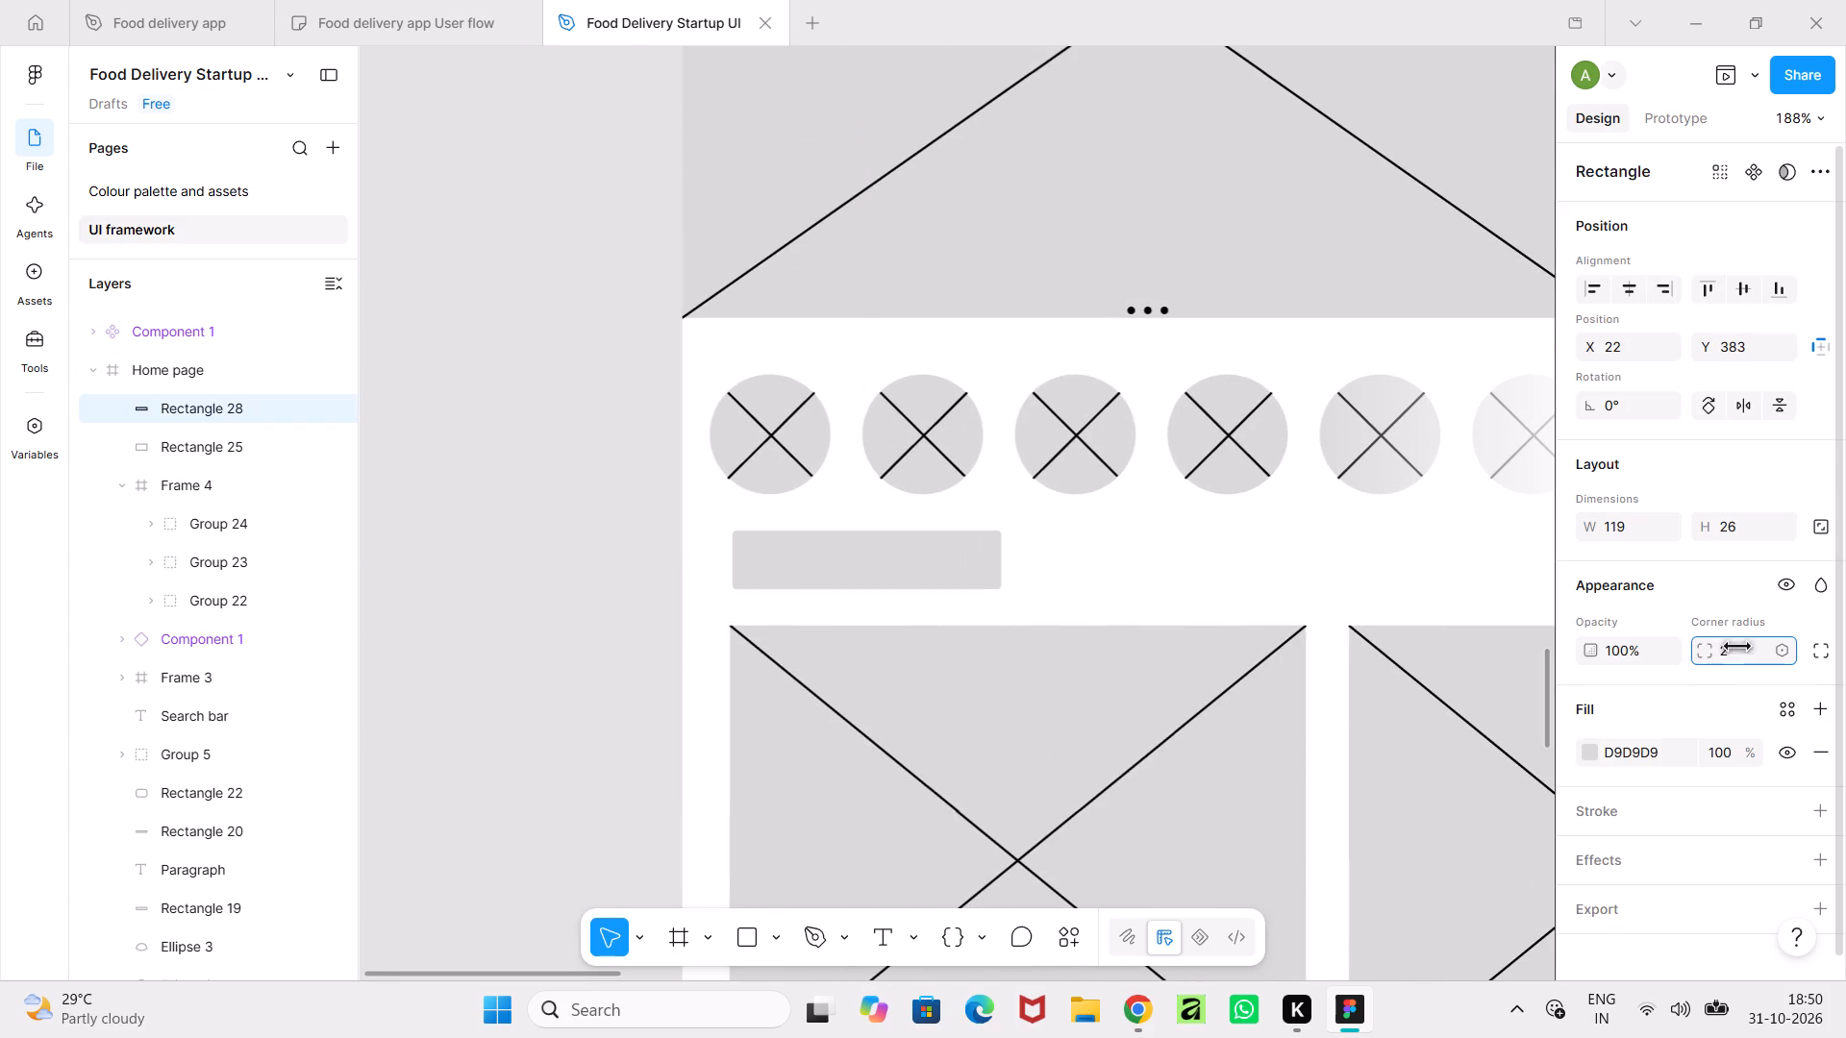
left_click_drag(970, 507, 1124, 522)
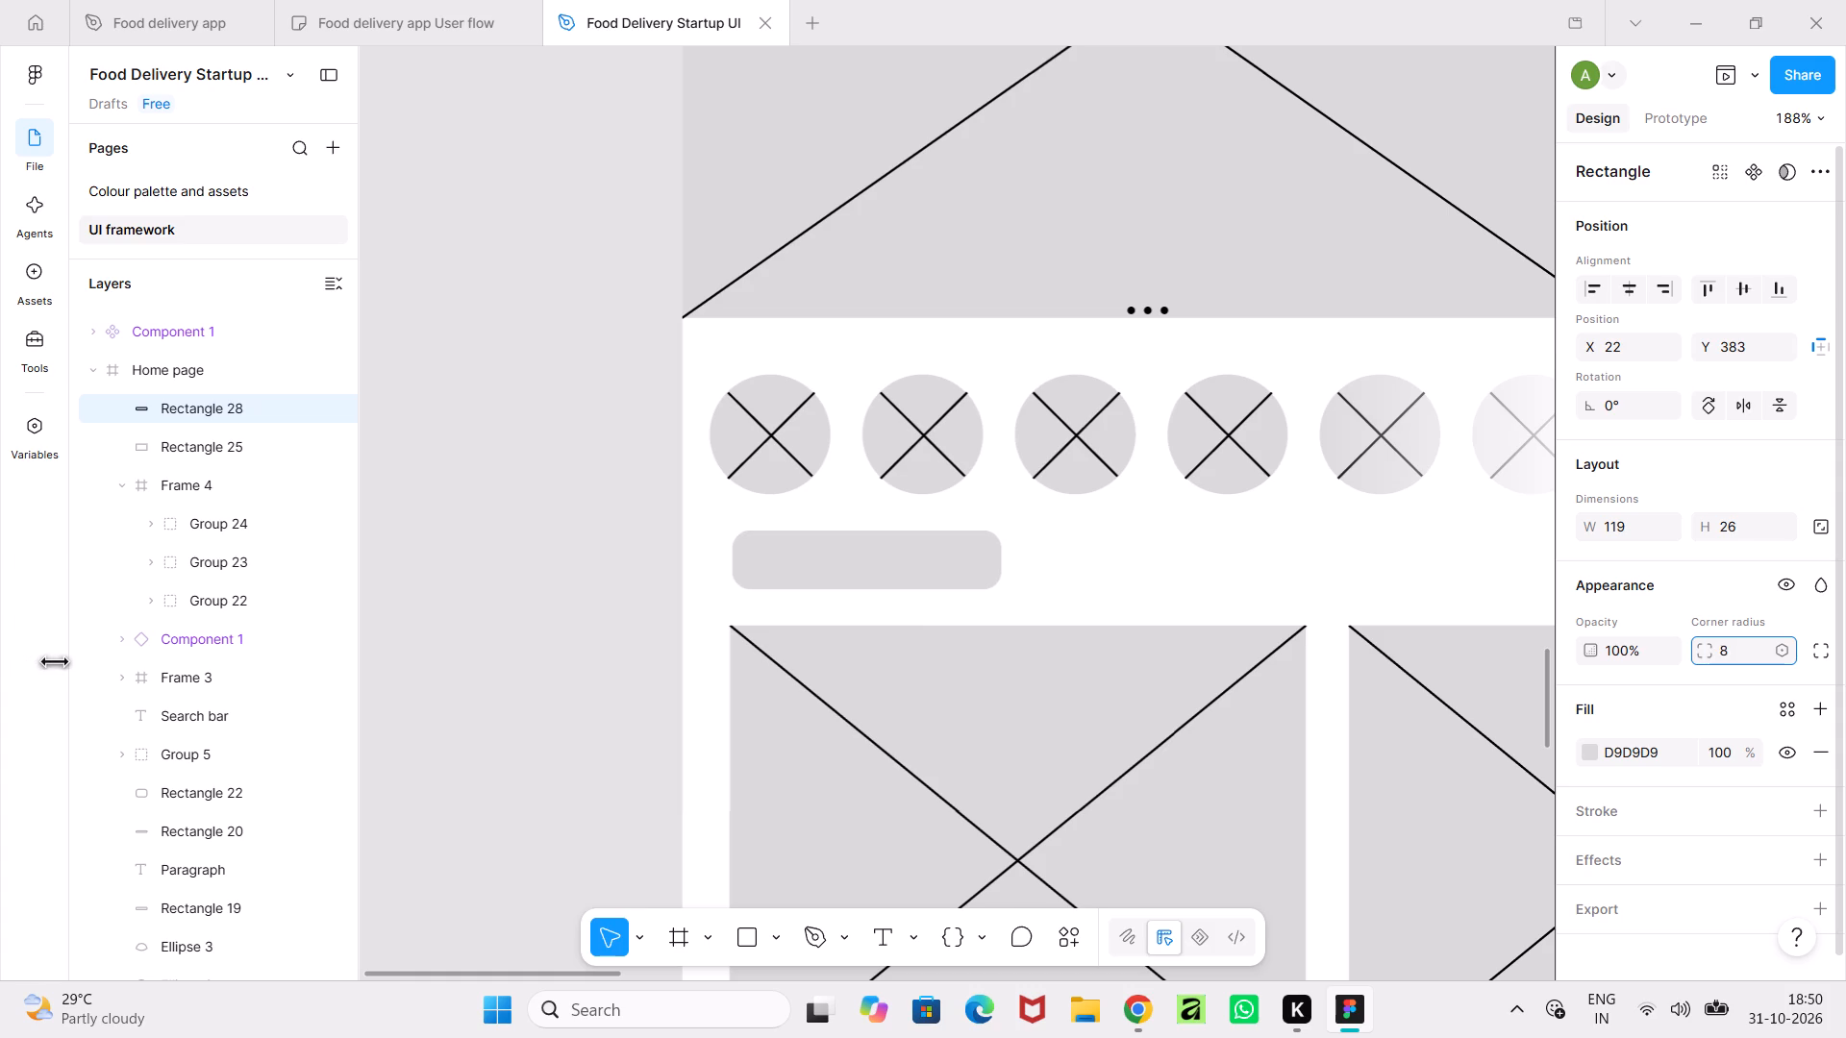
left_click_drag(1124, 522, 1101, 527)
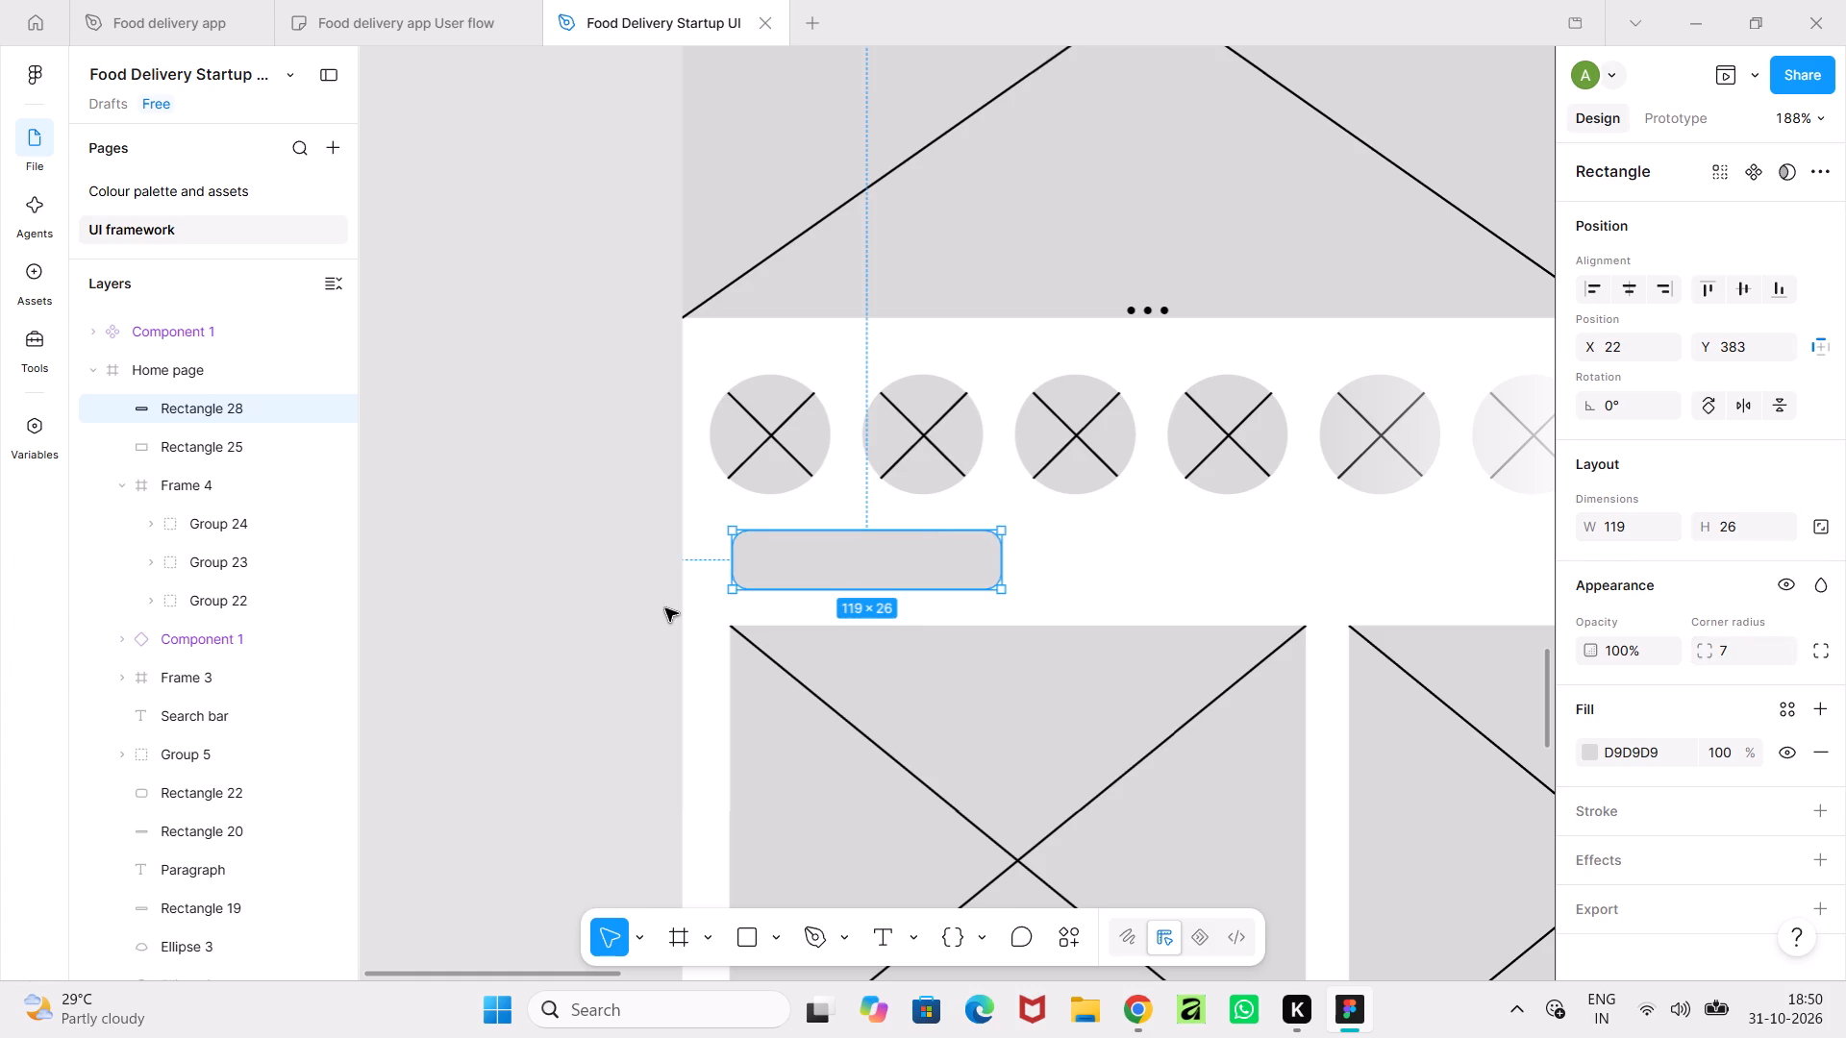
left_click(665, 608)
Narrow the heading placeholder rectangle above the restaurant cards to a width of about 104, keeping its left edge in place.
scroll(665, 608, "up", 5, "ctrl")
scroll(665, 608, "down", 12, "ctrl")
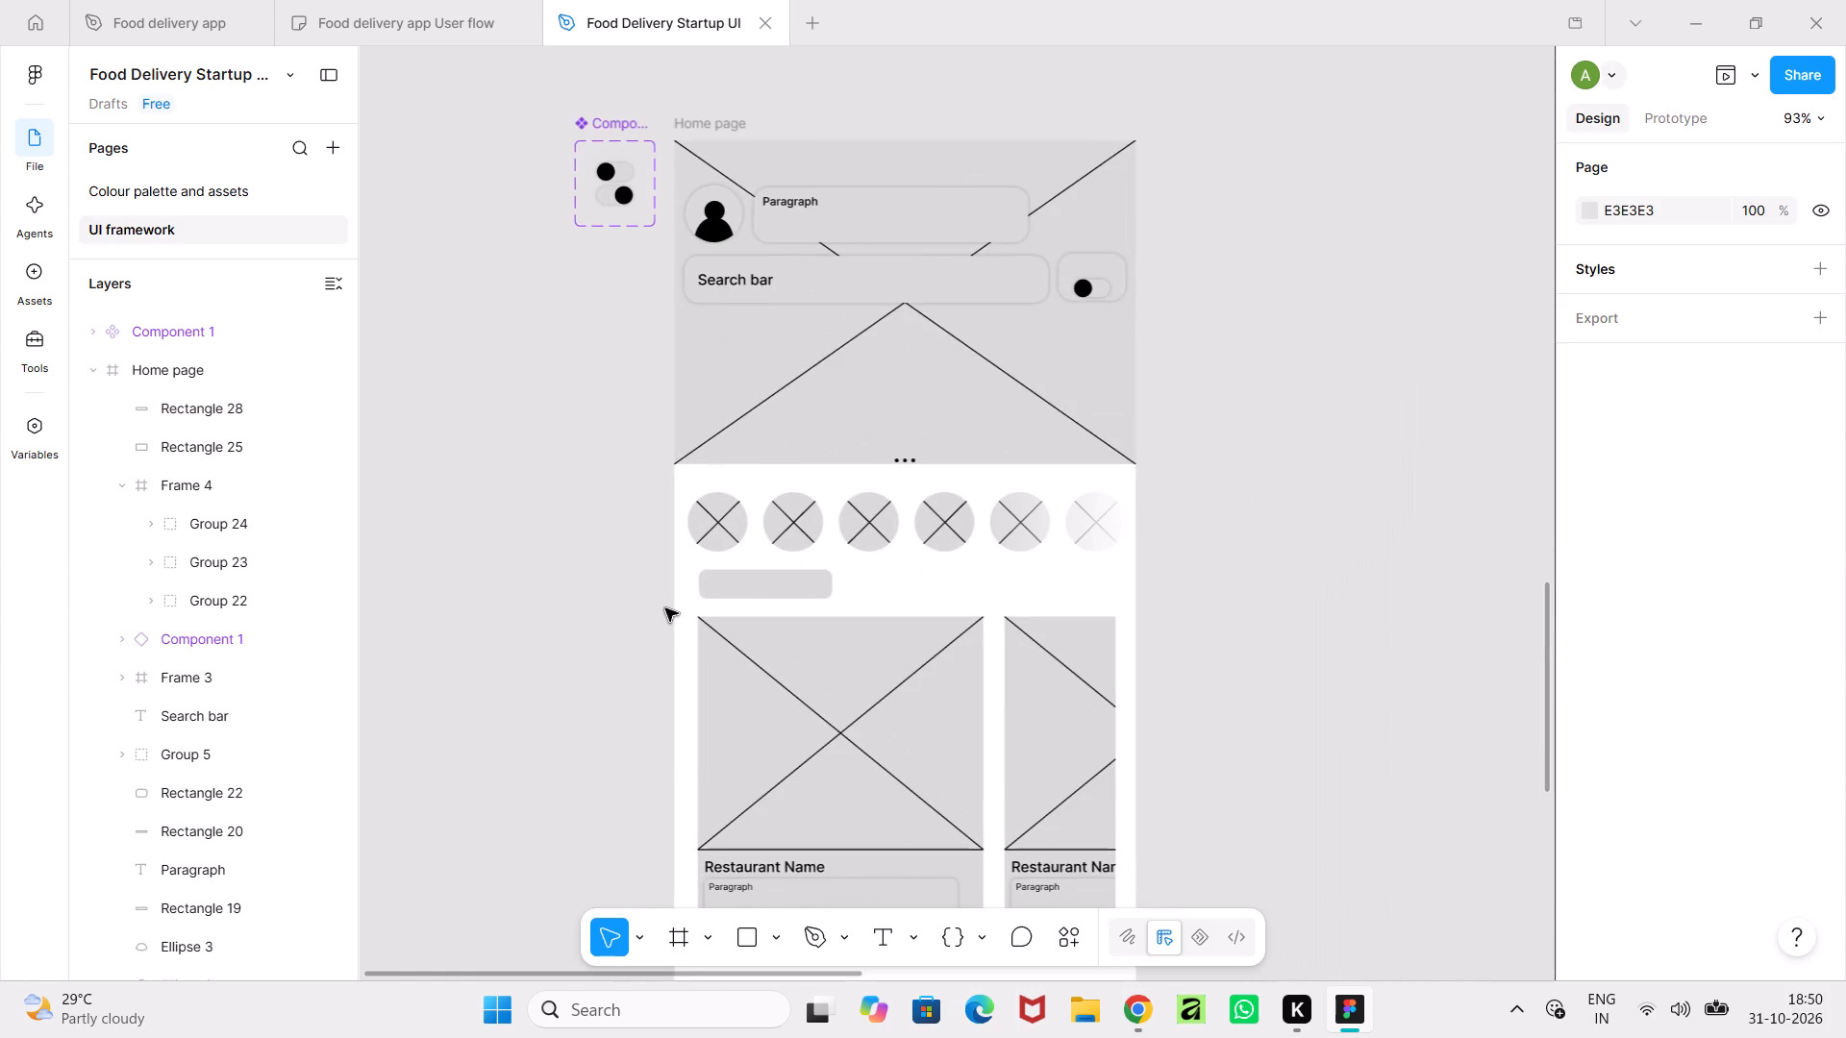
scroll(665, 608, "down", 13, "ctrl")
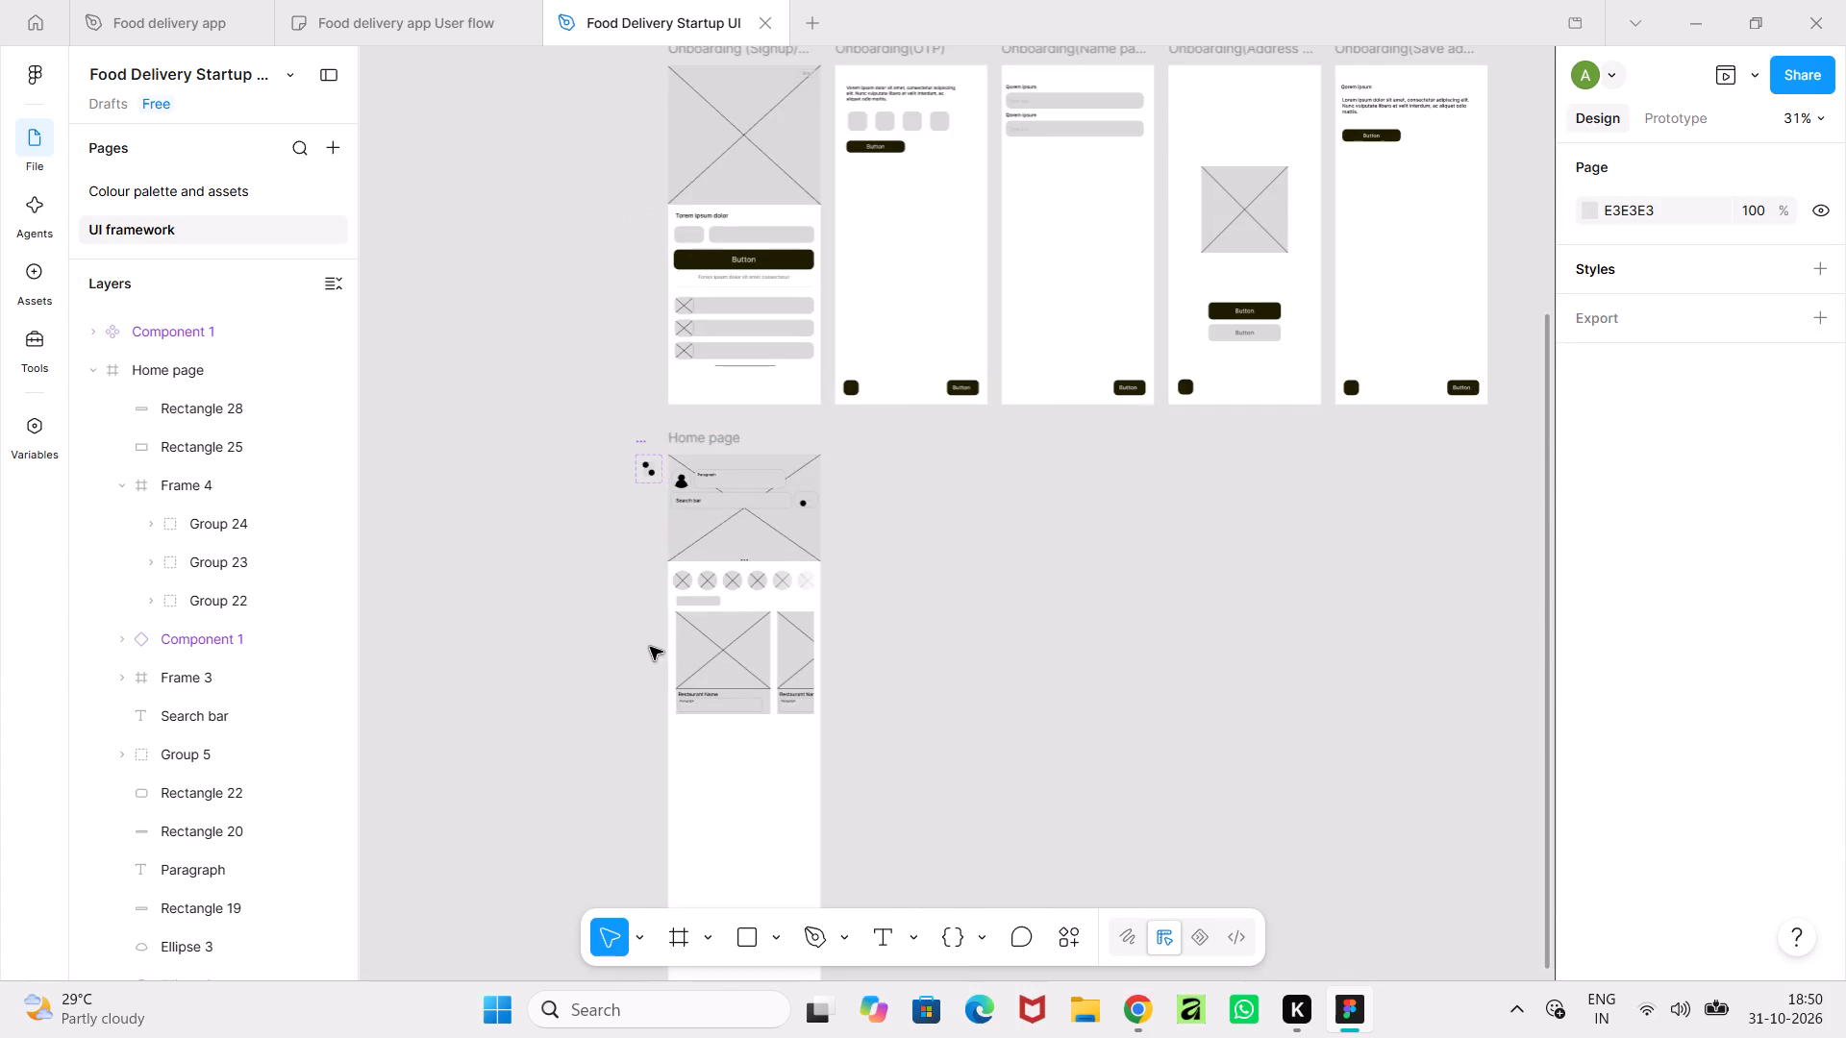
scroll(641, 649, "up", 18, "ctrl")
middle_click_drag(641, 649, 426, 828)
scroll(662, 566, "up", 5, "ctrl")
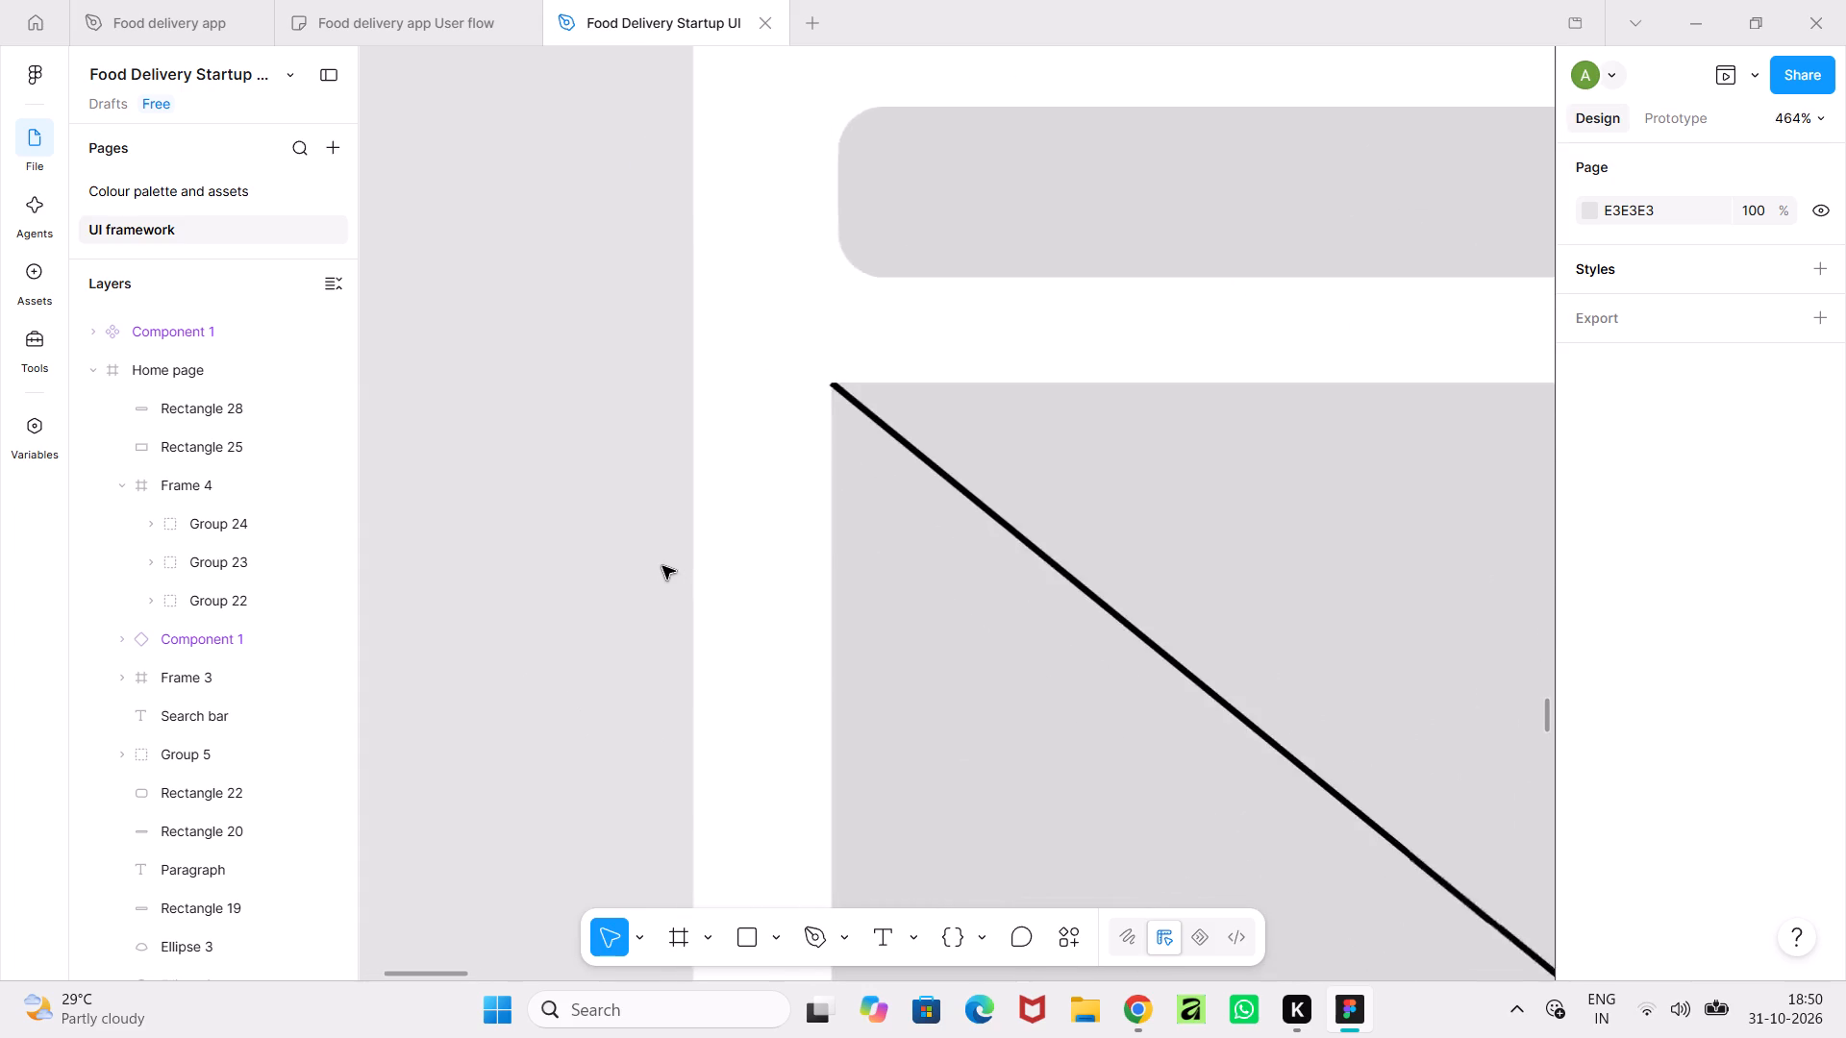
middle_click_drag(662, 566, 454, 791)
scroll(542, 656, "down", 5, "ctrl")
left_click(740, 577)
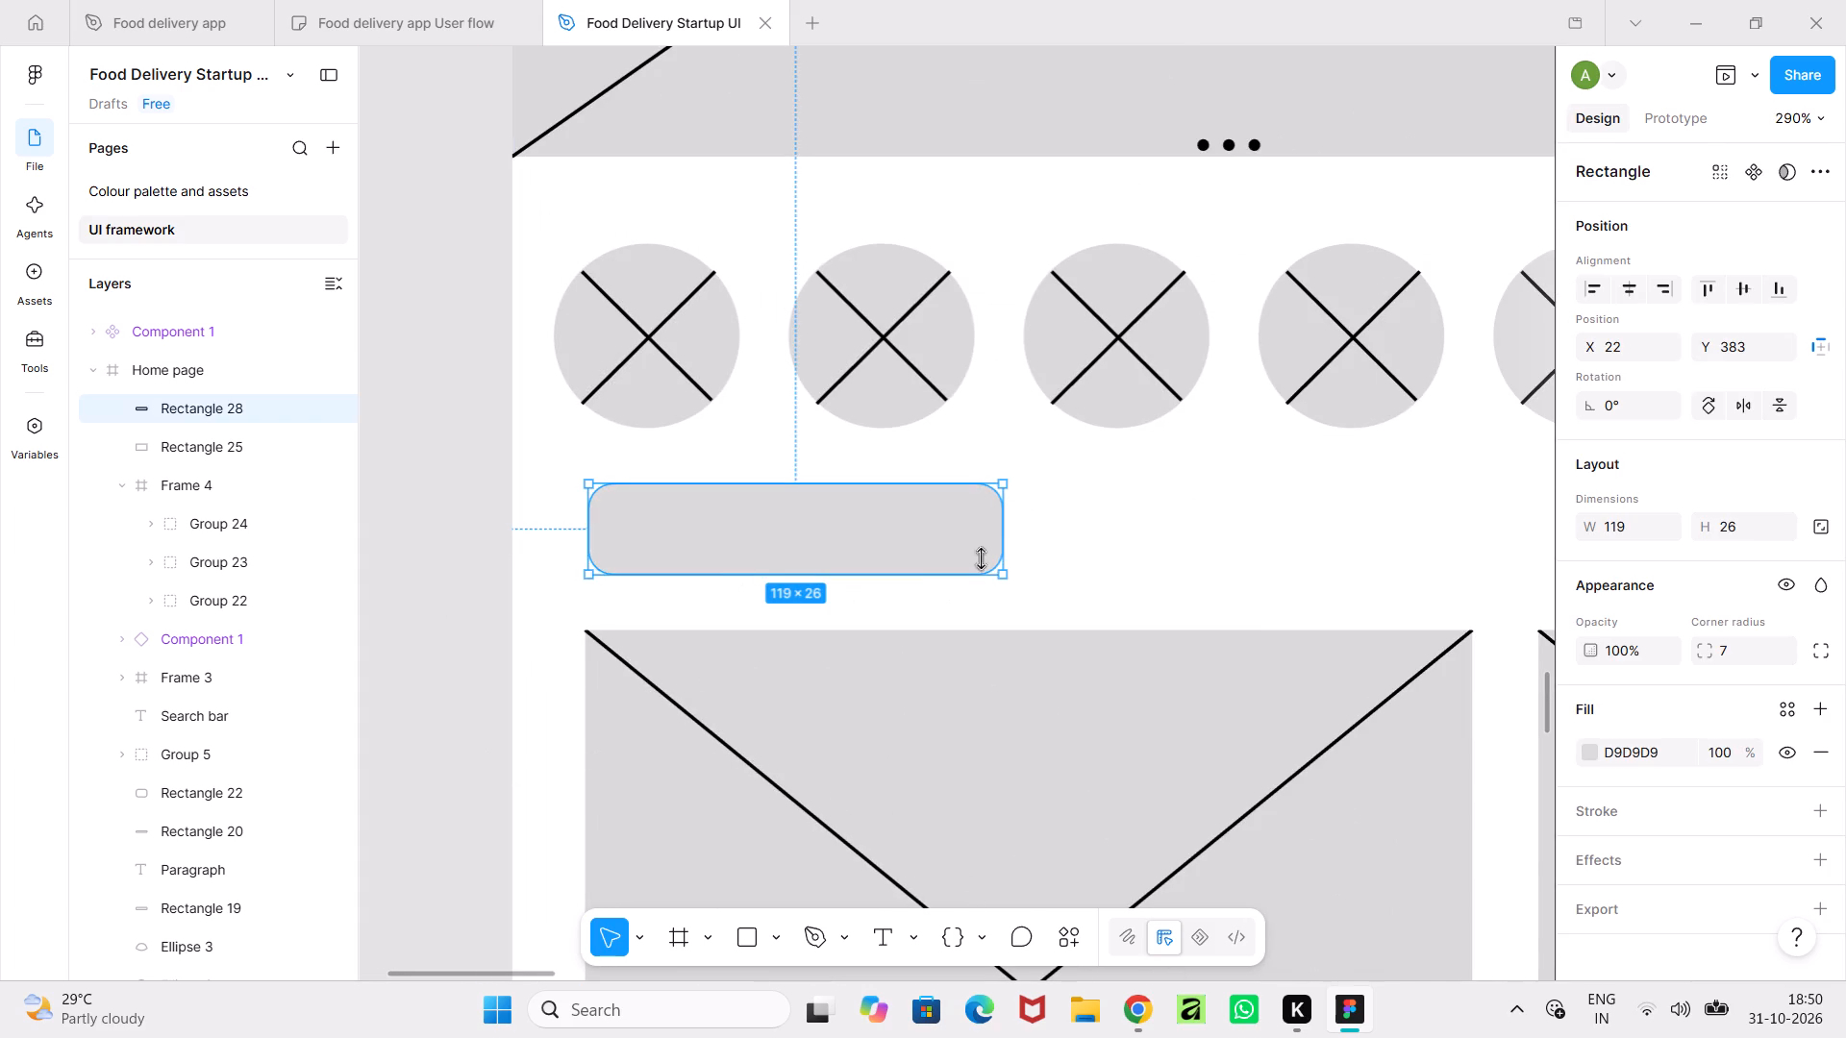
left_click_drag(998, 538, 949, 541)
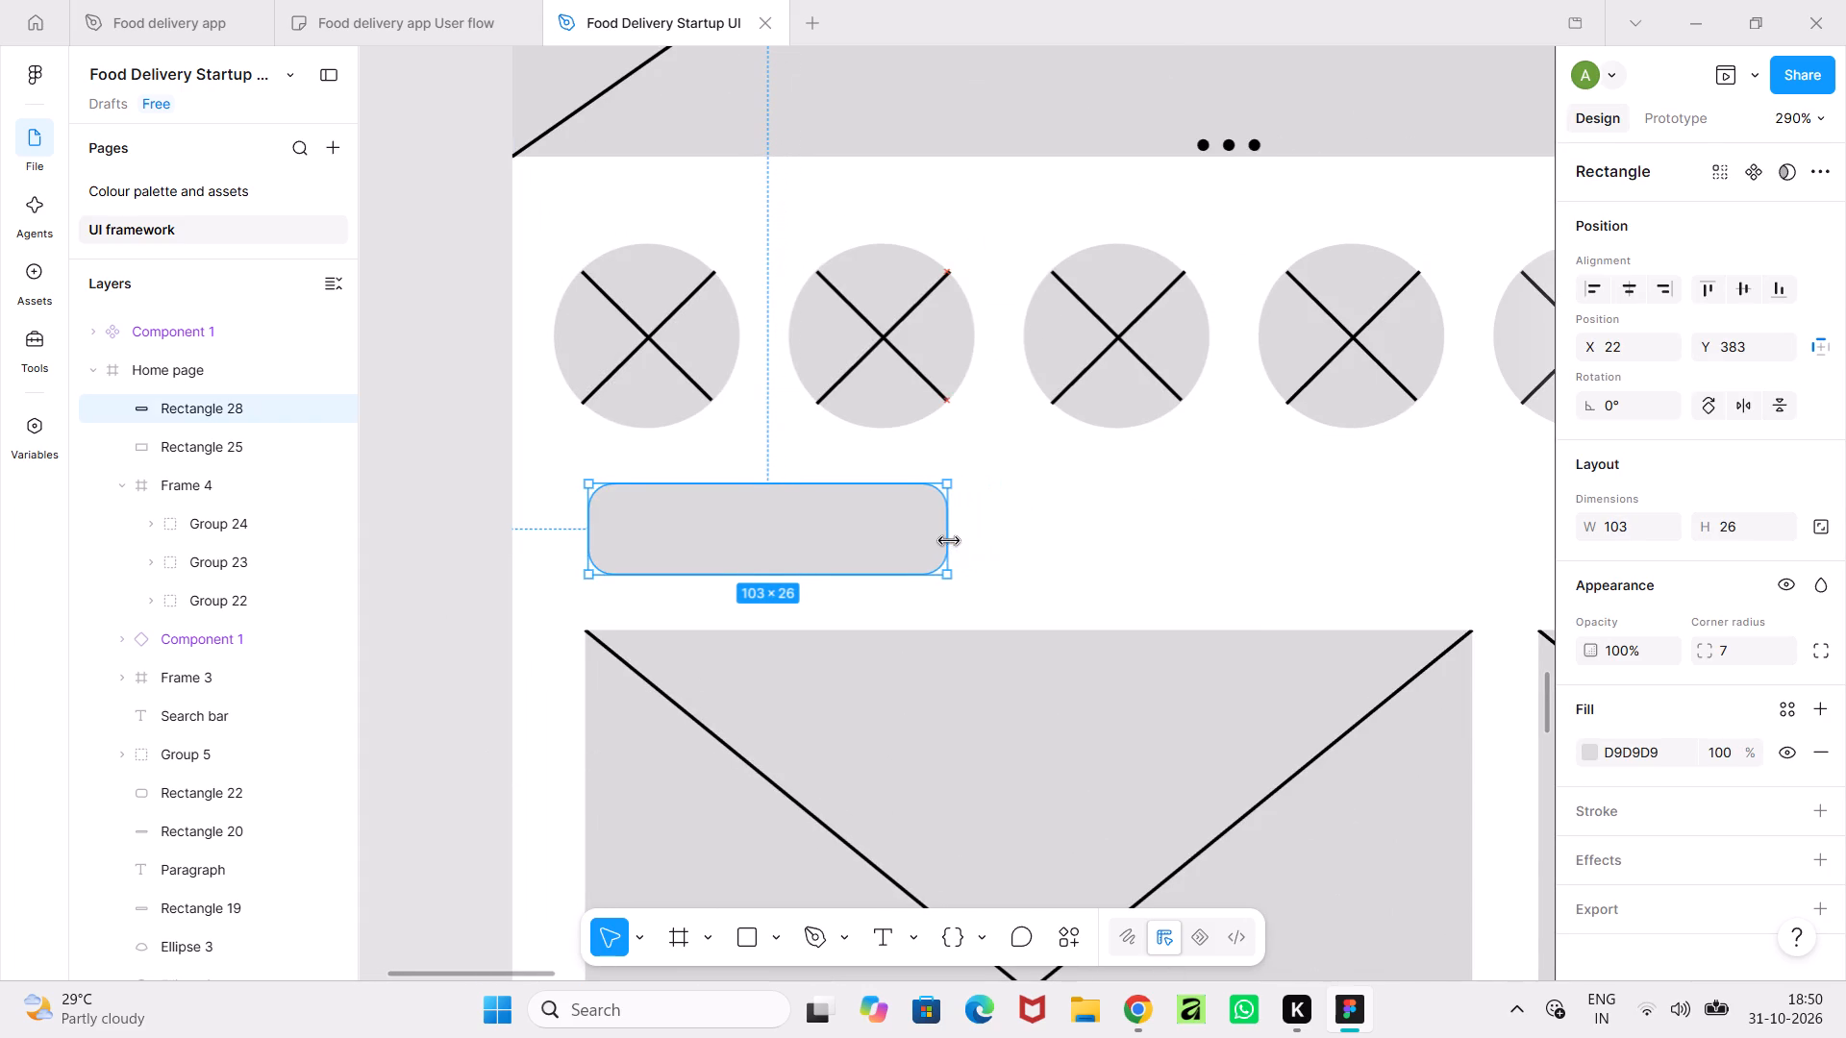
left_click_drag(949, 541, 953, 541)
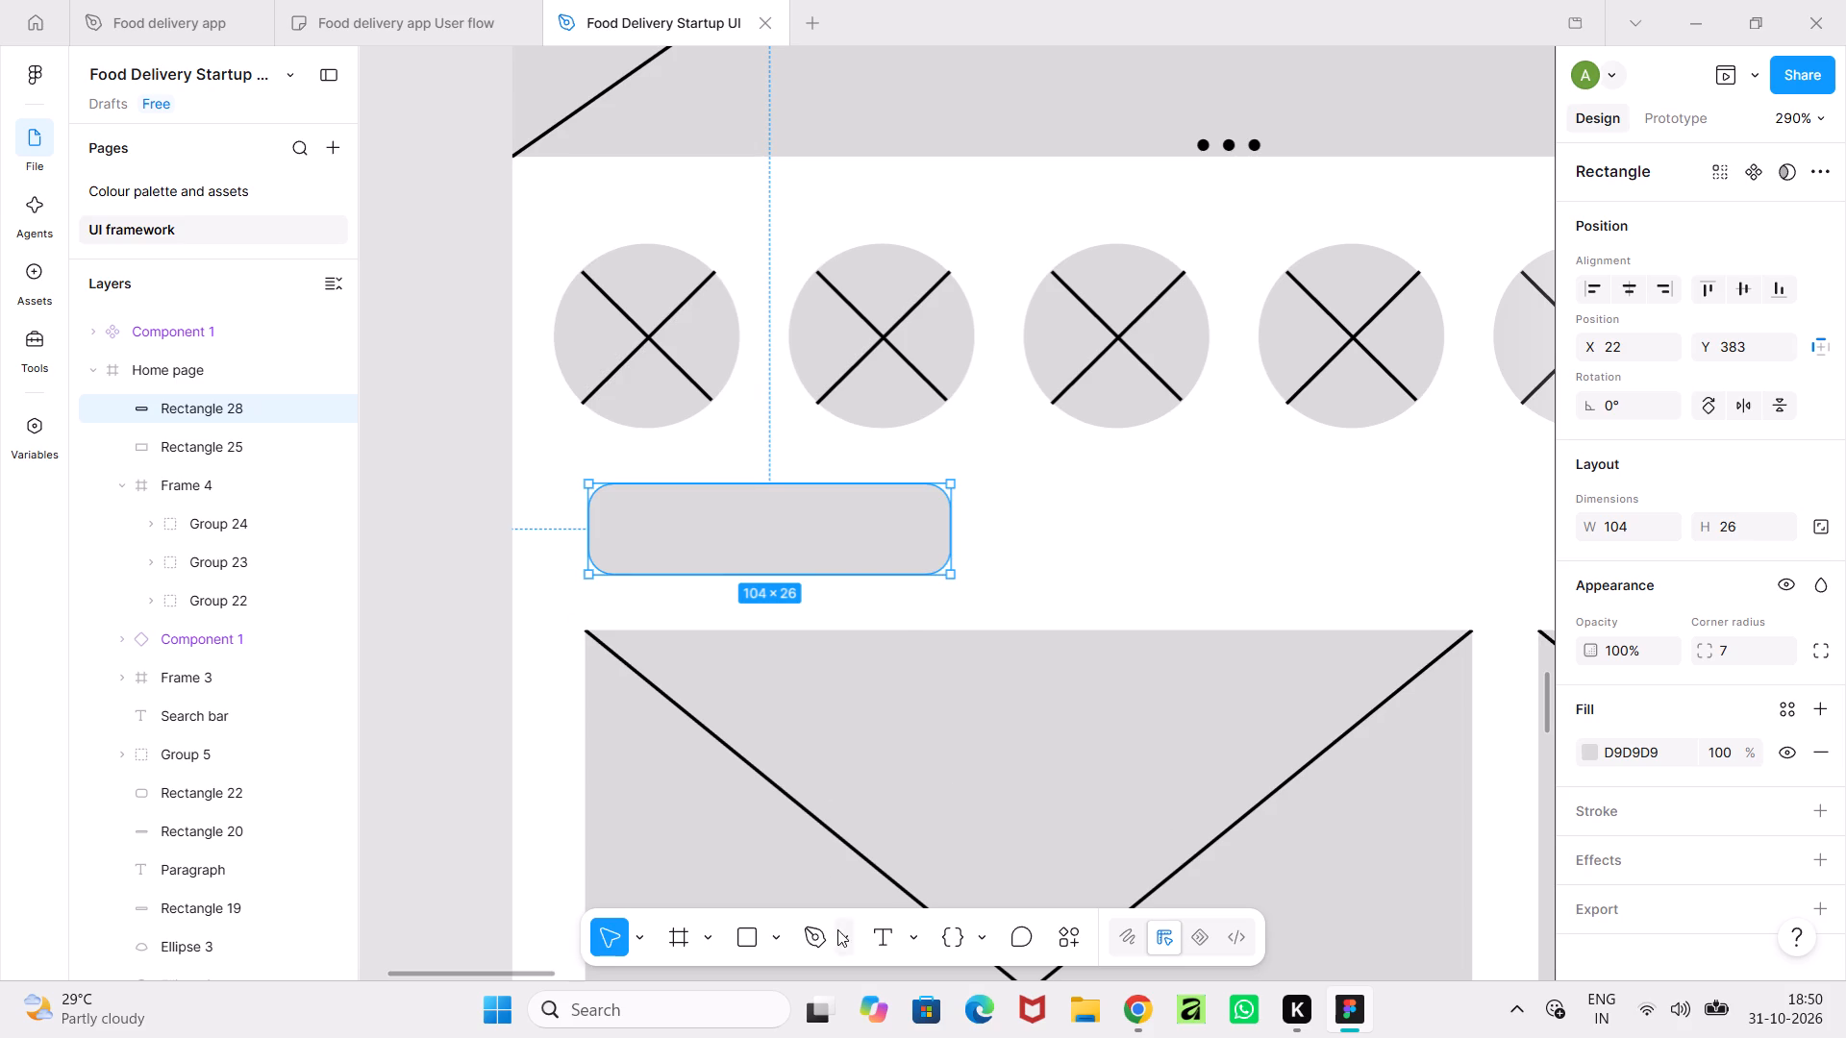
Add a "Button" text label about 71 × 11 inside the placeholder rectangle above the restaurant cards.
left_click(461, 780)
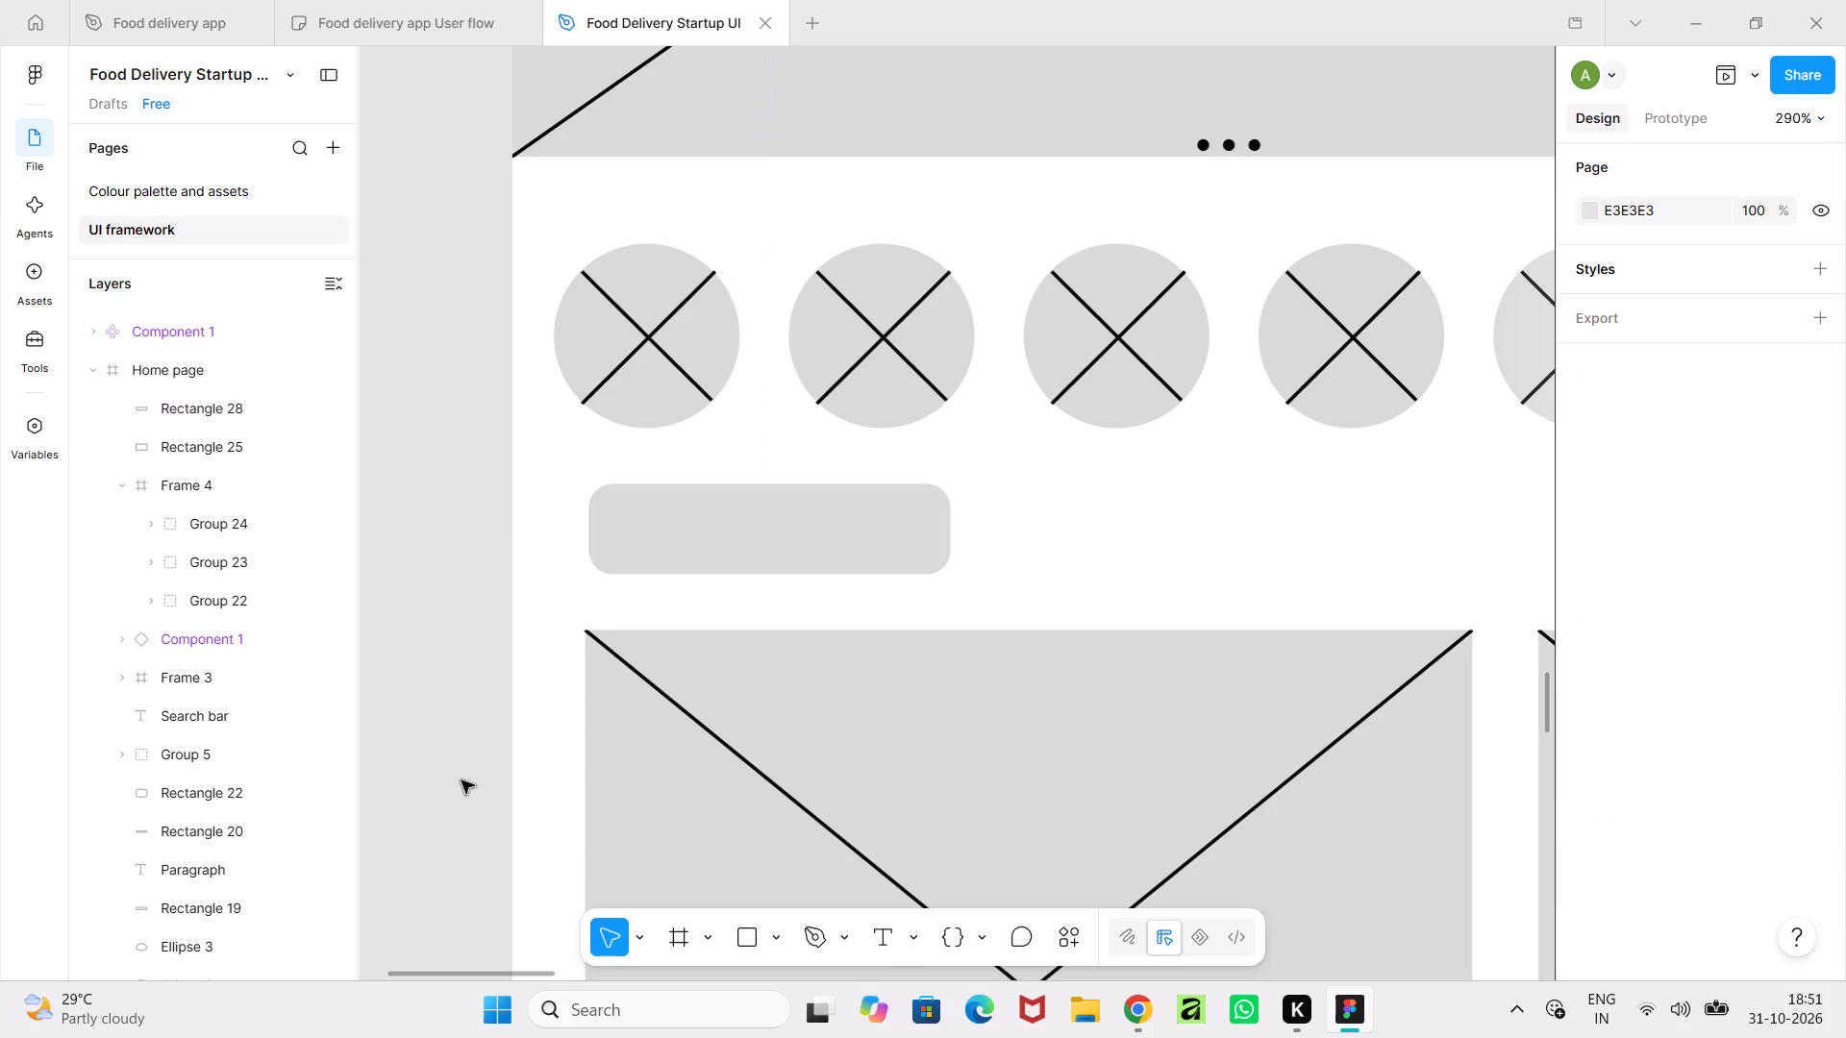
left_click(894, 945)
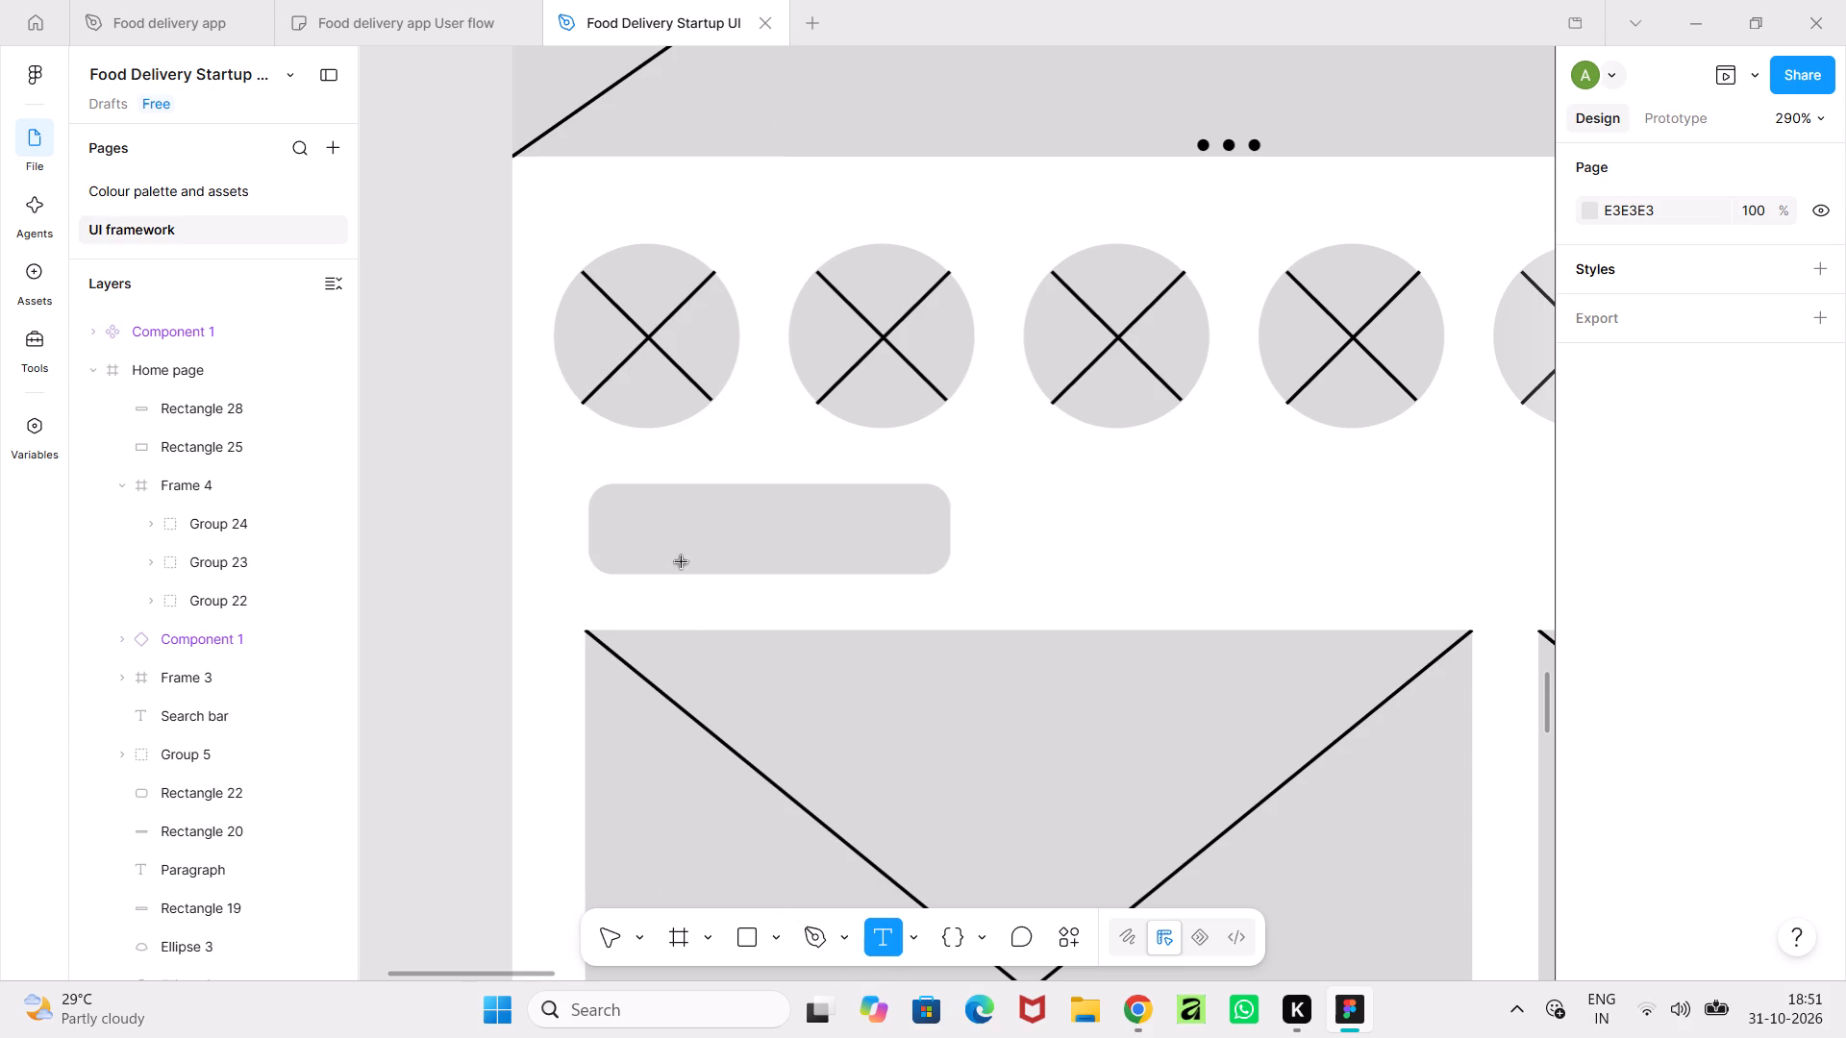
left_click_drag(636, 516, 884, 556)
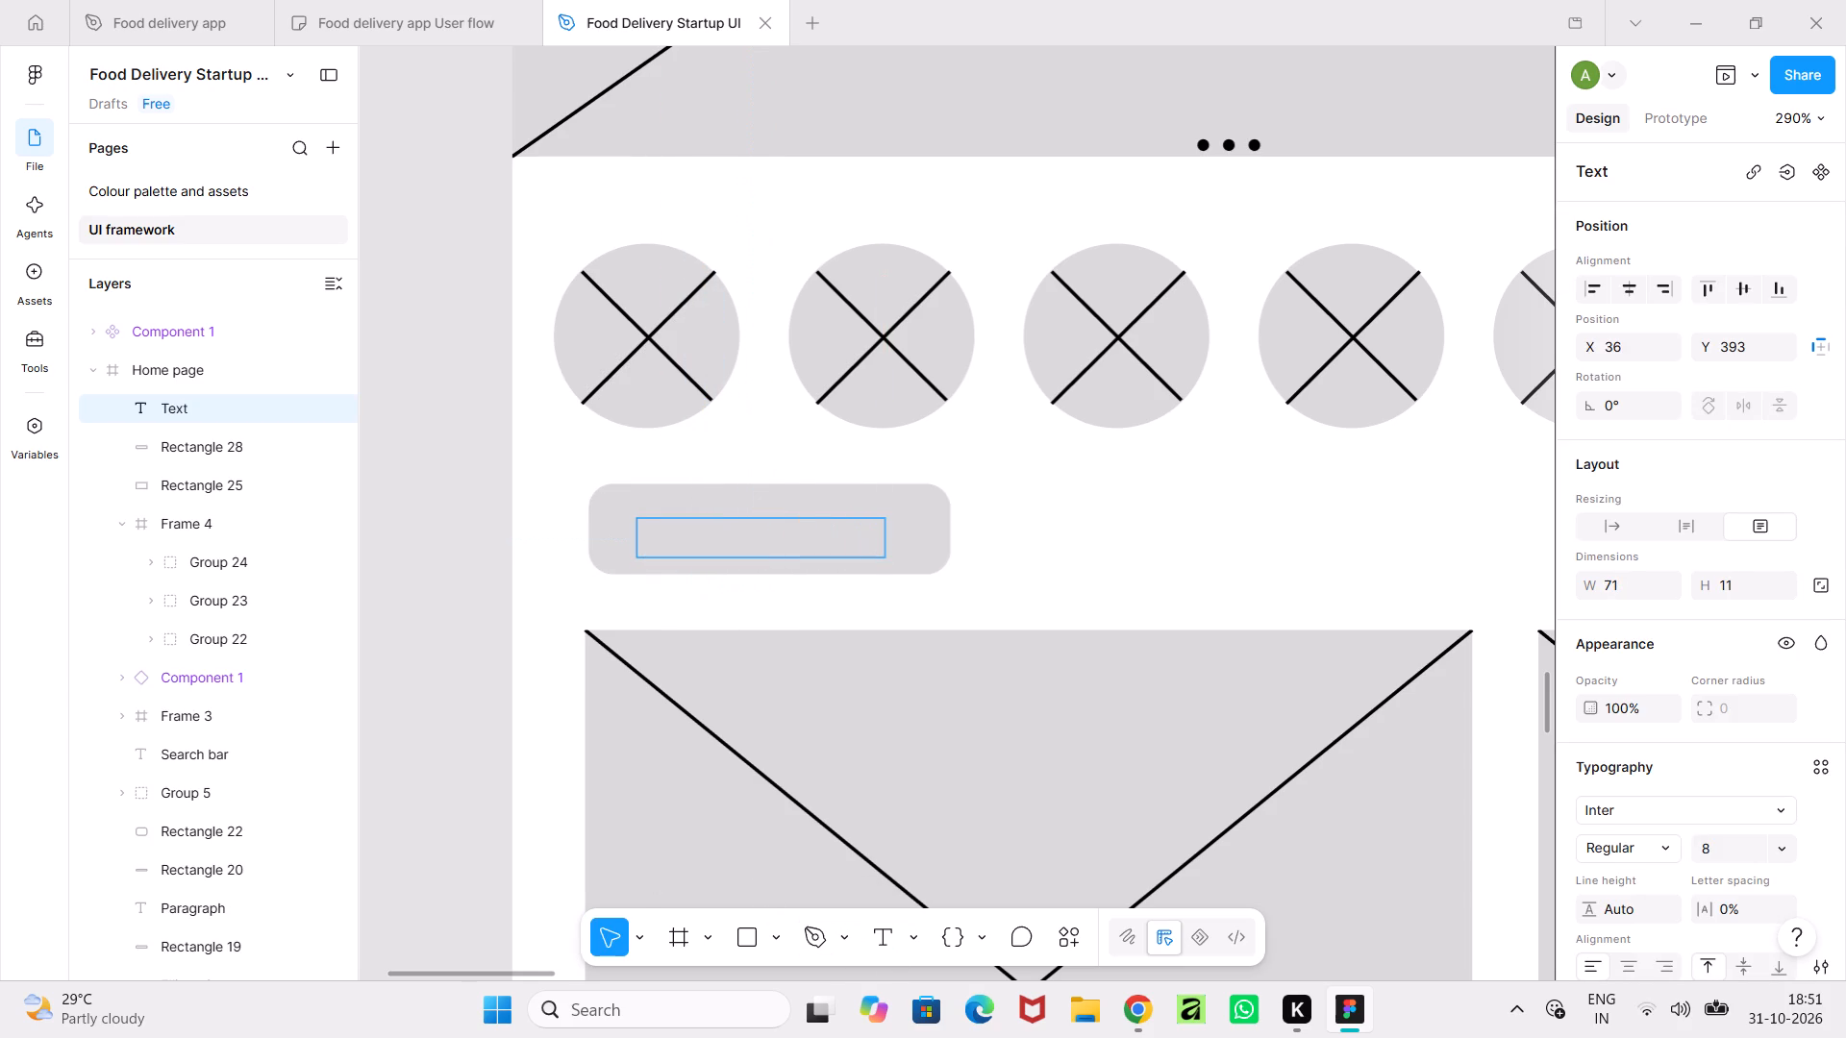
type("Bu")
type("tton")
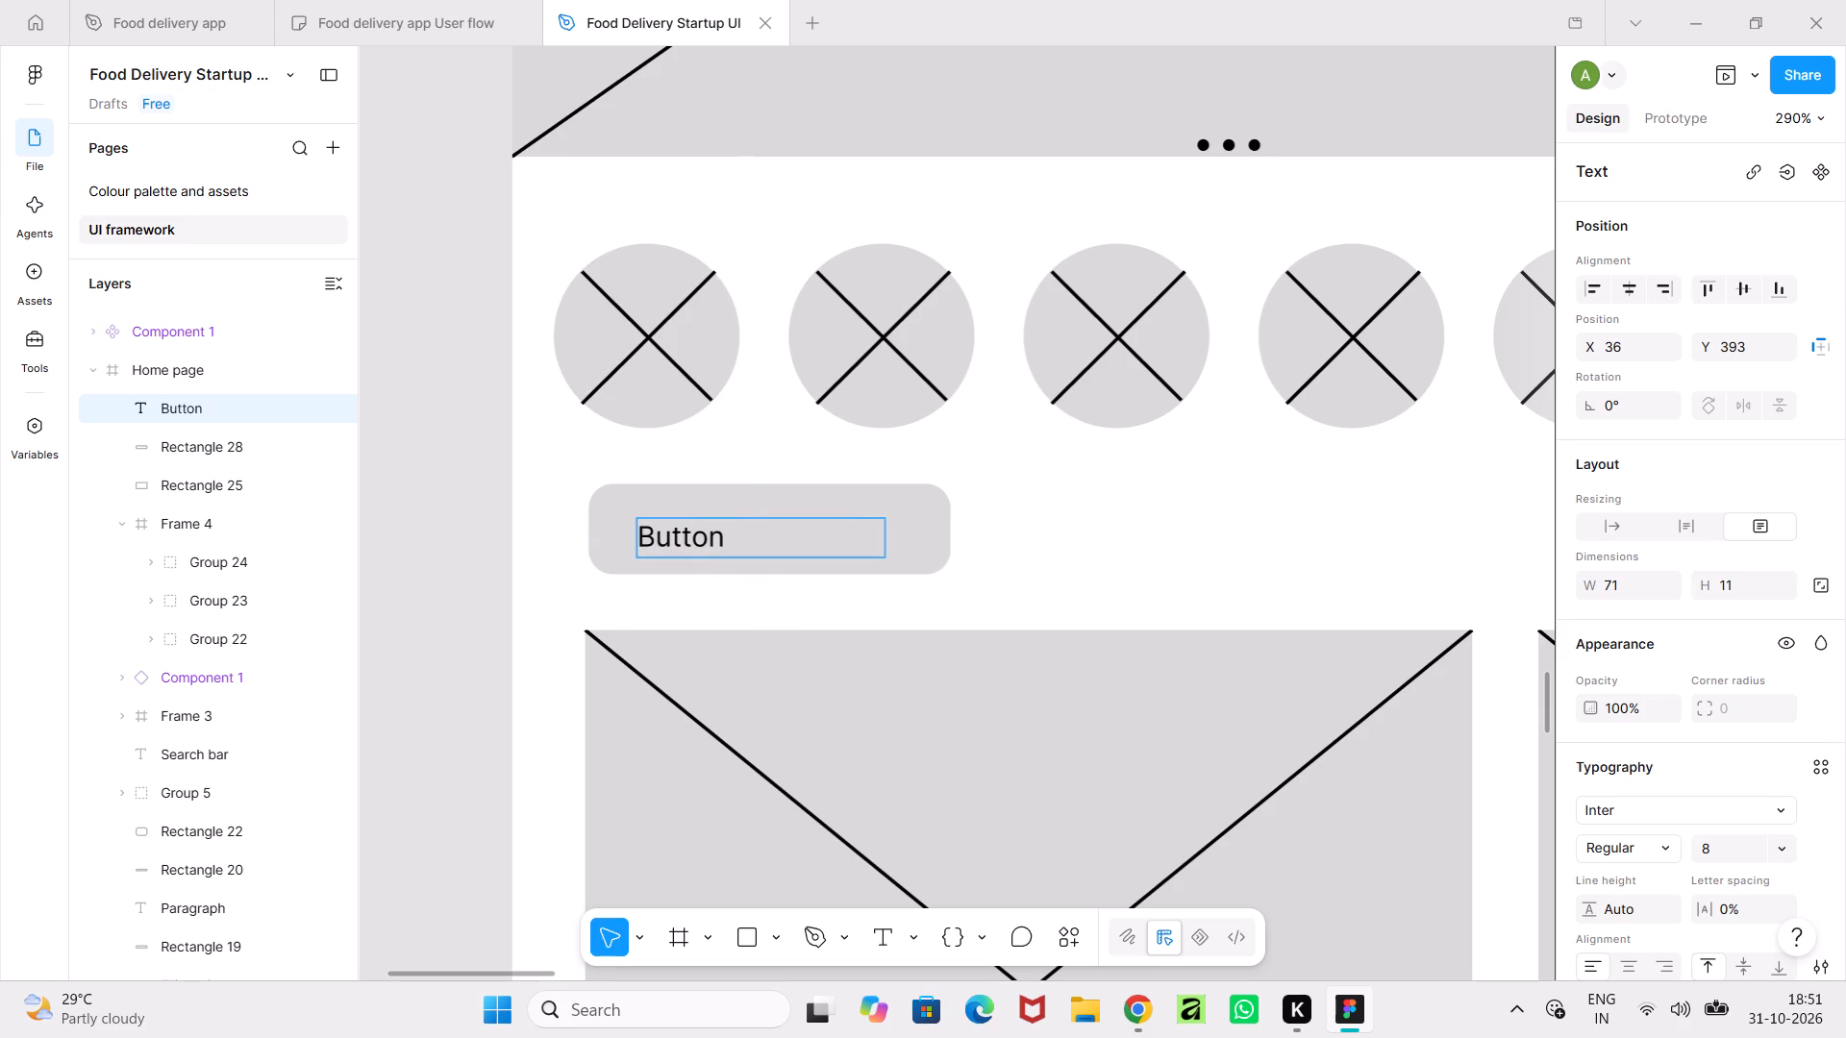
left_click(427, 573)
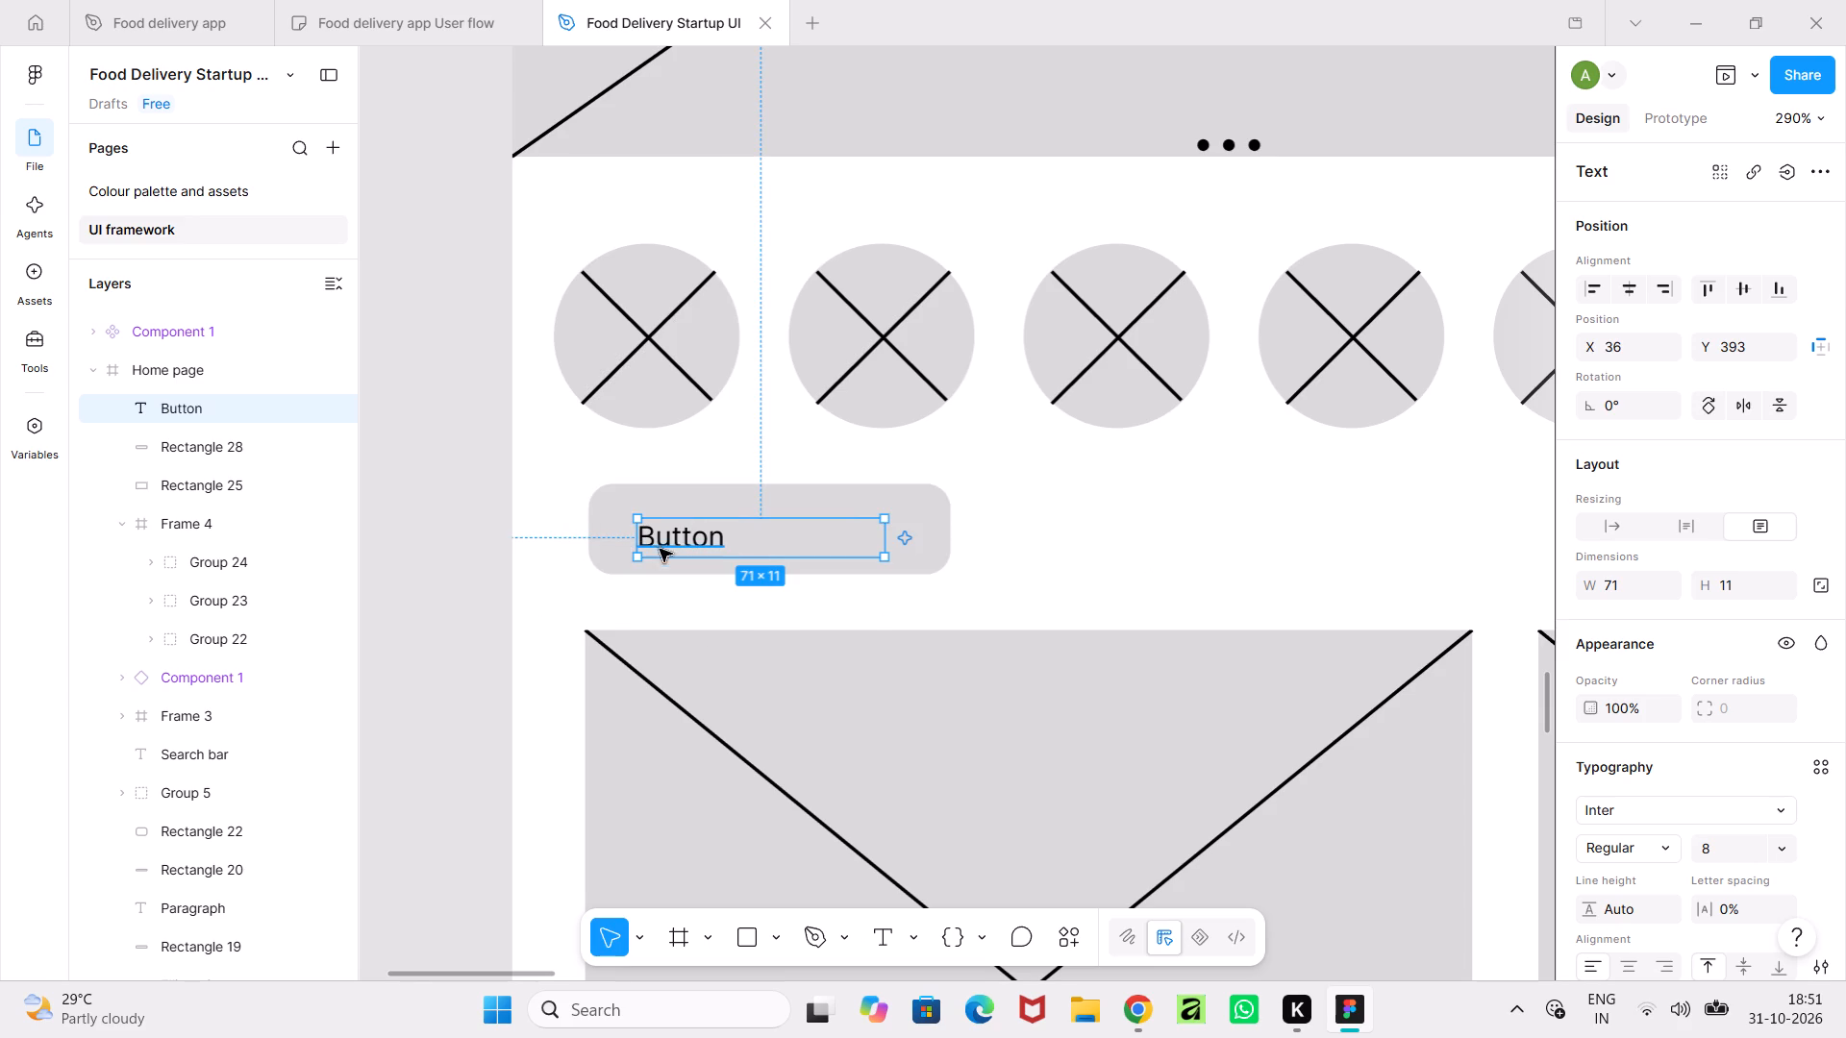
Delete the "Button" text label and the grey placeholder rectangle above the restaurant cards.
key("Delete")
left_click(714, 526)
key("Delete")
Copy the dark button under the OTP boxes on the Onboarding(OTP) screen to the Home page above the restaurant cards, at X 20, Y 386.
scroll(714, 526, "down", 4, "ctrl")
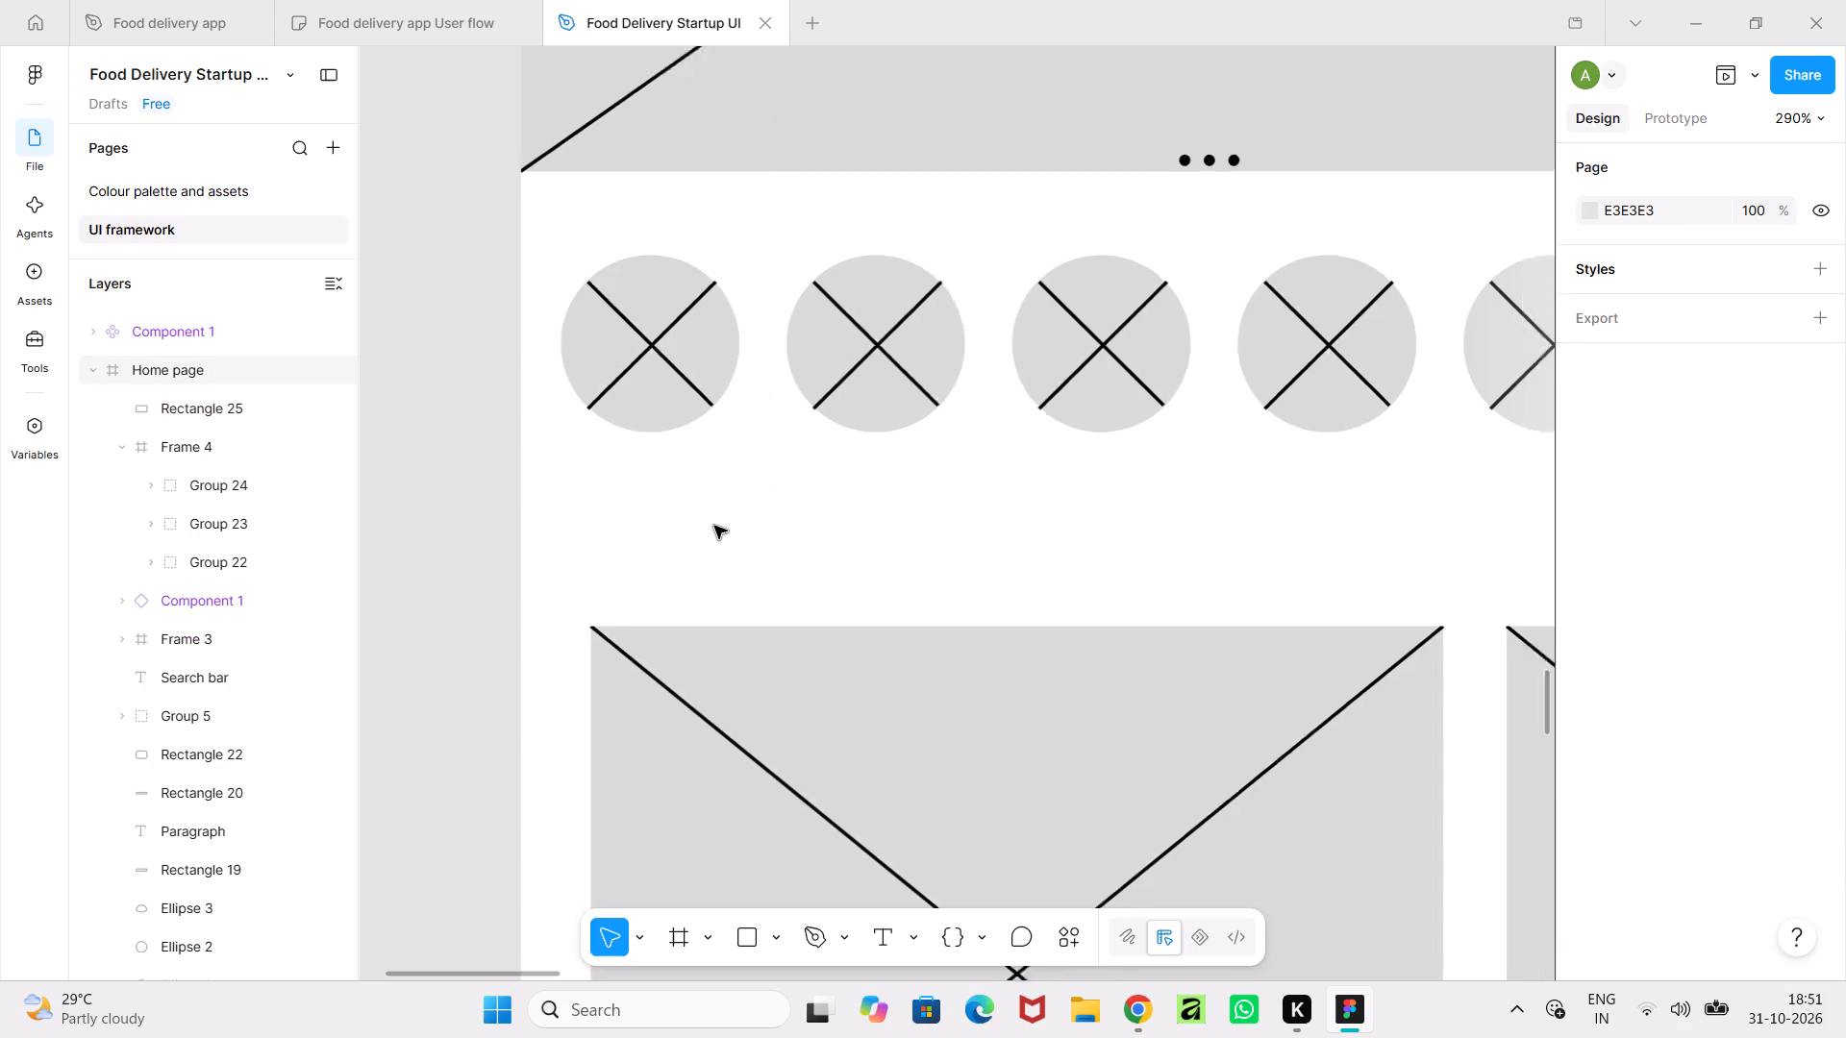
scroll(714, 526, "down", 15, "ctrl")
middle_click_drag(1007, 344, 977, 537)
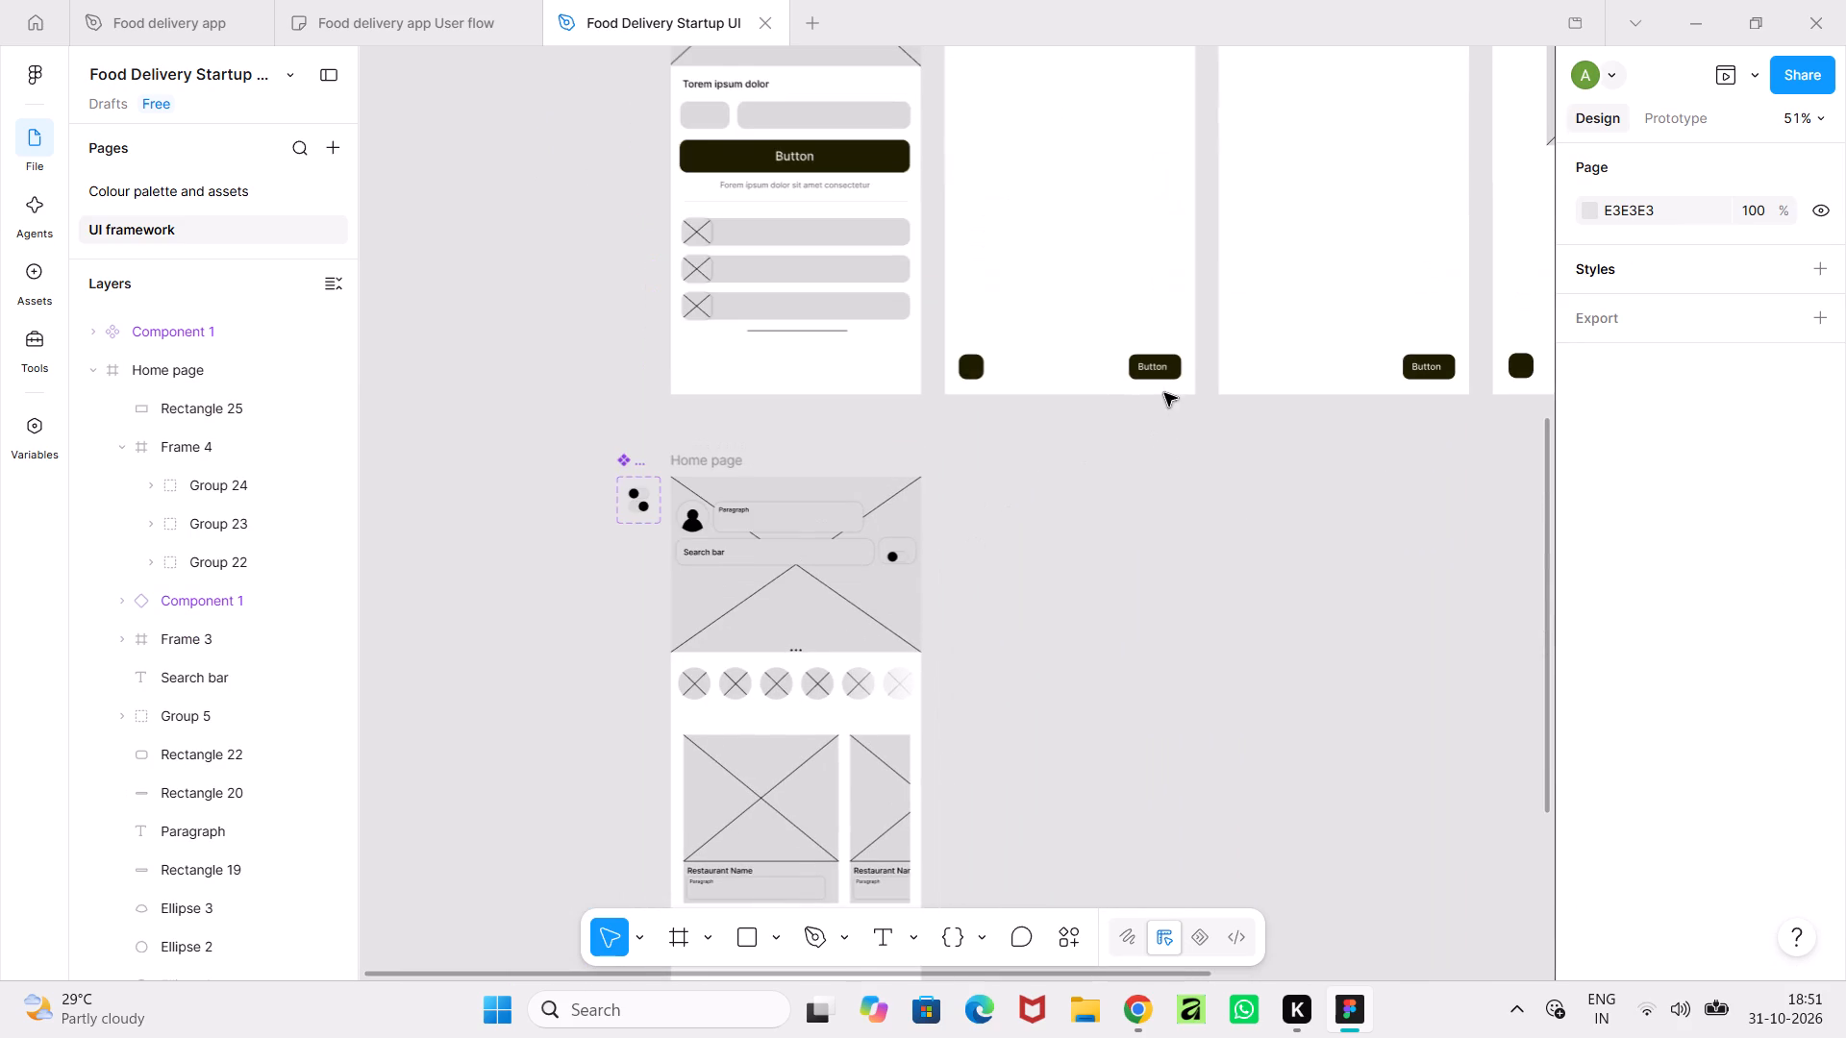
scroll(1221, 388, "down", 5, "ctrl")
left_click(1112, 173)
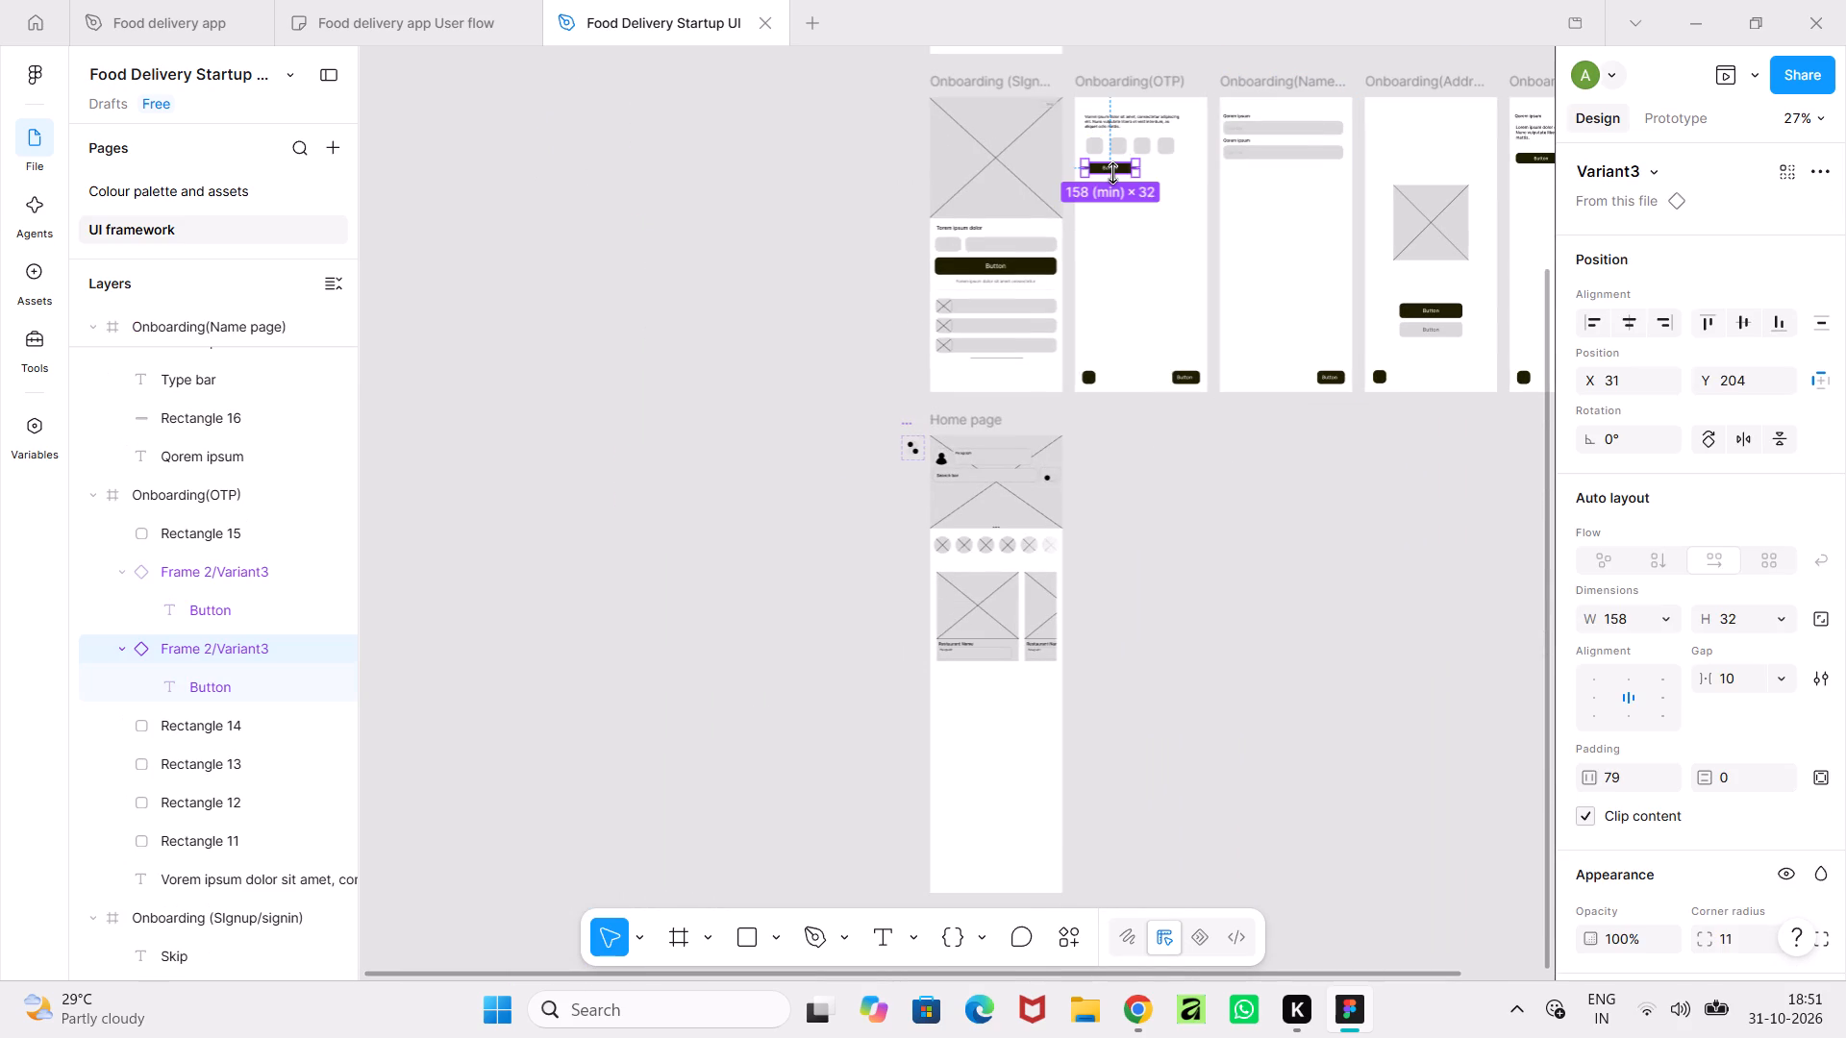
key("ctrl+c")
key("ctrl+v")
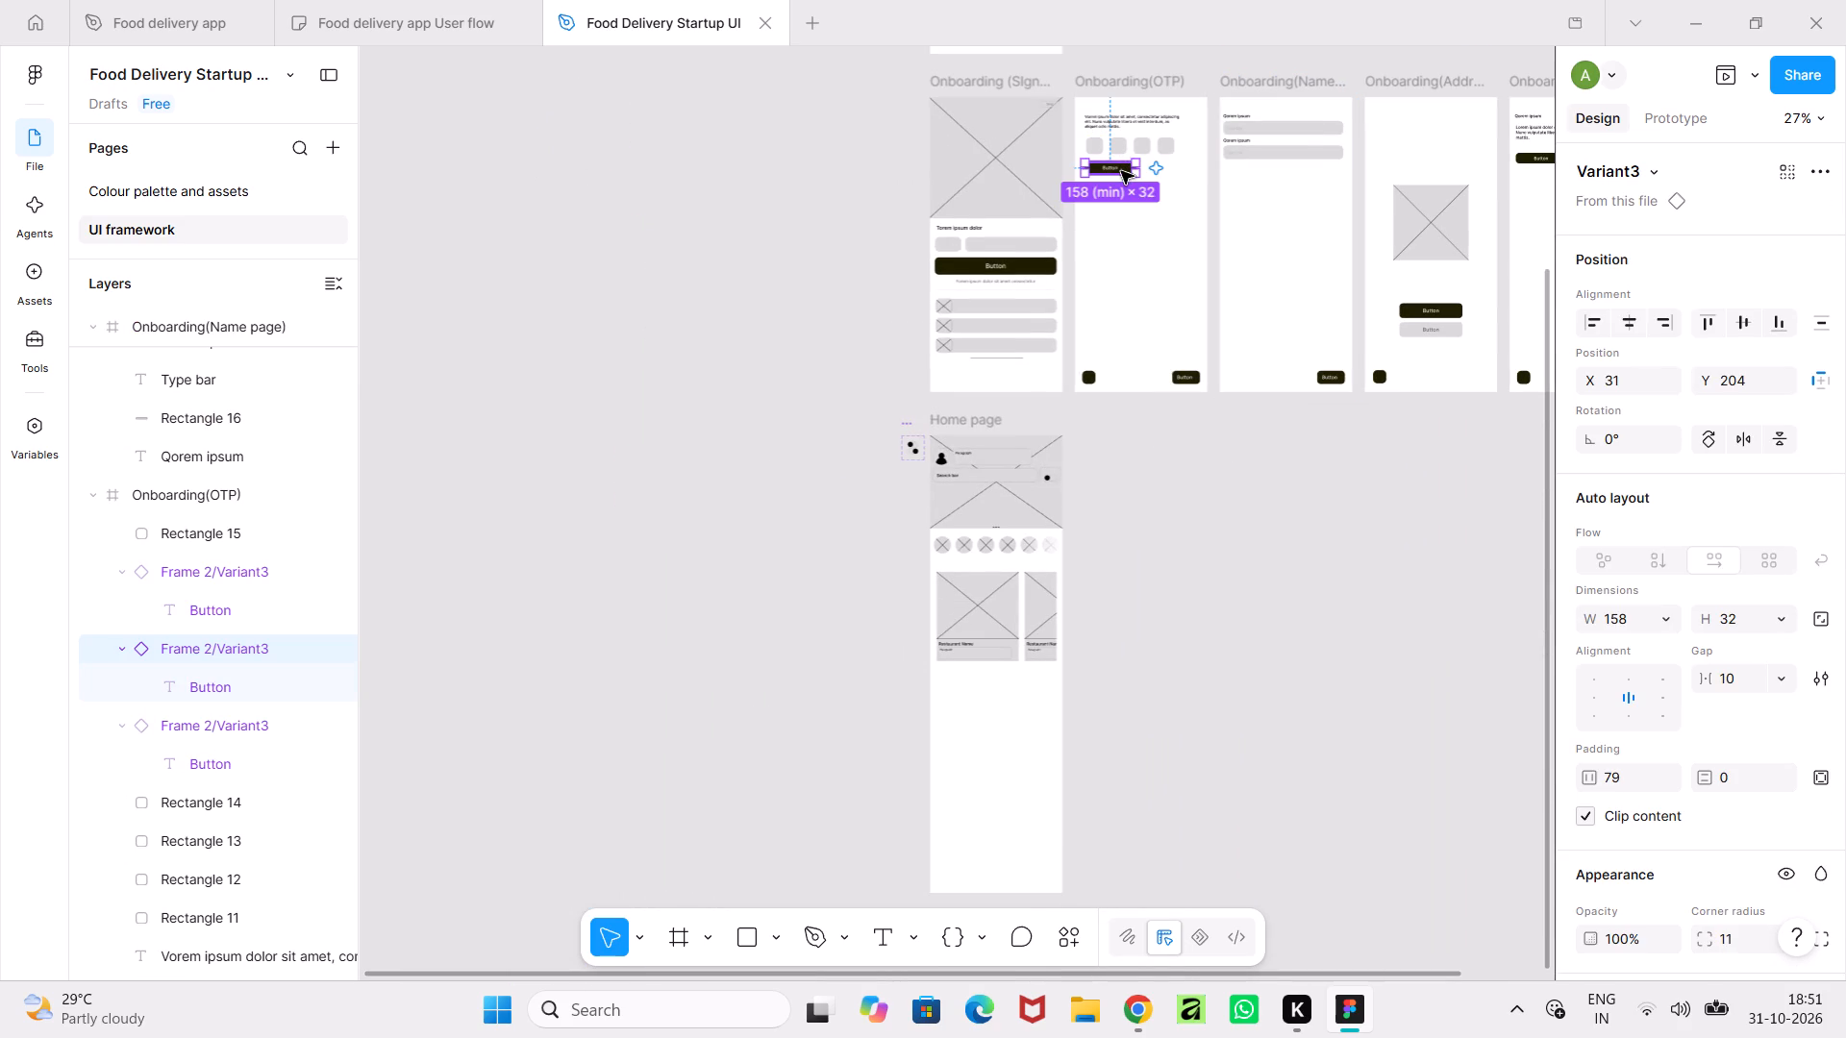
left_click_drag(1121, 170, 980, 568)
scroll(980, 568, "up", 15, "ctrl")
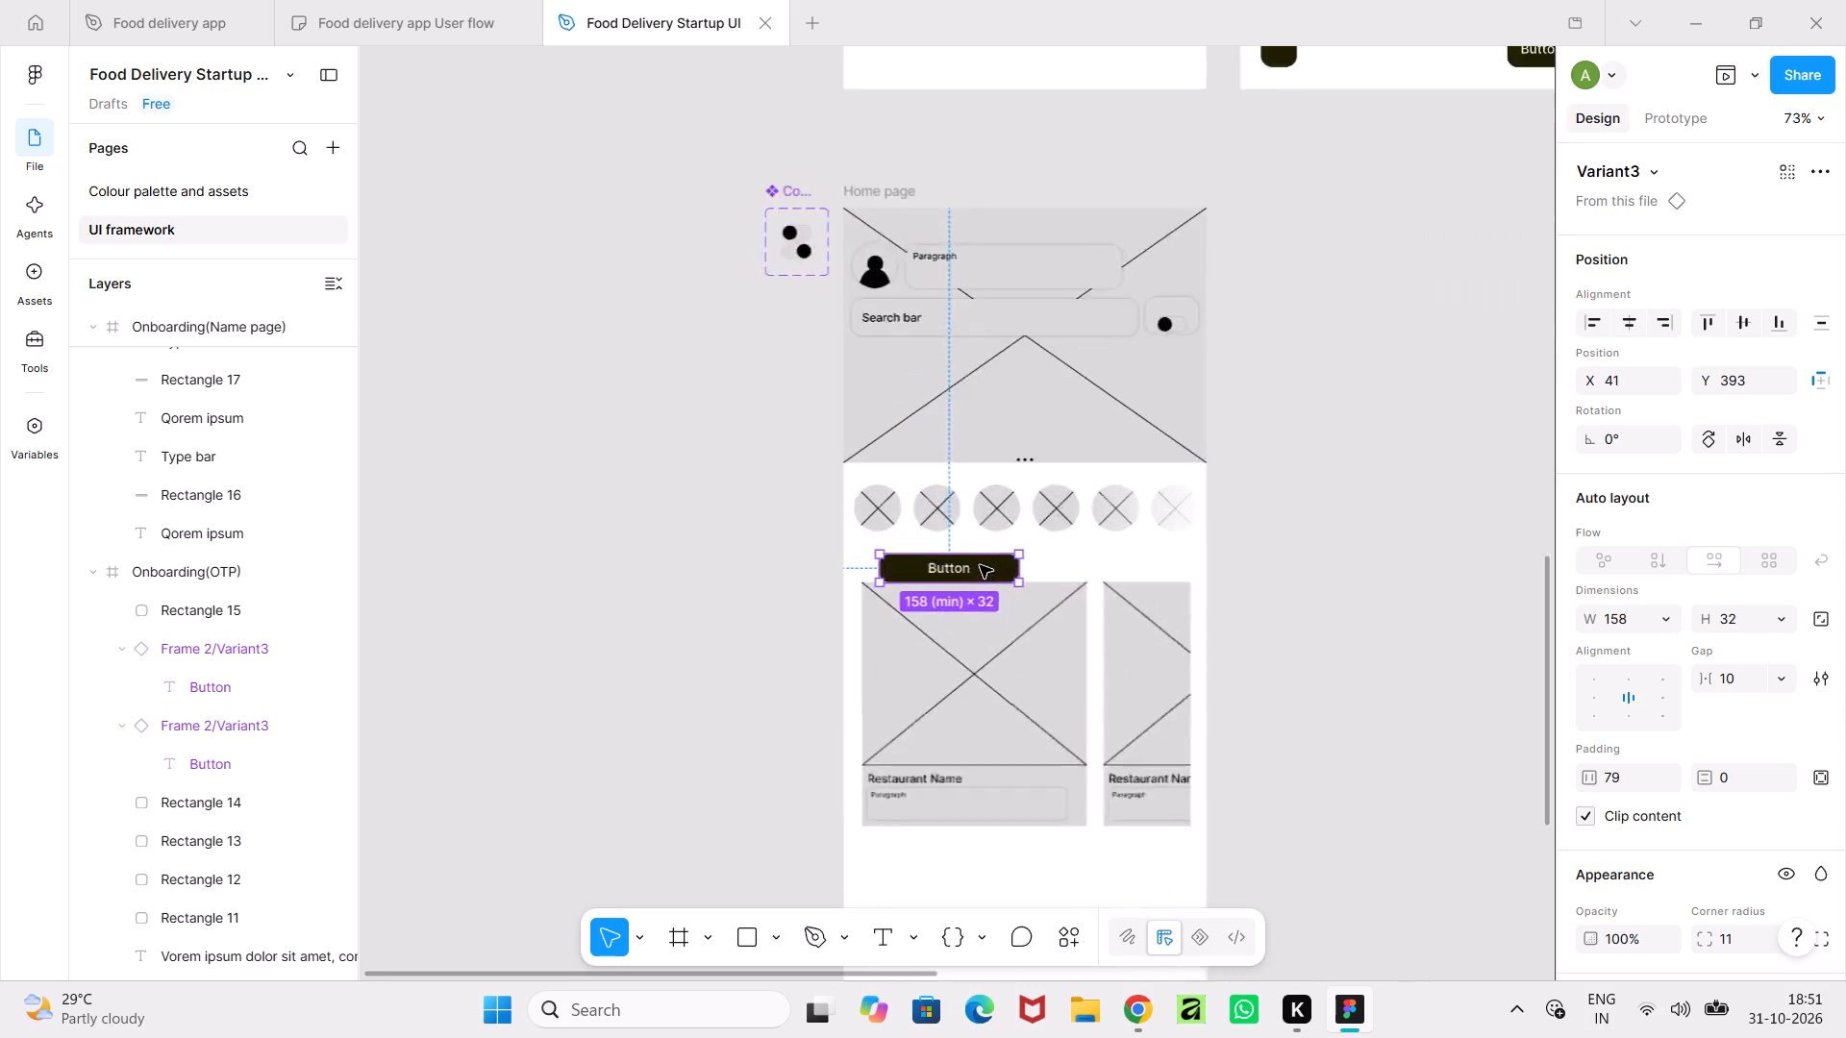
scroll(980, 565, "up", 5, "ctrl")
left_click_drag(975, 570, 925, 555)
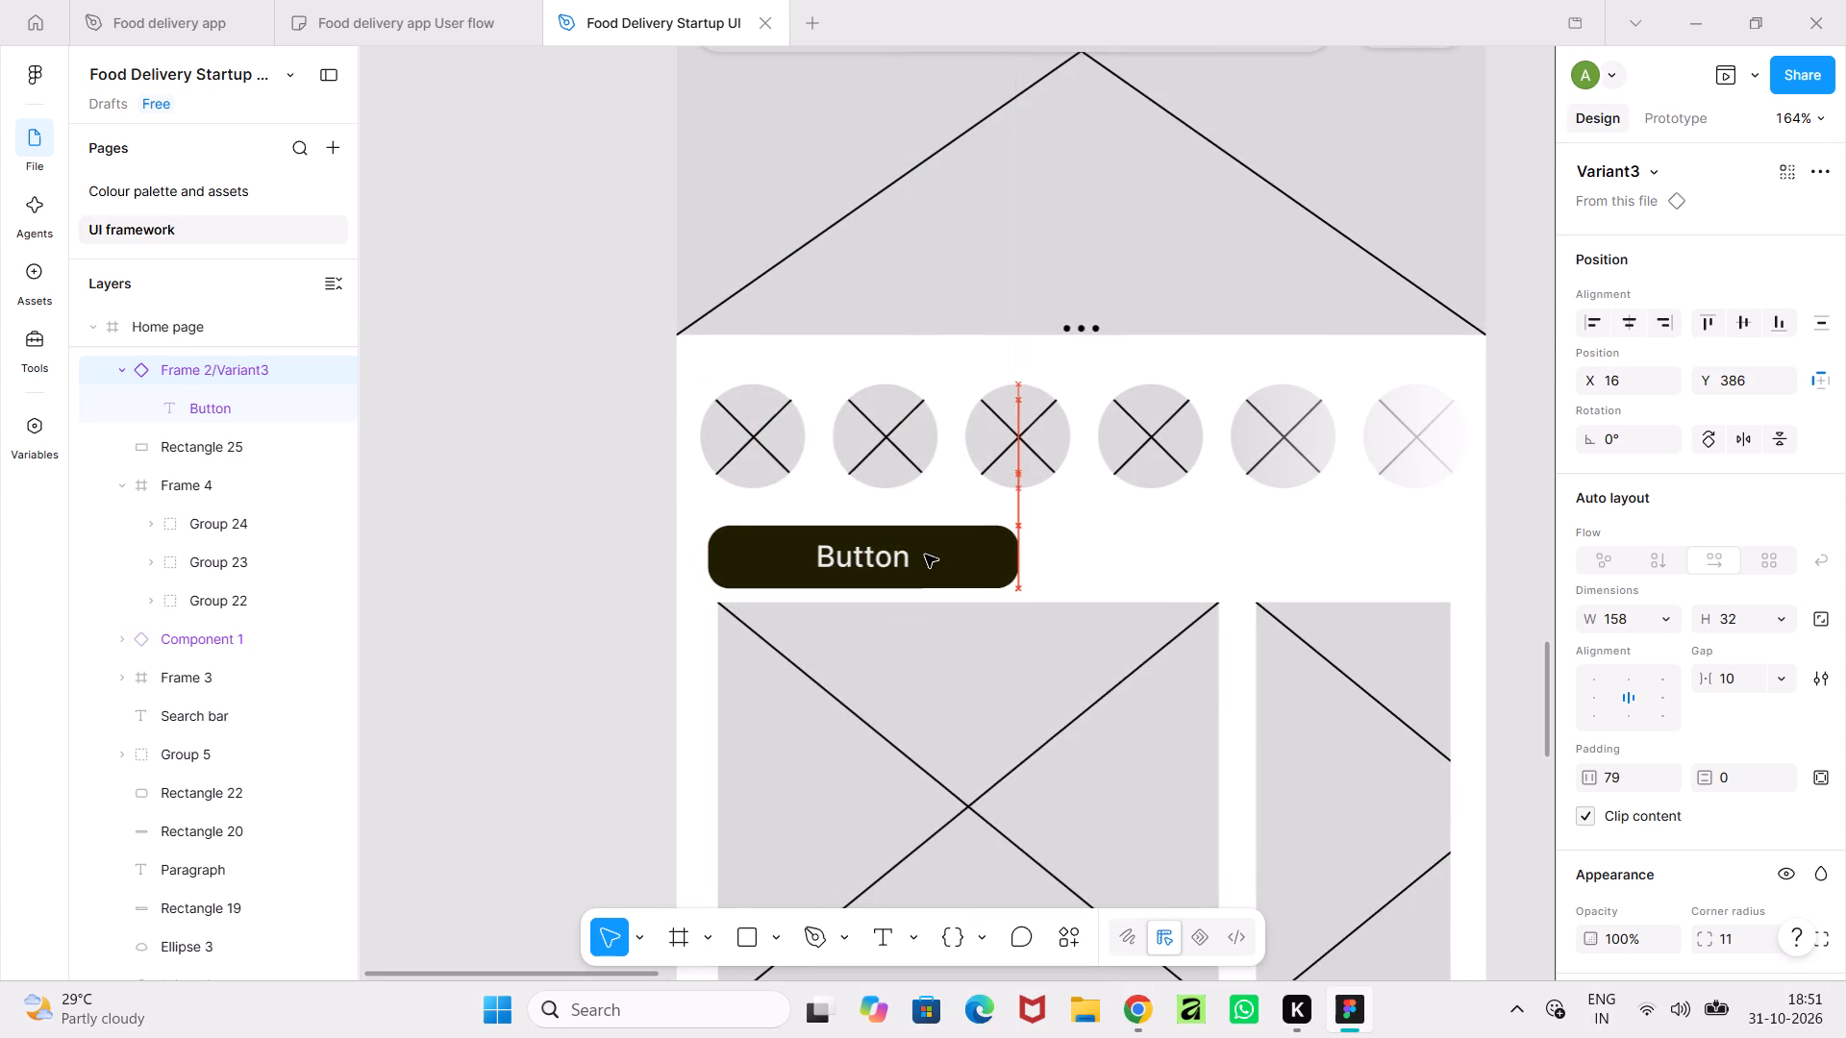
left_click_drag(925, 555, 932, 555)
Reduce the height of the copied button on the Home page to 25.
left_click_drag(1024, 560, 1008, 562)
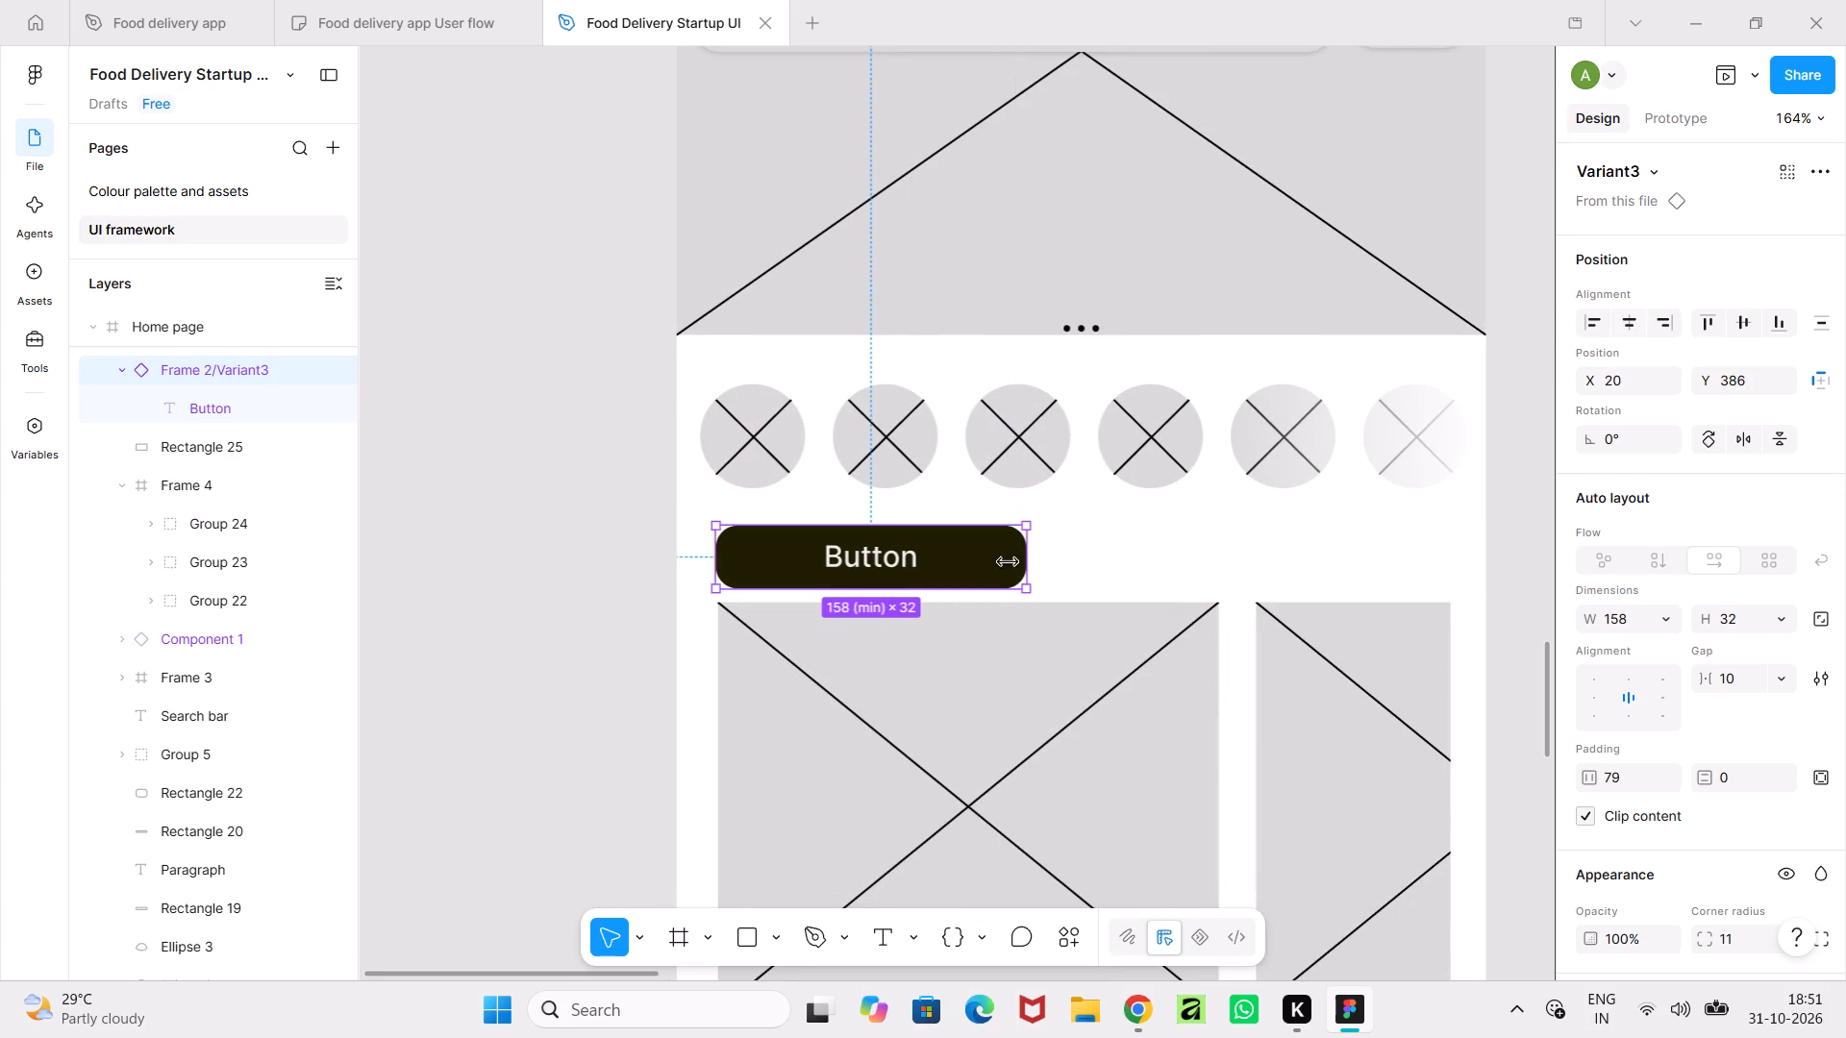
left_click_drag(1008, 562, 930, 562)
left_click_drag(939, 588, 939, 572)
left_click_drag(1710, 619, 948, 513)
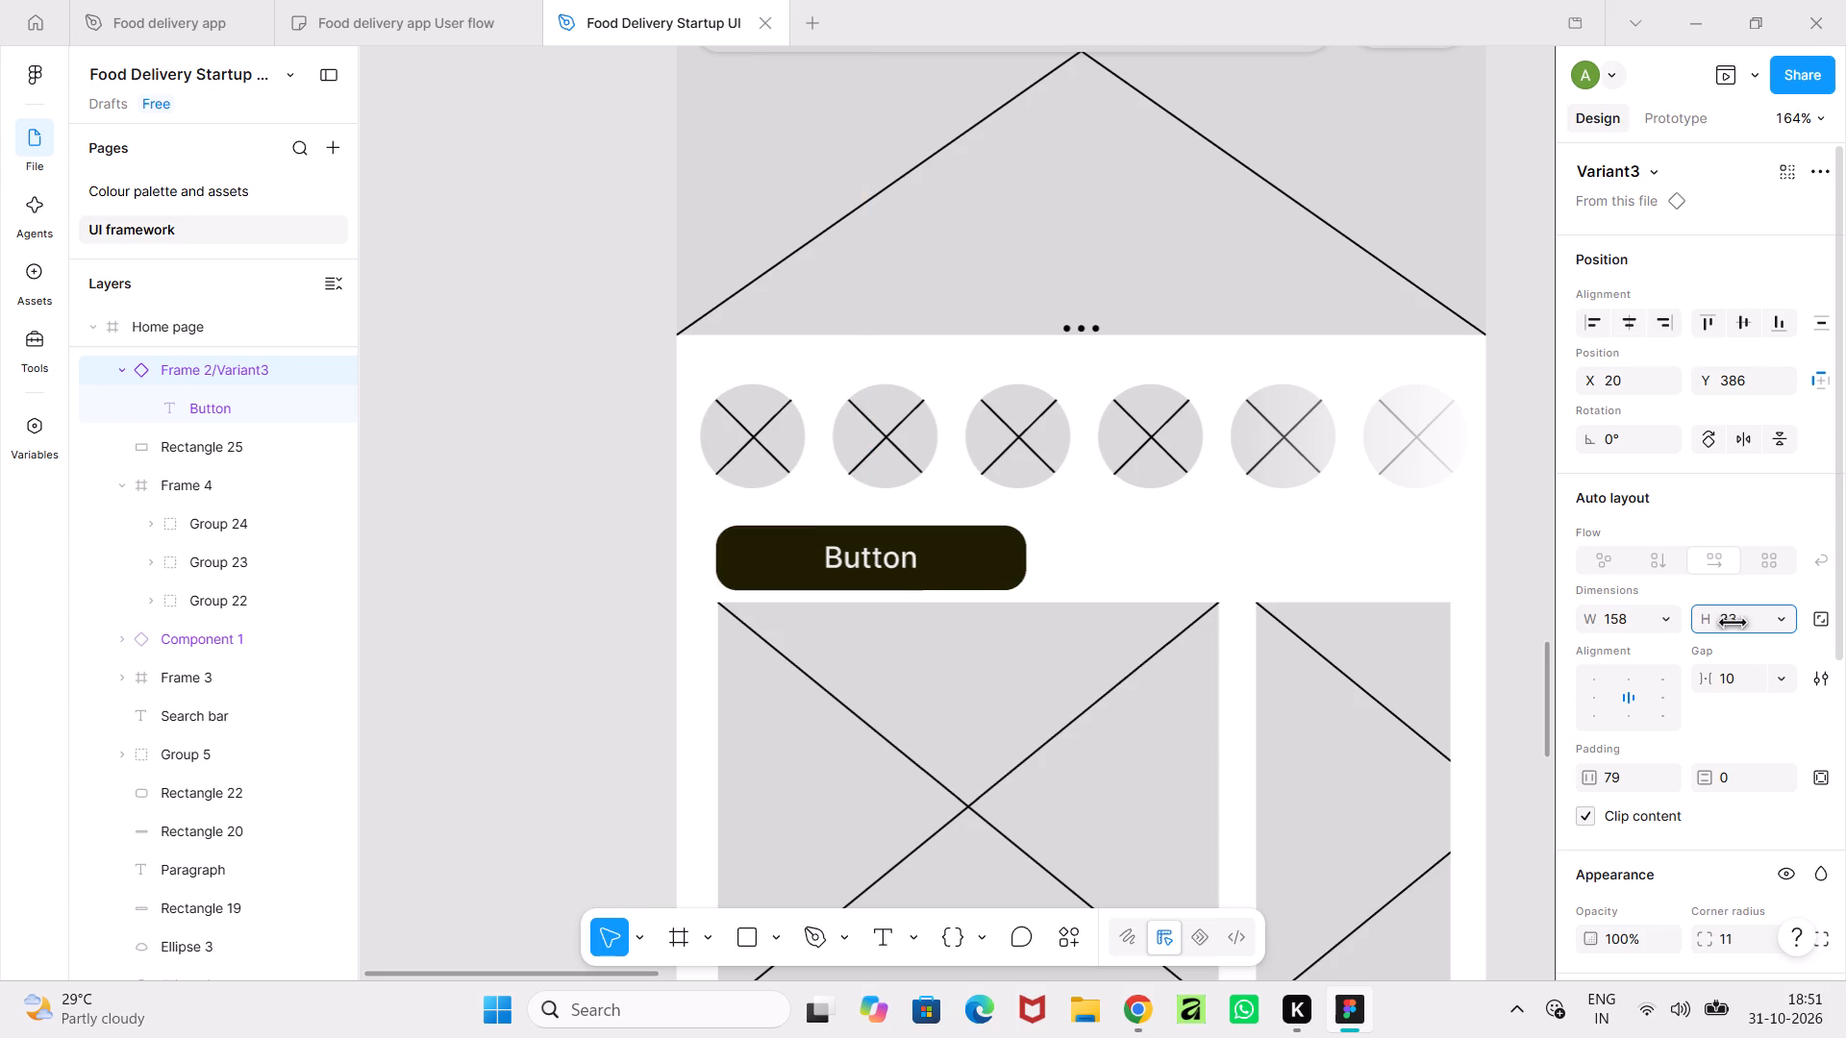
left_click_drag(948, 513, 926, 514)
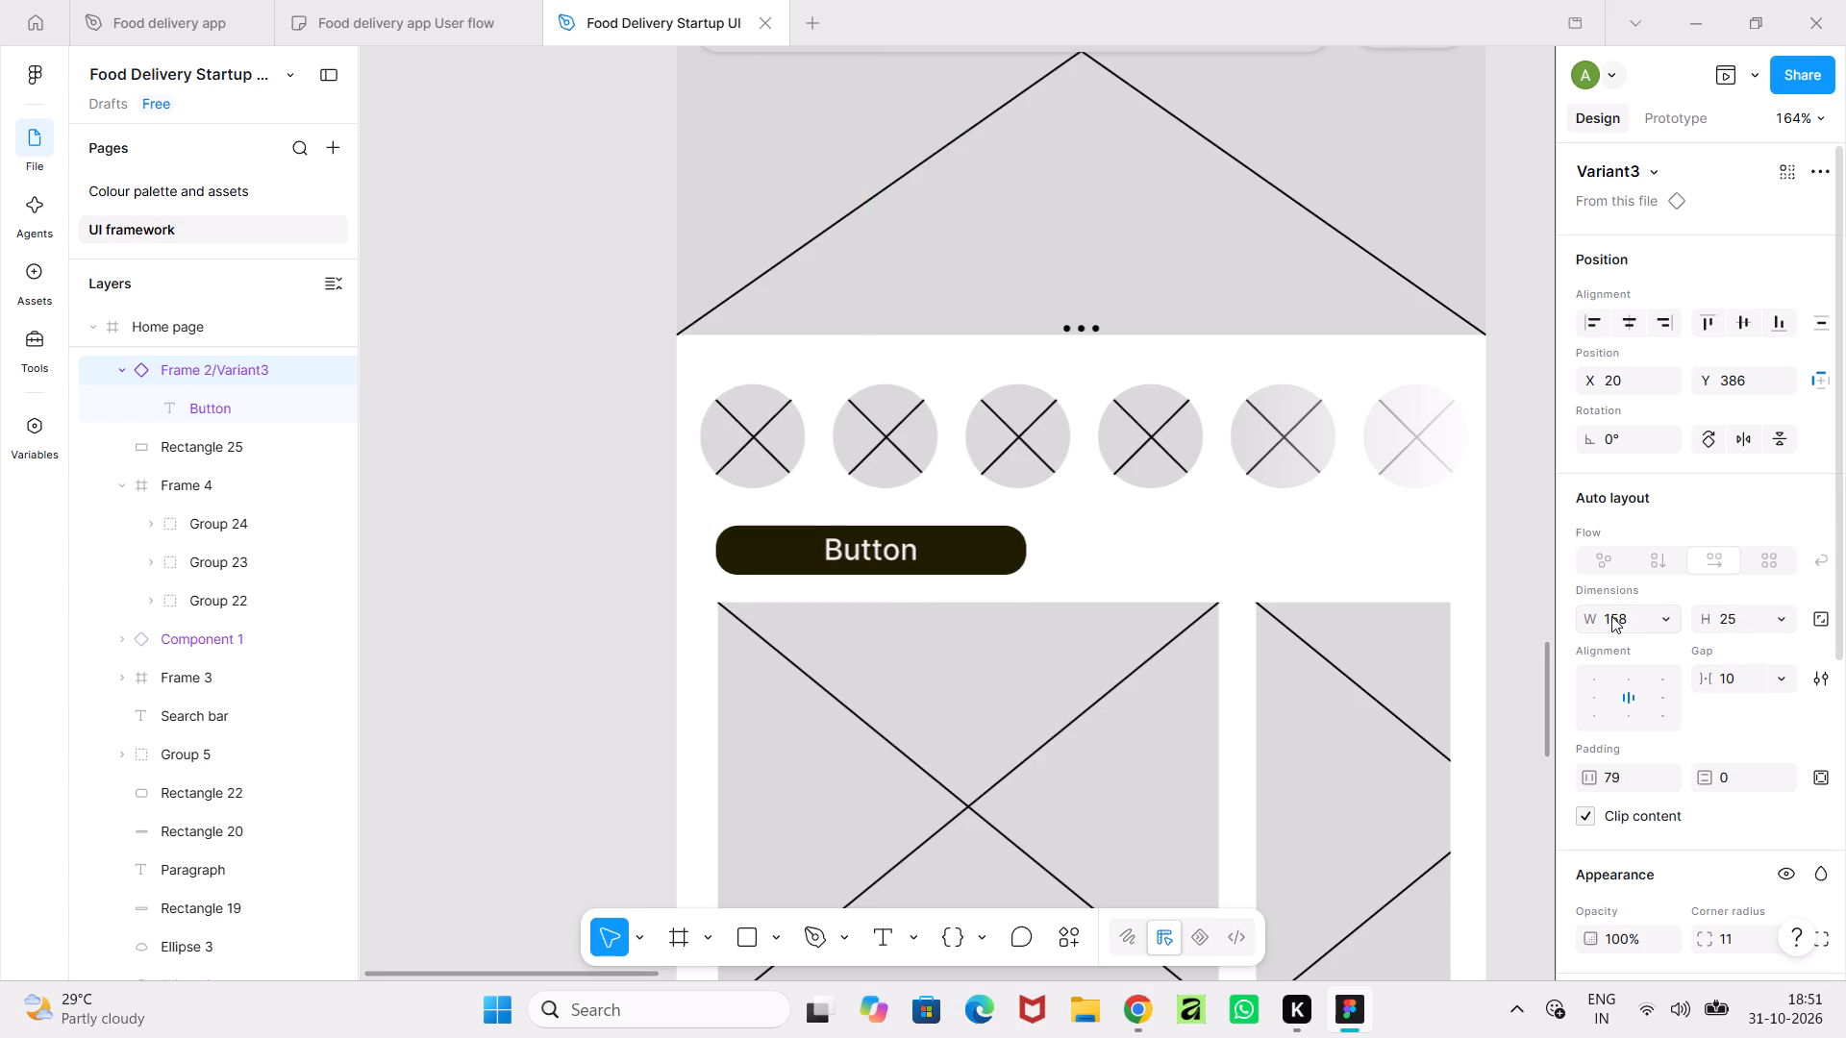
Set the Home page button's auto-layout gap to -37 and its horizontal padding to 41.
left_click_drag(1597, 618, 999, 513)
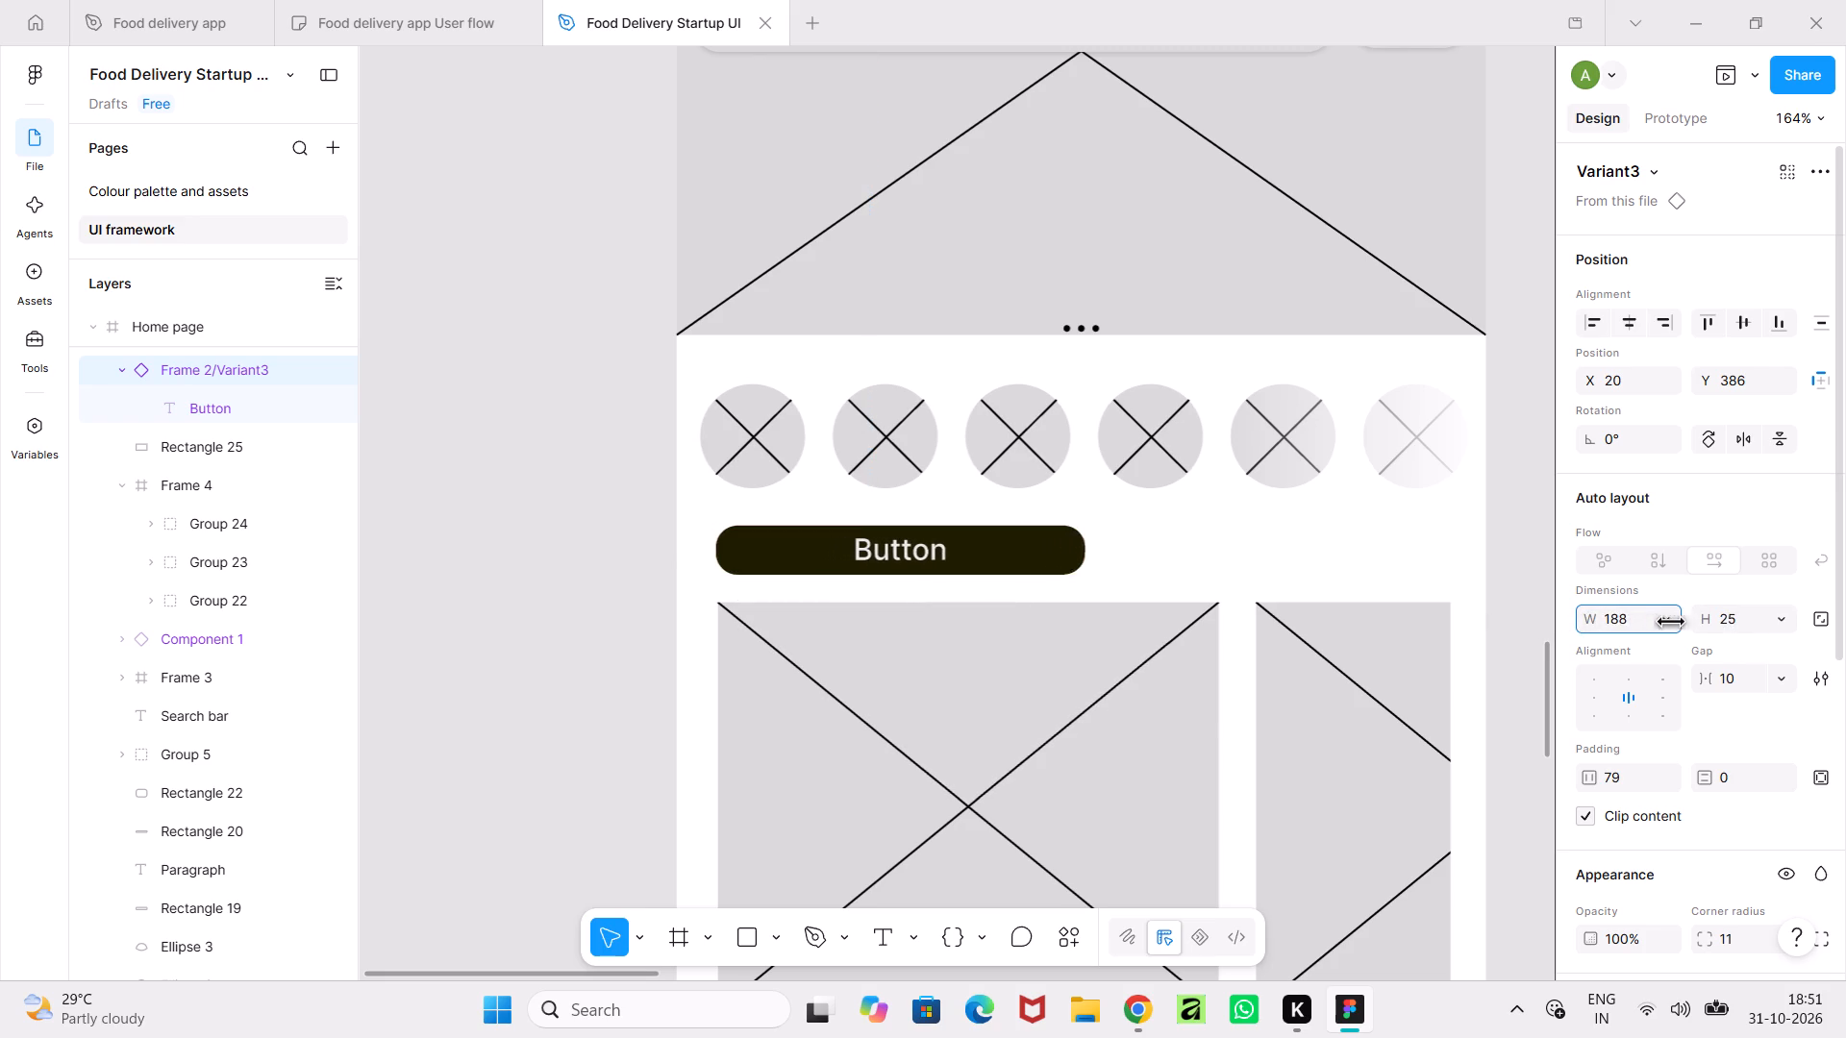
left_click_drag(999, 513, 817, 518)
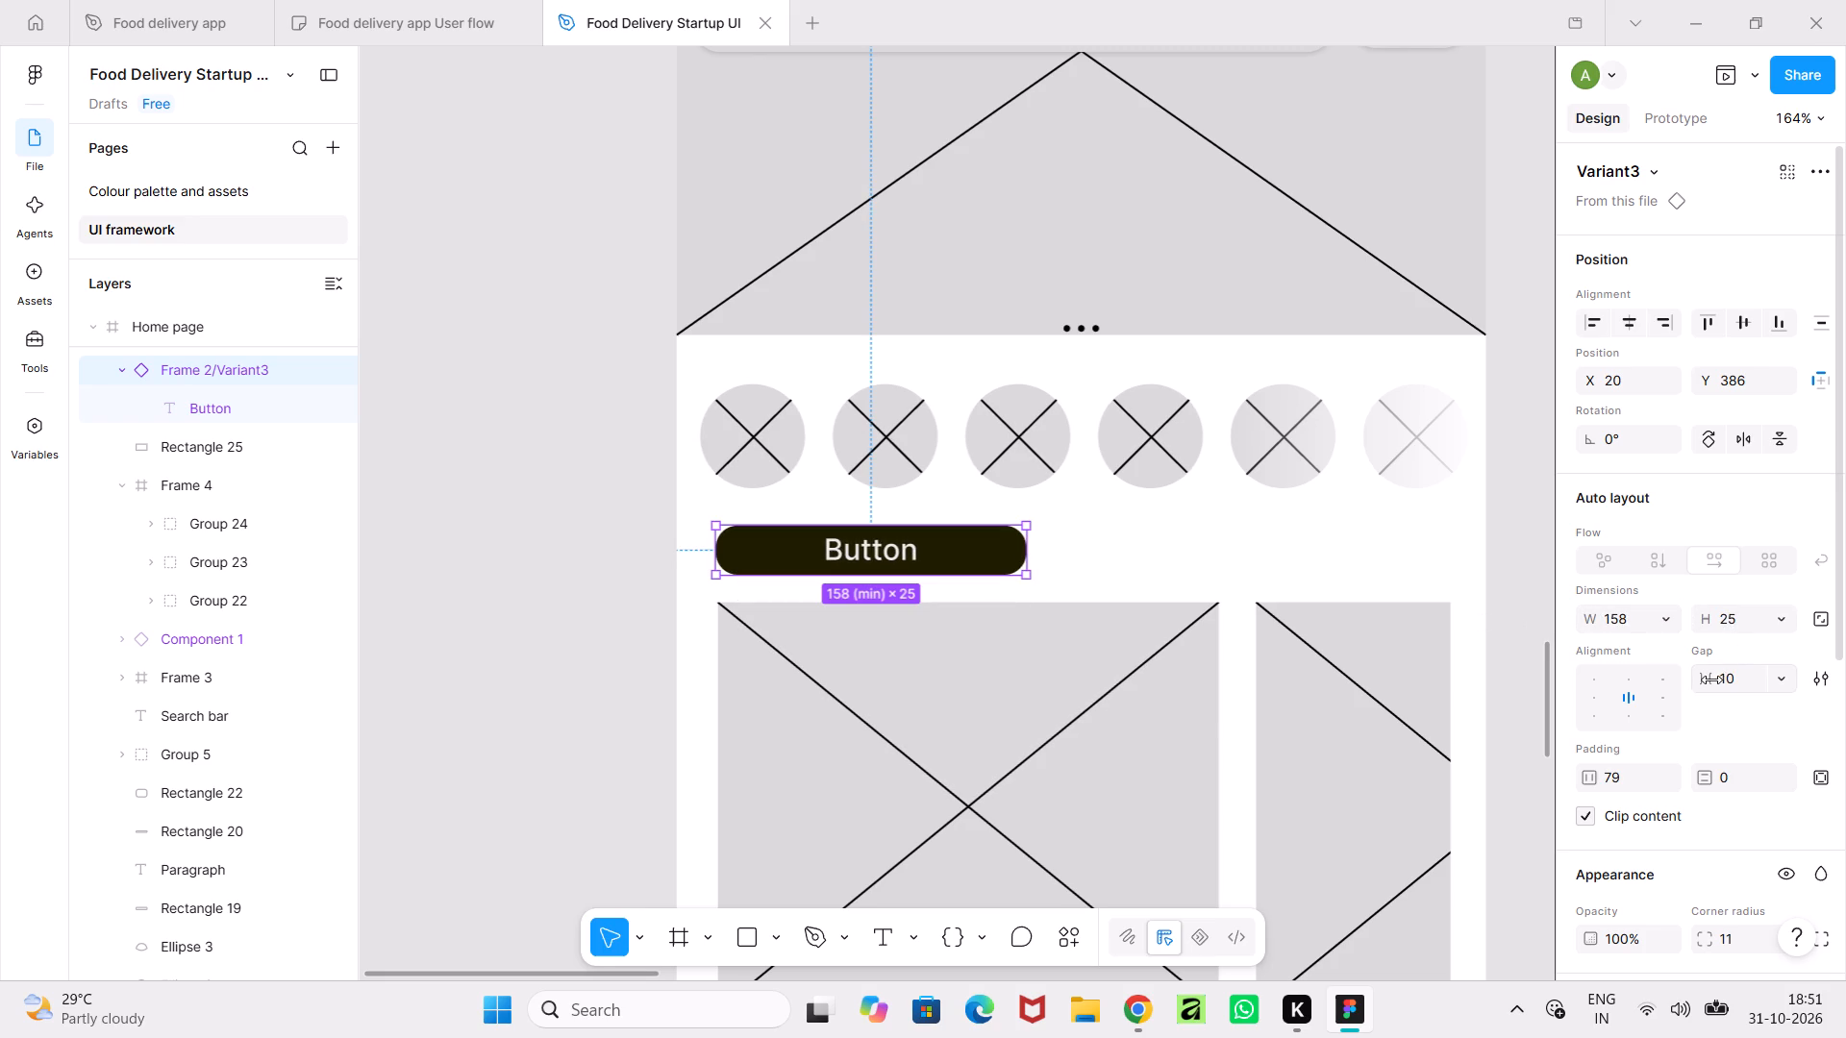
left_click_drag(1711, 680, 811, 516)
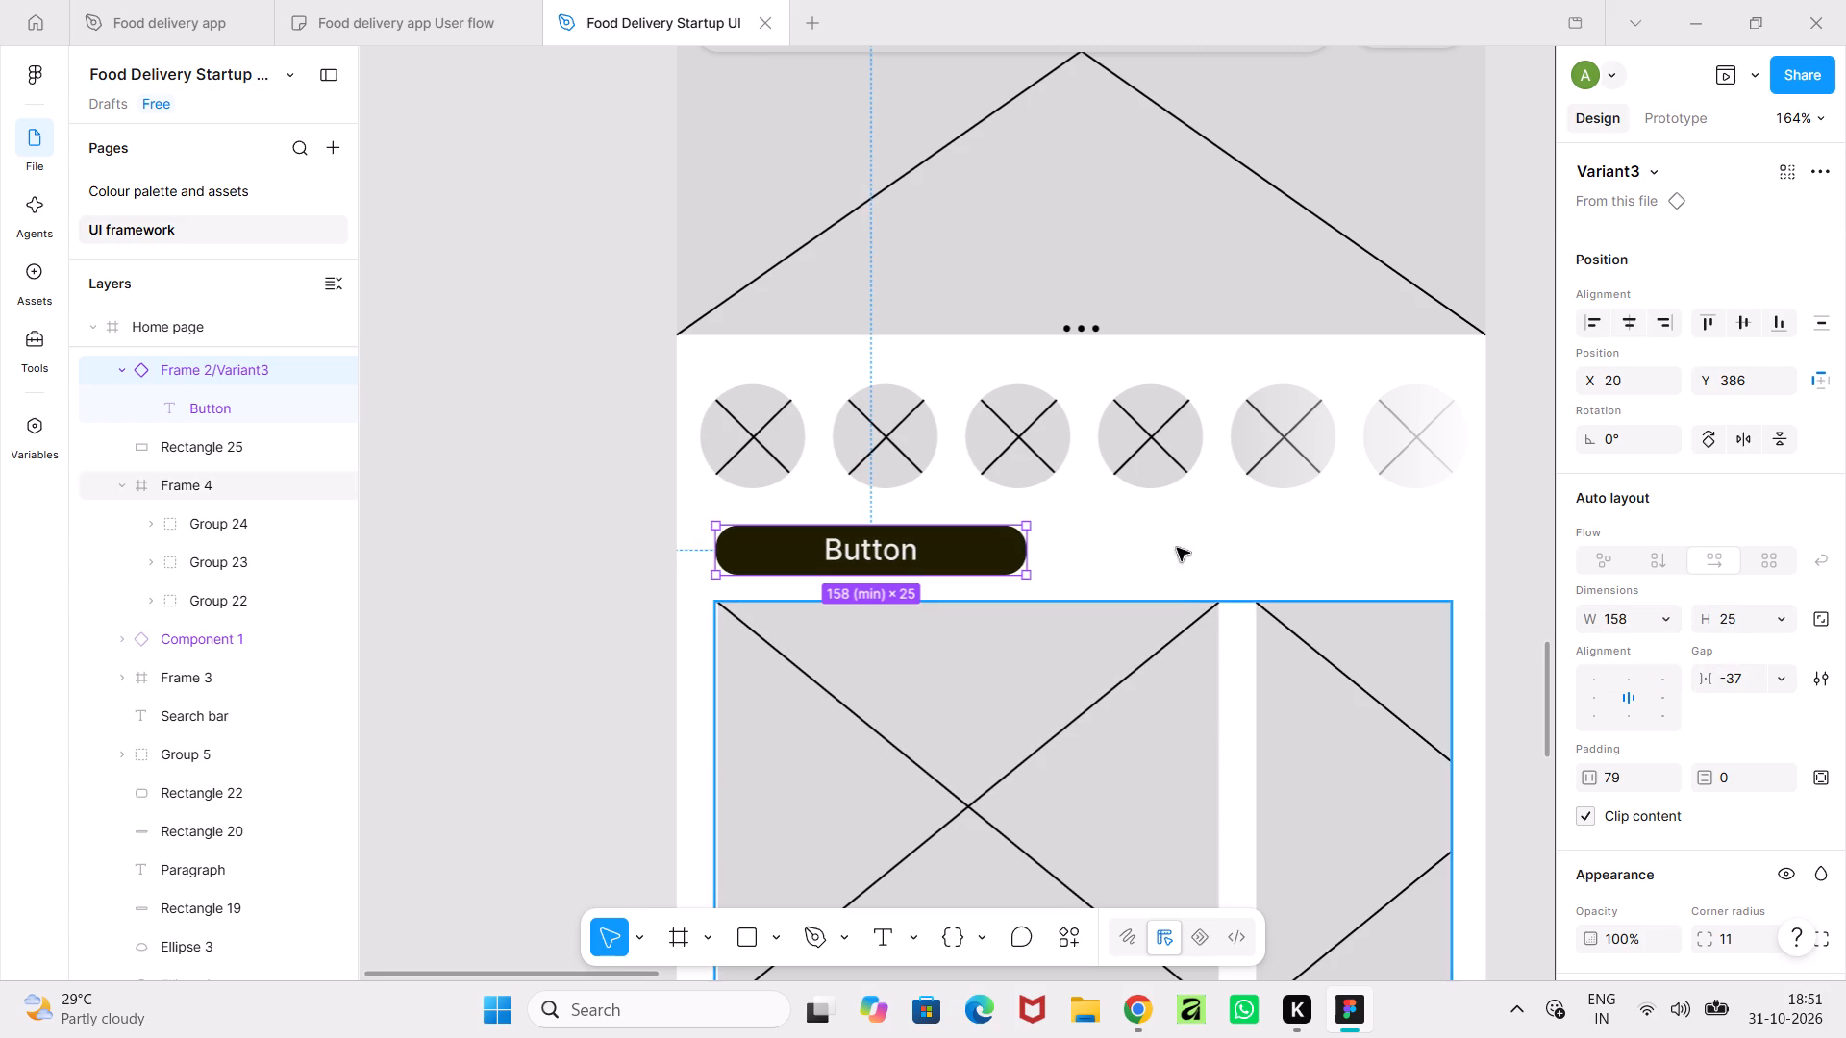
left_click_drag(1026, 551, 952, 554)
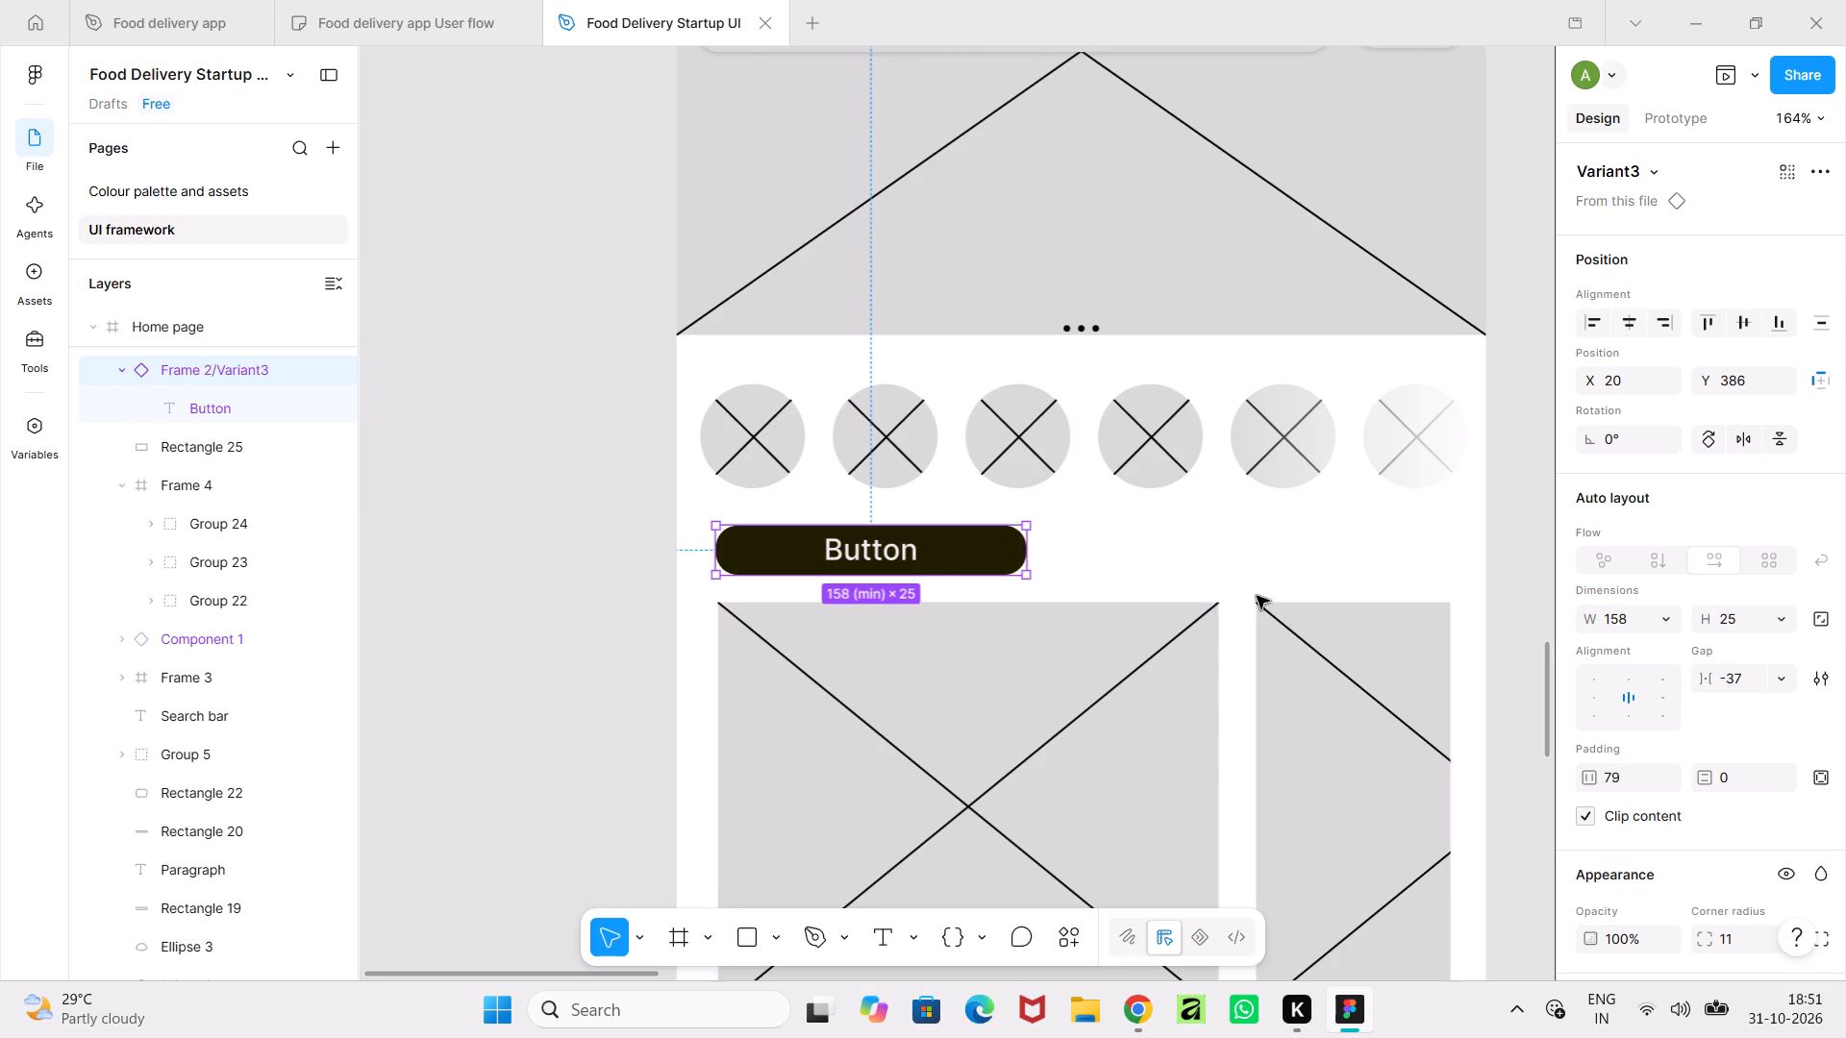
left_click_drag(1590, 779, 874, 513)
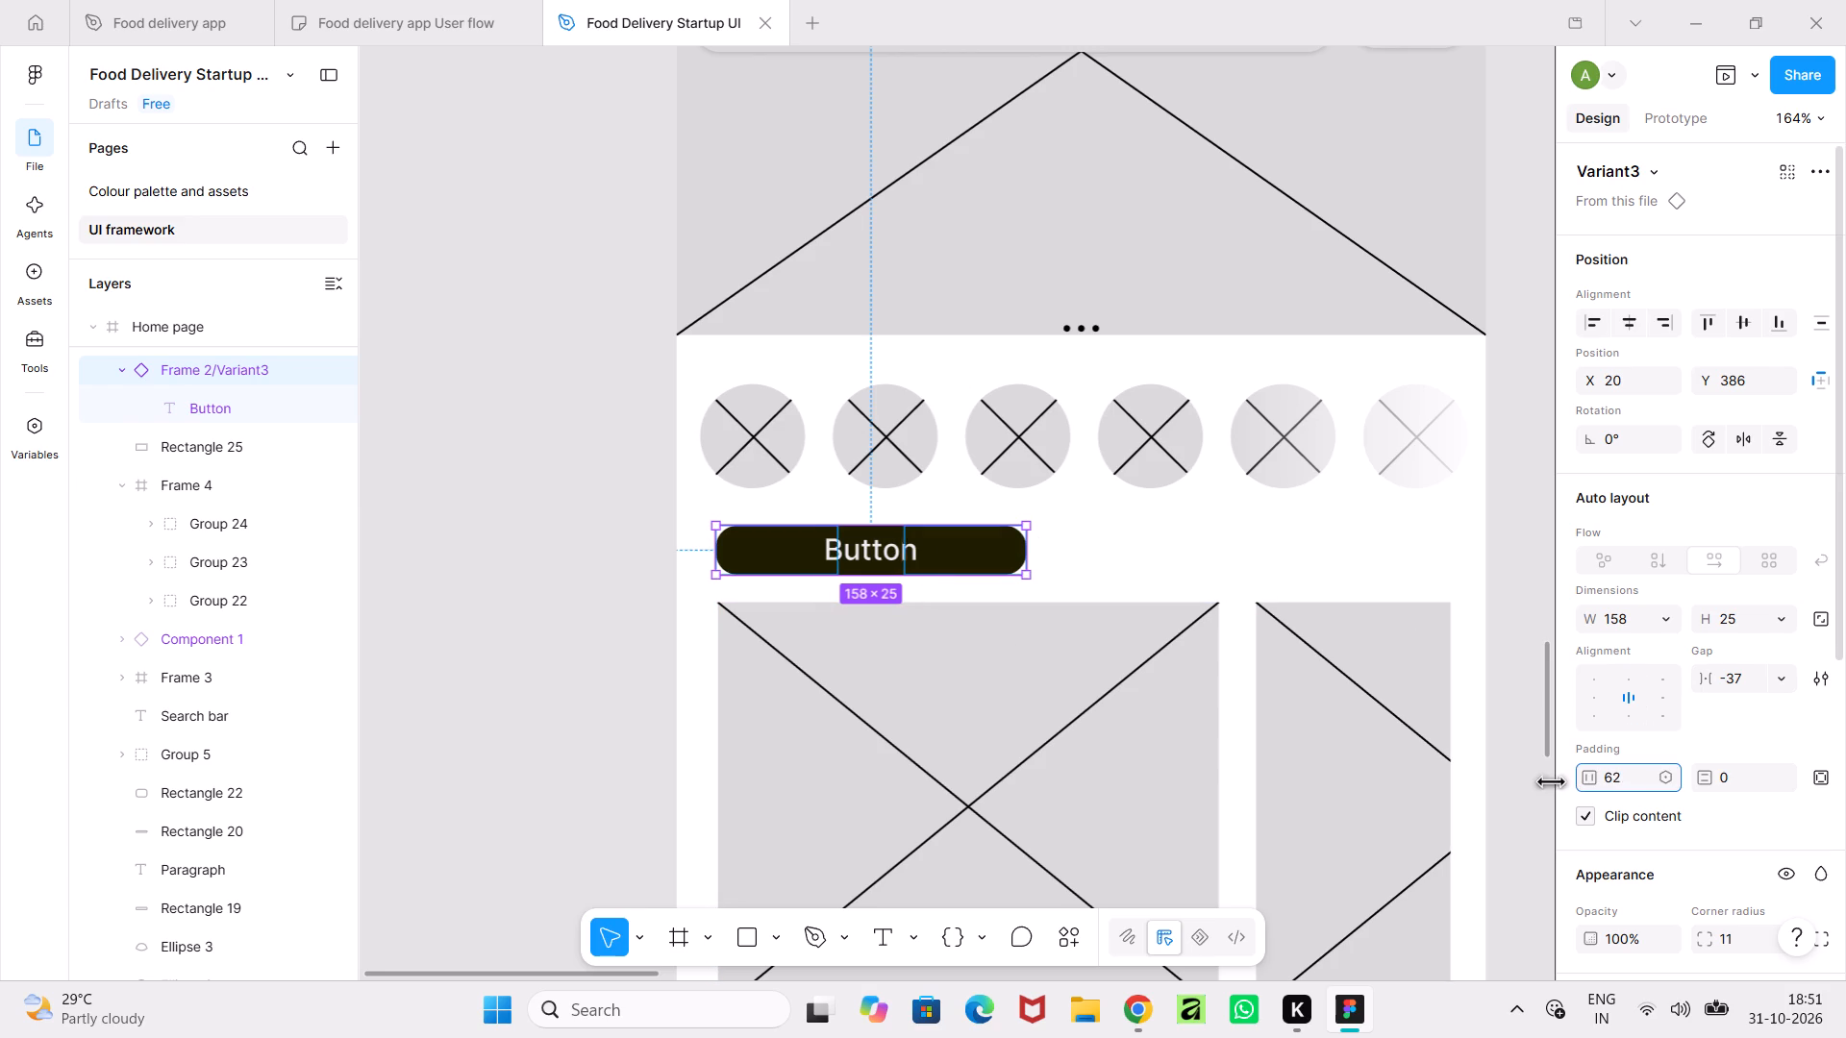
left_click_drag(874, 513, 832, 521)
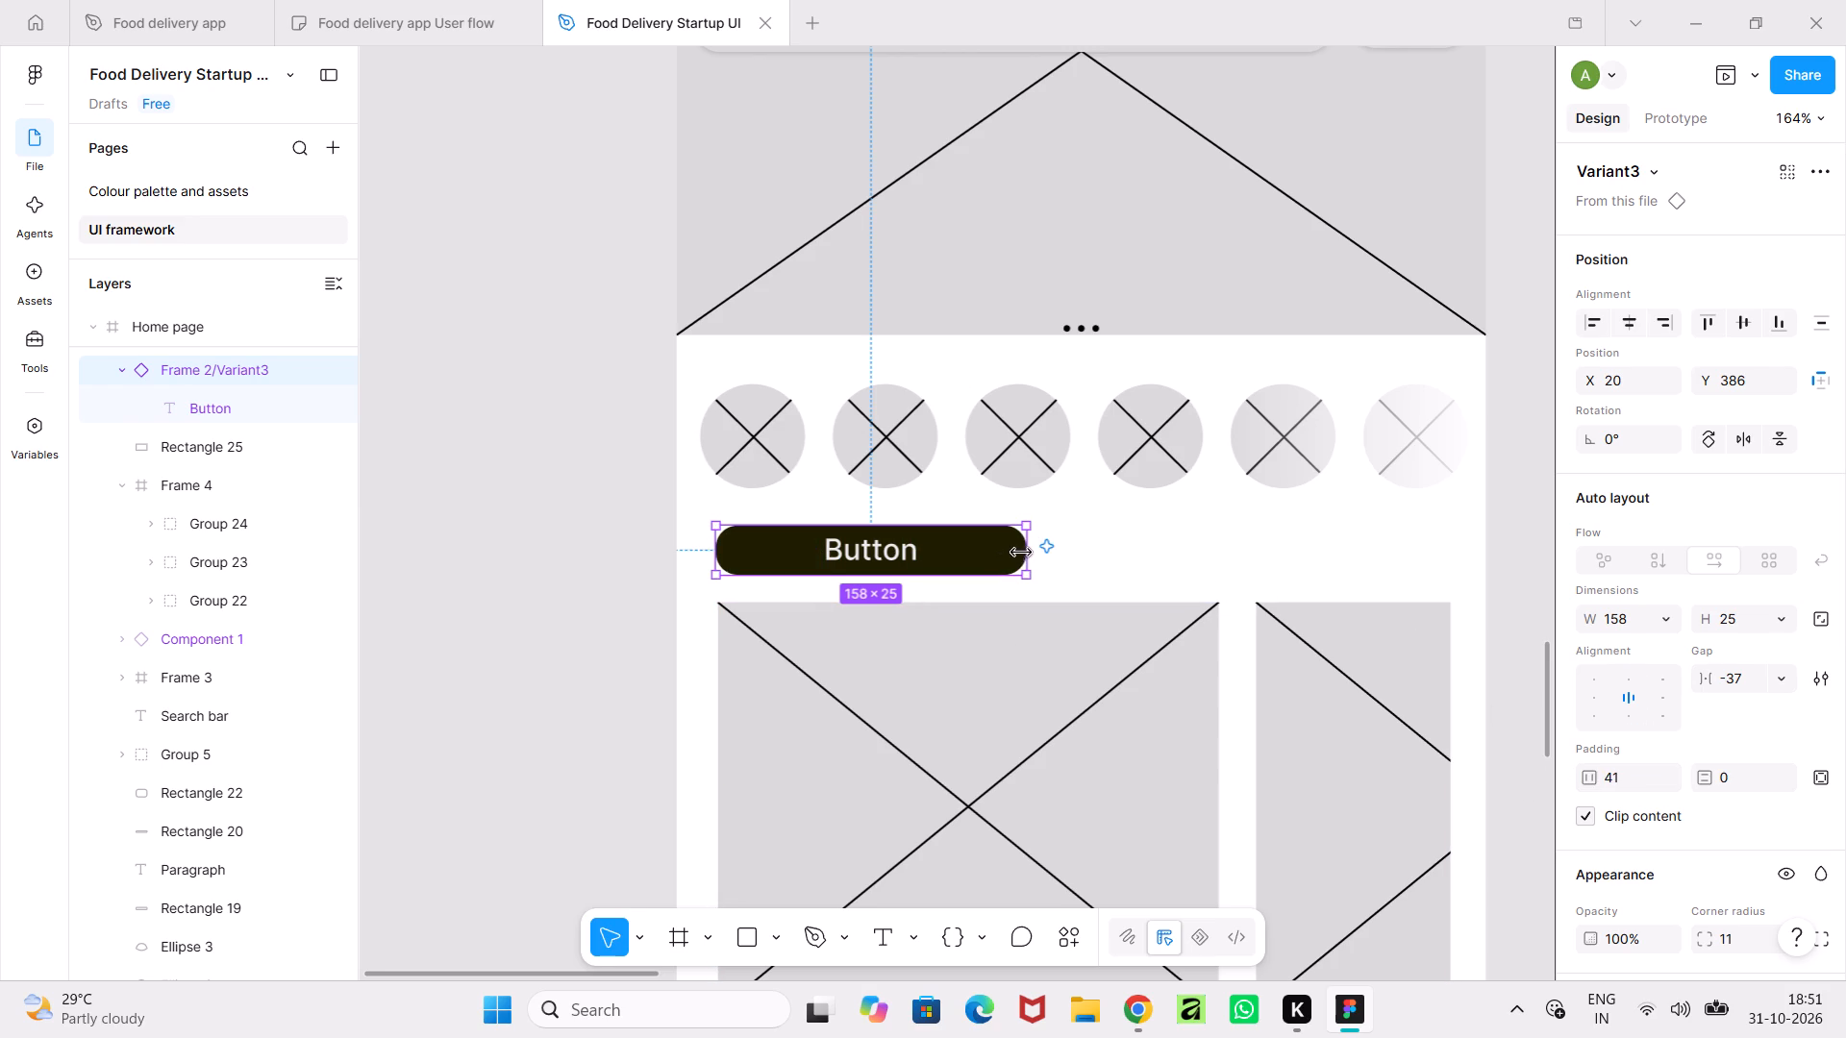
Narrow the Home page button to roughly half its width, keeping its left edge in place, and clear the selection.
left_click_drag(1024, 553, 940, 562)
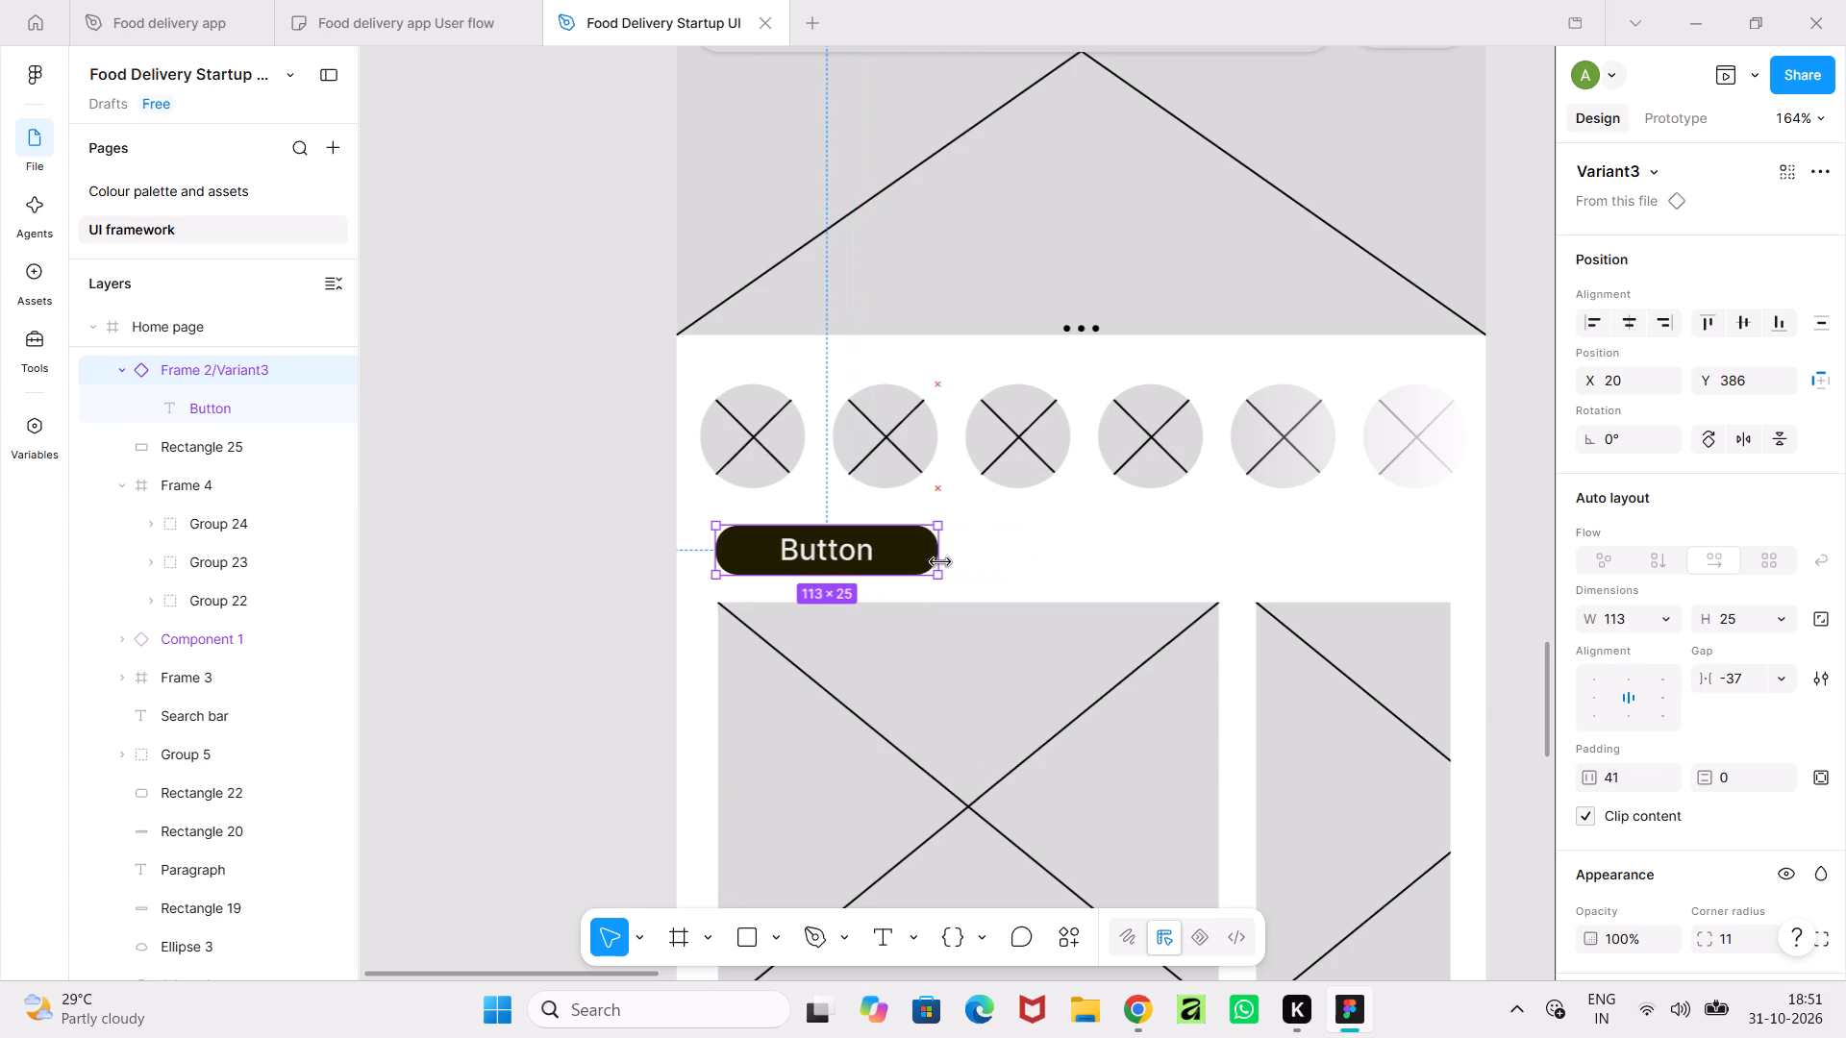
left_click_drag(940, 562, 894, 568)
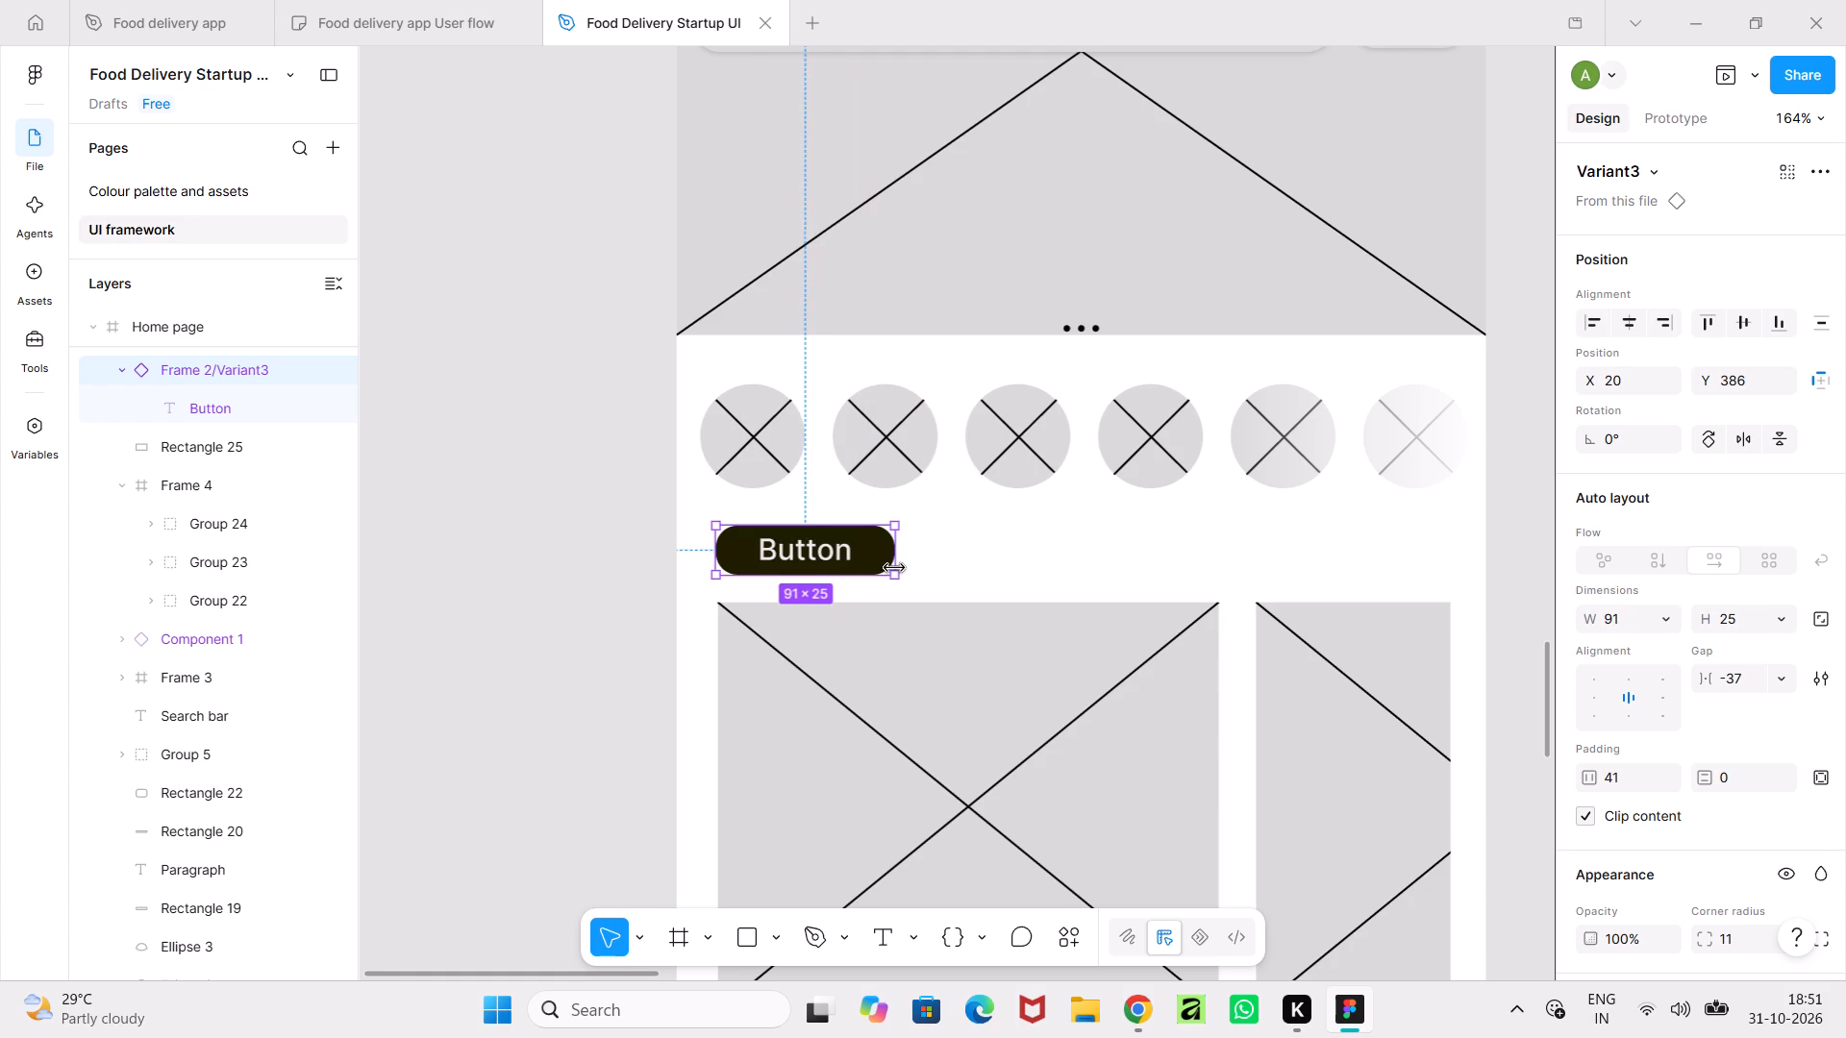
left_click_drag(894, 568, 881, 572)
left_click(574, 648)
Draw an empty frame about 259 × 24 beside the Home page button, starting at about X 110, Y 387.
scroll(581, 647, "down", 9, "ctrl")
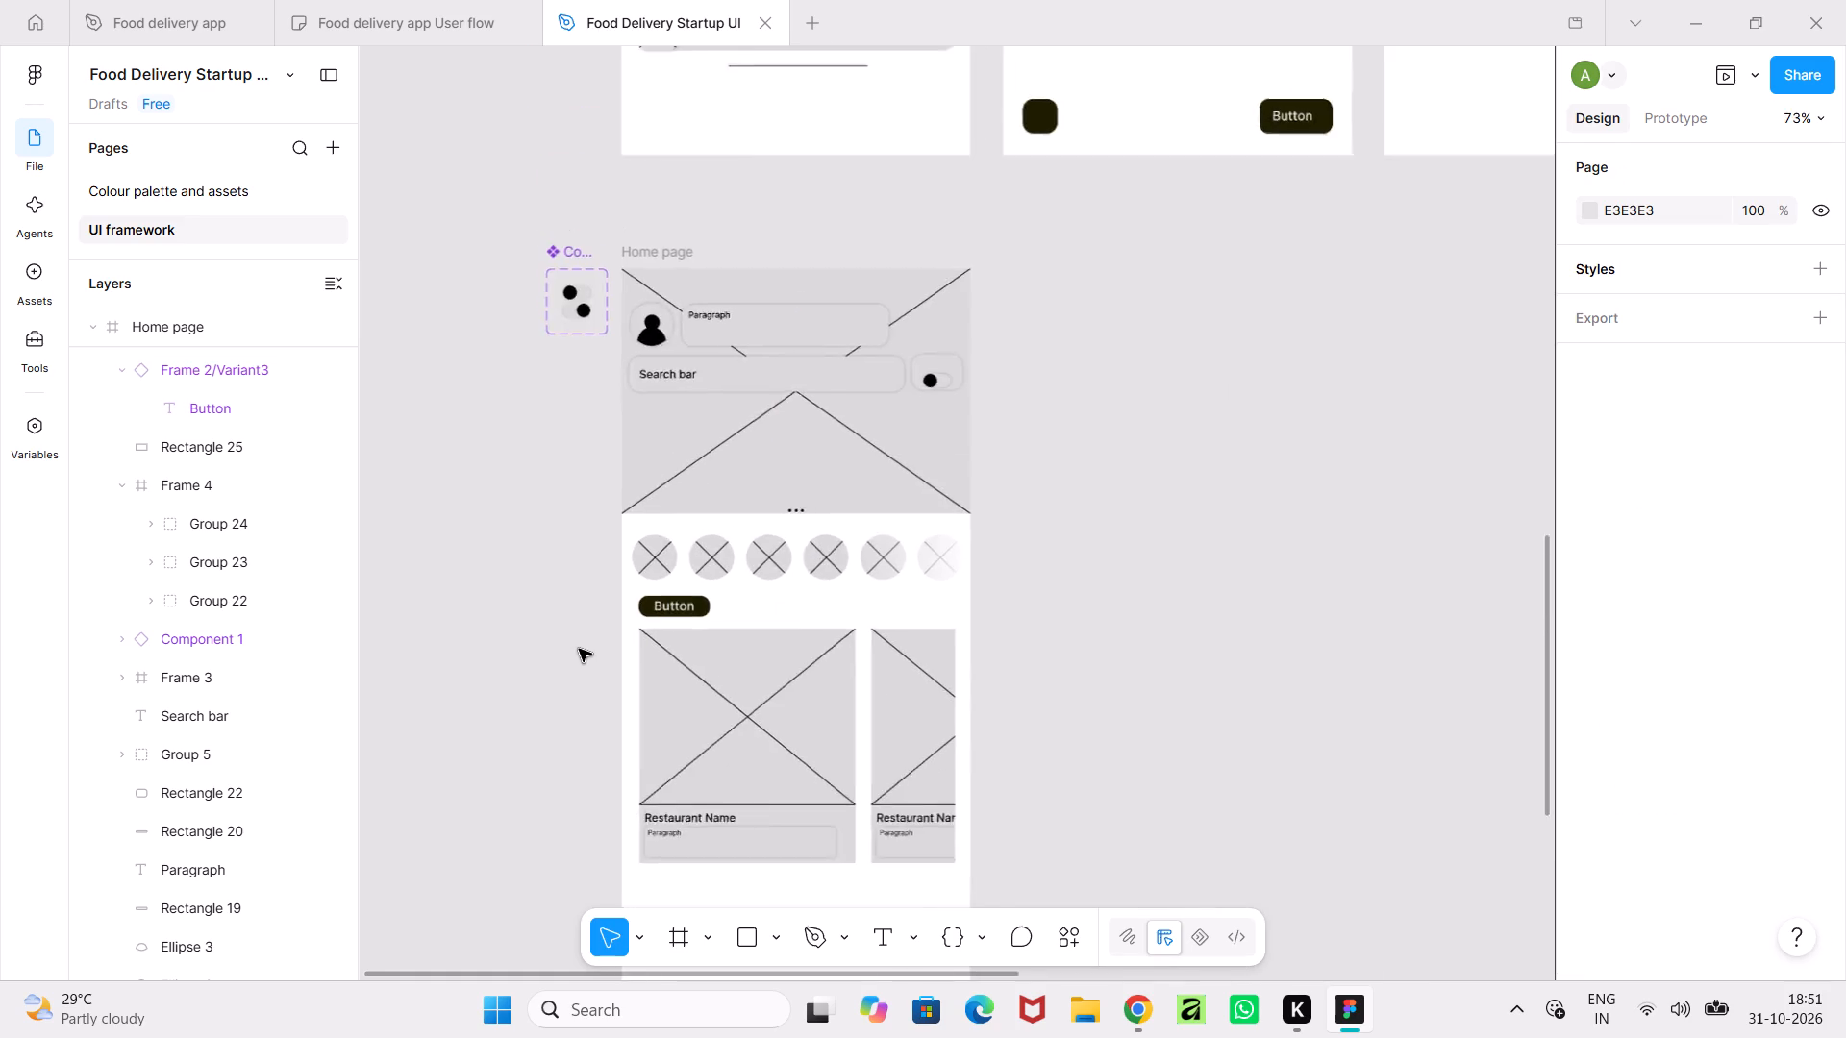
scroll(1069, 699, "up", 5, "ctrl")
middle_click_drag(1052, 706, 1516, 673)
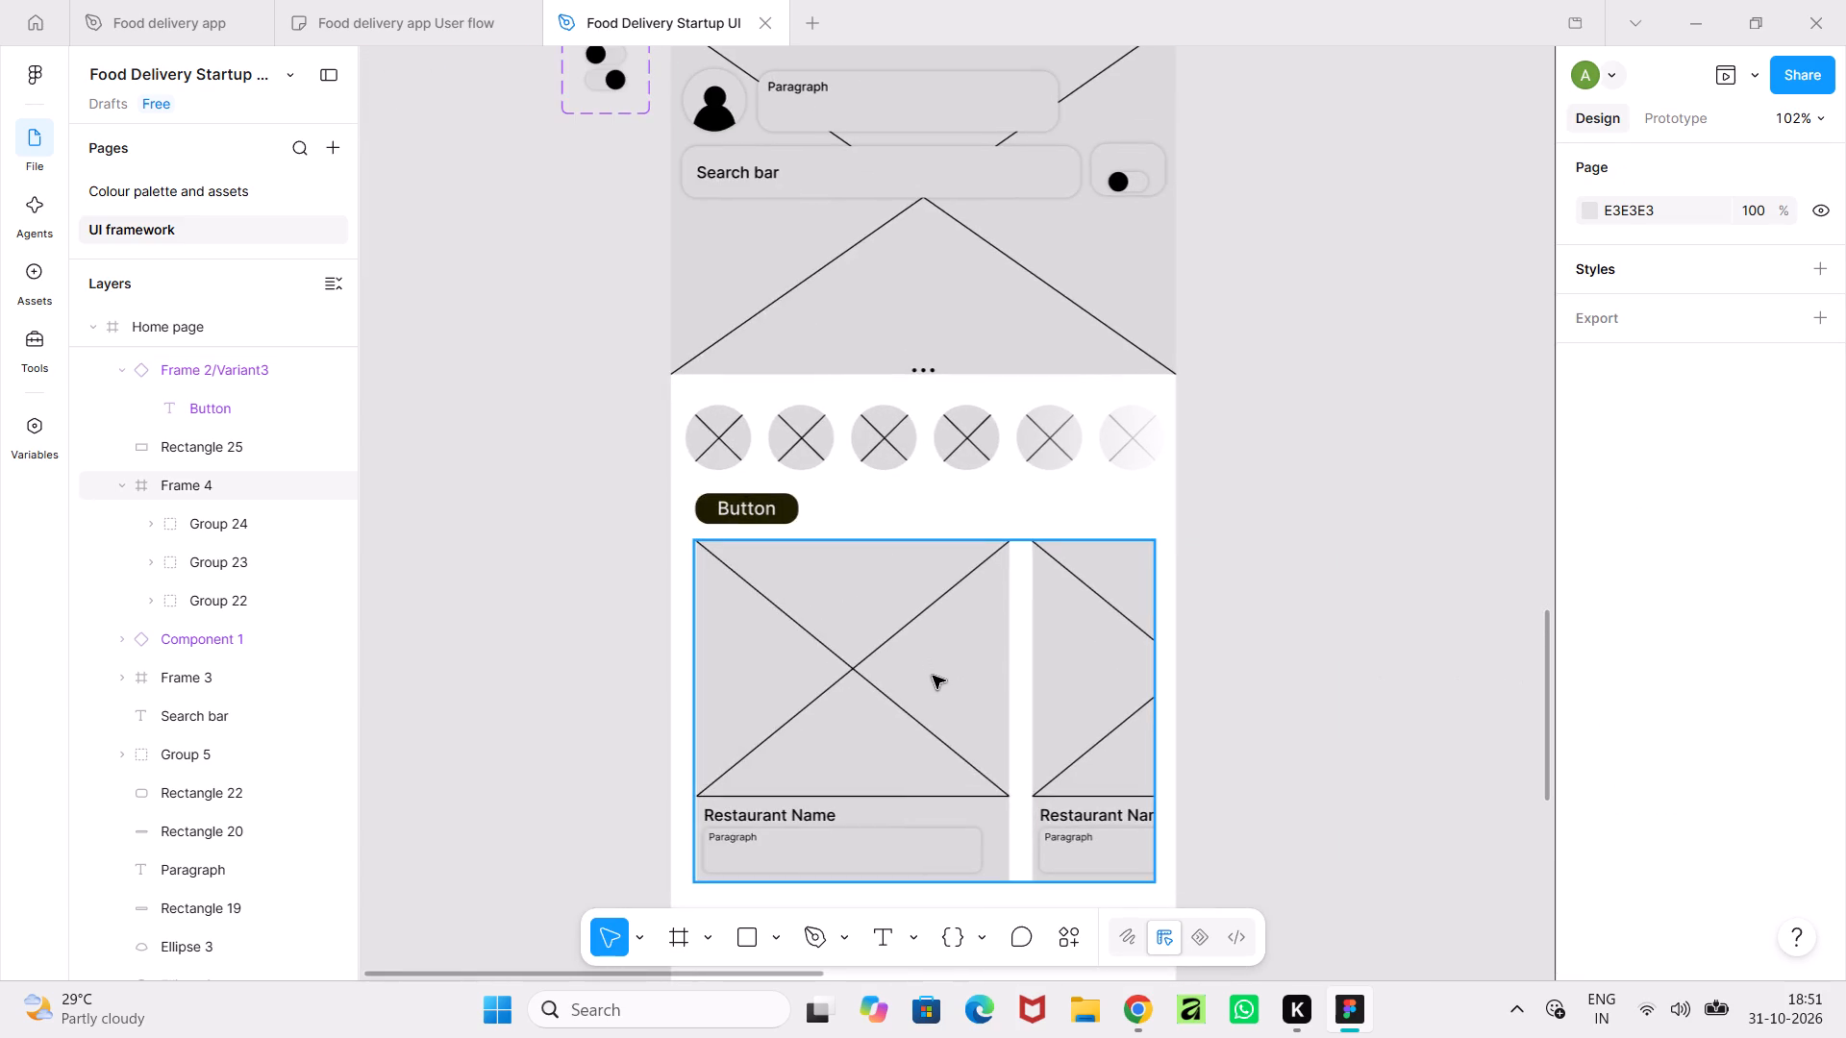
left_click(1386, 687)
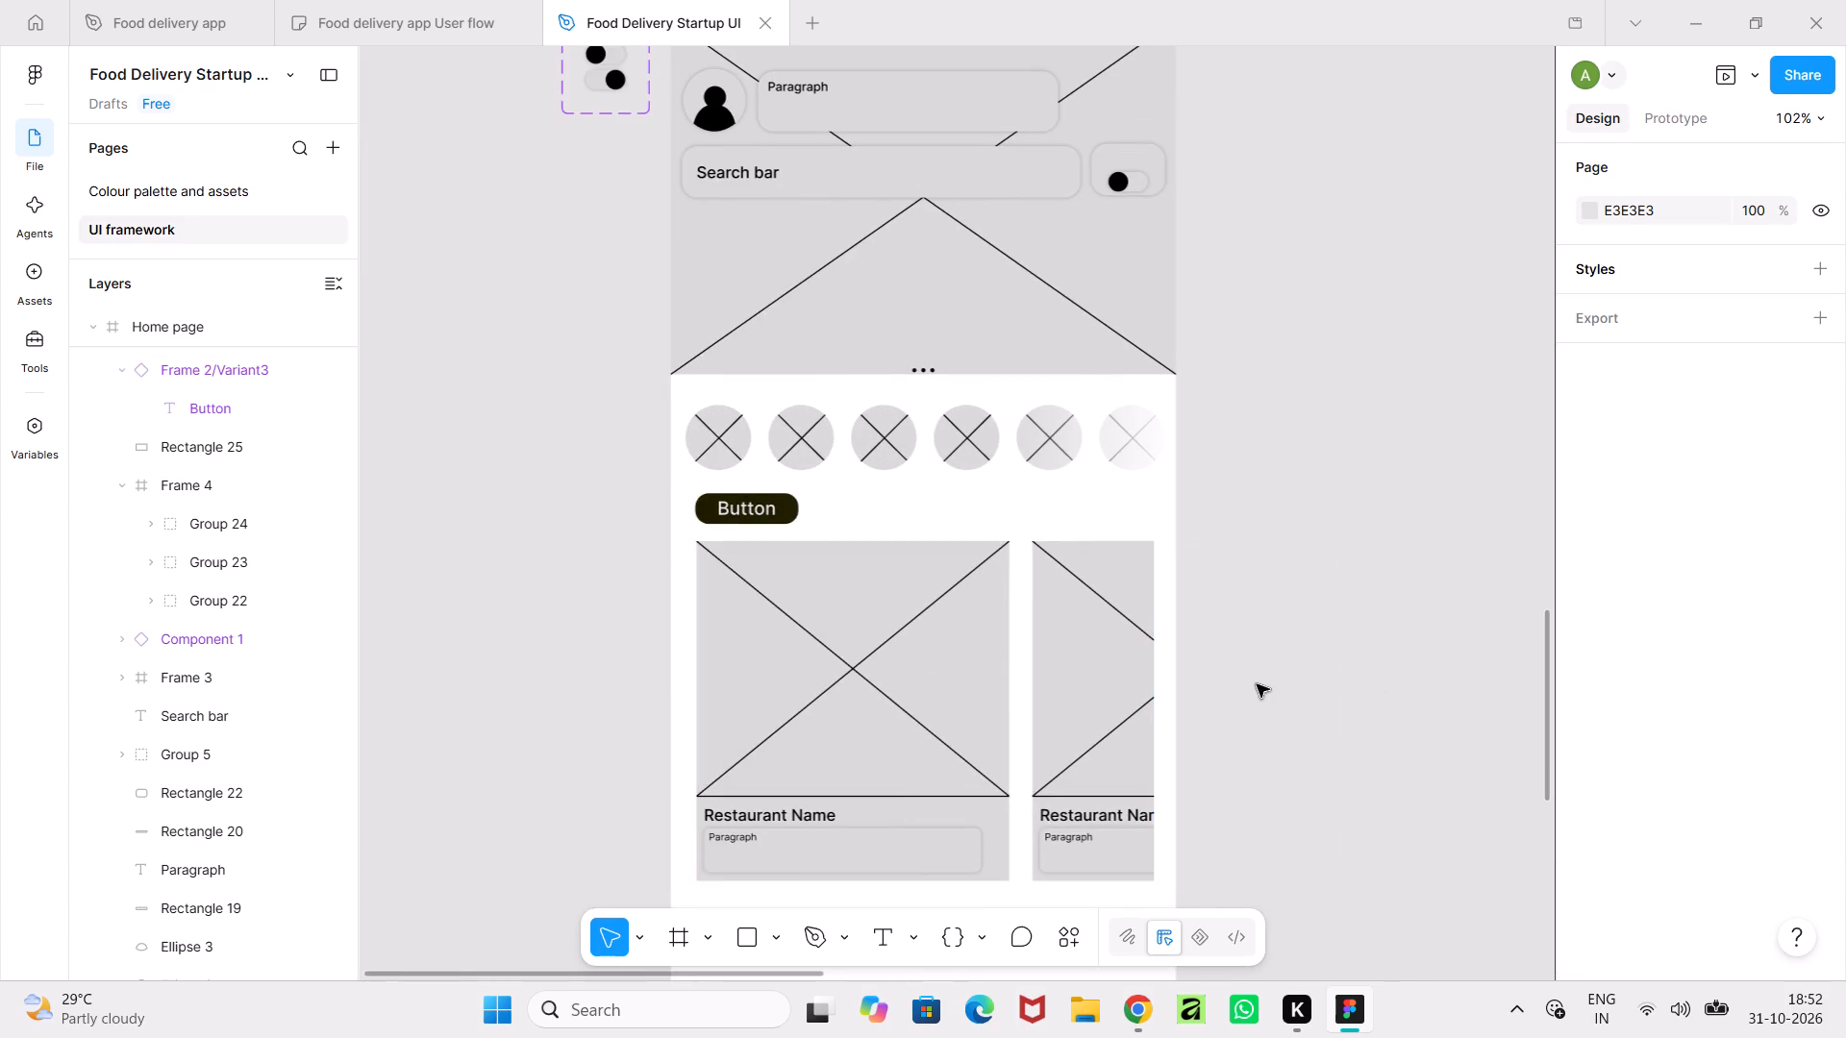
left_click(1258, 684)
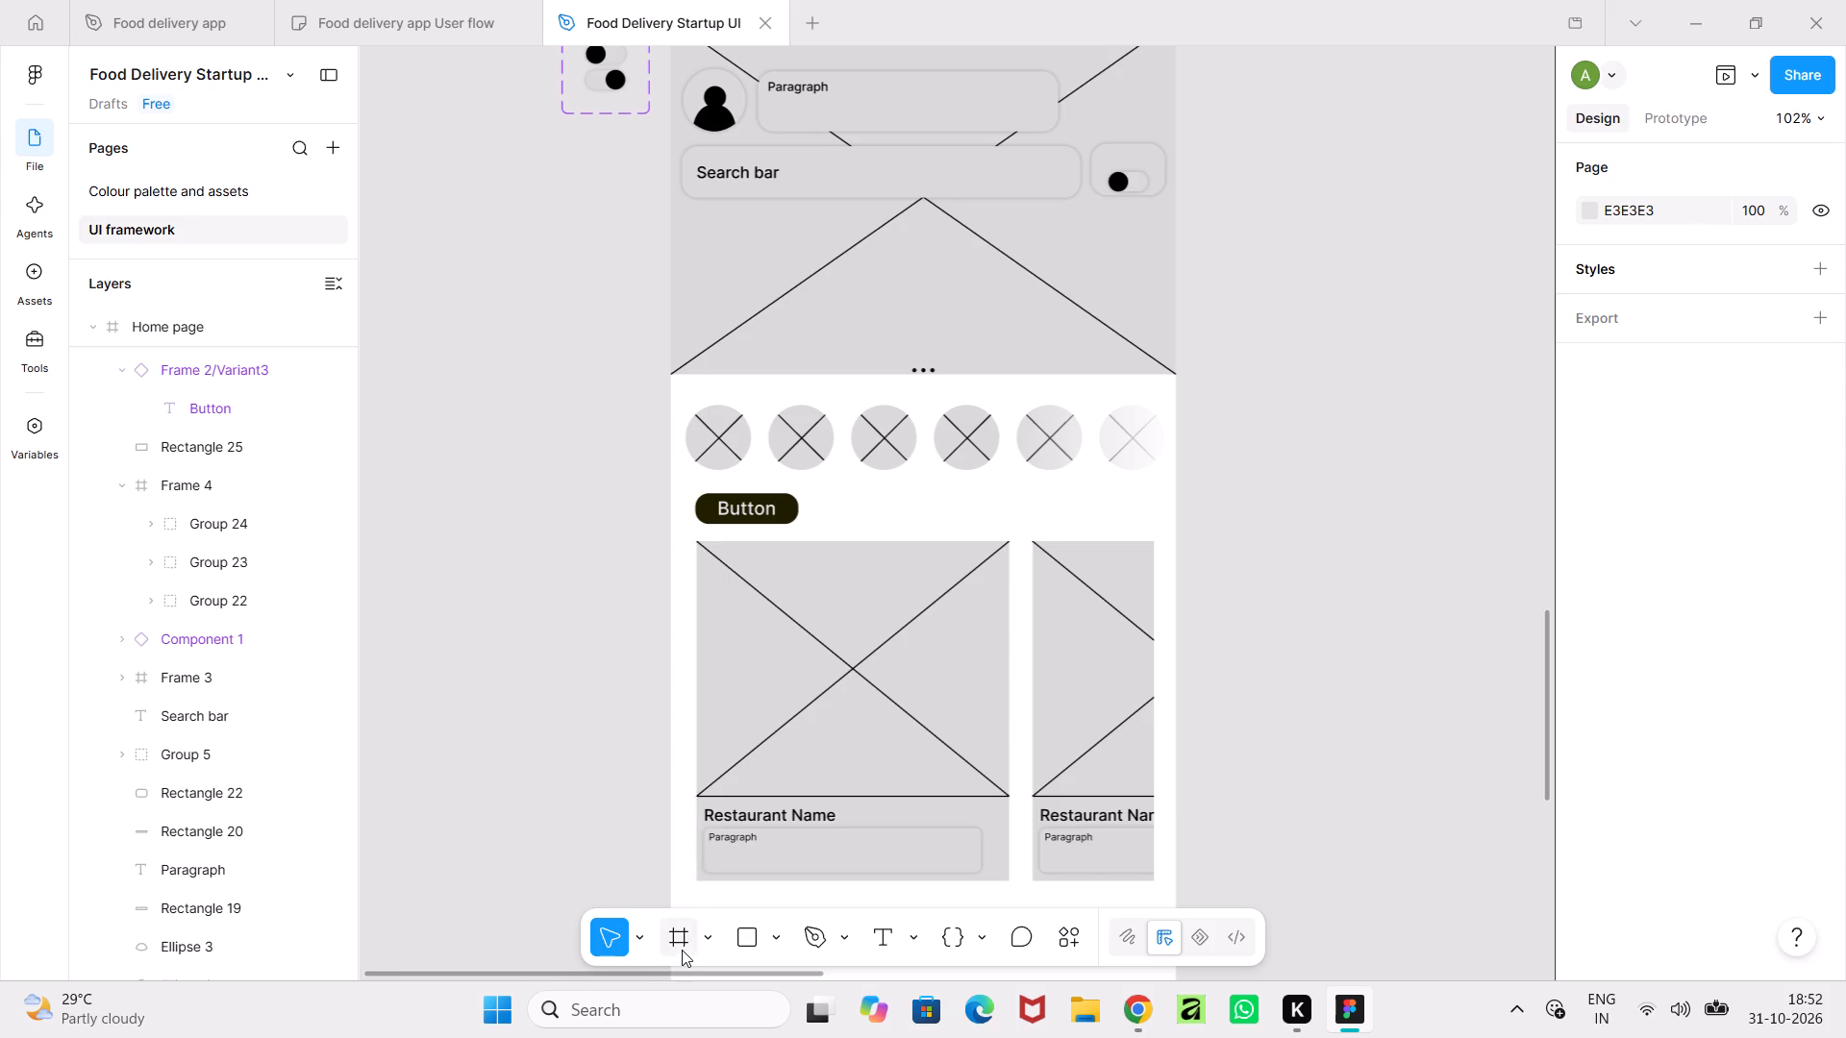
left_click(682, 950)
scroll(811, 497, "up", 6, "ctrl")
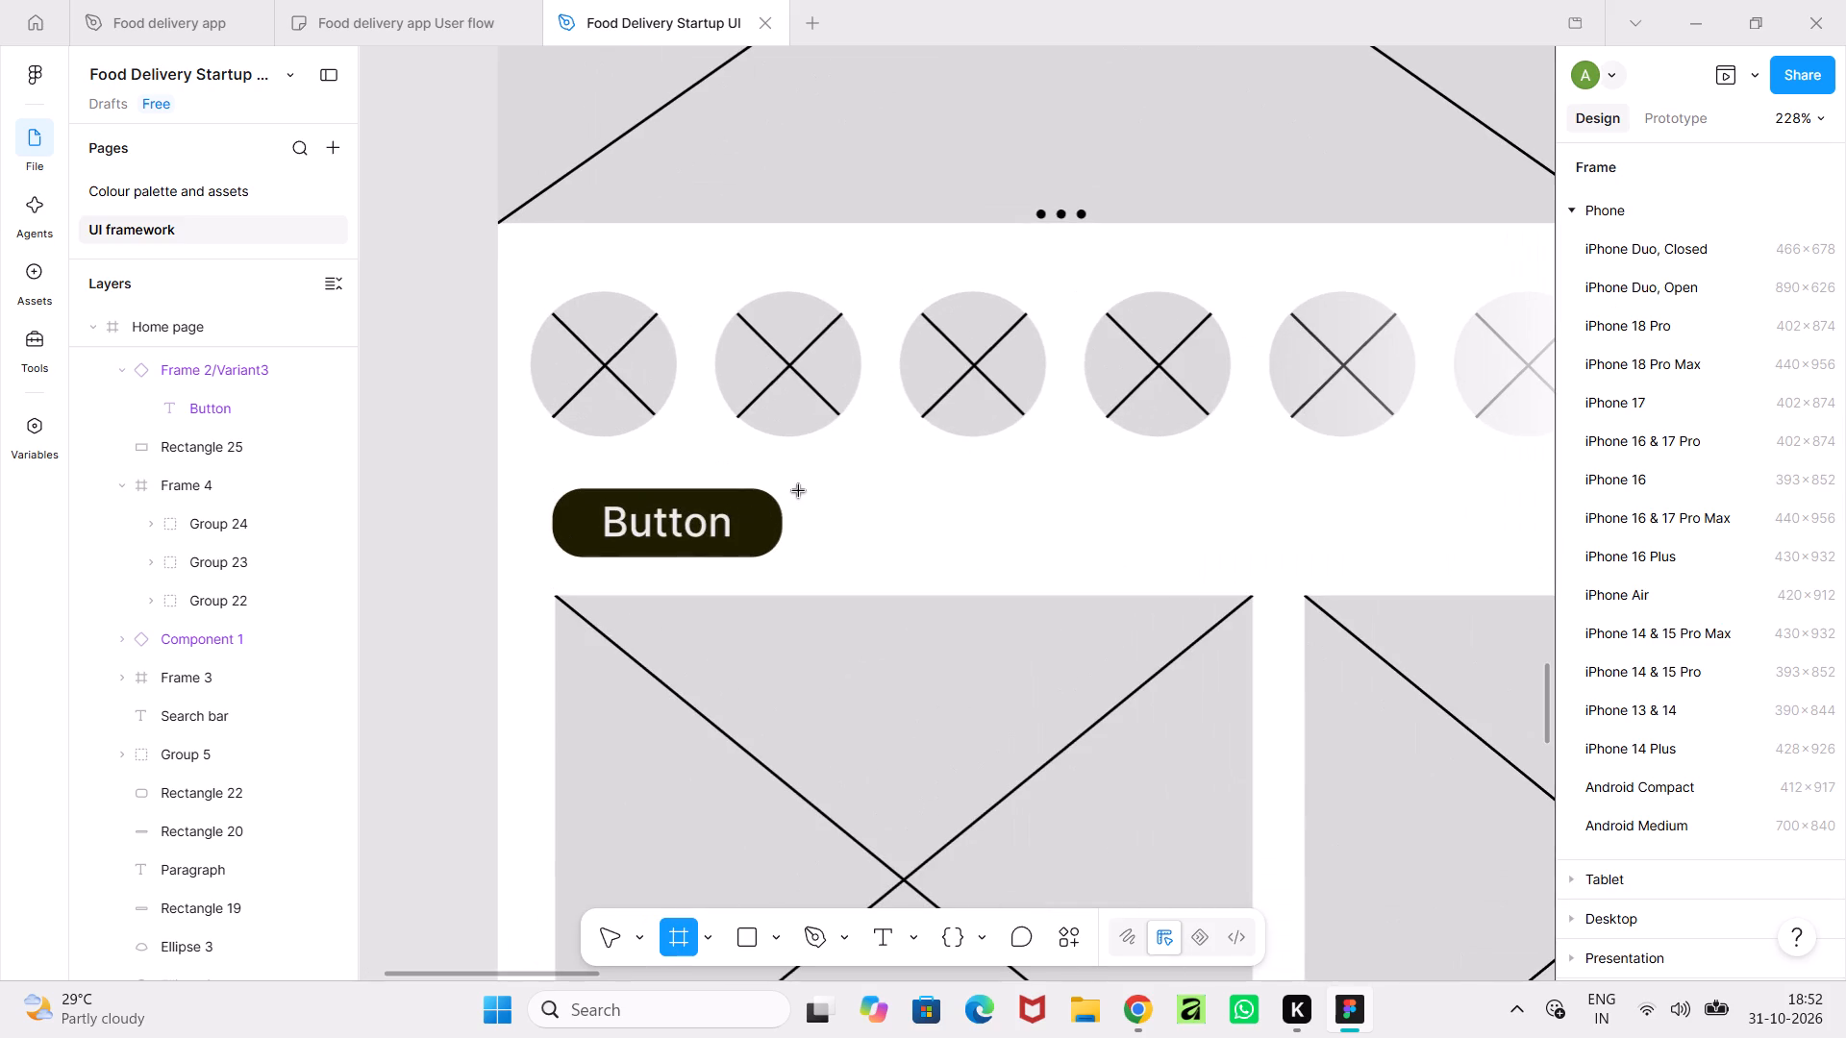
left_click_drag(798, 491, 1428, 565)
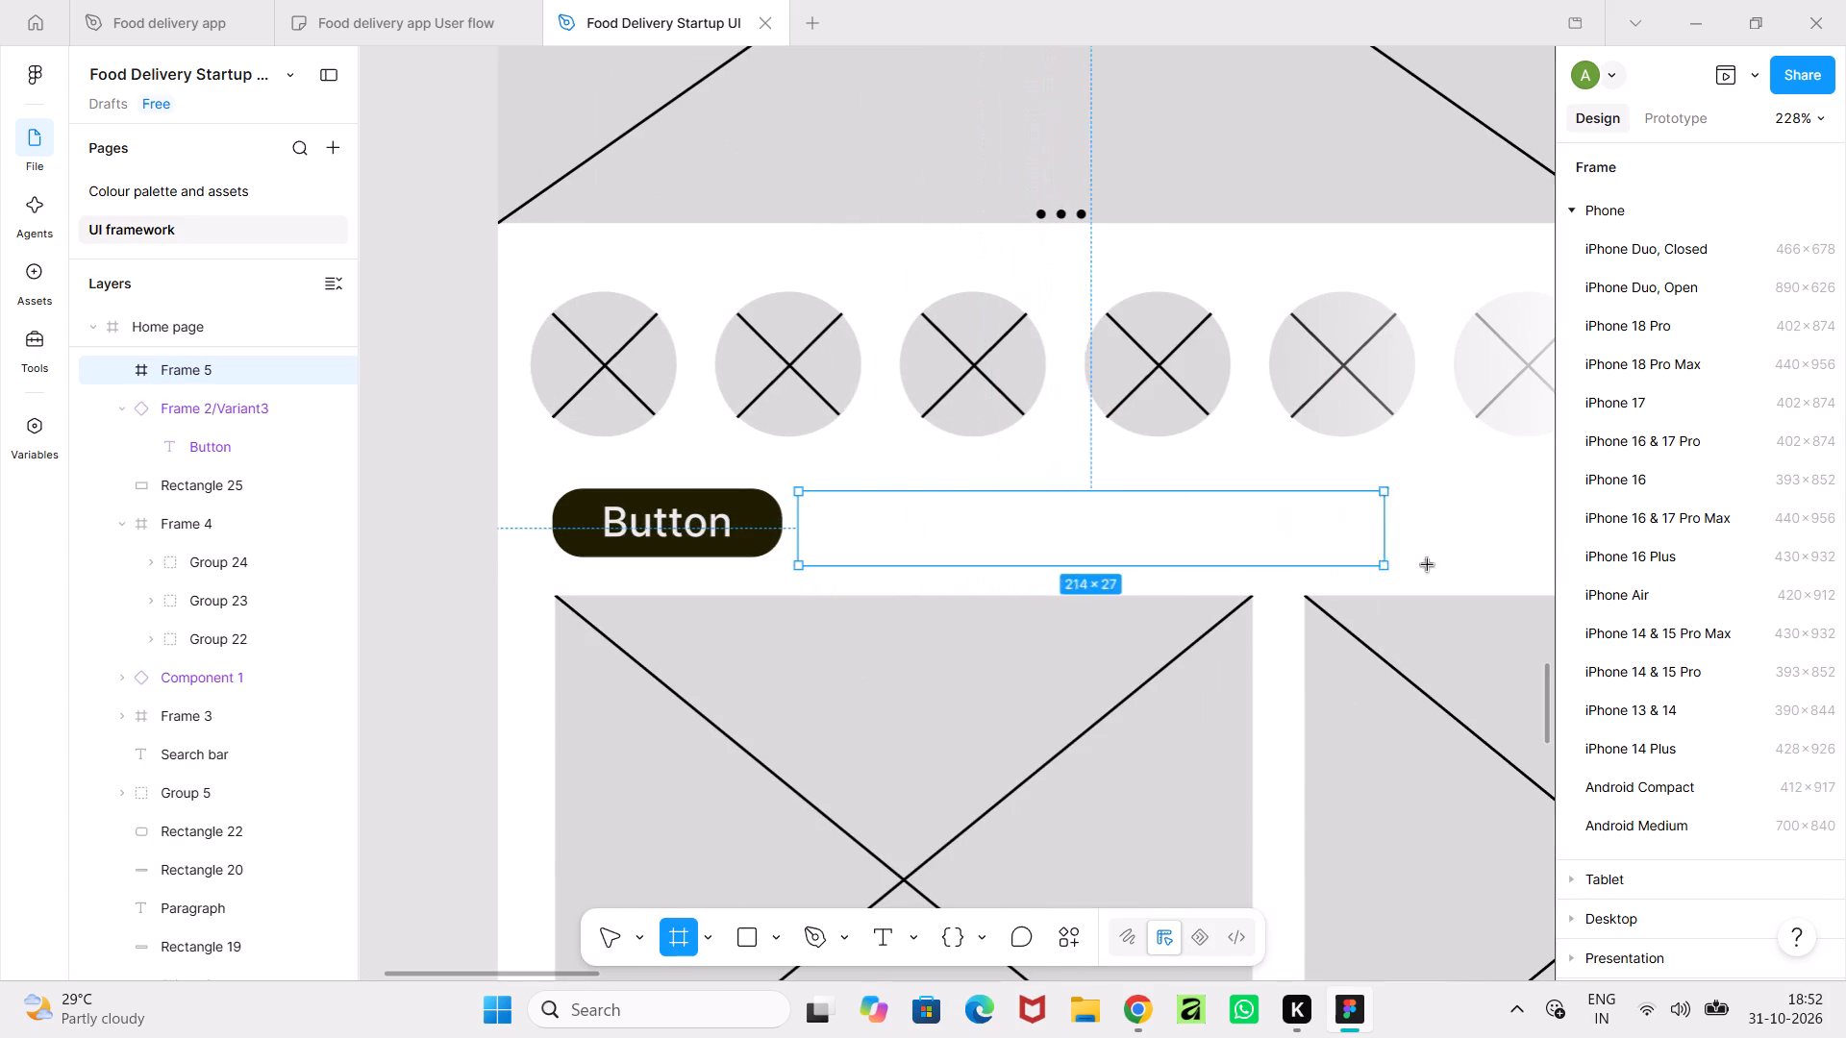
left_click_drag(1428, 565, 1509, 557)
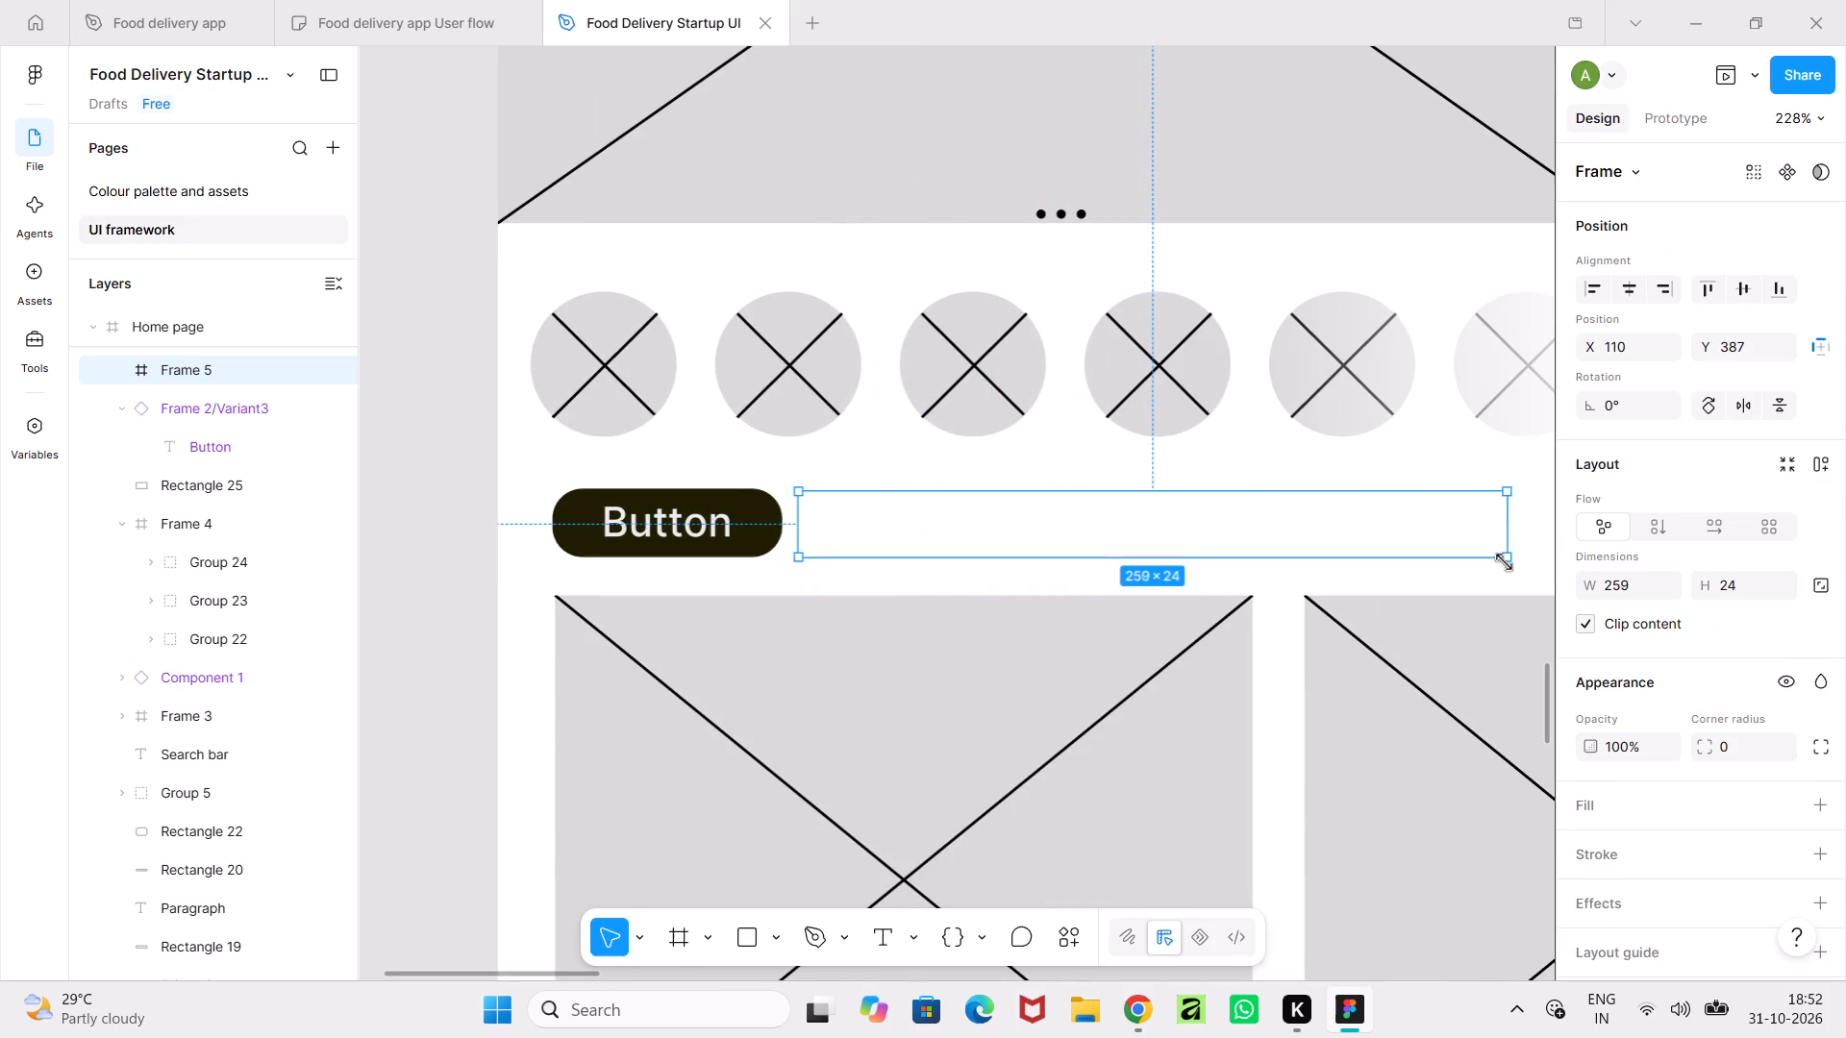
Resize the empty frame to 284 × 25 with its top at Y 386, matching the button's height and the restaurant row's end.
scroll(1504, 562, "down", 5, "ctrl")
middle_click_drag(1487, 585, 1199, 627)
left_click_drag(1223, 581, 1259, 588)
left_click_drag(849, 563, 849, 555)
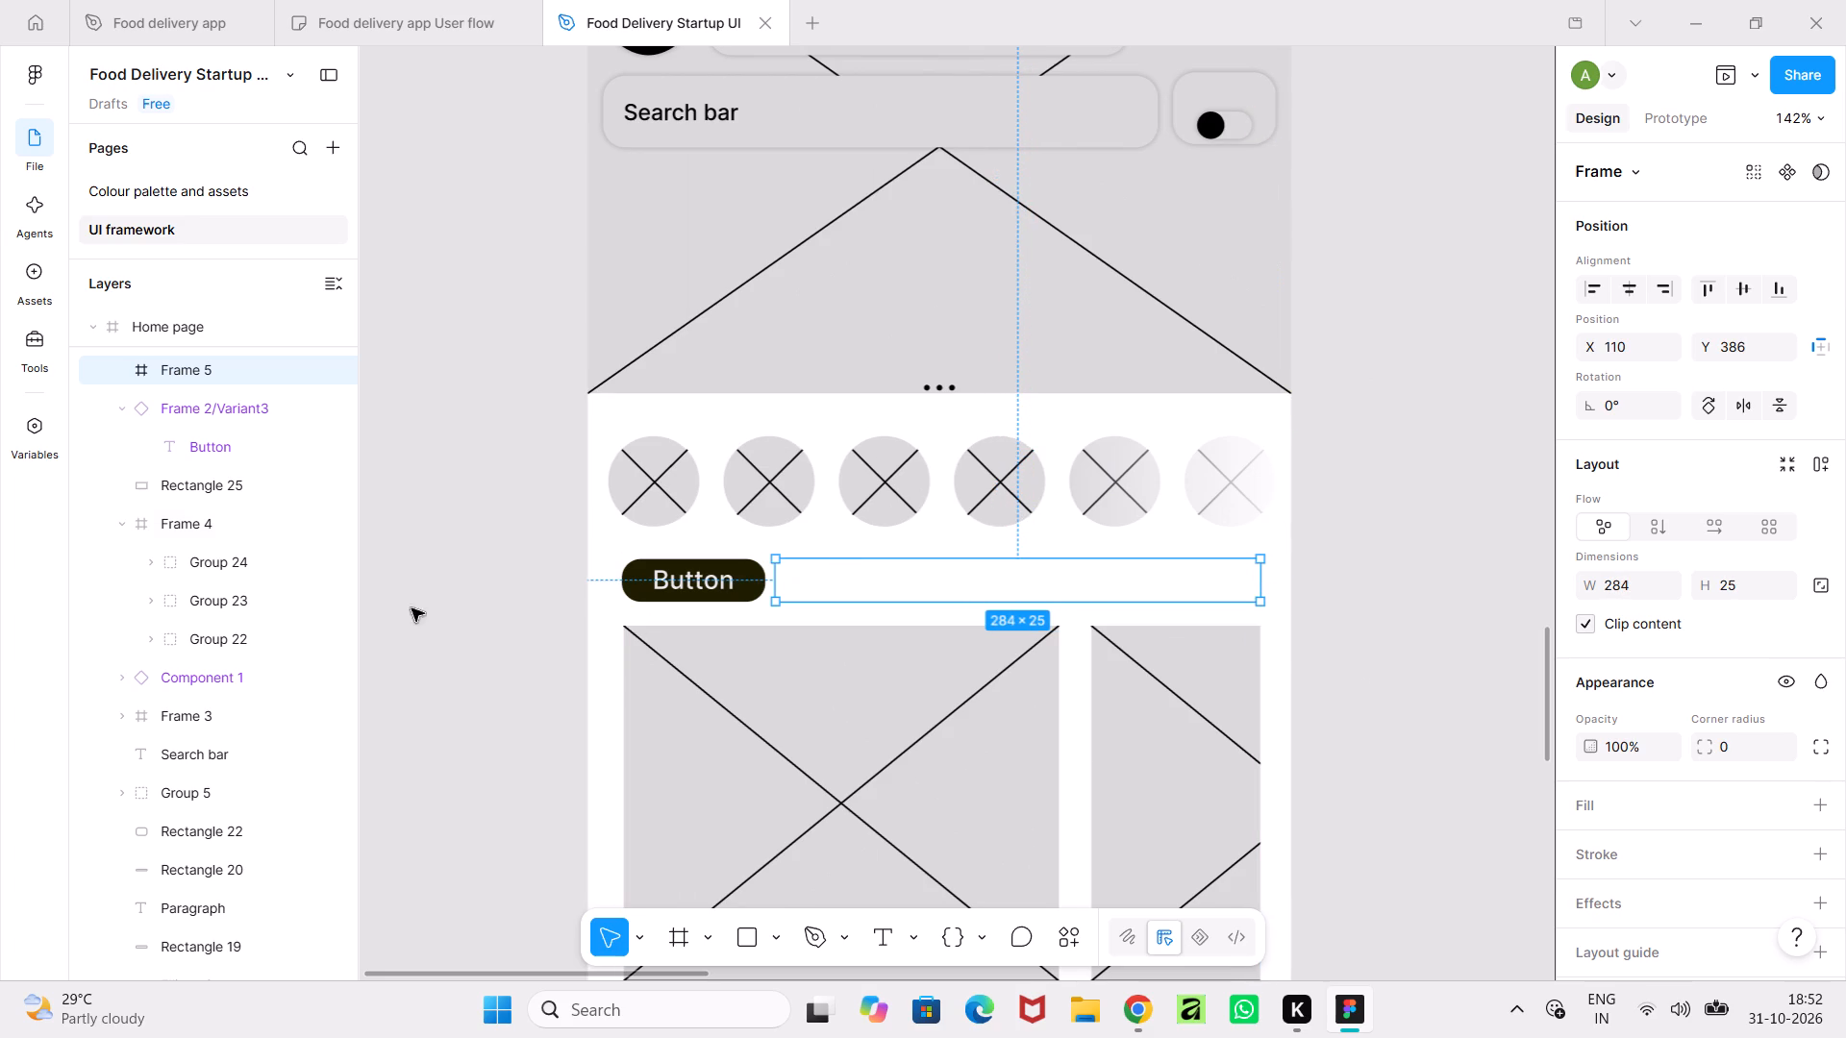
Rename Frame 4, which holds the restaurant cards, as "Restaurants frame".
double_click(189, 524)
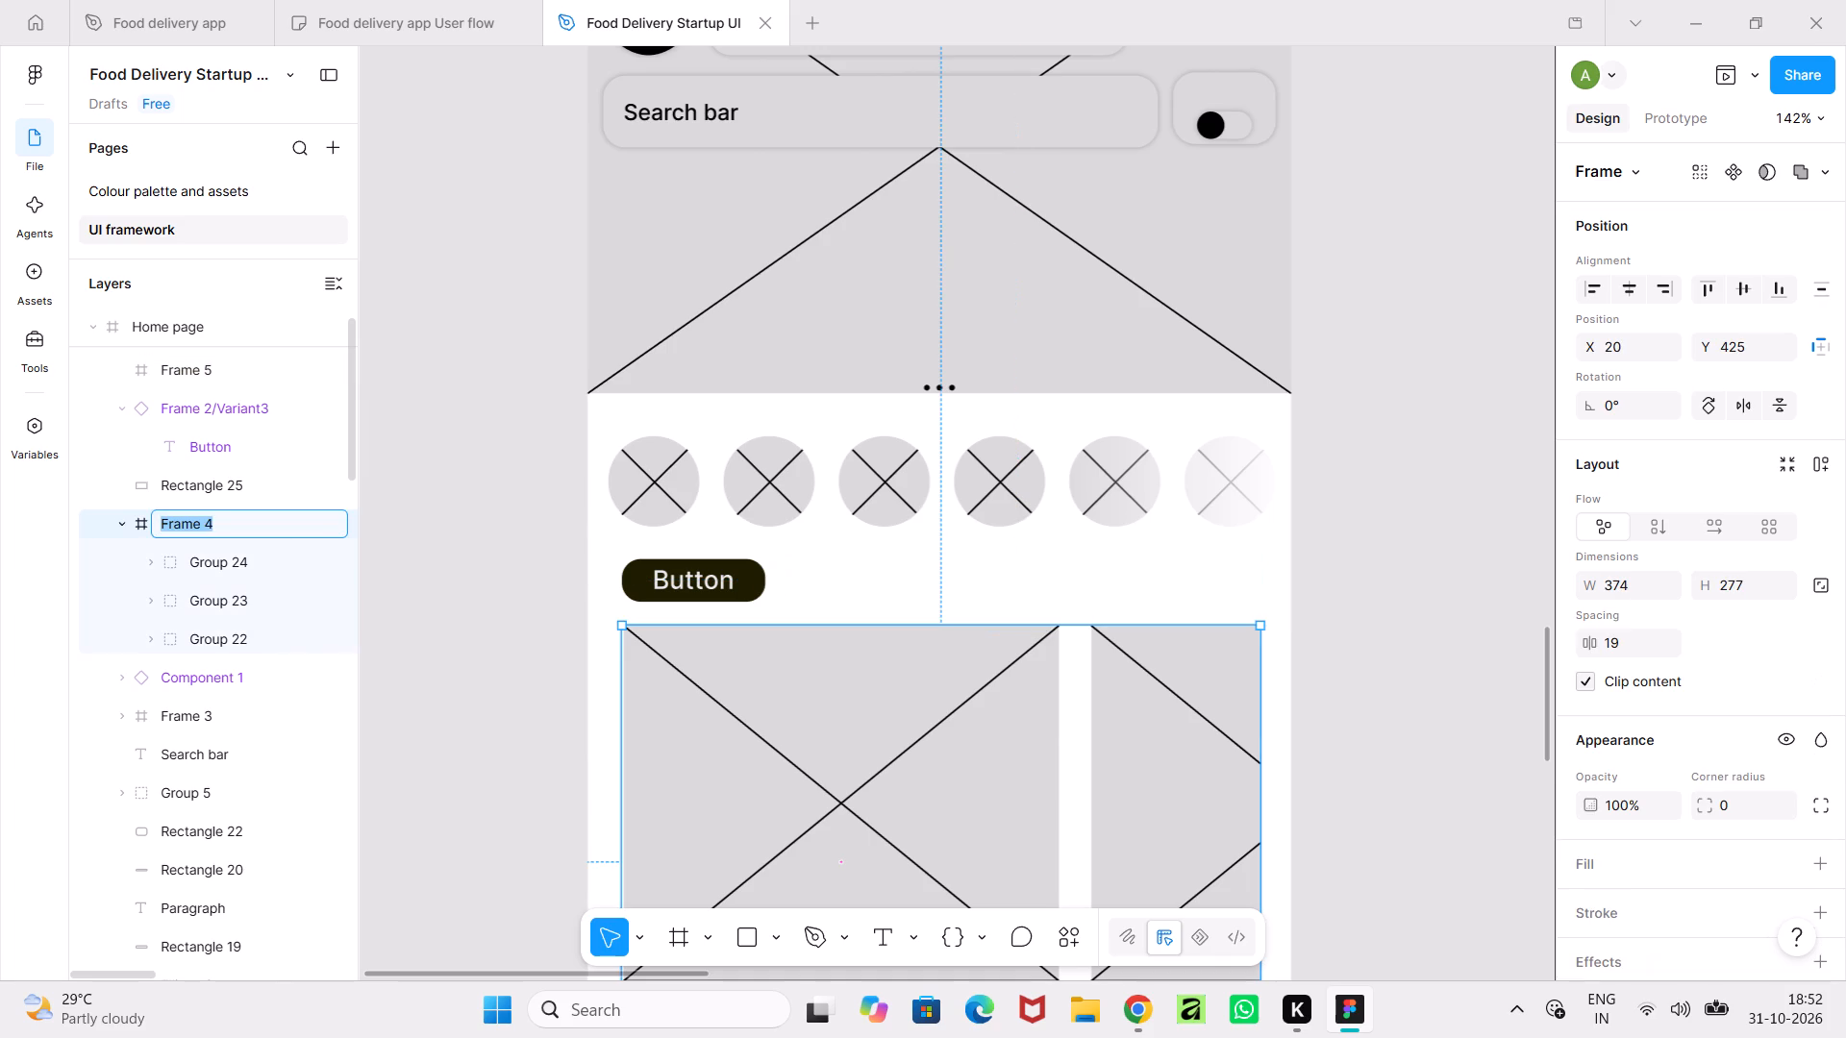
type("Restaurants frame")
key("Return")
Rename Frame 5, the empty frame beside the button, as "Filters frame" and clear the selection.
left_click(789, 576)
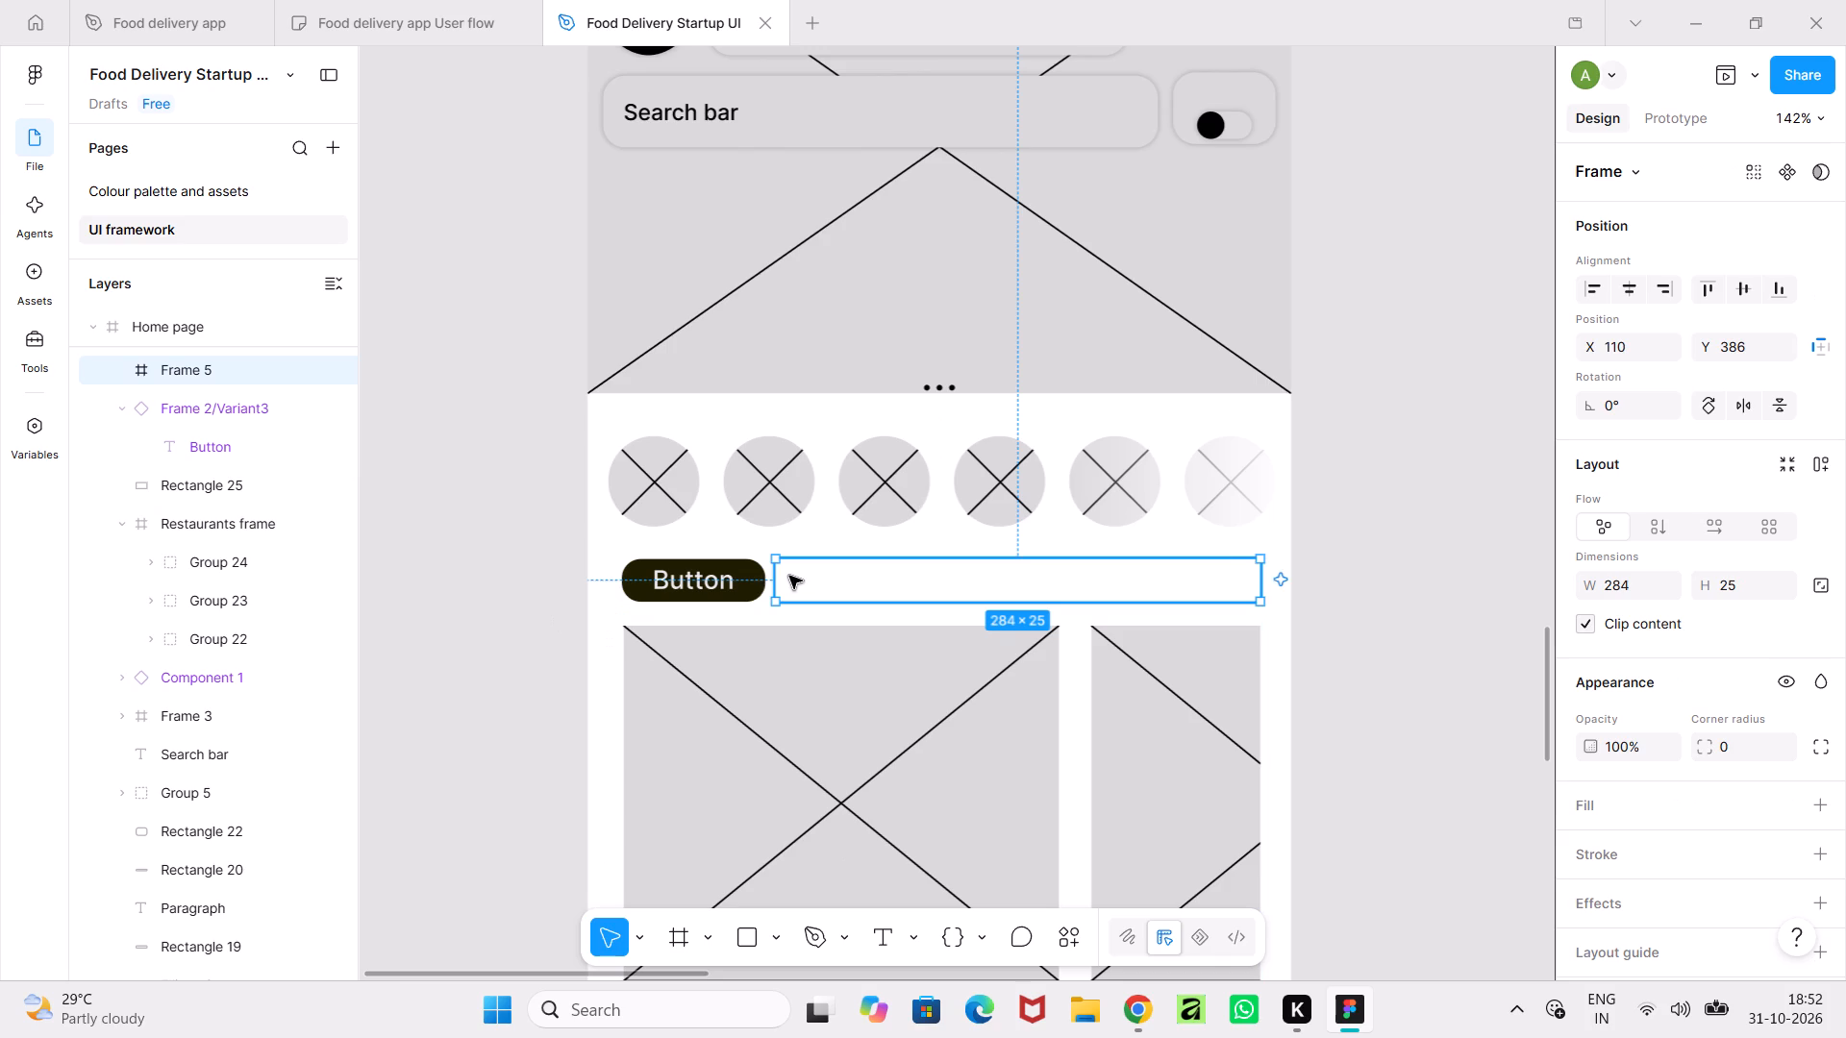
left_click(184, 362)
double_click(184, 368)
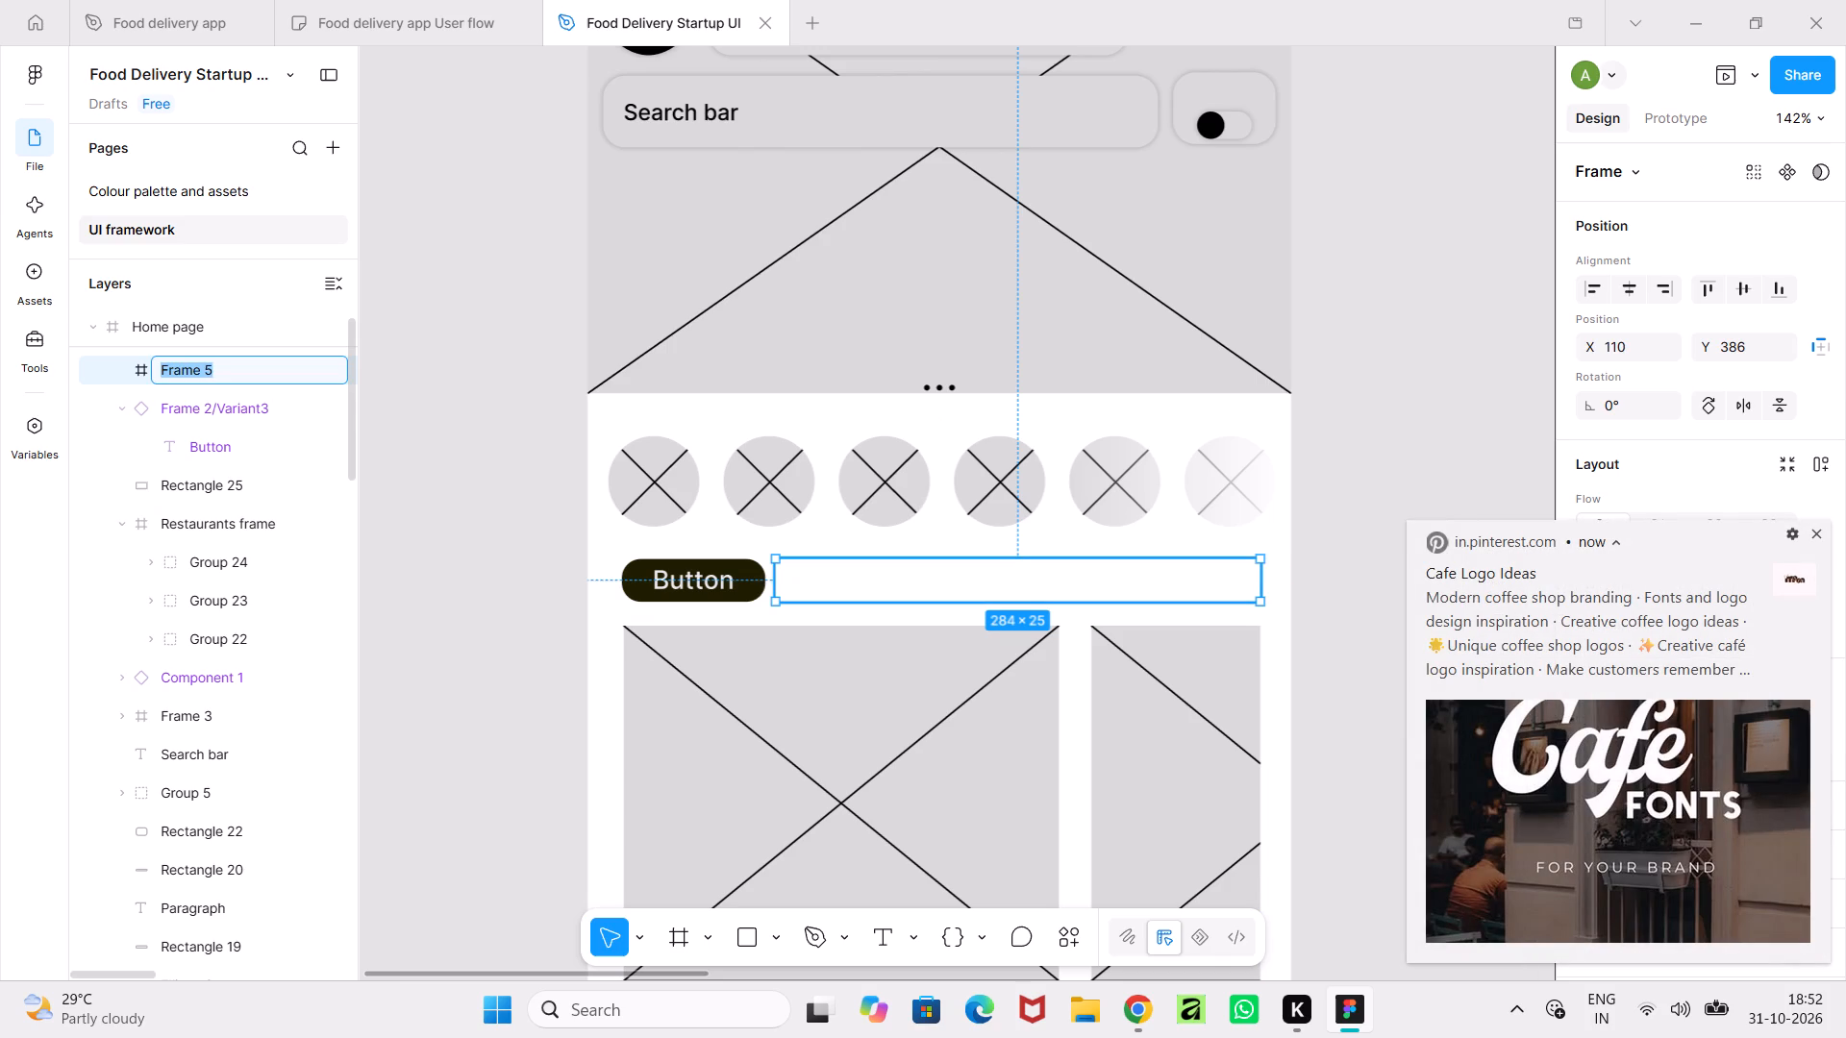
type("Fit")
key("BackSpace")
type("lters")
key("space")
type("frame")
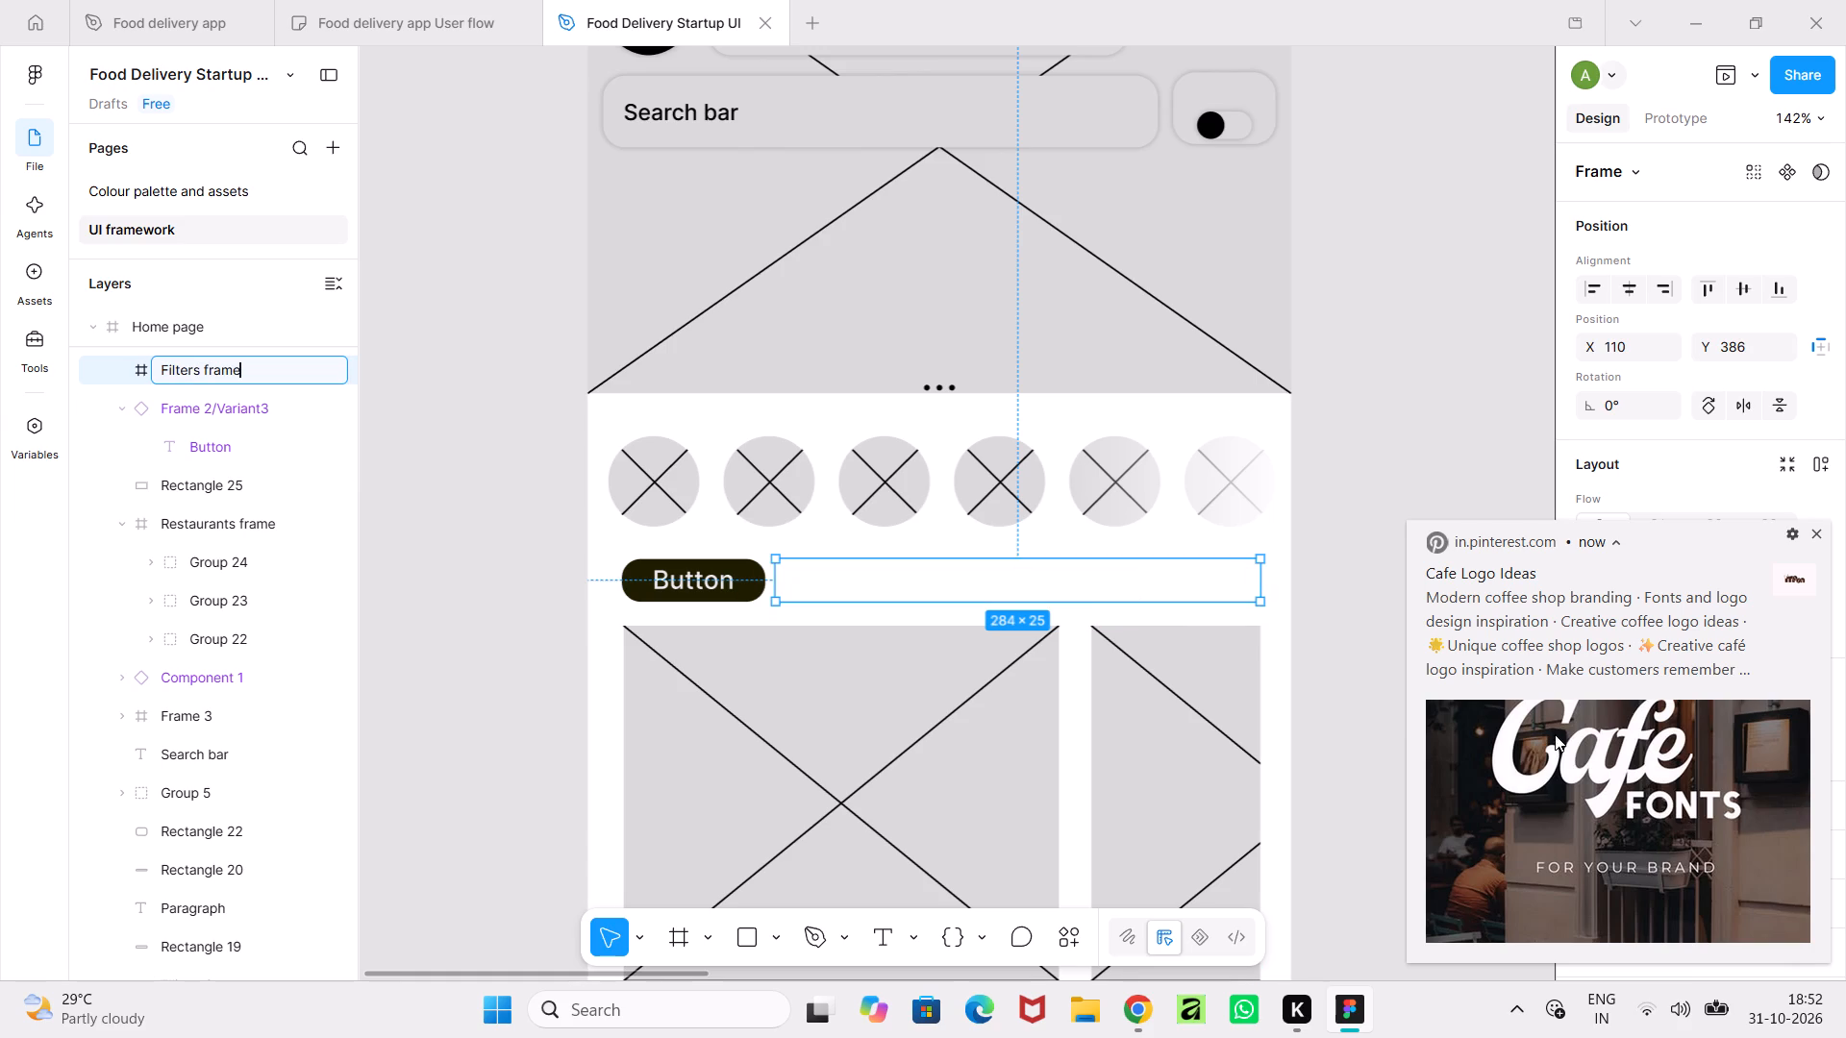
left_click(1816, 531)
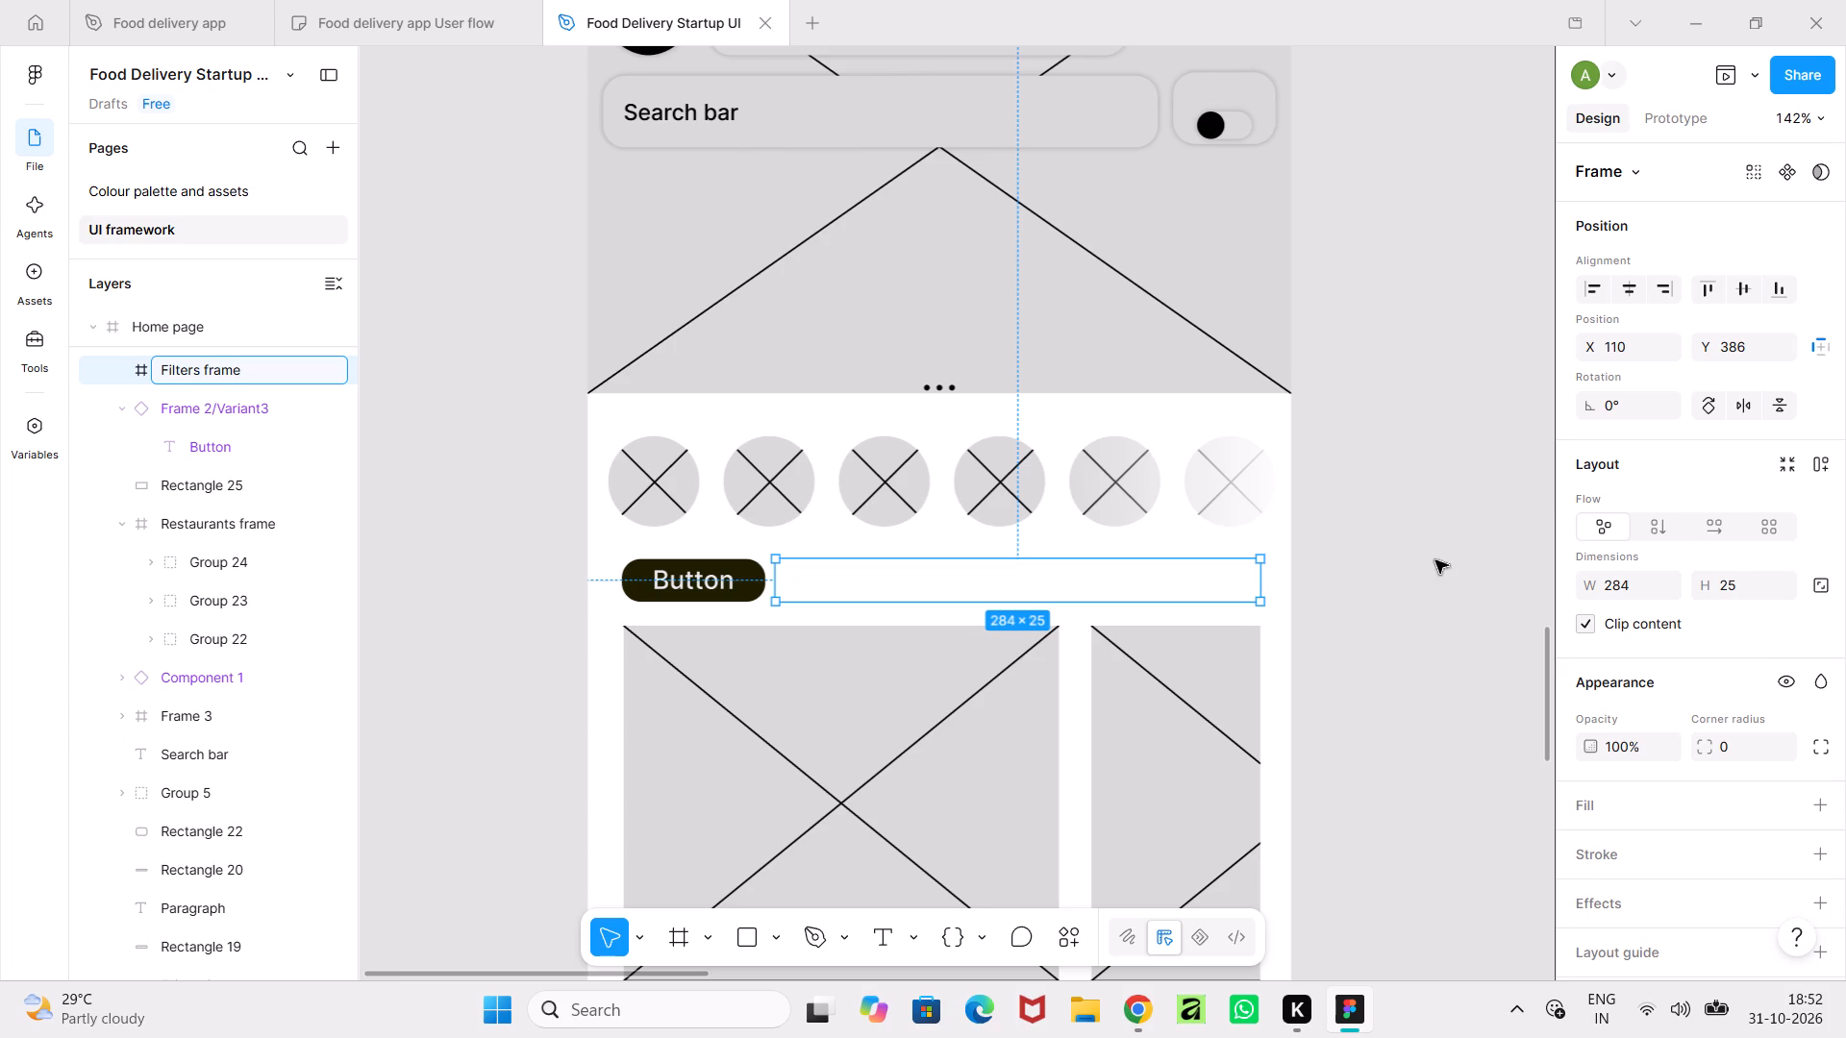
left_click(1264, 578)
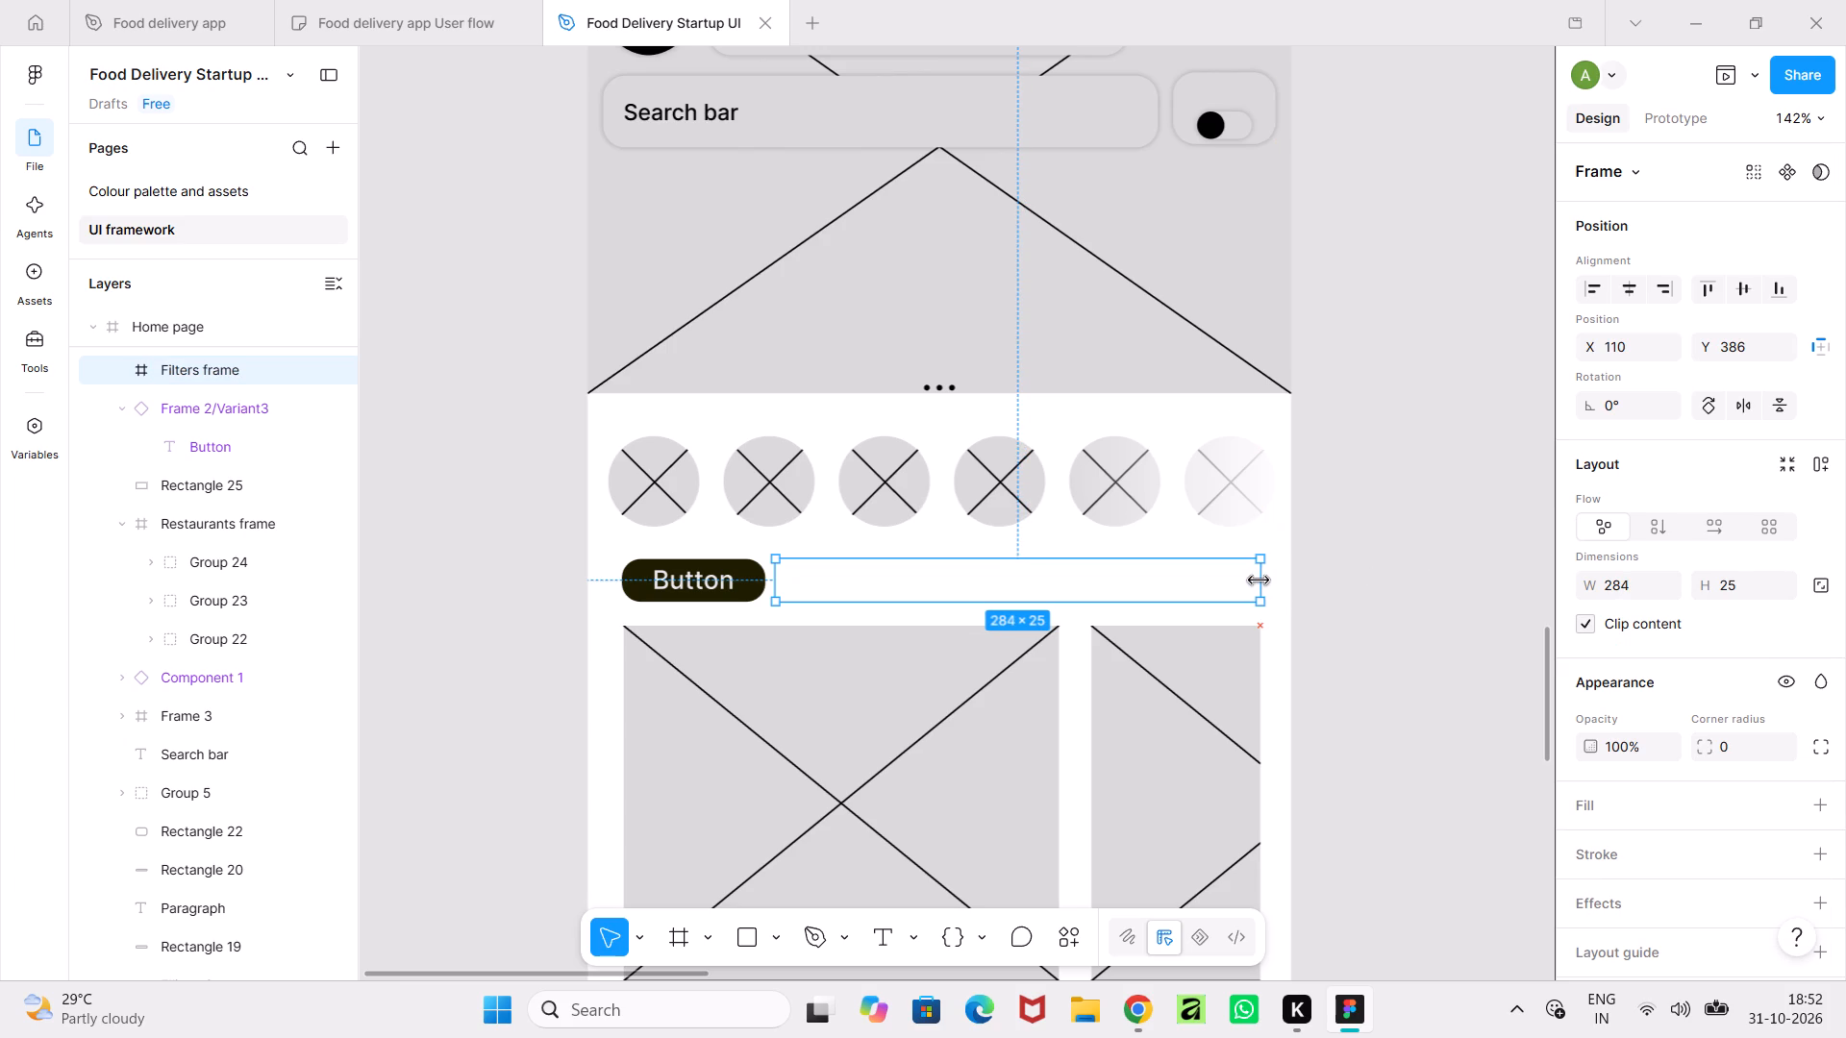
left_click(1322, 595)
Draw a rectangle about 86 × 27 beside the Home page button, at about X 129, Y 384.
scroll(1322, 595, "down", 6, "ctrl")
scroll(1322, 595, "up", 4, "ctrl")
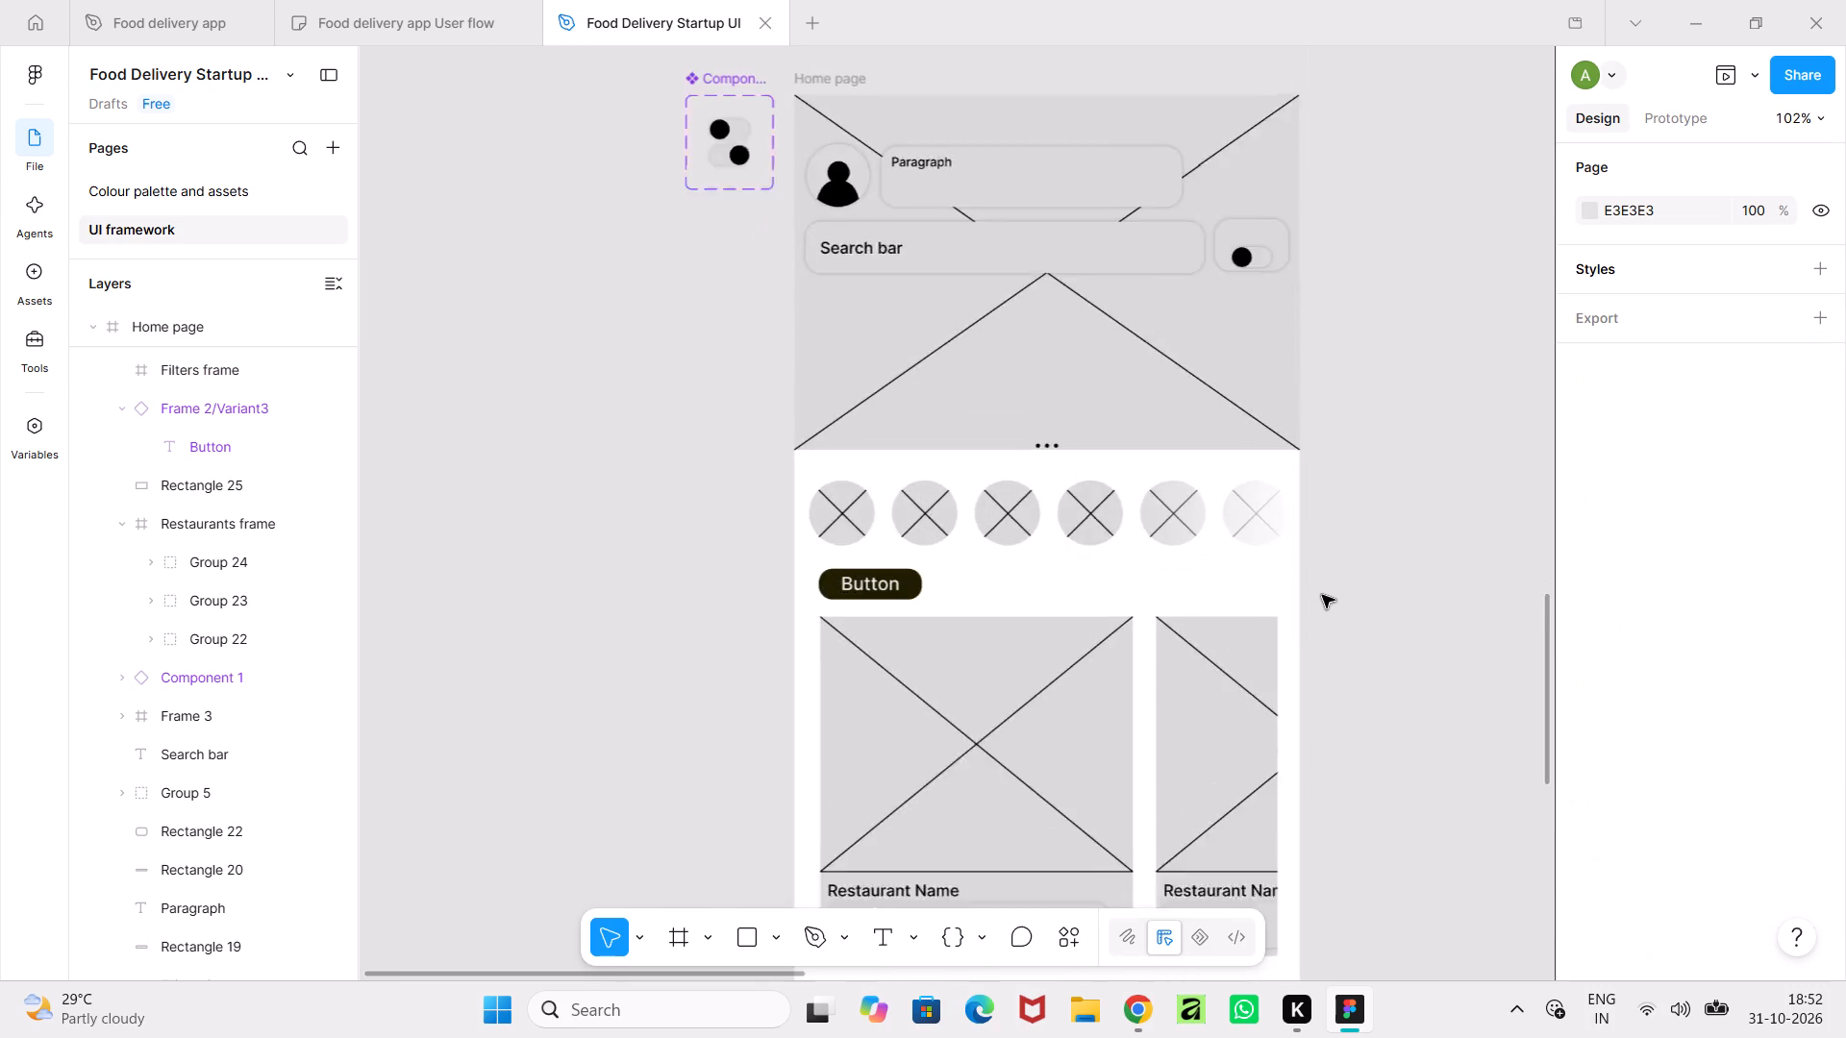
scroll(1322, 595, "up", 7, "ctrl")
scroll(1322, 595, "down", 4, "ctrl")
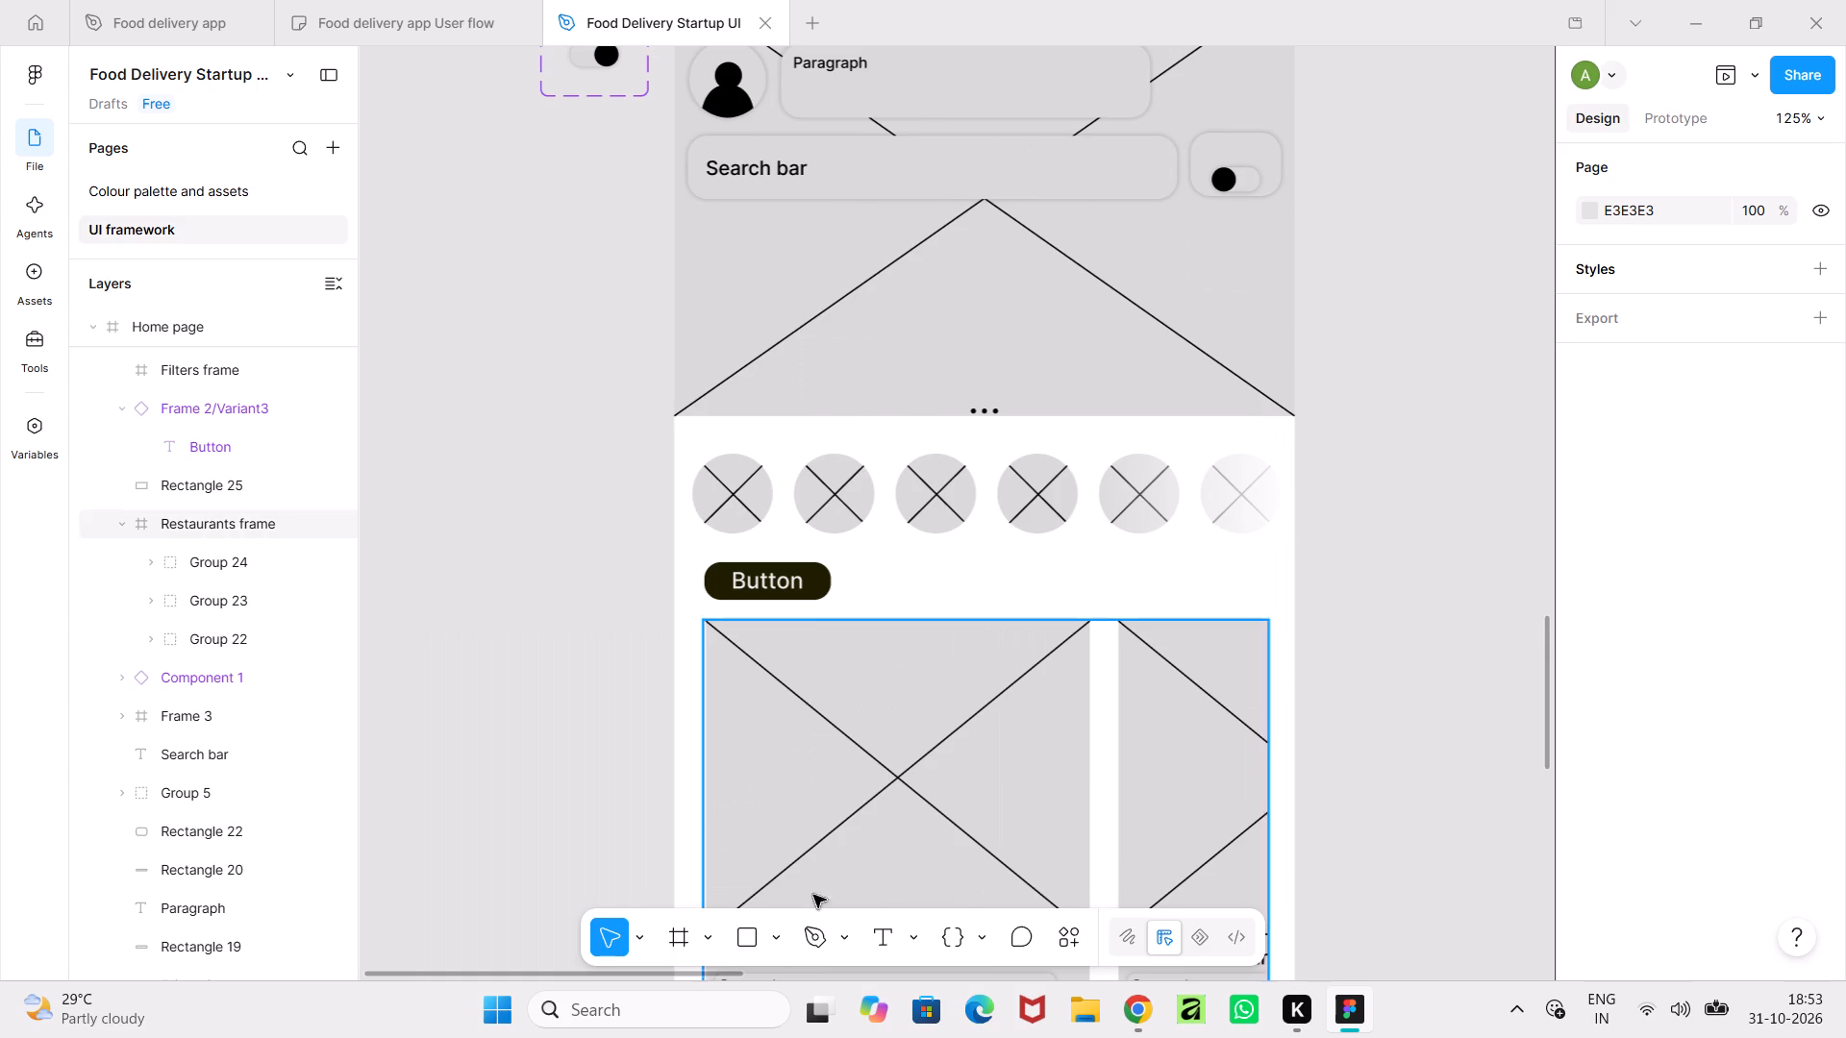
left_click(743, 948)
left_click_drag(869, 558, 882, 586)
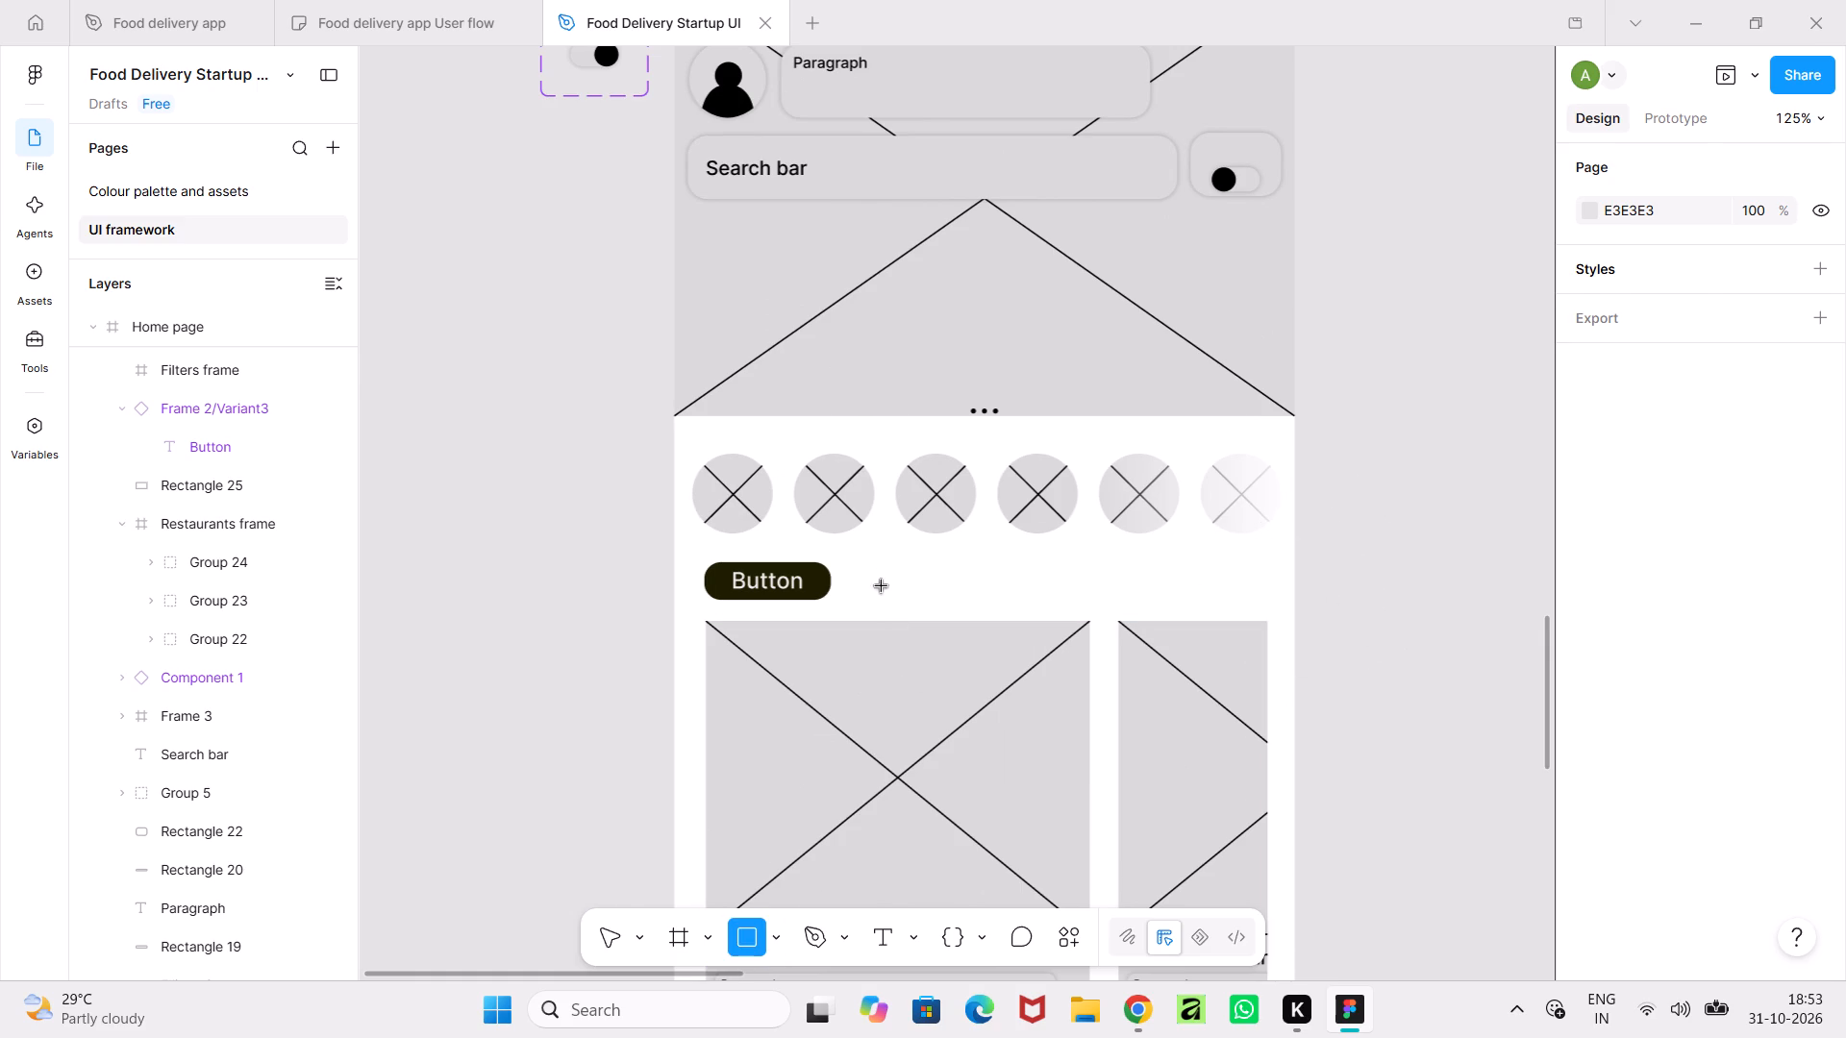
left_click_drag(882, 586, 1000, 599)
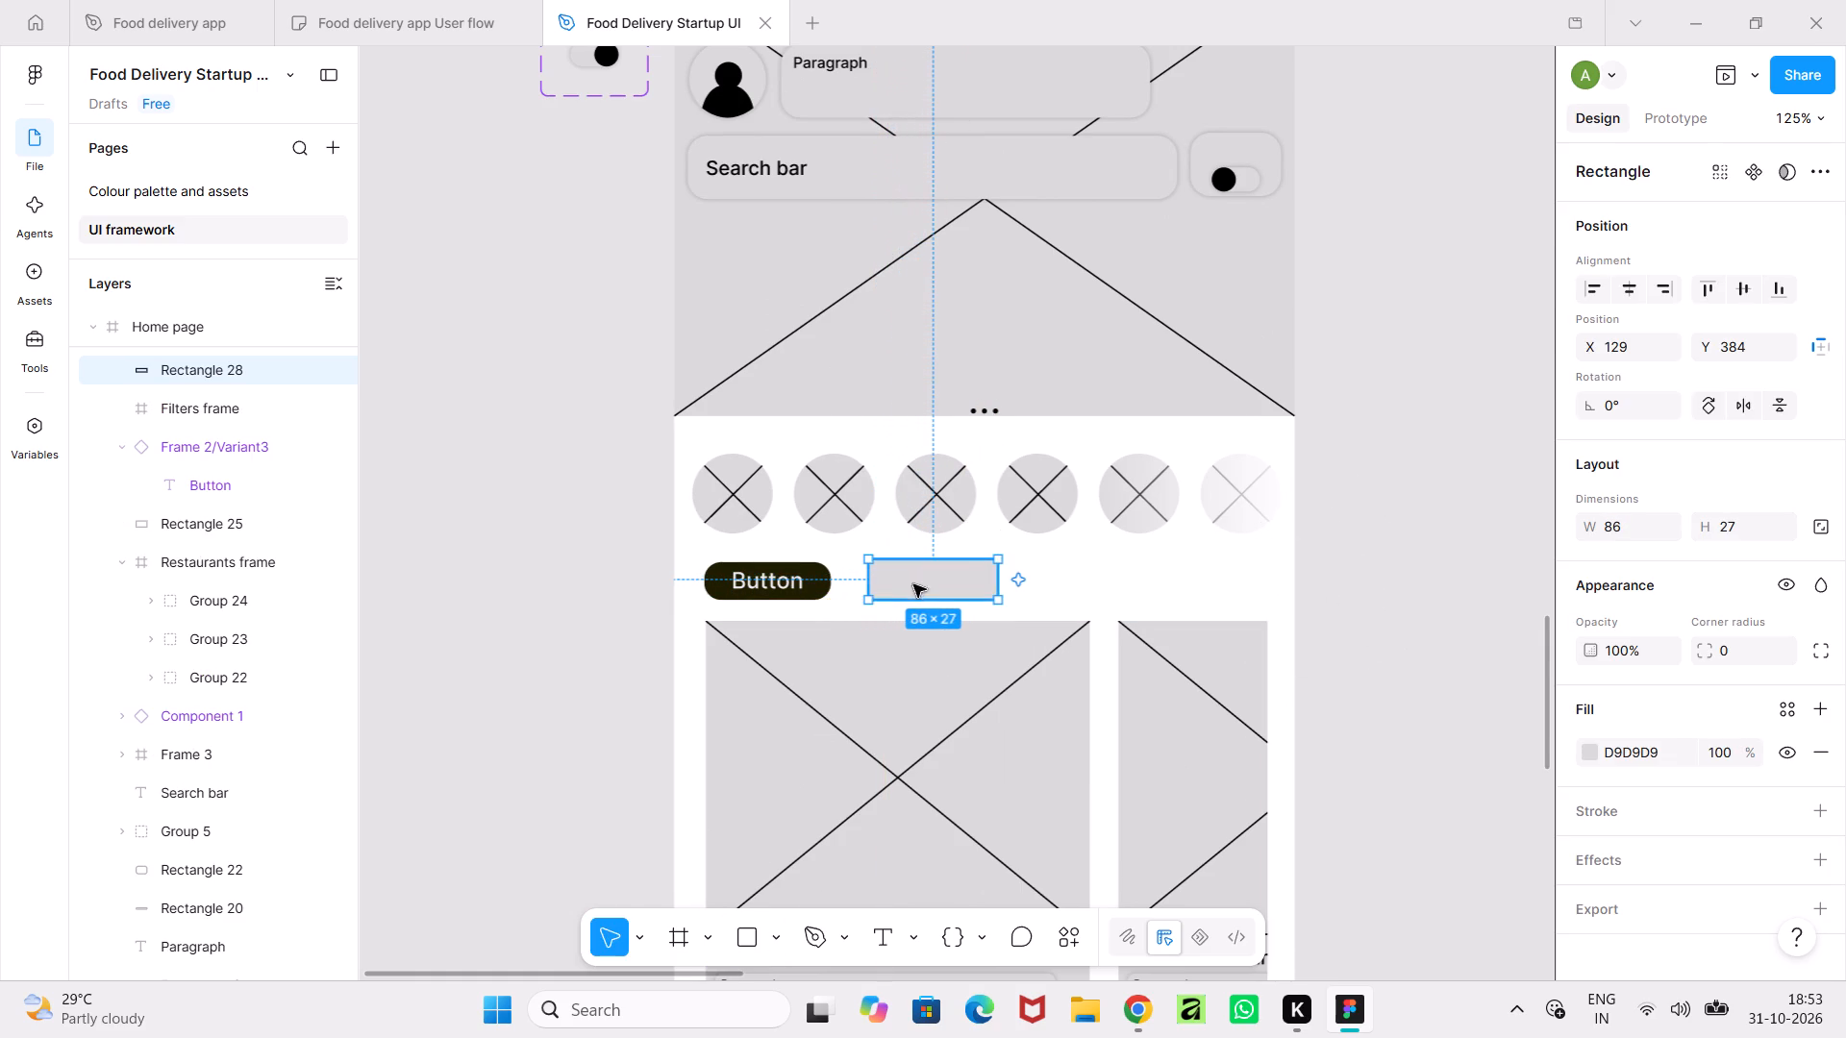
Shrink the new rectangle to 75 × 18 and place it at X 117, Y 390, just after the button.
scroll(1072, 612, "up", 6, "ctrl")
left_click_drag(668, 505, 704, 525)
left_click_drag(832, 594, 835, 579)
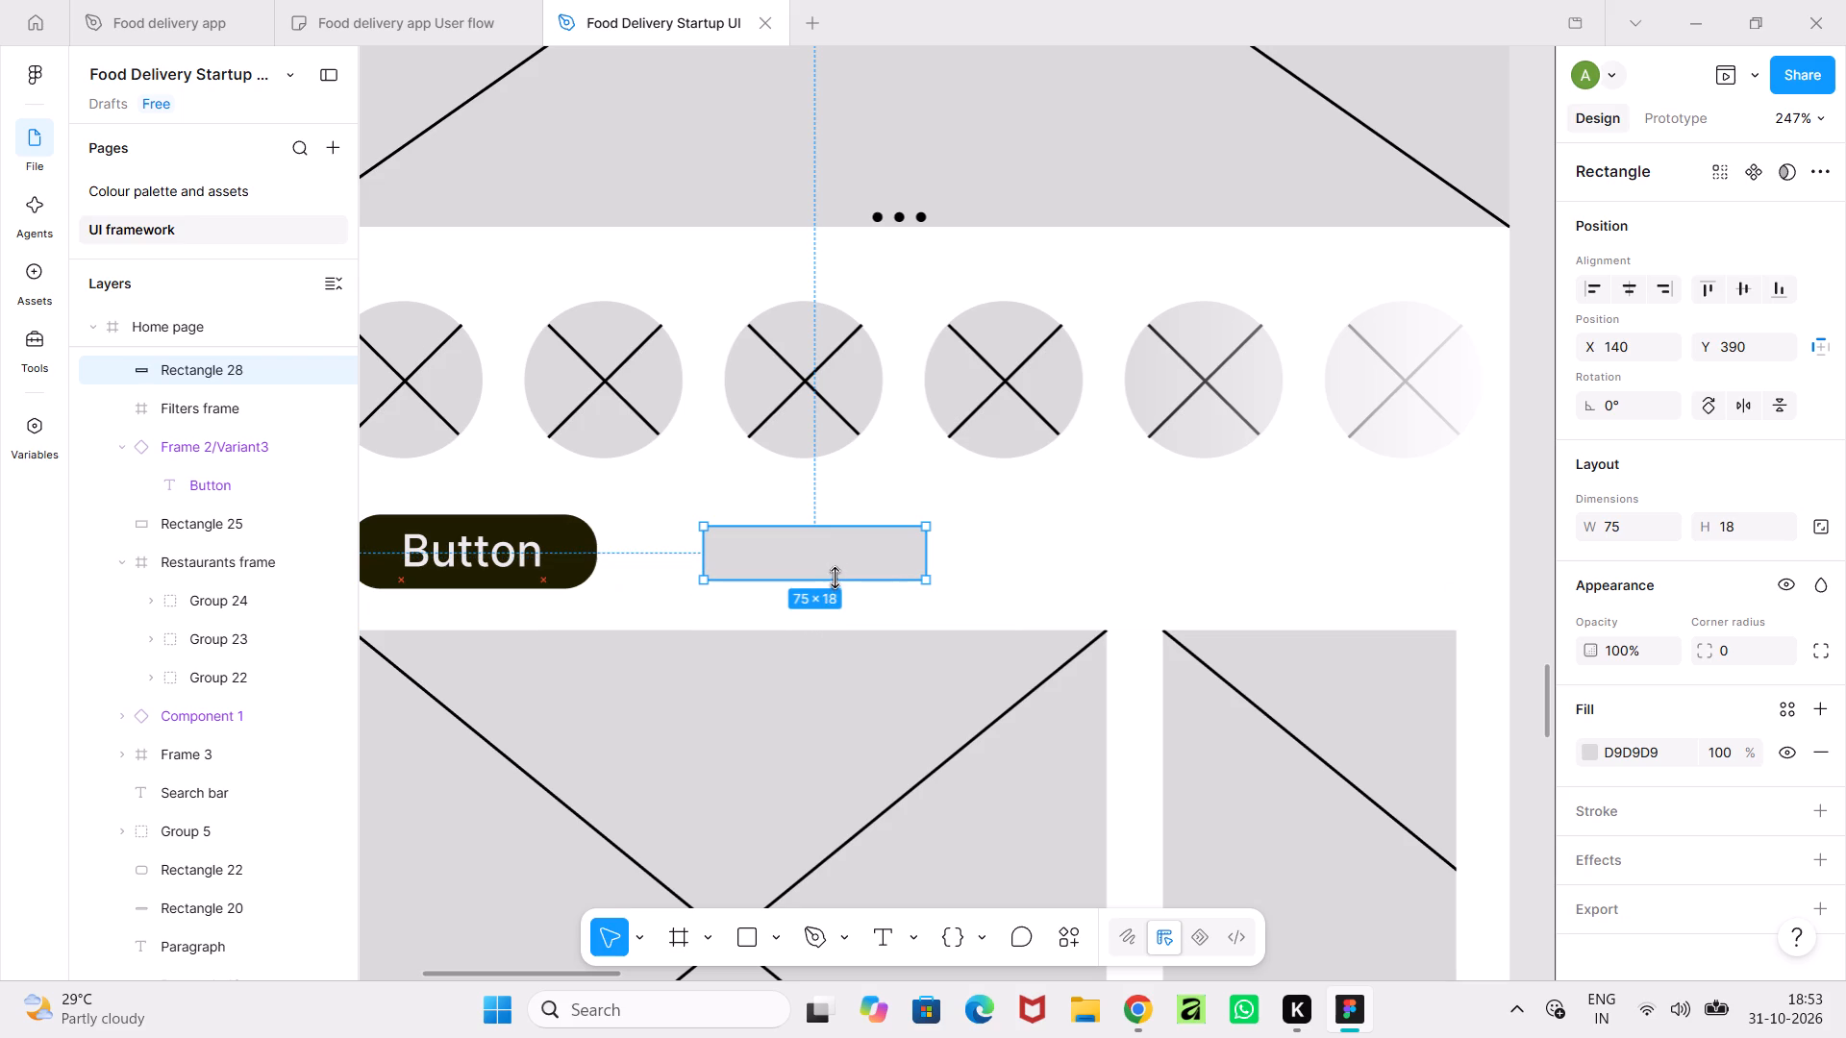
left_click_drag(836, 562, 829, 556)
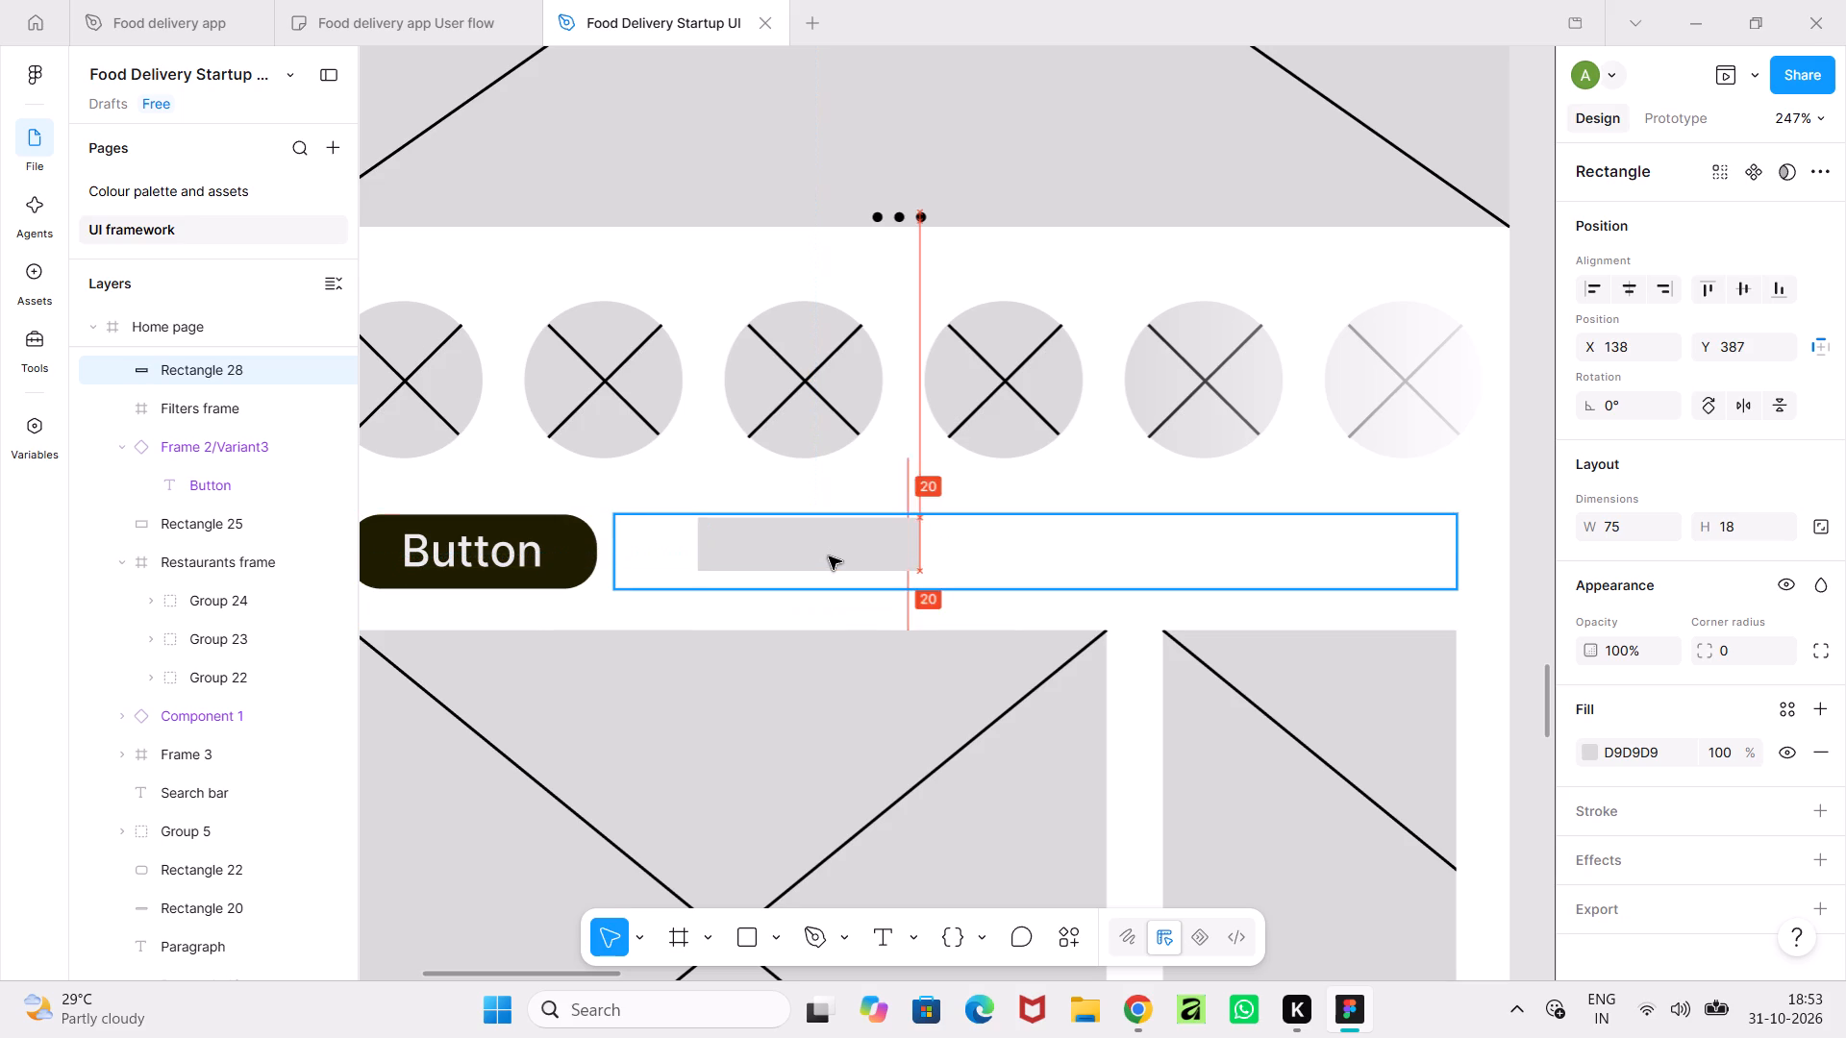
left_click_drag(829, 556, 761, 564)
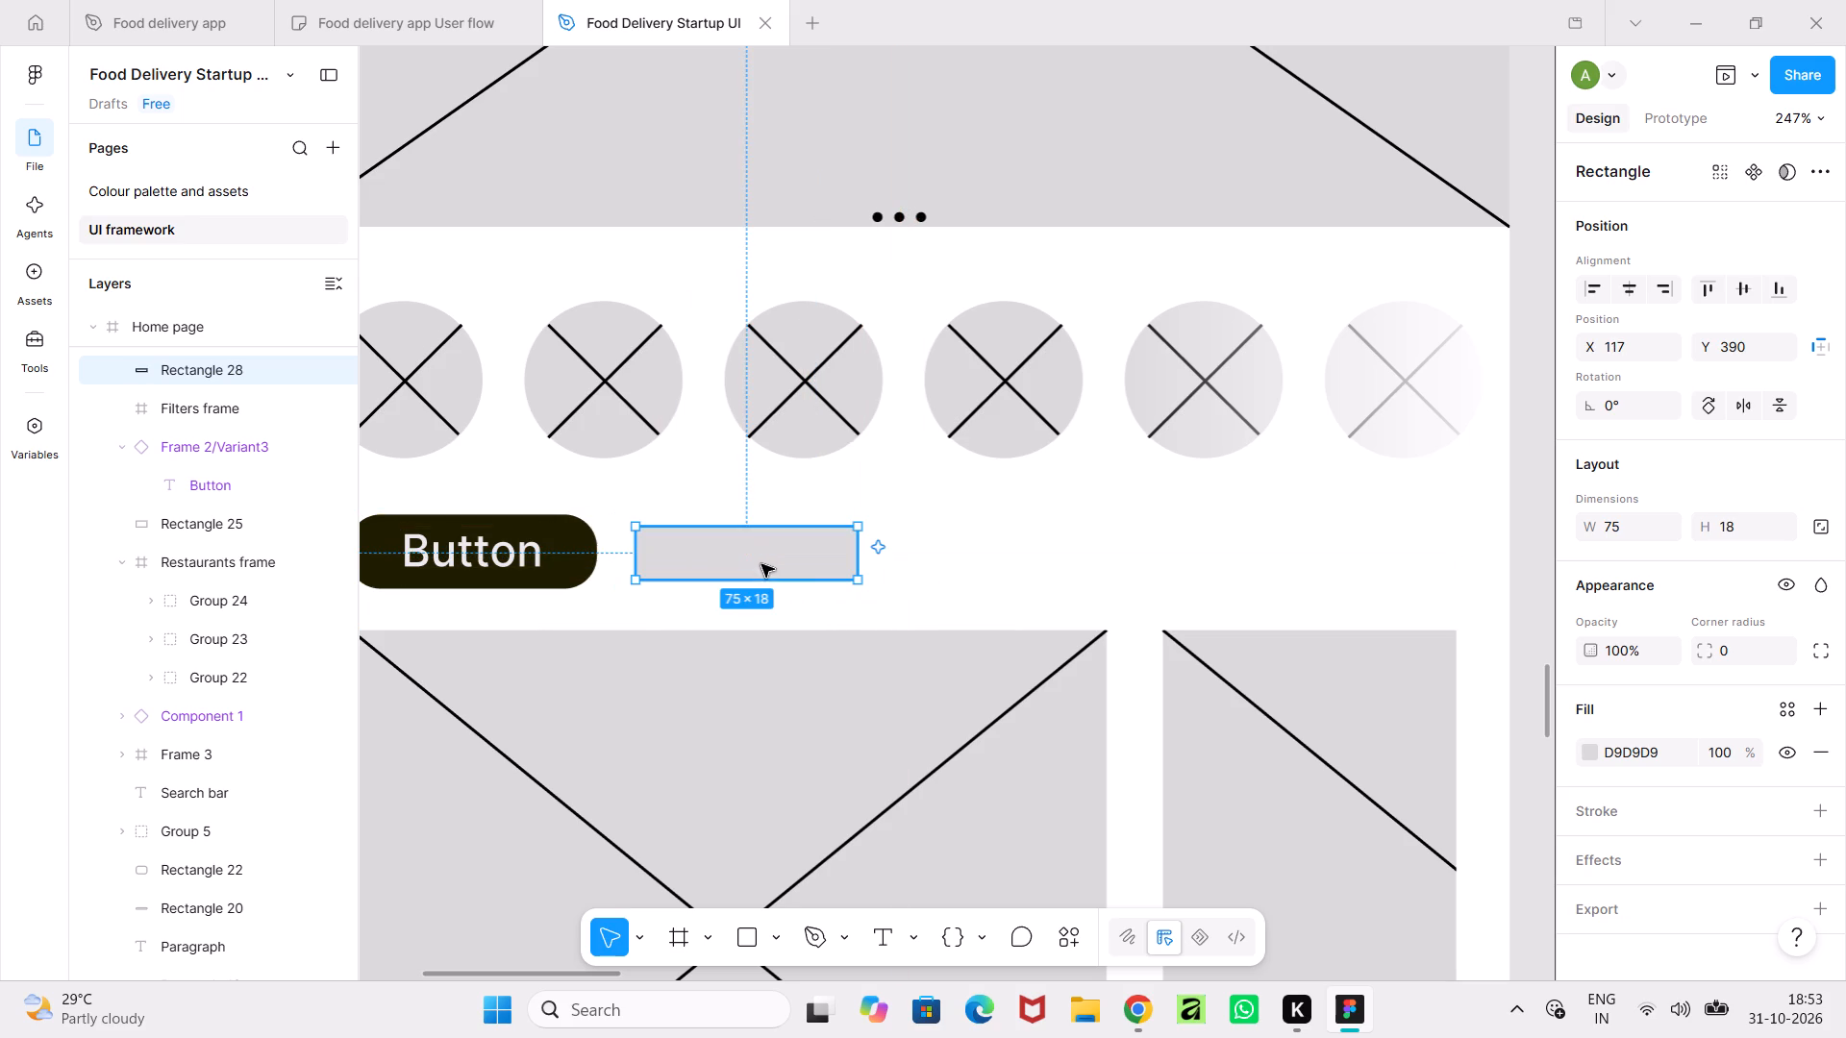
Round the rectangle's corners with a radius of 4.
left_click_drag(1697, 652, 990, 514)
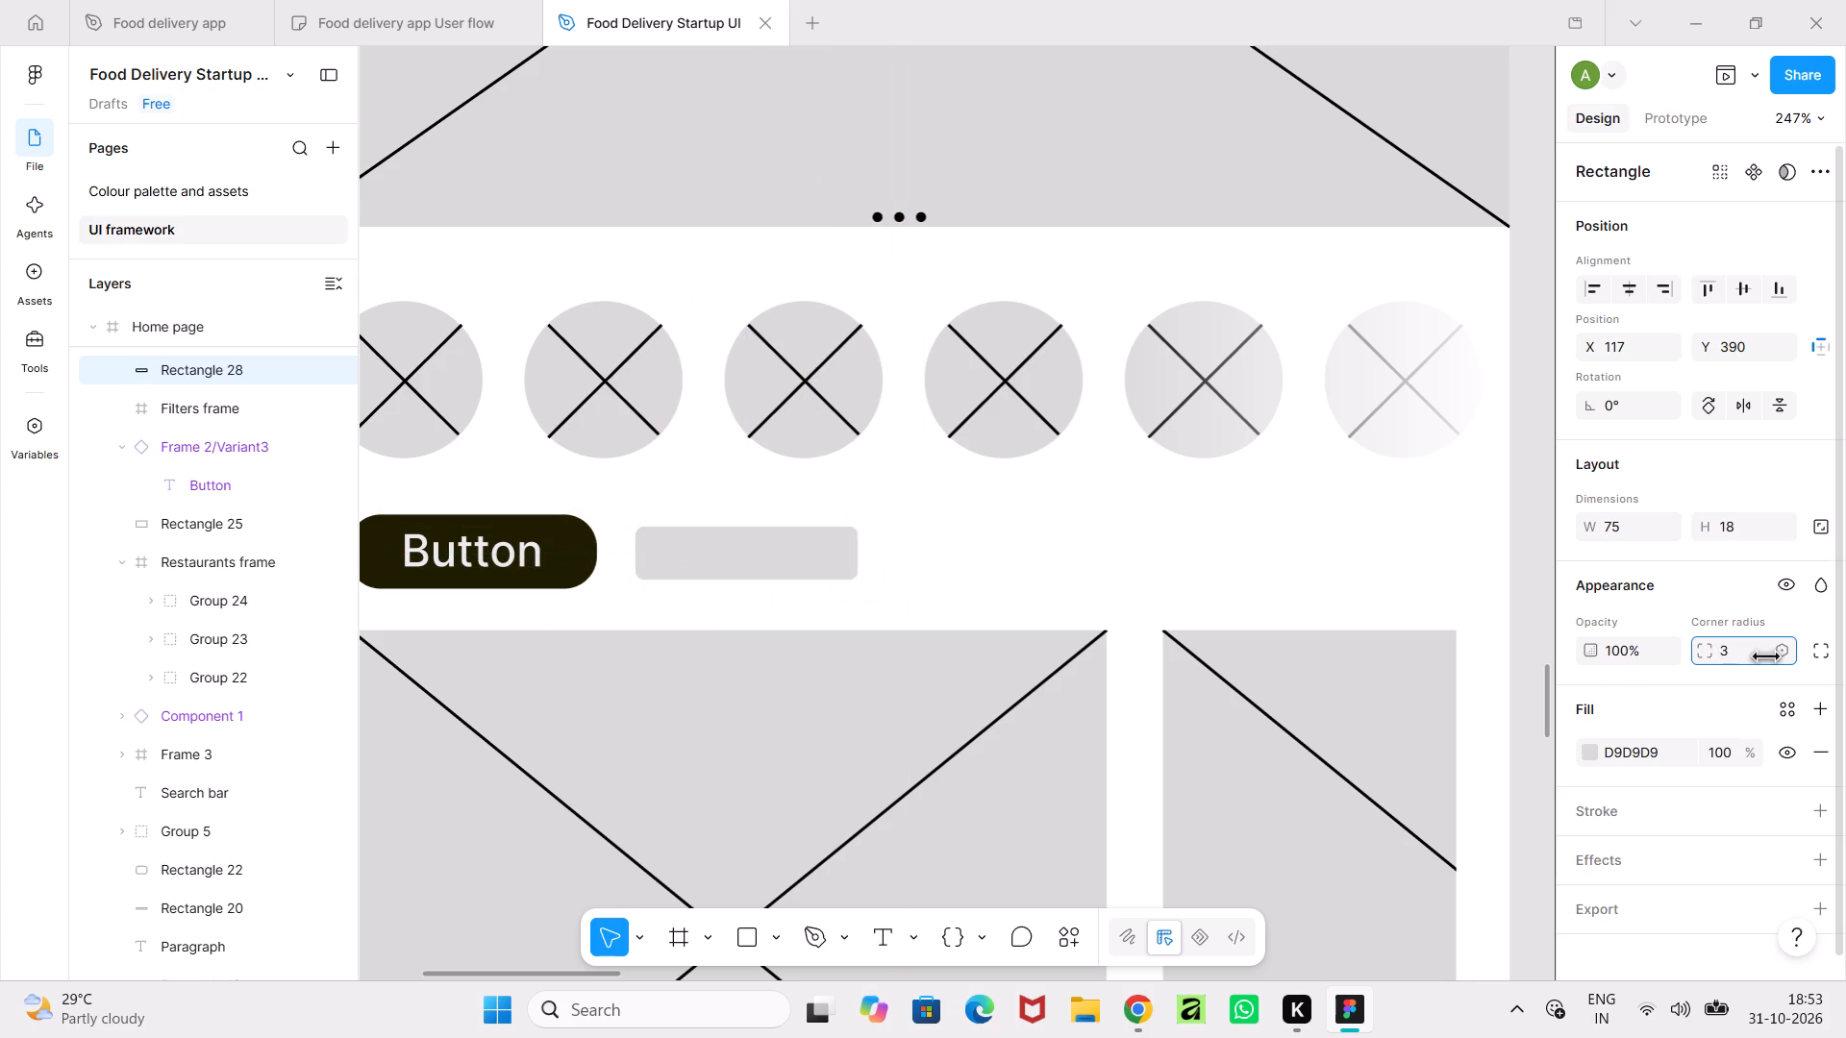
left_click_drag(990, 514, 1021, 515)
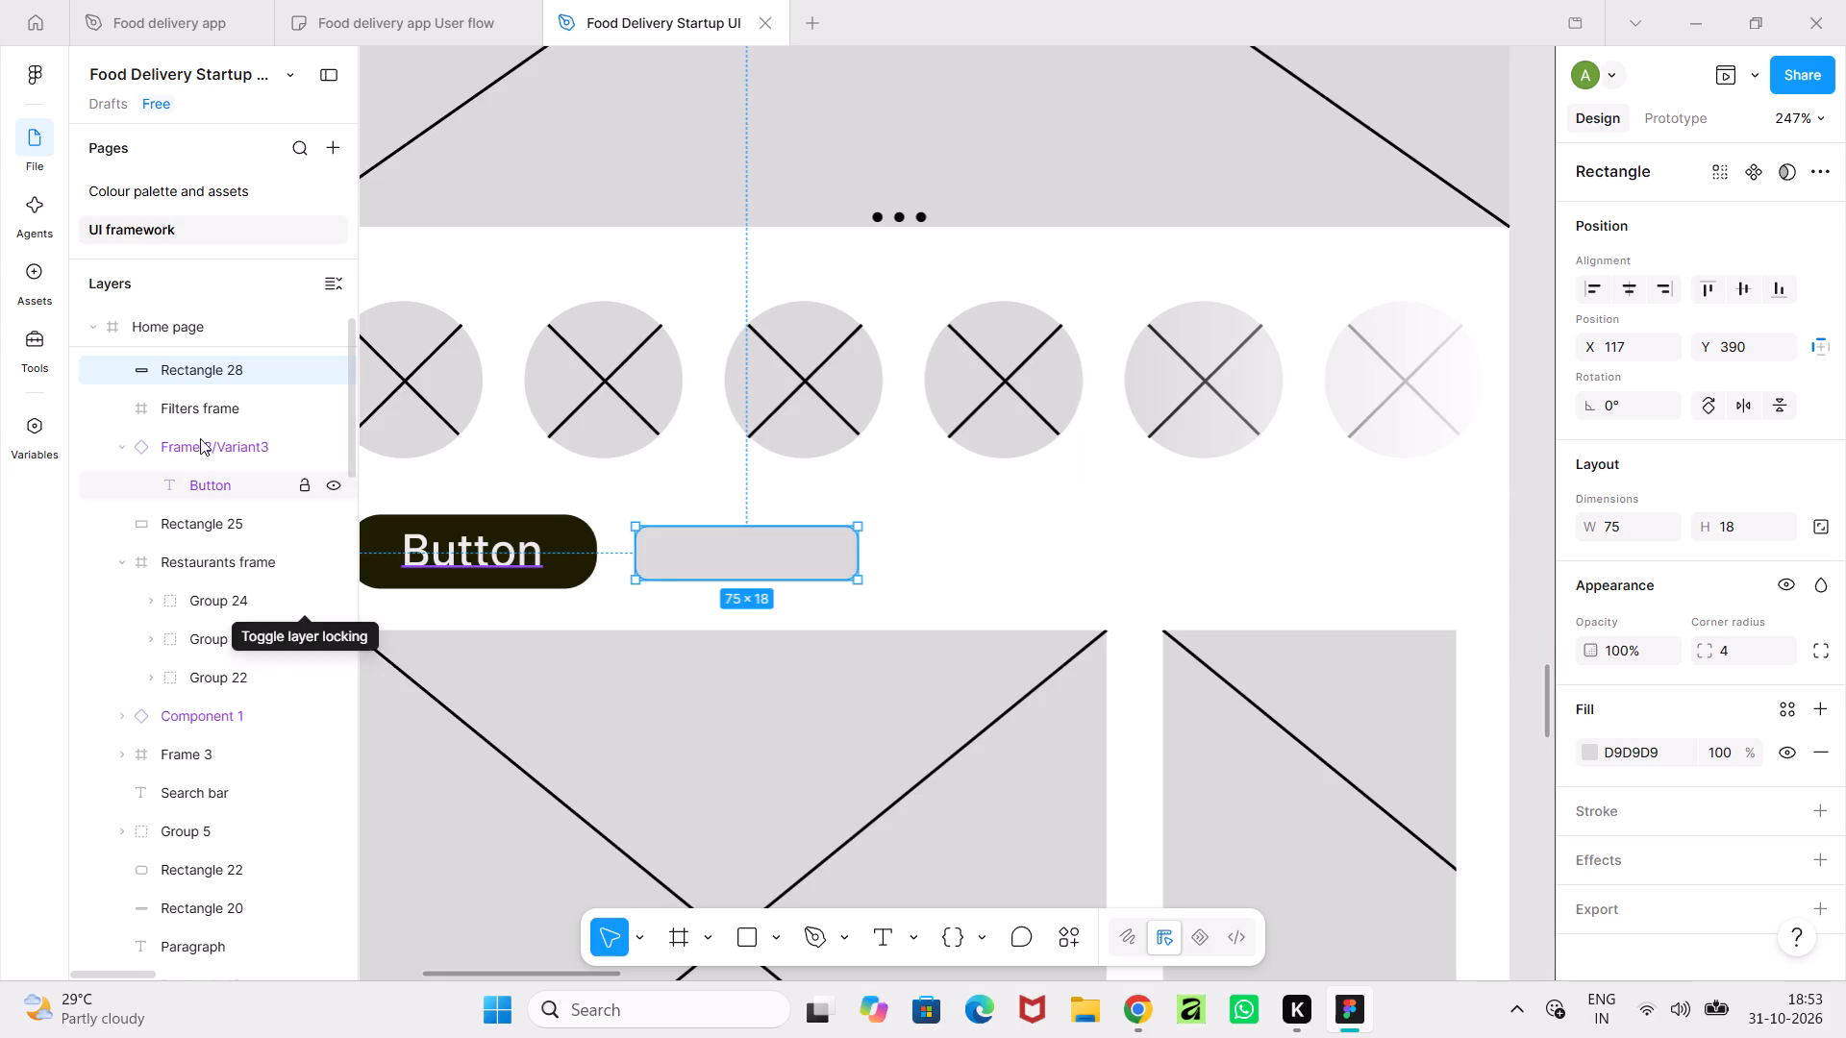
Nest Rectangle 28 inside the Filters frame in the layer order.
left_click_drag(215, 368, 215, 421)
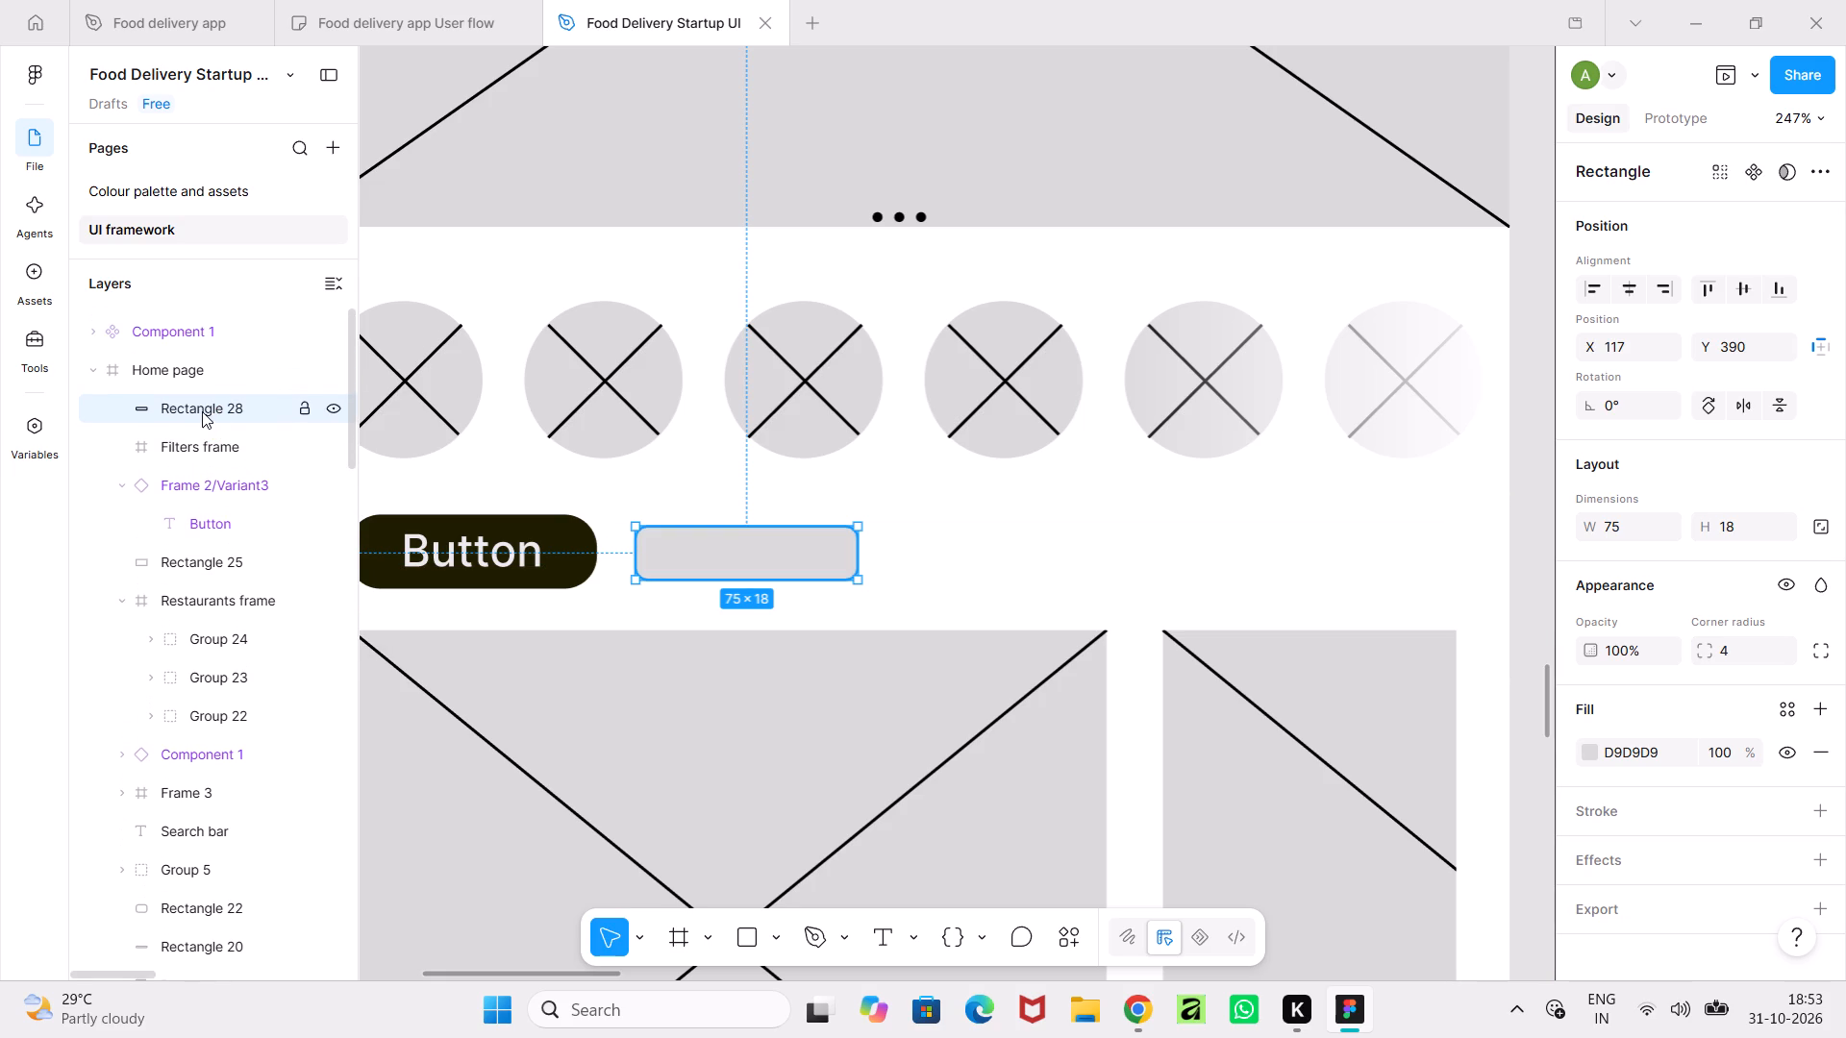
left_click_drag(202, 402, 199, 452)
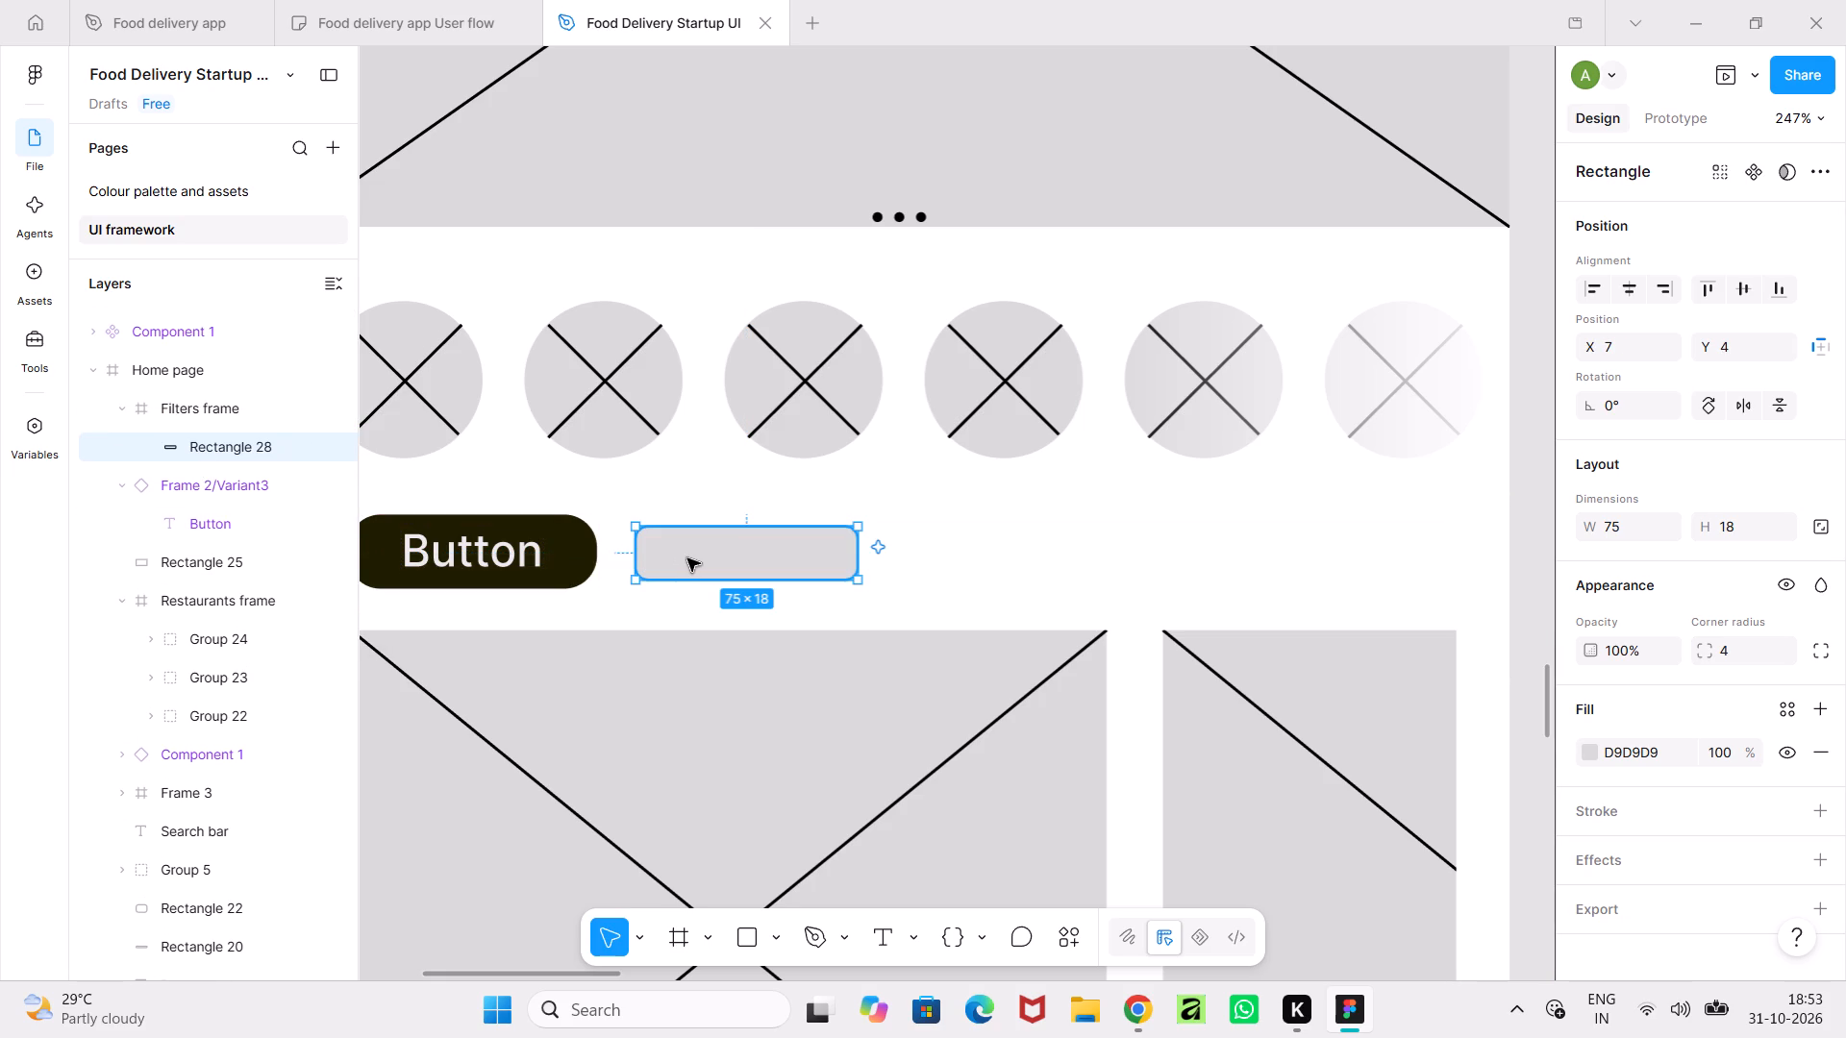
Duplicate the rounded rectangle three times along the Filters frame, spacing the row 5 apart, with the last copy at X 247, Y 4.
key("ctrl+c")
key("ctrl+v")
left_click_drag(729, 563, 910, 559)
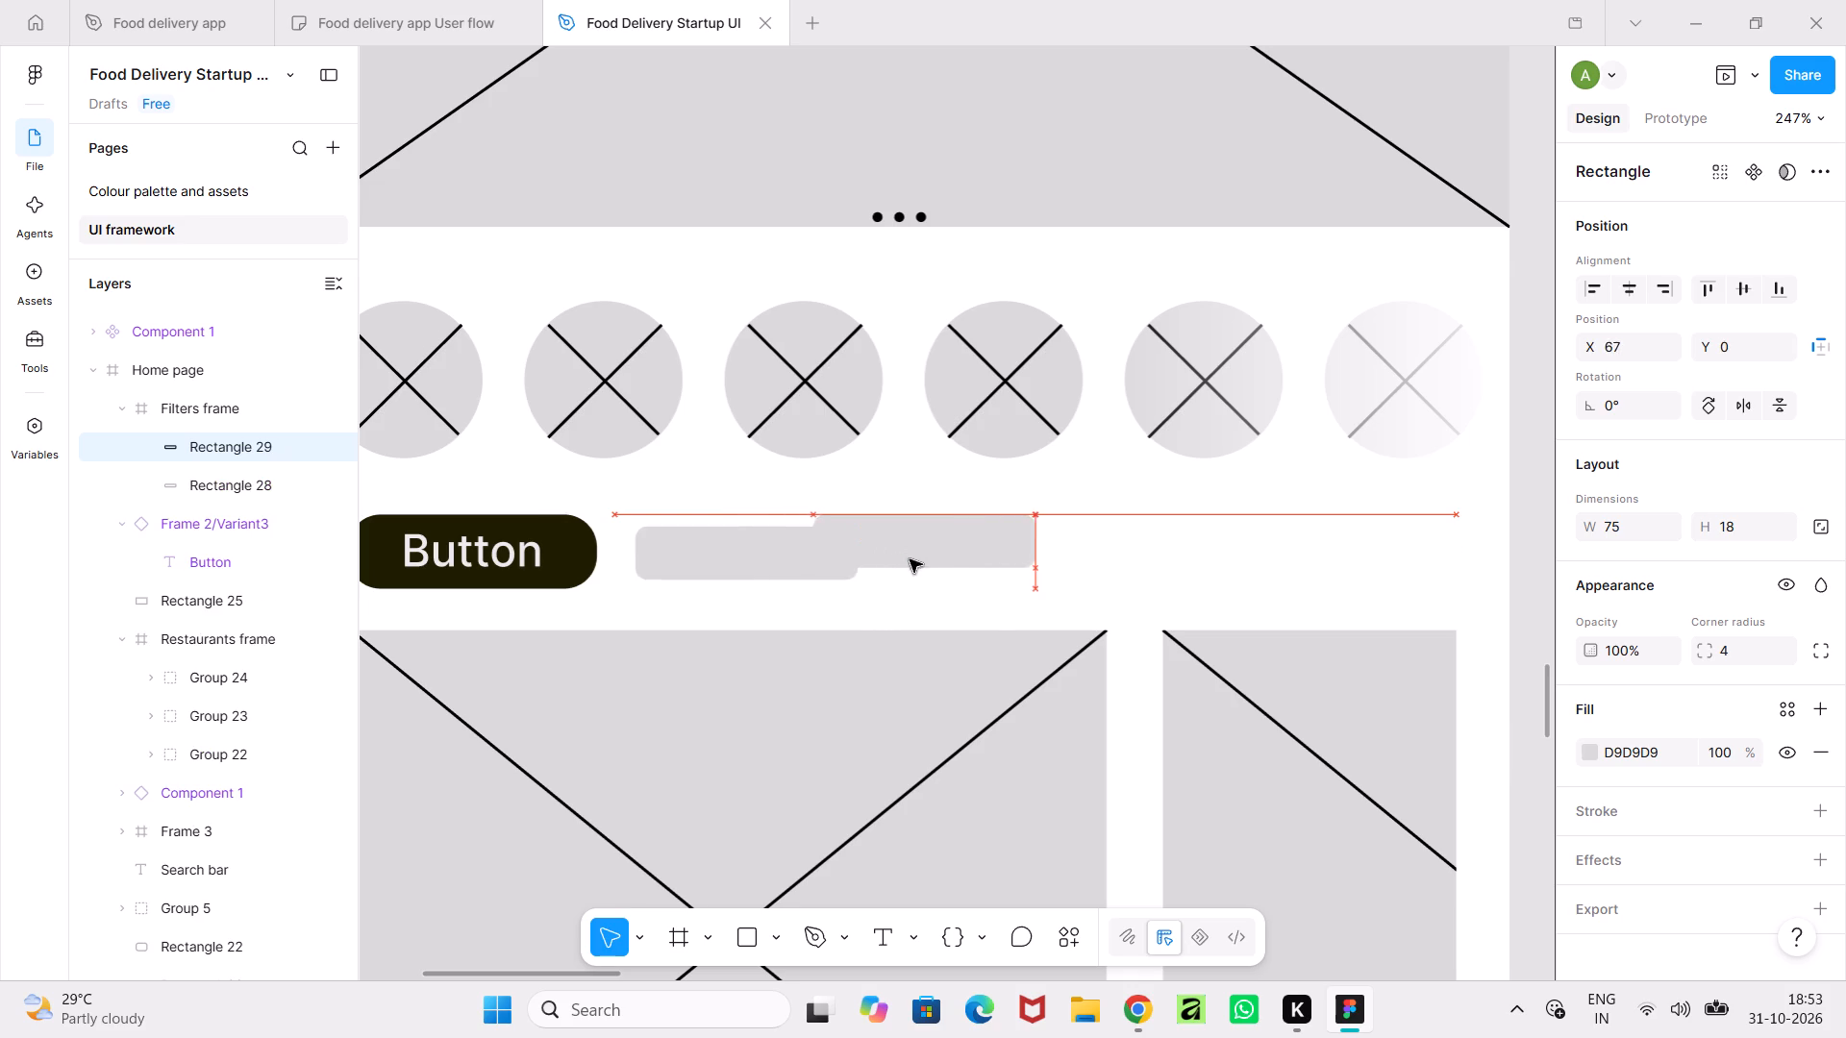
left_click_drag(910, 559, 966, 564)
key("ctrl+c")
key("ctrl+v")
left_click_drag(966, 564, 1210, 566)
key("ctrl+c")
key("ctrl+v")
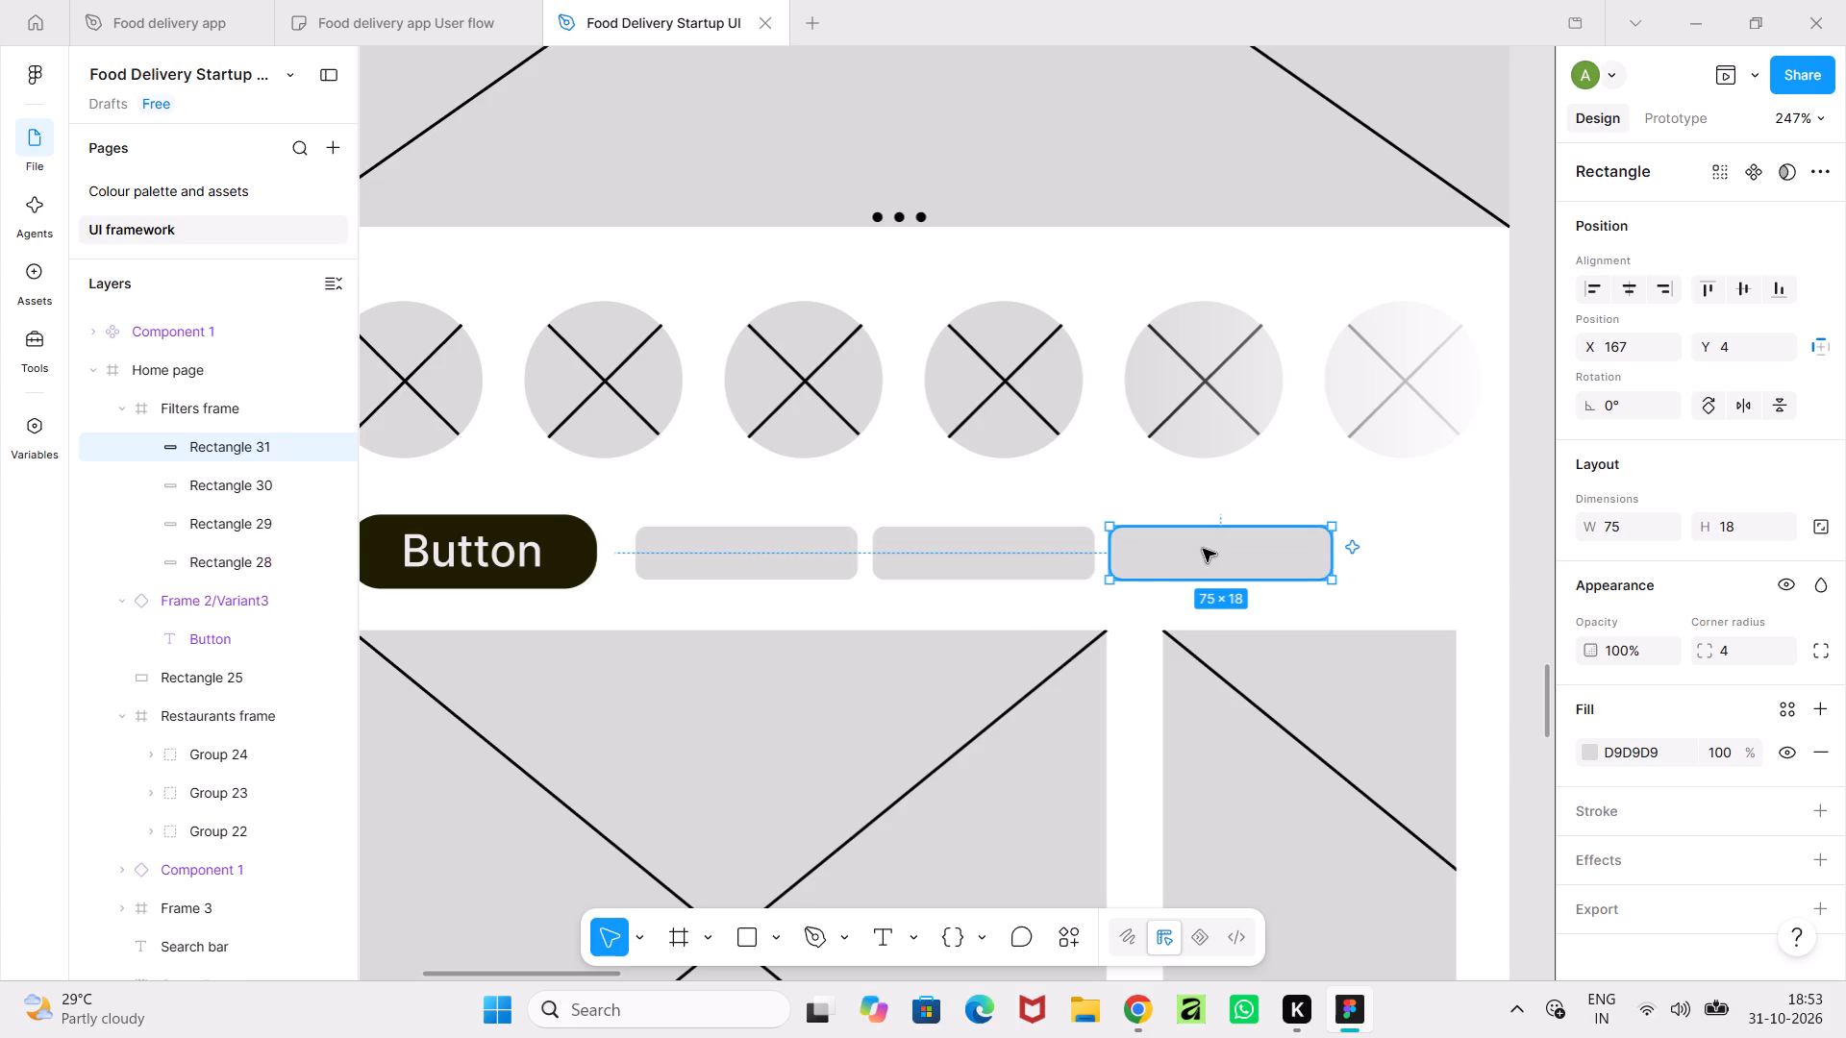
left_click_drag(1203, 549, 1443, 549)
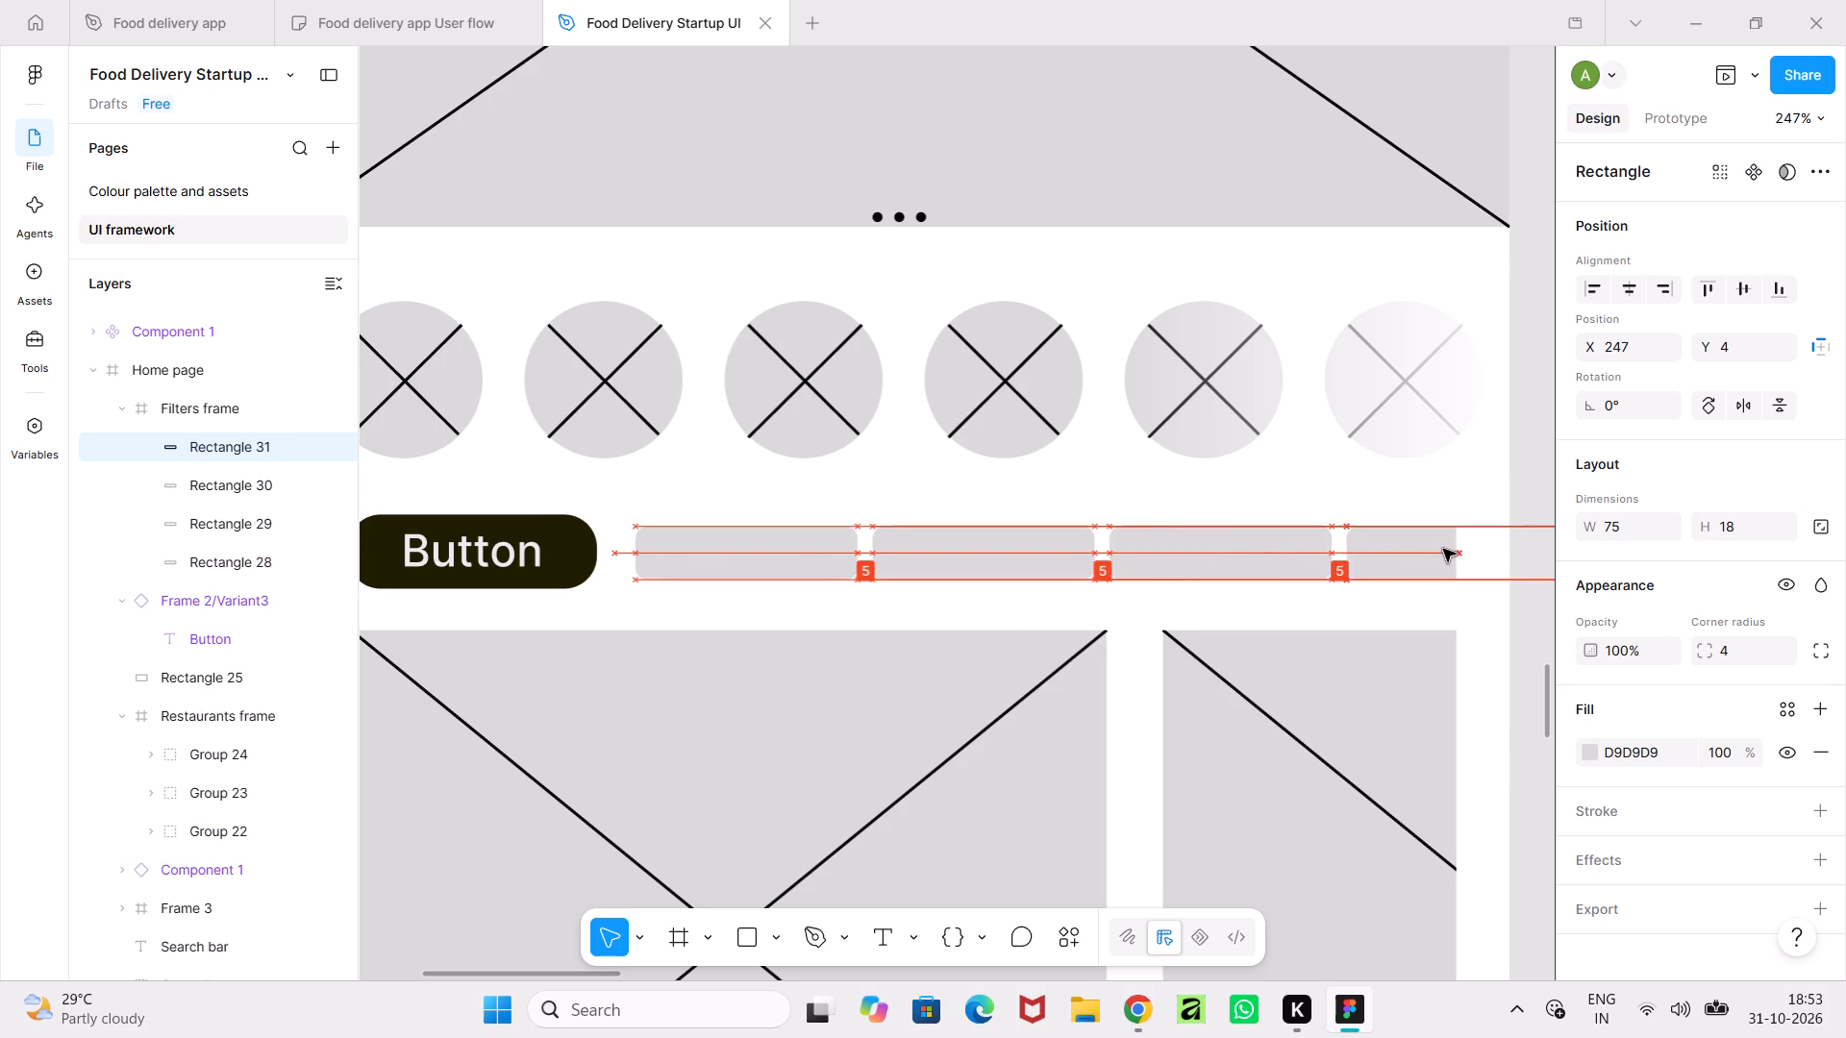
left_click_drag(1443, 549, 1444, 549)
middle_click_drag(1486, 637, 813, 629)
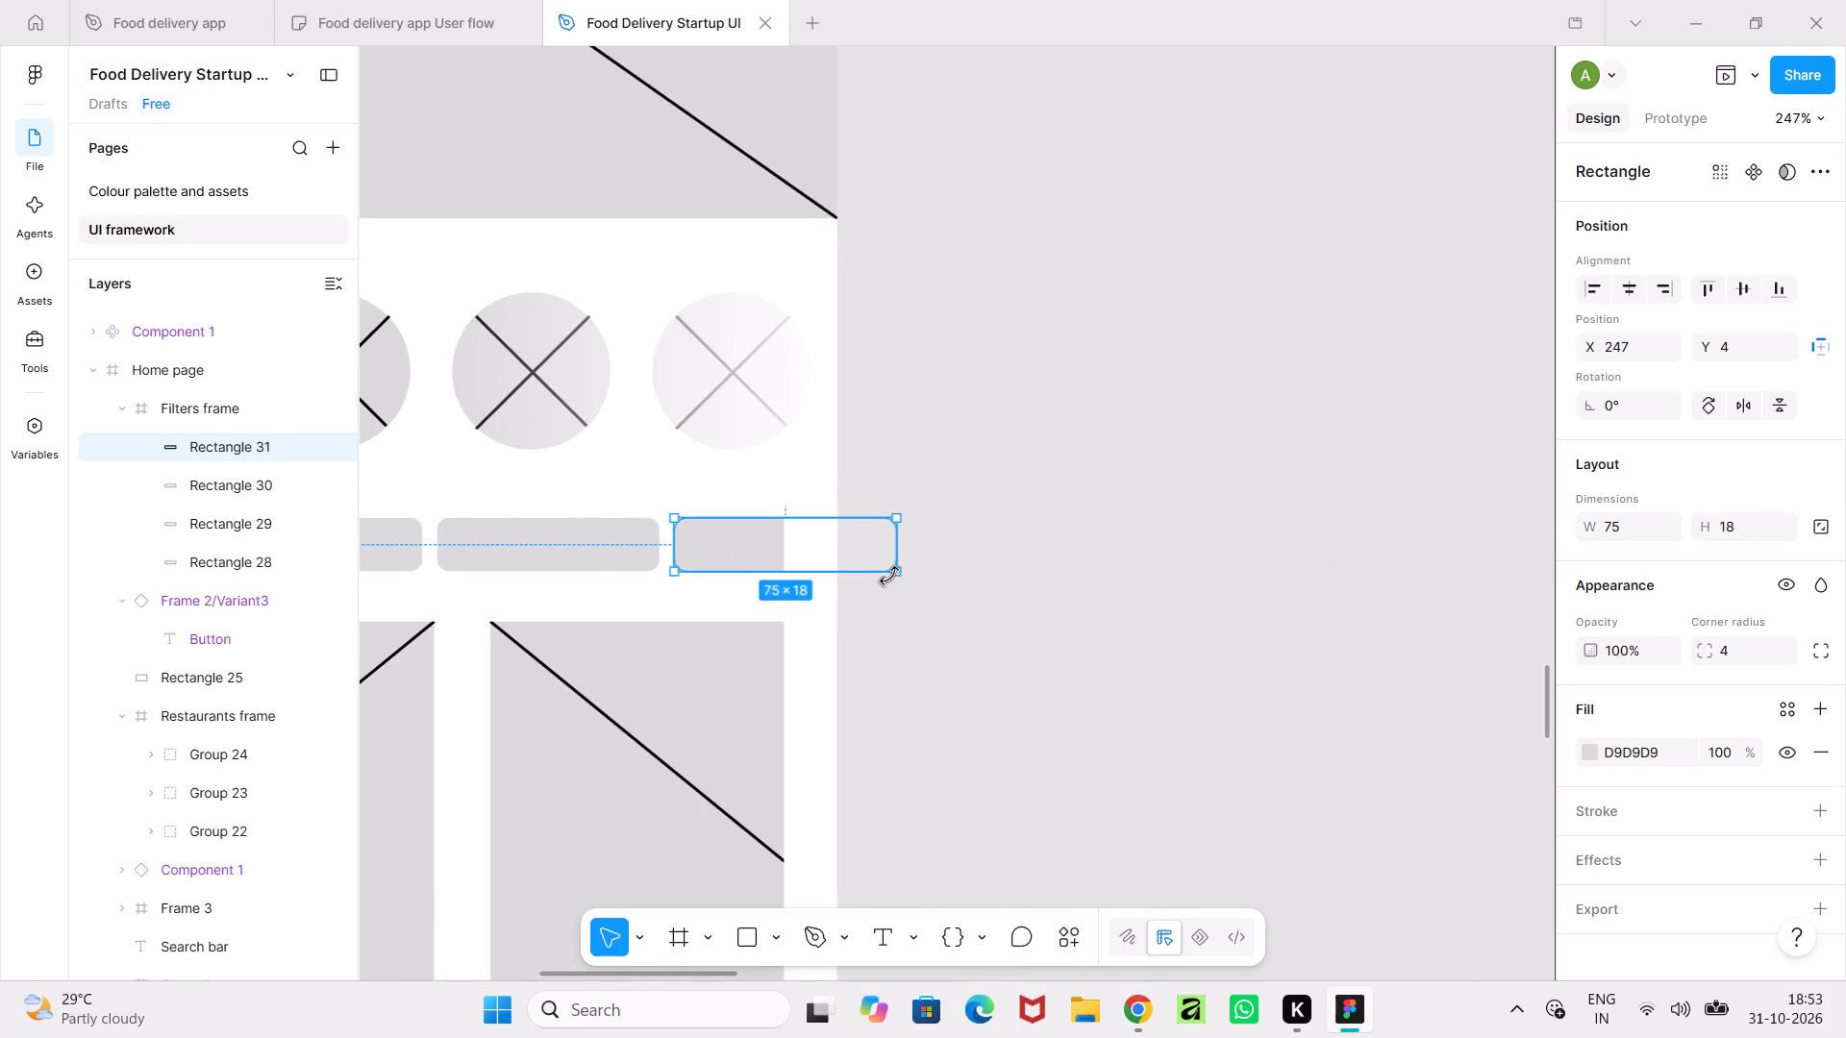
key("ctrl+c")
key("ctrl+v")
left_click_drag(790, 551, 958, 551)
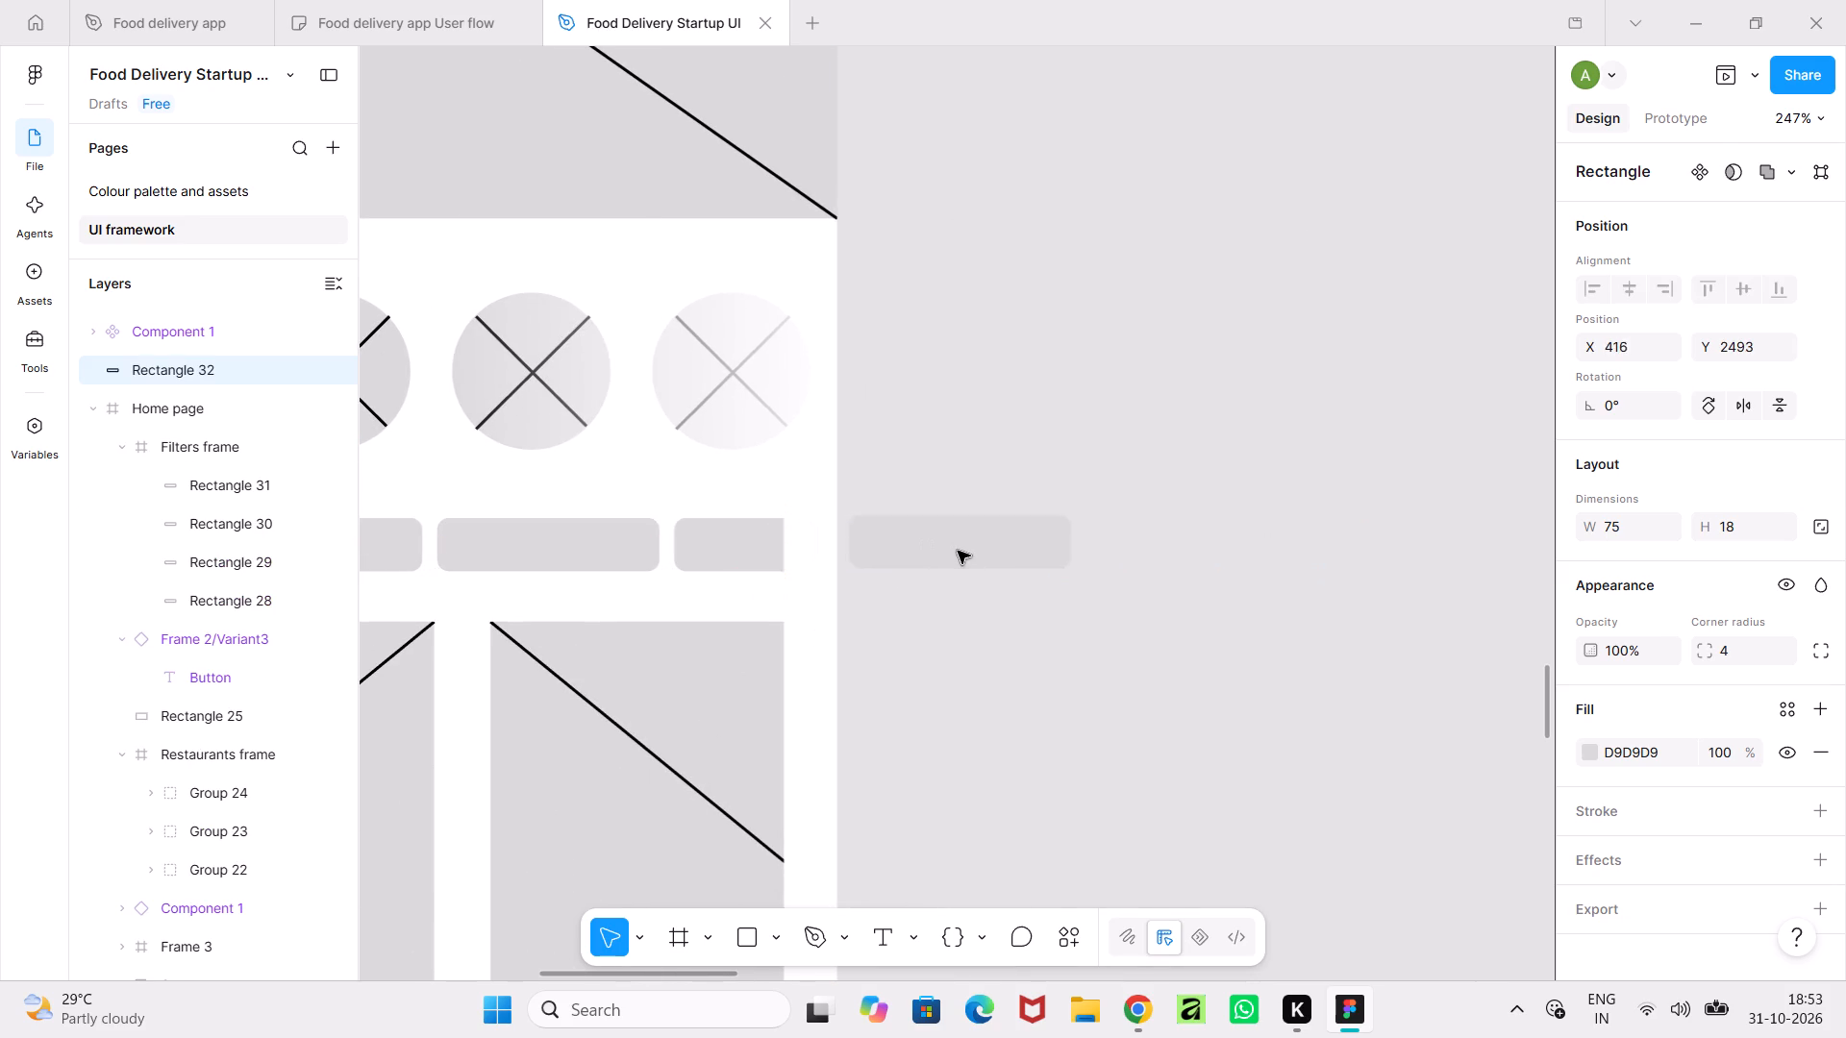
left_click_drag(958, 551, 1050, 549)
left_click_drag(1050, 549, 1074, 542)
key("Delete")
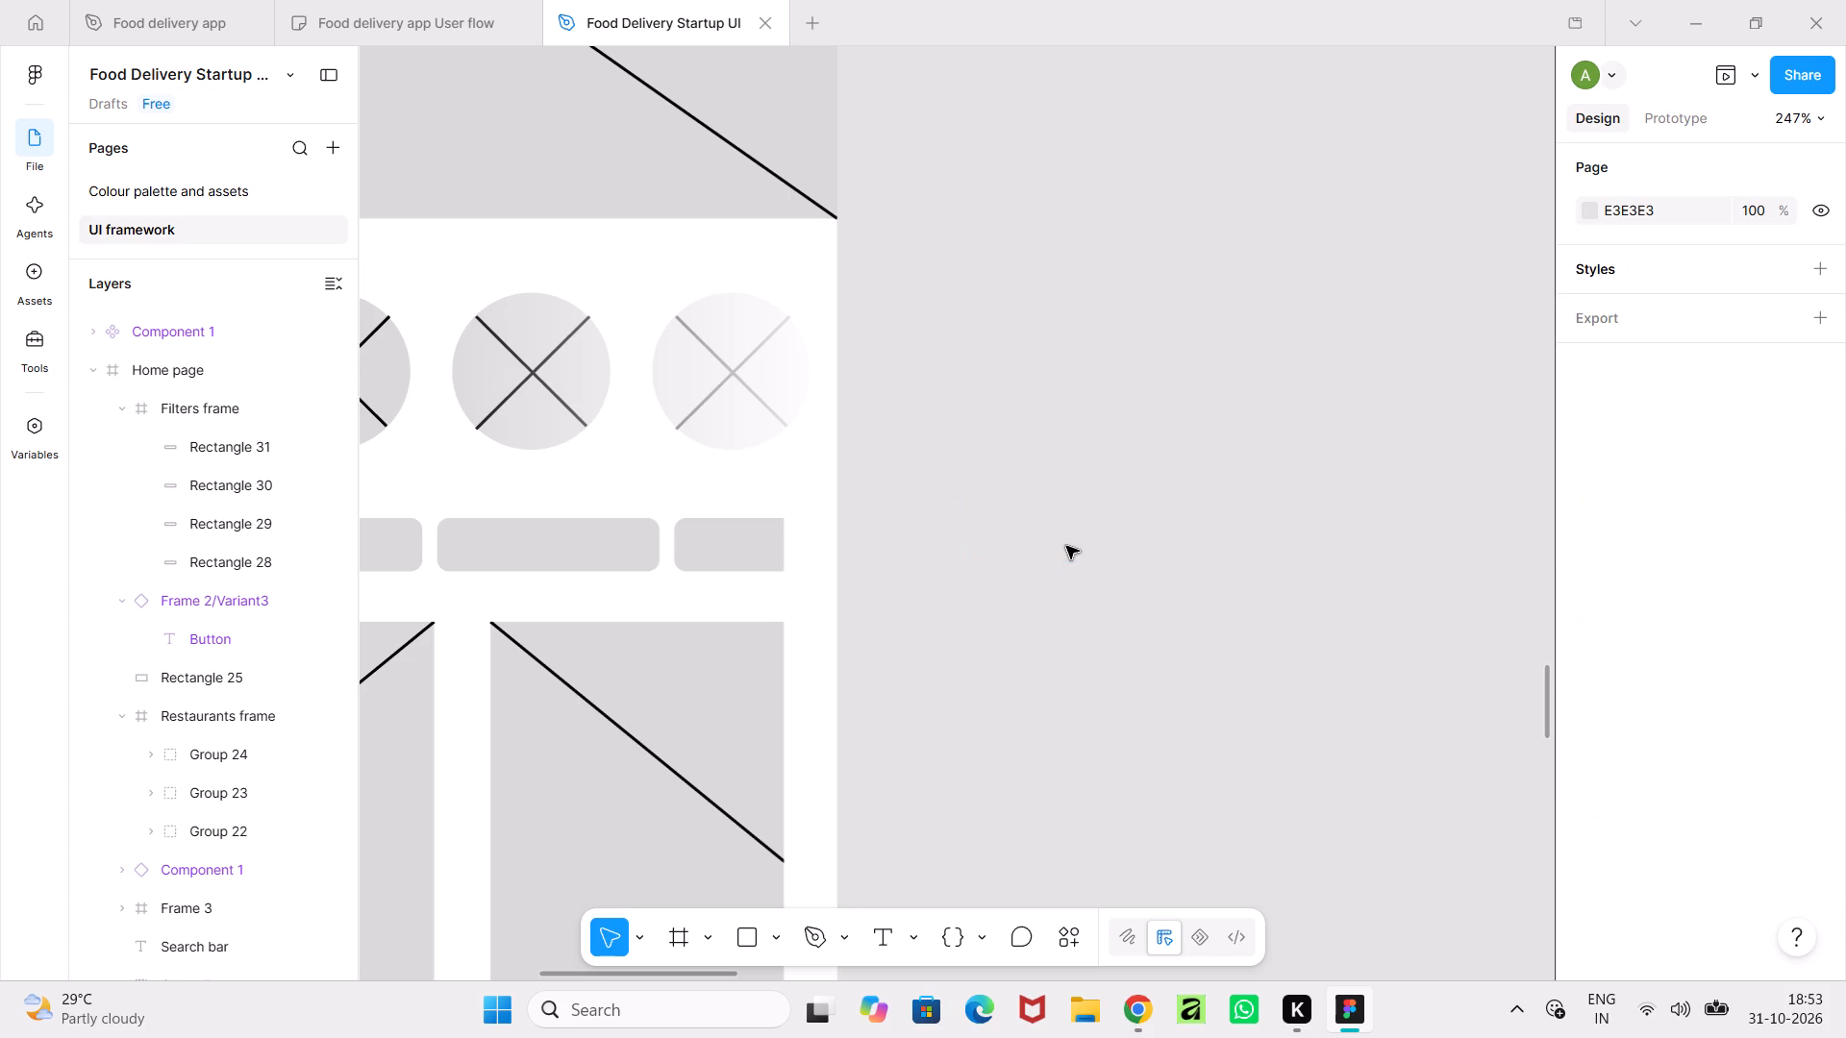
Duplicate Rectangle 31, the last one in the Filters frame, and place the copy outside the Home page at about X 445, Y 2494.
left_click(717, 542)
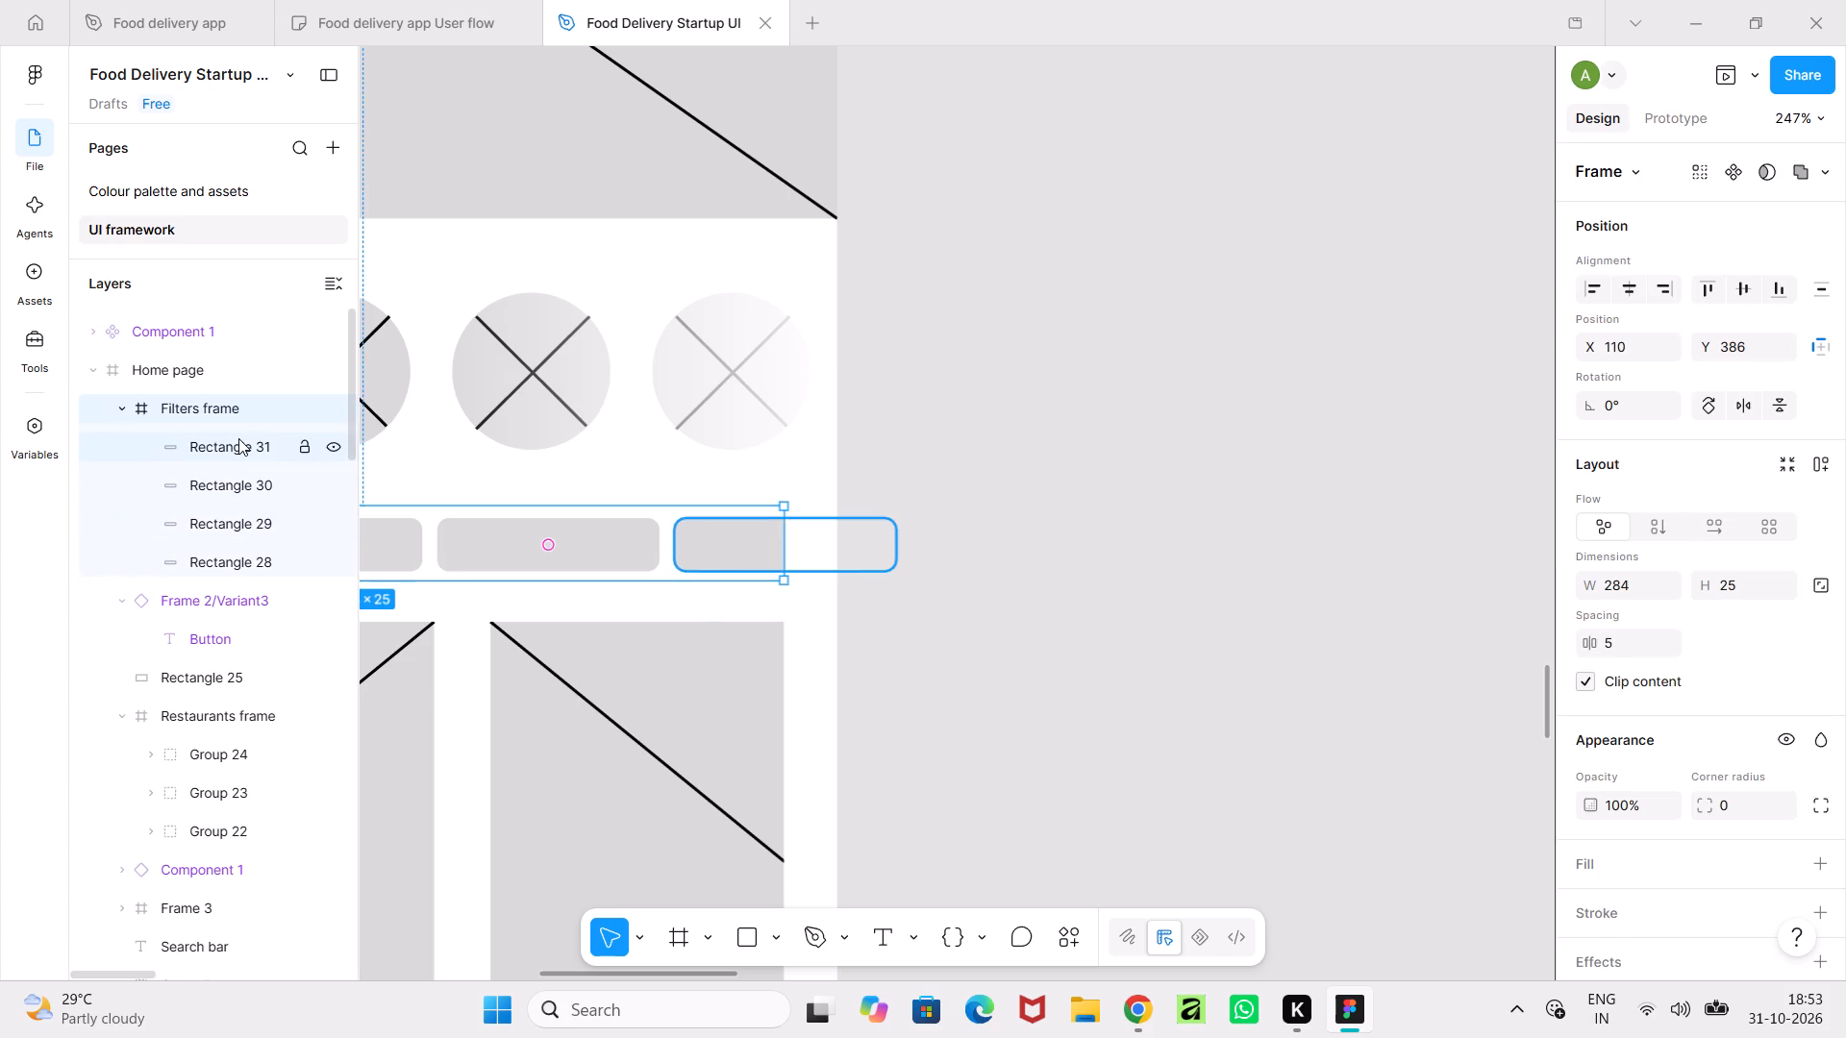
left_click(238, 438)
key("ctrl+c")
key("ctrl+v")
left_click_drag(787, 549, 794, 548, "shift")
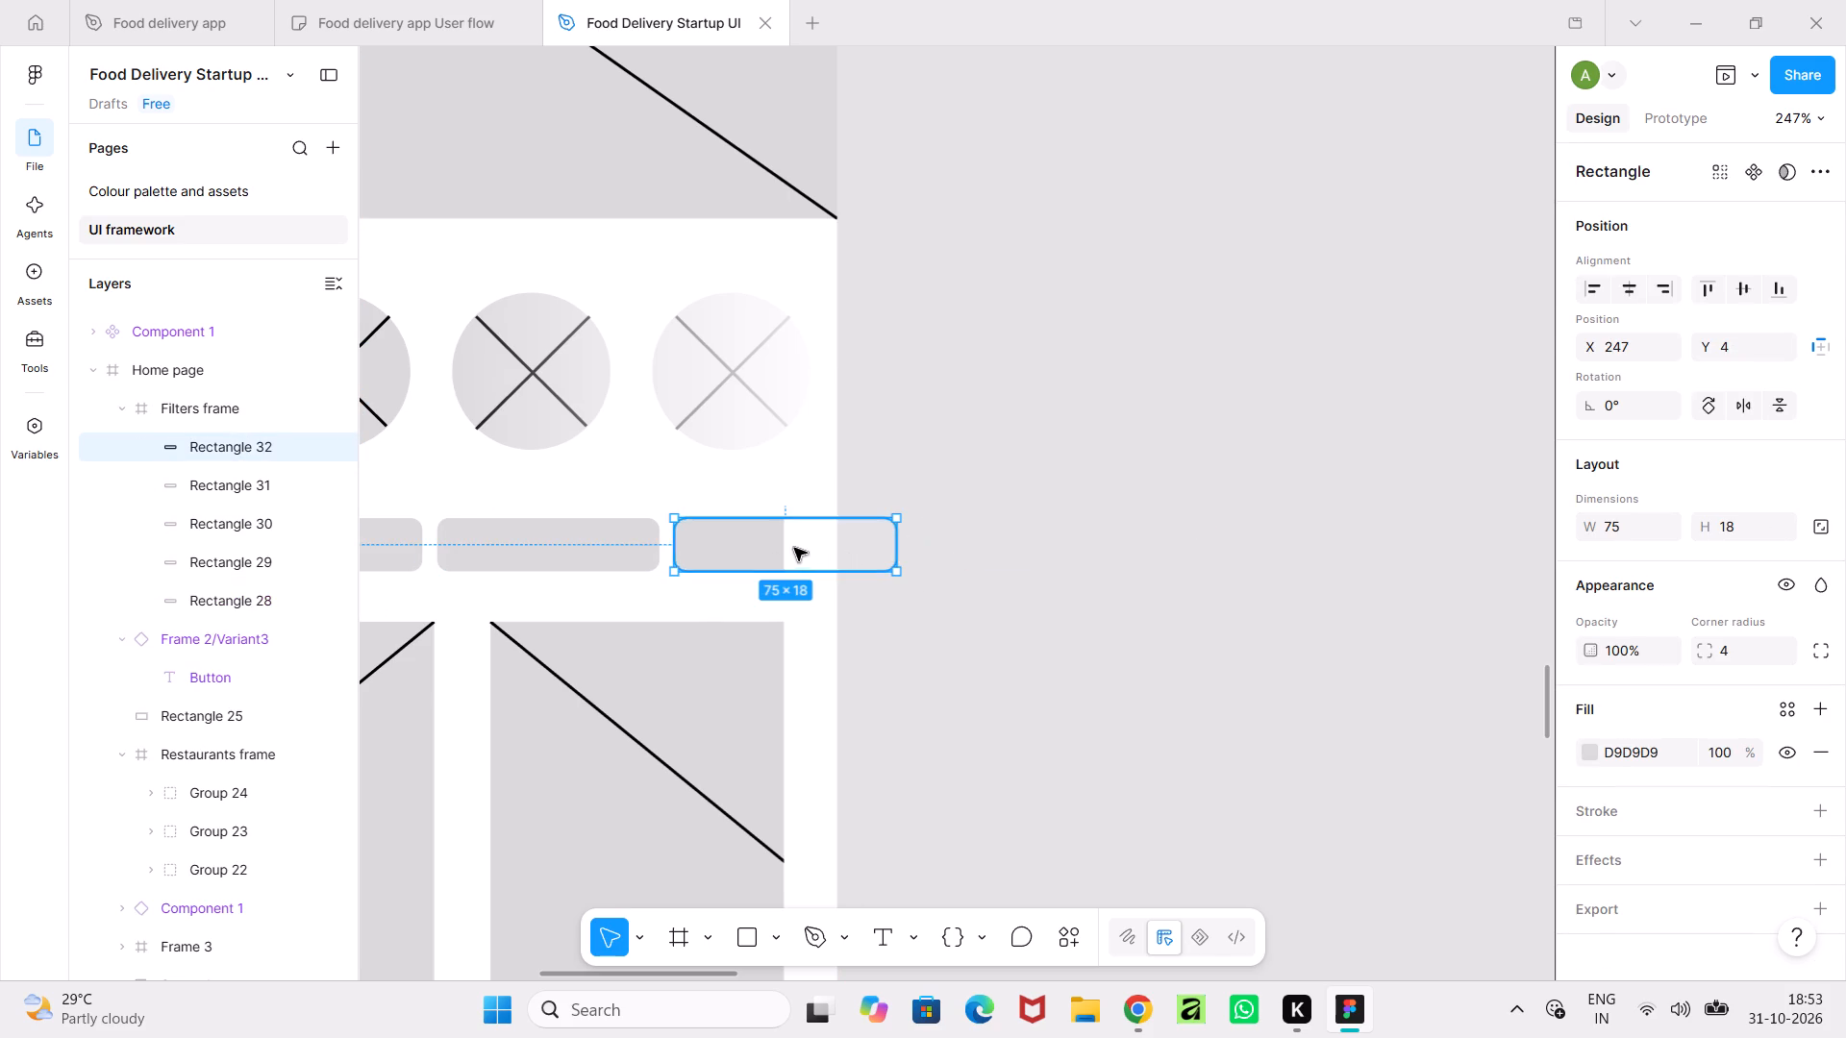
left_click_drag(794, 548, 1041, 542, "shift")
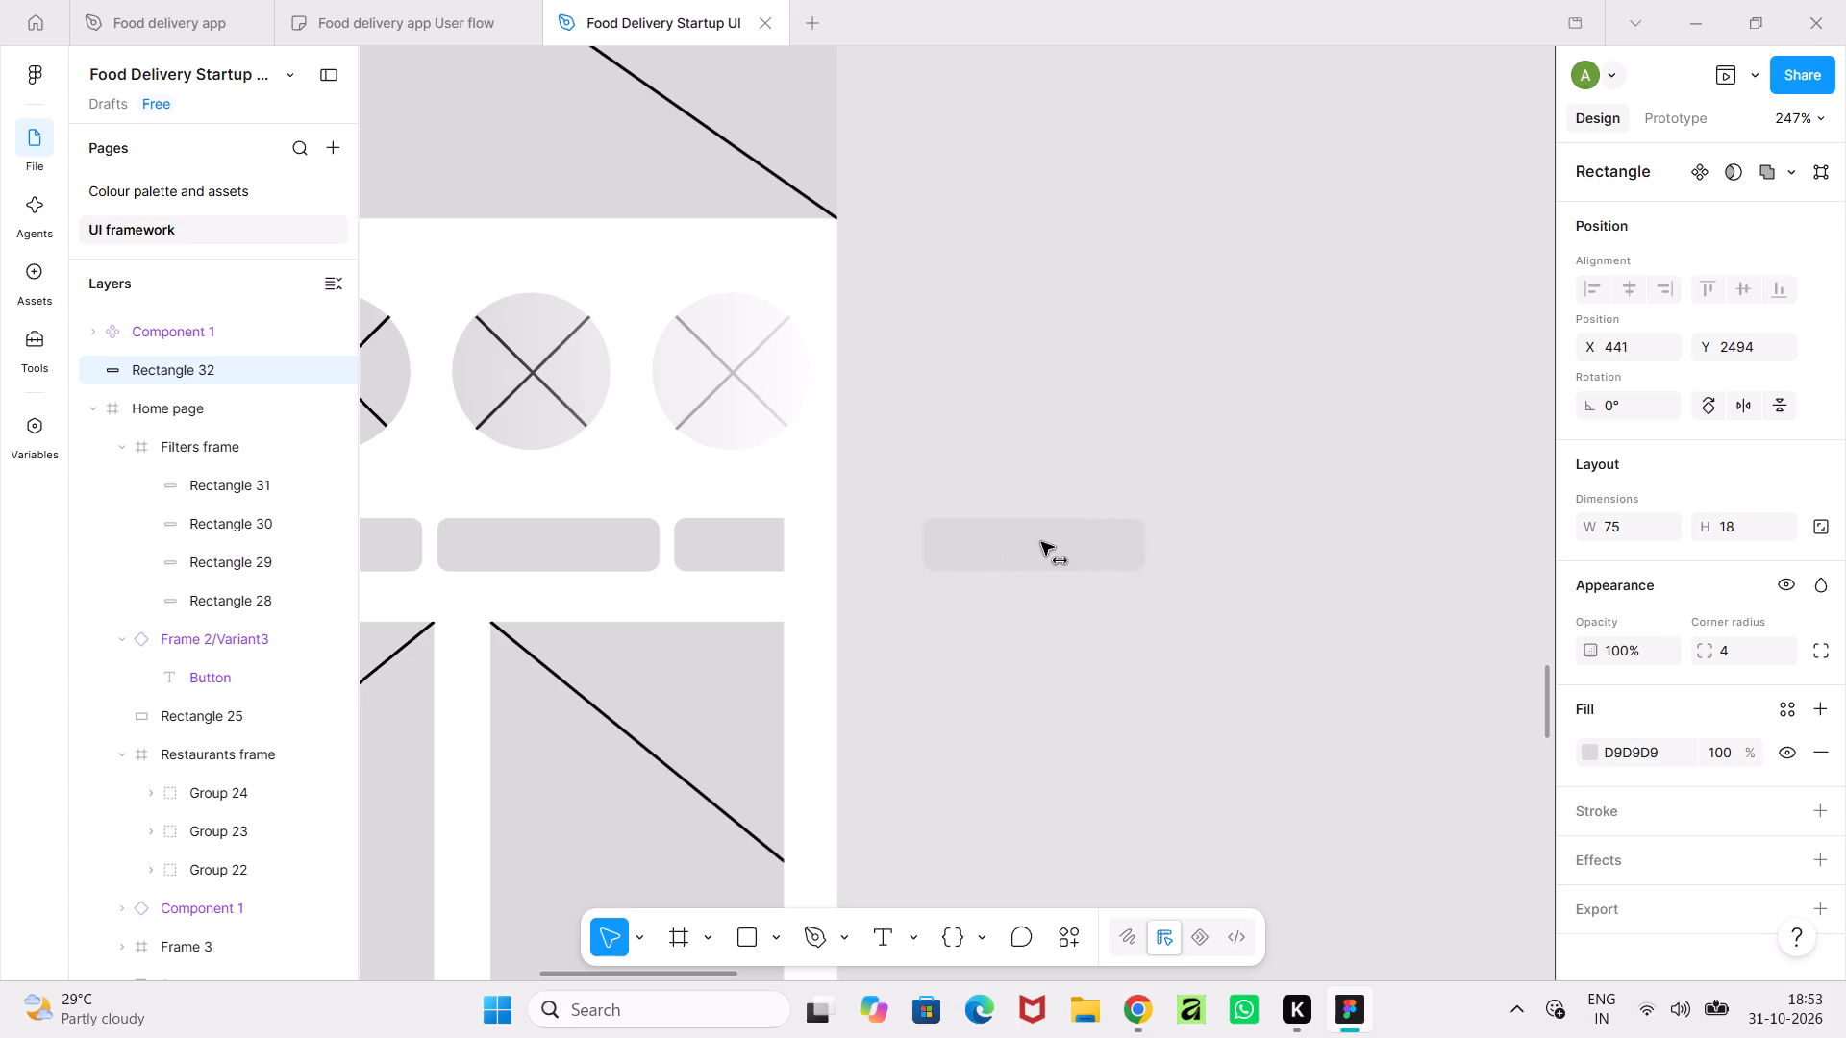
left_click_drag(1041, 542, 1044, 544, "shift")
left_click_drag(1044, 544, 1048, 540, "shift")
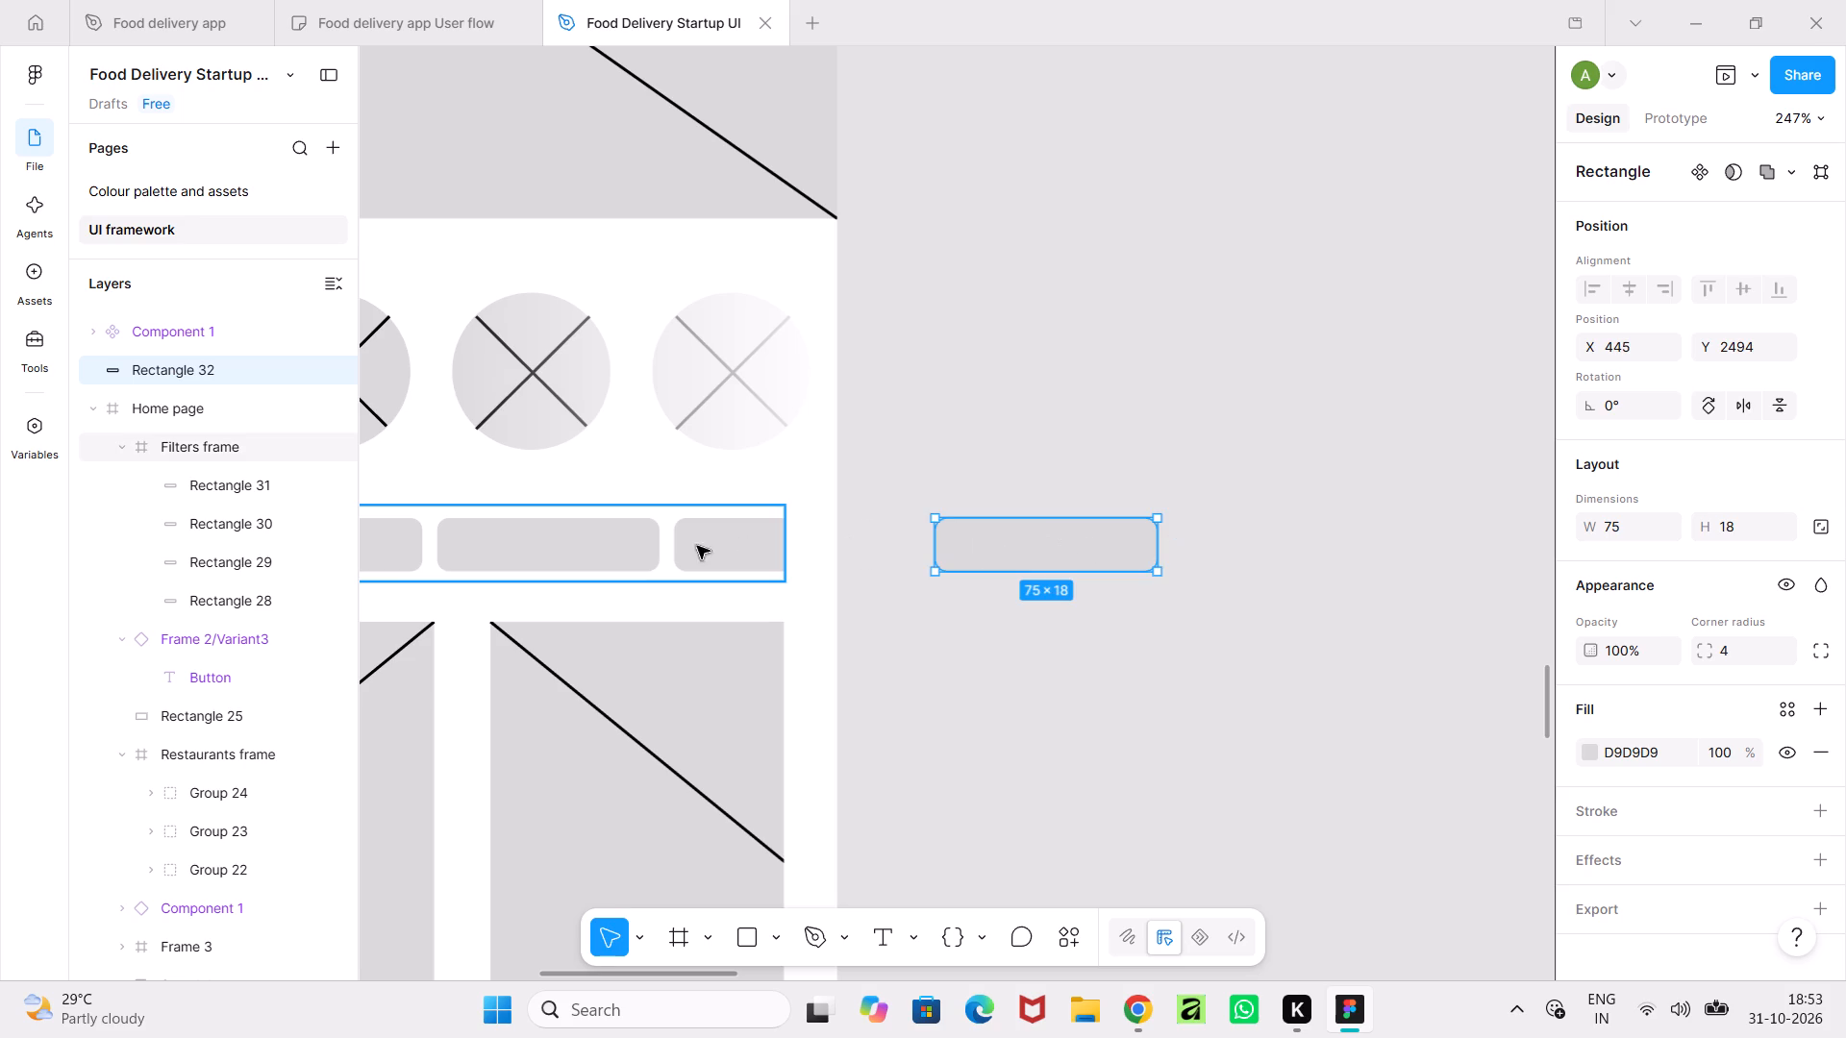
Widen the Filters frame beyond the Home page's right edge, extending it past the detached rectangle.
left_click(670, 548)
left_click_drag(784, 548, 1235, 536)
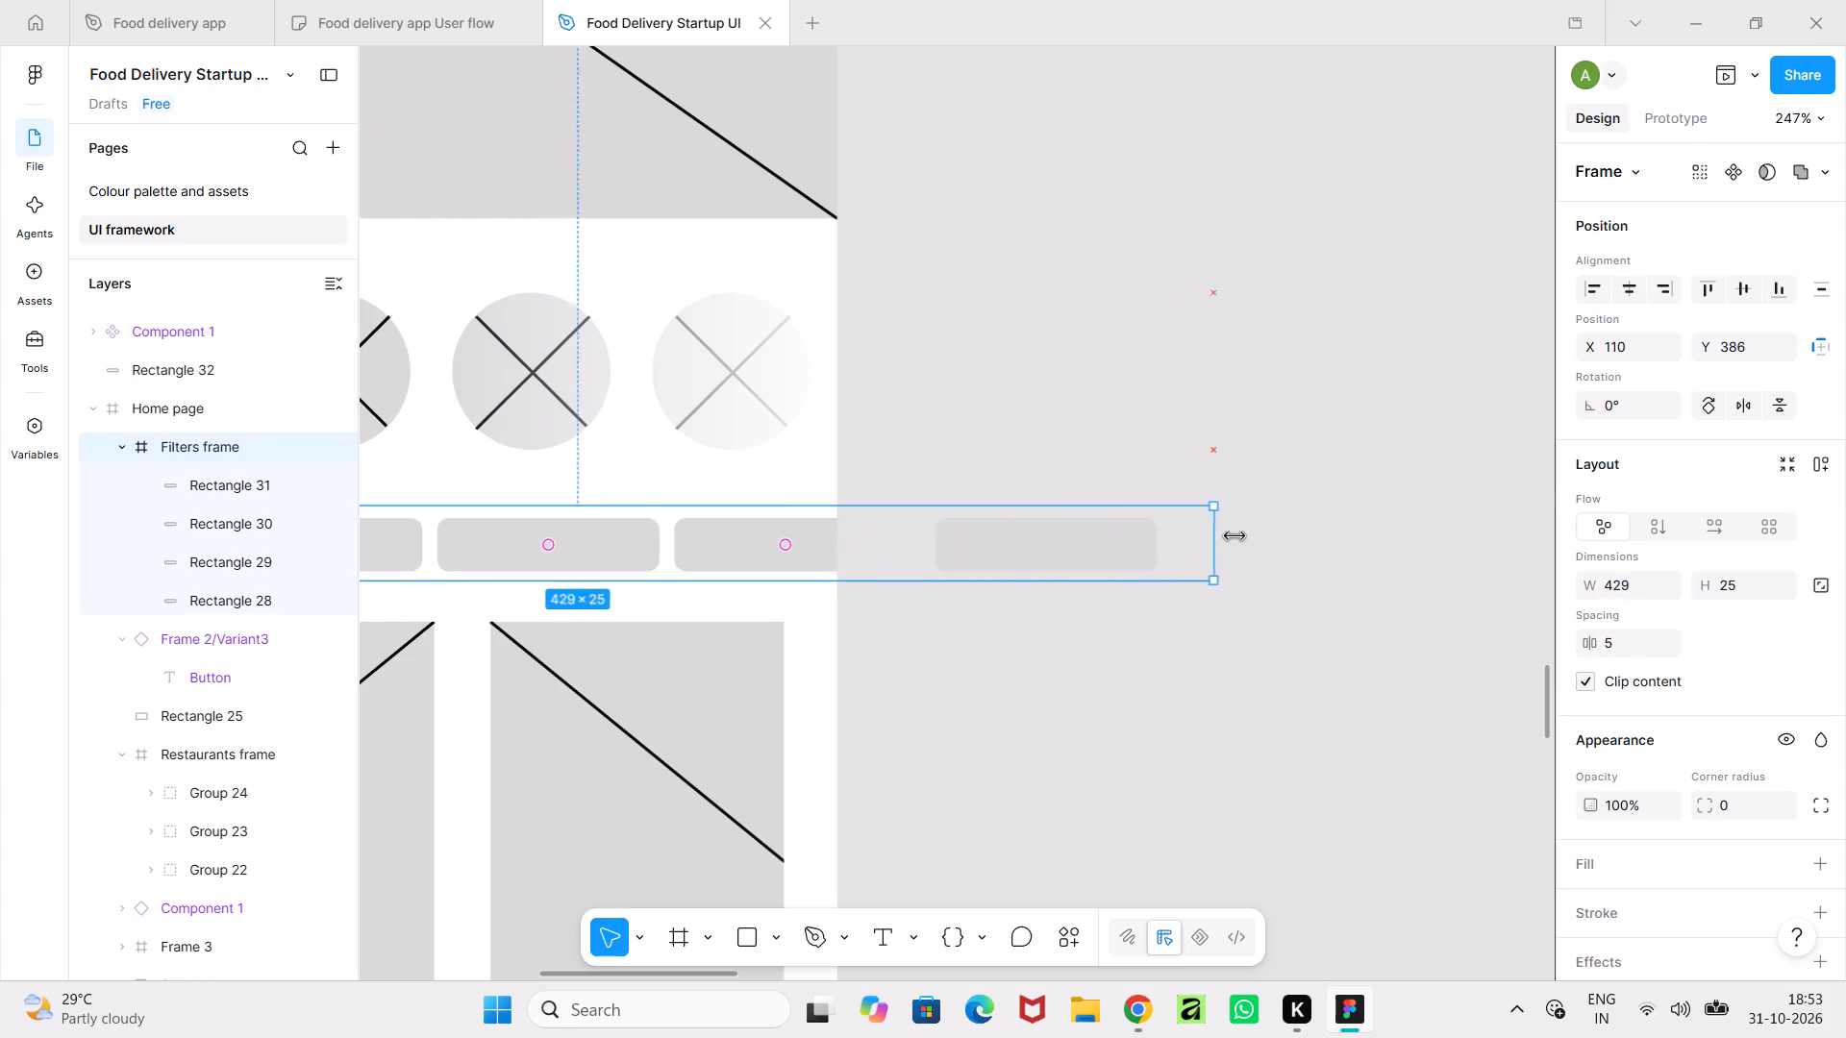
left_click_drag(1235, 536, 1488, 542)
Delete Rectangle 32, the detached rounded rectangle outside the Home page.
left_click(1018, 544)
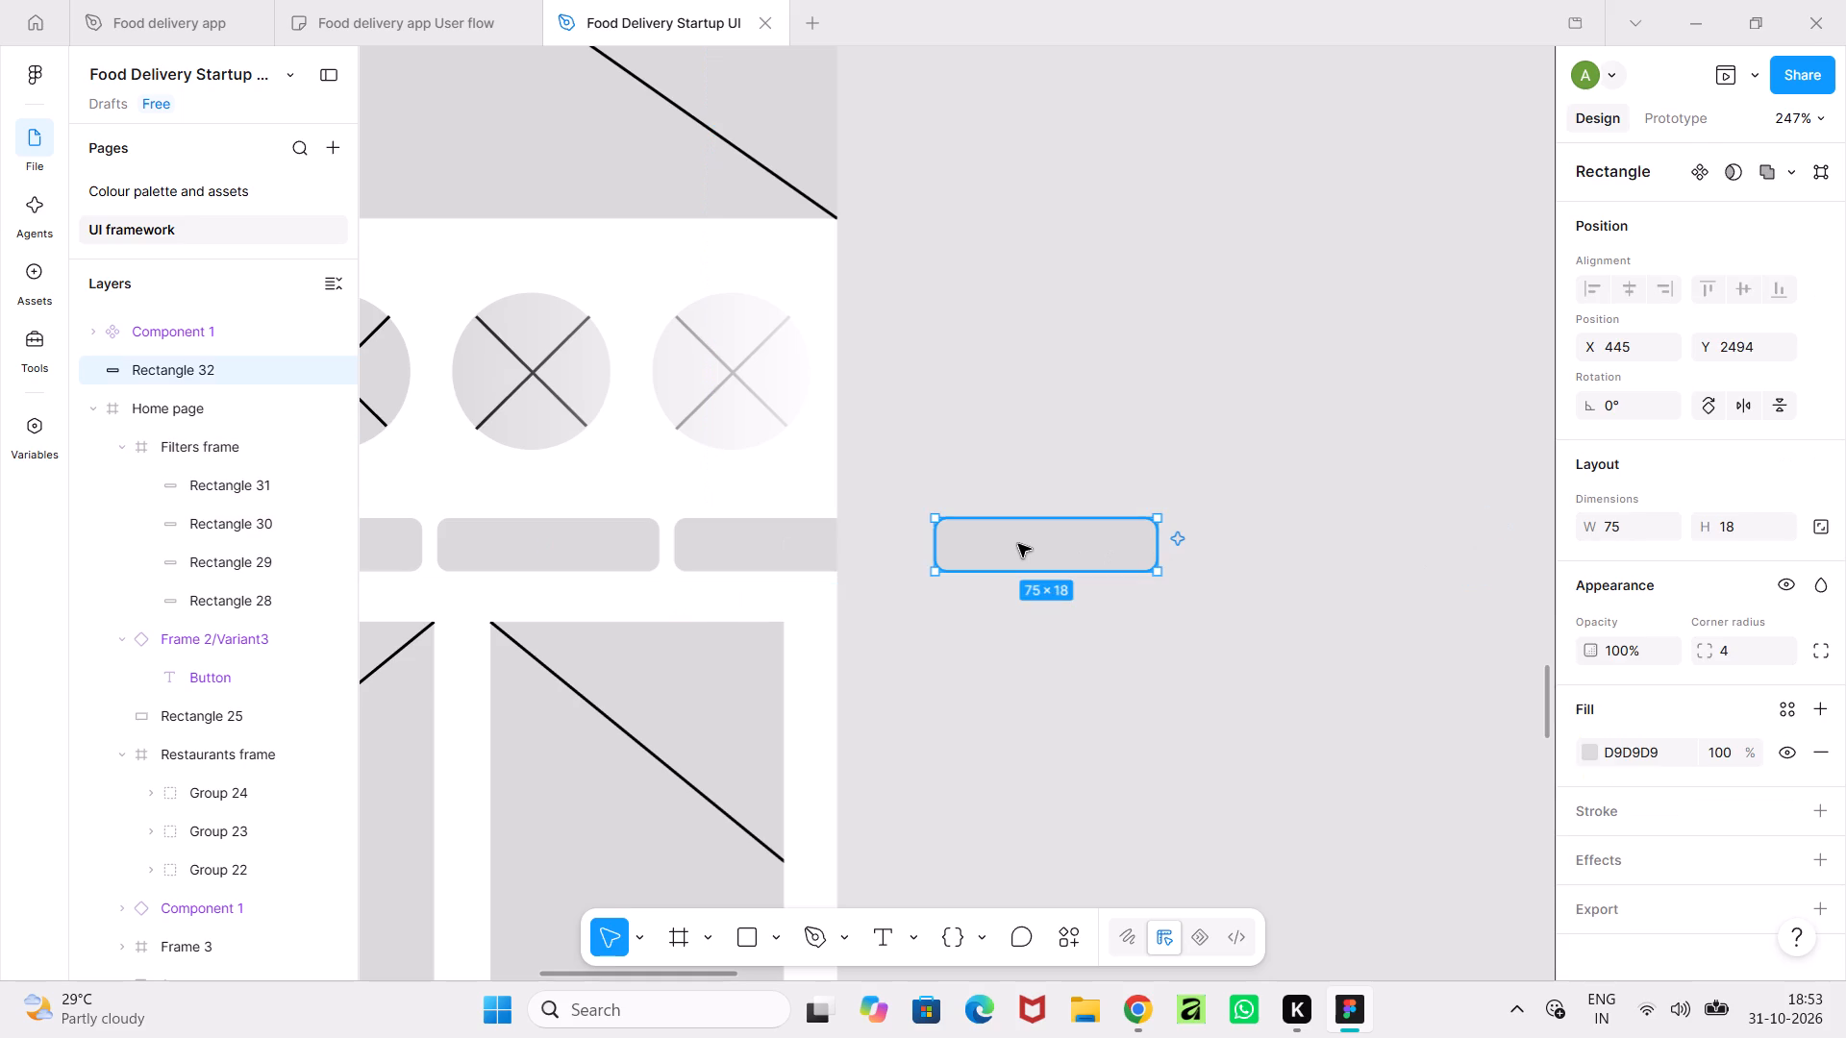
left_click_drag(1018, 544, 844, 546)
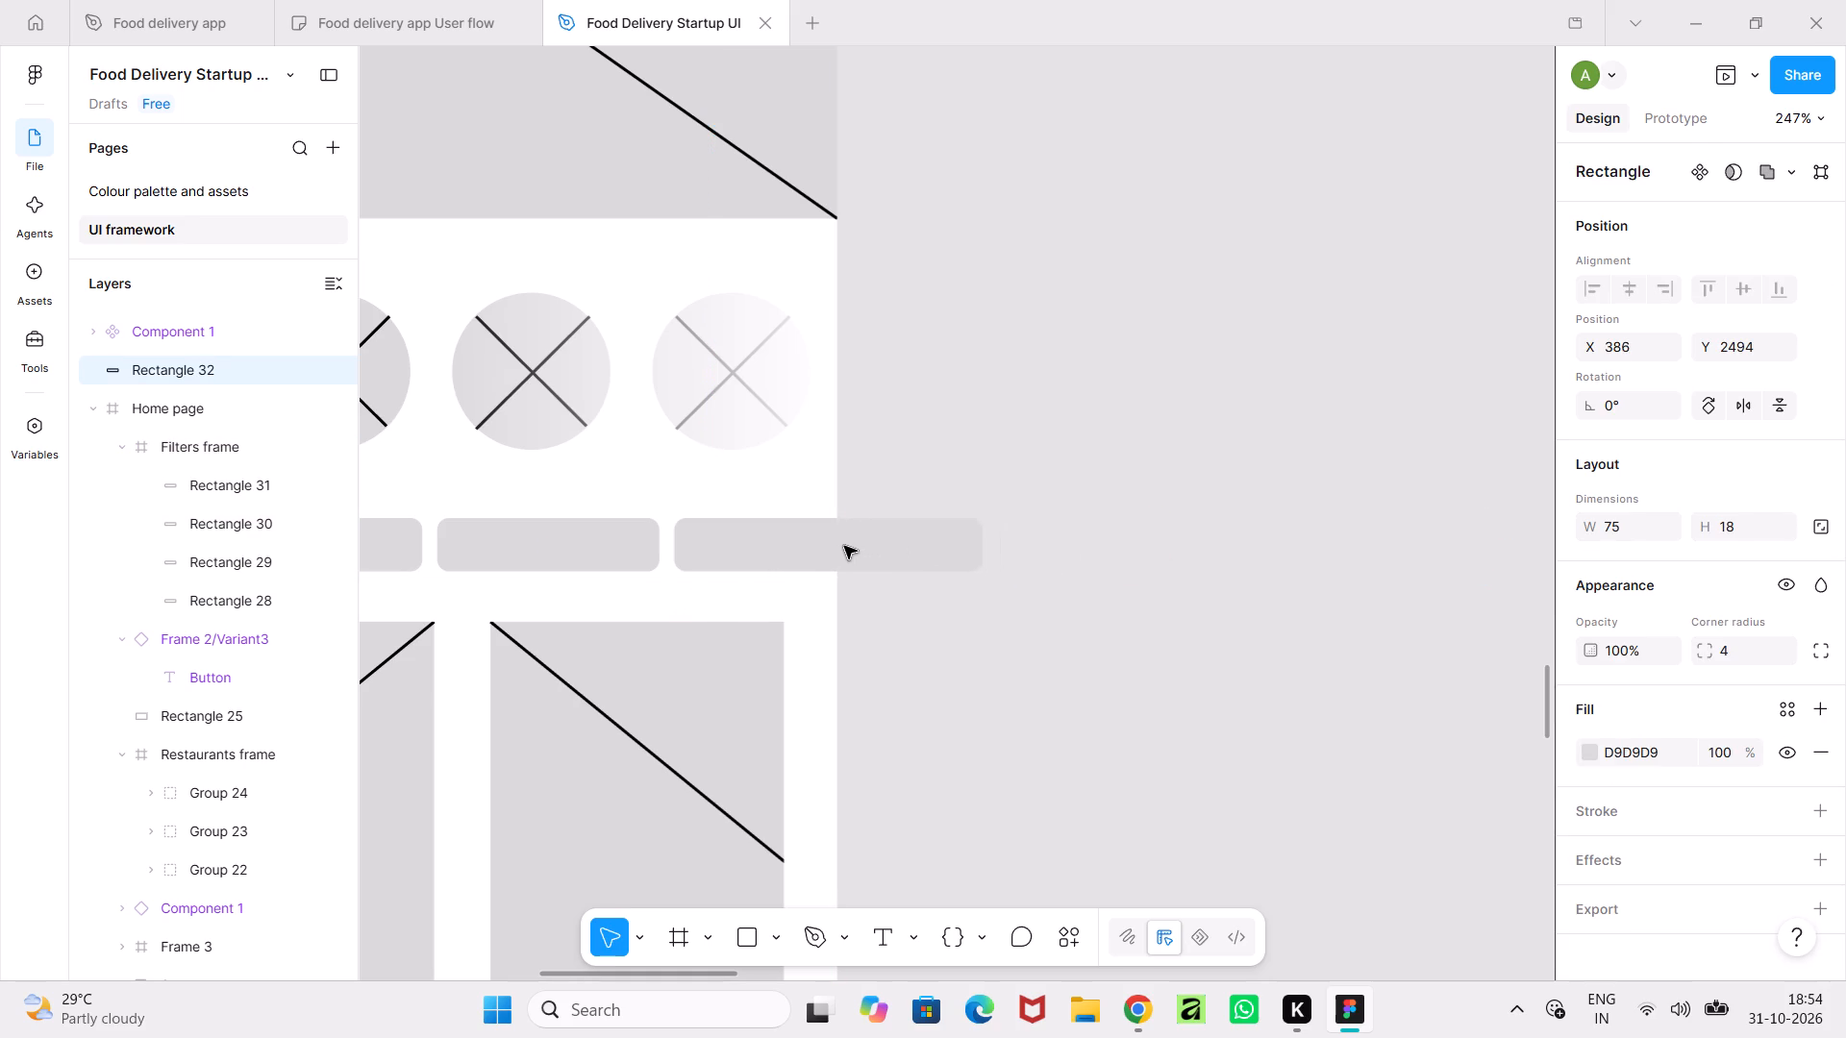
left_click_drag(844, 546, 853, 549)
left_click_drag(853, 549, 1227, 535)
left_click_drag(1227, 535, 911, 543, "shift")
left_click_drag(911, 543, 1114, 549, "shift")
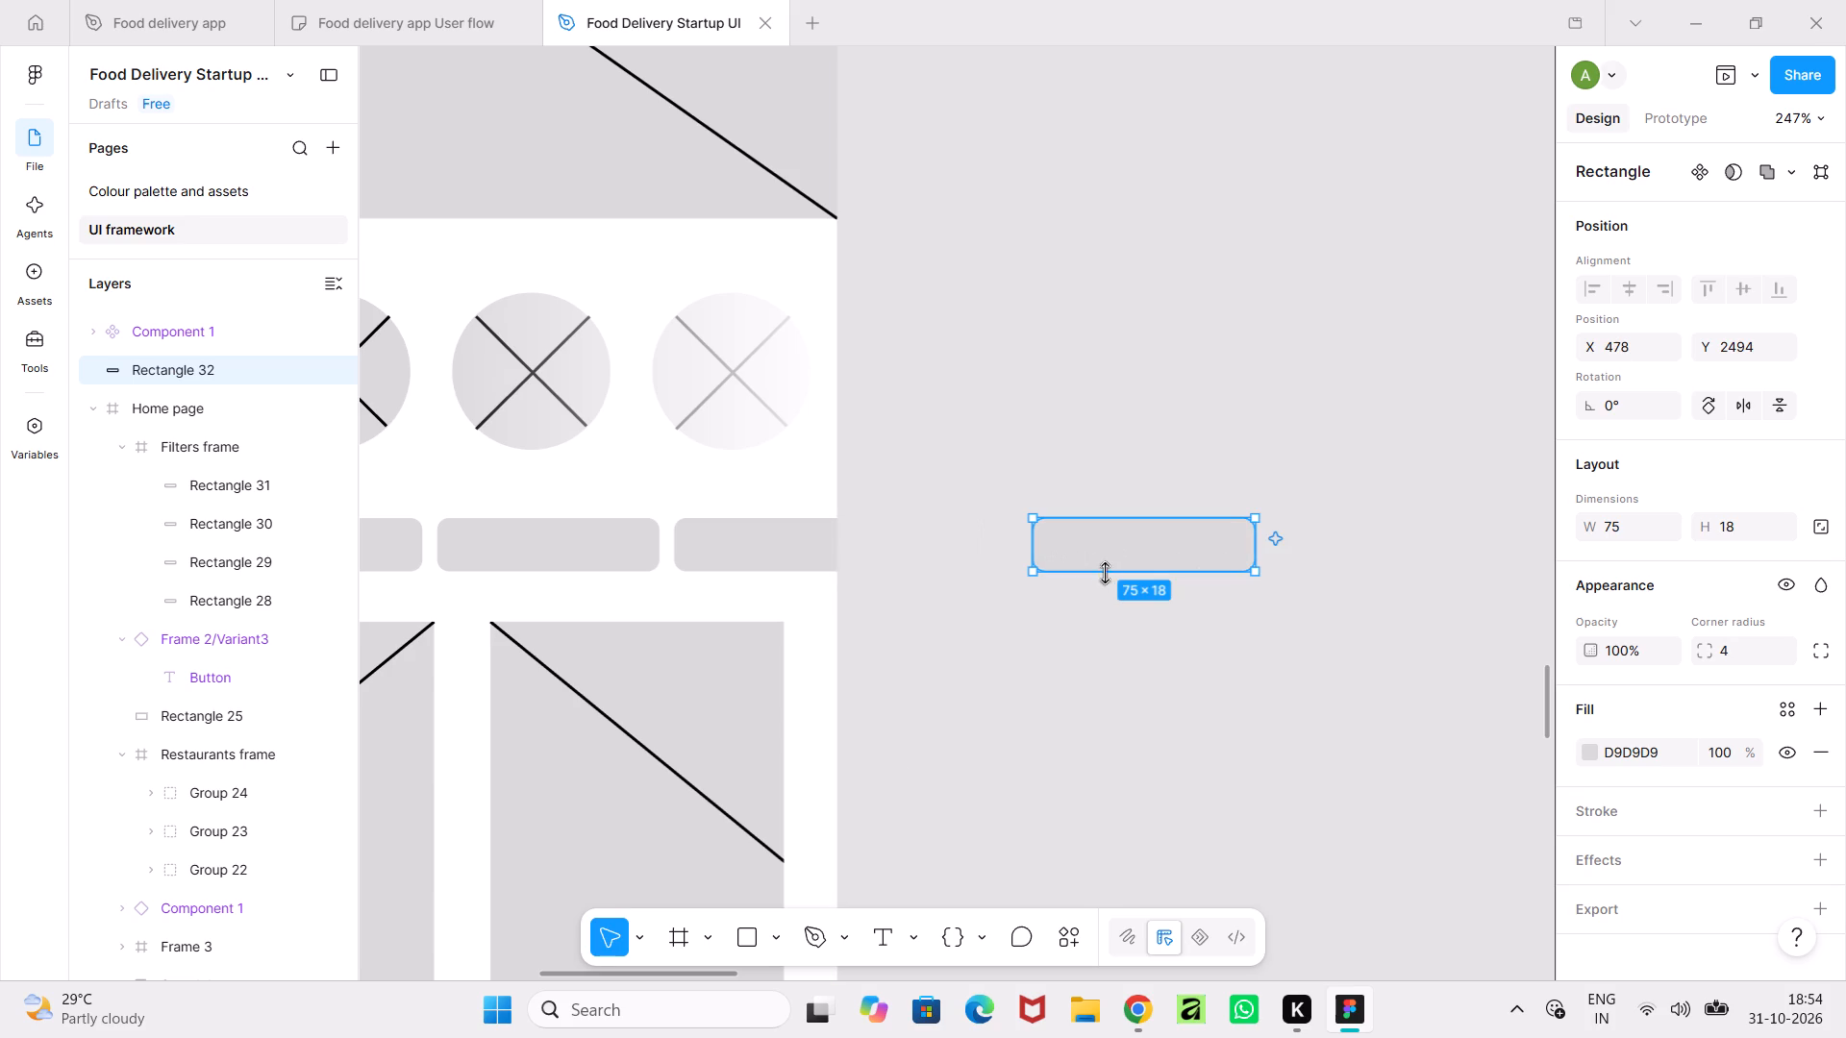
key("Delete")
Narrow the Filters frame to 284 × 25 so it ends in line with the restaurant cards' edge.
left_click(238, 403)
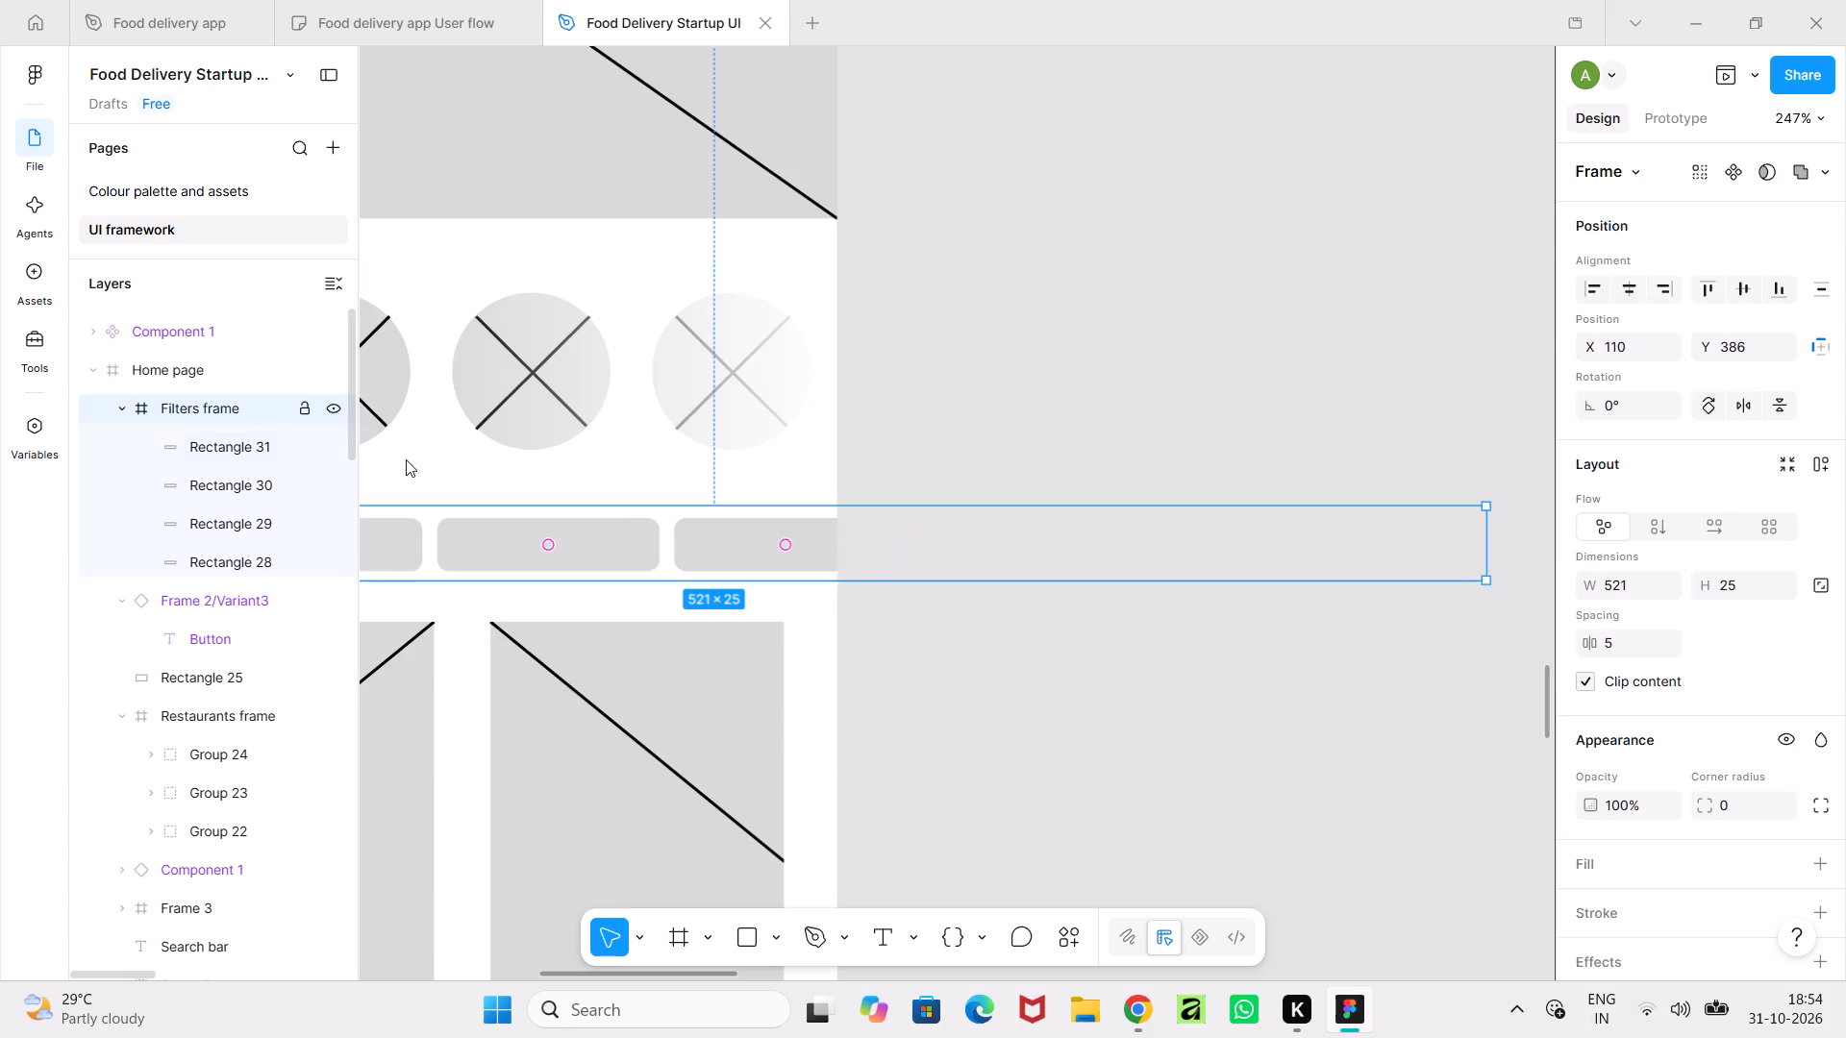
left_click_drag(1483, 540, 794, 602)
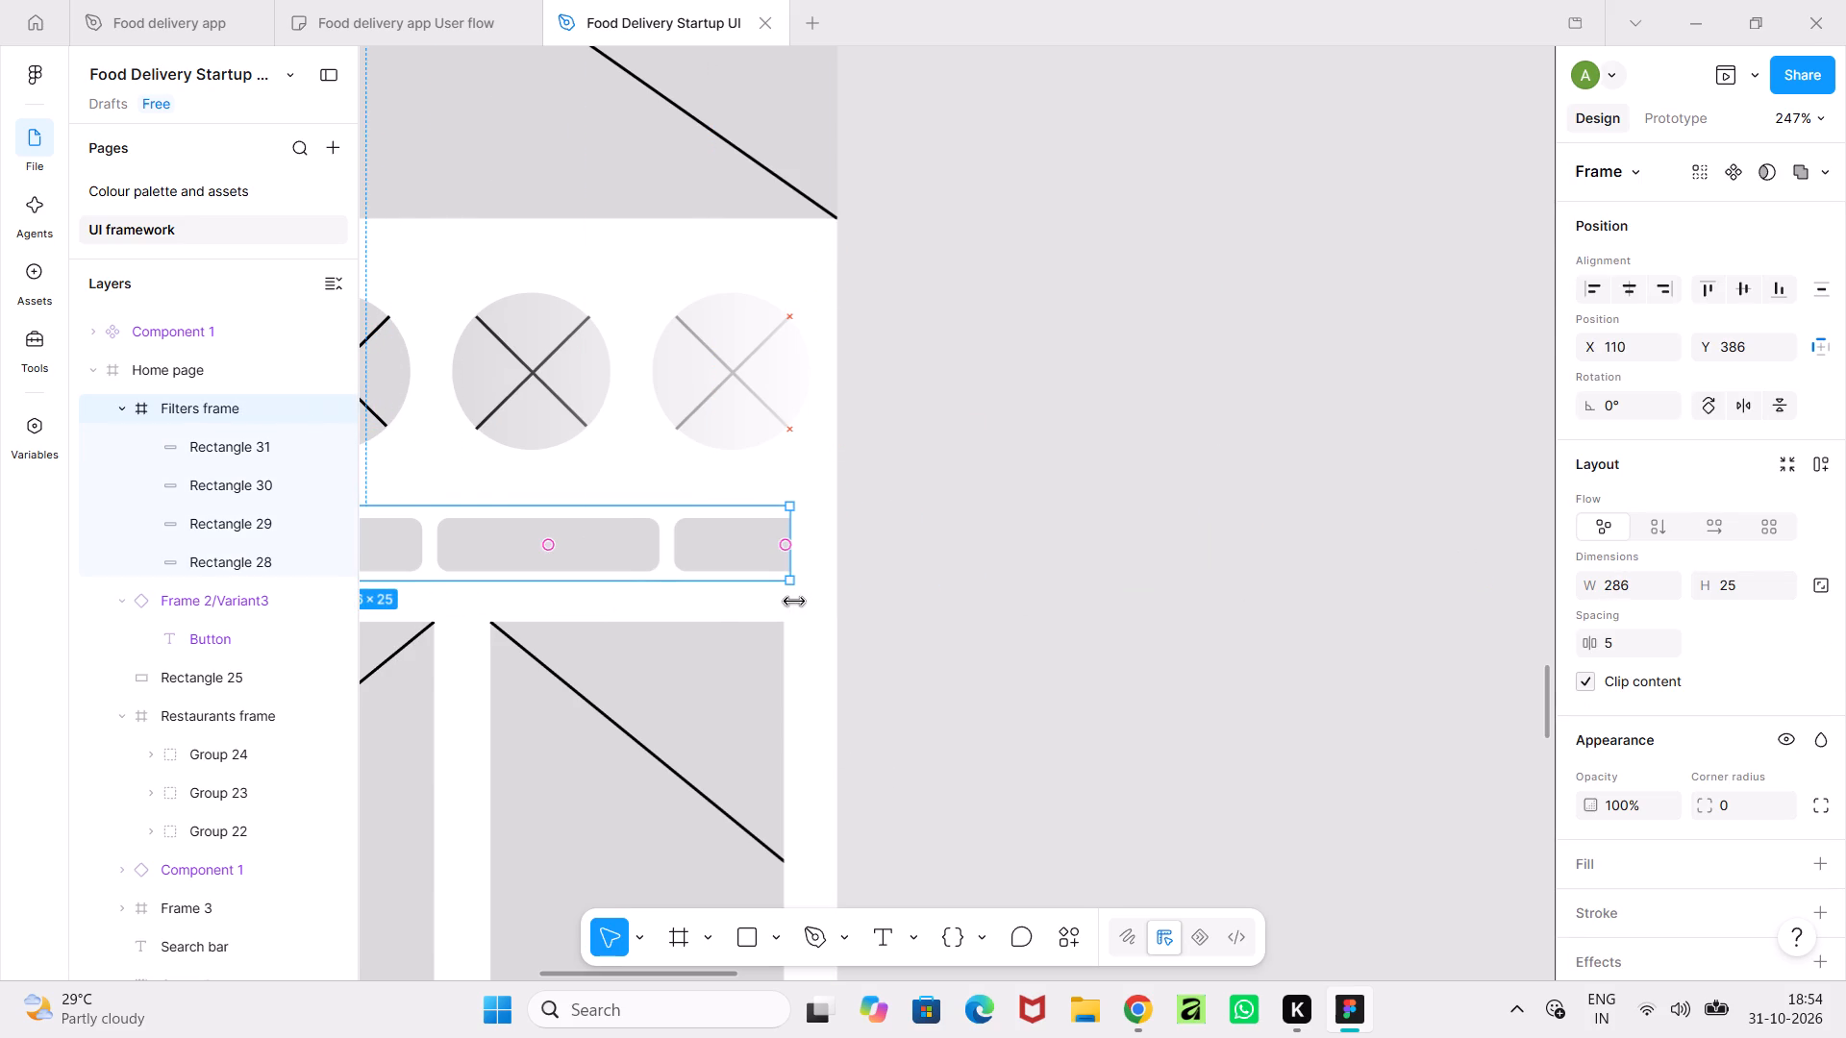
left_click_drag(794, 602, 788, 603)
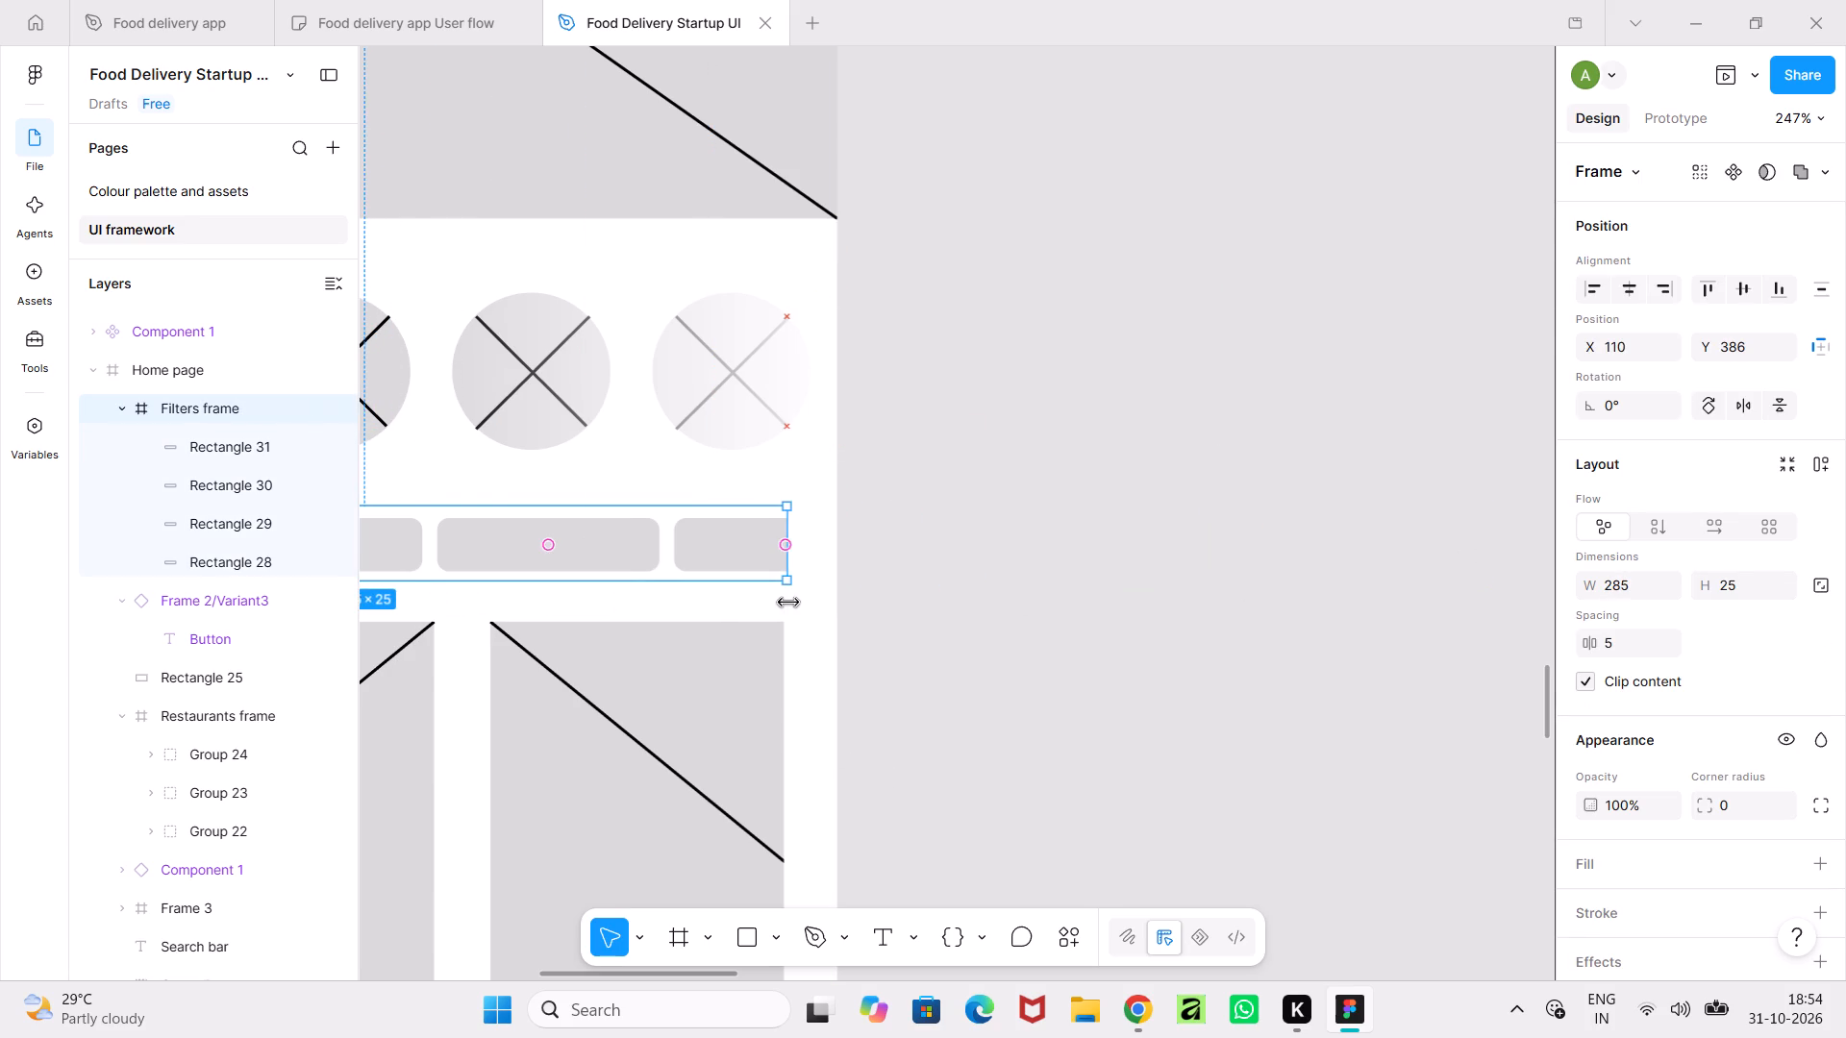
left_click_drag(788, 603, 782, 605)
left_click(1133, 607)
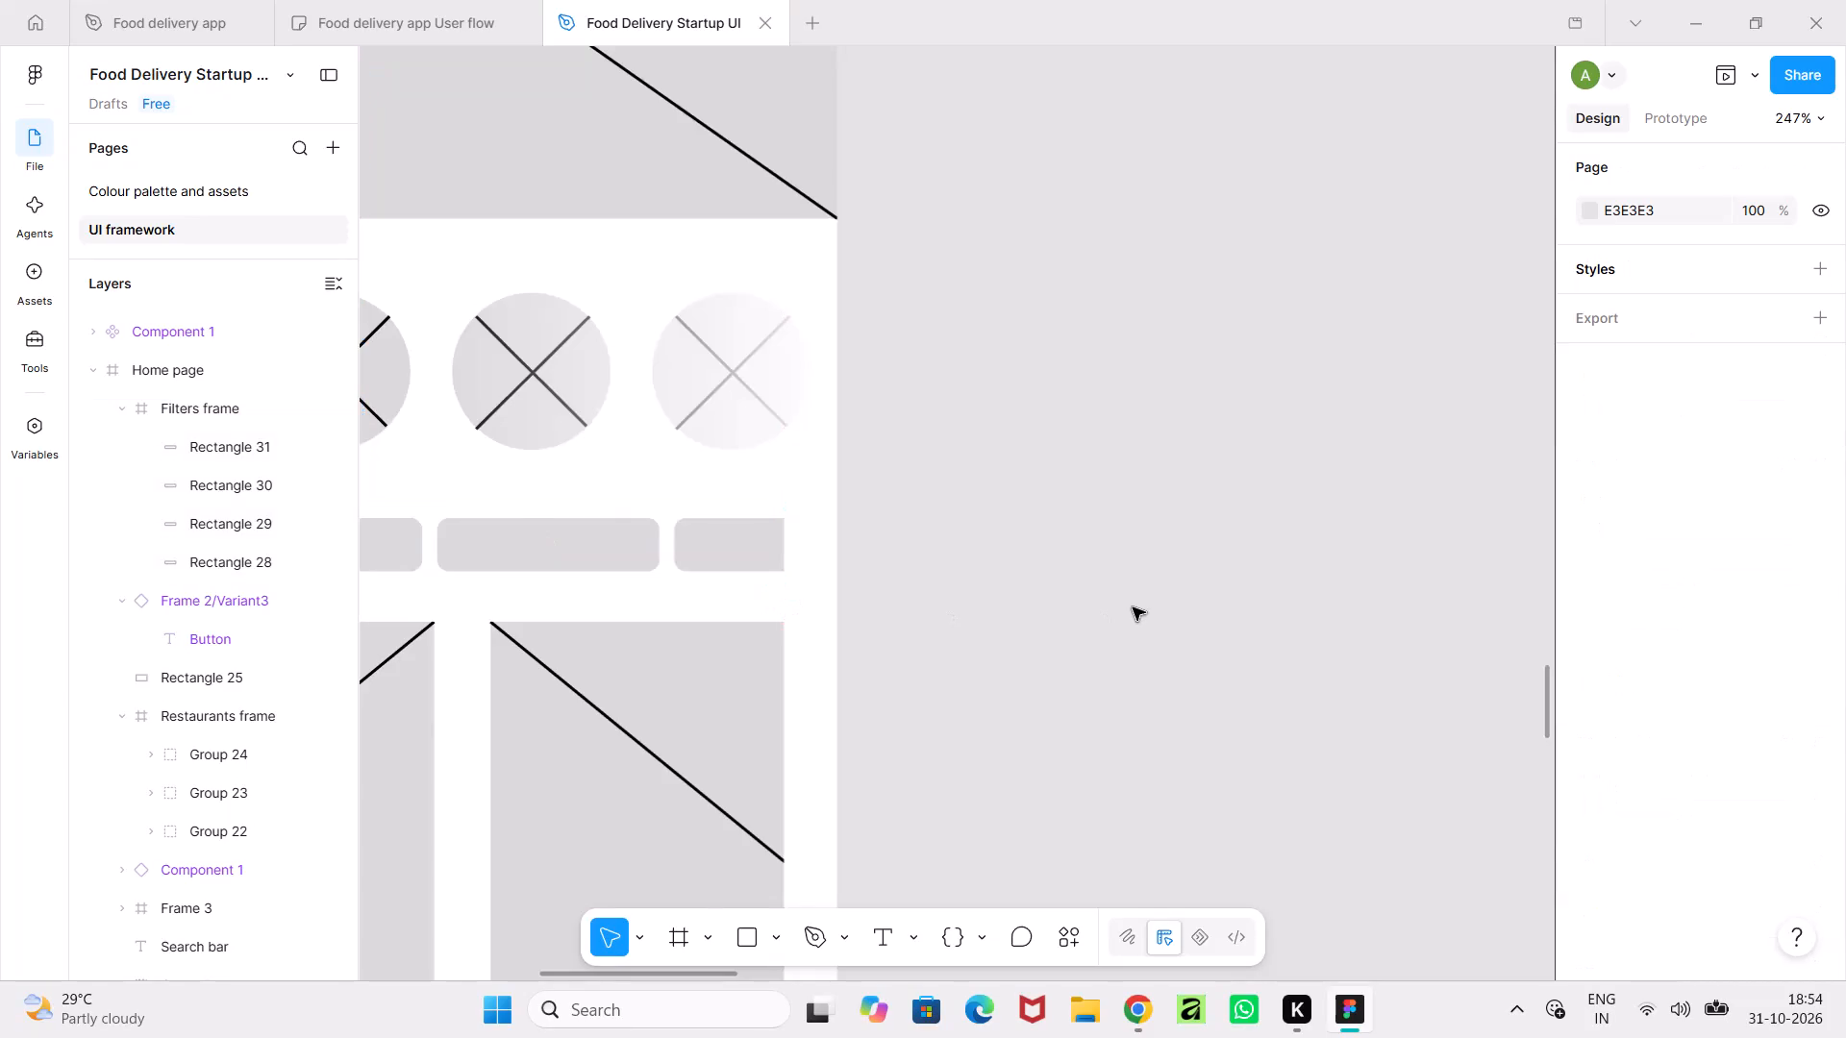
Shrink the gradient overlay, Rectangle 25, from its inner side to 78 × 80 at X 334, over the last category circle.
scroll(1133, 607, "down", 8, "ctrl")
left_click(942, 524)
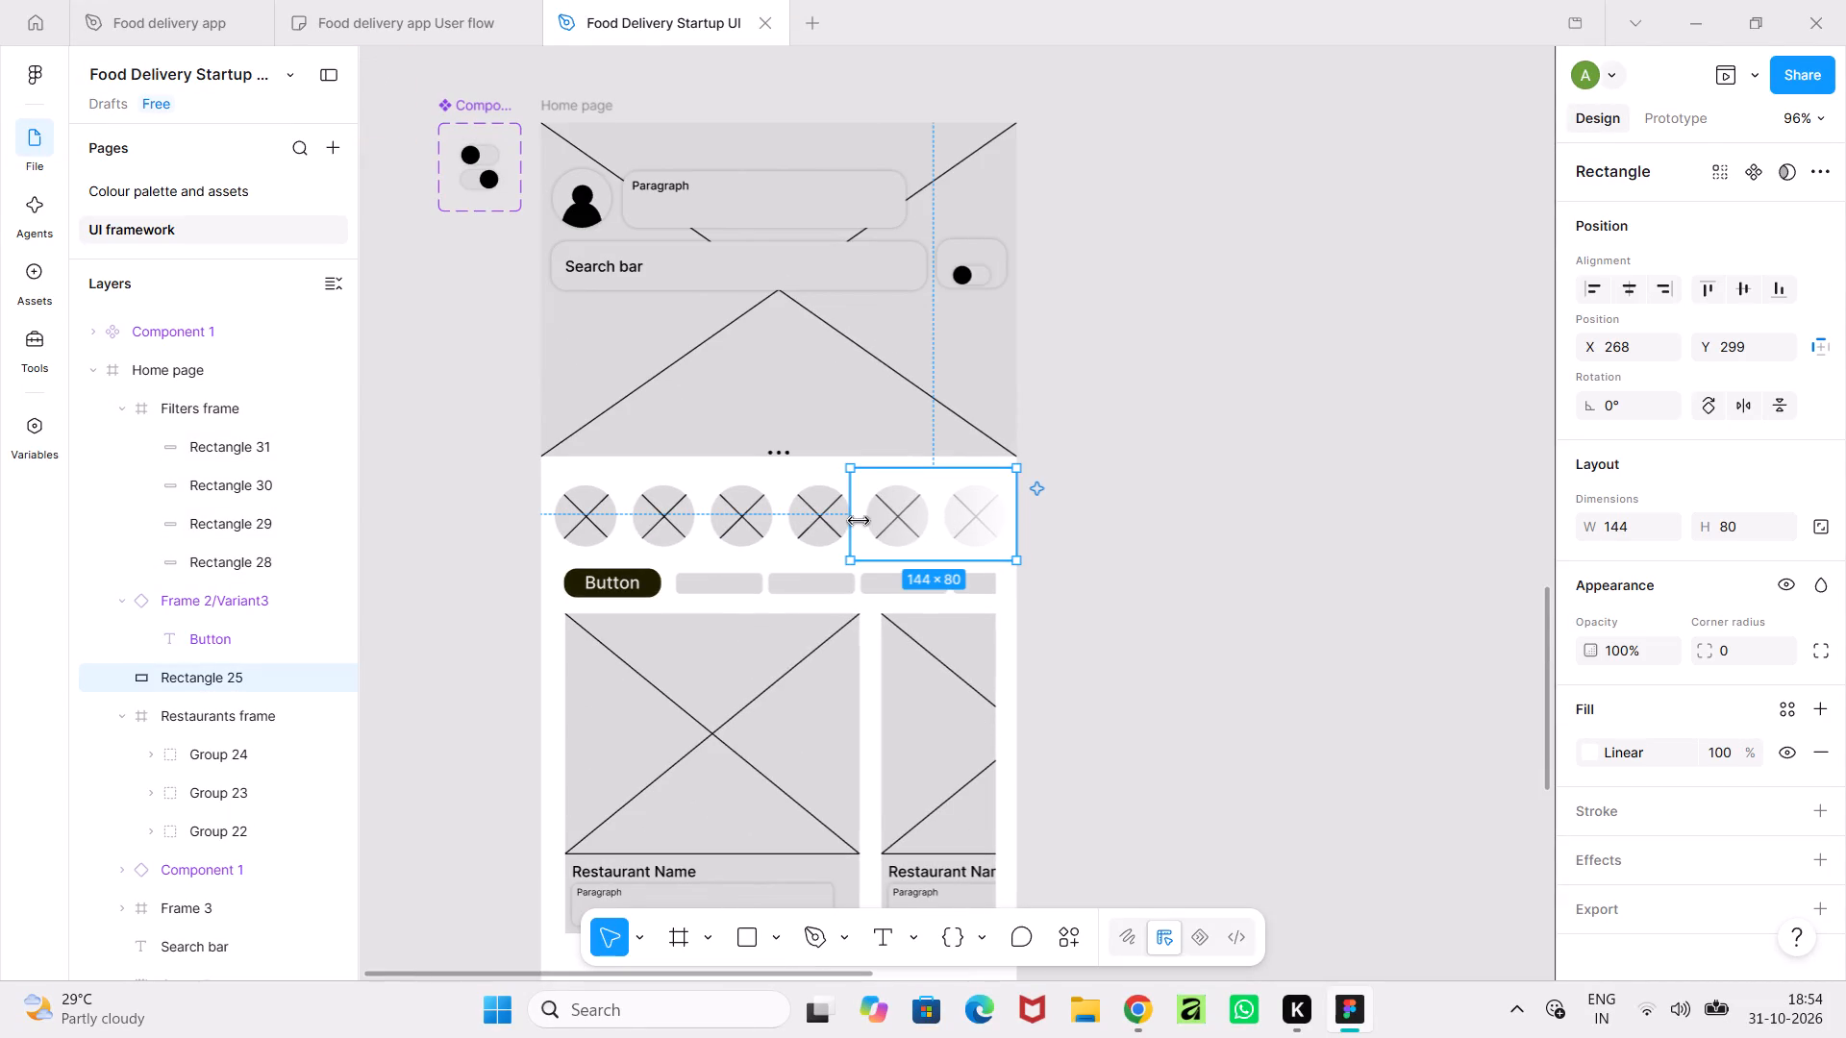
left_click_drag(859, 520, 935, 535)
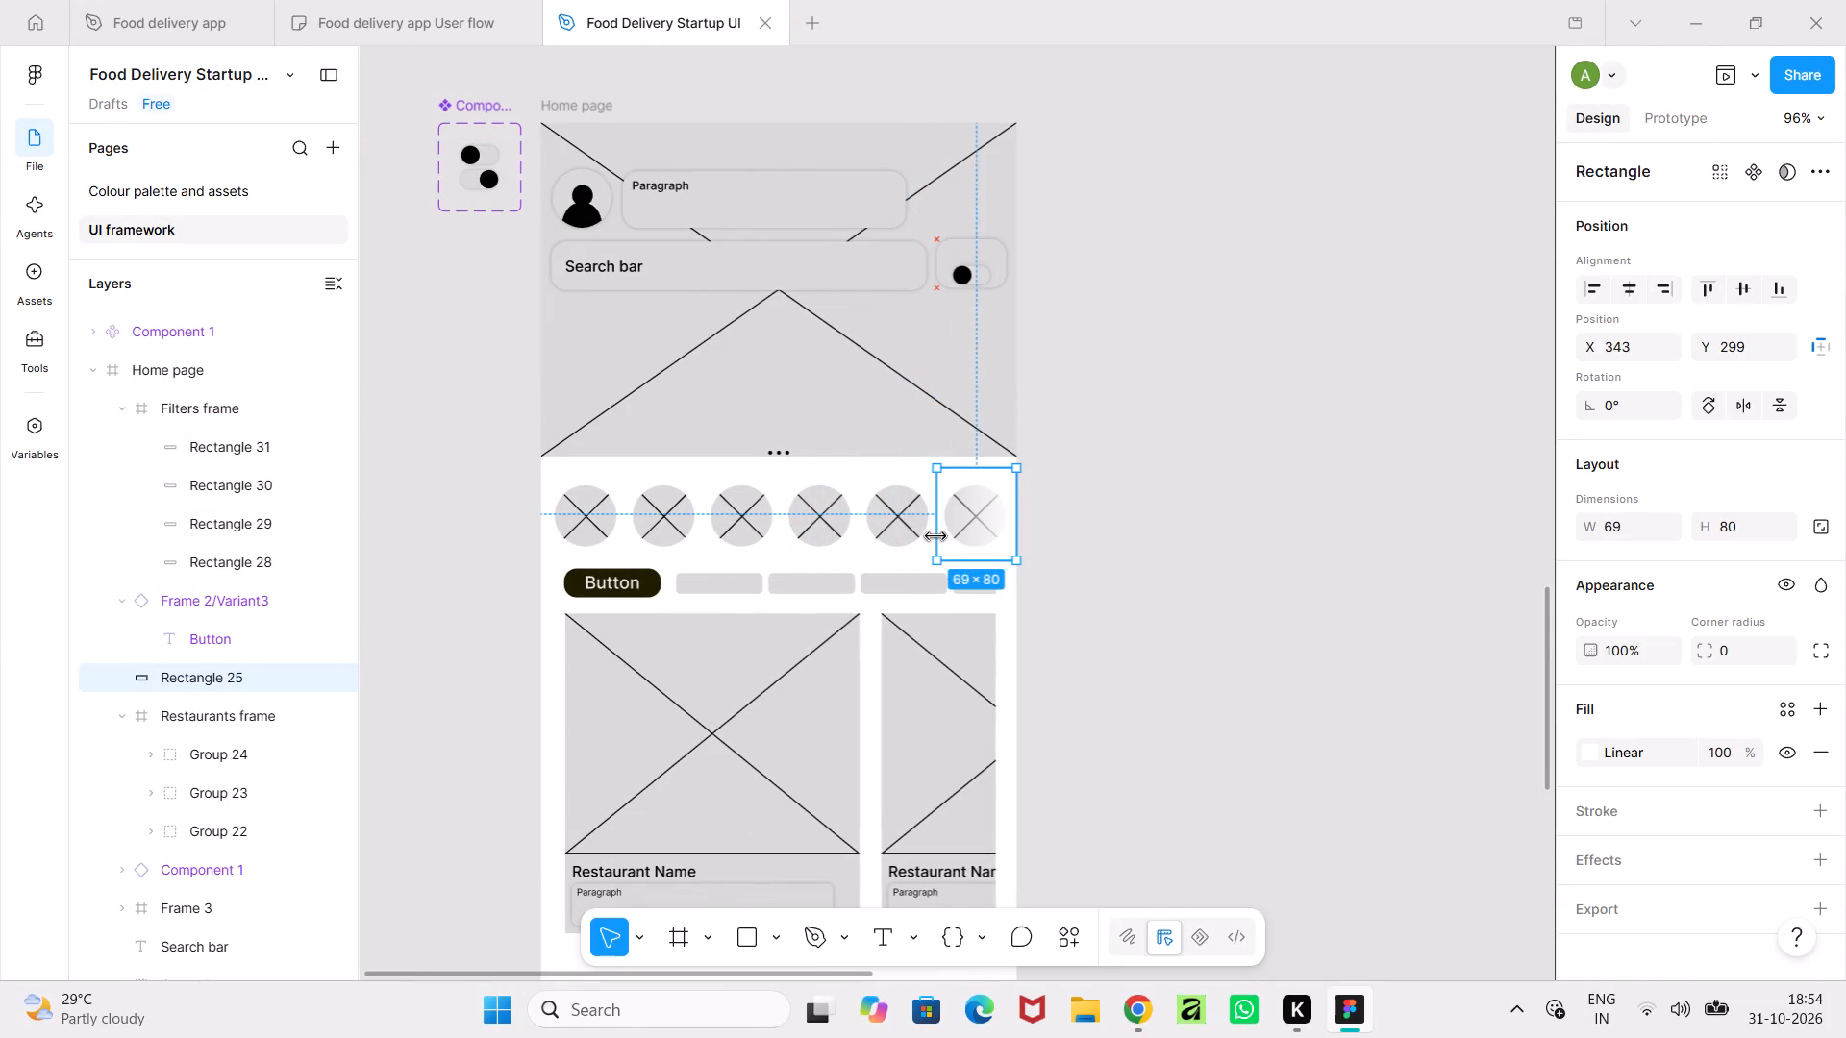
left_click_drag(935, 535, 925, 536)
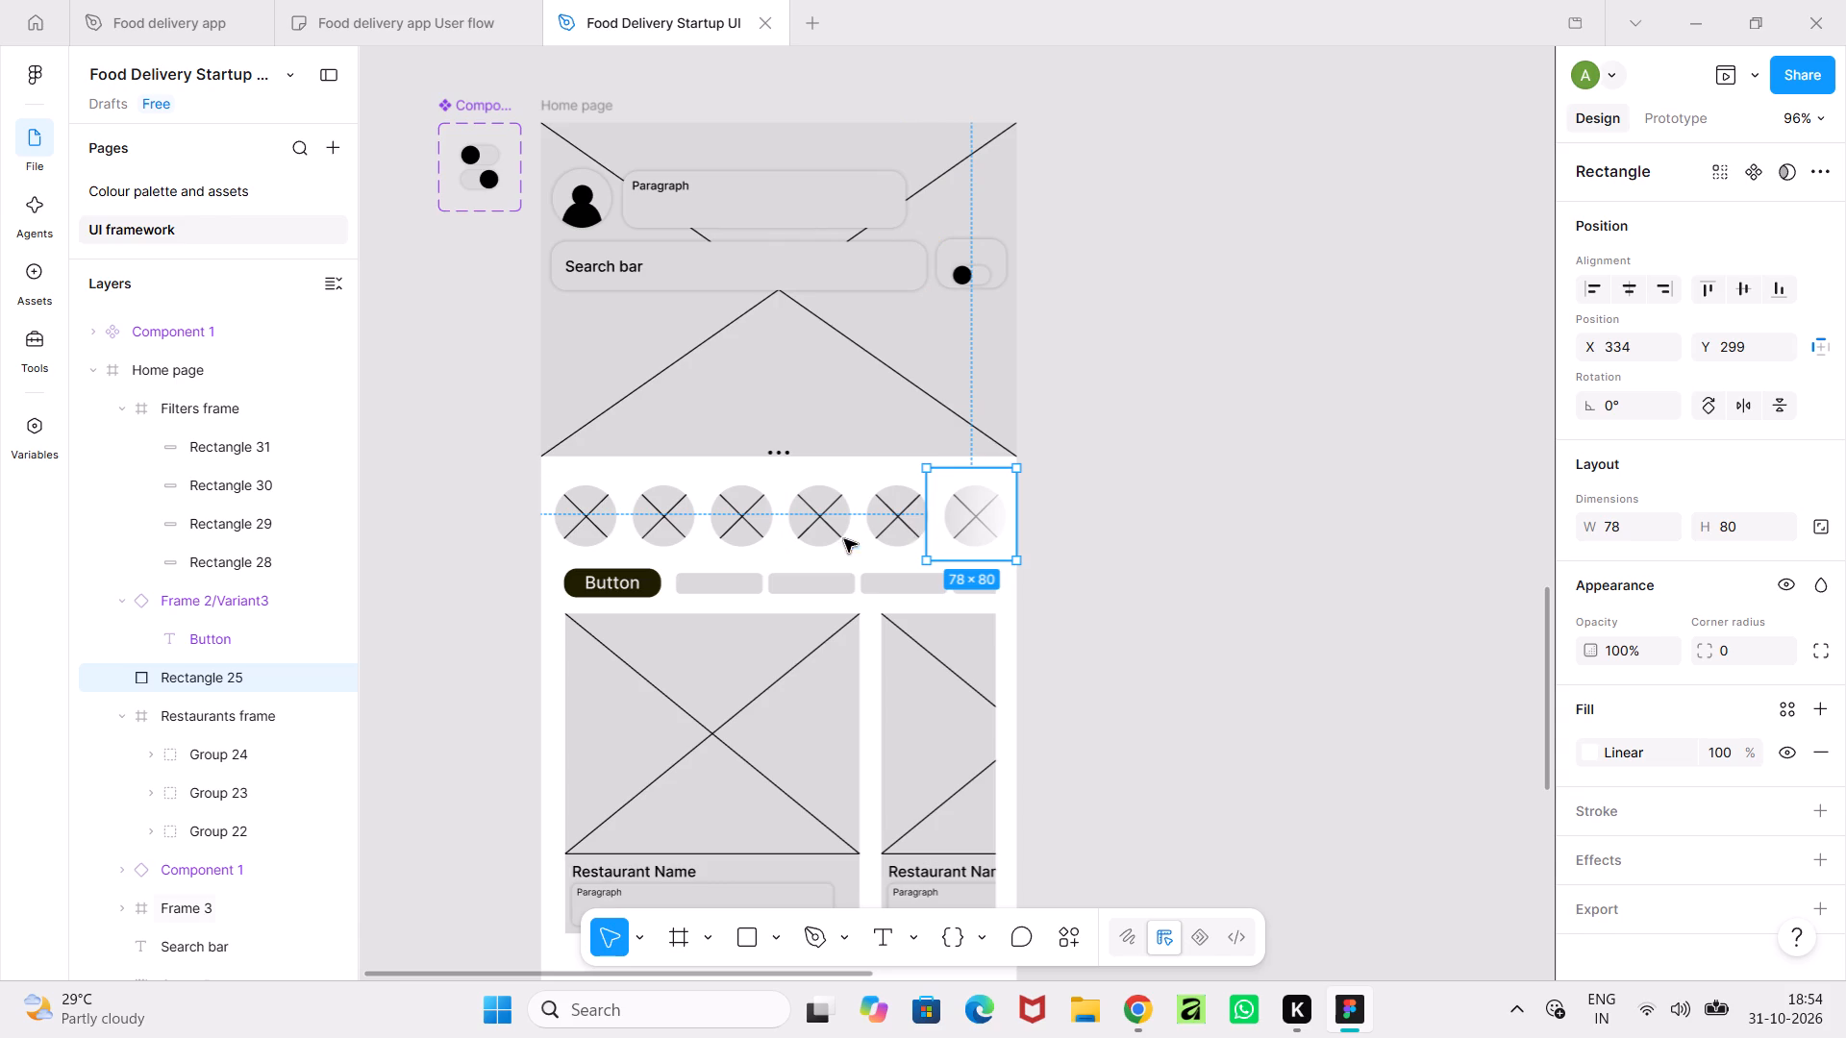
Resize Frame 3, the row of category circles, to 383 × 53 by bringing its outer edge inward.
left_click(840, 539)
left_click_drag(1010, 526, 997, 526)
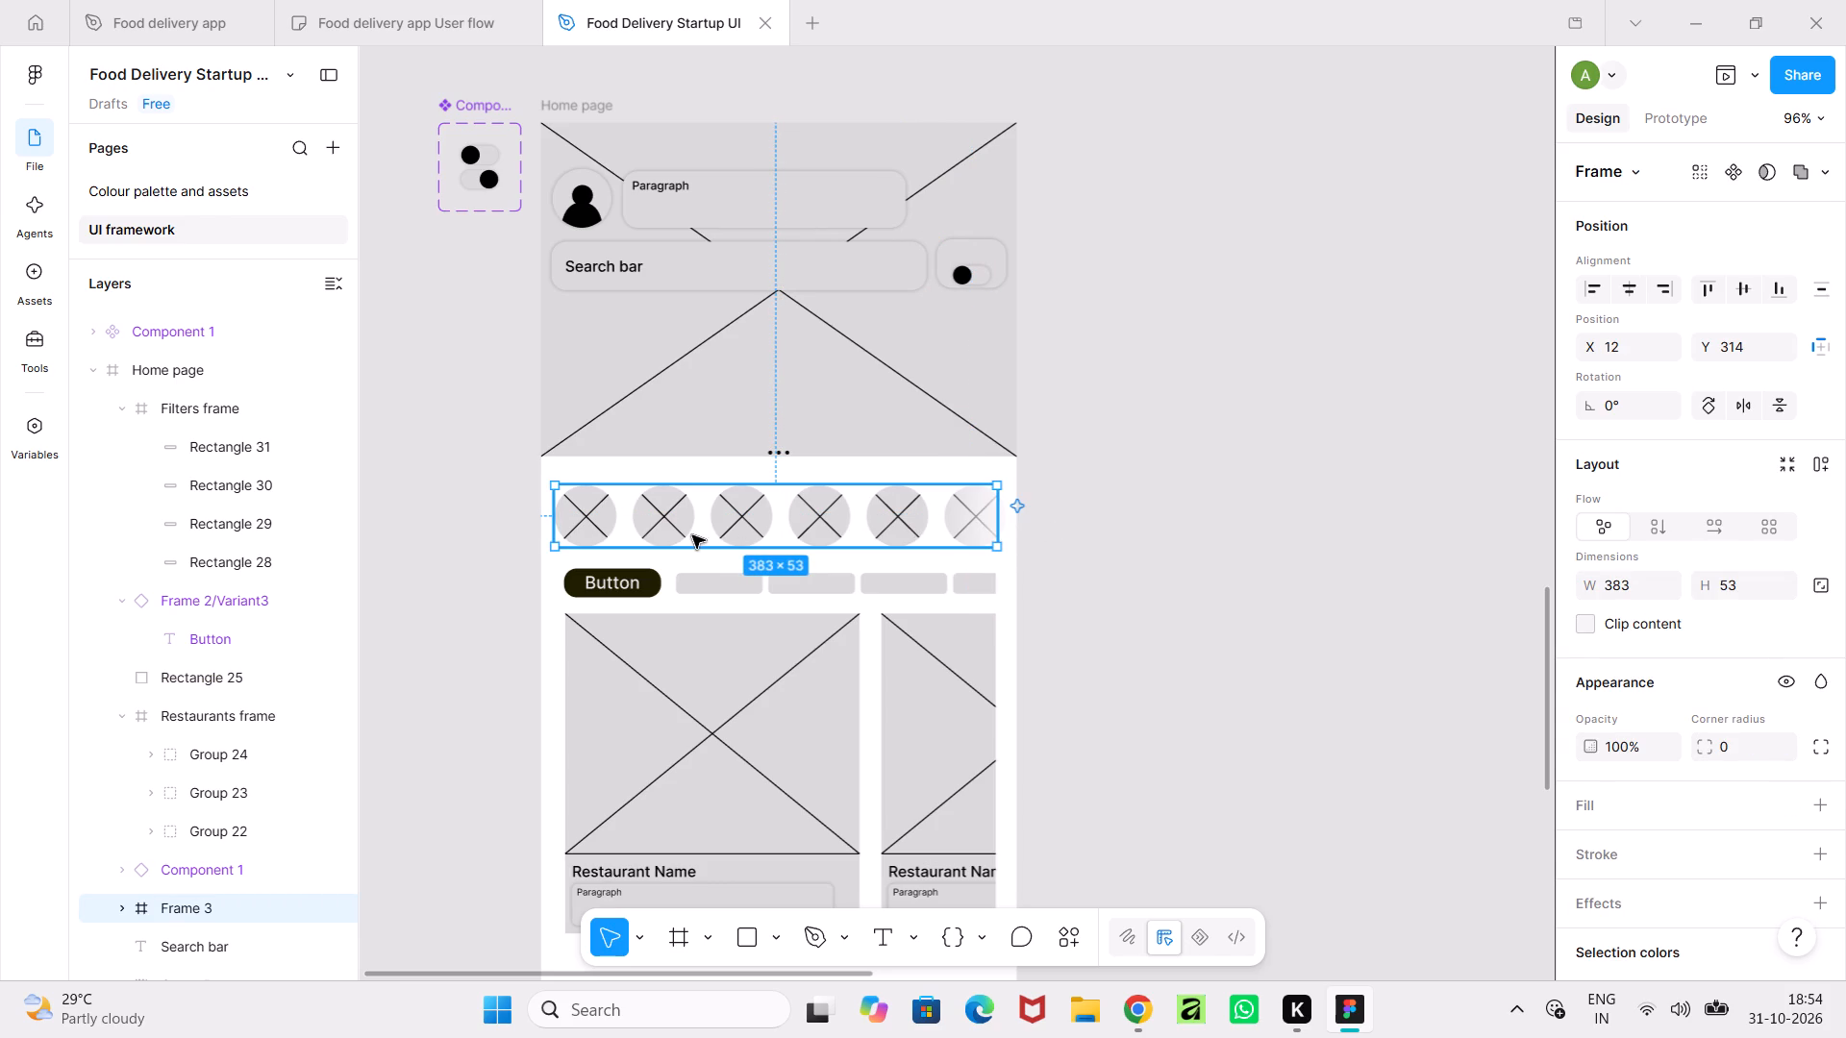
left_click(1246, 591)
Widen the gradient overlay slightly inward so its fade begins over the fifth category circle.
scroll(1067, 533, "up", 4, "ctrl")
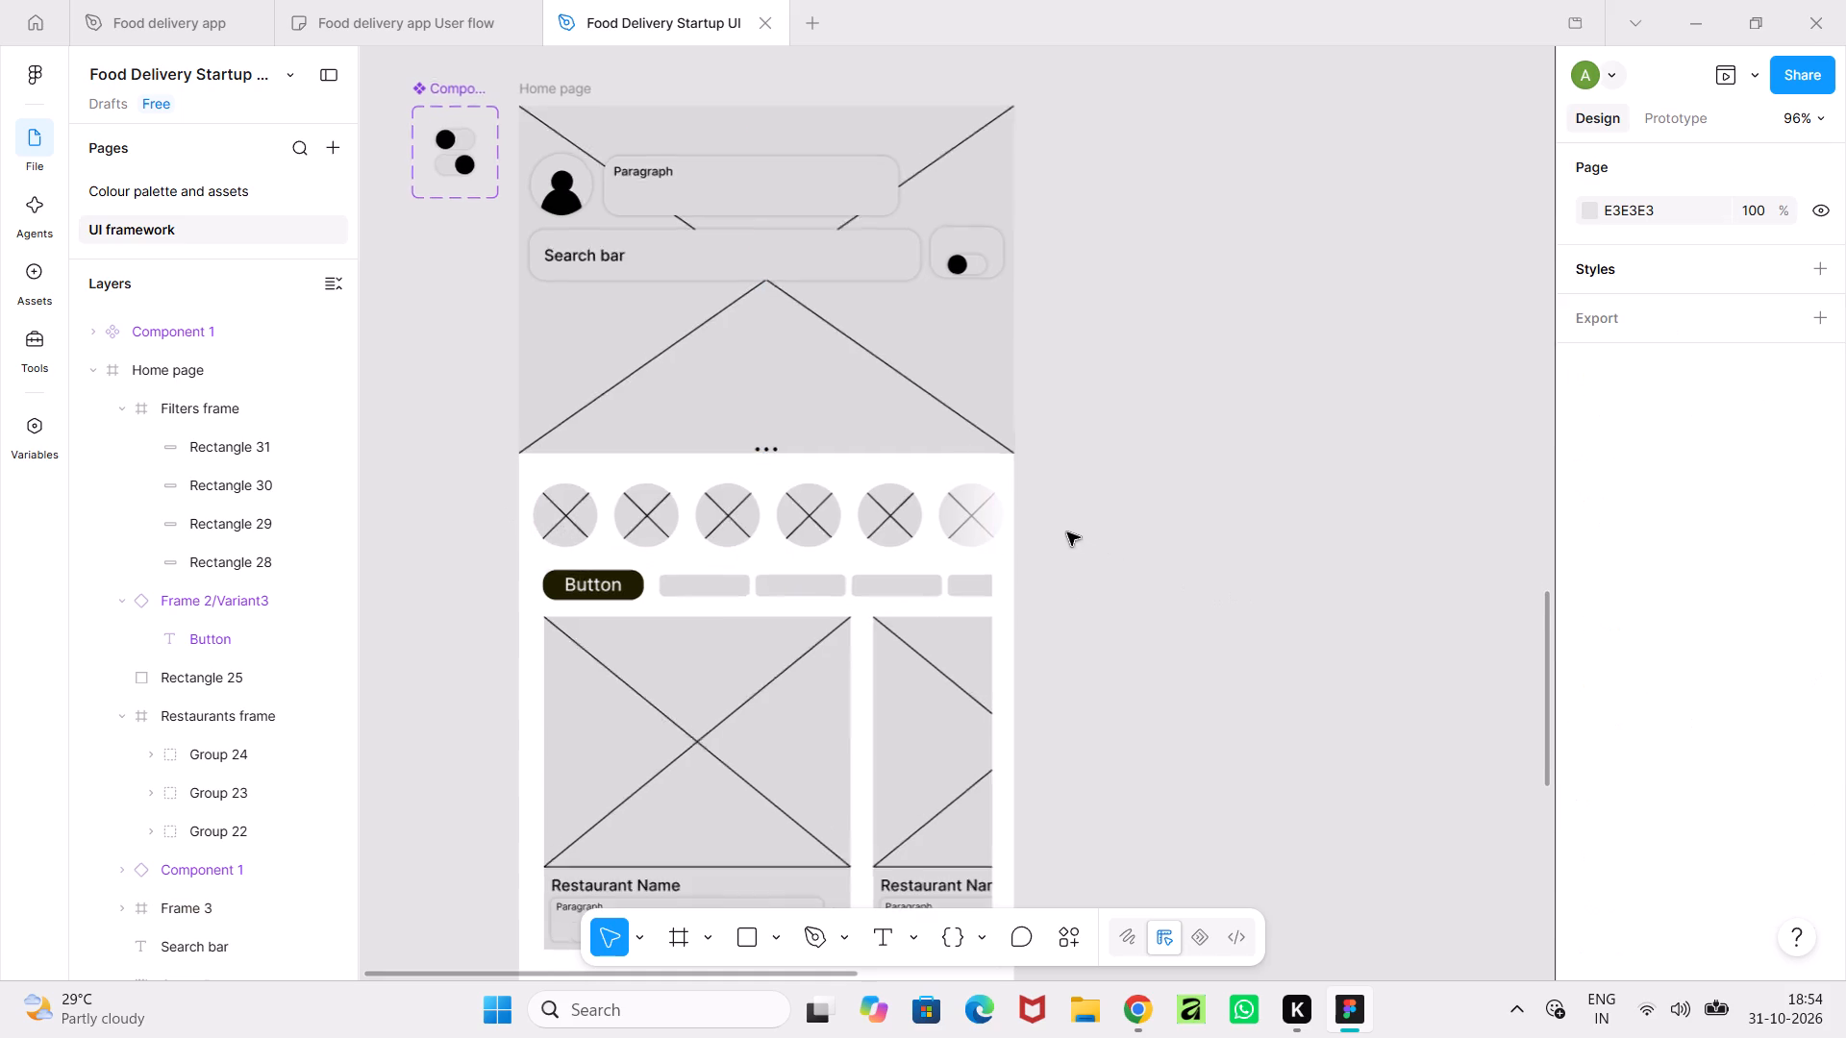
scroll(1067, 532, "up", 1, "ctrl")
left_click(966, 522)
left_click_drag(797, 520, 765, 524)
left_click(1326, 655)
Duplicate Rectangle 31, the last placeholder in the Filters frame, in place at X 247, Y 4.
scroll(1326, 655, "down", 12, "ctrl")
middle_click_drag(1326, 655, 1124, 555)
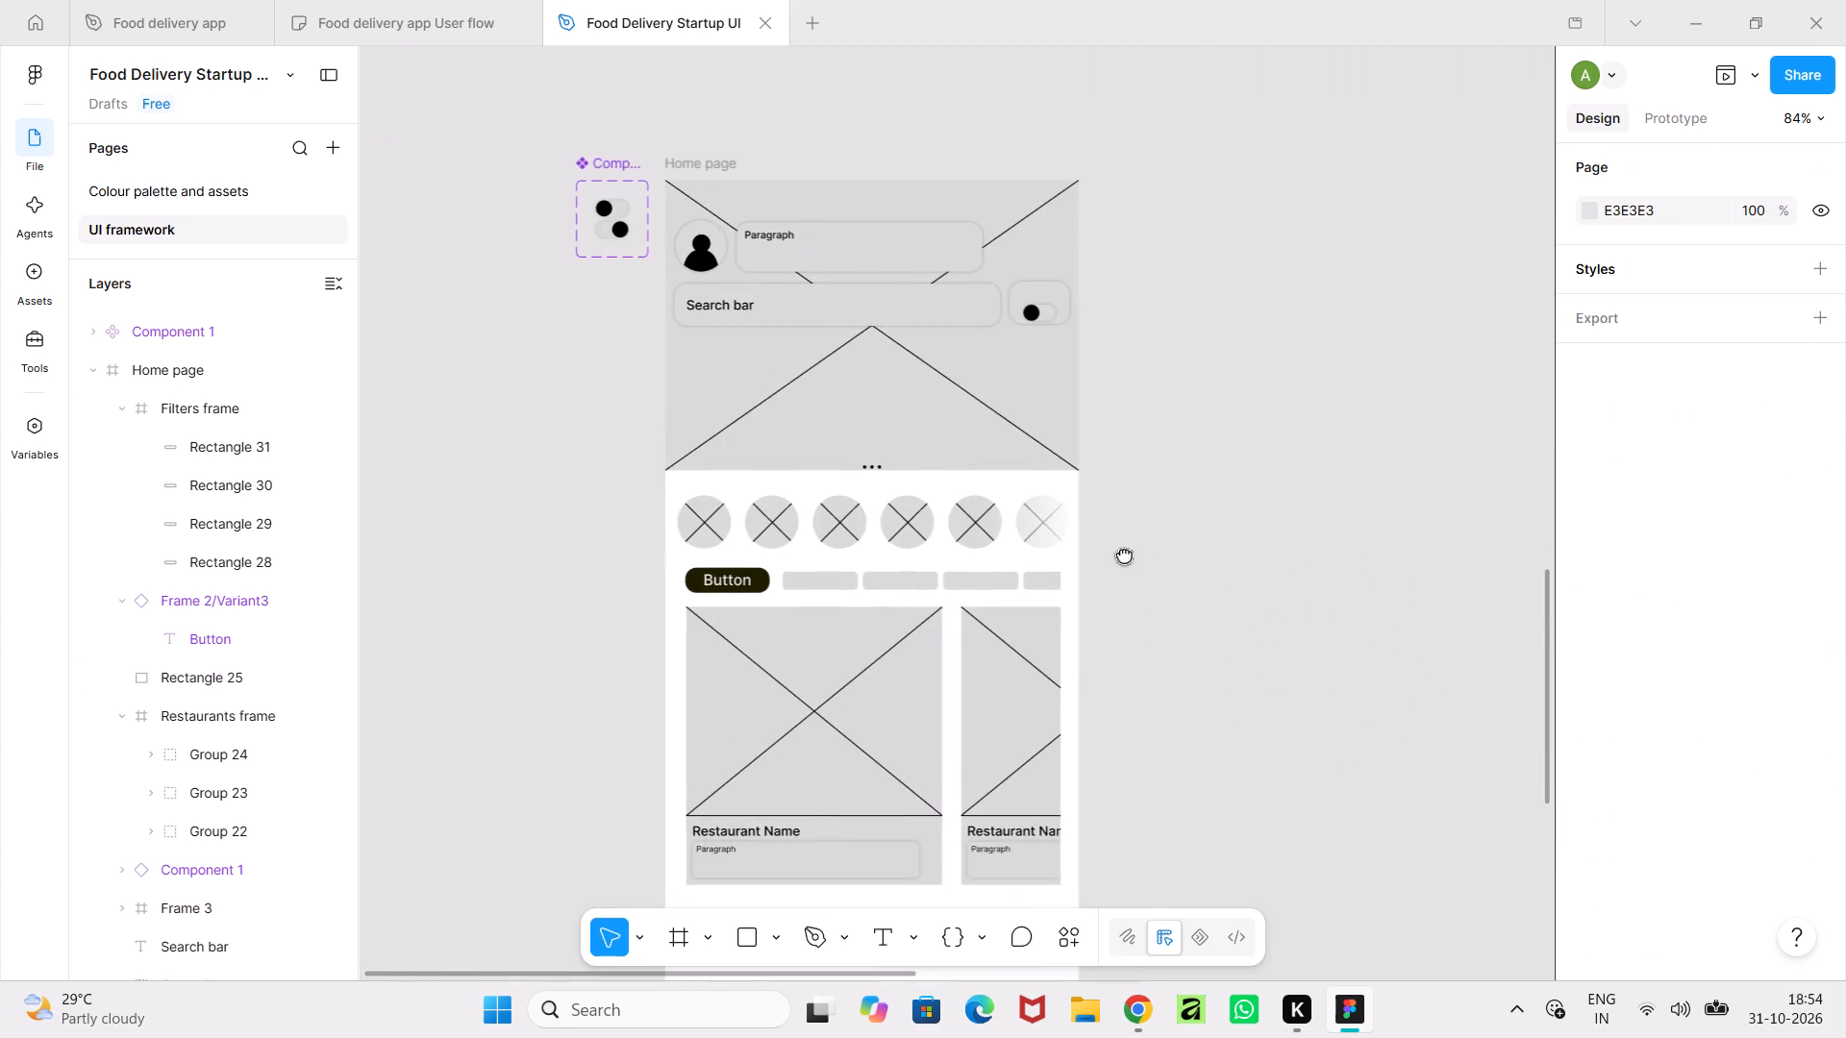
middle_click_drag(1124, 555, 1118, 553)
scroll(1117, 553, "up", 4, "ctrl")
left_click(787, 533)
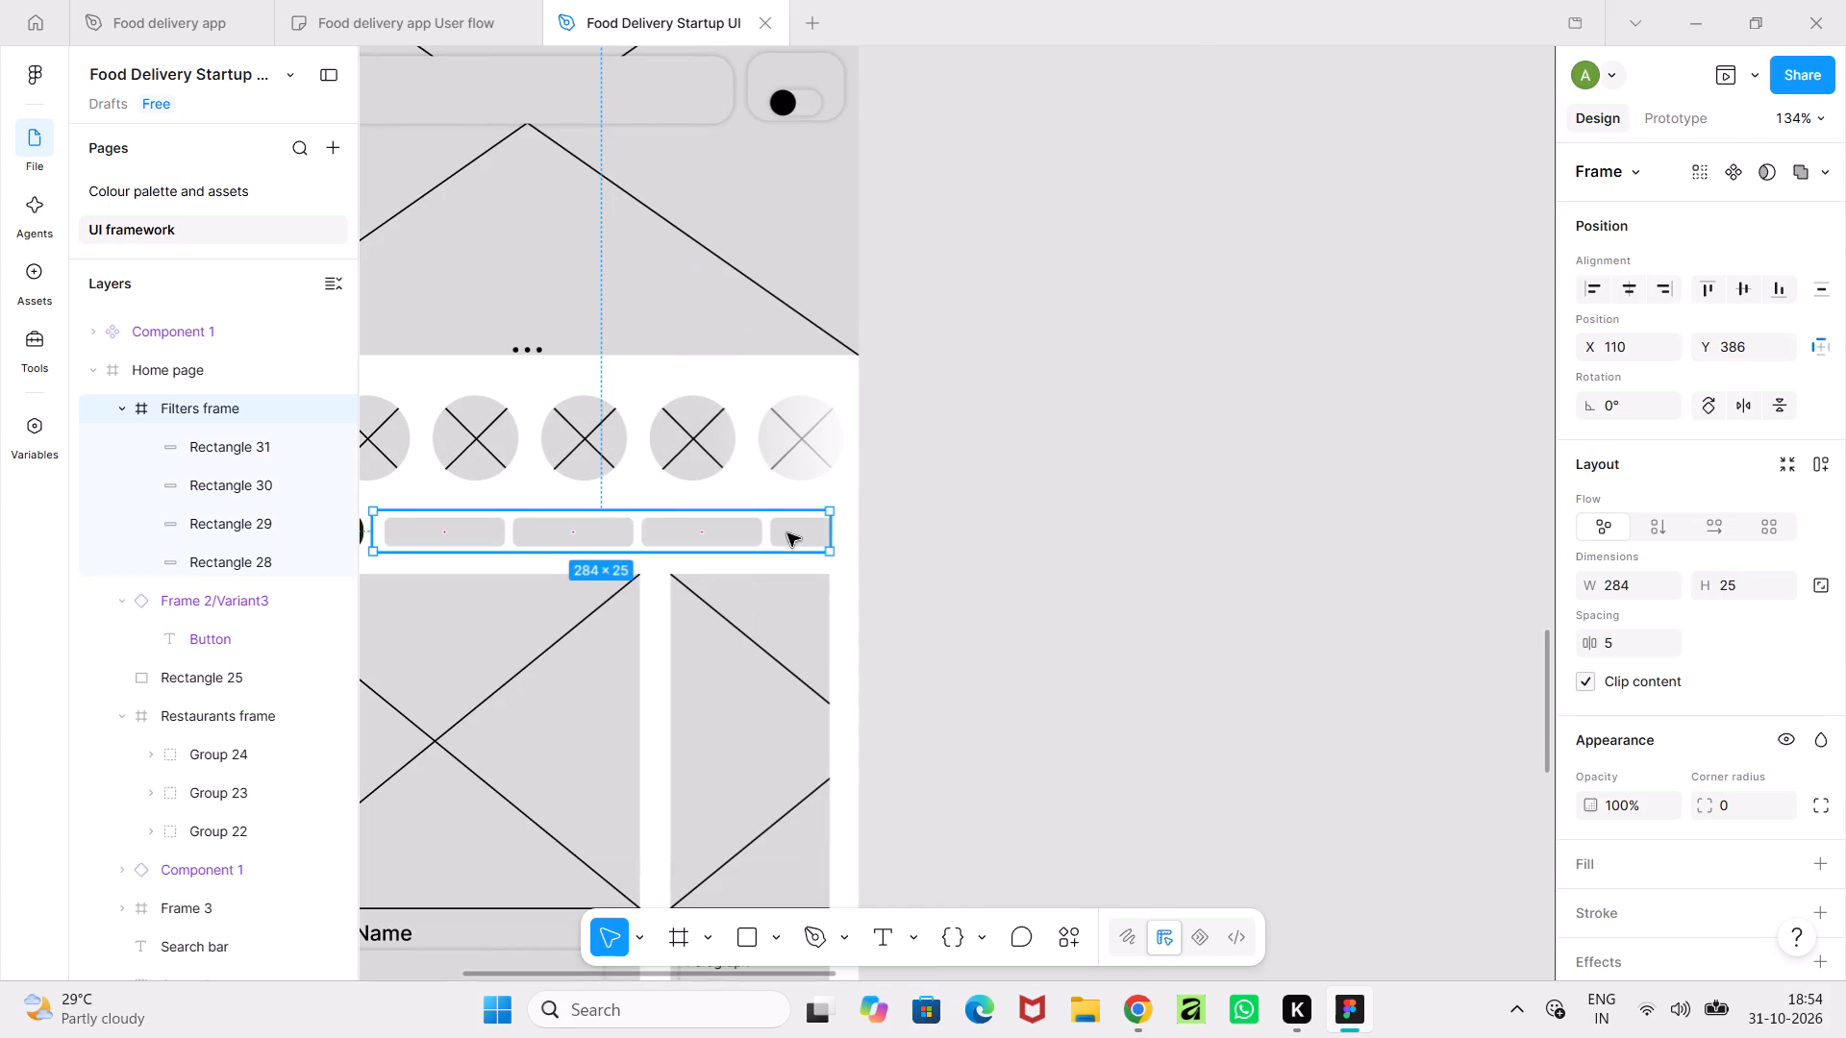
left_click(787, 533)
left_click(199, 434)
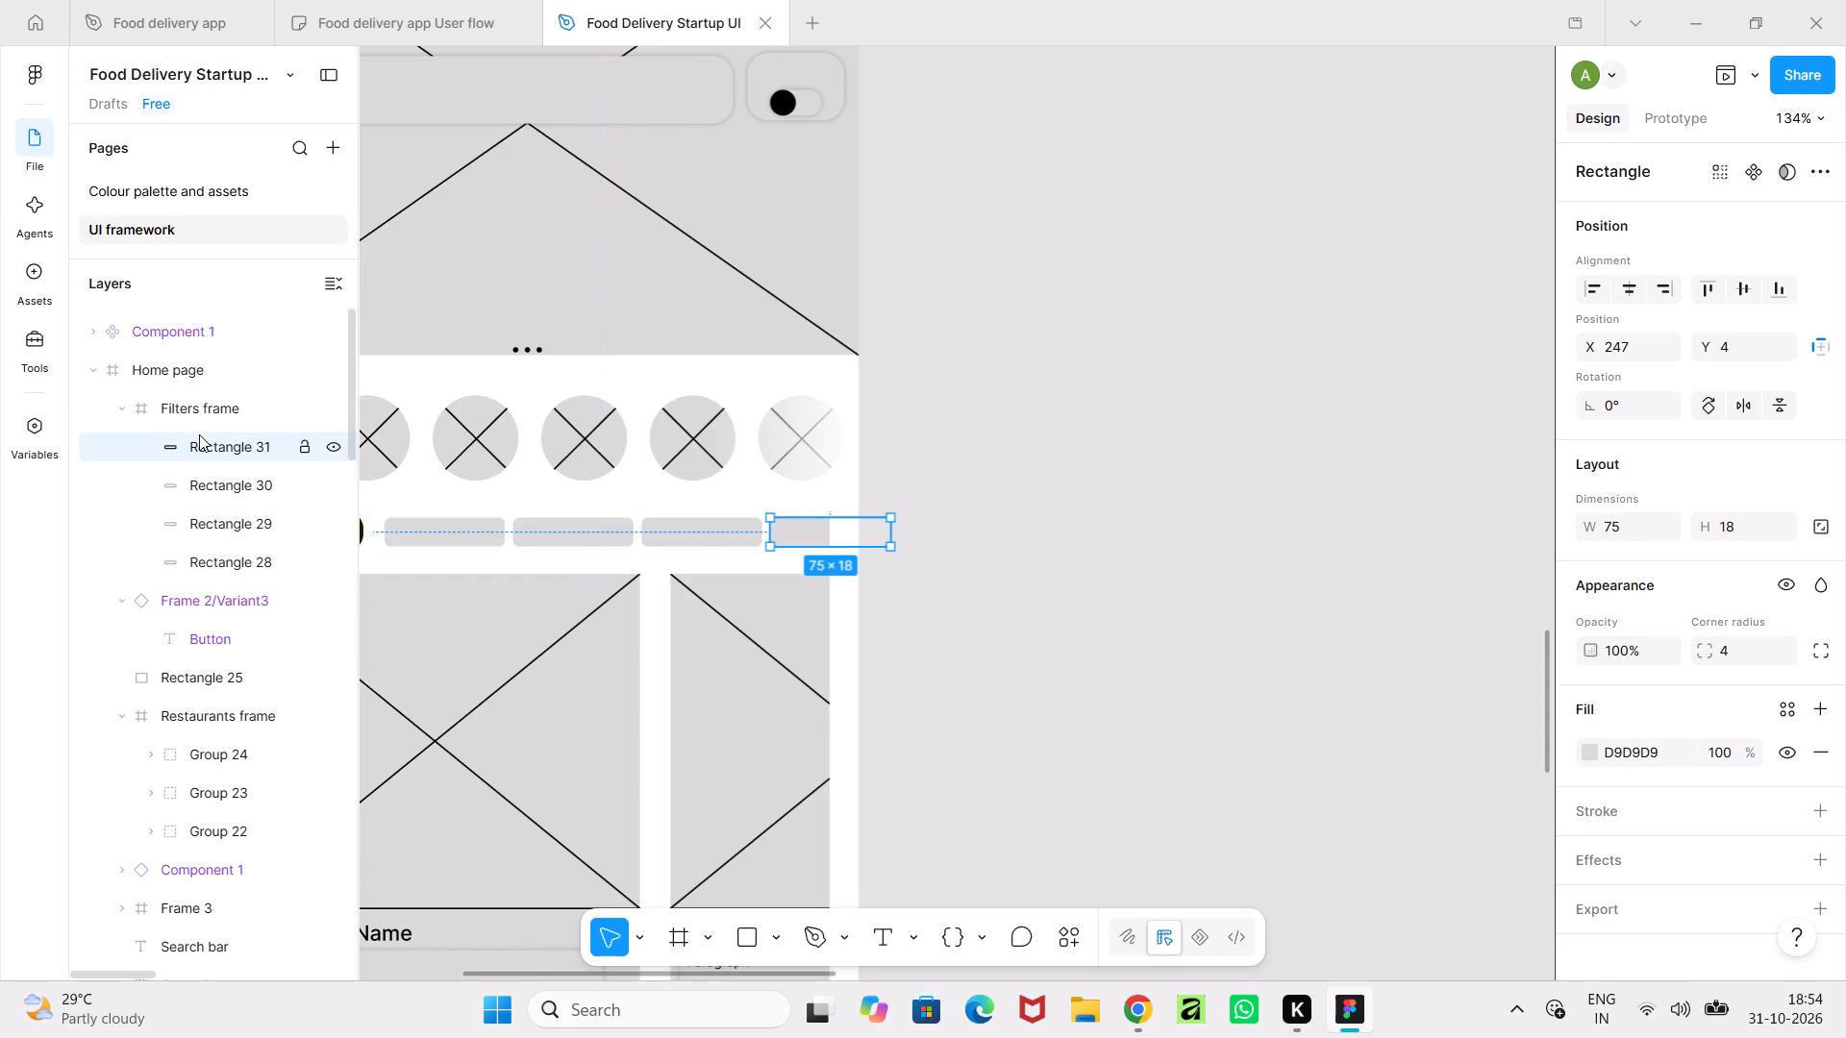
key("ctrl+c")
key("ctrl+v")
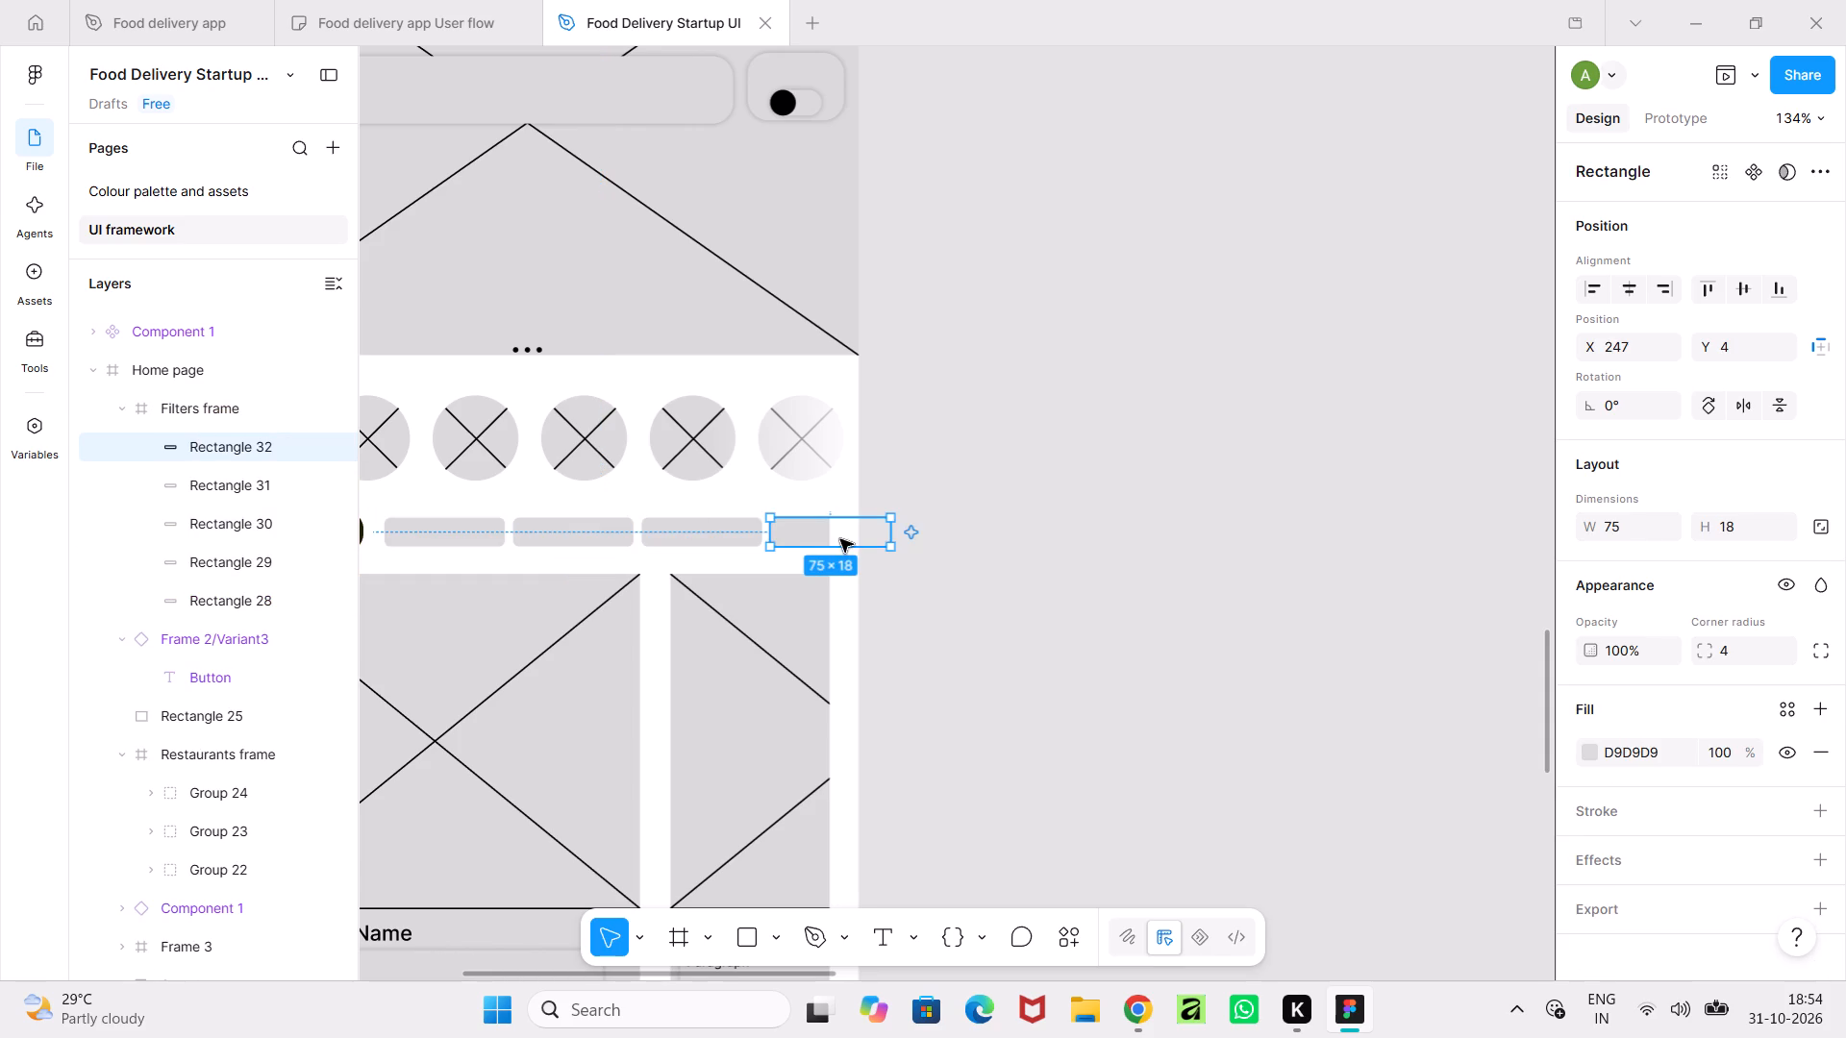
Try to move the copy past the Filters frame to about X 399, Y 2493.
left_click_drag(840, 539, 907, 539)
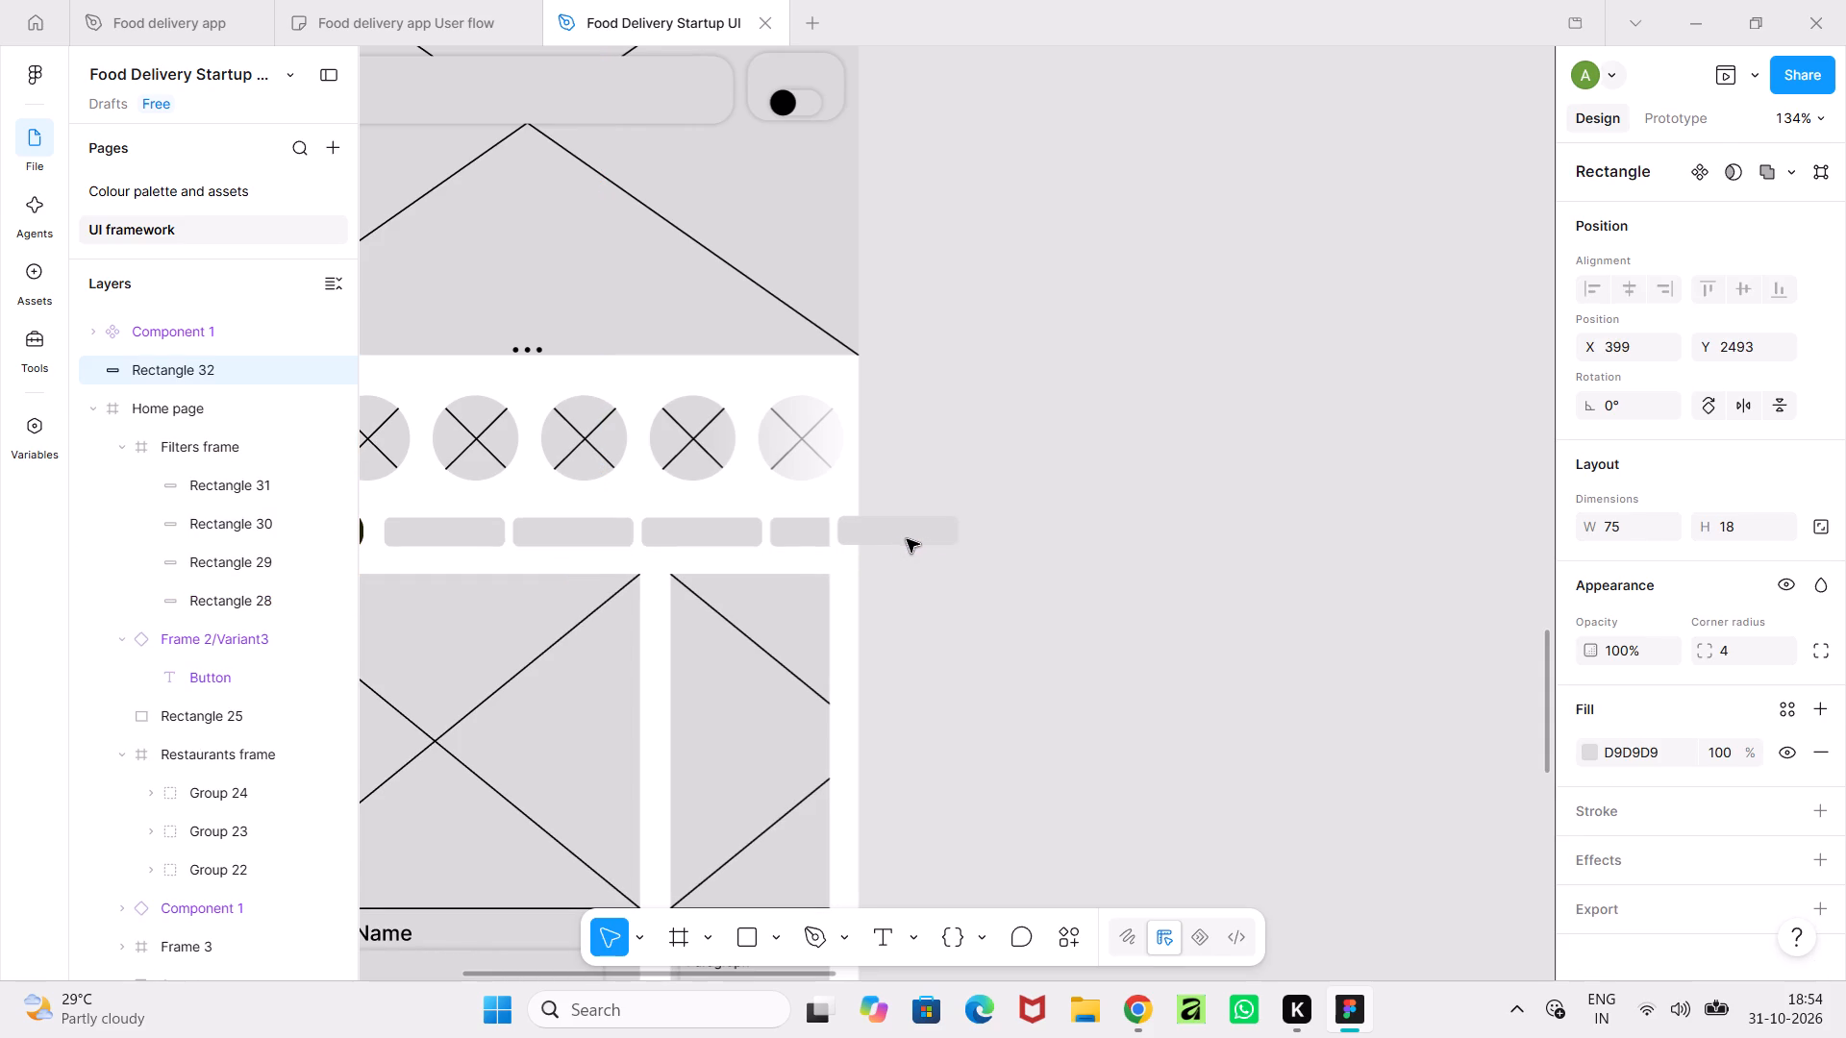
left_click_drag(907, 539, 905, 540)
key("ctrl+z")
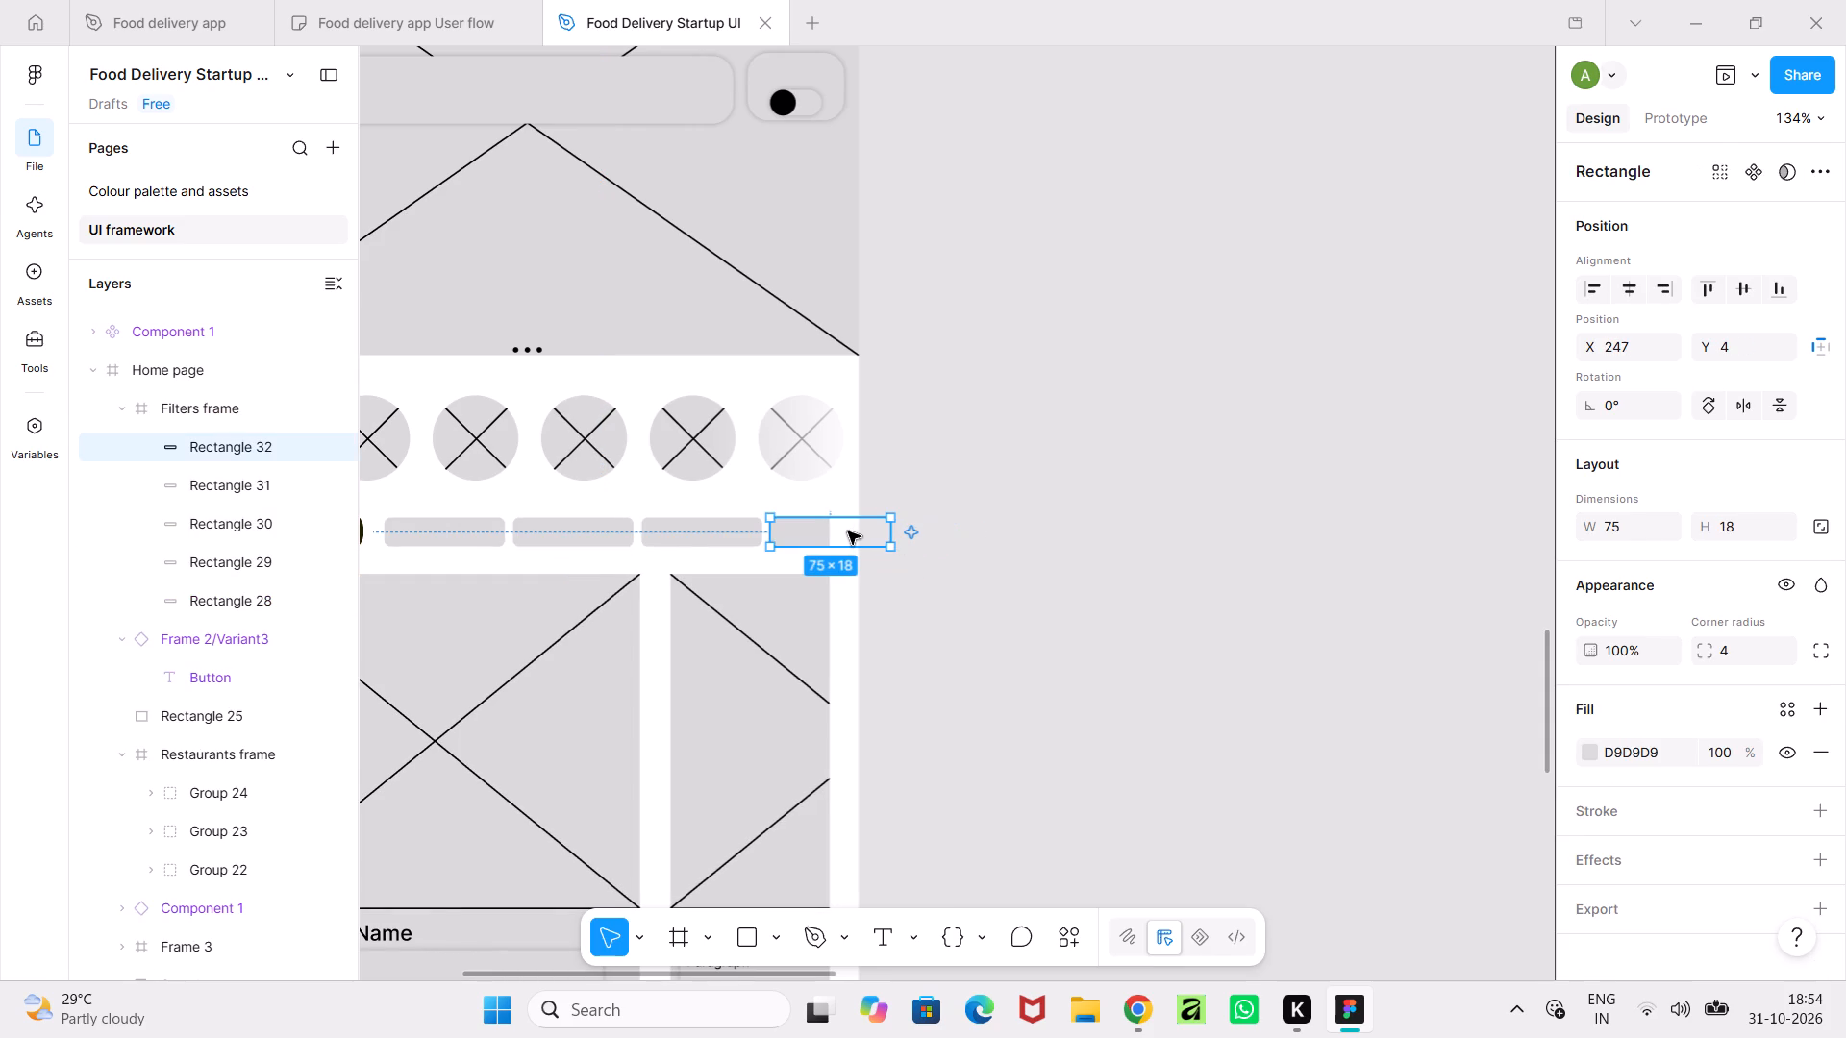
Duplicate Rectangle 32 and place the copy outside the Home page, level with the filter row, at about X 441, Y 2494.
key("ctrl+c")
key("ctrl+v")
left_click_drag(824, 532, 835, 532, "shift")
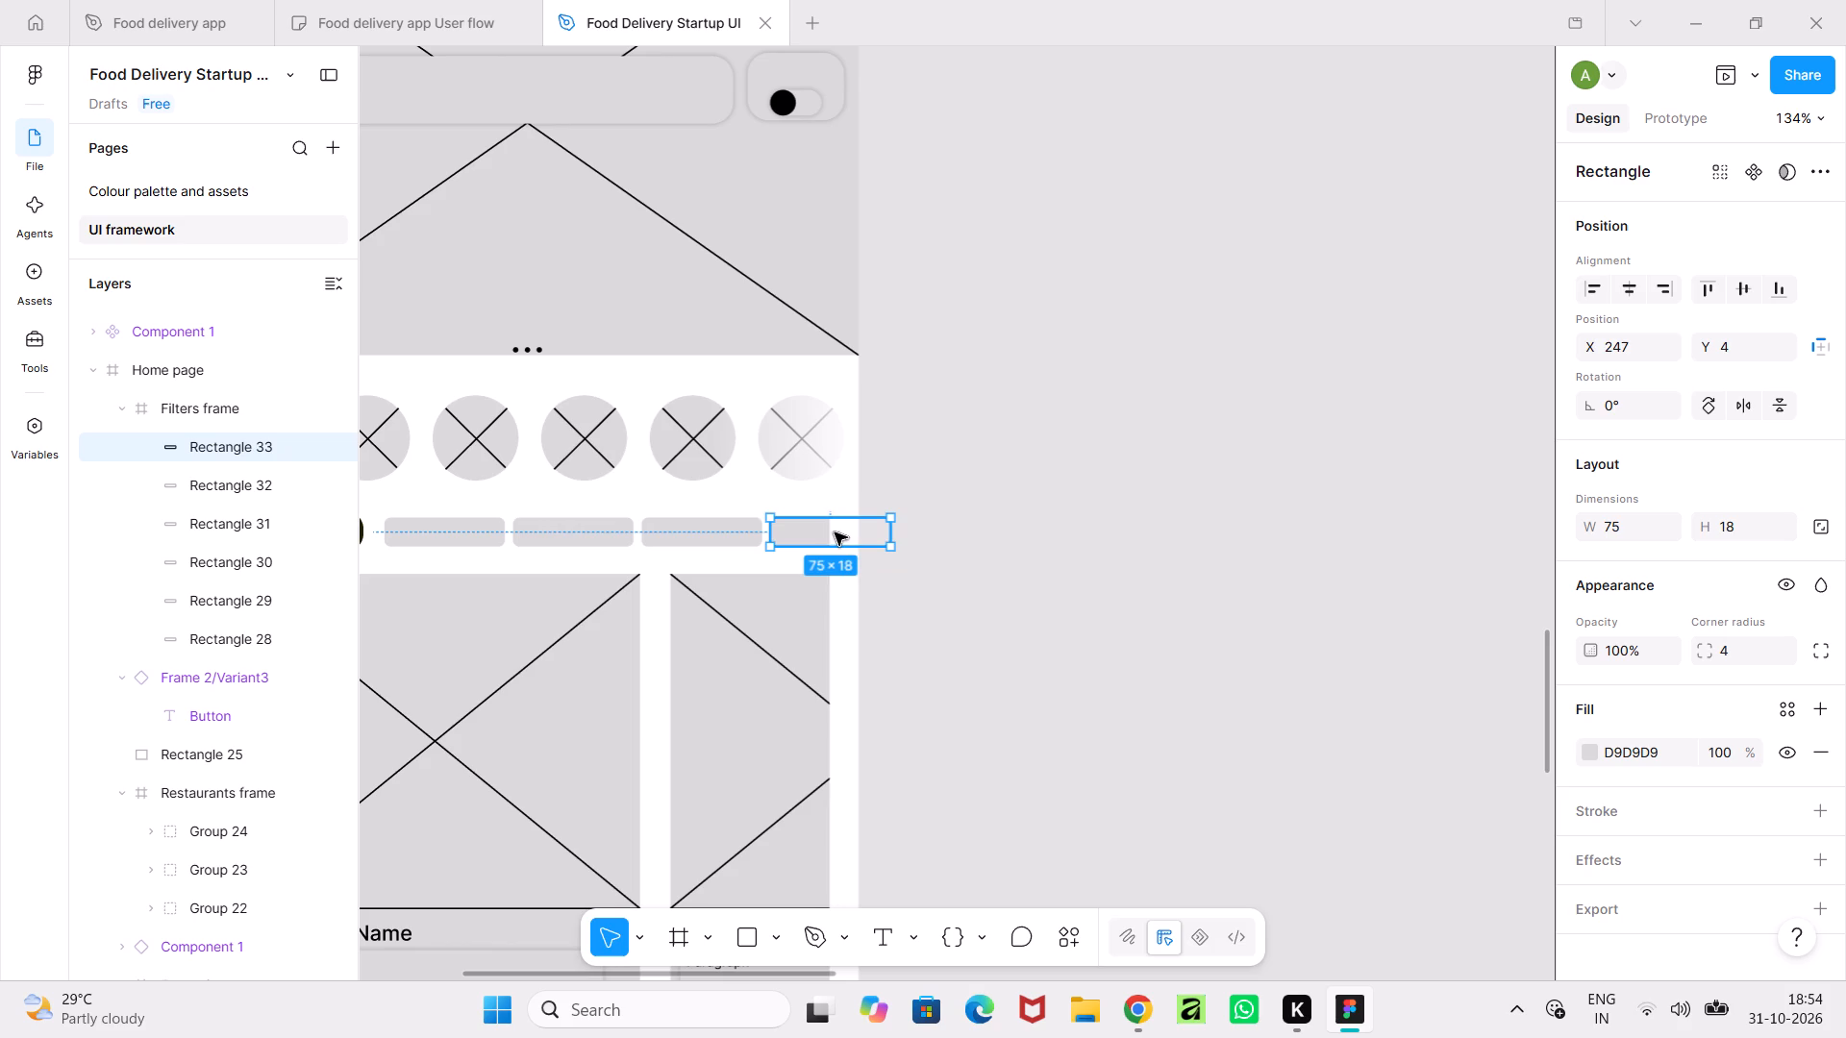
left_click_drag(835, 532, 959, 534, "shift")
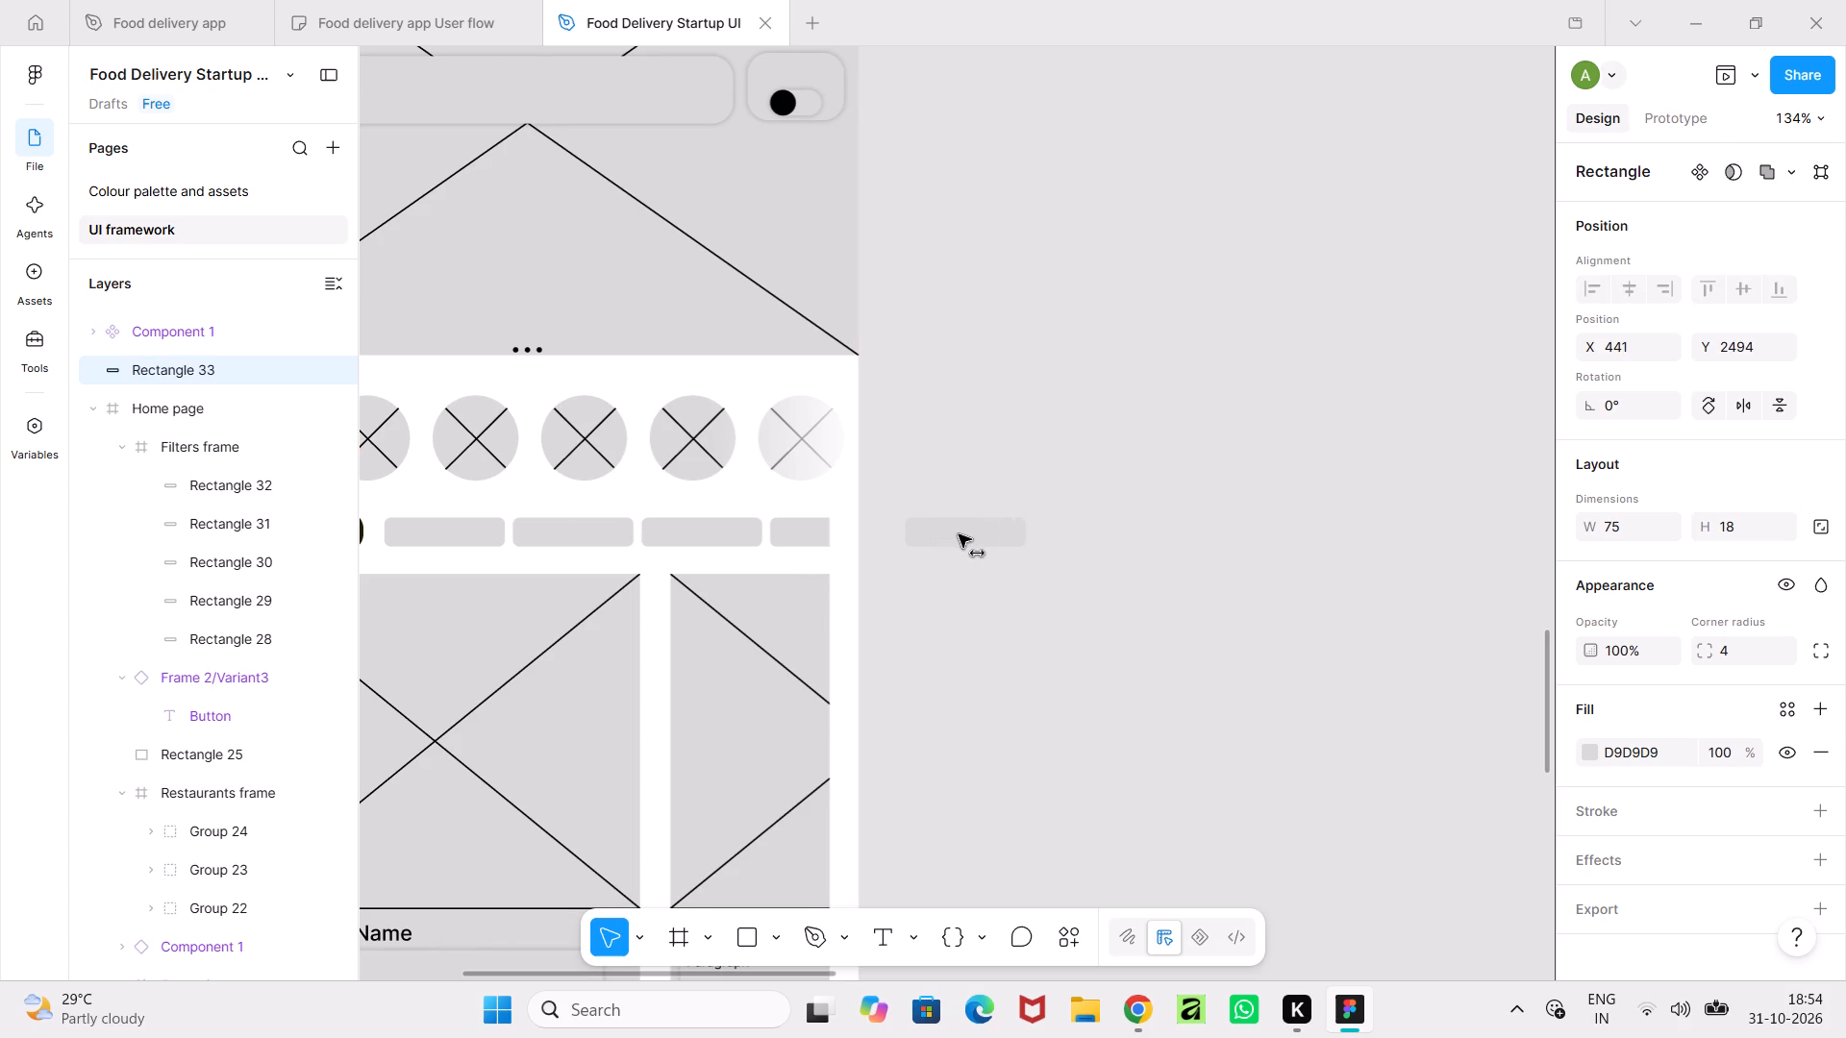
left_click_drag(959, 534, 960, 534, "shift")
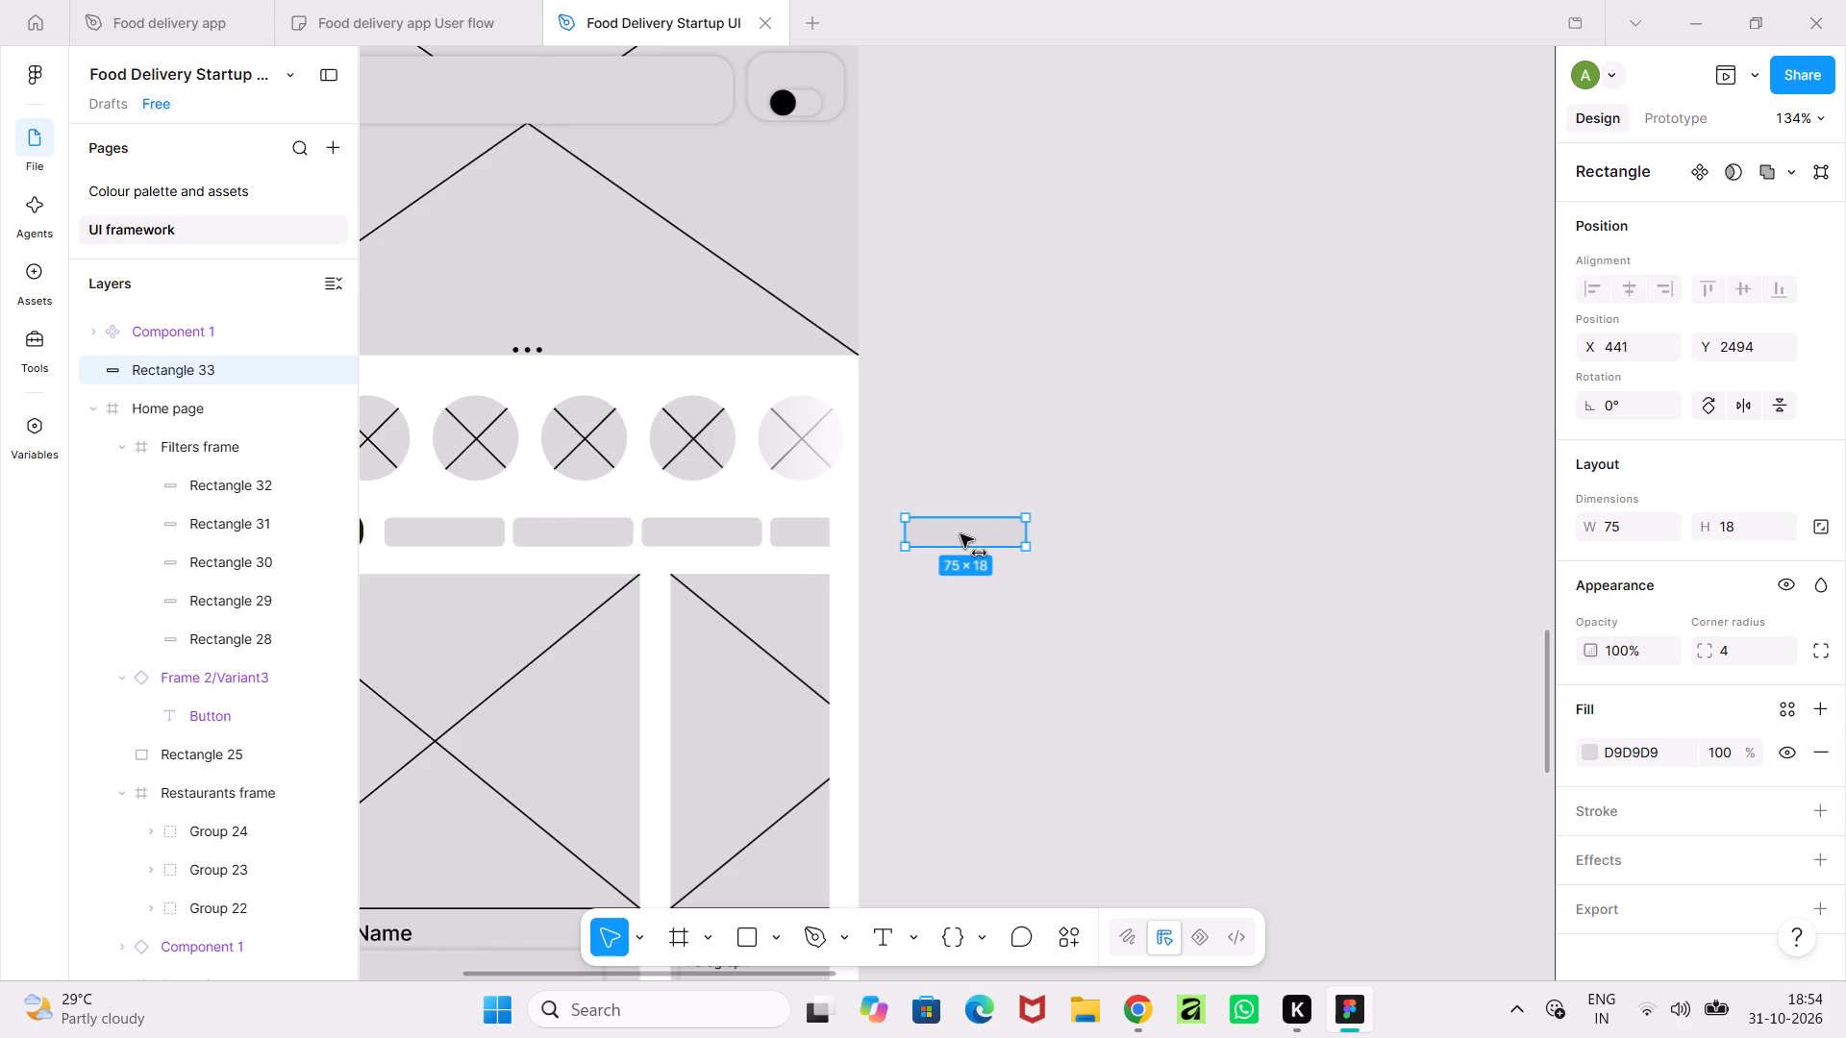
left_click_drag(960, 534, 965, 534, "shift")
left_click(1030, 632)
Set the Filters frame's overflow scroll behavior to Horizontal in the prototype settings.
scroll(1030, 632, "down", 3, "ctrl")
left_click(591, 544)
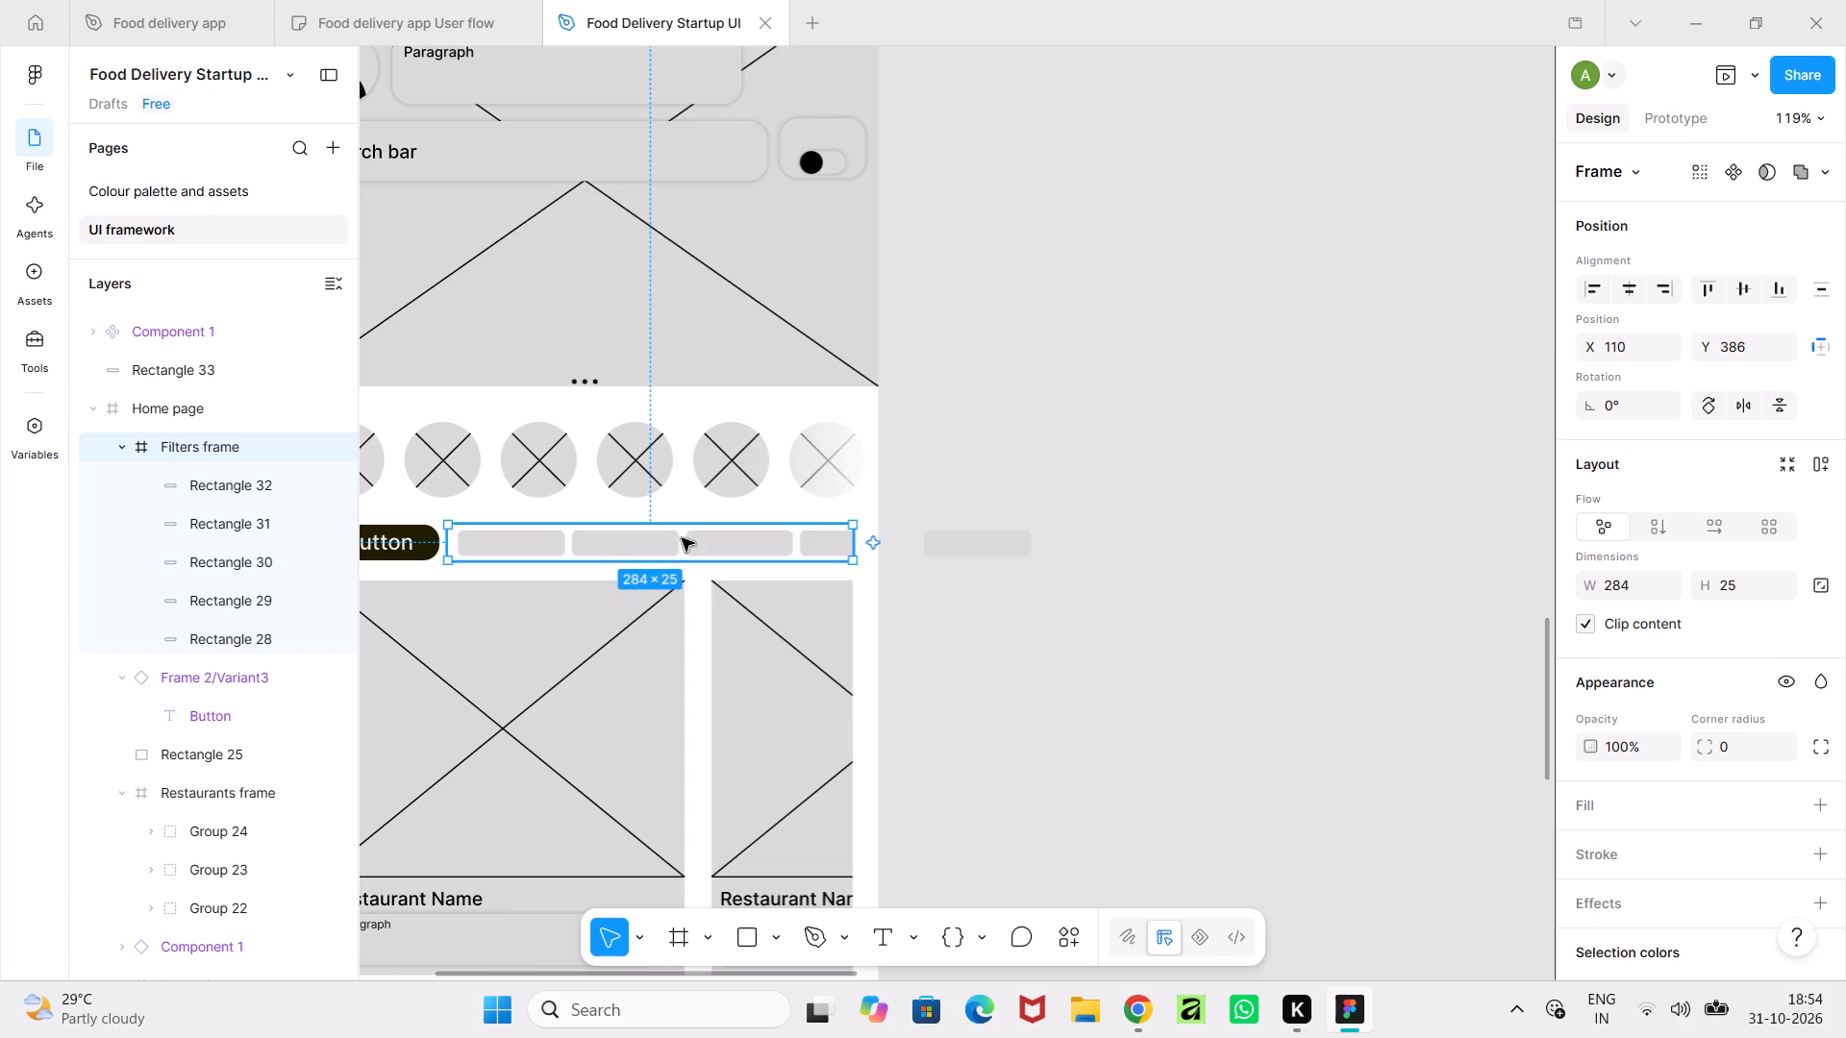
left_click(1665, 128)
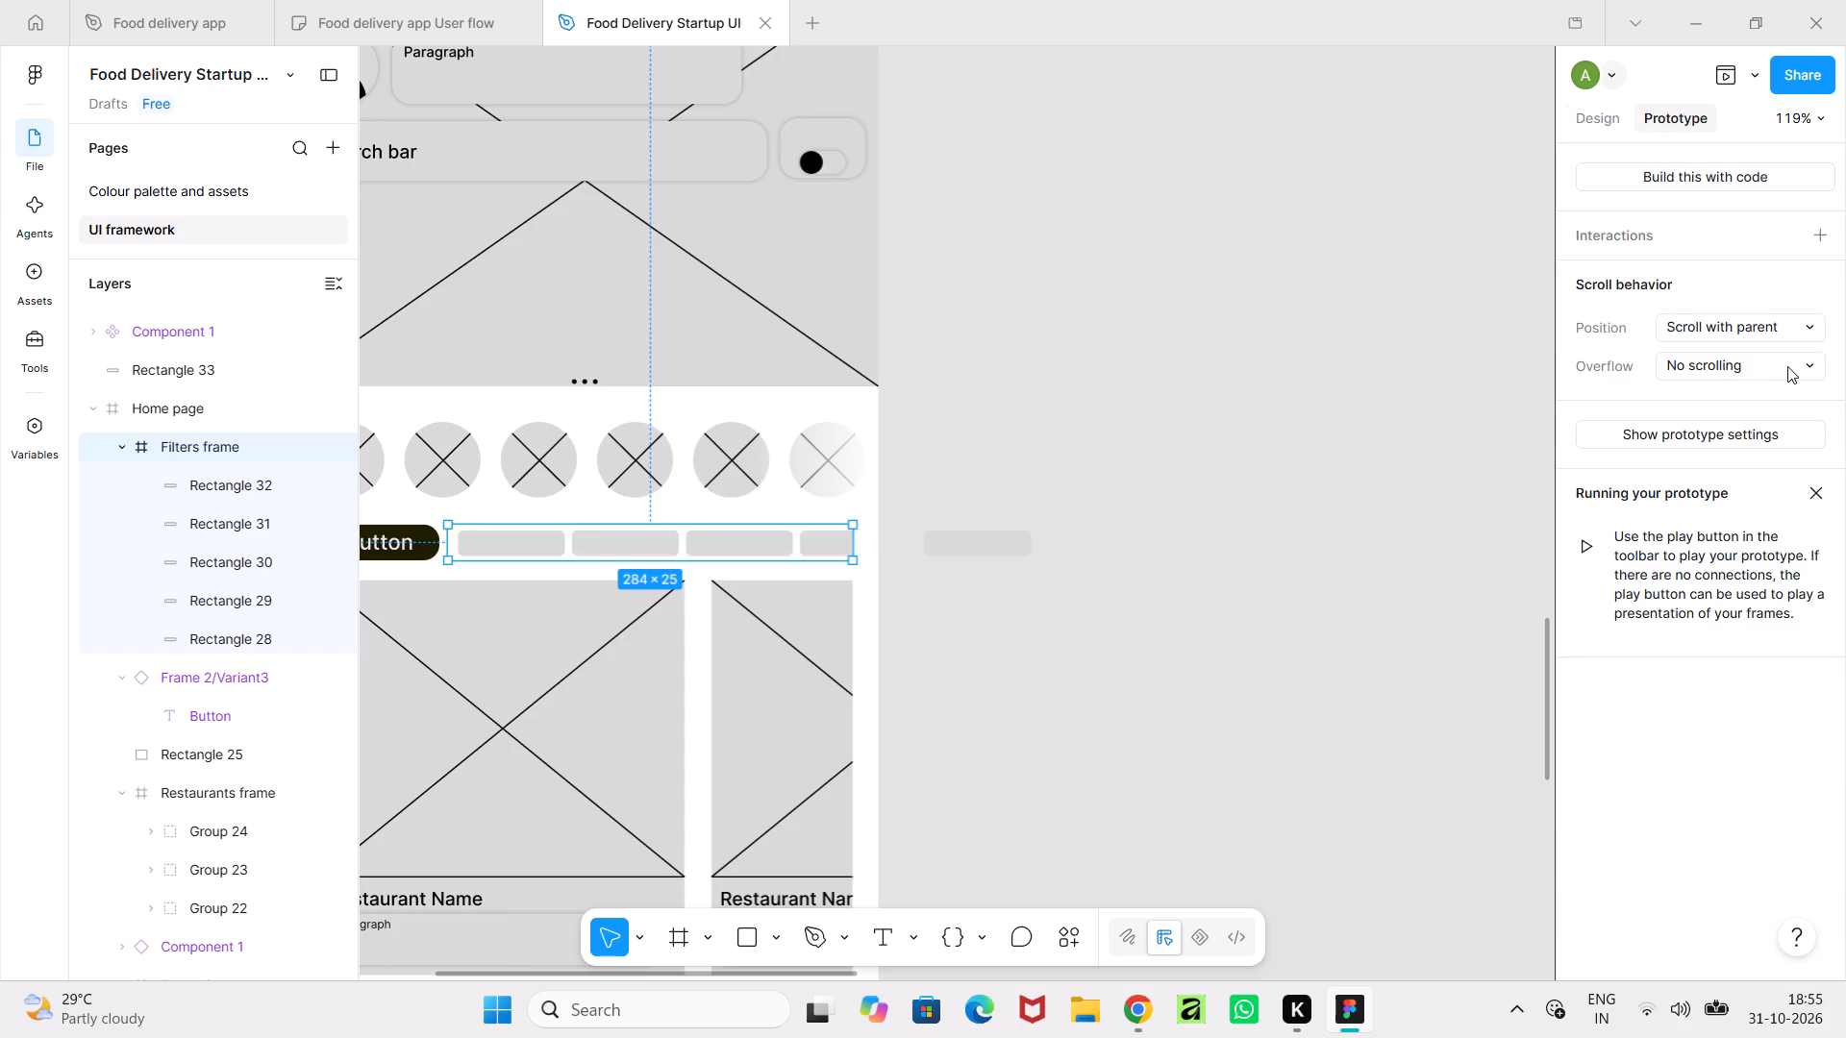
left_click(1787, 366)
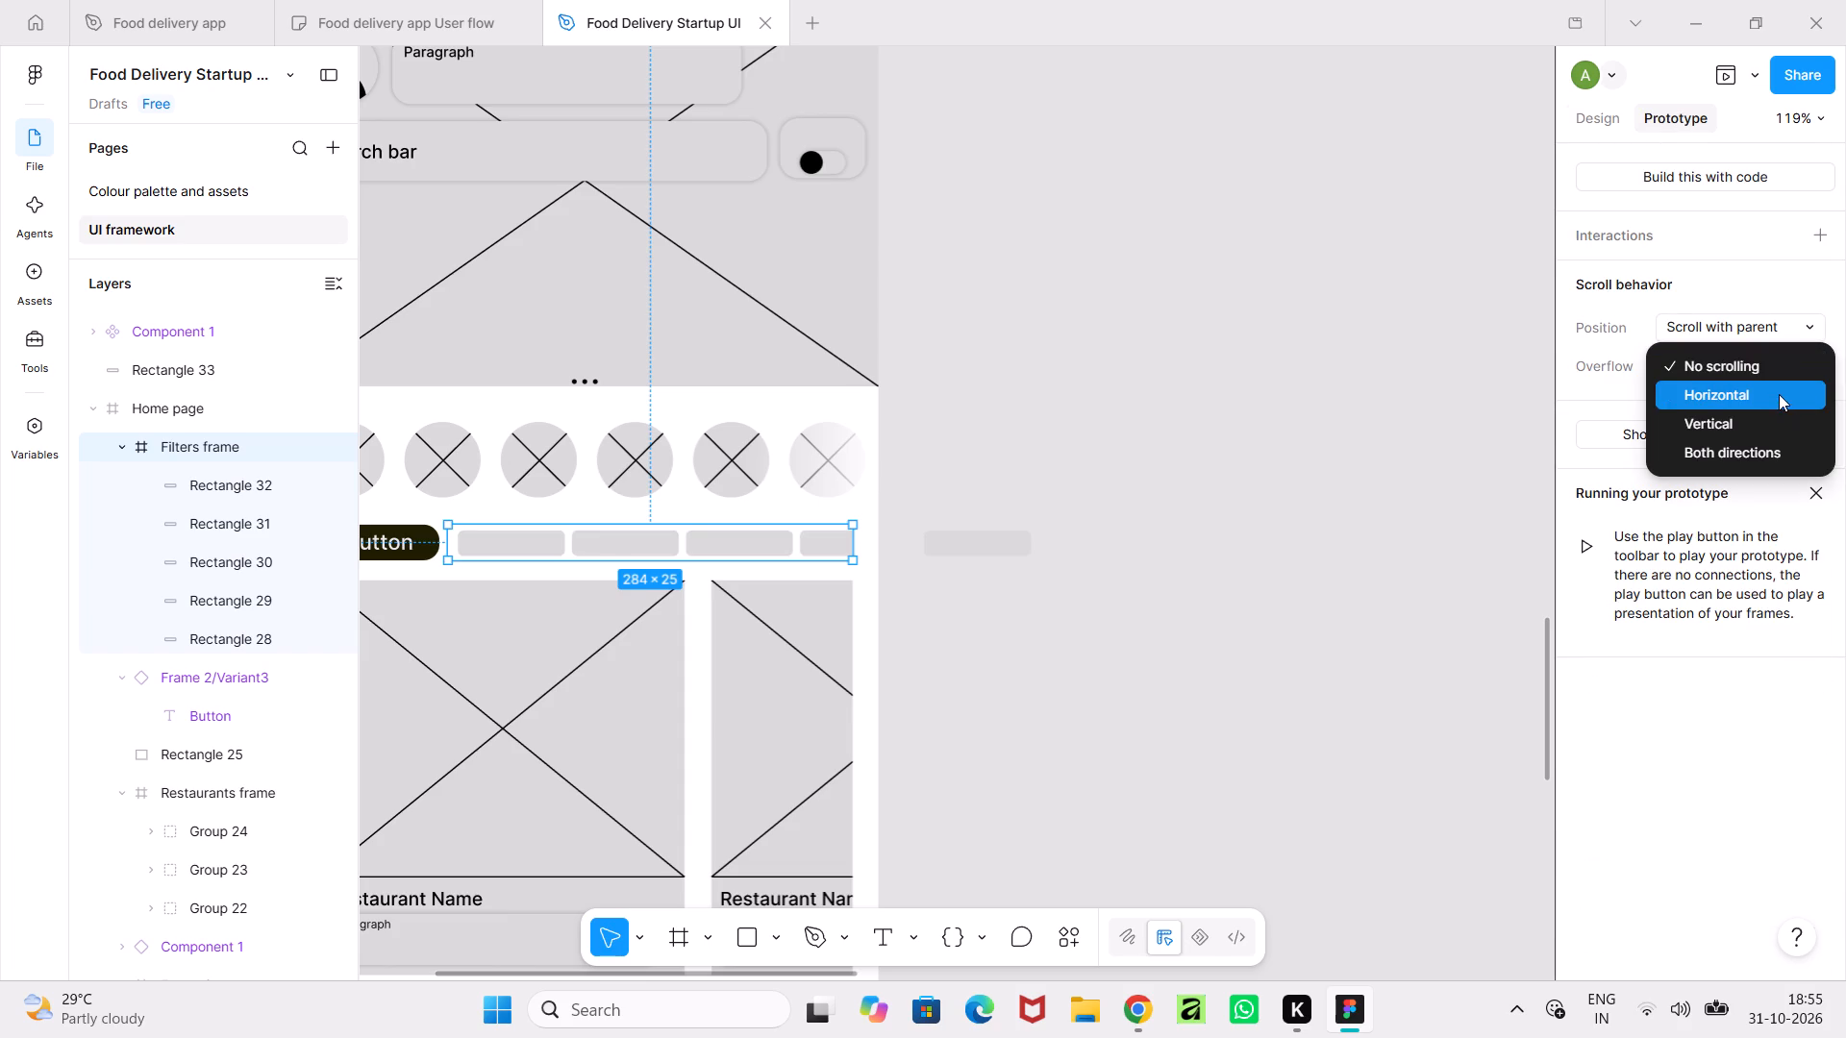
left_click(1779, 394)
left_click(1225, 580)
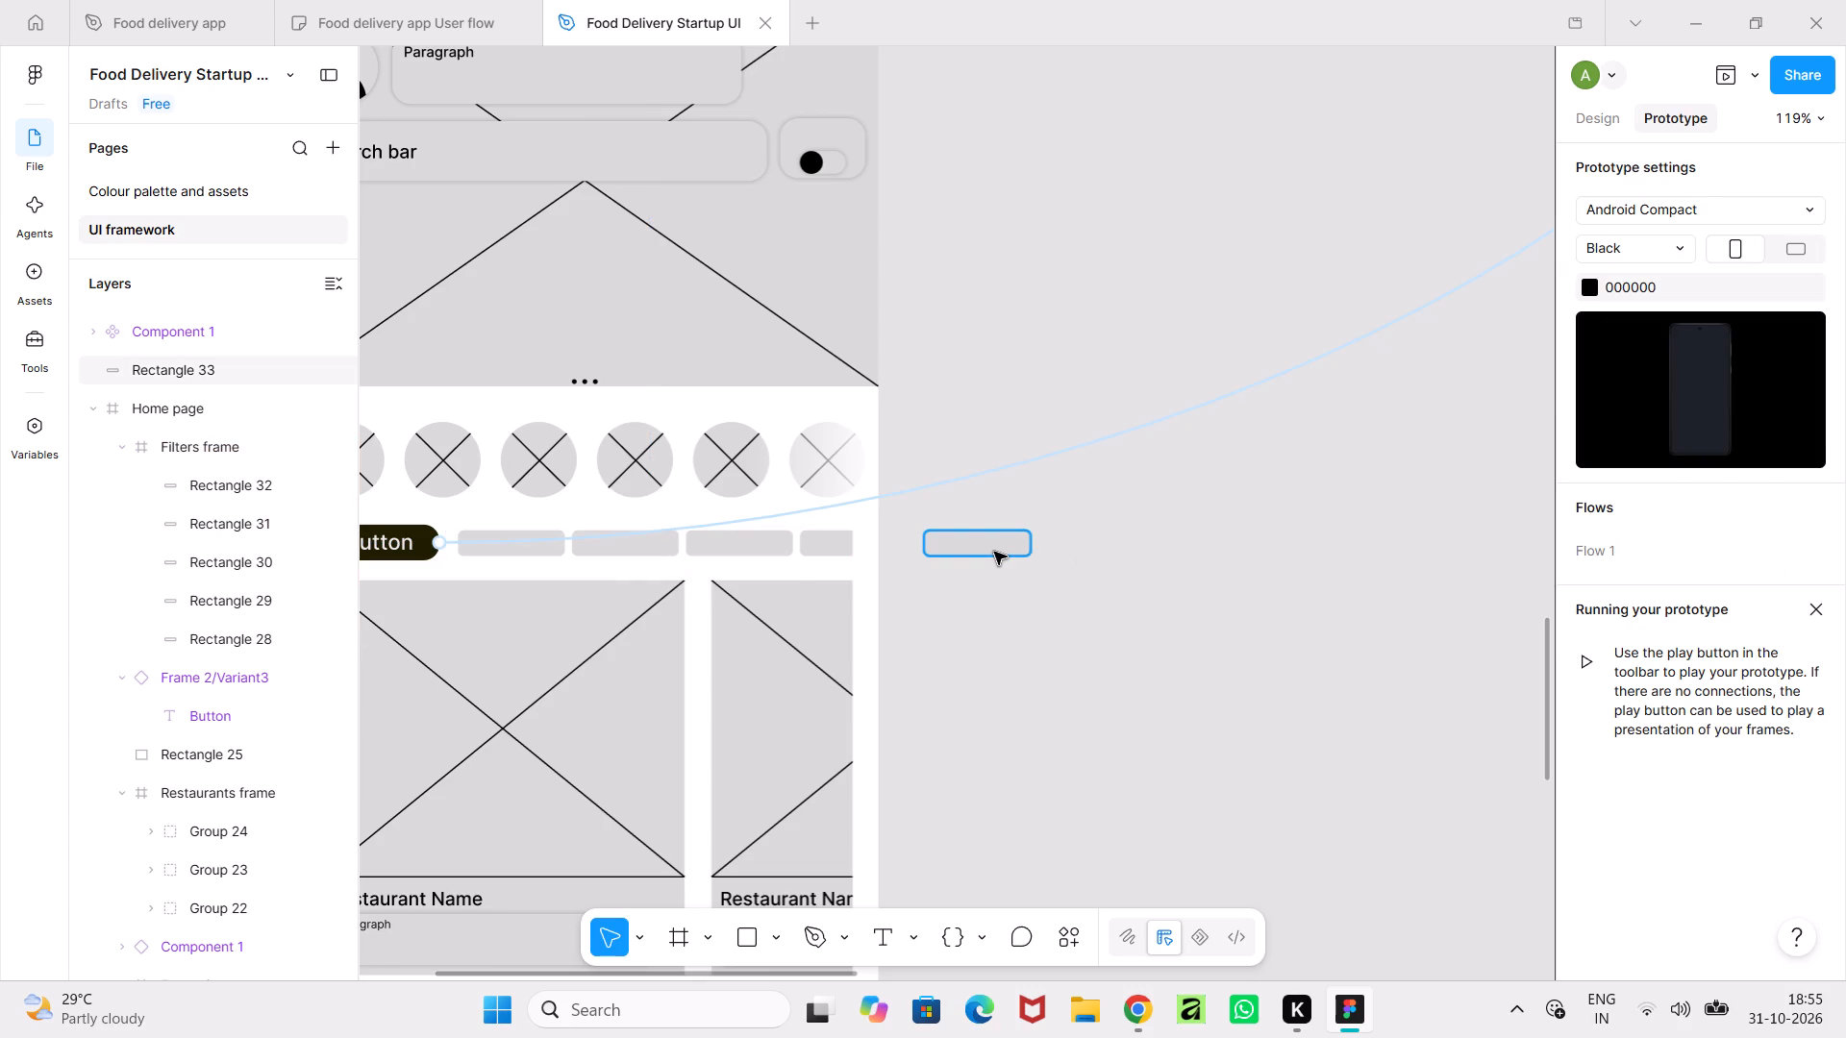
Nest the detached Rectangle 33 inside the Filters frame in the layer order.
left_click(994, 552)
left_click_drag(165, 360, 163, 444)
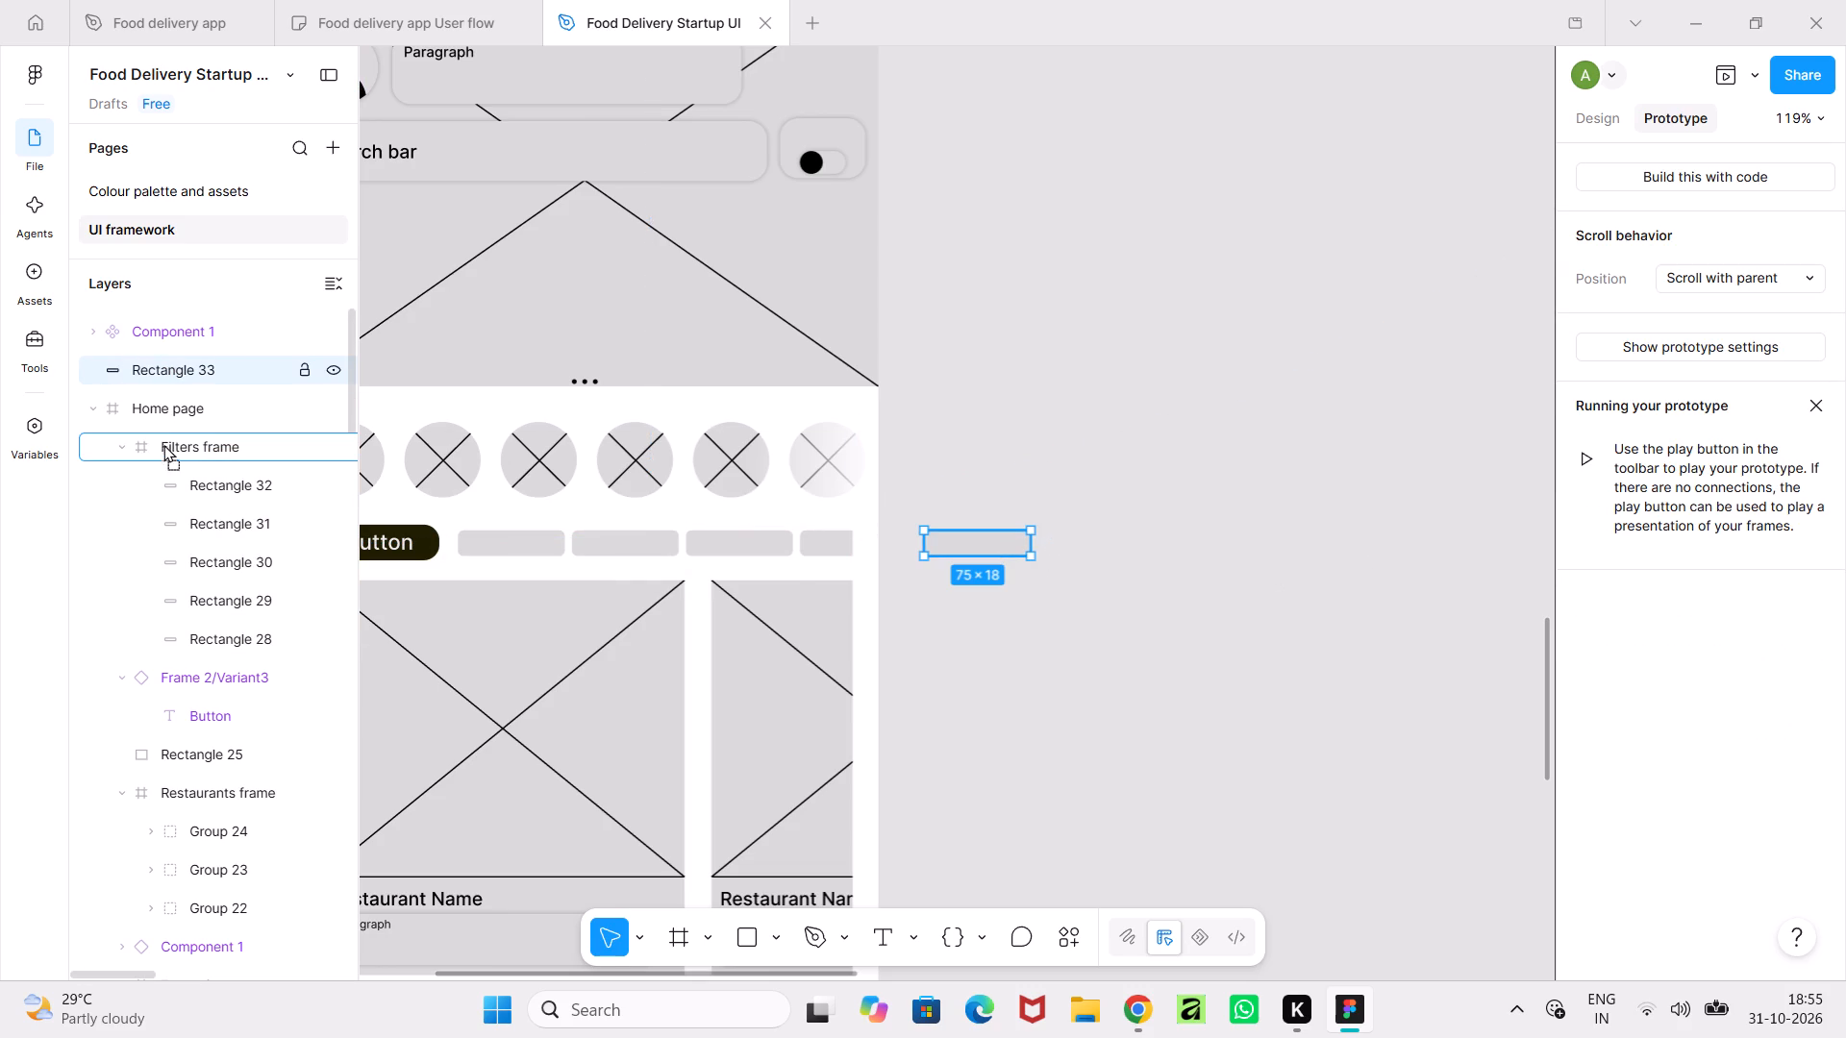
left_click_drag(163, 444, 166, 468)
Duplicate Rectangle 33 in place within the Filters frame at X 327, Y 4.
left_click(954, 546, "shift")
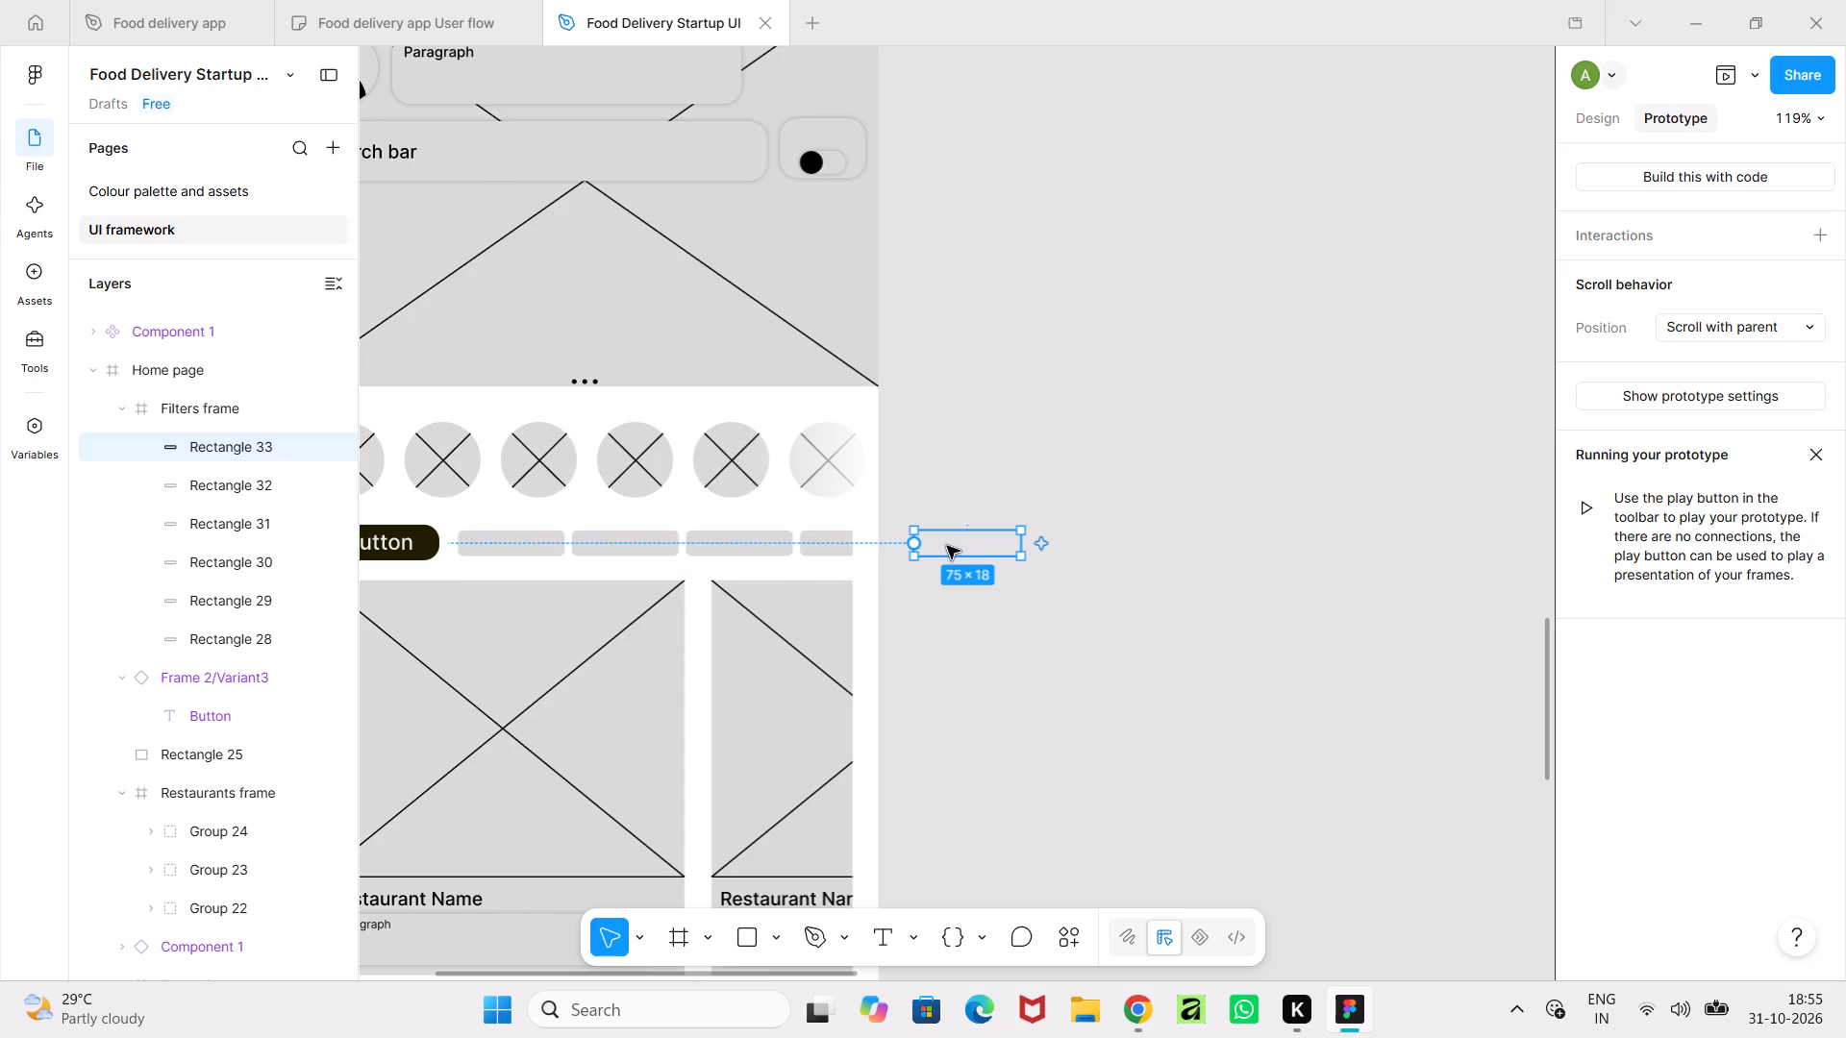
key("ctrl+c")
key("ctrl+v")
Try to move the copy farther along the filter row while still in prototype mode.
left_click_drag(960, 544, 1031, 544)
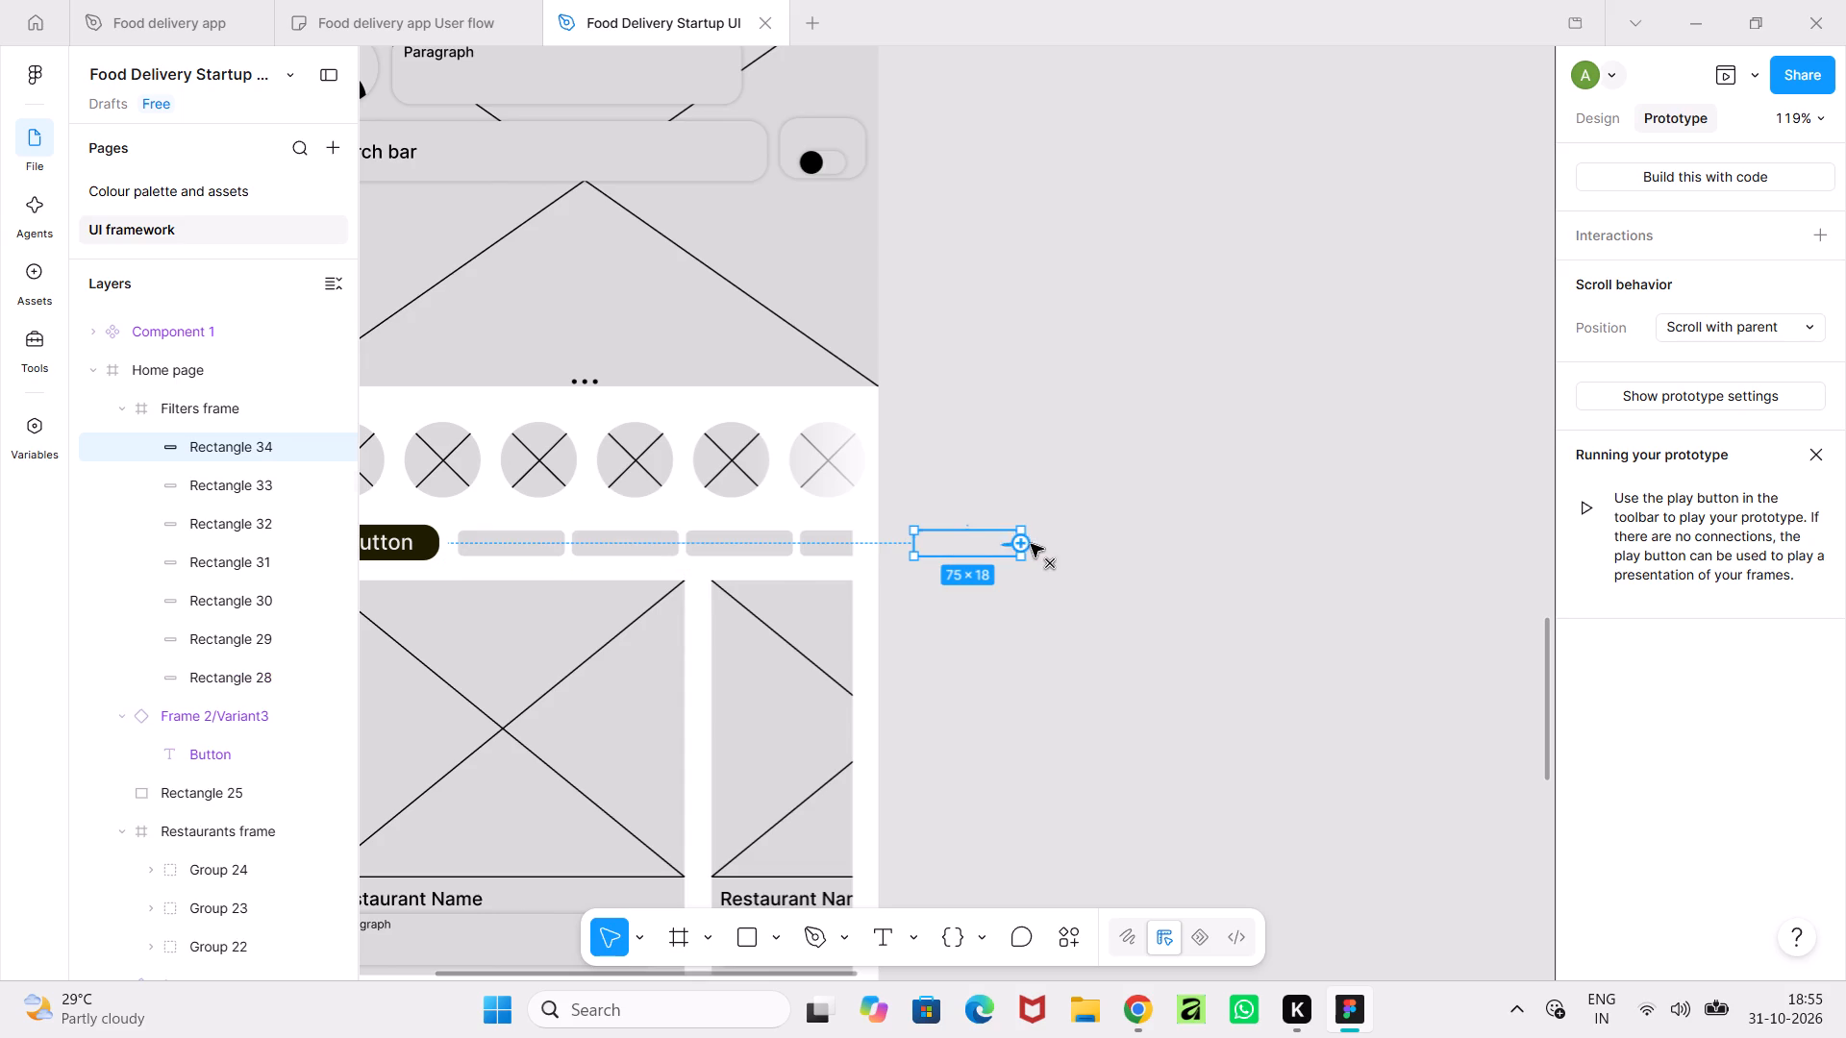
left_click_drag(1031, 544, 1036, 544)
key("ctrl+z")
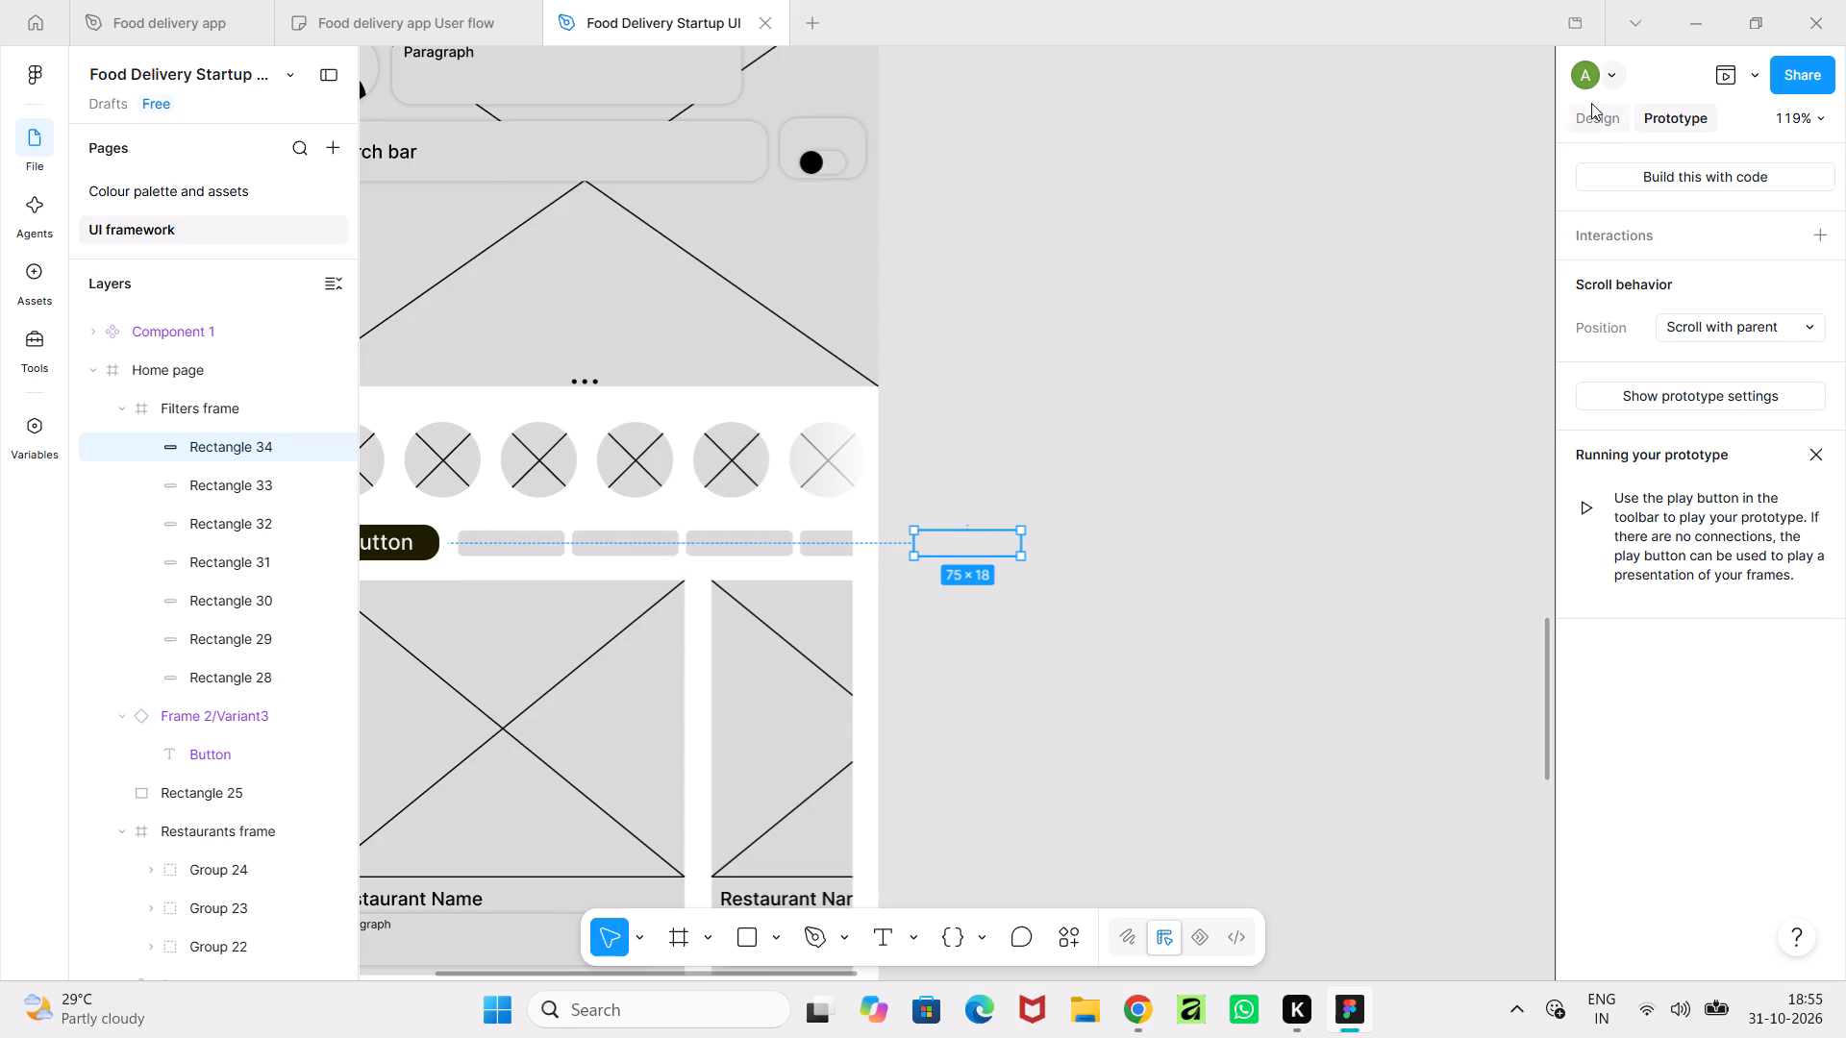
Back in design mode, duplicate Rectangle 34 and place the copy 5 apart along the filter row at X 407, Y 4.
left_click(1592, 125)
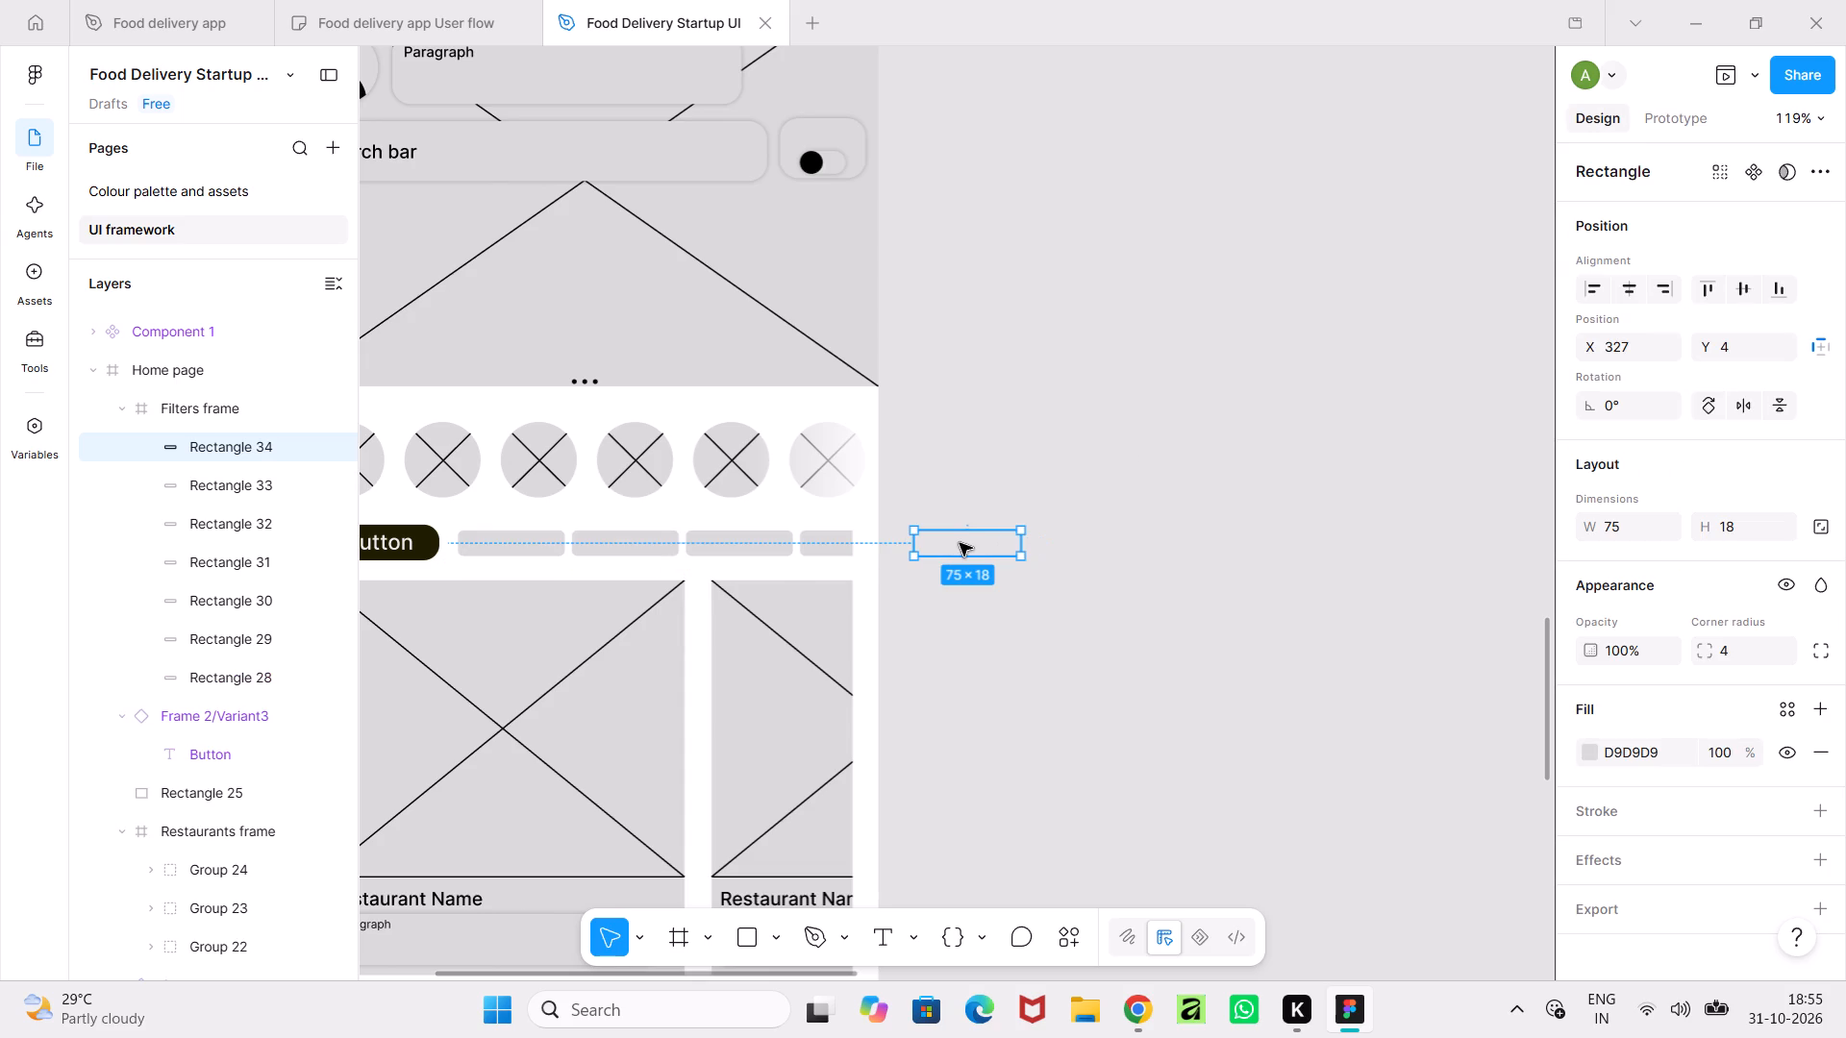
key("ctrl+c")
key("ctrl+v")
left_click_drag(960, 543, 1038, 546)
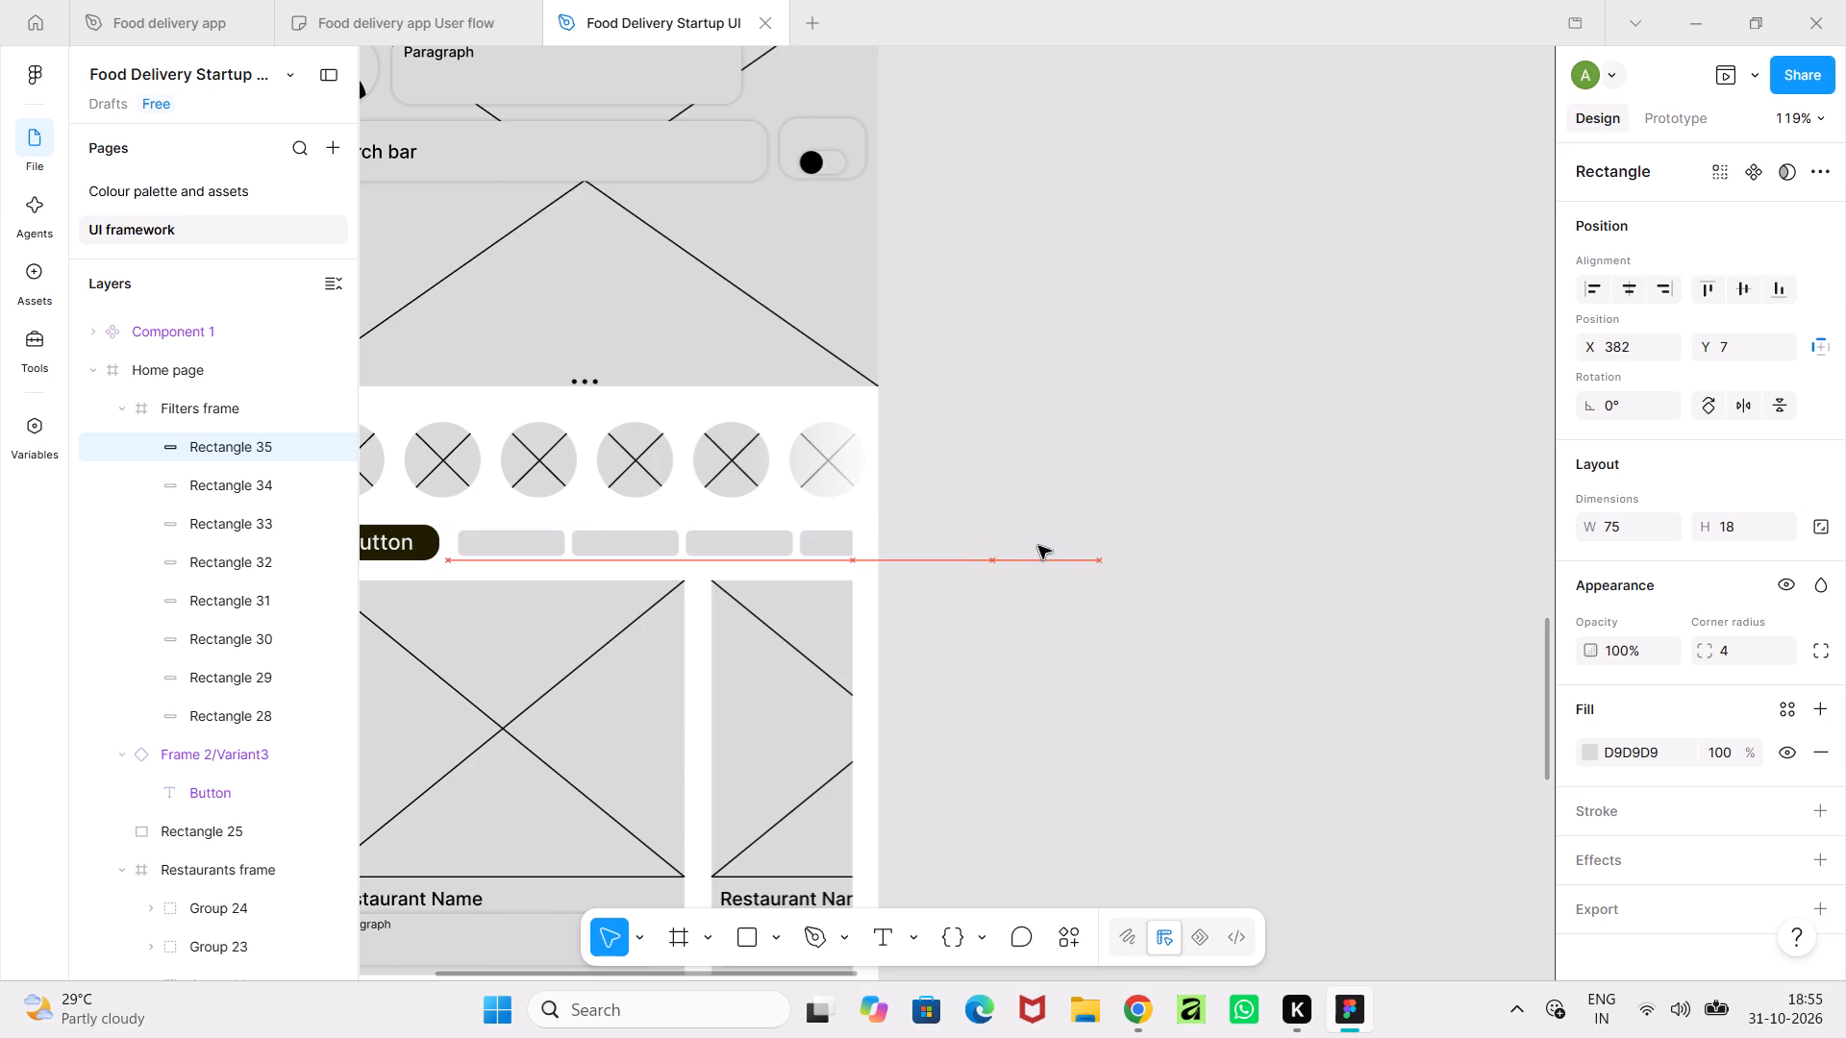
left_click_drag(1038, 546, 1070, 542)
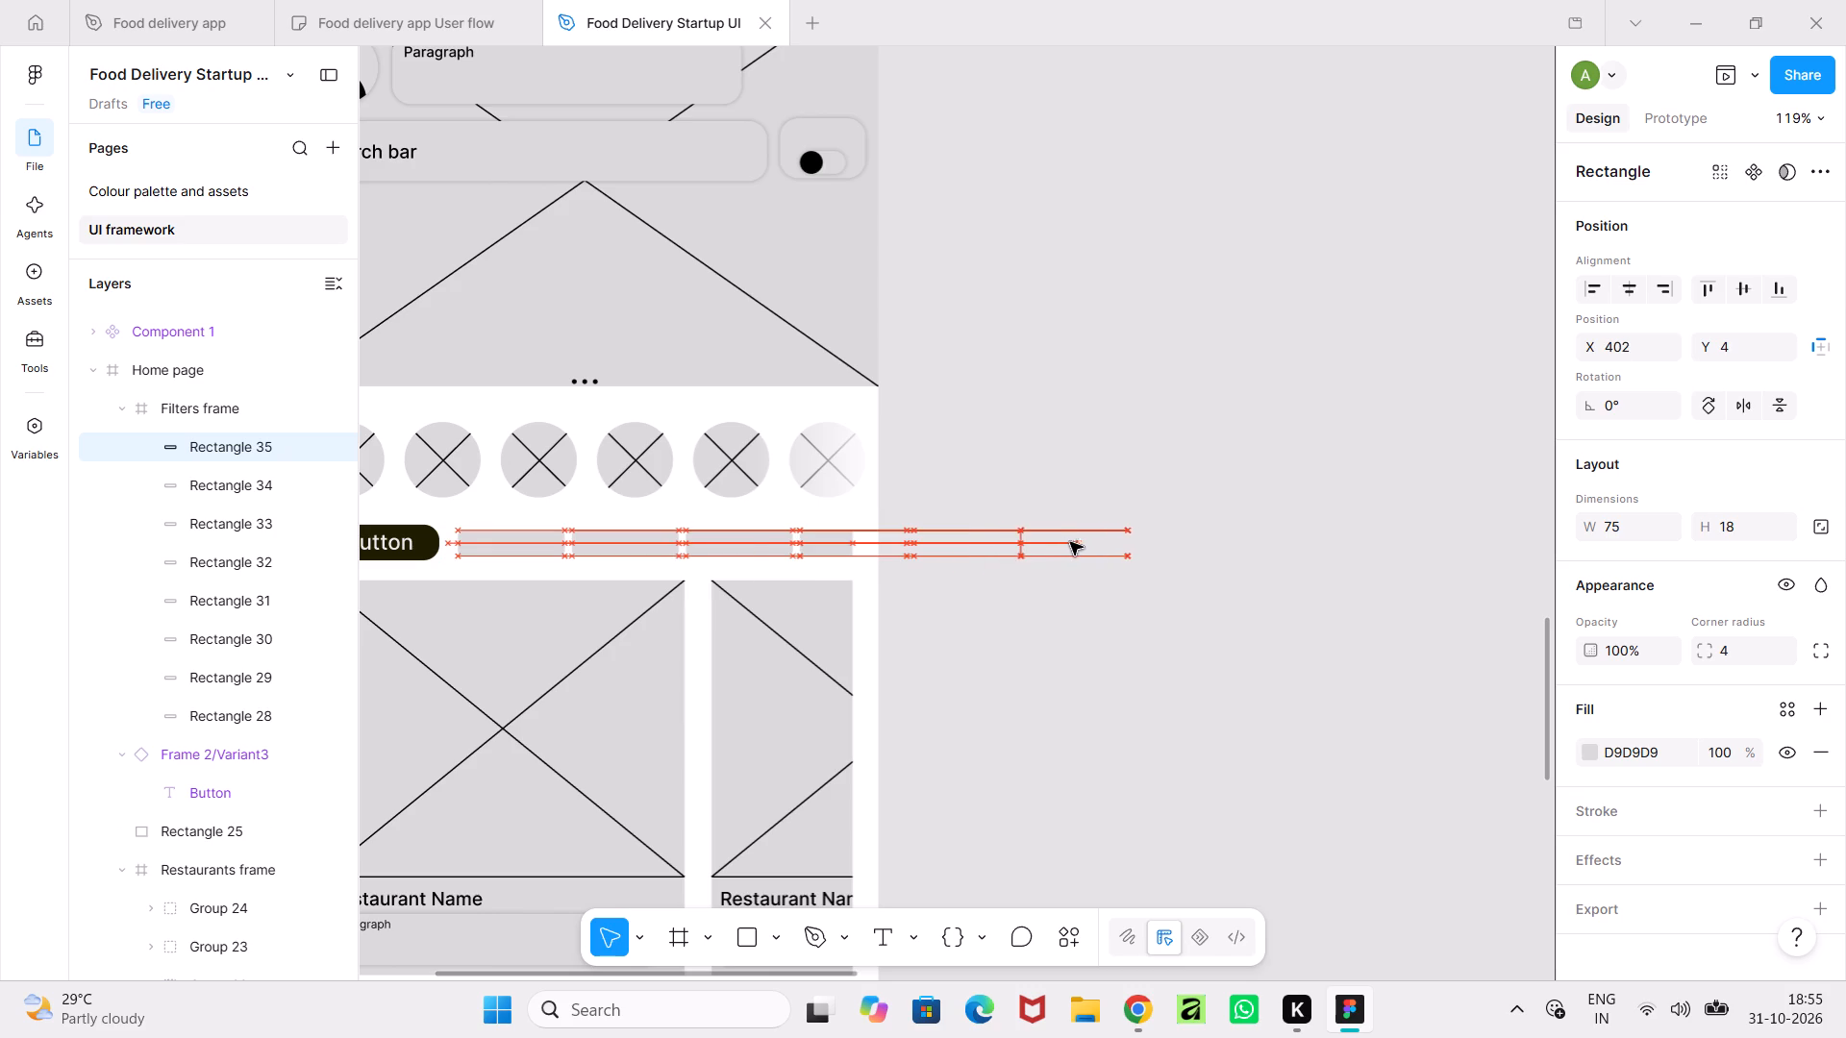
left_click_drag(1070, 542, 1079, 544)
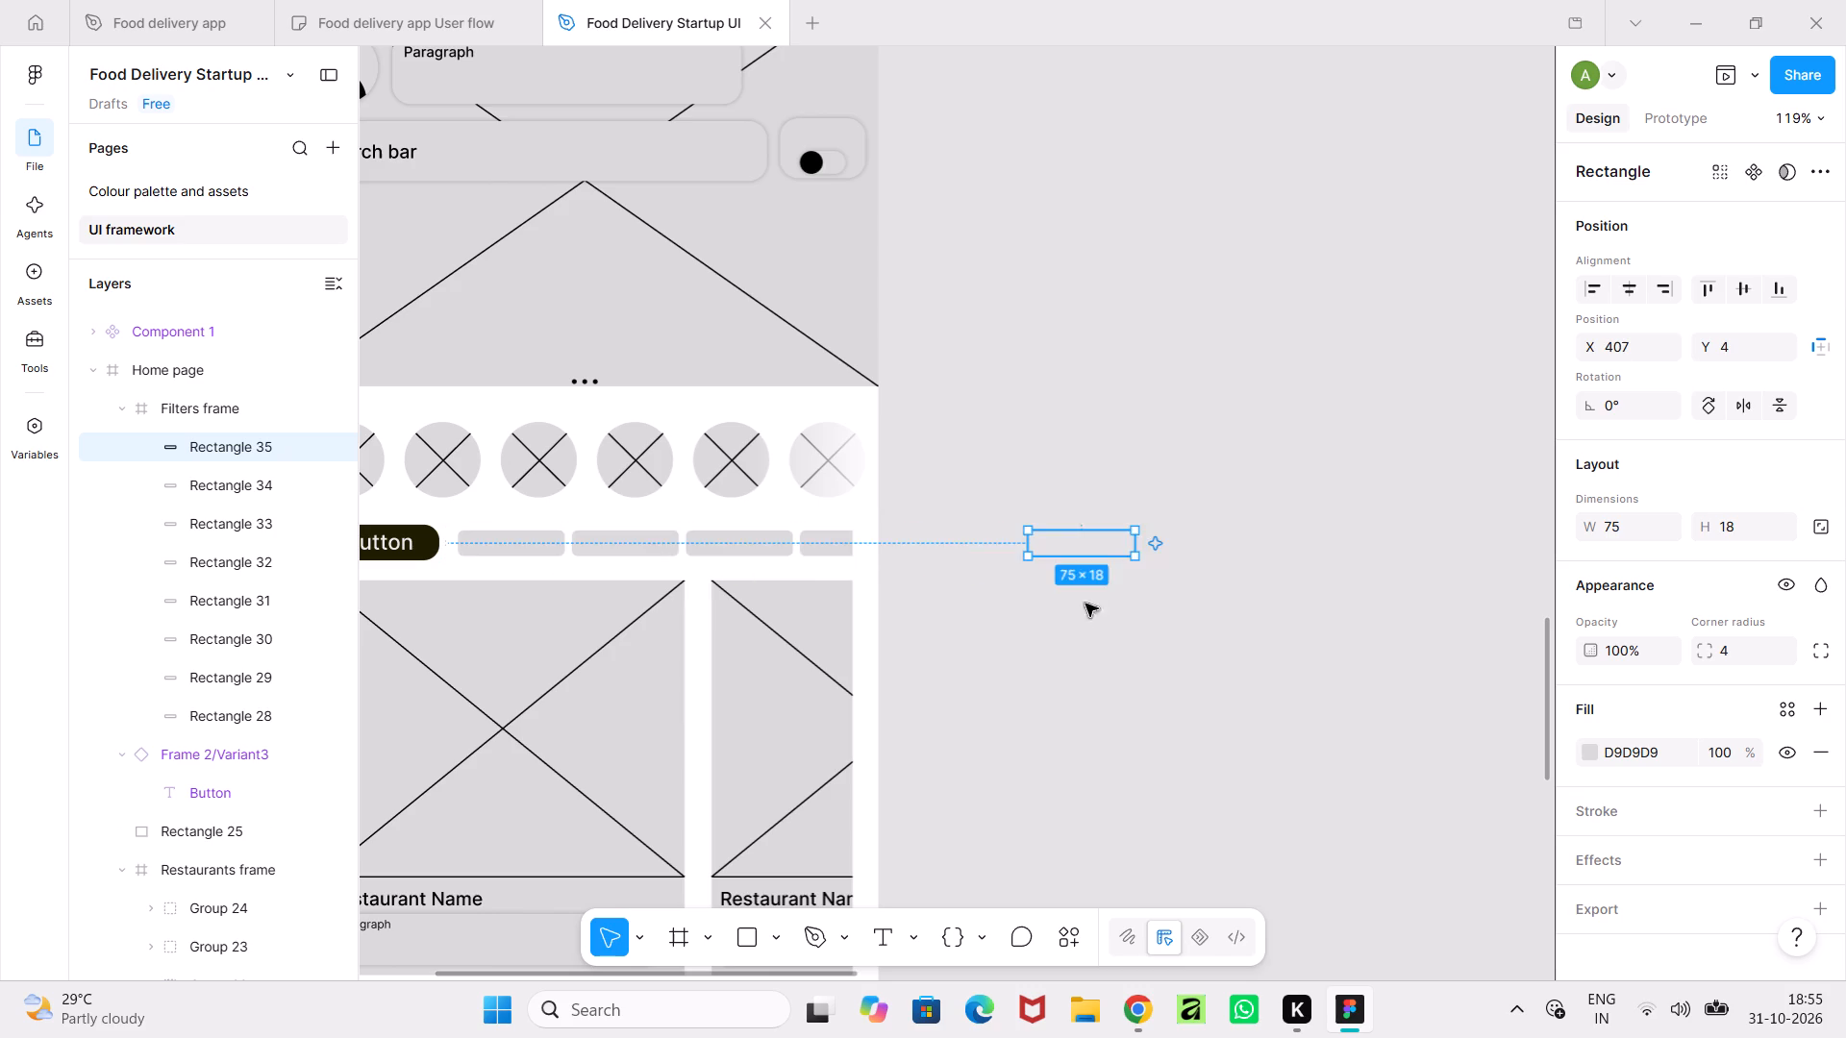
Preview the Home page and scroll the filter placeholder row horizontally in both directions to test it.
left_click(1085, 637)
scroll(1085, 637, "down", 2, "ctrl")
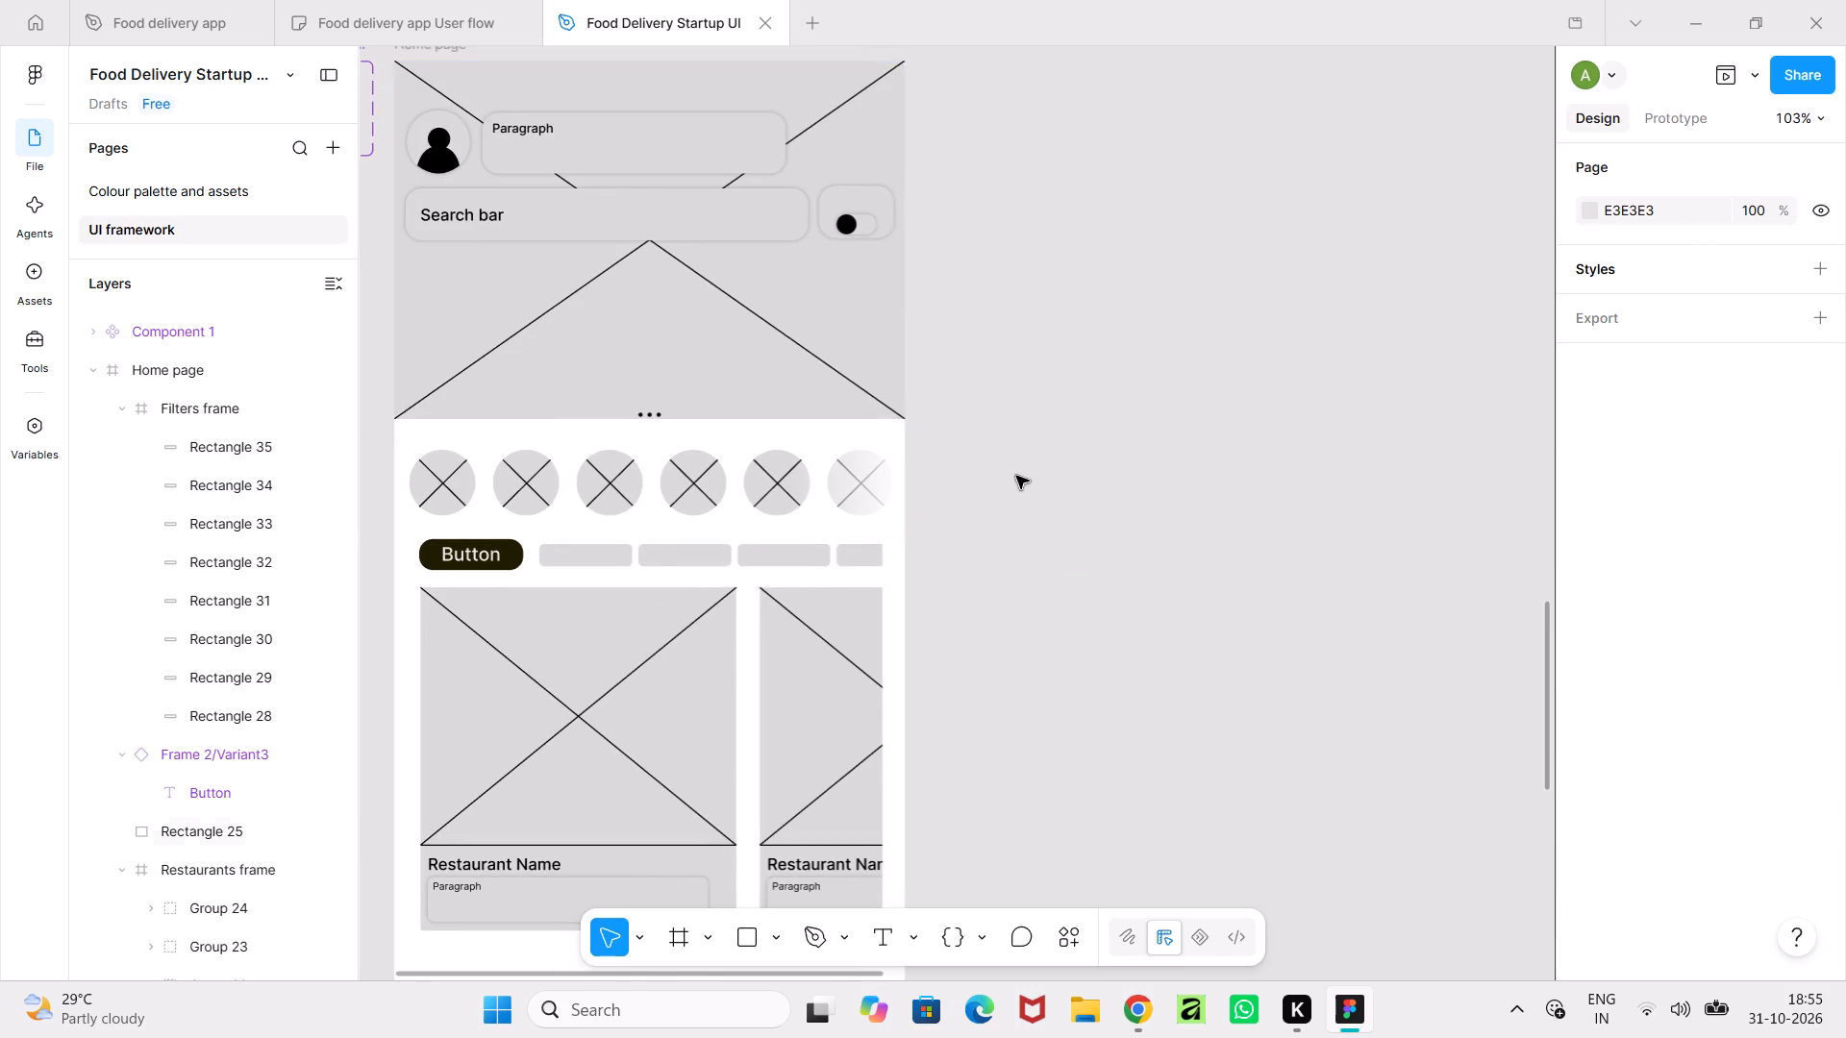
scroll(1016, 476, "down", 3, "ctrl")
middle_click_drag(1016, 476, 1017, 593)
left_click(608, 276)
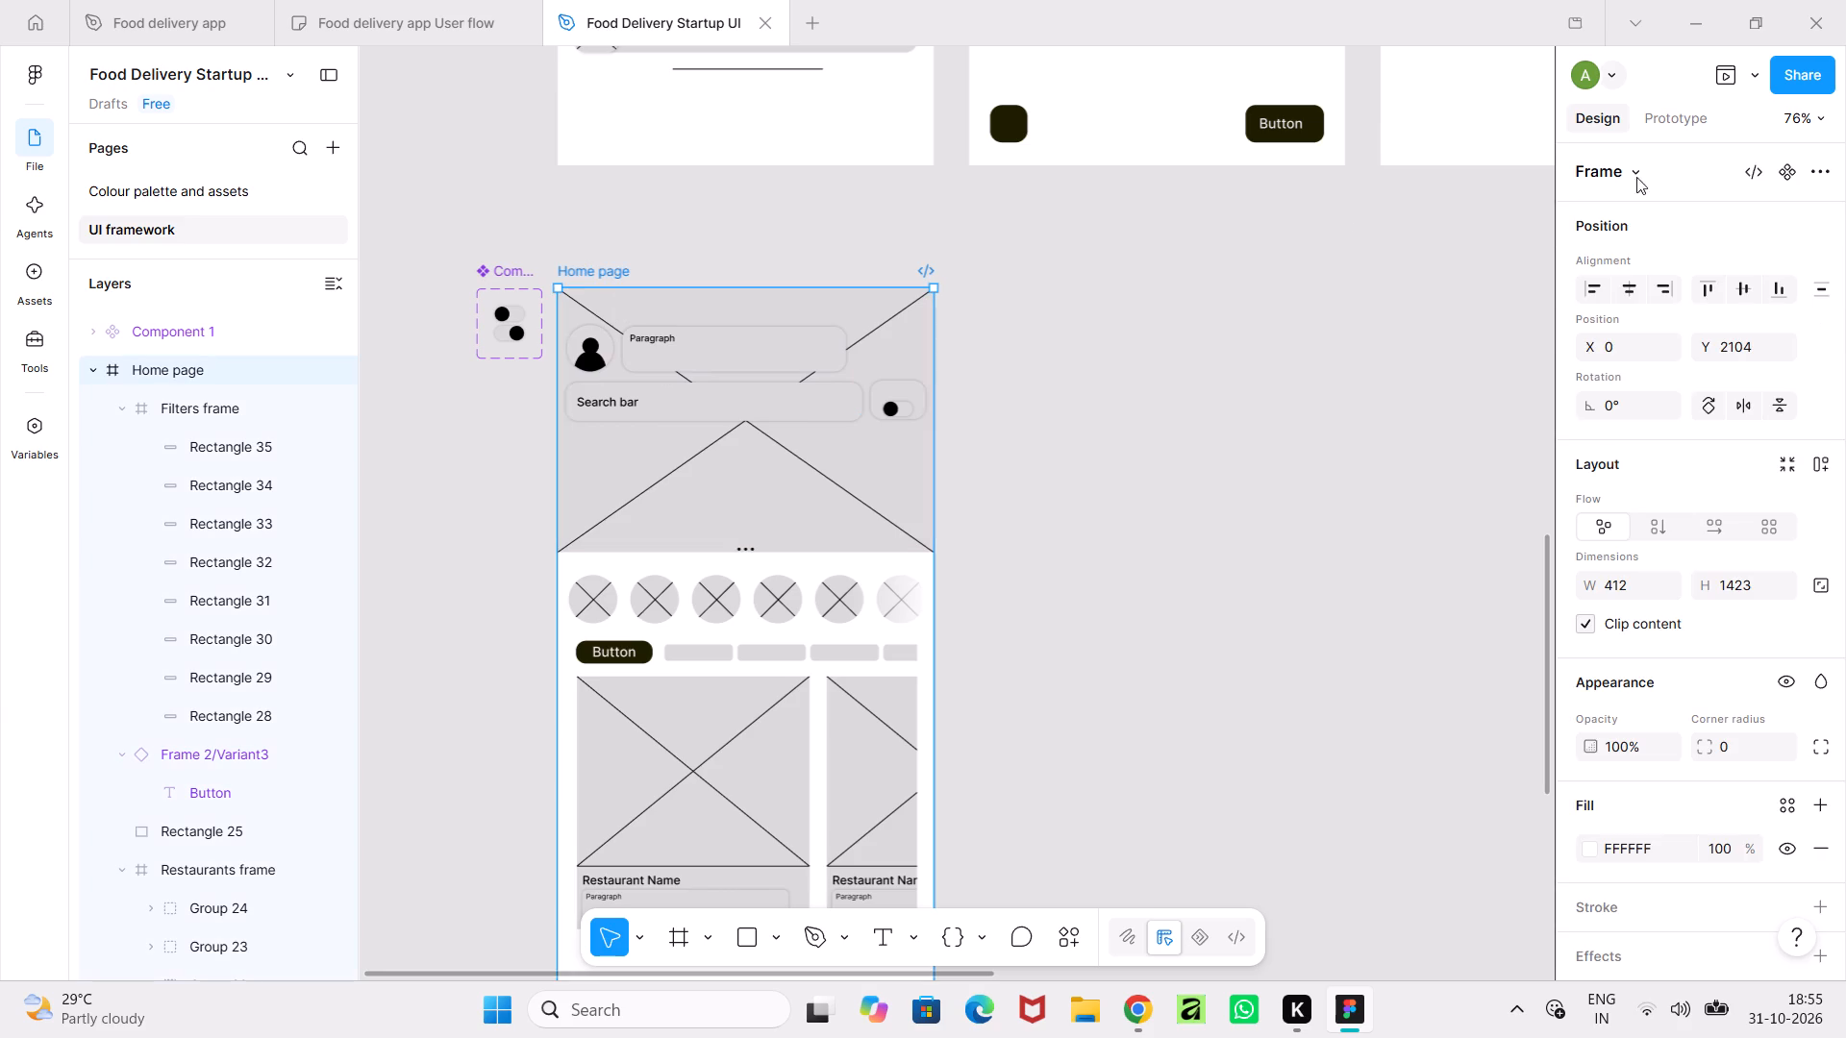
left_click(1729, 79)
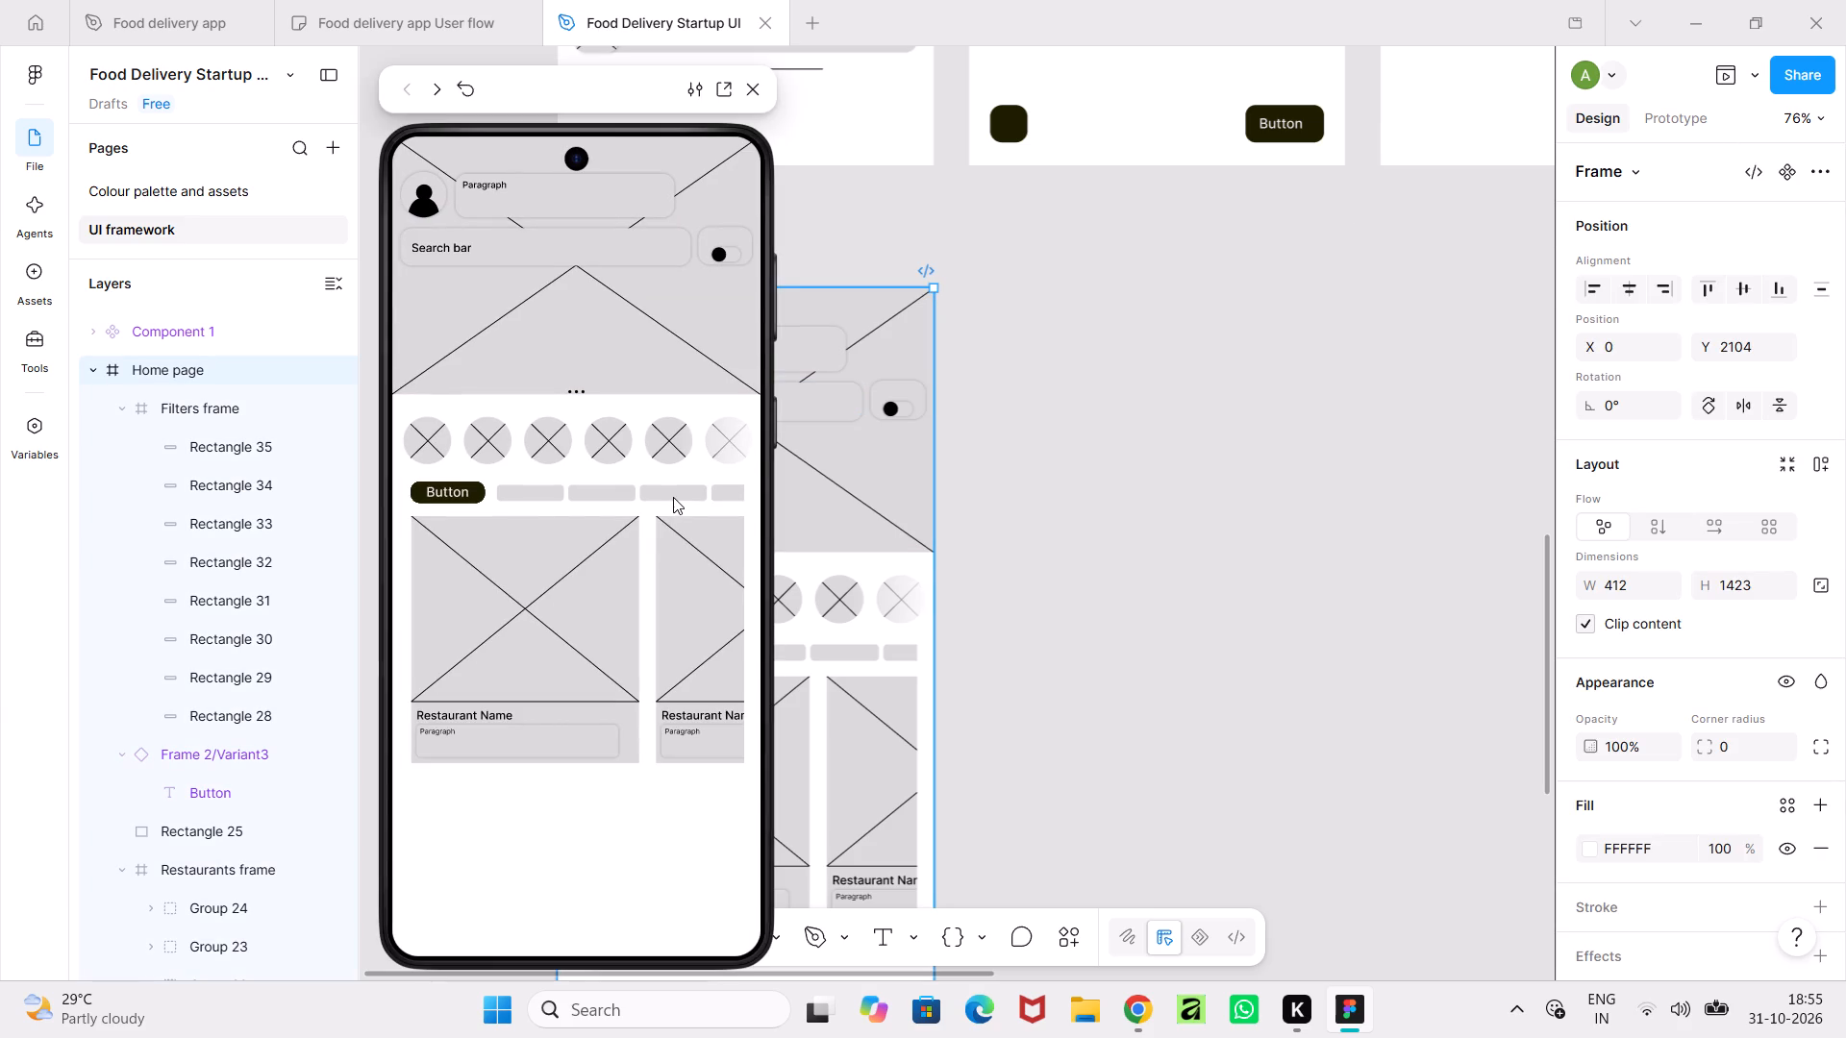
left_click_drag(673, 497, 586, 522)
left_click_drag(586, 522, 728, 544)
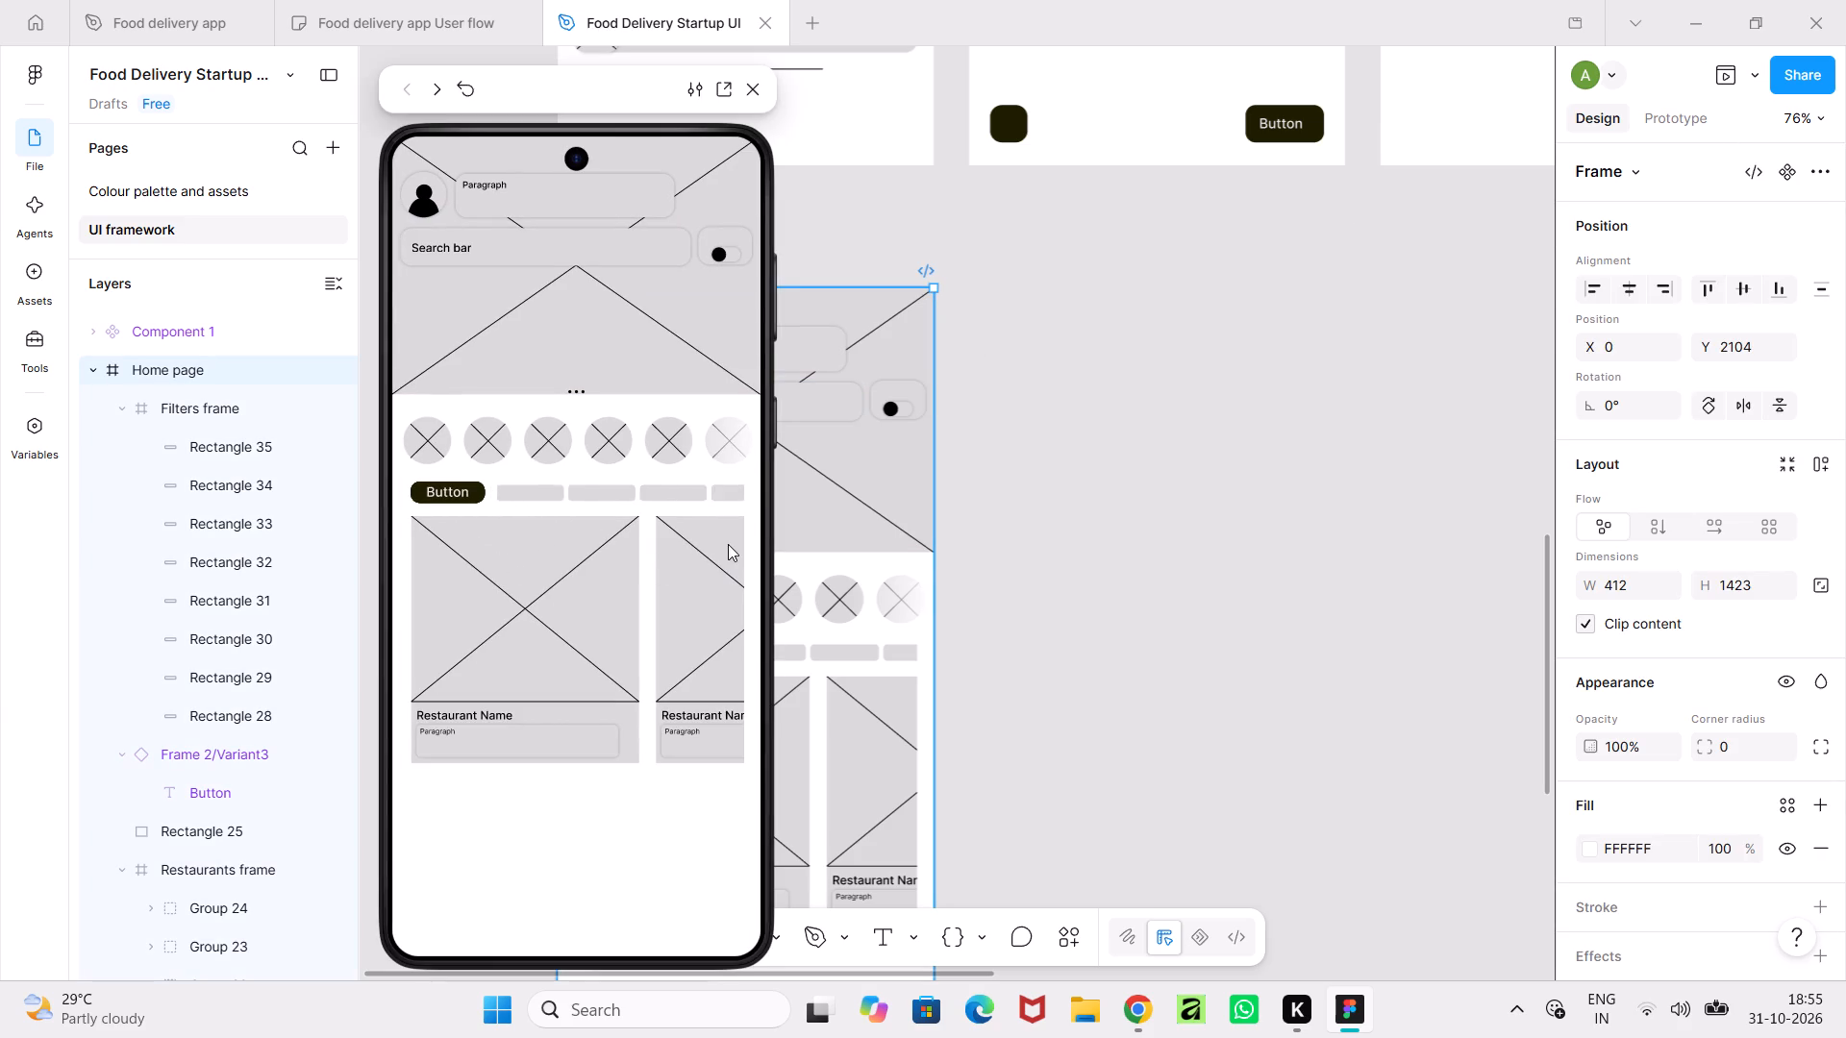
left_click_drag(728, 544, 800, 581)
left_click(755, 77)
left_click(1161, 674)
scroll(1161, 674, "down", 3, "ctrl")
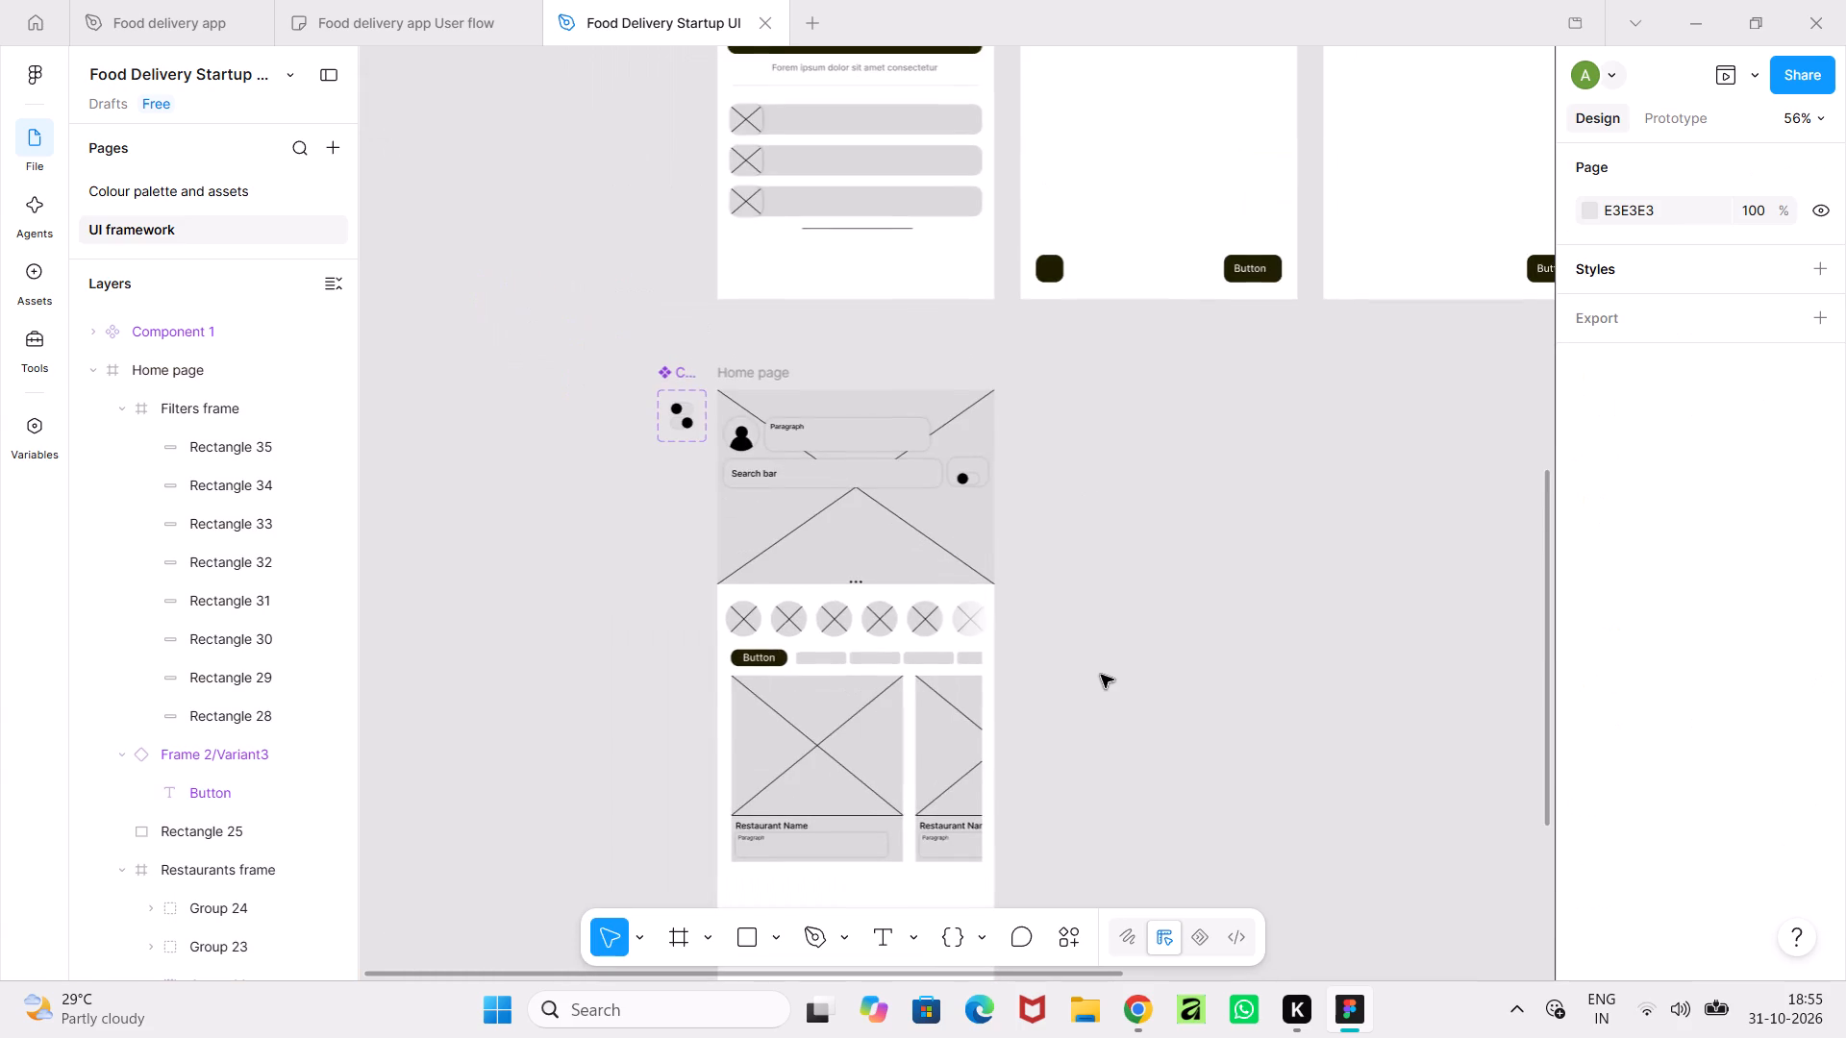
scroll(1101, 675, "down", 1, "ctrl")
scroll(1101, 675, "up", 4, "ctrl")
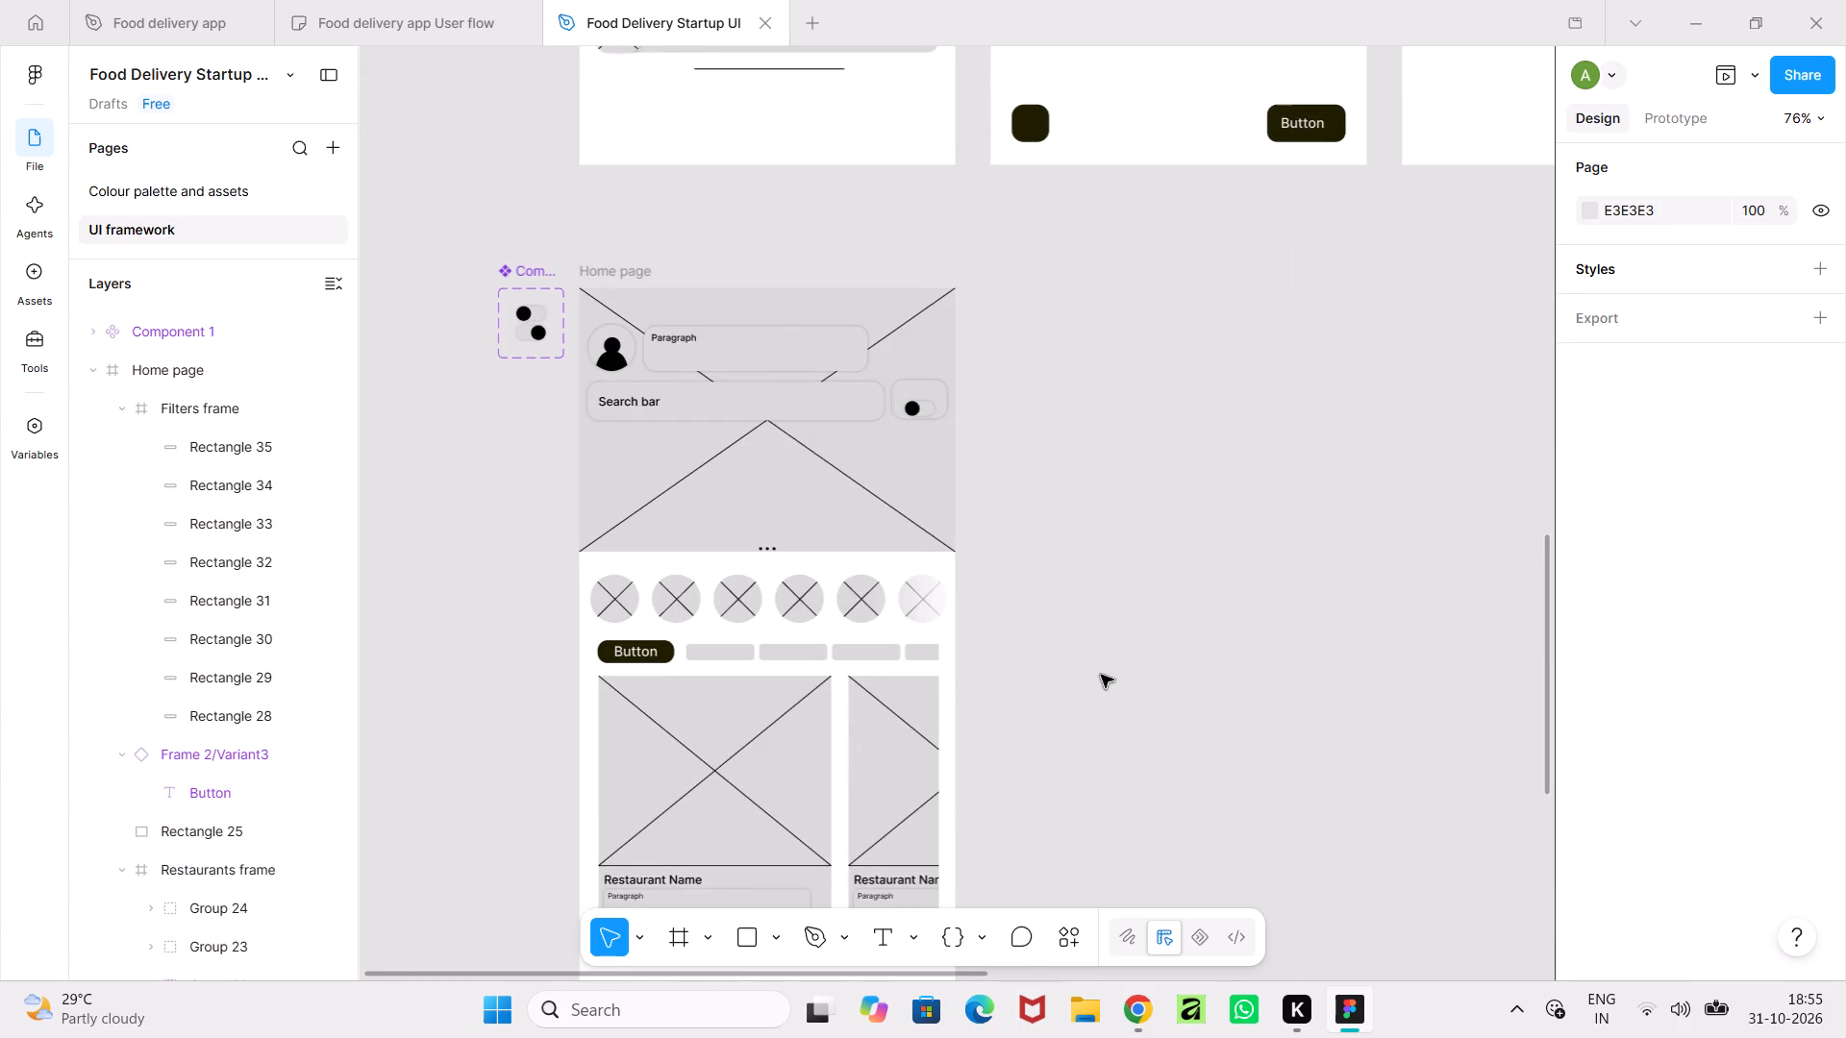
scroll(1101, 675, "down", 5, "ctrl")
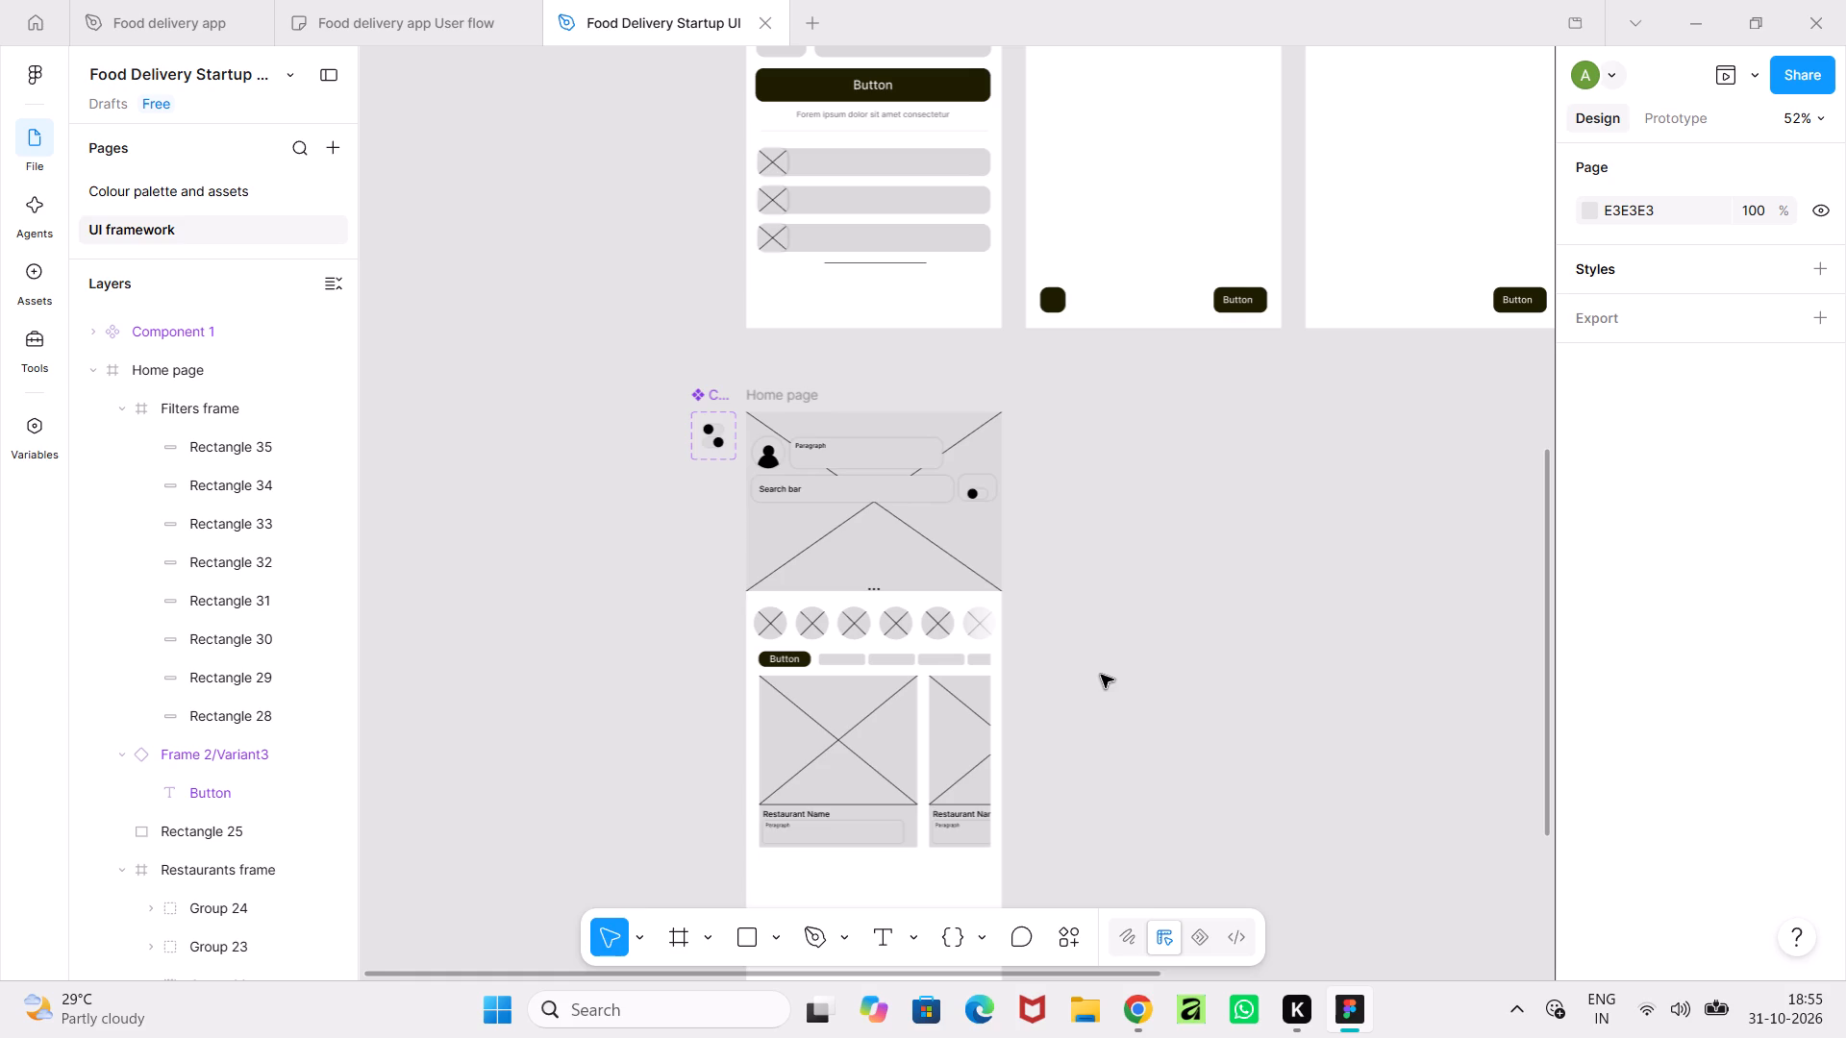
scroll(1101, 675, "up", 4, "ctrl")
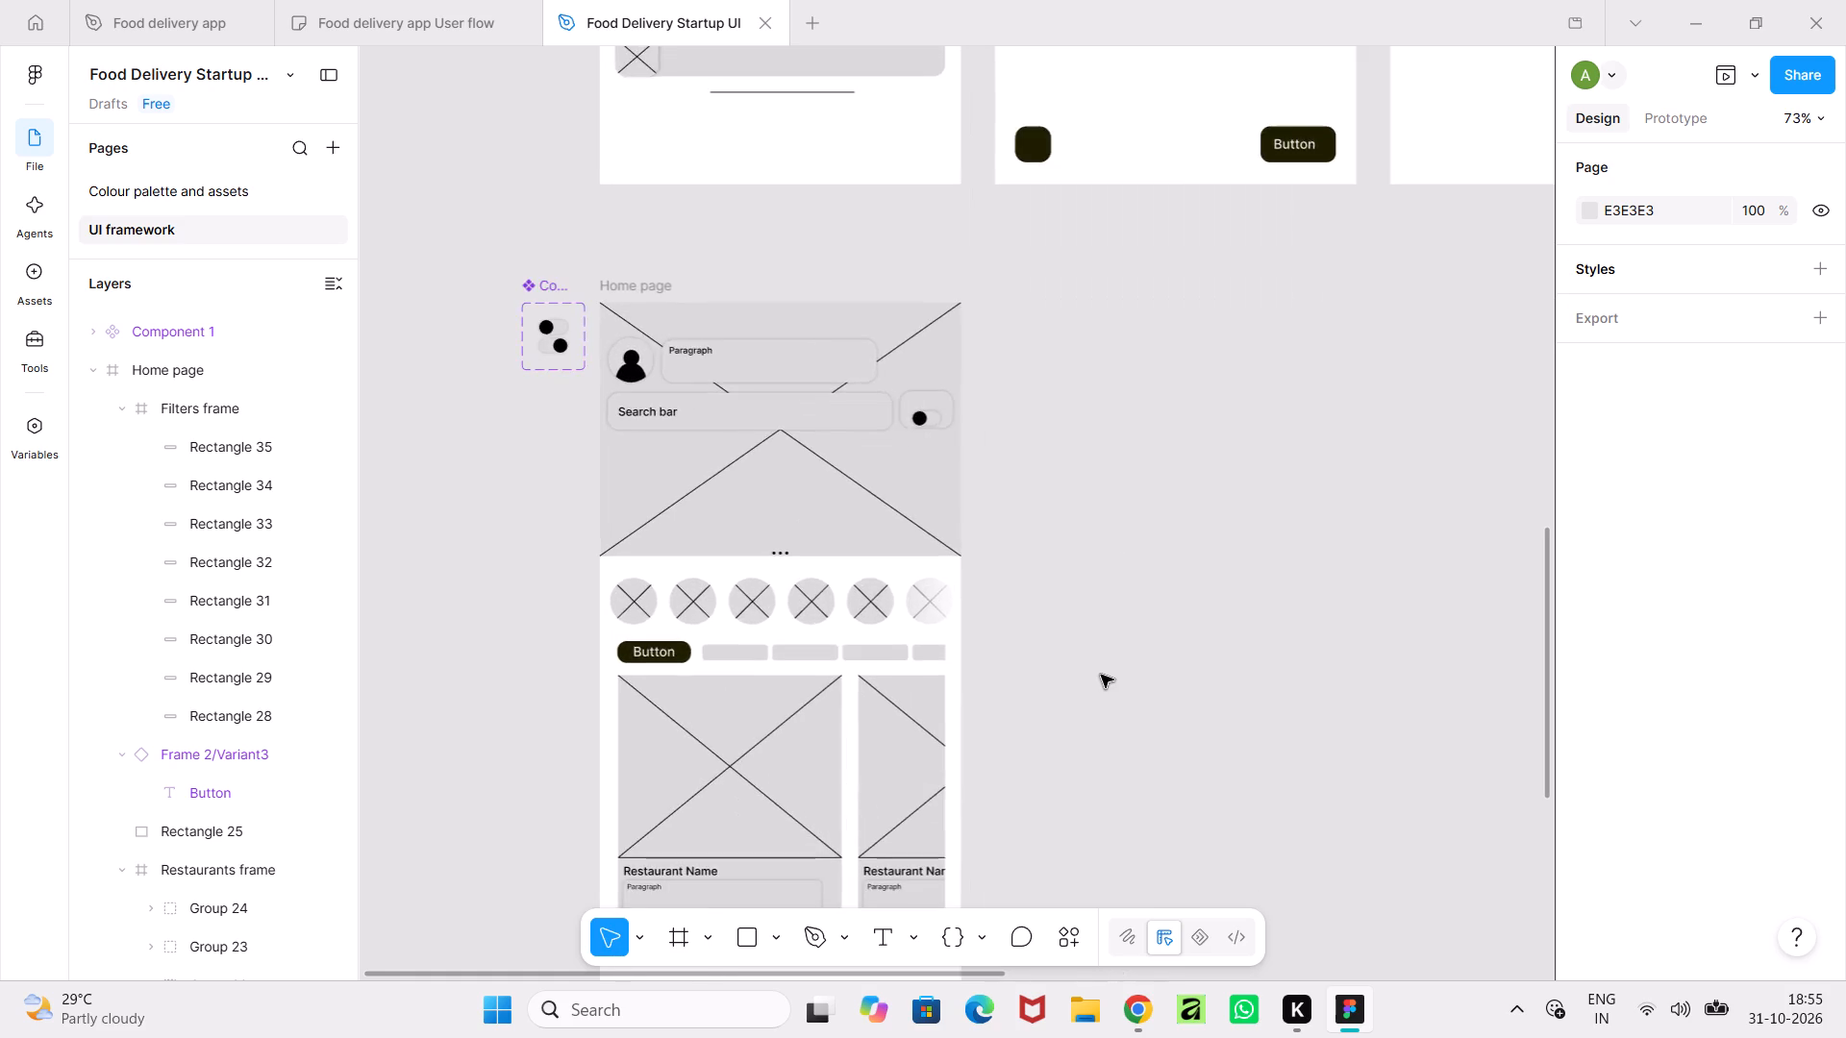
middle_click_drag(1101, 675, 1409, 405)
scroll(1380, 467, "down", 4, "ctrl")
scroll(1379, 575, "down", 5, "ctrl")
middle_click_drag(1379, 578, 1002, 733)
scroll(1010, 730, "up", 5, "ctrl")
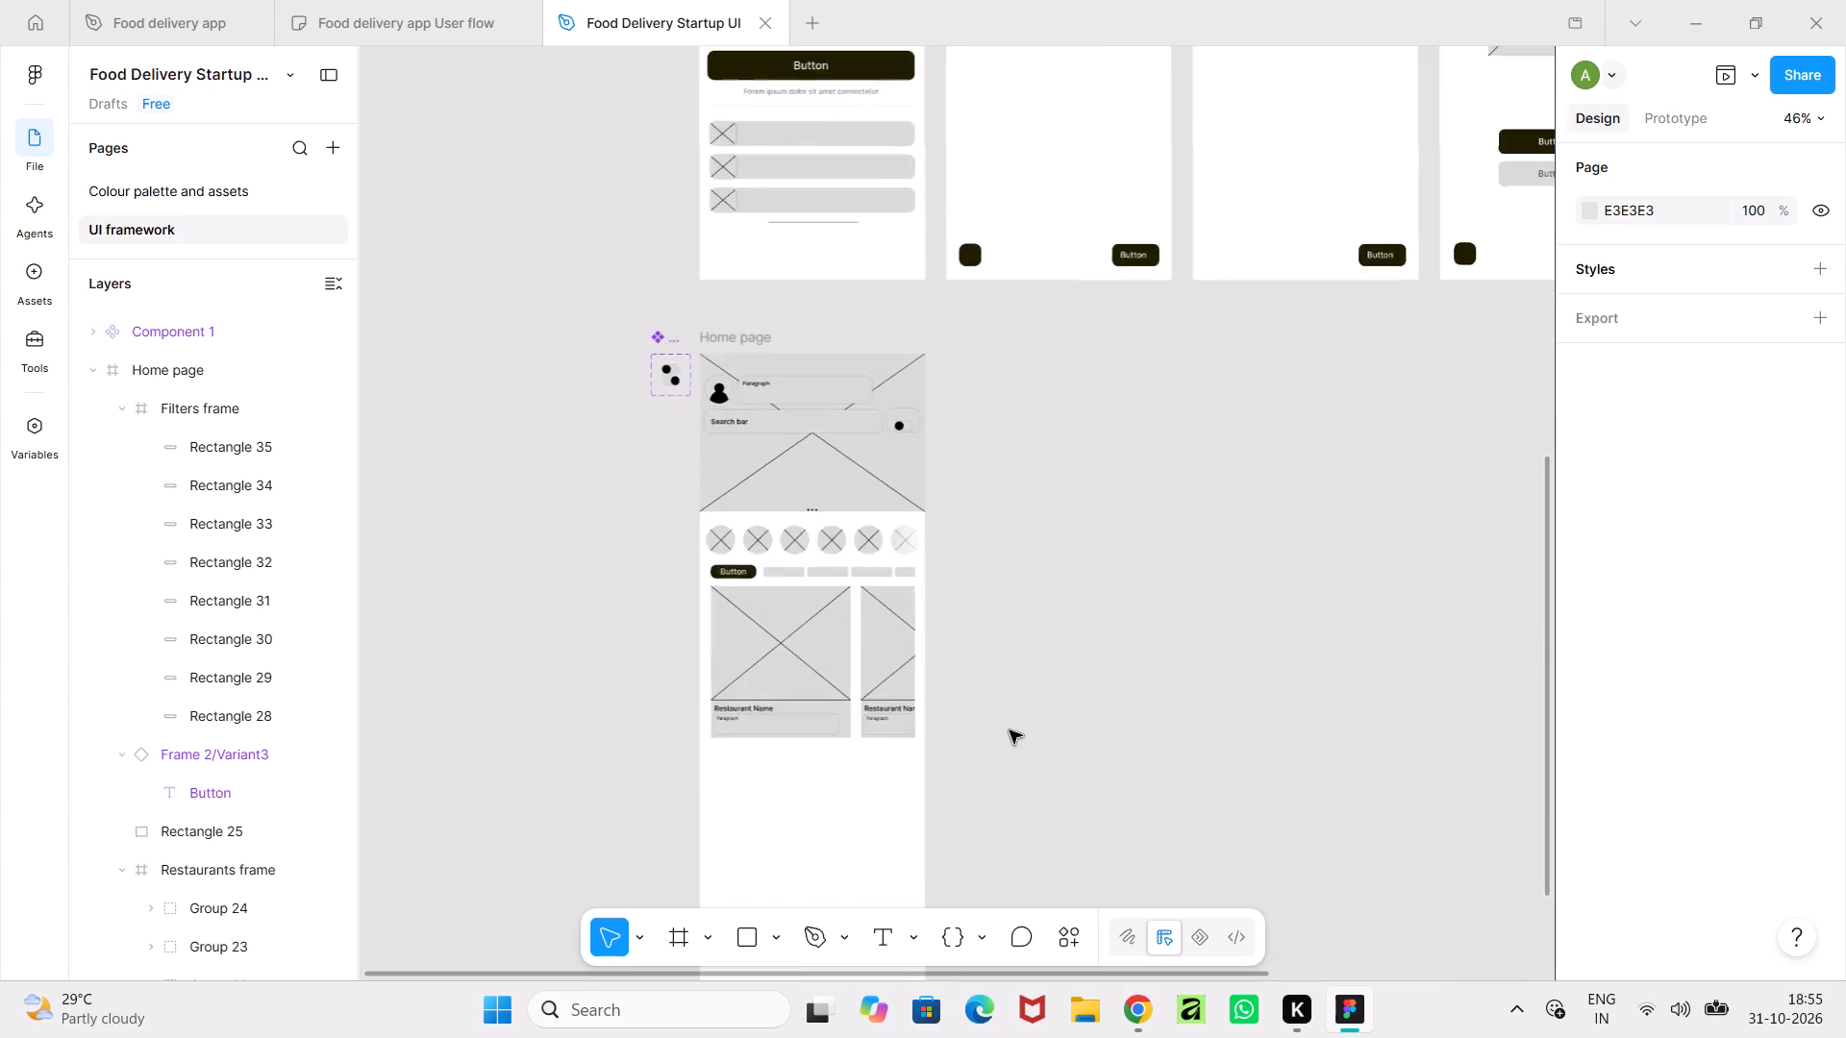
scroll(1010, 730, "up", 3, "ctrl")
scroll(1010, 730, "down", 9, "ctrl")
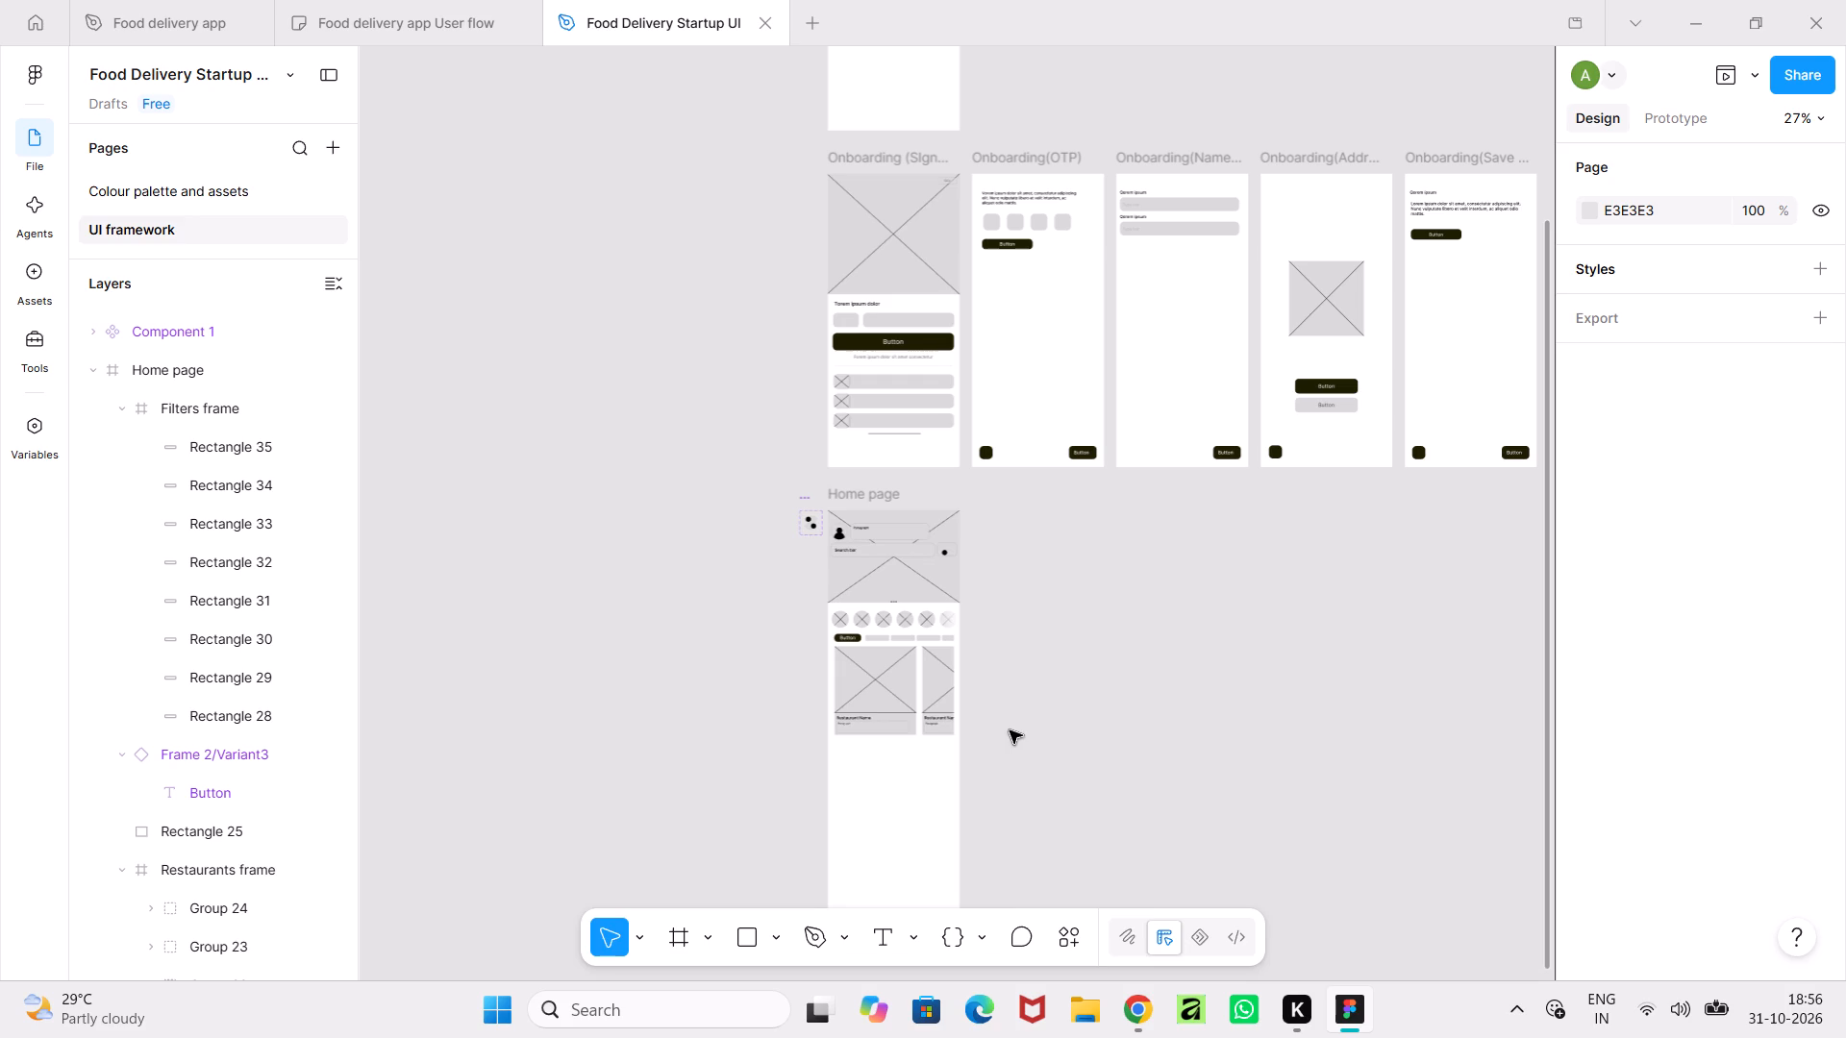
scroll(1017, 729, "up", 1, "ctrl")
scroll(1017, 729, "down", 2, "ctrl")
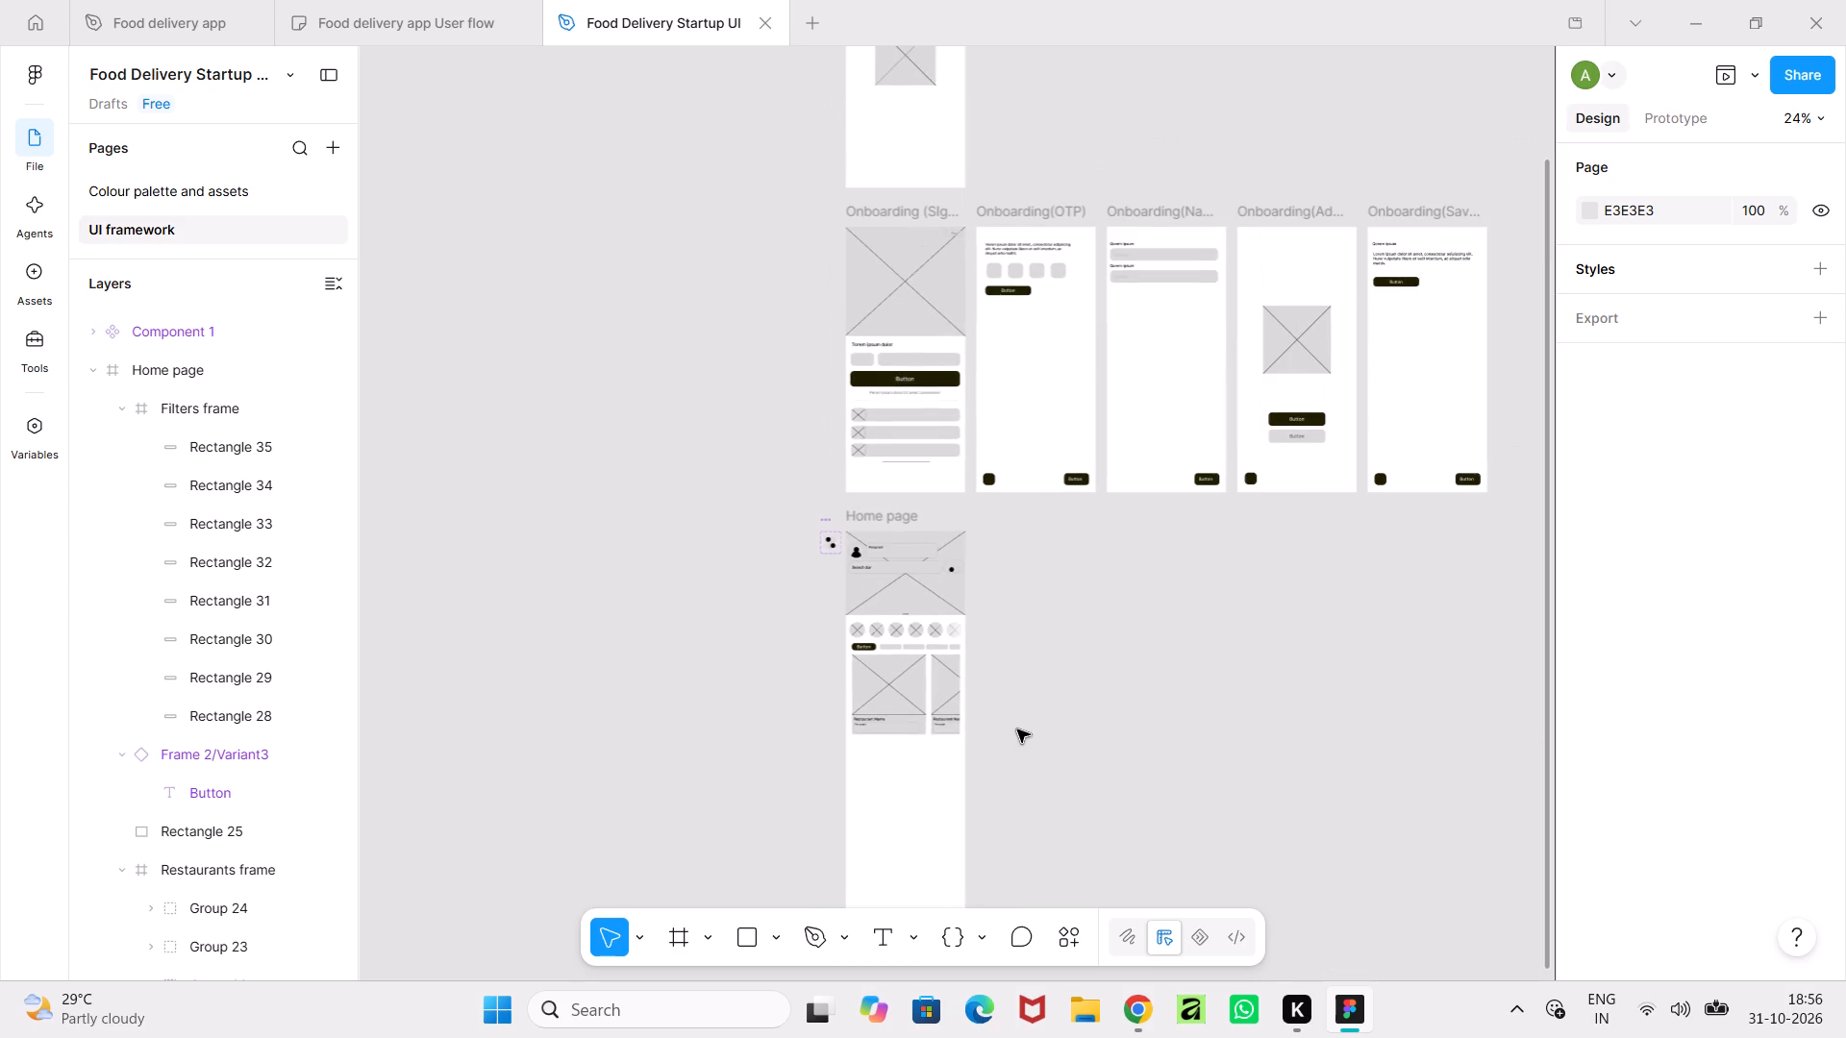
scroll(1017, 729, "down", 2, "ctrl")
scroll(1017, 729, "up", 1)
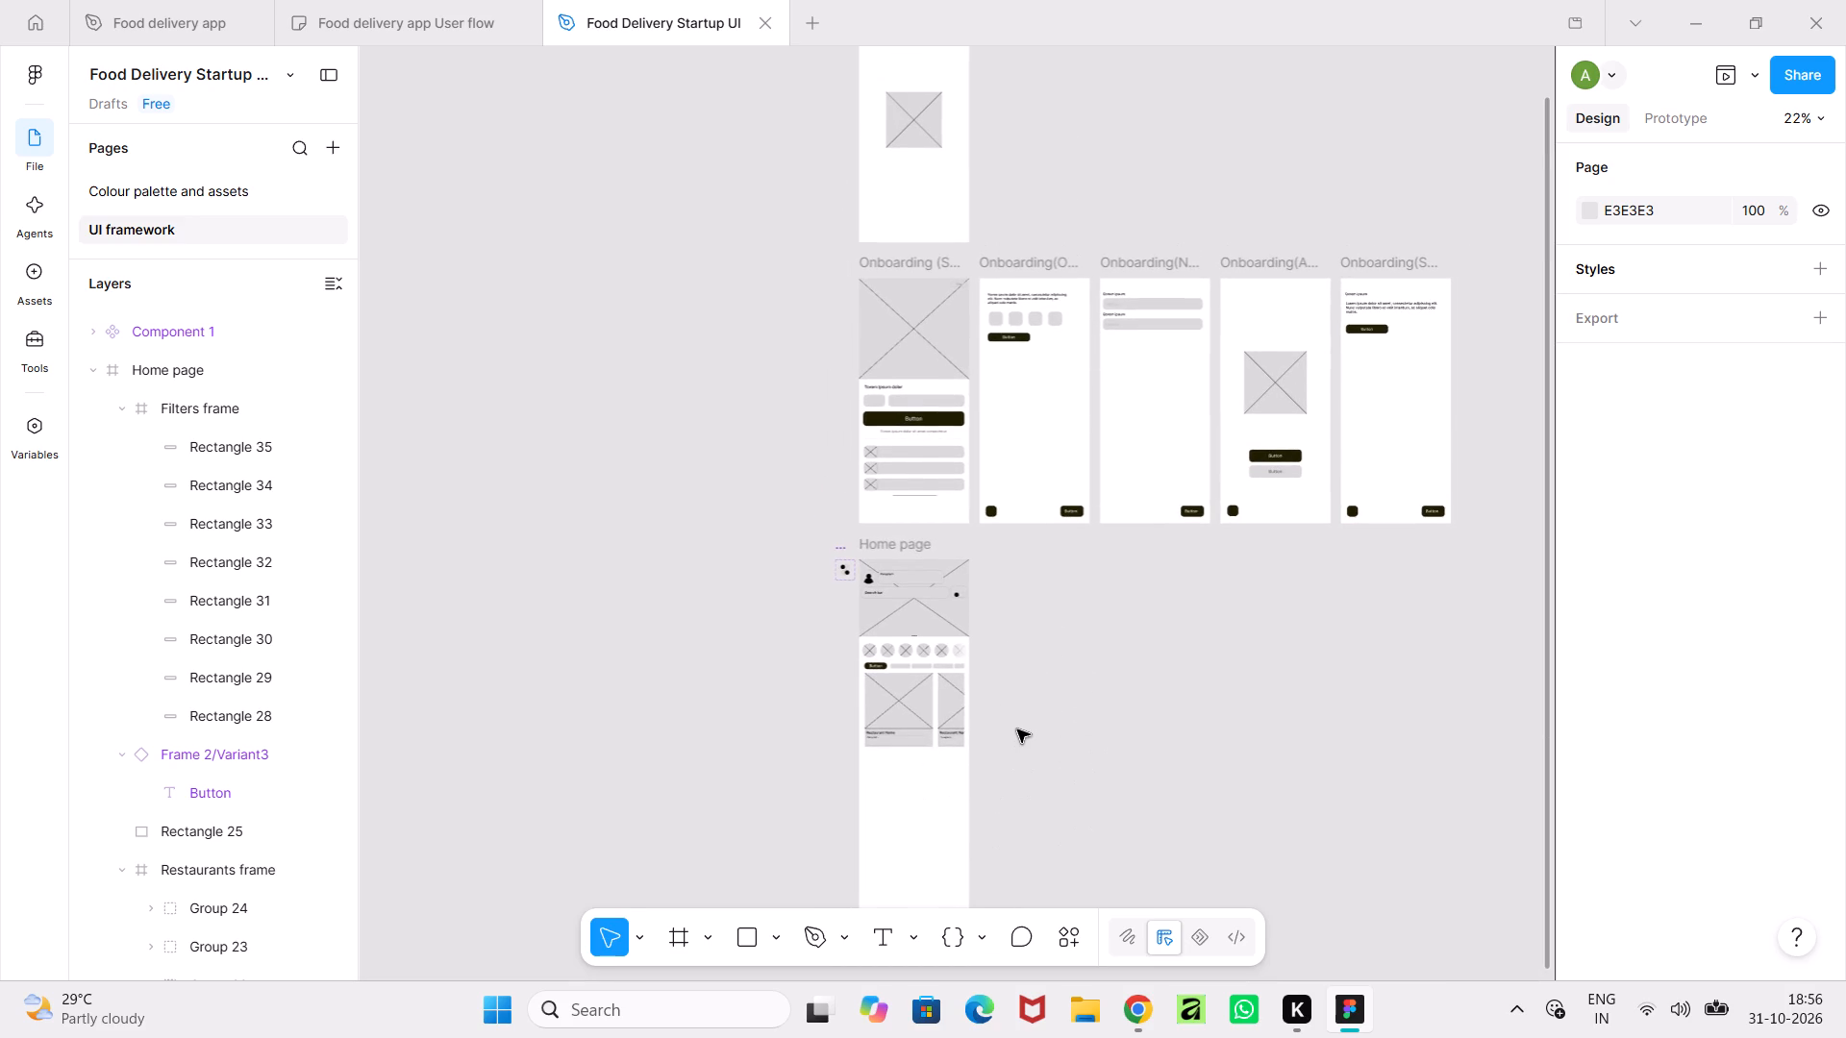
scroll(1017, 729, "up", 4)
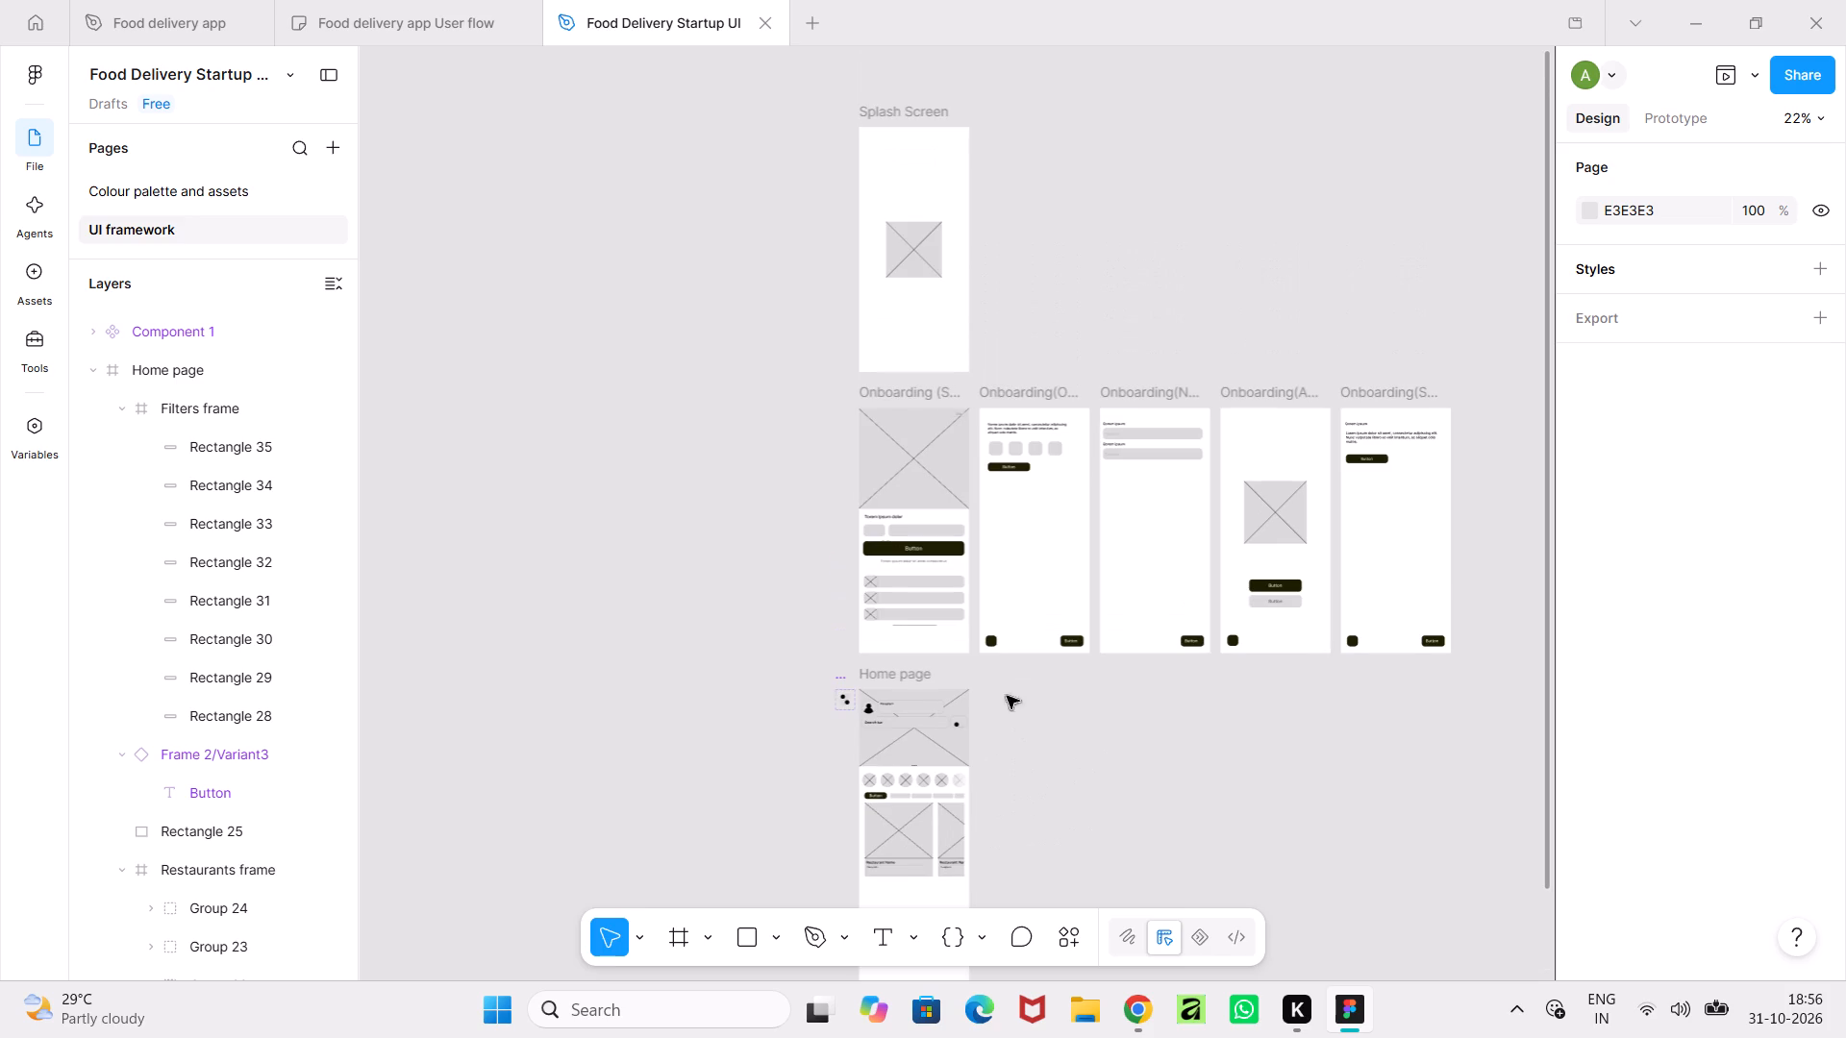
Preview the prototype from the sign-in screen through onboarding to the Home page, testing the save address page's two labelled buttons.
left_click(1130, 235)
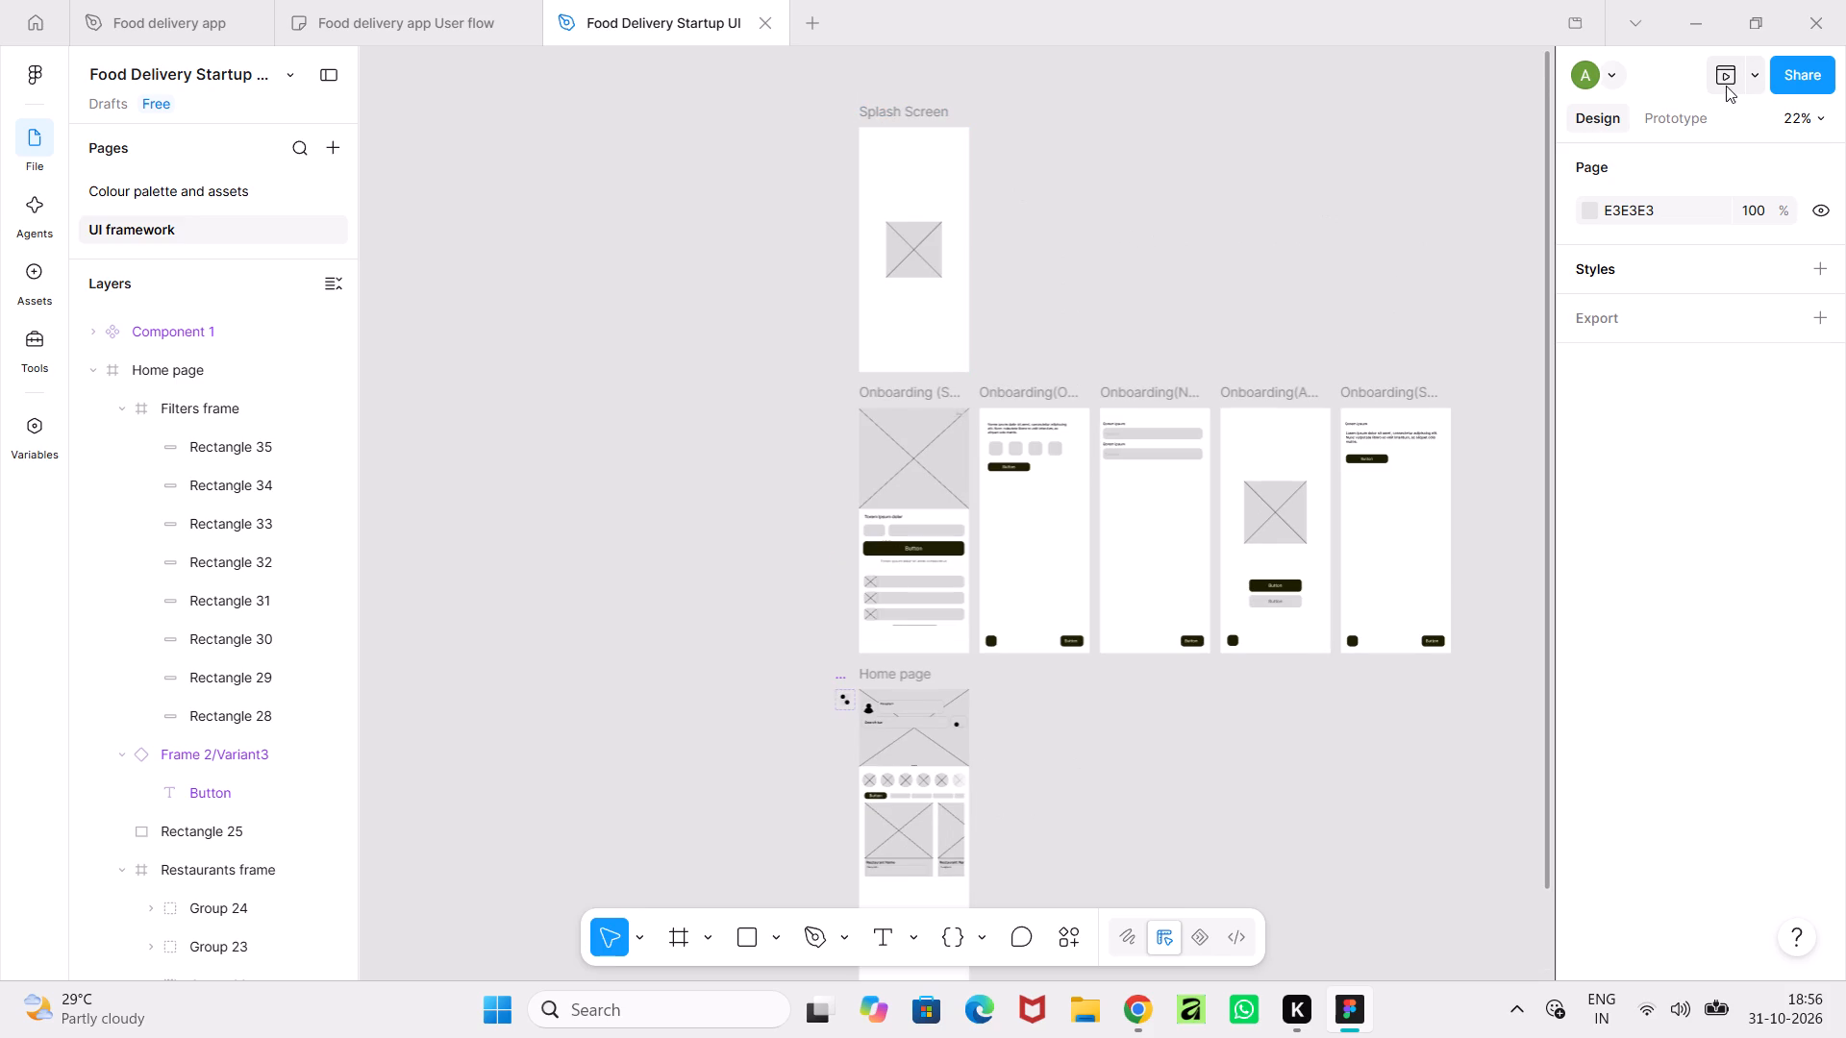
left_click(1726, 86)
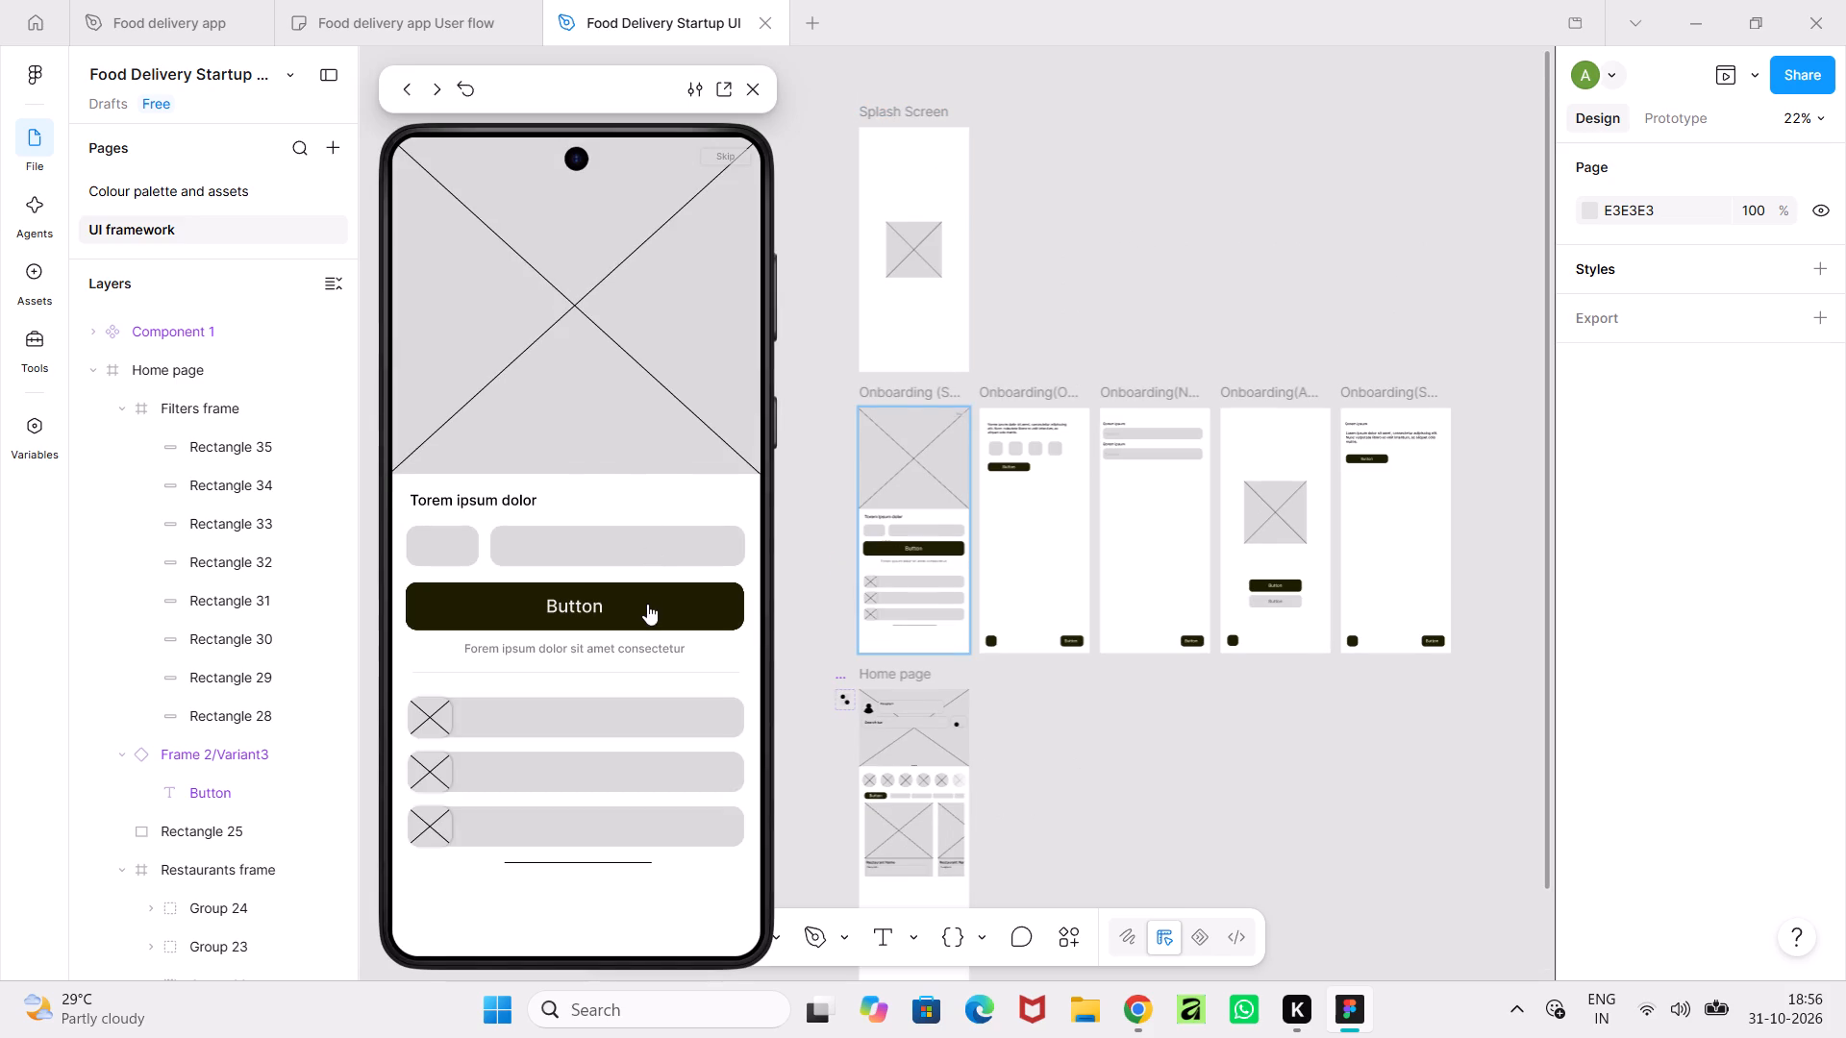
left_click(647, 604)
left_click(708, 919)
left_click(708, 919)
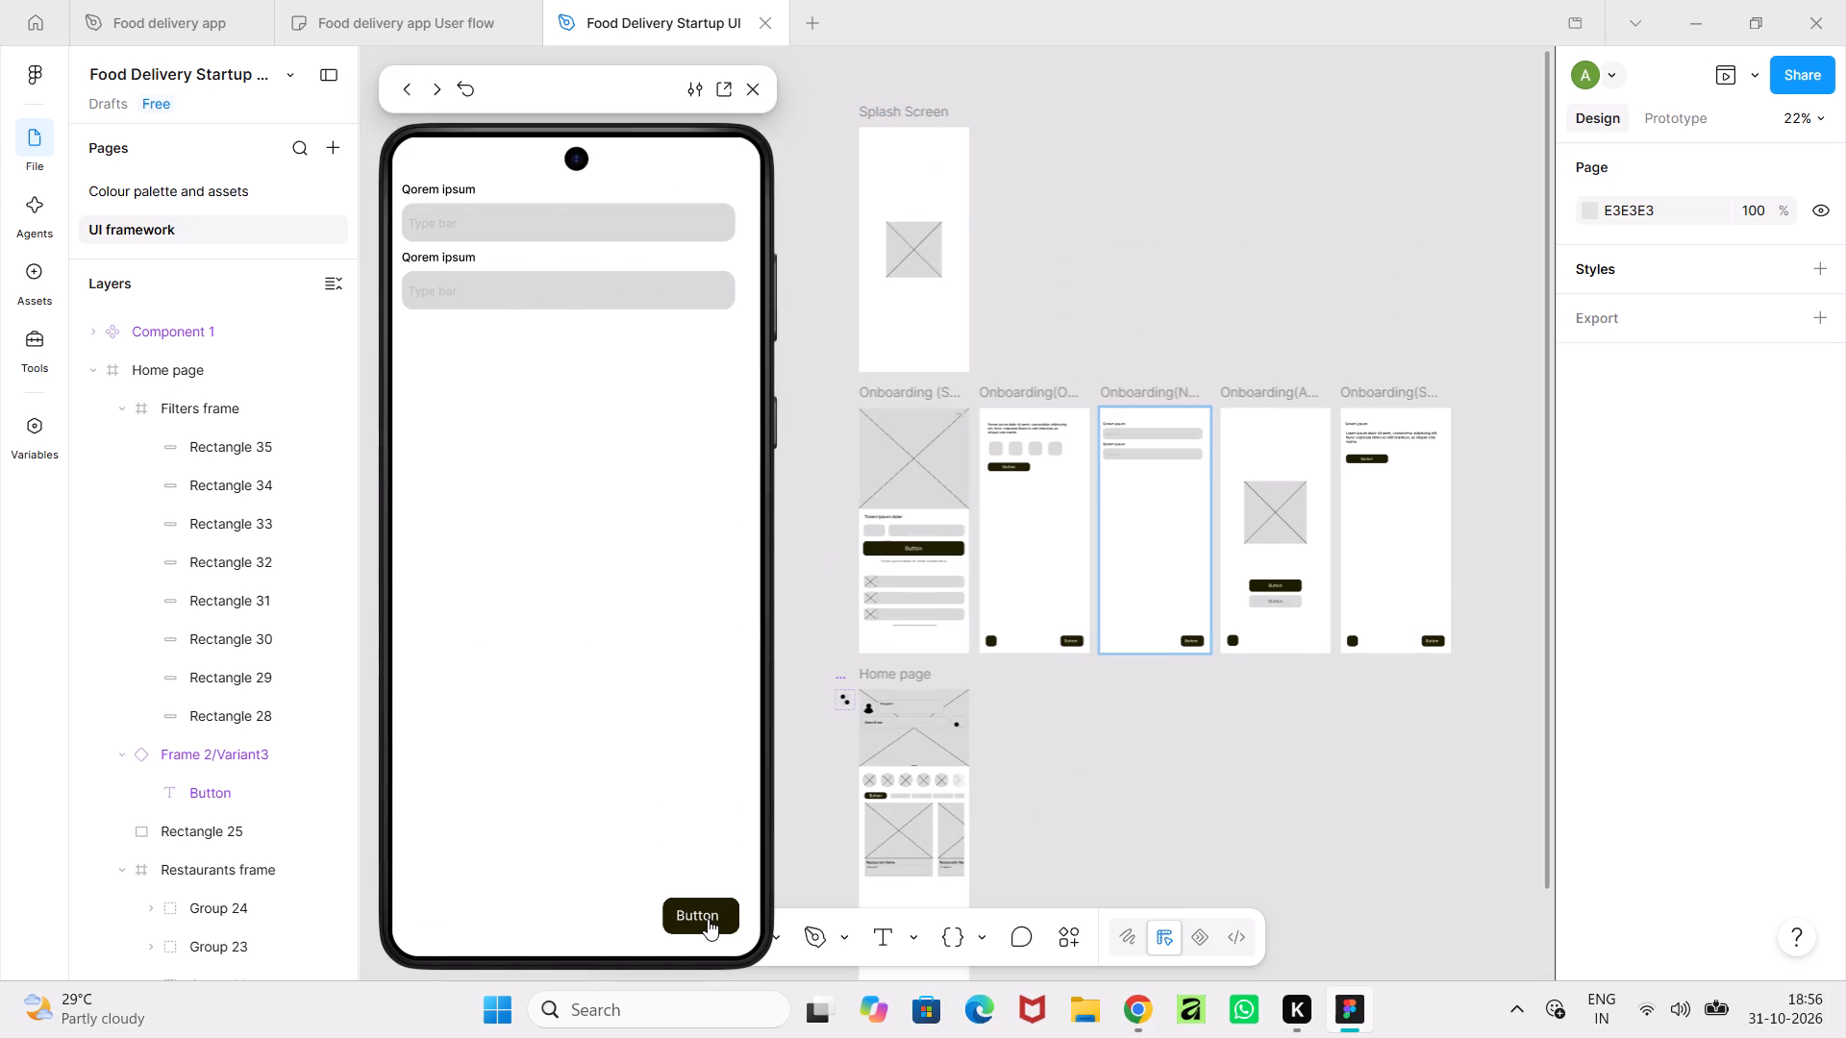
left_click(618, 738)
left_click(691, 906)
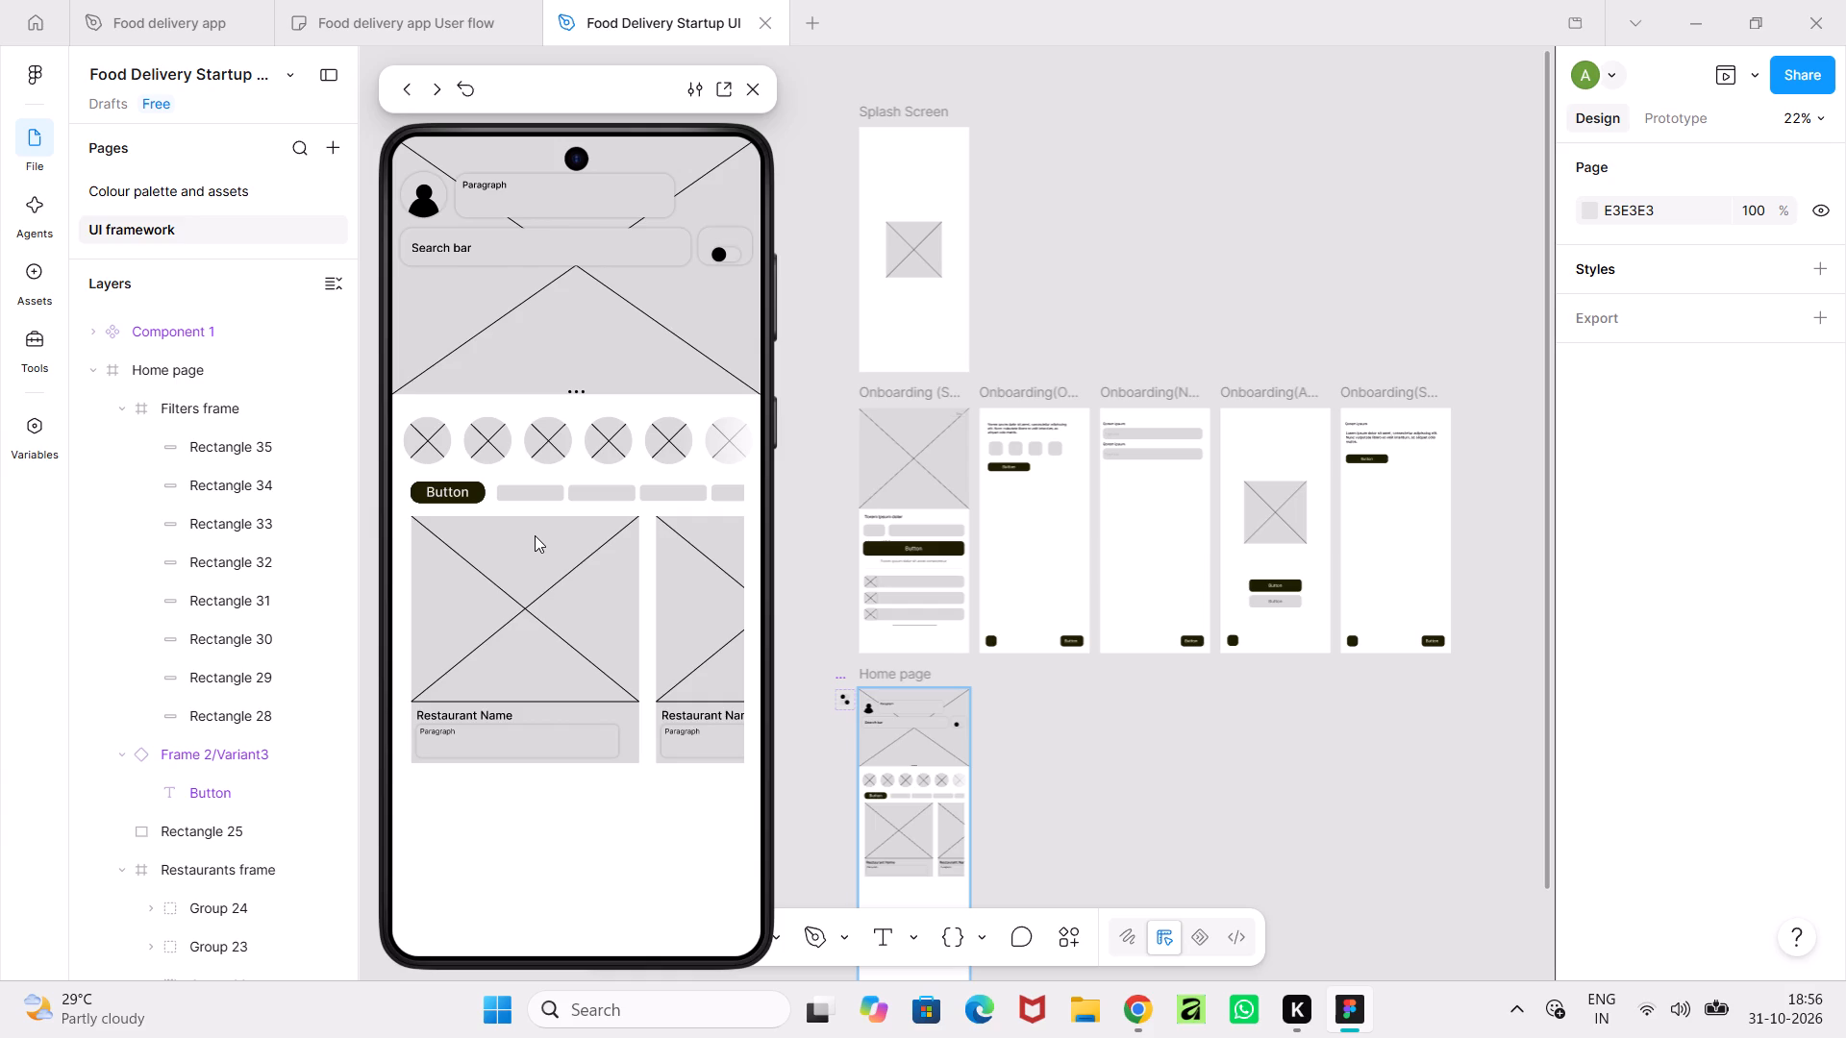
left_click(416, 96)
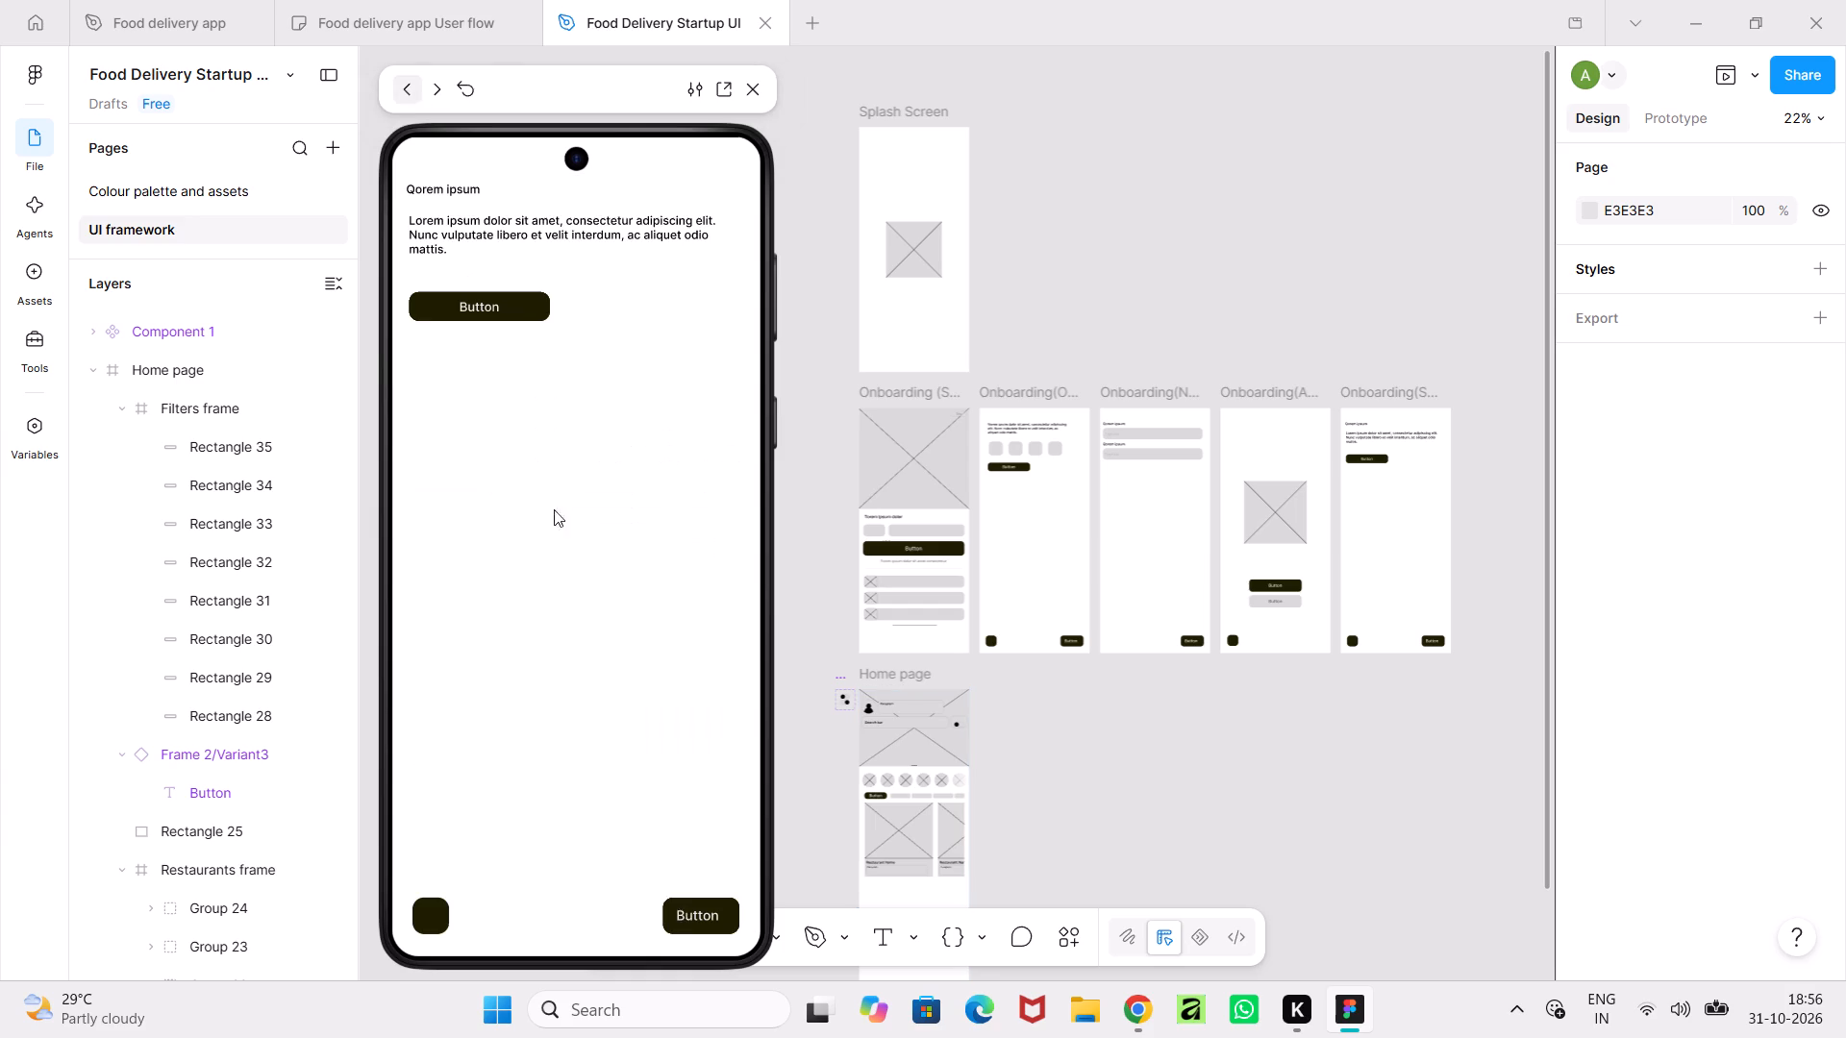
left_click(687, 920)
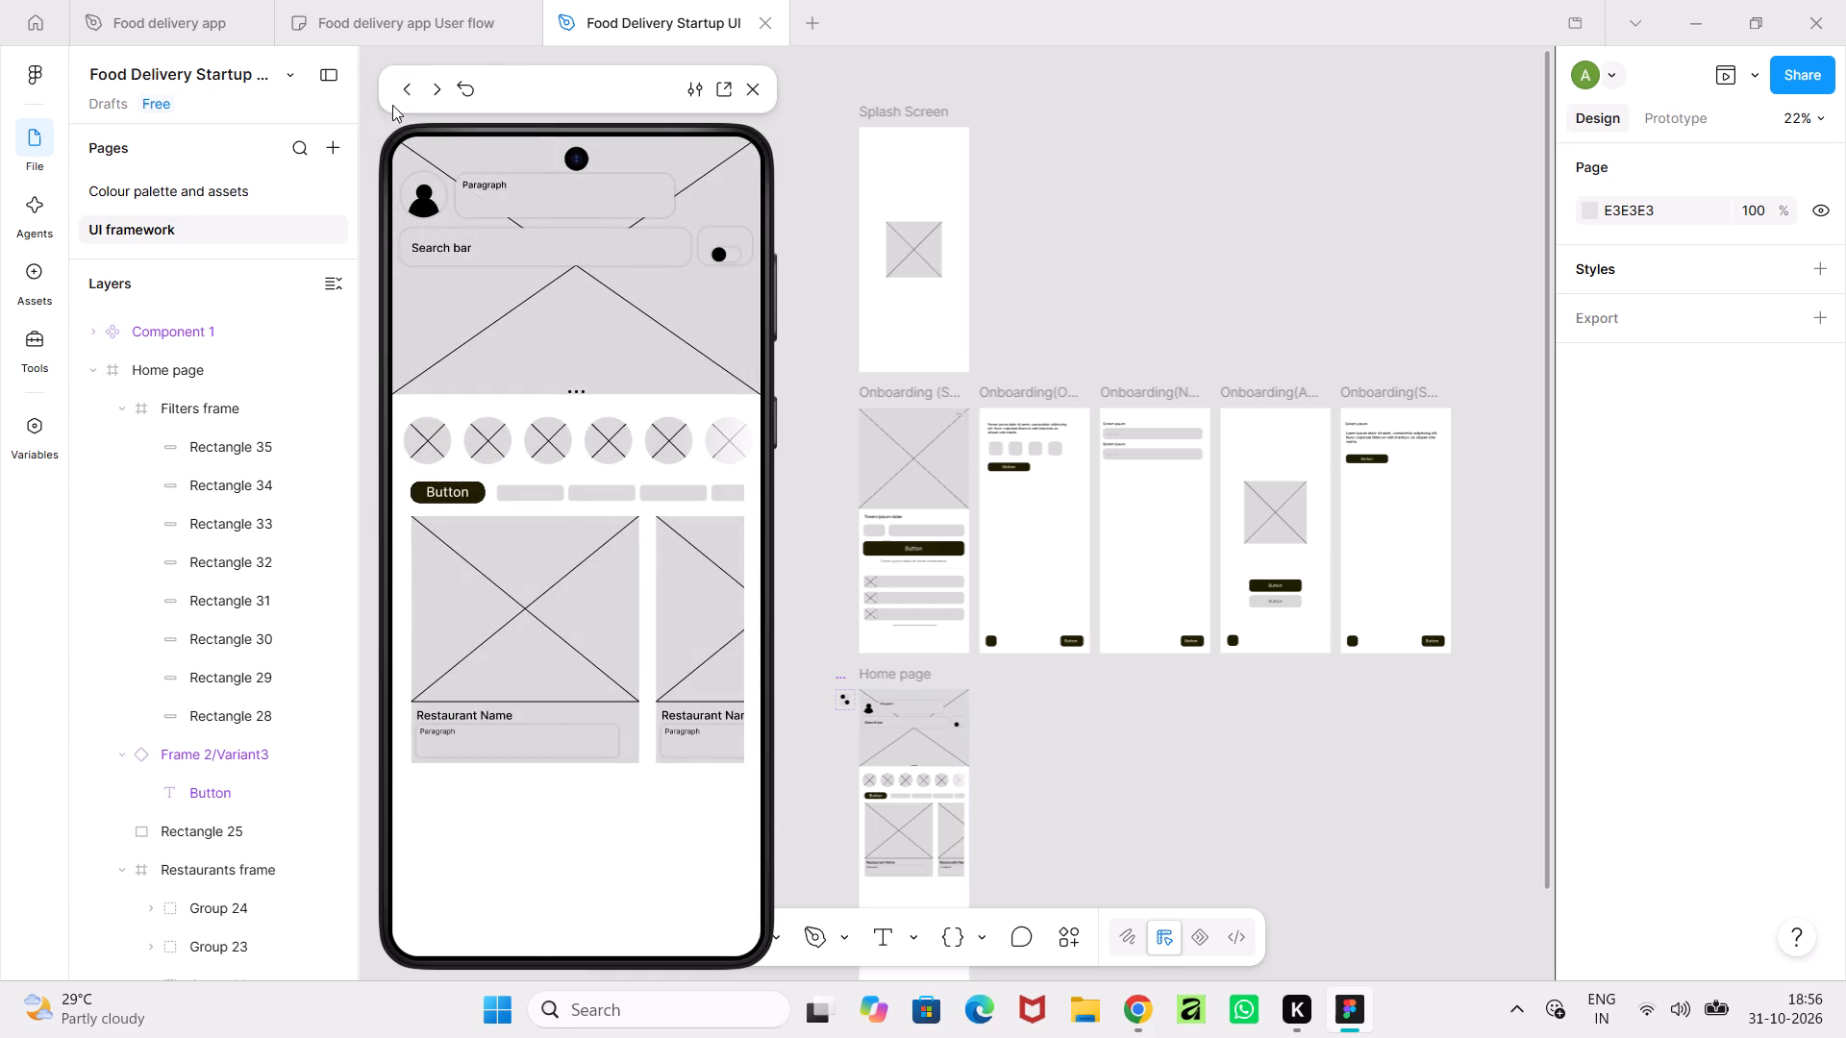
left_click(407, 101)
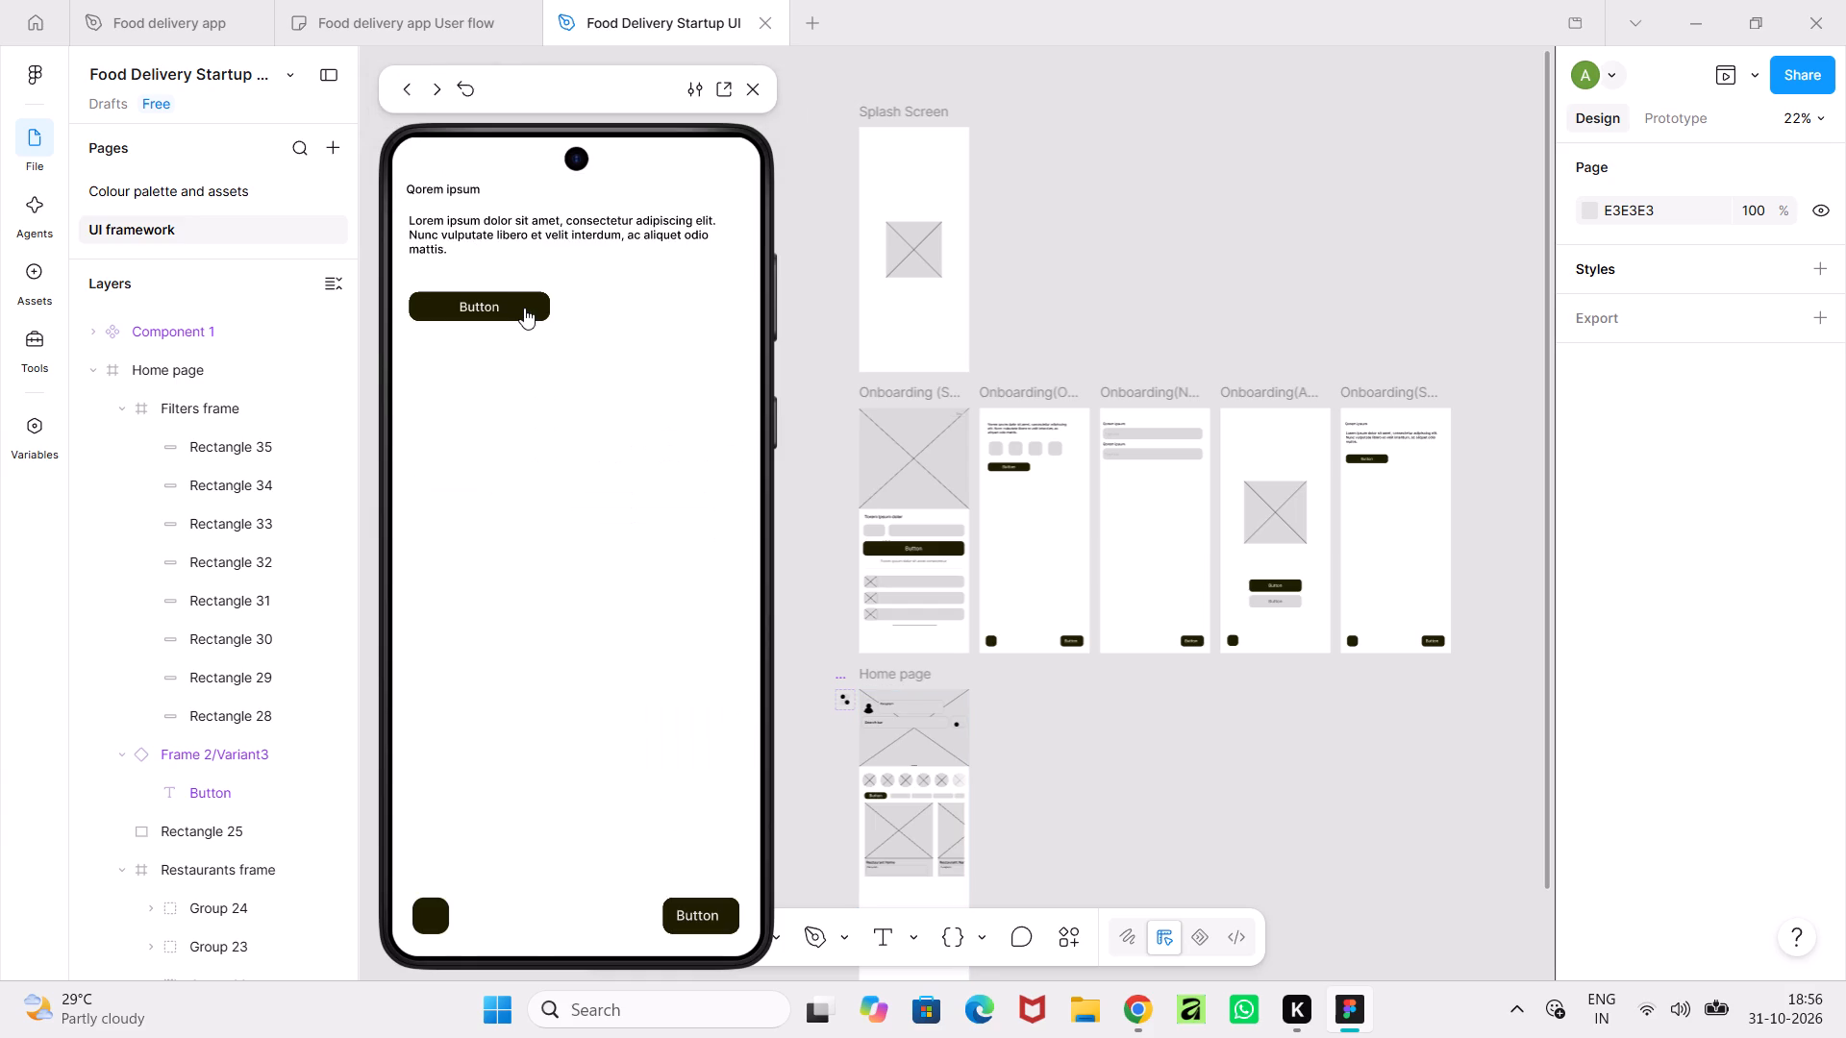
left_click(524, 308)
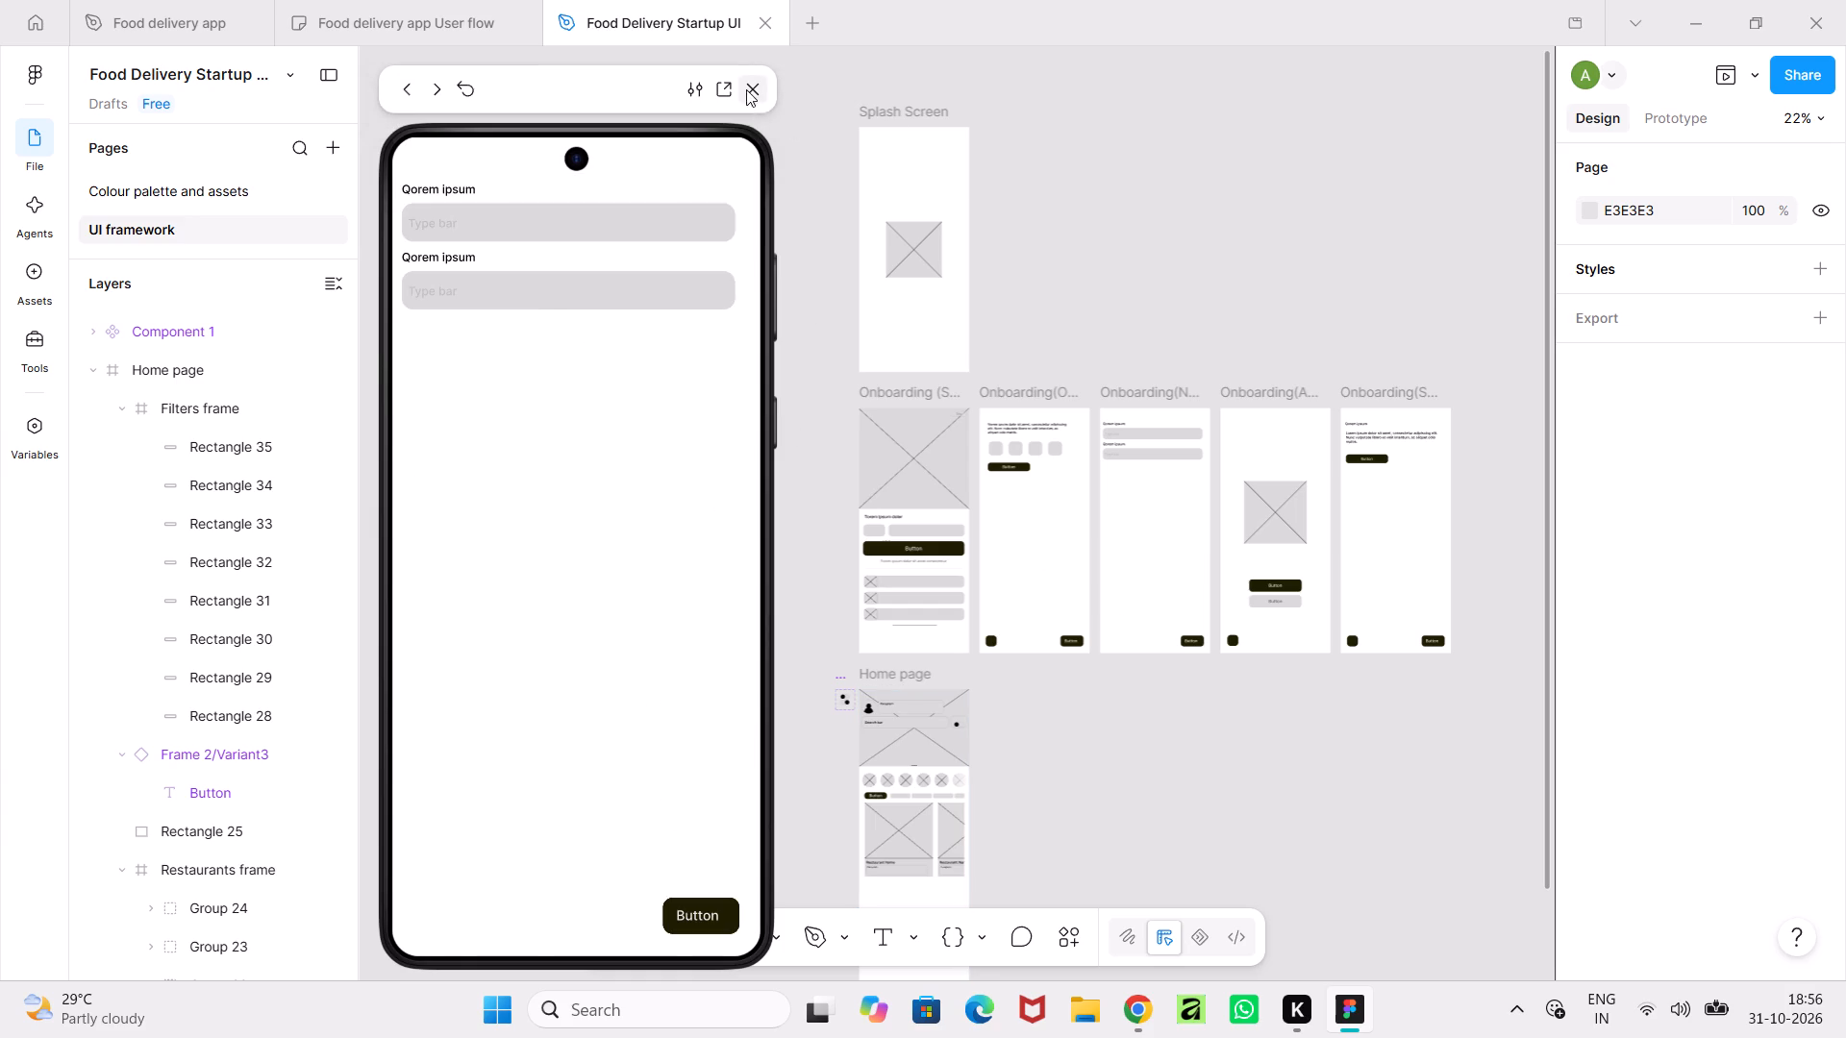
left_click(746, 89)
Examine the prototype connections between the onboarding screens and the Home page, and return to design mode.
left_click(1669, 102)
left_click(1698, 113)
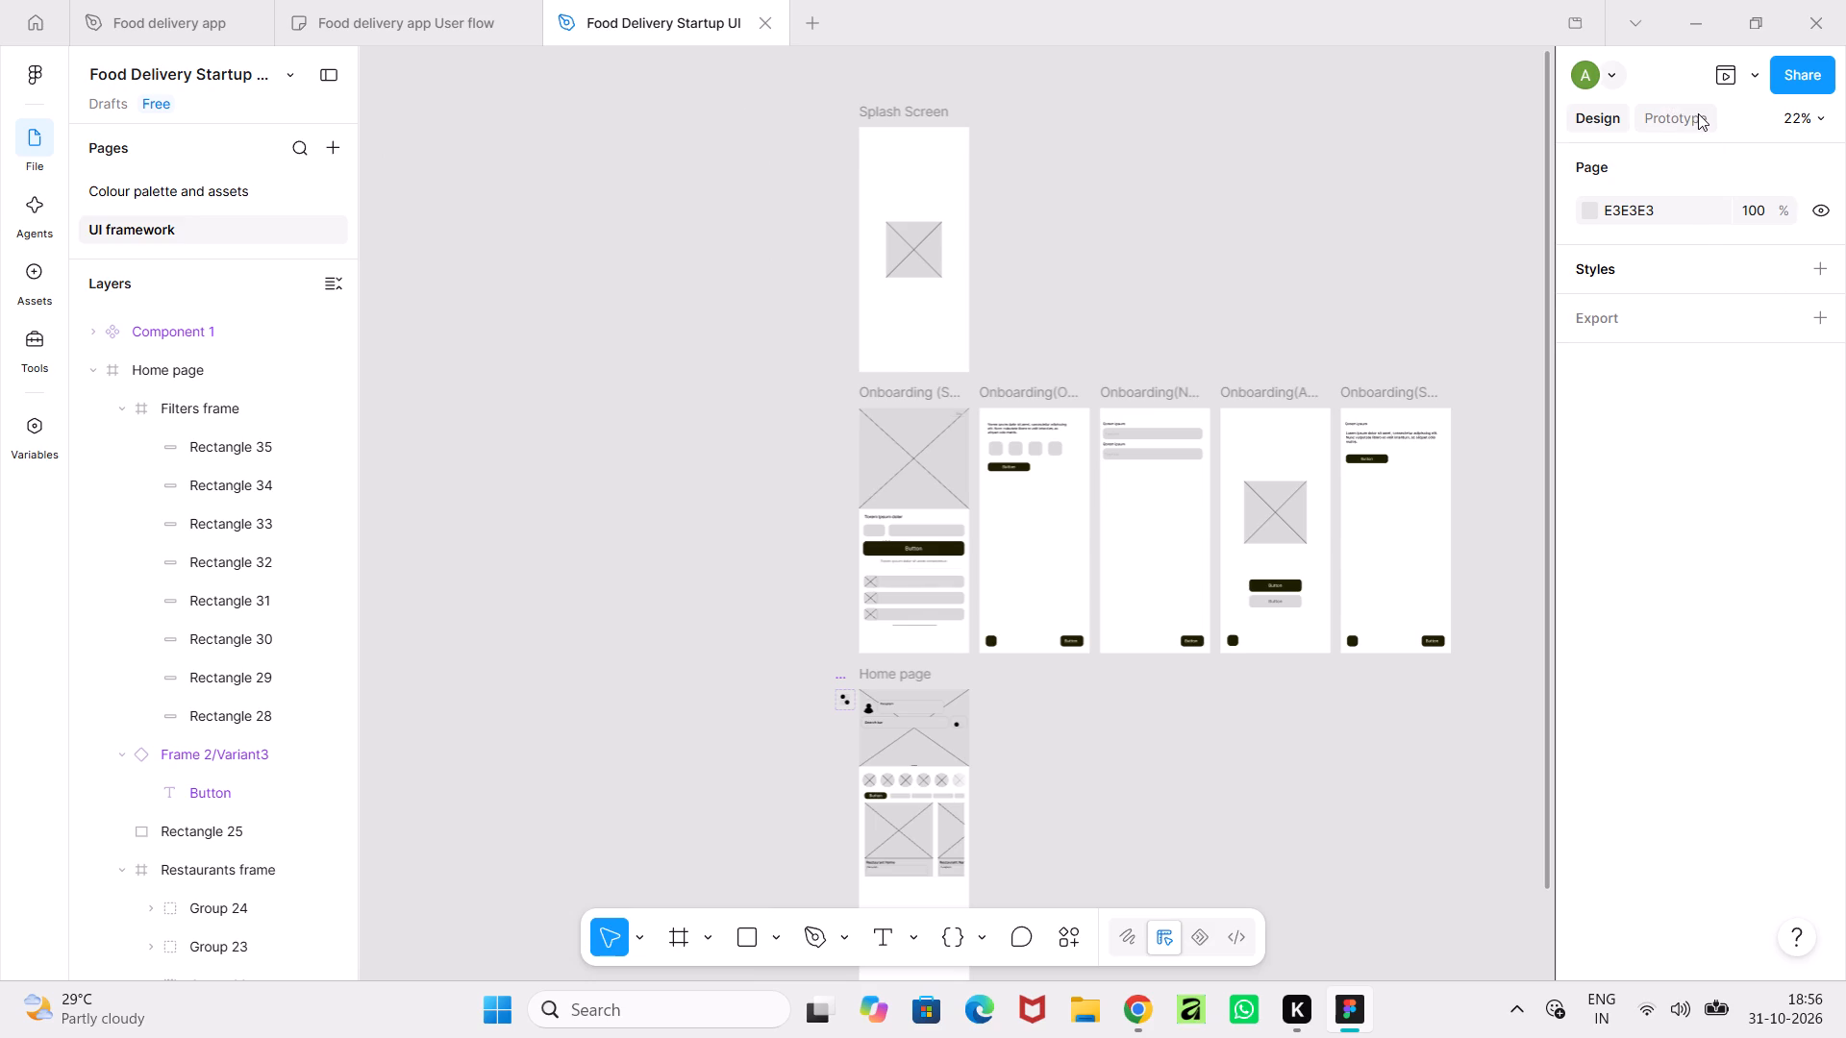
scroll(1445, 602, "up", 5, "ctrl")
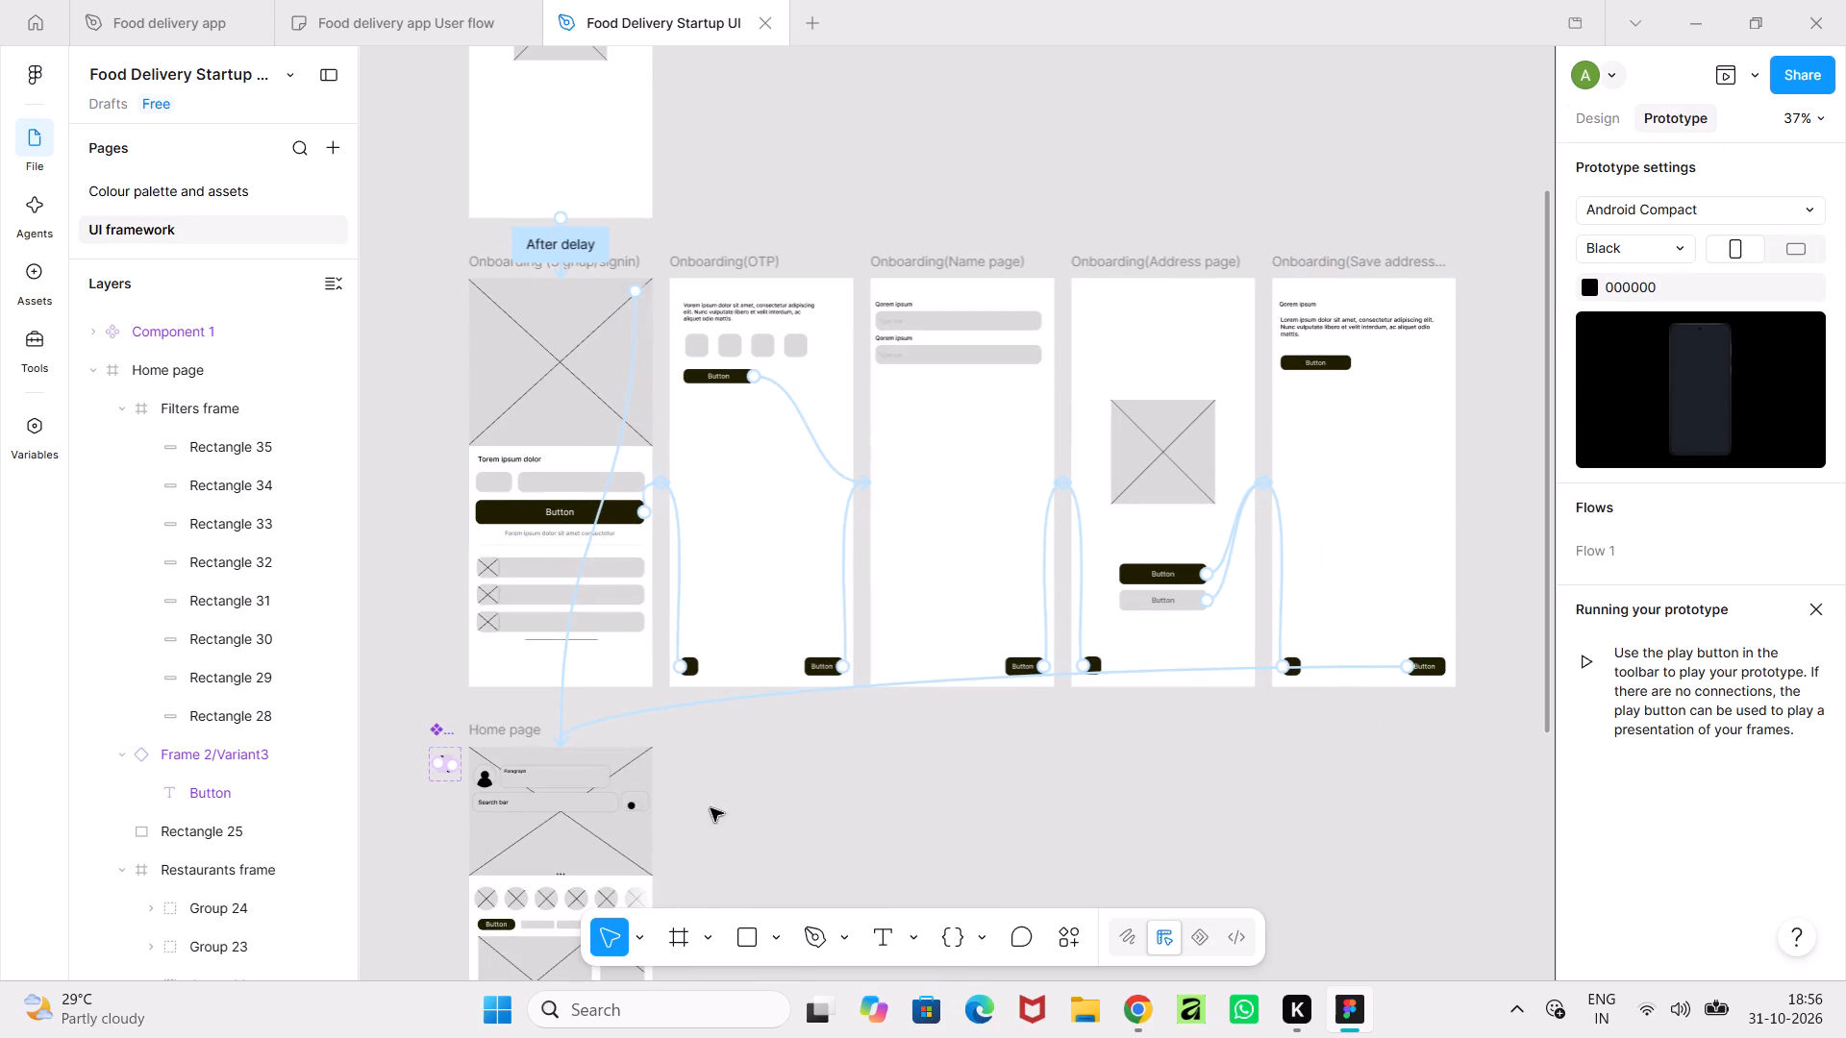
scroll(710, 857, "down", 3)
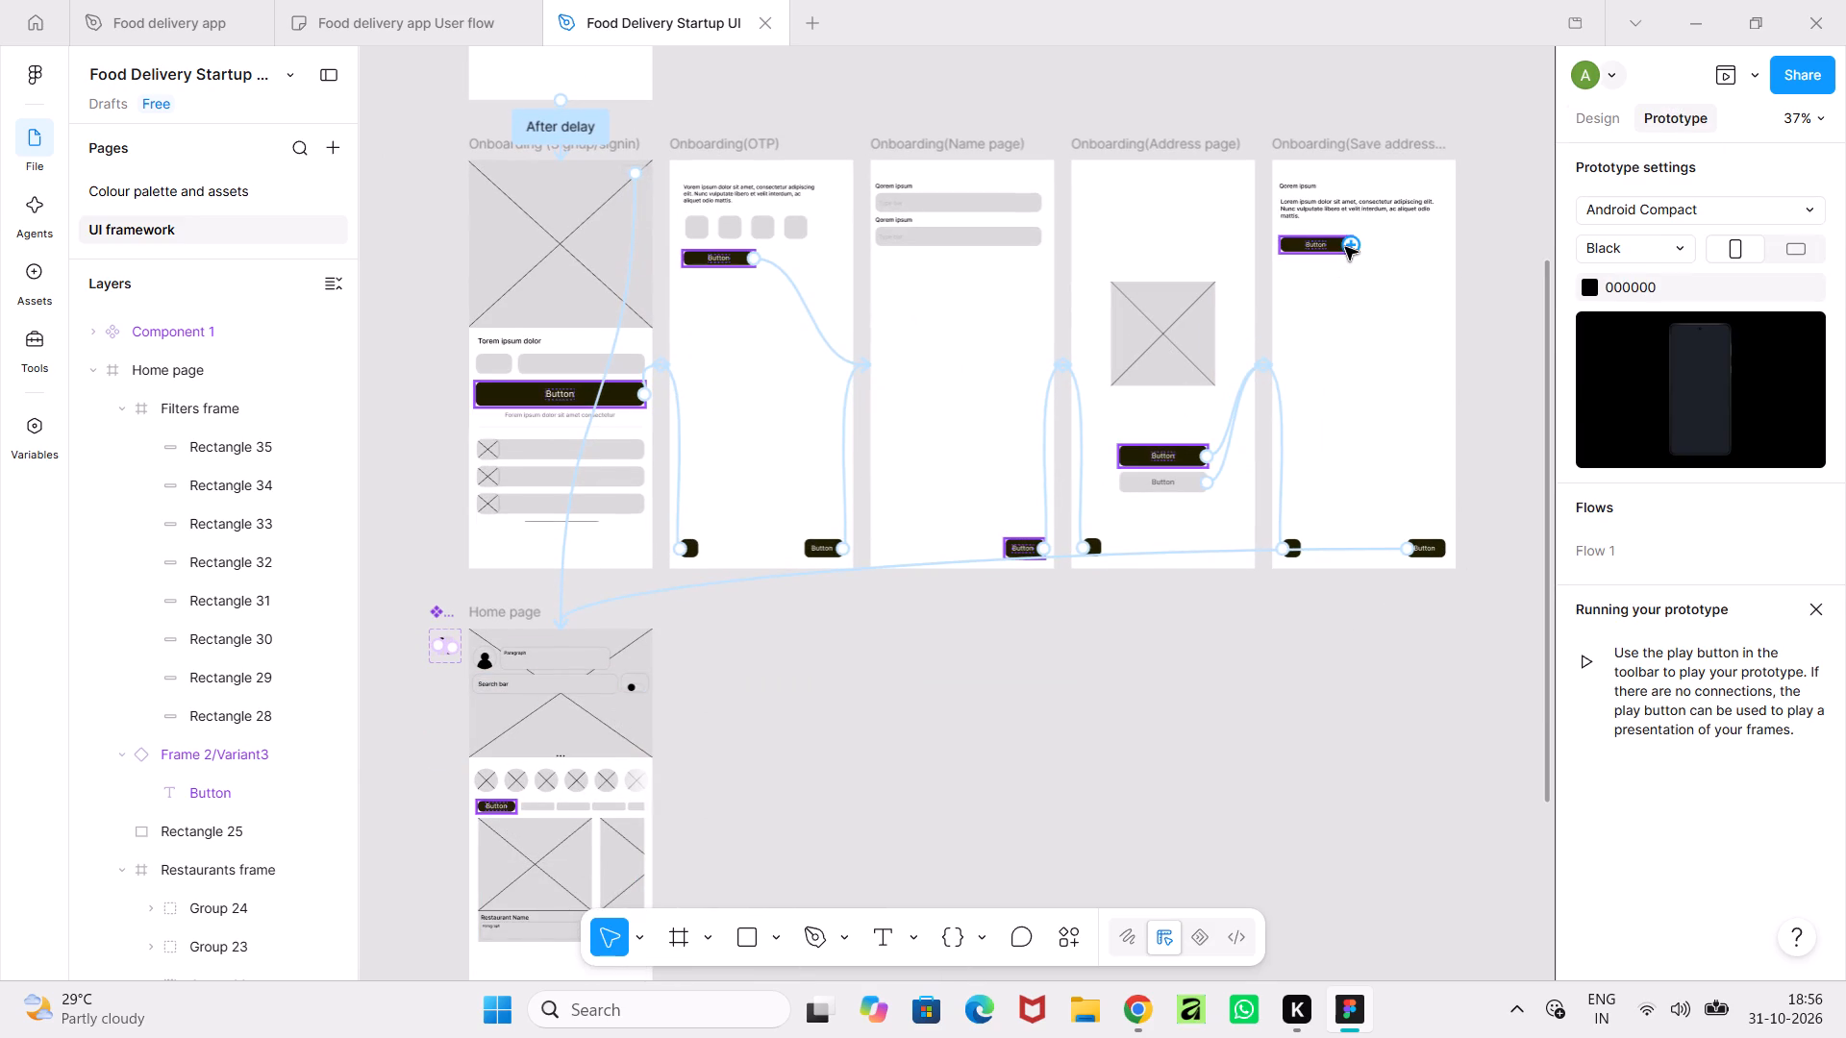
left_click(1411, 745)
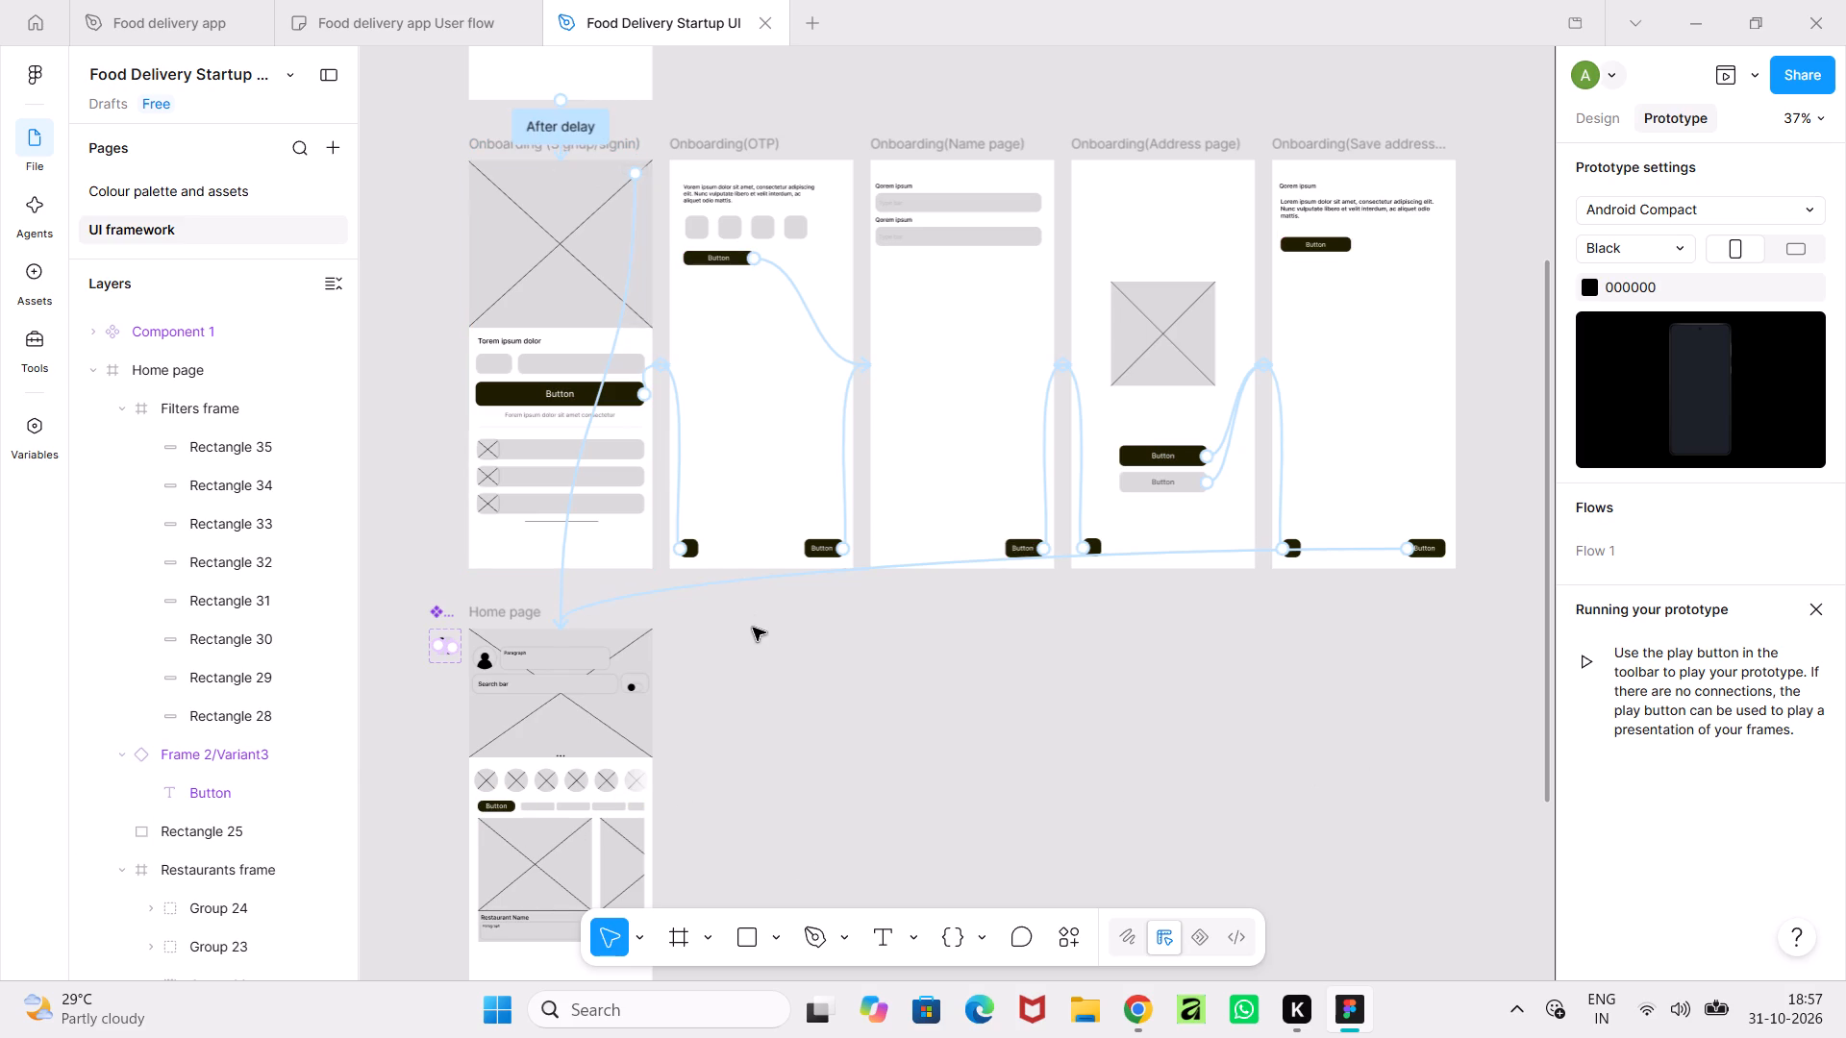
scroll(753, 628, "down", 7, "ctrl")
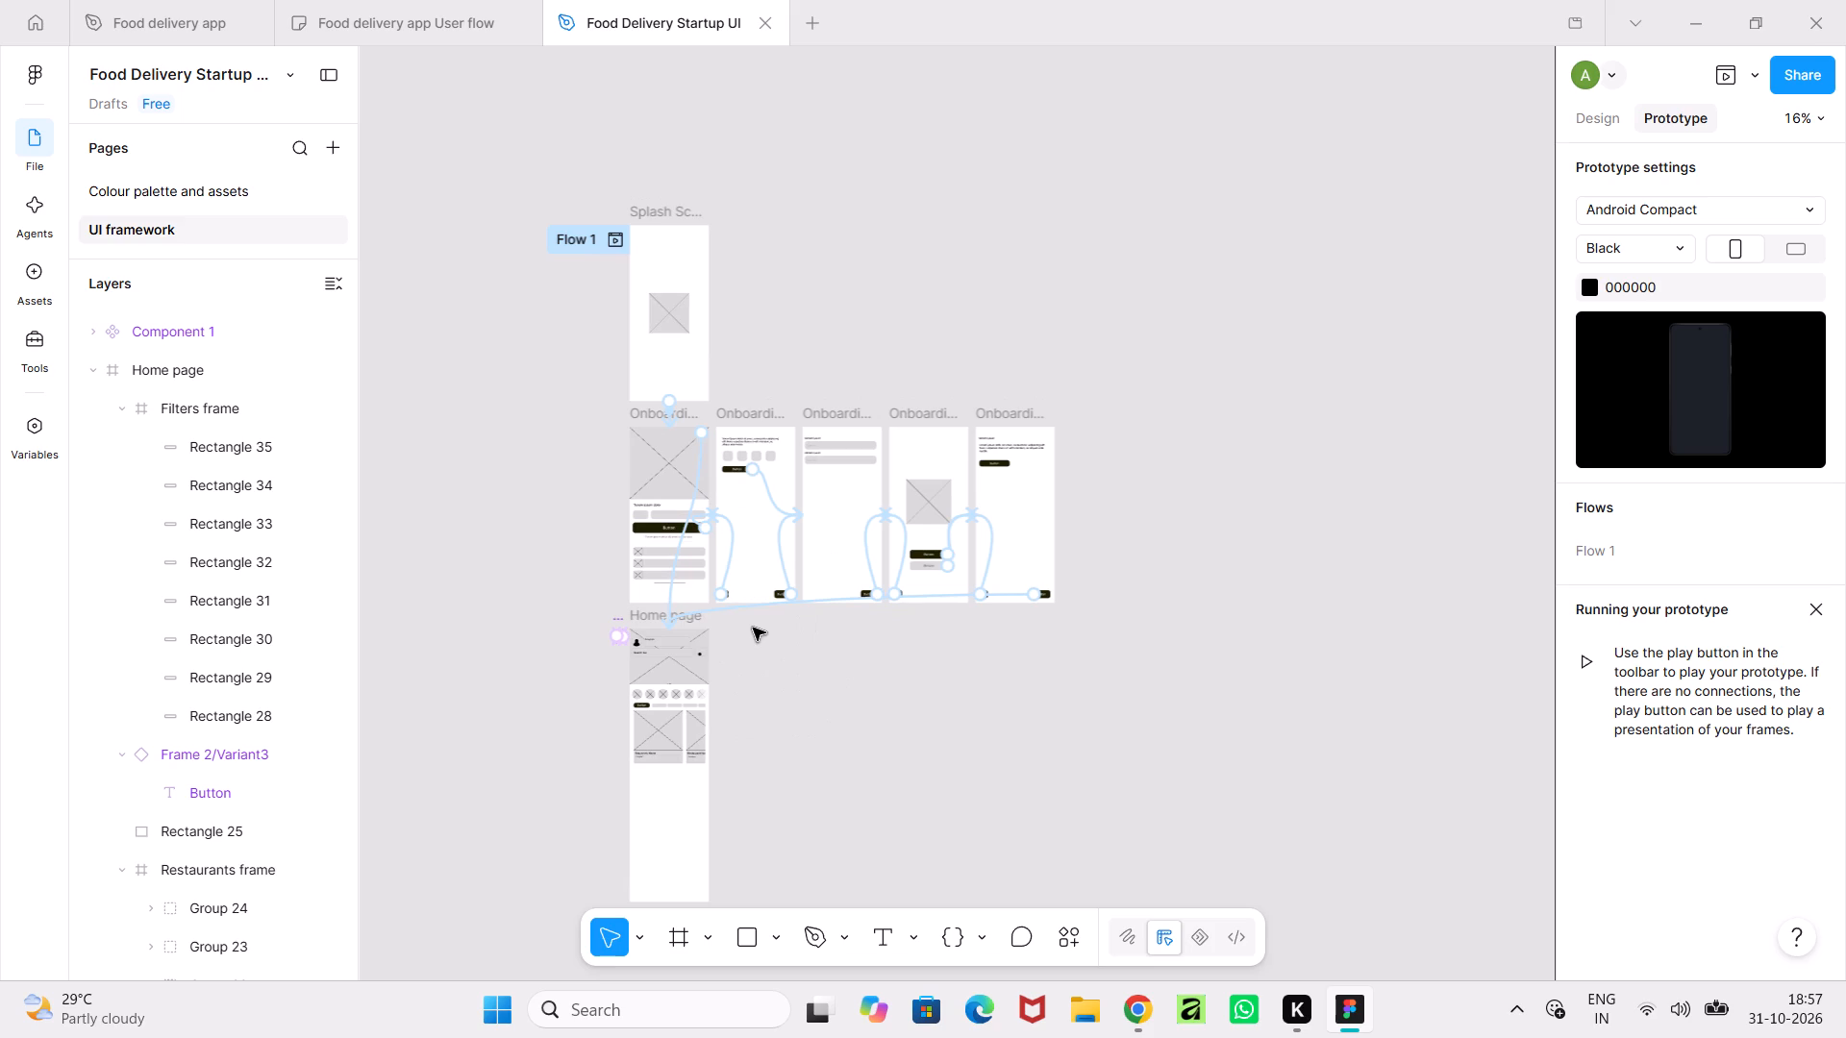
scroll(753, 628, "down", 1)
left_click(1600, 119)
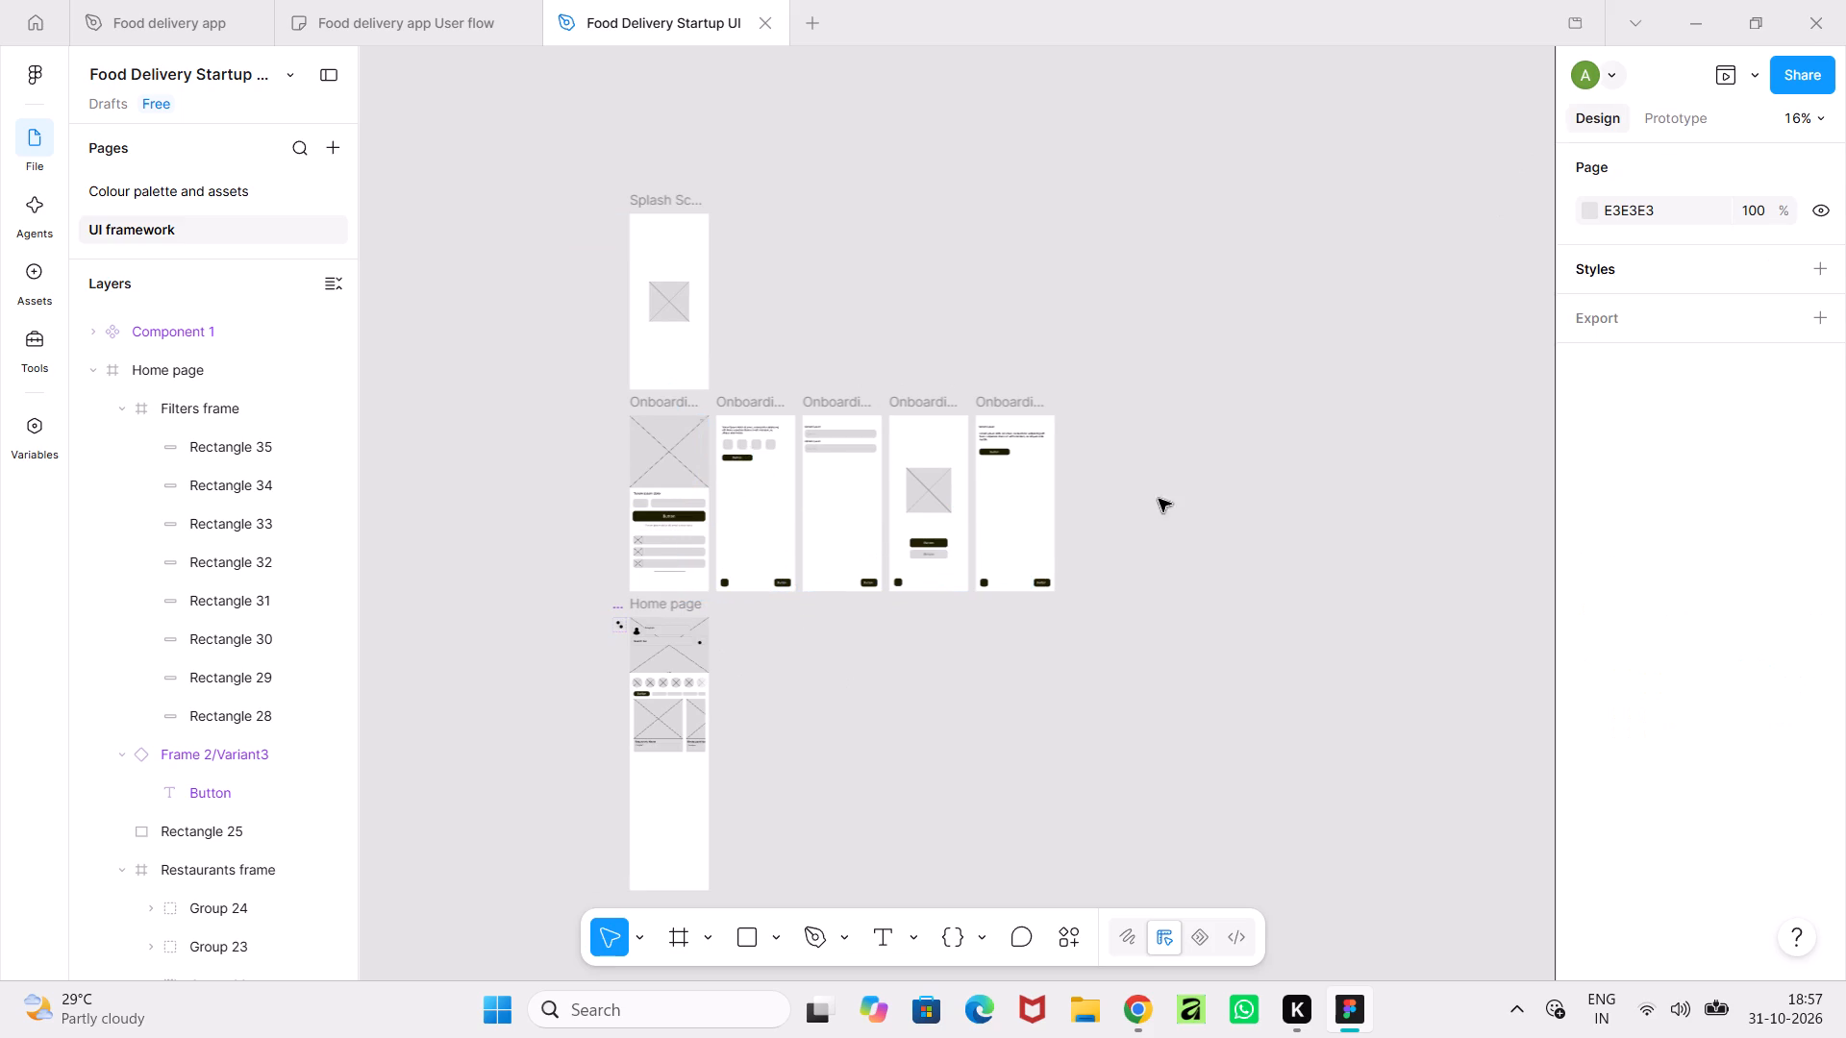
Look over the Home page wireframe from its header to the blank area below the restaurant cards.
left_click(896, 754)
scroll(827, 733, "up", 6, "ctrl")
middle_click_drag(827, 731, 1094, 723, "ctrl")
scroll(896, 758, "up", 8, "ctrl")
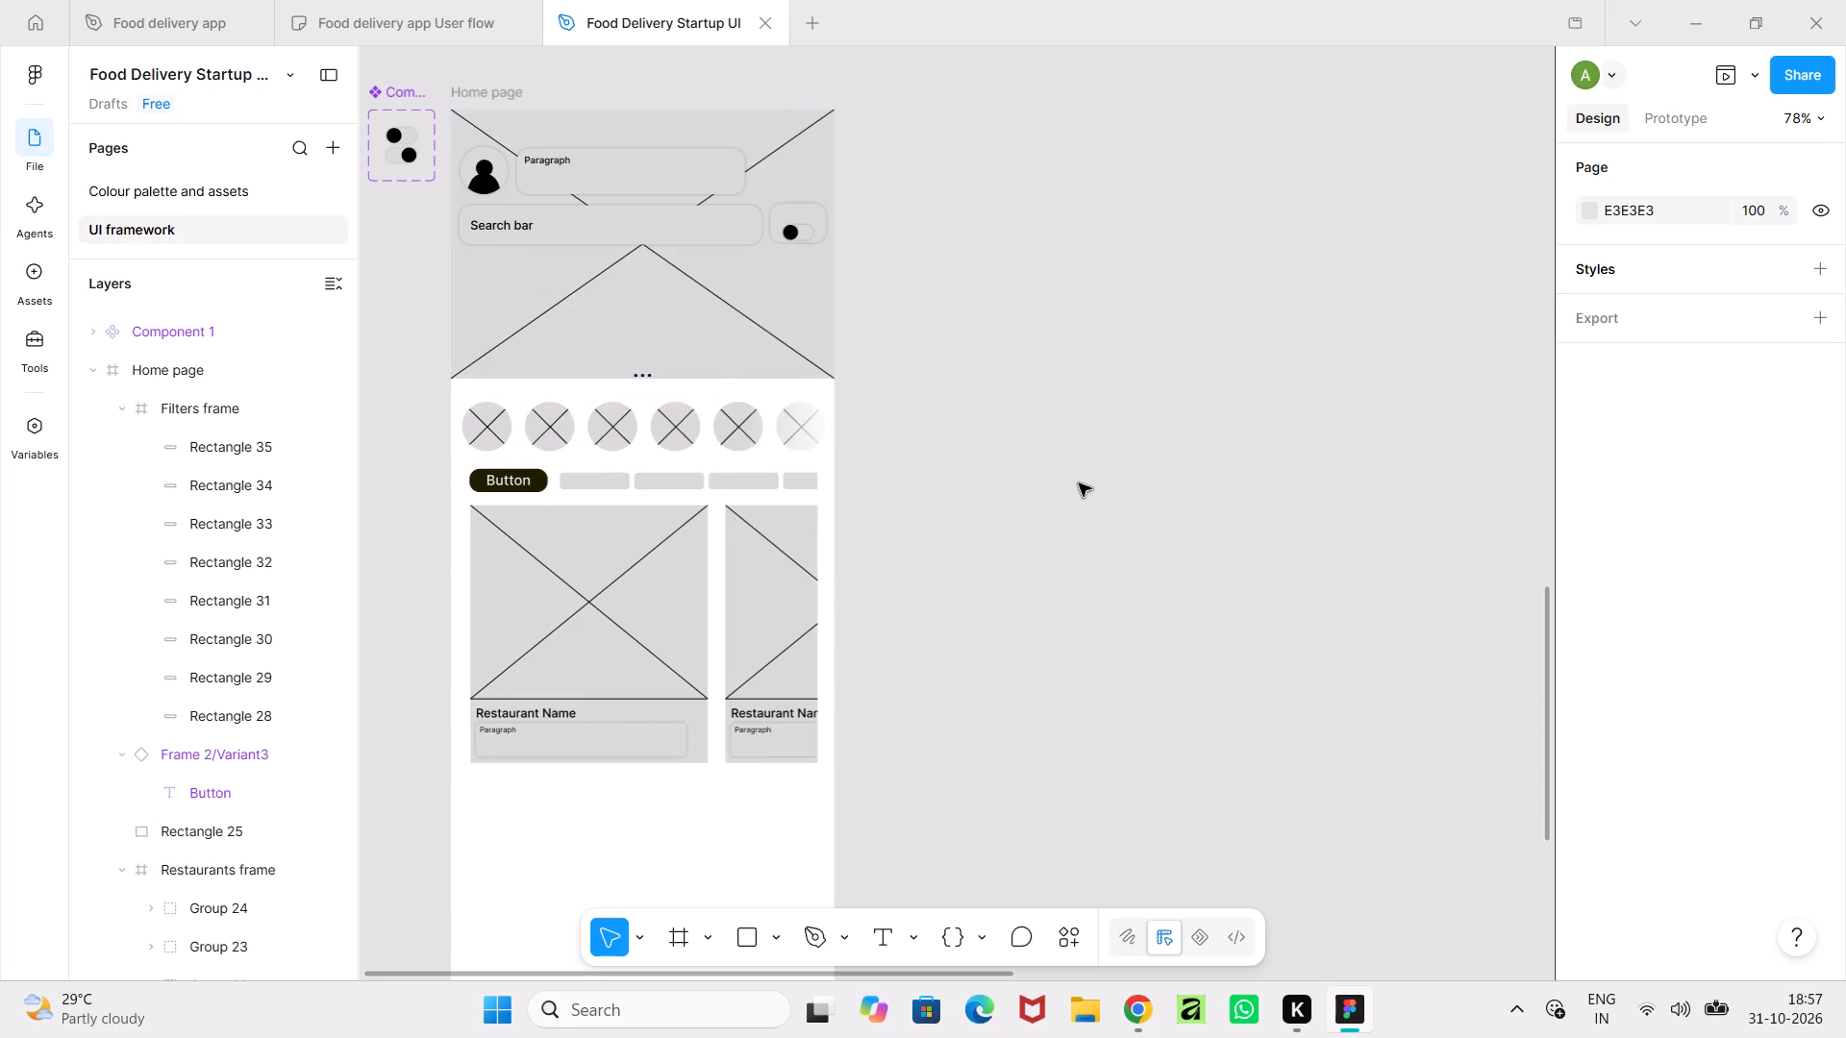
scroll(1079, 483, "down", 5)
scroll(1079, 483, "up", 9)
scroll(1084, 478, "down", 8)
scroll(1084, 478, "up", 1)
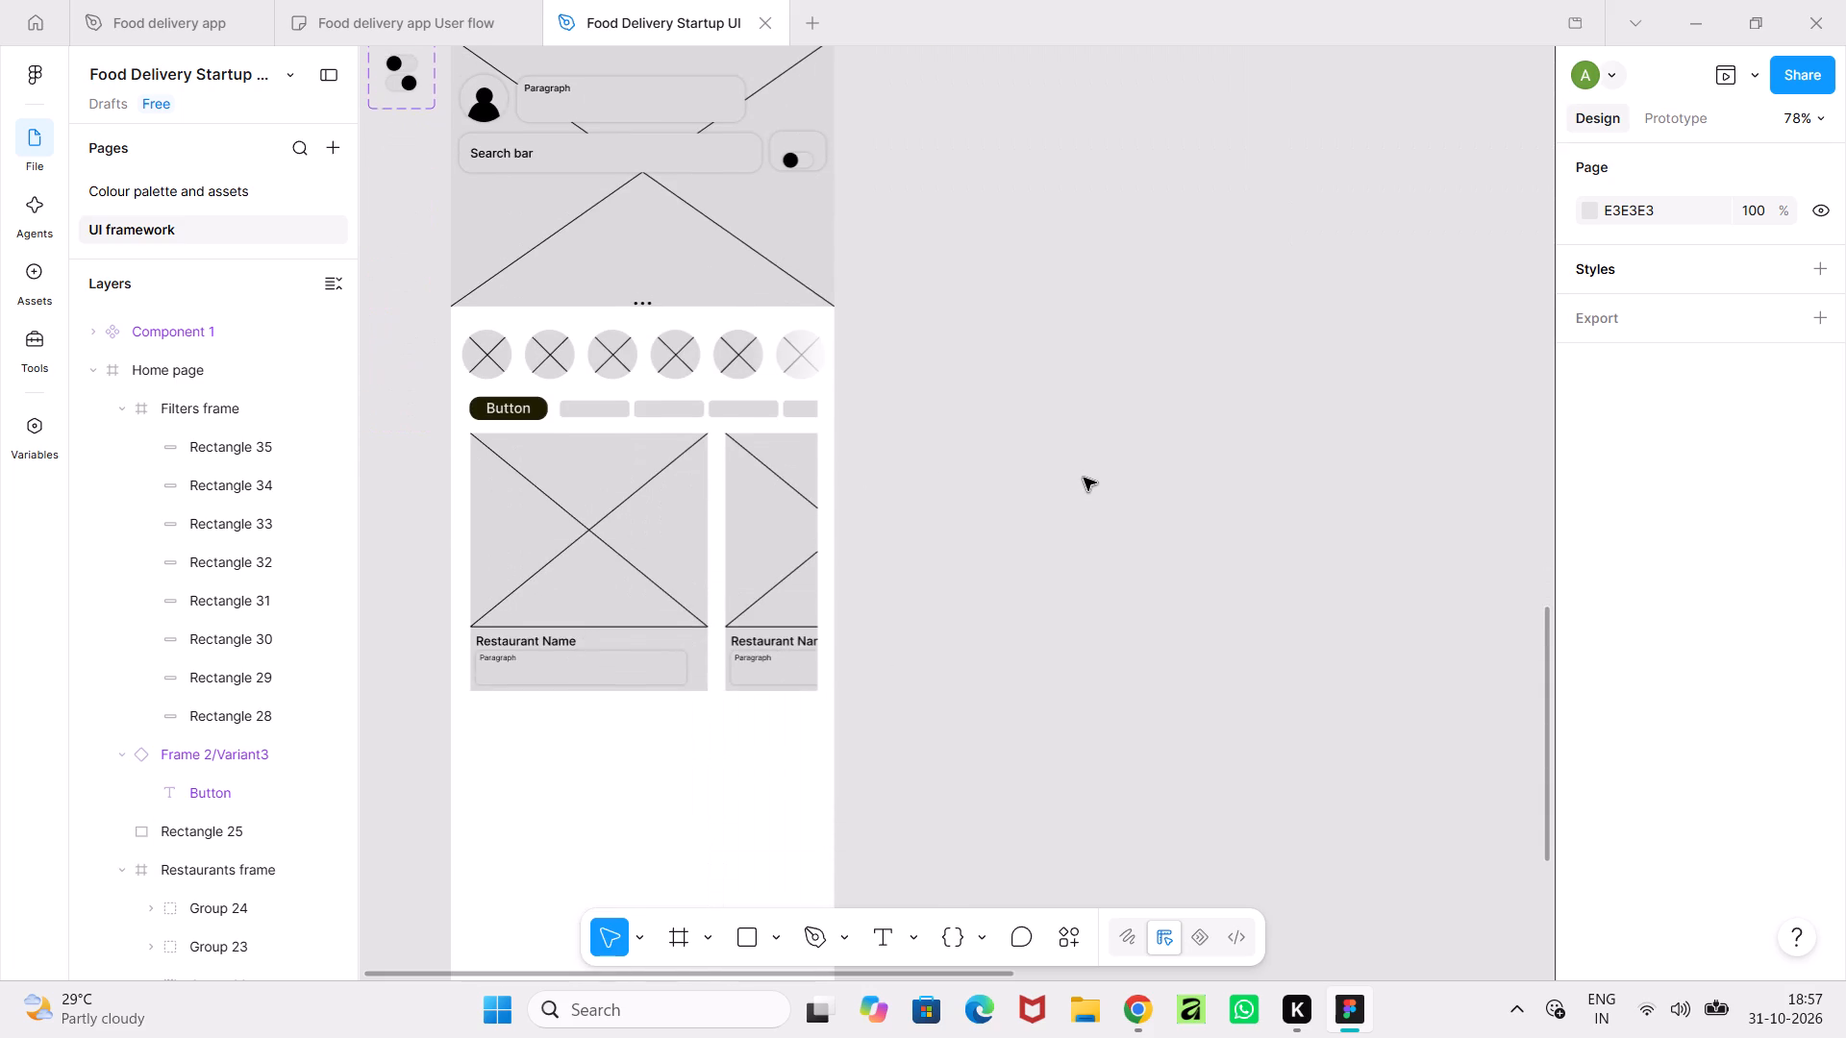
scroll(1084, 478, "up", 3)
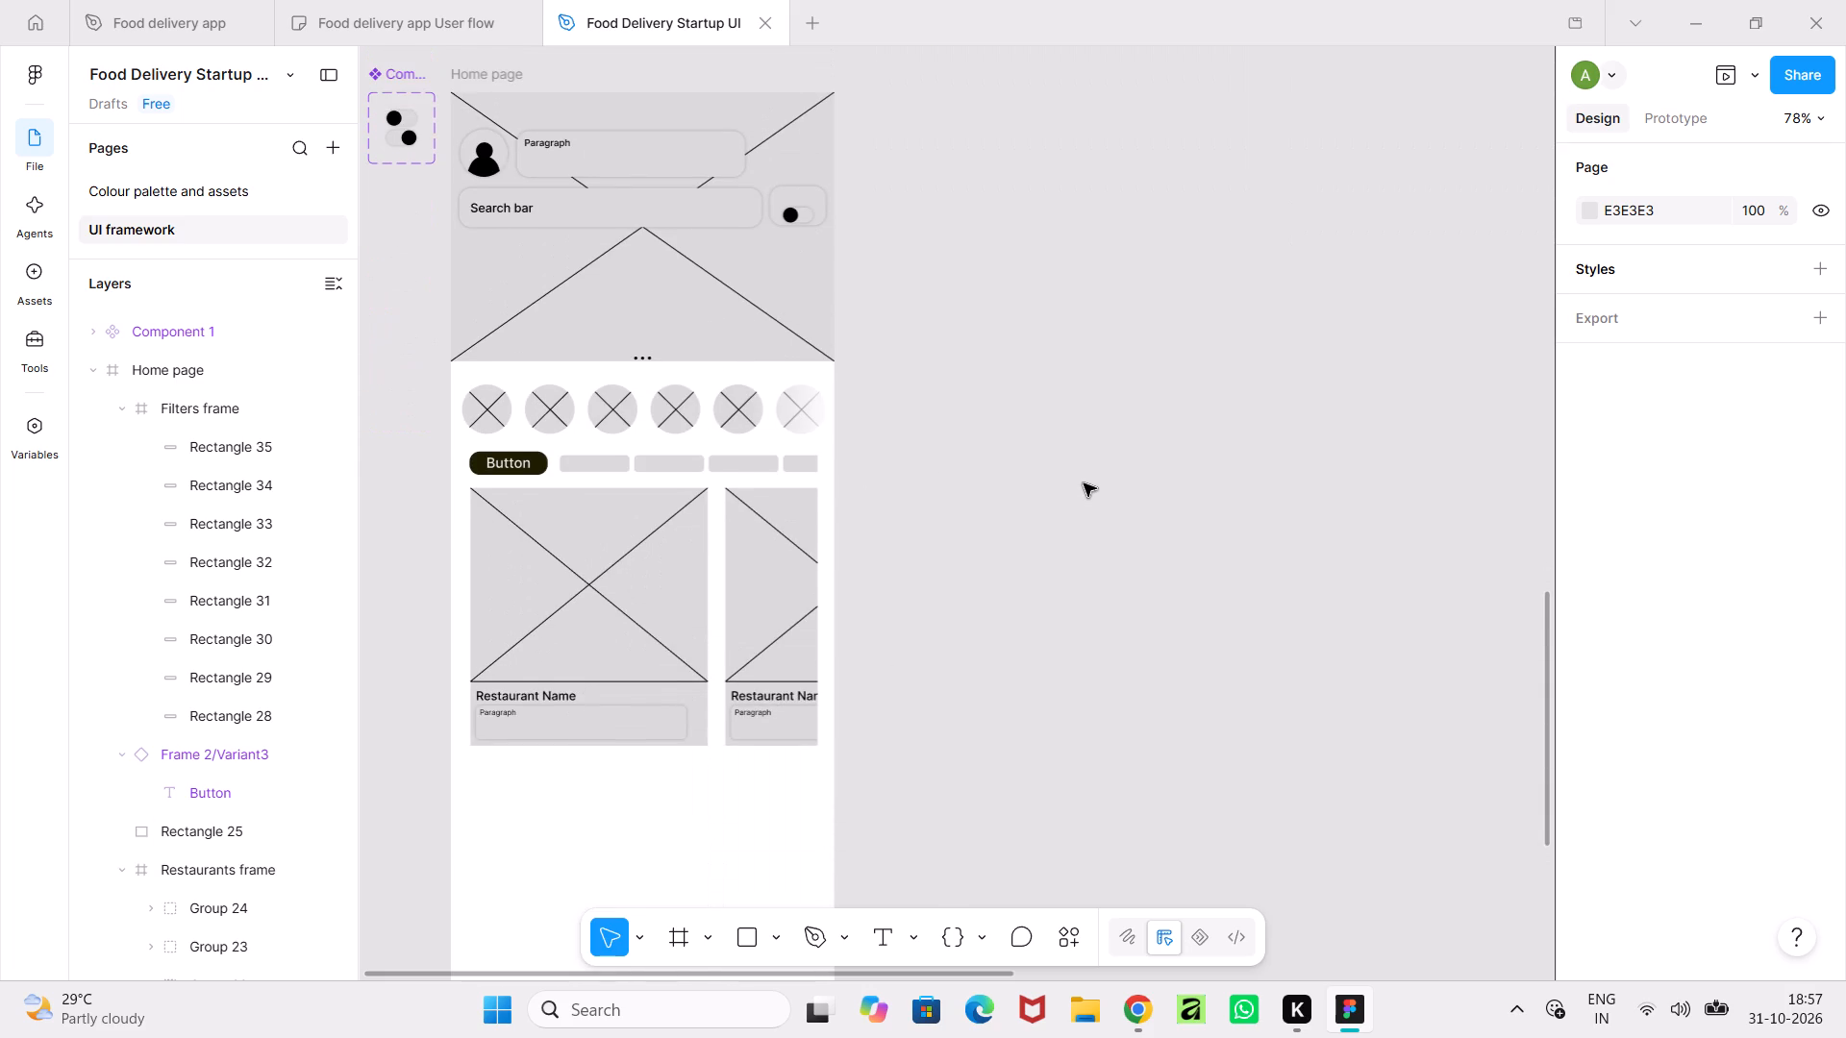
middle_click_drag(1084, 483, 1283, 401)
middle_click_drag(1269, 579, 1264, 509)
middle_click_drag(1251, 581, 1256, 505)
middle_click_drag(1237, 576, 1239, 537)
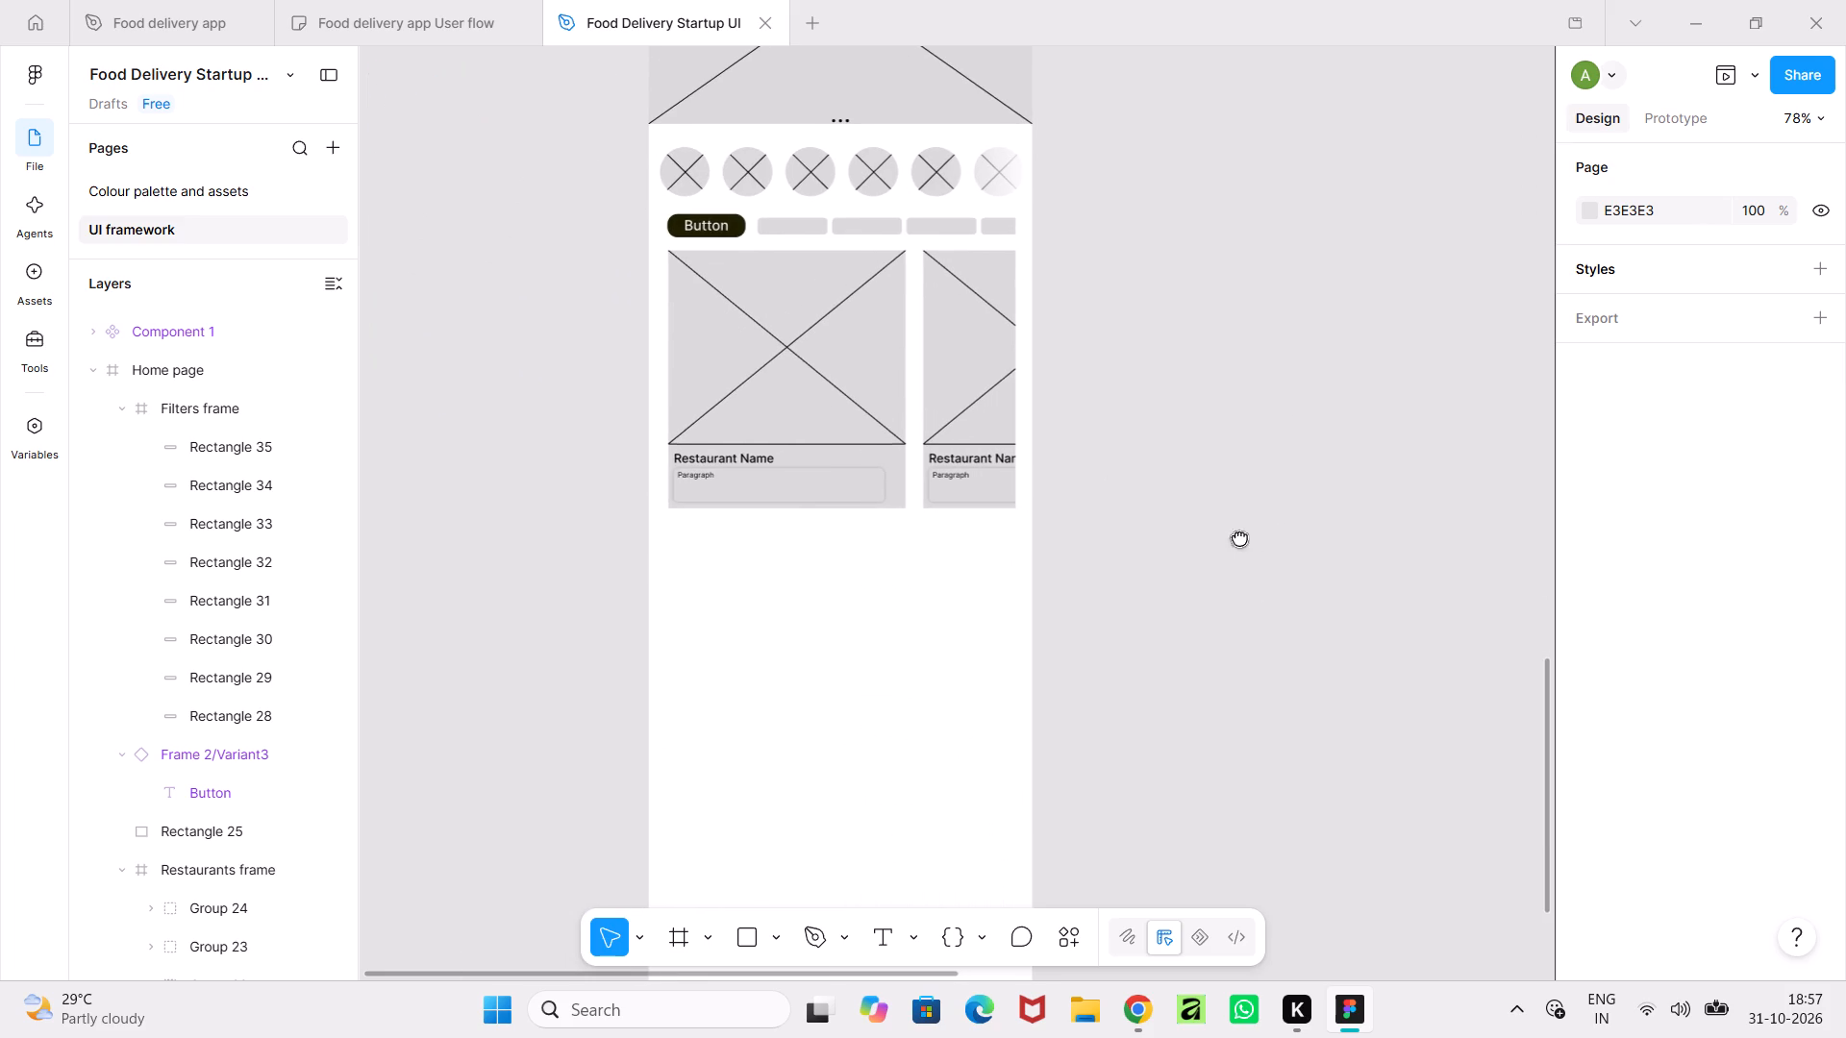
middle_click_drag(1239, 537, 1231, 756)
middle_click_drag(1311, 573, 1251, 496)
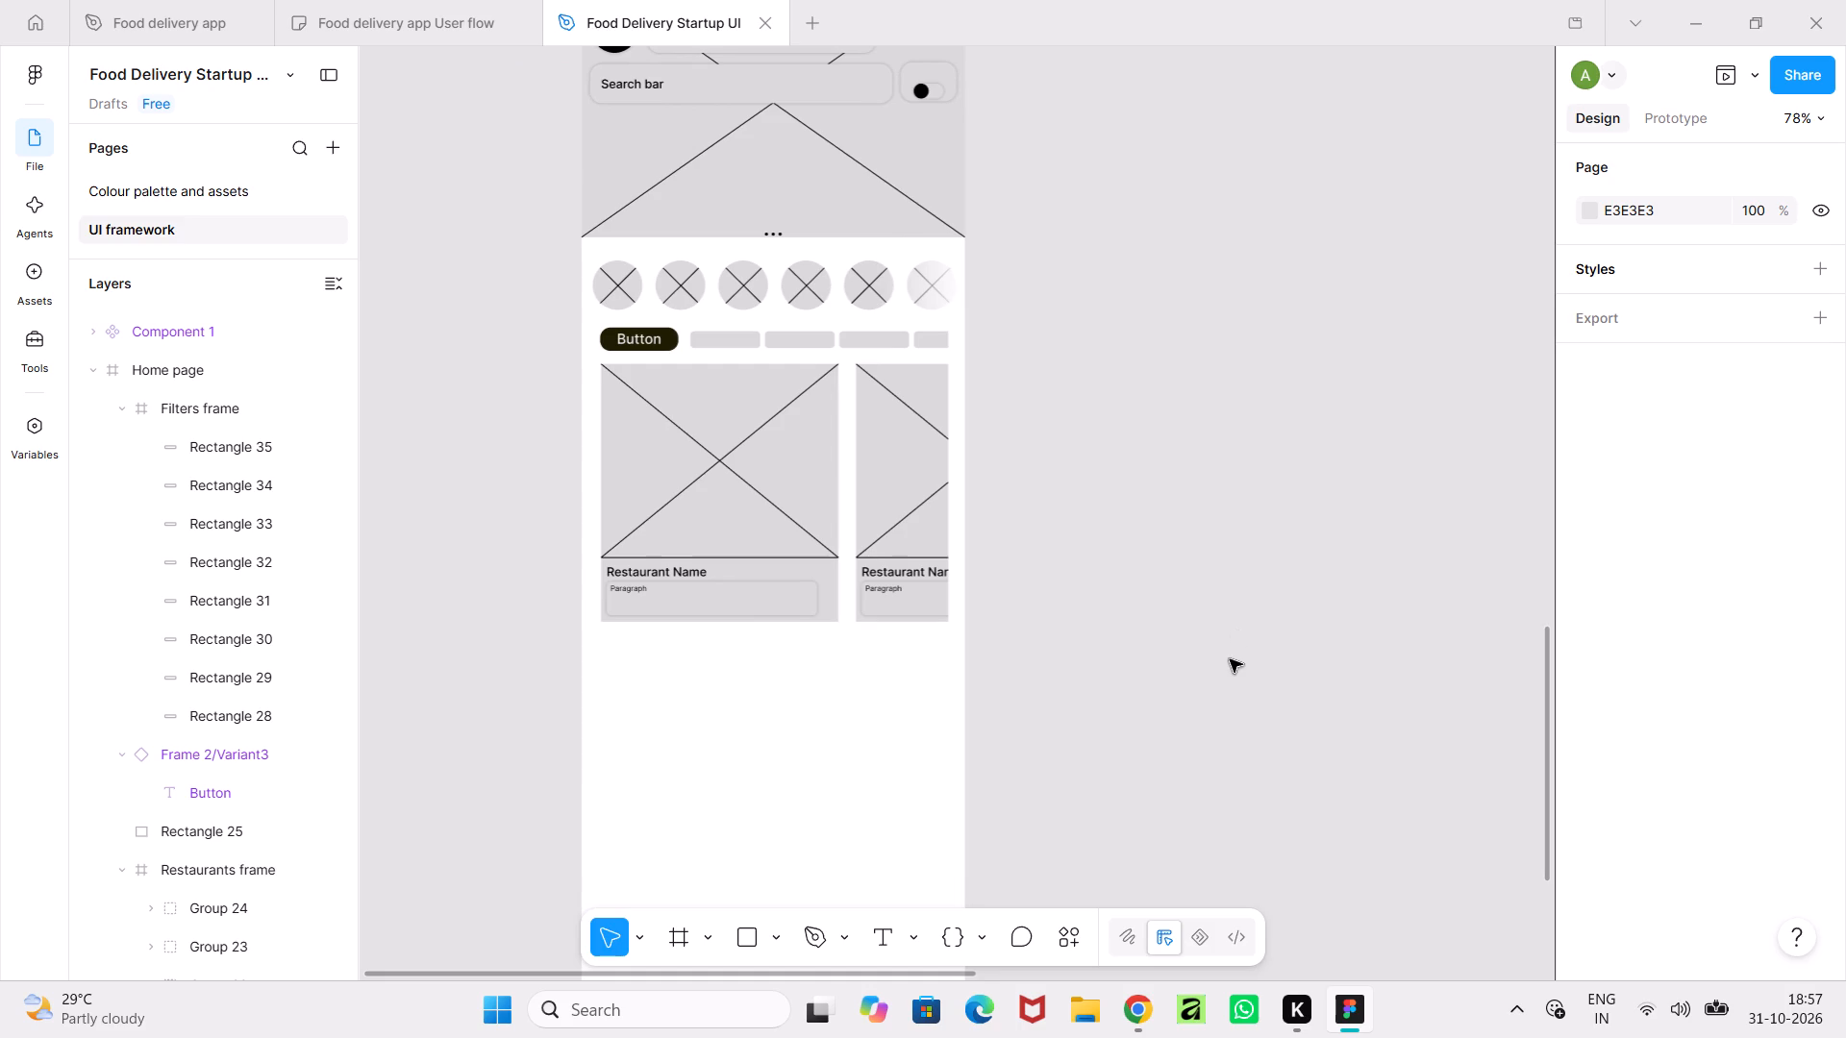
middle_click_drag(1230, 659, 1221, 461)
middle_click_drag(1206, 631, 1221, 477)
middle_click_drag(1178, 533, 1178, 384)
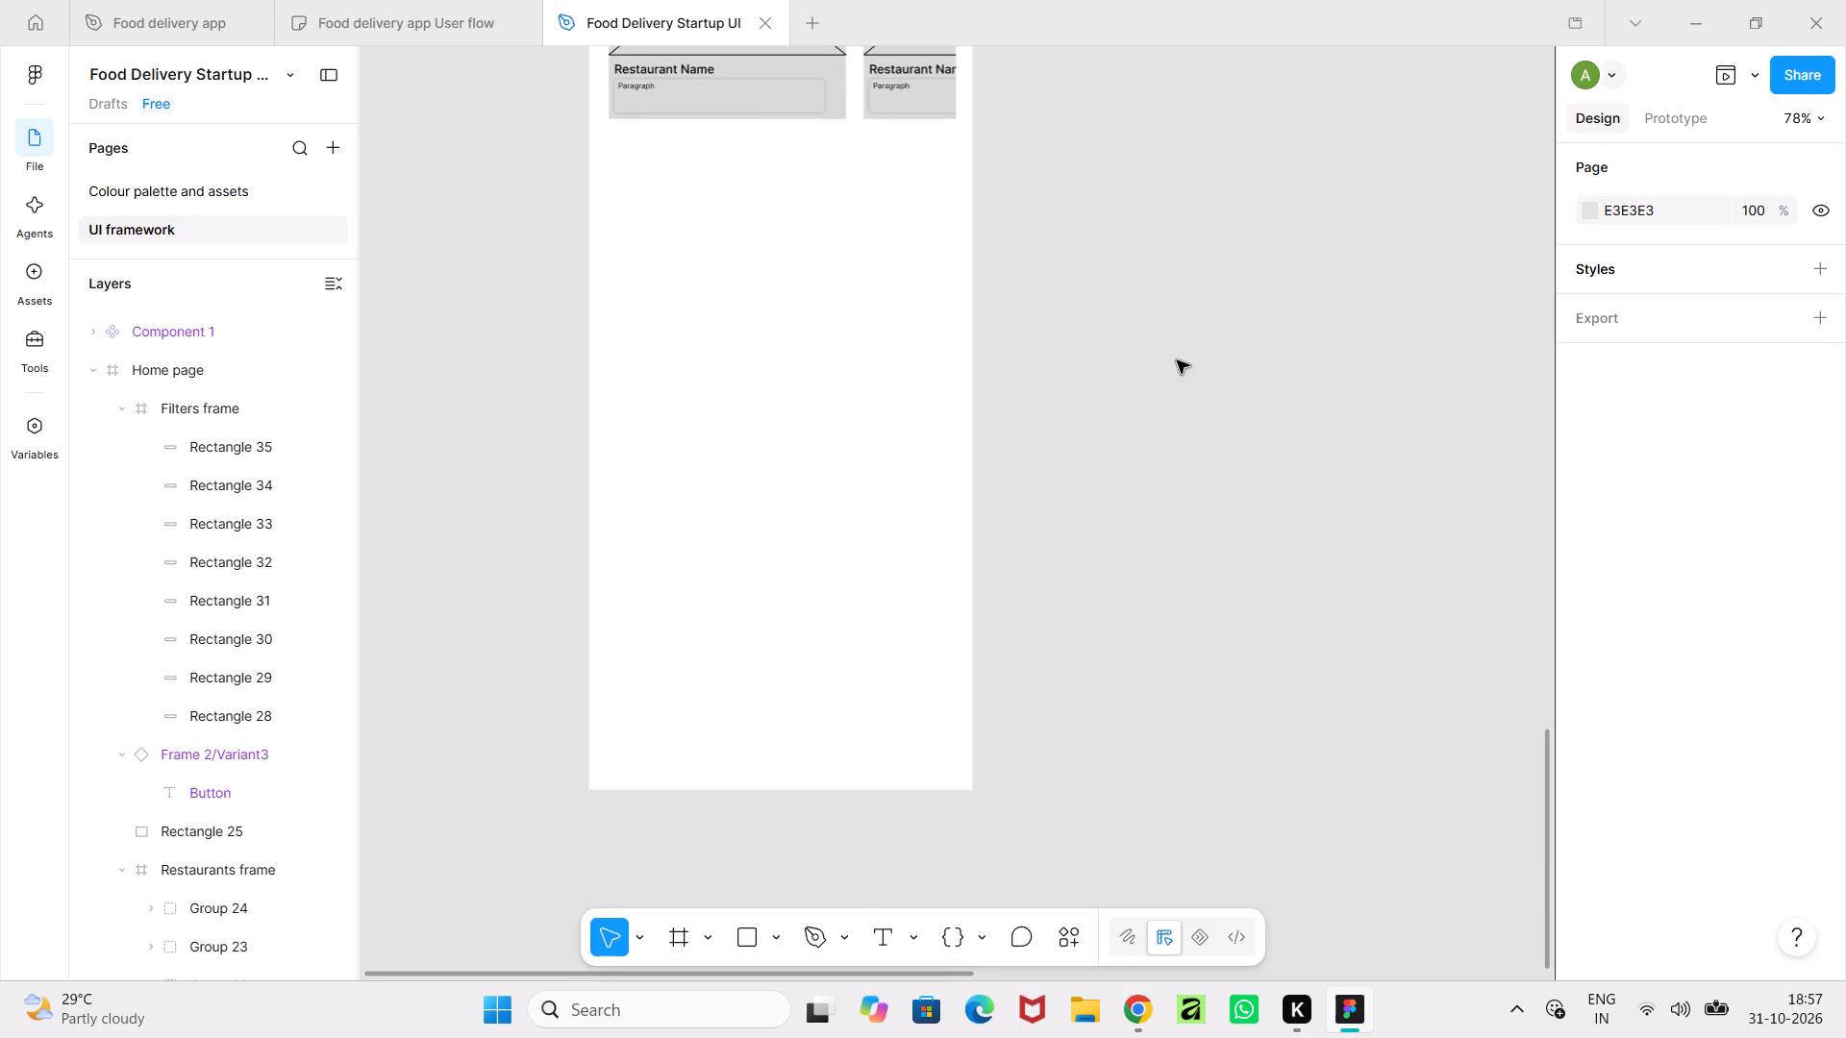
Draw a rectangle about 374 × 247 below the restaurant cards on the Home page, spanning the width of the cards row.
middle_click_drag(1168, 418, 1191, 330)
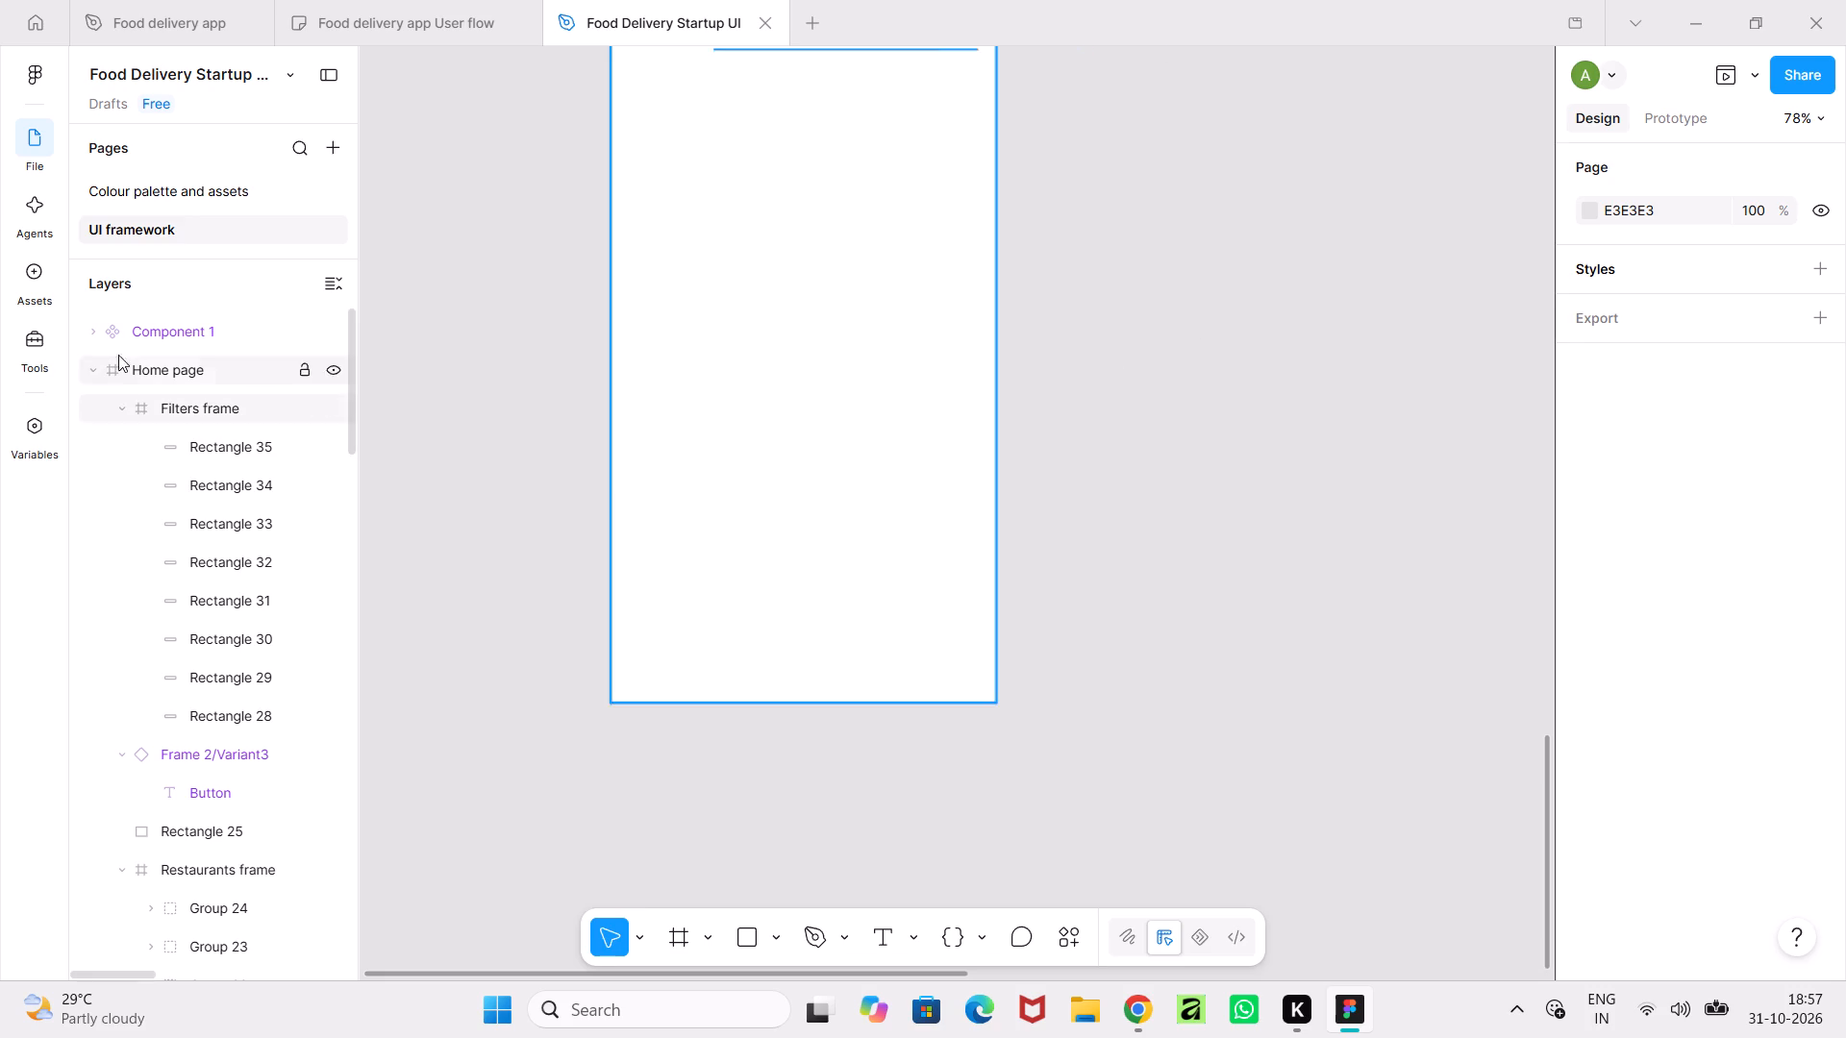
middle_click_drag(1048, 620, 1065, 848)
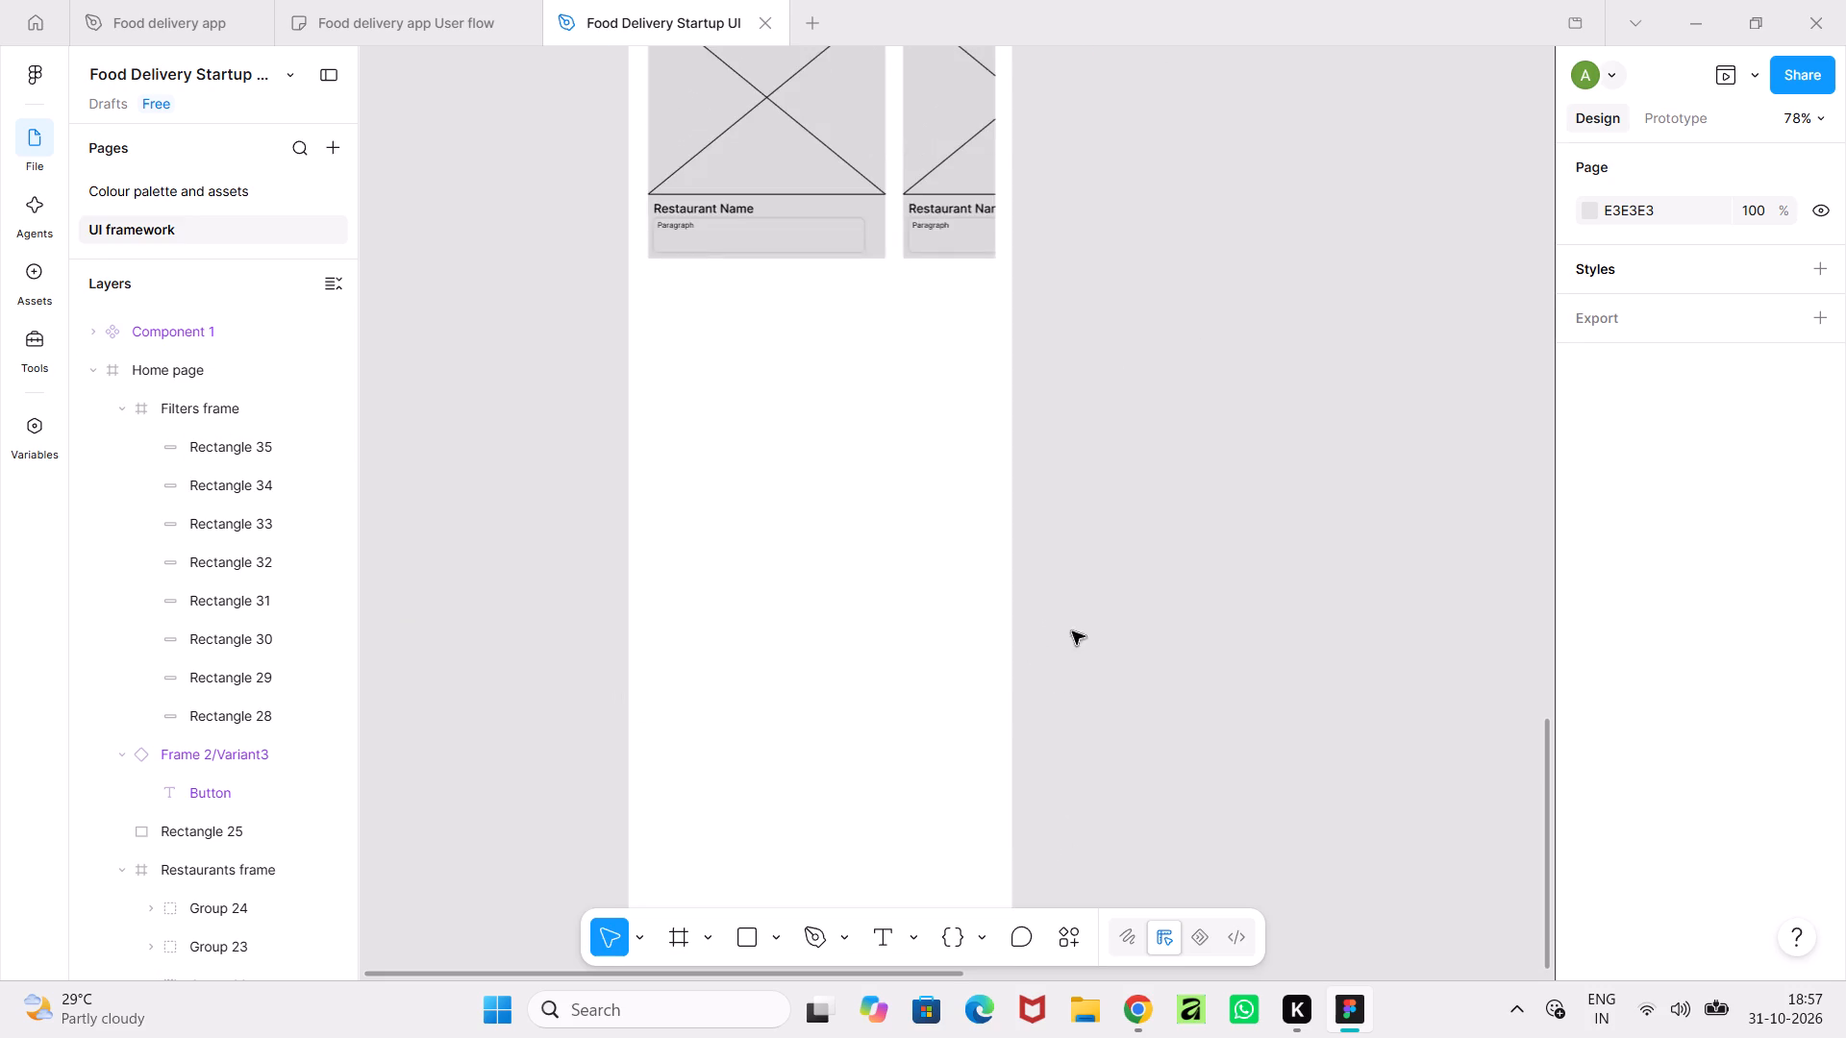
middle_click_drag(1072, 604, 1070, 740)
scroll(1069, 741, "up", 2, "ctrl")
middle_click_drag(1069, 736, 1047, 907, "ctrl")
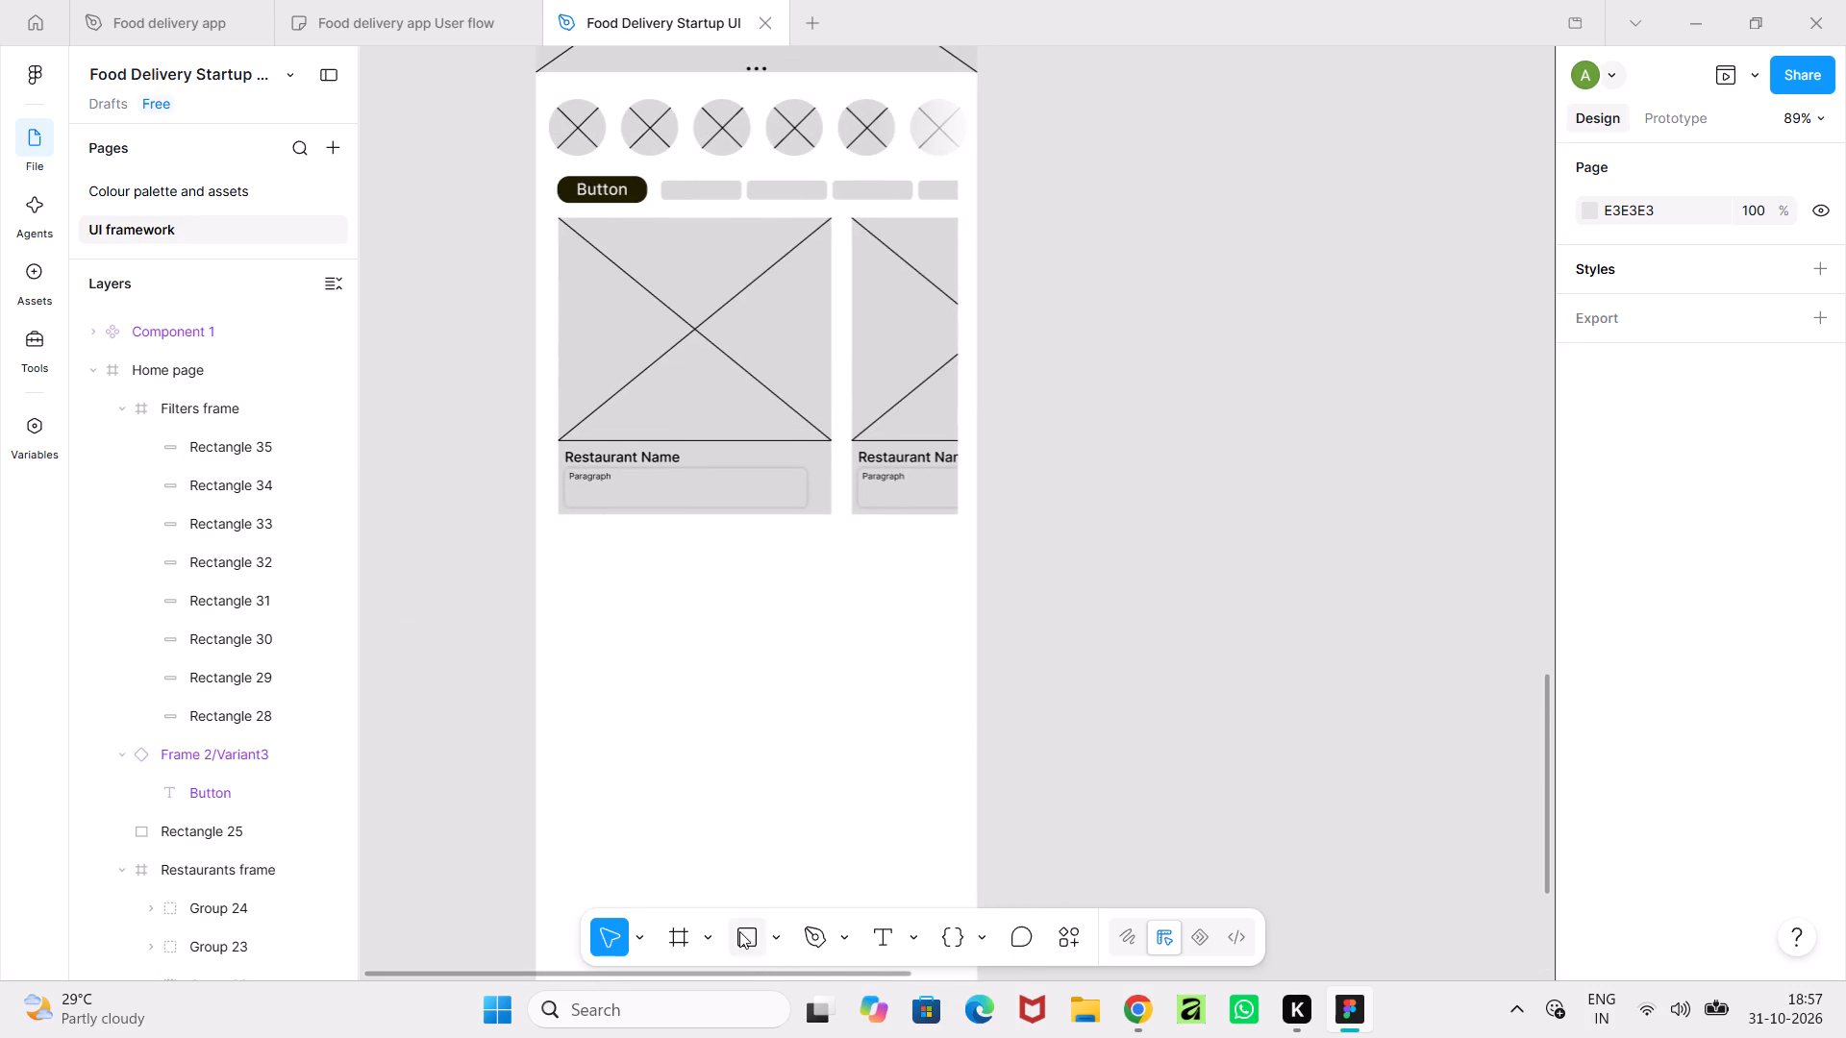
left_click(739, 931)
left_click_drag(558, 535, 688, 705, "shift")
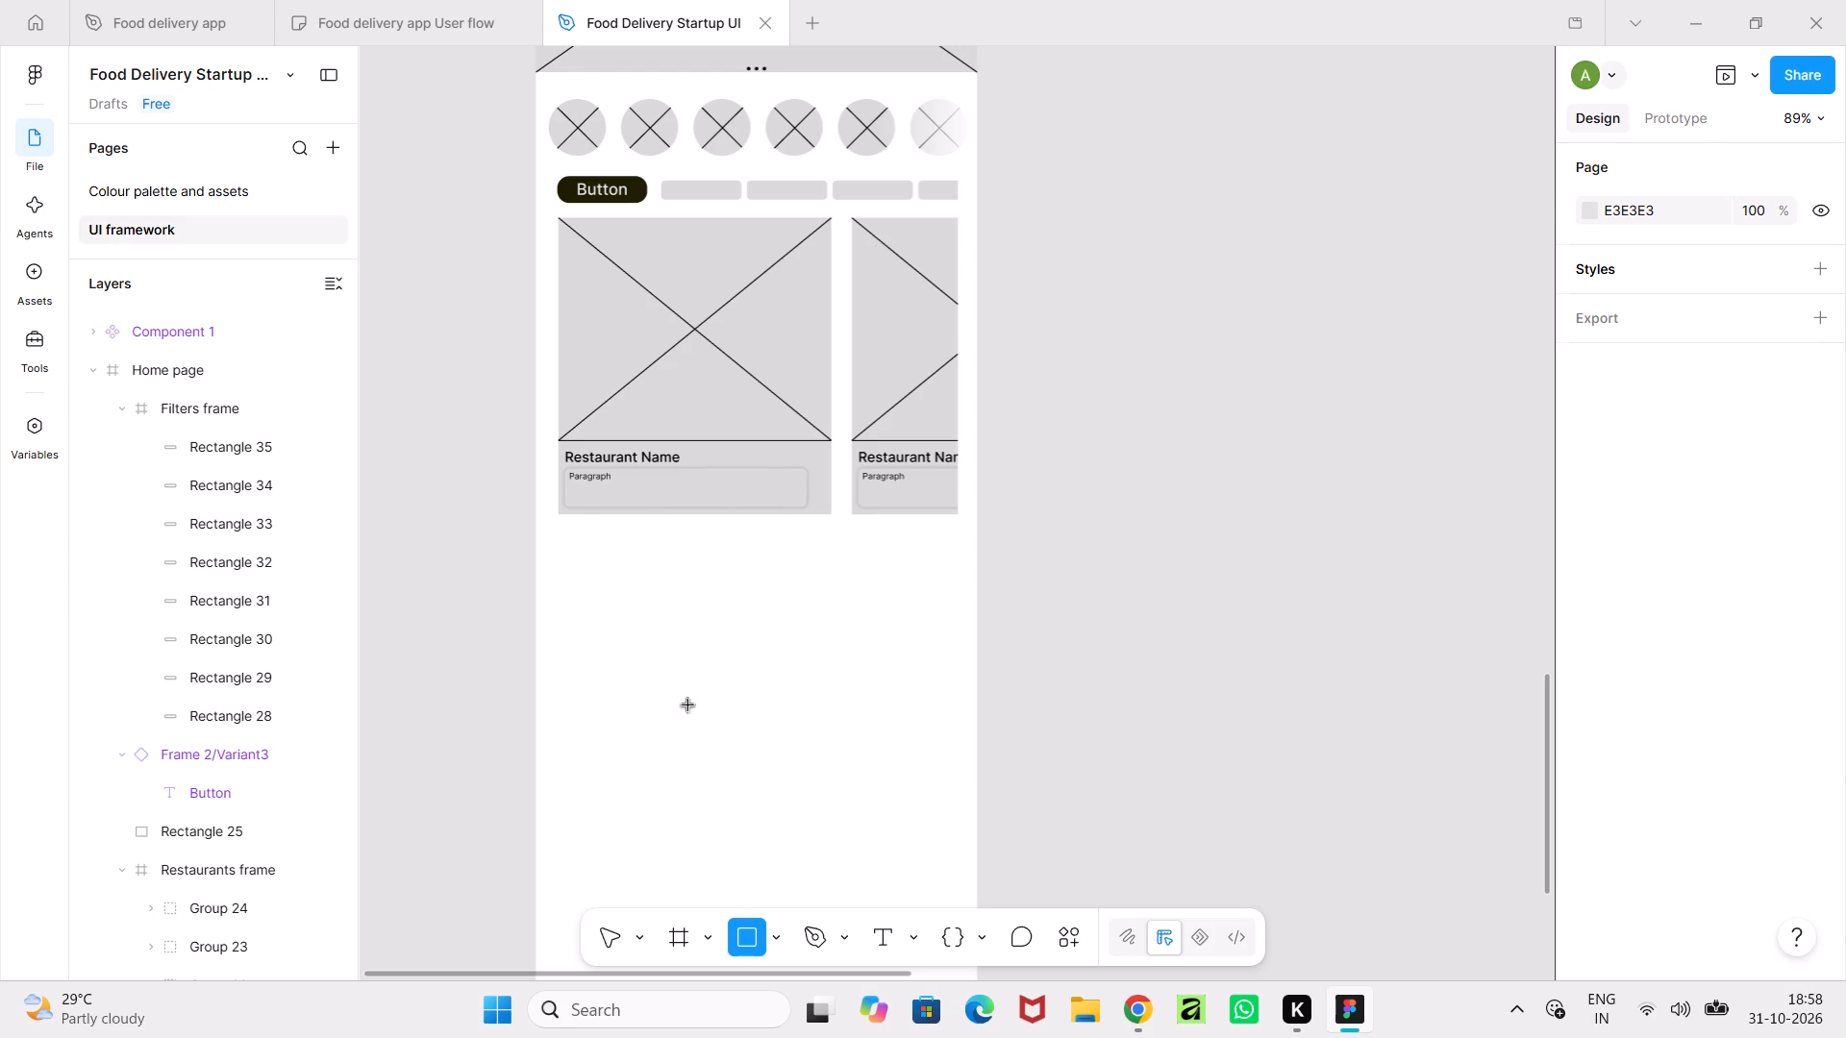
left_click_drag(688, 705, 956, 733, "shift")
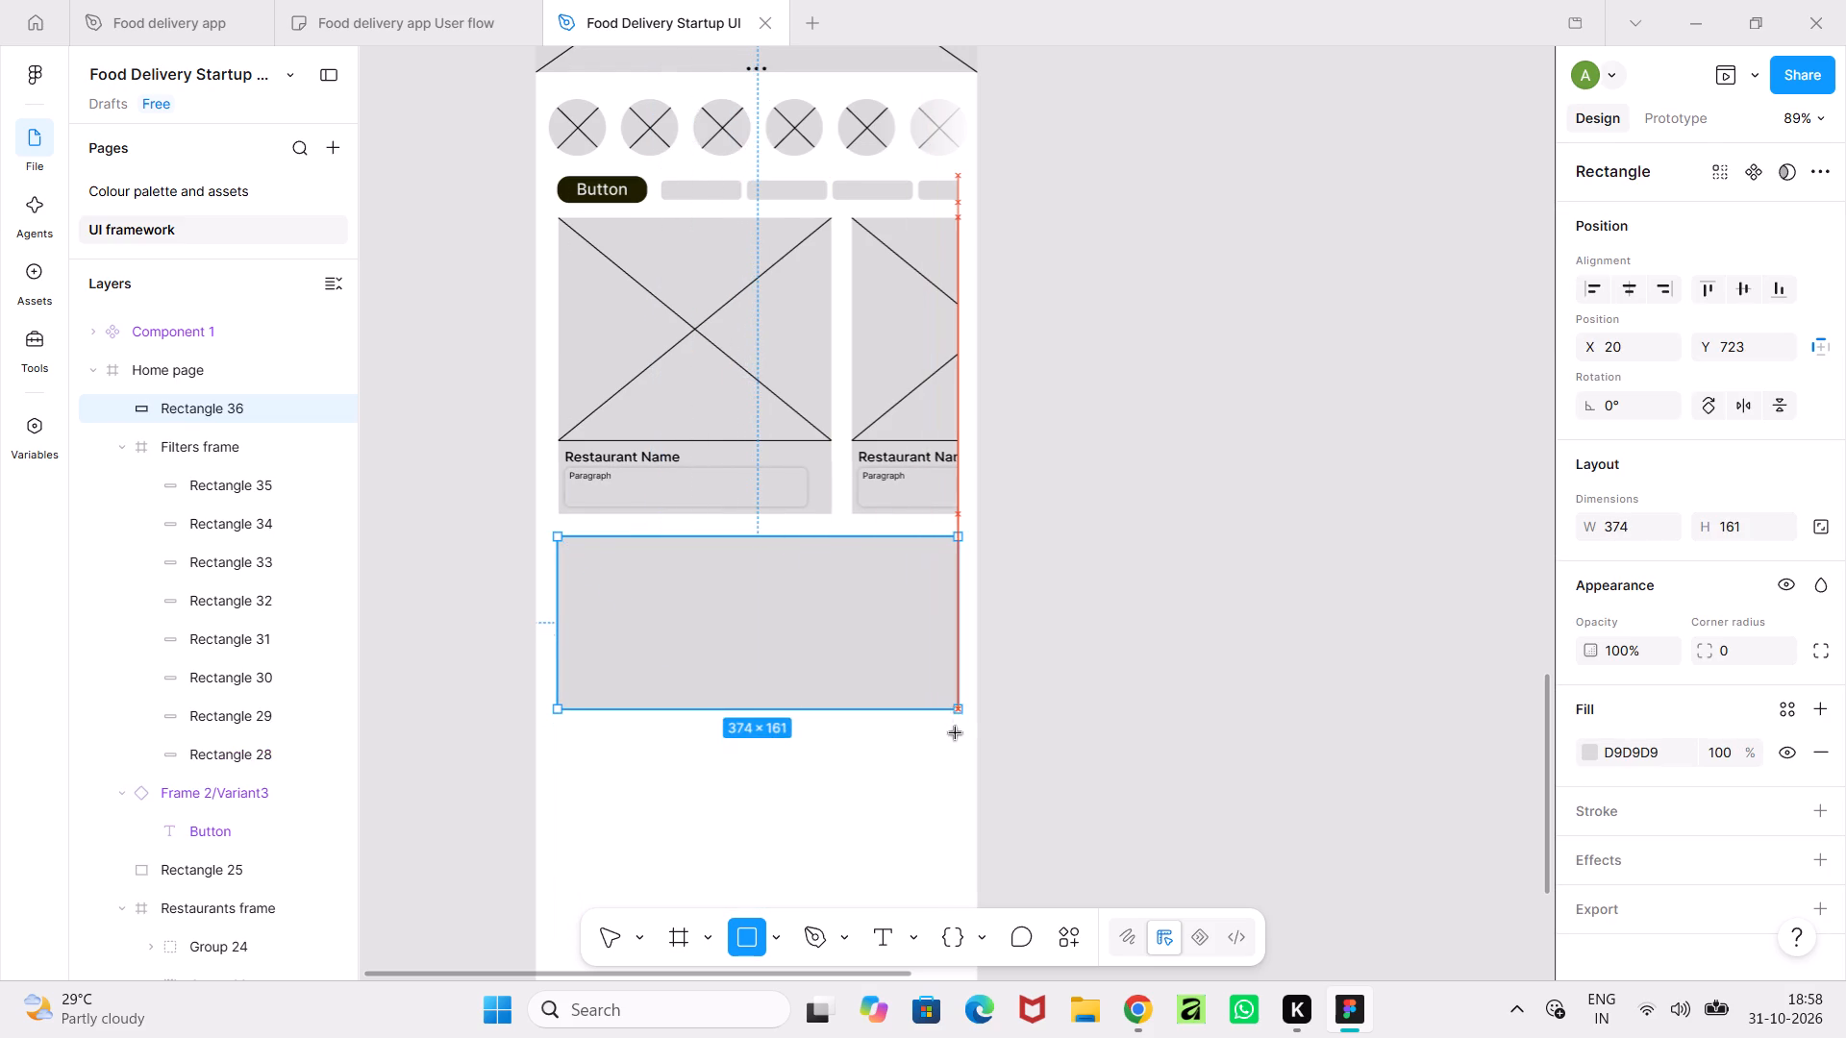
left_click_drag(956, 733, 956, 801, "shift")
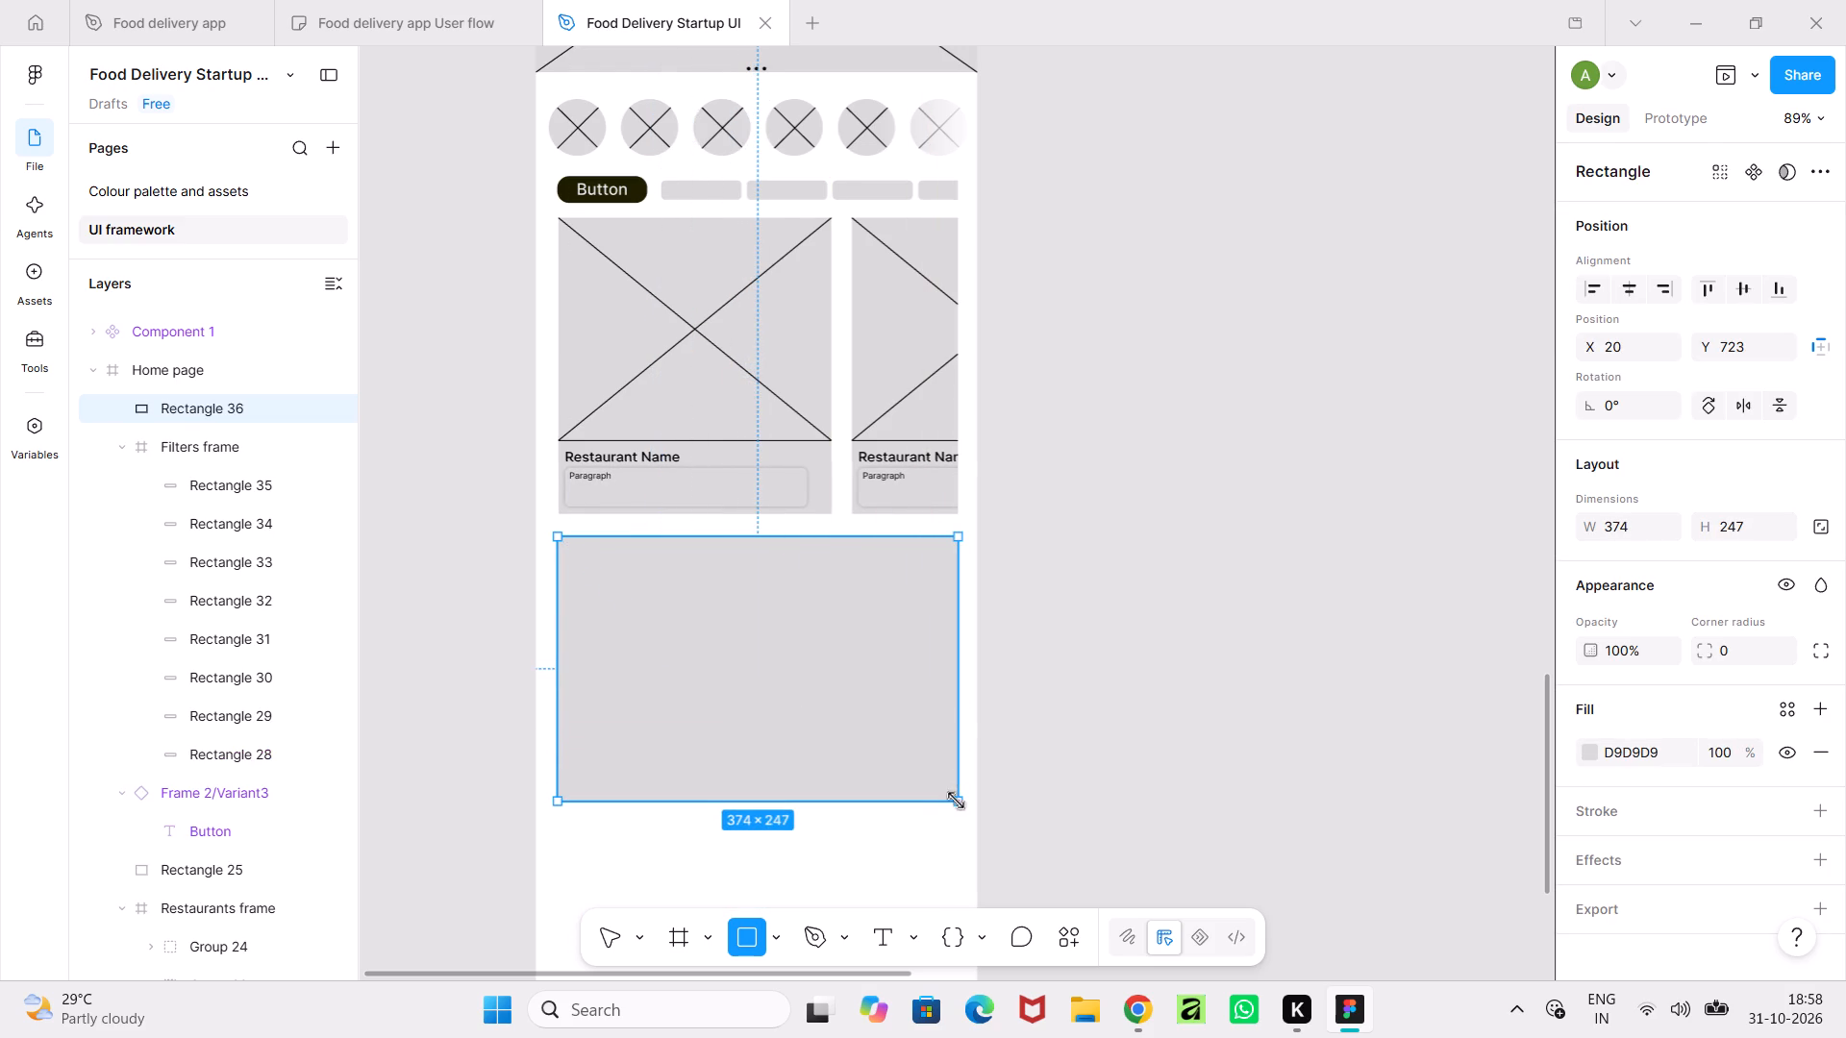
left_click(559, 692)
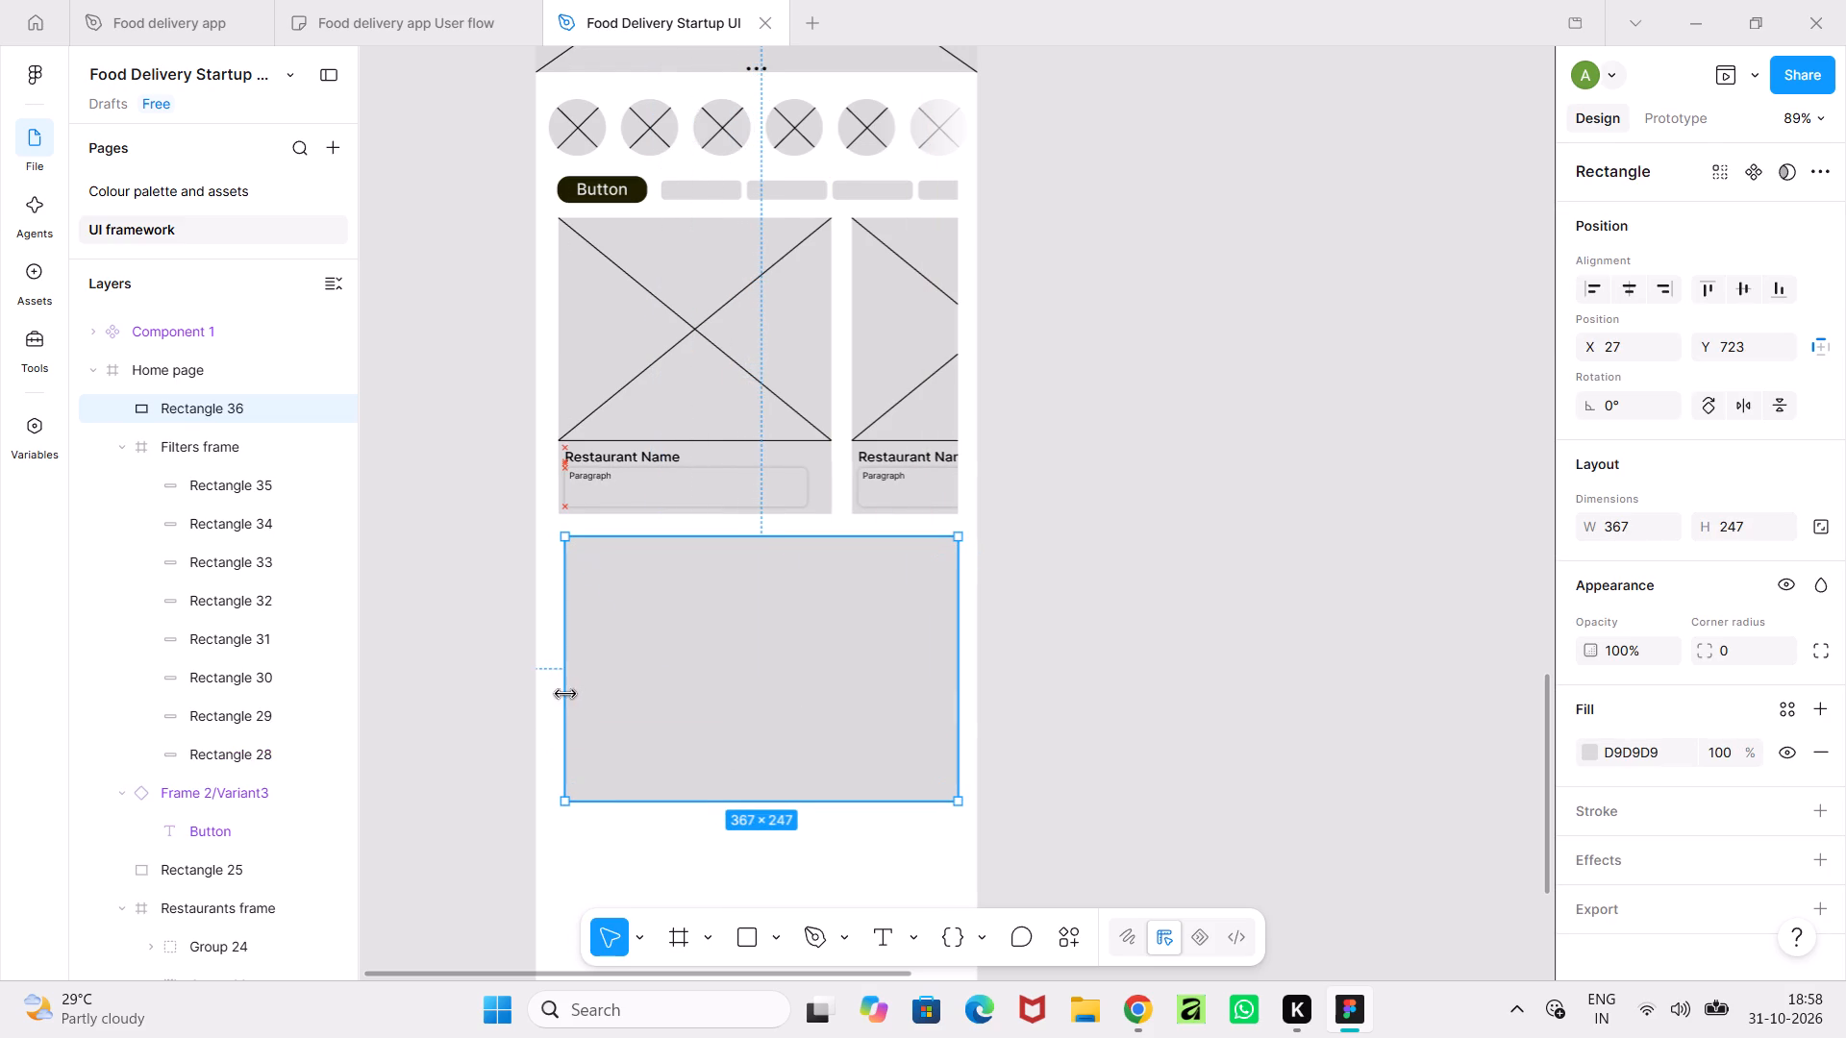
left_click(1031, 635)
Reposition the restaurants frame at X 19, Y 428, lined up with the large rectangle below it.
scroll(1031, 635, "down", 5, "ctrl")
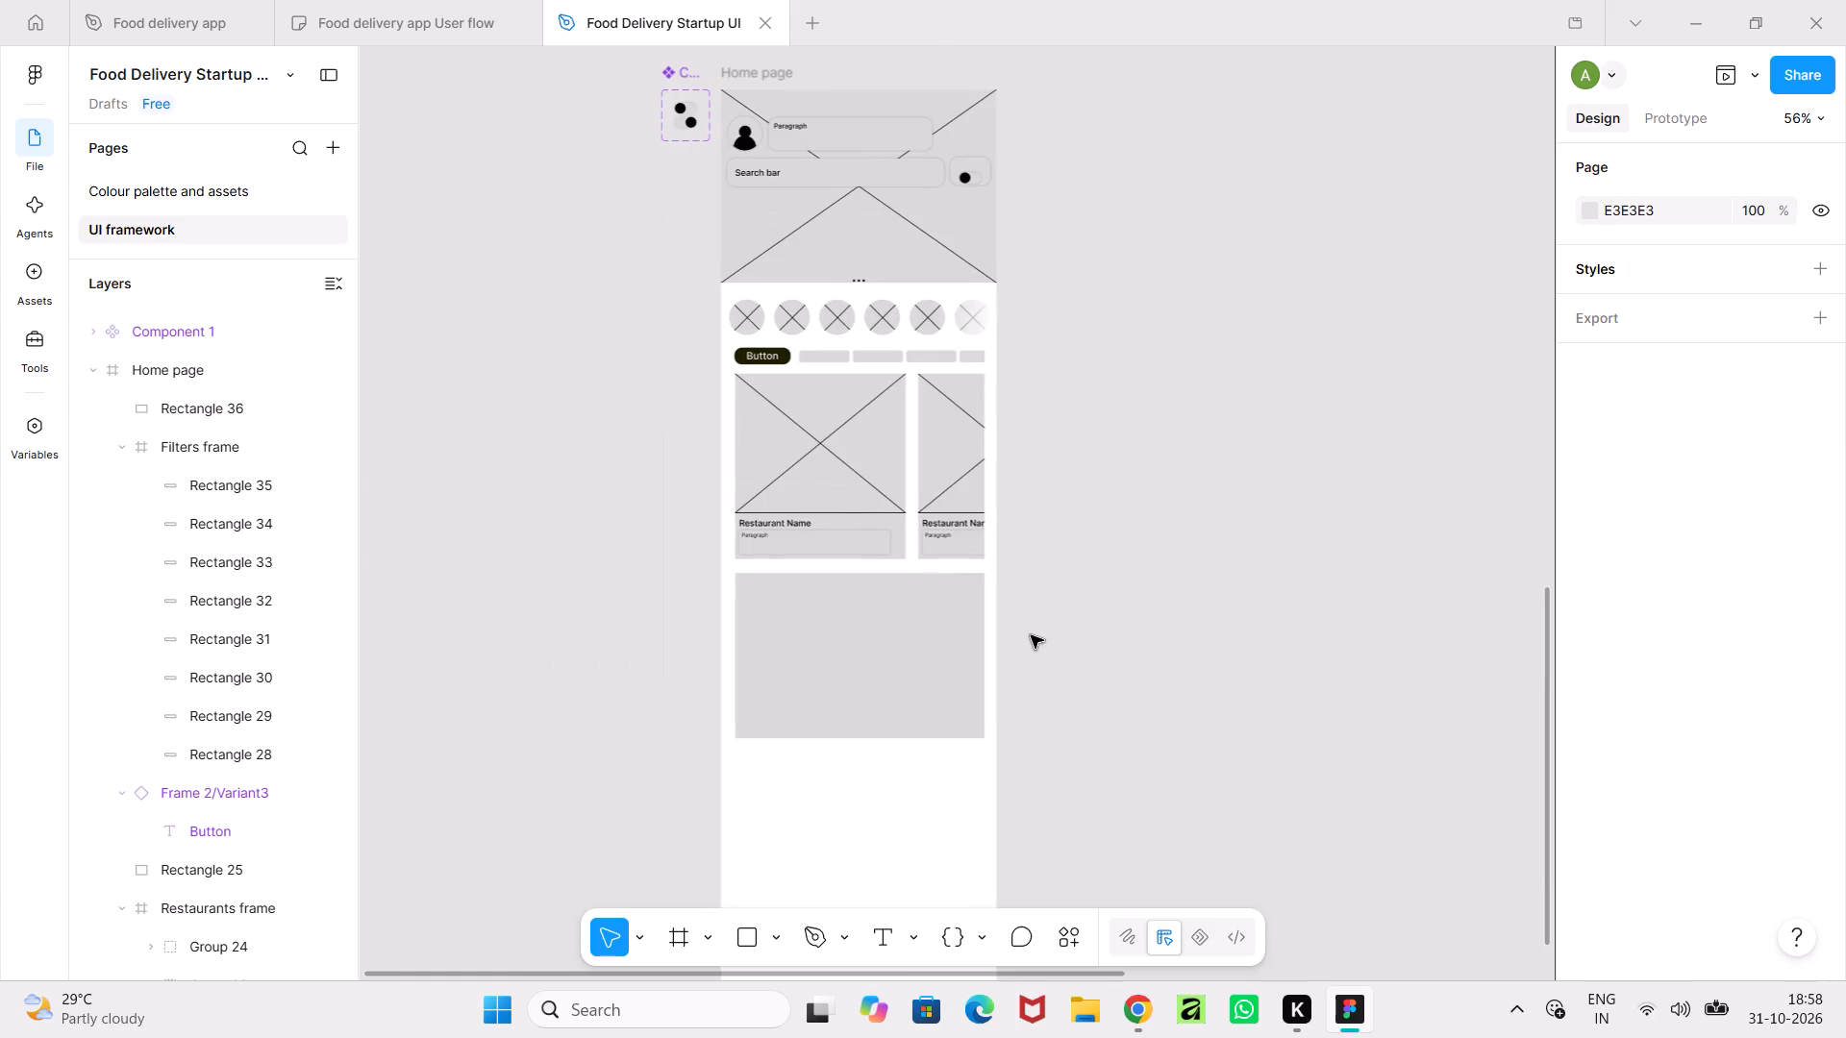
middle_click_drag(1031, 635, 1023, 664)
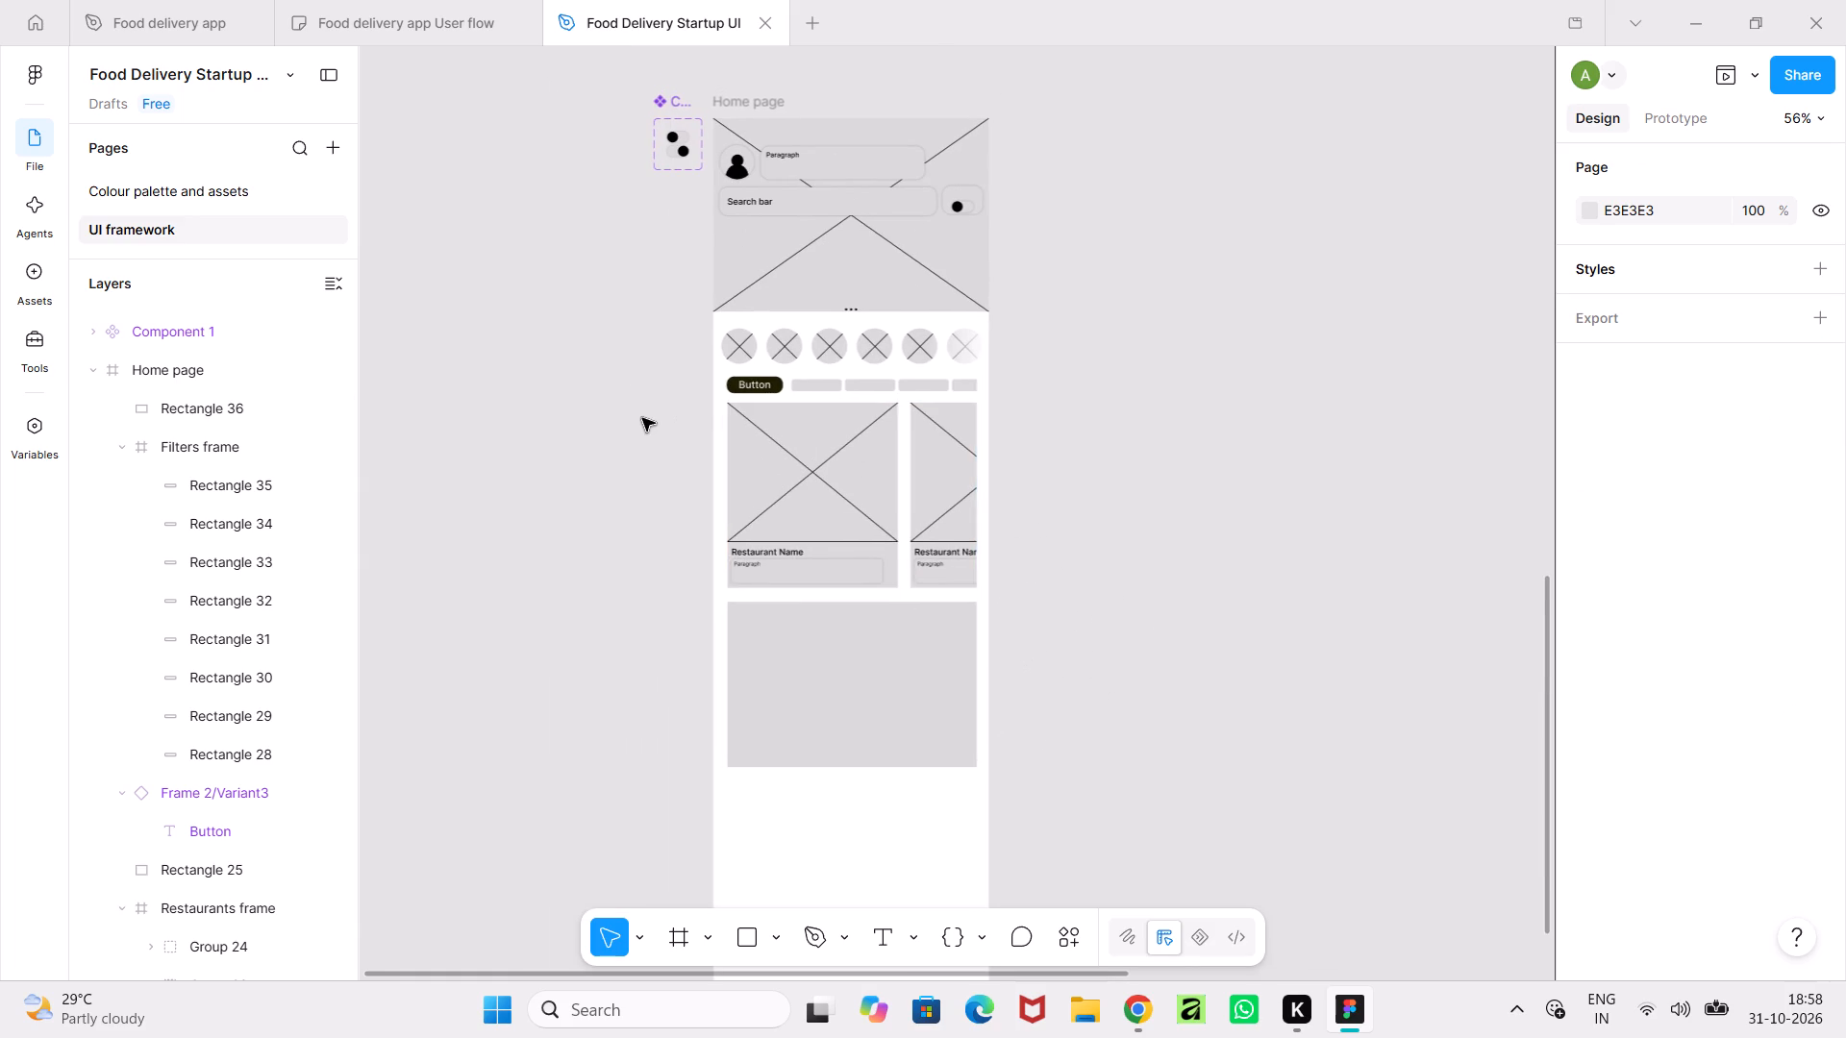
left_click(792, 469)
left_click(854, 505)
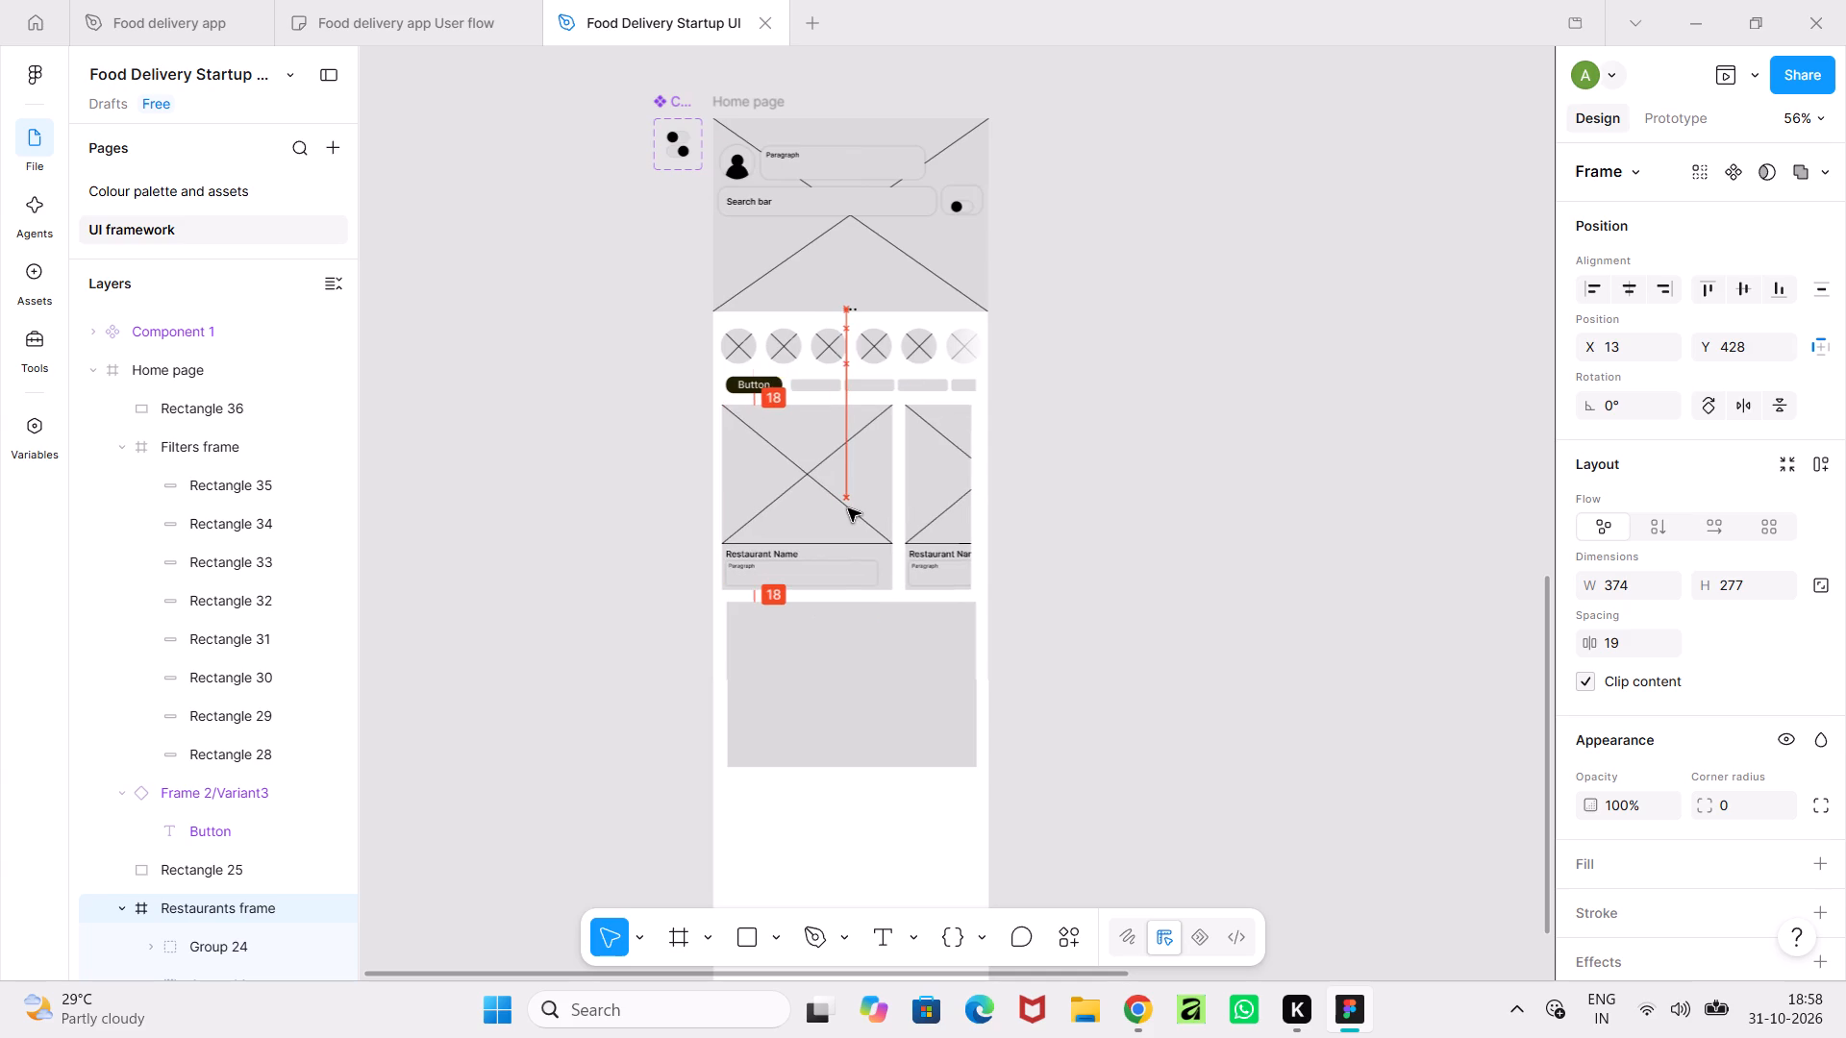
right_click(849, 508)
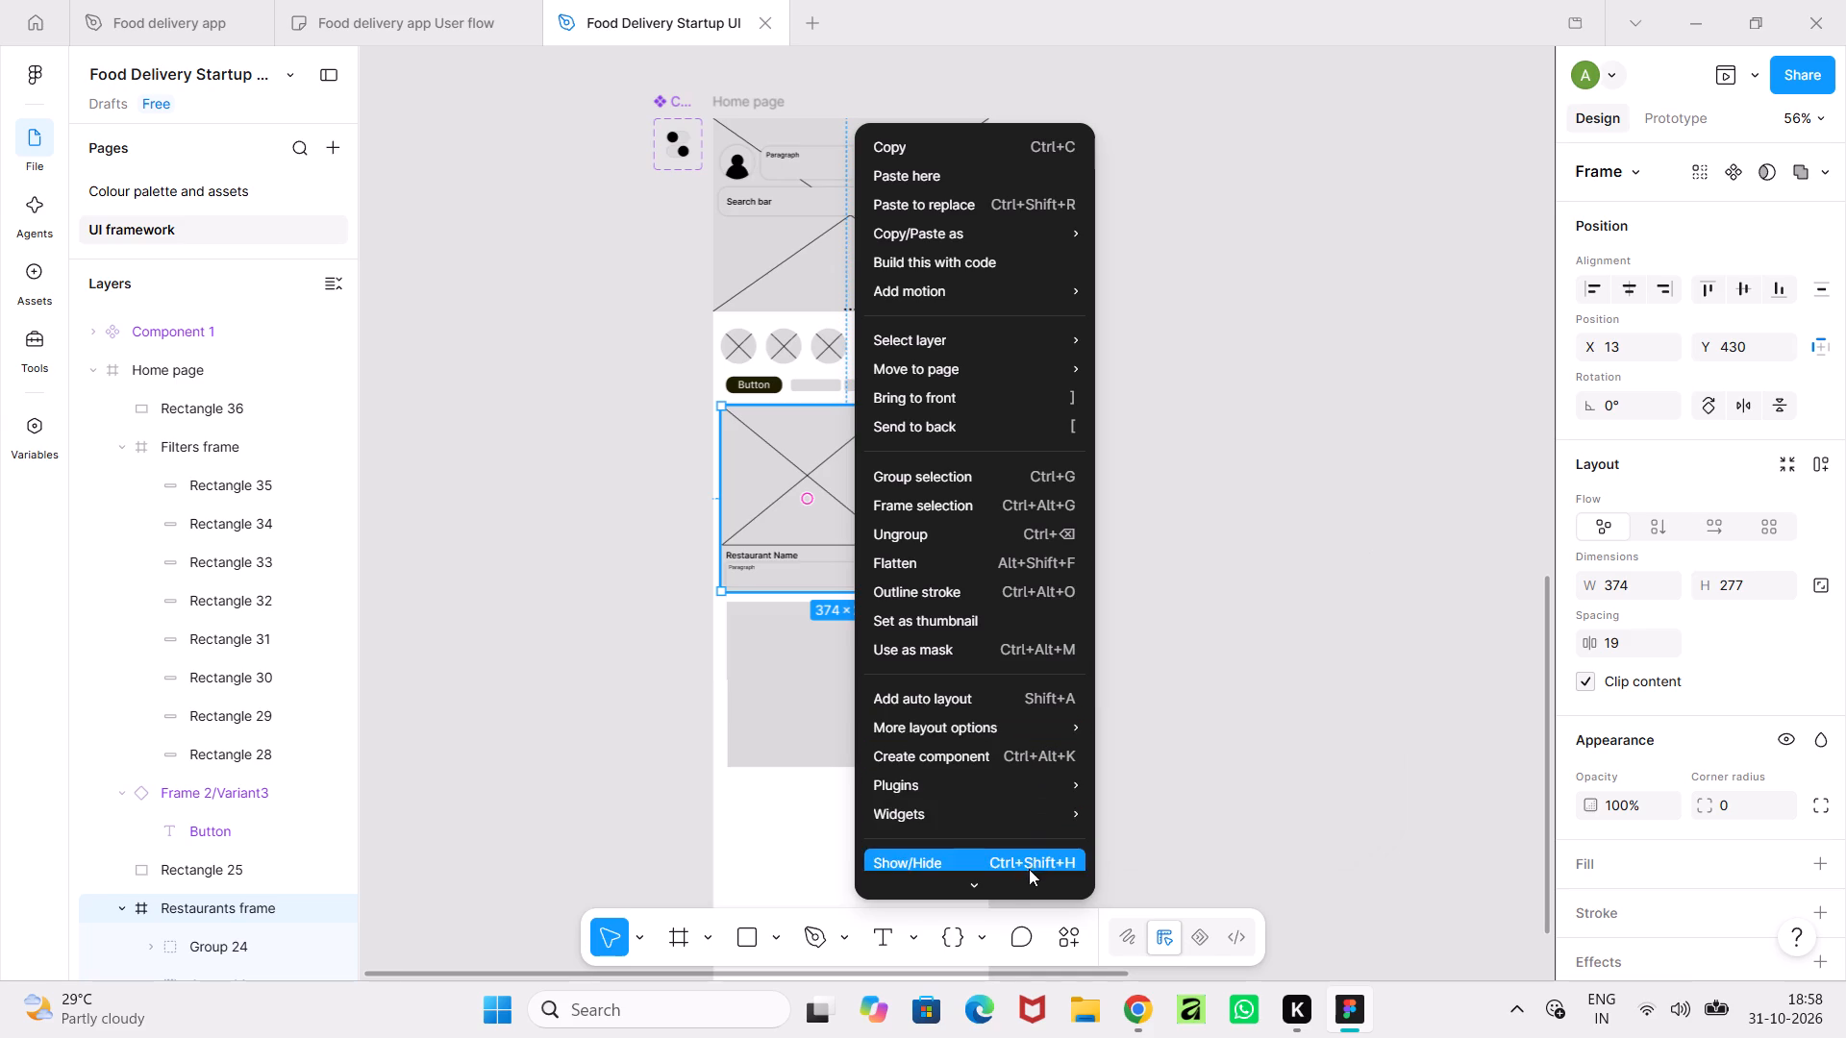
left_click(1138, 770)
scroll(1092, 779, "up", 6, "ctrl")
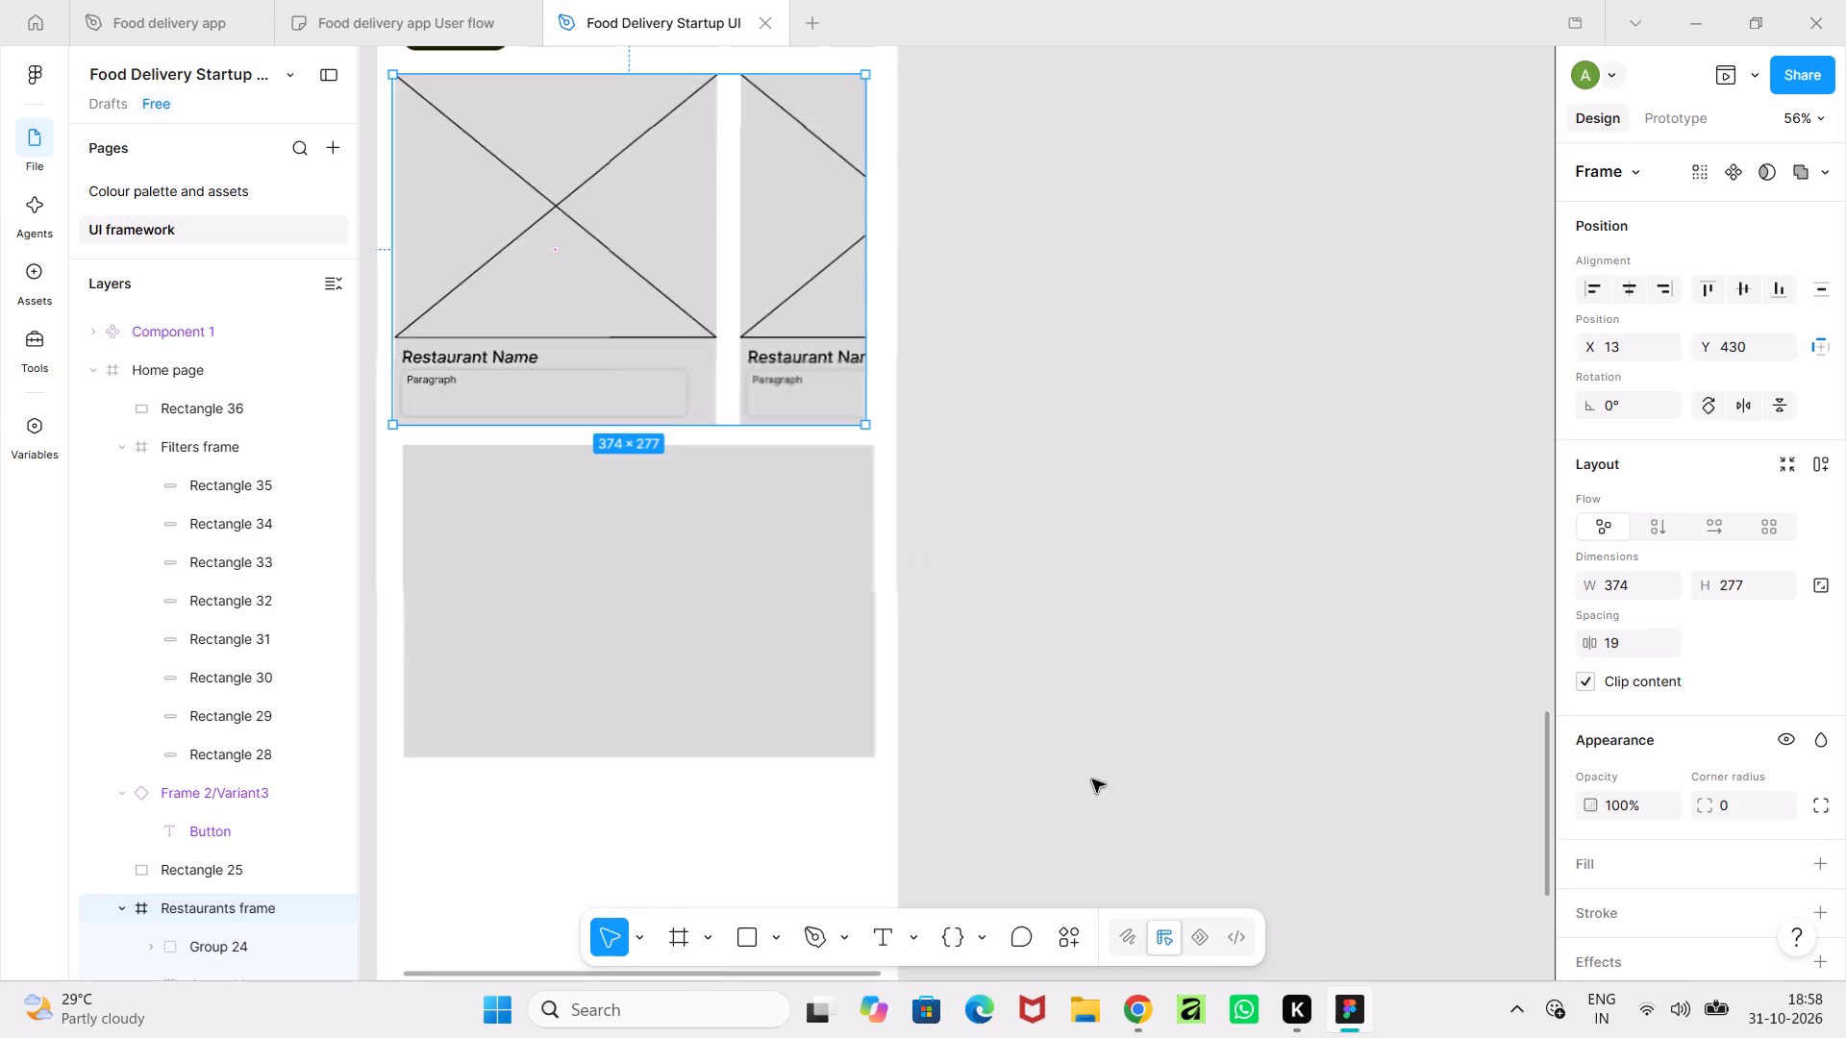
middle_click_drag(1022, 670, 1258, 904)
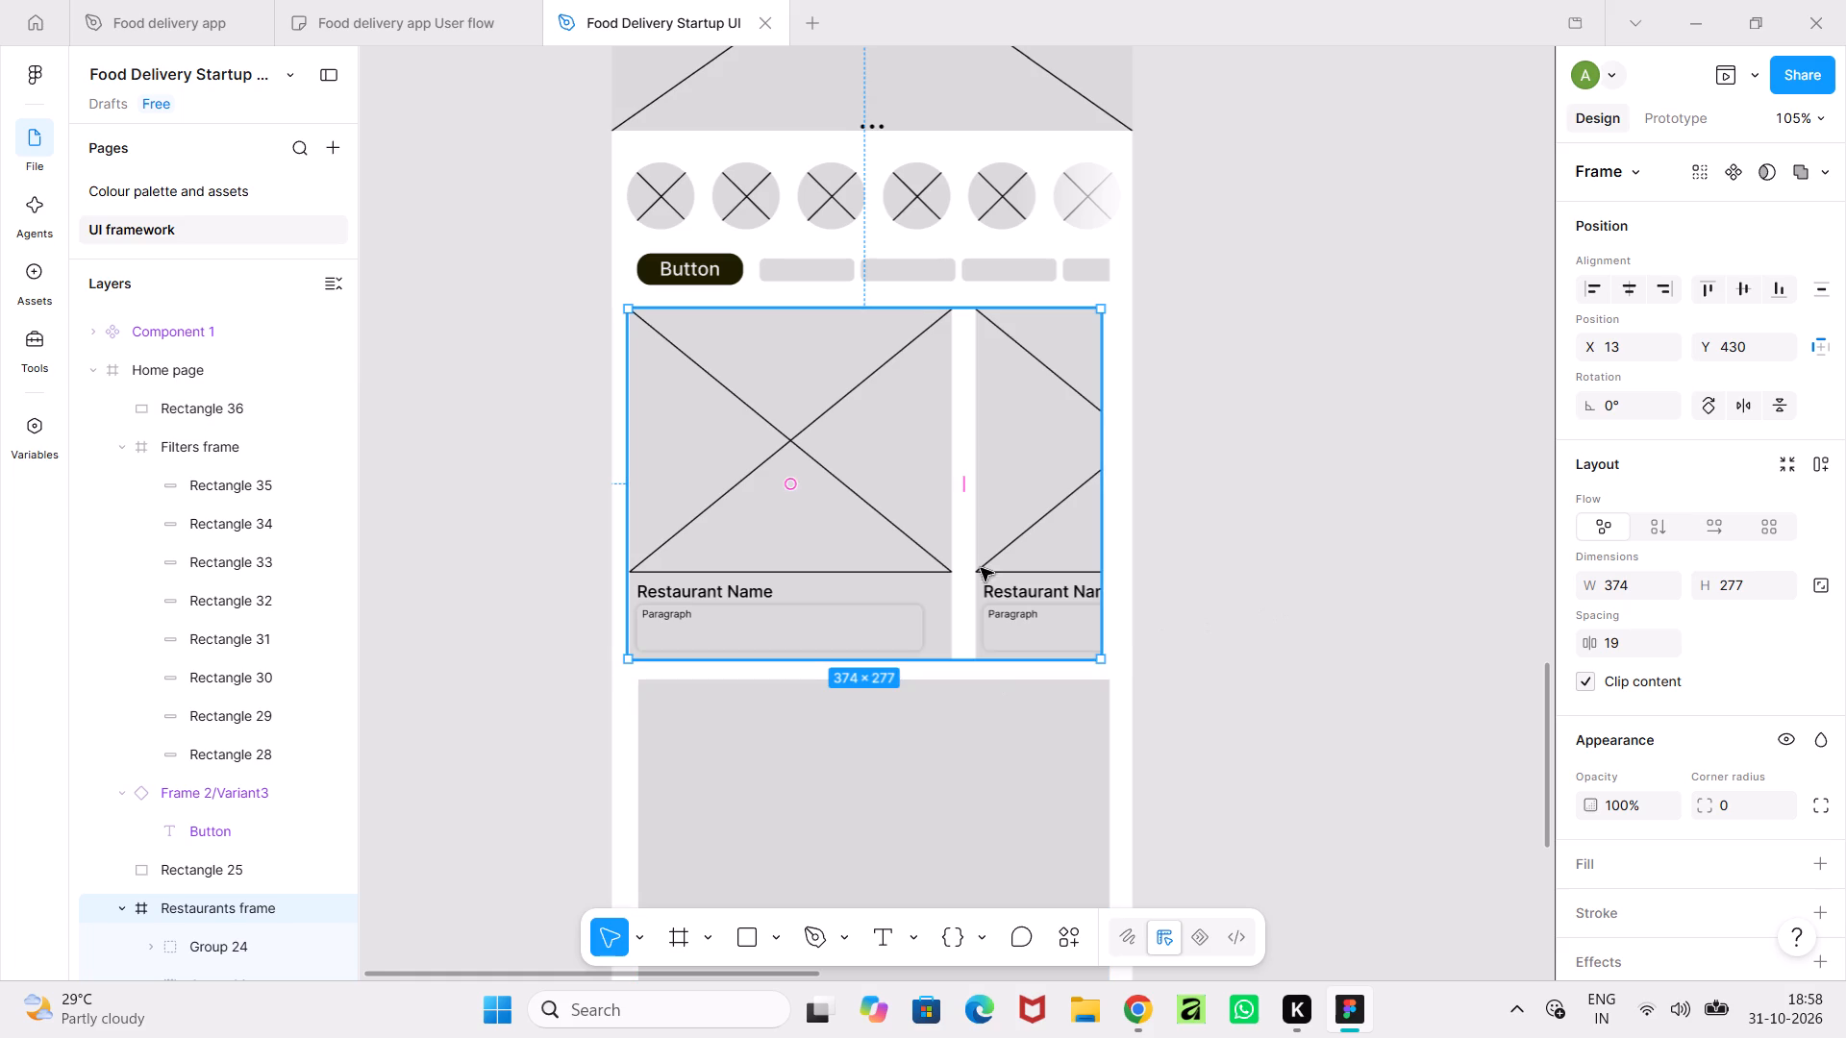
left_click(961, 572)
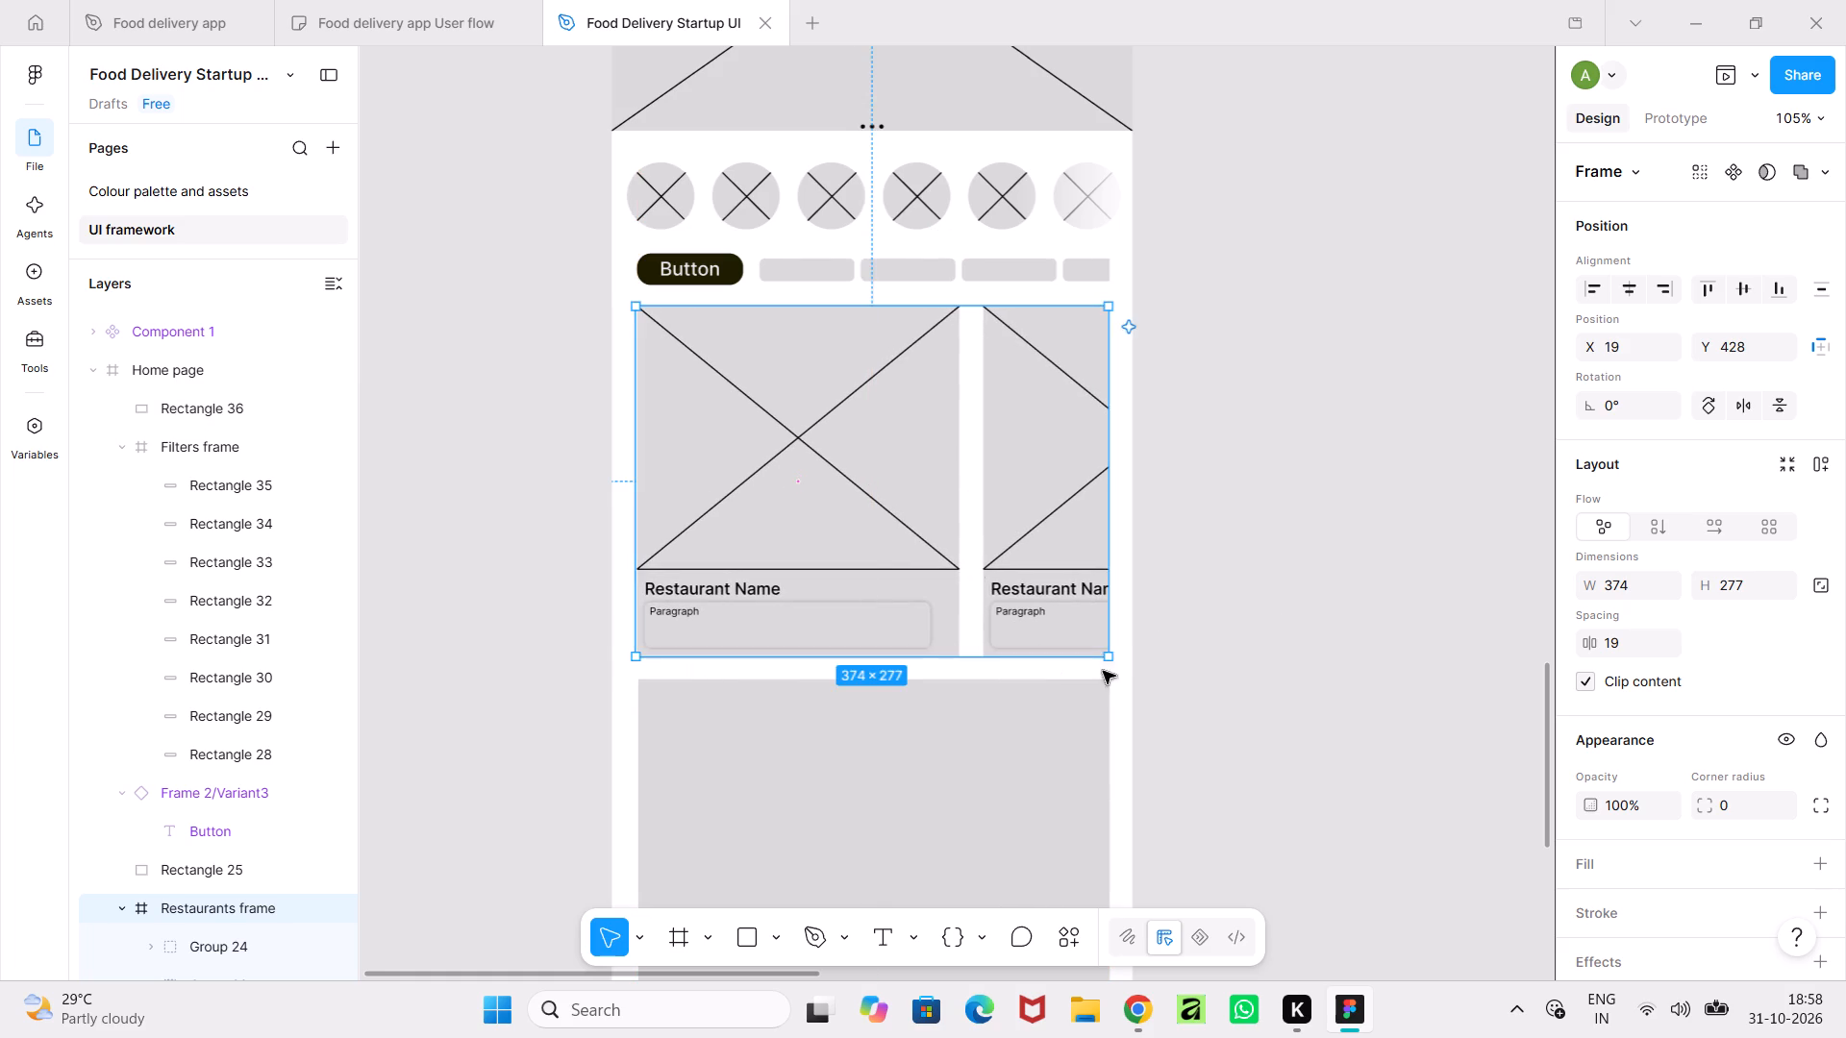
left_click(1184, 704)
Align the large rectangle under the restaurant cards at X 19, Y 724, with a width of 374.
left_click(956, 772)
left_click_drag(956, 774, 953, 774)
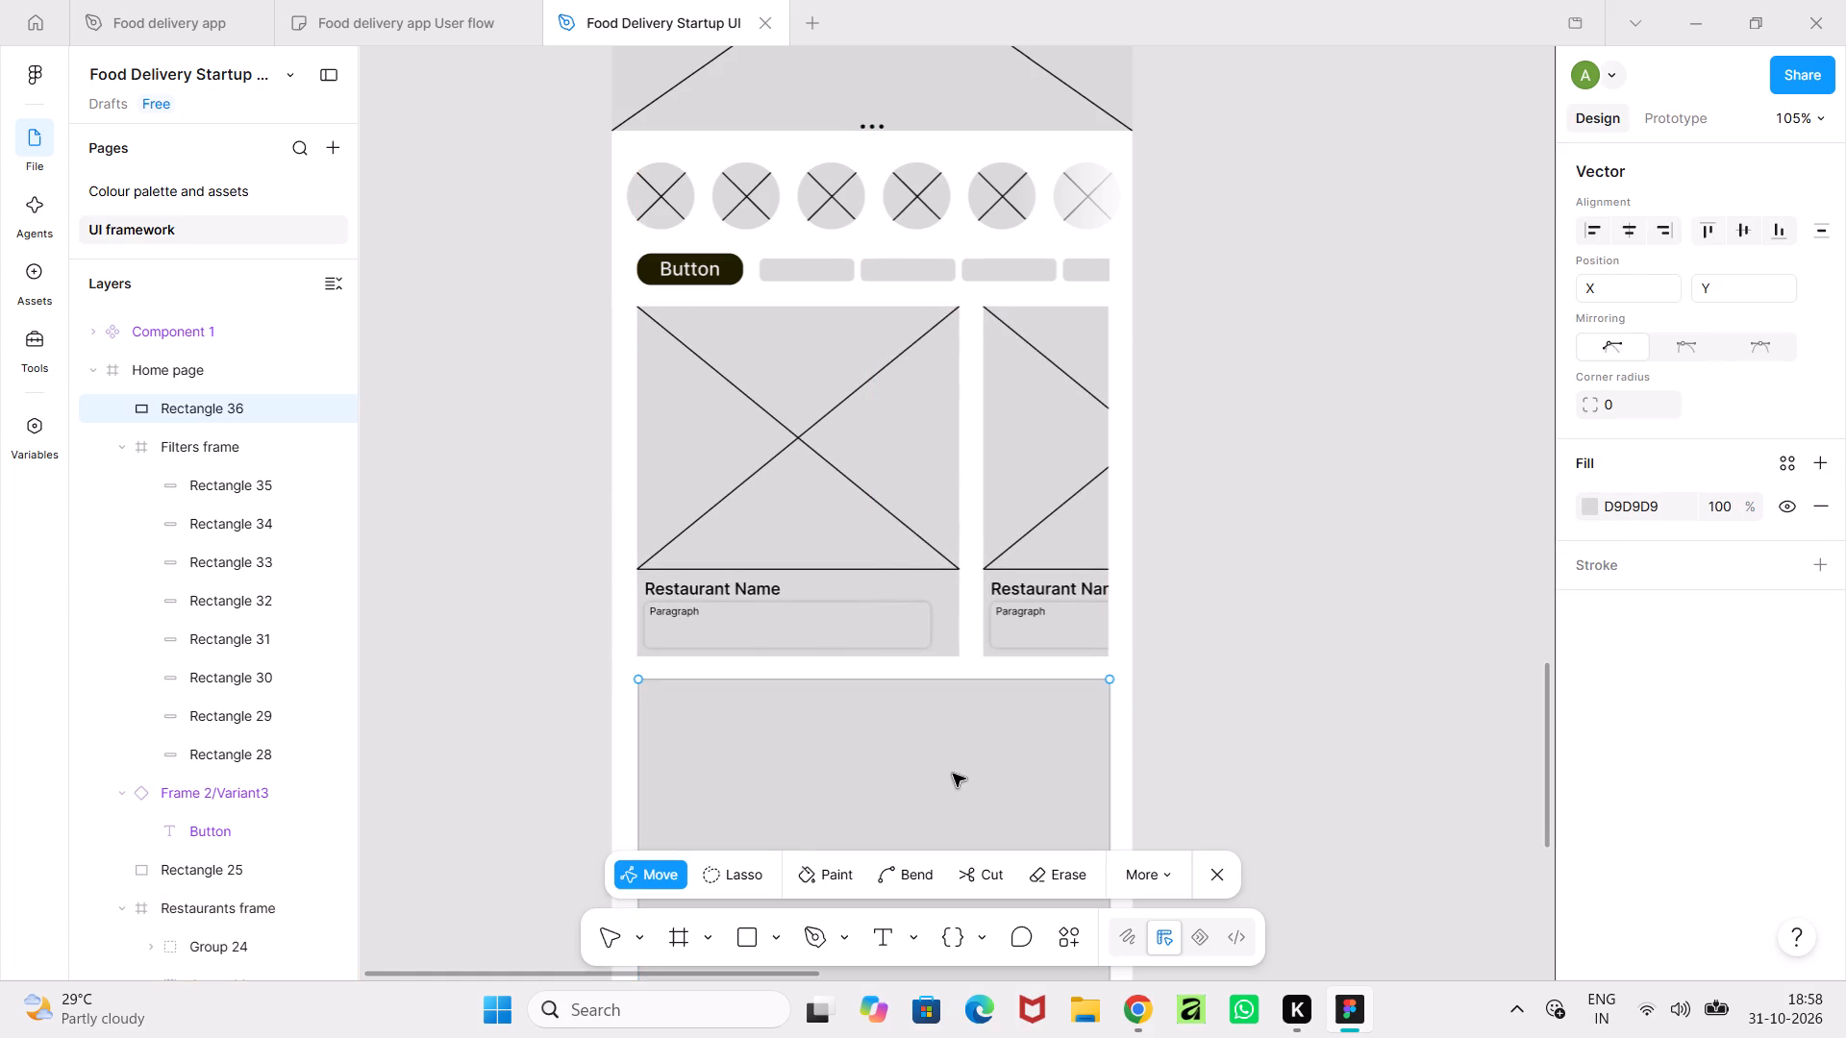
left_click_drag(953, 774, 935, 774)
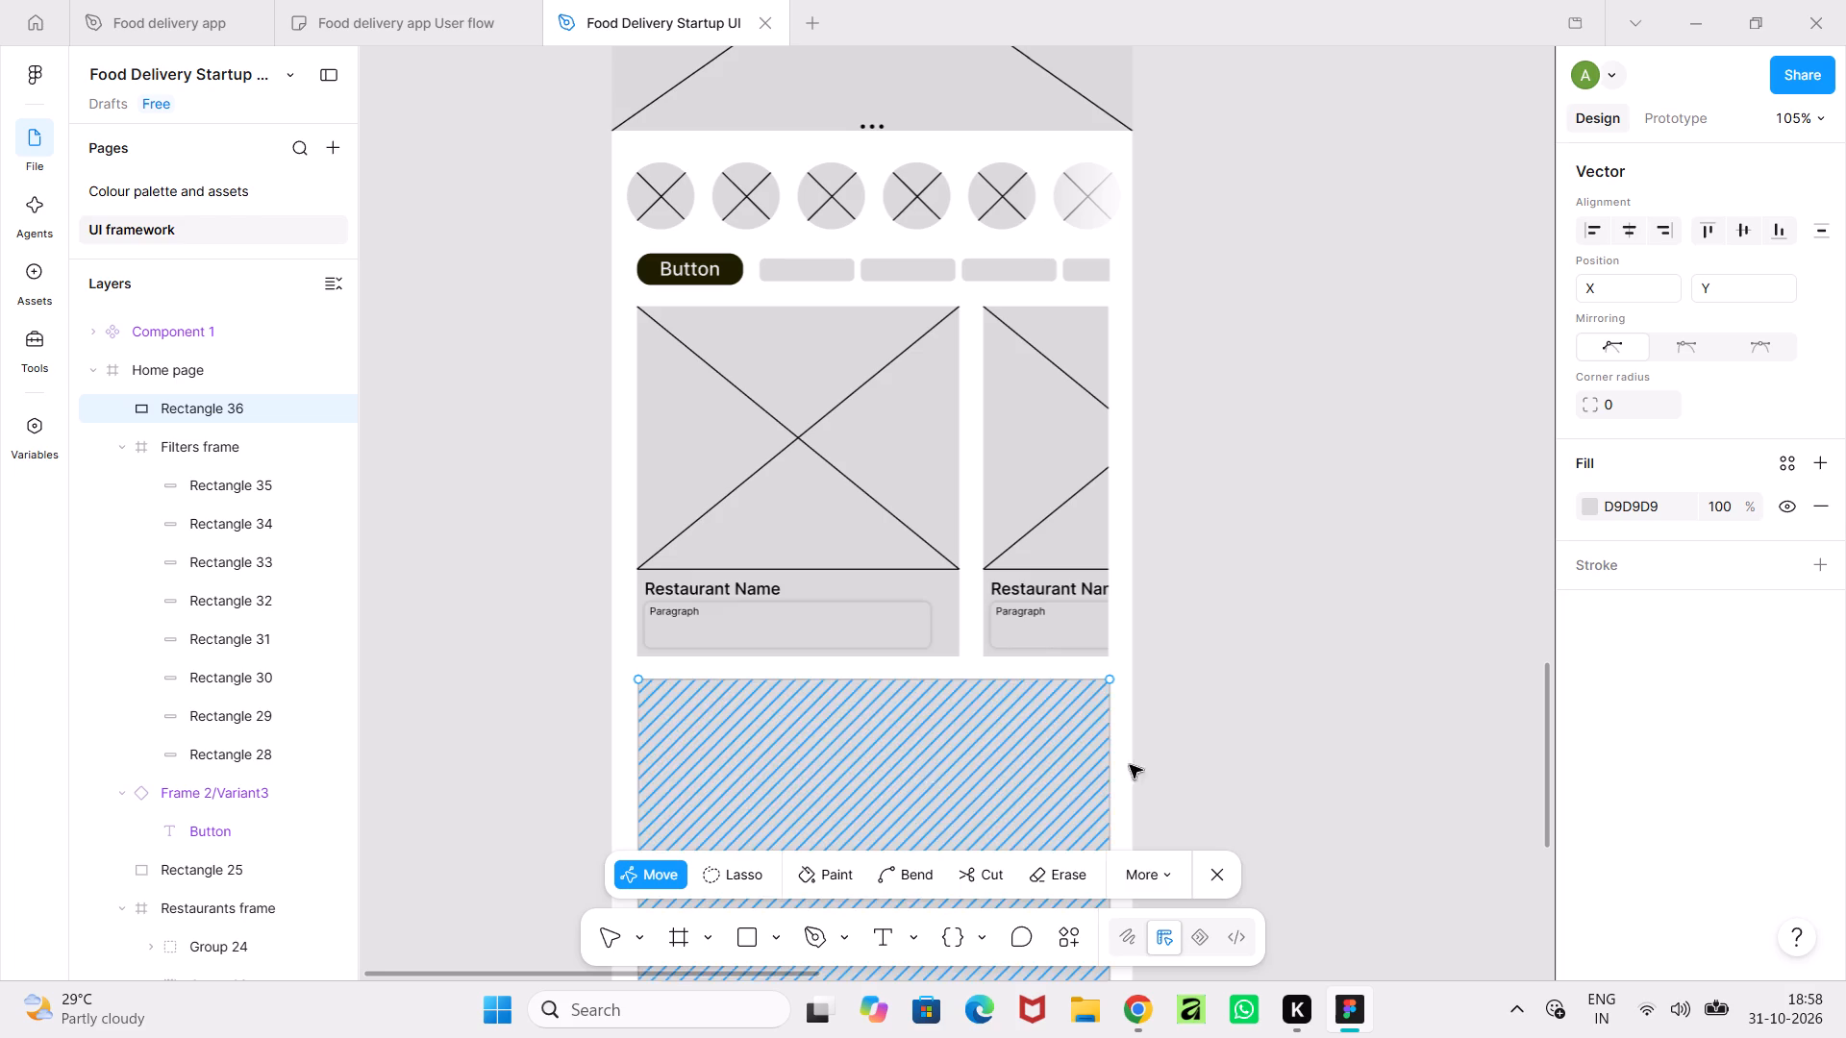
left_click(1204, 865)
left_click(982, 780)
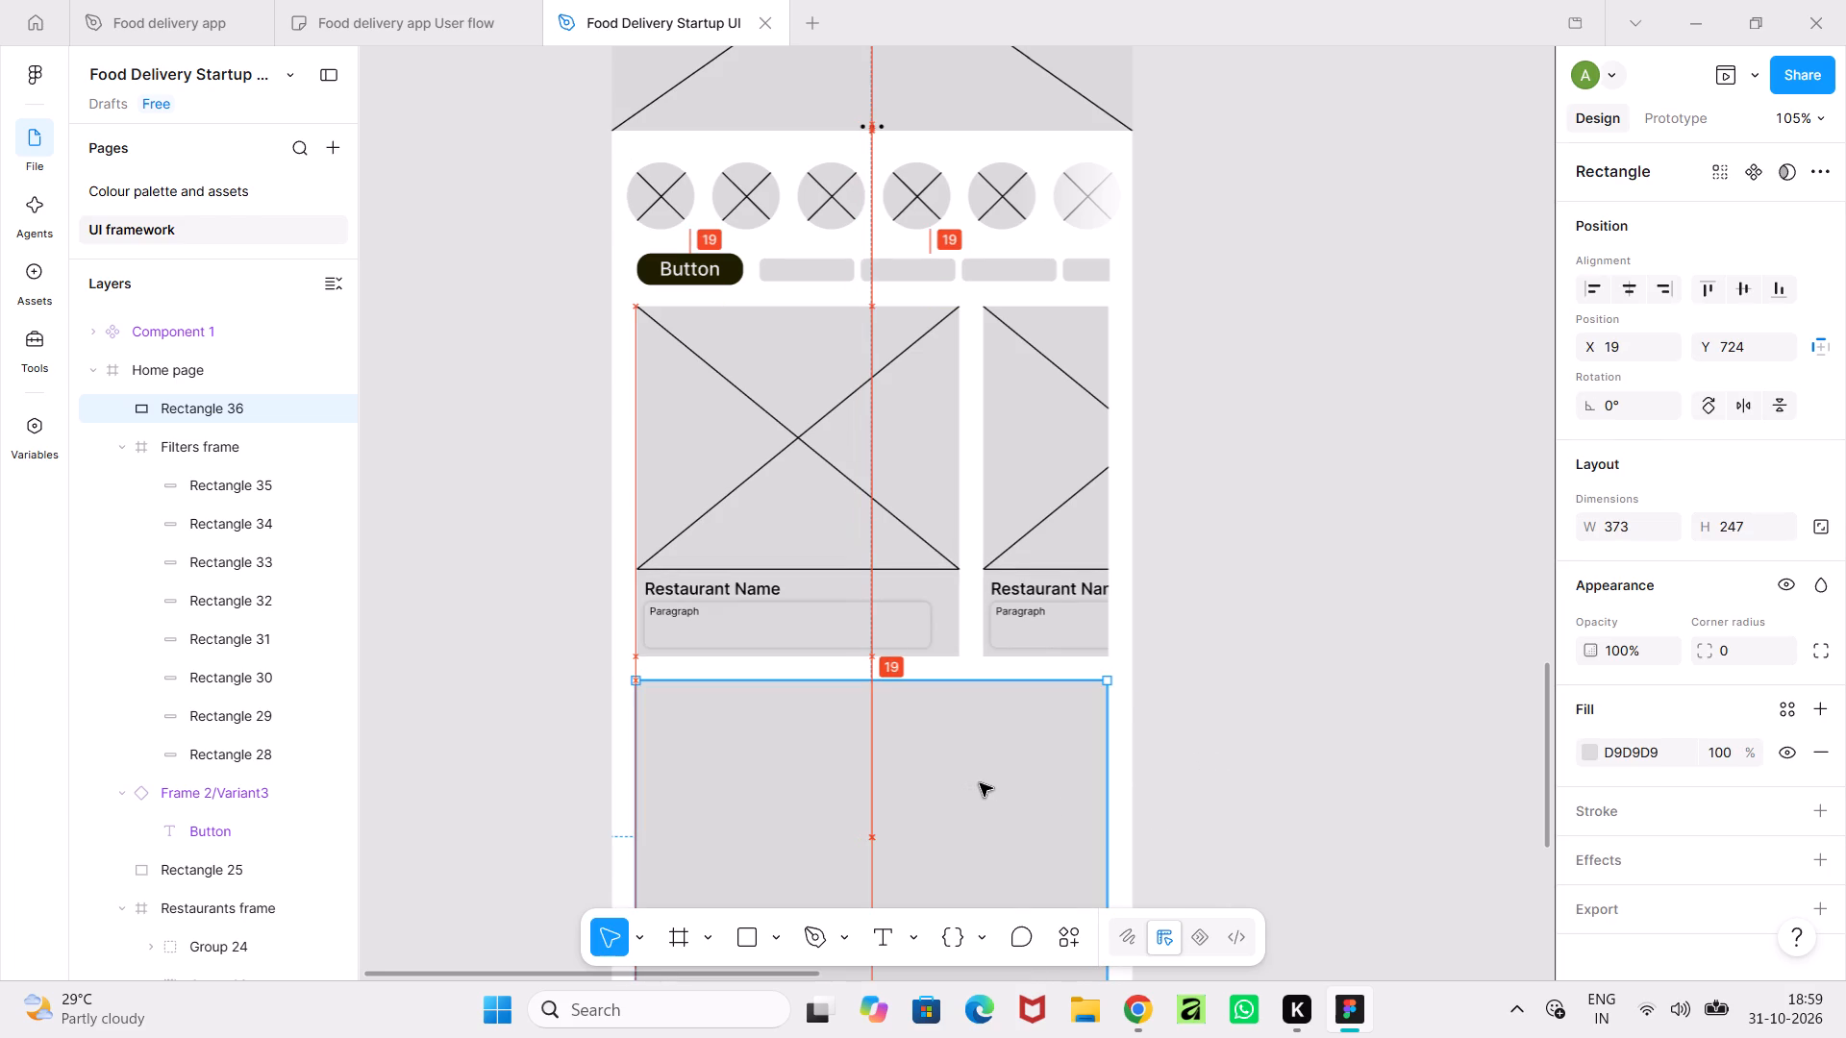
left_click(1208, 732)
scroll(1208, 732, "down", 5, "ctrl")
middle_click_drag(1208, 732, 1160, 616)
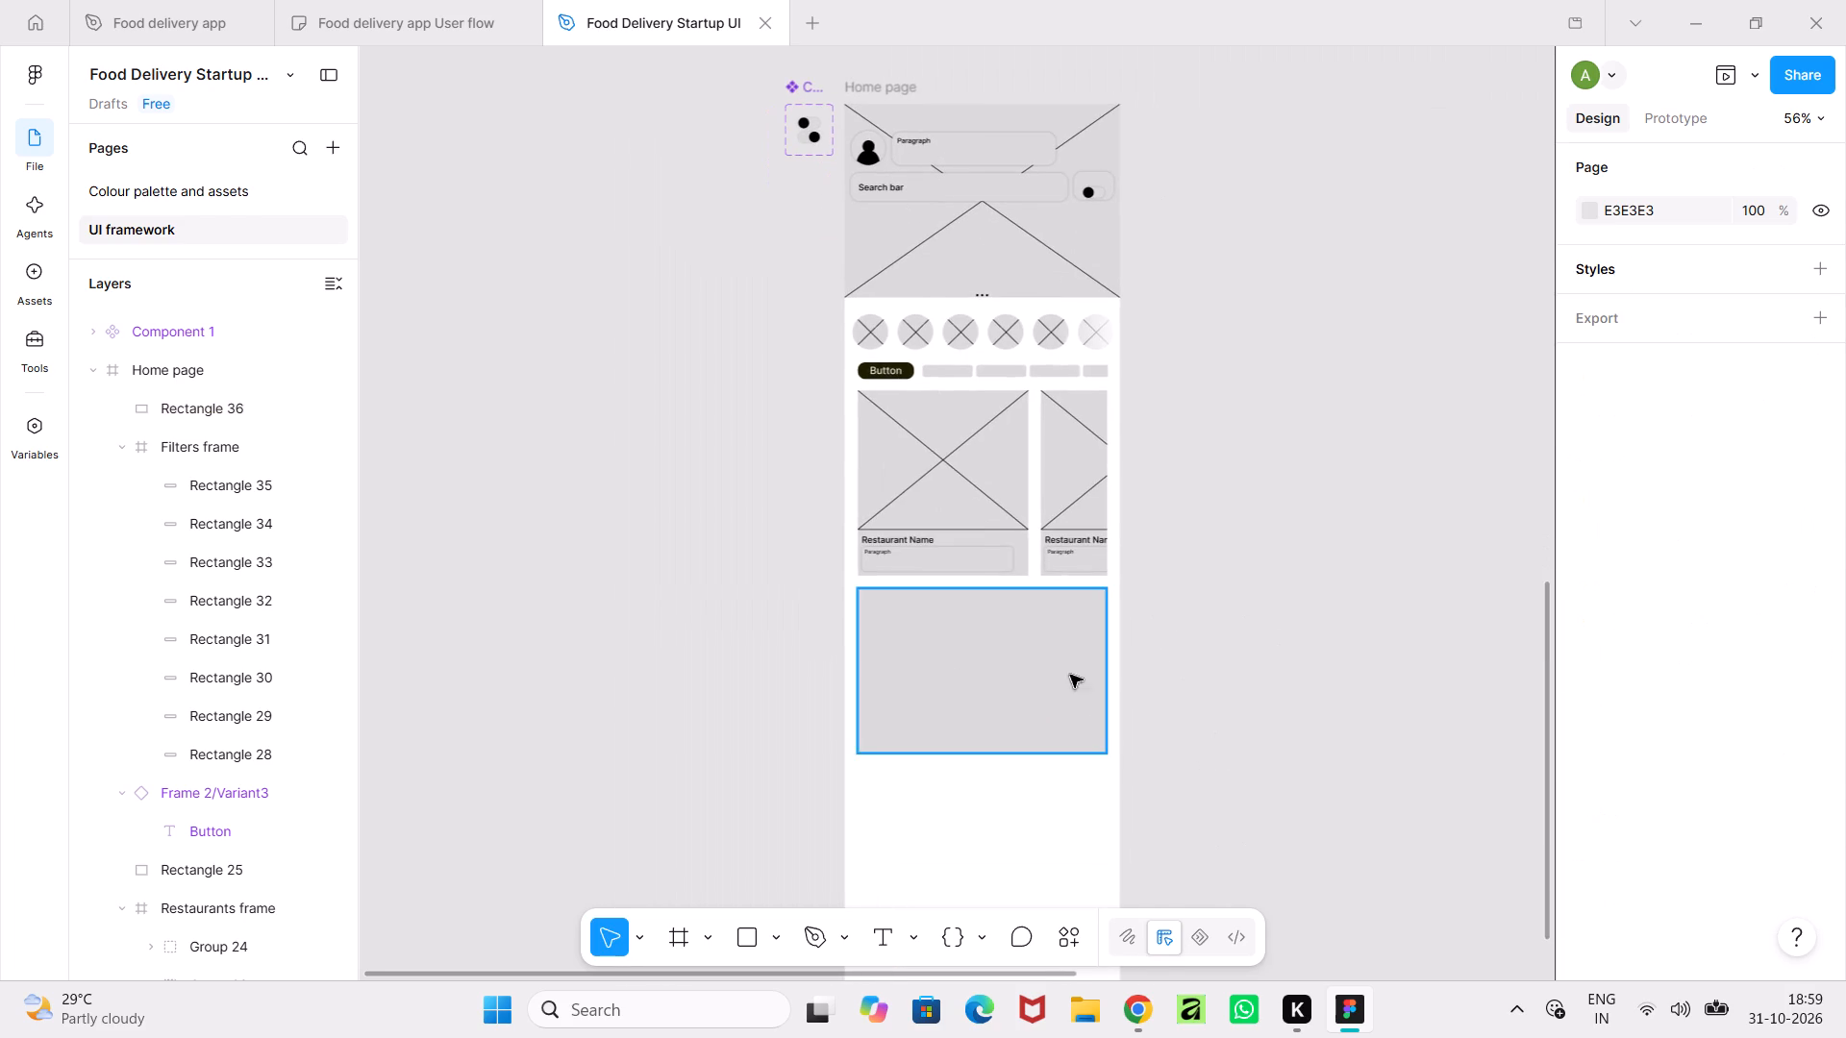
left_click(1035, 677)
left_click(1102, 673)
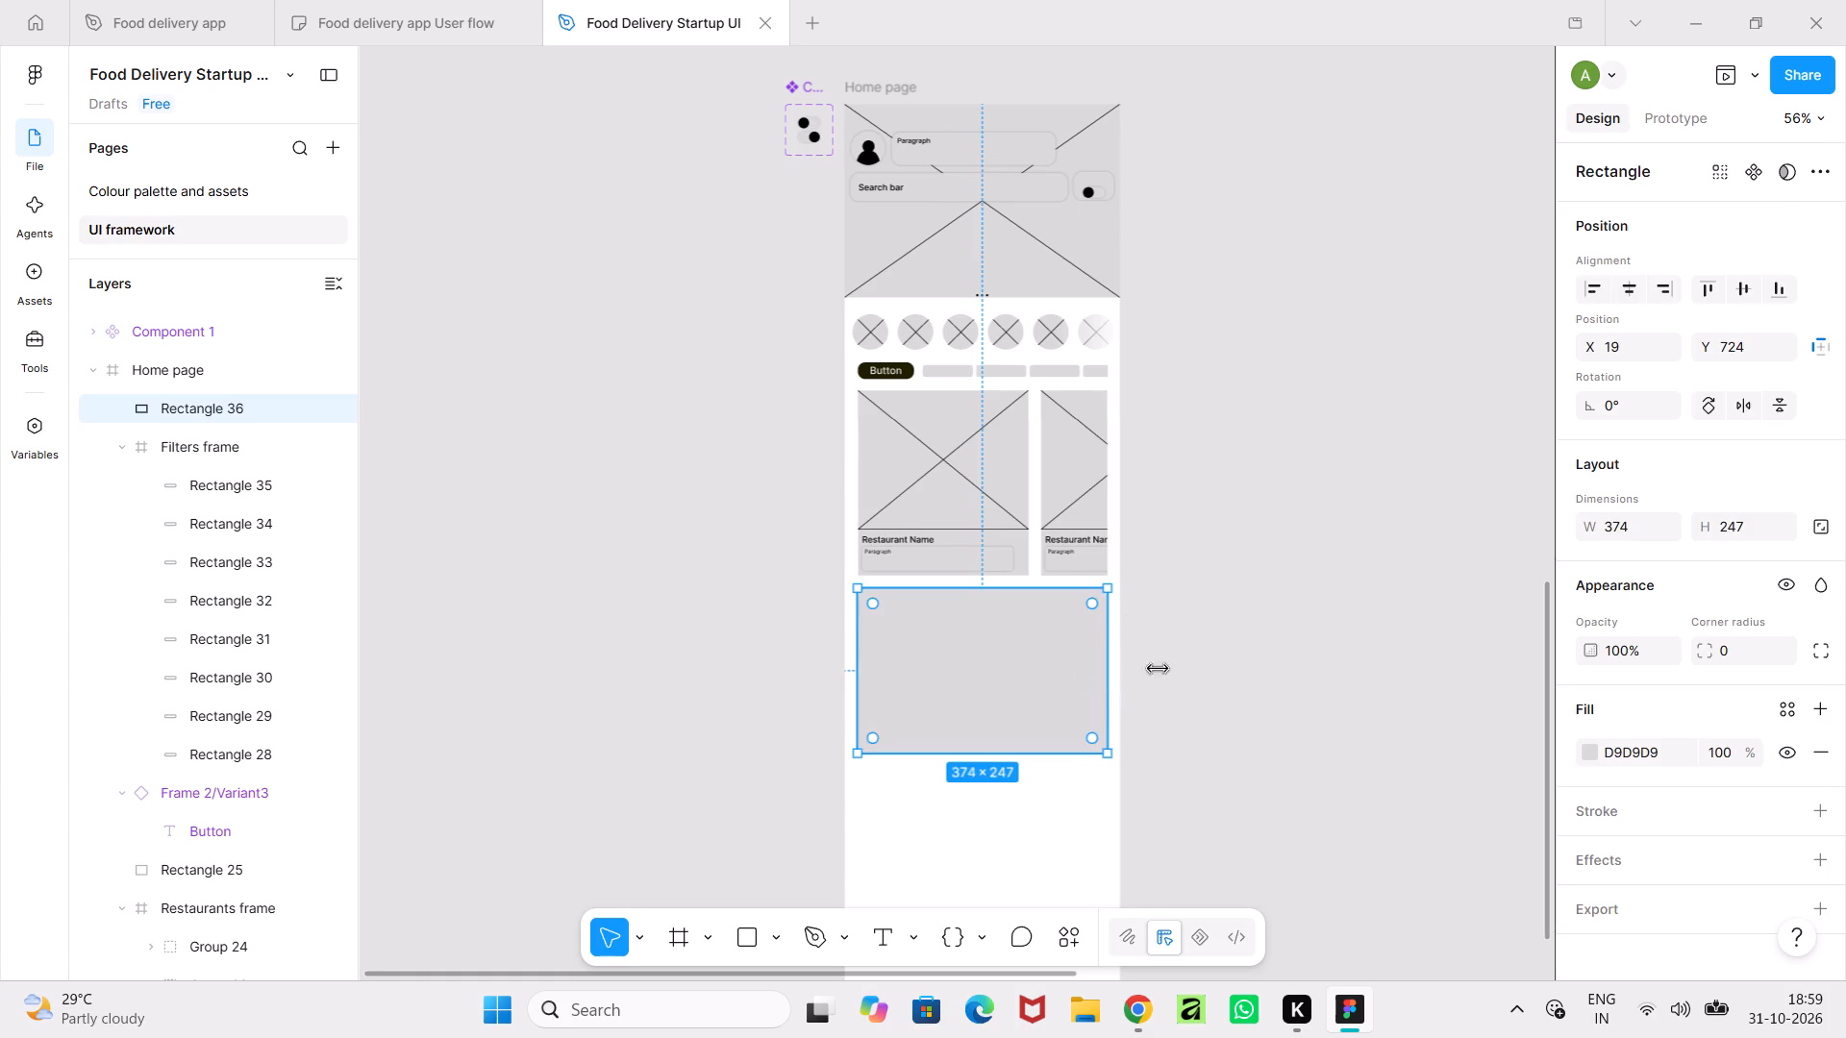
left_click(1165, 669)
Adjust the right edge of the filters frame to line up with the restaurant cards.
middle_click_drag(1176, 584, 1176, 776)
scroll(1165, 706, "up", 6, "ctrl")
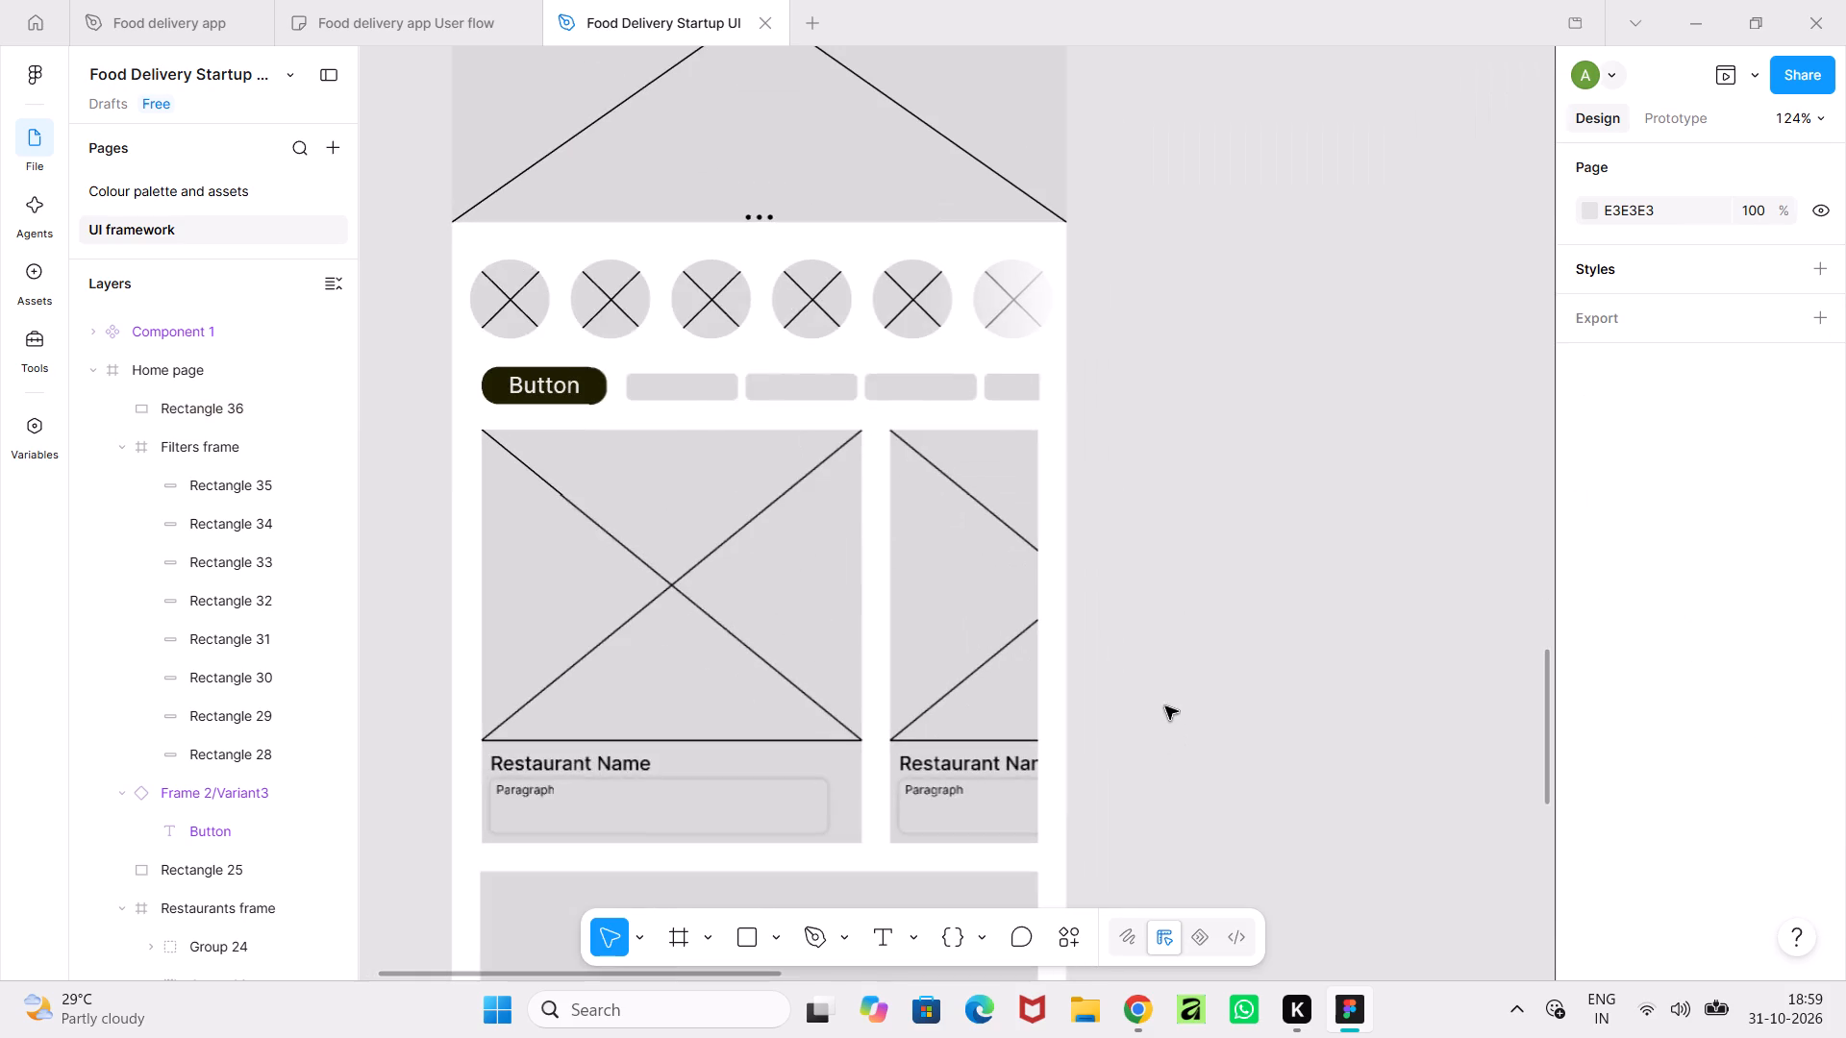
left_click(1020, 393)
left_click(1038, 393)
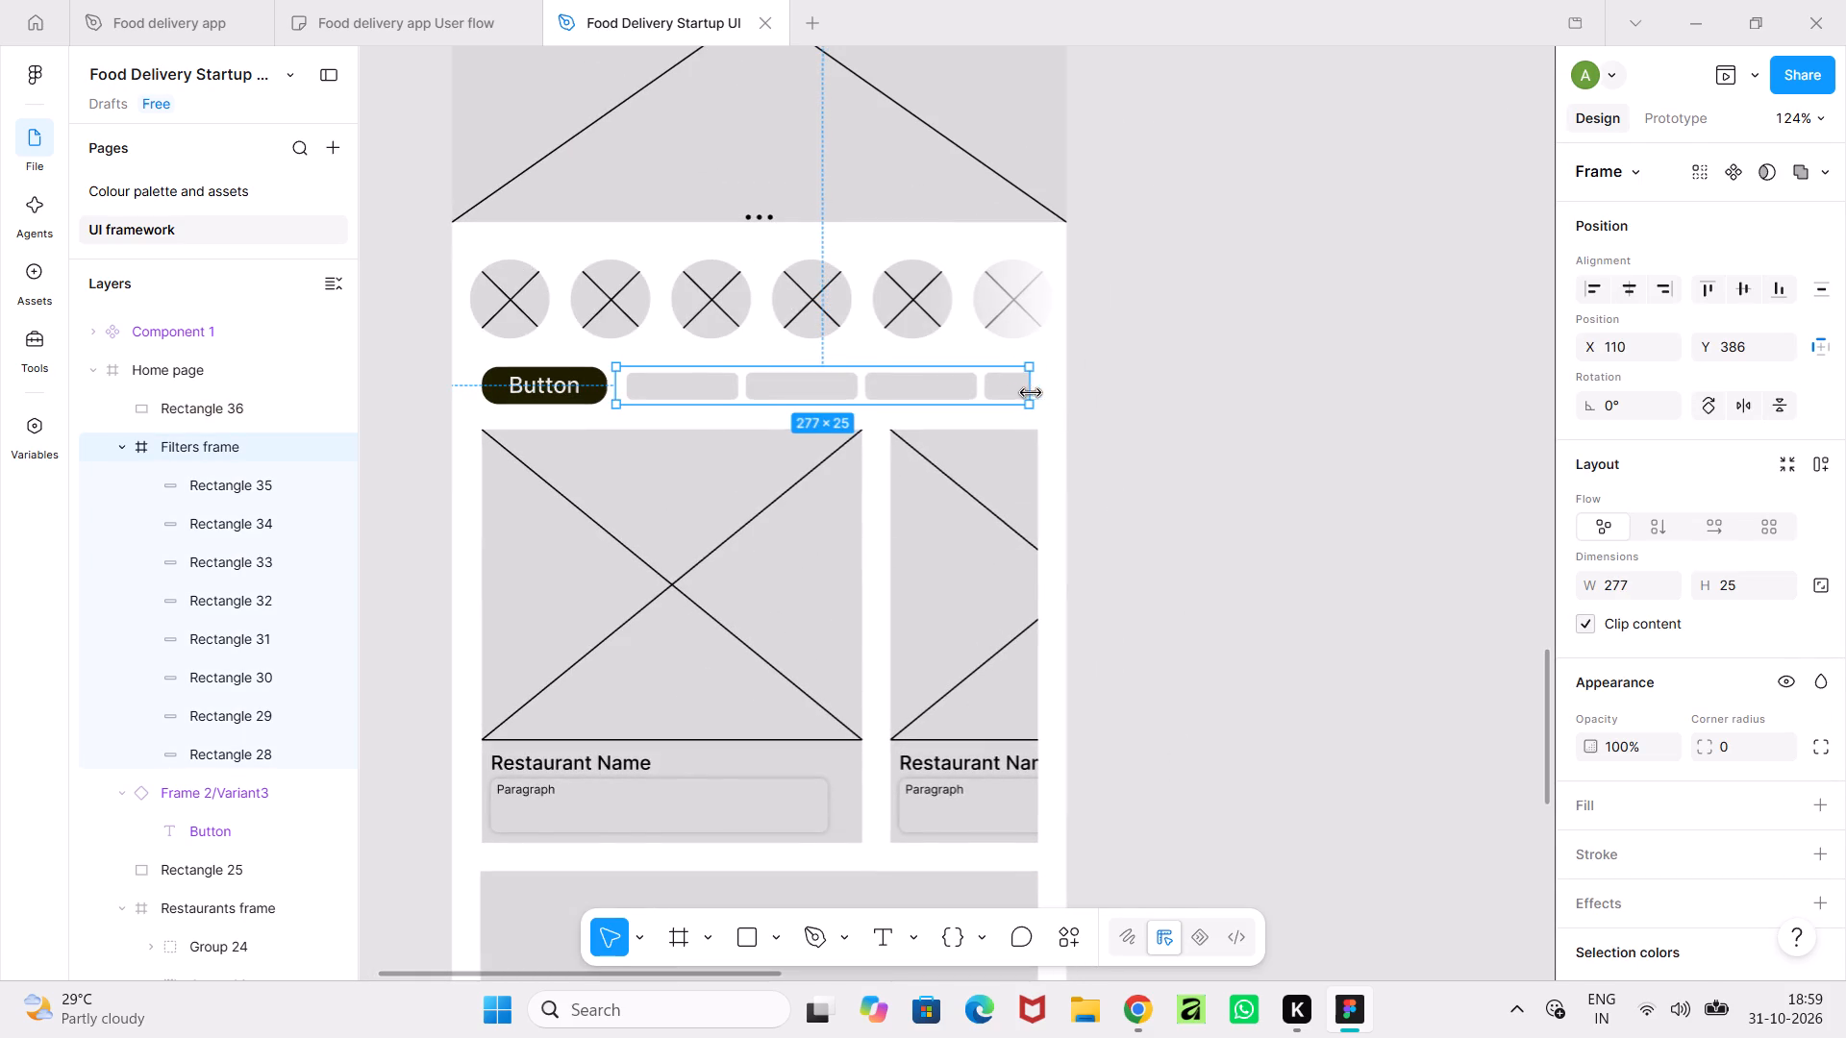
left_click(1123, 495)
Narrow the frame holding the category circles slightly, bringing its right edge in line with the restaurant cards.
left_click(853, 297)
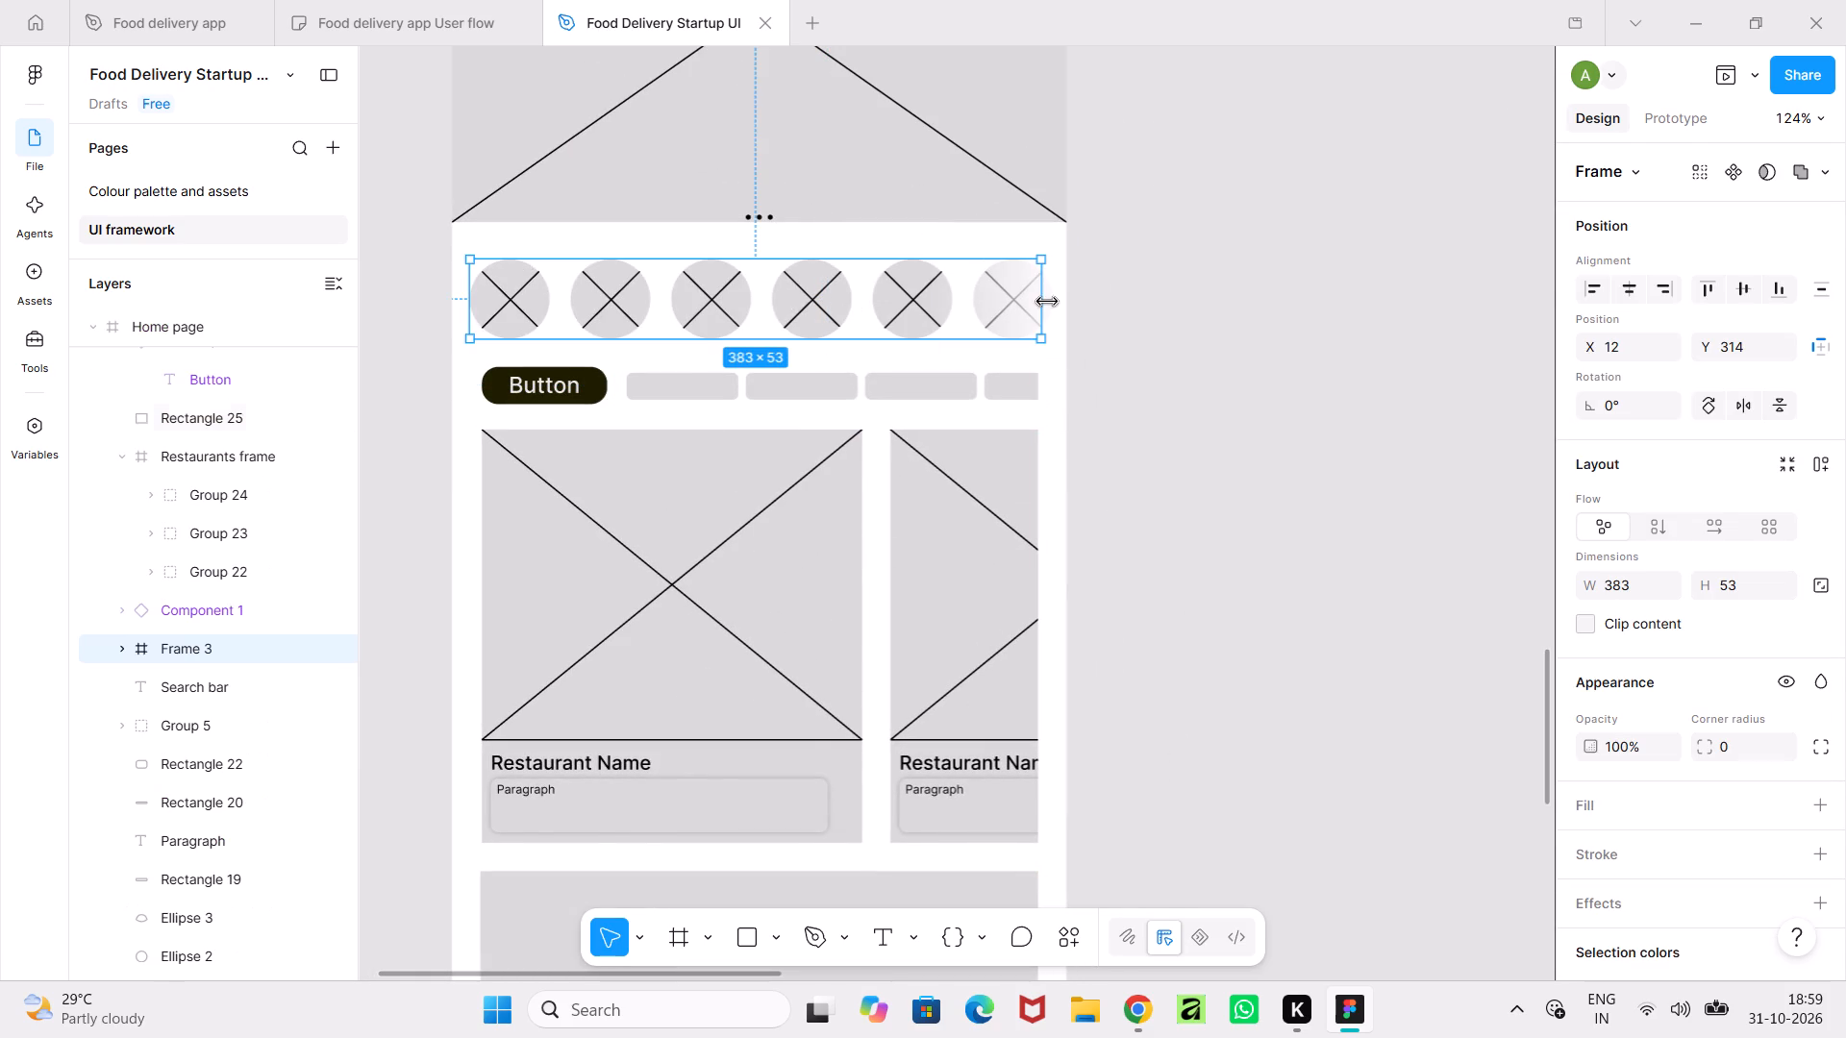
left_click_drag(1043, 303, 1035, 303)
left_click(1118, 452)
Draw a second rectangle about 373 × 183 over the upper part of the large rectangle below the restaurant cards.
scroll(1118, 452, "down", 7, "ctrl")
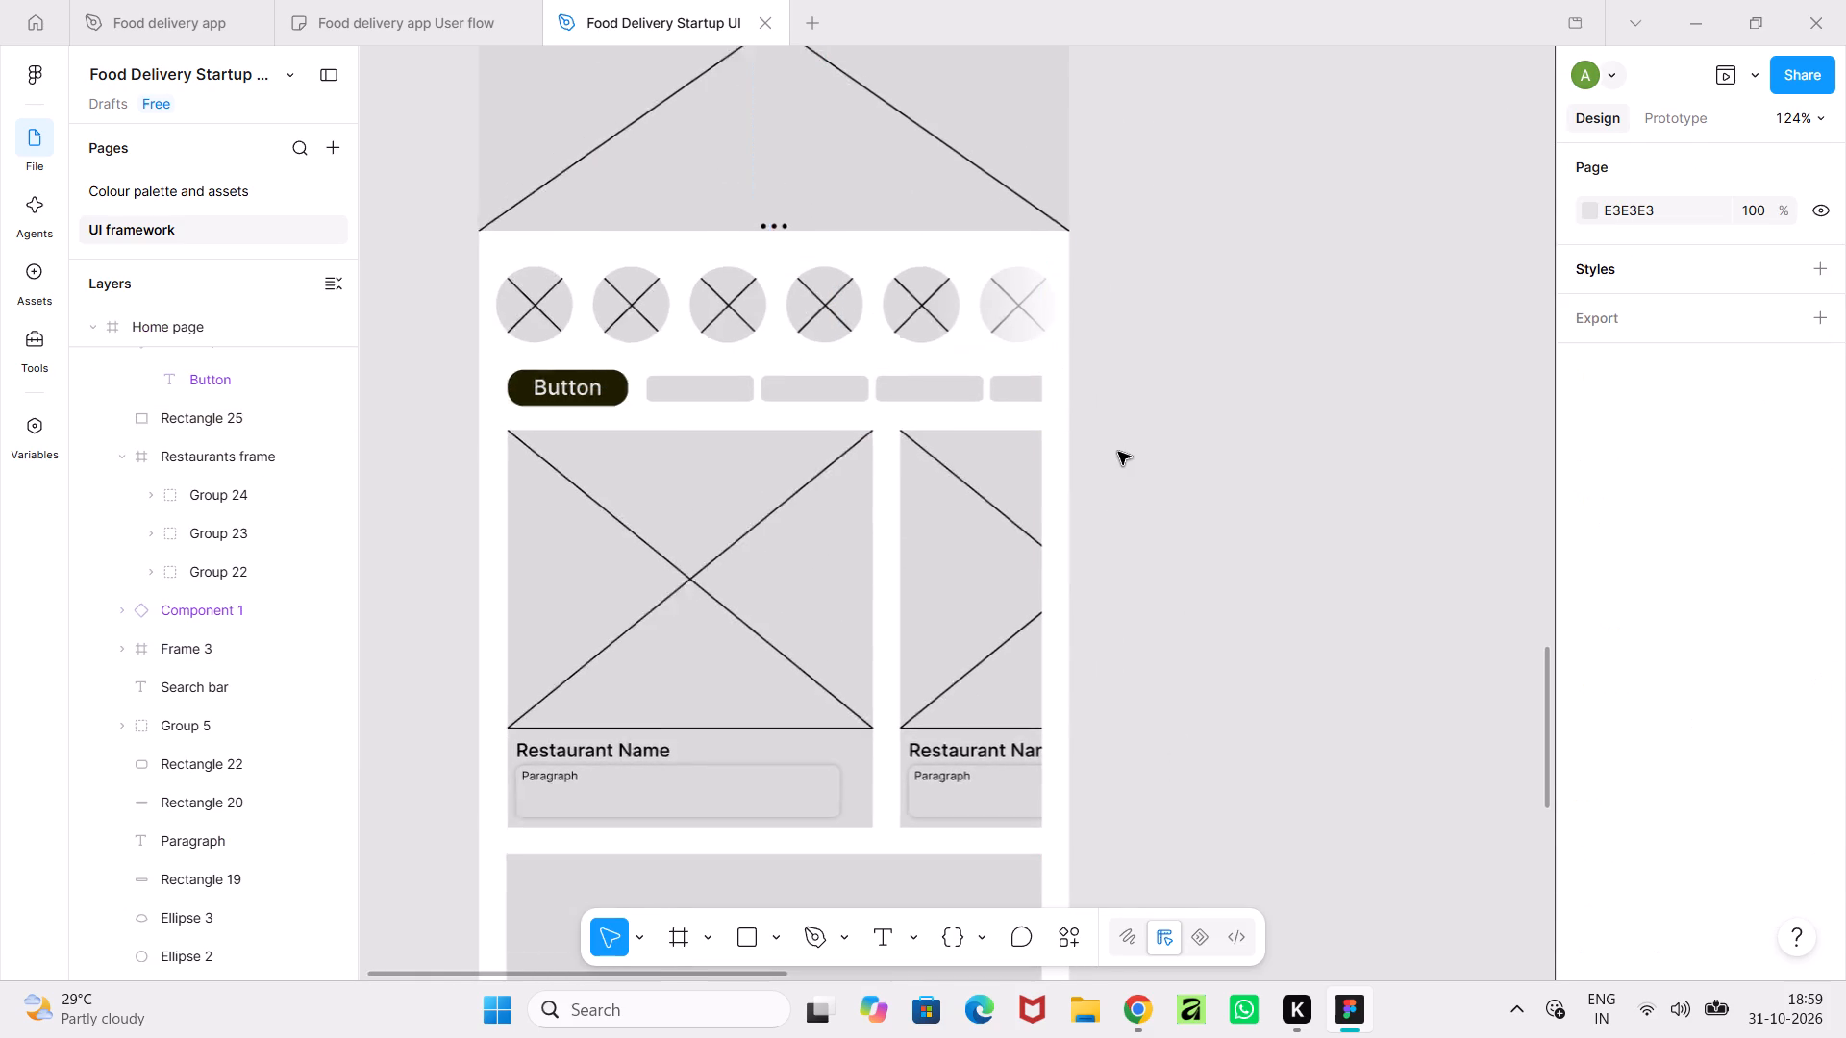
scroll(1118, 453, "down", 7, "ctrl")
middle_click_drag(1145, 578, 1108, 305)
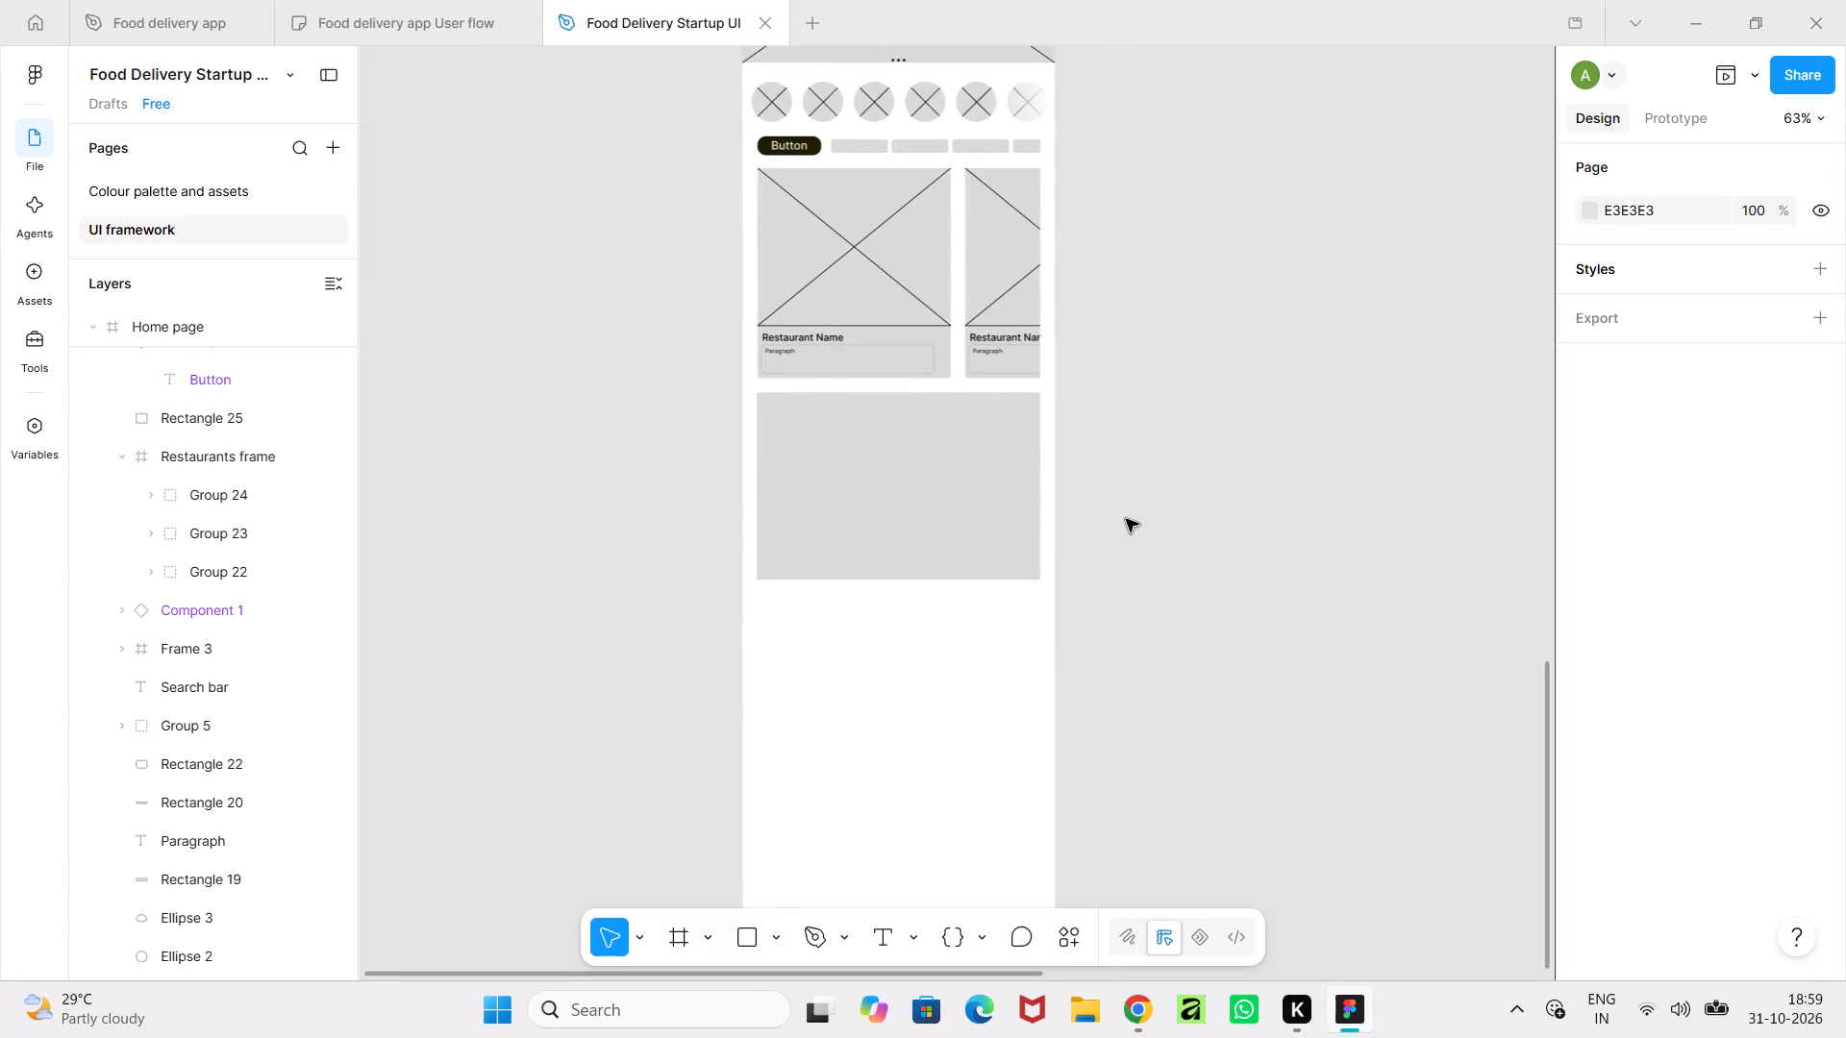
left_click(1251, 582)
scroll(1251, 582, "up", 5, "ctrl")
middle_click_drag(1251, 582, 1413, 947)
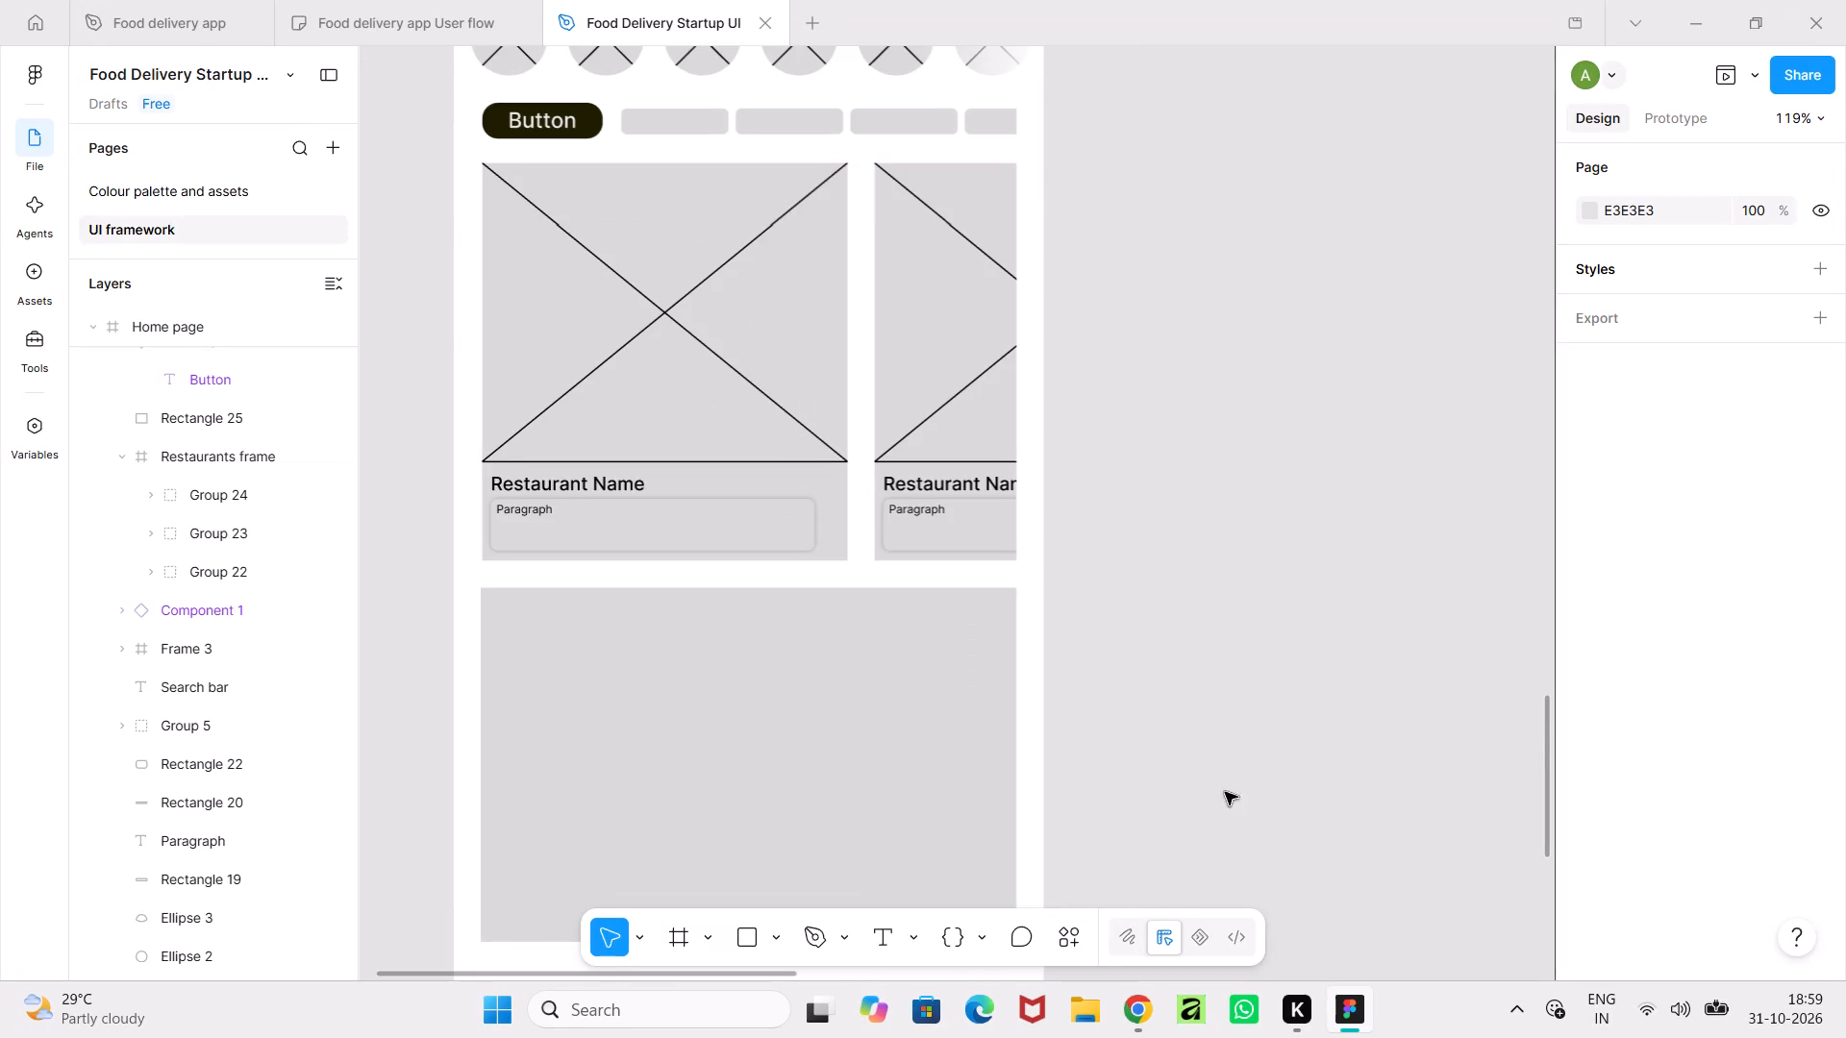
middle_click_drag(1225, 792, 1324, 646)
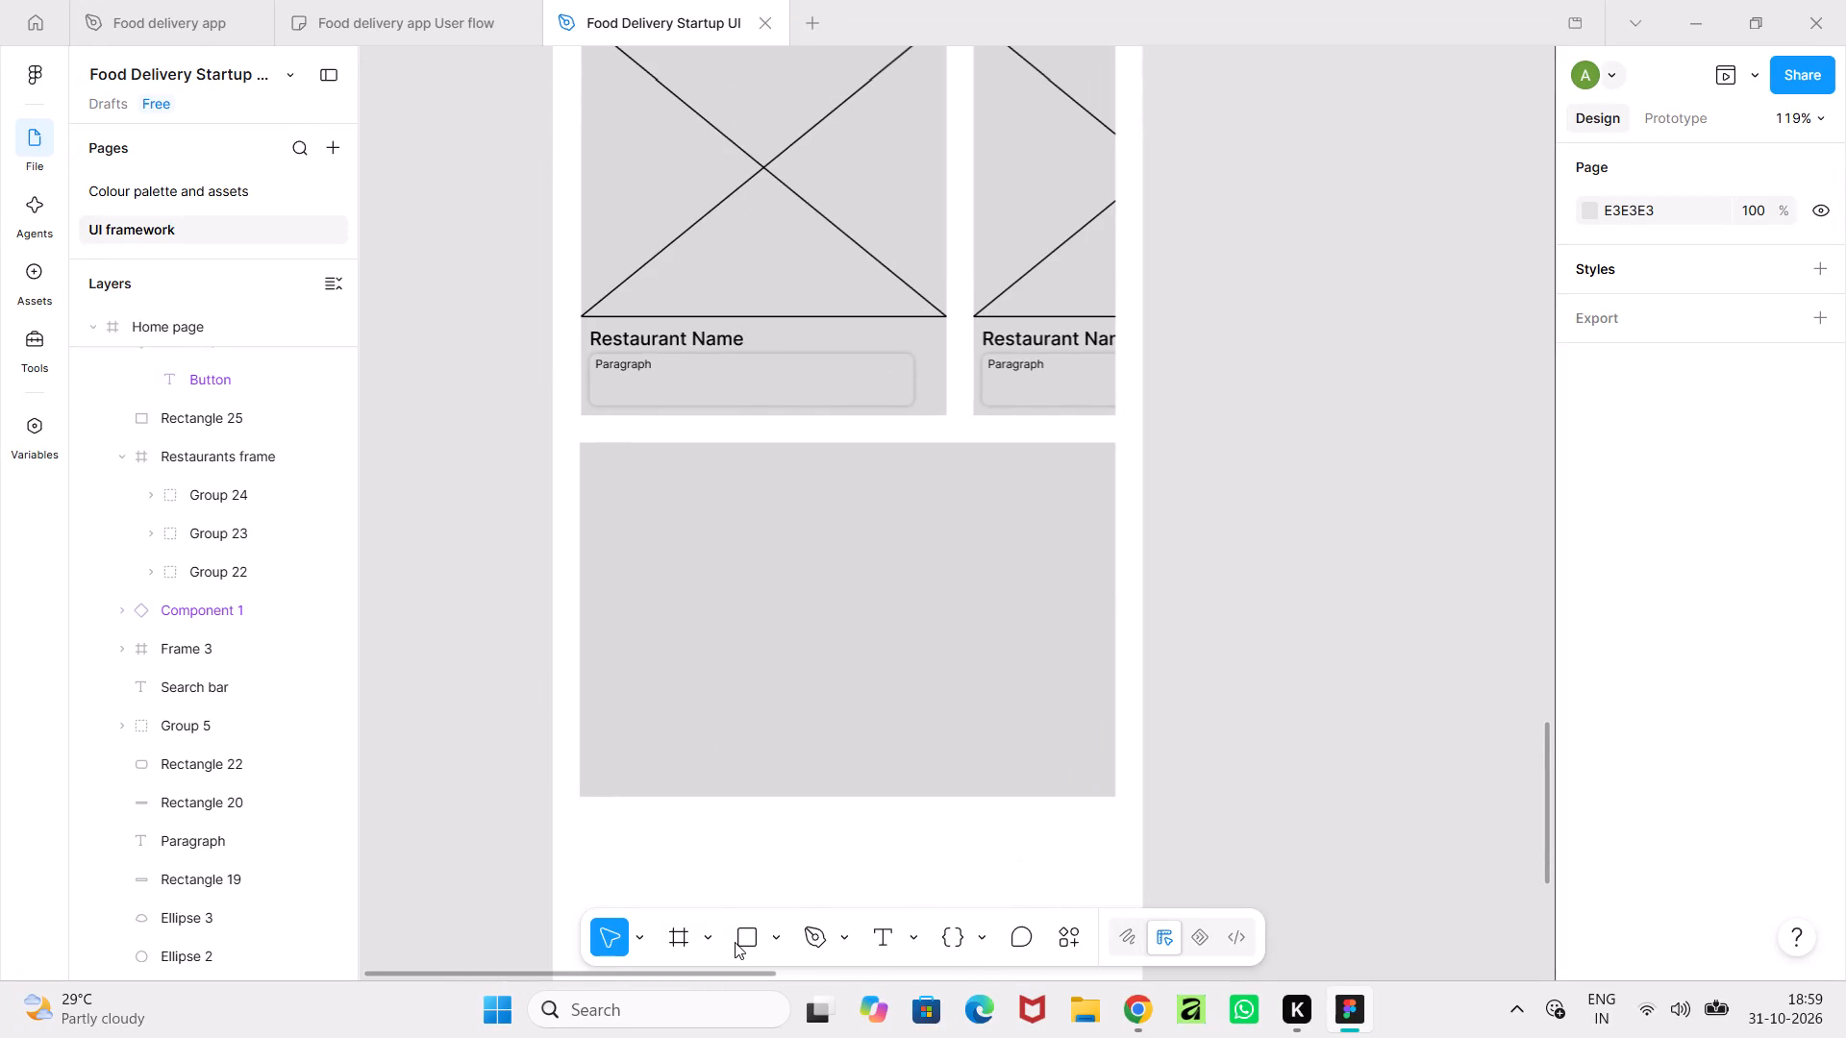
left_click(735, 942)
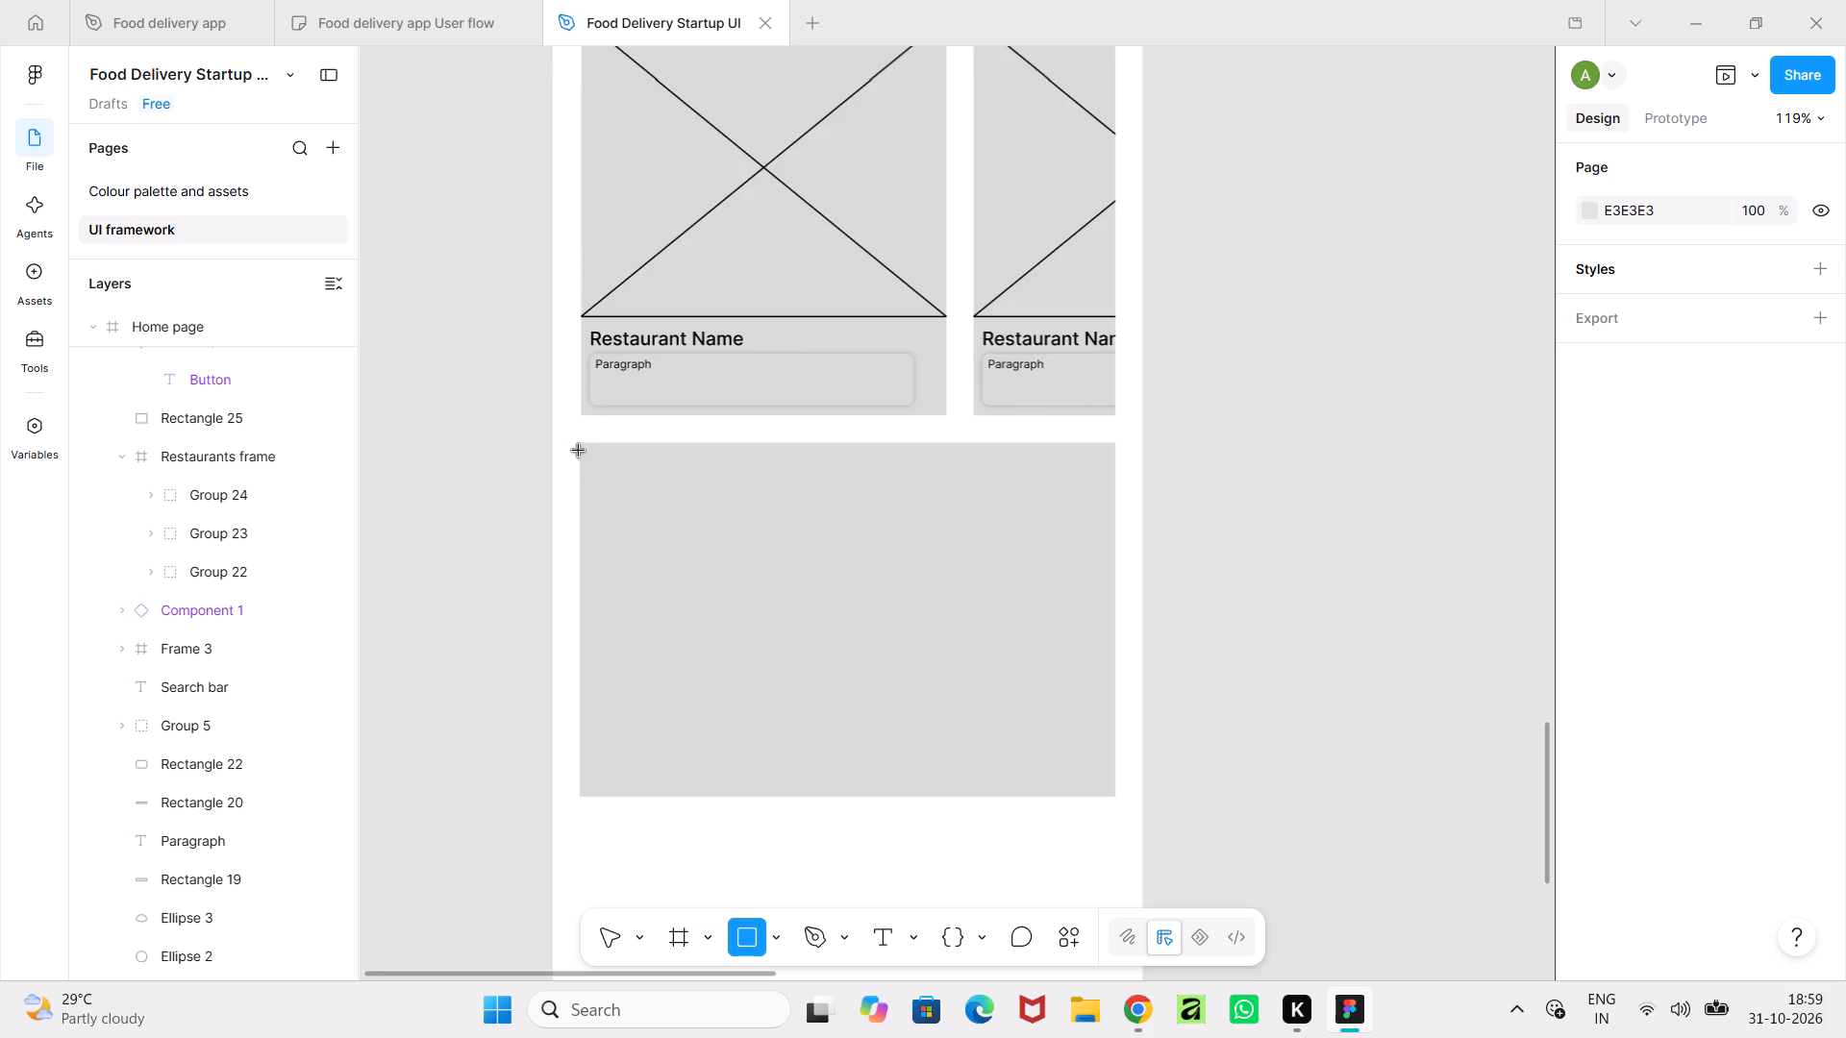
left_click_drag(582, 444, 1045, 692)
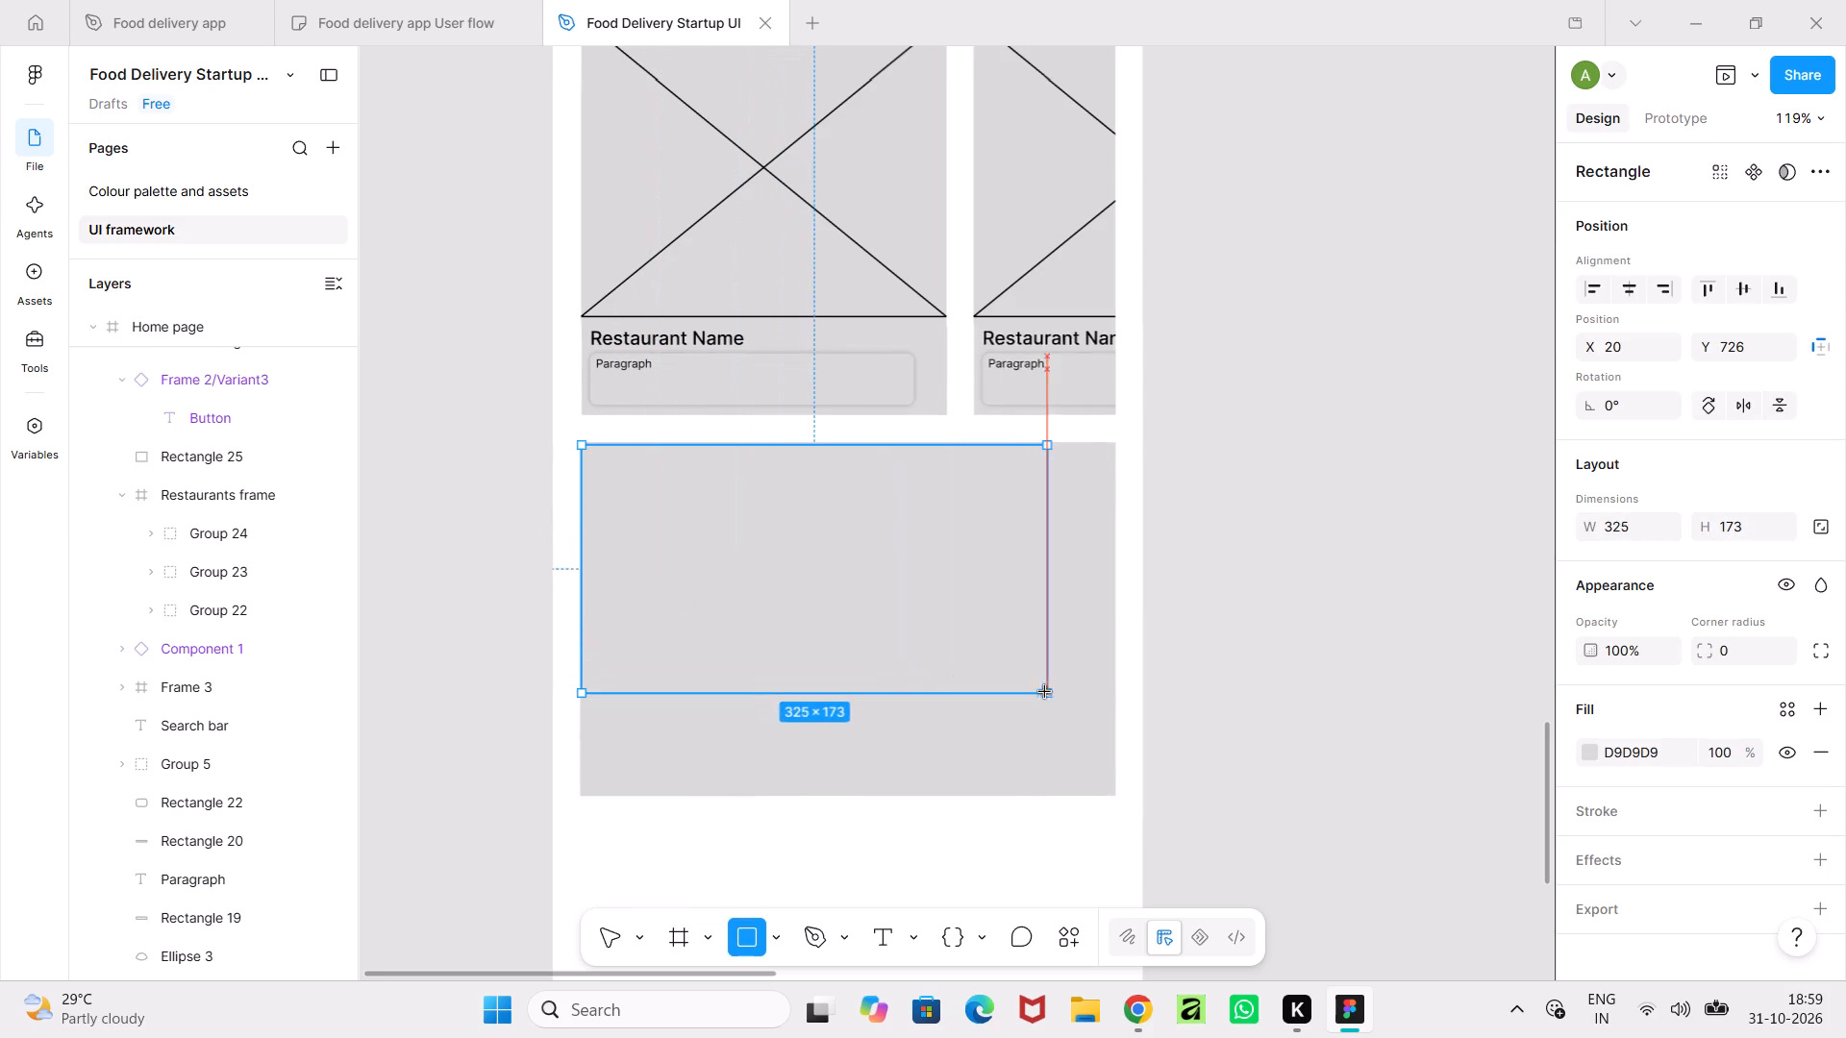
left_click_drag(1045, 692, 1115, 713)
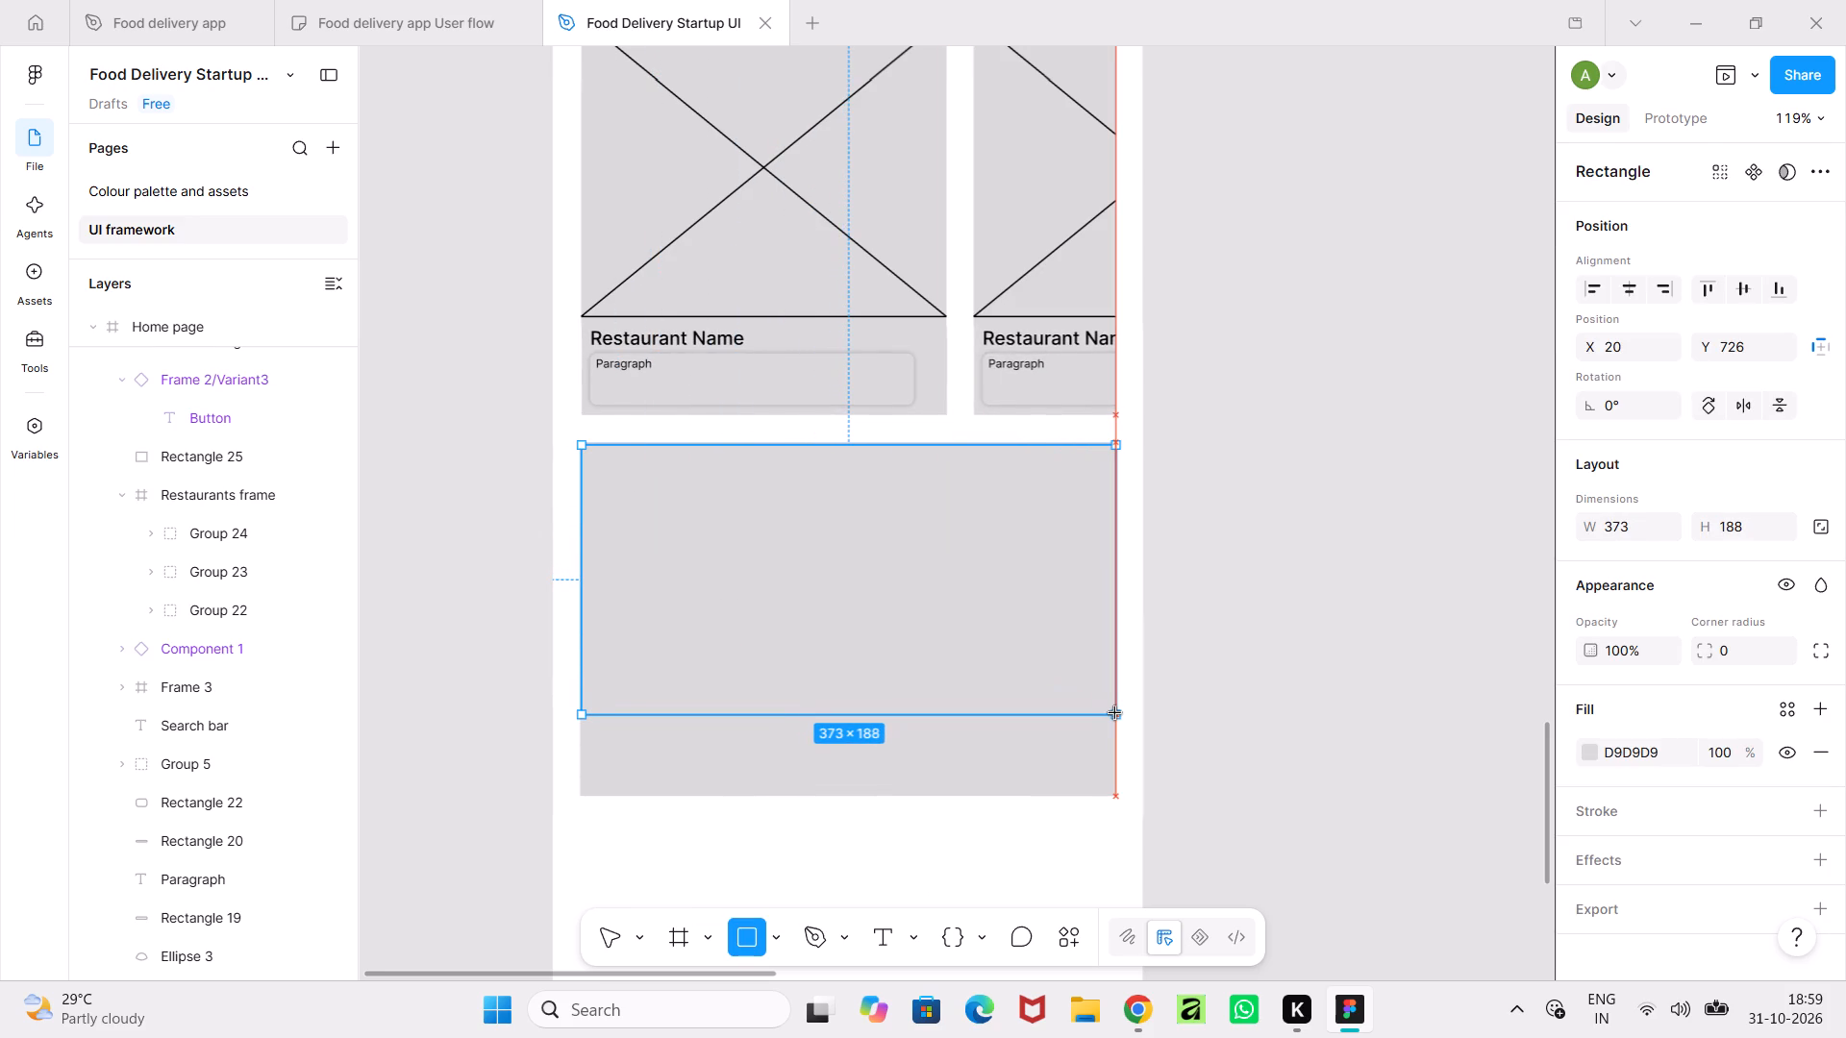
left_click_drag(1115, 713, 1116, 706)
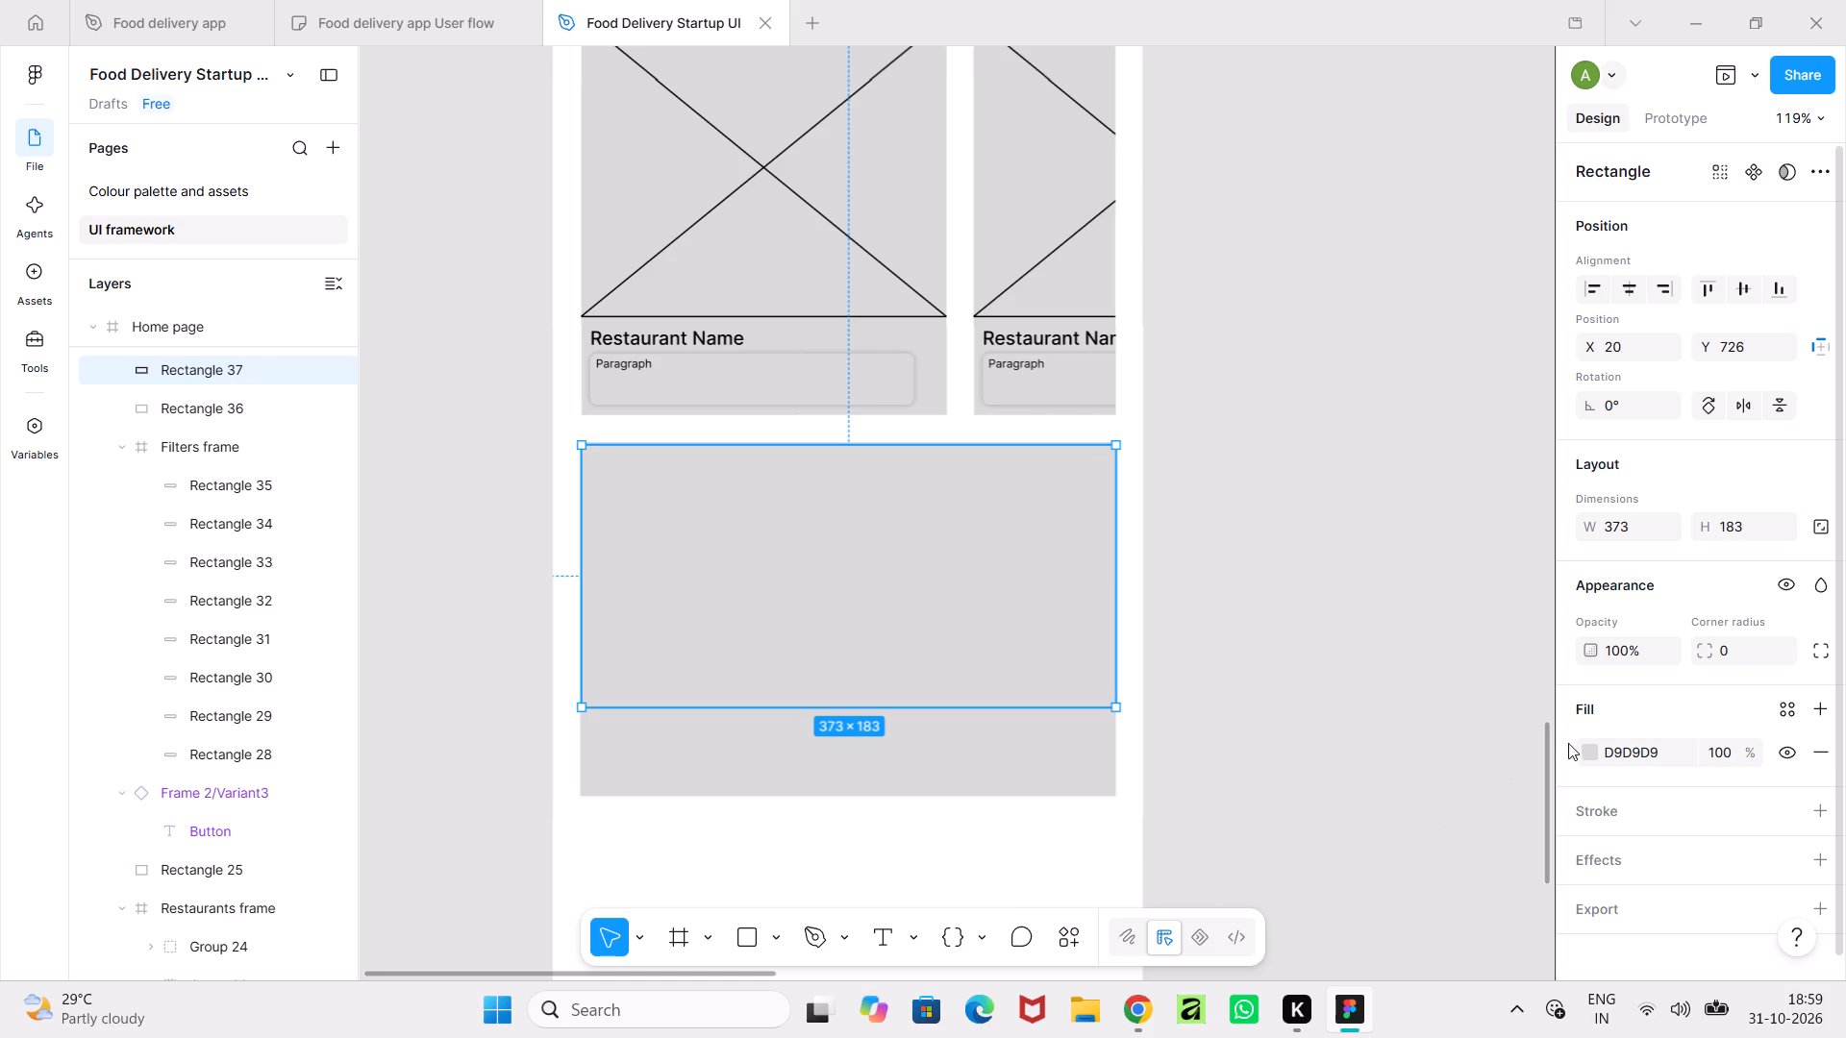
Add a drop shadow to the new upper rectangle and reduce its vertical offset.
left_click(1822, 859)
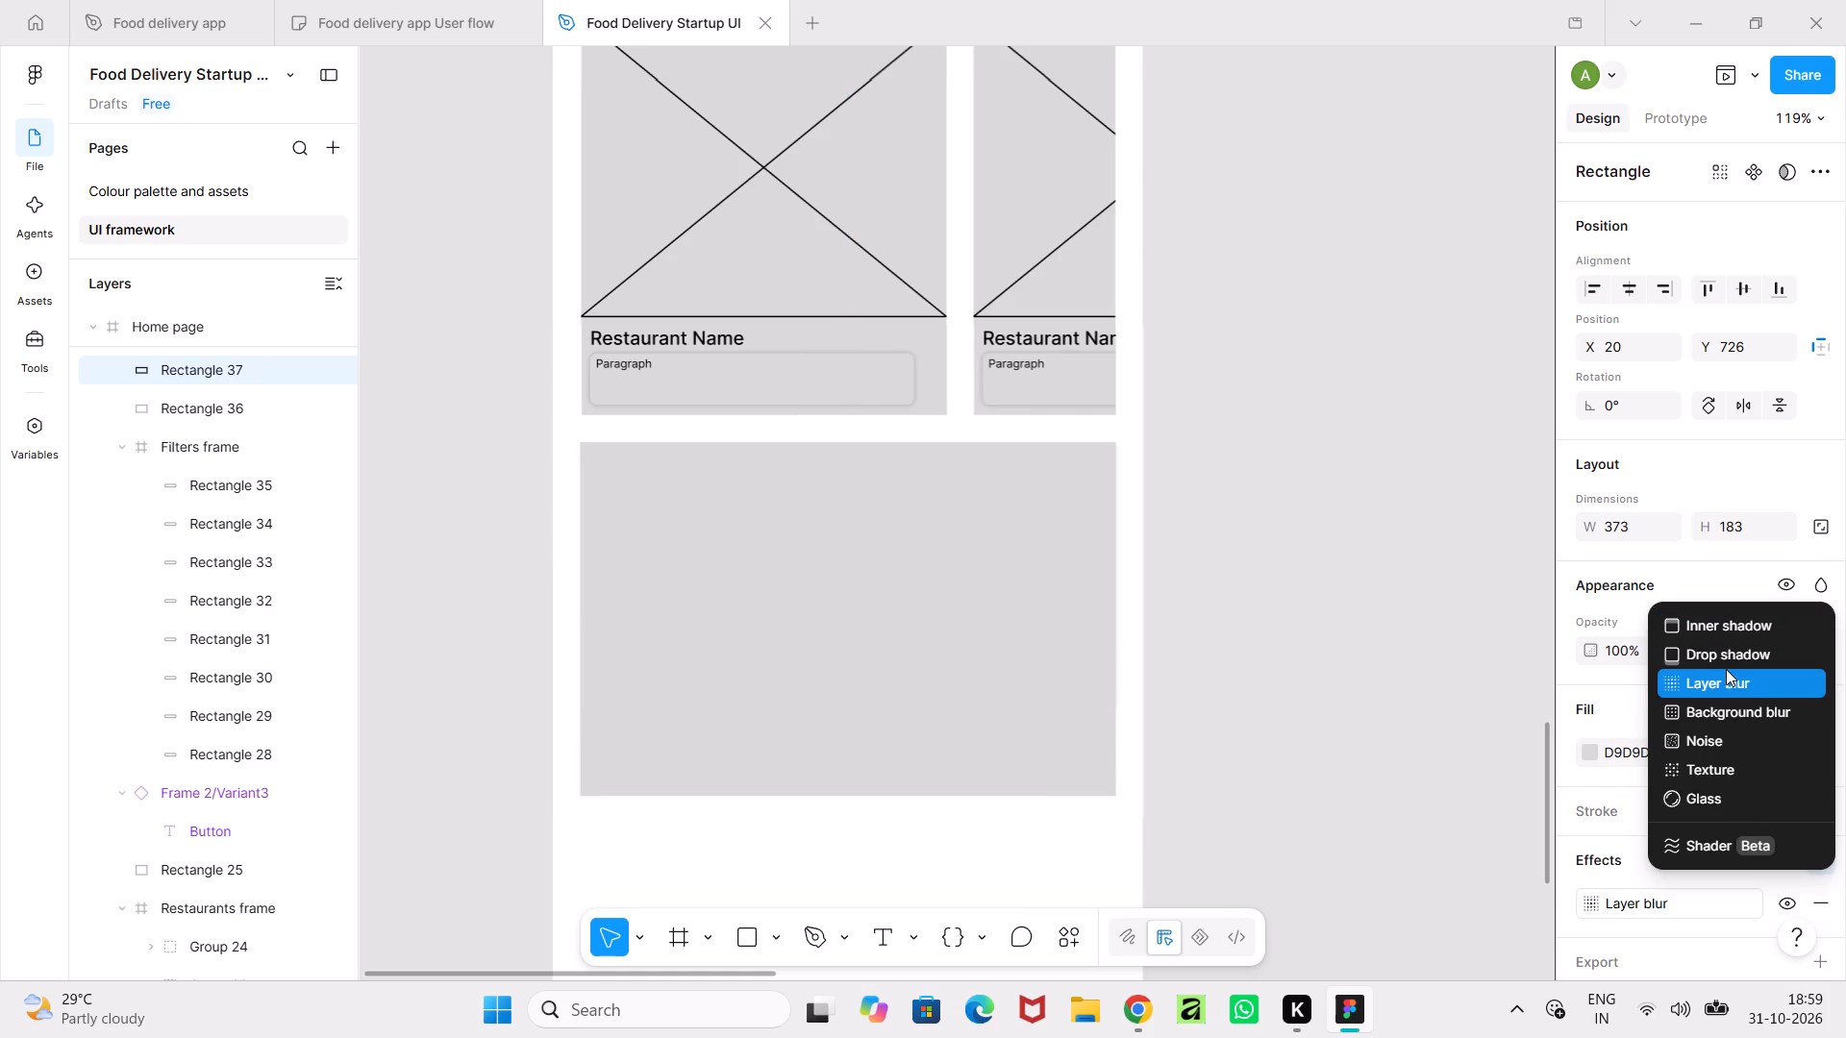
left_click(1726, 655)
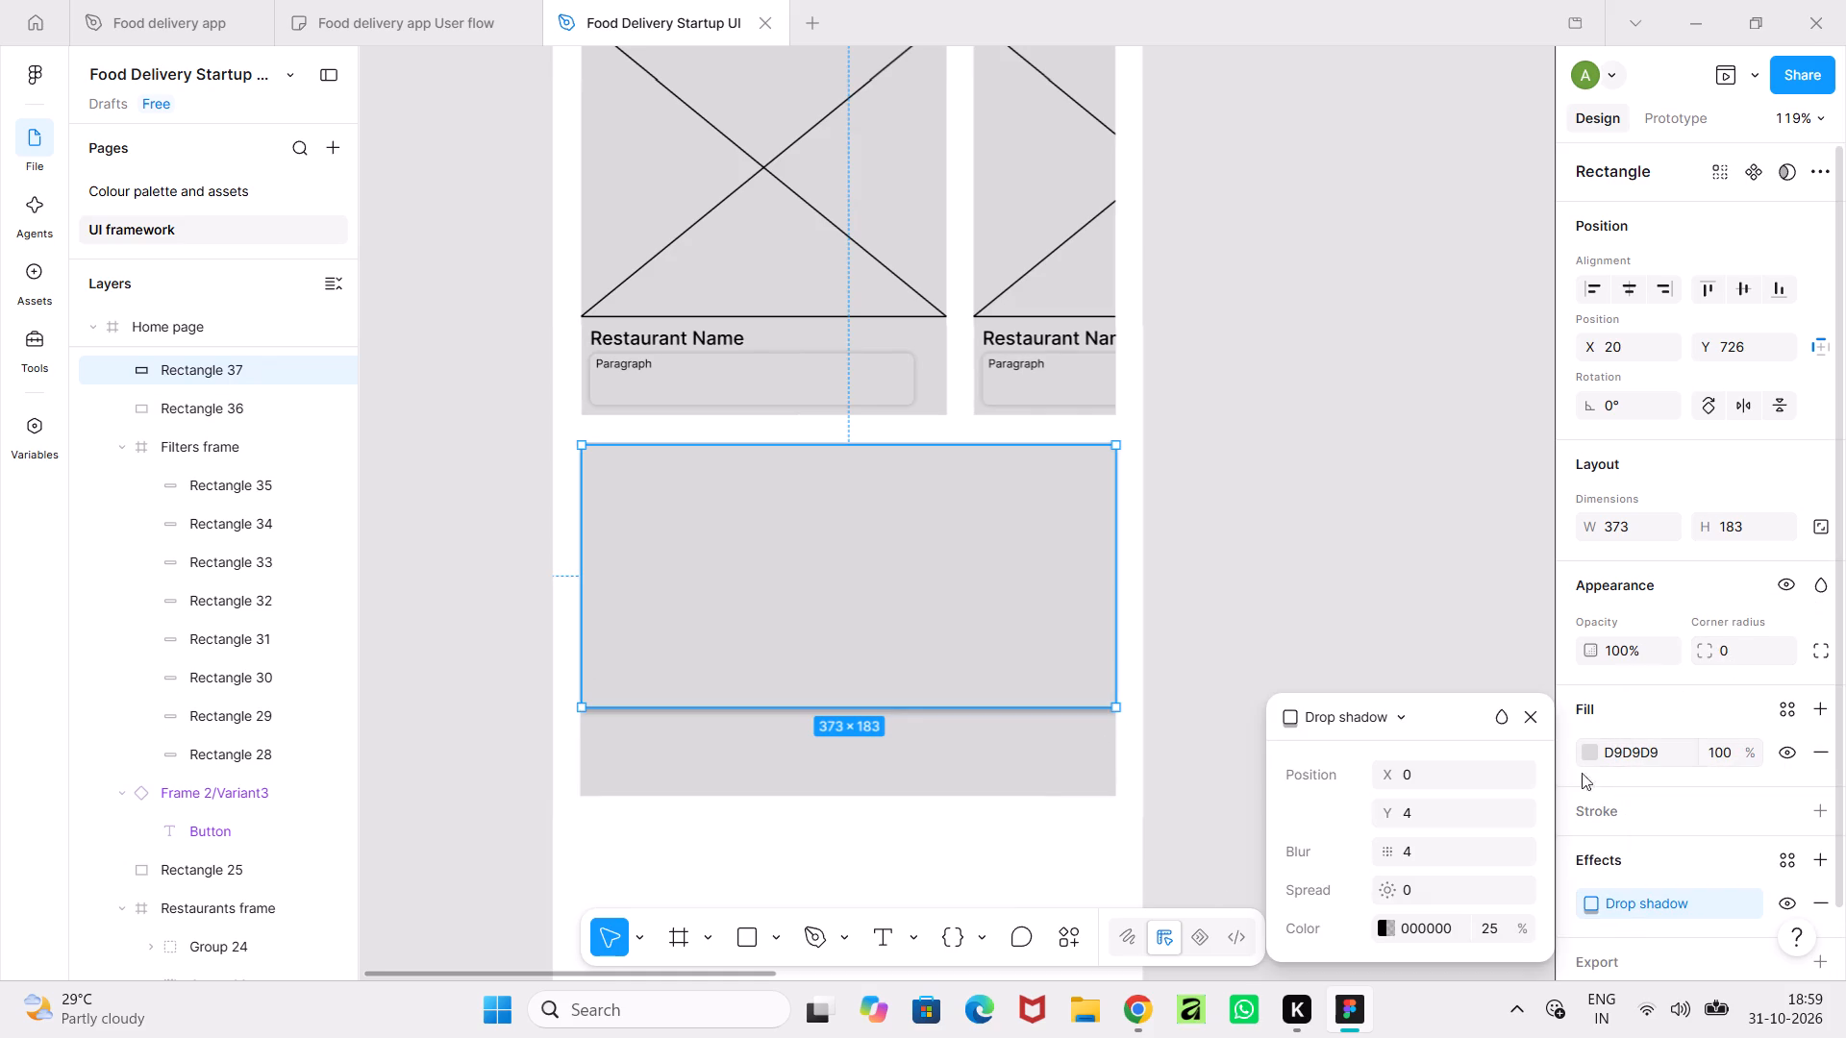
left_click_drag(1392, 813, 1386, 813)
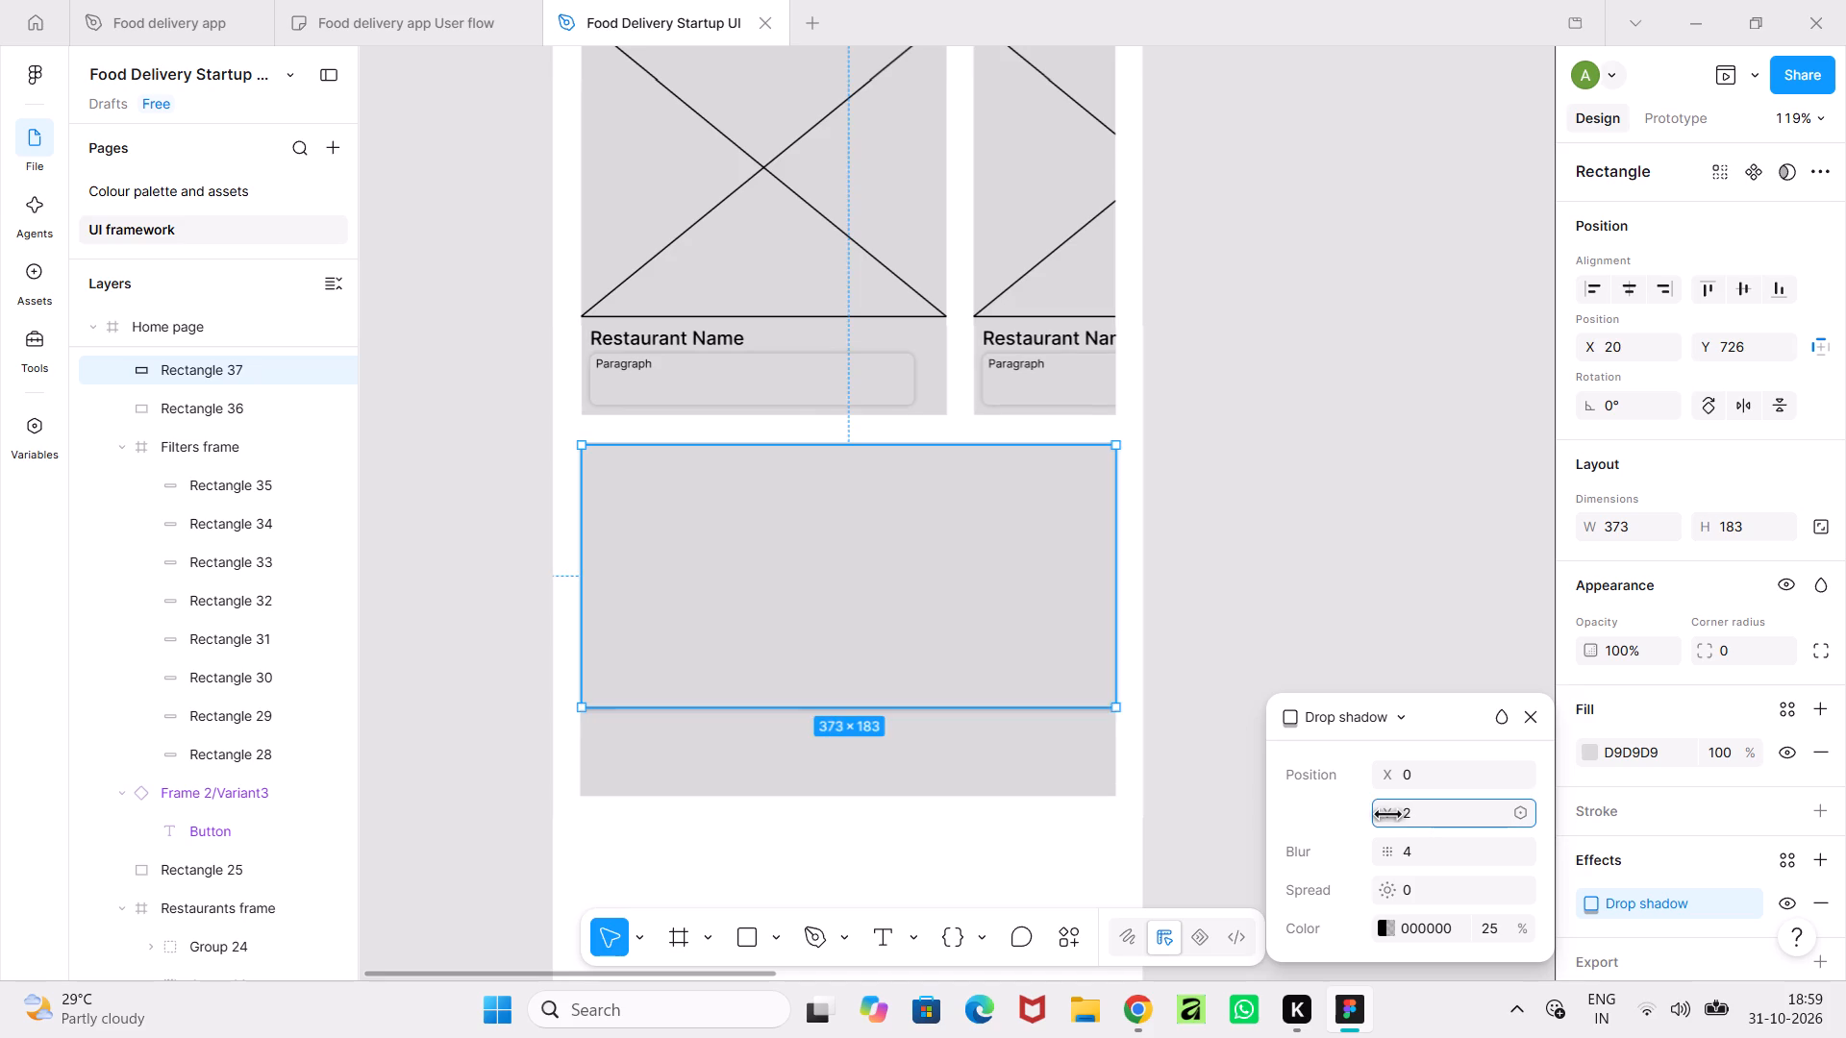
left_click_drag(1386, 813, 1384, 814)
left_click(1280, 583)
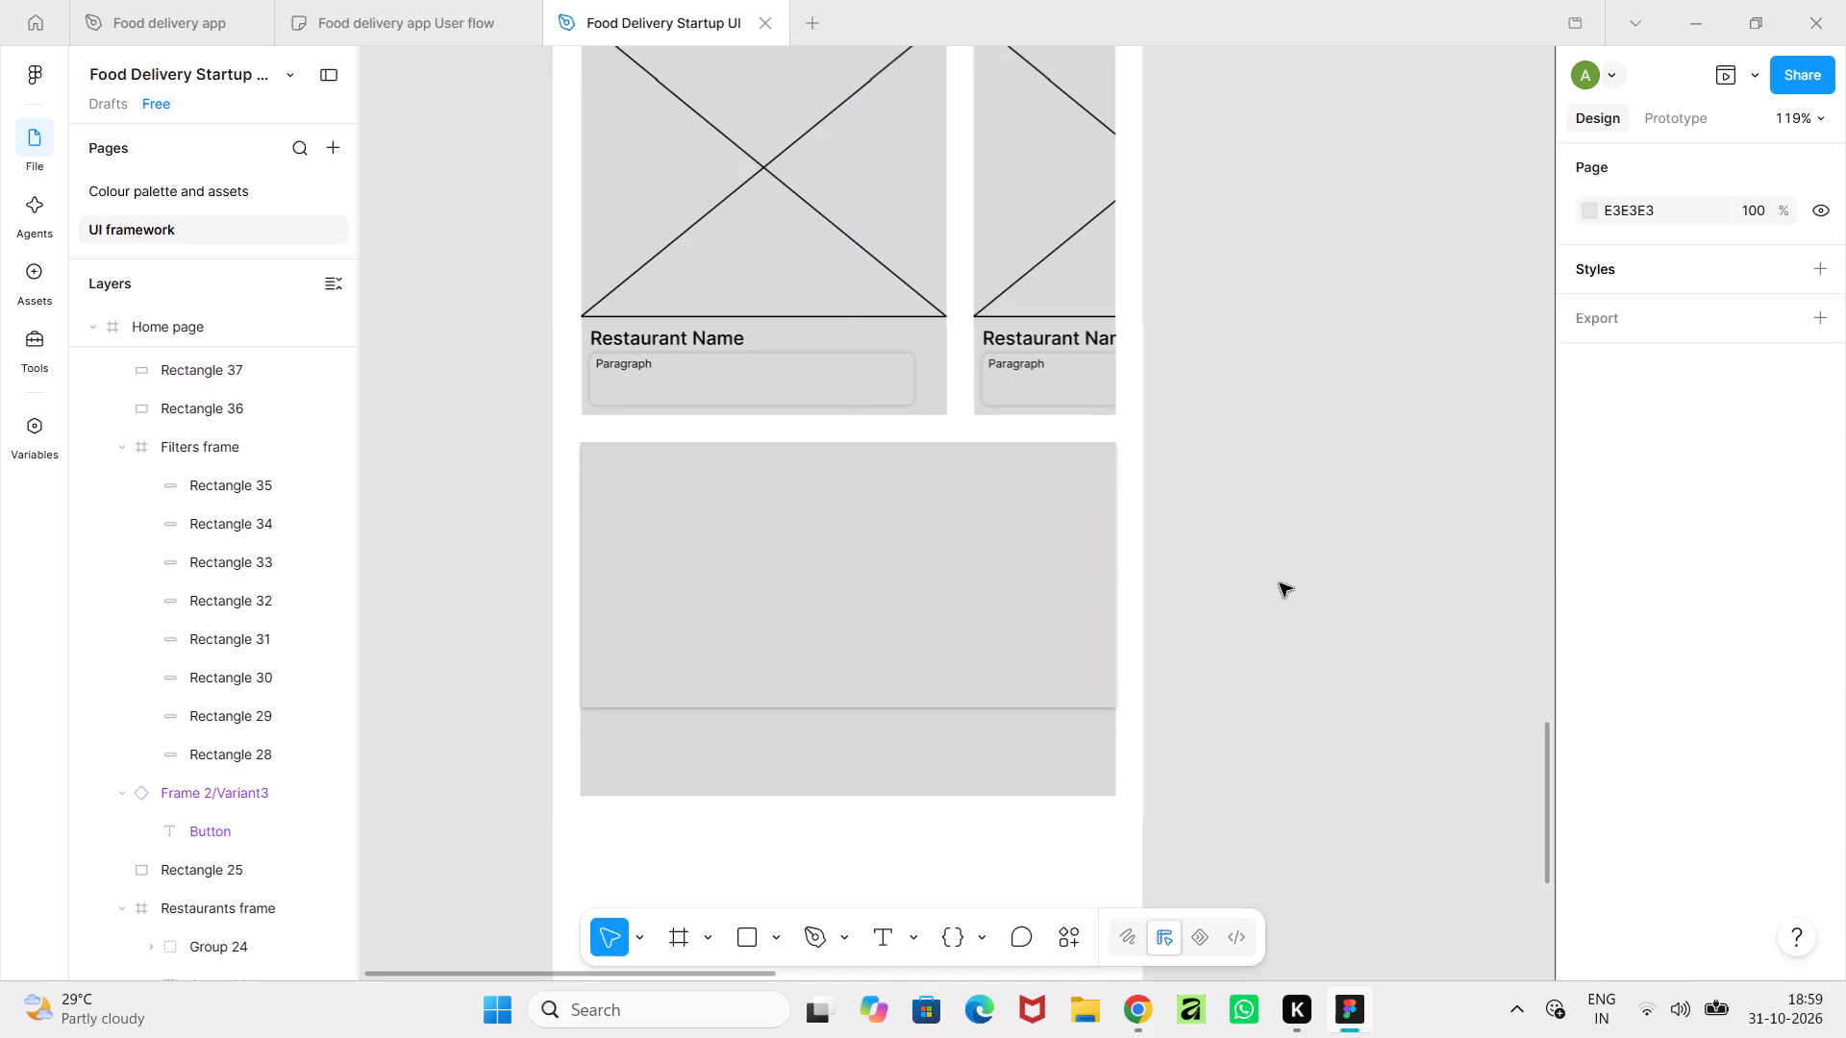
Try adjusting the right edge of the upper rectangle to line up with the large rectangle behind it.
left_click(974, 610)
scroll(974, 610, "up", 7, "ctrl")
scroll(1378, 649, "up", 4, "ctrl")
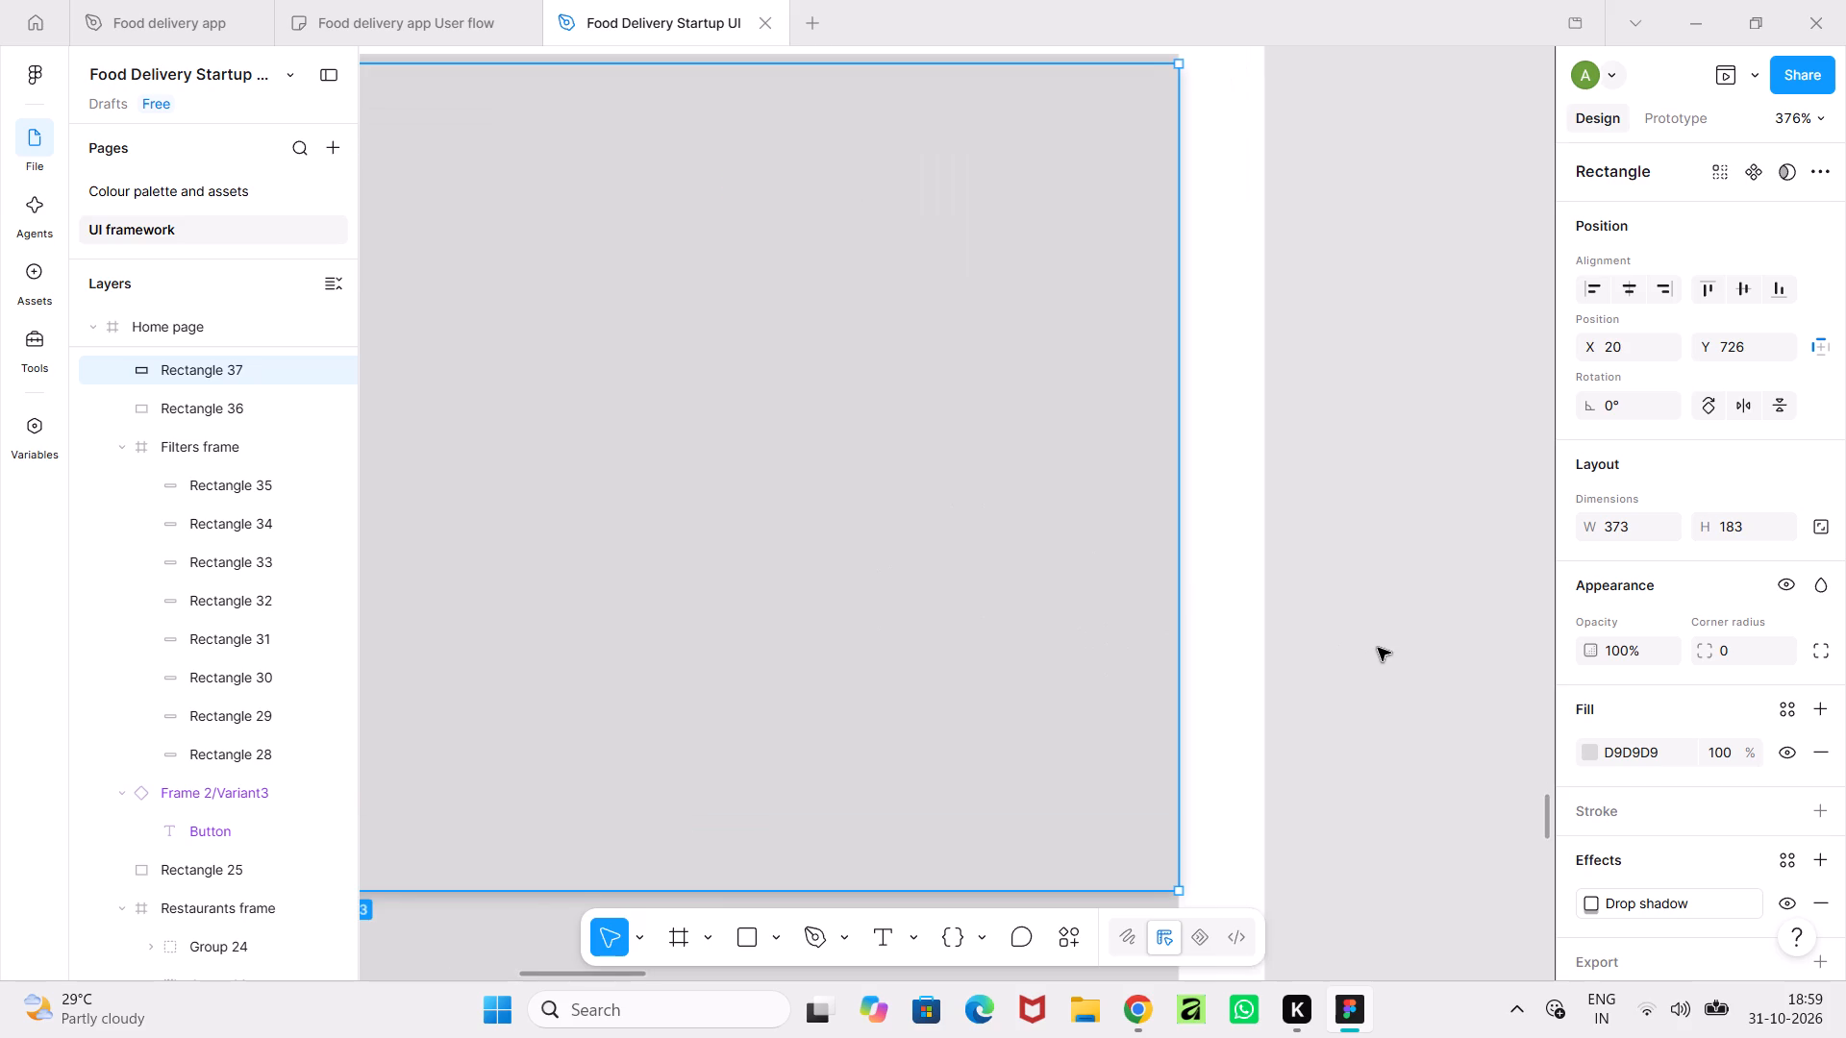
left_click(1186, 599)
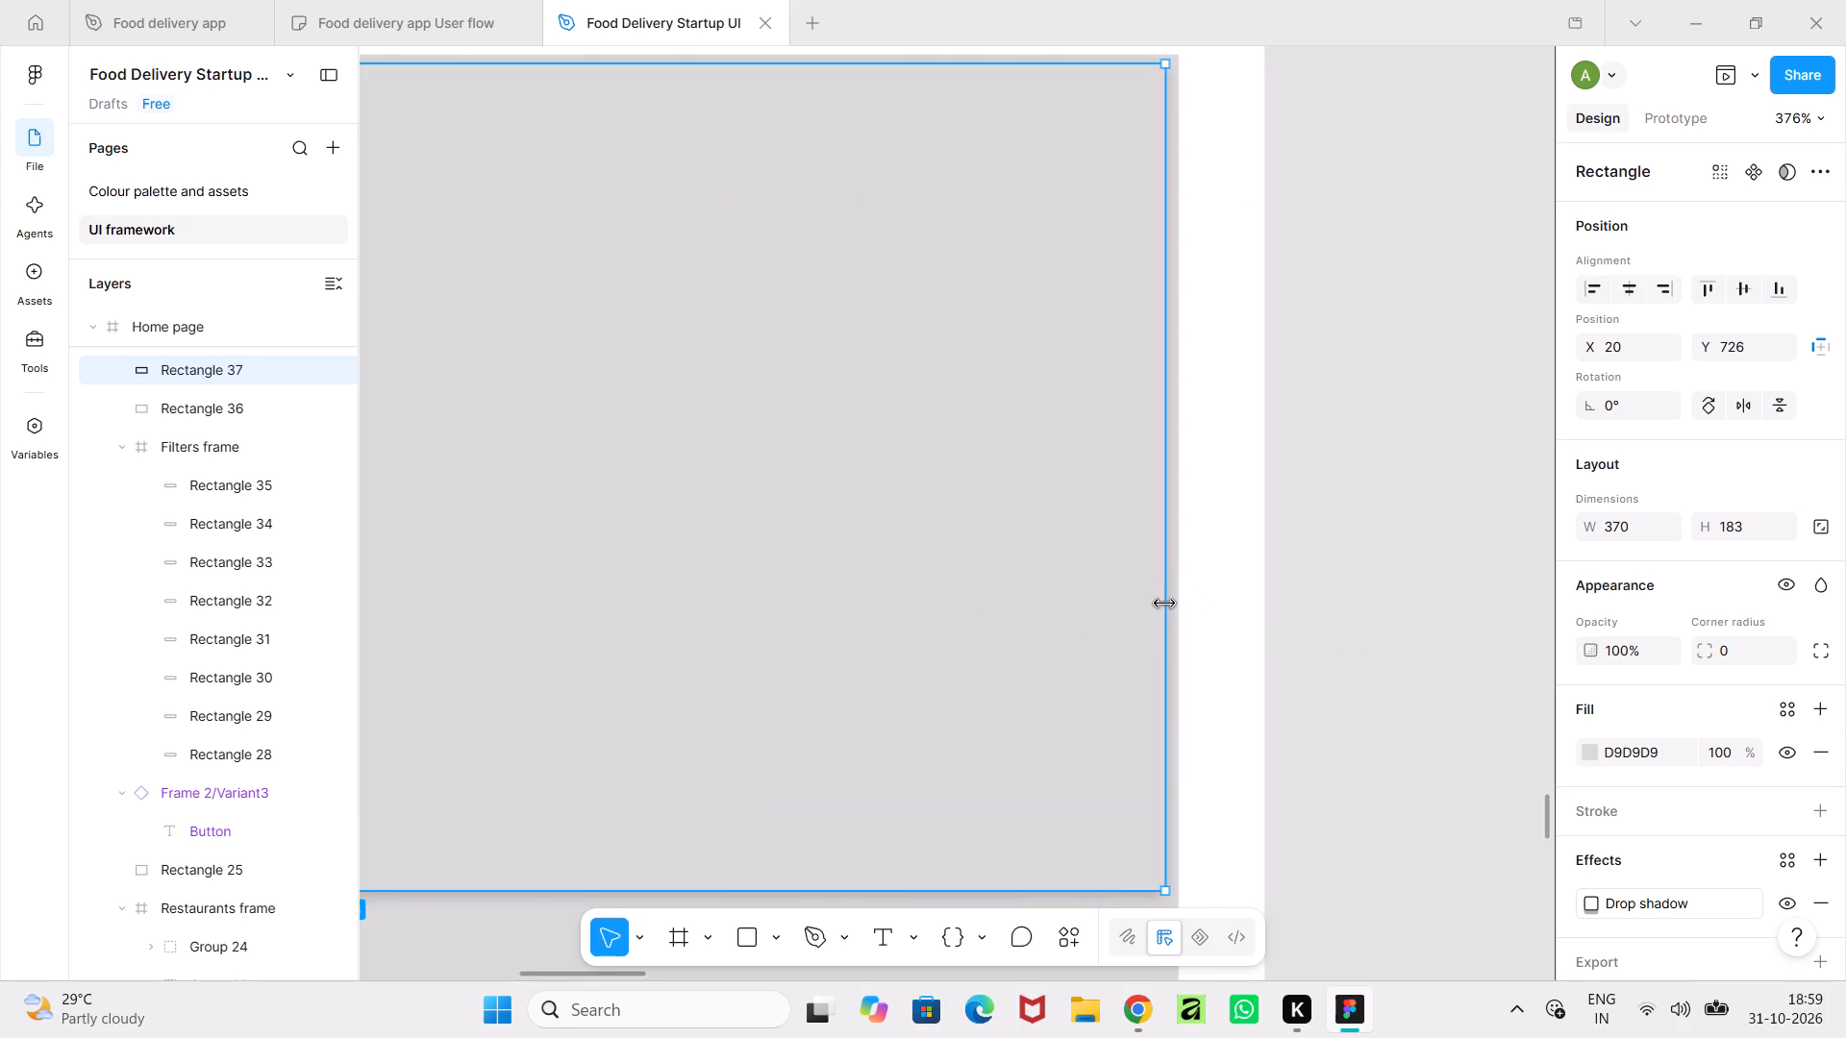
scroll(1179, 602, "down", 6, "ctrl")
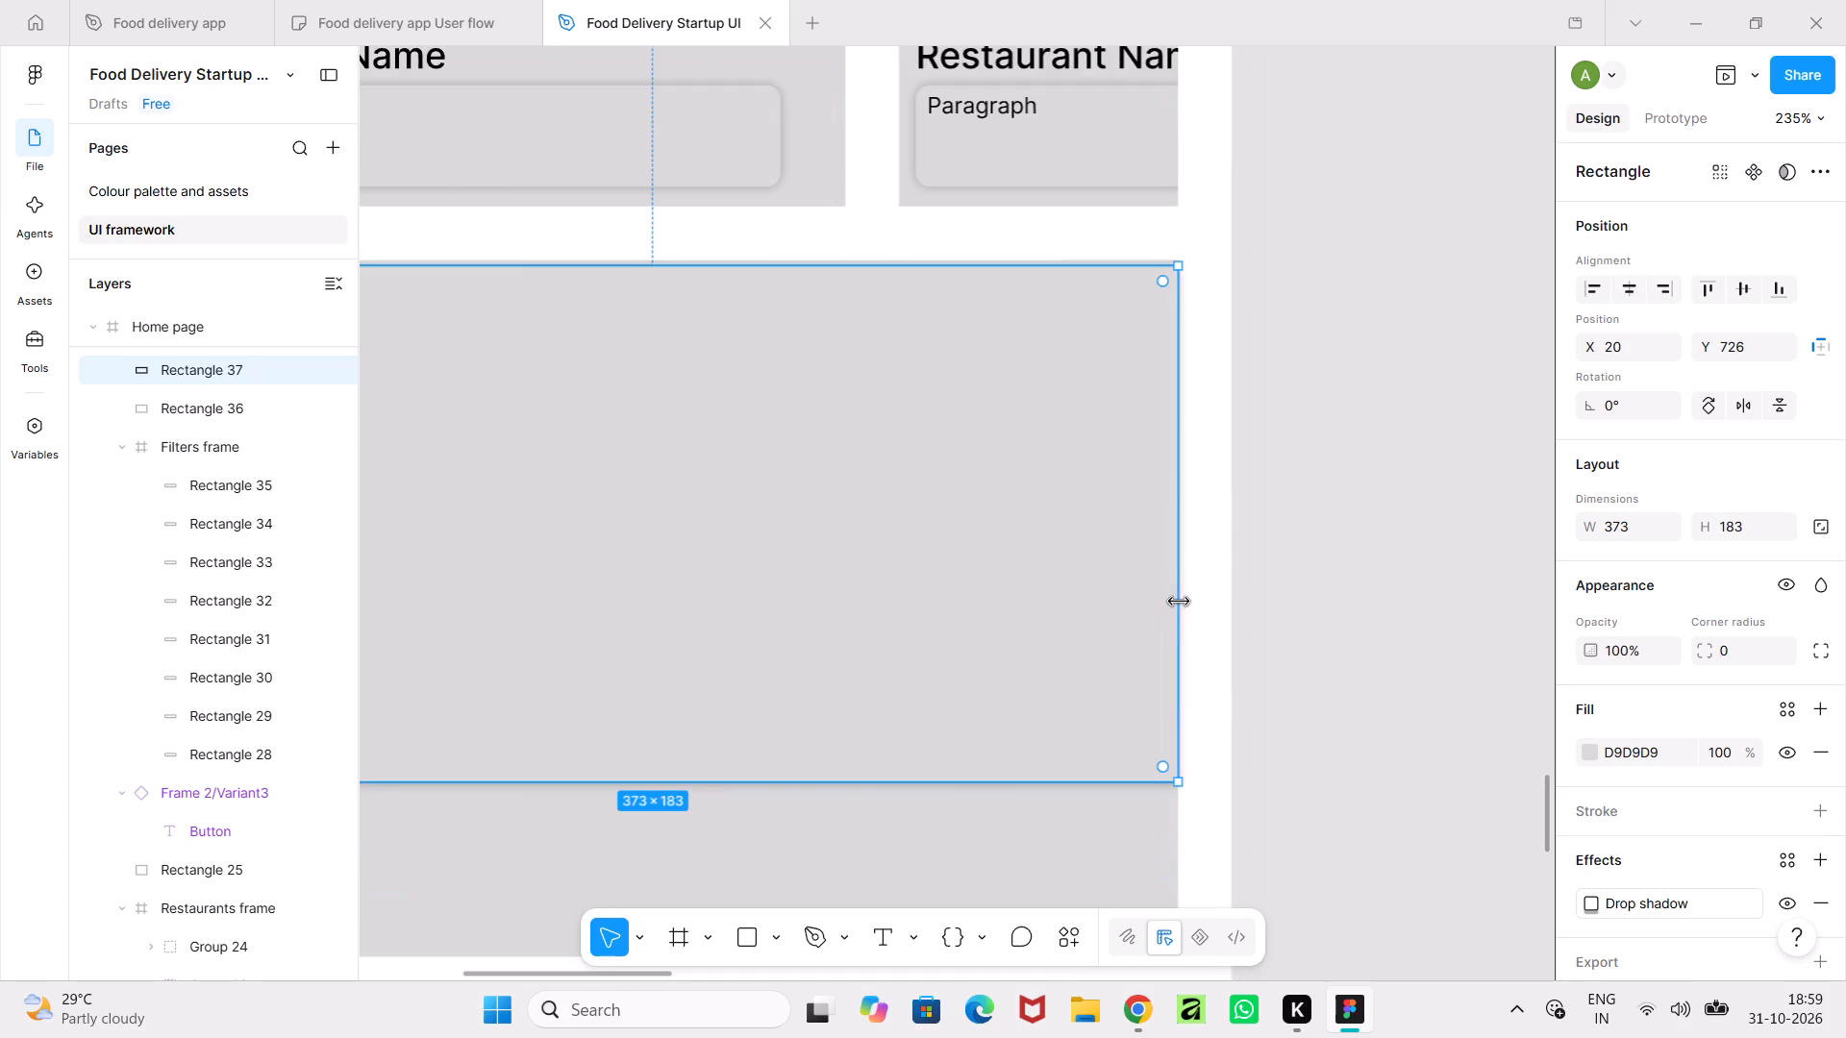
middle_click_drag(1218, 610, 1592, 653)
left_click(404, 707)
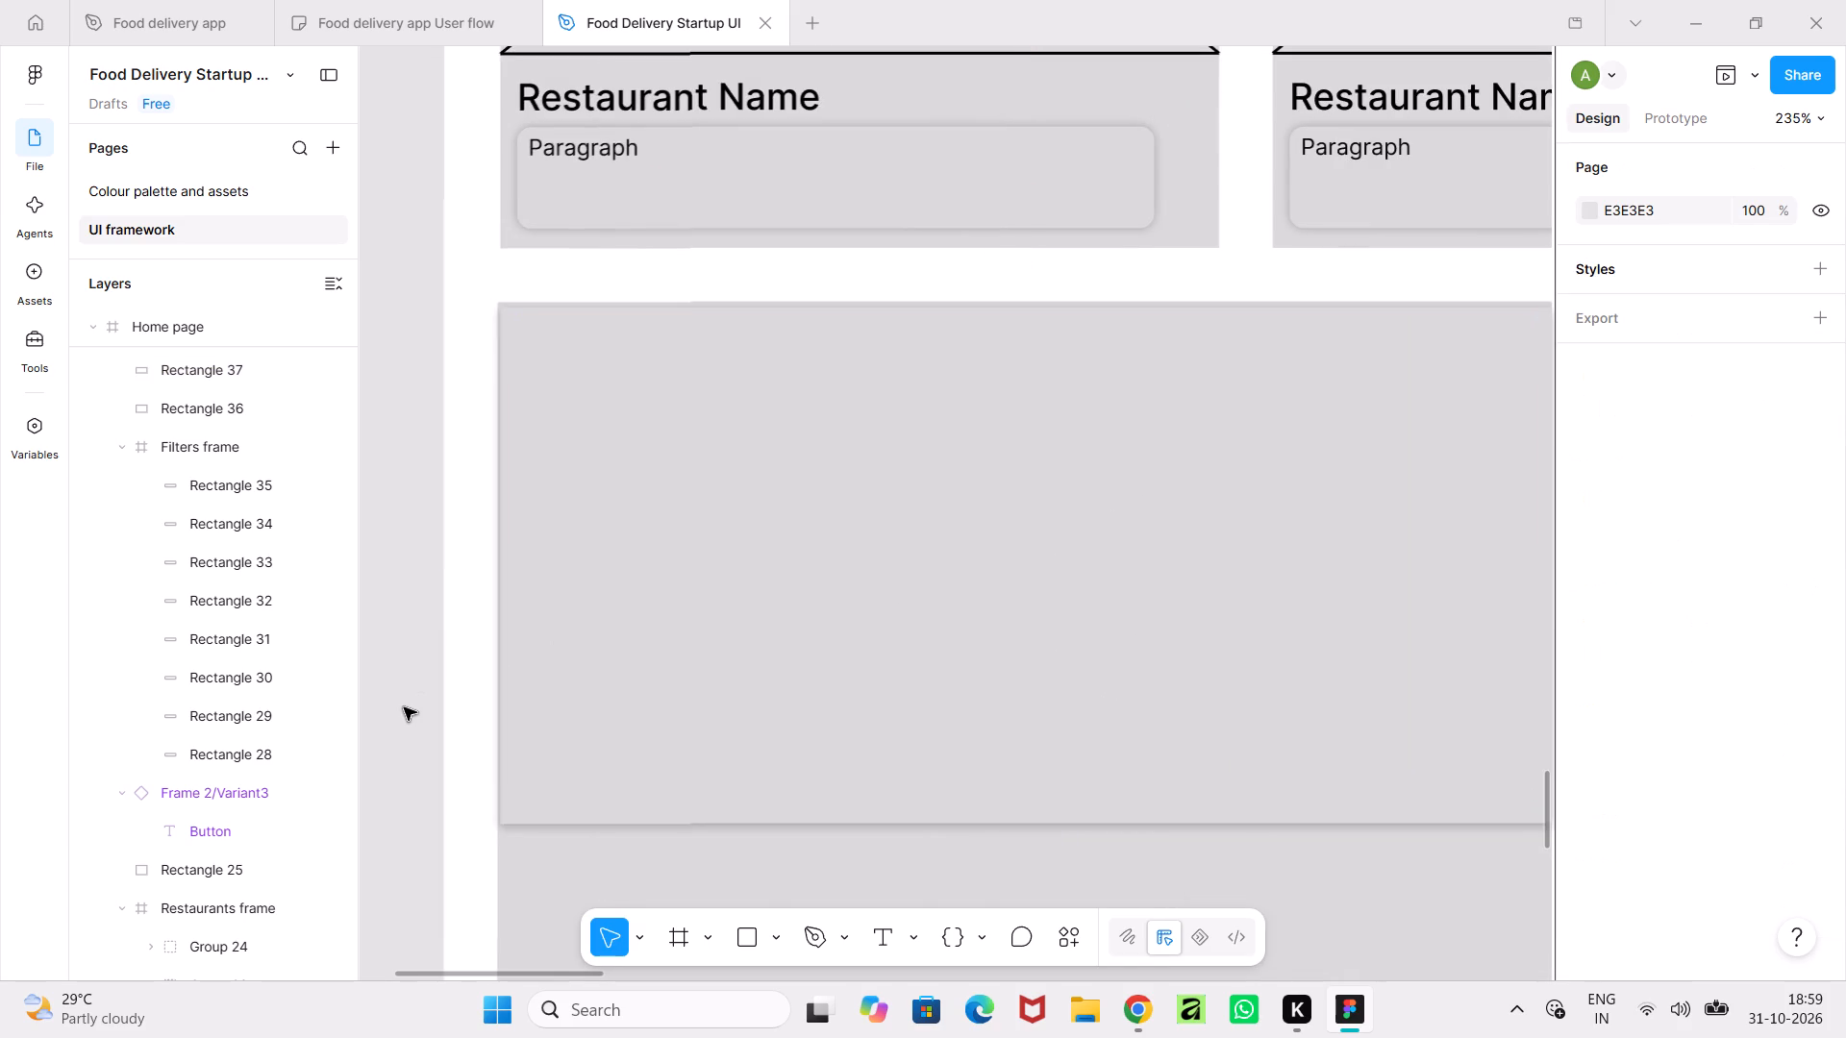
Draw a diagonal line with the Pen tool from the upper-left to the lower-right corner of the upper rectangle.
scroll(404, 707, "down", 14, "ctrl")
middle_click_drag(974, 806, 1174, 695)
scroll(1001, 673, "up", 5, "ctrl")
middle_click_drag(1001, 673, 1421, 760)
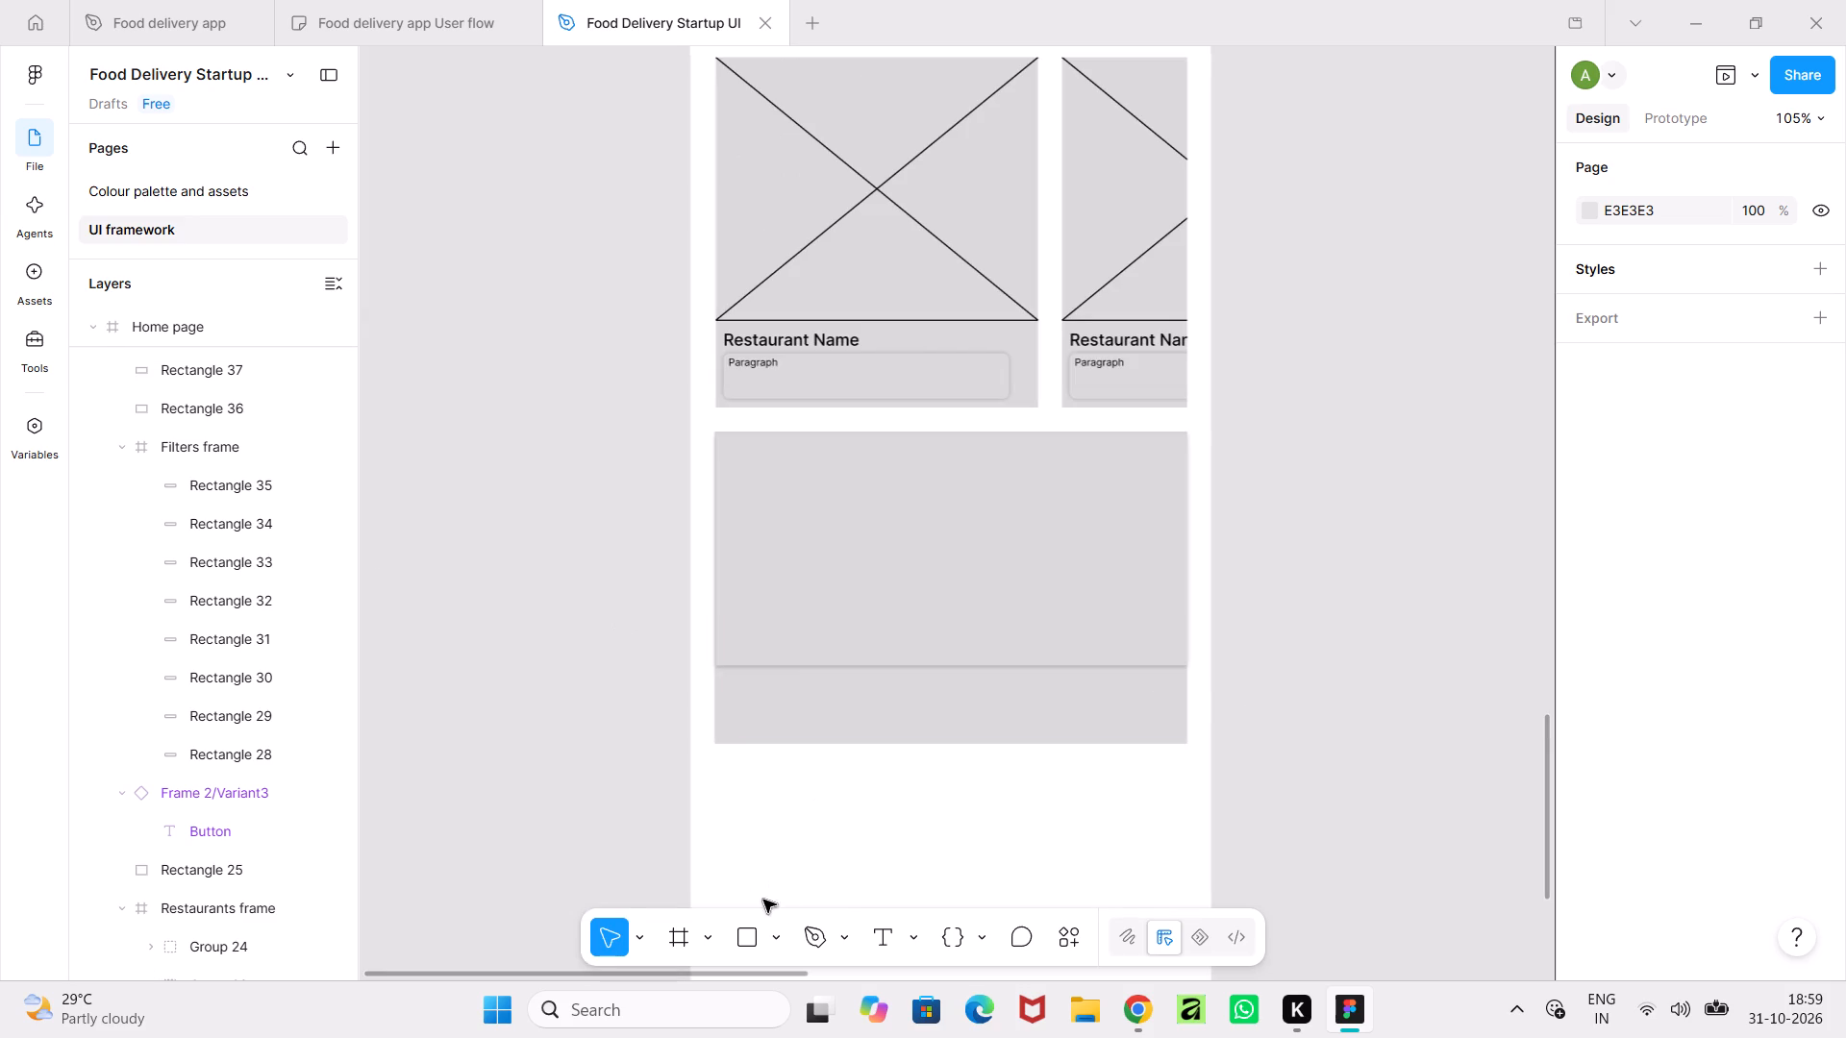
left_click(811, 940)
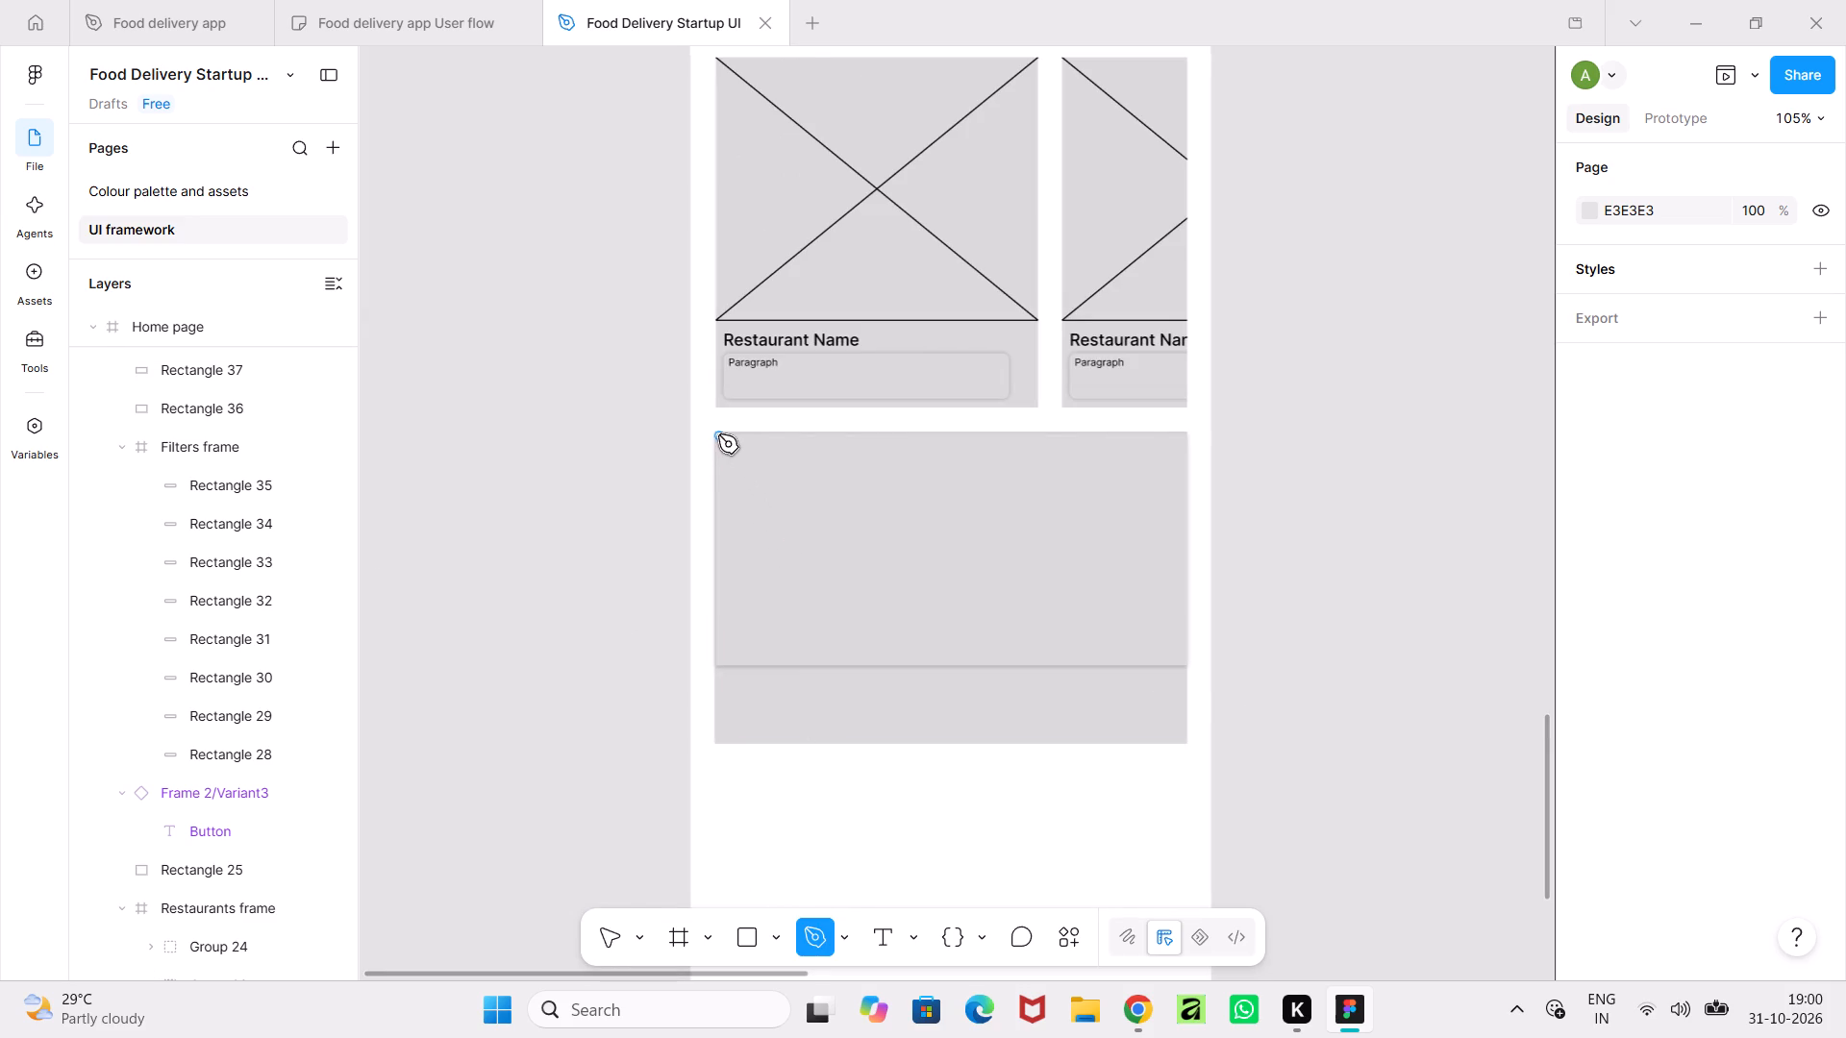
left_click(715, 433)
left_click(1186, 665)
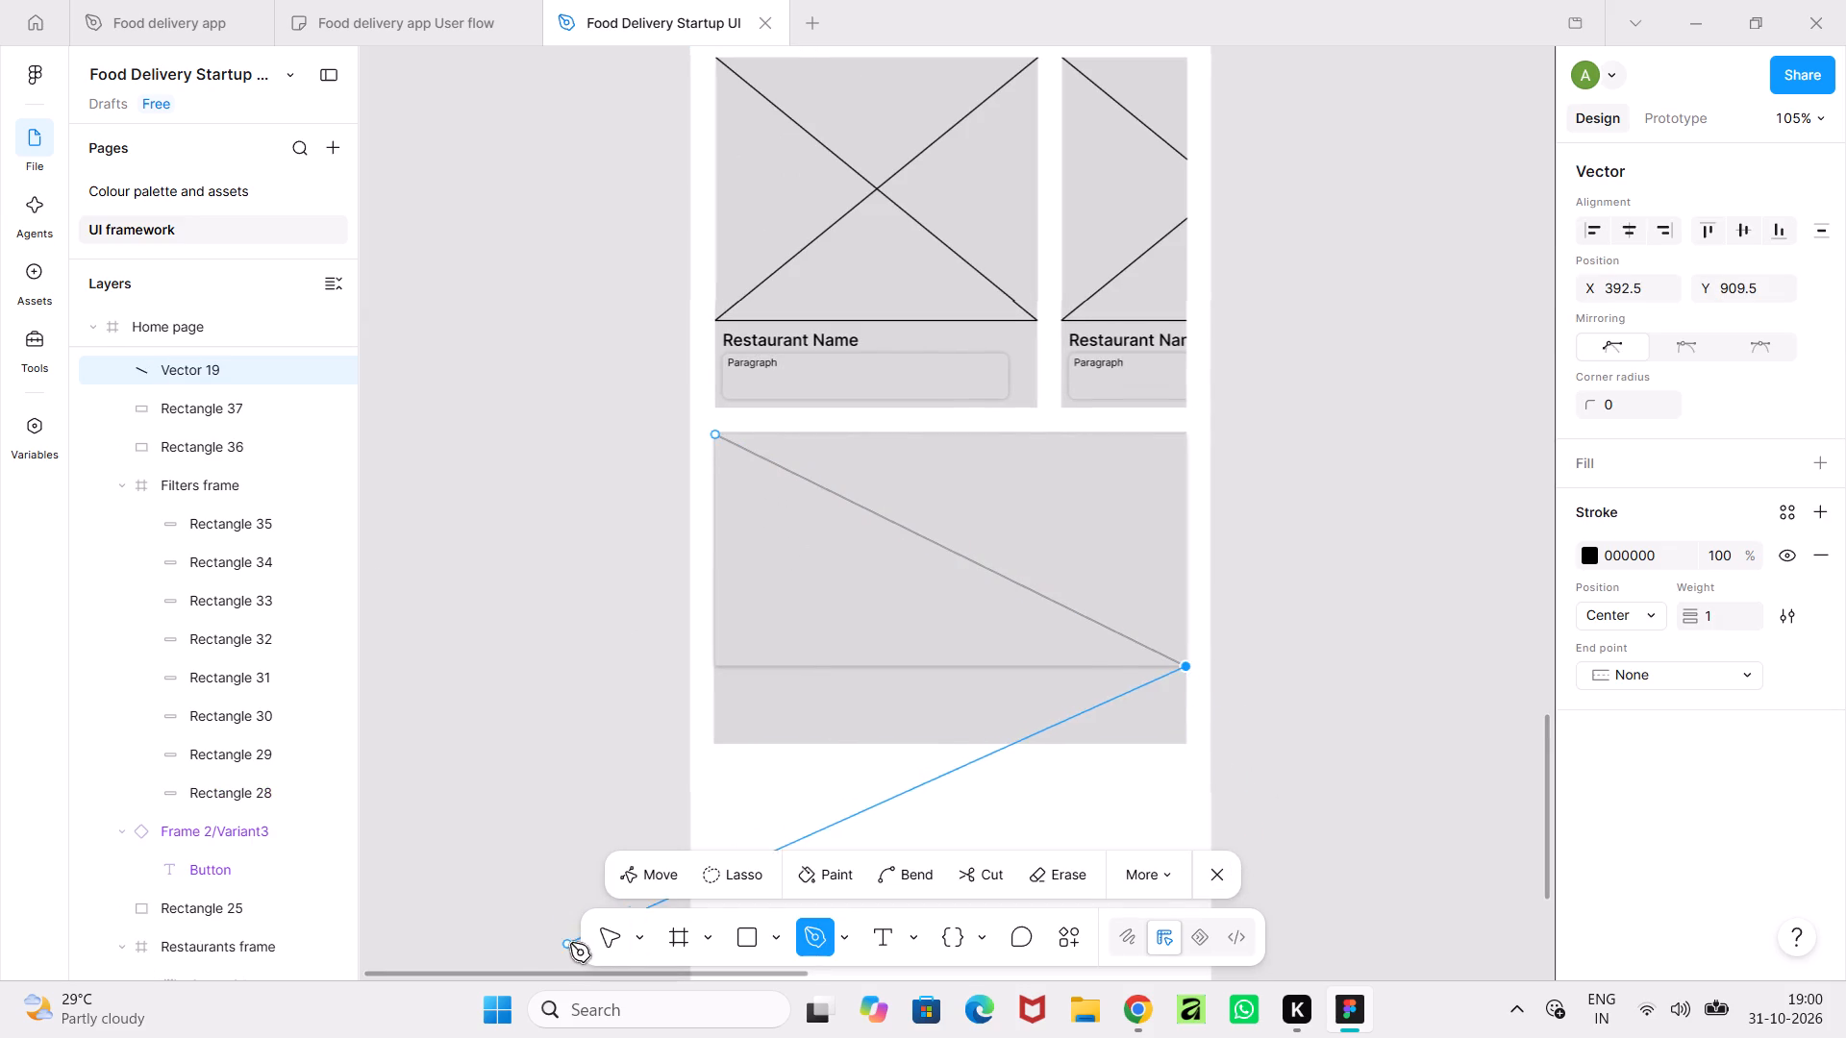
left_click(609, 933)
Adjust both ends of the diagonal to meet the card's image-area corners, making it about 374 × 185.
scroll(1335, 613, "up", 5, "ctrl")
scroll(1258, 630, "up", 5, "ctrl")
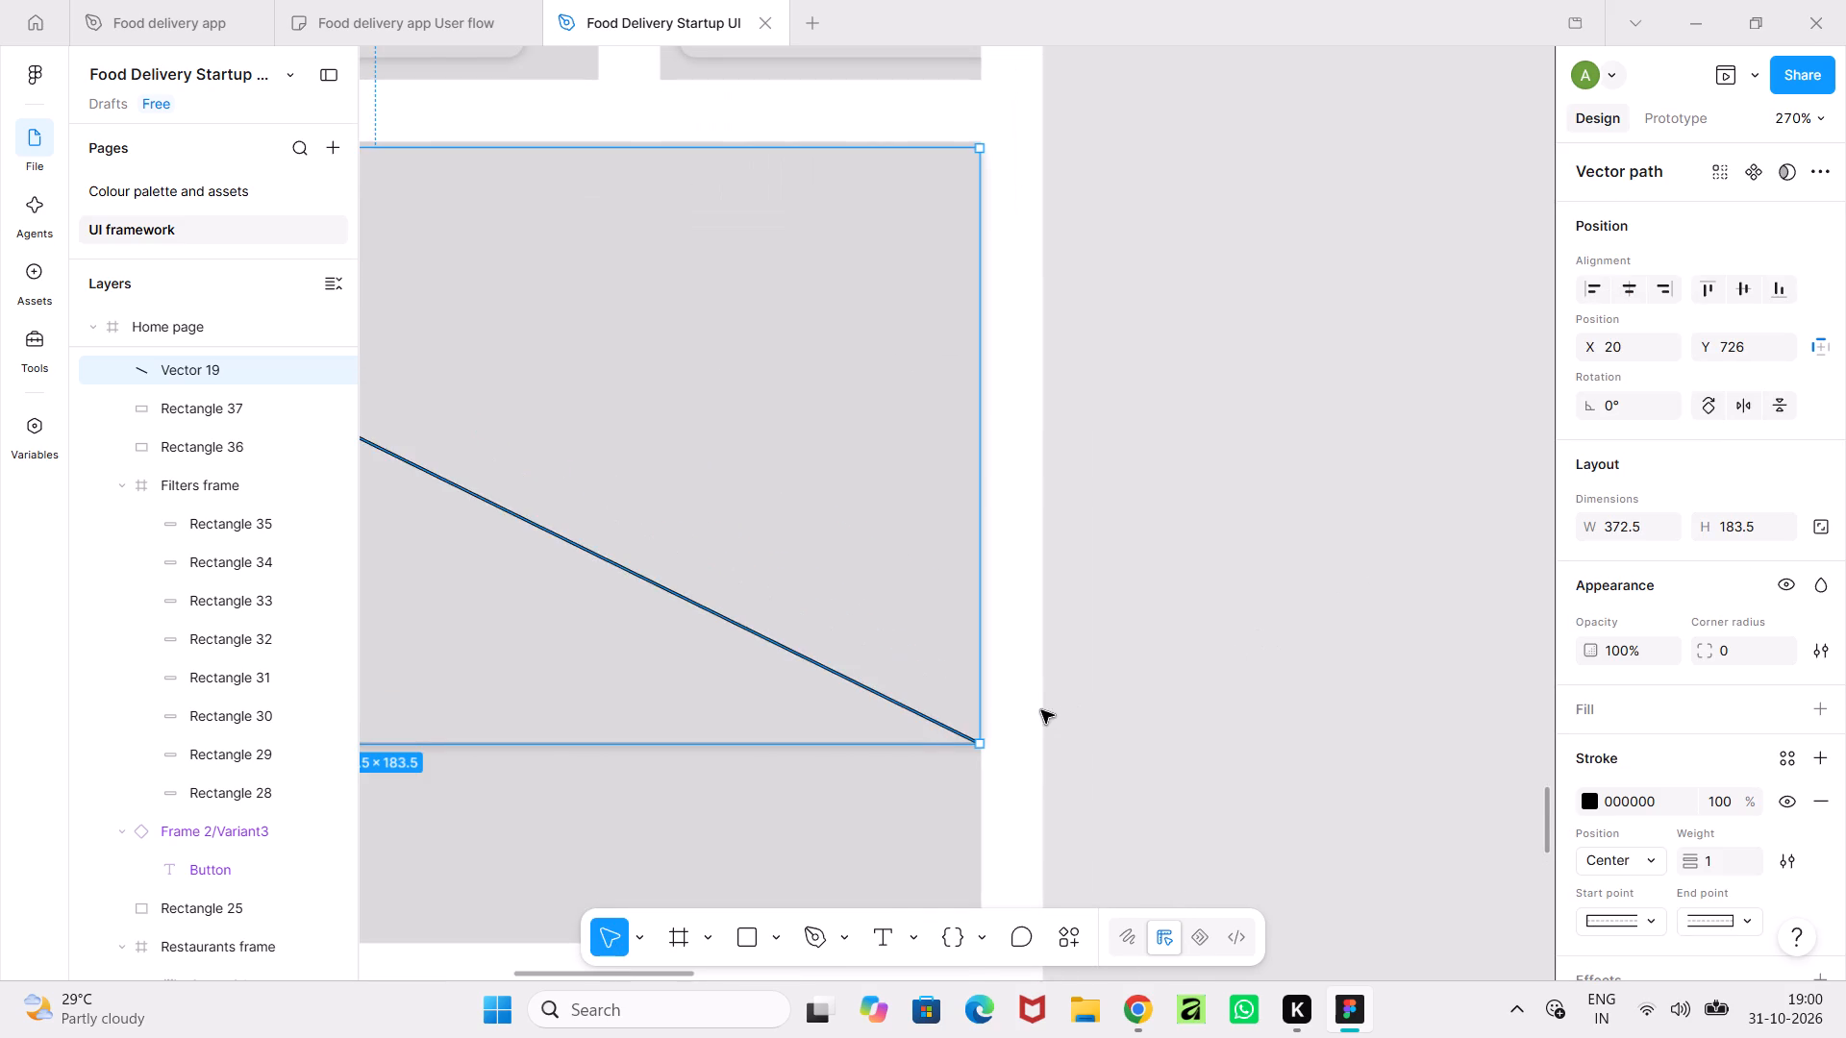
scroll(1053, 710, "up", 7, "ctrl")
left_click_drag(888, 786, 890, 778)
scroll(1158, 670, "down", 7, "ctrl")
middle_click_drag(692, 444, 1454, 814)
middle_click_drag(907, 469, 1640, 819)
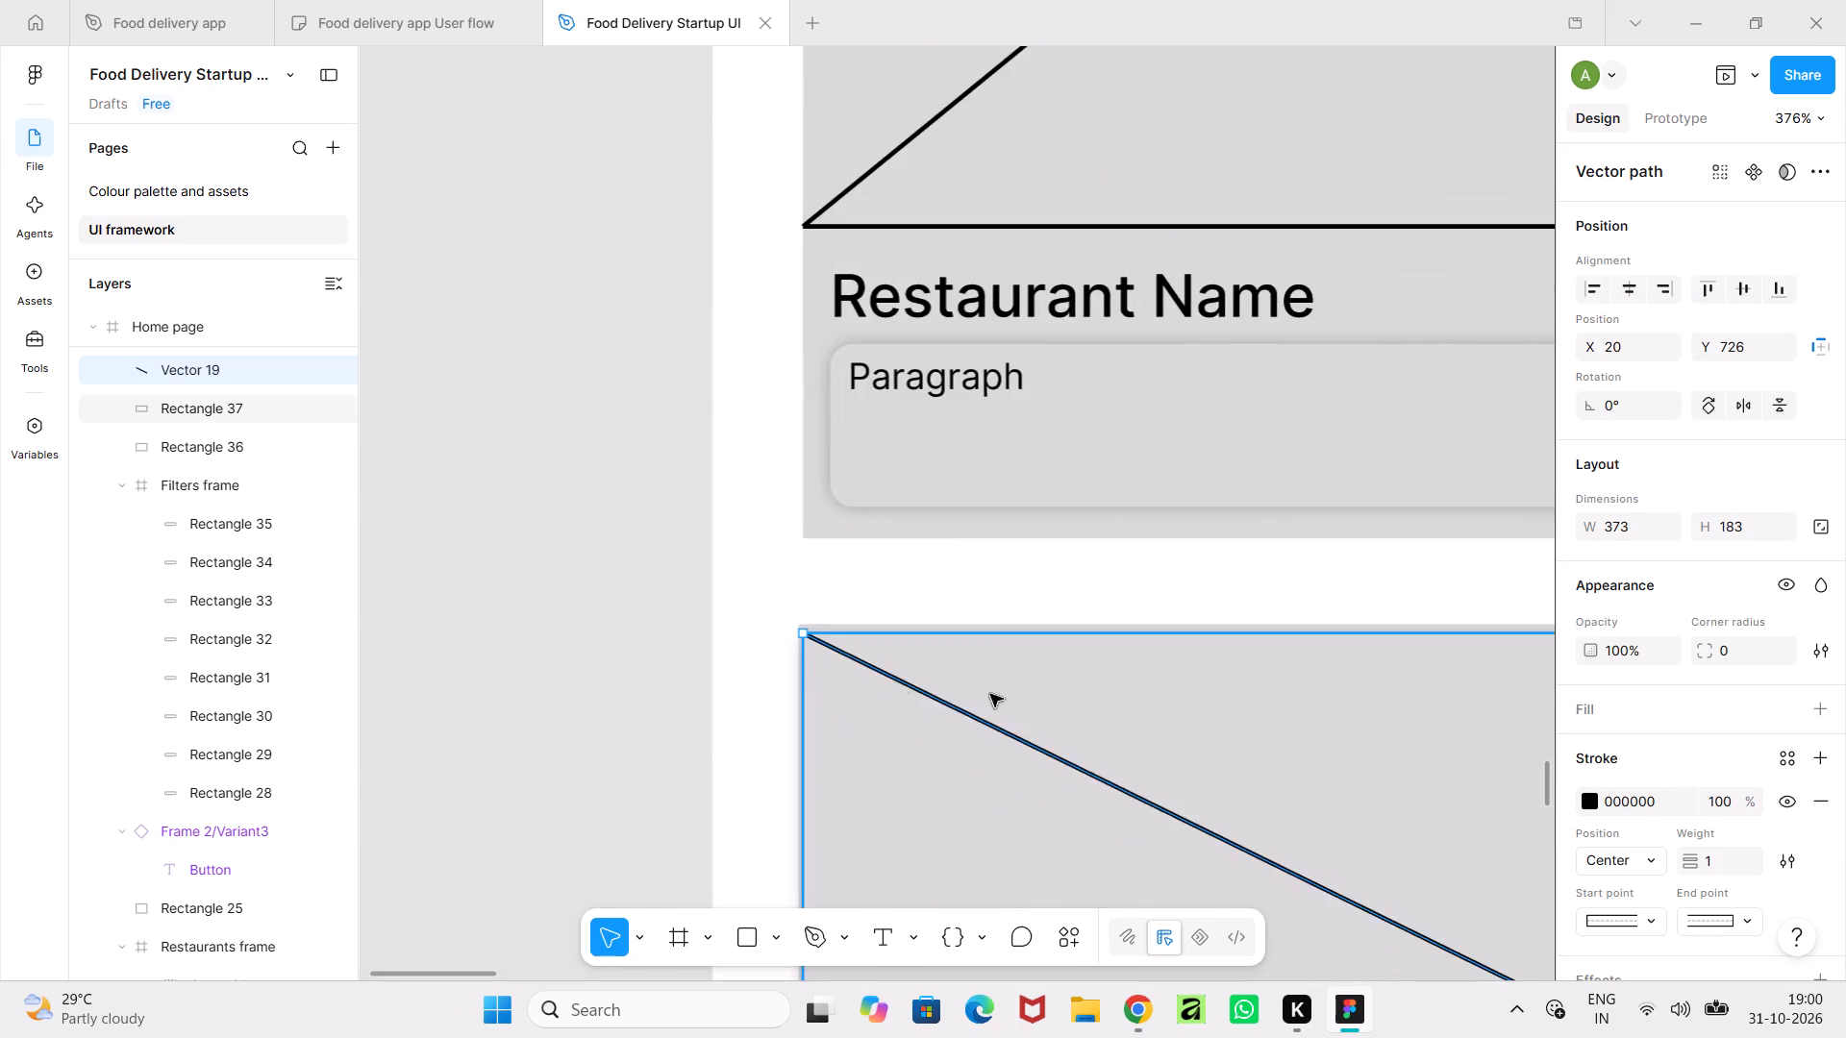
scroll(836, 654, "up", 5, "ctrl")
left_click_drag(788, 626, 781, 612)
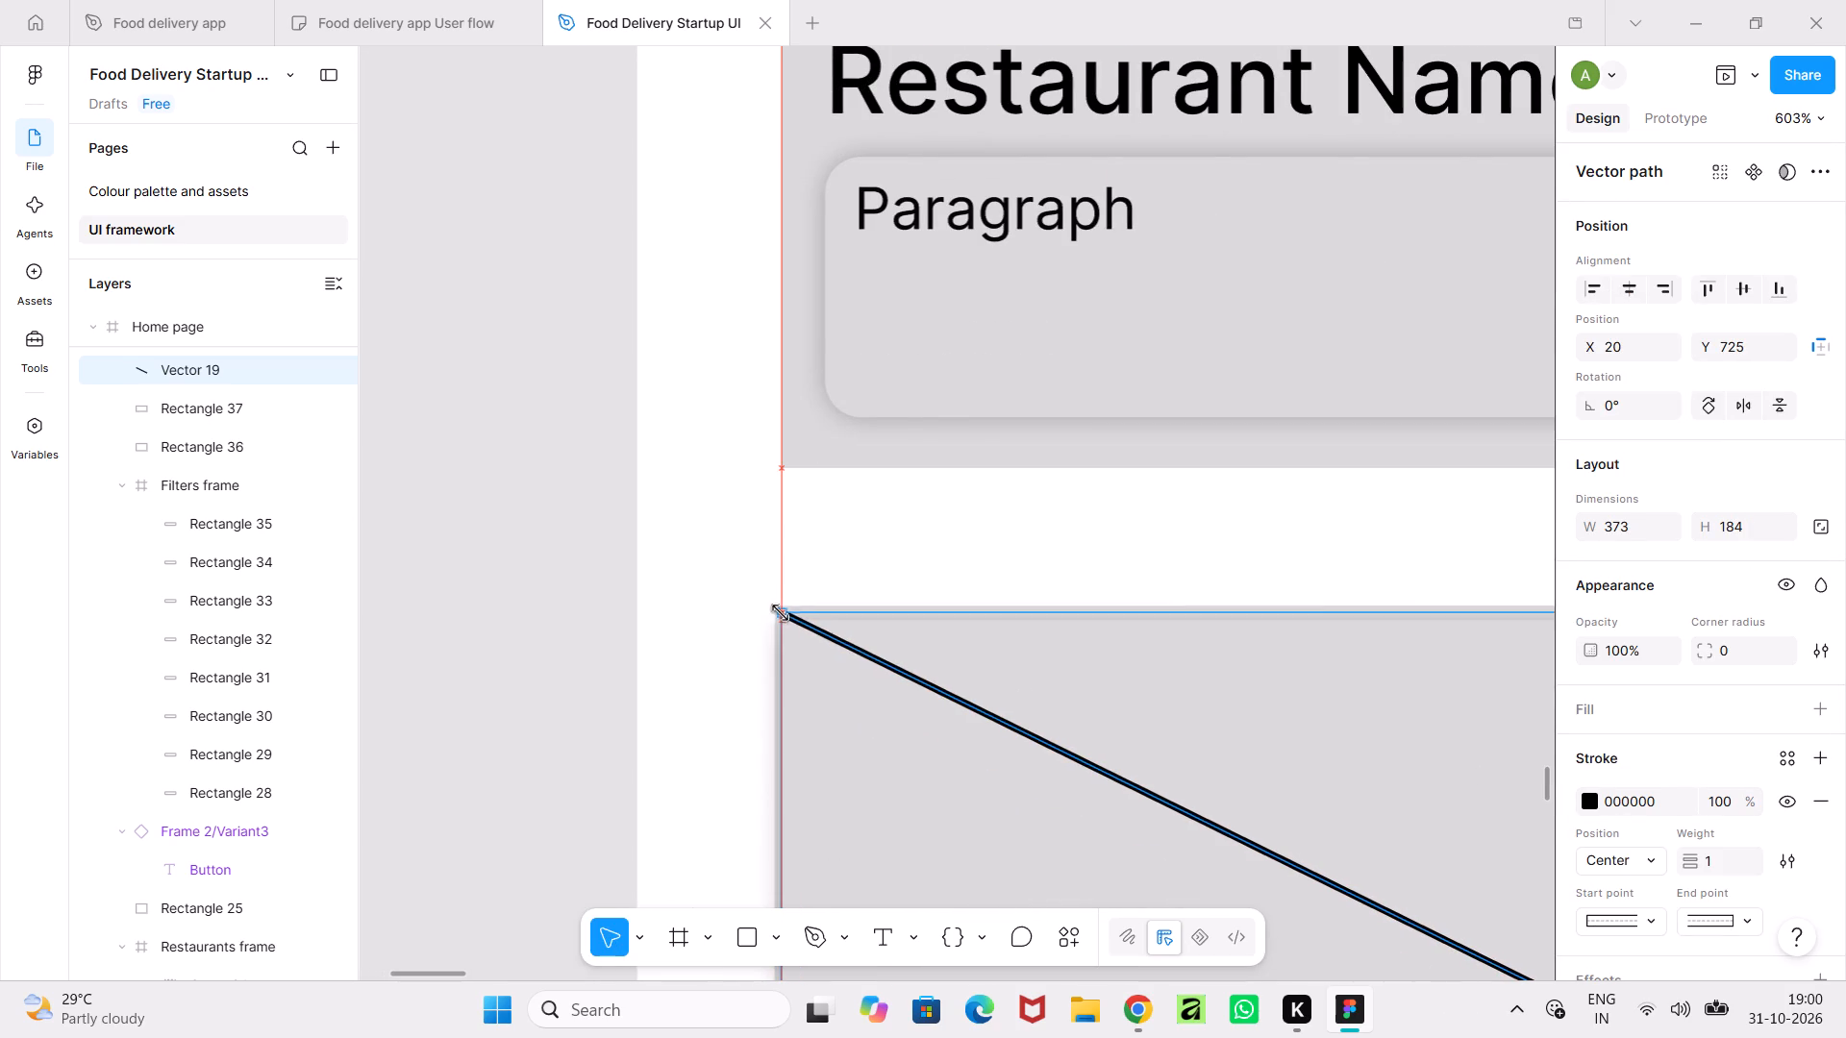
left_click_drag(781, 612, 775, 608)
left_click(592, 477)
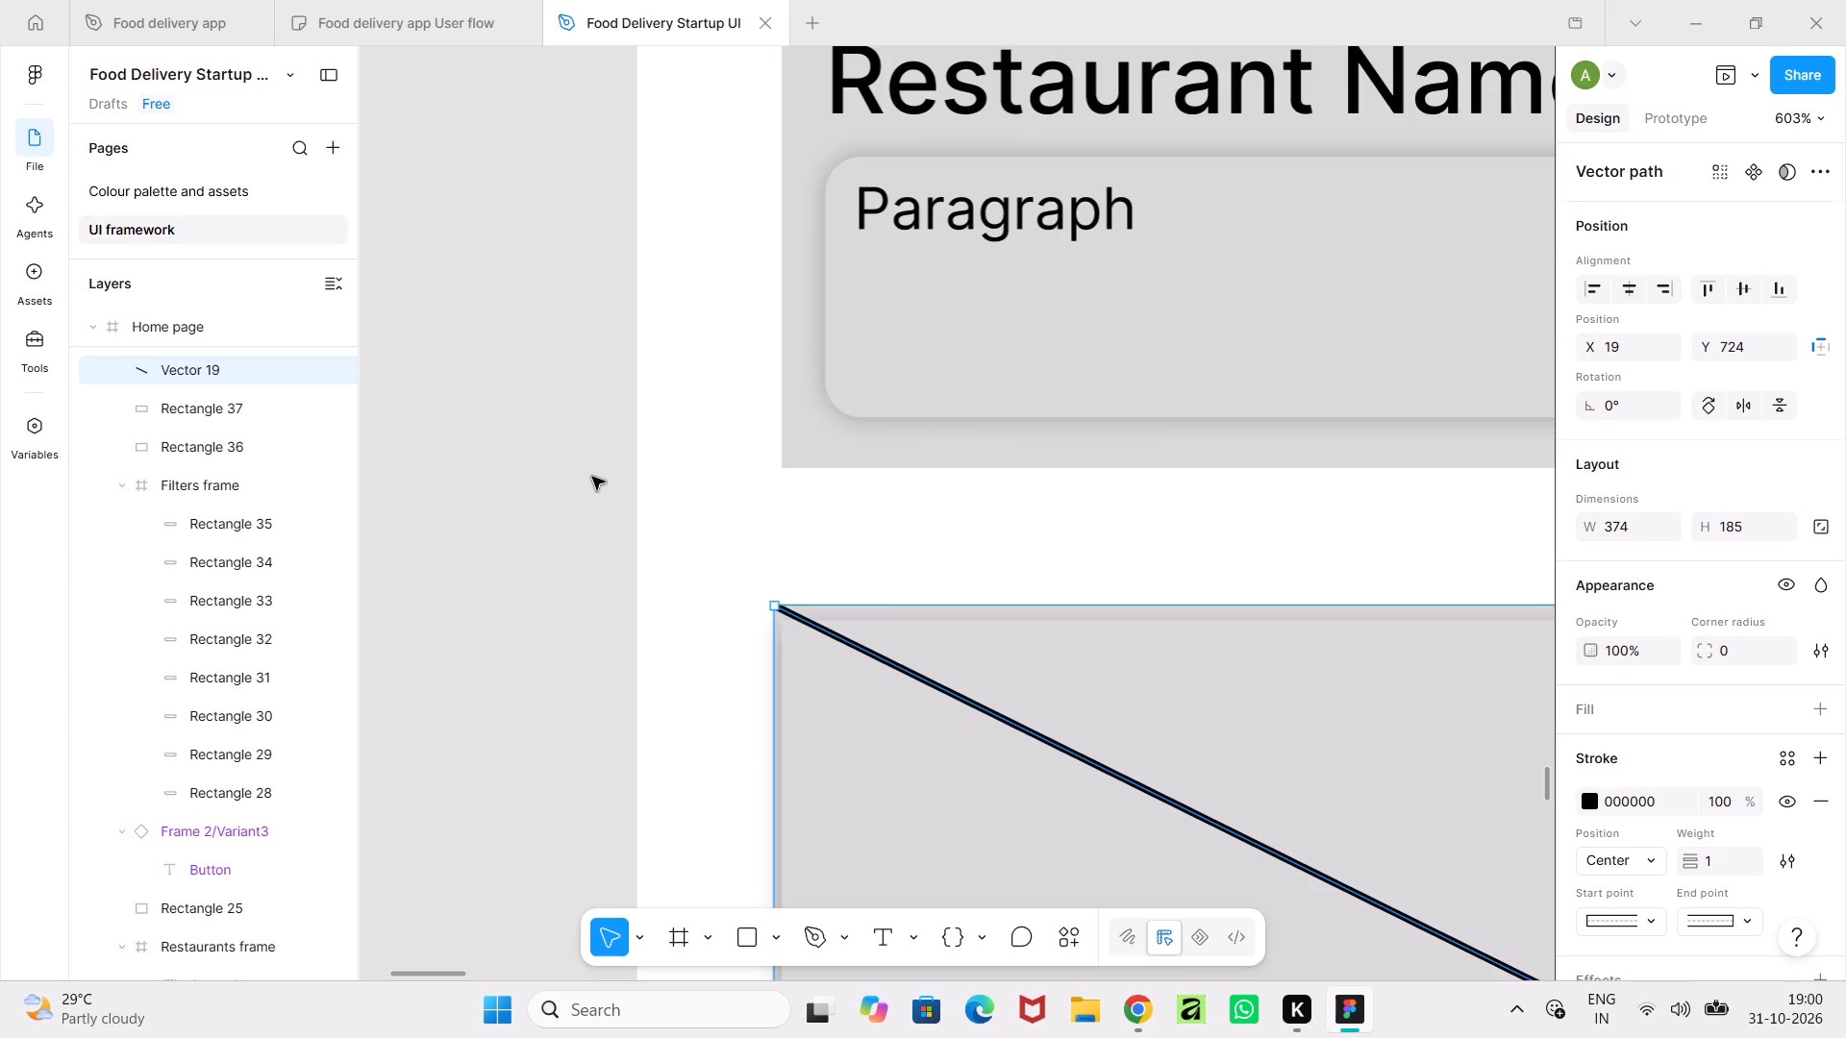
Extend the upper rectangle's top edge to meet the diagonal's end, making it about 373 × 185.
scroll(958, 661, "down", 6, "ctrl")
left_click(1057, 741)
left_click(879, 646)
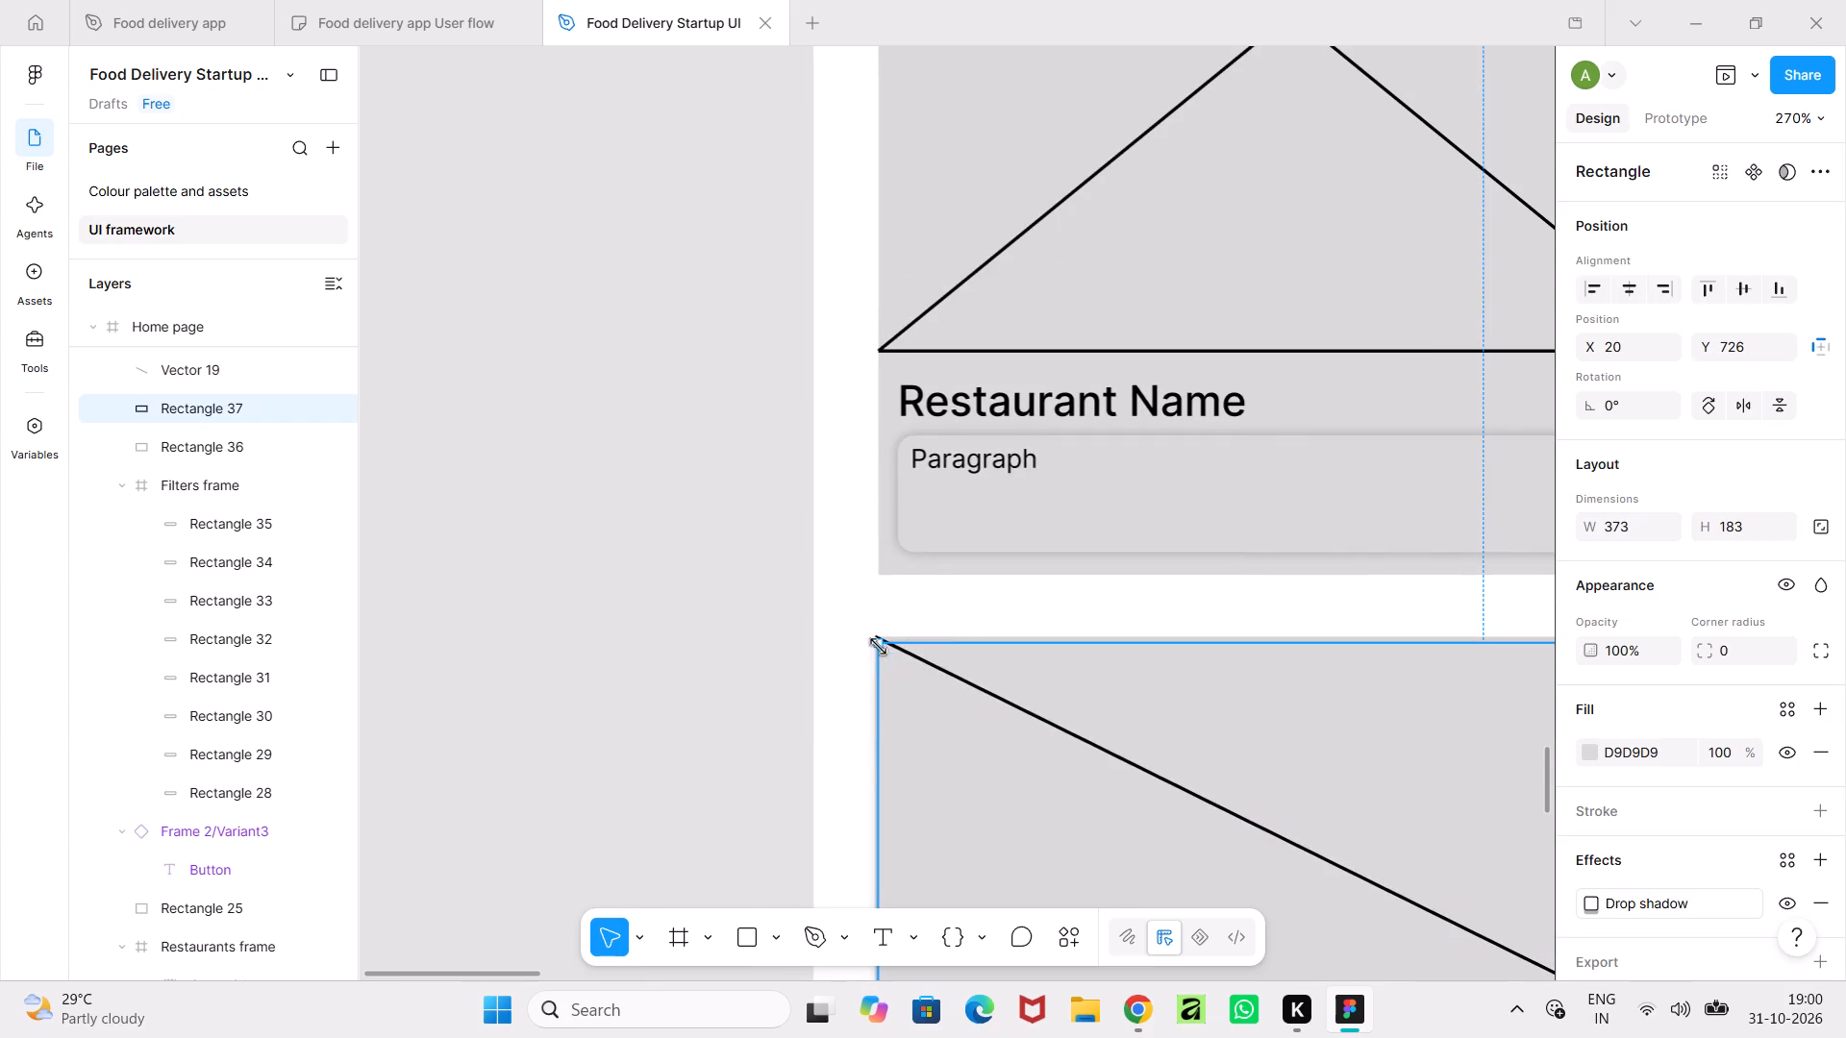
left_click(671, 668)
Duplicate the diagonal in place and flip the copy to form a crossed image placeholder over the upper rectangle.
scroll(671, 668, "down", 14, "ctrl")
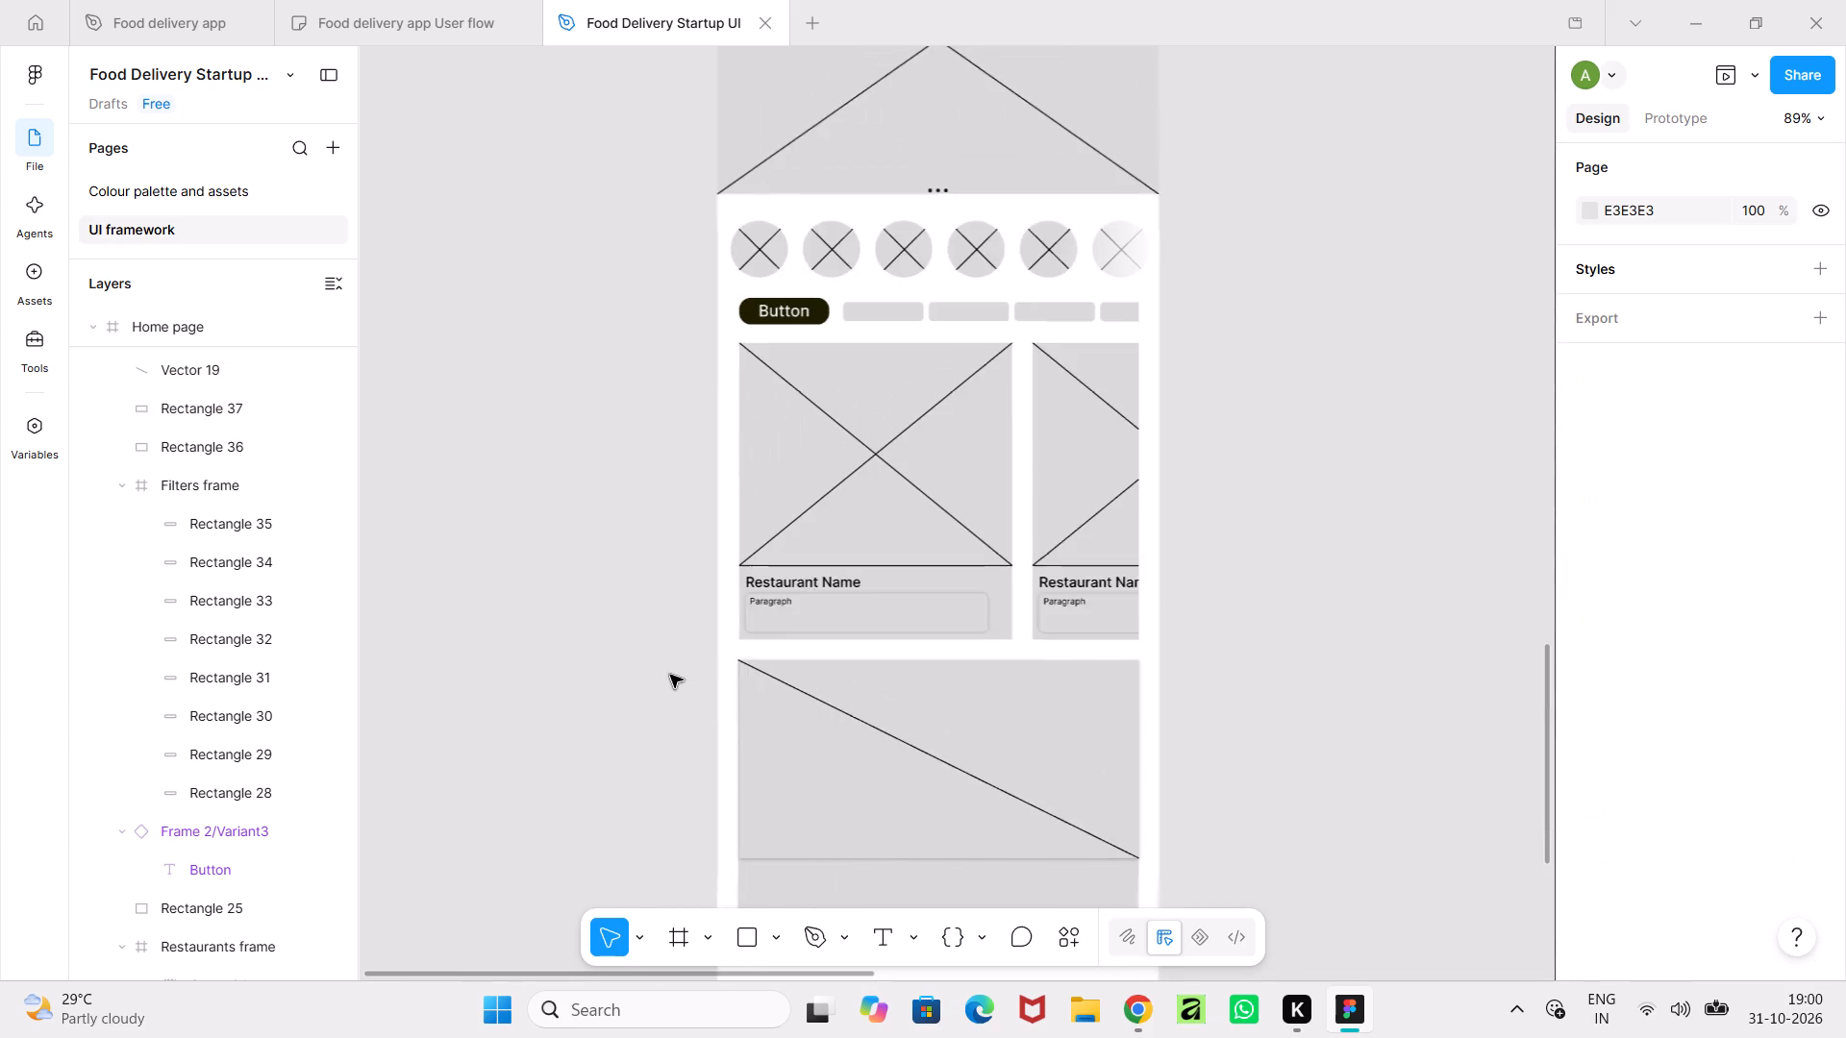
scroll(898, 754, "up", 6, "ctrl")
scroll(898, 754, "down", 6, "ctrl")
left_click(943, 768)
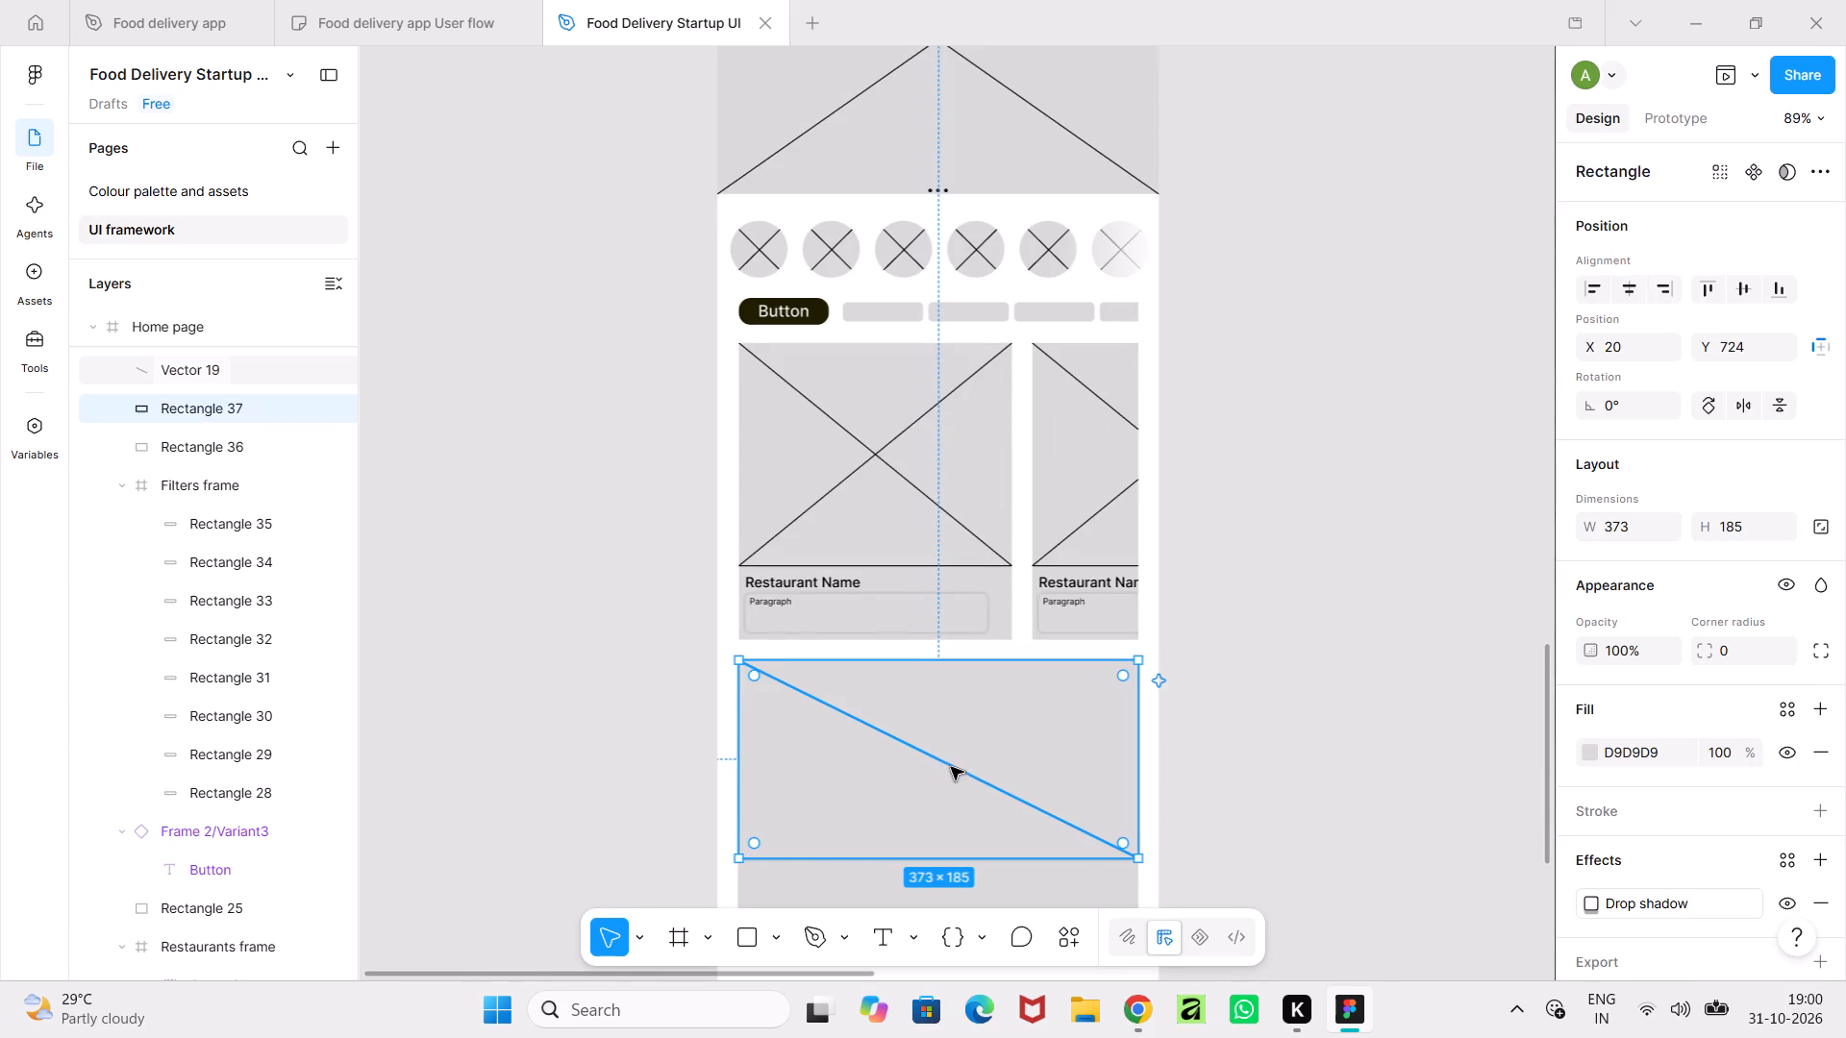
left_click(959, 766)
key("ctrl+c")
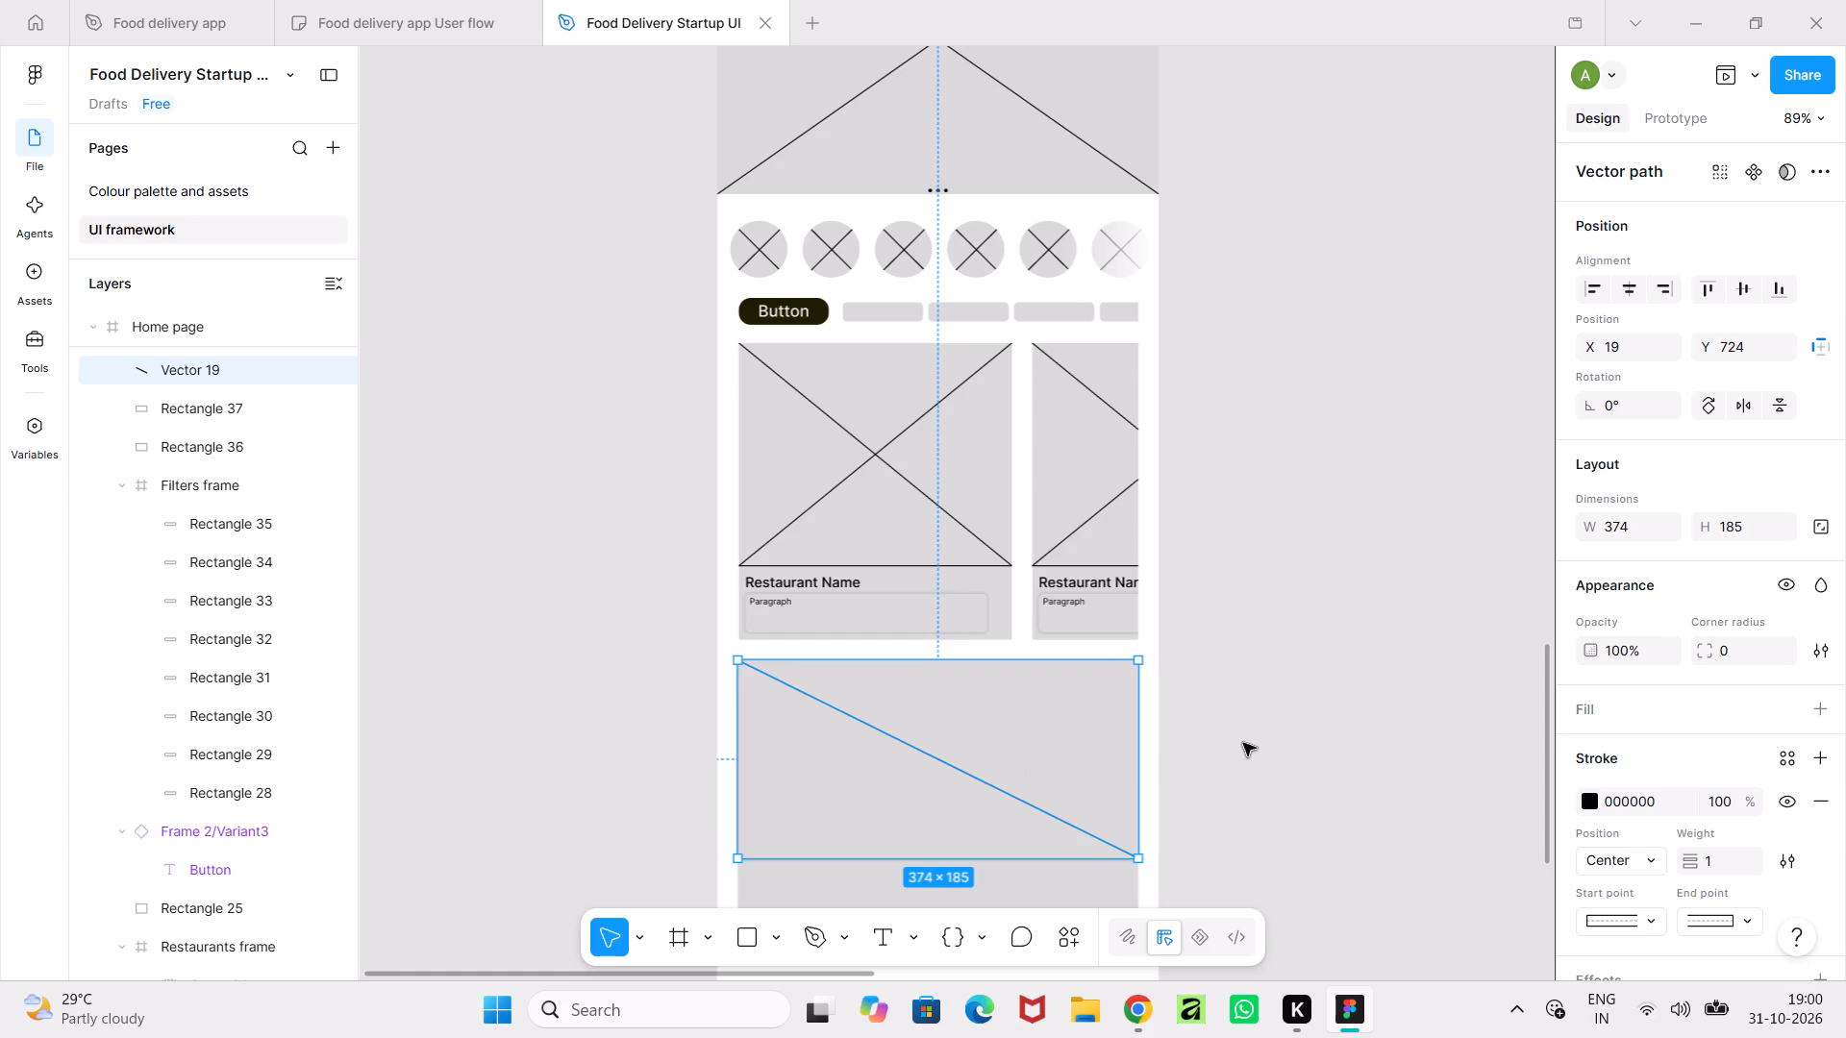
key("ctrl+v")
right_click(1092, 758)
left_click(1175, 860)
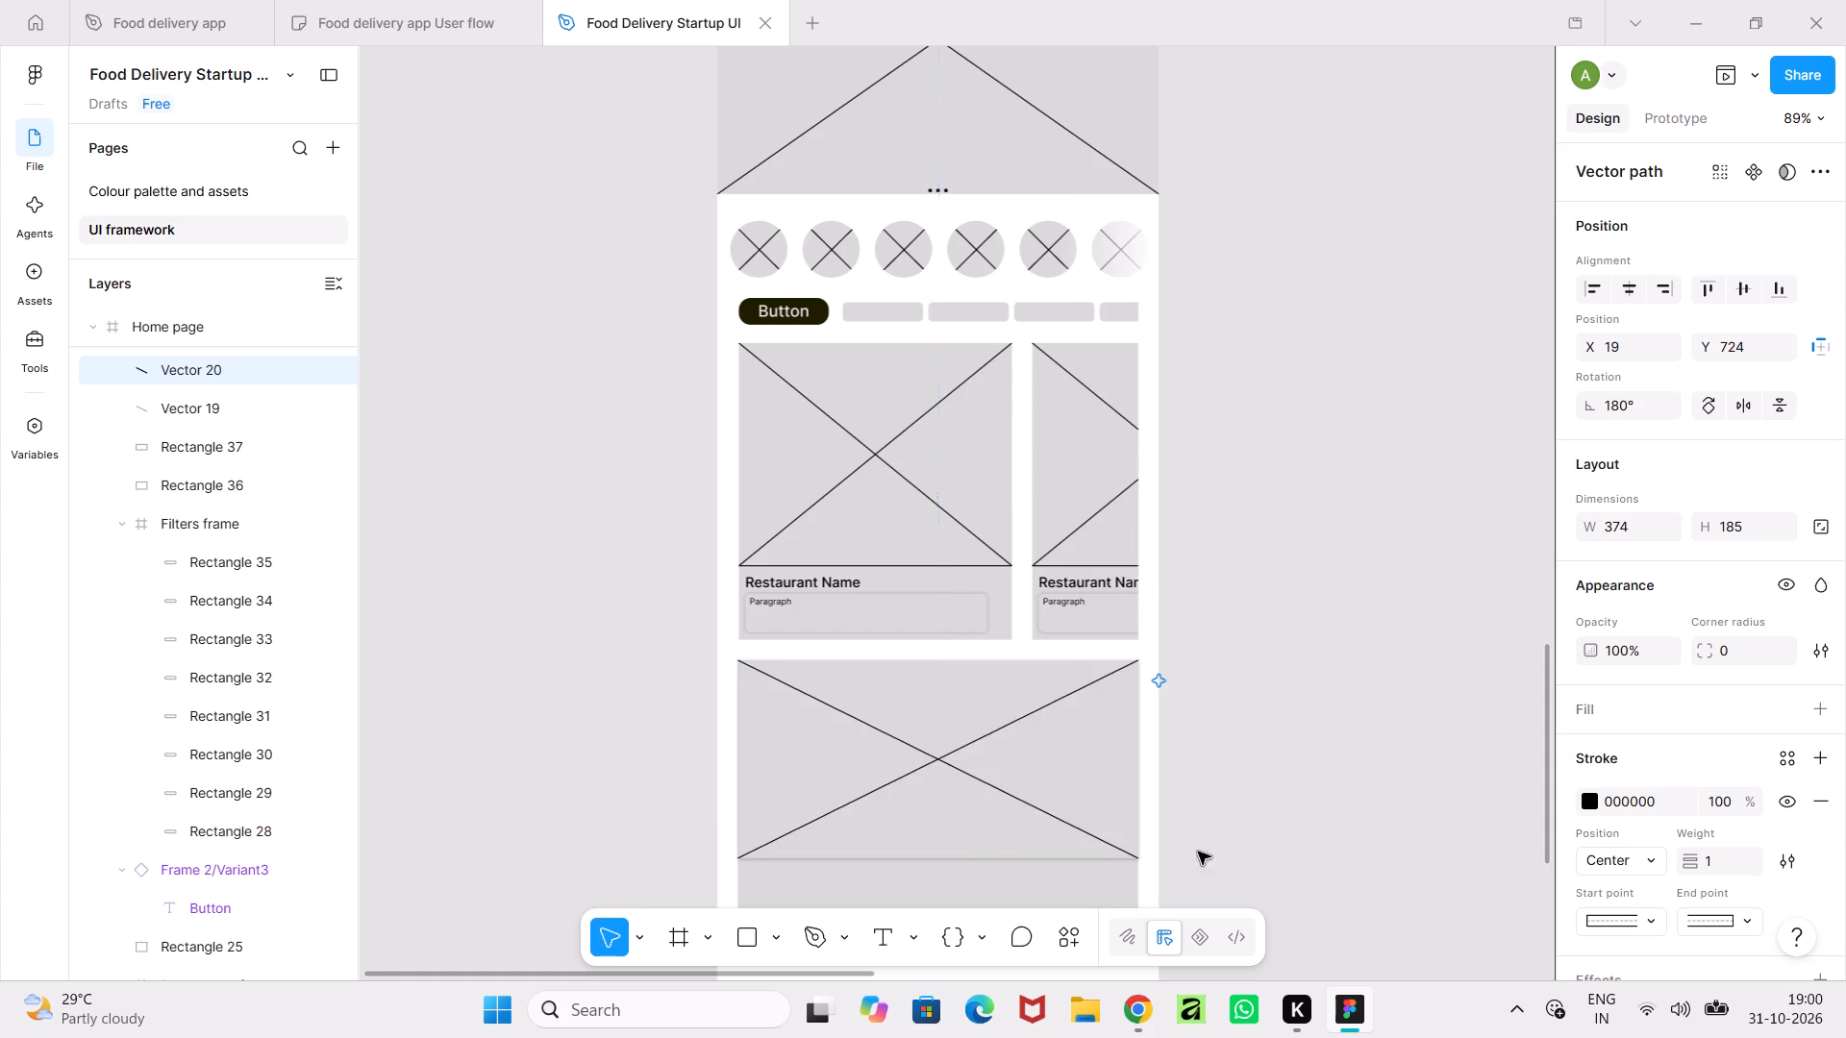
left_click(1377, 778)
Examine the overall Home page layout, including the large card and the empty area below it.
scroll(1377, 778, "down", 6, "ctrl")
middle_click_drag(1377, 778, 1235, 645)
scroll(1235, 645, "up", 5, "ctrl")
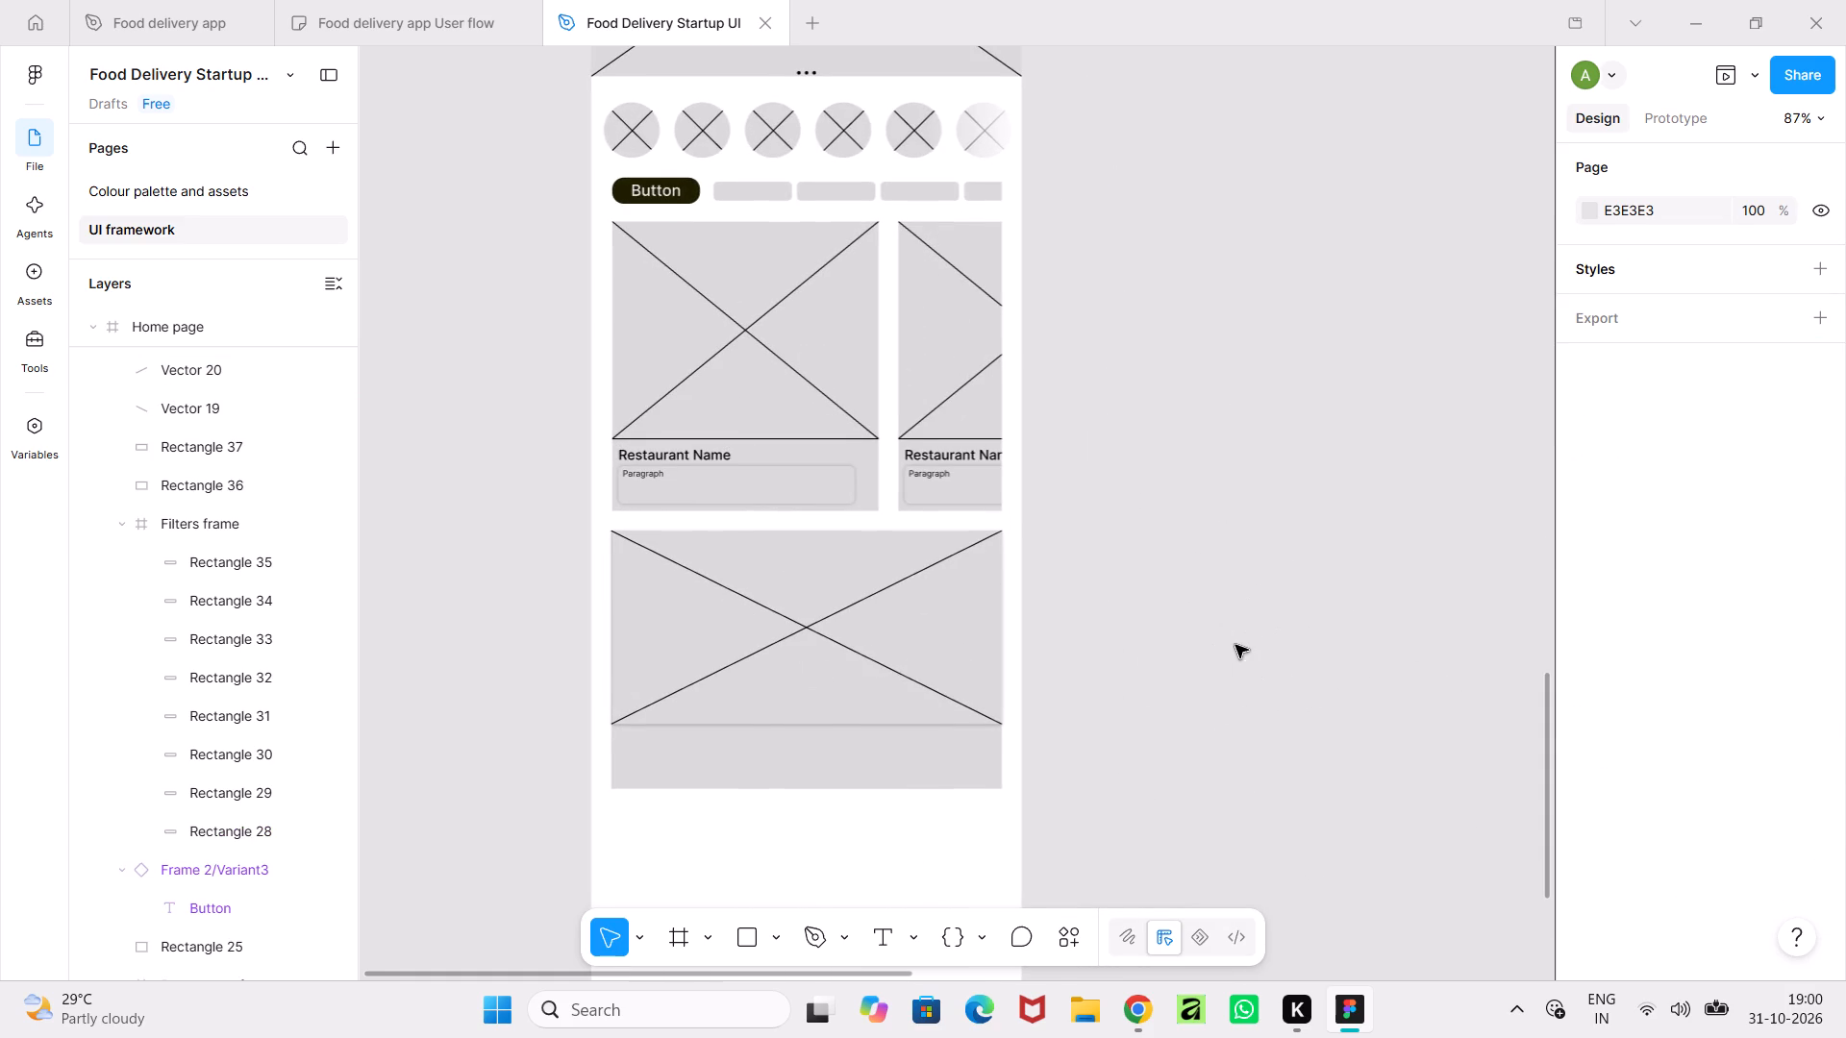
scroll(1235, 645, "up", 1)
left_click(1234, 831)
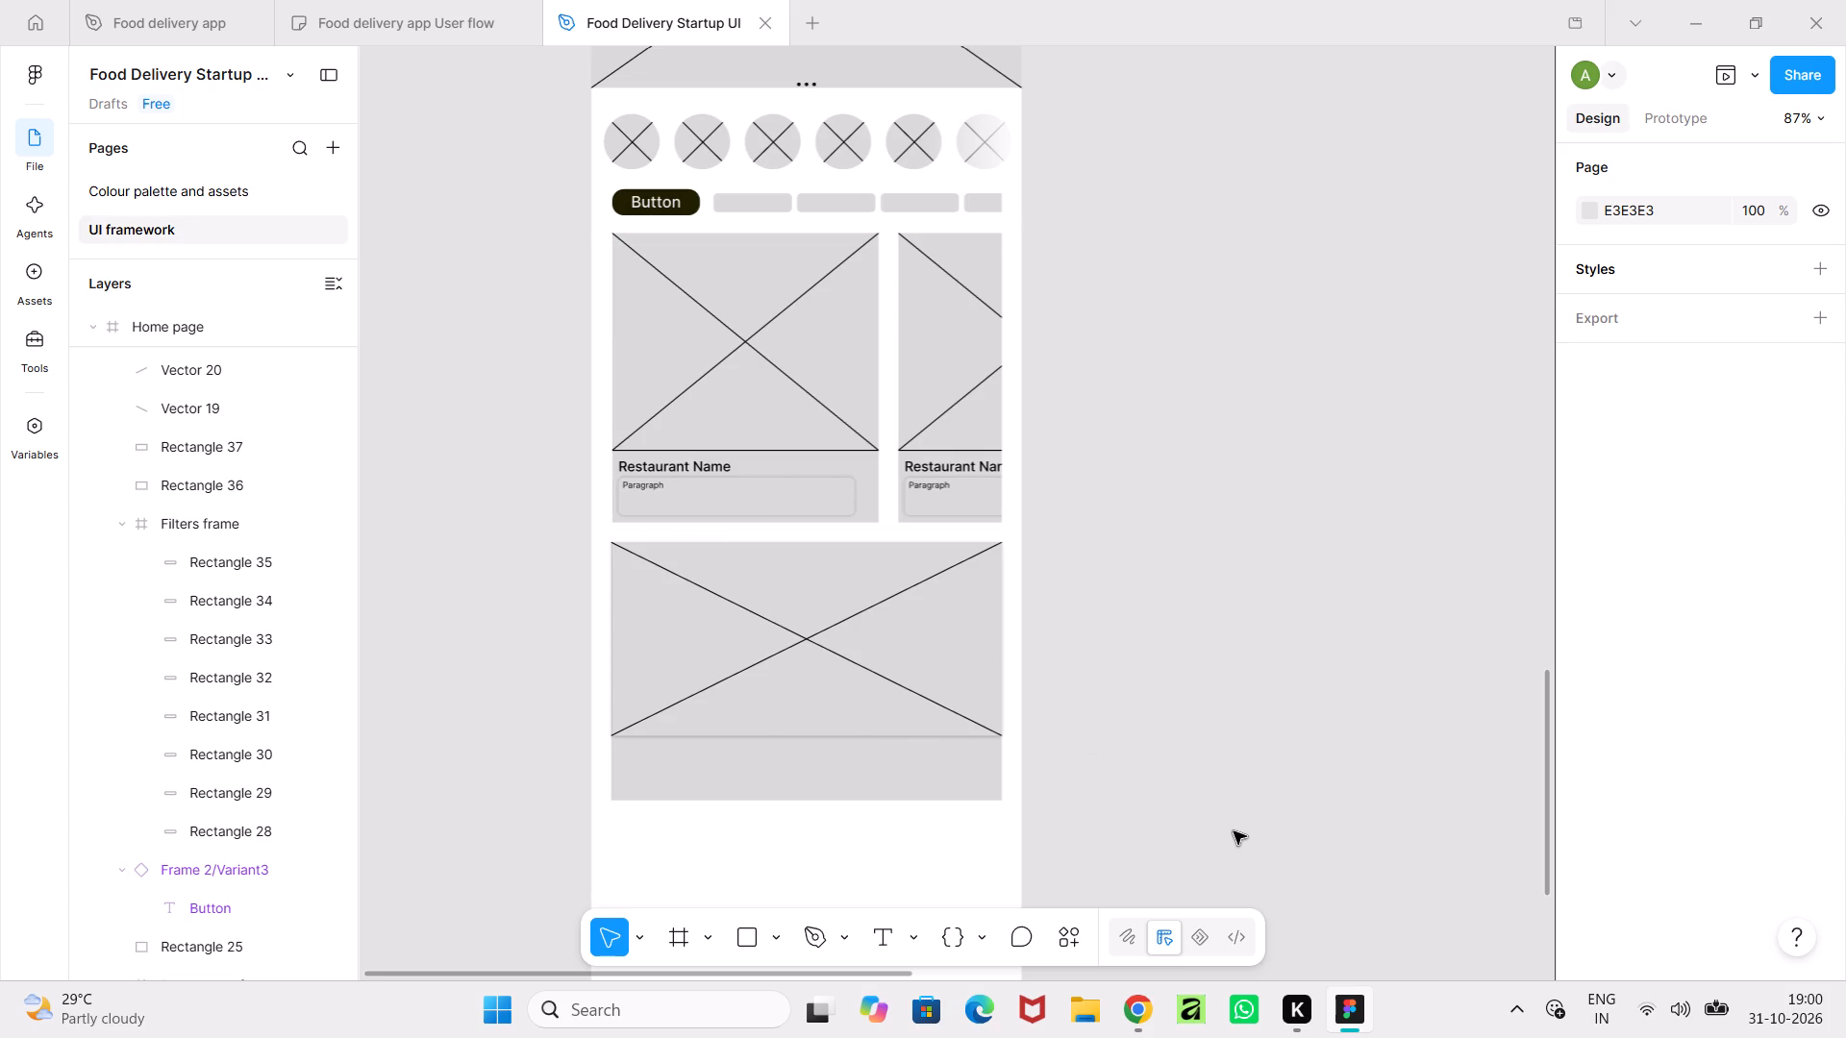
middle_click_drag(1234, 831, 1351, 652)
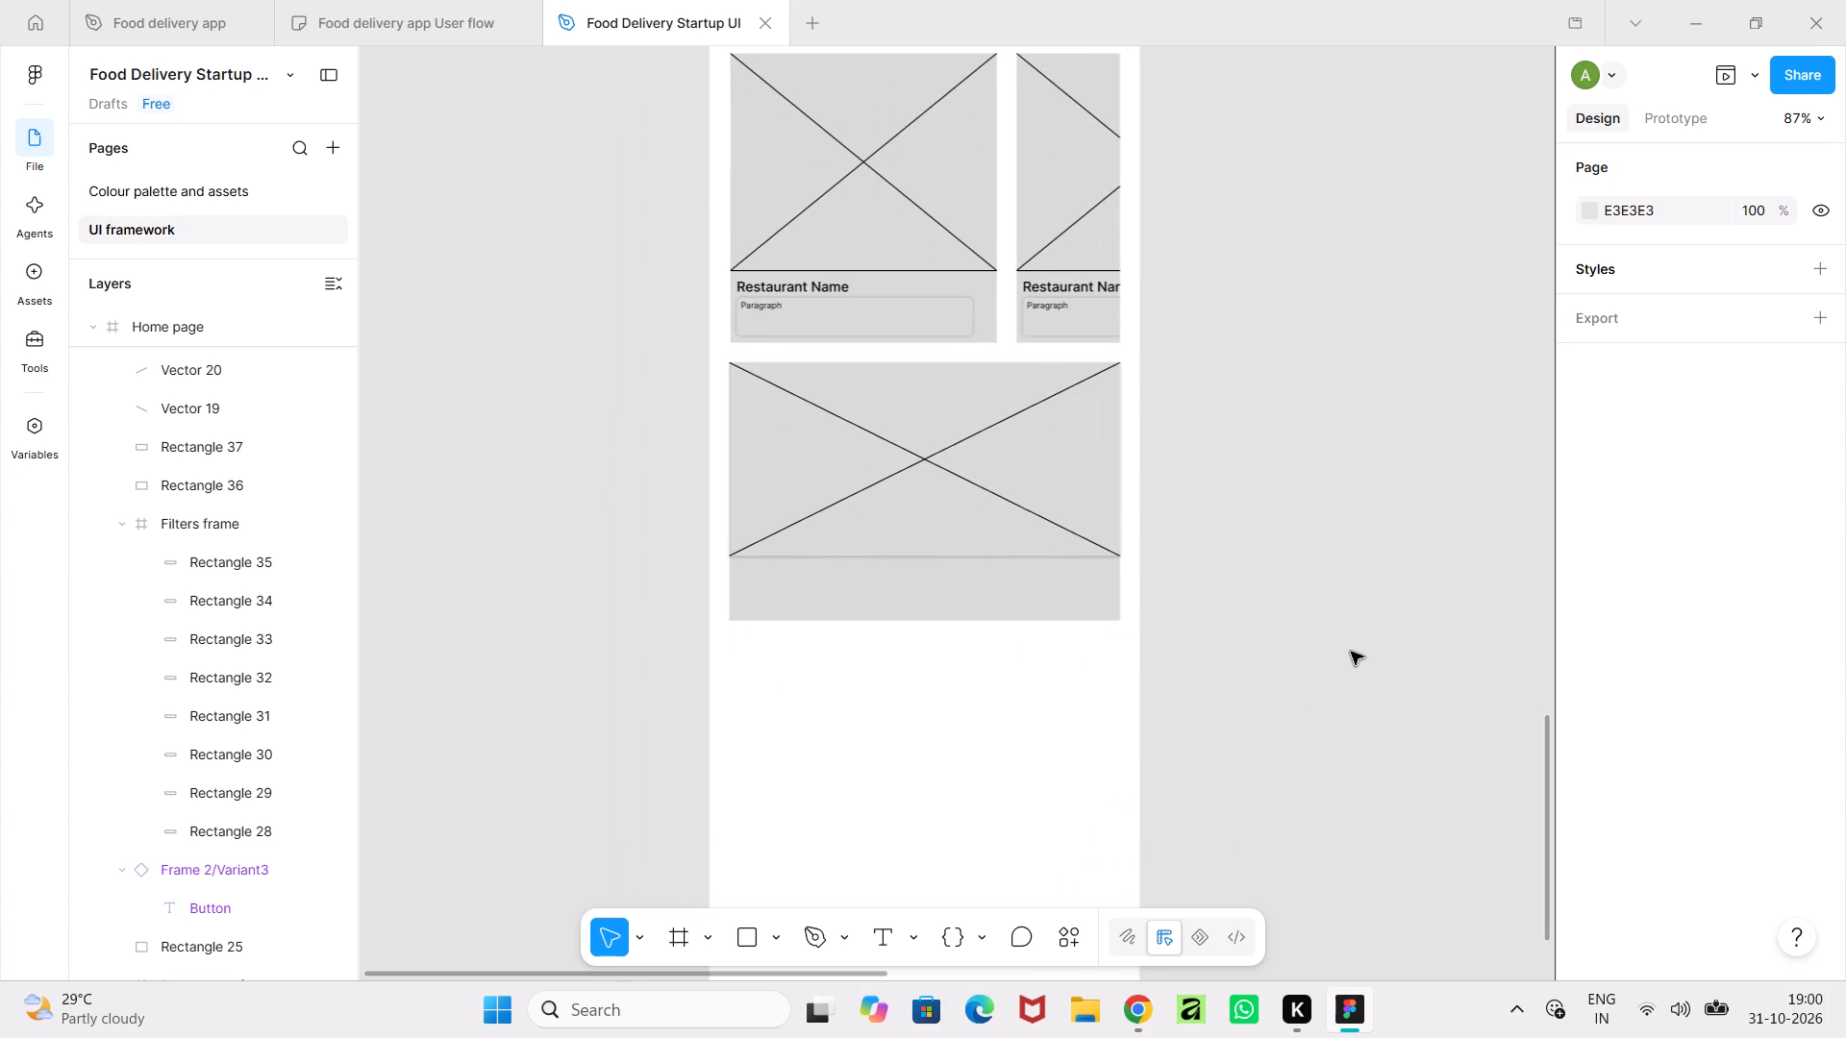
scroll(1351, 652, "up", 4, "ctrl")
scroll(1351, 652, "down", 4, "ctrl")
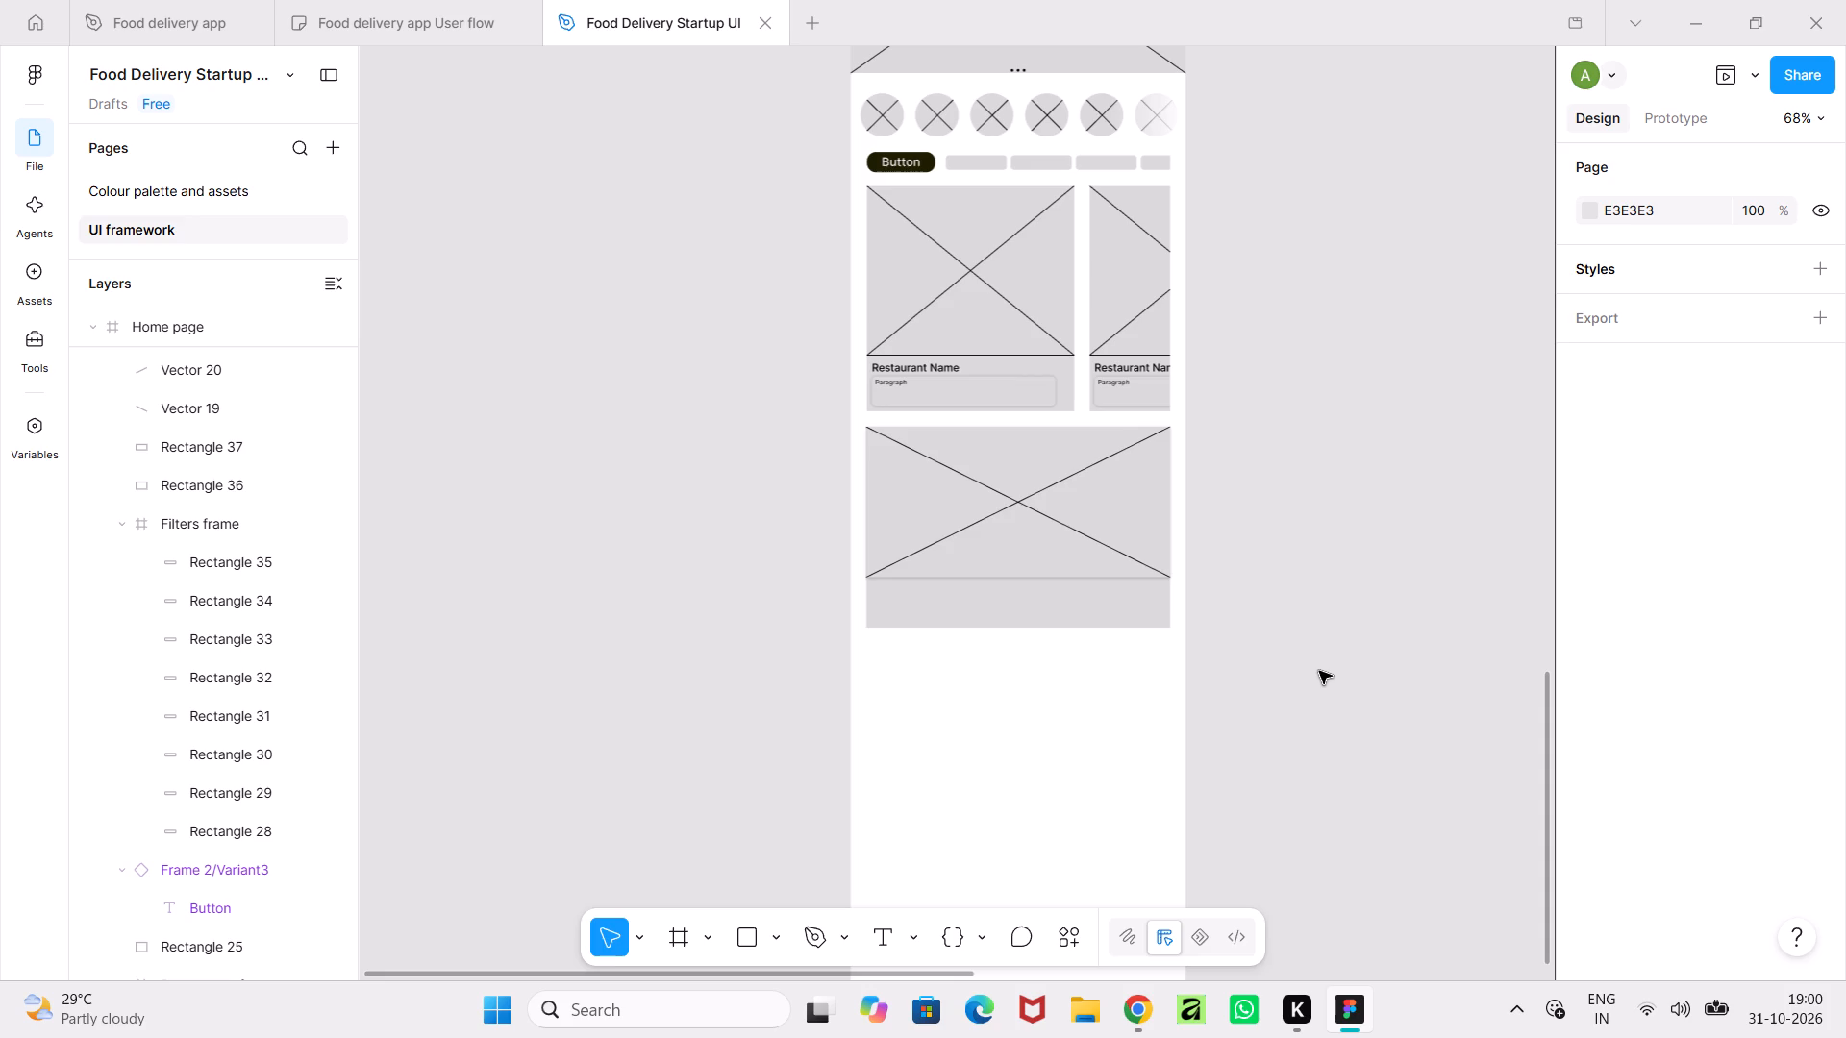
scroll(1307, 666, "down", 8)
middle_click_drag(1307, 666, 1278, 701)
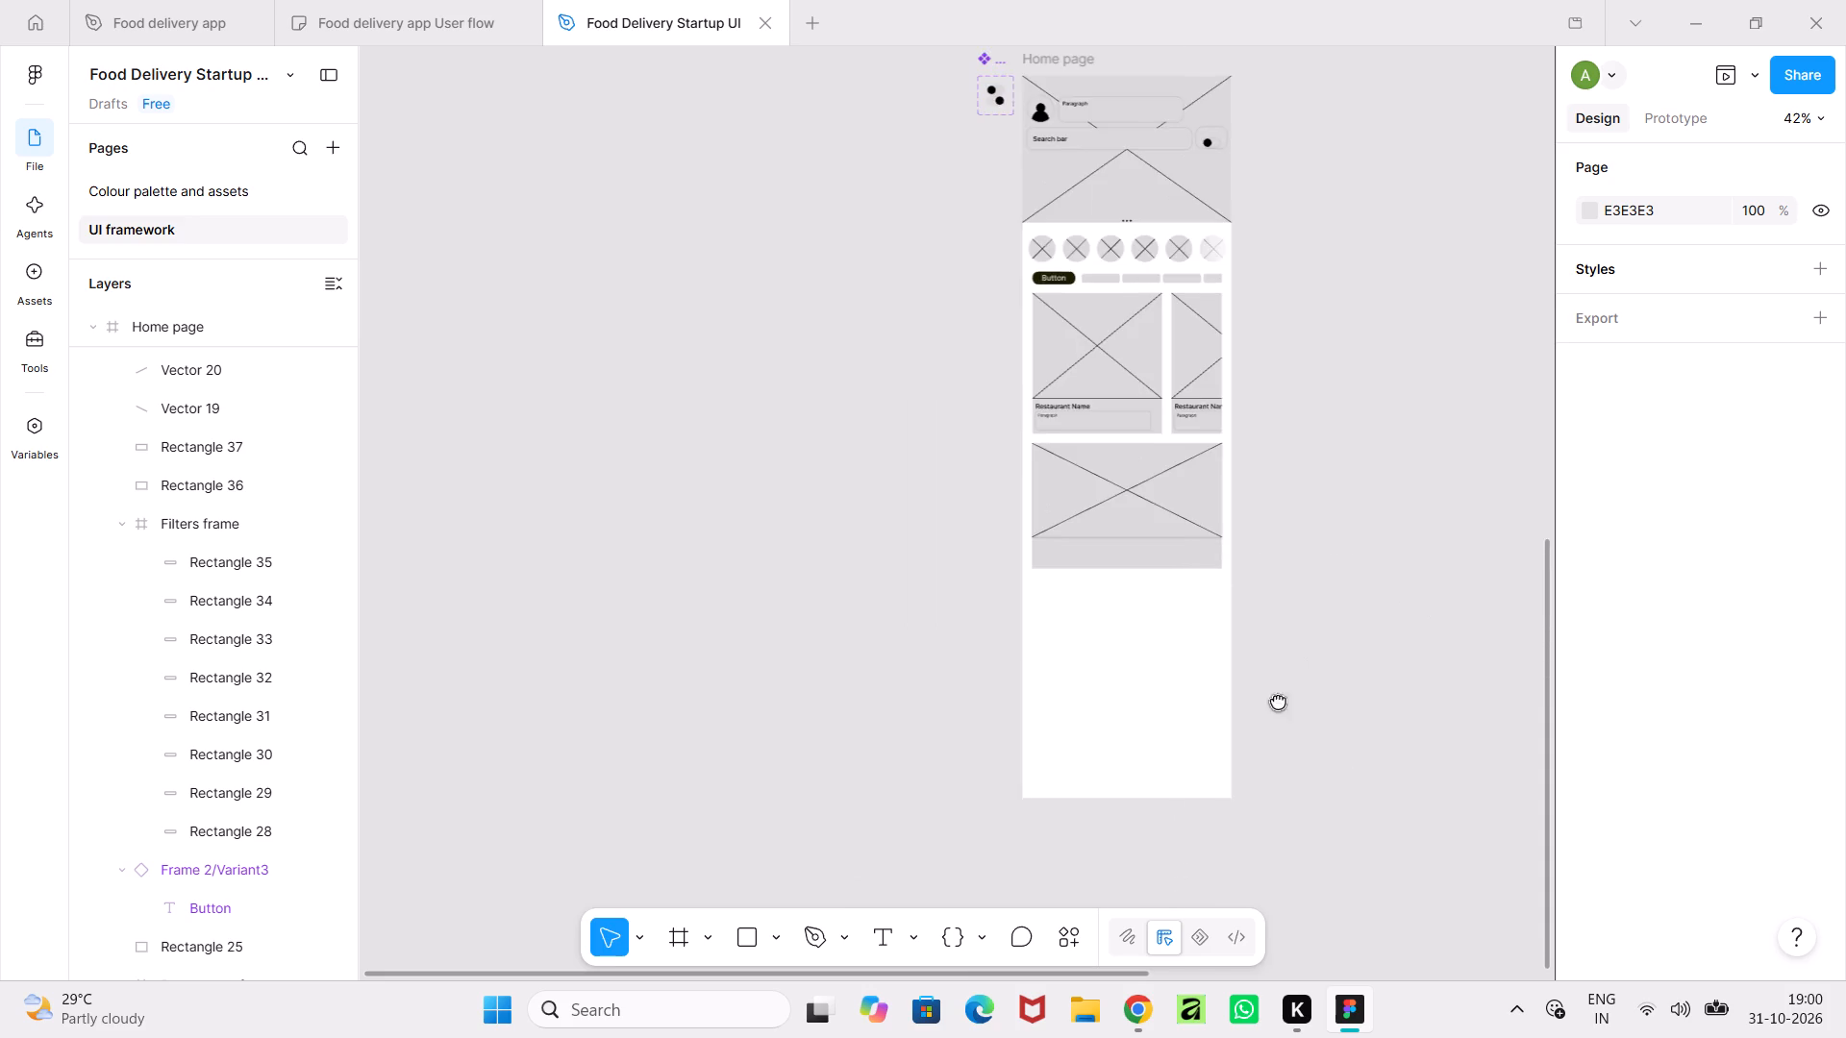
middle_click_drag(1278, 701, 1166, 822)
scroll(1184, 800, "up", 5, "ctrl")
middle_click_drag(1161, 724, 1171, 917)
scroll(1162, 704, "down", 5, "ctrl")
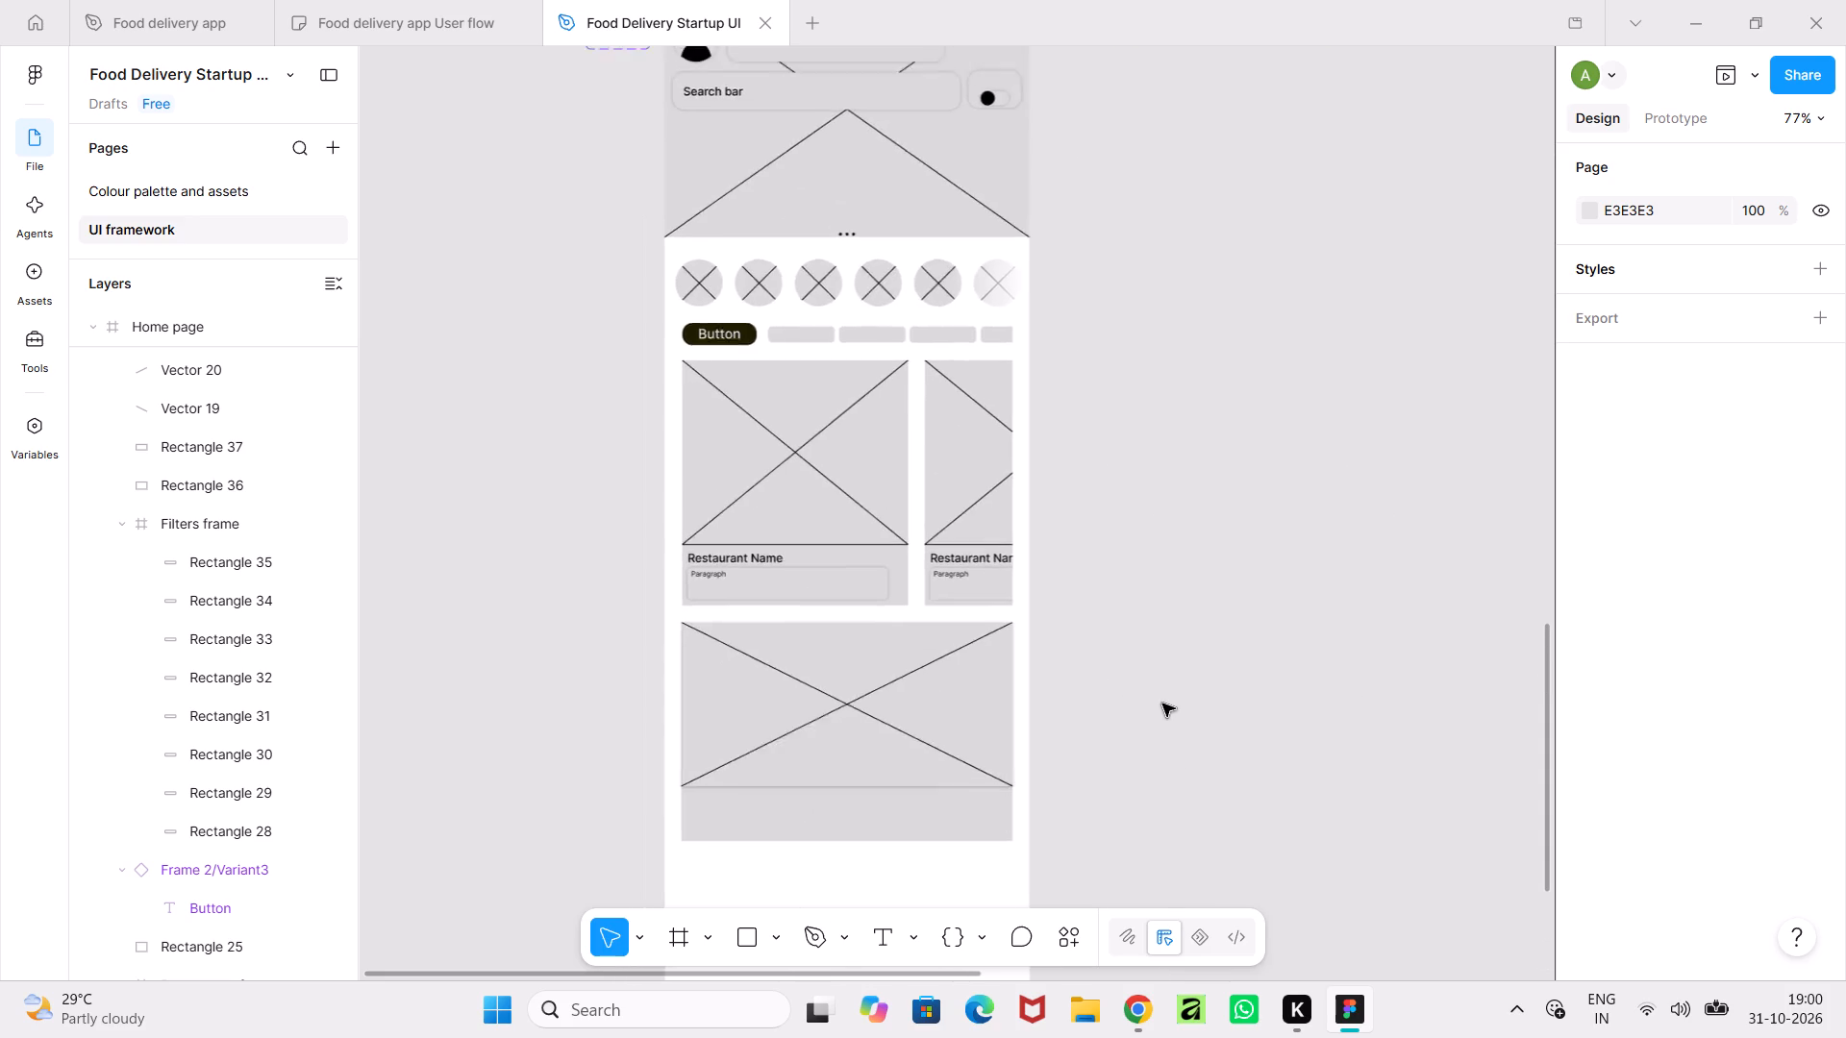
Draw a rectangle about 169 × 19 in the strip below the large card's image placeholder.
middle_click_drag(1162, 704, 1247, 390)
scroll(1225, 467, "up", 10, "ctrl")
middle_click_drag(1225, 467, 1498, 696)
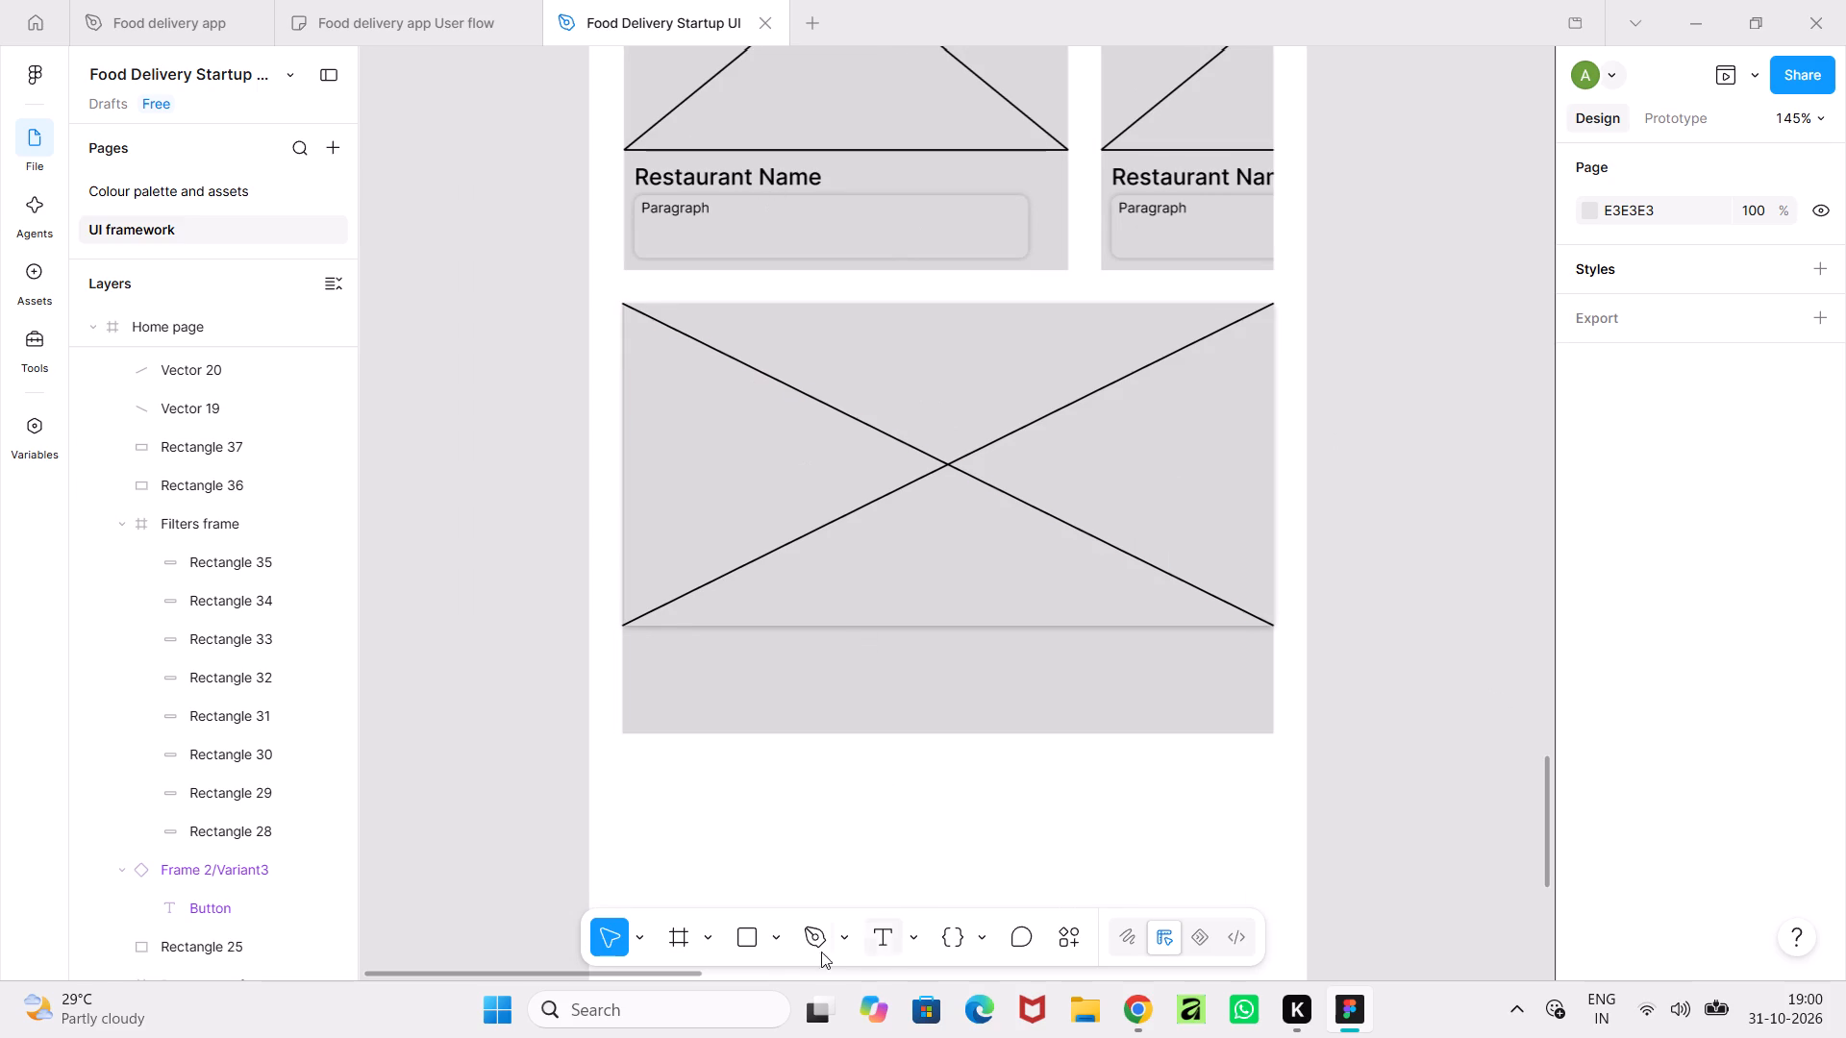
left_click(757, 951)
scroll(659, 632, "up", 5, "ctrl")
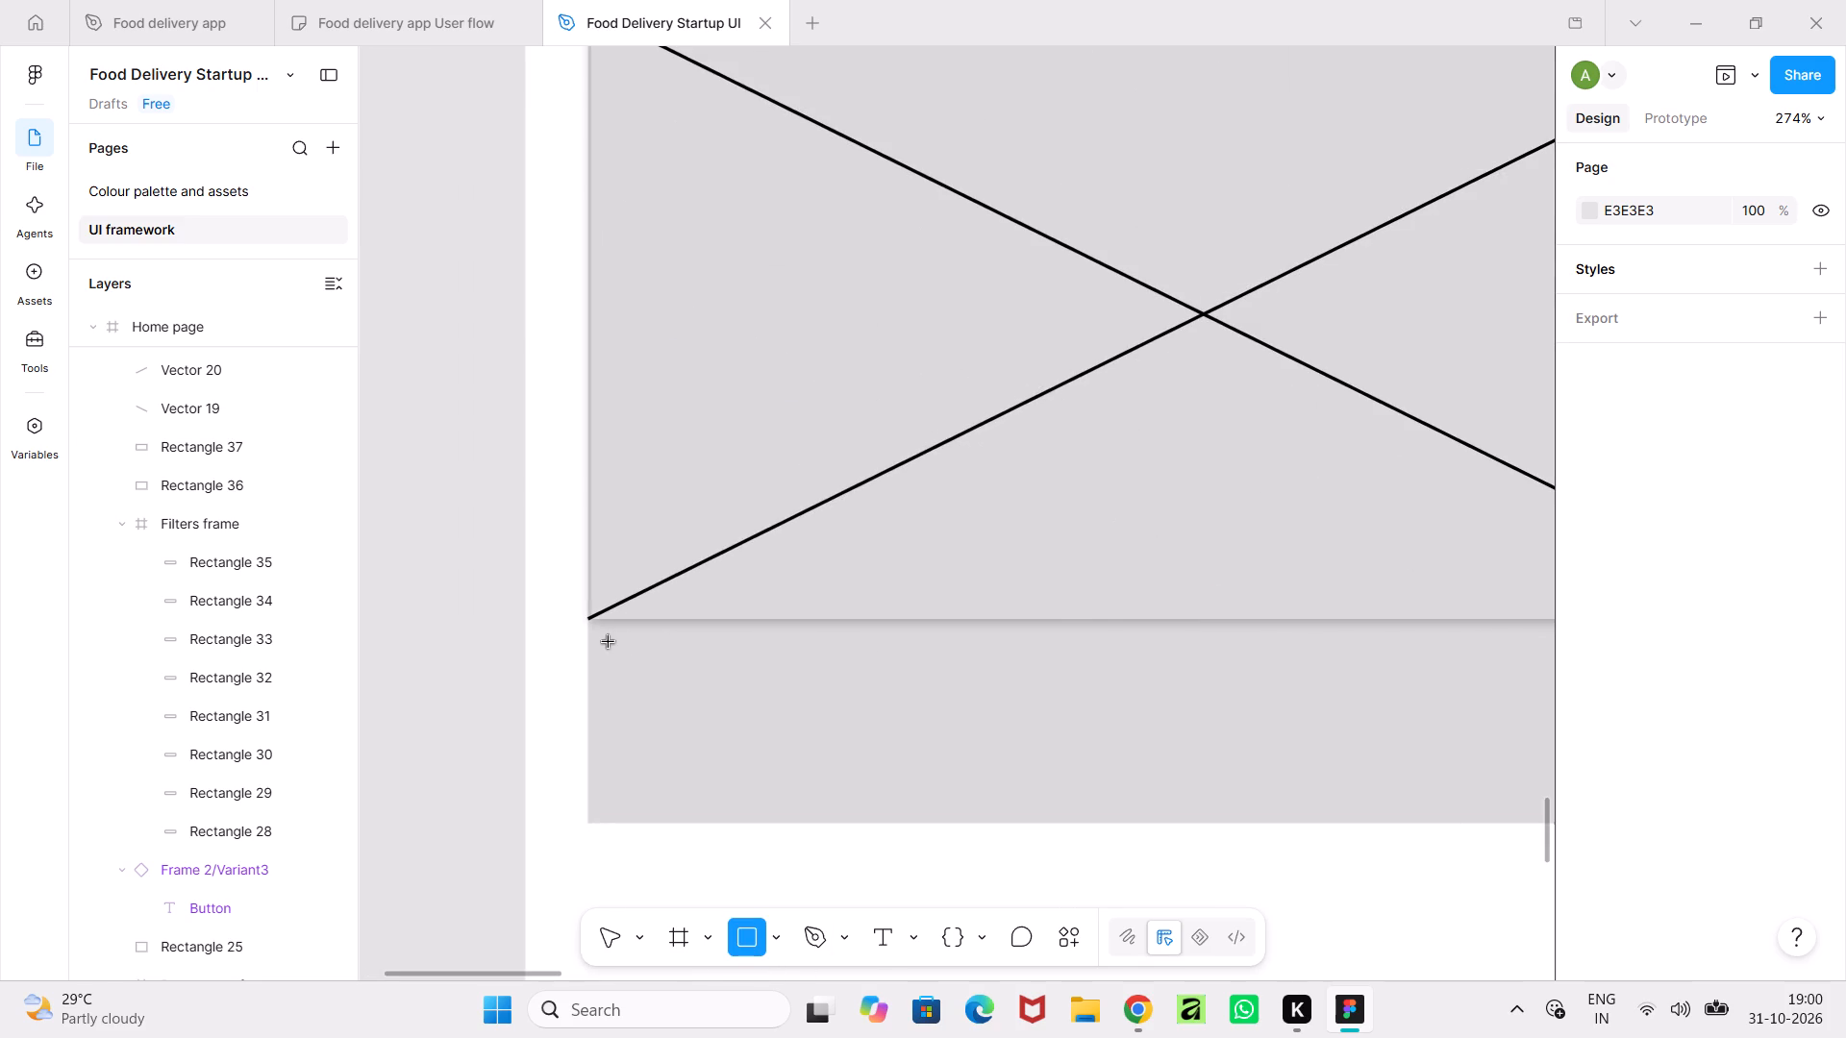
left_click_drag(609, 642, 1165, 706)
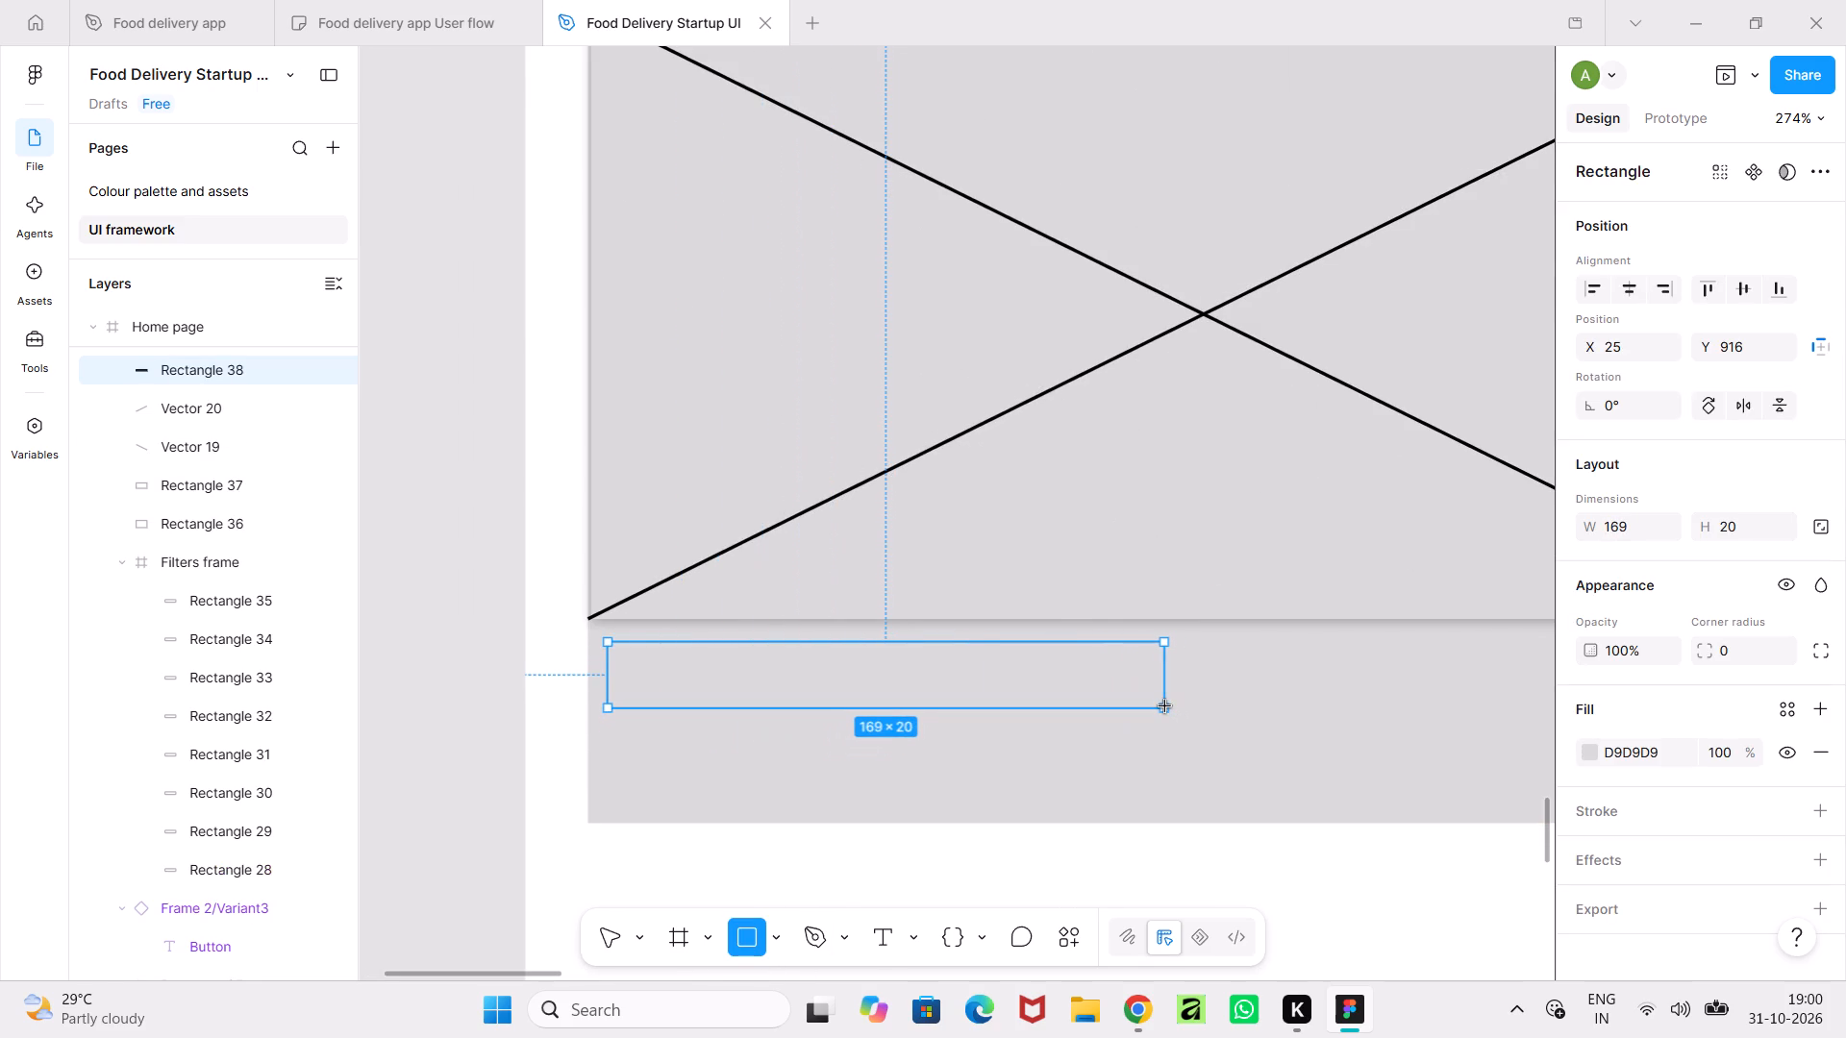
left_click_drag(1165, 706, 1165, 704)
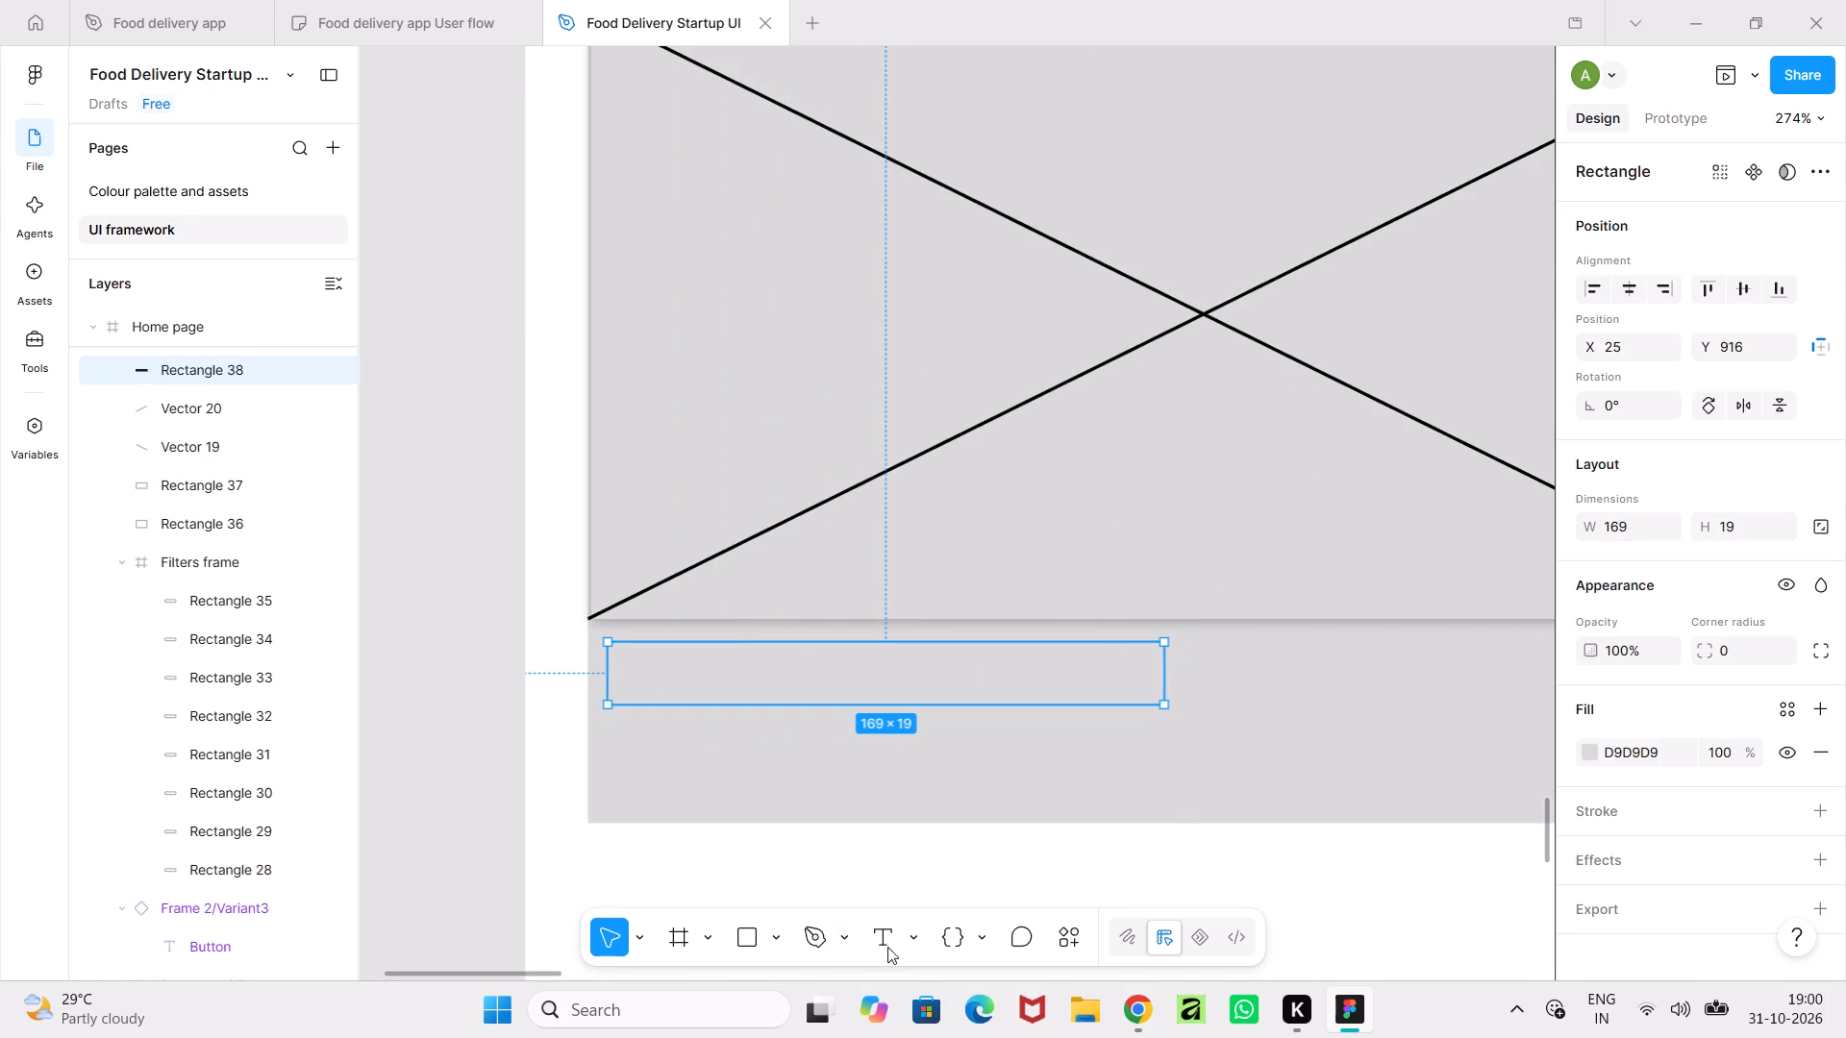
Add a text box about 162 × 17 reading "Restaurant Name" inside the small rectangle below the image placeholder.
left_click(871, 944)
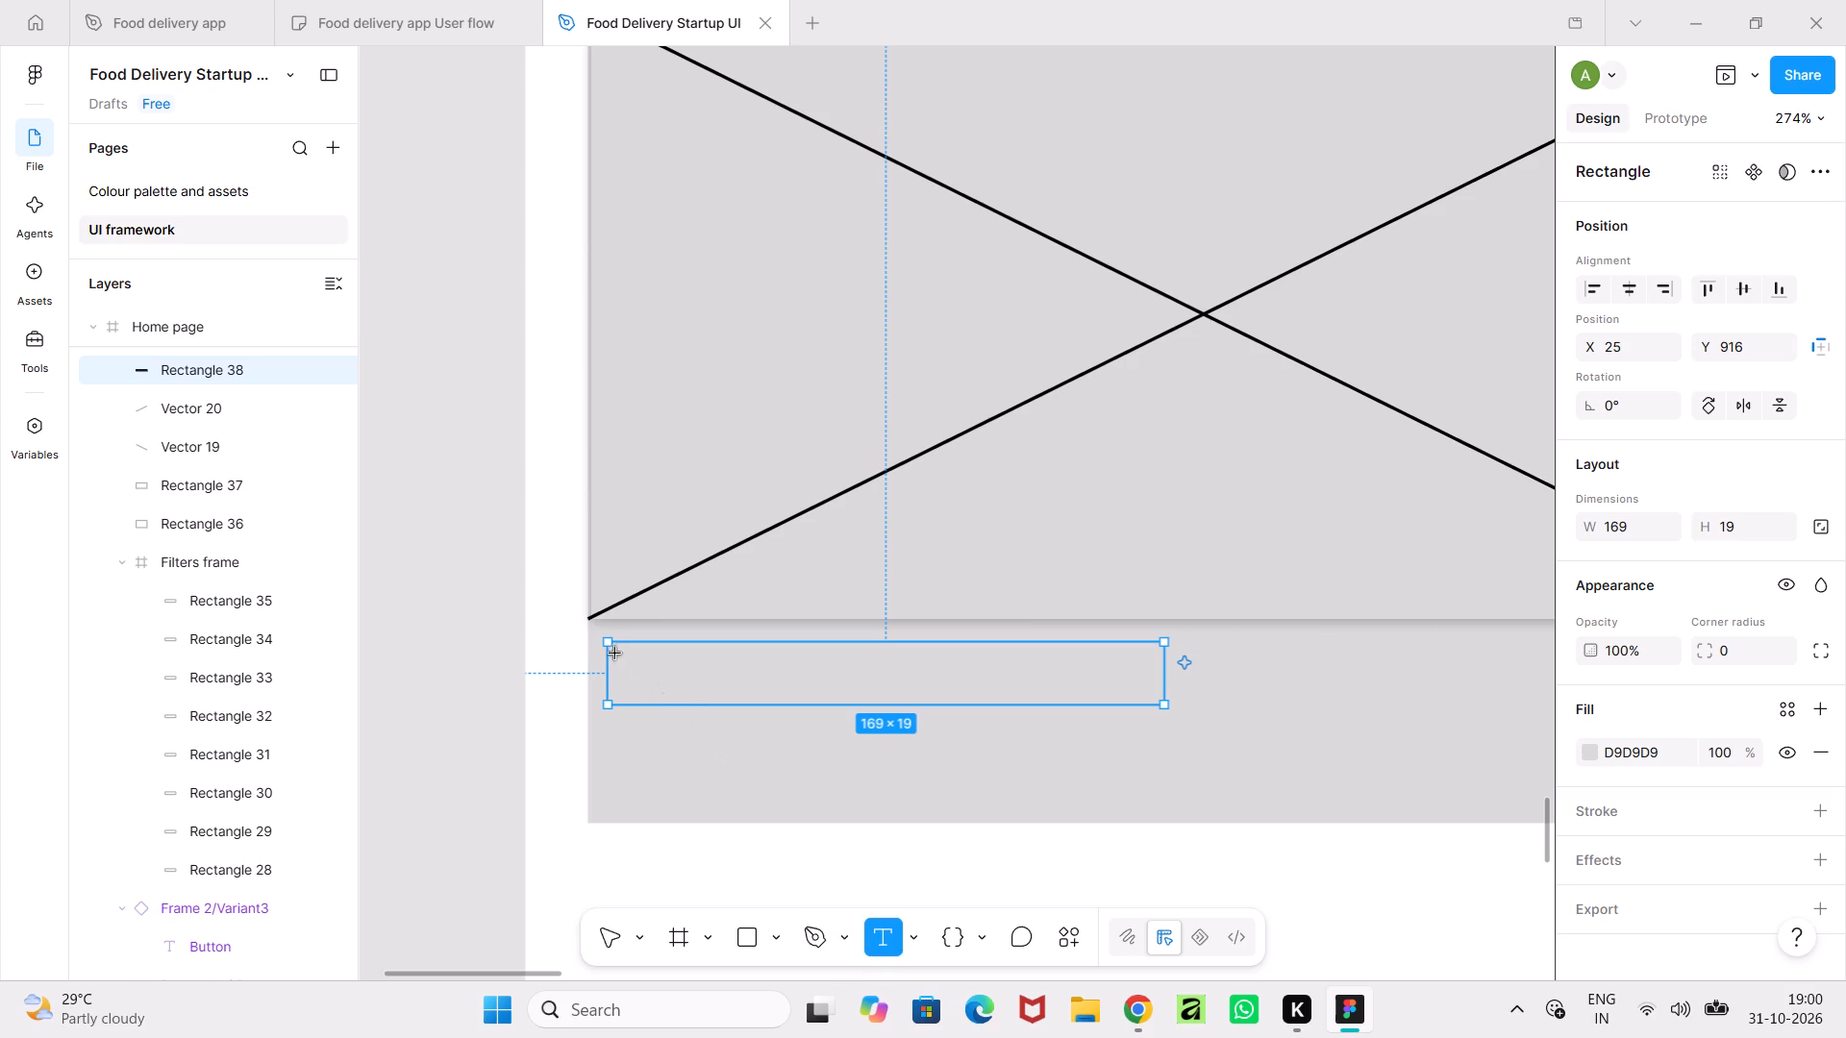
left_click_drag(614, 649, 1112, 708)
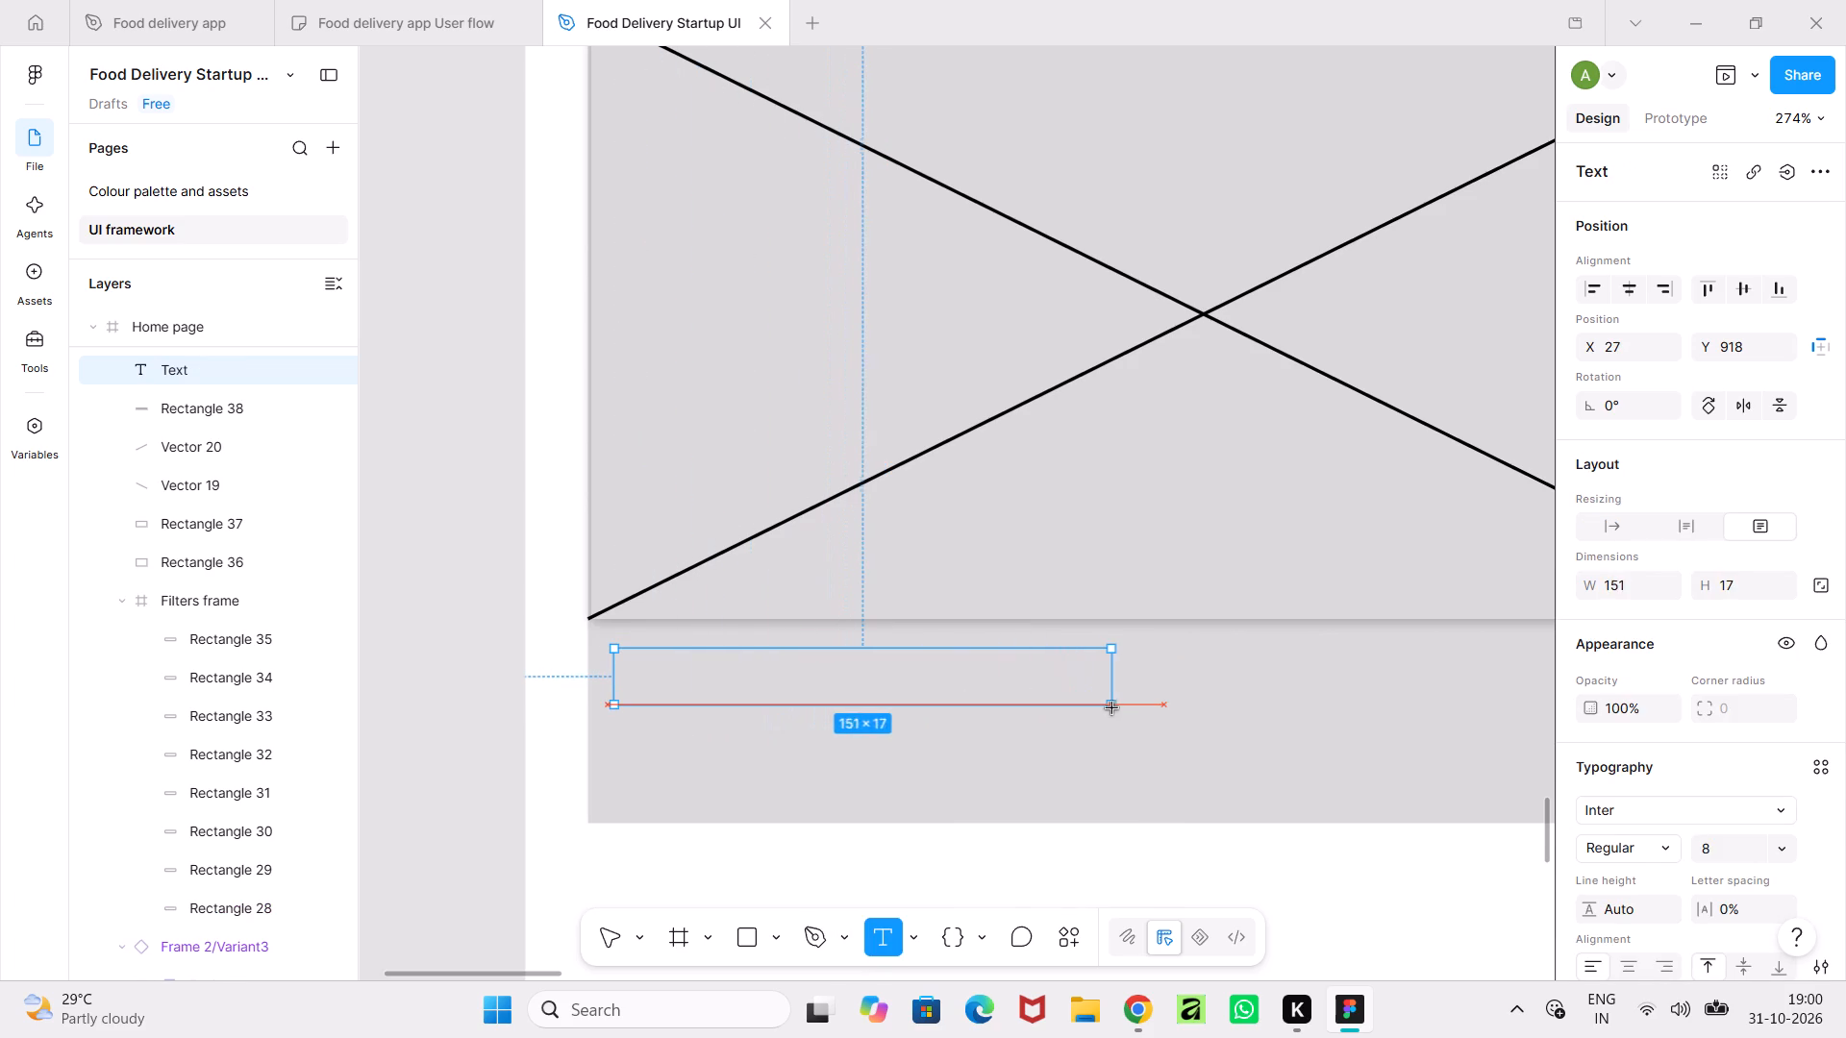
left_click_drag(1112, 708, 1147, 705)
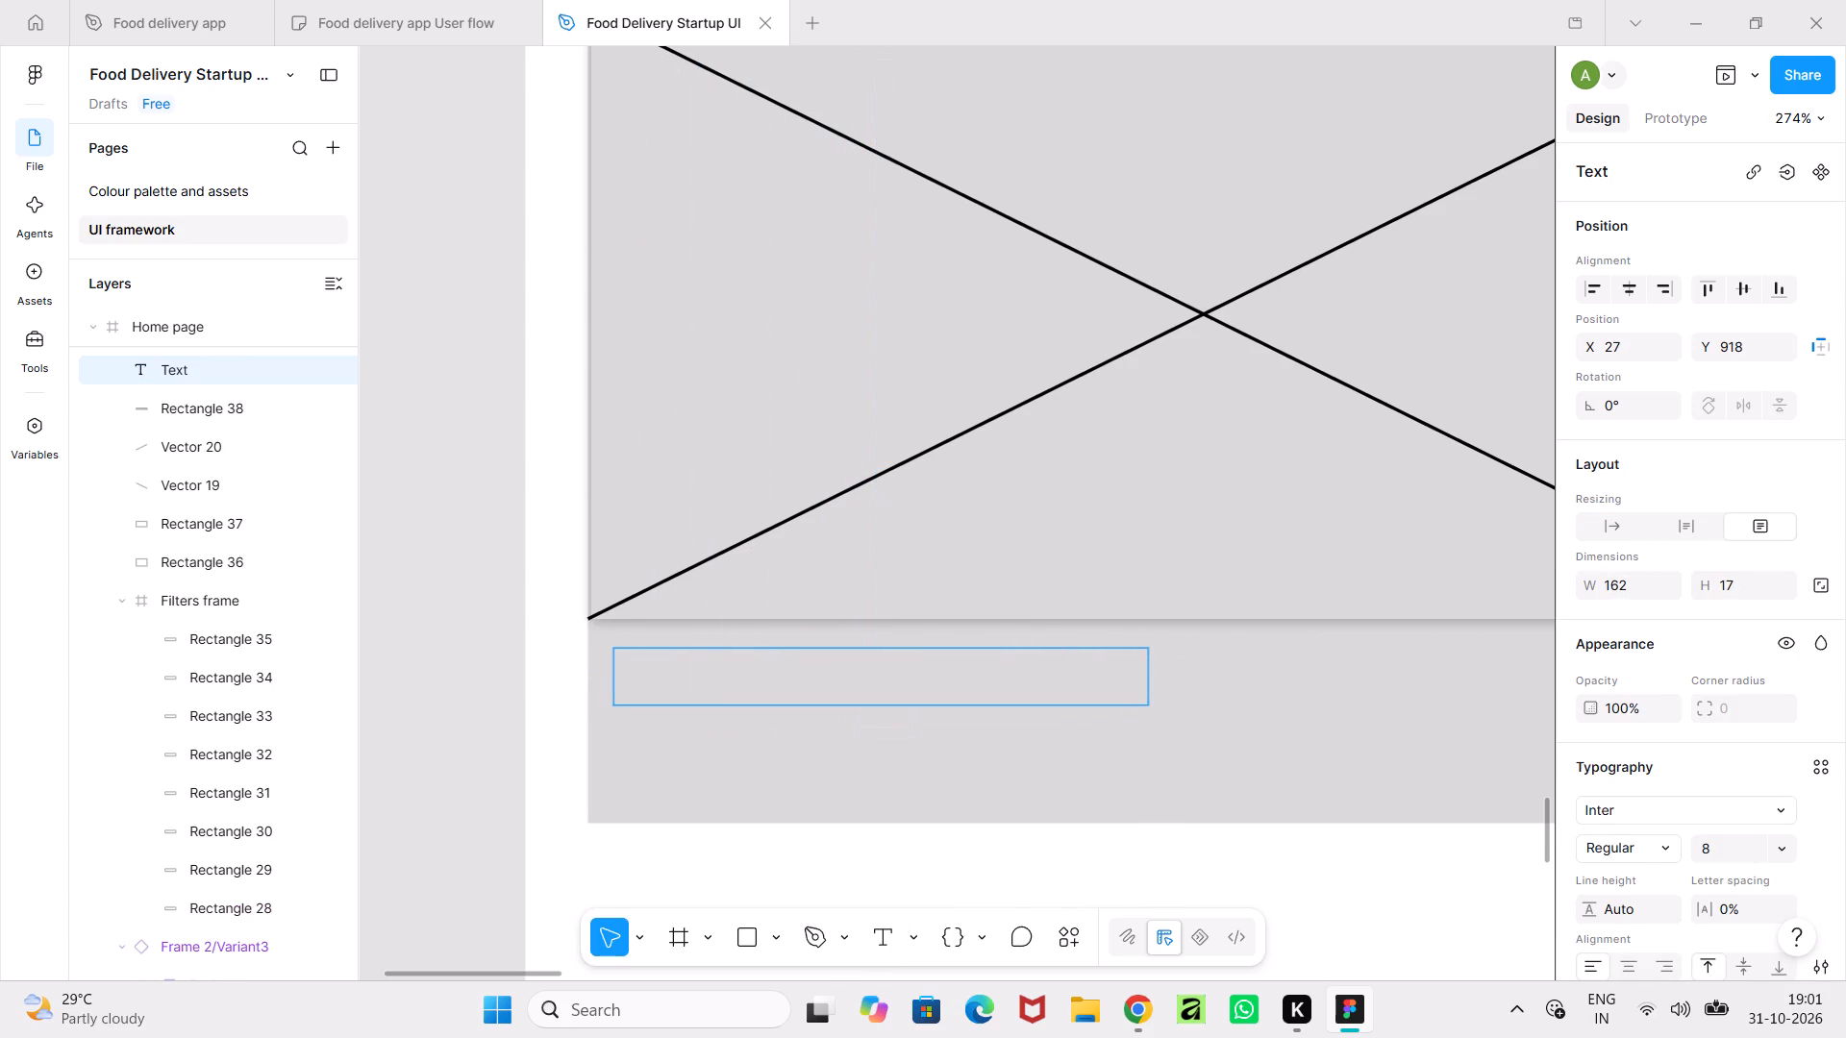
key("shift+r")
type("estaurant Name")
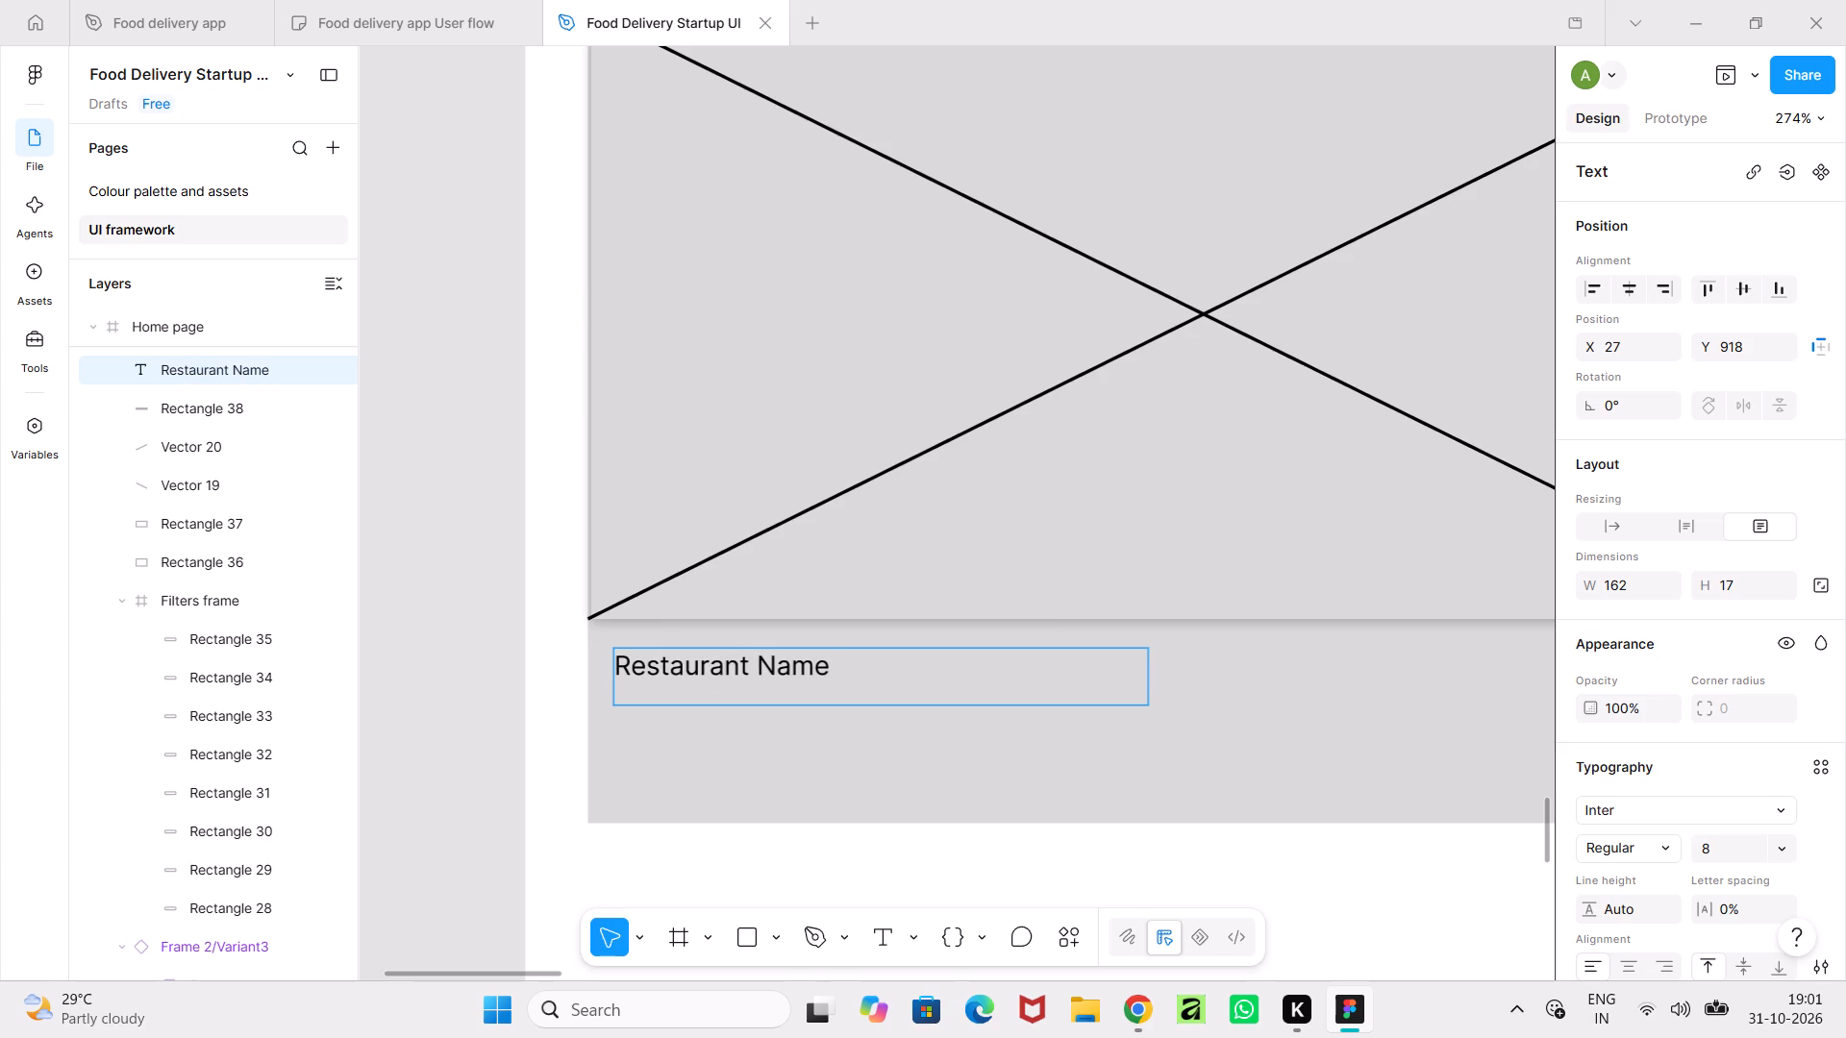
left_click(417, 683)
Reduce the height of the large card's "Restaurant Name" text box to about 9.
left_click_drag(871, 711, 876, 694)
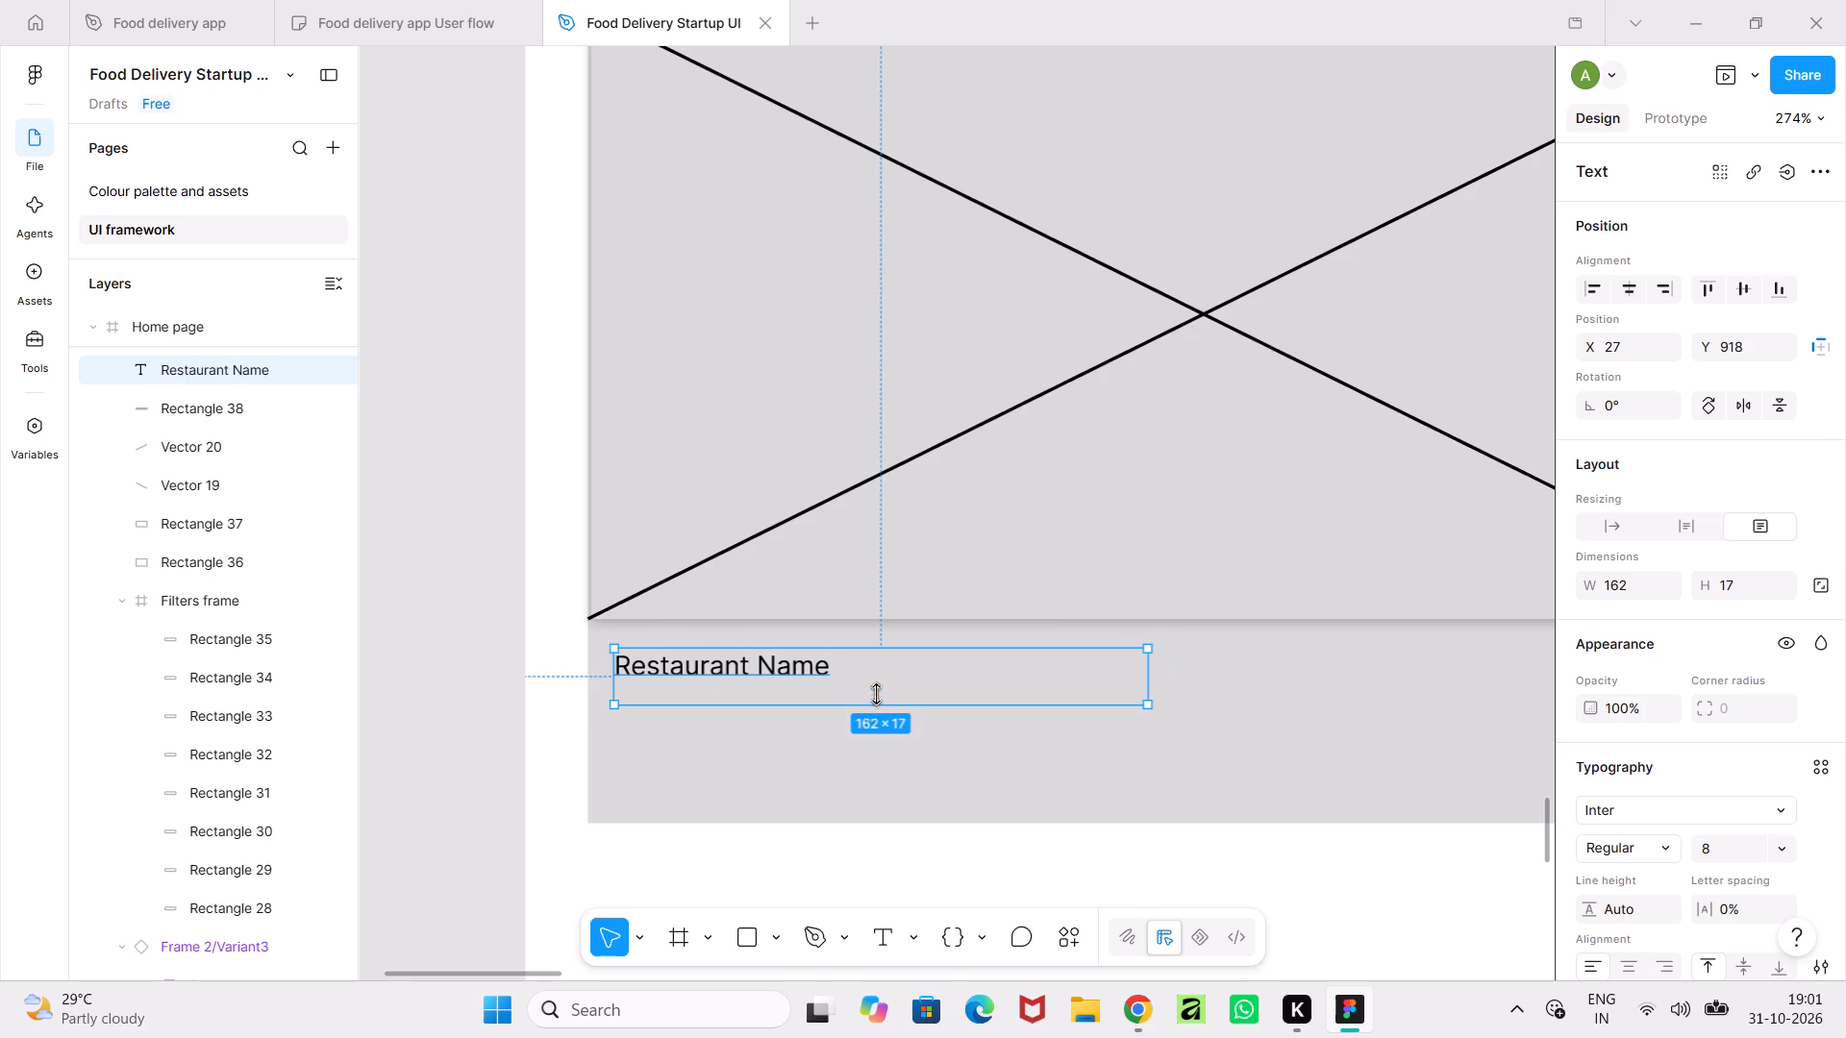
left_click_drag(876, 694, 881, 678)
left_click(494, 762)
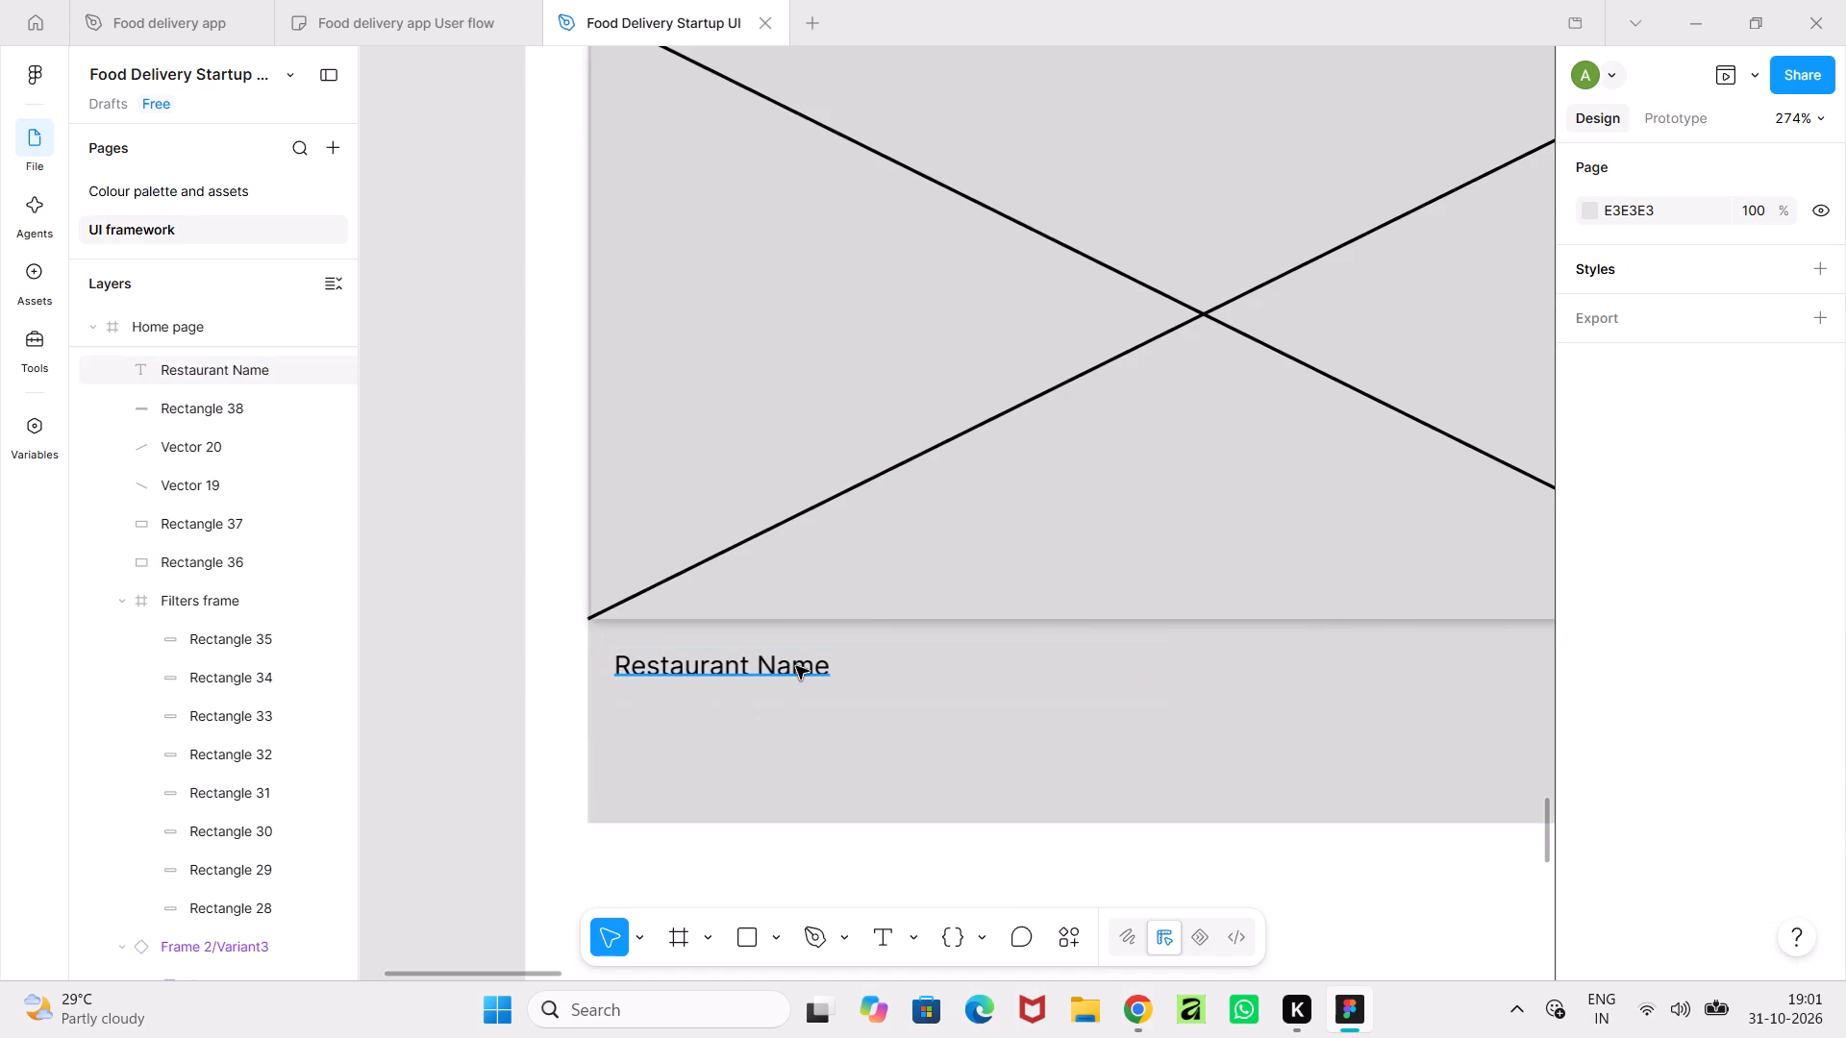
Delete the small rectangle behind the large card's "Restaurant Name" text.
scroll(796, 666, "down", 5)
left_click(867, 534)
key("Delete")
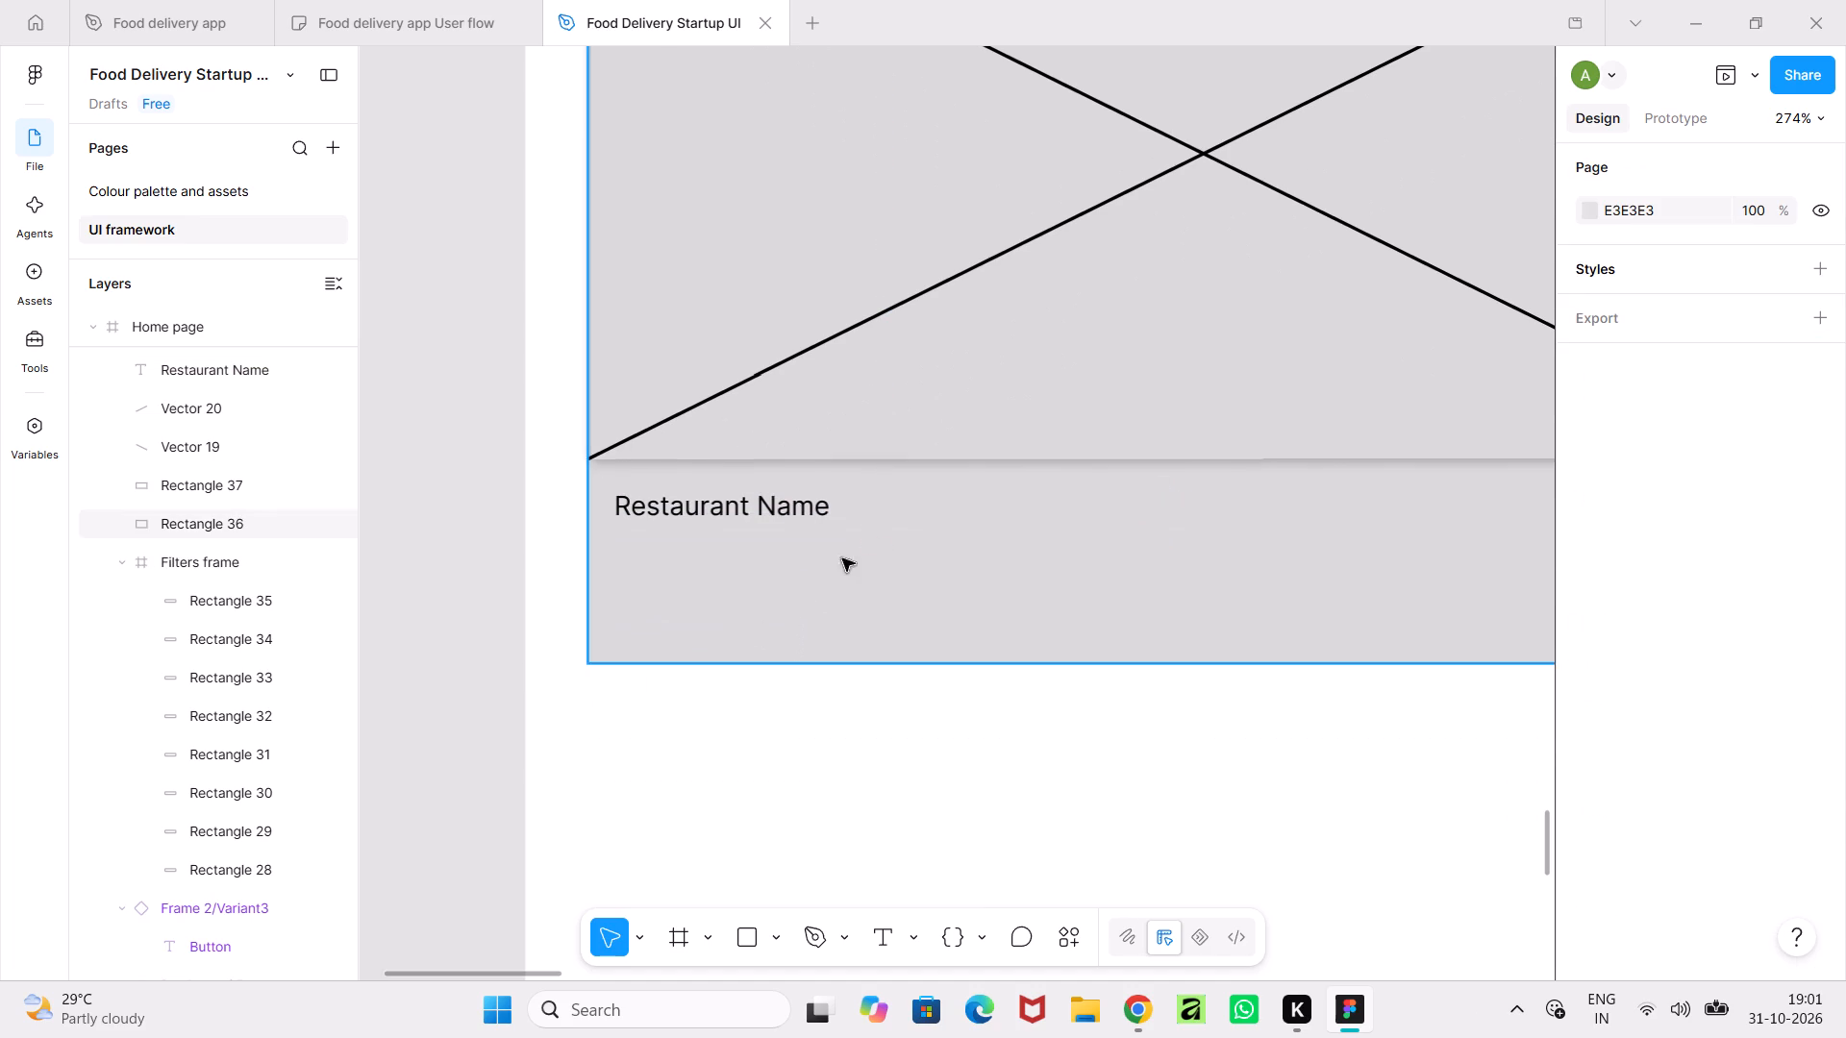
Enlarge the large card's "Restaurant Name" text box to a height of about 19, with font size 14 and Medium weight.
scroll(483, 704, "down", 6, "ctrl")
left_click(686, 582)
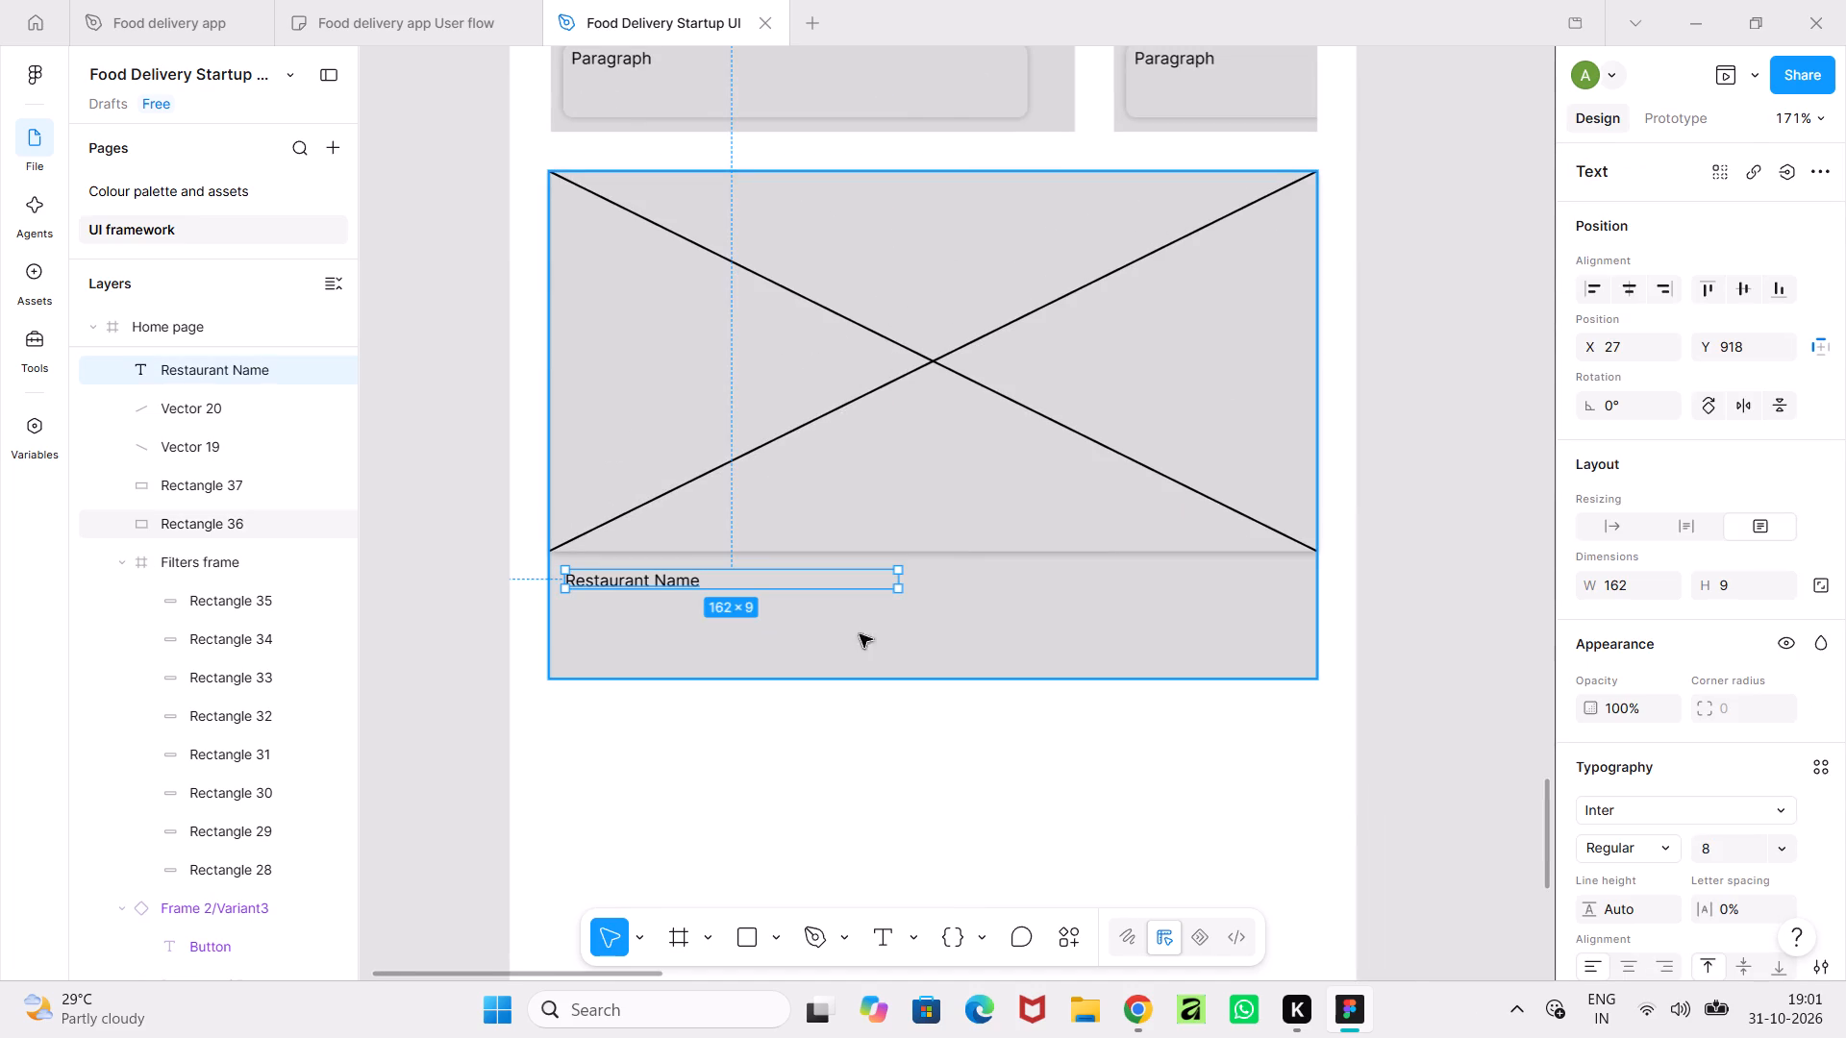
left_click_drag(896, 589, 898, 608)
left_click(1772, 856)
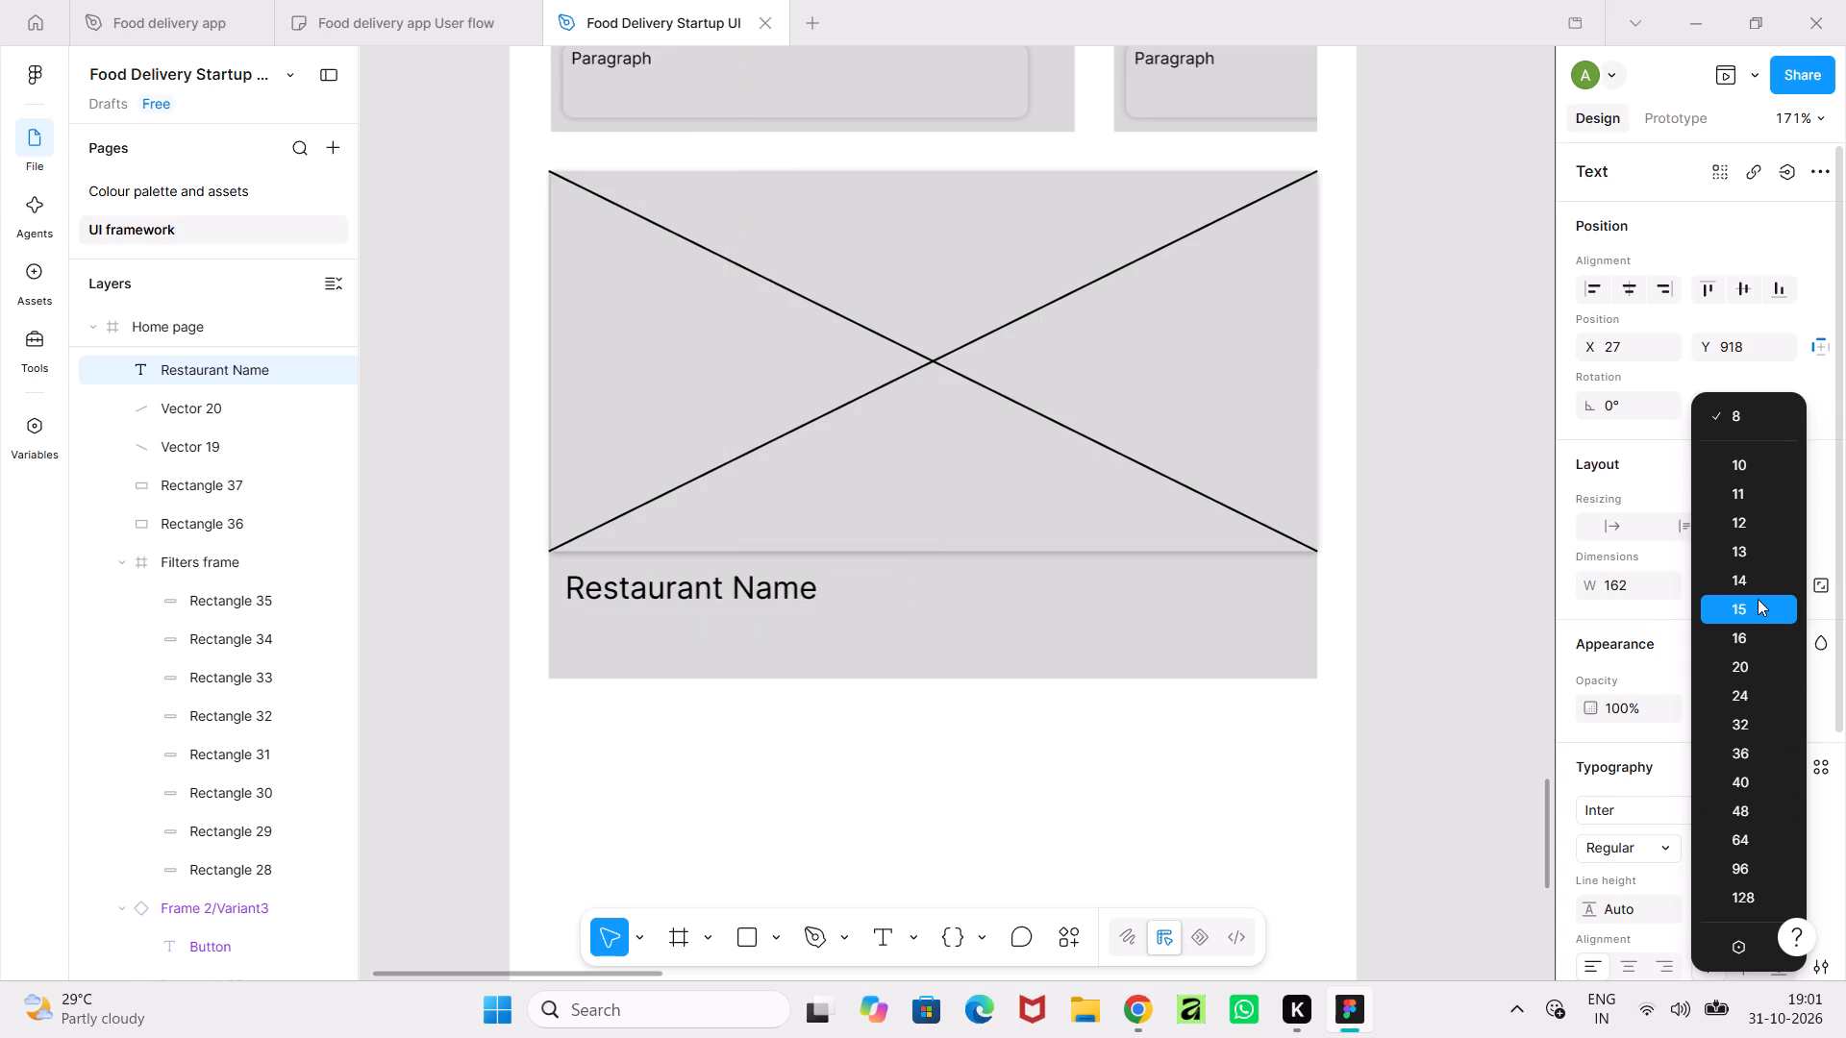
left_click(1758, 585)
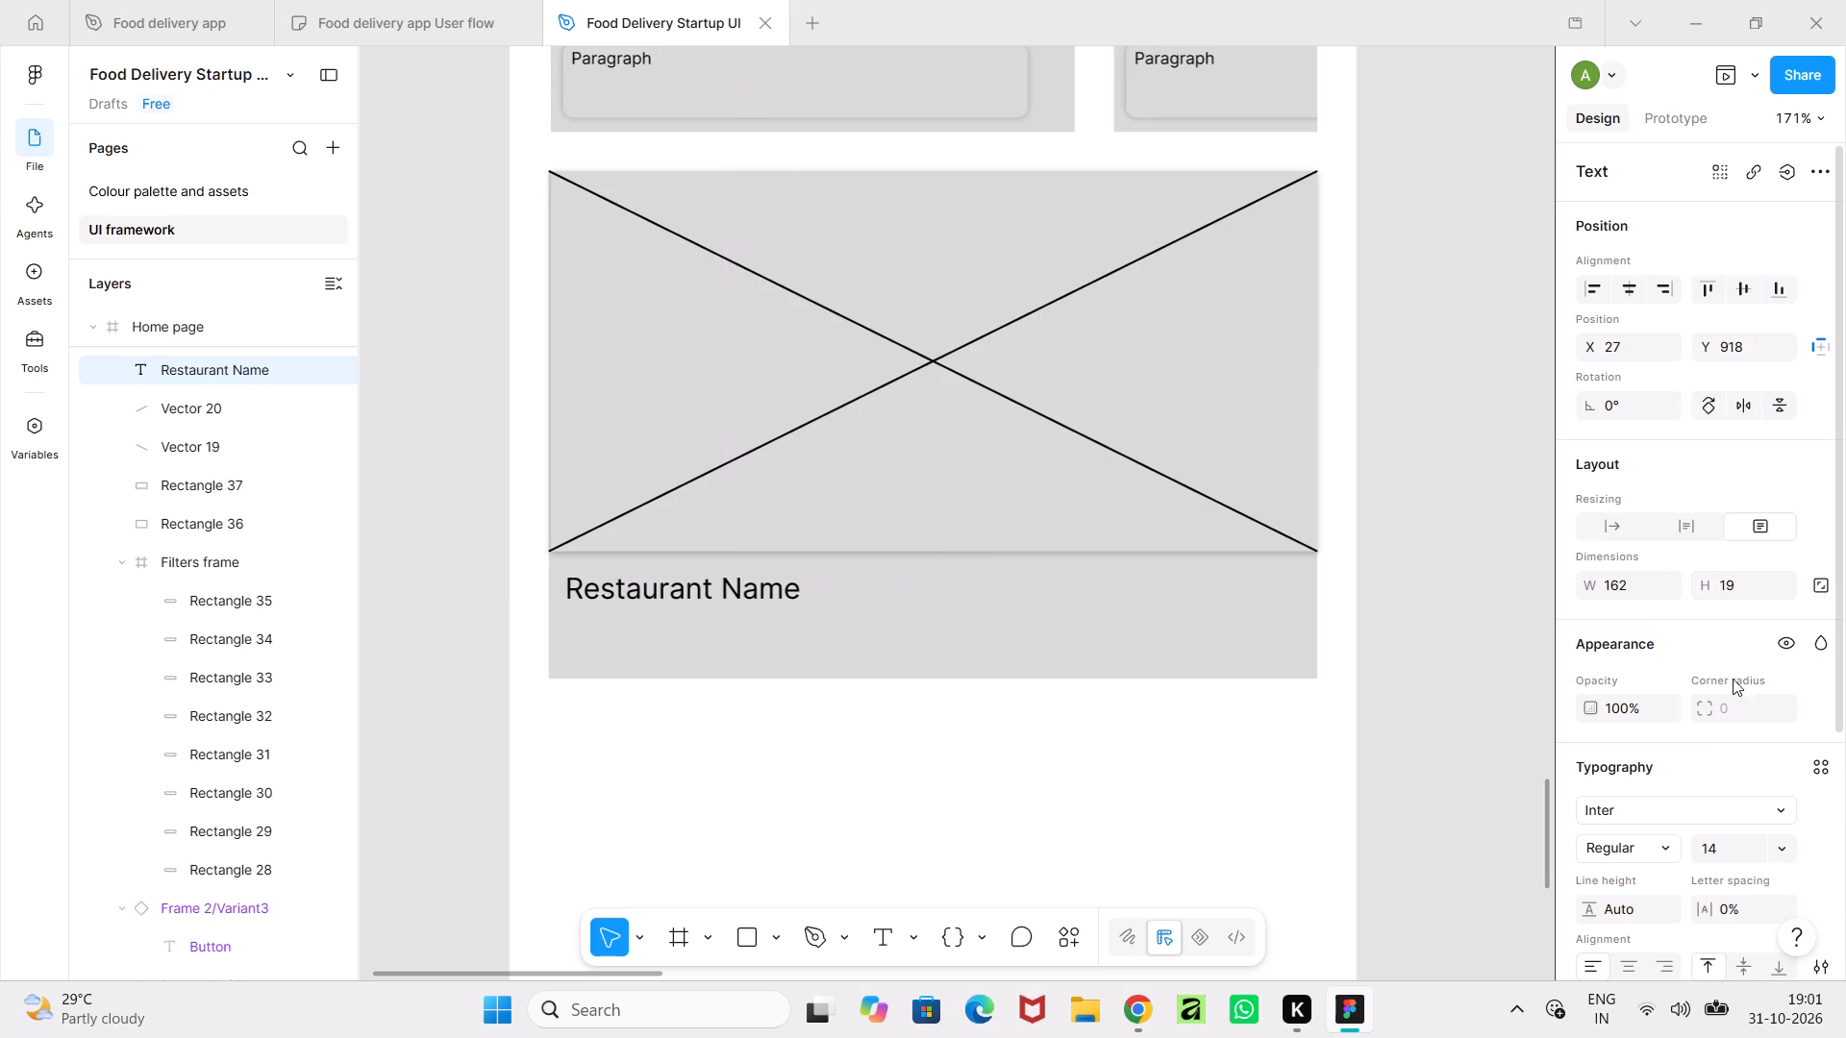
left_click(1661, 842)
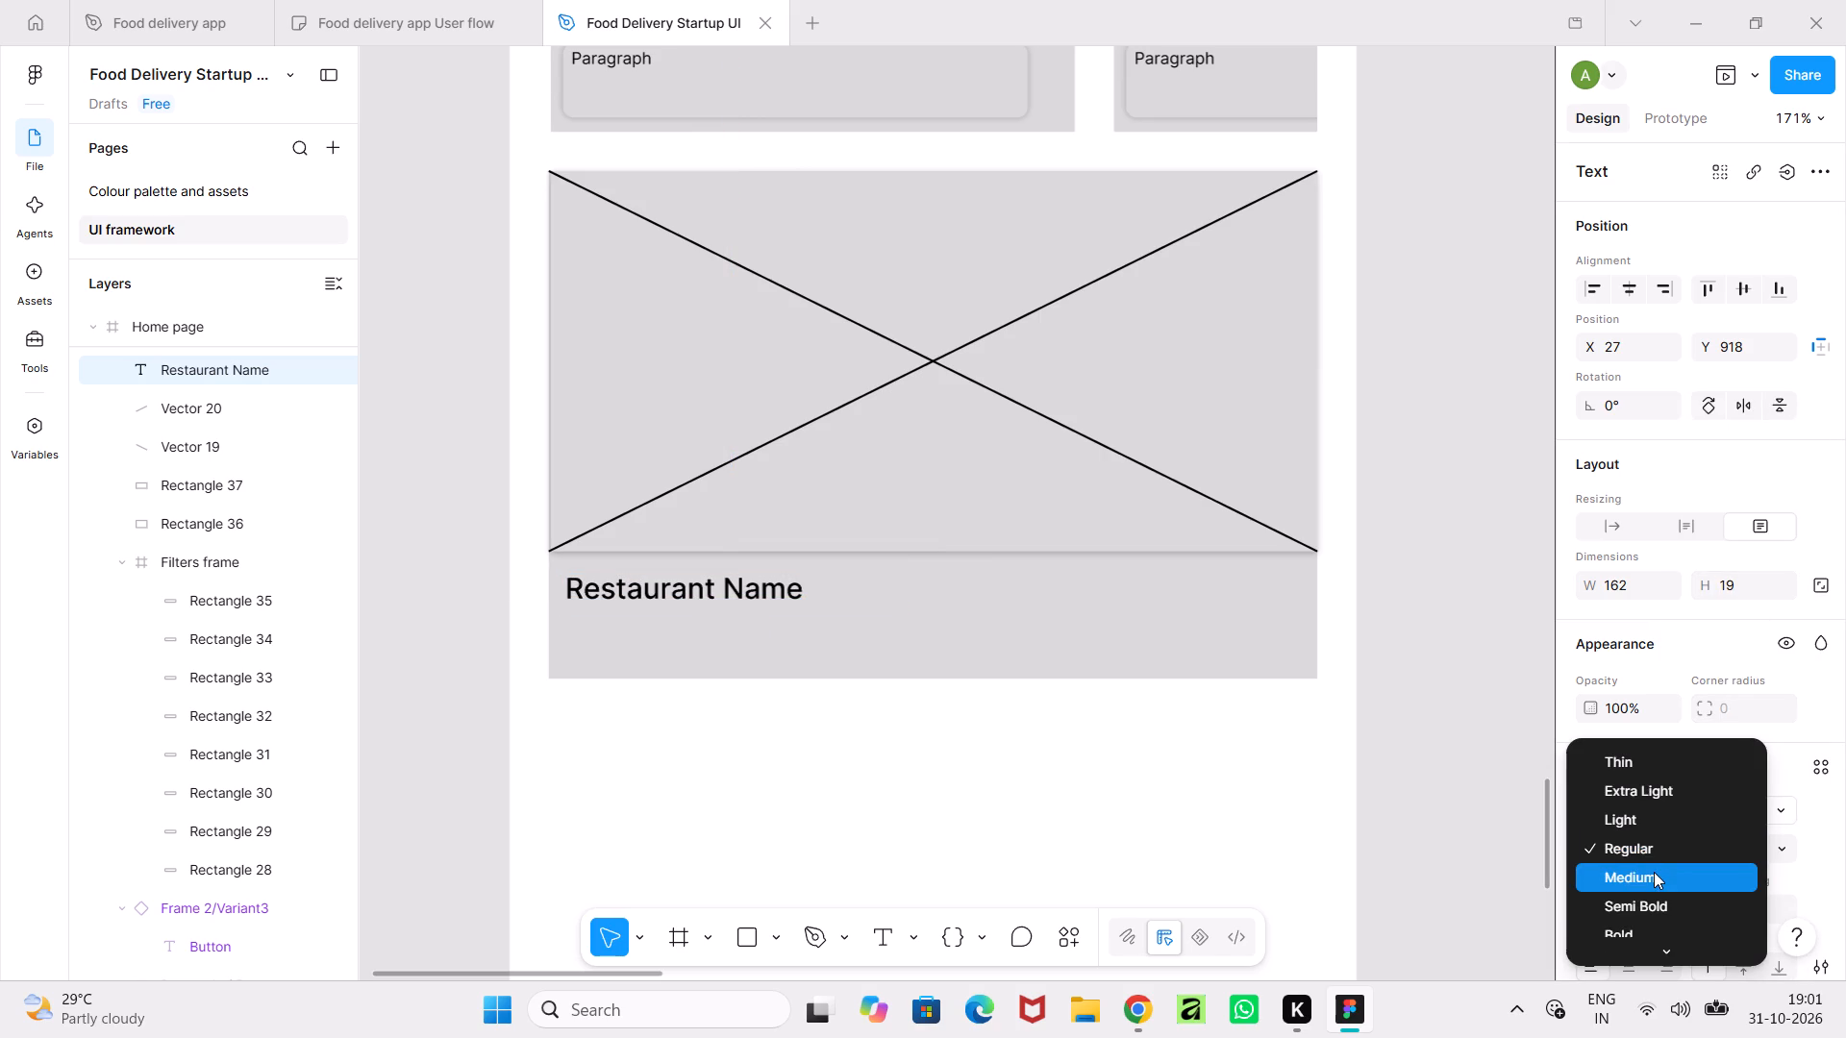
left_click(1654, 872)
left_click(1475, 685)
Add a text box about 114 × 20 reading "Paragraph" below the large card's "Restaurant Name".
scroll(1475, 685, "down", 7, "ctrl")
middle_click_drag(1475, 685, 1308, 831)
scroll(1313, 810, "up", 5, "ctrl")
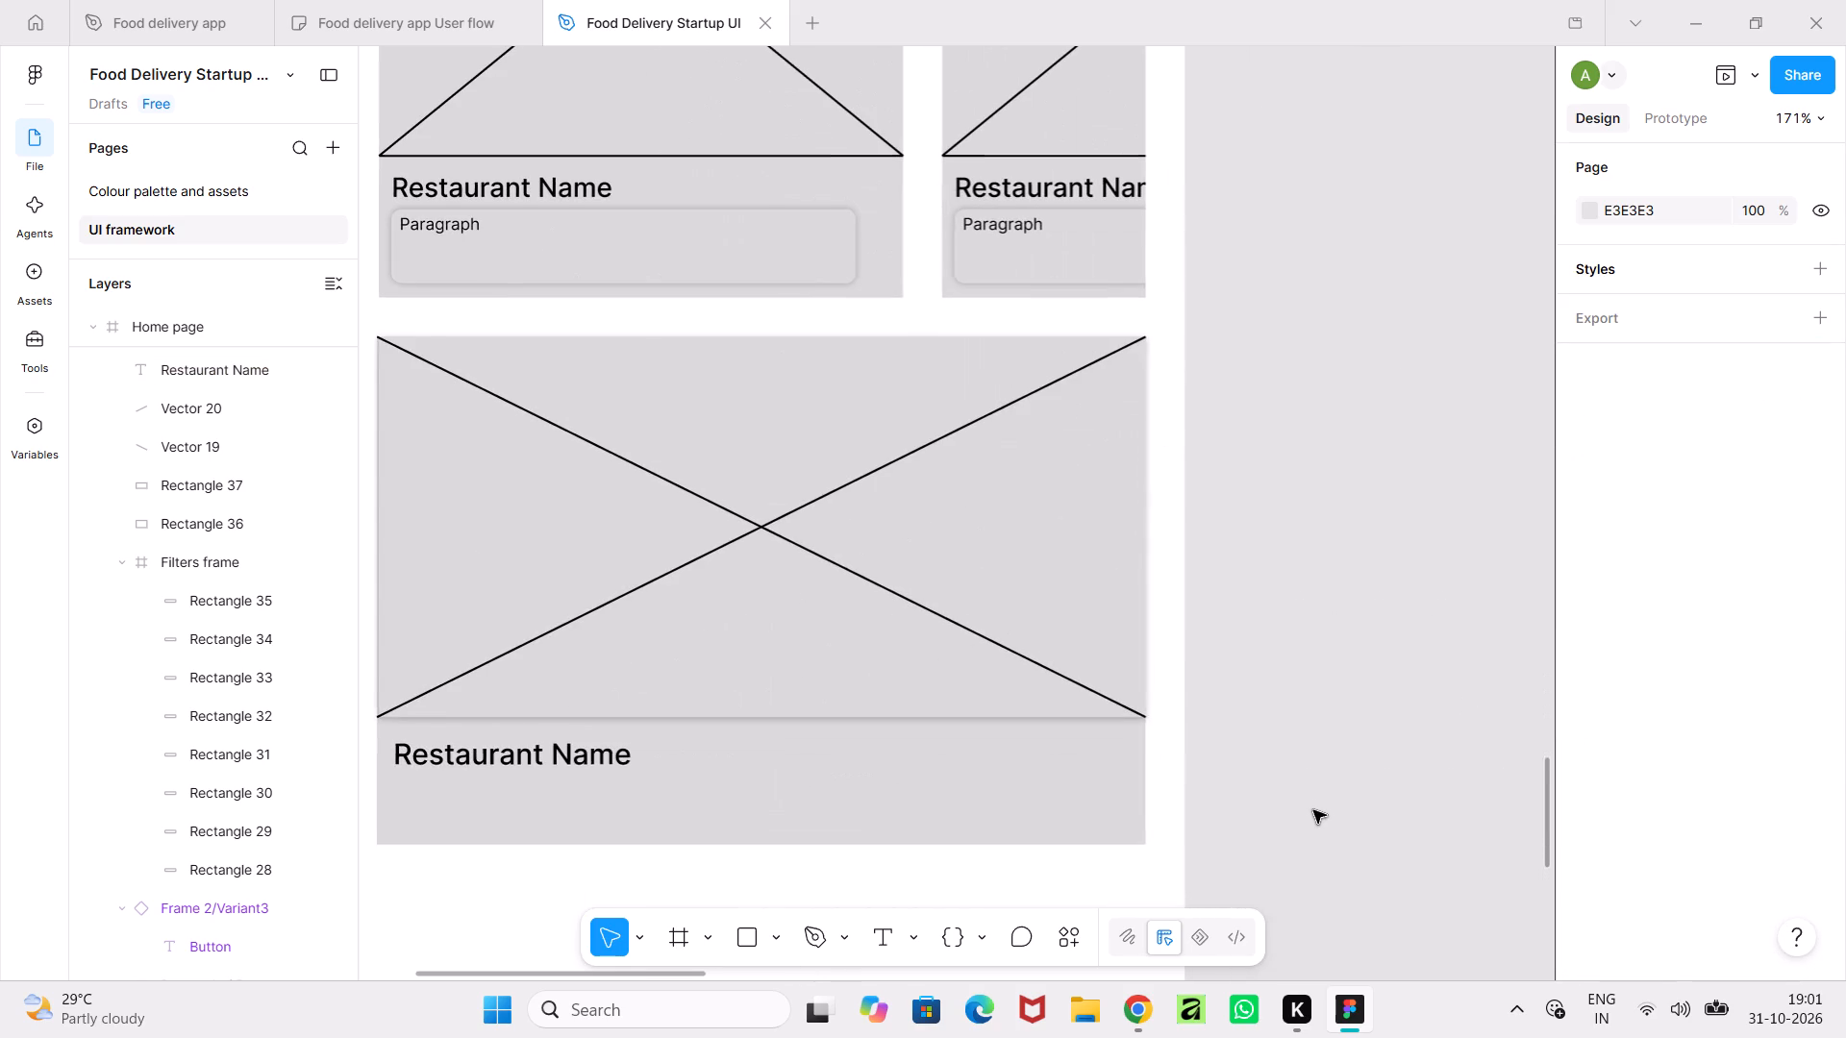
middle_click_drag(1313, 809, 1391, 775)
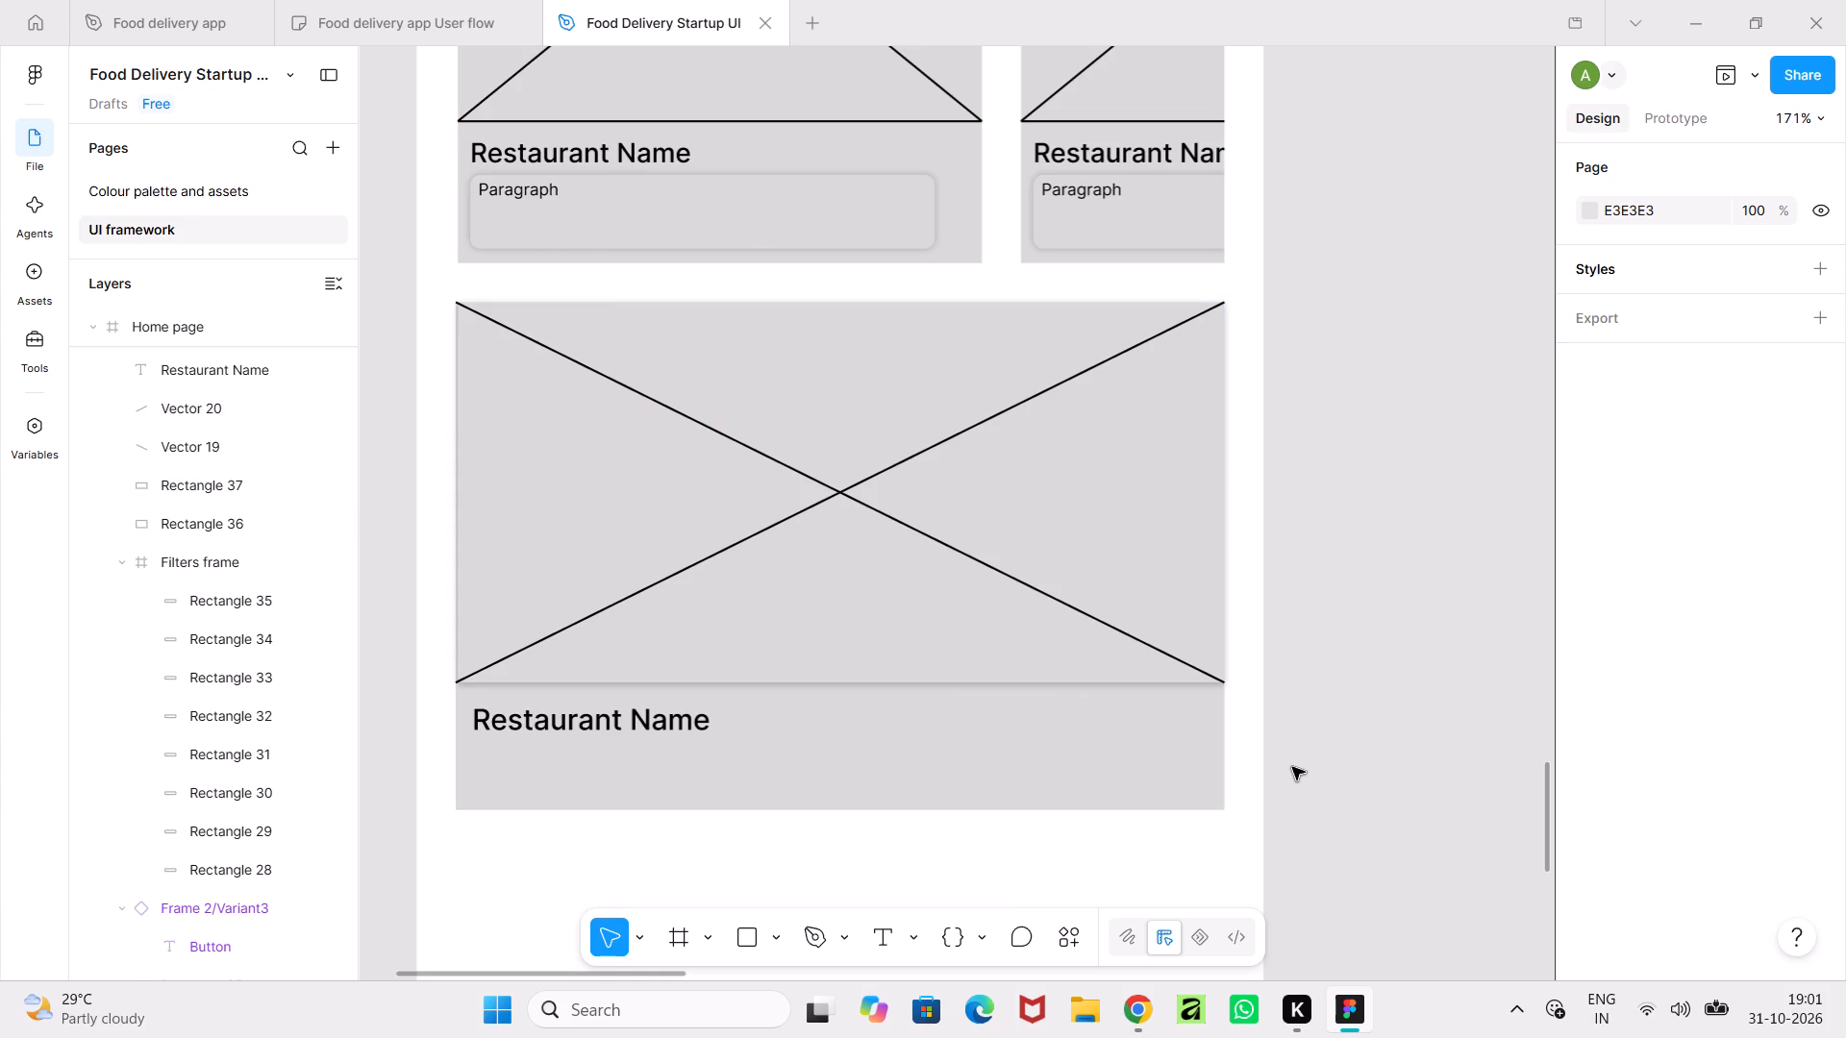
scroll(1295, 765, "down", 4, "ctrl")
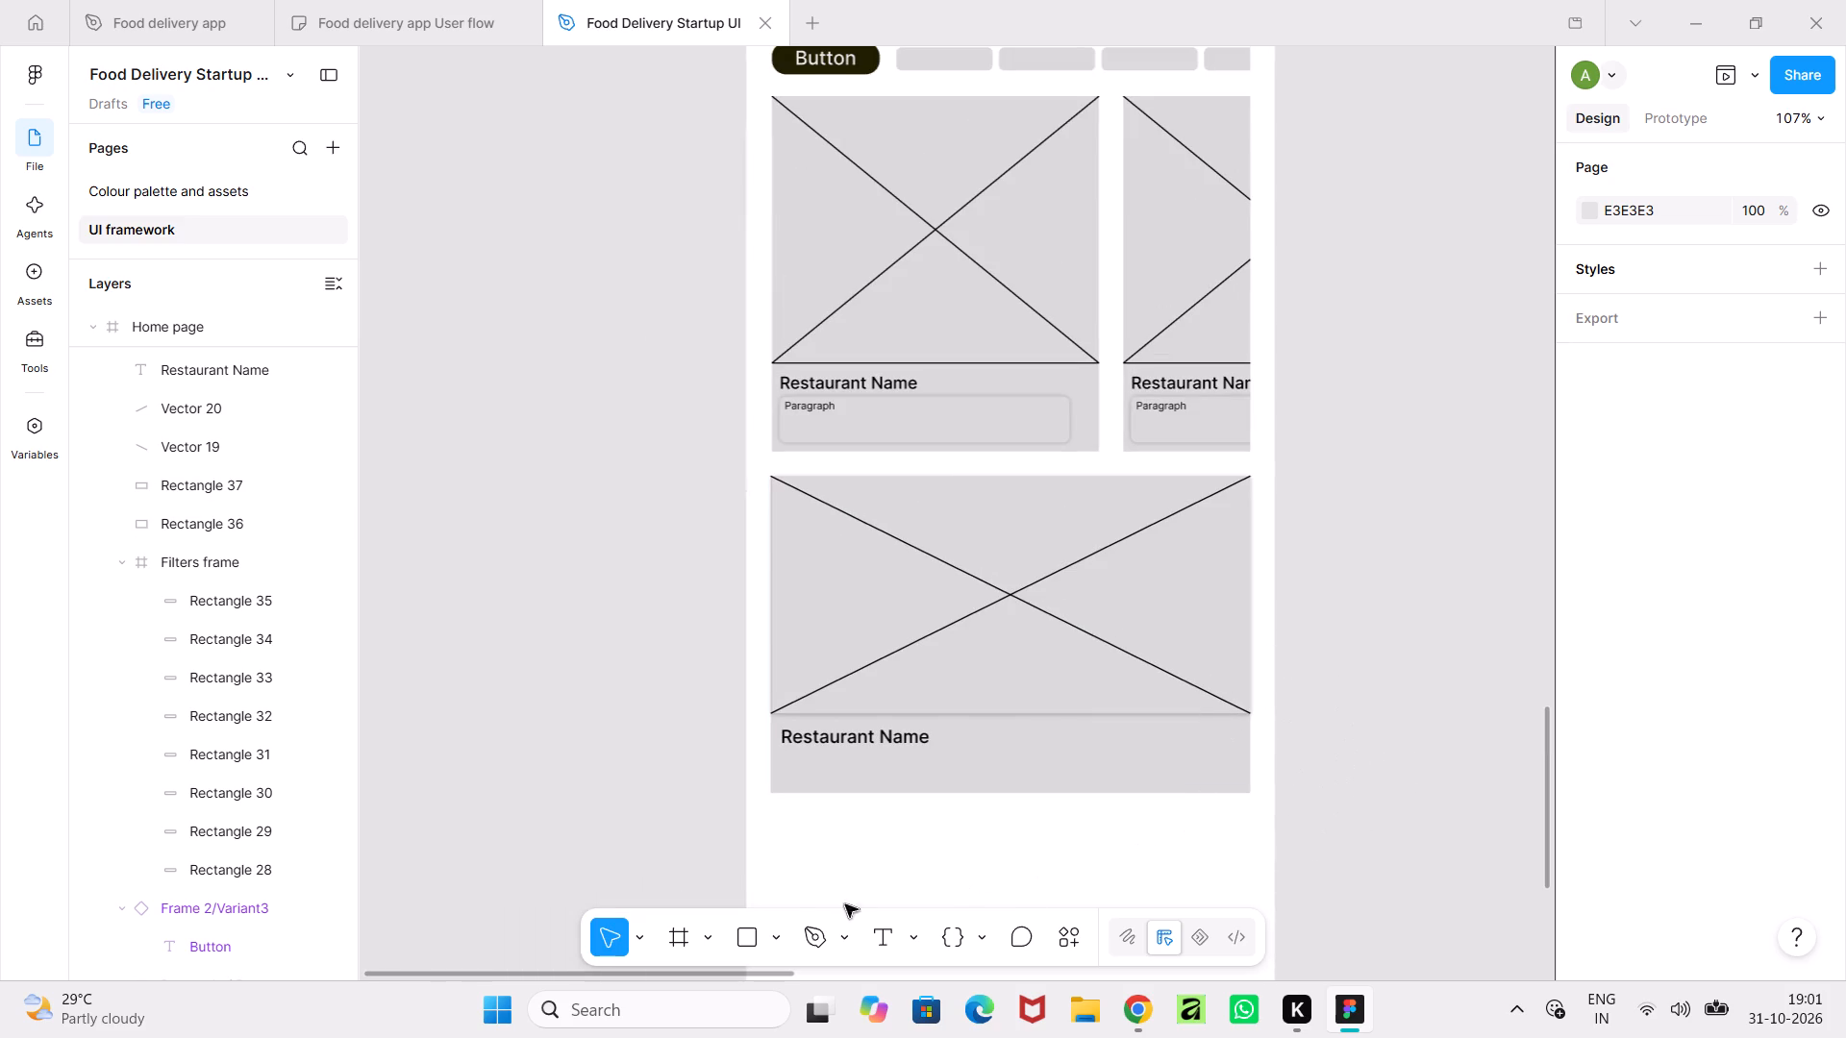
left_click(888, 937)
scroll(890, 921, "up", 6, "ctrl")
scroll(813, 753, "up", 4, "ctrl")
left_click_drag(768, 754, 996, 793)
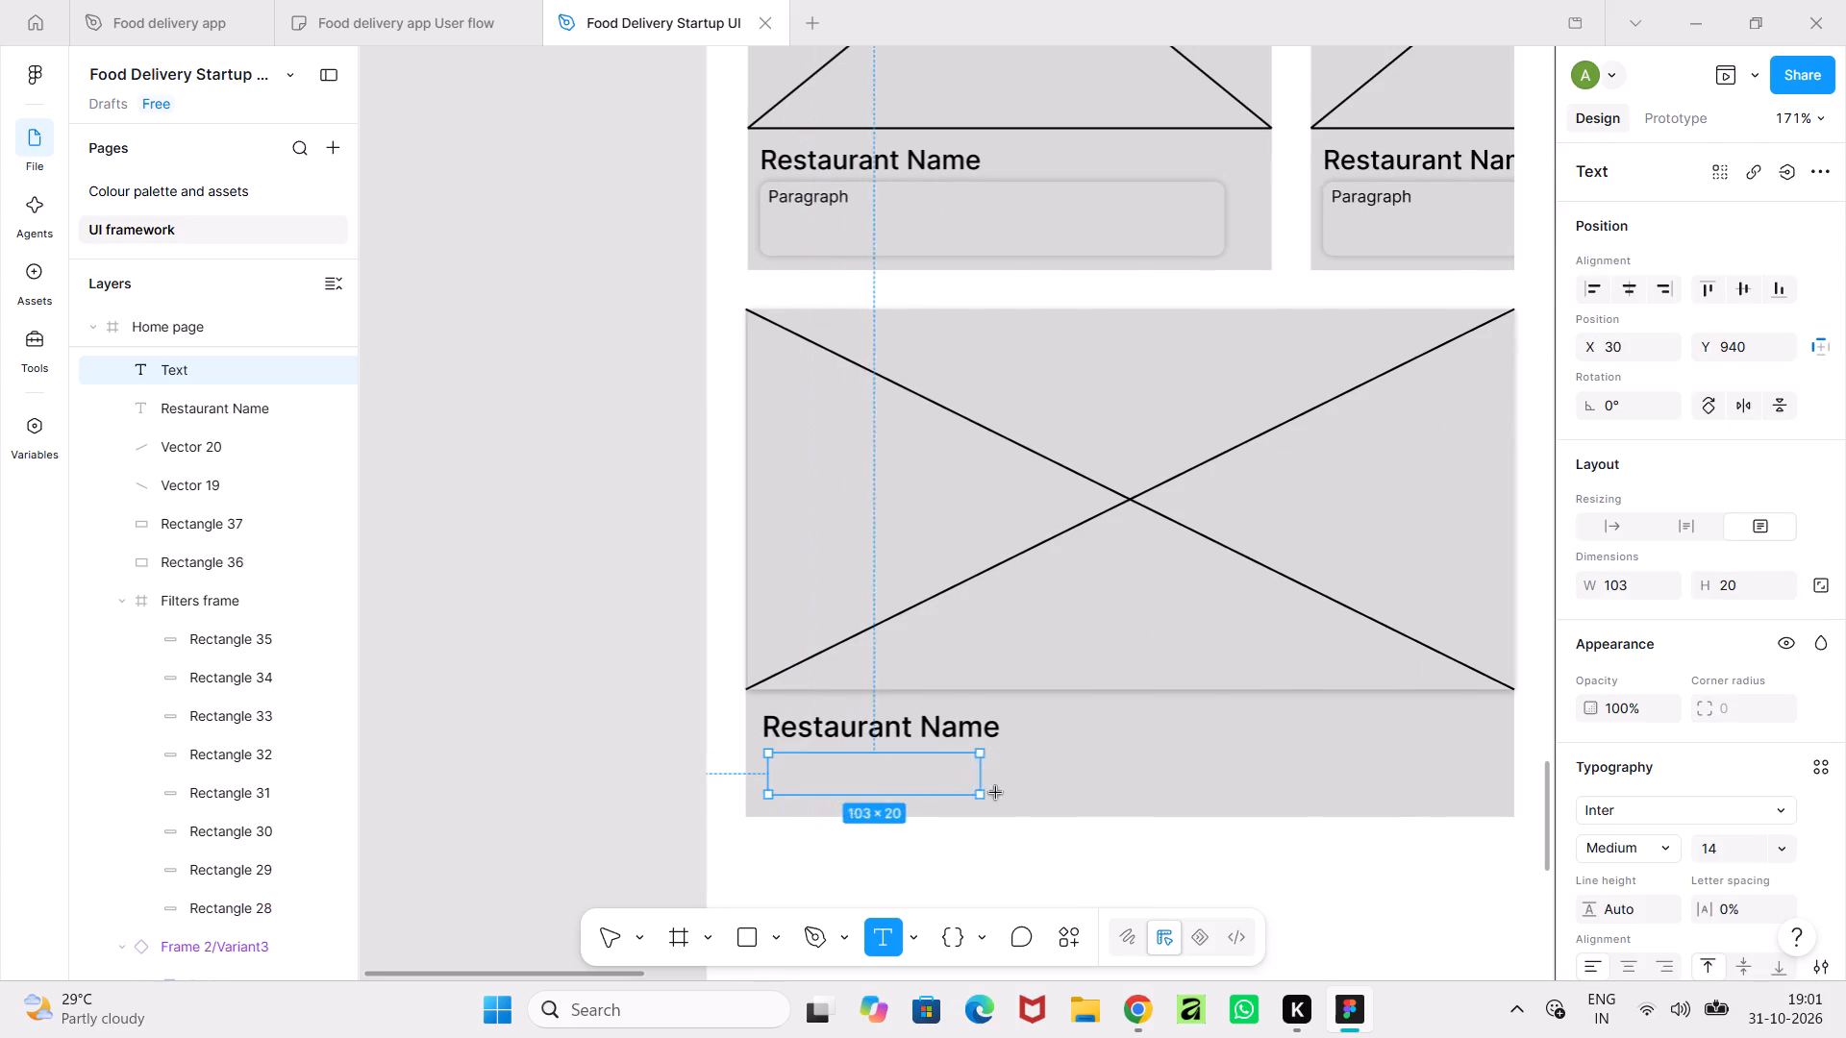
left_click_drag(996, 793, 1002, 793)
key("shift+p")
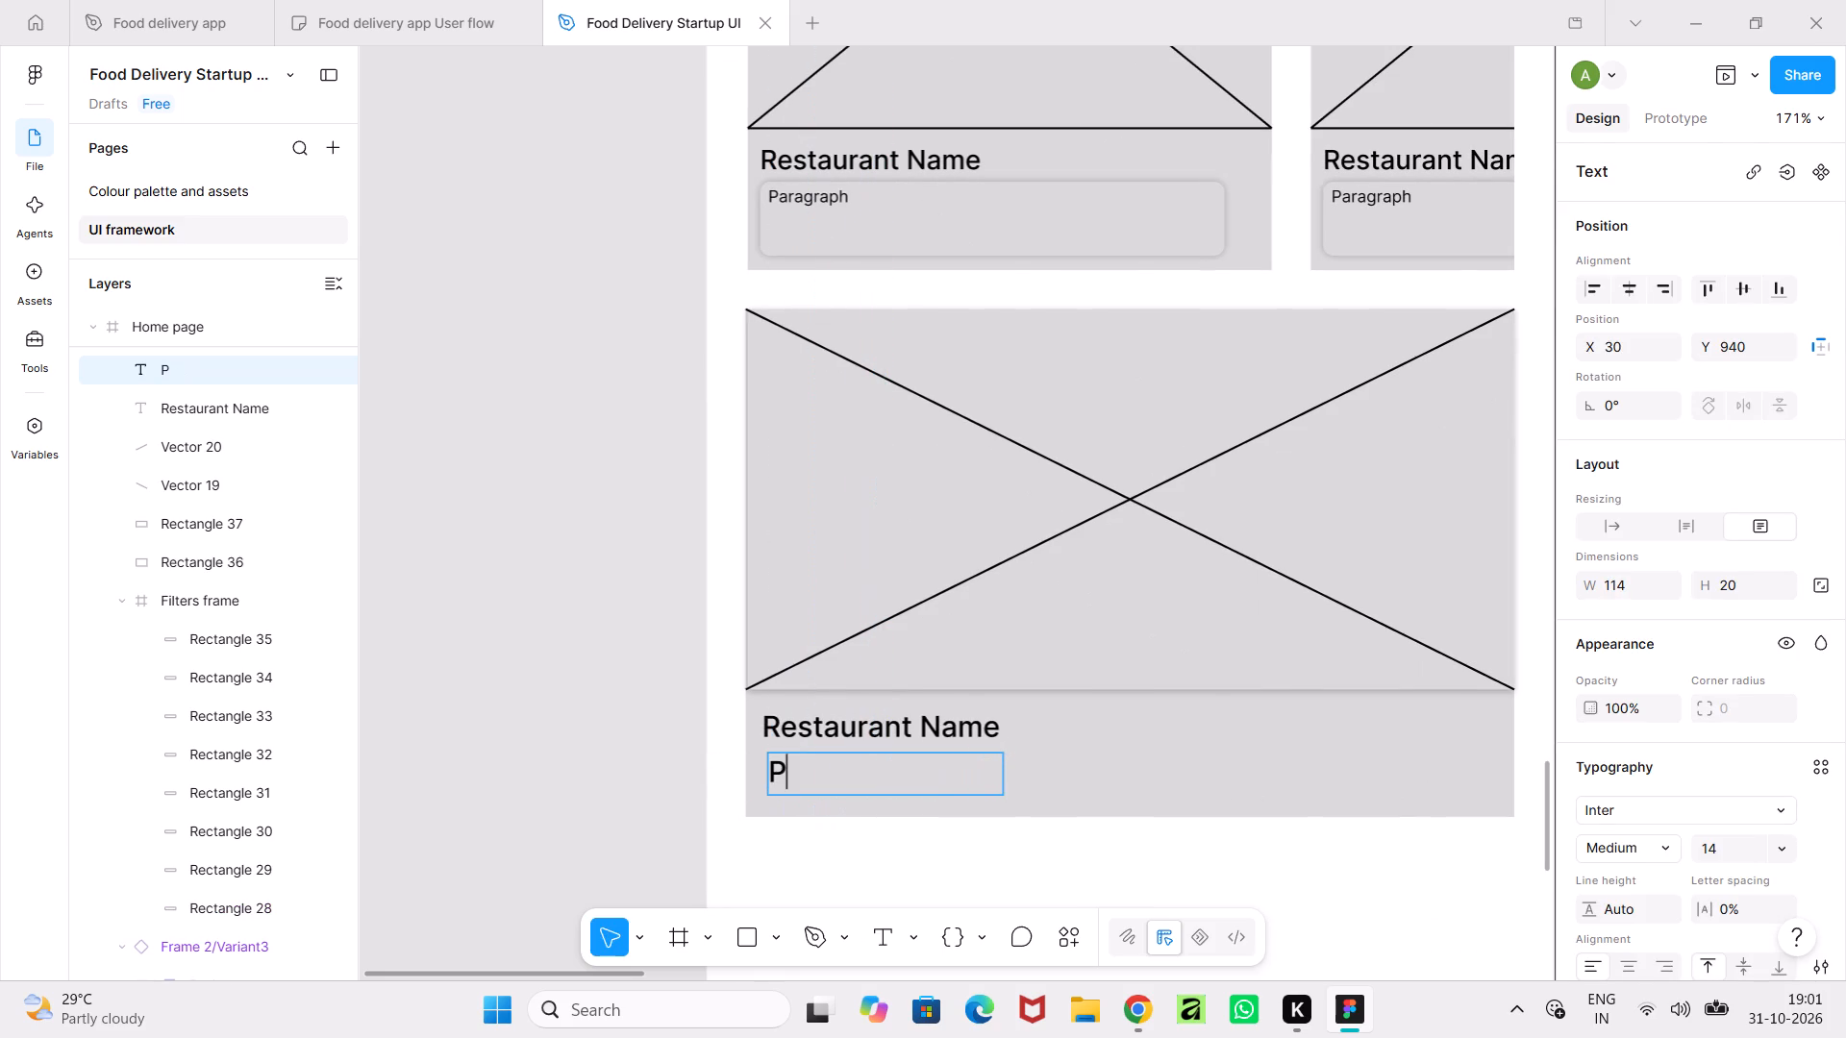
type("aragraph")
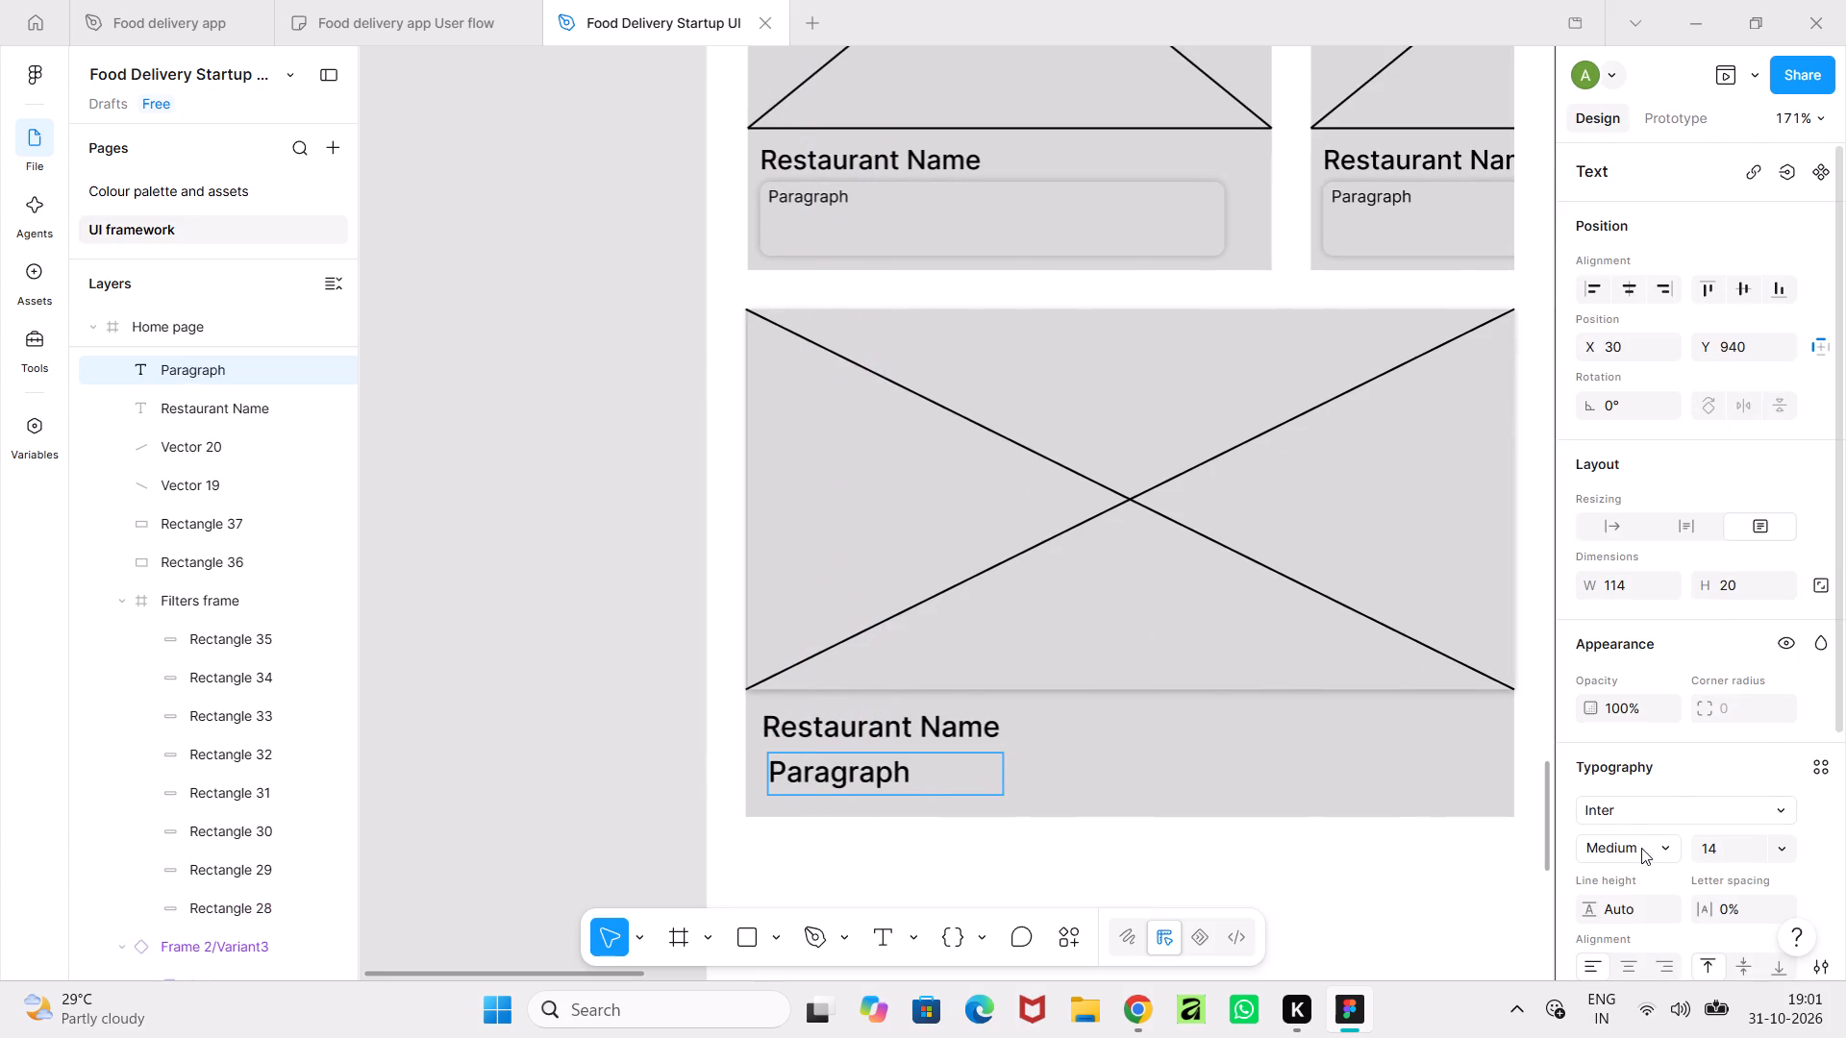
Set the large card's "Paragraph" text to Regular weight, size 10, and move it up to Y 937.
left_click(1663, 848)
left_click(1660, 818)
left_click(1137, 853)
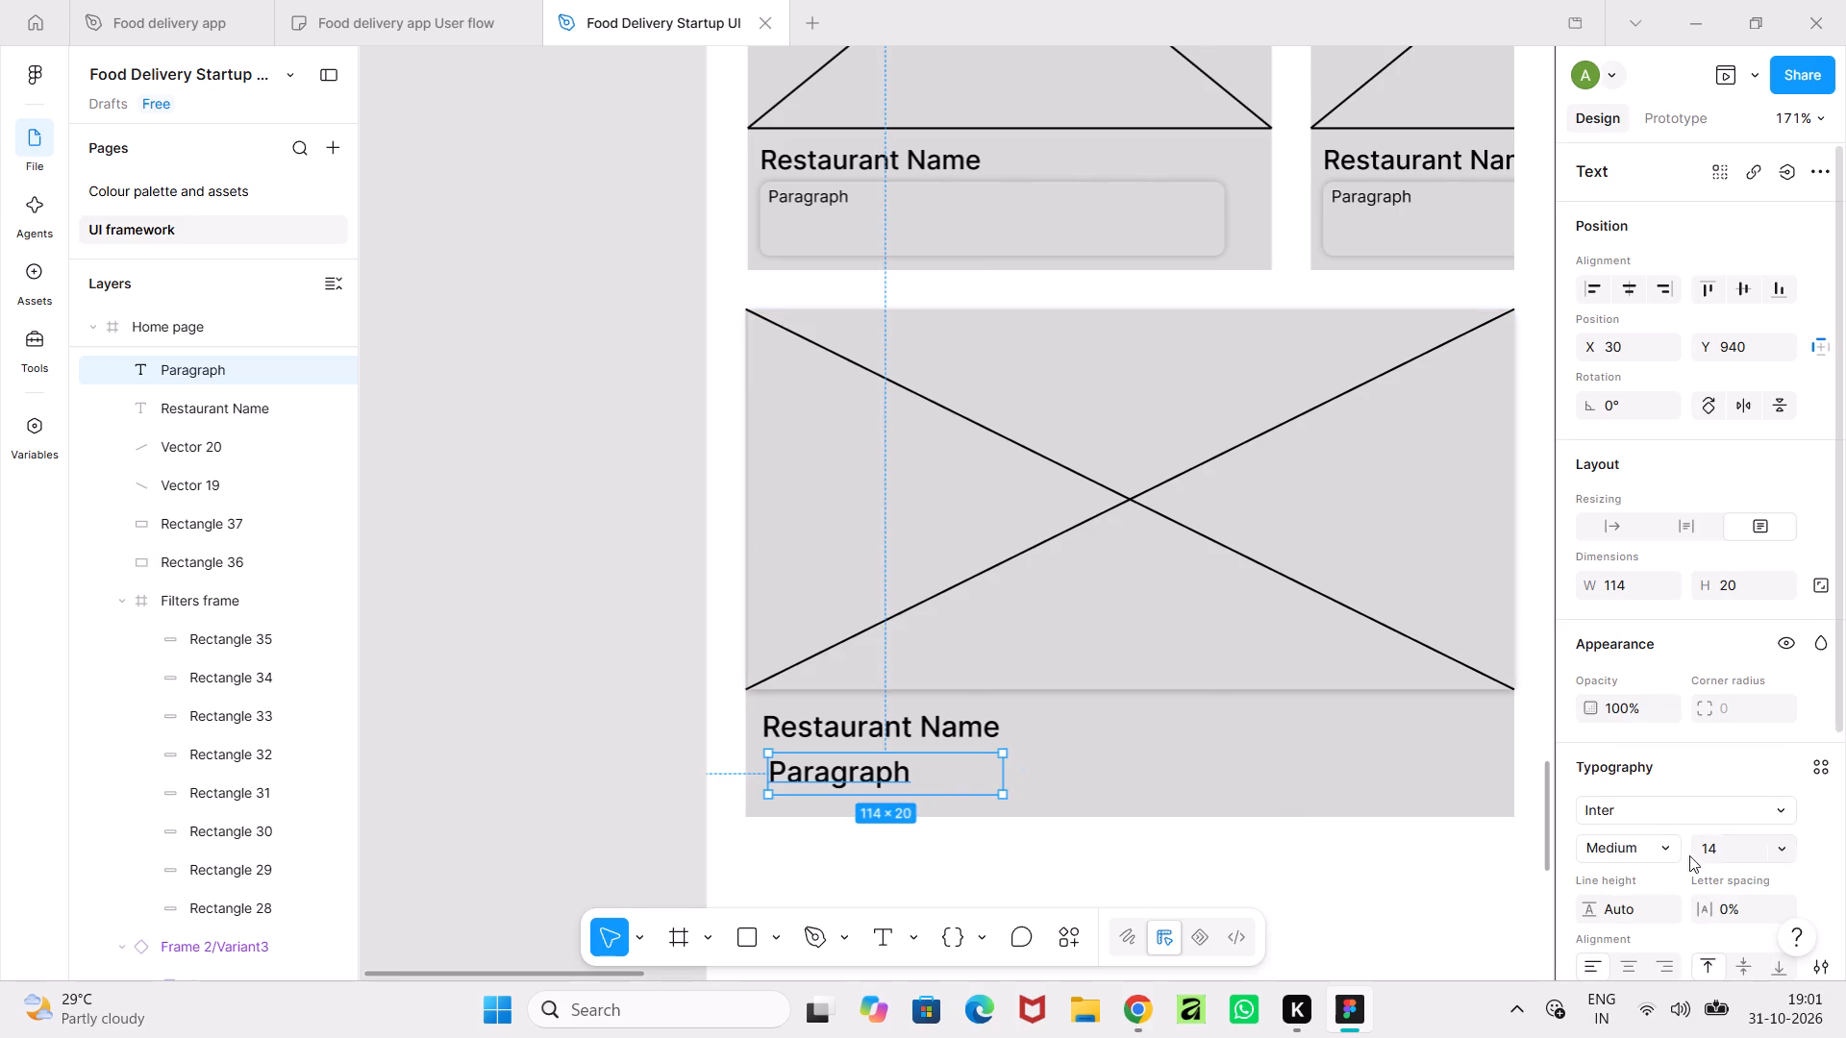
left_click(1667, 849)
left_click(1666, 817)
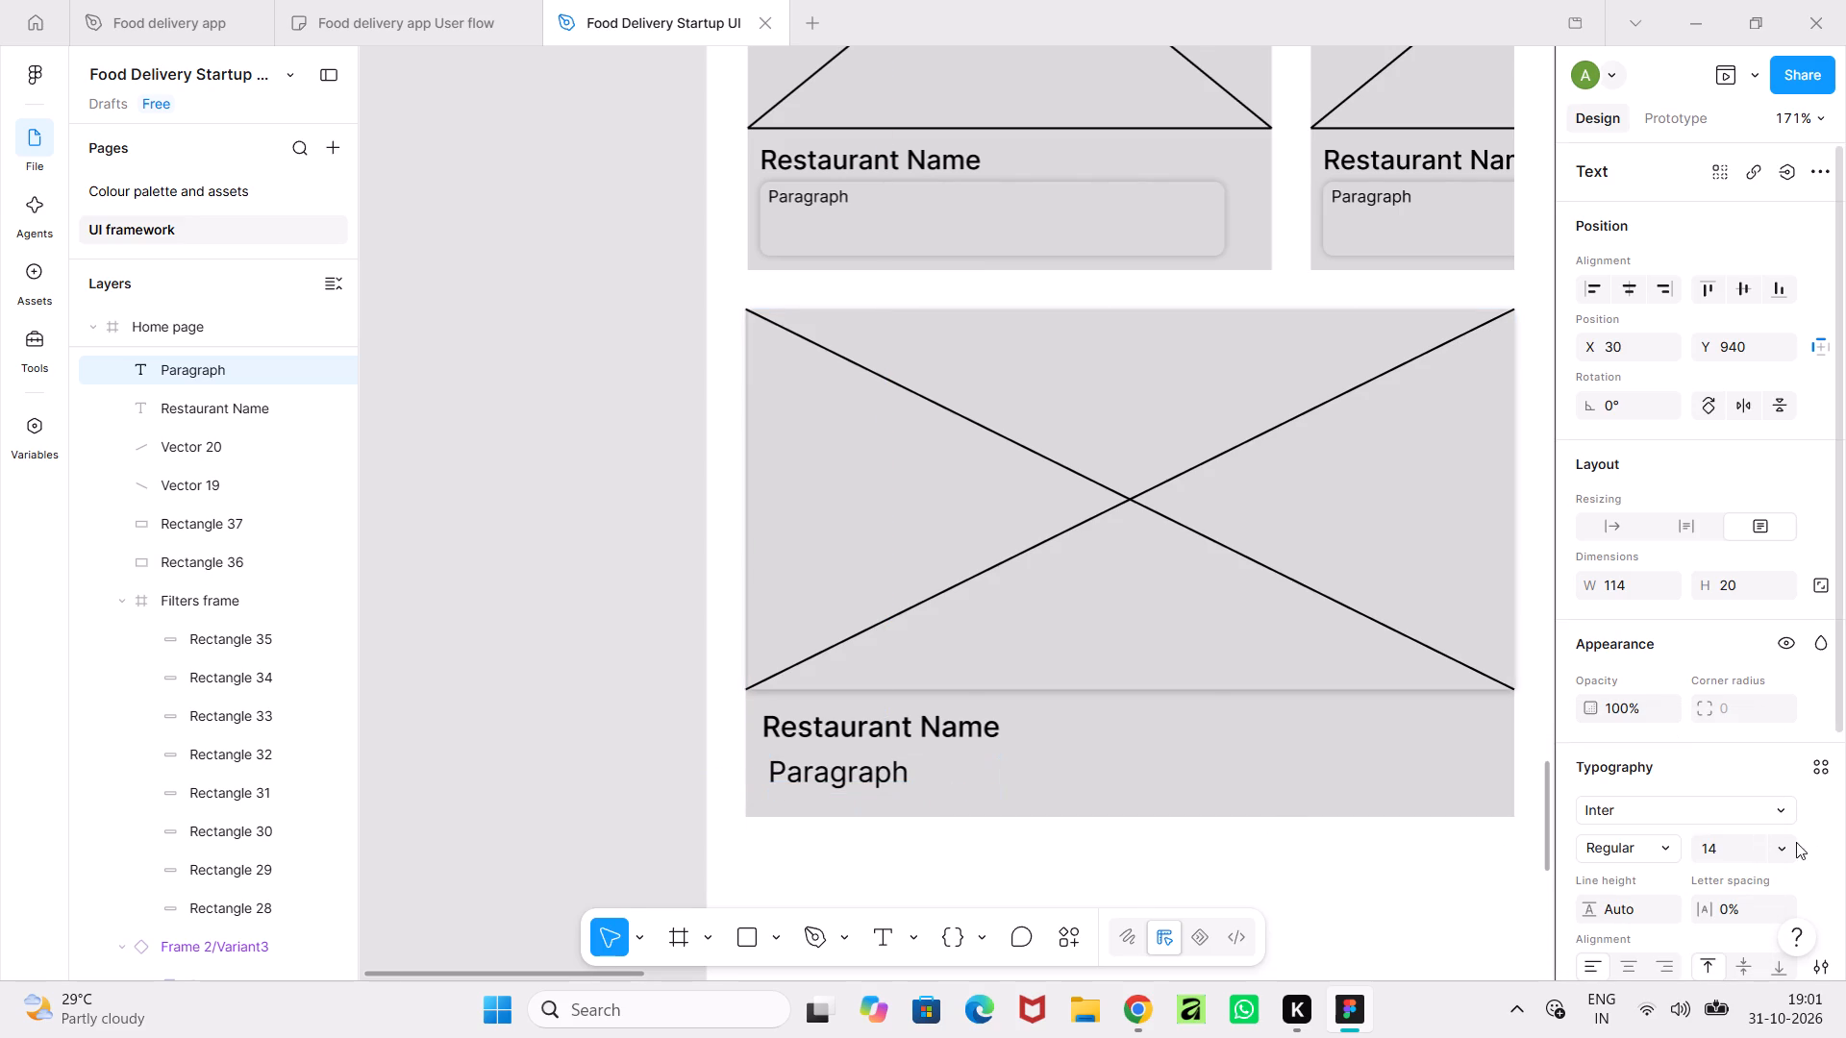
left_click(1780, 847)
left_click(1746, 467)
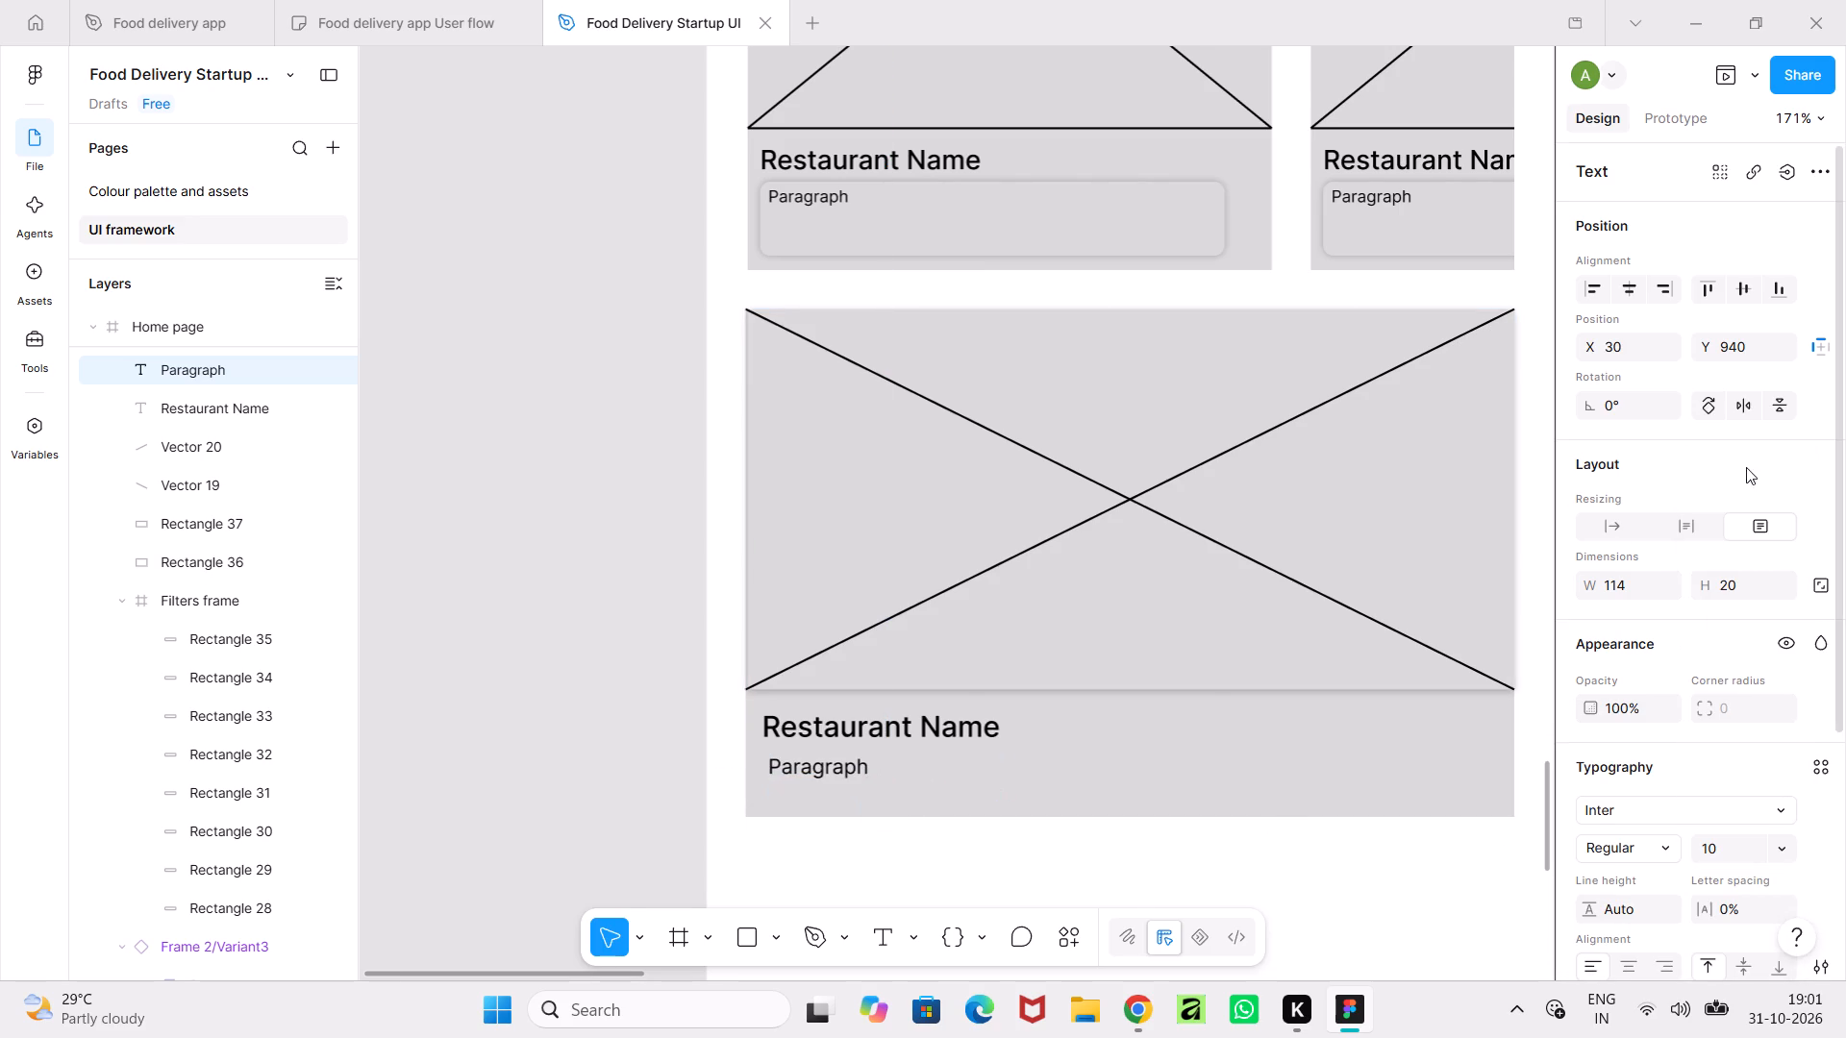
left_click(879, 773)
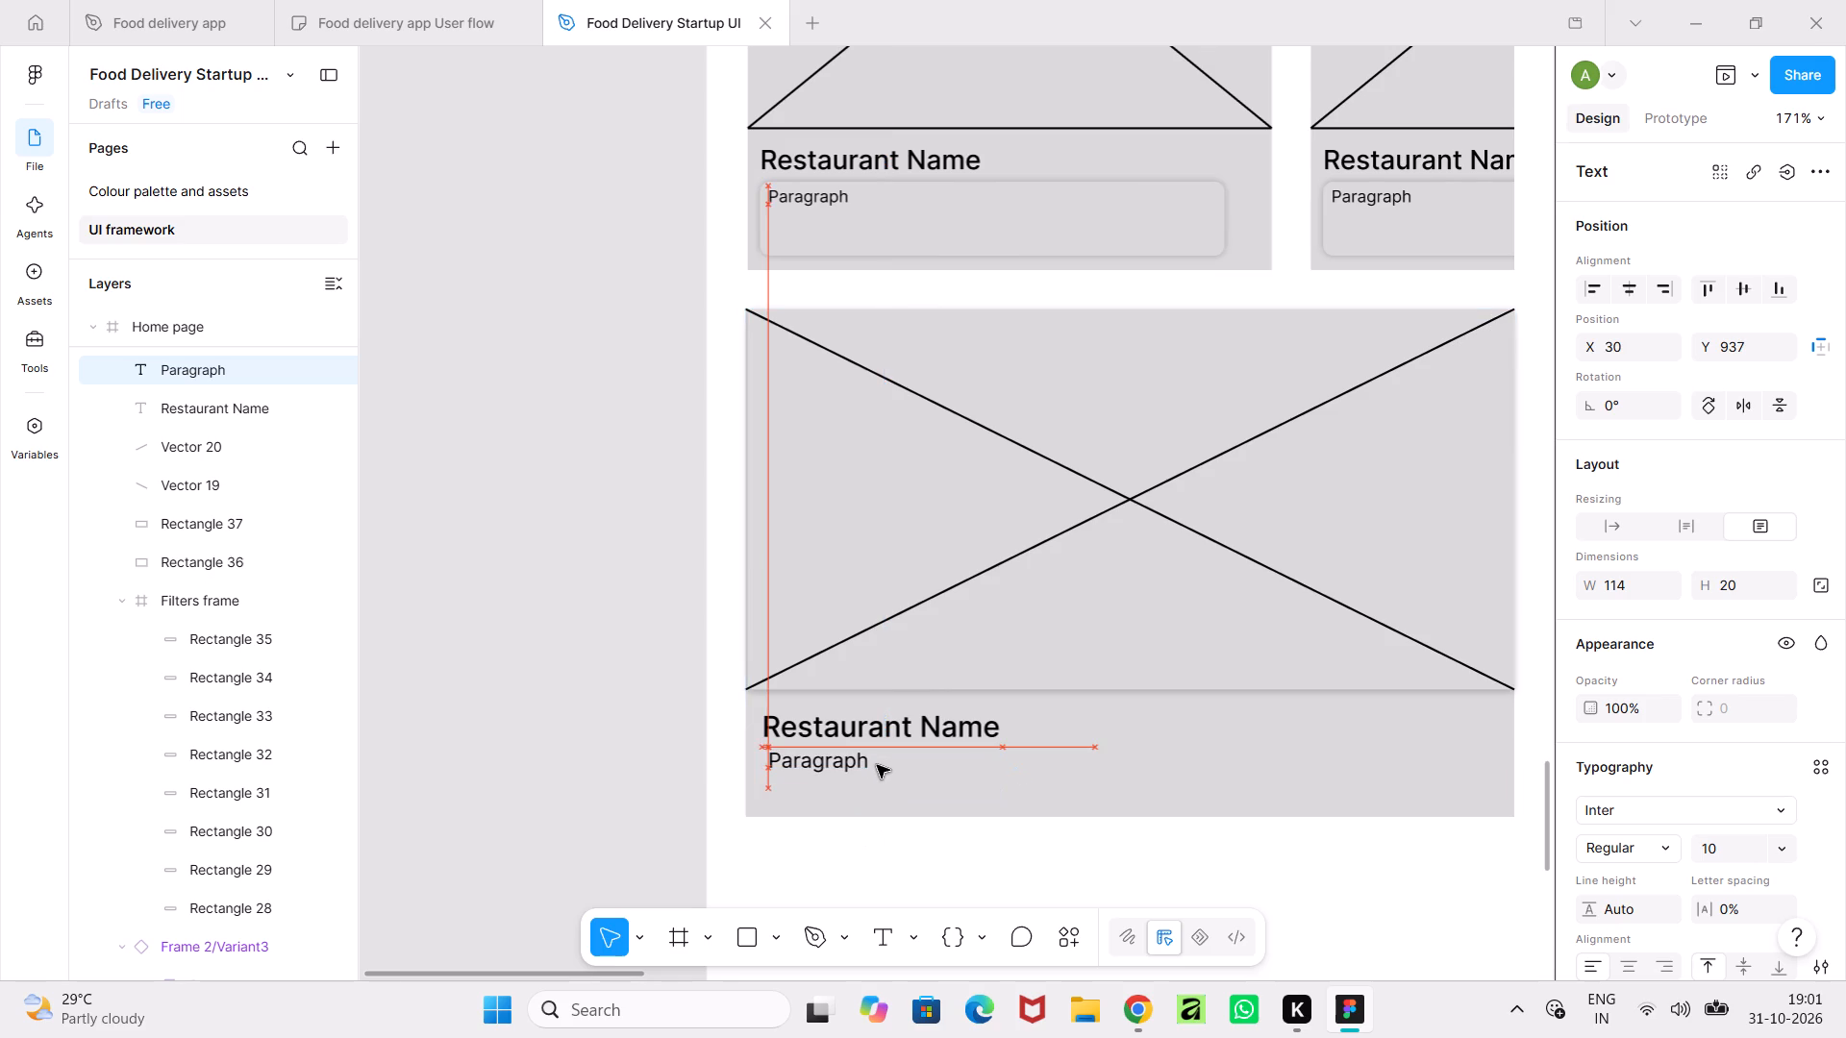
left_click(586, 770)
Draw a rectangle about 36 × 18 at the right end of the large card's strip, level with "Restaurant Name".
scroll(586, 770, "down", 5, "ctrl")
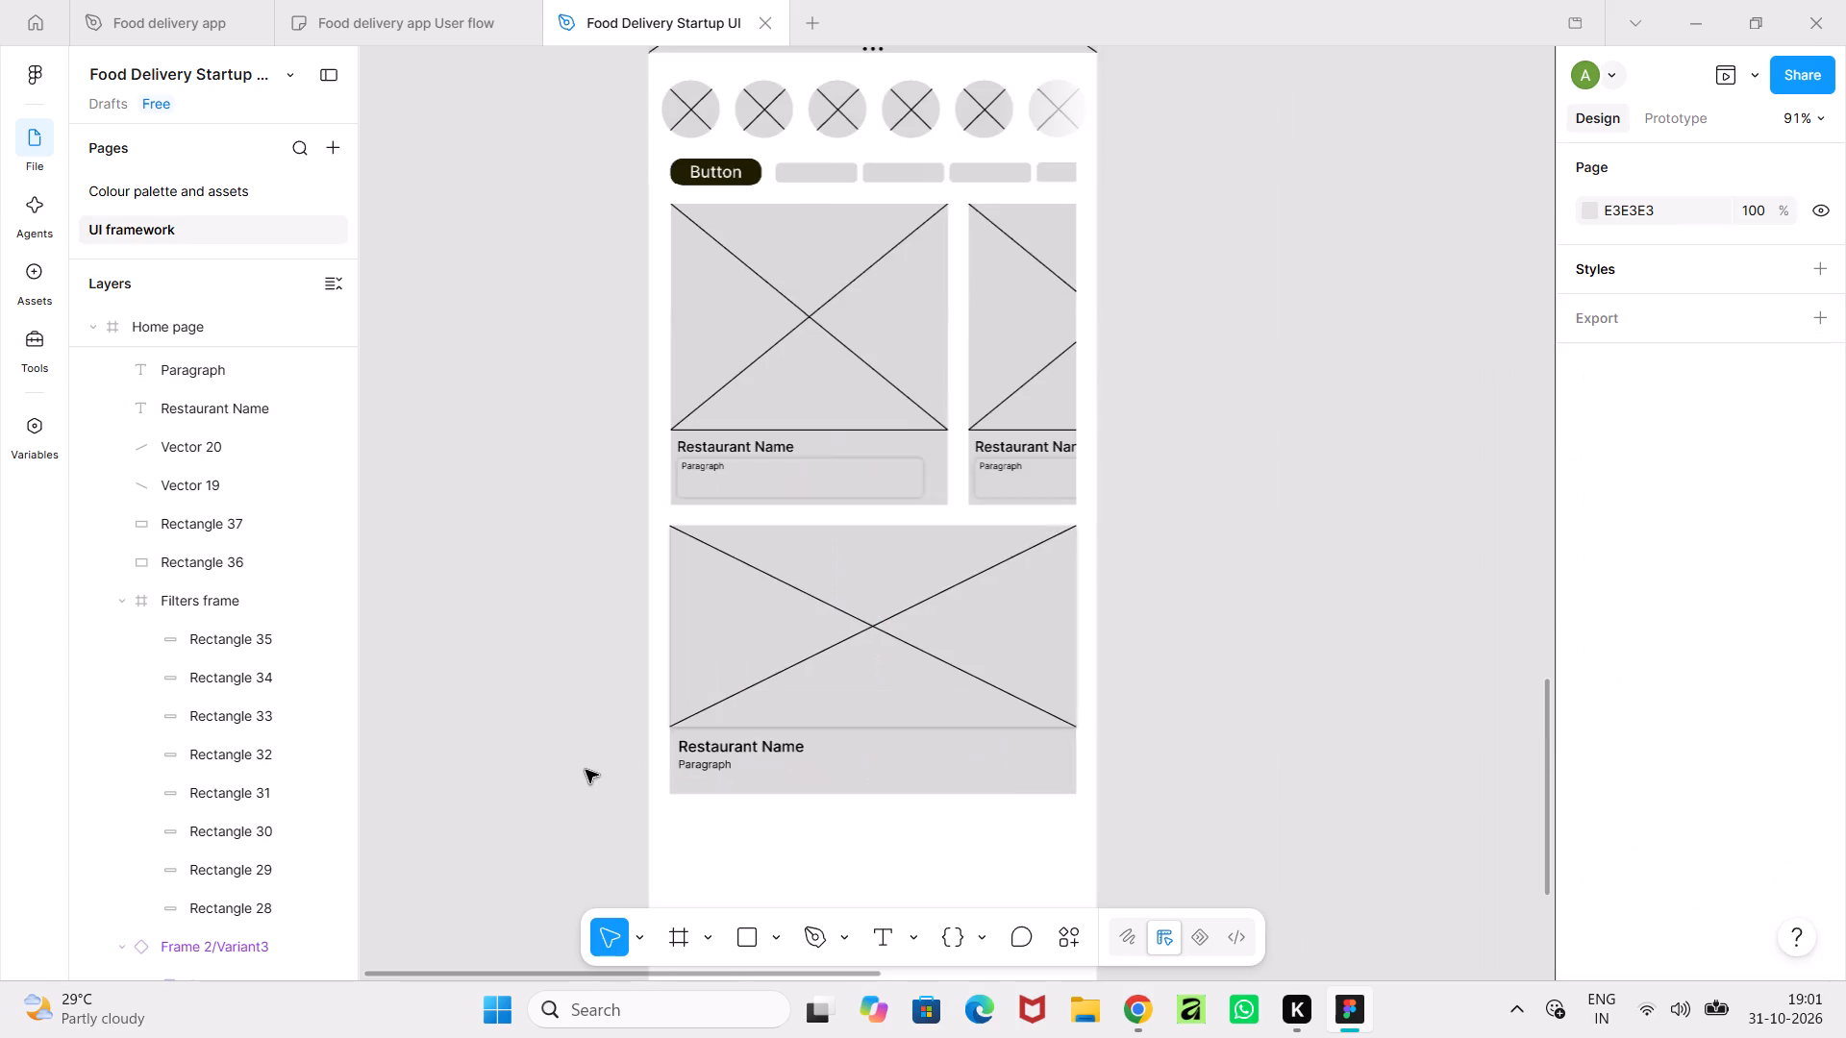
middle_click_drag(1230, 772, 1108, 776)
scroll(1108, 776, "up", 5, "ctrl")
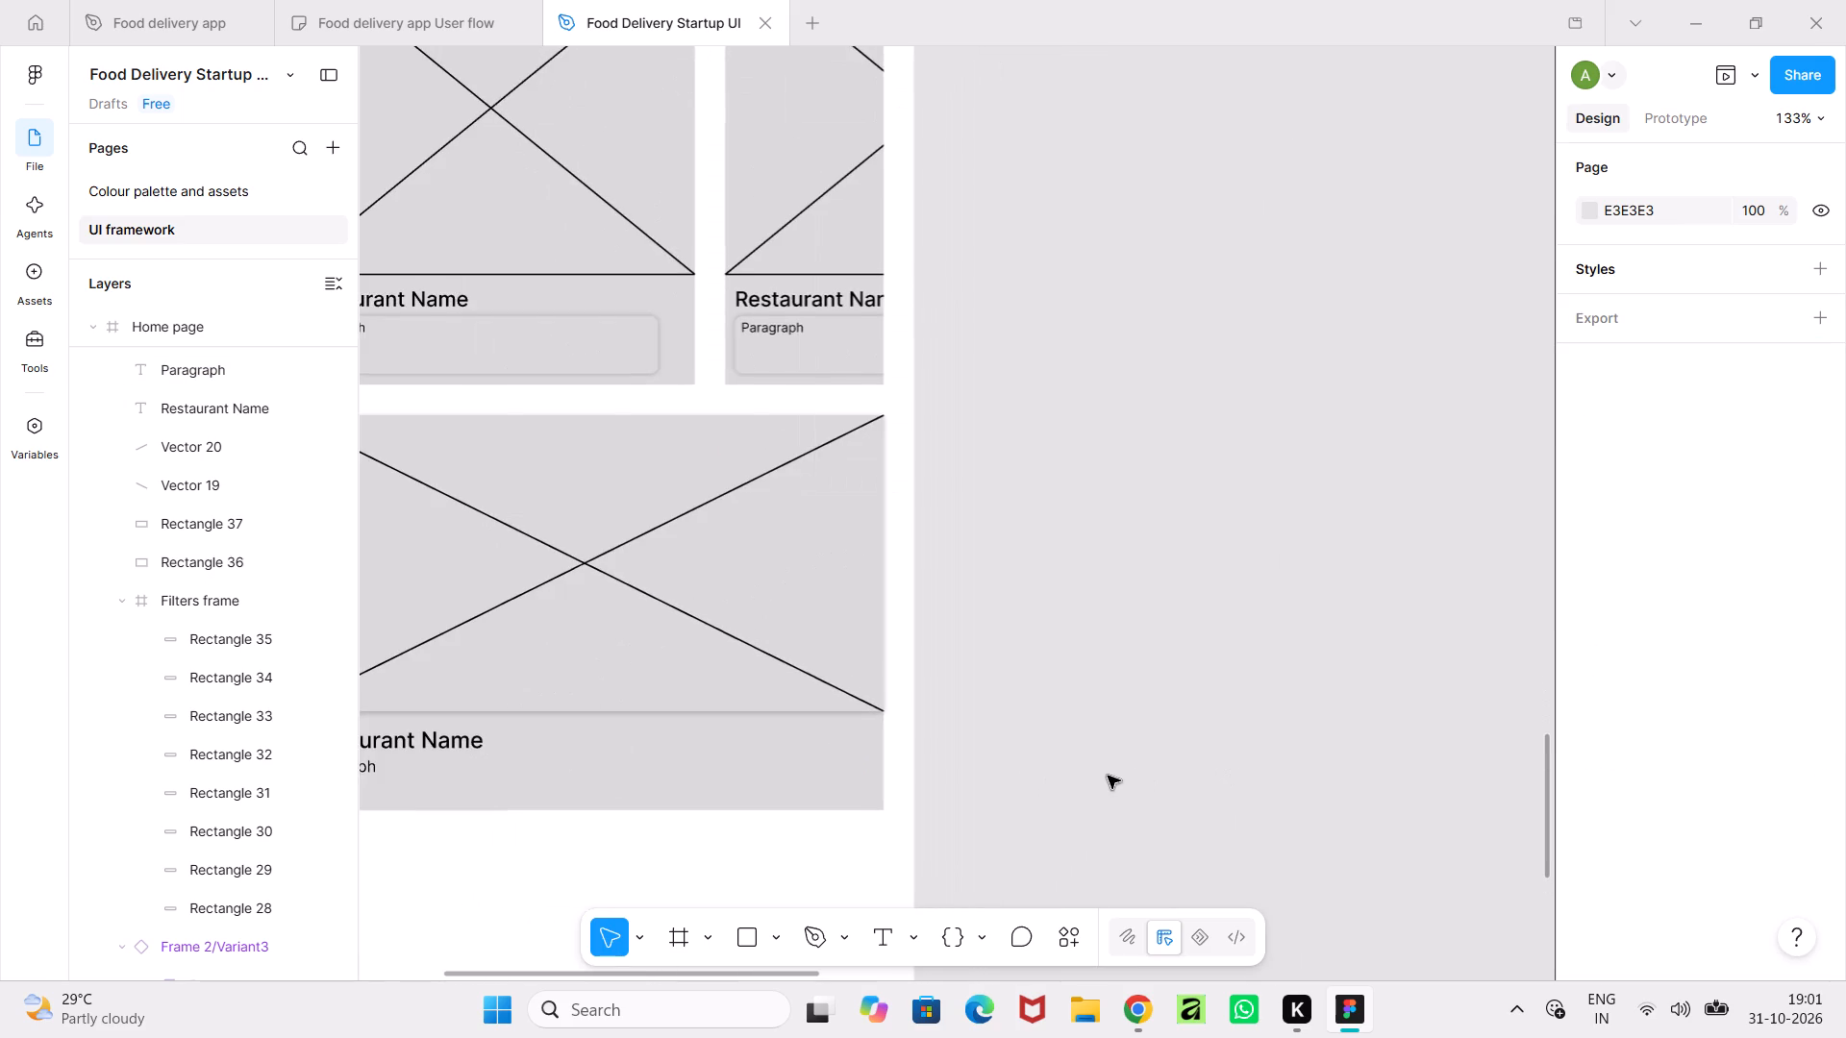
scroll(1108, 776, "up", 2, "ctrl")
scroll(1108, 776, "down", 2, "ctrl")
middle_click_drag(1108, 776, 1232, 748)
scroll(1194, 751, "up", 2, "ctrl")
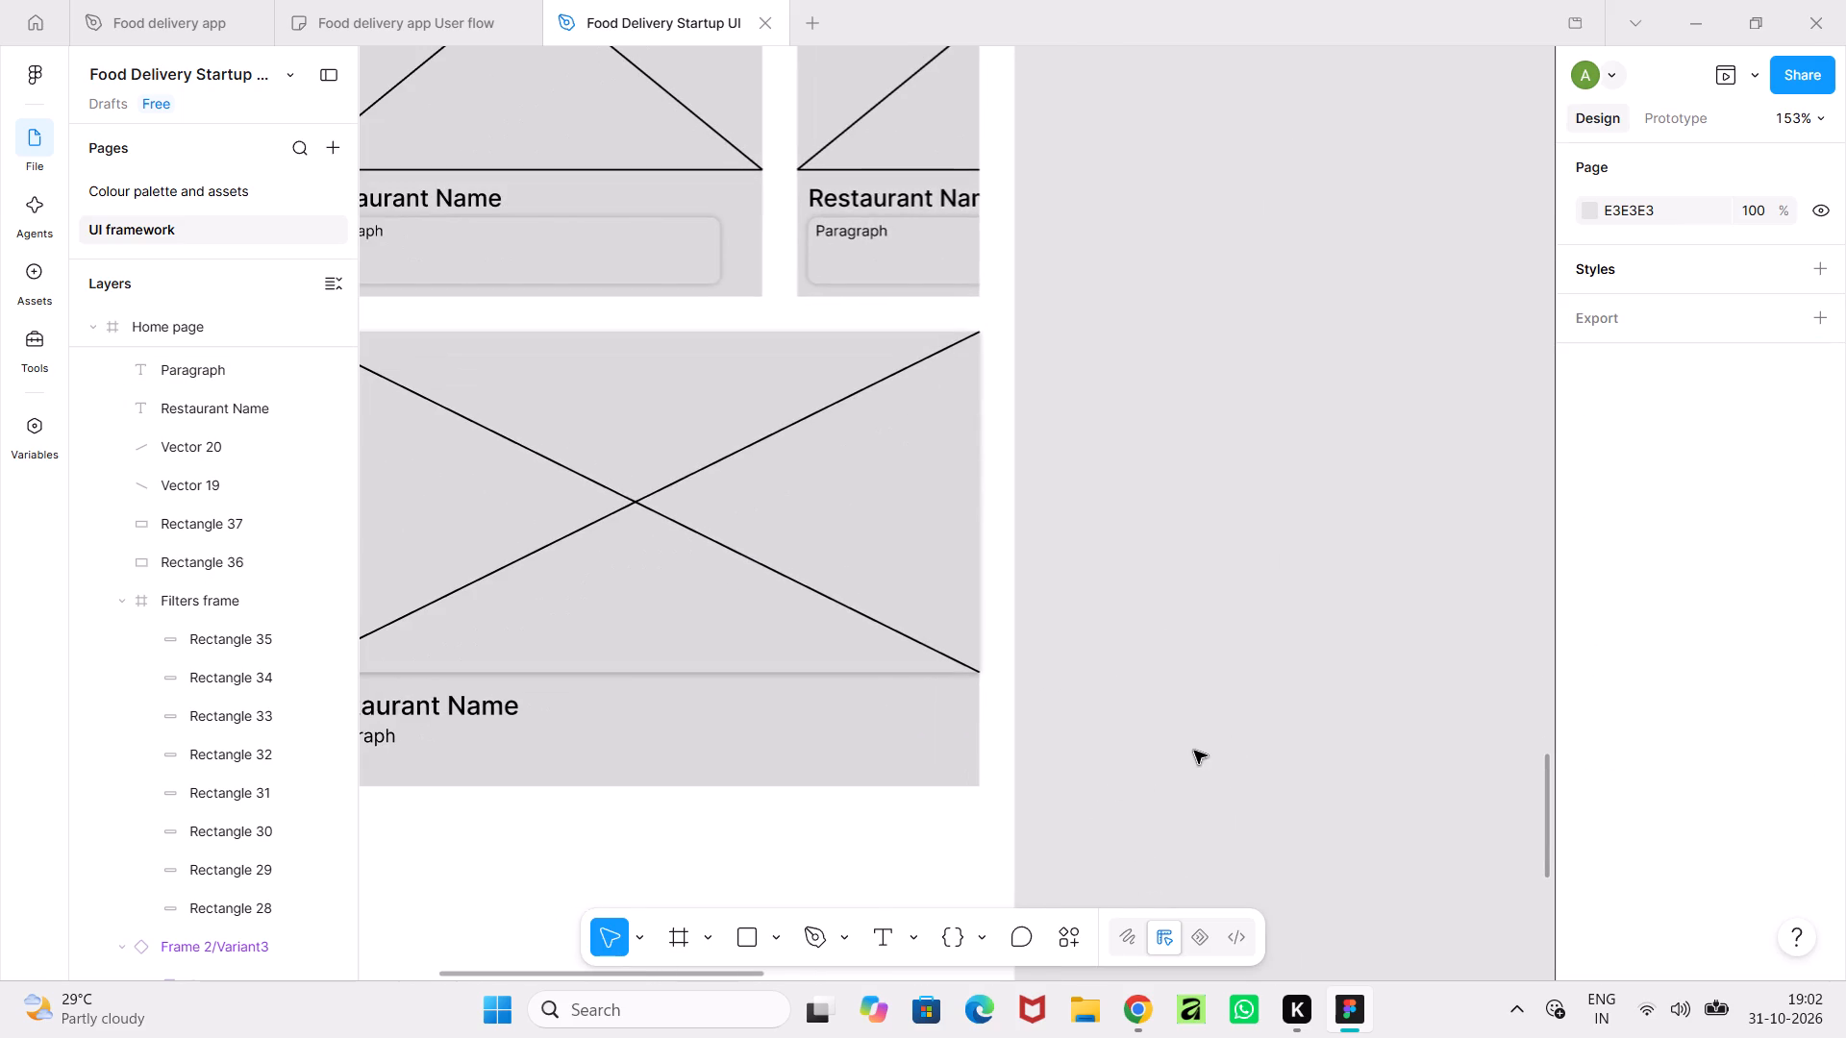
left_click(748, 943)
scroll(748, 943, "up", 6, "ctrl")
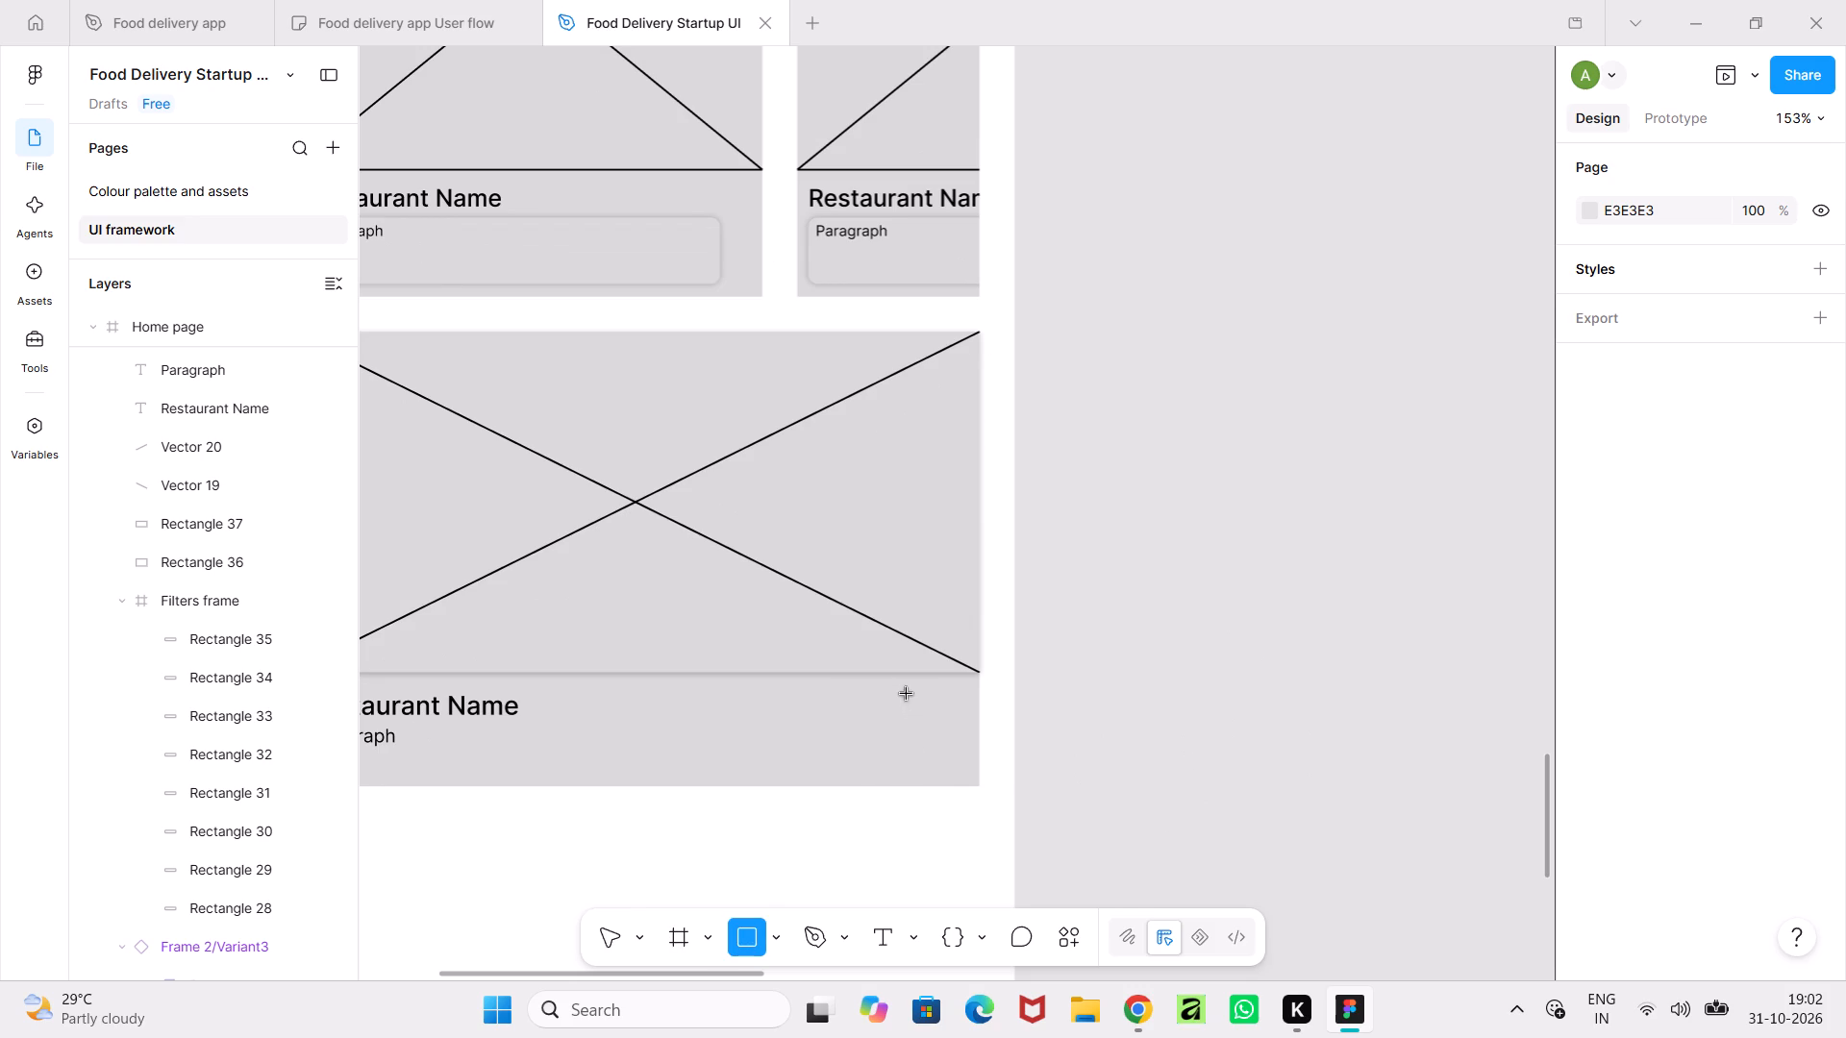
left_click_drag(897, 689, 964, 718)
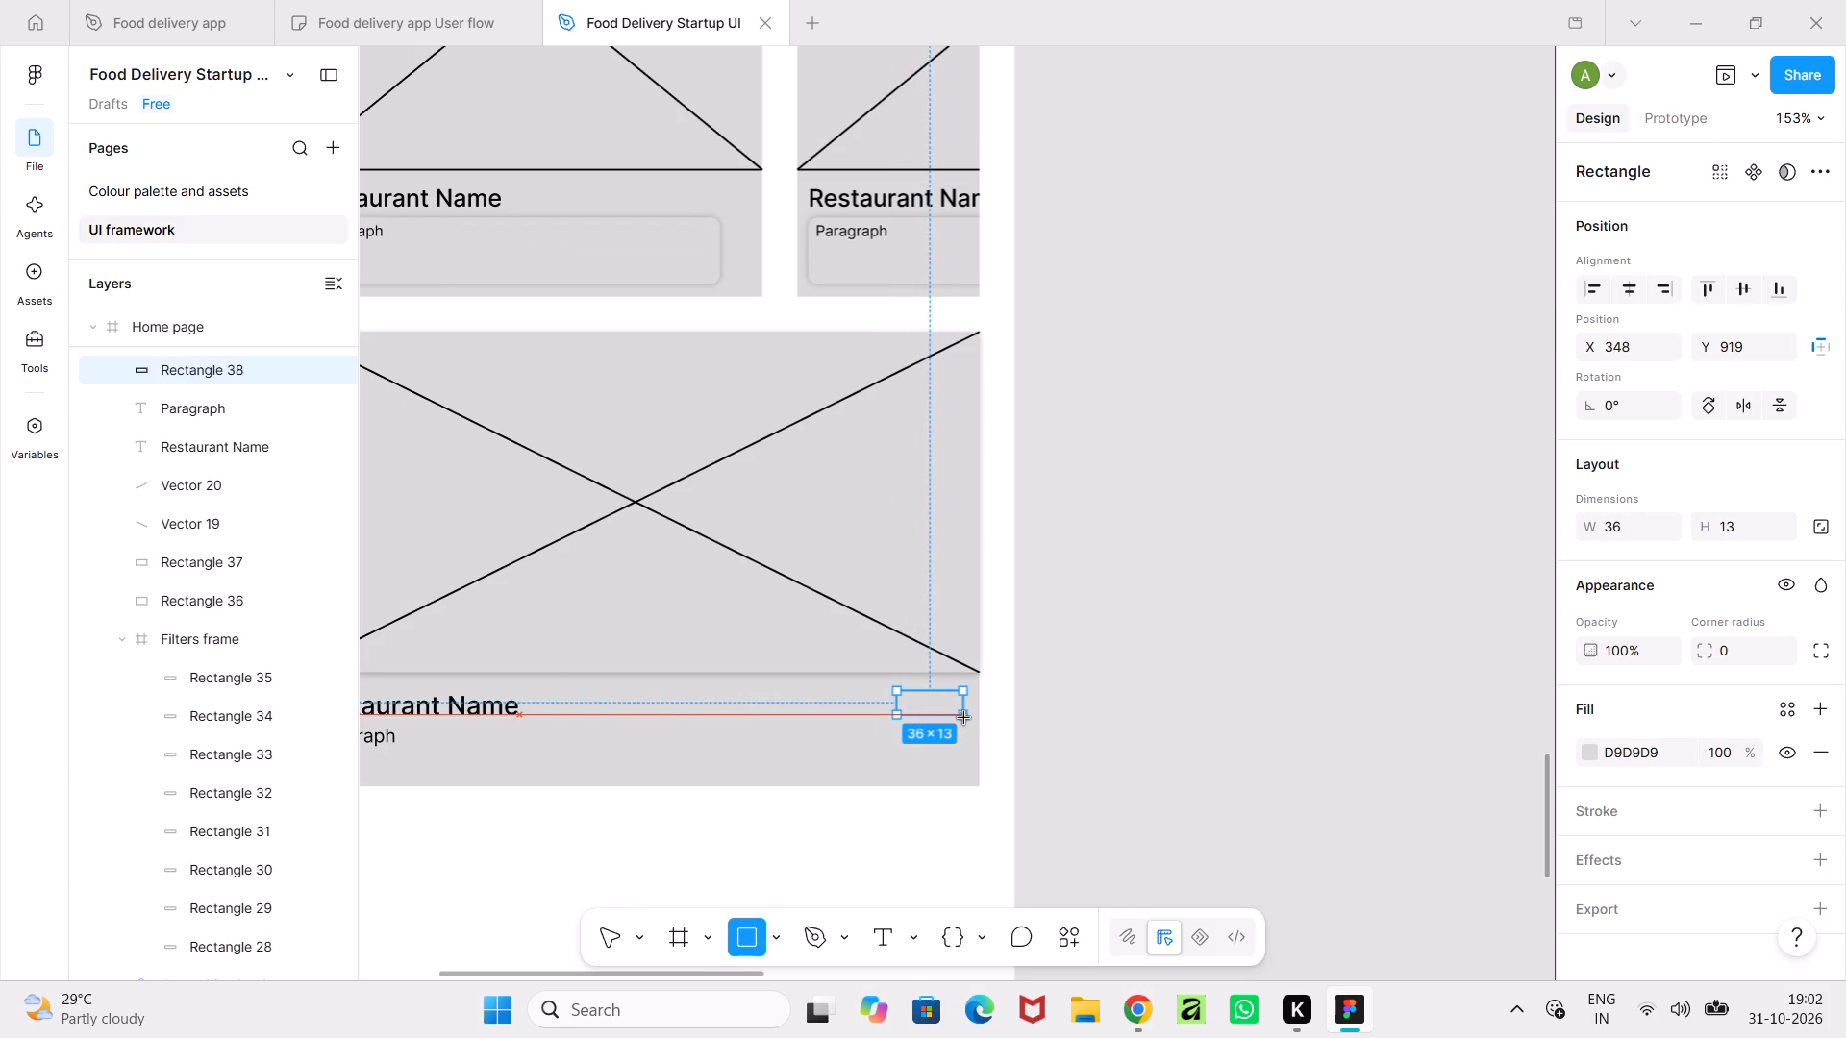
left_click_drag(964, 718, 964, 720)
Round the small rectangle into a pill with a corner radius of 38.
scroll(978, 729, "up", 6, "ctrl")
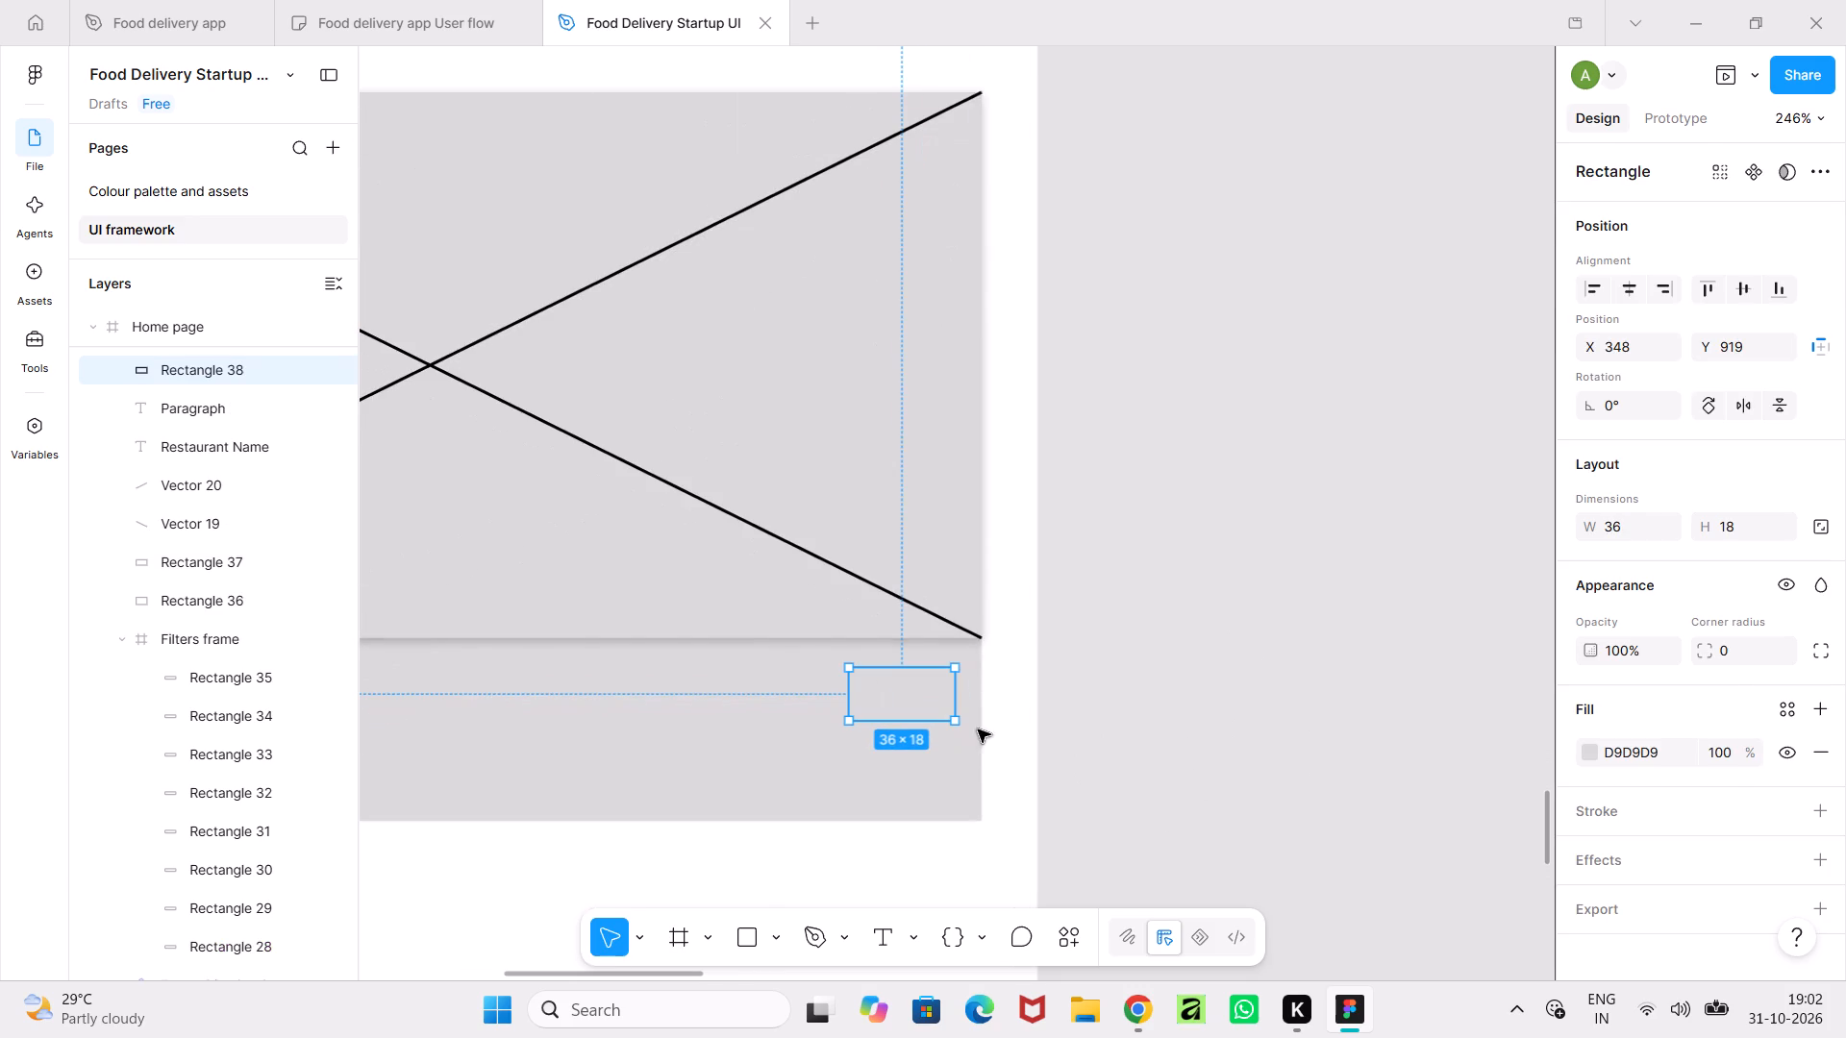
left_click_drag(1711, 652, 1388, 501)
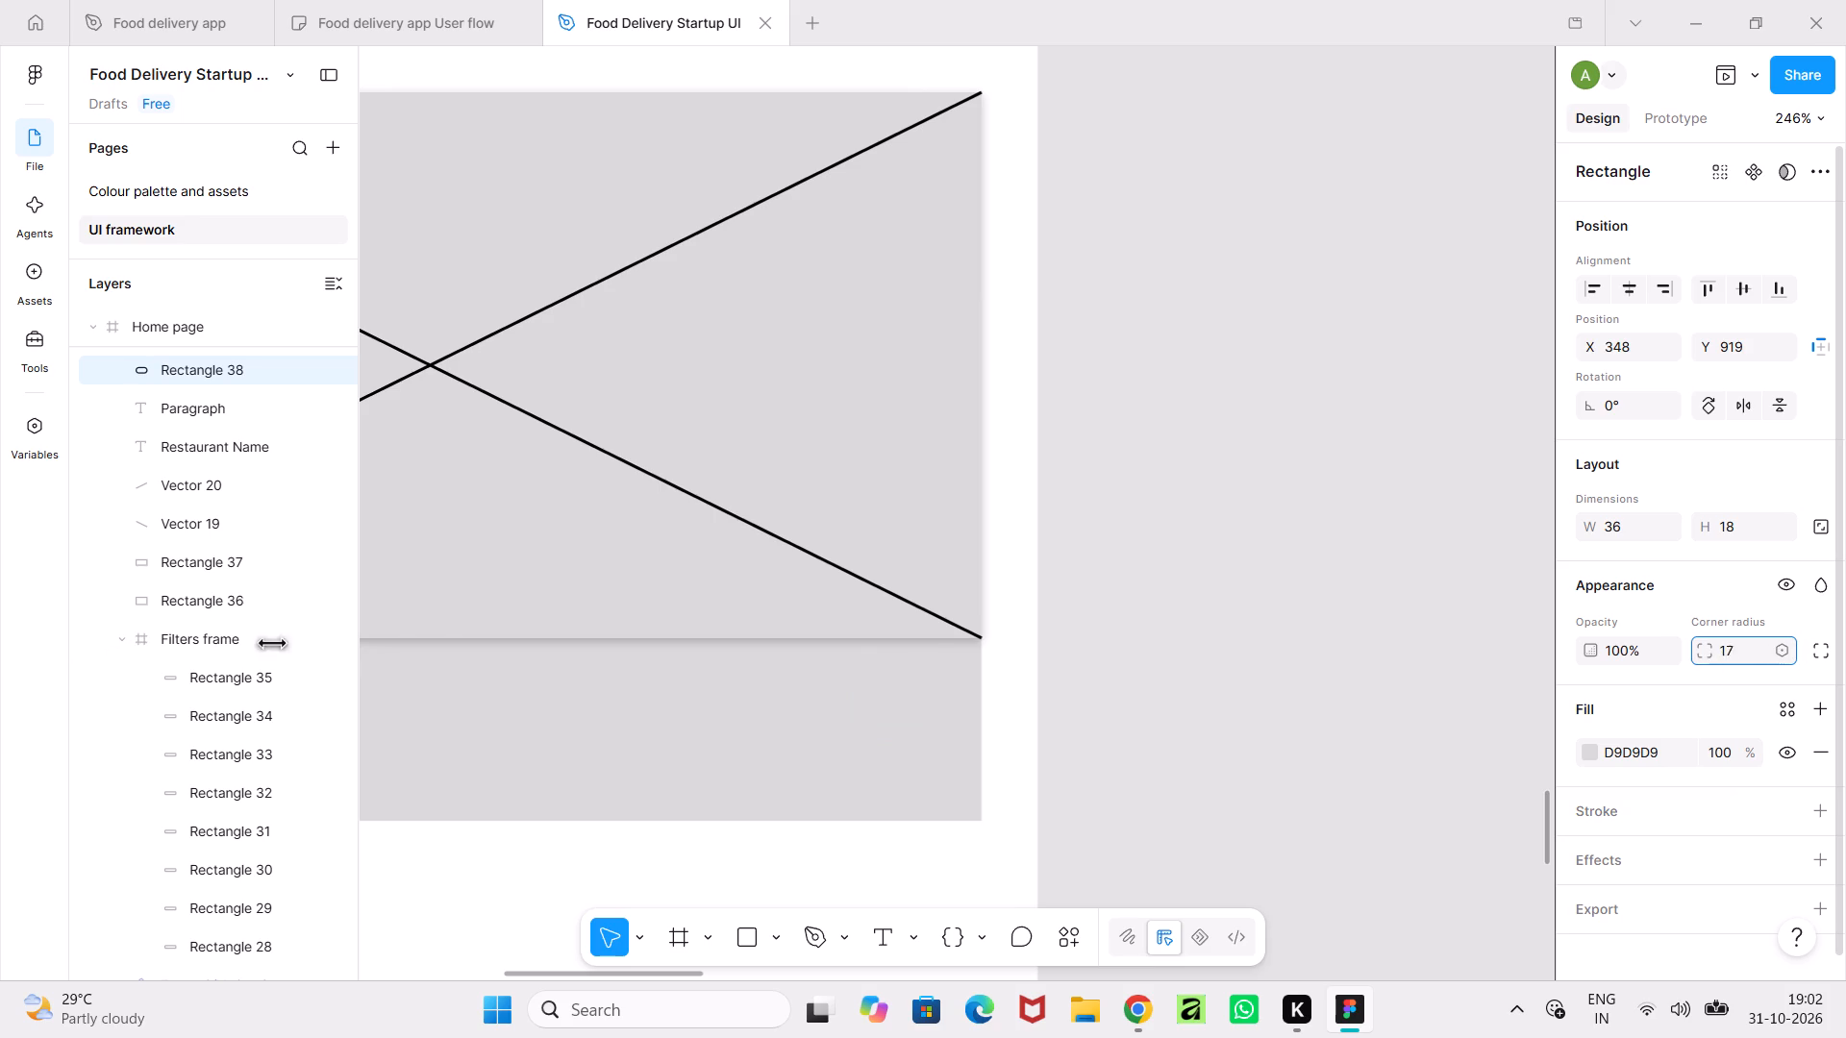
left_click_drag(1388, 501, 1176, 507)
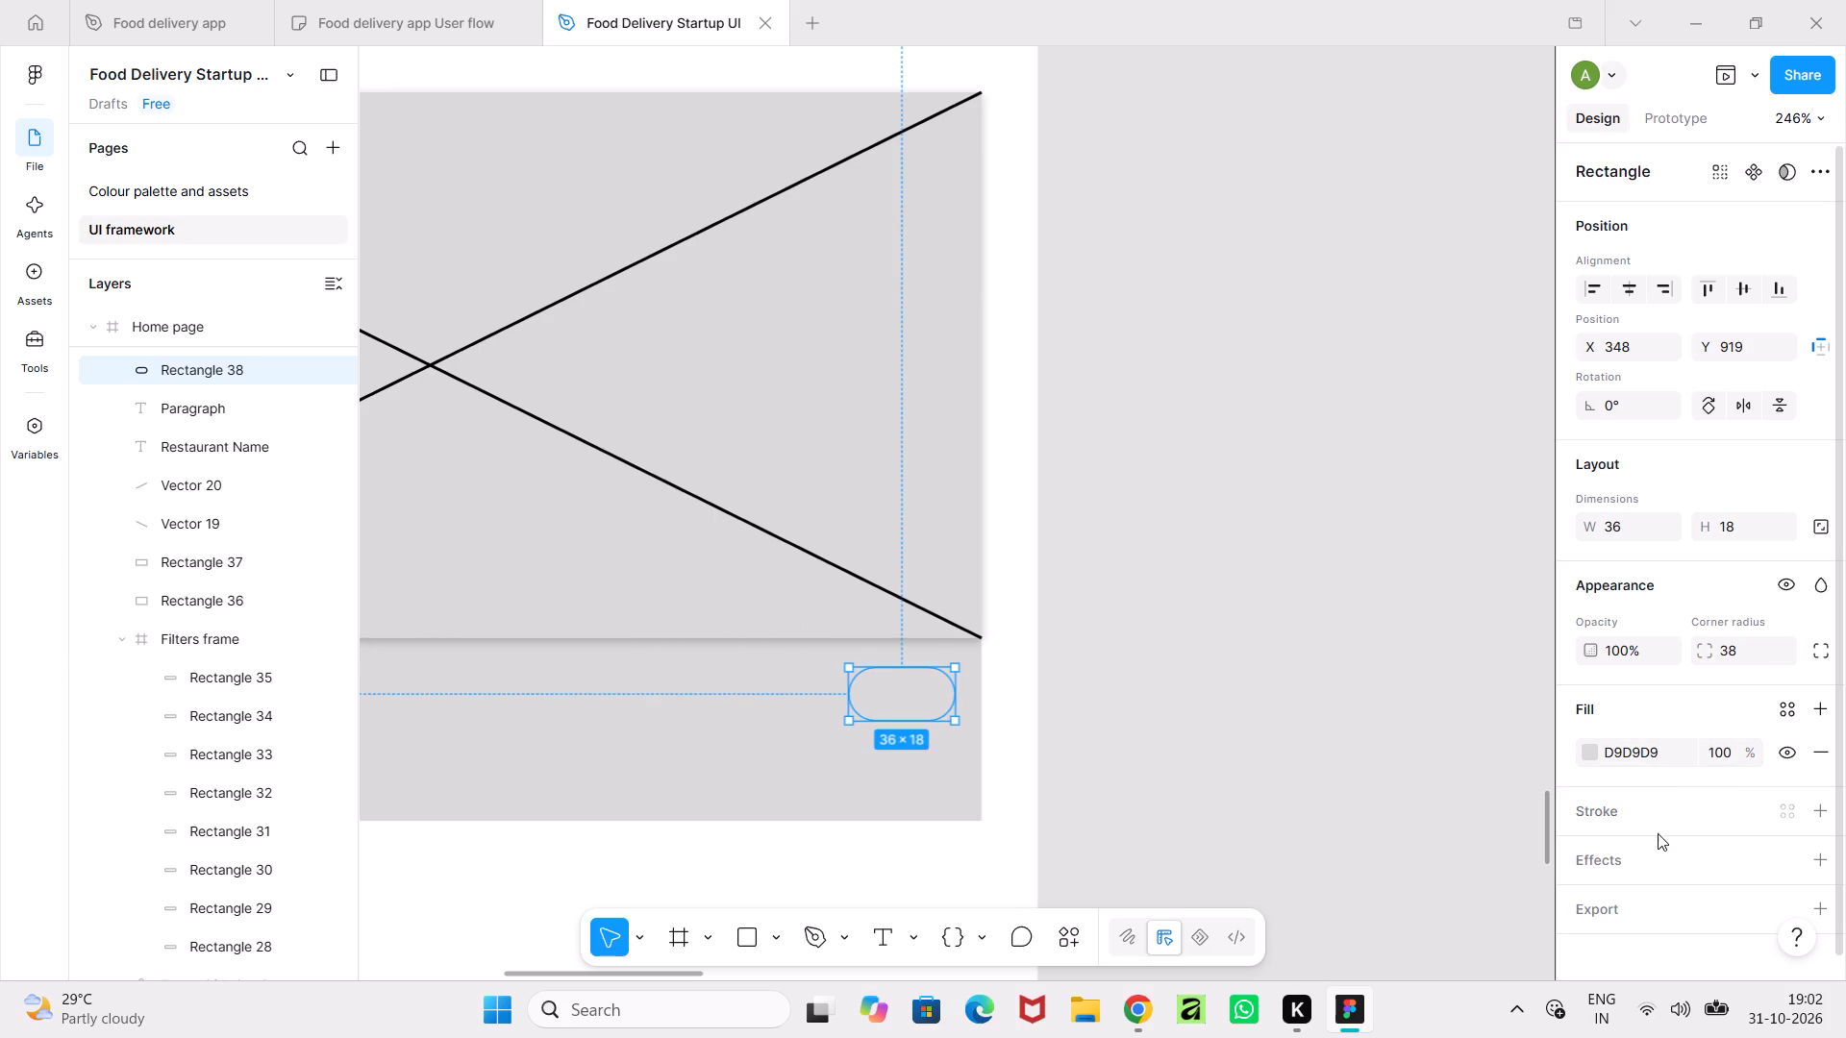
Add a drop shadow with a Y offset of 0 to the small pill on the large card.
left_click(1828, 867)
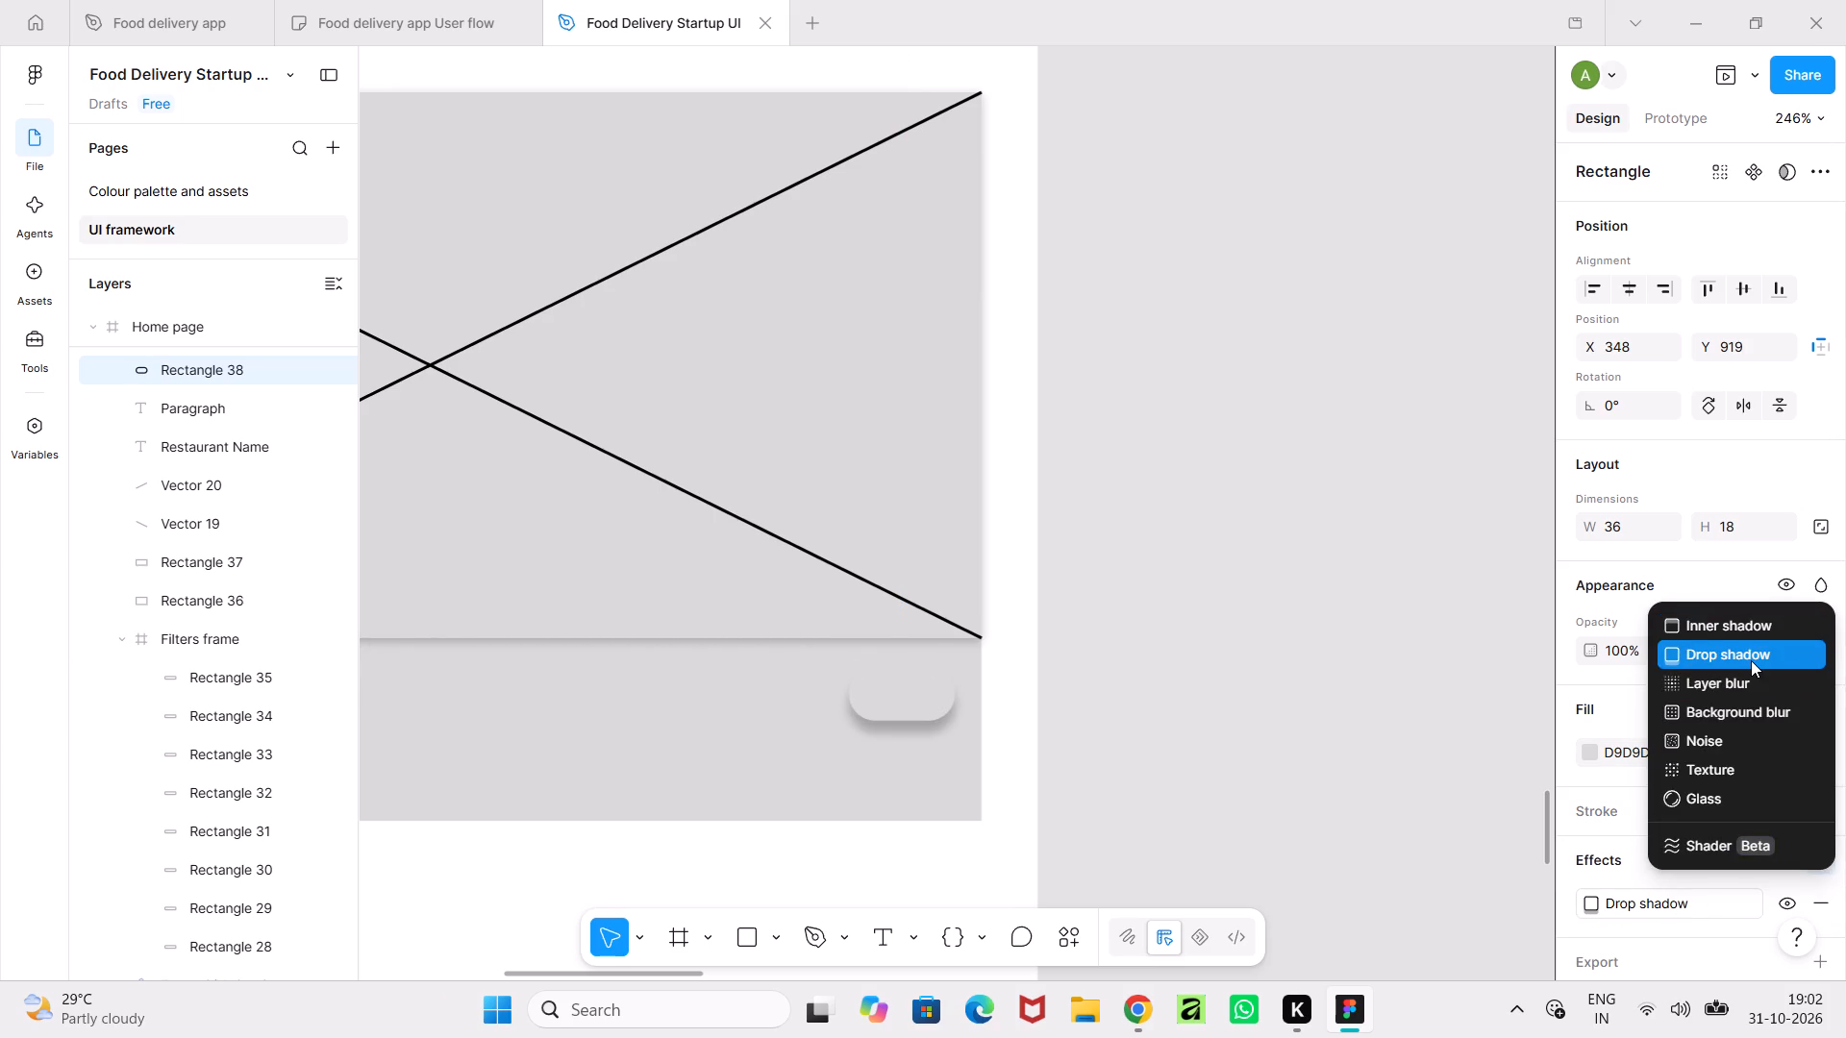
left_click(1751, 660)
left_click(1406, 808)
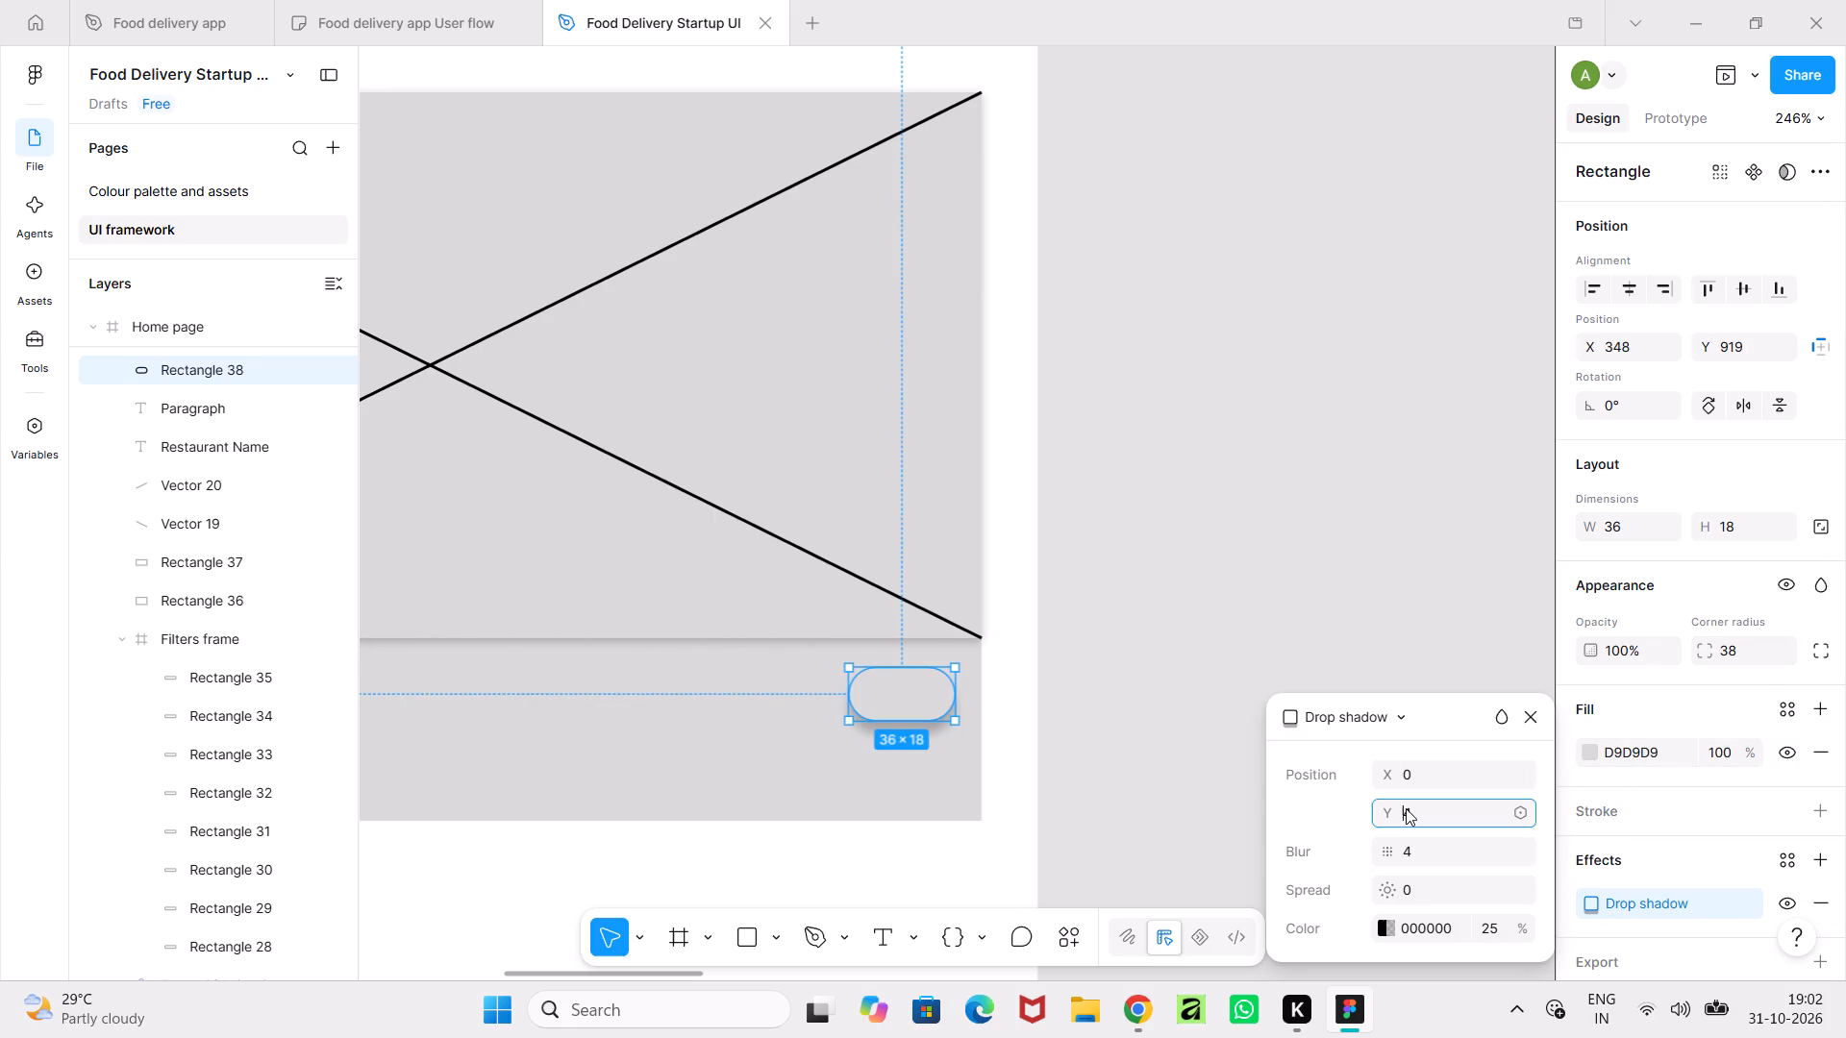
key("0")
key("Return")
left_click(1149, 582)
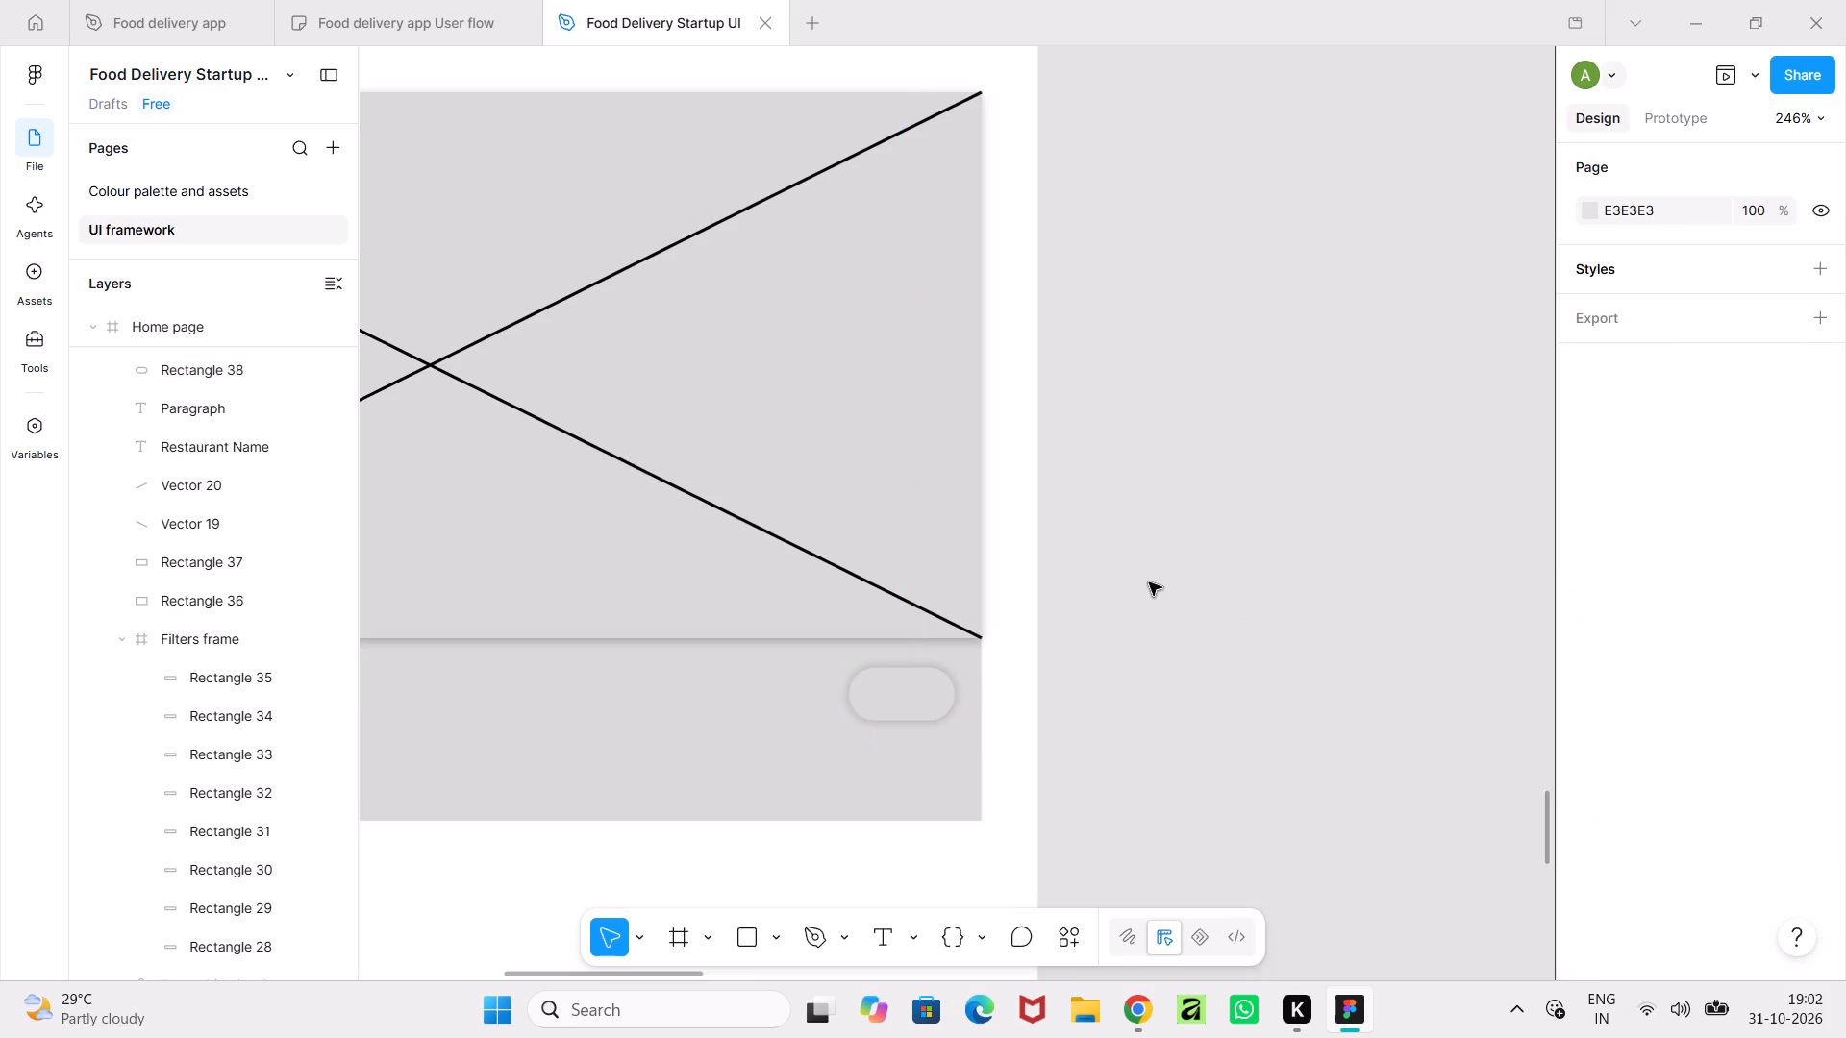
Group all elements of the large restaurant card, including its image placeholder, texts and pill.
scroll(1149, 582, "down", 11, "ctrl")
scroll(1209, 612, "up", 6, "ctrl")
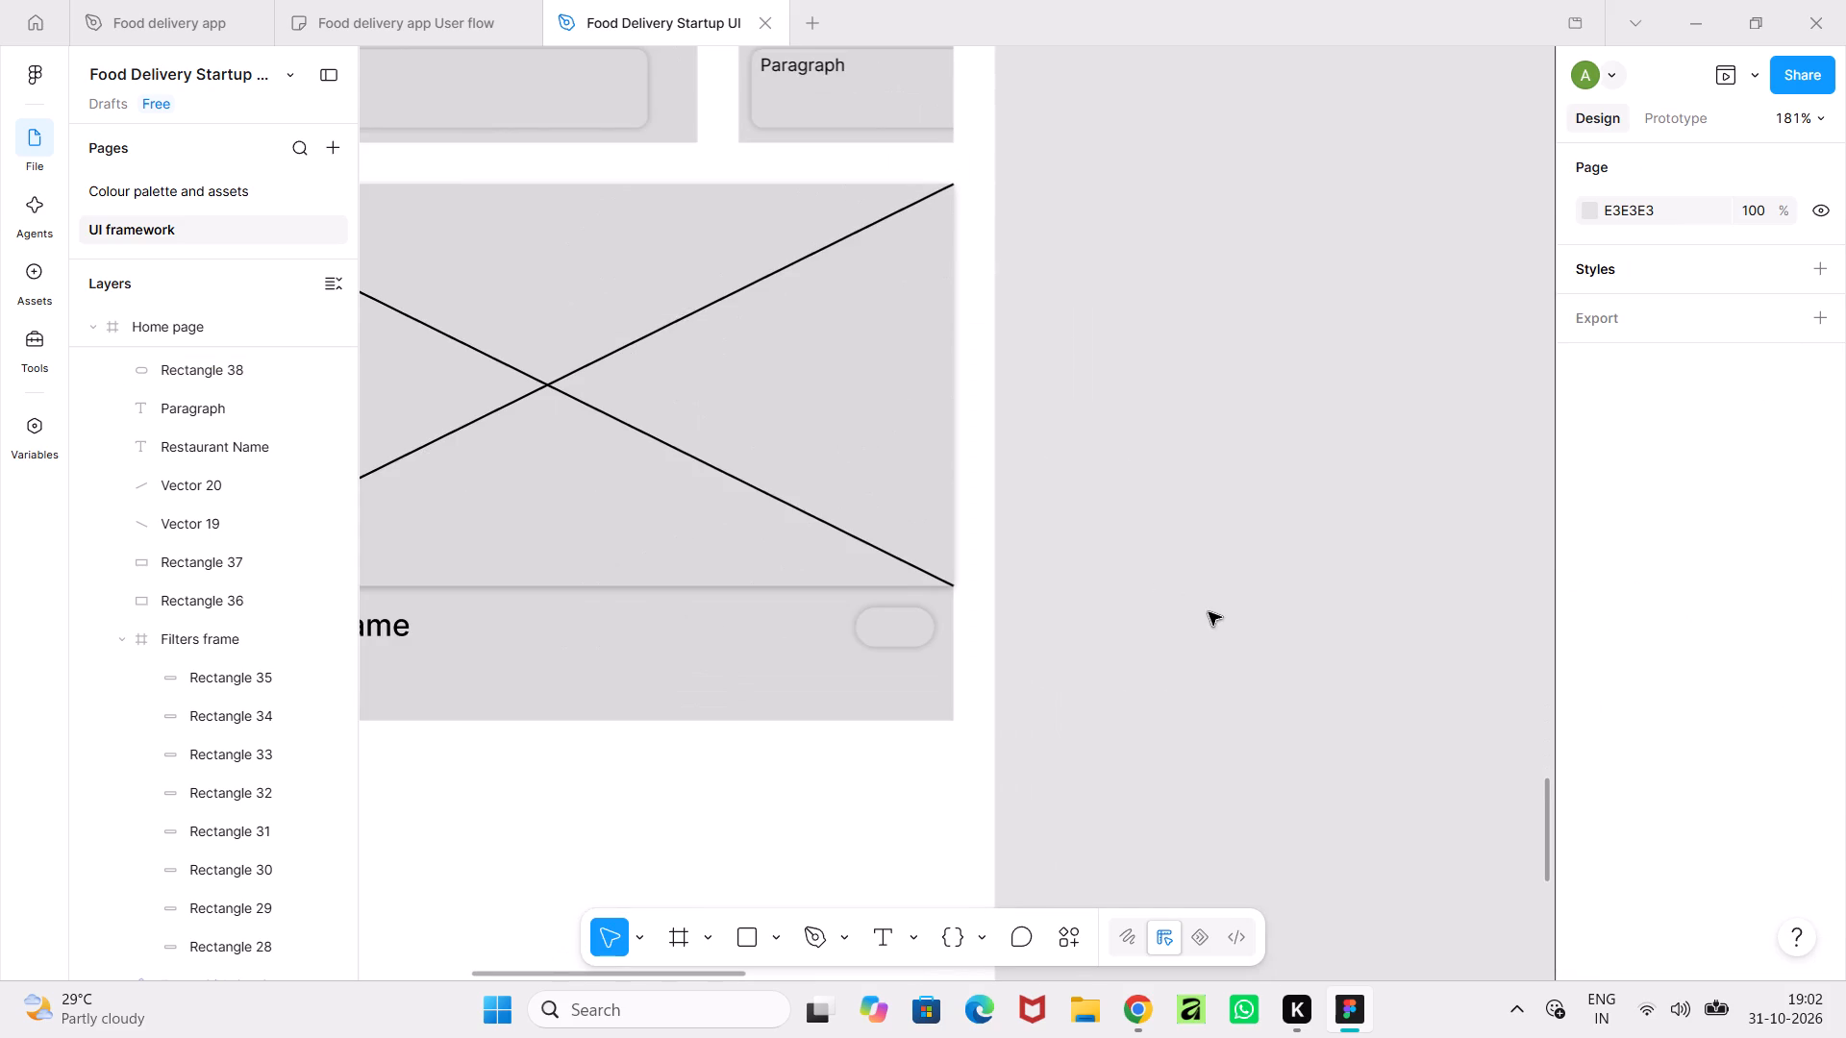
scroll(1209, 612, "up", 6, "ctrl")
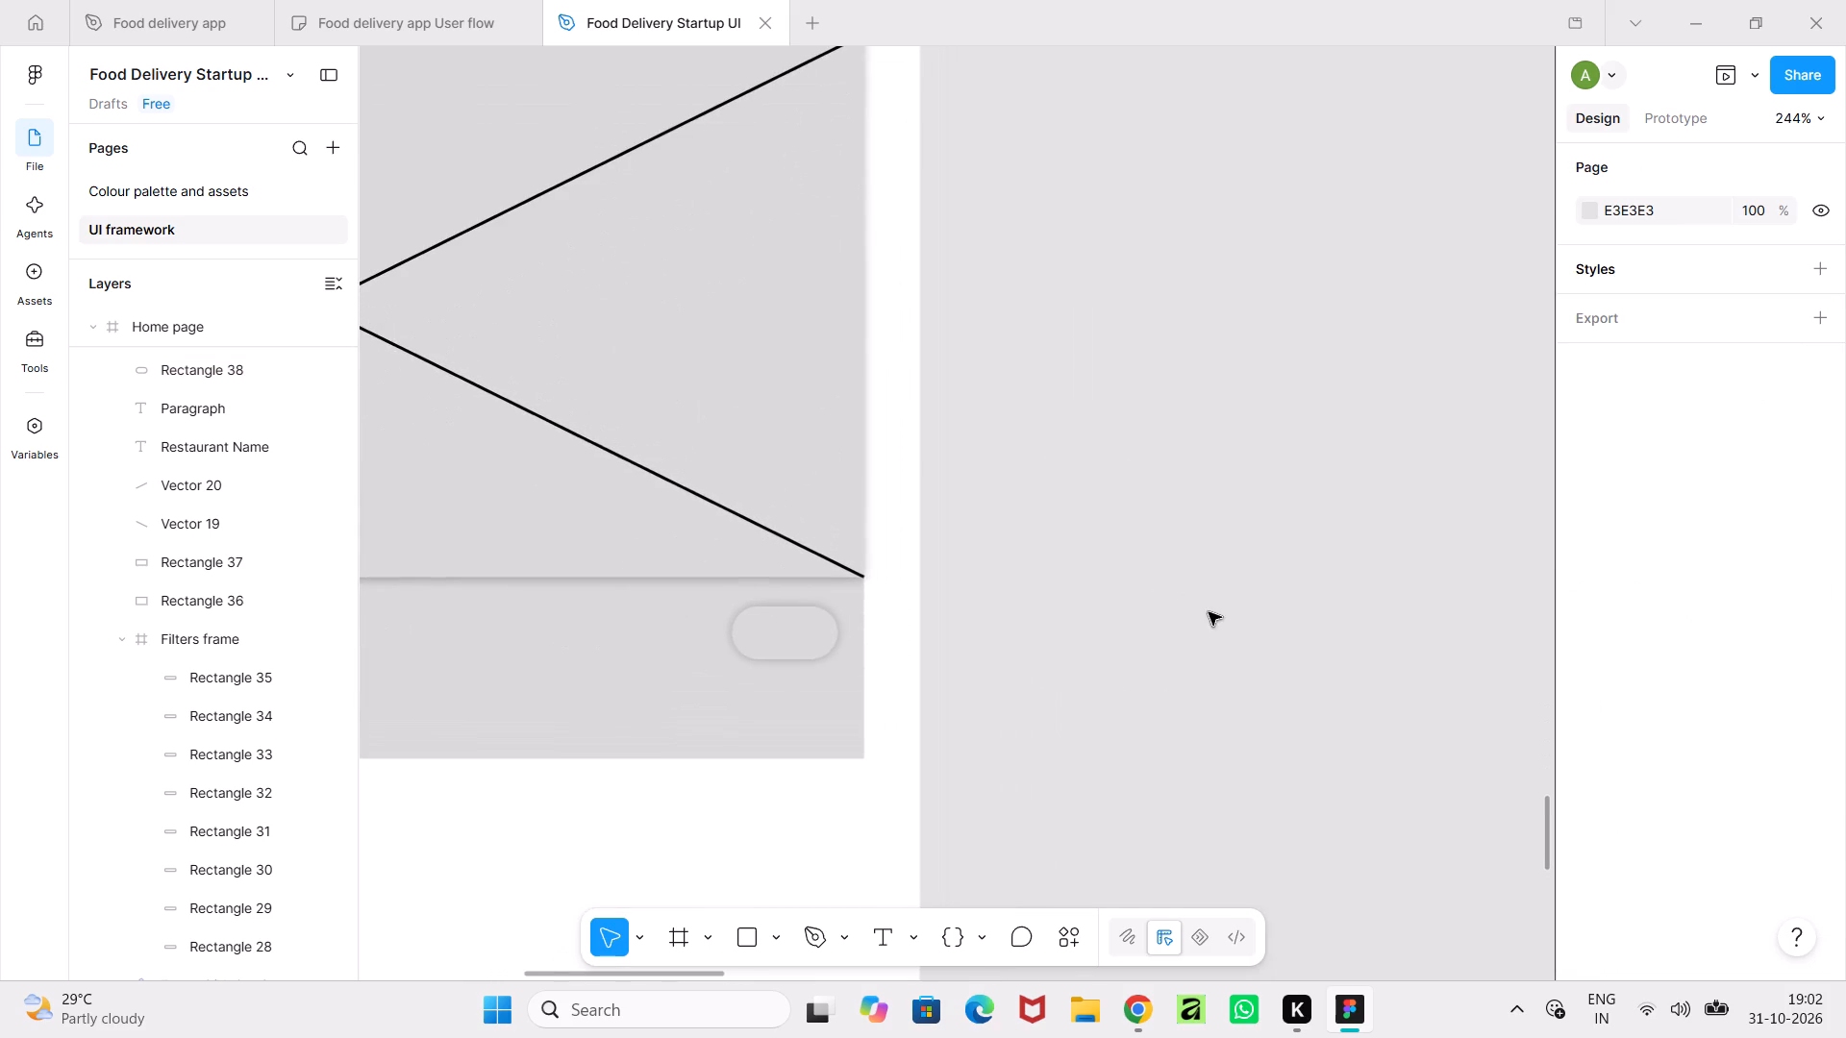
scroll(1209, 612, "down", 8, "ctrl")
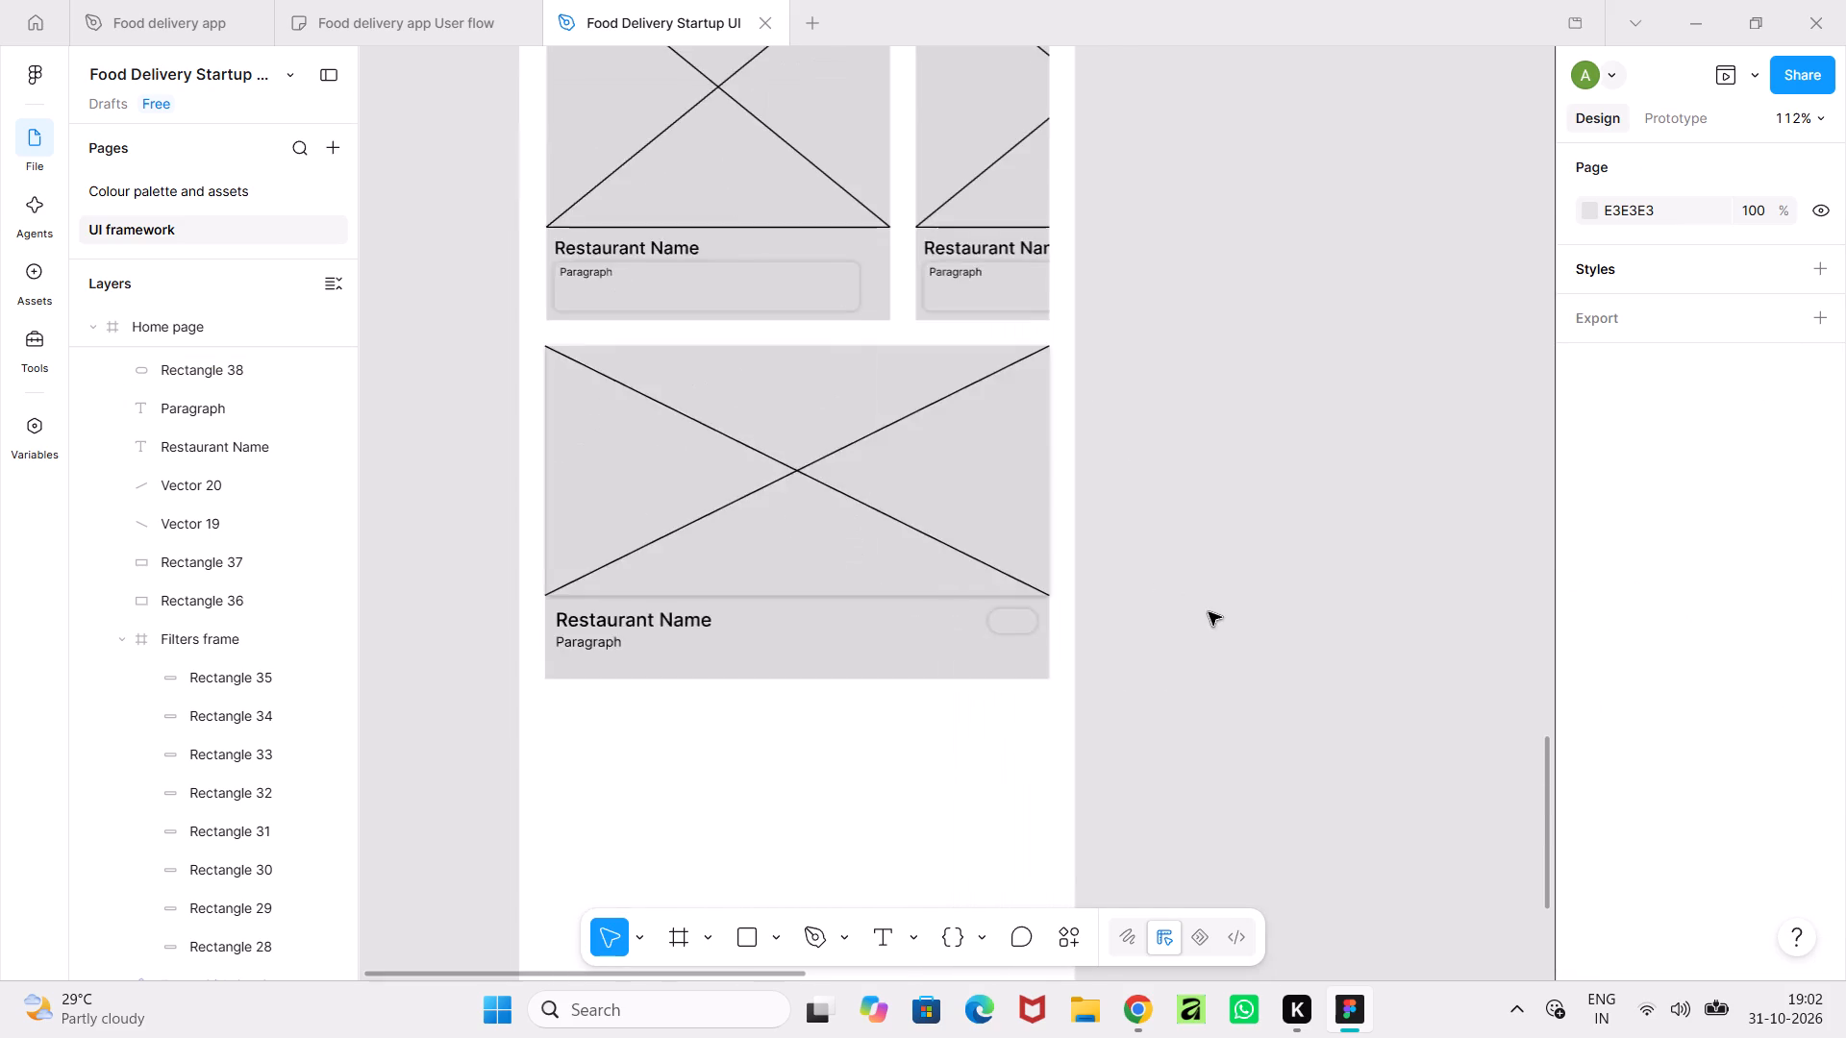
scroll(1209, 612, "down", 6, "ctrl")
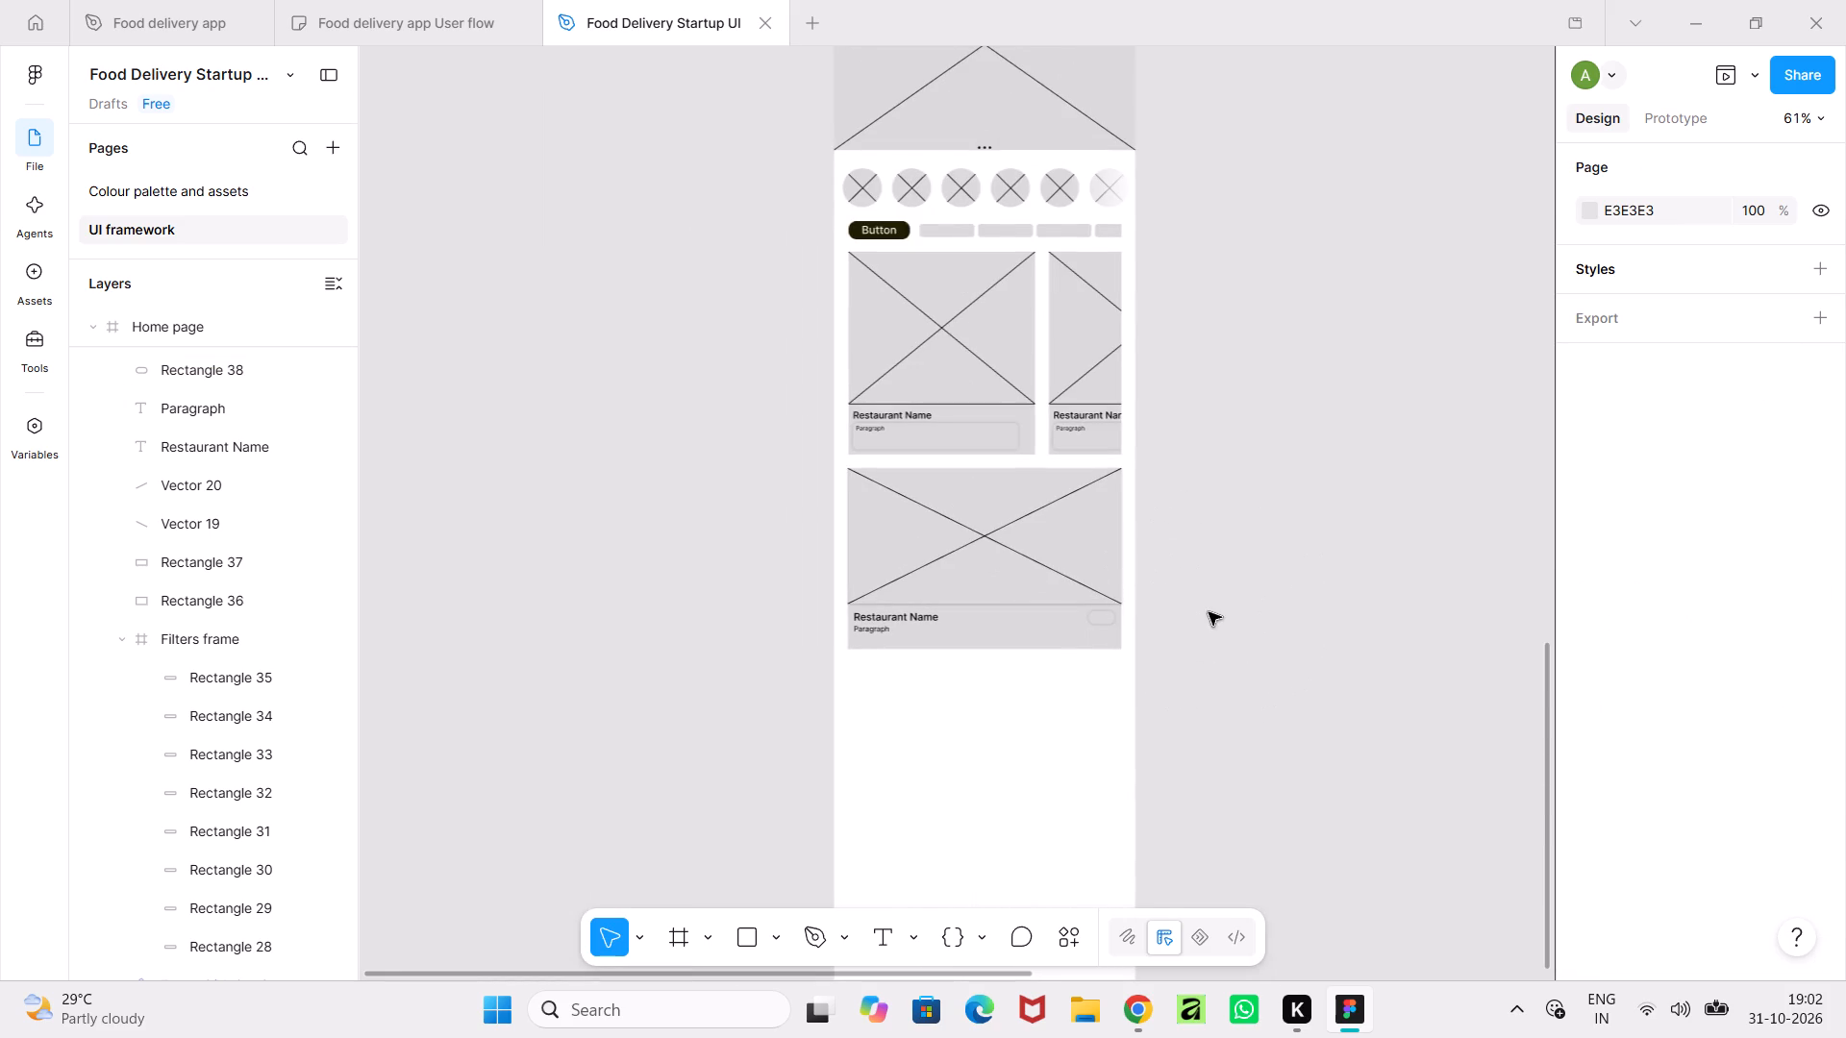
middle_click_drag(1228, 671, 1238, 746)
scroll(1238, 746, "up", 4, "ctrl")
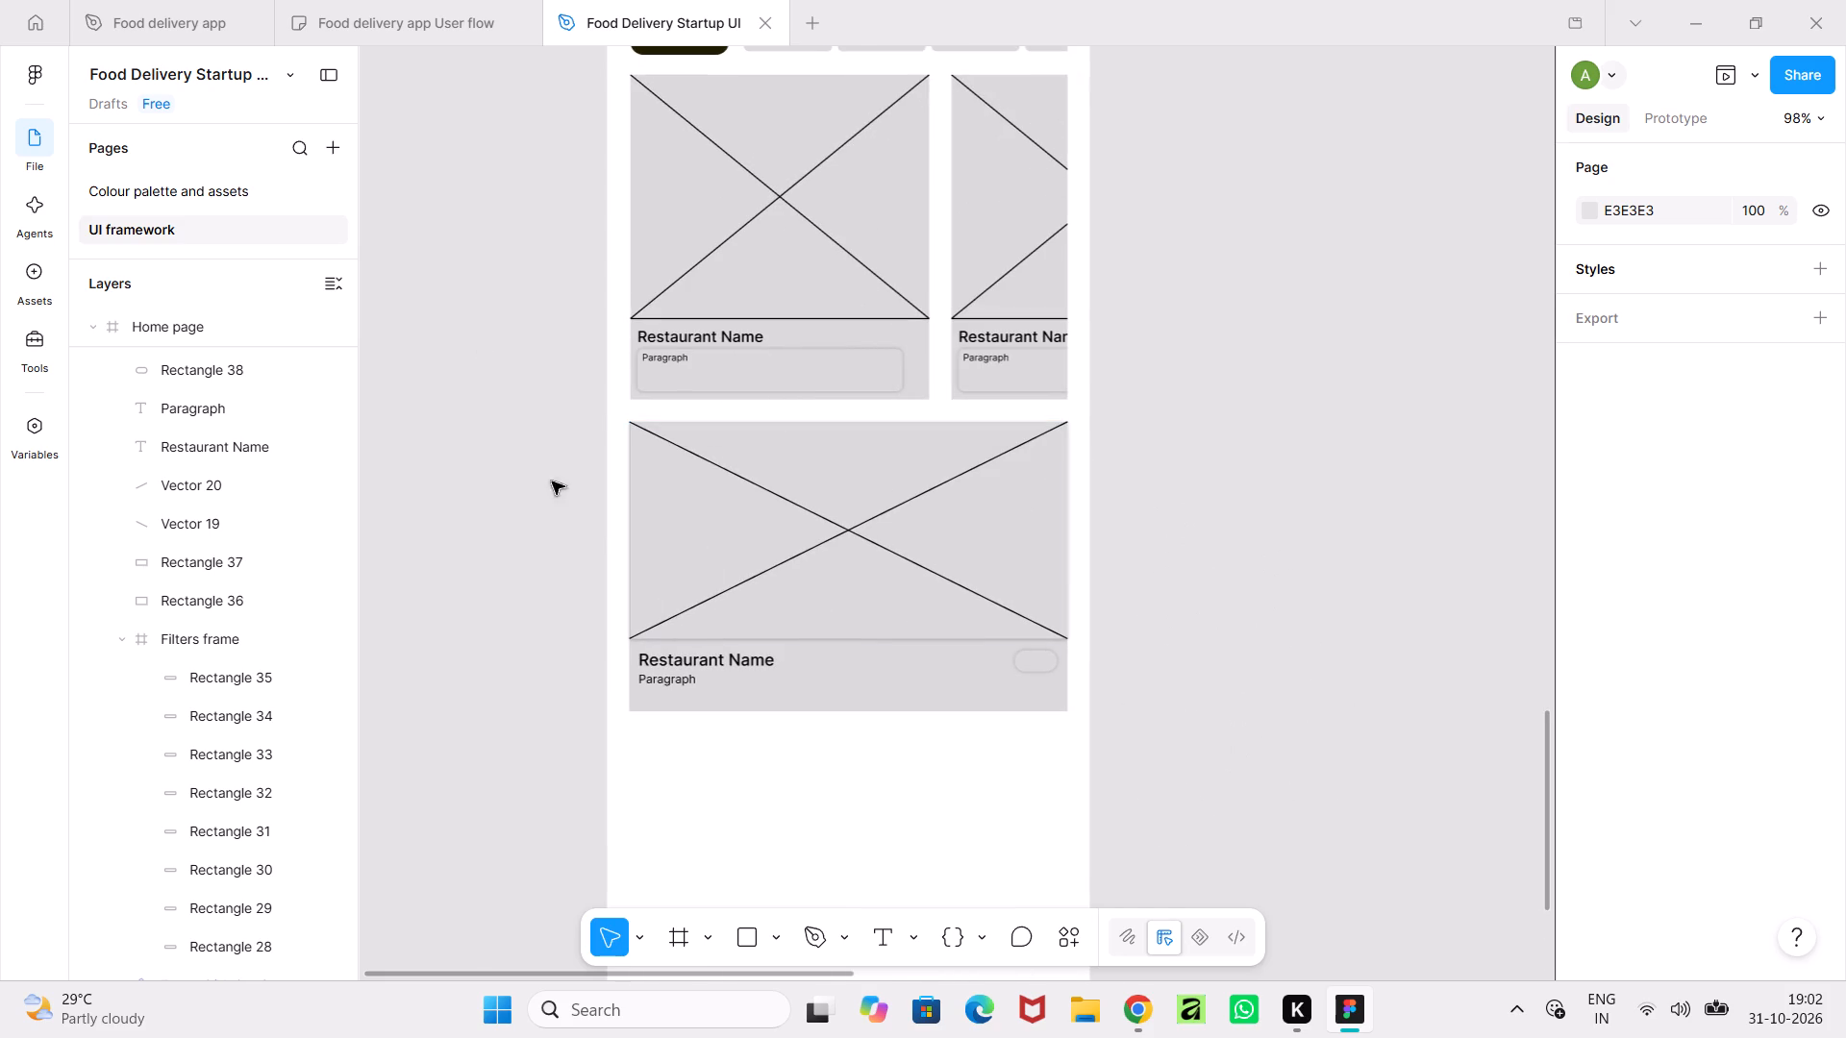
left_click_drag(501, 450, 1135, 726)
key("ctrl+g")
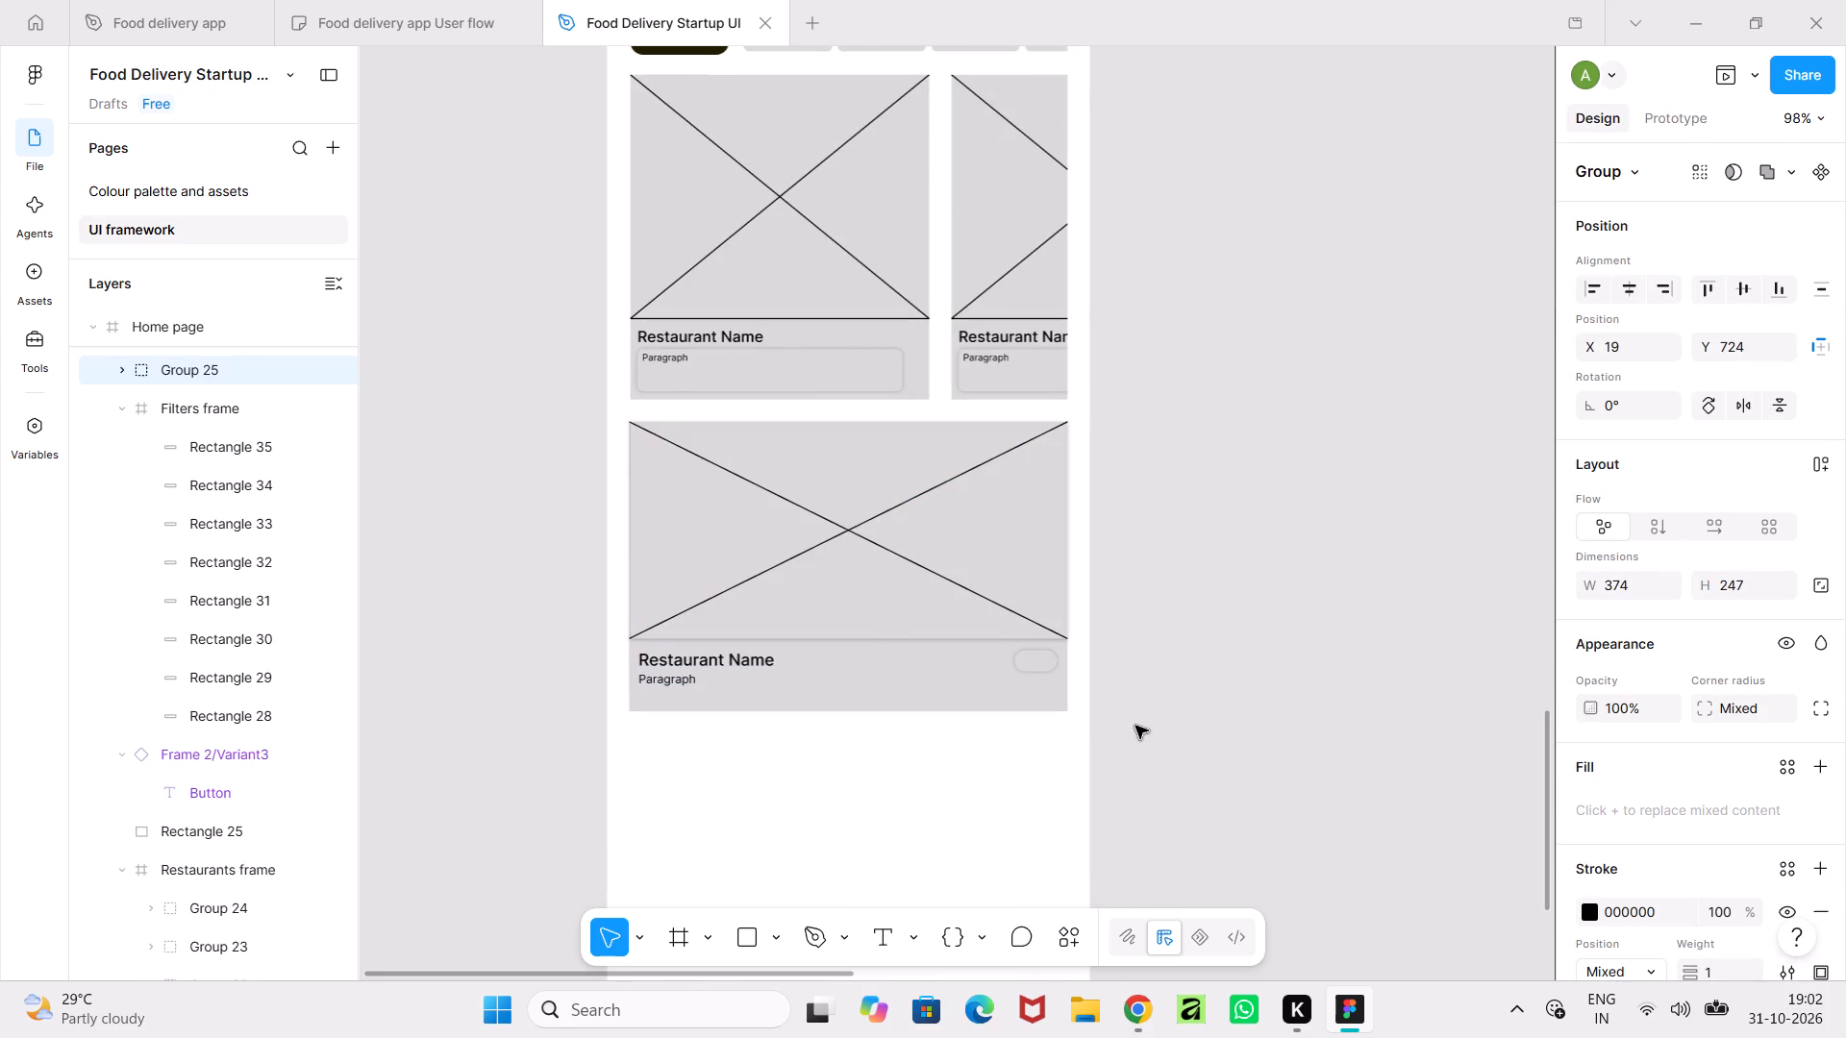
Duplicate the large restaurant card and place the copy directly below it, at X 19, Y 984.
left_click(881, 577)
key("ctrl+c")
key("ctrl+v")
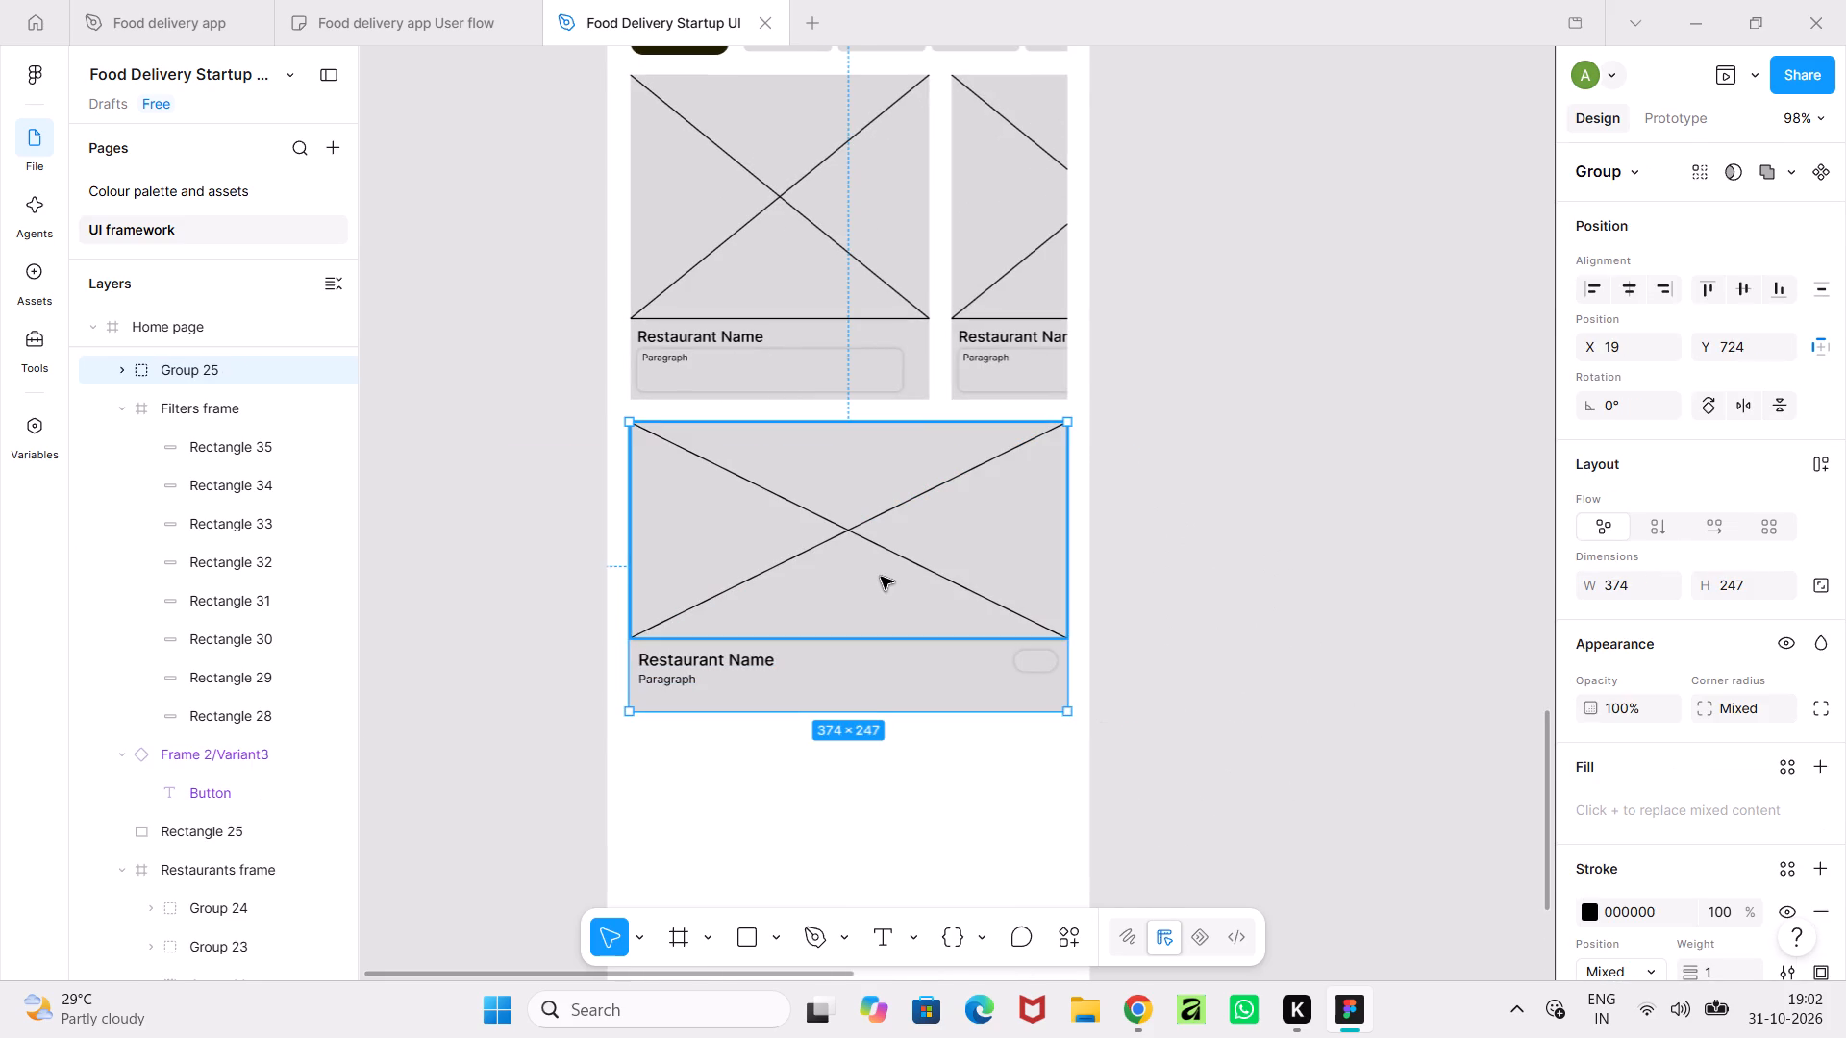
left_click_drag(883, 579, 886, 885)
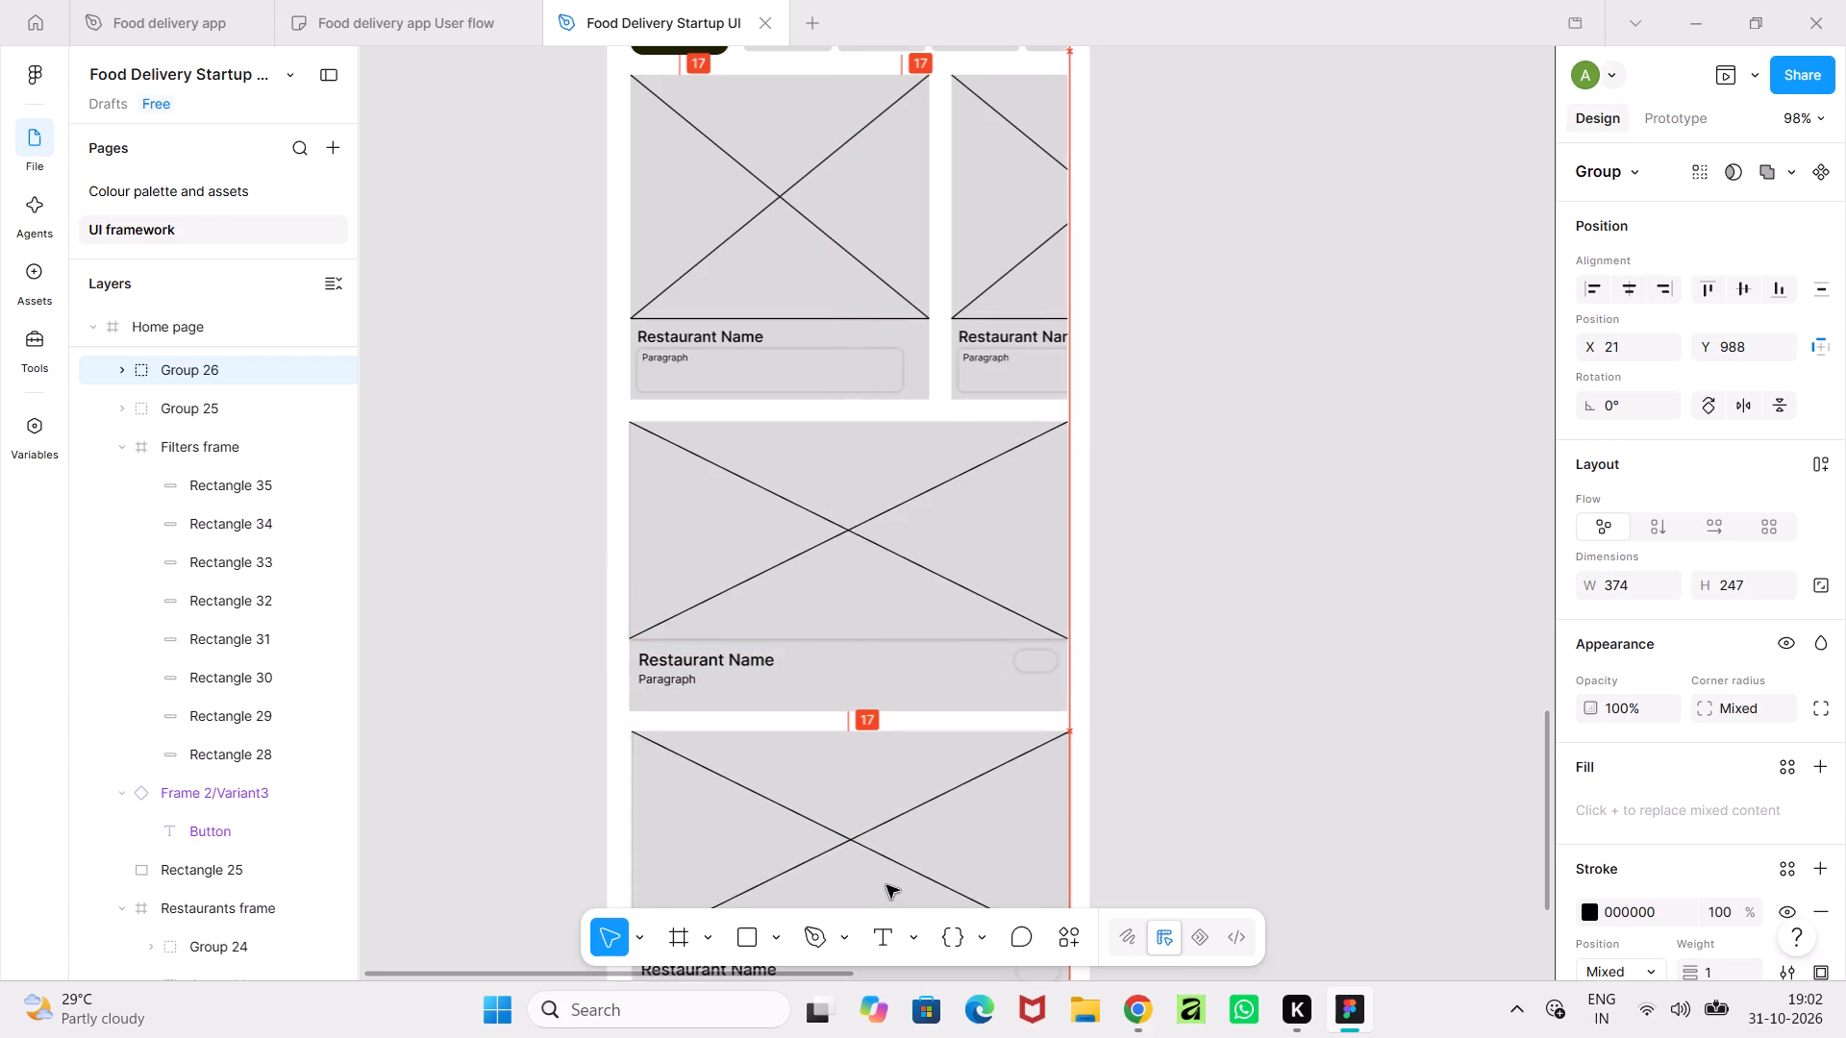
left_click_drag(886, 885, 862, 826)
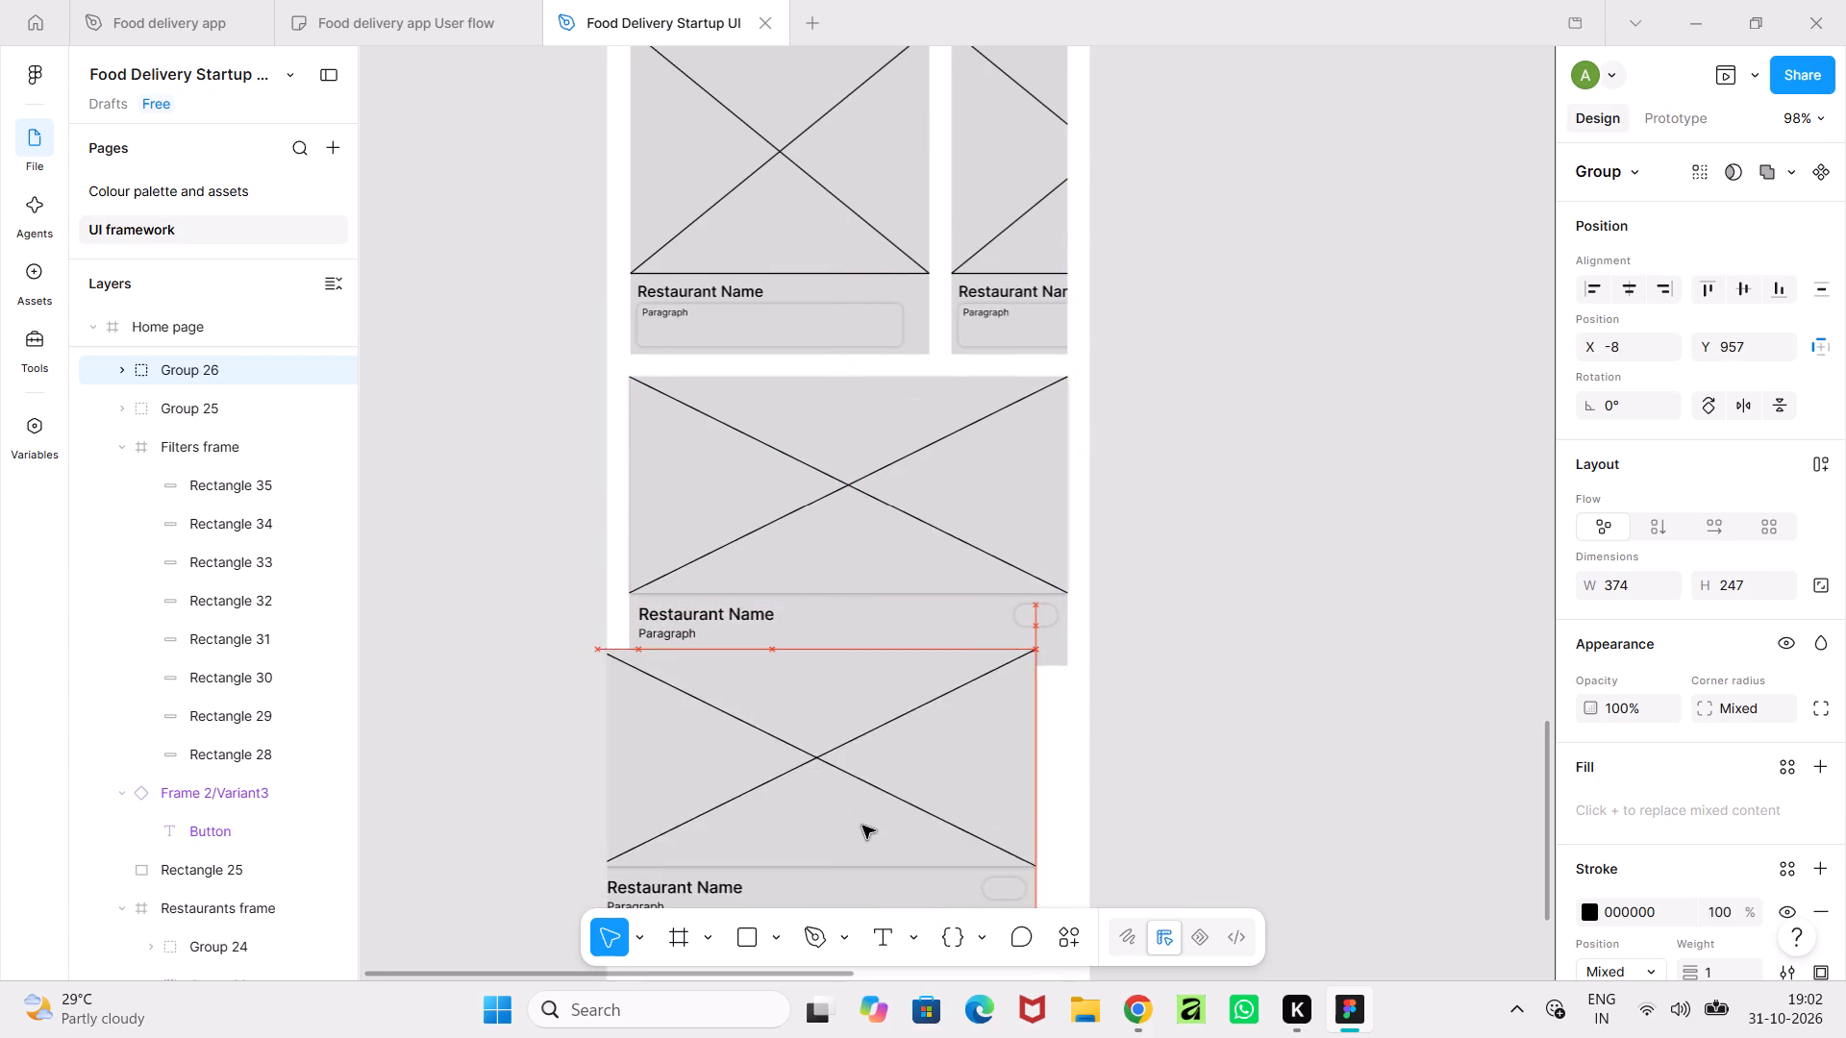
left_click_drag(862, 826, 880, 844)
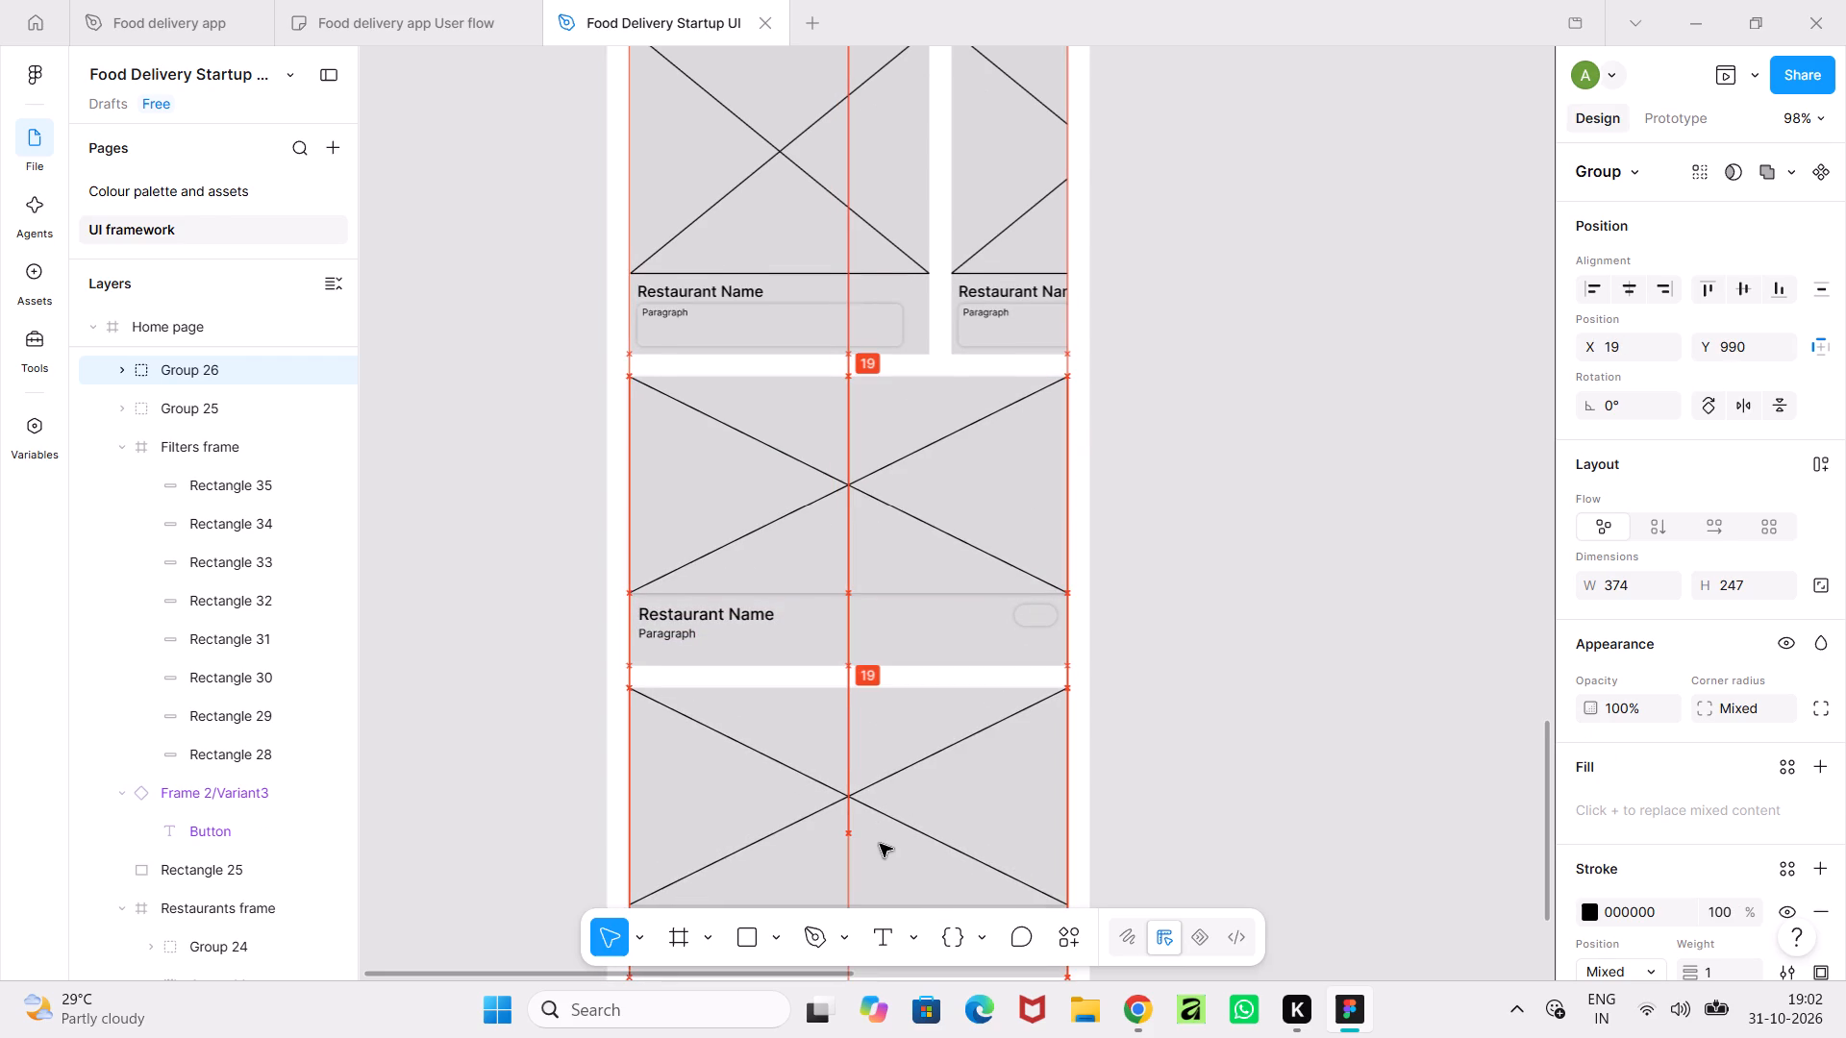
left_click_drag(880, 844, 882, 840)
left_click_drag(882, 840, 883, 838)
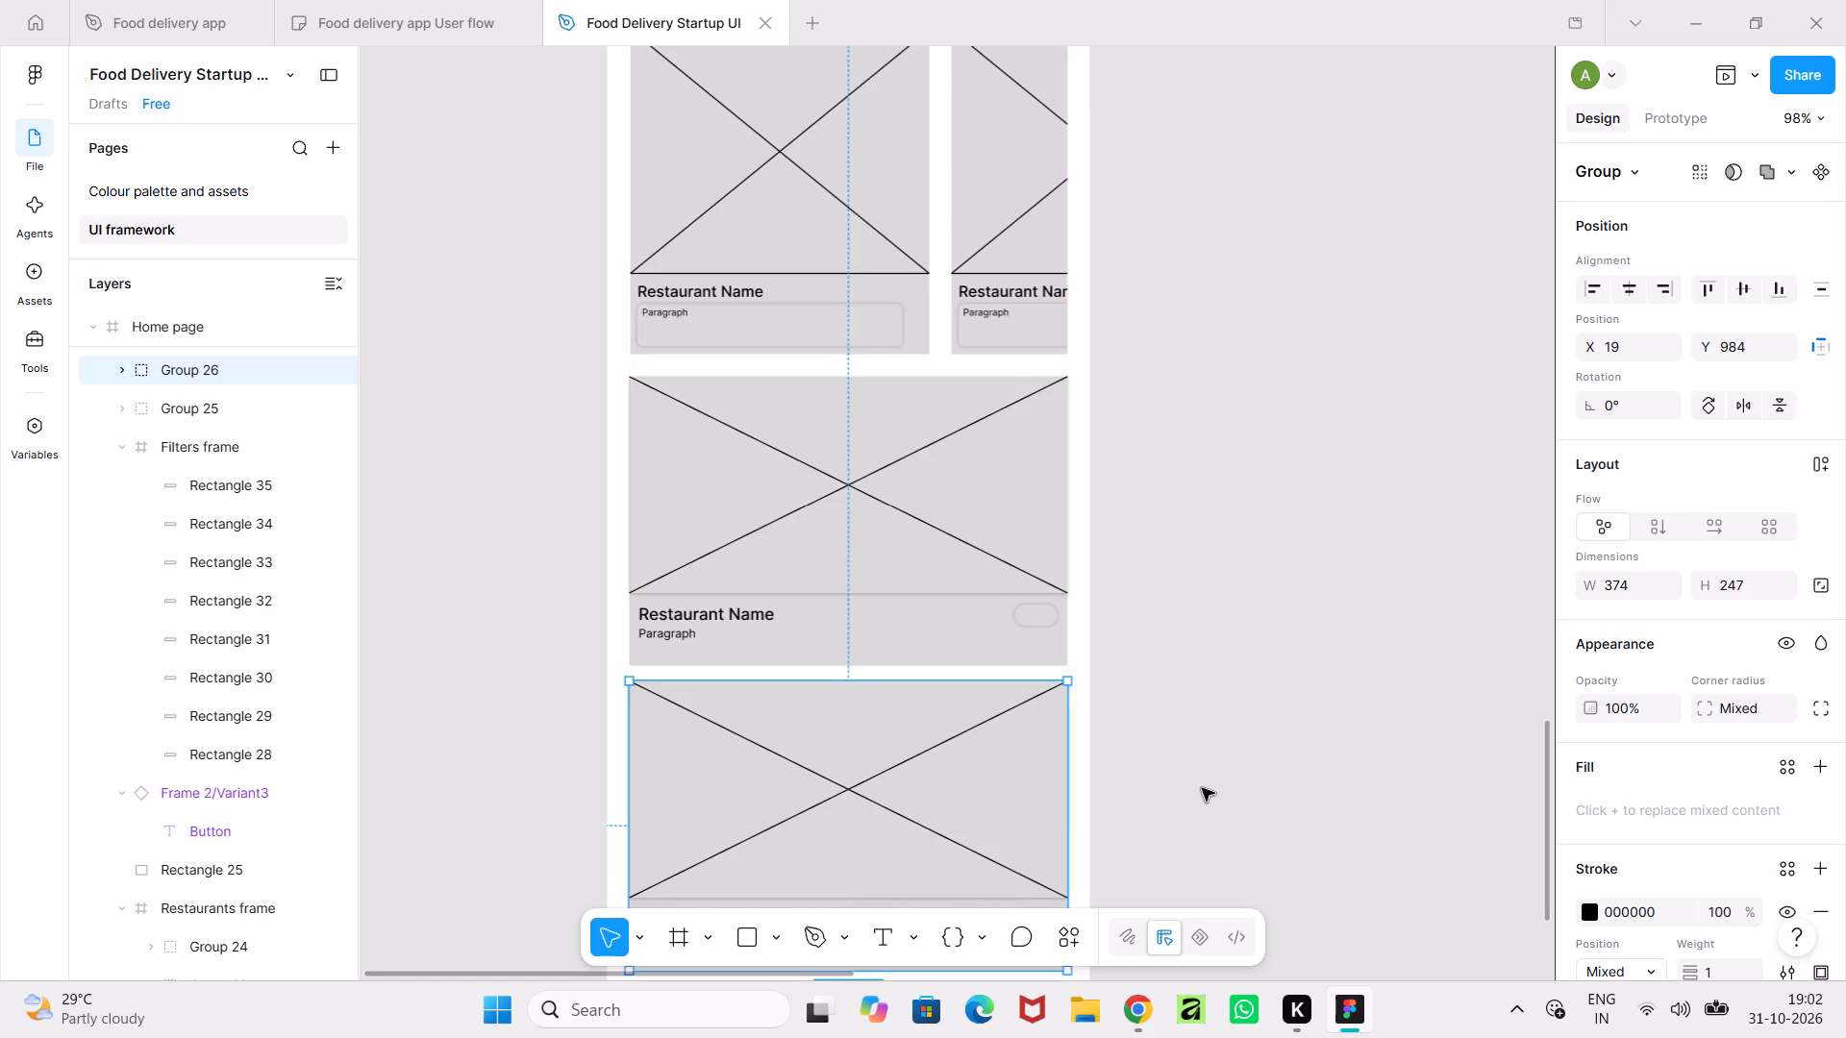
Add a third large restaurant card by copying the second one and placing it 13 below, left-aligned with the others.
middle_click_drag(1210, 790, 1194, 526)
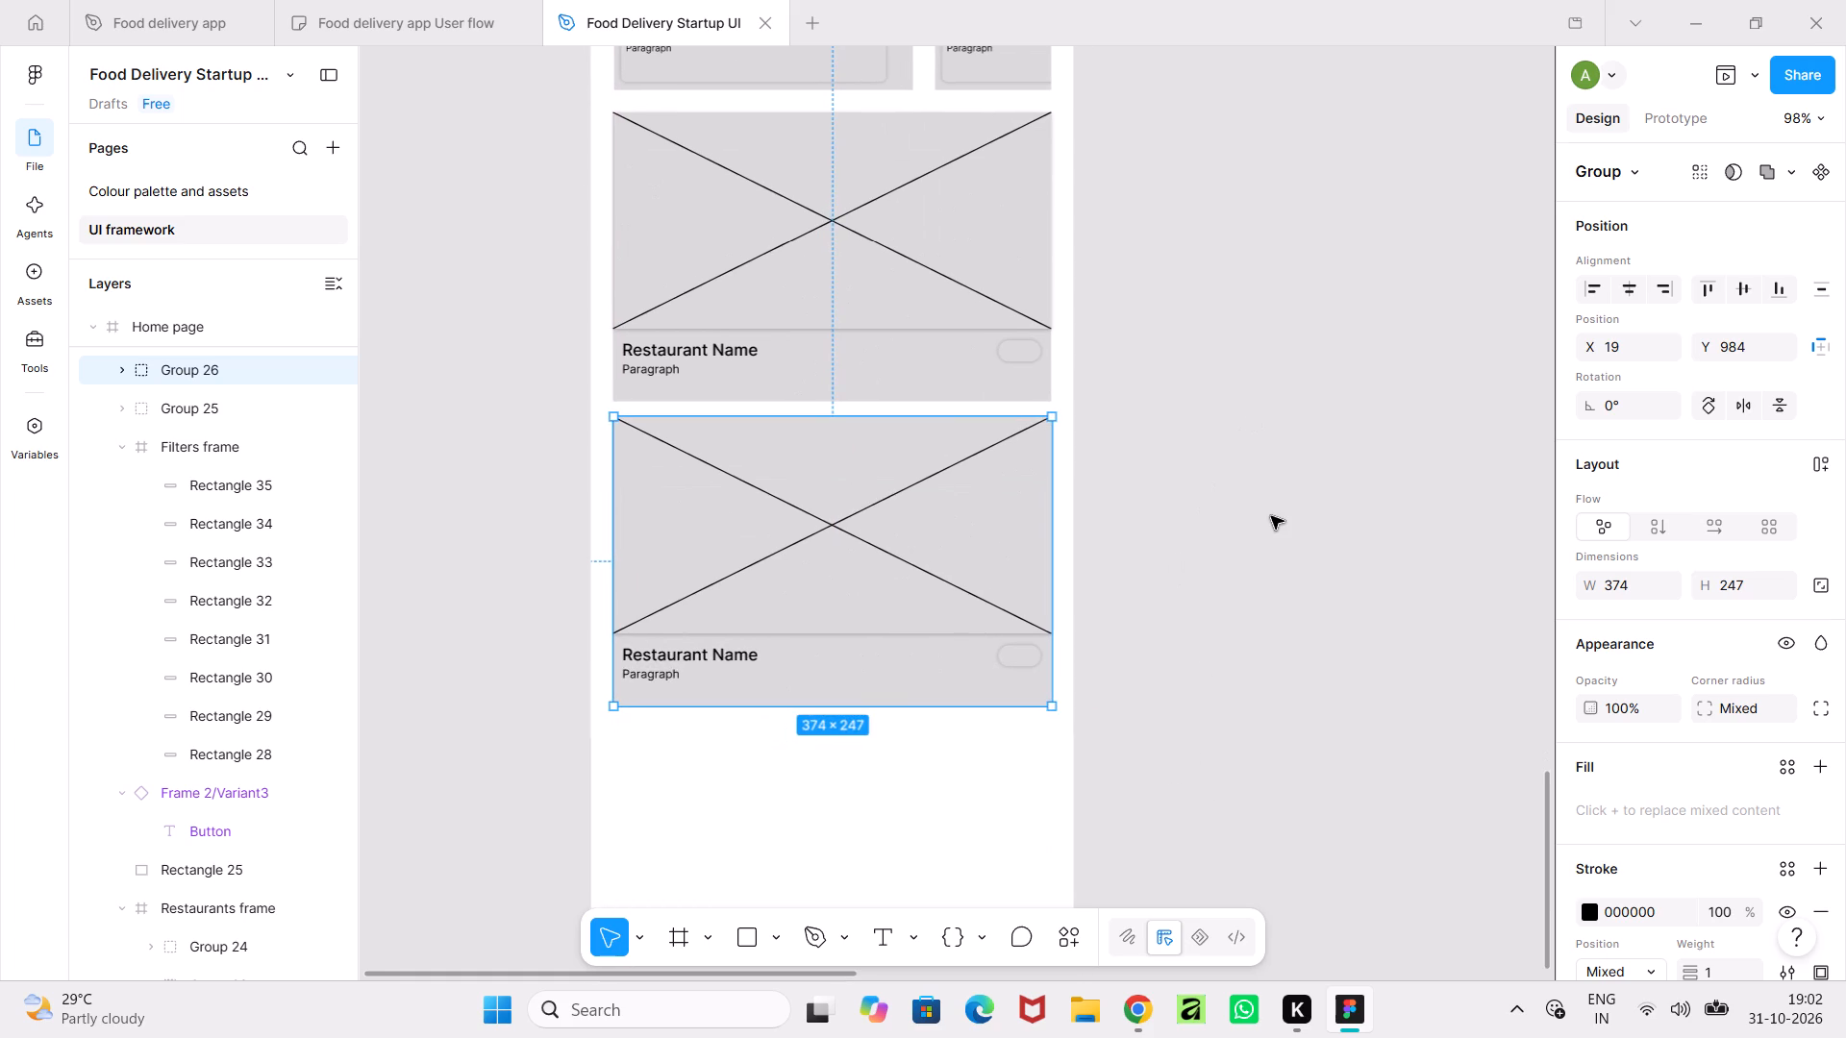
key("ctrl+c")
key("ctrl+v")
left_click_drag(852, 534, 853, 844)
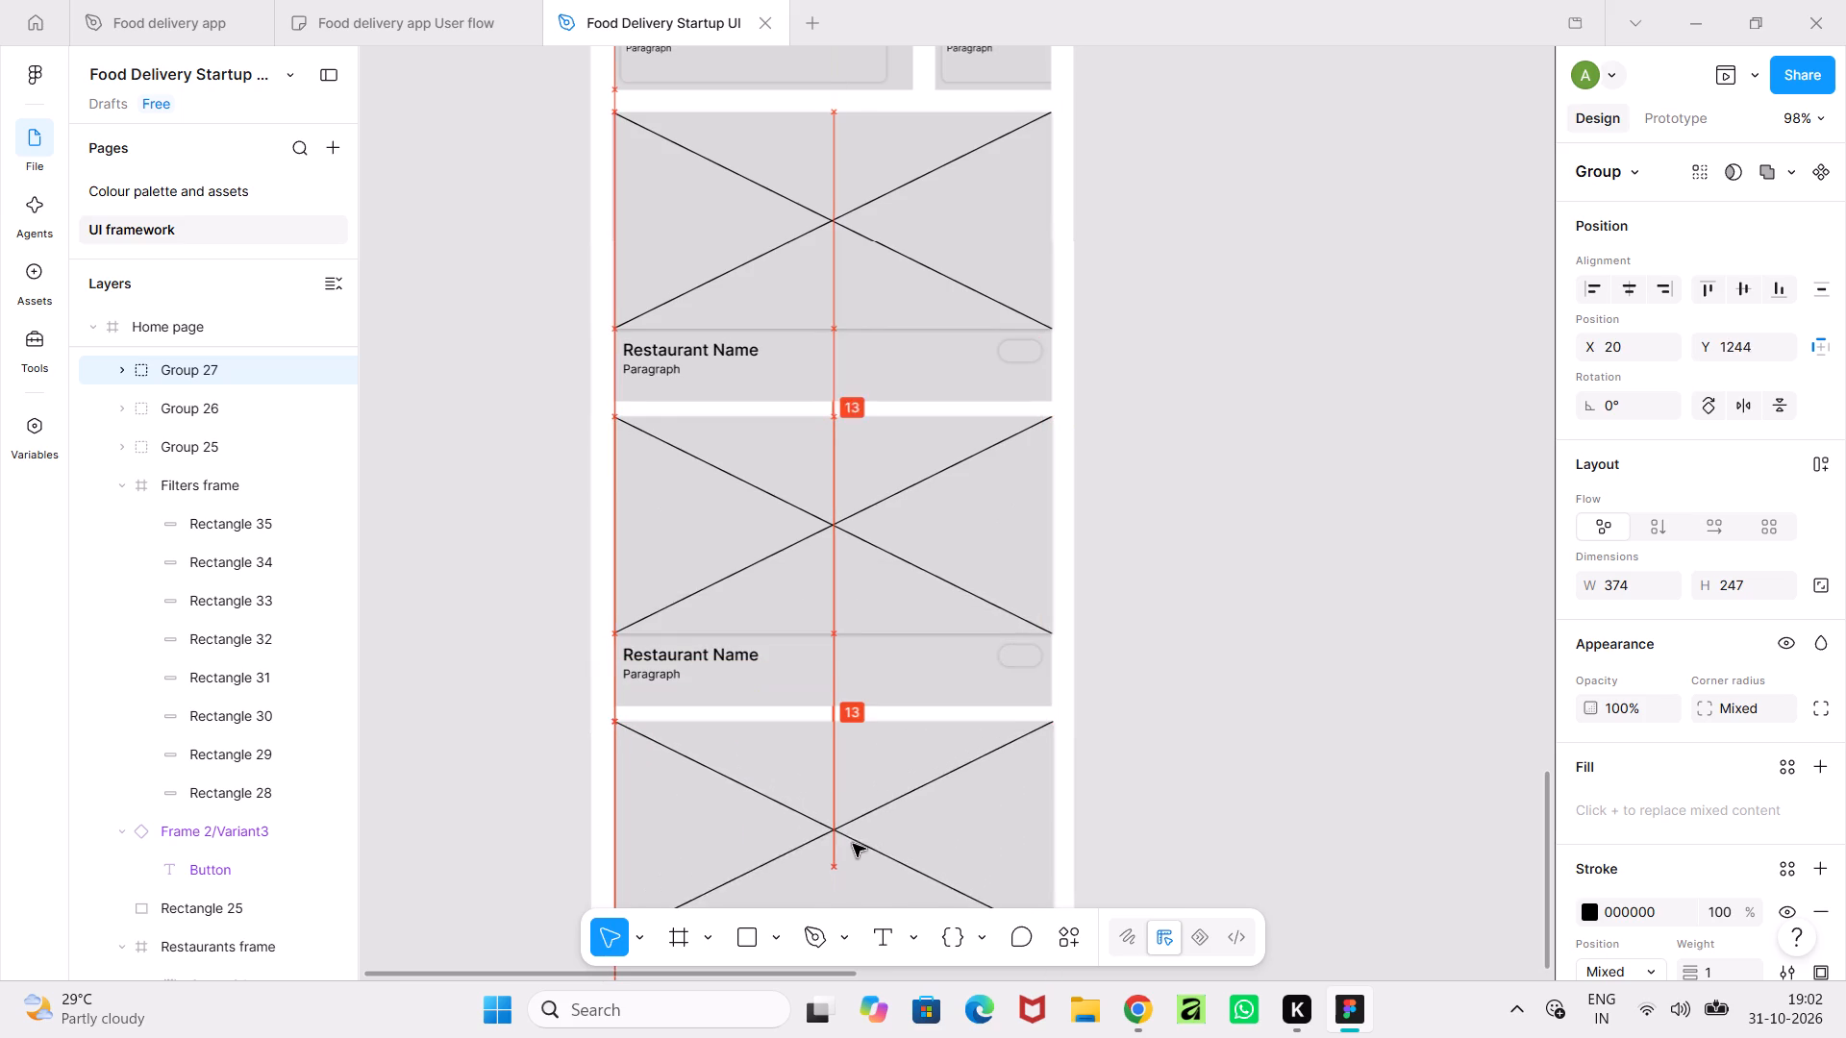
left_click_drag(853, 844, 851, 841)
left_click(1250, 632)
Extend the Home page frame downward to a height of about 1573, leaving some space below the third large card.
scroll(1250, 632, "down", 9, "ctrl")
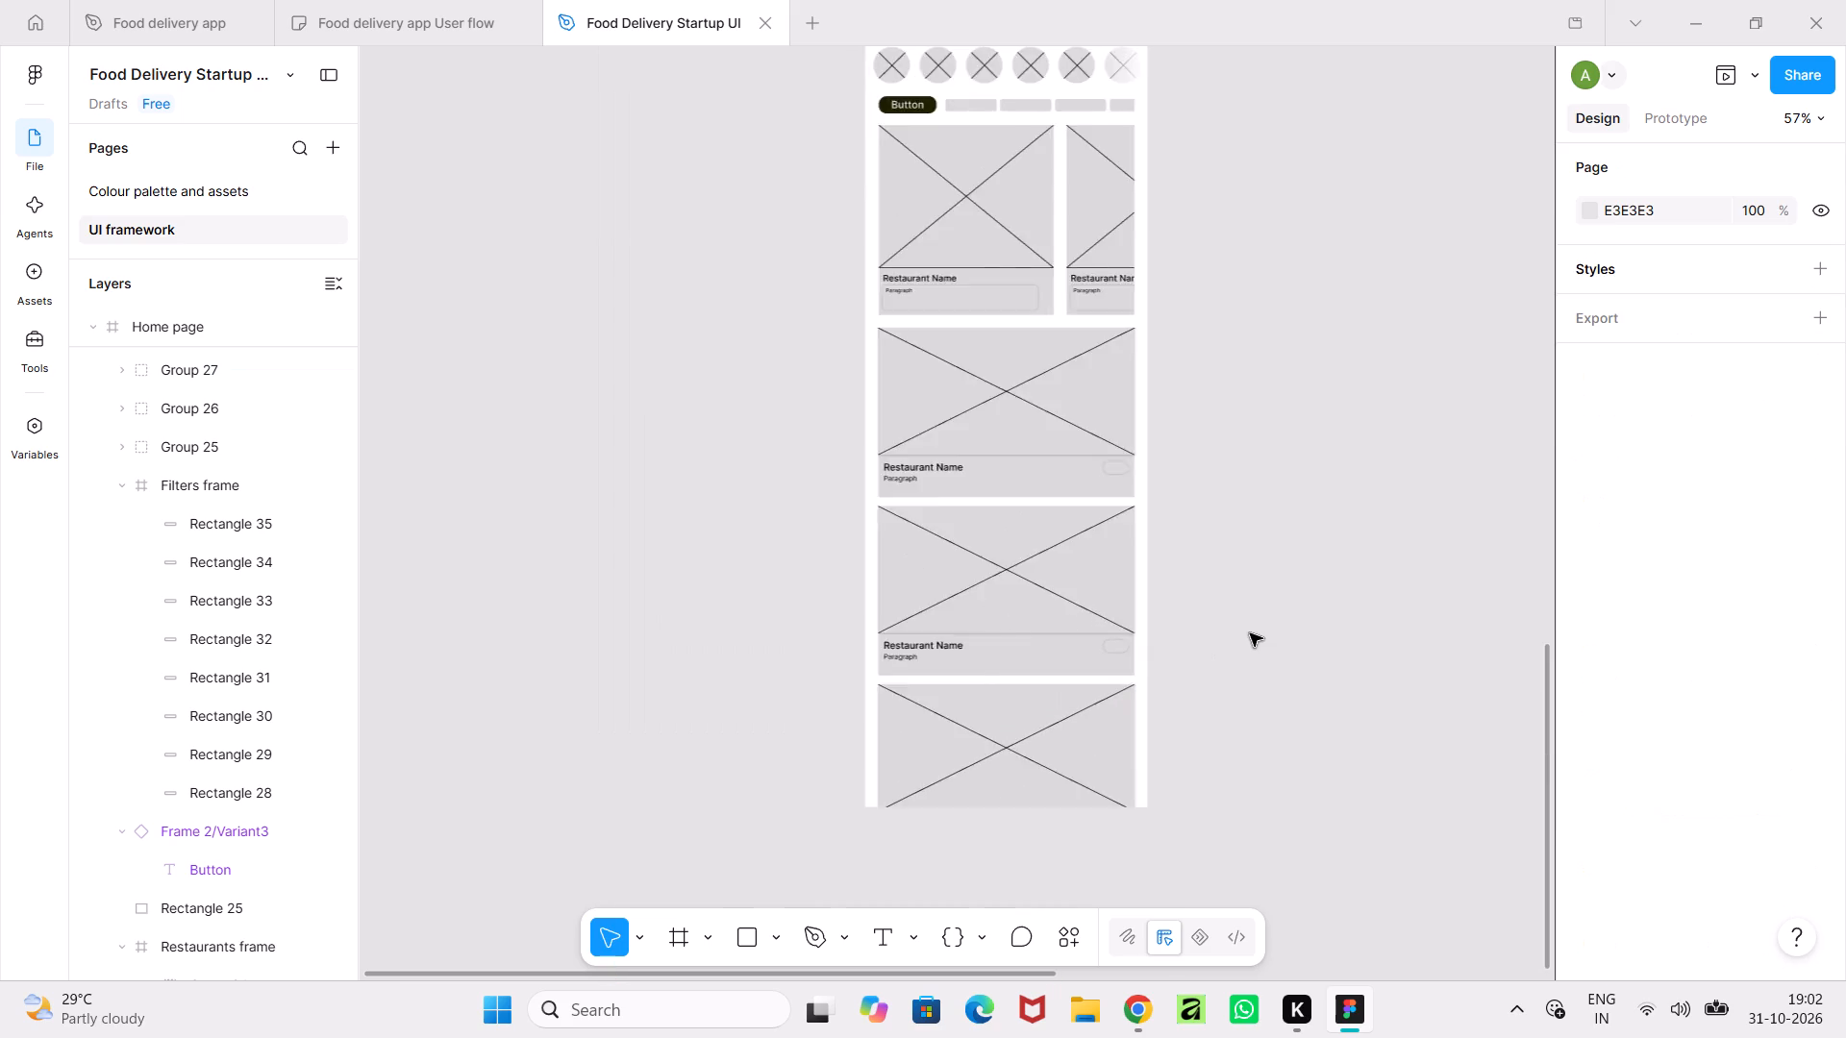
scroll(1250, 633, "down", 2, "ctrl")
left_click(1172, 683)
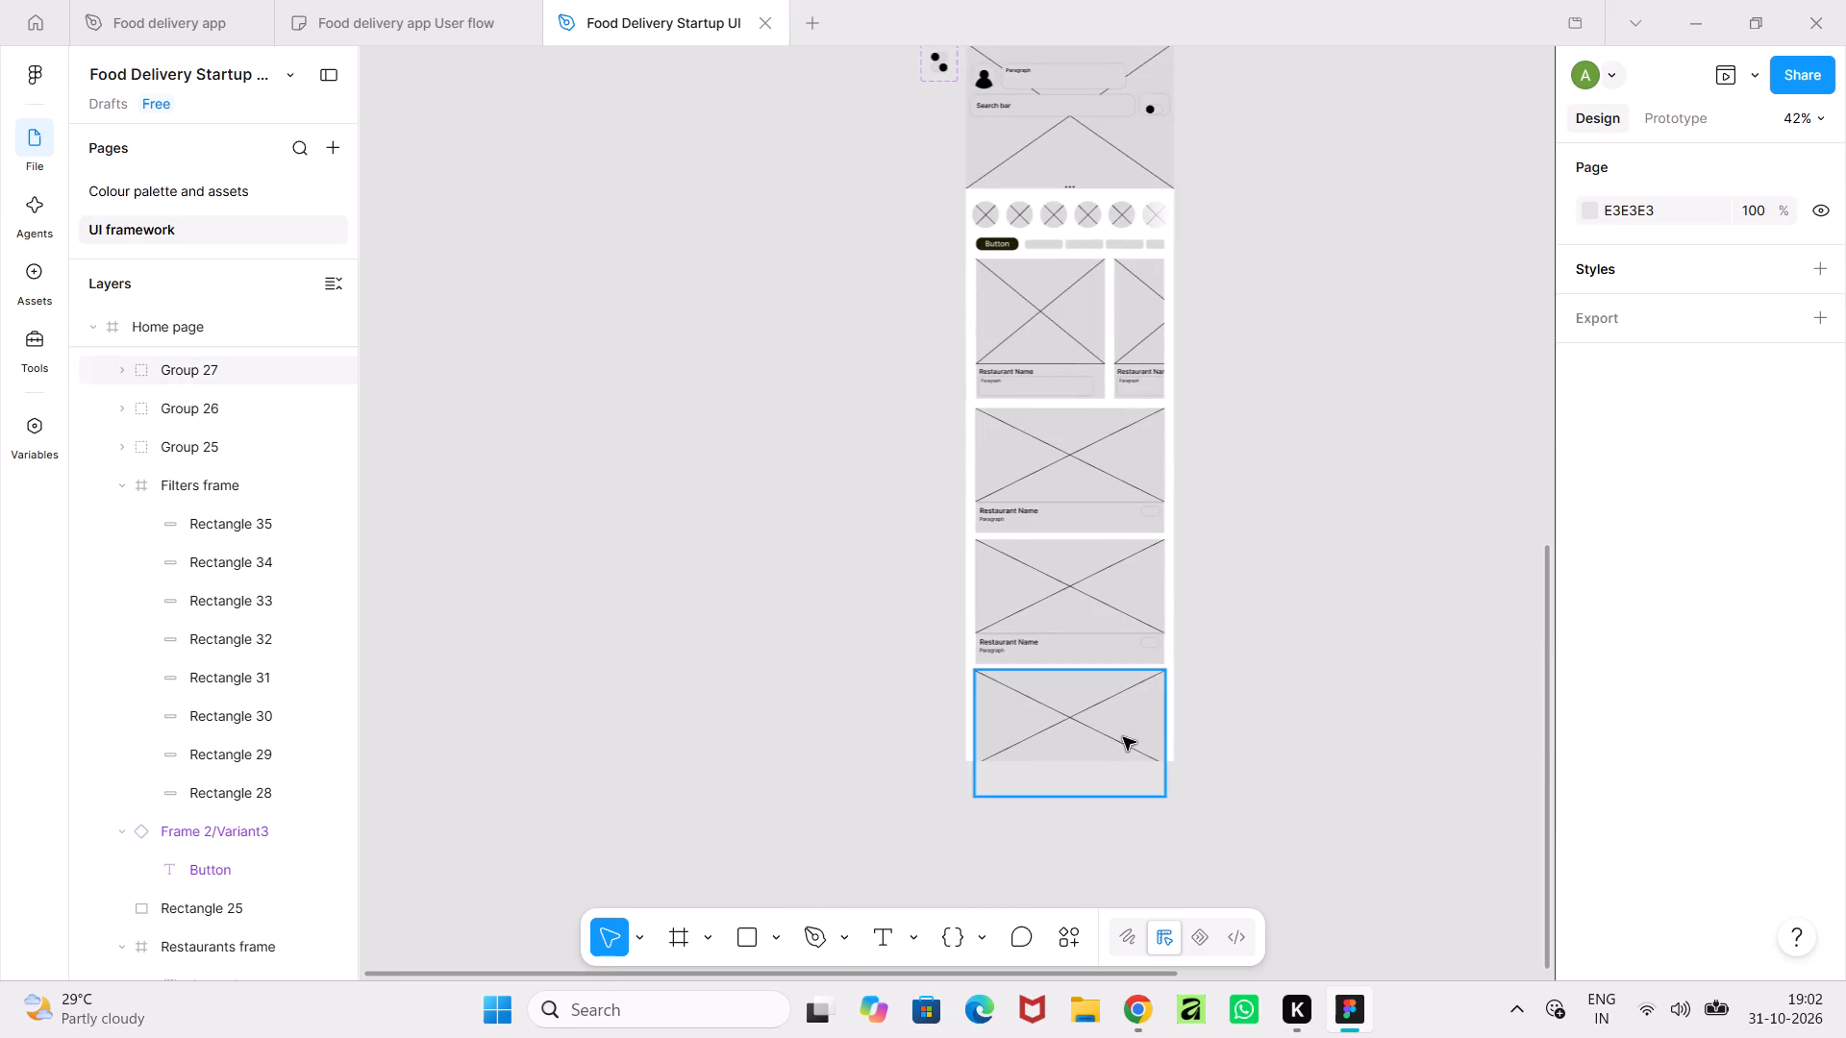
left_click(968, 601)
middle_click_drag(1310, 355, 1289, 507)
left_click(992, 173)
scroll(1239, 453, "down", 5)
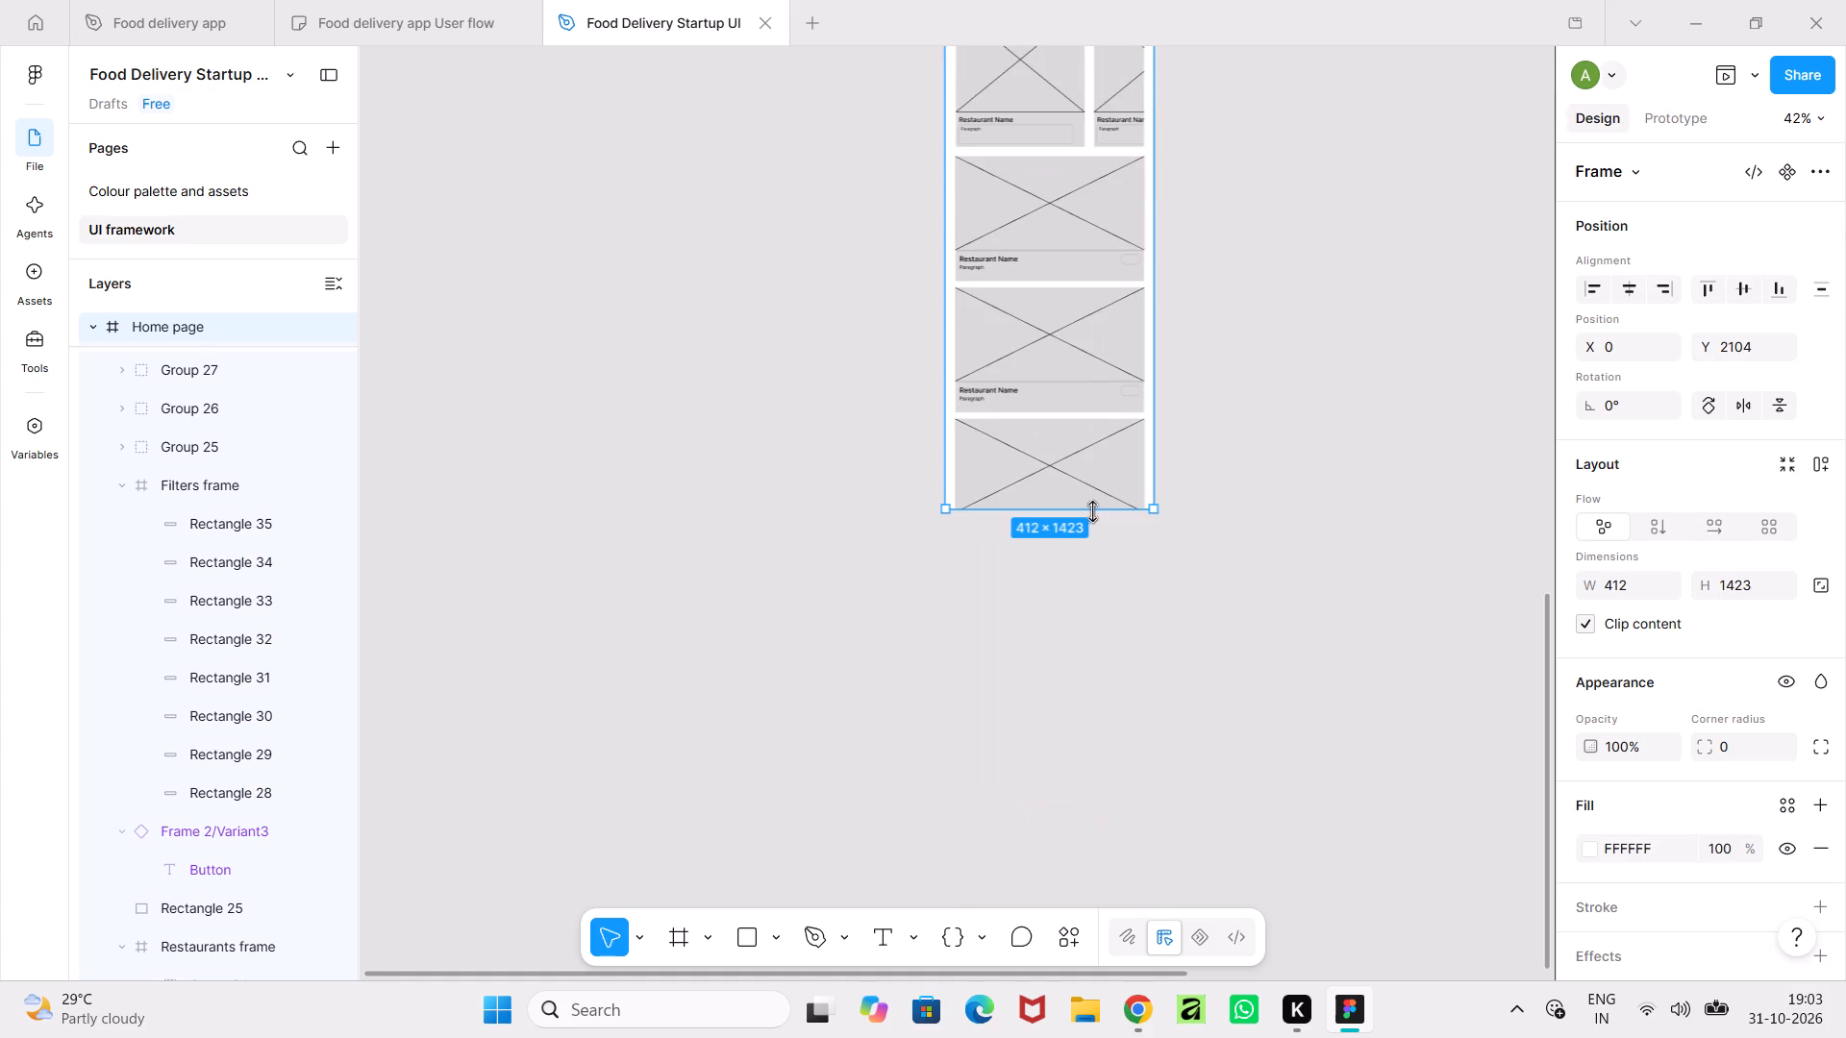
left_click_drag(1088, 511, 1102, 631)
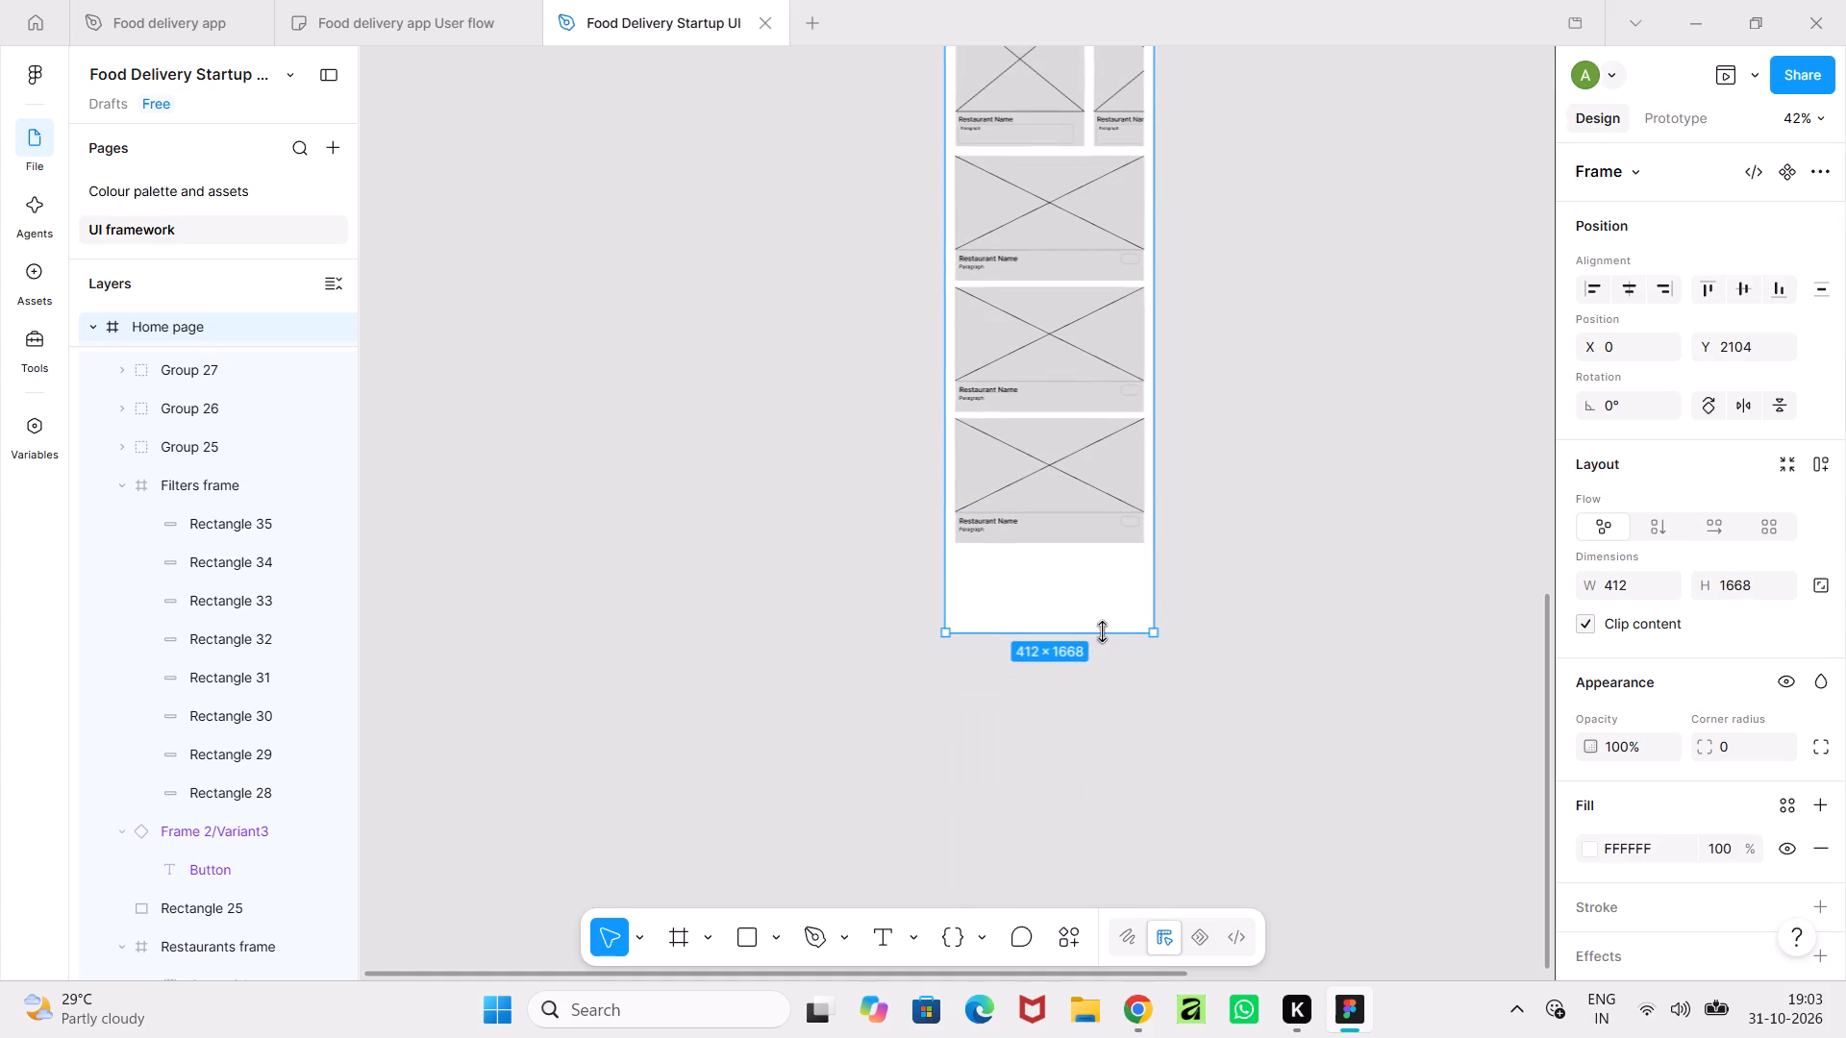
left_click_drag(1102, 631, 1114, 605)
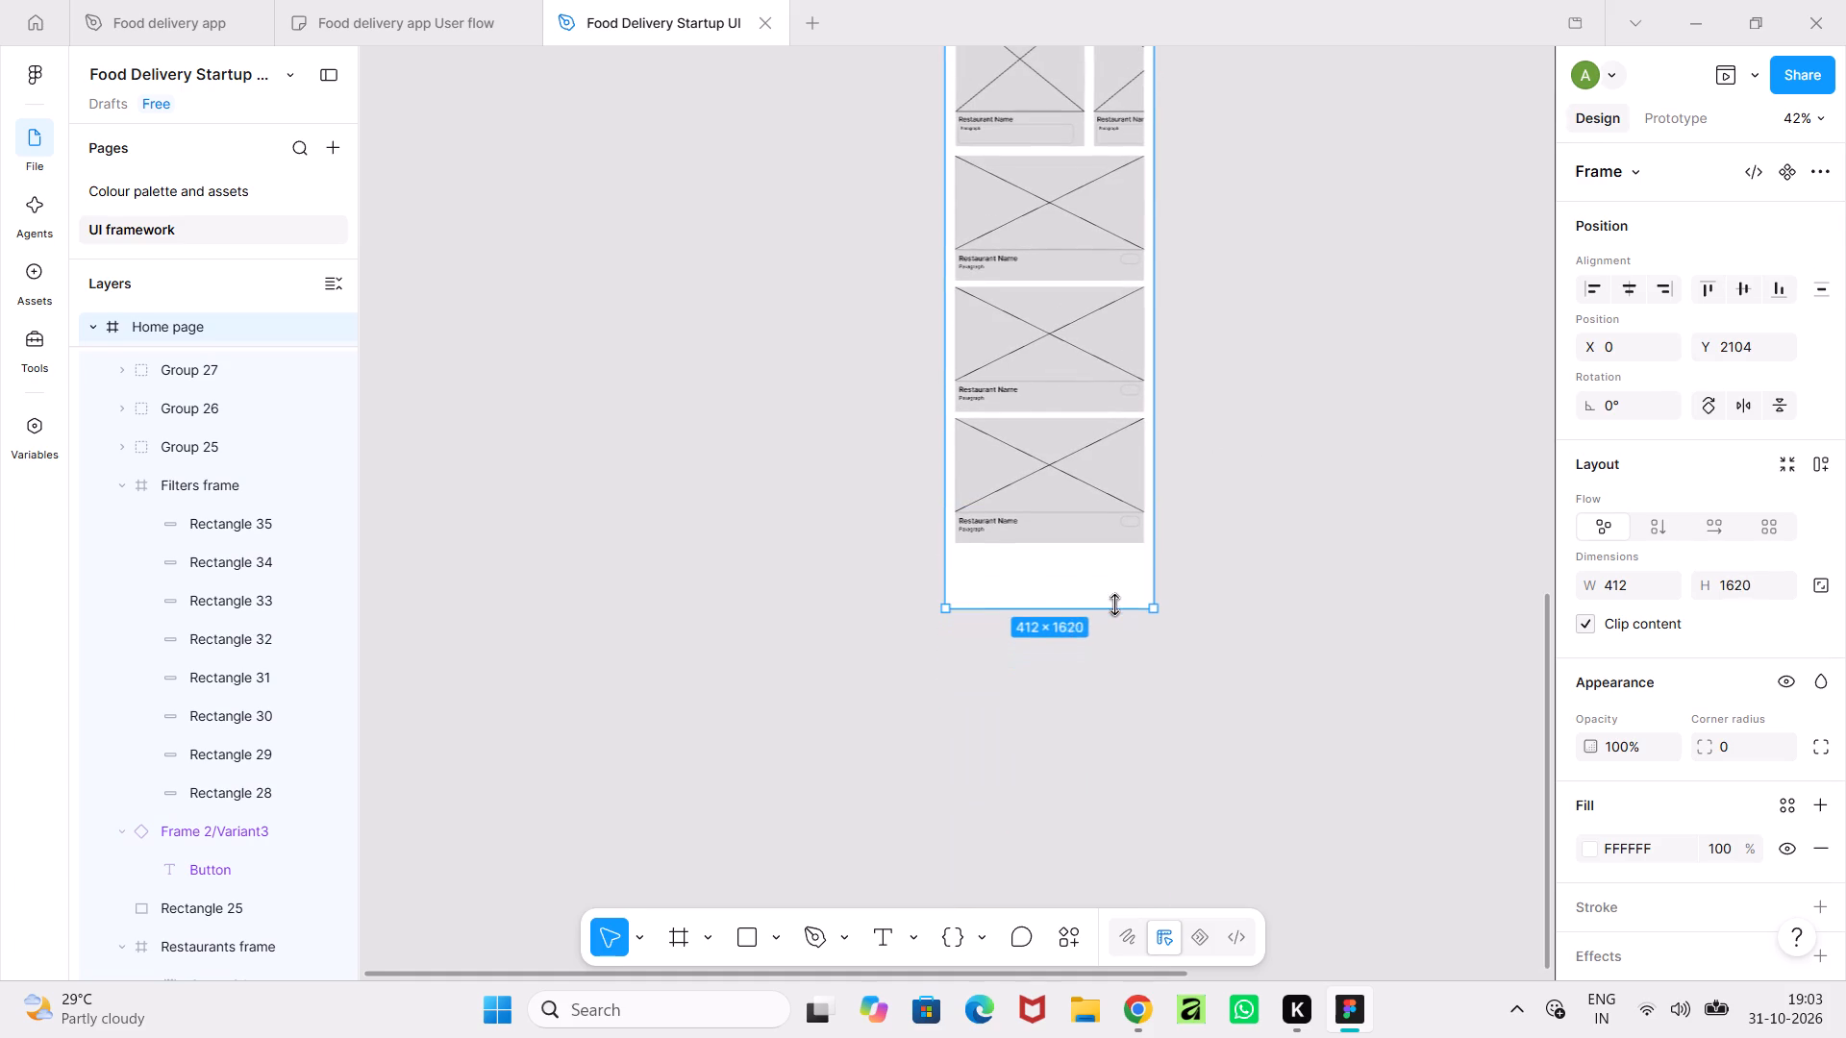
left_click_drag(1114, 605, 1121, 580)
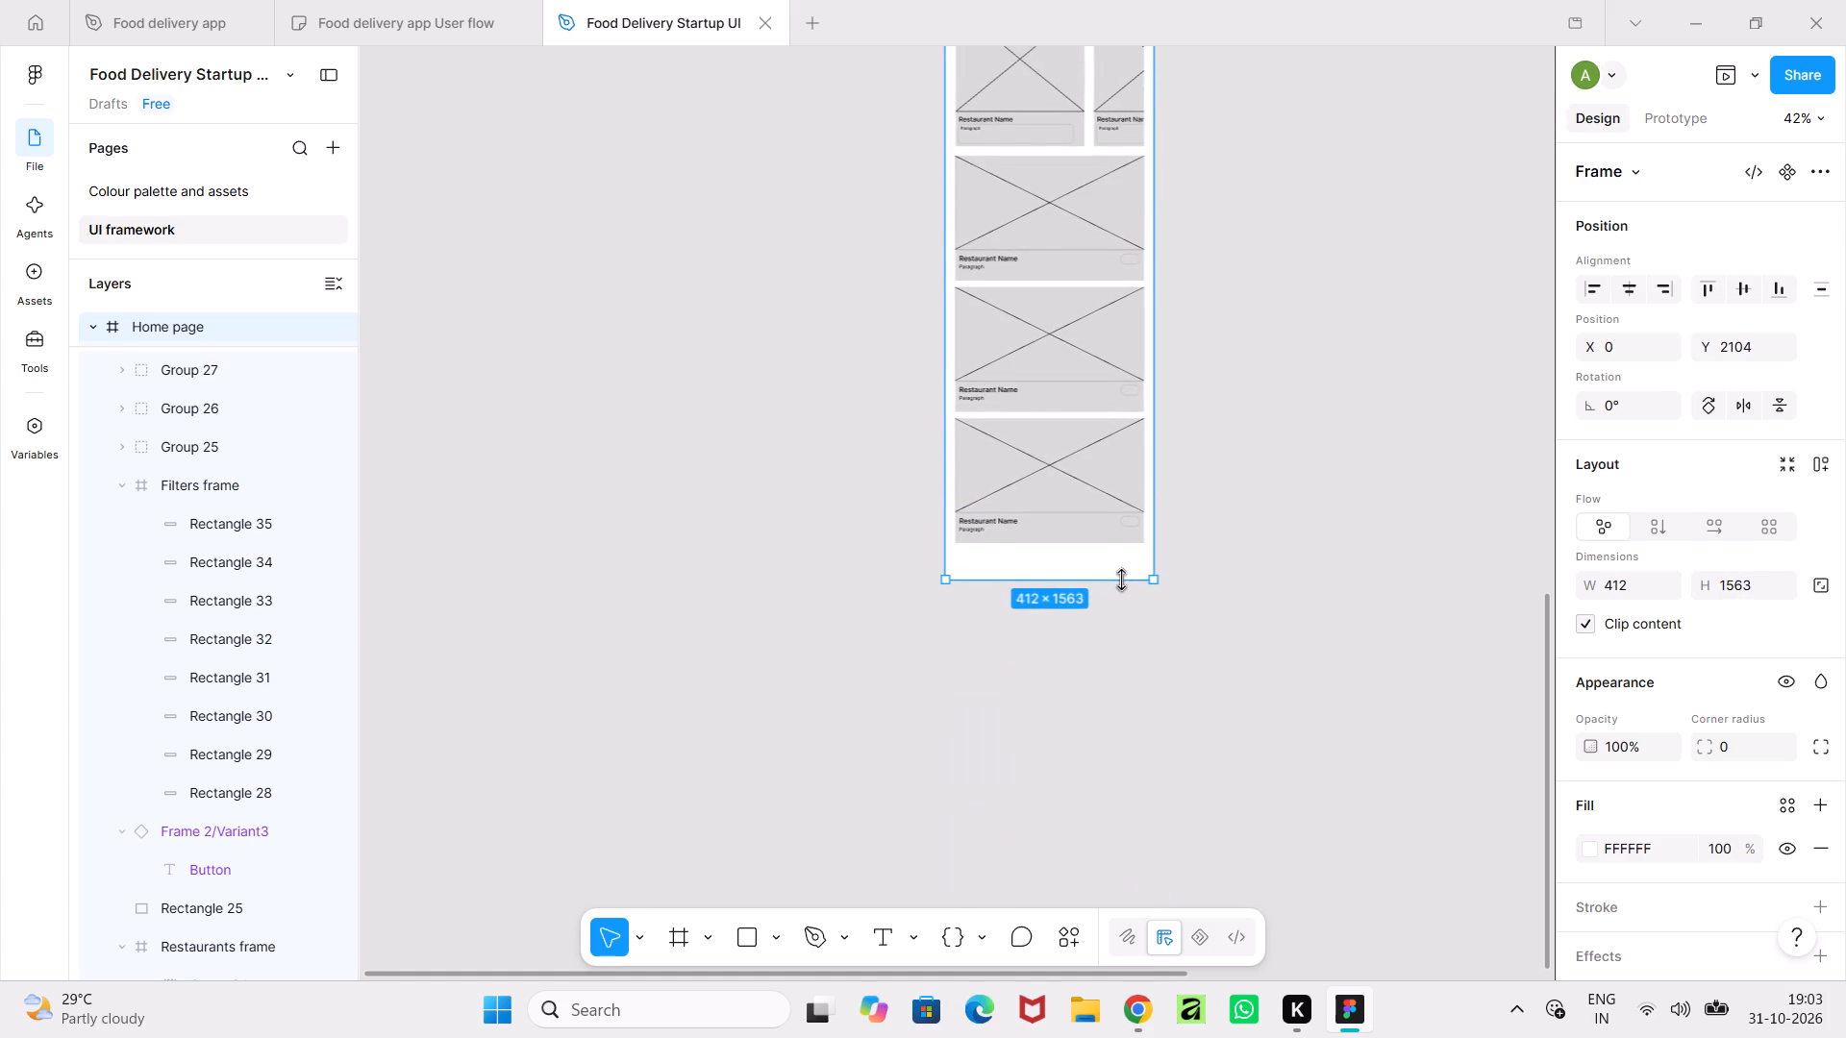
left_click_drag(1121, 580, 1121, 584)
Preview the Home page prototype and scroll through it to check the header and card list, then close the preview.
left_click(1402, 574)
scroll(1402, 574, "down", 6, "ctrl")
middle_click_drag(1402, 574, 1345, 747)
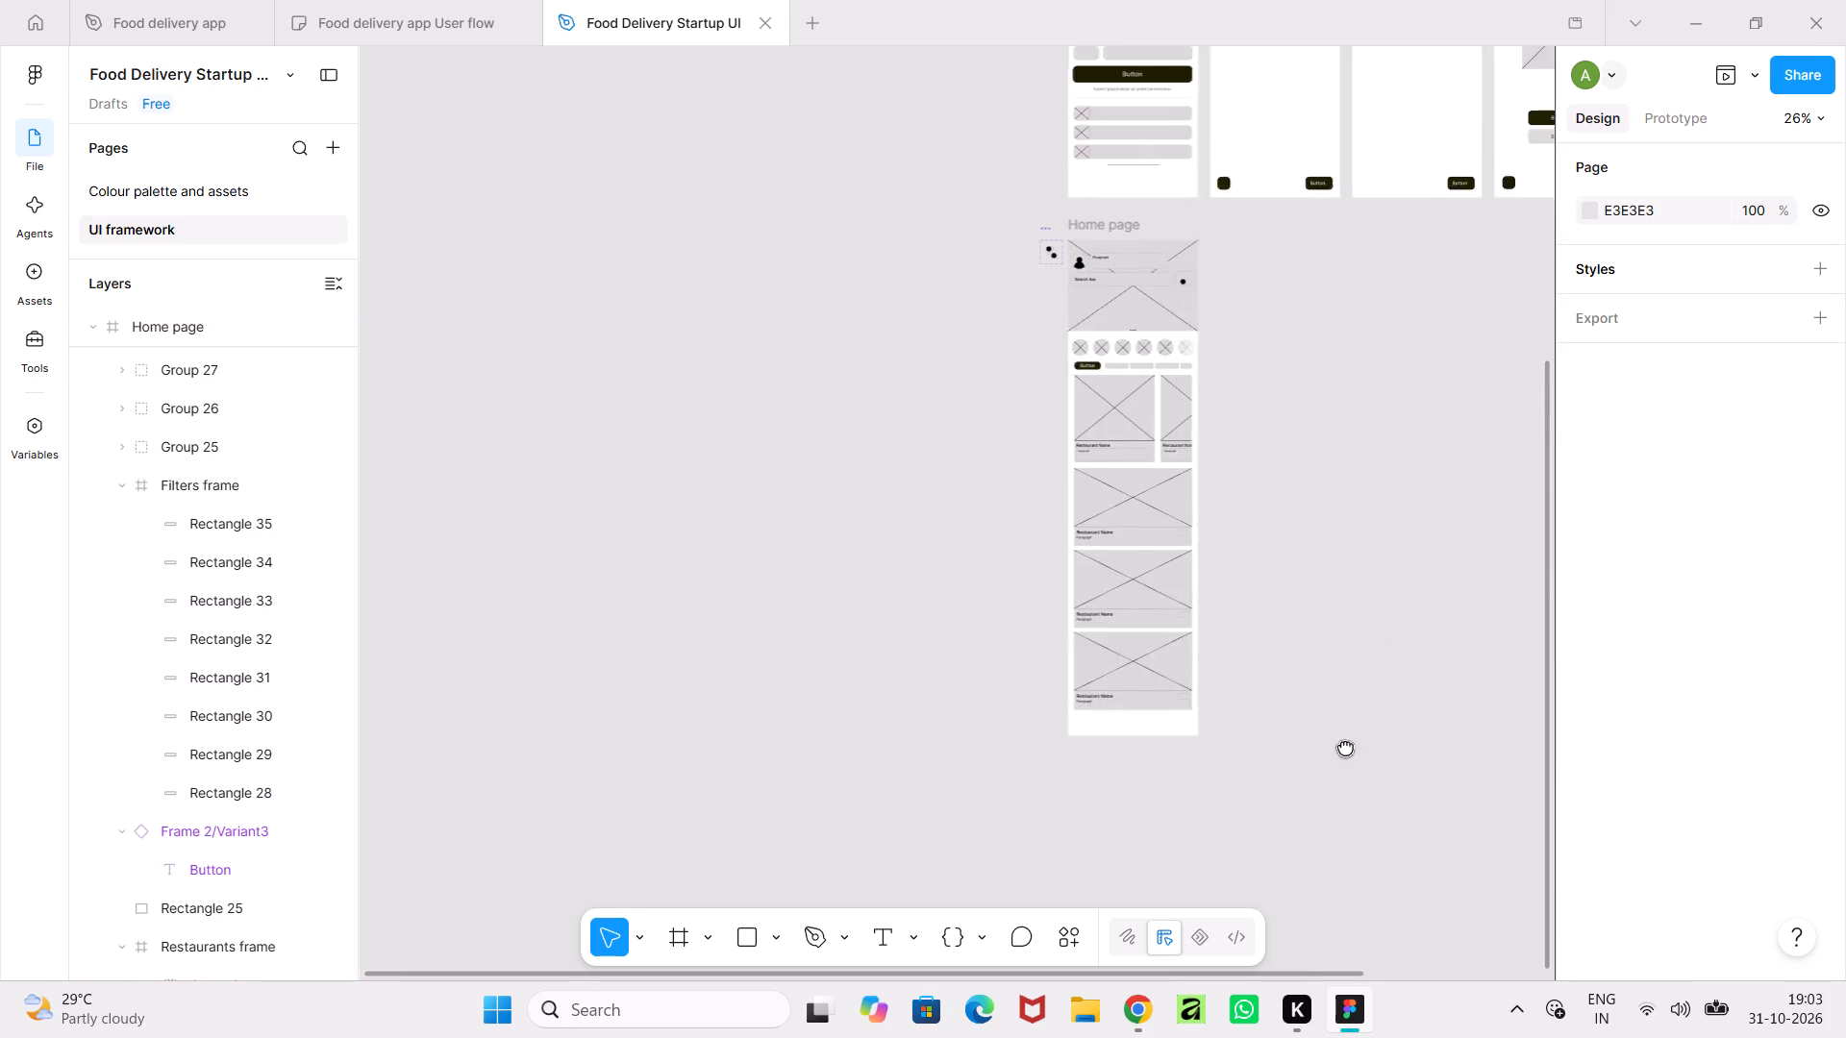
middle_click_drag(1345, 747, 1344, 747)
scroll(1290, 580, "up", 5, "ctrl")
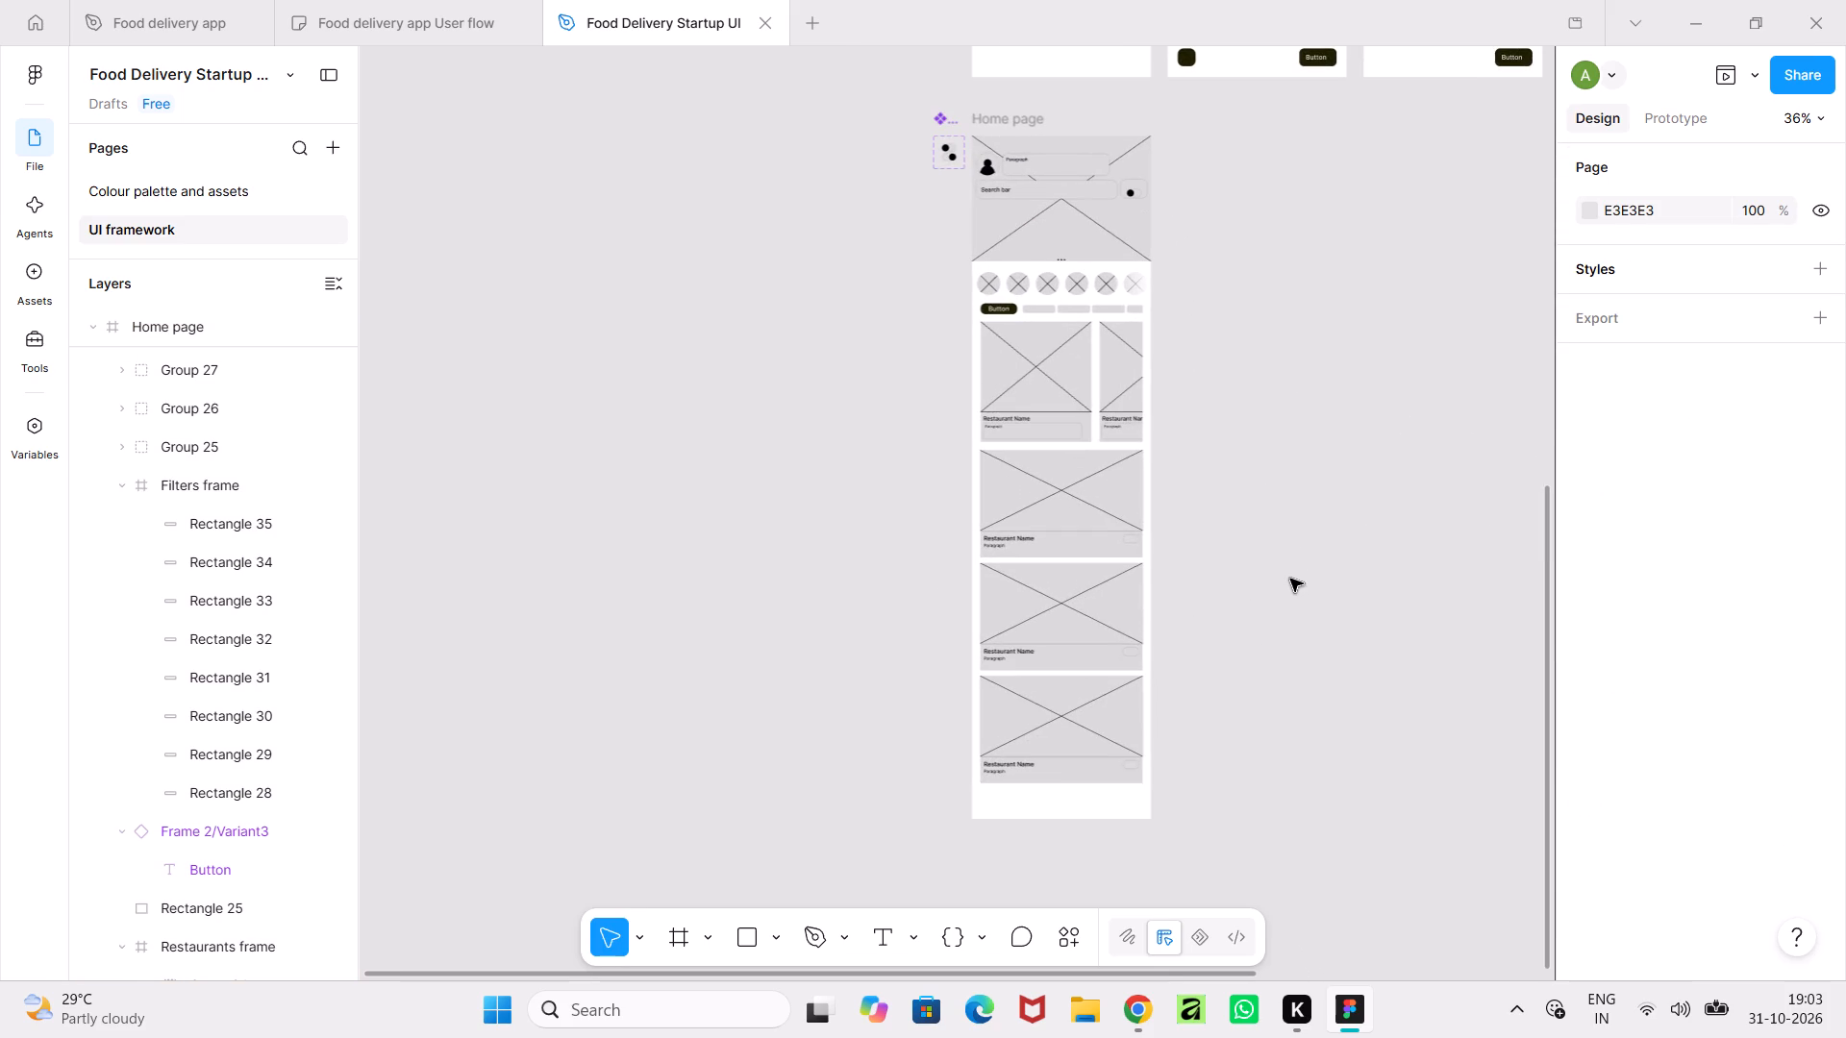
left_click(1014, 121)
left_click(1727, 72)
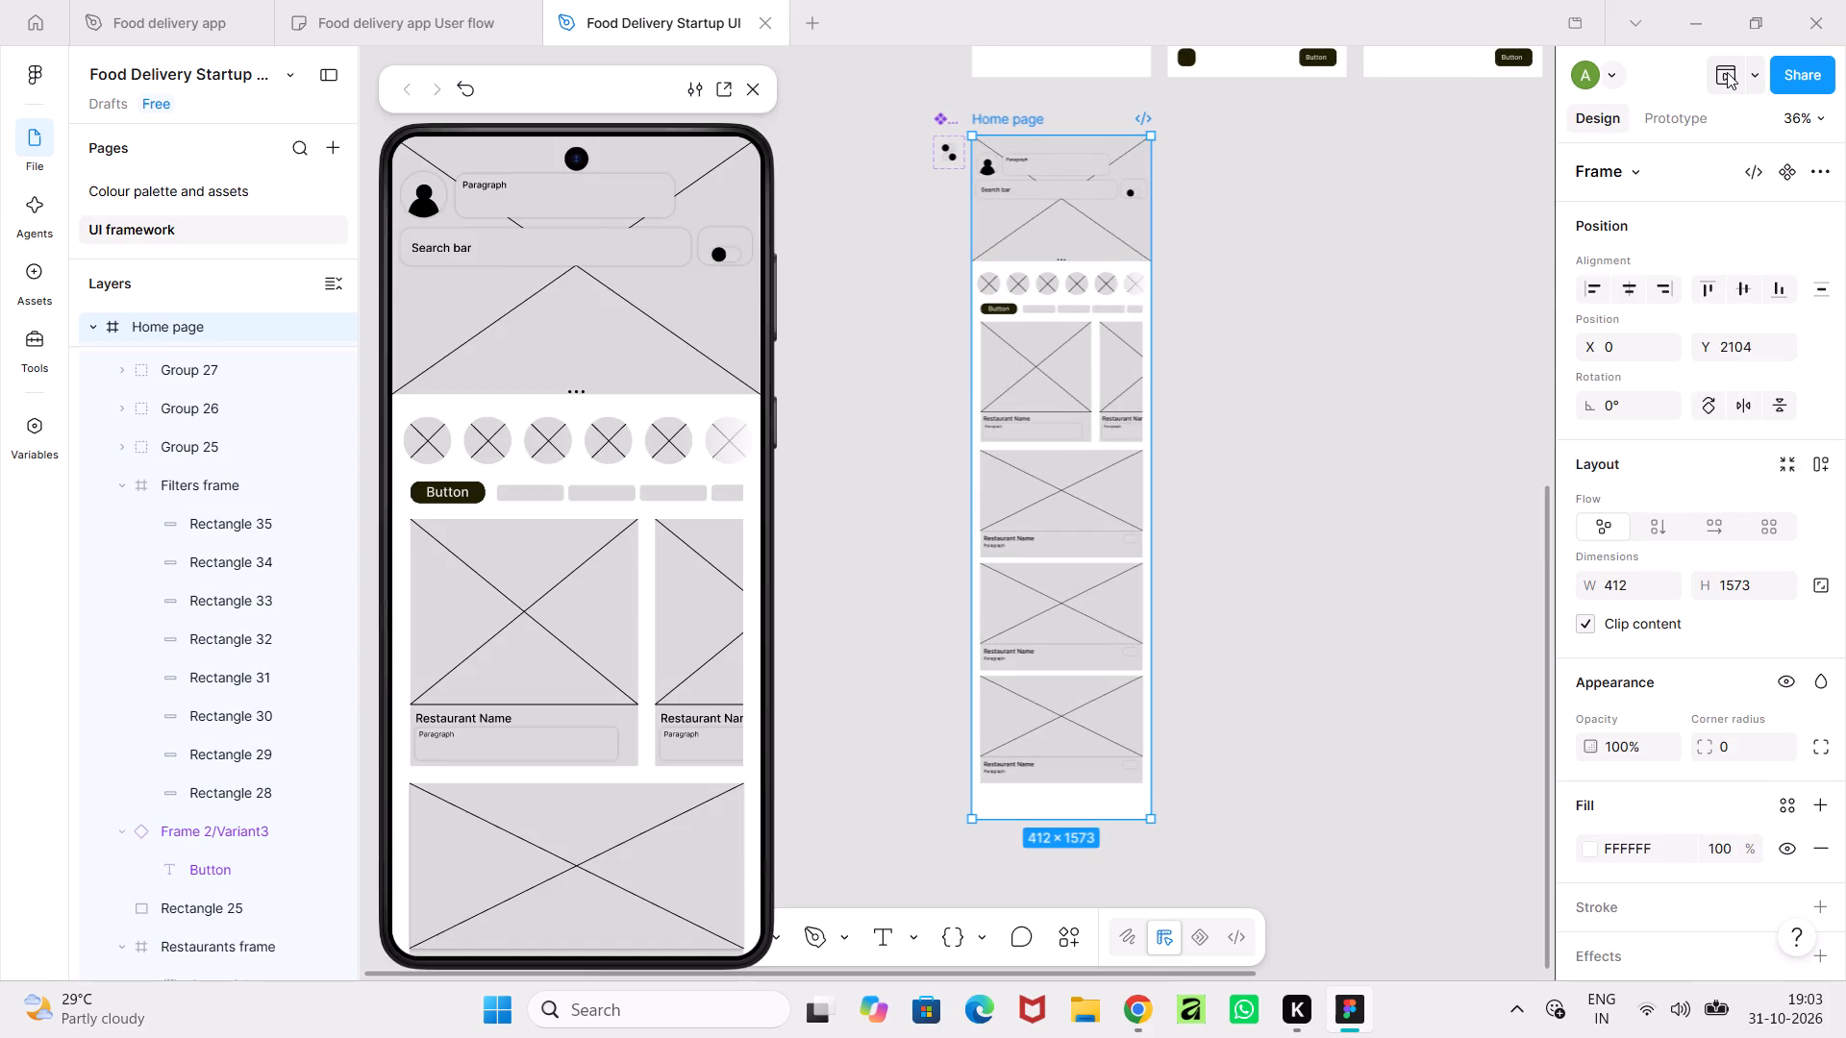
scroll(660, 581, "down", 5)
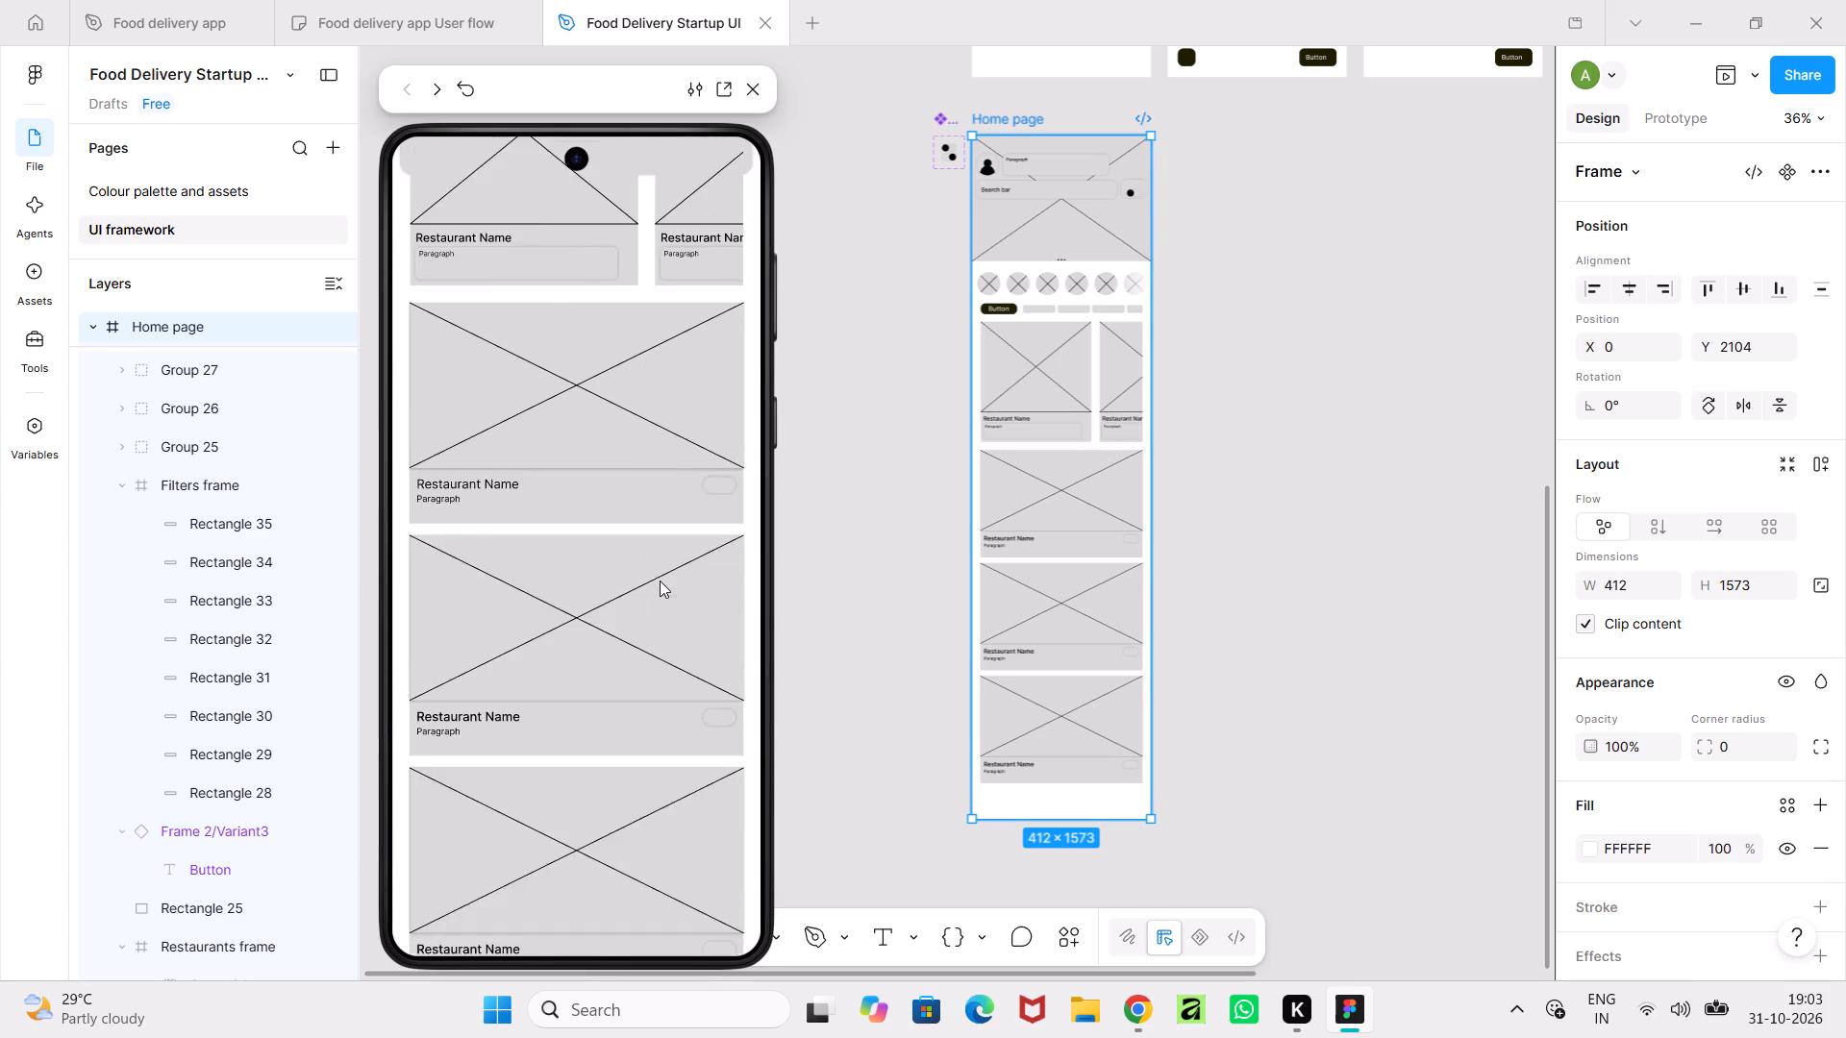
scroll(660, 581, "down", 5)
scroll(660, 581, "up", 3)
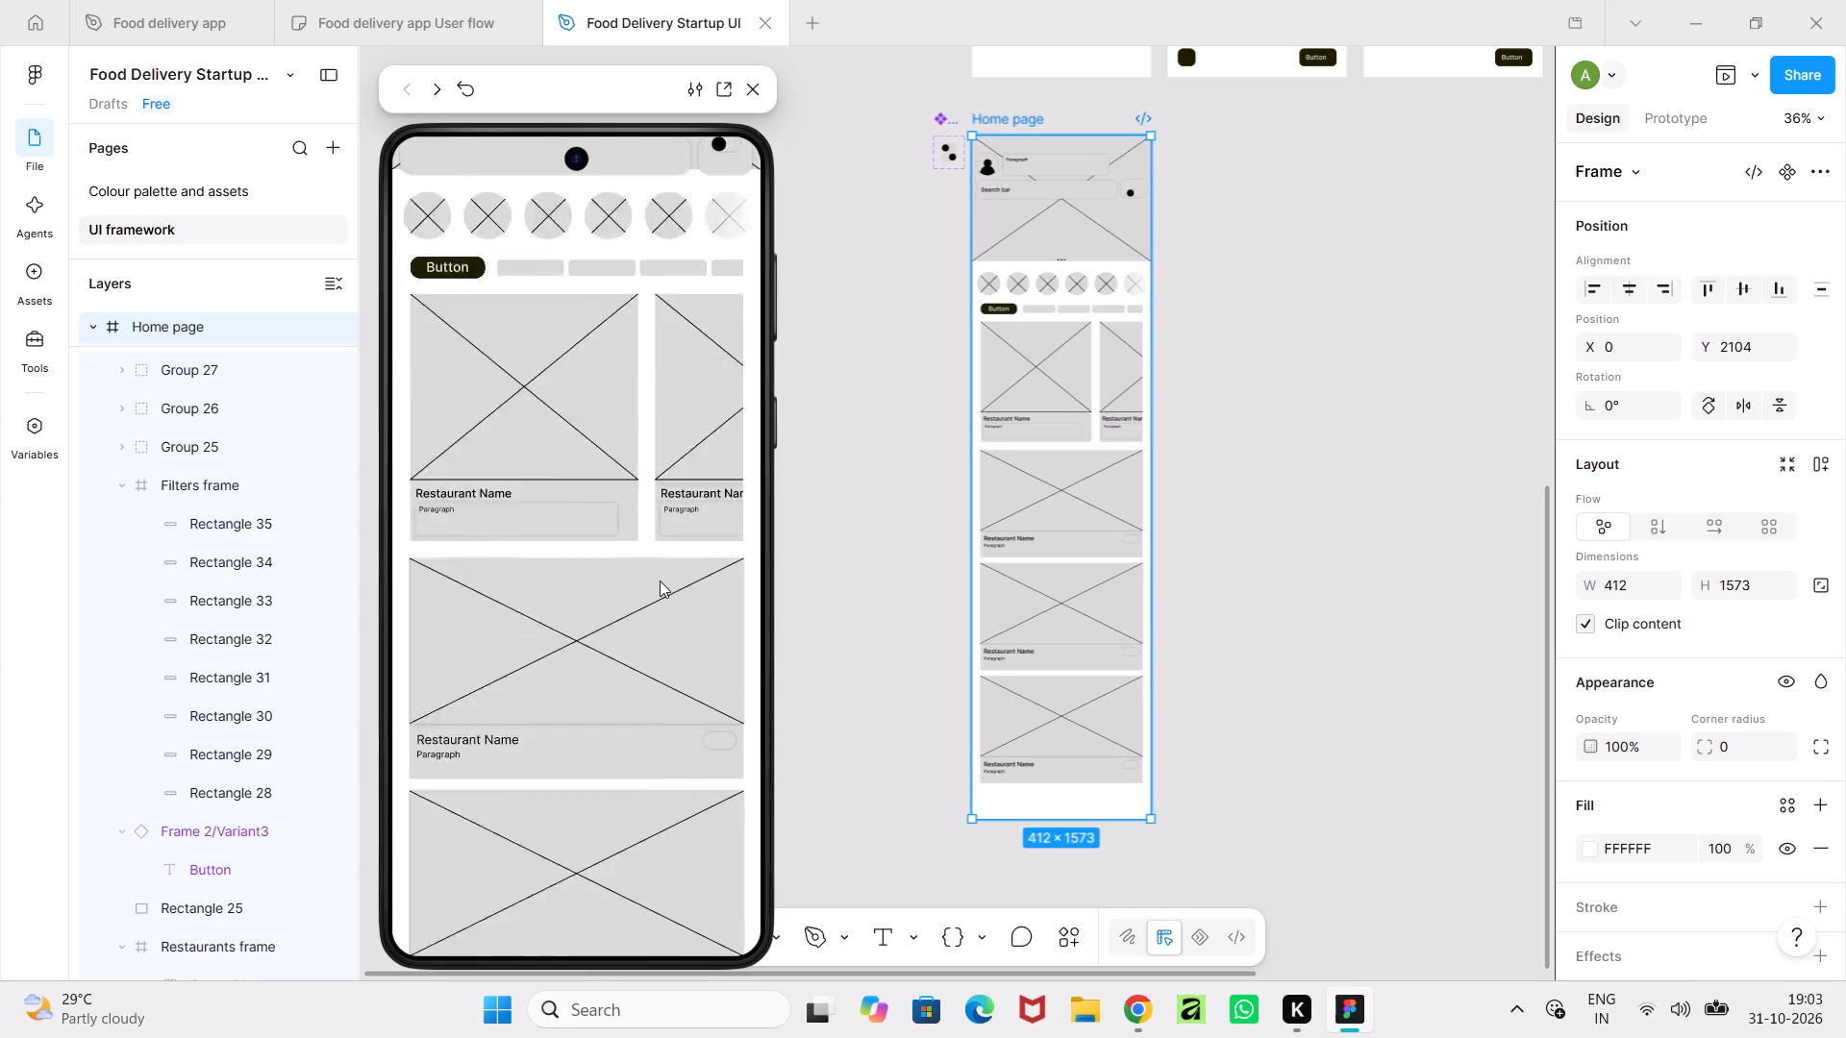
scroll(660, 581, "up", 3)
scroll(660, 581, "down", 2)
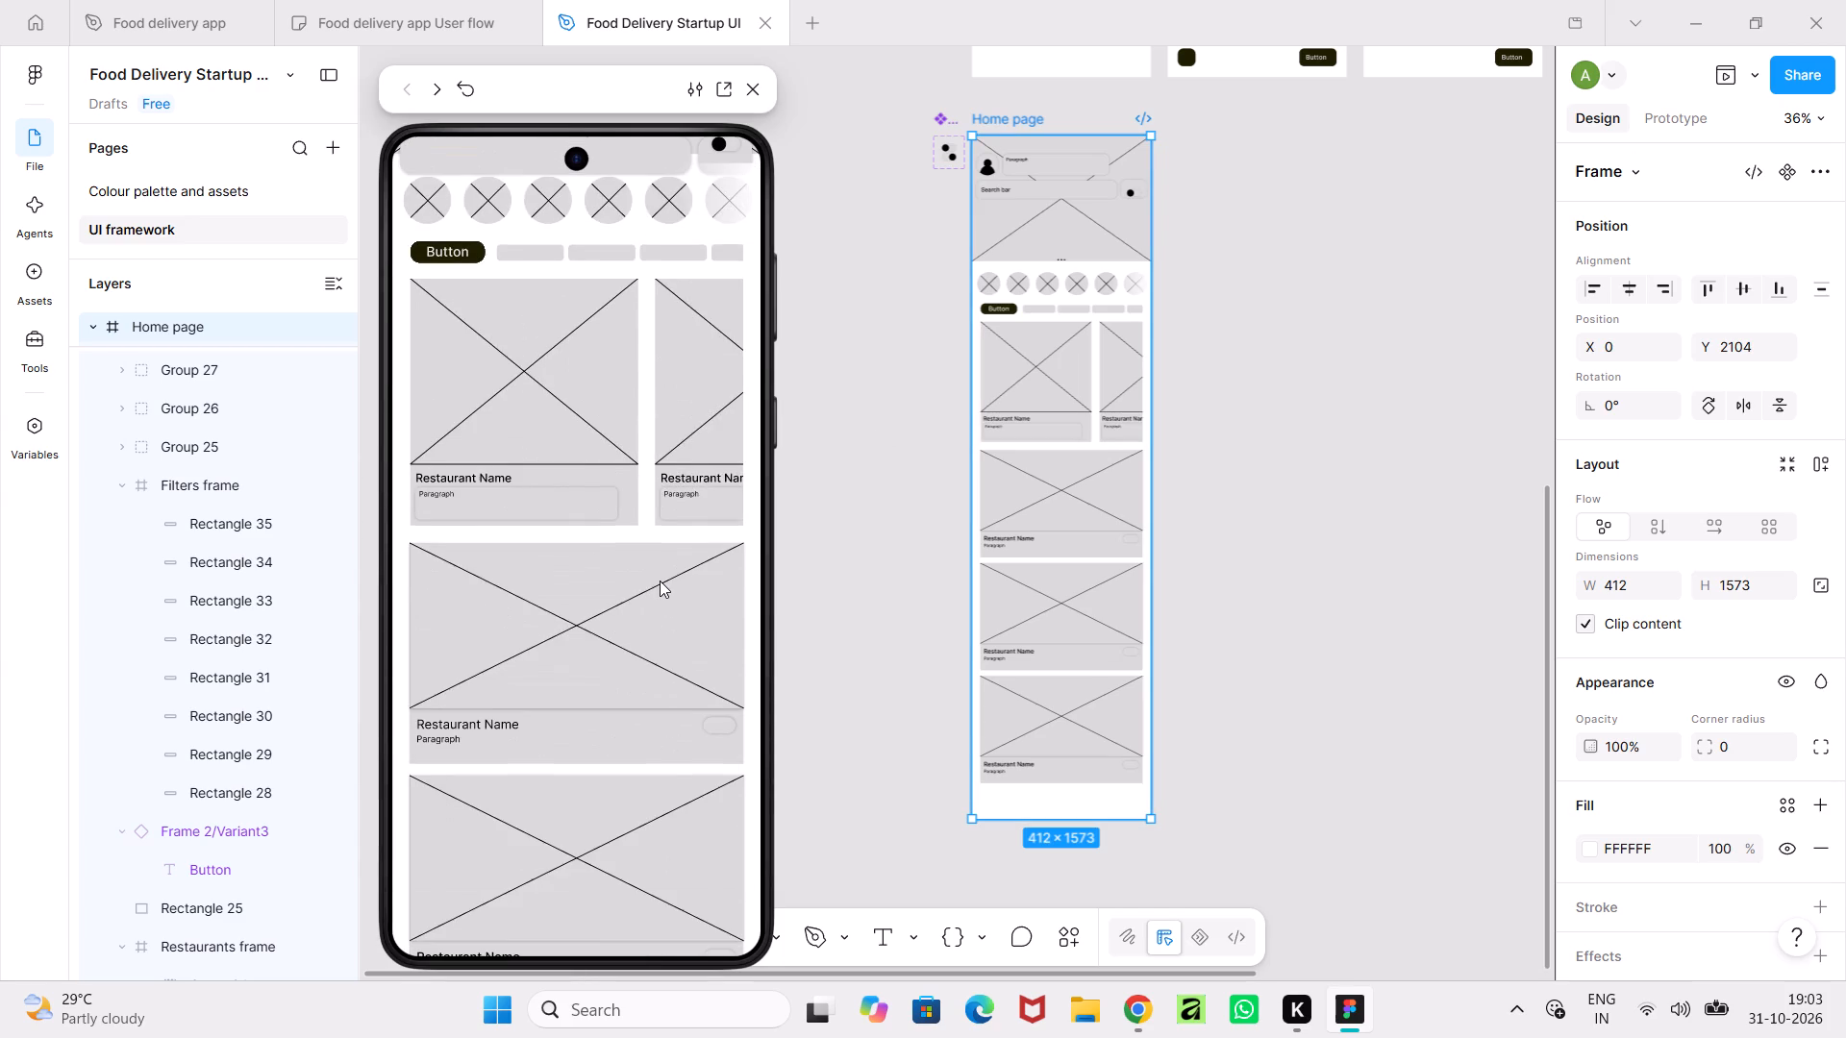
scroll(661, 583, "down", 1)
scroll(661, 584, "up", 3)
scroll(661, 584, "down", 3)
scroll(661, 584, "up", 4)
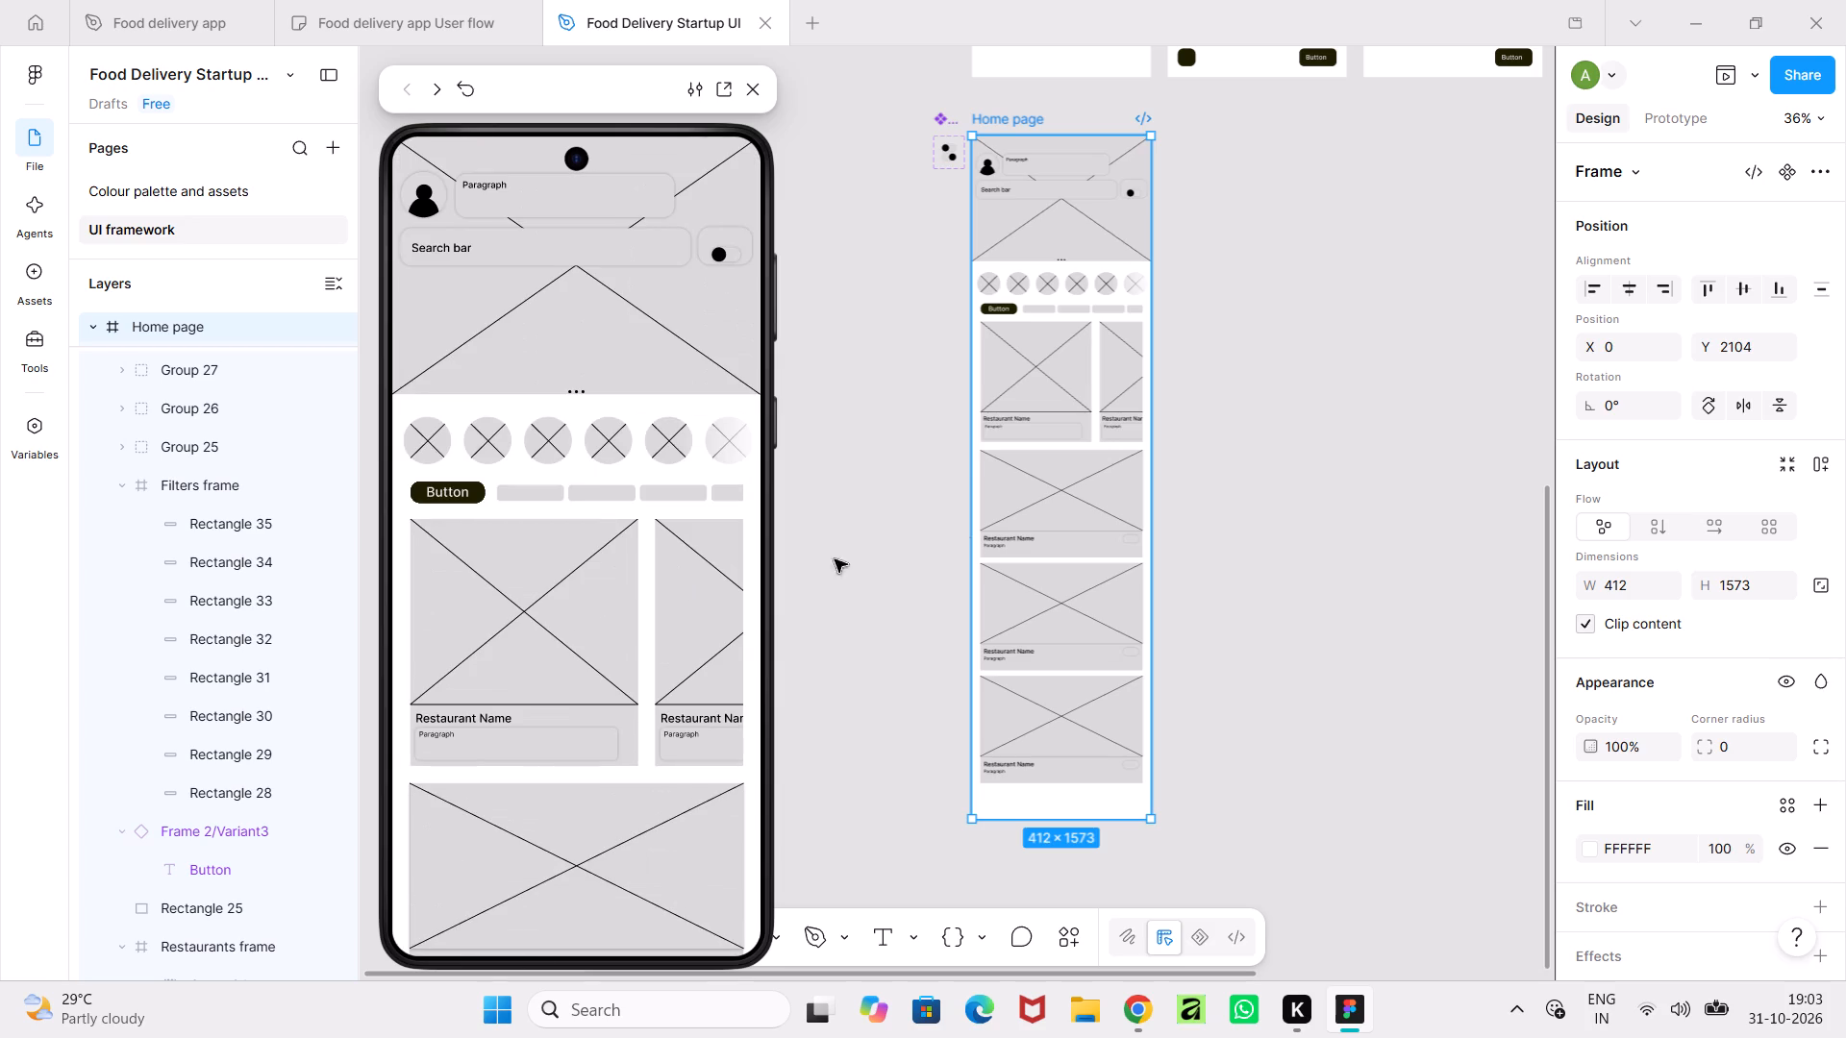
left_click(1235, 440)
scroll(1219, 426, "up", 5, "ctrl")
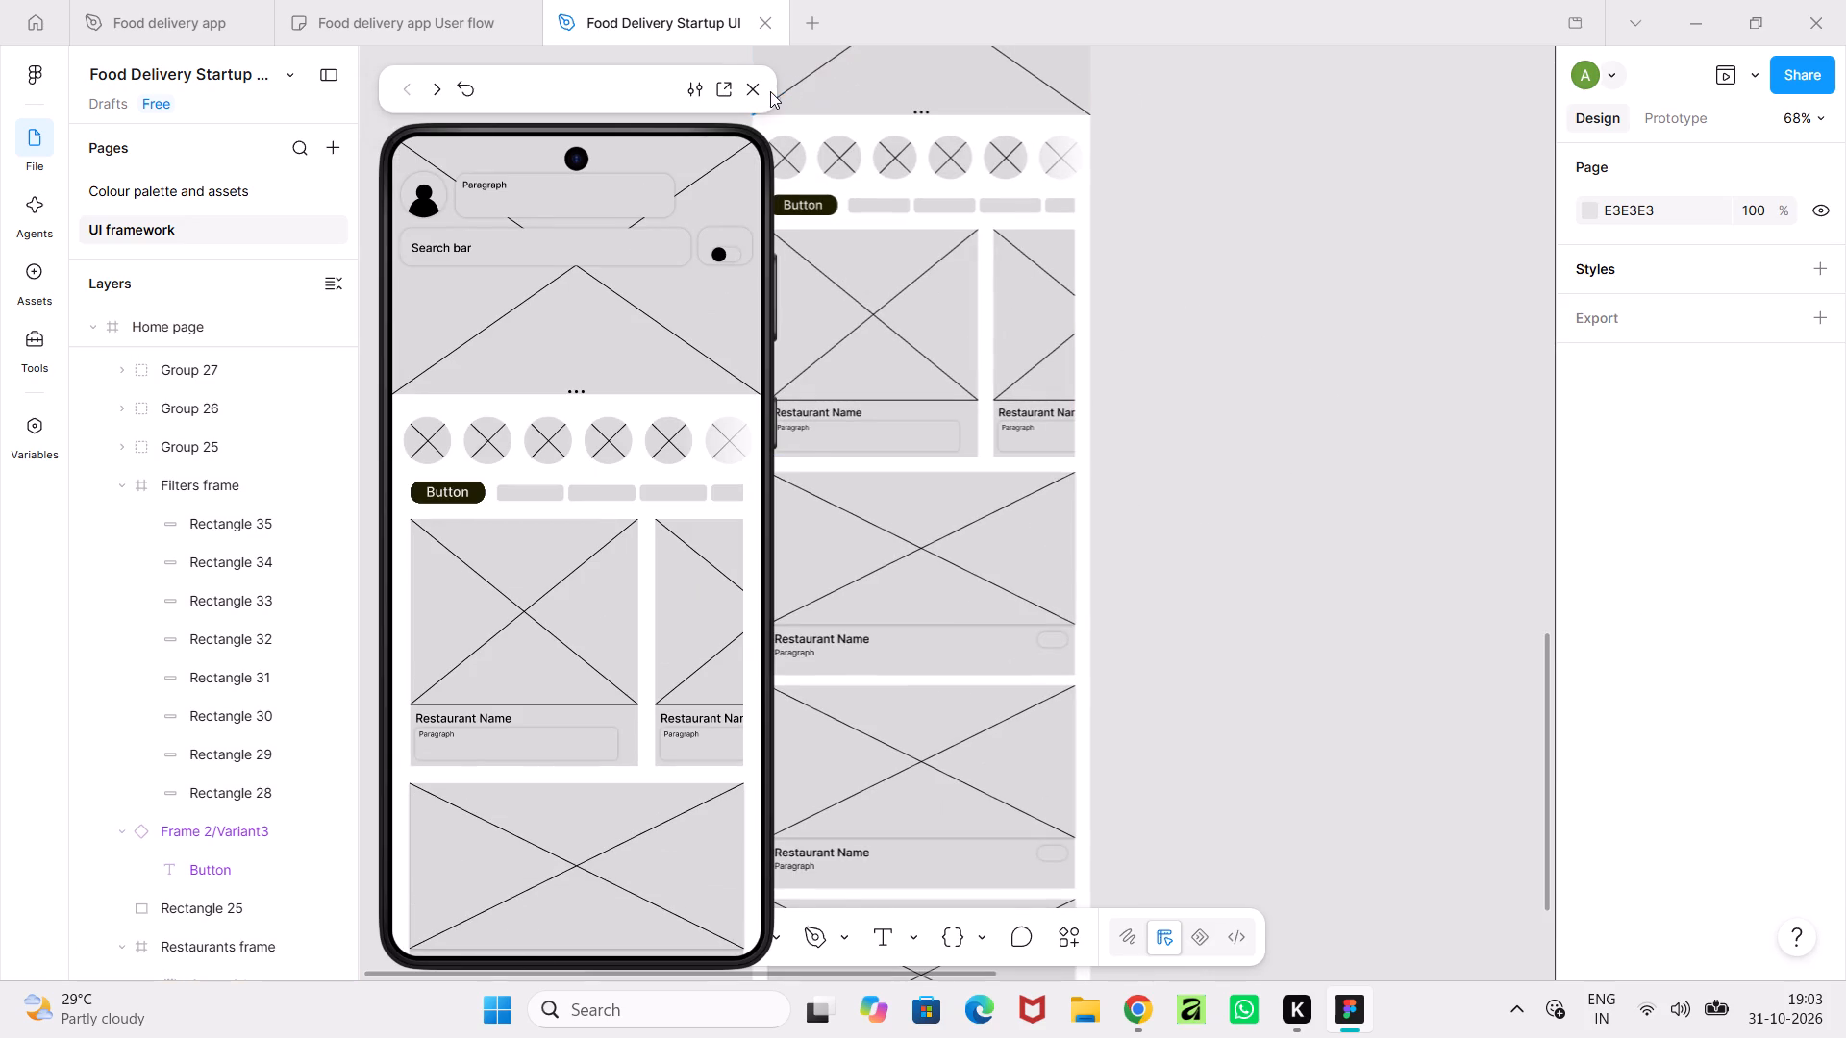
left_click(765, 92)
Set the scroll position of the "Search bar" text and the toggle beside it to Sticky (stop at top edge).
middle_click_drag(1115, 200, 1249, 903)
scroll(986, 594, "up", 6, "ctrl")
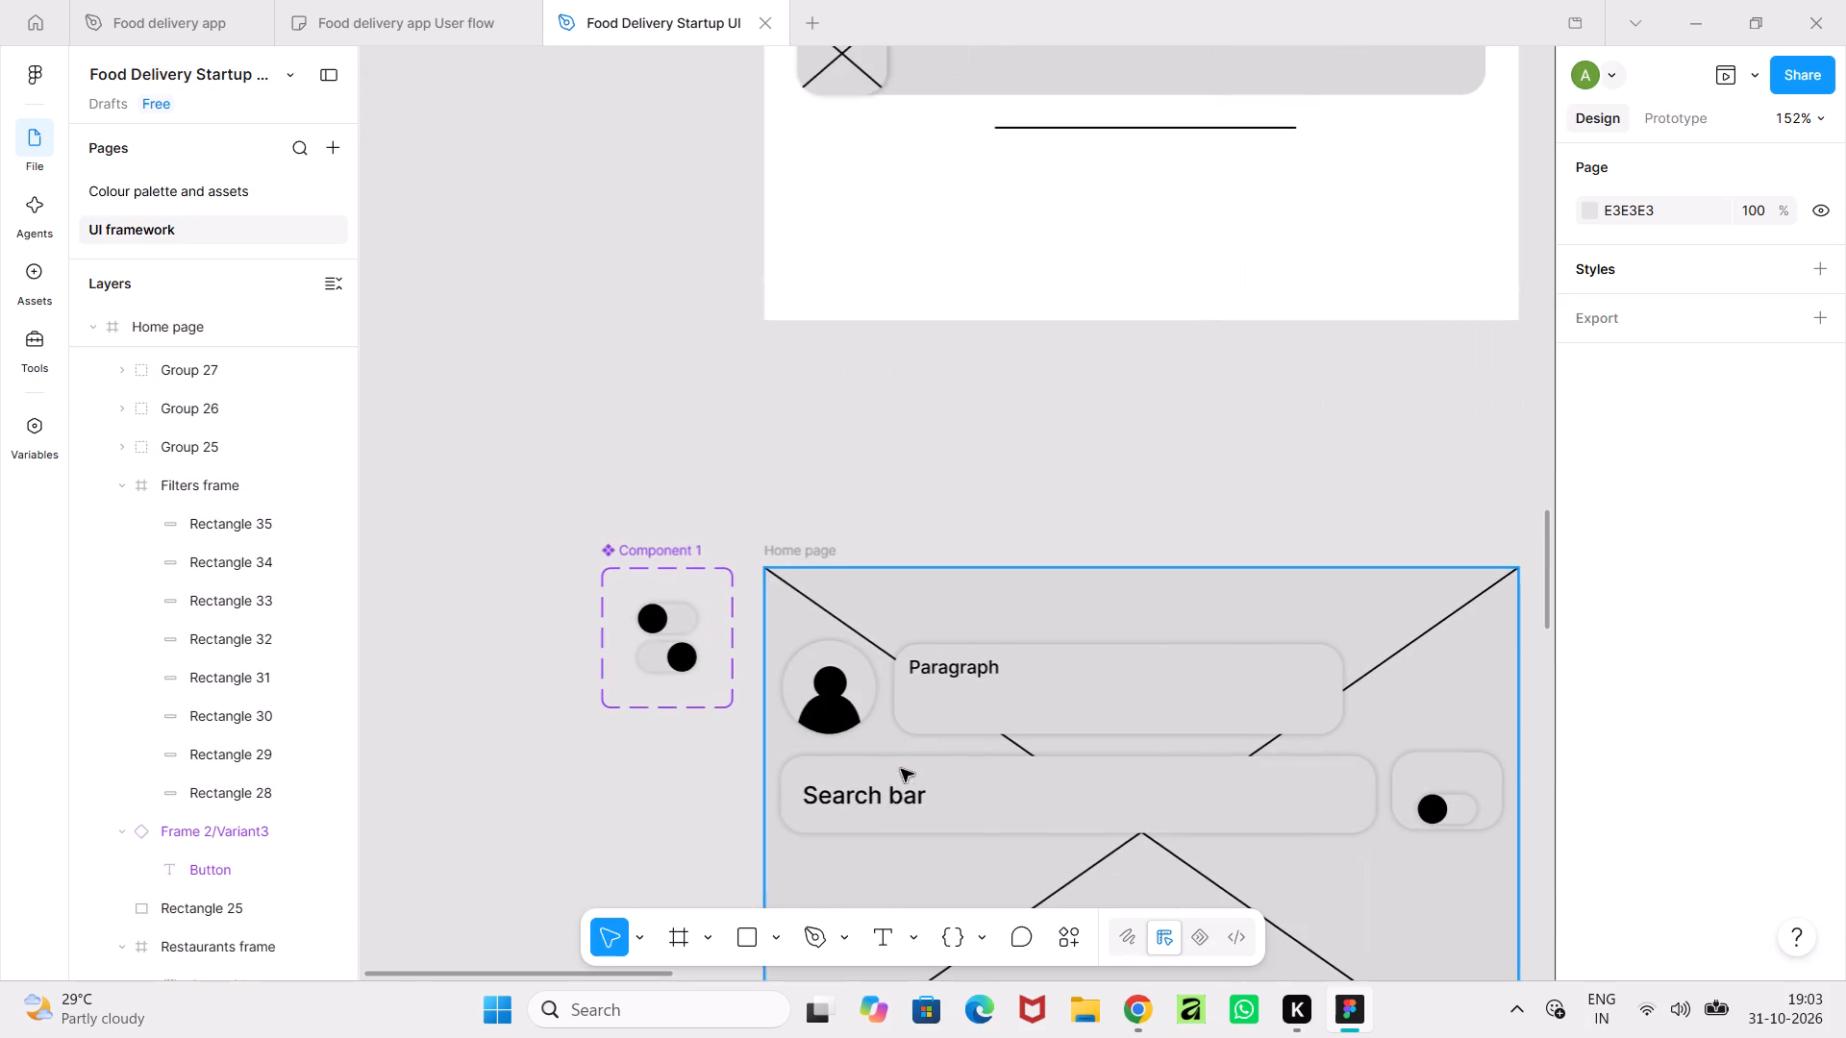
left_click(886, 793)
left_click(1434, 810, "shift")
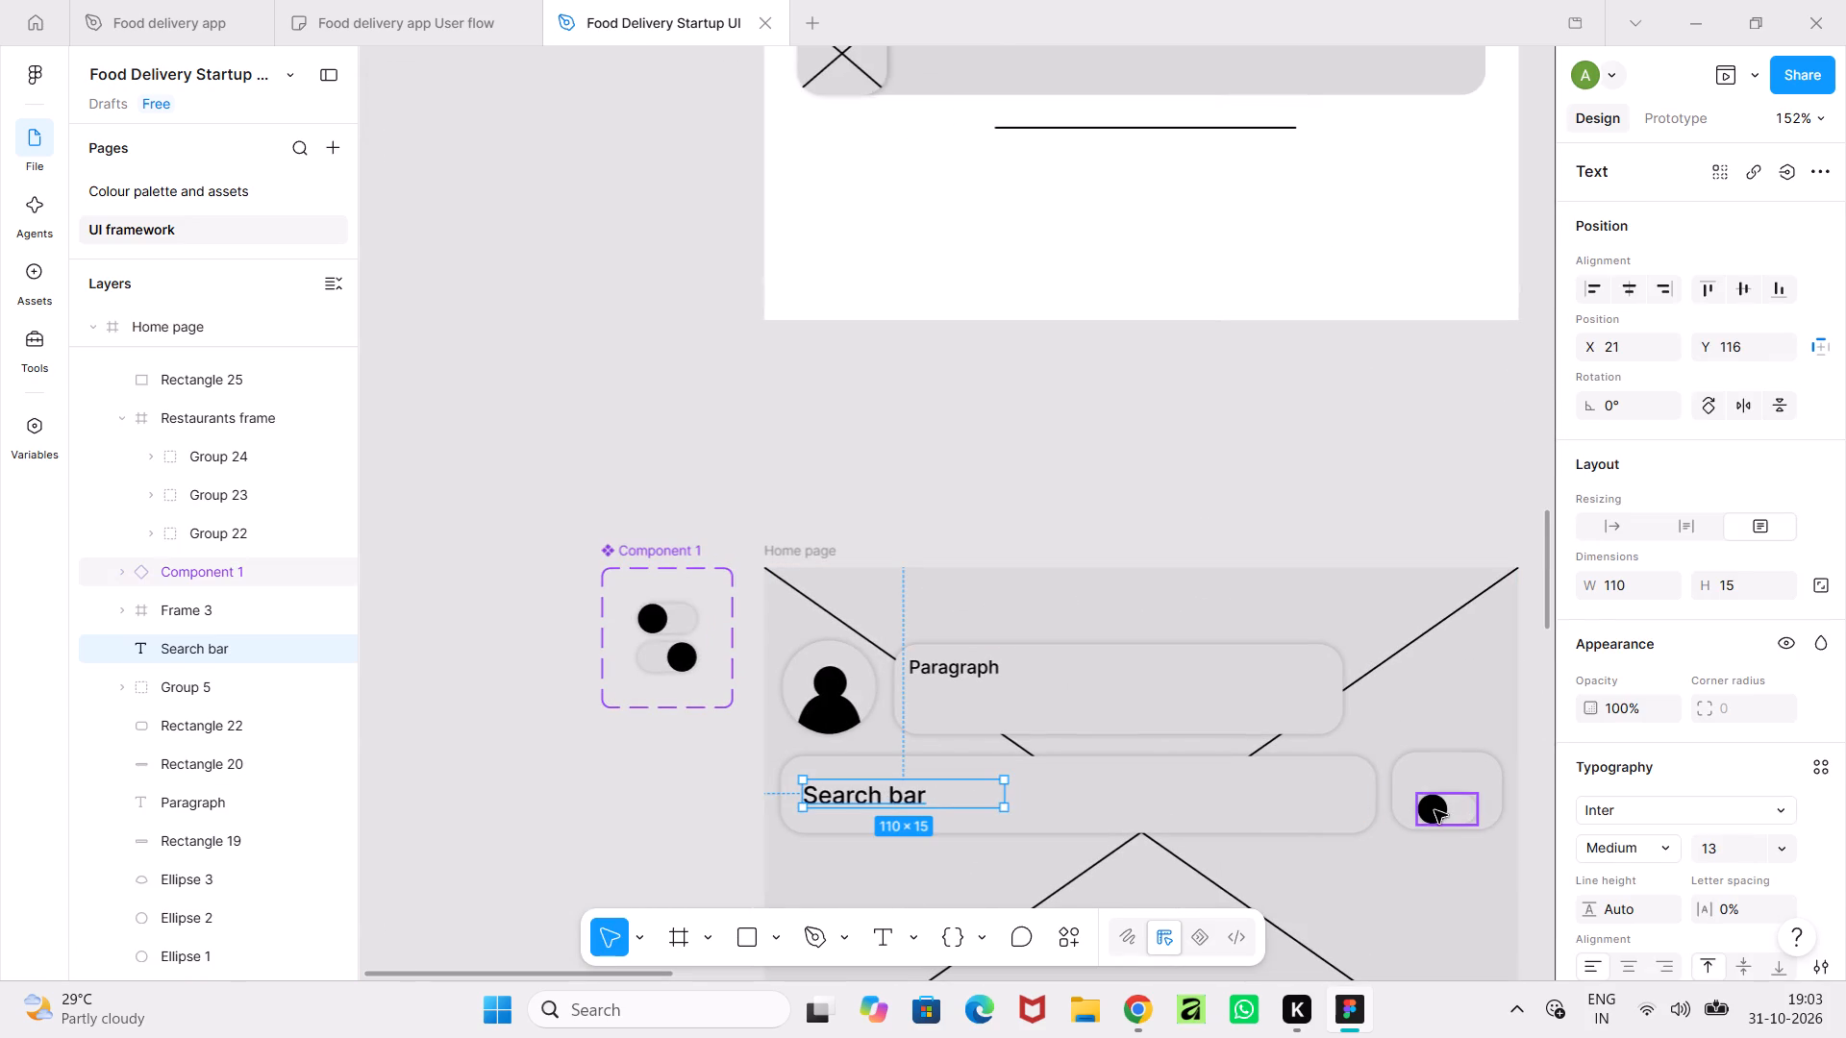
left_click(1700, 110)
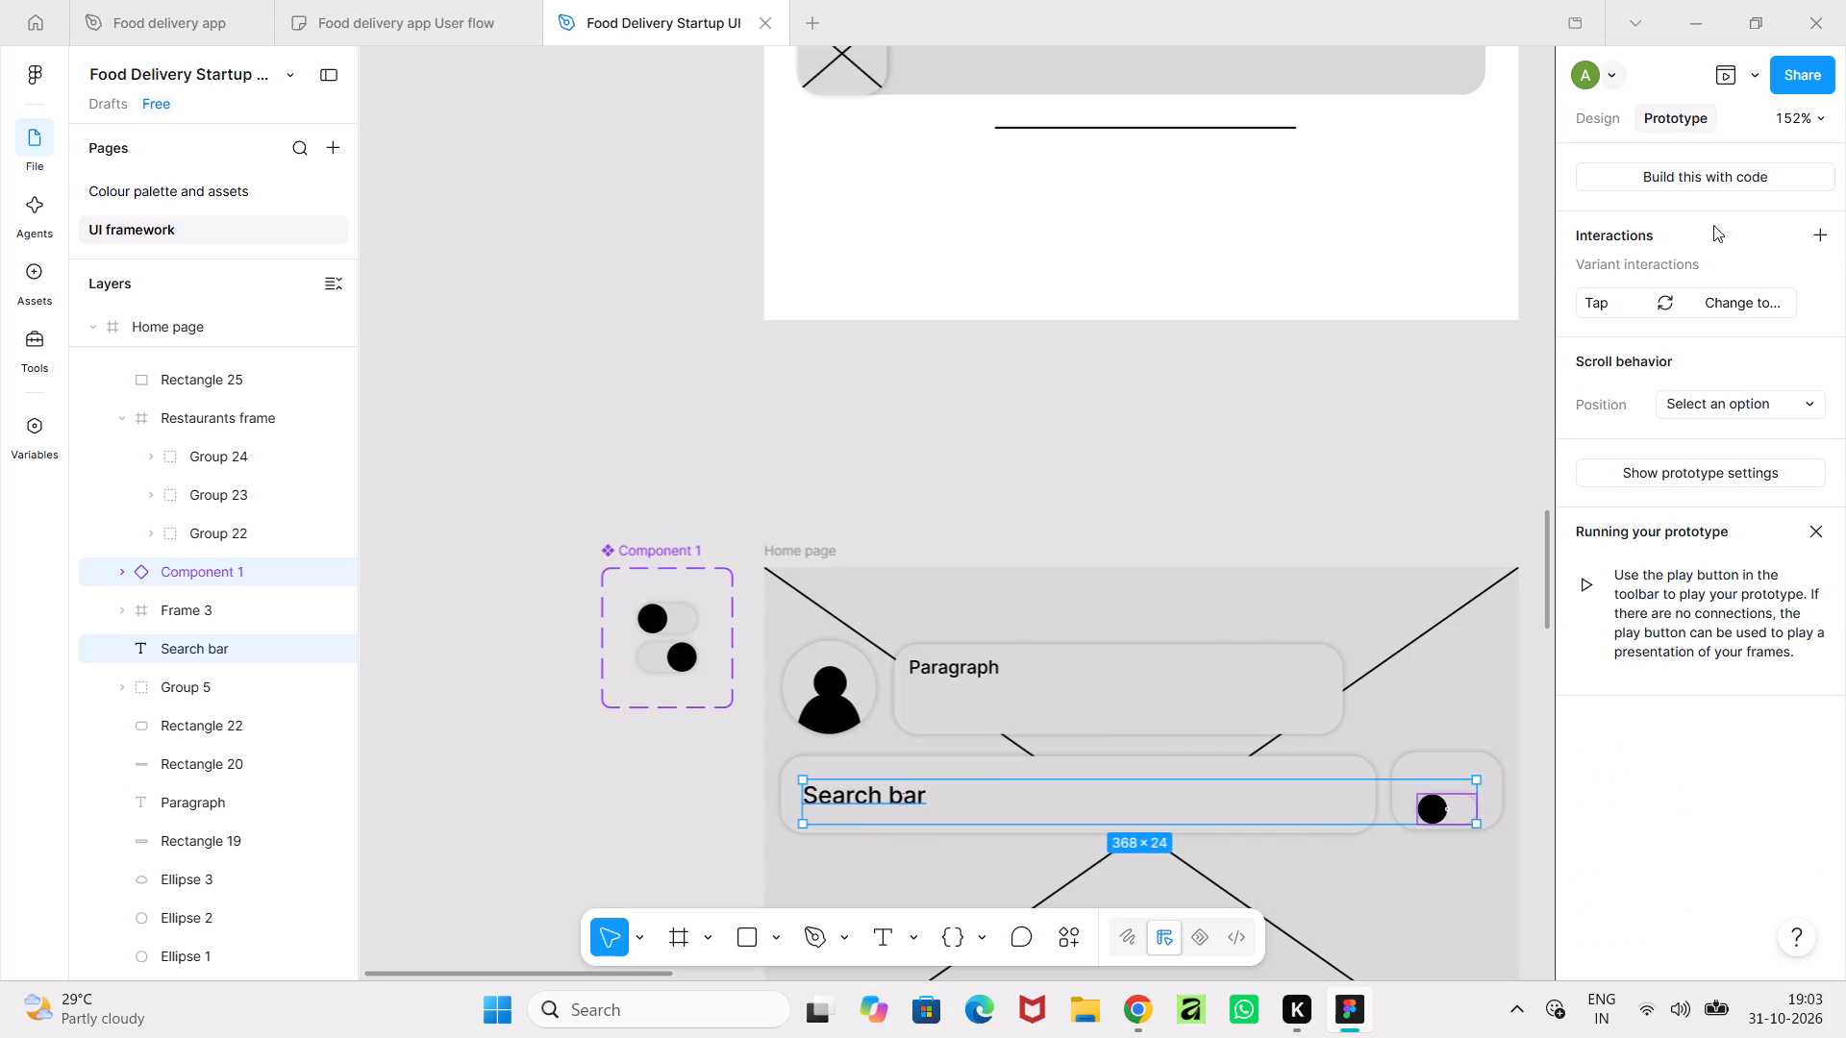
left_click(1773, 404)
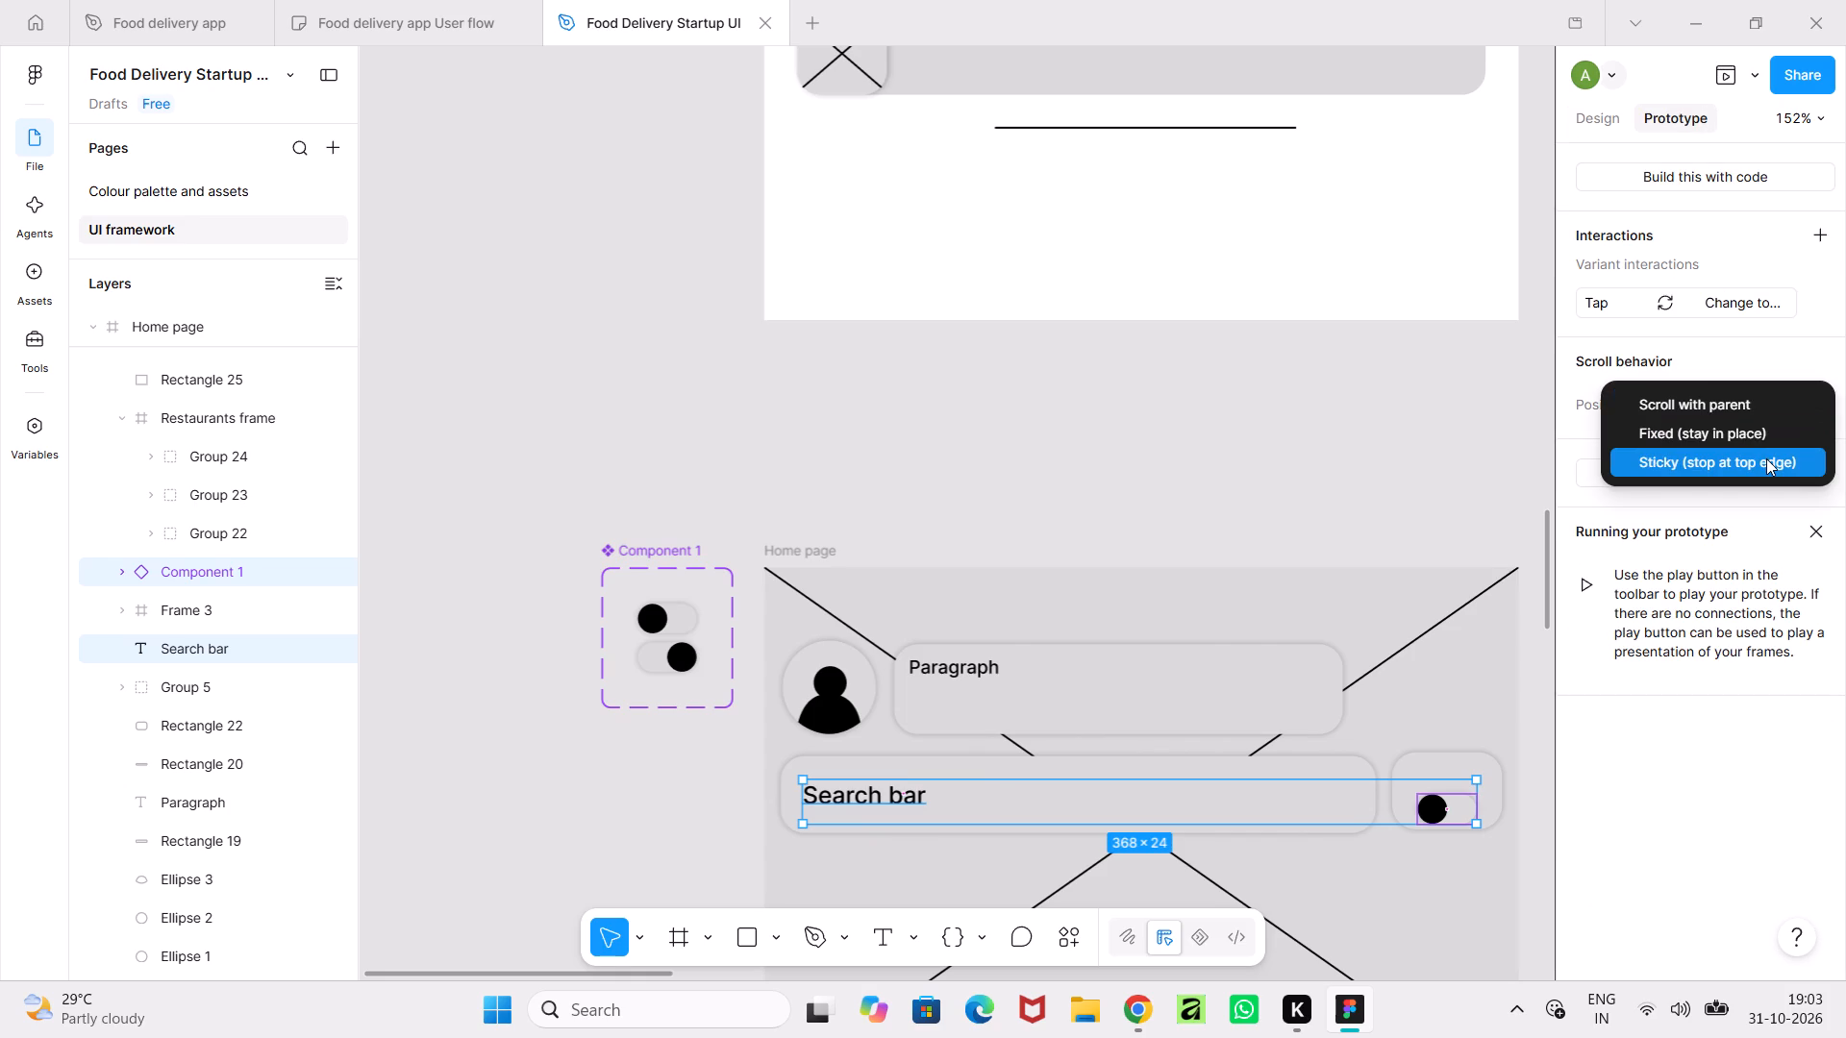
left_click(1766, 458)
left_click(1432, 486)
Preview the Home page again, scroll it to check how the search bar text and toggle behave, and close the preview.
scroll(1432, 486, "down", 6, "ctrl")
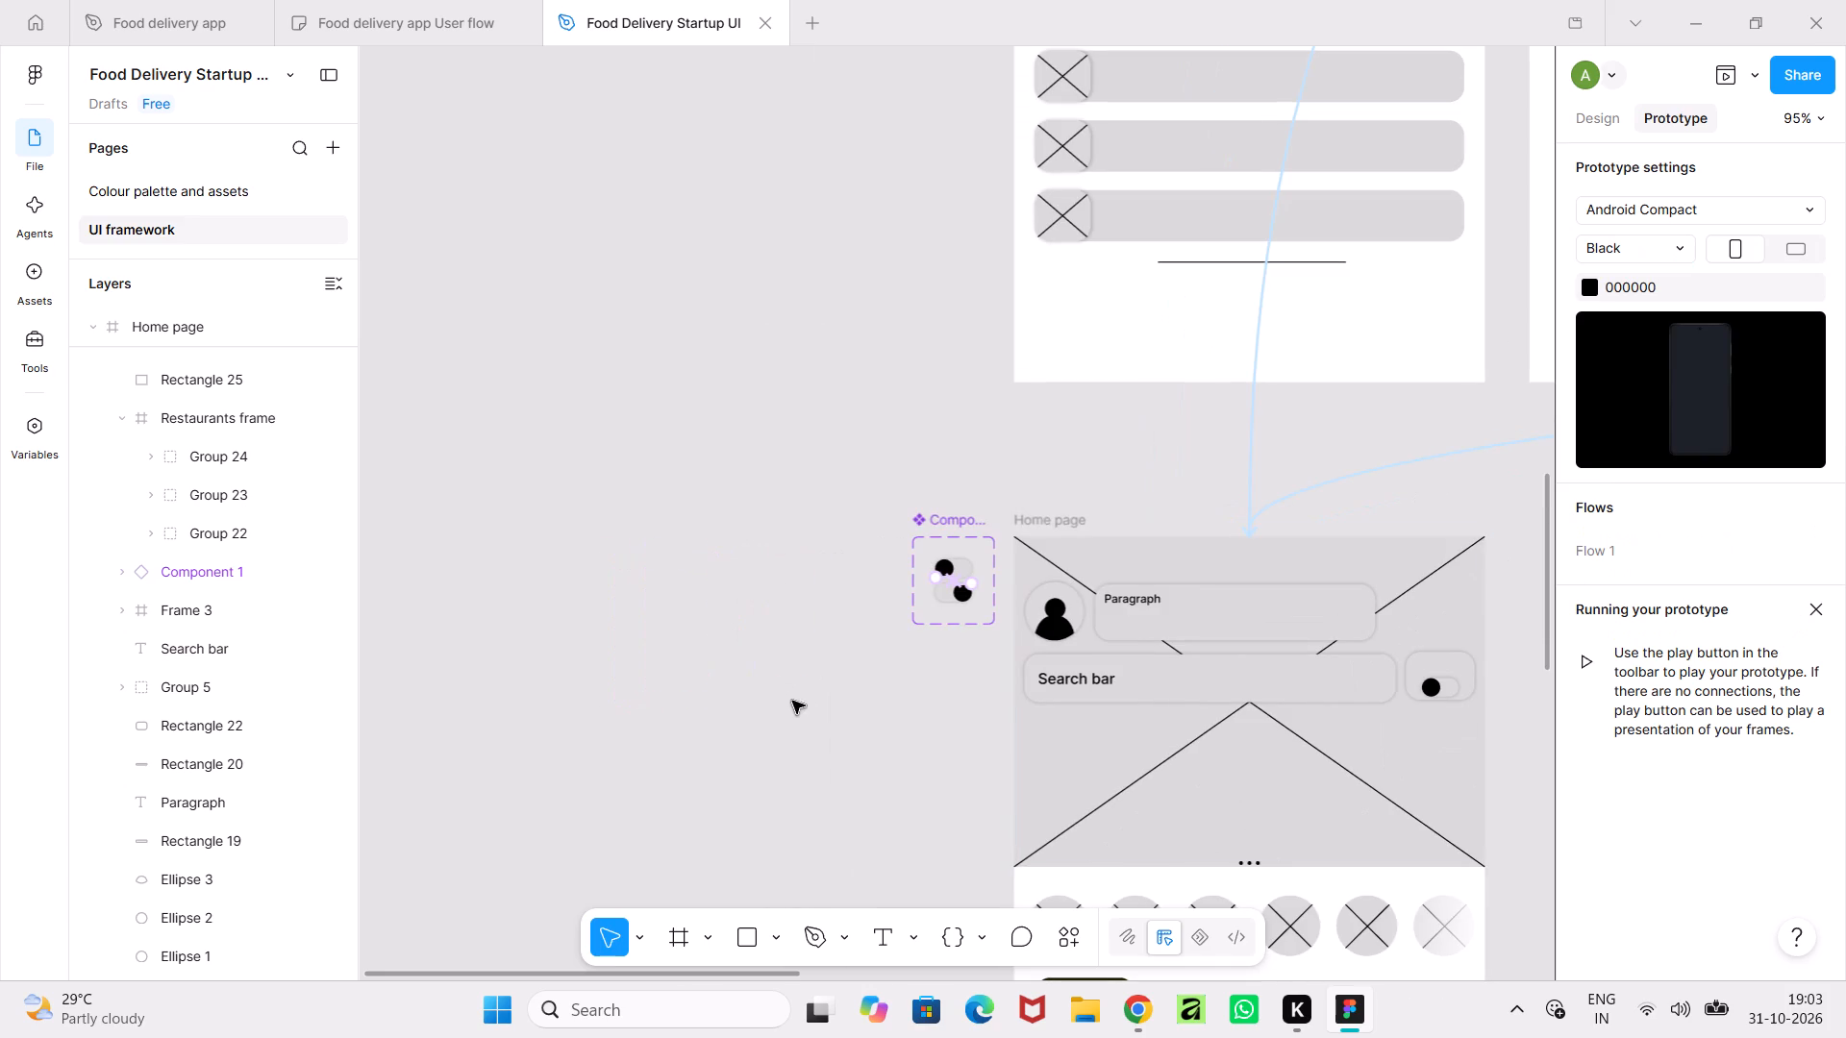
left_click(792, 701)
scroll(827, 692, "down", 4, "ctrl")
middle_click_drag(827, 692, 771, 668)
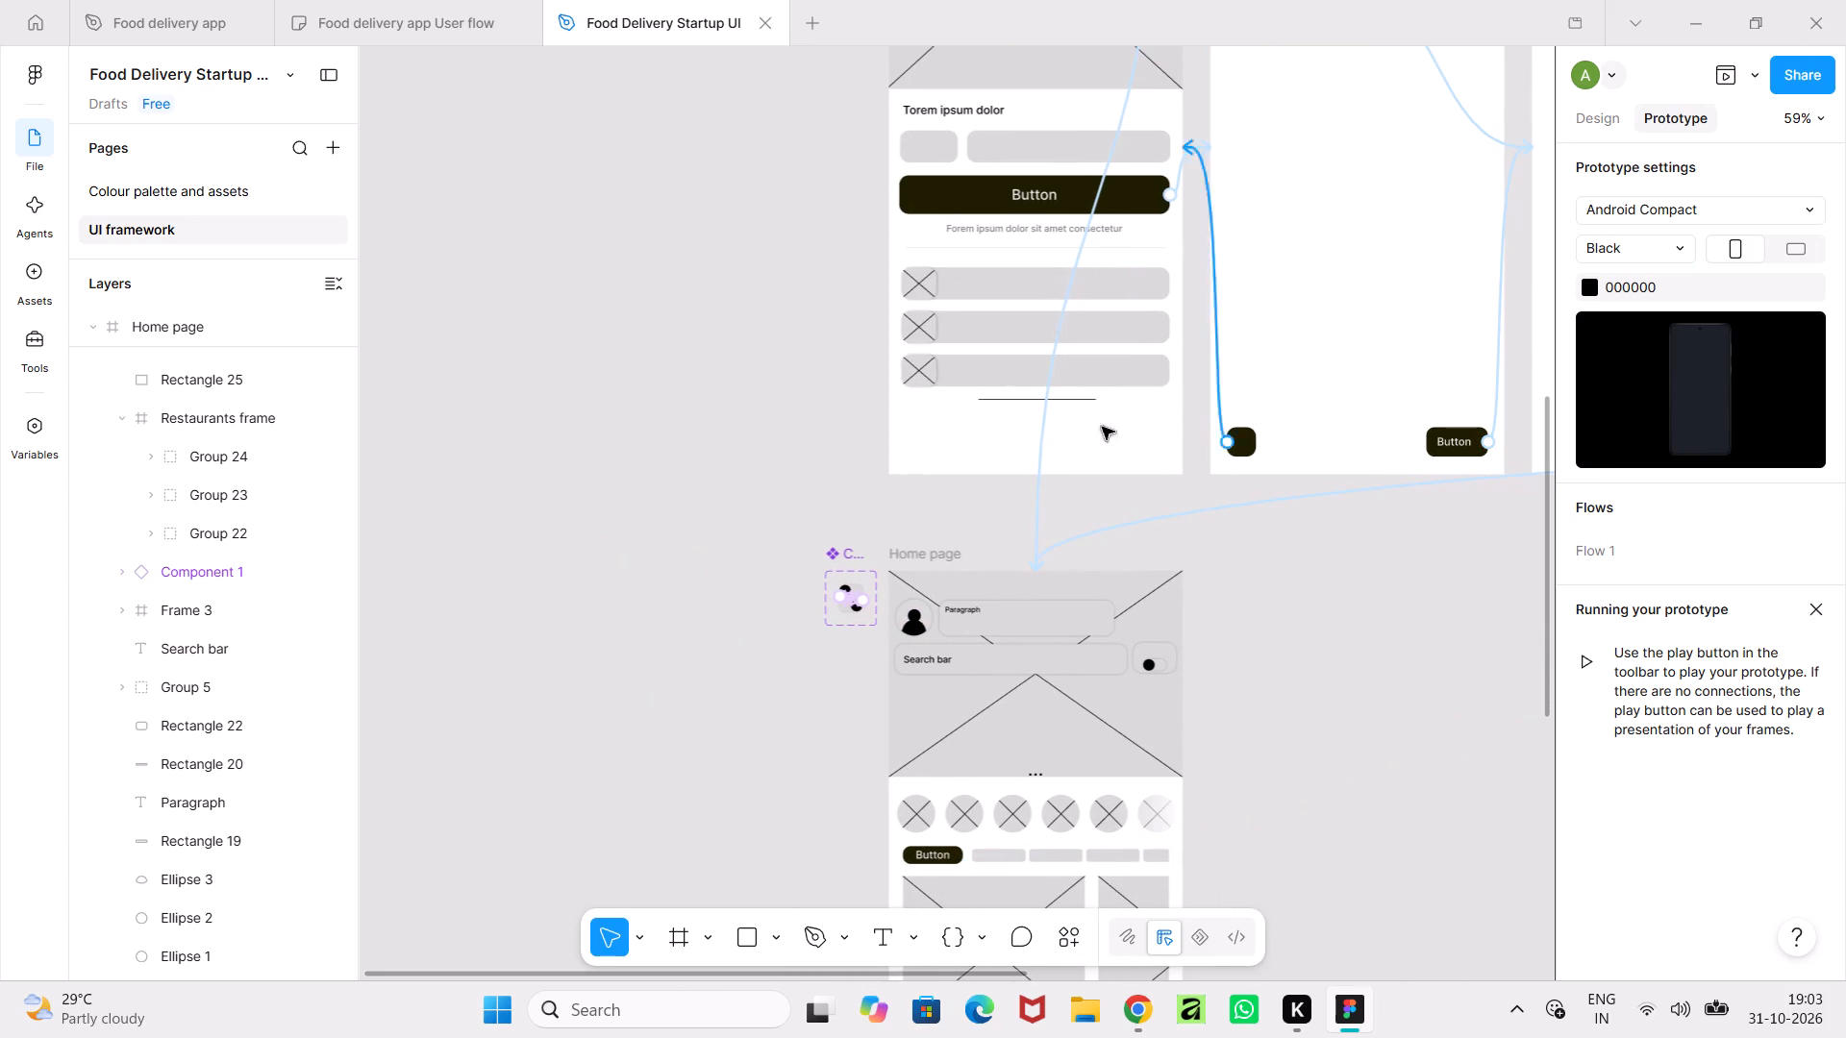
left_click(953, 551)
left_click(1729, 68)
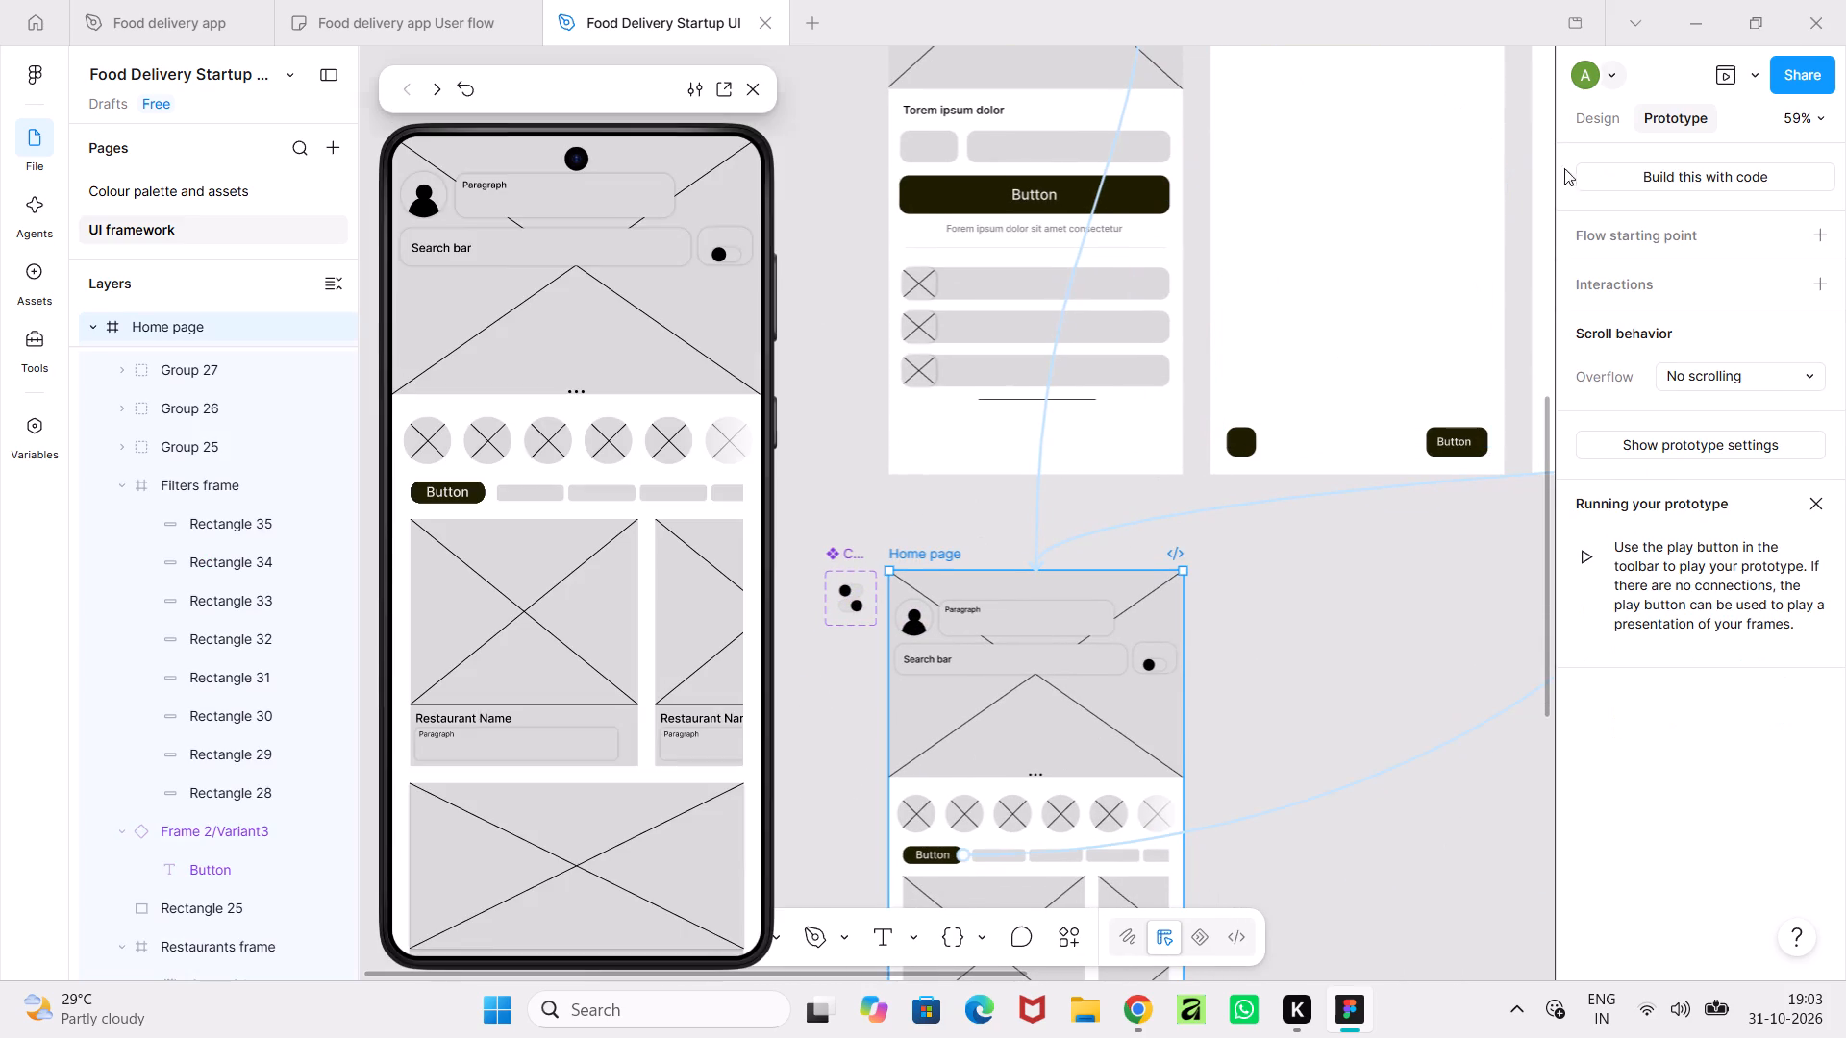
scroll(691, 355, "down", 4)
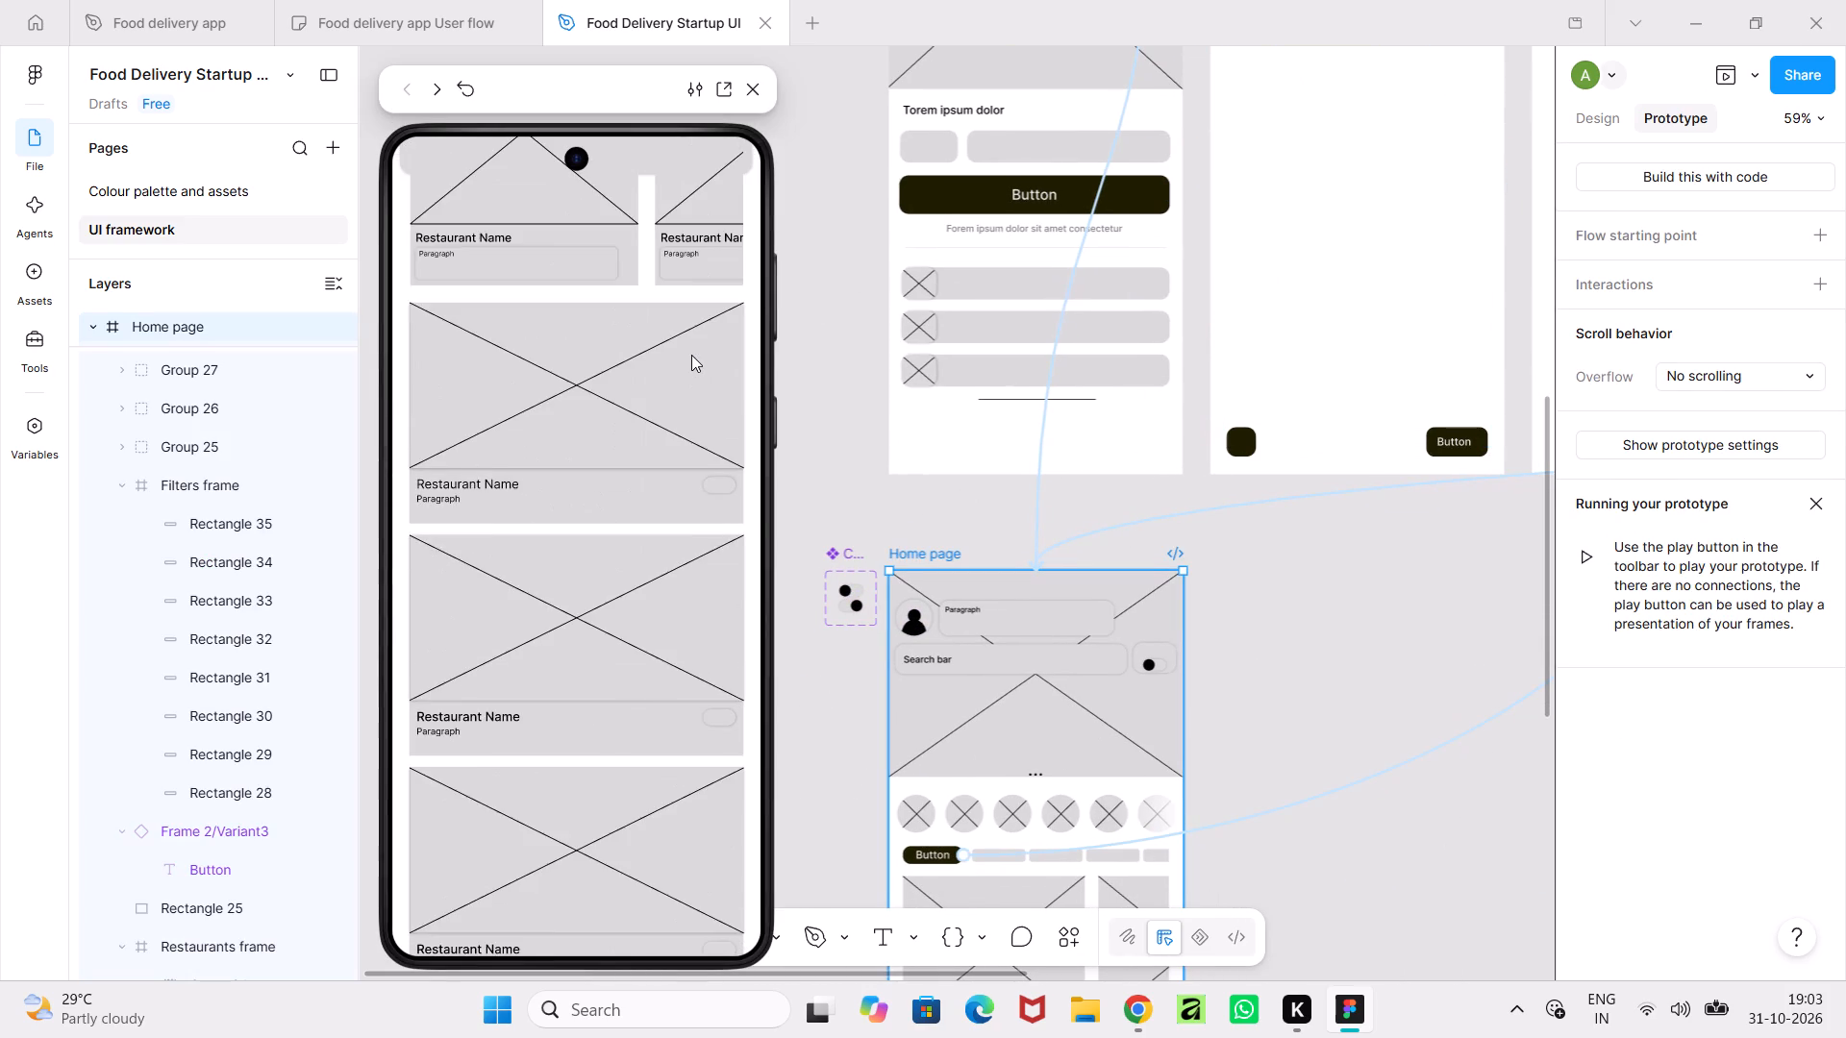
scroll(691, 355, "up", 4)
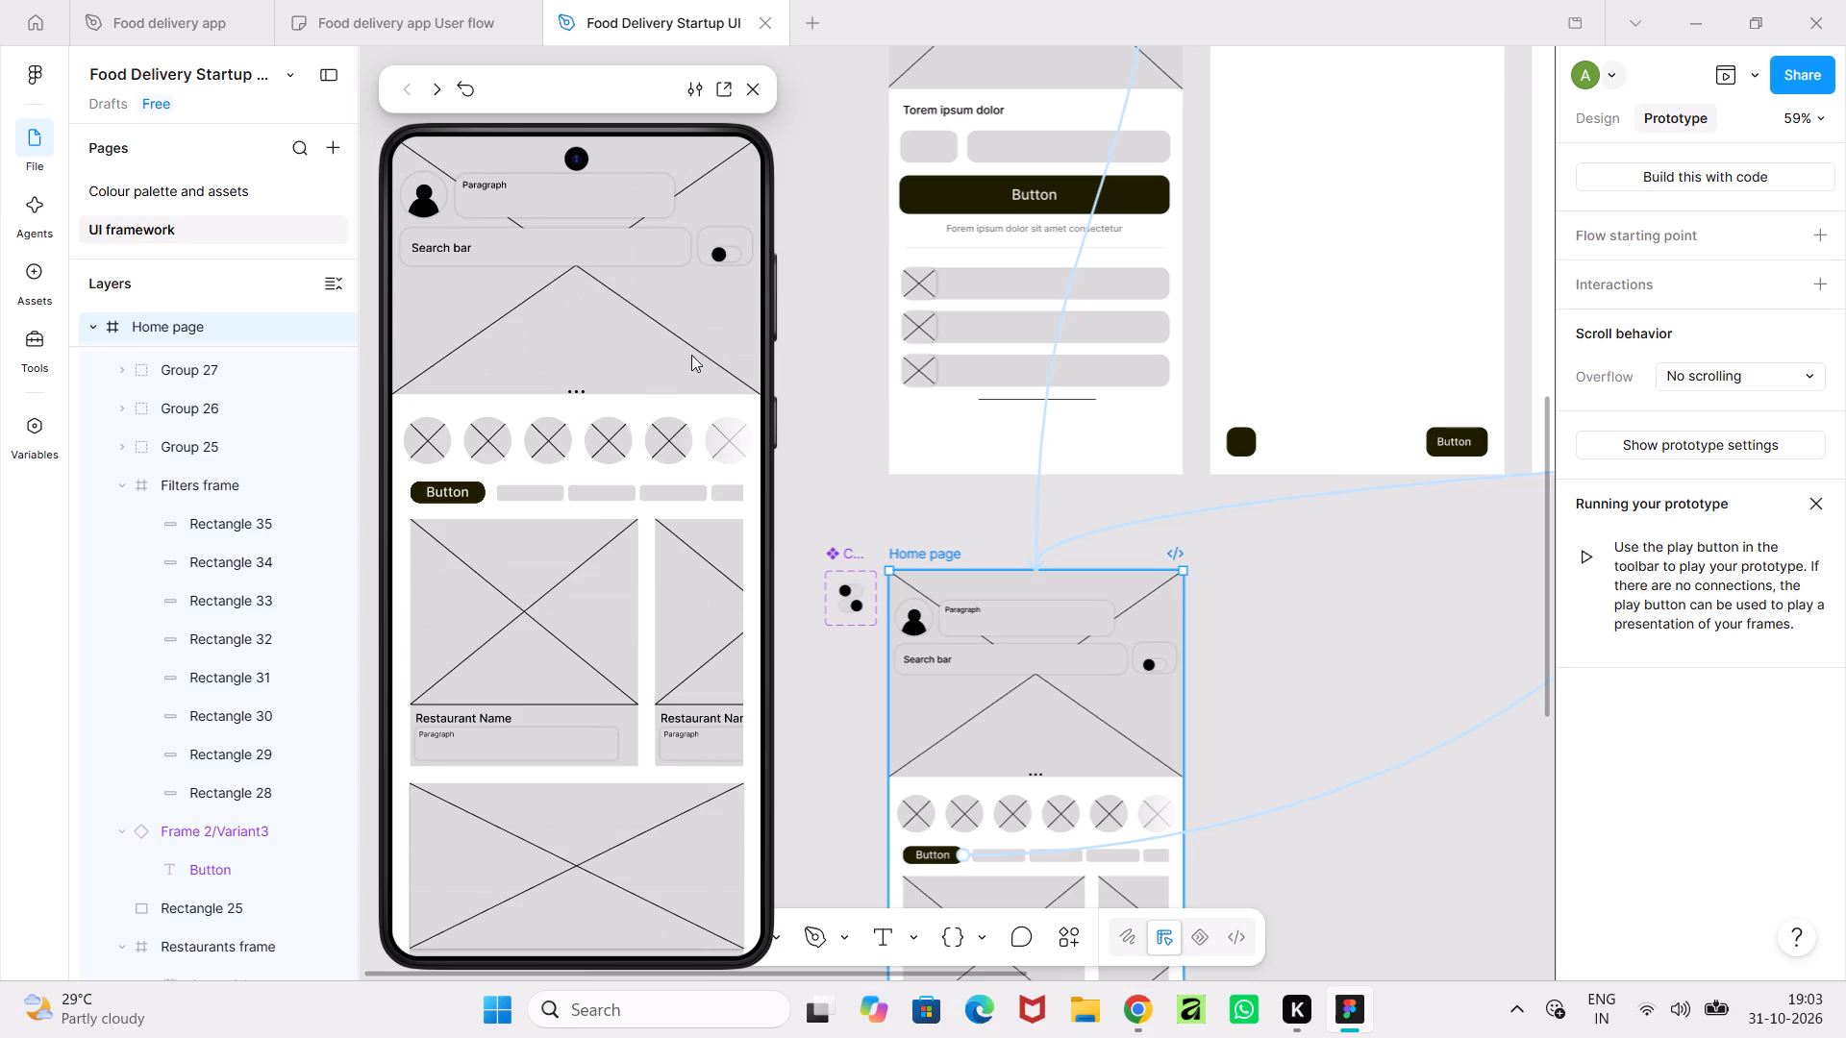
scroll(691, 355, "down", 1)
scroll(691, 355, "up", 1)
scroll(691, 355, "down", 2)
scroll(691, 355, "up", 3)
left_click(1302, 528)
left_click(765, 82)
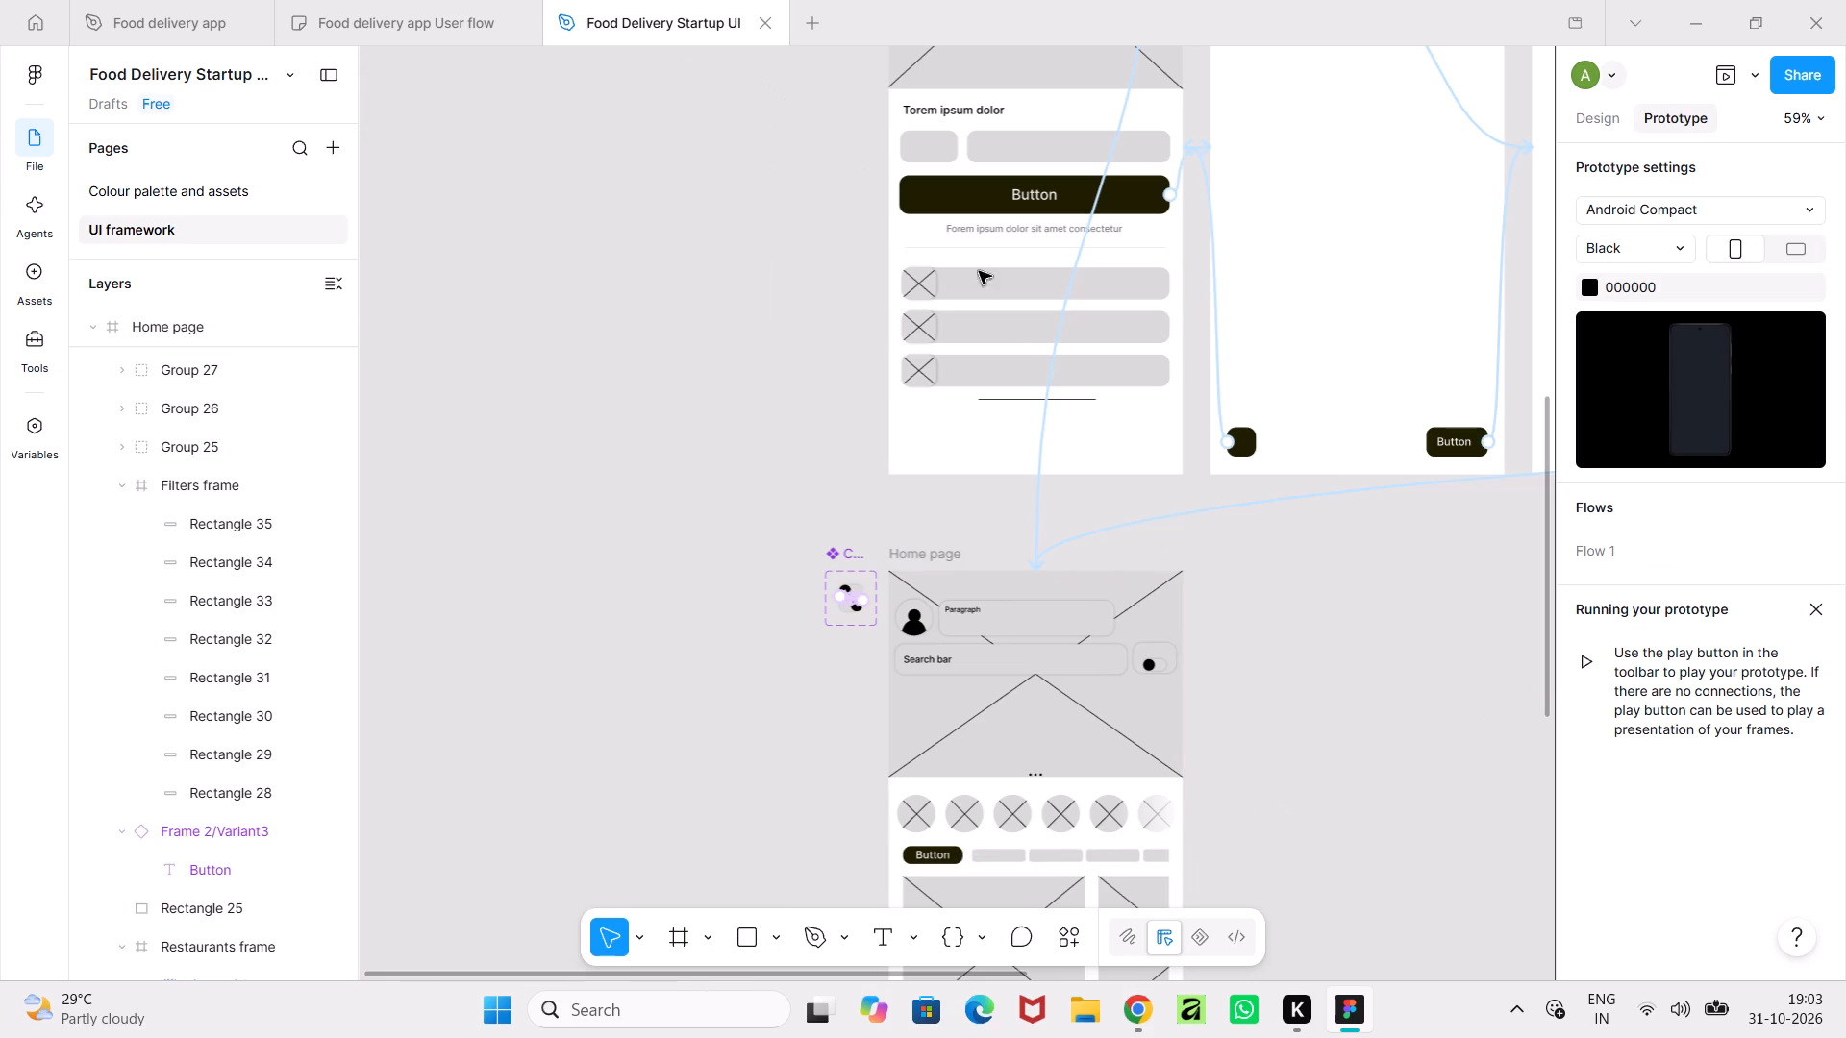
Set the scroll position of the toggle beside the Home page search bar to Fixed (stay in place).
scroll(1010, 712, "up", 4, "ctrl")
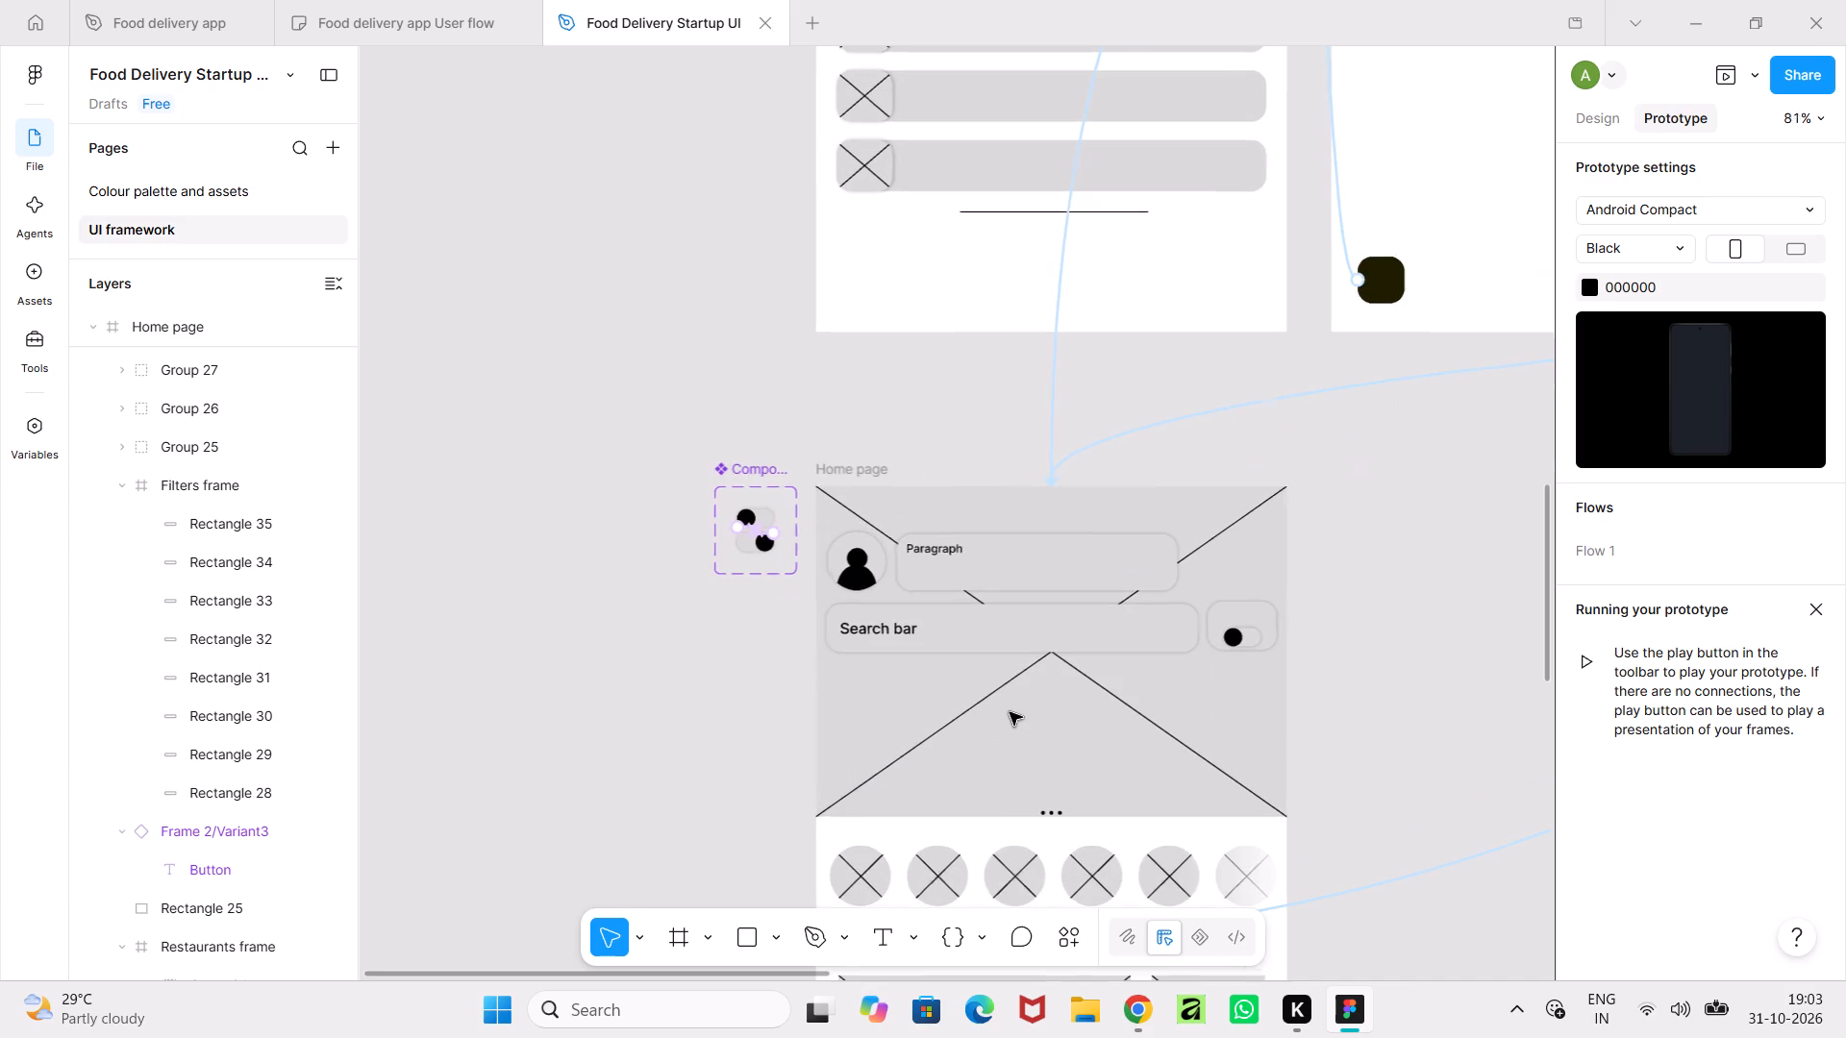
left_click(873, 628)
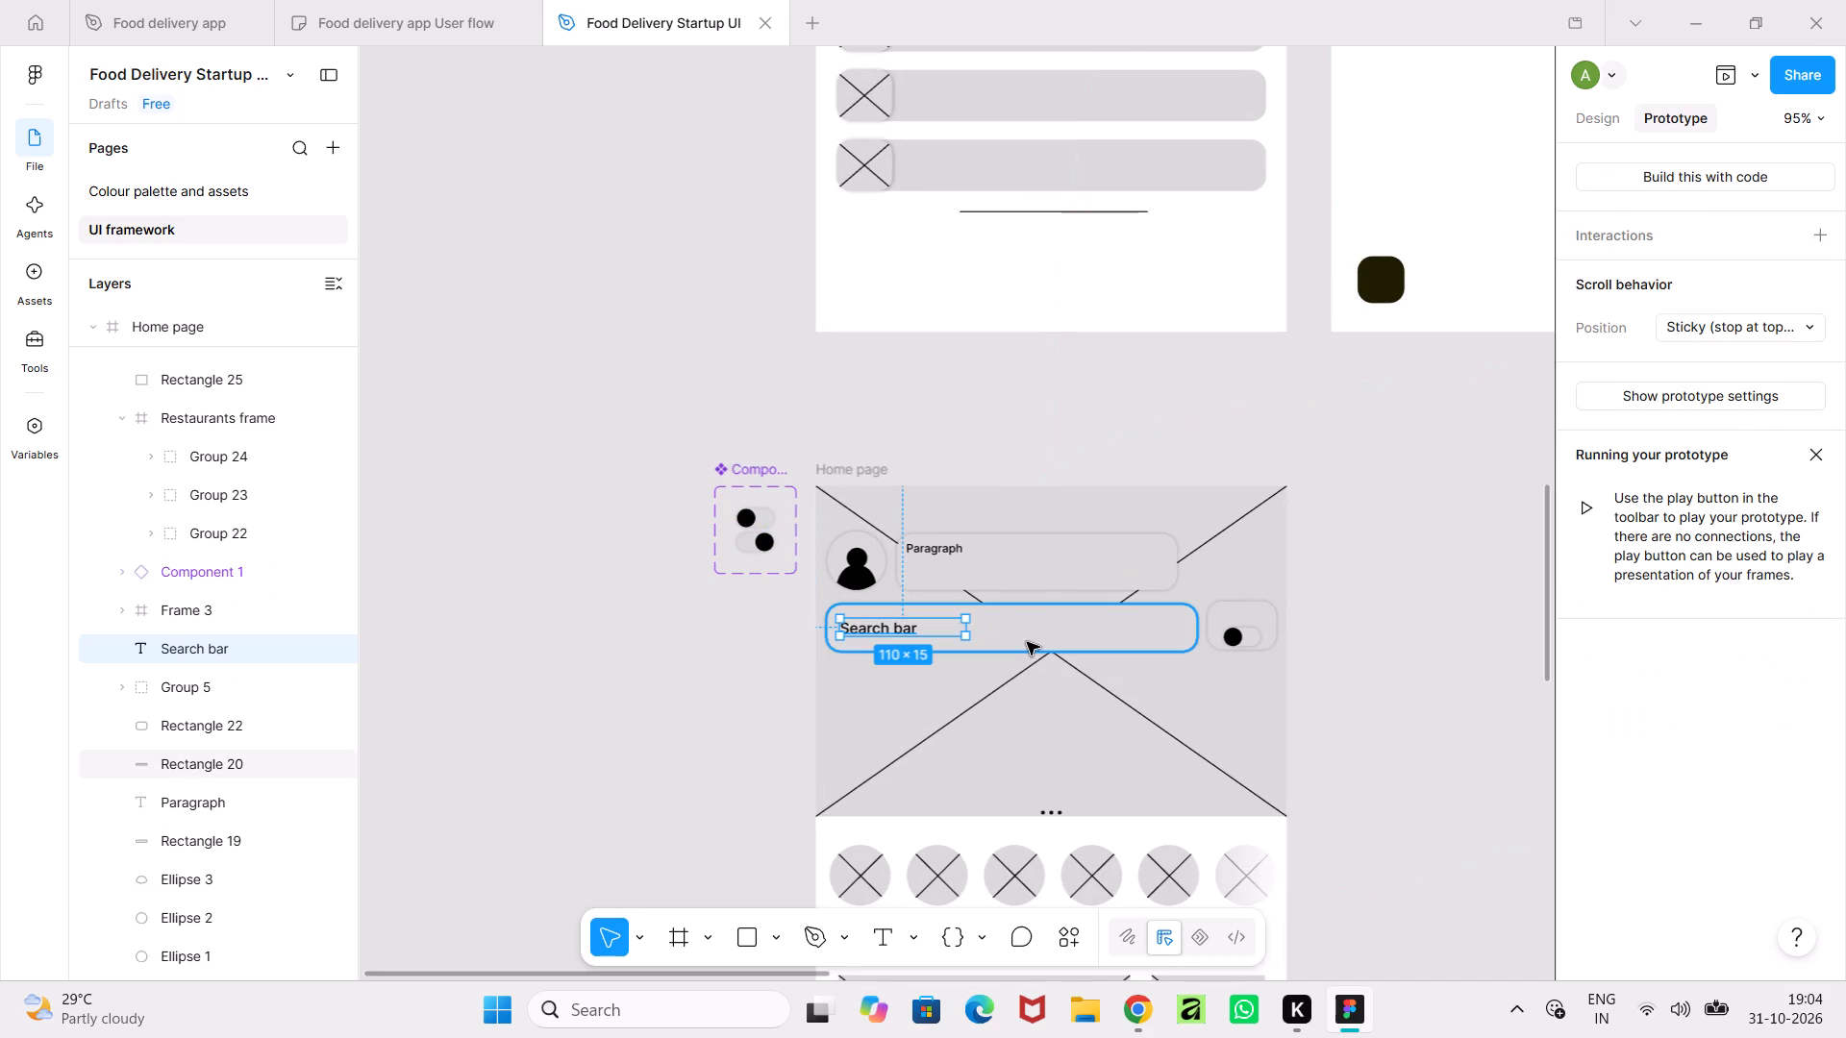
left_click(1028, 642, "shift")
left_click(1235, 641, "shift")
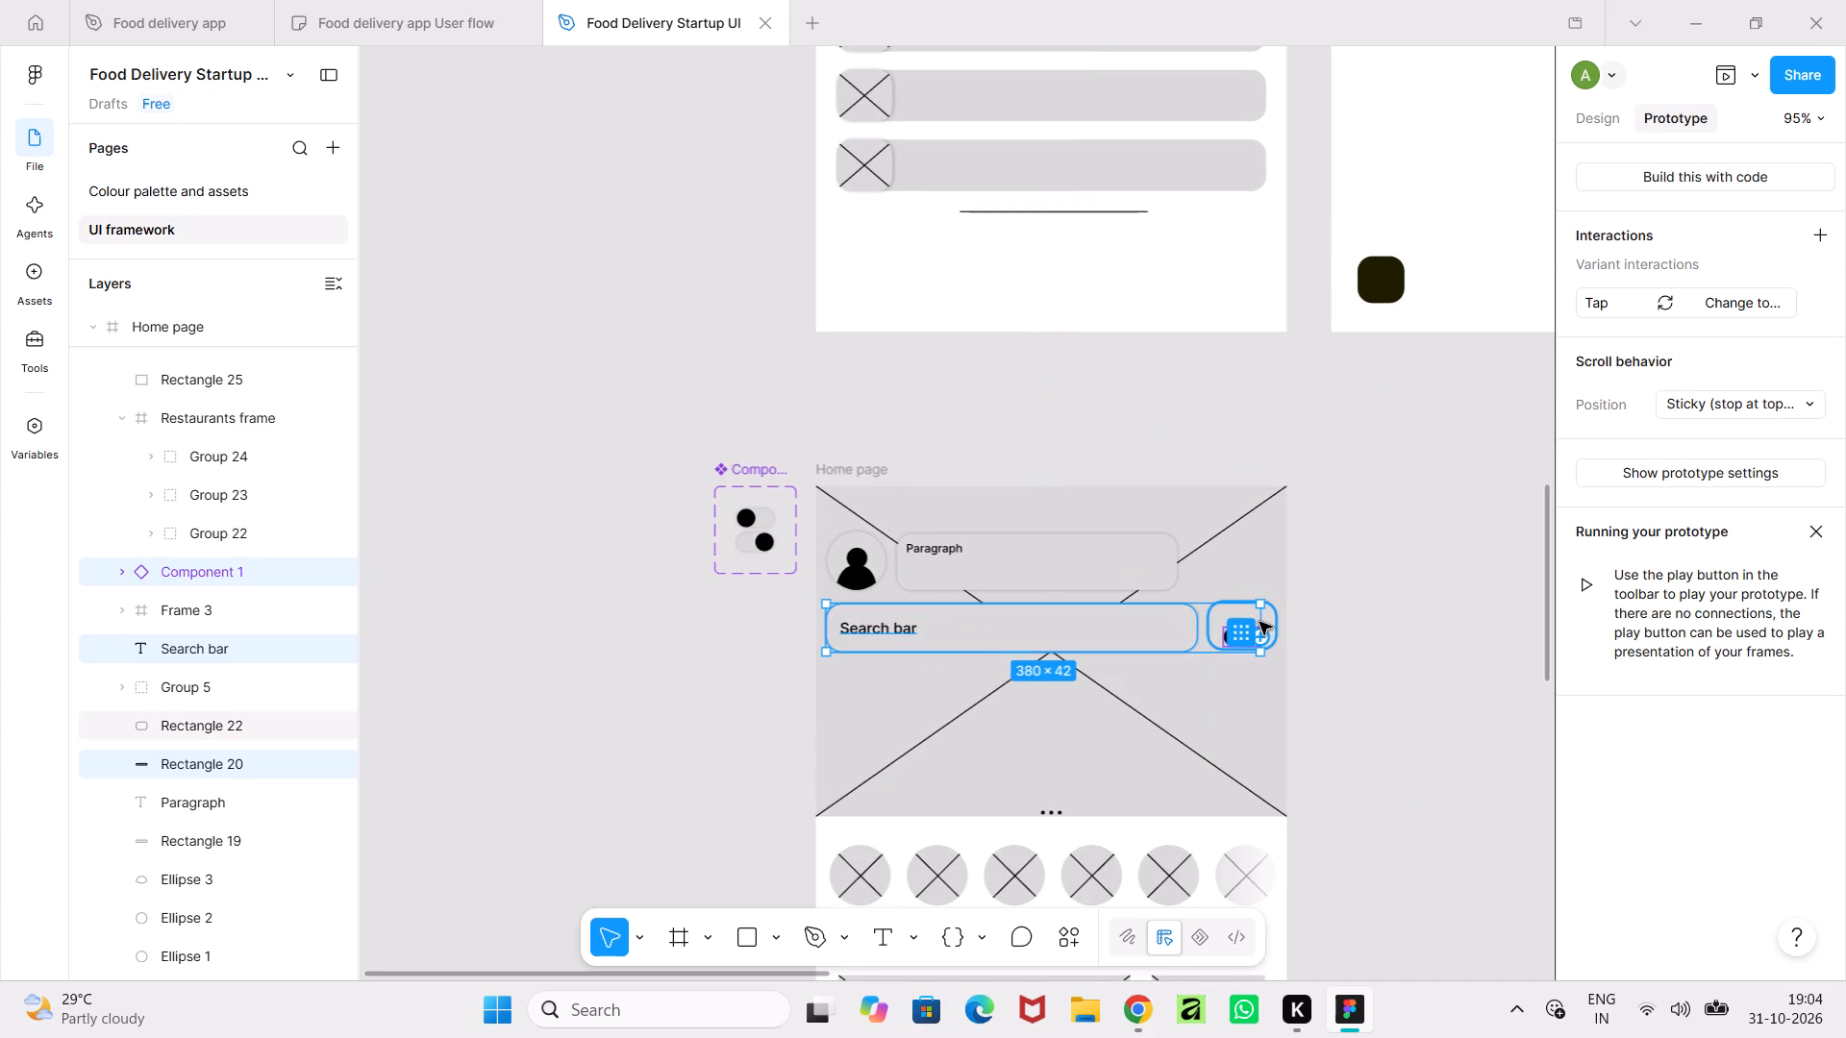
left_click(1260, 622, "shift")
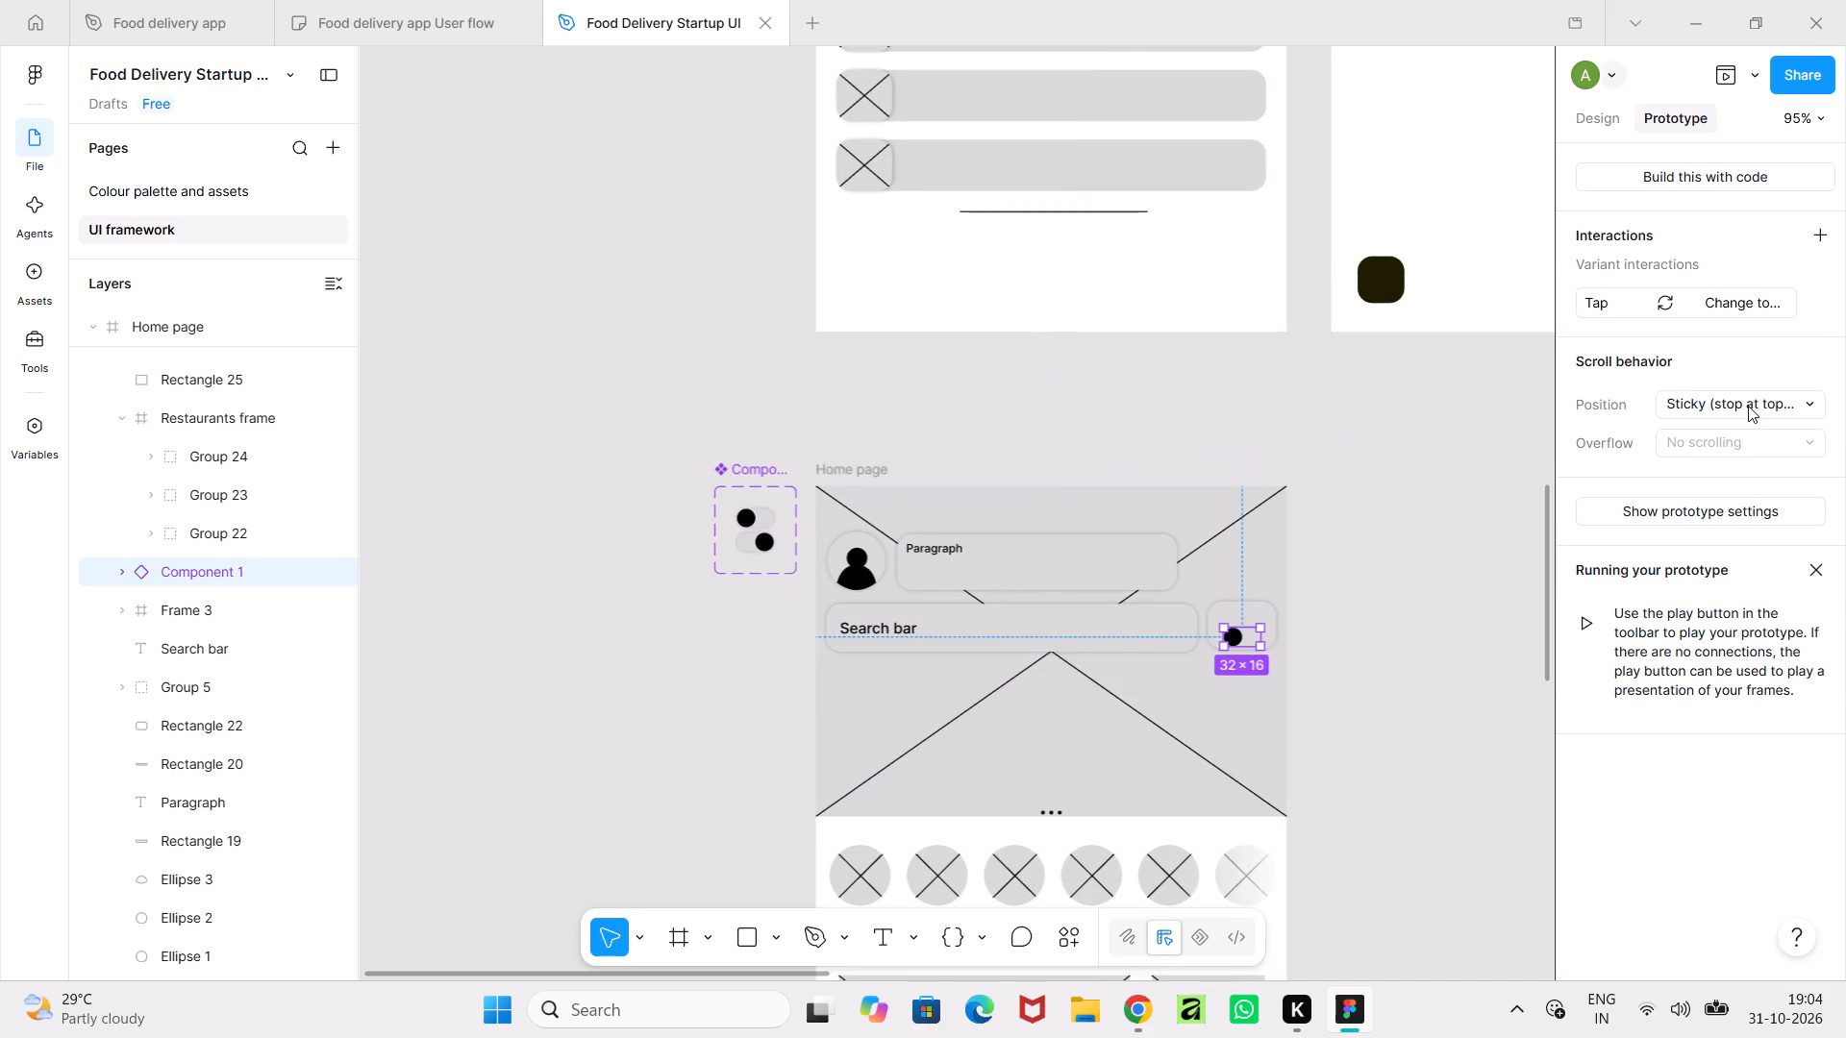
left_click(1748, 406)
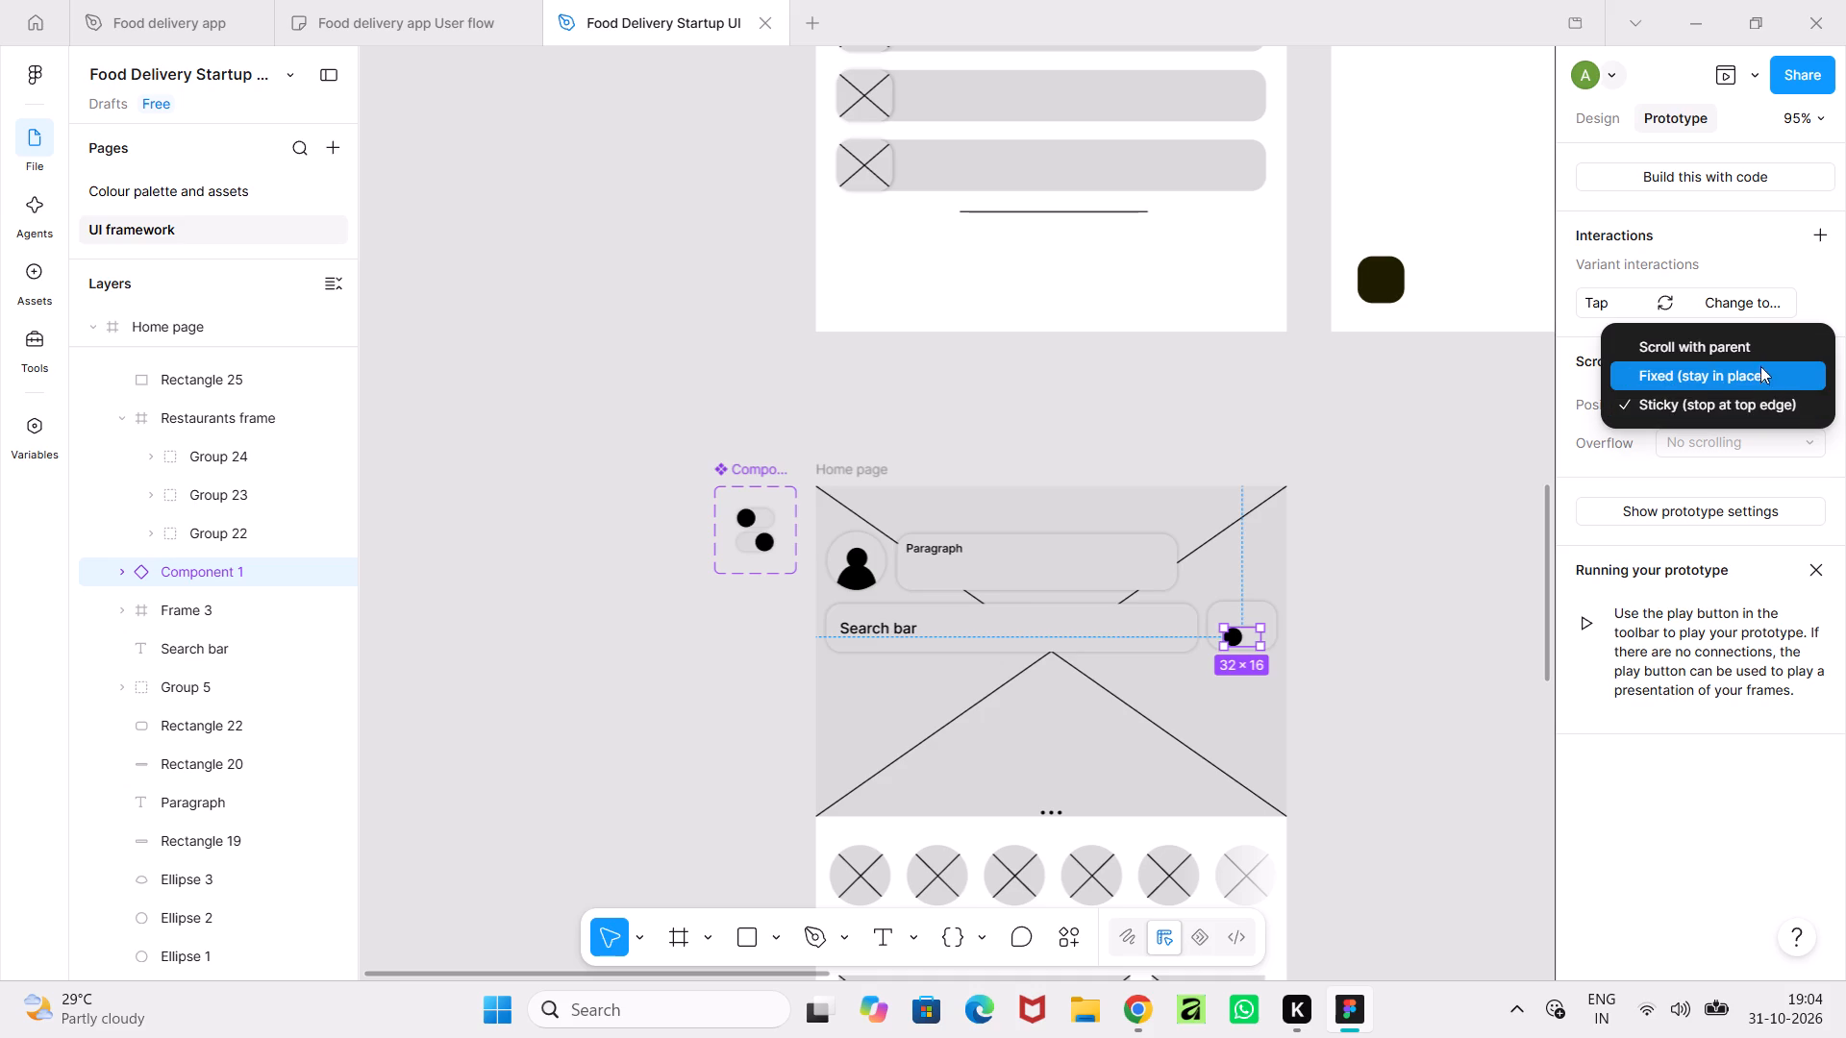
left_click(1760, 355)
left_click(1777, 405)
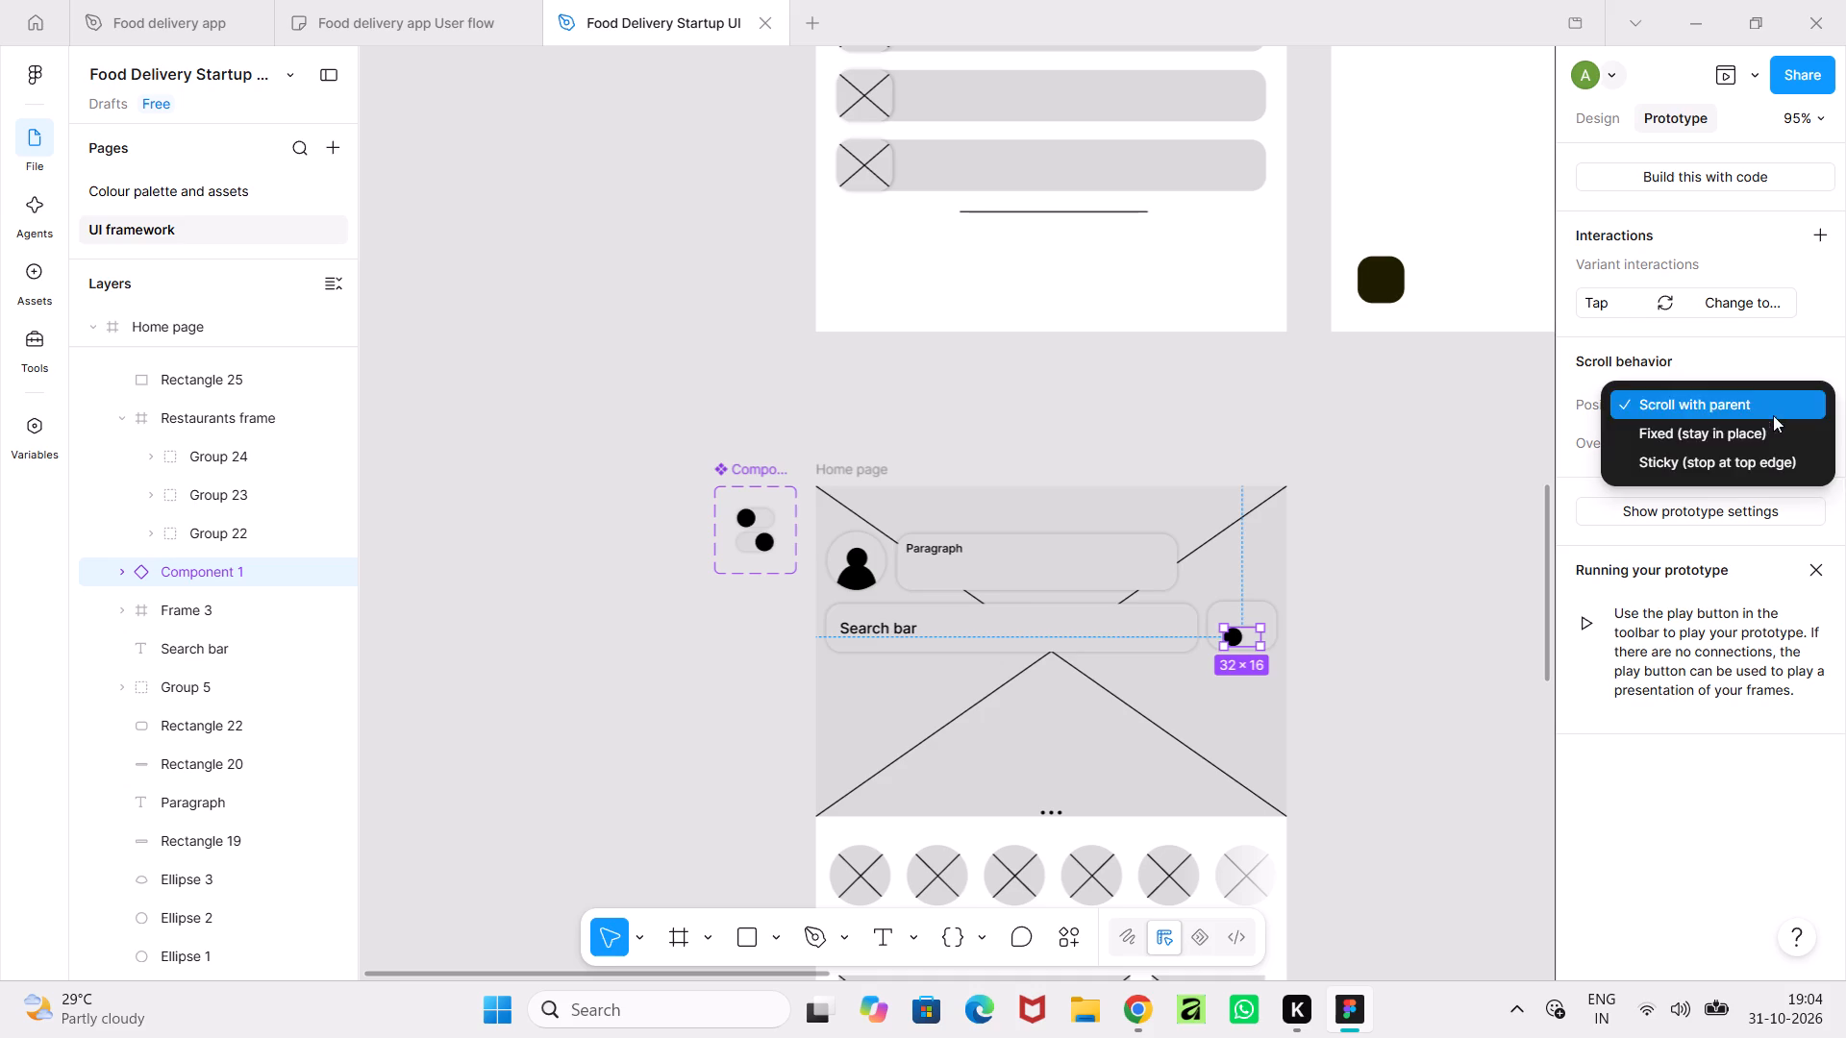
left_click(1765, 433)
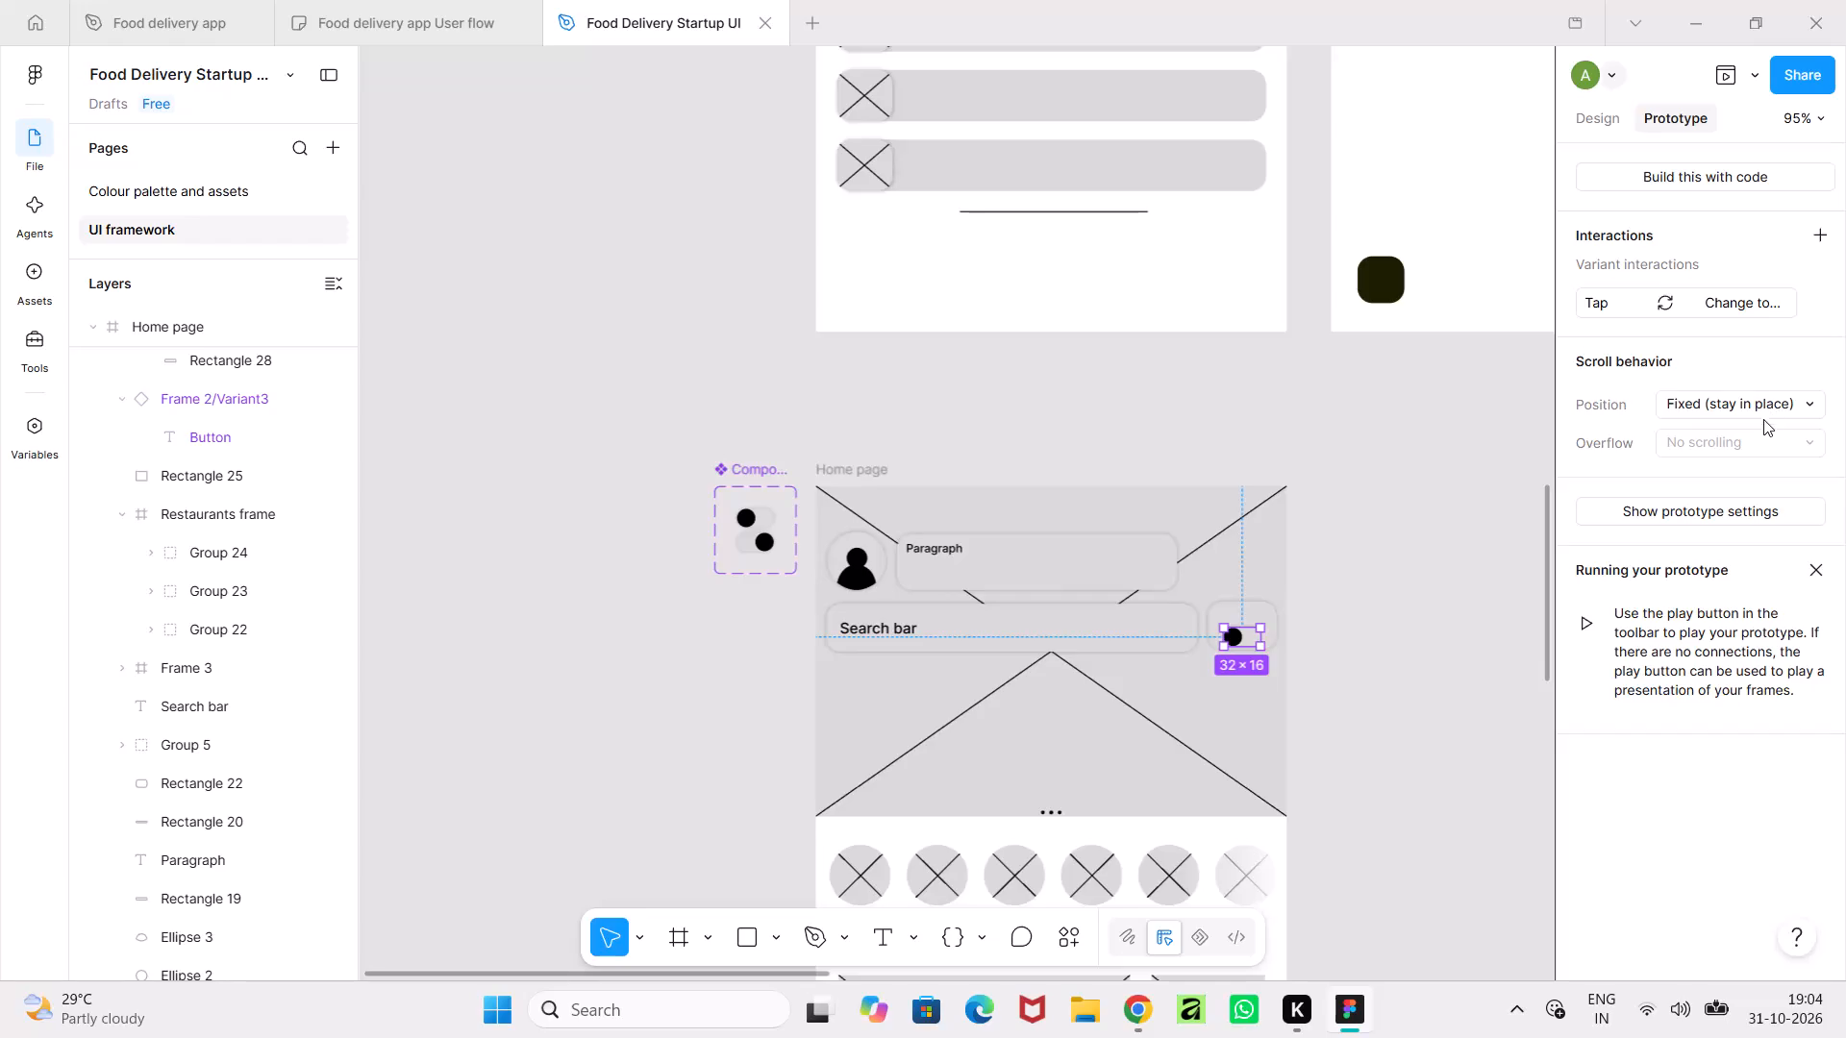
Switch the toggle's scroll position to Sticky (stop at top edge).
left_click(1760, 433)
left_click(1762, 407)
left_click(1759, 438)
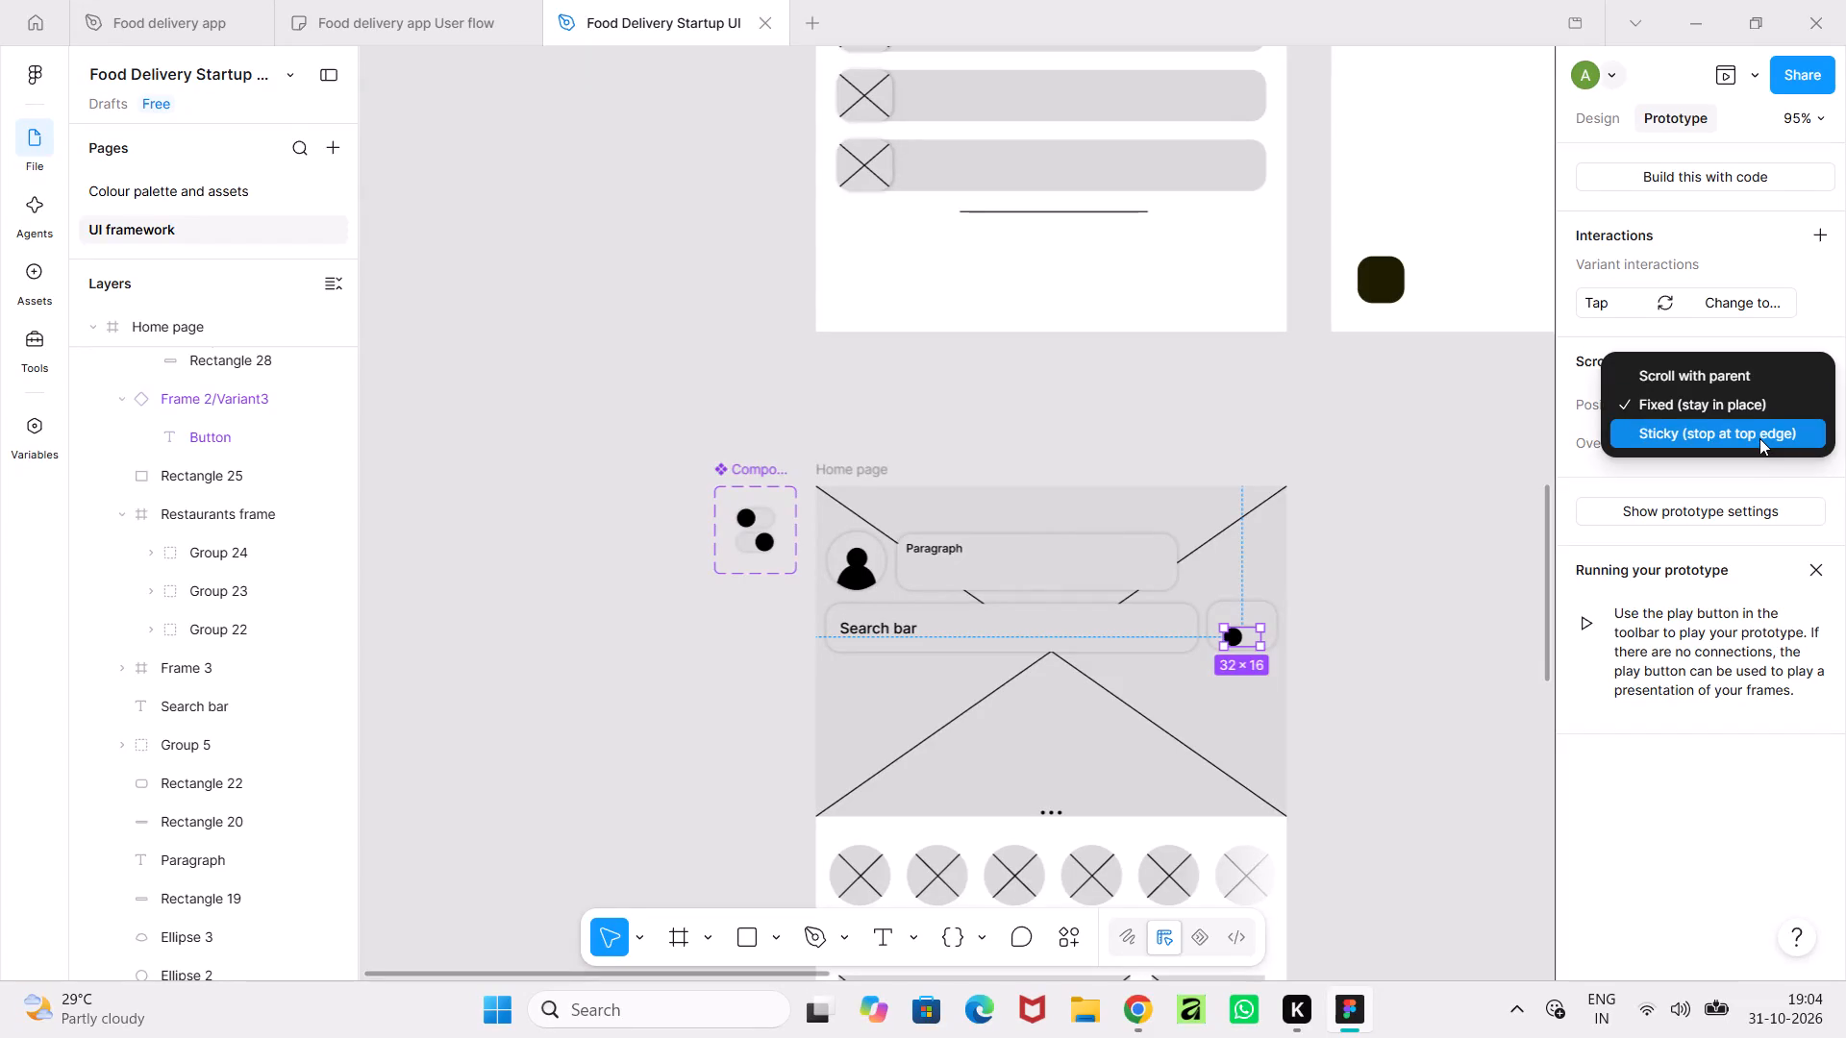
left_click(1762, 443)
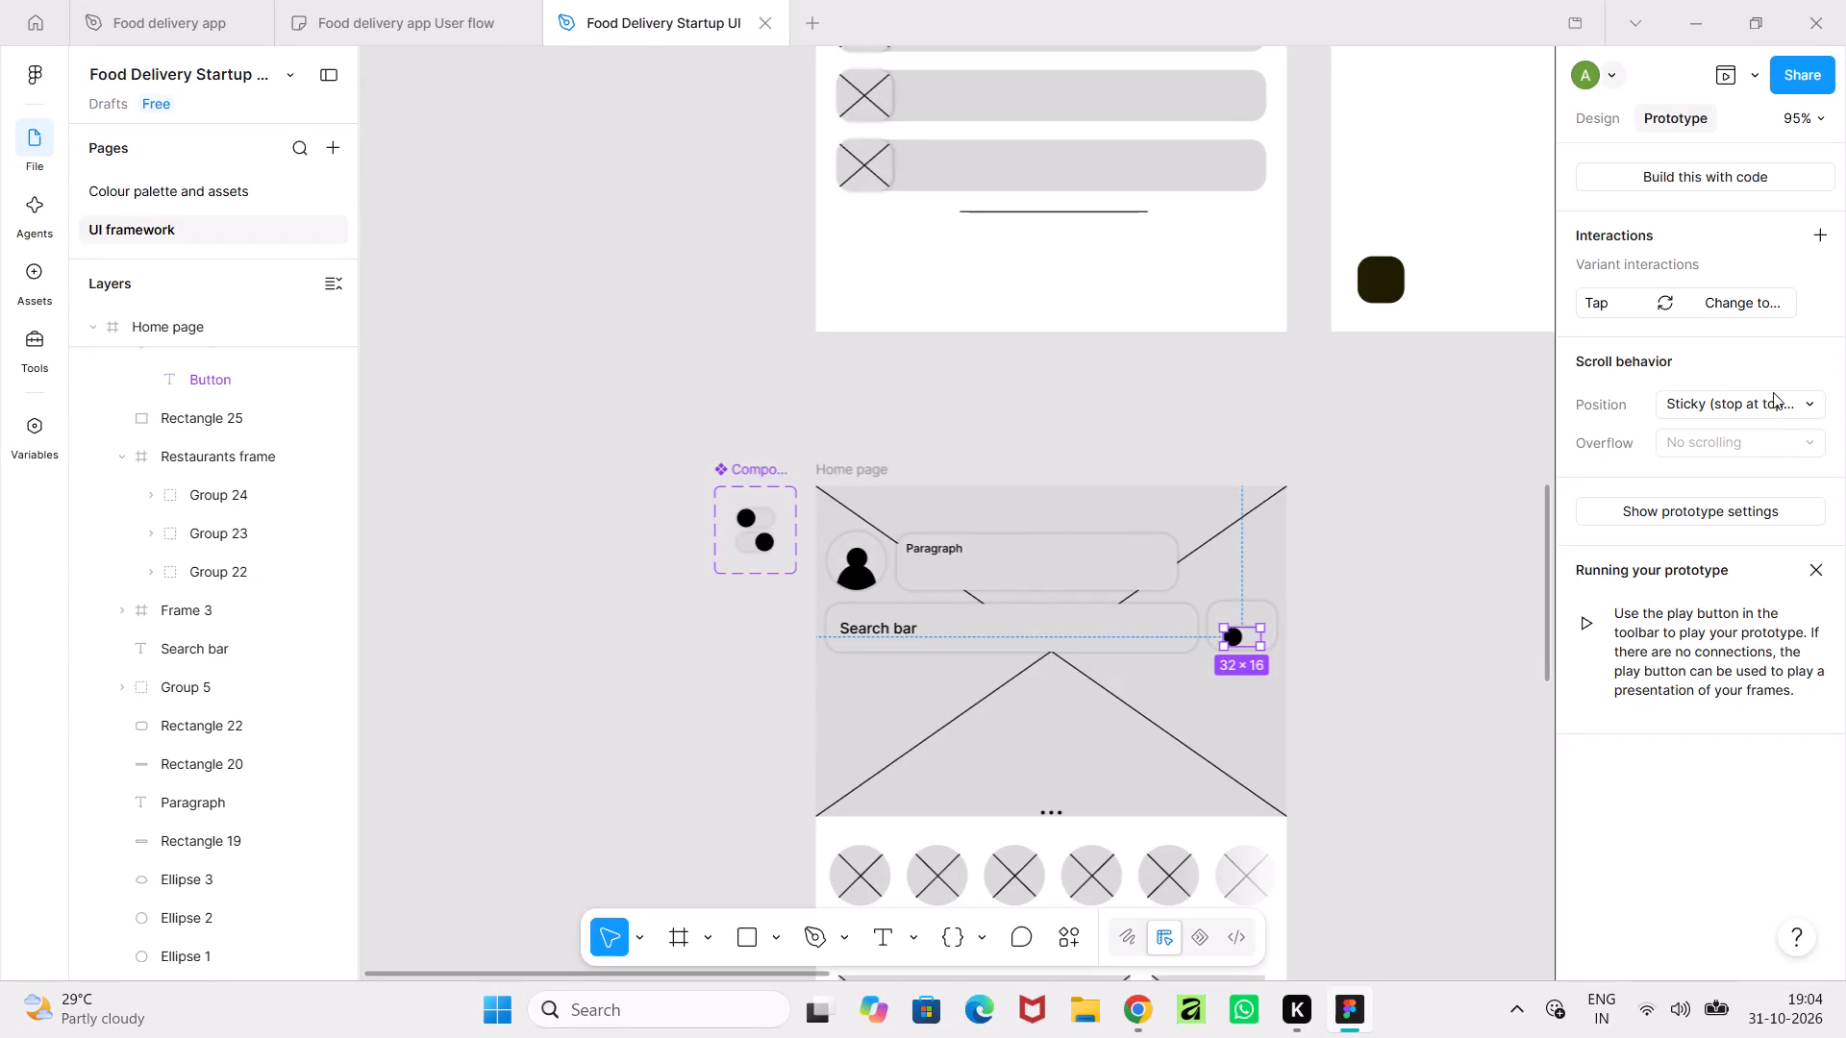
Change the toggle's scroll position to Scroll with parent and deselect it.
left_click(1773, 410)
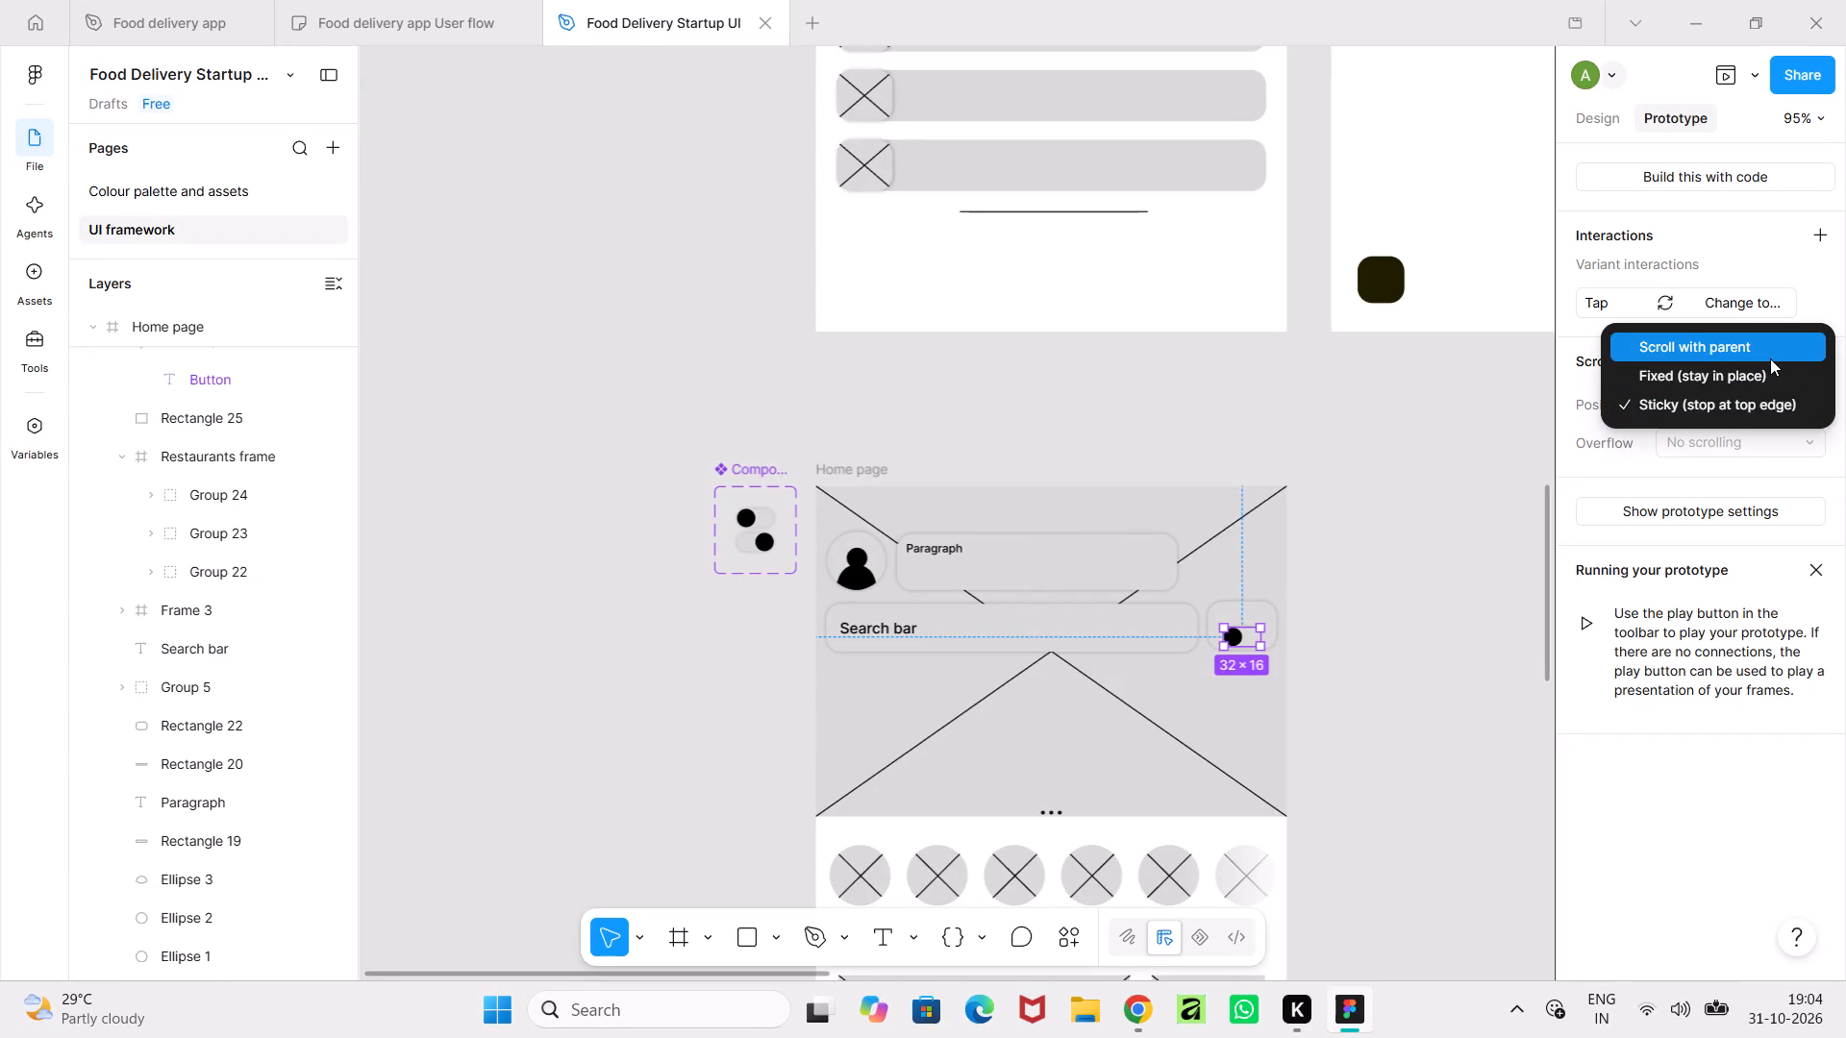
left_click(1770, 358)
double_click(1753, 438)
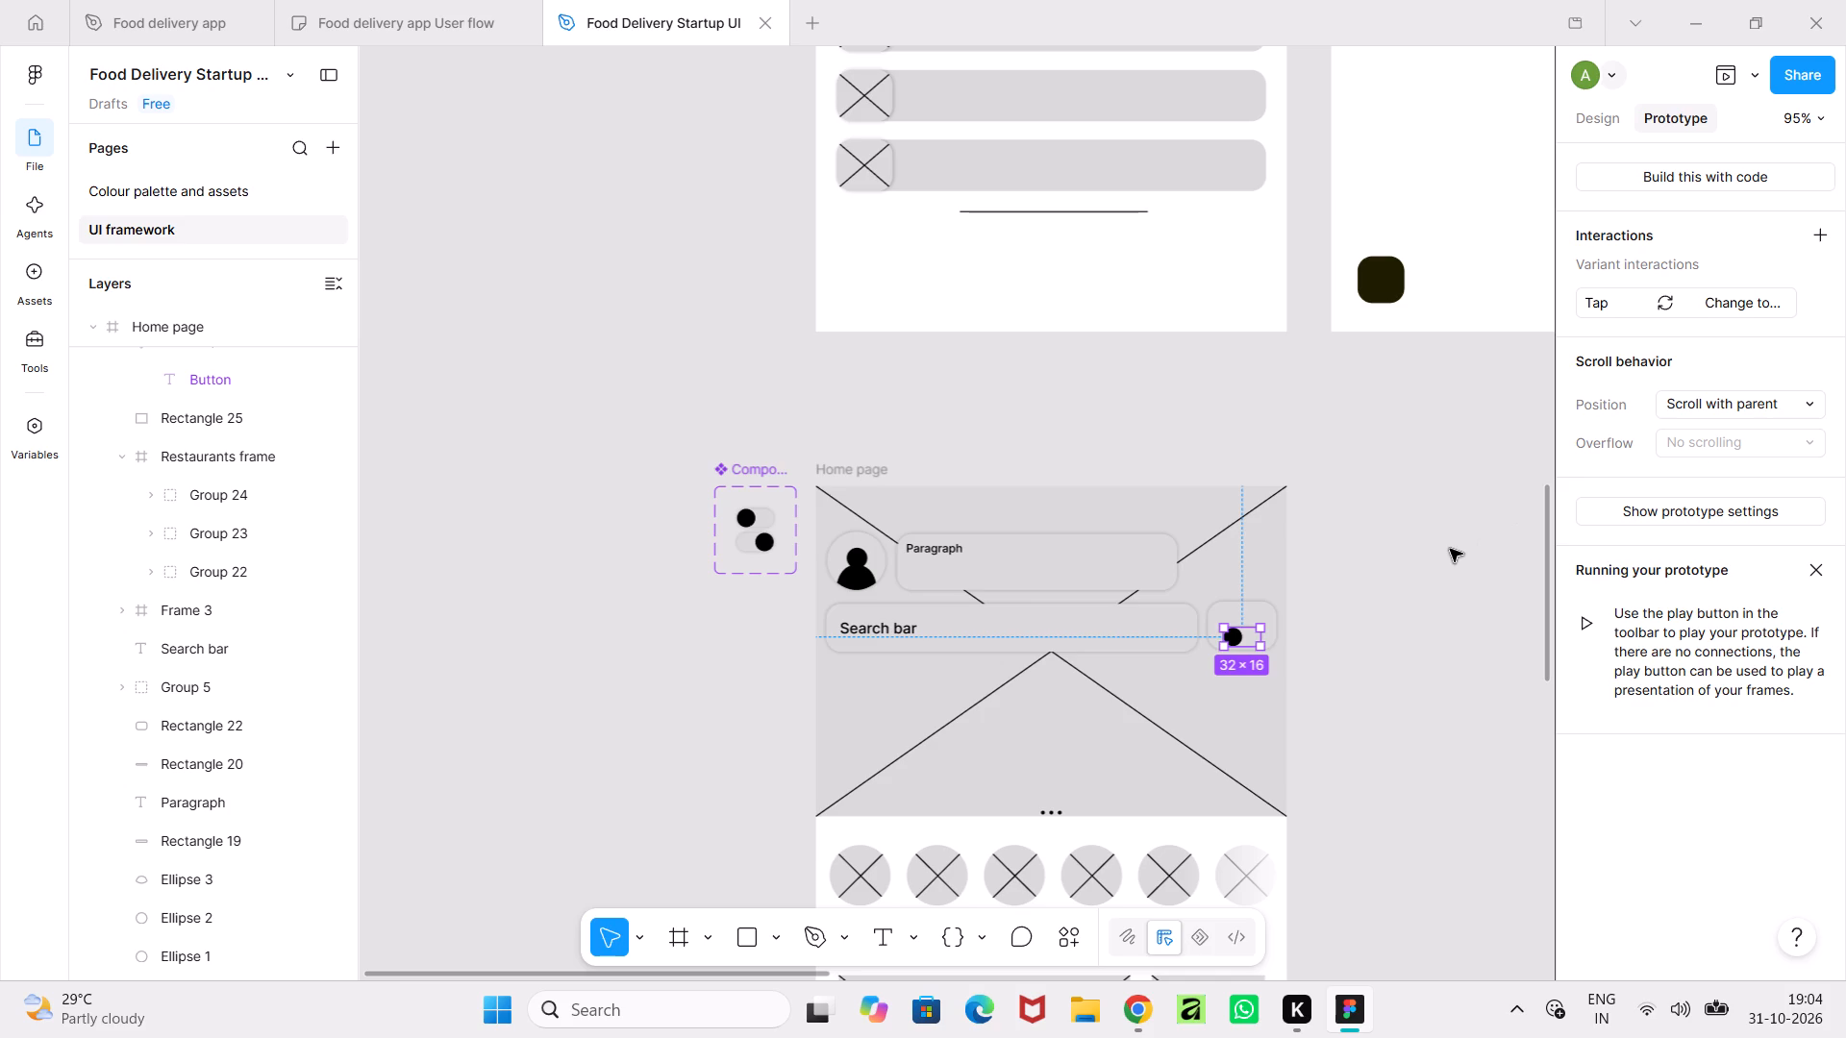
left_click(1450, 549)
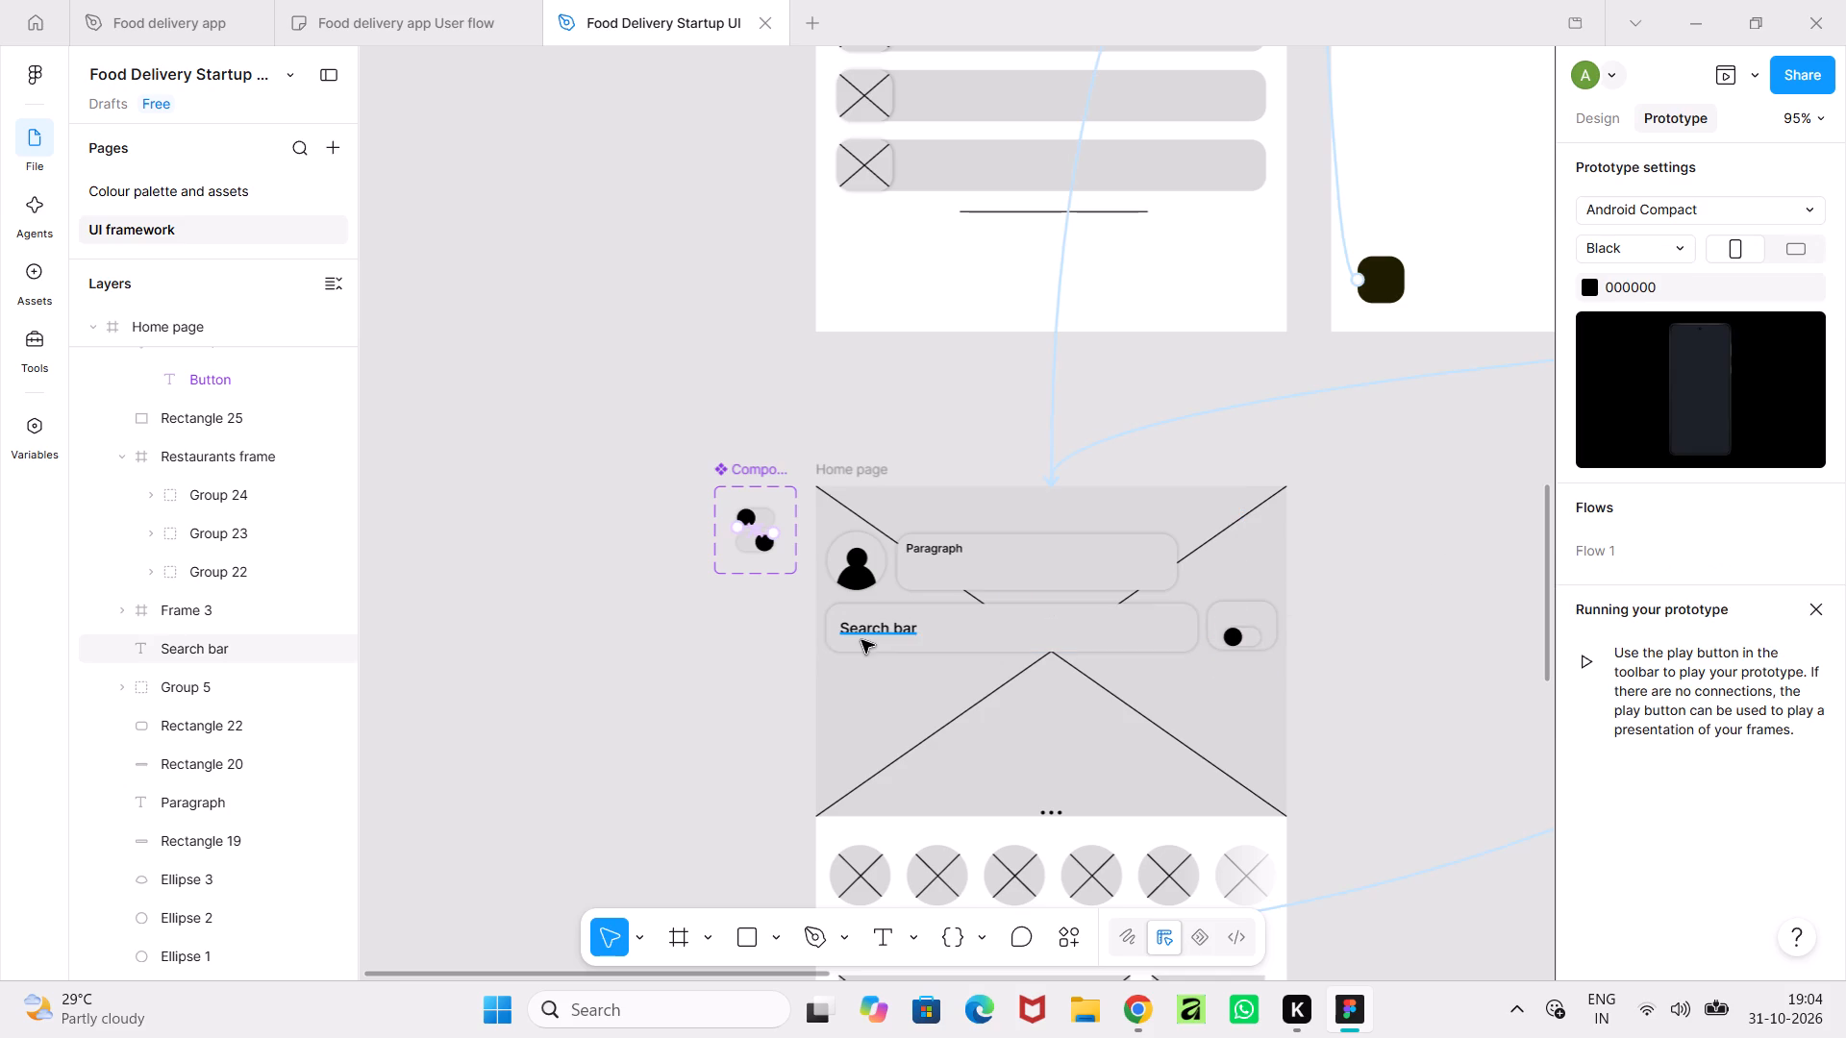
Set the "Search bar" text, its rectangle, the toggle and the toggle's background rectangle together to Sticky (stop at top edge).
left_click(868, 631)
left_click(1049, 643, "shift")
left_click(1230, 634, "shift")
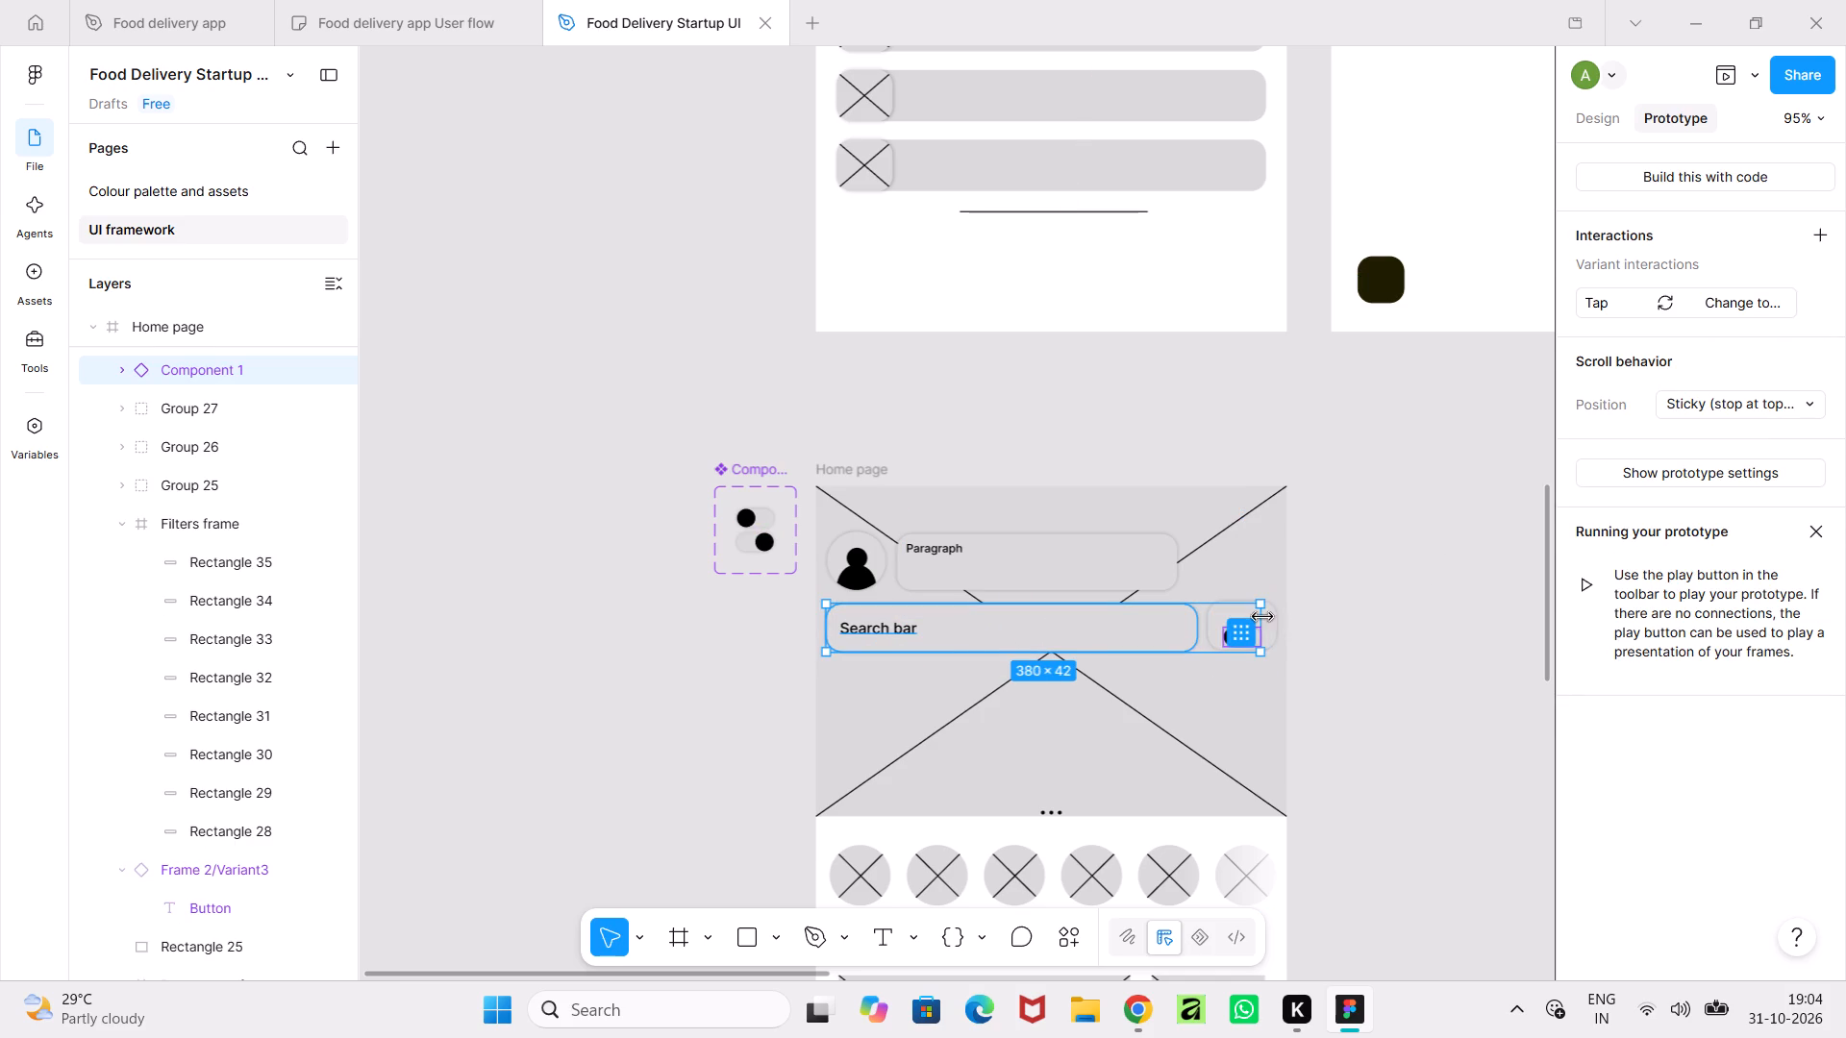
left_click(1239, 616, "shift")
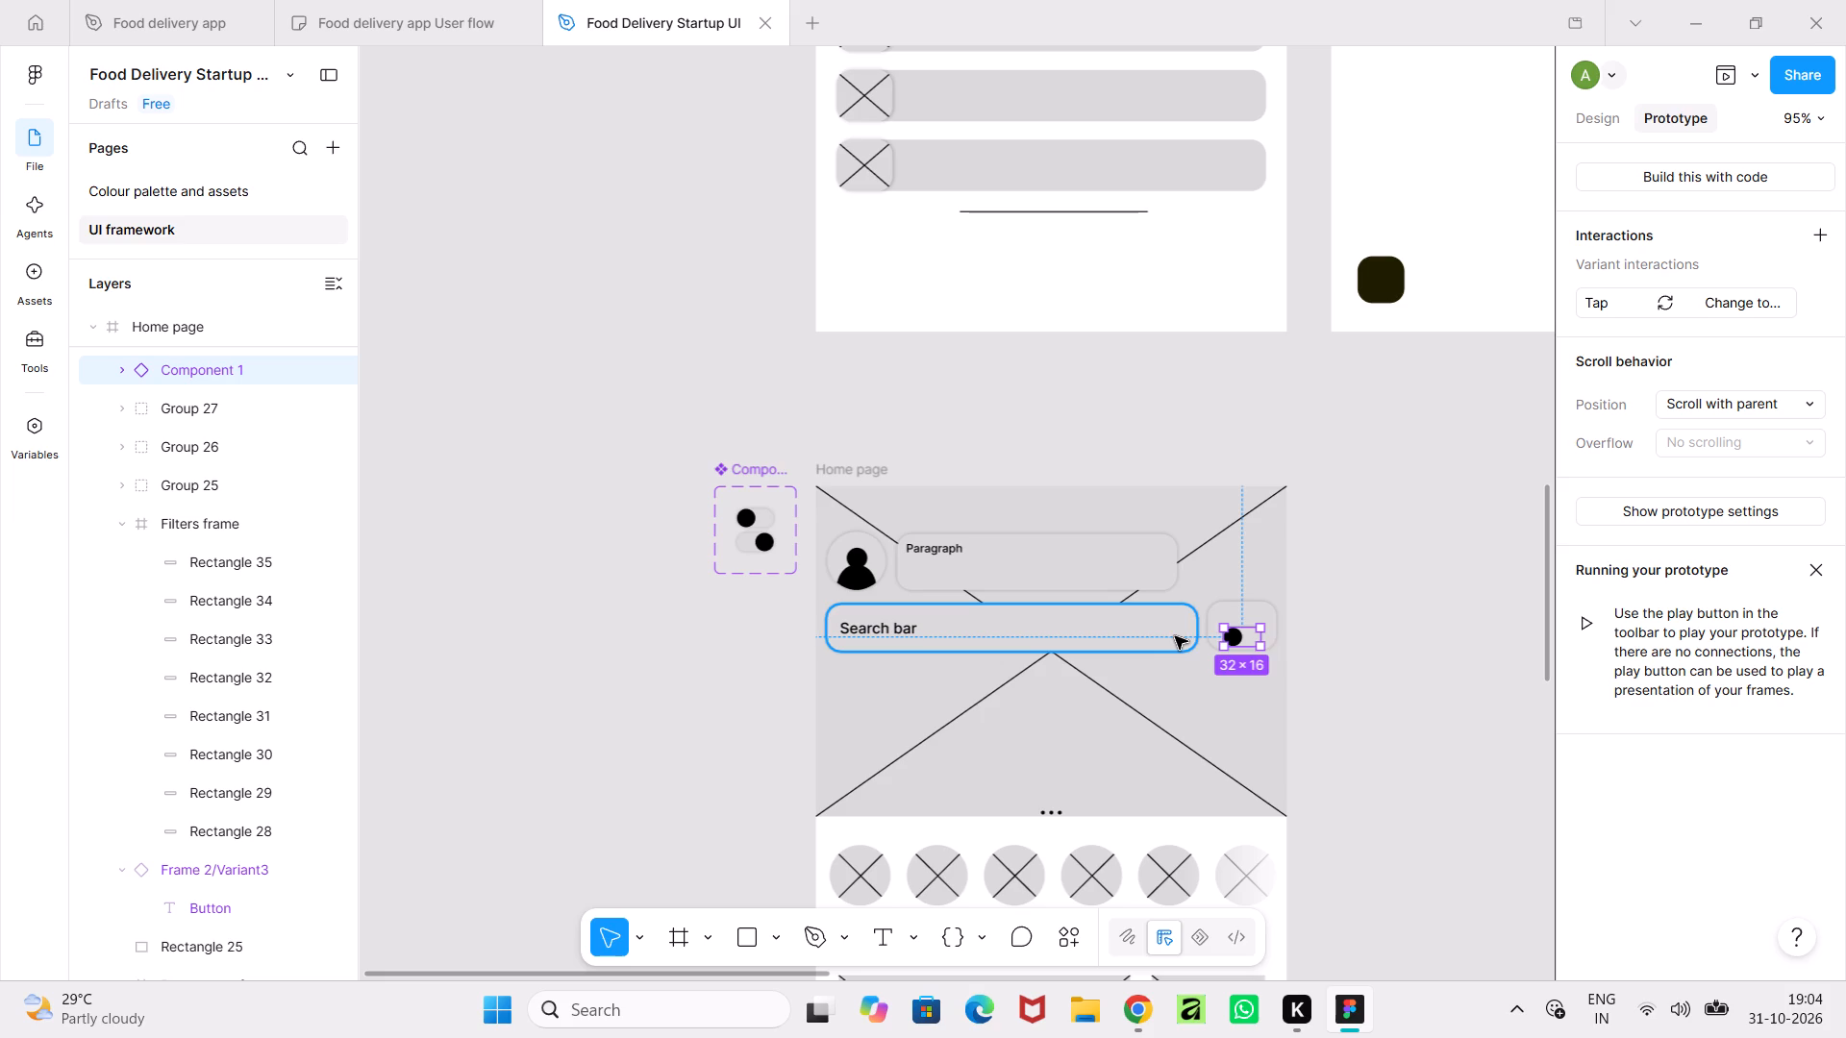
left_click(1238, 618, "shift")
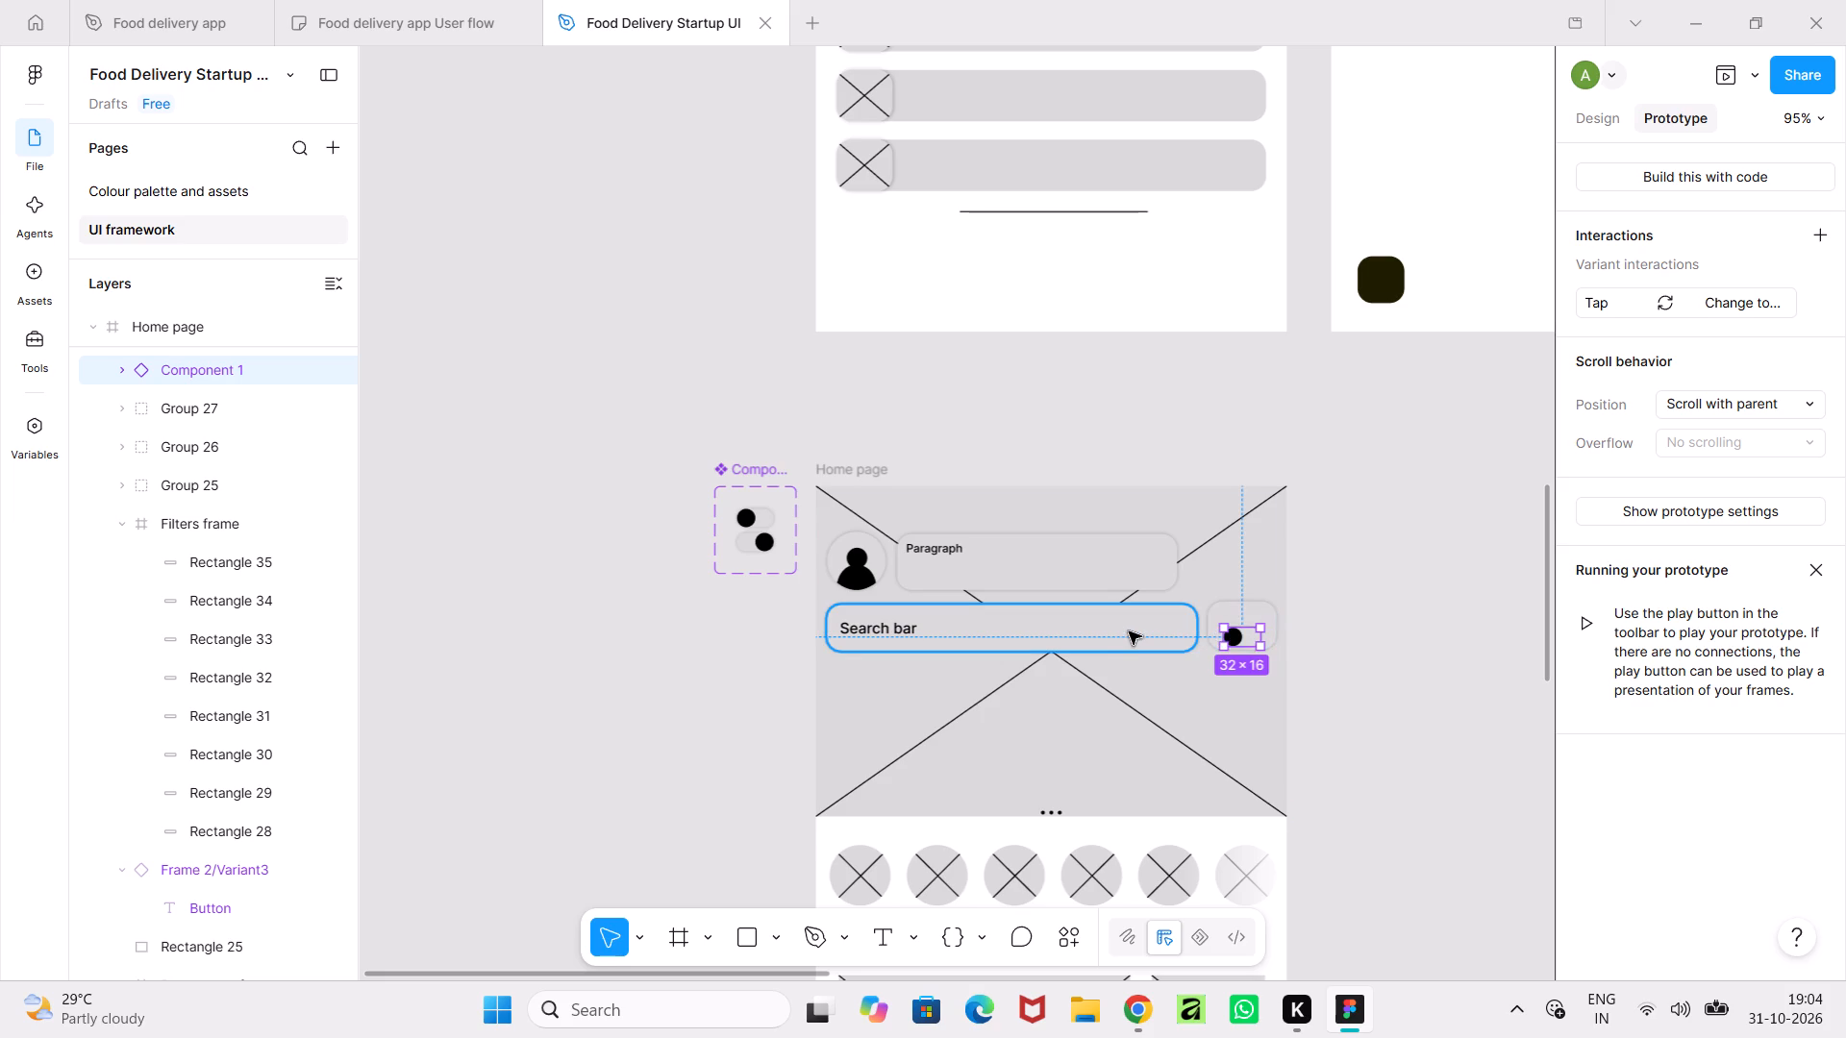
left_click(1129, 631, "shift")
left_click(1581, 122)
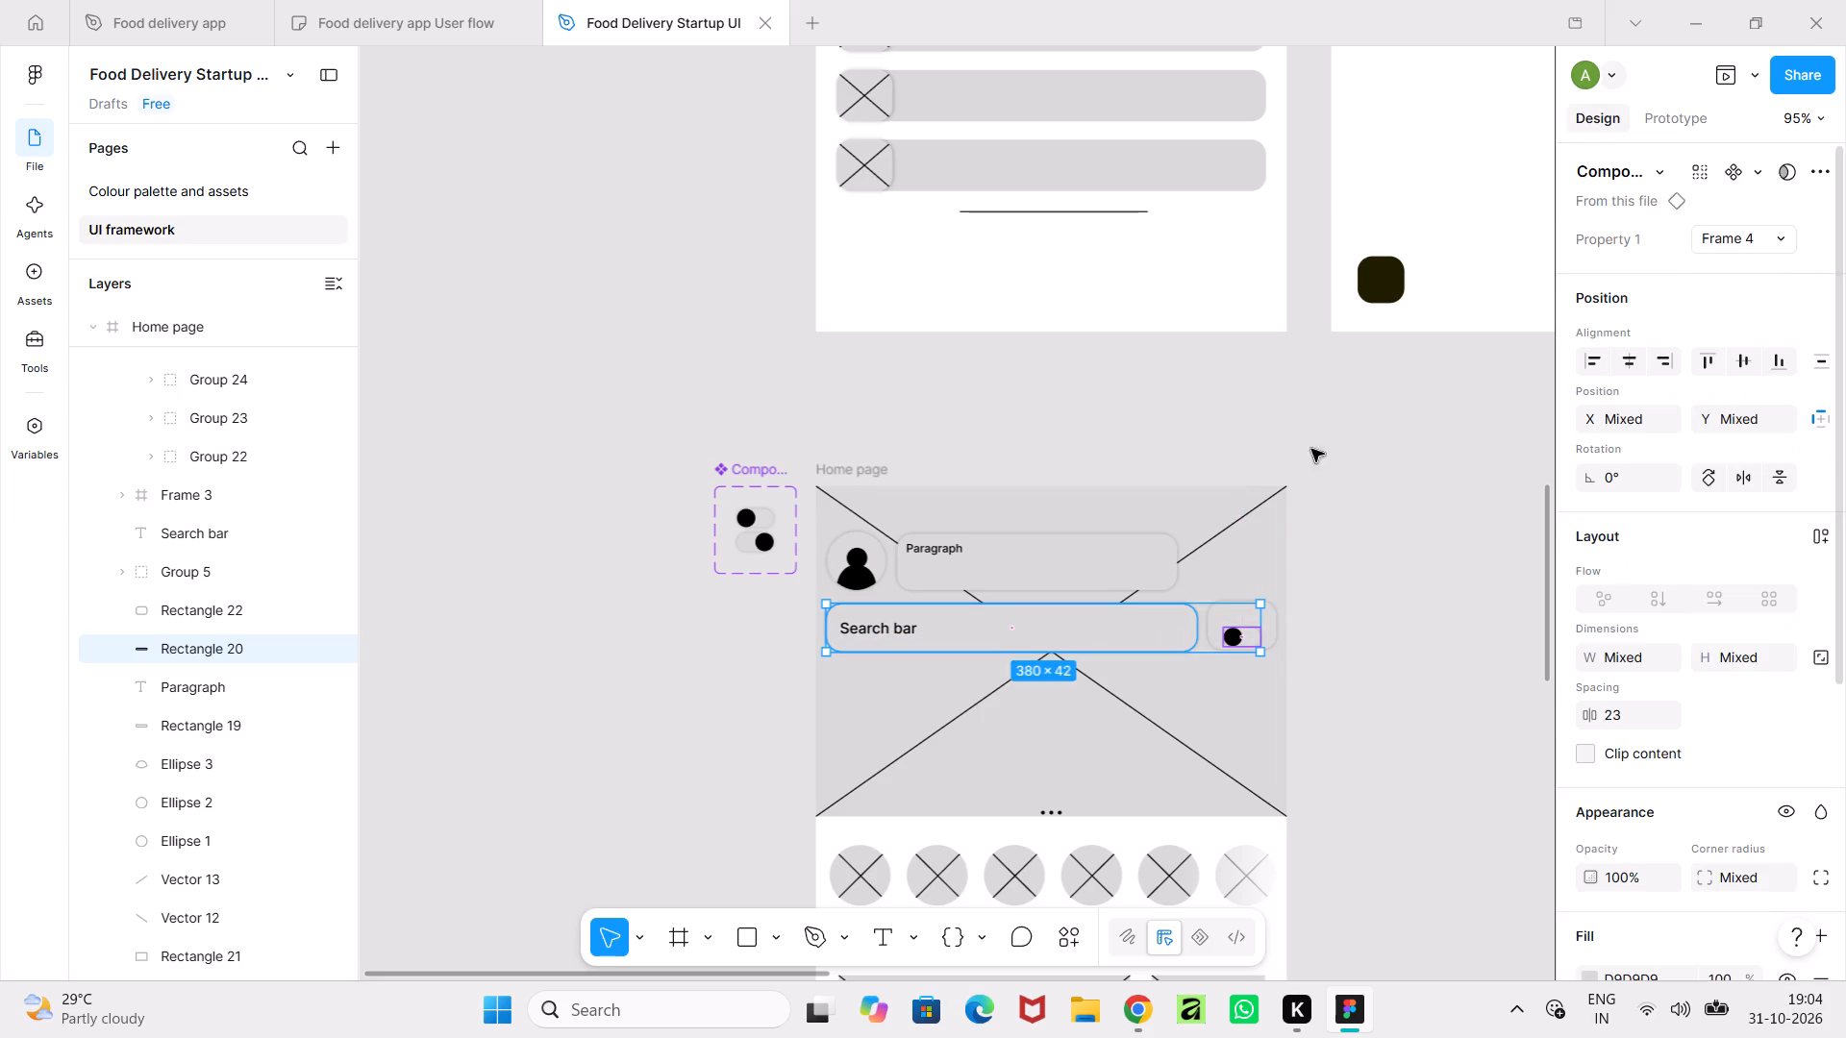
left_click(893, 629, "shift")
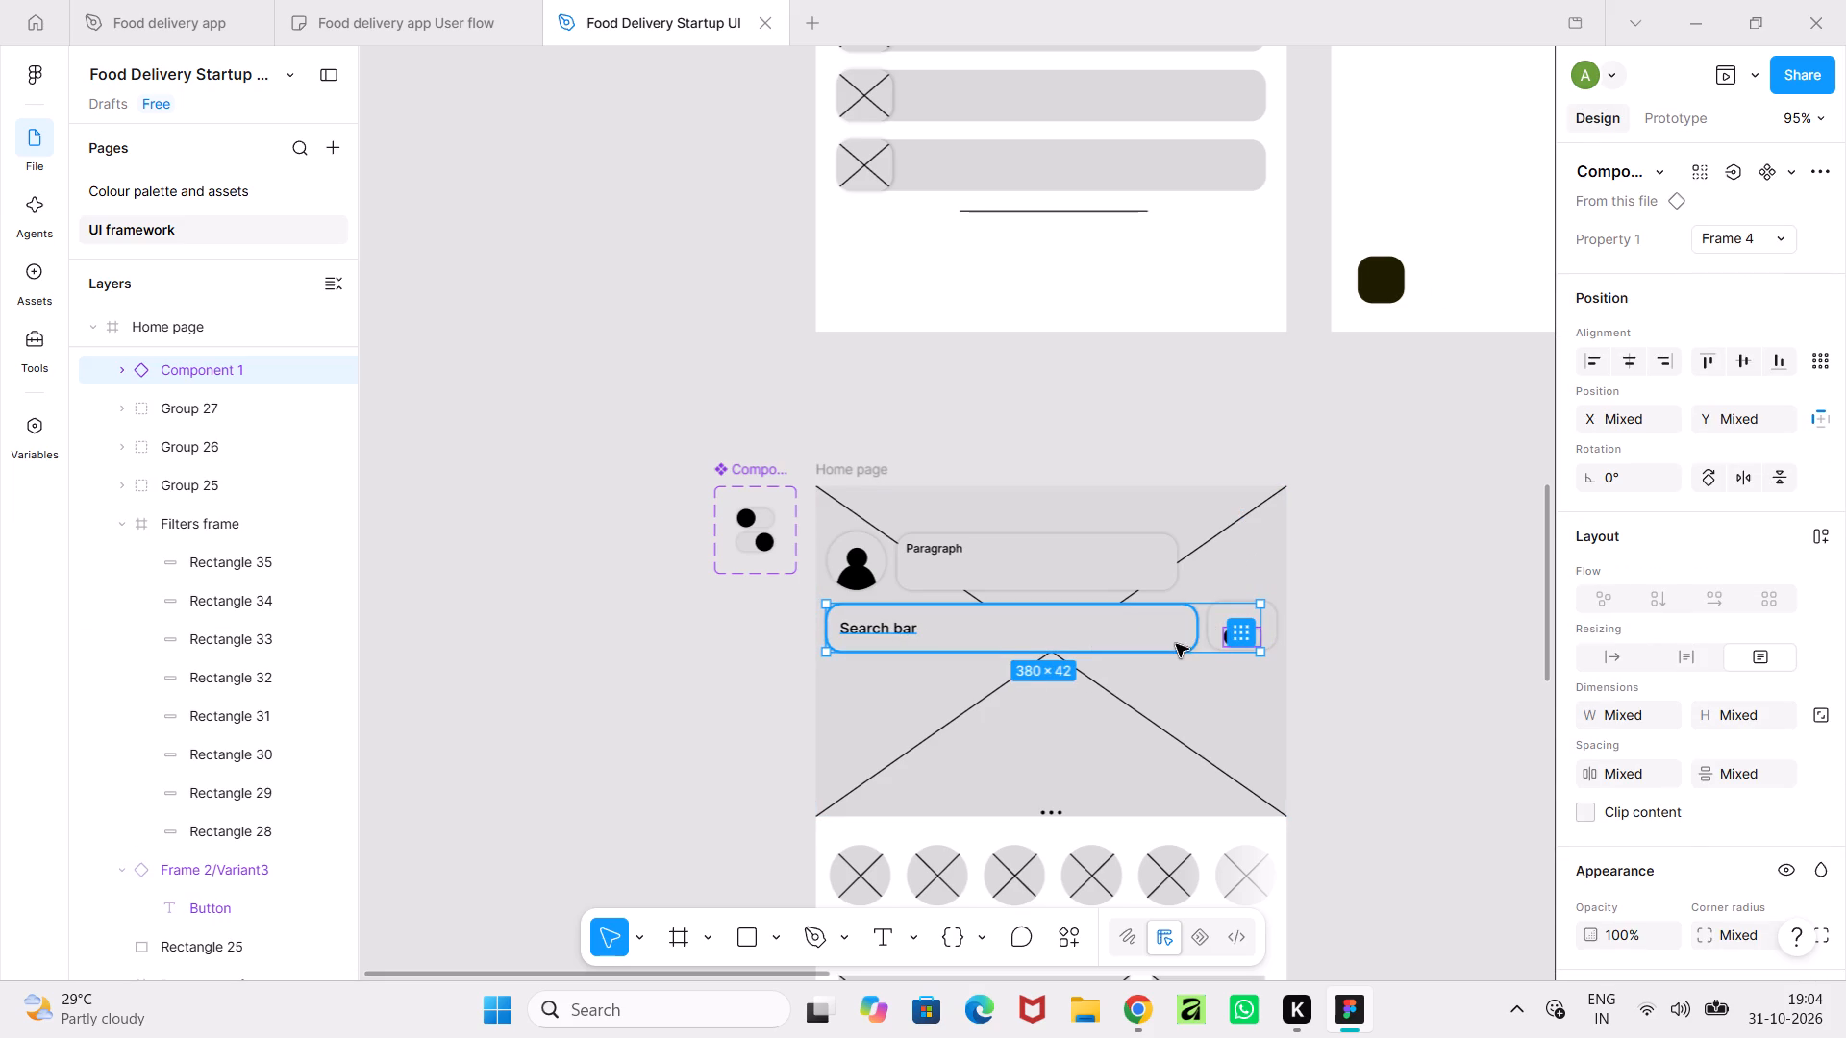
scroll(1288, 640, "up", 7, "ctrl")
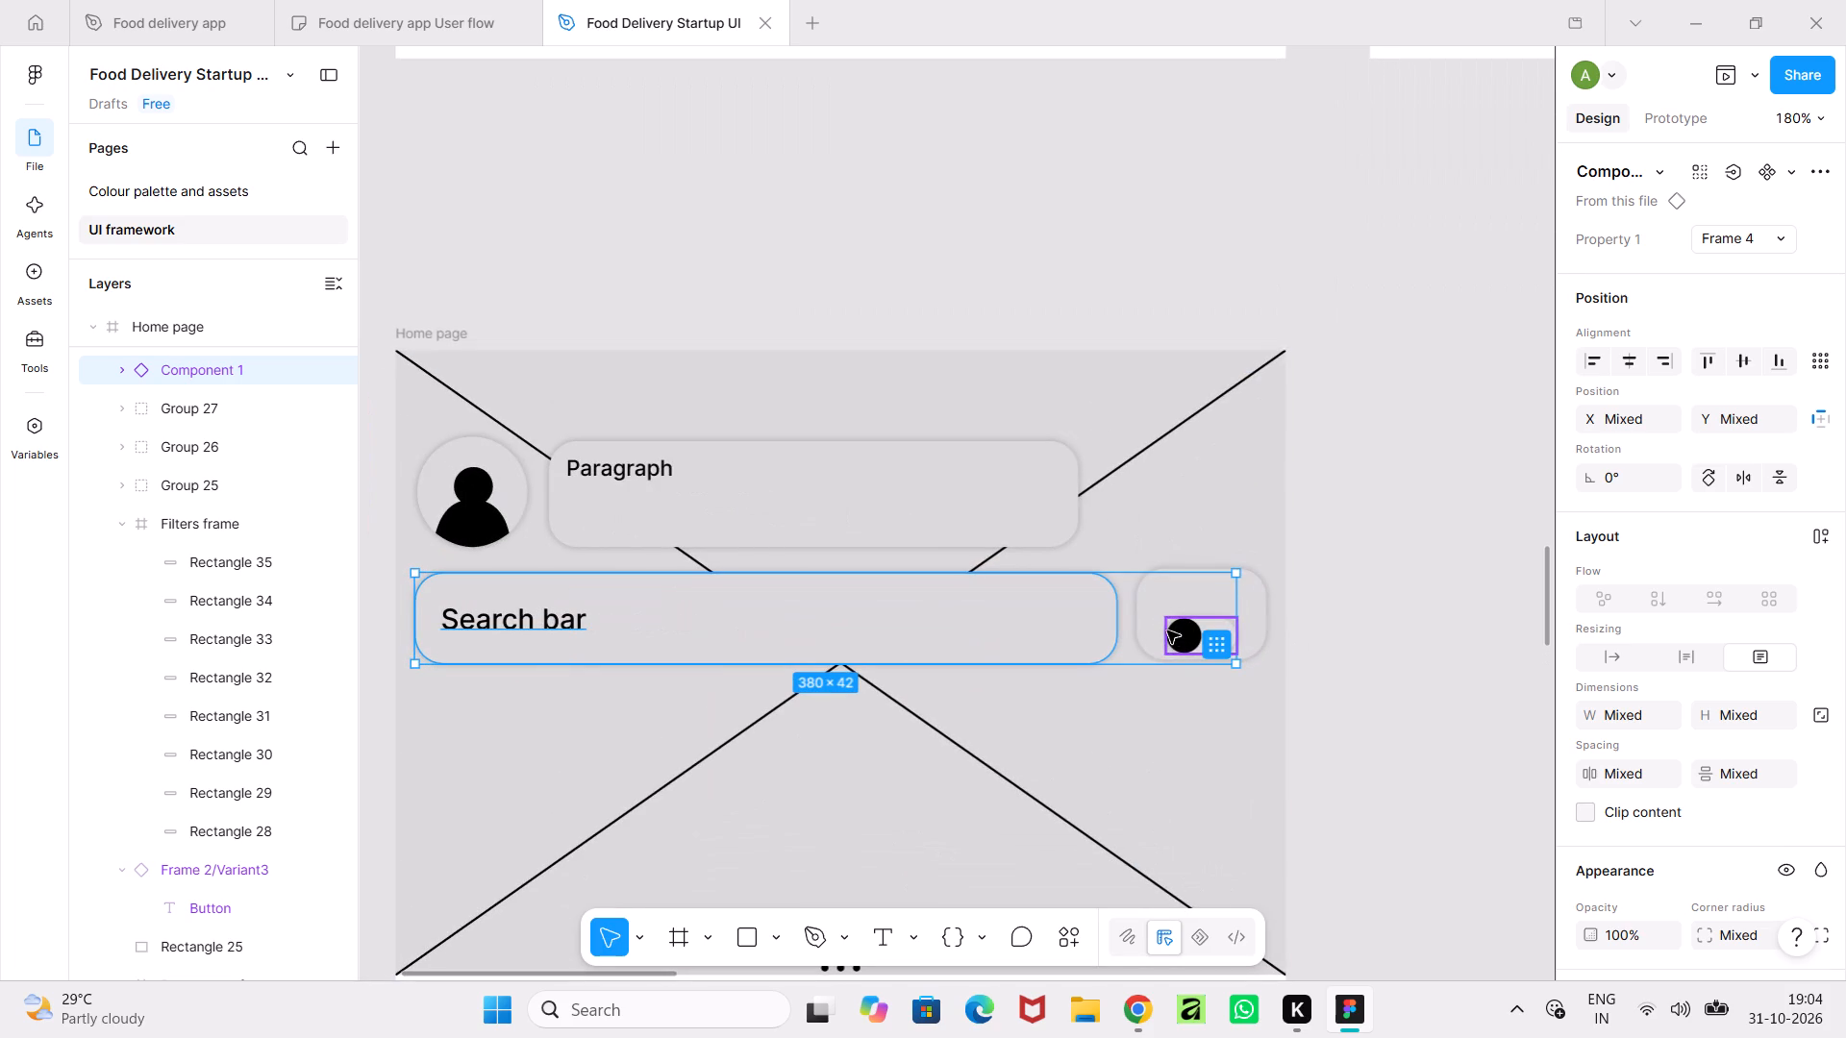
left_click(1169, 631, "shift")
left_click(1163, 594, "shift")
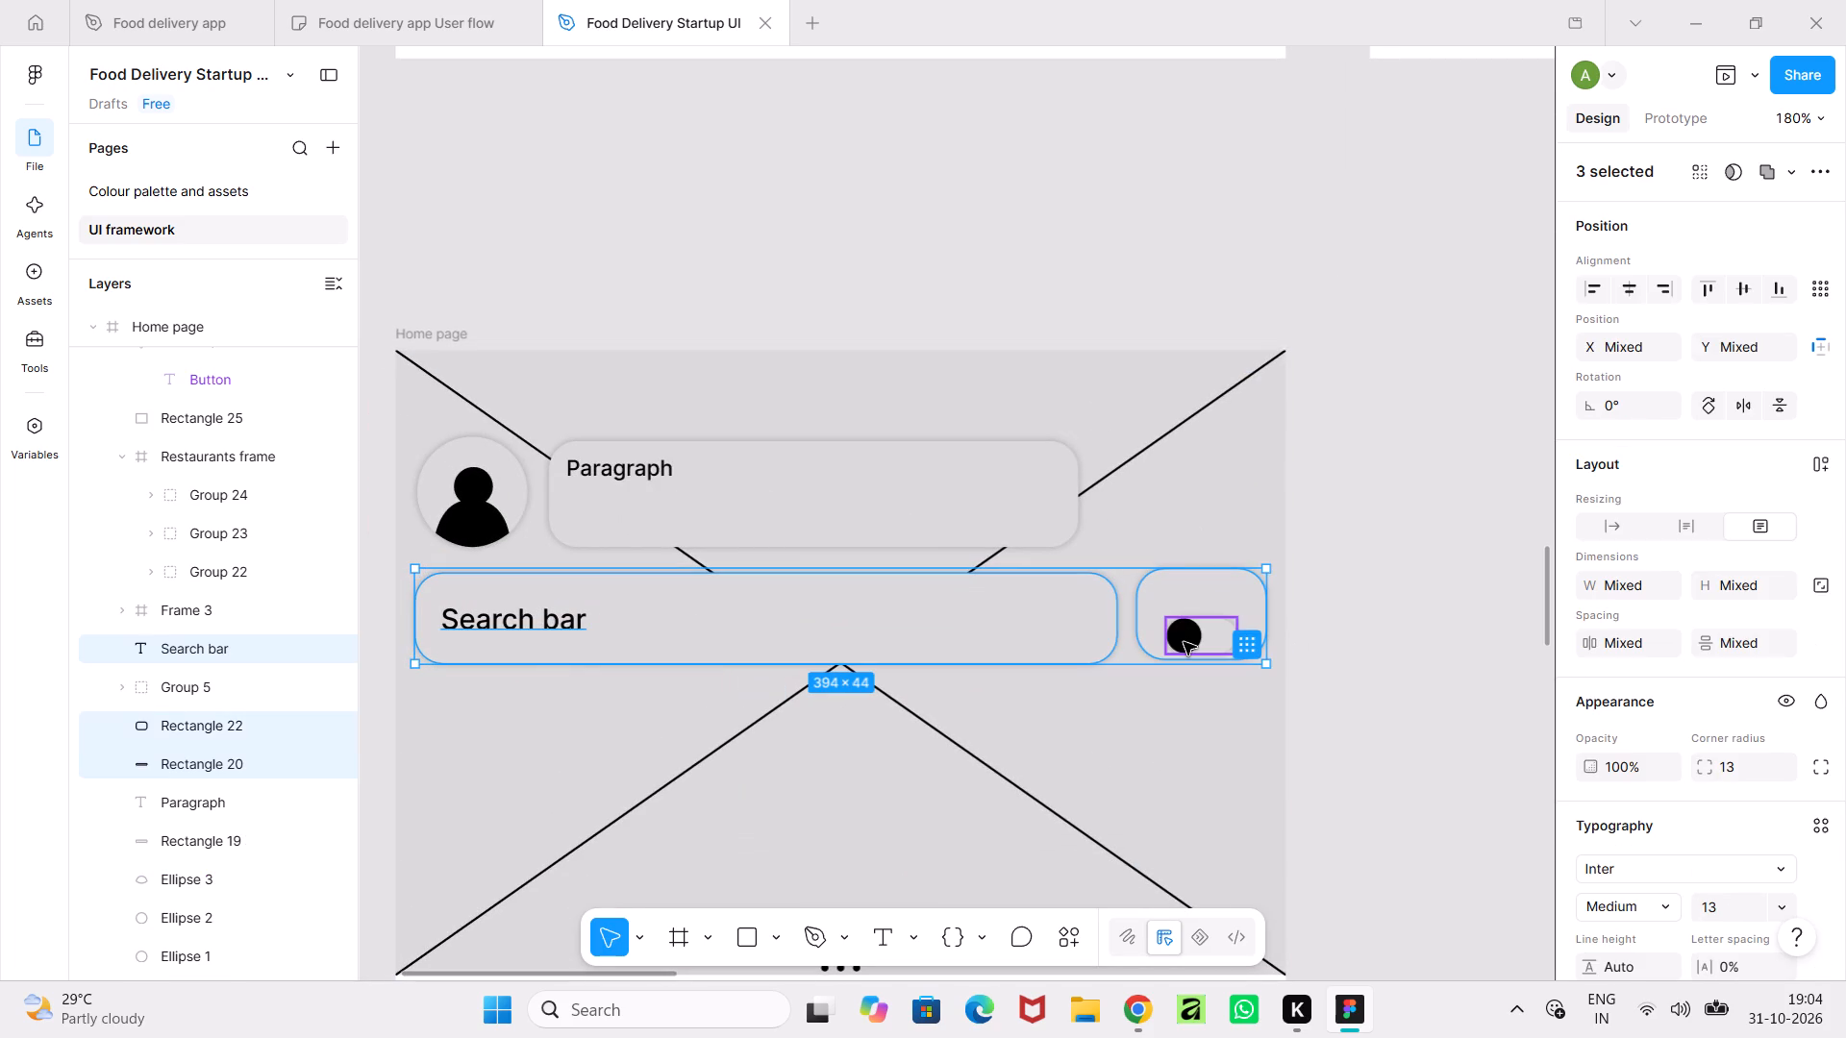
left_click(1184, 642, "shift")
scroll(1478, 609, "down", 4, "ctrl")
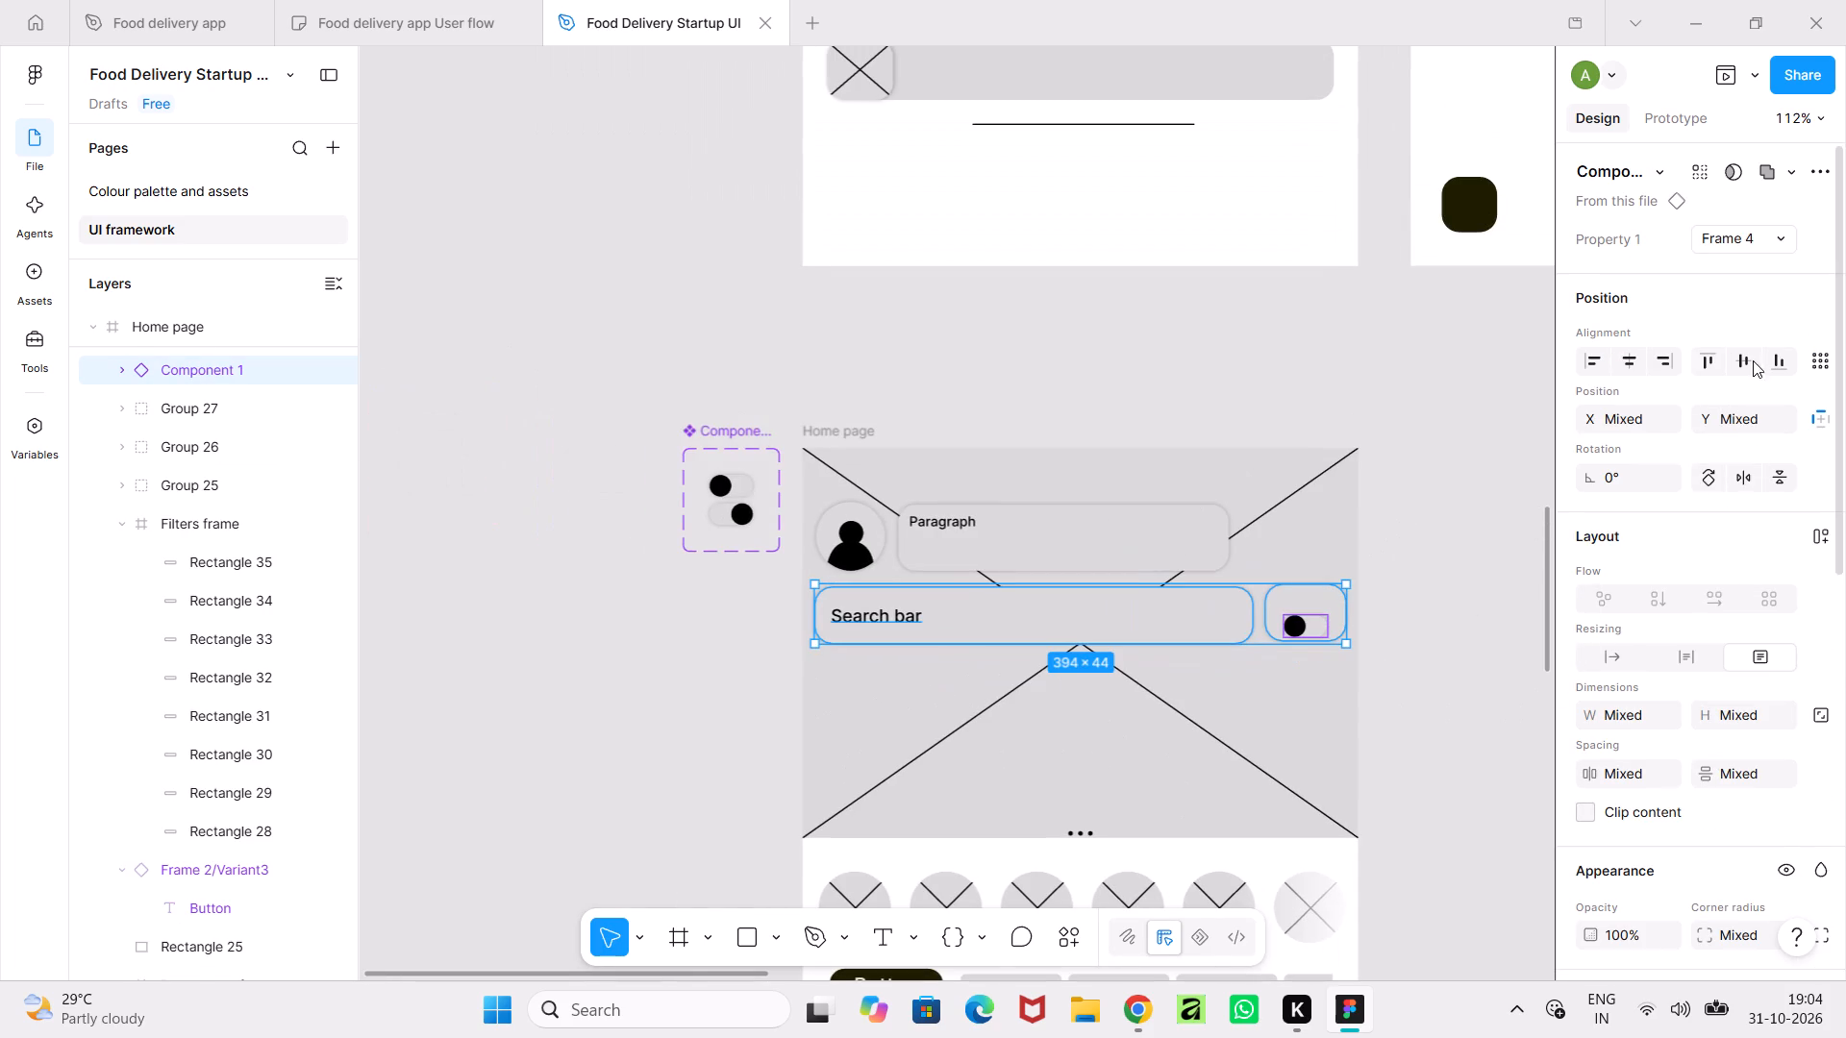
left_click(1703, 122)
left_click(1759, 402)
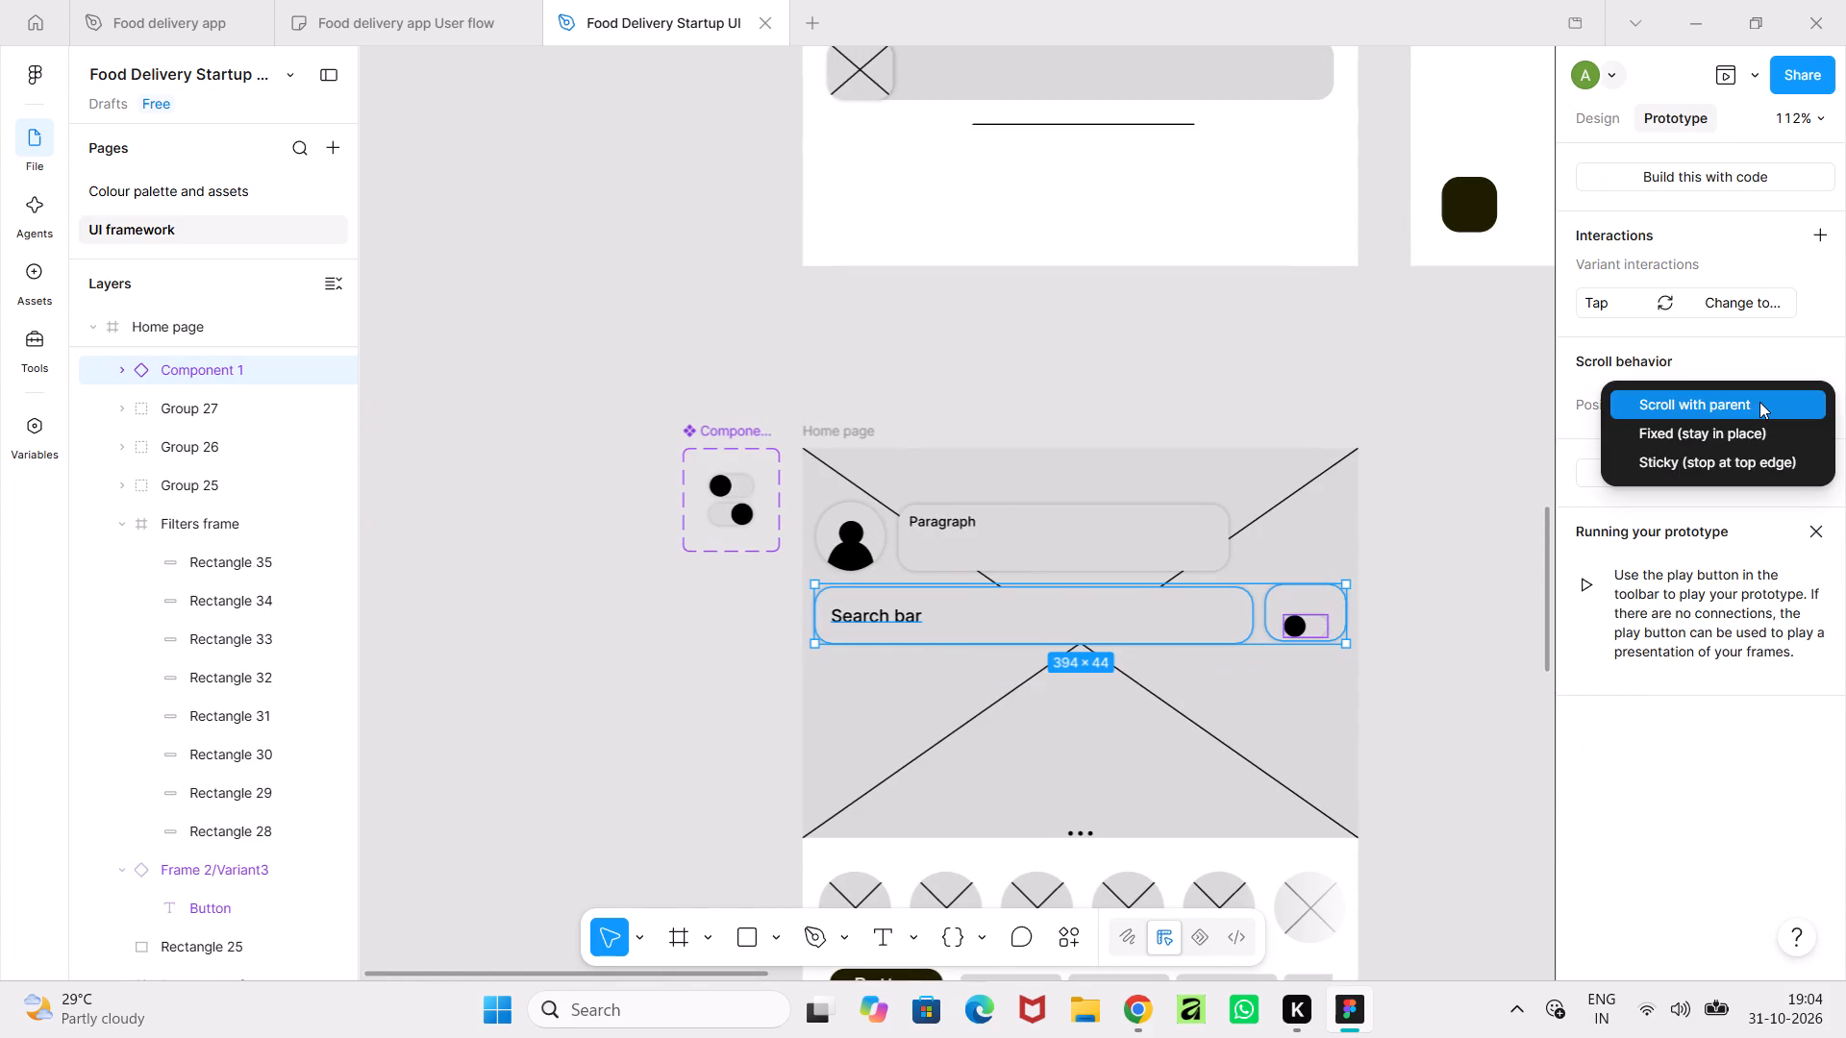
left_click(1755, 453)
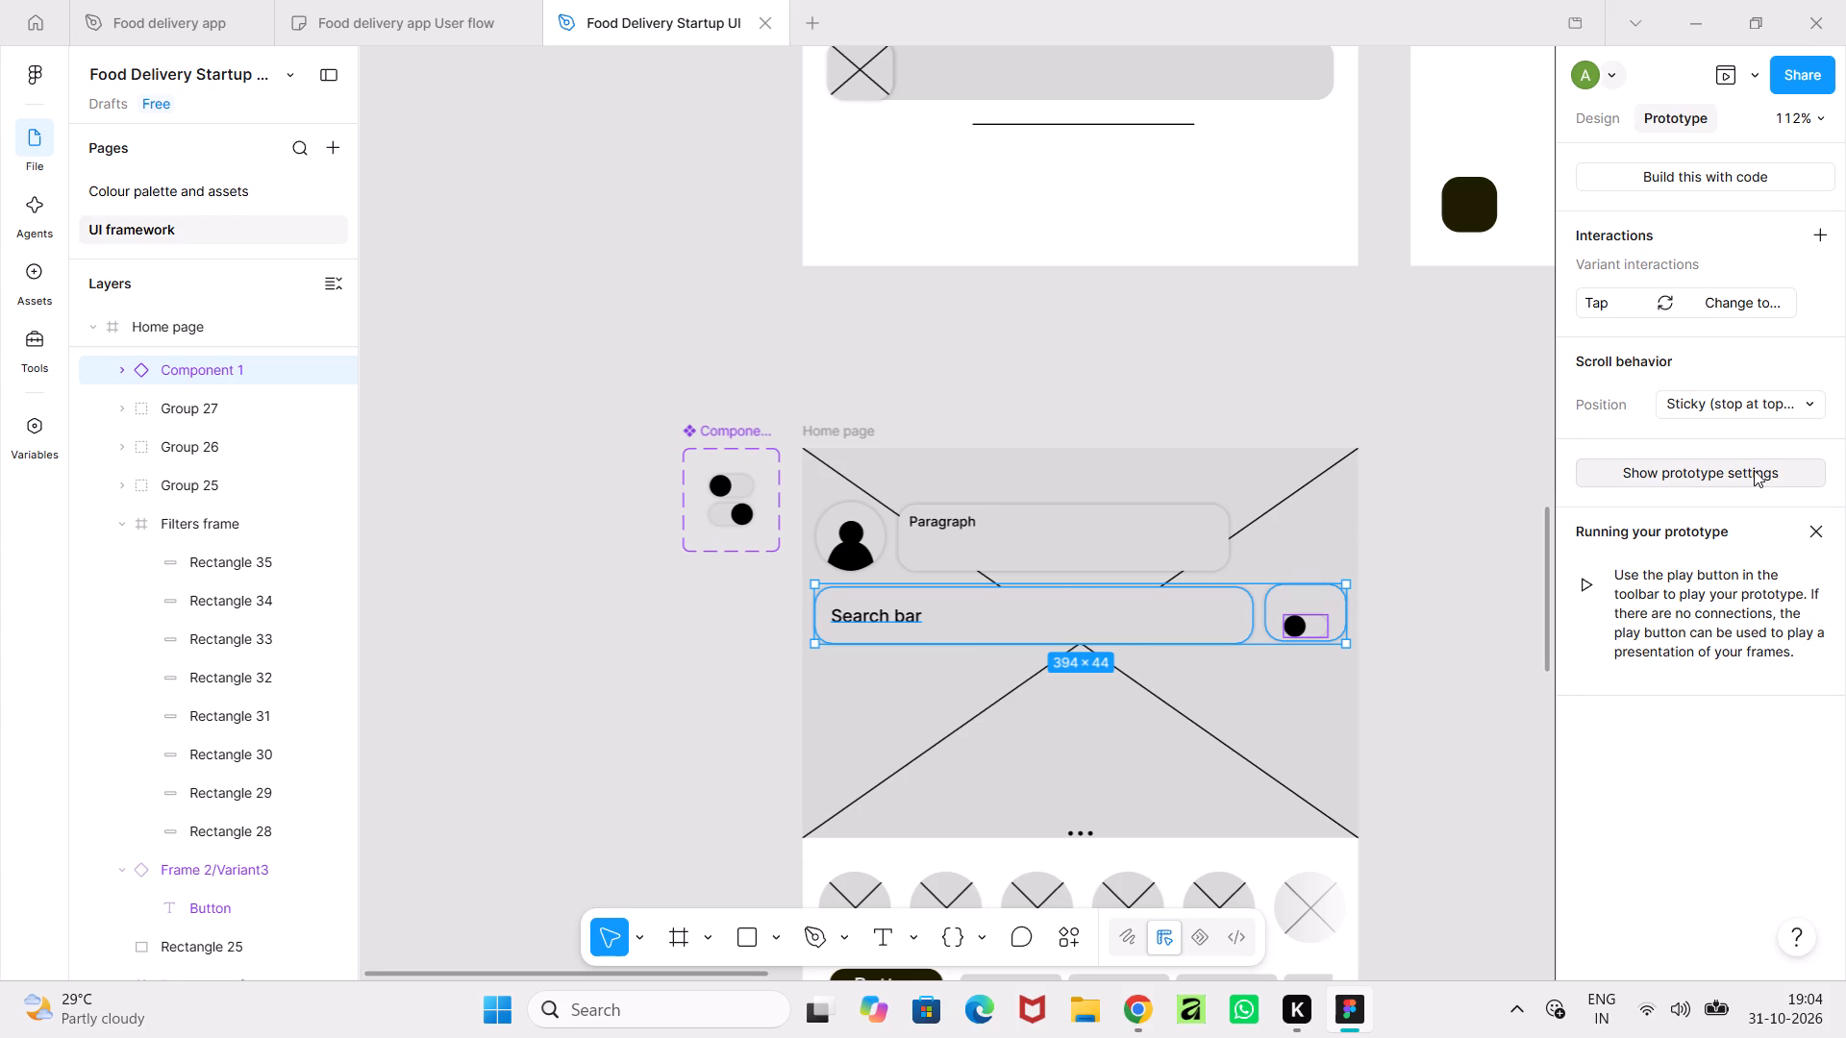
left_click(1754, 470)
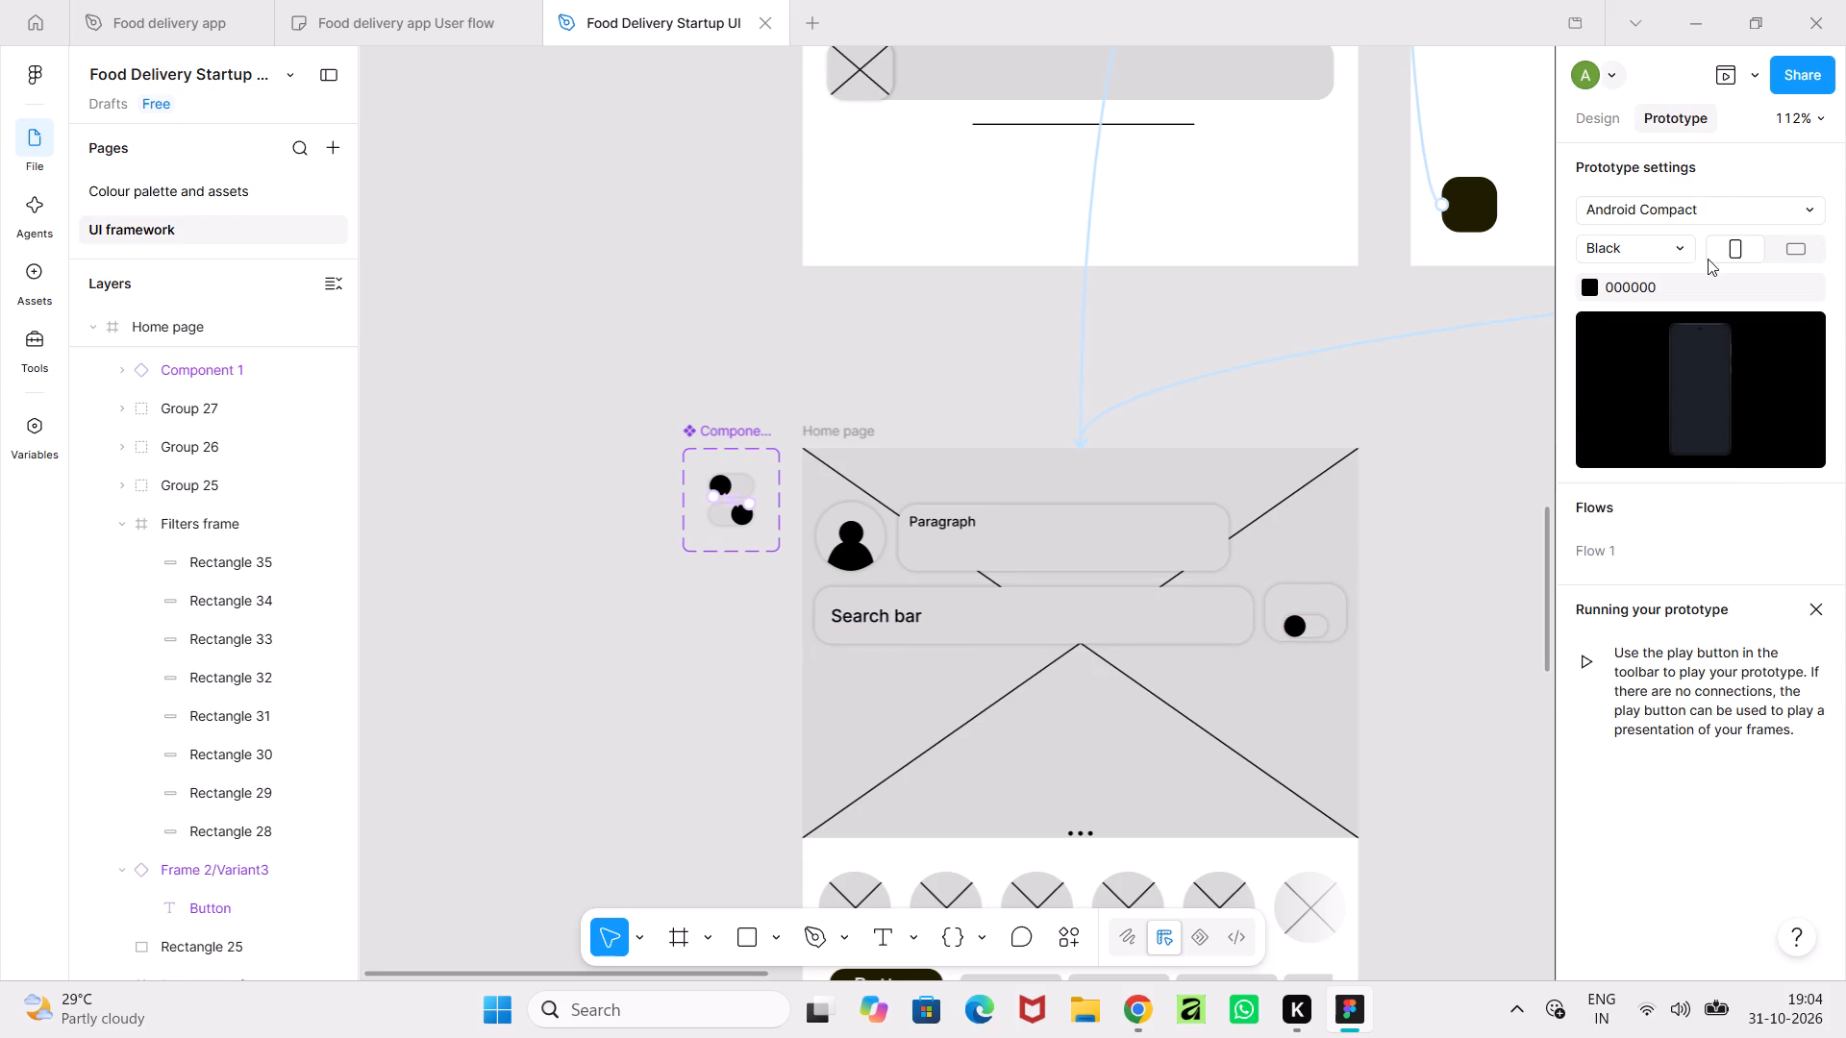
Check the scroll position settings of the toggle and of its background rectangle individually.
left_click(1599, 115)
left_click(1647, 122)
left_click(1297, 635)
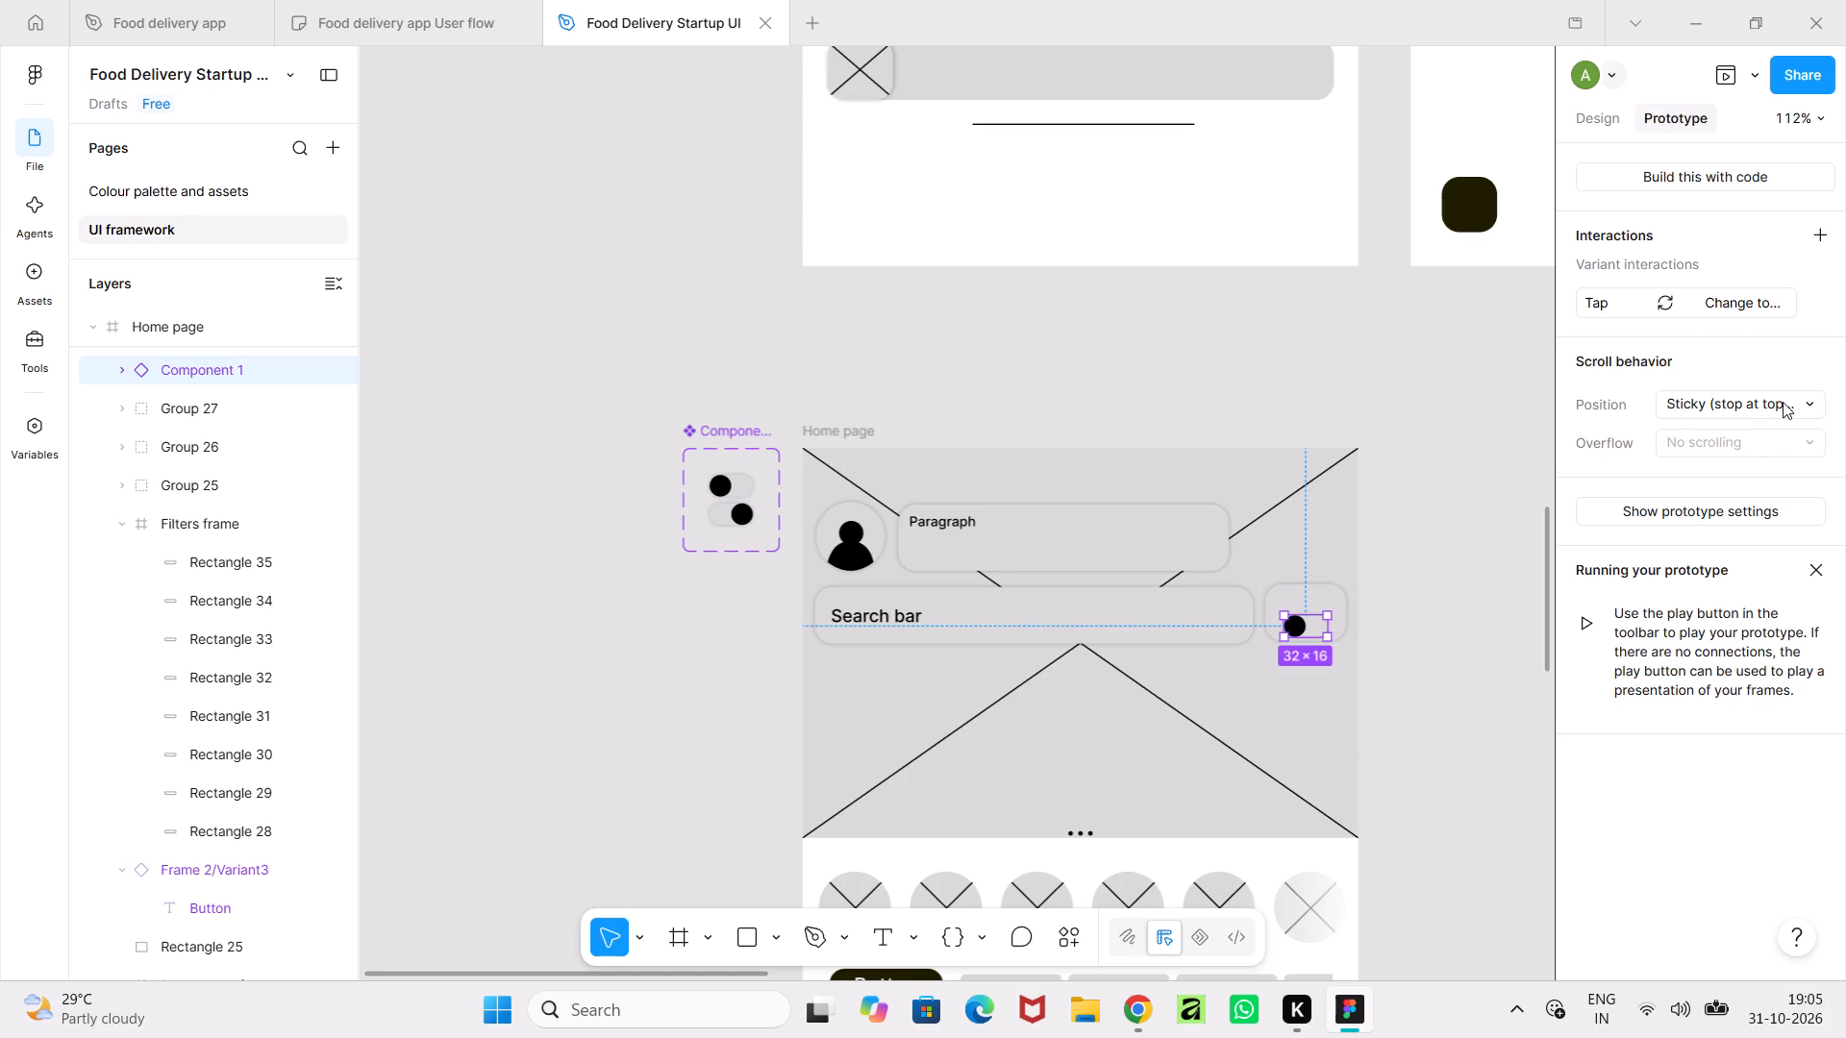
left_click(1325, 599)
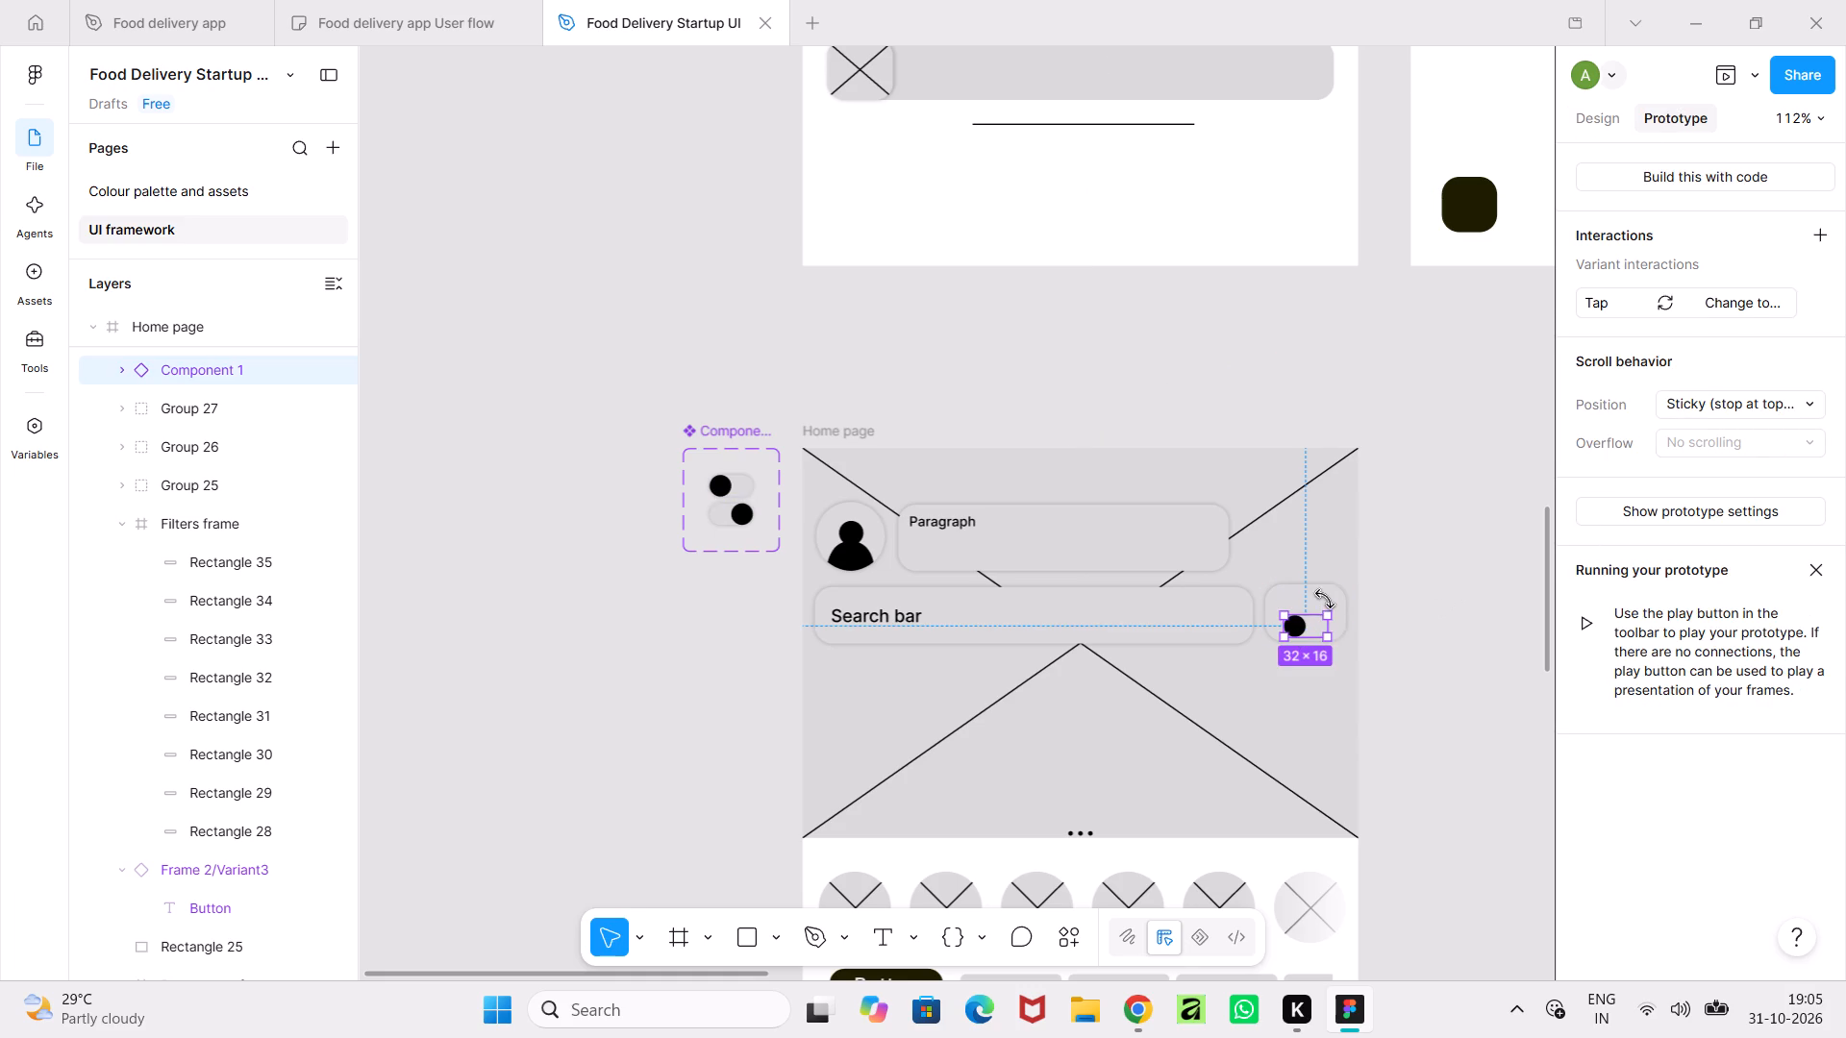
left_click(1326, 591)
left_click(1790, 326)
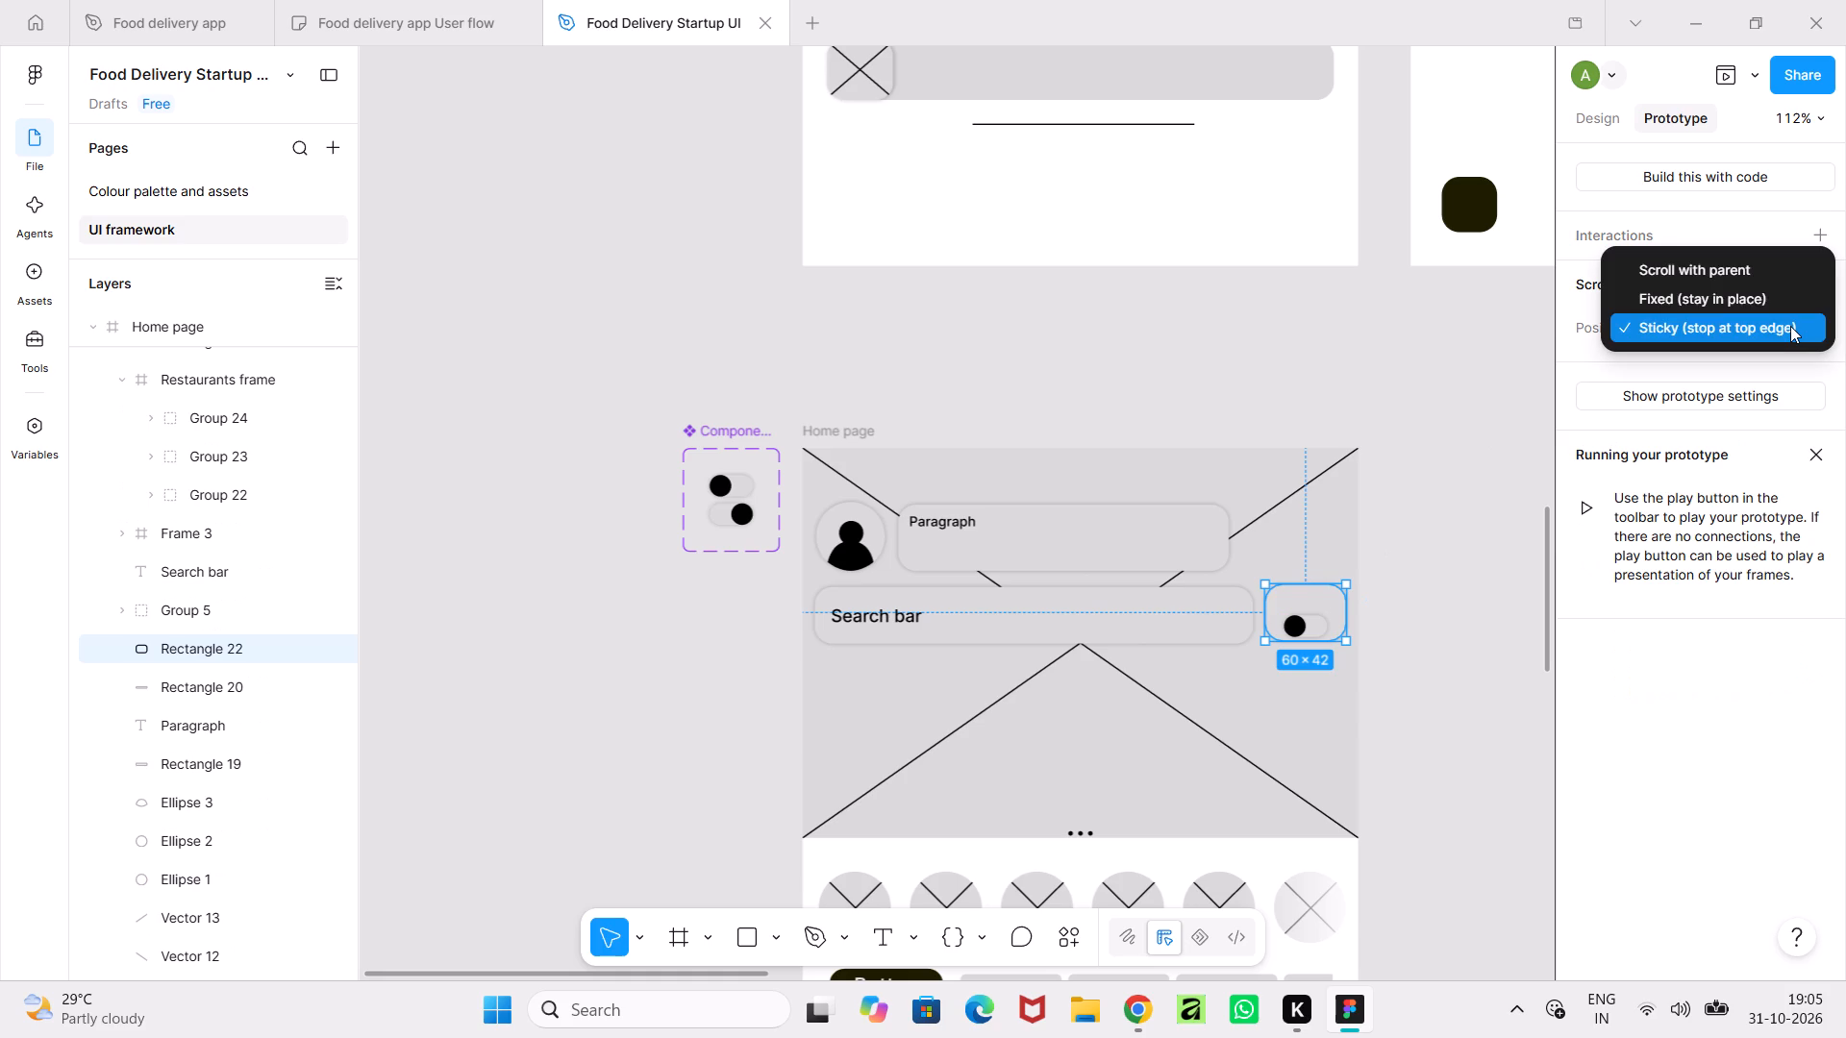
left_click(1790, 326)
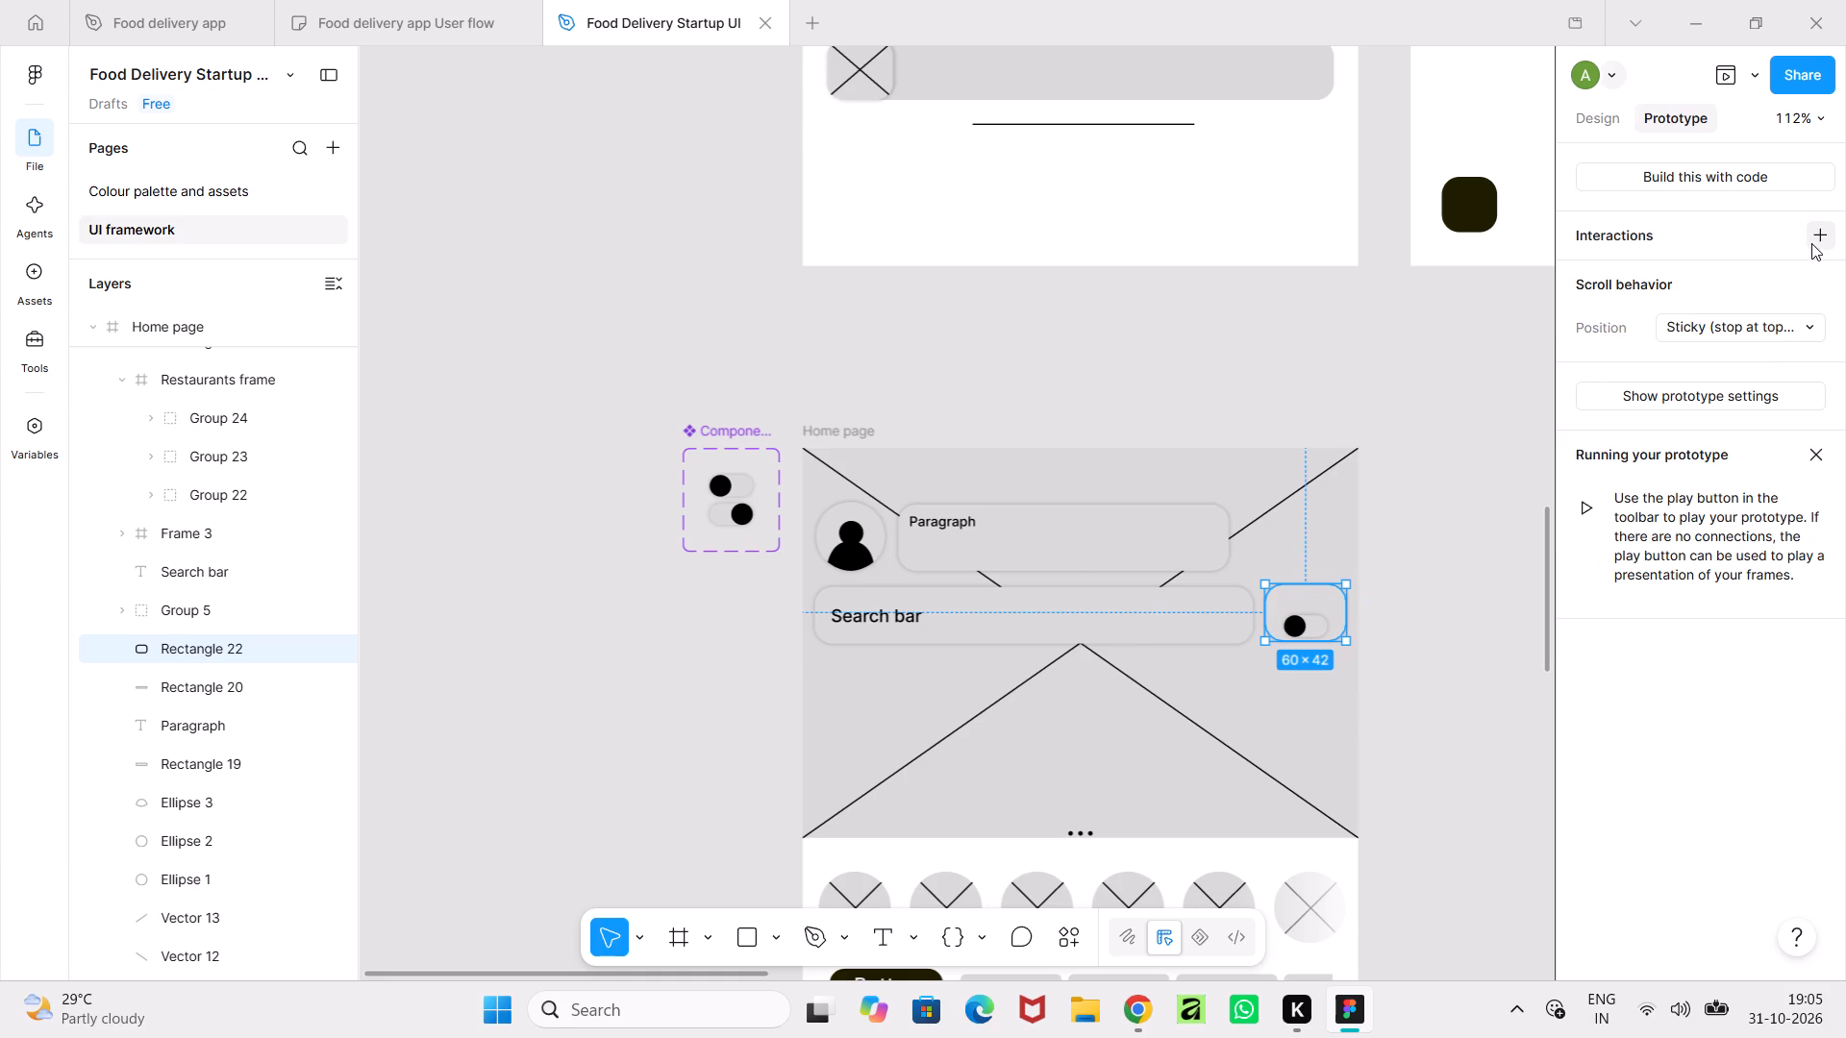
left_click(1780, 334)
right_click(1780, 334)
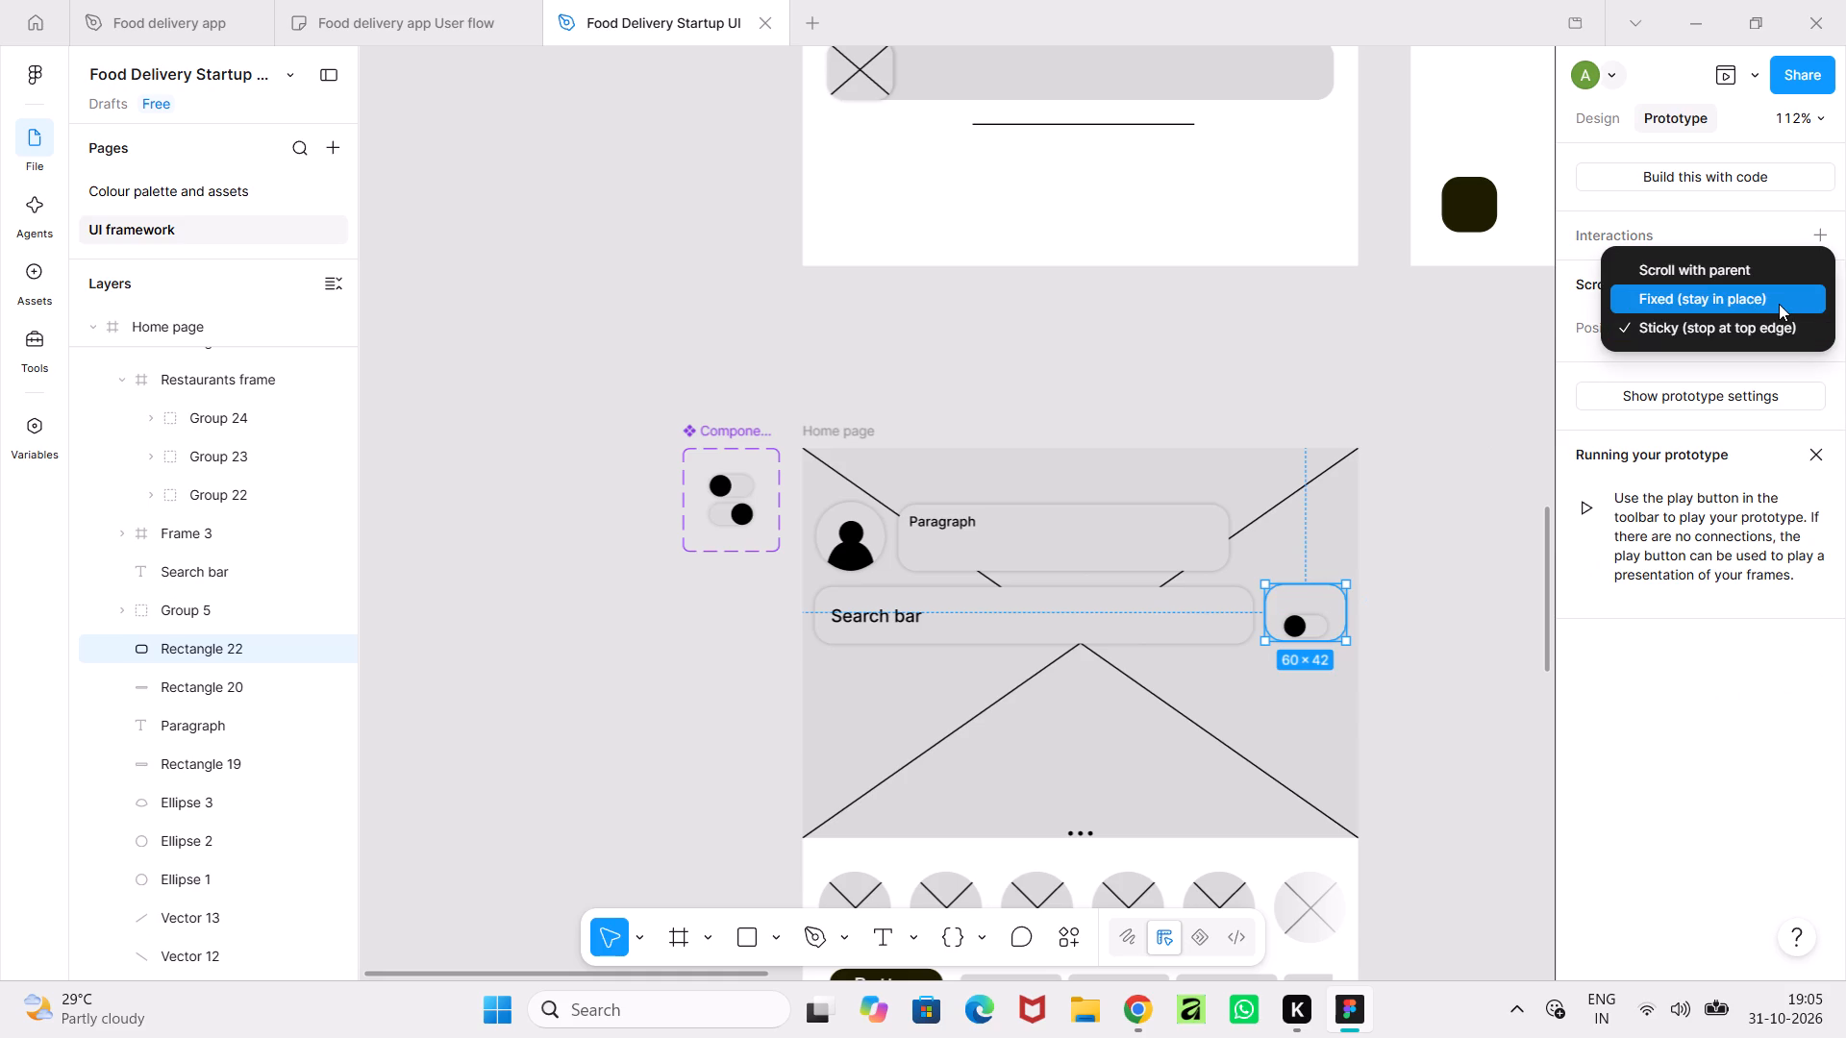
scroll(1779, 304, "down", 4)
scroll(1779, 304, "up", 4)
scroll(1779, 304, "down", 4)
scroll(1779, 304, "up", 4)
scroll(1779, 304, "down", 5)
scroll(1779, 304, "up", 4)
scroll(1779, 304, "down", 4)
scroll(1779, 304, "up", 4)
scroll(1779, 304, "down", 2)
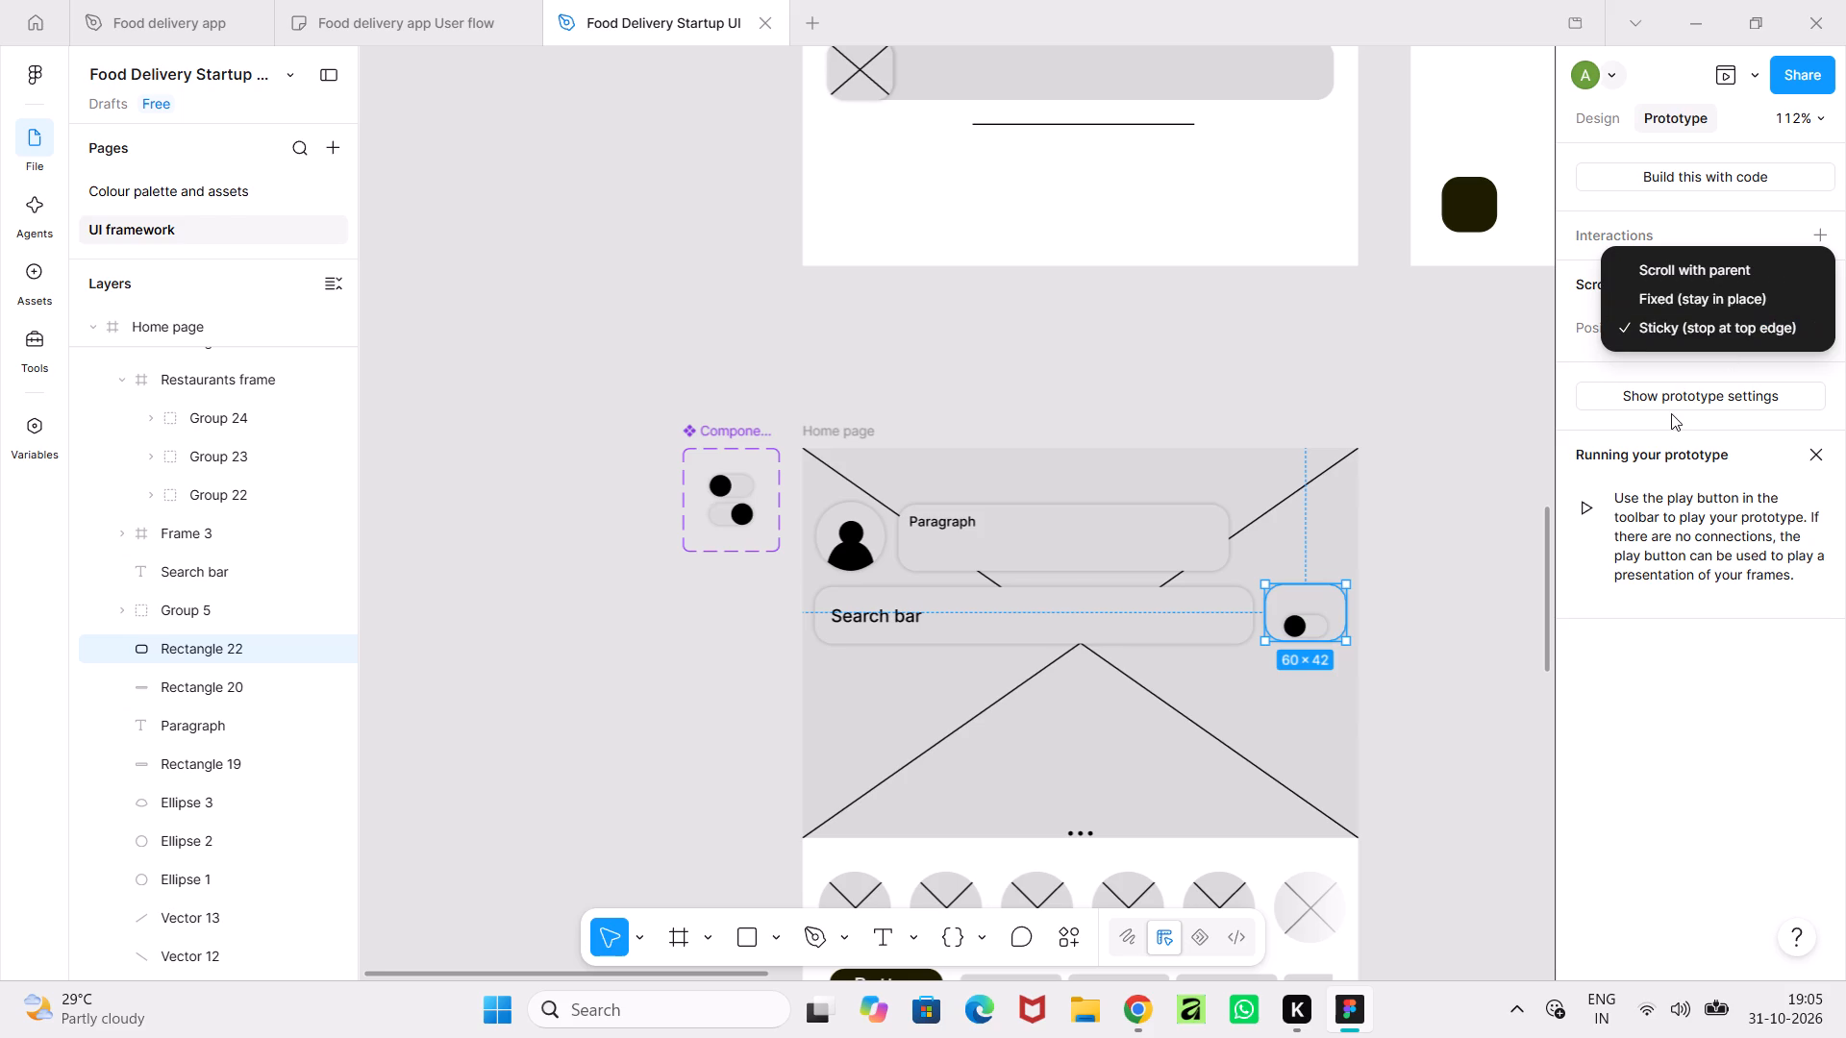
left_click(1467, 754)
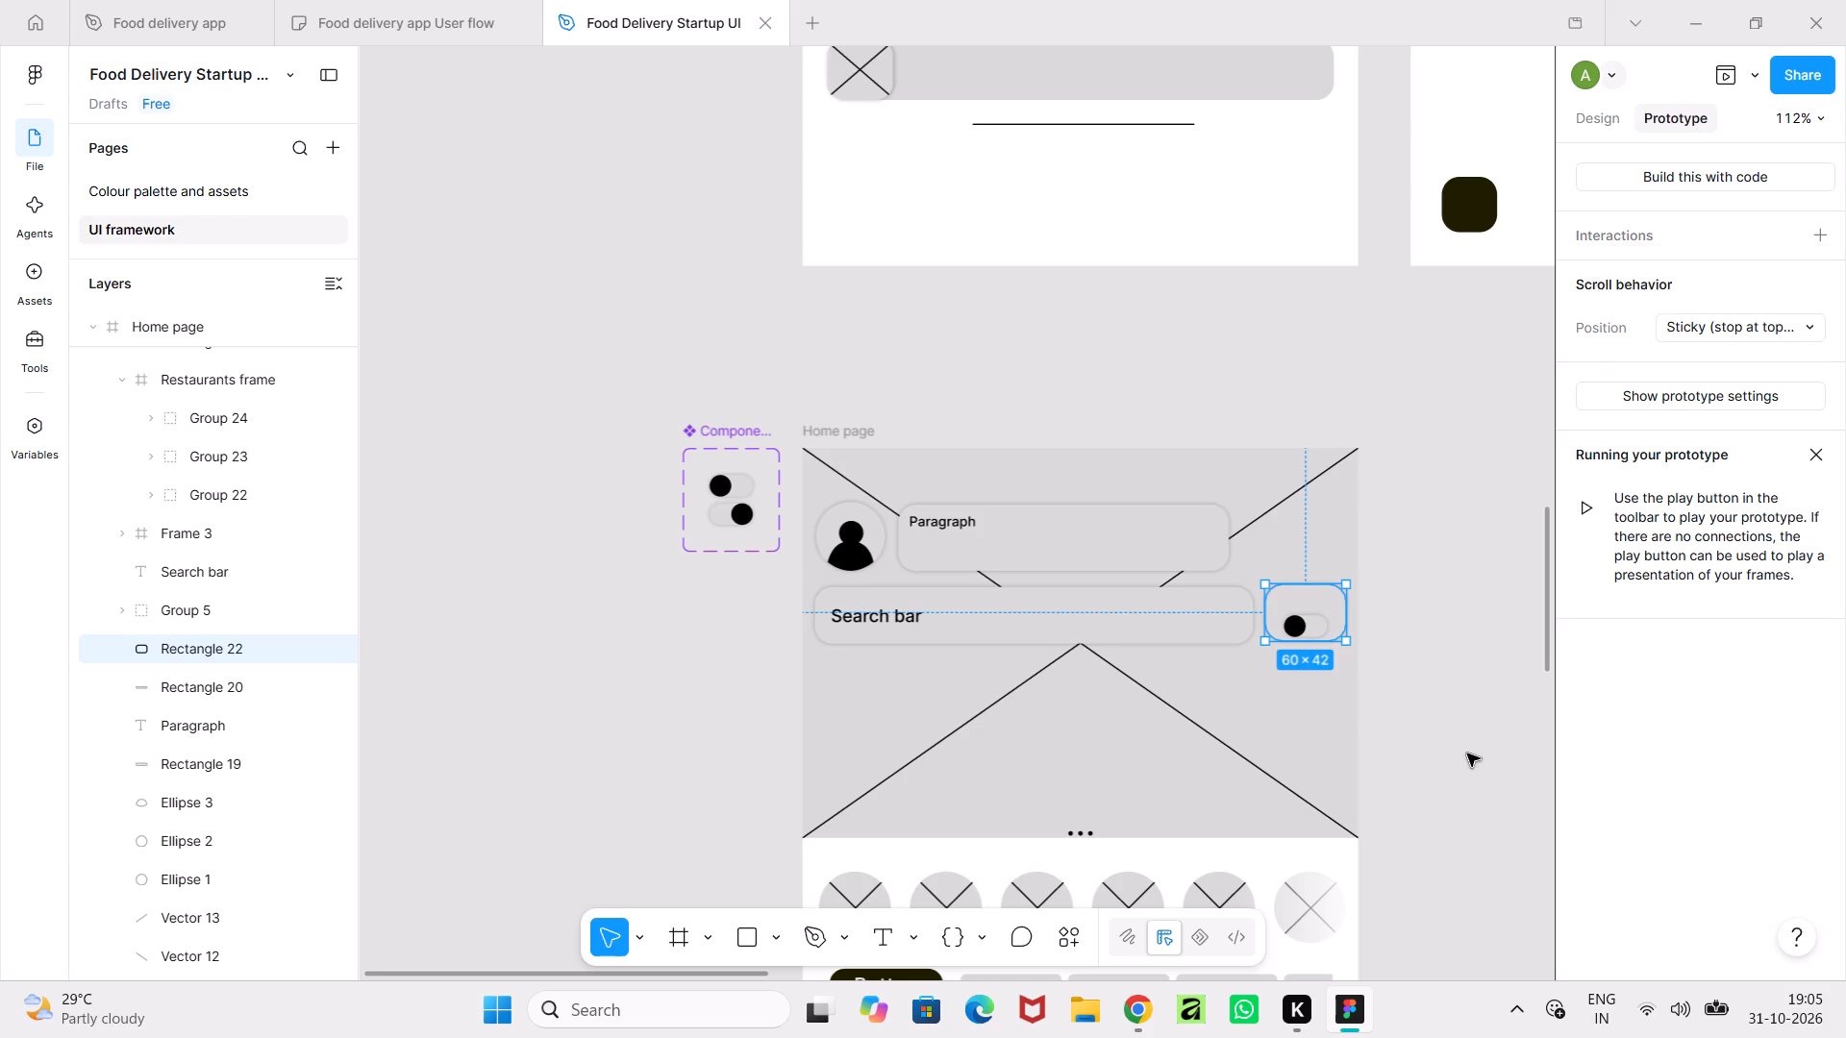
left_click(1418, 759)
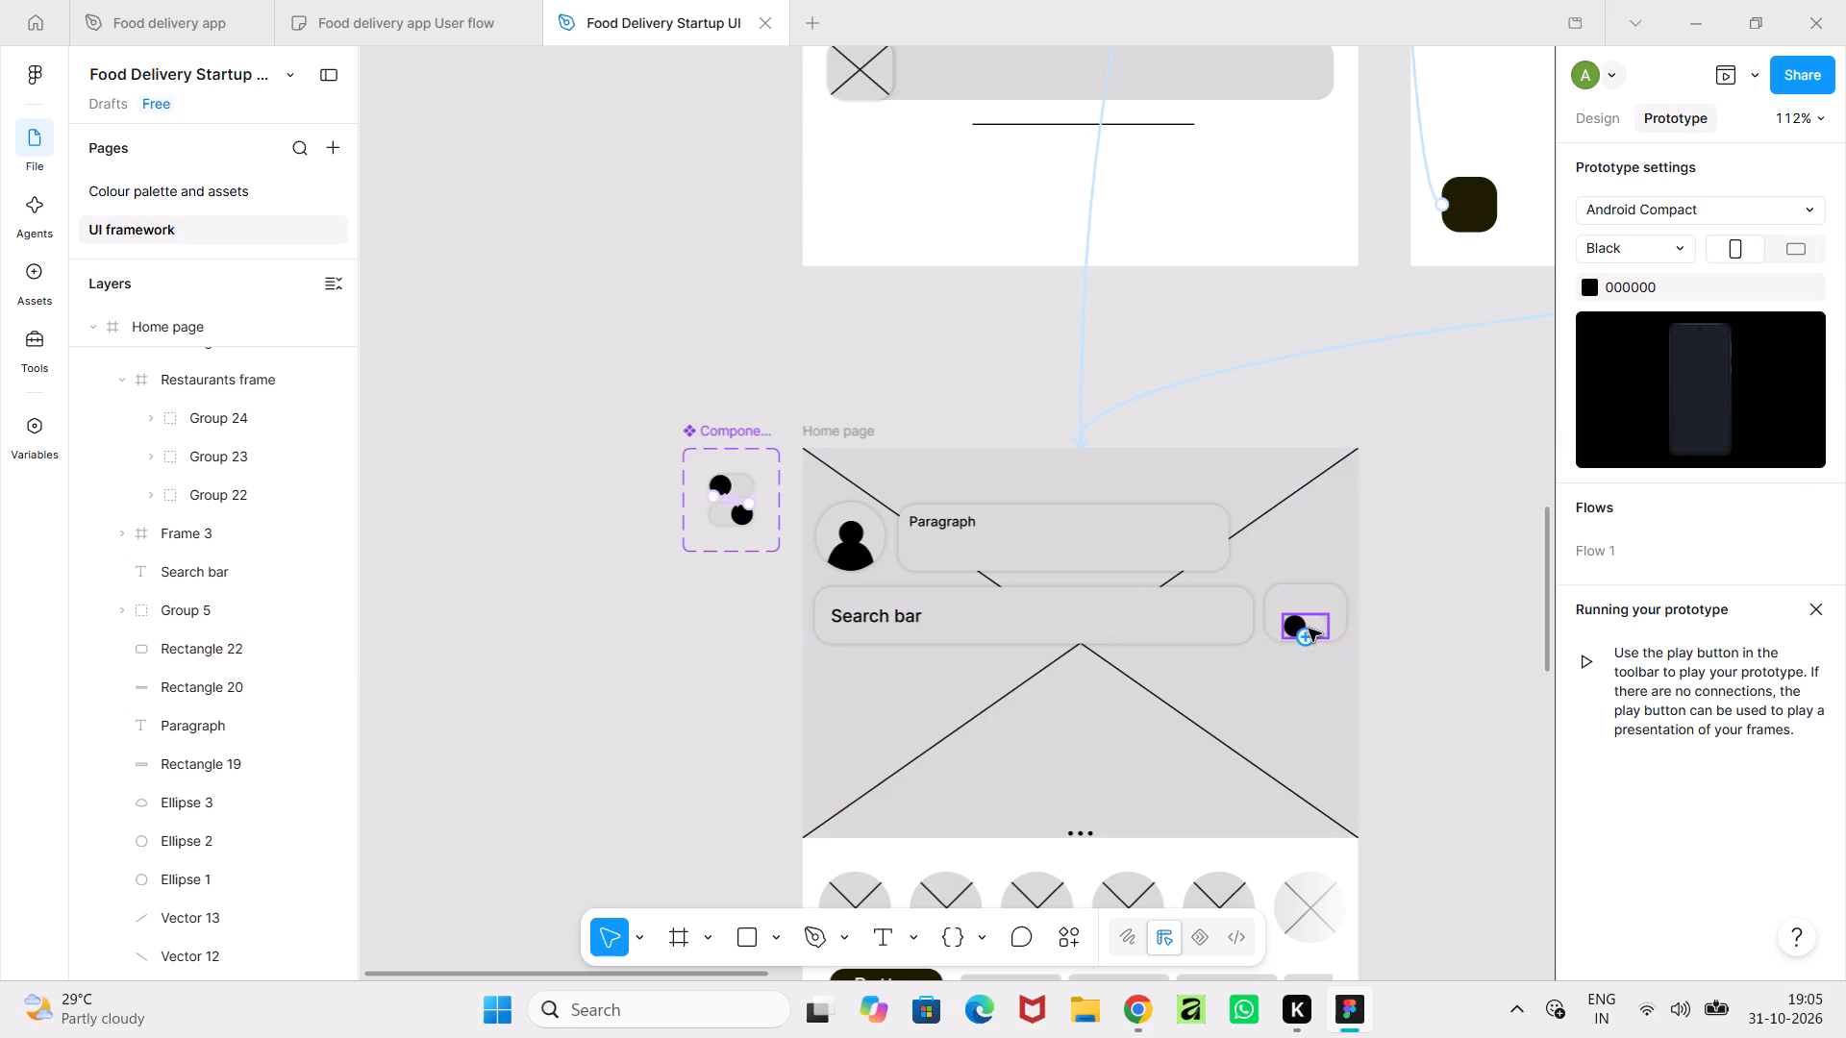
Set the toggle, its background rectangle, the search bar rectangle and the "Search bar" text together to Scroll with parent.
left_click(1309, 629)
left_click(1279, 594, "shift")
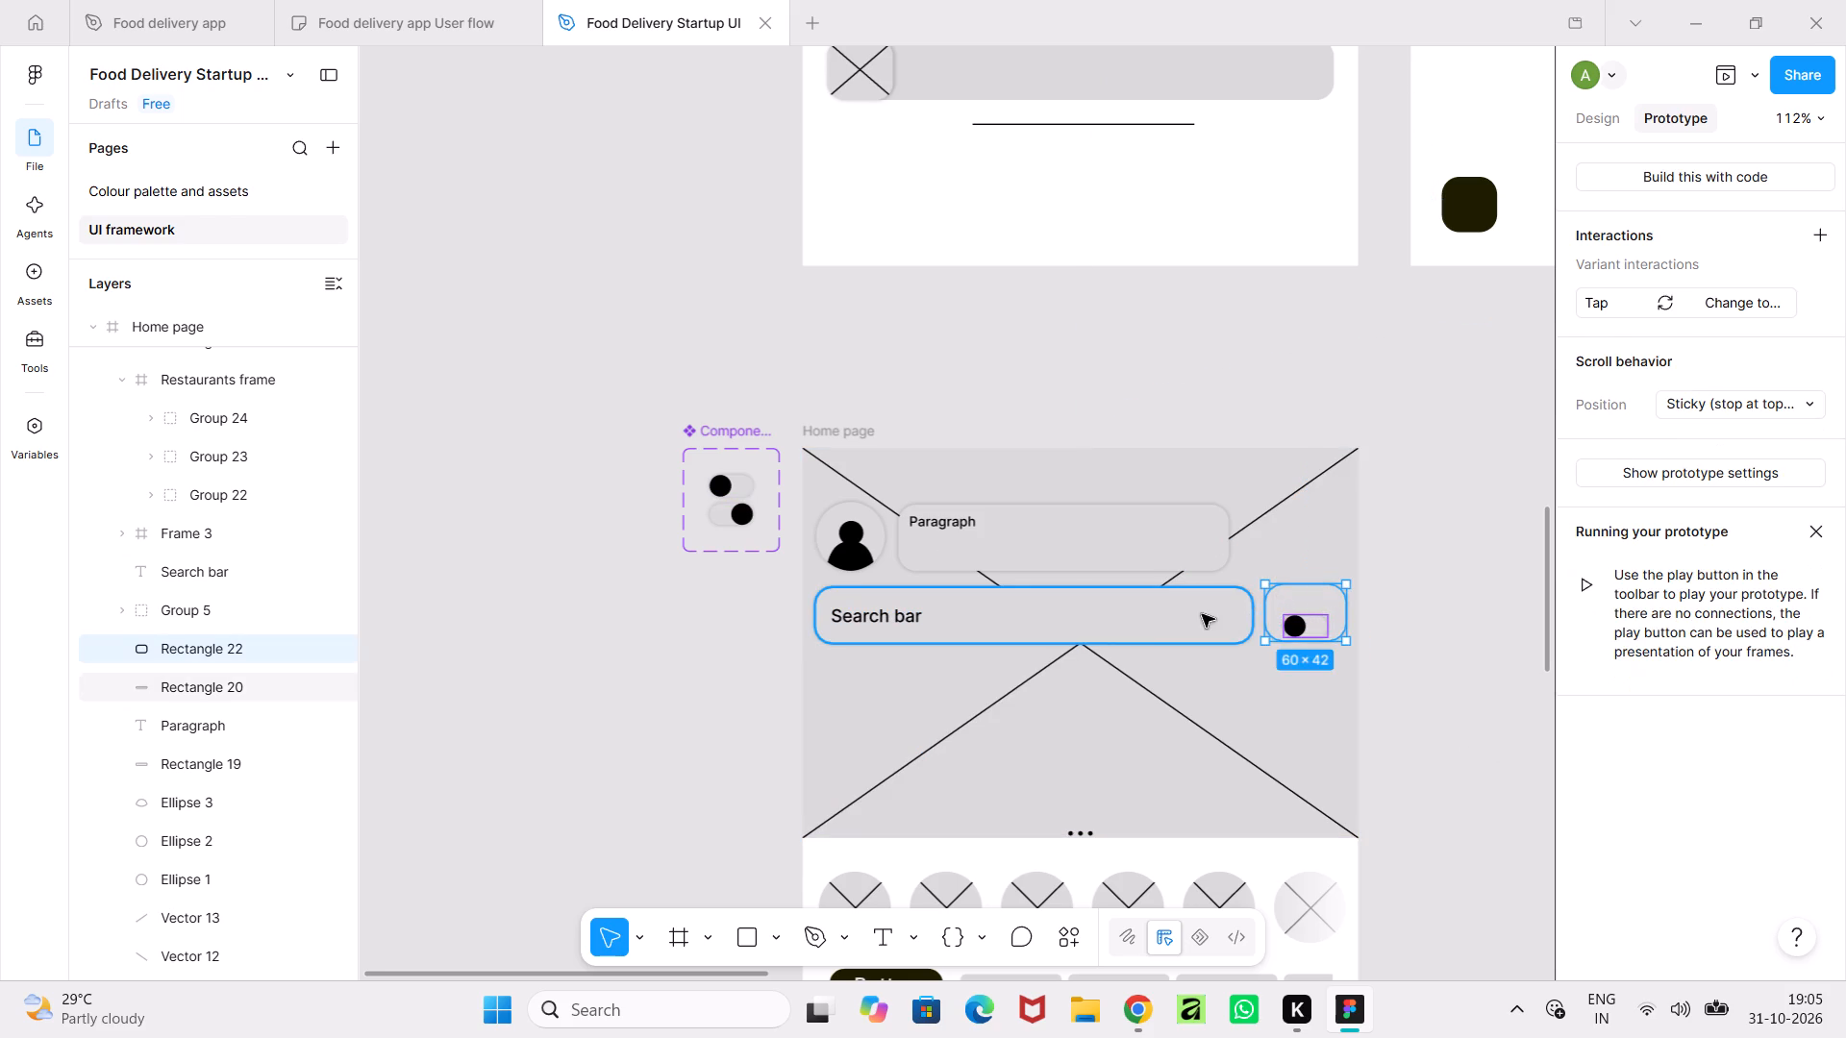
left_click(1202, 614, "shift")
left_click(878, 620, "shift")
left_click(1736, 396)
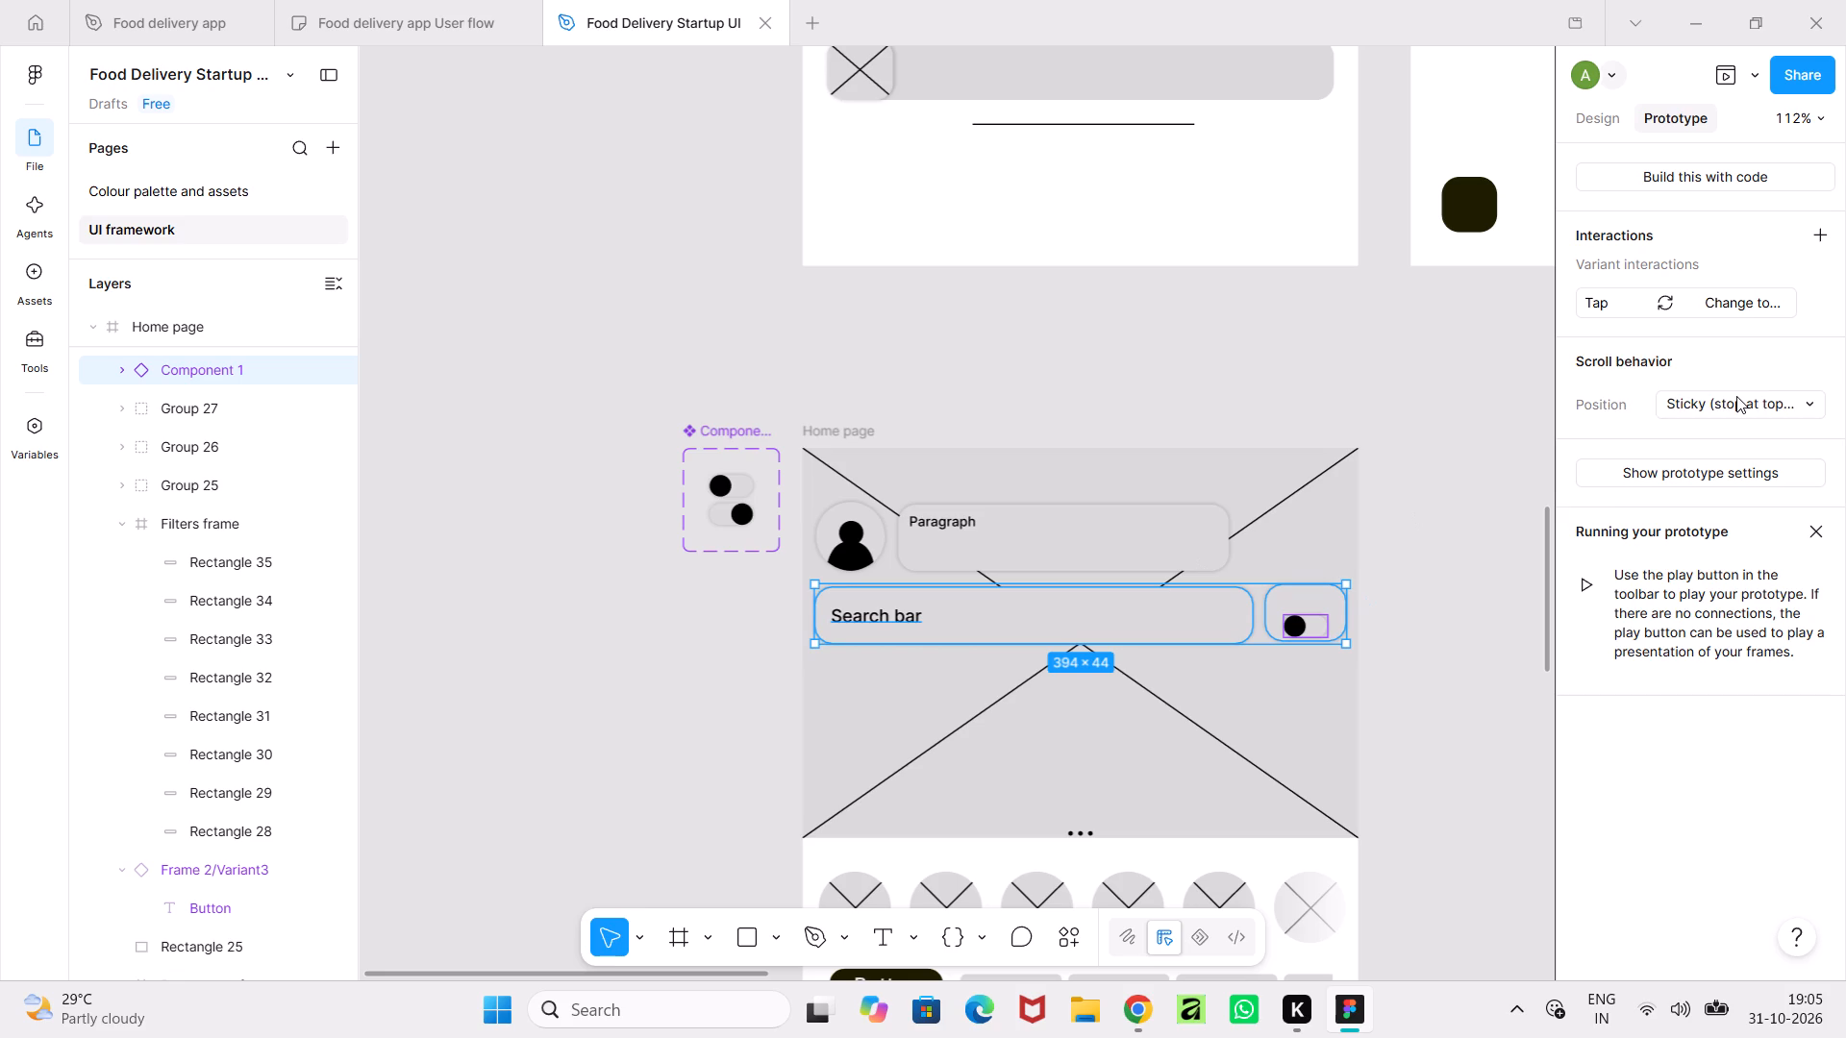
left_click(1745, 334)
Inspect the search bar rectangle and the toggle's background rectangle on the Home page, checking their design settings and spacing.
left_click(1225, 619)
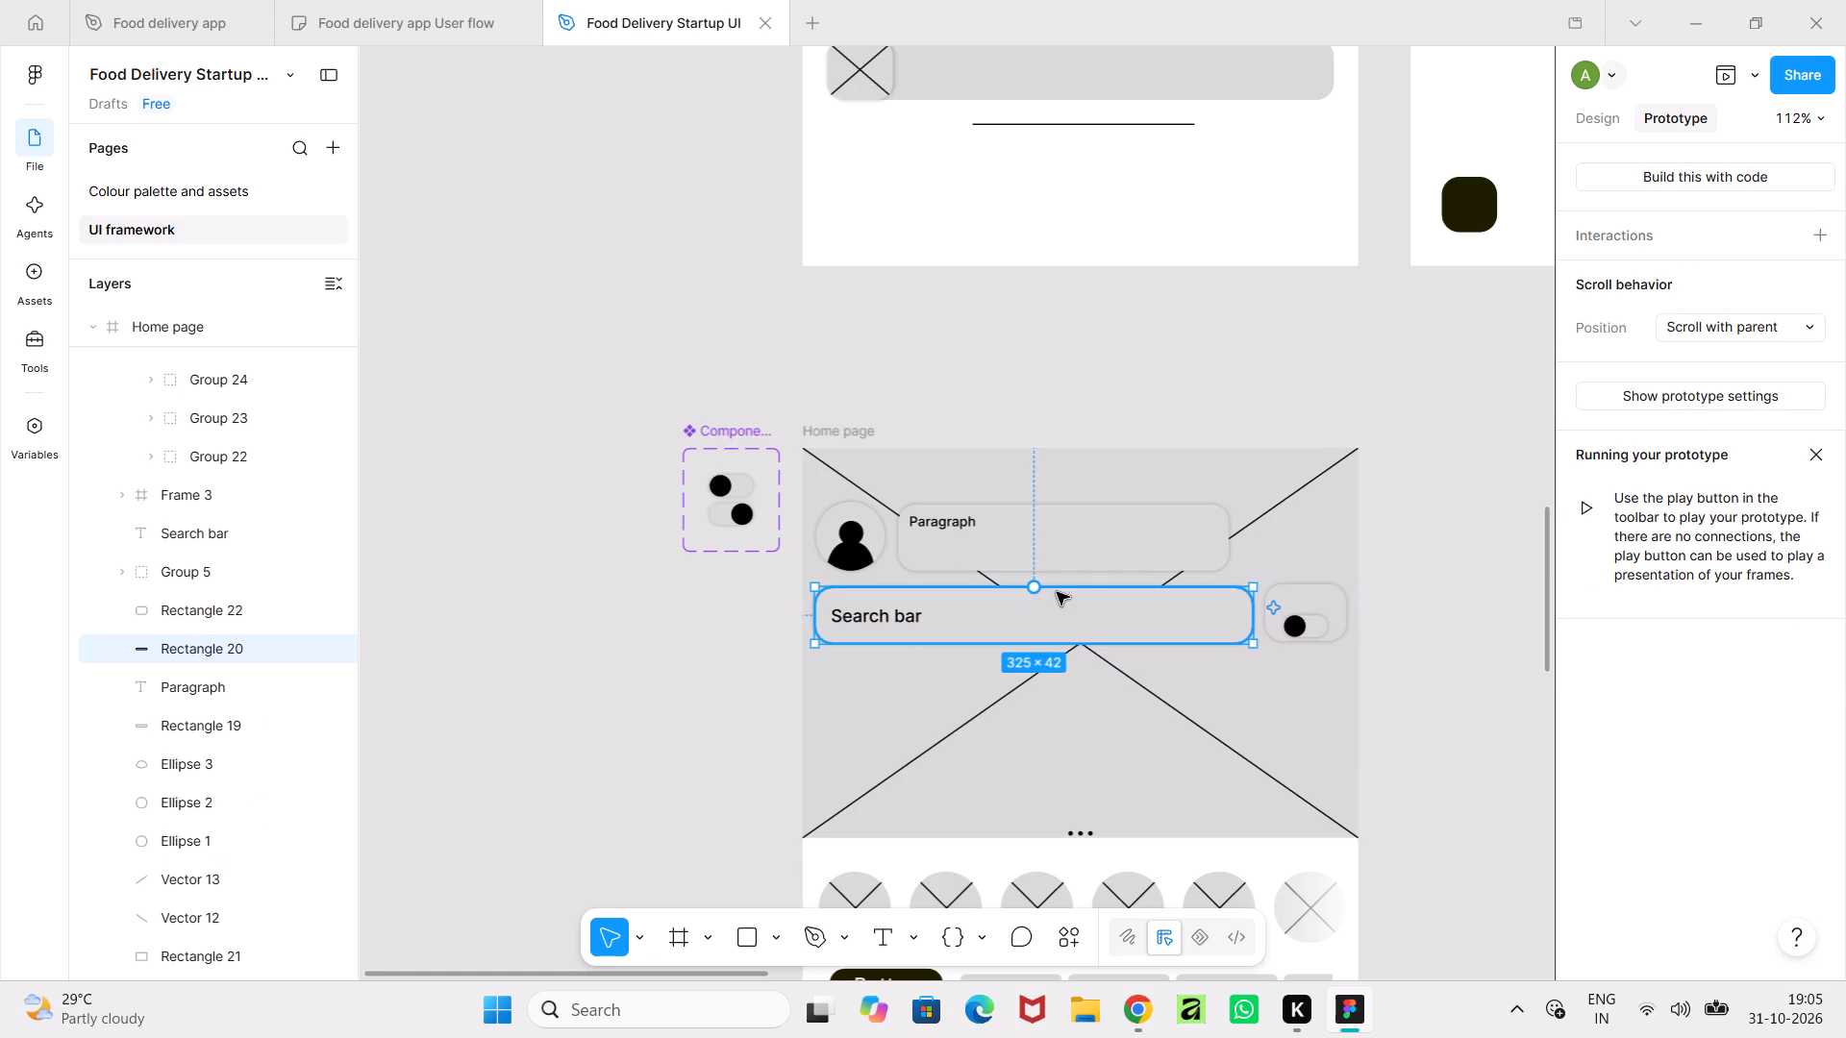
left_click(1586, 122)
left_click(1405, 582)
scroll(1405, 582, "up", 3, "ctrl")
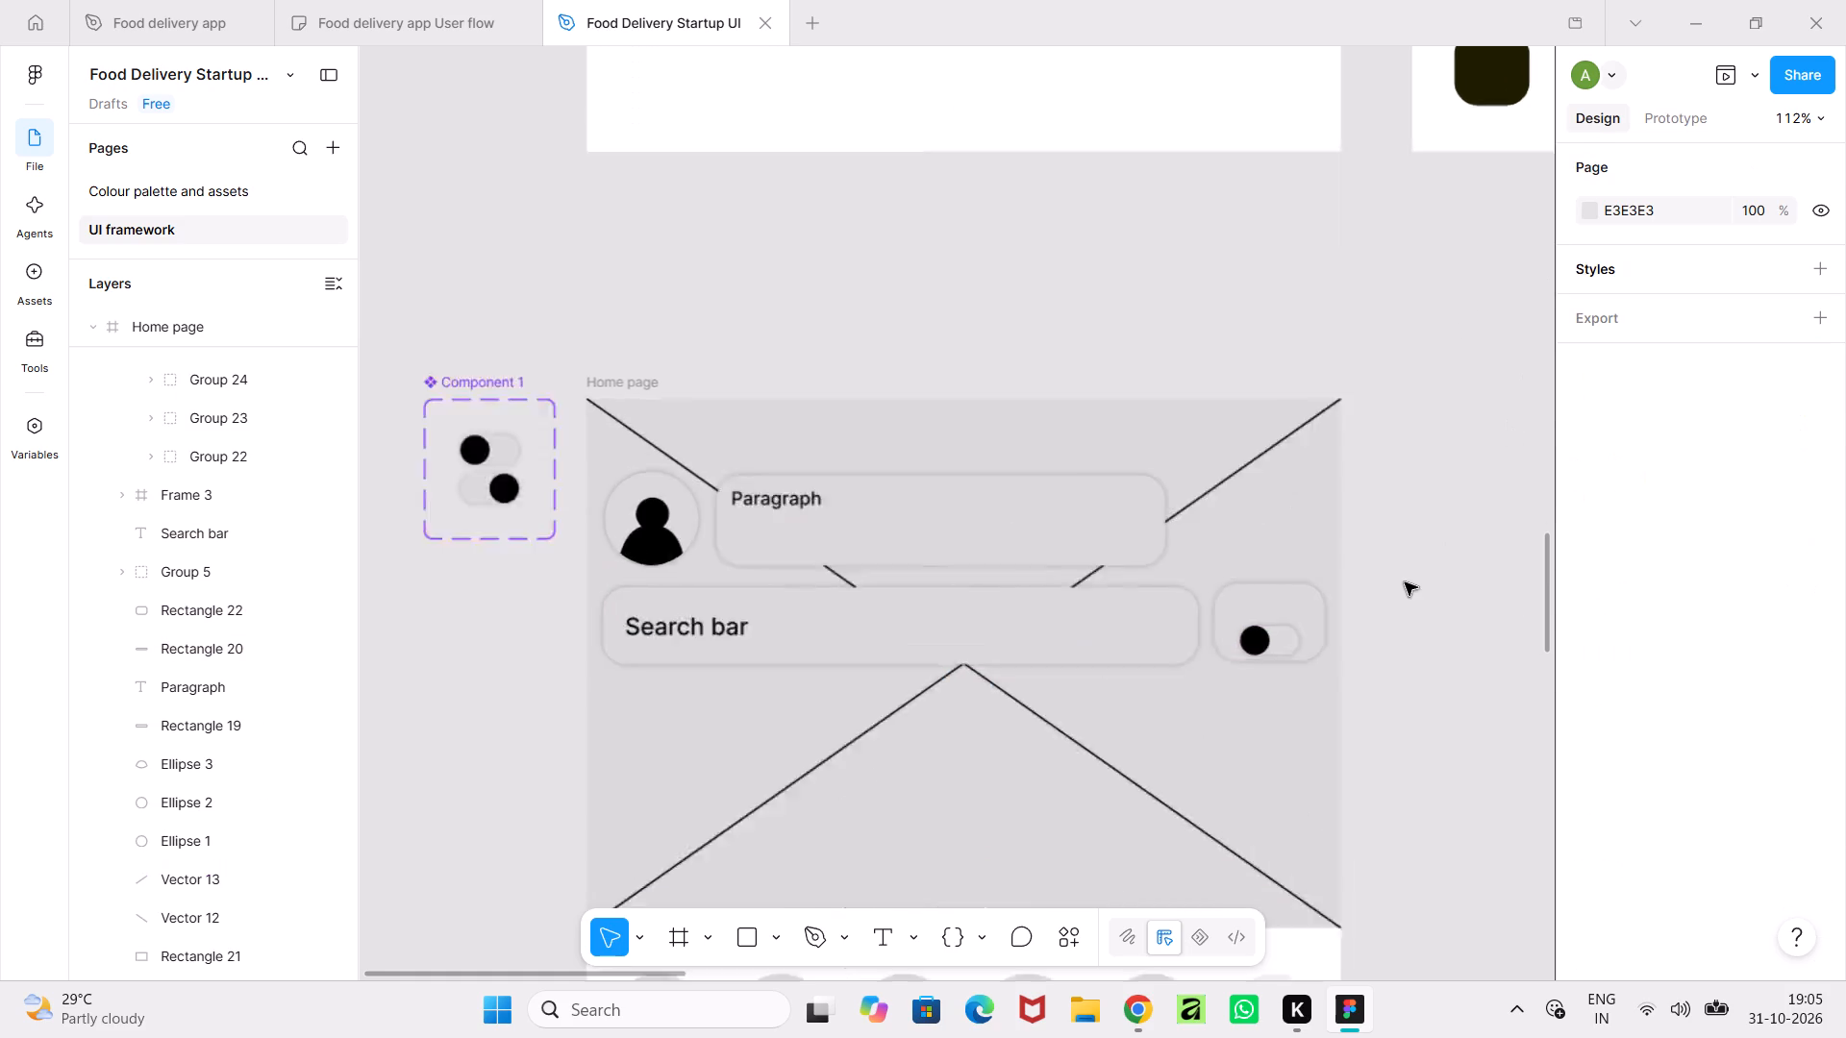
scroll(1405, 582, "up", 2, "ctrl")
left_click(1185, 620)
left_click(1189, 622)
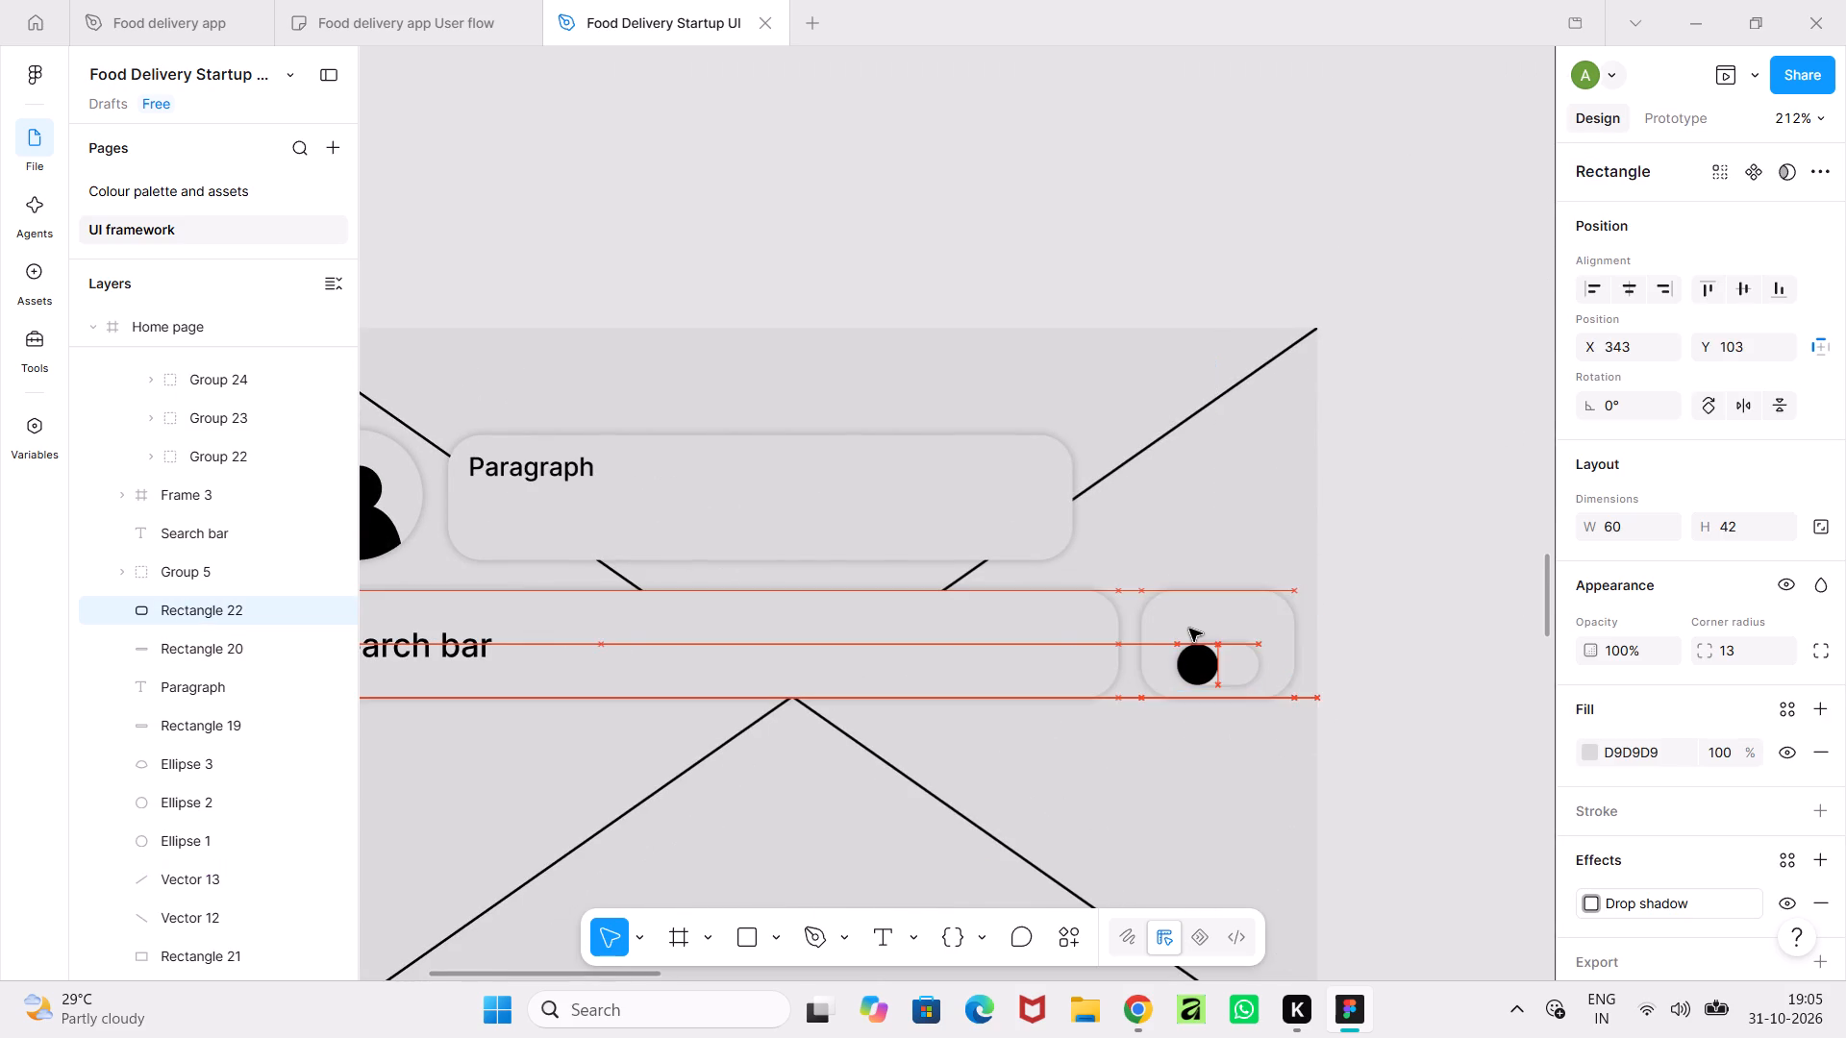
left_click(1404, 683)
scroll(1404, 683, "down", 9, "ctrl")
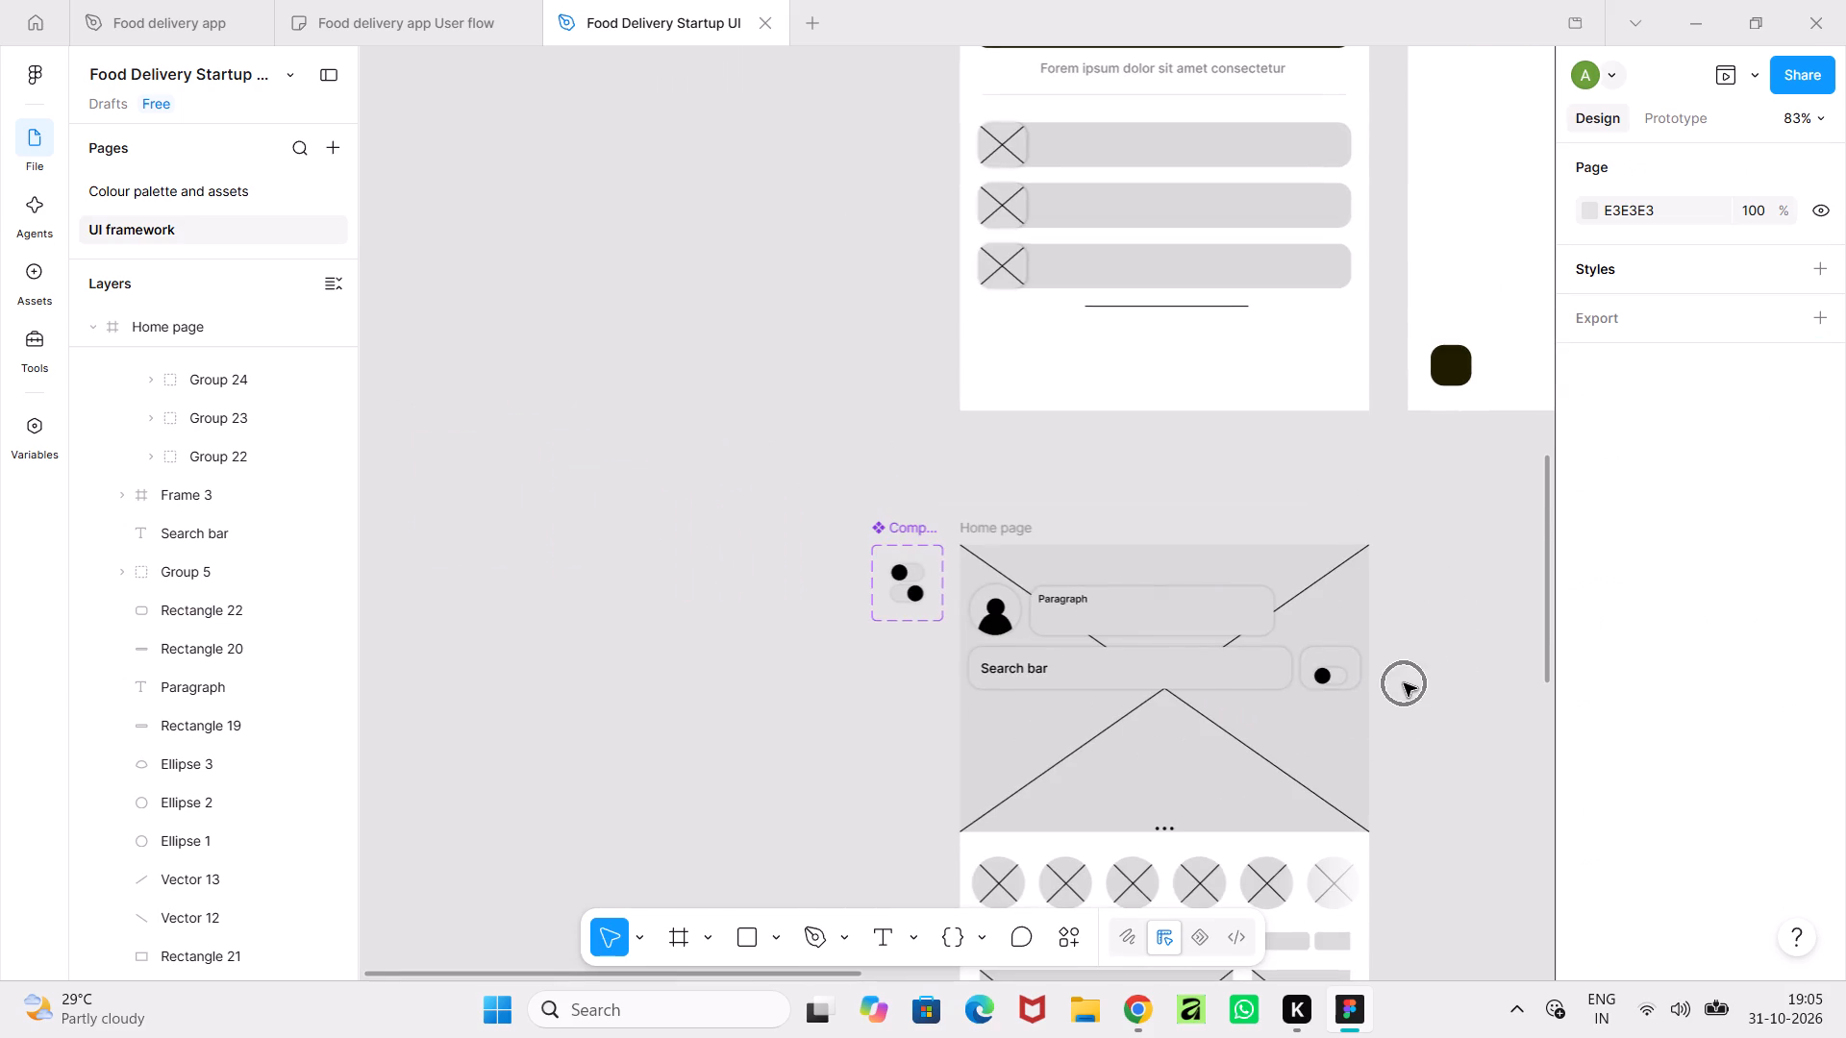
Preview the Home page frame and scroll it up and down to examine how the search bar and toggle behave.
left_click(965, 528)
left_click(1734, 62)
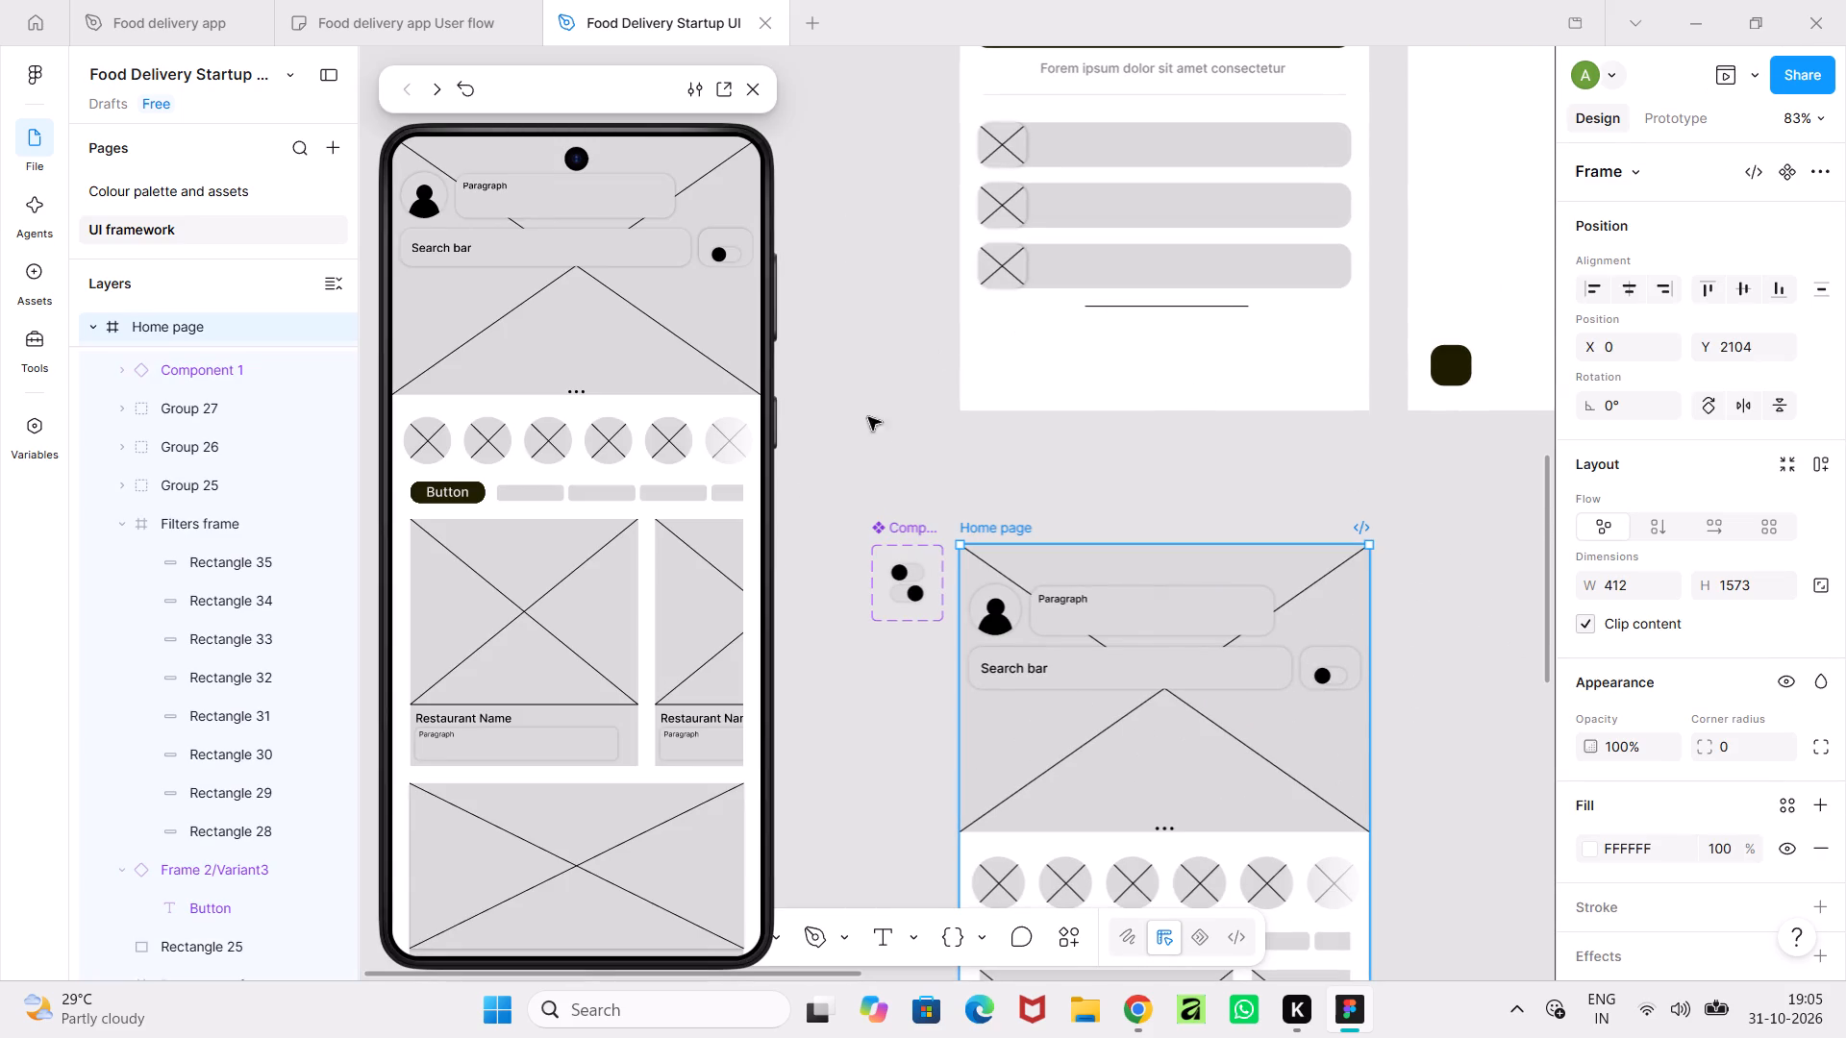
scroll(553, 401, "down", 1)
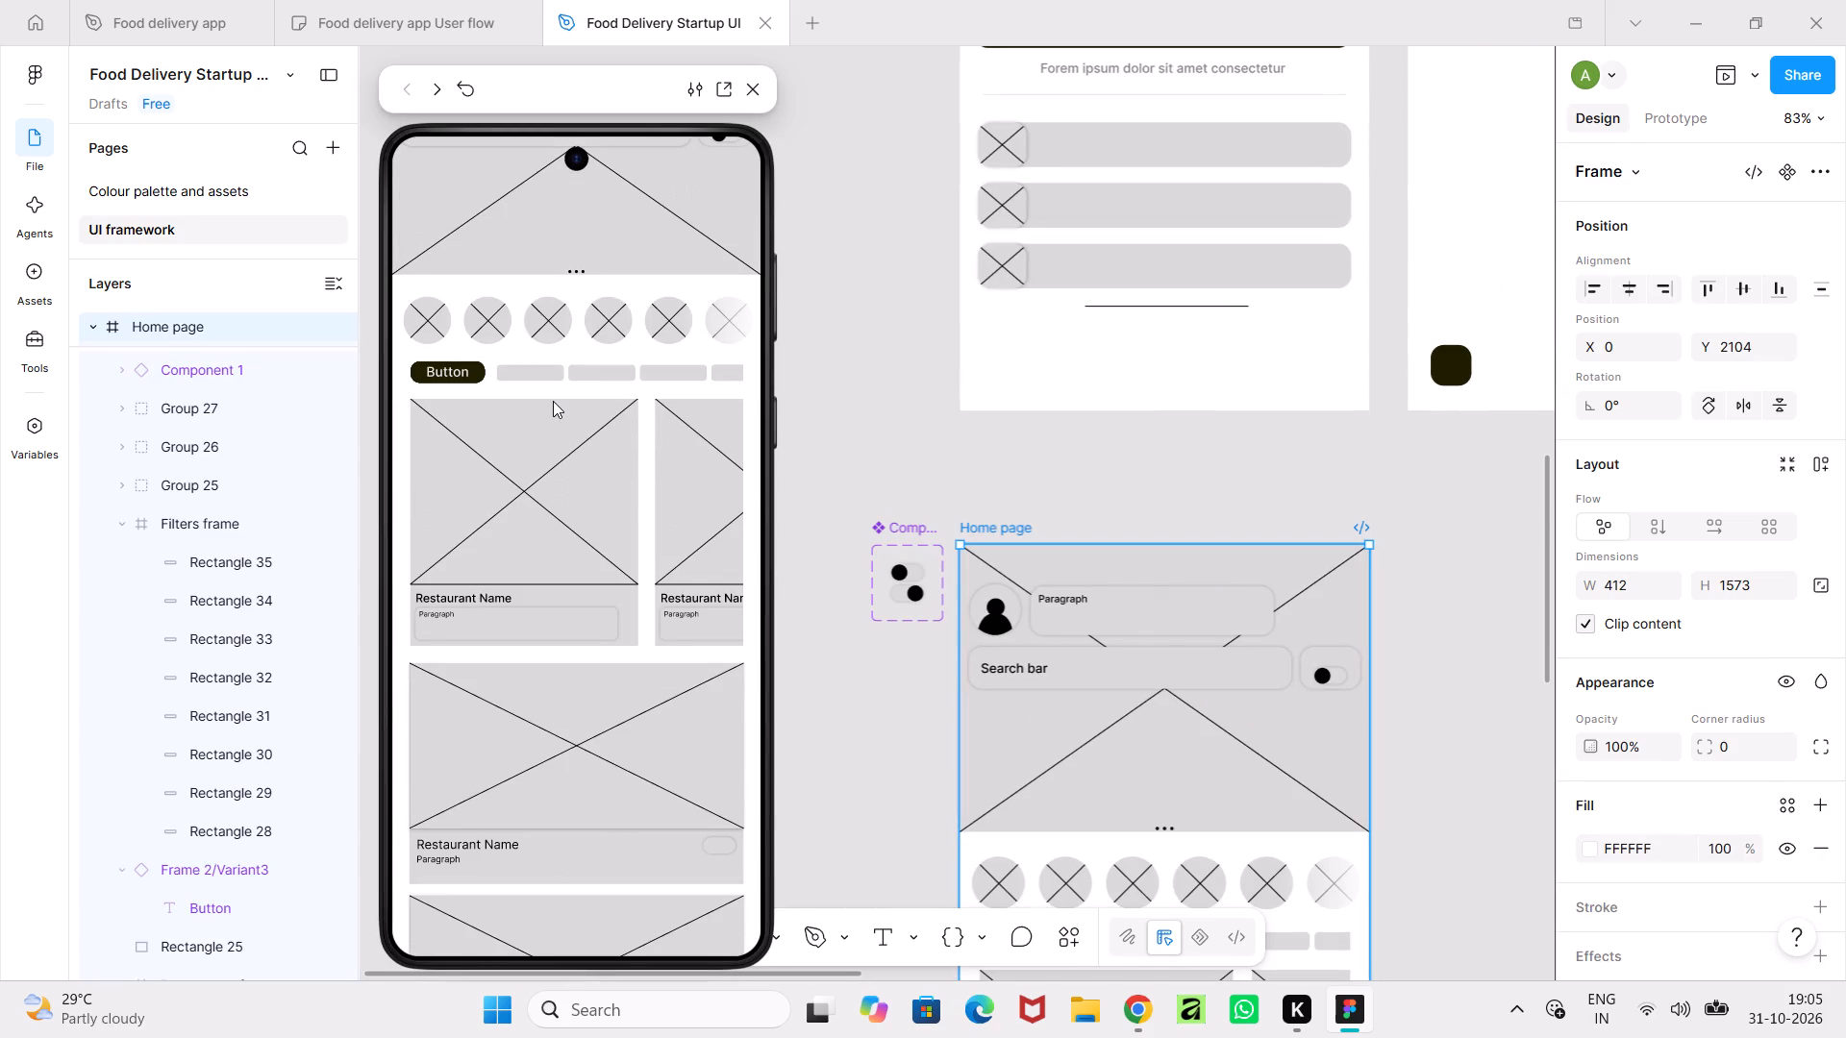
scroll(553, 401, "down", 7)
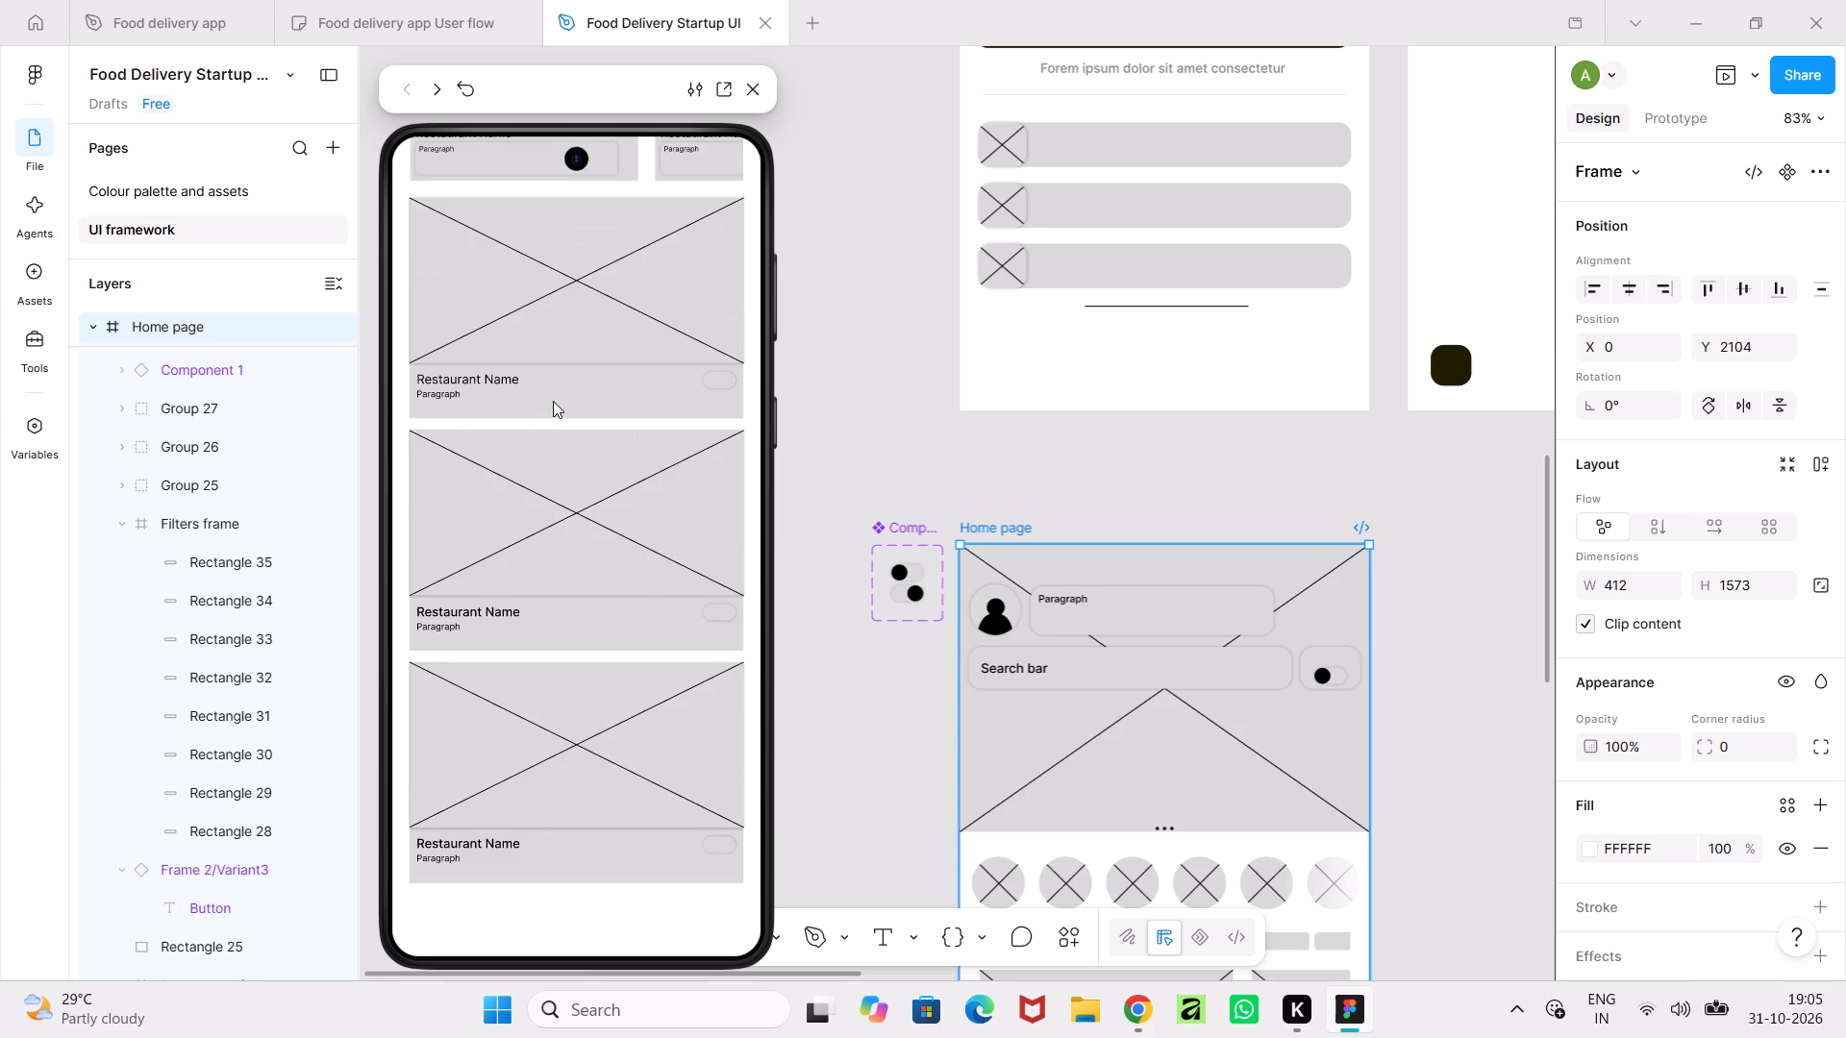
scroll(553, 401, "up", 5)
scroll(553, 401, "down", 6)
scroll(553, 401, "up", 6)
scroll(553, 401, "down", 6)
scroll(553, 401, "up", 5)
scroll(553, 401, "down", 5)
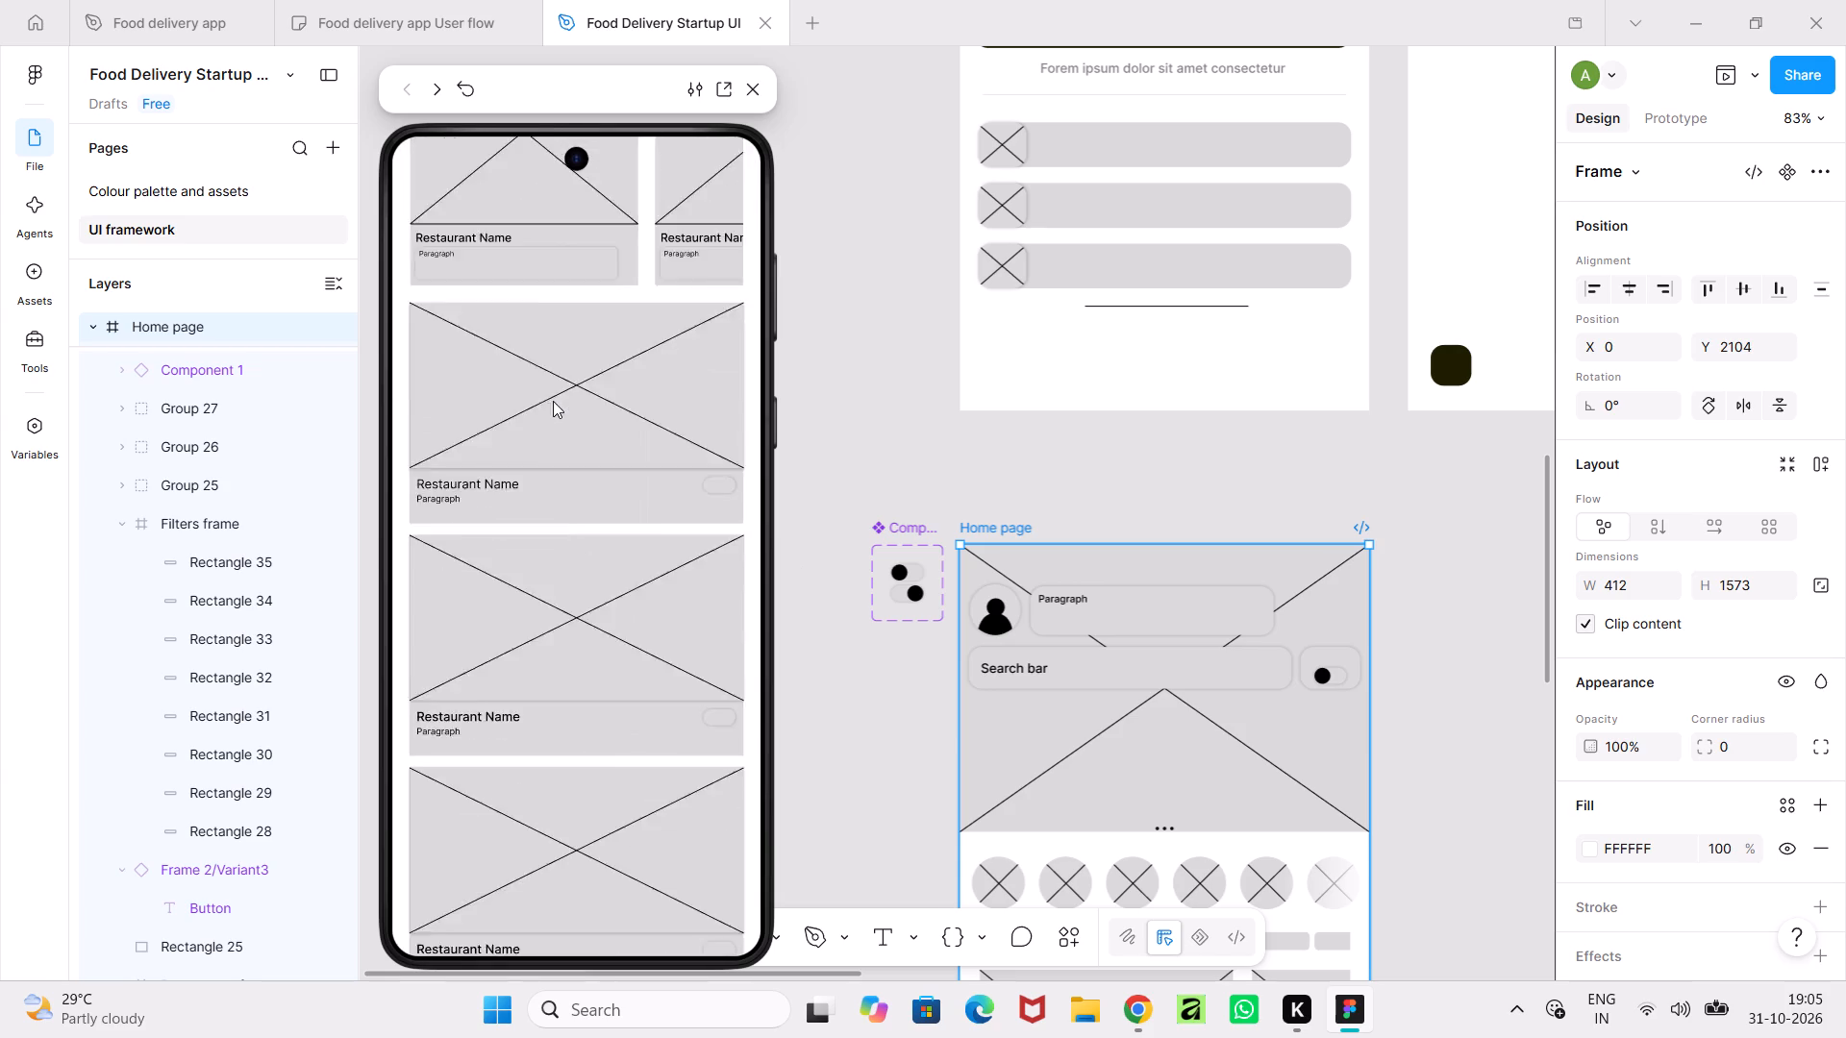
scroll(553, 401, "up", 5)
scroll(553, 401, "down", 6)
scroll(553, 401, "up", 6)
scroll(553, 401, "down", 5)
scroll(553, 401, "up", 5)
scroll(553, 401, "down", 6)
scroll(553, 401, "up", 6)
scroll(553, 401, "down", 1)
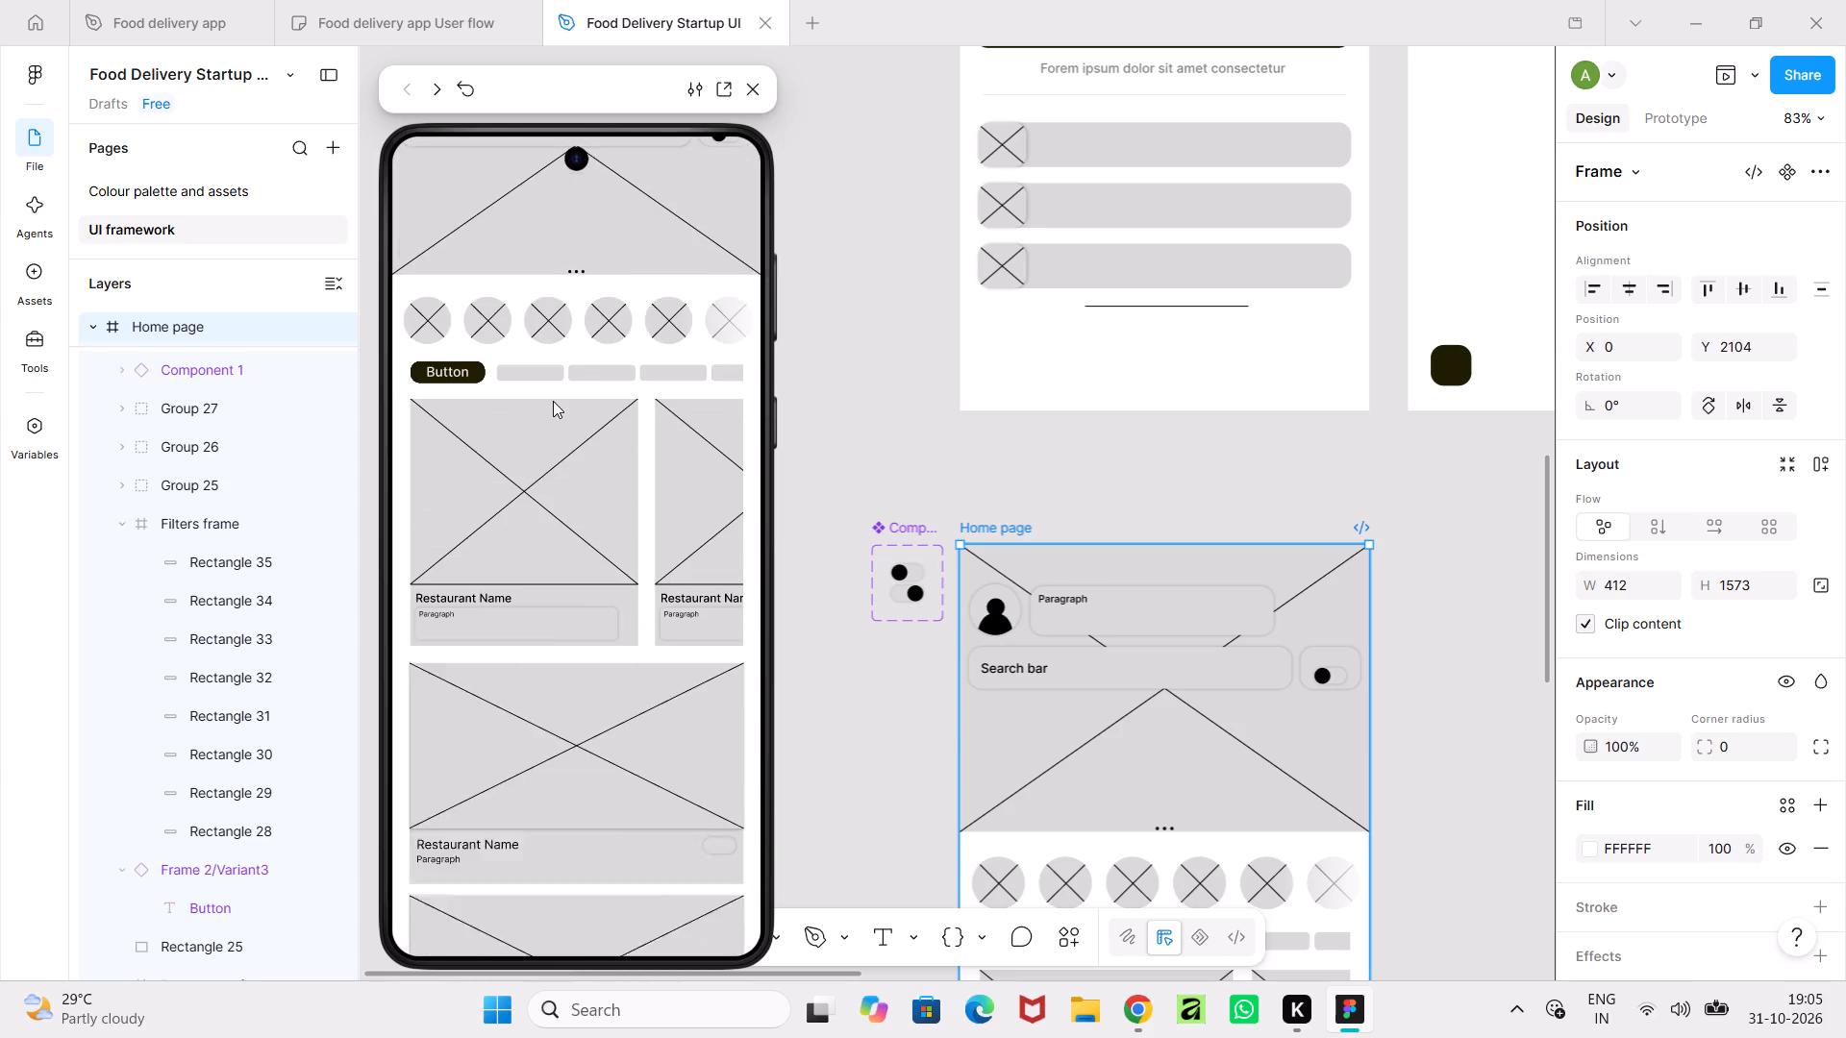
scroll(553, 401, "down", 1)
scroll(553, 401, "up", 5)
scroll(552, 401, "down", 1)
scroll(552, 401, "up", 3)
scroll(549, 402, "down", 5)
scroll(549, 402, "up", 6)
scroll(549, 402, "down", 6)
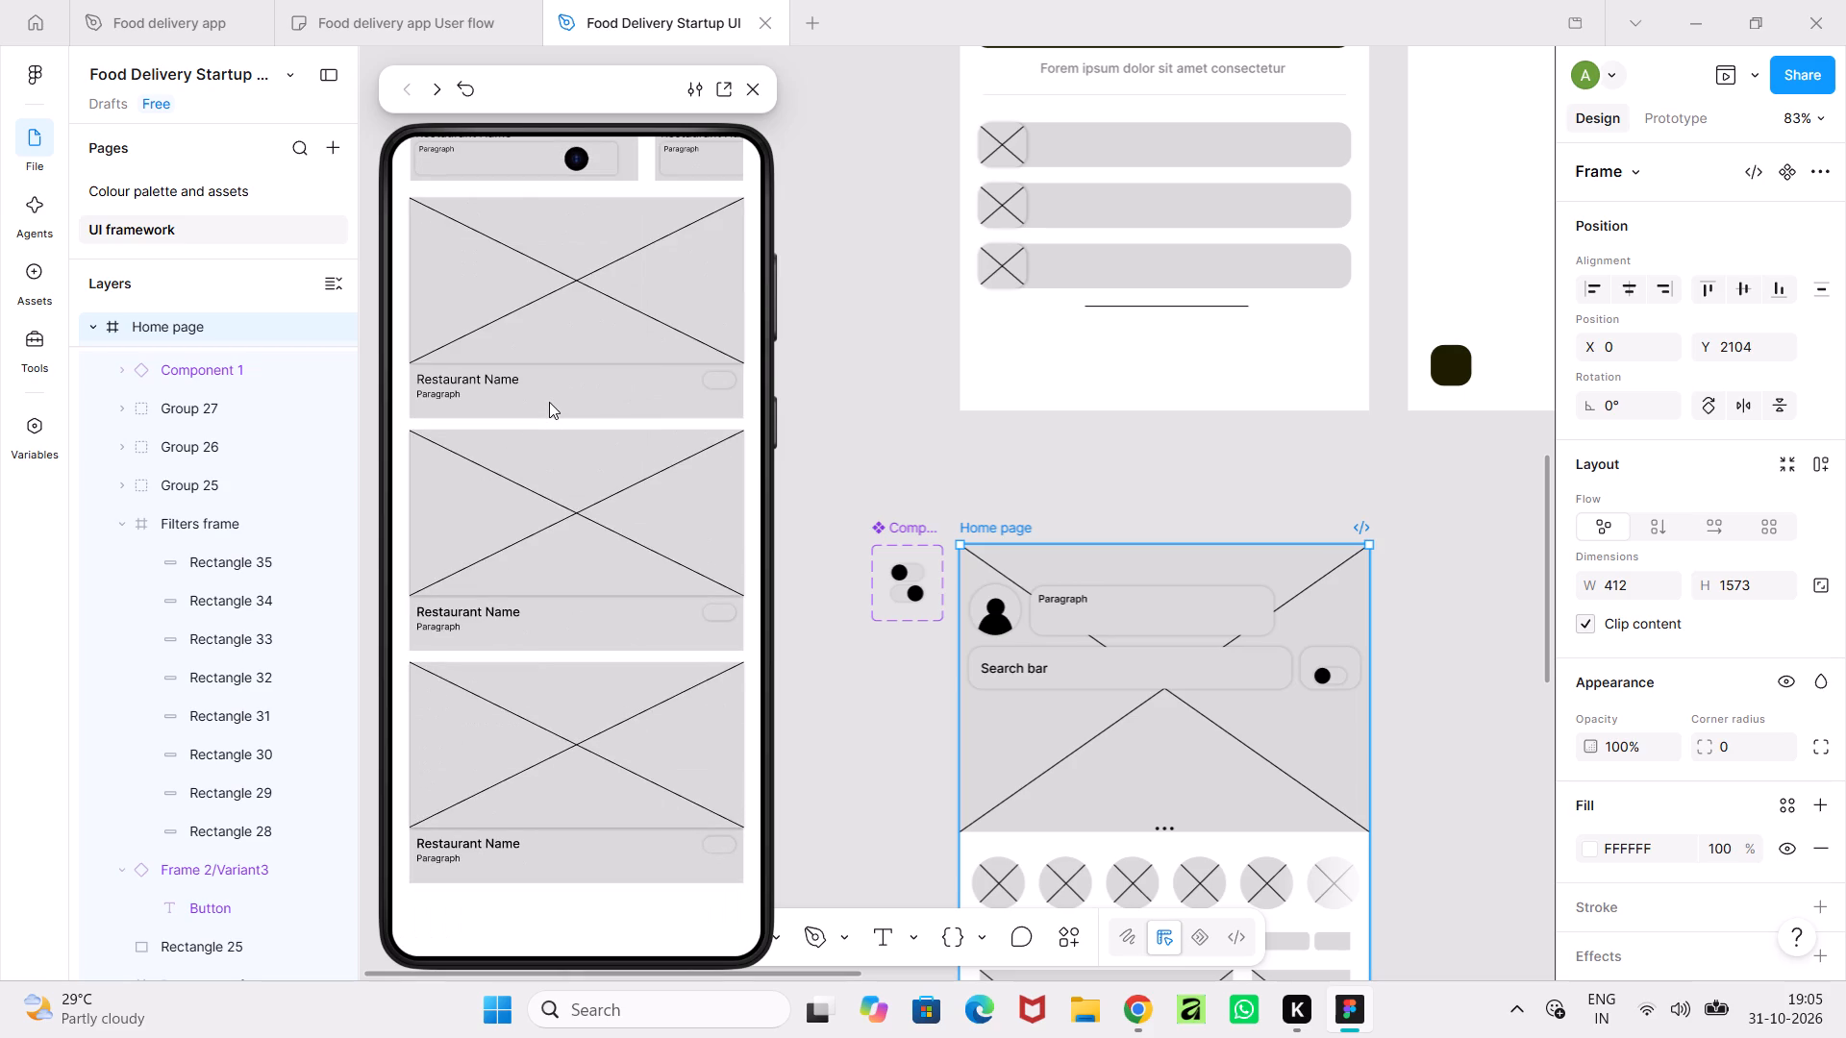
scroll(549, 402, "down", 6)
scroll(549, 402, "up", 12)
scroll(550, 525, "down", 6)
scroll(550, 525, "up", 6)
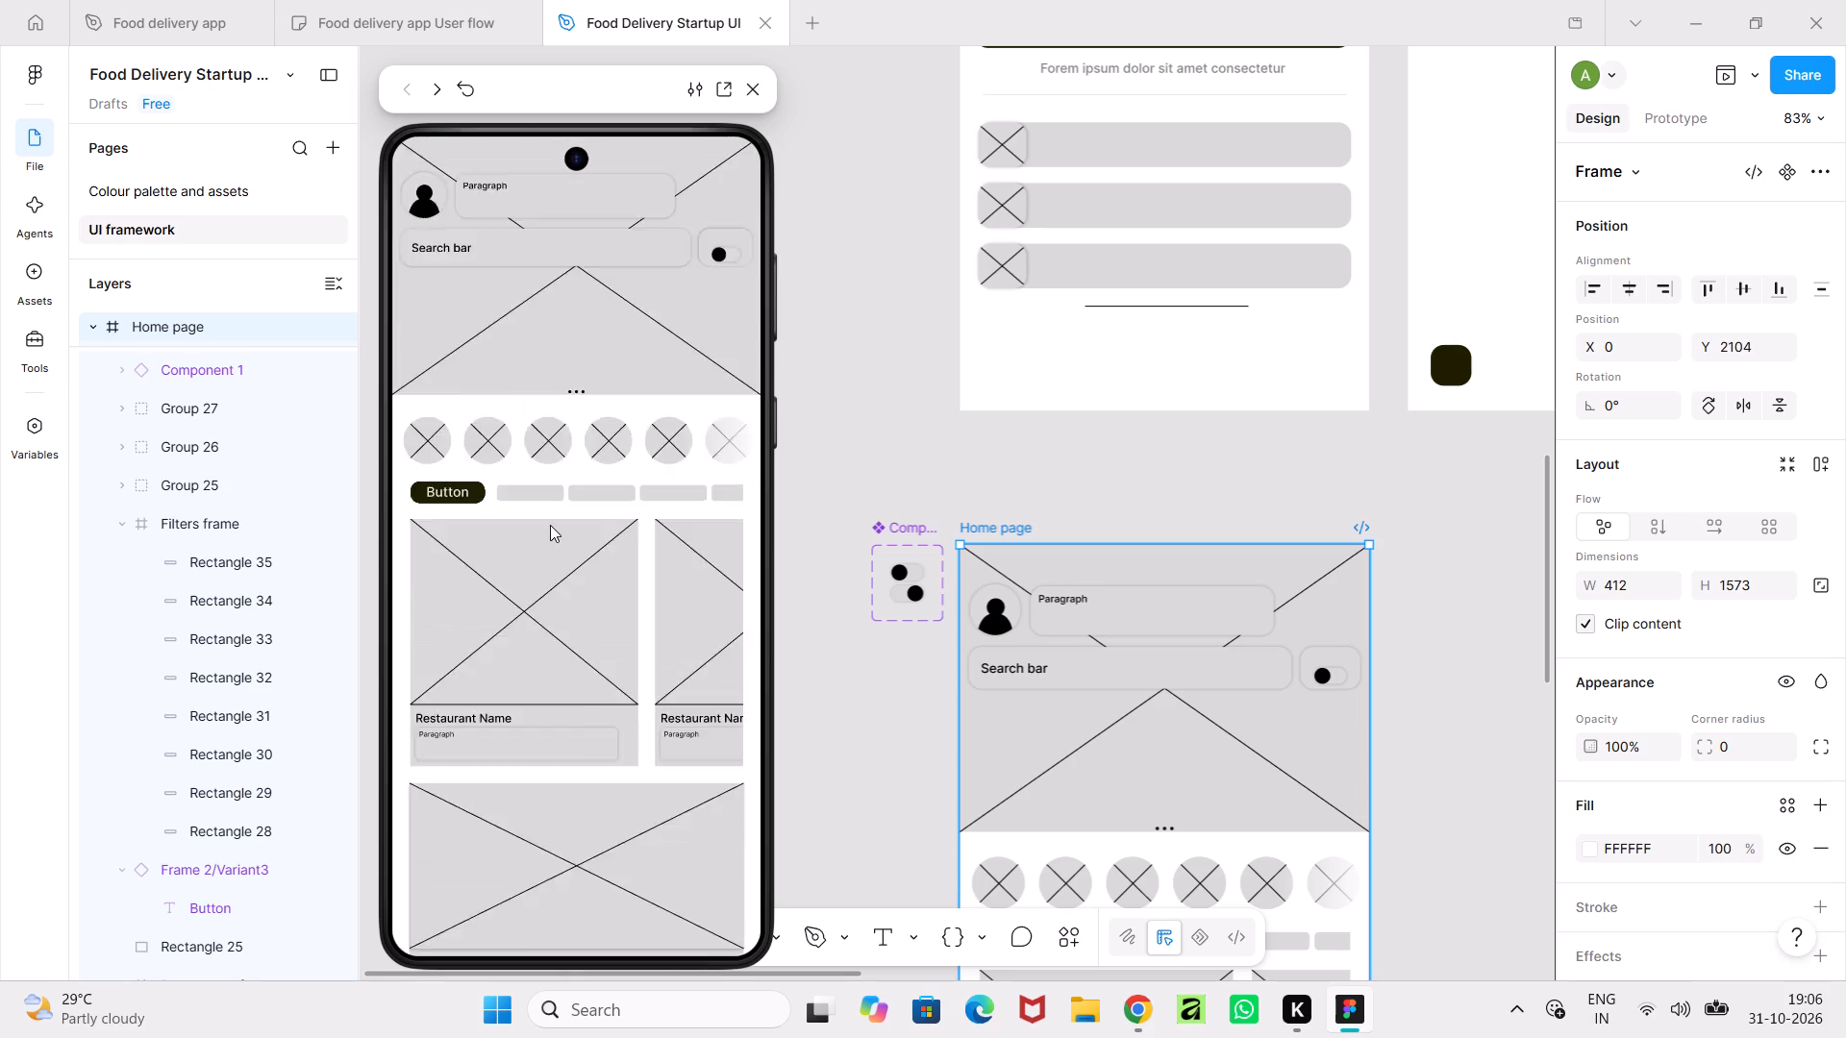
scroll(550, 525, "down", 12)
scroll(550, 525, "up", 12)
scroll(550, 525, "down", 5)
scroll(550, 531, "up", 5)
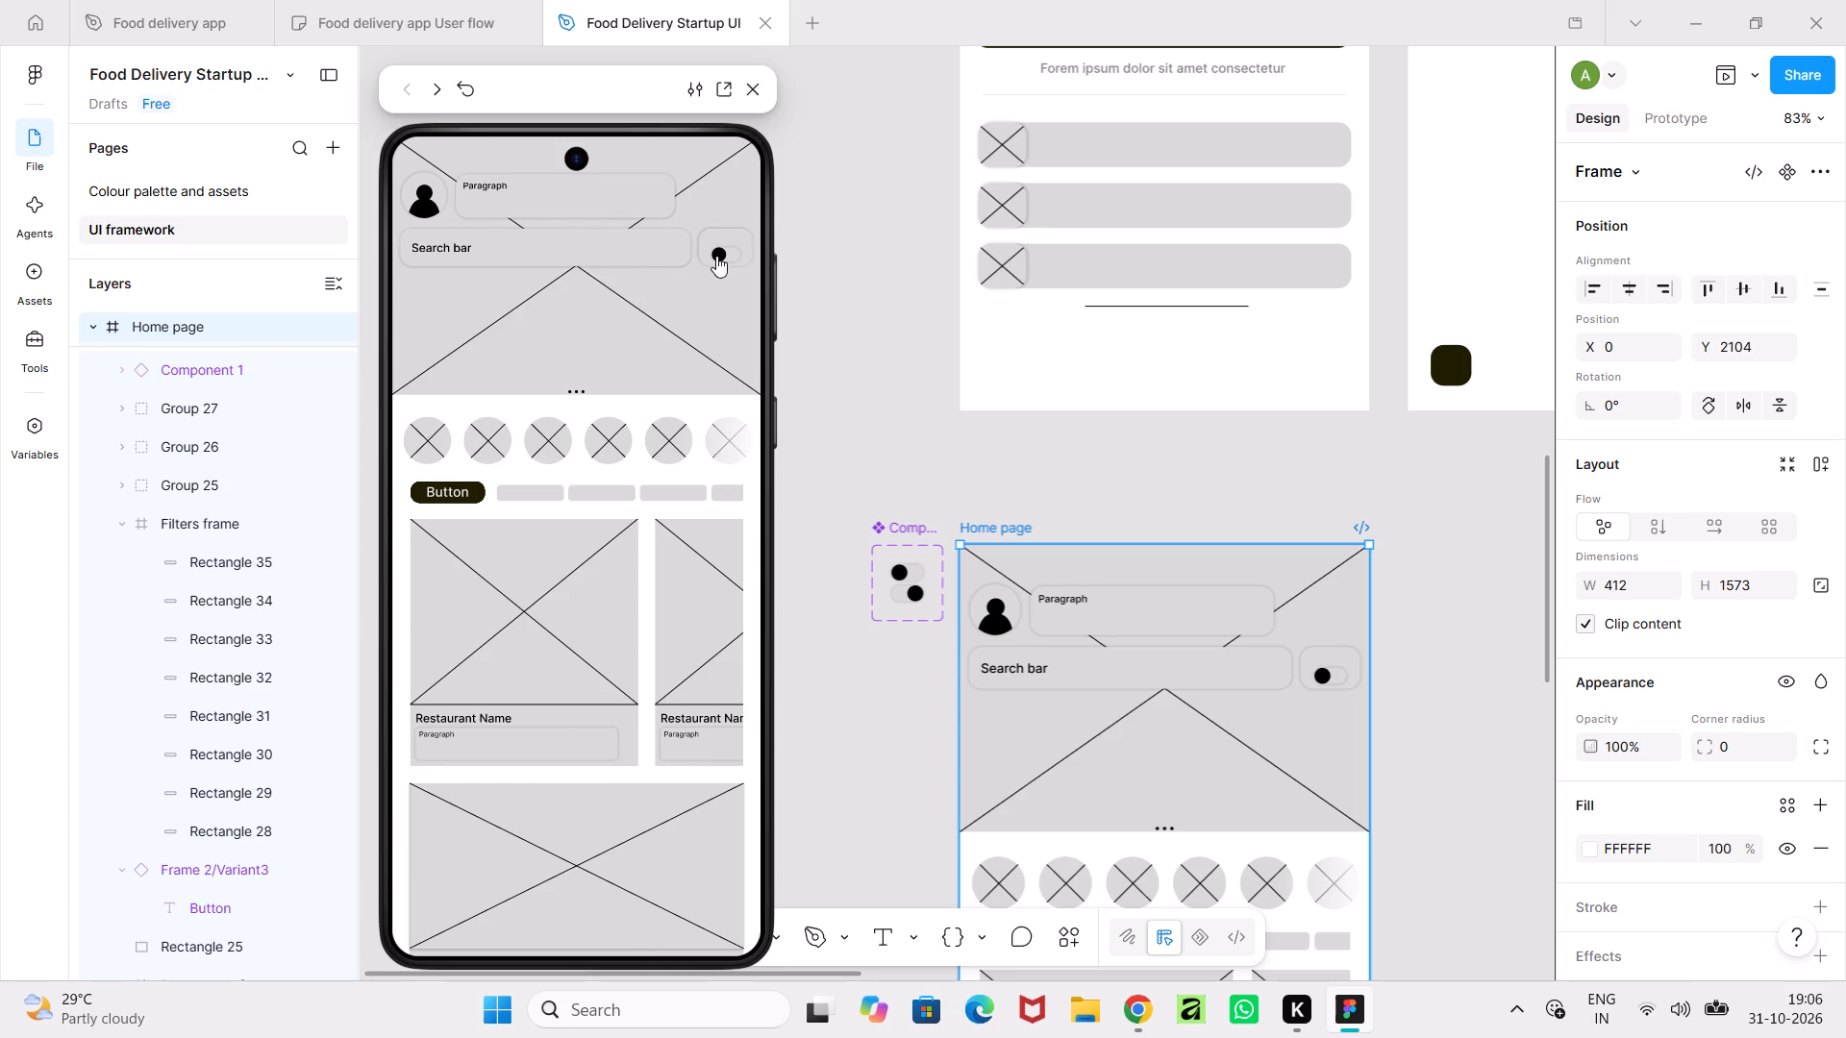
Test the toggle and the sideways scrolling of the category, filter and restaurant card rows in the preview, closing it when done.
double_click(716, 255)
left_click_drag(528, 488, 661, 528)
left_click_drag(647, 437, 768, 463)
left_click_drag(647, 596, 455, 621)
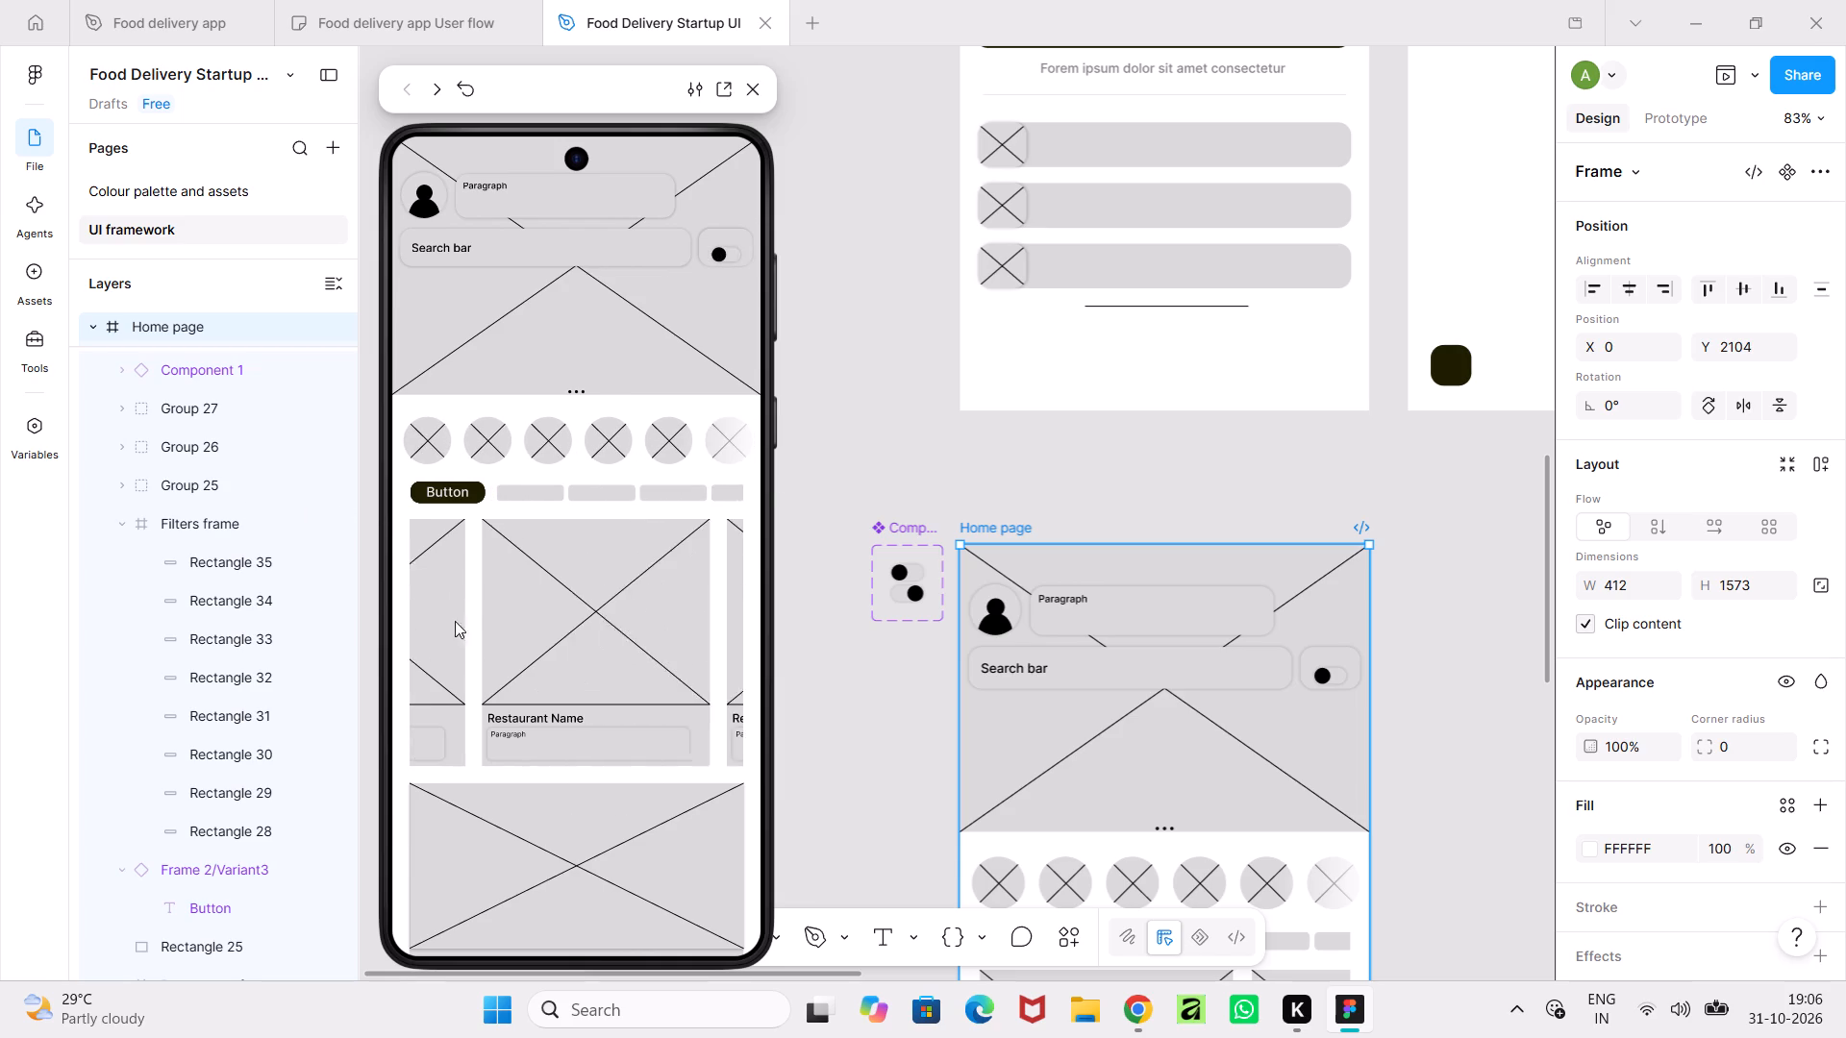
left_click_drag(455, 621, 849, 725)
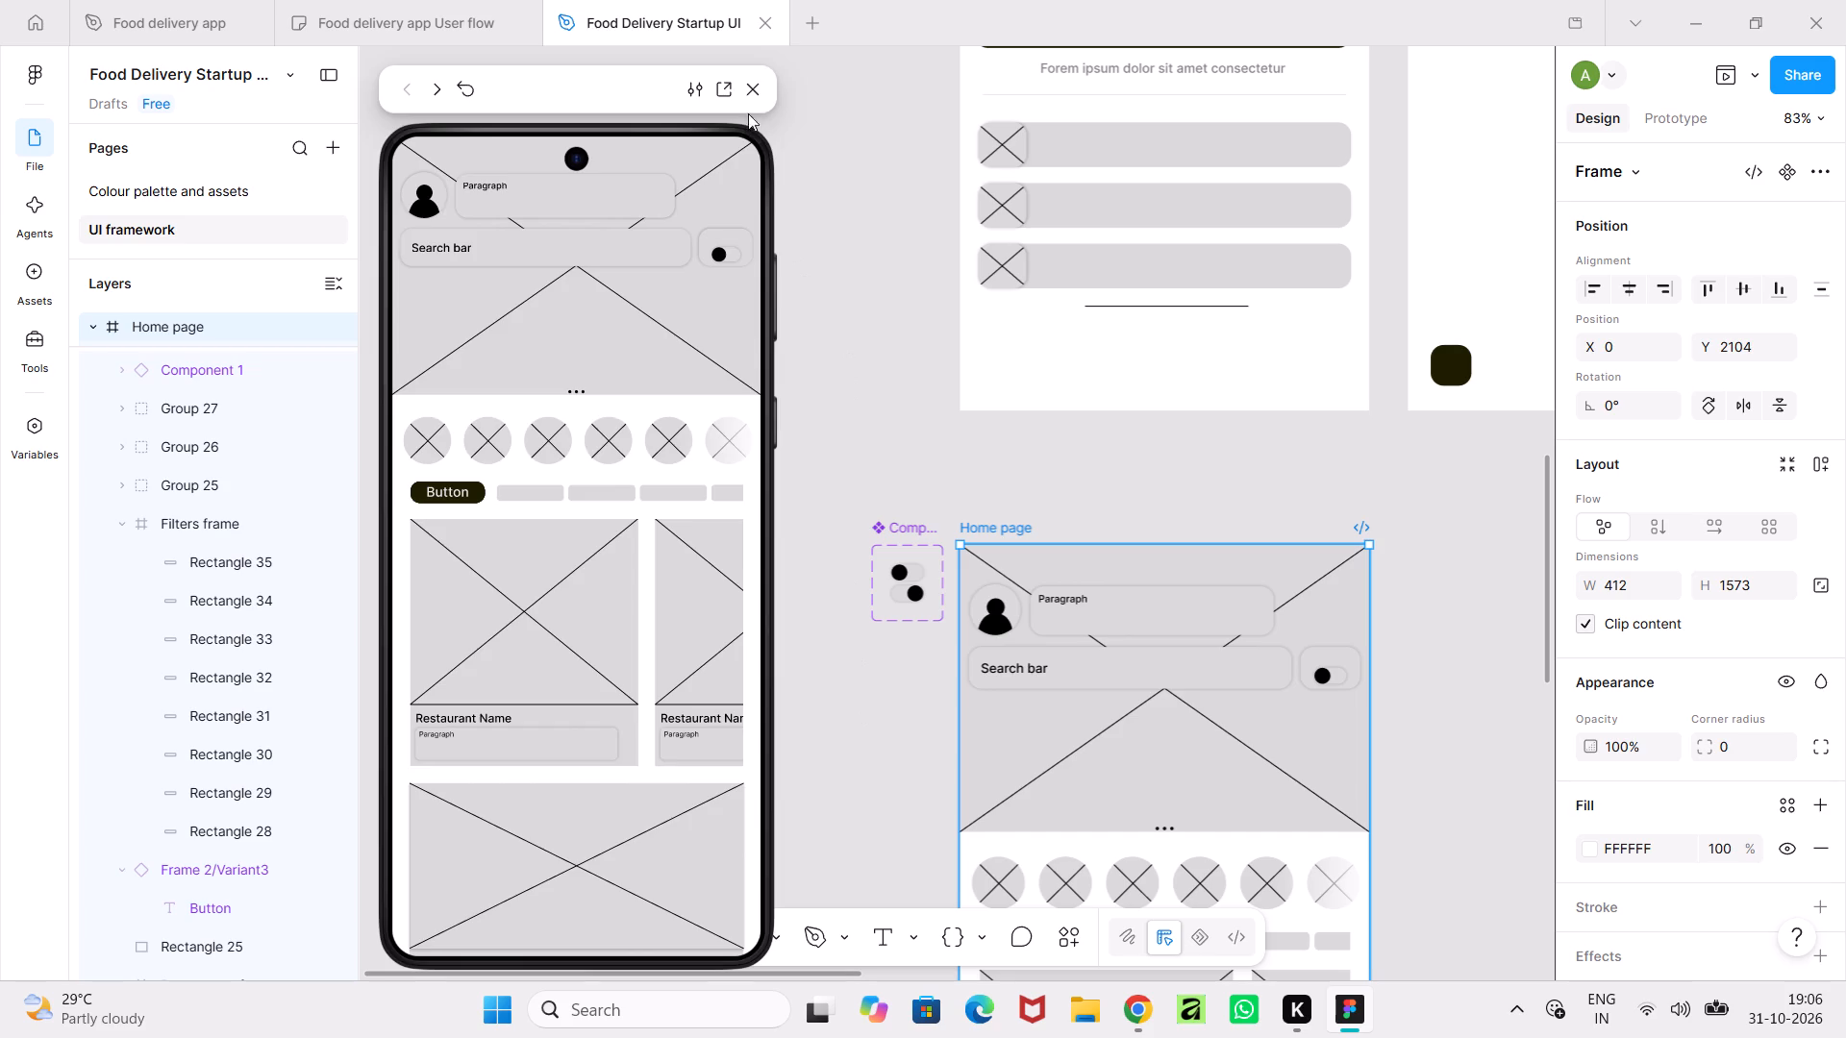
left_click(750, 89)
Draw a rectangle about 43 × 36 near the Home page's bottom-left corner, aligned with the restaurant cards' left edge.
scroll(1441, 827, "down", 6, "ctrl")
middle_click_drag(1441, 827, 910, 504)
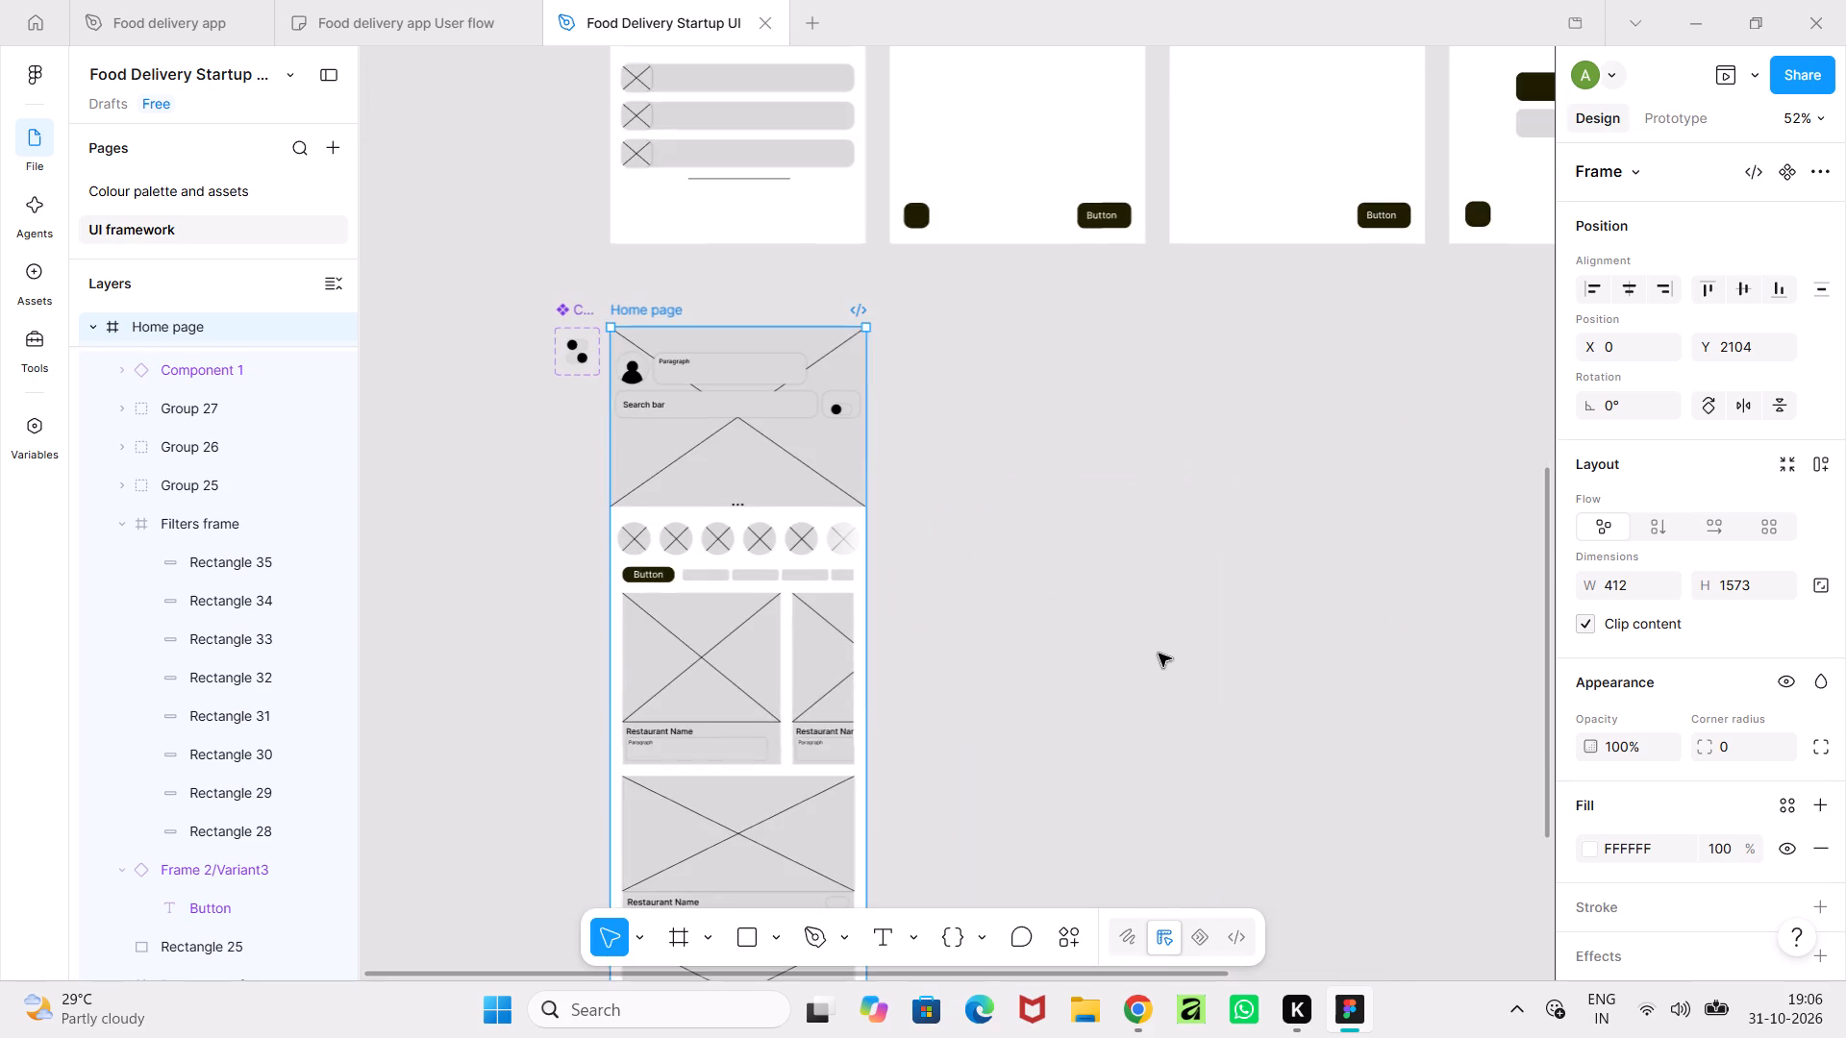
left_click(1159, 654)
scroll(1159, 654, "down", 11)
scroll(925, 601, "up", 5, "ctrl")
middle_click_drag(942, 488, 1118, 1037)
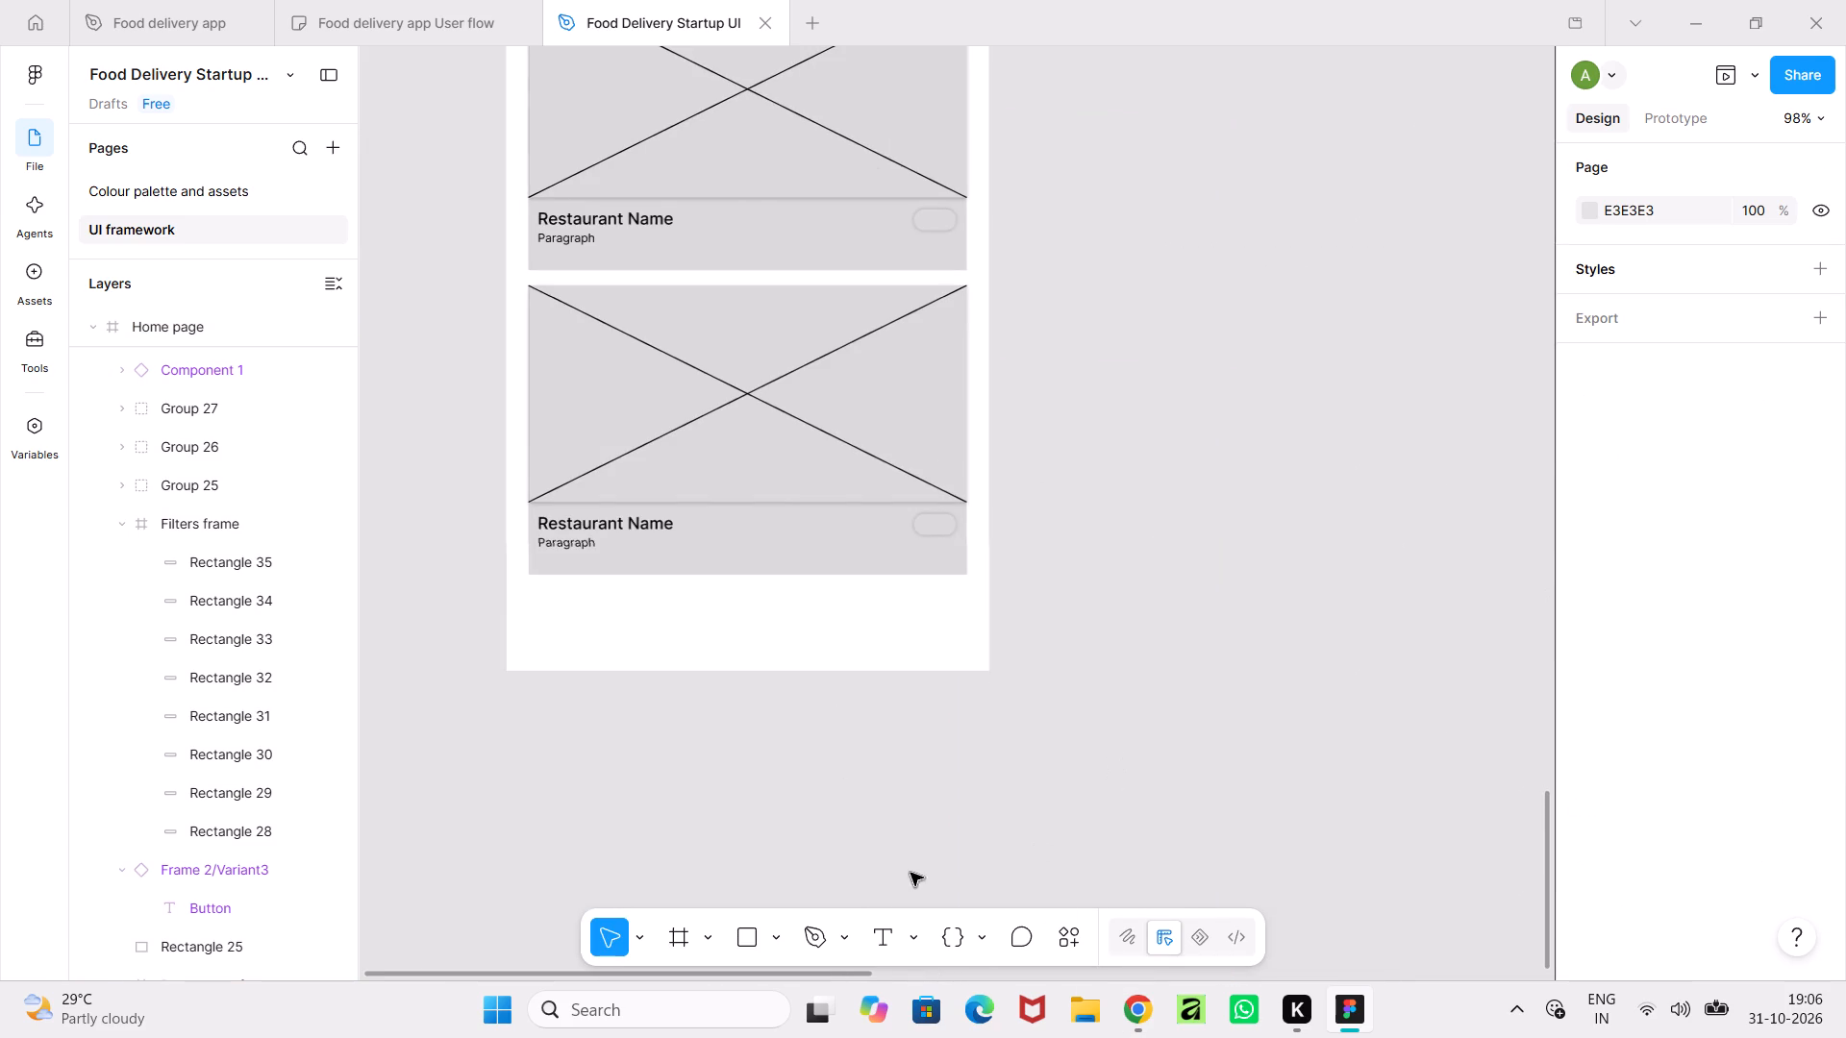
left_click(737, 939)
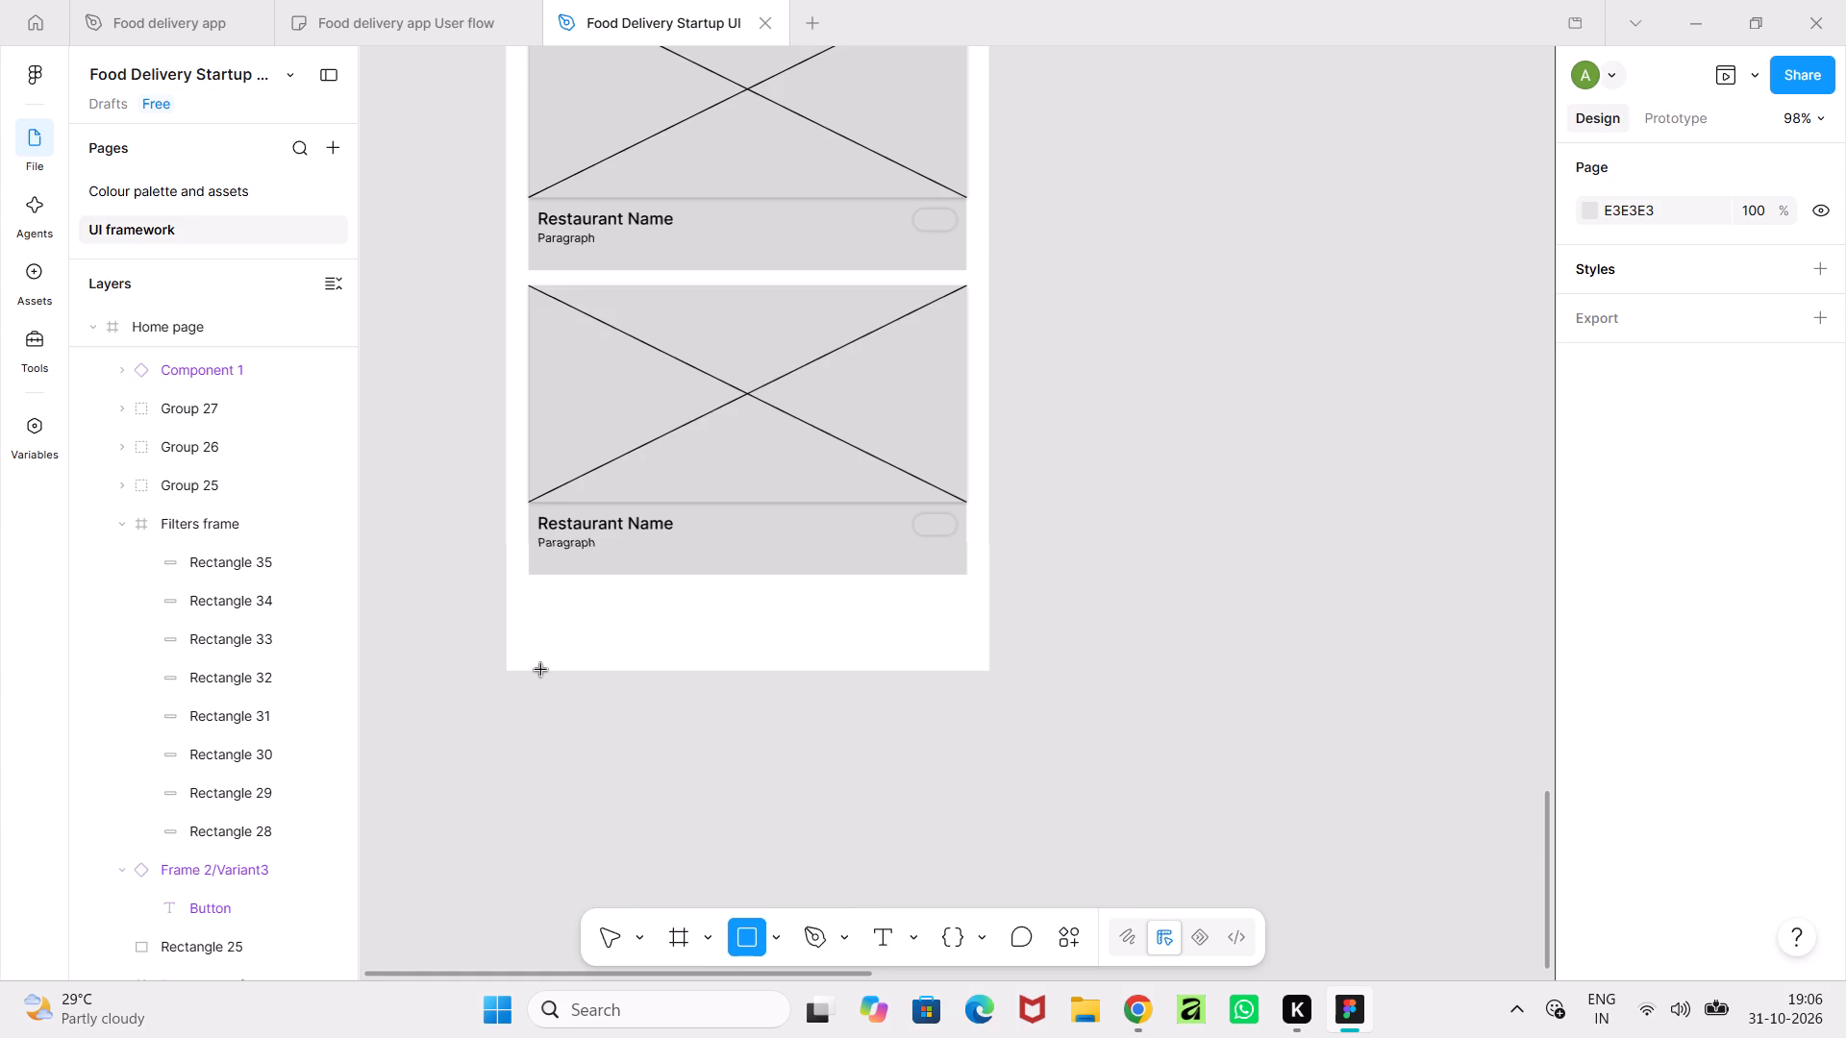
scroll(541, 670, "up", 4, "ctrl")
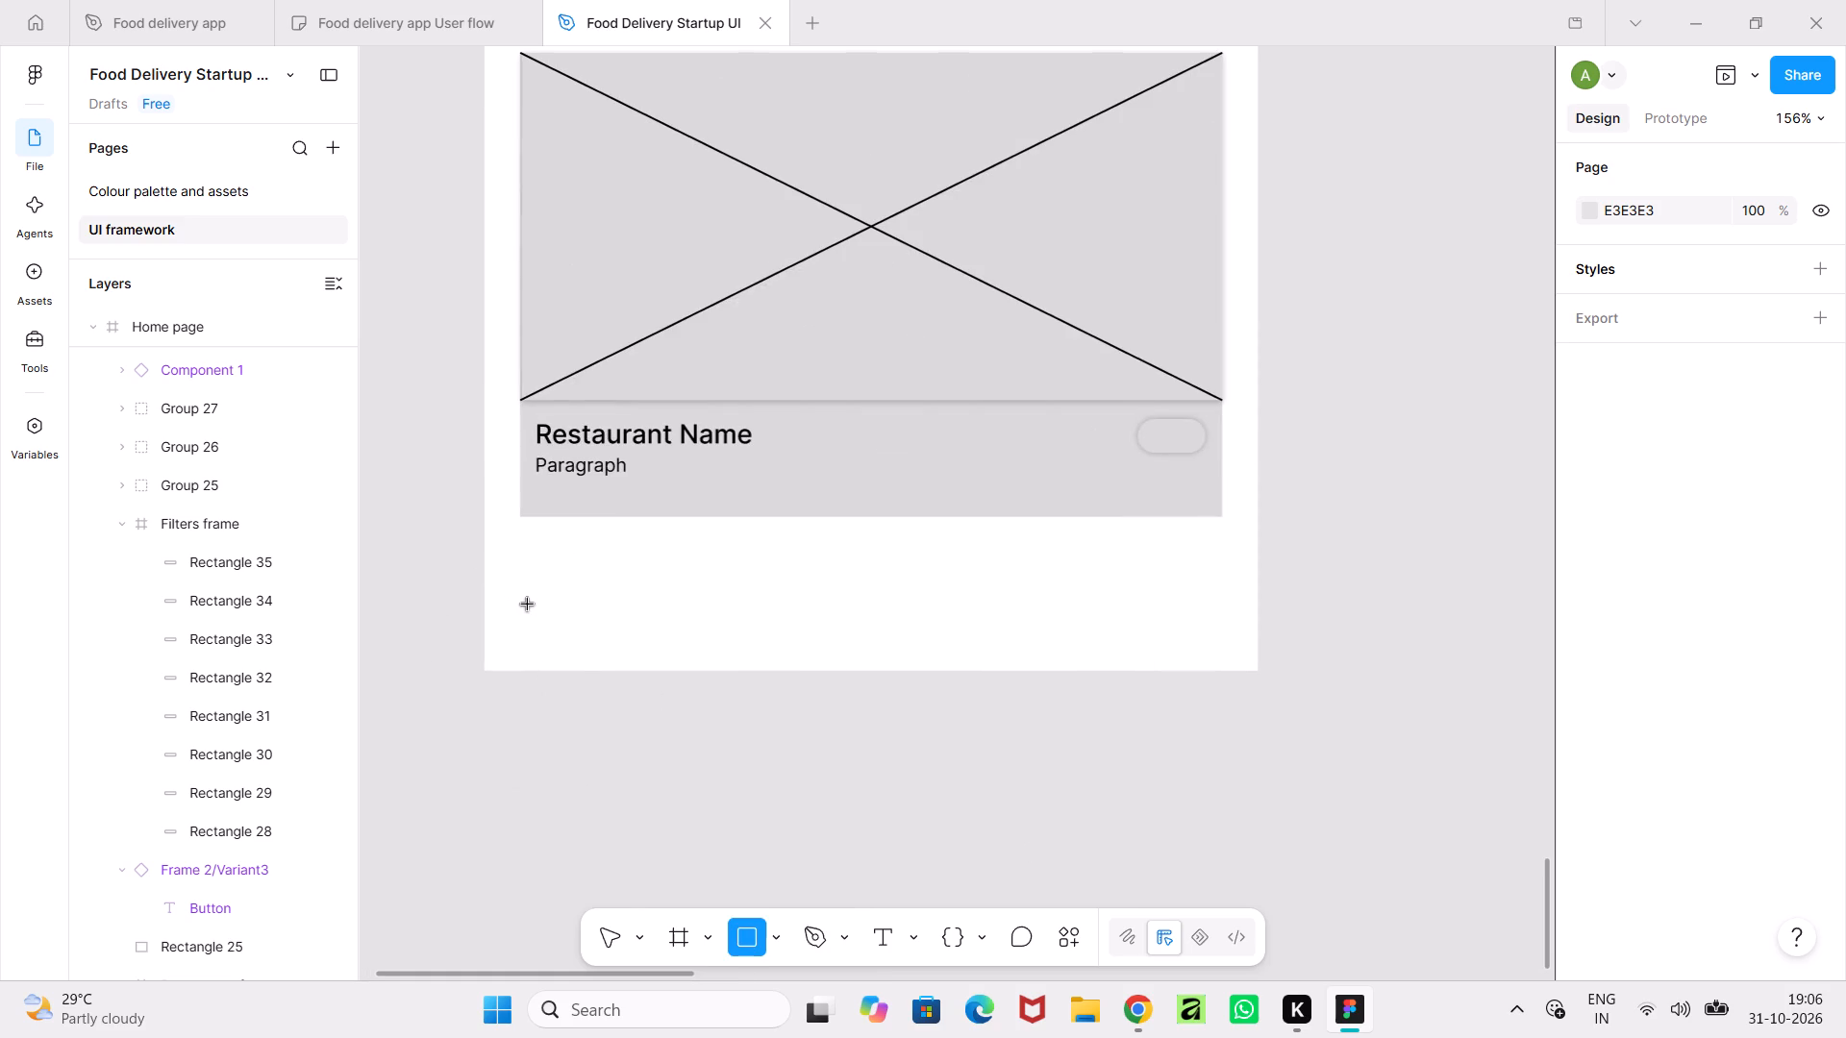
left_click_drag(529, 603, 626, 663)
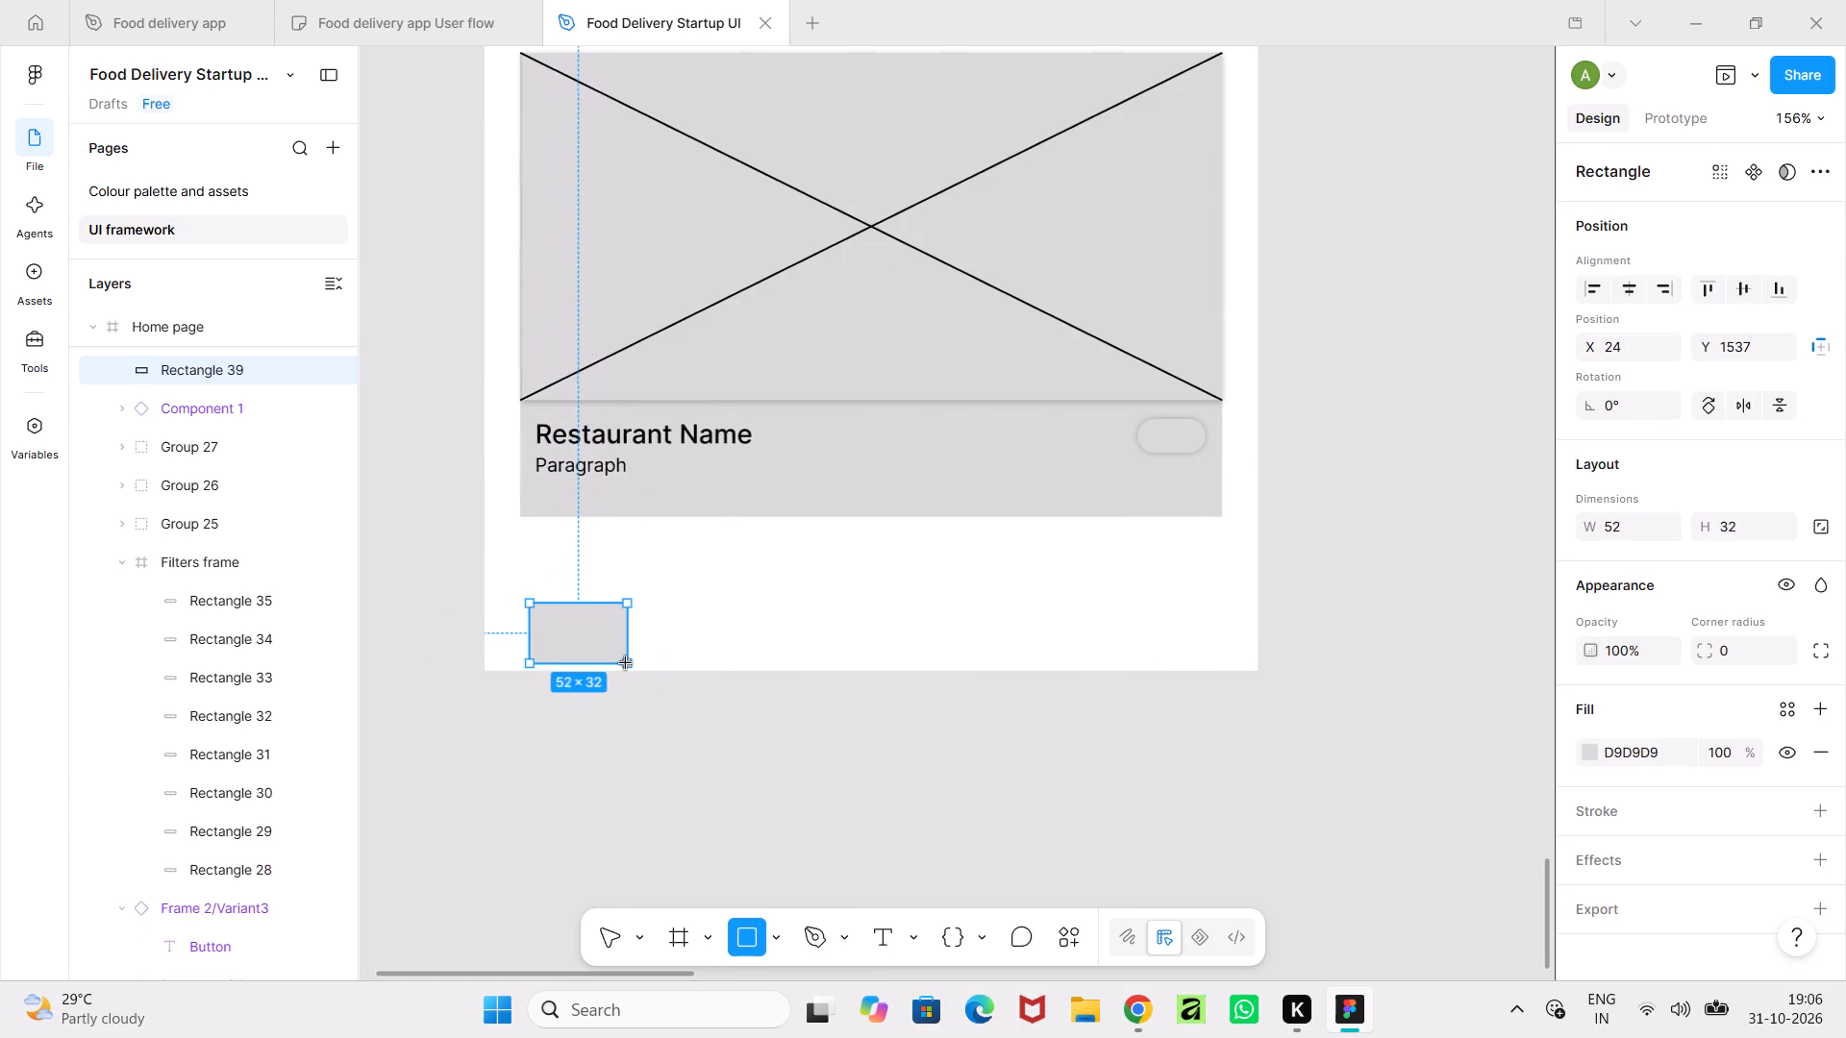
left_click_drag(626, 663, 611, 666)
left_click_drag(571, 648, 562, 635)
left_click(639, 796)
Draw a diagonal with the Pen tool from the new rectangle's top-left to bottom-right corner, fitting it to 43 × 36.
scroll(639, 796, "up", 5, "ctrl")
middle_click_drag(639, 796, 890, 951)
left_click(805, 929)
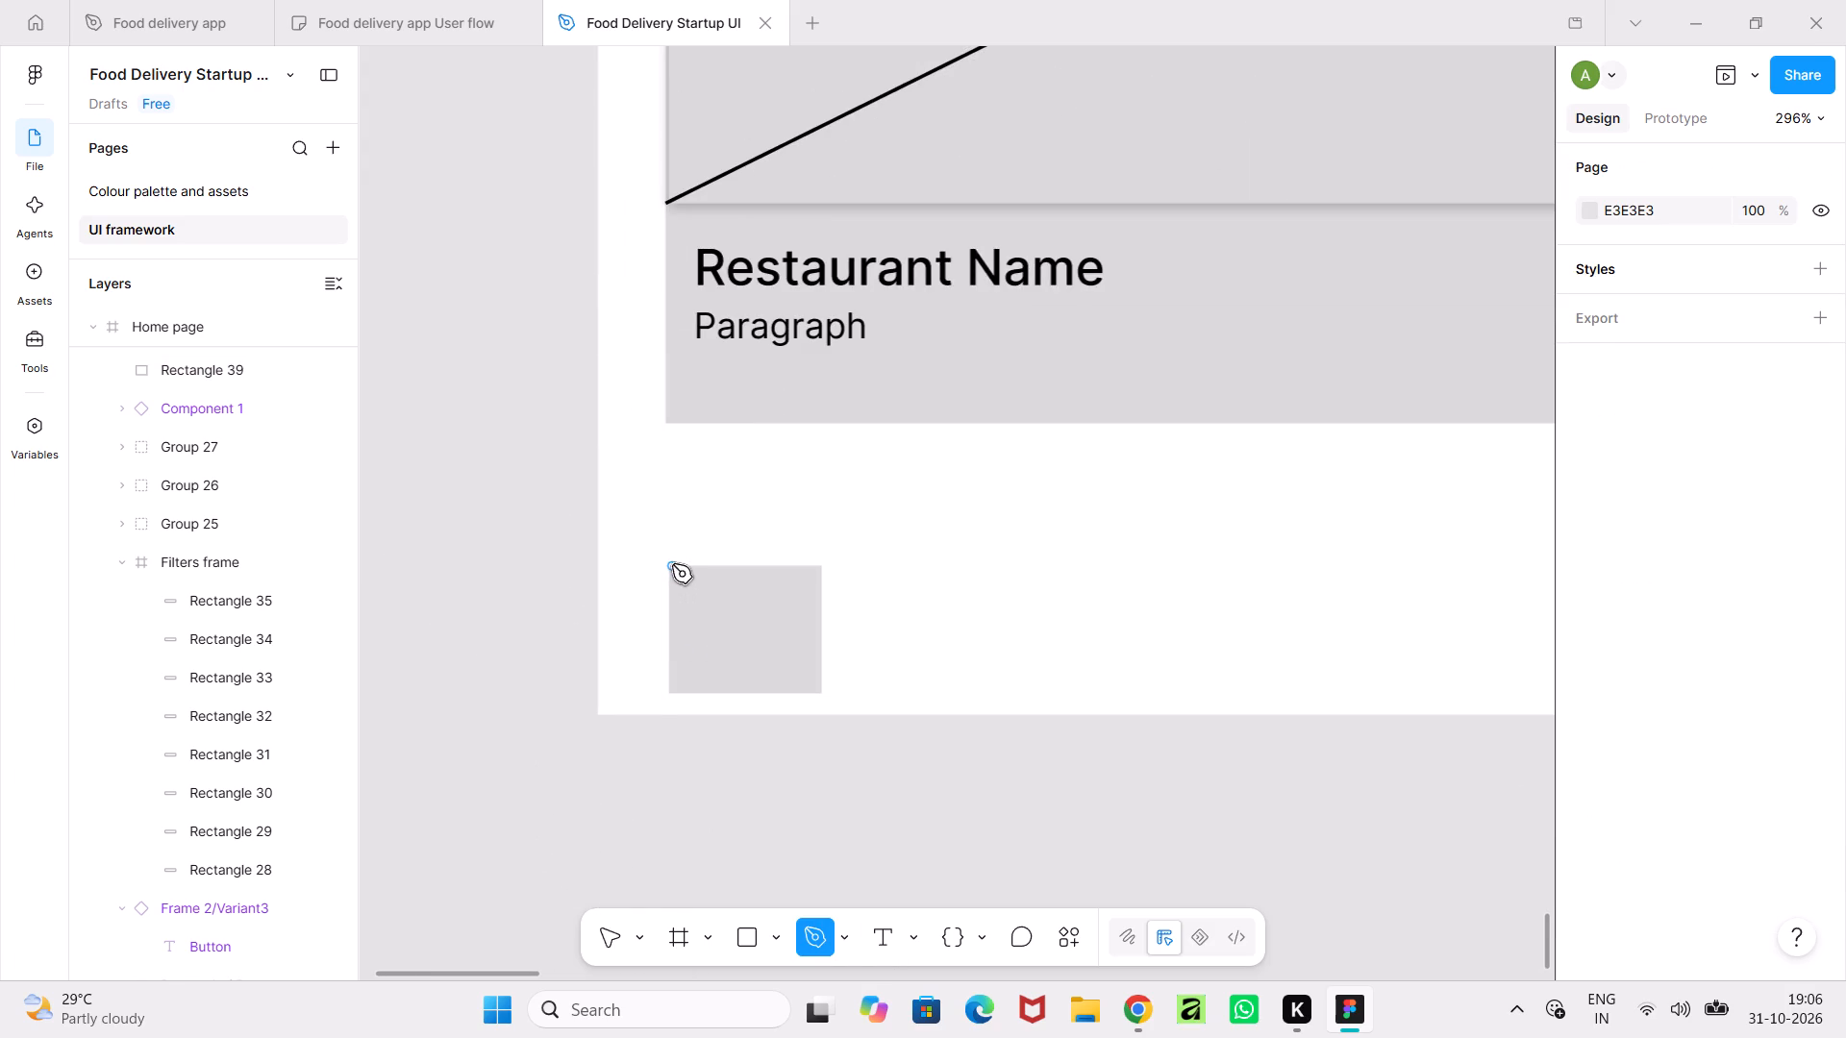
left_click(672, 564)
left_click(821, 690)
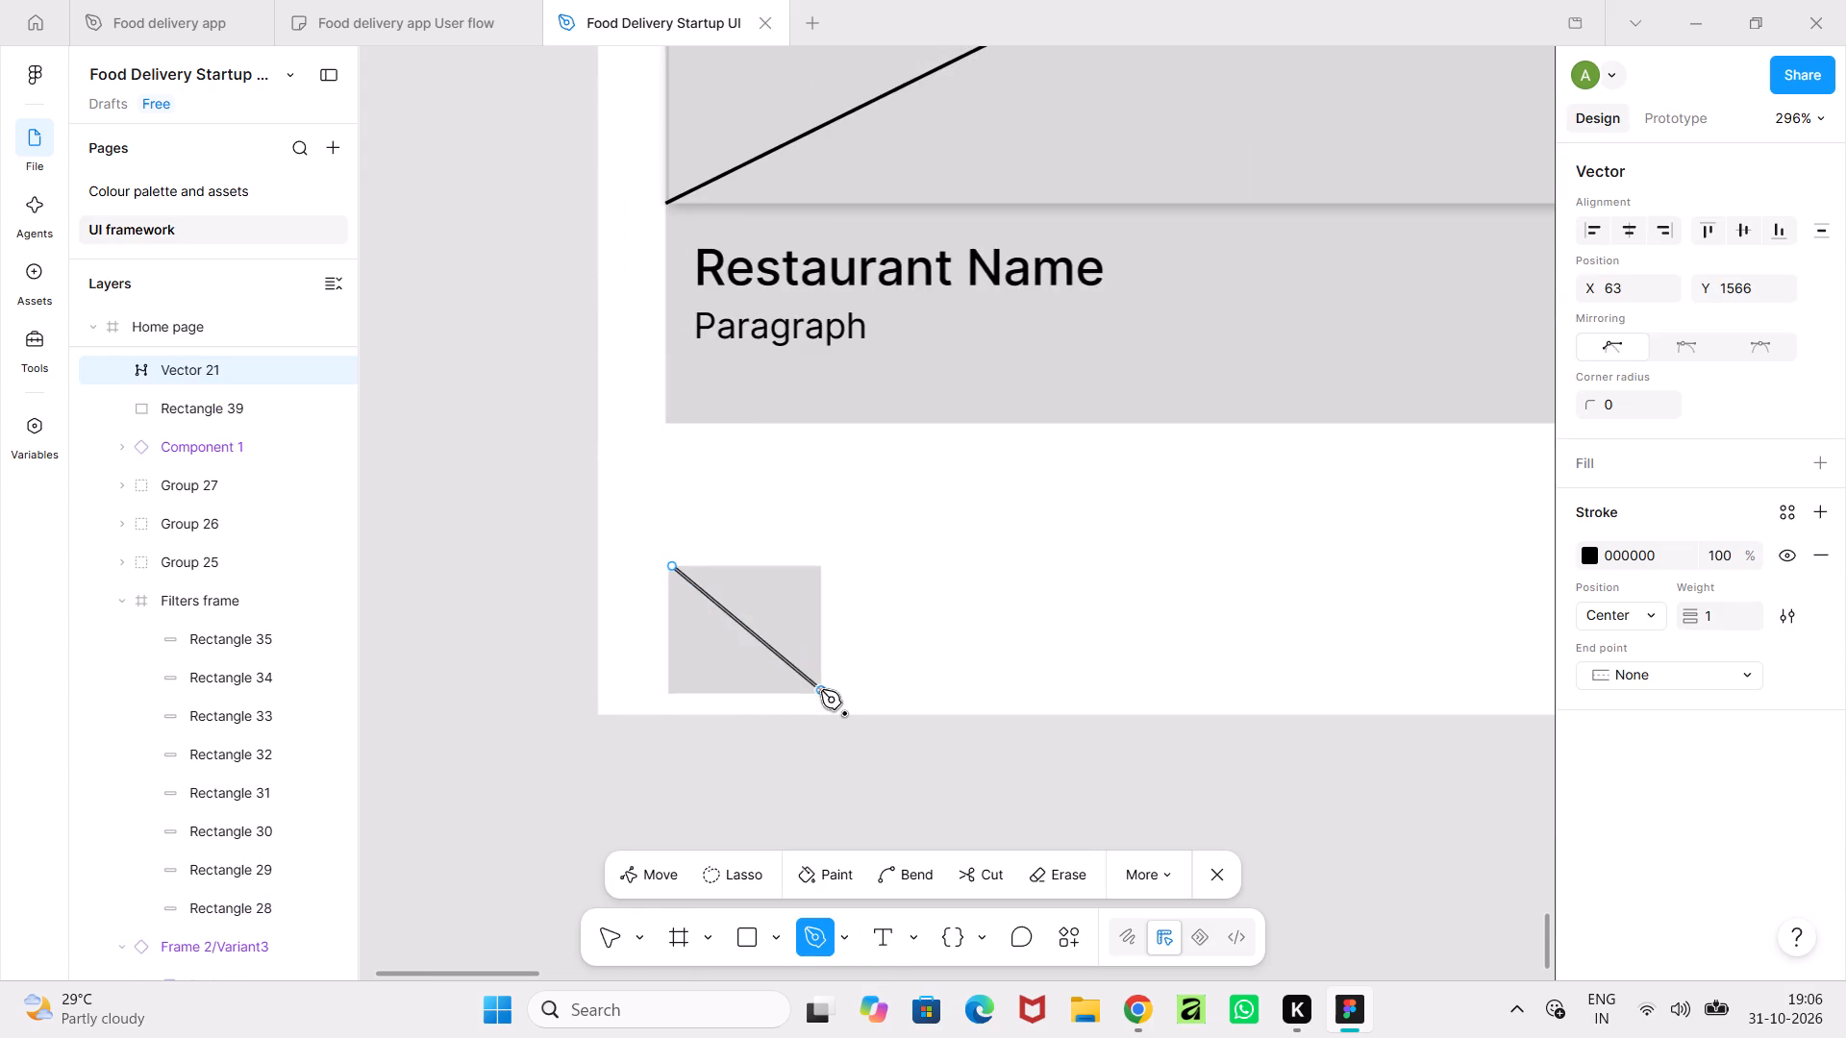
left_click(617, 932)
scroll(806, 743, "up", 9, "ctrl")
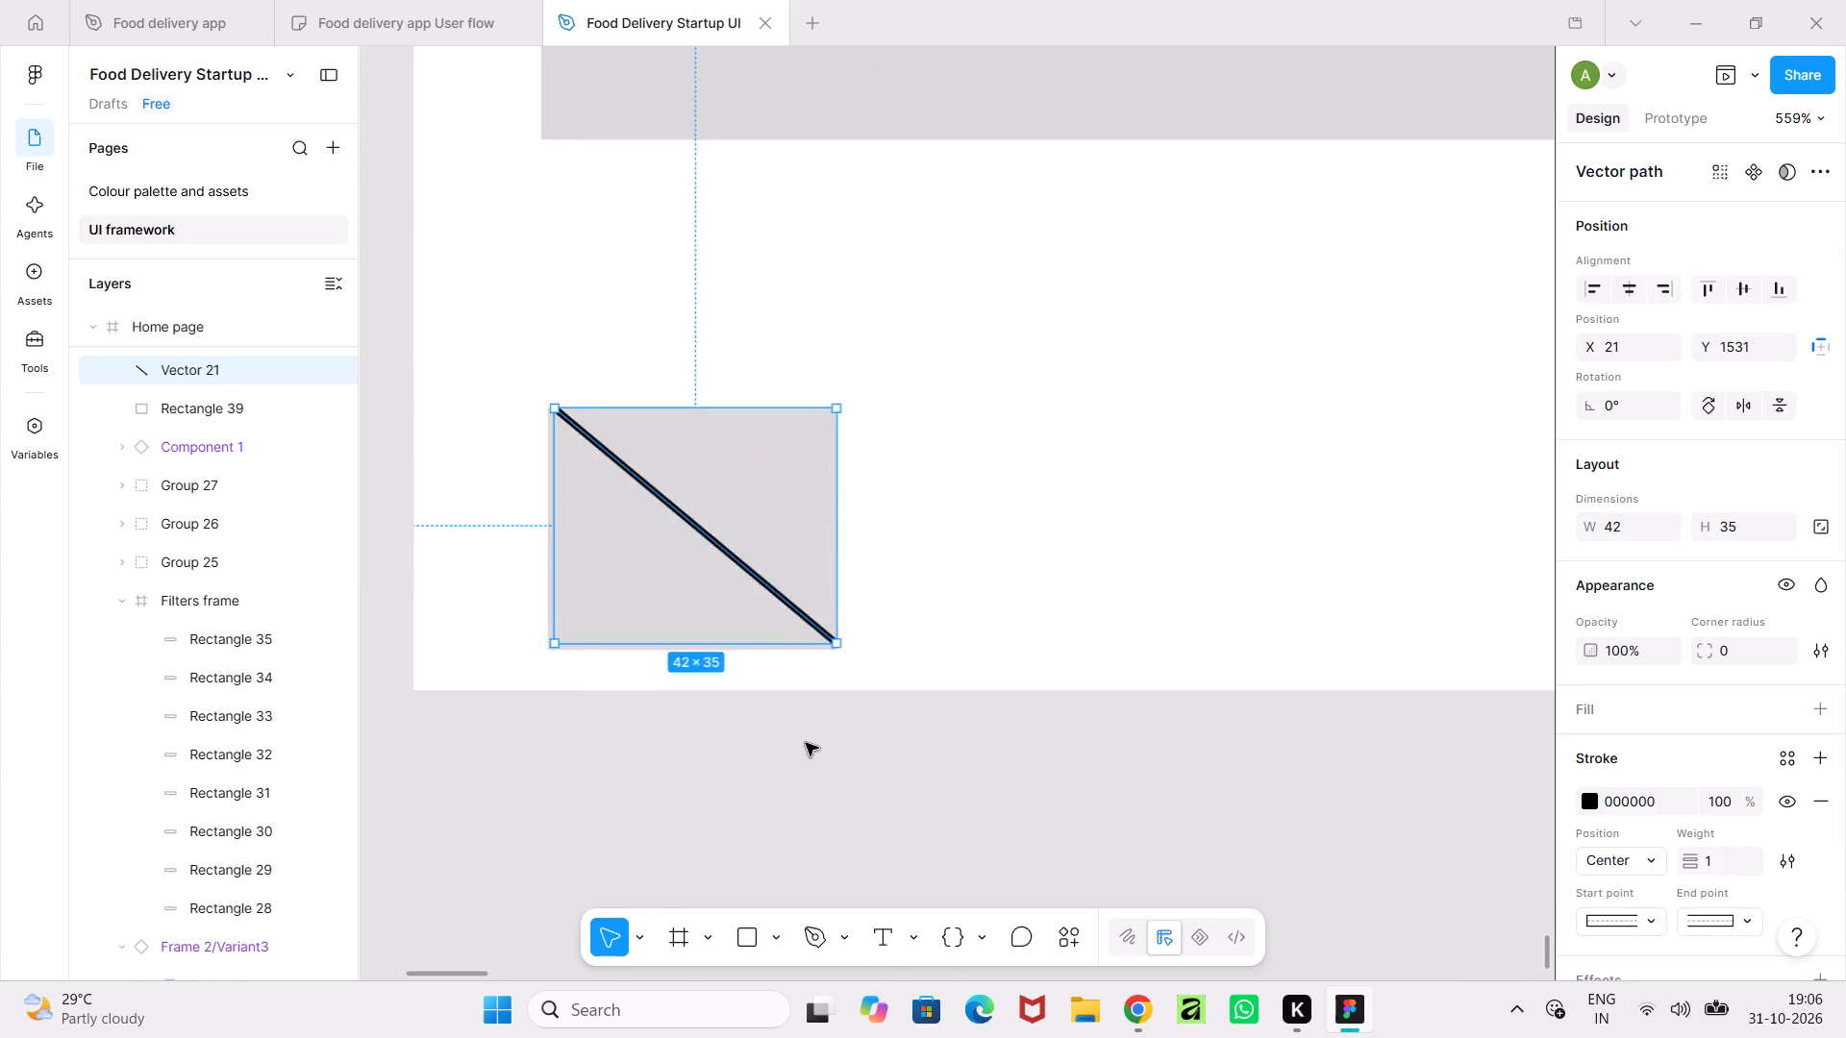
scroll(806, 743, "up", 3, "ctrl")
left_click_drag(866, 553, 863, 565)
middle_click_drag(943, 574, 1251, 1028)
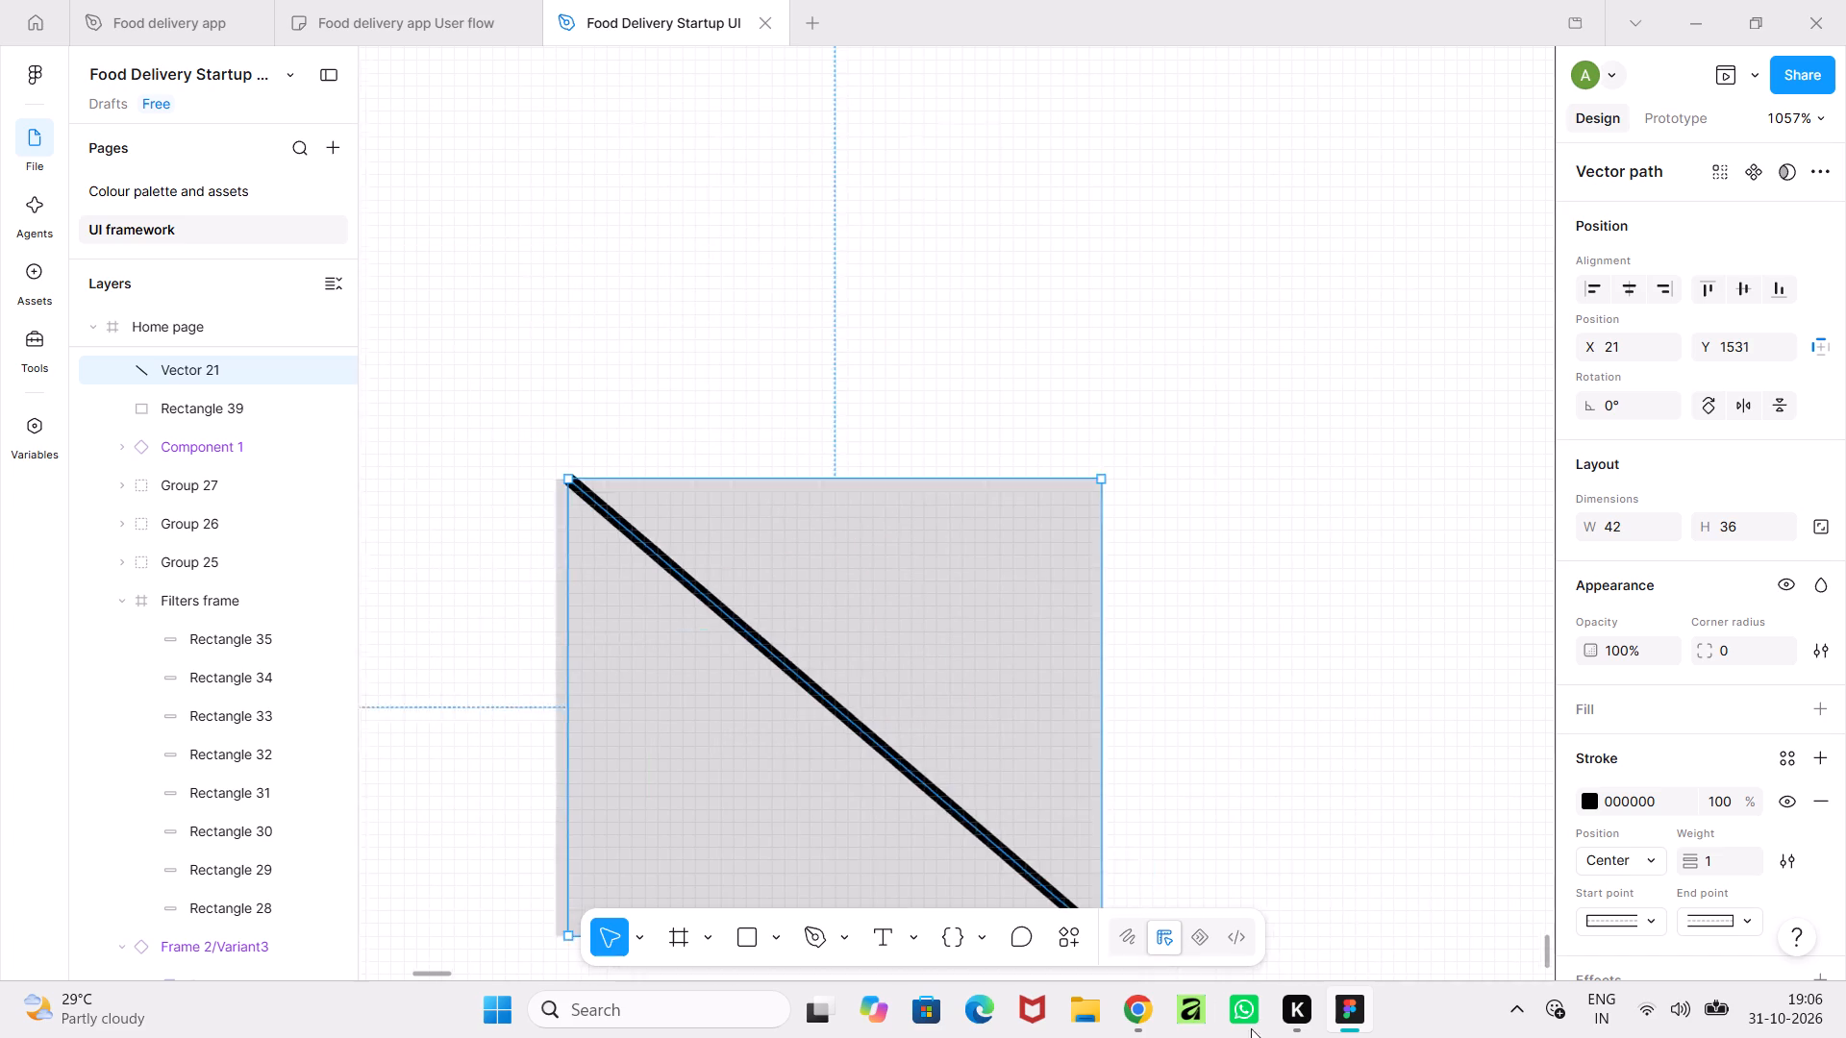
middle_click_drag(1251, 1028, 1253, 1030)
left_click_drag(644, 570, 630, 570)
Duplicate the diagonal in place and flip the copy so the two lines form an X across the small rectangle.
scroll(1160, 686, "down", 6, "ctrl")
middle_click_drag(1335, 765, 1179, 681)
key("ctrl+c")
key("ctrl+v")
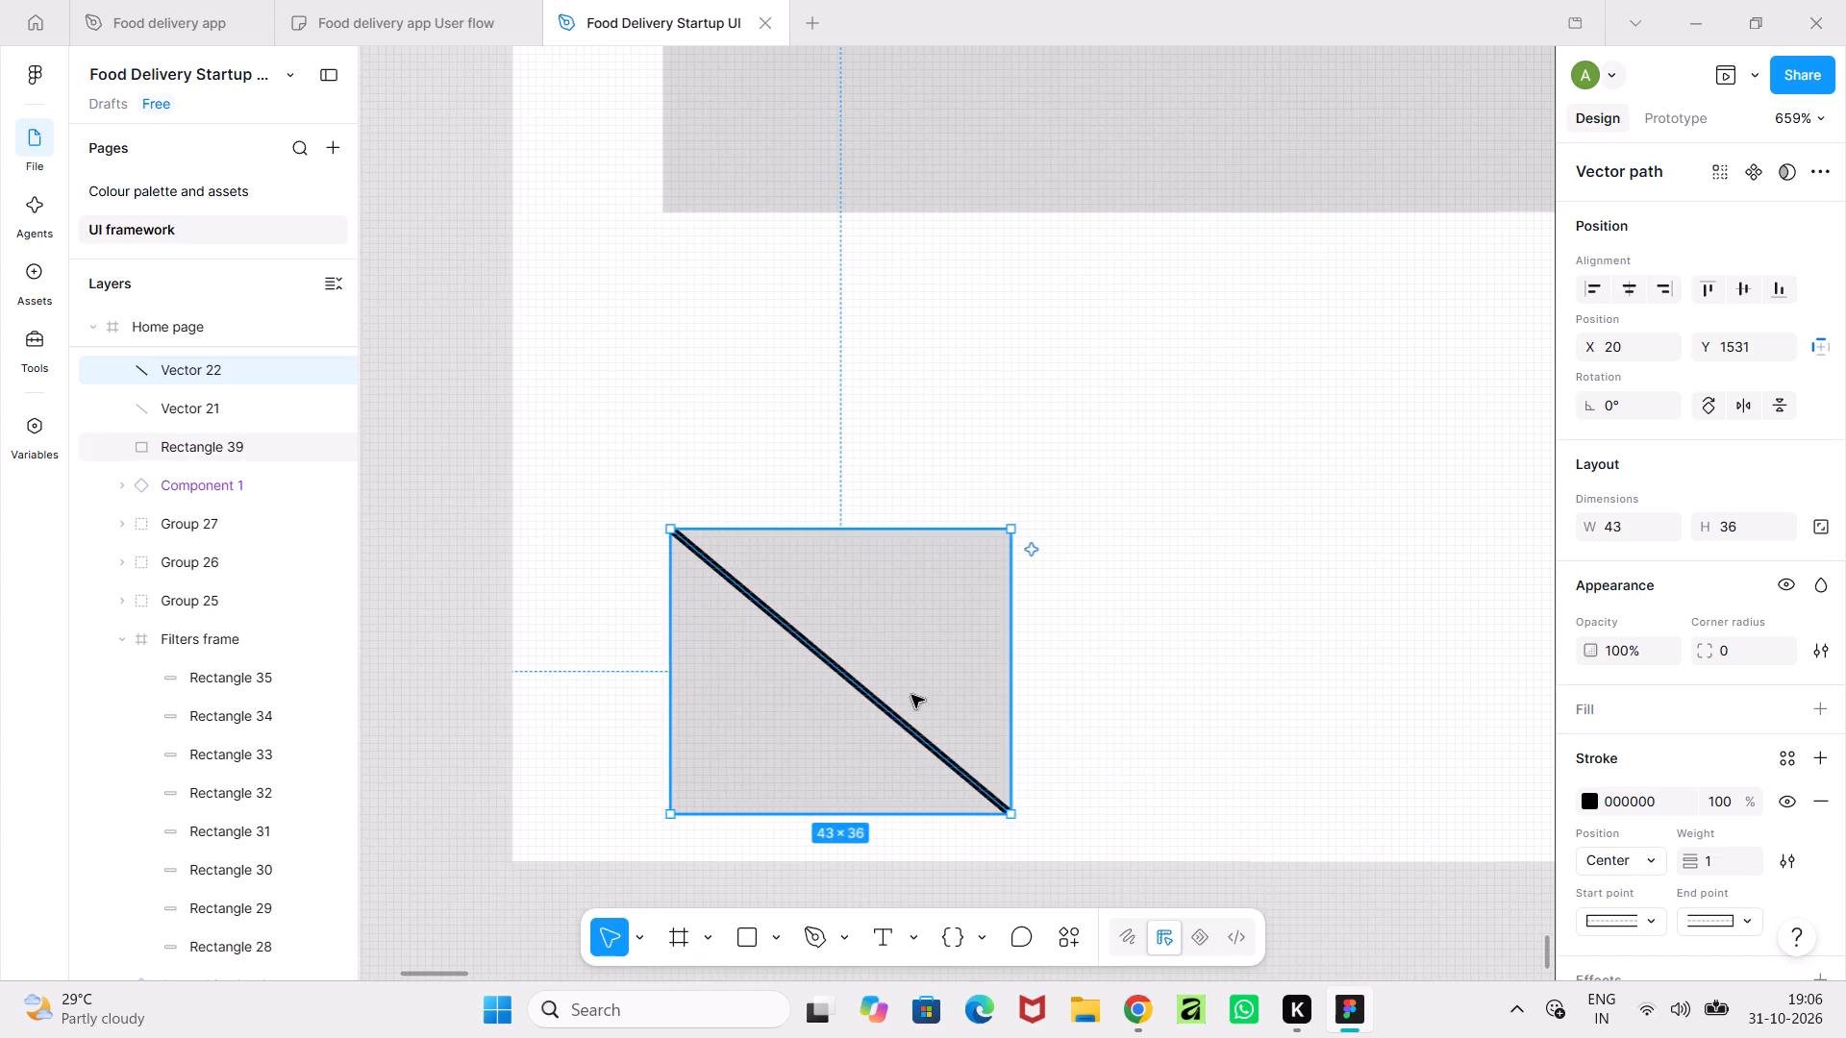
right_click(895, 710)
left_click(979, 853)
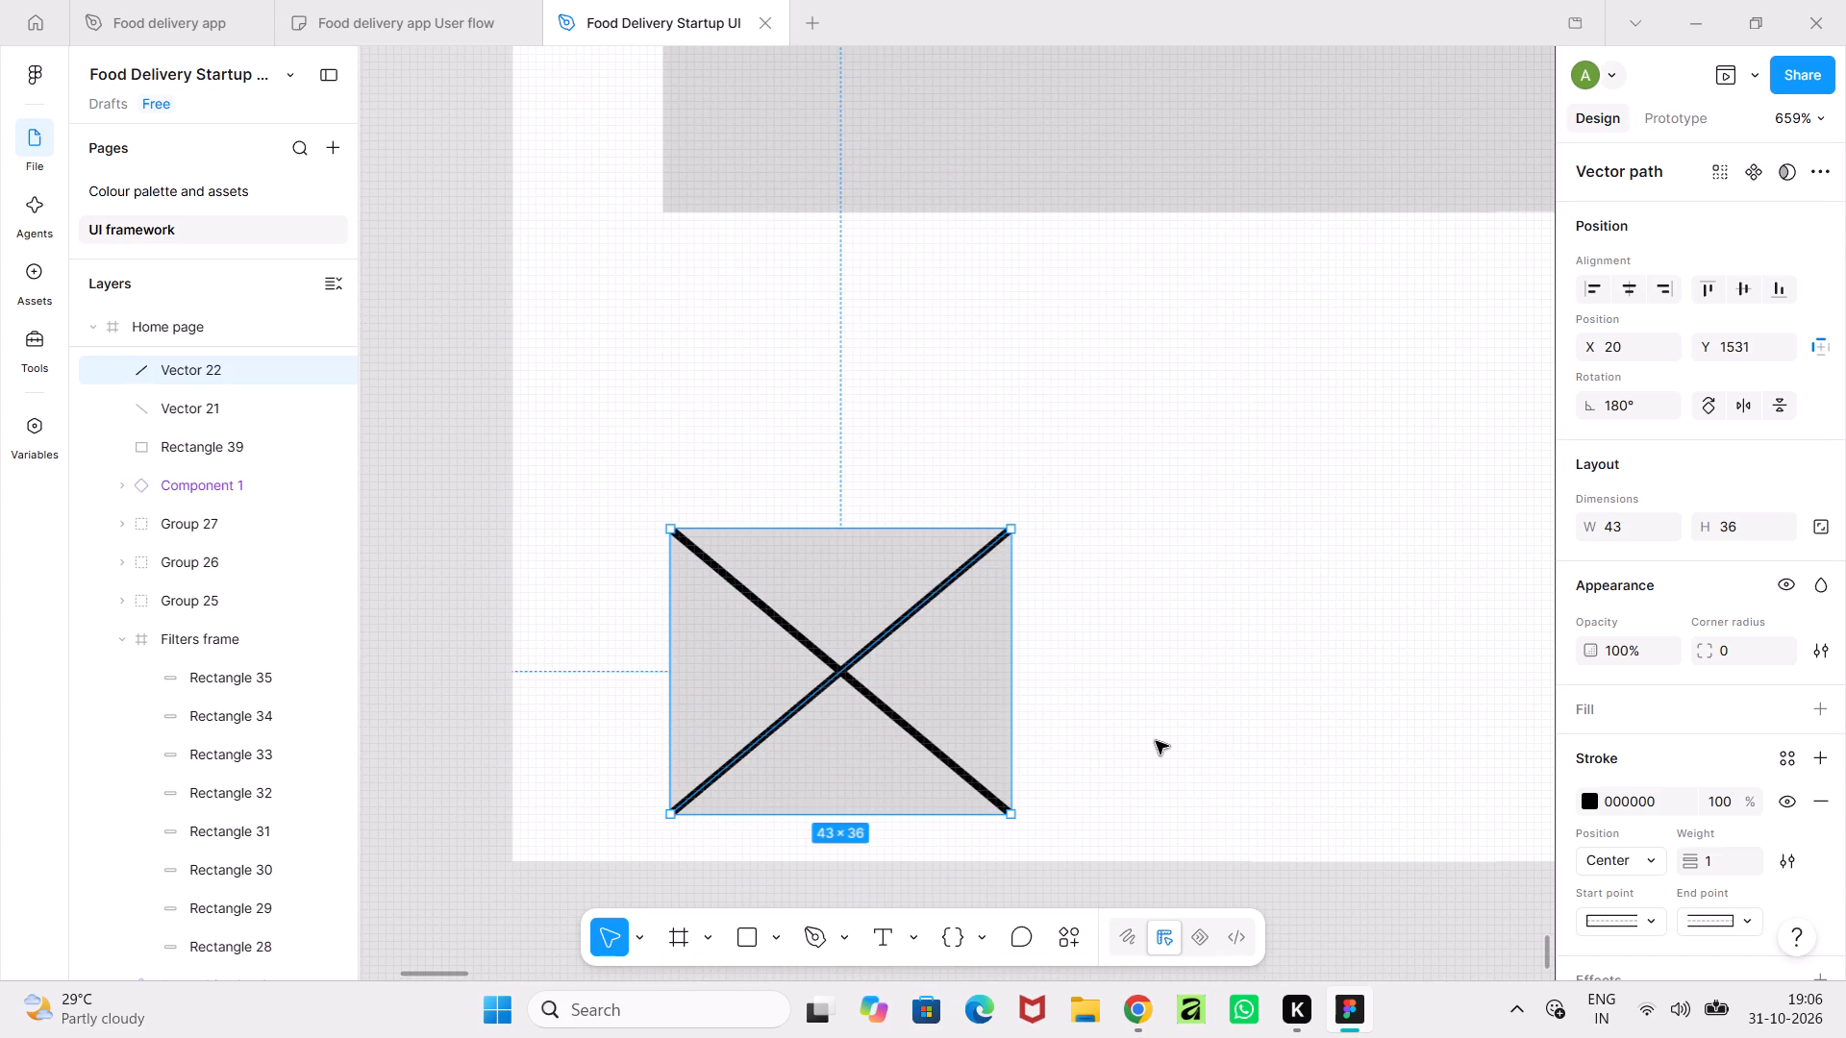
left_click(1156, 741)
Duplicate the small rectangle with both its diagonals and place the copy to its right at X 77, Y 1531.
scroll(1156, 741, "down", 11, "ctrl")
middle_click_drag(1134, 831, 510, 793)
scroll(510, 793, "down", 4, "ctrl")
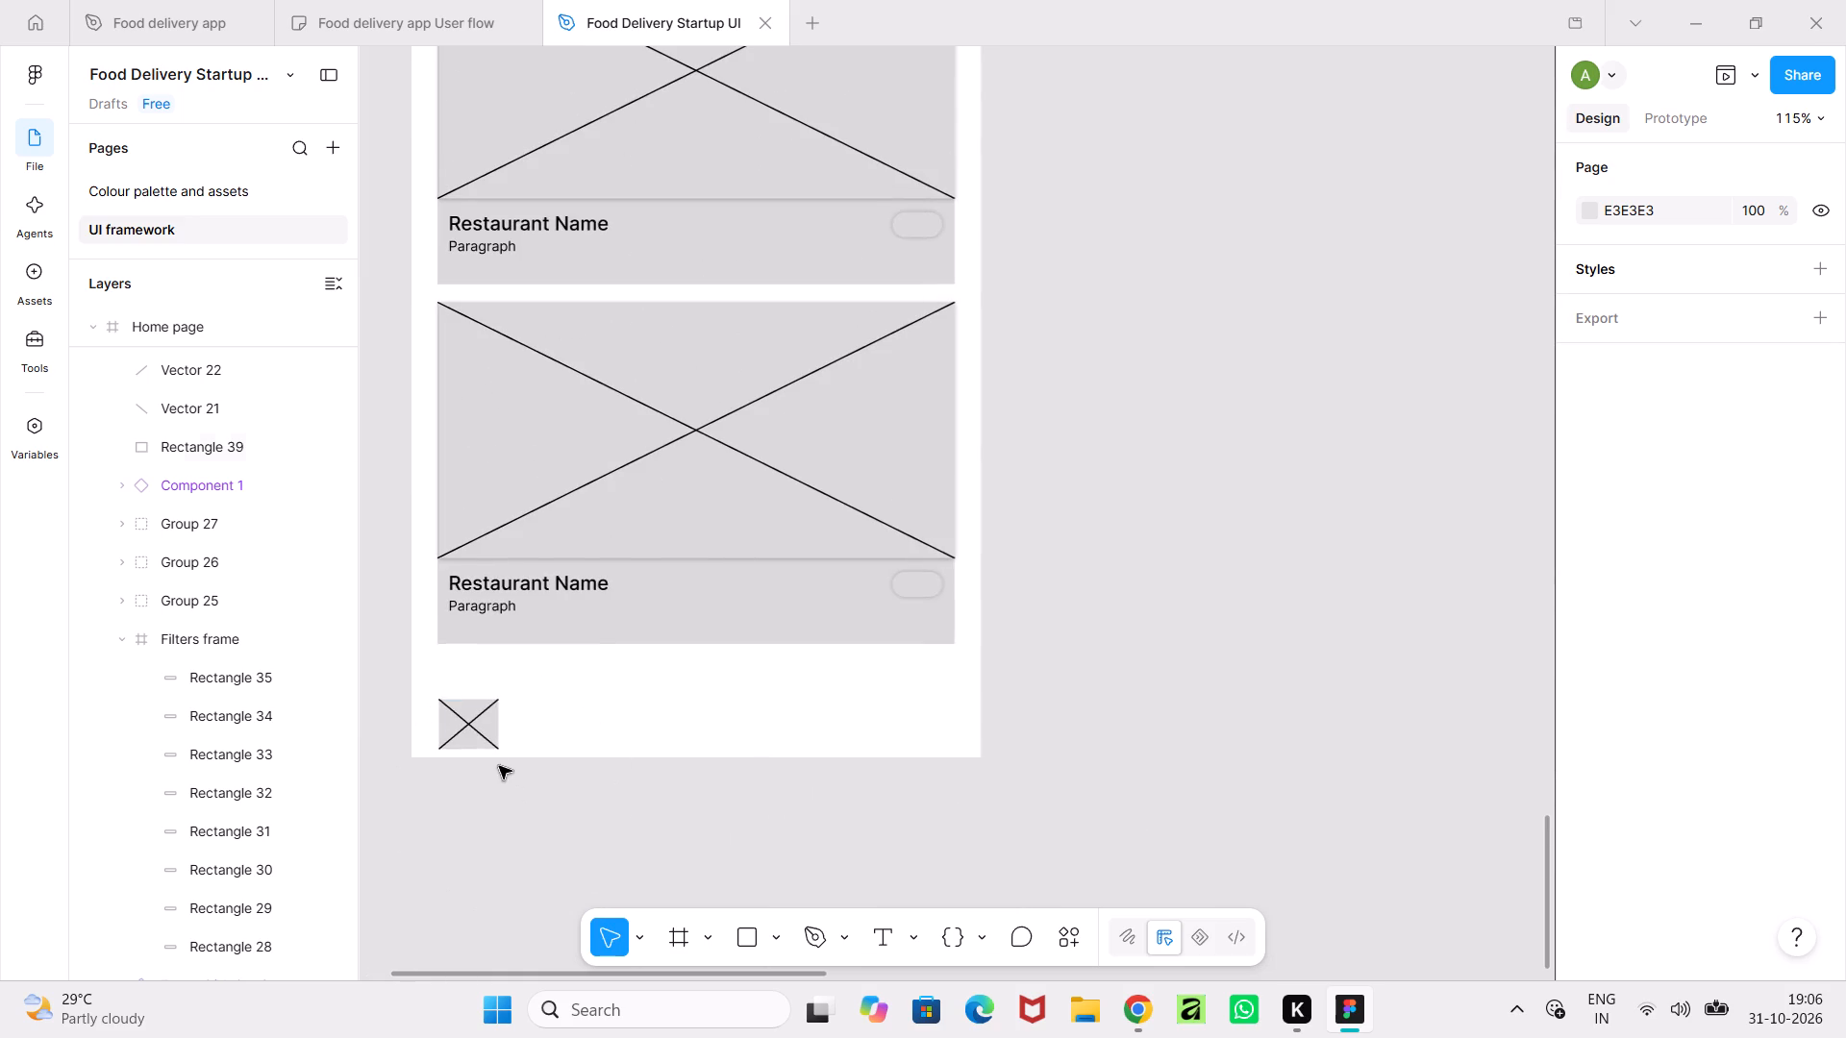
scroll(511, 798, "up", 5, "ctrl")
middle_click_drag(511, 798, 793, 852)
left_click(770, 723)
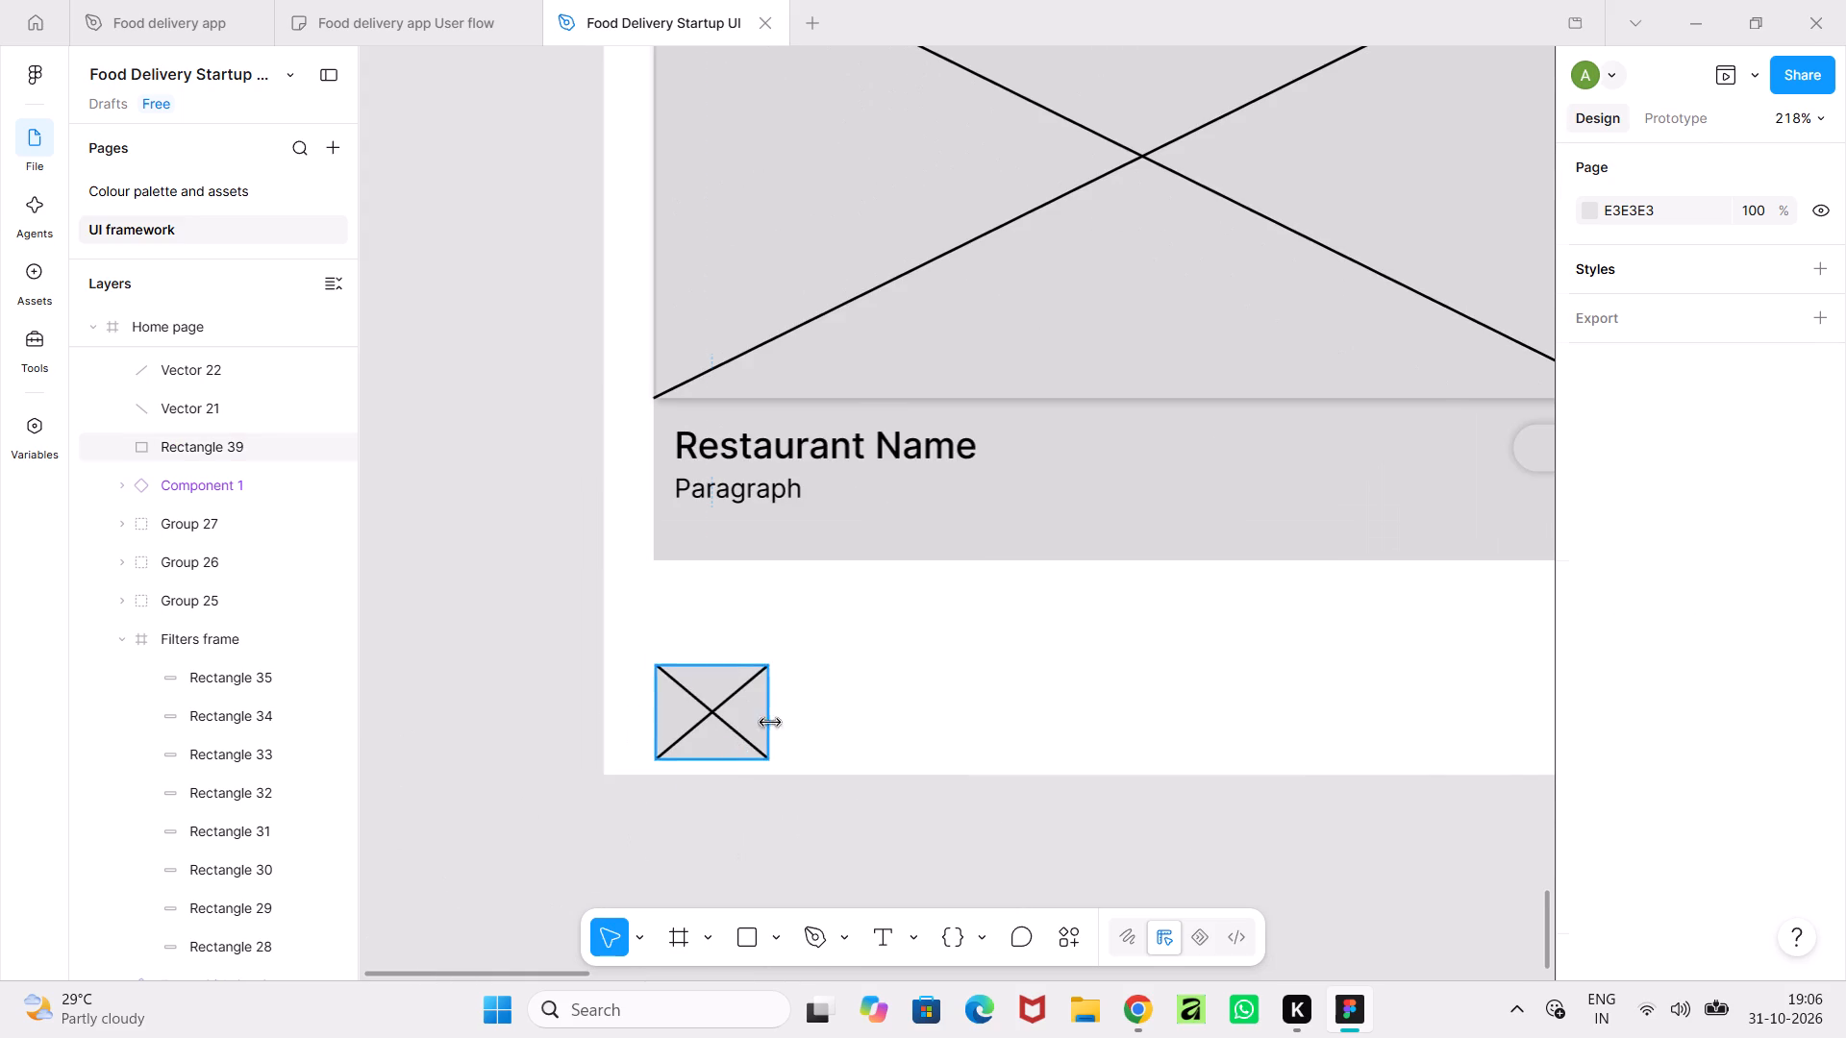
left_click(730, 698, "shift")
left_click(690, 698, "shift")
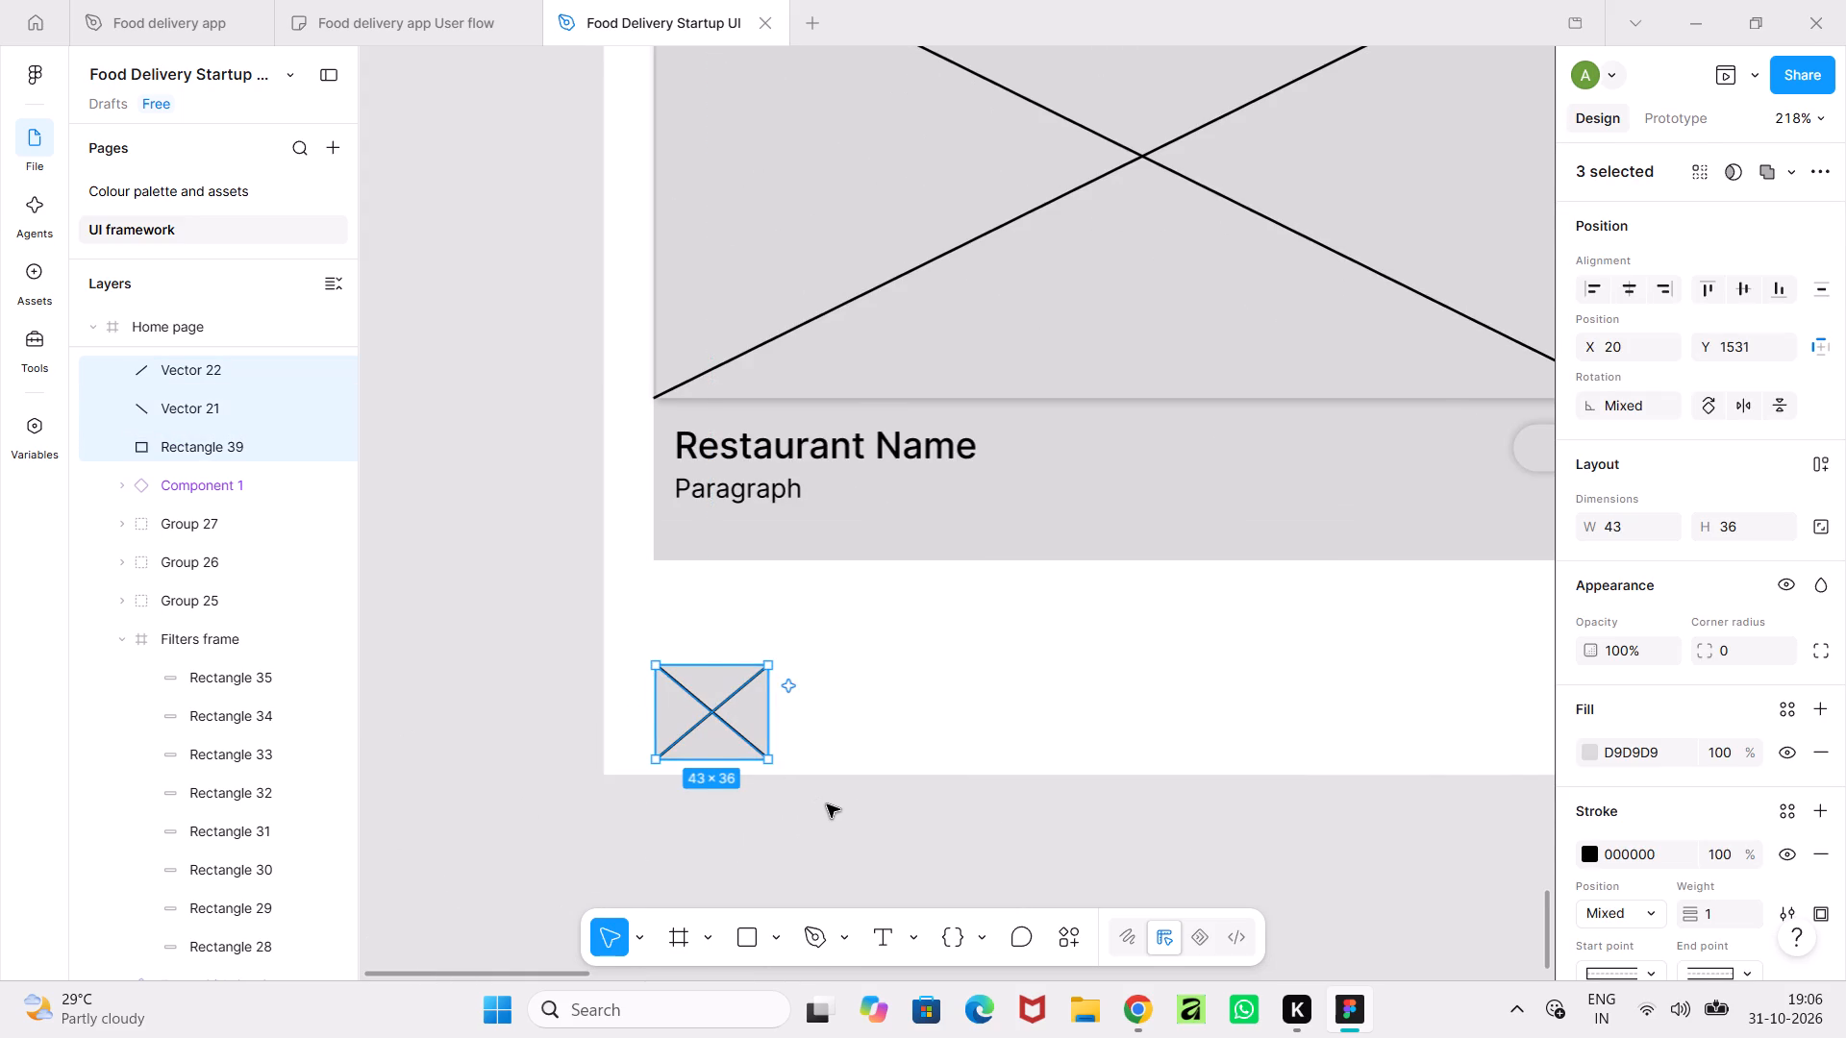
key("ctrl+c")
key("ctrl+v")
left_click_drag(744, 717, 893, 719)
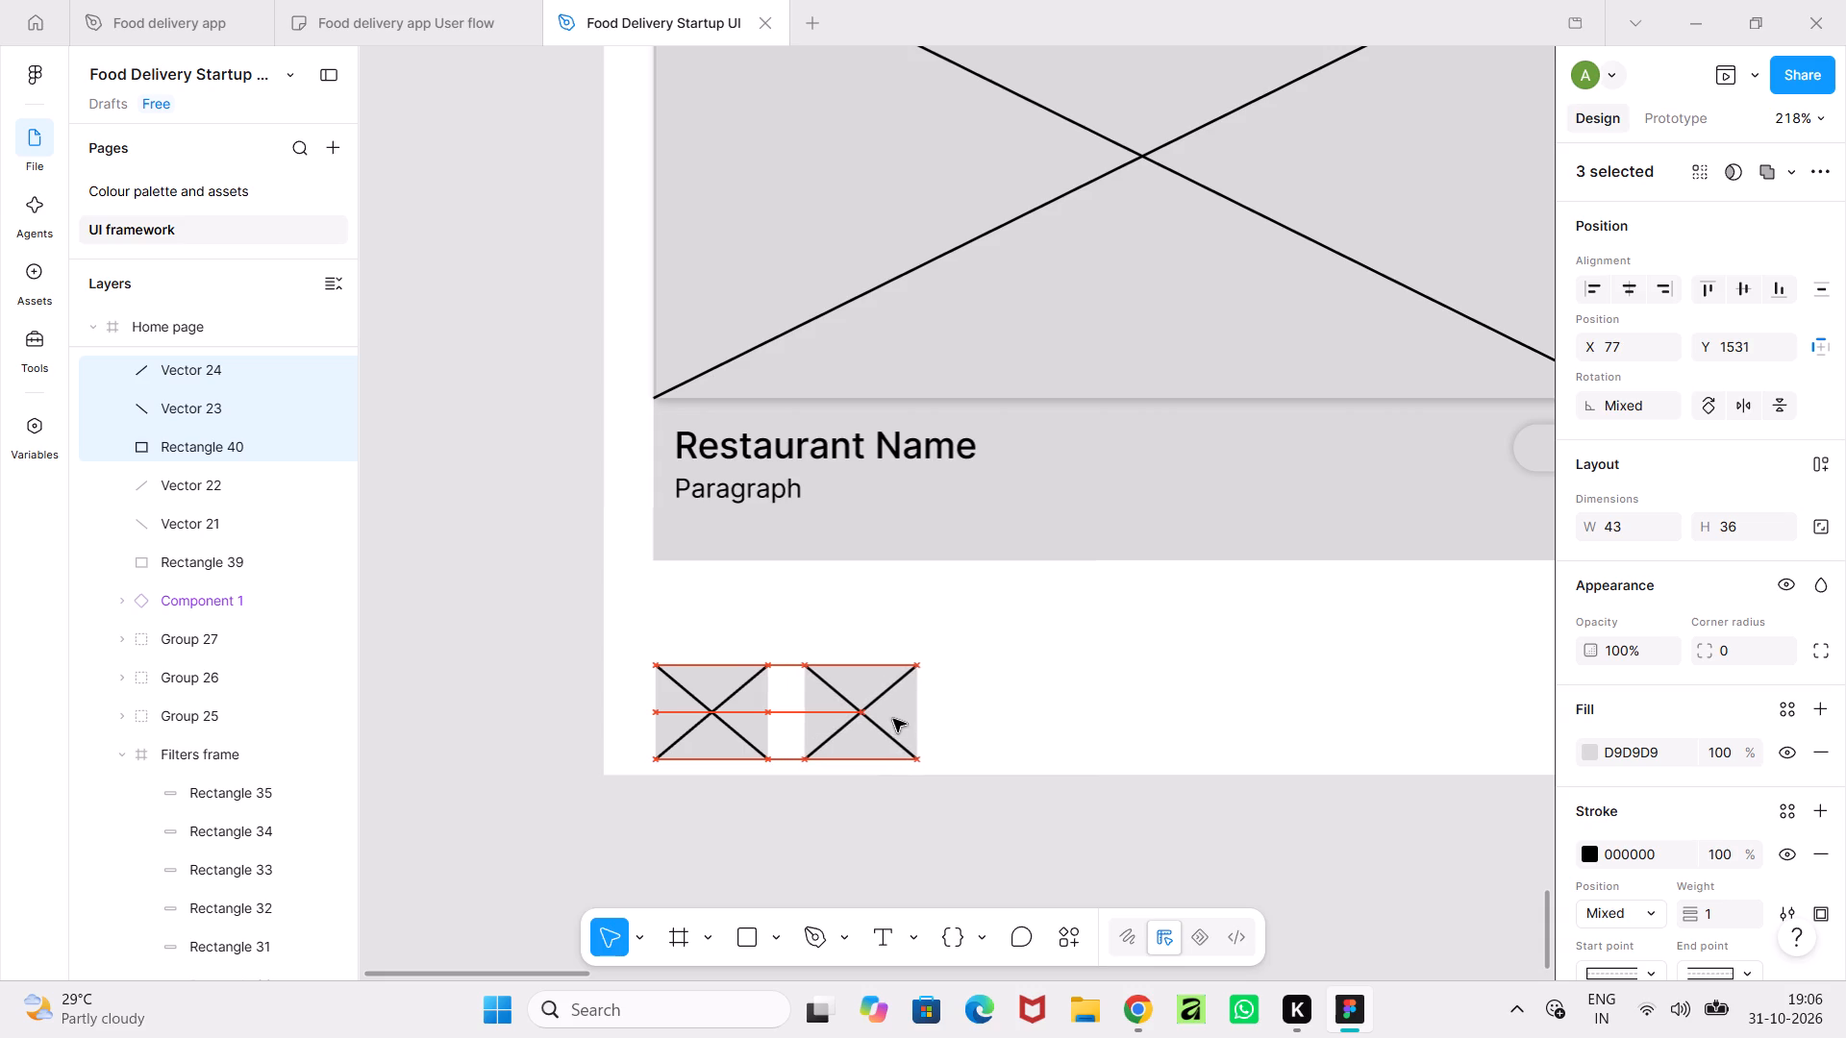
left_click_drag(893, 719, 894, 719)
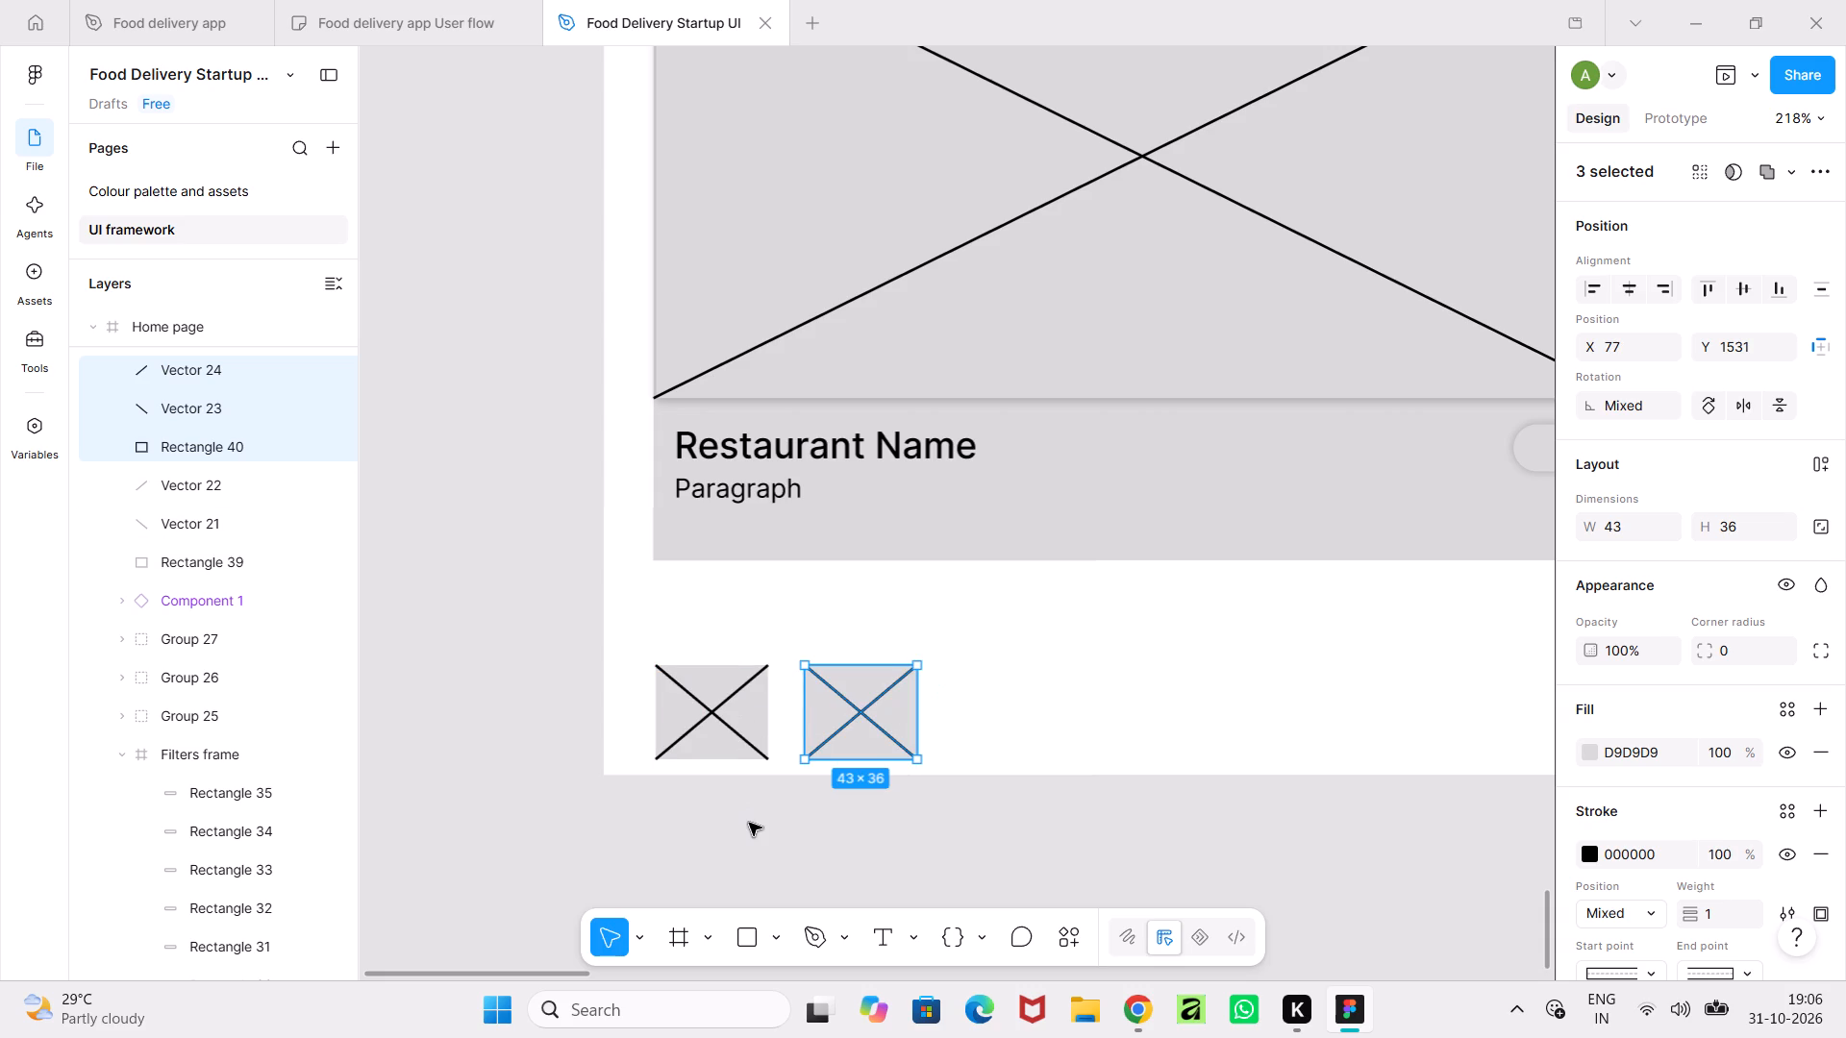
Group the rectangle and two diagonals of each of the two placeholder icons into its own separate group.
key("ctrl+g")
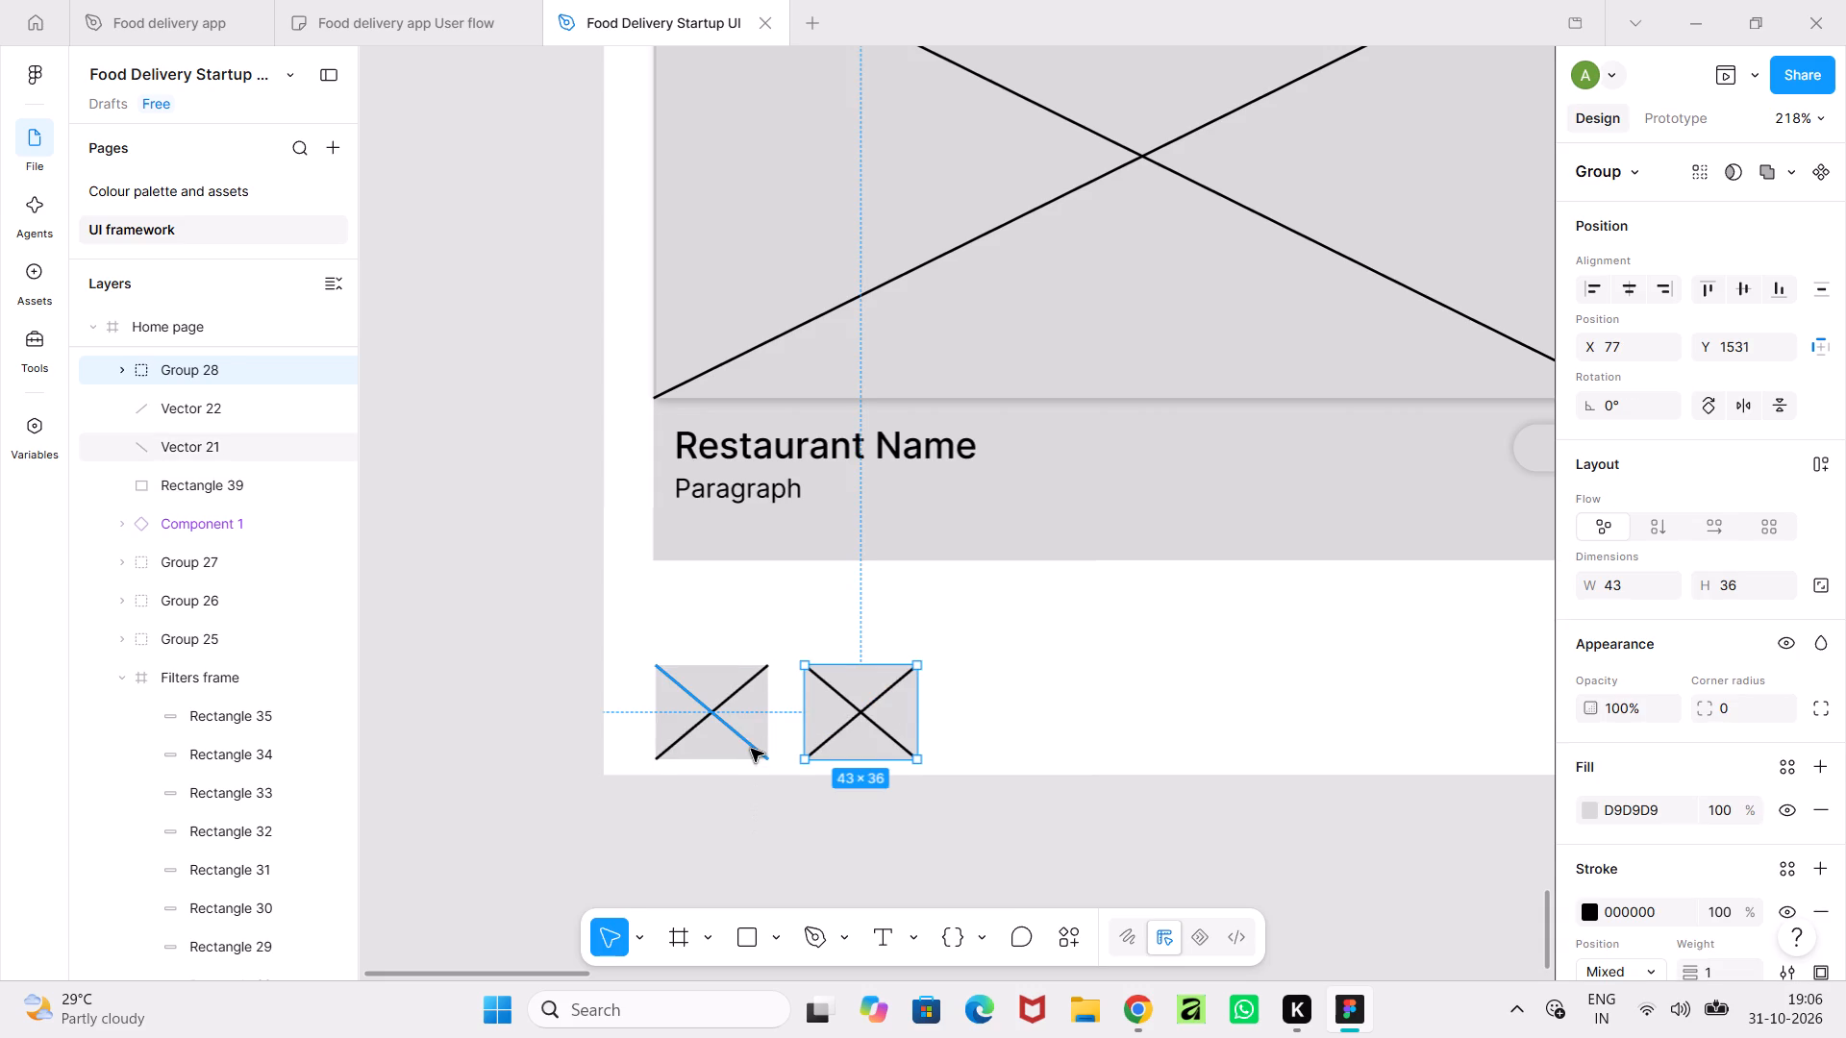
left_click(751, 749)
left_click(757, 721, "shift")
left_click(732, 693, "shift")
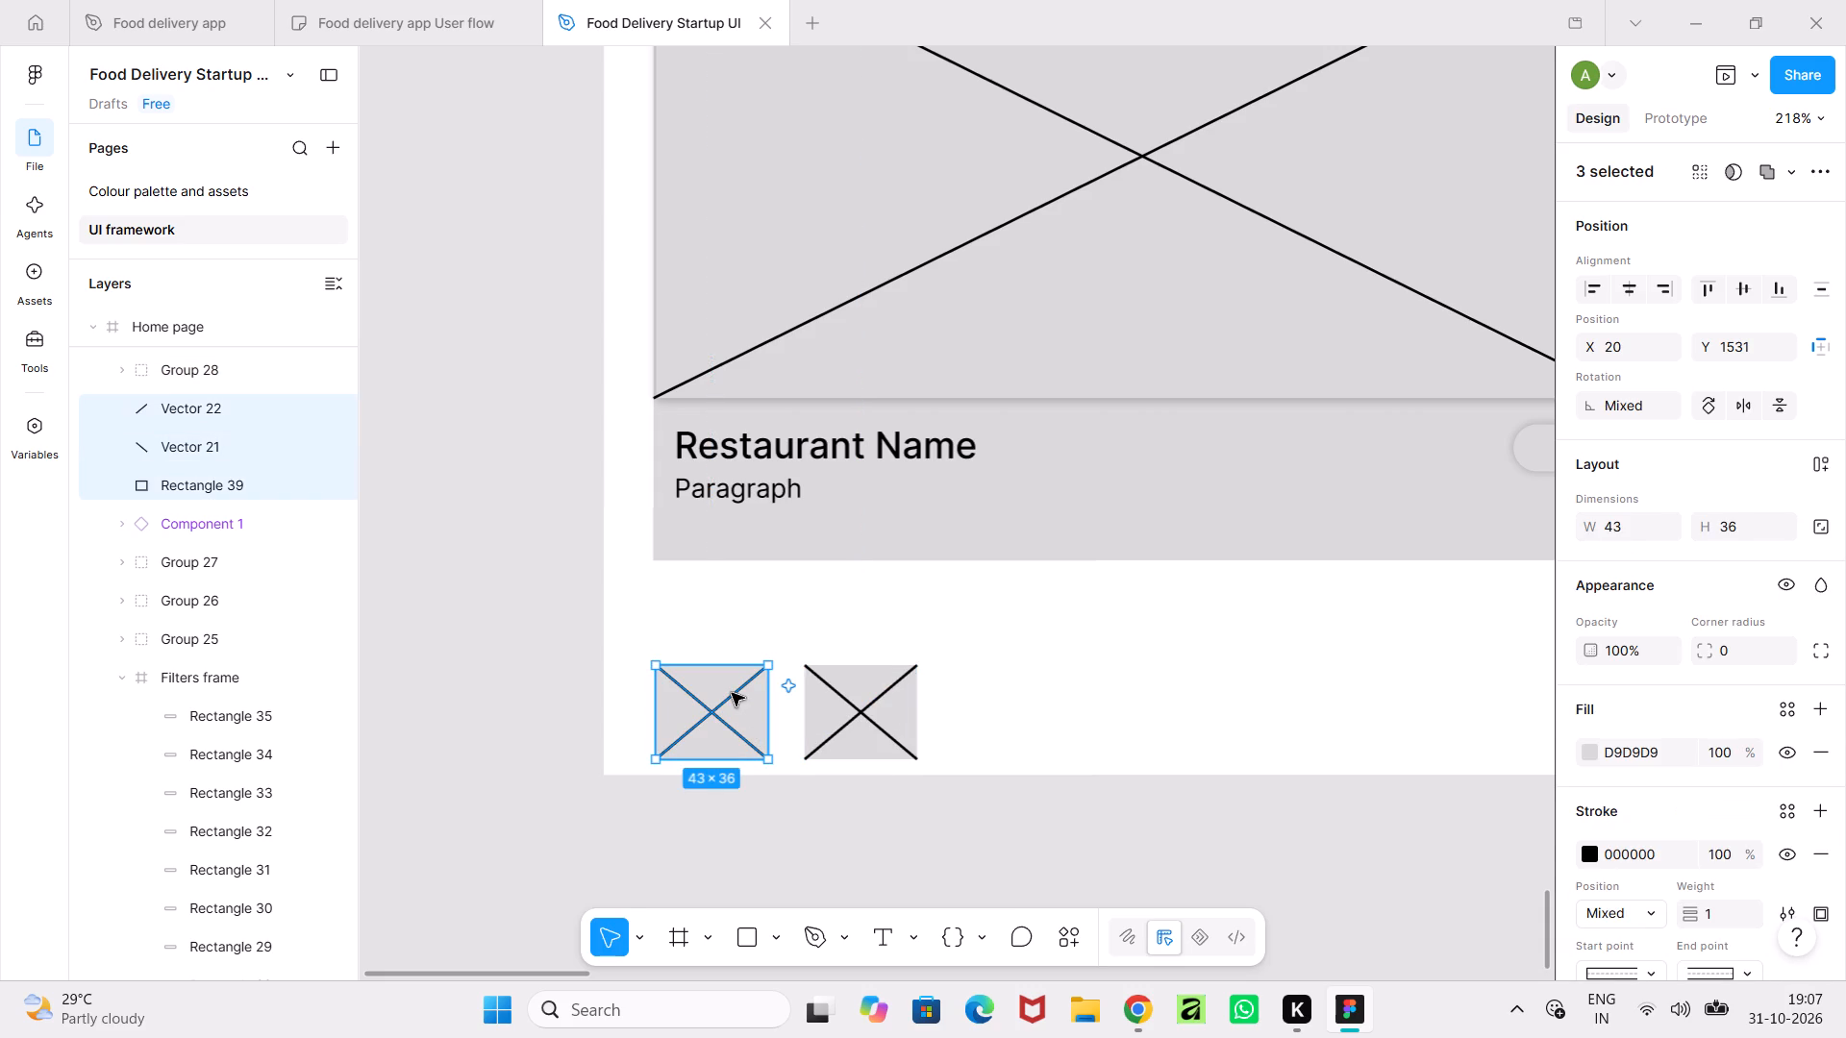
key("ctrl+g")
left_click(843, 816)
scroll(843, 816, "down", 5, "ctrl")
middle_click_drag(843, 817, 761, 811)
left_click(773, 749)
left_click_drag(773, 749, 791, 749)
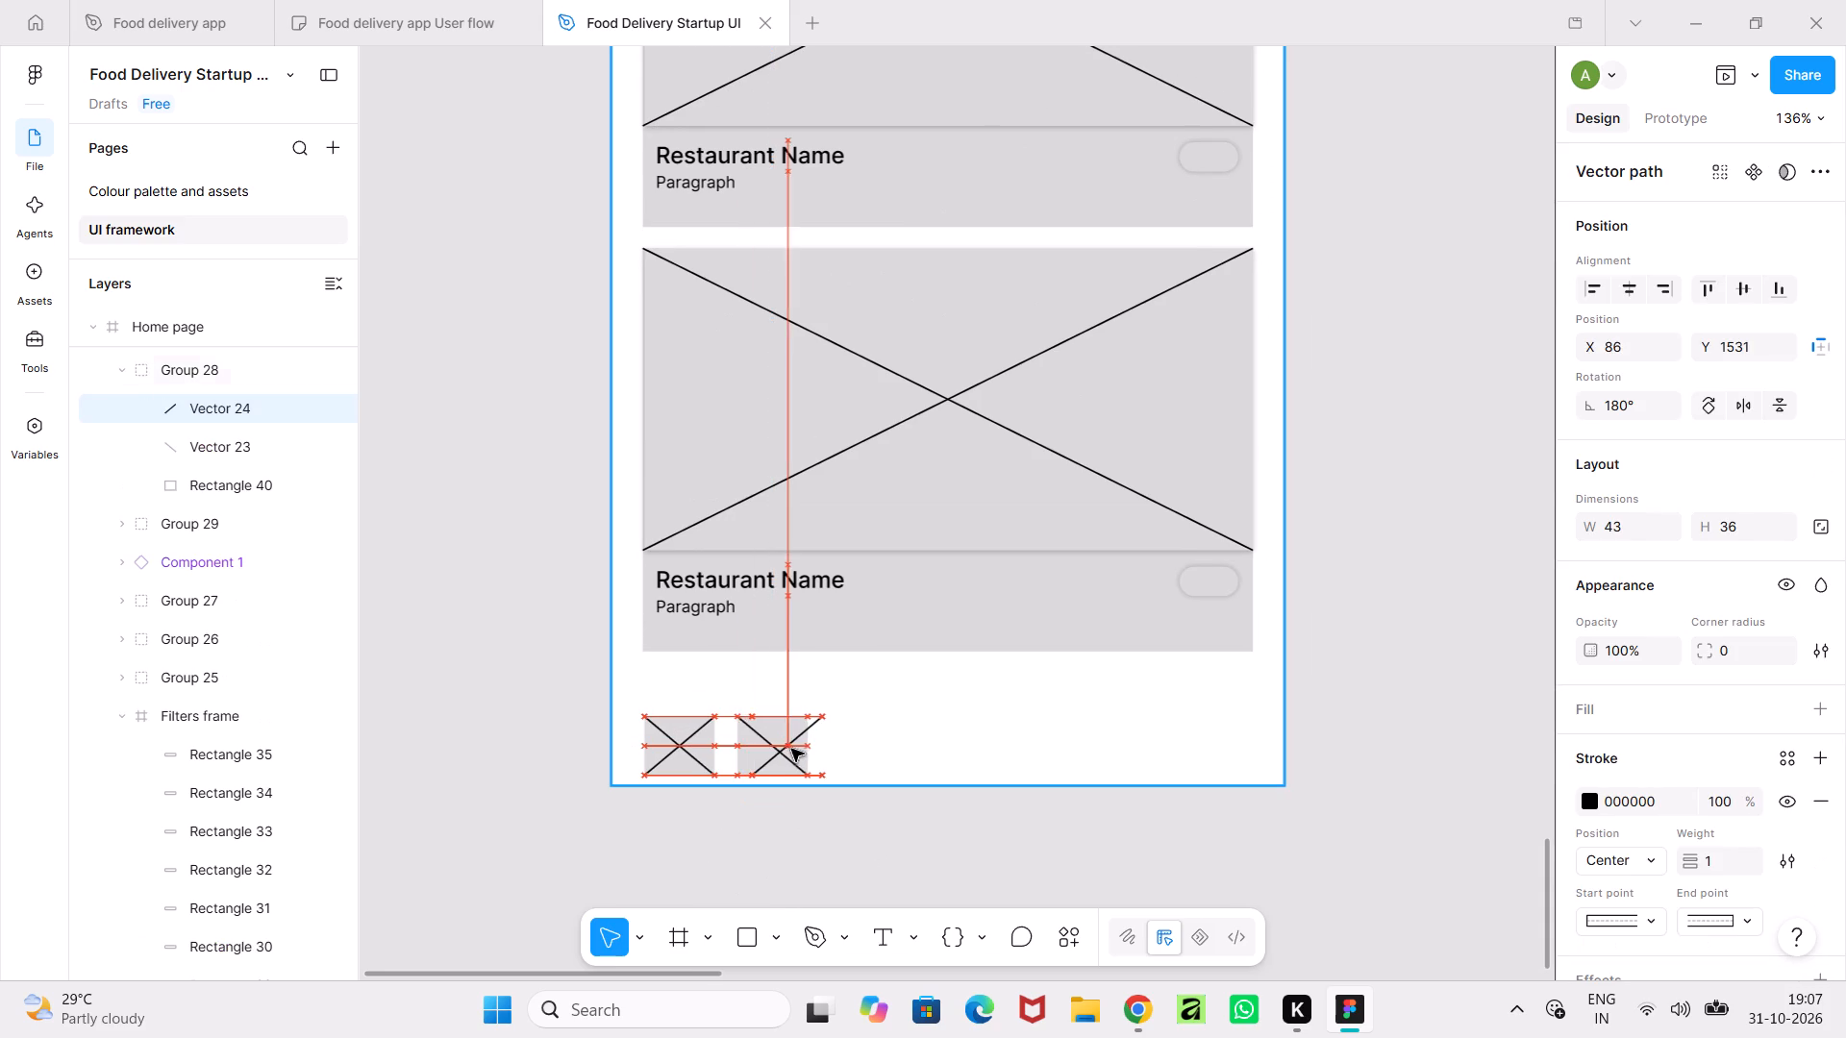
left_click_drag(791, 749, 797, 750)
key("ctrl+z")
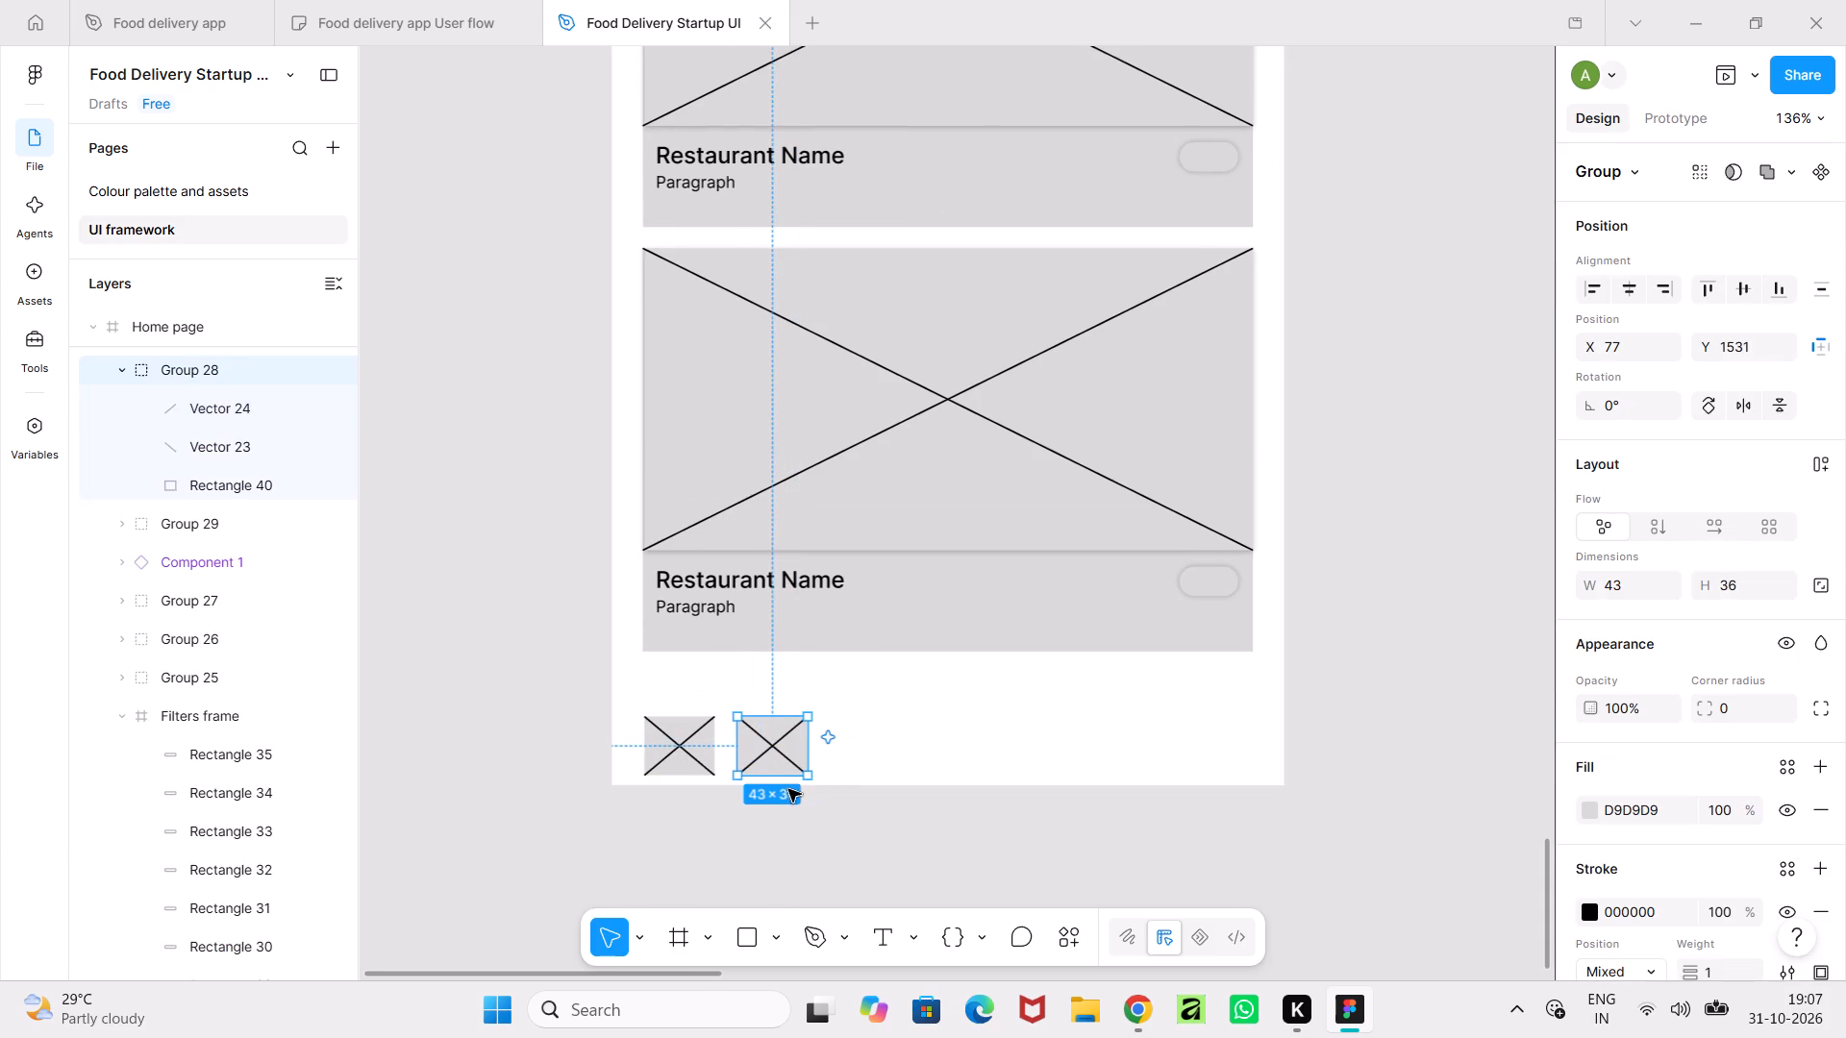
Move the second placeholder icon further right along the row, leaving a gap of about 35 from the first icon.
left_click(857, 862)
scroll(827, 808, "up", 4, "ctrl")
left_click(742, 730)
left_click_drag(740, 735, 828, 735)
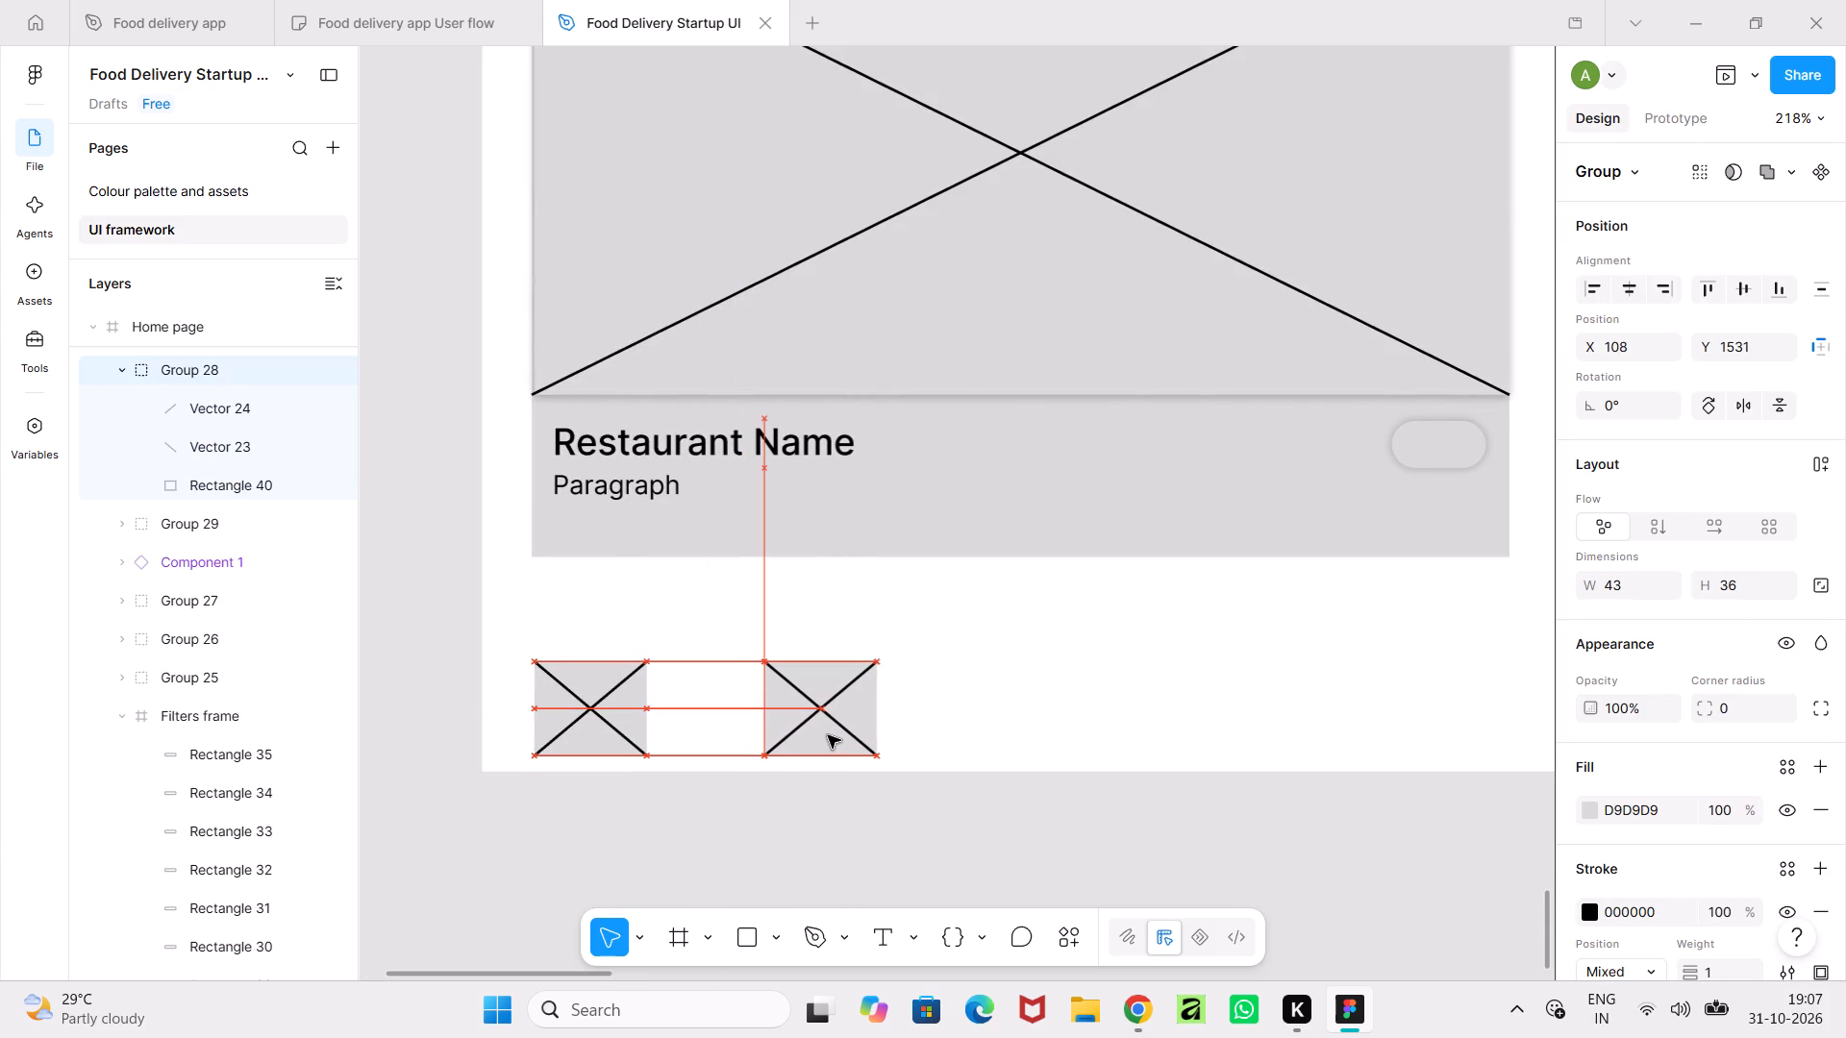
left_click_drag(828, 735, 833, 735)
left_click(865, 811)
scroll(865, 811, "down", 5, "ctrl")
left_click_drag(850, 760, 848, 760)
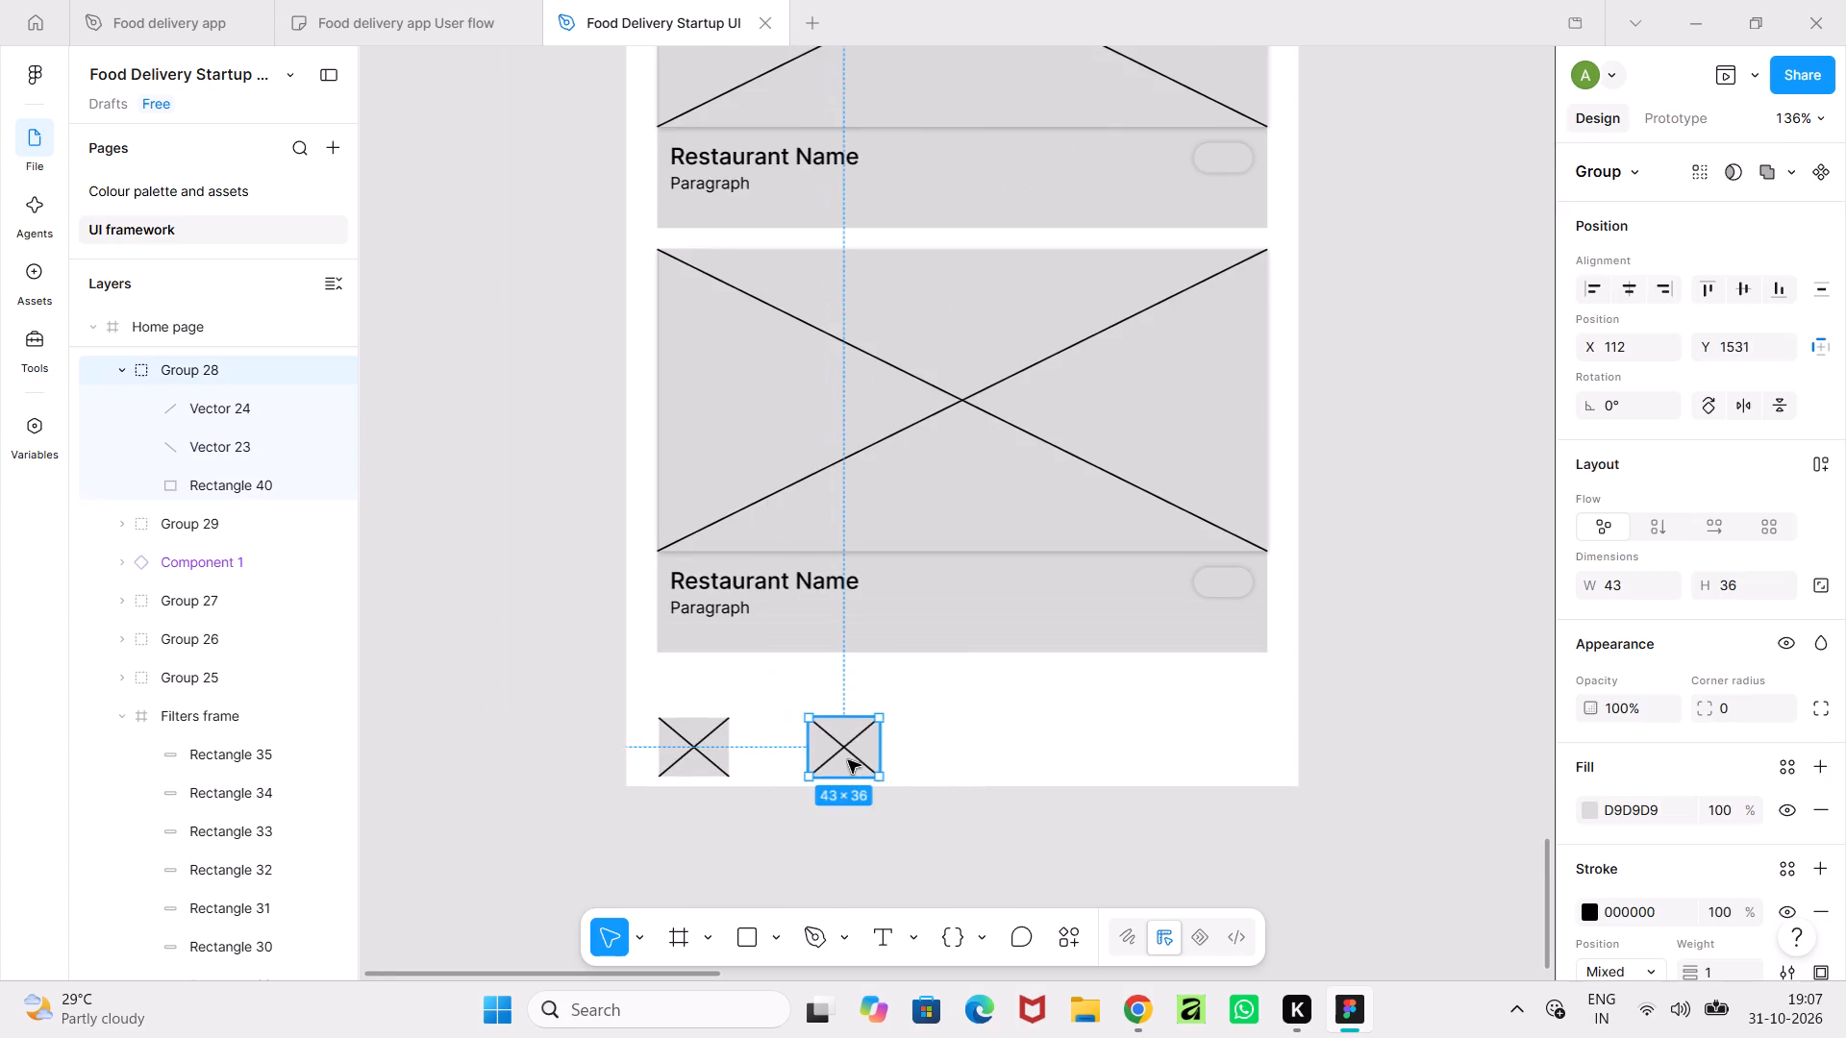
left_click_drag(848, 760, 831, 760)
left_click(863, 870)
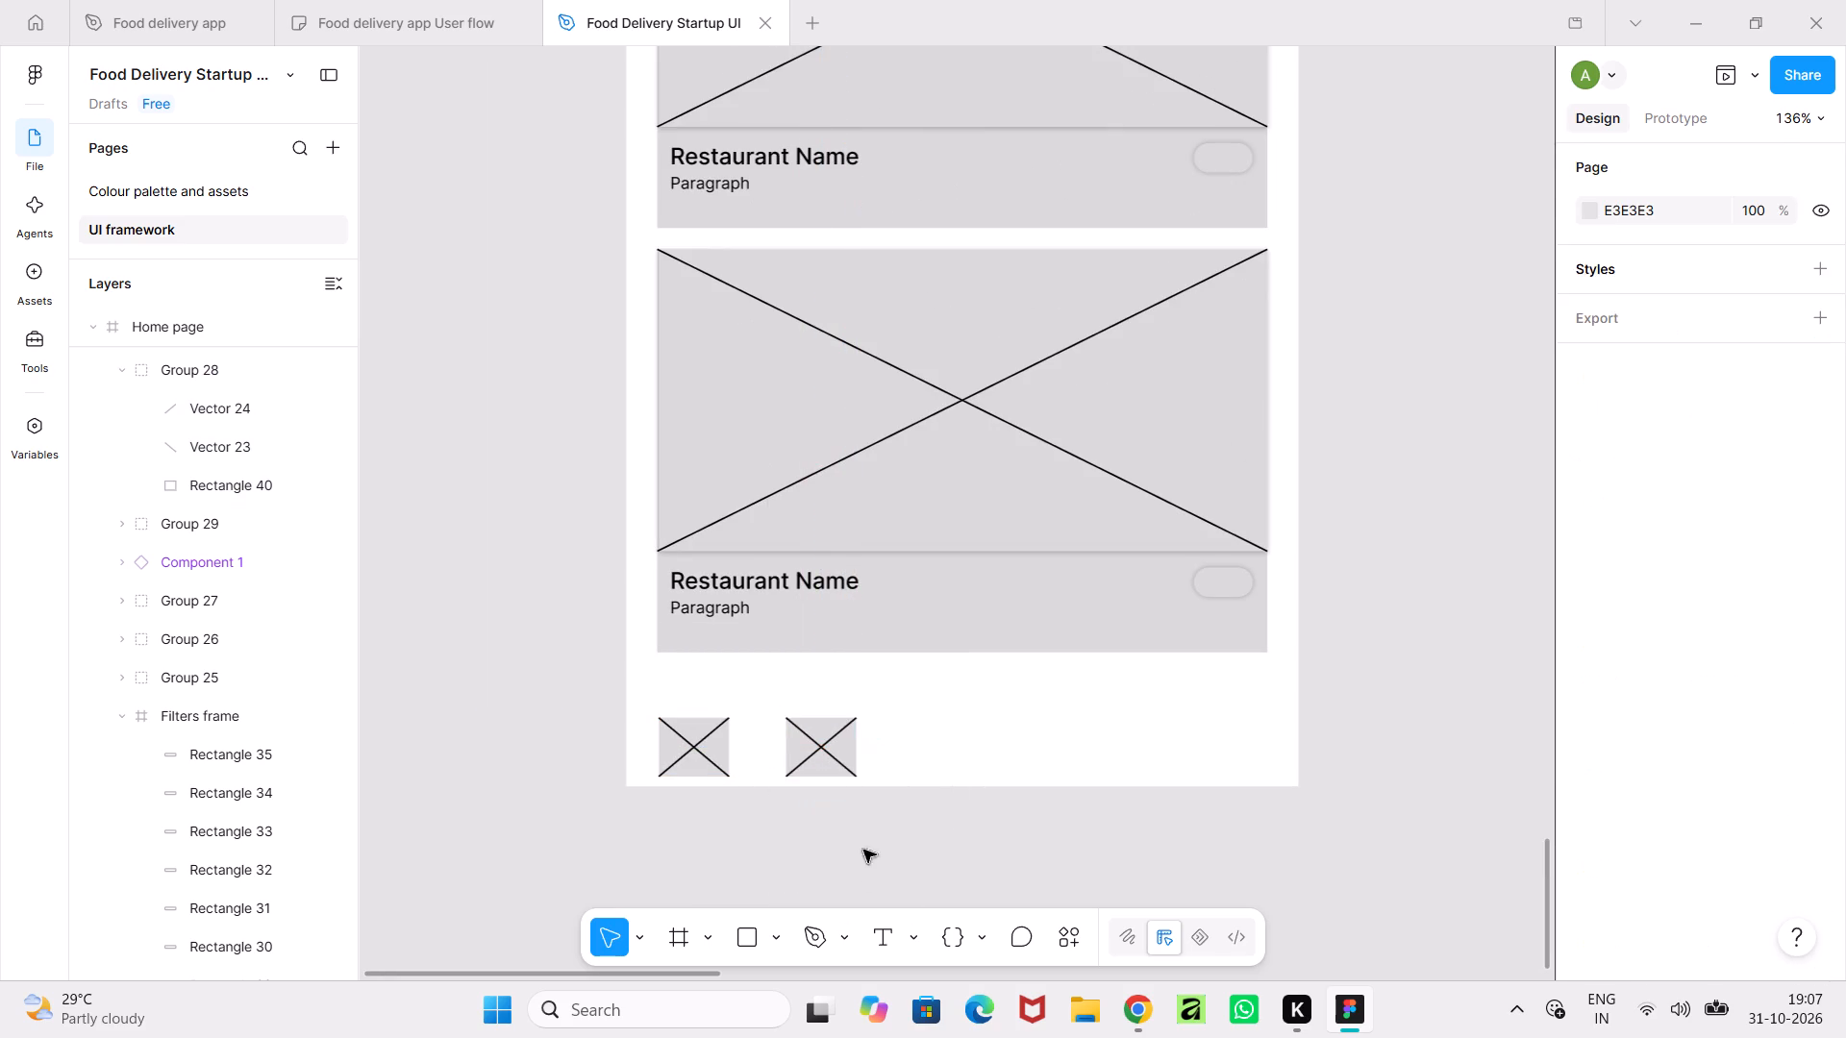
Duplicate the second placeholder icon and place the copy to its right at X 176, Y 1531, keeping the 35 spacing.
left_click(831, 768)
key("ctrl+c")
key("ctrl+v")
left_click_drag(823, 767, 865, 767)
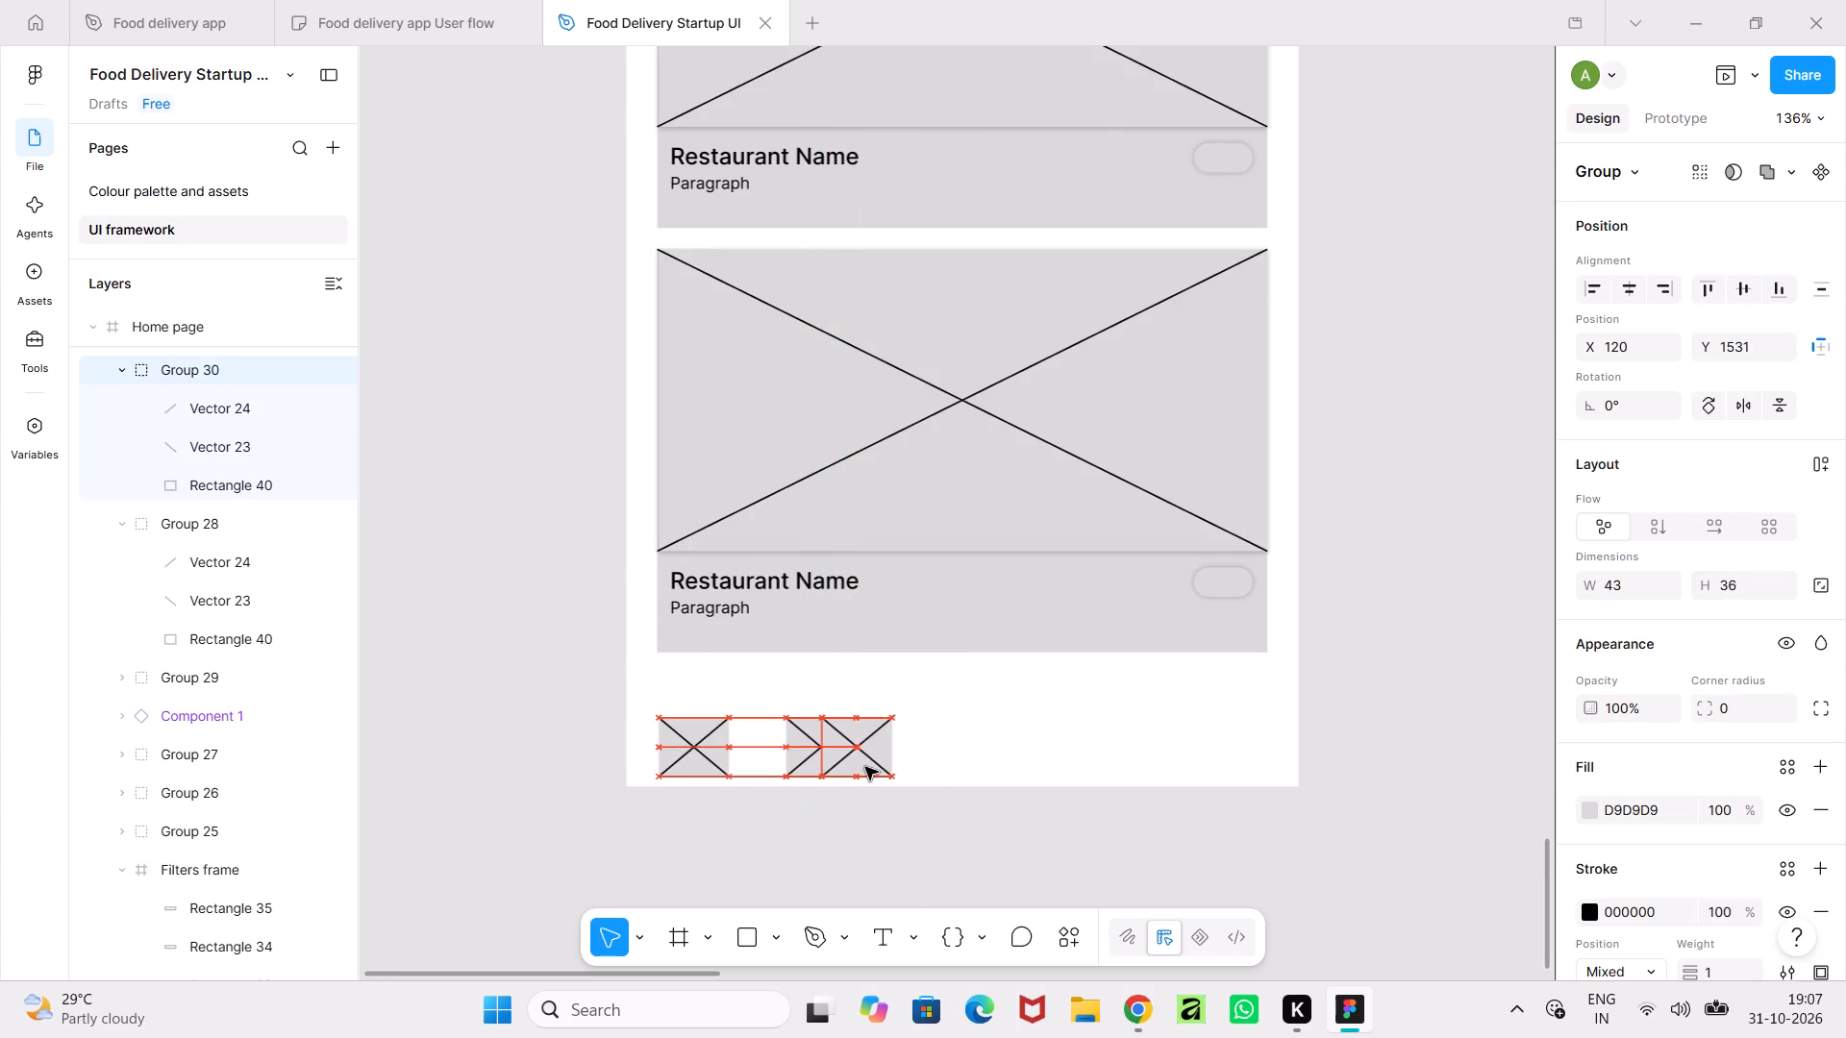
left_click_drag(865, 767, 952, 764)
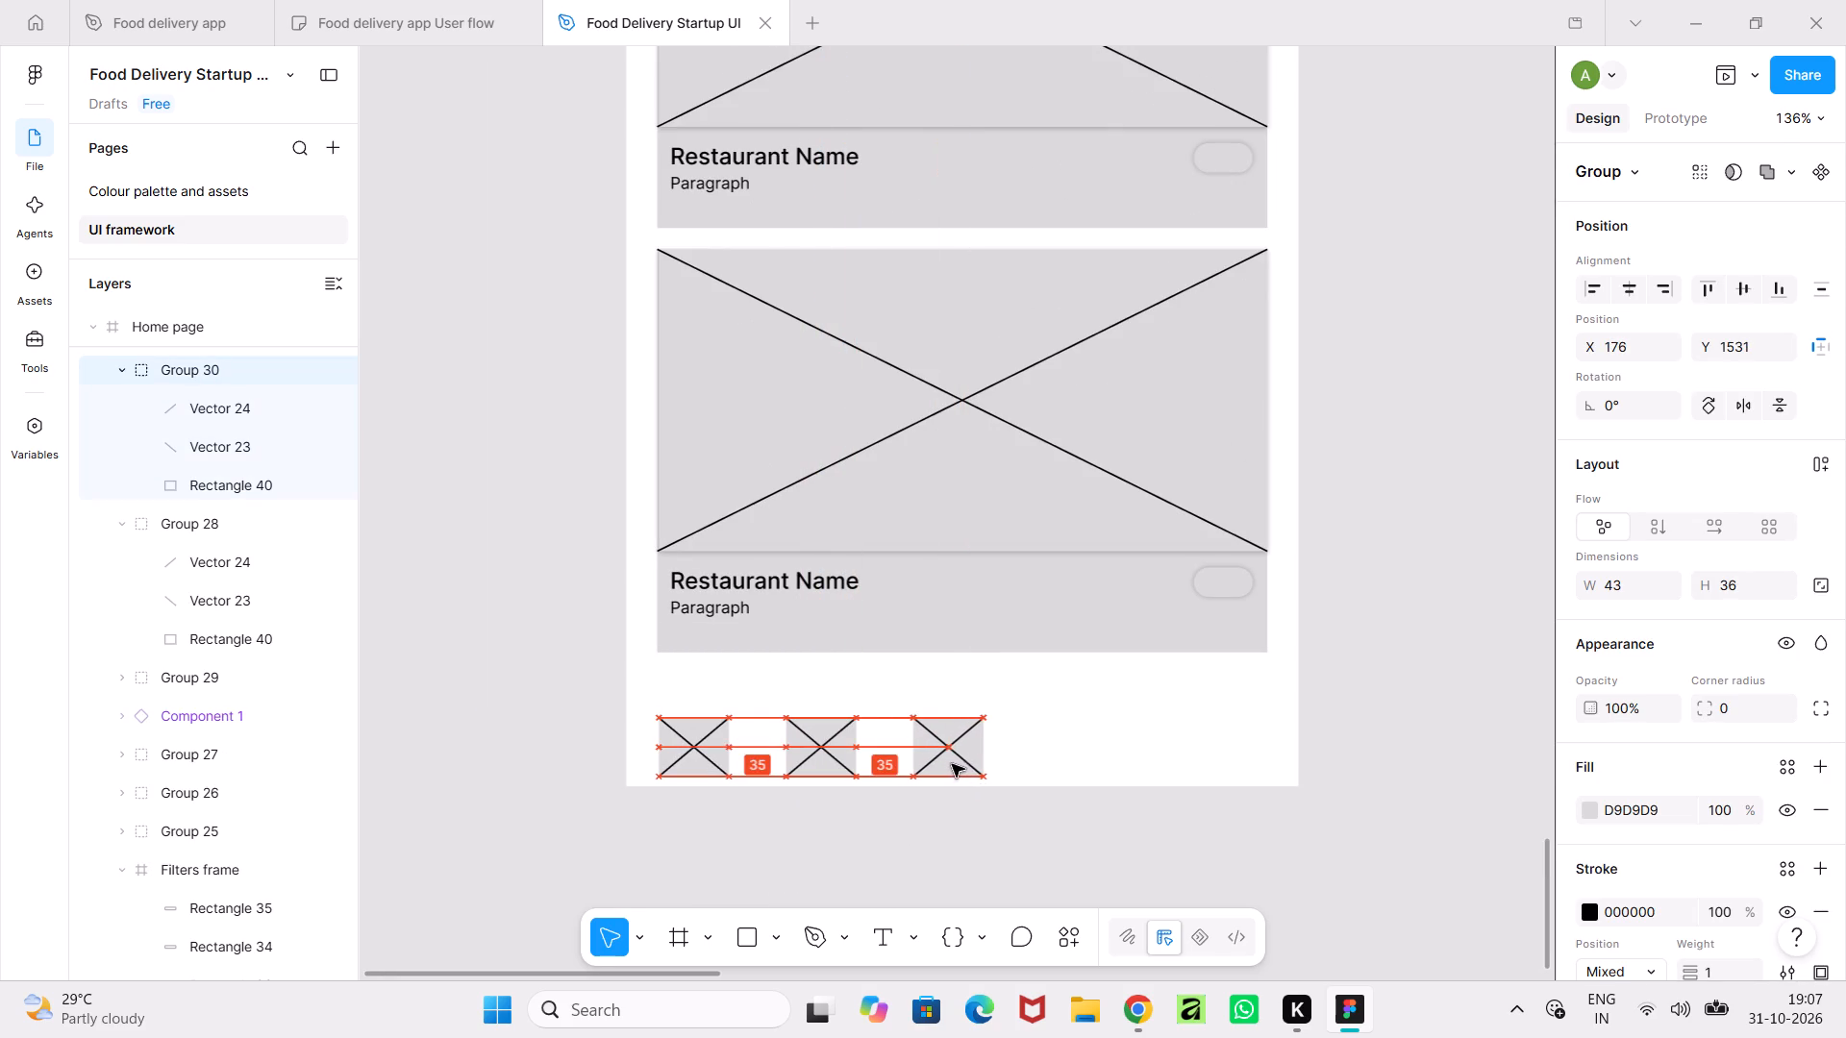
left_click_drag(952, 764, 953, 764)
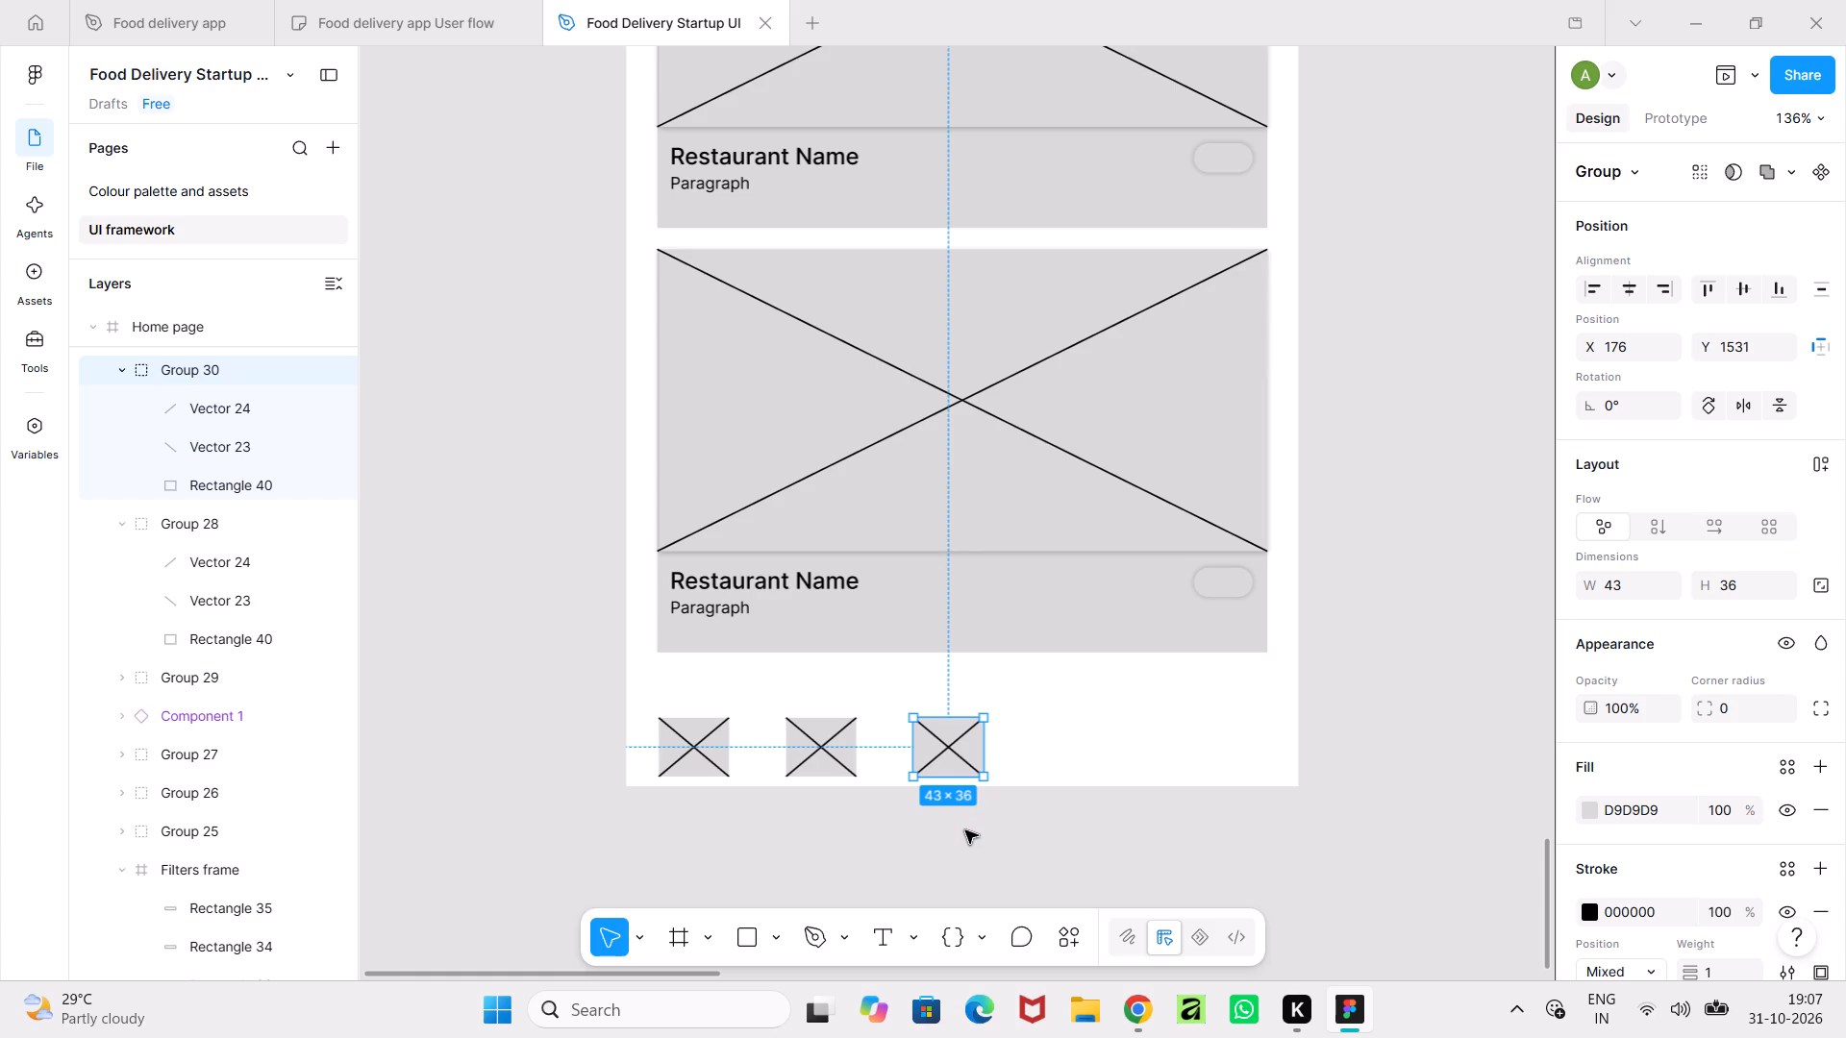
Duplicate the third placeholder icon and place the copy to its right at X 254, Y 1531.
key("ctrl+c")
key("ctrl+v")
left_click(953, 772)
left_click_drag(953, 764, 972, 764)
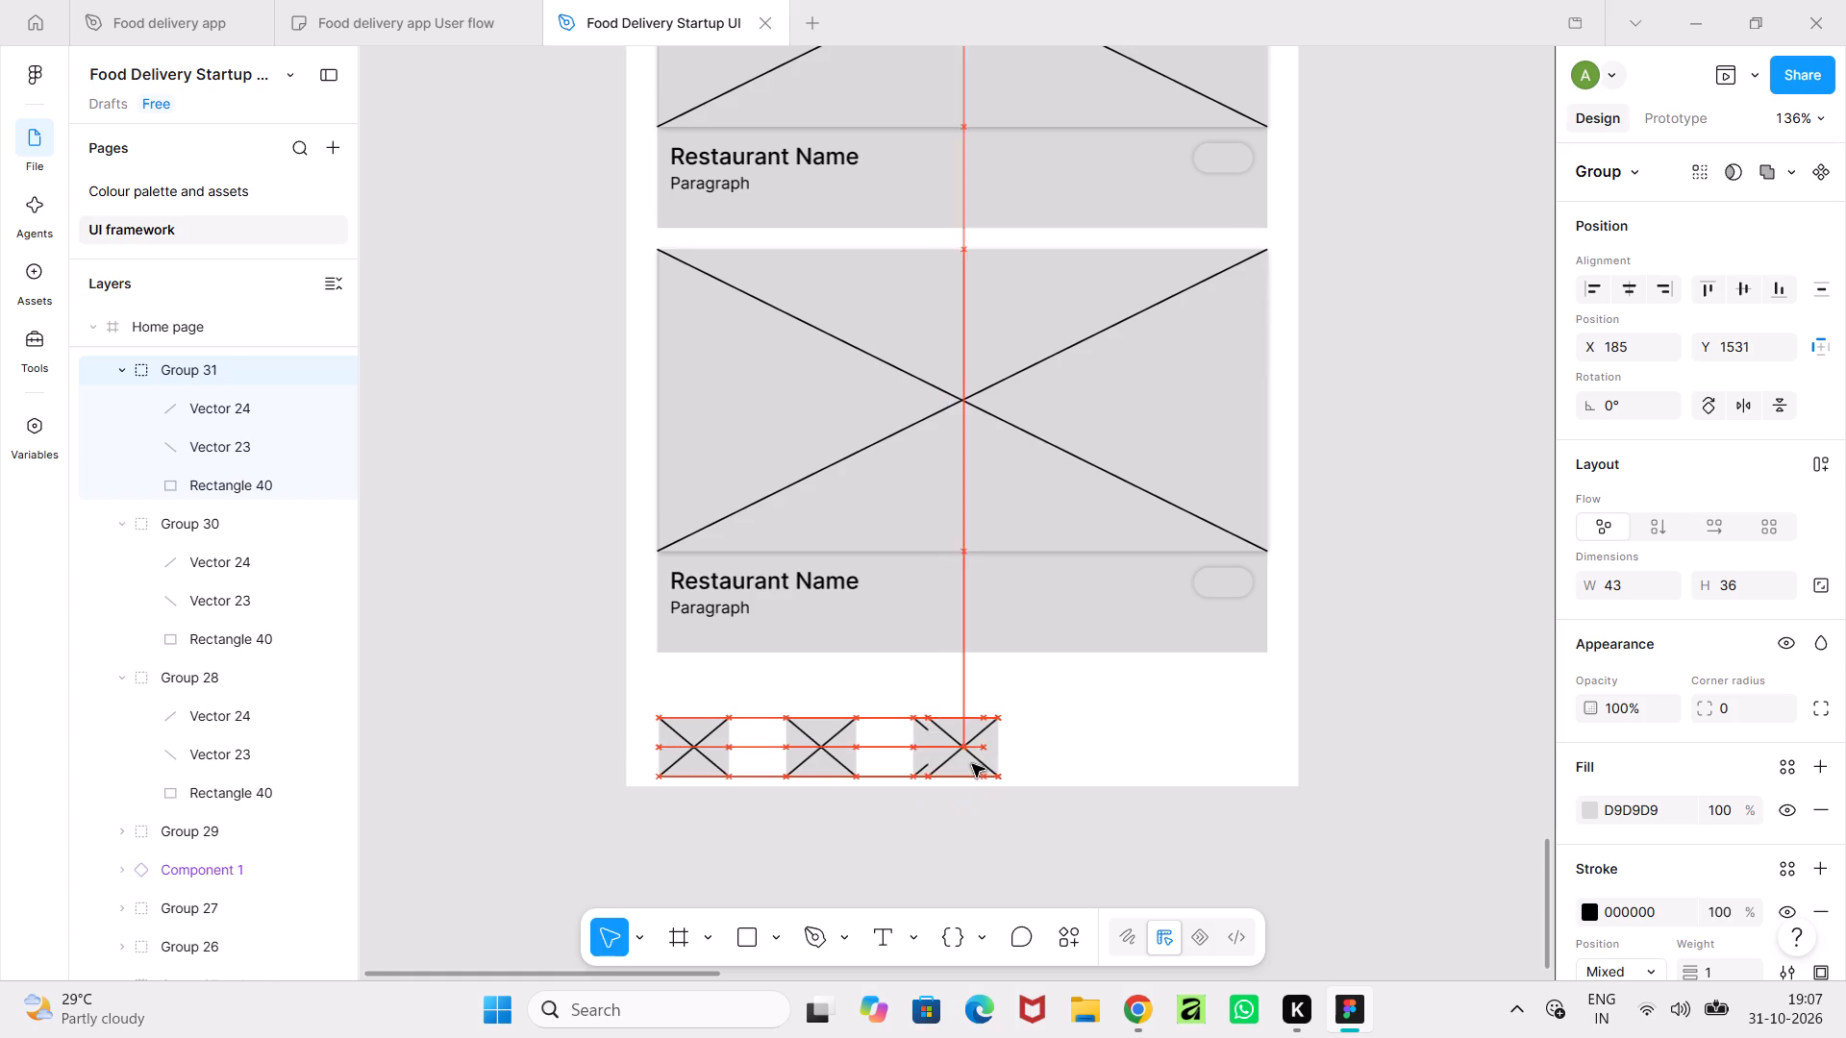
left_click_drag(972, 764, 1076, 763)
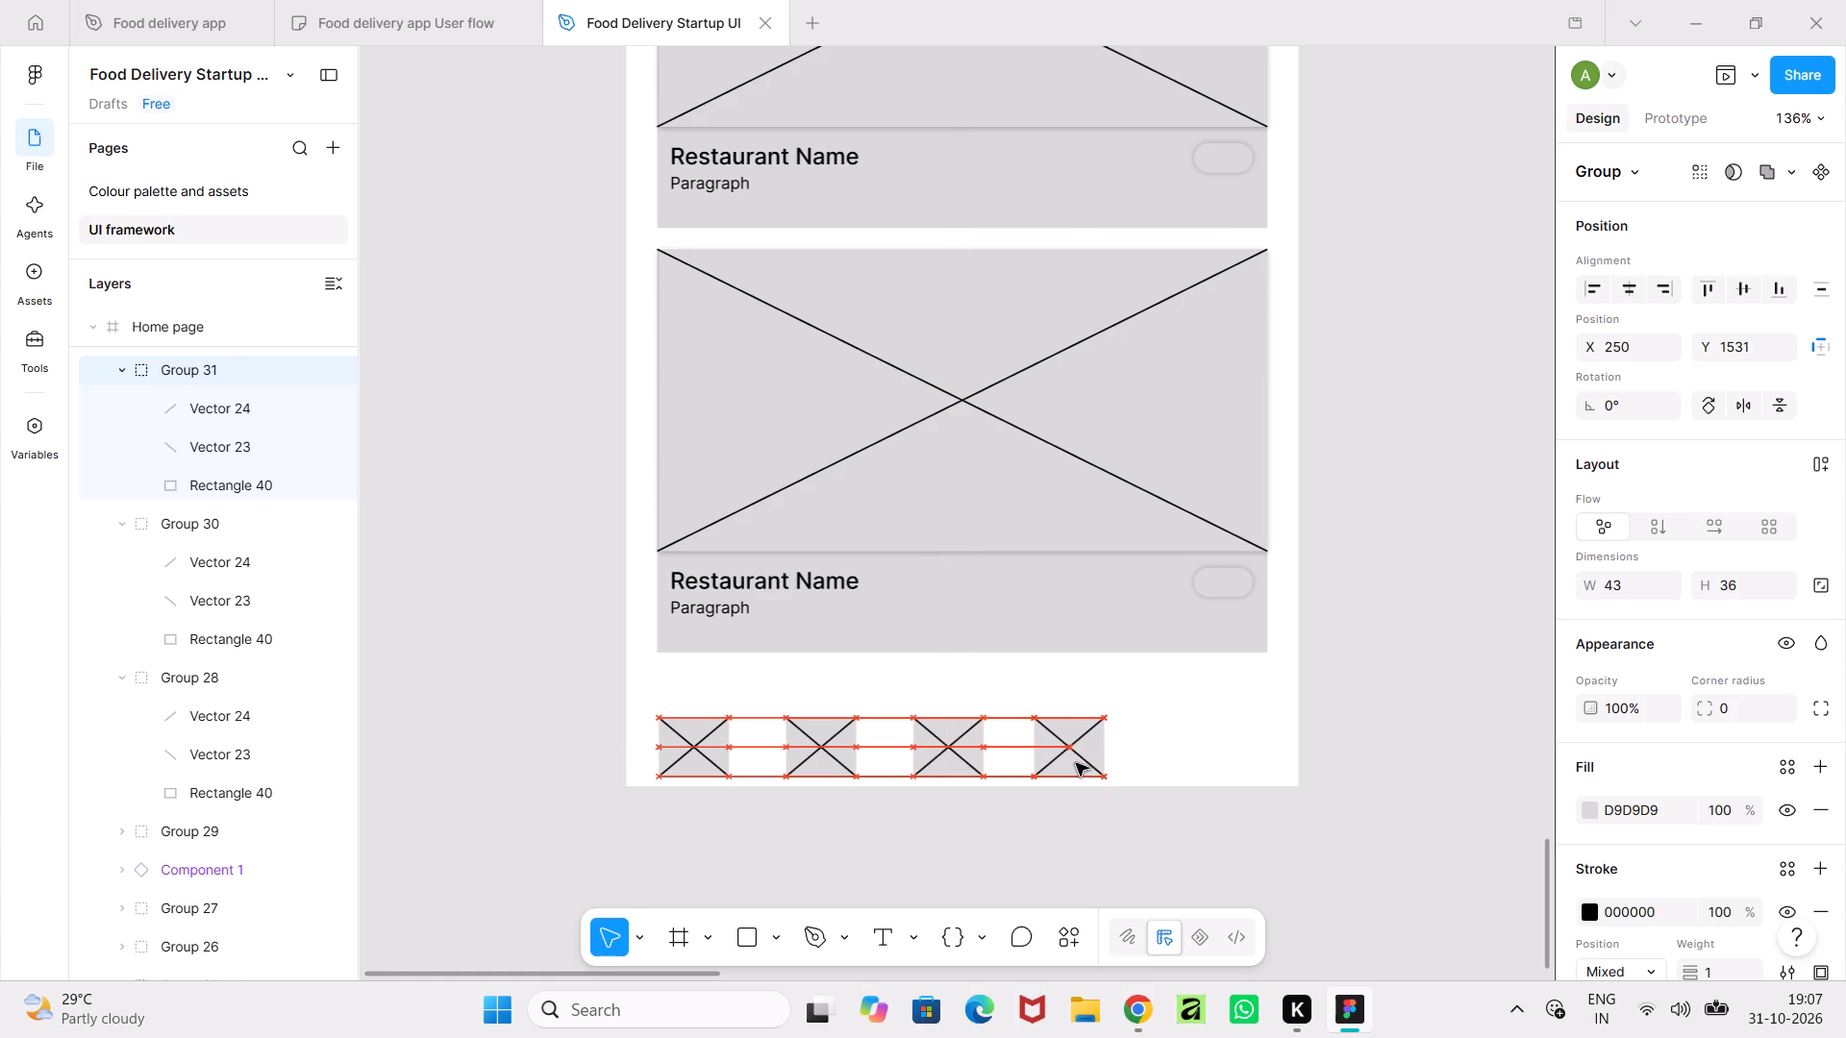
left_click_drag(1076, 763, 1085, 763)
left_click(1110, 841)
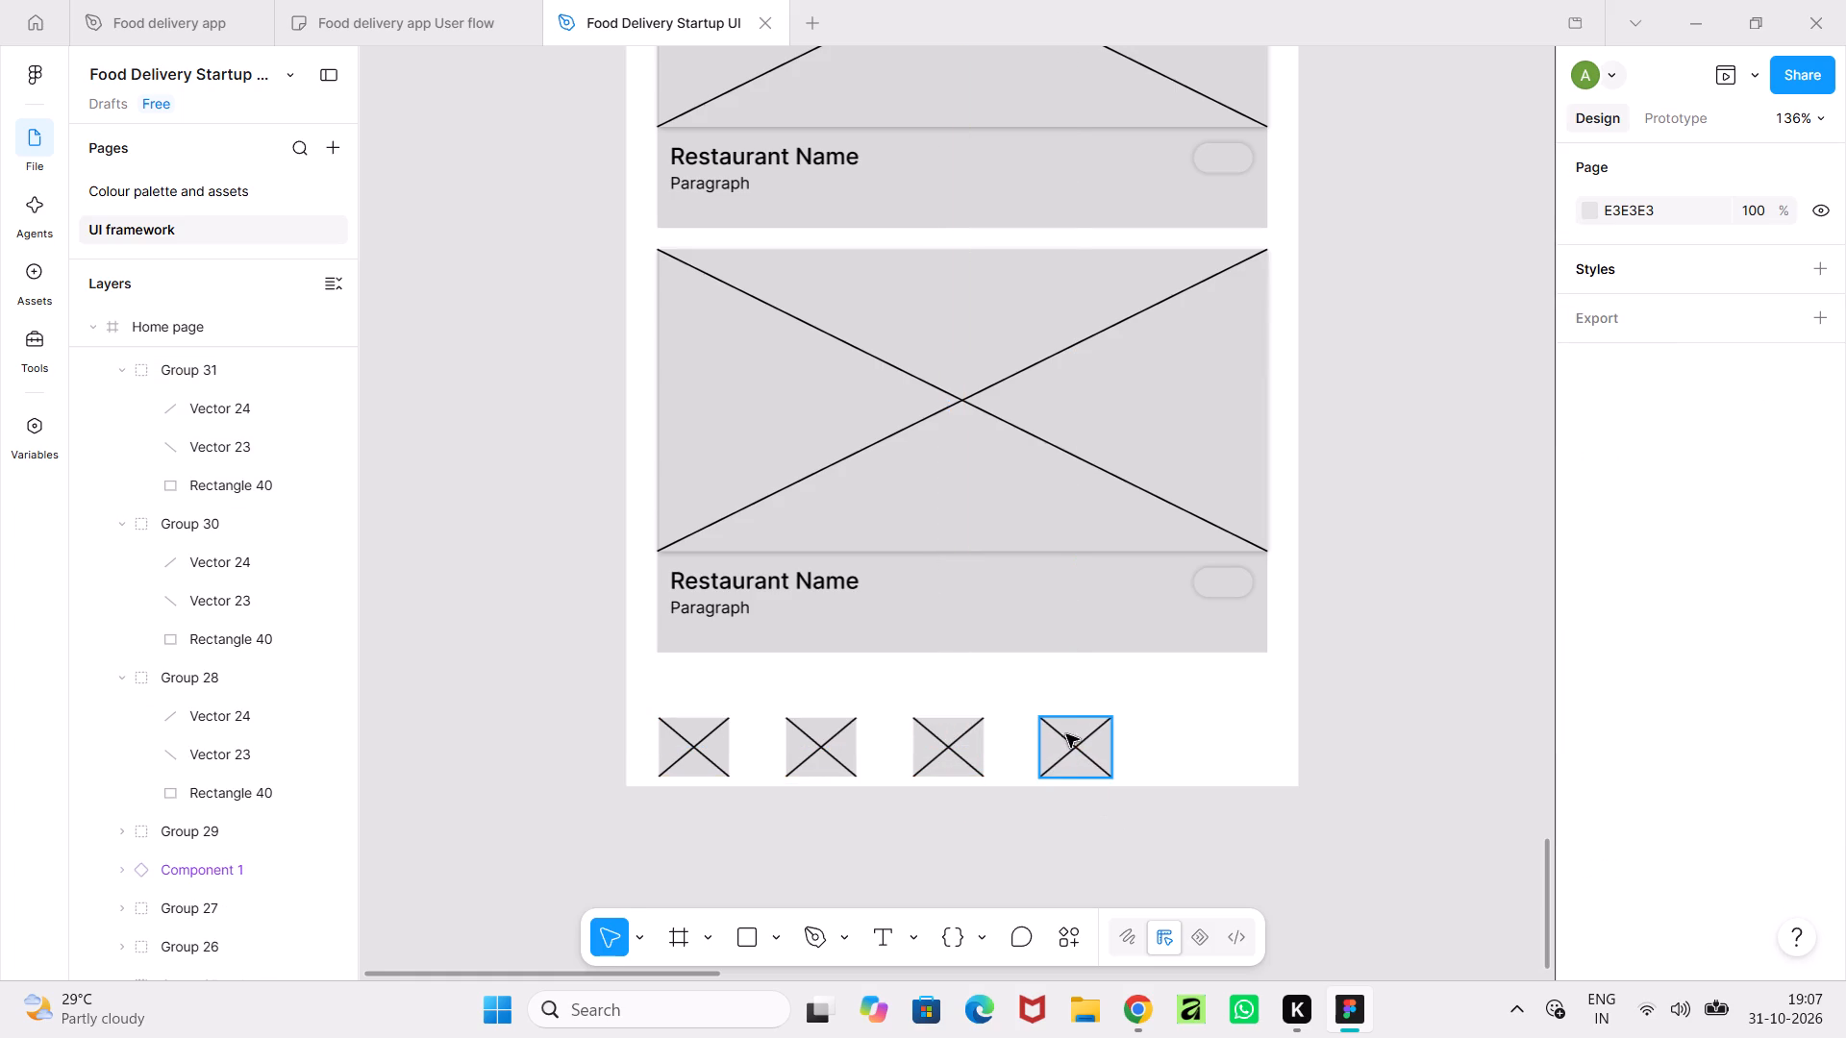
Duplicate the fourth placeholder icon and place the copy to its right at X 332, Y 1531.
left_click(1070, 755)
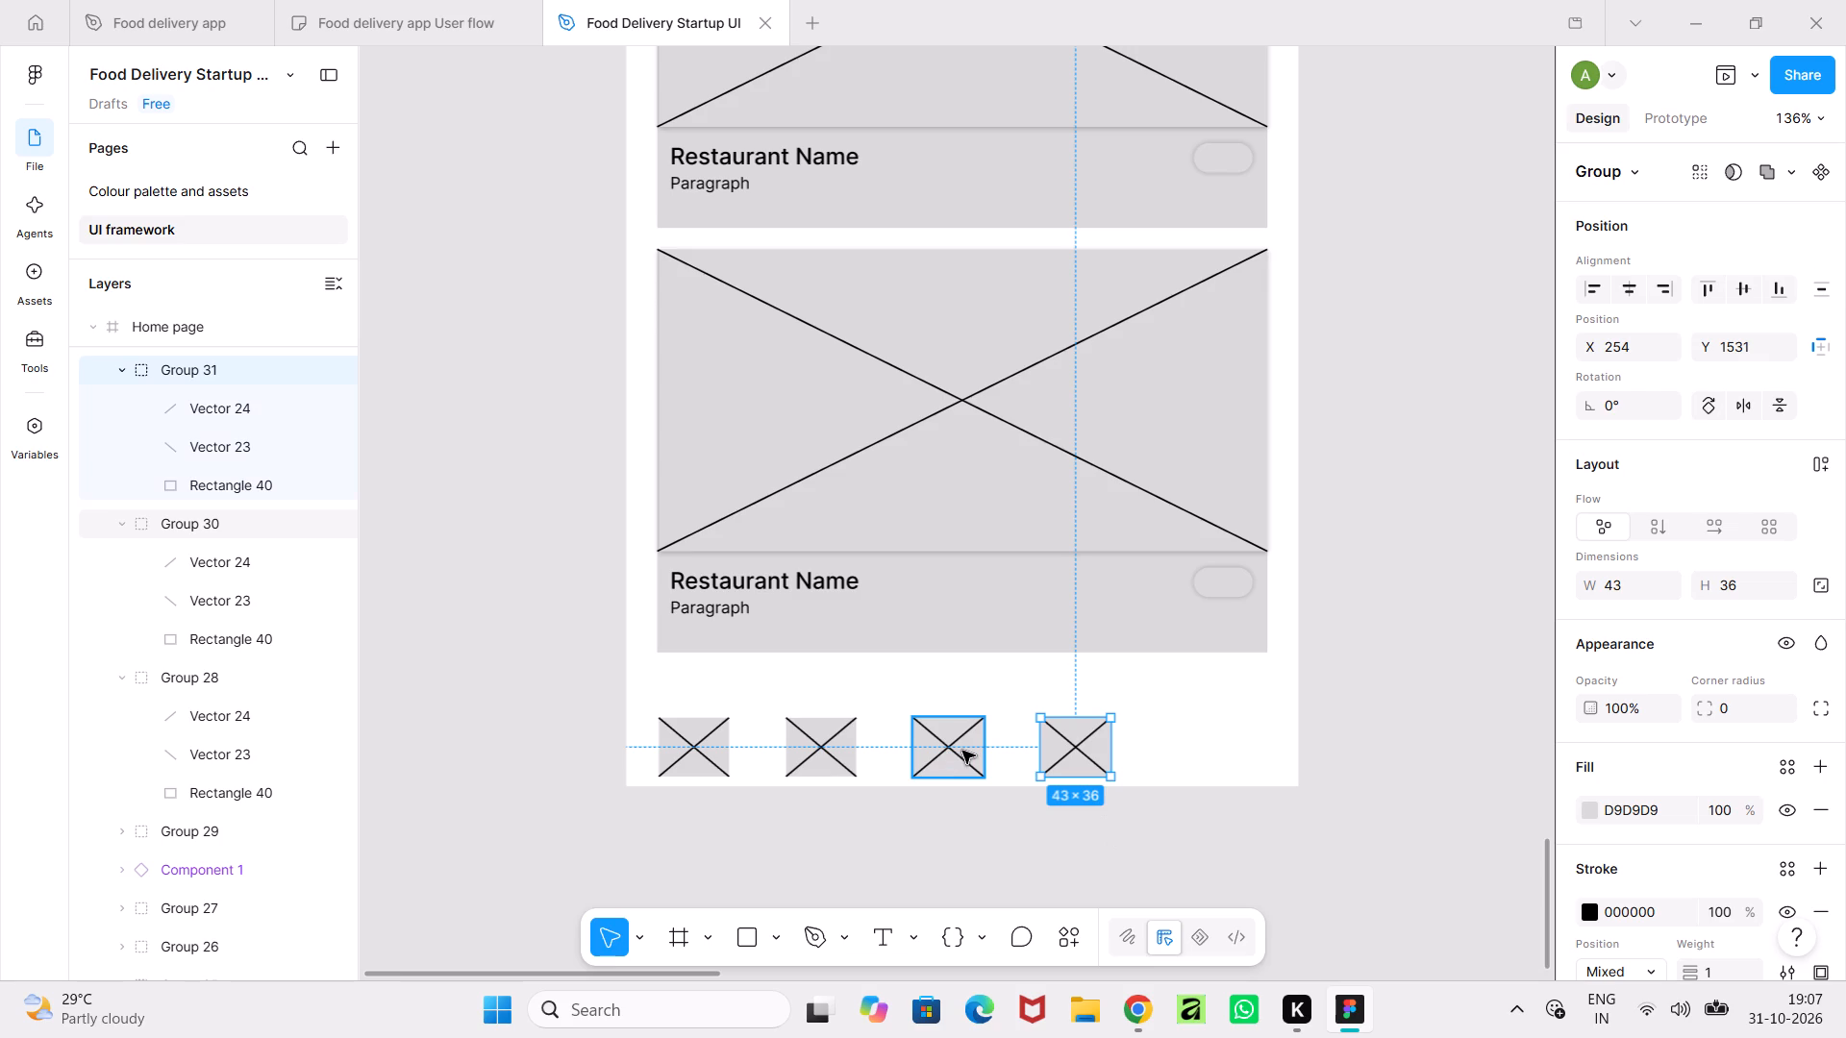
key("ctrl+c")
key("ctrl+v")
left_click_drag(1082, 766, 1157, 762)
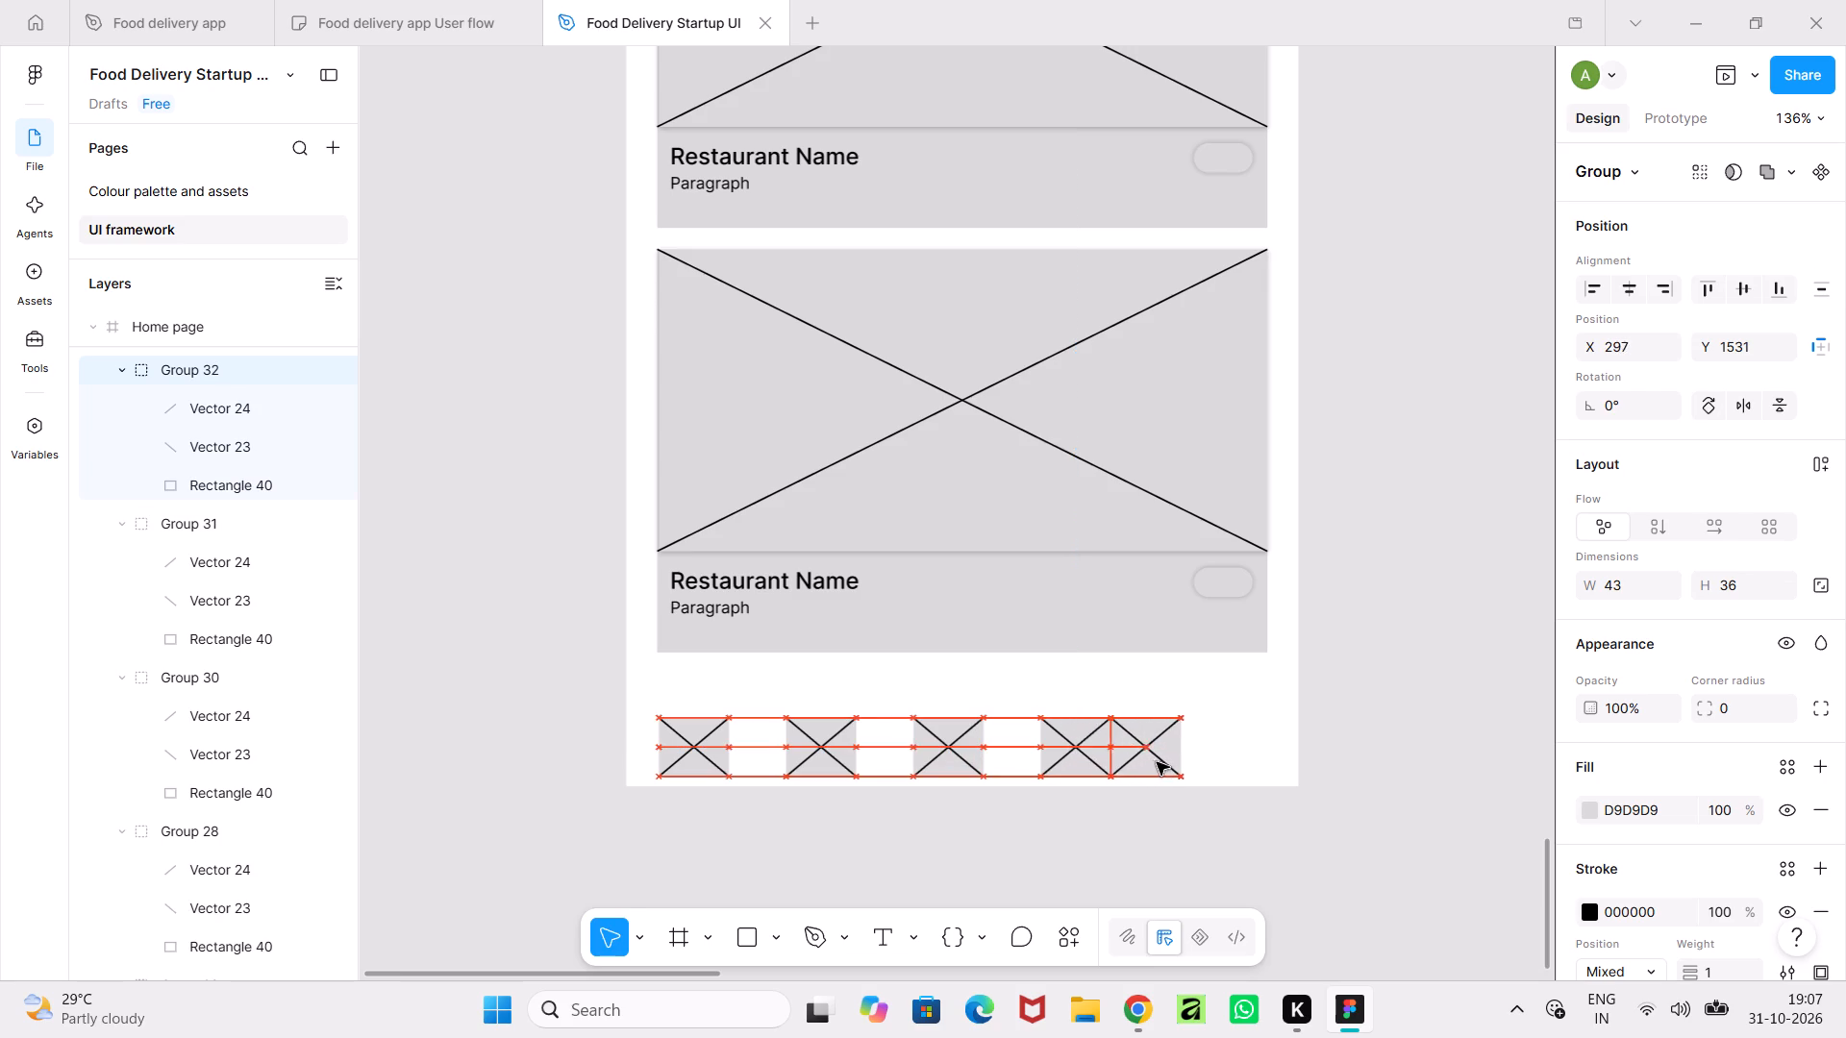
left_click_drag(1157, 762, 1210, 762)
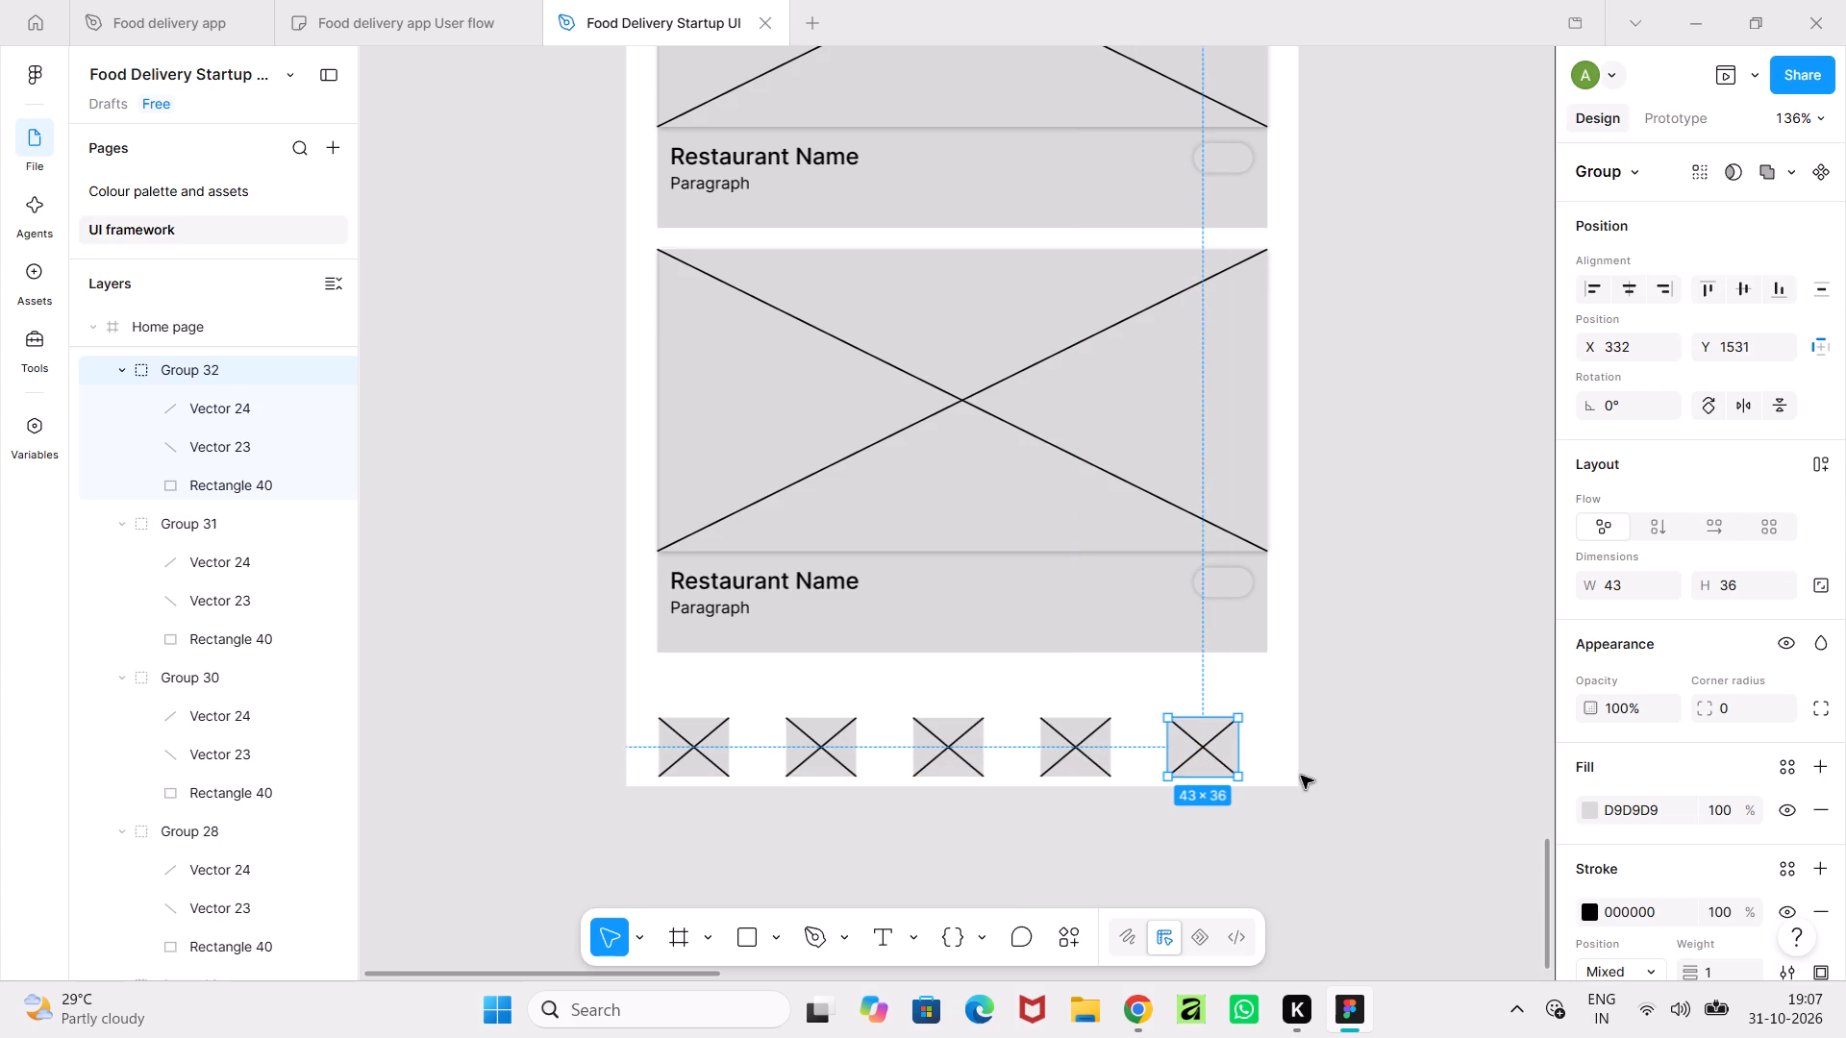
Select all five placeholder icons and move the row to the Home page's horizontal centre at Y 1528.
left_click(1083, 769, "shift")
left_click(949, 769, "shift")
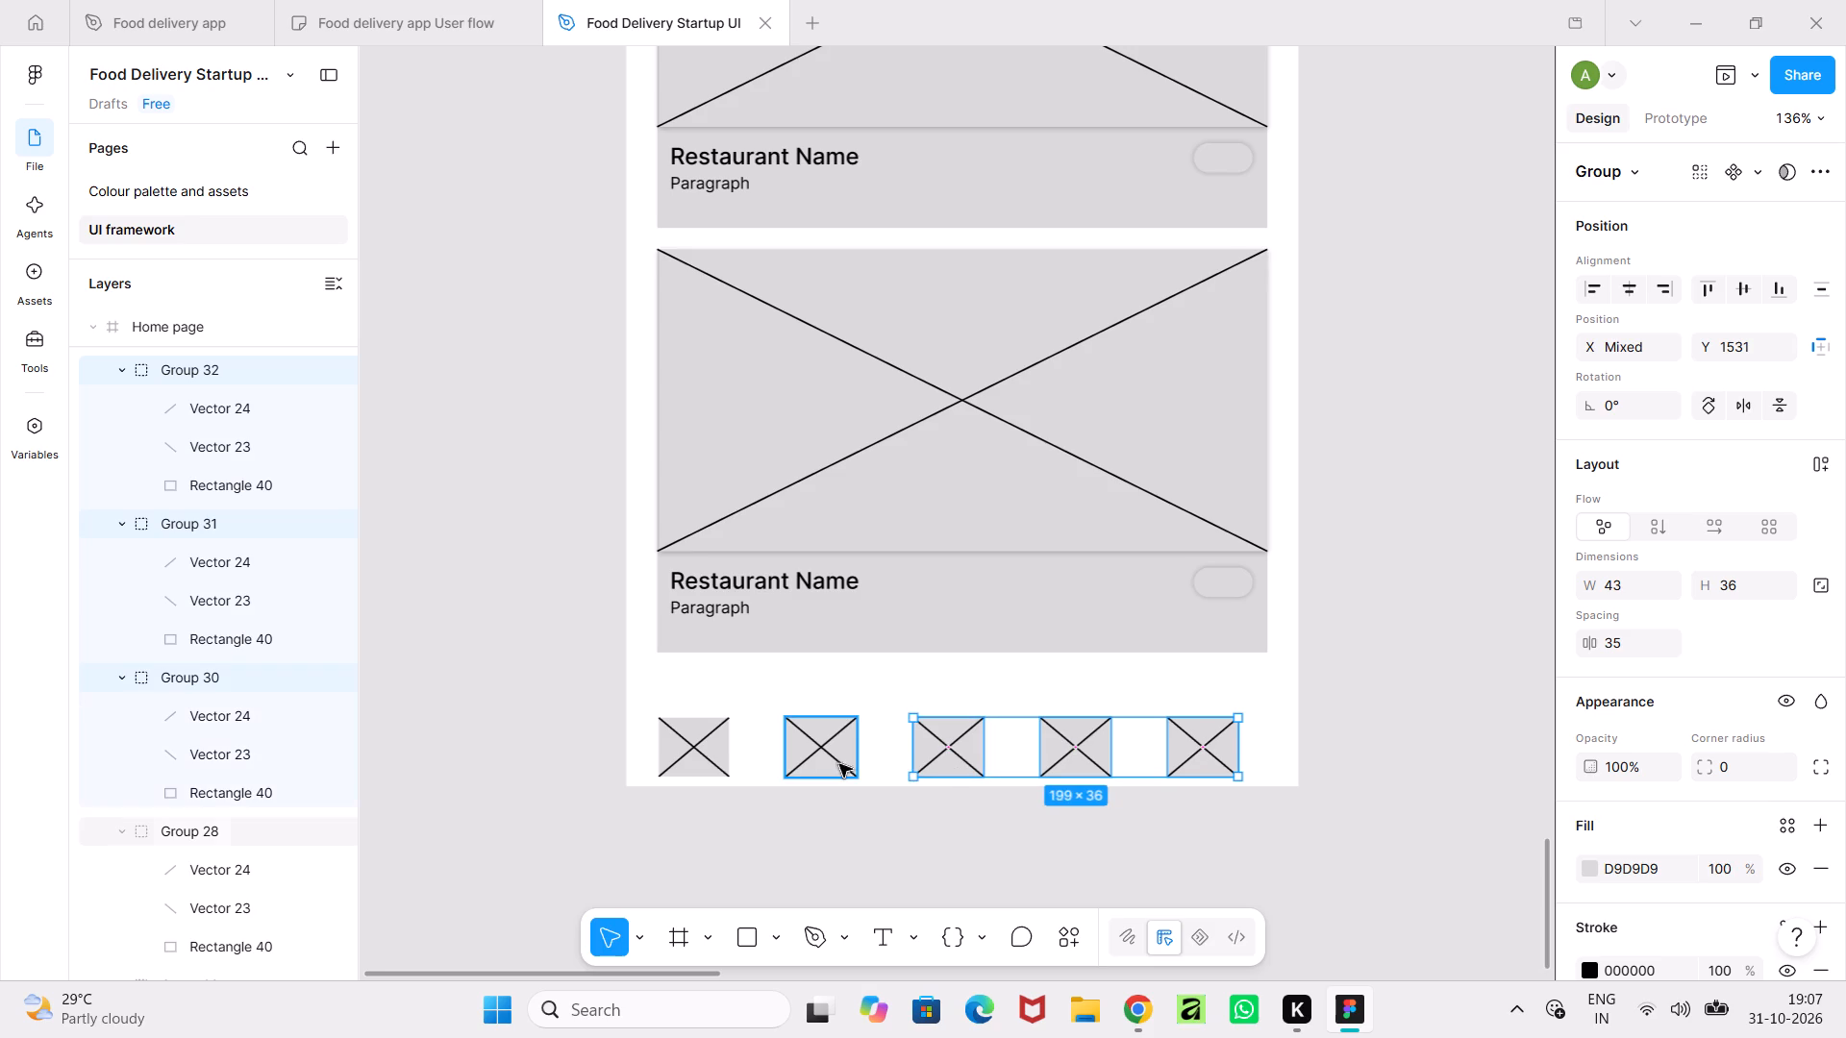
left_click(836, 765, "shift")
left_click(711, 757, "shift")
left_click_drag(981, 764, 993, 764)
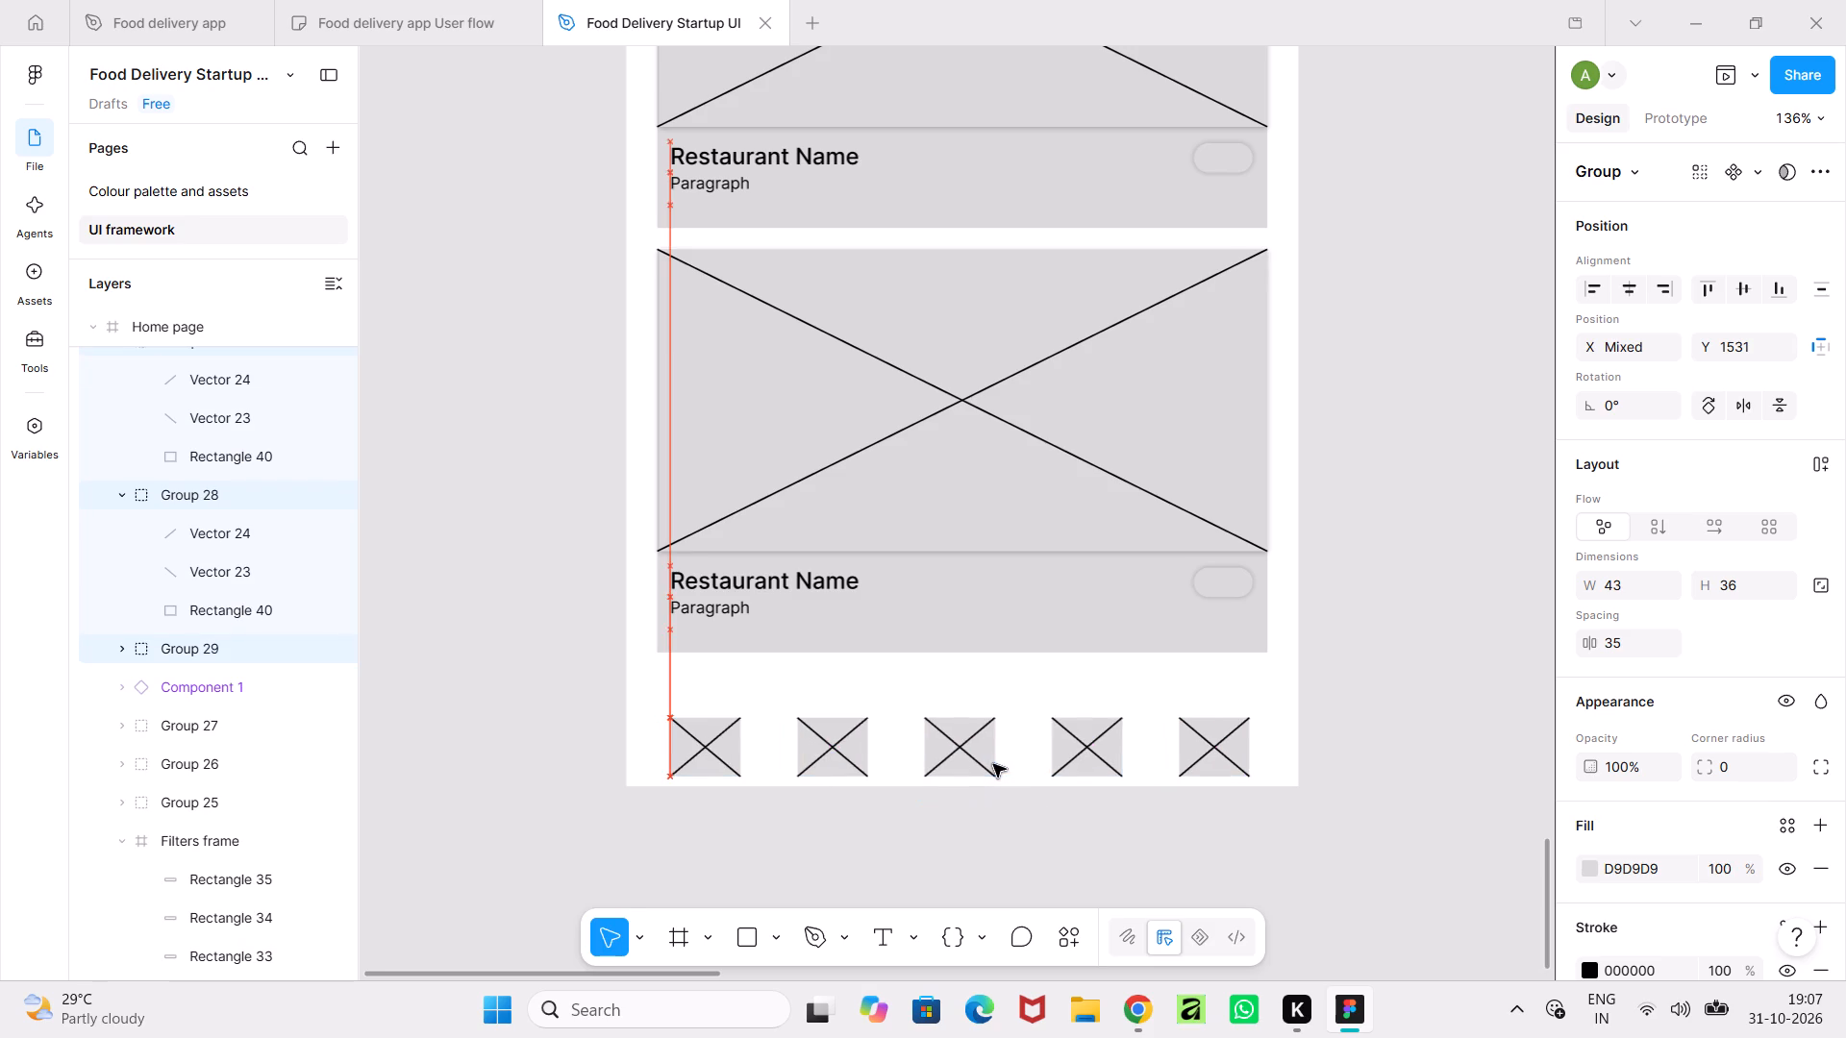
left_click_drag(993, 764, 994, 765)
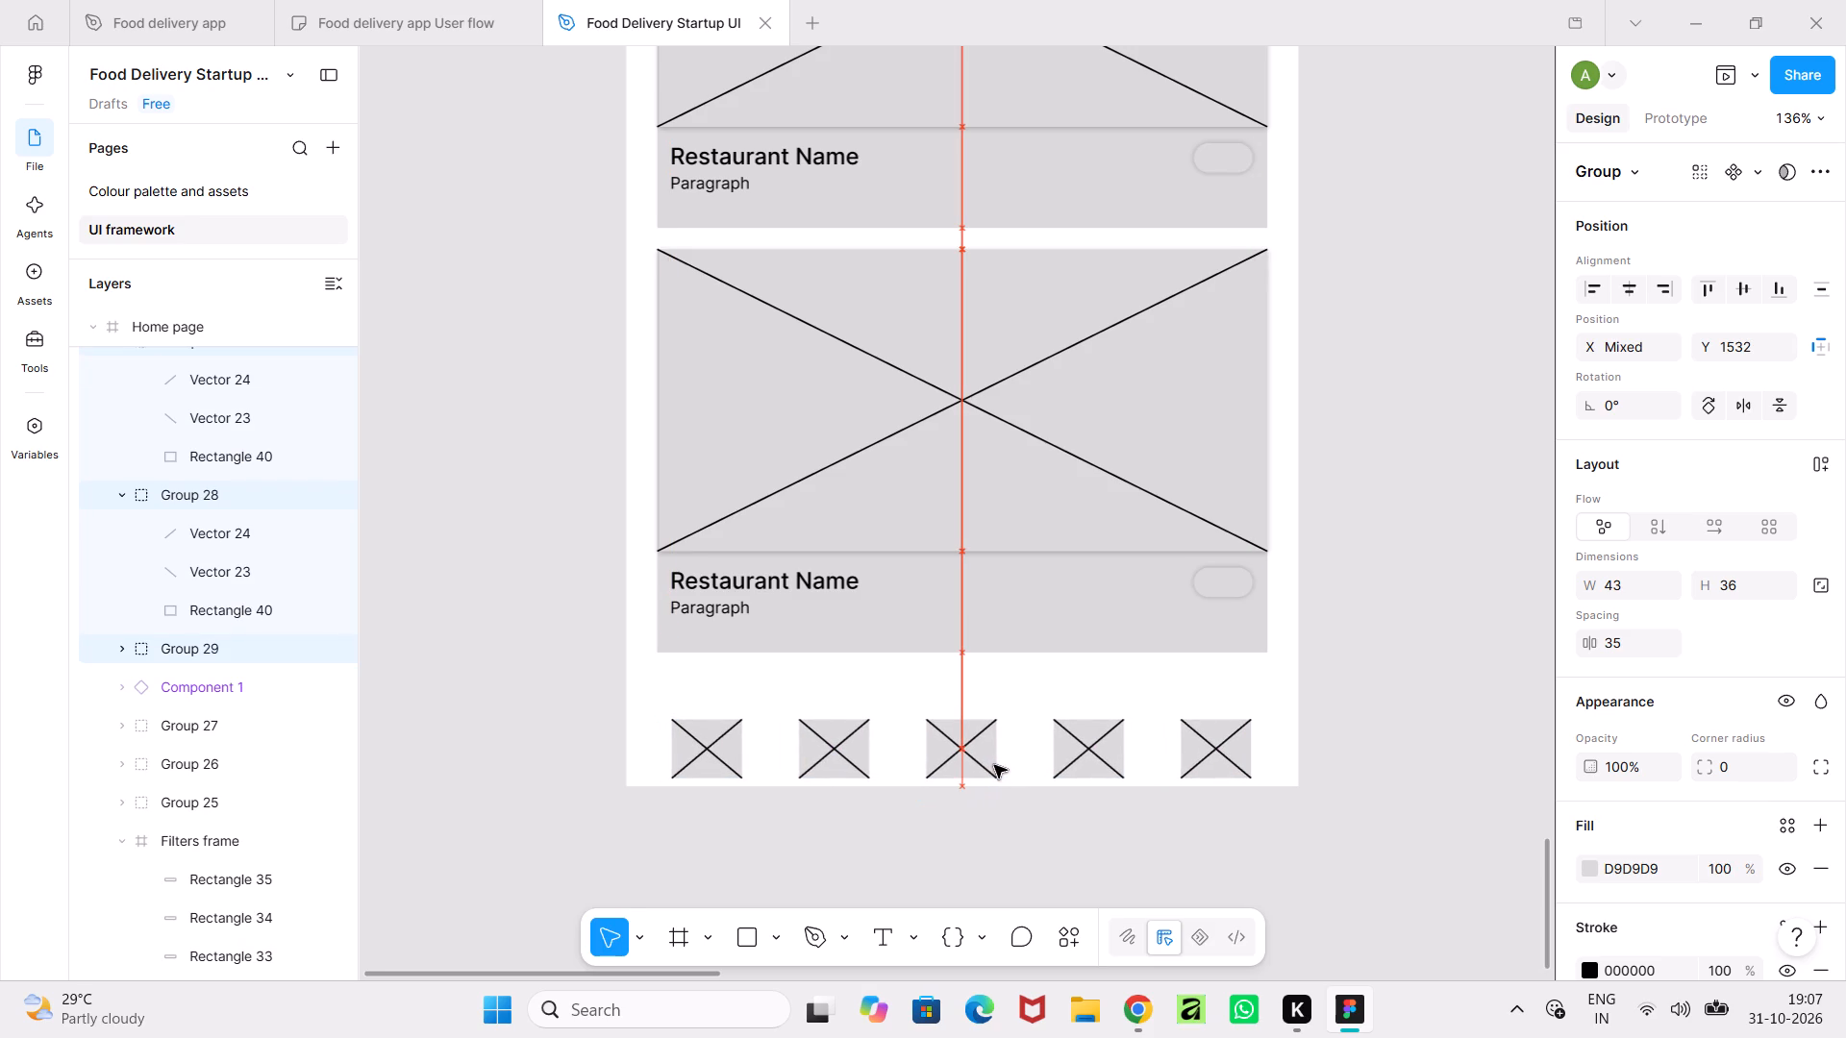
left_click_drag(994, 765, 993, 763)
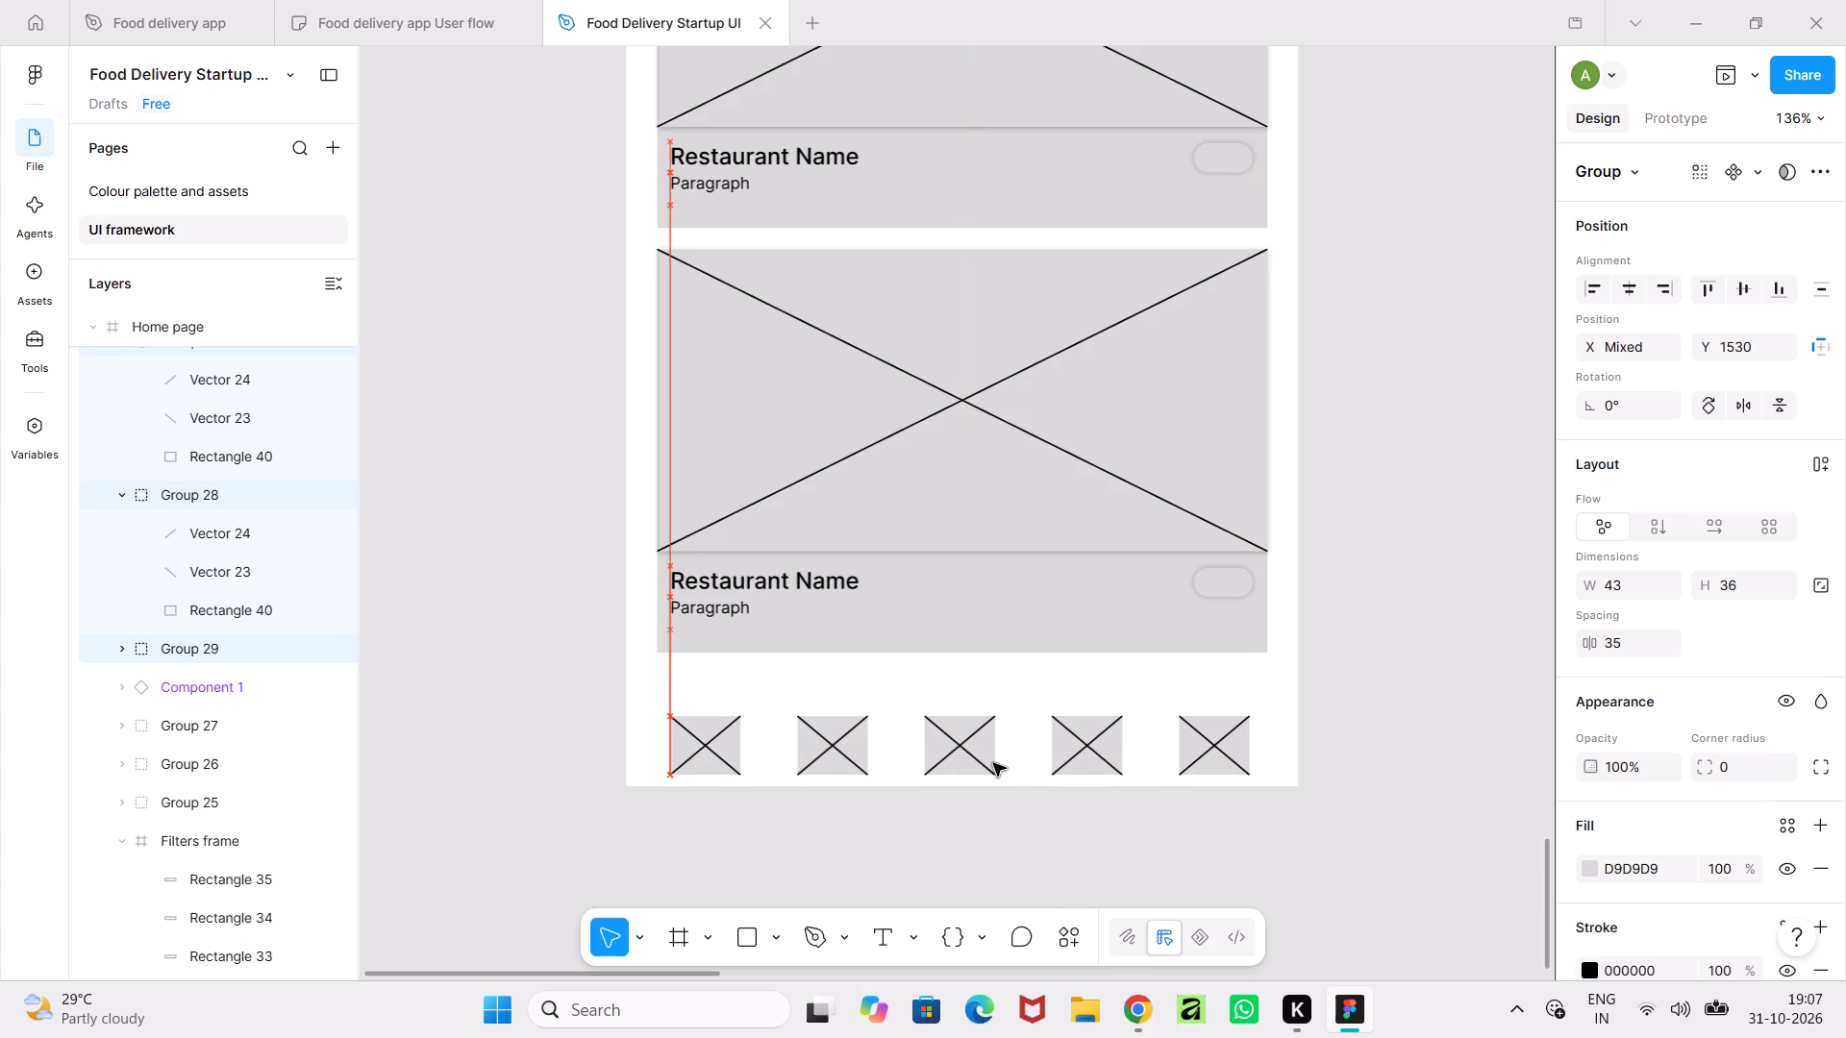
left_click_drag(993, 763, 996, 763)
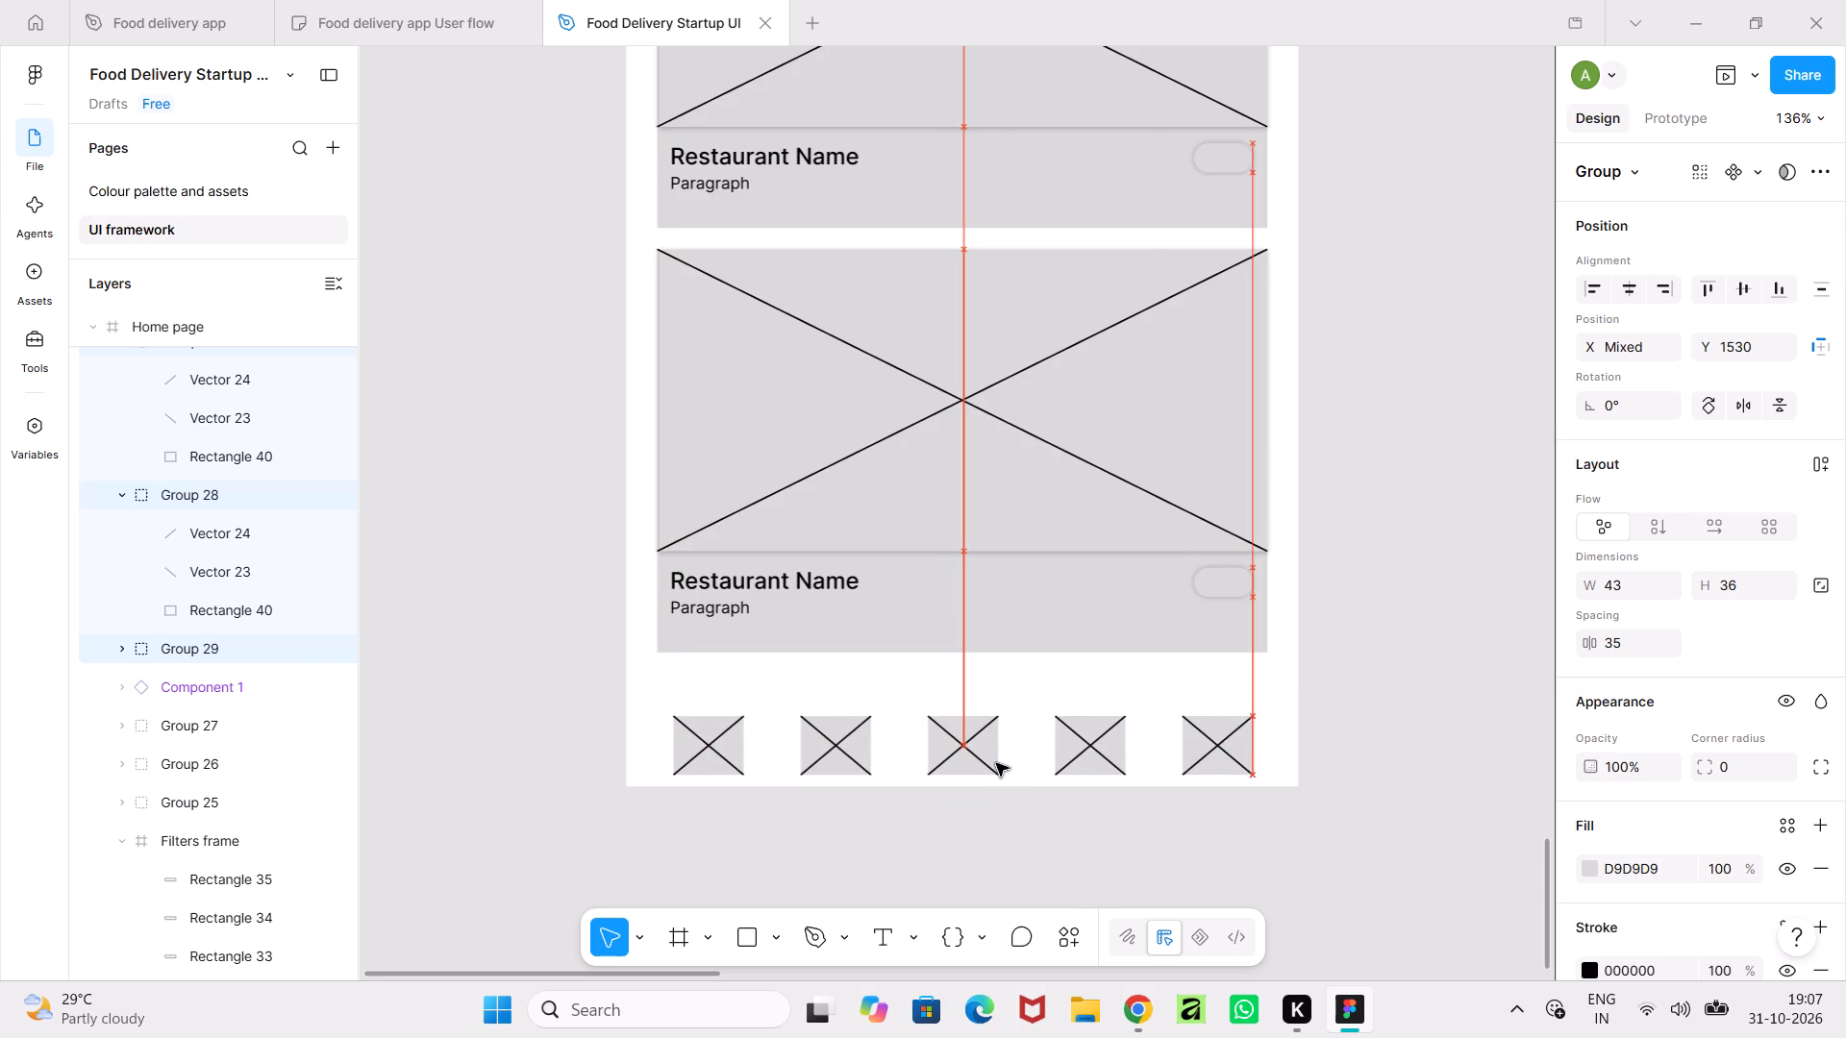
left_click_drag(996, 763, 994, 761)
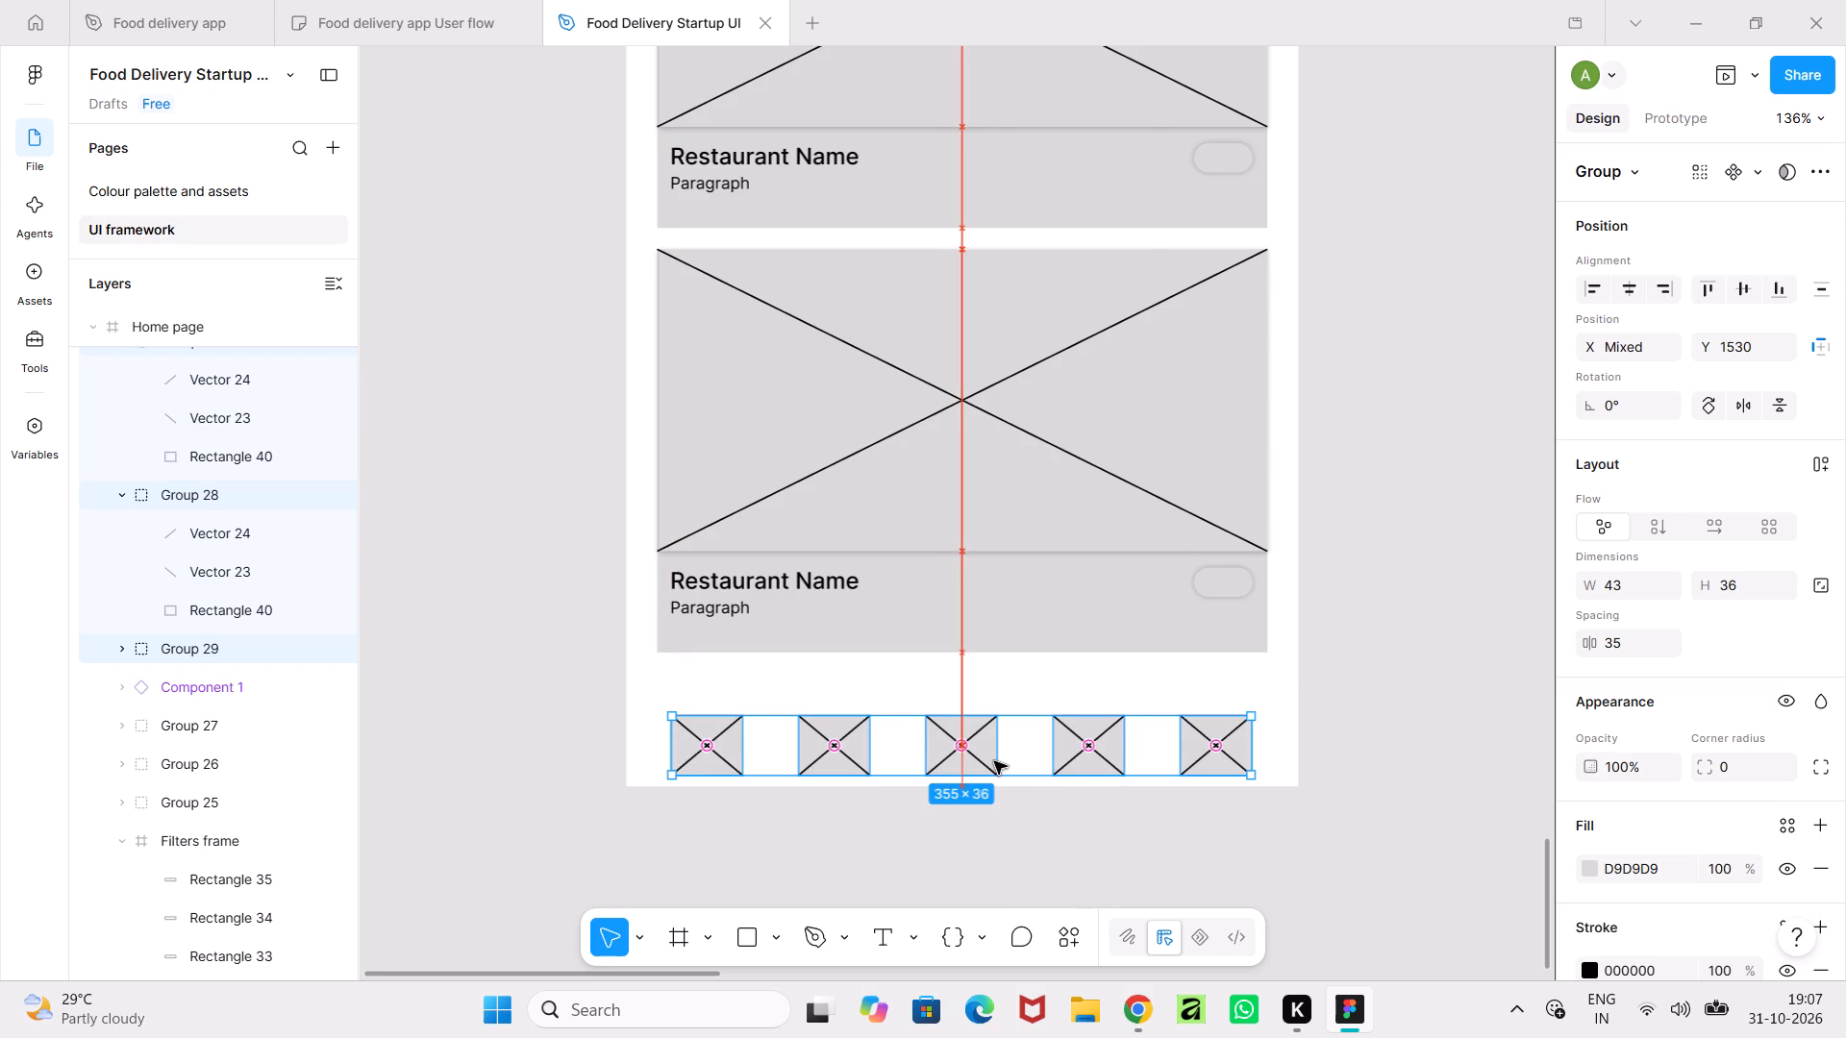
left_click_drag(994, 761, 994, 759)
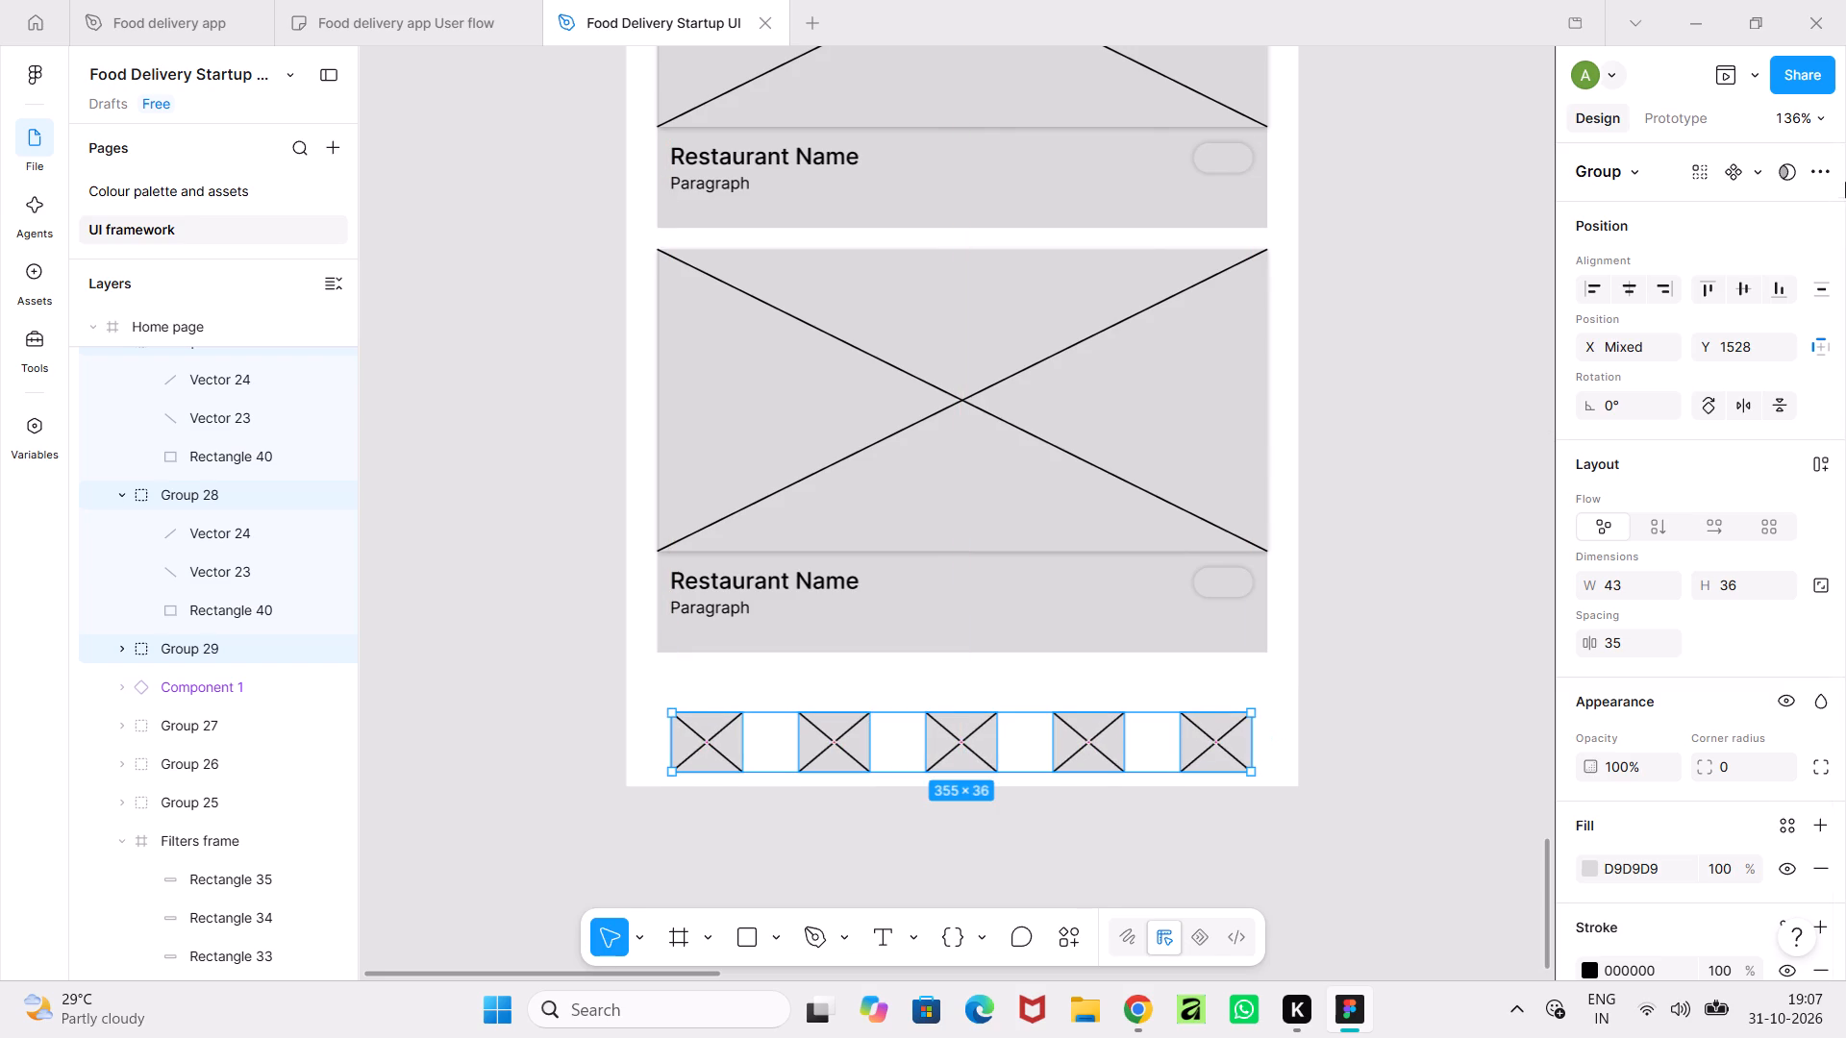
Set the scroll behavior position of the five placeholder icons to Fixed (stay in place).
left_click(1676, 118)
left_click(1739, 320)
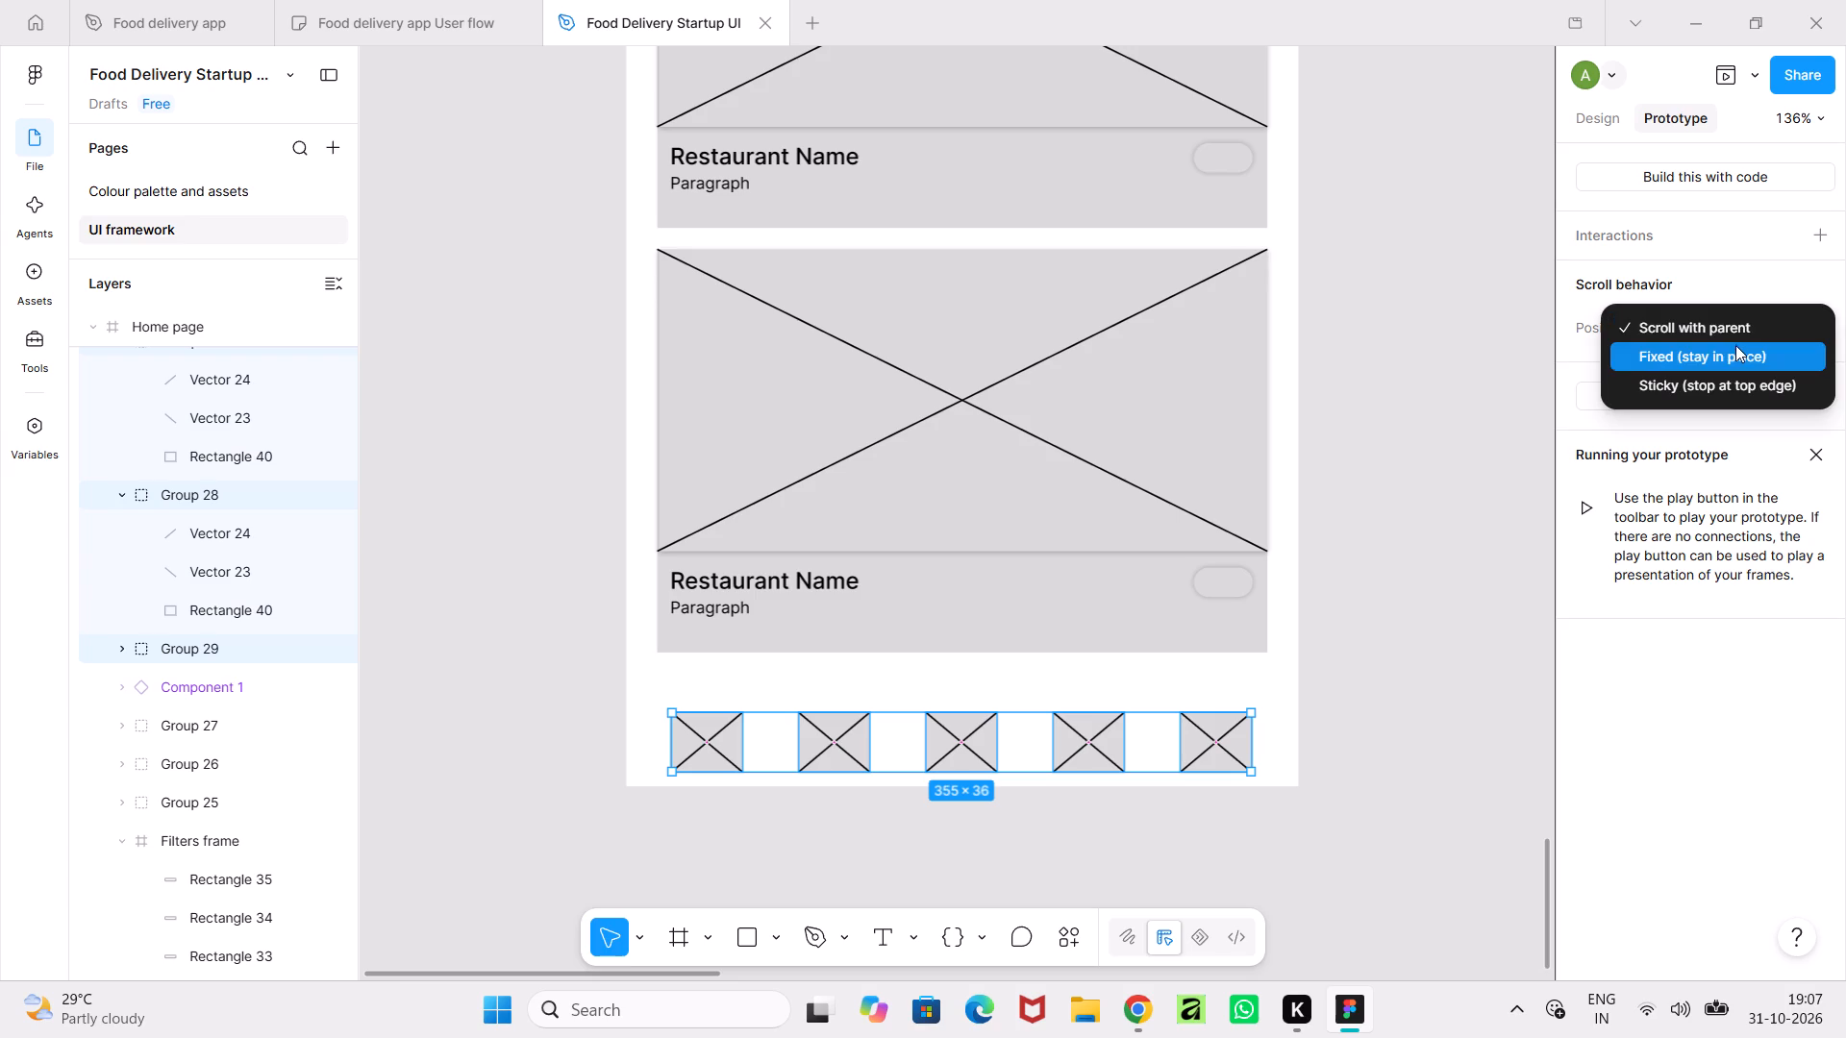
left_click(1735, 346)
left_click(1447, 579)
Draw a 412 × 66 rectangle across the Home page's full width at its bottom edge, spanning the icon row.
scroll(1447, 579, "down", 5, "ctrl")
middle_click_drag(1447, 579, 1445, 611)
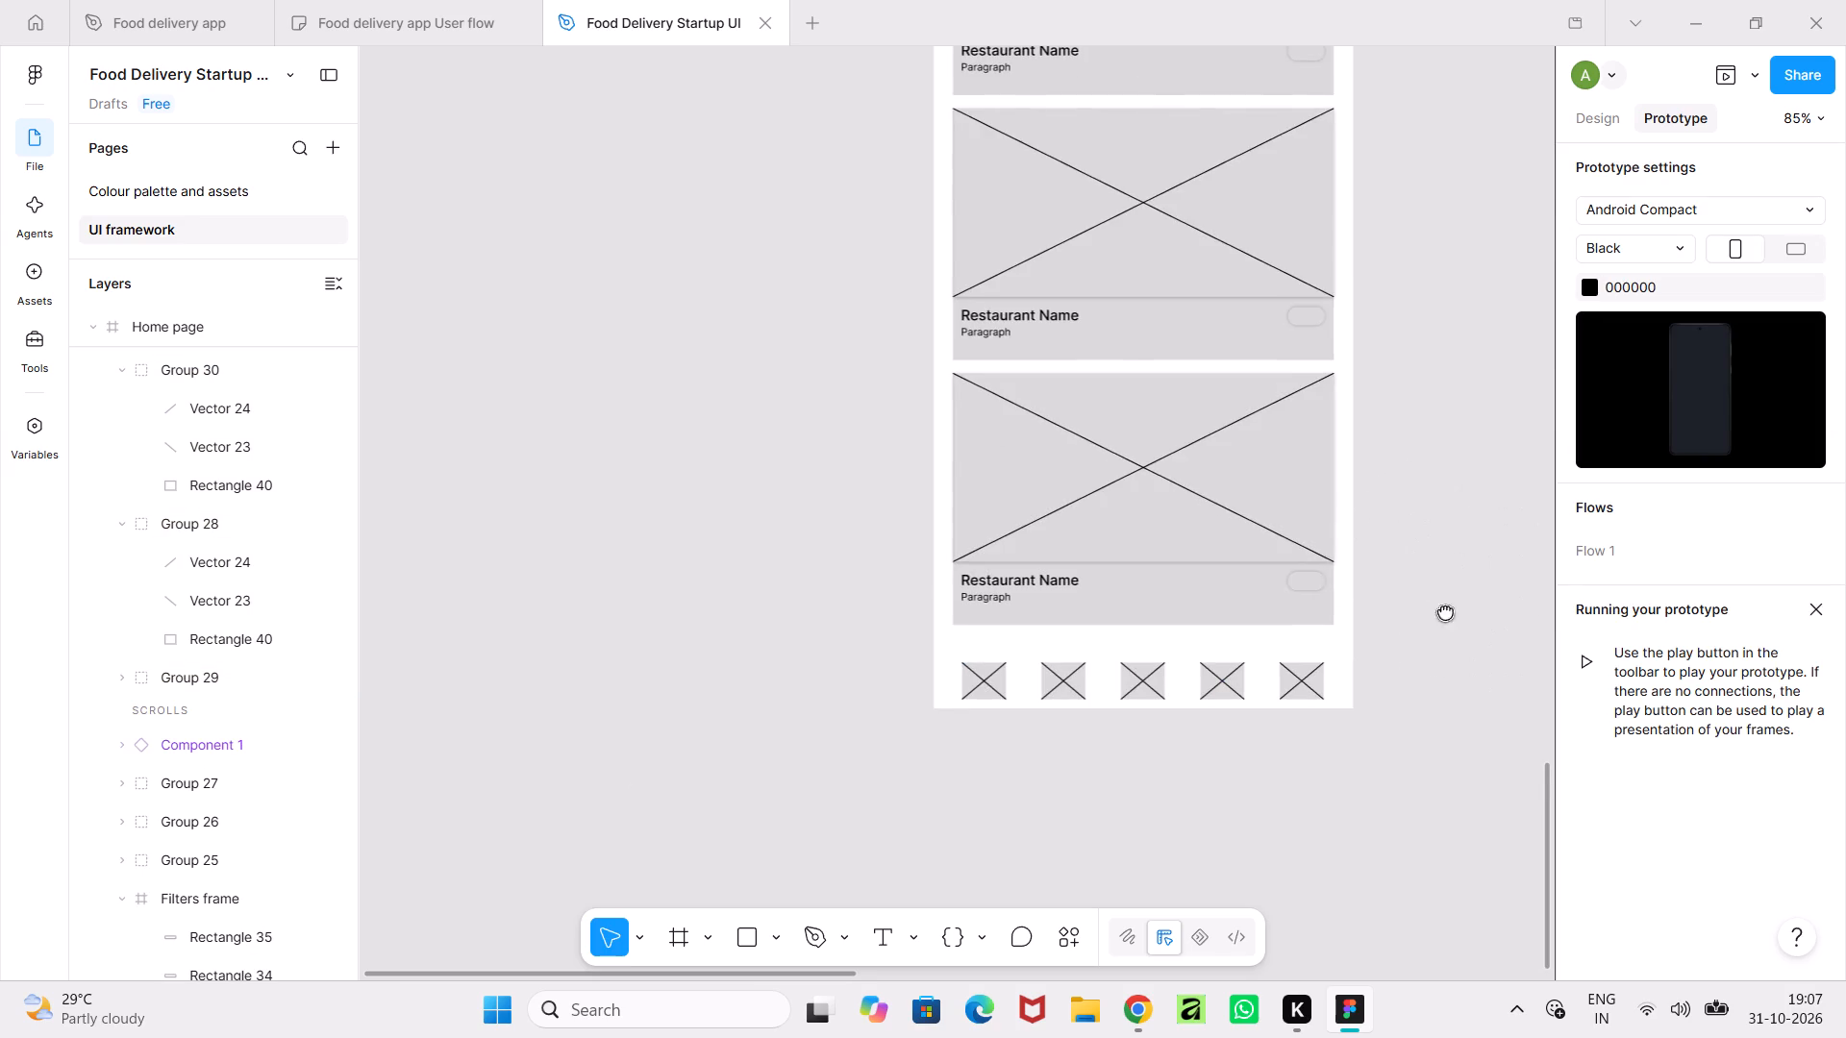
middle_click_drag(1445, 611, 1405, 760)
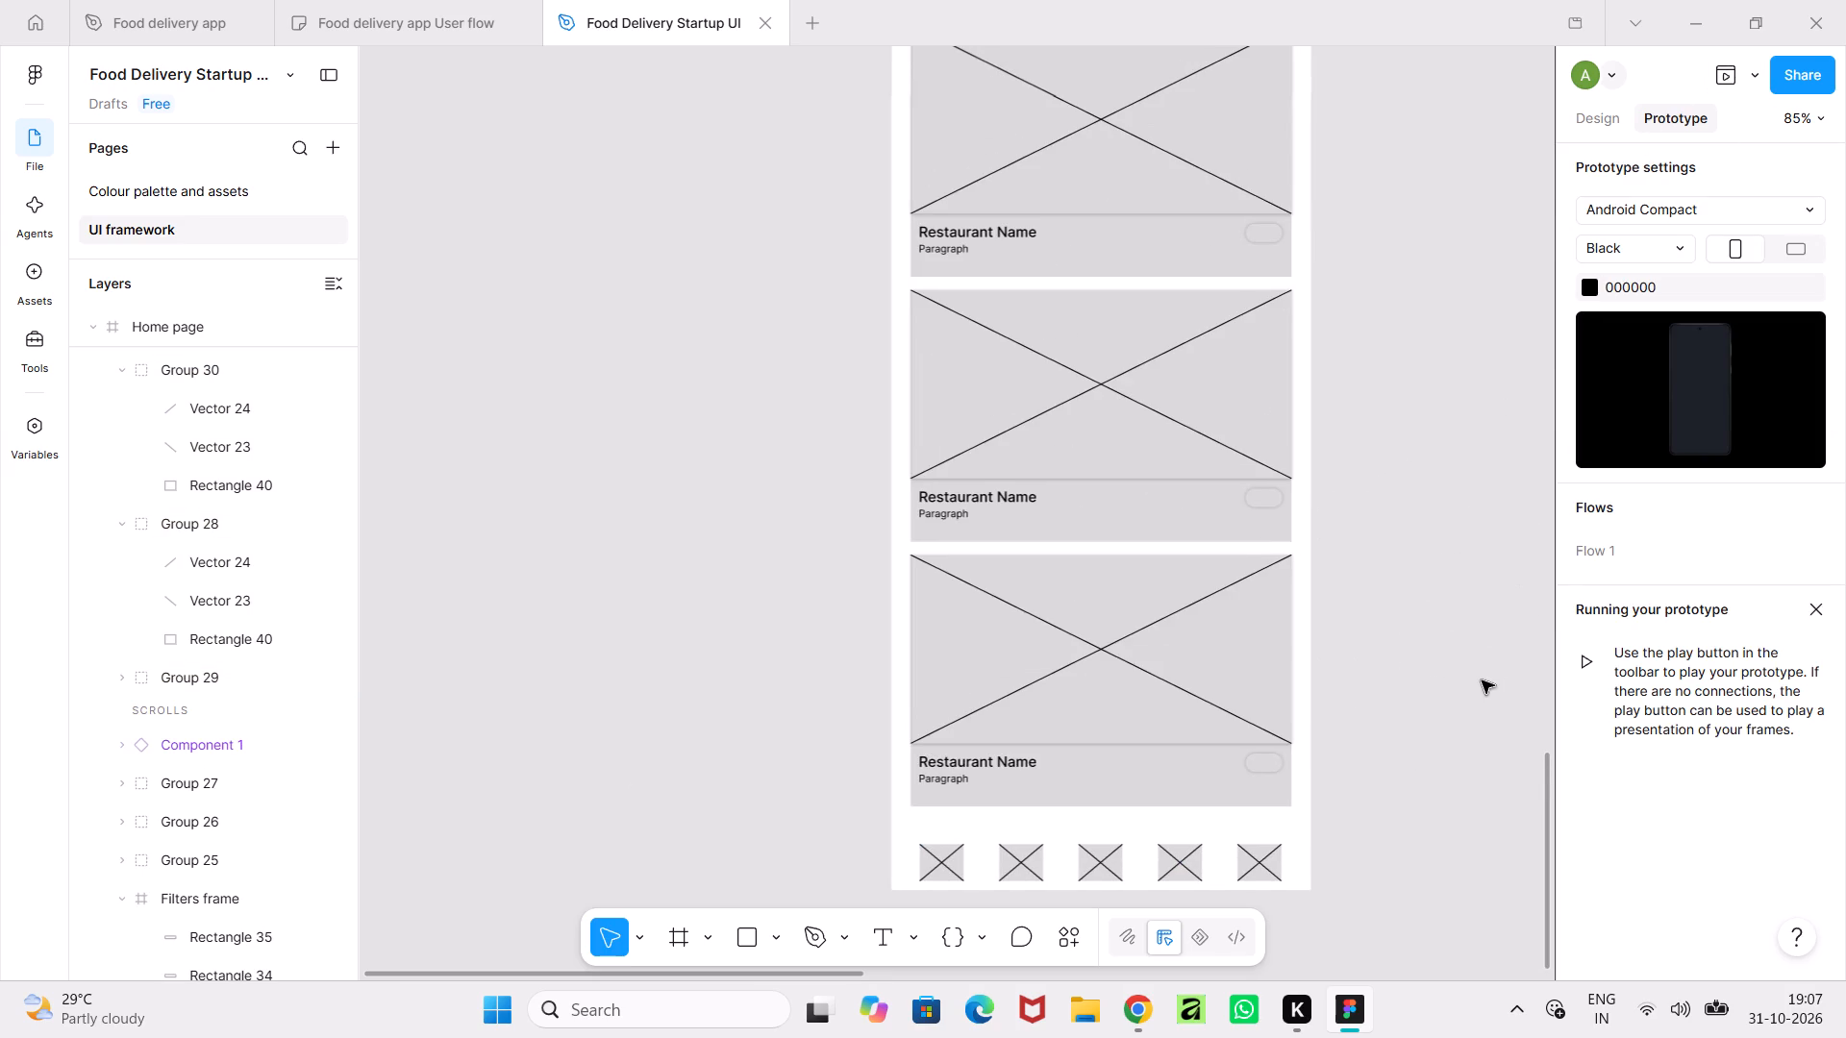
middle_click_drag(1455, 717, 1383, 530)
scroll(1343, 644, "up", 3, "ctrl")
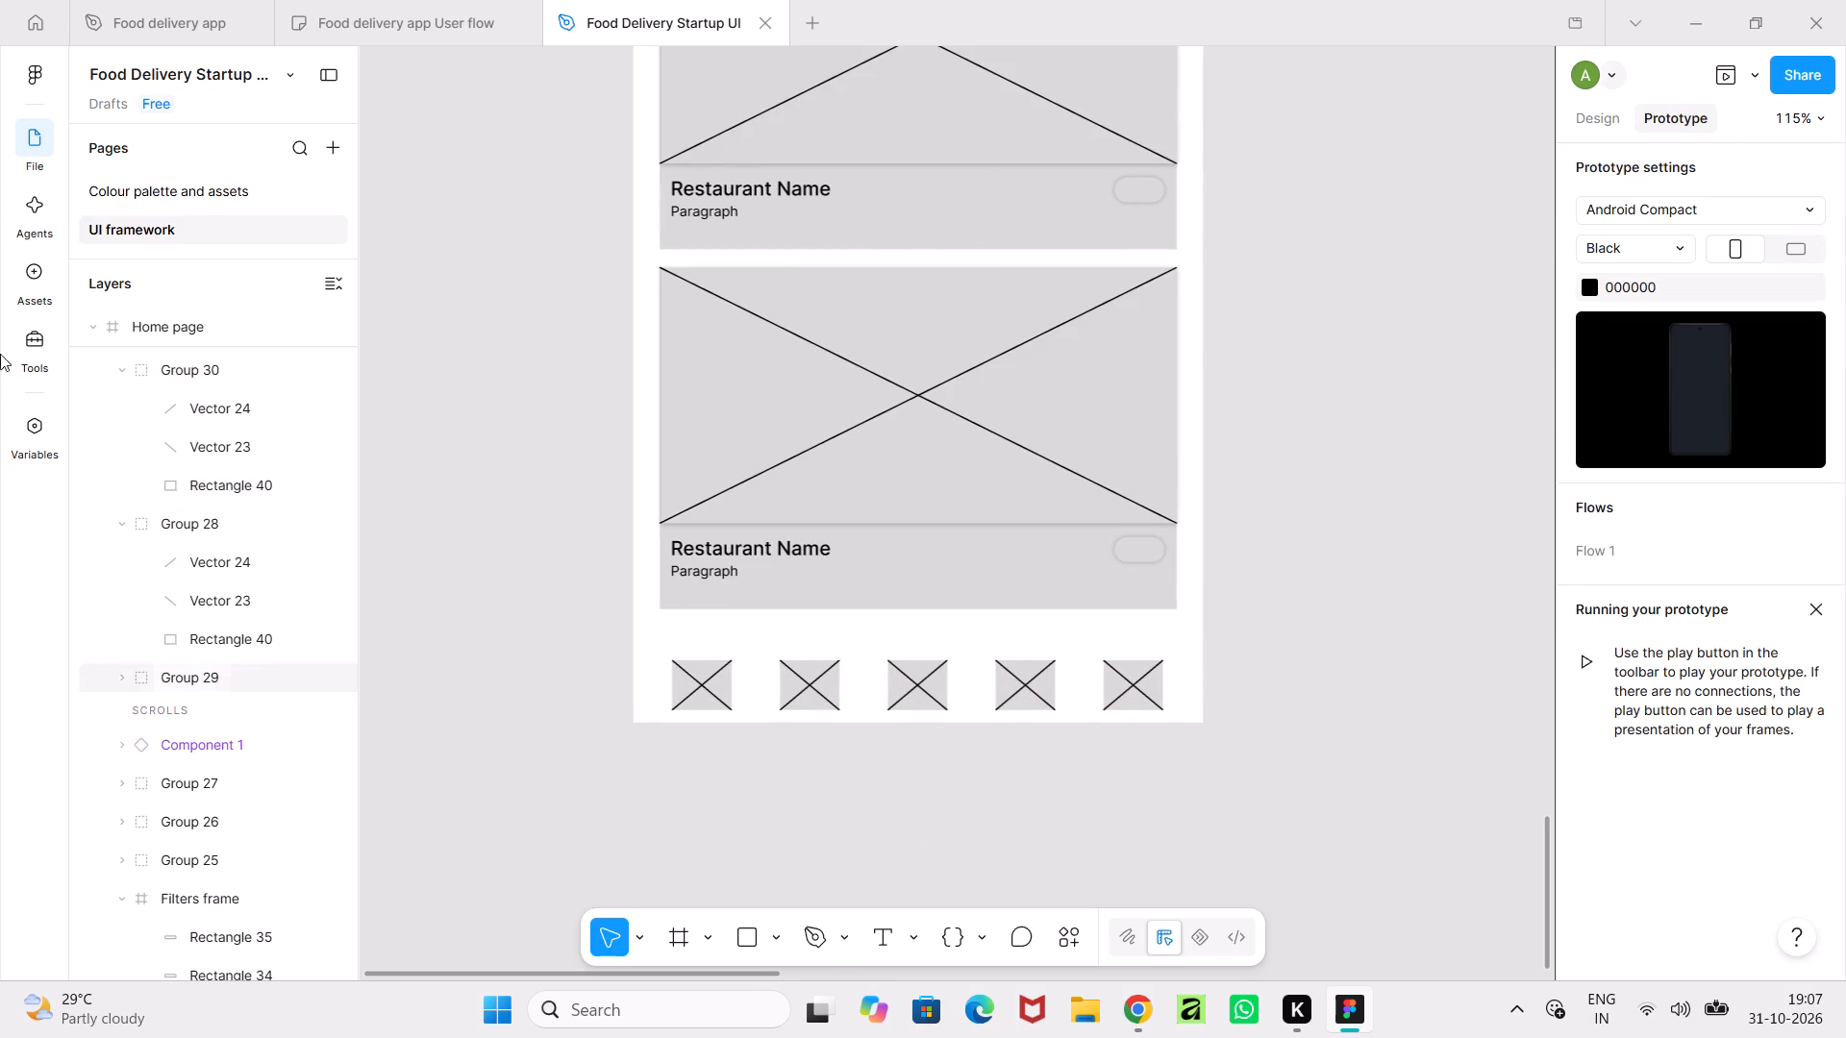
left_click(761, 940)
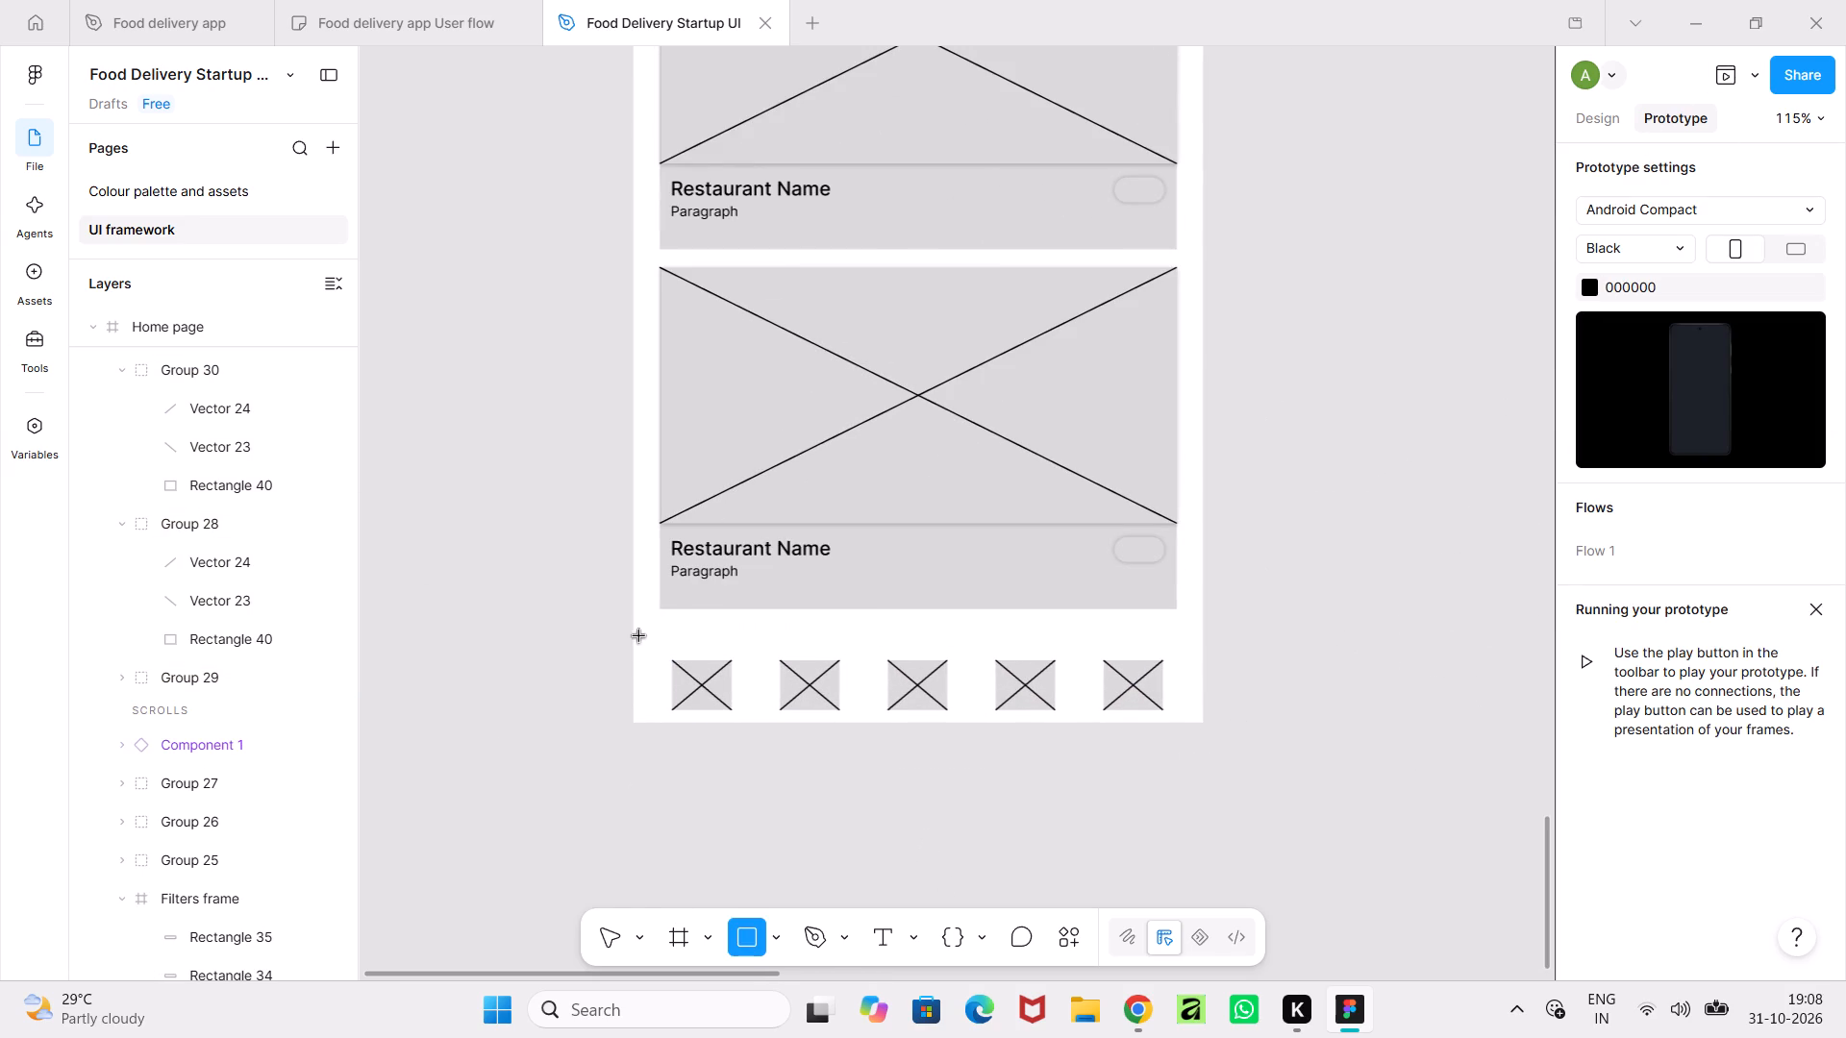
left_click_drag(634, 630, 1196, 720)
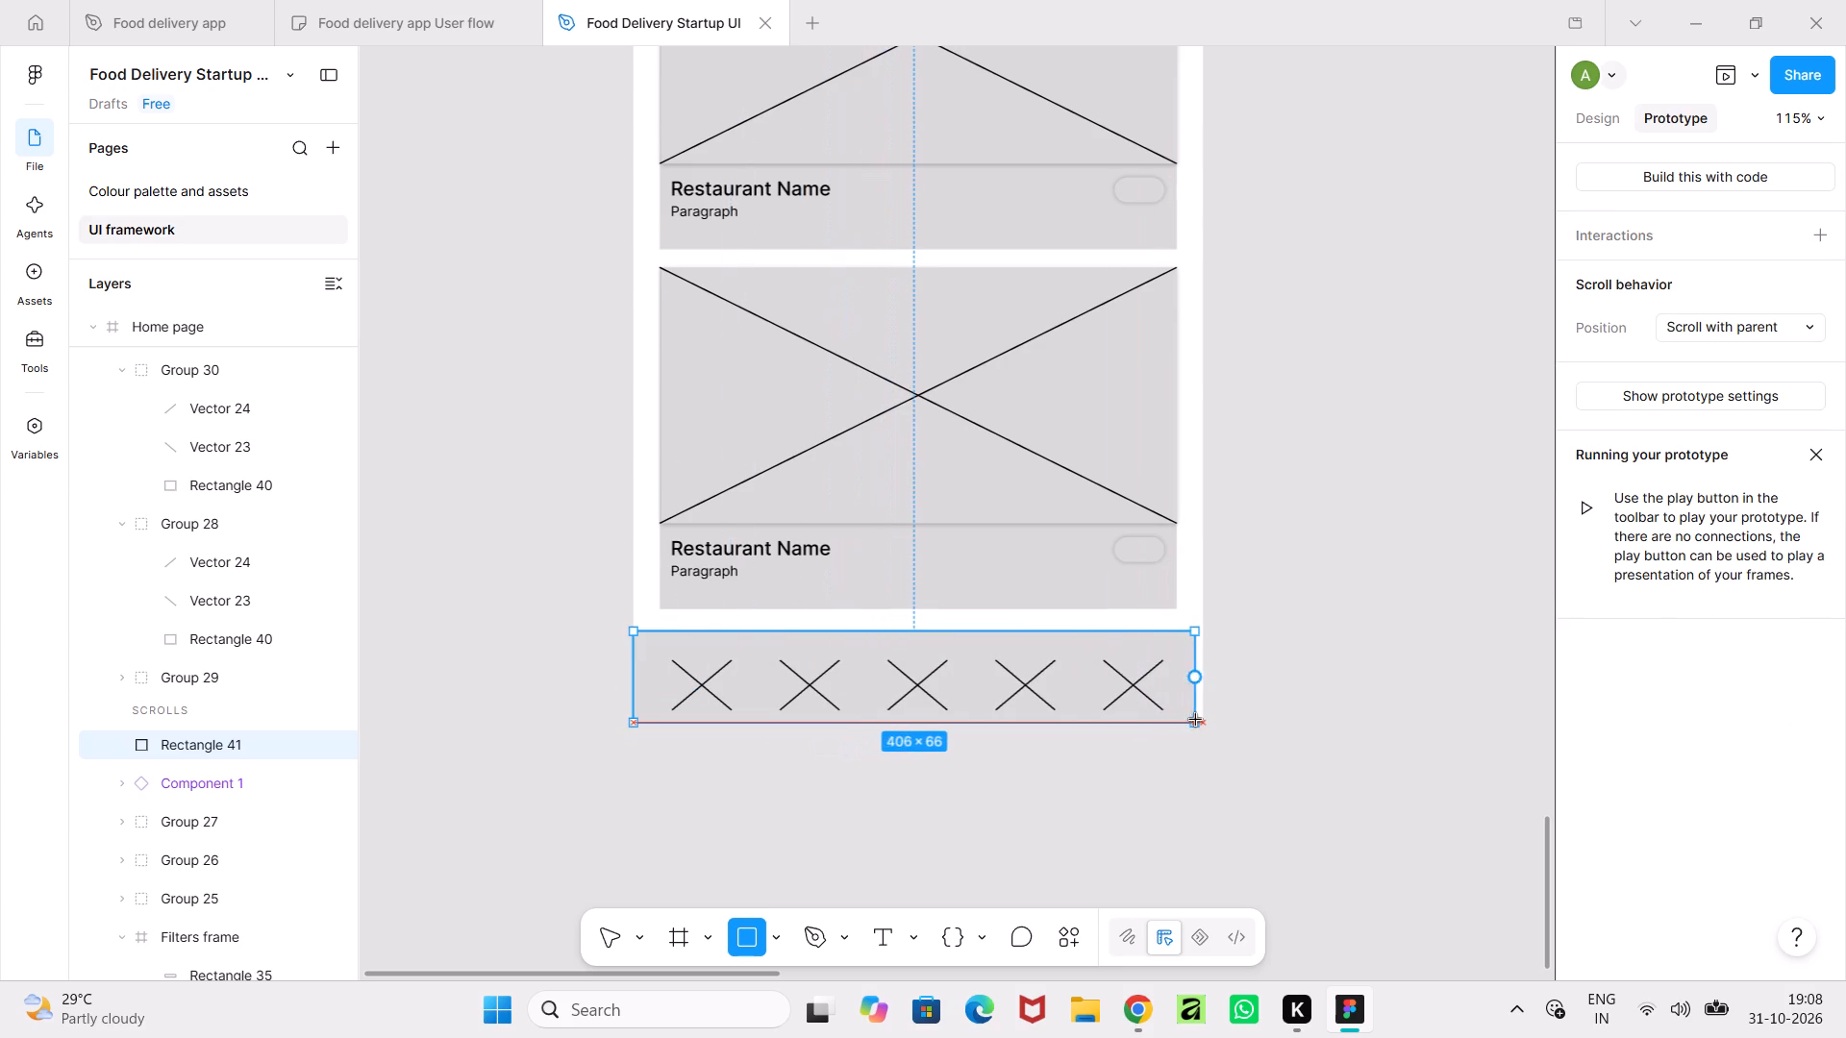
left_click_drag(1196, 720, 1205, 720)
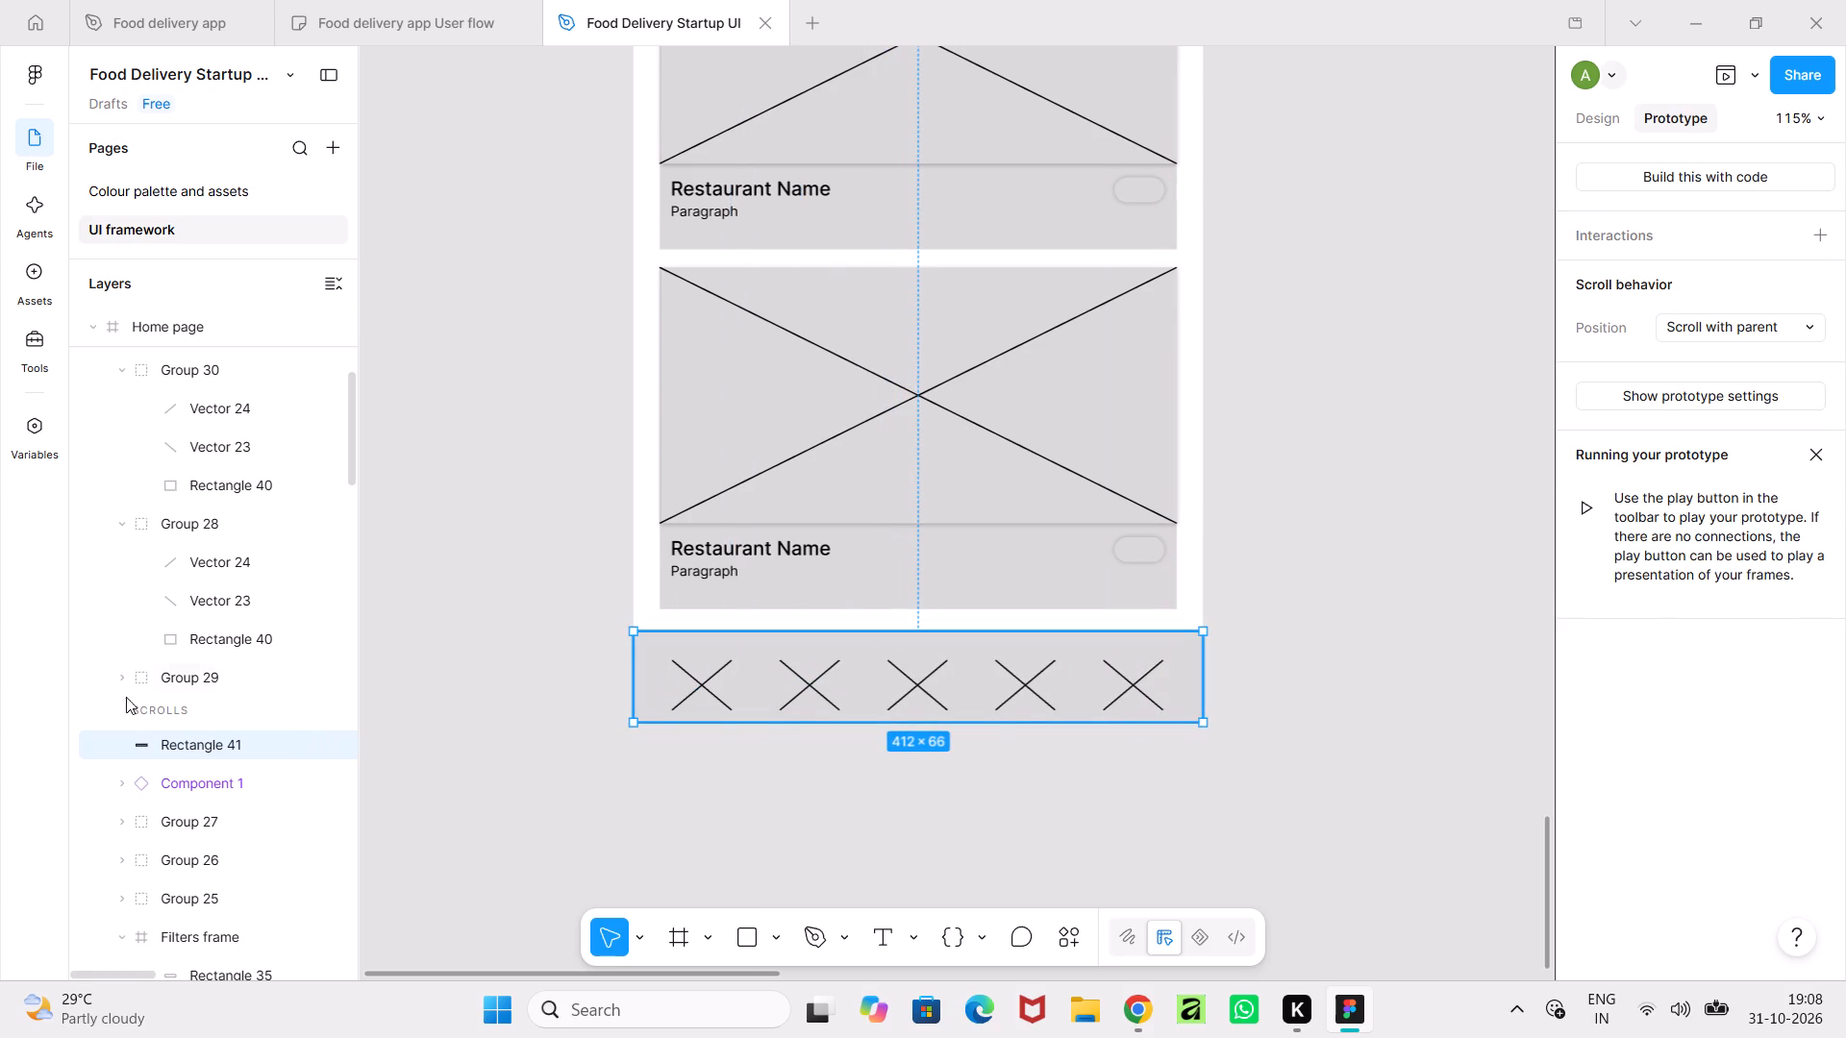
Collapse the five placeholder icon groups in the Home page's layer list.
left_click(117, 367)
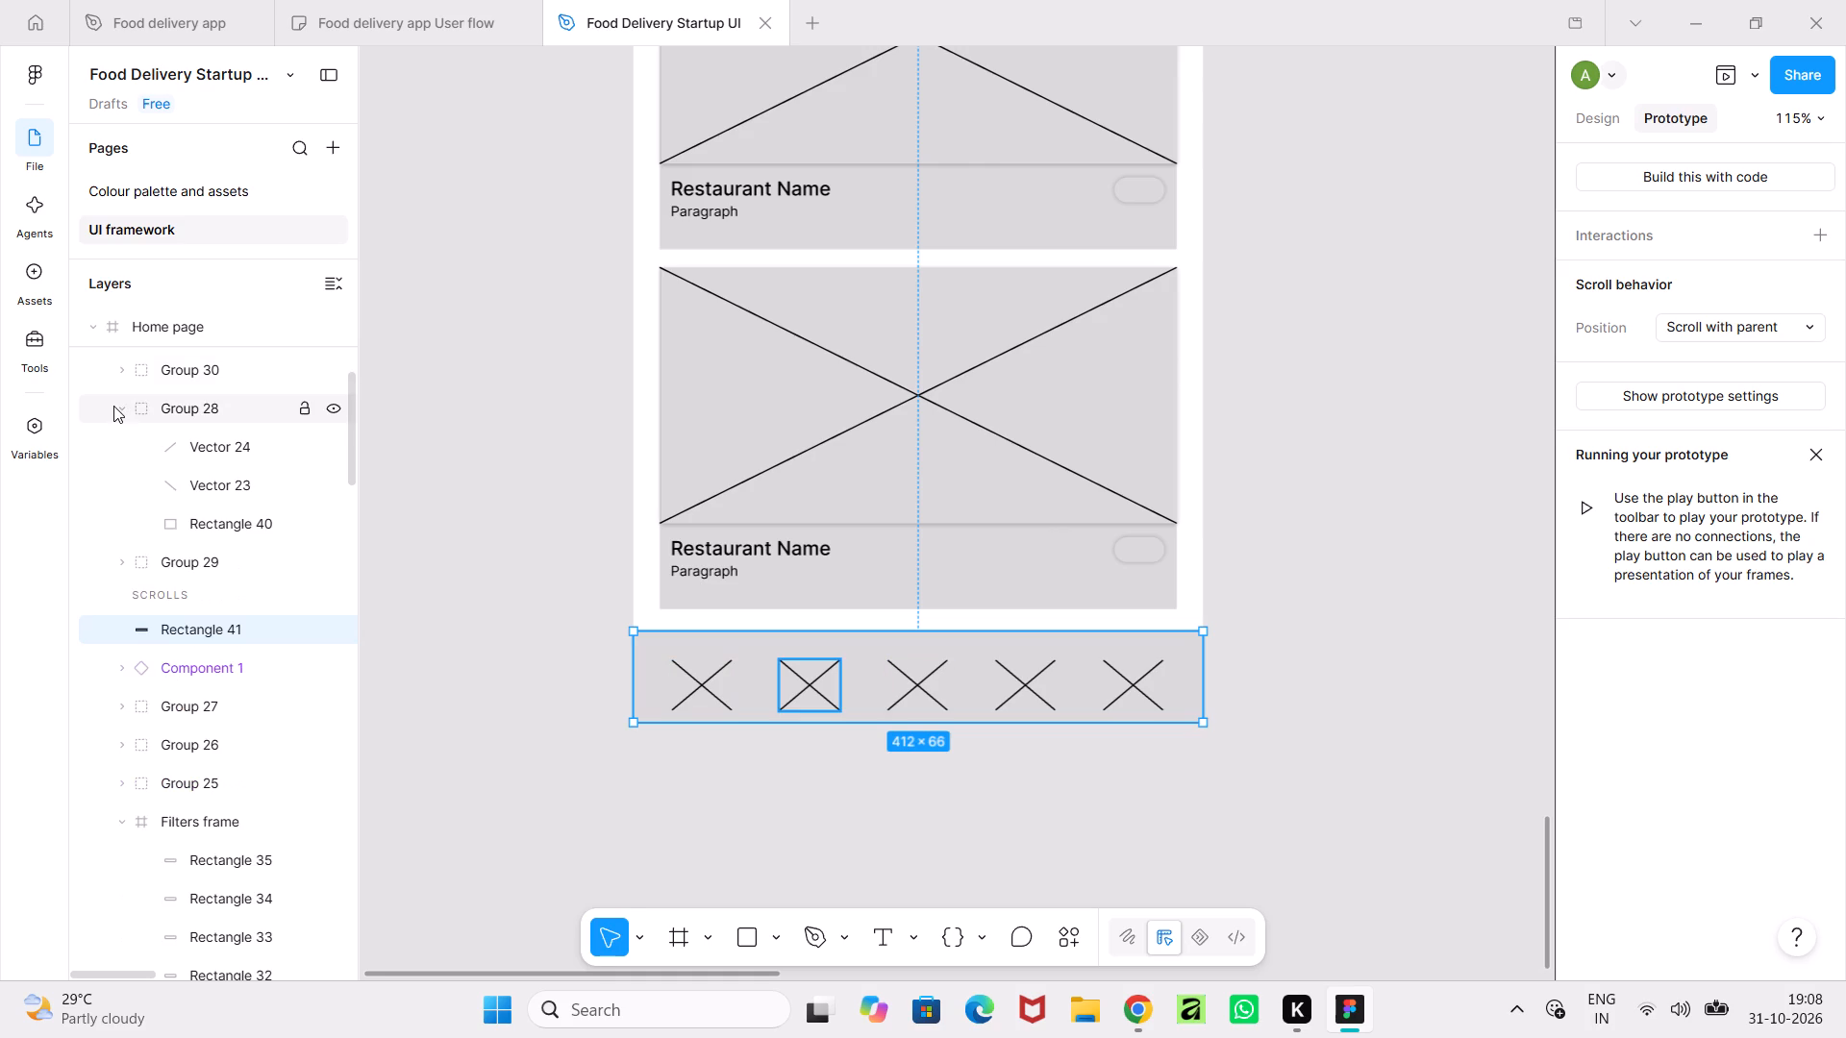
left_click(113, 406)
left_click(119, 441)
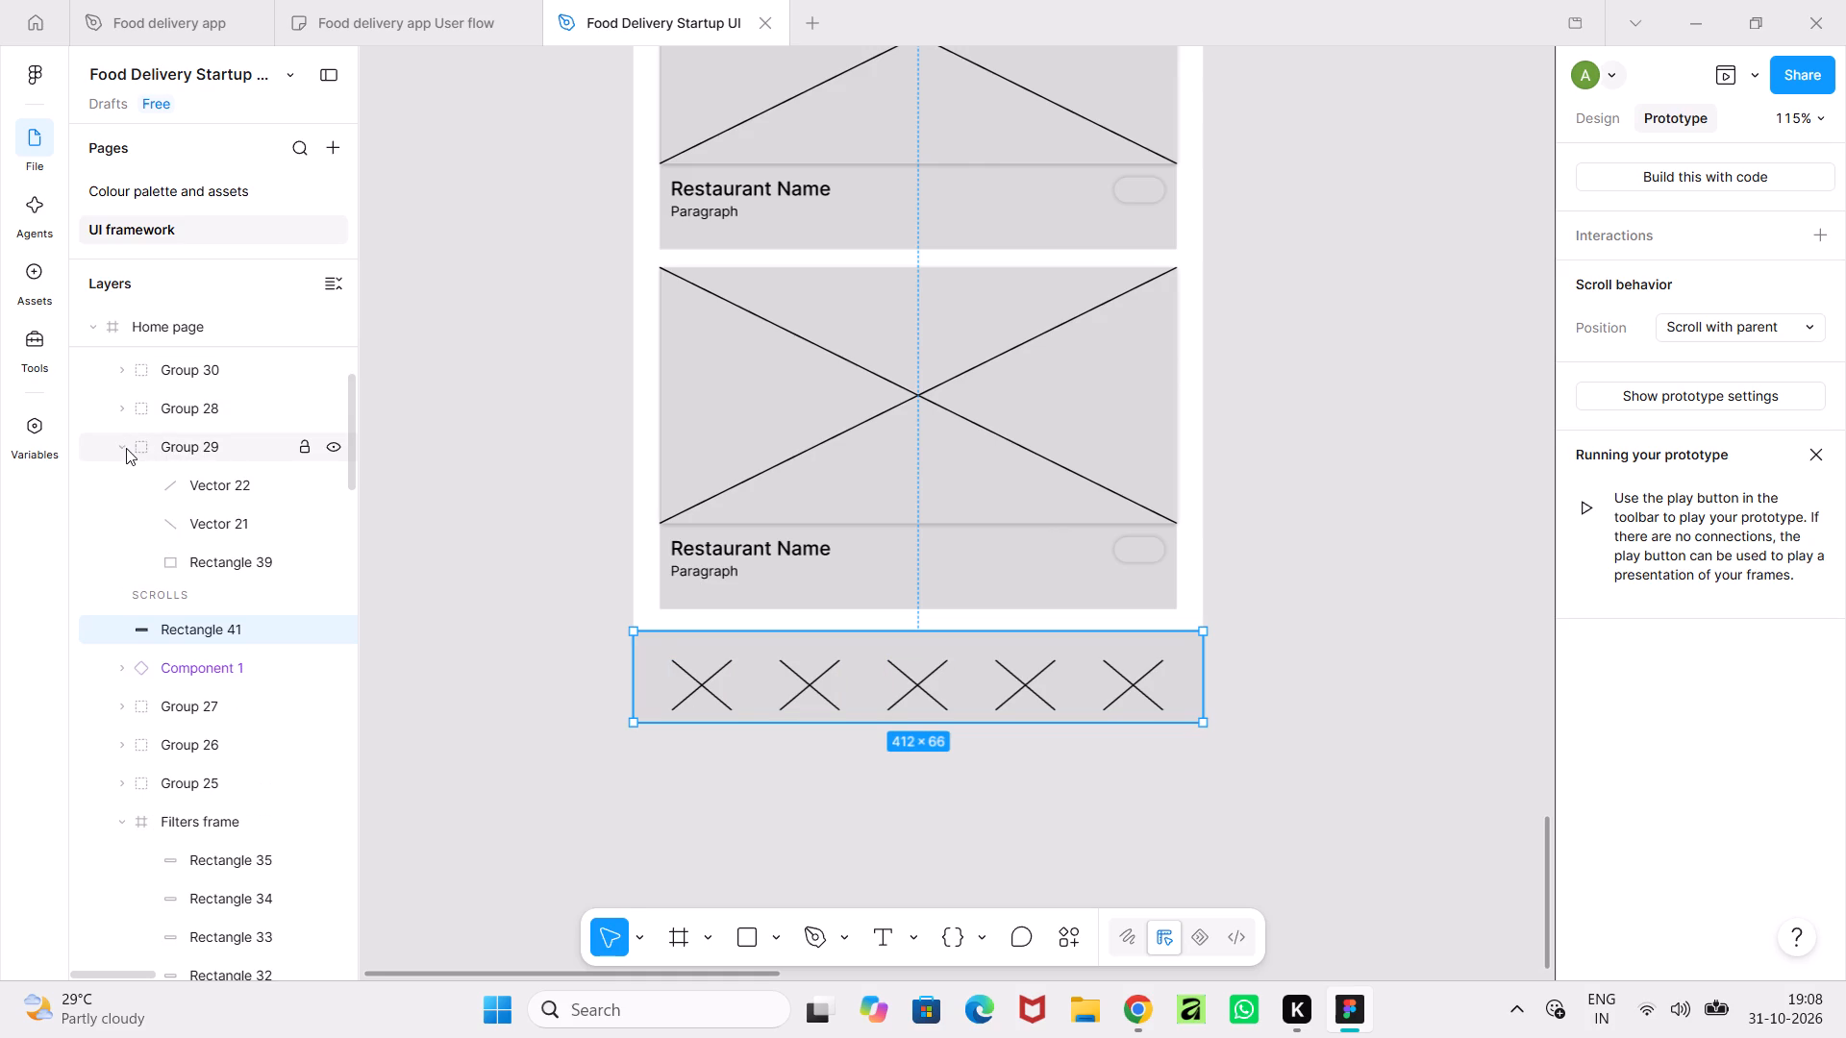
left_click(123, 449)
left_click(200, 442)
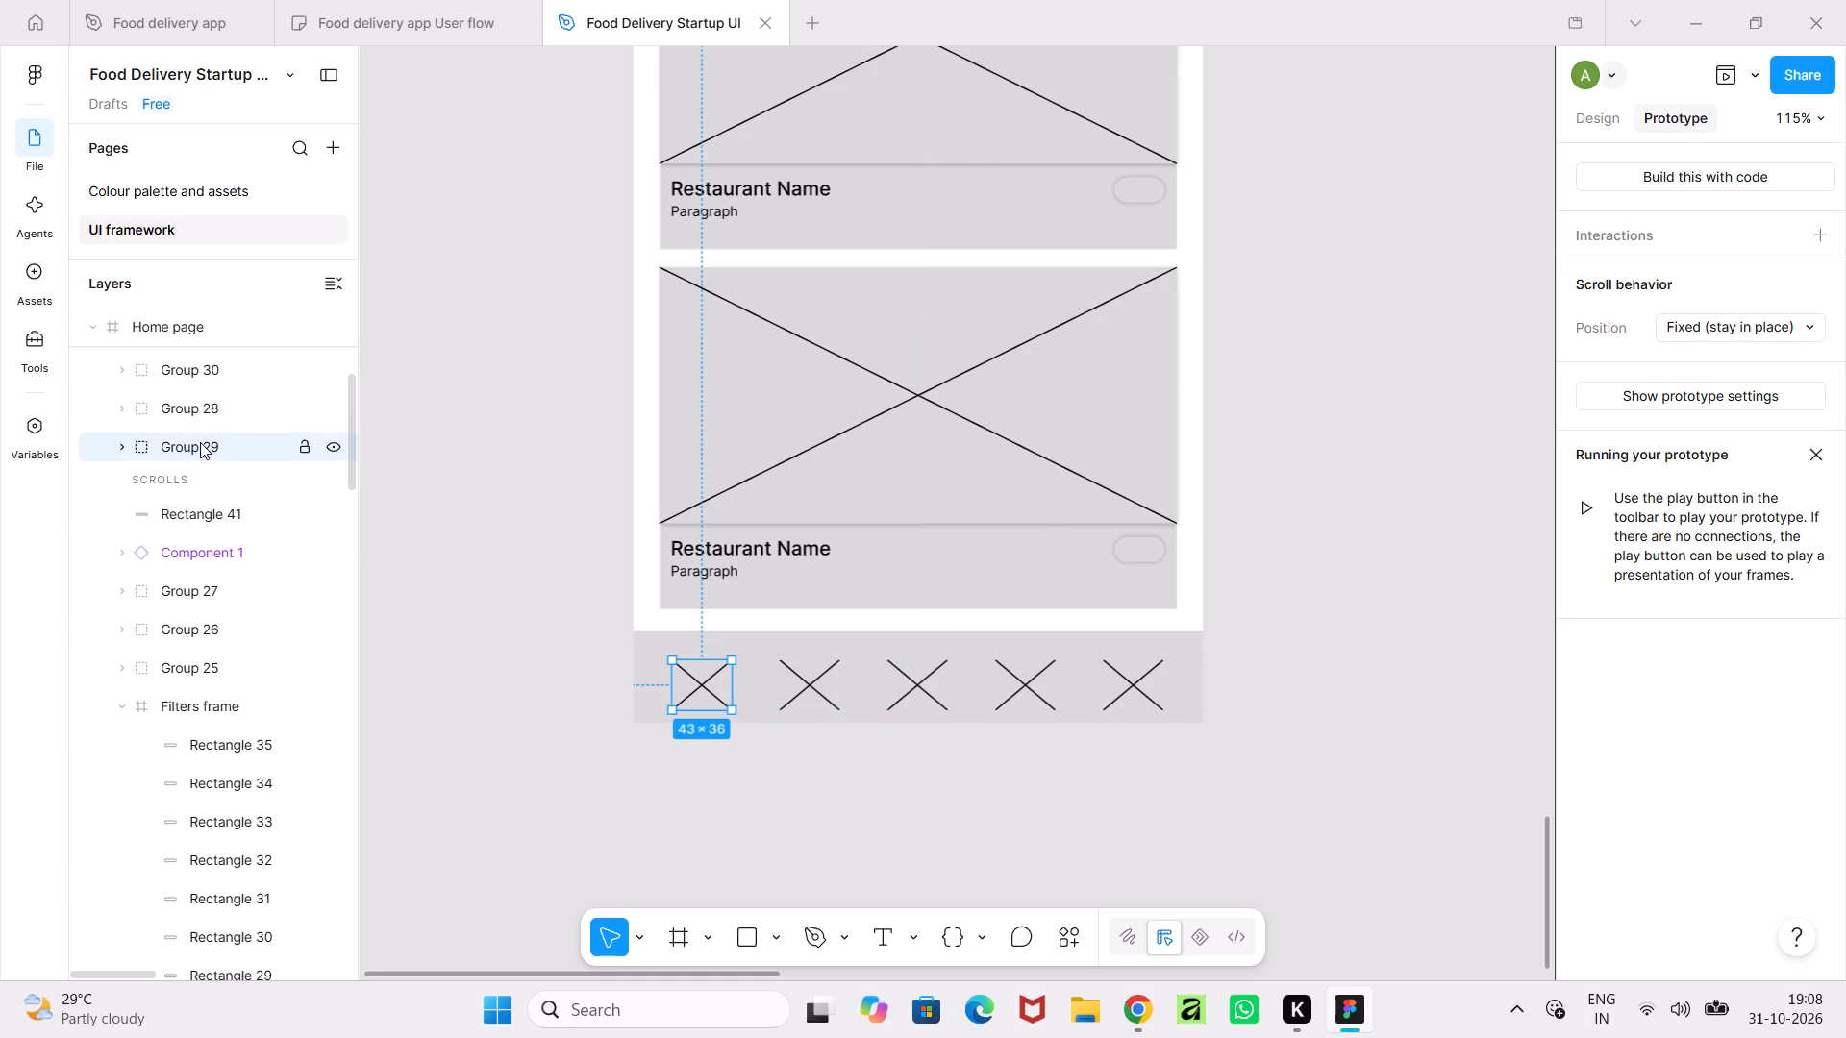
left_click(199, 395)
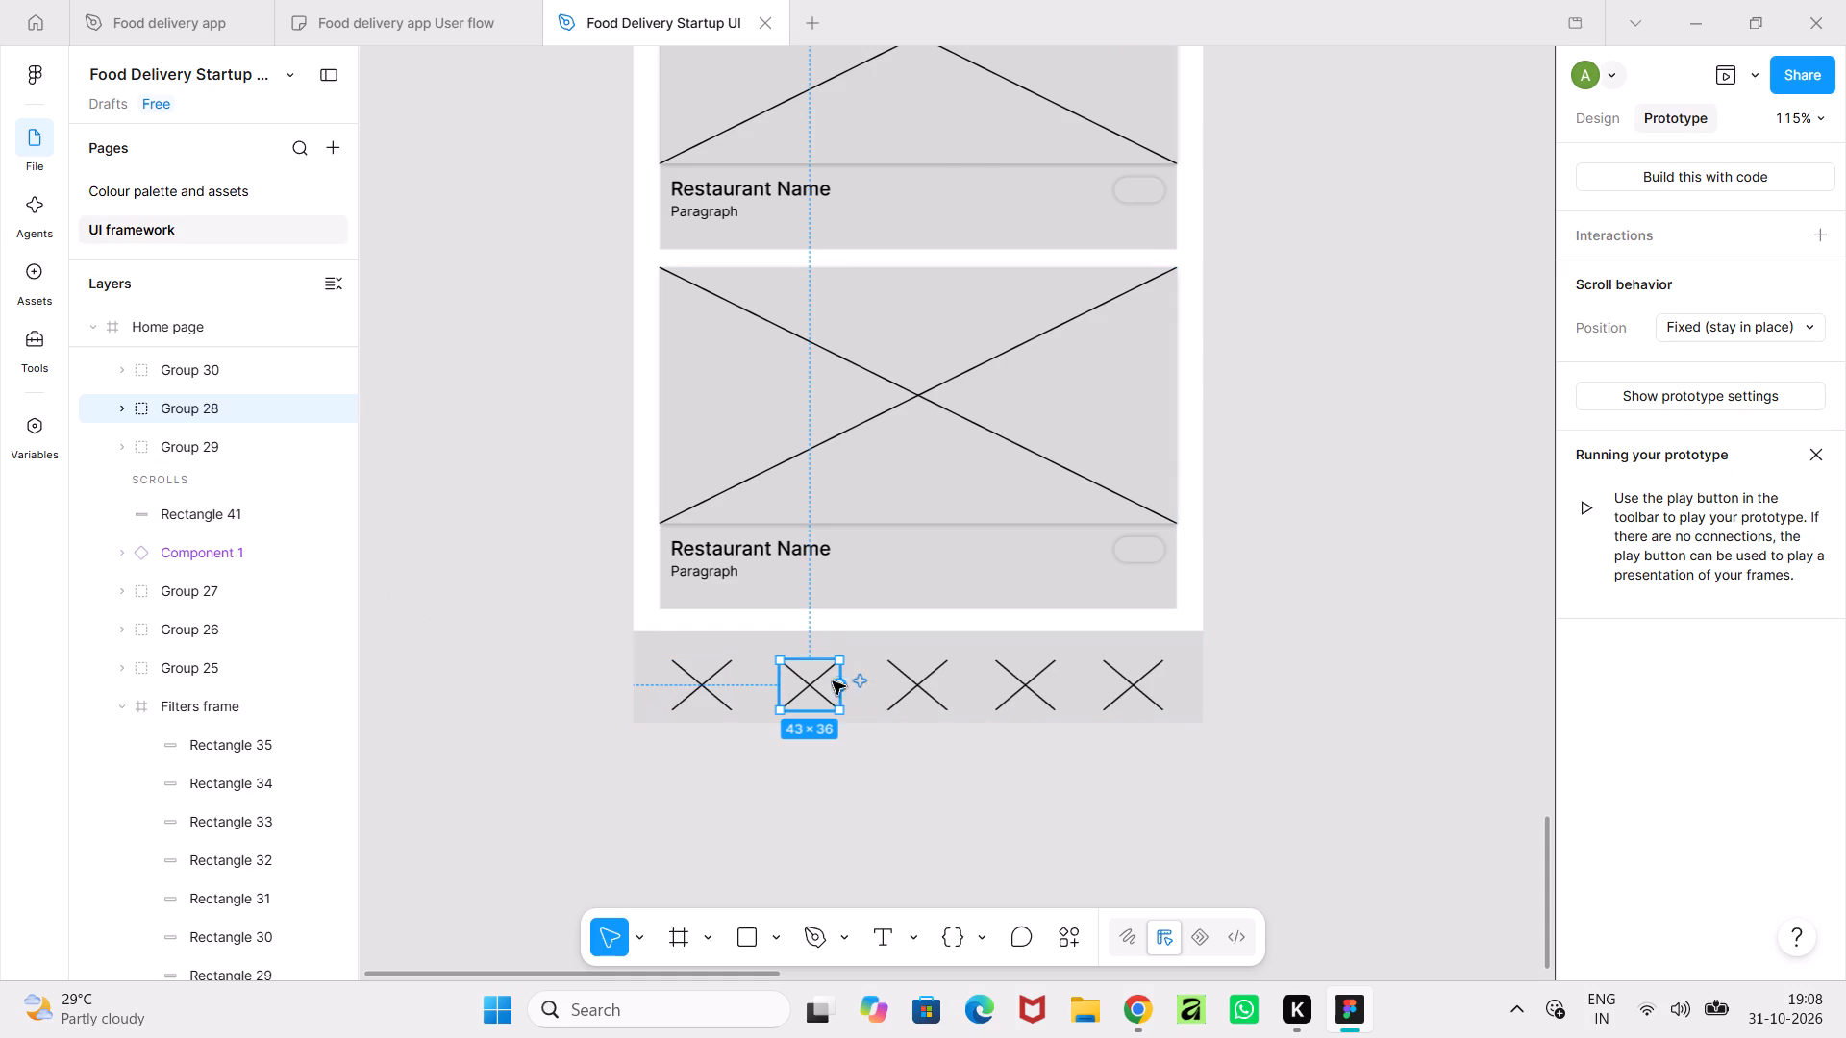
left_click(1030, 696)
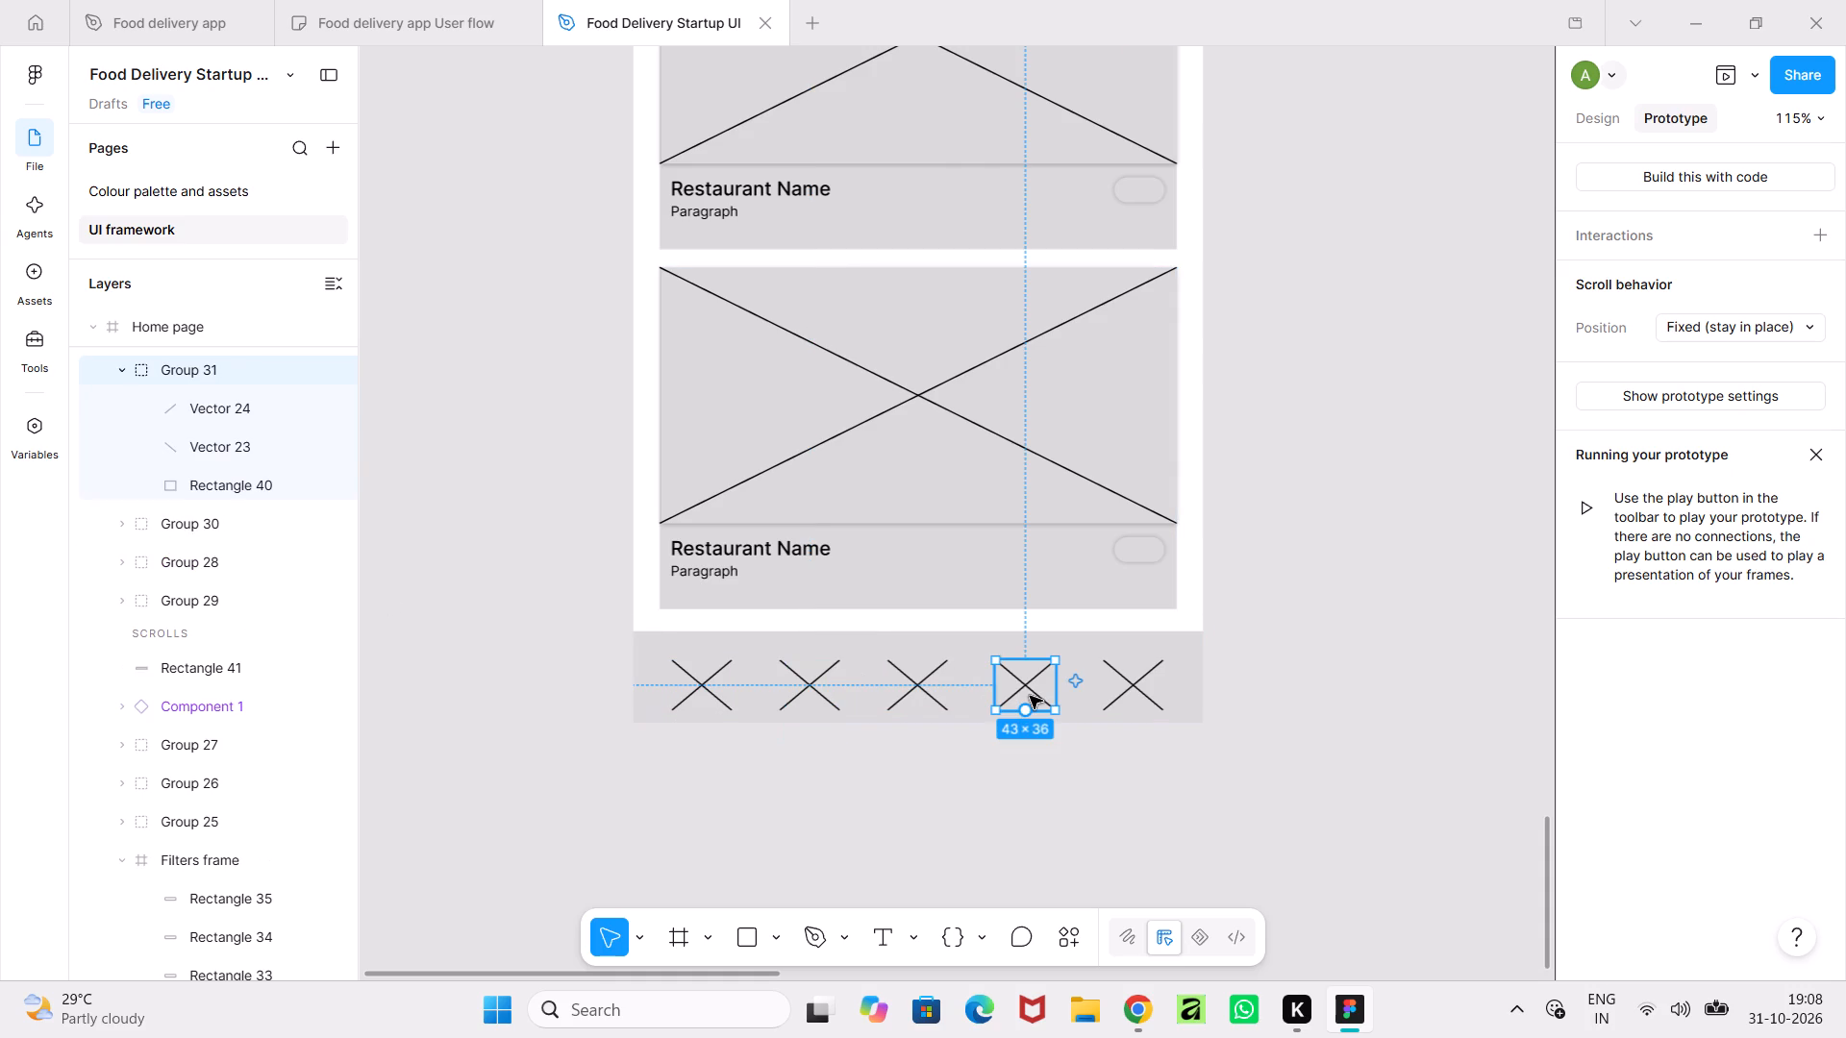
left_click(125, 368)
scroll(195, 480, "up", 4)
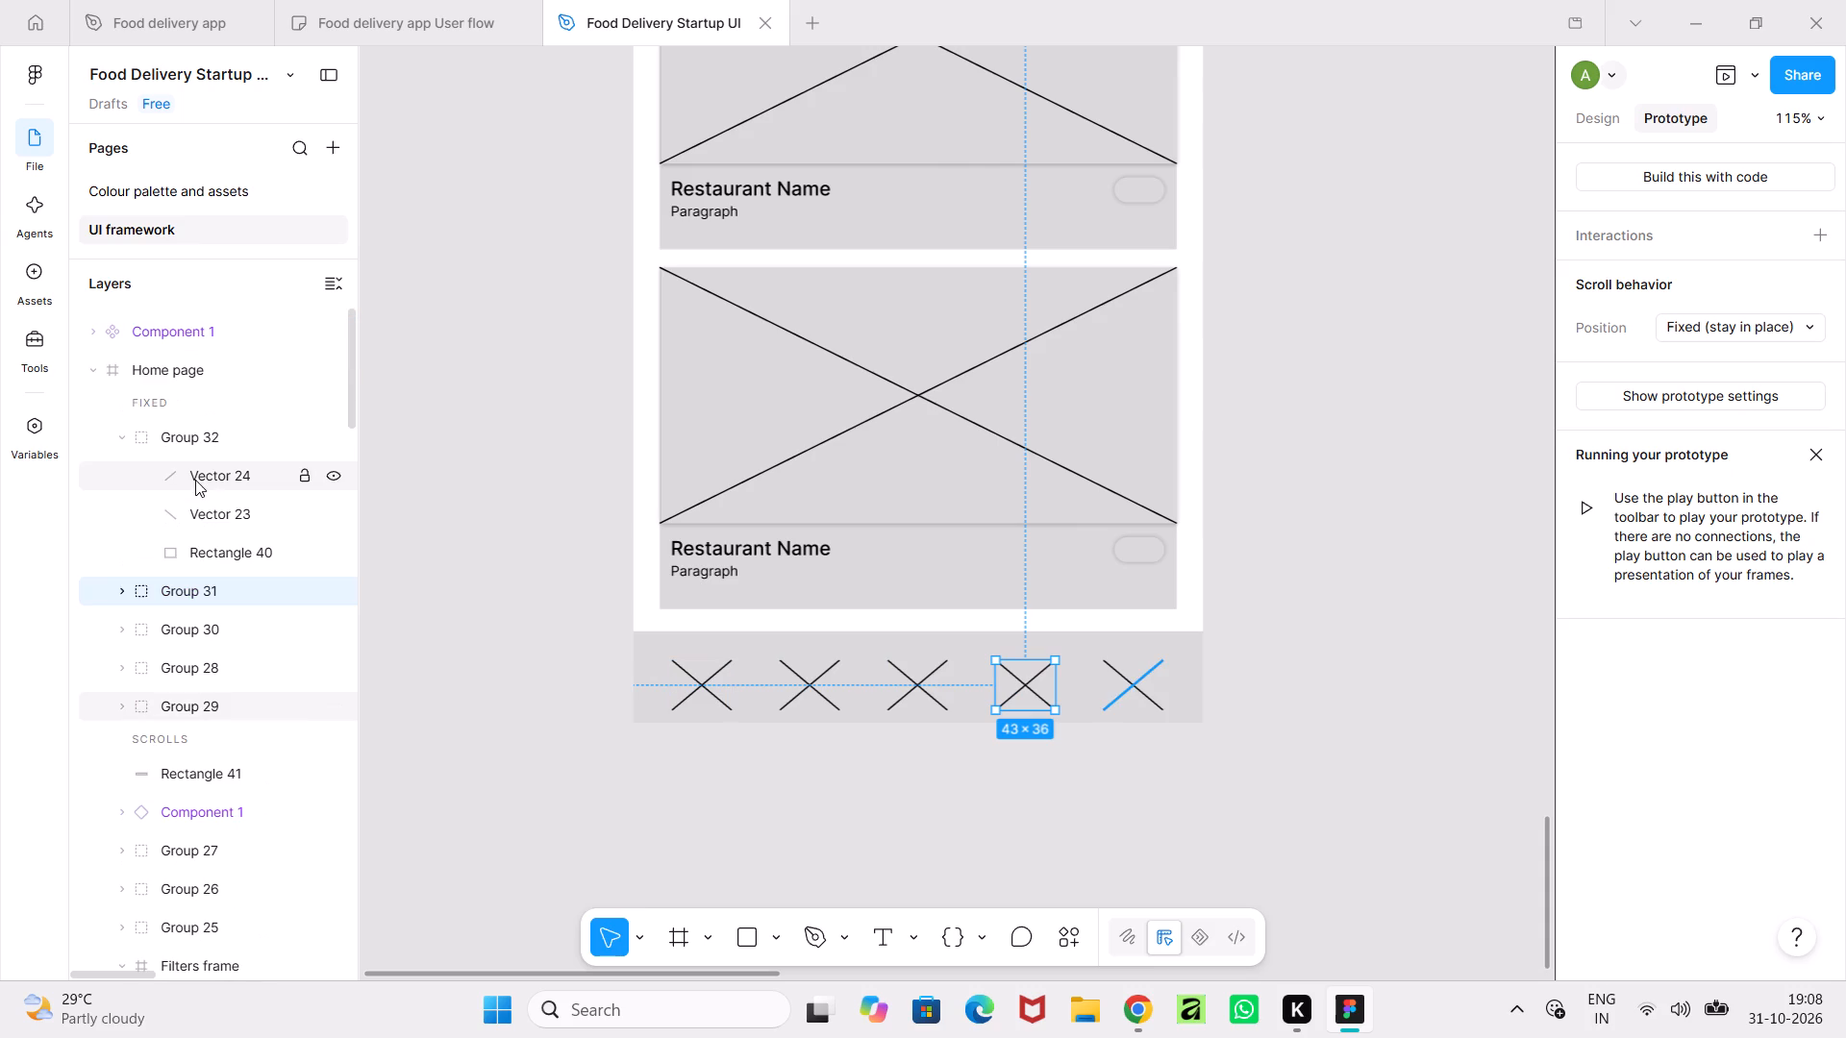
left_click(117, 440)
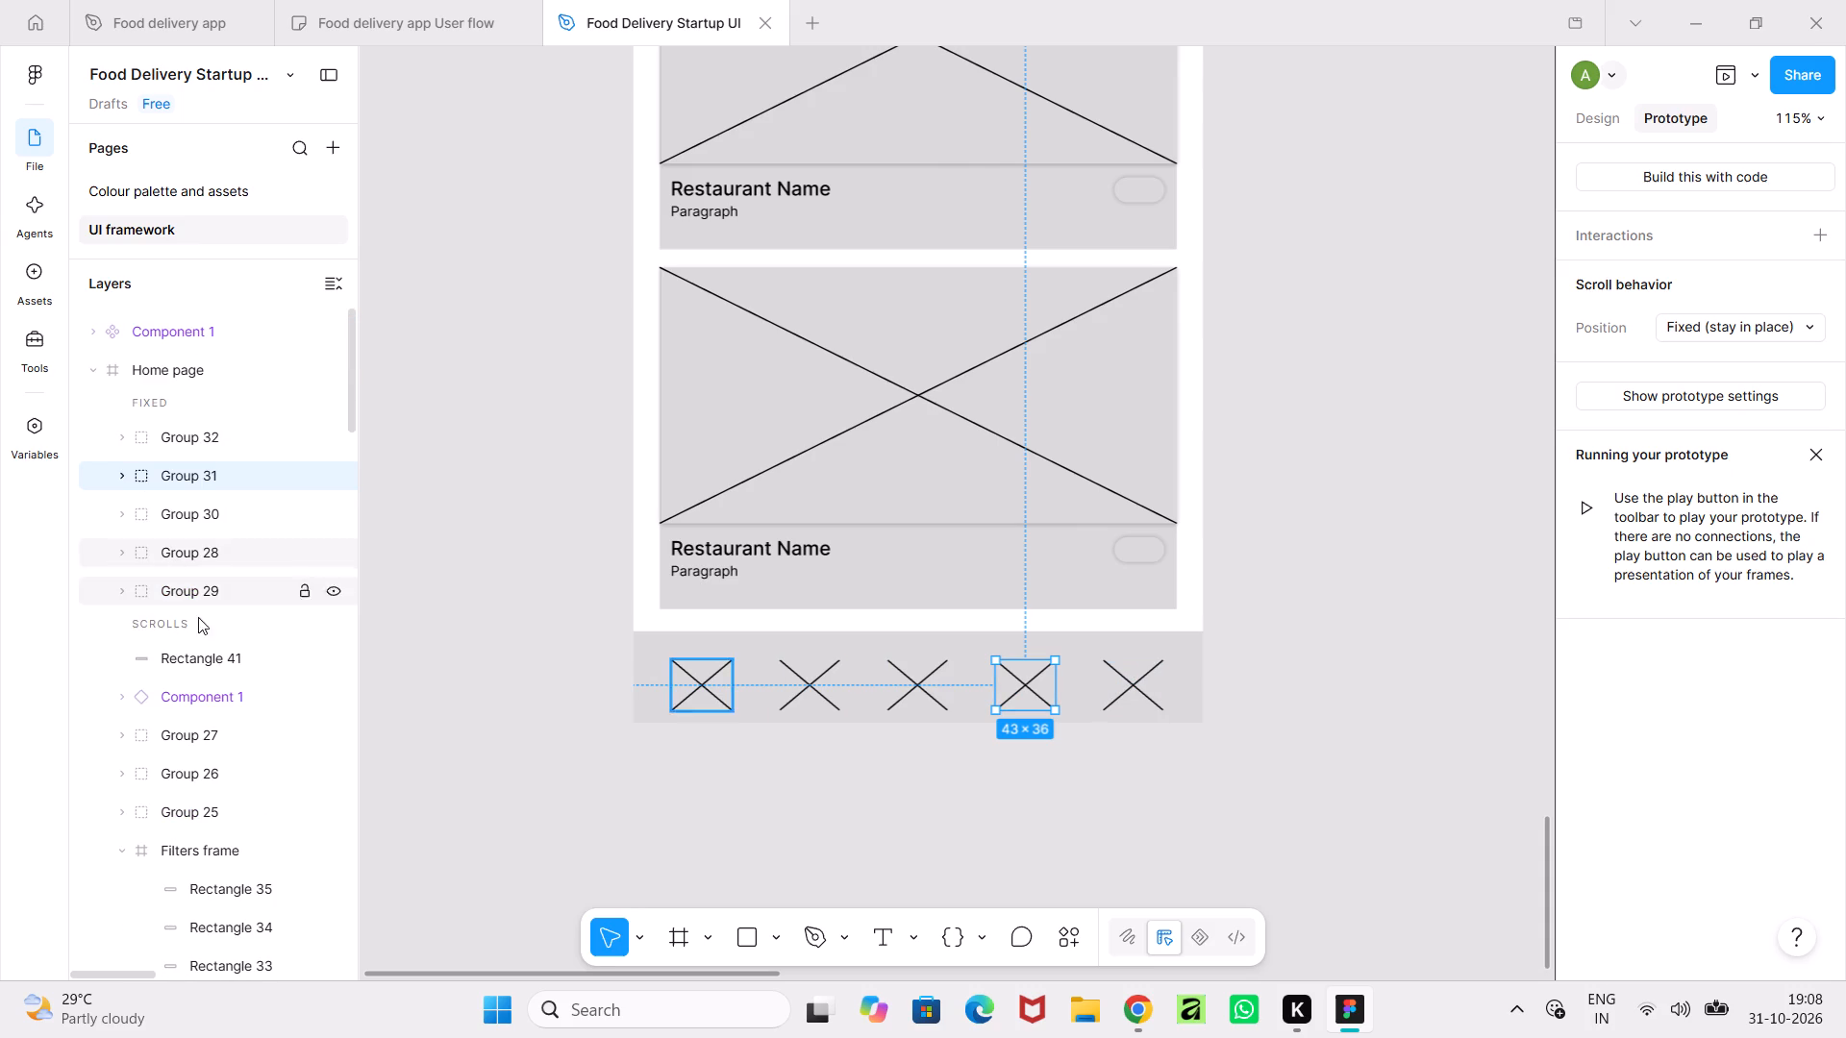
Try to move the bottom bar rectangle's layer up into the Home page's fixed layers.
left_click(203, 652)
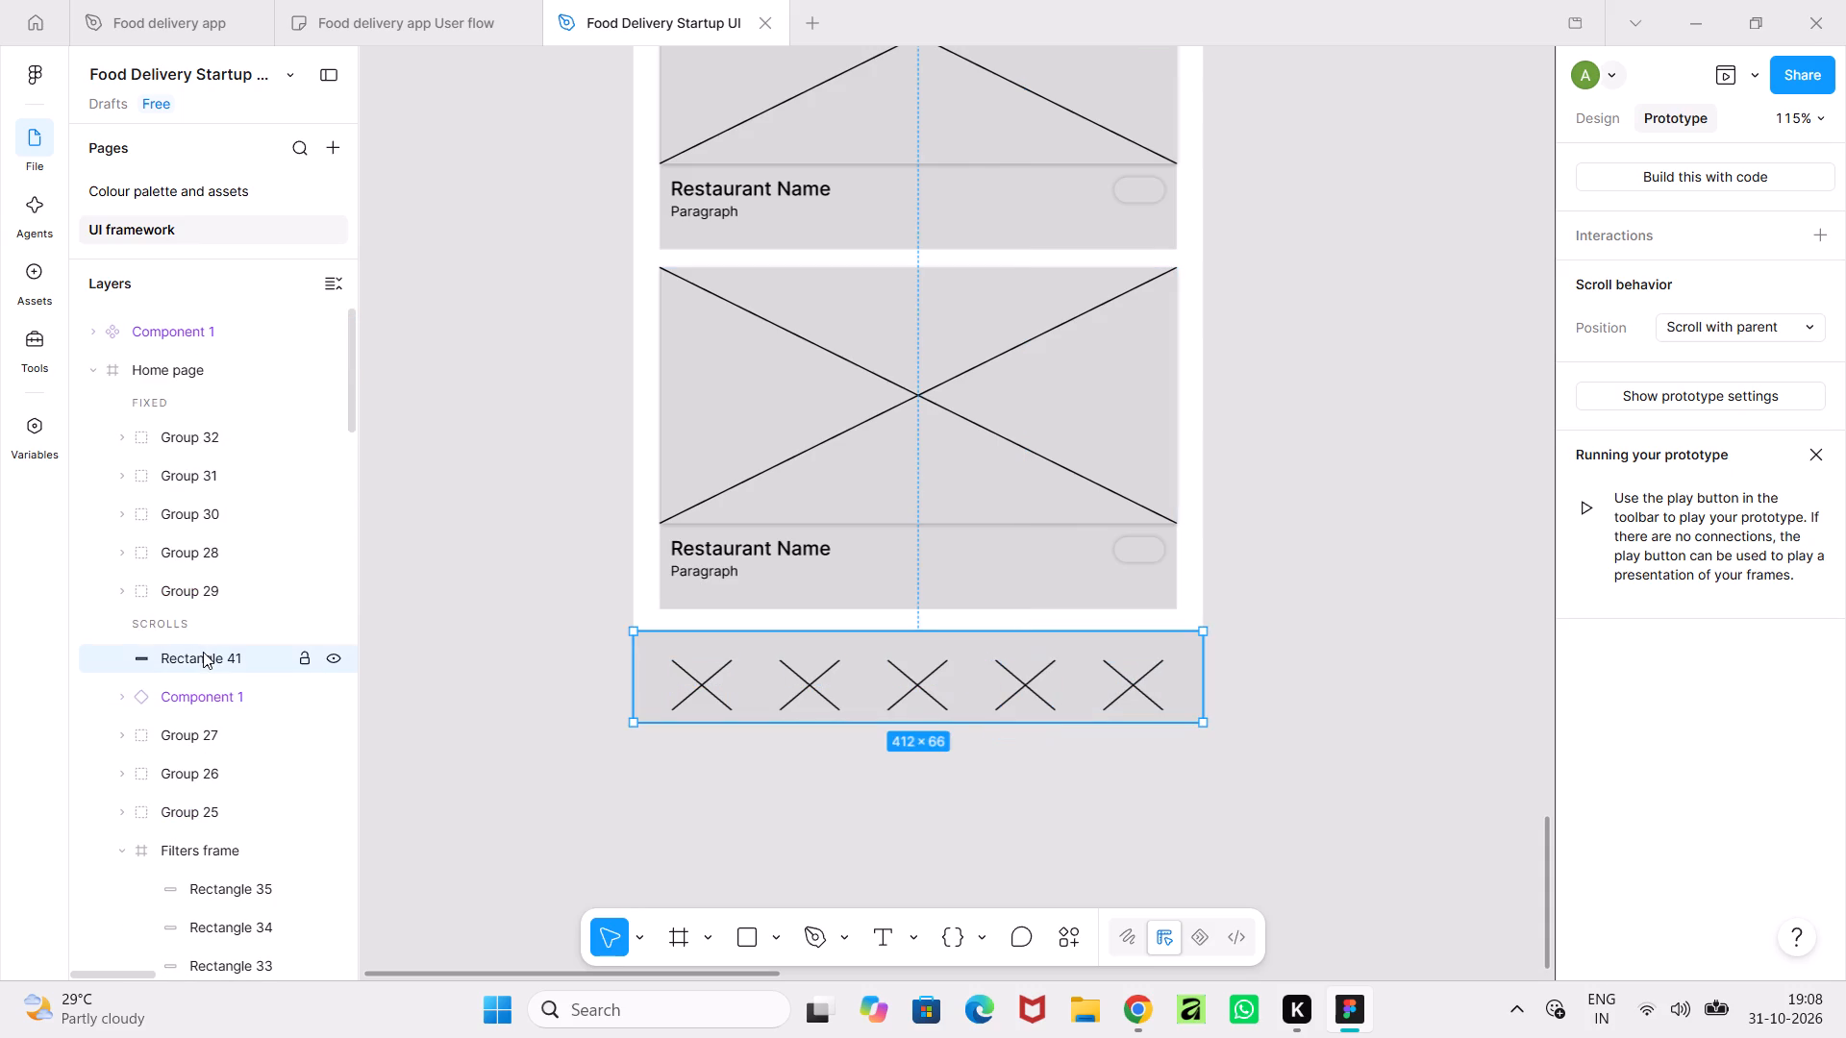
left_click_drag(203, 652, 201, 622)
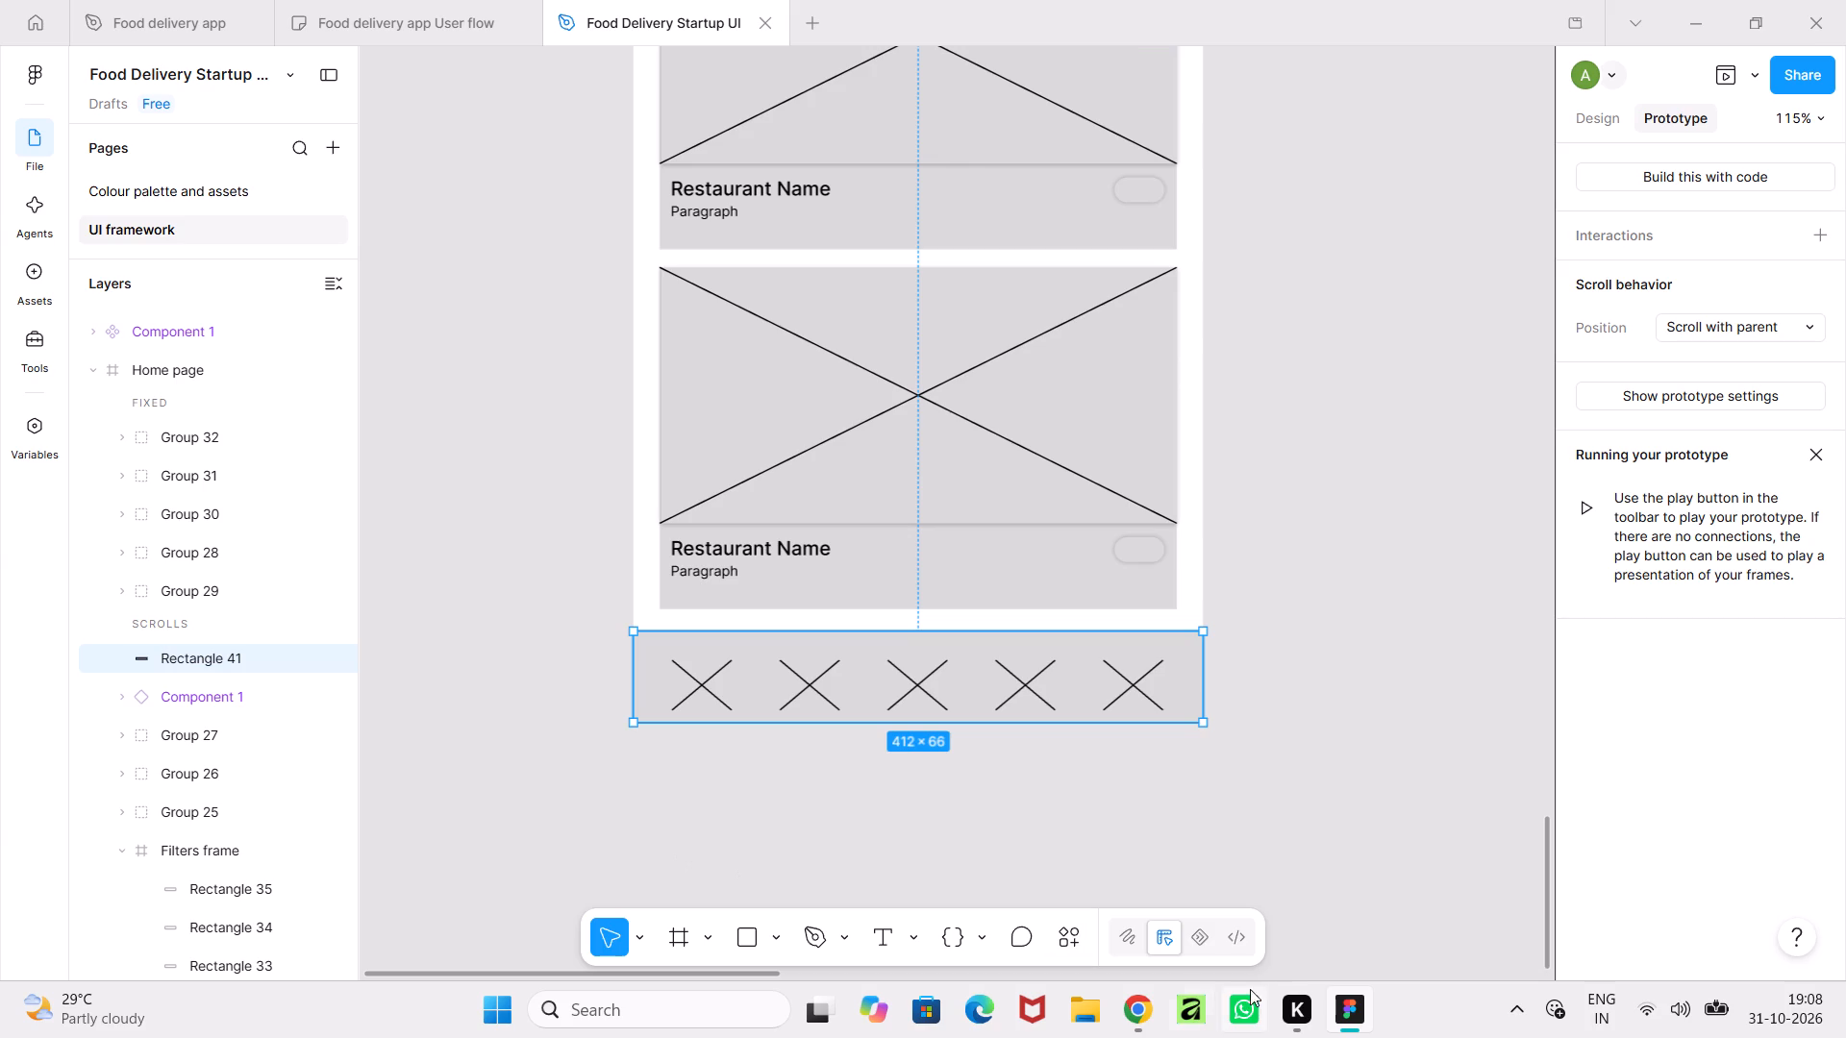
Give the bottom bar rectangle a linear gradient fill running vertically from its top edge to its bottom edge.
left_click(1597, 123)
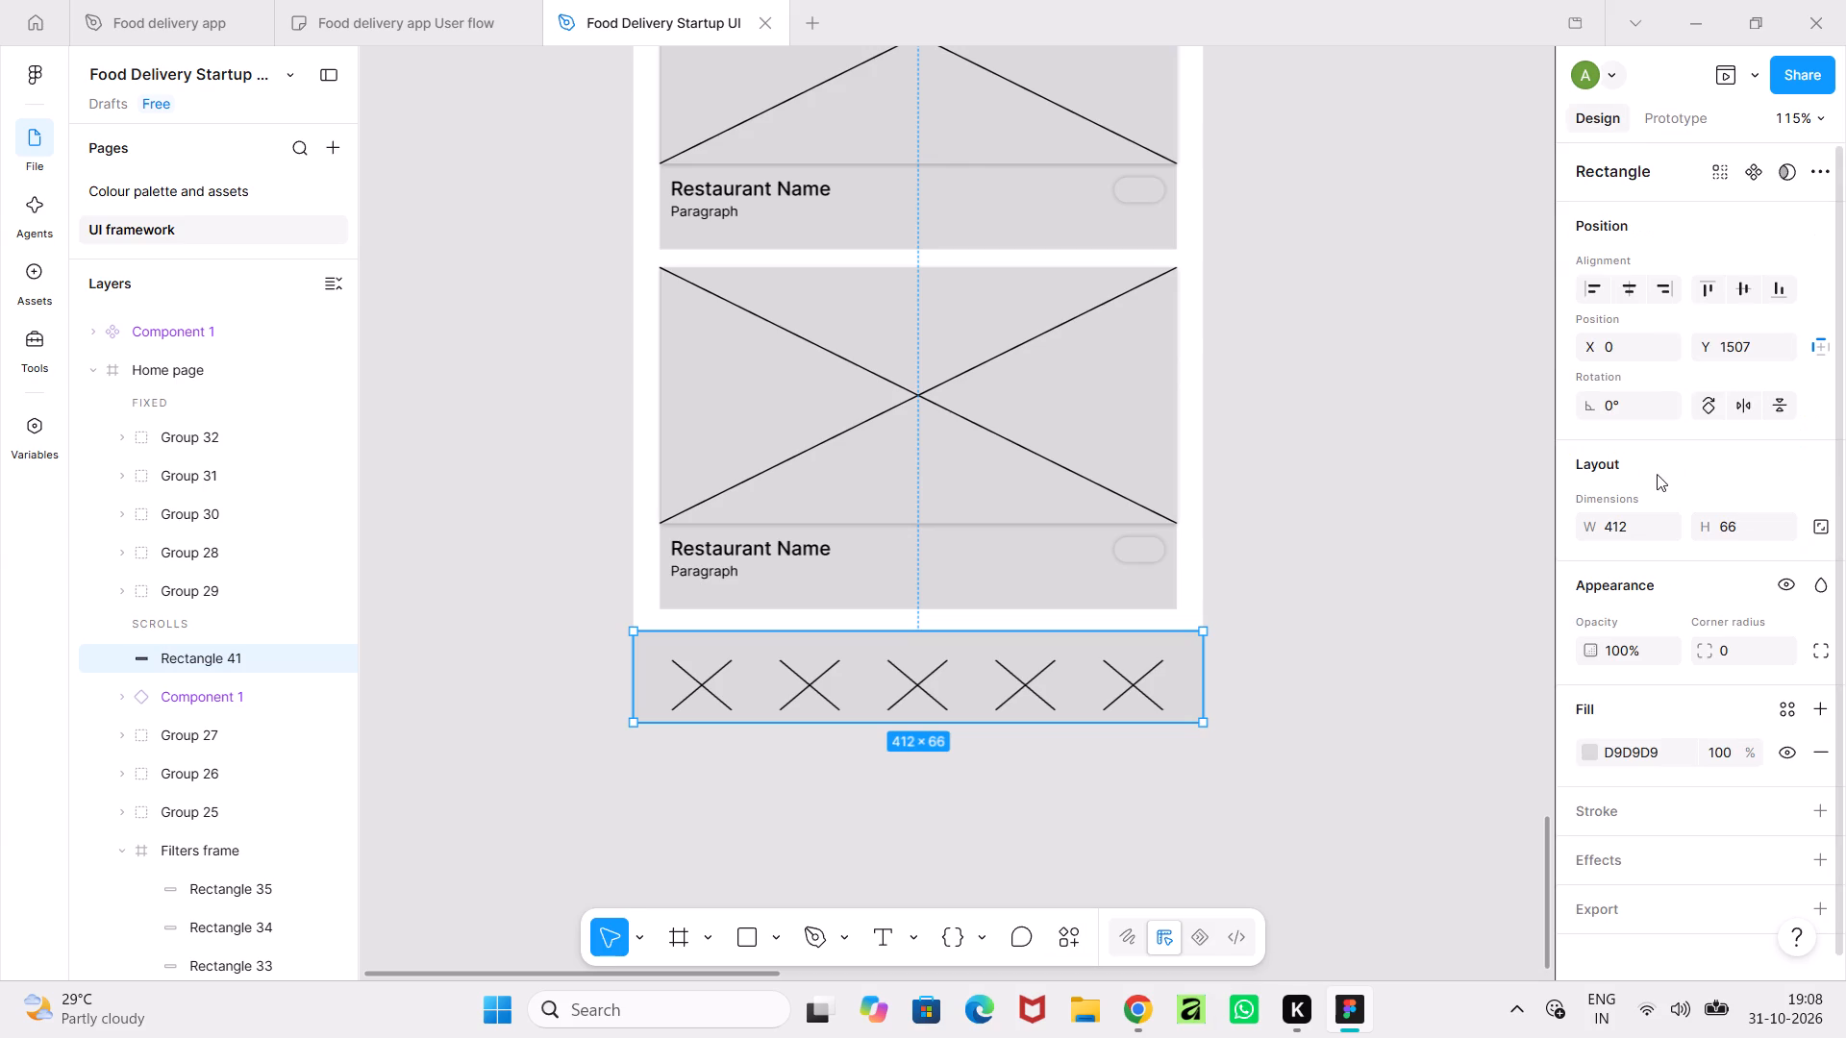
left_click(1587, 749)
left_click(1320, 409)
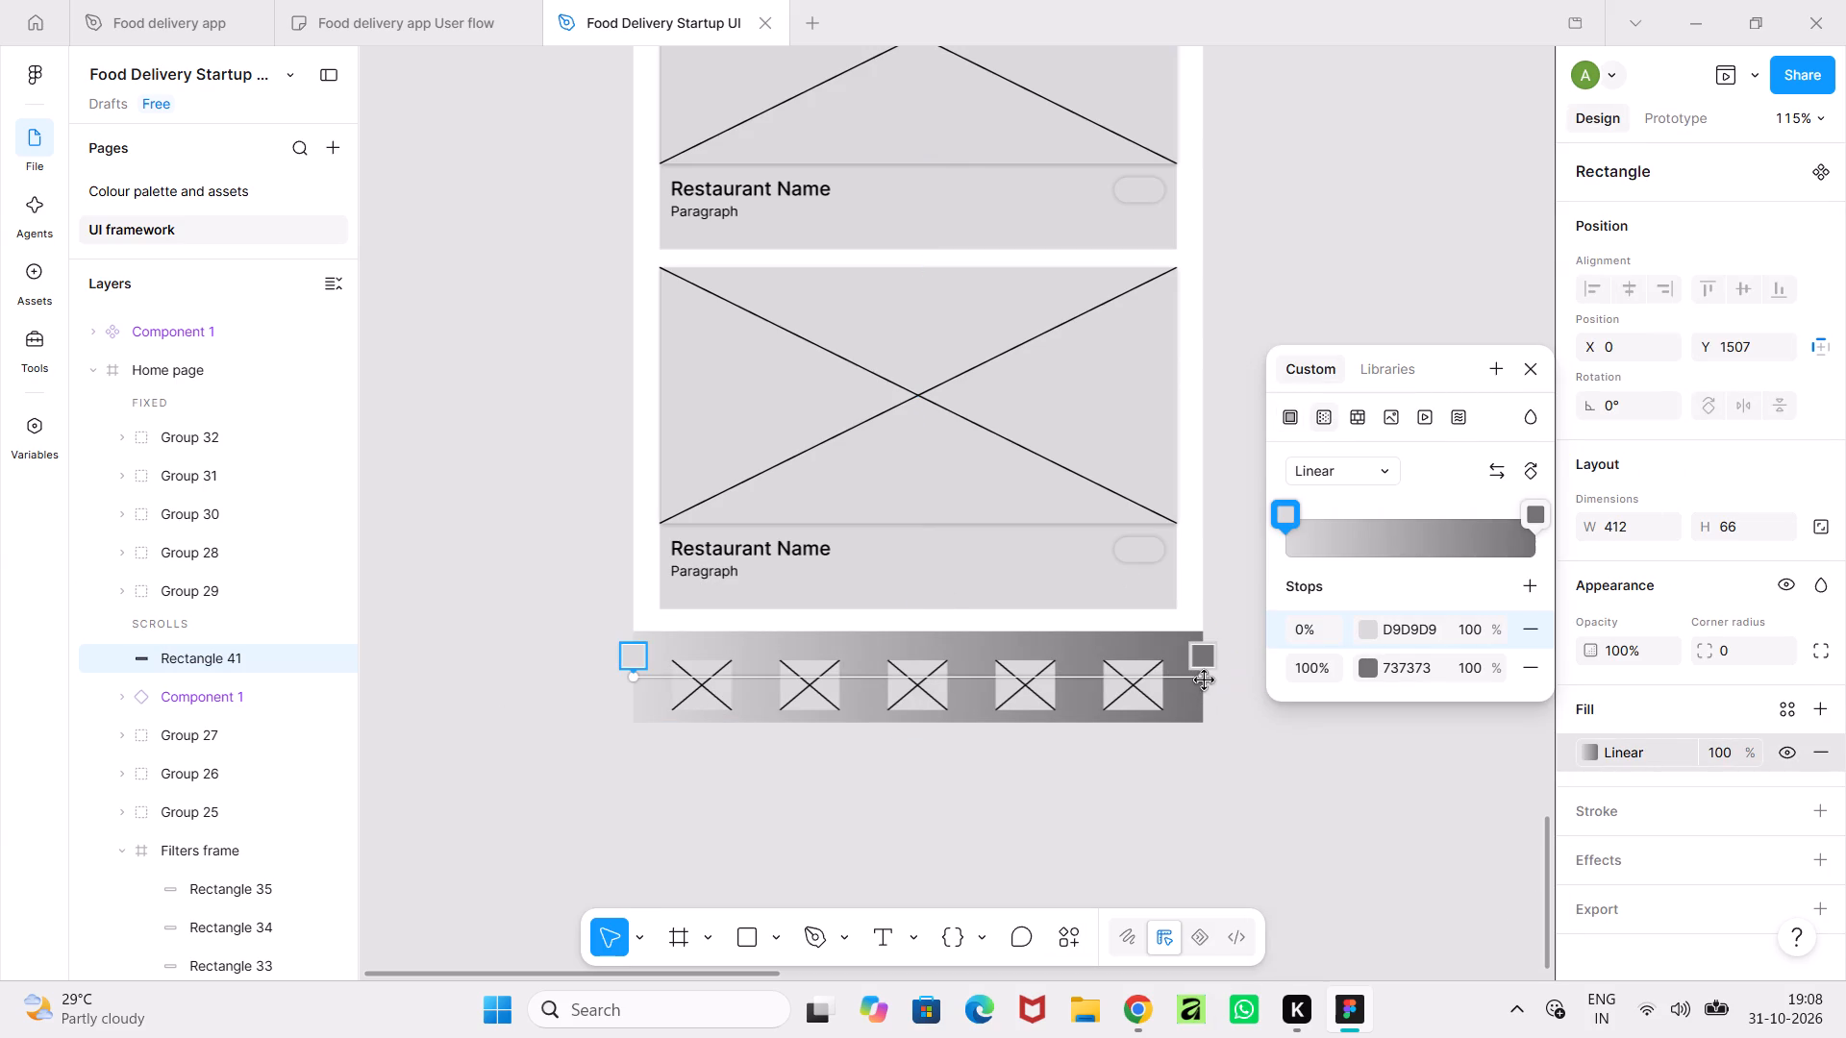
left_click_drag(1205, 680, 922, 722)
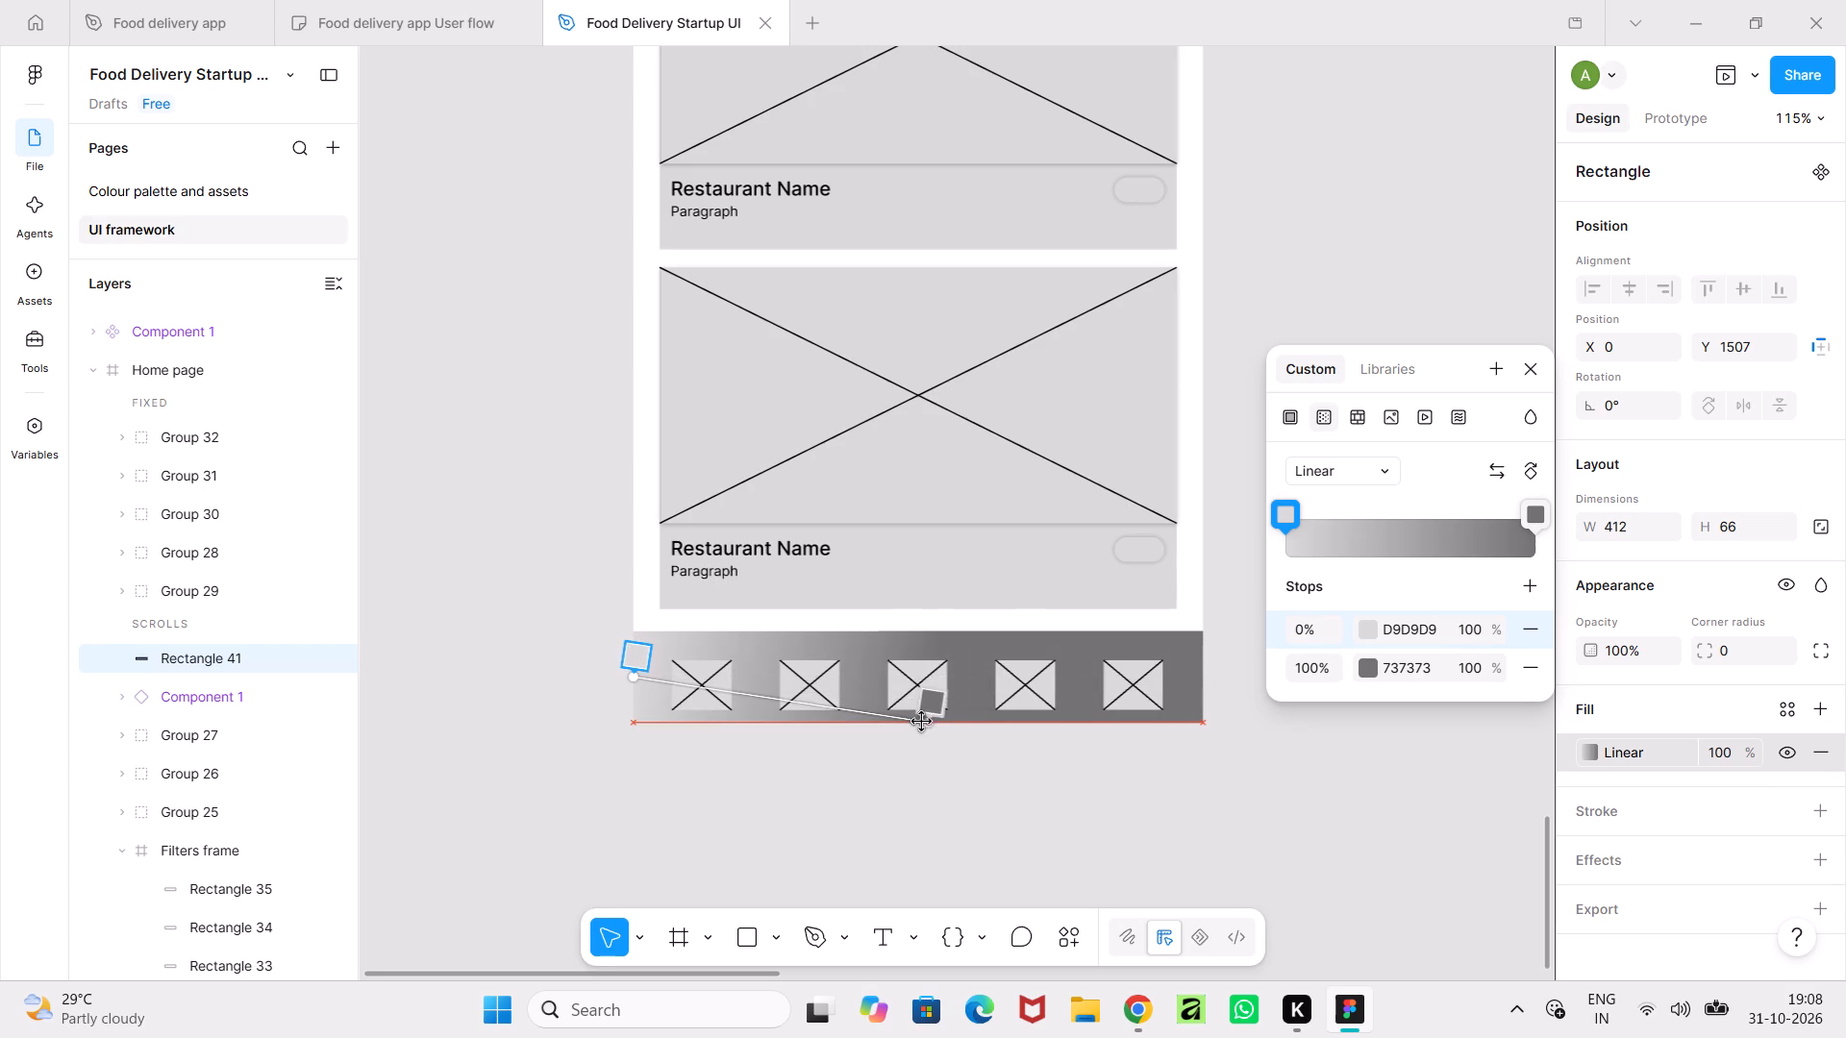
left_click_drag(922, 722, 919, 723)
left_click_drag(630, 676, 866, 634)
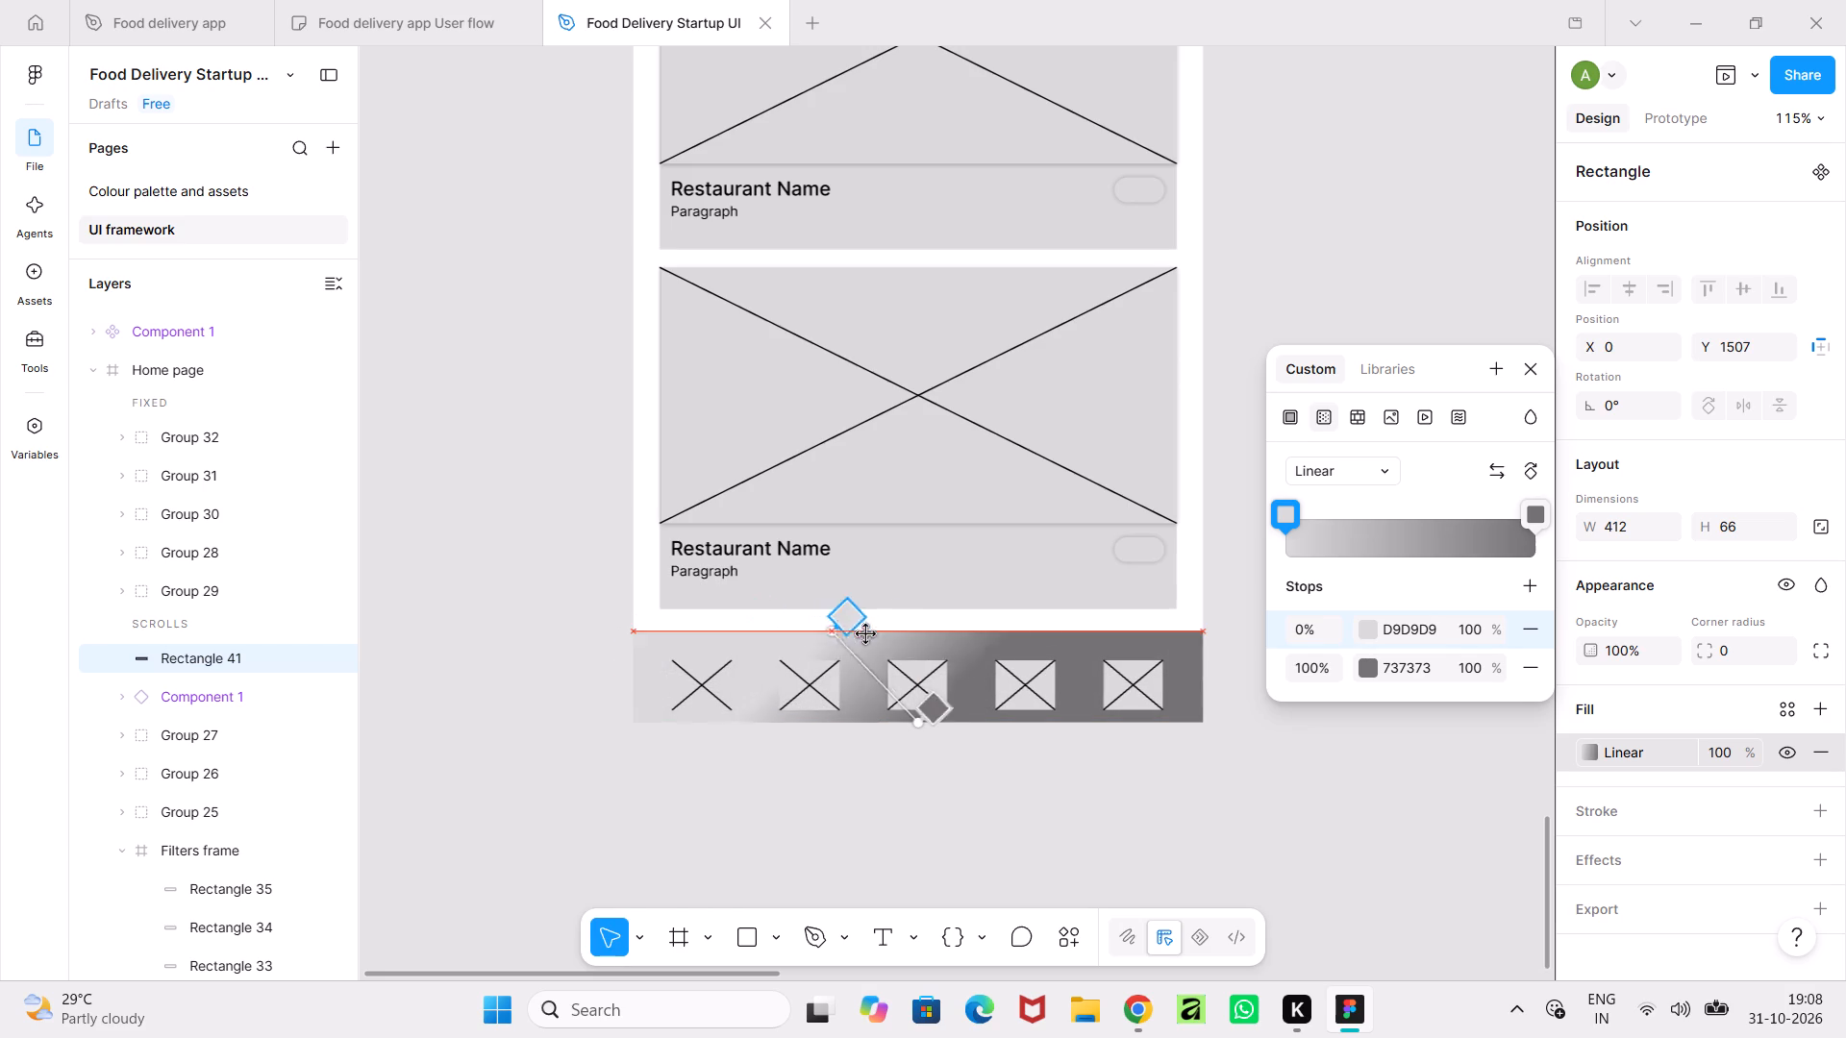
left_click_drag(866, 634, 919, 632)
Set both gradient stops of the bar rectangle to FFFFFF, with the top stop at 0% opacity.
left_click(1532, 507)
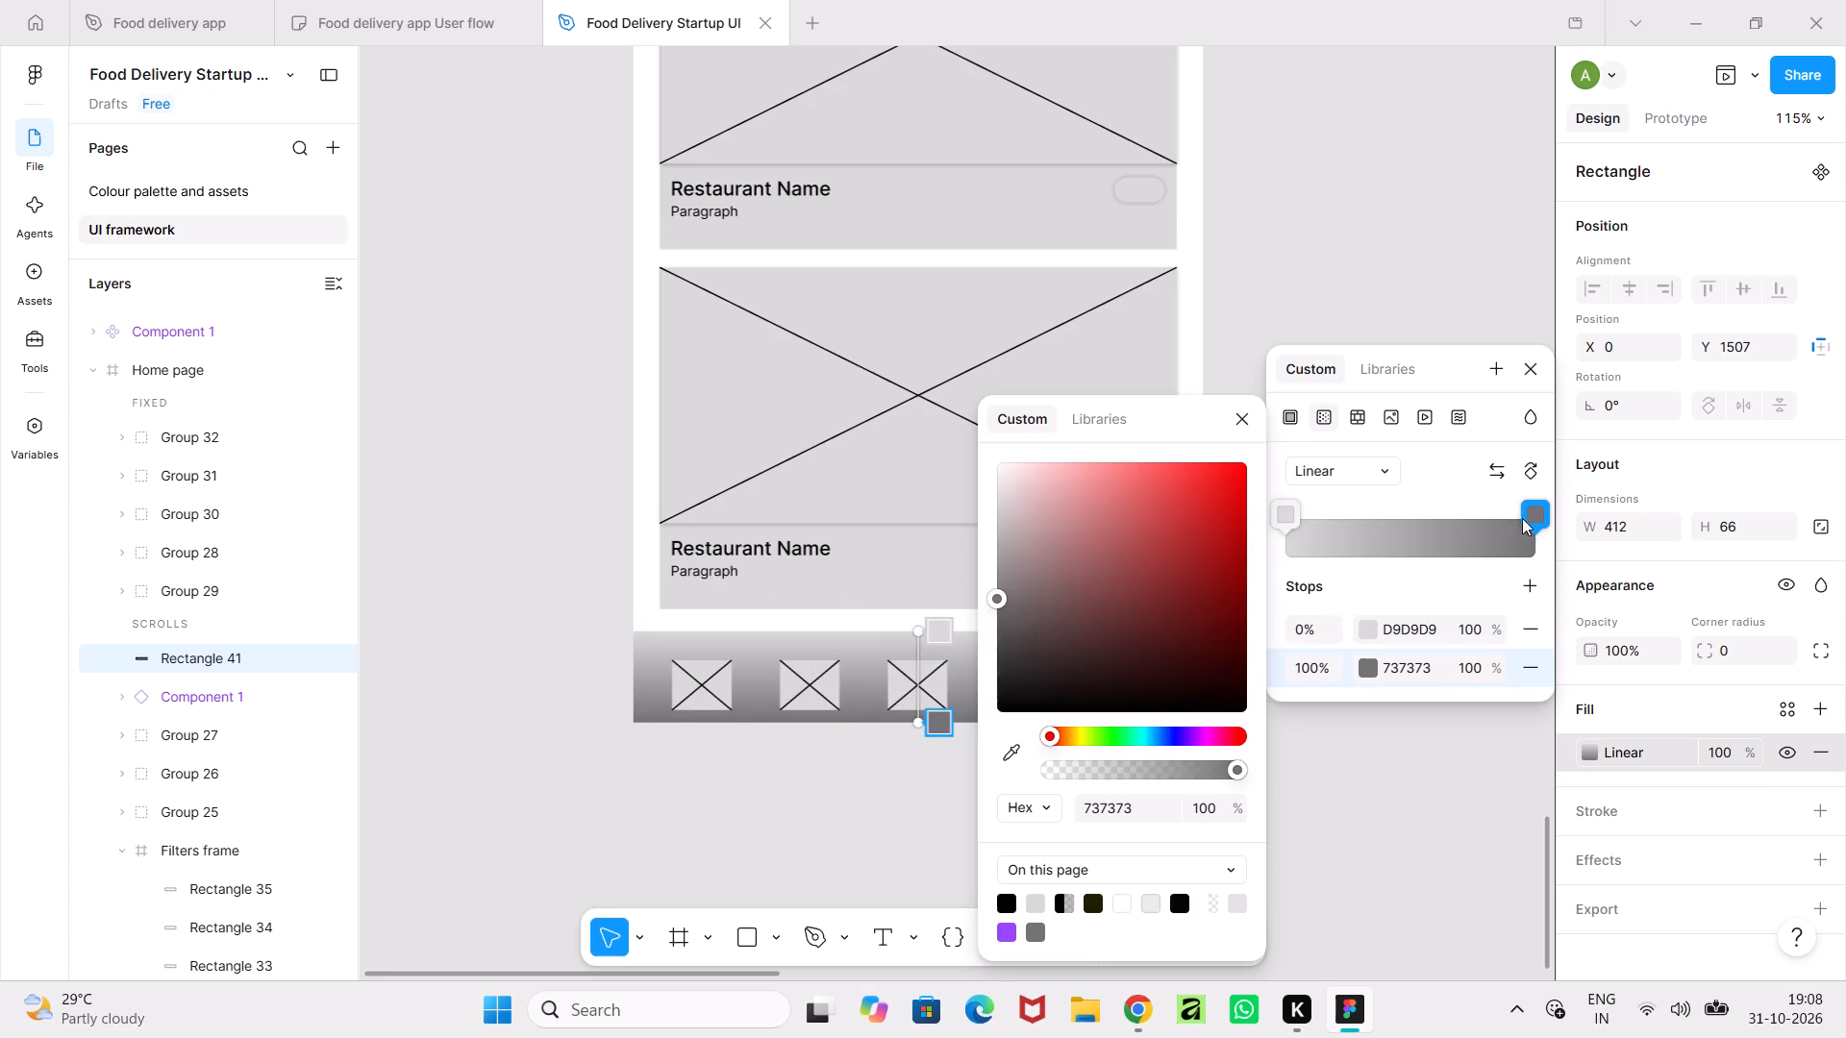
left_click_drag(1083, 584, 968, 403)
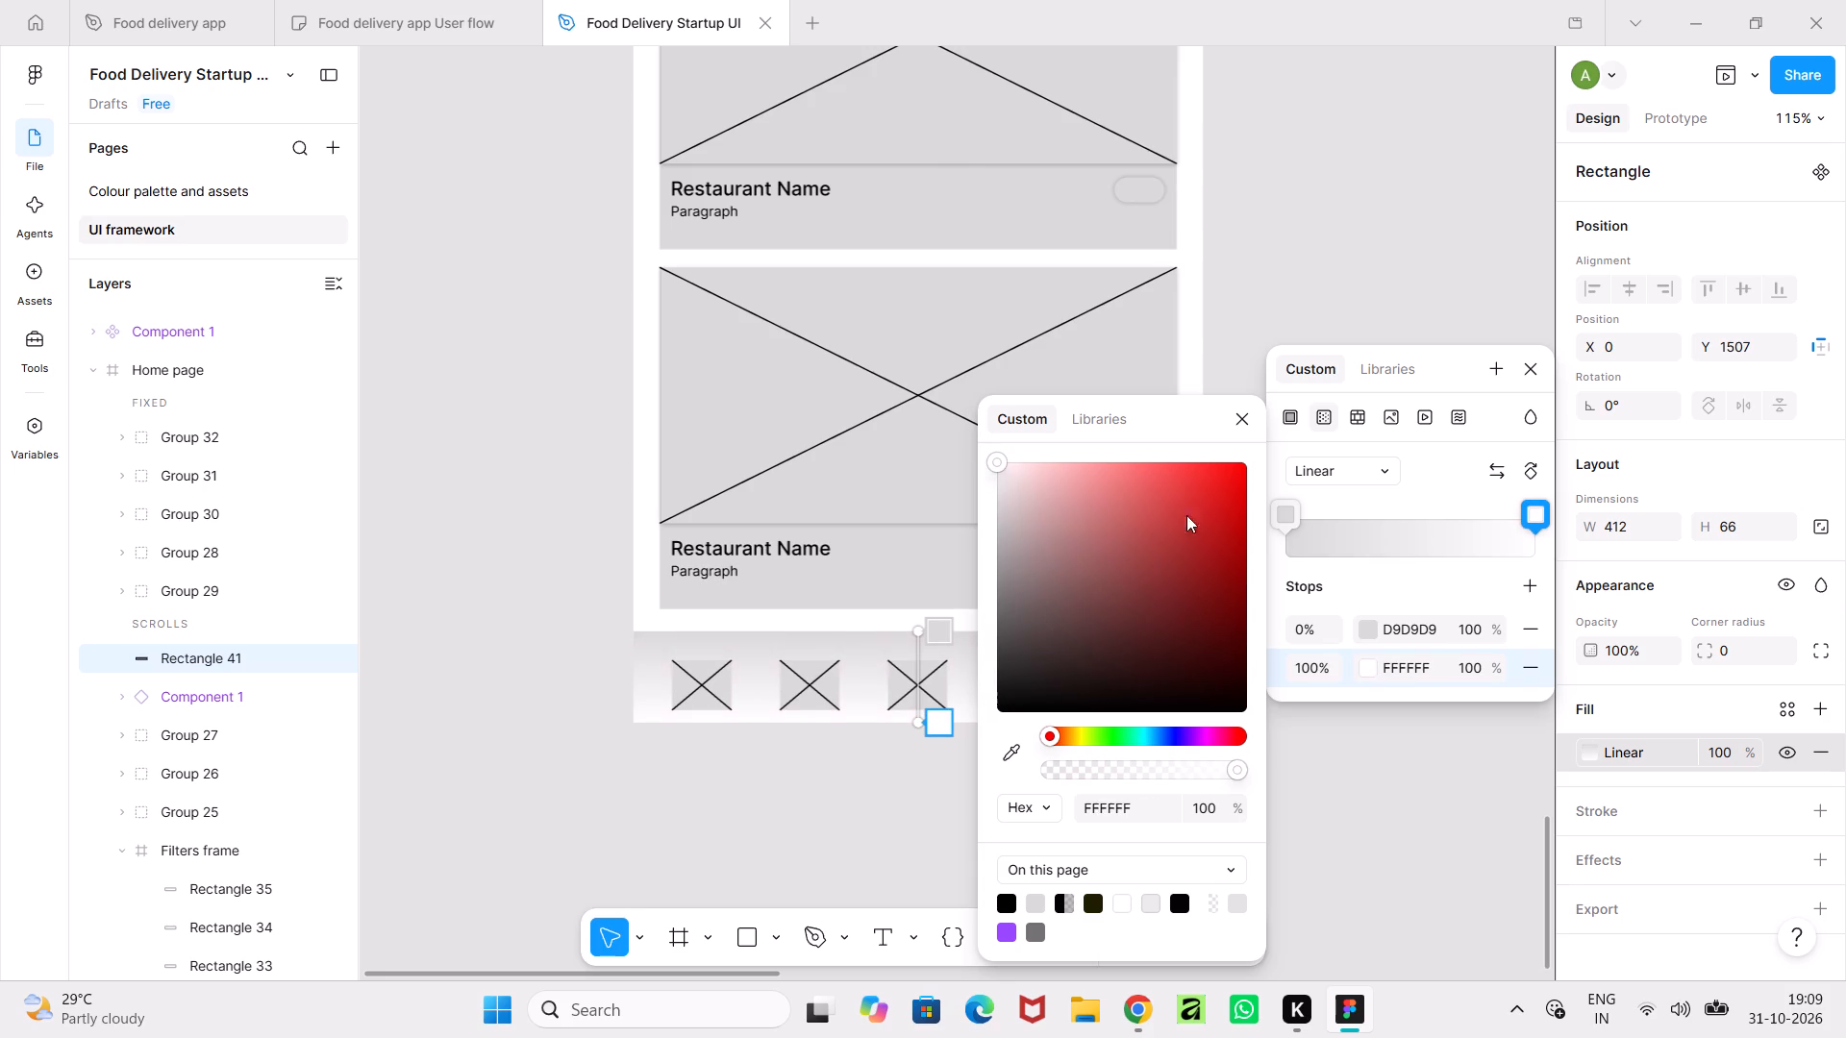
left_click(1279, 509)
left_click_drag(1068, 613, 974, 405)
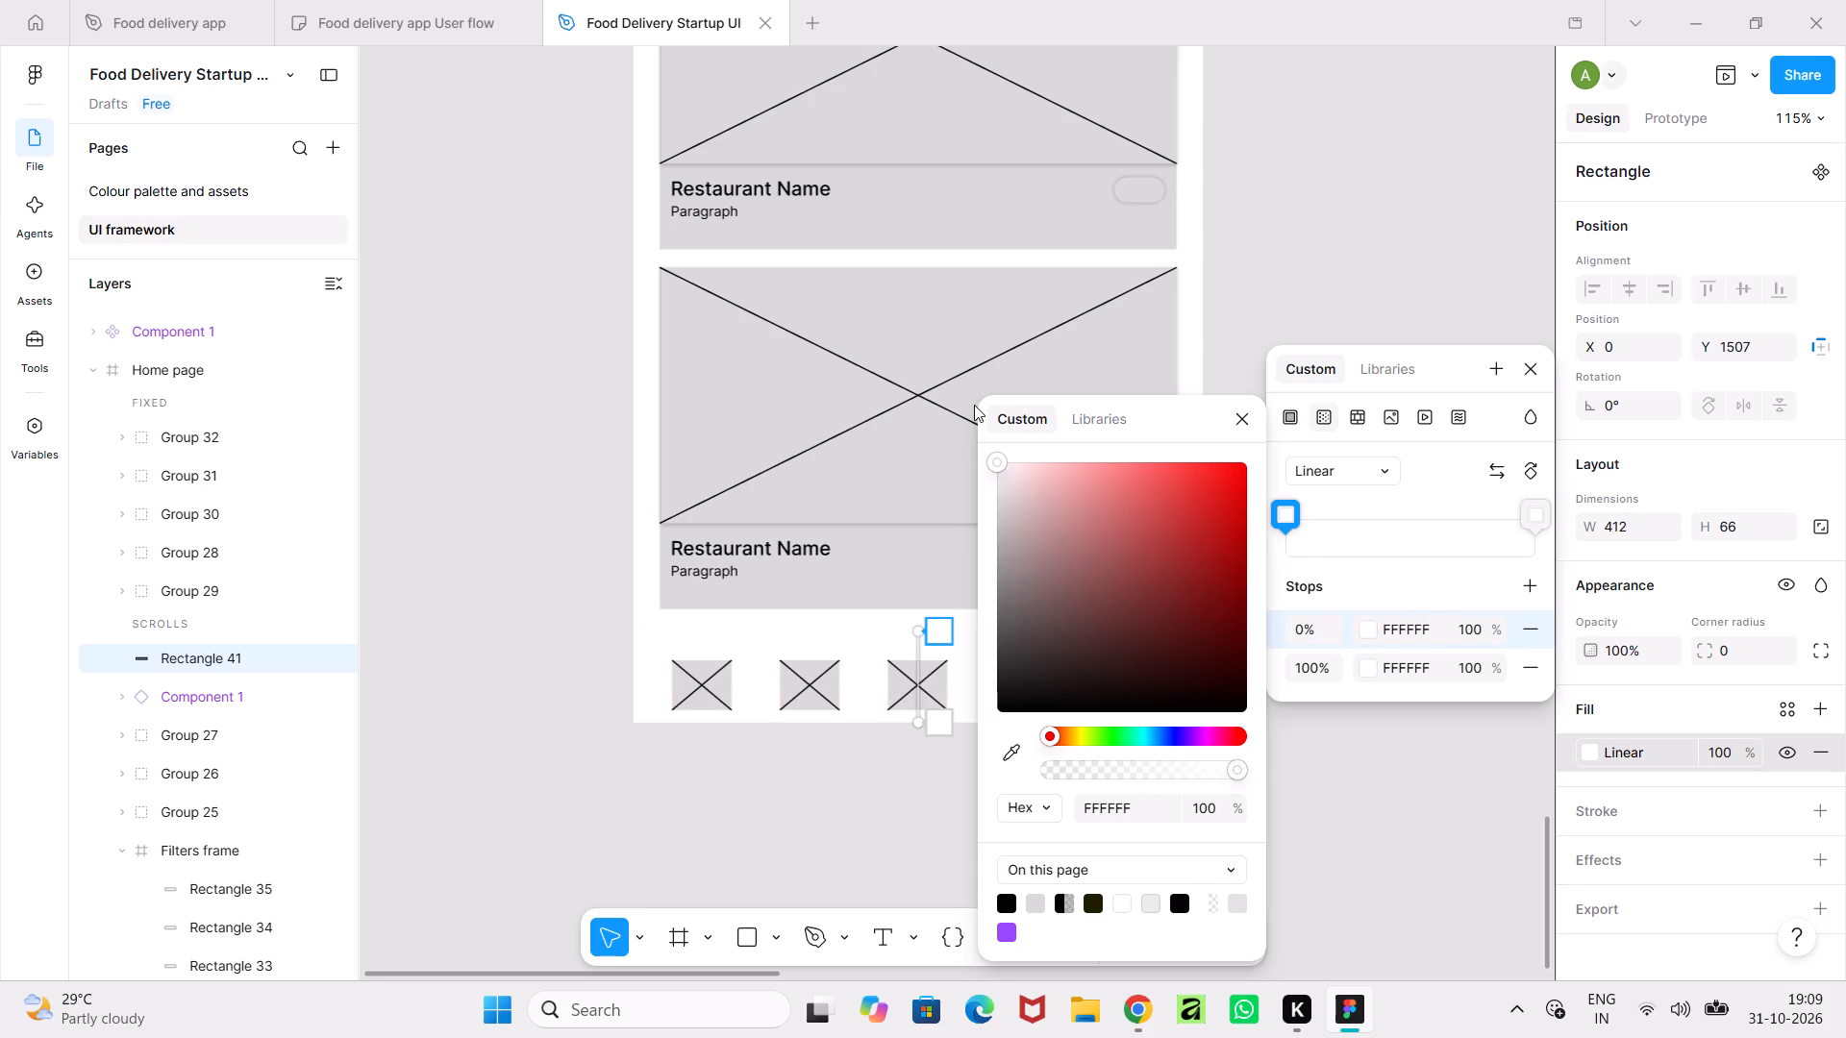
left_click_drag(974, 405, 973, 405)
left_click(1470, 626)
key("0")
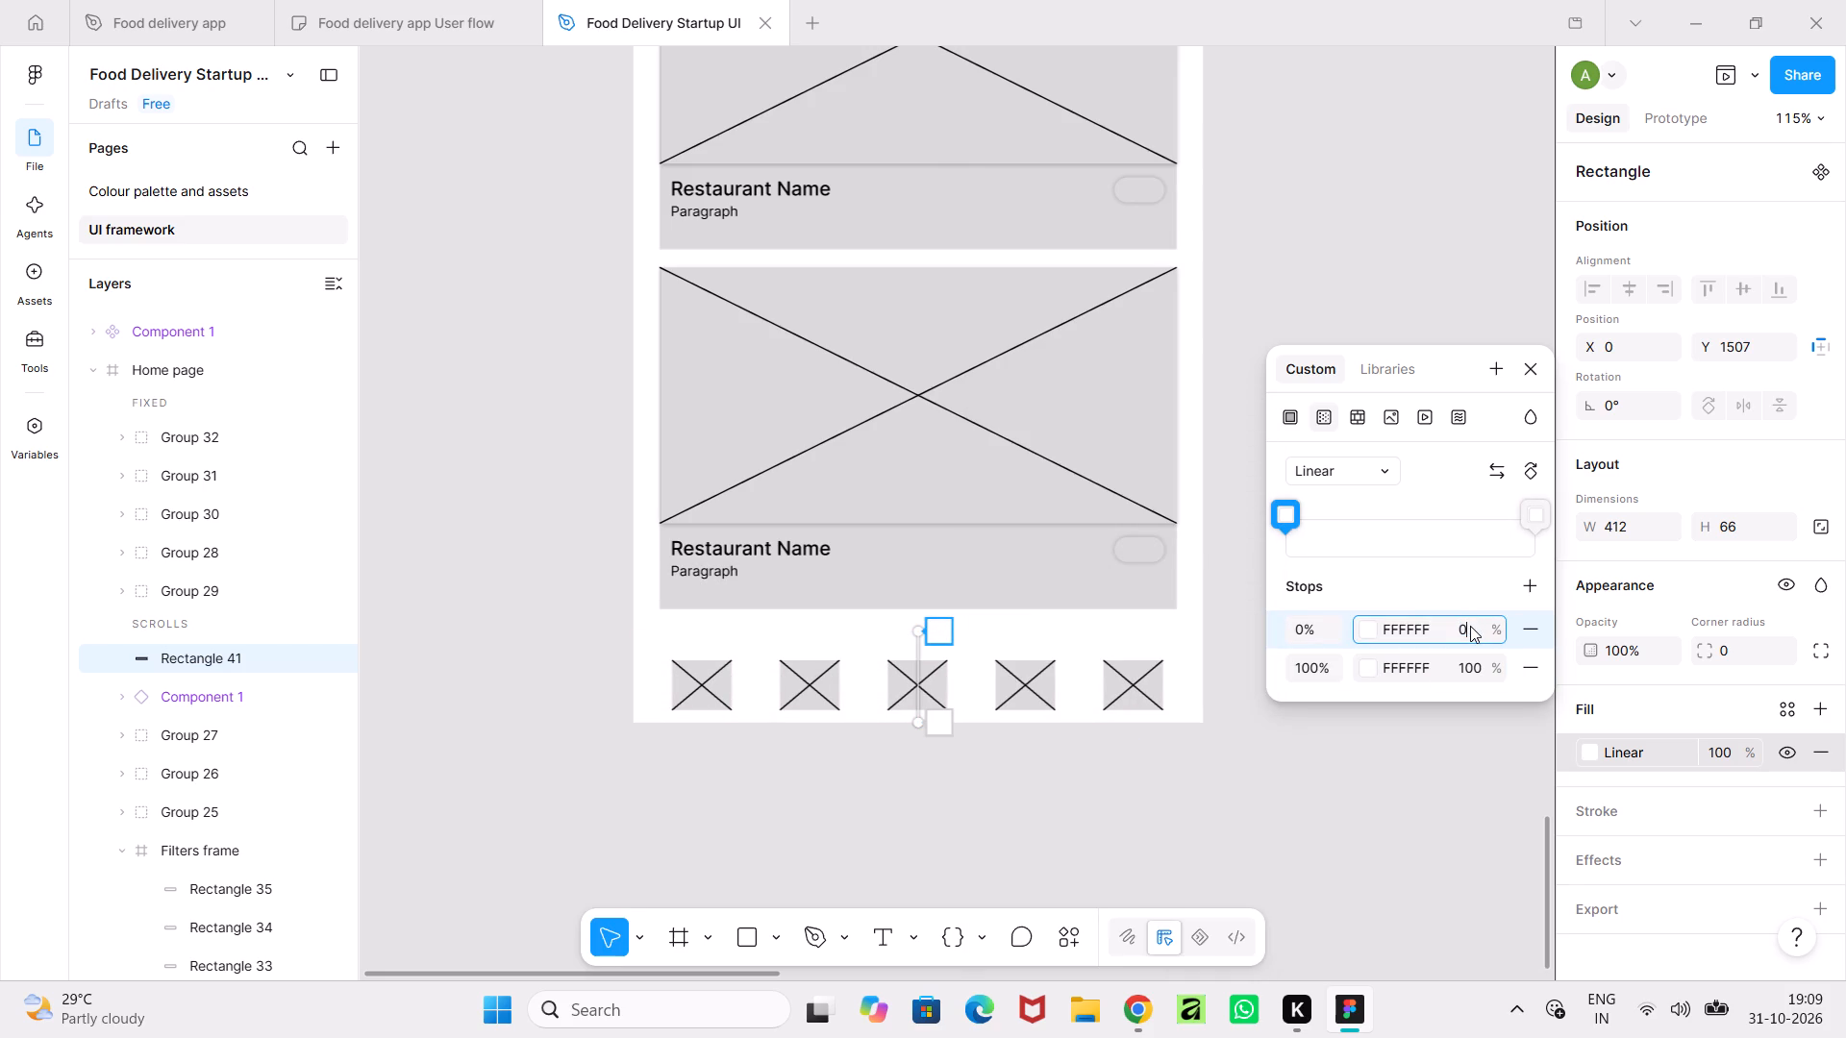
key("Return")
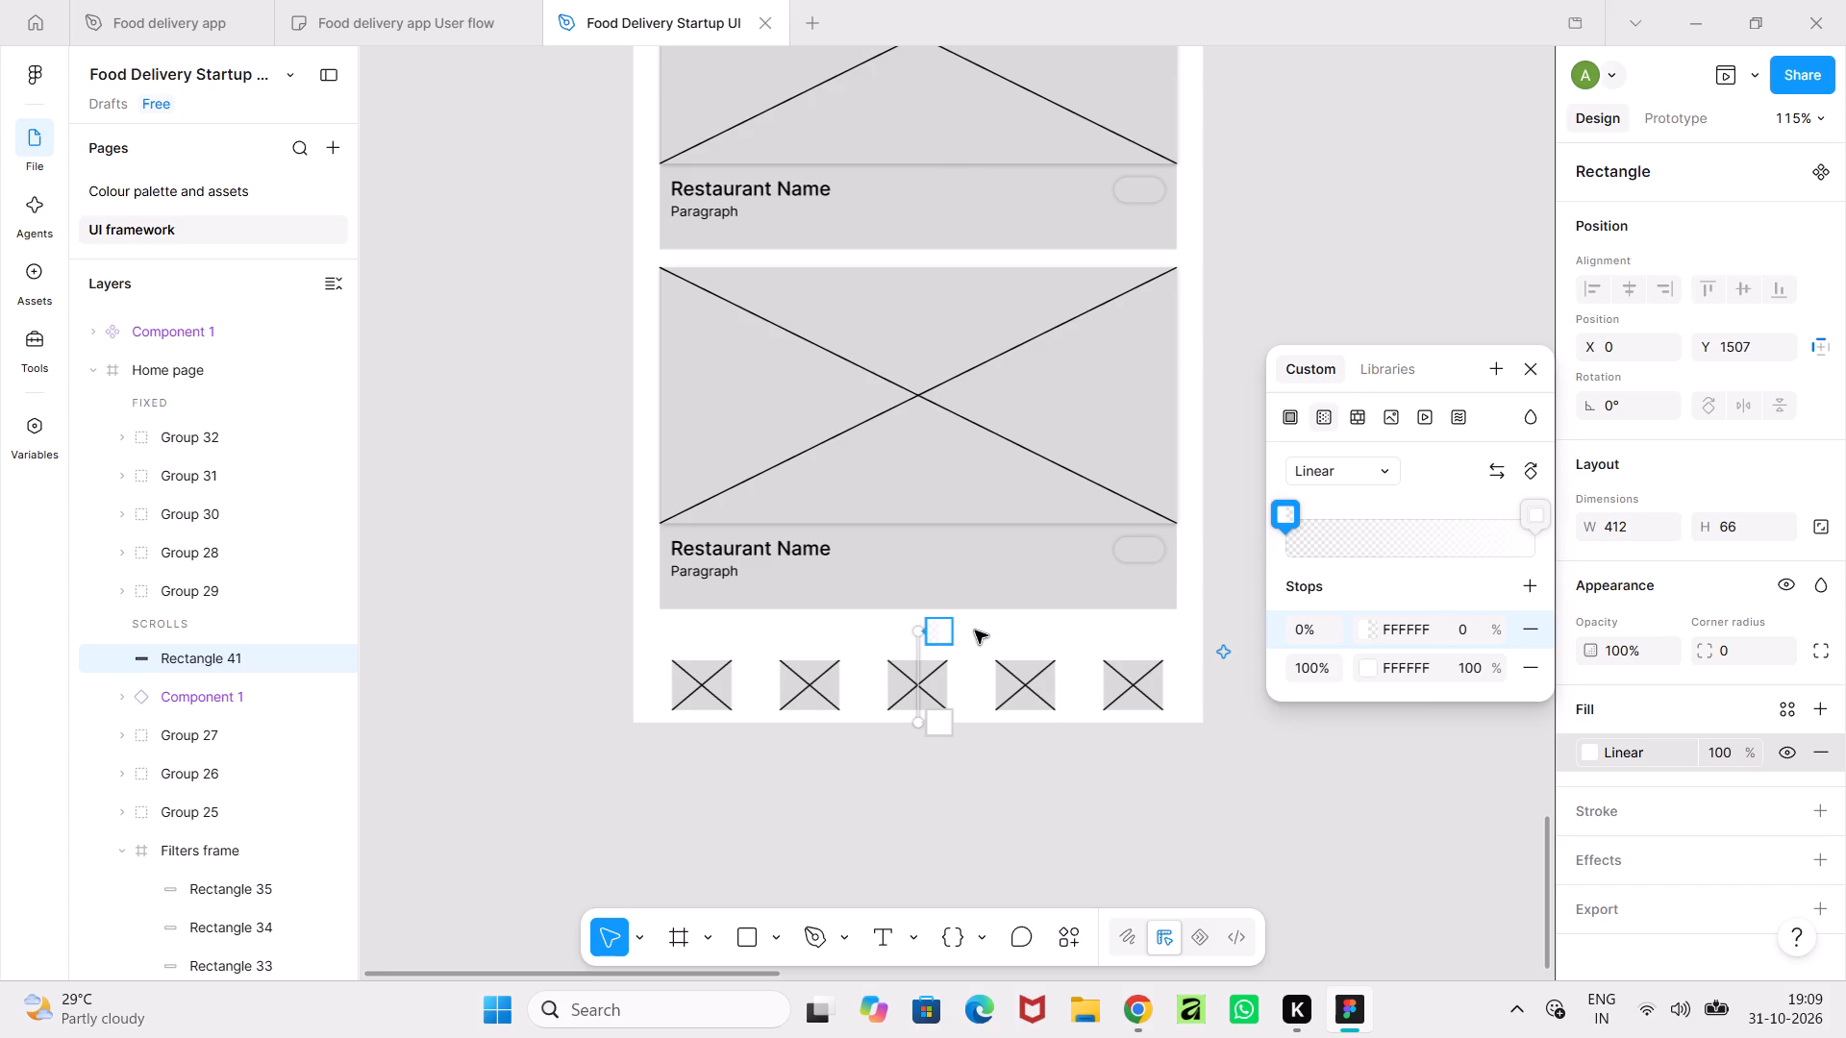
left_click(1252, 778)
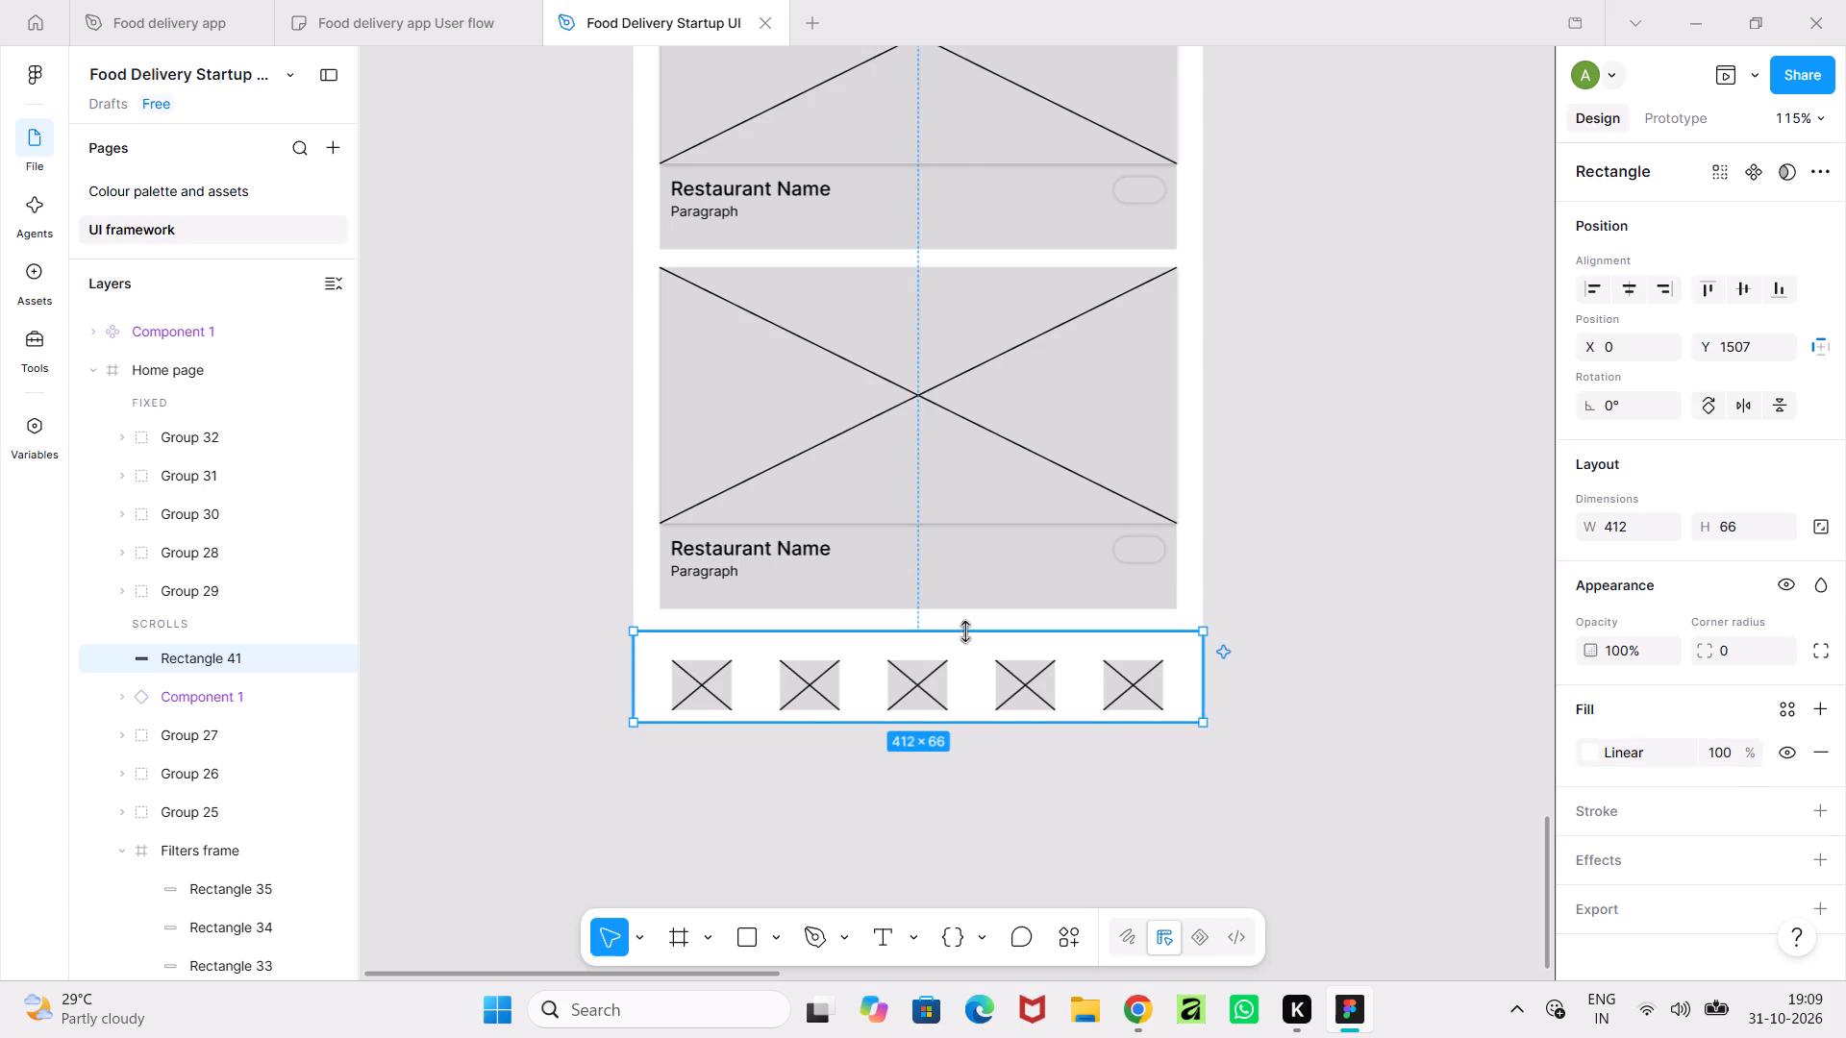
Extend the bar rectangle upward to 412 × 96, overlapping the bottom of the last restaurant card.
left_click_drag(946, 629, 949, 597)
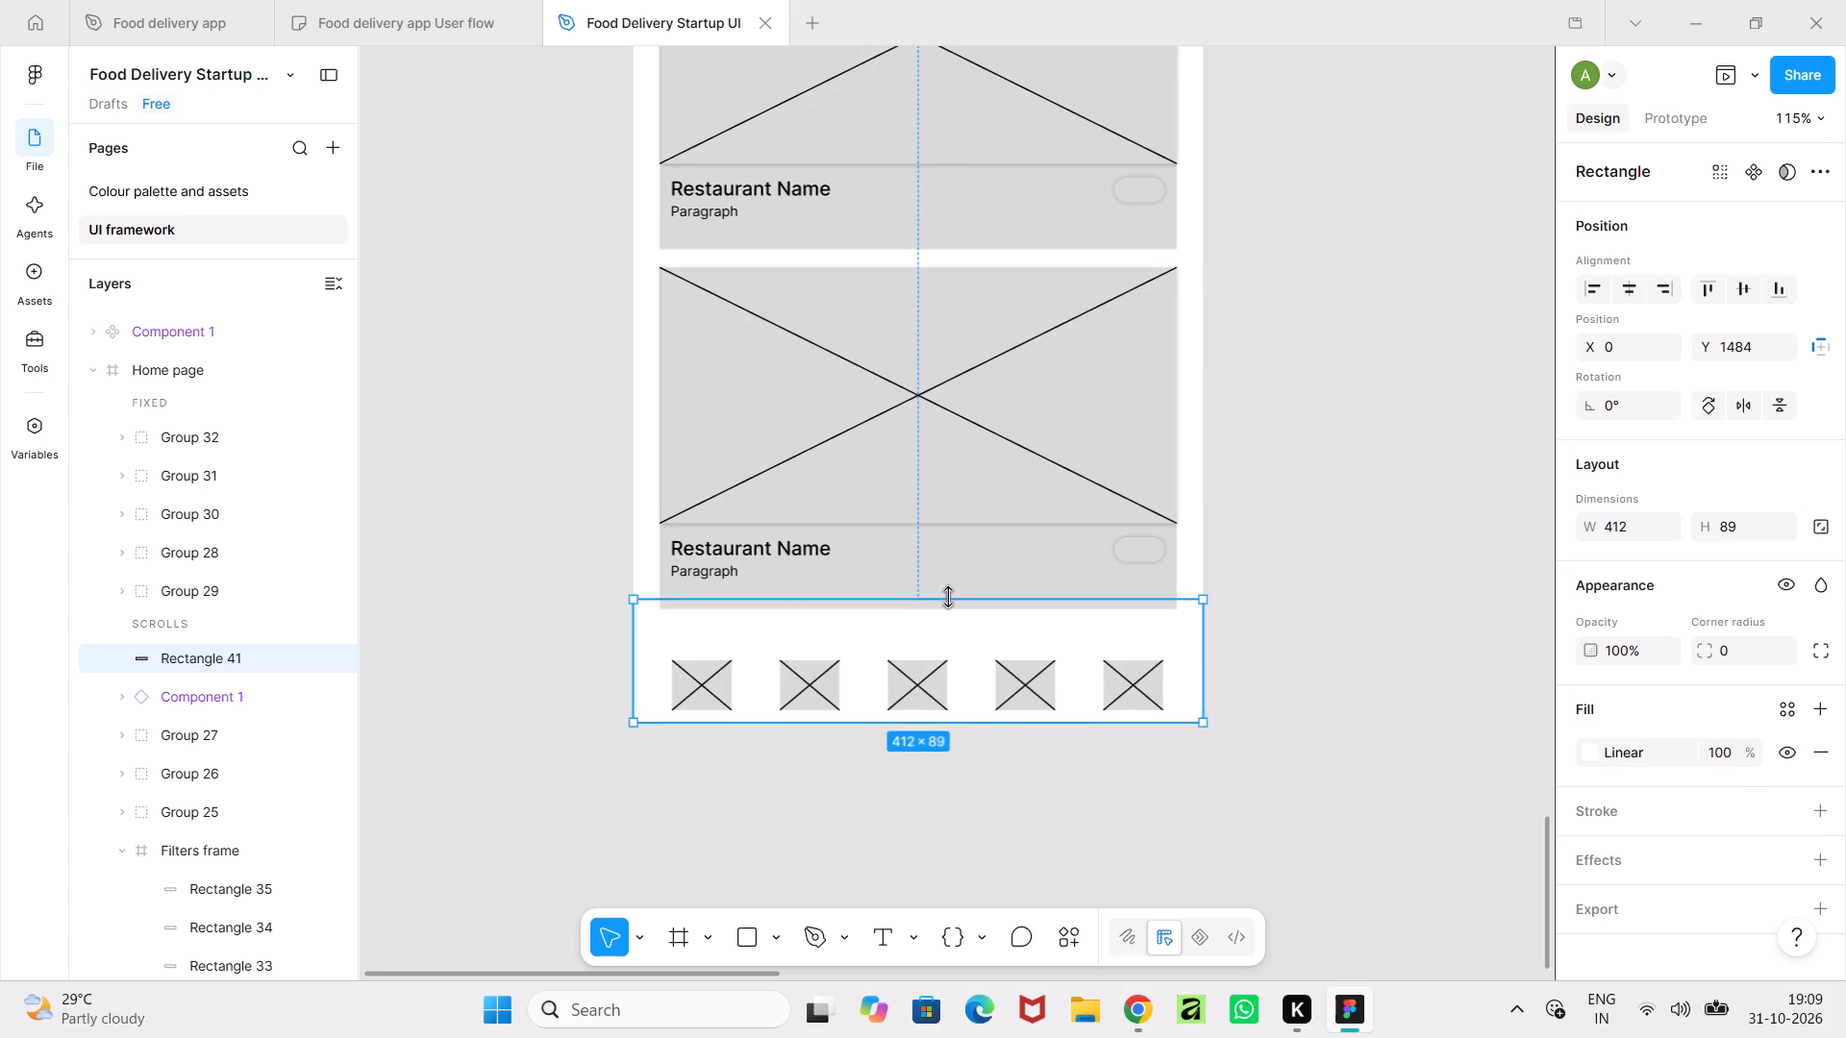
left_click_drag(949, 597, 950, 592)
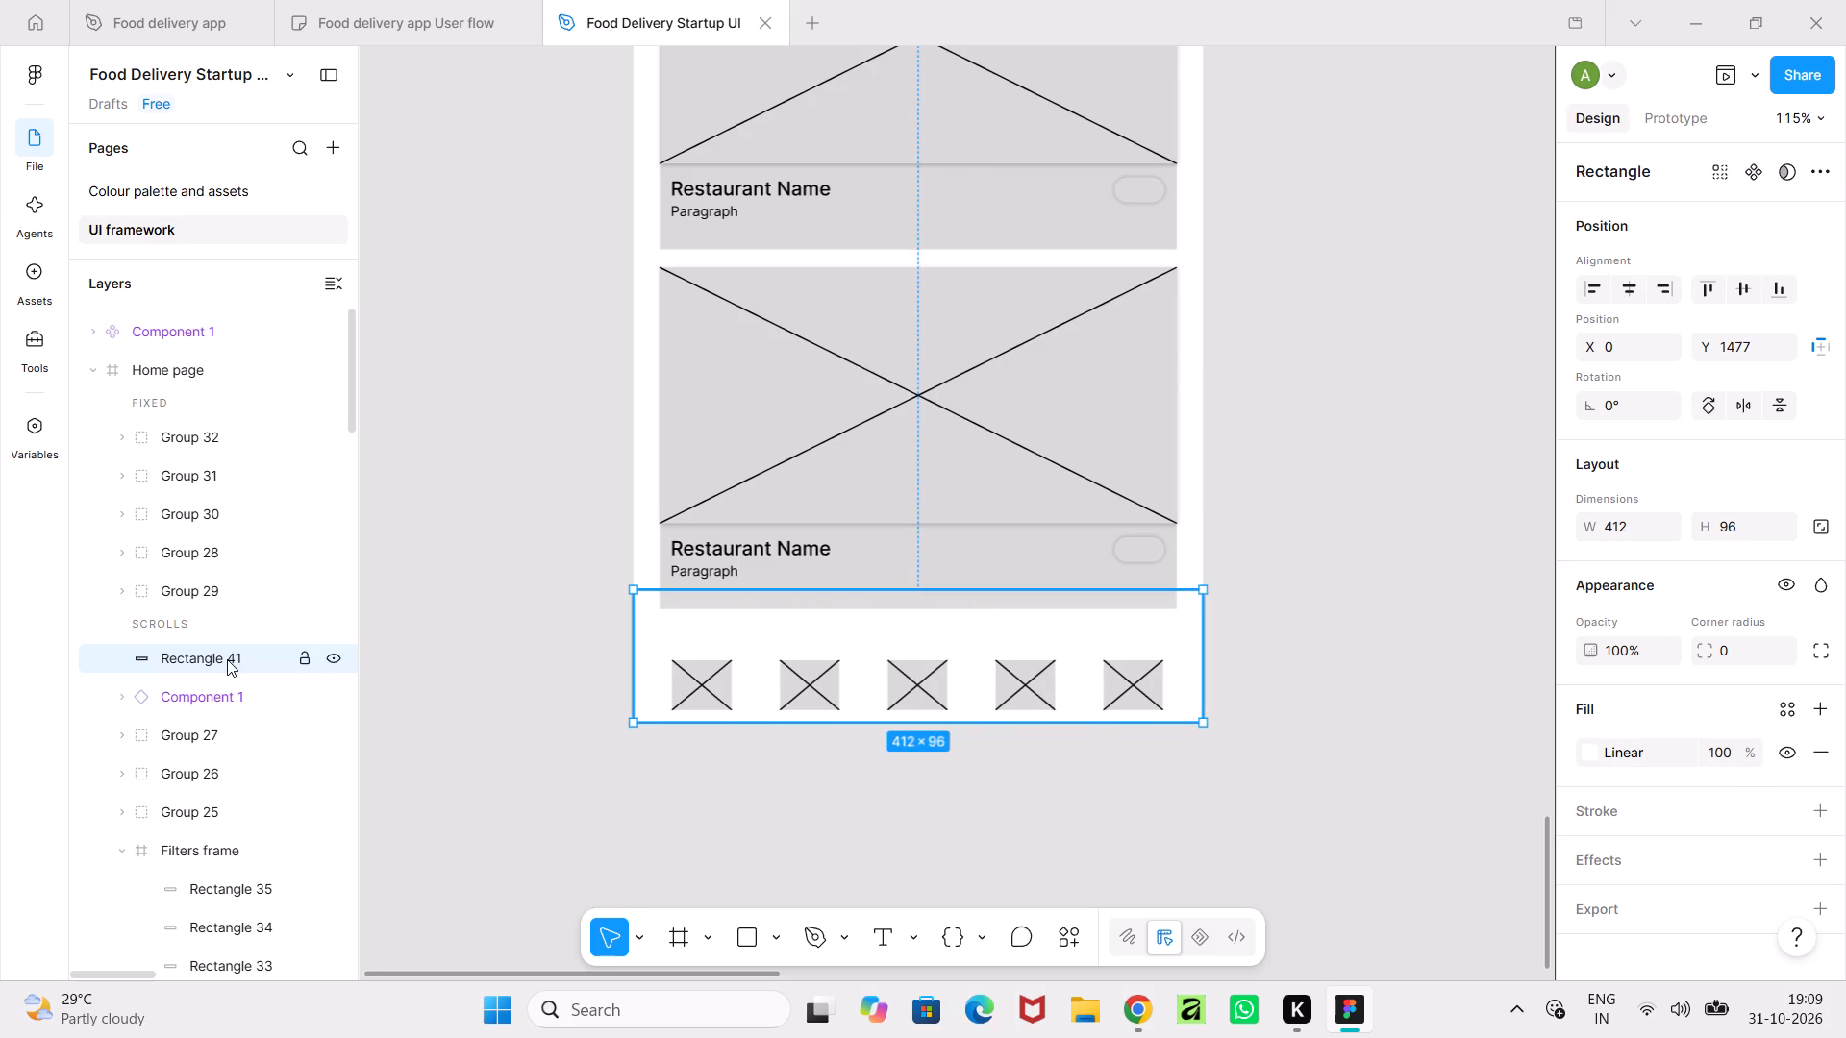
Set the bar rectangle's scroll behavior position to Fixed (stay in place).
left_click(1676, 114)
left_click(1757, 332)
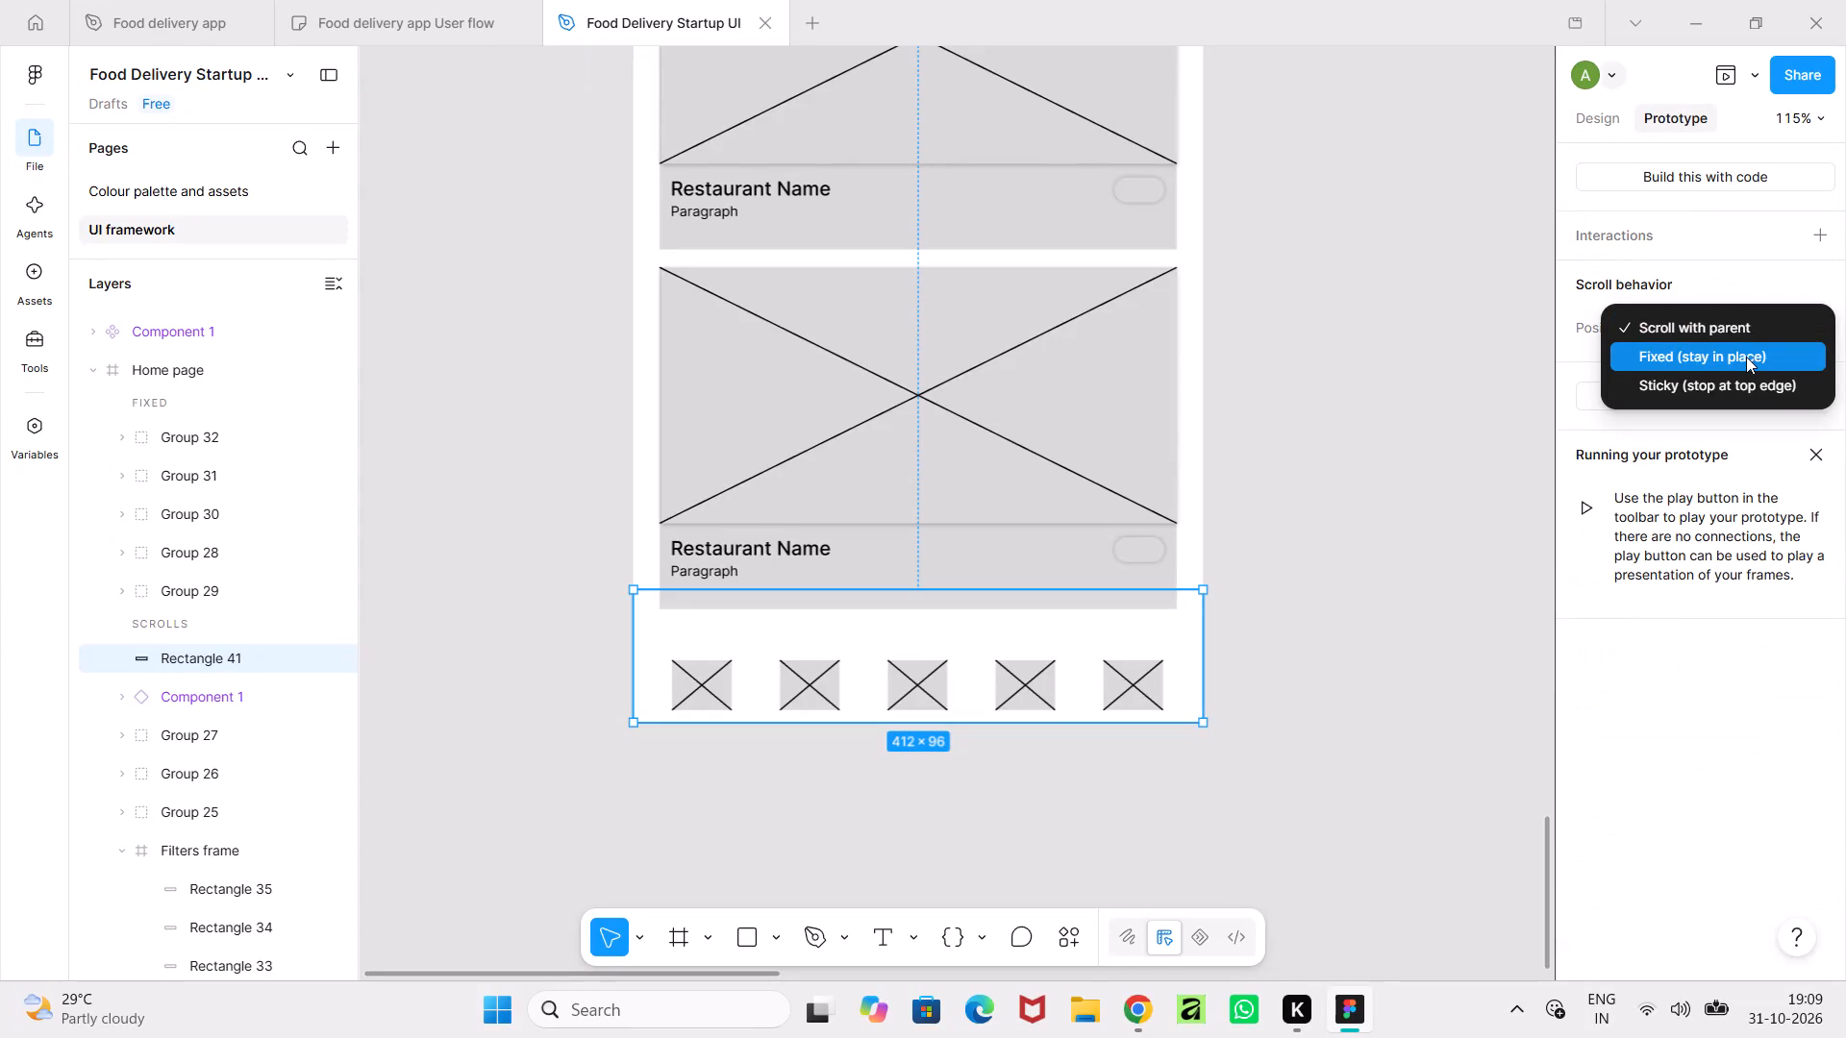
left_click(1746, 357)
left_click(1557, 460)
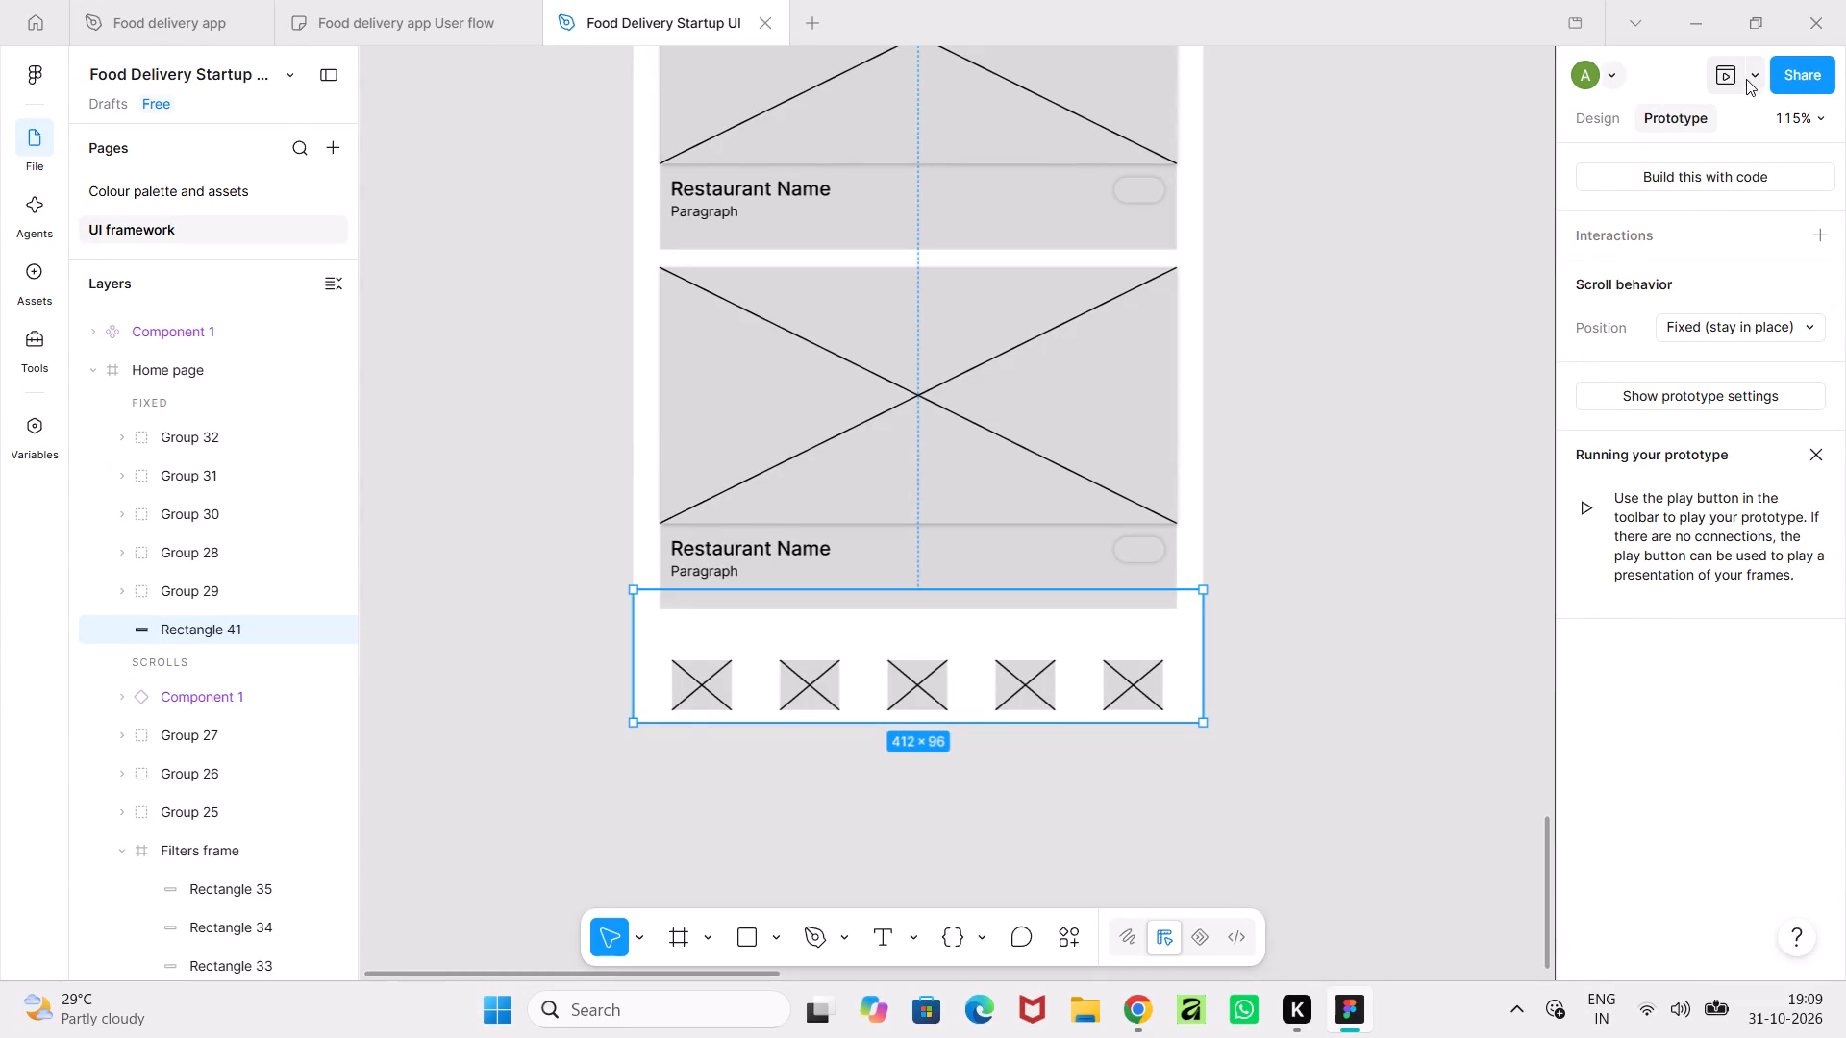
Preview the Home page prototype and scroll through it to check the fixed bottom navigation bar.
left_click(1728, 73)
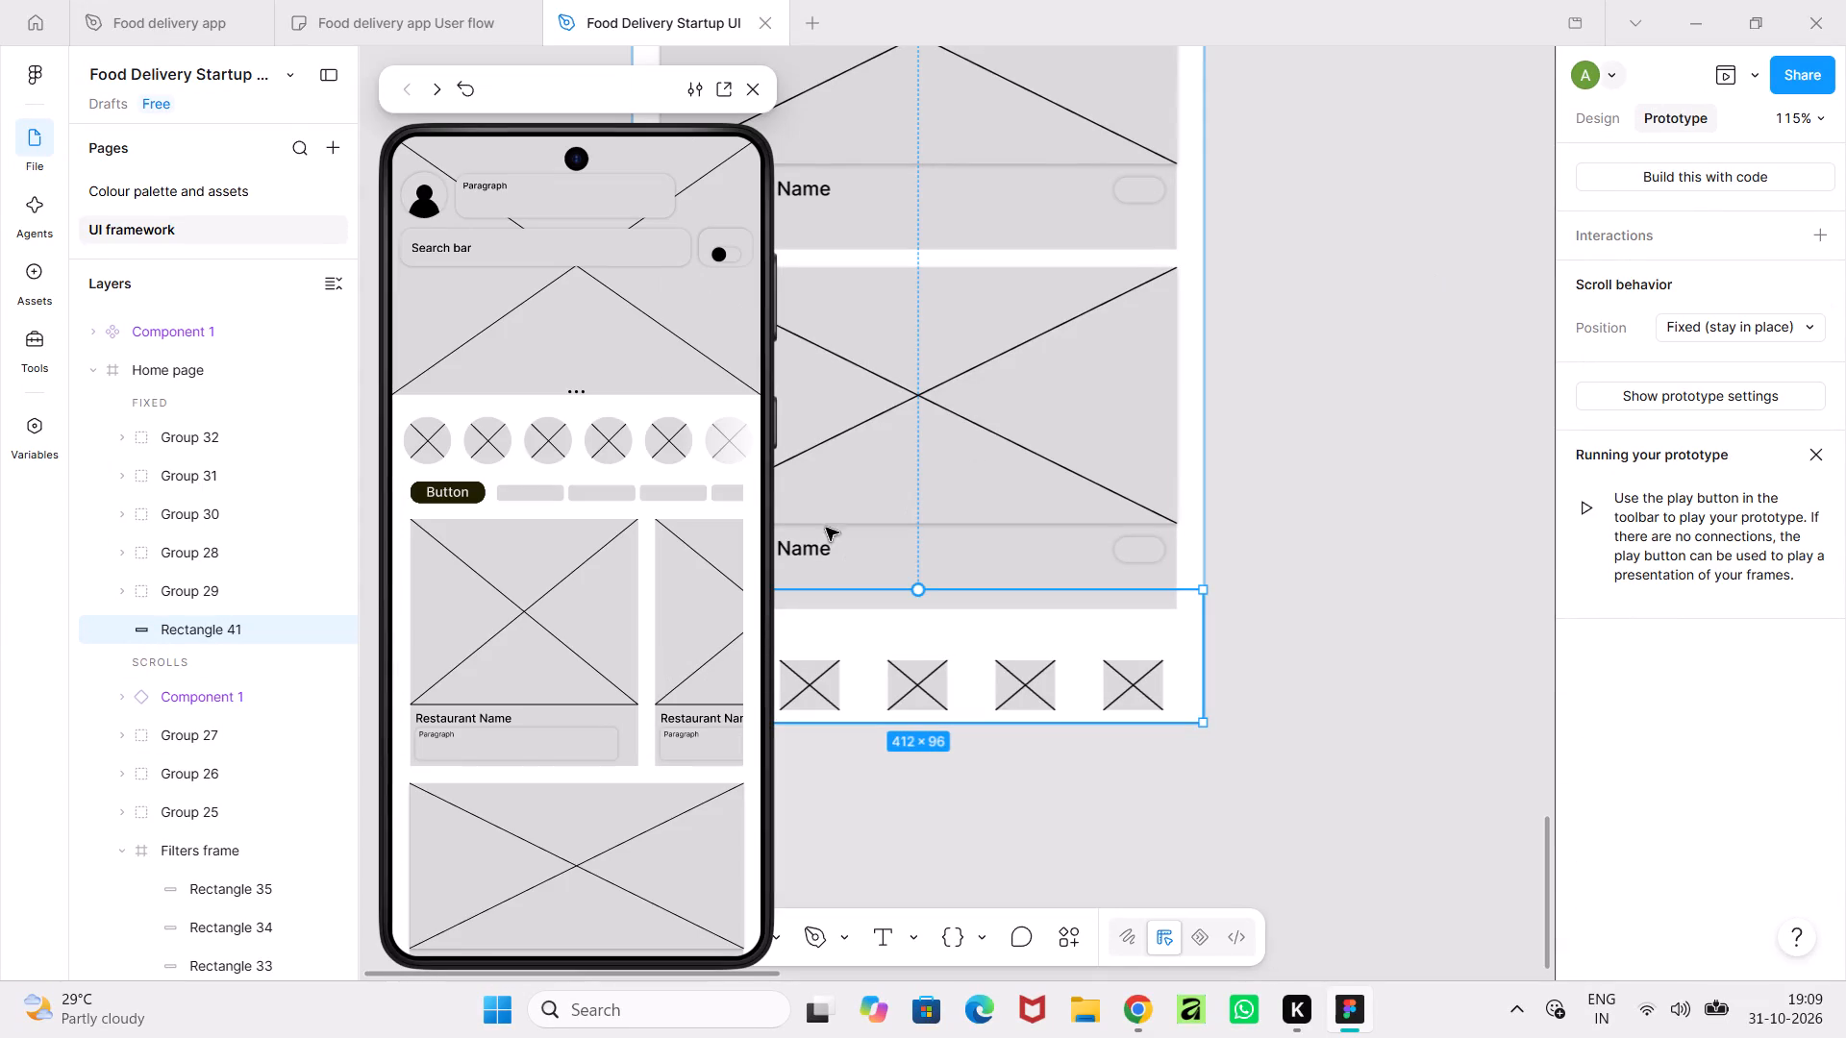
left_click(750, 83)
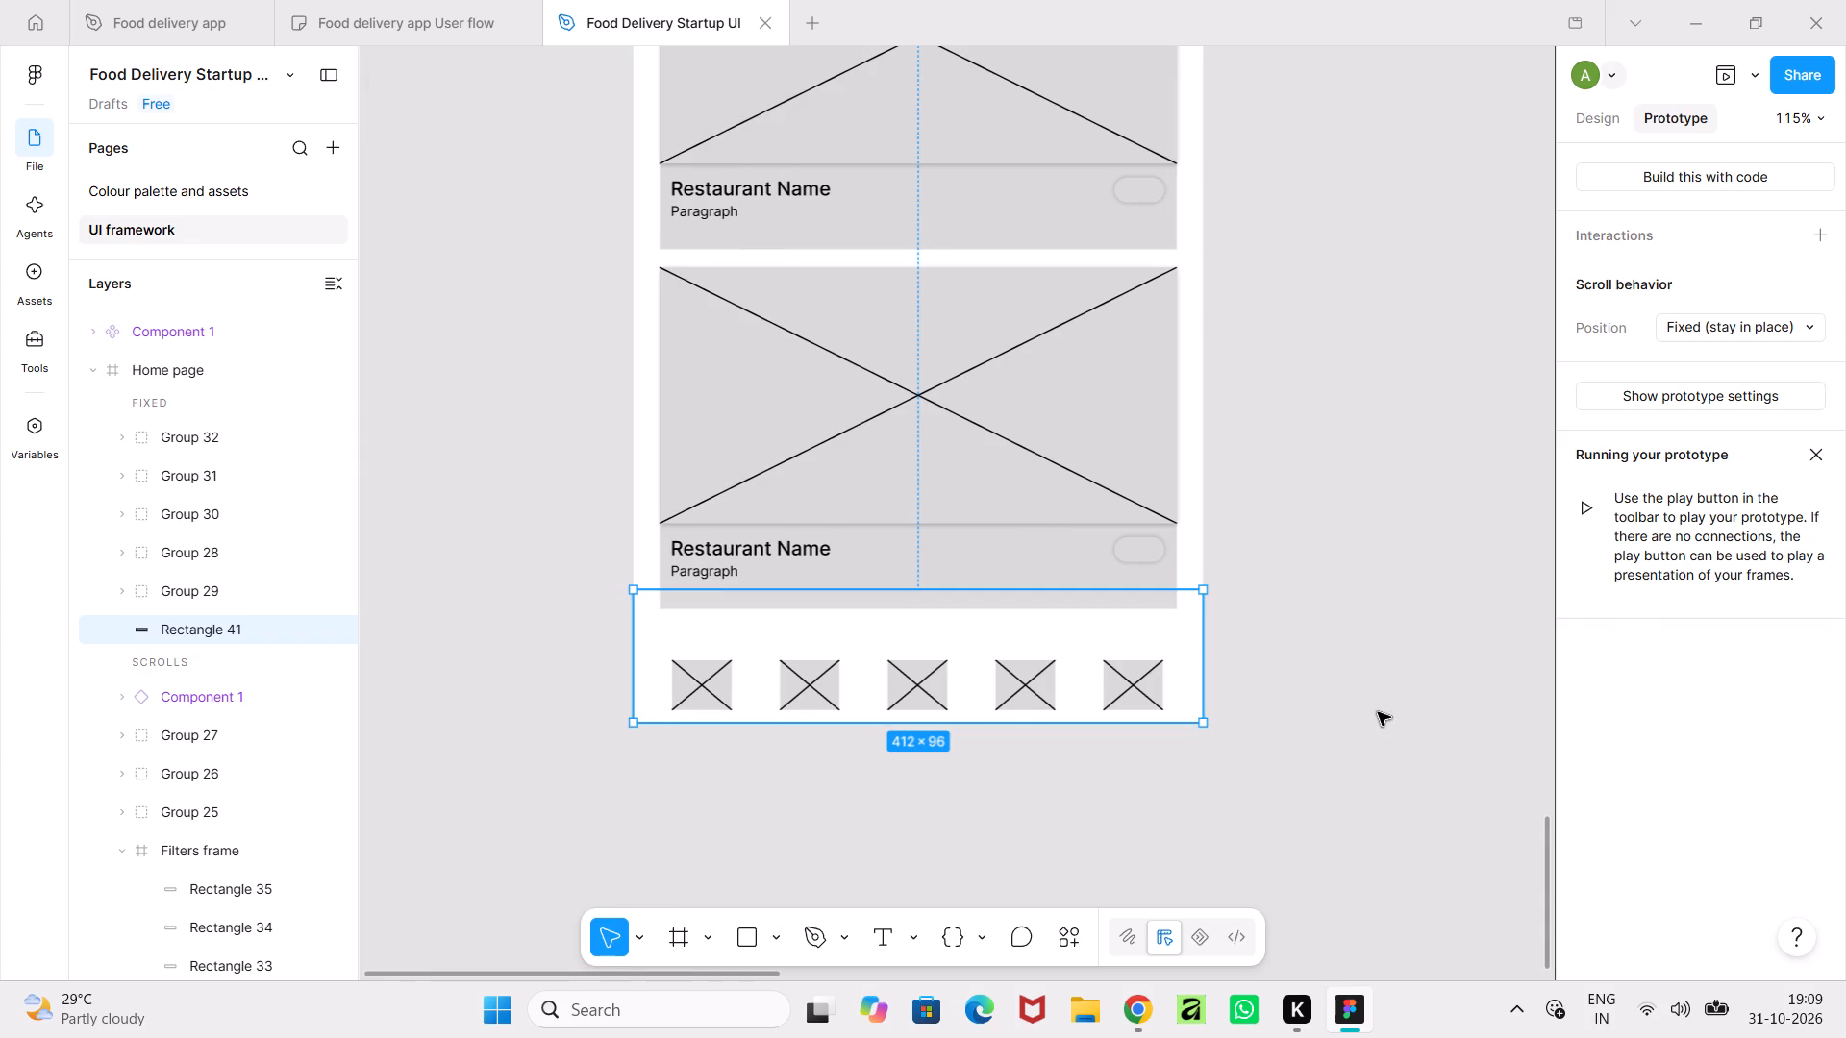
left_click(1378, 712)
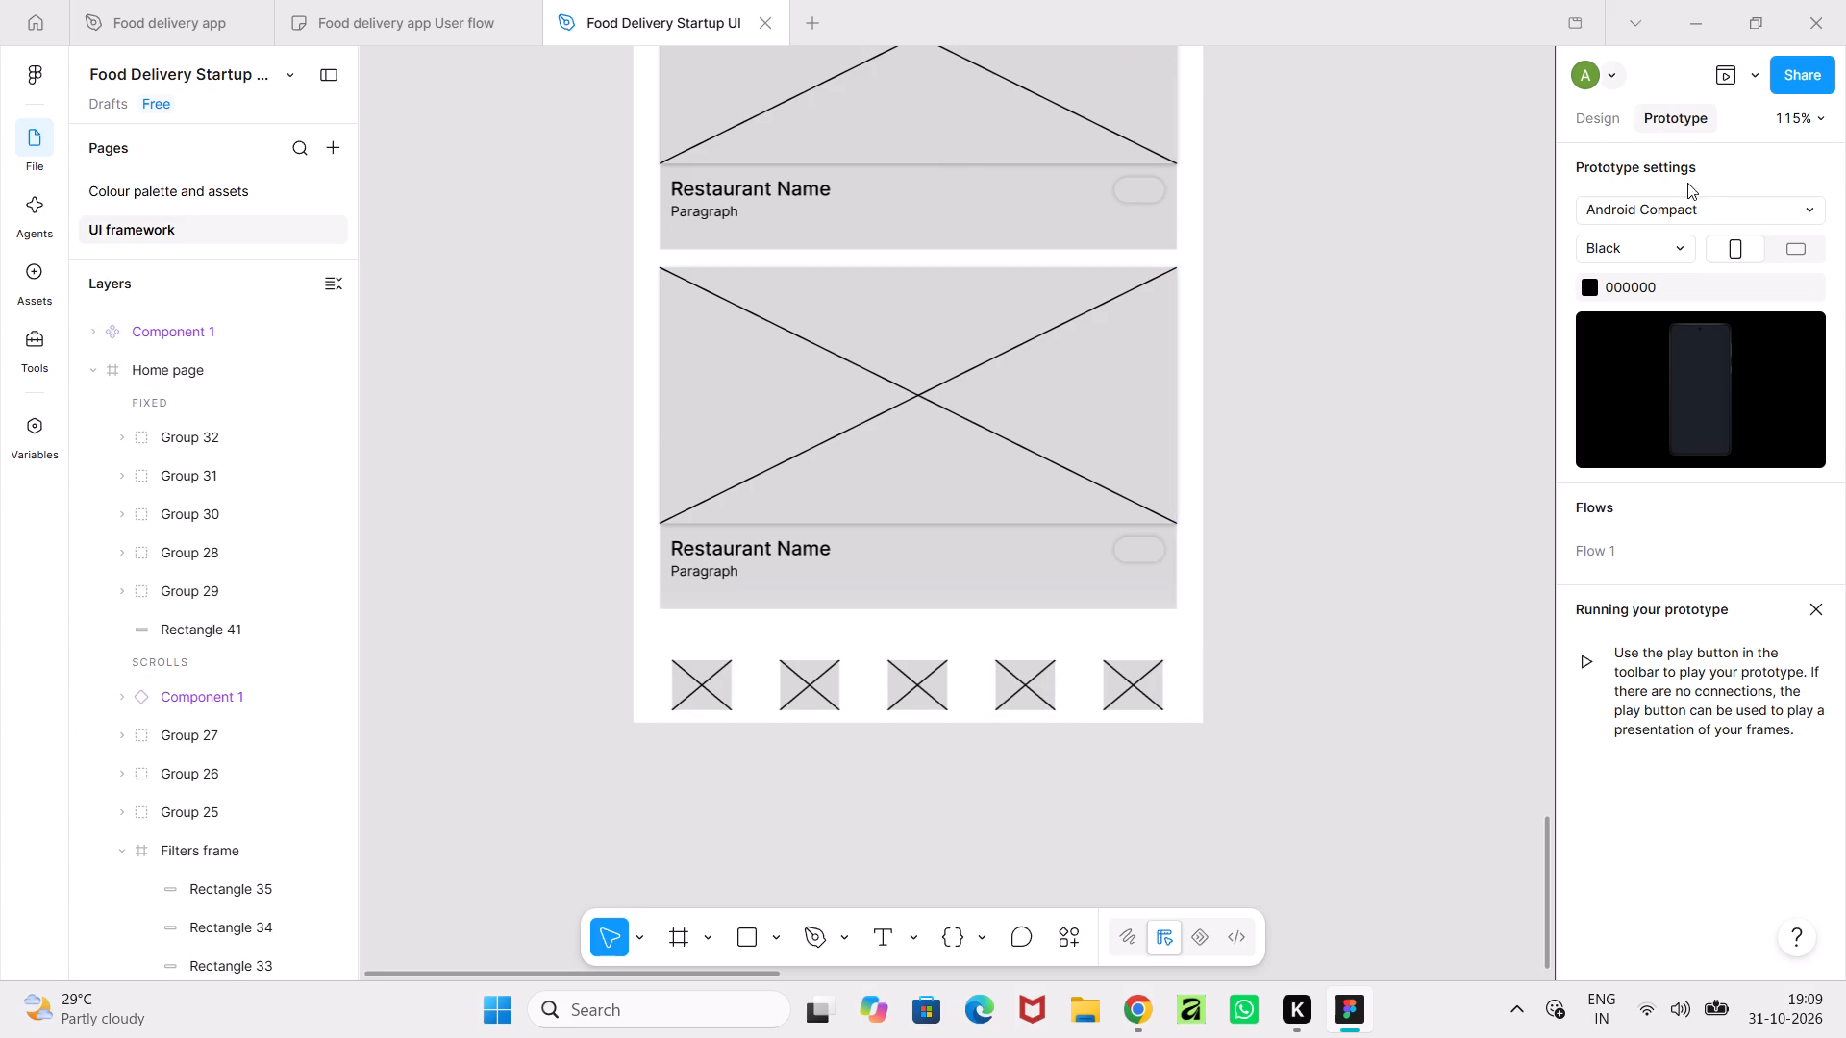
left_click(1720, 61)
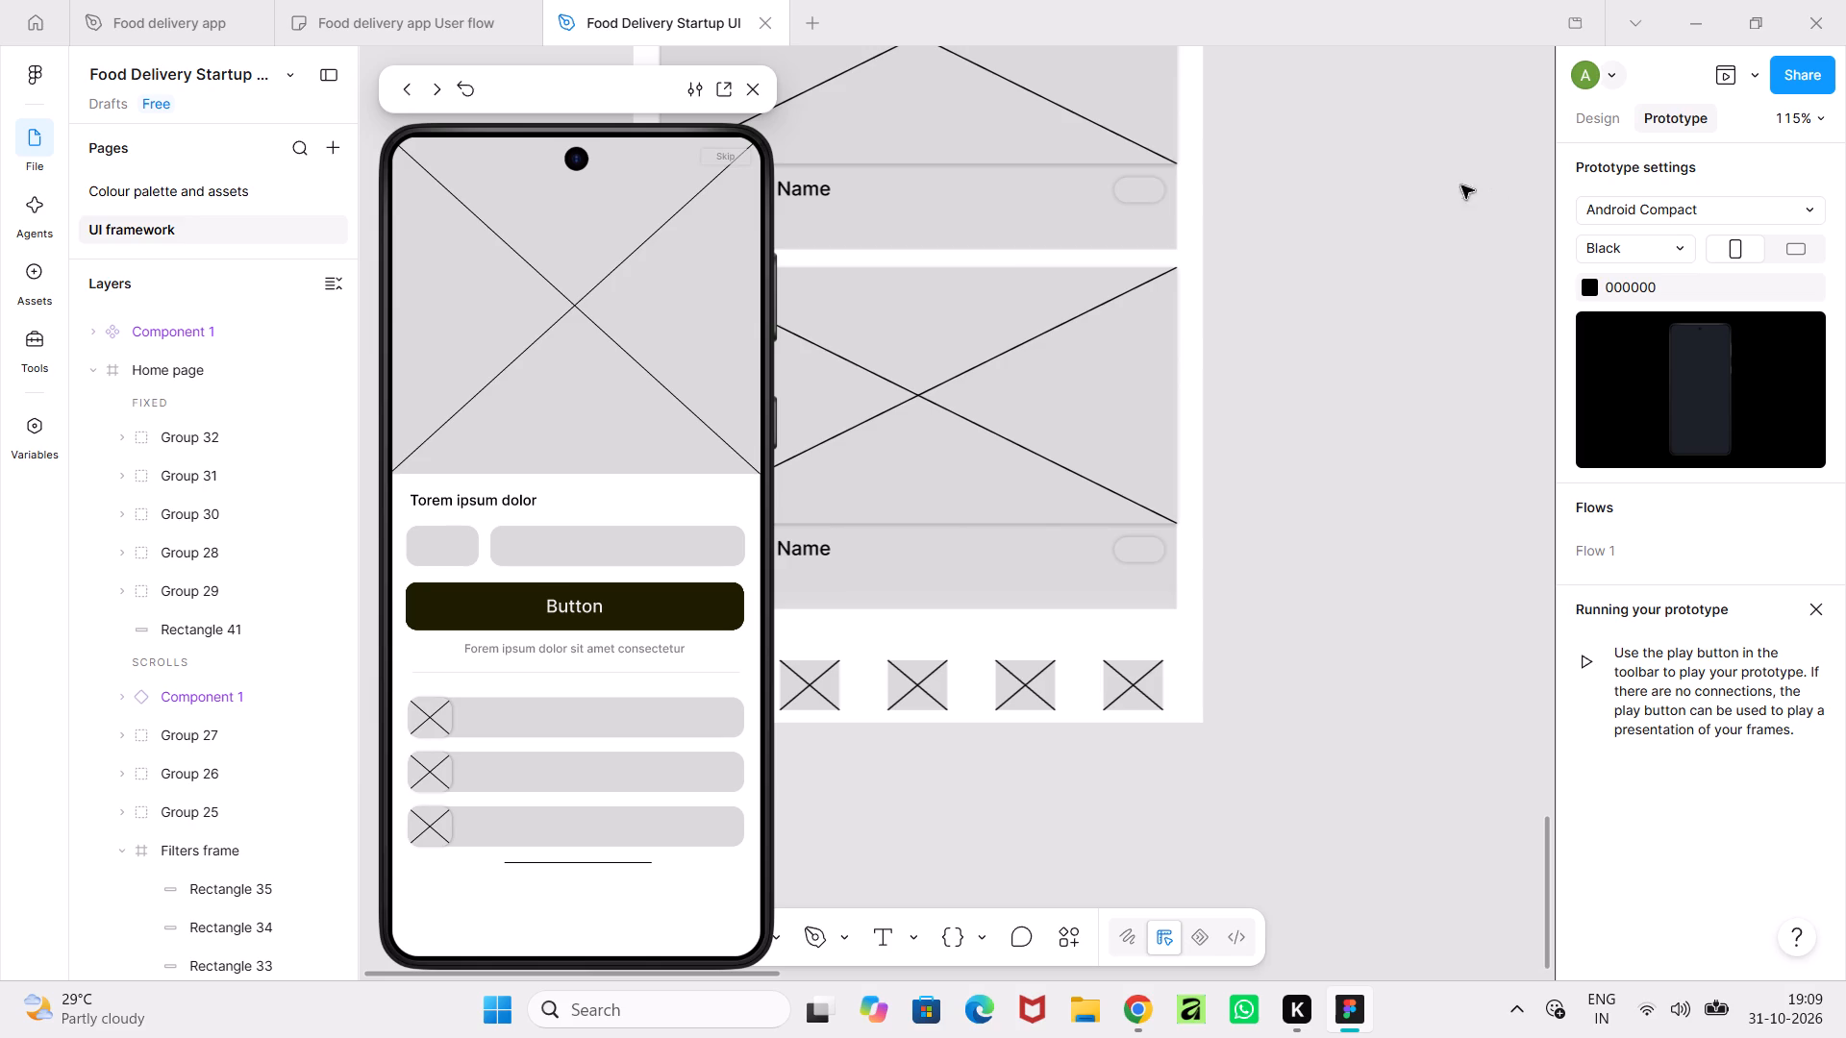
left_click(759, 95)
scroll(1239, 327, "up", 7)
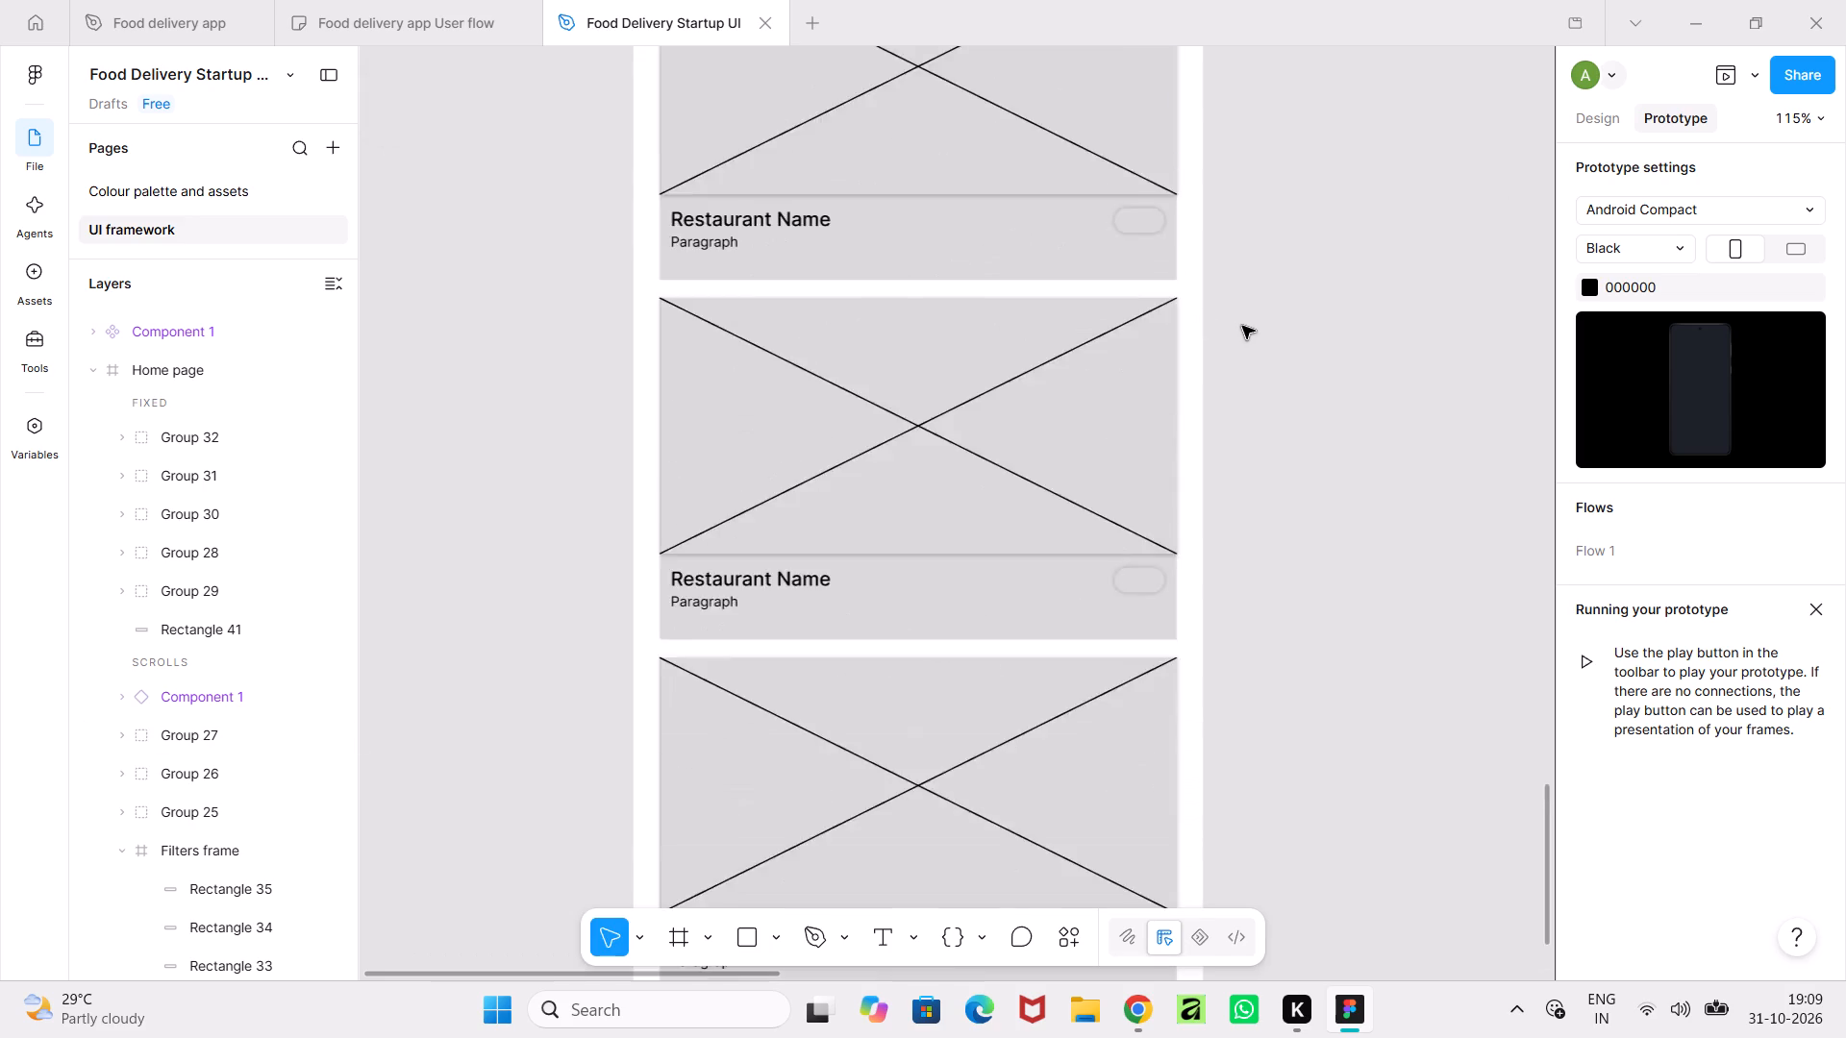
scroll(1242, 326, "up", 15)
scroll(1081, 336, "up", 5)
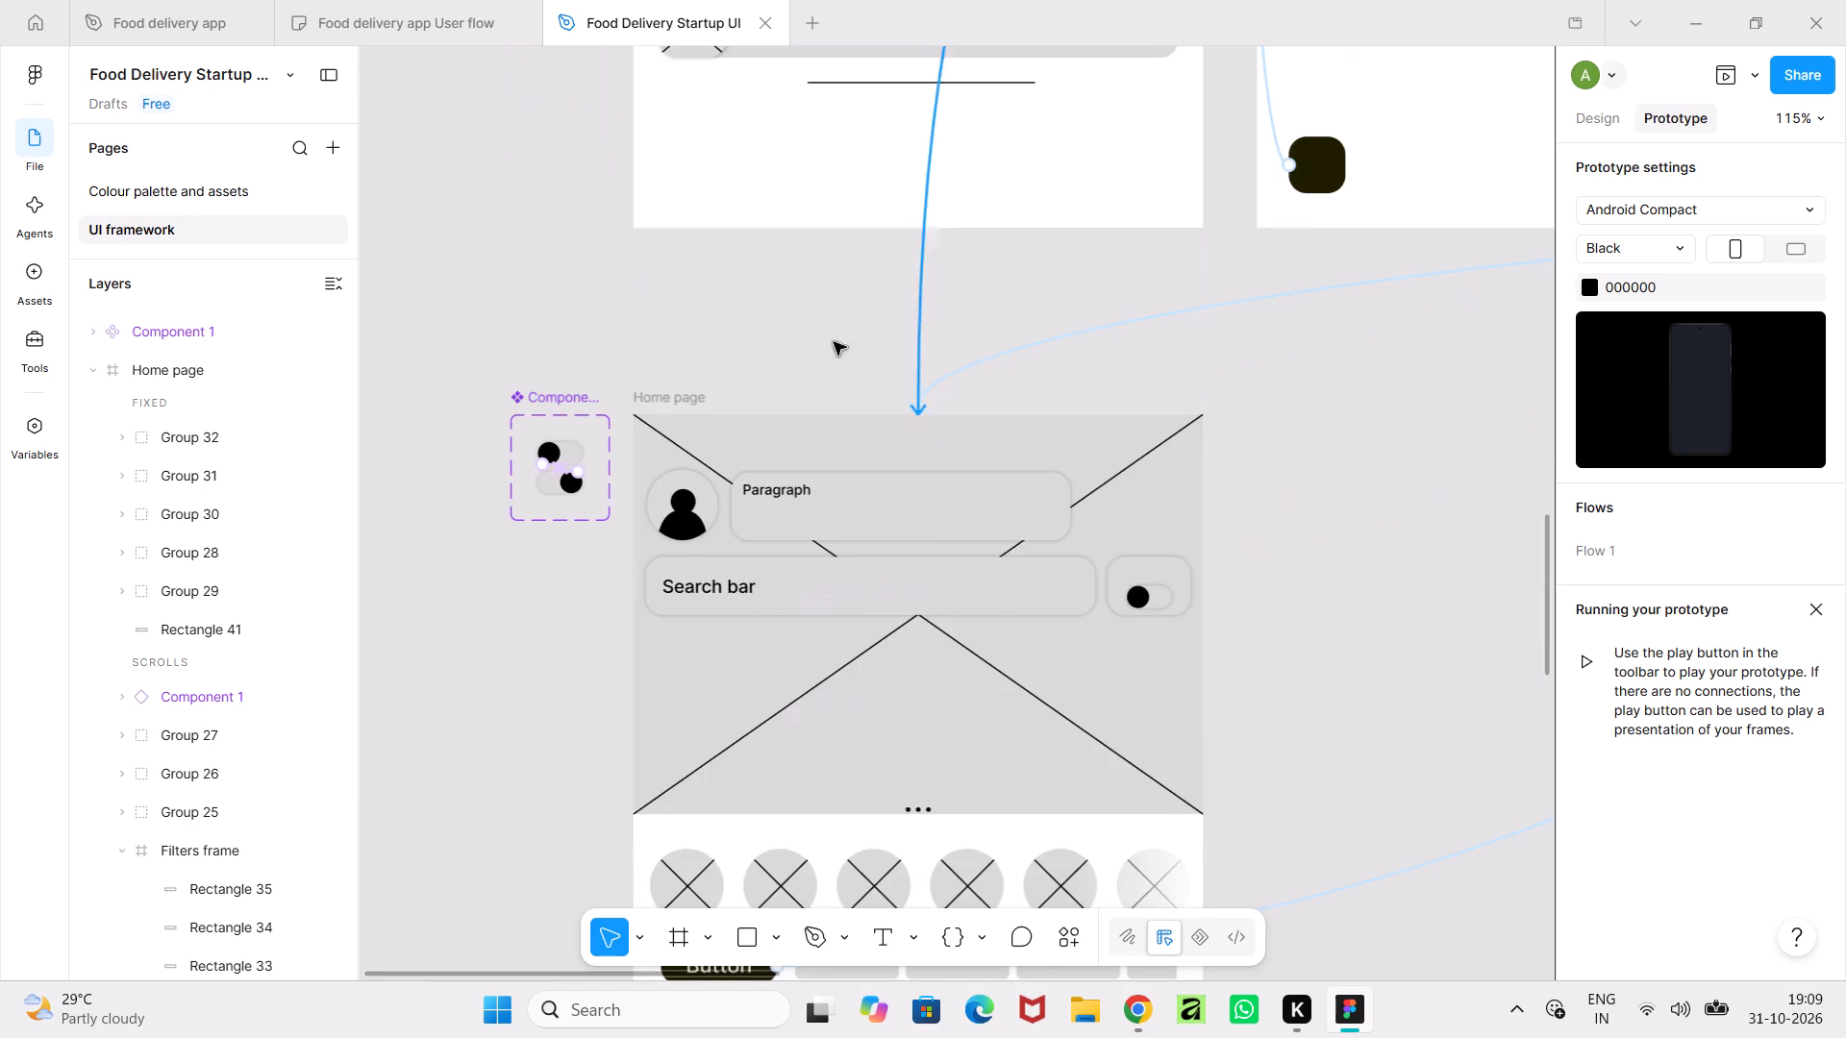
left_click(677, 394)
left_click(1724, 68)
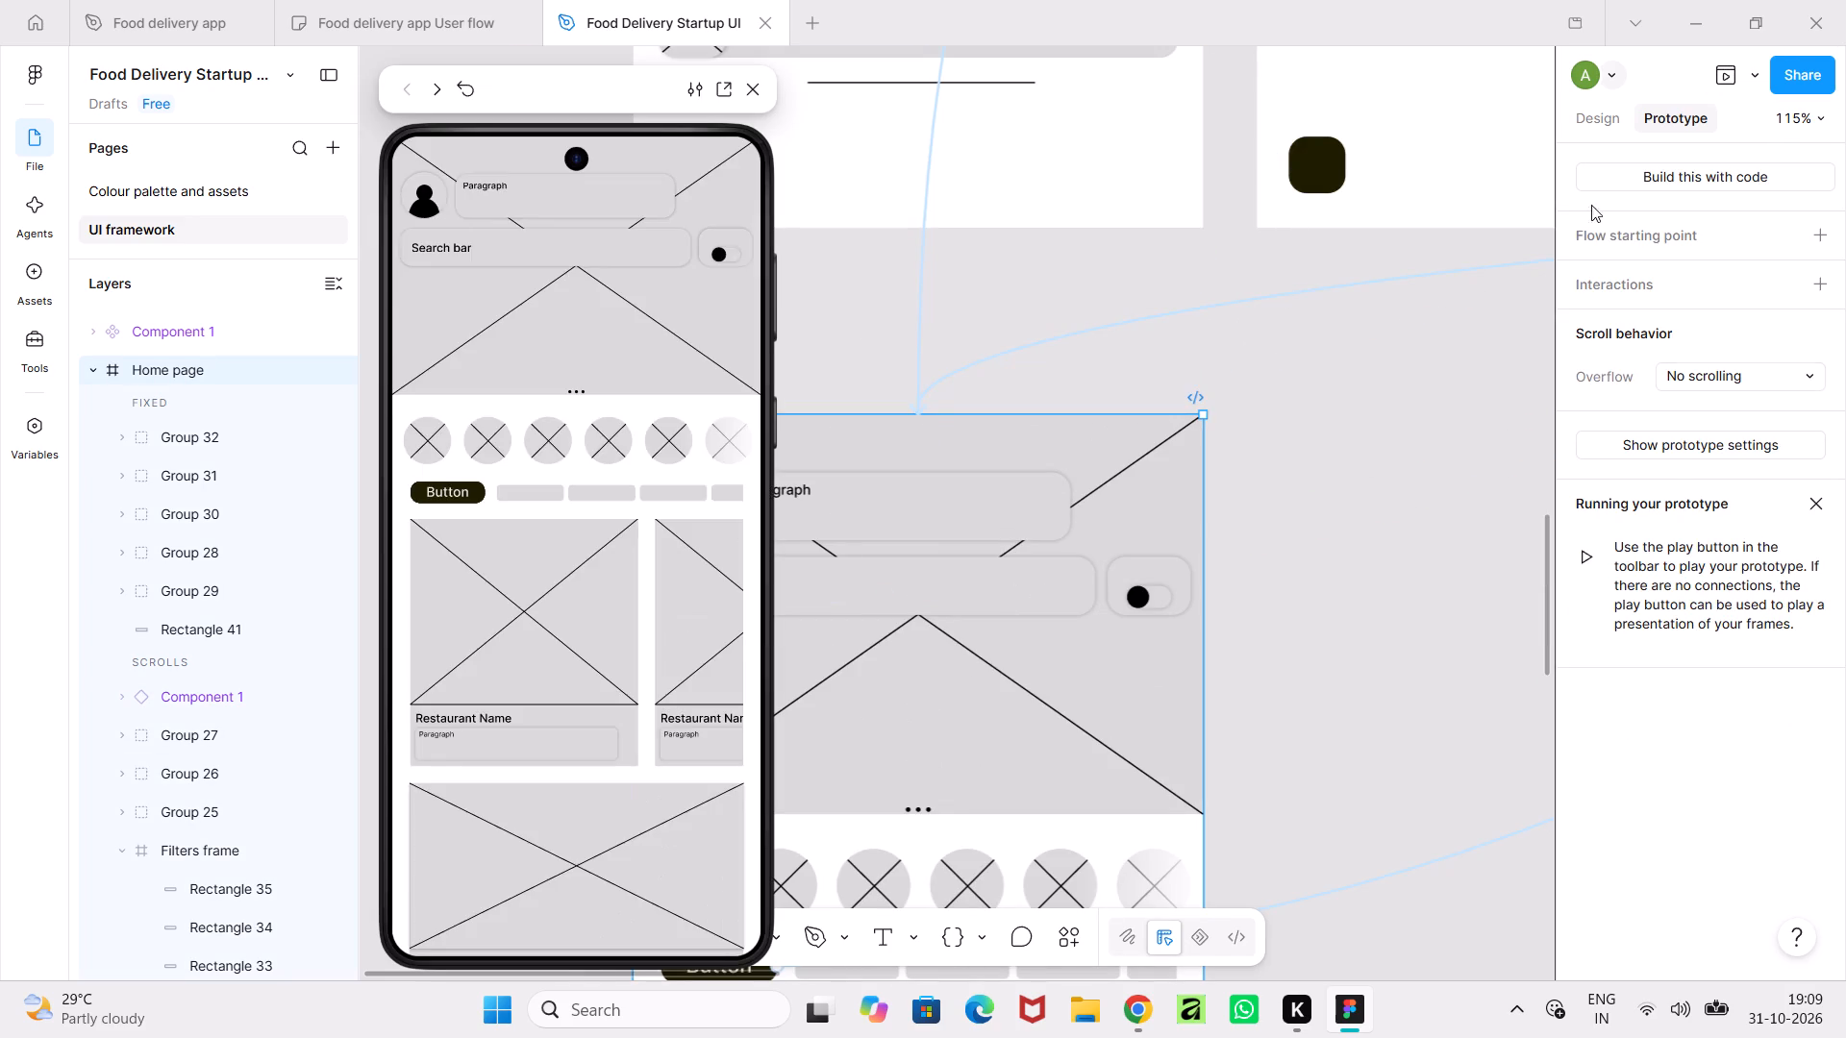
scroll(653, 728, "down", 13)
scroll(653, 728, "up", 3)
scroll(653, 728, "down", 6)
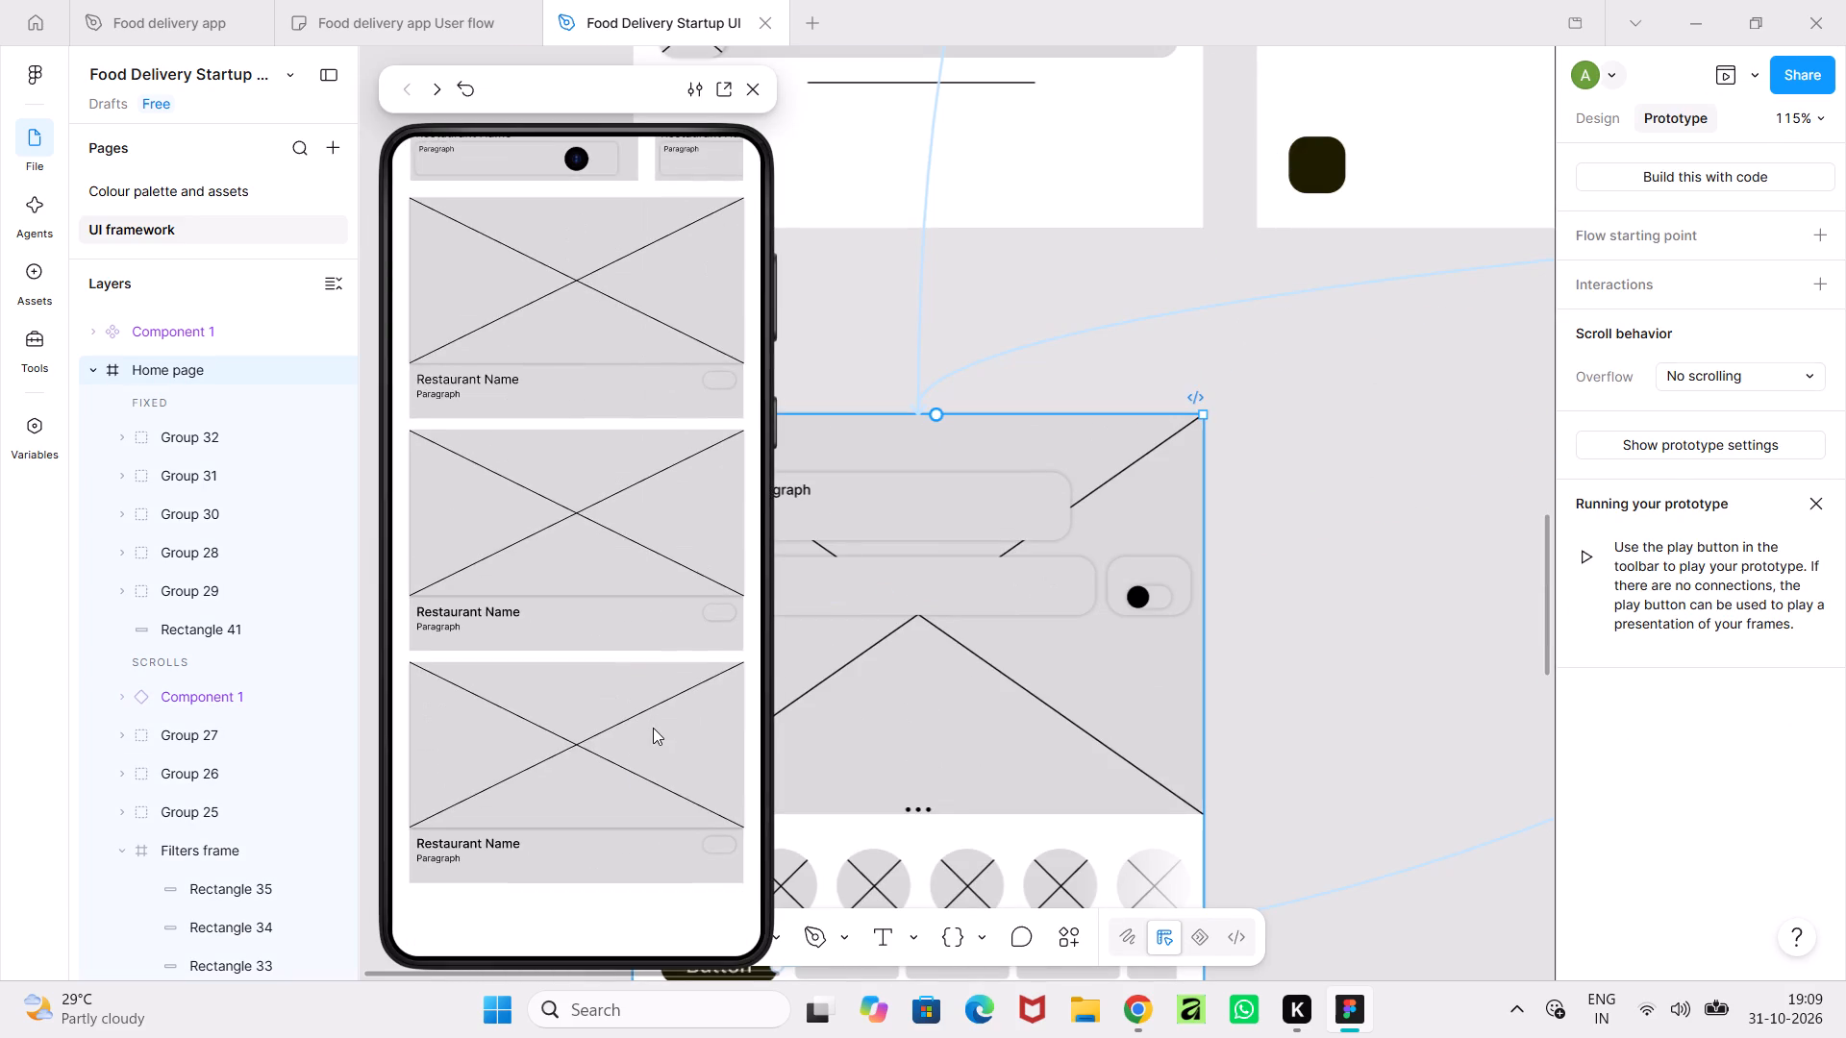
scroll(653, 728, "down", 3)
scroll(653, 728, "up", 4)
scroll(653, 728, "down", 5)
scroll(653, 728, "up", 5)
scroll(653, 728, "down", 5)
scroll(653, 728, "up", 3)
scroll(653, 728, "down", 6)
scroll(653, 728, "up", 6)
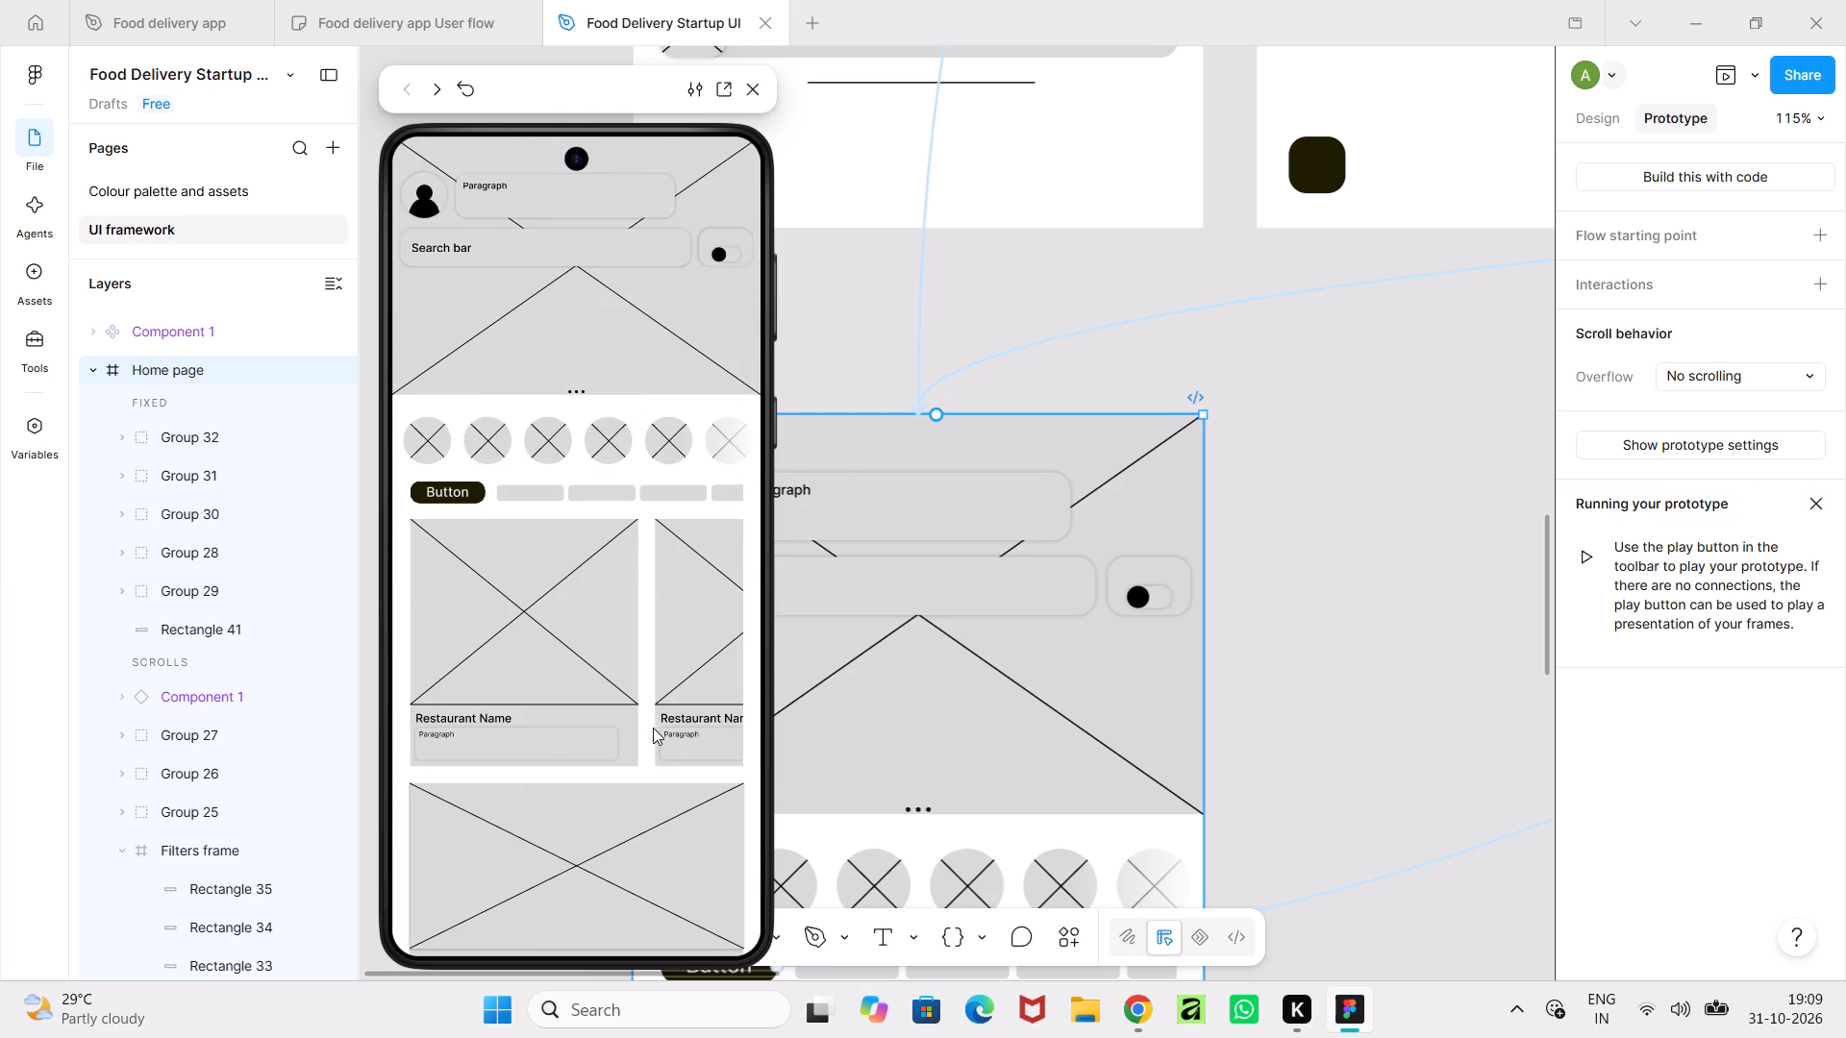
scroll(653, 728, "up", 7)
left_click(748, 93)
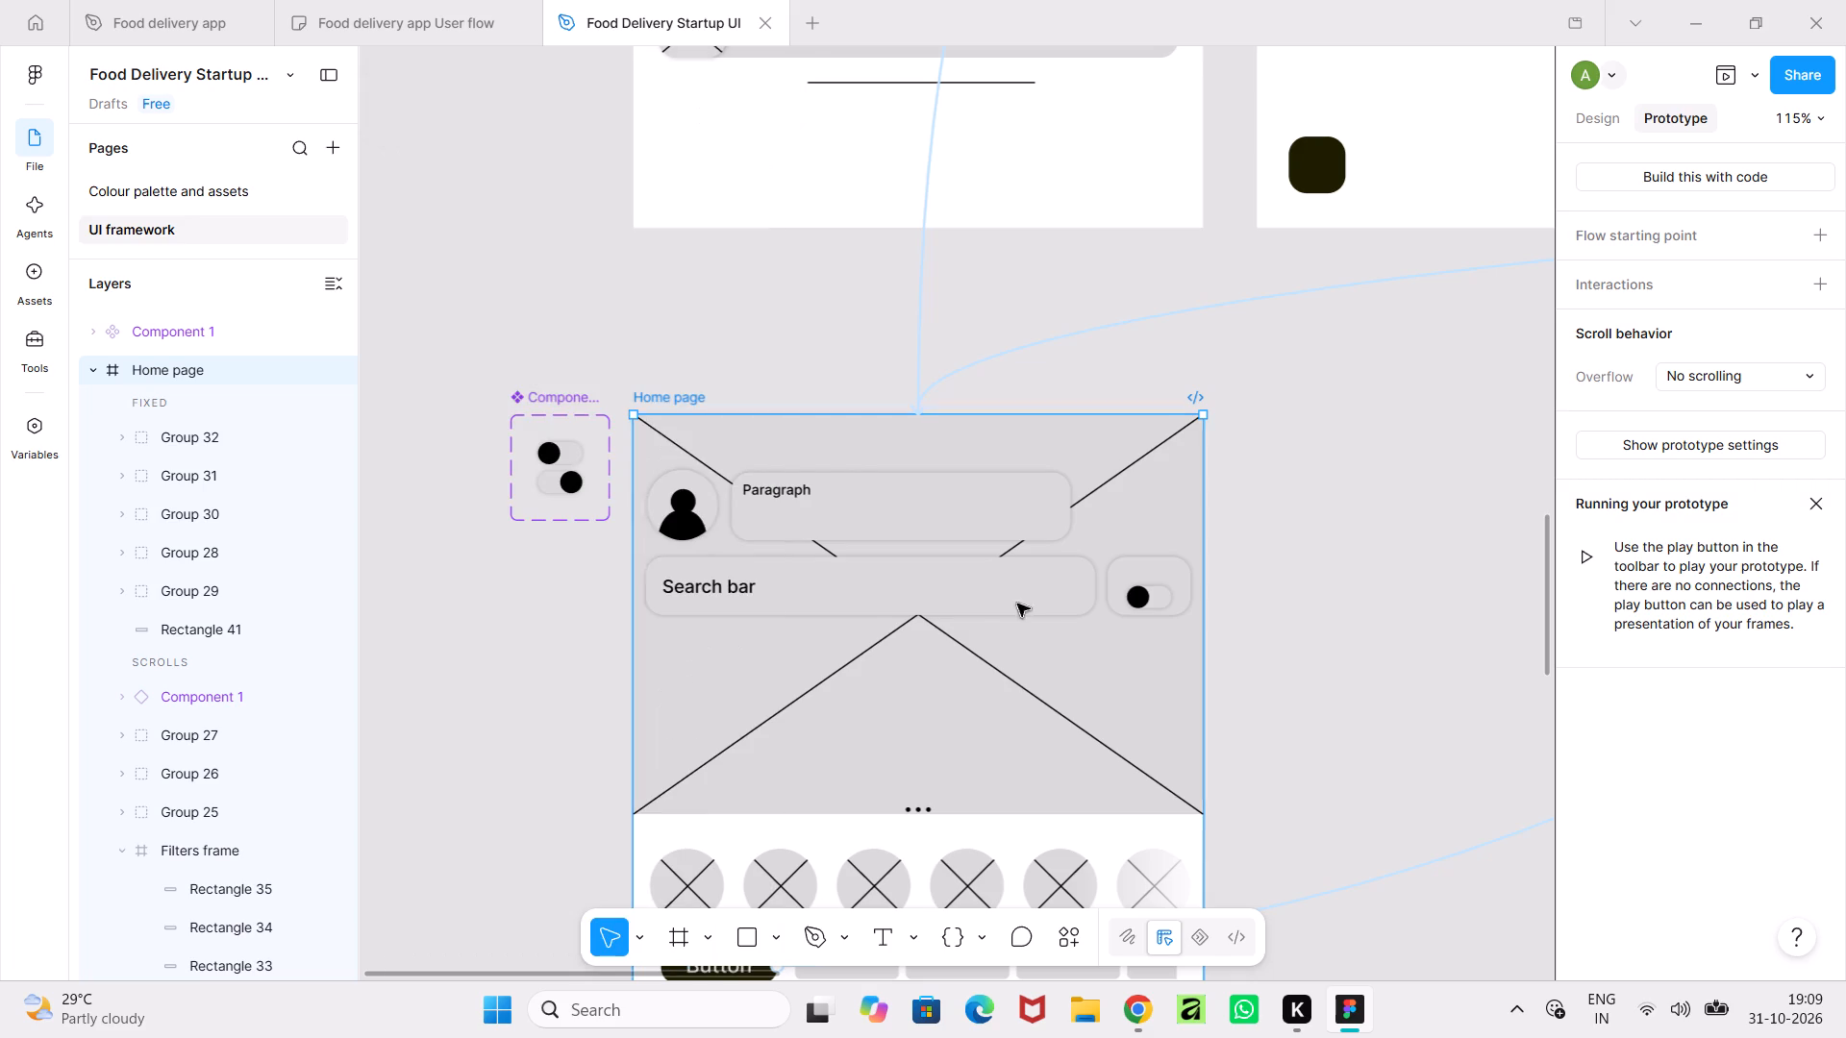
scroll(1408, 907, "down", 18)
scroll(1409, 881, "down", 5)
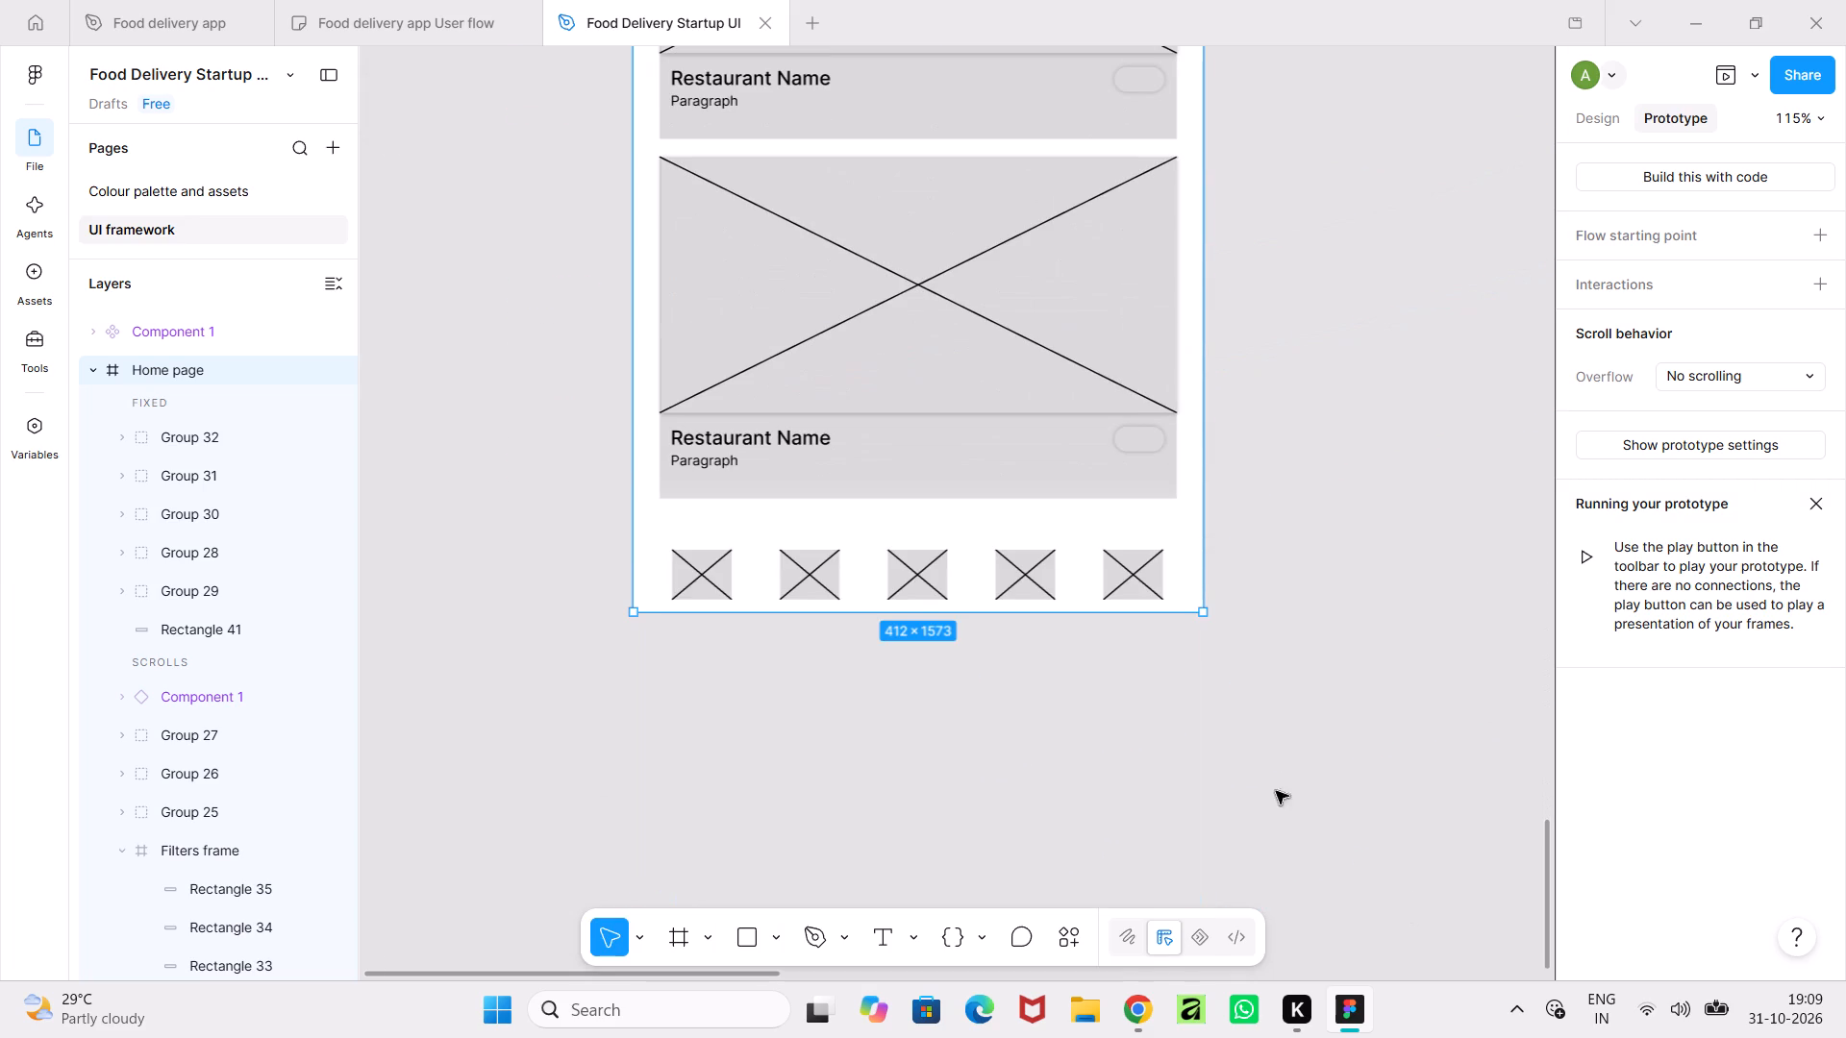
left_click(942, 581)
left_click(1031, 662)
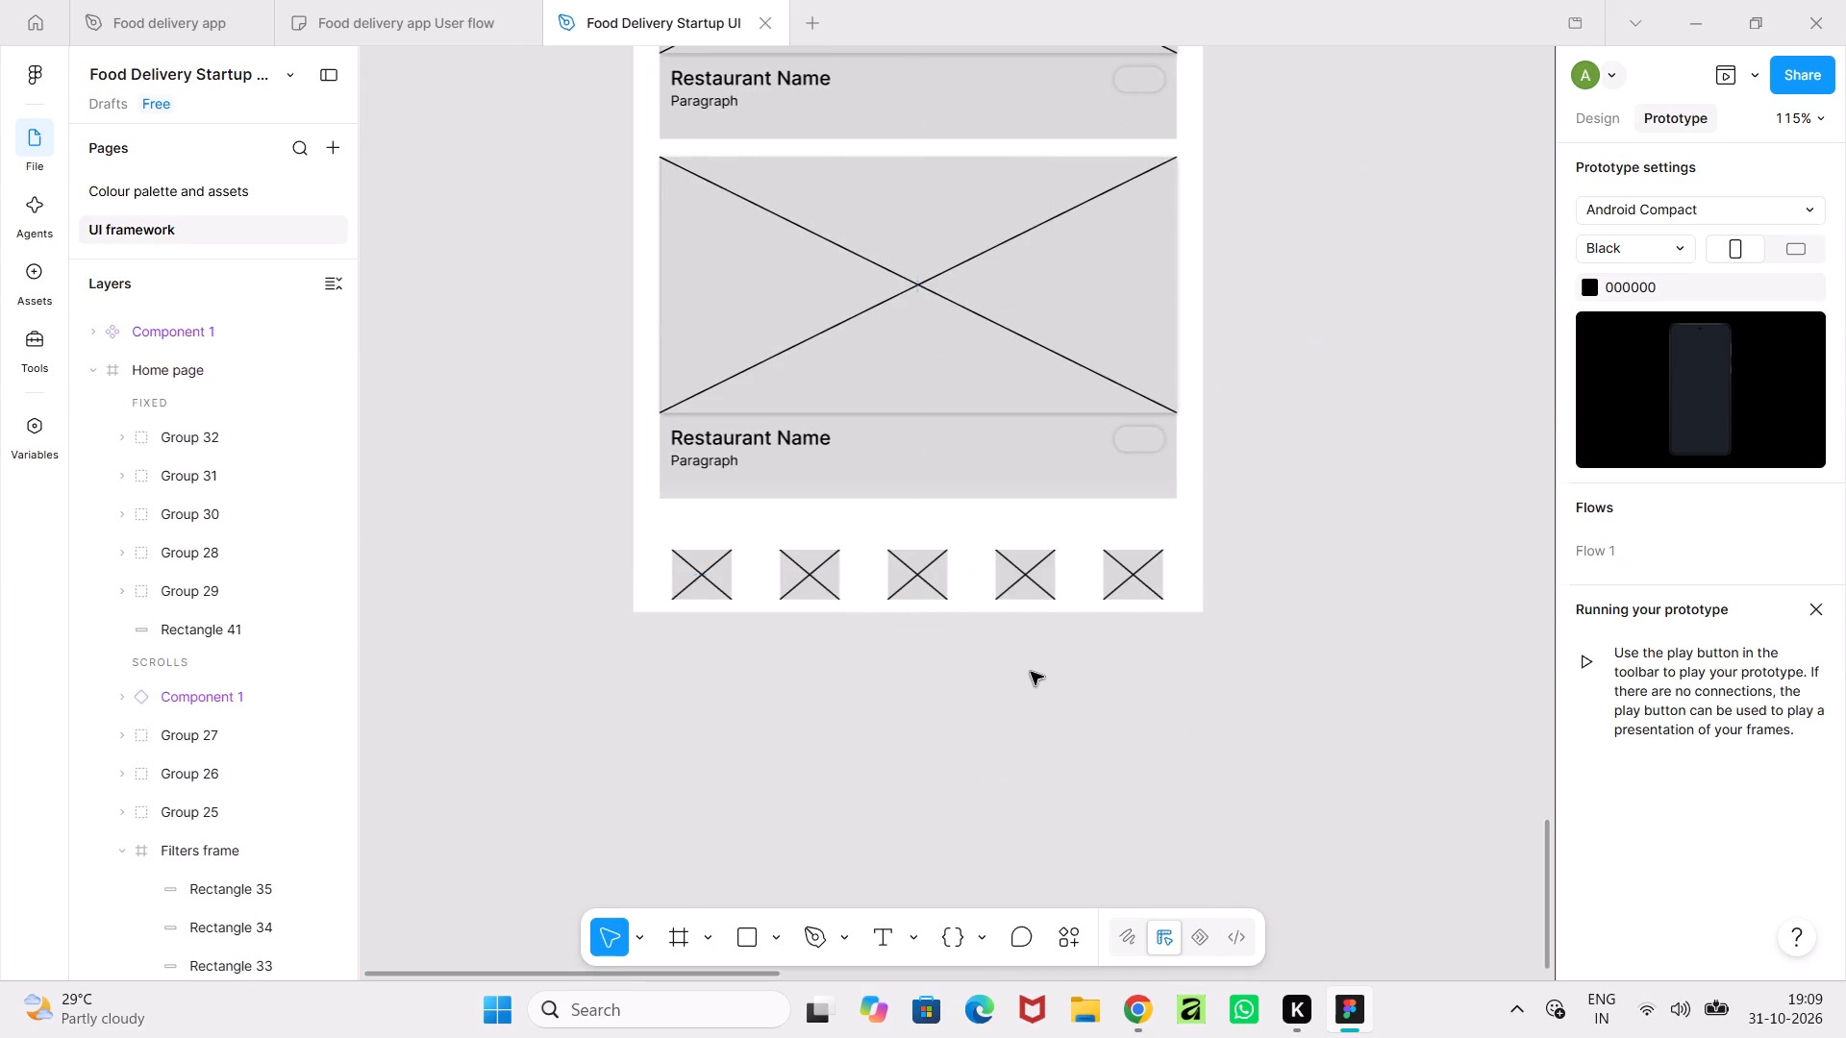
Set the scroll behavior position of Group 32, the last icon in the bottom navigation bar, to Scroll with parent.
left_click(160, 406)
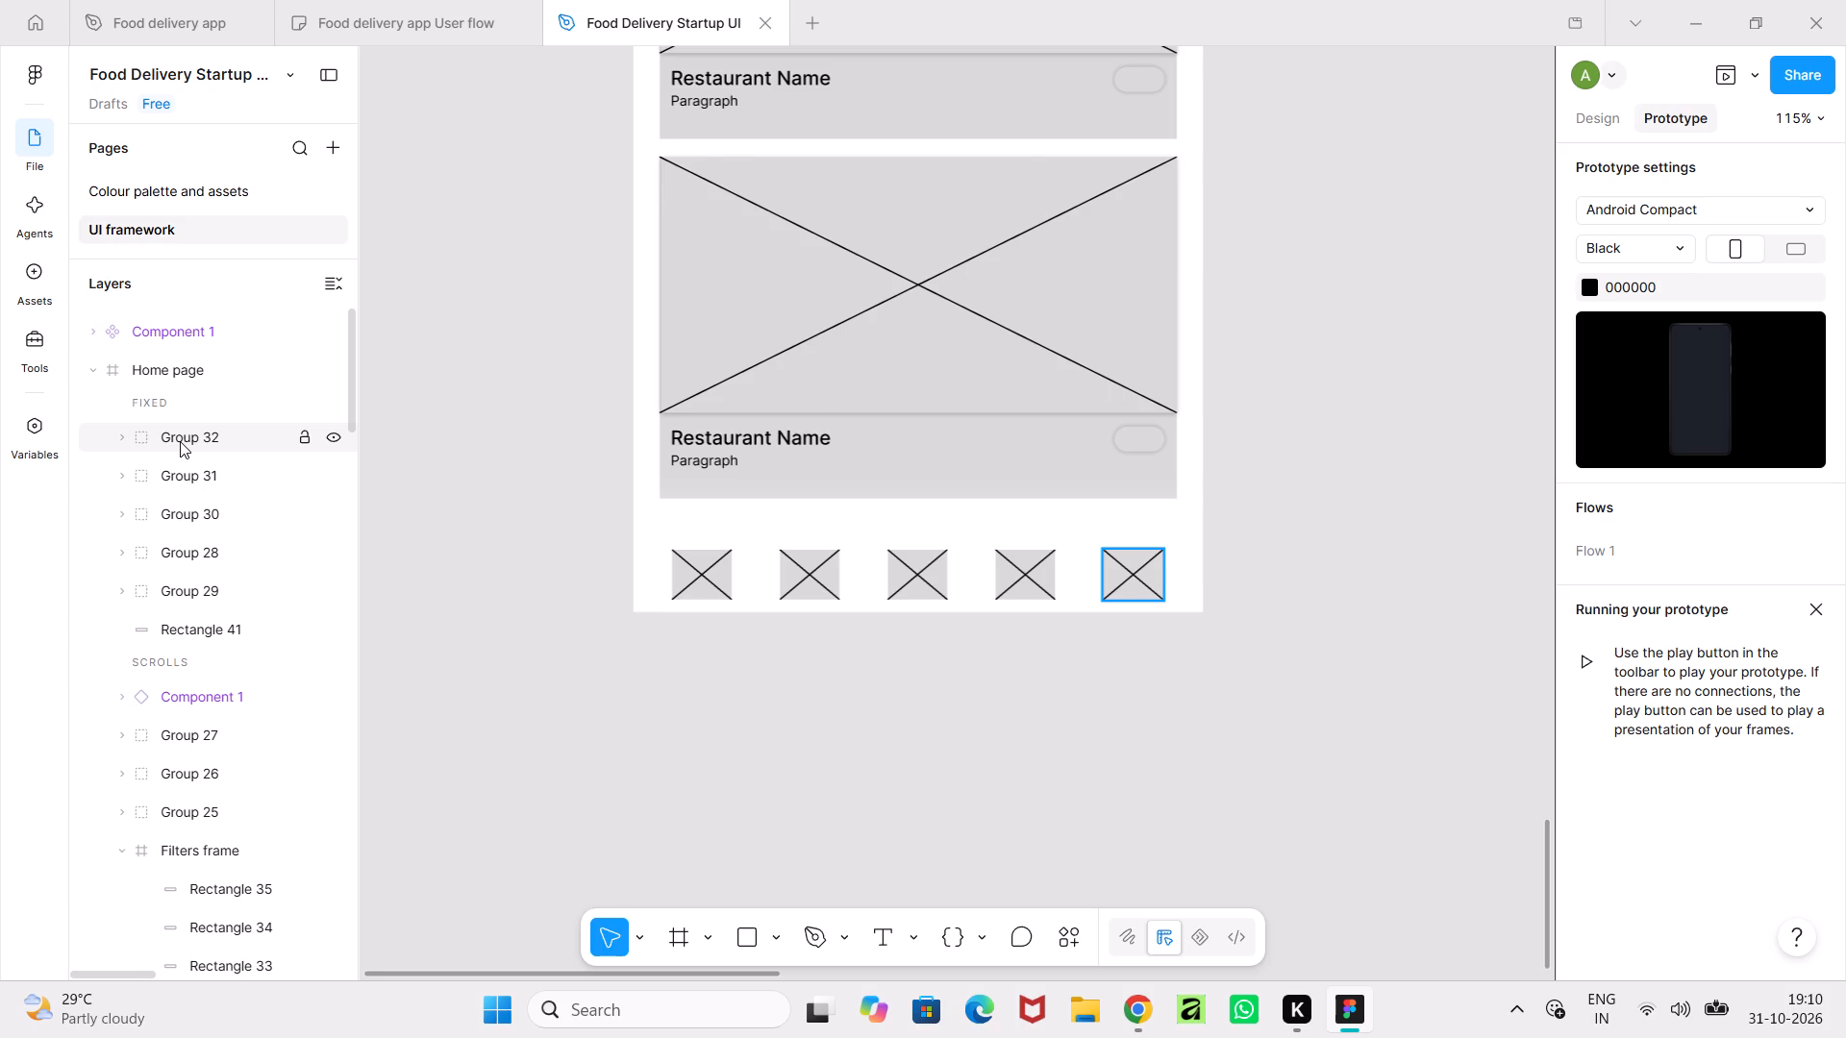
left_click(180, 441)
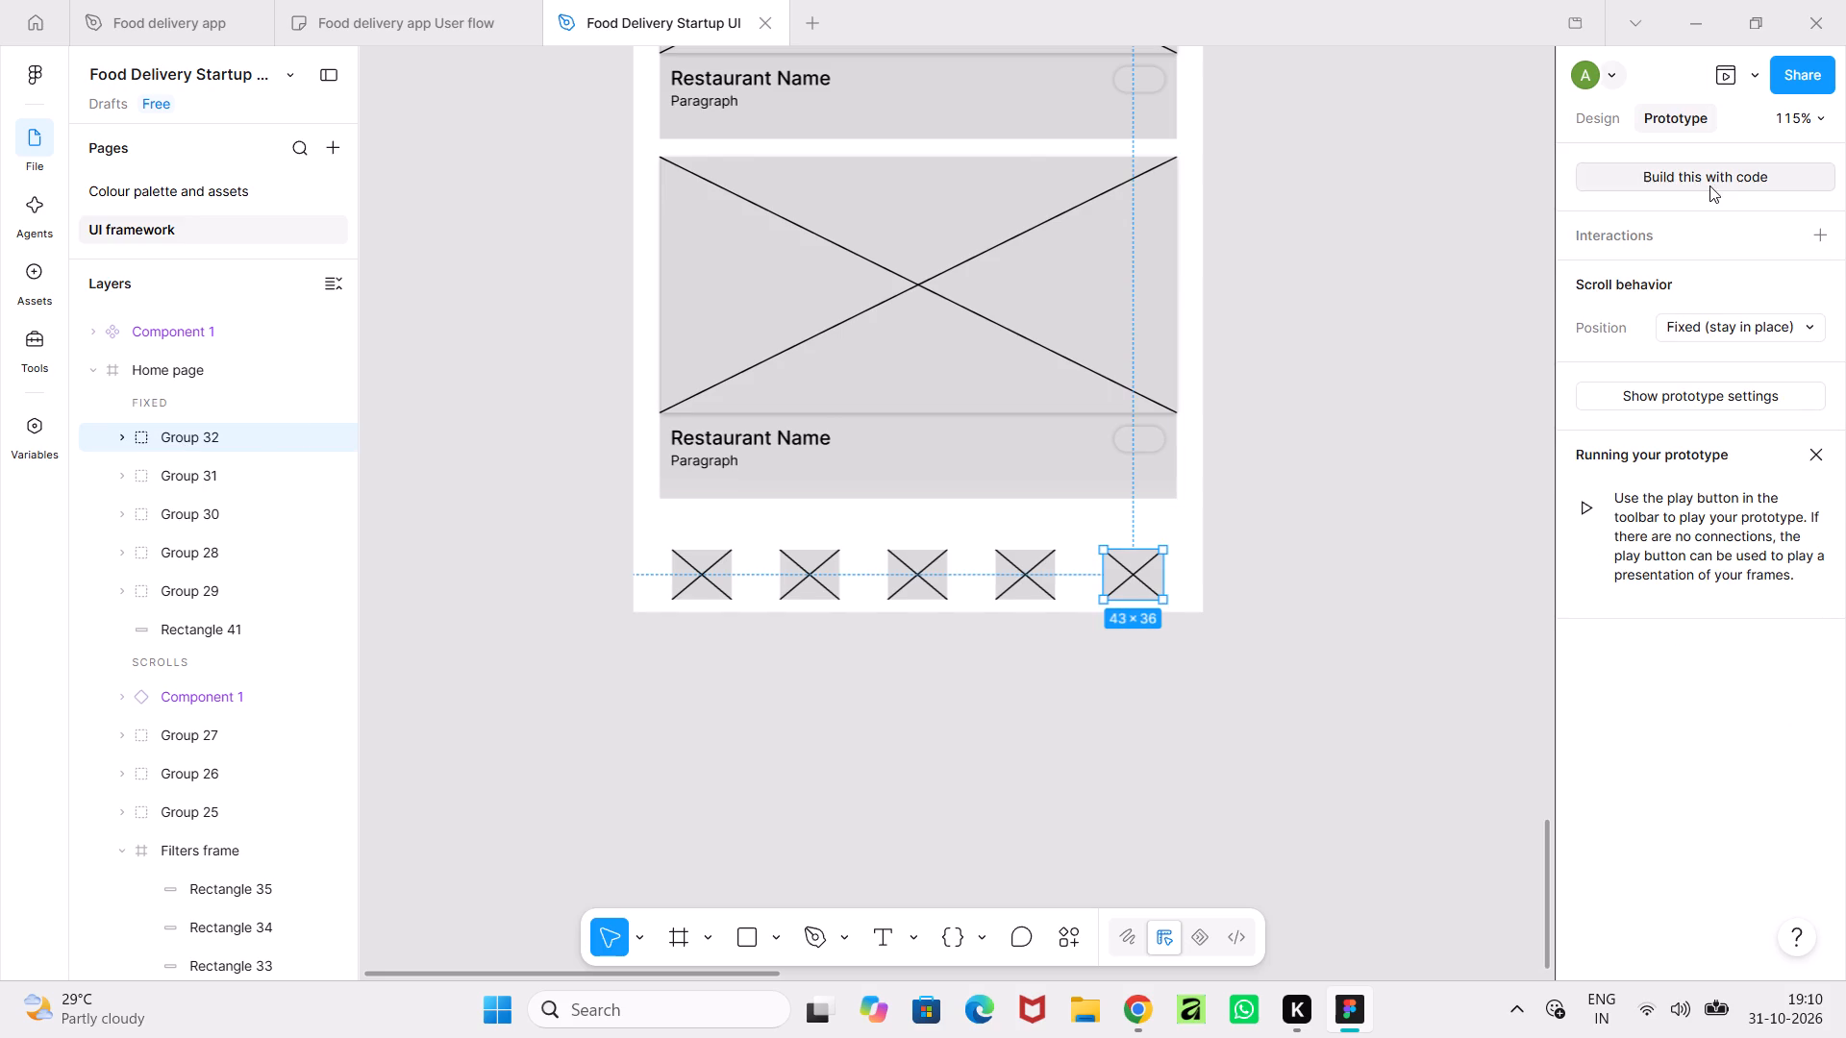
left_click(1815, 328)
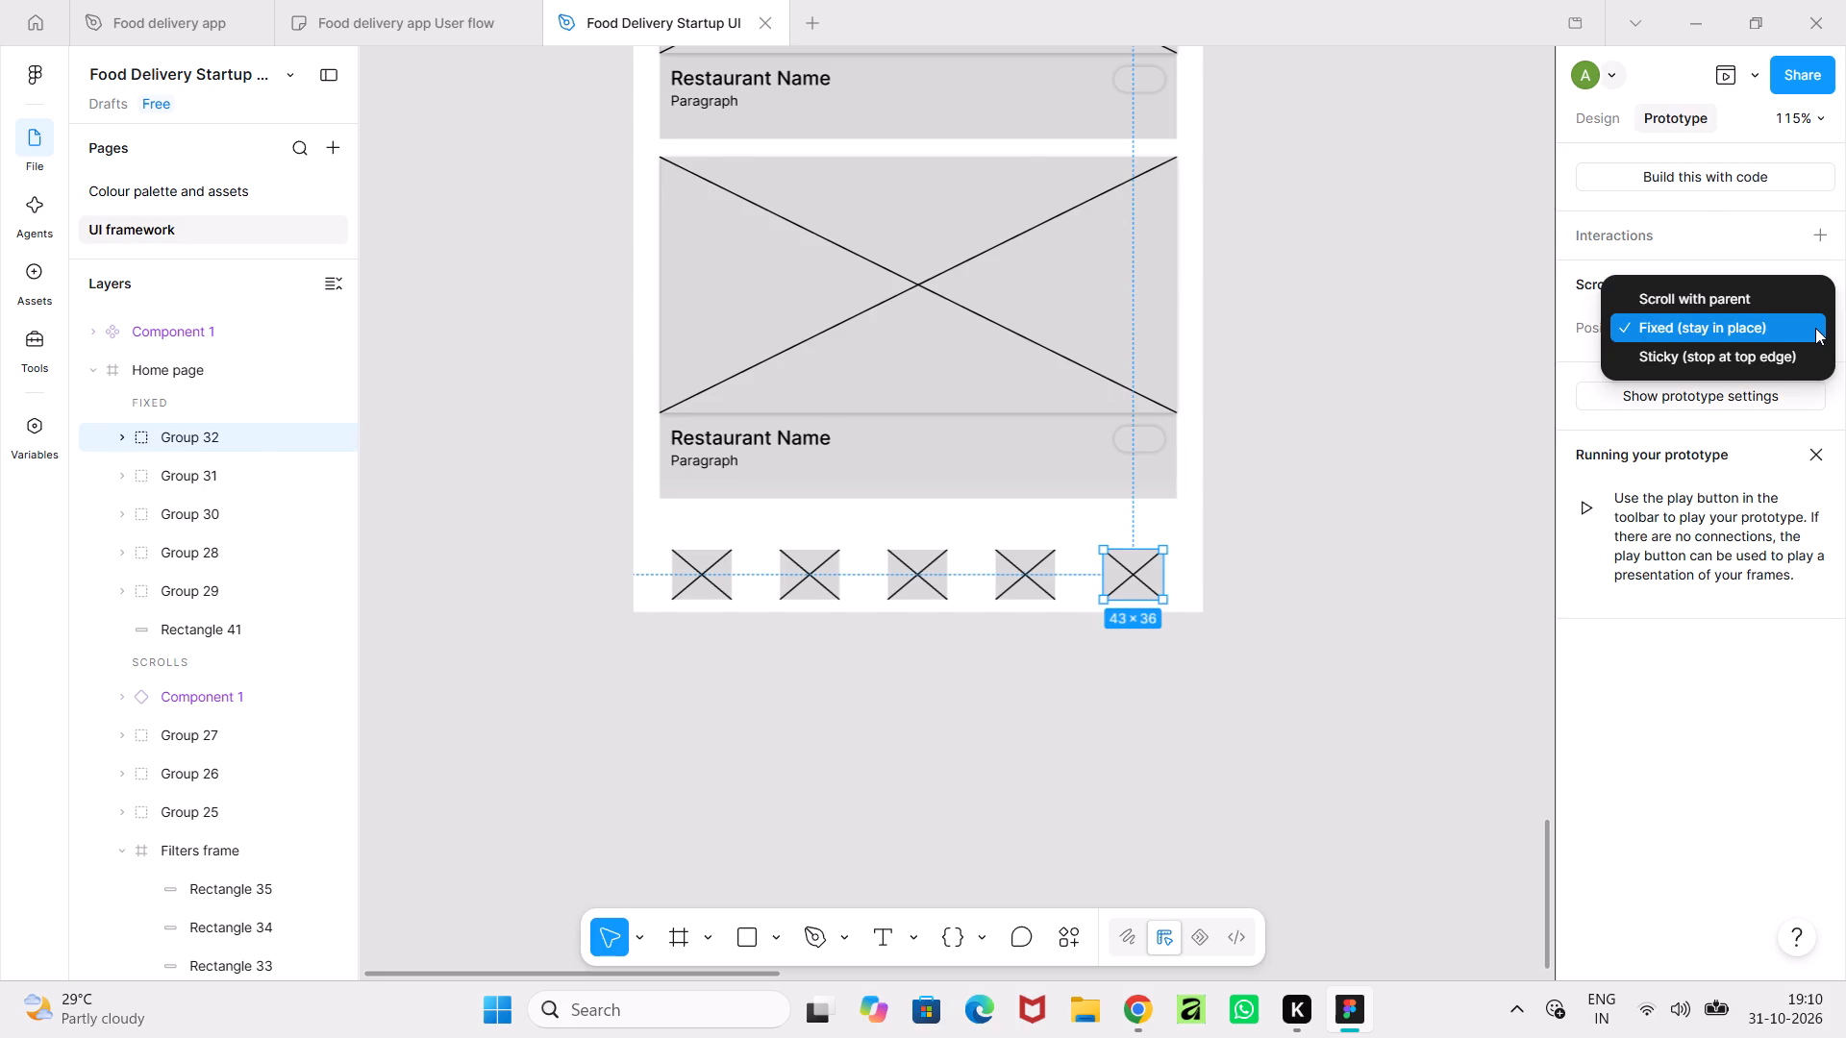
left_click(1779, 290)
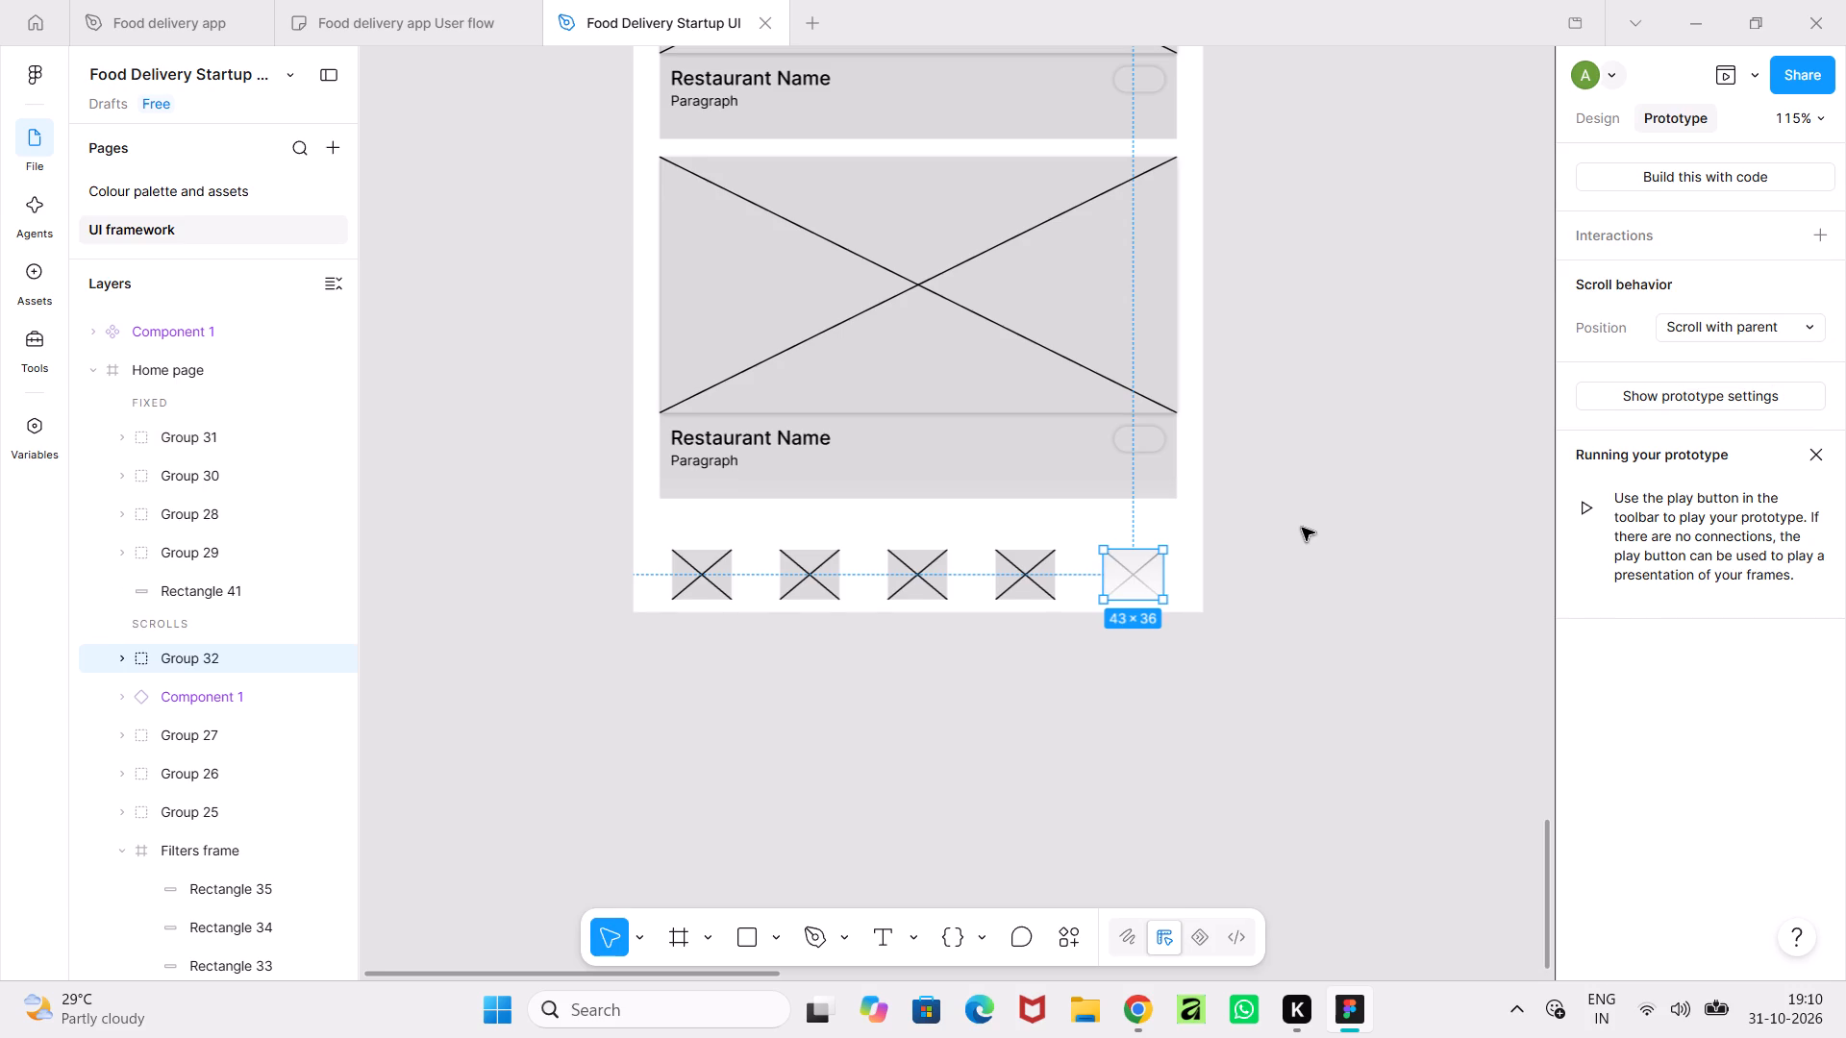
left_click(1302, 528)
Preview the Home page prototype and scroll up and down to check how the last navigation icon behaves.
left_click(1713, 74)
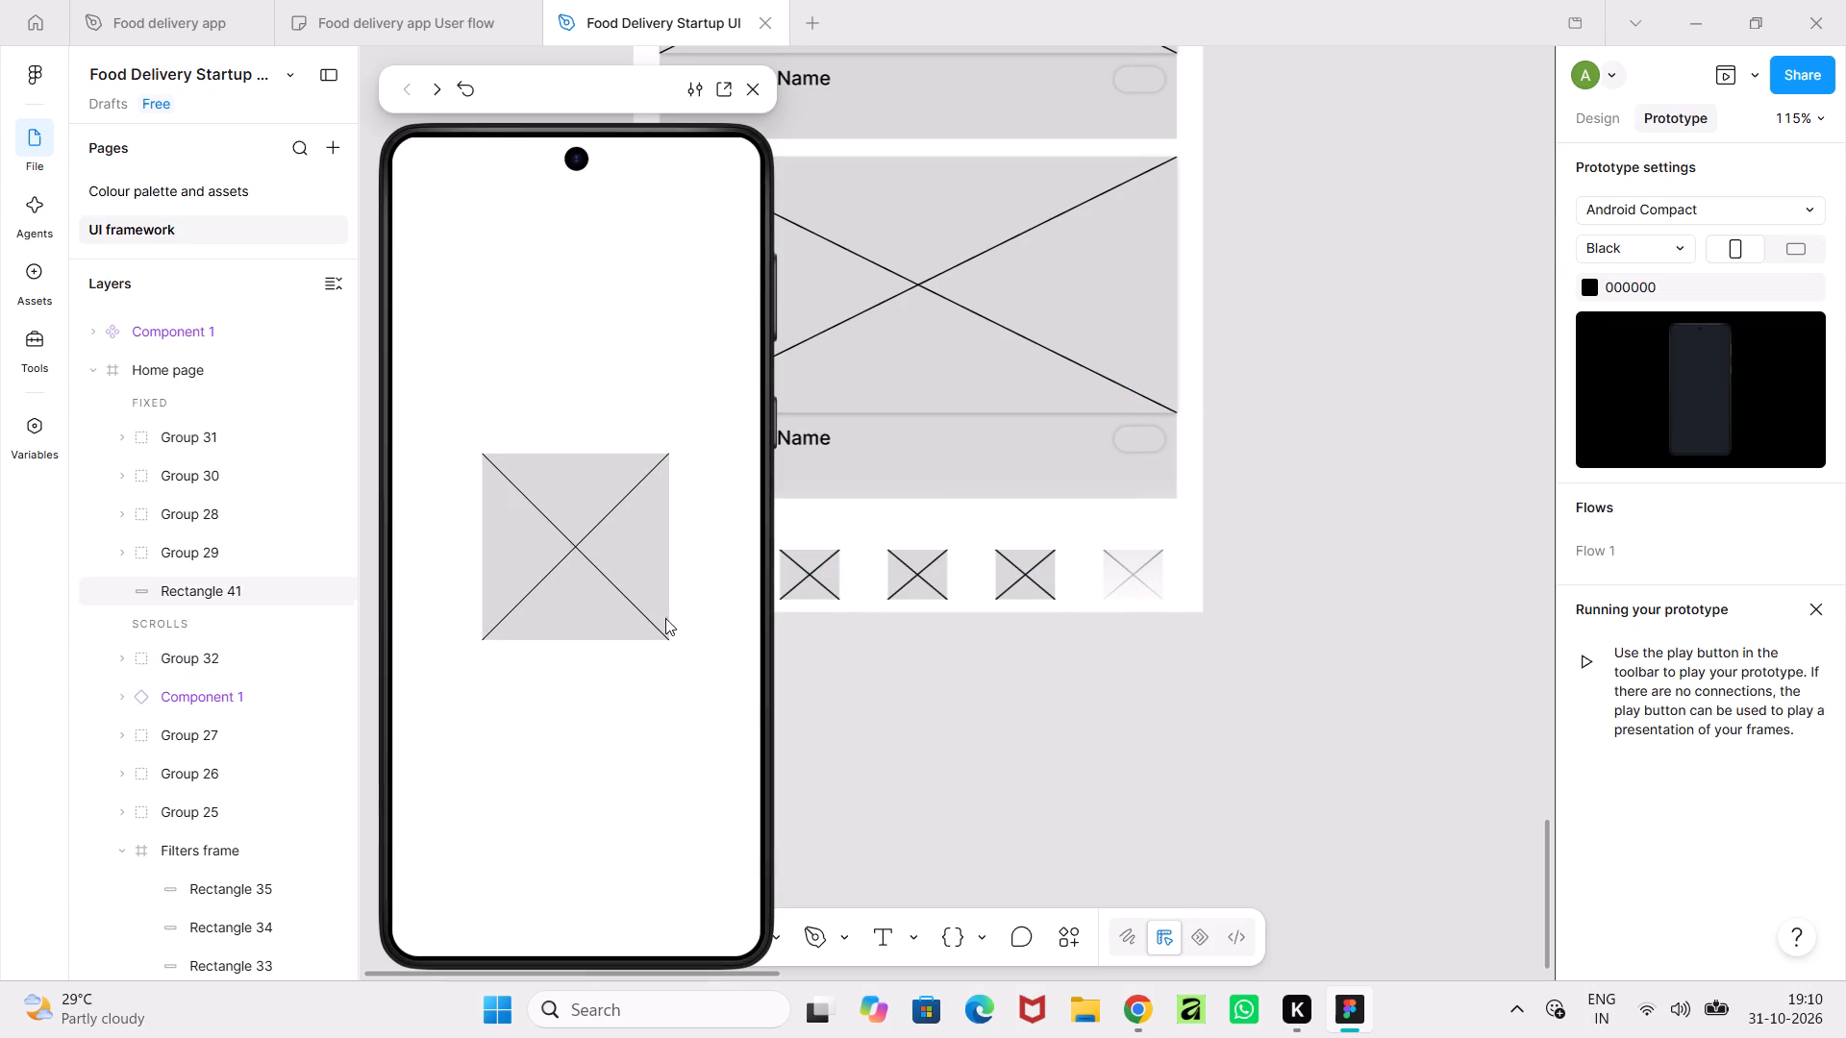
left_click(741, 98)
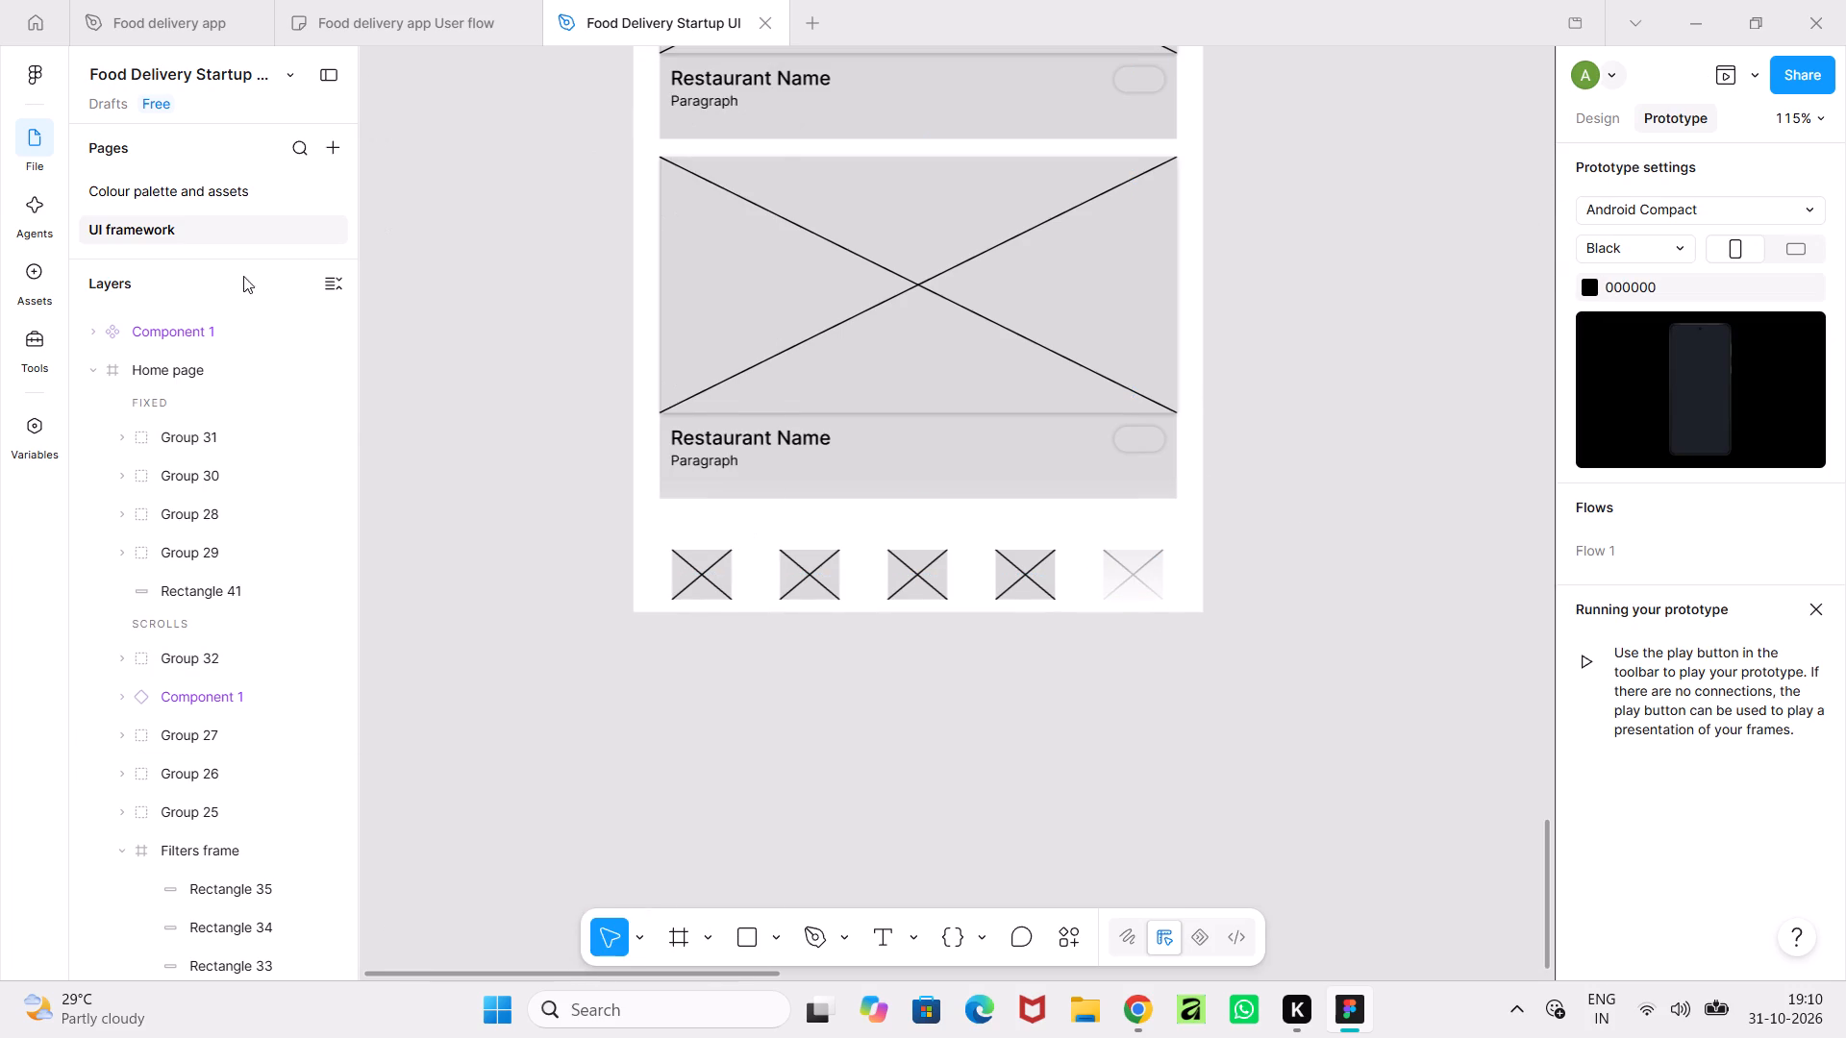
left_click(161, 376)
left_click(1730, 72)
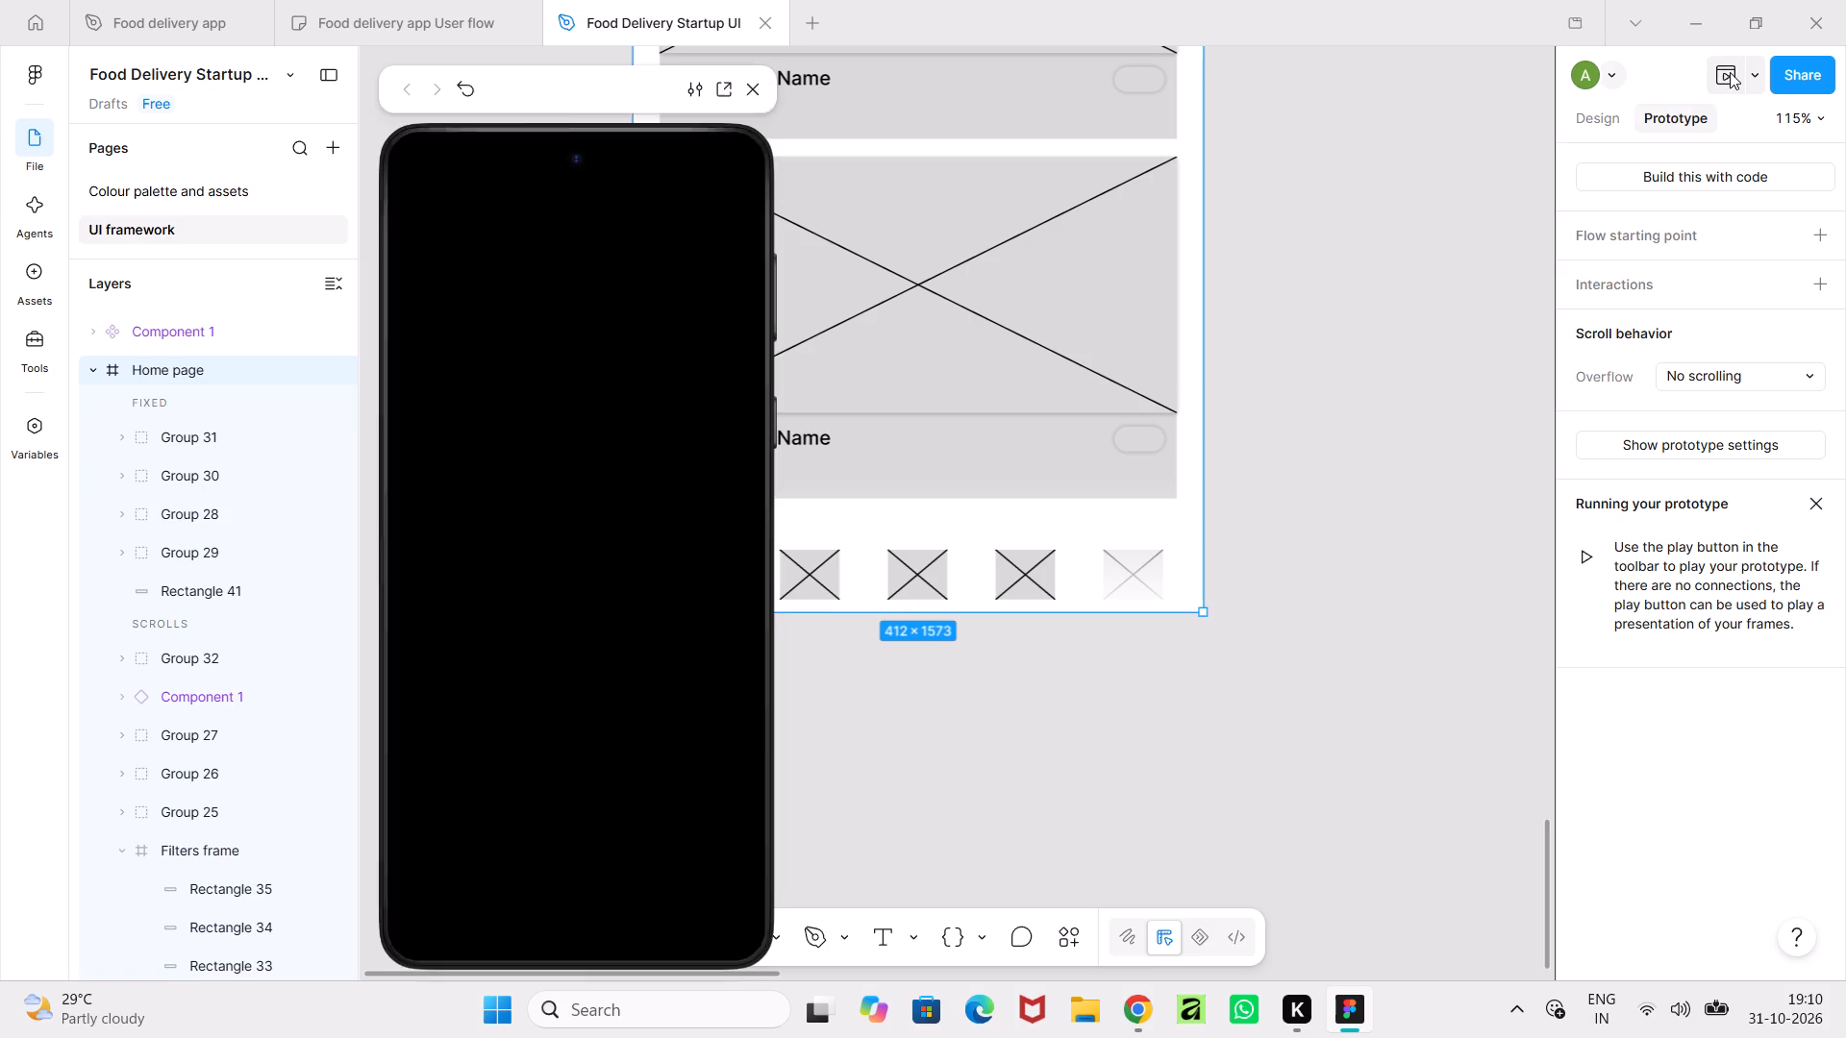
scroll(511, 677, "down", 9)
scroll(510, 685, "up", 2)
scroll(510, 685, "down", 3)
scroll(510, 685, "up", 3)
scroll(510, 685, "down", 3)
scroll(510, 685, "up", 2)
scroll(510, 685, "down", 6)
scroll(510, 685, "up", 5)
scroll(510, 685, "down", 4)
scroll(510, 685, "up", 4)
scroll(510, 685, "down", 6)
scroll(510, 685, "up", 4)
scroll(510, 685, "down", 6)
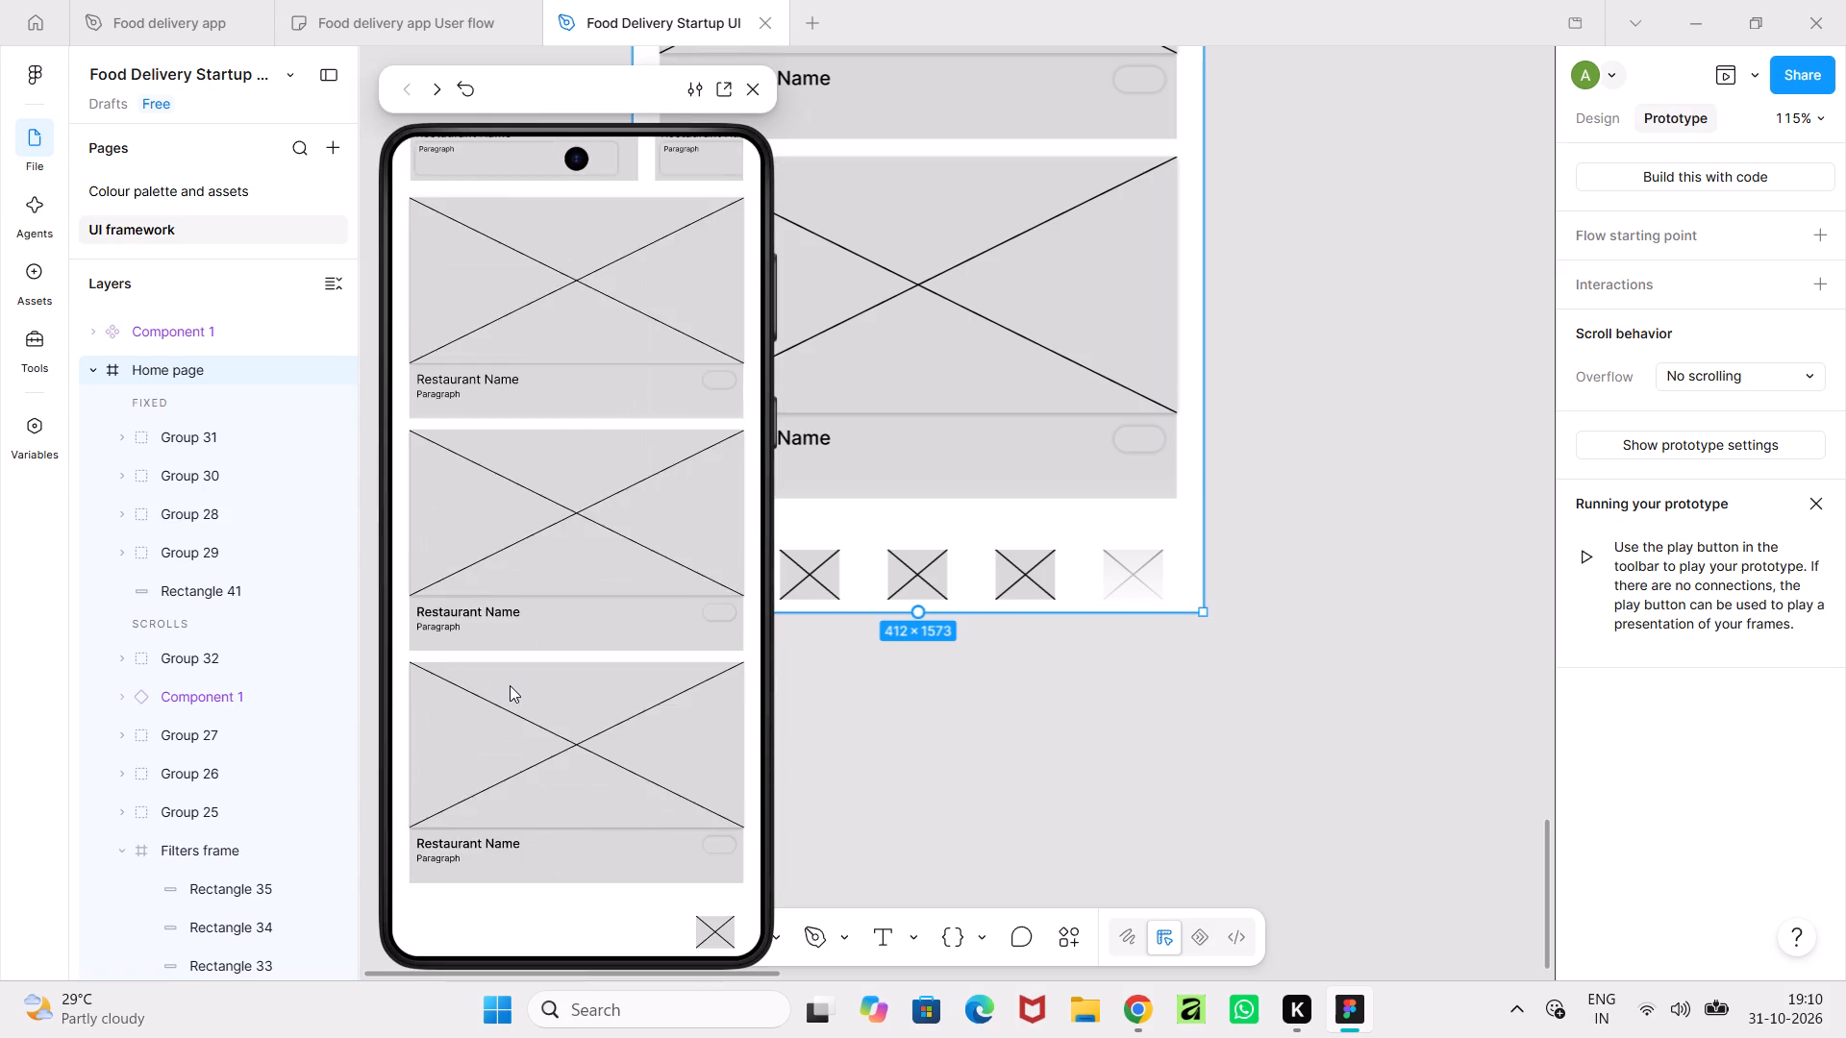
scroll(510, 685, "up", 6)
scroll(510, 685, "down", 10)
scroll(510, 685, "up", 2)
scroll(510, 685, "down", 4)
scroll(510, 685, "up", 4)
scroll(510, 685, "down", 5)
scroll(510, 685, "up", 4)
scroll(510, 685, "down", 5)
scroll(510, 685, "up", 6)
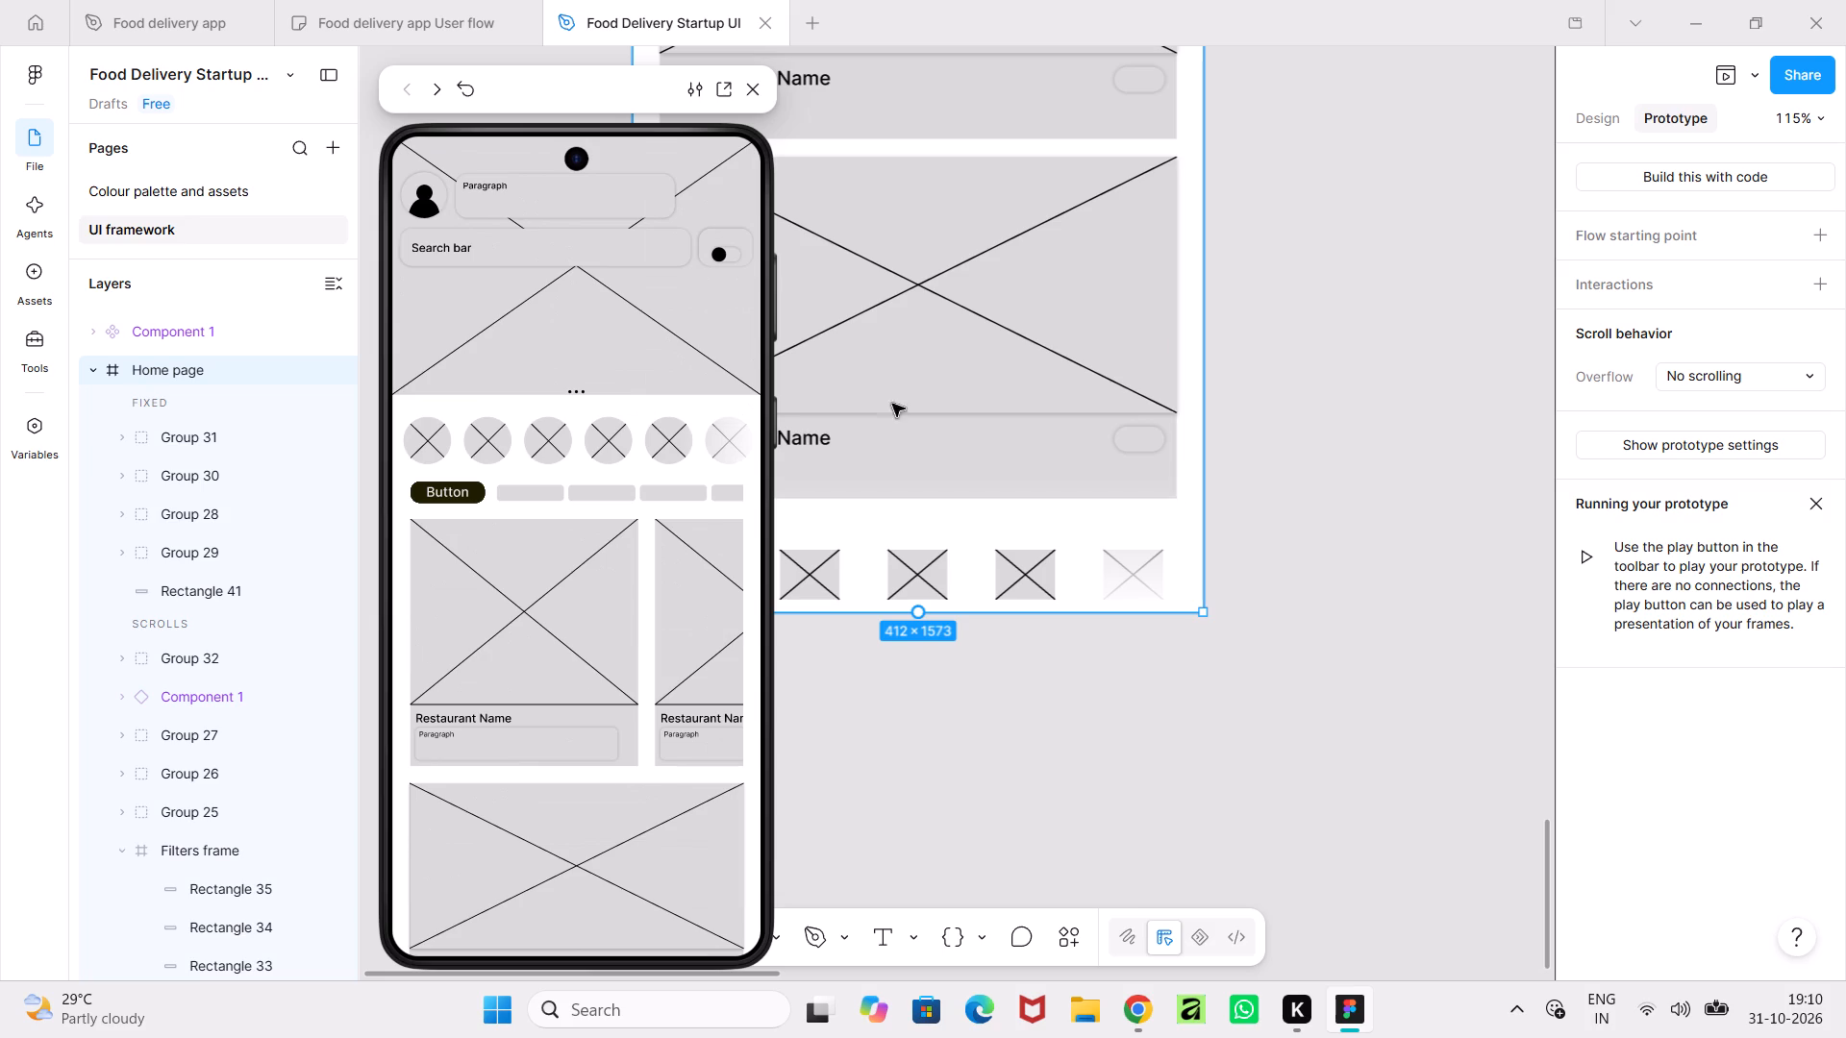
left_click(752, 80)
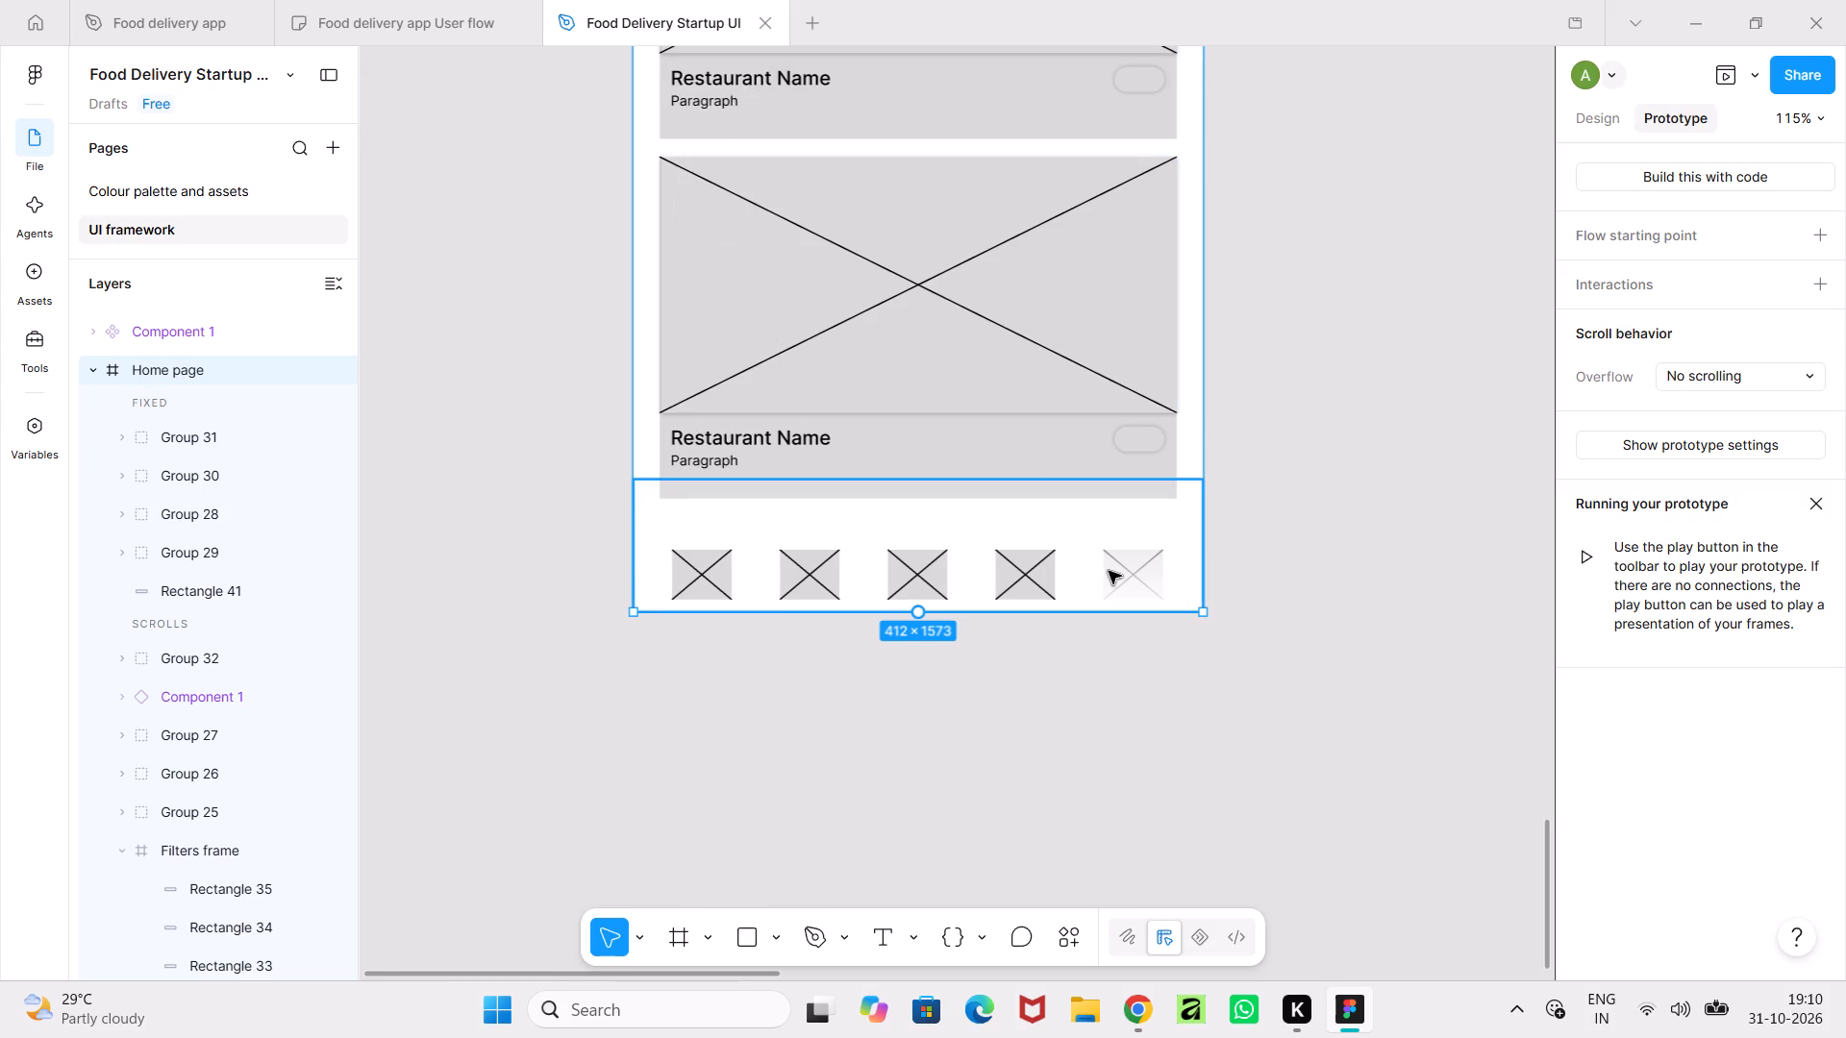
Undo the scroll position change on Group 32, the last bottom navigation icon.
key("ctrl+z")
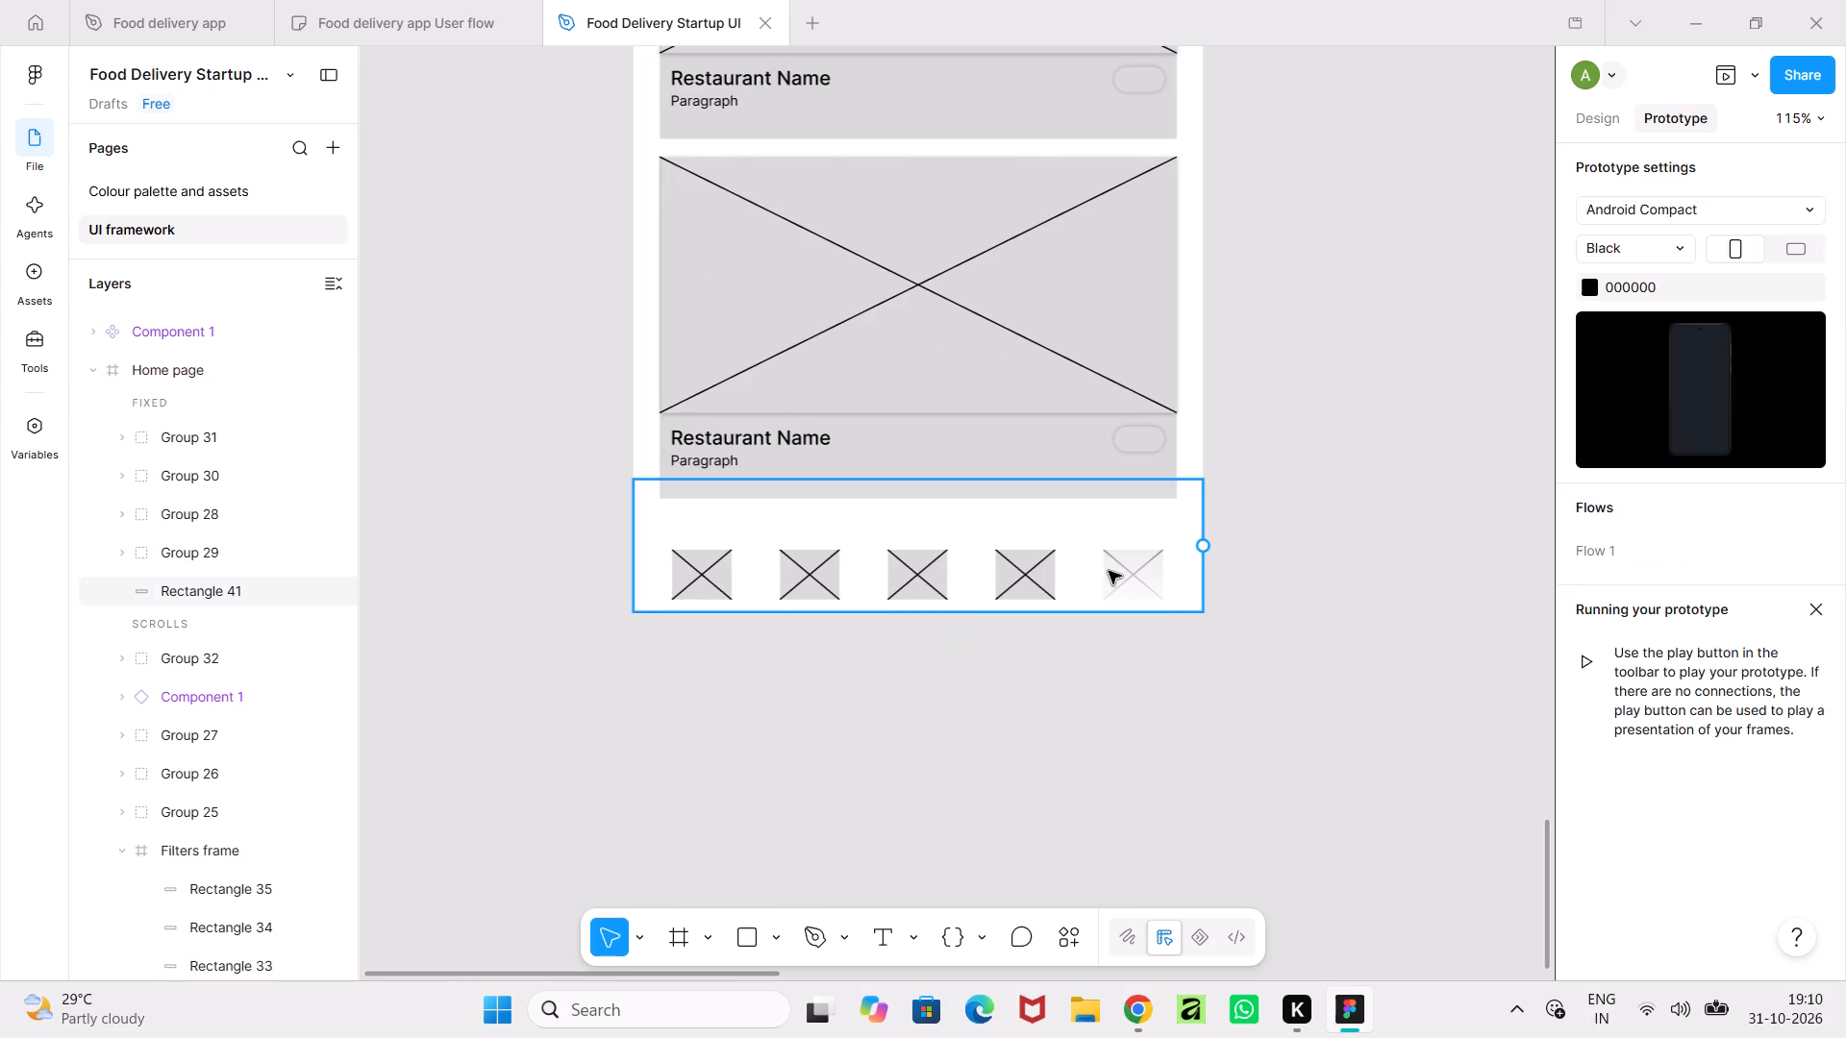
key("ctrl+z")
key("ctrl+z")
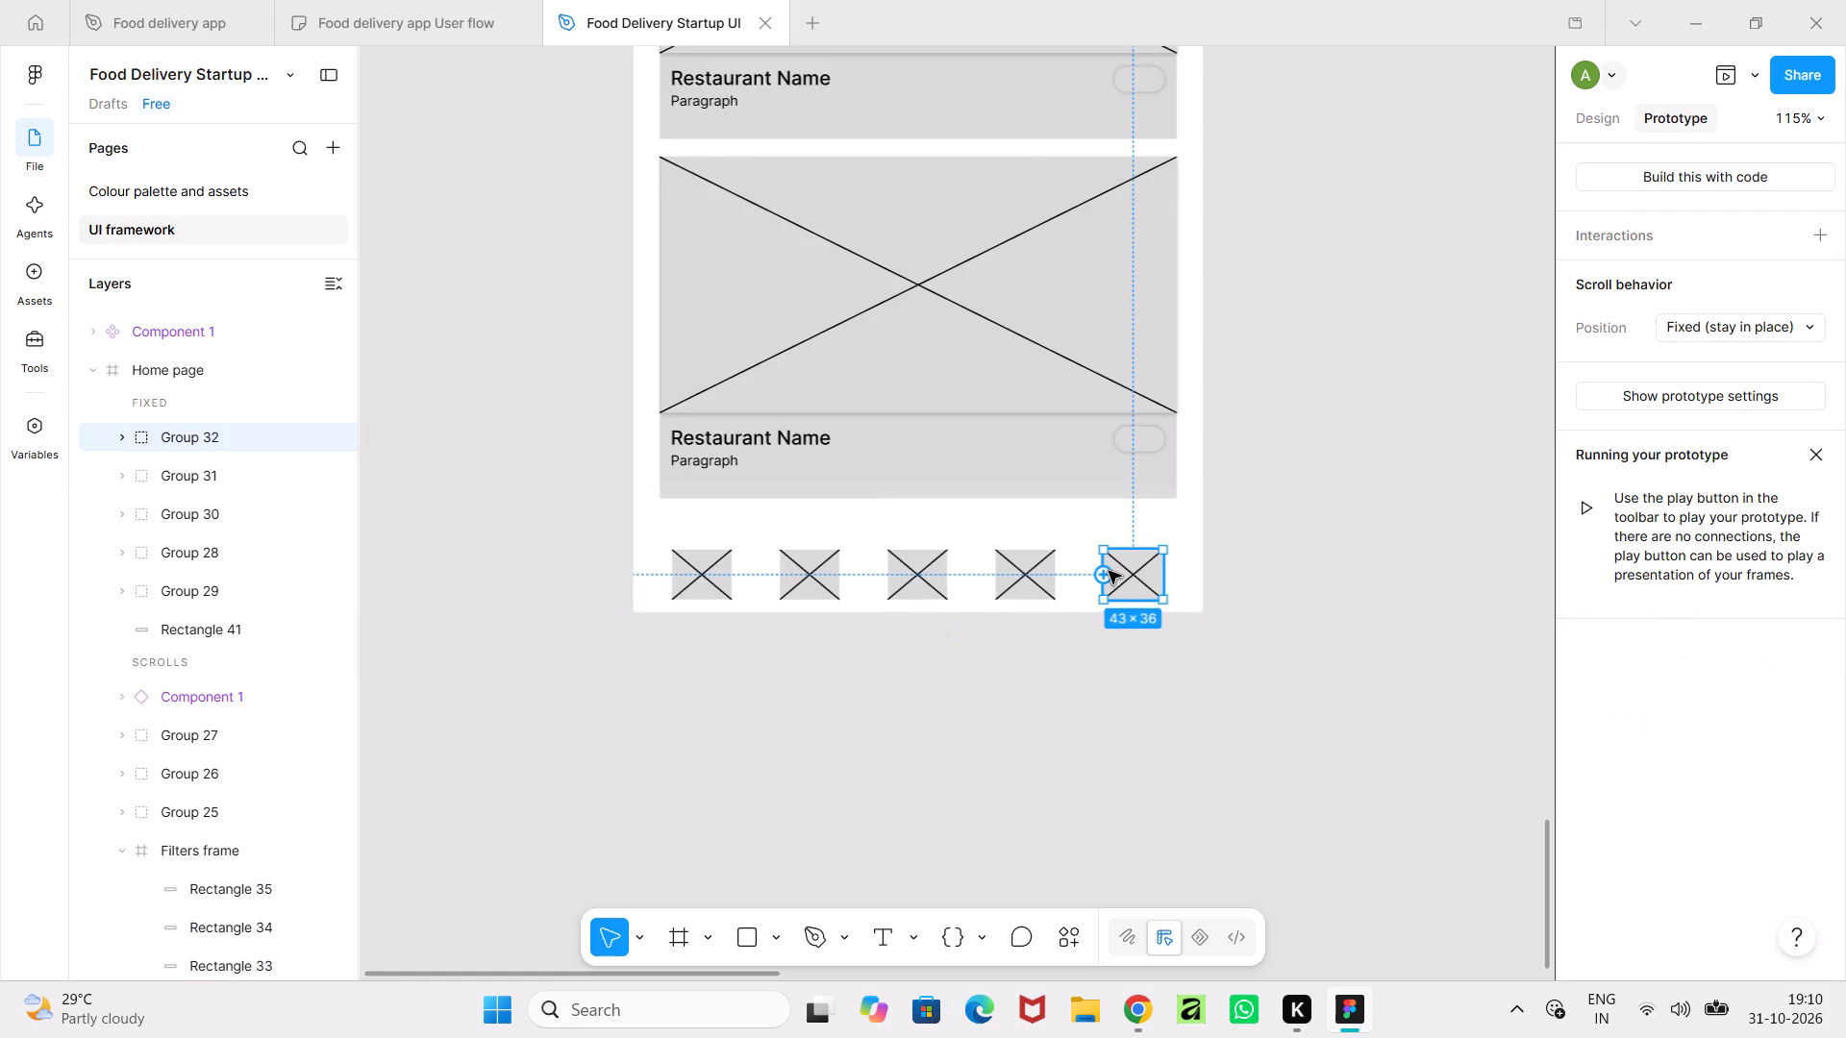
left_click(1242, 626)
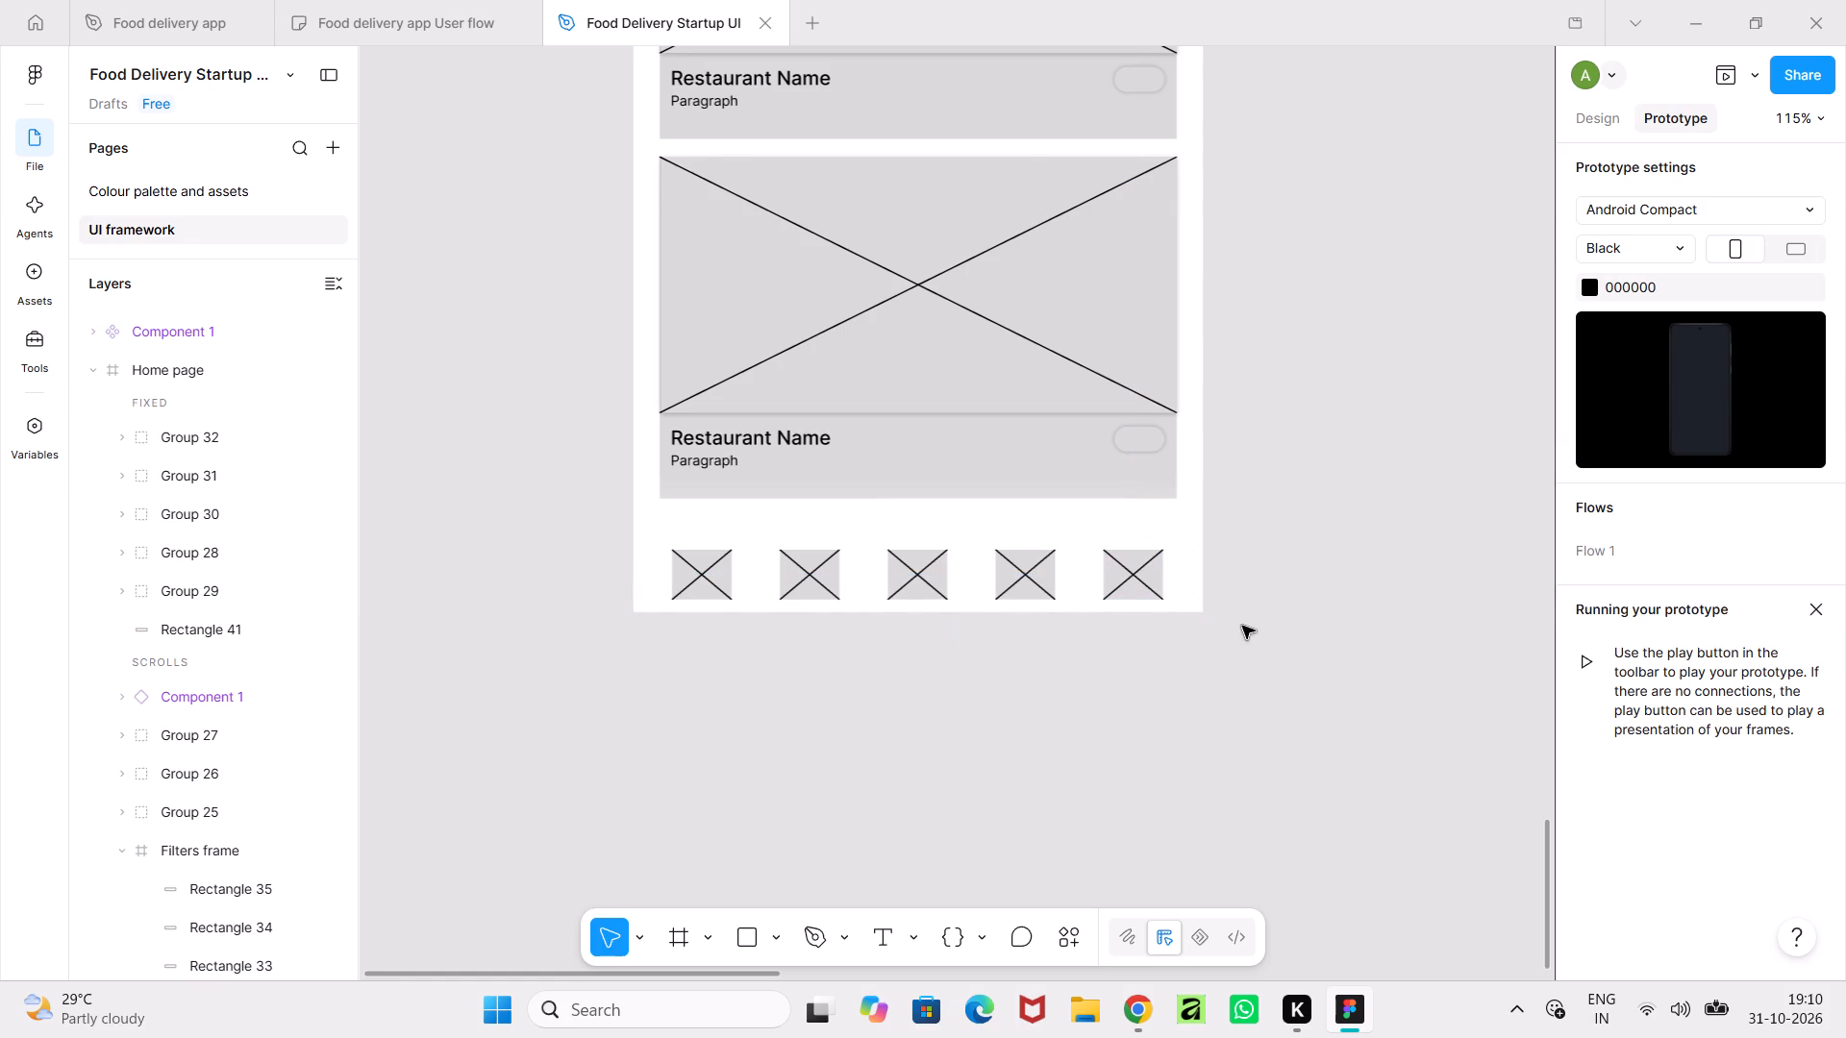
Delete the tap interaction that links the Home page's filter button to an onboarding screen.
middle_click_drag(1247, 625, 1287, 820)
scroll(1287, 820, "down", 5, "ctrl")
scroll(1322, 707, "down", 4, "ctrl")
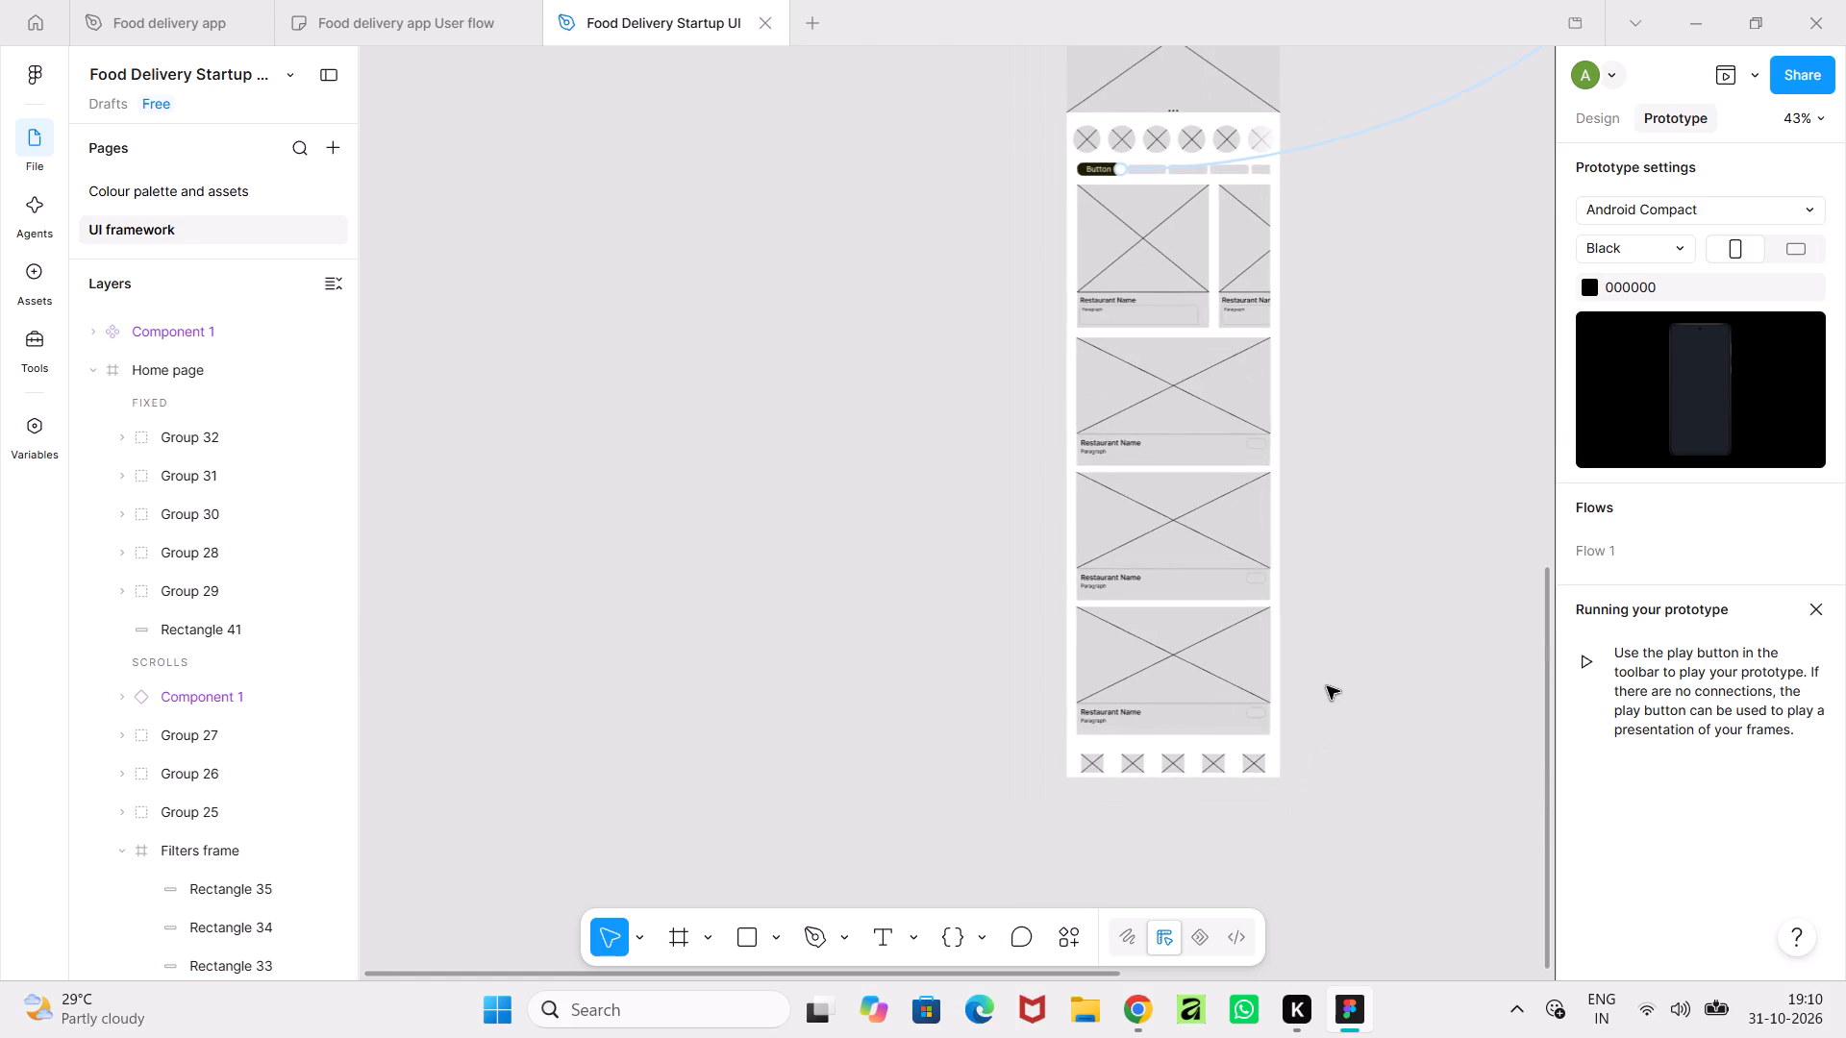
middle_click_drag(1327, 686, 1210, 846)
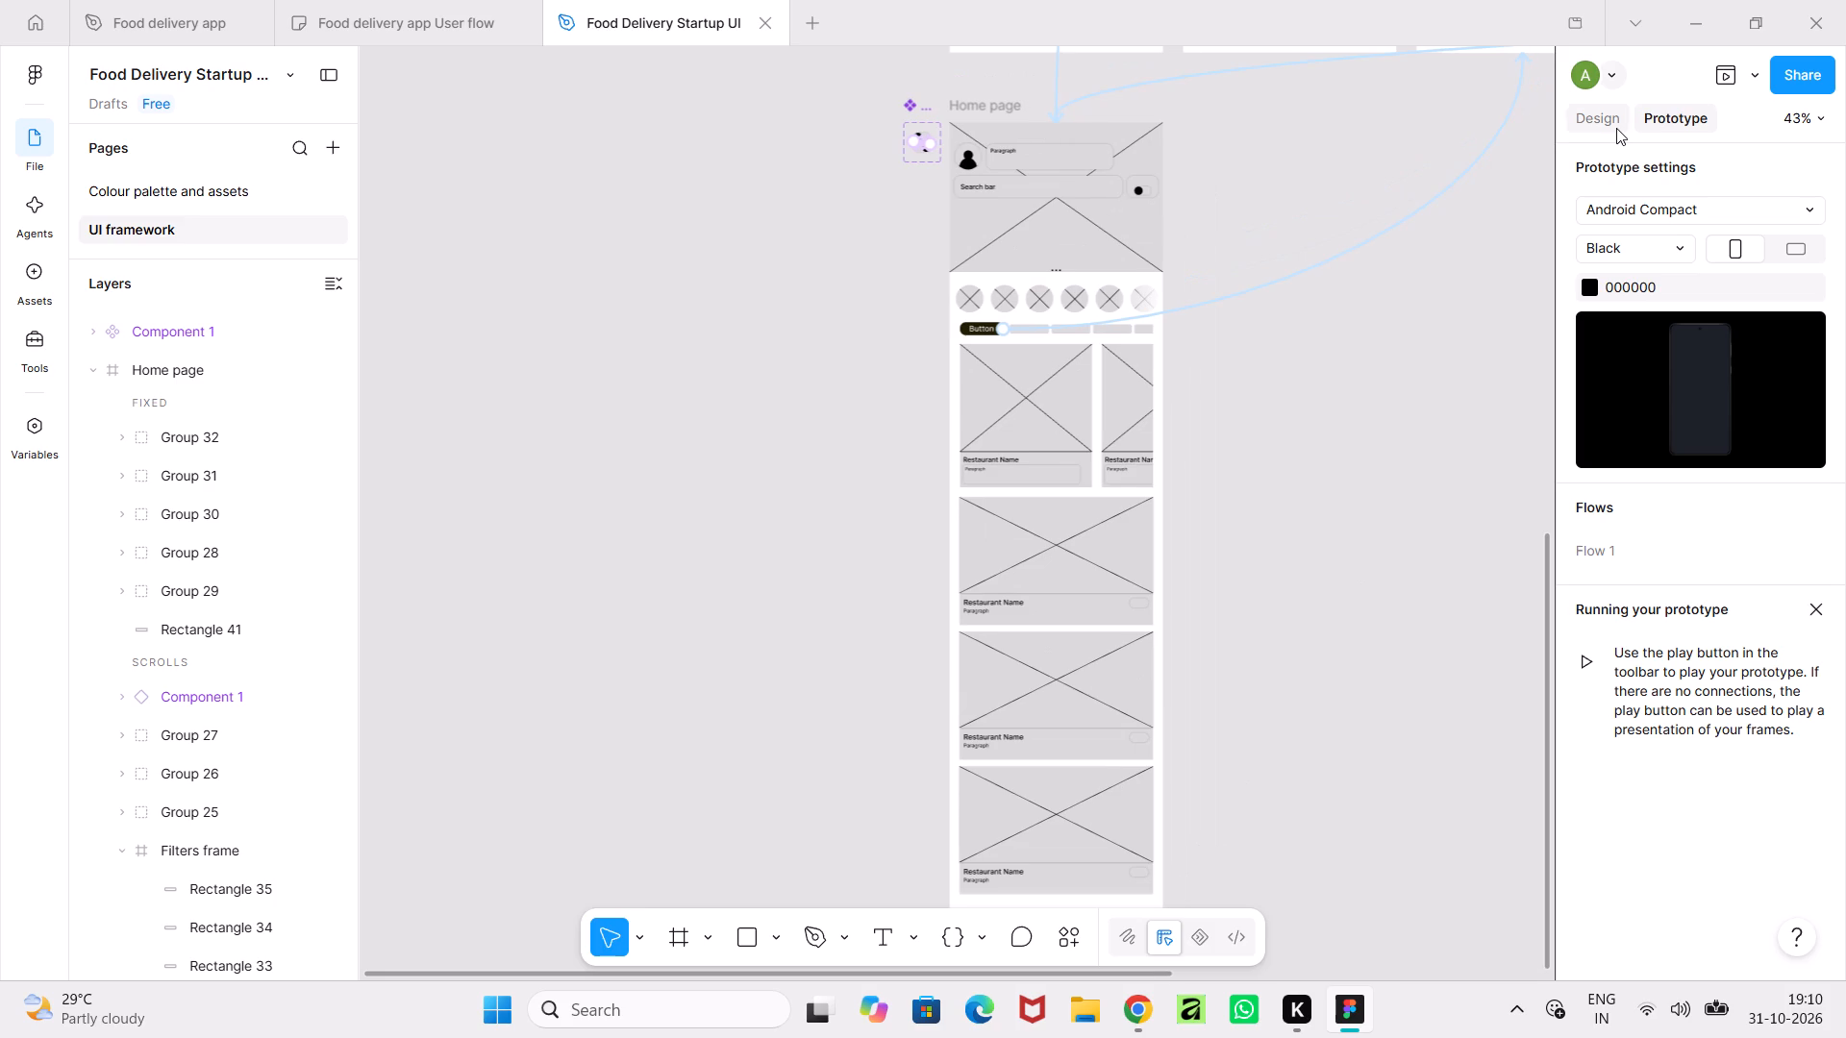
middle_click_drag(1313, 481, 1232, 644)
scroll(1180, 589, "up", 4, "ctrl")
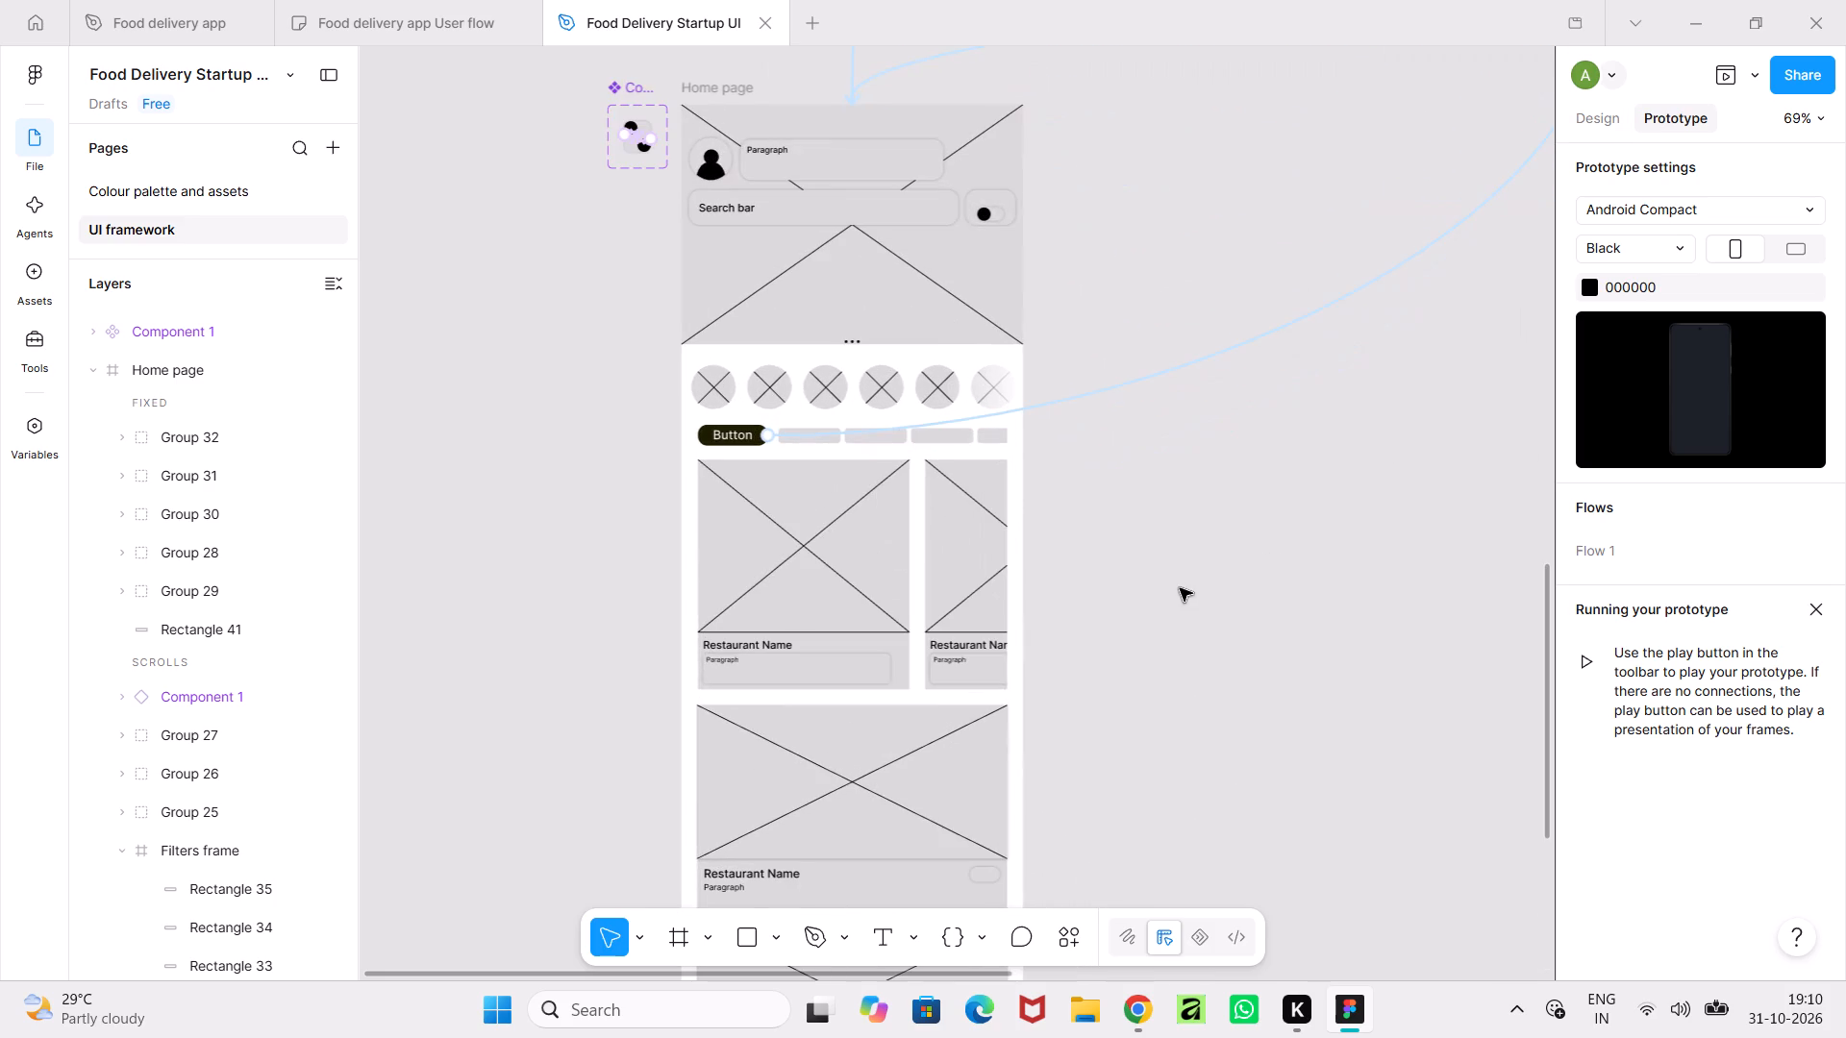
scroll(1175, 465, "down", 4, "ctrl")
middle_click_drag(1175, 465, 1173, 471, "ctrl")
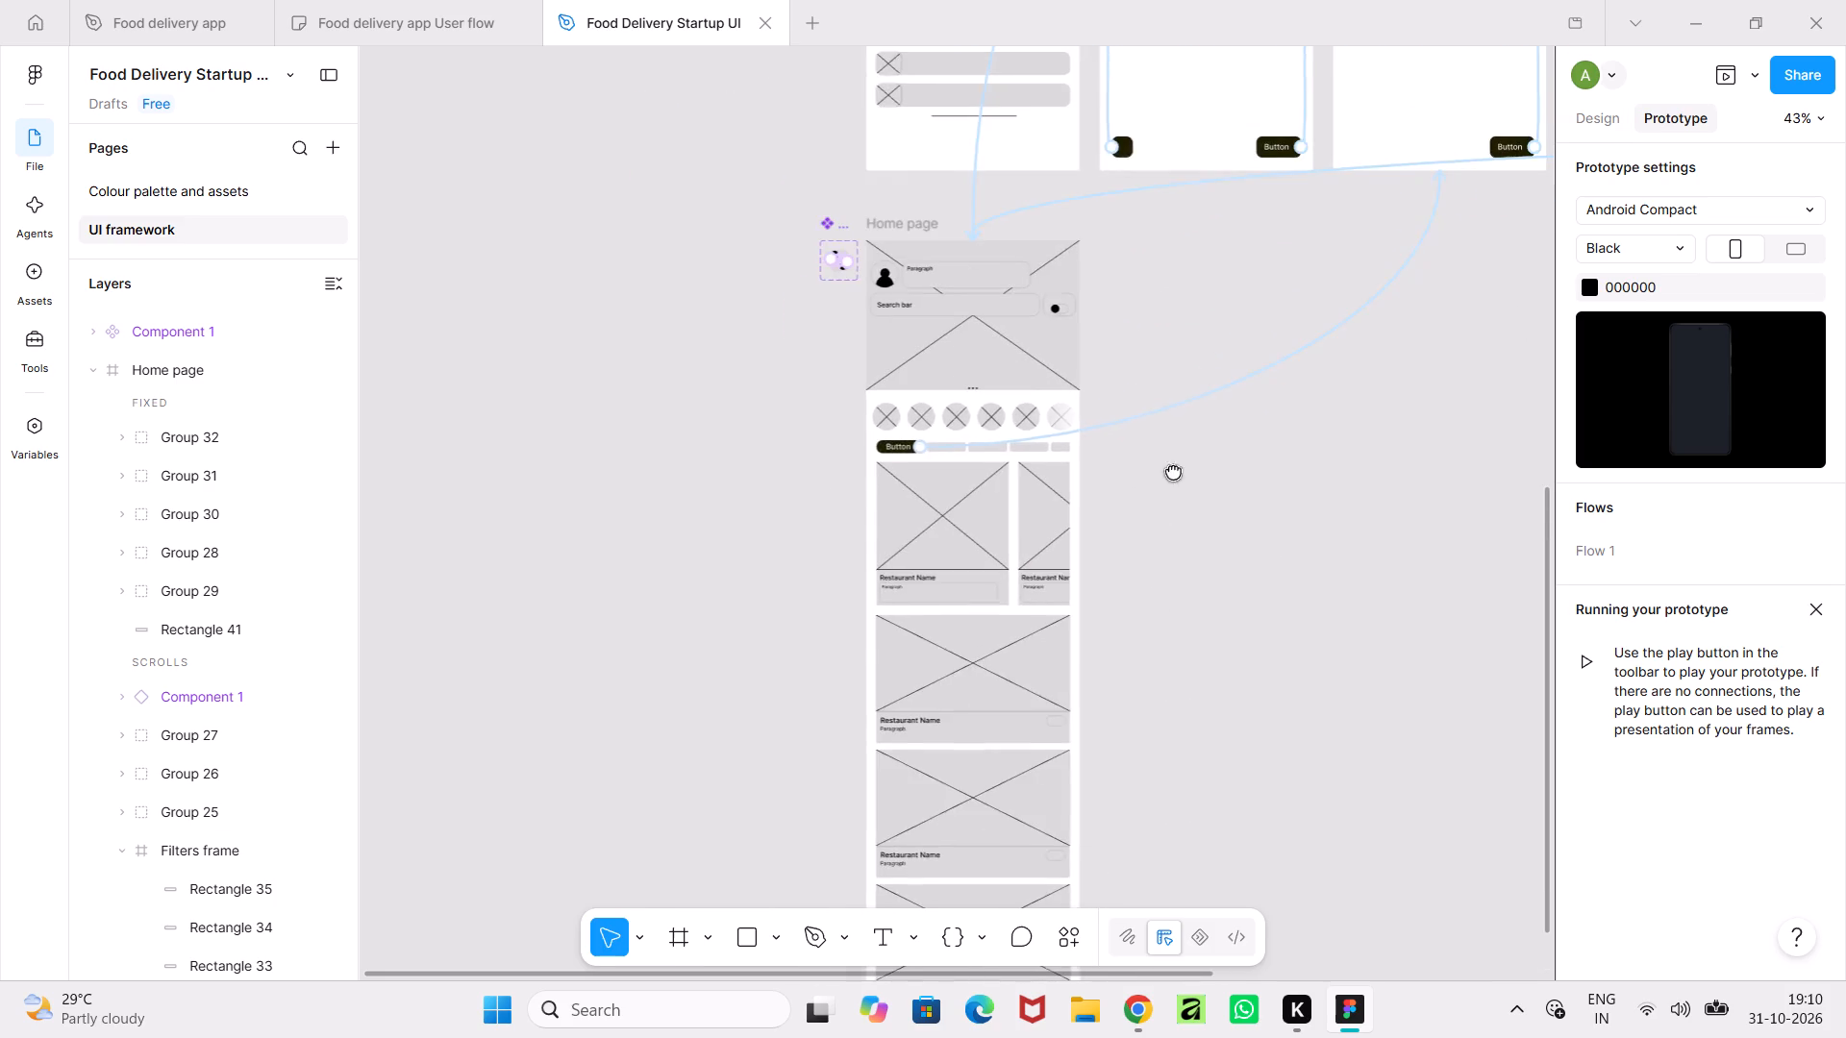
middle_click_drag(1173, 471, 1079, 641, "ctrl")
scroll(1223, 575, "up", 4, "ctrl")
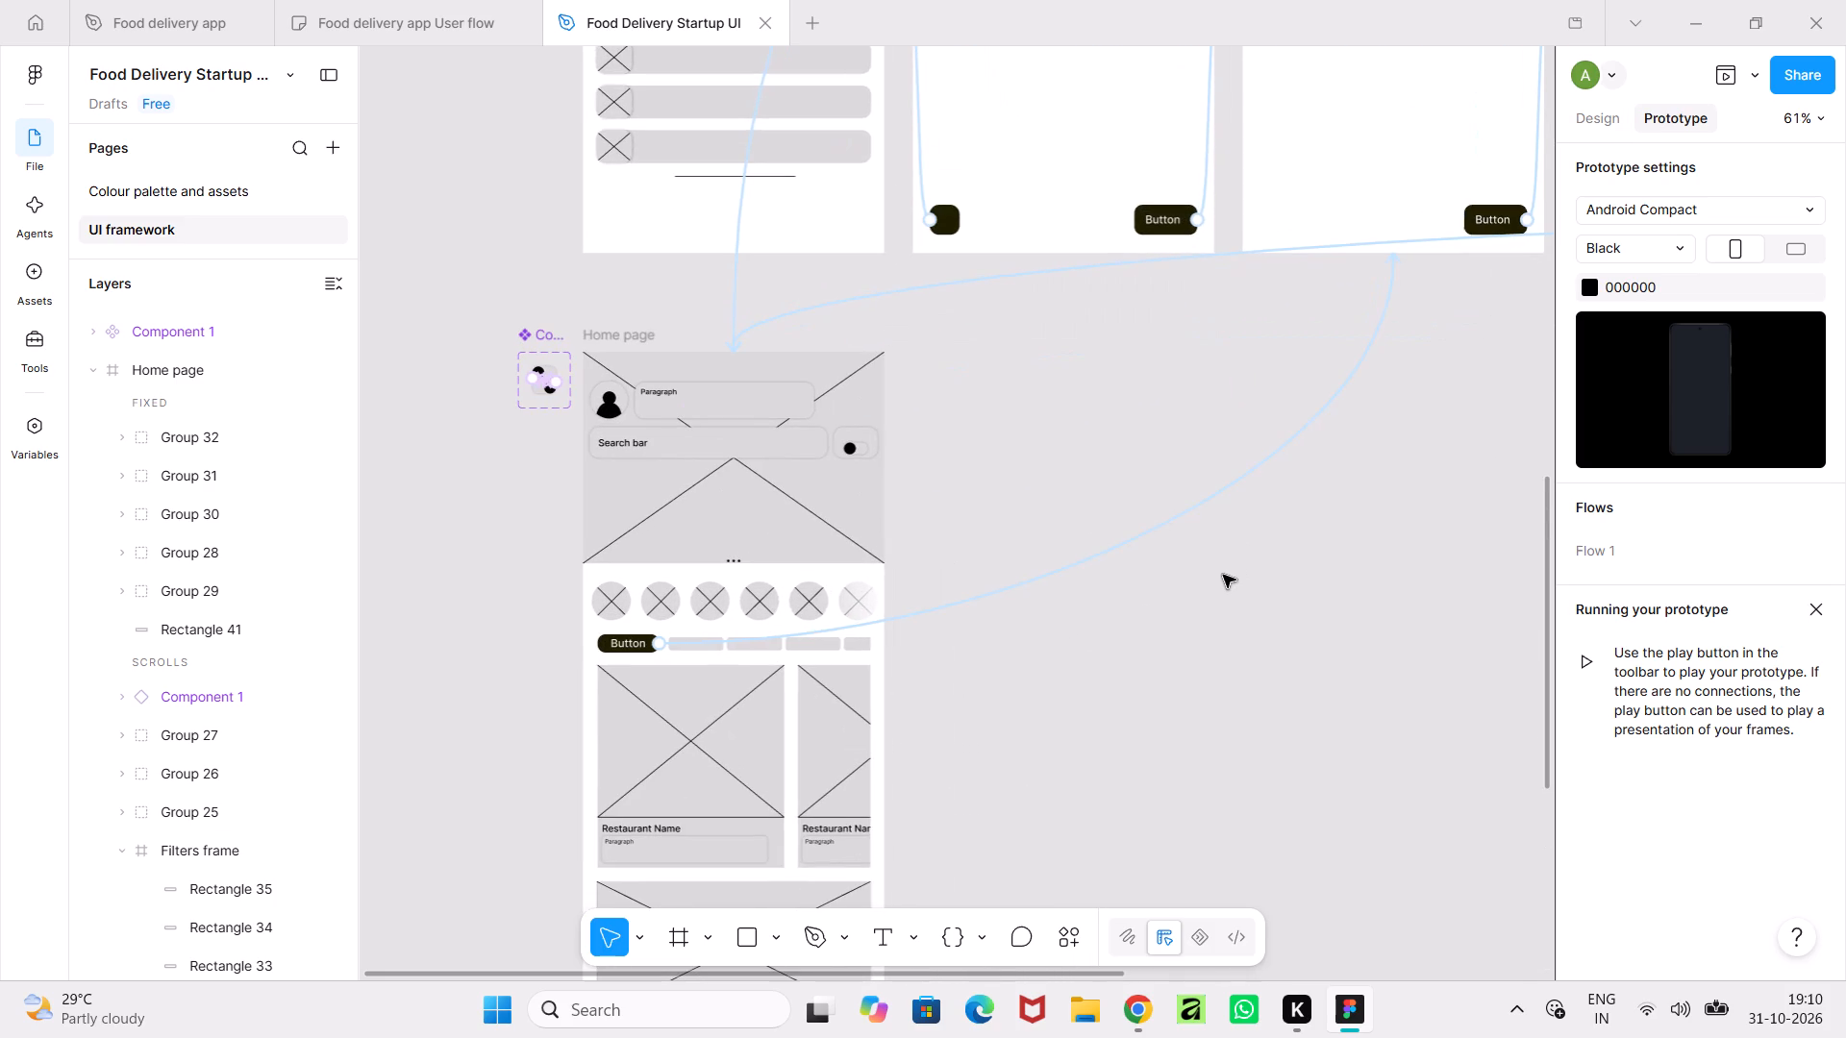
left_click(1233, 489)
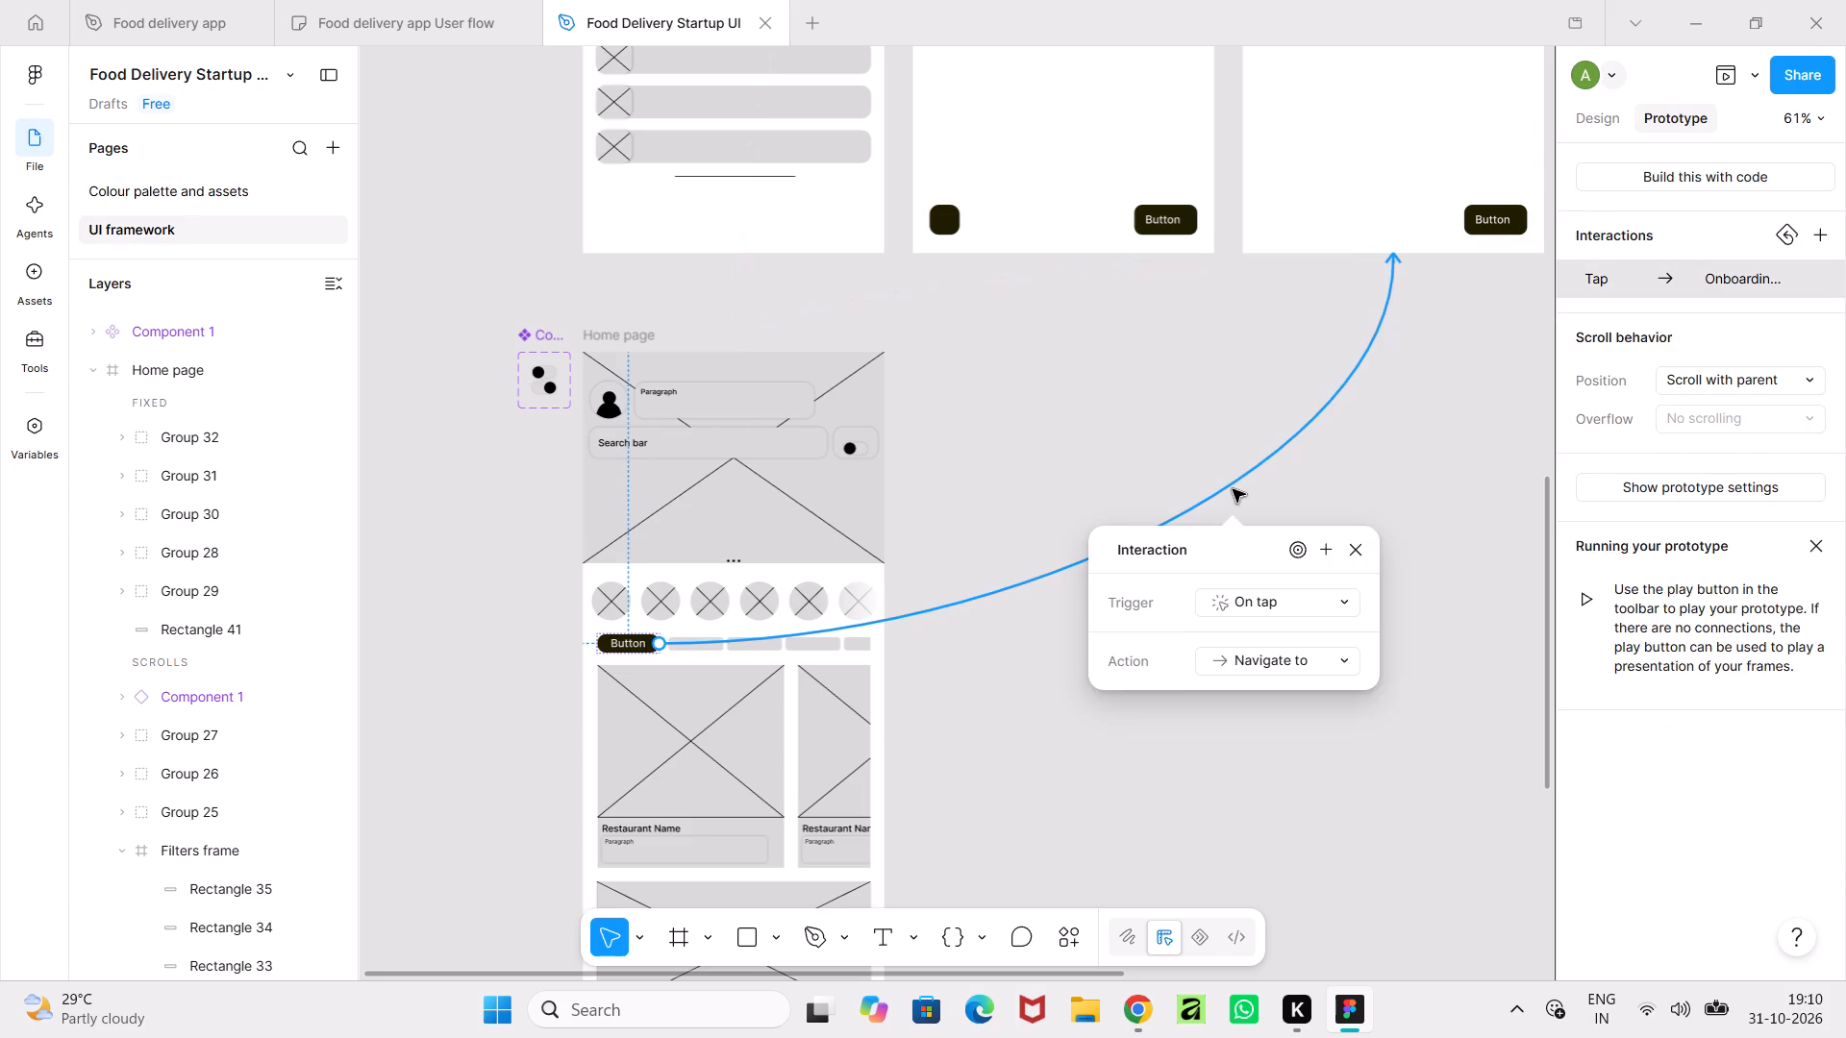
key("Delete")
left_click(1236, 589)
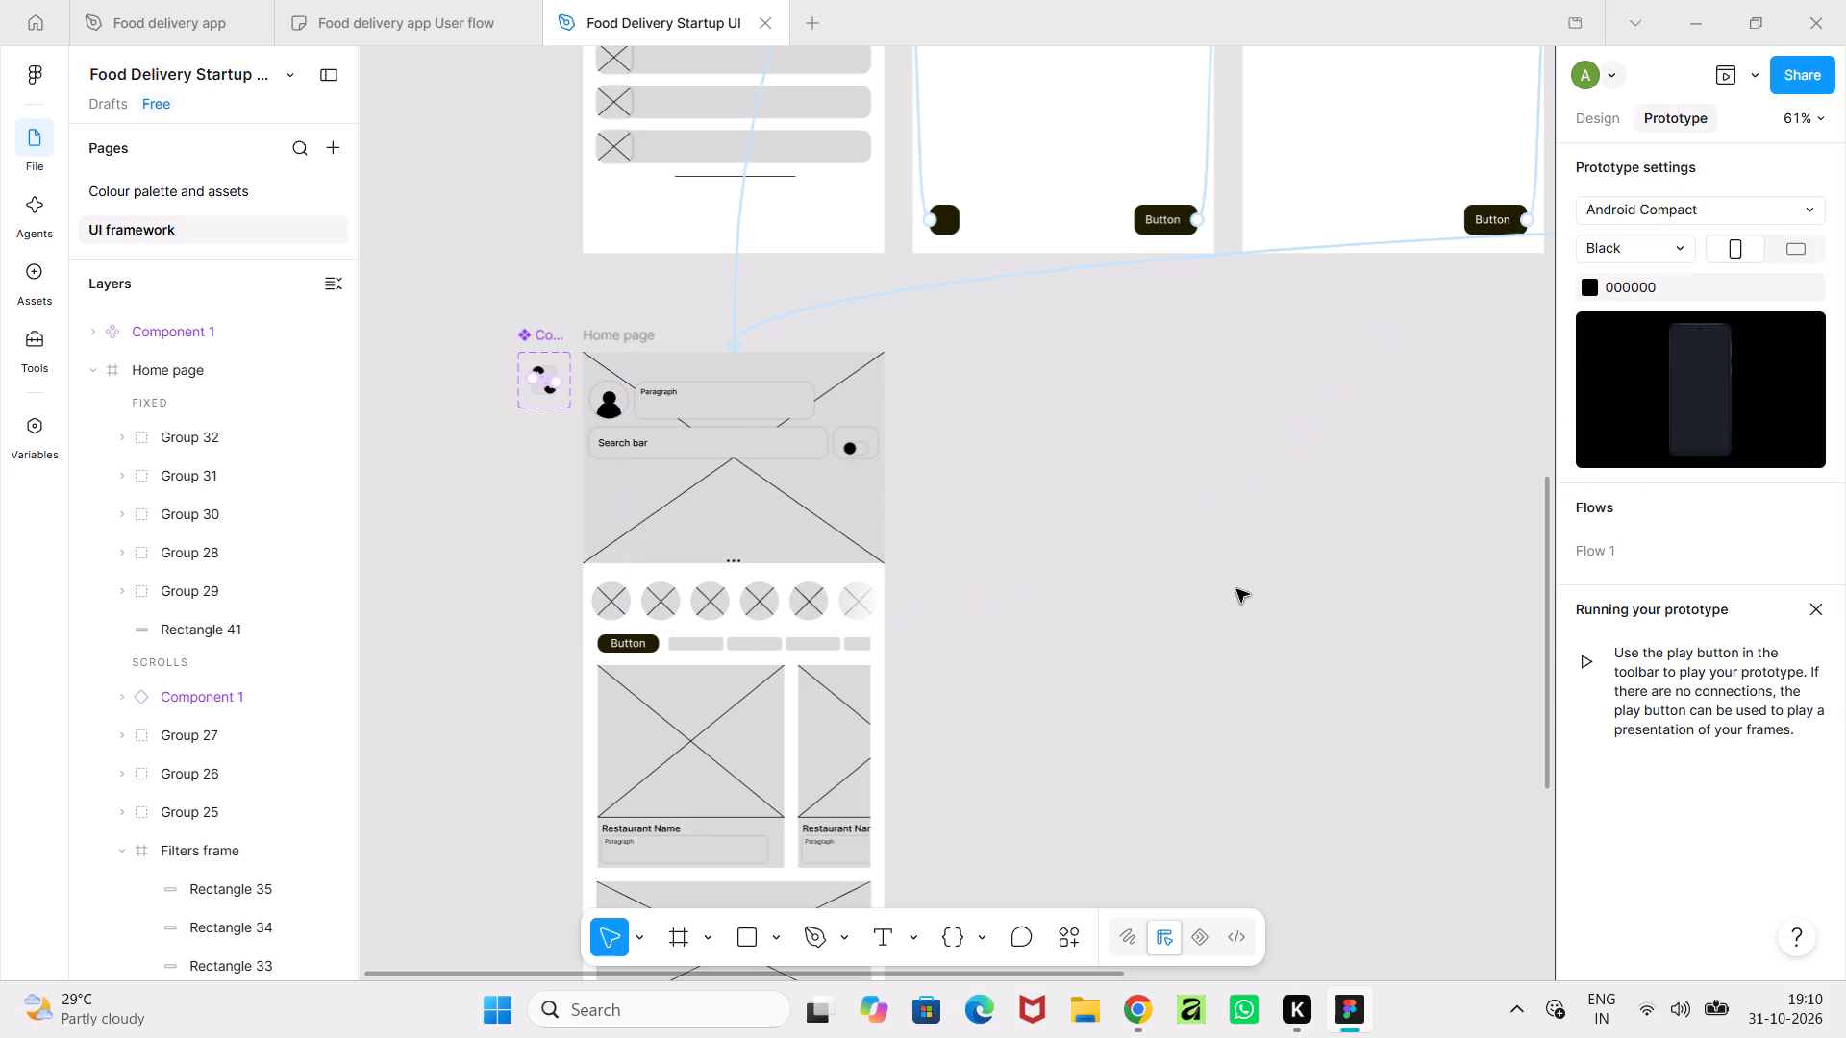
Preview the flow, skip from the first onboarding screen to the Home page, and scroll through it to check the bottom navigation bar.
scroll(1236, 589, "down", 13, "ctrl")
middle_click_drag(1236, 589, 979, 556)
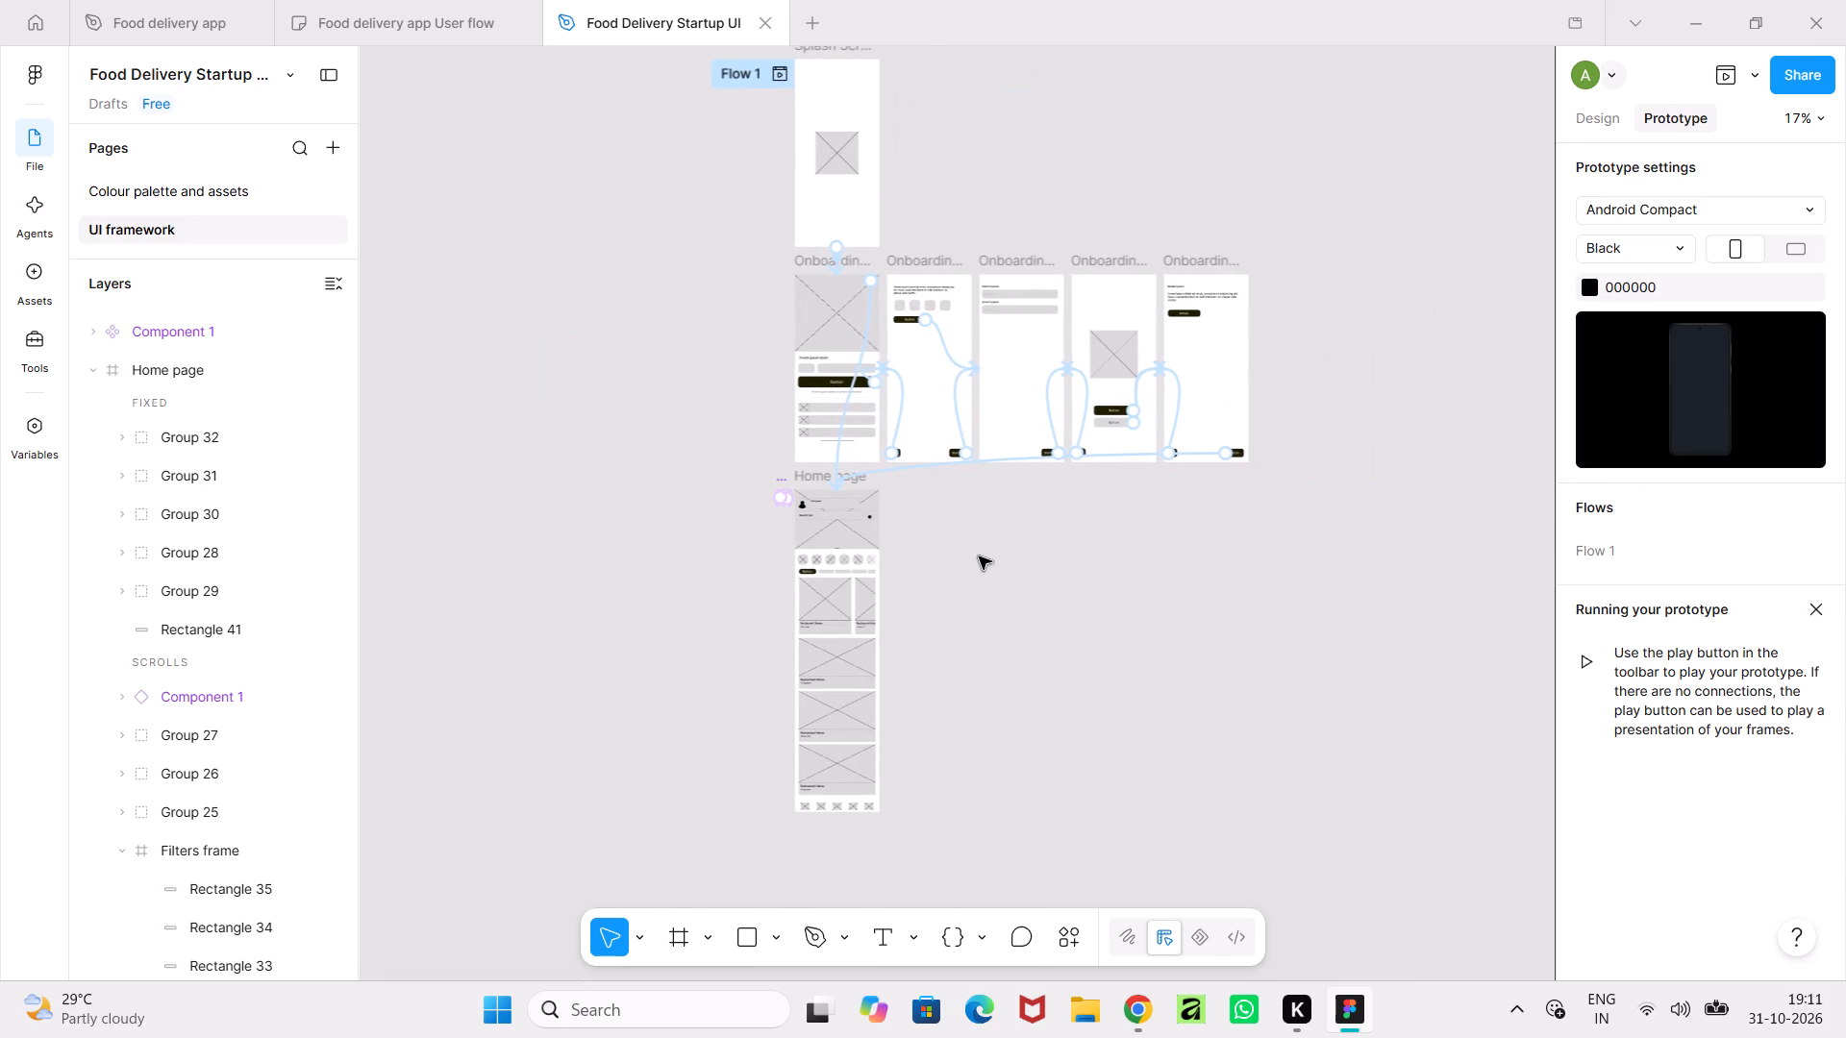
middle_click_drag(979, 556, 989, 598)
scroll(976, 714, "up", 6, "ctrl")
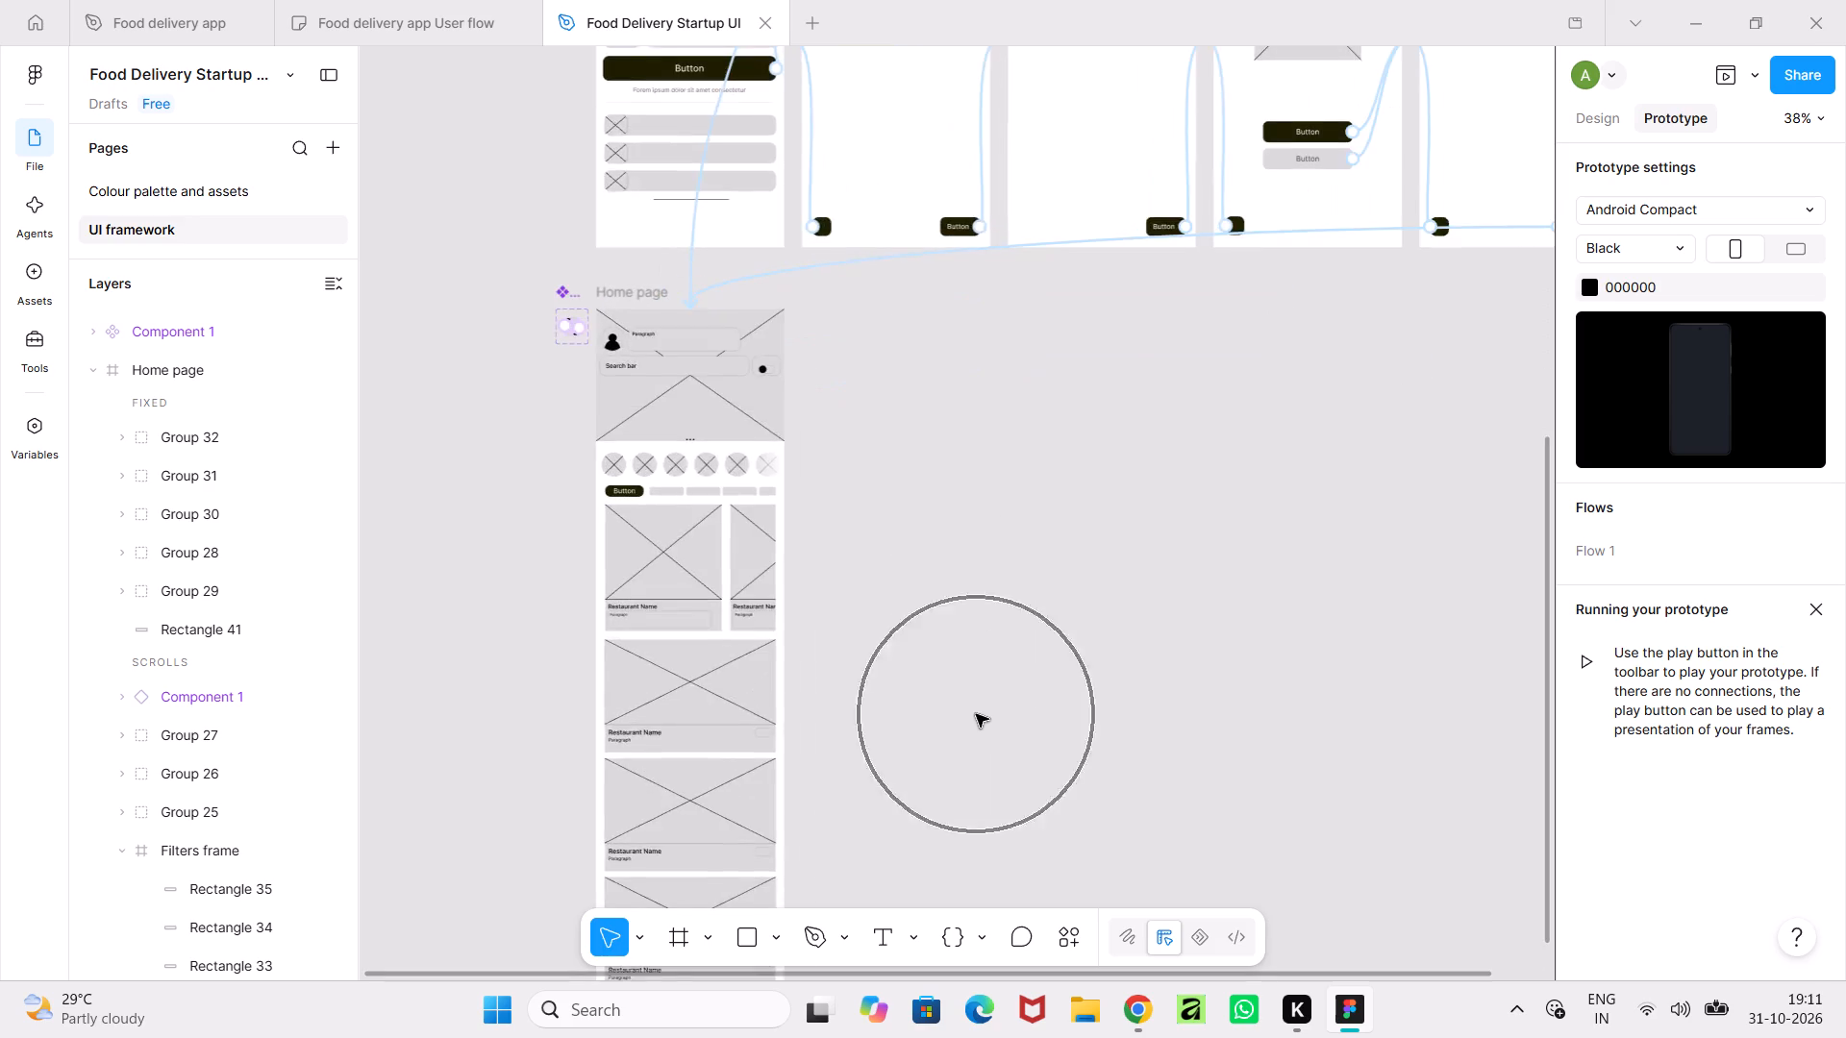
middle_click_drag(976, 714, 1245, 414)
scroll(1160, 536, "up", 6, "ctrl")
middle_click_drag(1111, 652, 1417, 296)
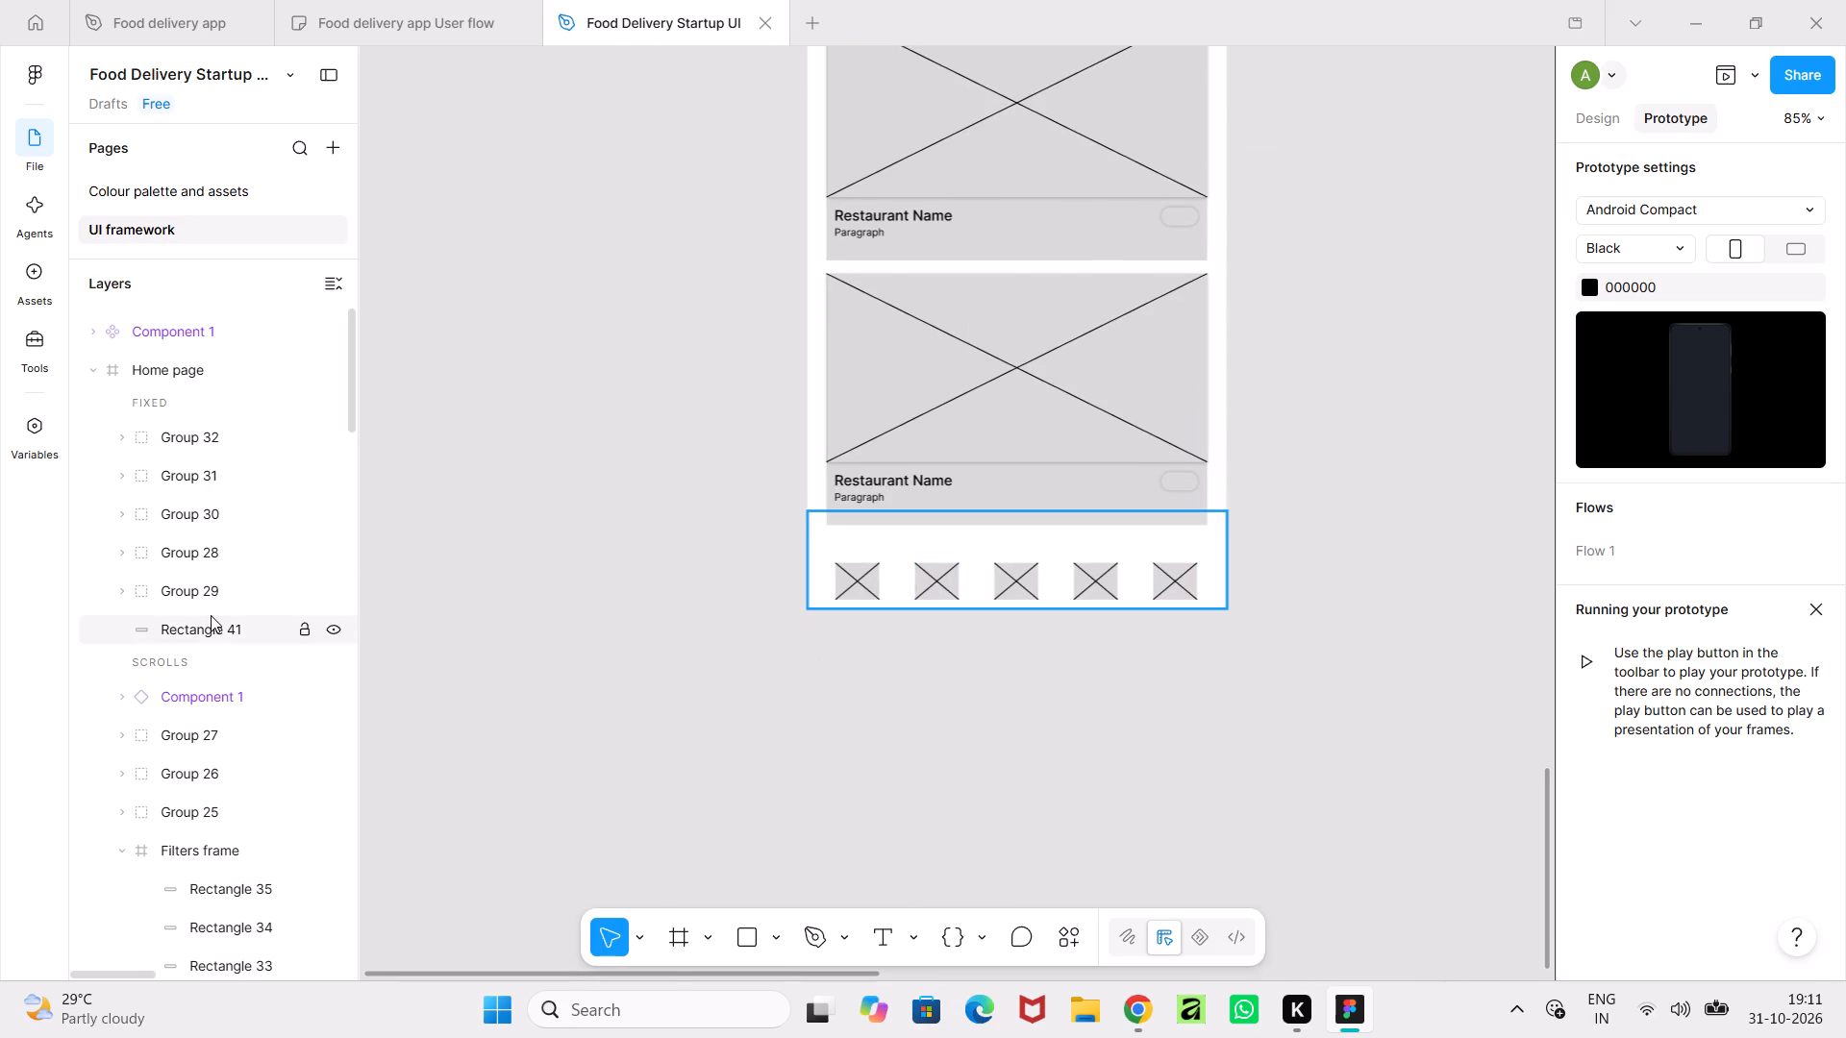
left_click(1726, 82)
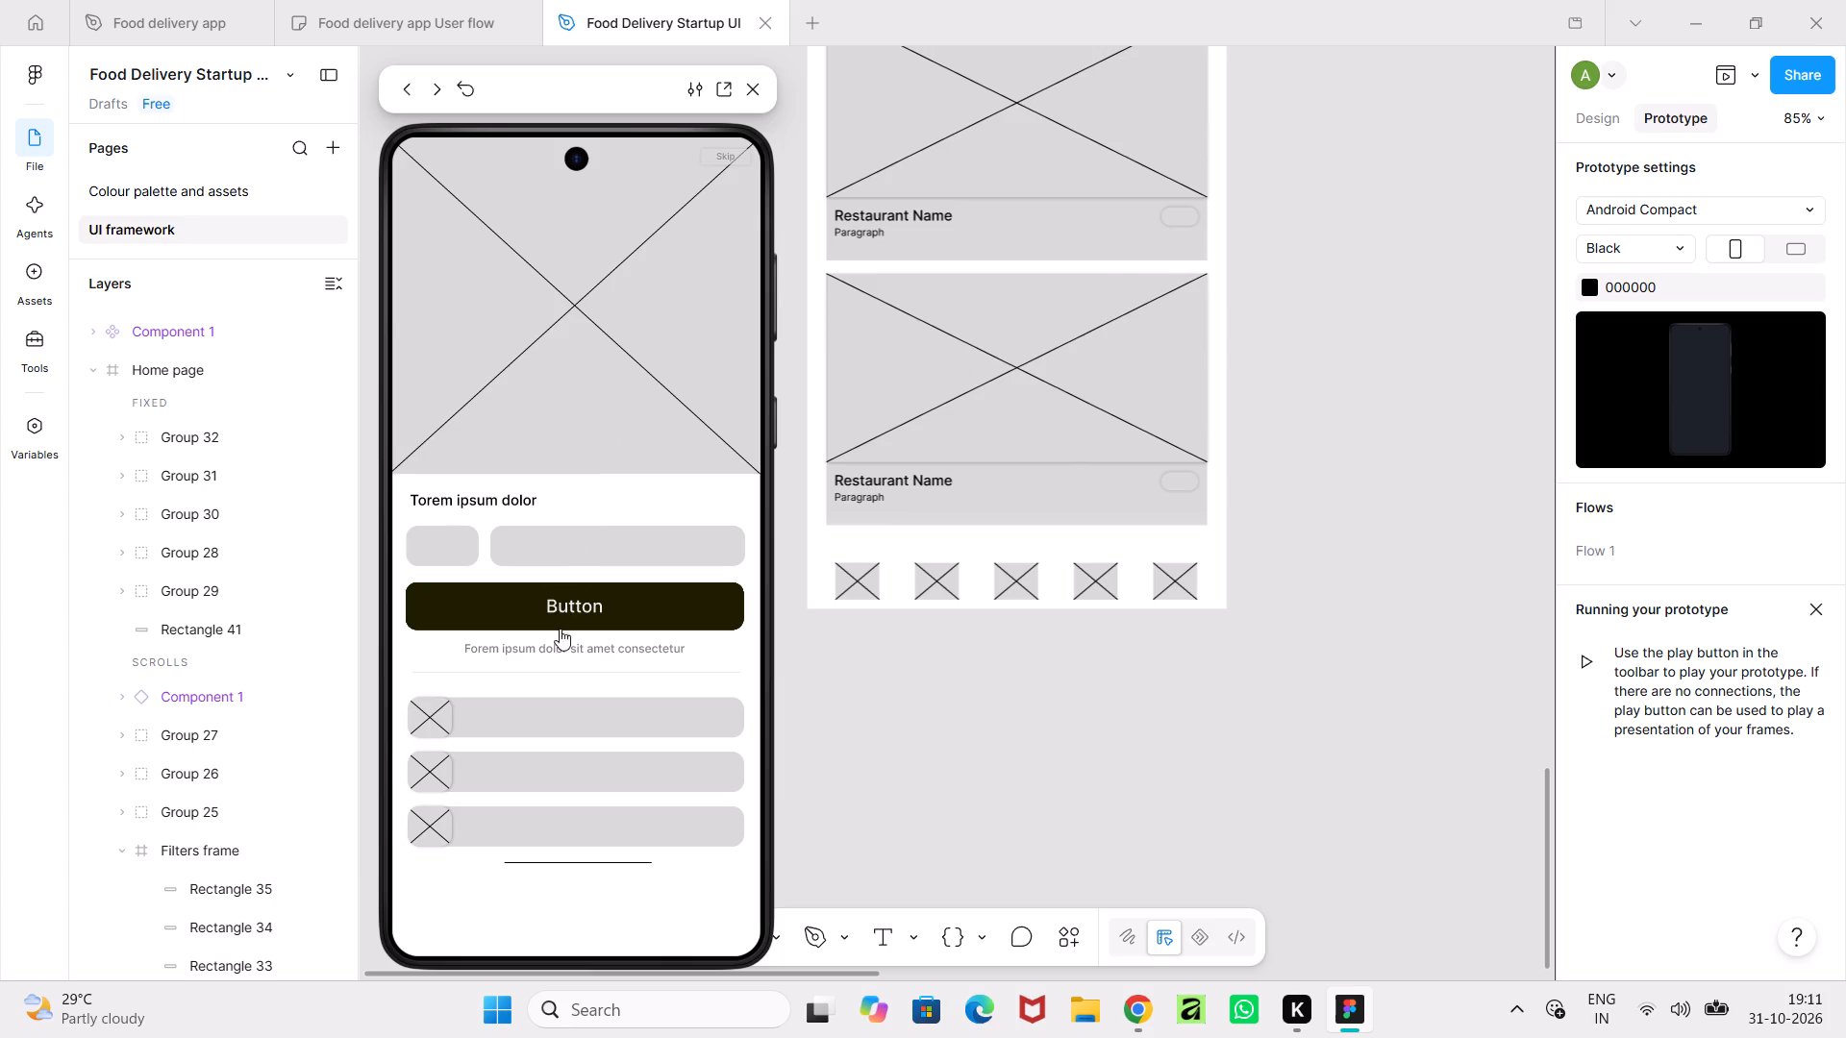
left_click(726, 147)
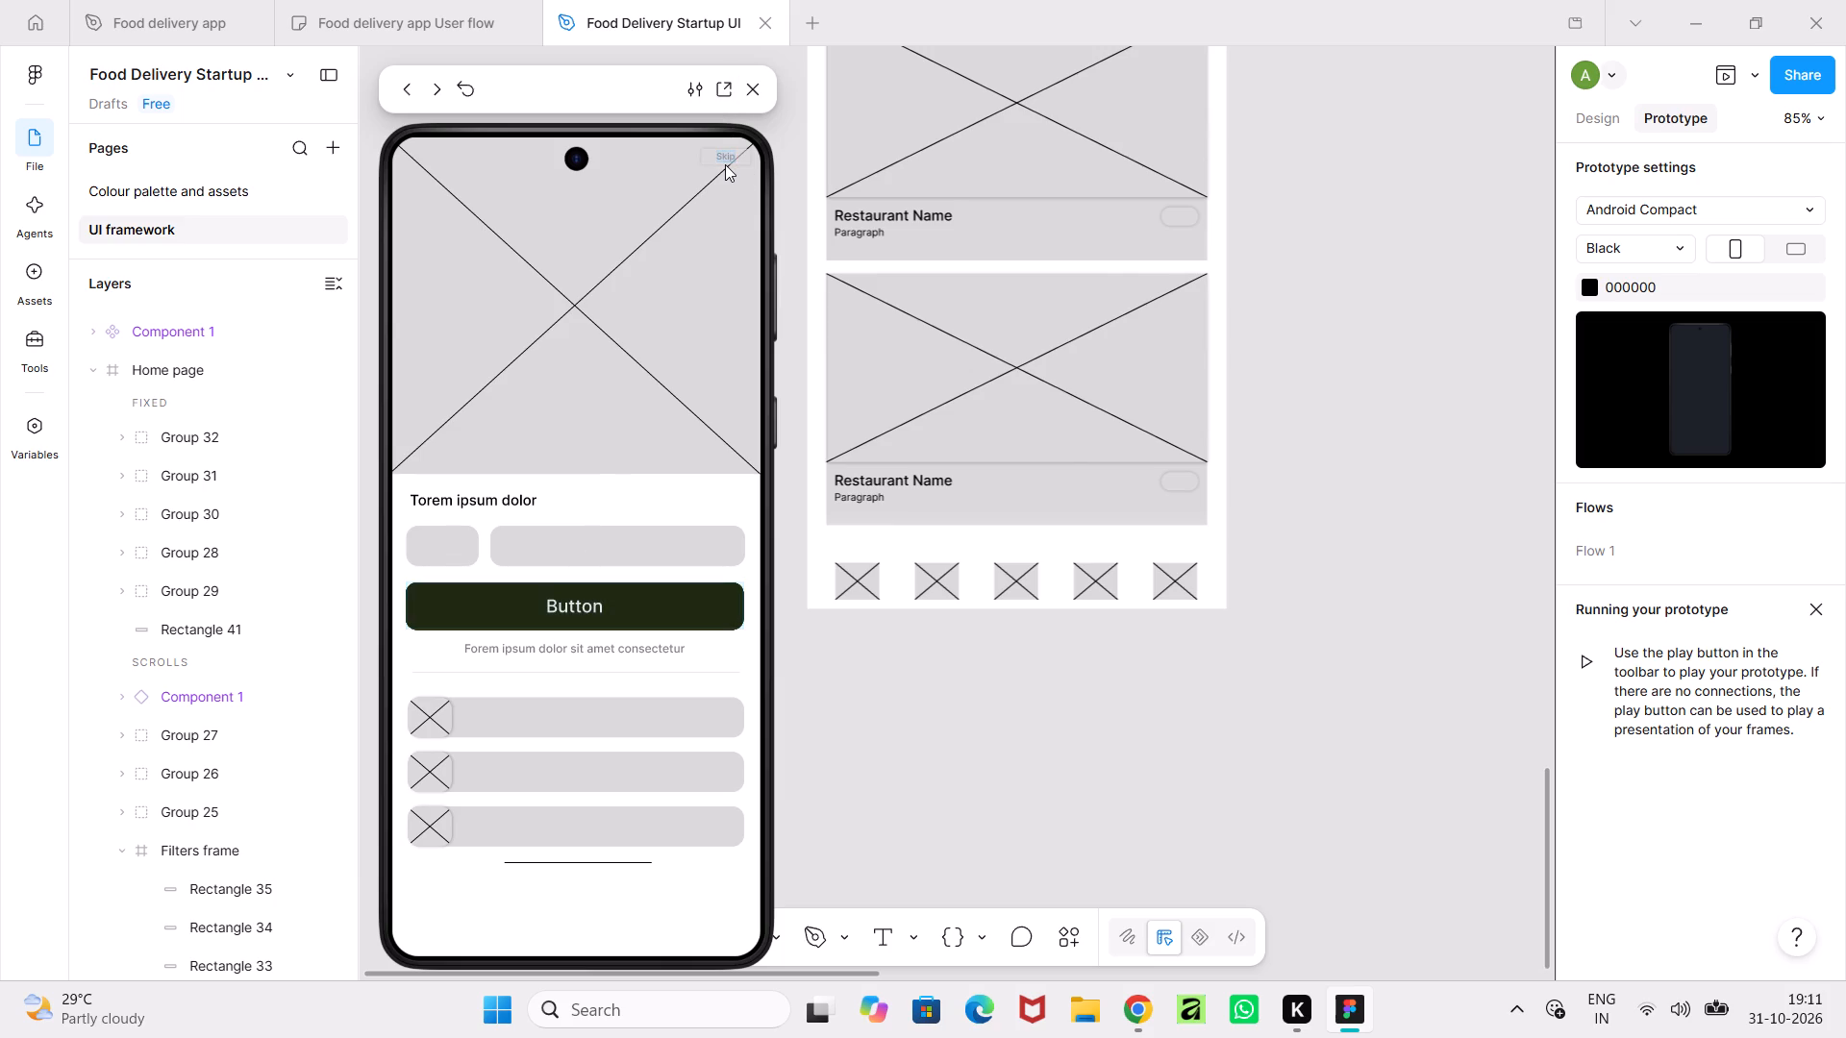
left_click(736, 154)
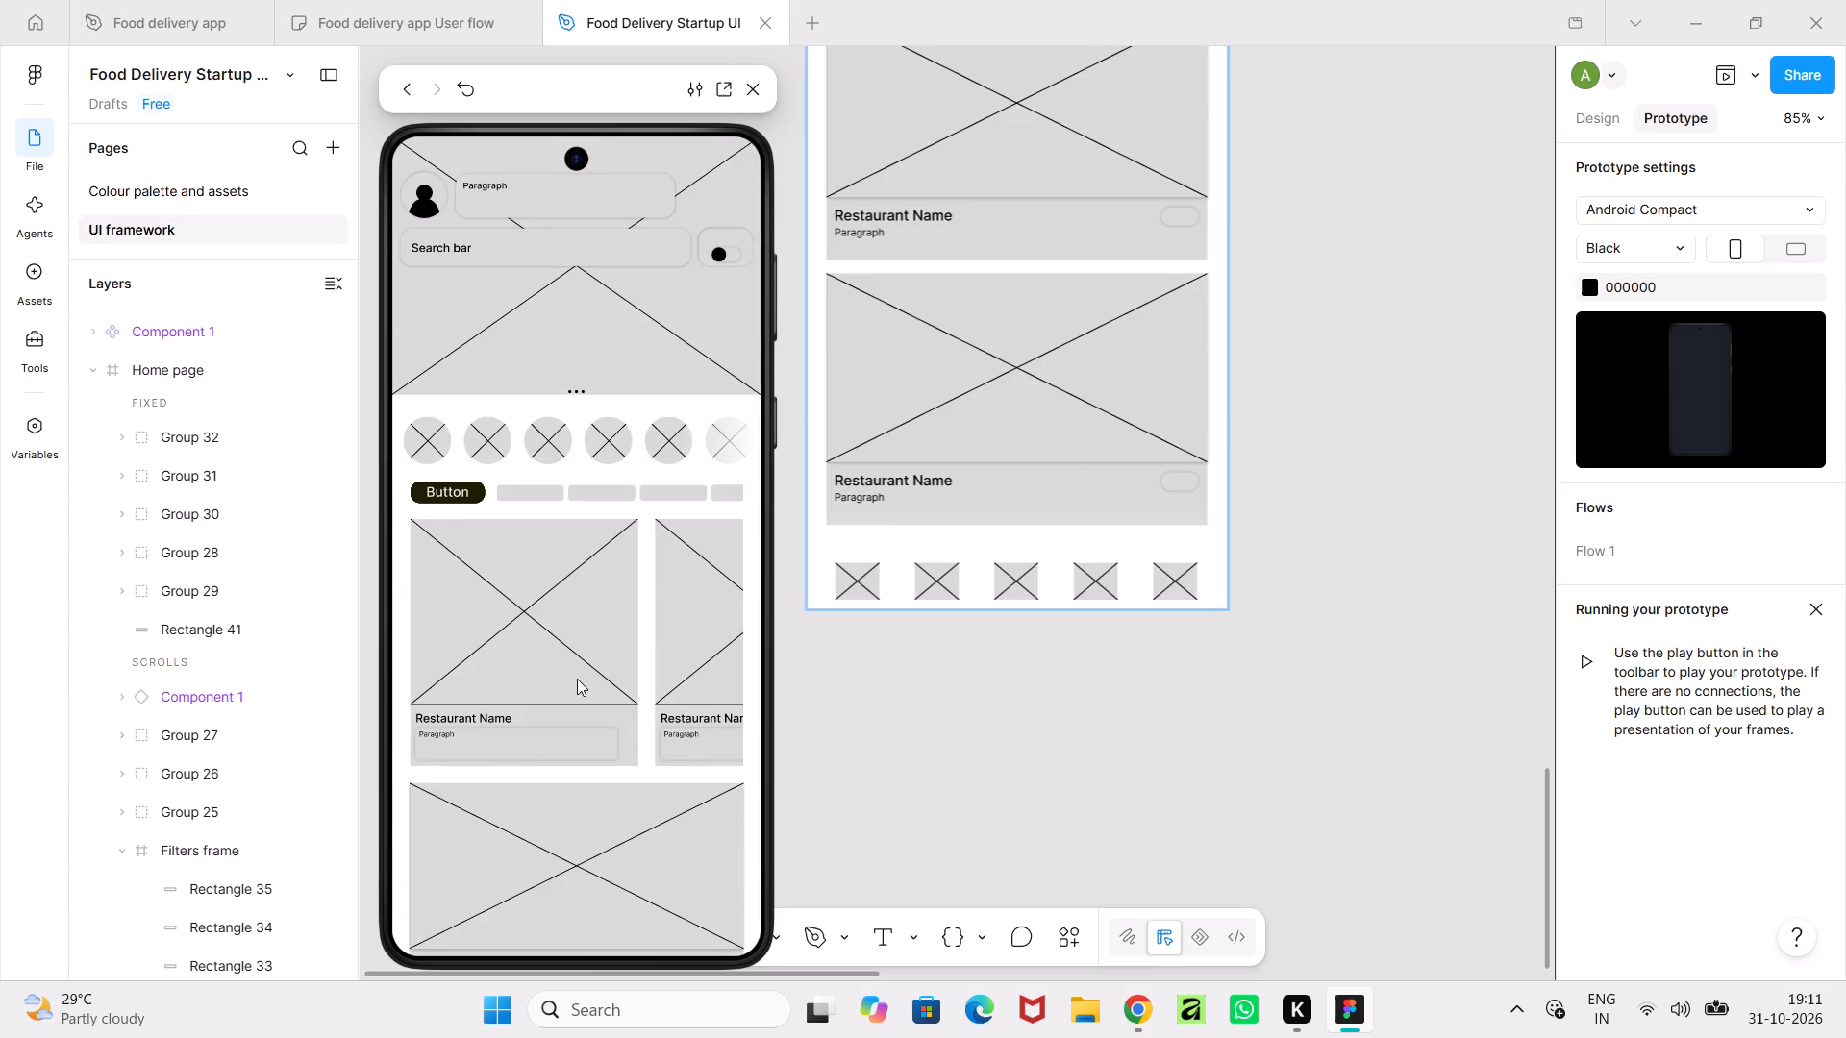
scroll(576, 686, "down", 6)
scroll(576, 686, "up", 7)
scroll(575, 501, "down", 10)
scroll(574, 519, "up", 10)
scroll(574, 519, "down", 11)
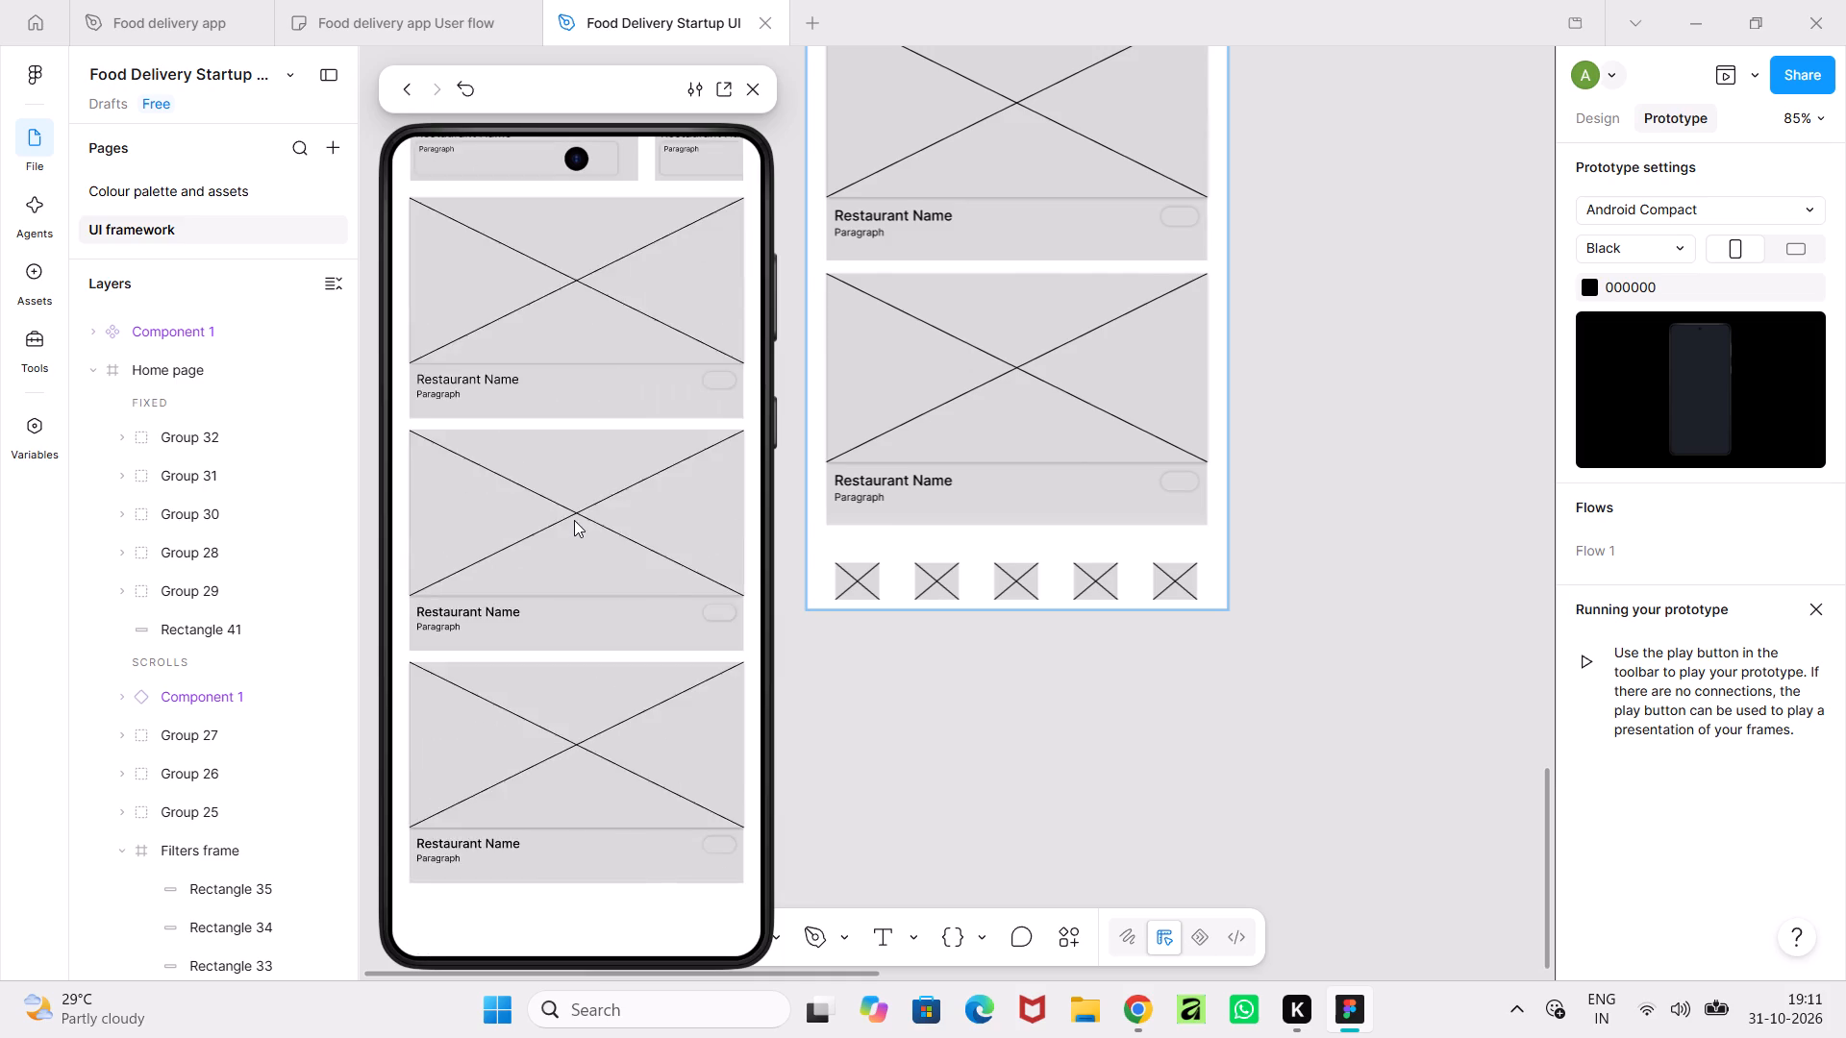
scroll(574, 520, "up", 10)
scroll(574, 520, "down", 5)
scroll(574, 520, "up", 10)
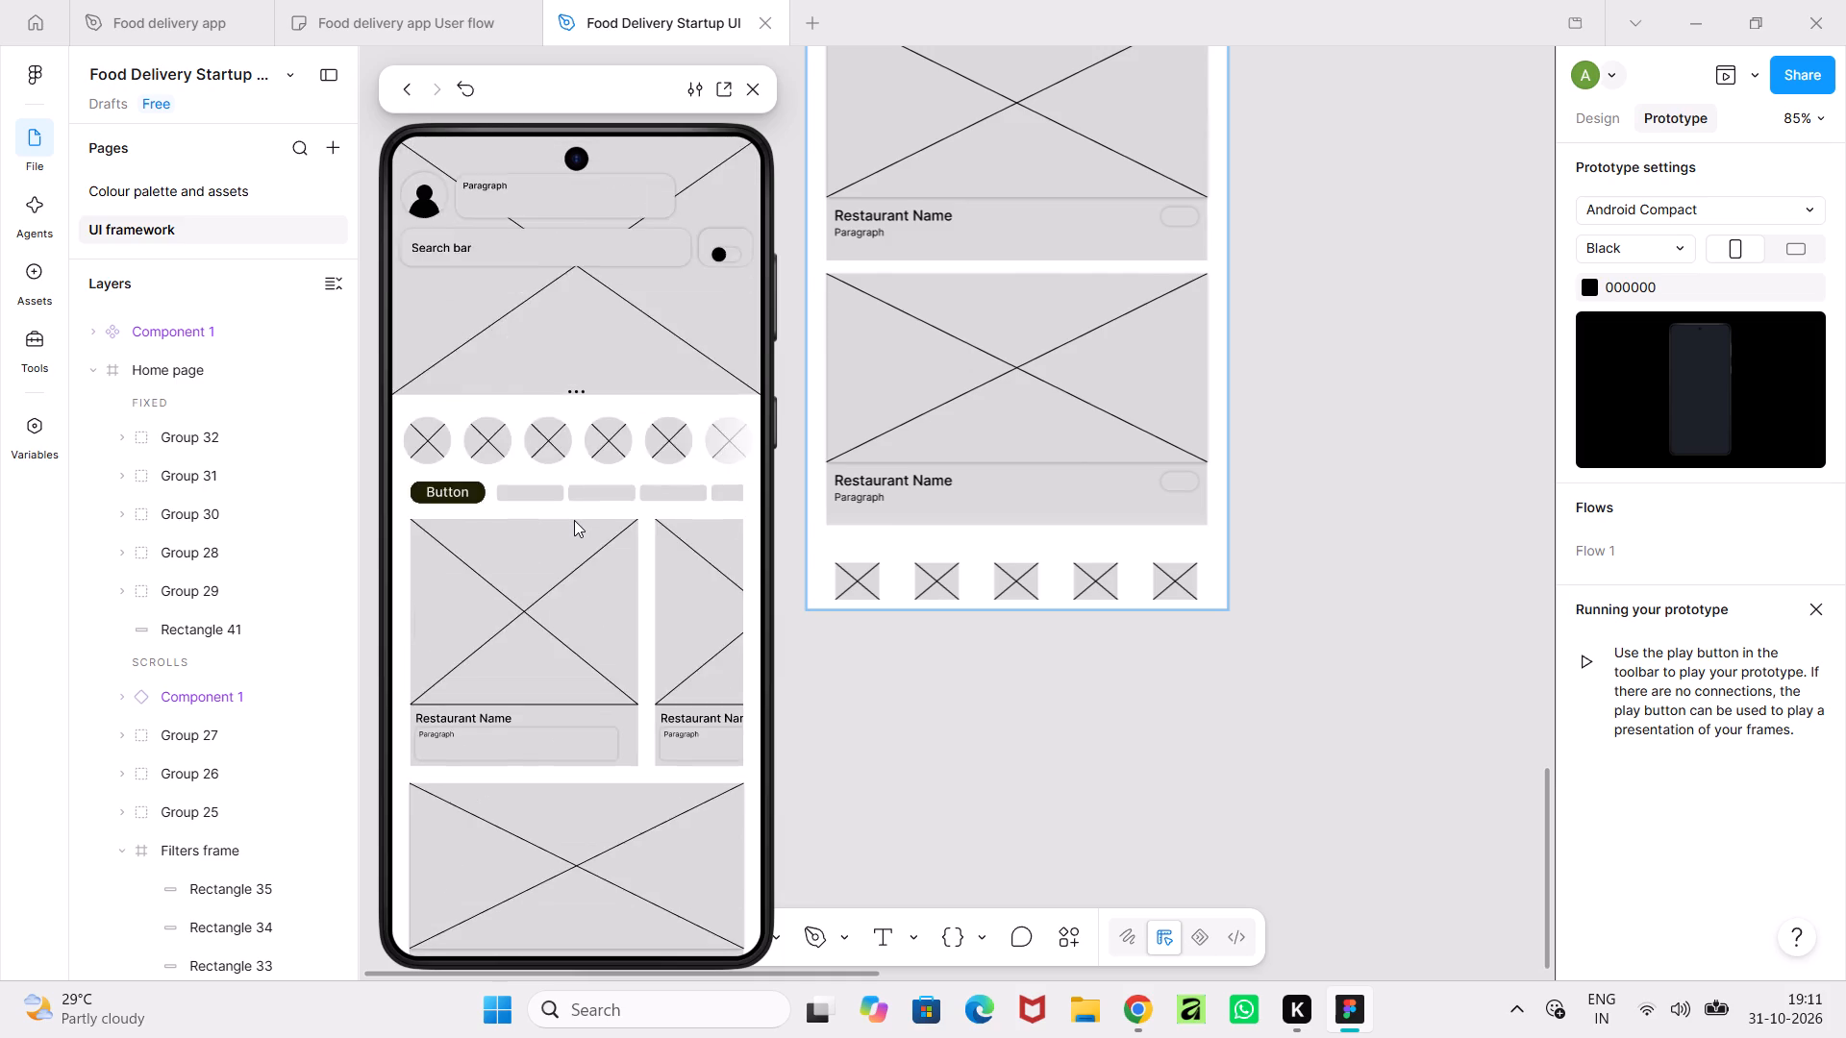
scroll(574, 520, "down", 10)
scroll(574, 522, "up", 9)
scroll(574, 522, "down", 10)
scroll(574, 522, "up", 3)
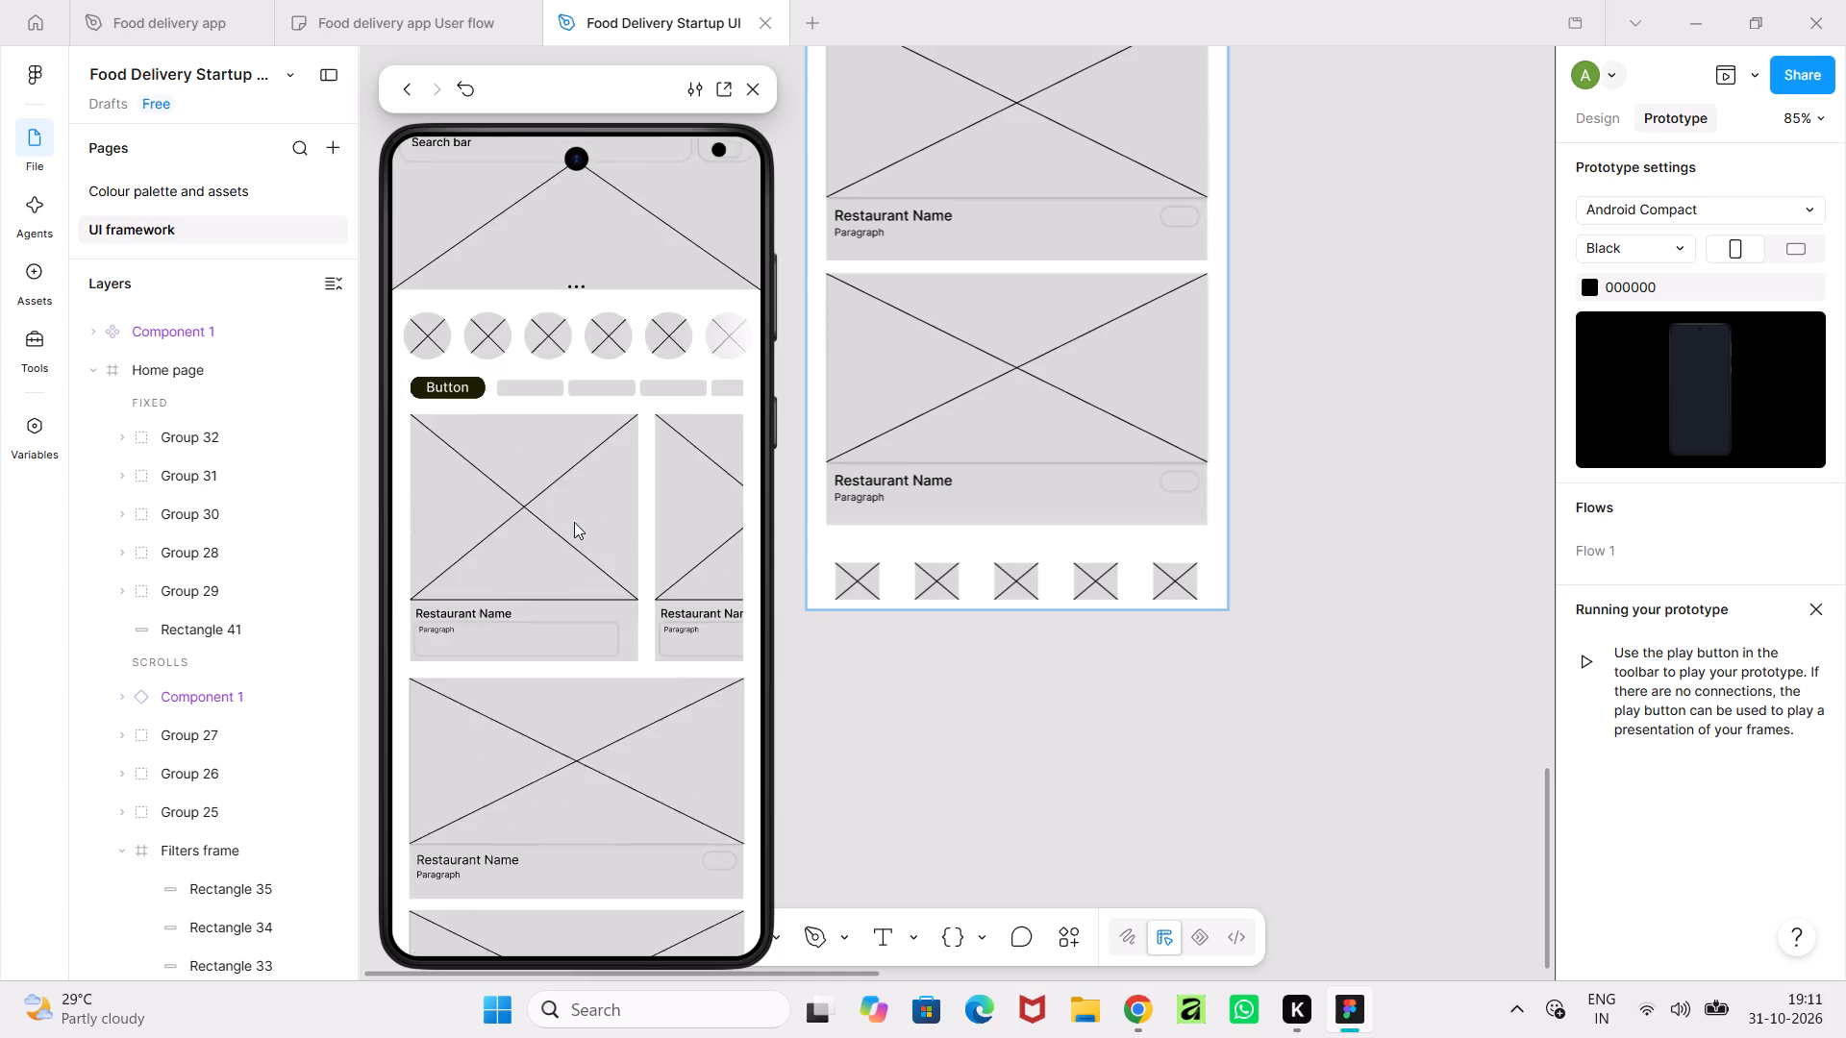
scroll(574, 522, "up", 5)
scroll(573, 527, "down", 10)
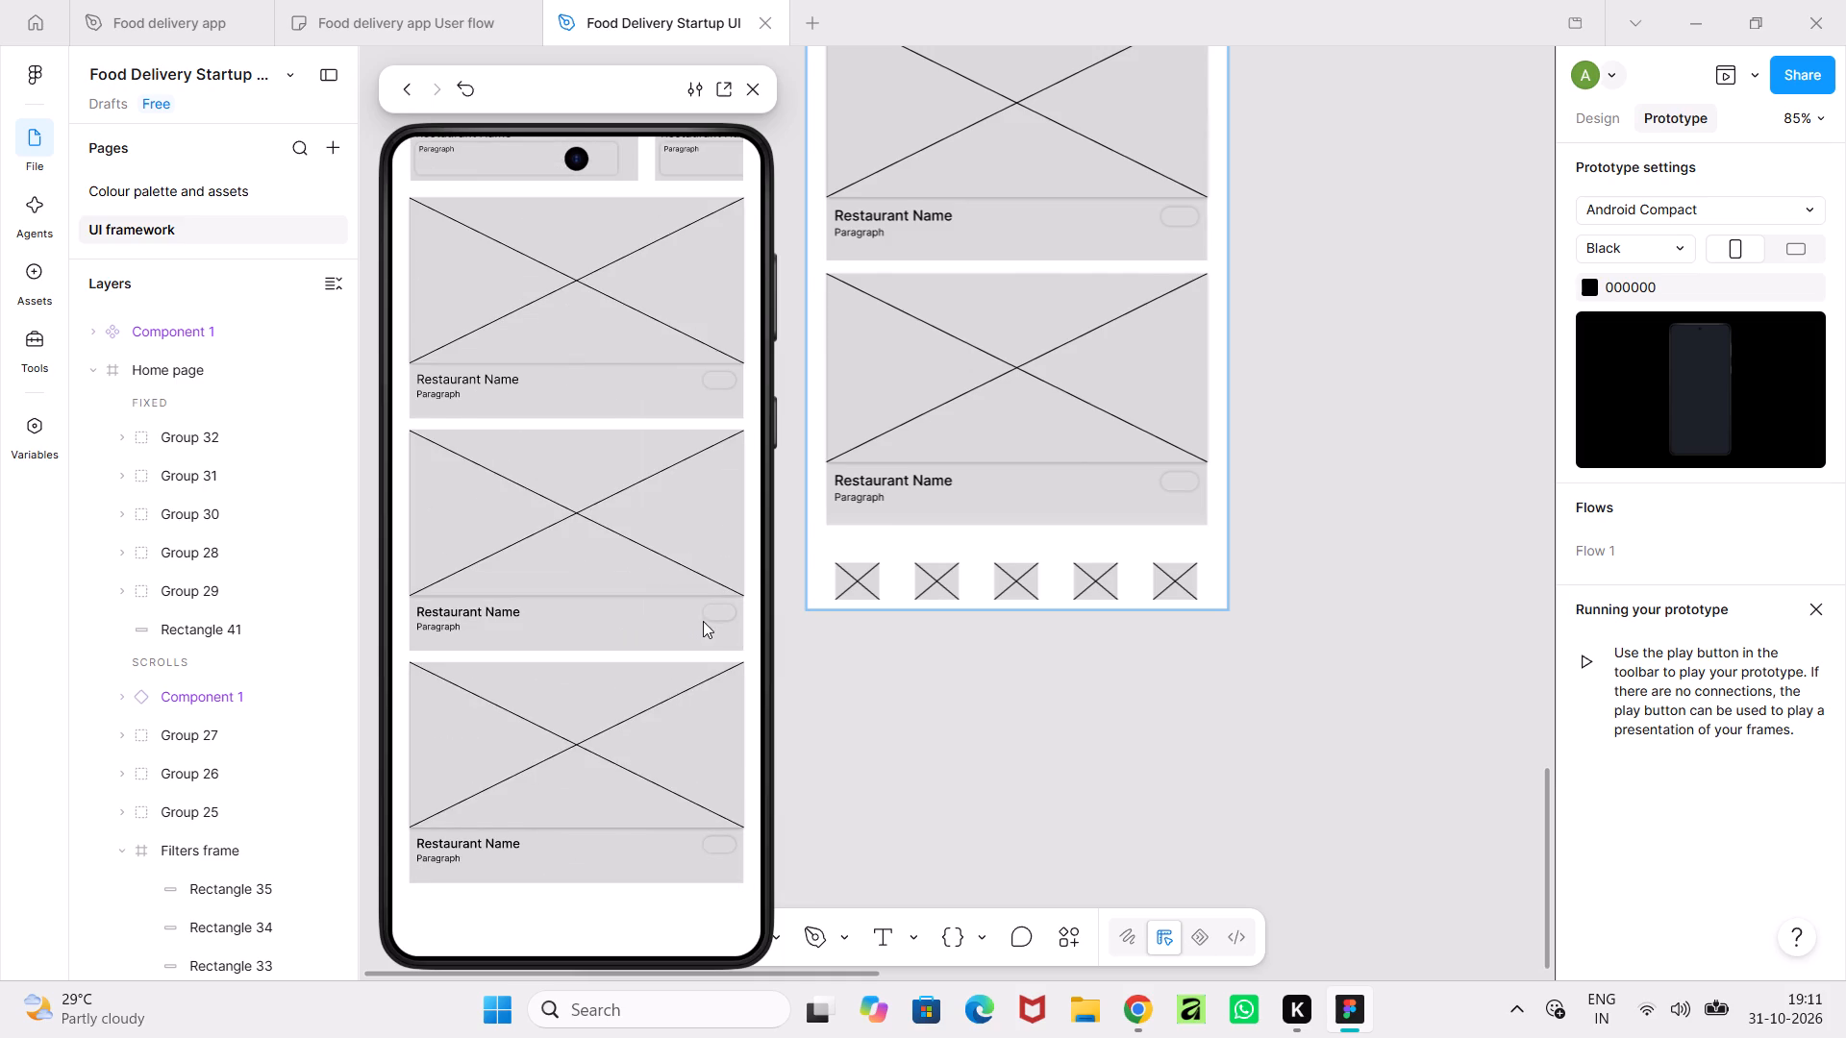
scroll(699, 621, "up", 10)
scroll(699, 621, "down", 15)
scroll(639, 624, "up", 6)
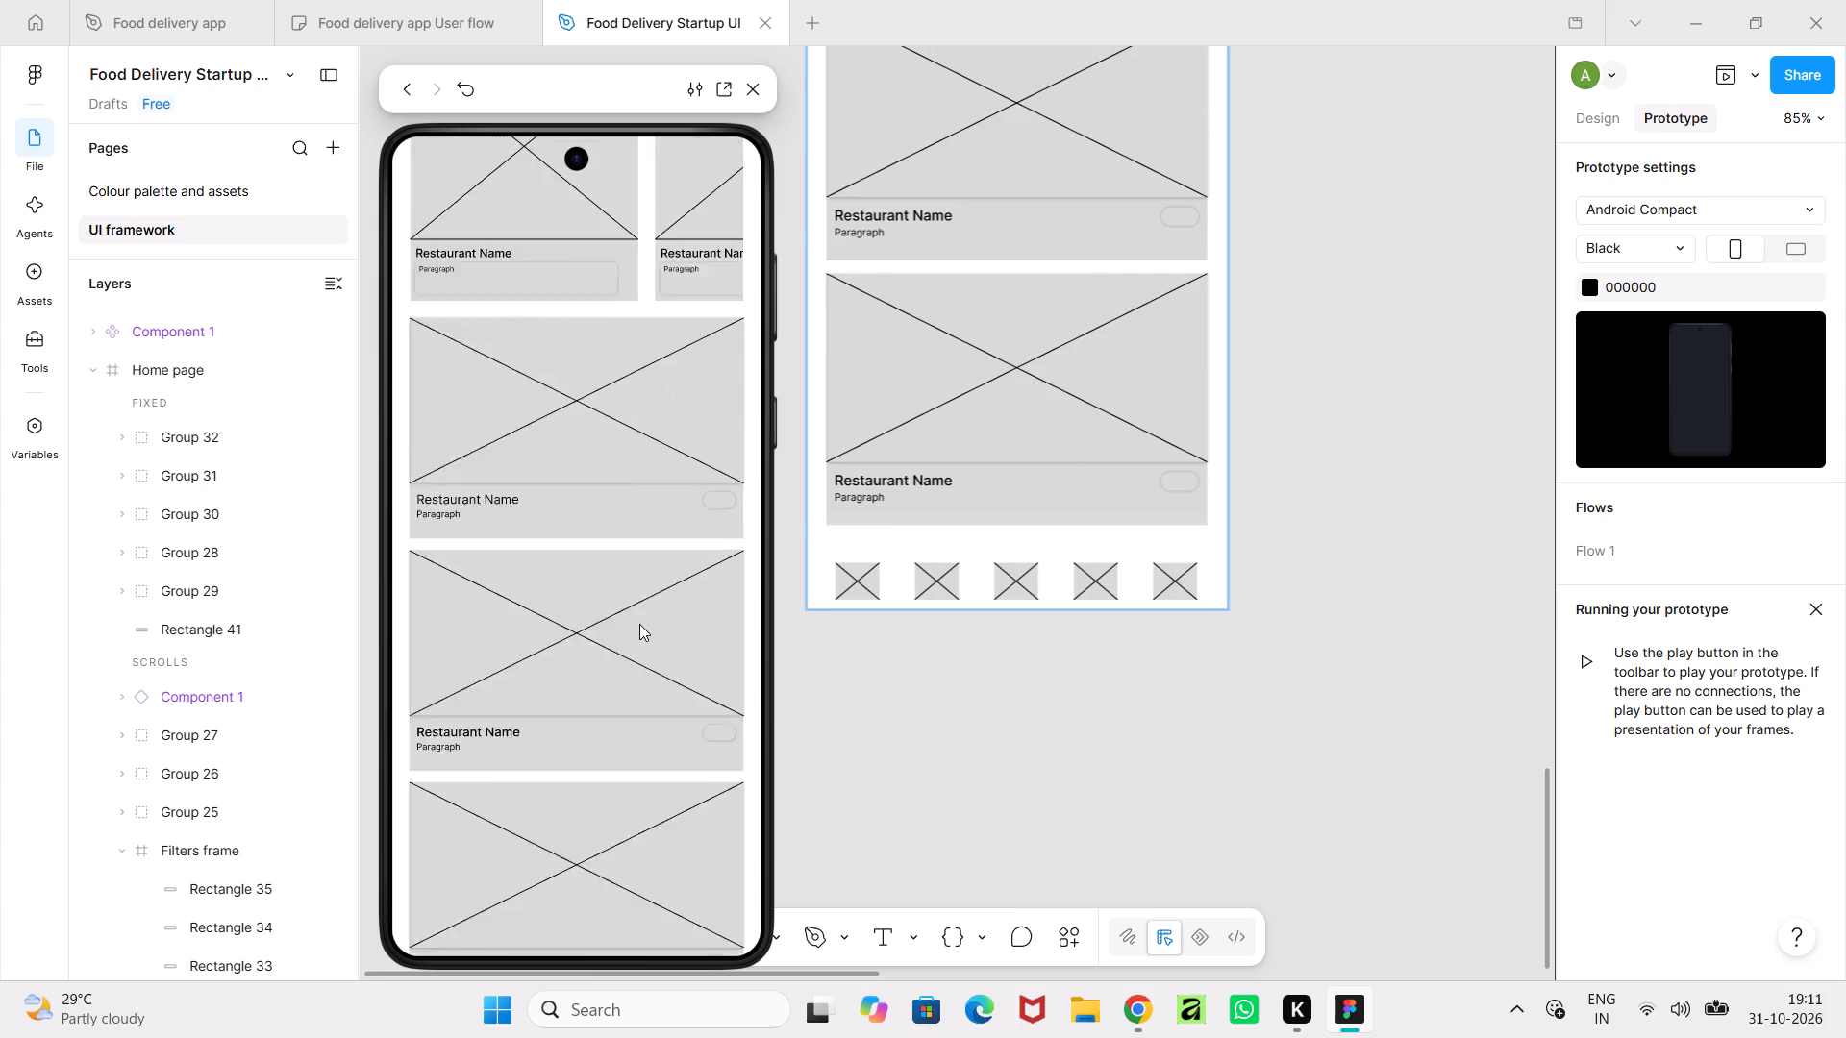
scroll(639, 624, "up", 7)
Swipe the category circles and the filter row sideways in the Home page preview to check their horizontal scrolling.
left_click_drag(620, 445, 520, 424)
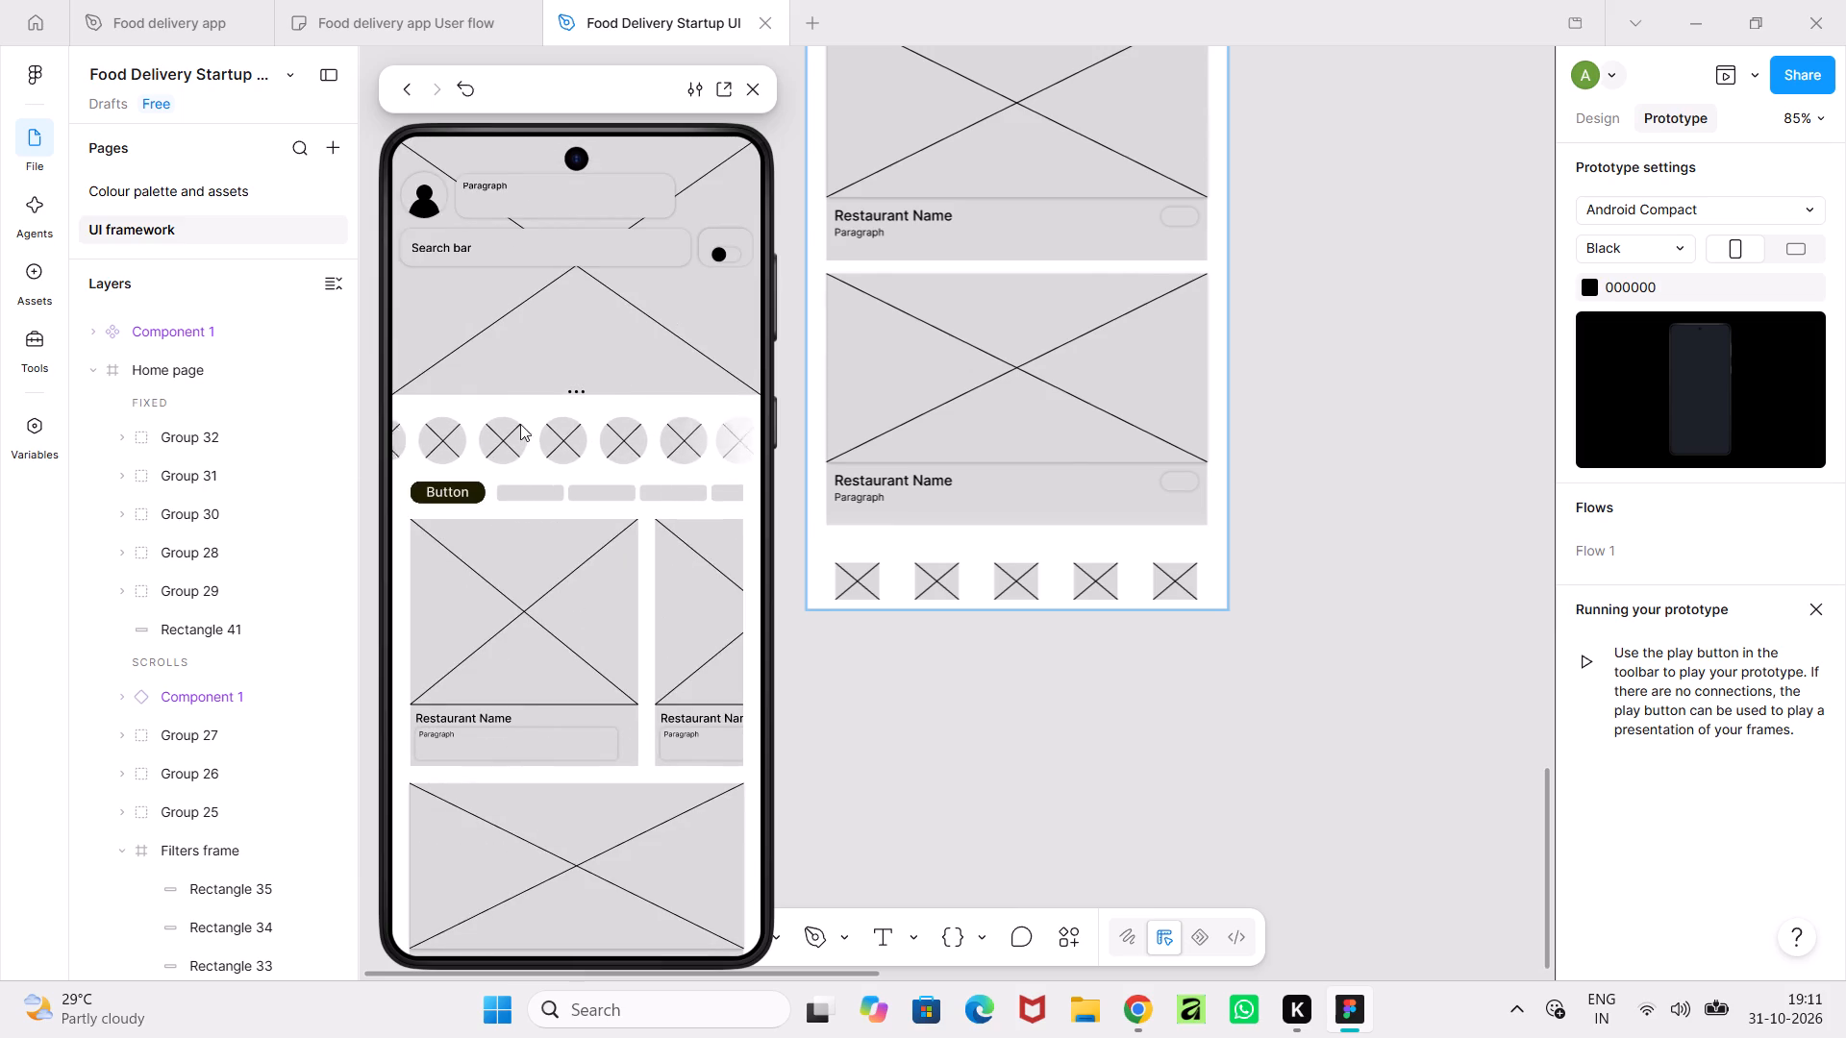
left_click_drag(520, 424, 674, 427)
left_click_drag(651, 488, 385, 497)
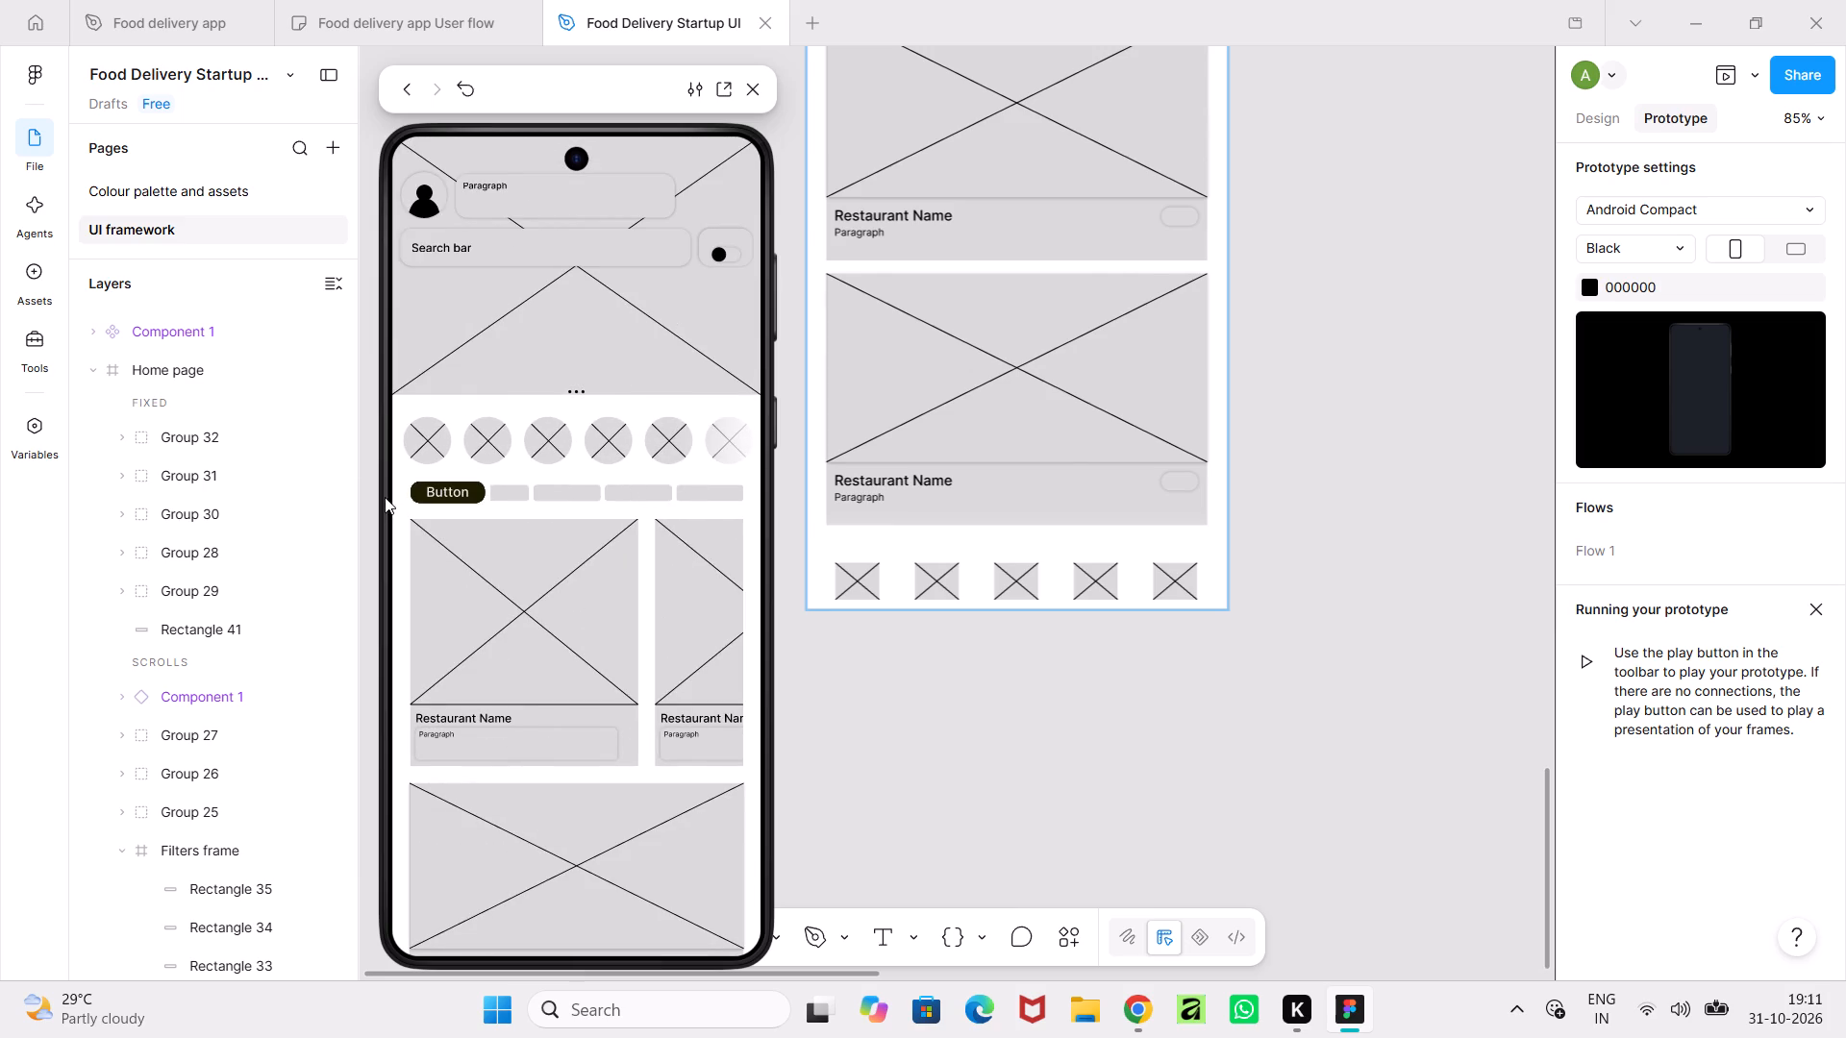
left_click_drag(385, 497, 758, 536)
Shrink the preview slightly and swipe the side-by-side restaurant cards back and forth to check their horizontal scrolling.
left_click_drag(774, 583, 753, 580)
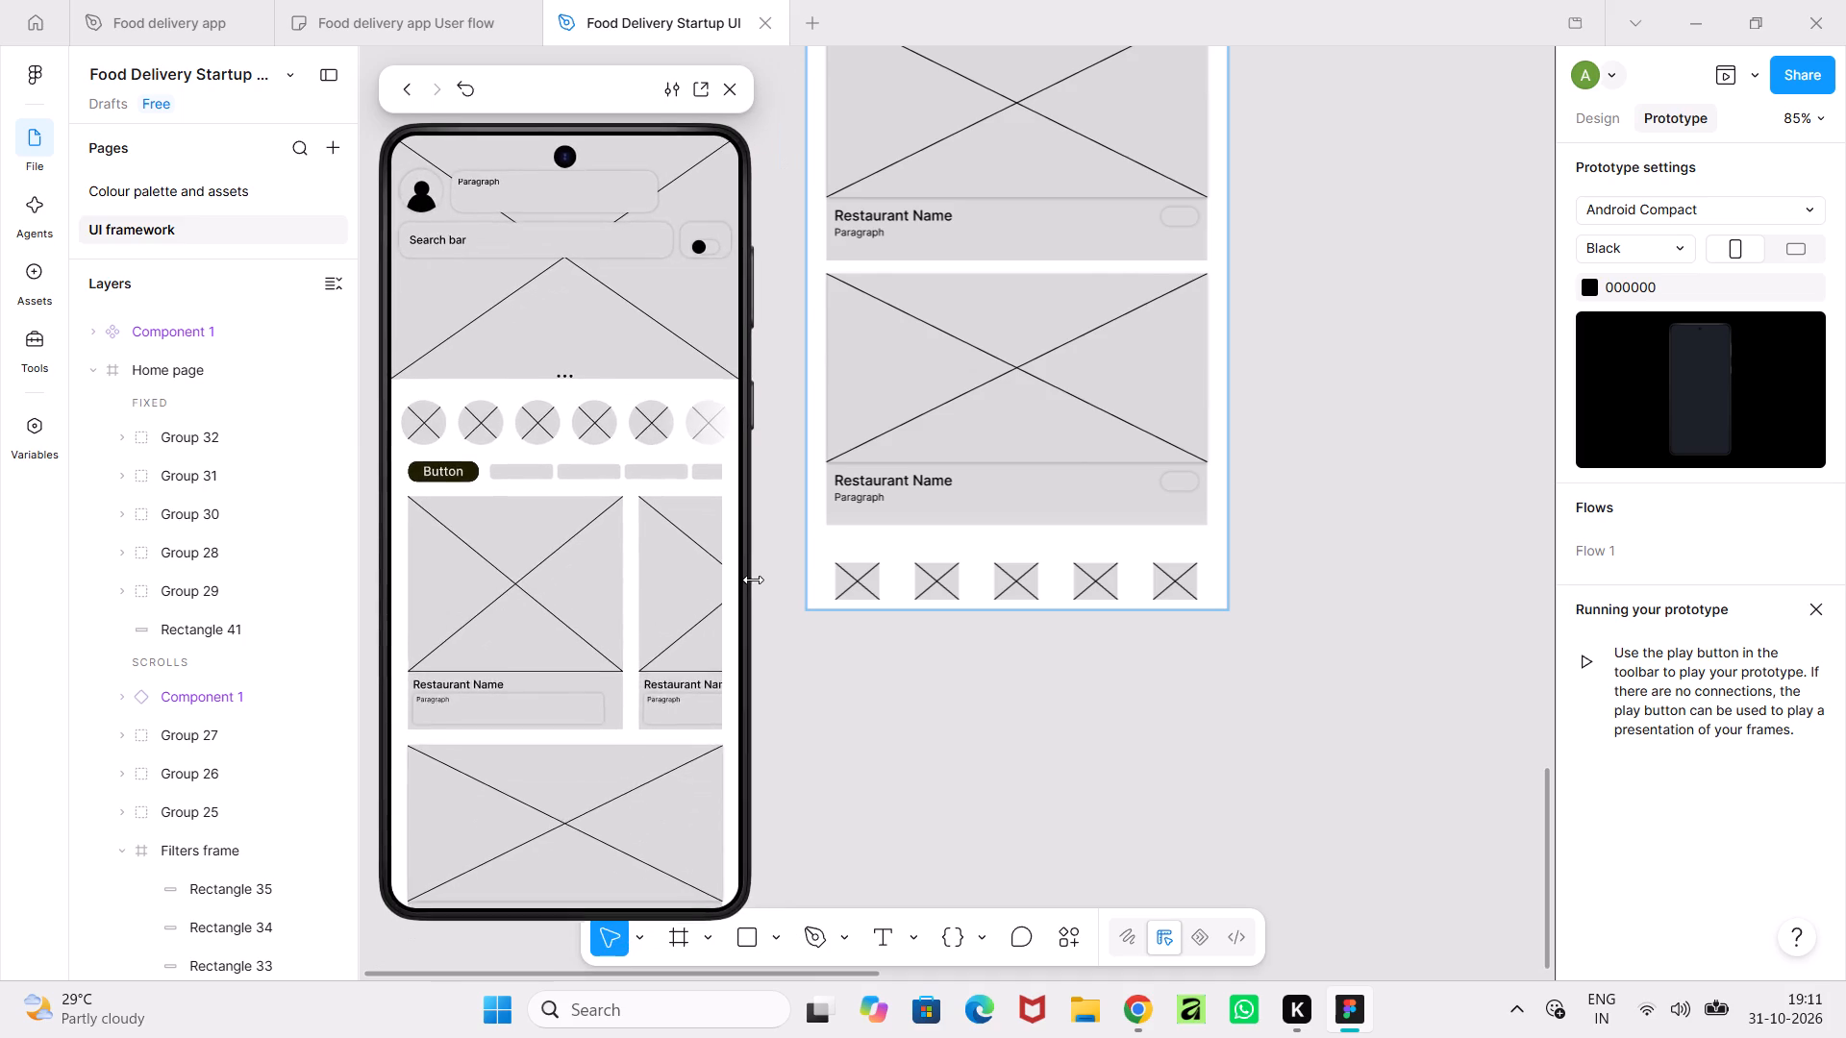
left_click_drag(753, 580, 744, 580)
scroll(560, 599, "down", 10)
scroll(560, 603, "up", 5)
left_click_drag(559, 603, 240, 615)
left_click_drag(565, 645, 292, 651)
left_click_drag(473, 632, 644, 623)
left_click_drag(563, 629, 681, 625)
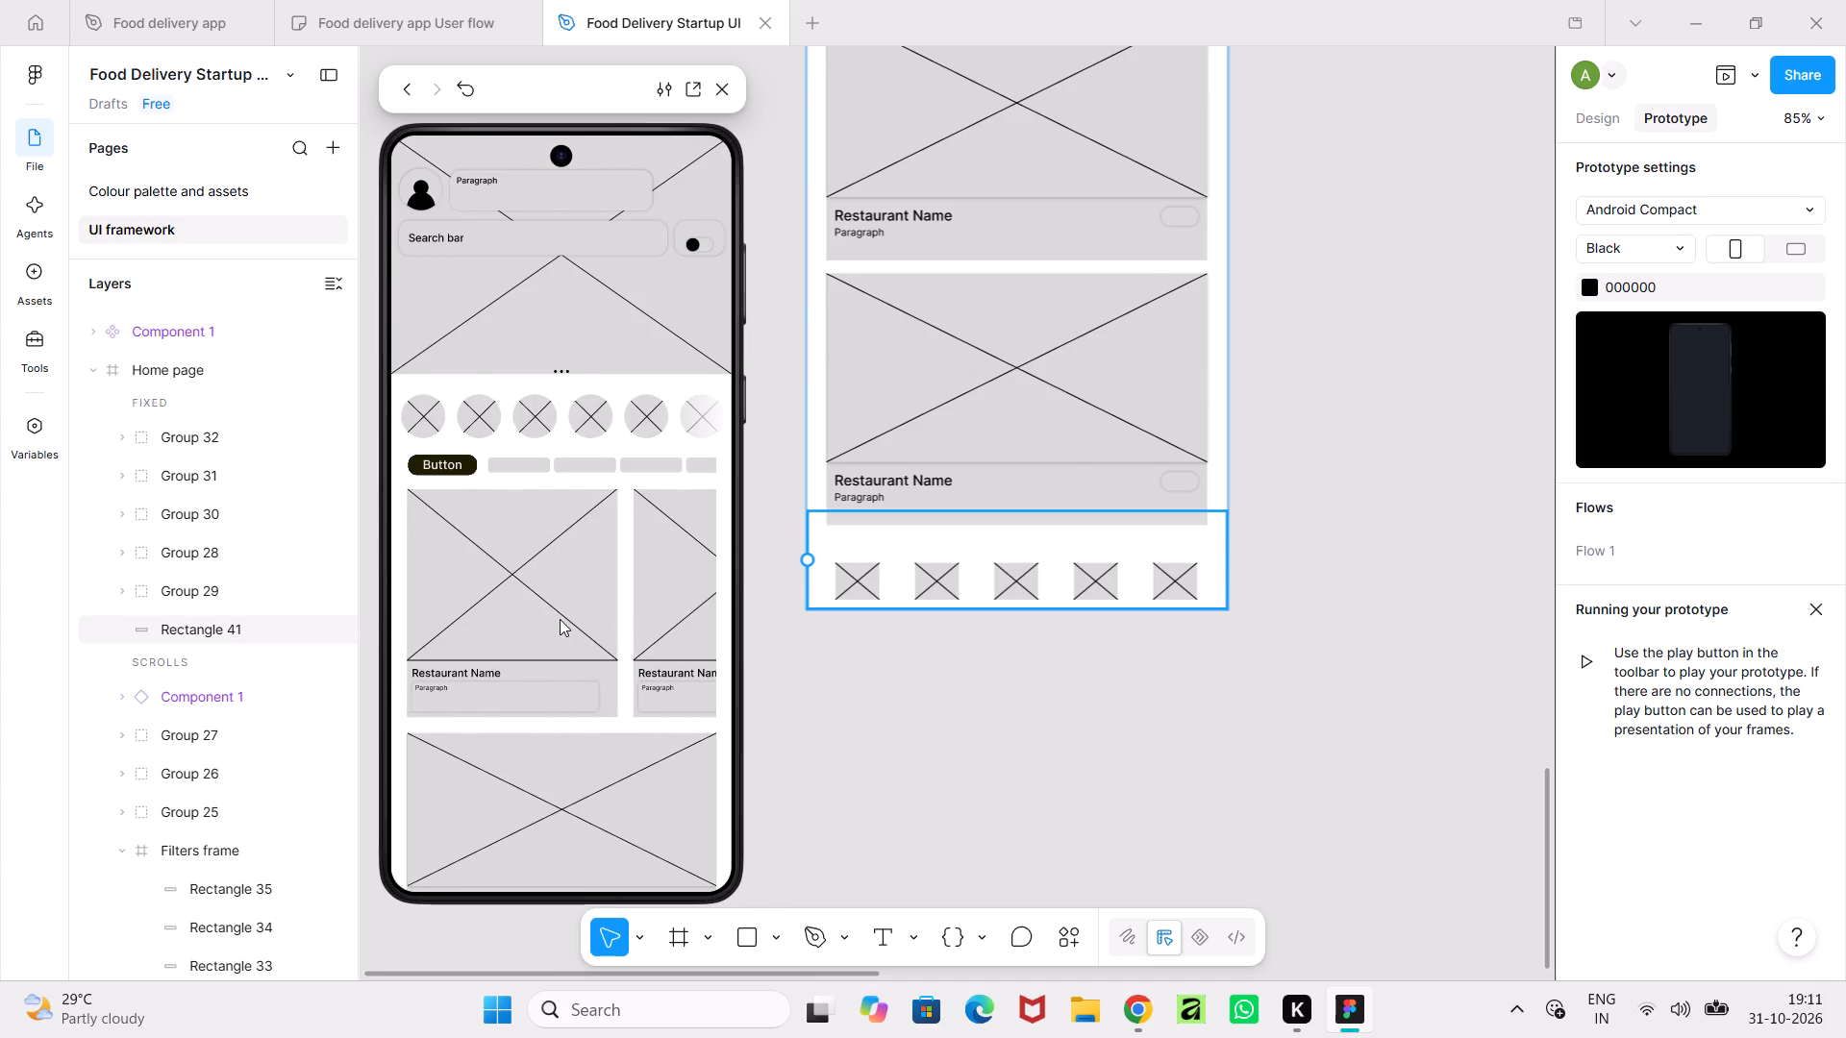
left_click_drag(558, 619, 695, 626)
left_click_drag(658, 629, 283, 648)
left_click_drag(494, 632, 239, 655)
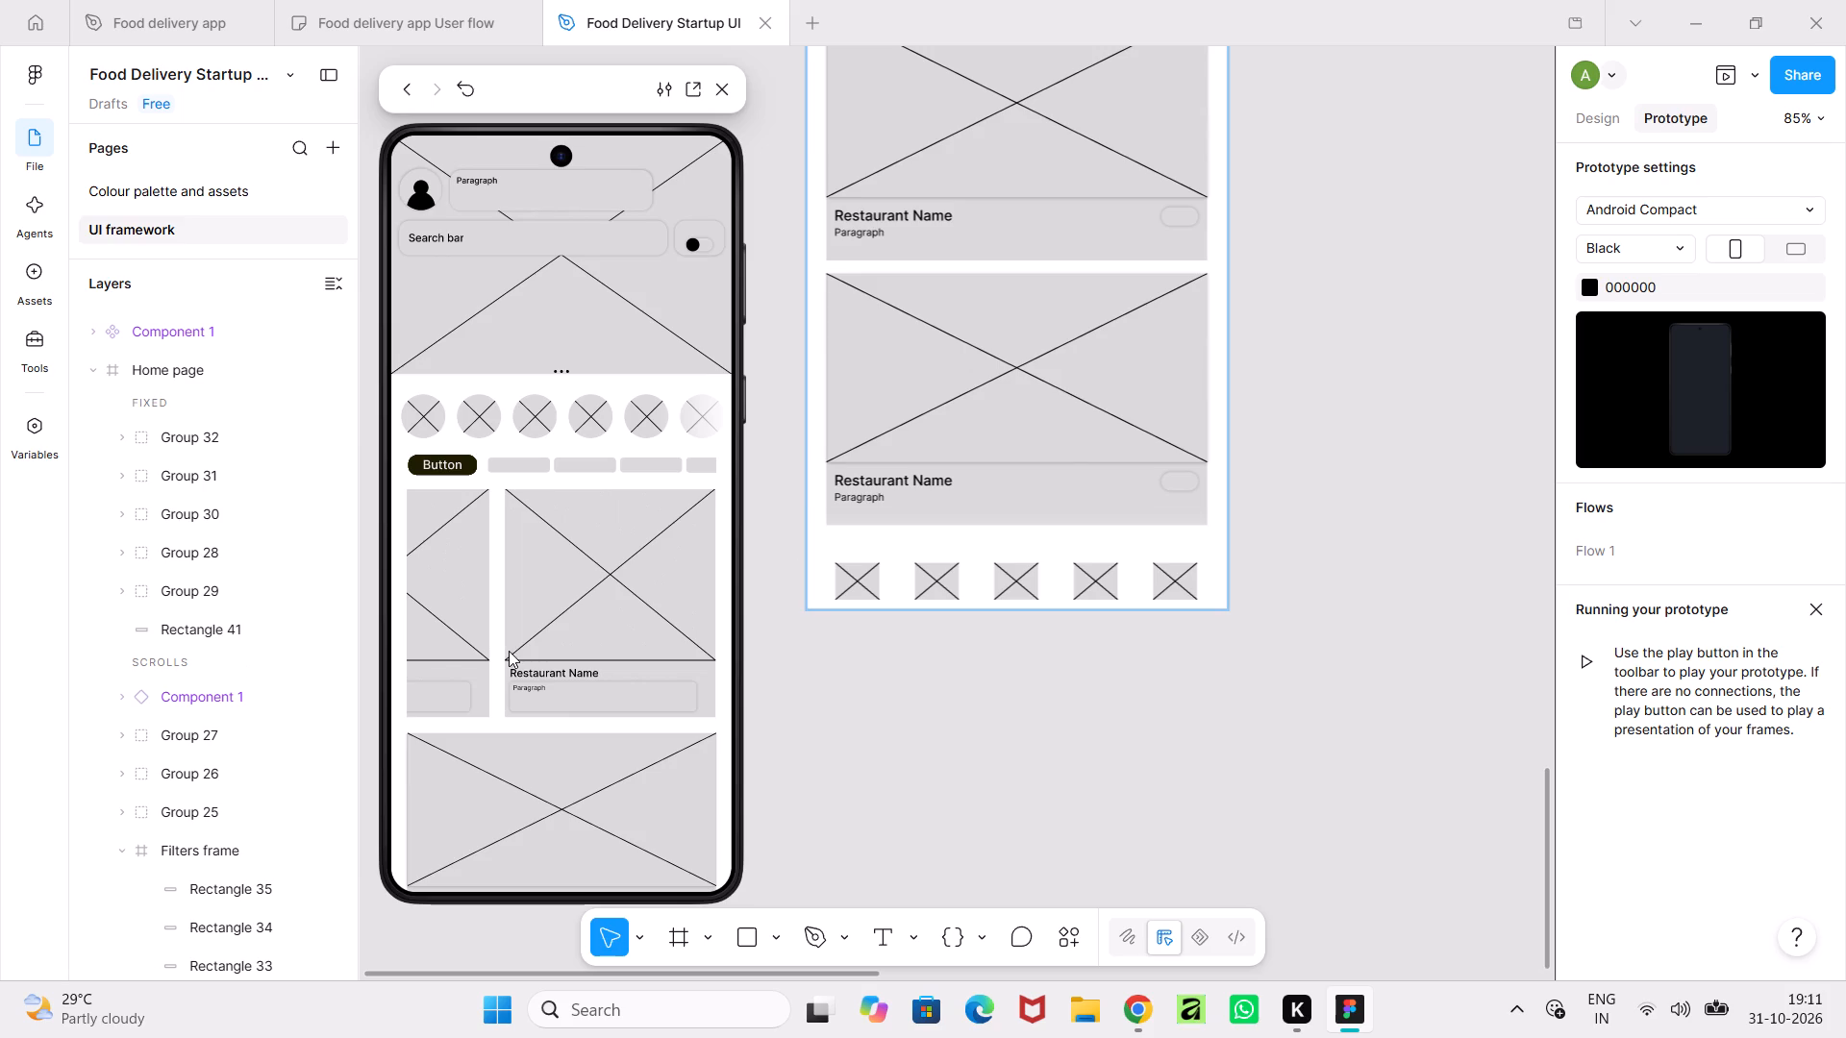
left_click_drag(509, 651, 754, 670)
left_click_drag(621, 627, 670, 627)
left_click_drag(653, 630, 0, 605)
left_click_drag(503, 635, 870, 680)
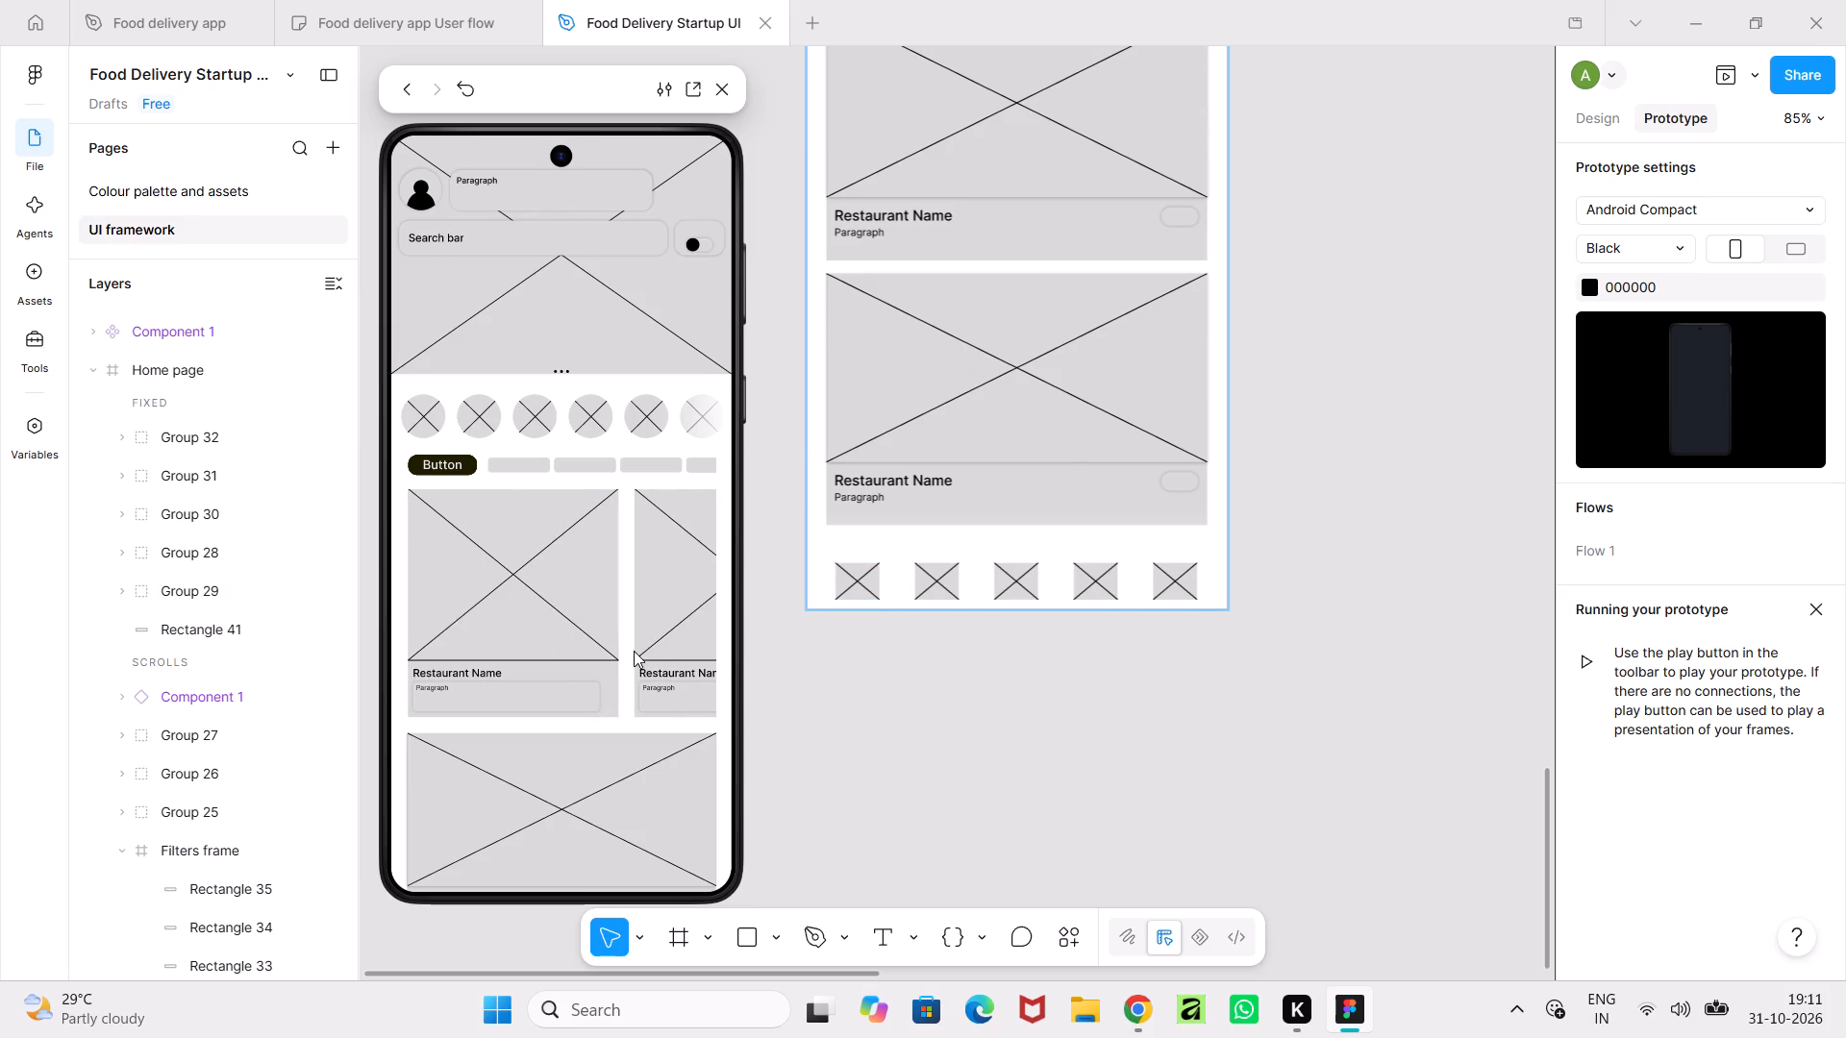
left_click_drag(634, 651, 674, 651)
left_click_drag(662, 649, 322, 641)
left_click_drag(595, 652, 452, 652)
left_click_drag(462, 647, 973, 673)
left_click_drag(588, 603, 703, 602)
left_click_drag(683, 608, 209, 589)
left_click_drag(645, 643, 386, 641)
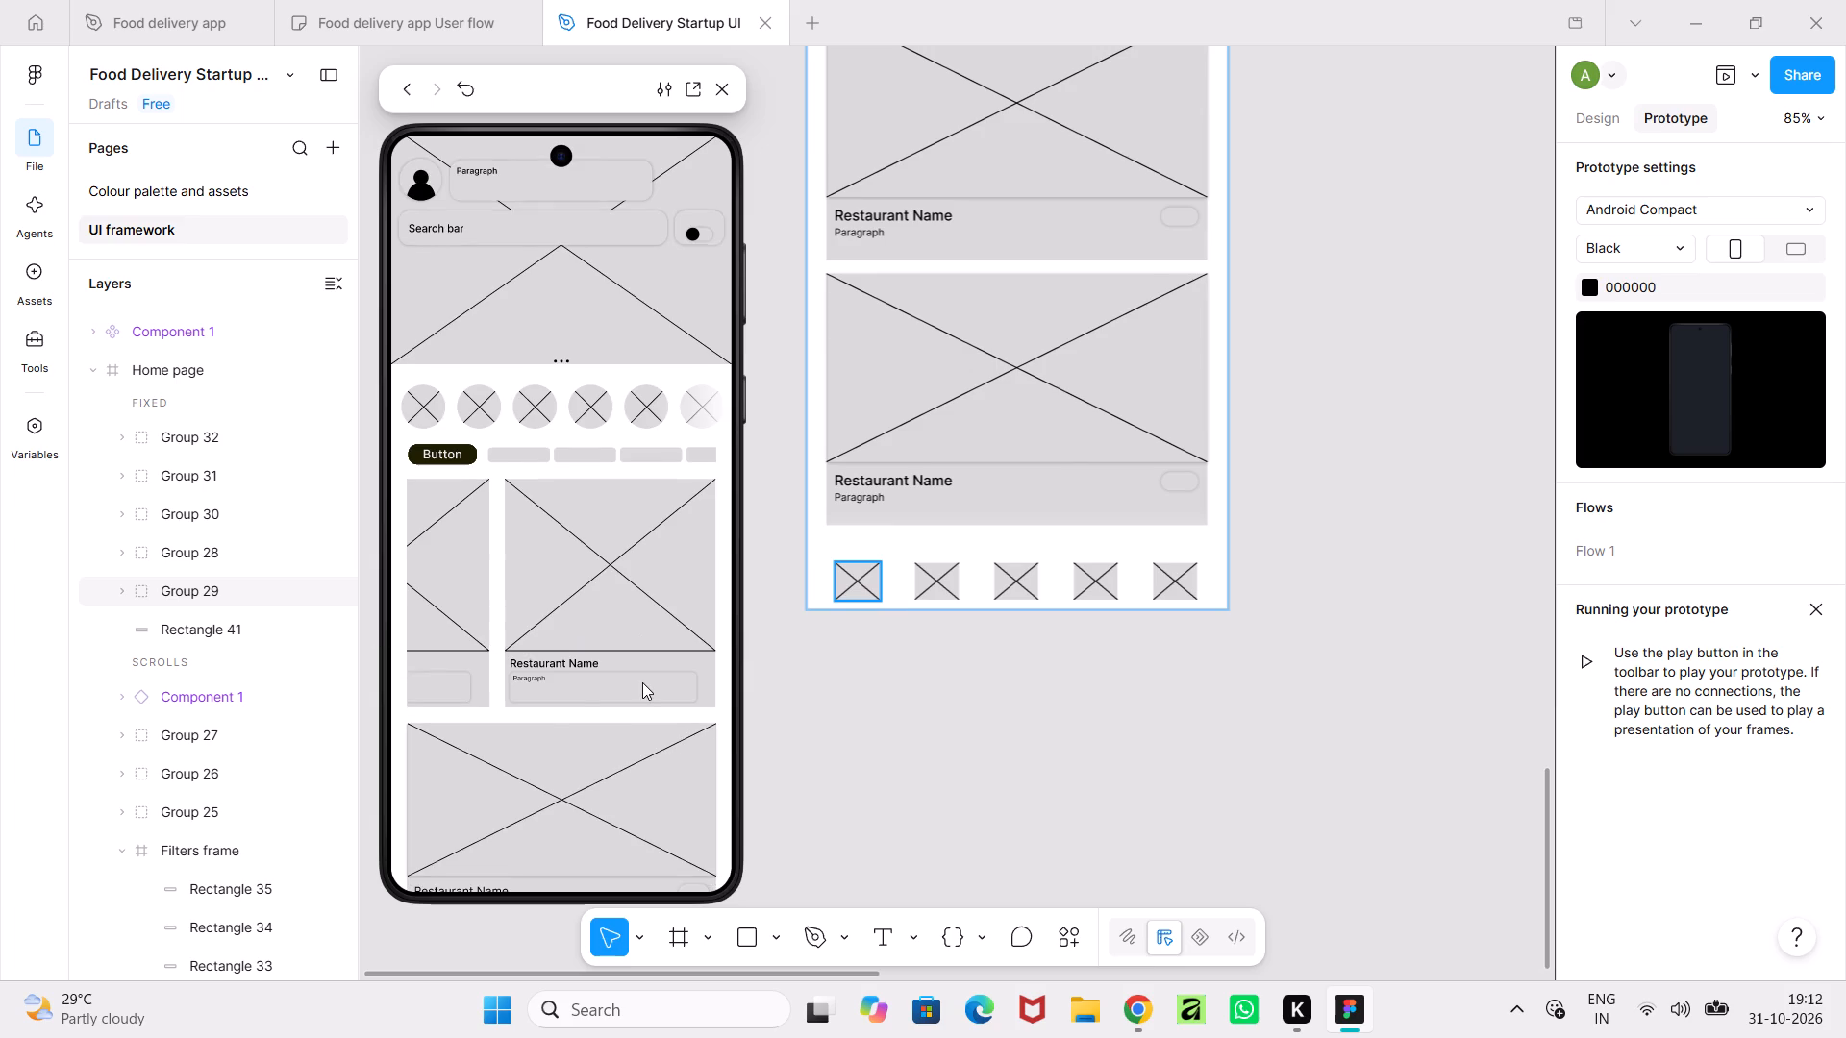
Scroll the Home page preview down and up repeatedly to check its vertical scrolling.
scroll(642, 682, "down", 10)
scroll(643, 703, "up", 9)
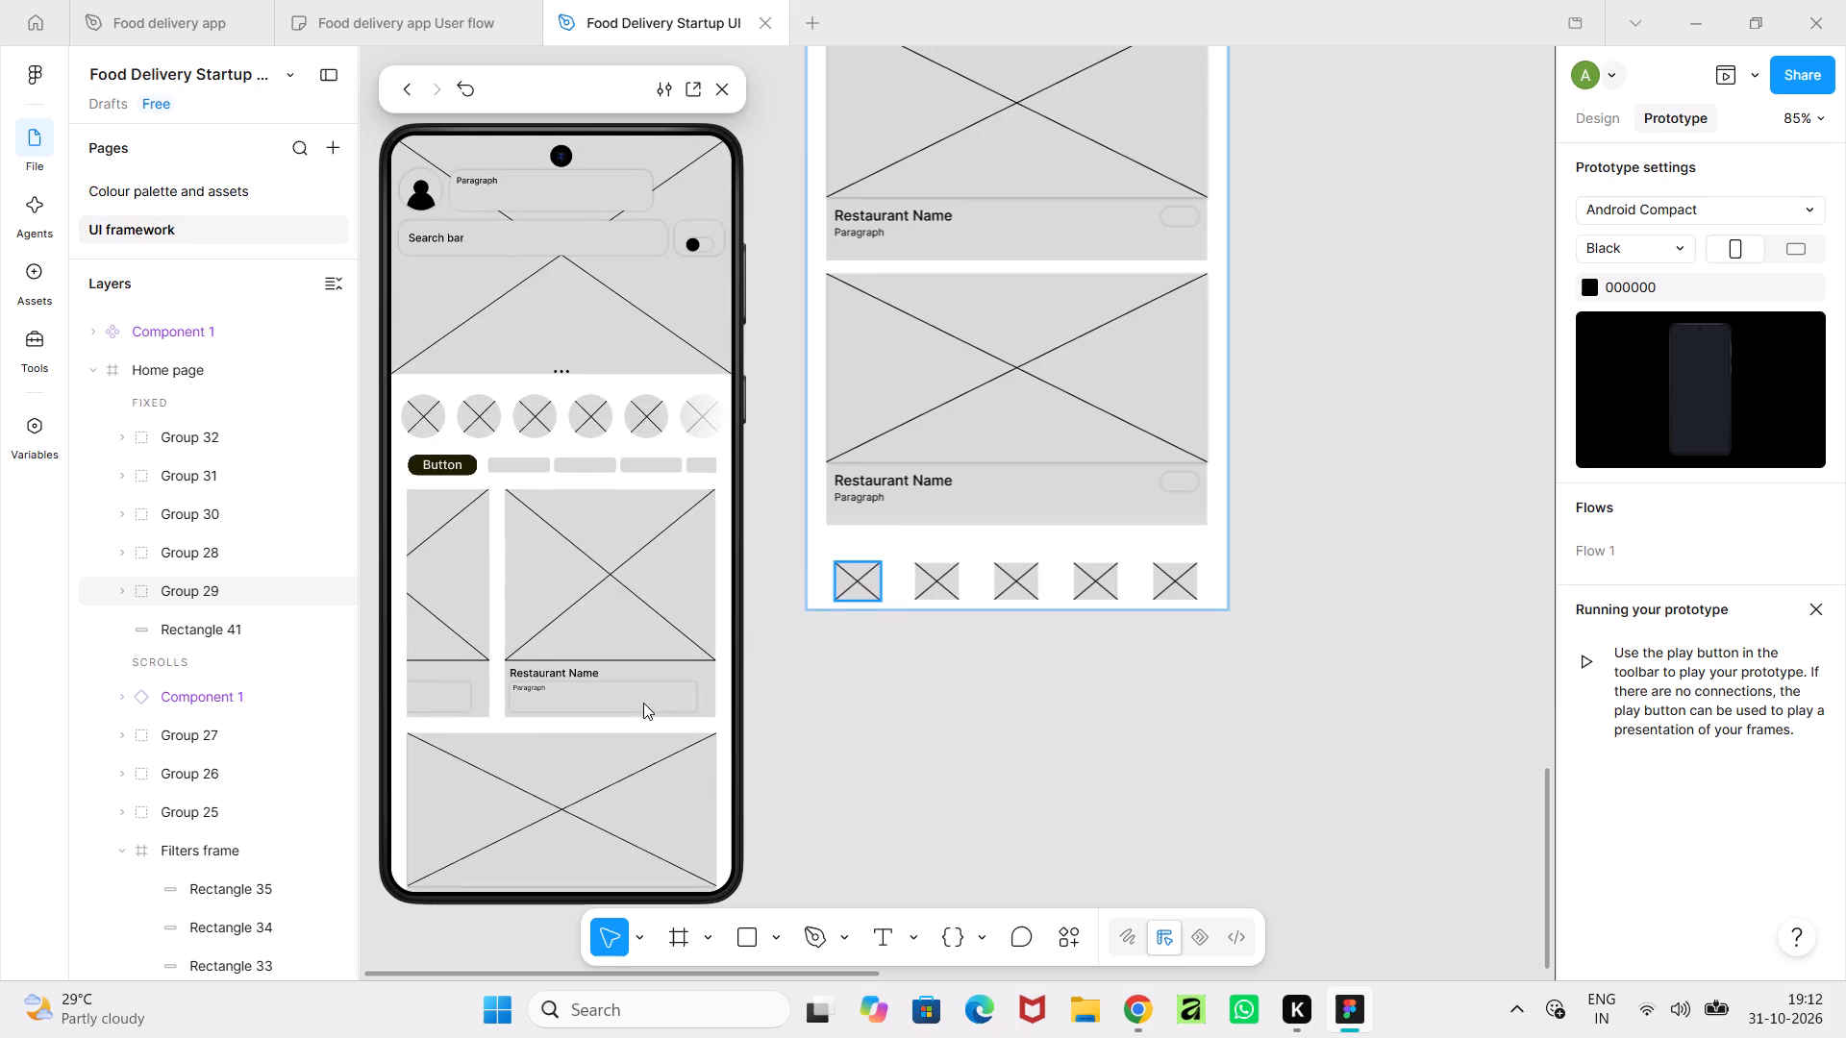
scroll(643, 703, "down", 10)
scroll(643, 703, "up", 5)
scroll(643, 703, "down", 5)
scroll(643, 703, "up", 5)
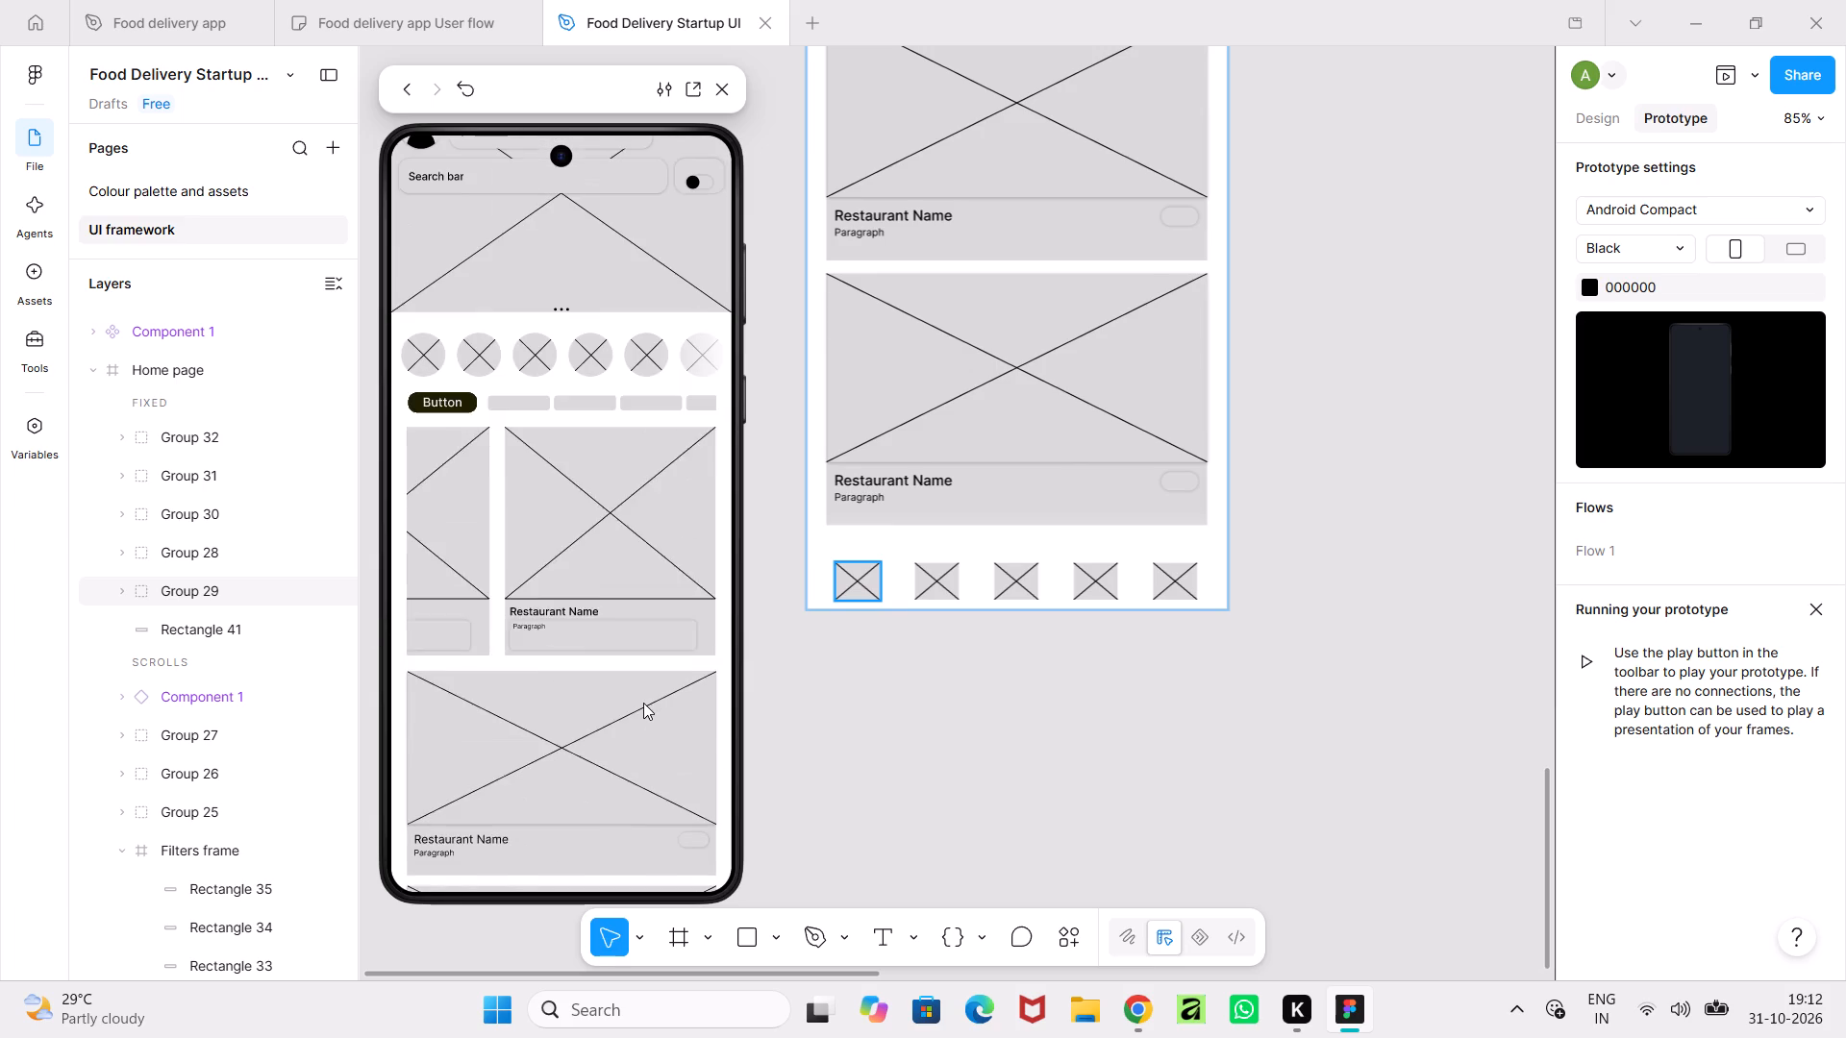
scroll(643, 703, "up", 4)
Test the toggle beside the search bar in the Home page preview, and scroll to the page's end to check the bottom area.
left_click(482, 228)
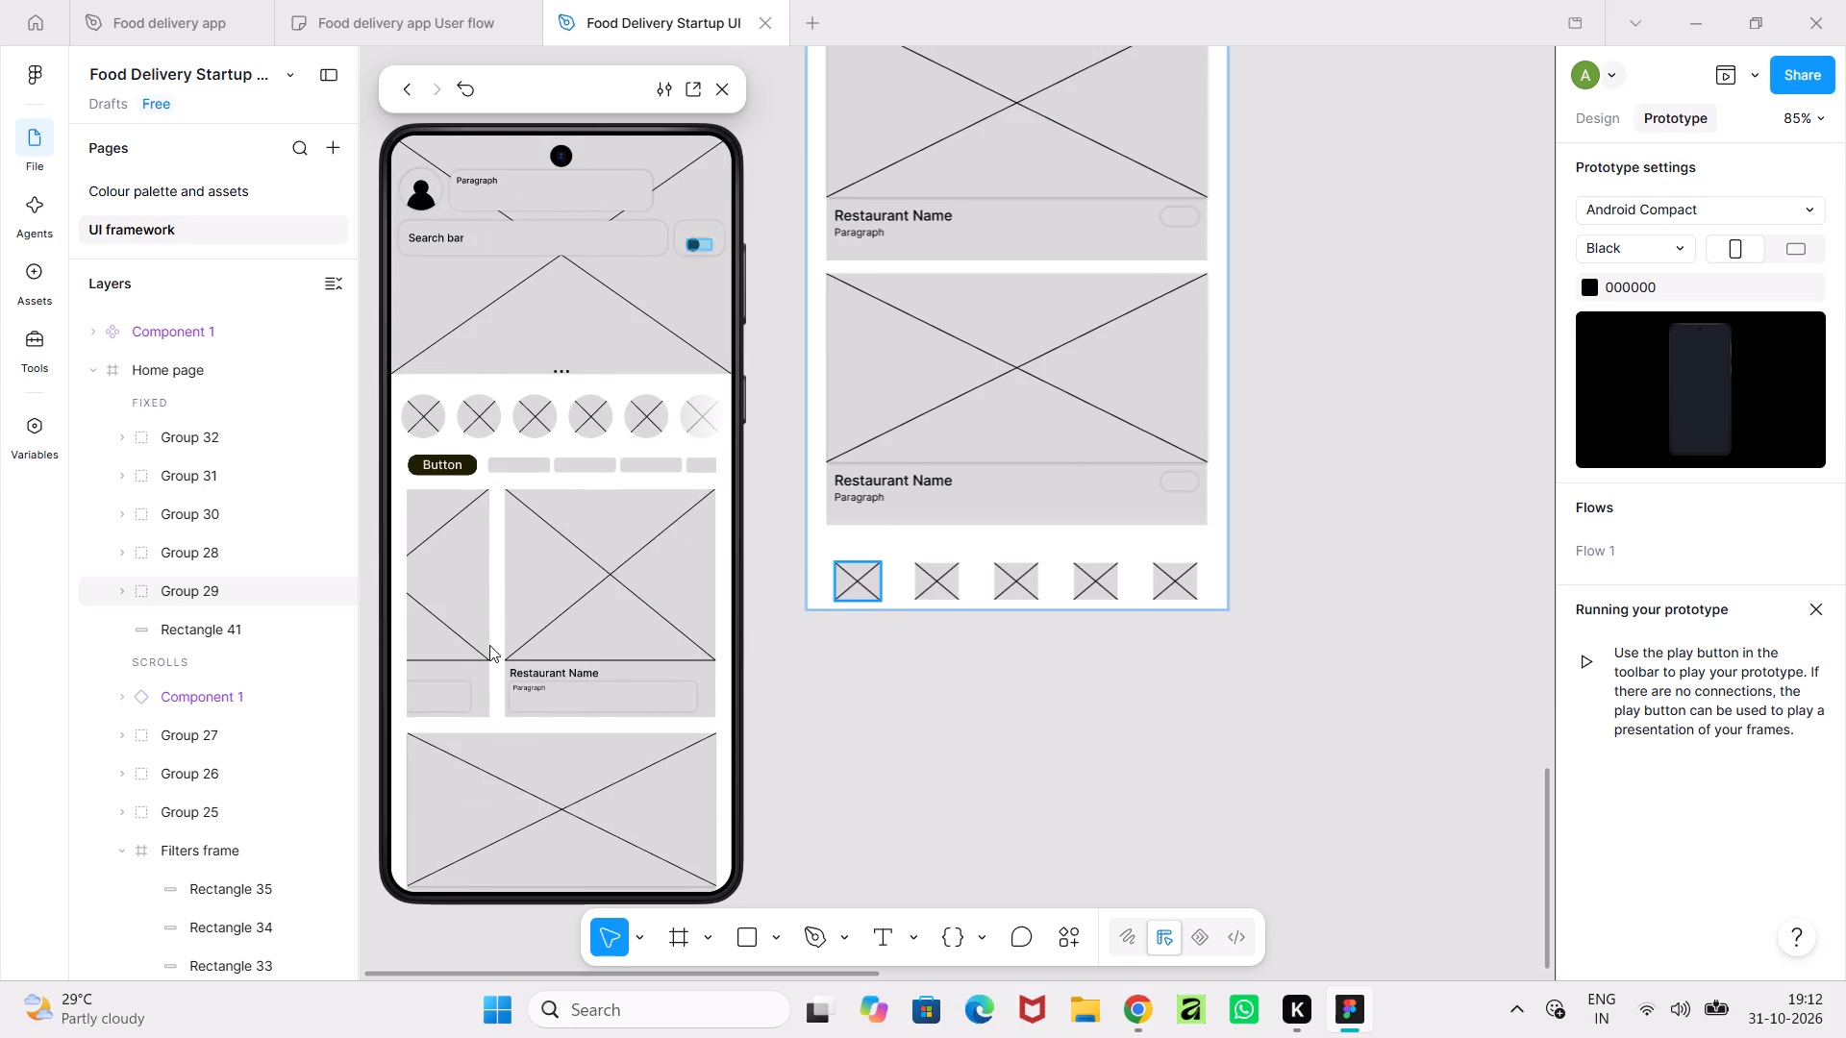
scroll(490, 654, "down", 4)
scroll(700, 612, "up", 8)
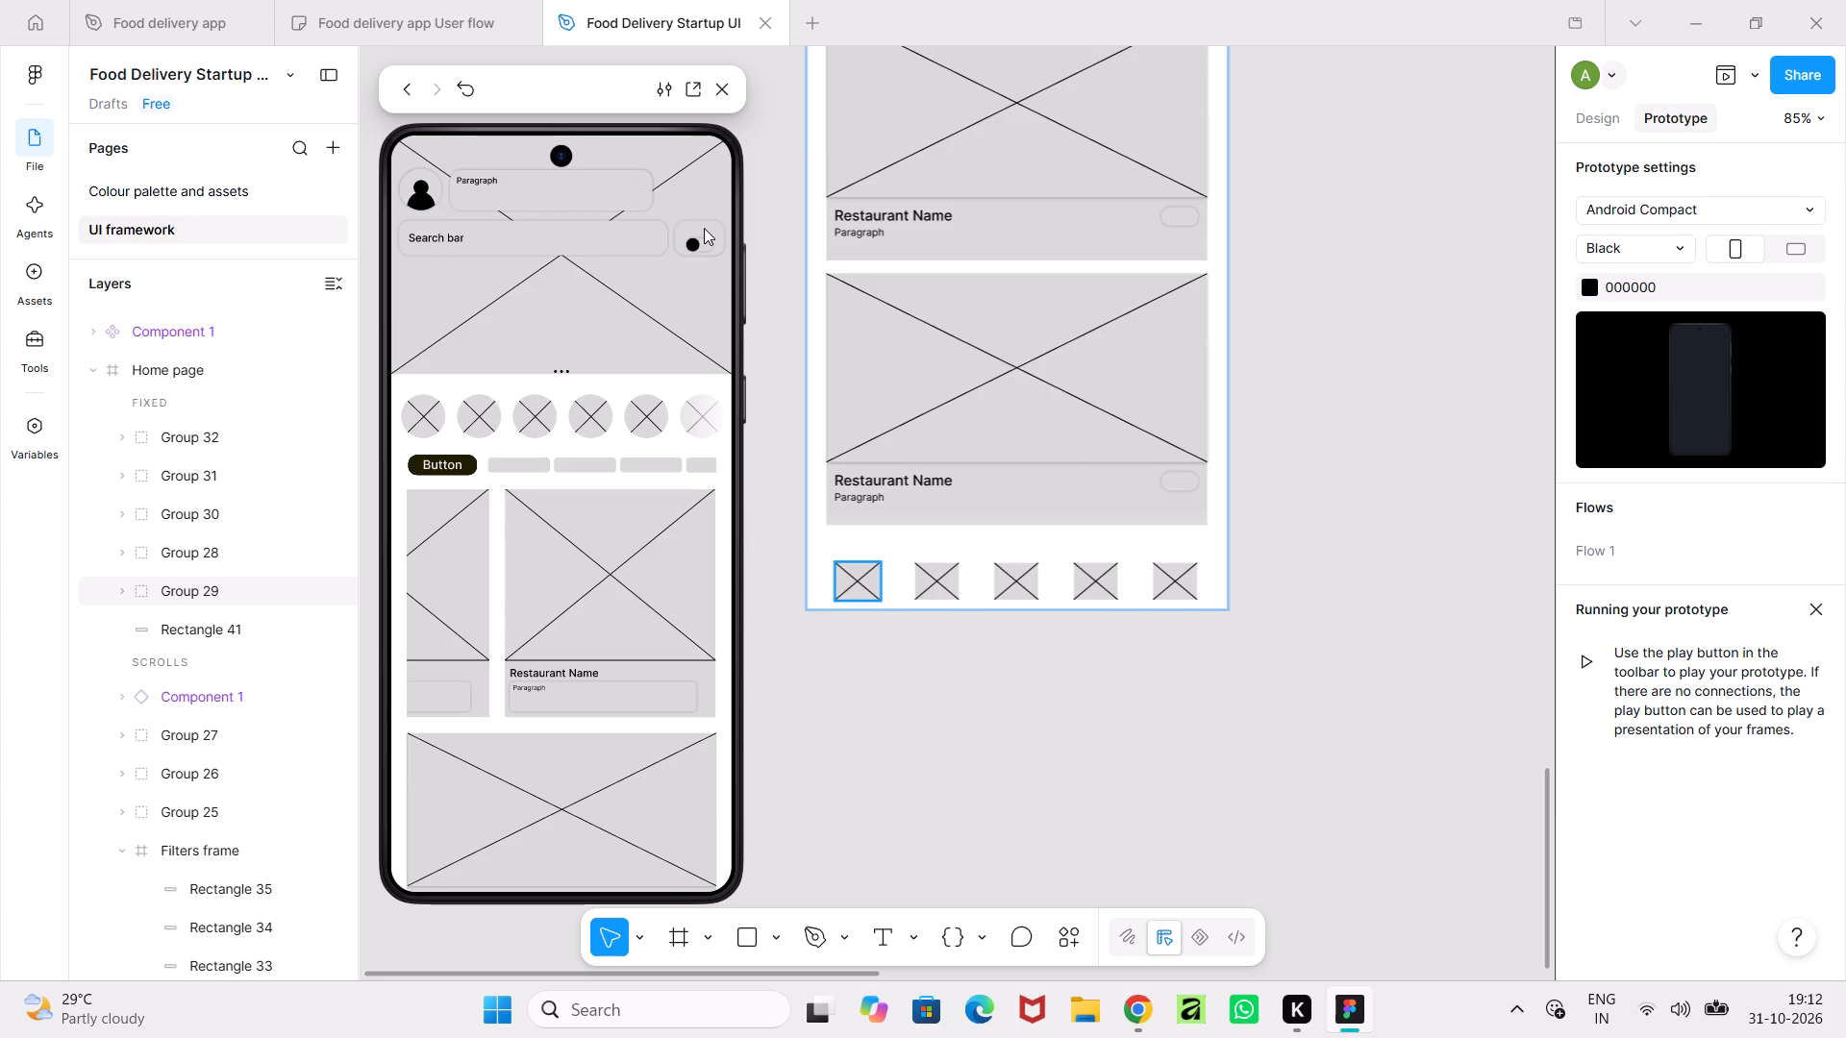
triple_click(703, 239)
left_click(703, 239)
left_click(703, 239)
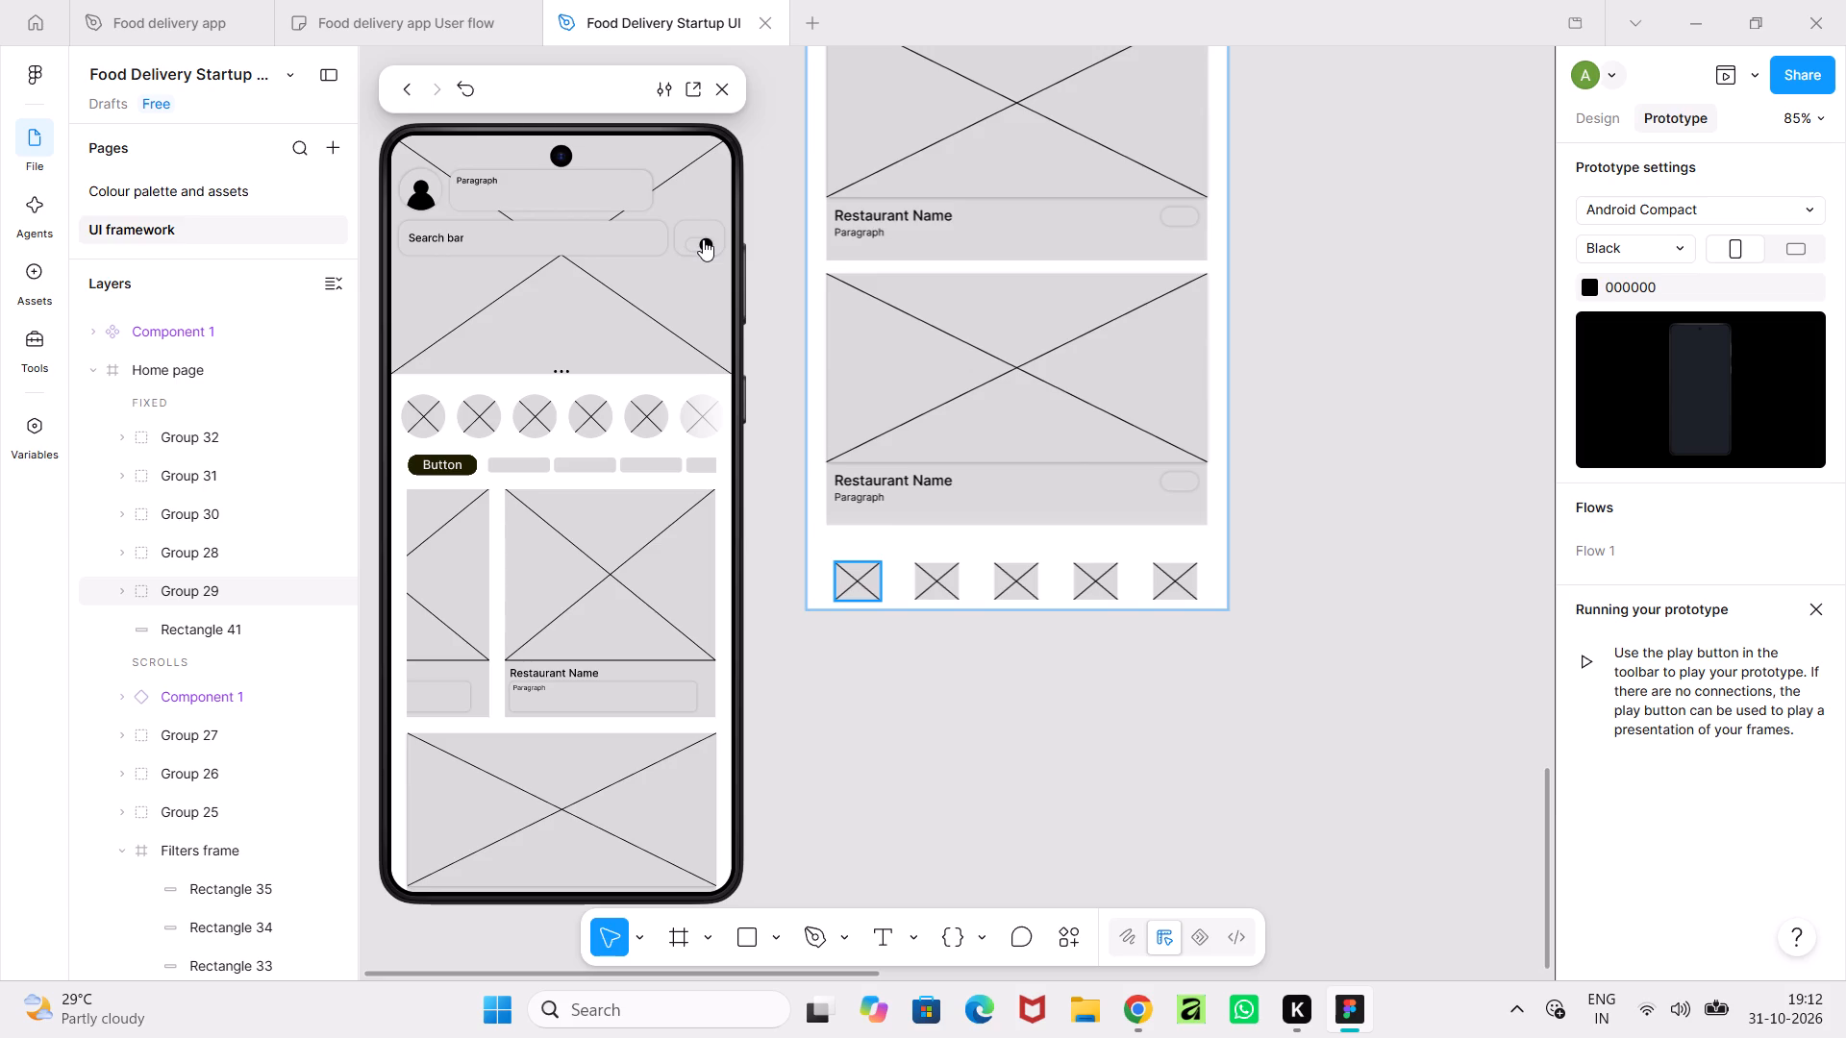
triple_click(703, 239)
left_click(703, 239)
scroll(445, 706, "down", 8)
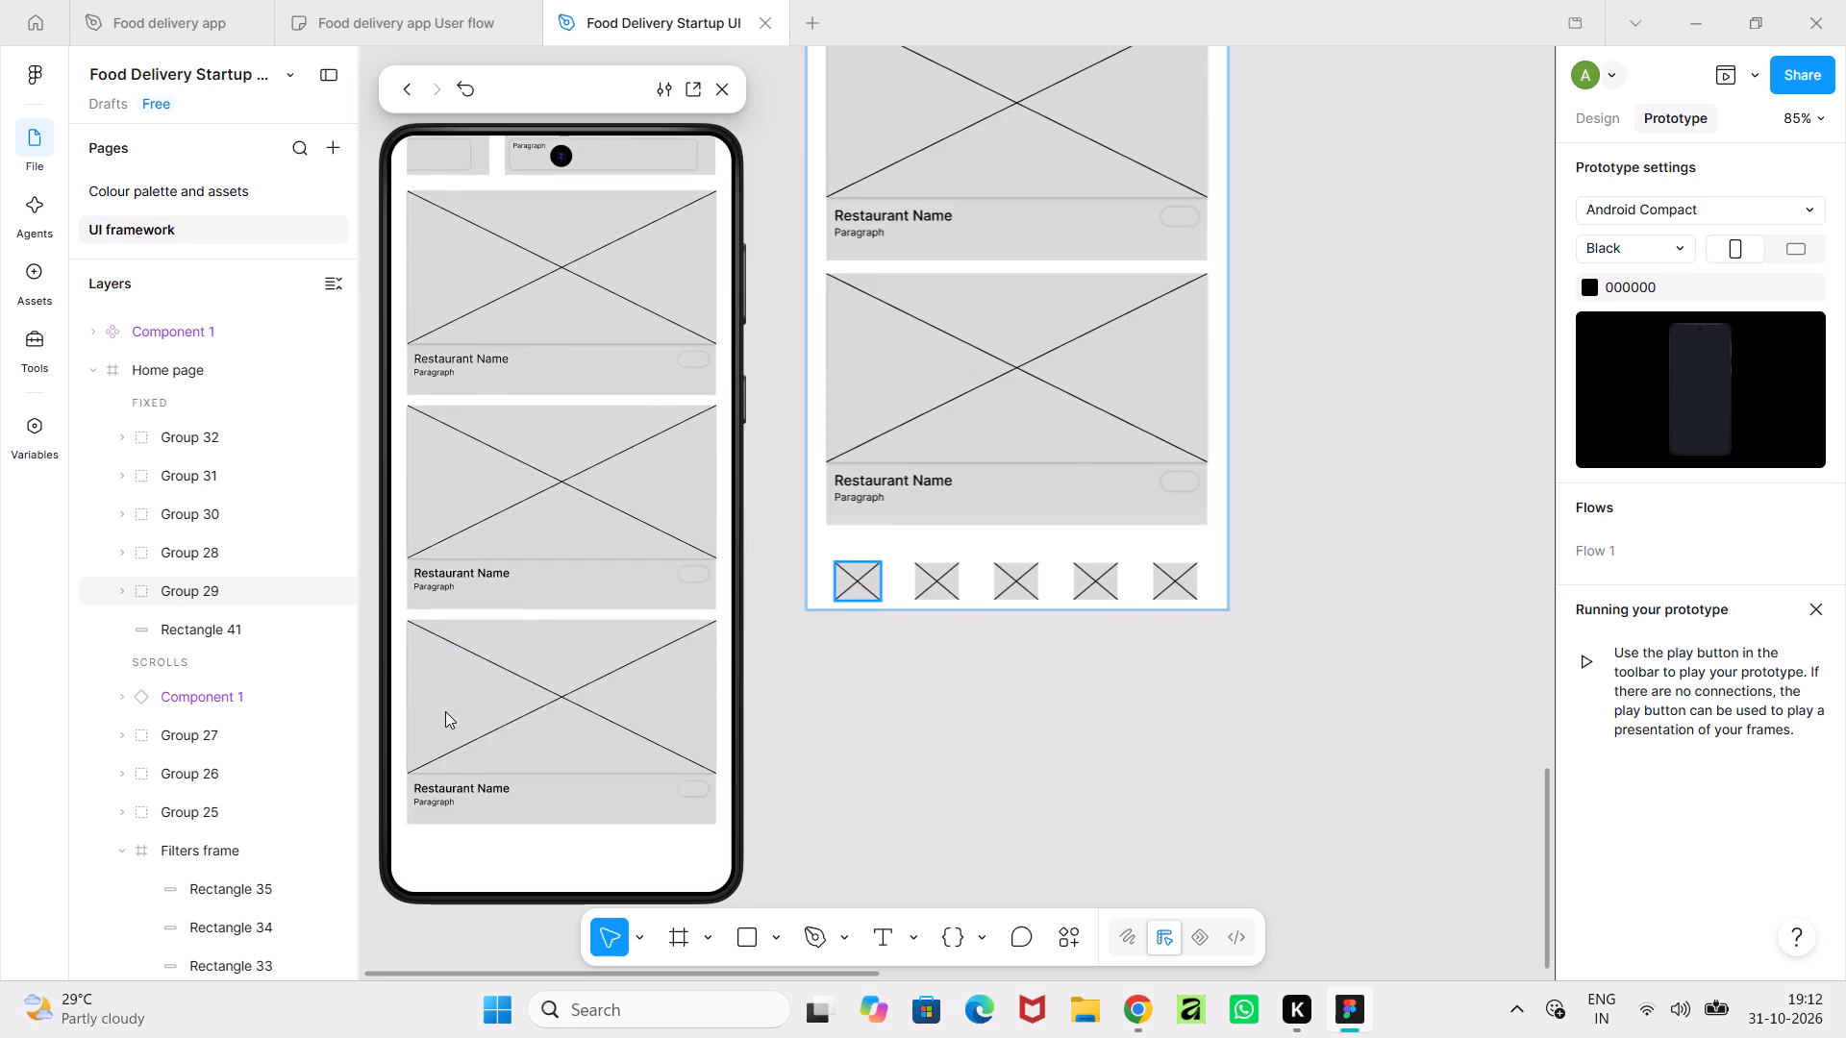
scroll(445, 711, "down", 1)
scroll(445, 712, "up", 9)
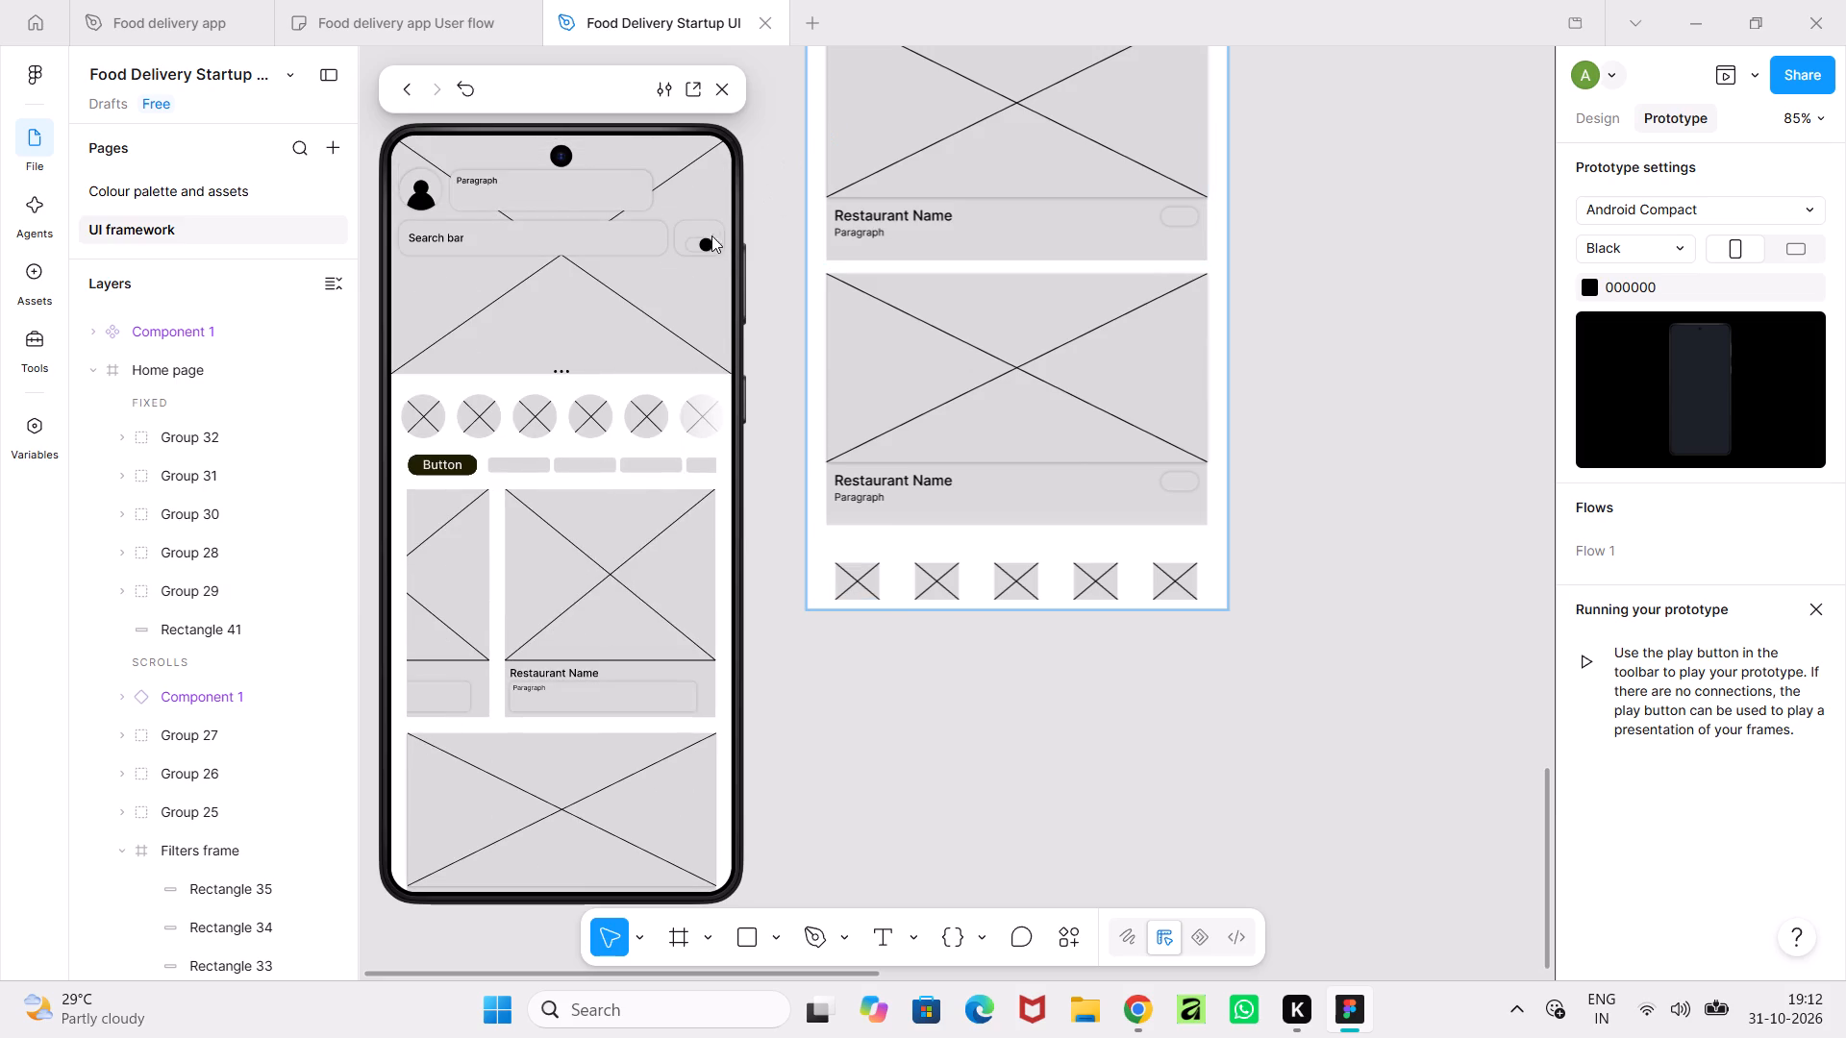
triple_click(705, 243)
scroll(441, 852, "down", 2)
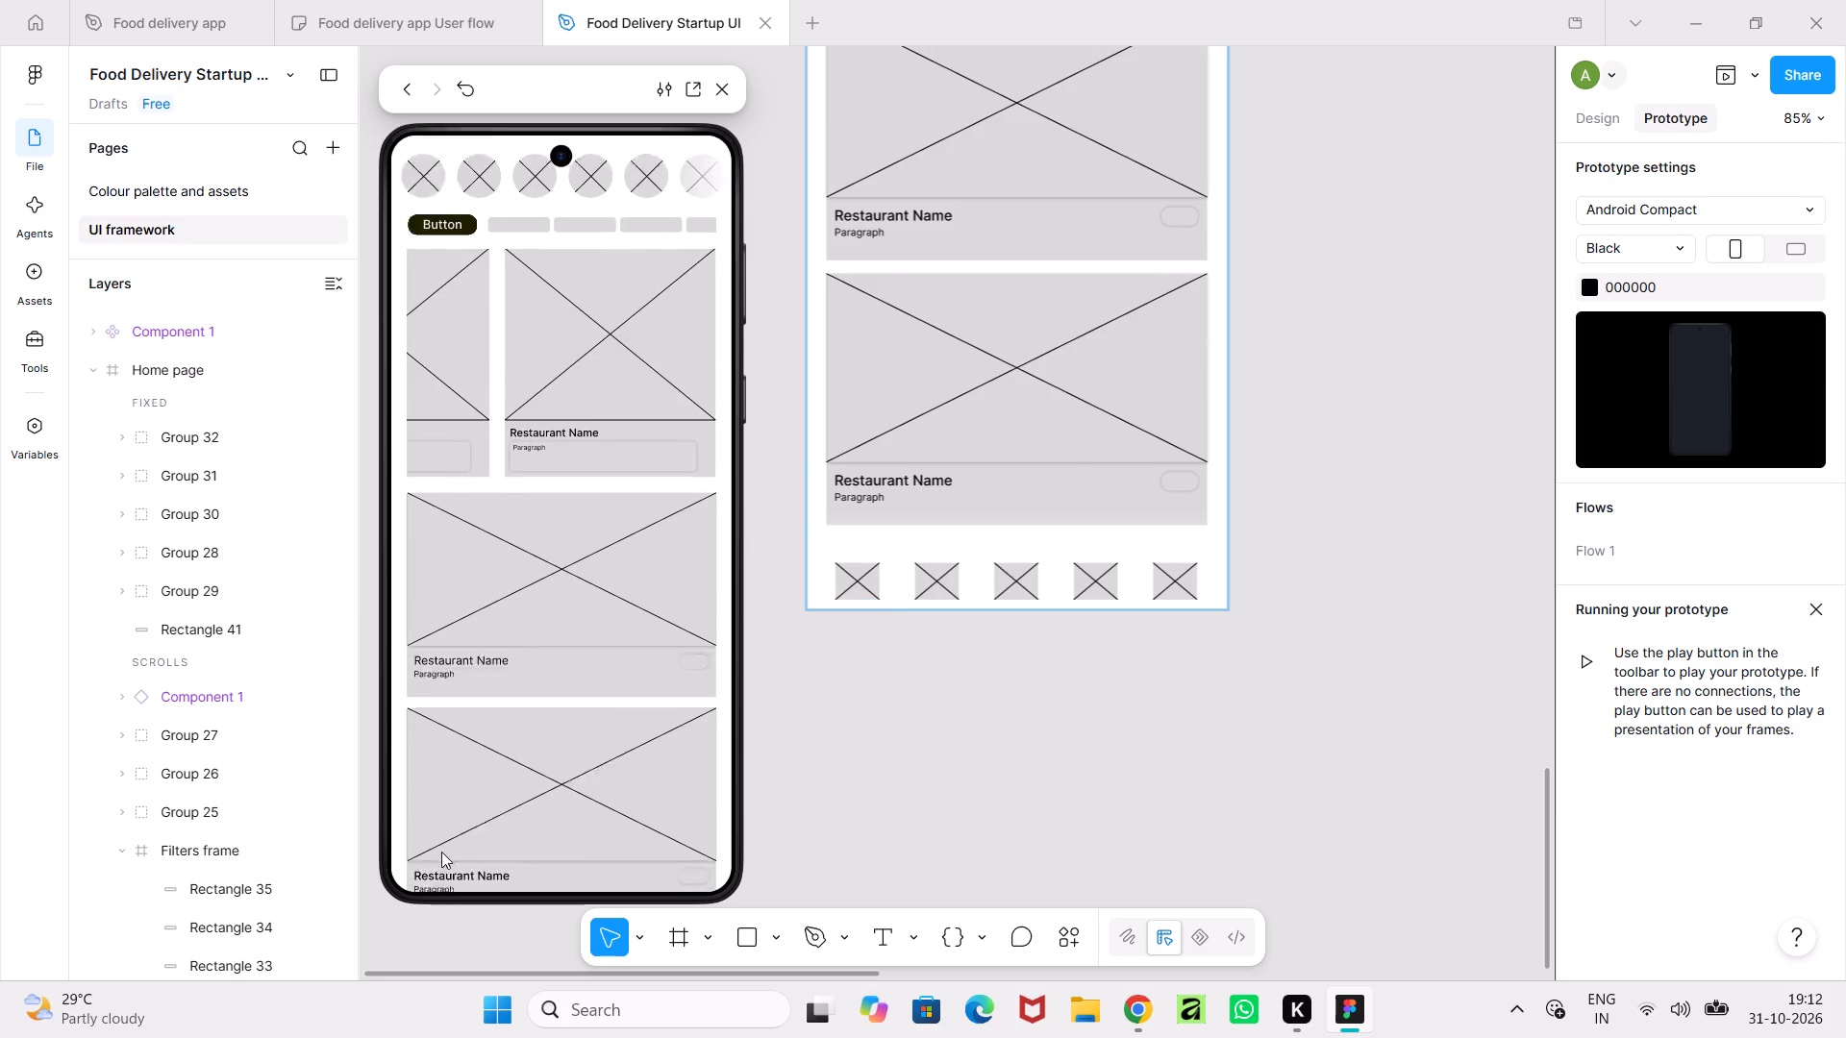
scroll(441, 852, "down", 8)
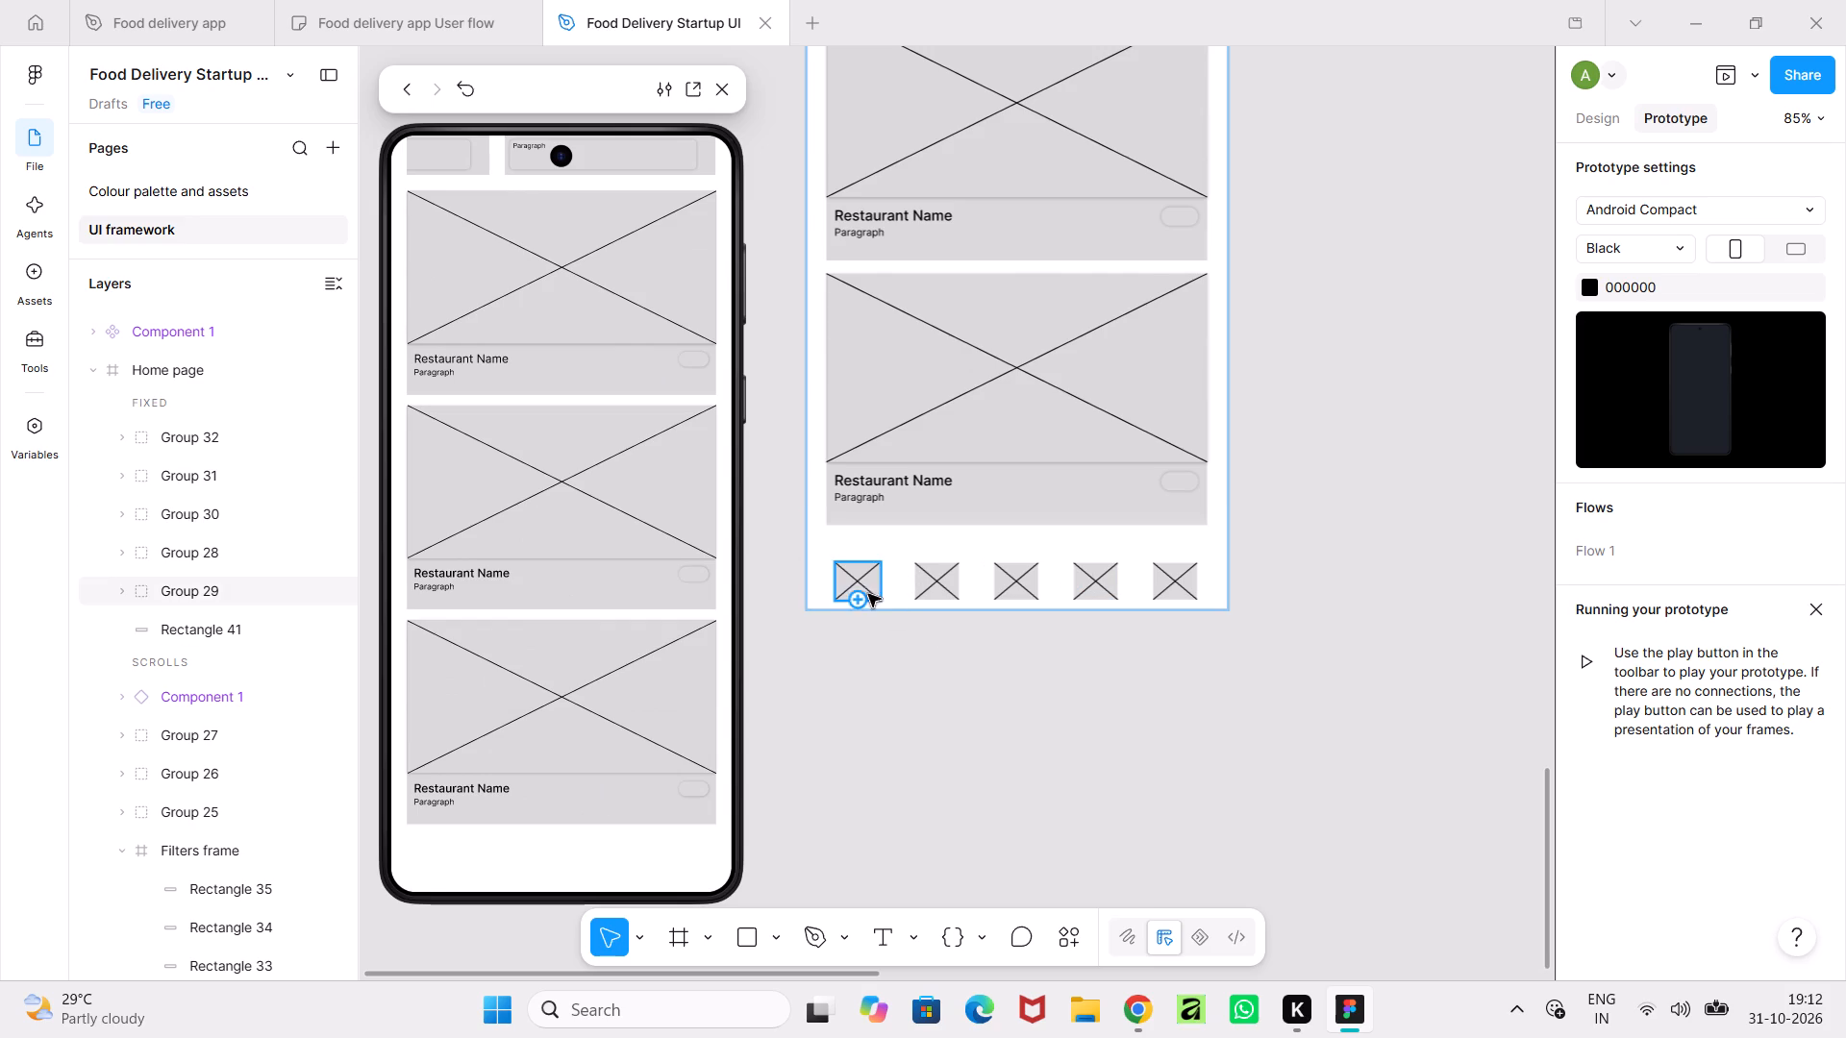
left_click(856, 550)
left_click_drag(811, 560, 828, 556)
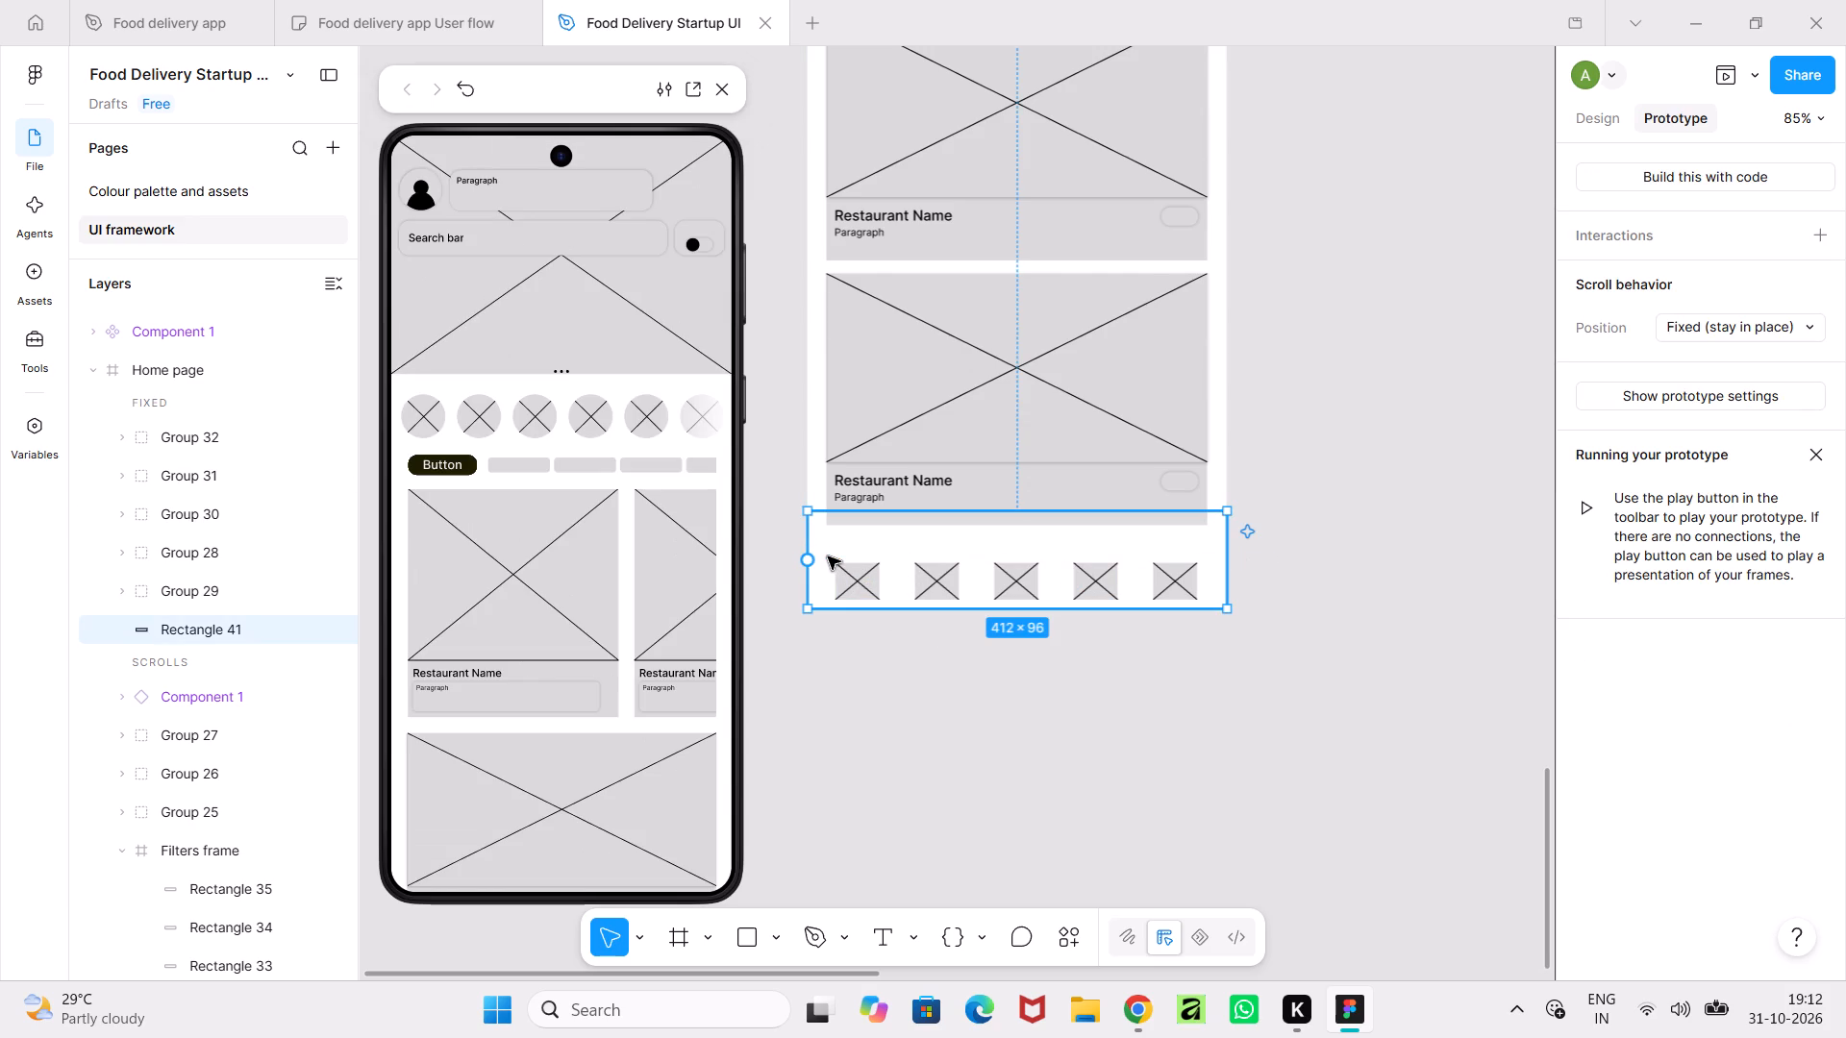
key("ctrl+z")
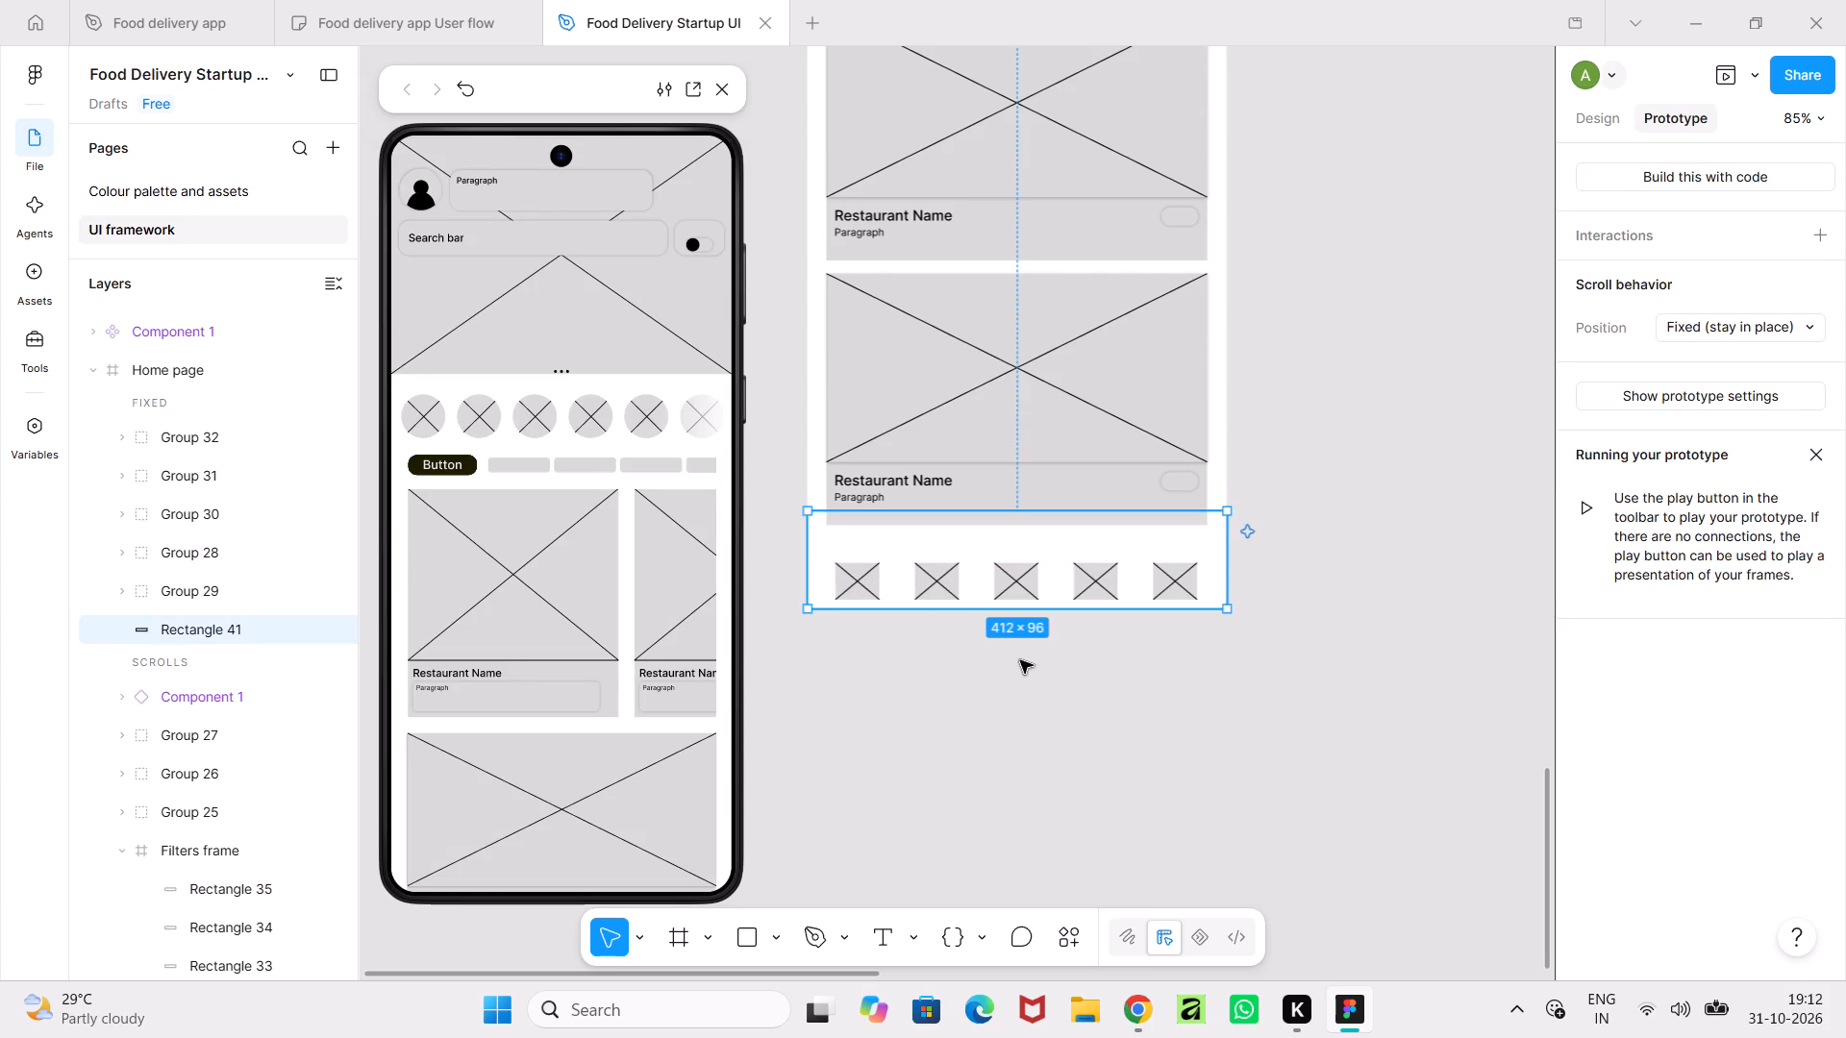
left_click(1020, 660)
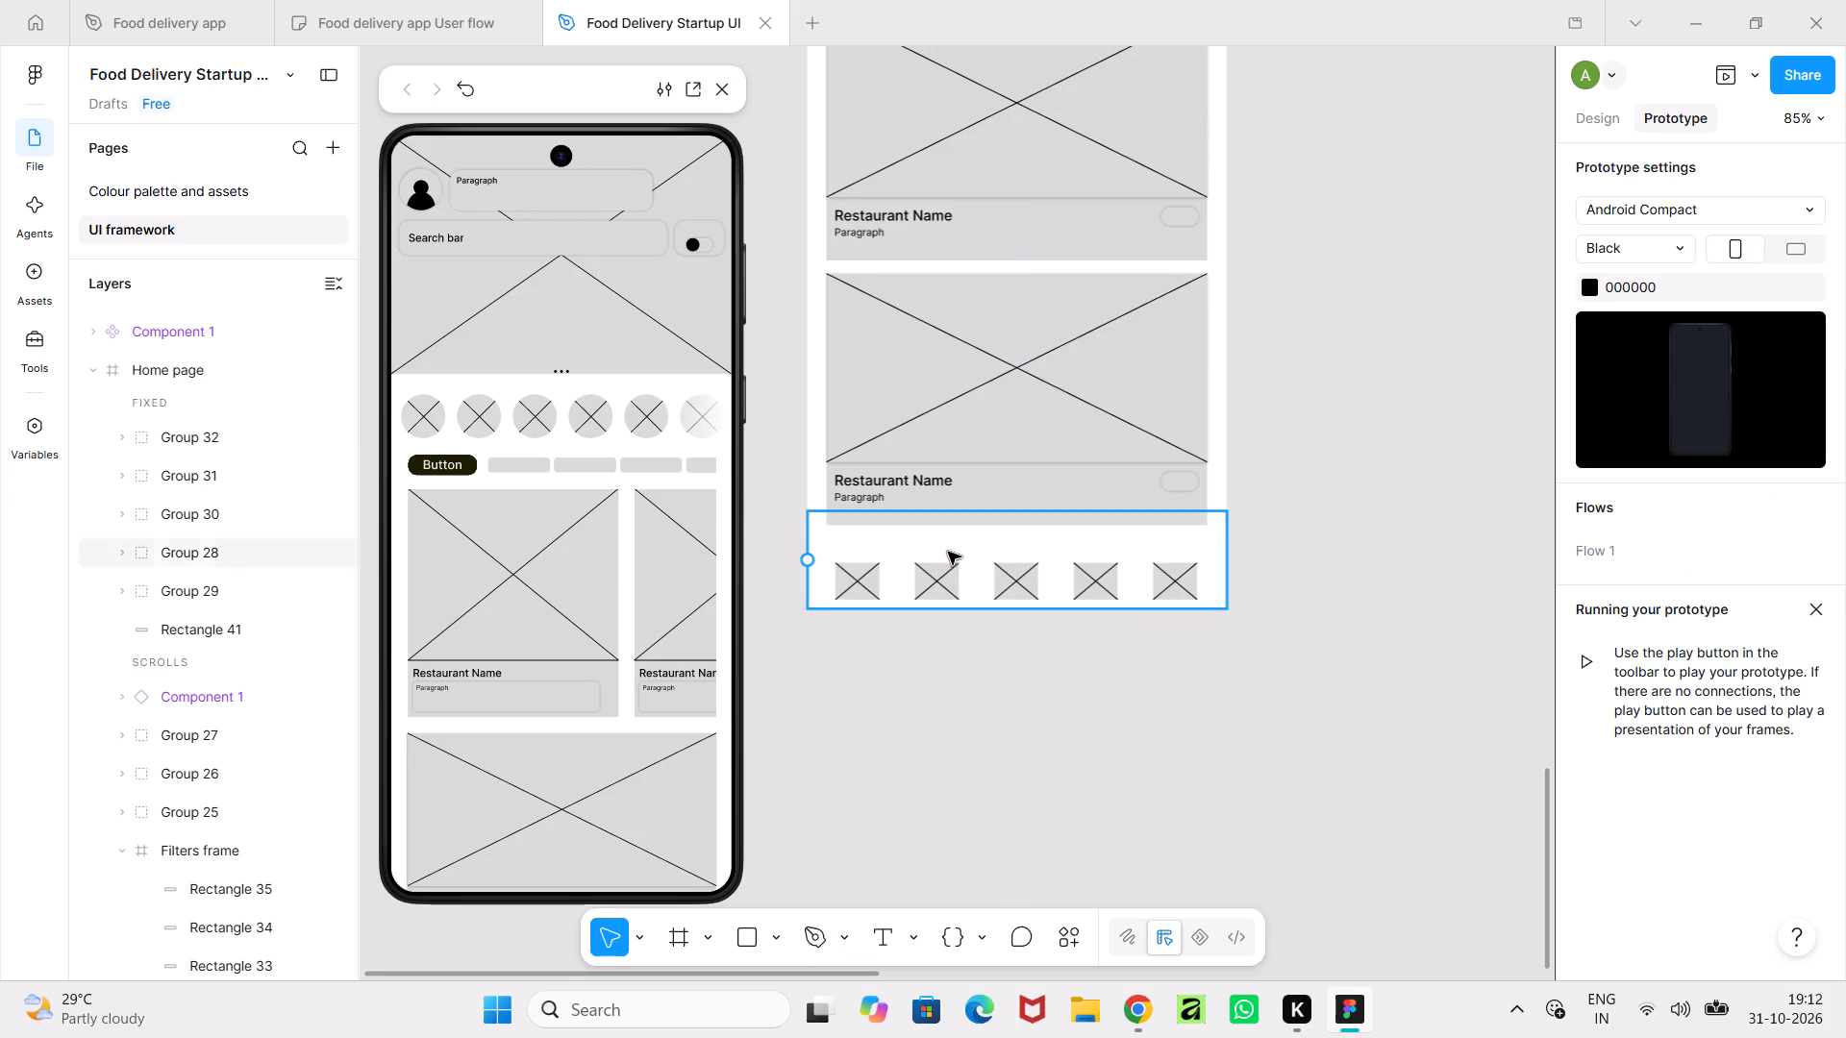
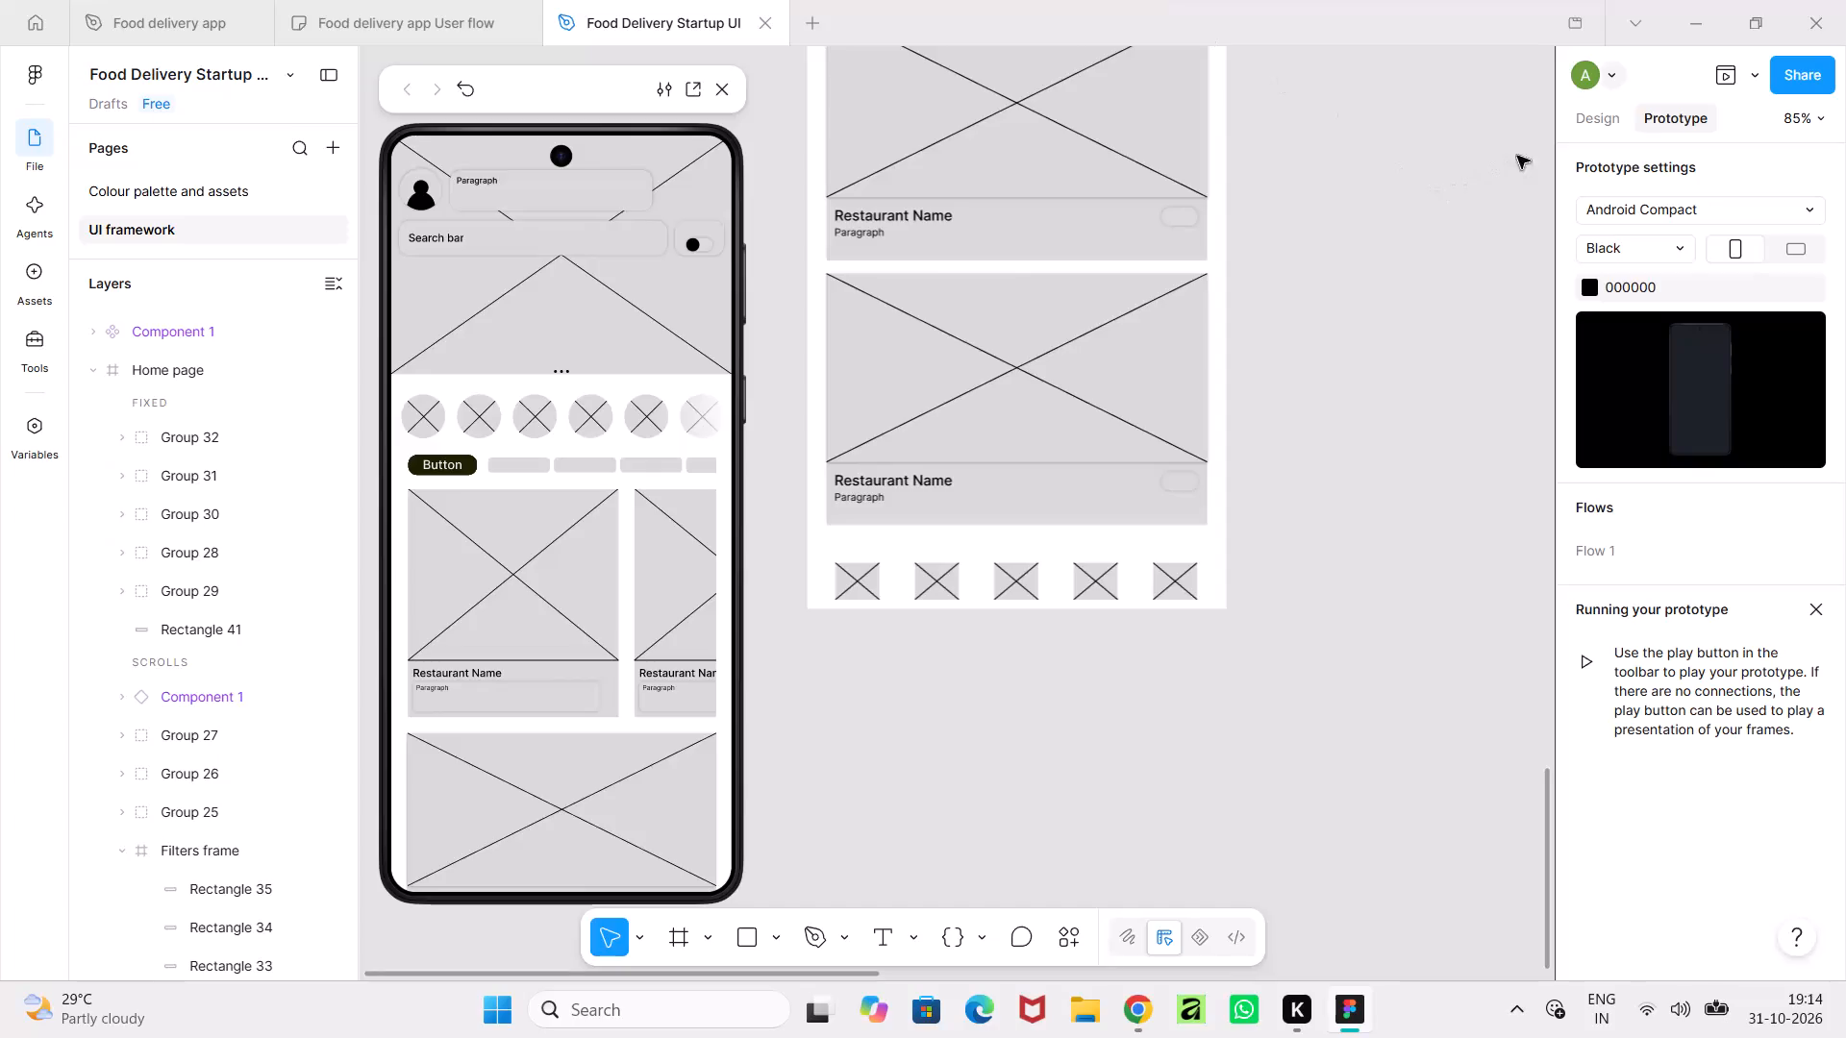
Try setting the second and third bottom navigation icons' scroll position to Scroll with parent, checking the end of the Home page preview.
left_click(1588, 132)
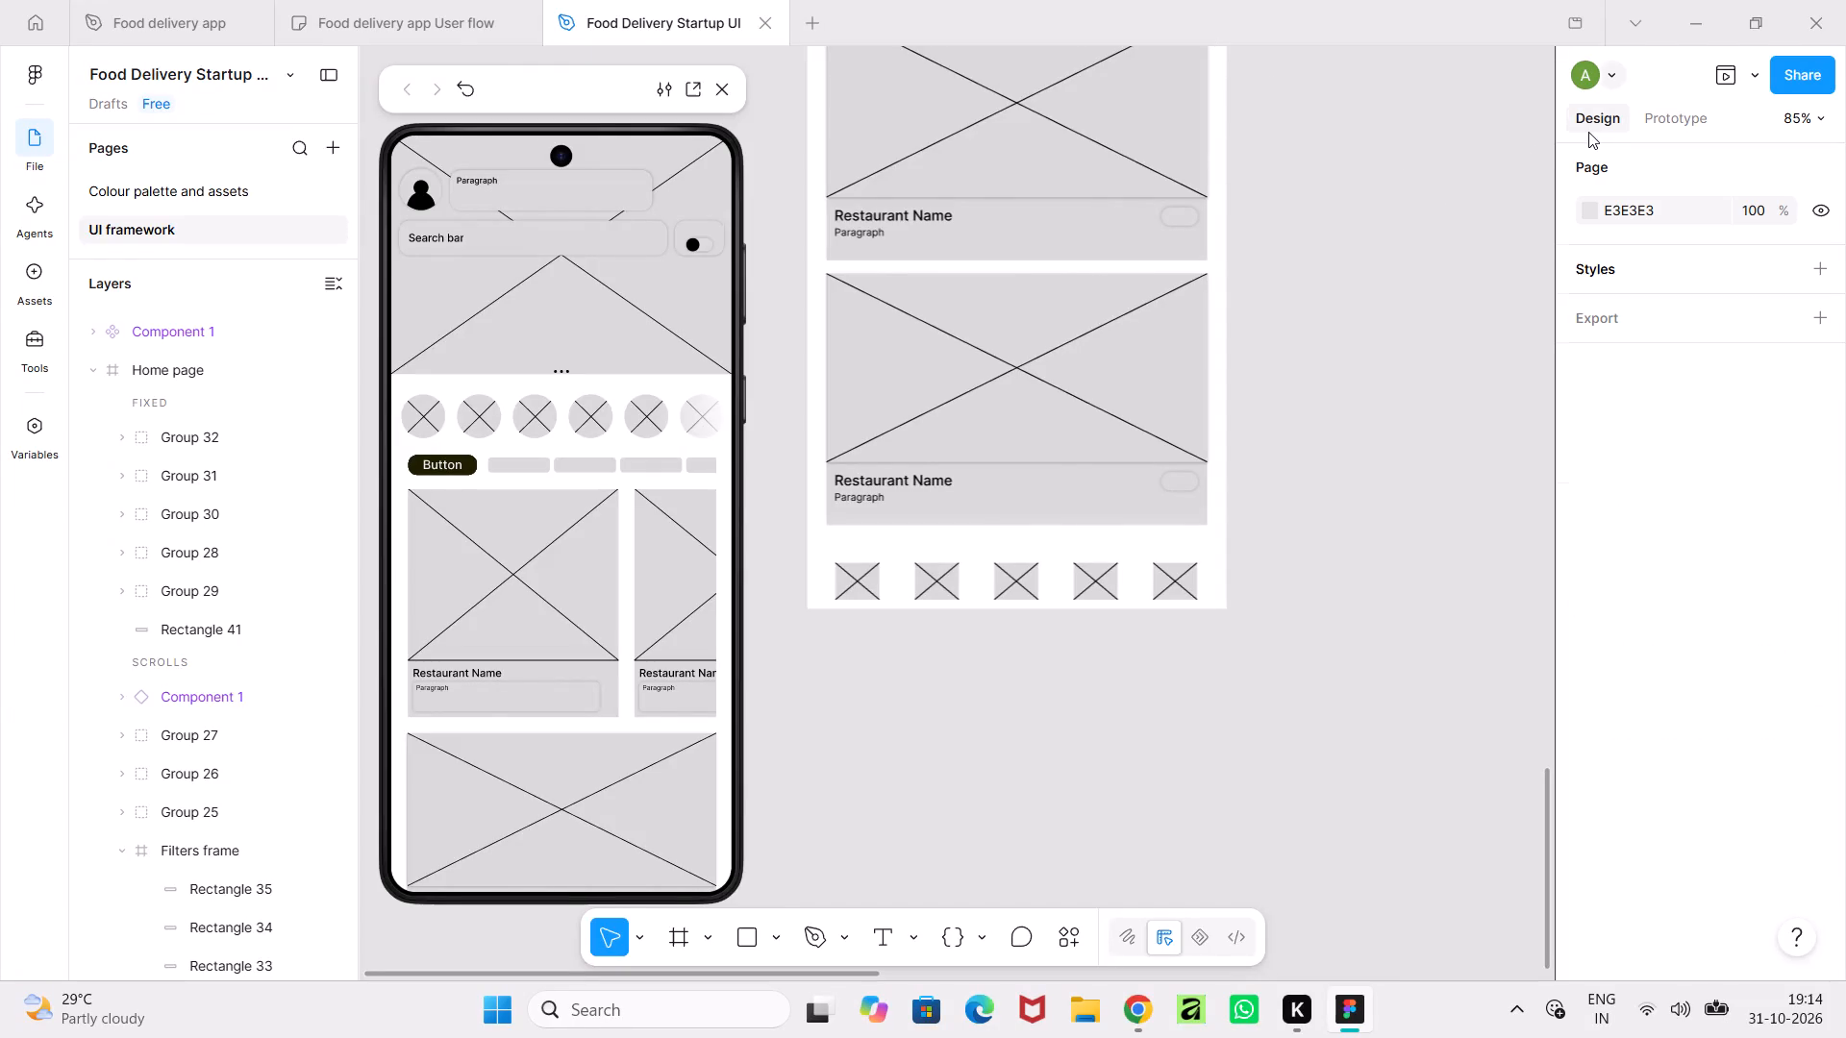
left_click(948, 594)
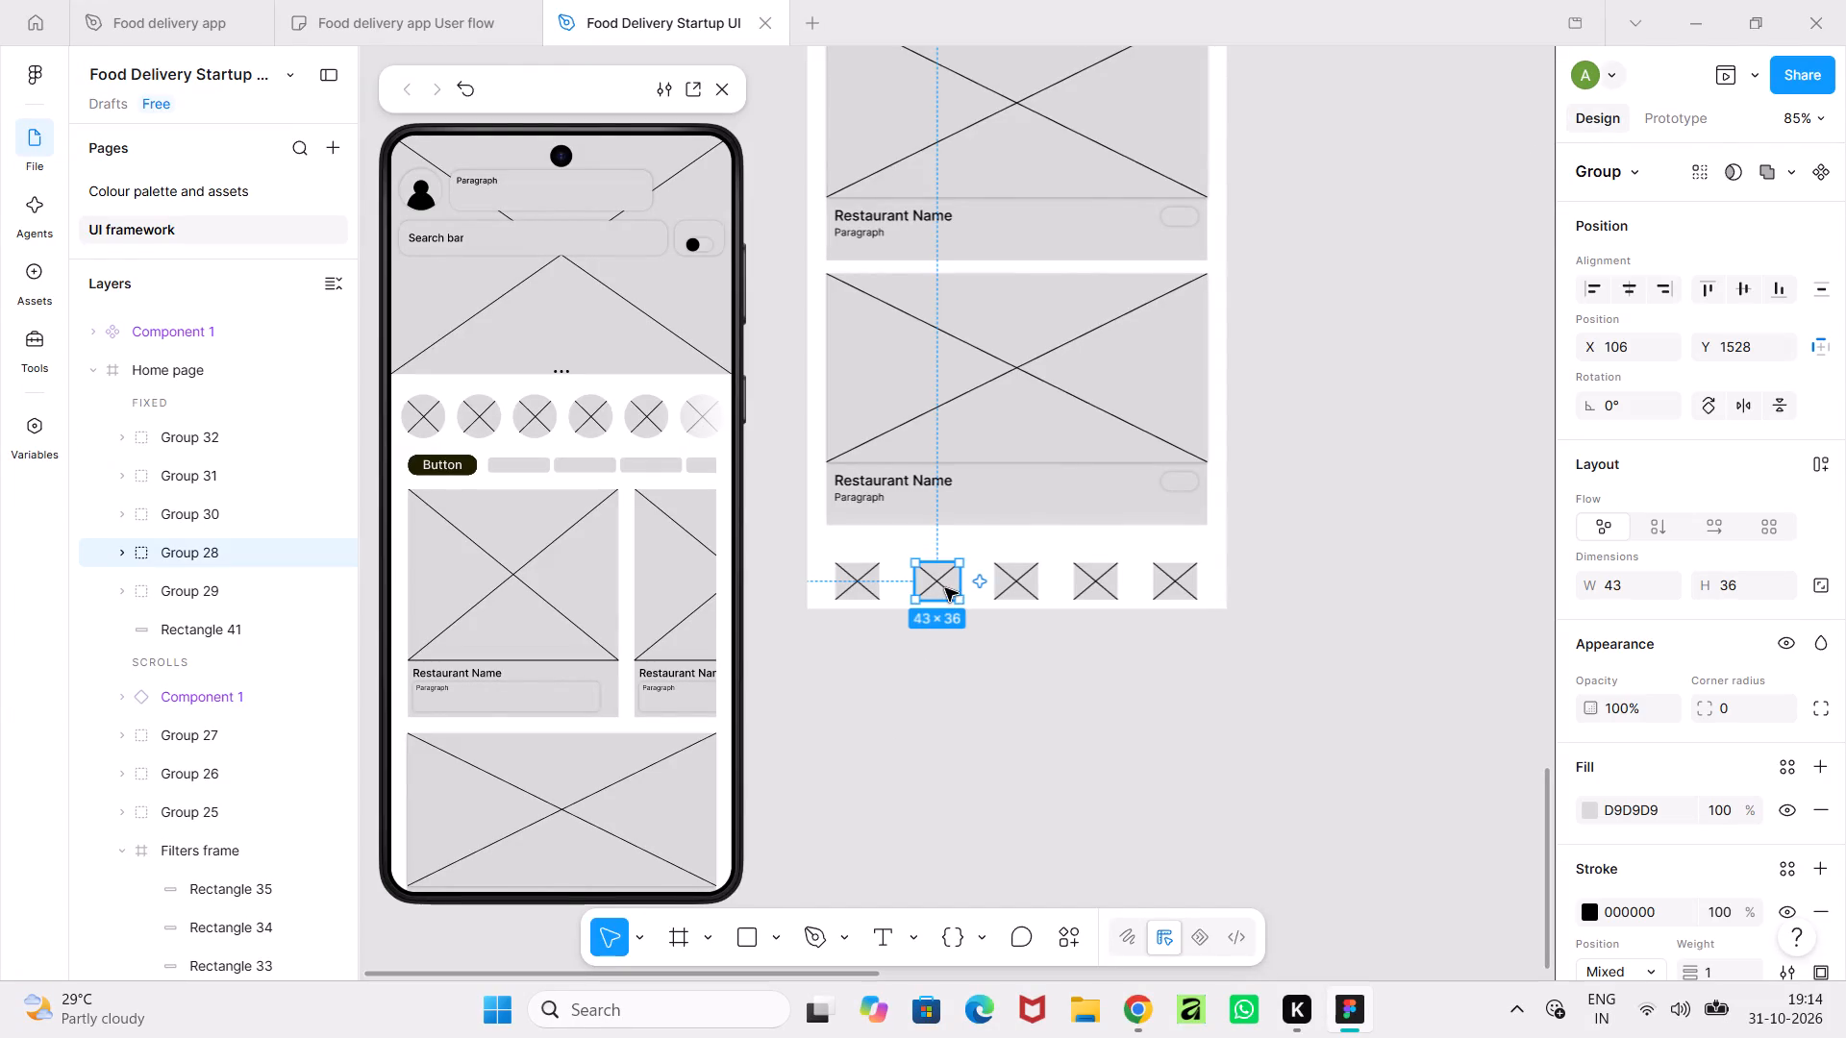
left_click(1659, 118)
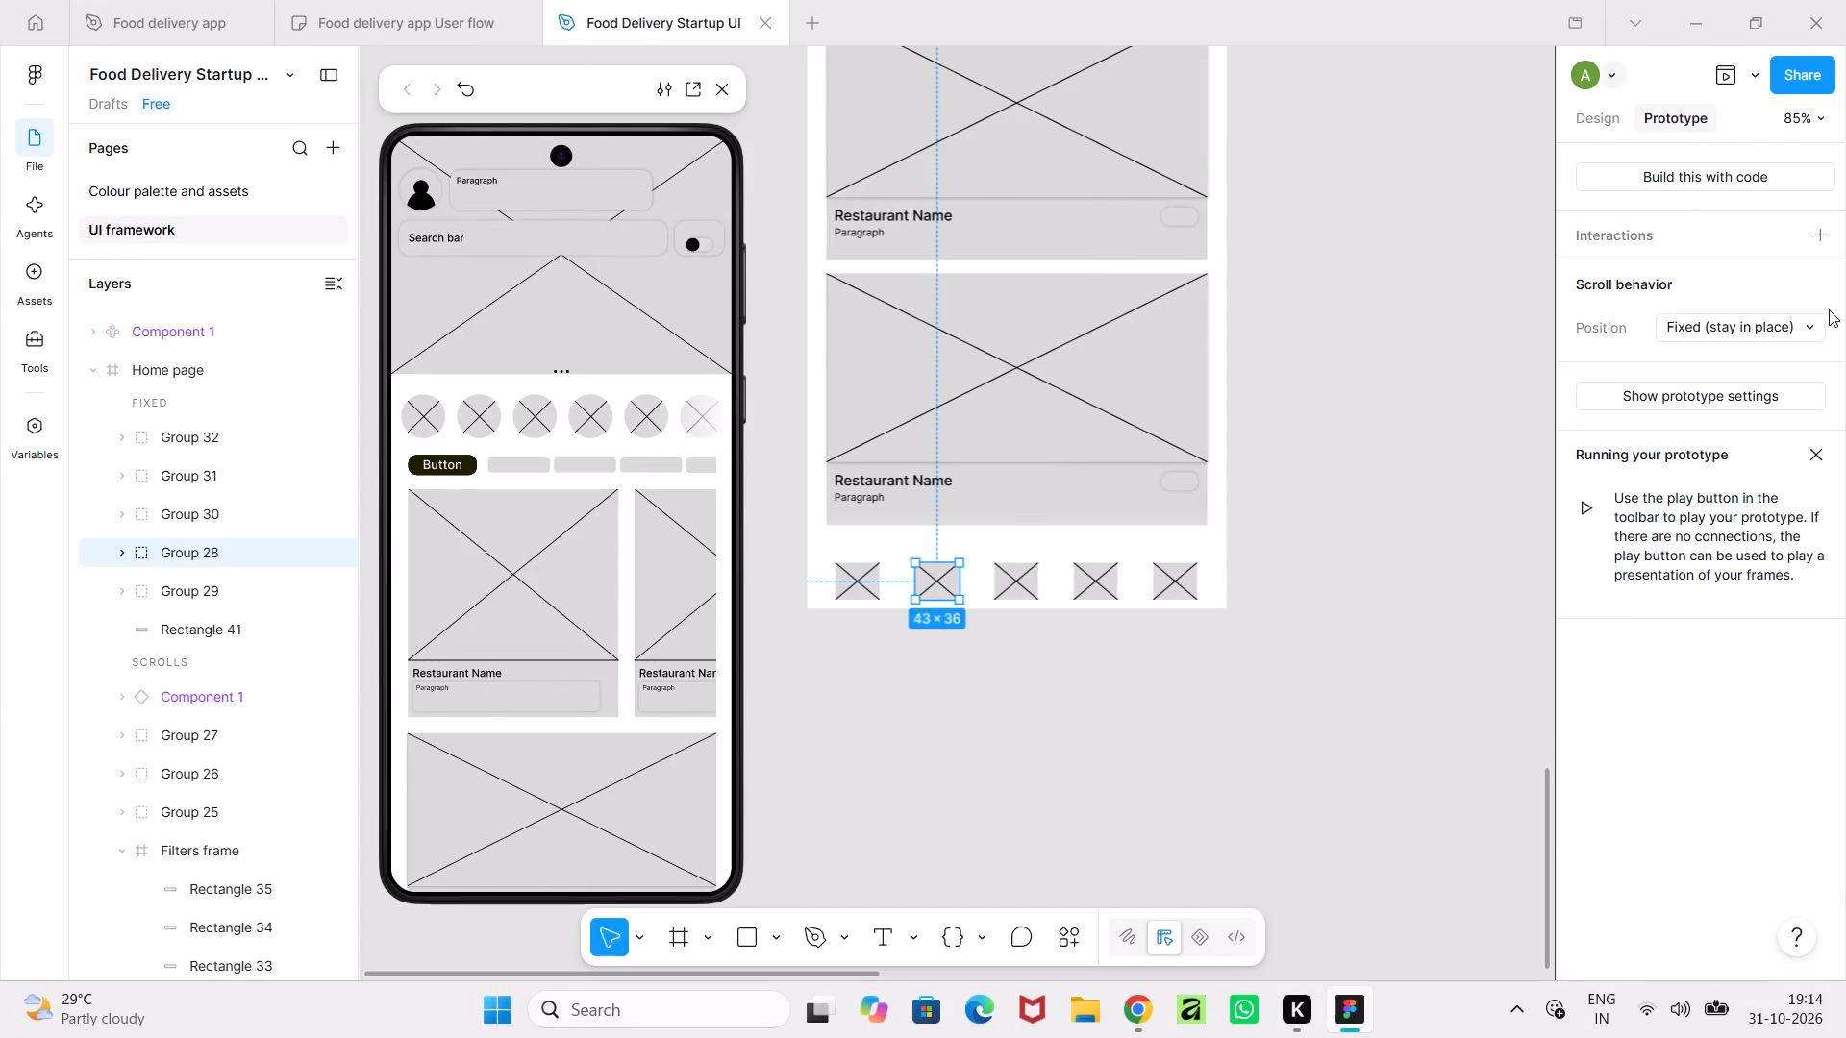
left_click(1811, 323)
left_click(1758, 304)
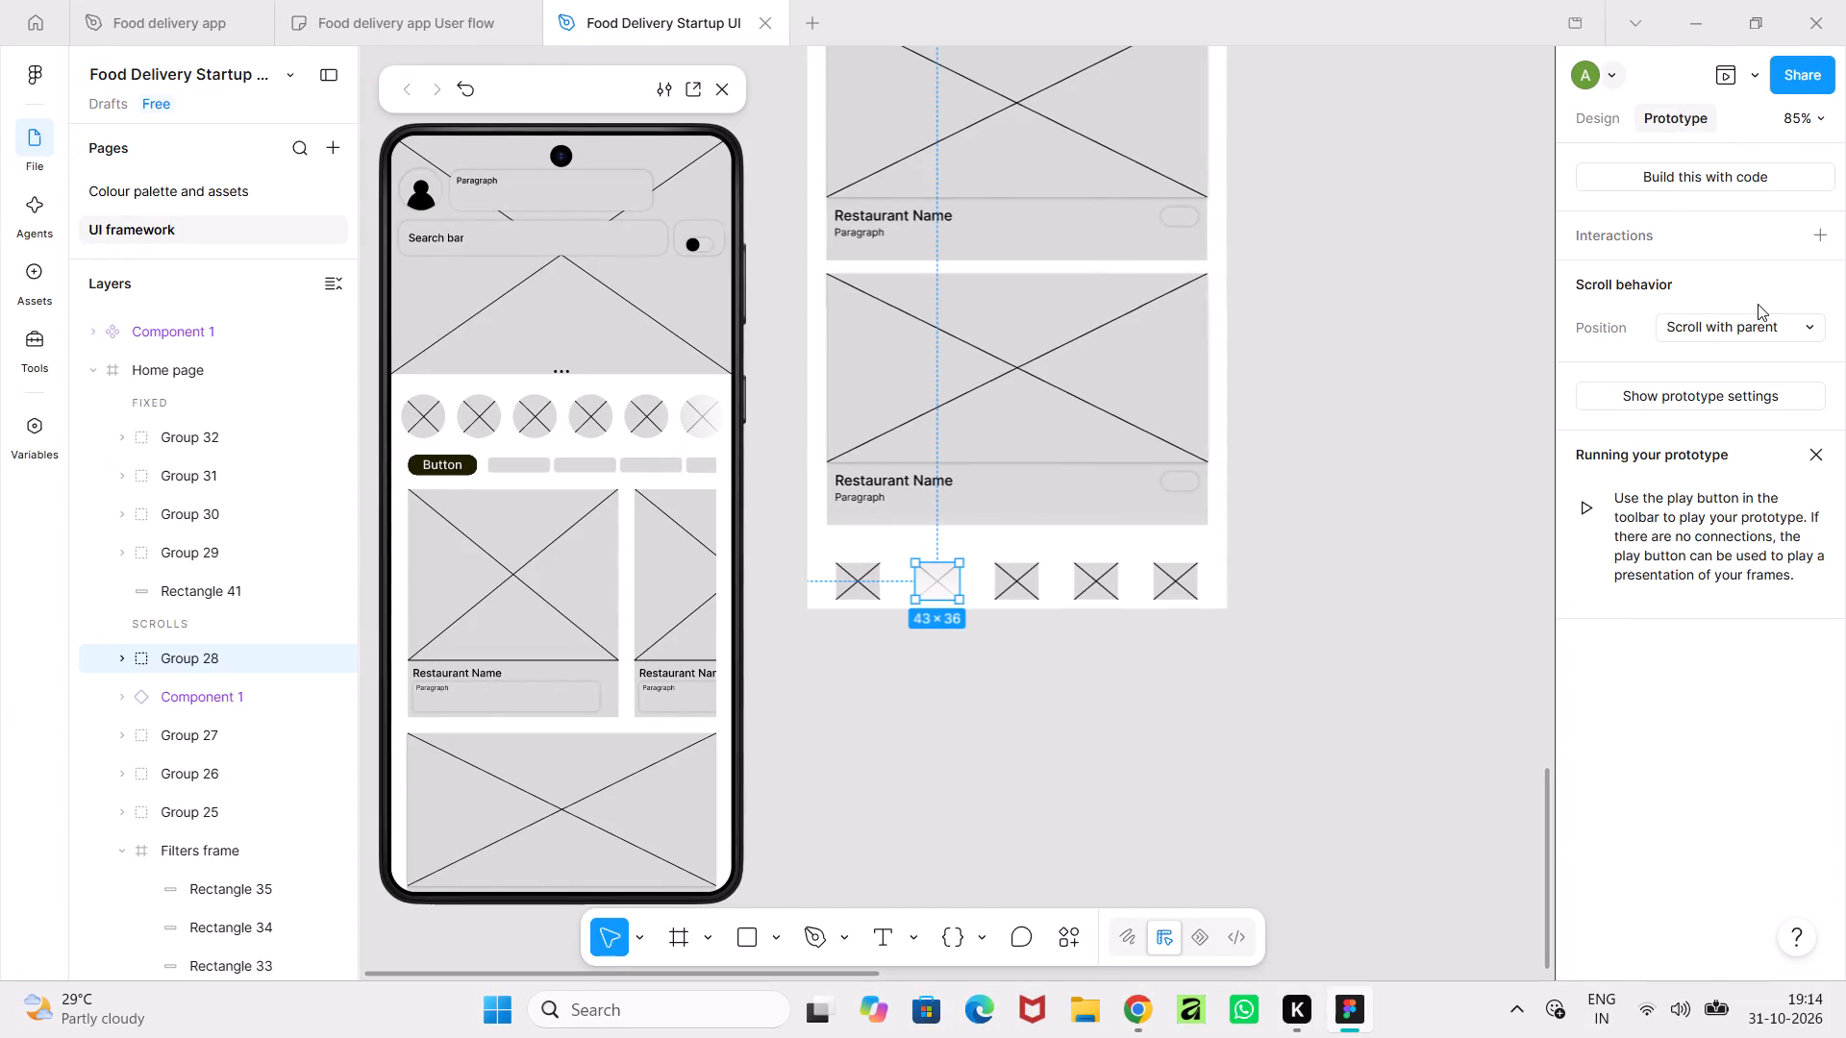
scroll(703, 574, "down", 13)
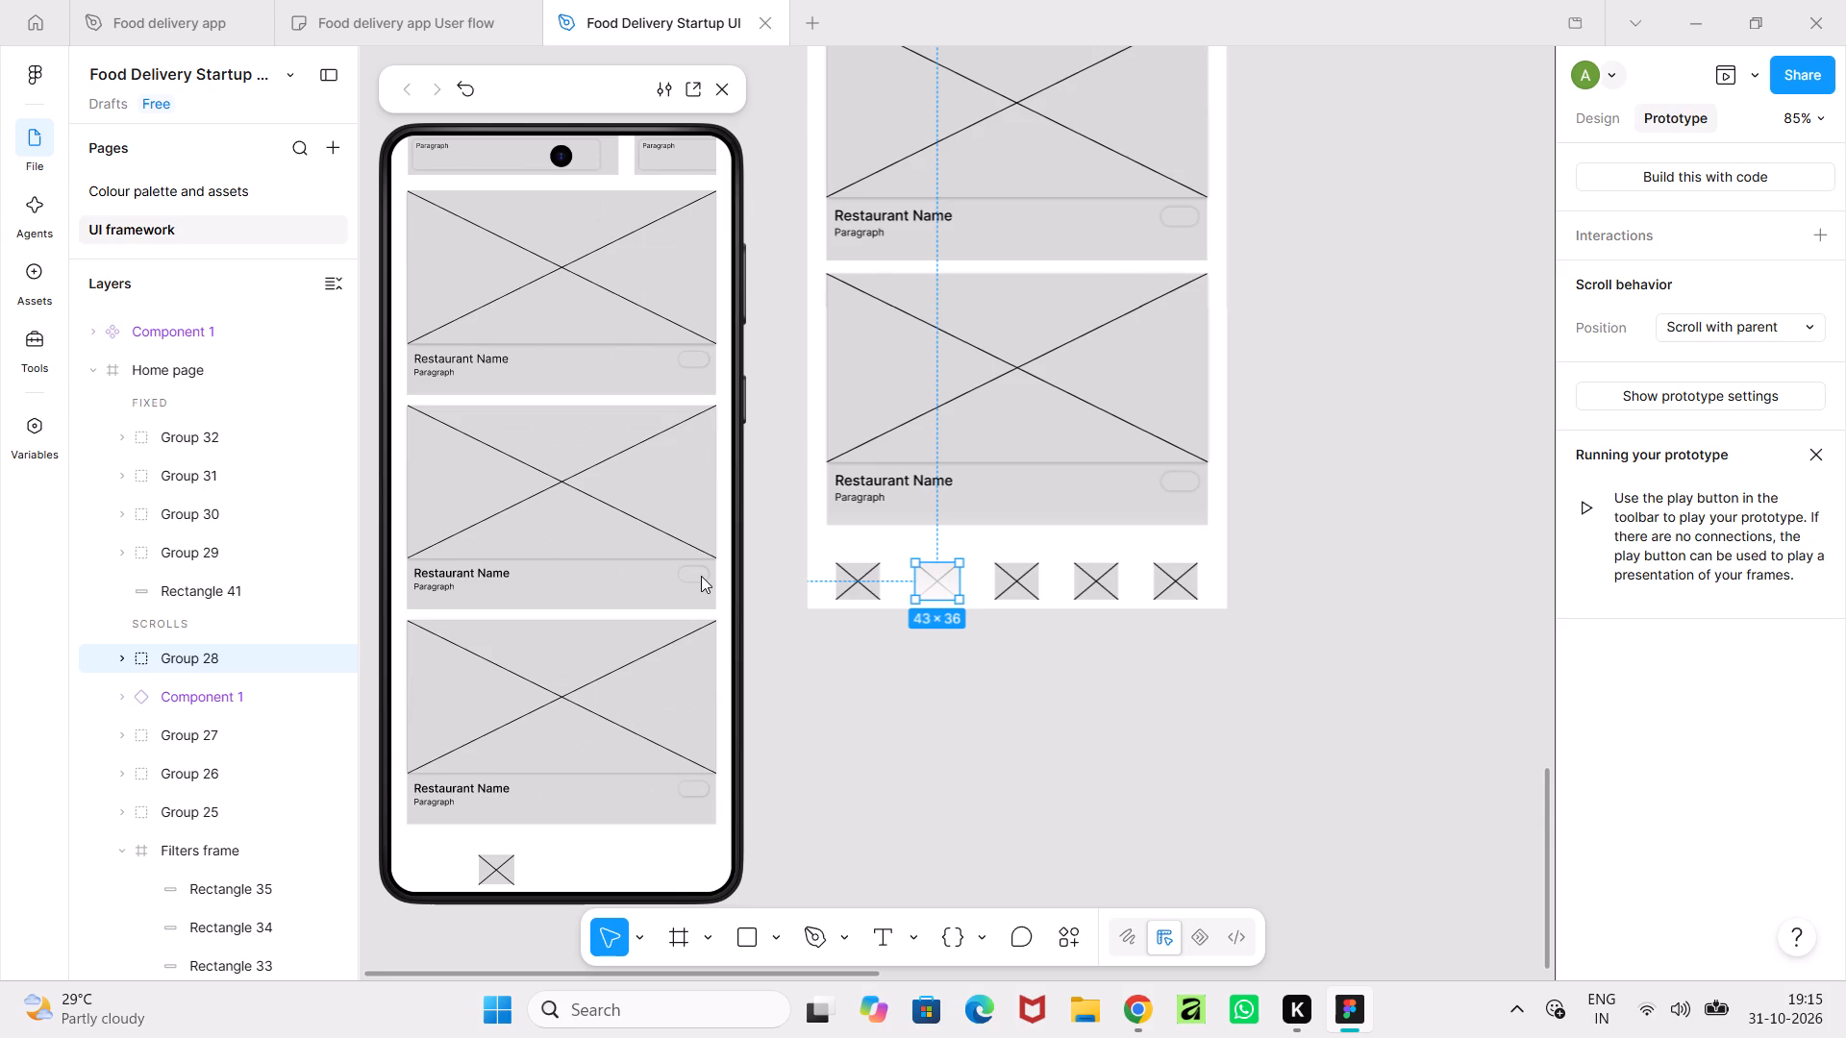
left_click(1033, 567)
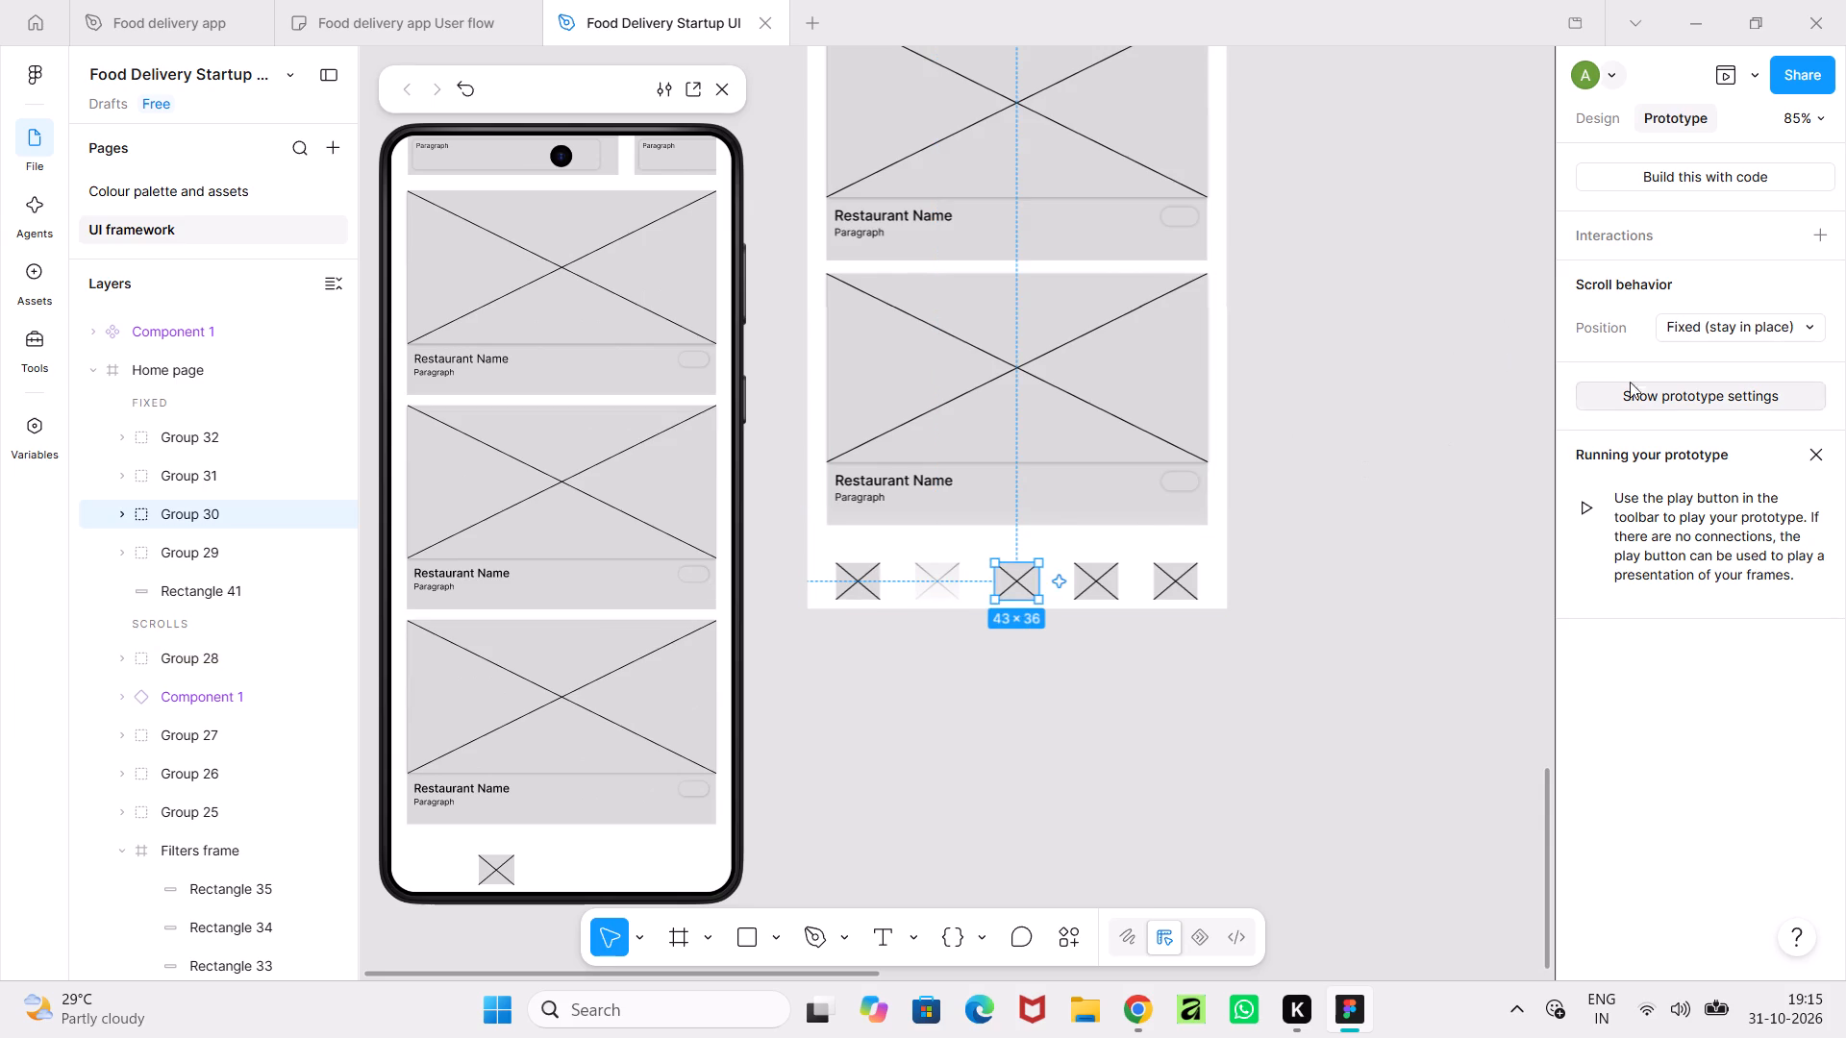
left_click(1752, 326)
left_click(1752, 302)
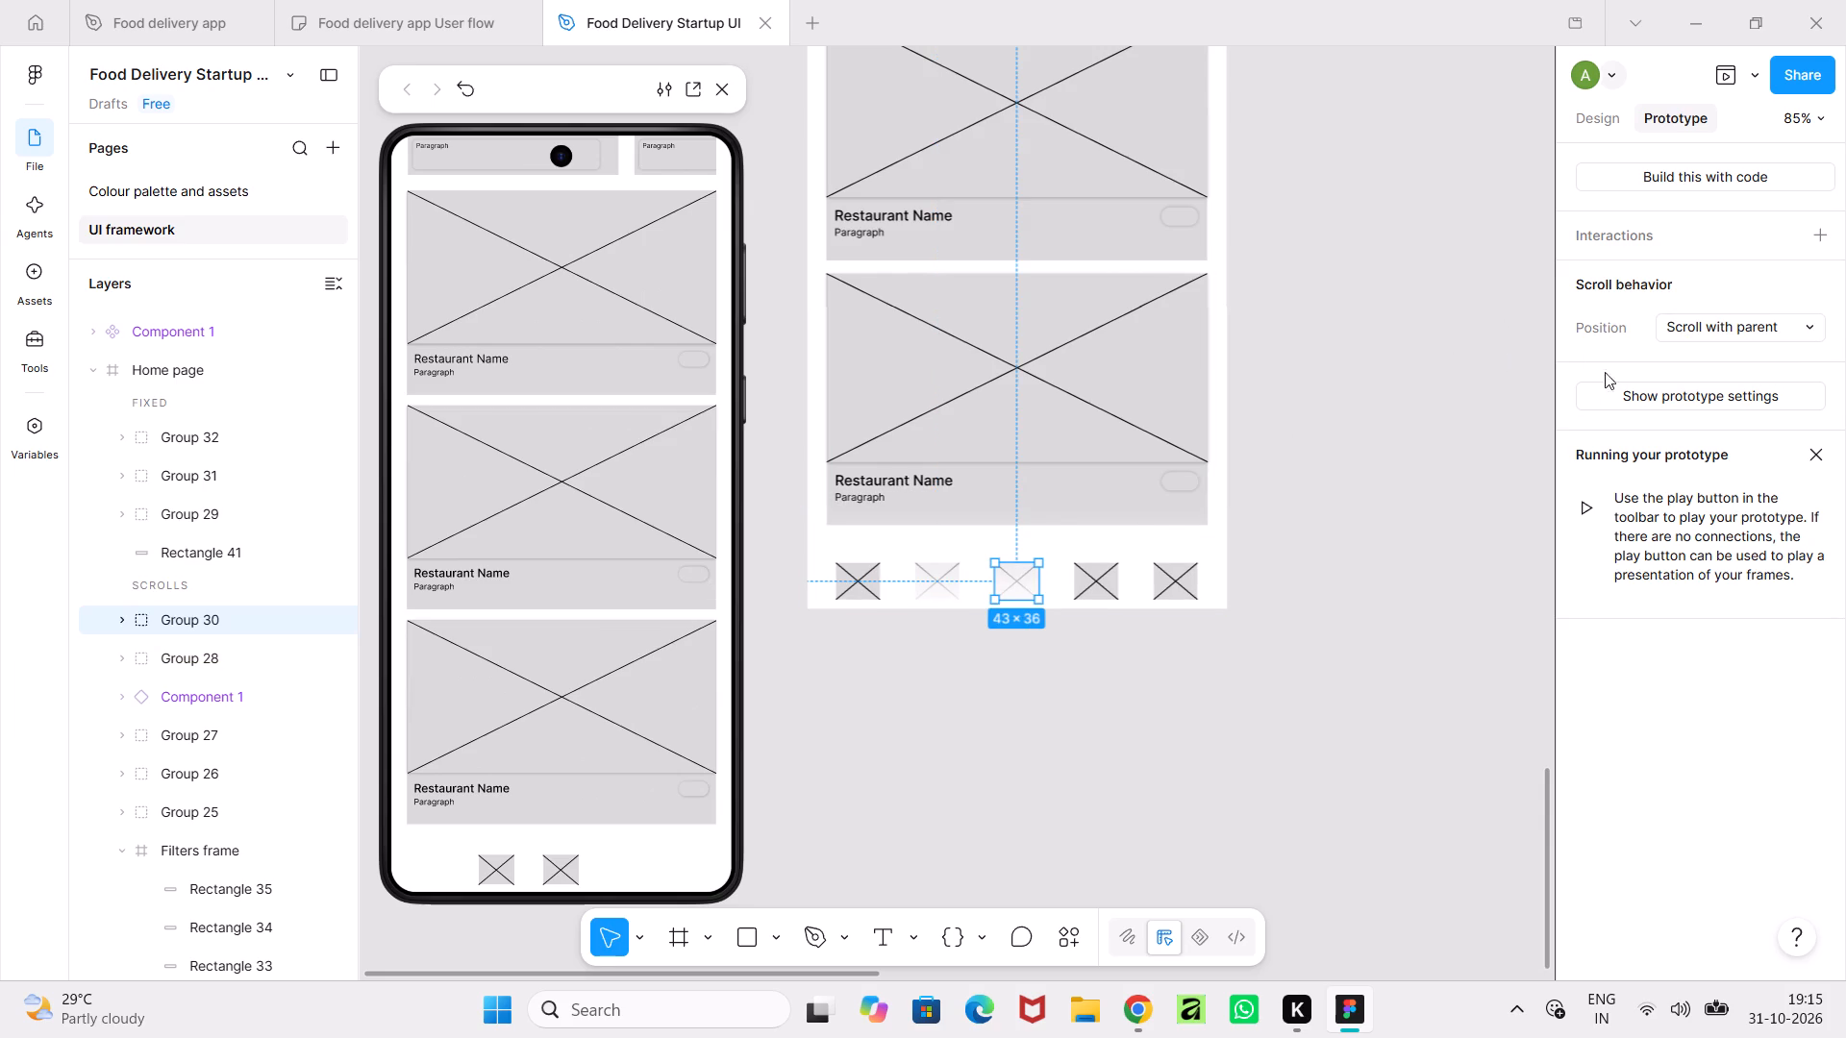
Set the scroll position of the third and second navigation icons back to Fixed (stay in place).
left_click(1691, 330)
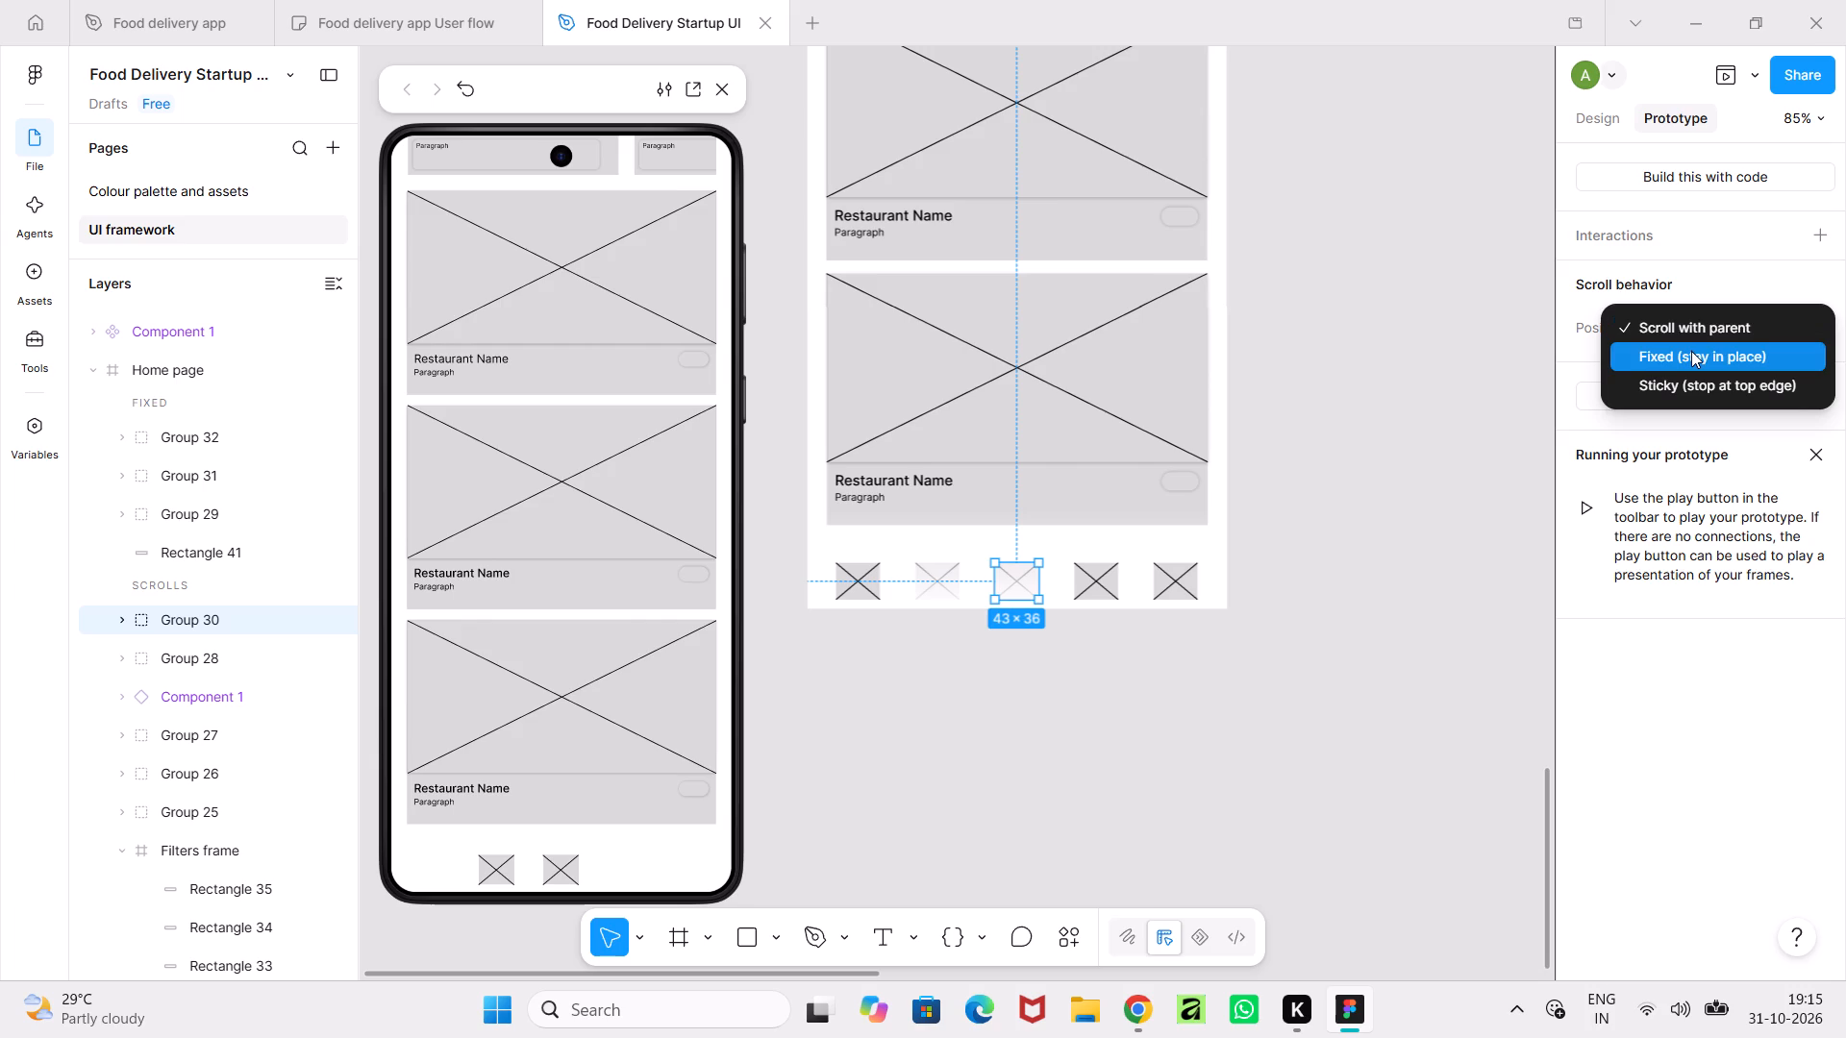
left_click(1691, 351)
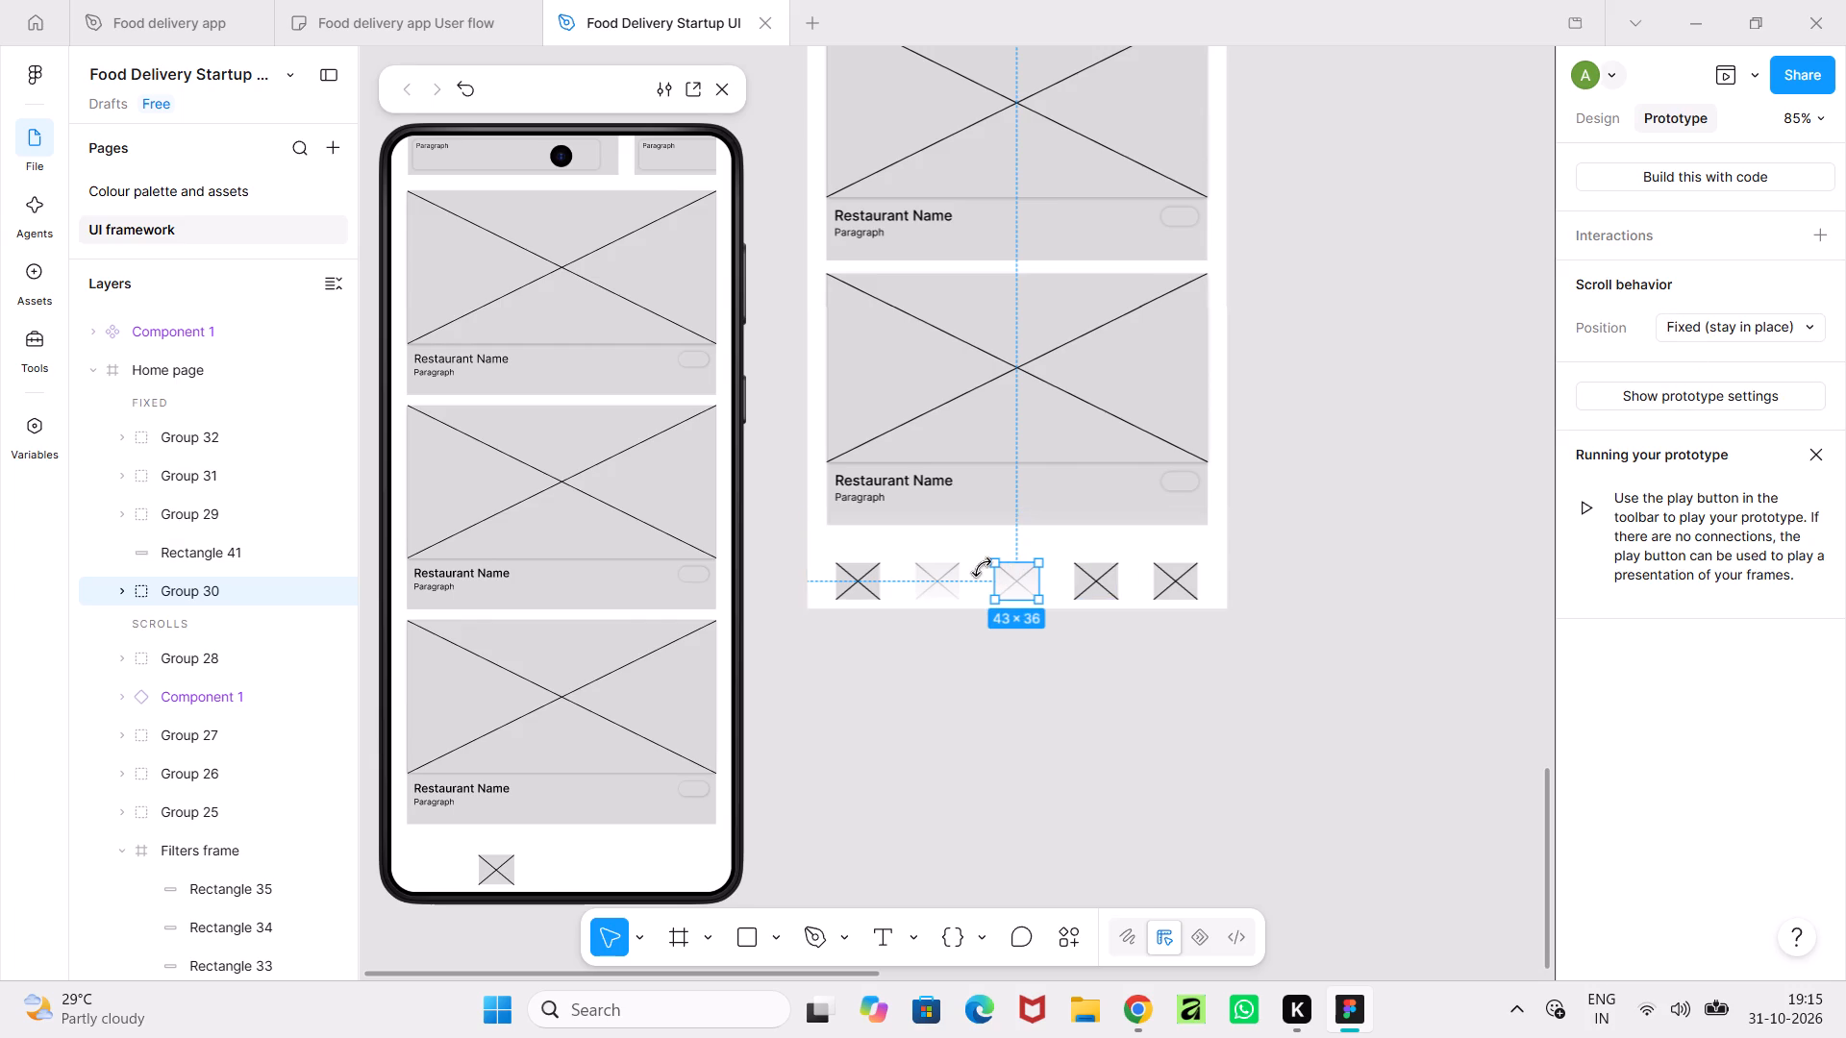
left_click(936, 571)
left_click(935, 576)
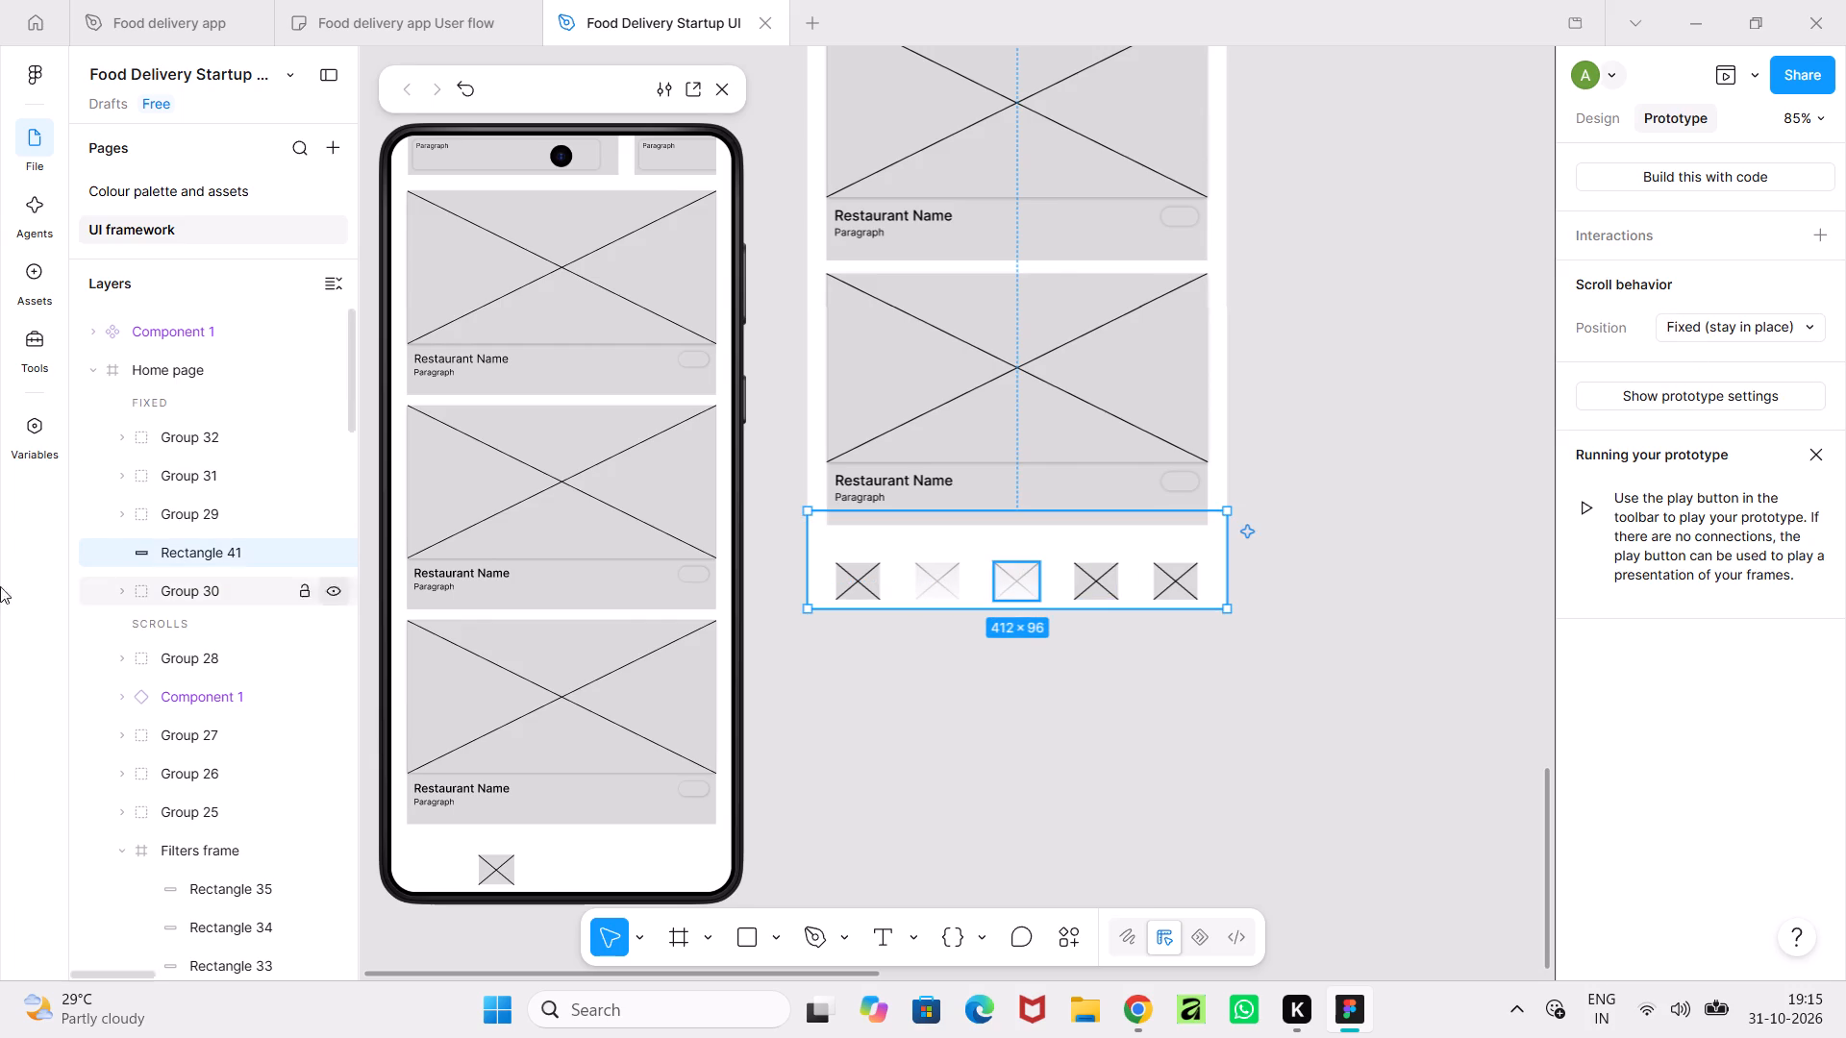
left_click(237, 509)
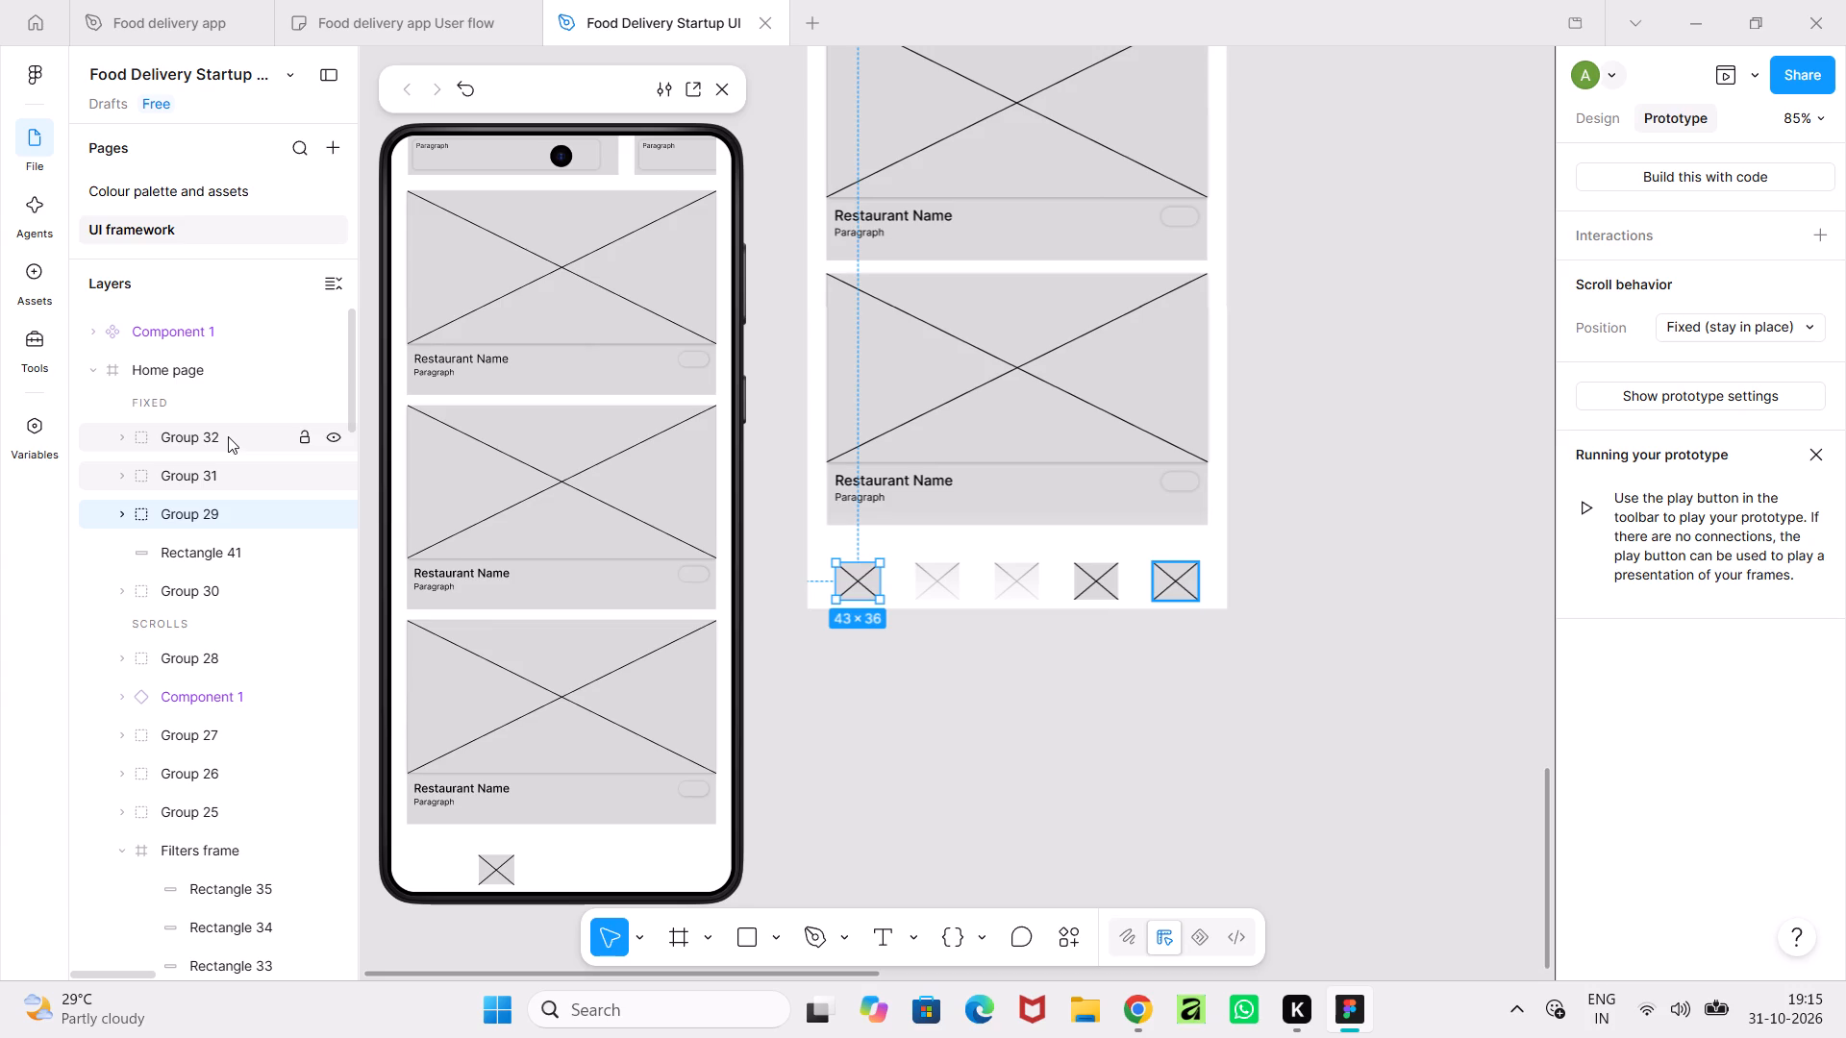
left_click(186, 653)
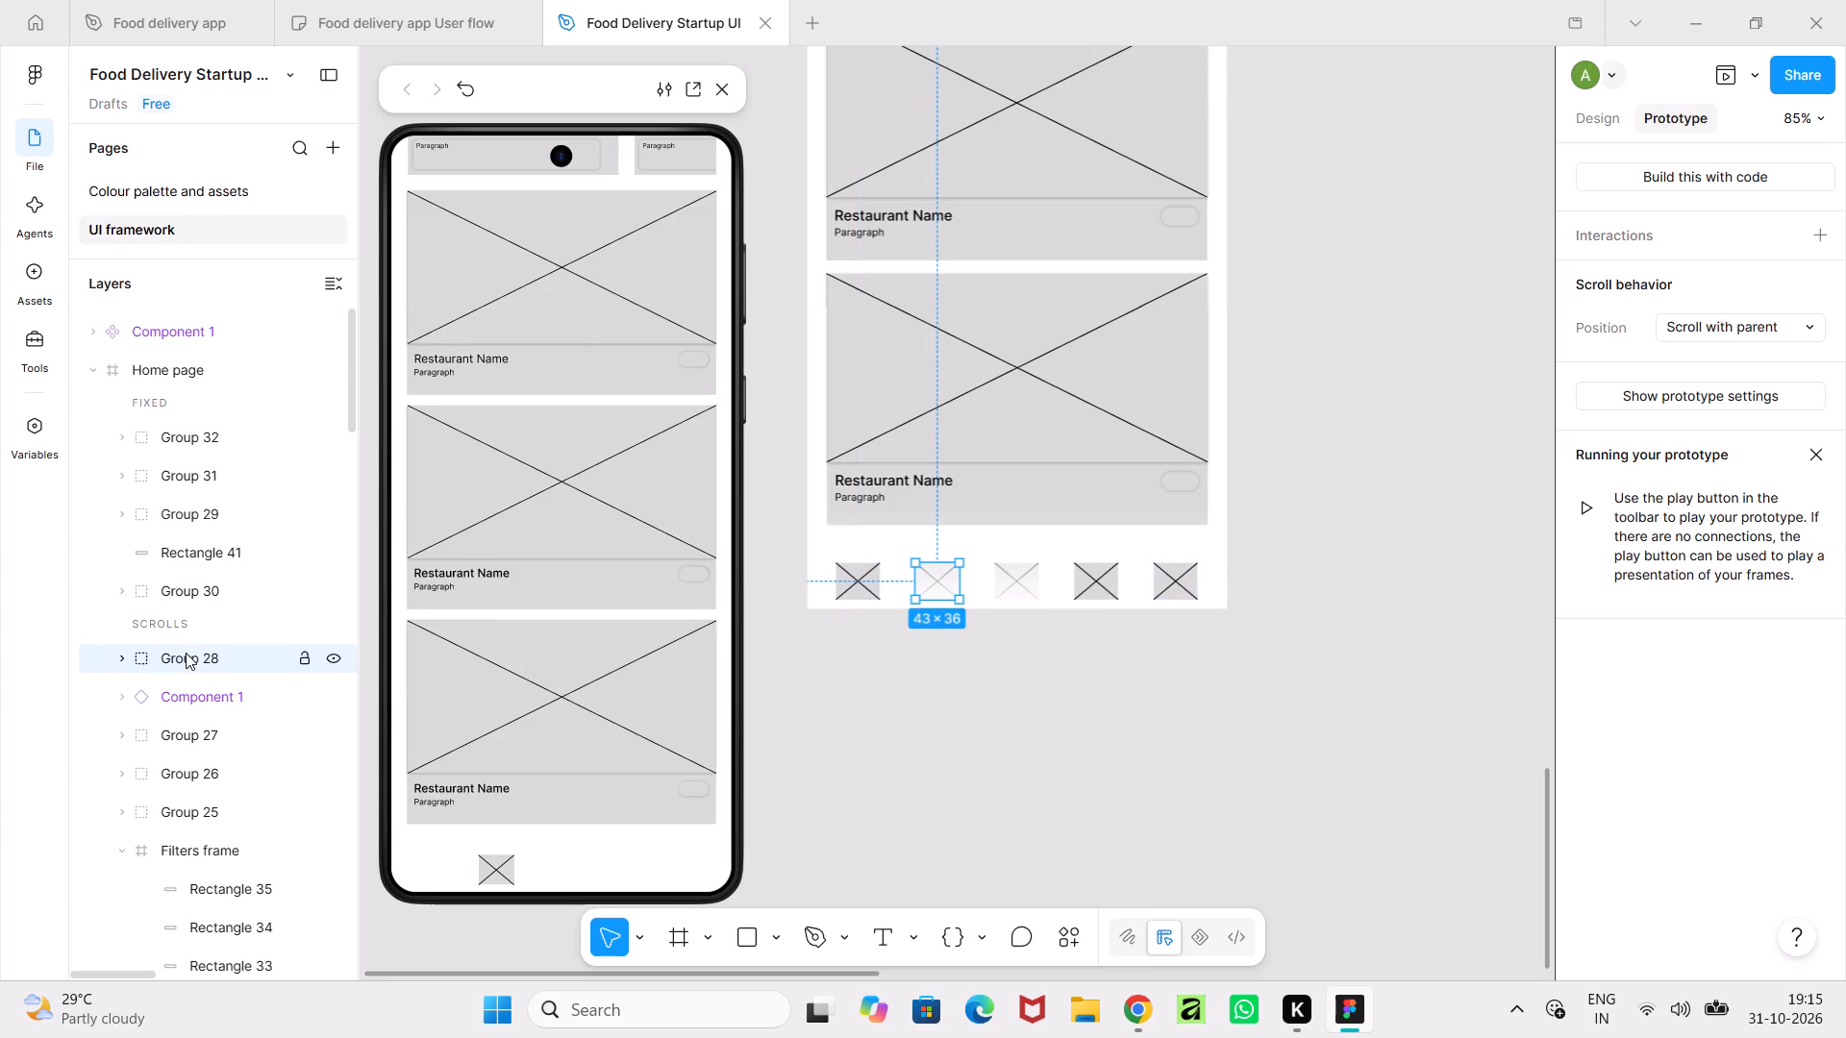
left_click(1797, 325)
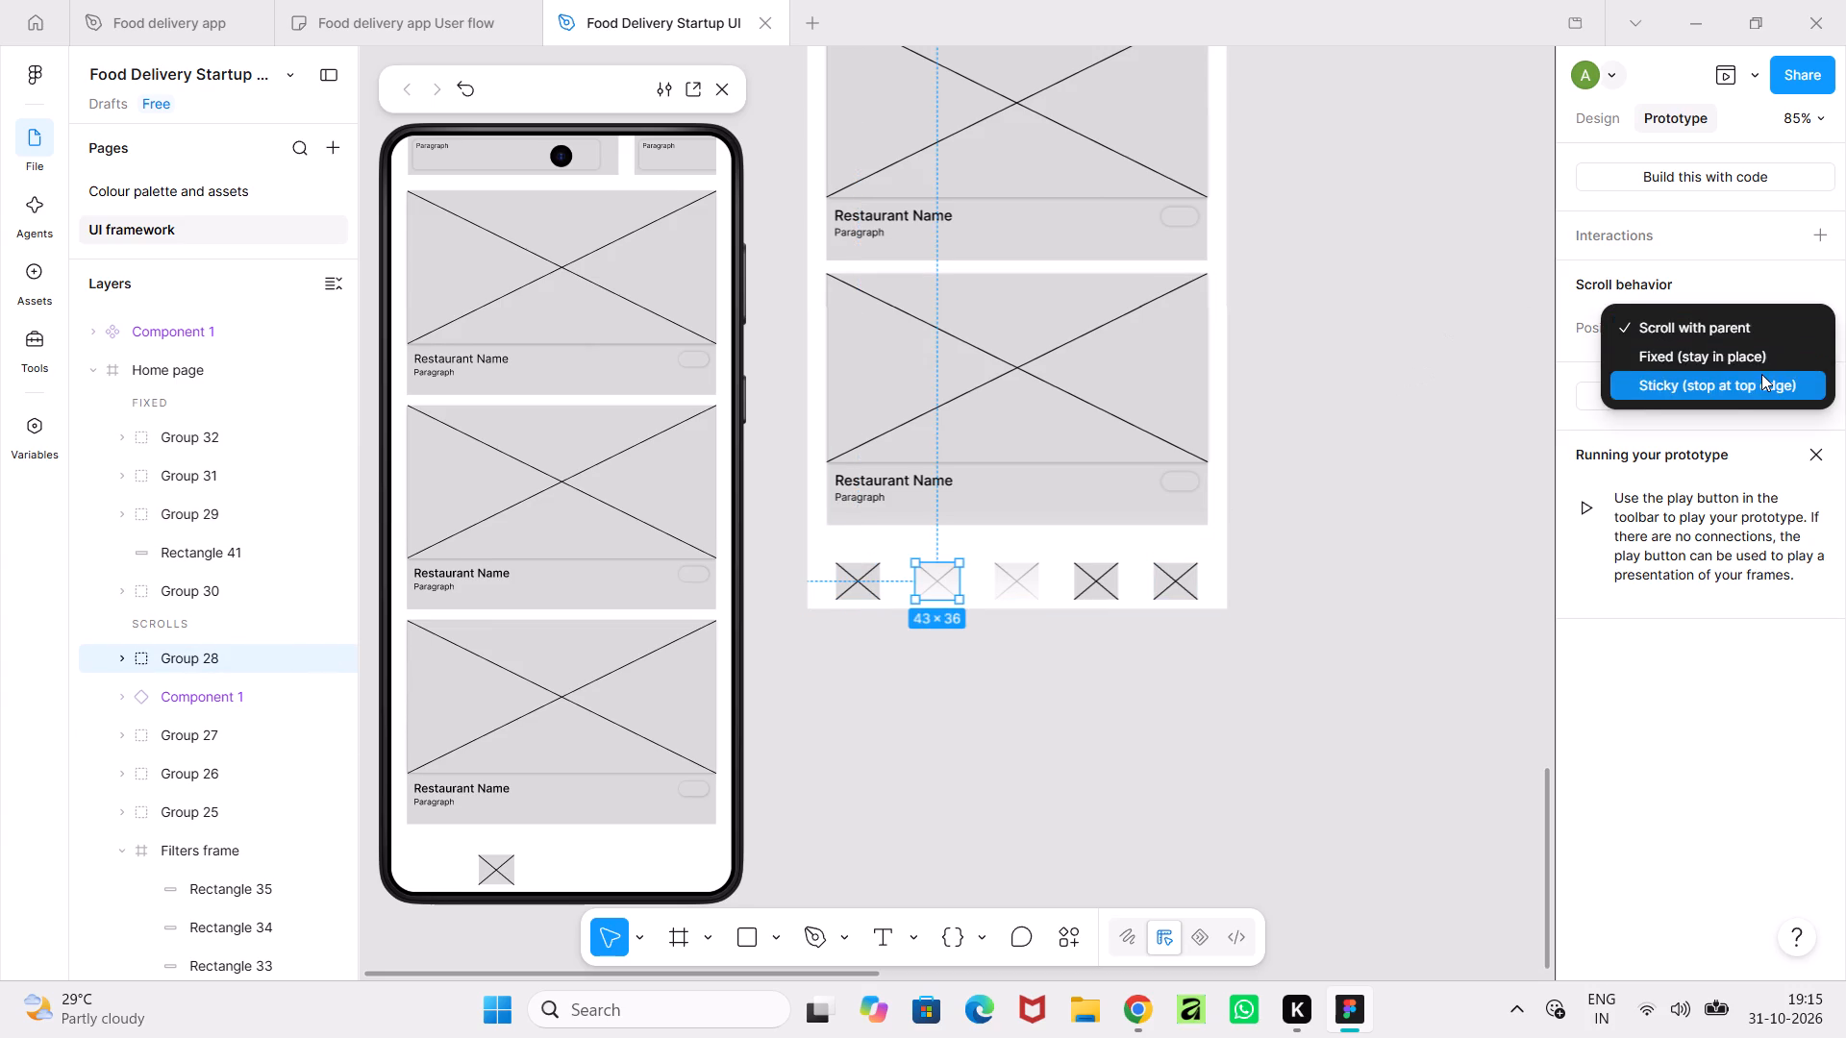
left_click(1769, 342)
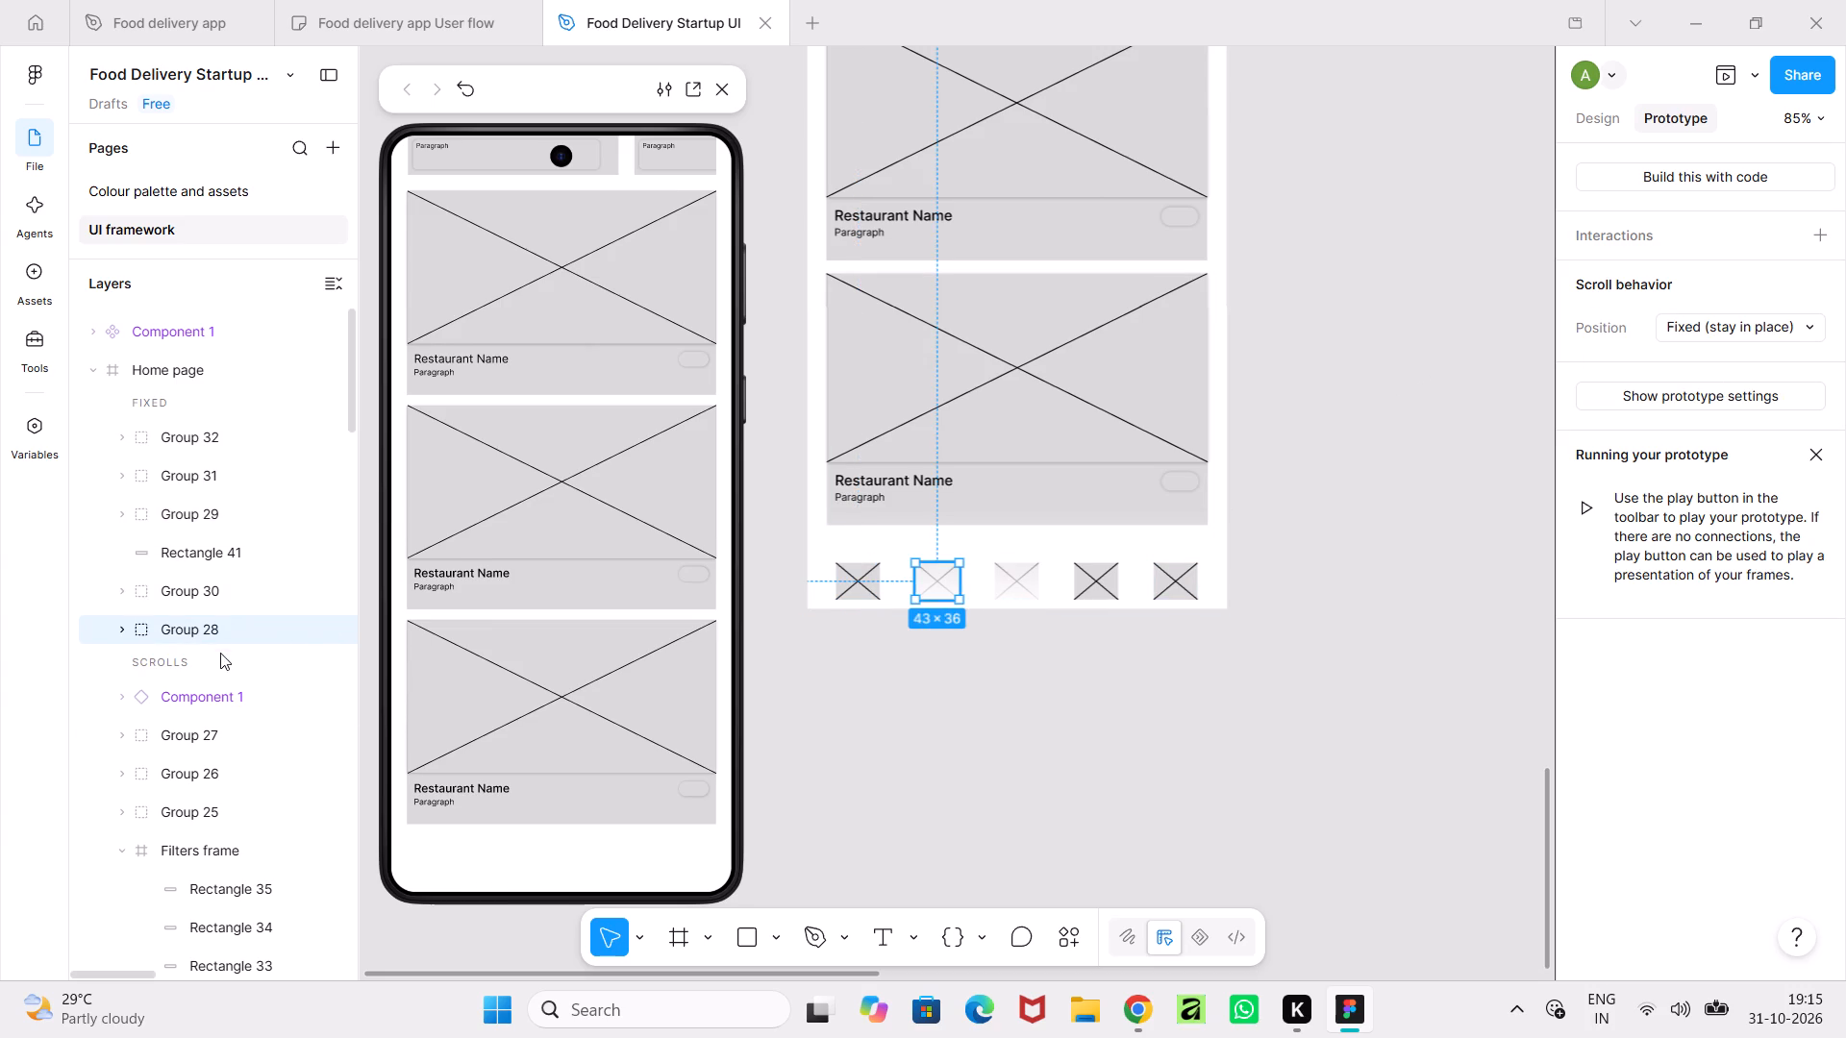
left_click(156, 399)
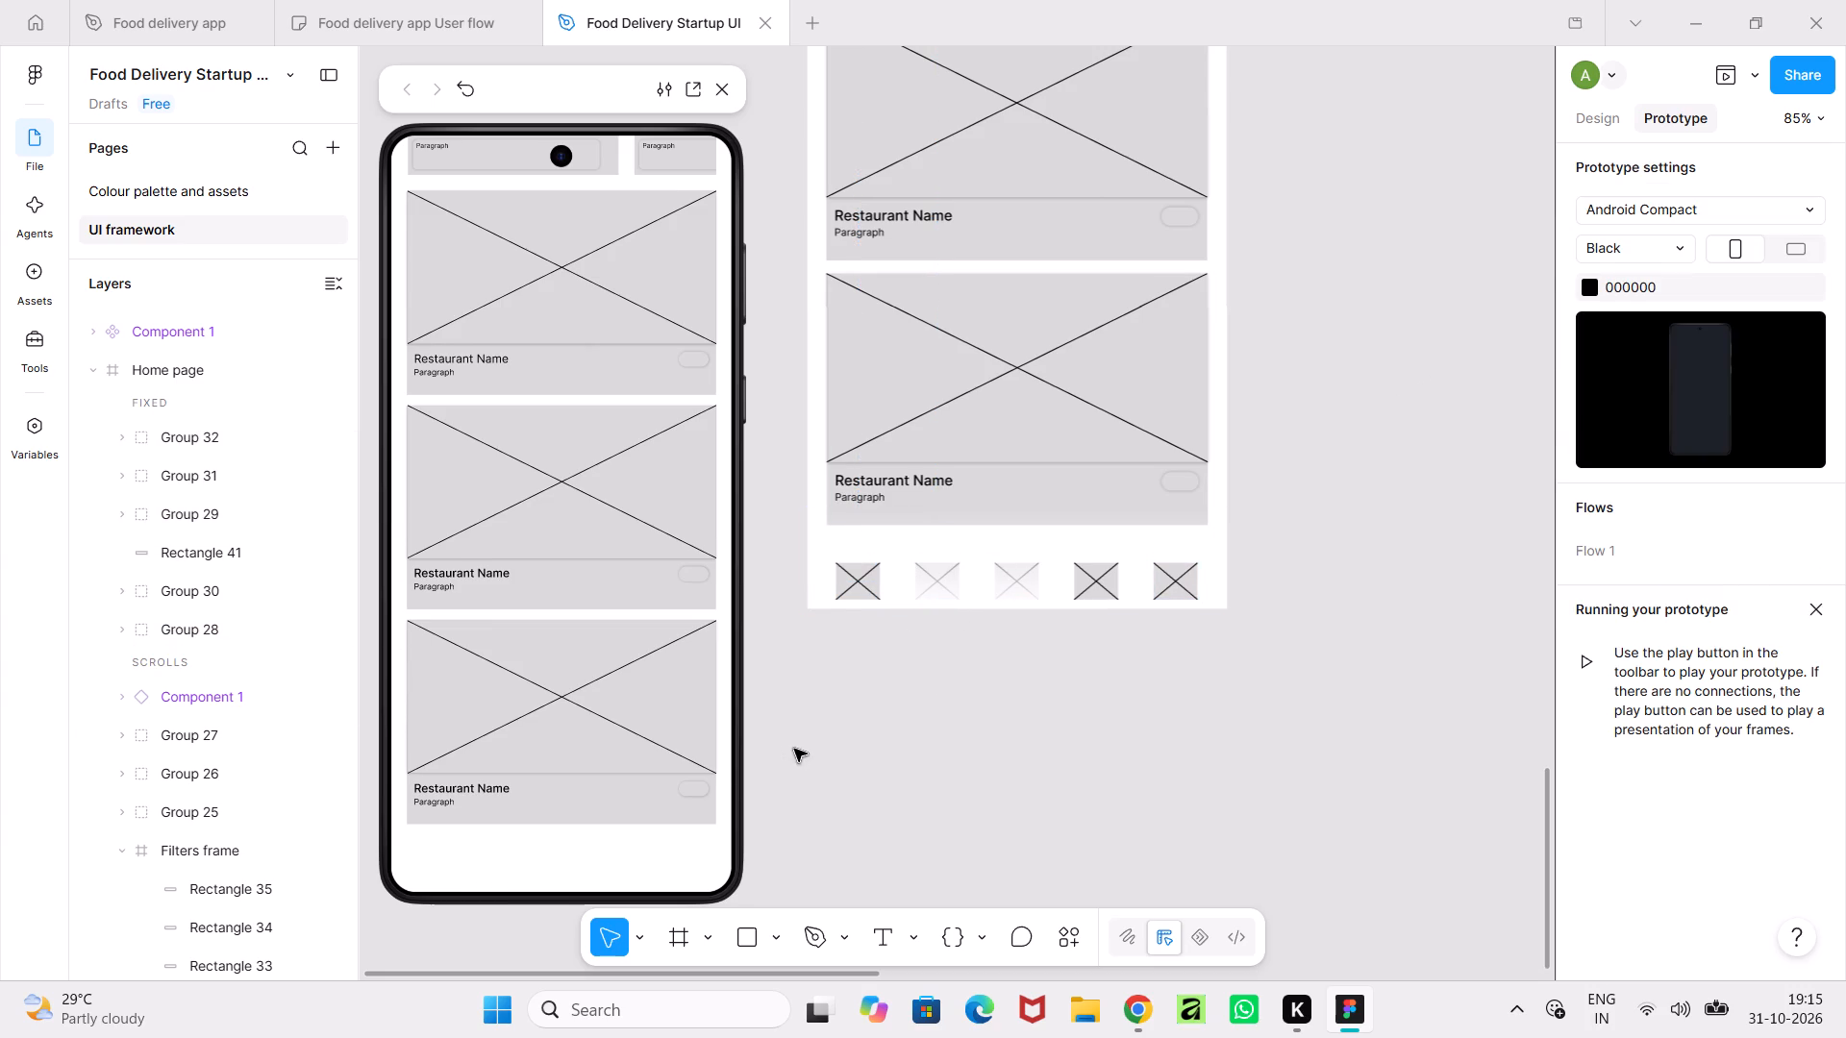
Scroll the Home page preview up and down repeatedly to check whether the bottom navigation icons appear and stay in place.
scroll(498, 611, "down", 5)
scroll(498, 611, "up", 6)
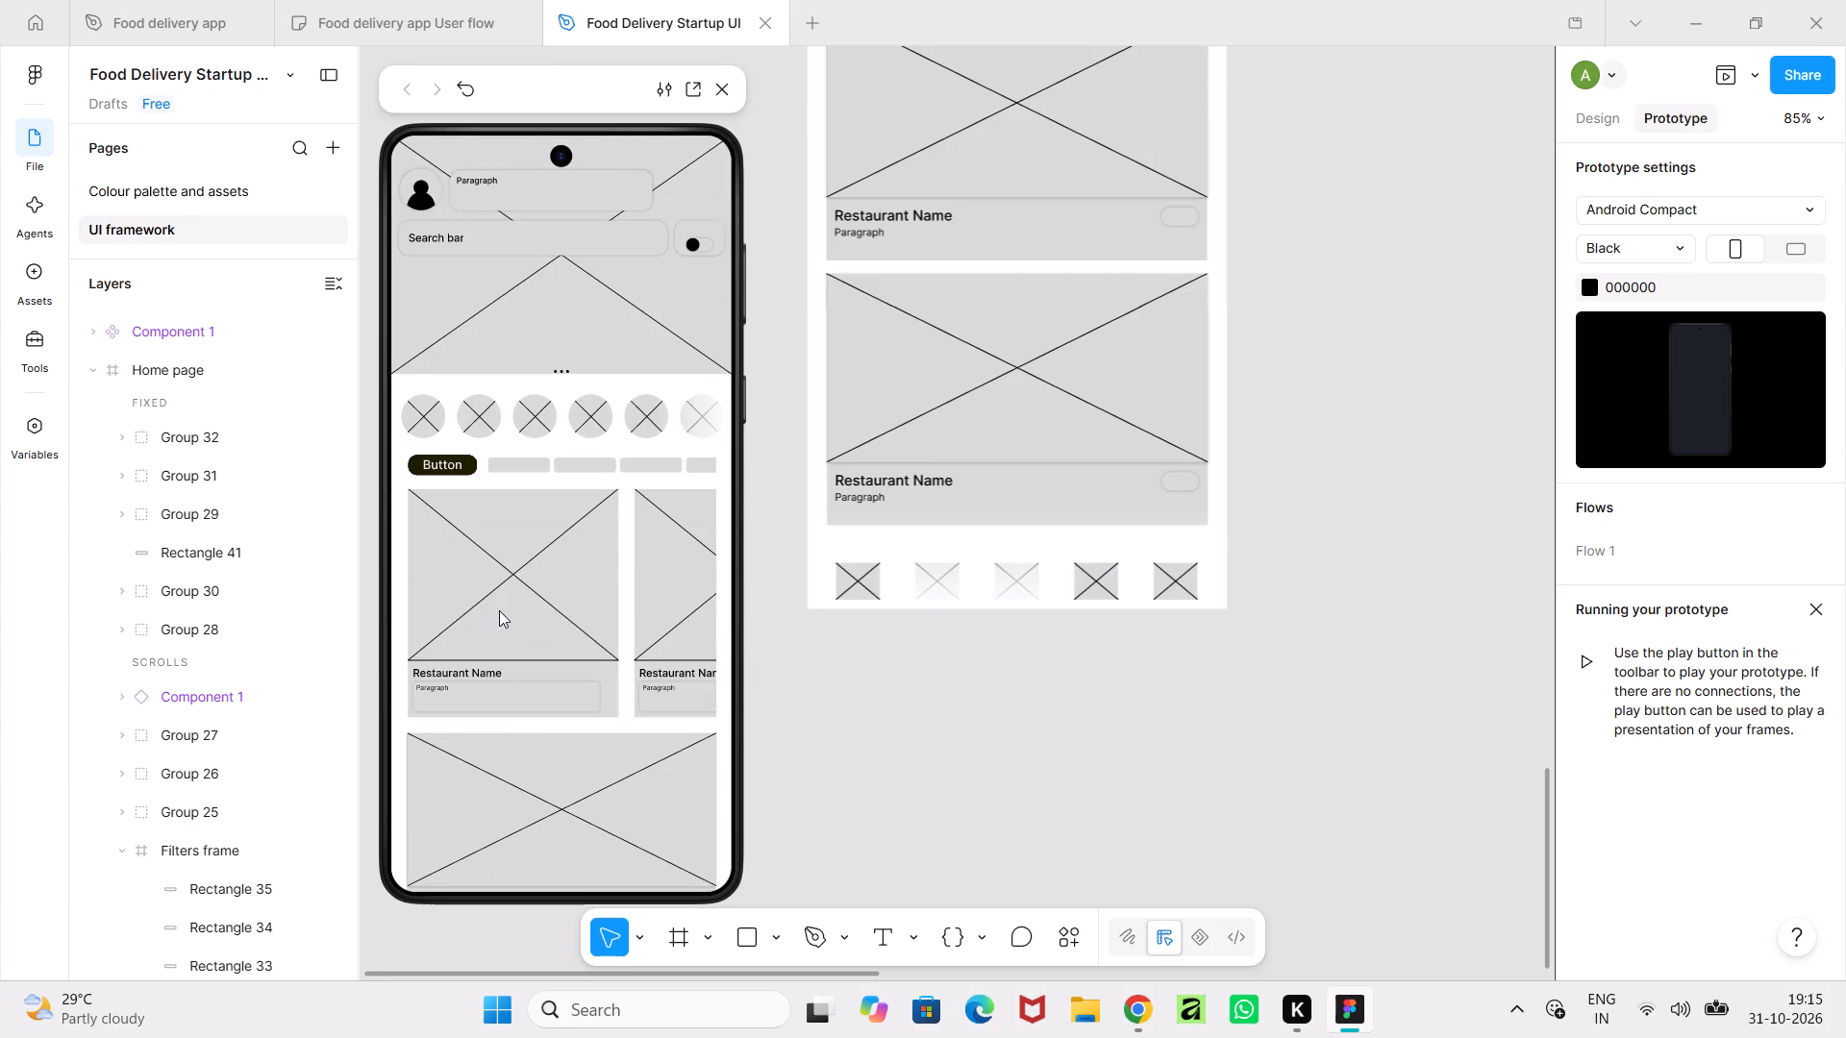
scroll(499, 610, "down", 2)
scroll(499, 610, "up", 6)
scroll(499, 610, "down", 19)
scroll(497, 658, "up", 5)
scroll(497, 658, "down", 5)
scroll(497, 658, "up", 5)
scroll(497, 658, "down", 4)
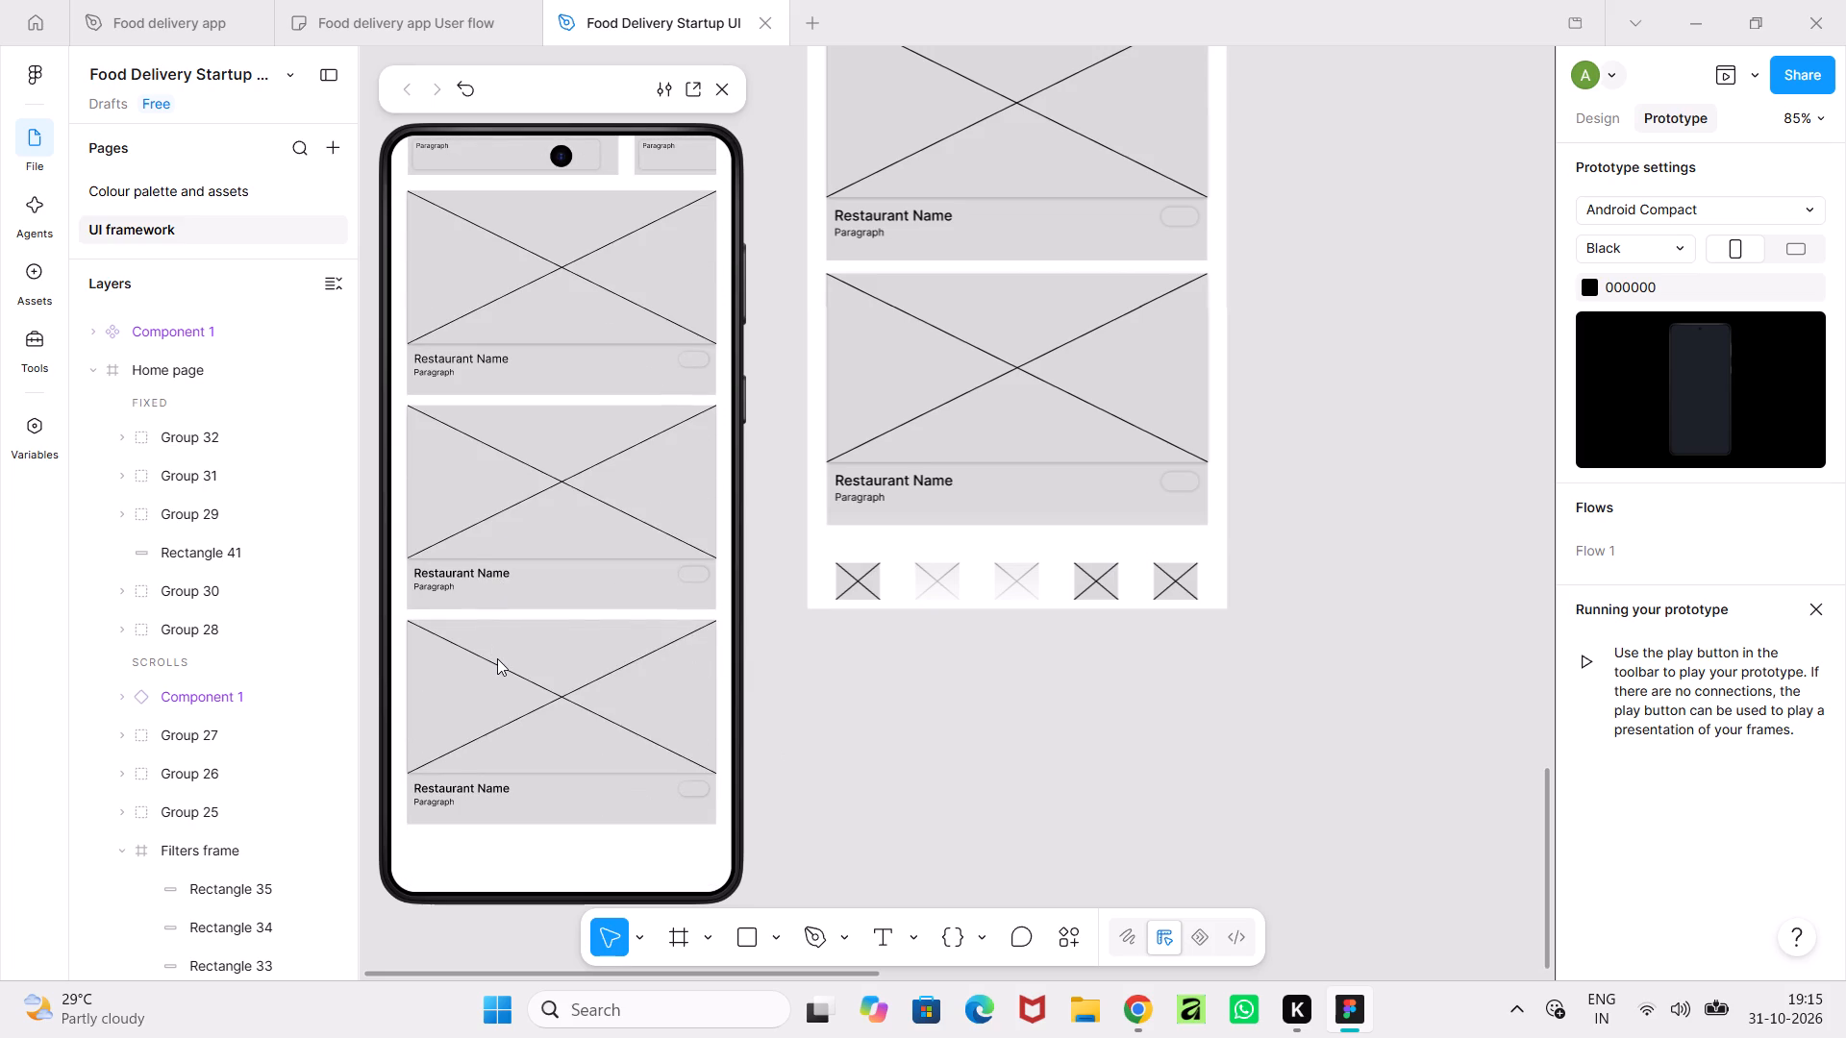
scroll(497, 658, "down", 2)
scroll(497, 658, "up", 6)
scroll(497, 658, "down", 5)
scroll(497, 658, "up", 6)
scroll(520, 651, "down", 7)
scroll(520, 651, "up", 5)
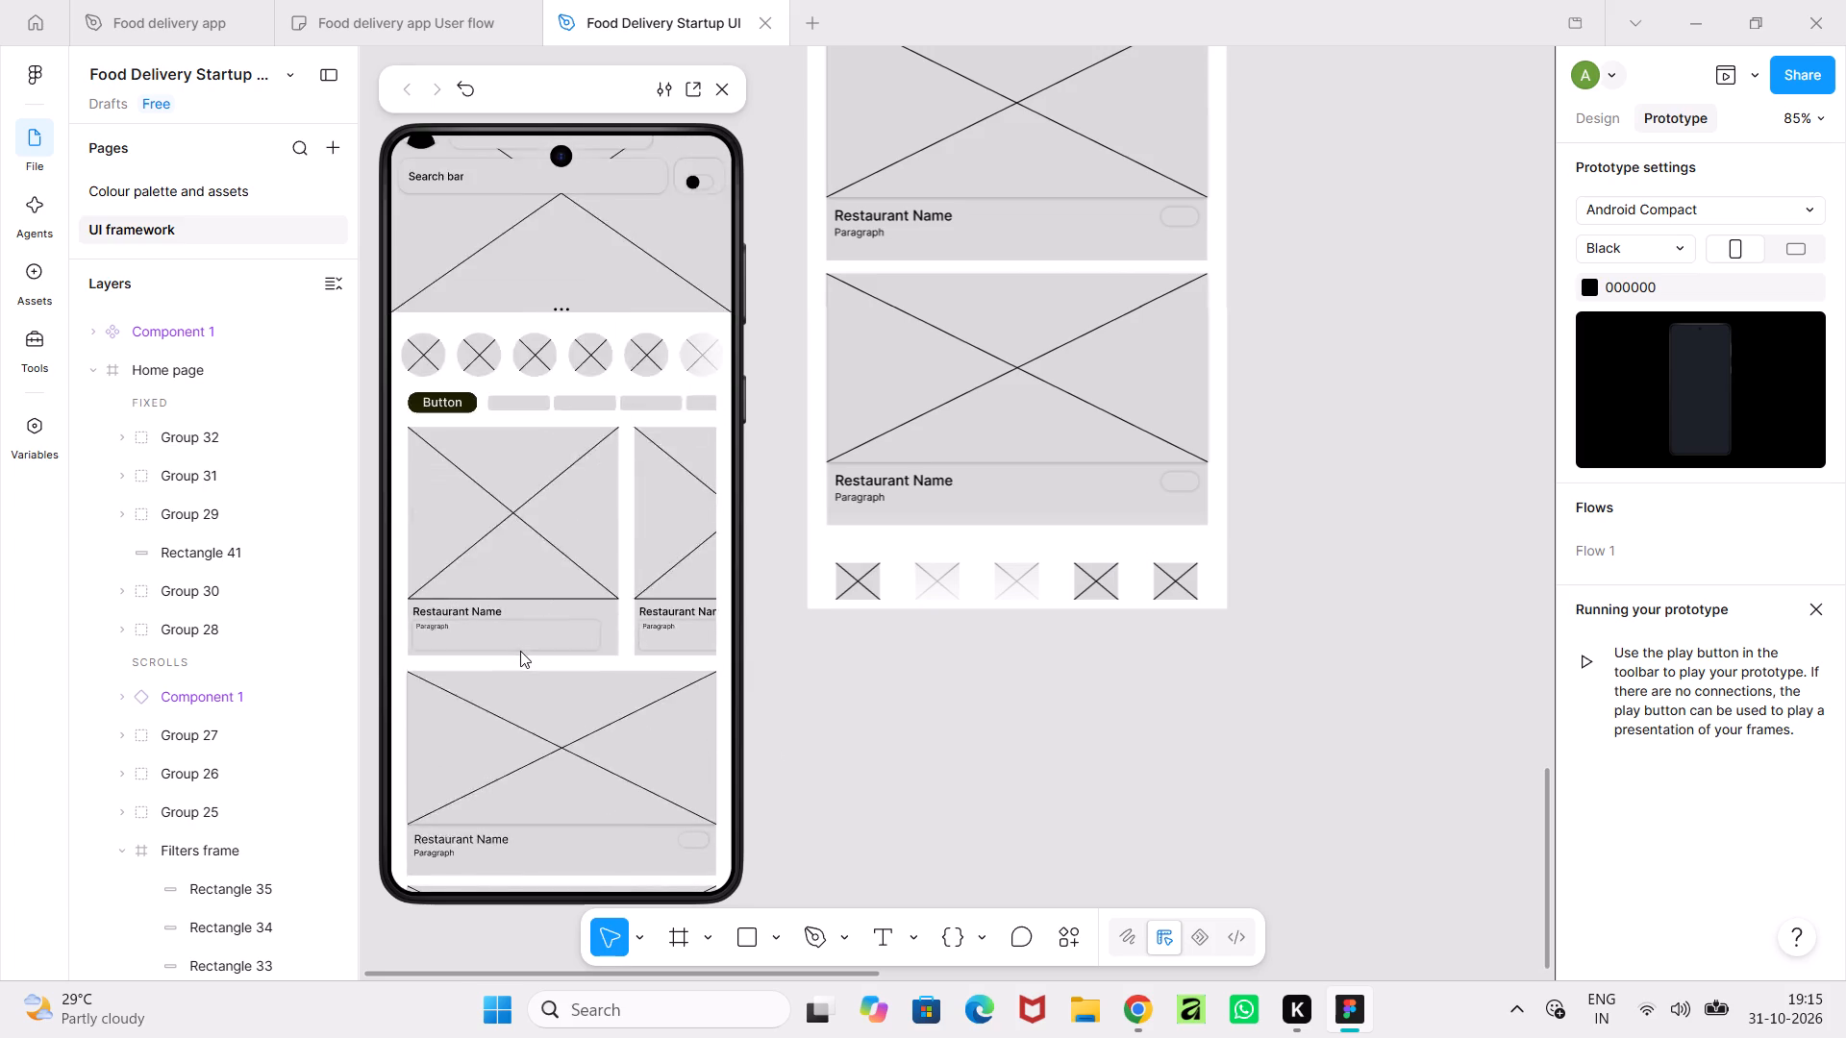
scroll(520, 651, "down", 12)
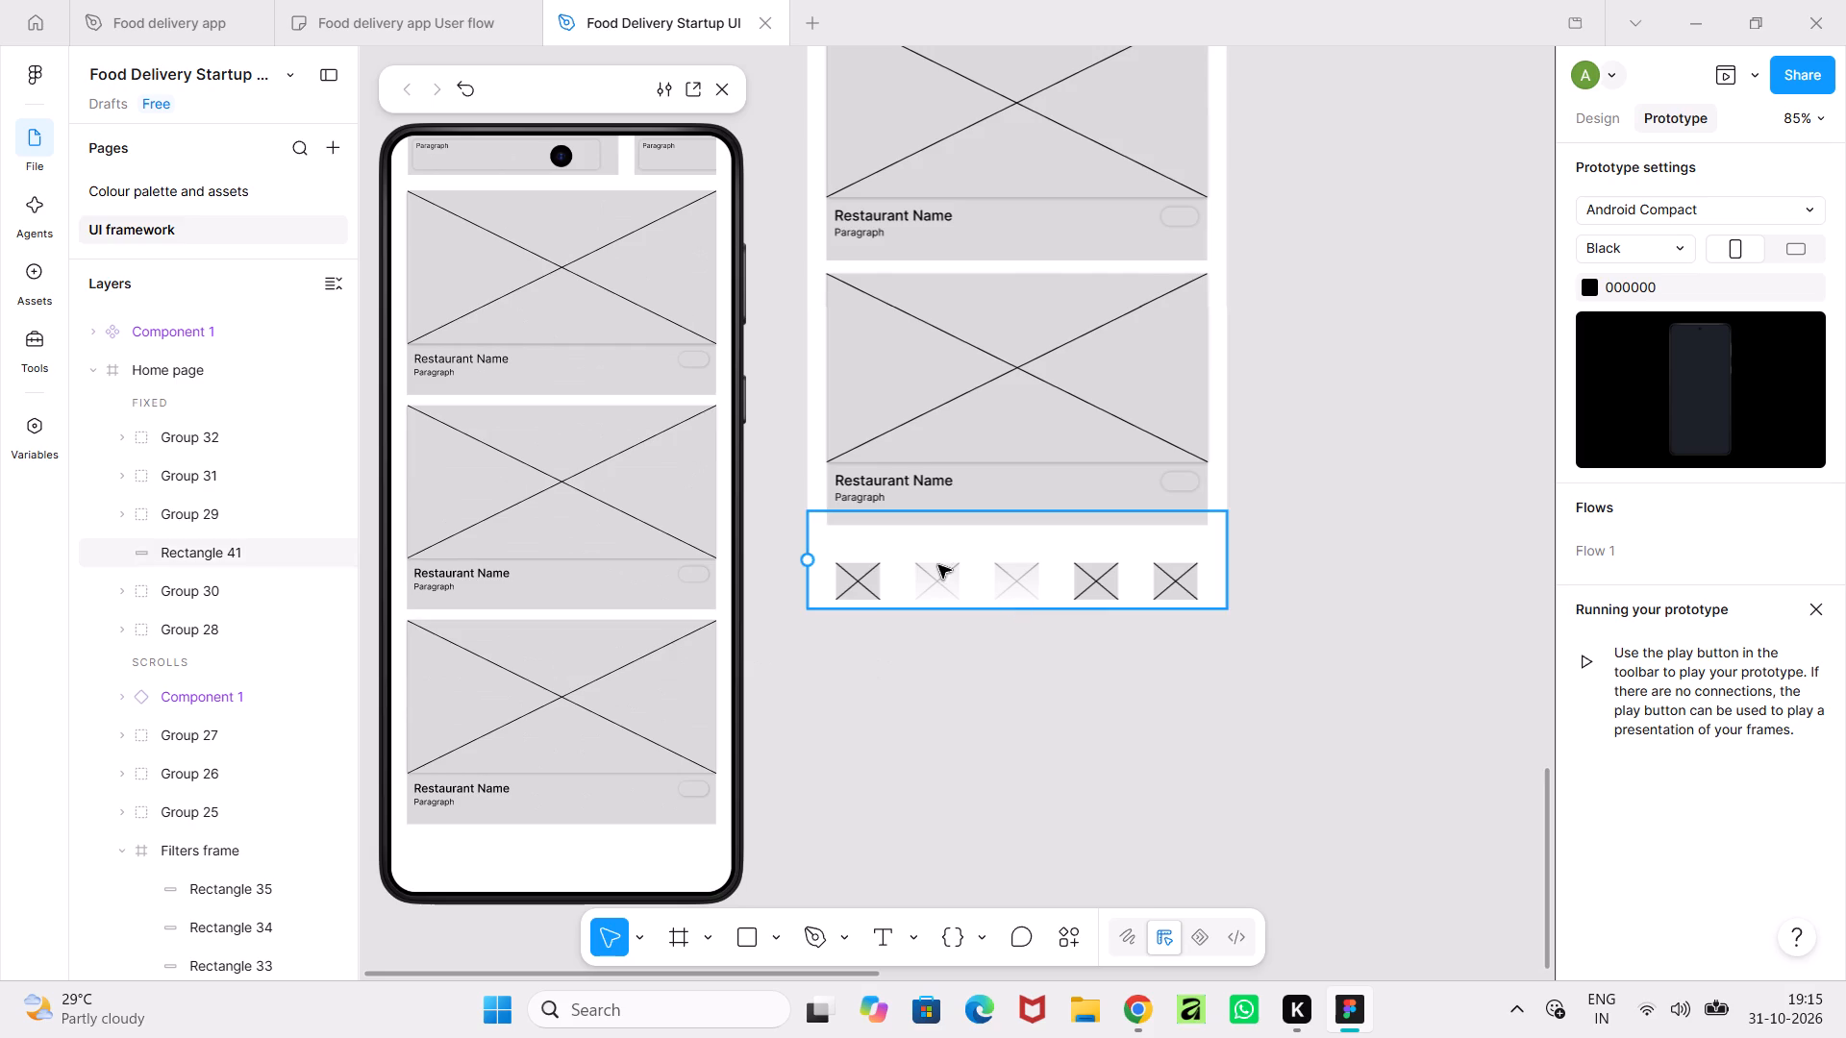
Move Group 30 and Group 28 above Rectangle 41 in the Home page's fixed layer order.
left_click_drag(193, 587, 203, 539)
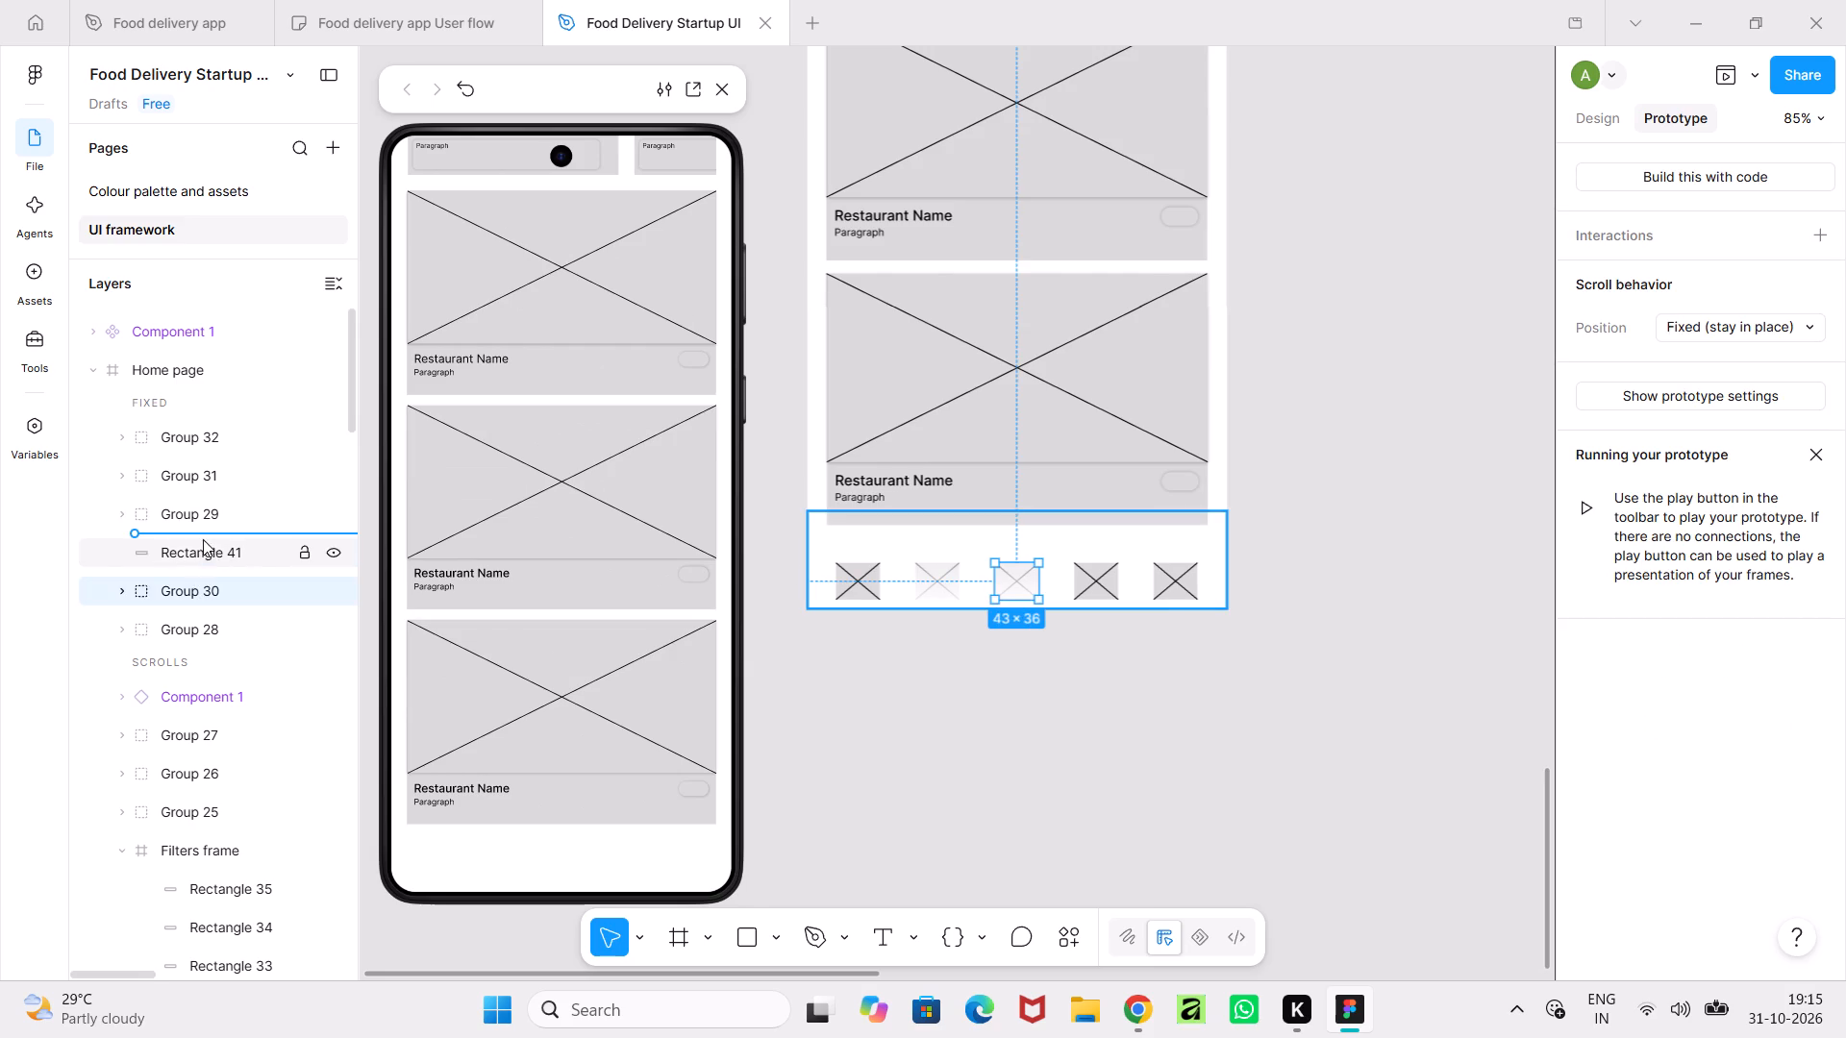
left_click_drag(166, 630, 176, 566)
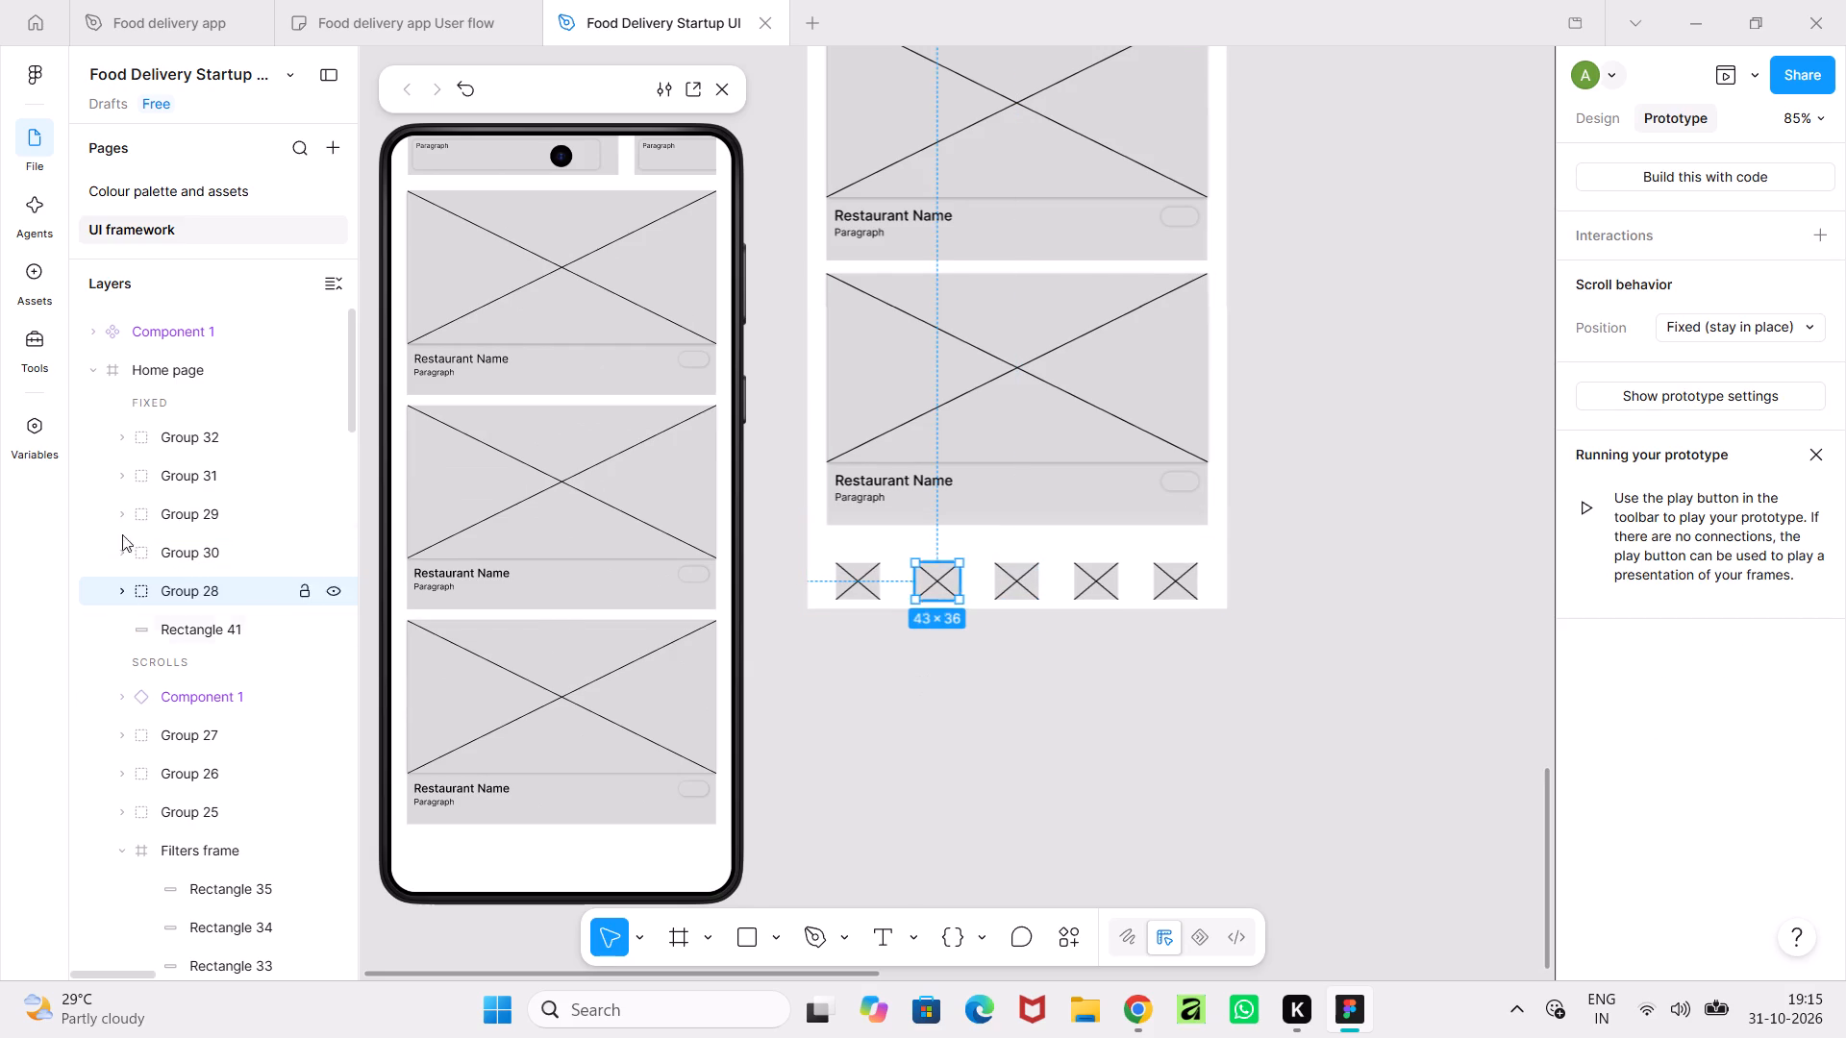
Group the five navigation icons, Group 32 through Group 28, together with Rectangle 41, keeping the scroll position Fixed (stay in place).
left_click(180, 427)
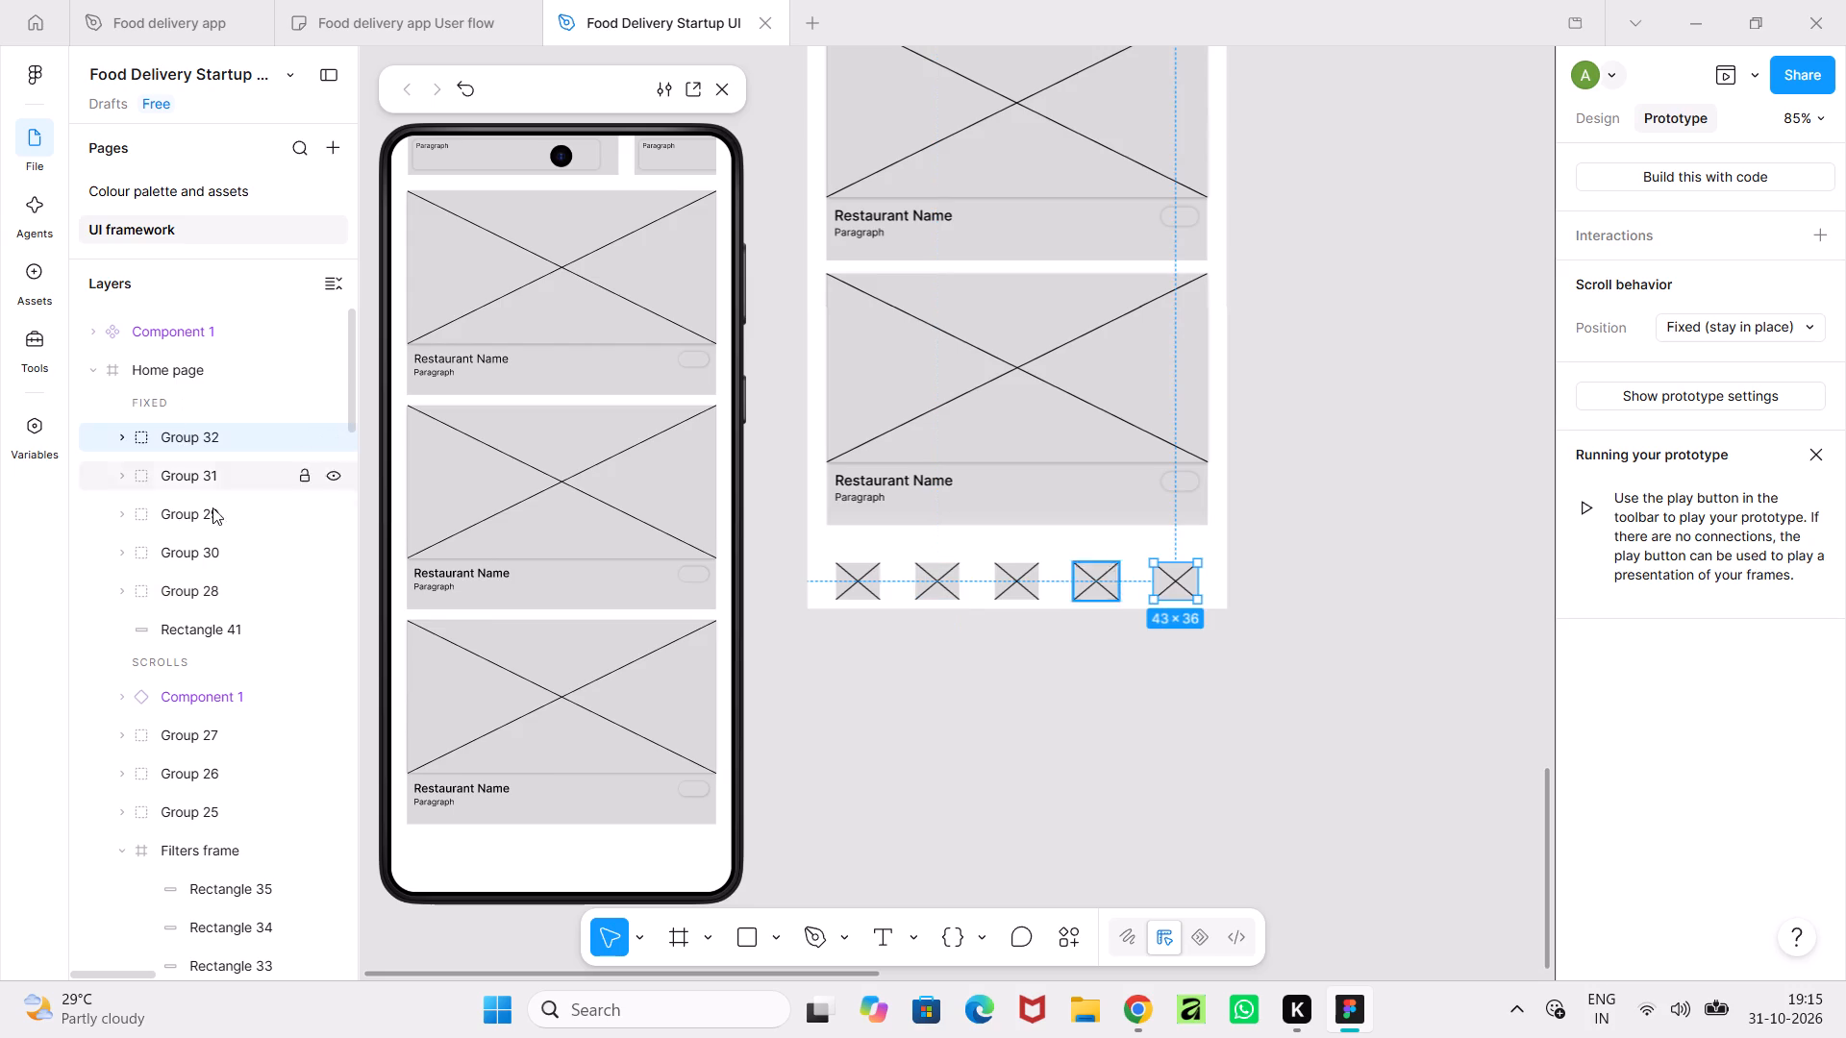
left_click(211, 619, "shift")
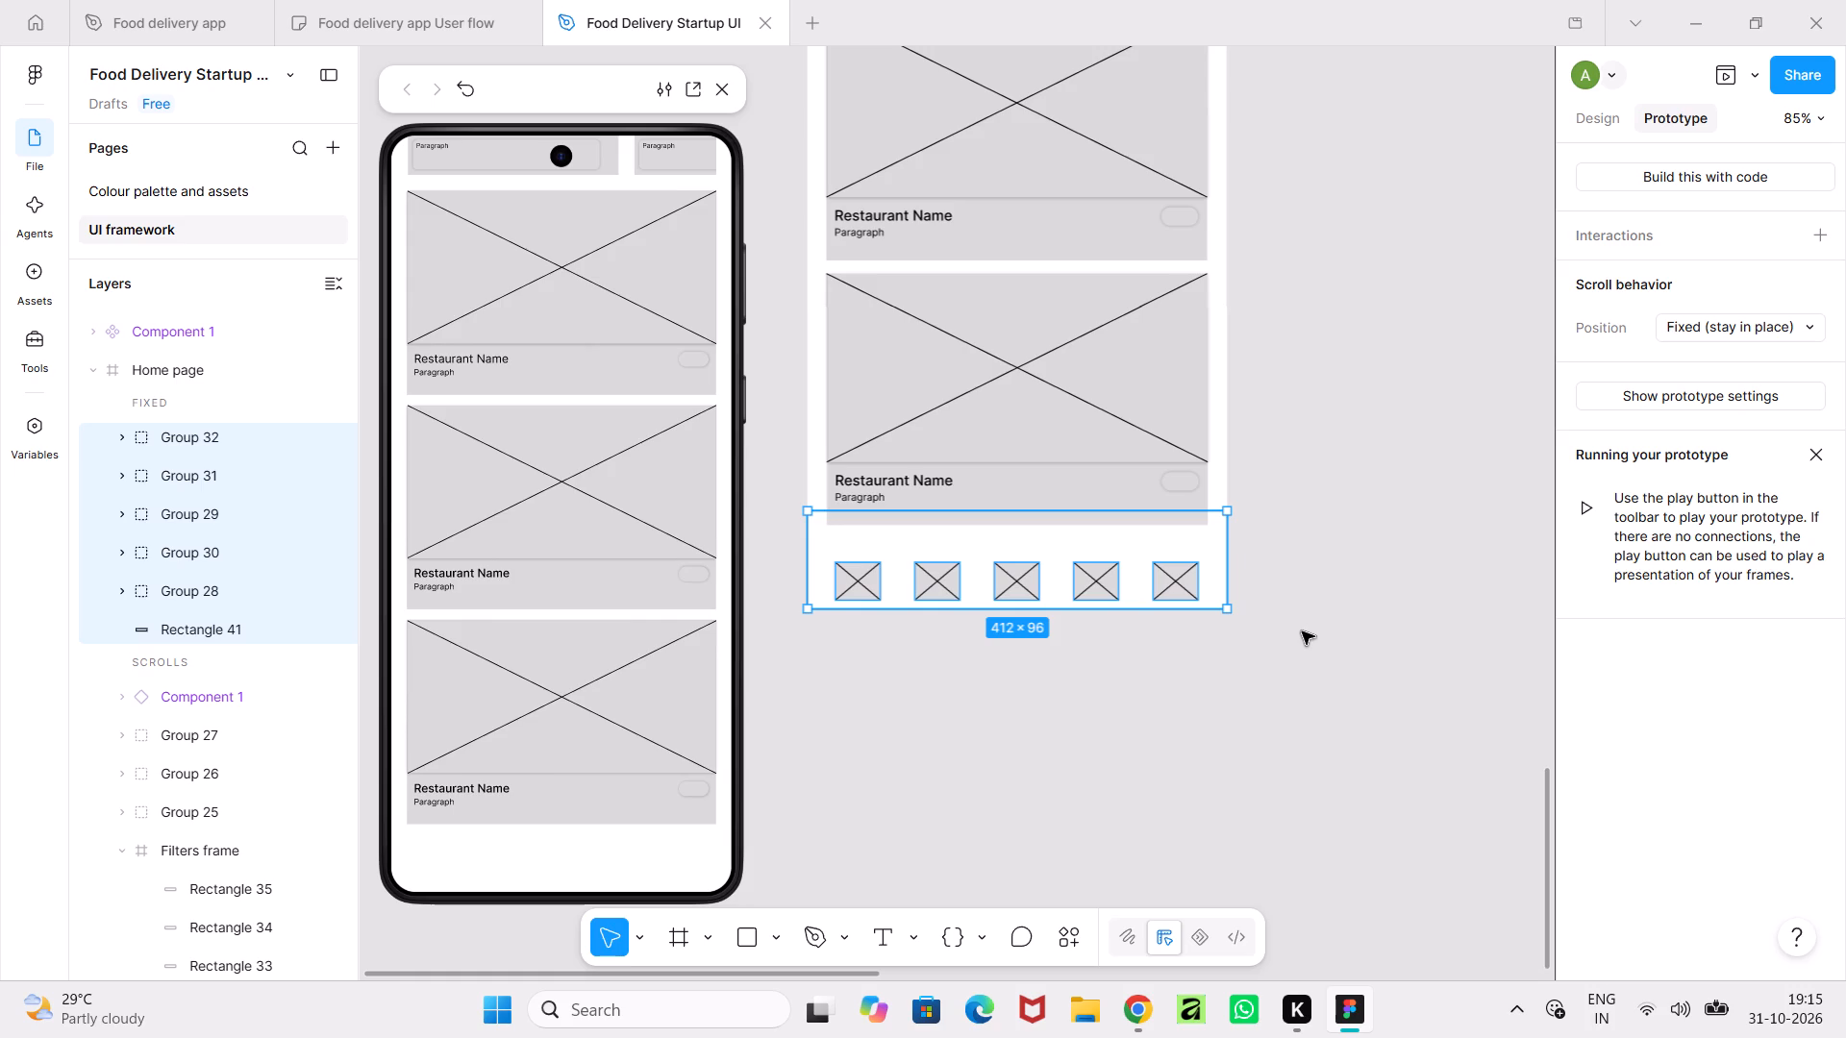
key("ctrl+g")
left_click(1771, 328)
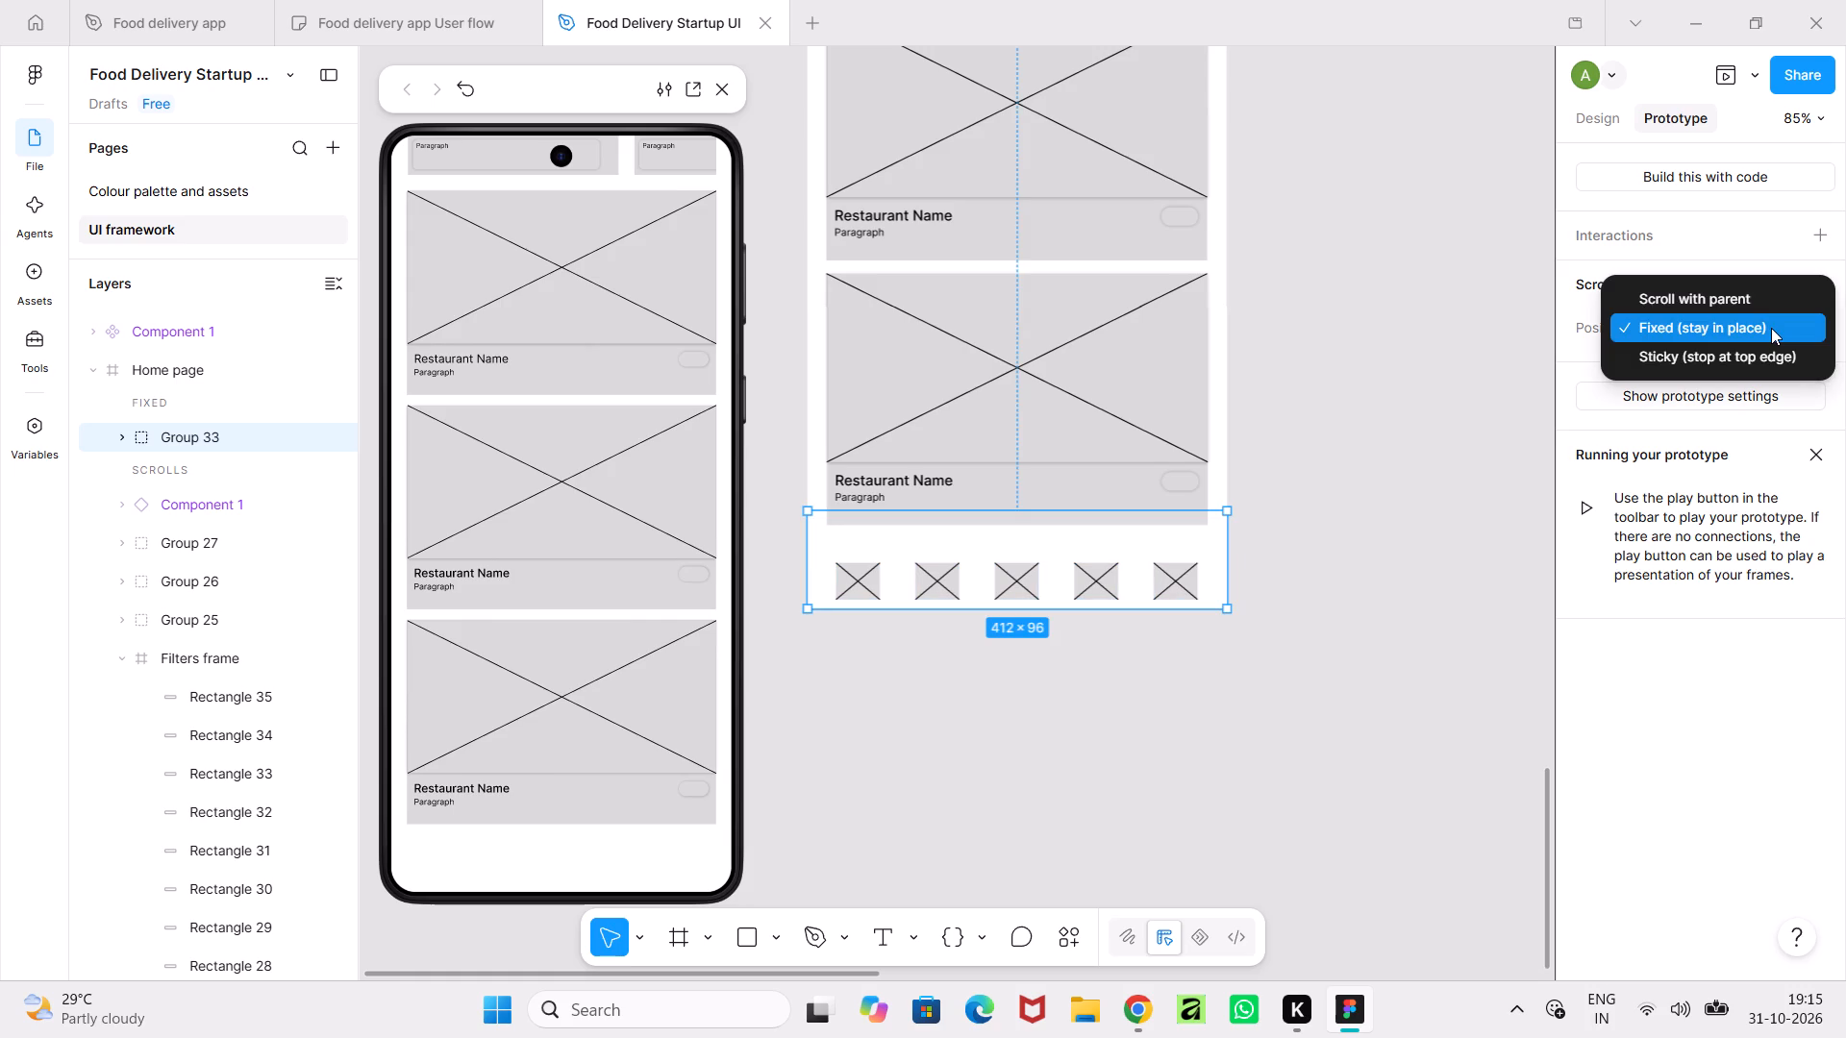
left_click(1572, 603)
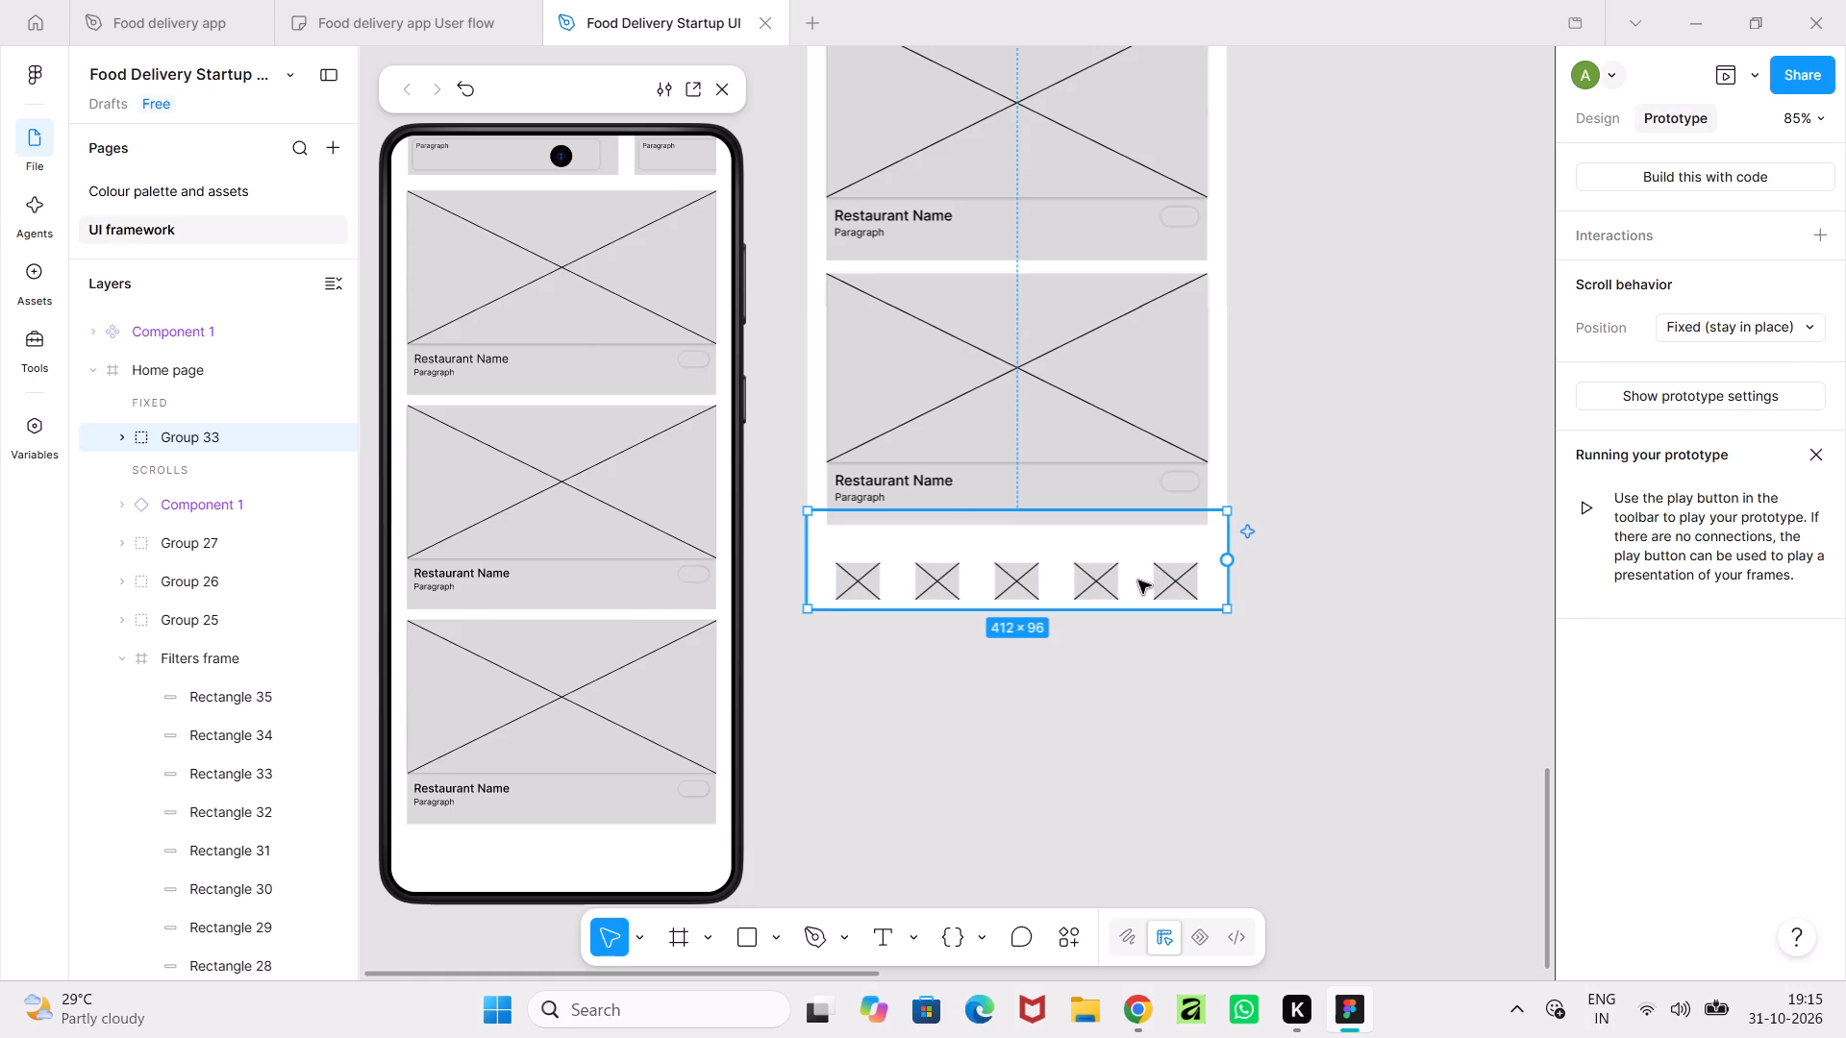
Move the navigation bar group up over the first full-width restaurant card, centred on the page, aligning it with the preview screen's bottom.
left_click_drag(1138, 581, 1133, 384)
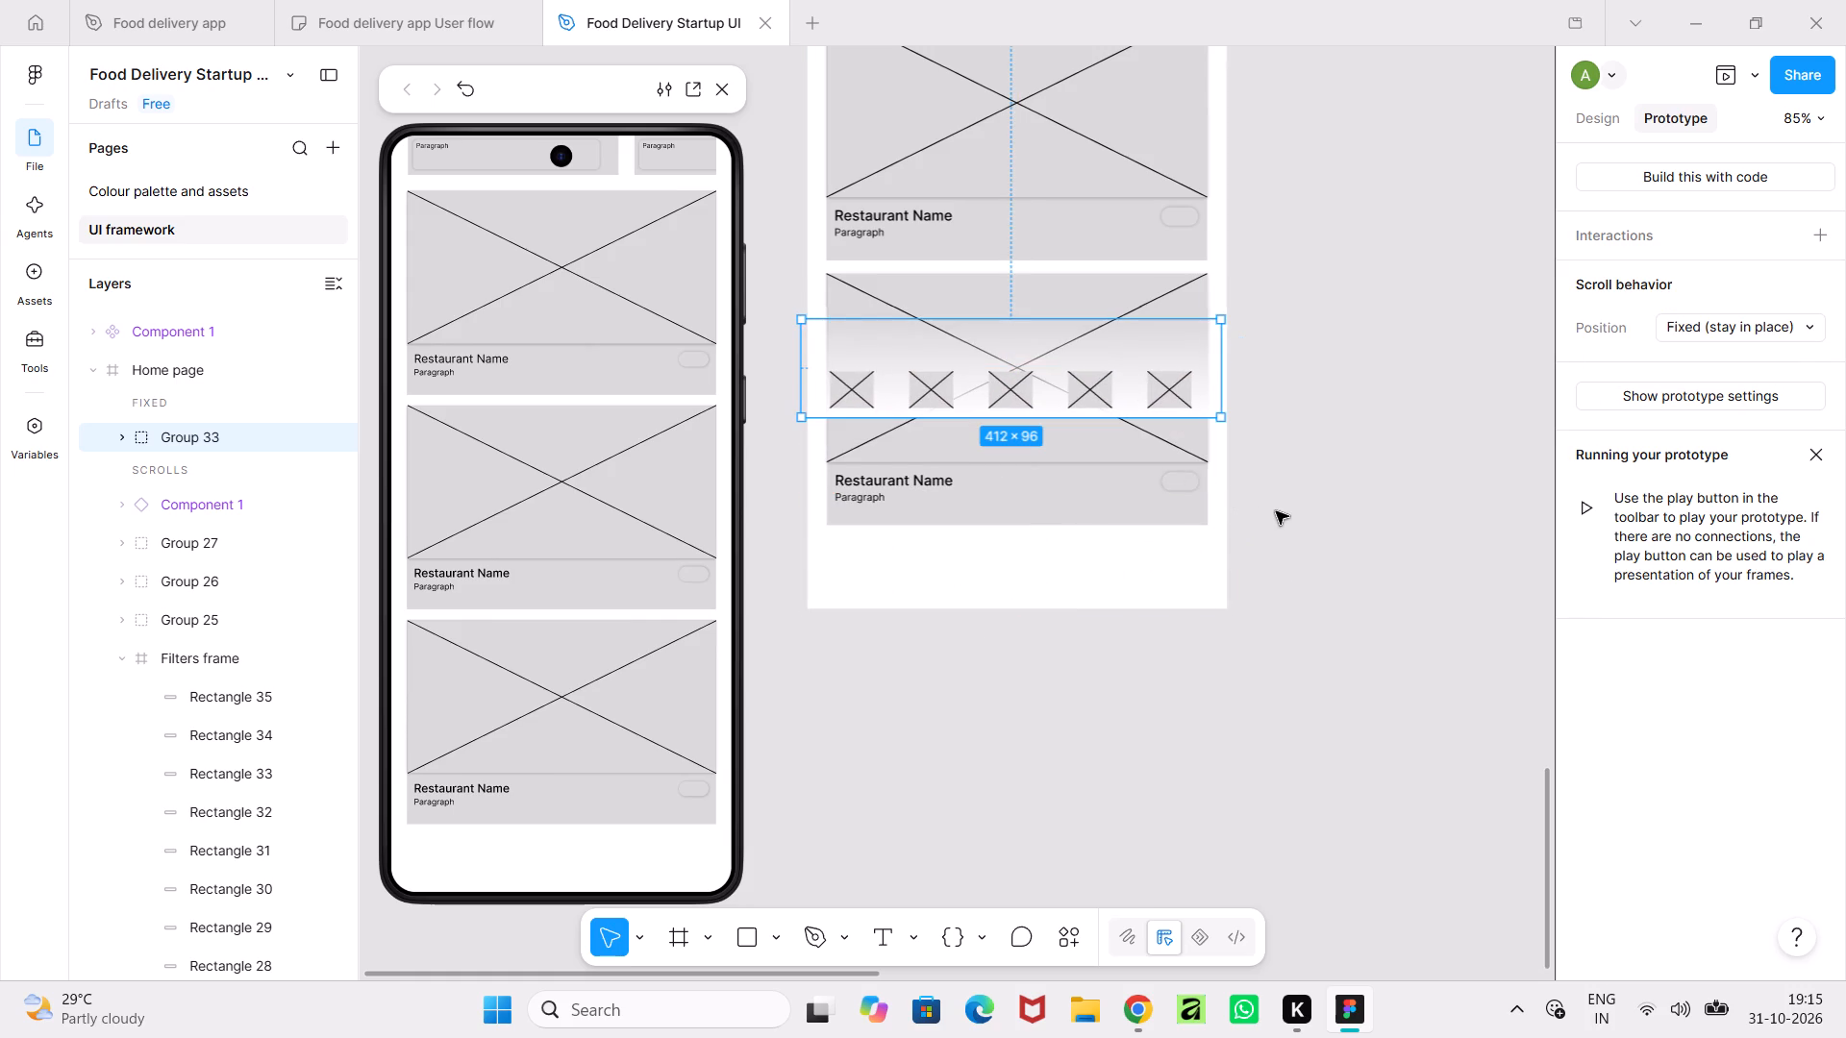
scroll(1276, 511, "up", 10)
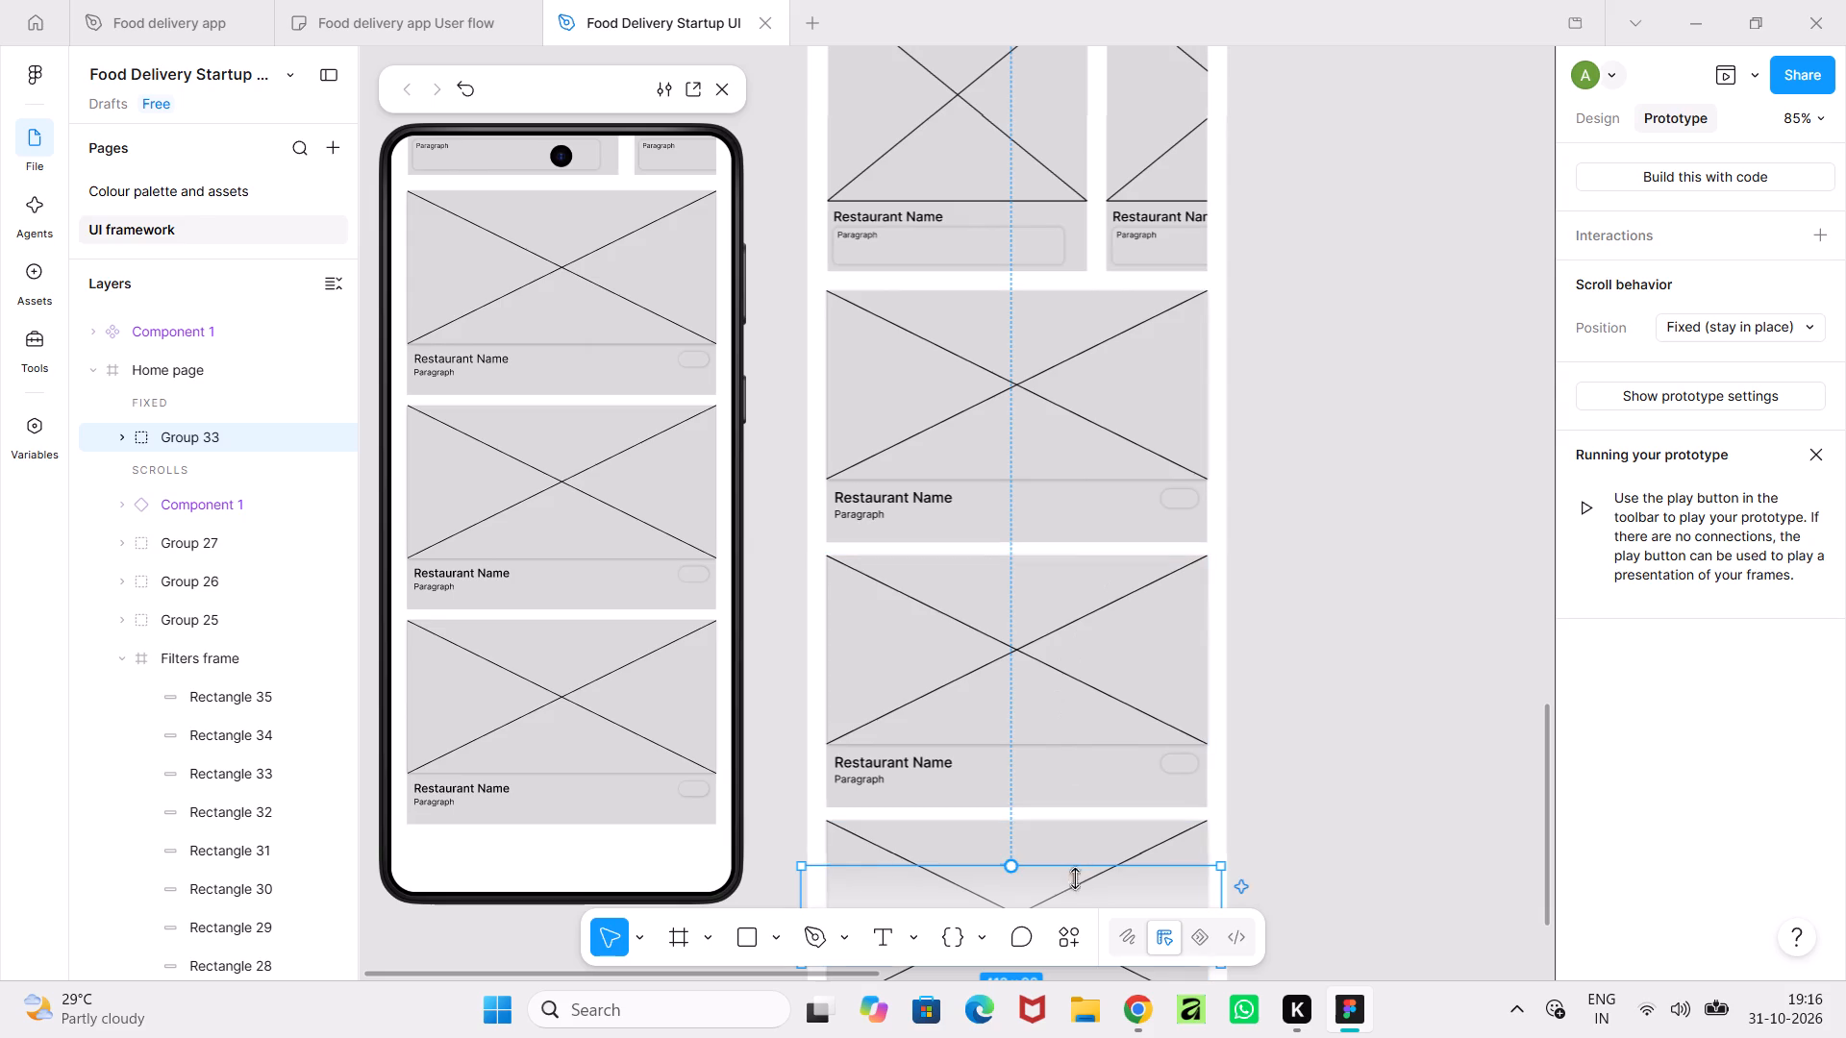
left_click_drag(1072, 882, 1085, 426)
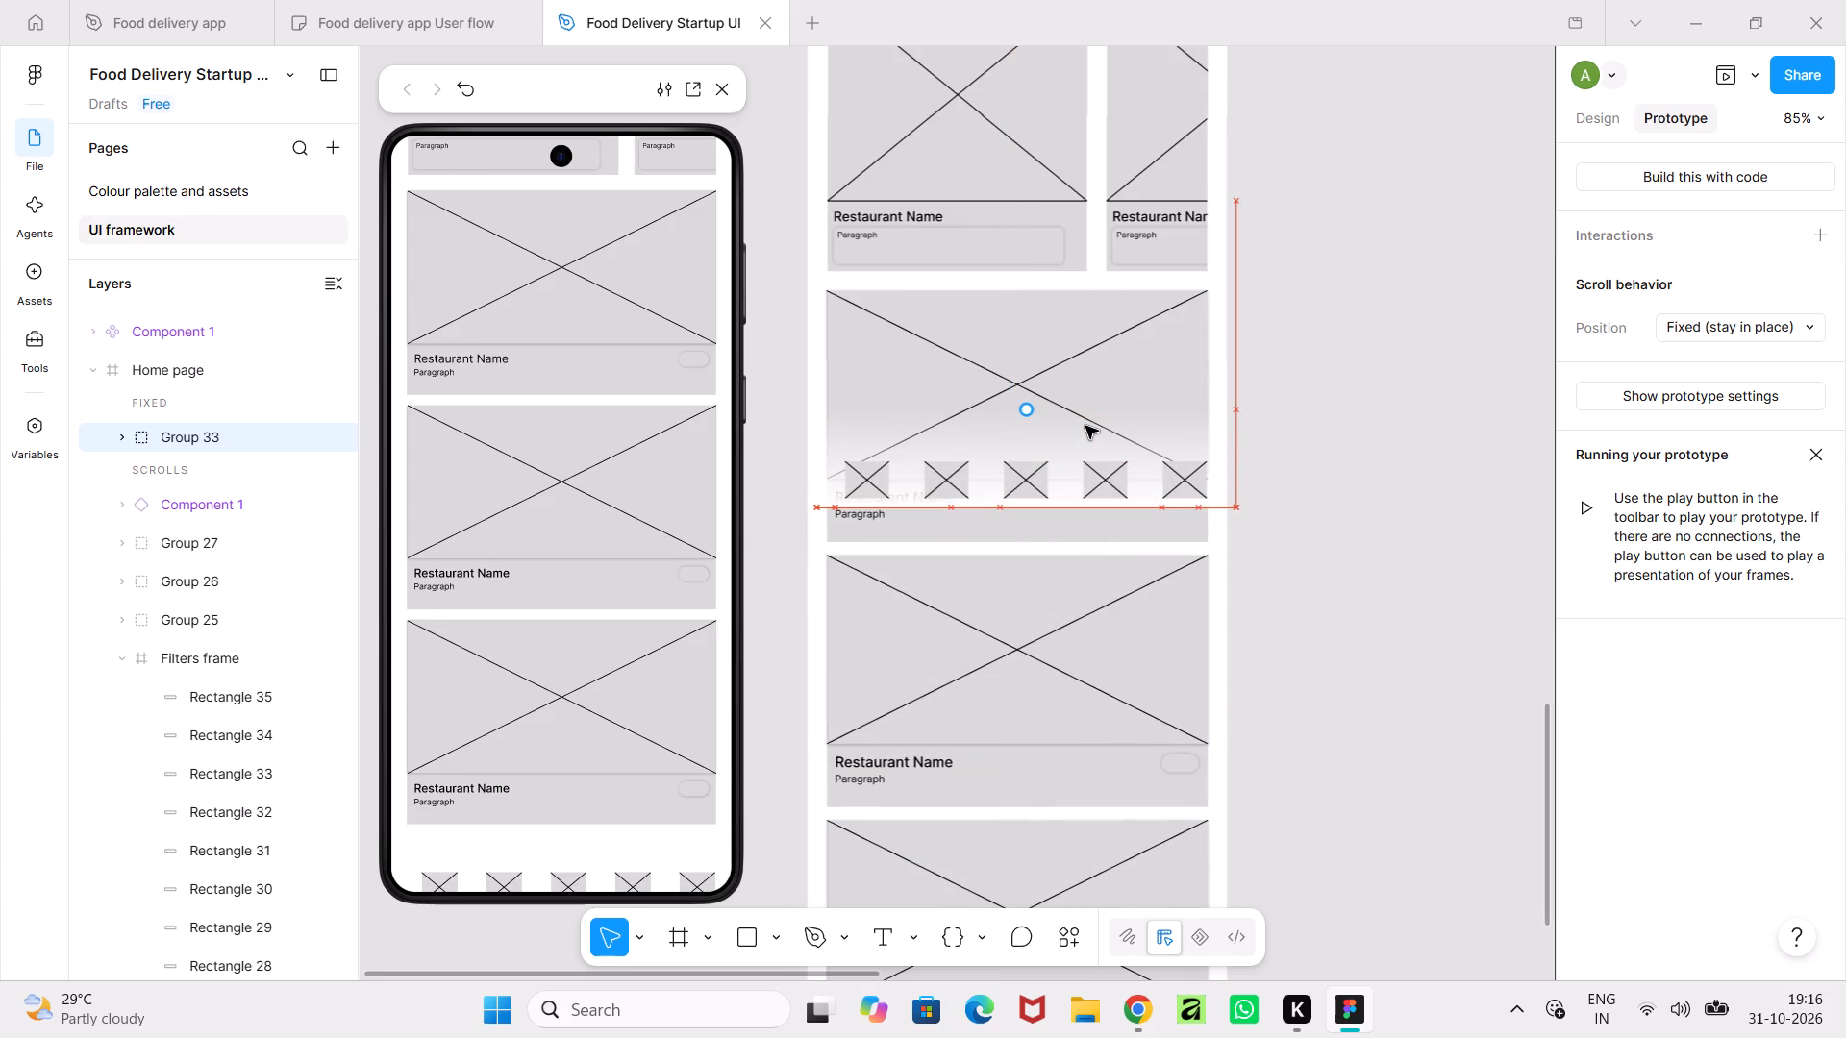
left_click_drag(1085, 426, 1093, 377)
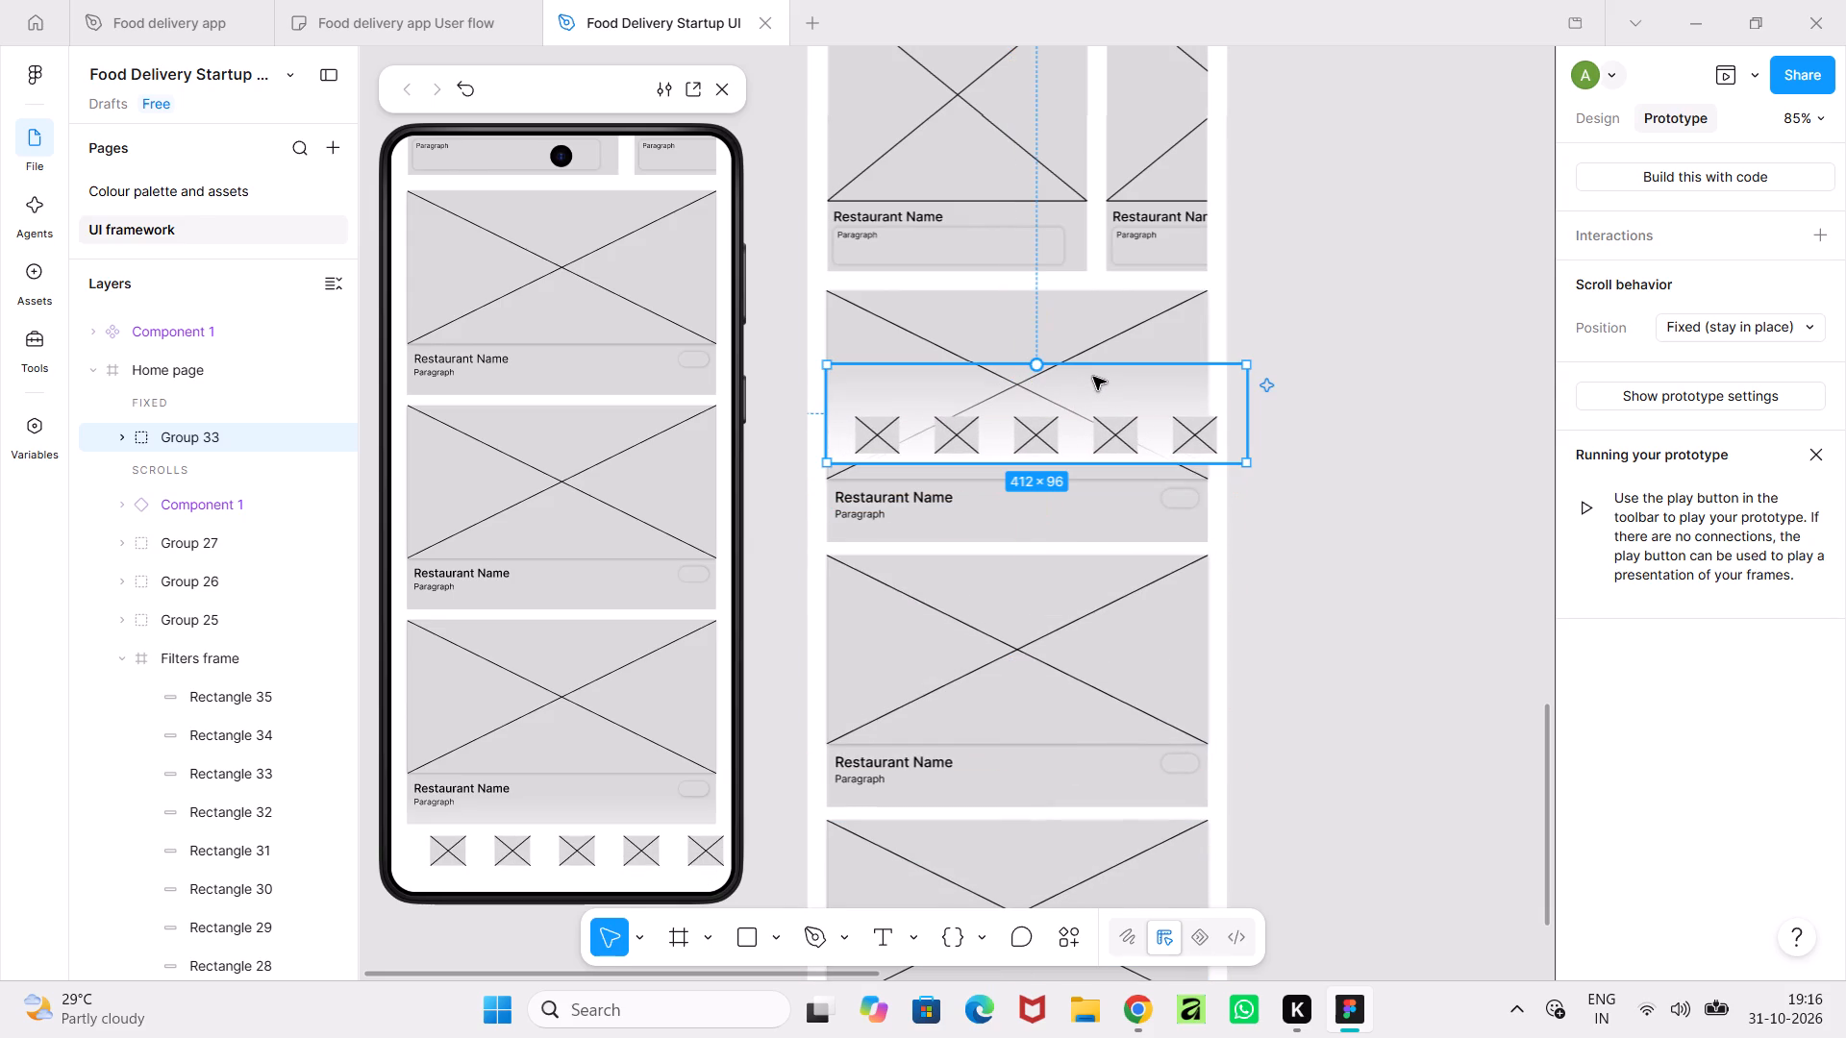
left_click_drag(1094, 392, 1083, 388)
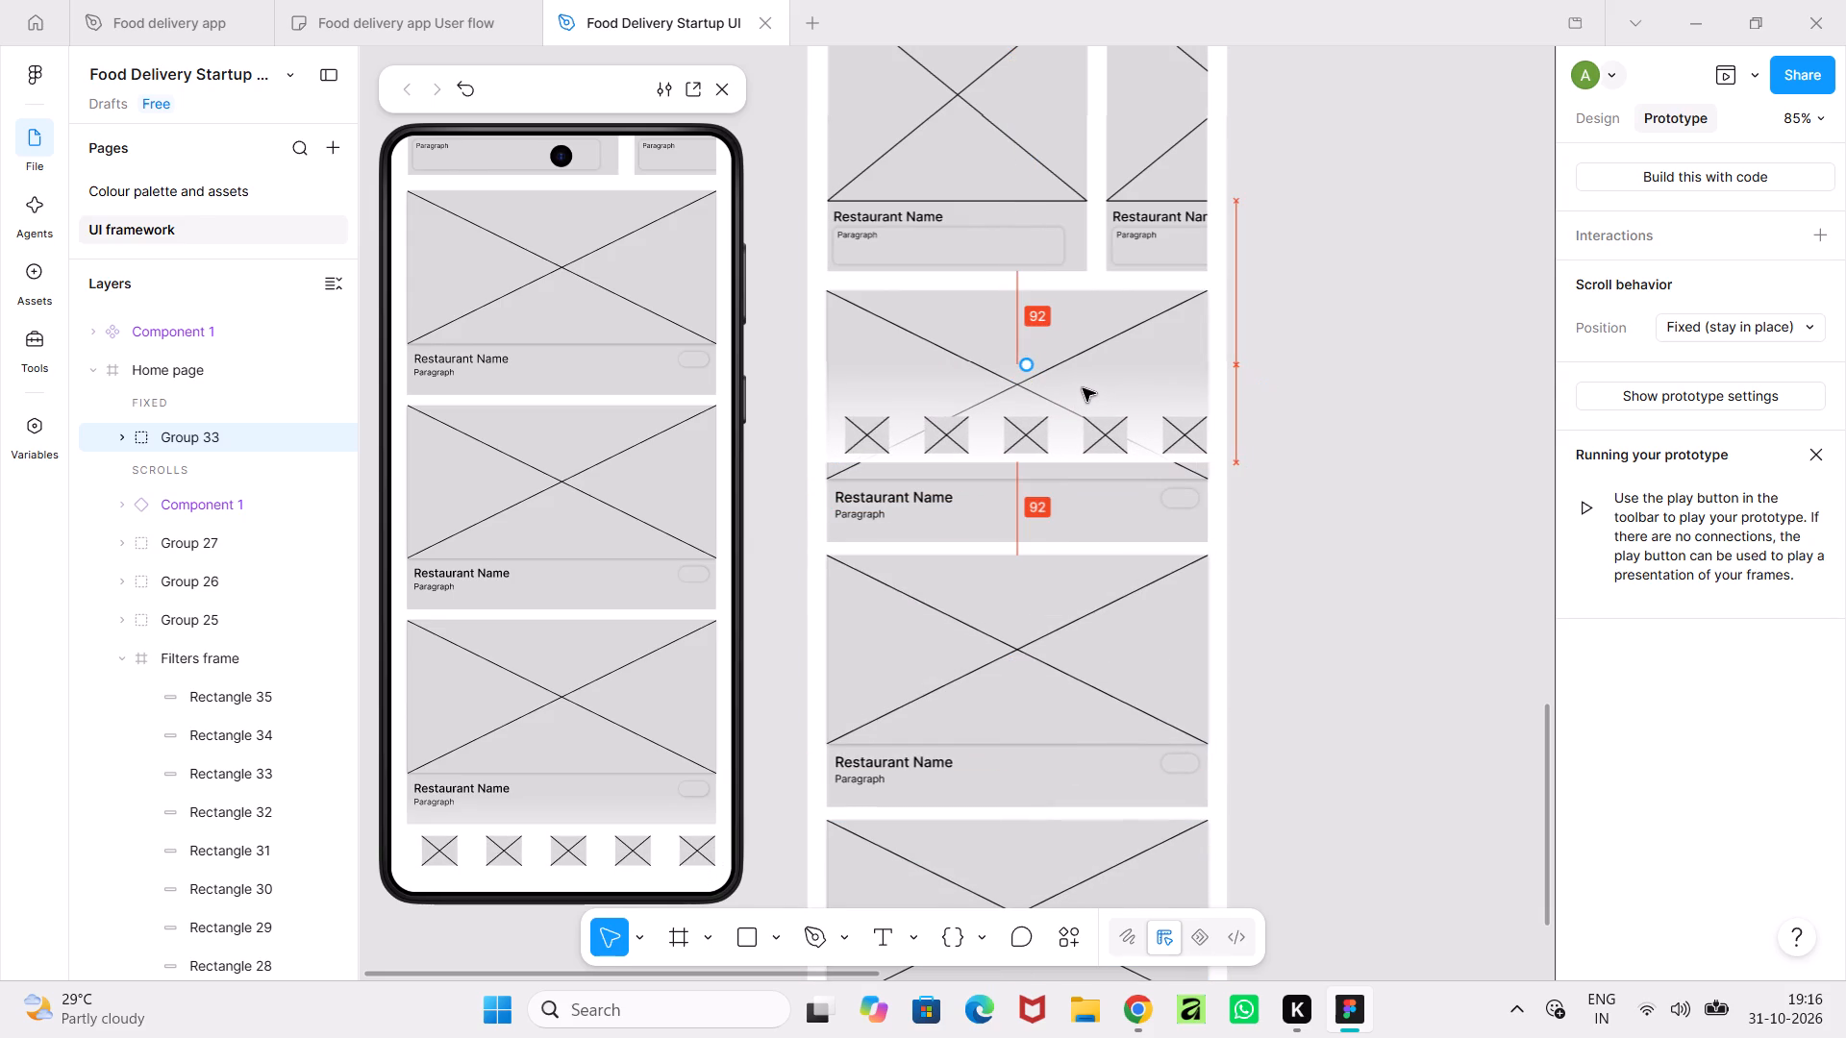
left_click_drag(1083, 388, 1077, 388)
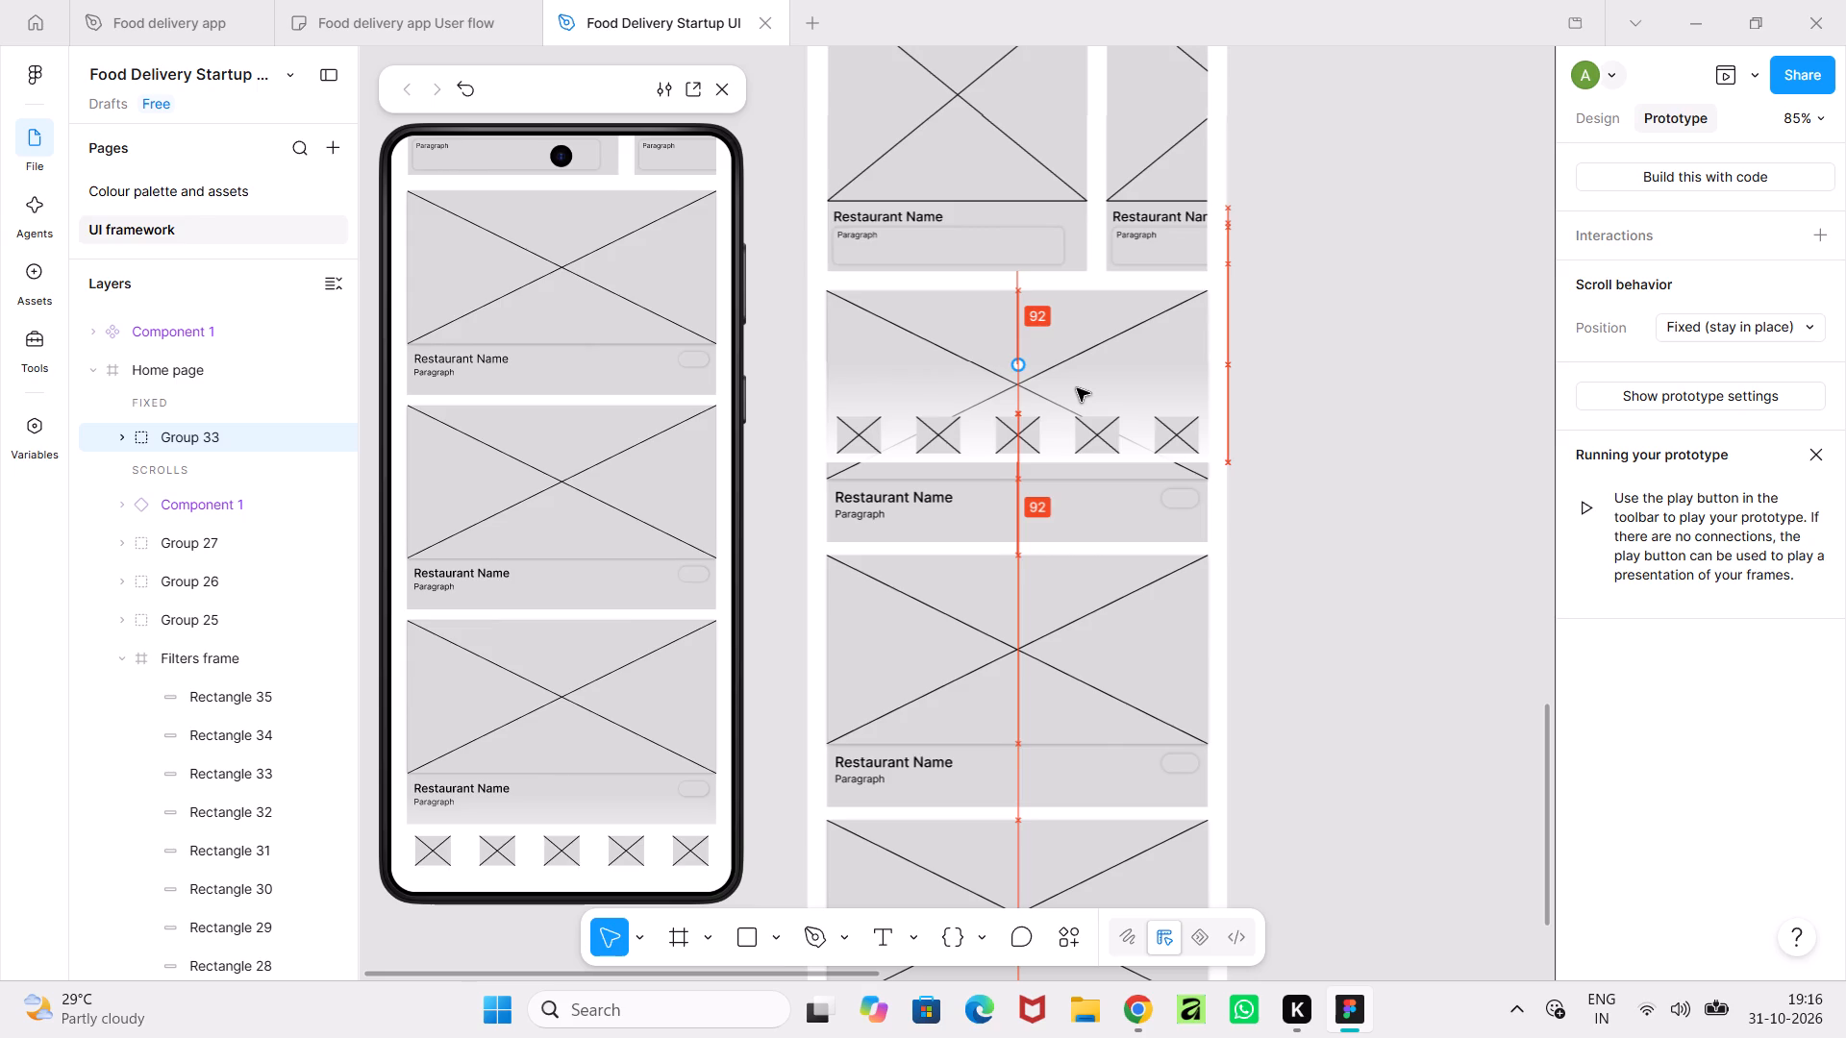
left_click_drag(1077, 388, 1074, 388)
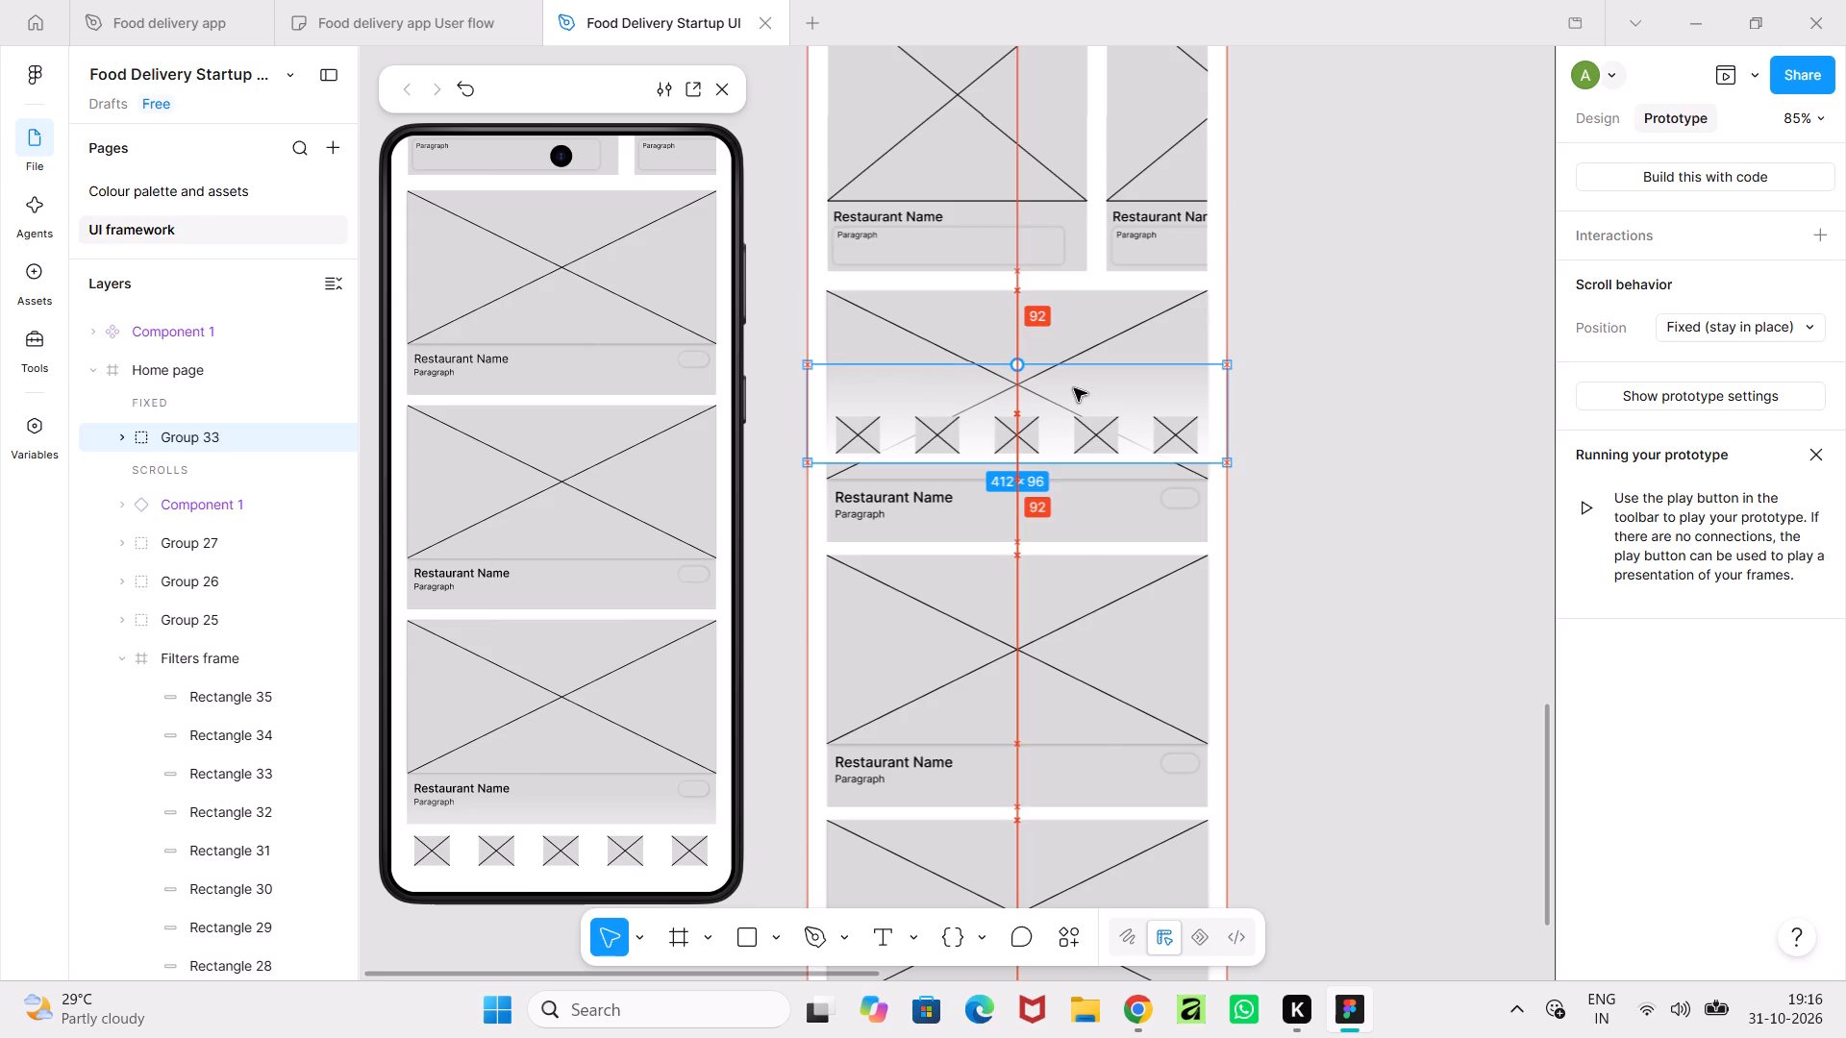
left_click_drag(1074, 388, 1074, 398)
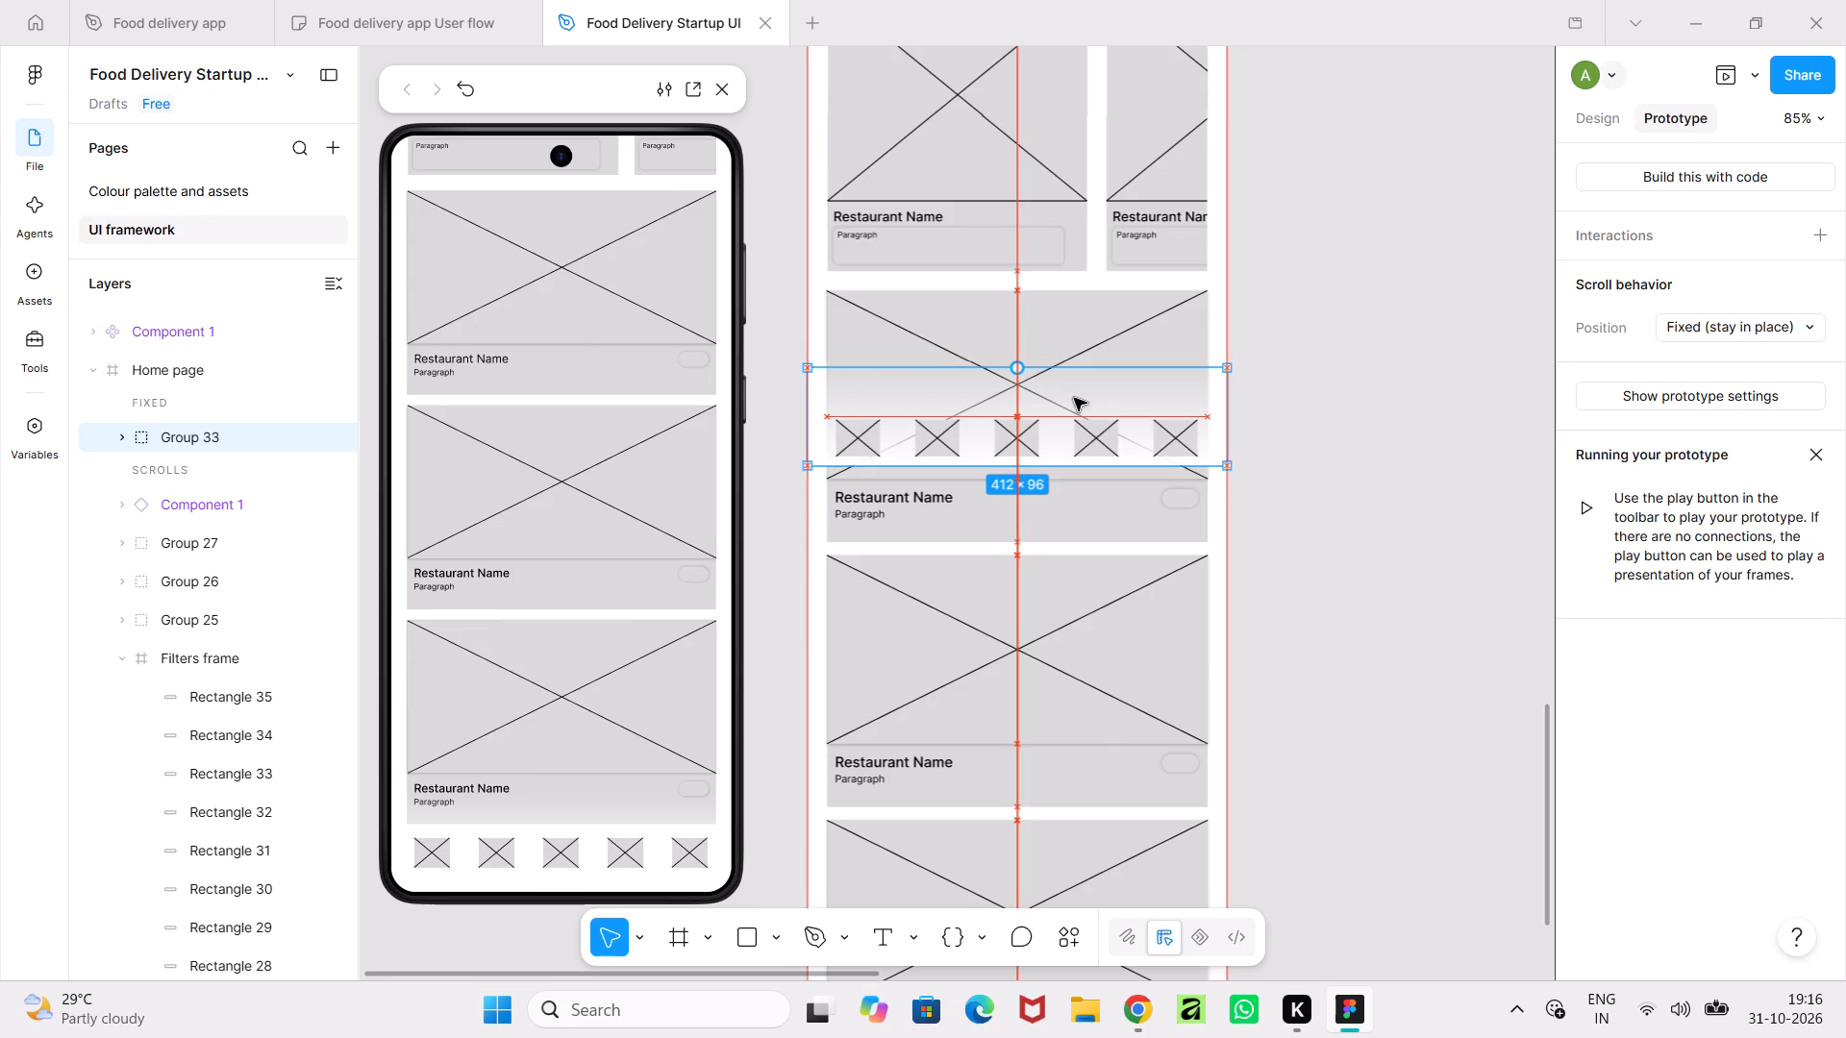
left_click_drag(1074, 398, 1074, 403)
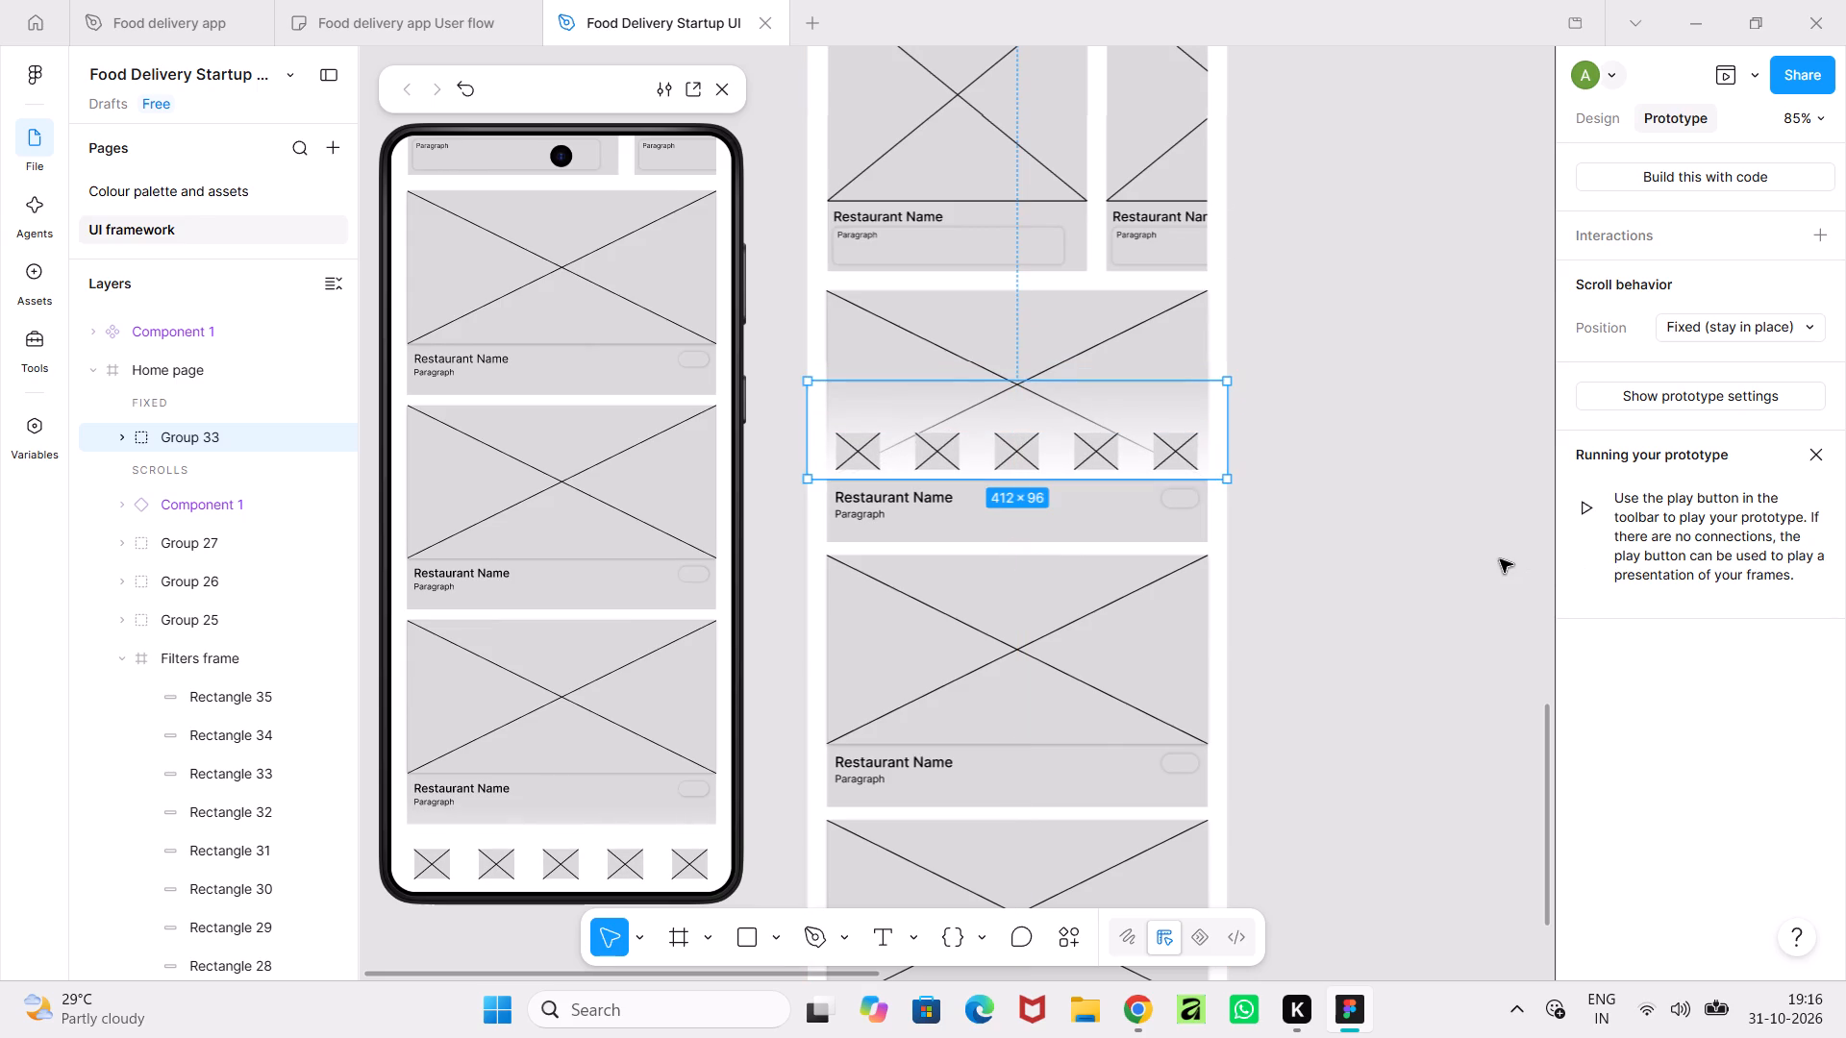
left_click(1500, 559)
Scroll the Home page preview up and down to check how the fixed navigation bar sits at the screen's bottom edge.
scroll(626, 628, "up", 7)
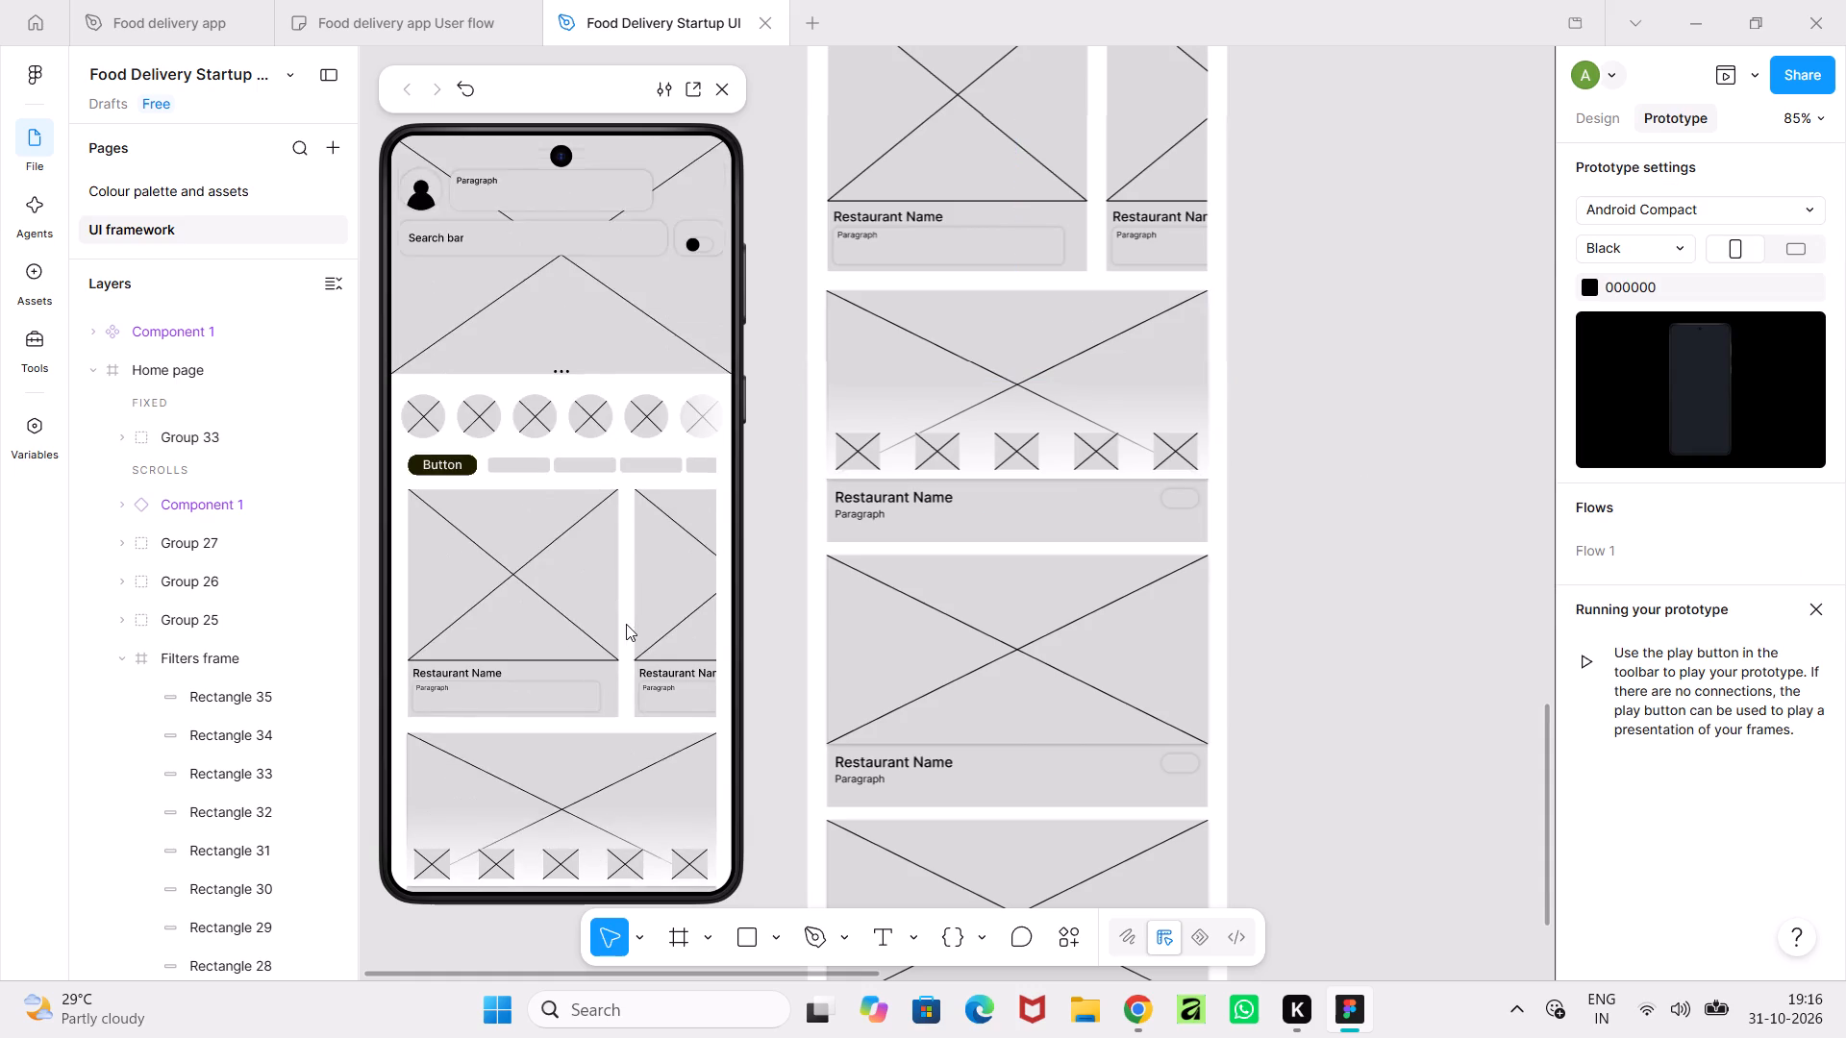
scroll(626, 624, "up", 2)
scroll(626, 624, "down", 14)
scroll(626, 622, "up", 13)
scroll(1370, 654, "down", 4)
scroll(1311, 629, "up", 2)
scroll(656, 611, "down", 5)
scroll(656, 611, "up", 5)
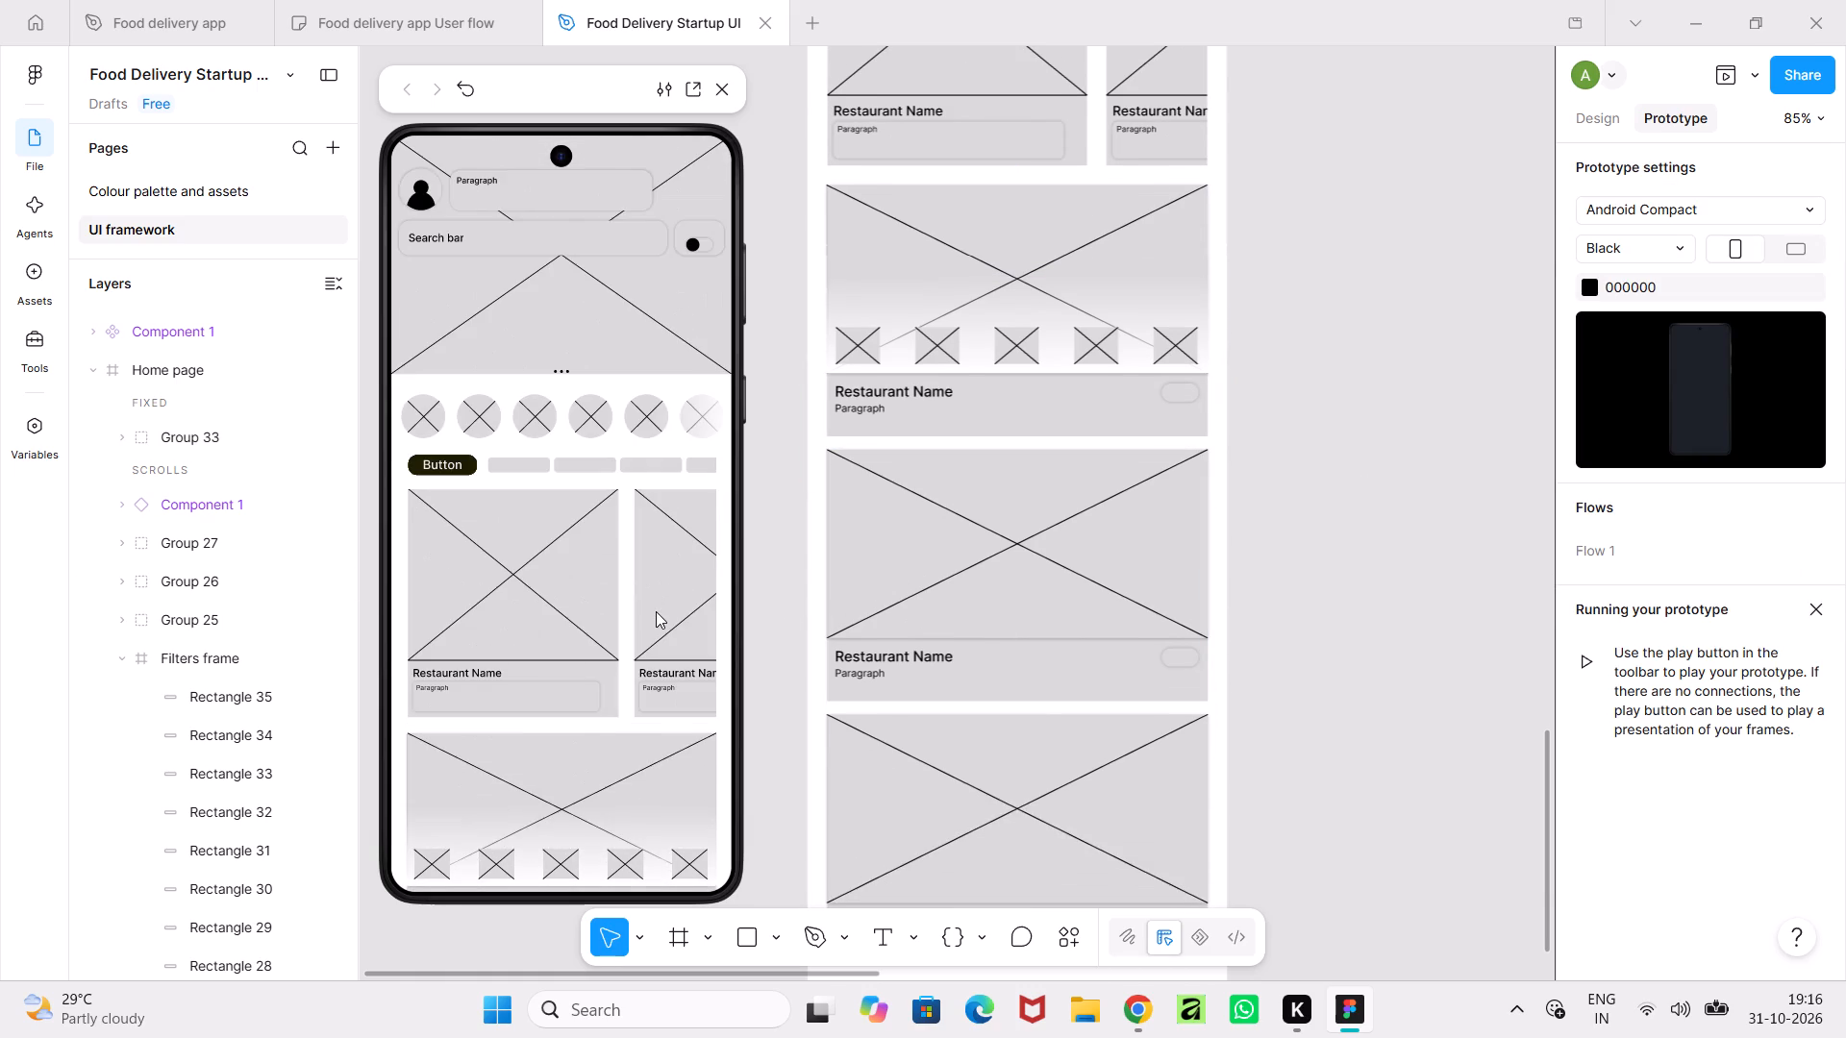
scroll(656, 611, "up", 3)
Nudge the grouped navigation bar, Group 33, down about 10 px so it sits closer to the preview screen's bottom edge.
left_click(986, 362)
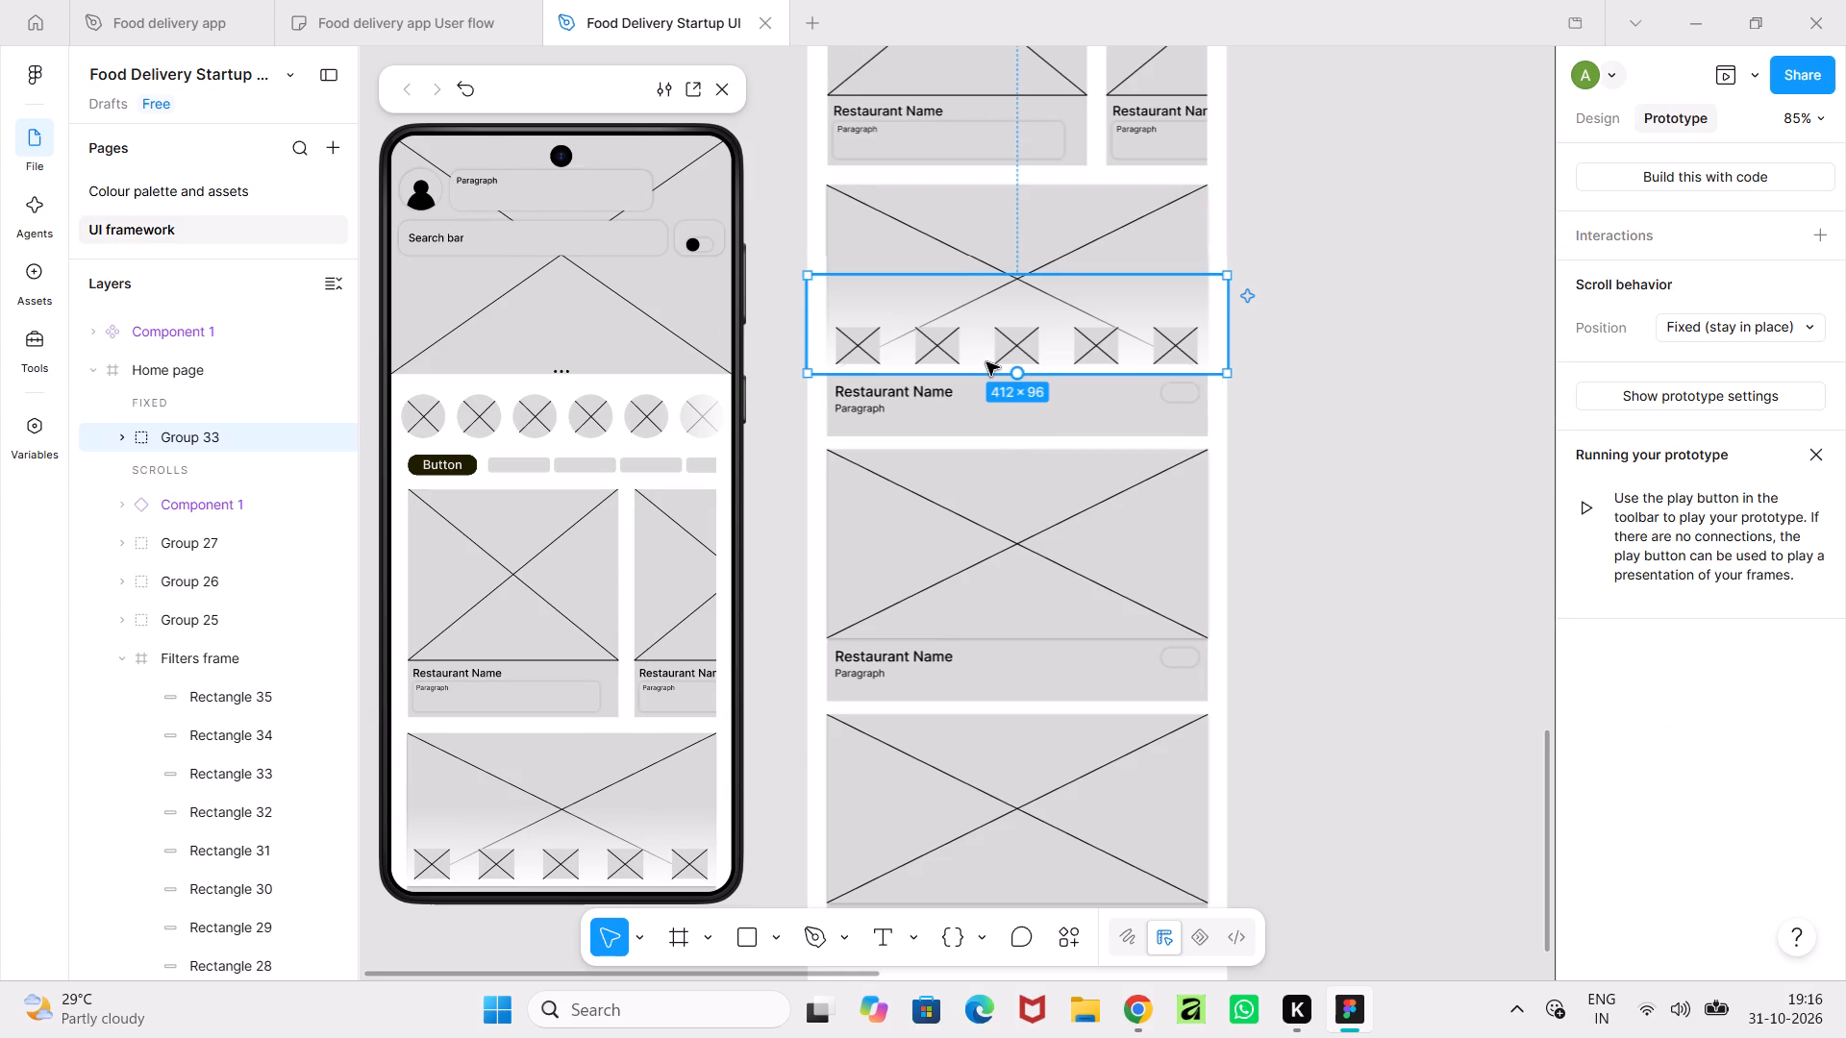
key("Down")
key("Down")
key("Down")
key("Down")
key("Down")
key("Down")
key("Down")
key("Down")
key("Down")
key("Down")
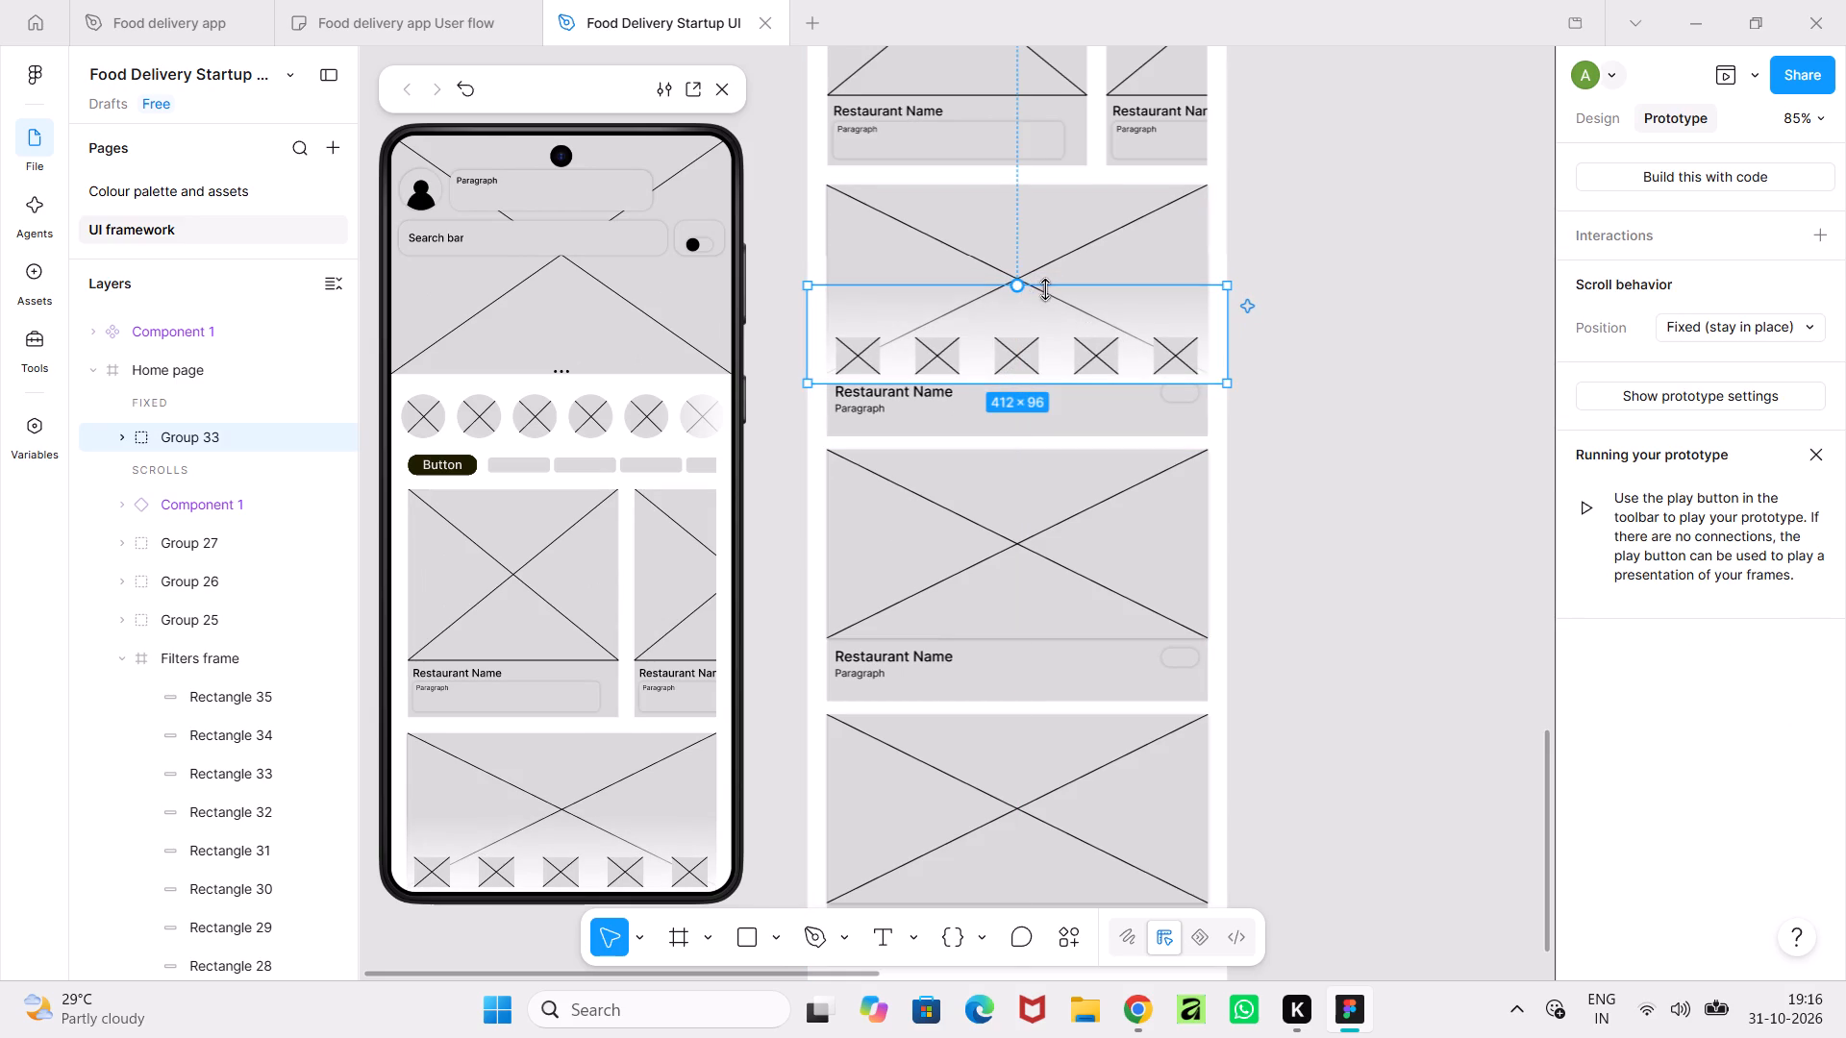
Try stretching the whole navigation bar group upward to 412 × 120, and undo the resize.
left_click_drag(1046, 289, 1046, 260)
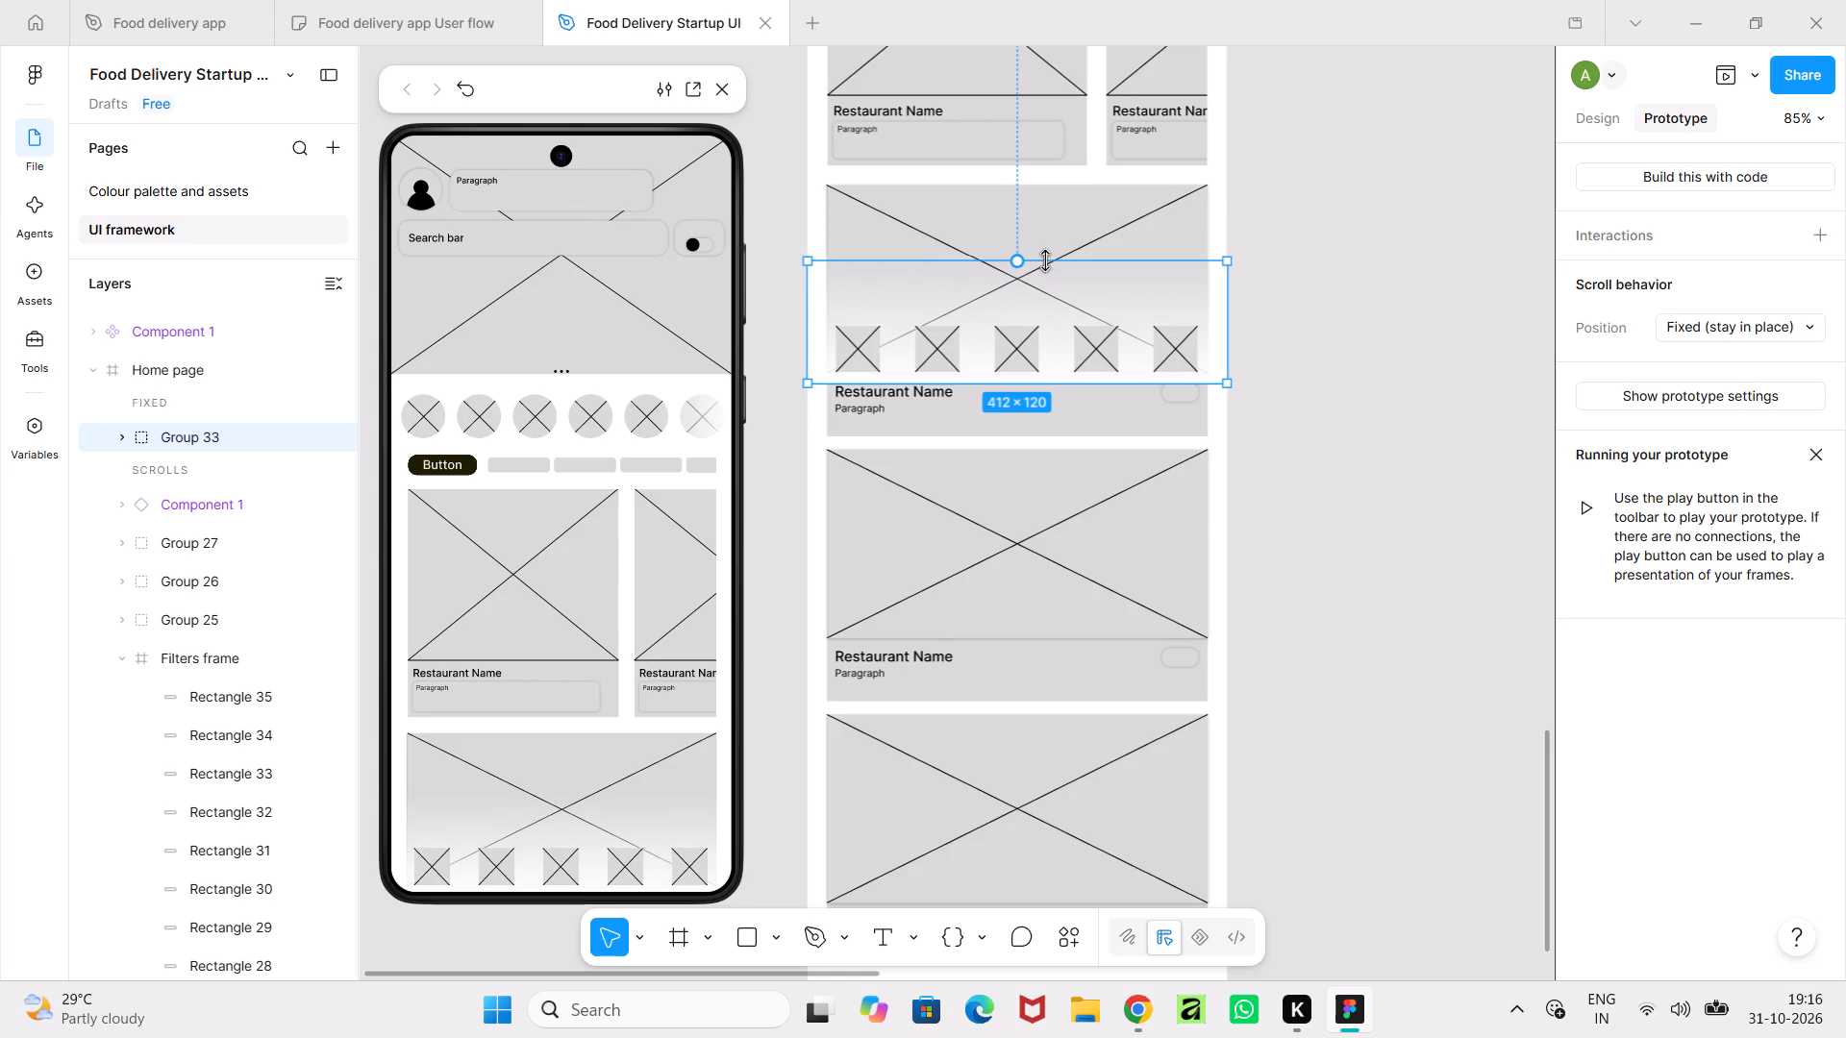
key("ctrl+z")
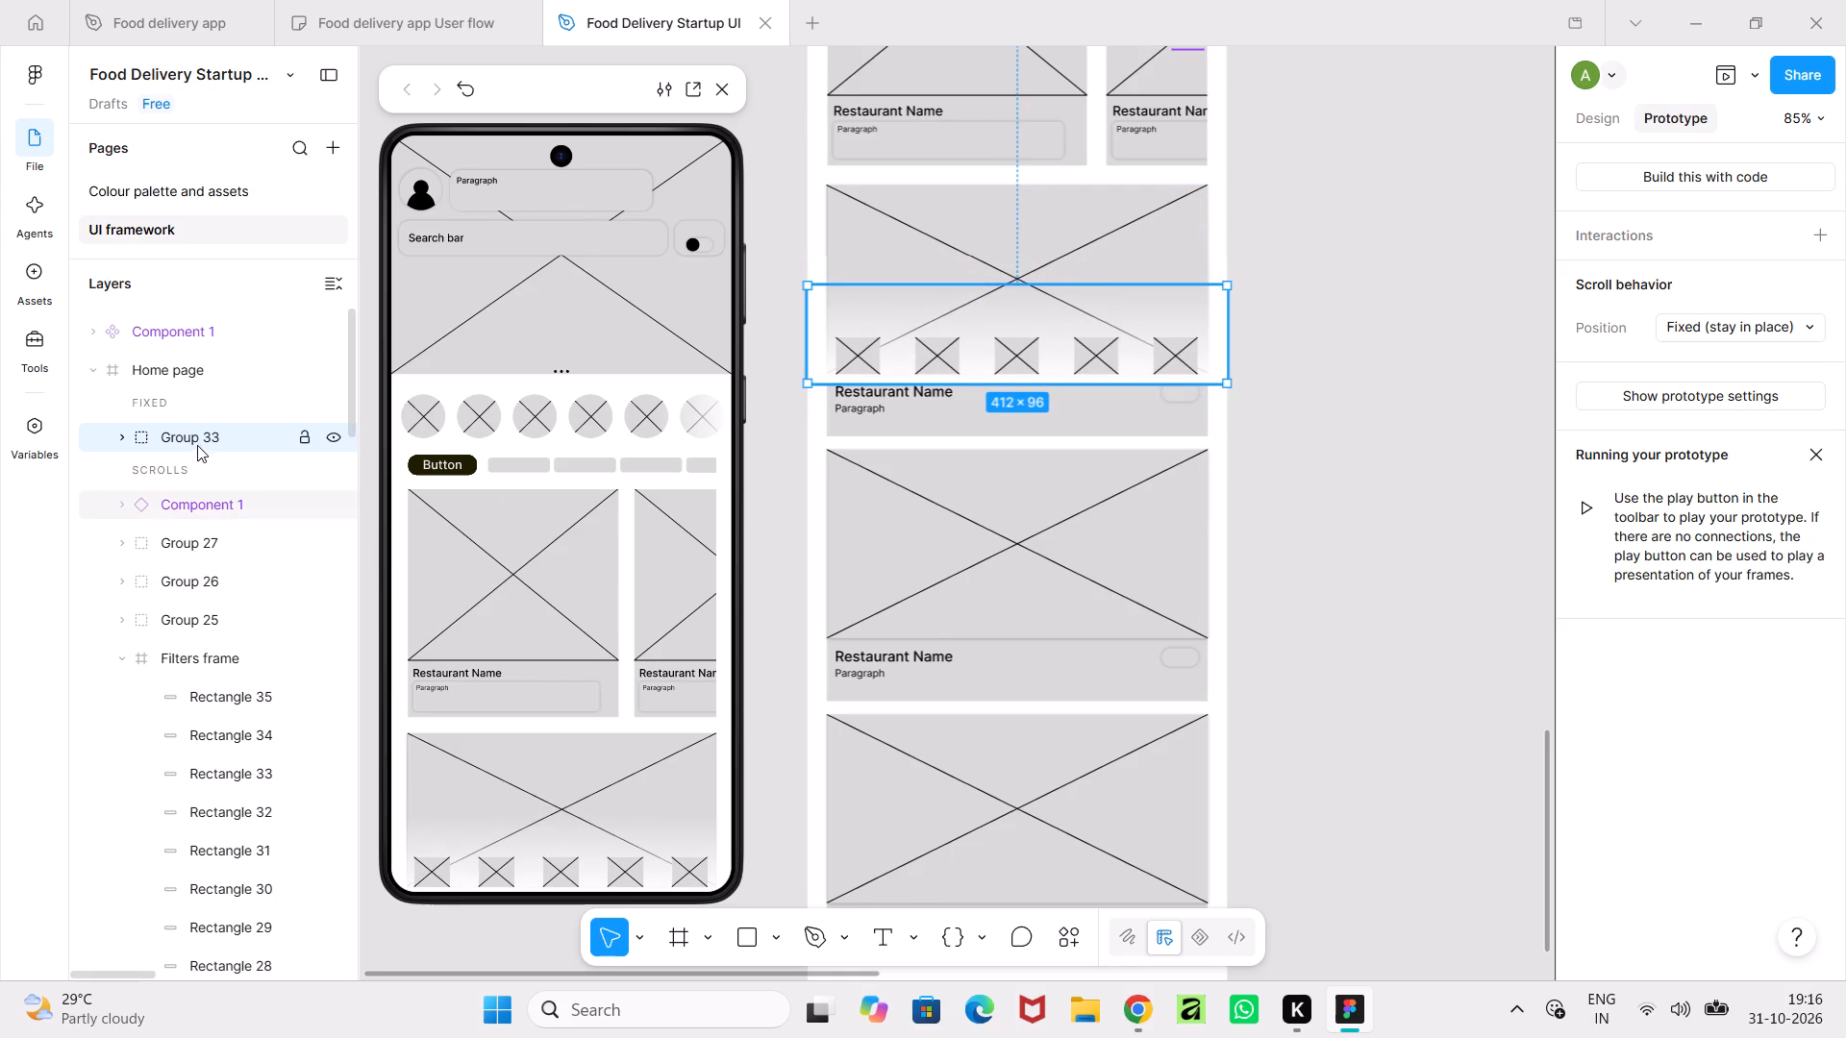
Extend only the gradient background, Rectangle 41 inside Group 33, upward to 412 × 152, leaving the navigation icons unscaled.
left_click(118, 442)
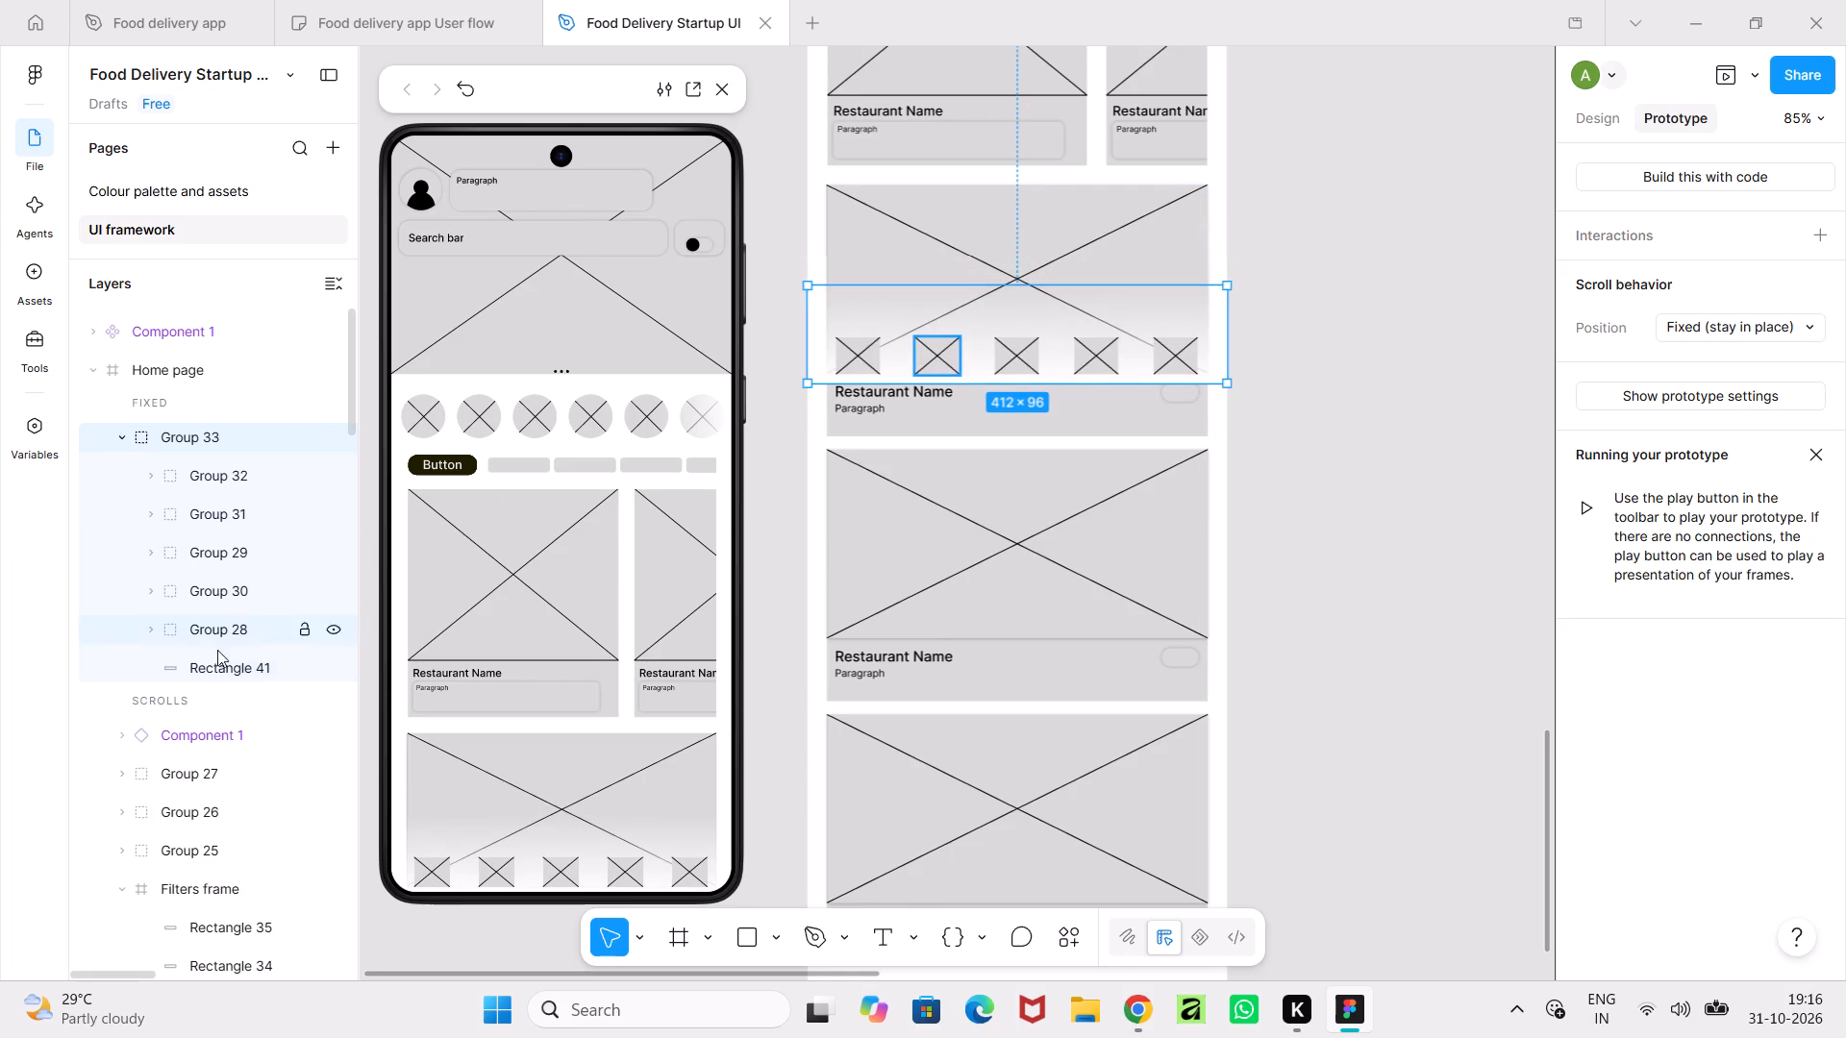
left_click(228, 671)
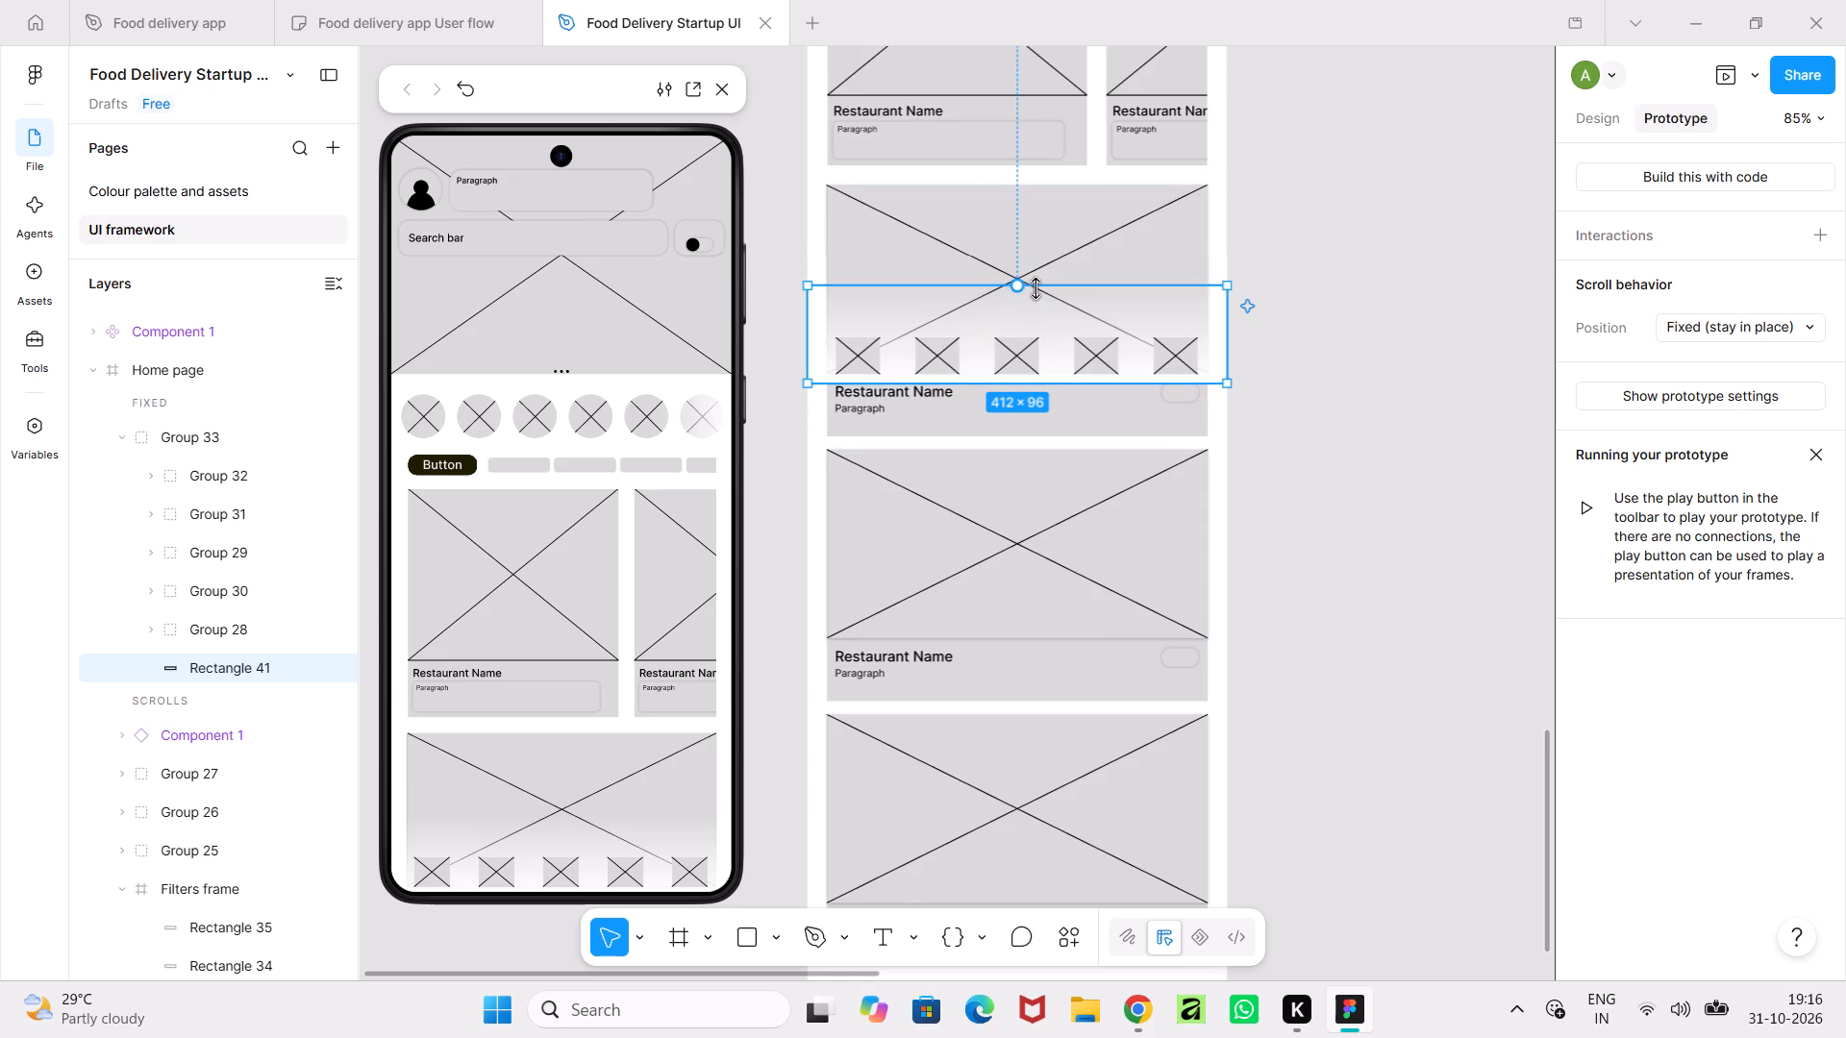
left_click_drag(1037, 288, 1044, 229)
left_click(1340, 609)
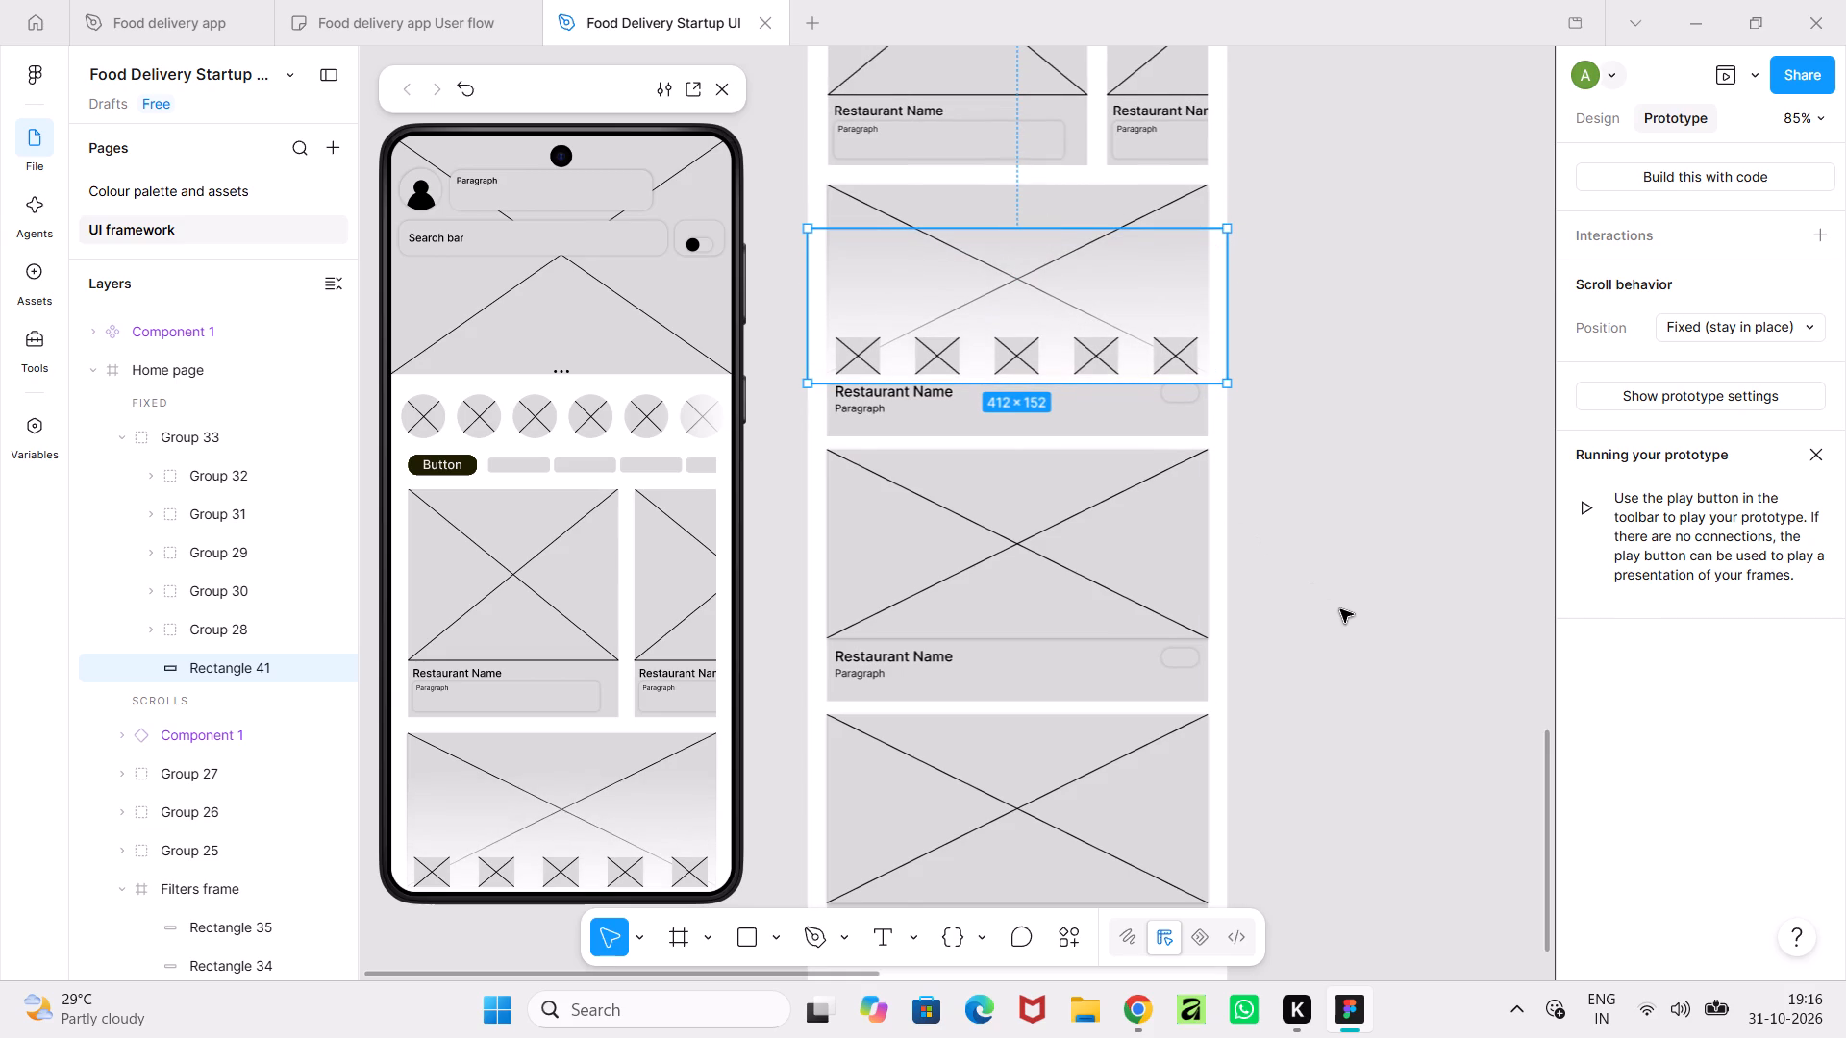
Scroll the Home page preview repeatedly from top to bottom to examine the taller gradient and fixed navigation icons over the restaurant cards.
scroll(1340, 609, "down", 9, "ctrl")
scroll(1338, 612, "up", 3, "ctrl")
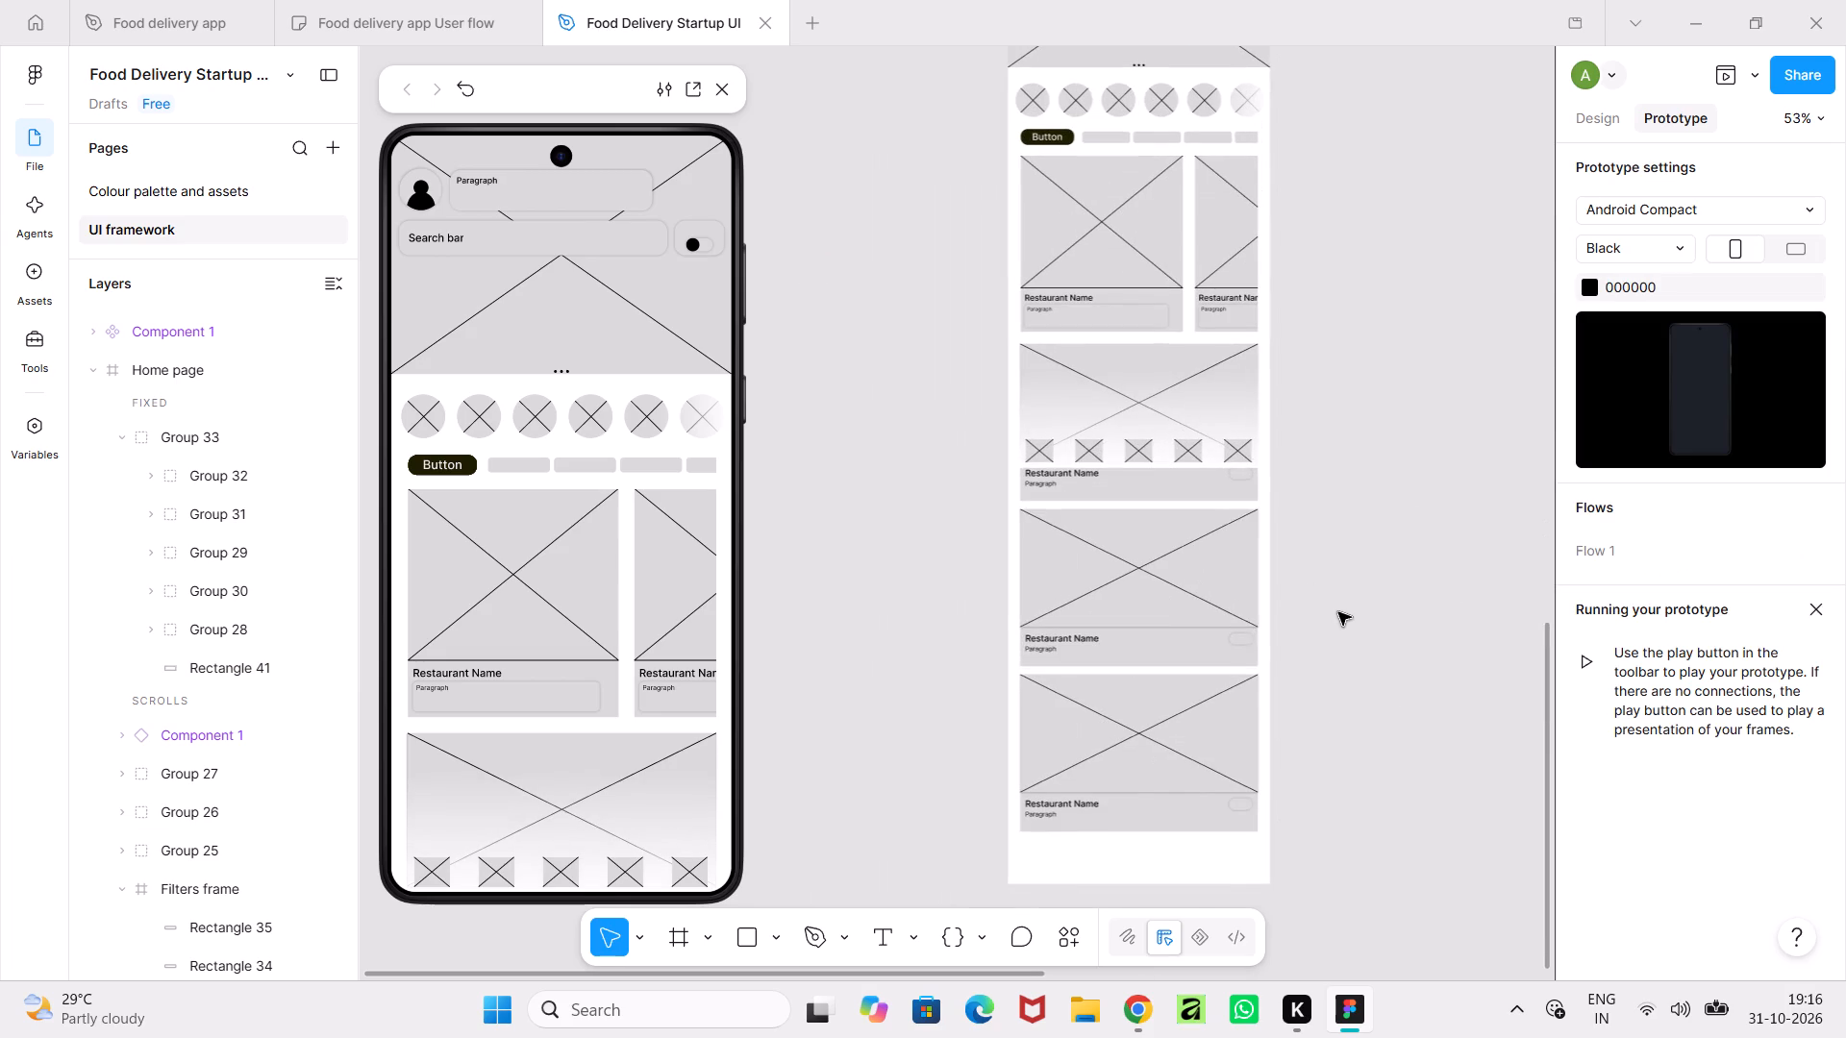
scroll(585, 618, "down", 5)
scroll(585, 618, "up", 6)
scroll(585, 618, "down", 1)
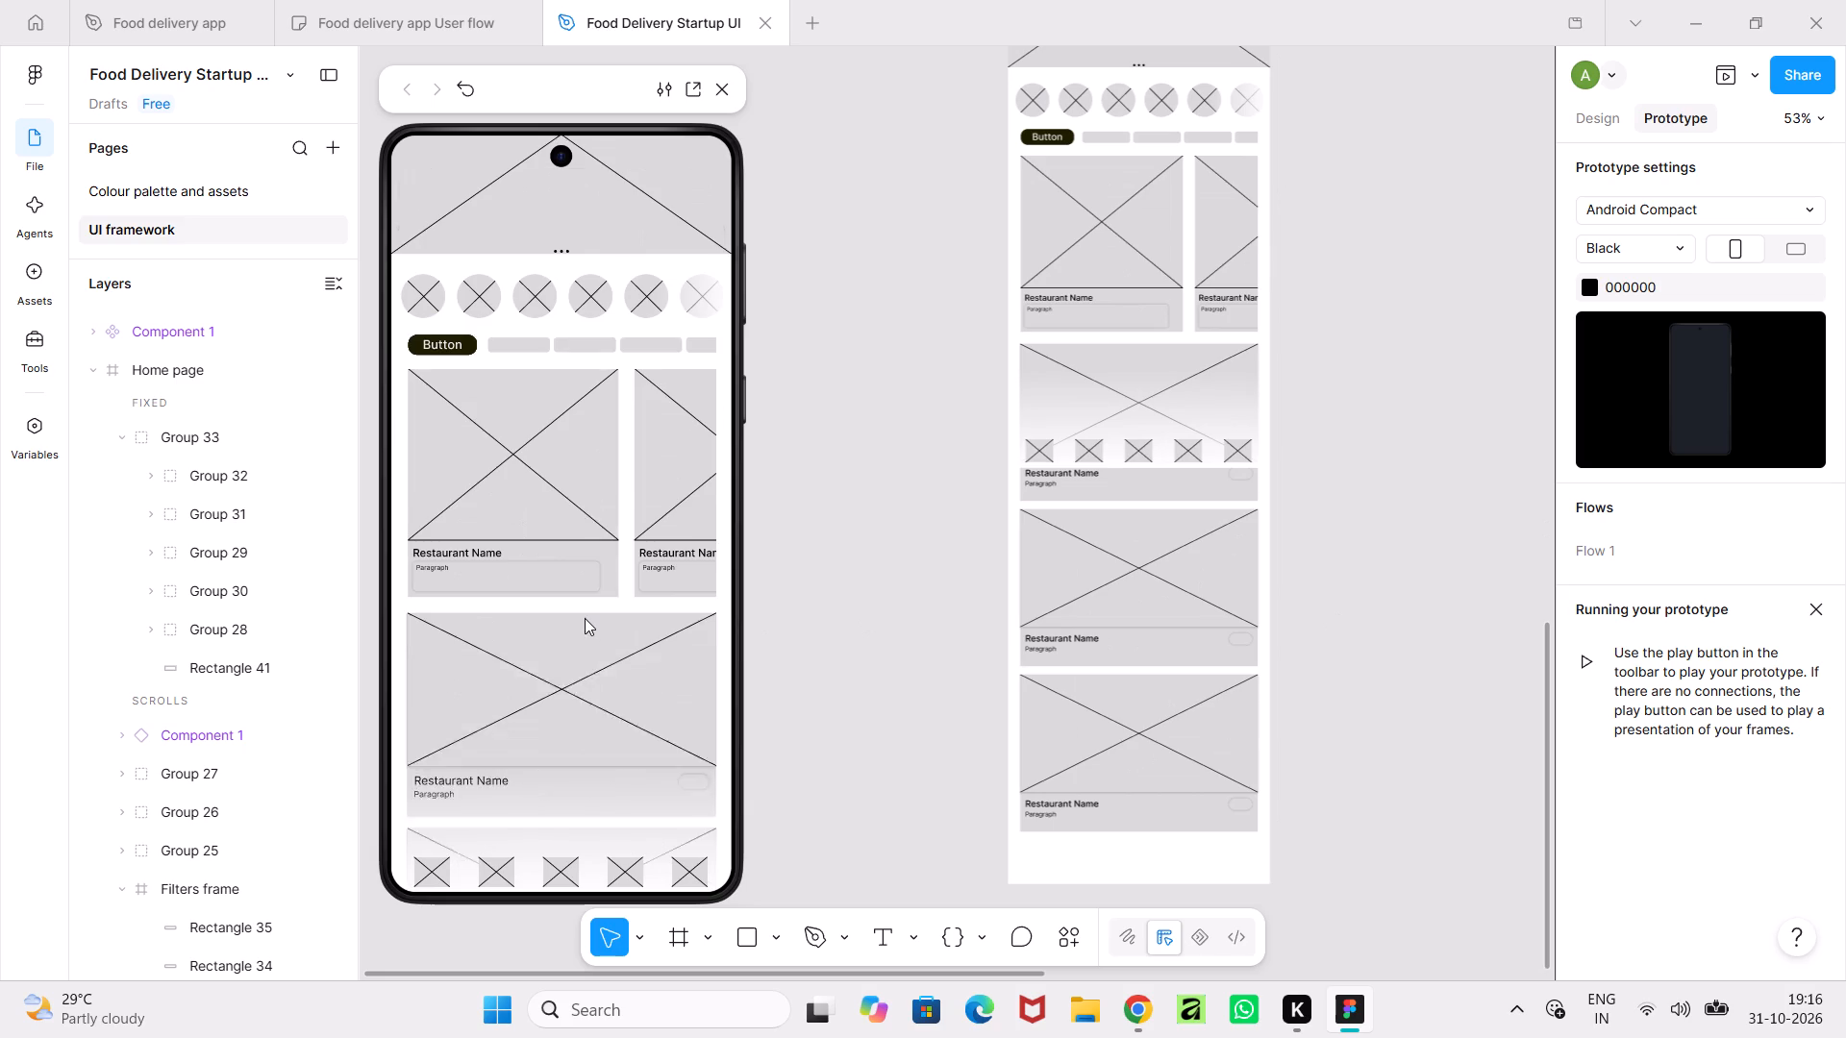
scroll(585, 618, "down", 2)
scroll(585, 618, "up", 4)
scroll(585, 618, "down", 1)
scroll(585, 618, "up", 1)
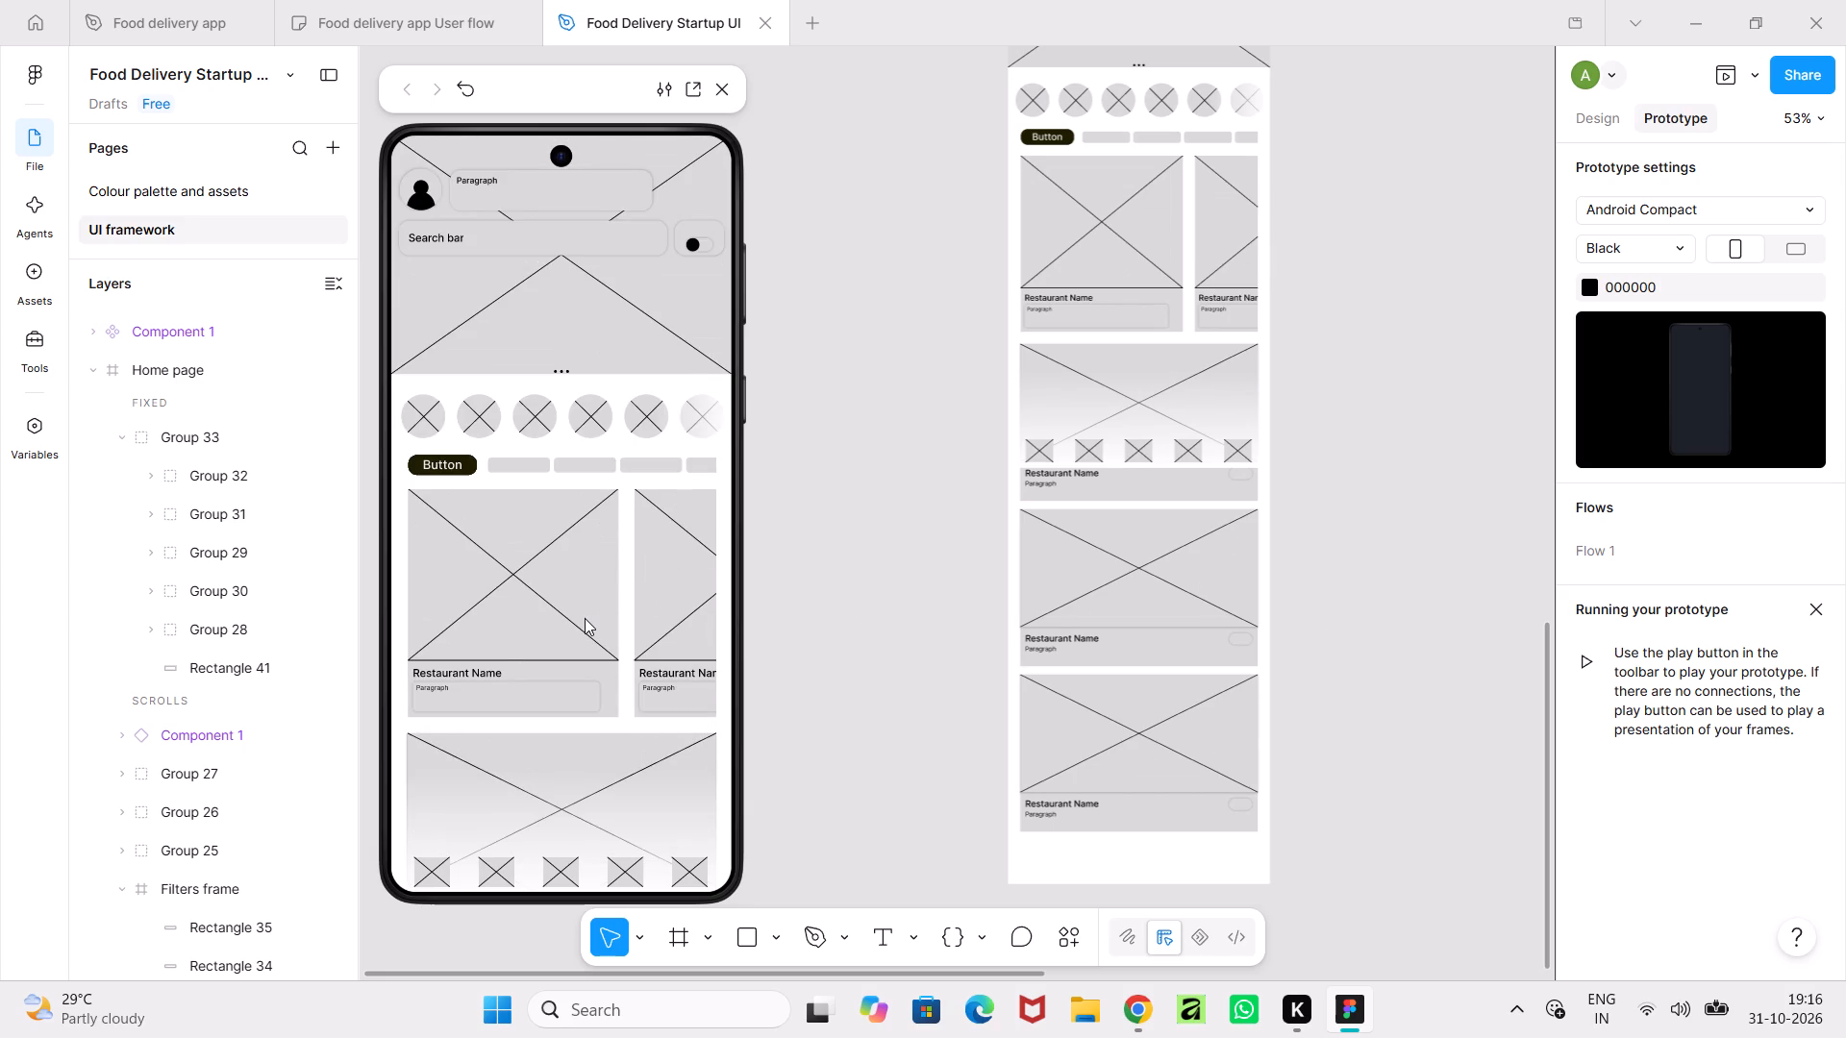
scroll(586, 618, "down", 5)
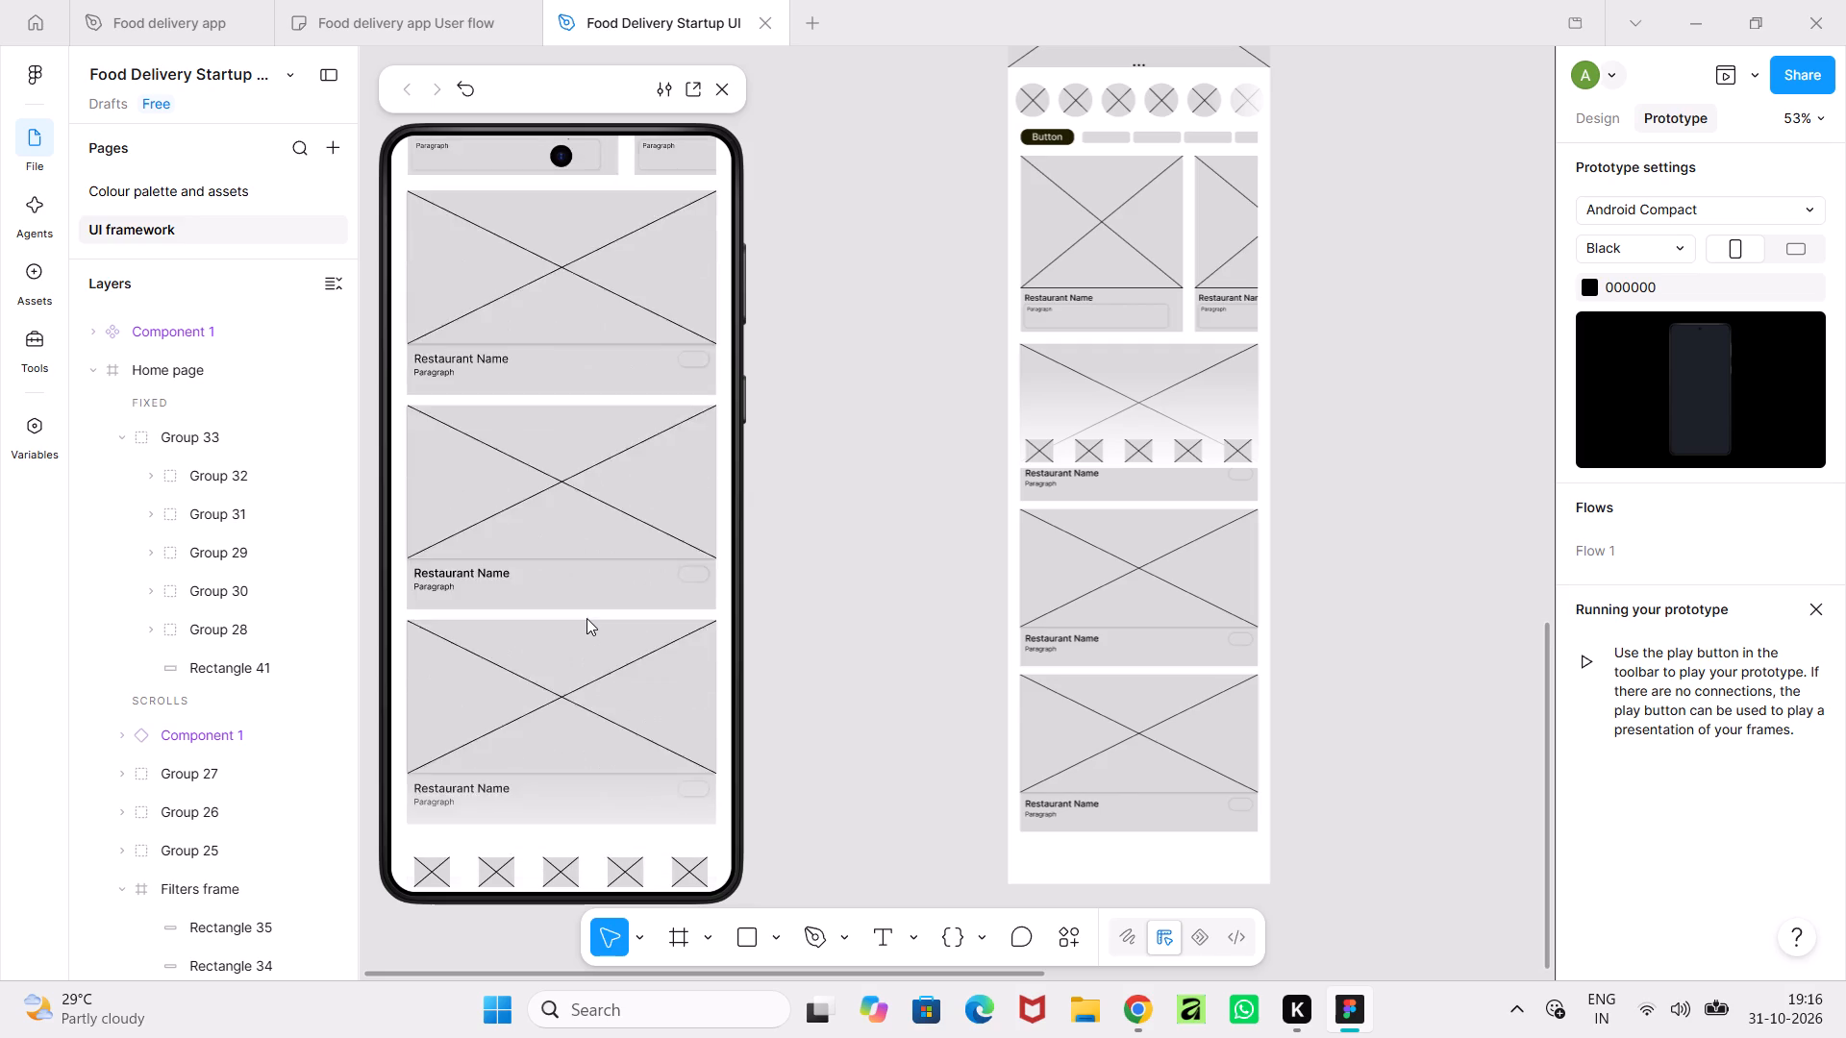
scroll(586, 617, "up", 6)
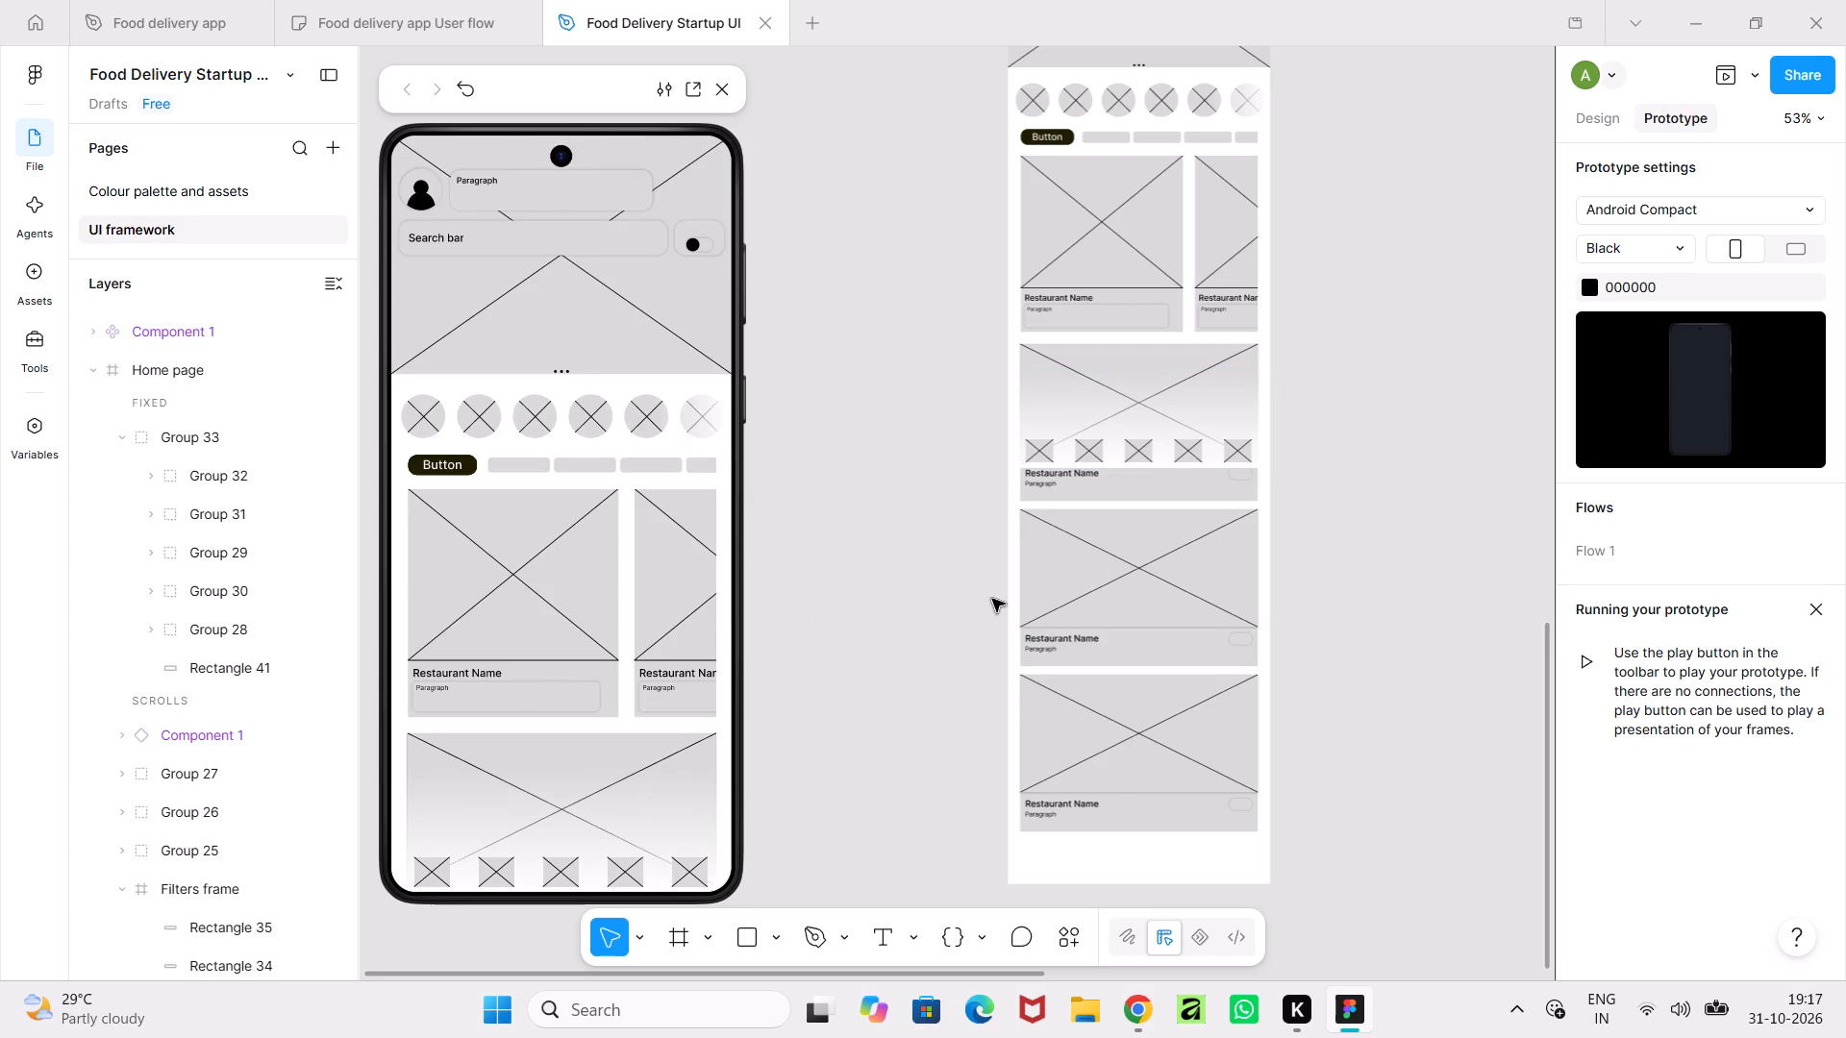
scroll(732, 665, "down", 6)
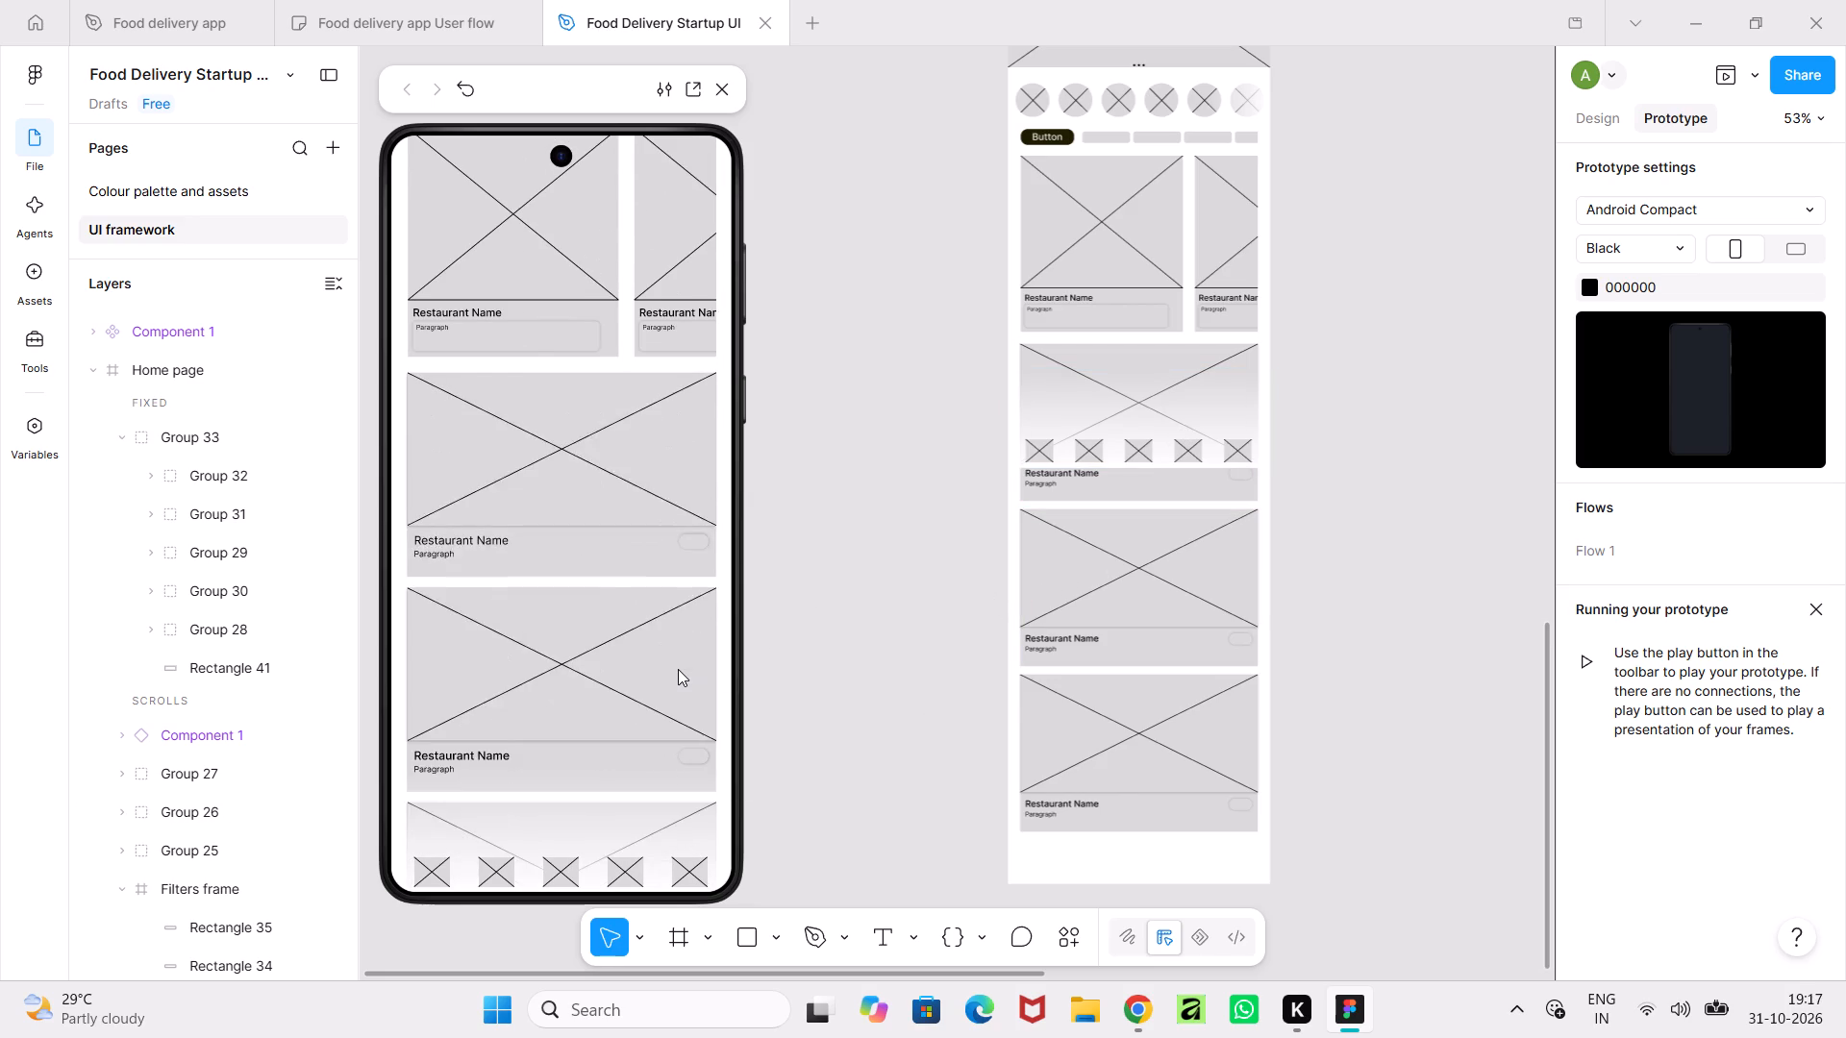
scroll(678, 669, "up", 6)
scroll(678, 669, "down", 9)
scroll(678, 669, "up", 2)
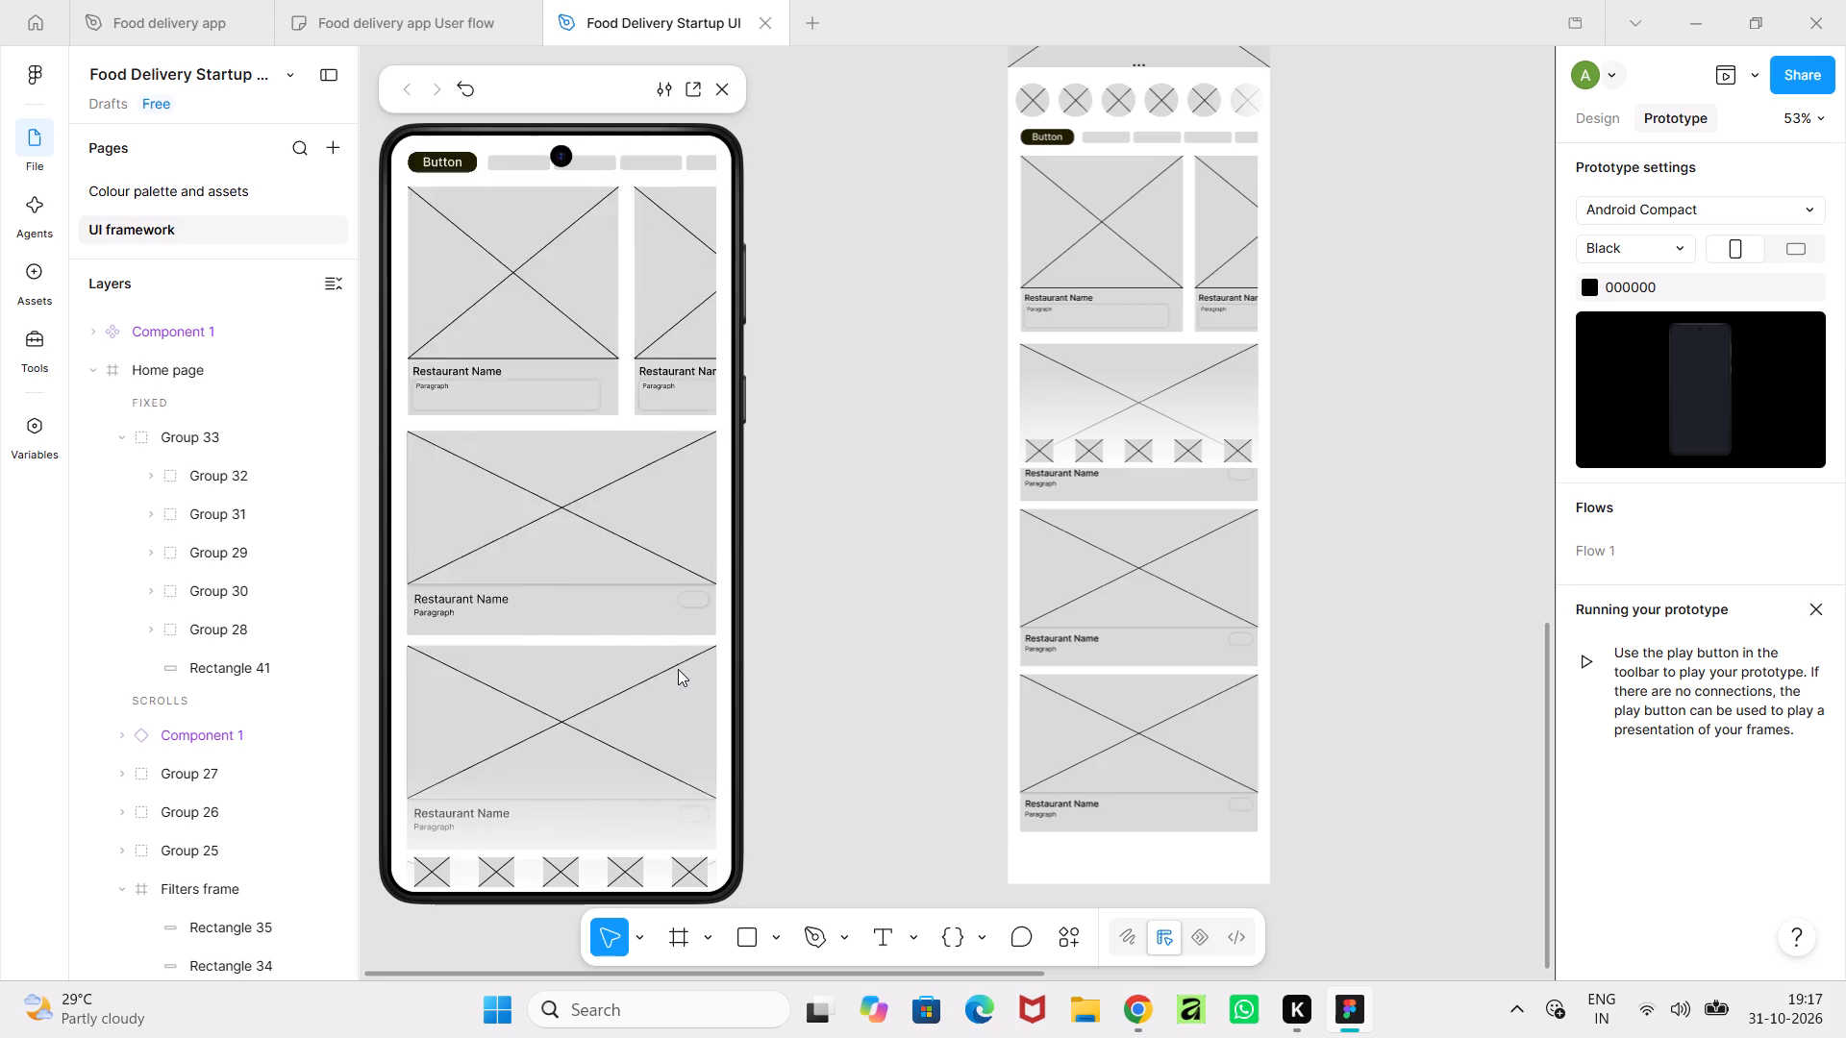
scroll(678, 669, "up", 7)
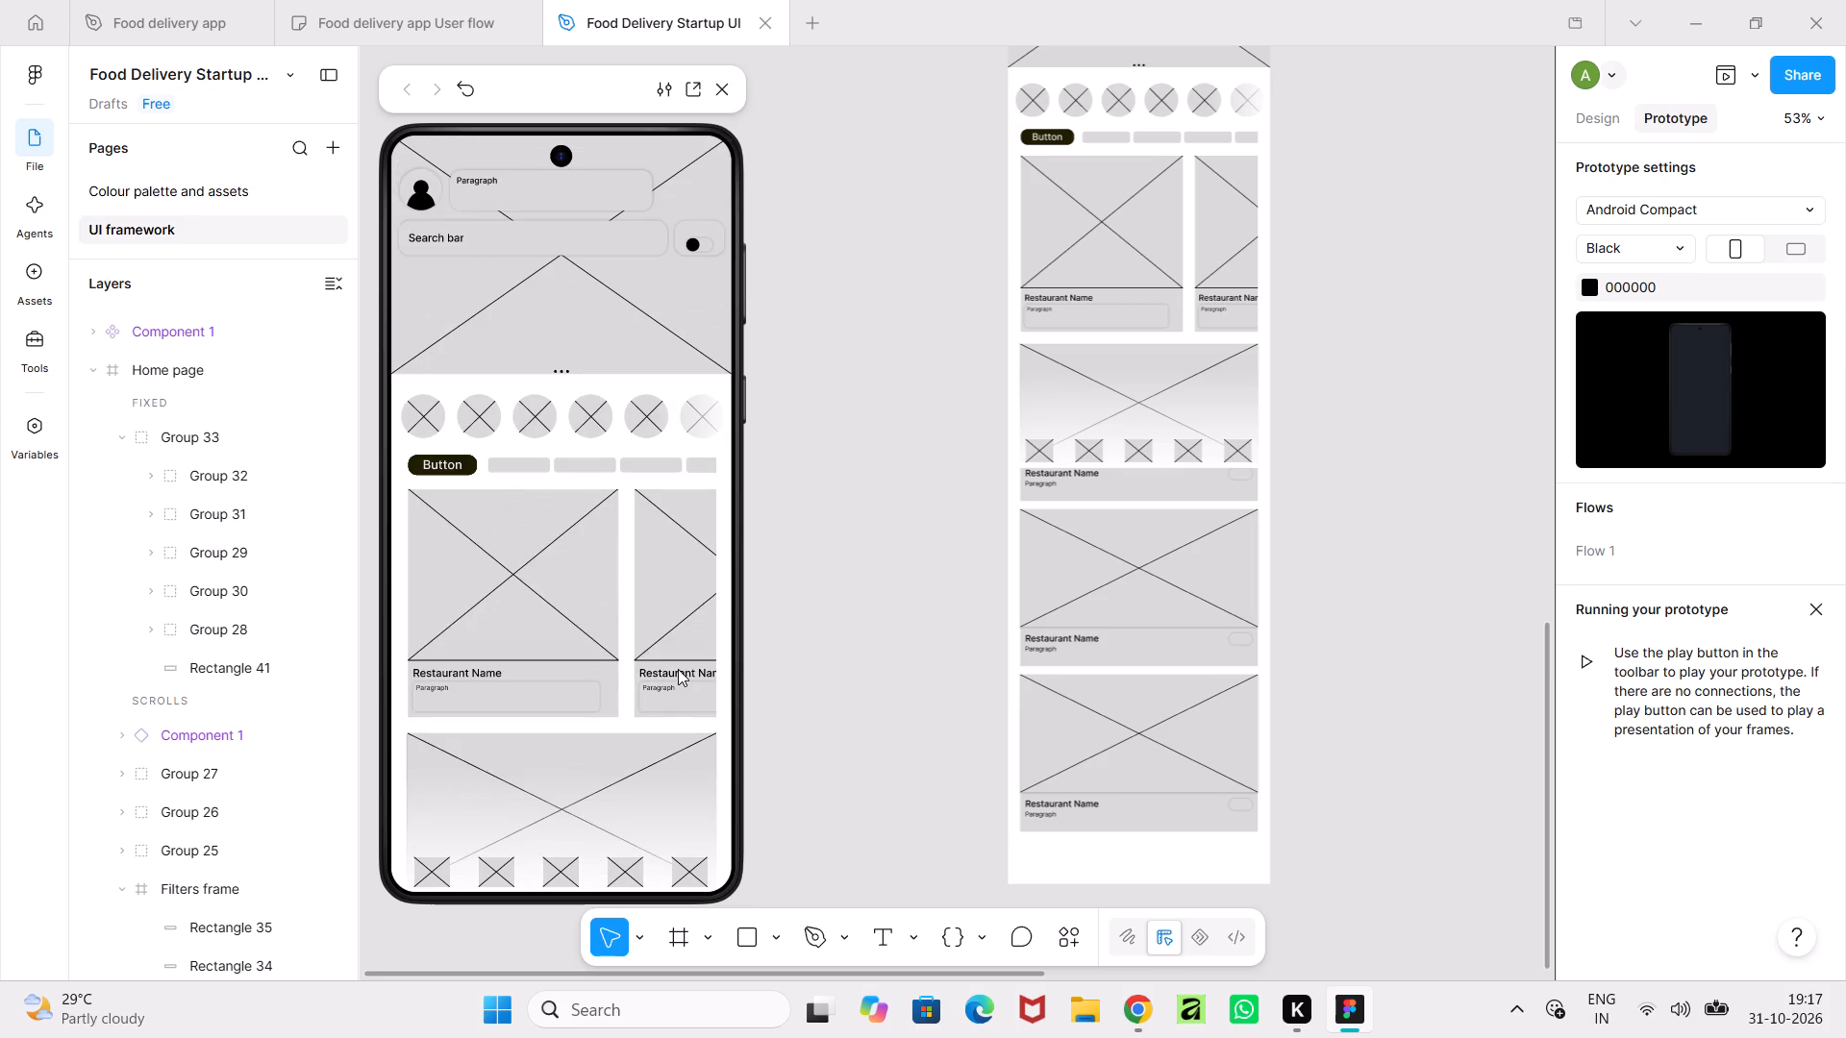
scroll(678, 669, "down", 9)
scroll(678, 669, "up", 10)
scroll(678, 669, "down", 1)
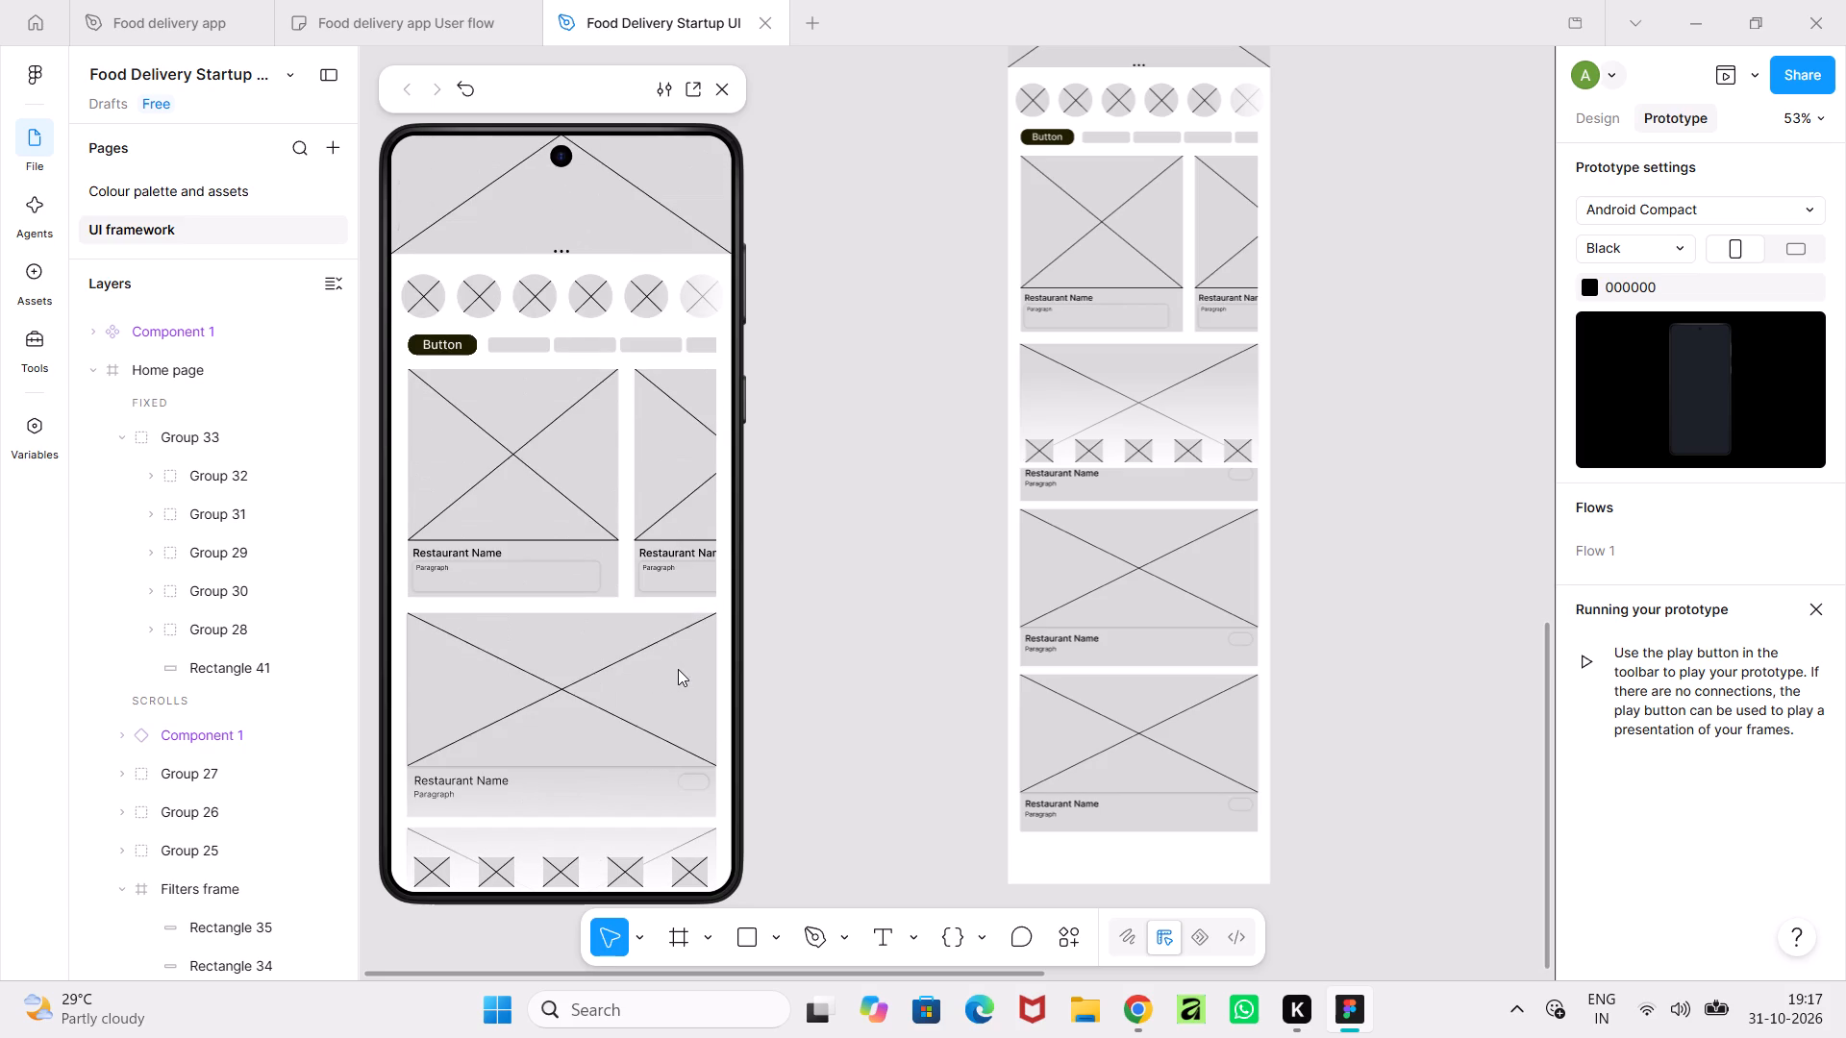
scroll(678, 669, "down", 5)
scroll(678, 669, "up", 6)
scroll(678, 669, "down", 6)
scroll(678, 669, "up", 6)
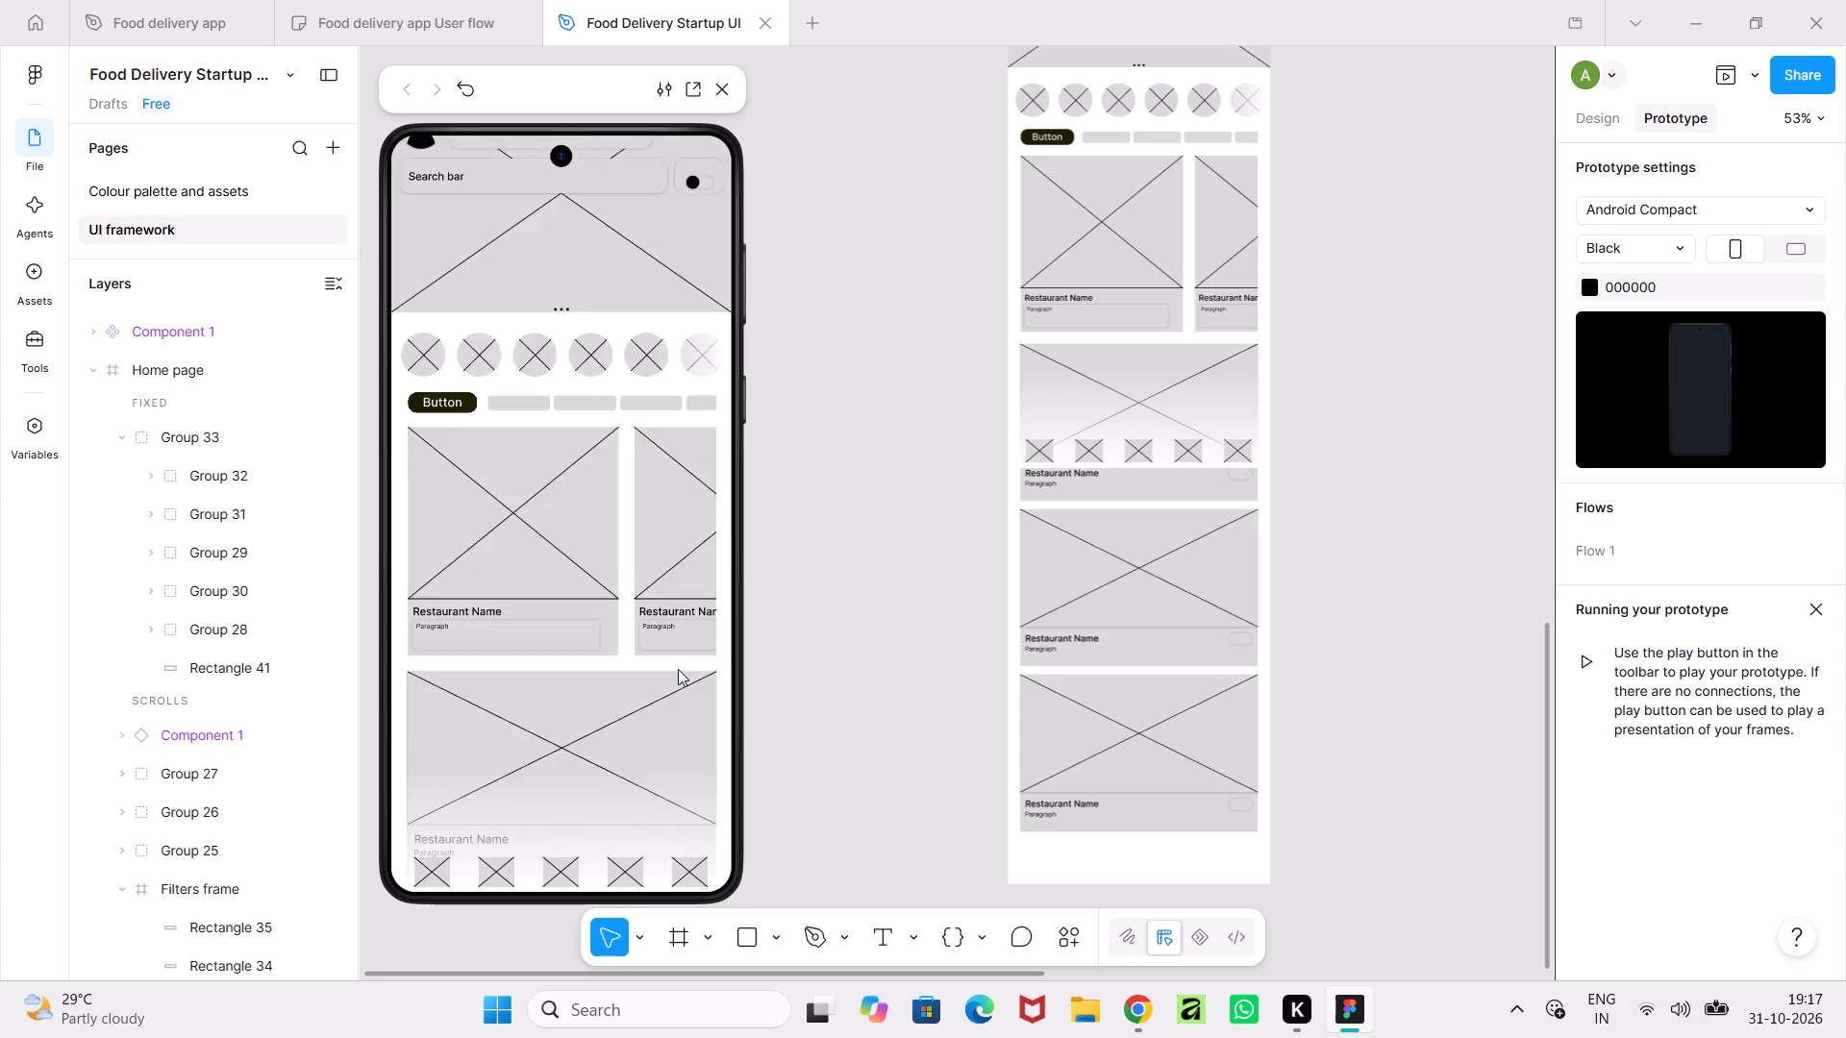
scroll(678, 669, "down", 6)
scroll(678, 669, "up", 7)
scroll(678, 668, "down", 11)
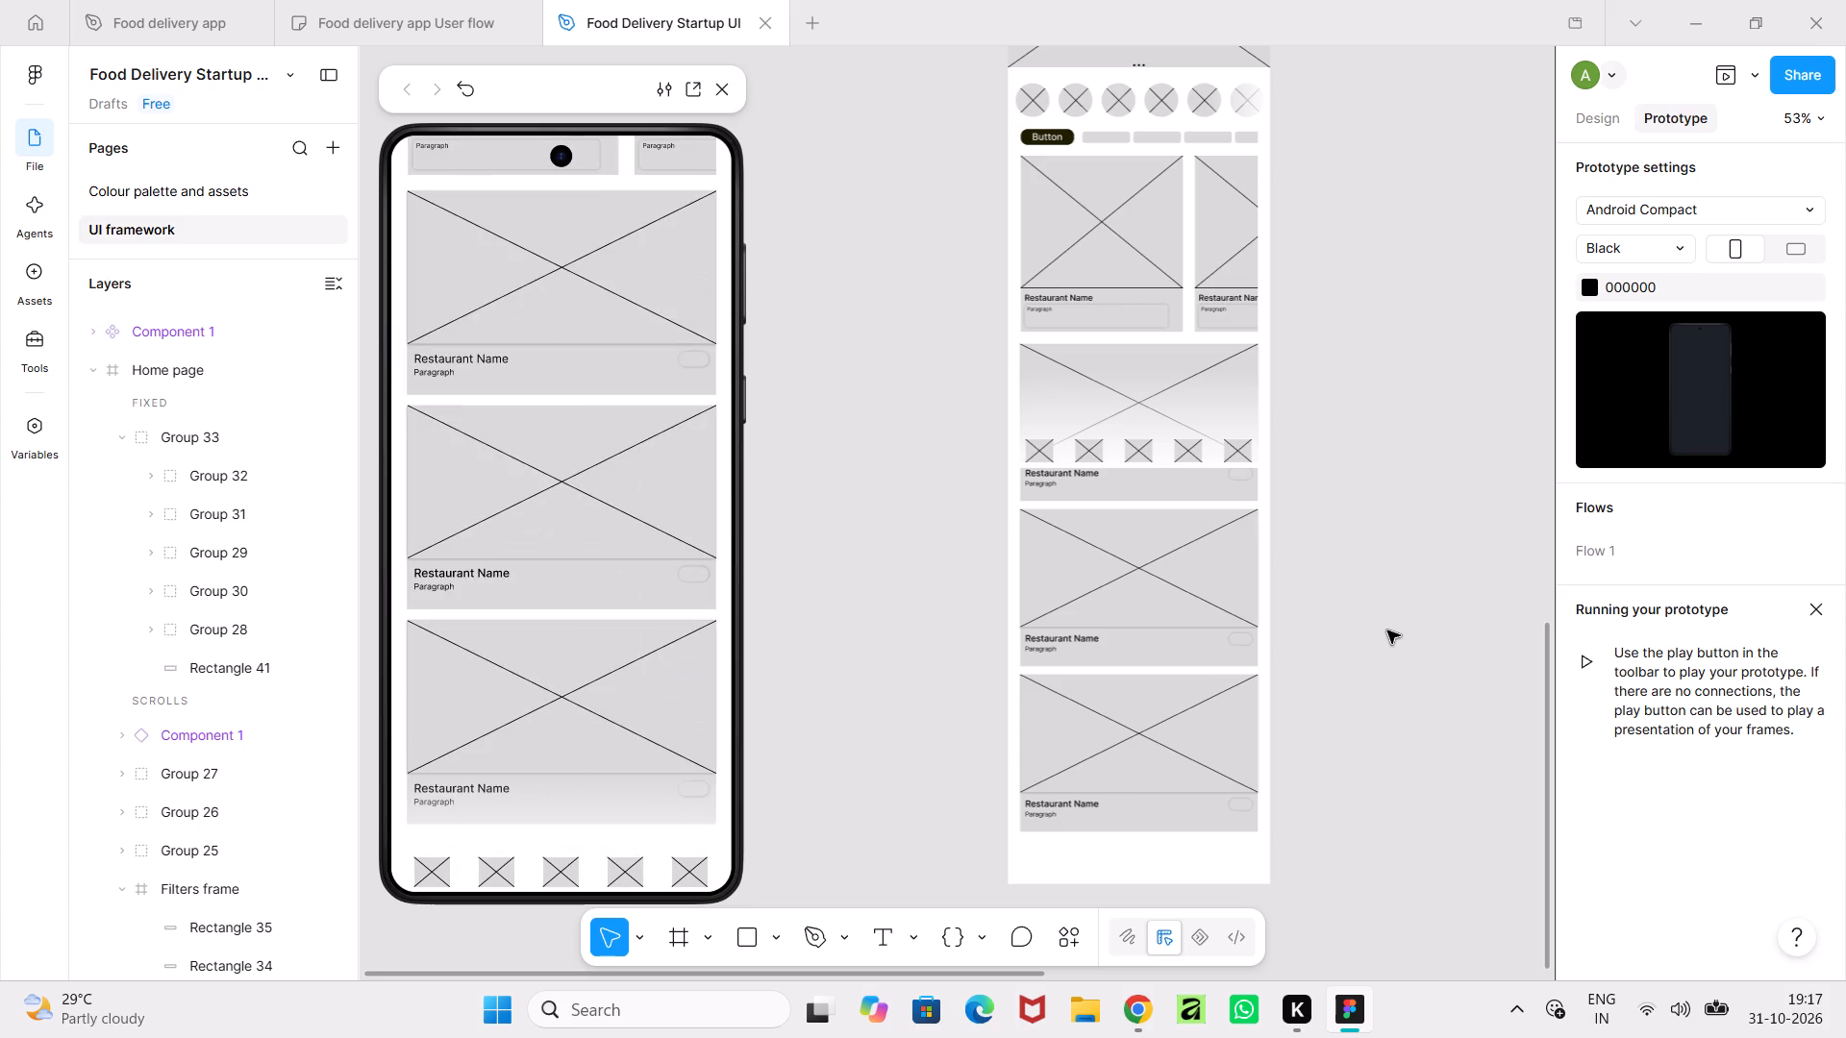
Review the upper part of the Home page frame on the canvas alongside its preview scrolled back to the top.
scroll(1384, 630, "up", 5)
scroll(1384, 630, "down", 9)
middle_click_drag(1384, 630, 1258, 690)
scroll(1258, 690, "up", 4)
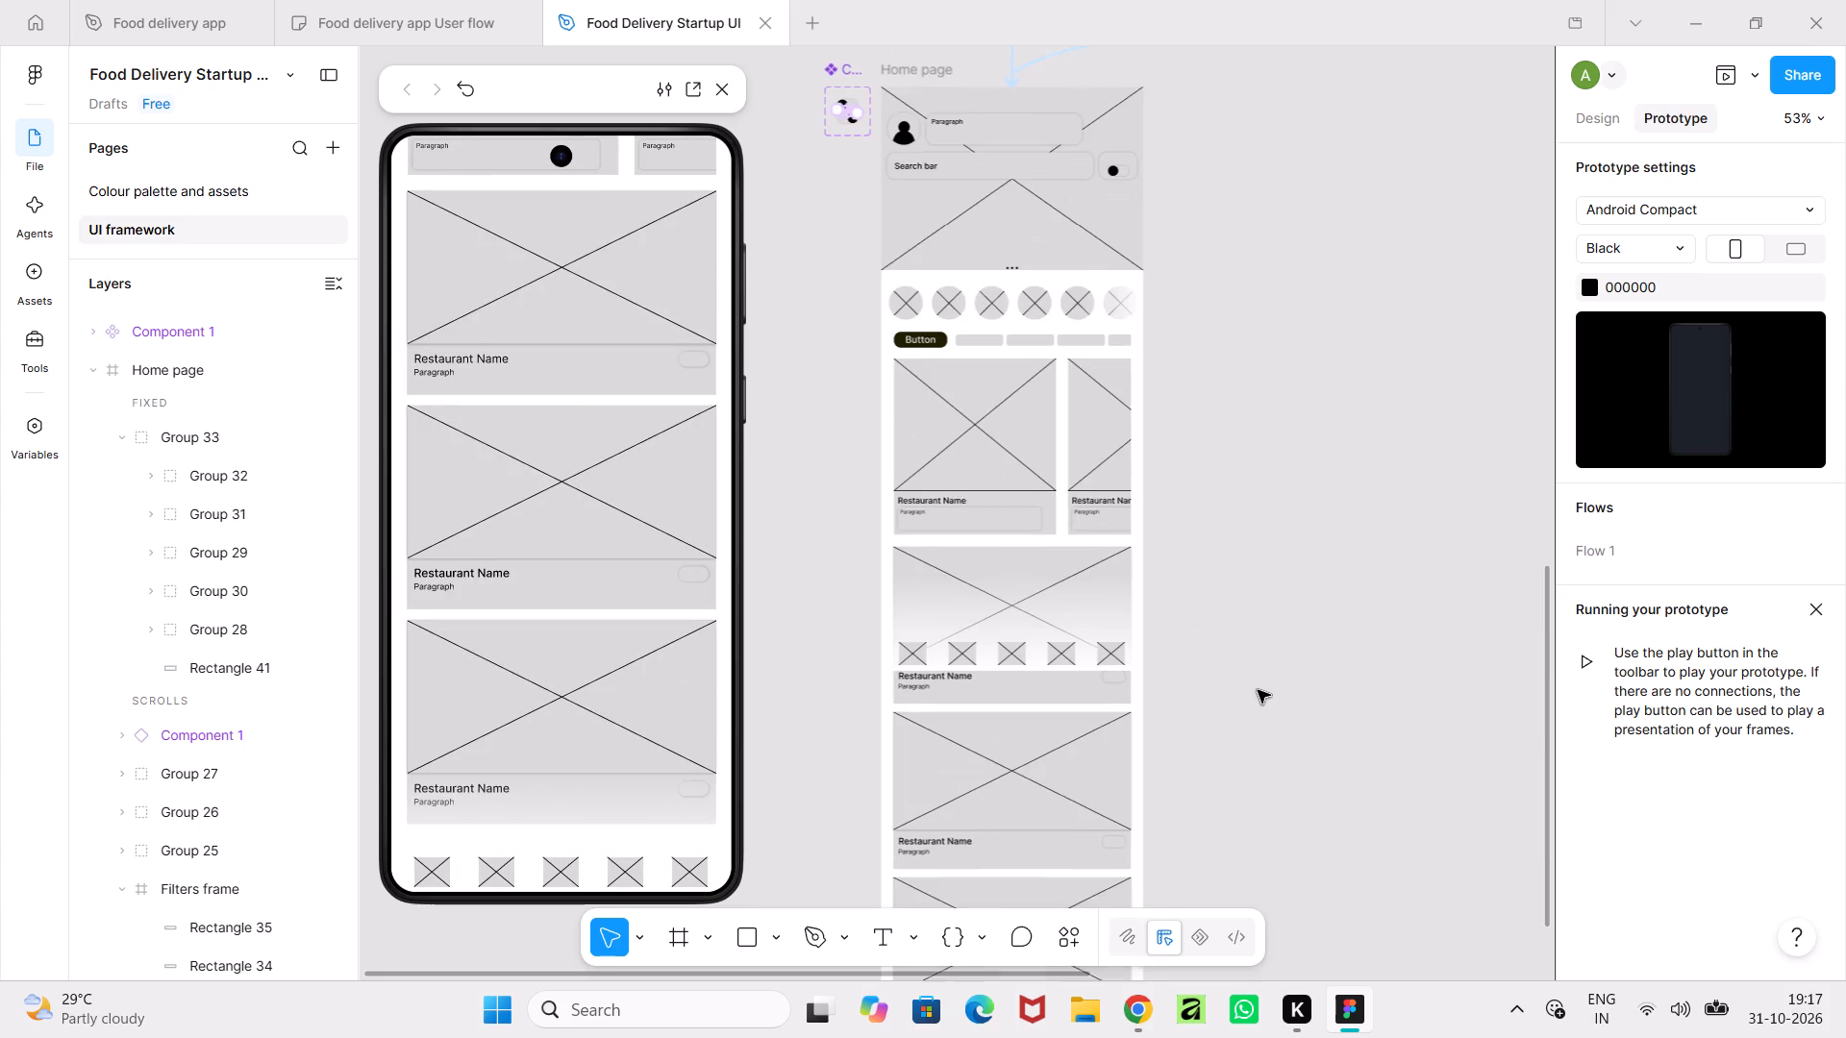
scroll(1258, 690, "up", 4)
scroll(645, 525, "down", 5)
scroll(645, 525, "up", 2)
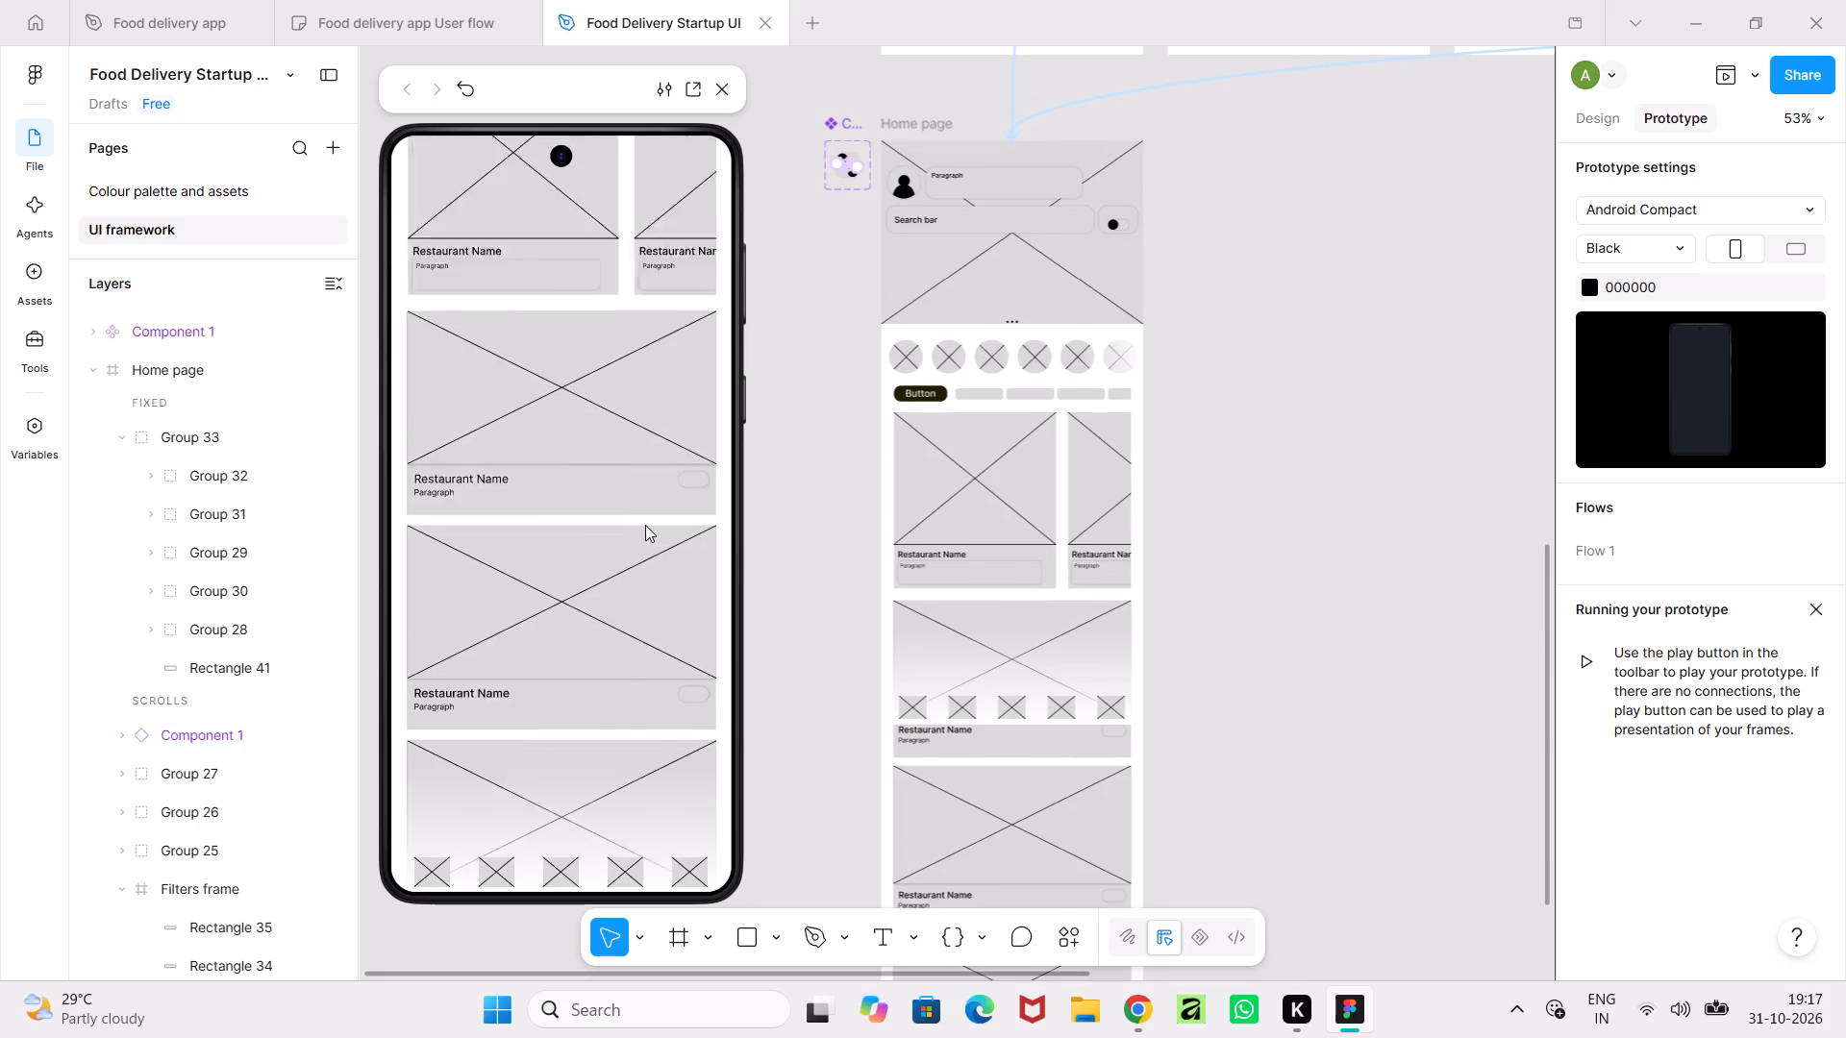
scroll(645, 525, "up", 9)
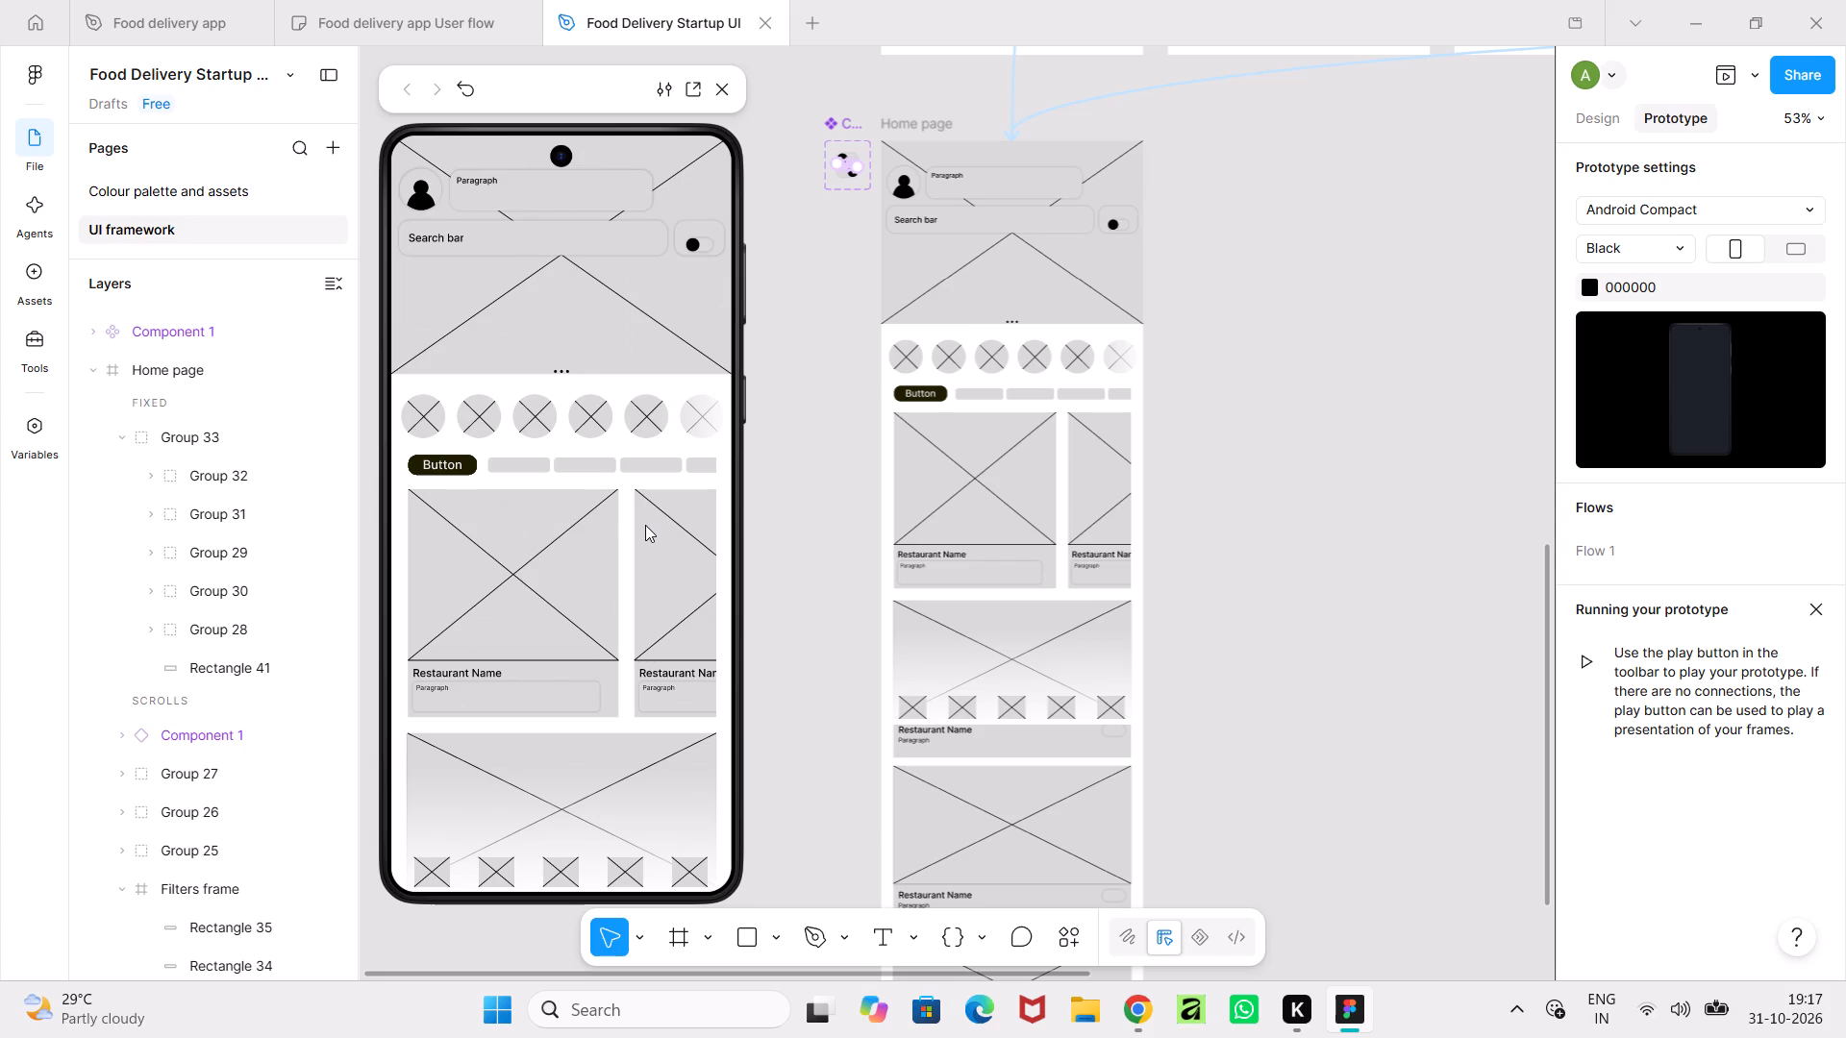
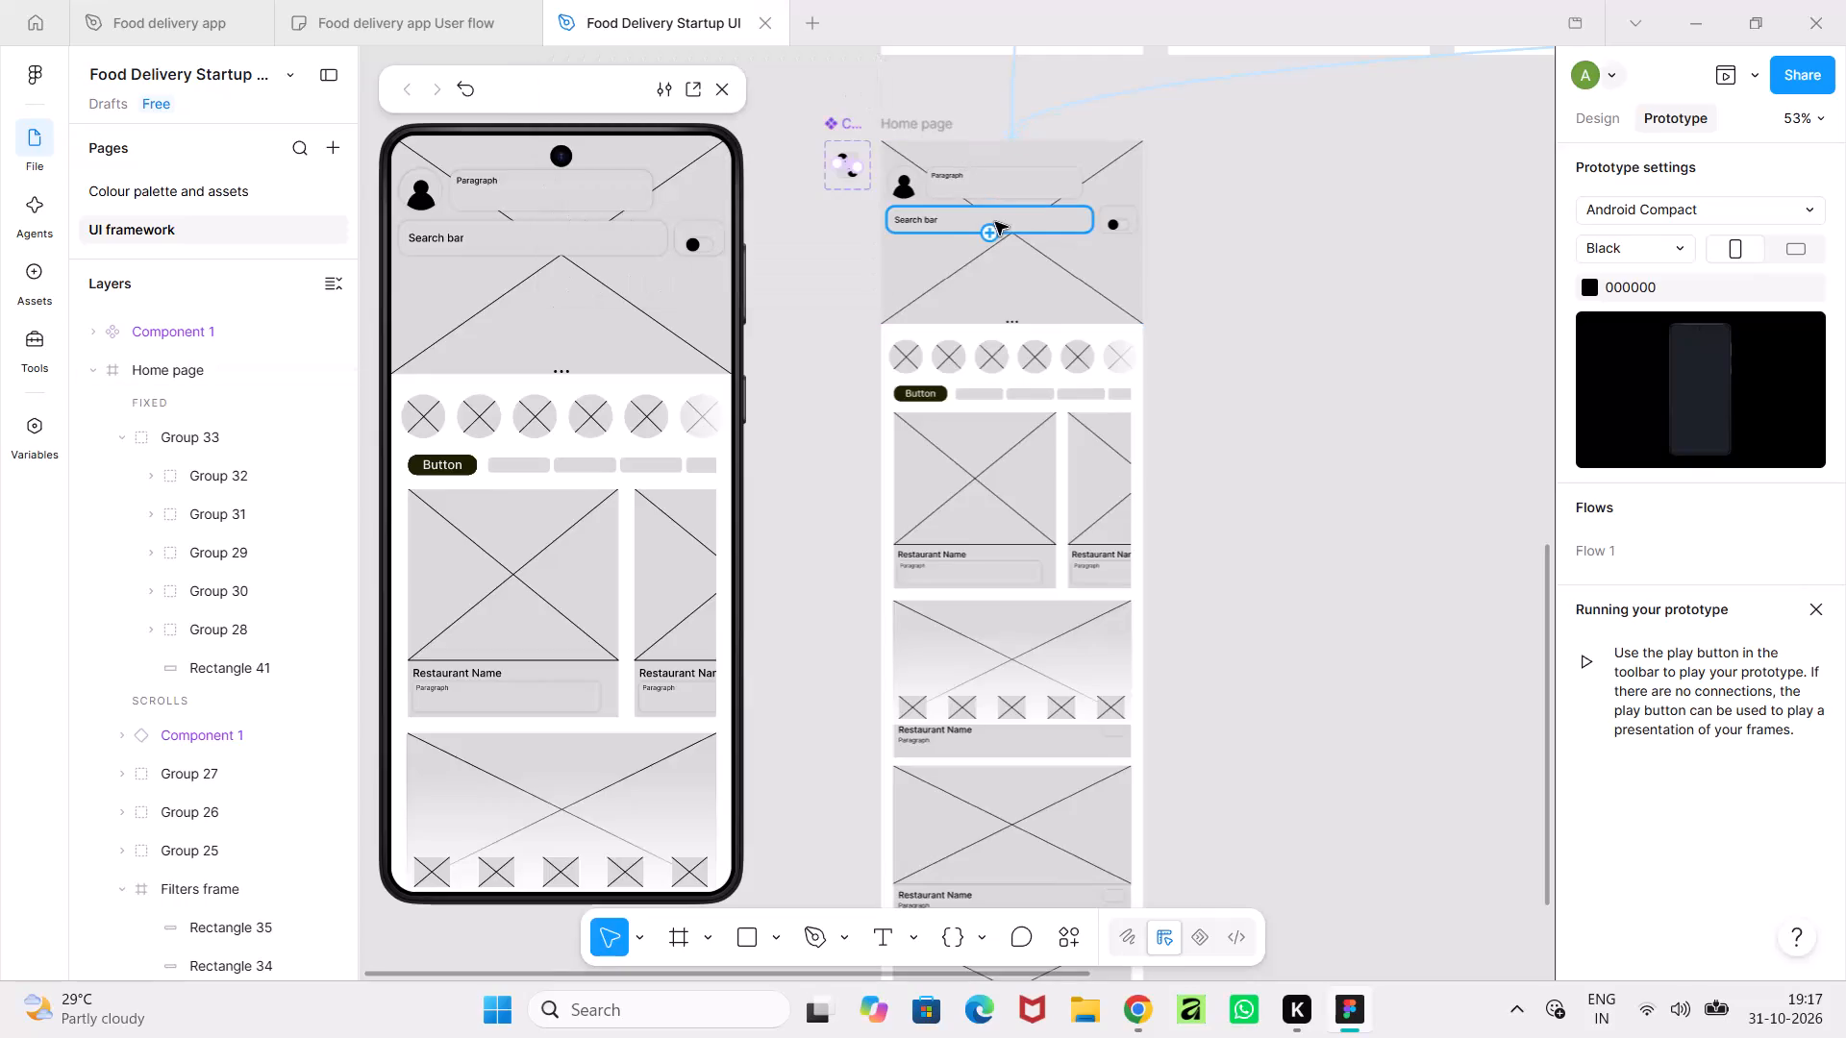
Examine the Home page wireframe on the canvas from its header down to the restaurant cards.
left_click(1182, 282)
scroll(1182, 282, "down", 5, "ctrl")
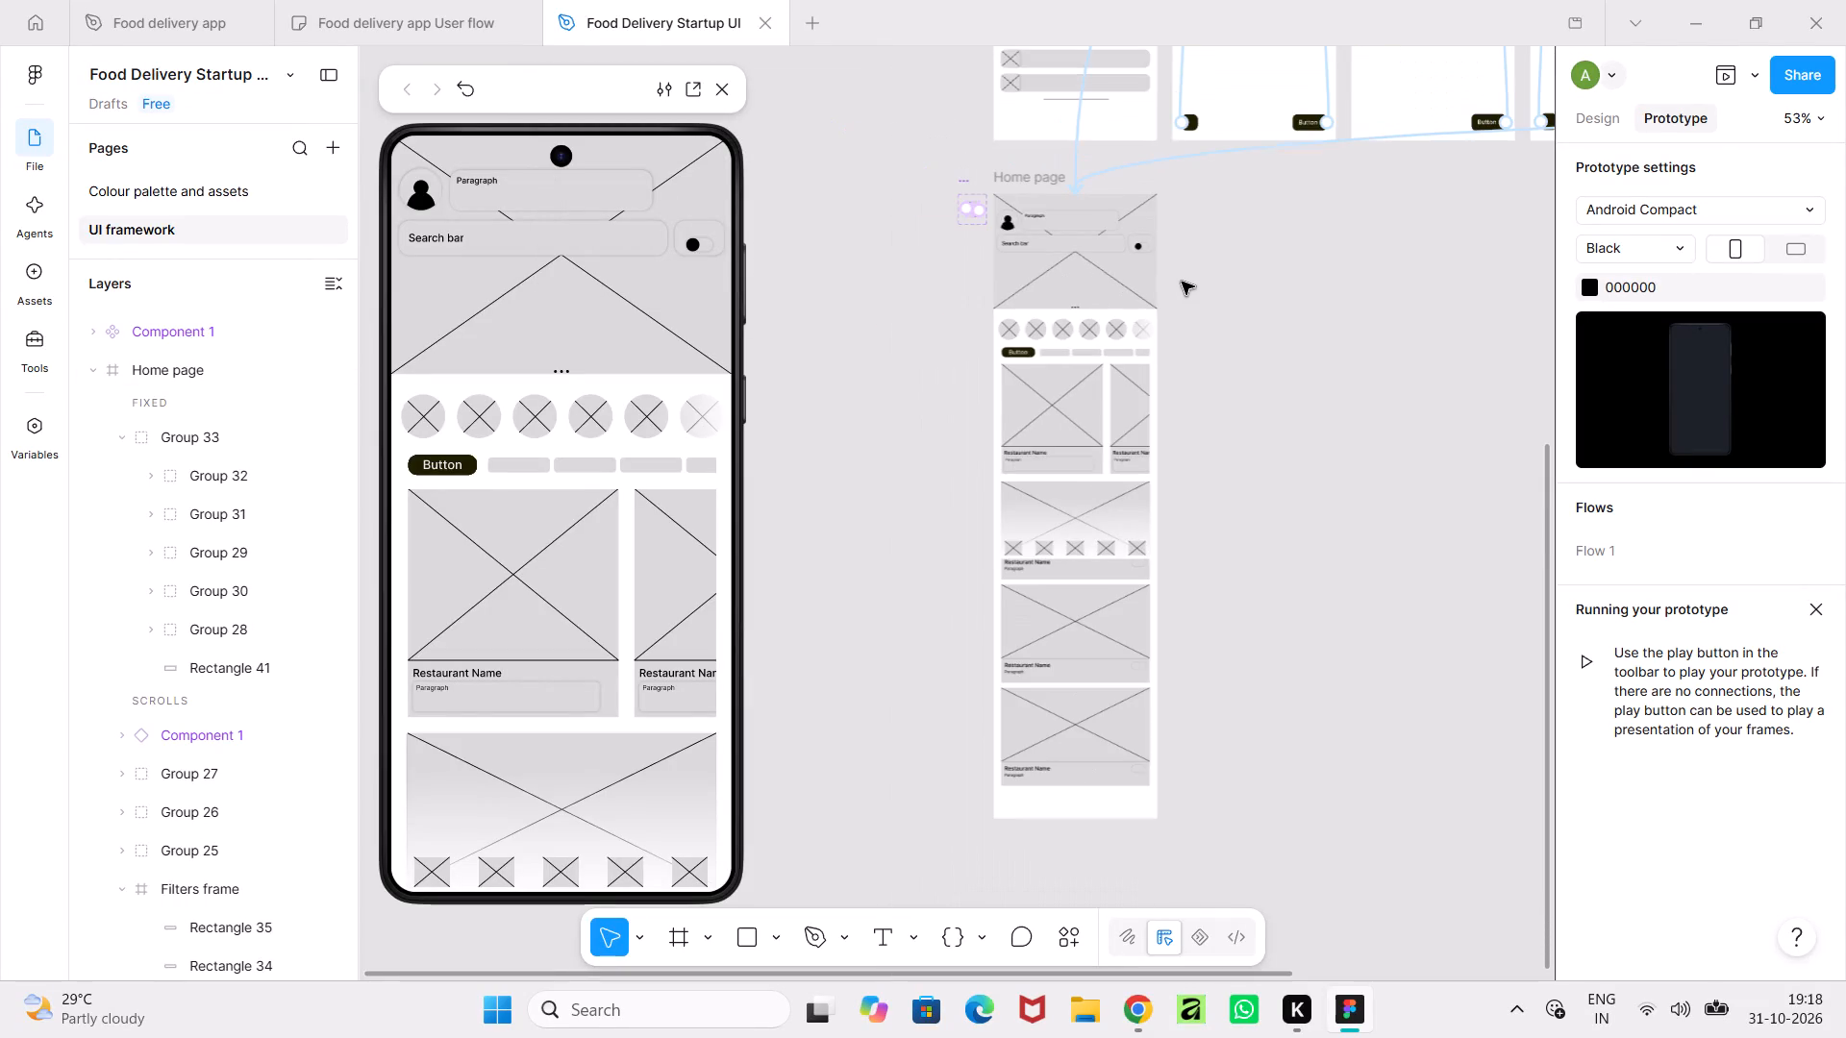
scroll(1182, 282, "up", 3, "ctrl")
scroll(1182, 282, "down", 3, "ctrl")
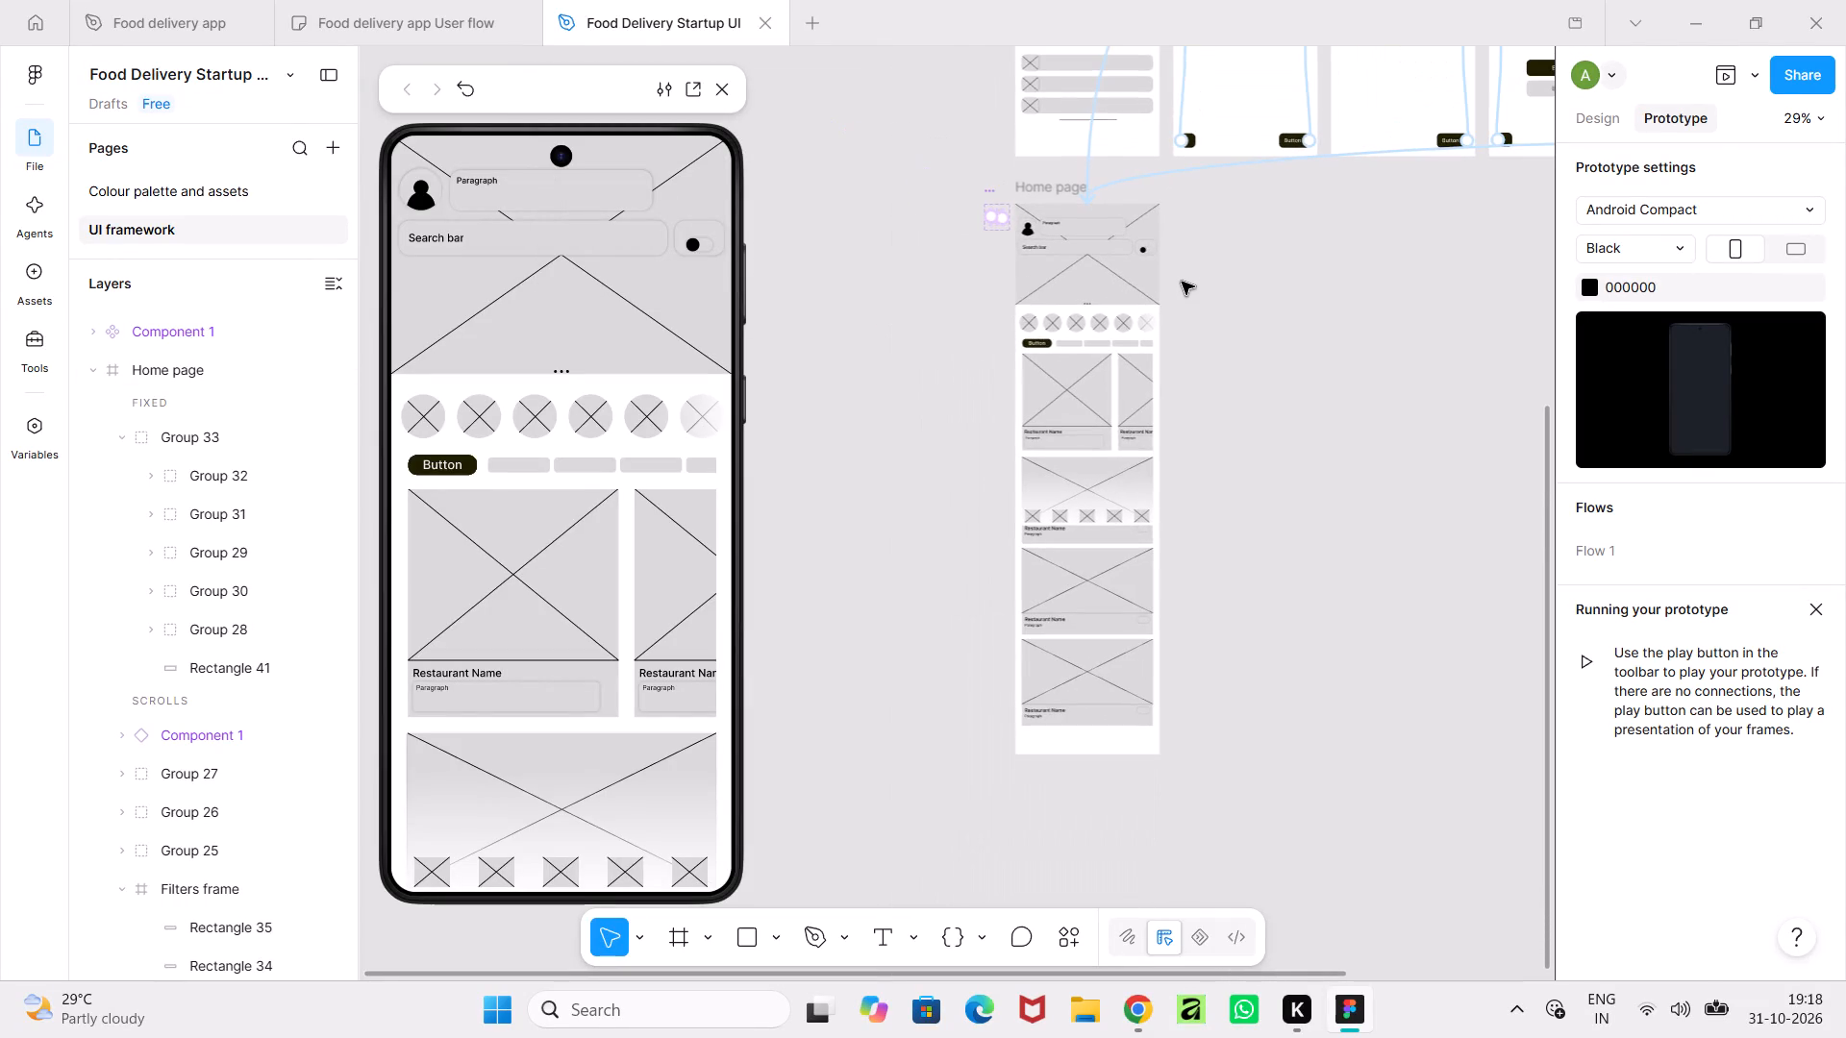
scroll(1182, 282, "up", 5, "ctrl")
scroll(1182, 282, "down", 7, "ctrl")
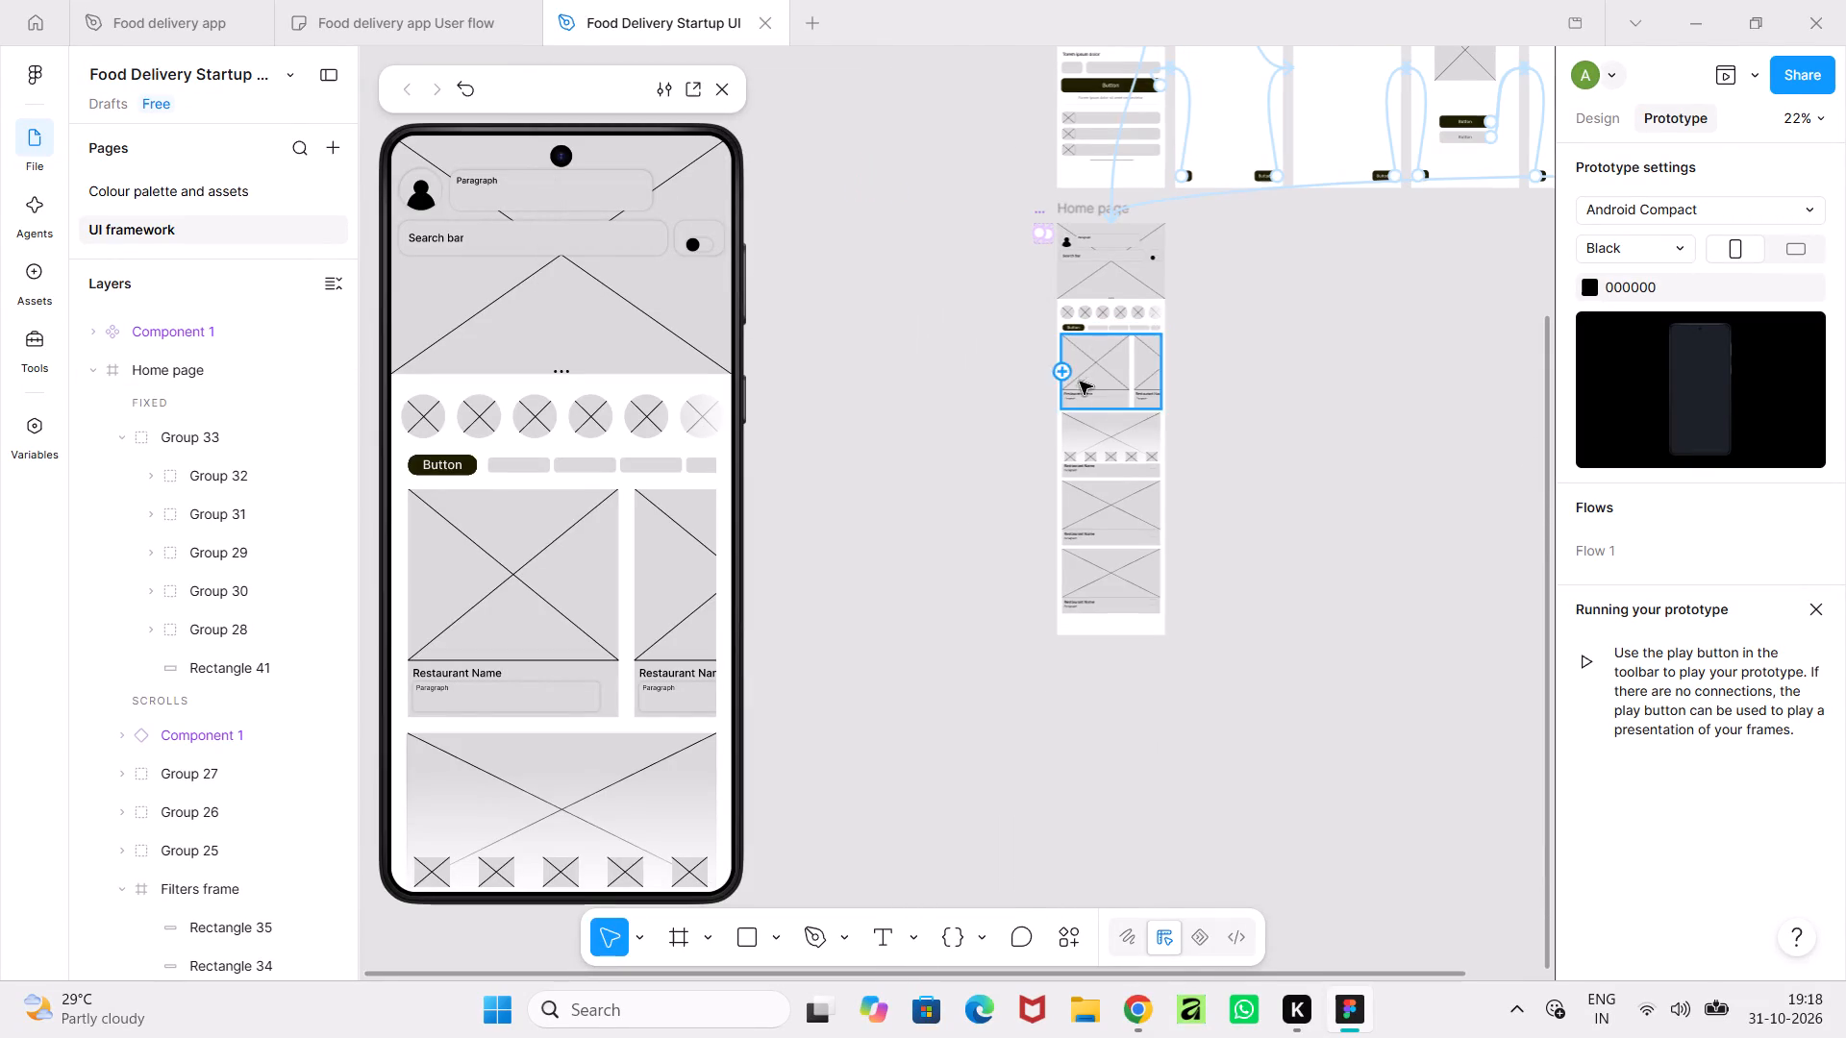
scroll(1235, 506, "down", 5, "ctrl")
scroll(1235, 506, "up", 12, "ctrl")
middle_click_drag(1242, 501, 1275, 689)
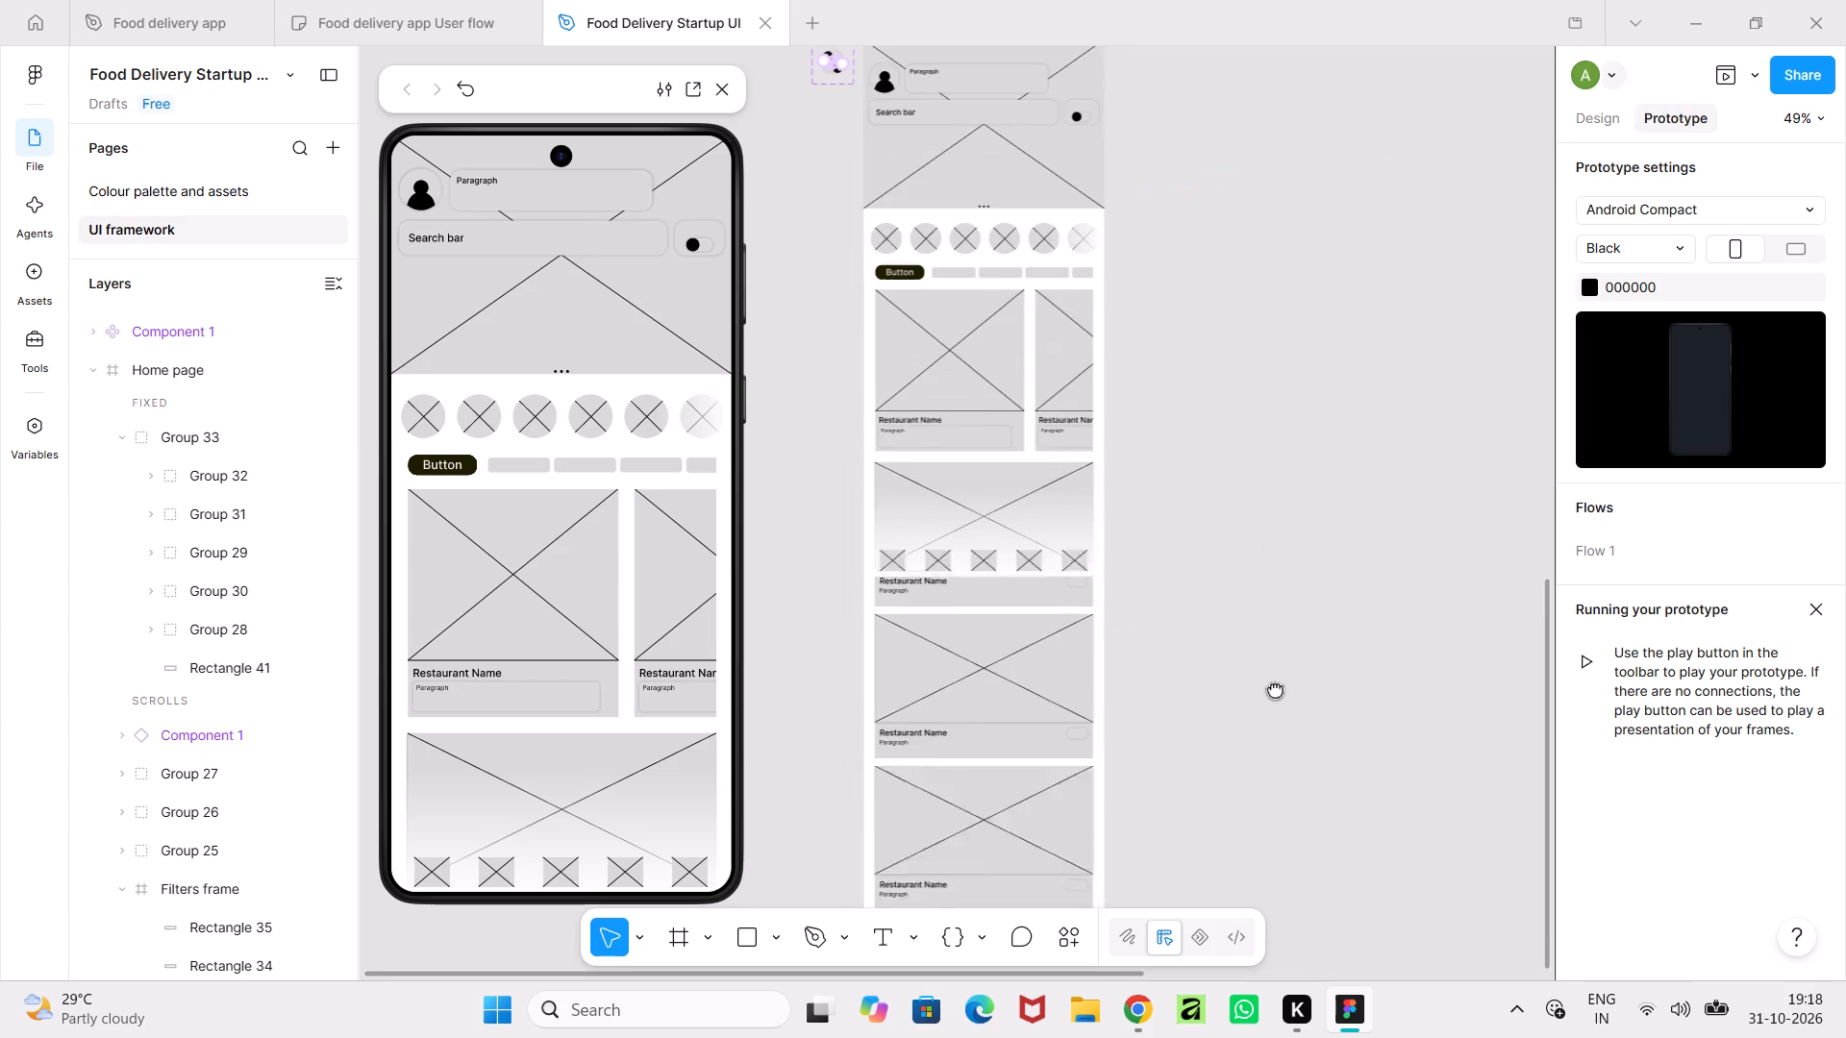
middle_click_drag(1275, 689, 1275, 690)
scroll(635, 589, "down", 6)
scroll(633, 591, "up", 8)
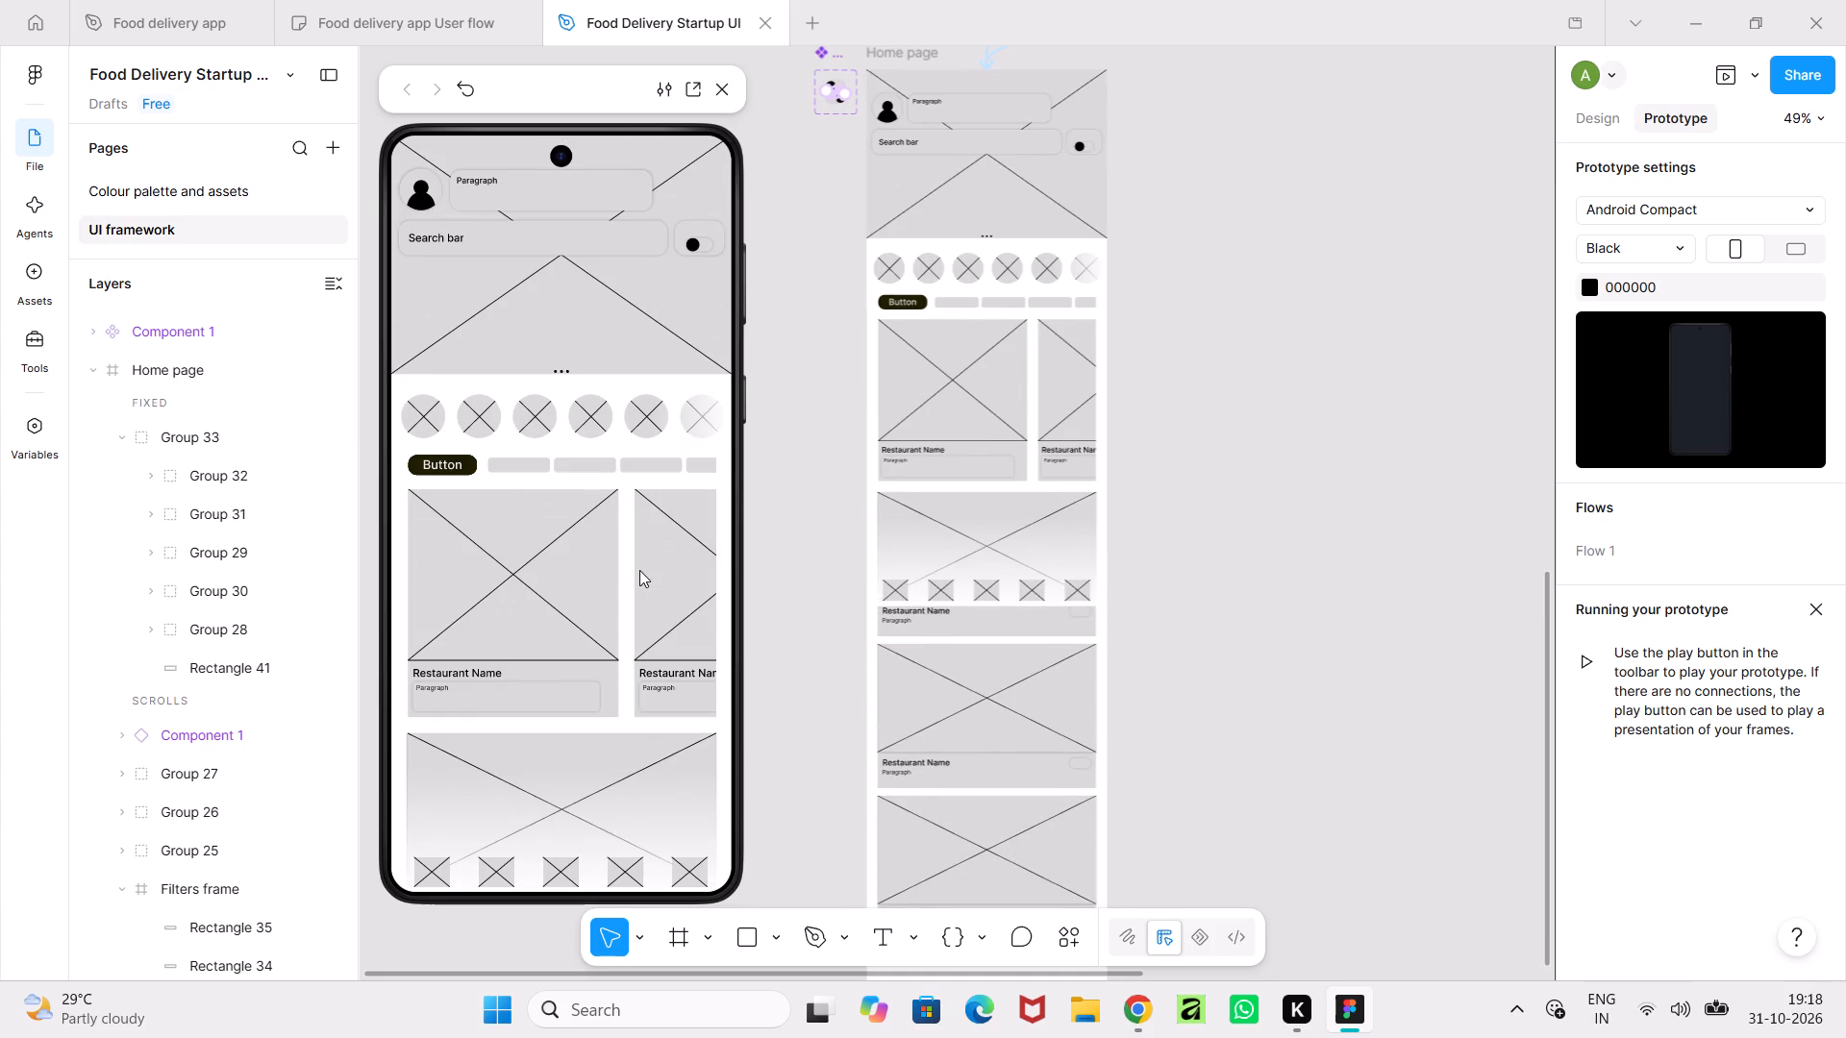
scroll(639, 570, "up", 5)
Scroll the Home page preview repeatedly between top and bottom to check the fixed navigation bar and its gradient over the restaurant cards.
double_click(702, 248)
scroll(625, 319, "down", 10)
scroll(625, 319, "up", 6)
scroll(625, 319, "down", 3)
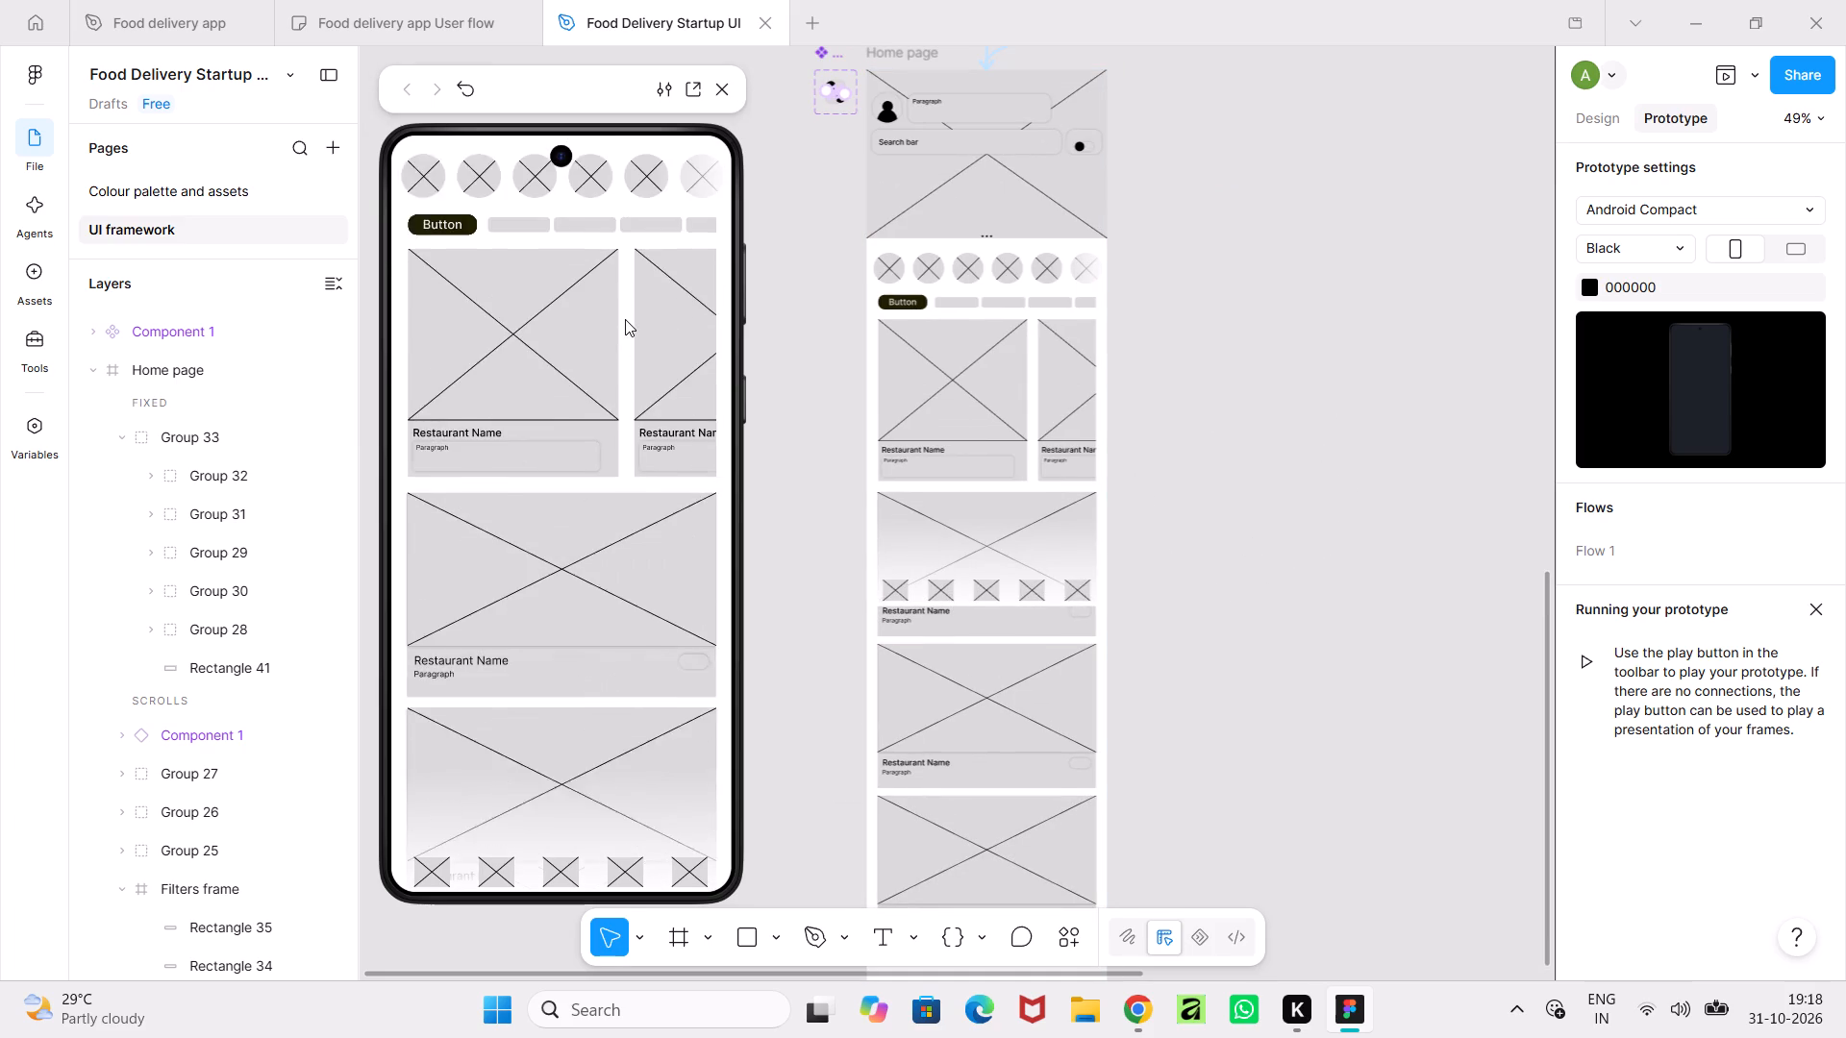
scroll(625, 319, "down", 3)
scroll(625, 319, "up", 10)
scroll(625, 319, "down", 3)
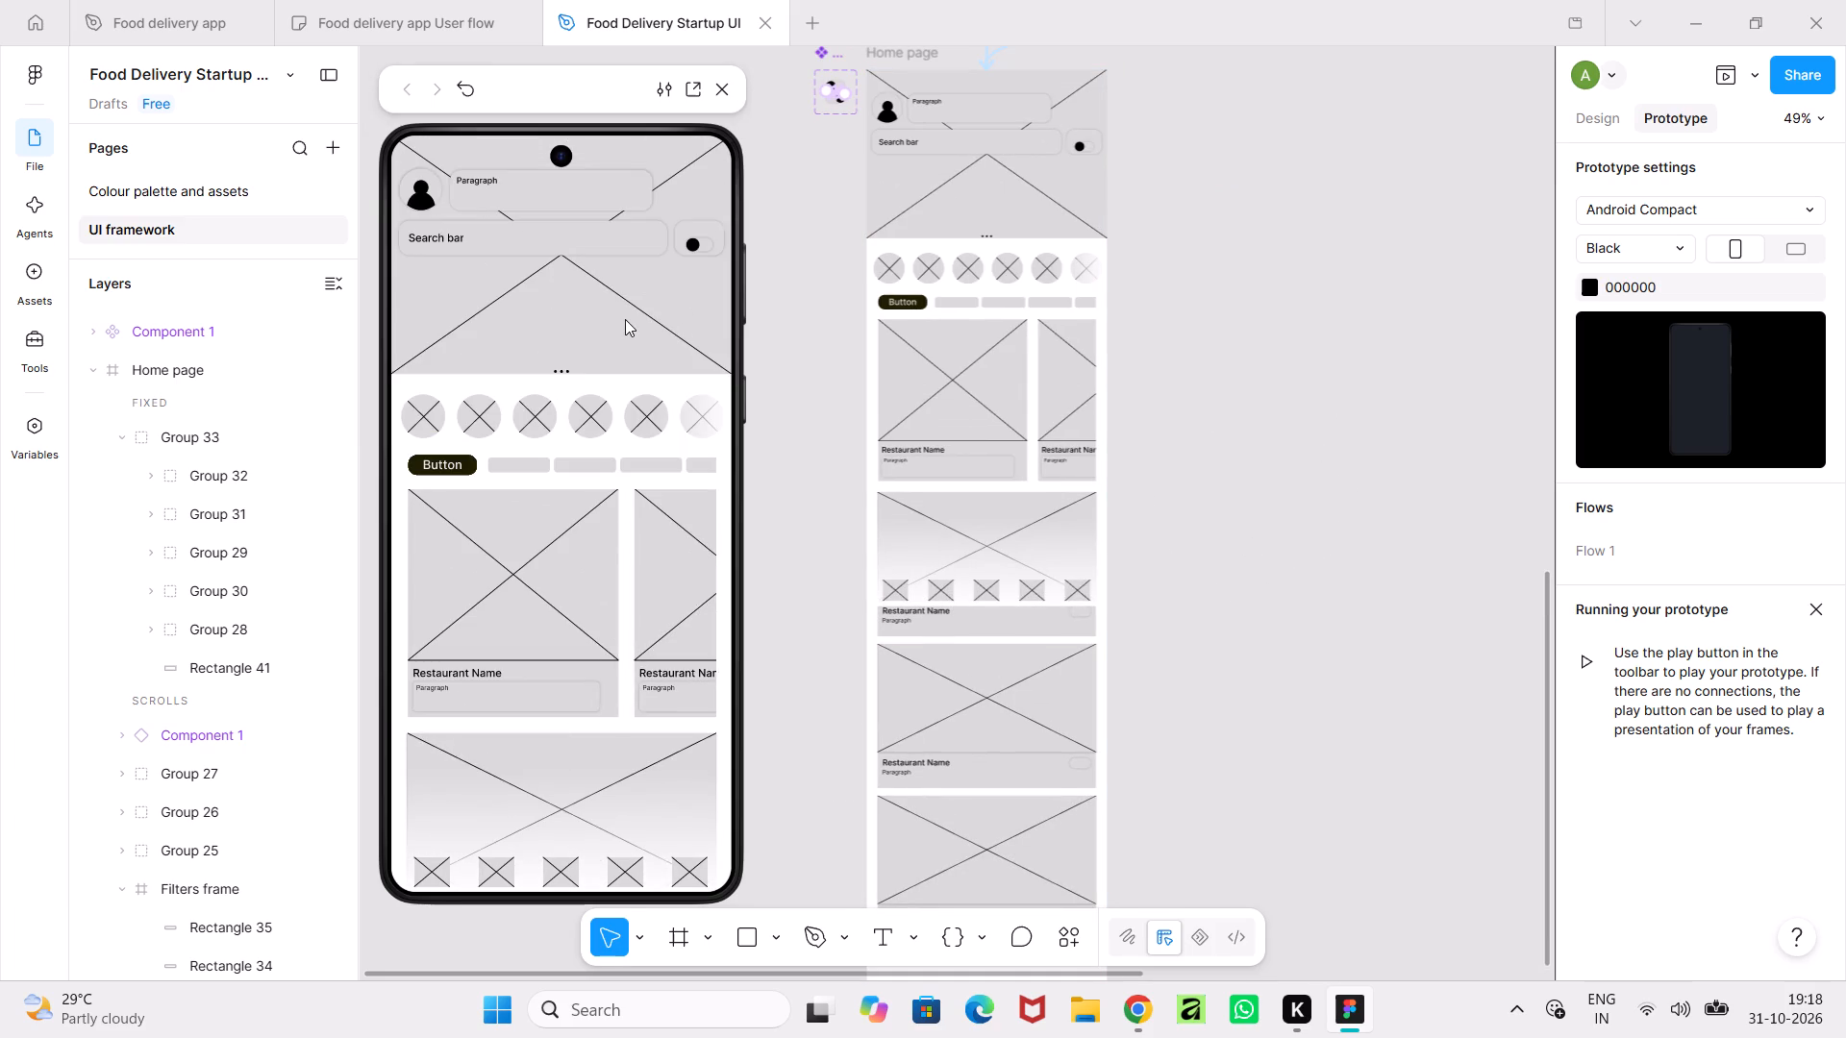
scroll(625, 319, "down", 8)
scroll(587, 500, "down", 5)
scroll(587, 500, "up", 15)
scroll(587, 500, "down", 12)
scroll(587, 500, "up", 3)
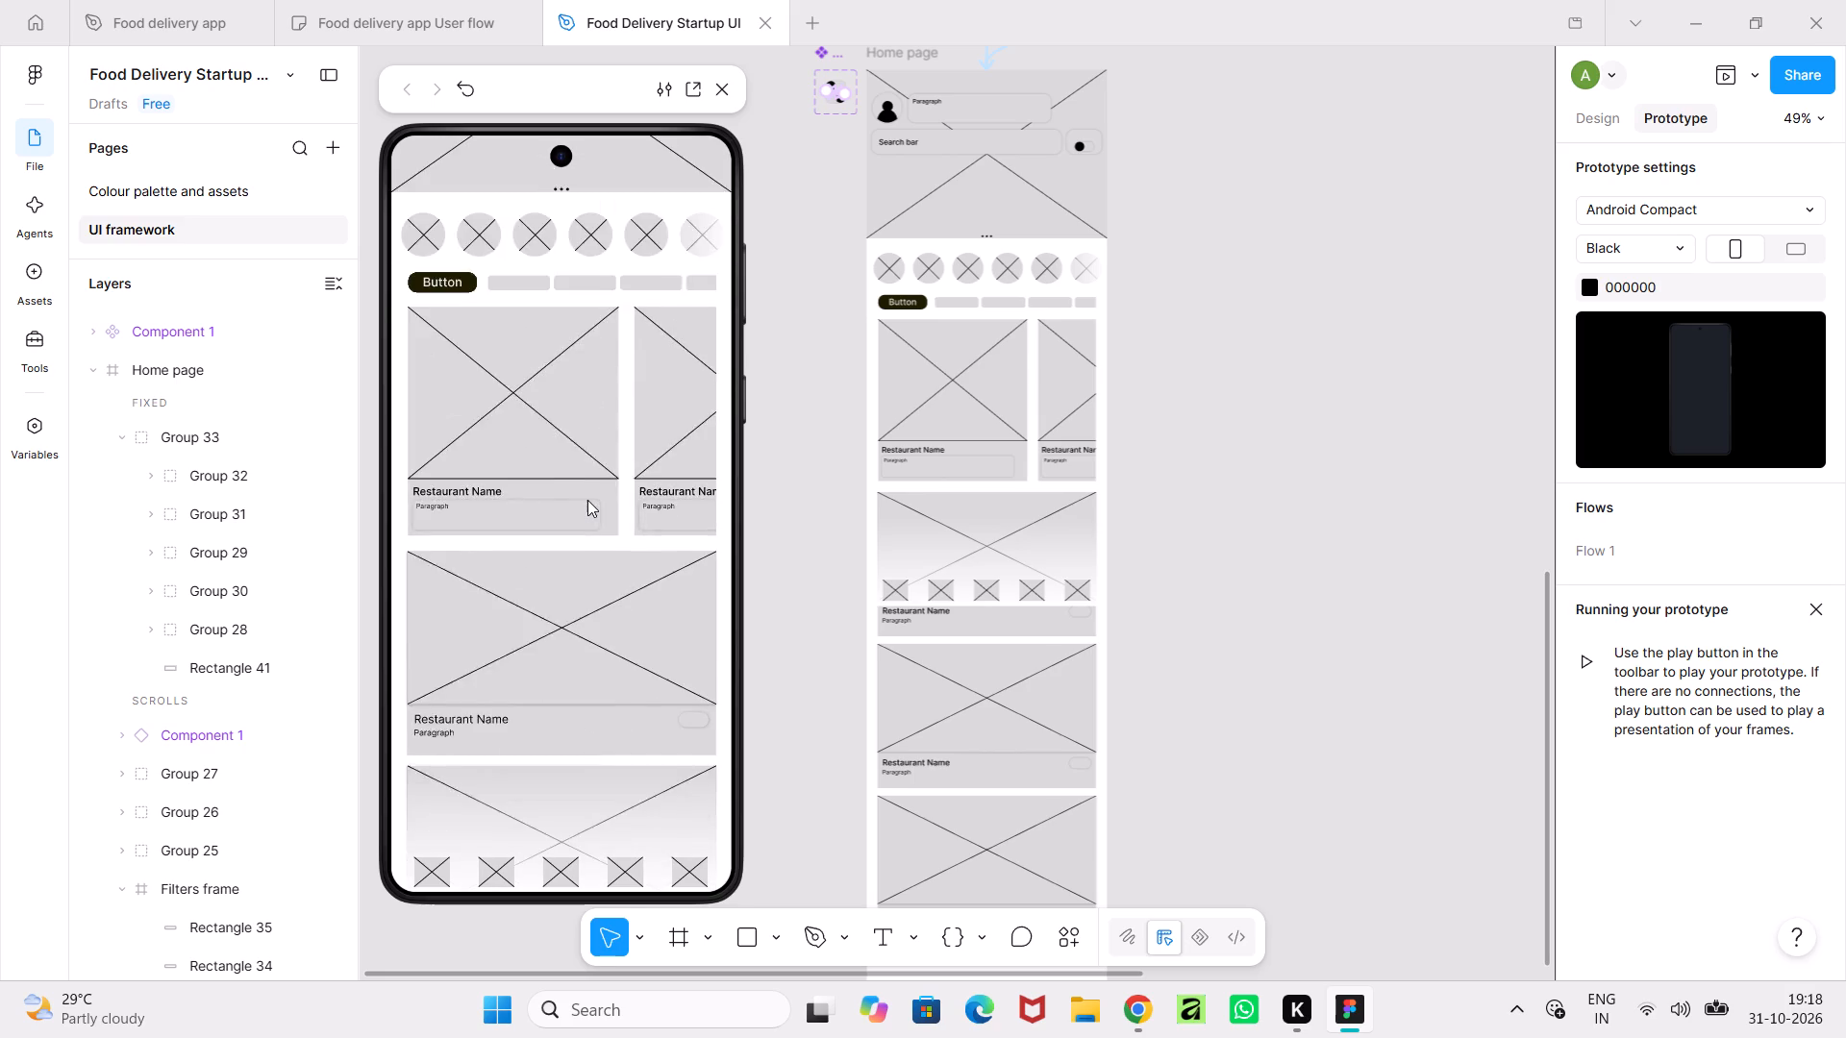
scroll(587, 500, "up", 7)
scroll(587, 500, "down", 9)
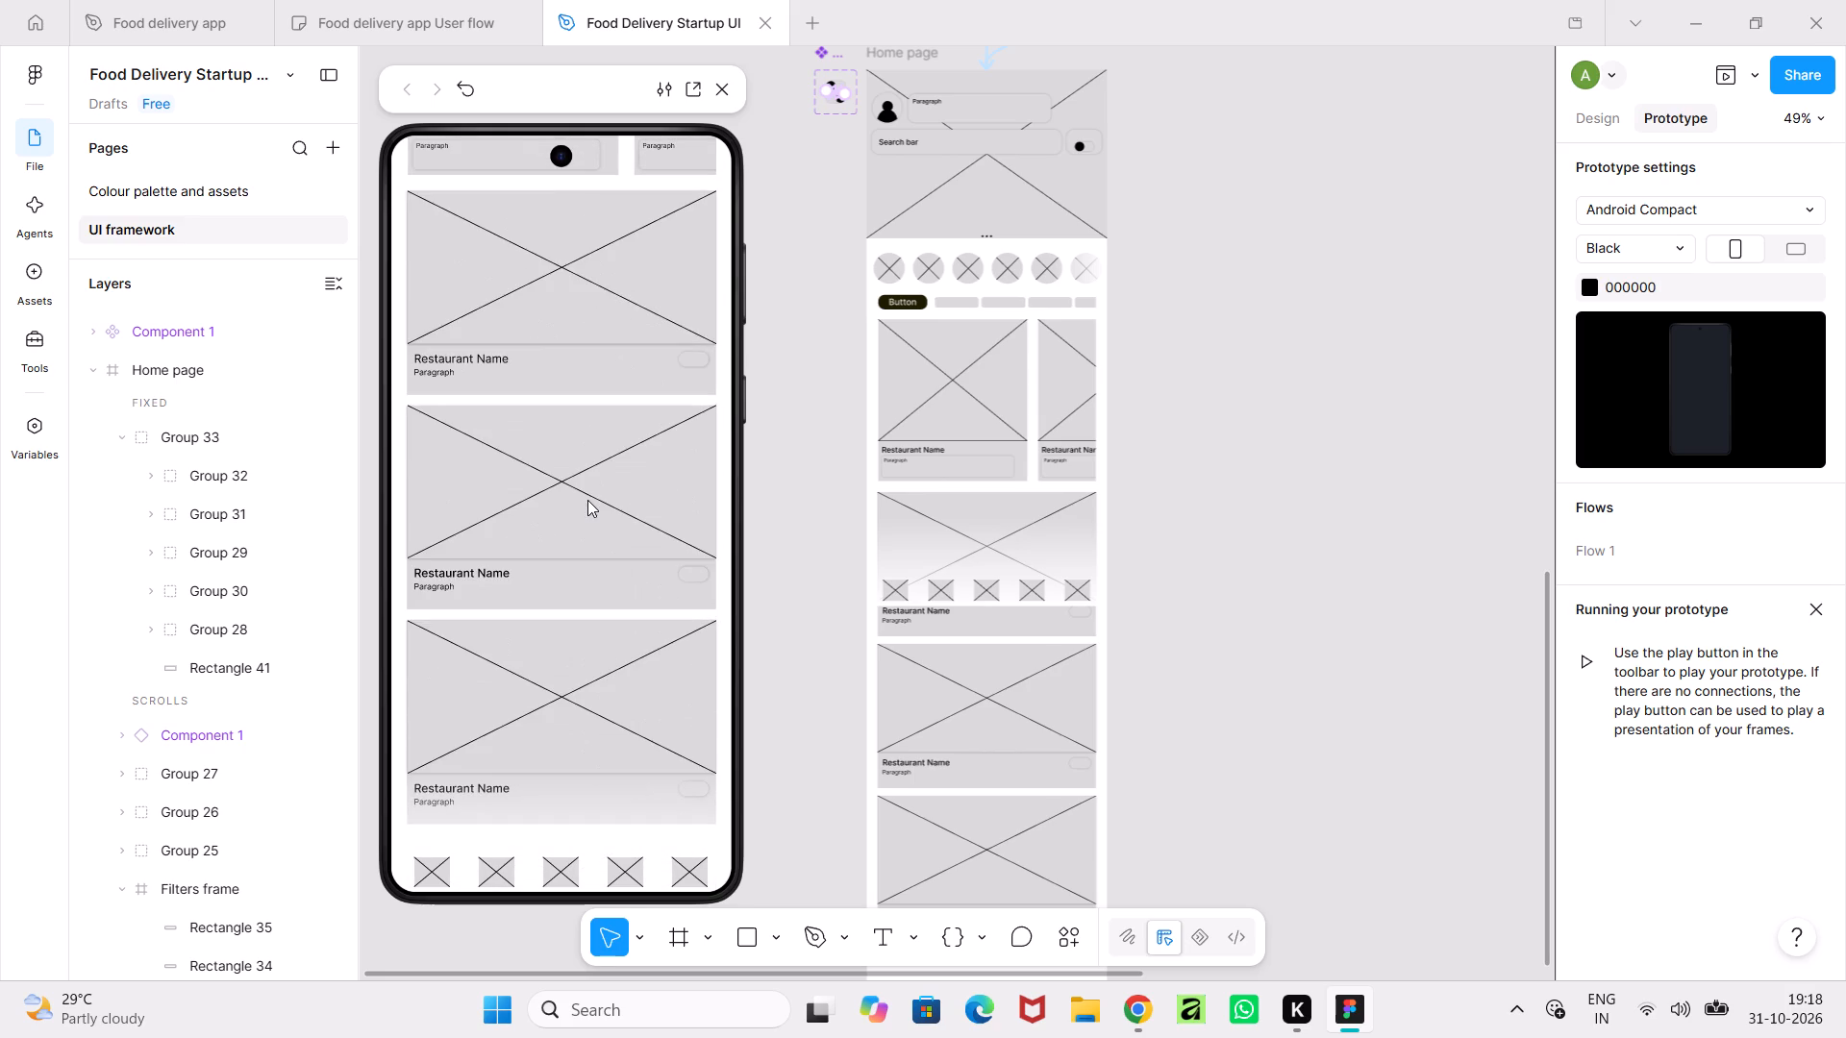
scroll(619, 481, "up", 1)
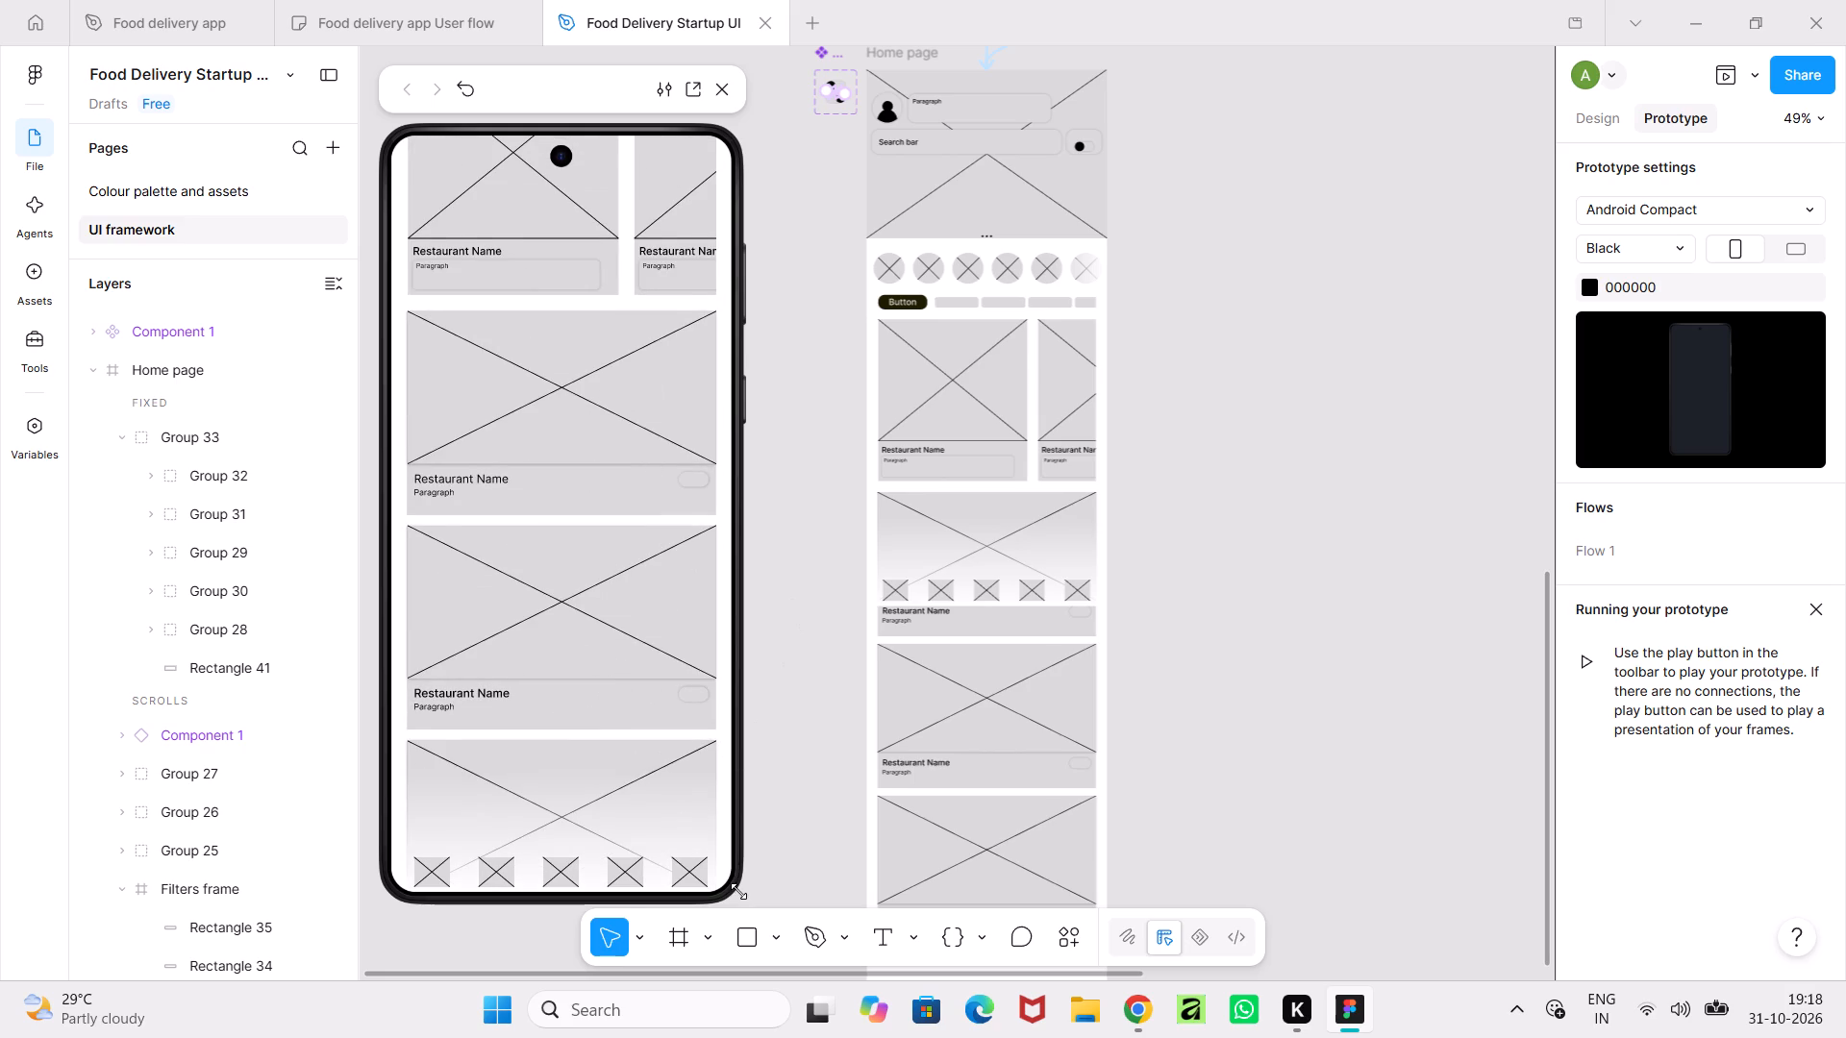
Resize the phone prototype preview to slightly smaller than before, keeping its screen content readable beside the canvas frames.
left_click_drag(738, 891, 523, 494)
scroll(814, 520, "up", 7)
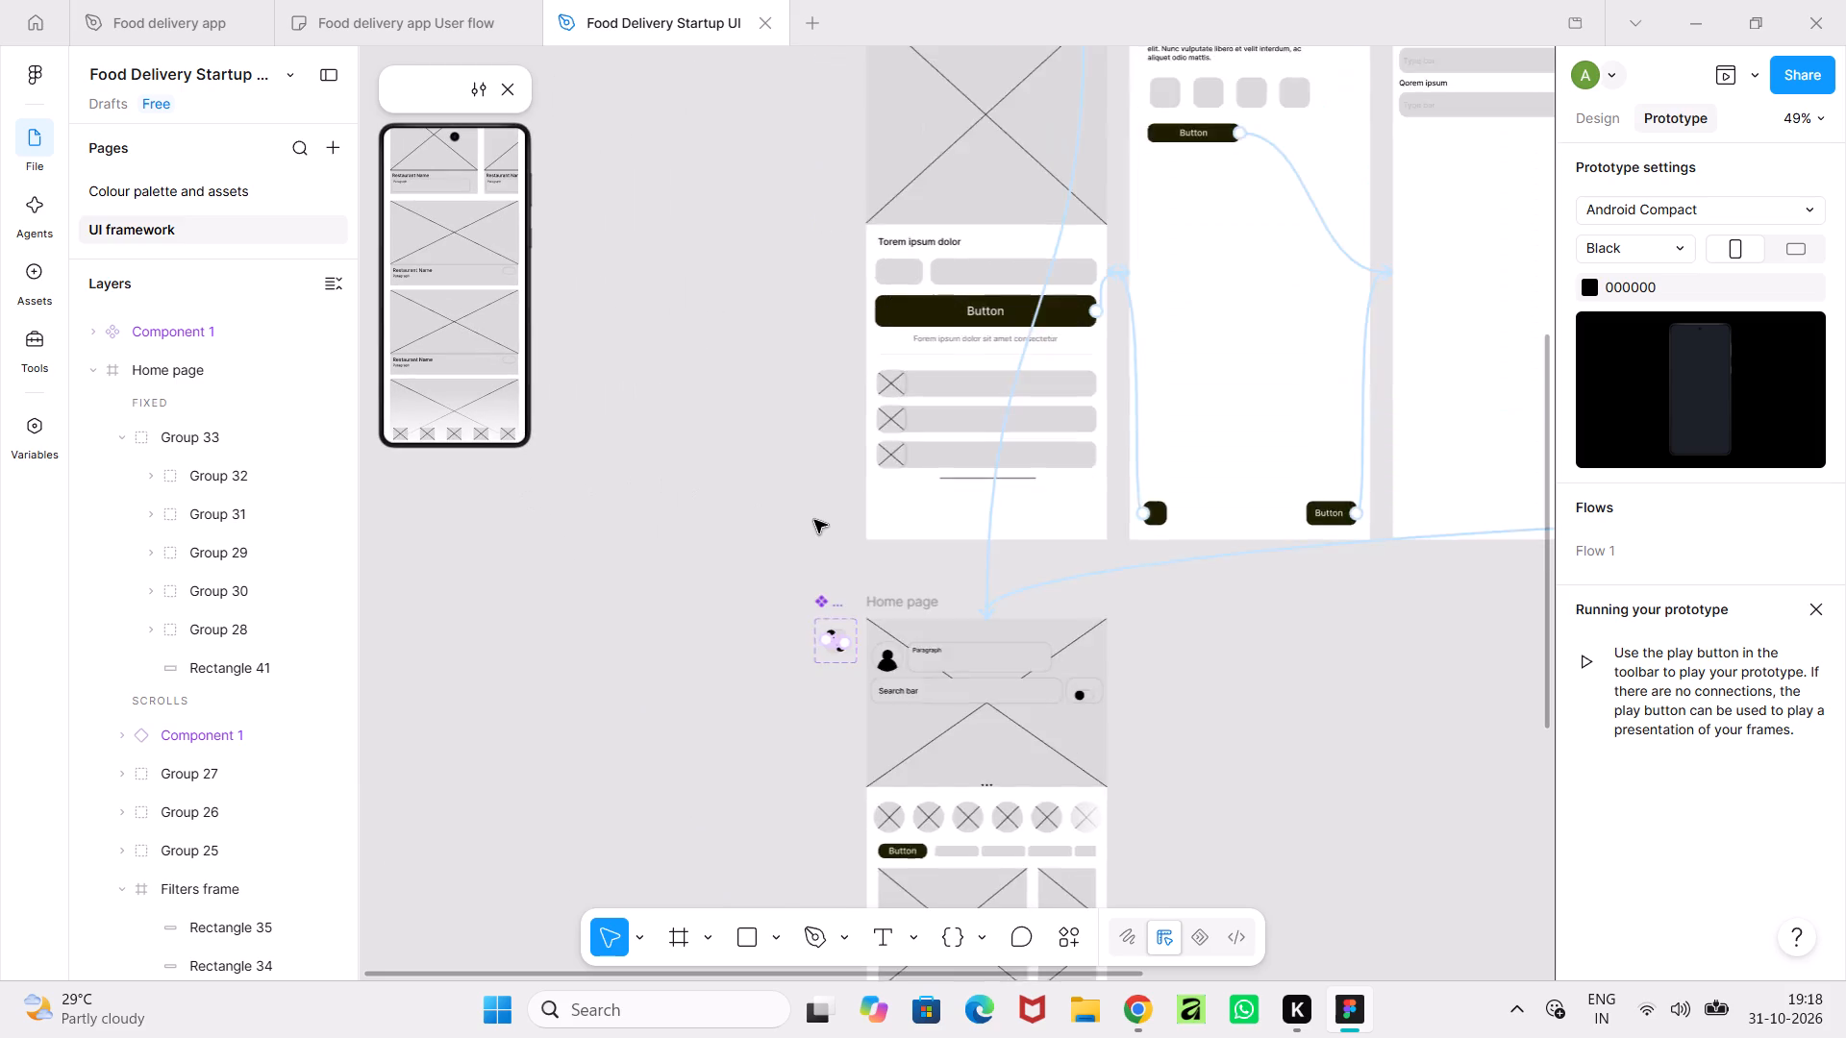
scroll(814, 520, "up", 7)
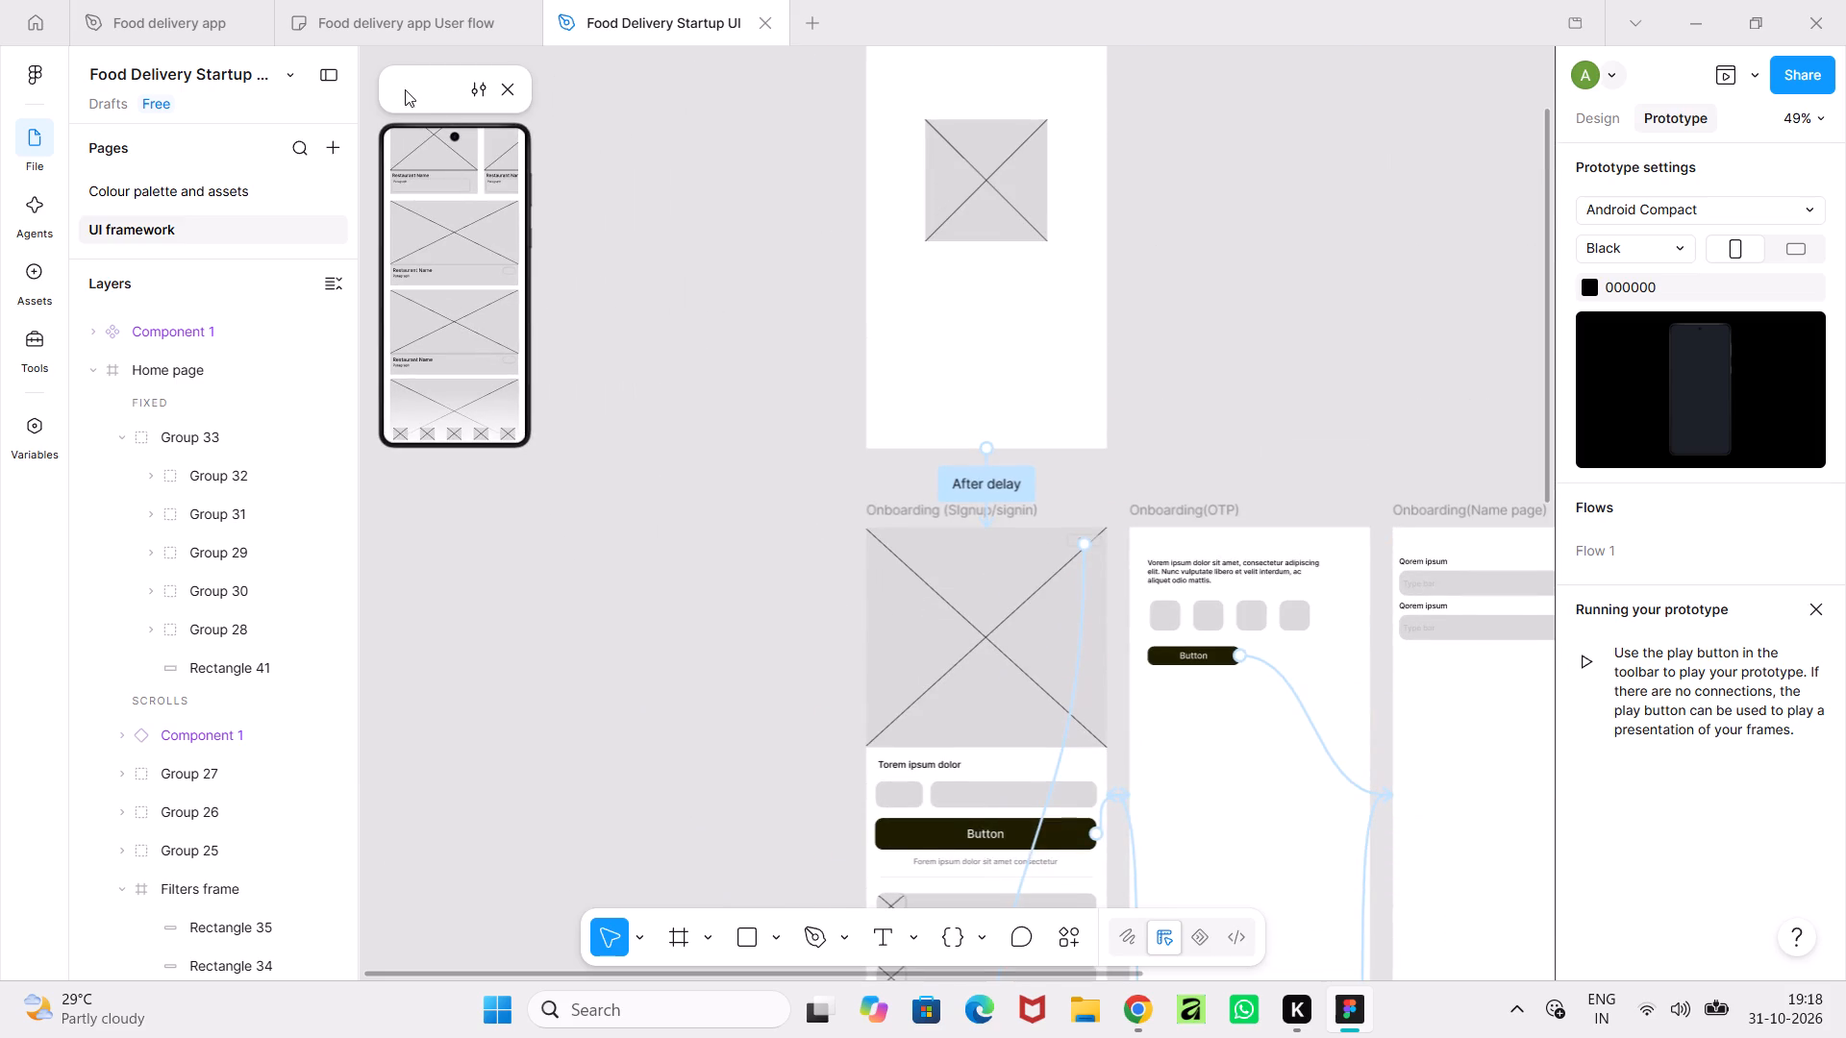
left_click(405, 97)
left_click(397, 93)
left_click_drag(529, 451, 555, 531)
left_click_drag(555, 531, 703, 856)
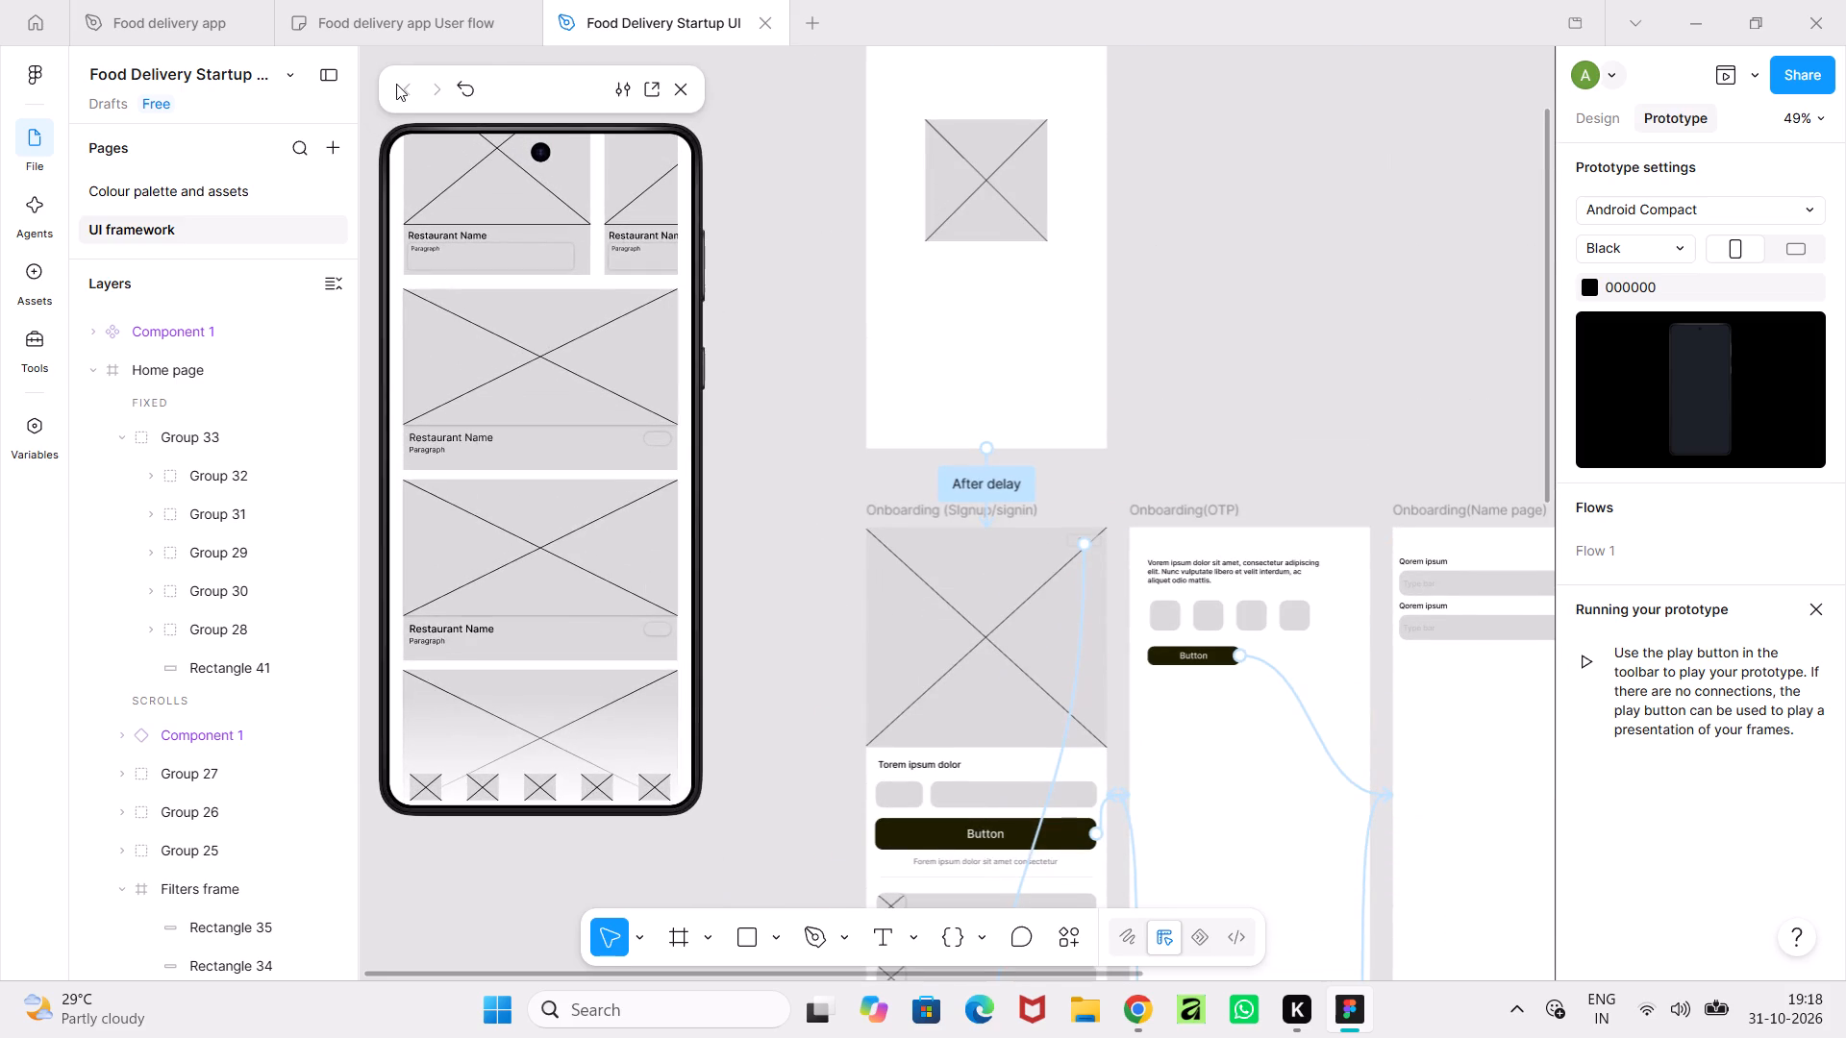
Restart the prototype preview from the Splash Screen frame and walk through the onboarding screens to the Home page.
double_click(407, 87)
left_click(819, 493)
middle_click(819, 493)
double_click(819, 493)
left_click(1613, 125)
left_click(1295, 289)
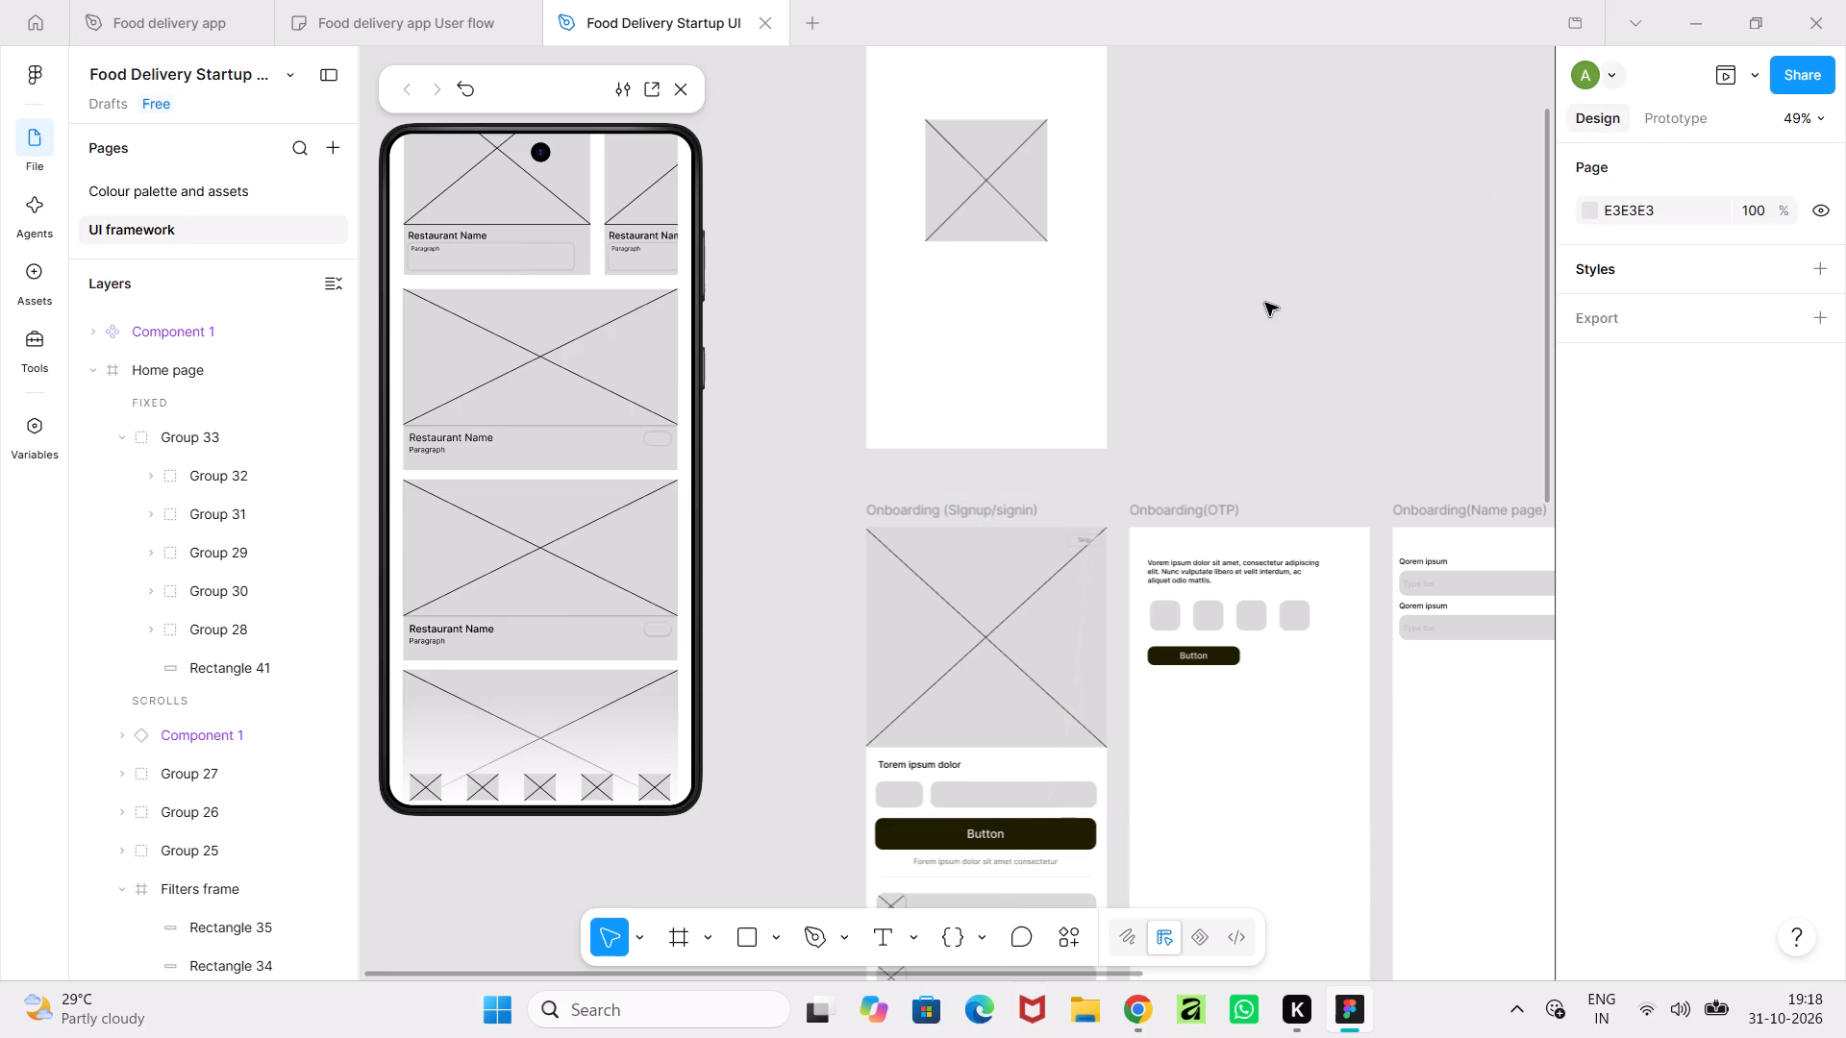
scroll(1262, 304, "up", 12)
left_click(884, 850)
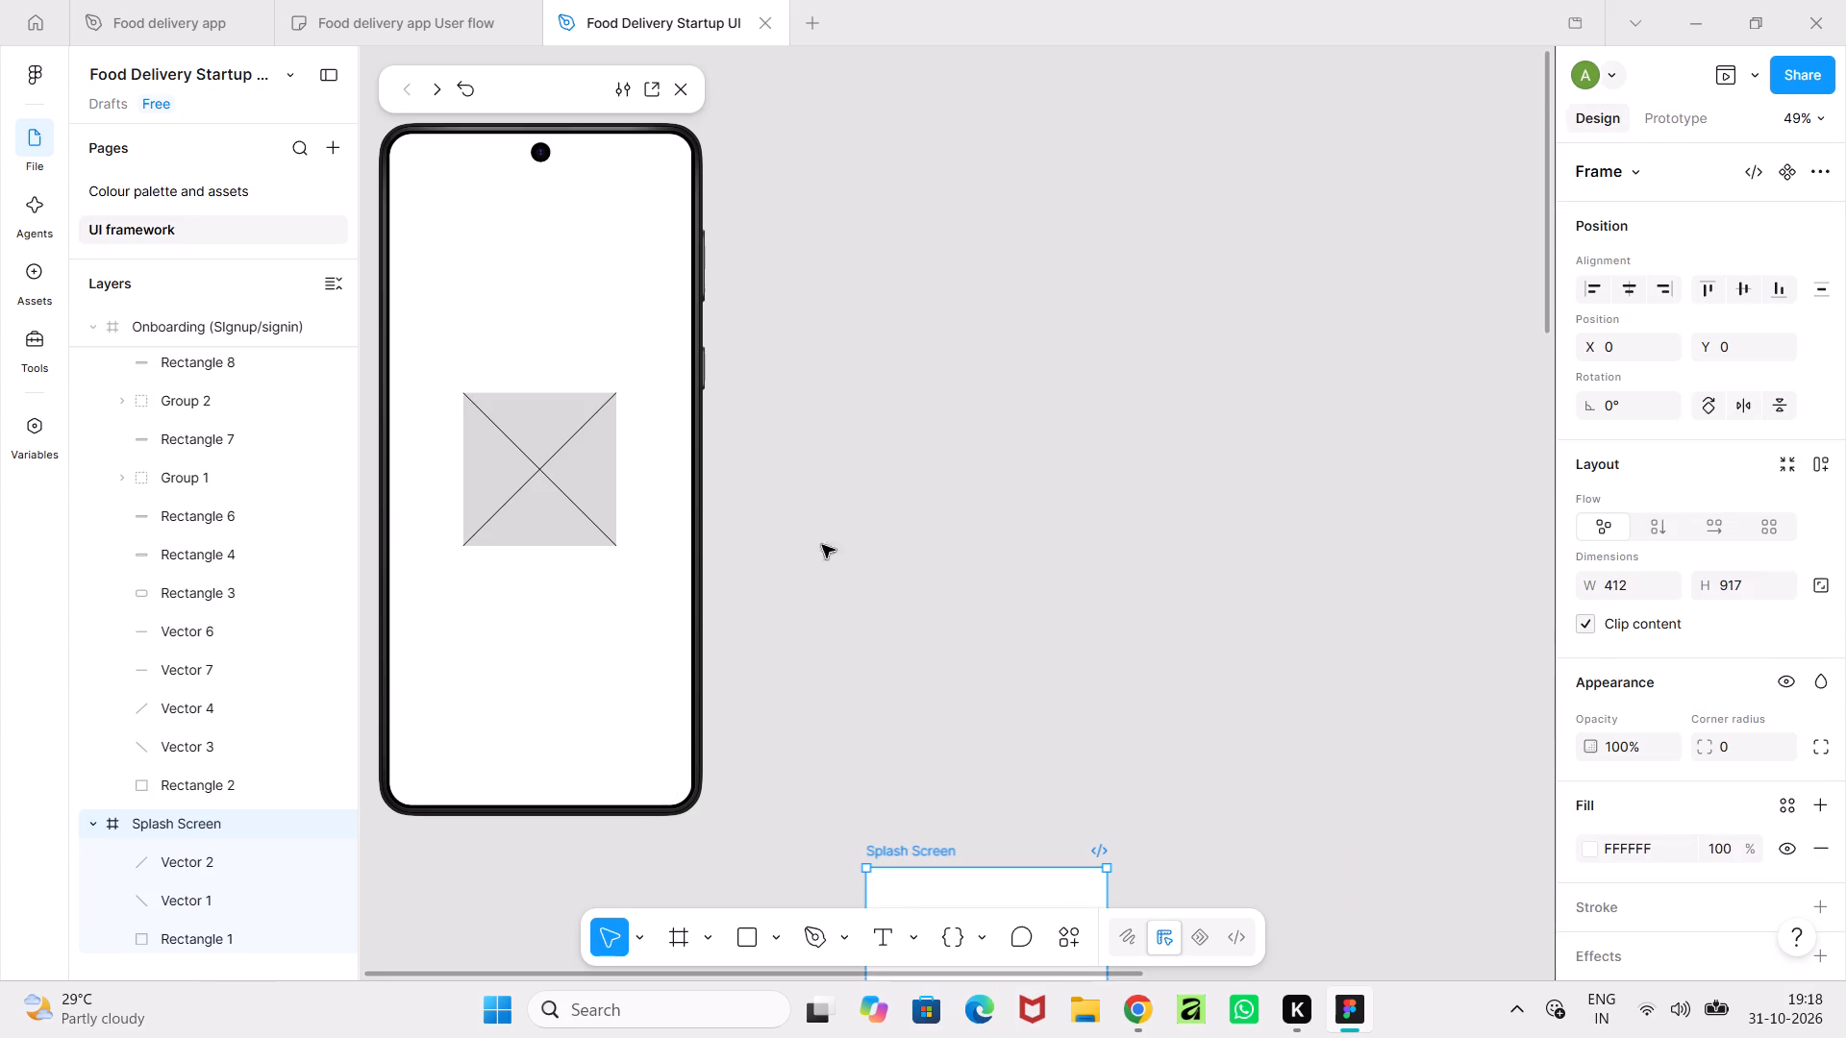
scroll(784, 456, "down", 5)
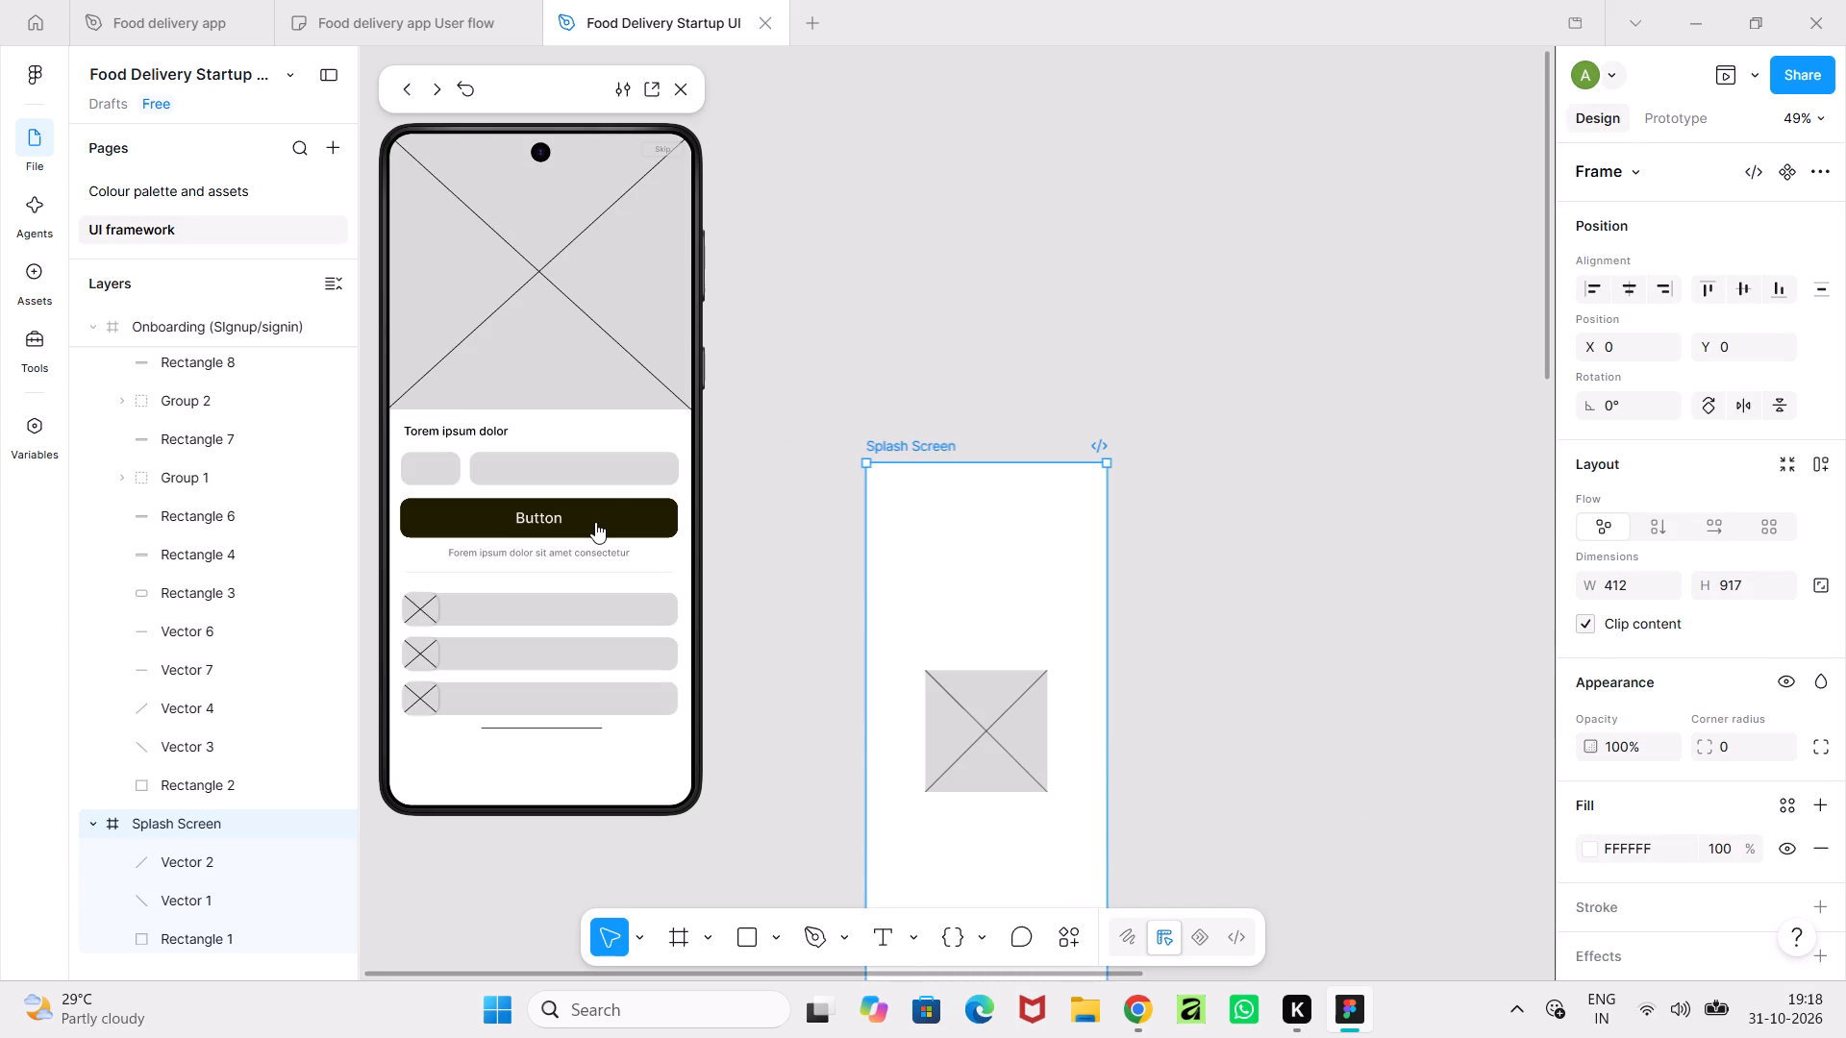
left_click(595, 522)
left_click(654, 765)
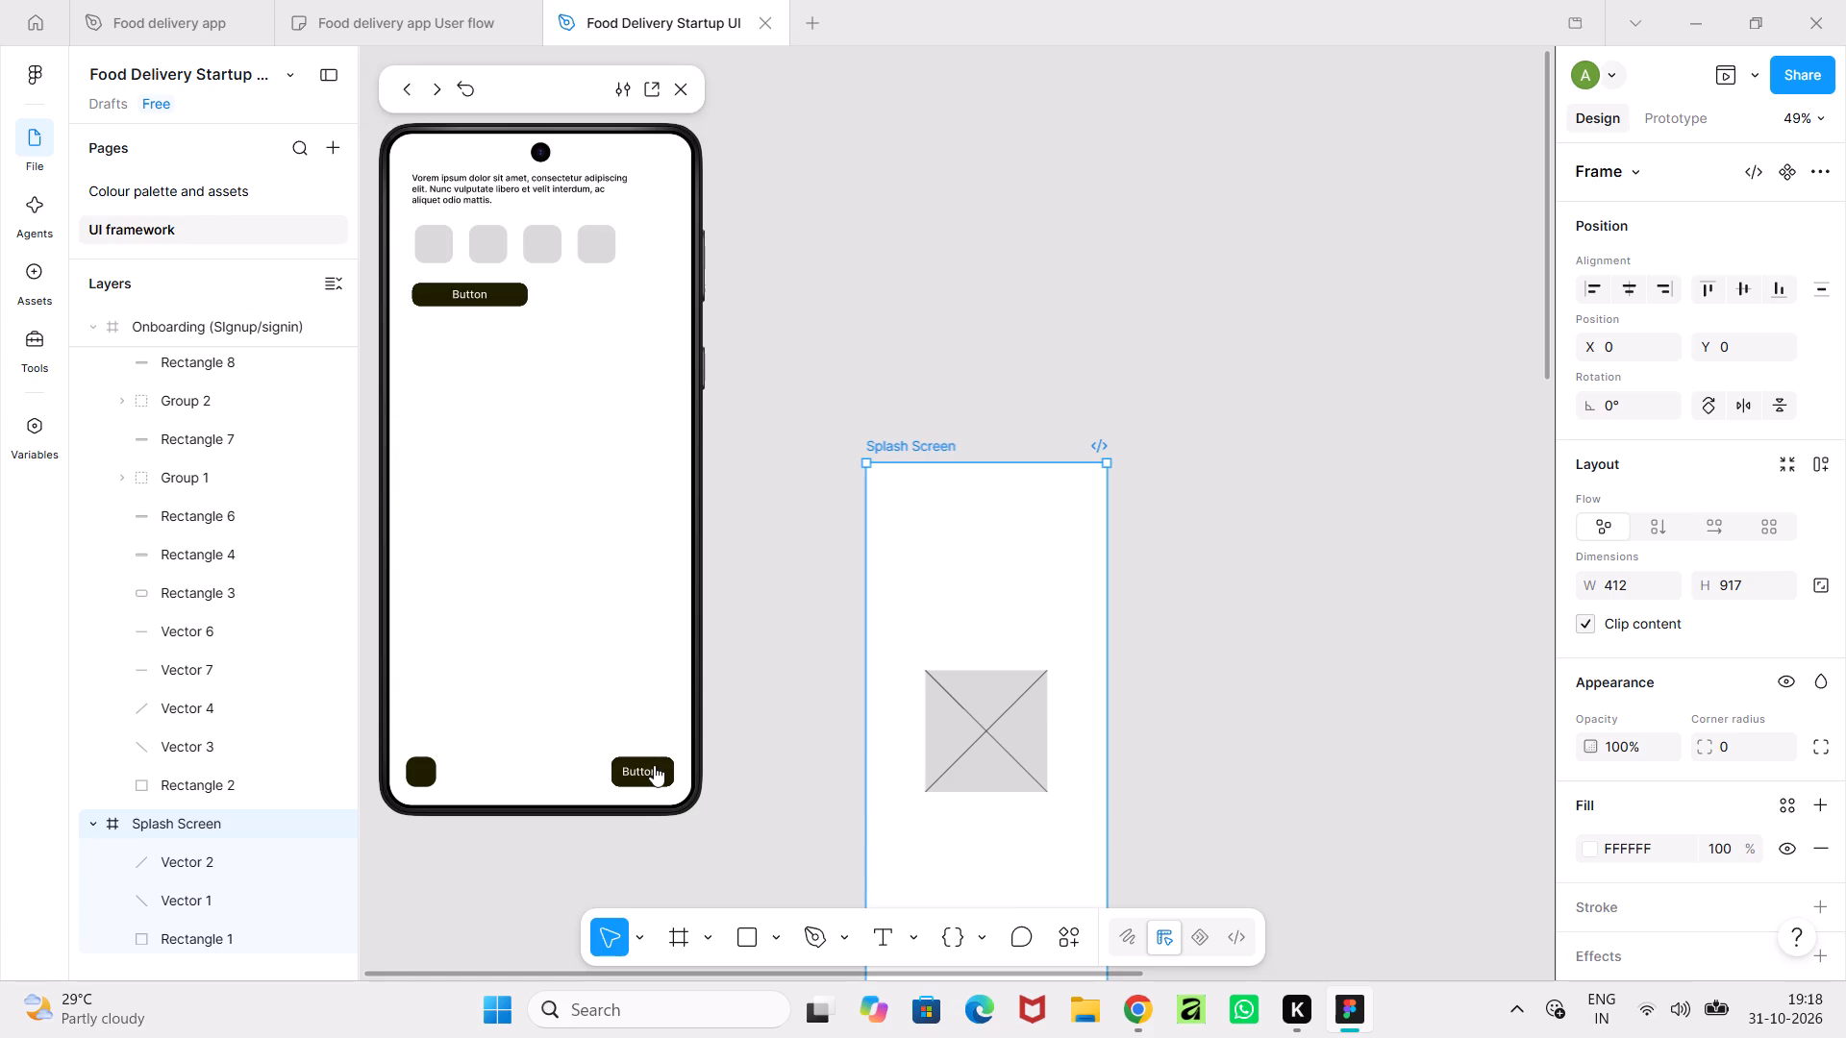
left_click(654, 765)
left_click(563, 627)
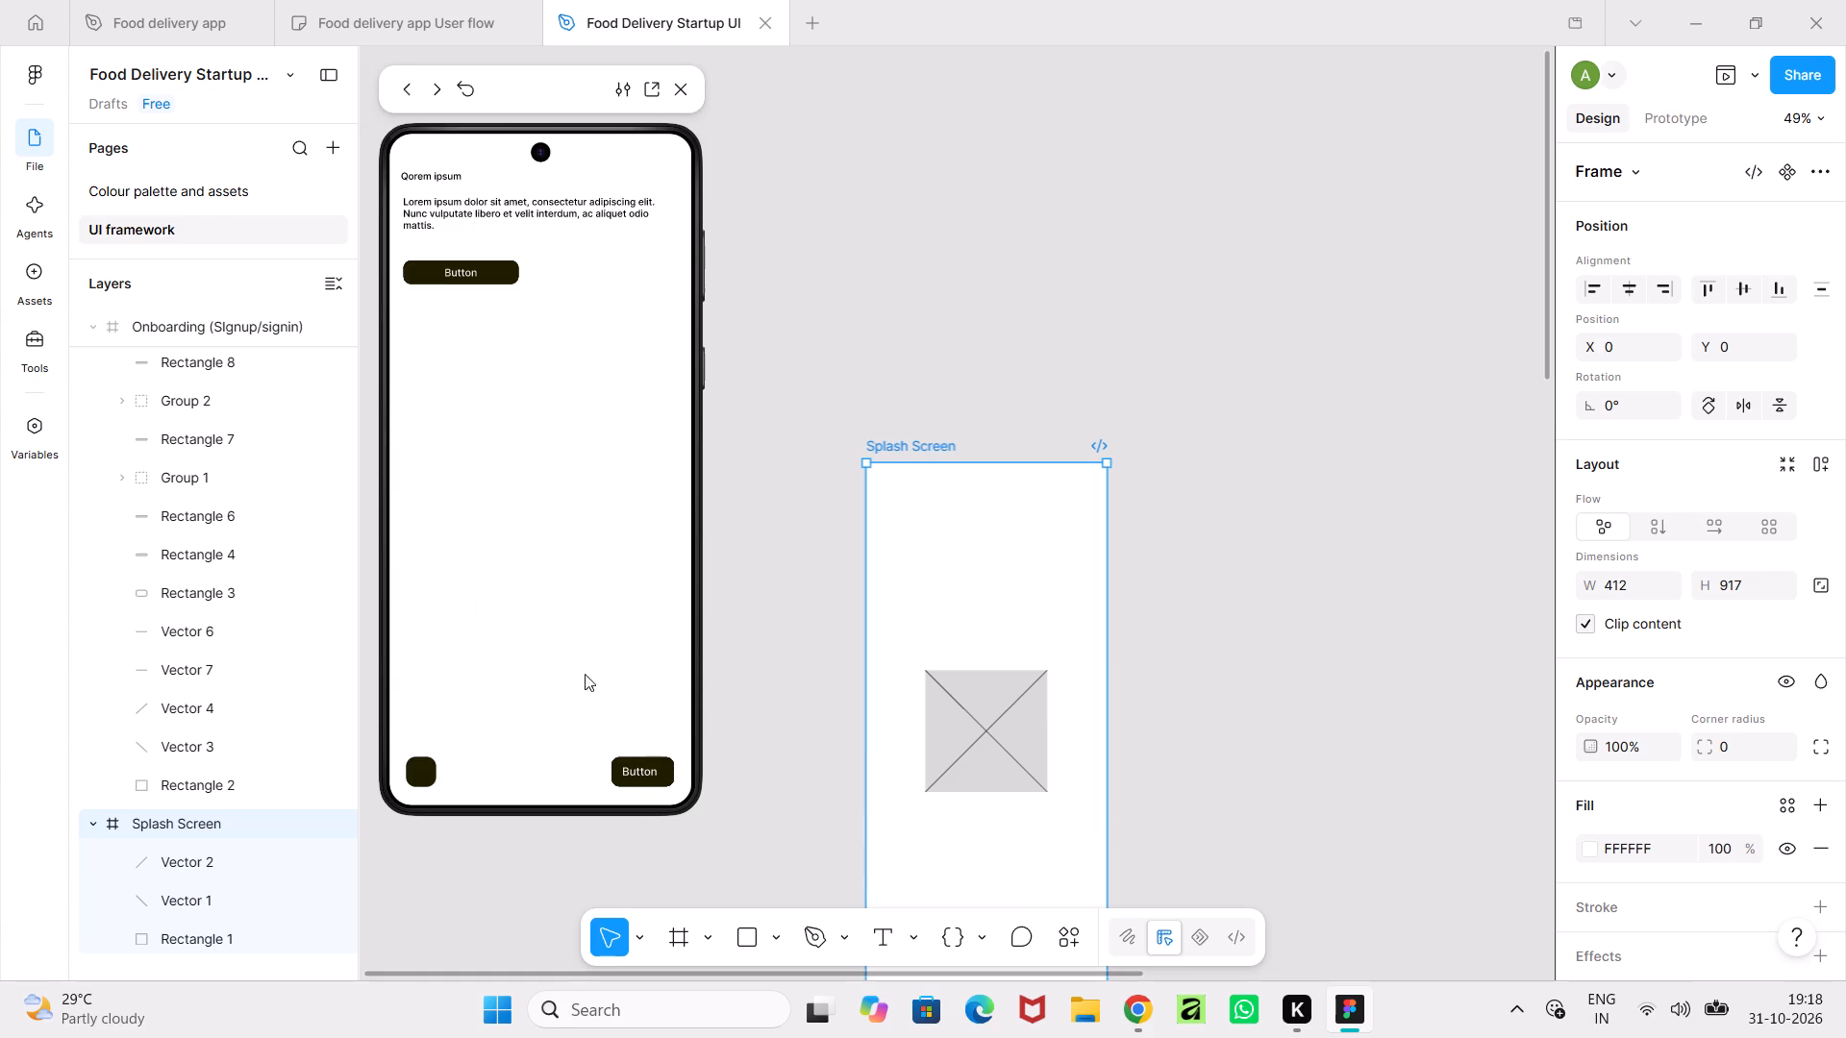
left_click(644, 759)
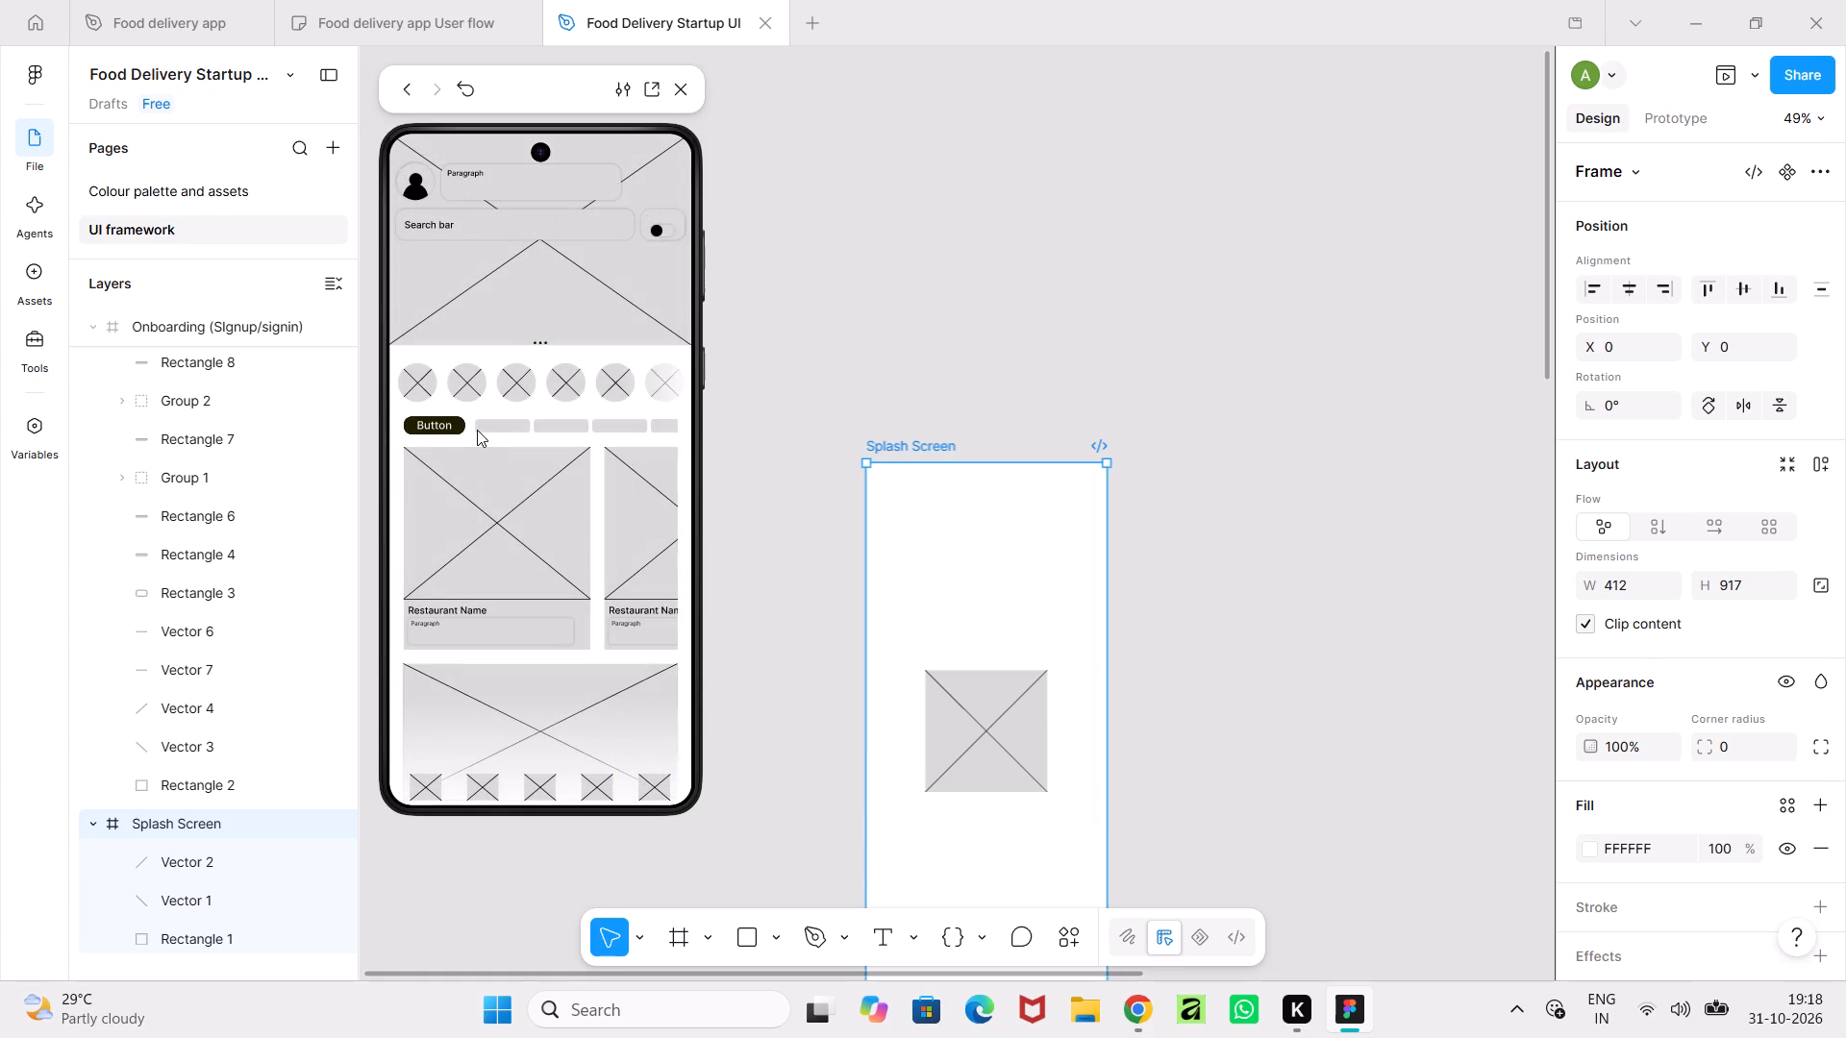
Scroll through the Home page preview and flip the switch beside the search bar repeatedly to test its toggle interaction.
scroll(489, 439, "down", 4)
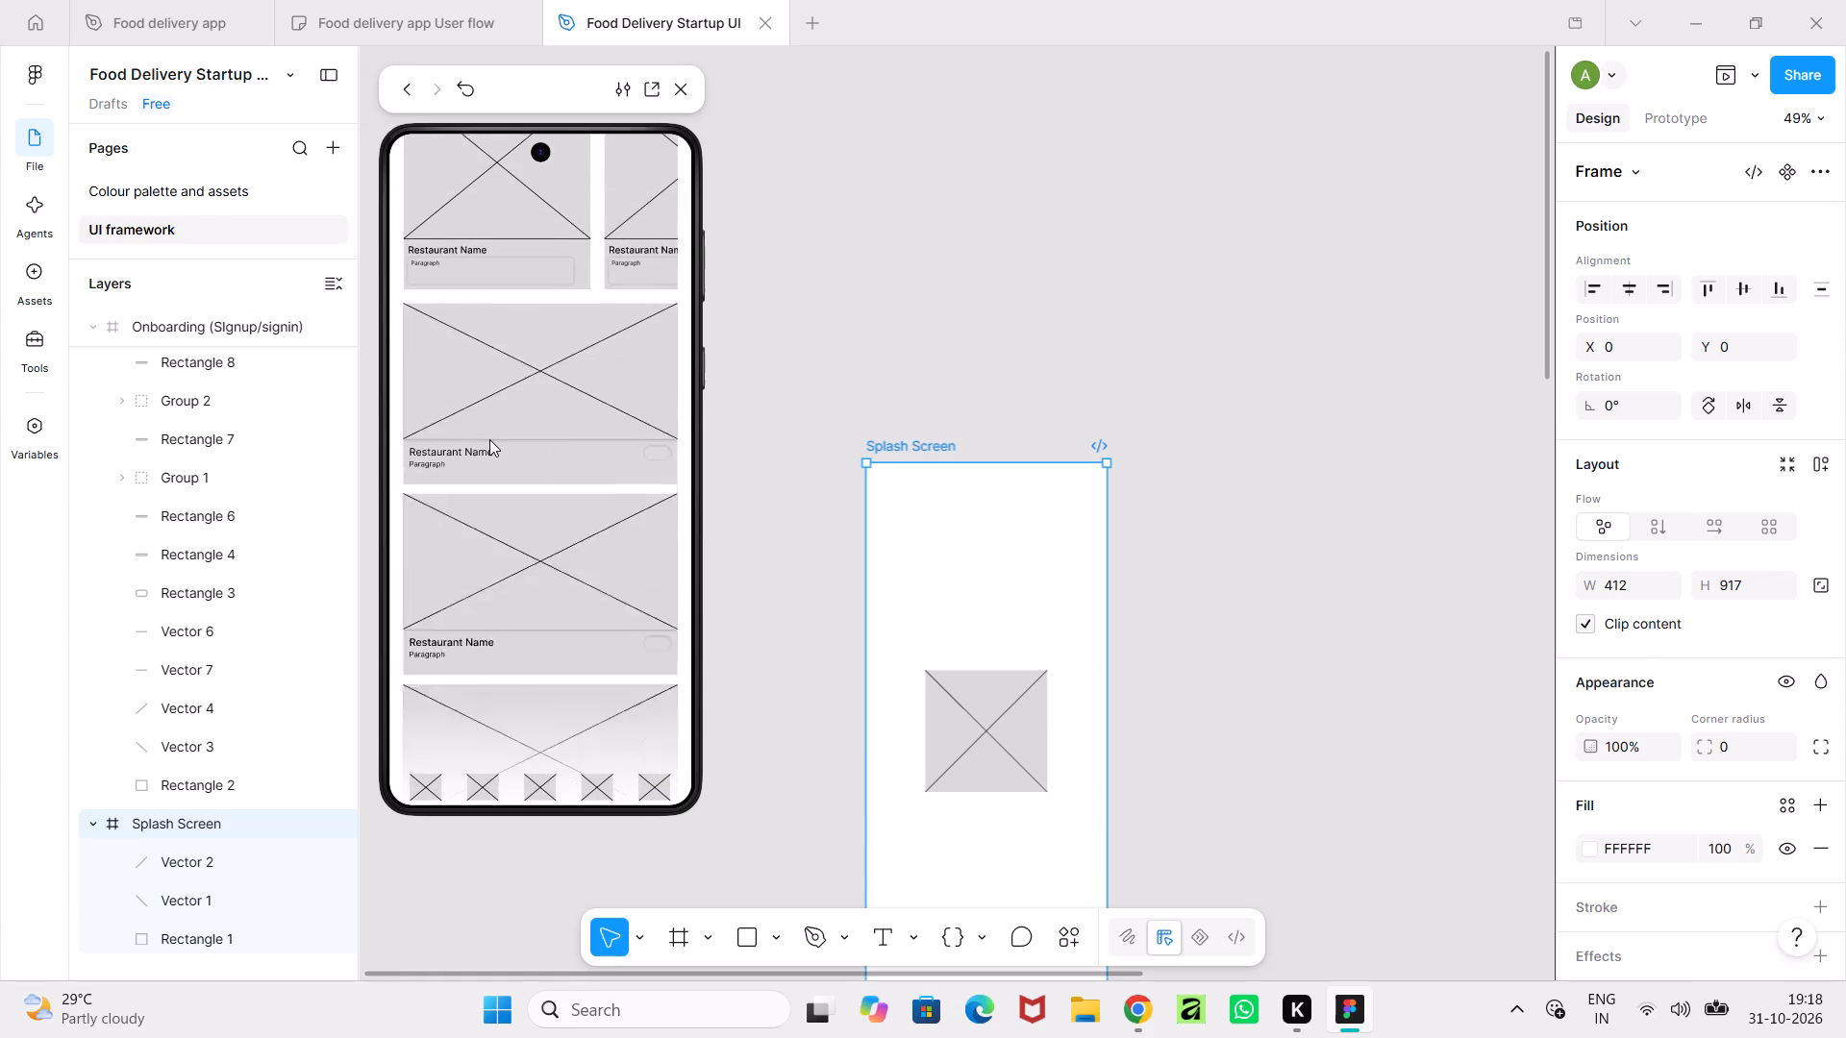
scroll(489, 439, "down", 2)
scroll(489, 439, "up", 7)
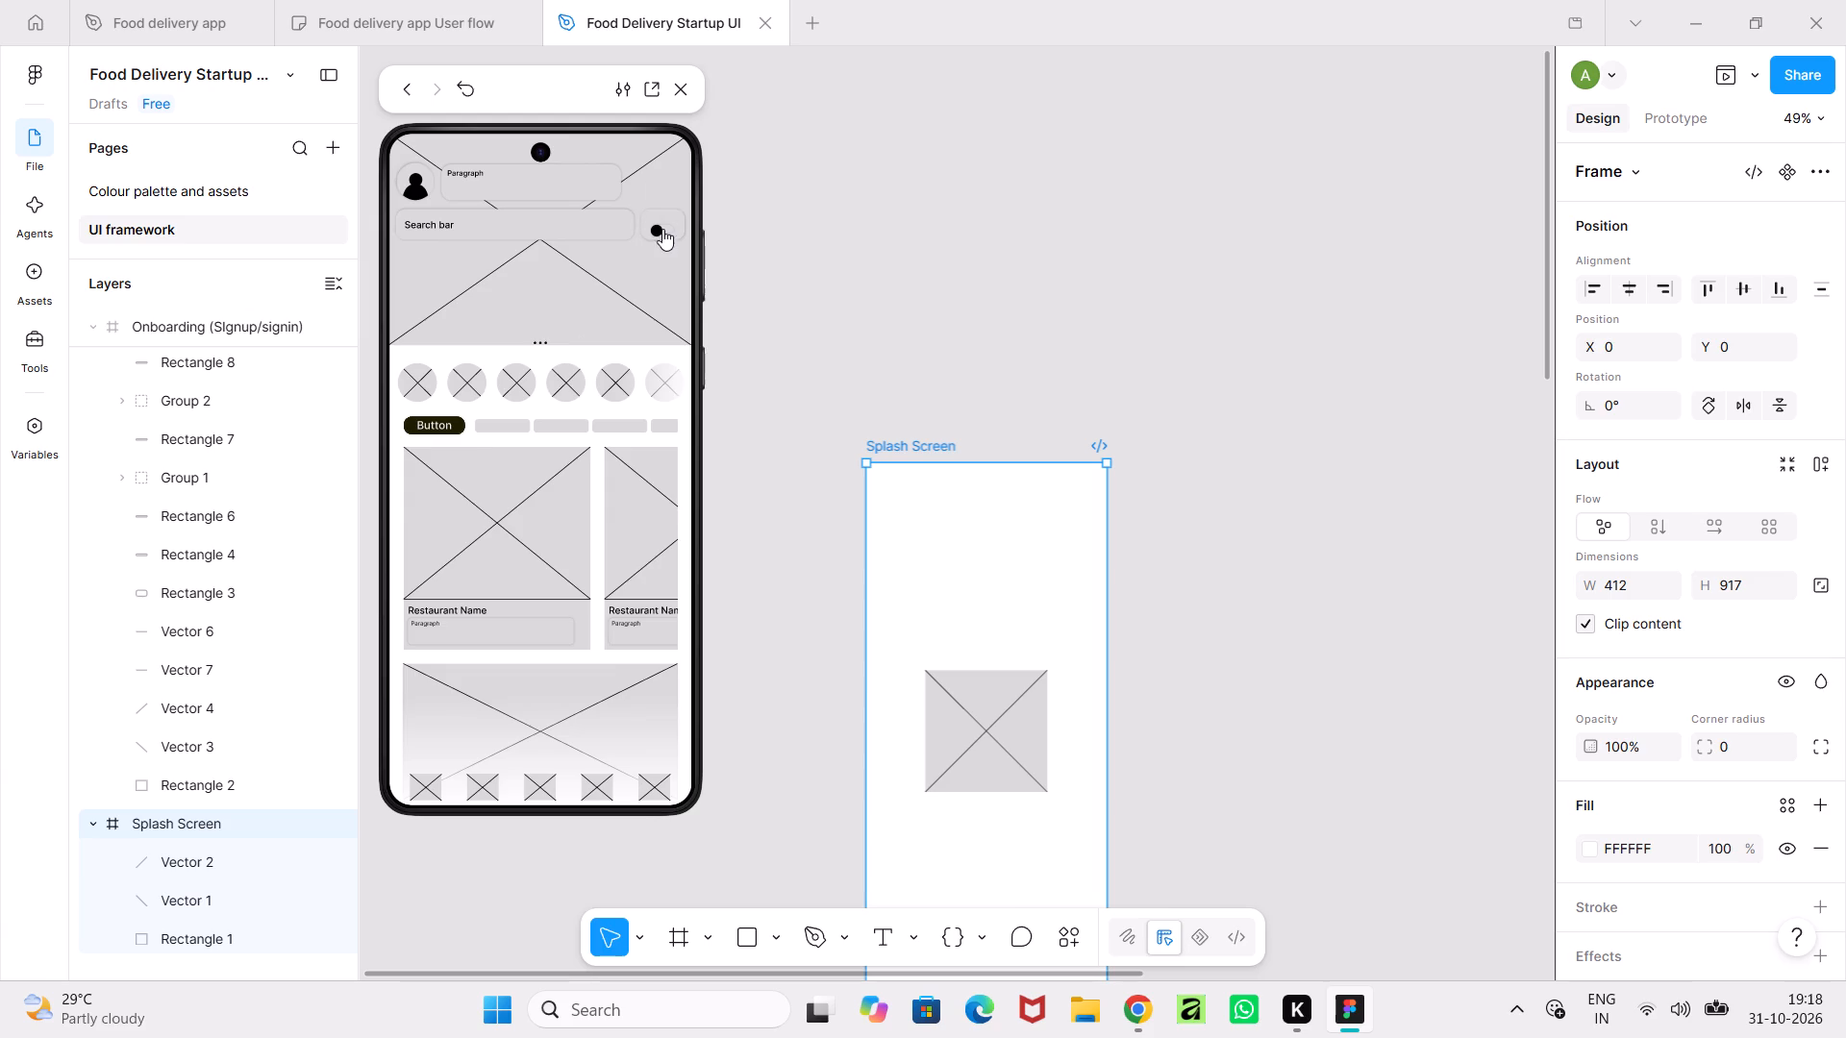
triple_click(662, 233)
triple_click(662, 233)
triple_click(662, 233)
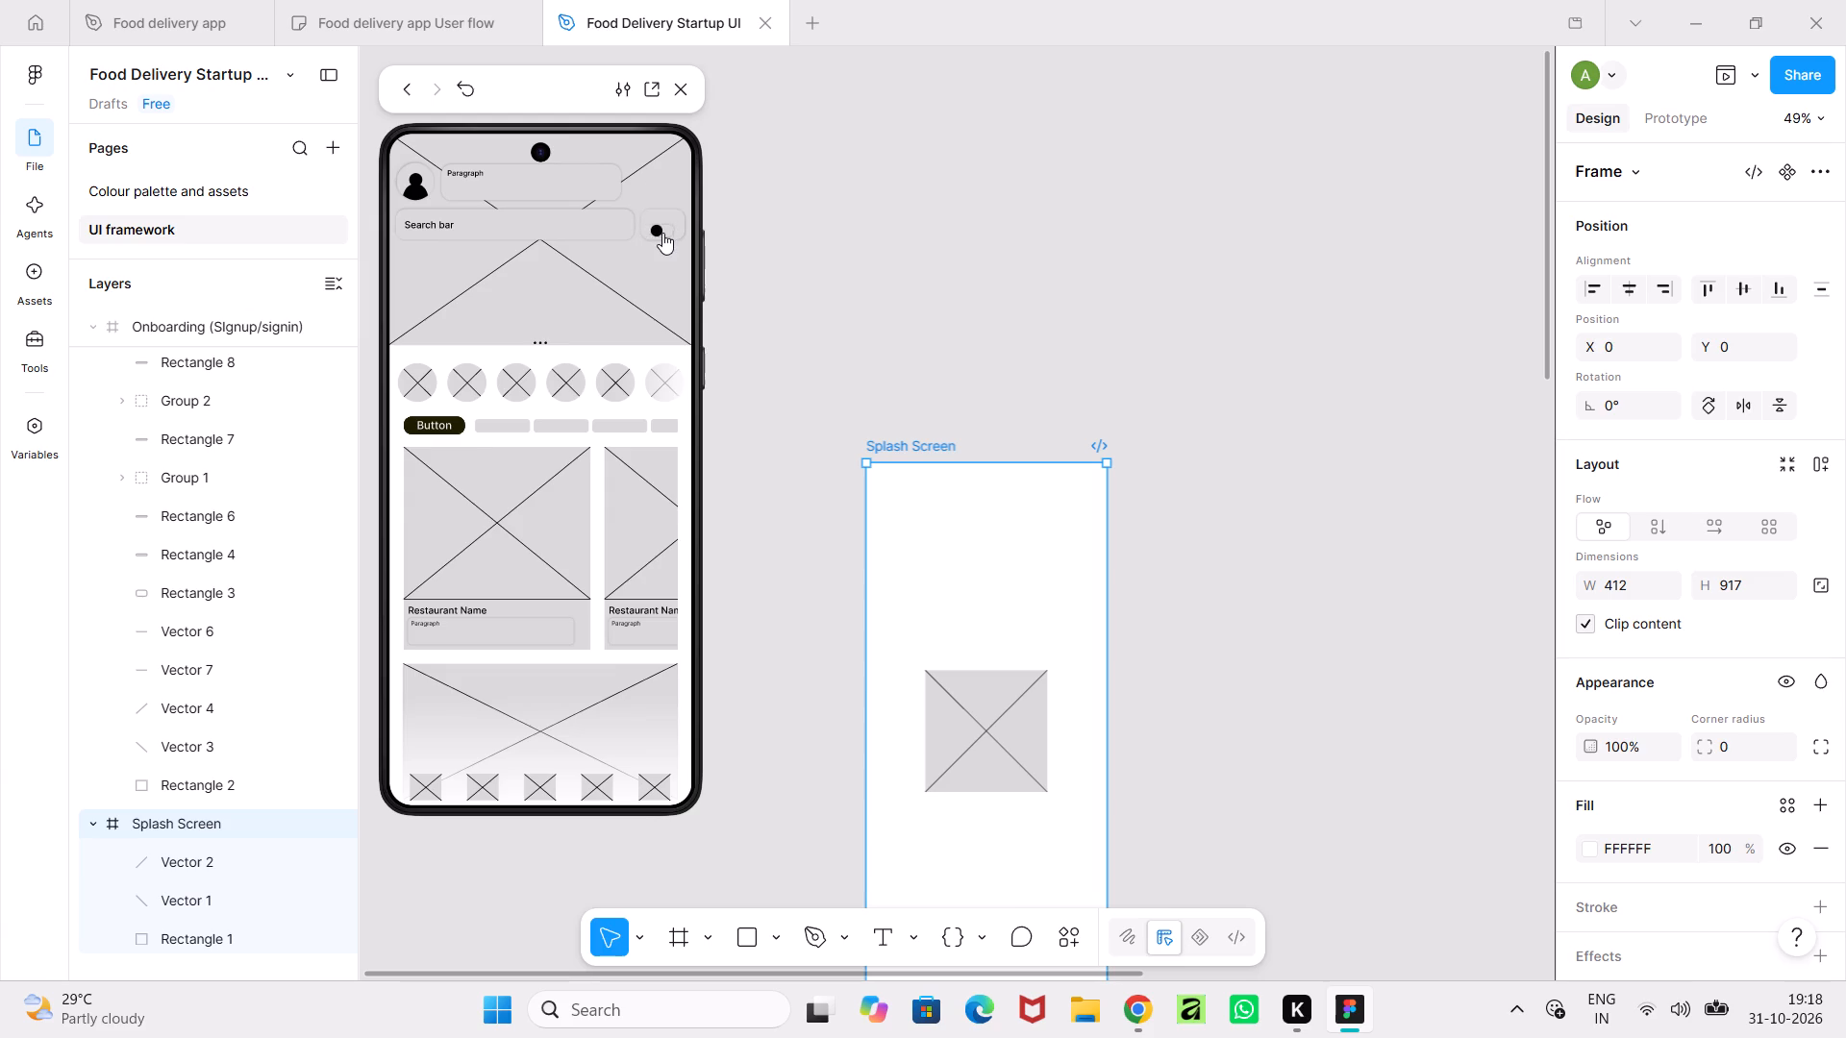
triple_click(662, 233)
double_click(662, 233)
Test the horizontal scrolling of the restaurant cards, filter chips and category circles in the Home page preview.
scroll(499, 458, "down", 7)
scroll(499, 459, "up", 3)
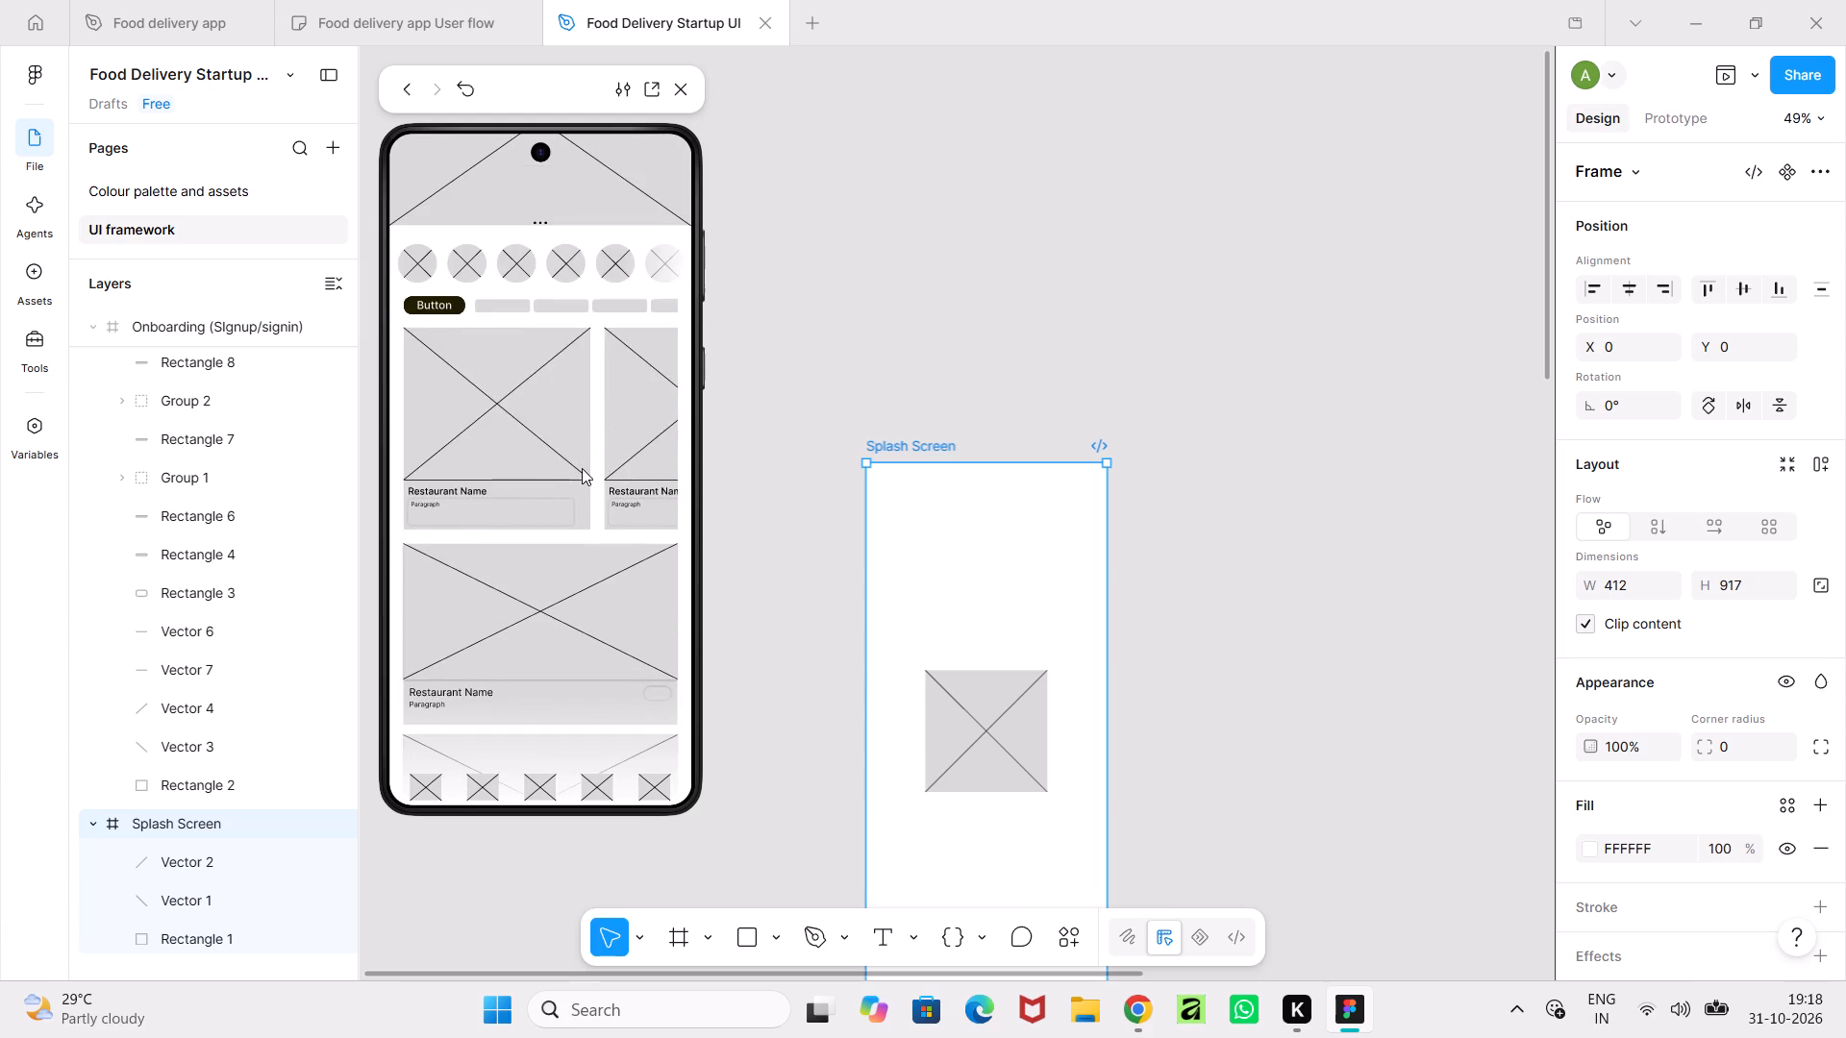
left_click_drag(582, 467, 150, 469)
left_click_drag(486, 480, 643, 484)
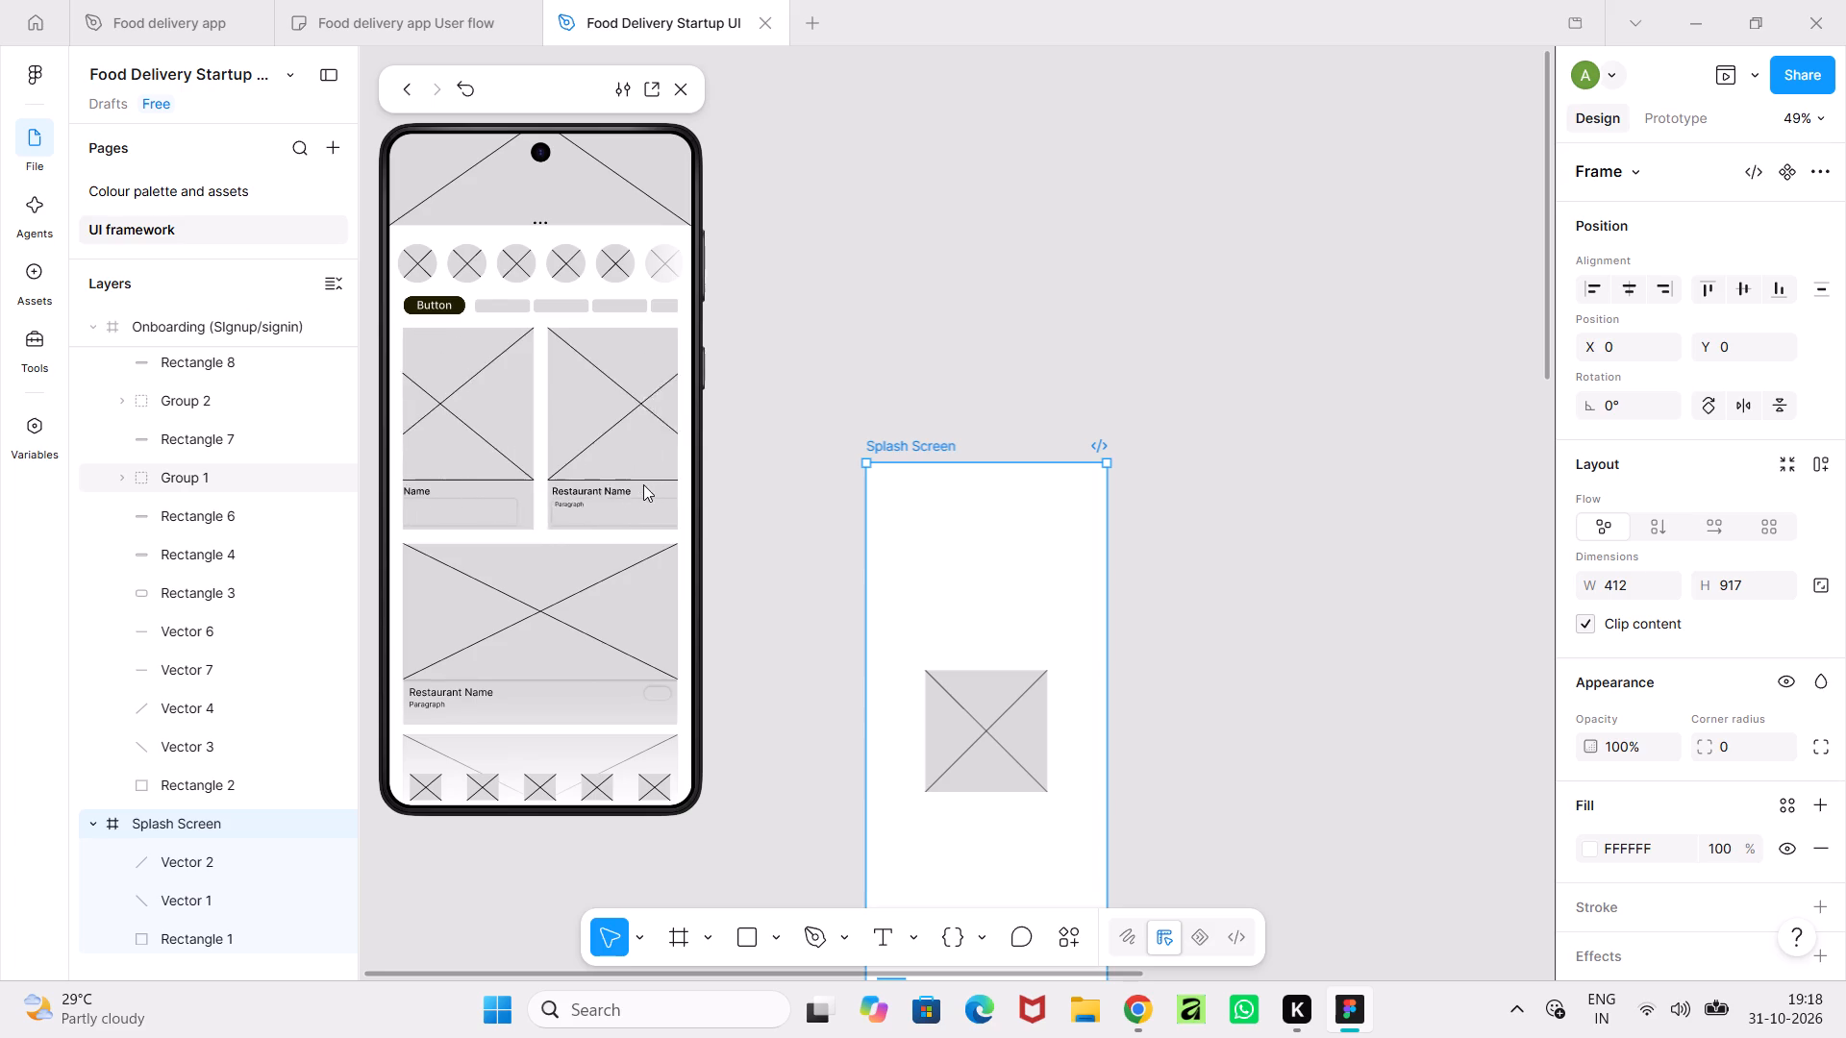
left_click_drag(643, 484, 653, 484)
left_click_drag(654, 484, 800, 526)
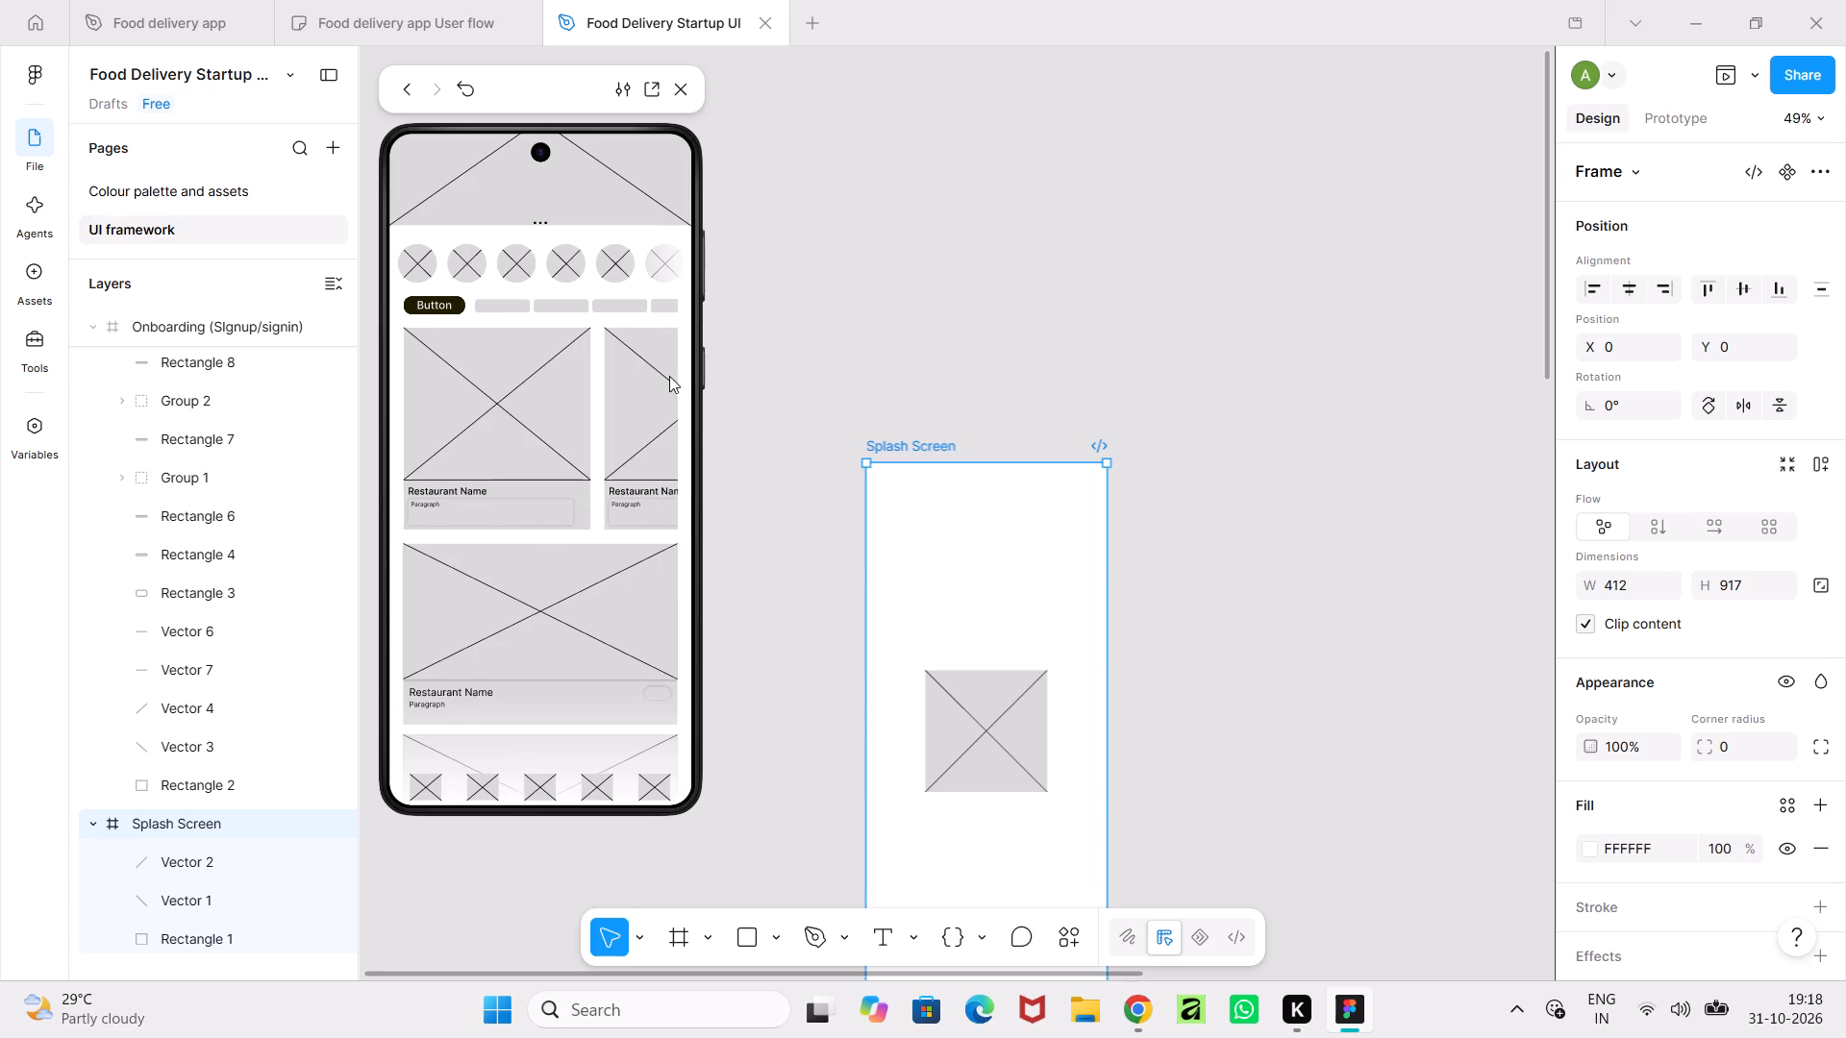
left_click_drag(627, 309, 470, 333)
left_click_drag(470, 333, 735, 361)
scroll(521, 404, "up", 2)
left_click_drag(599, 389, 394, 388)
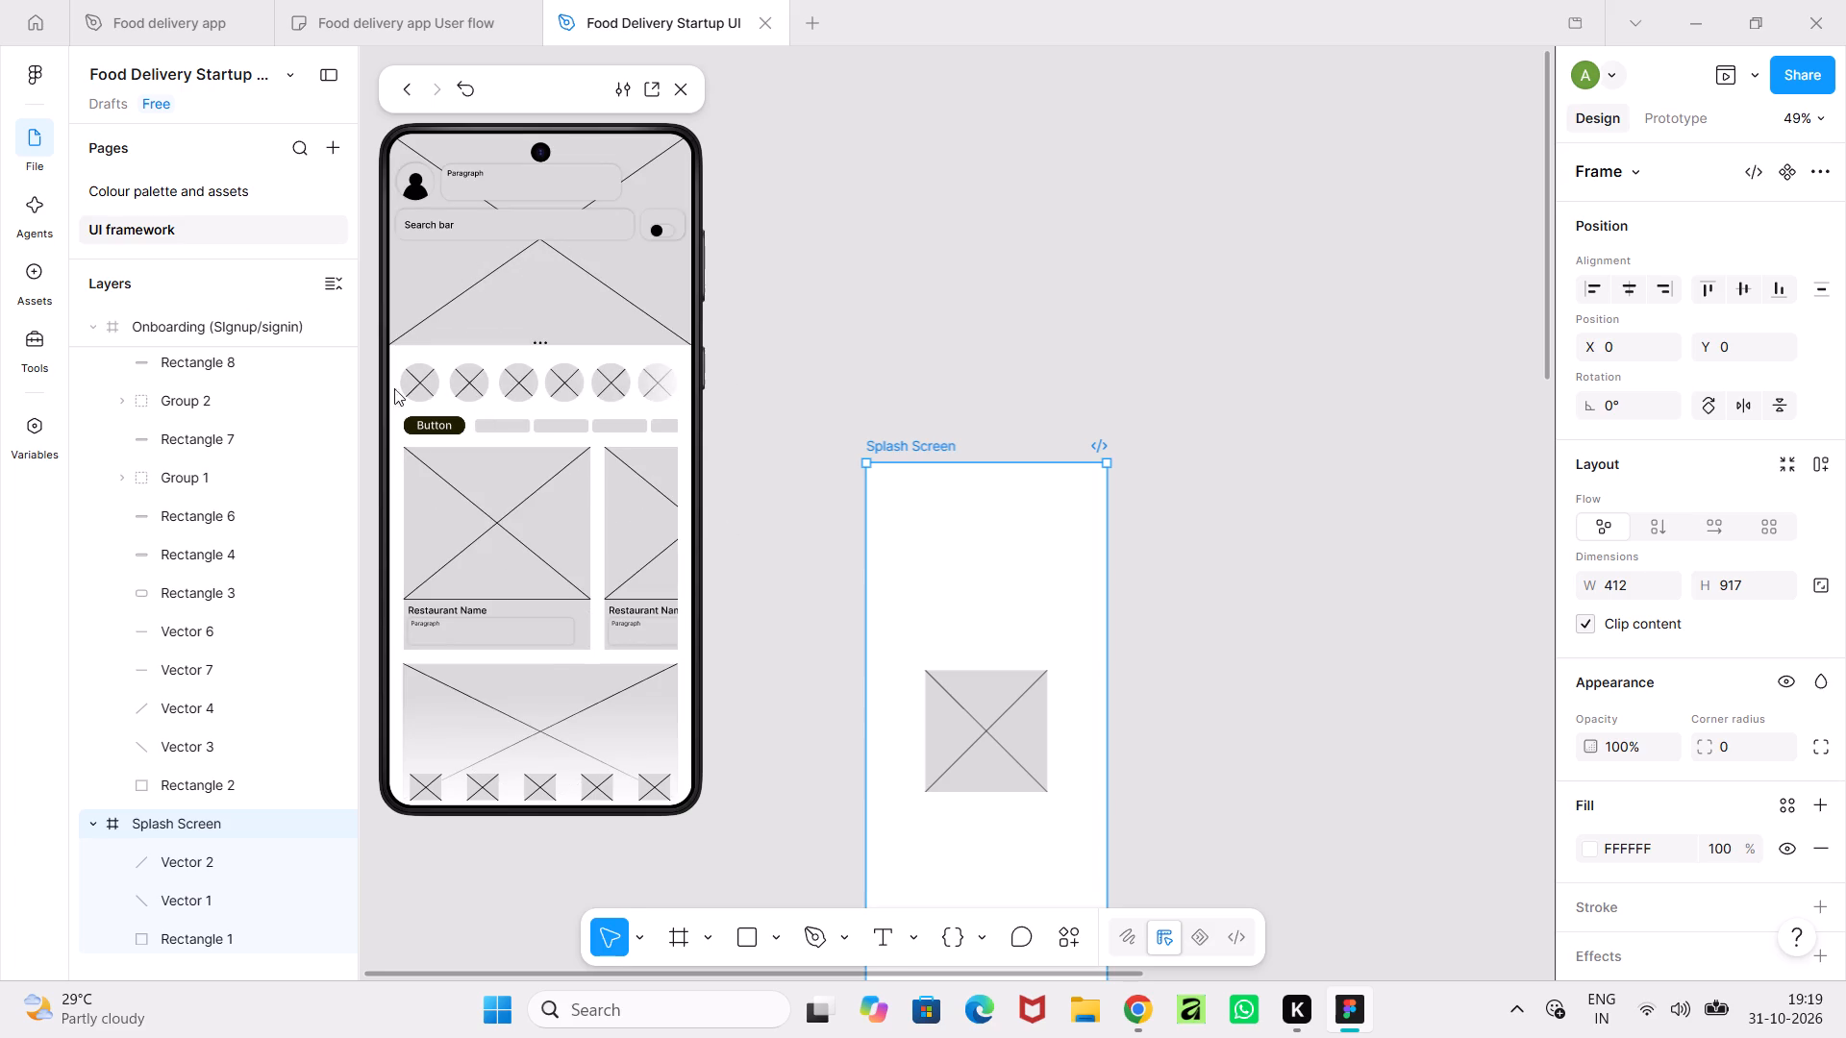
left_click_drag(394, 388, 787, 428)
Review the Home page frame on the canvas from top to bottom, comparing it with the phone preview.
scroll(748, 499, "down", 11)
left_click(810, 505)
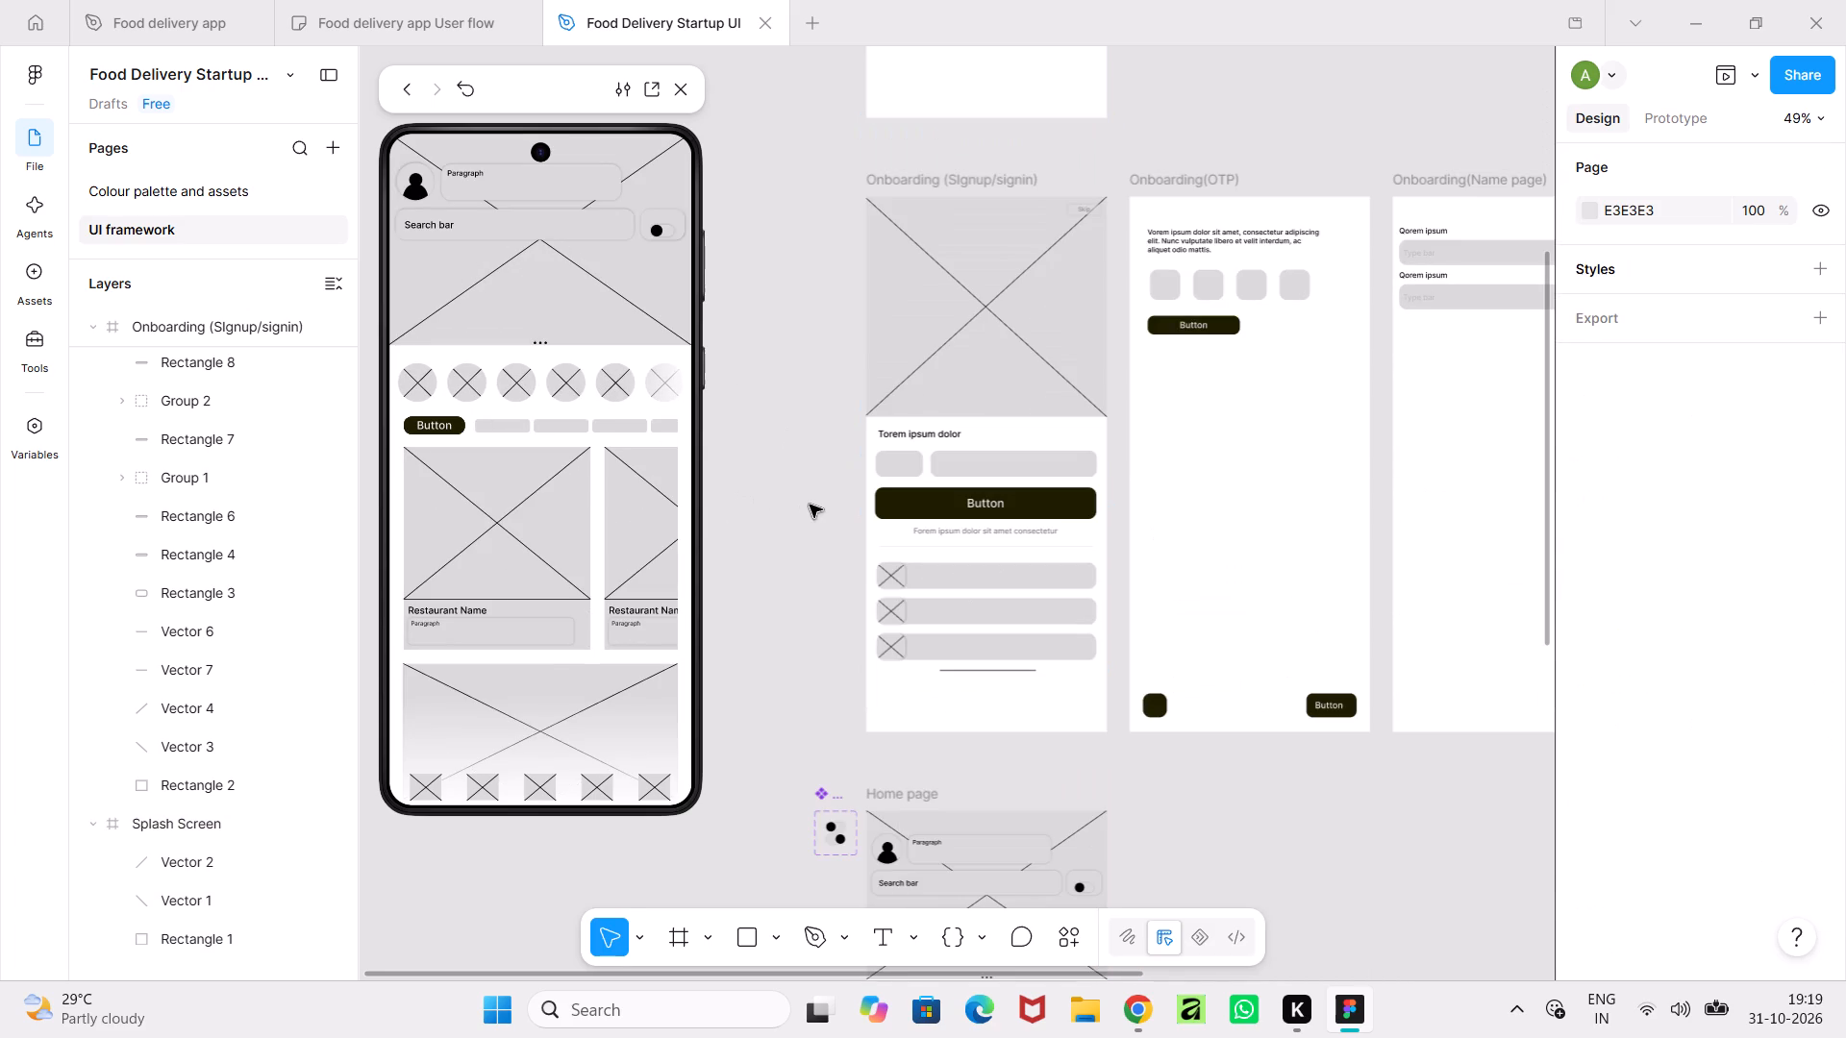
scroll(810, 505, "down", 14)
scroll(1210, 594, "down", 3)
scroll(1210, 594, "up", 6)
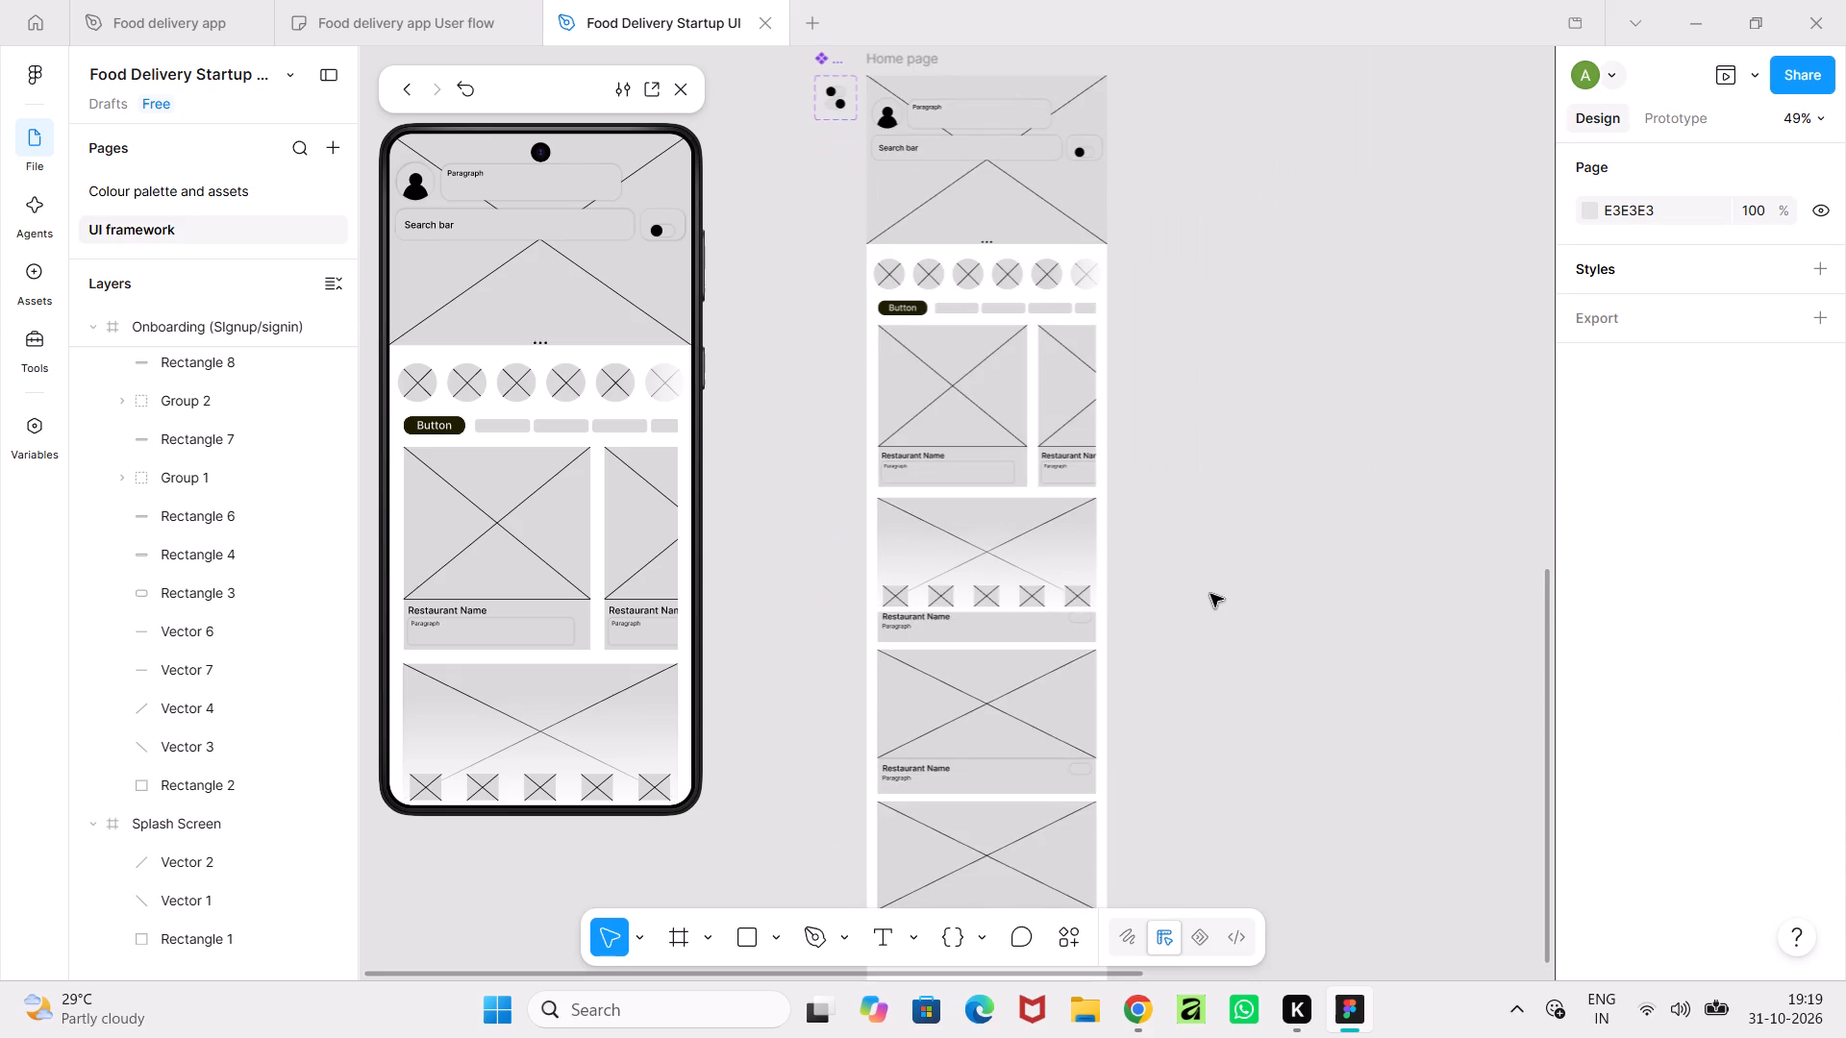
scroll(1210, 594, "up", 2)
scroll(1210, 594, "down", 4)
scroll(1210, 596, "up", 3, "ctrl")
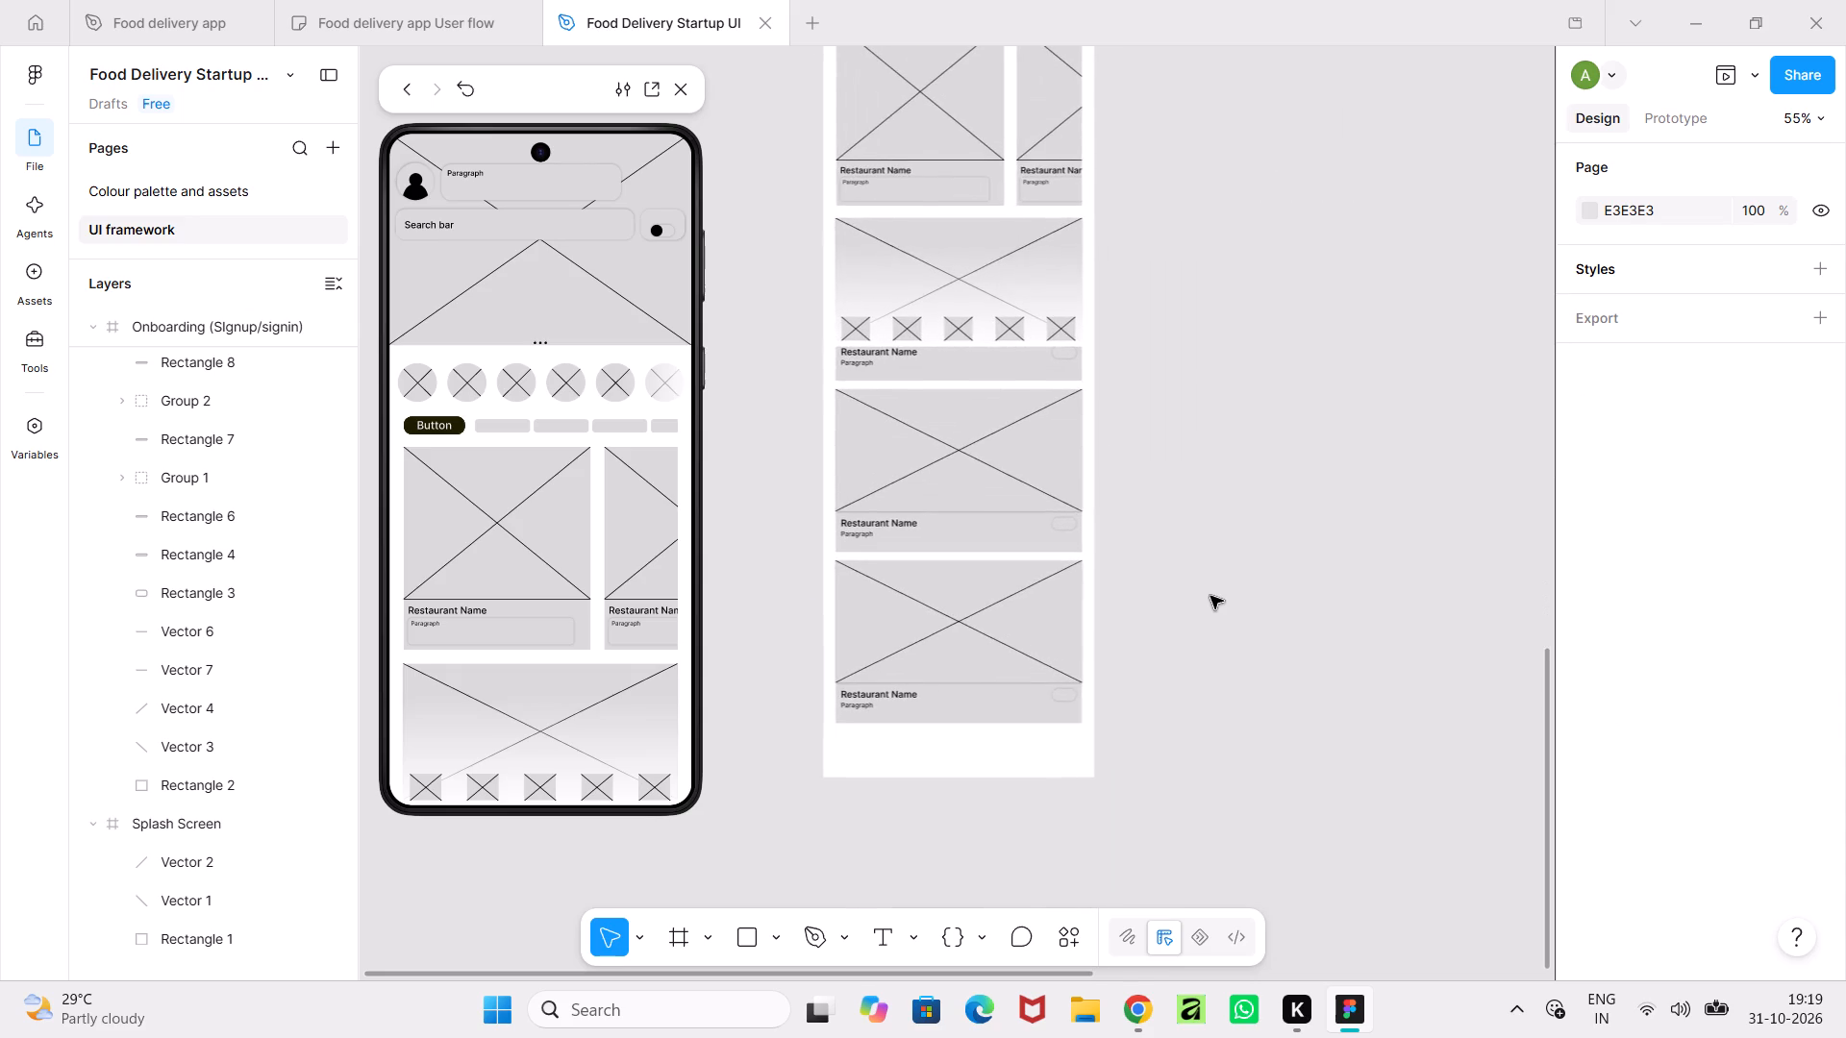
middle_click_drag(1210, 596, 1209, 829)
middle_click_drag(1203, 457, 1183, 662)
middle_click_drag(1185, 645, 1167, 584)
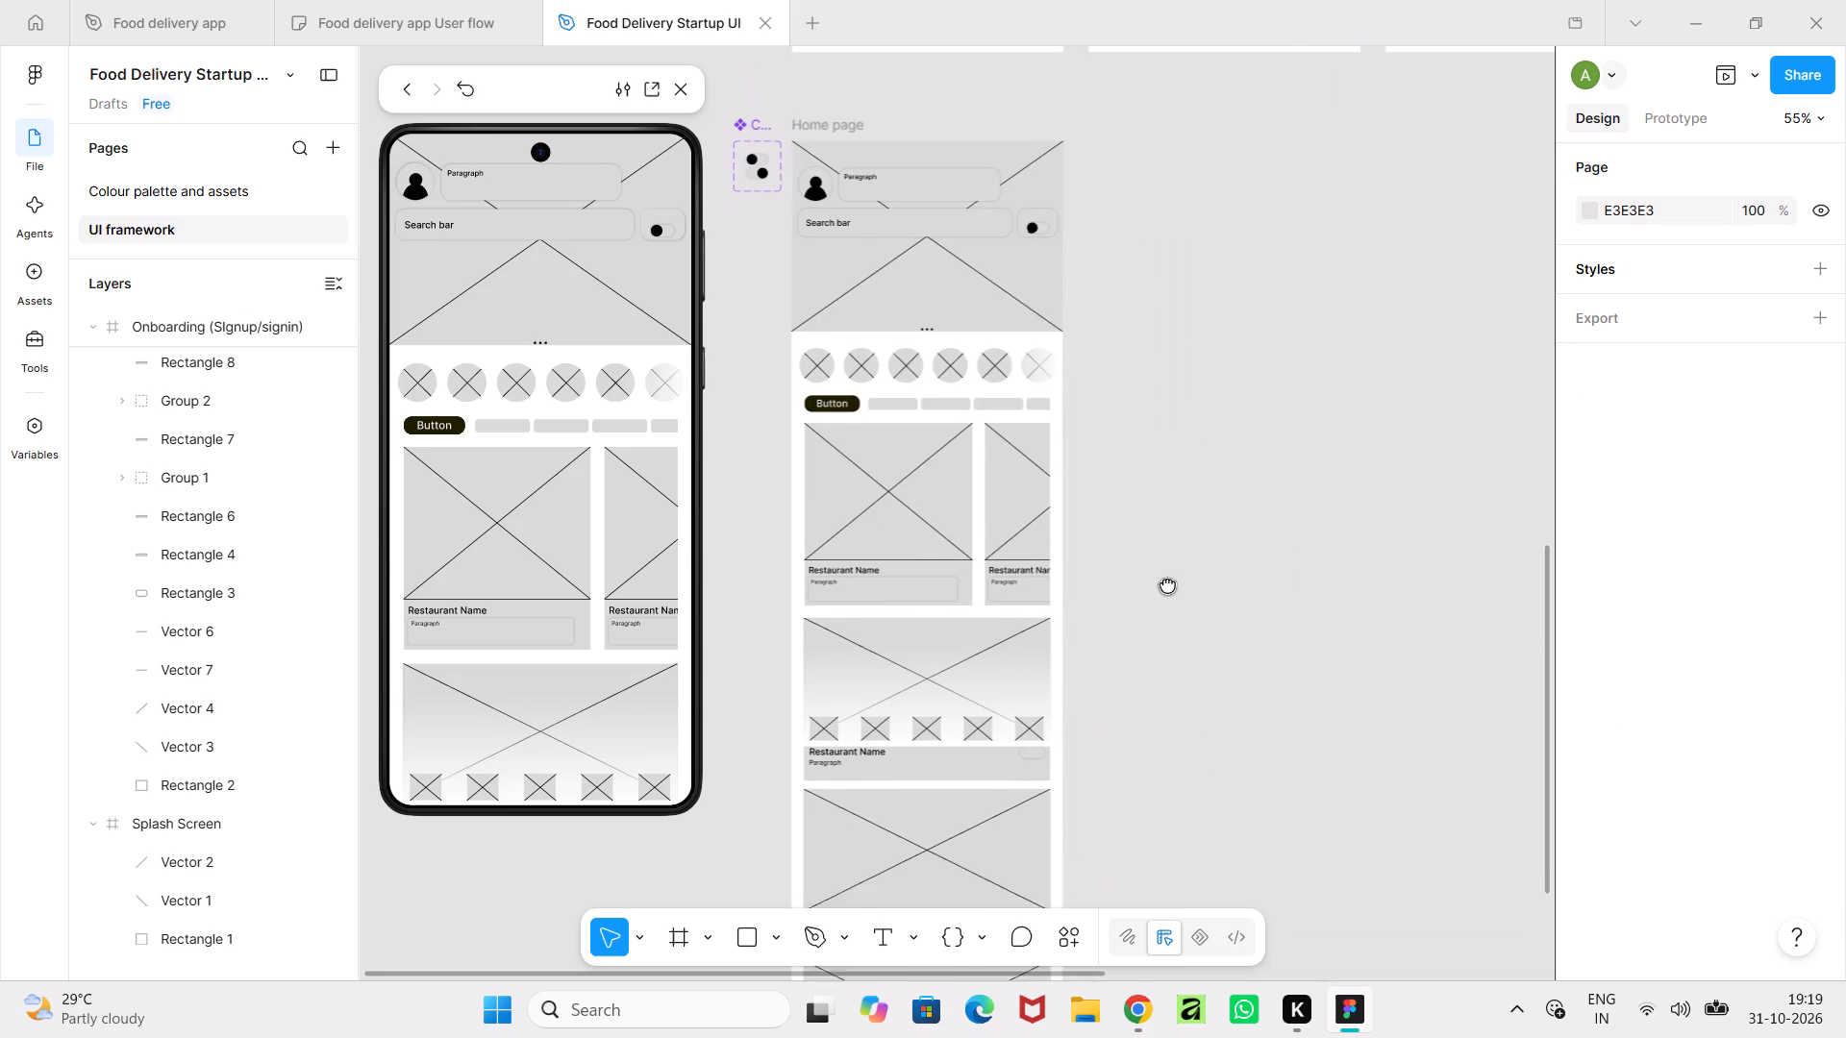
middle_click_drag(1167, 584, 1166, 579)
scroll(1166, 579, "up", 2, "ctrl")
middle_click_drag(1166, 579, 1192, 628)
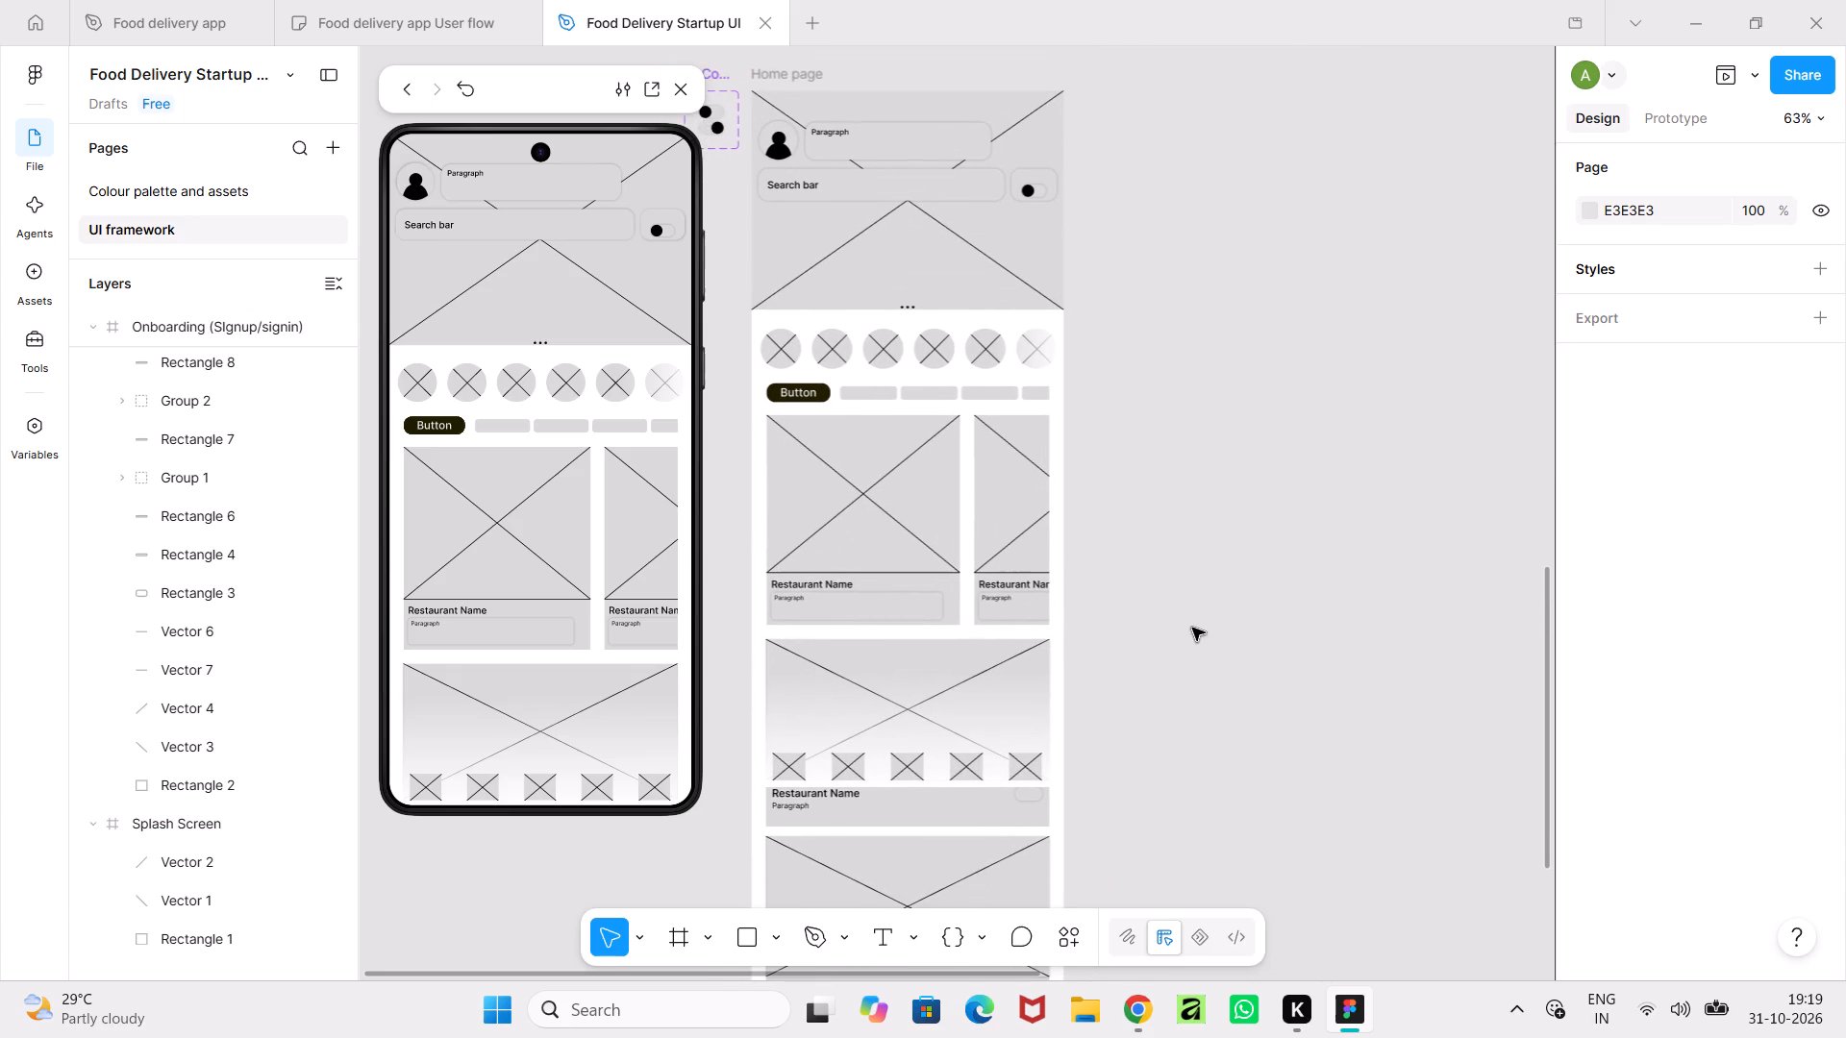
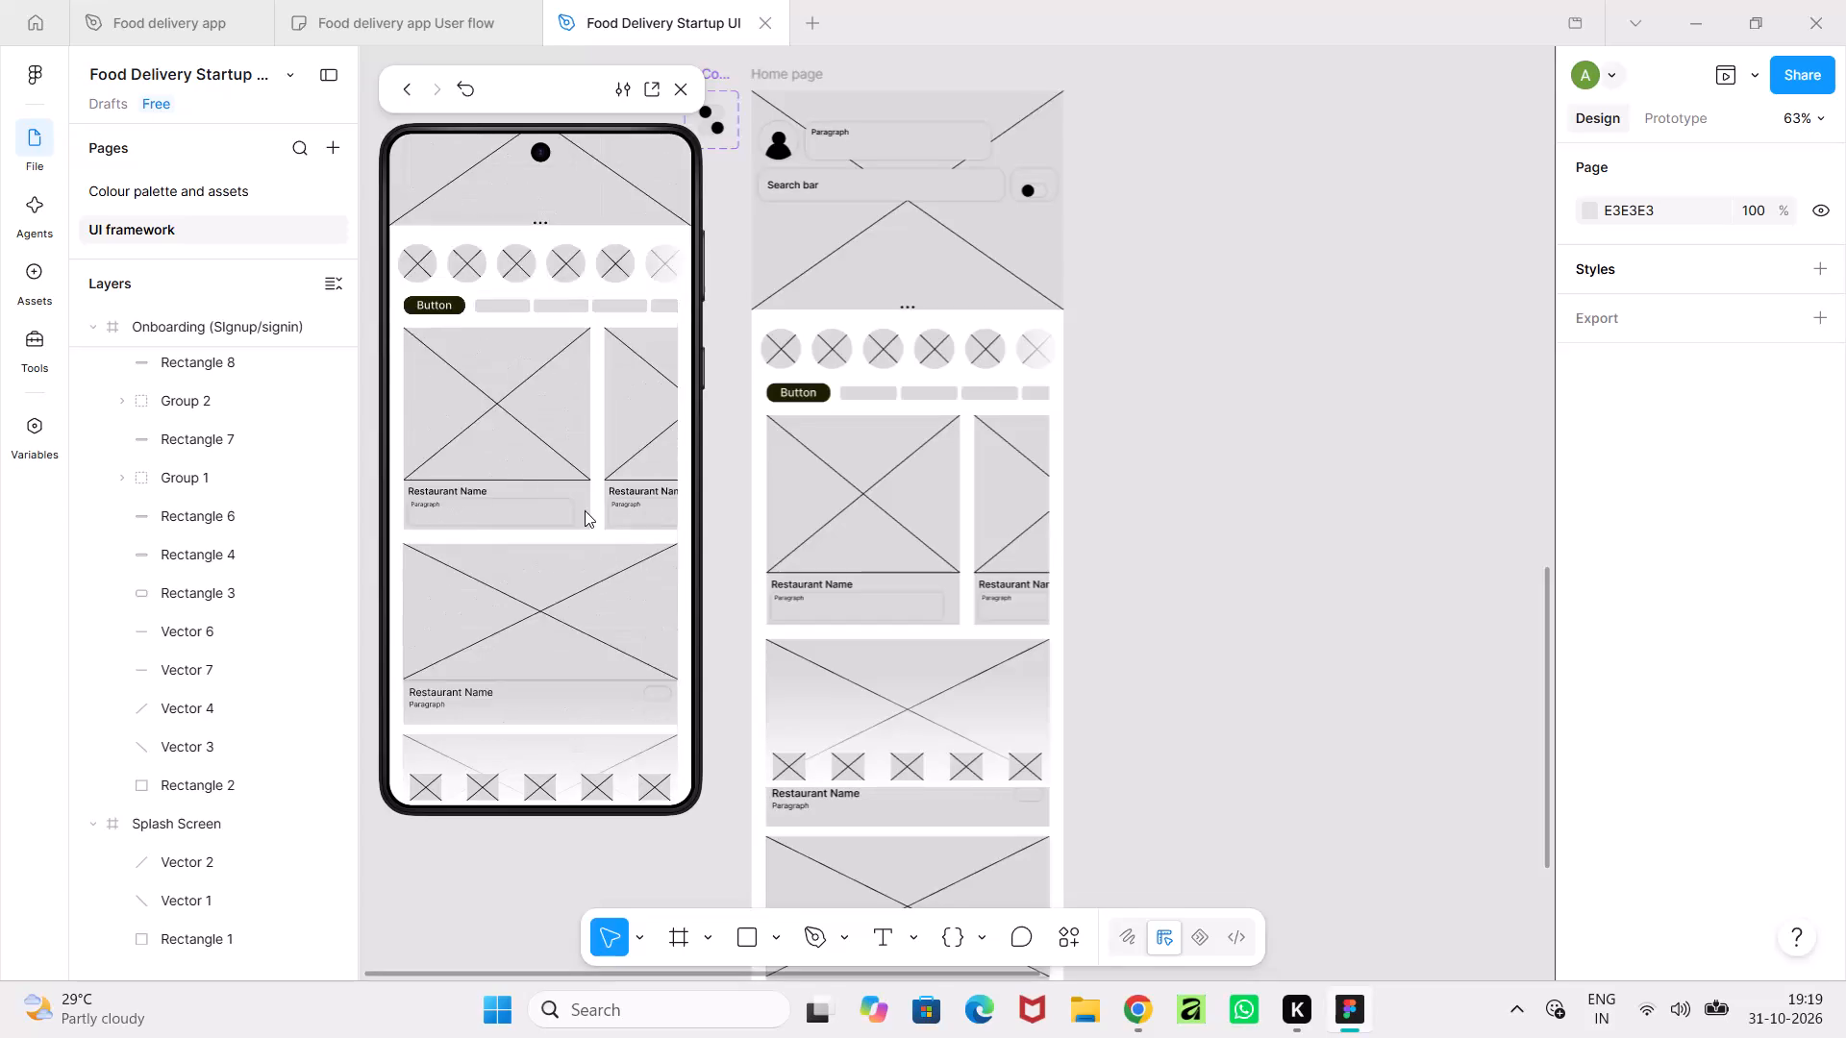
Delete the Rectangle 41 background strip behind the fixed bottom navigation icons of the Home page and check the preview.
scroll(586, 509, "up", 4)
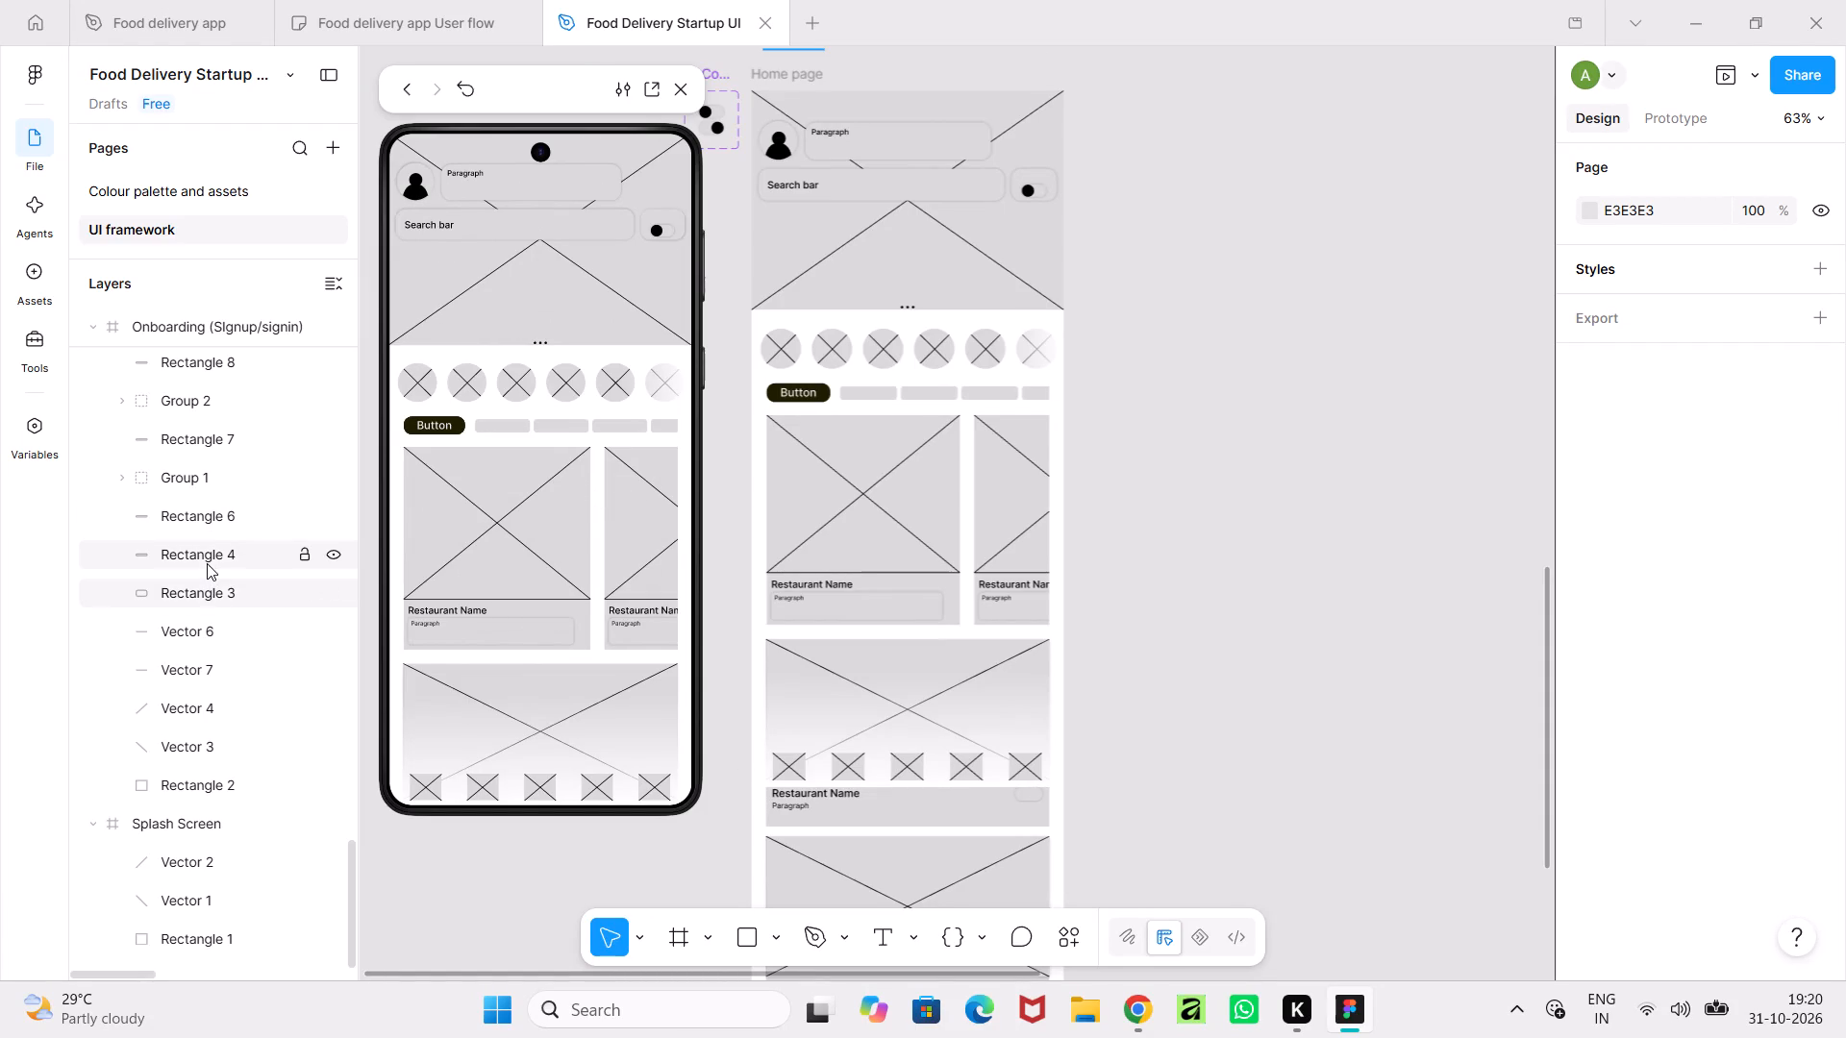
scroll(204, 548, "up", 4)
scroll(204, 548, "up", 20)
scroll(204, 548, "up", 9)
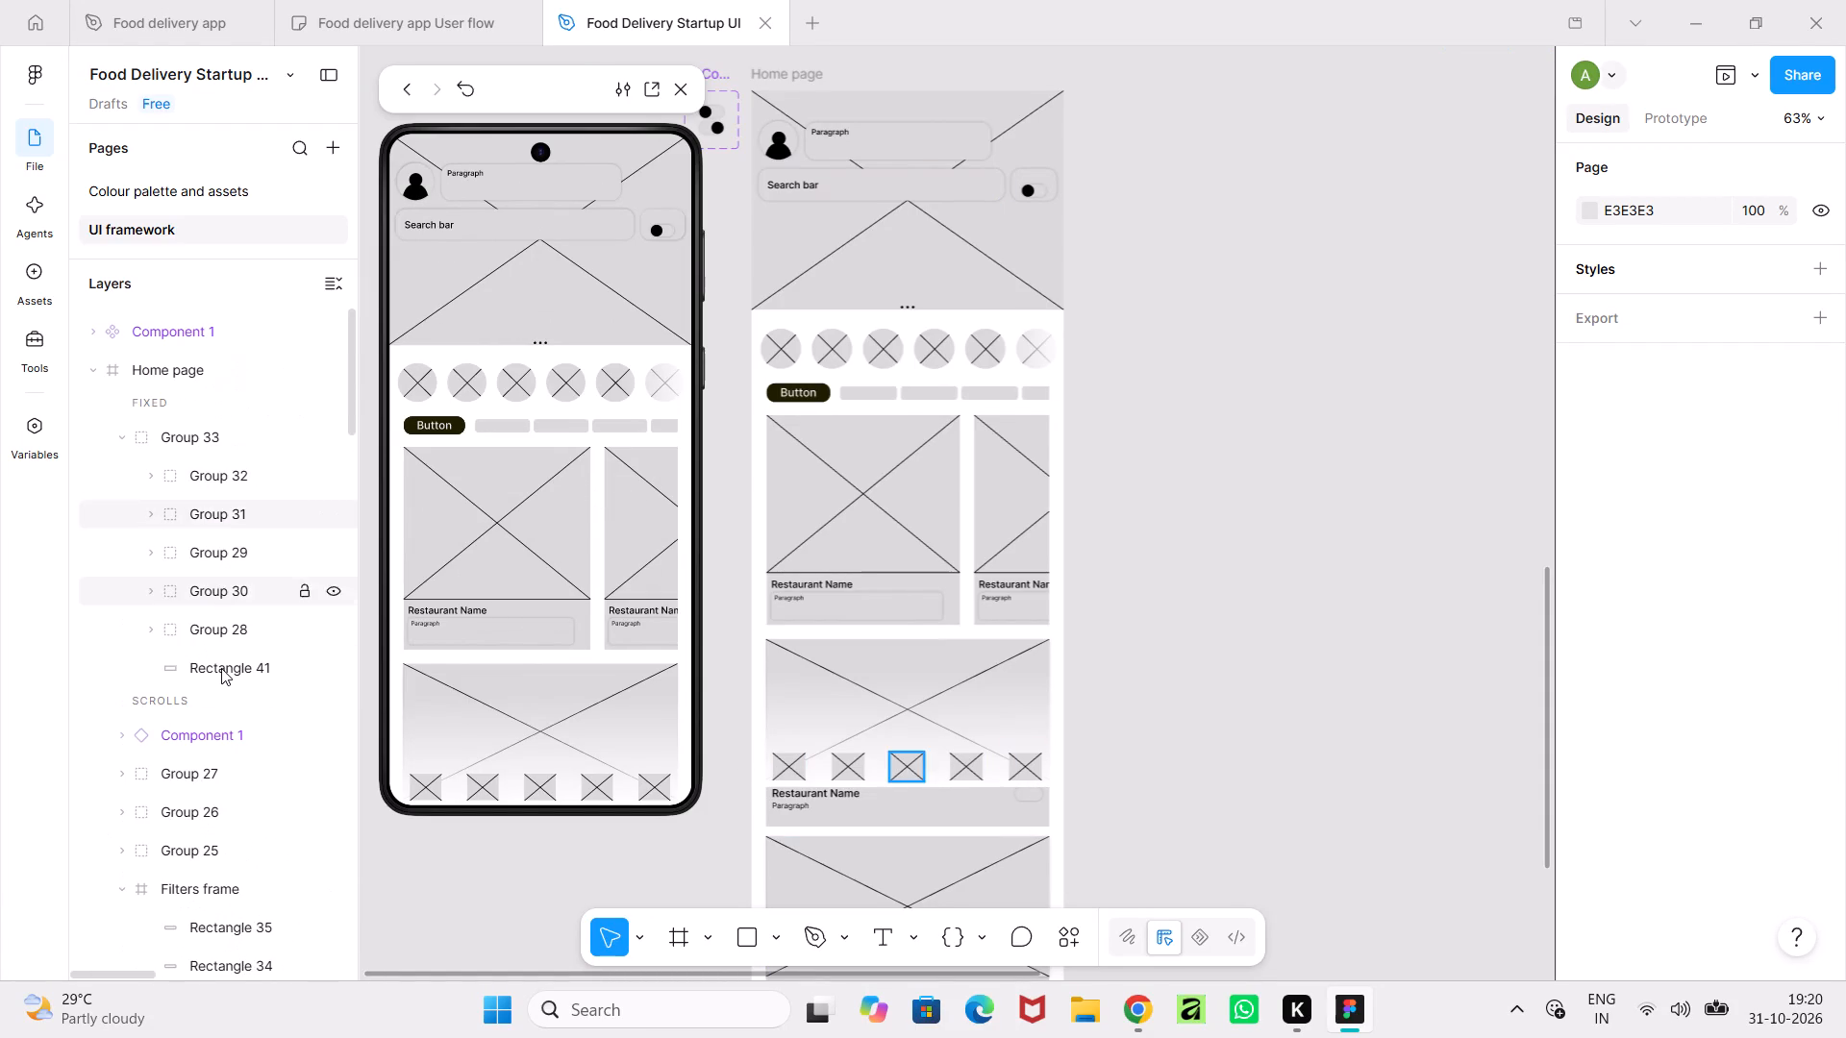
left_click(221, 675)
key("Delete")
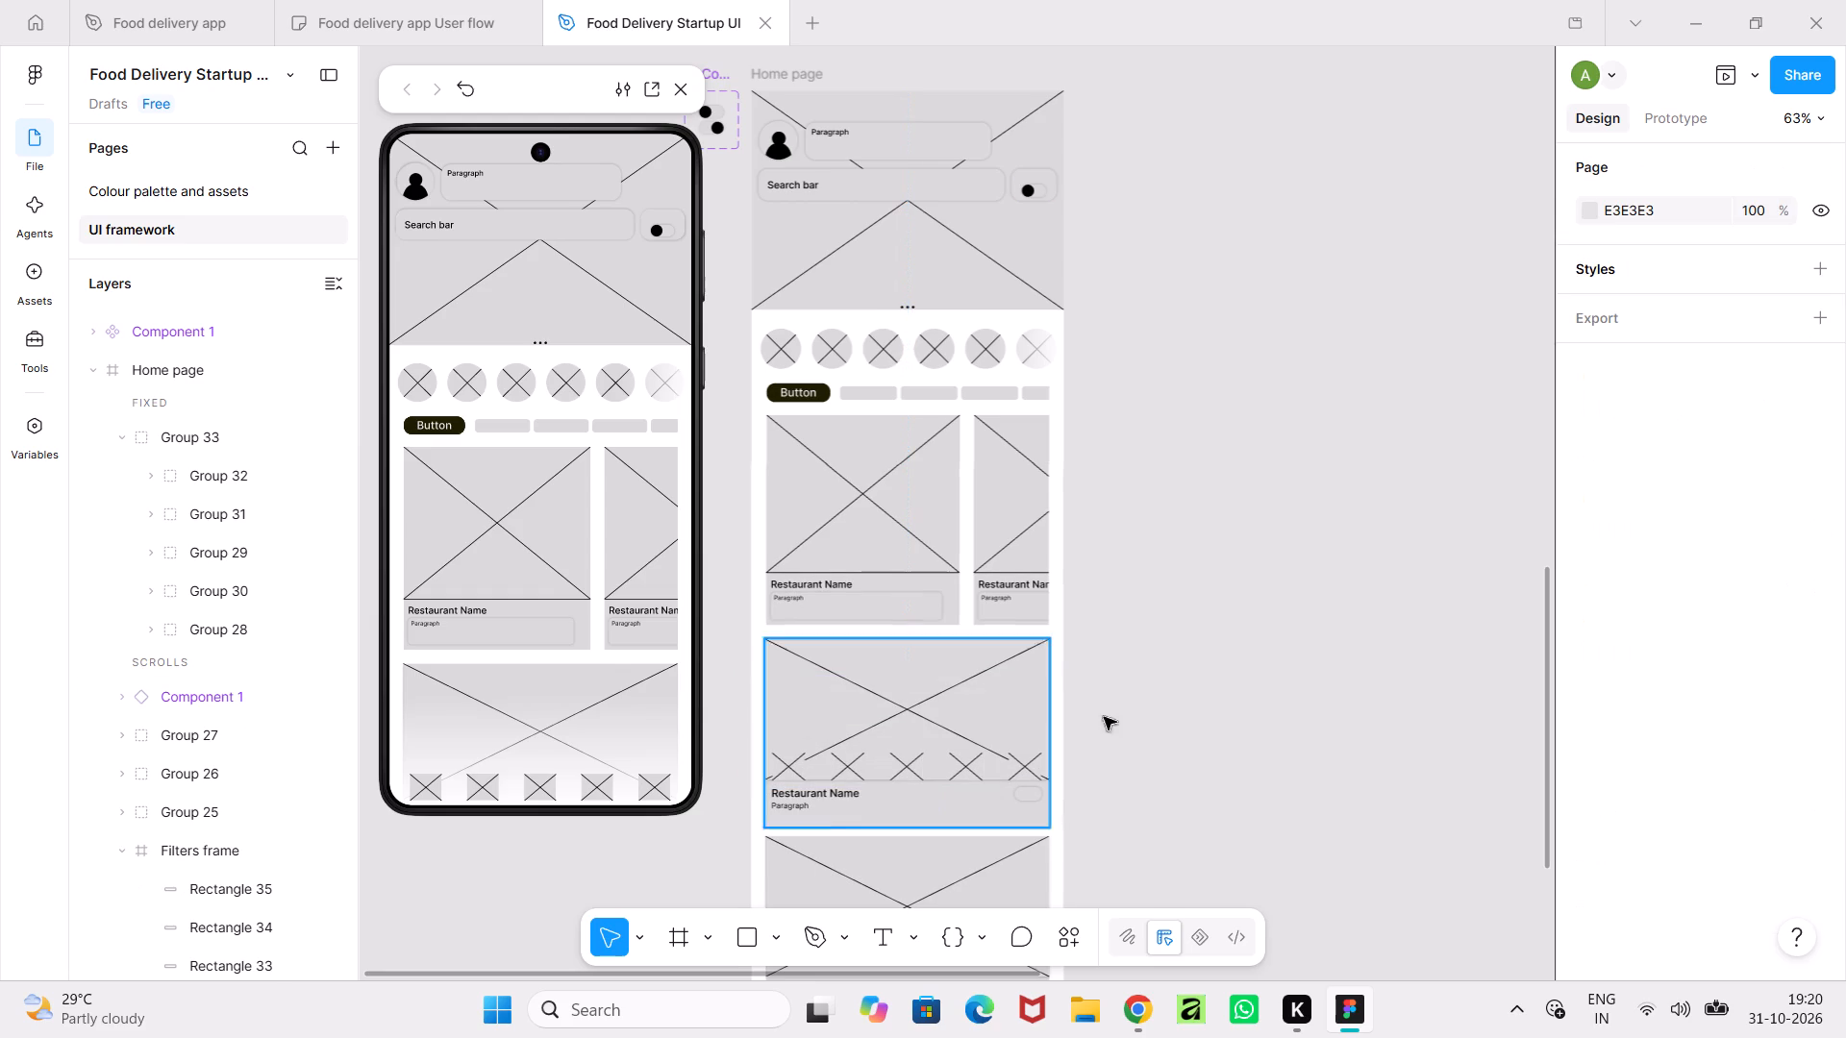
scroll(517, 664, "down", 5)
scroll(517, 664, "up", 9)
scroll(517, 664, "down", 7)
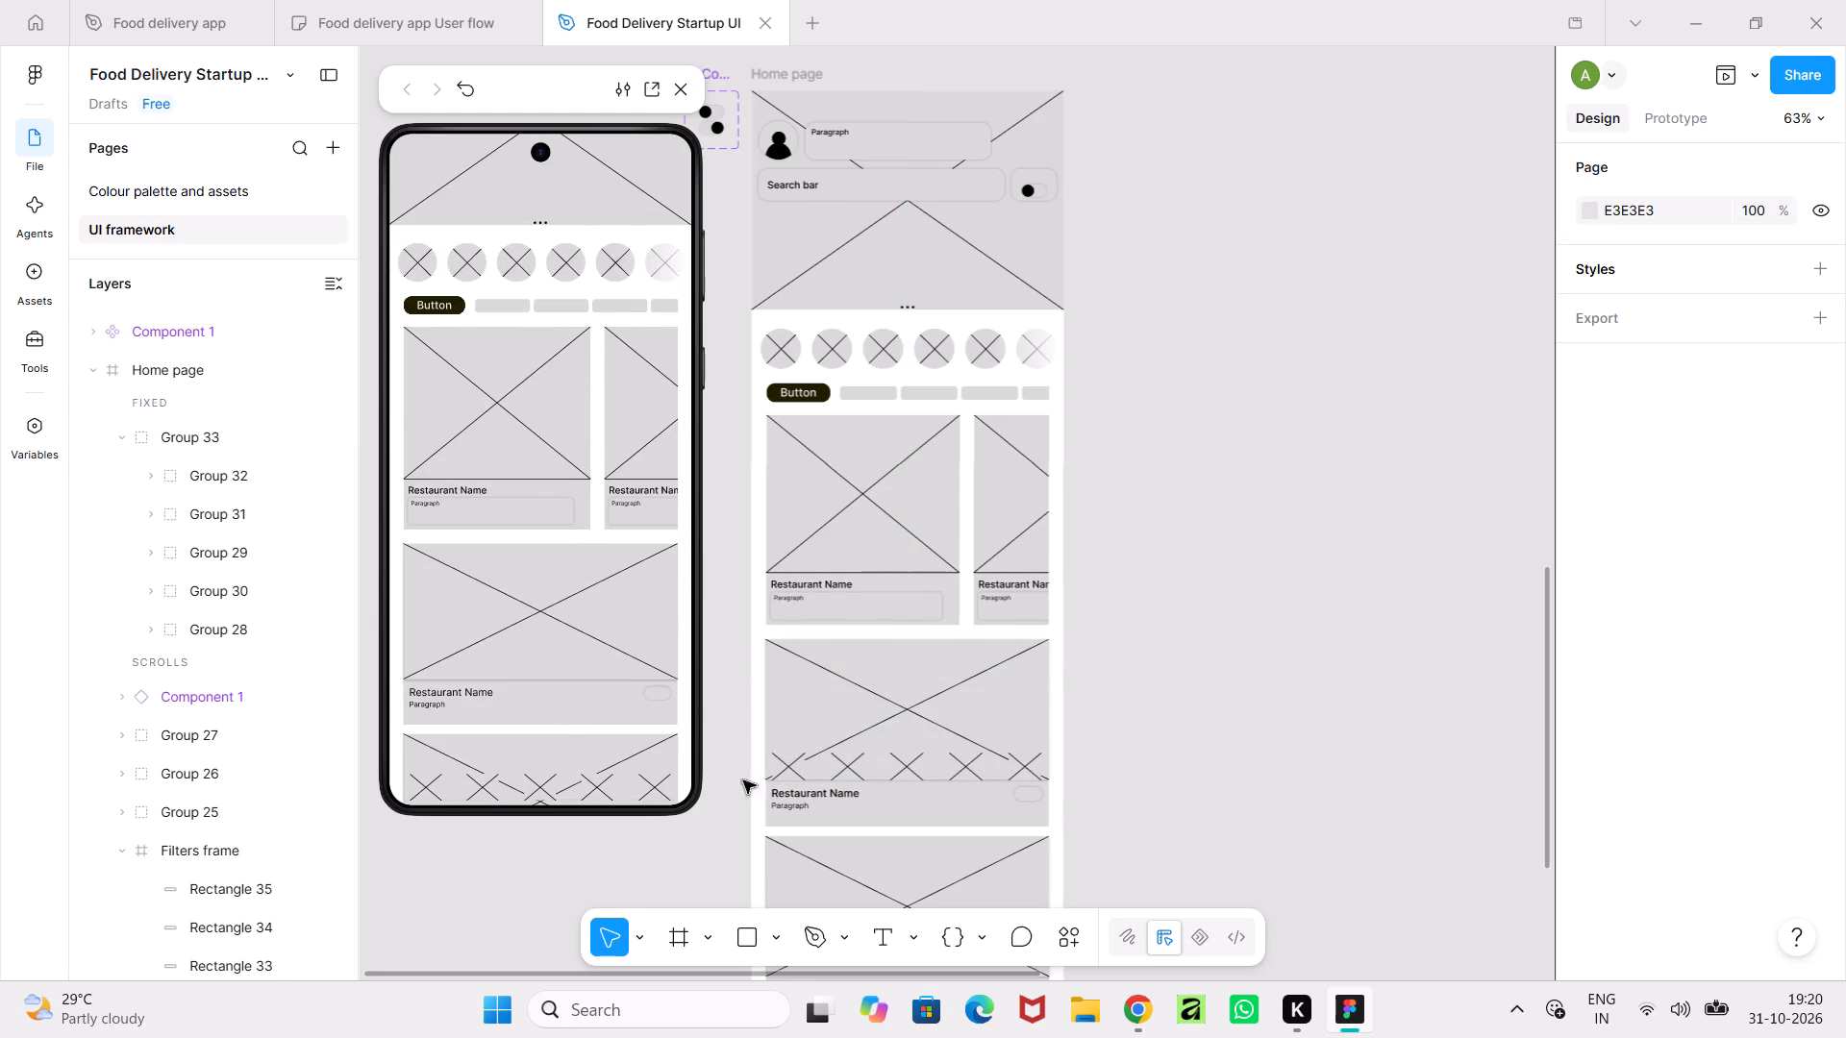
Add a drop shadow with Y offset 0 and blur 9 to the second bottom navigation icon, Group 28.
left_click(209, 625)
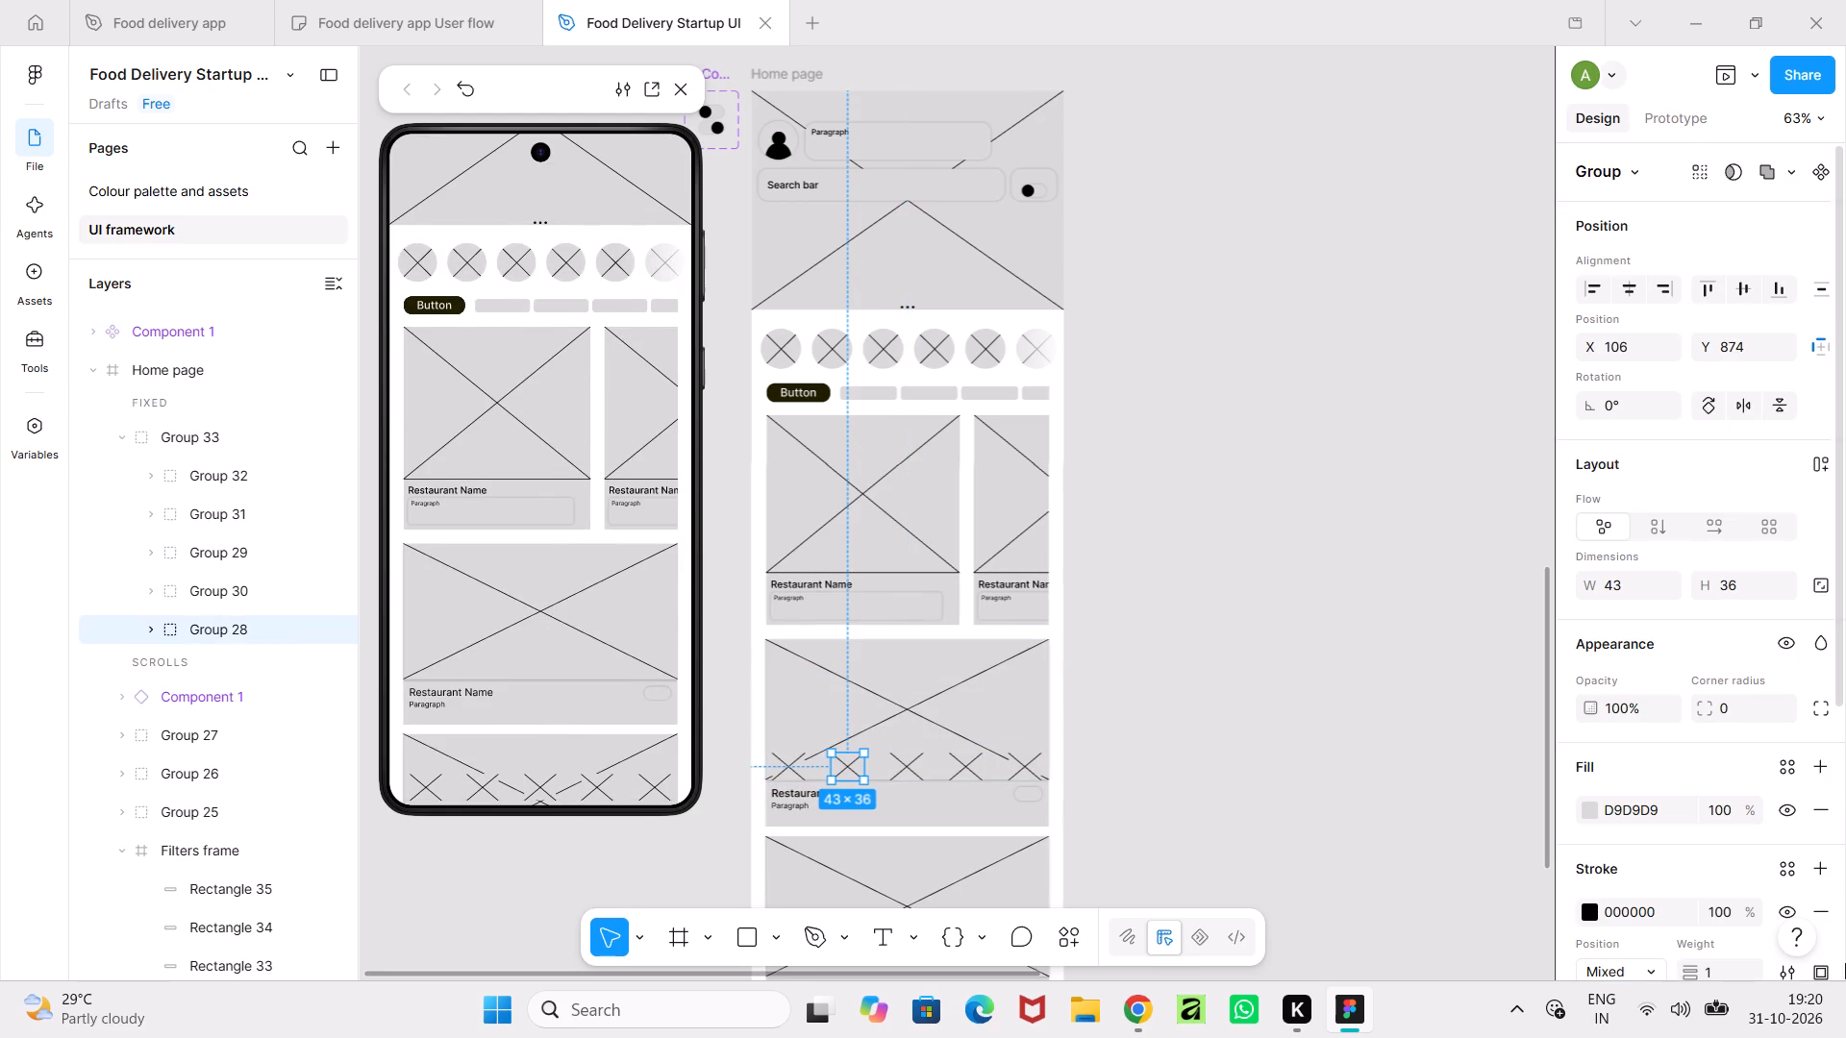
scroll(1709, 856, "down", 6)
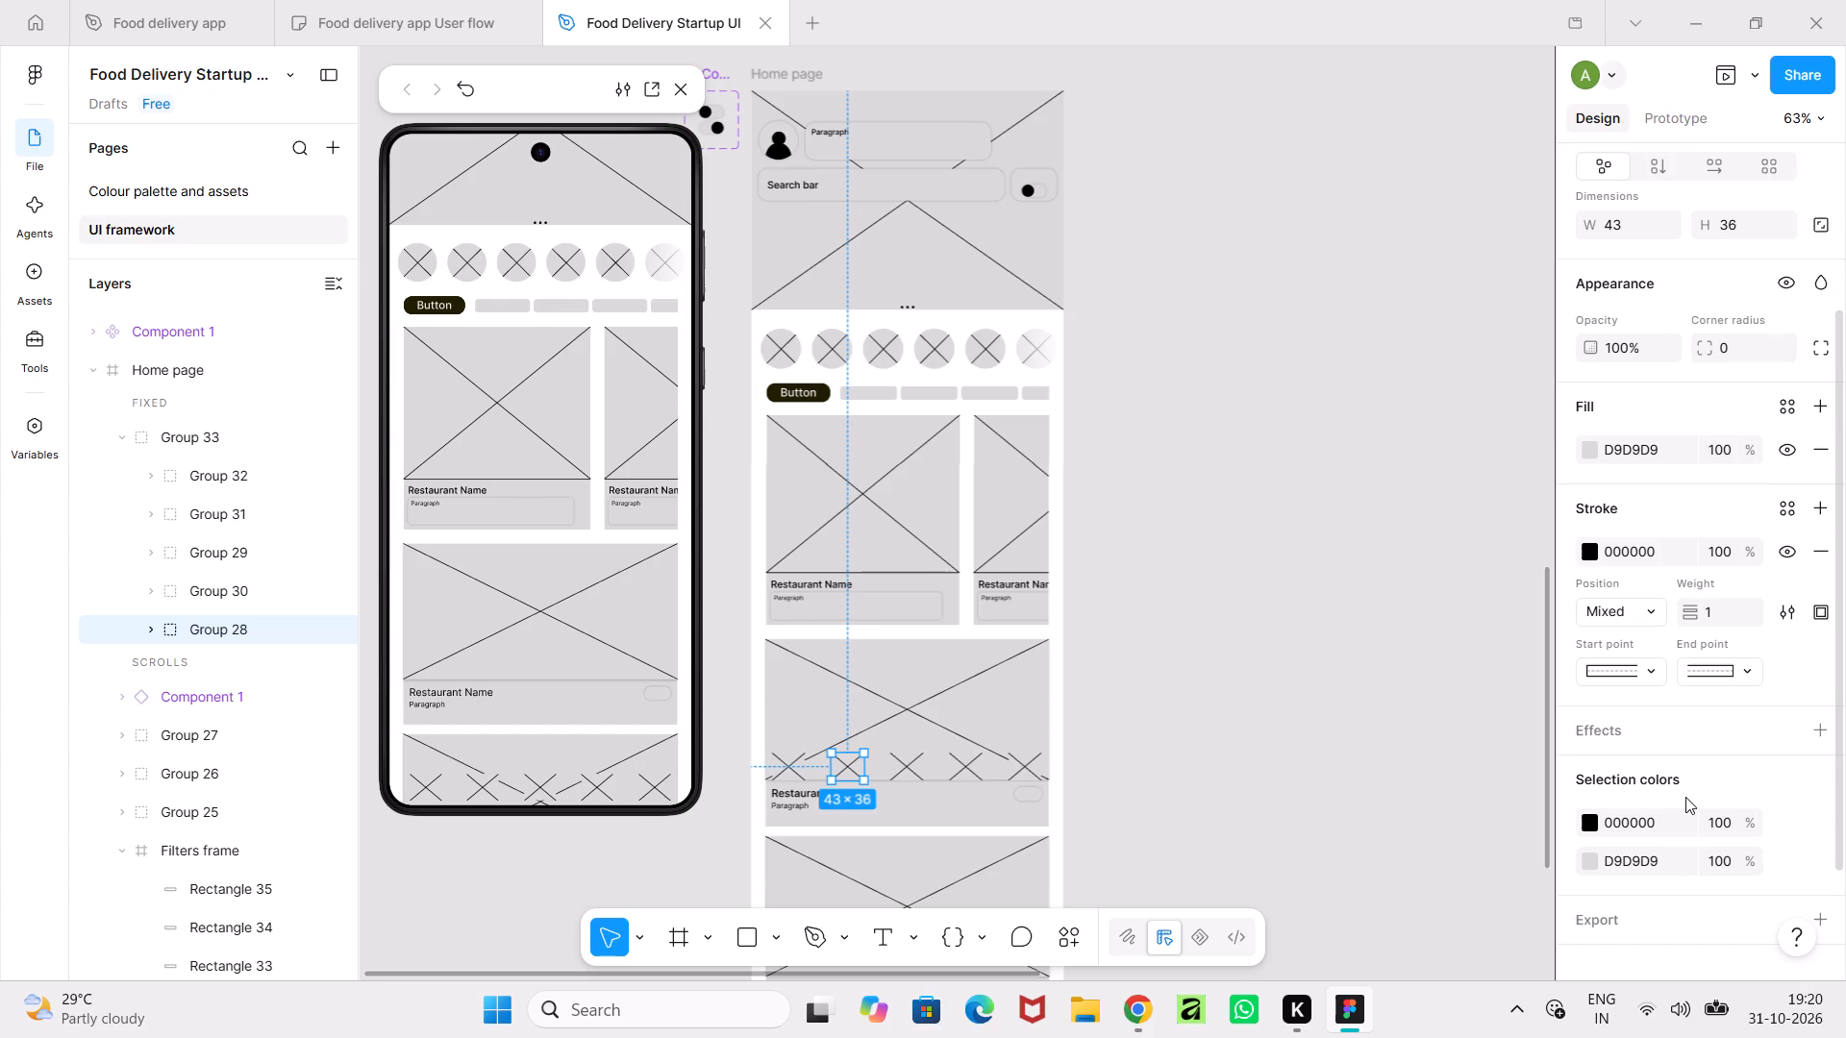
scroll(1680, 756, "up", 3)
scroll(1680, 756, "down", 3)
left_click(1817, 702)
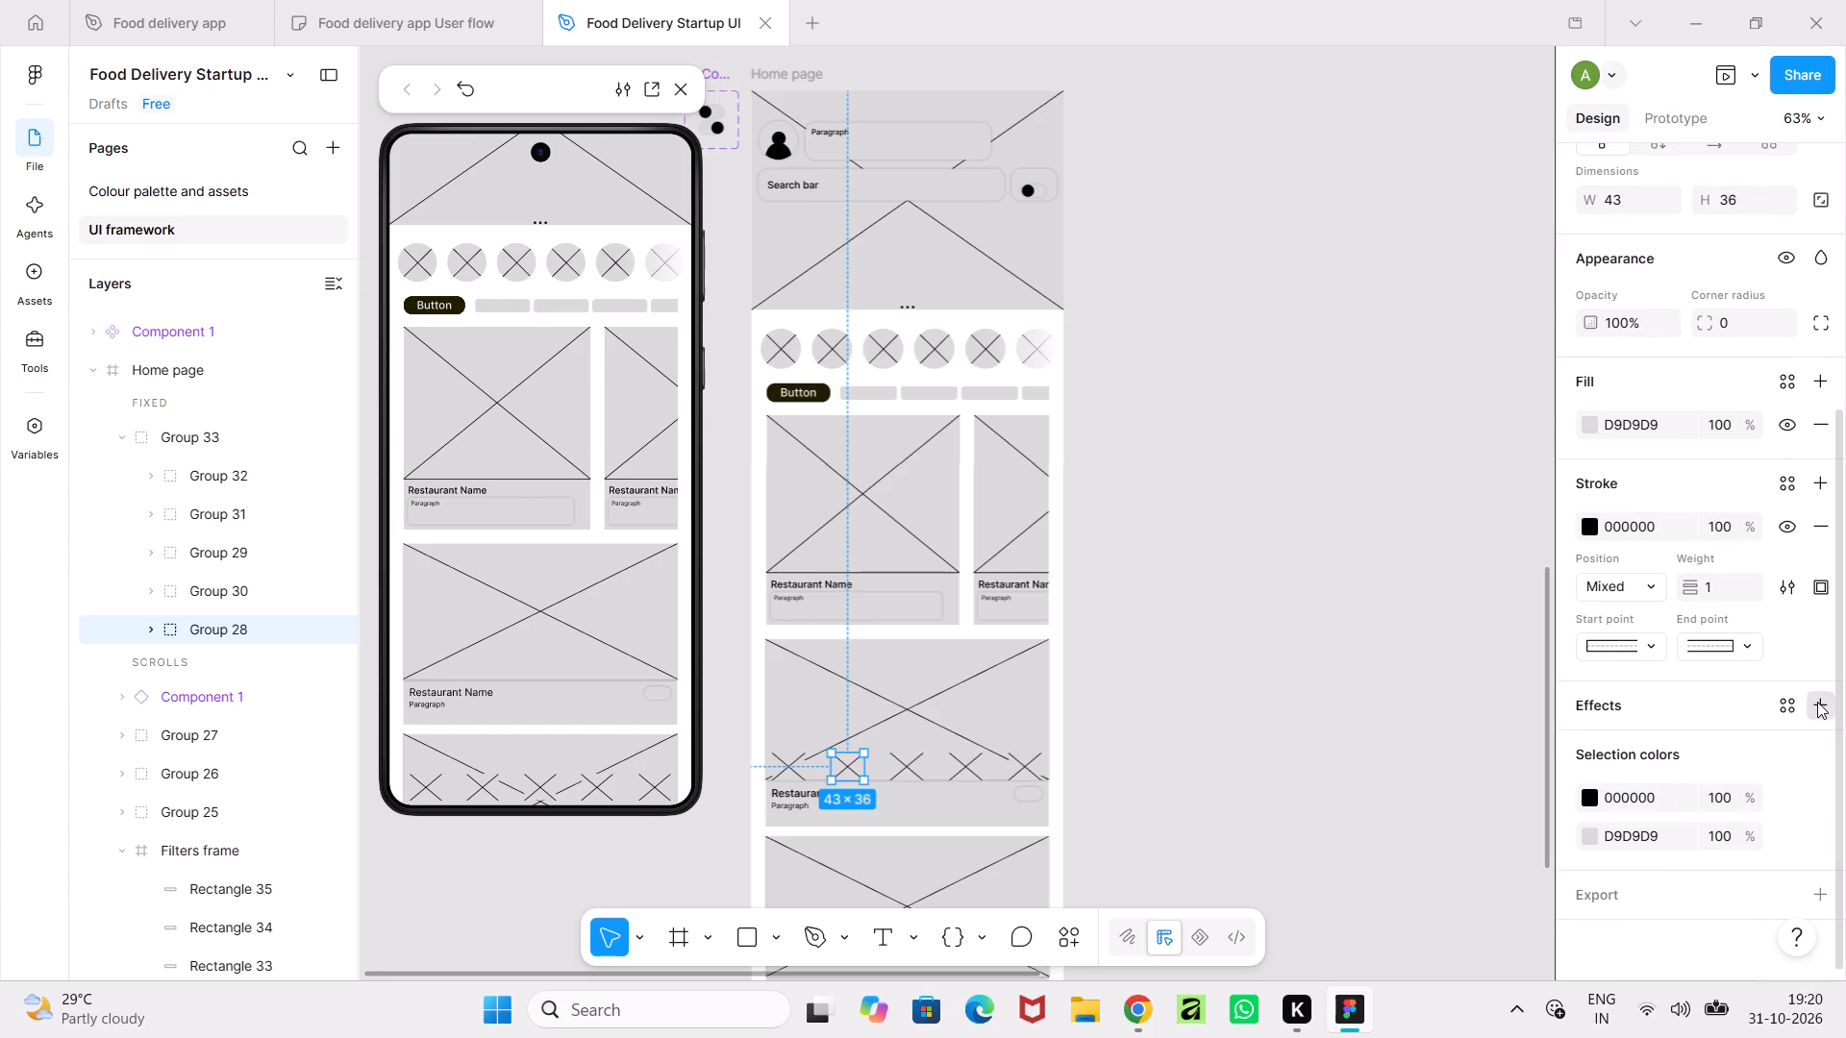
left_click(1711, 506)
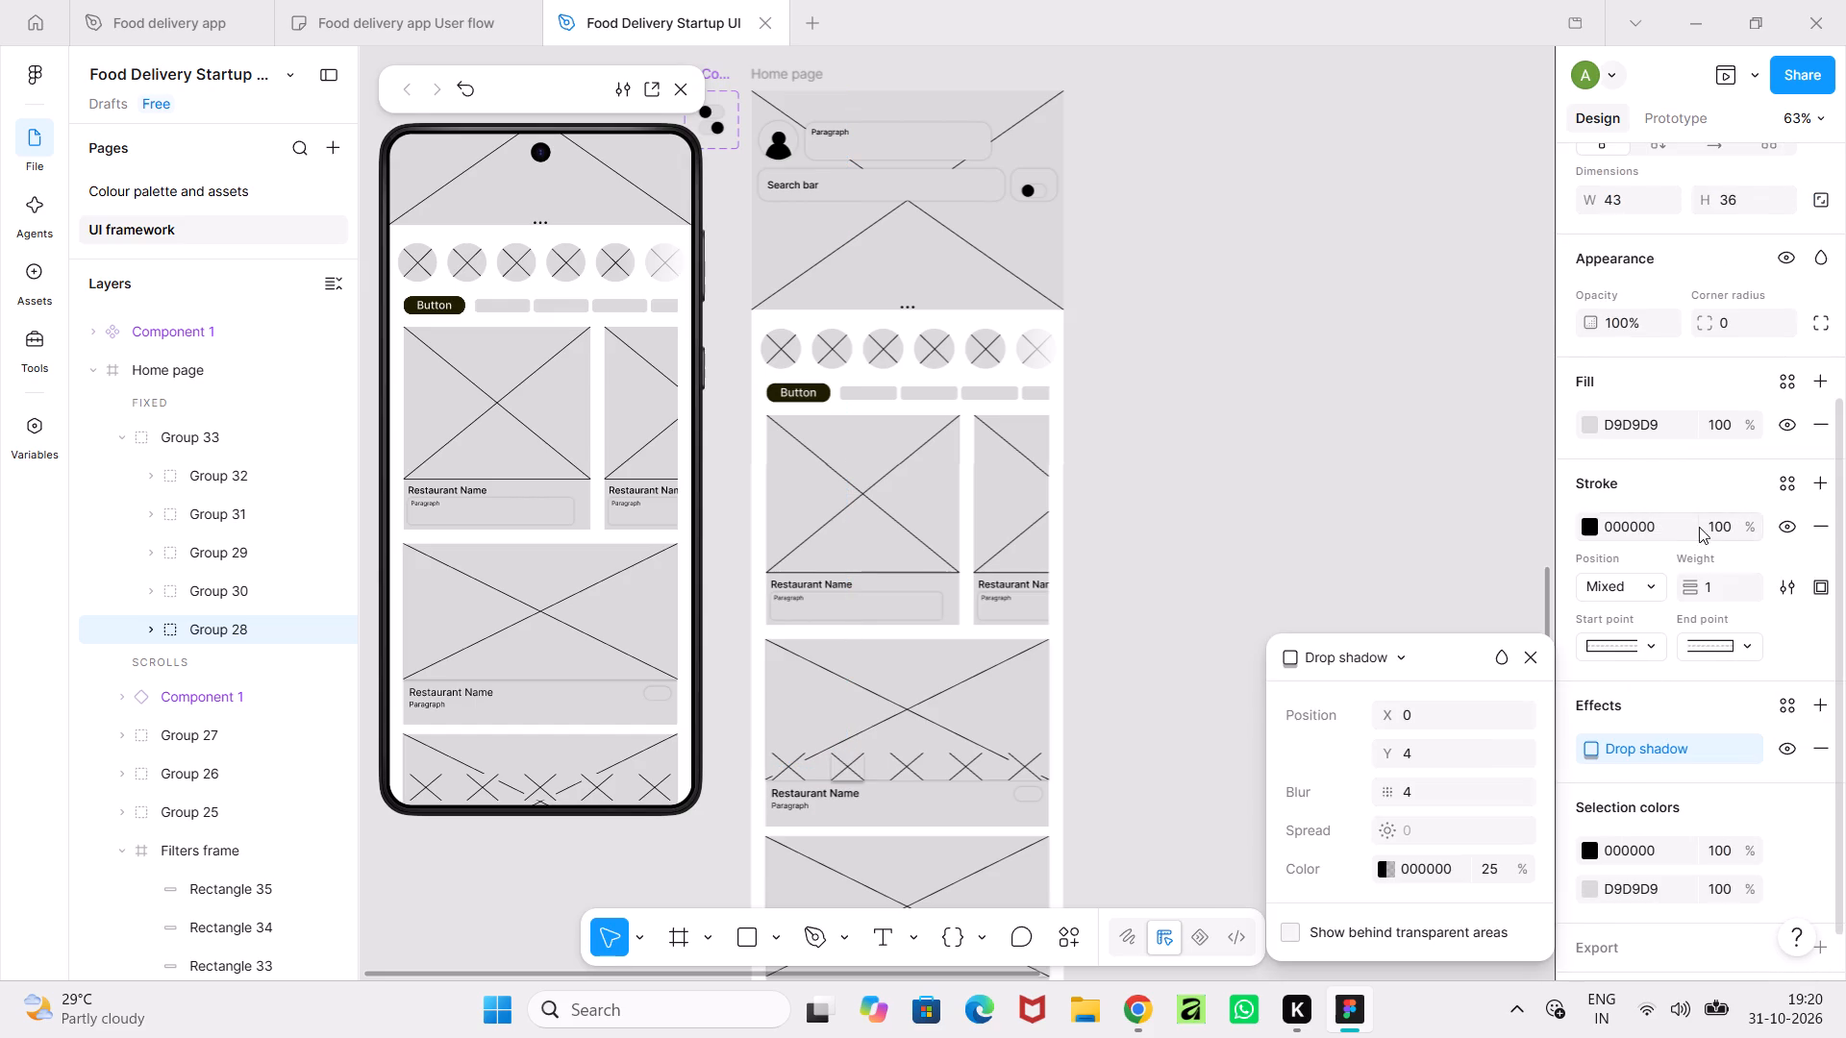
left_click(1403, 753)
key("0")
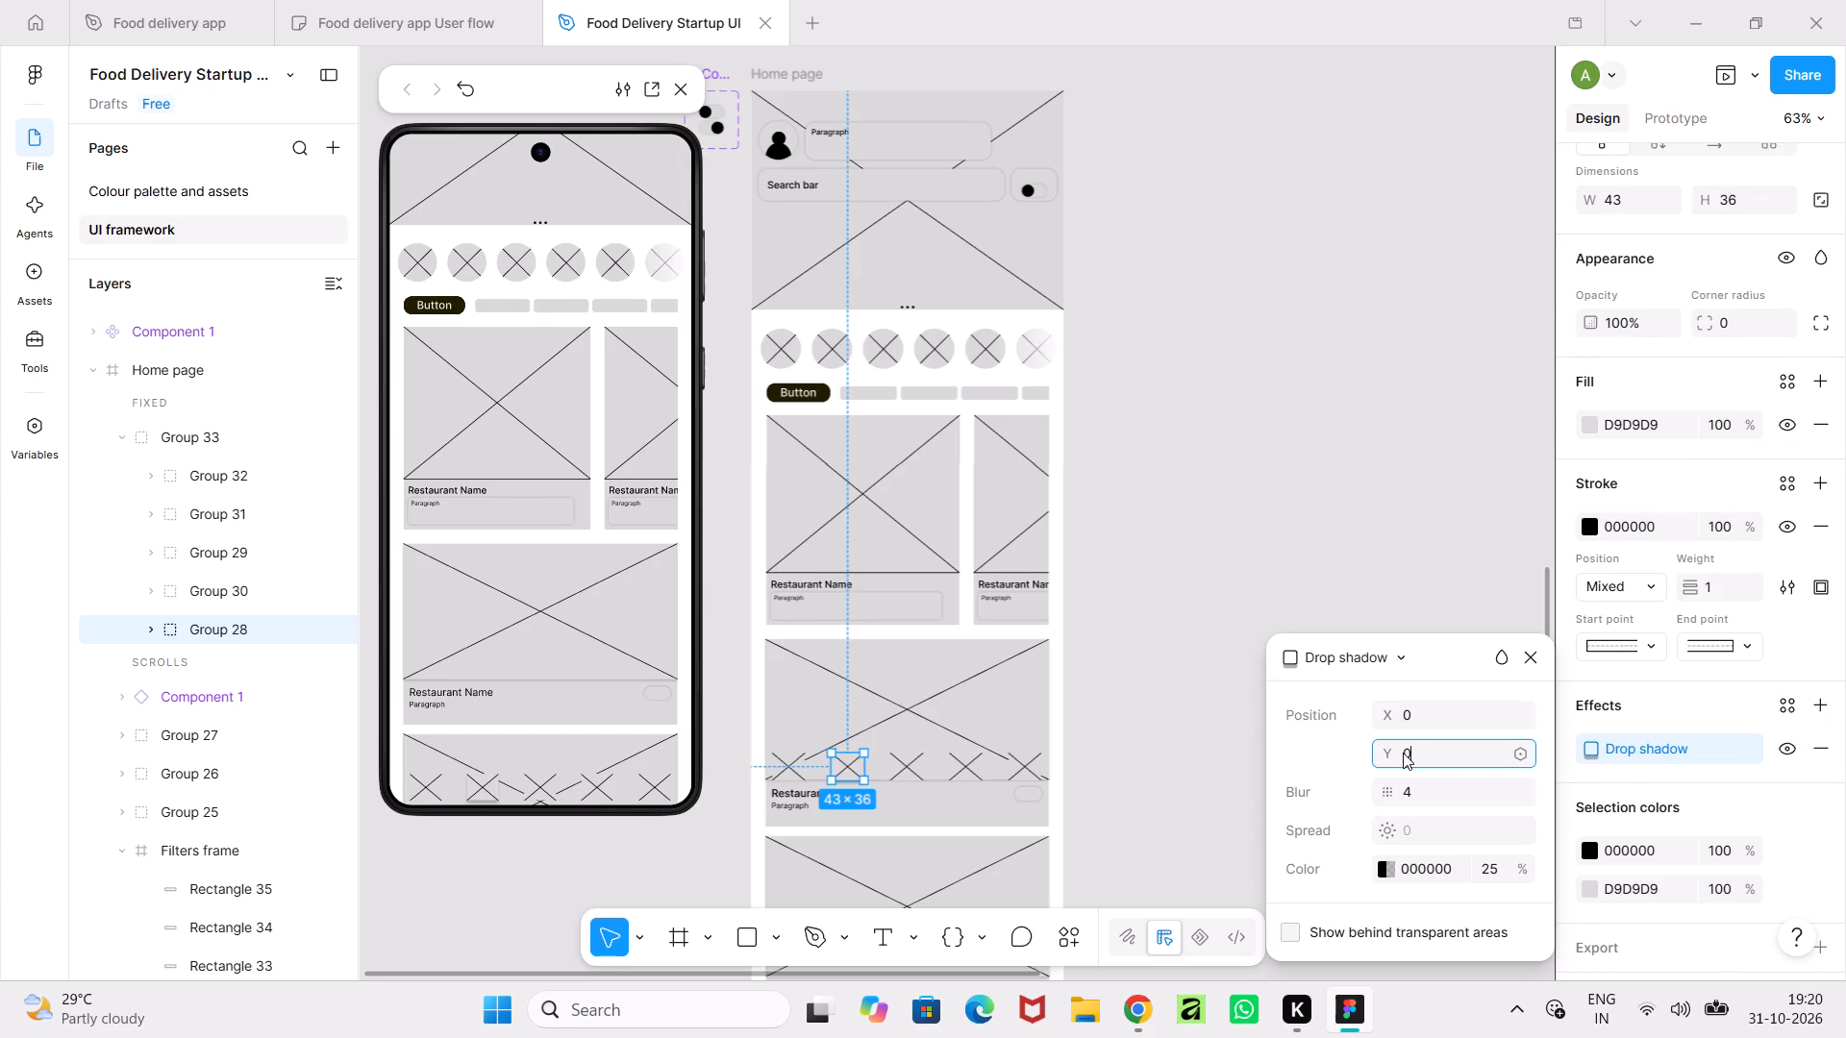
key("Return")
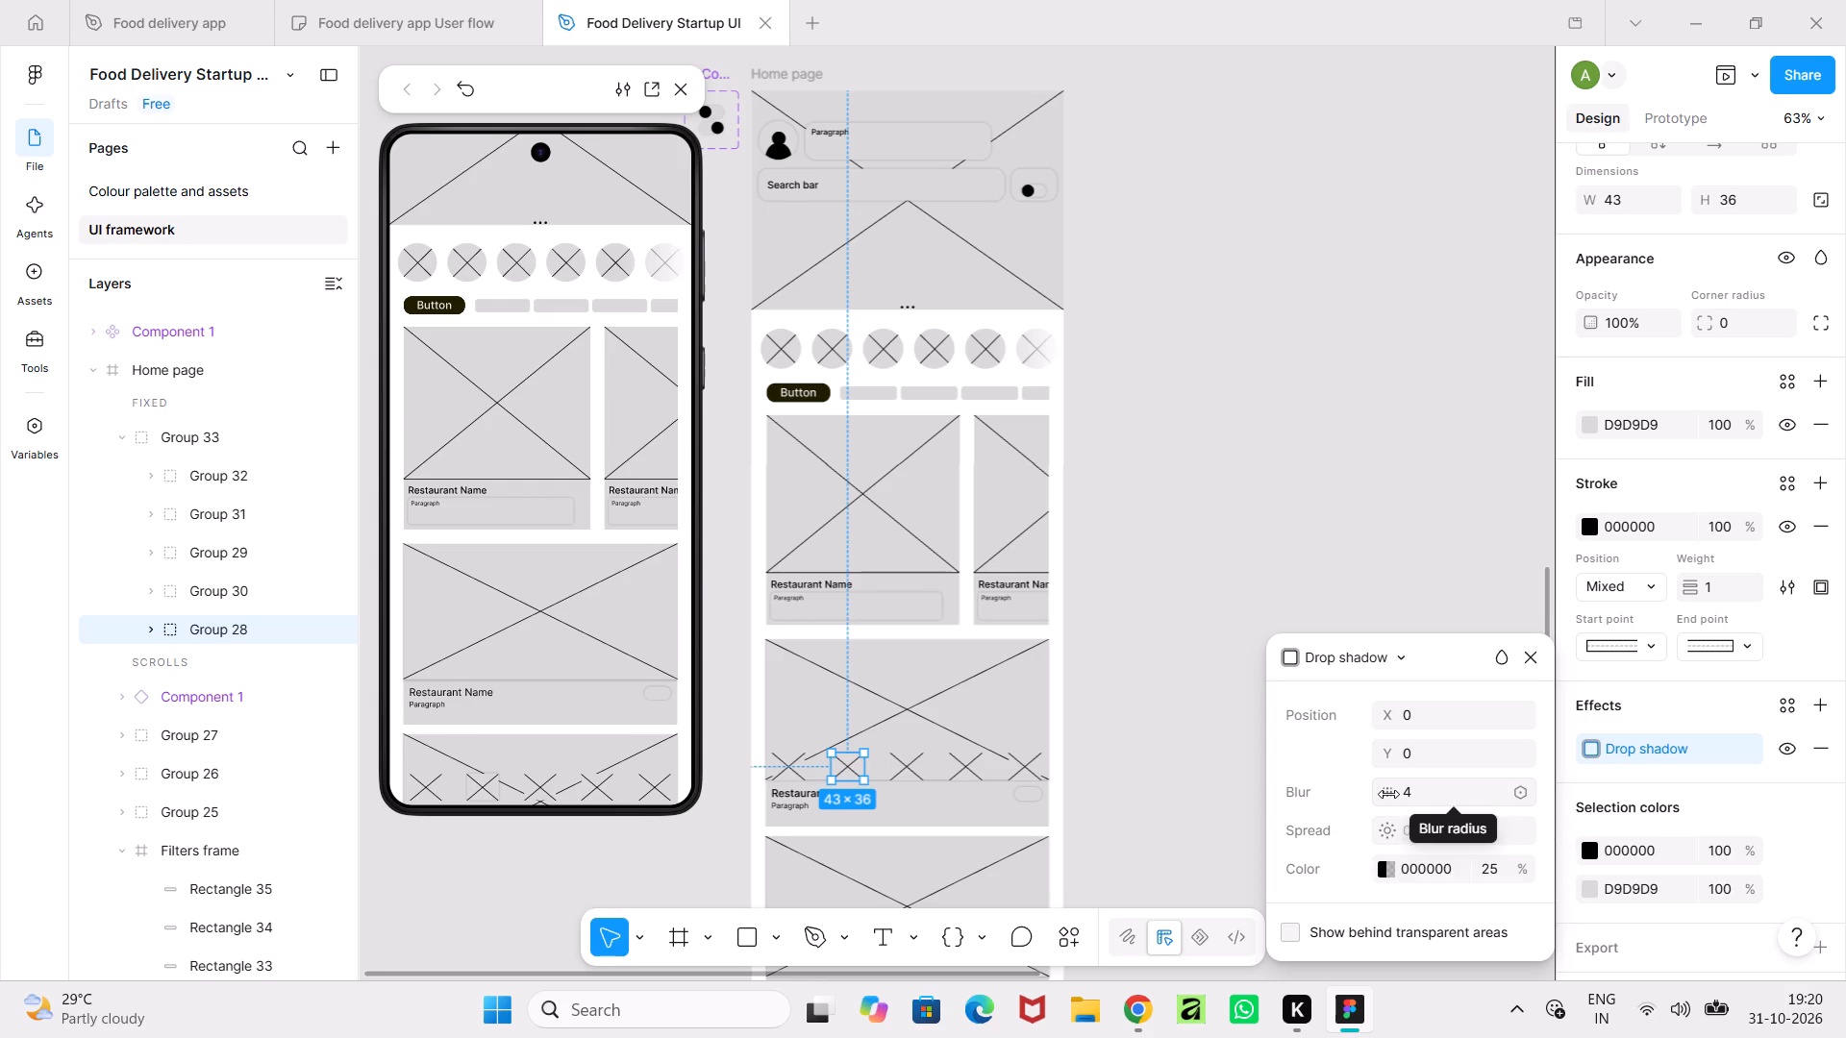
left_click_drag(1388, 794, 1509, 794)
left_click(1412, 792)
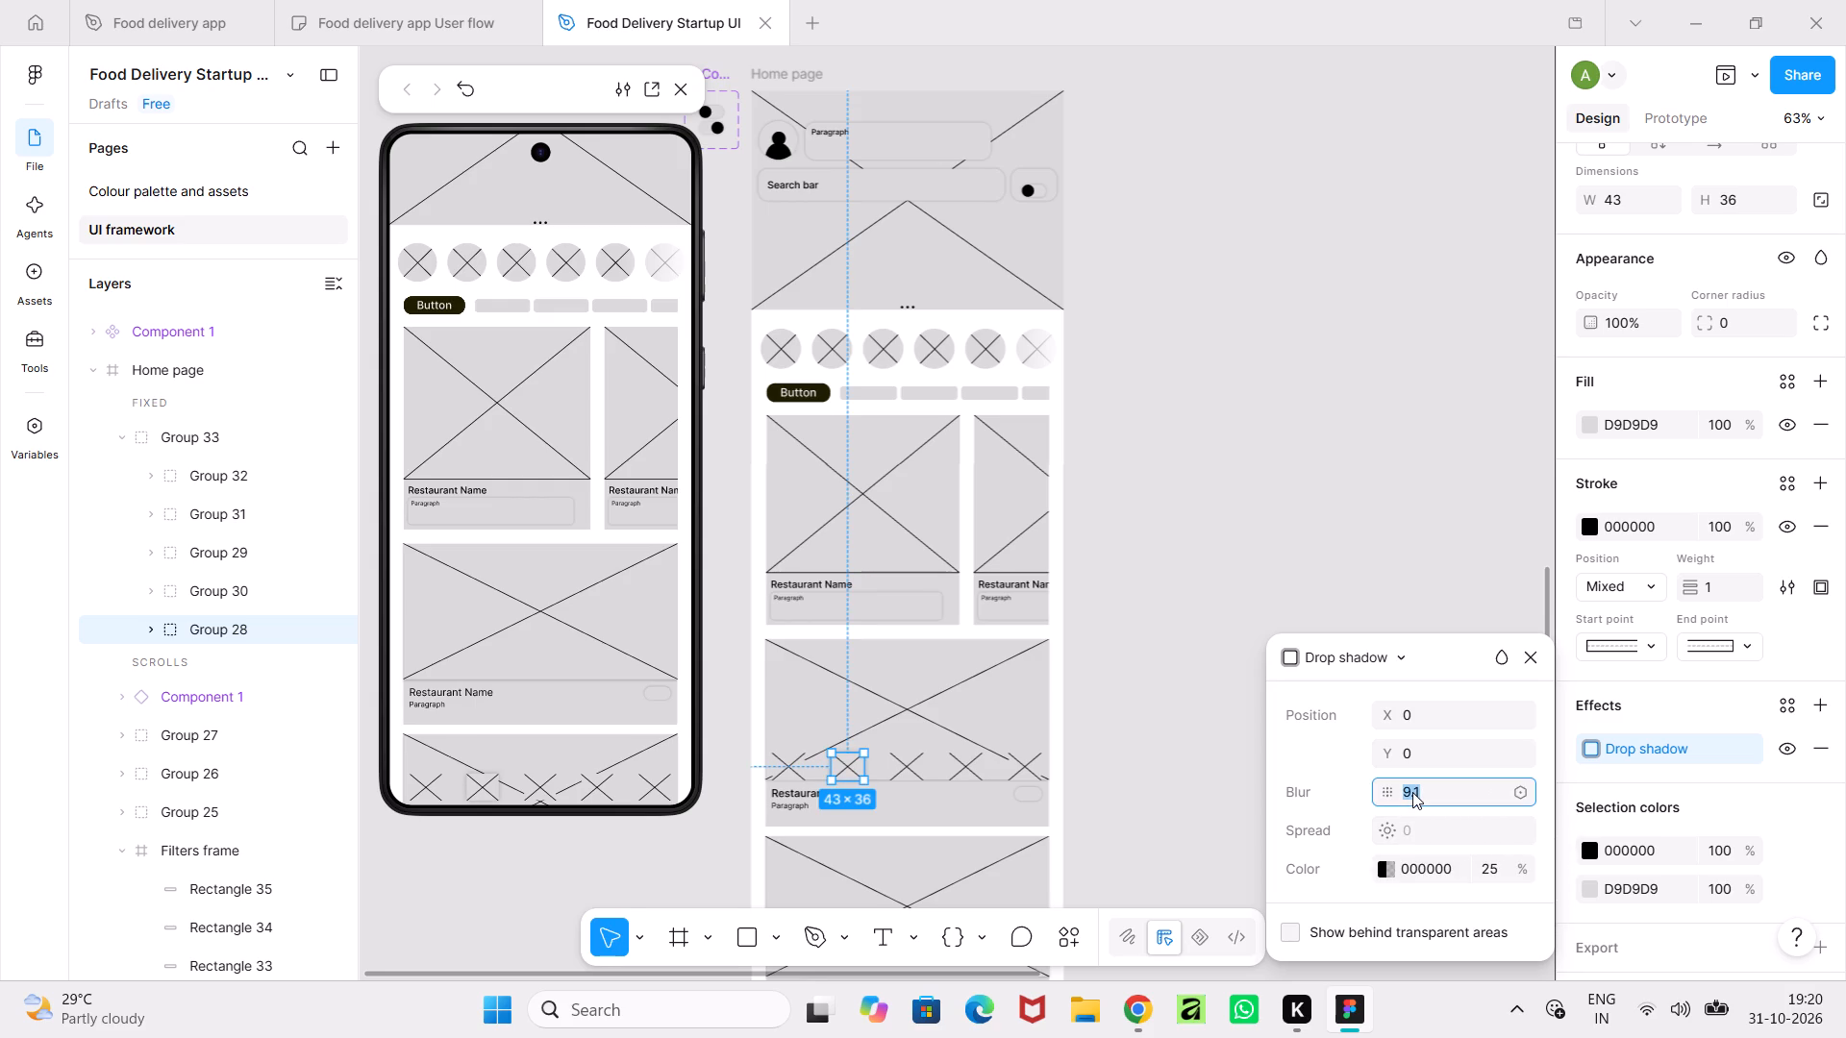
key("9")
key("Return")
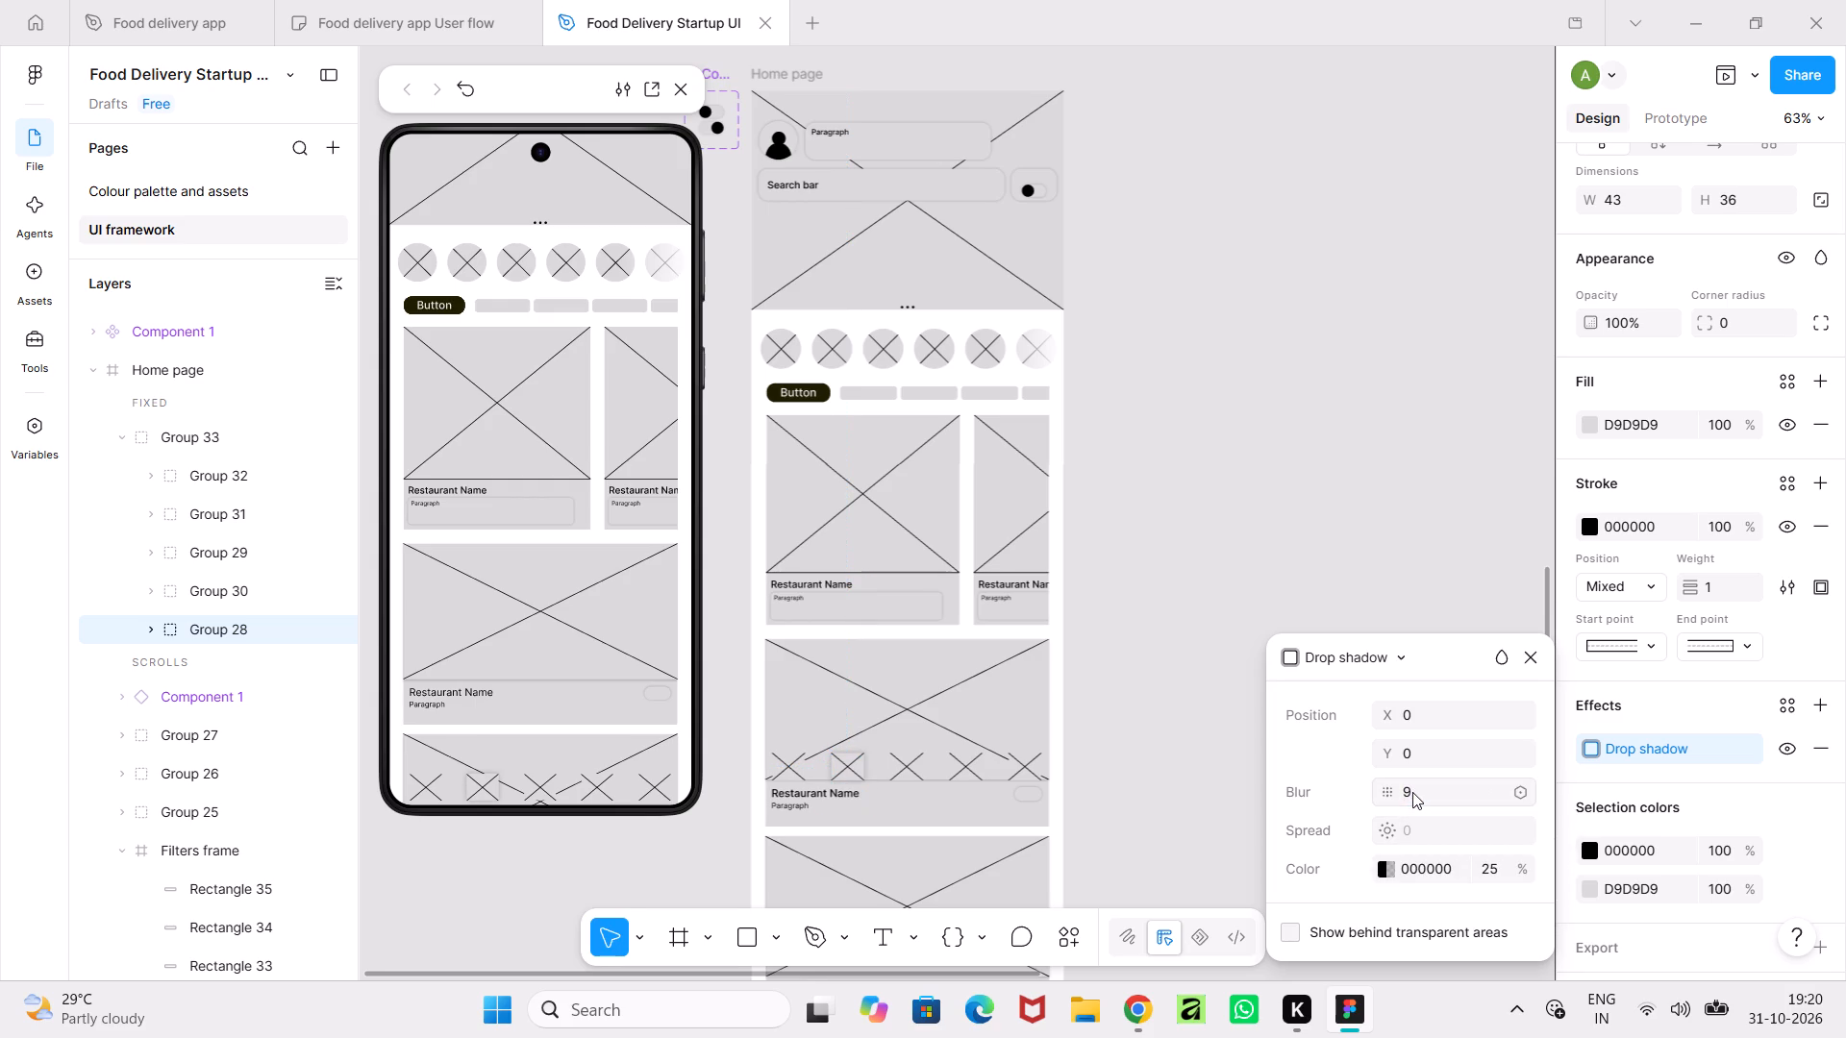
Give the middle bottom navigation icon, Group 30, a drop shadow with Y offset 0 and blur 9.
left_click(237, 595)
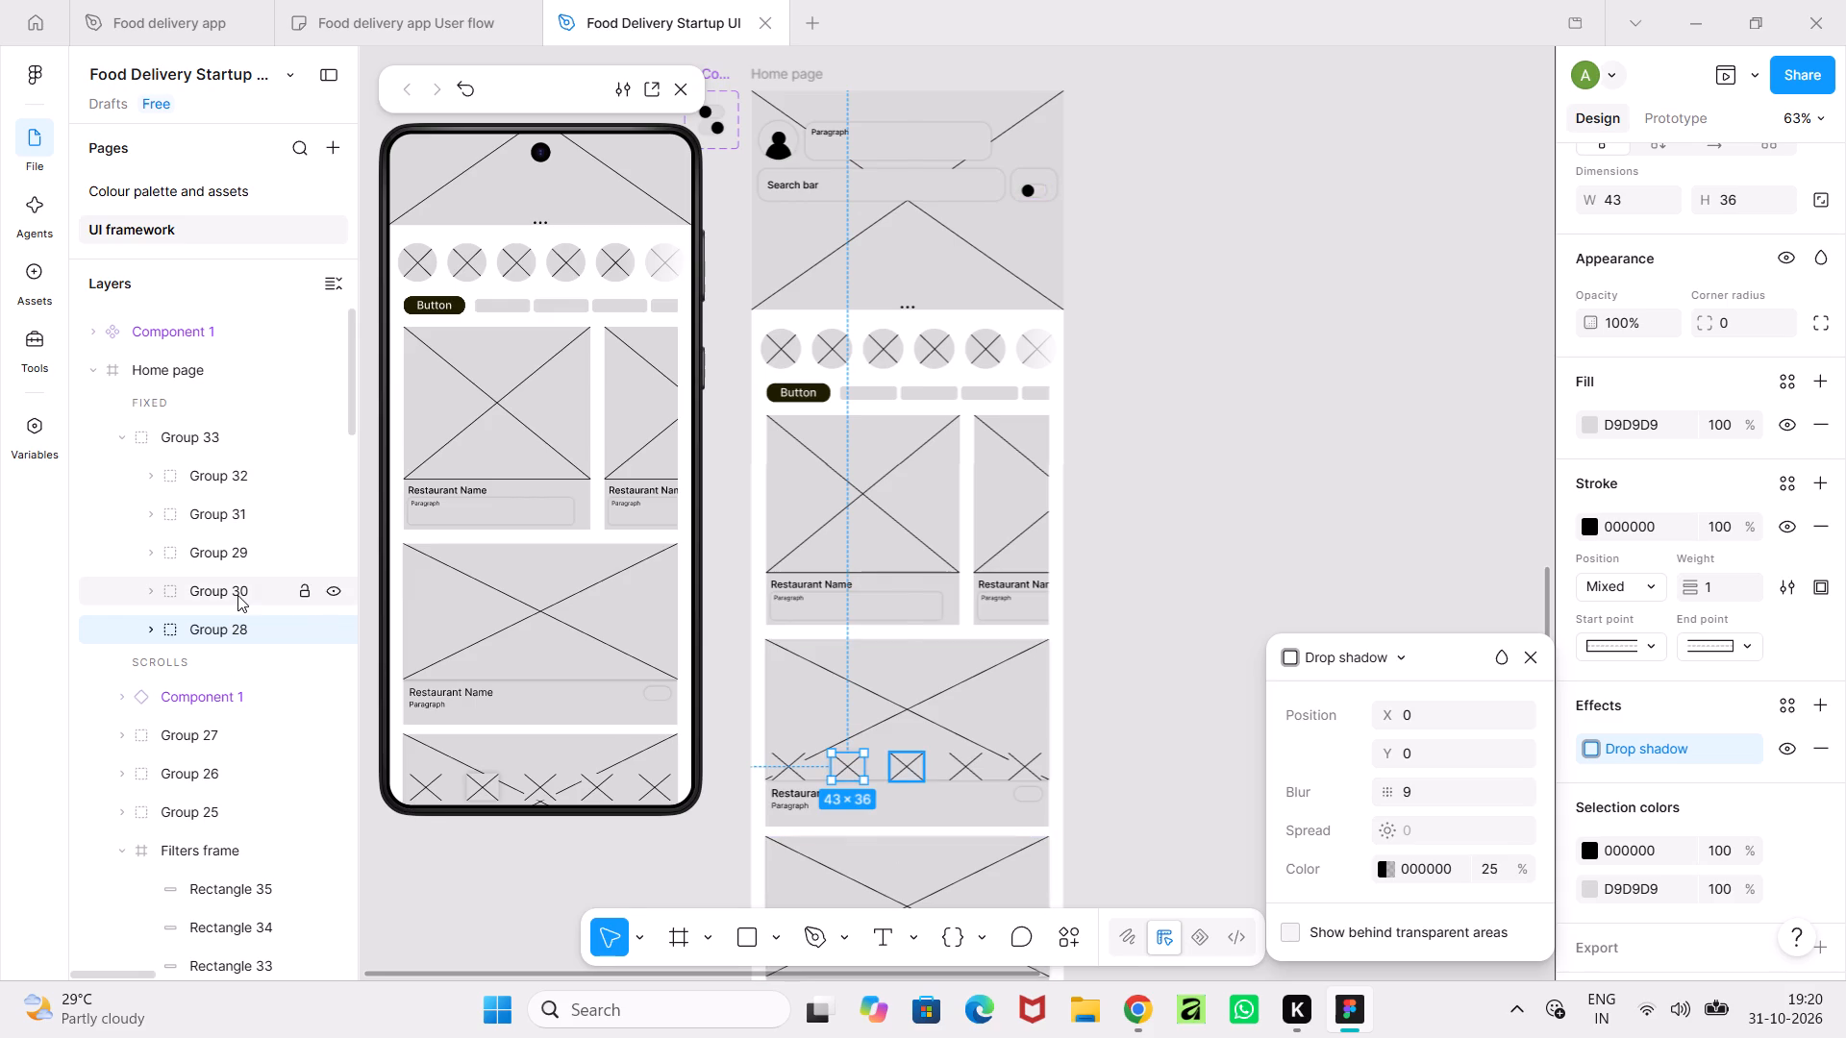
left_click(1821, 705)
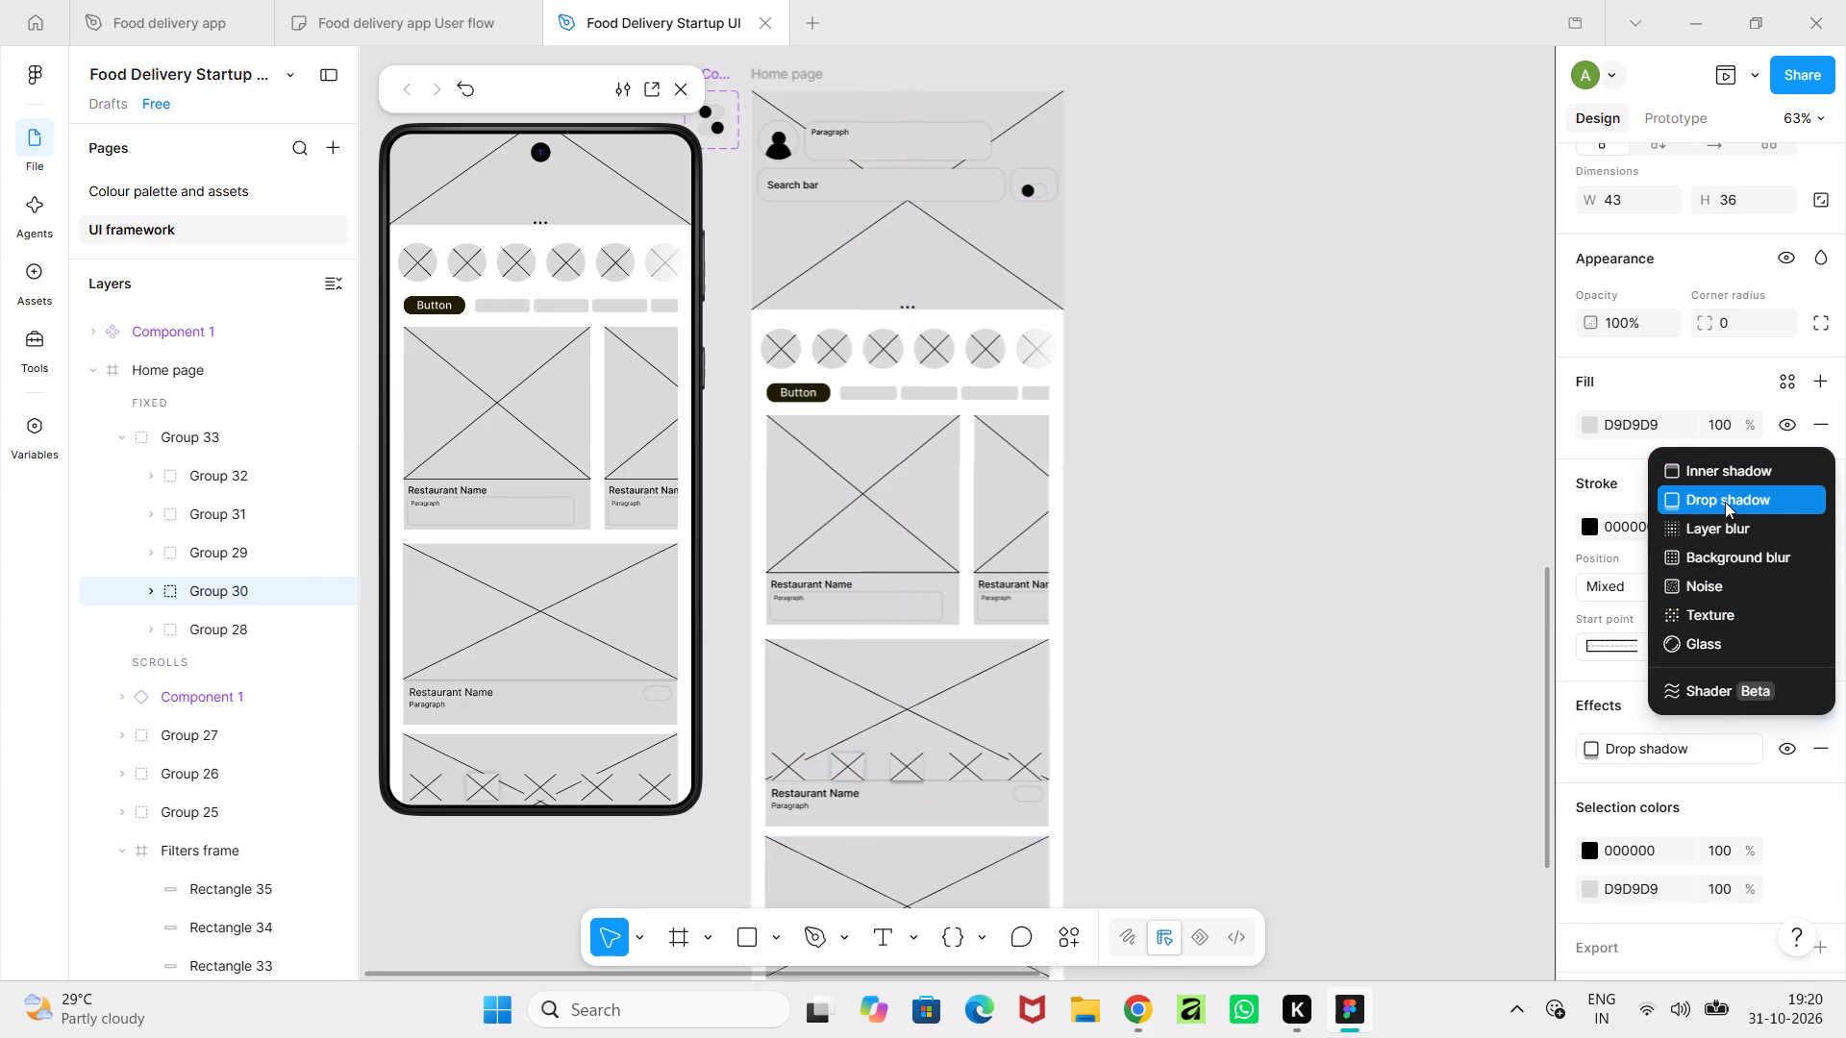
left_click(1725, 502)
left_click(1416, 756)
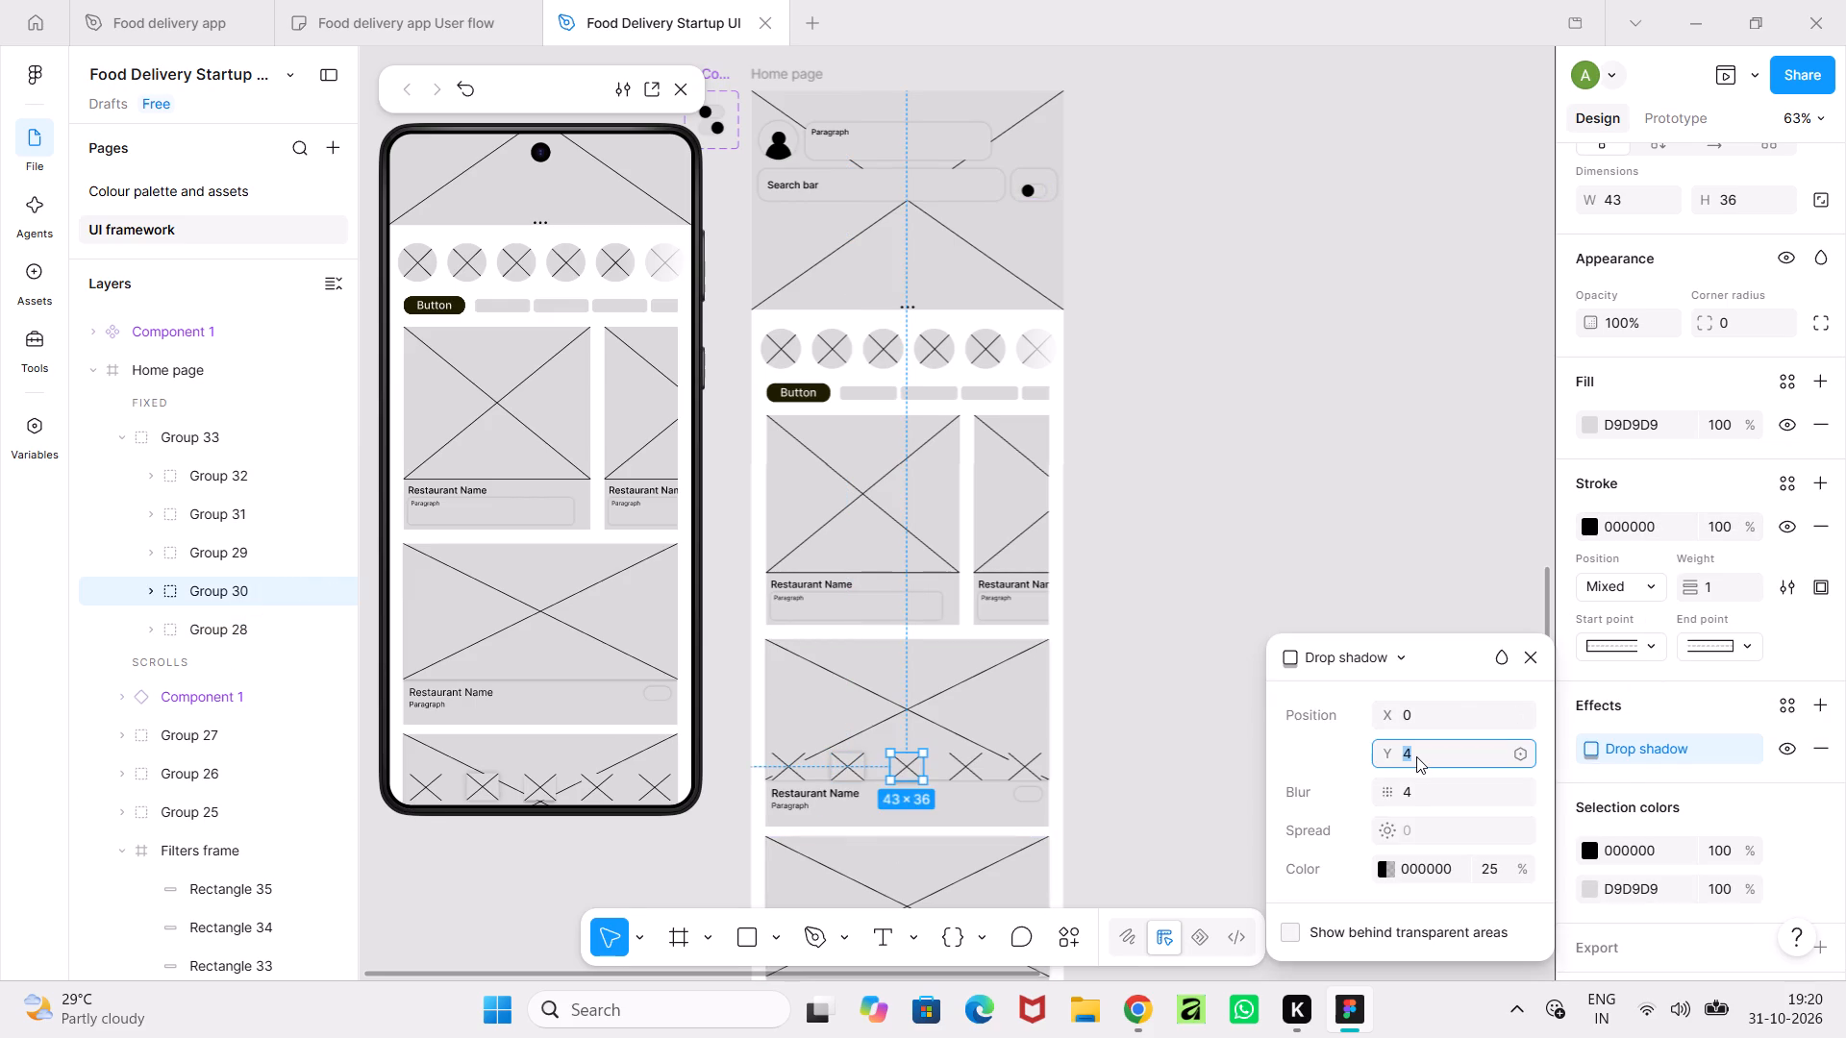
key("0")
key("Return")
left_click(1403, 794)
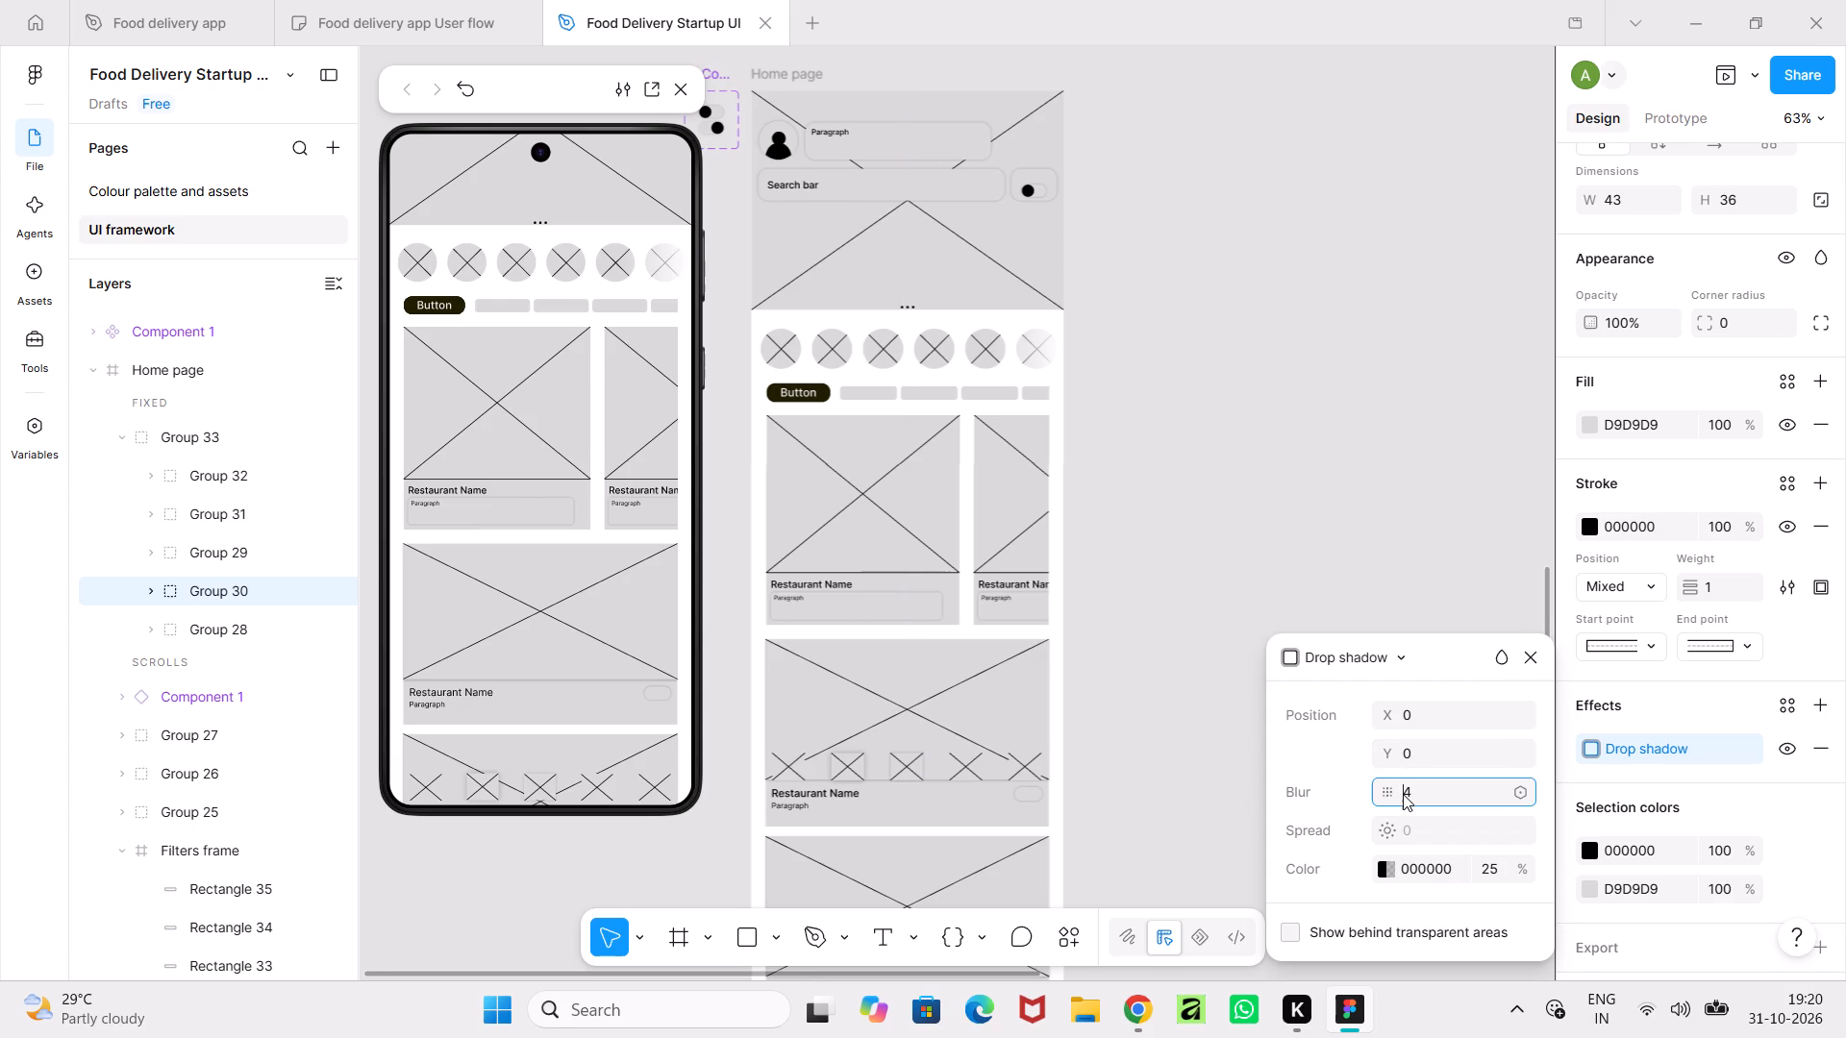
key("9")
key("Return")
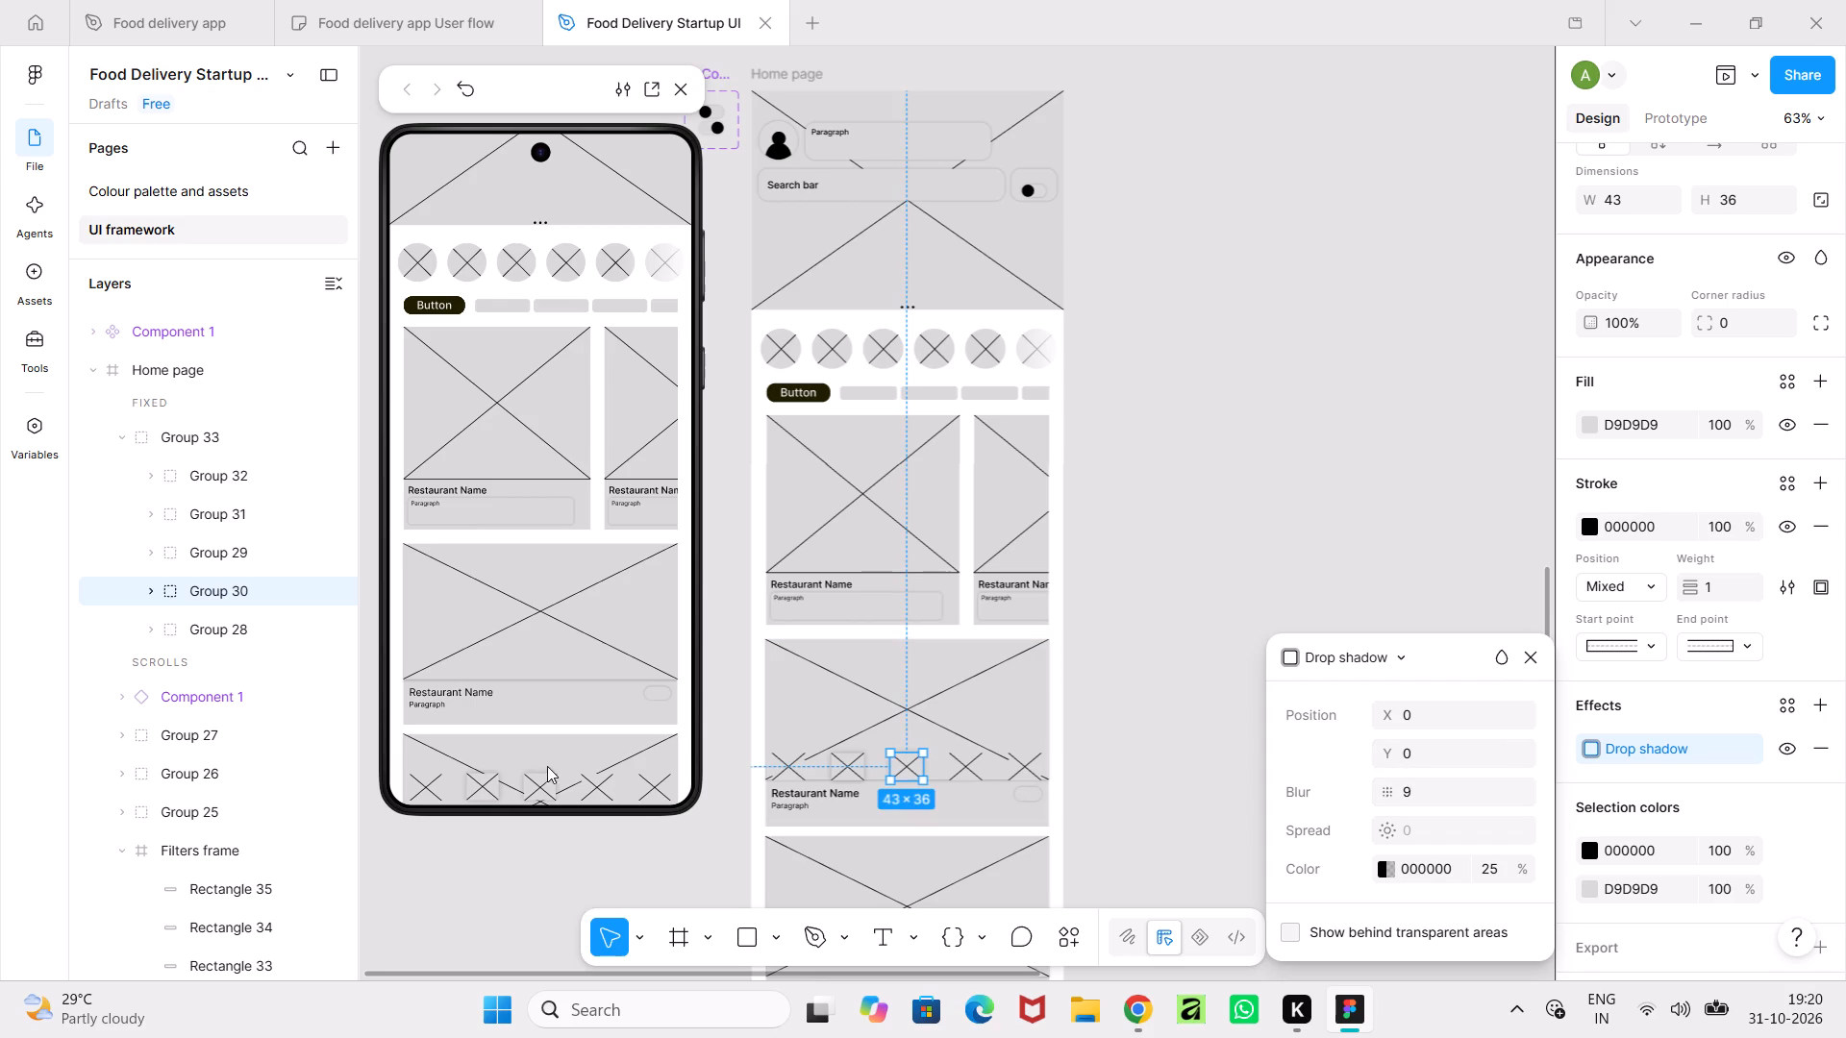
Apply a drop shadow with Y offset 0 and blur 9 to the first bottom navigation icon, Group 29.
left_click(221, 630)
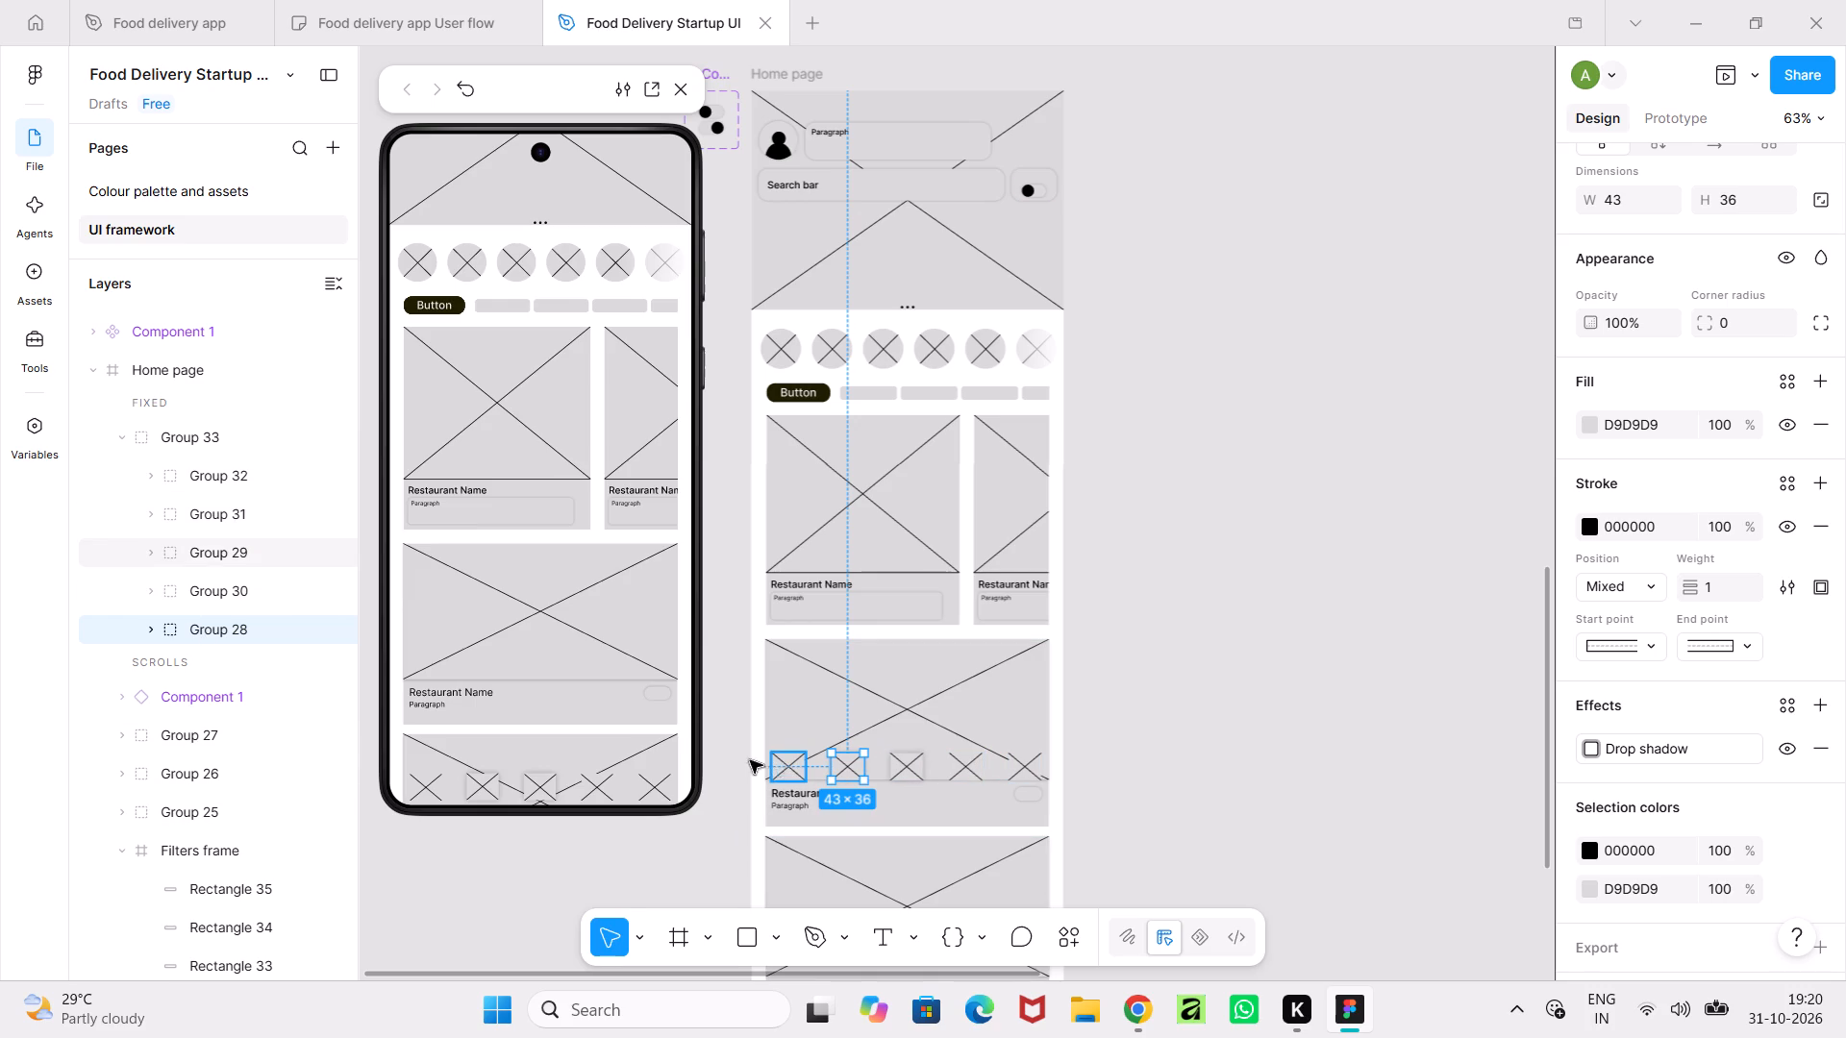
left_click(256, 556)
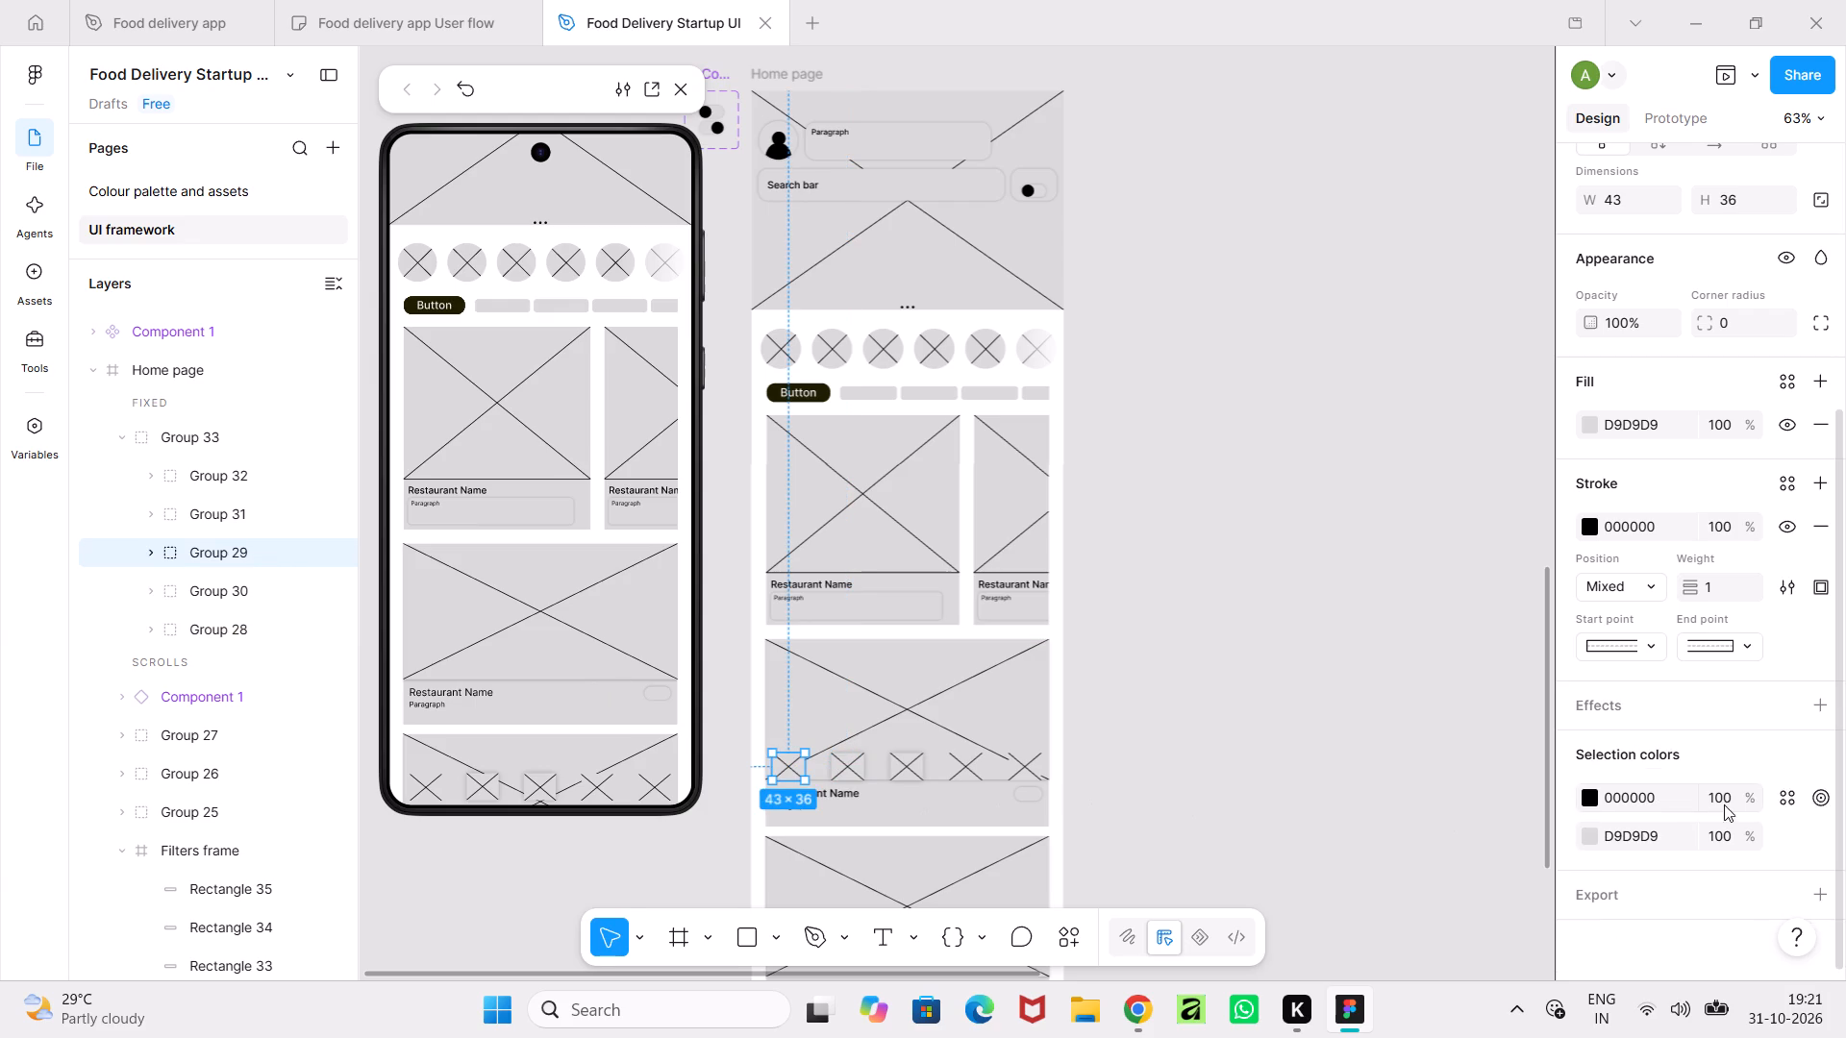
left_click(1816, 706)
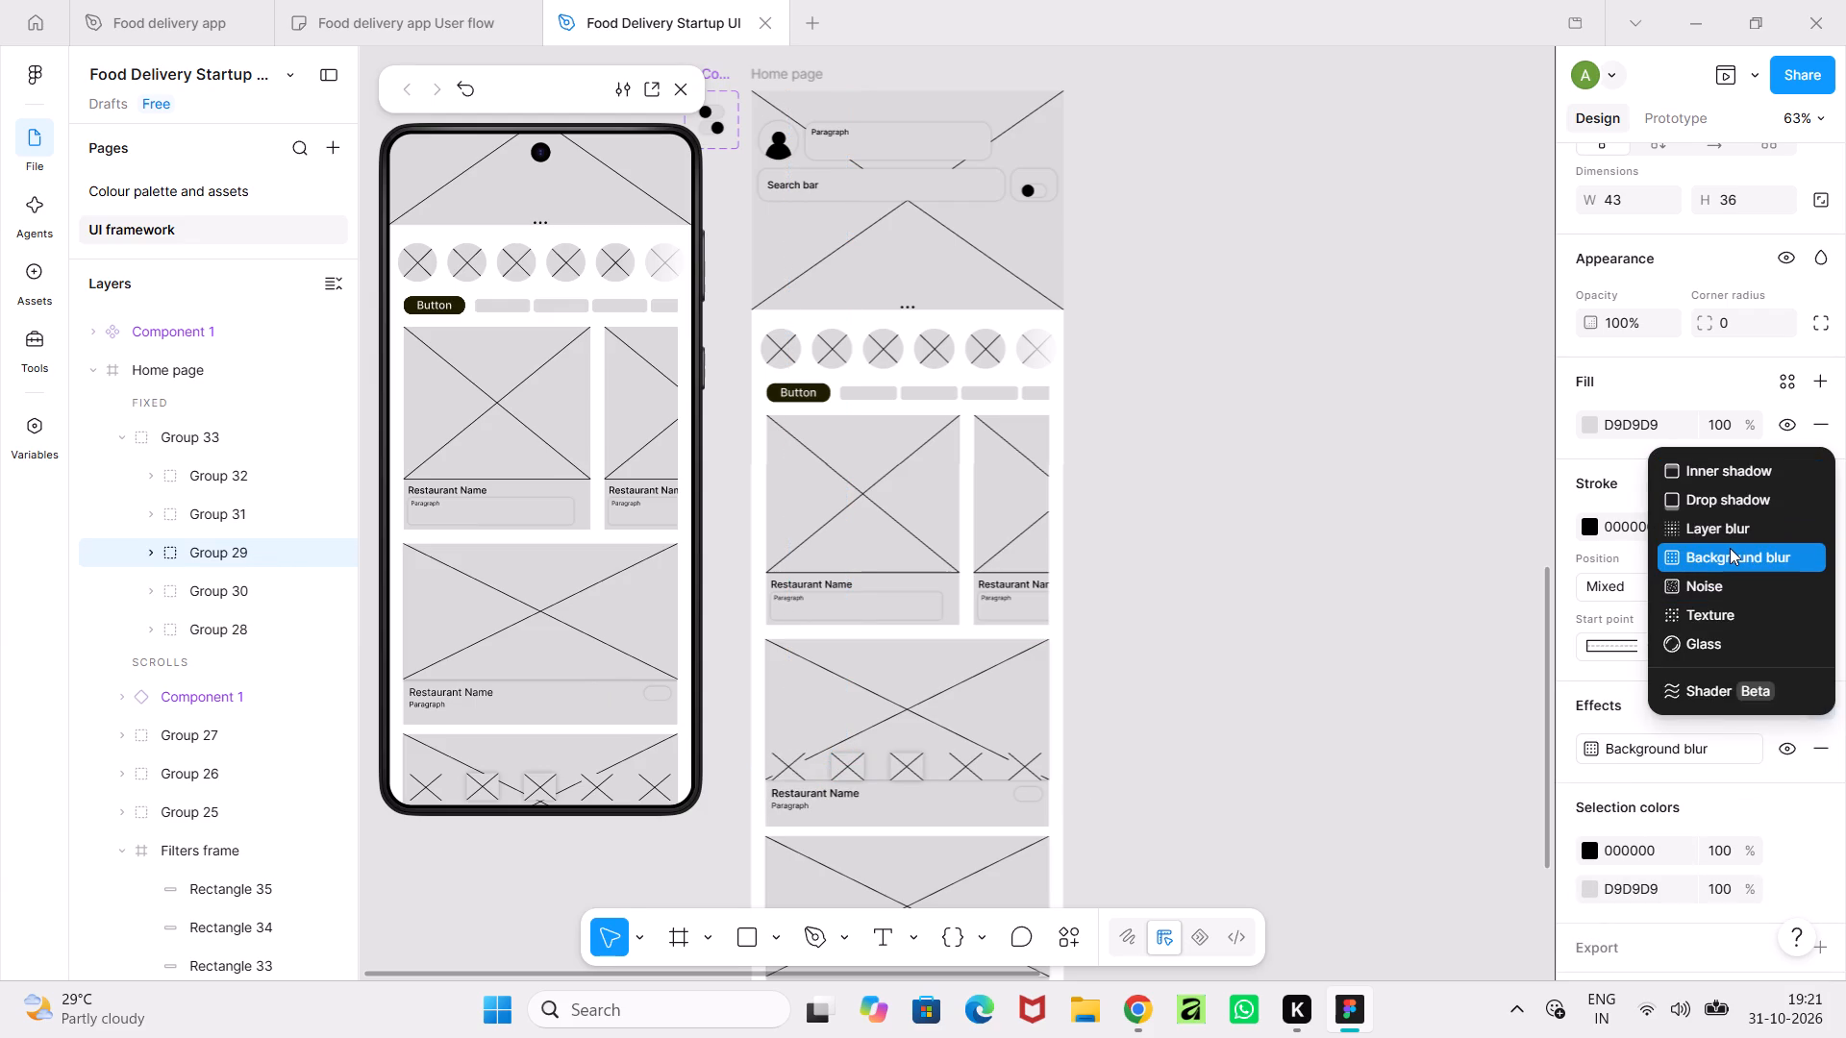
left_click(1734, 494)
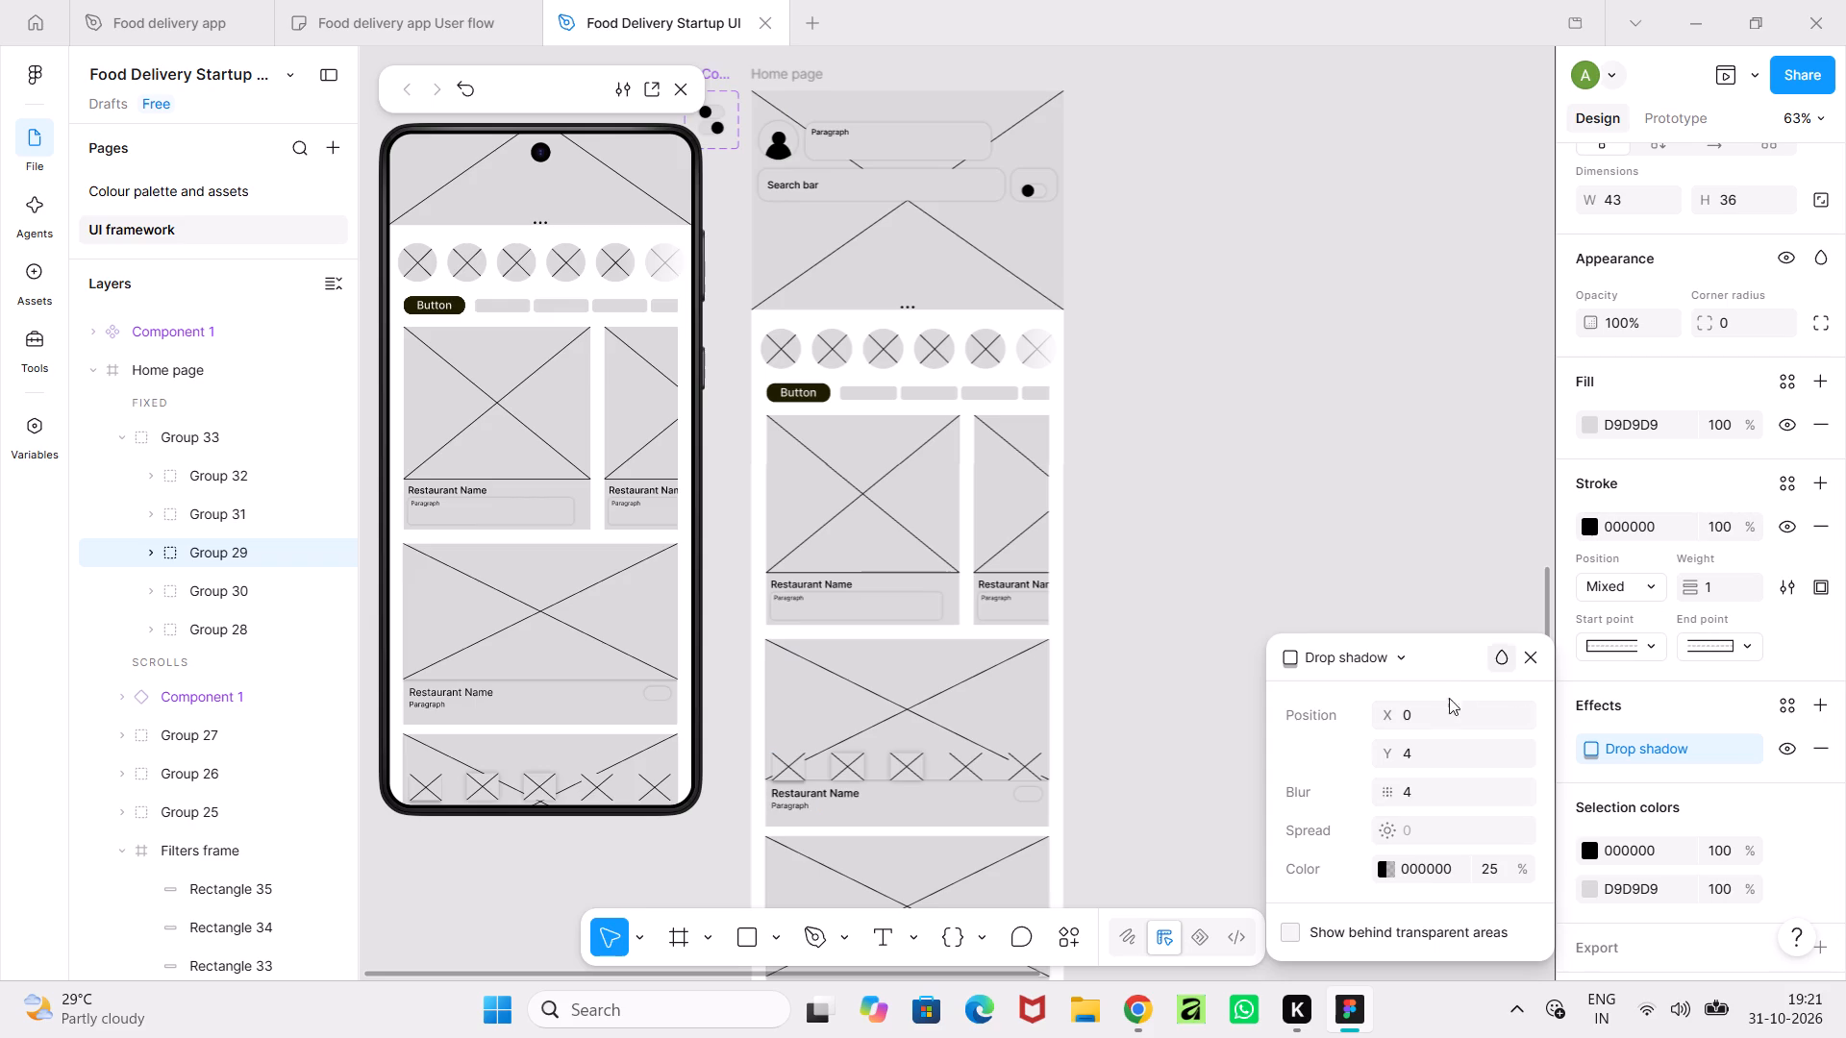
left_click(1409, 751)
key("0")
key("Return")
left_click(1425, 791)
key("9")
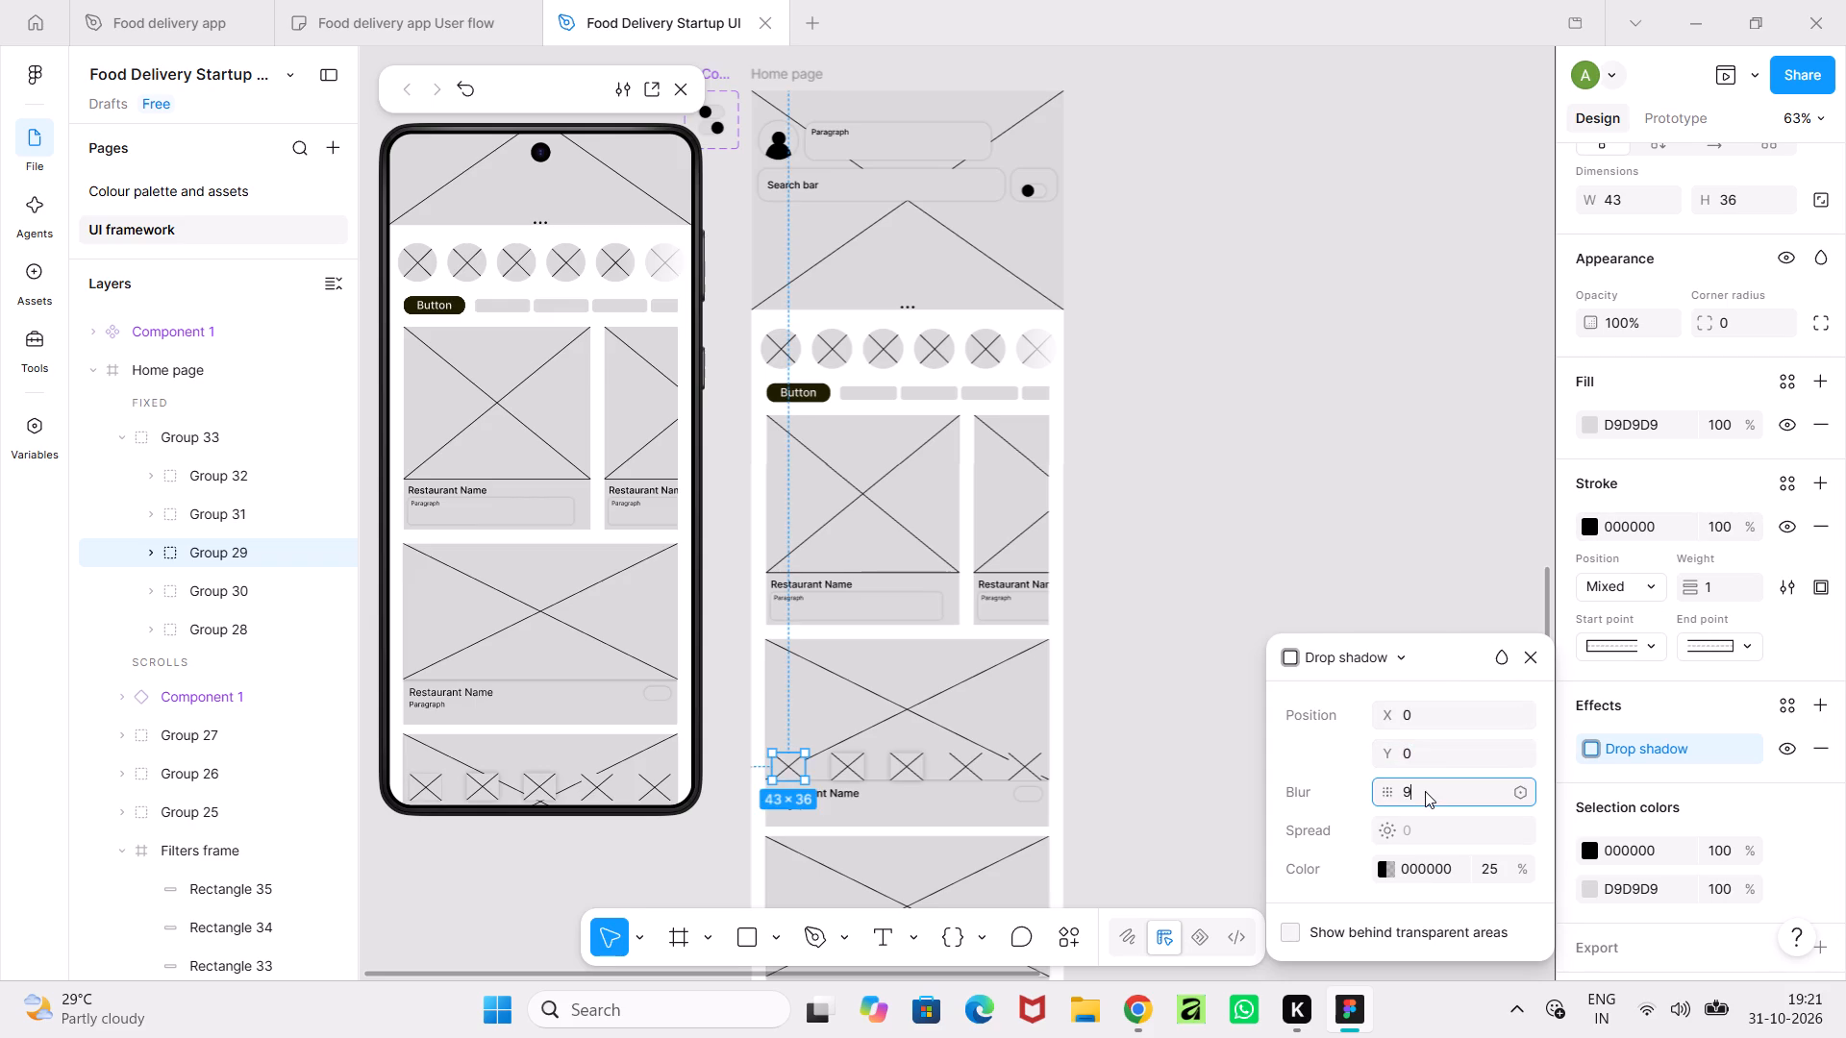
key("Return")
Add a drop shadow with Y offset 0 and blur 9 to the fourth bottom navigation icon, Group 31.
left_click(193, 516)
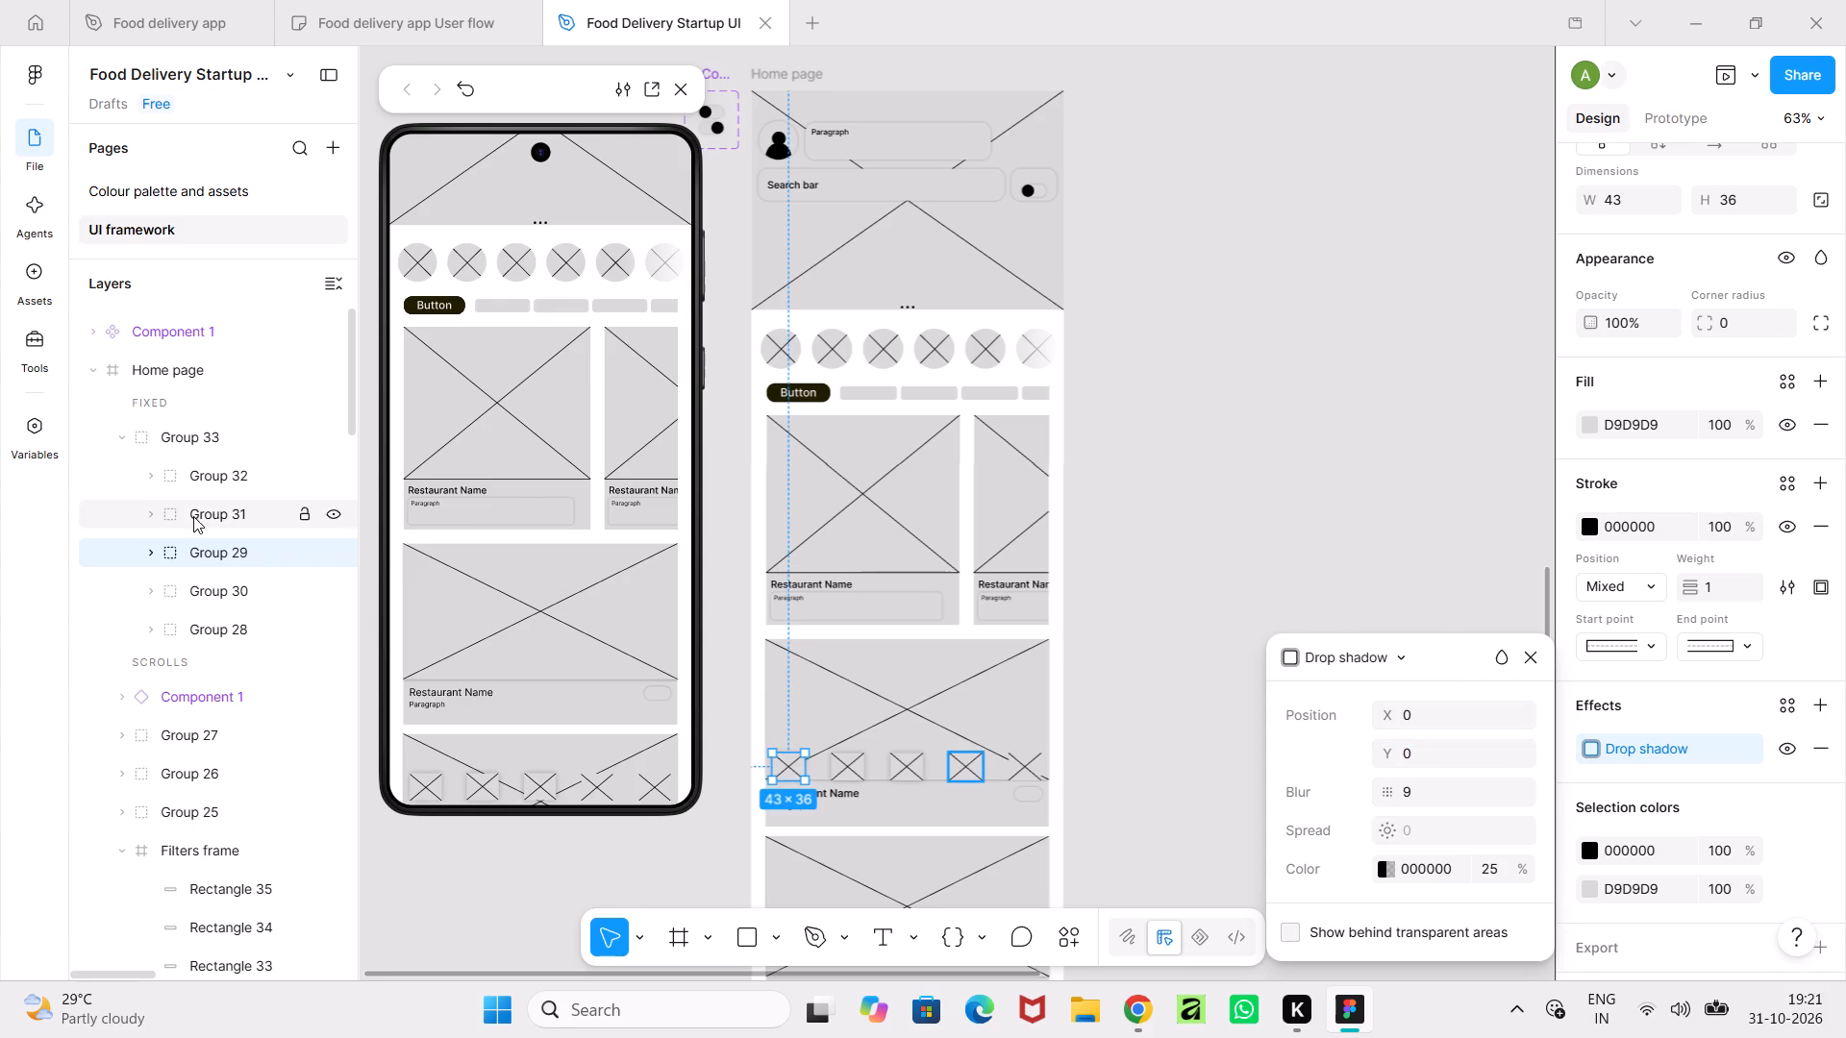
left_click(1815, 704)
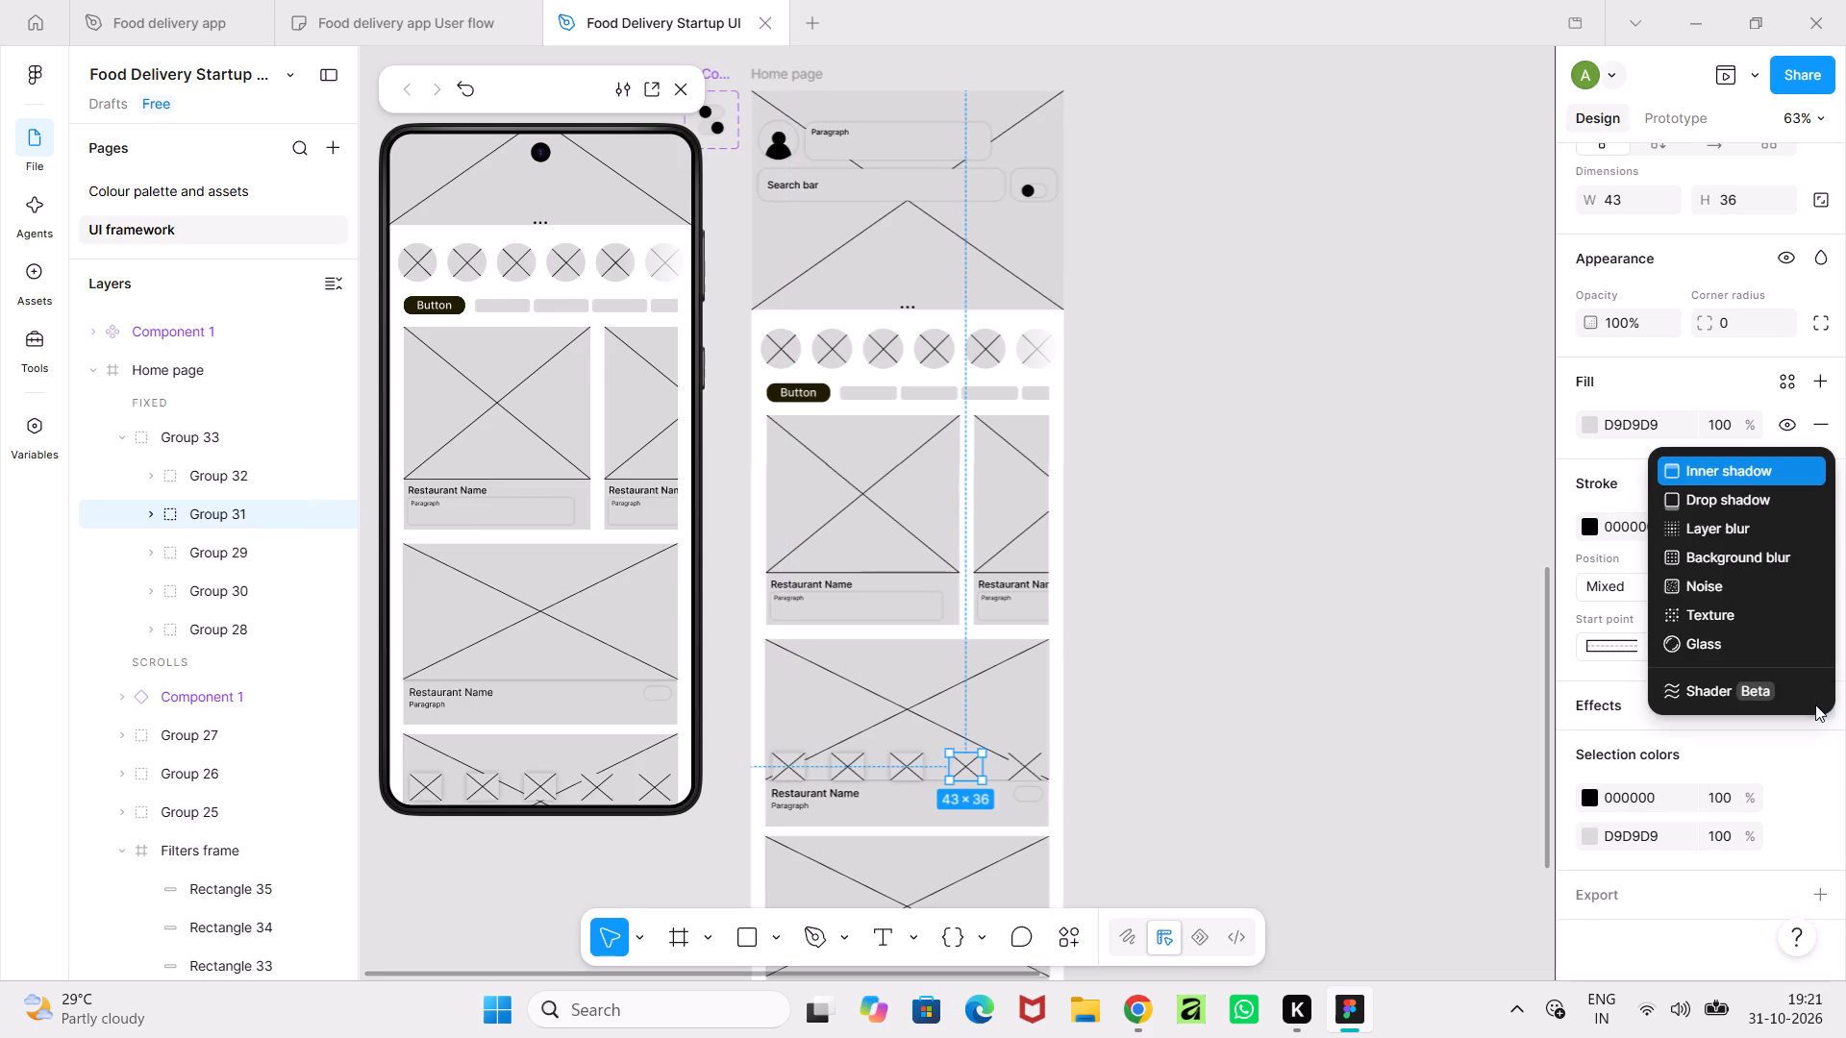
left_click(1752, 489)
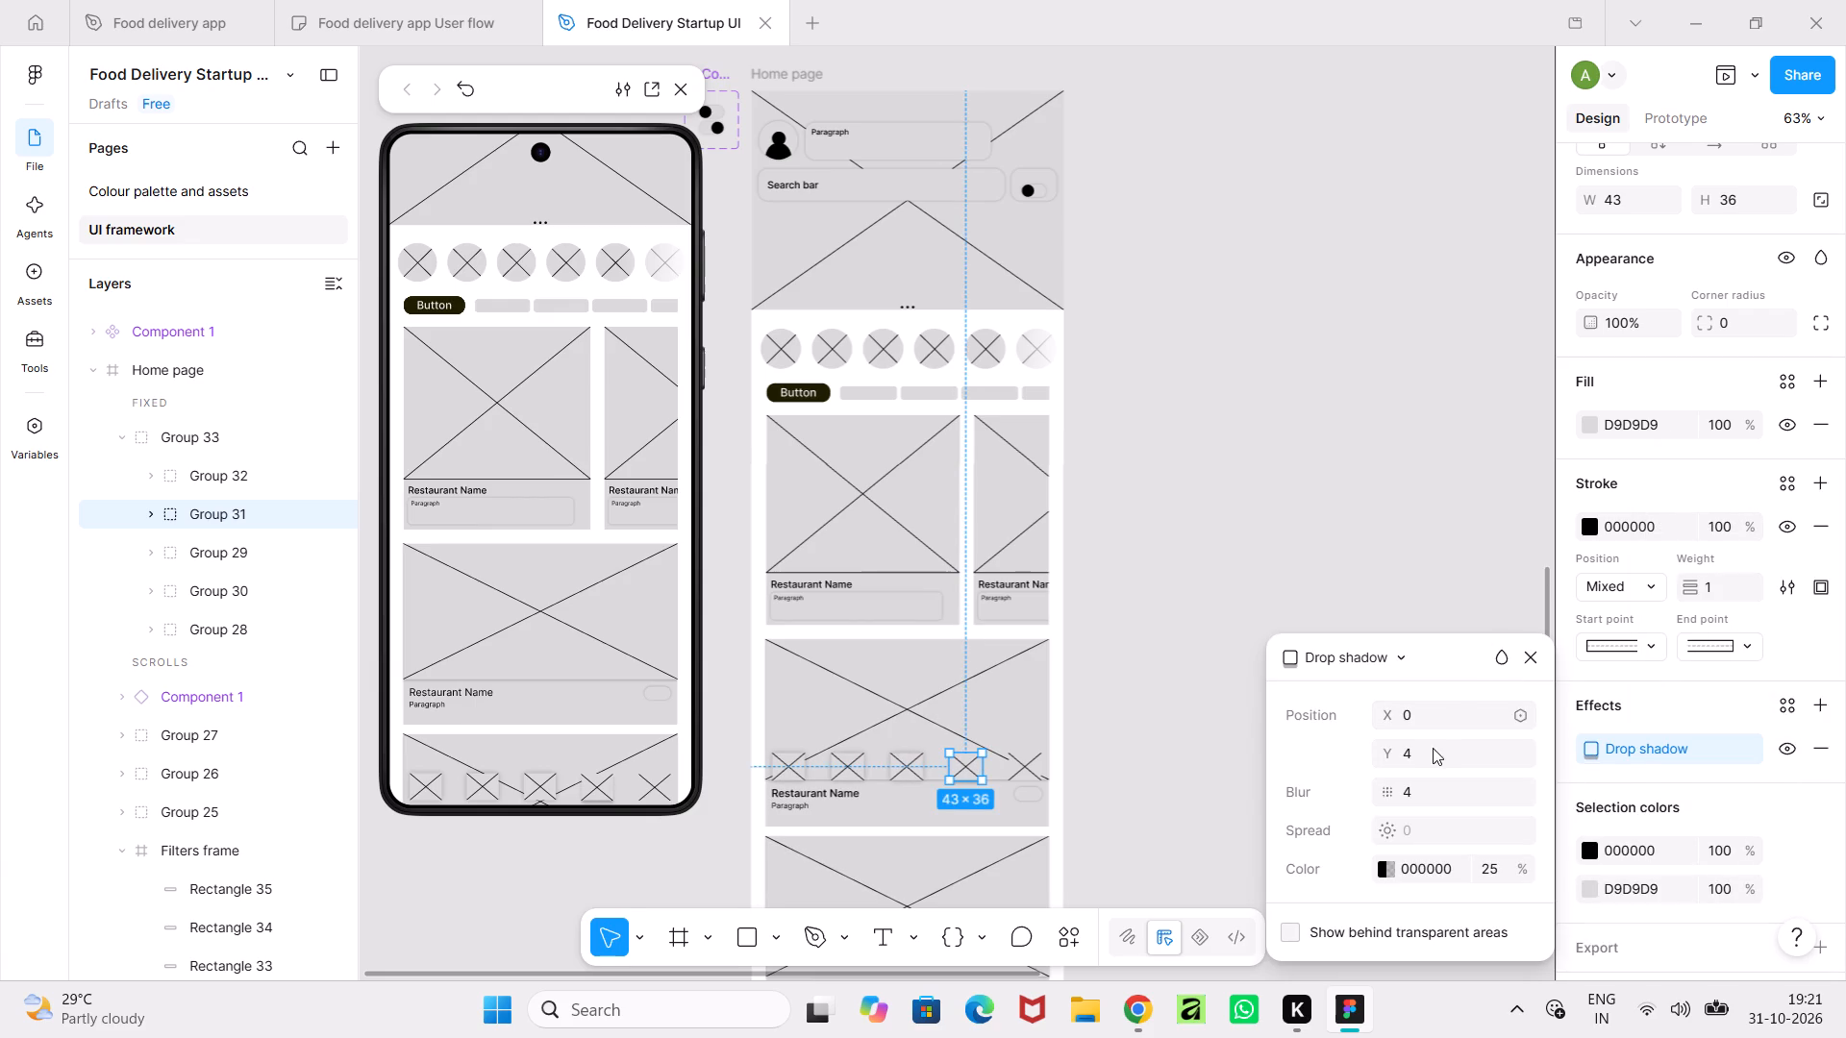
left_click(1425, 755)
key("0")
key("Return")
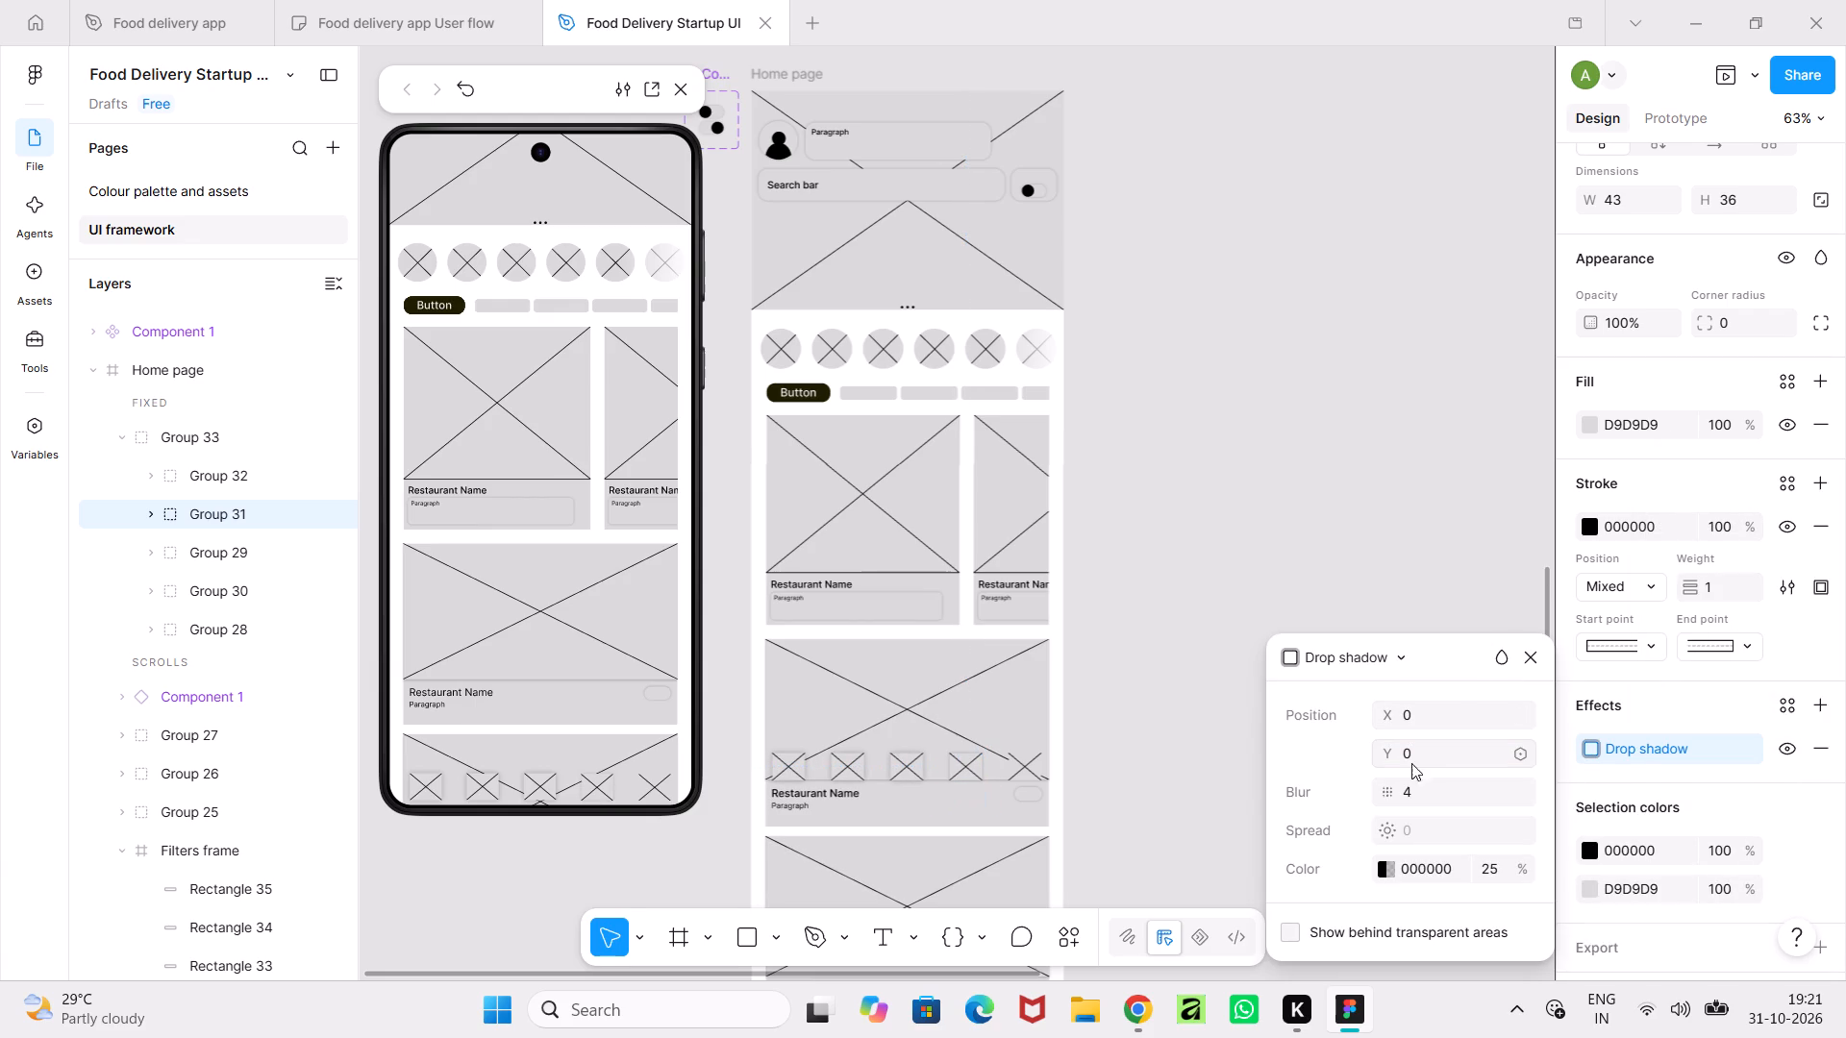
left_click(1421, 790)
key("9")
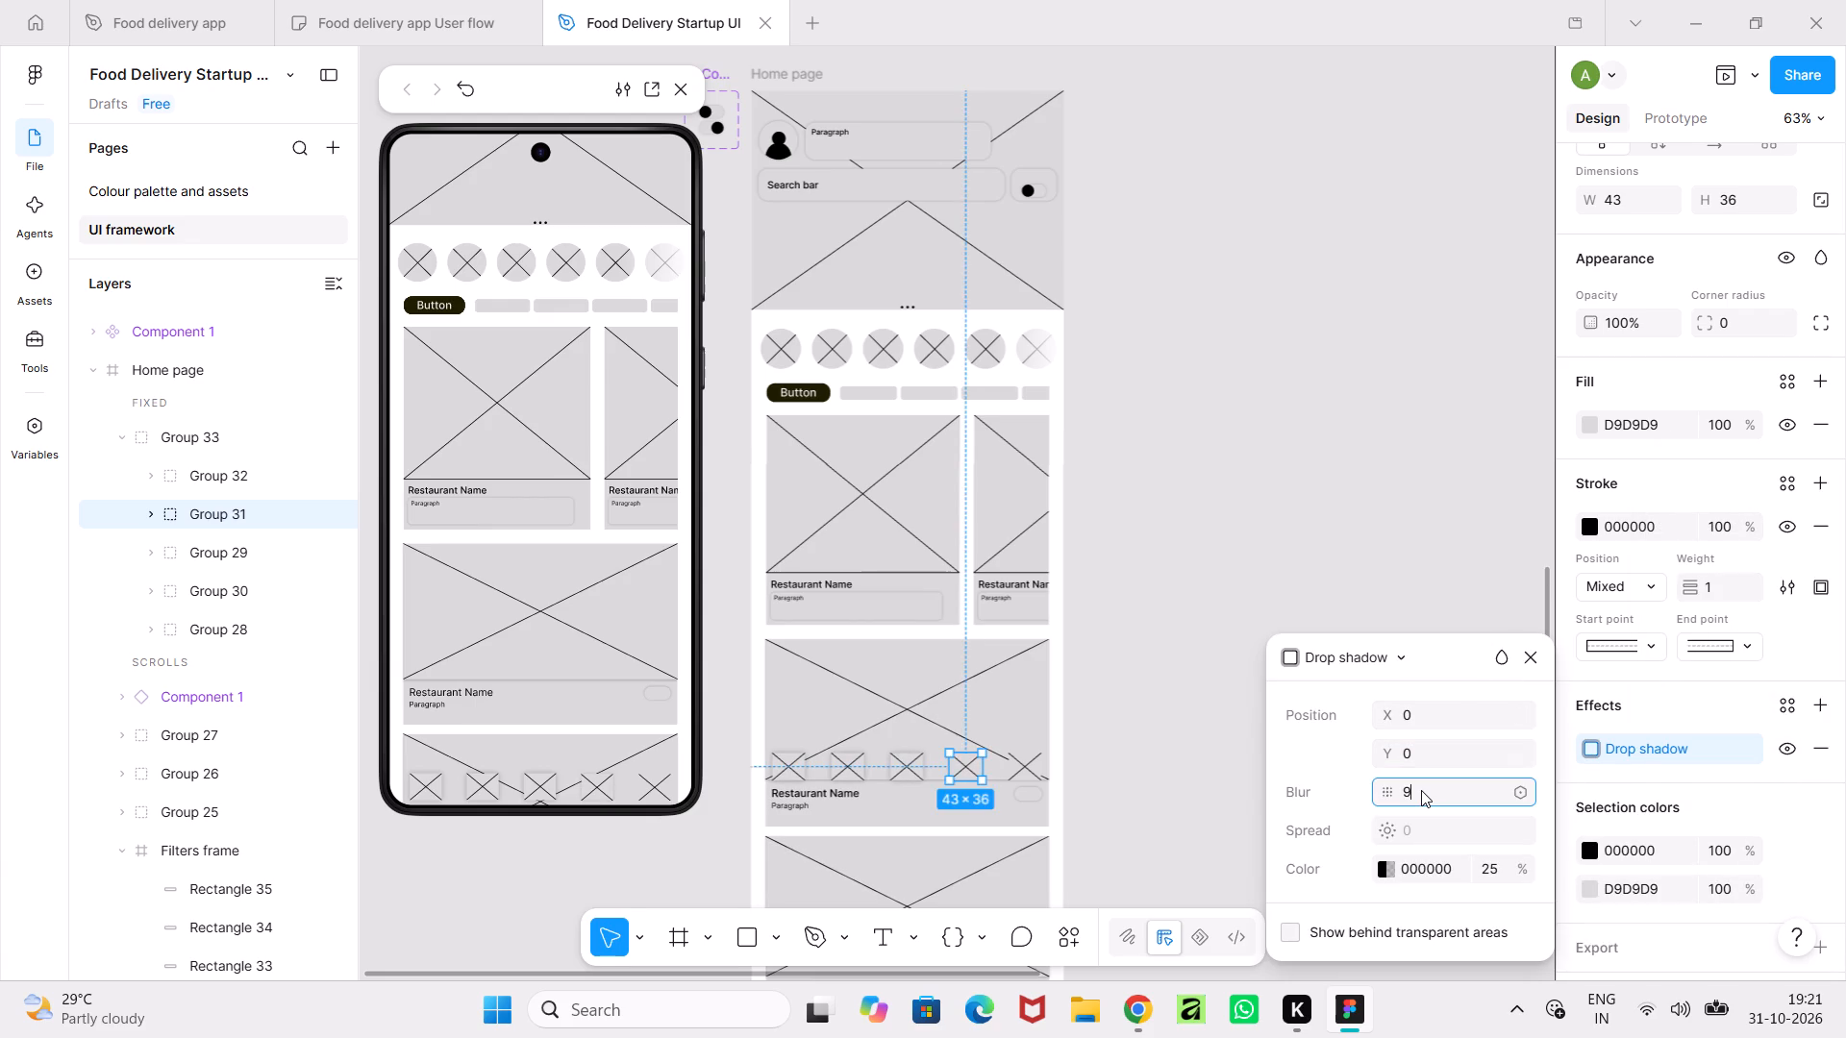
key("Return")
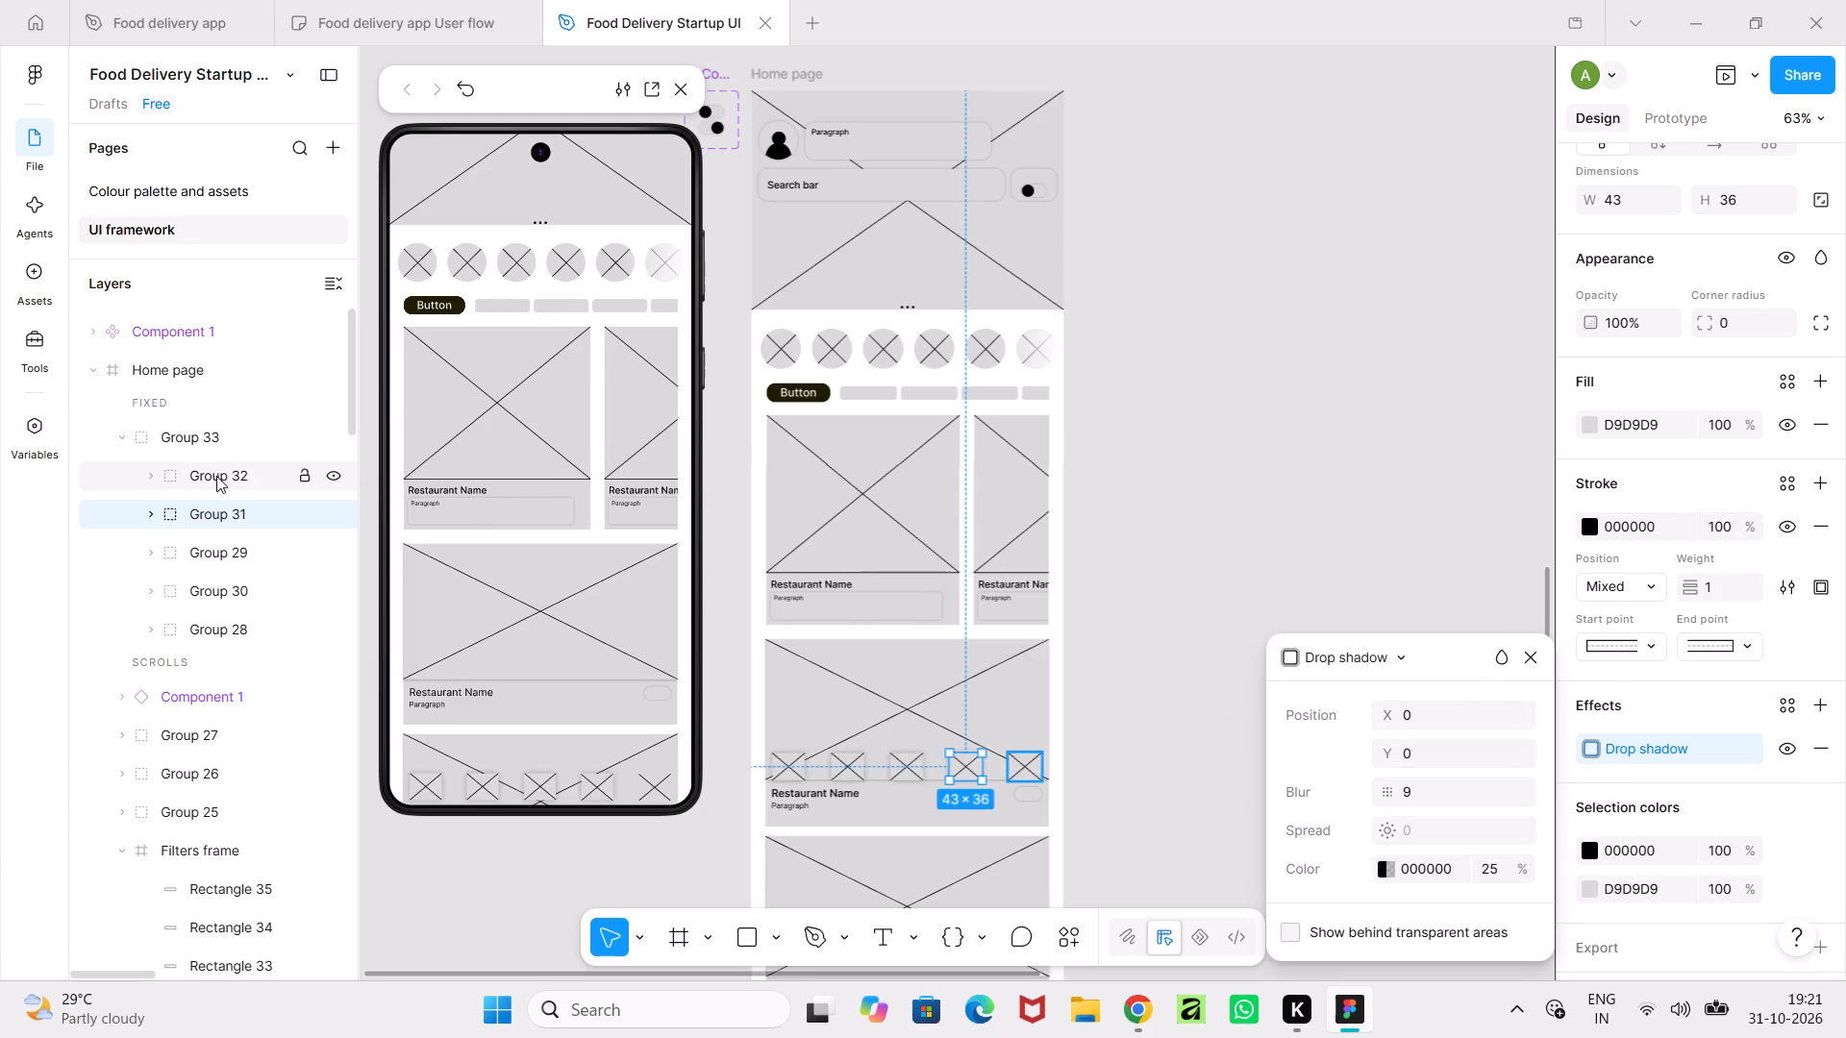
Give the last bottom navigation icon, Group 32, a drop shadow with Y offset 0 and blur 9, and check the preview.
left_click(216, 476)
left_click(1815, 708)
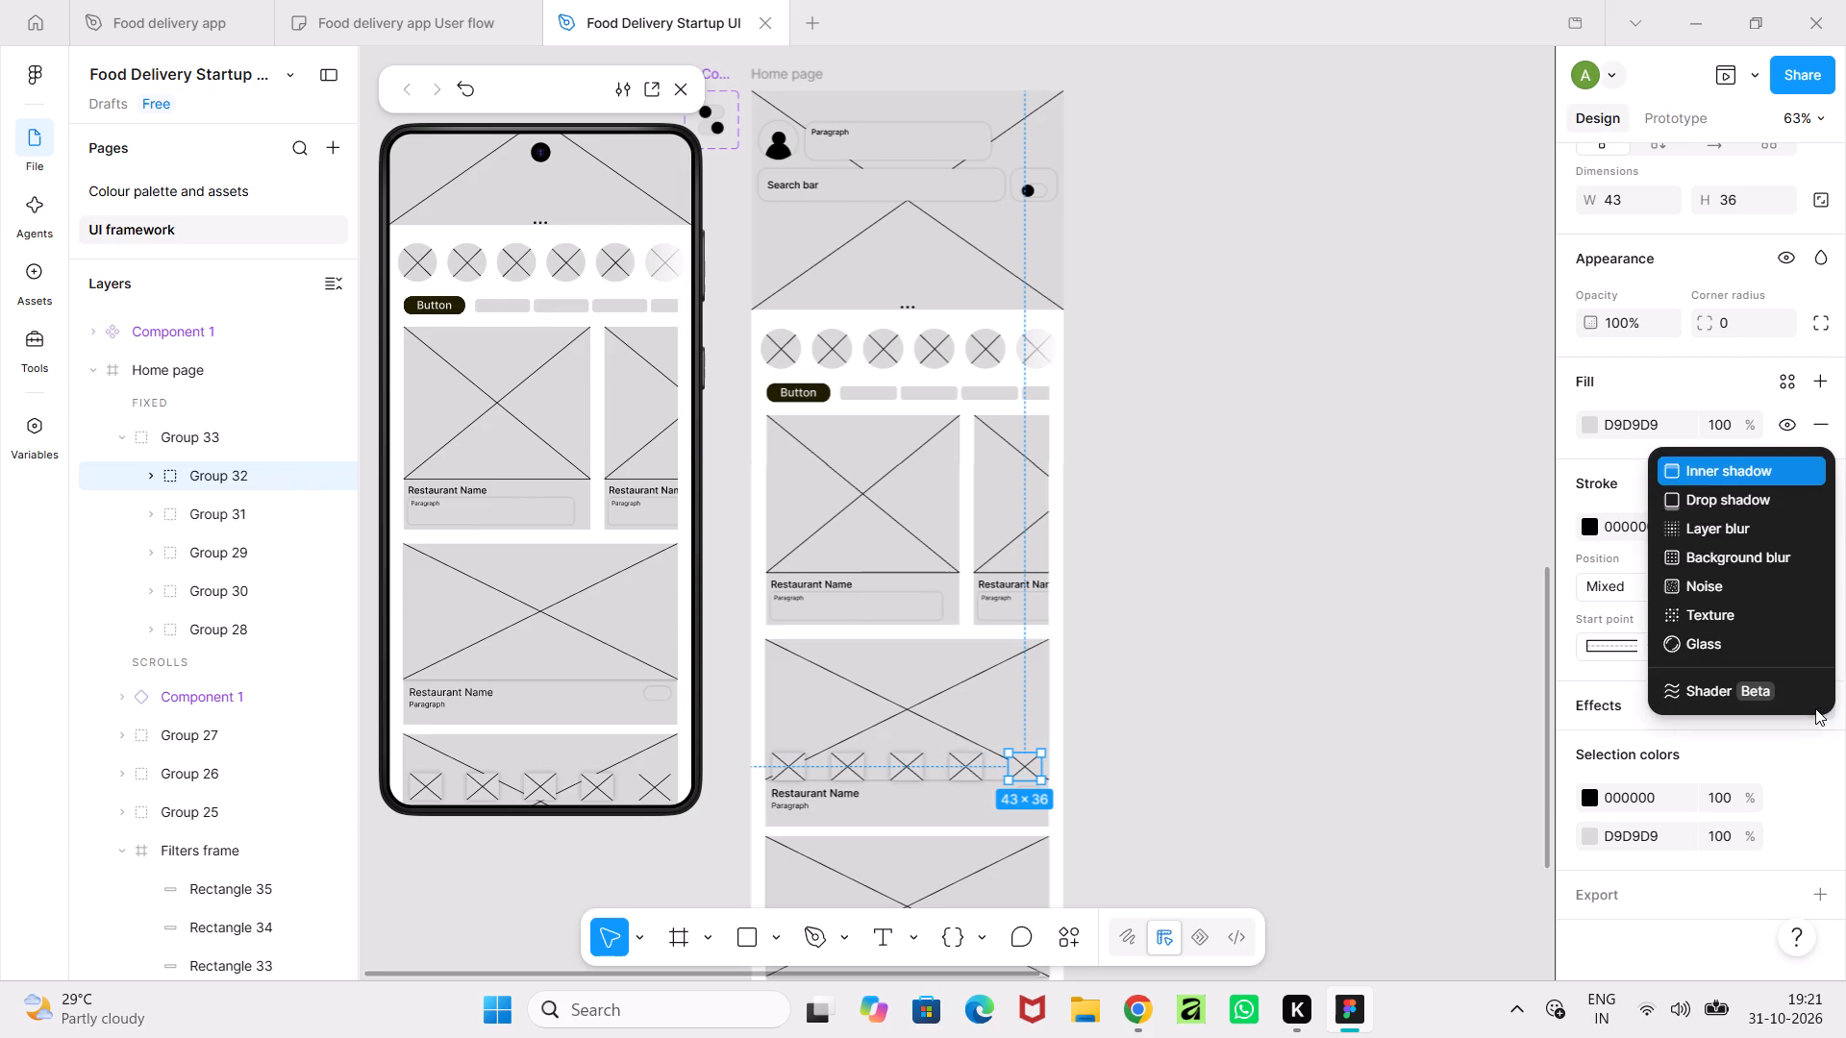
left_click(1728, 507)
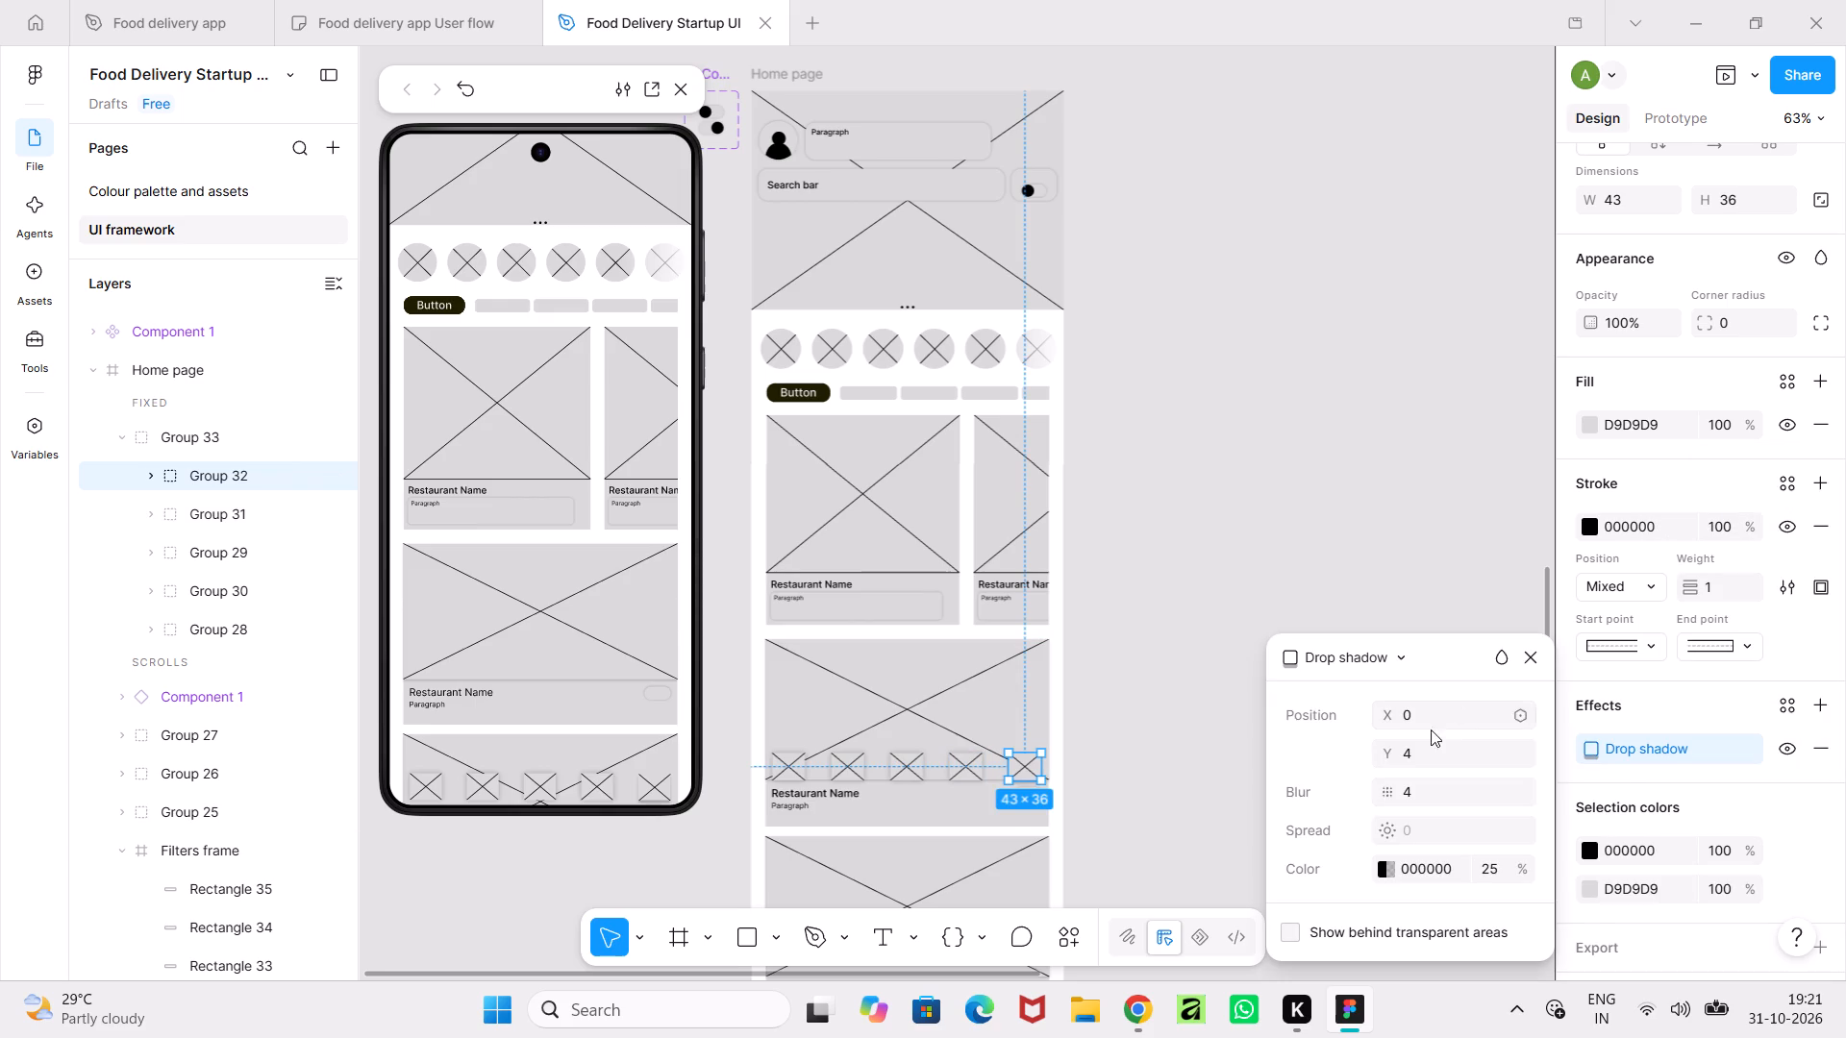
left_click(1417, 749)
key("0")
key("Return")
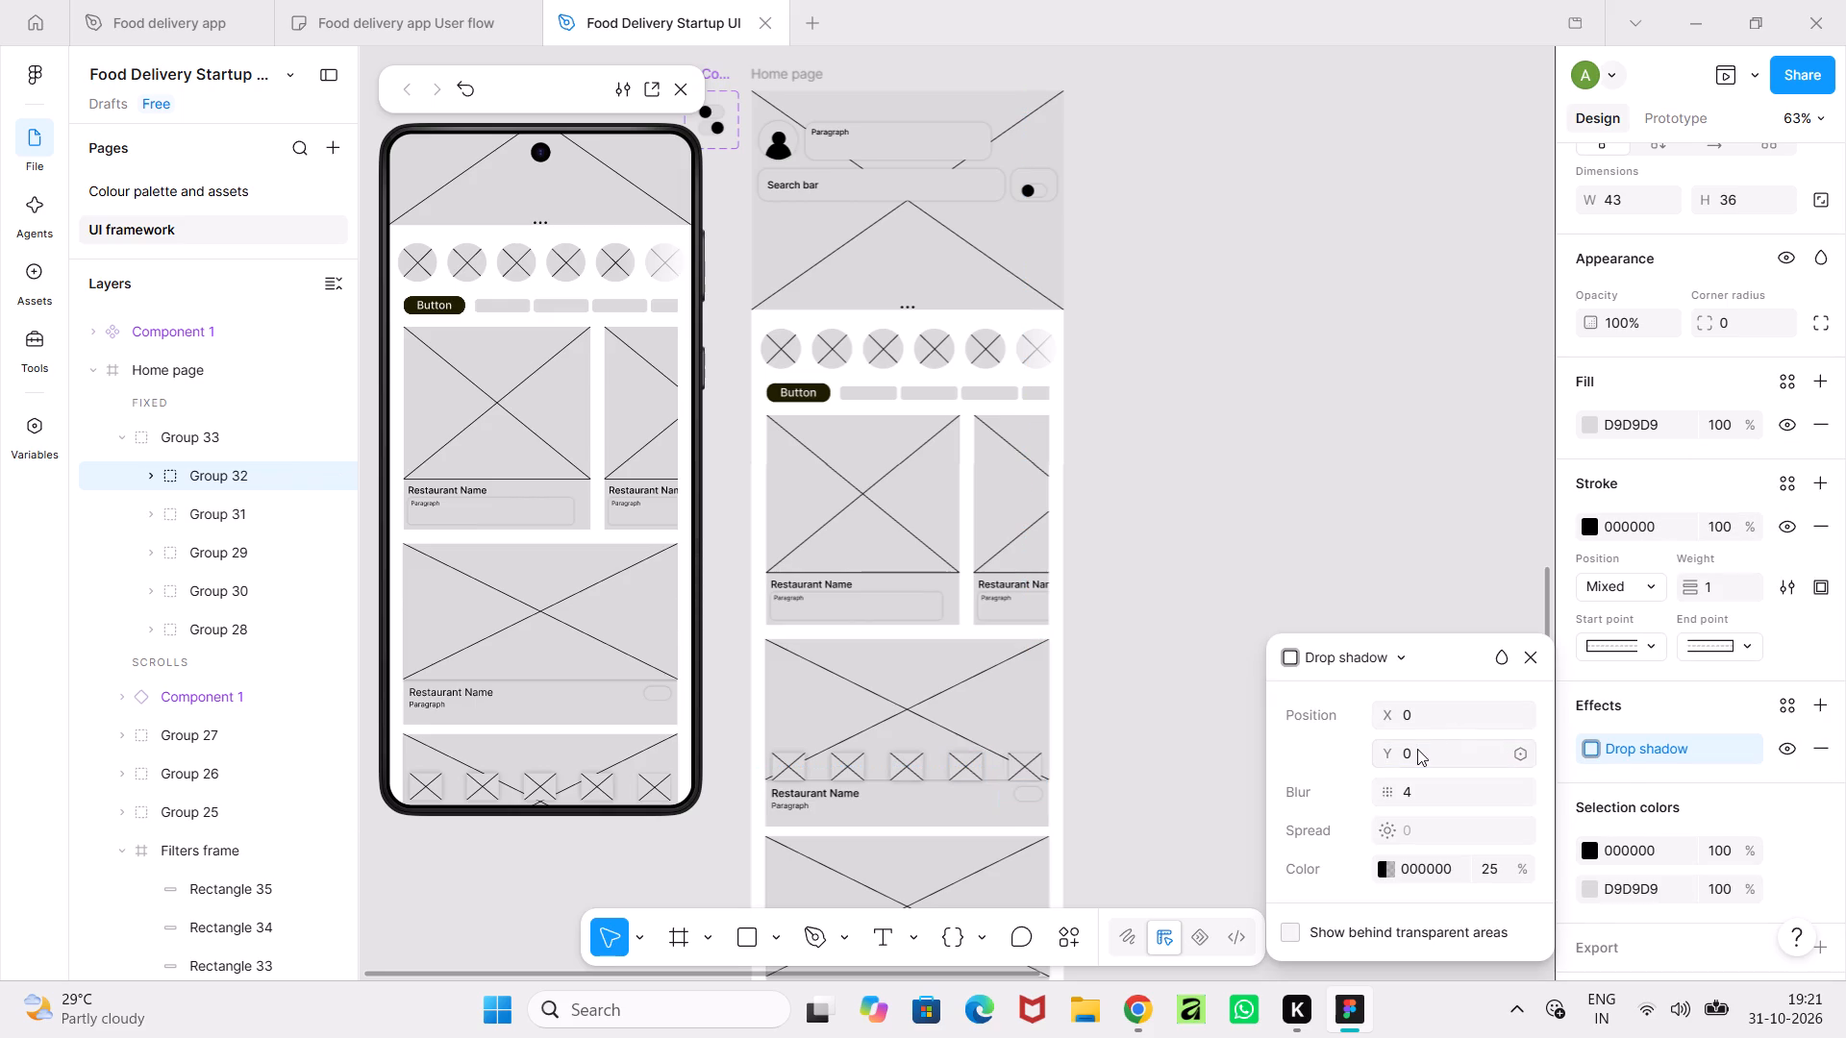
left_click(1415, 795)
key("9")
key("Return")
left_click(1235, 621)
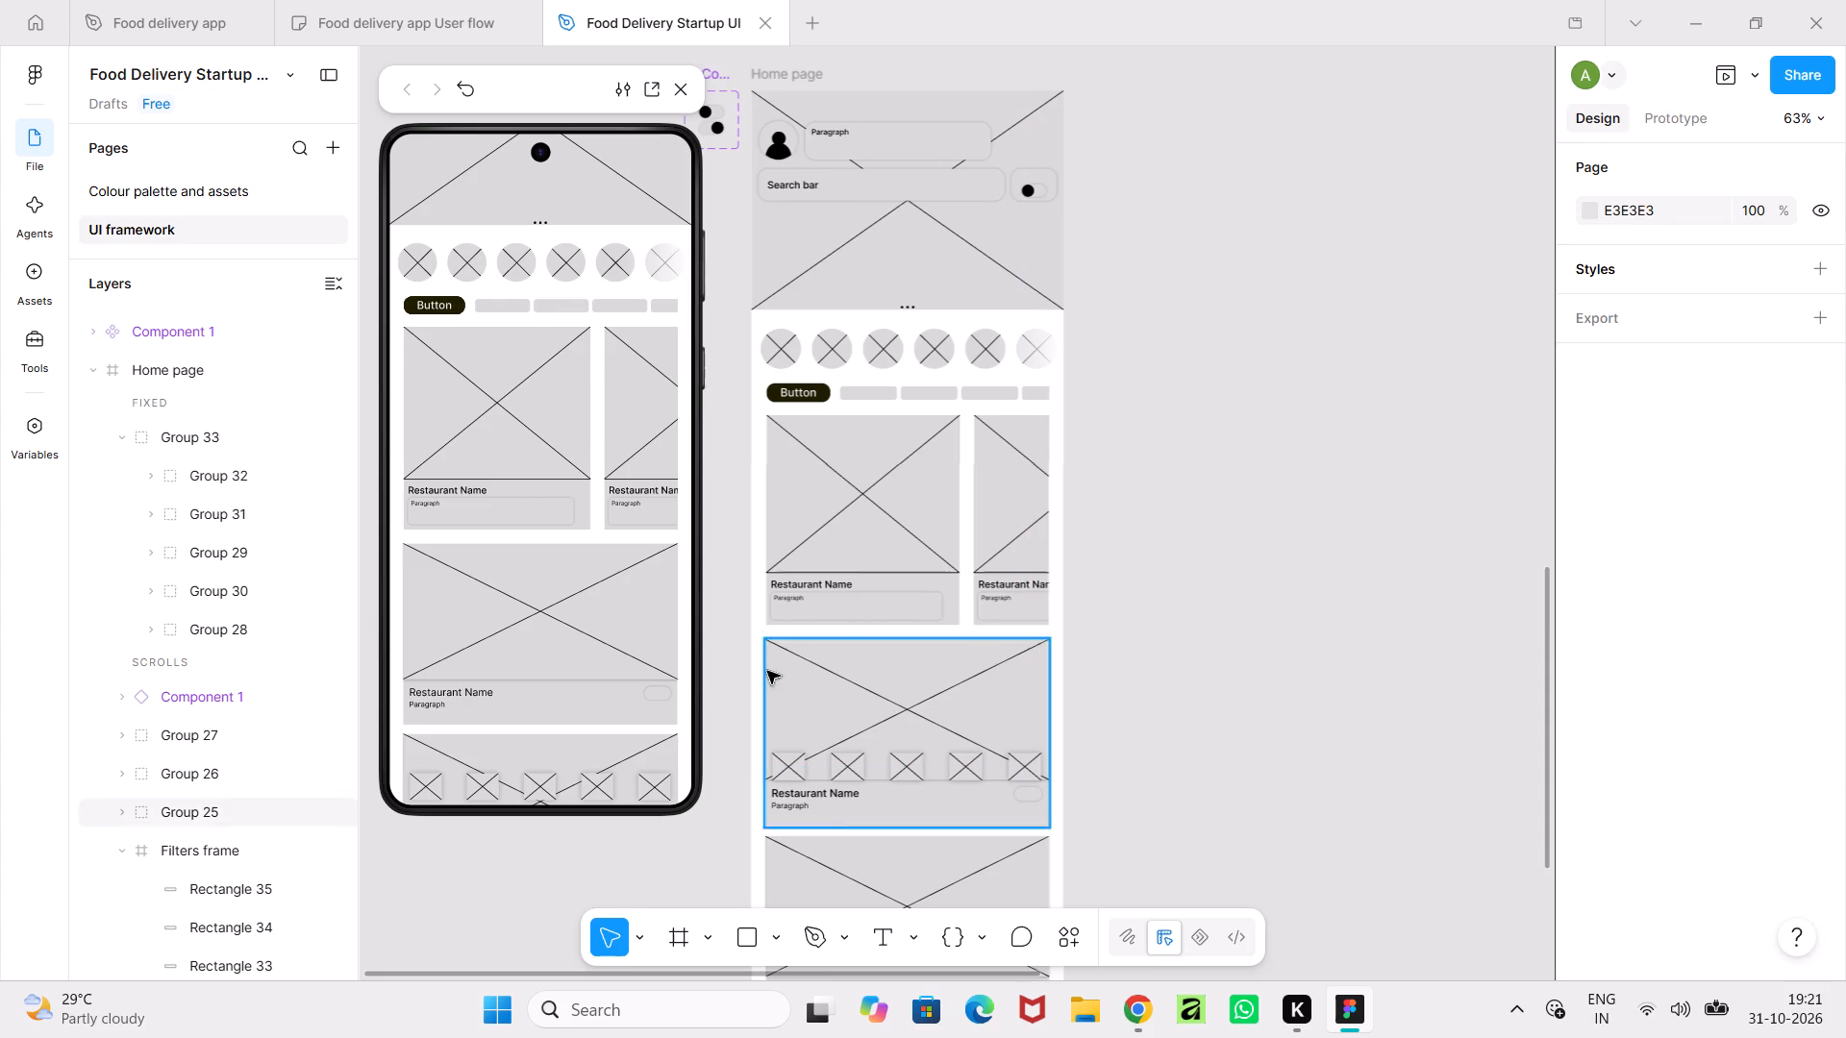
scroll(544, 635, "down", 5)
scroll(544, 635, "up", 6)
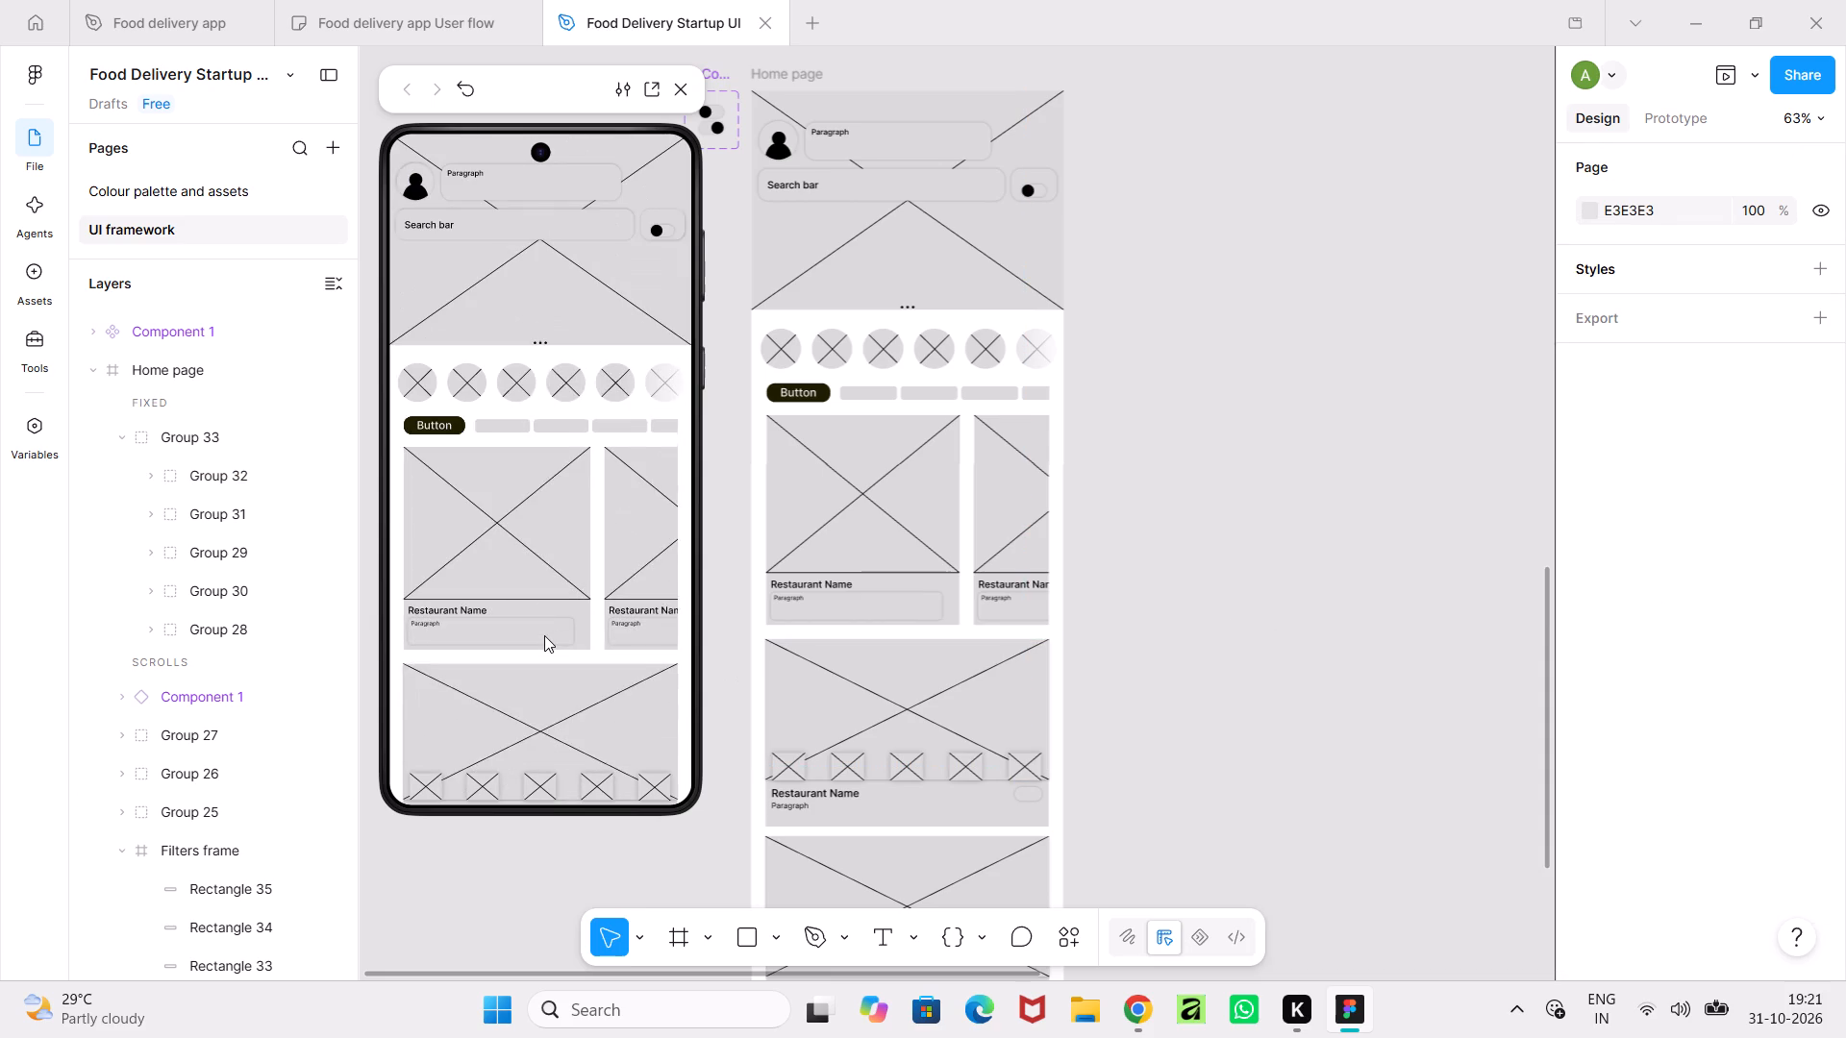
Examine the shadowed bottom navigation icons in the Home page prototype preview while scrolling the content vertically.
scroll(544, 635, "down", 4)
scroll(544, 635, "up", 6)
scroll(544, 635, "down", 5)
scroll(544, 635, "up", 4)
scroll(544, 635, "down", 6)
scroll(544, 635, "up", 8)
scroll(544, 635, "down", 7)
scroll(544, 635, "up", 6)
scroll(544, 635, "down", 6)
scroll(544, 635, "up", 7)
scroll(544, 635, "down", 7)
scroll(544, 635, "up", 6)
scroll(544, 635, "down", 3)
scroll(544, 635, "up", 10)
left_click(1289, 508)
double_click(1289, 508)
scroll(477, 548, "down", 11)
scroll(477, 548, "up", 6)
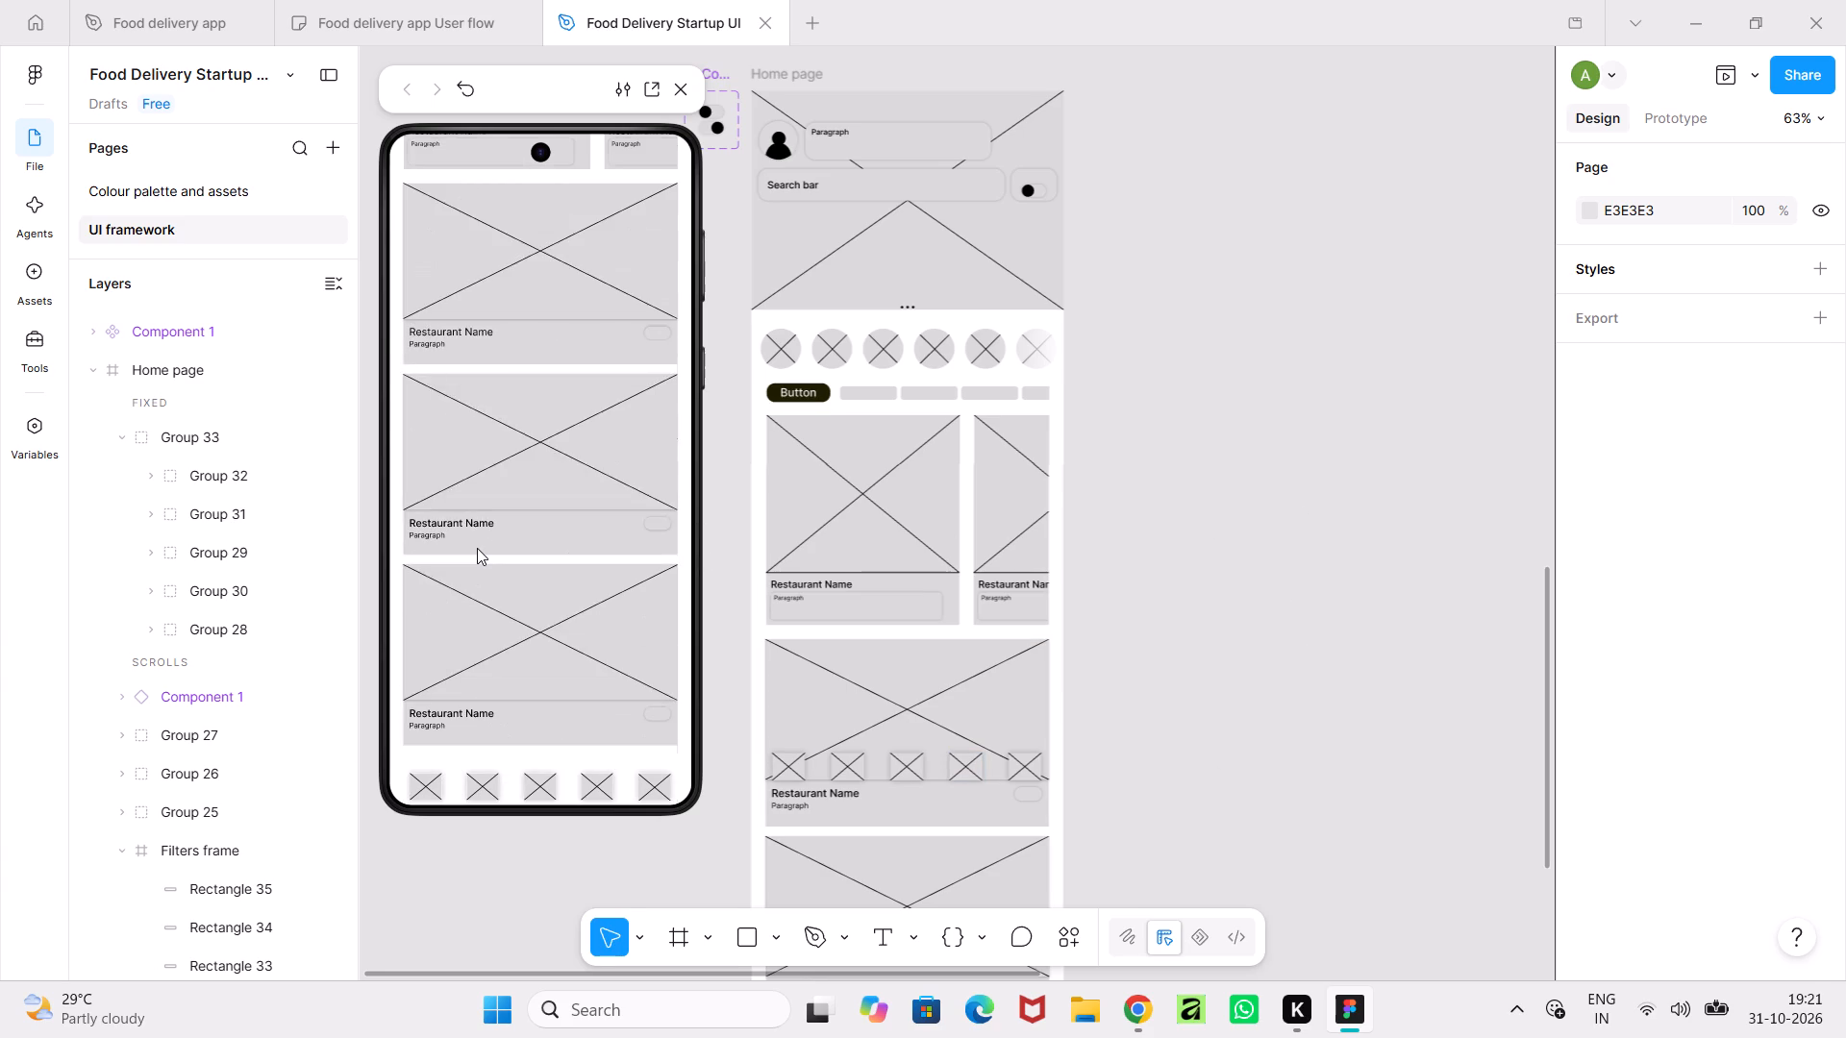
scroll(477, 548, "up", 10)
Test the horizontal scrolling of the category circles, the filter row and the restaurant cards in the Home page preview.
left_click_drag(585, 381, 397, 403)
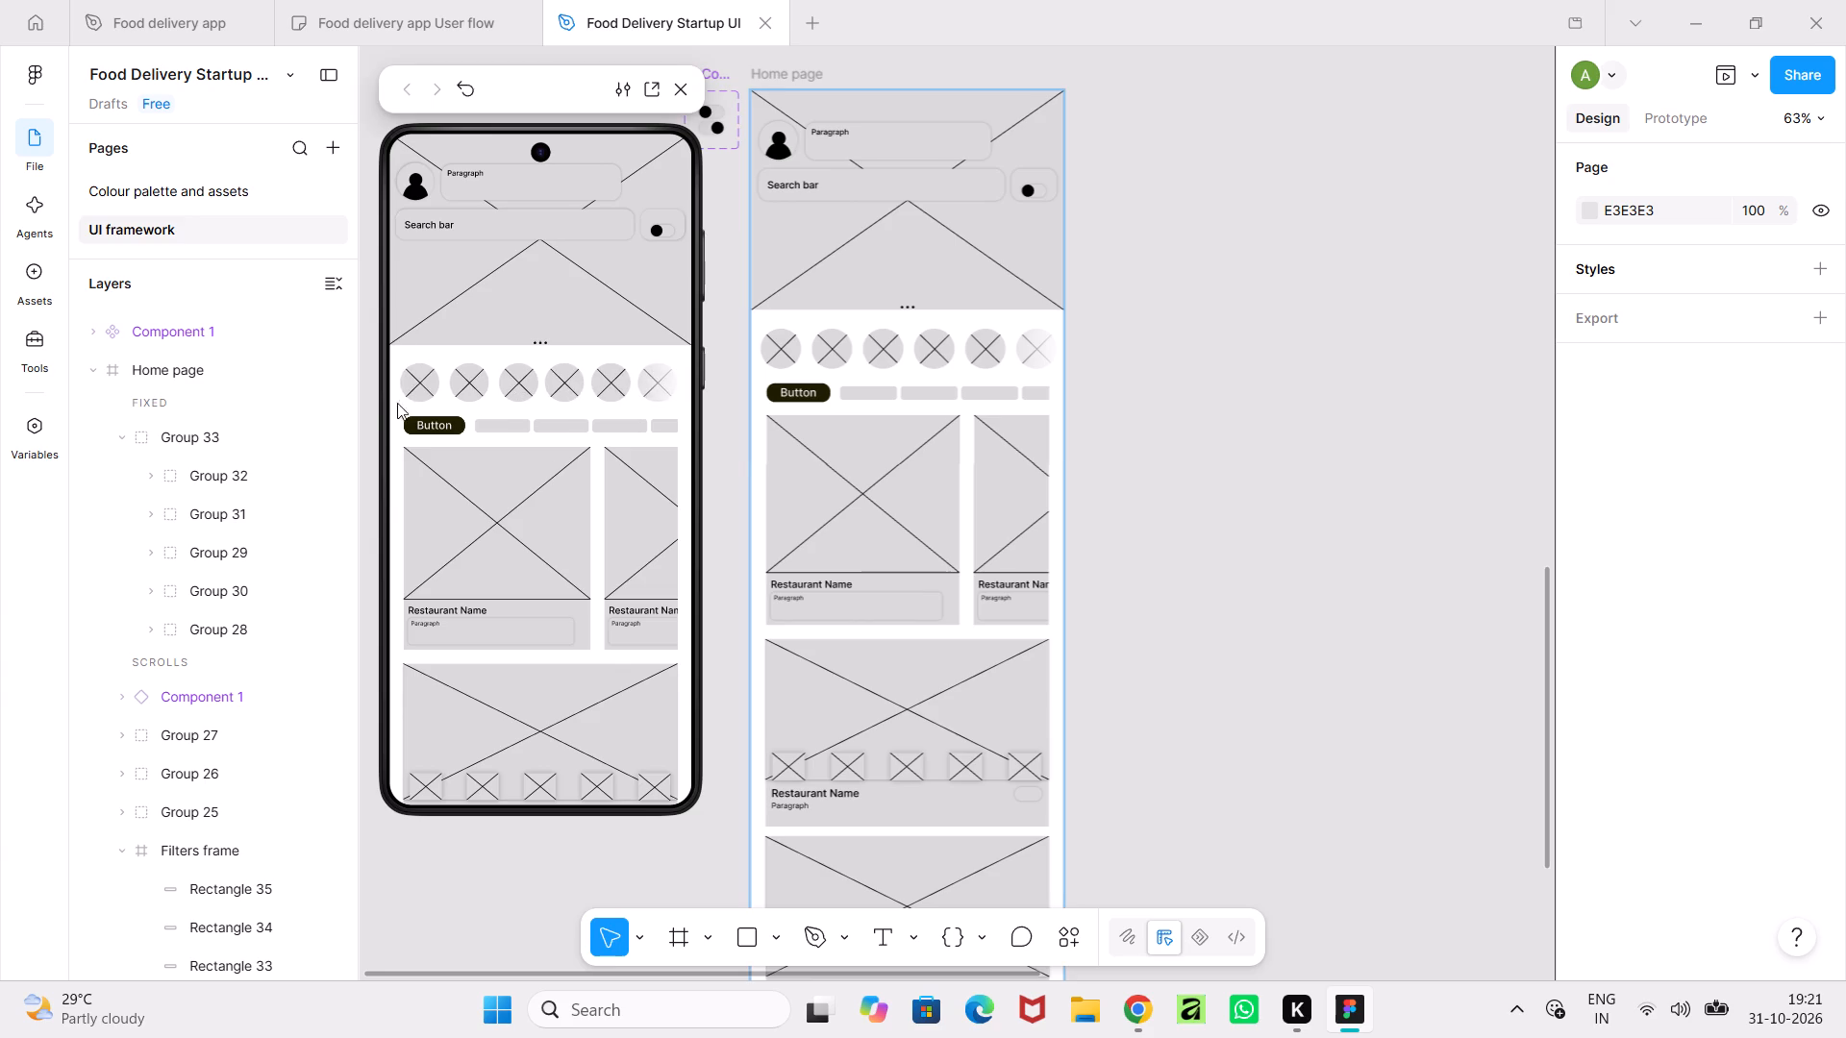
left_click_drag(397, 403, 402, 405)
left_click_drag(536, 431, 478, 433)
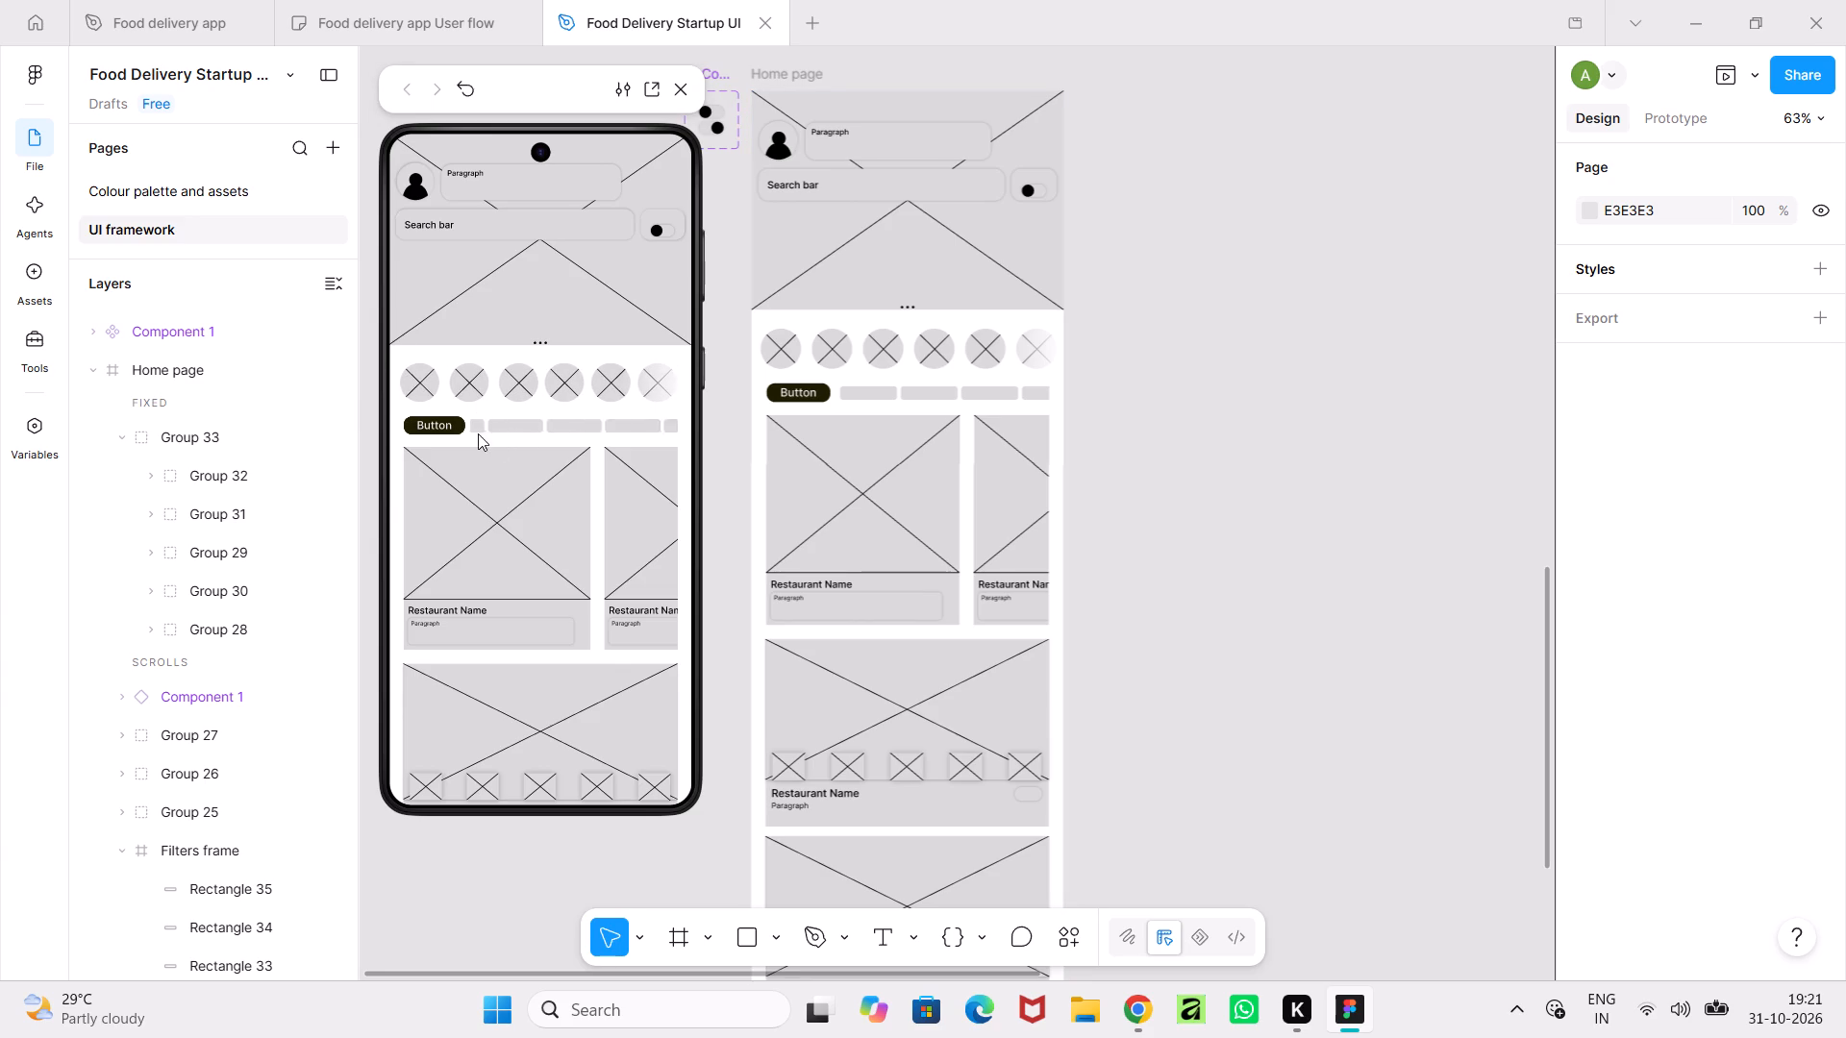
left_click_drag(478, 433, 641, 464)
left_click_drag(536, 539, 528, 540)
left_click_drag(528, 540, 92, 592)
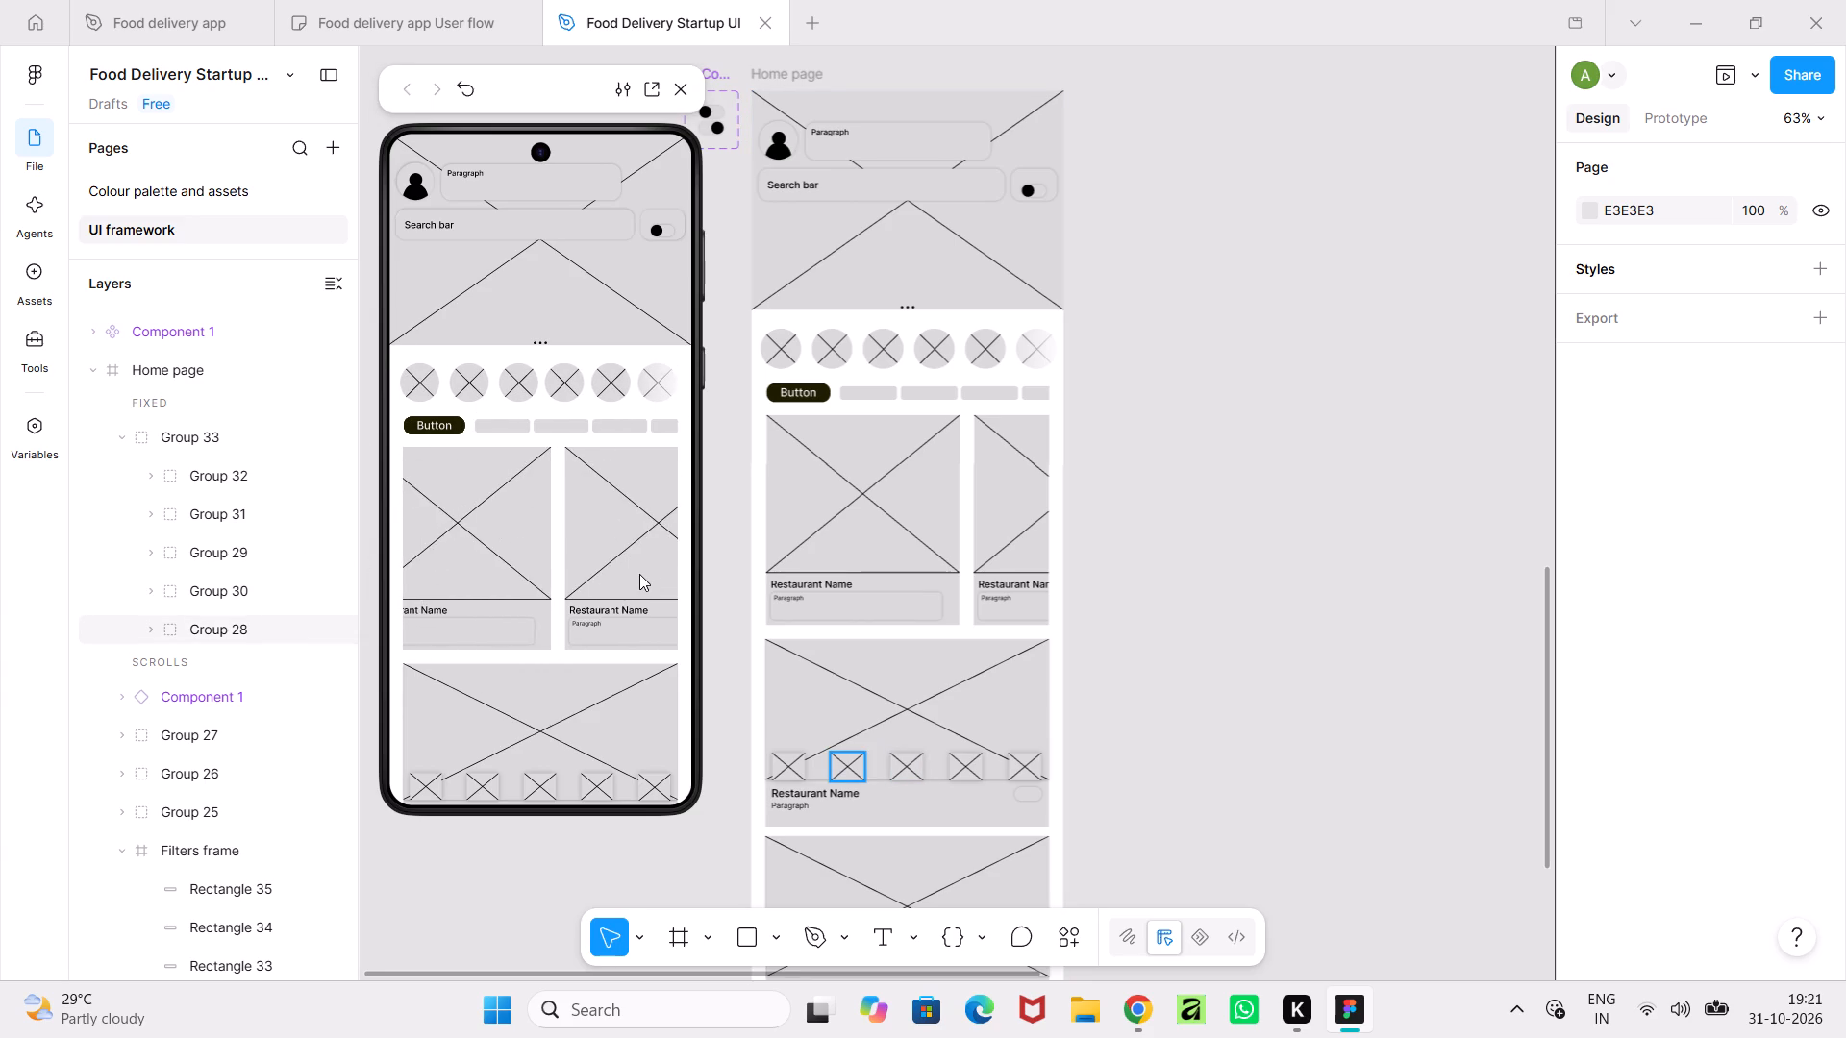
left_click_drag(639, 574, 280, 608)
left_click_drag(523, 602, 571, 615)
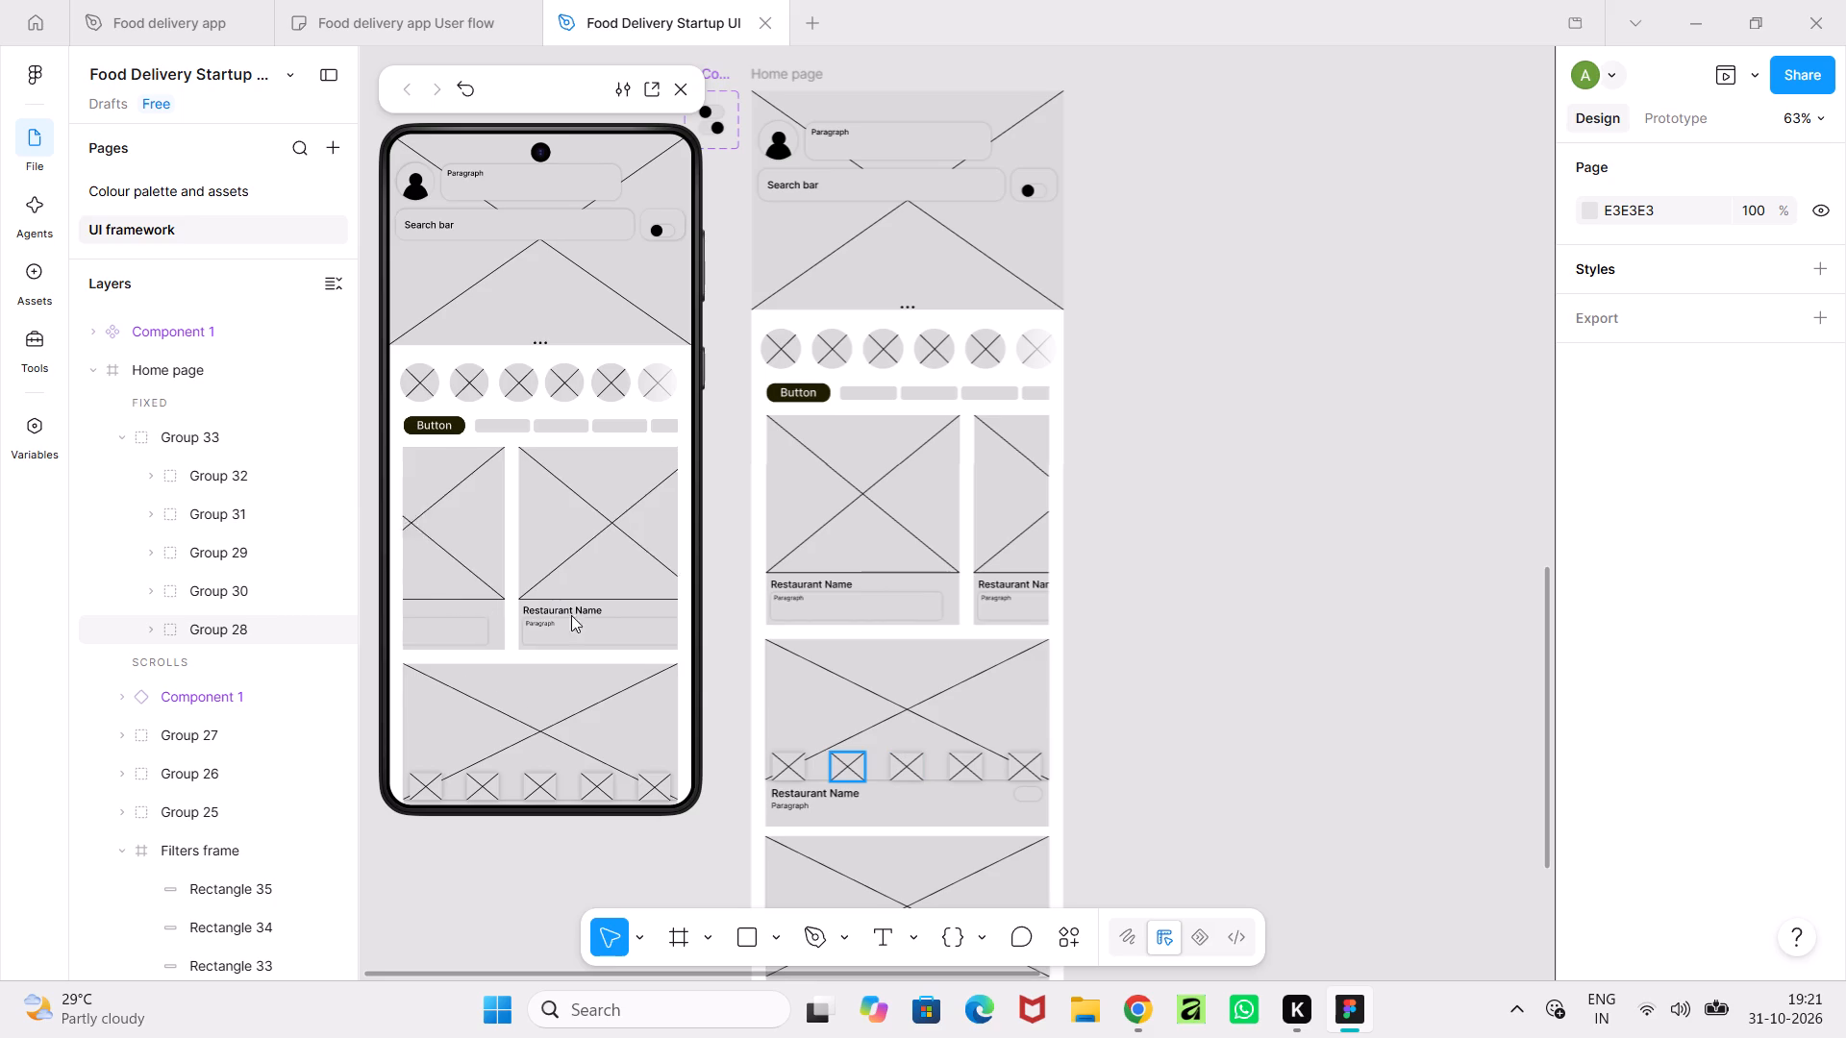
left_click_drag(571, 615, 1094, 646)
Recheck the vertical scrolling of the Home page preview between its header and the last restaurant card.
scroll(585, 742, "down", 7)
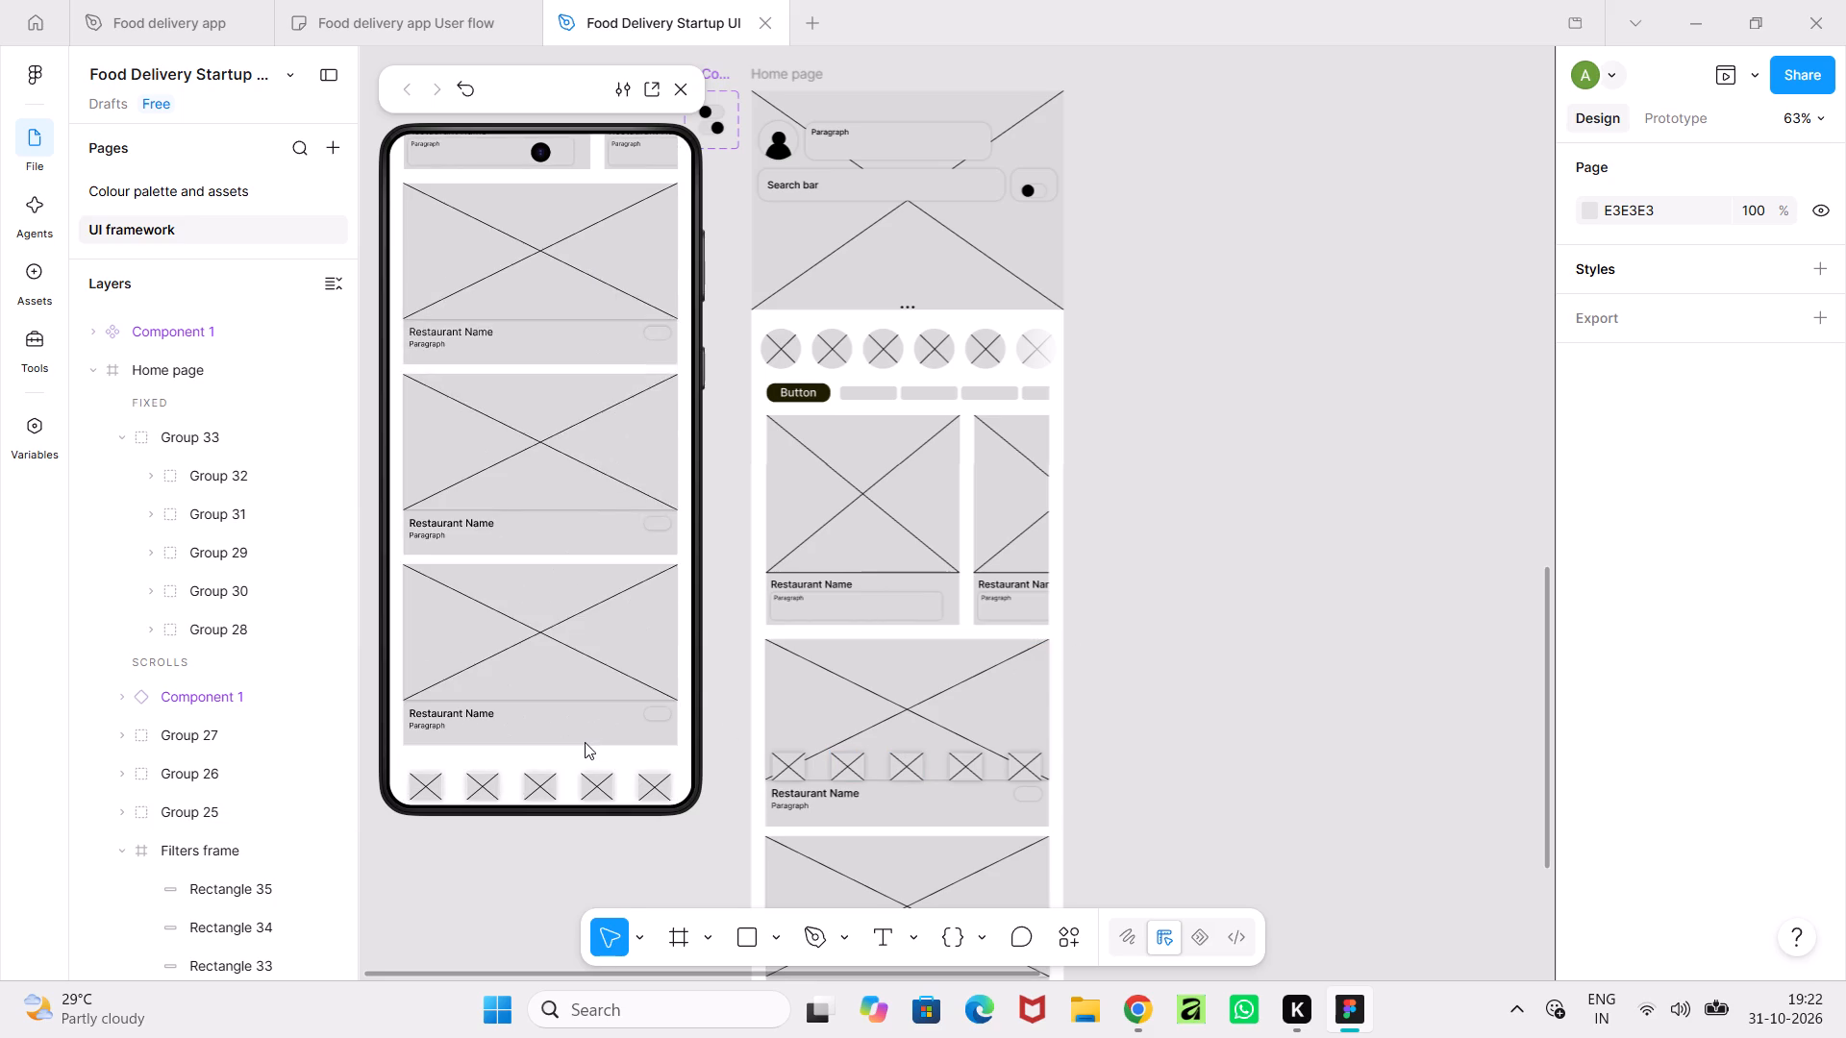
scroll(585, 742, "down", 2)
scroll(607, 617, "up", 3)
scroll(607, 617, "down", 4)
scroll(595, 636, "up", 9)
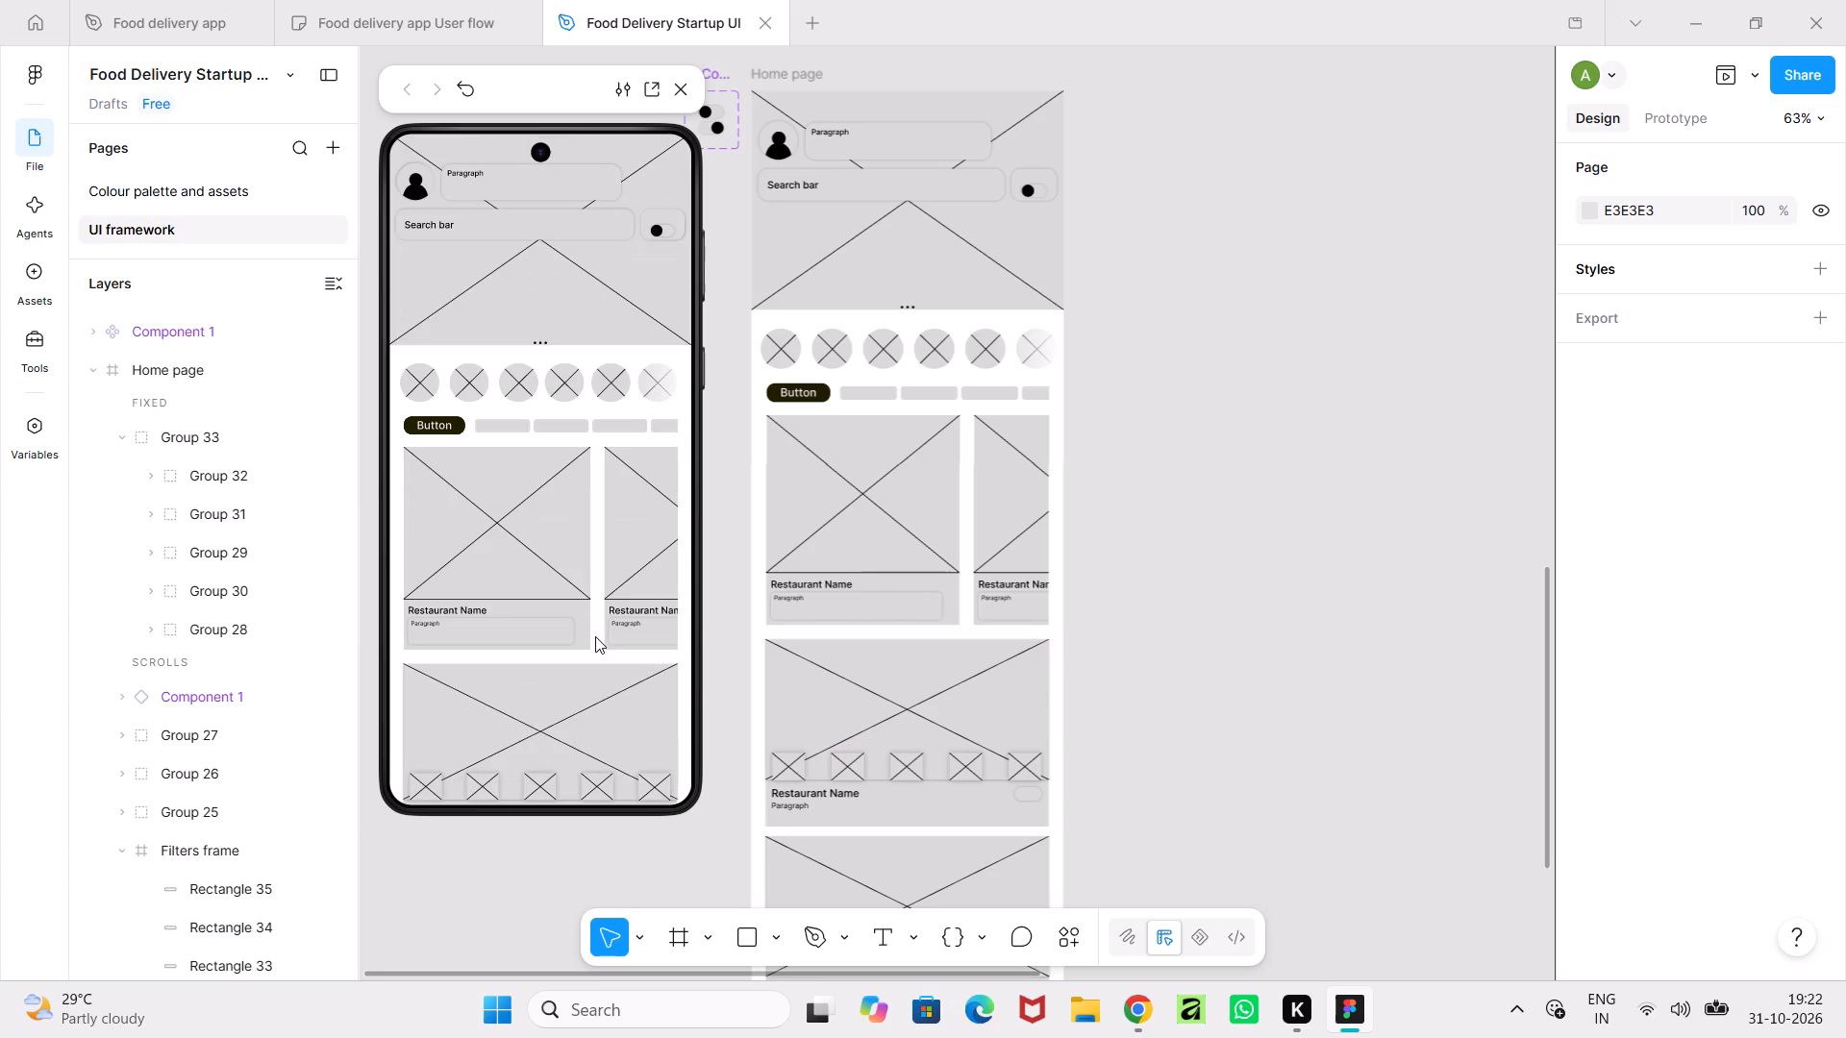
scroll(595, 636, "up", 7)
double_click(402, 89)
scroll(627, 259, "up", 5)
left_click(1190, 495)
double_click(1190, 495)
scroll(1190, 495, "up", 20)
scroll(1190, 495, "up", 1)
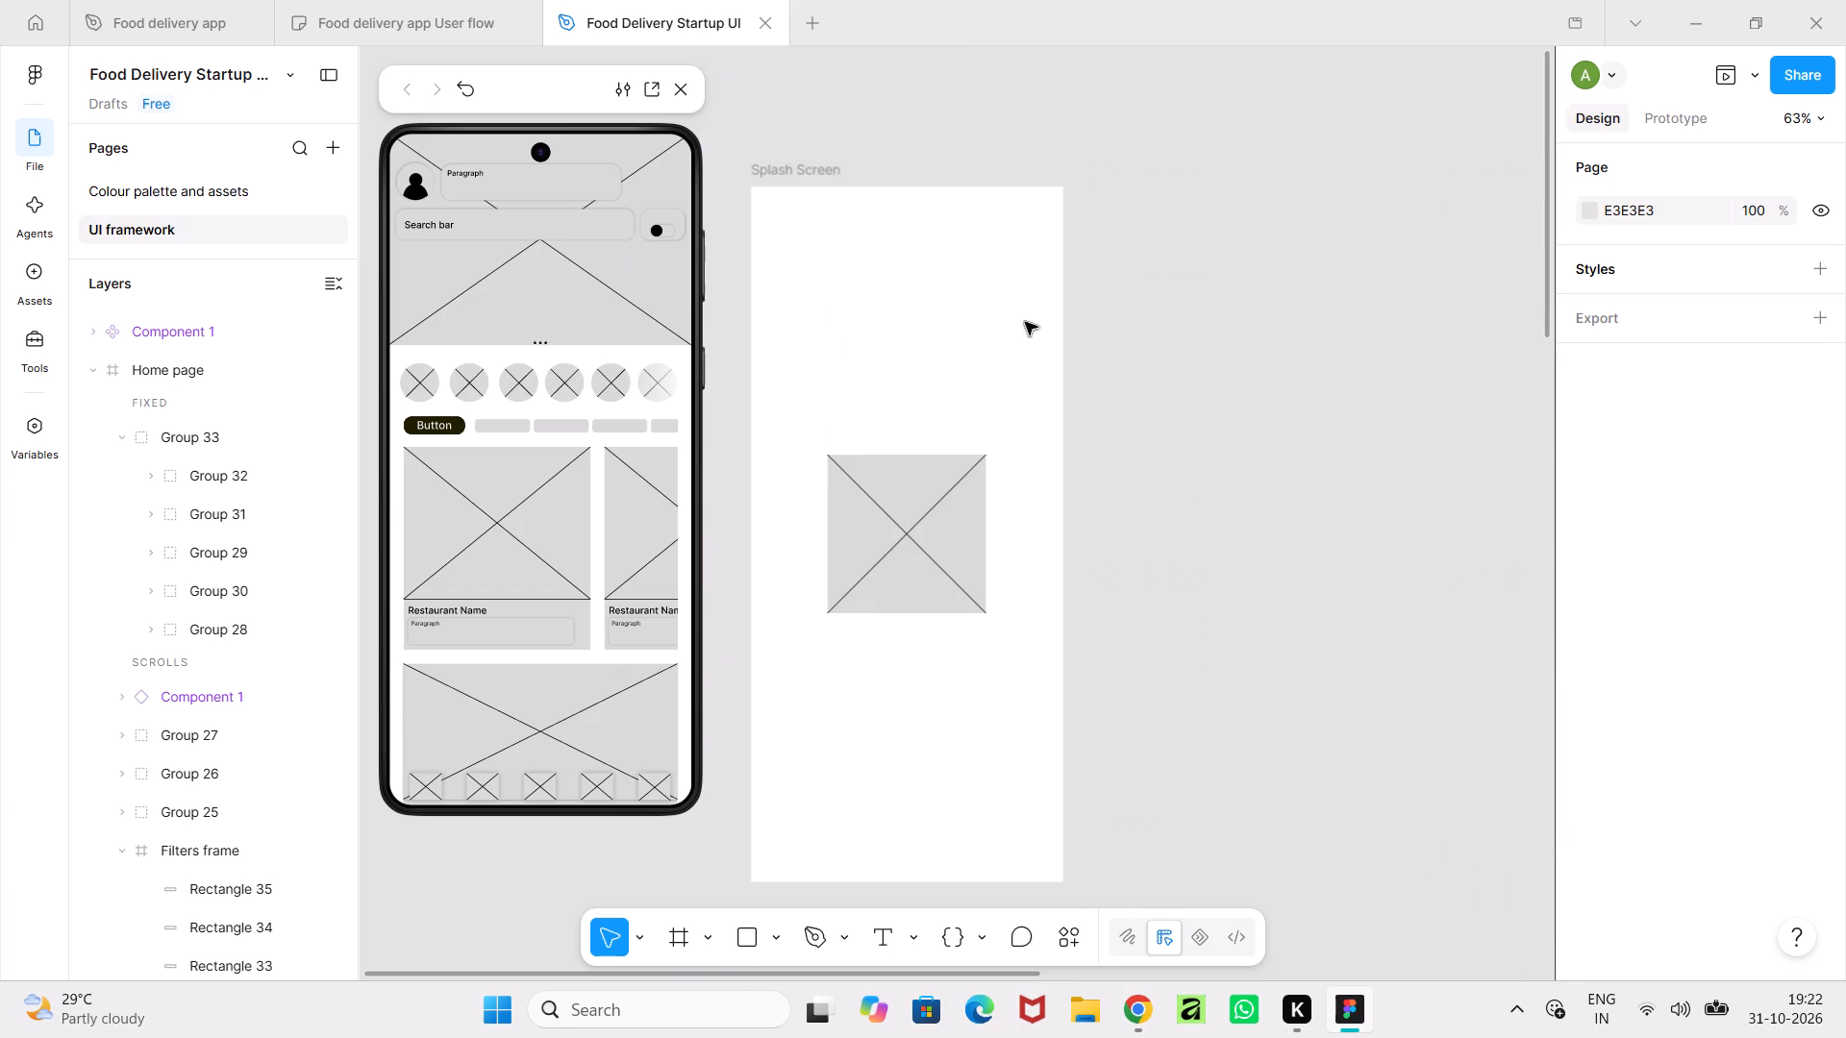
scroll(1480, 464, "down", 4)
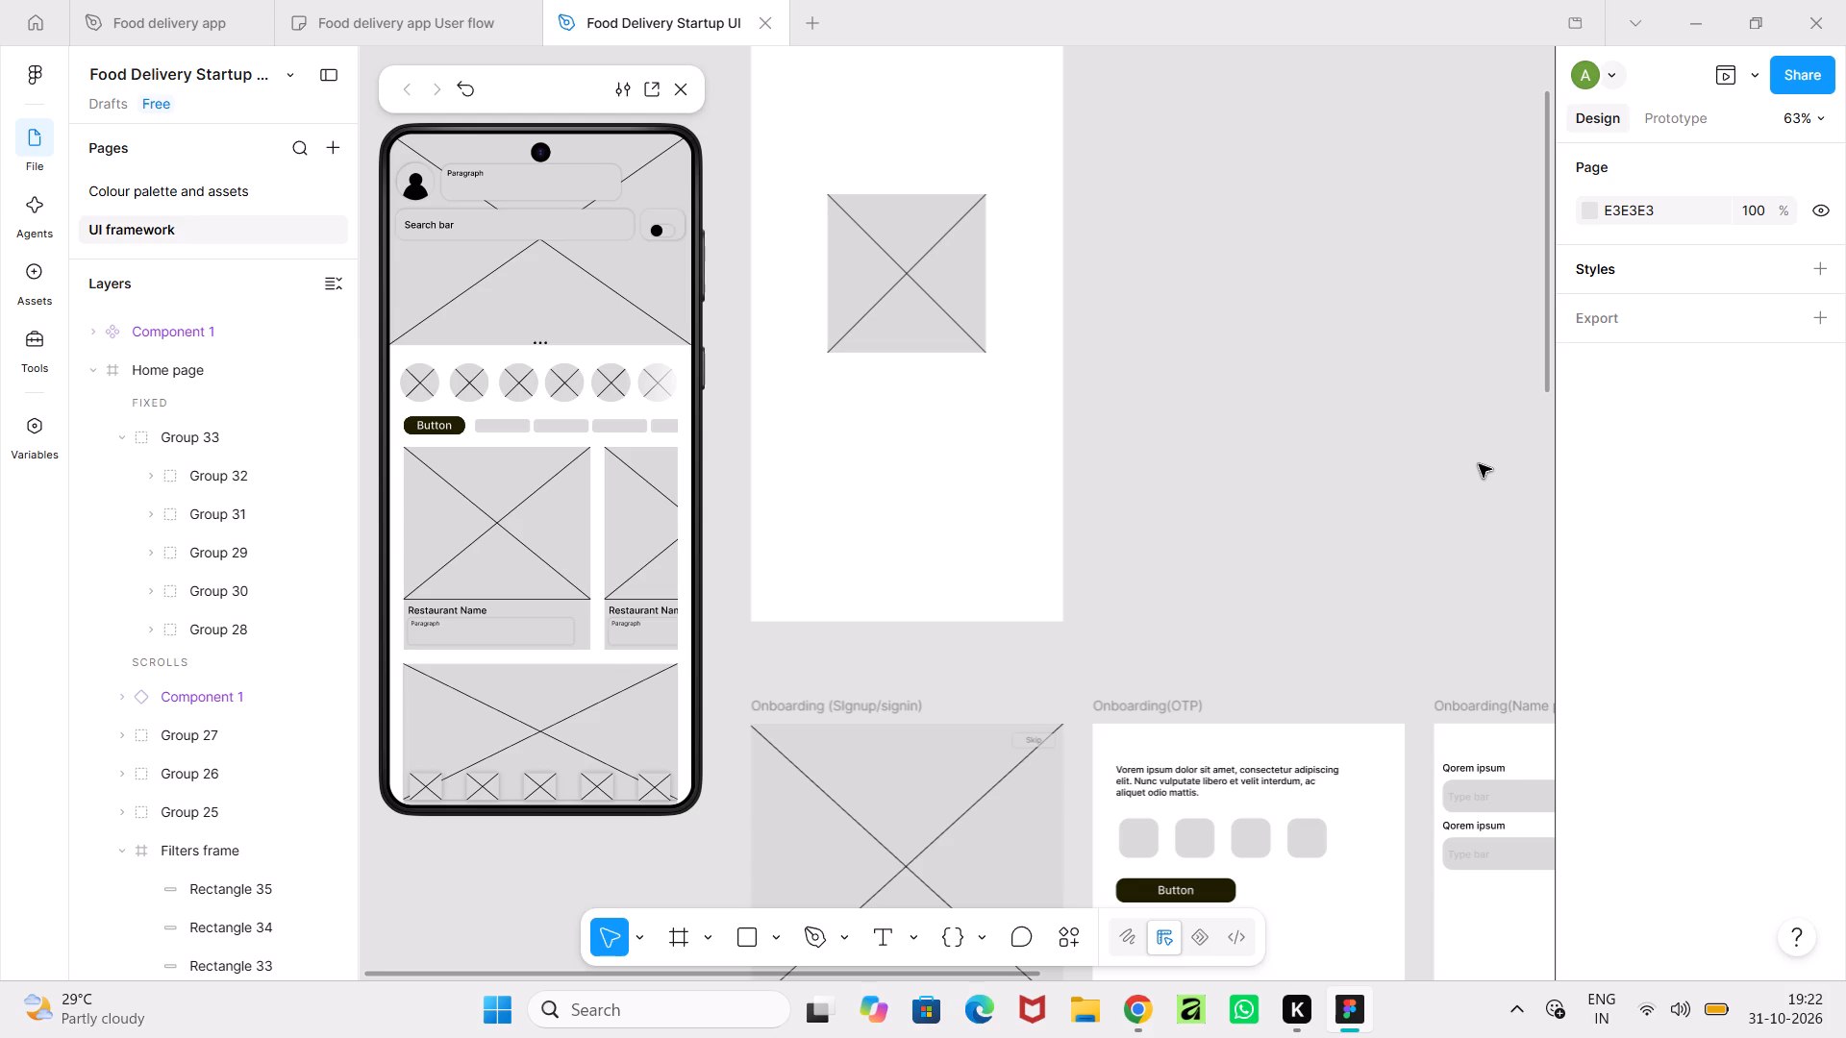
Save the Food Delivery Startup UI file.
key("ctrl+s")
Close the Food Delivery Startup UI, Food delivery app User flow and Food delivery app files.
left_click(759, 19)
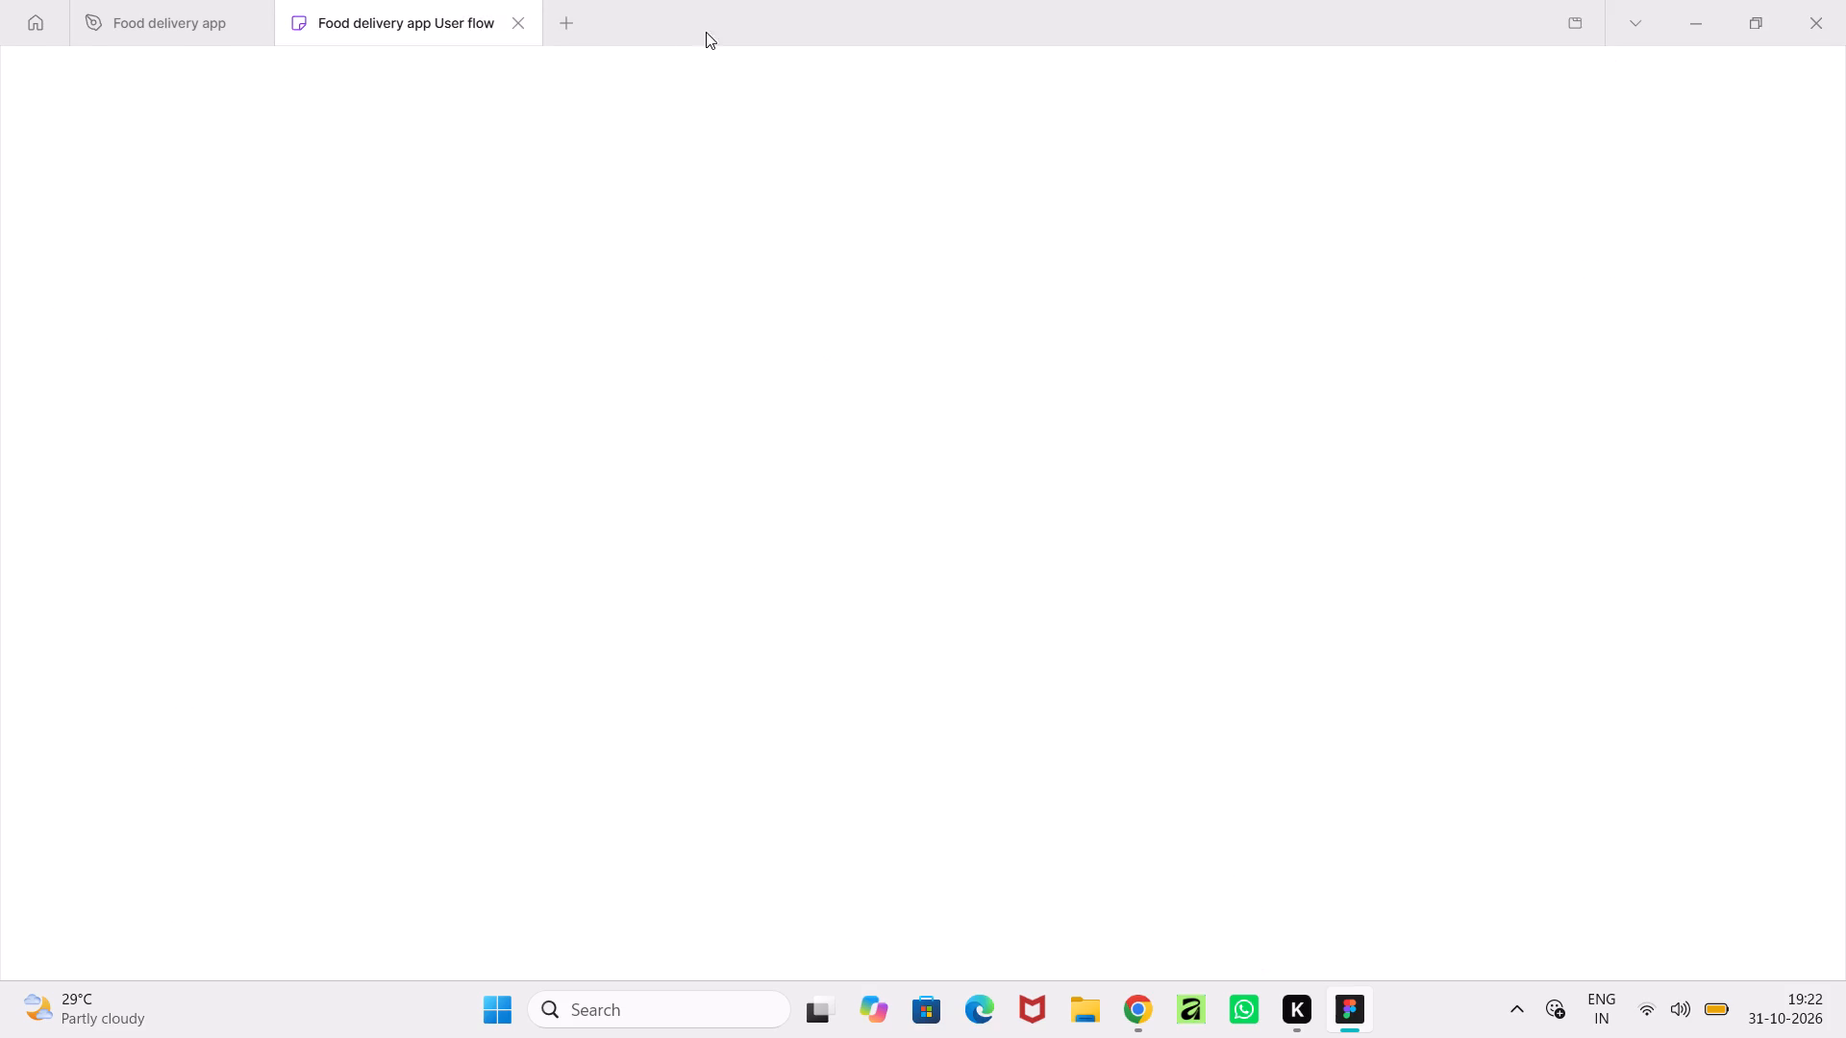
left_click(511, 27)
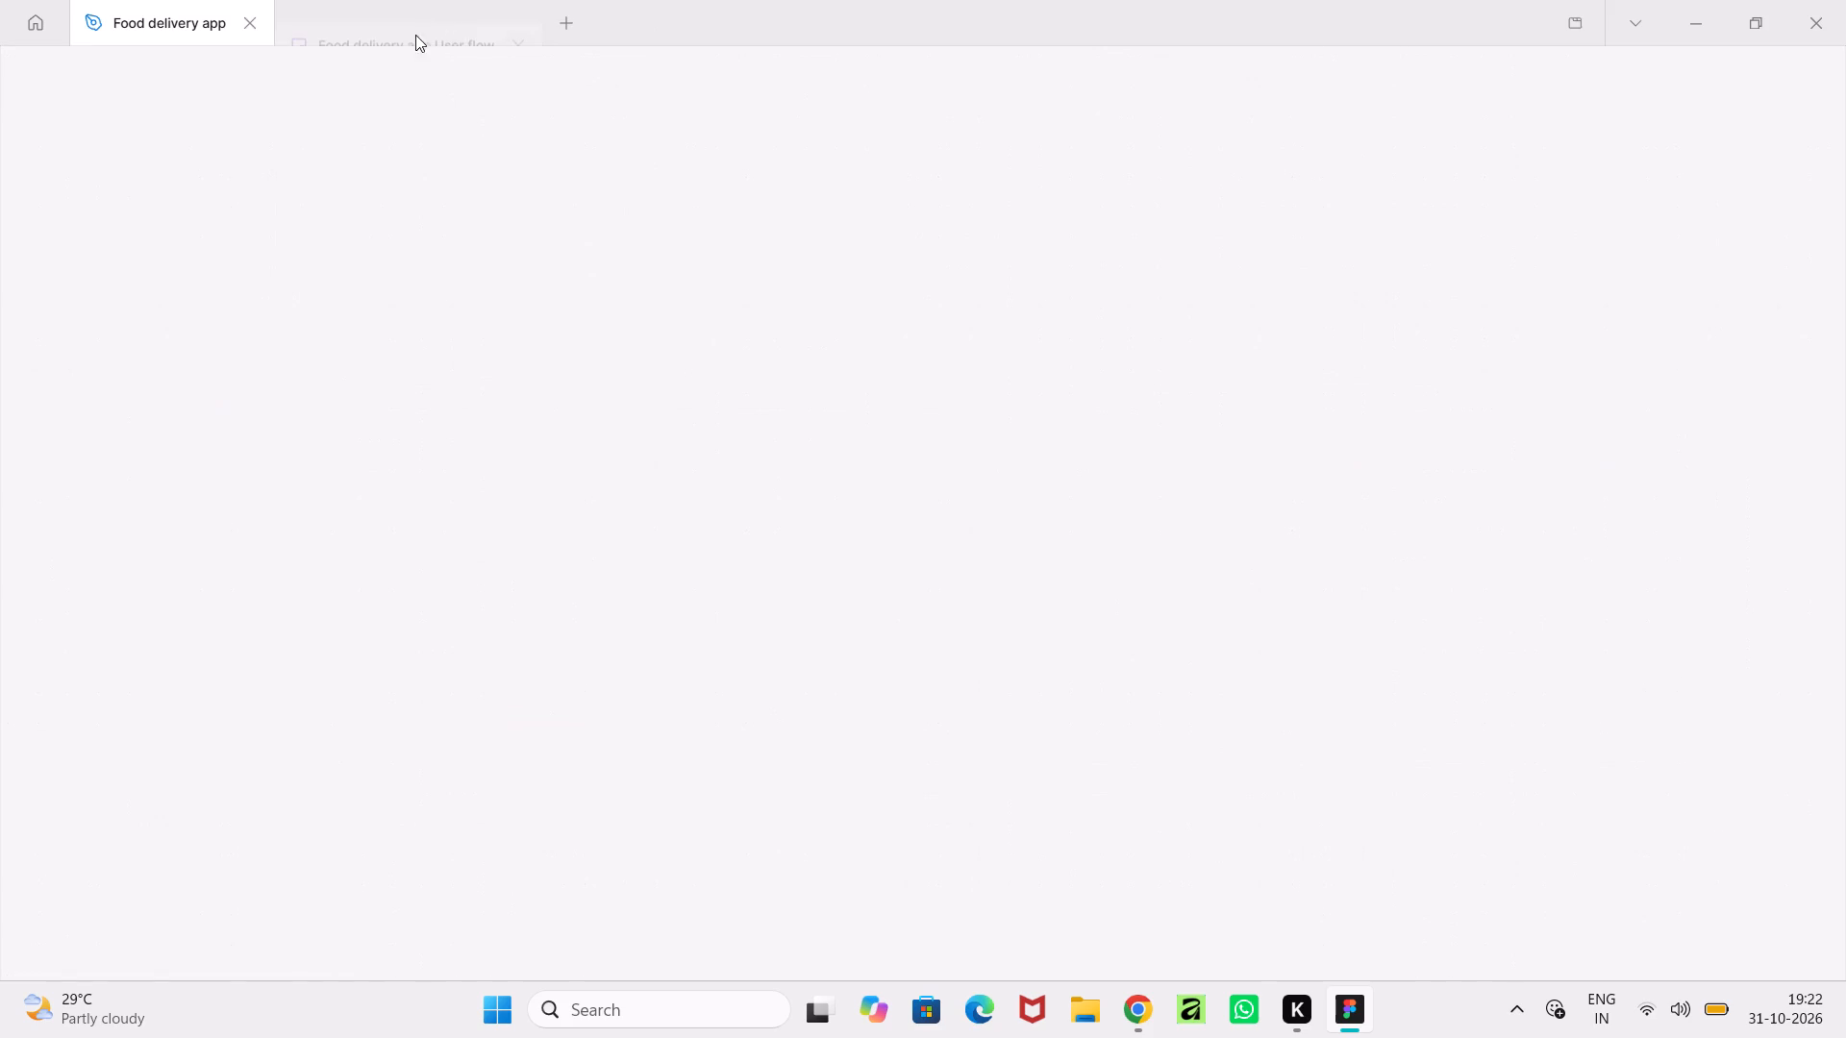
left_click(250, 26)
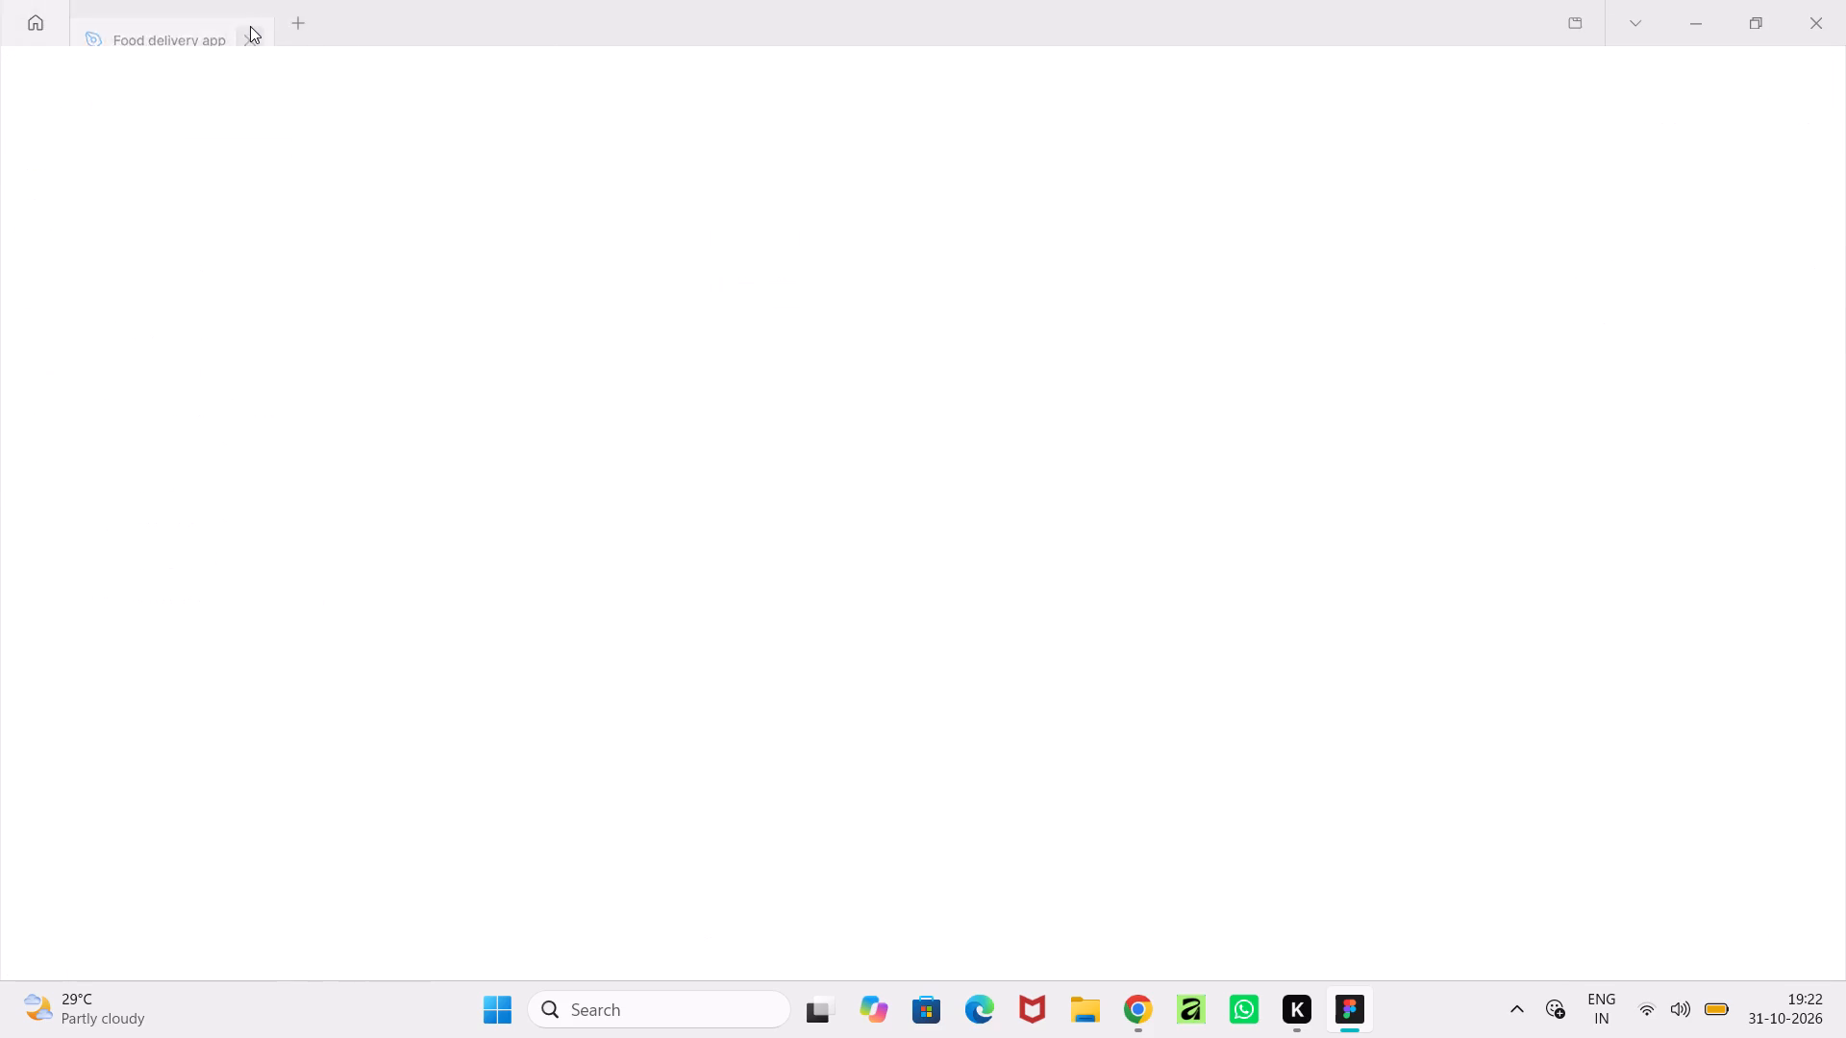